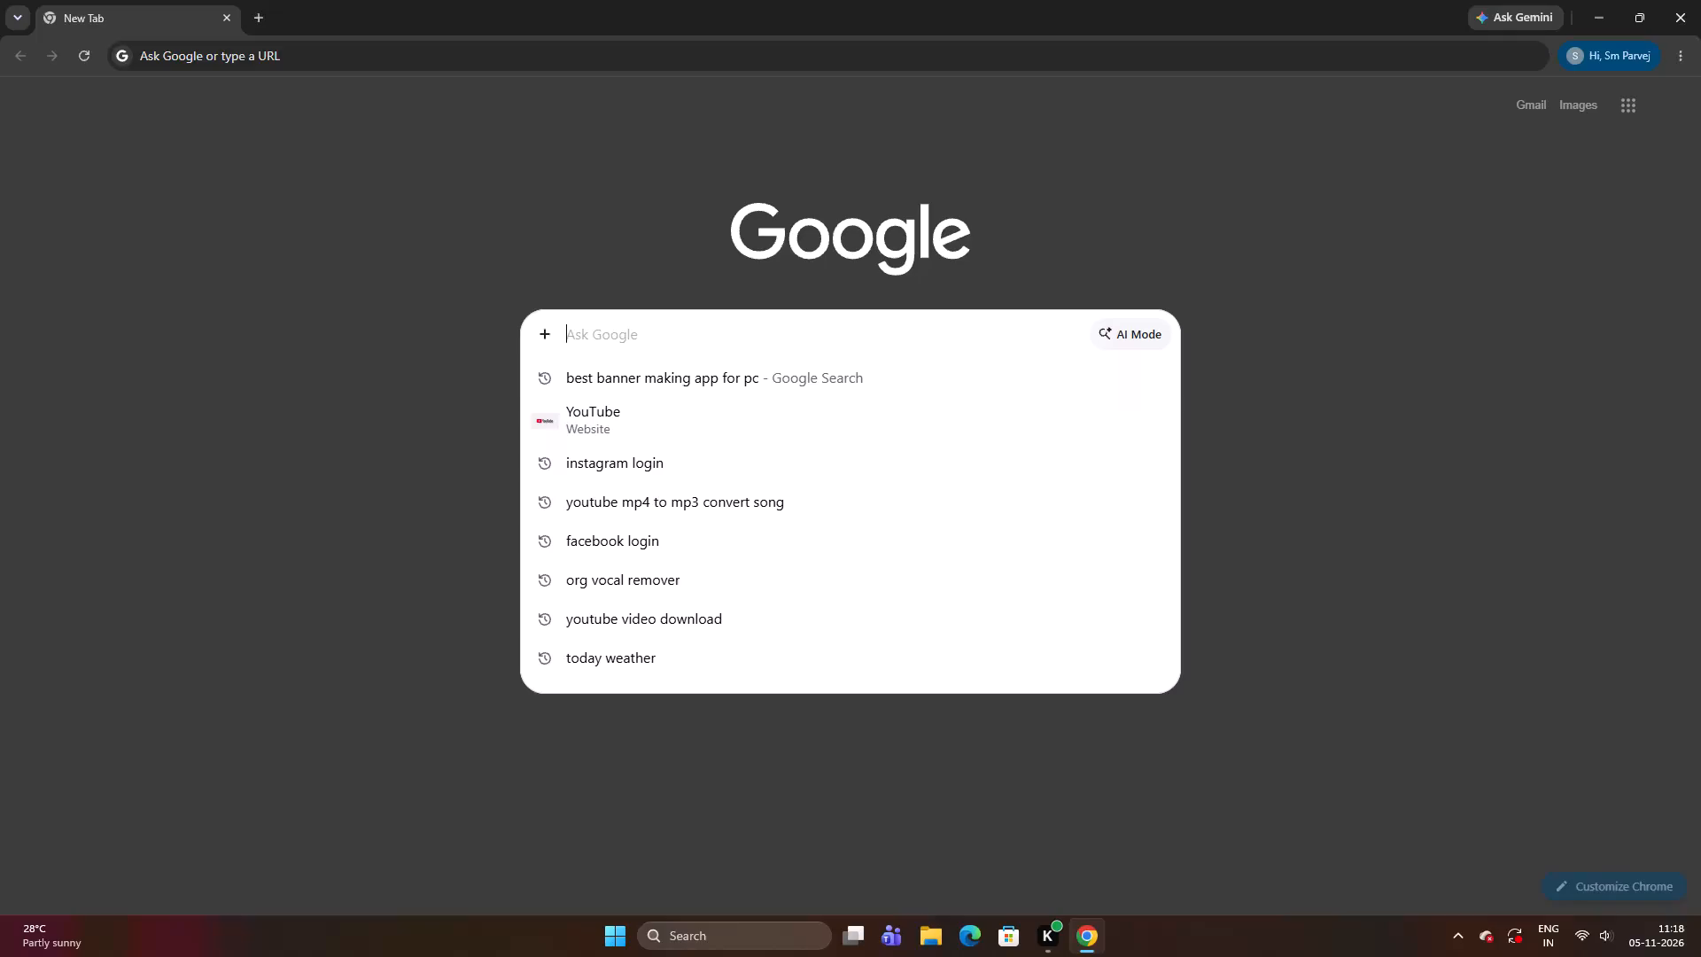
Search Google for "best banner making app for pc" and open Canva's Free Online Banner Maker page.
click(675, 384)
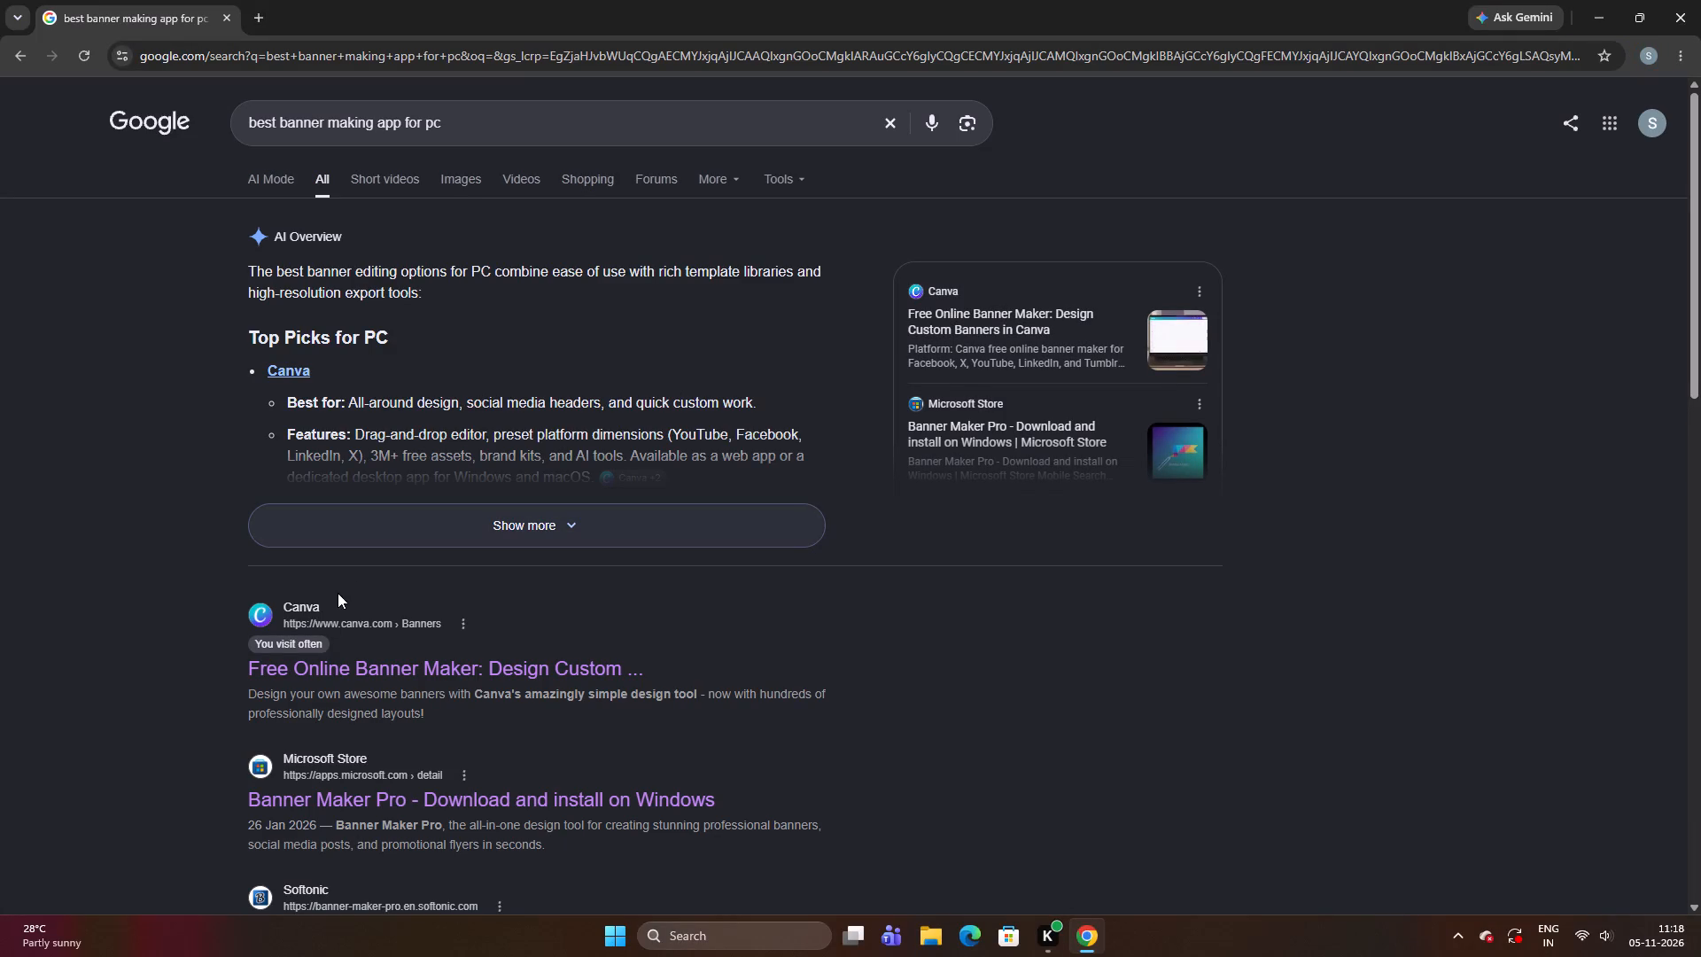
click(327, 672)
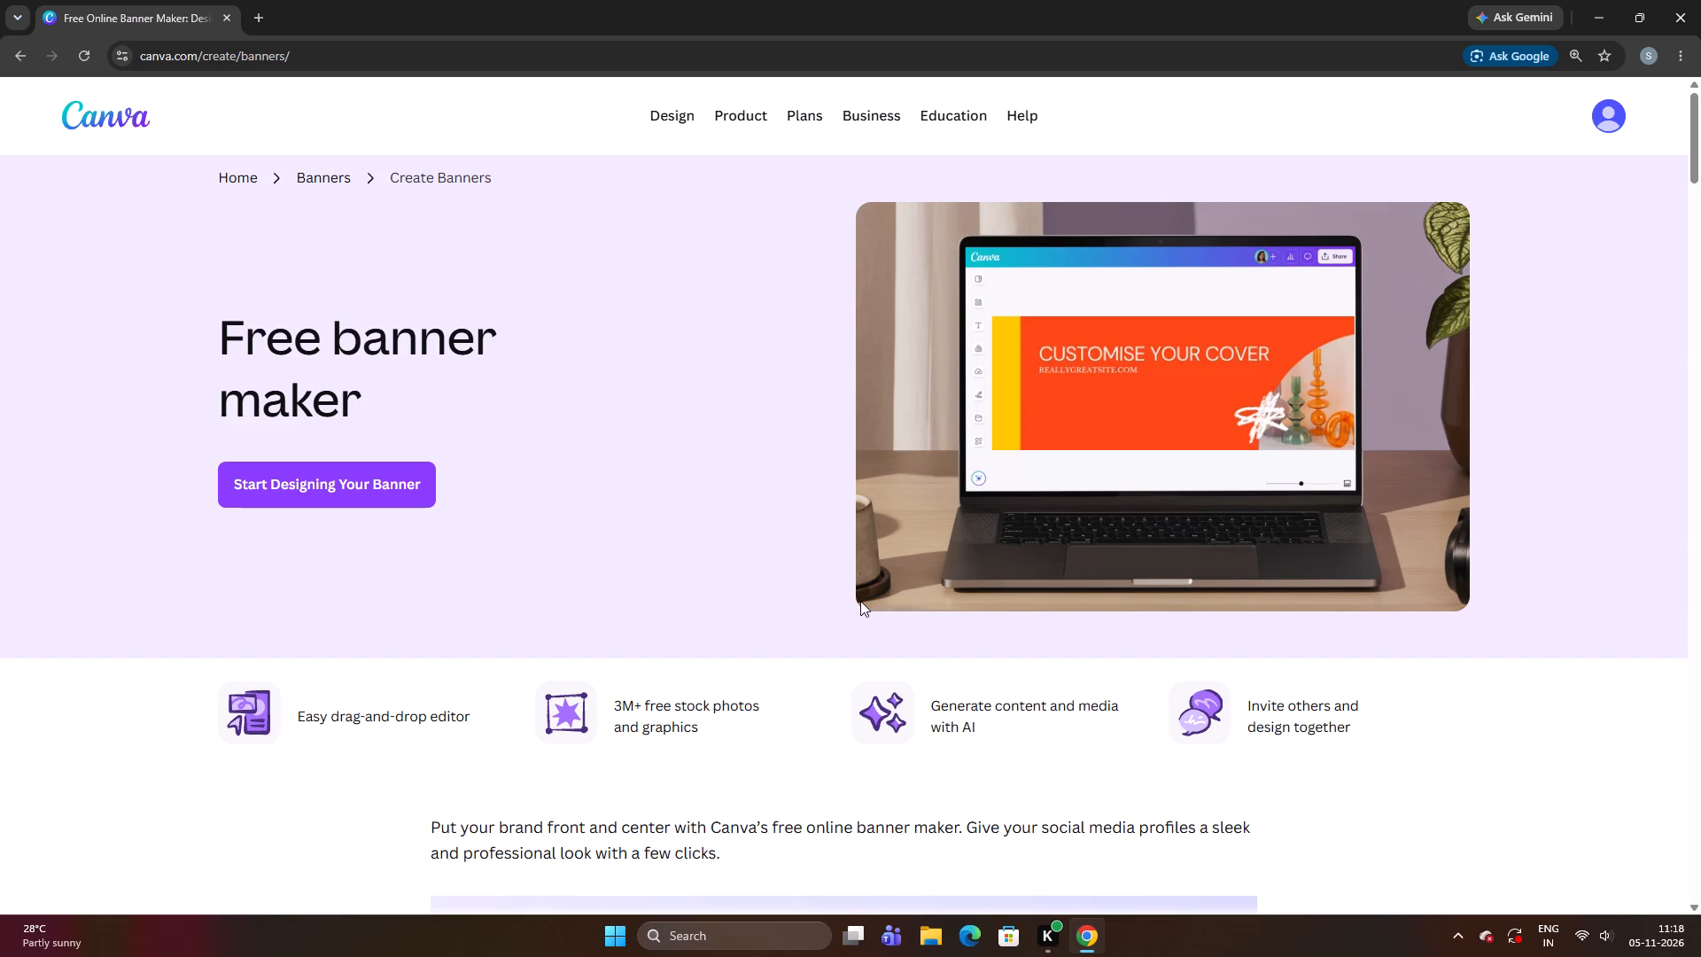
Open Canva's Presentations page and start a new blank presentation design.
click(688, 122)
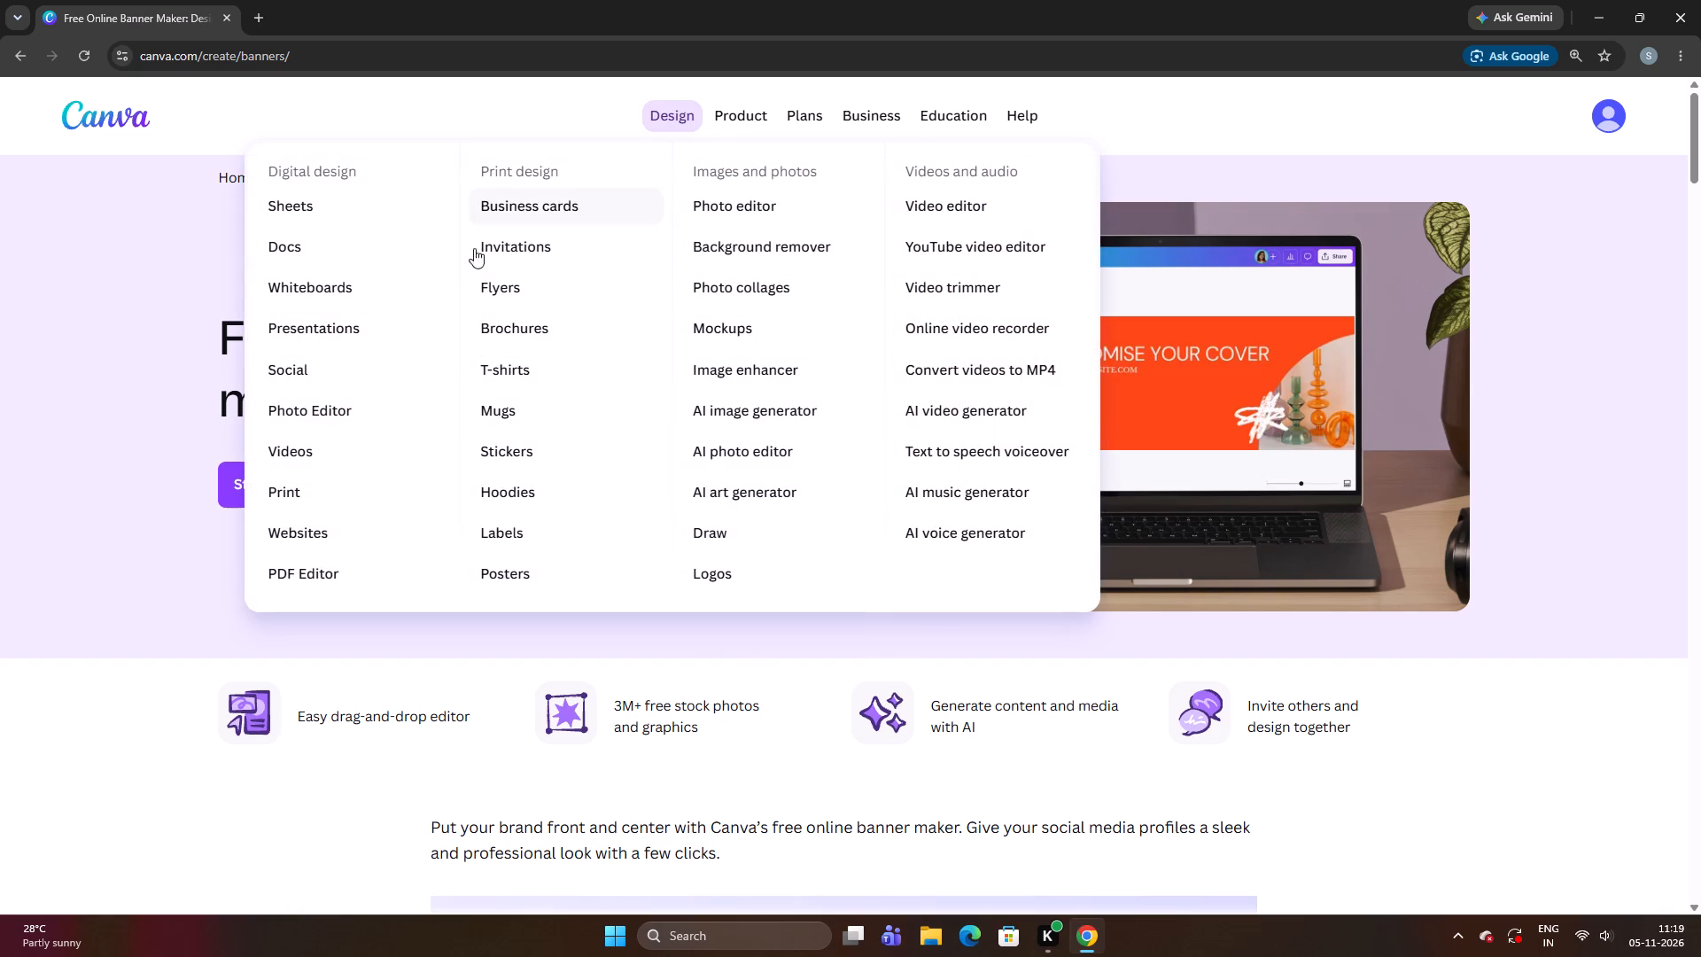
click(320, 344)
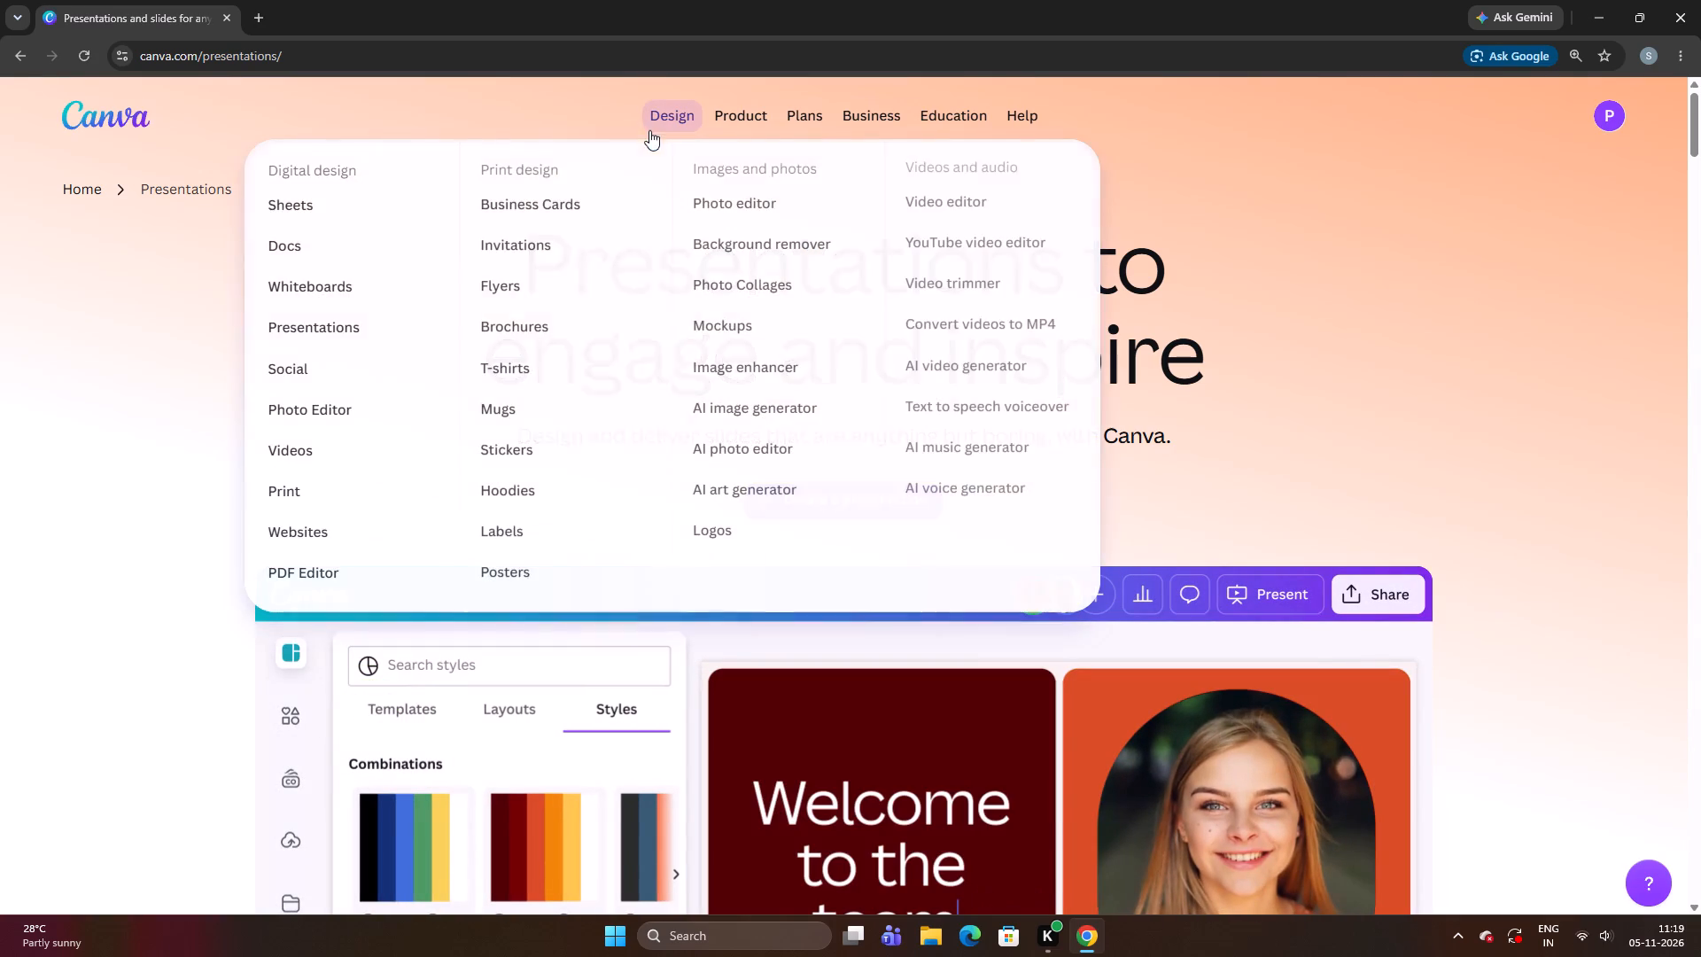
click(125, 416)
click(860, 486)
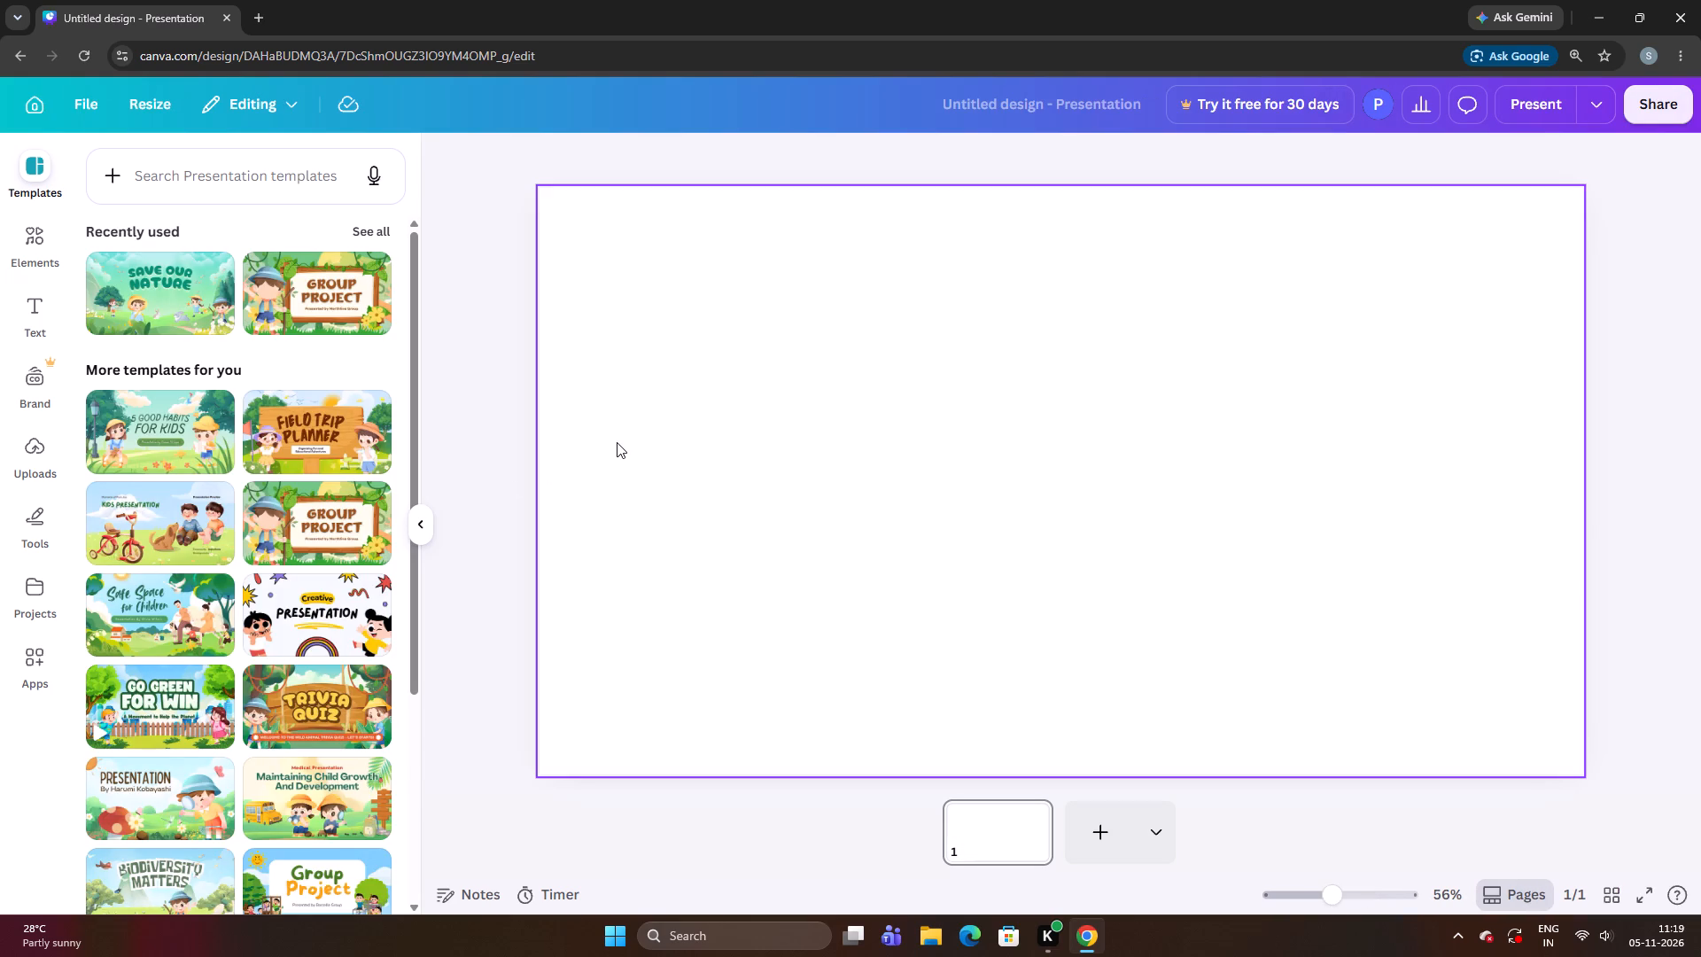
Apply the "Threats to Nature" page of the Green and Blue Illustrative Save Our Nature template.
click(176, 285)
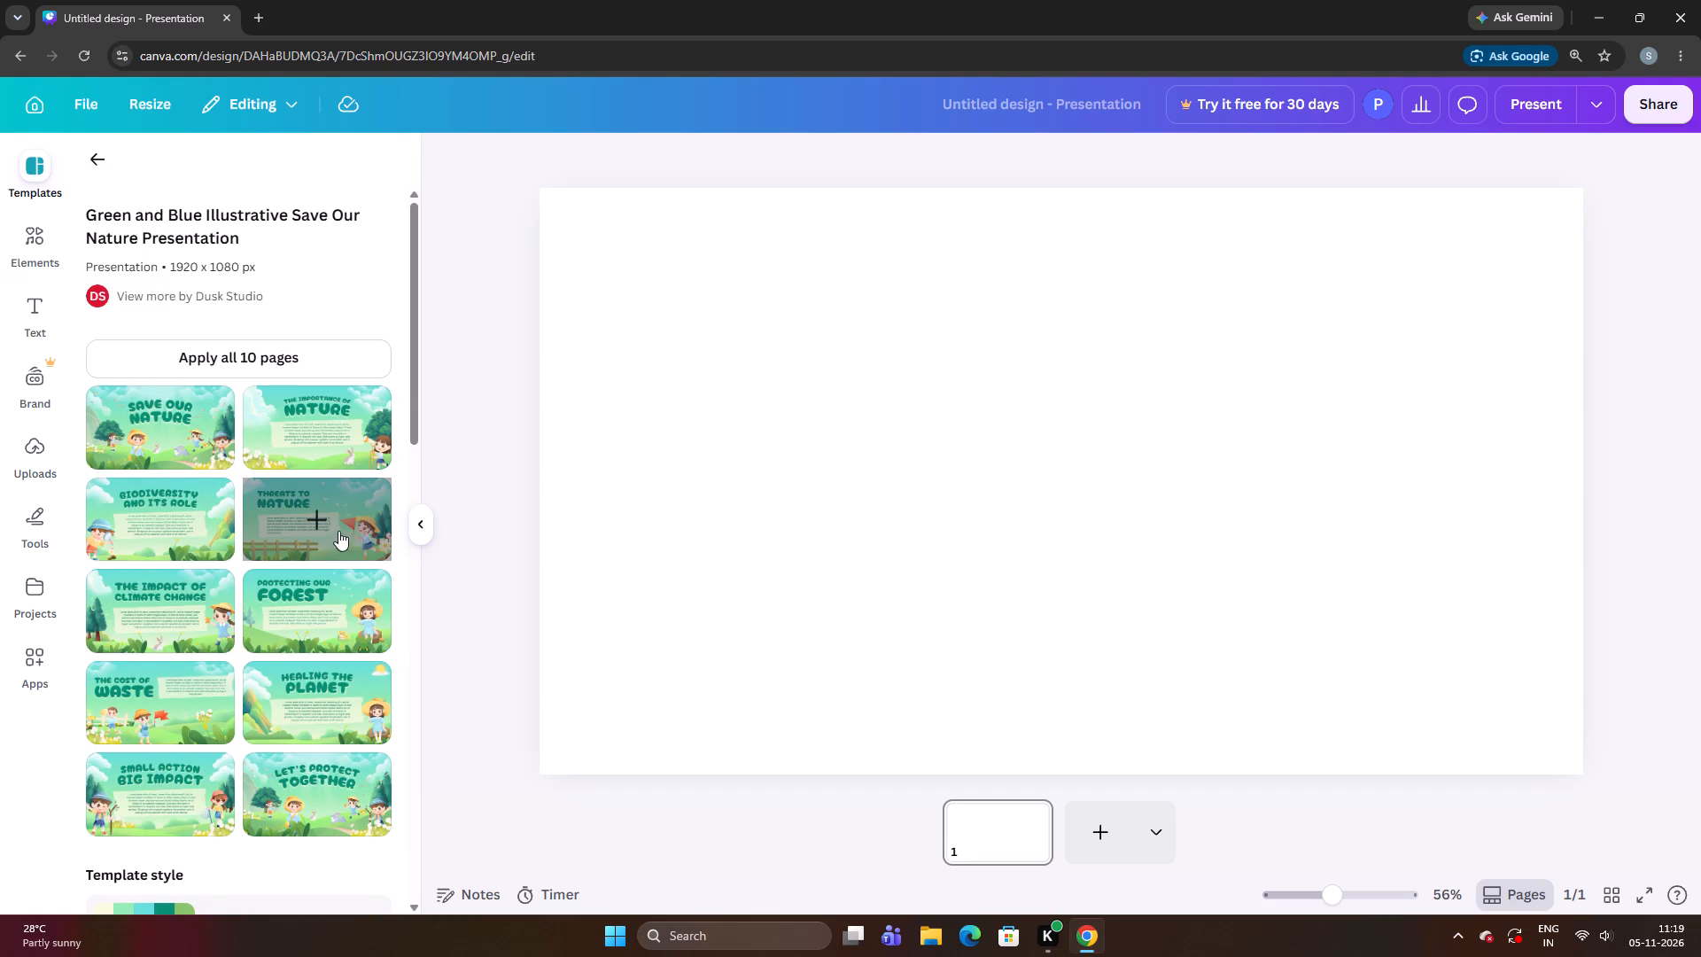
click(313, 523)
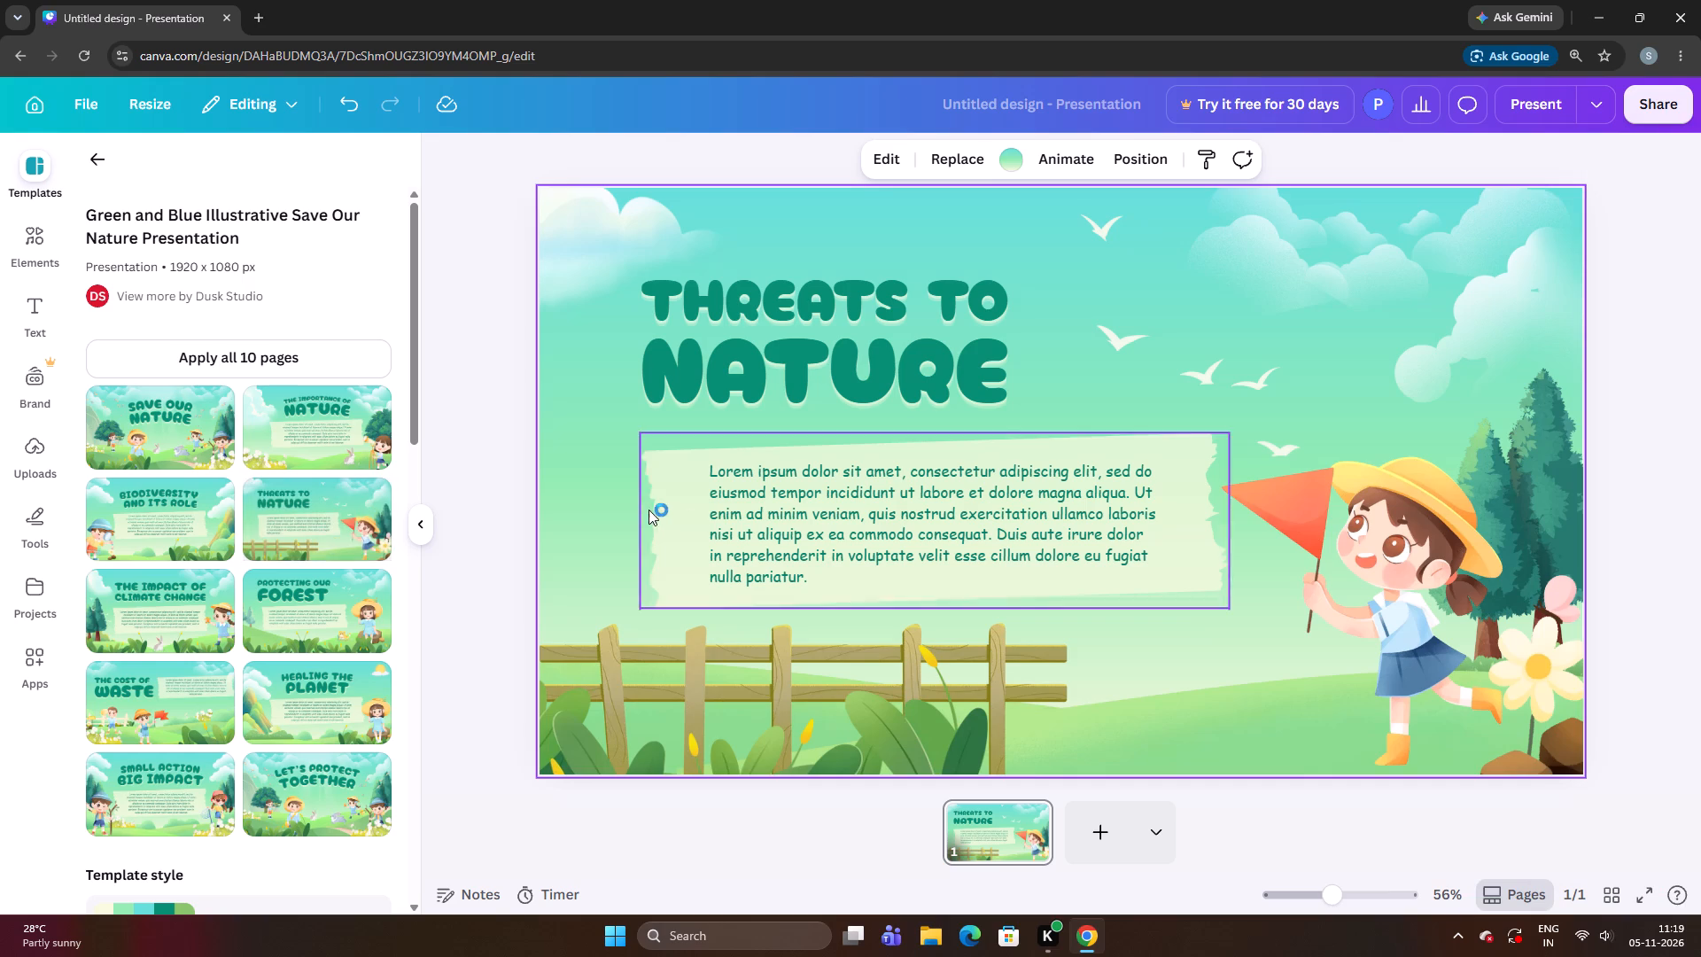
Delete the lorem ipsum paragraph and the pale panel behind it from the slide.
drag(796, 533, 824, 554)
drag(827, 542, 884, 527)
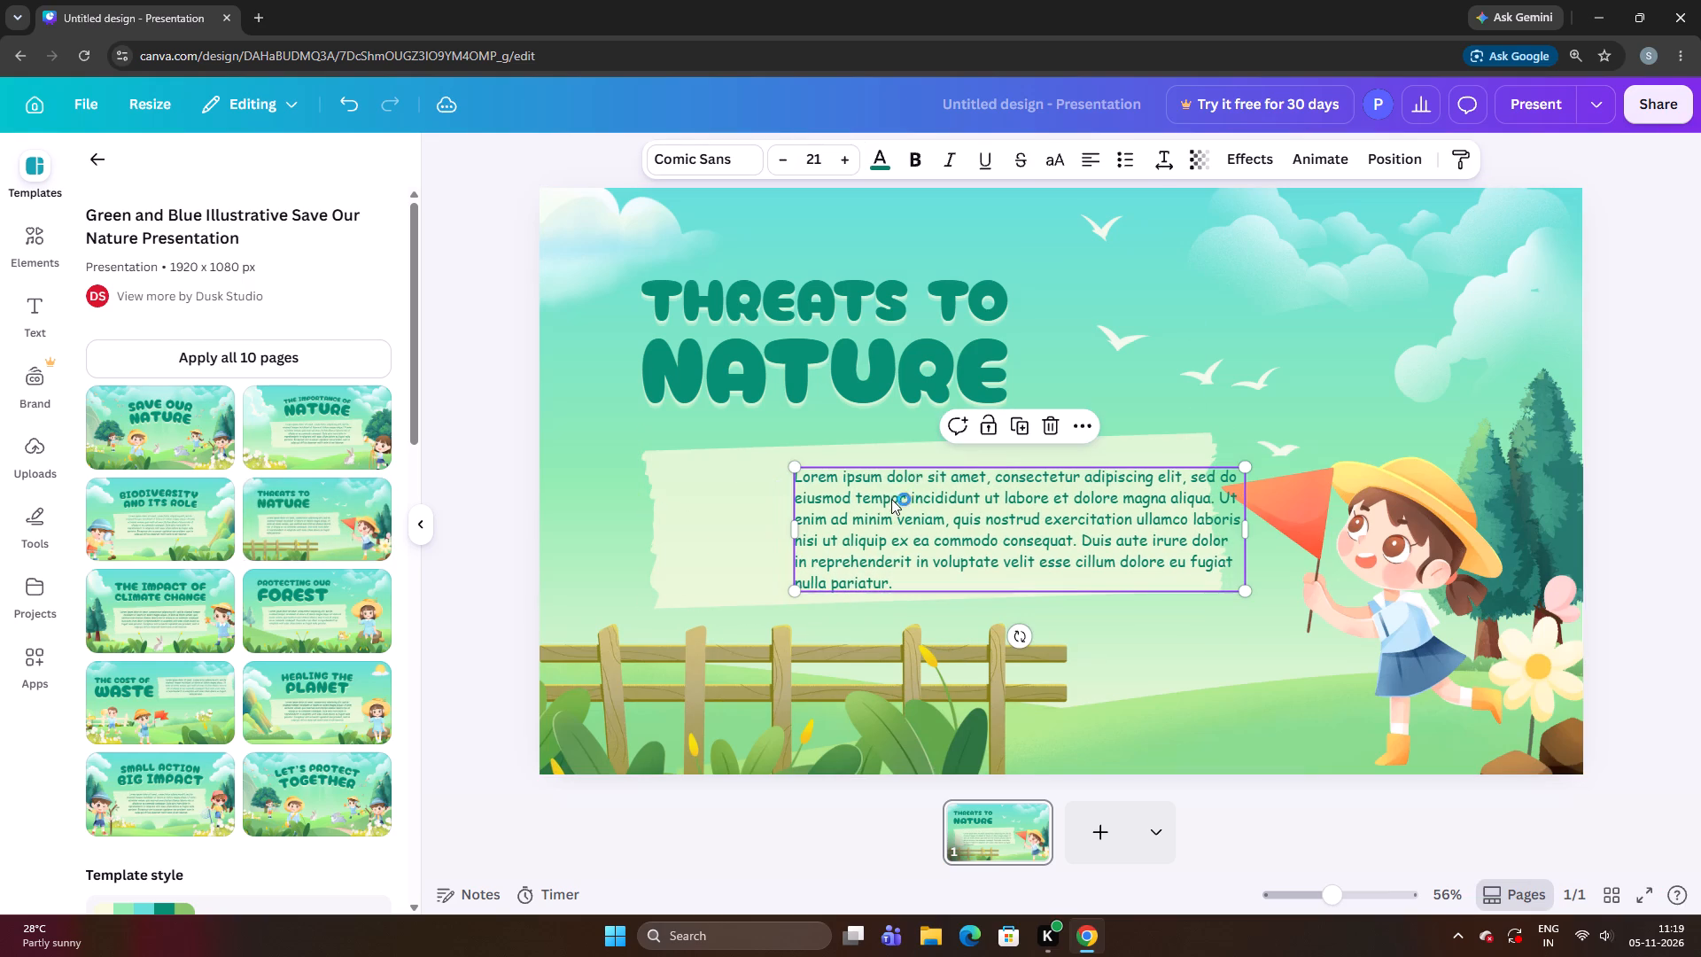
click(1049, 434)
click(967, 508)
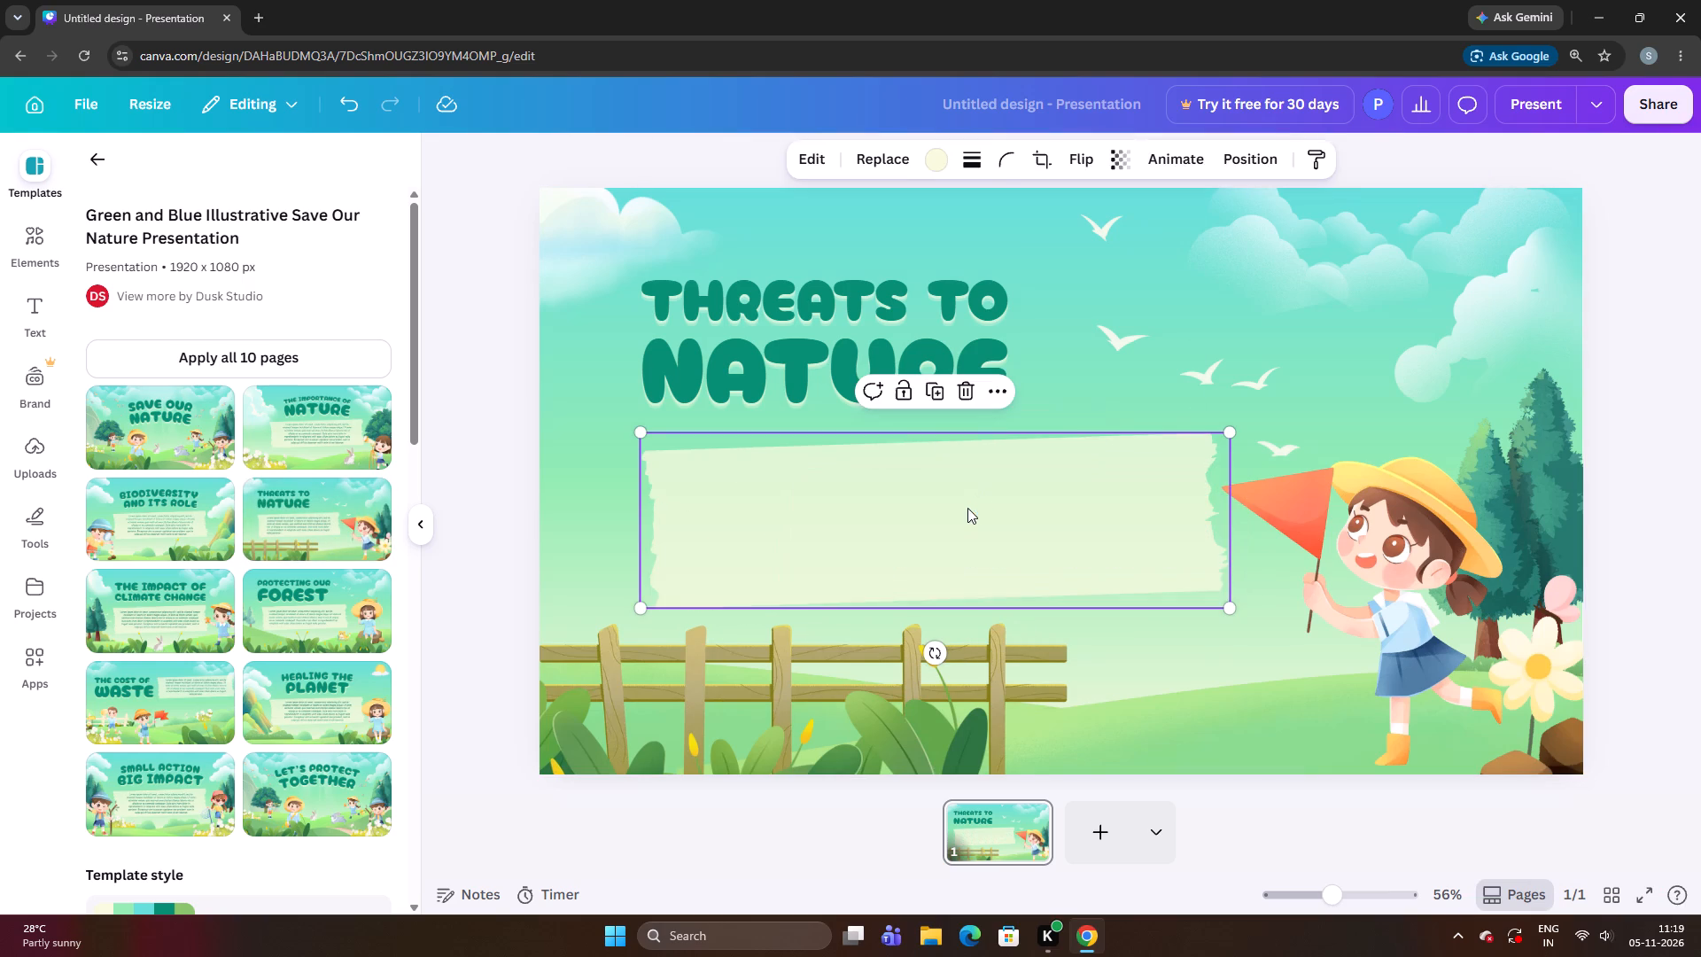
click(959, 385)
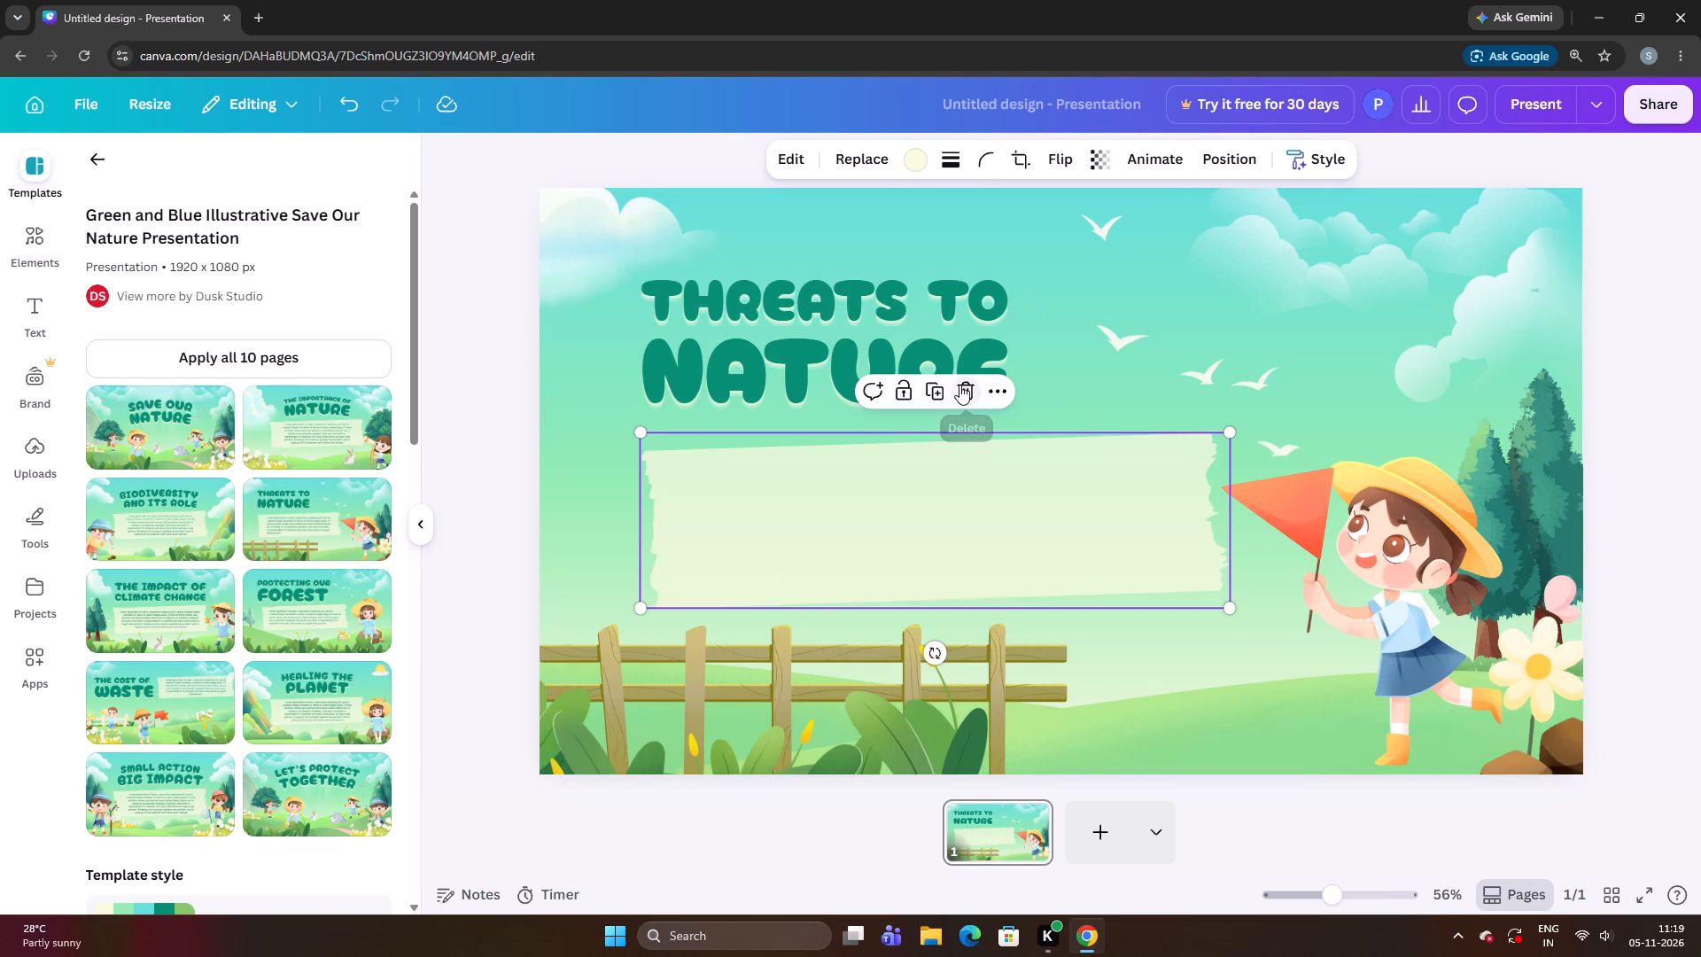
click(695, 587)
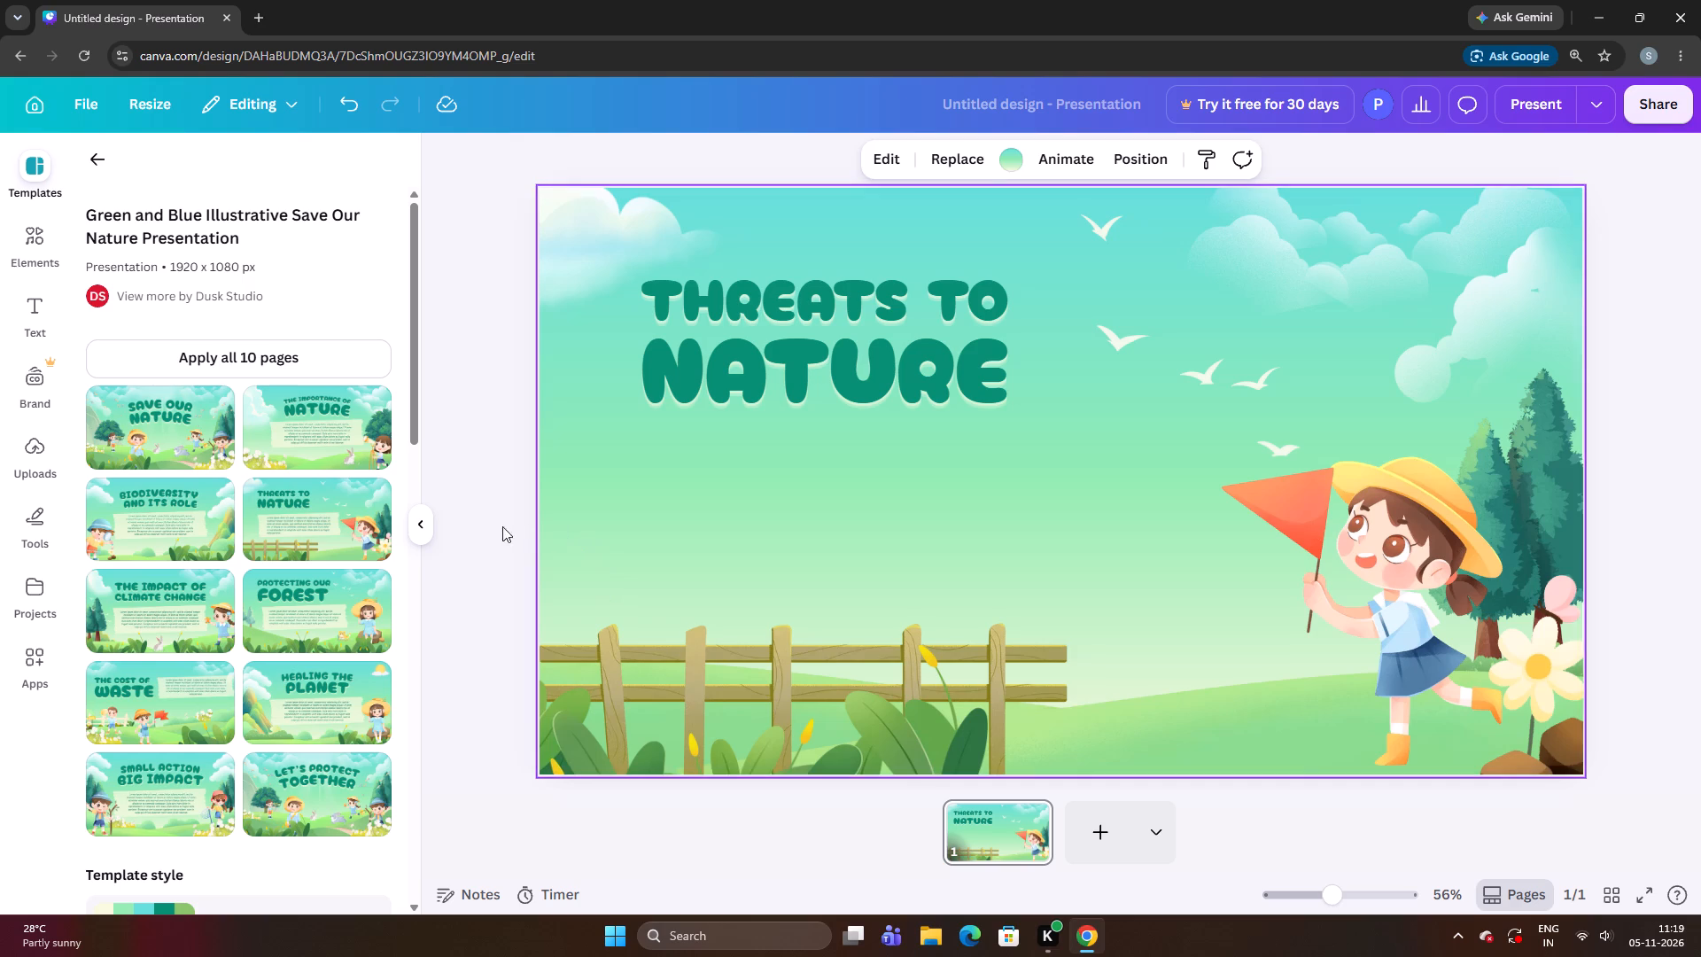
click(471, 541)
Insert the recently used two-blue-birds graphic and shrink it to a small pair just below the end of the title.
click(19, 218)
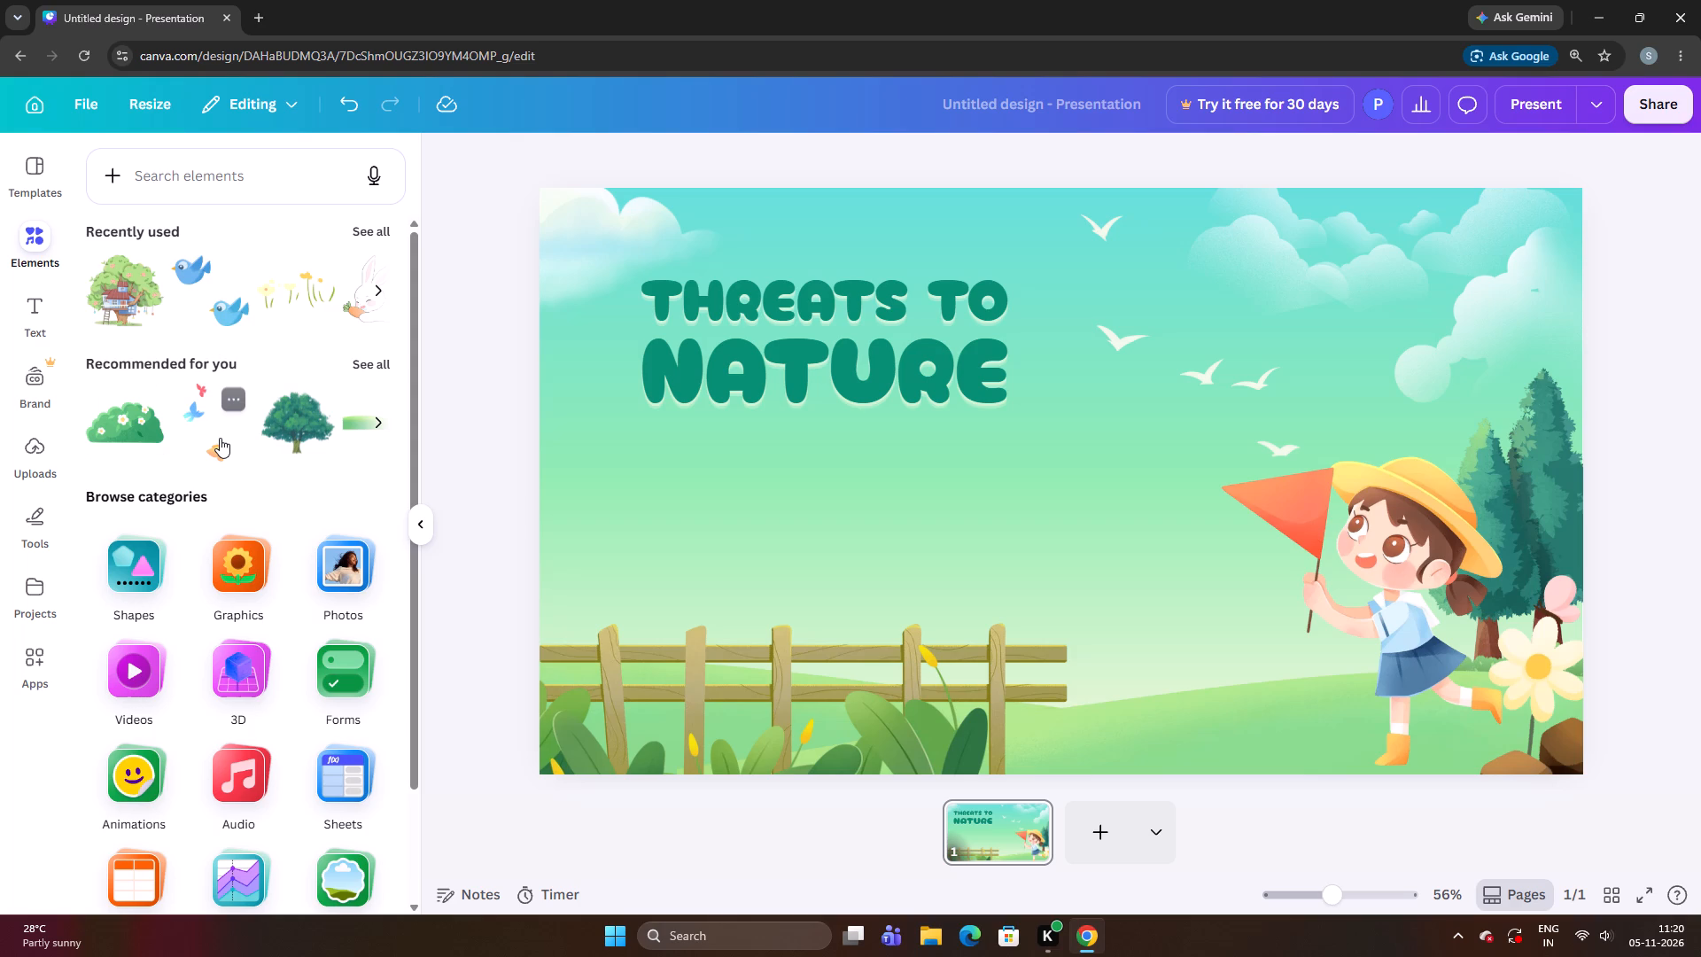
click(221, 311)
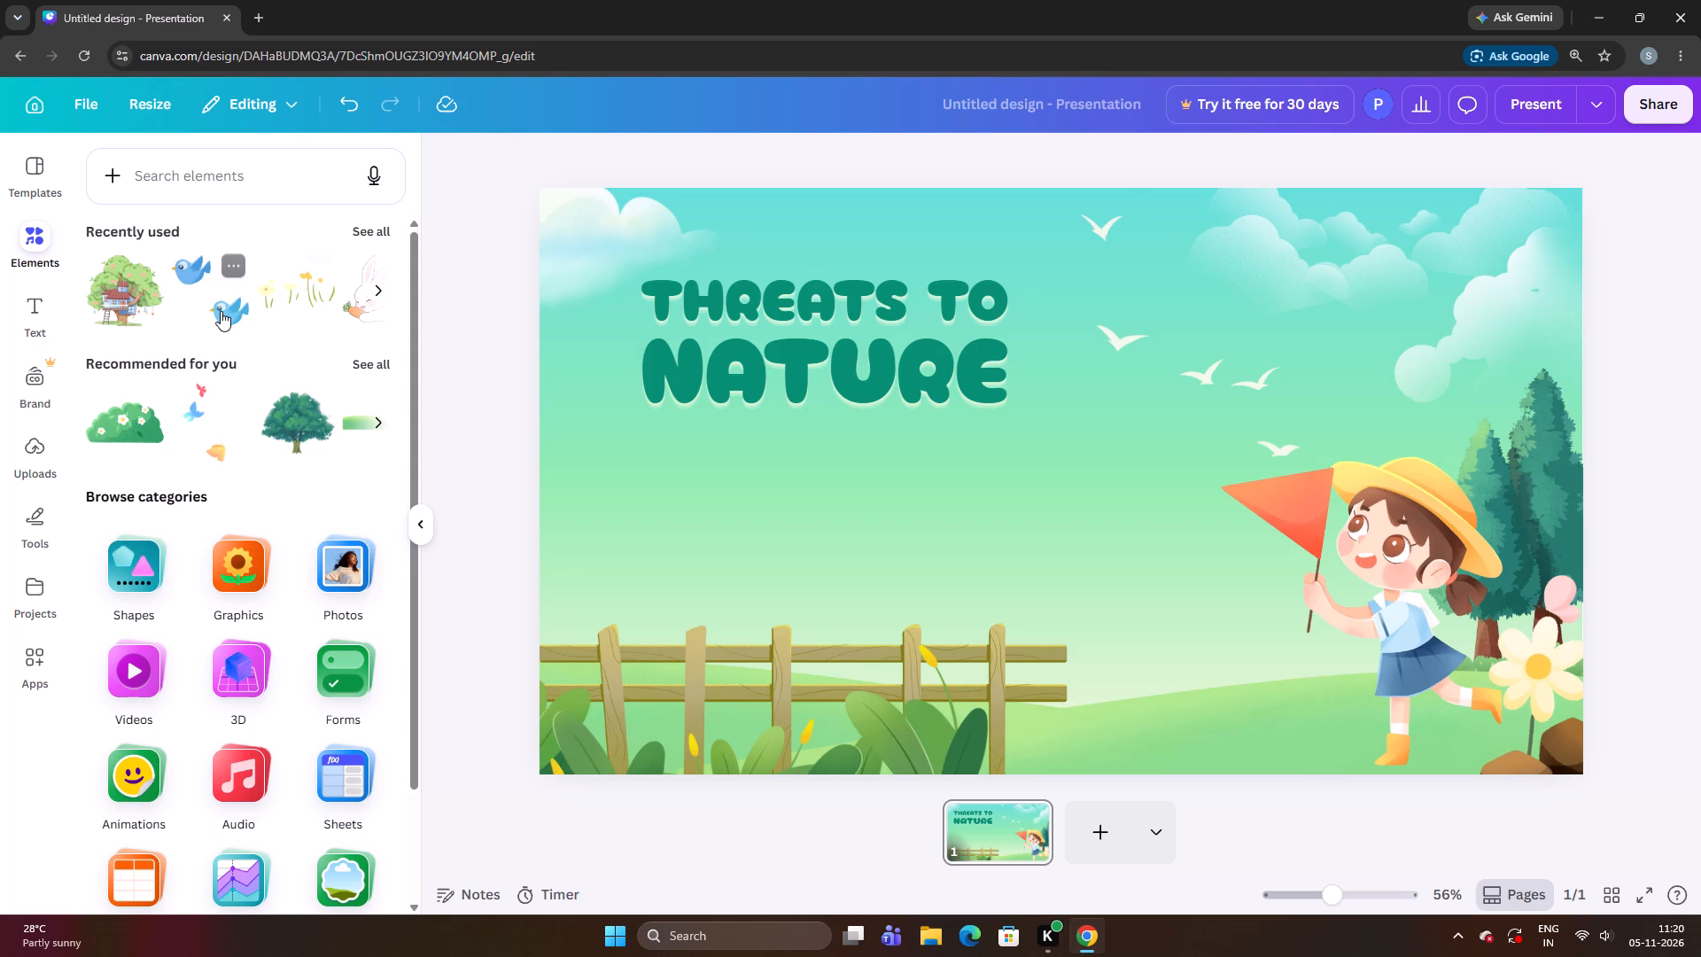
drag(913, 498, 995, 516)
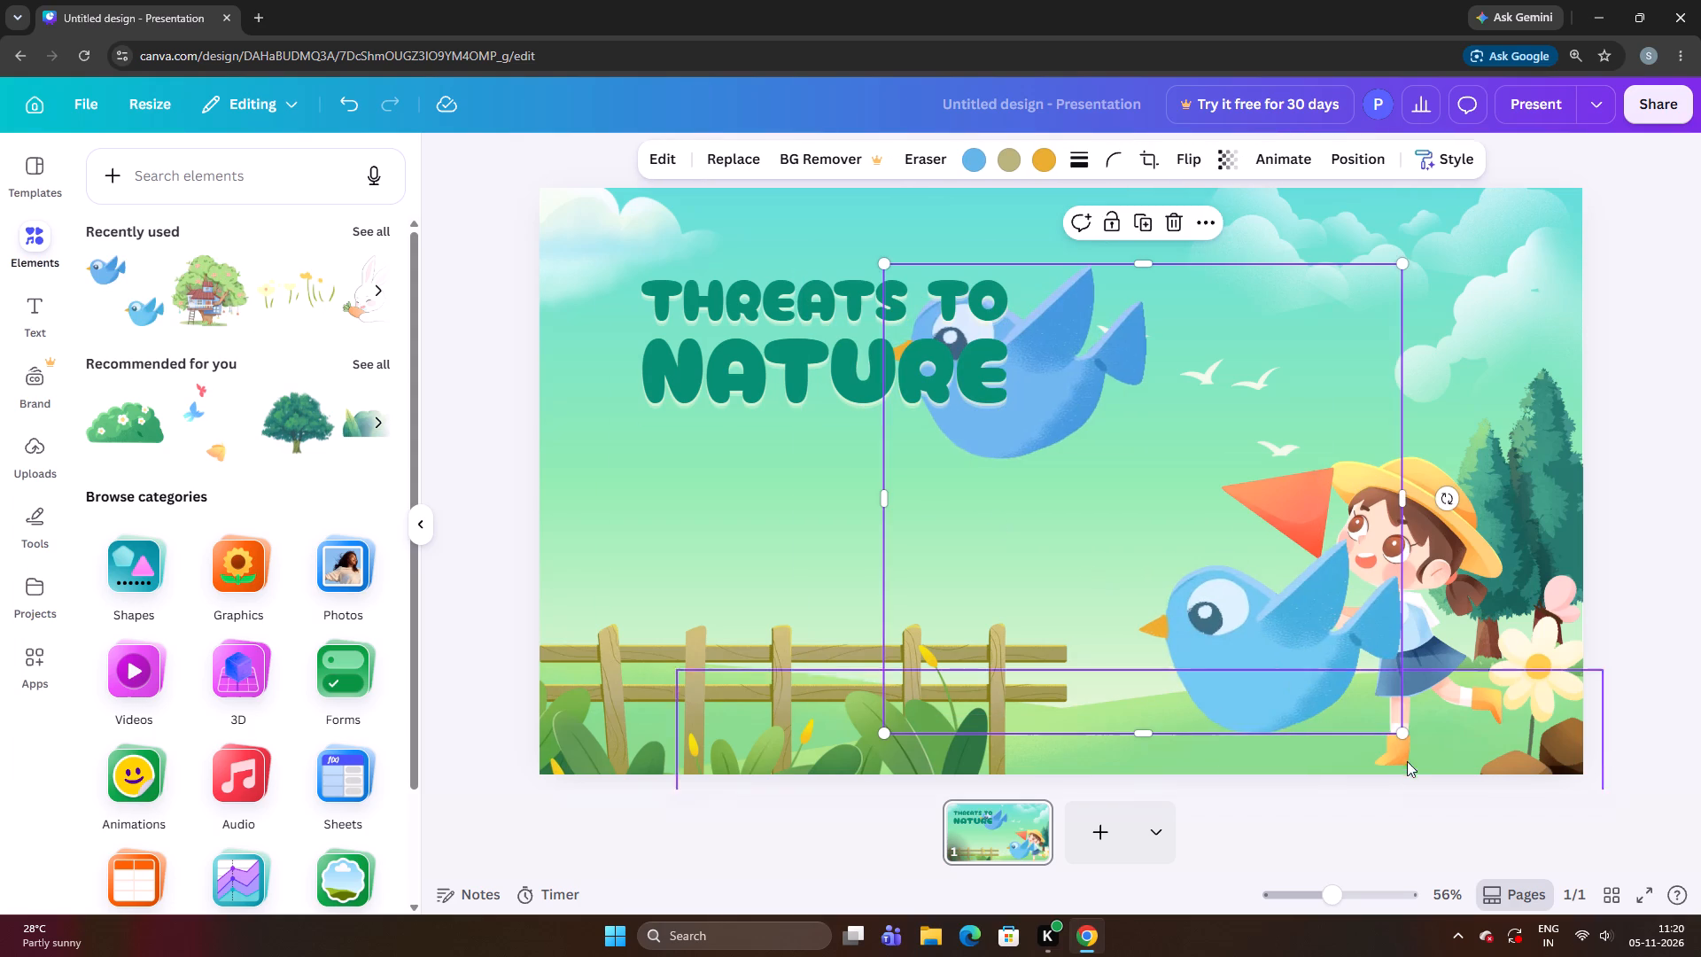
drag(1410, 735, 1189, 556)
drag(1059, 433, 1090, 554)
drag(1220, 666, 1095, 548)
drag(1046, 525, 1070, 544)
Nudge the blue birds graphic to the right in small increments, towards the girl with the flag.
key(Right)
key(Right)
key(Right)
key(Right)
key(Right)
key(Right)
key(Right)
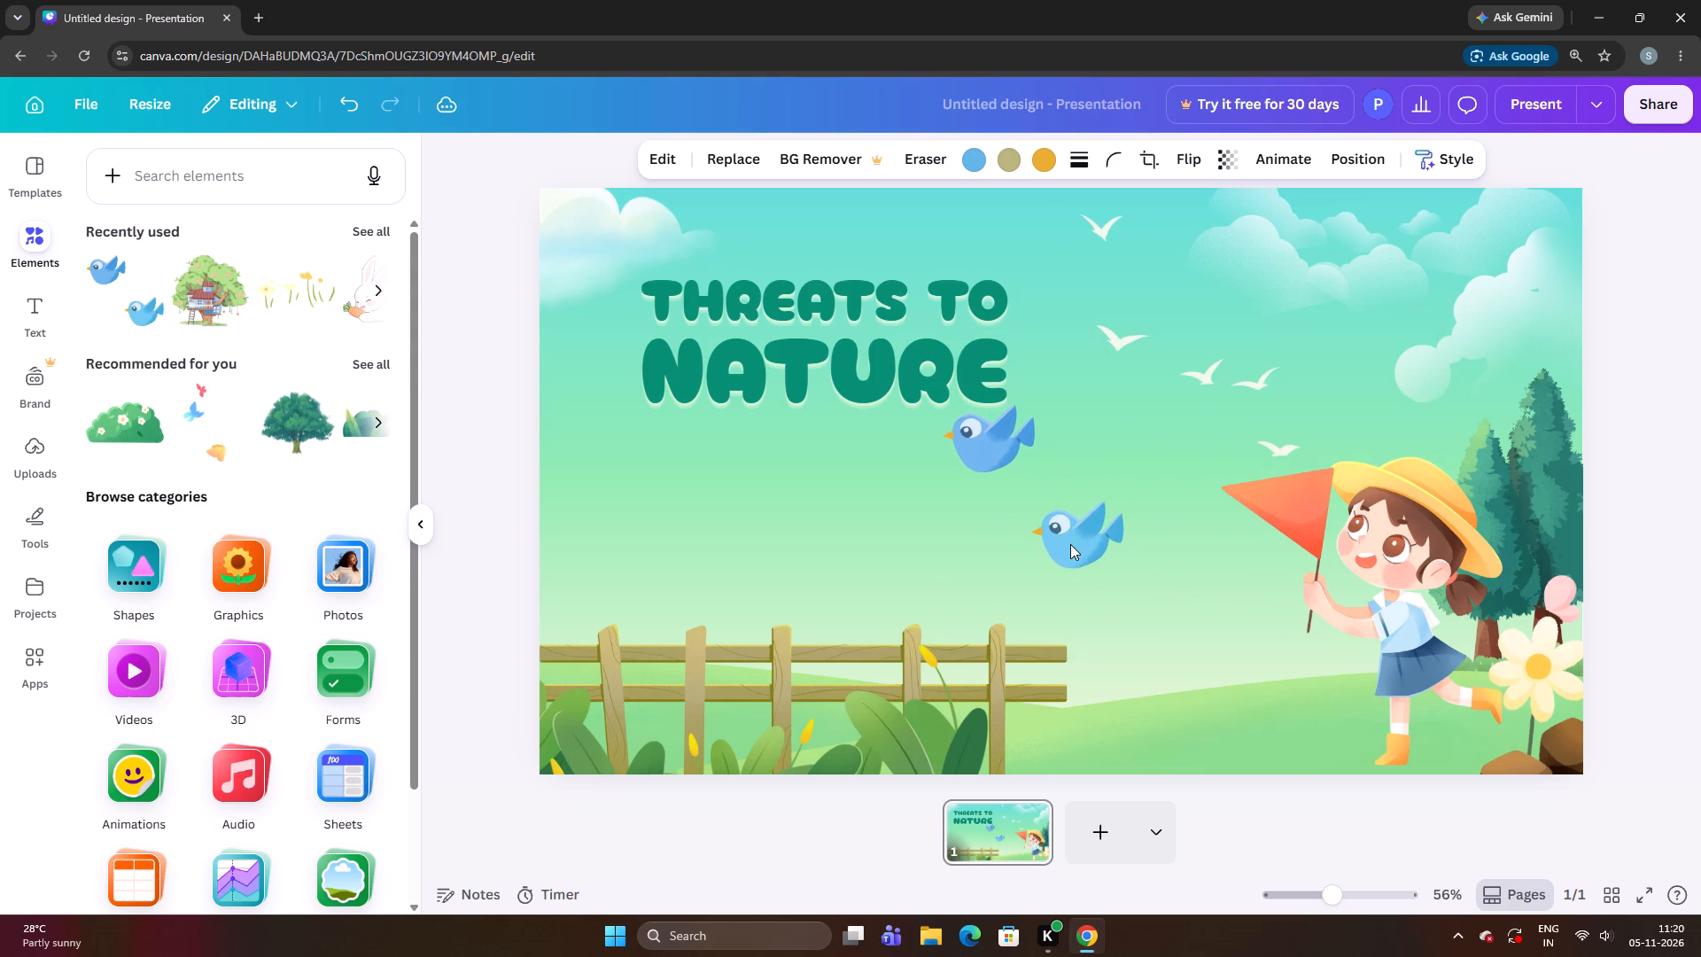
key(Right)
key(Right)
key(Right)
key(Right)
key(Right)
key(Right)
key(Right)
key(Right)
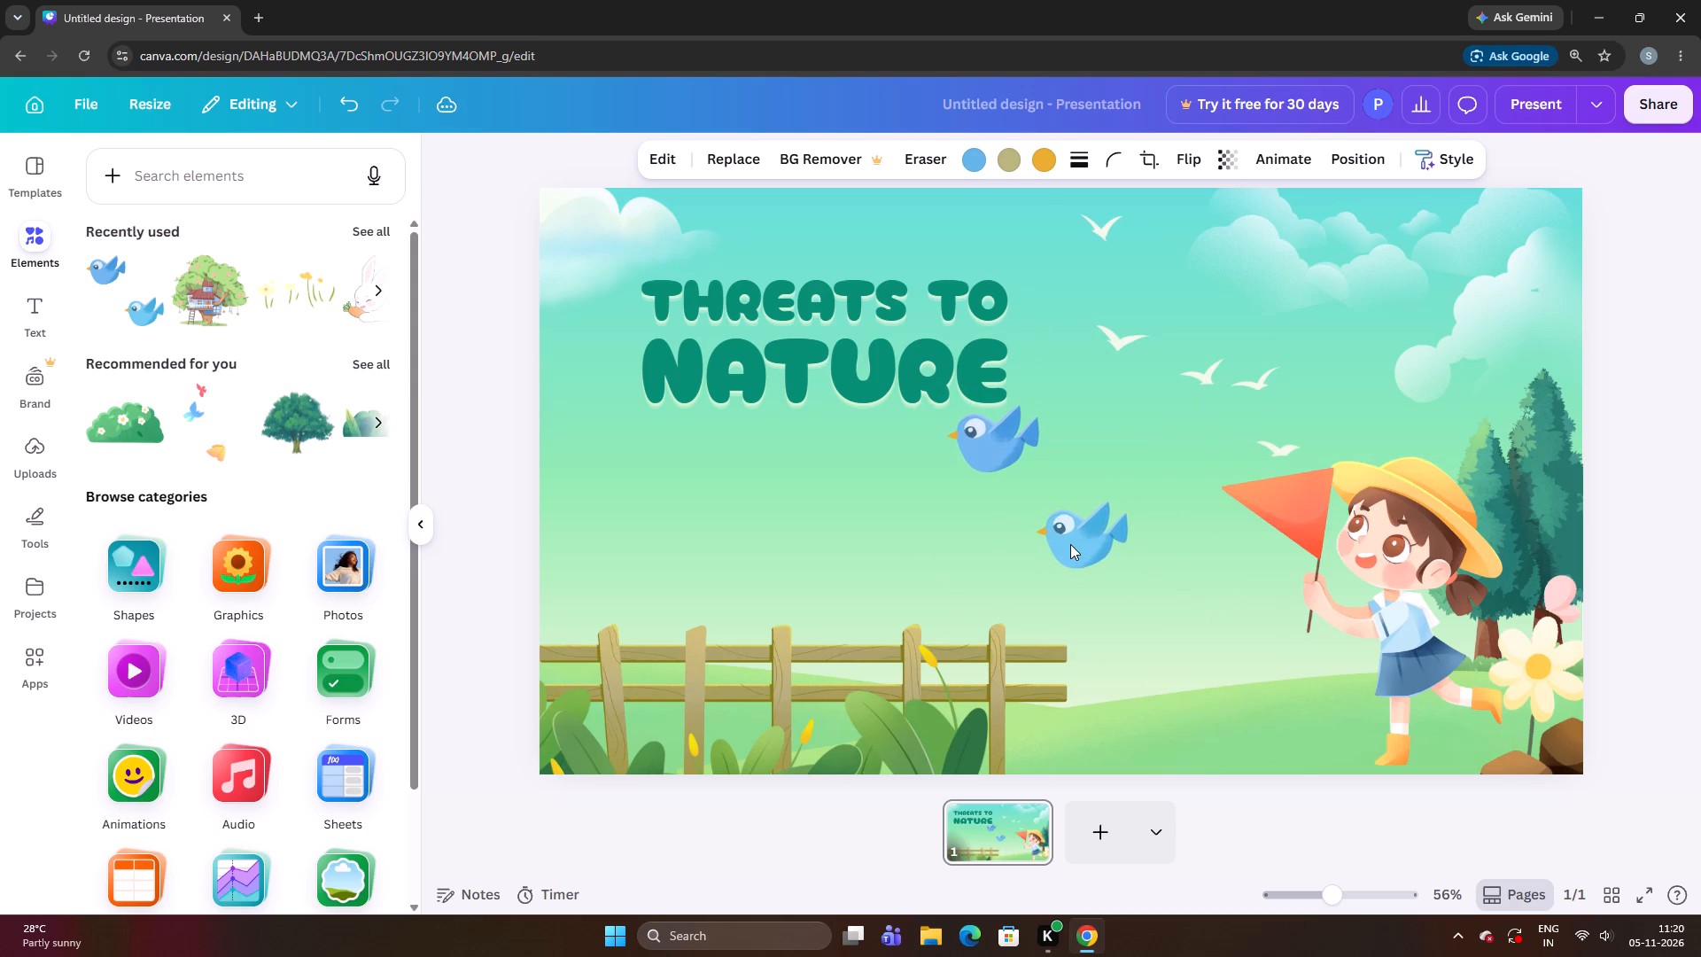
key(Right)
key(Right)
key(Right)
key(Right)
key(Right)
key(Right)
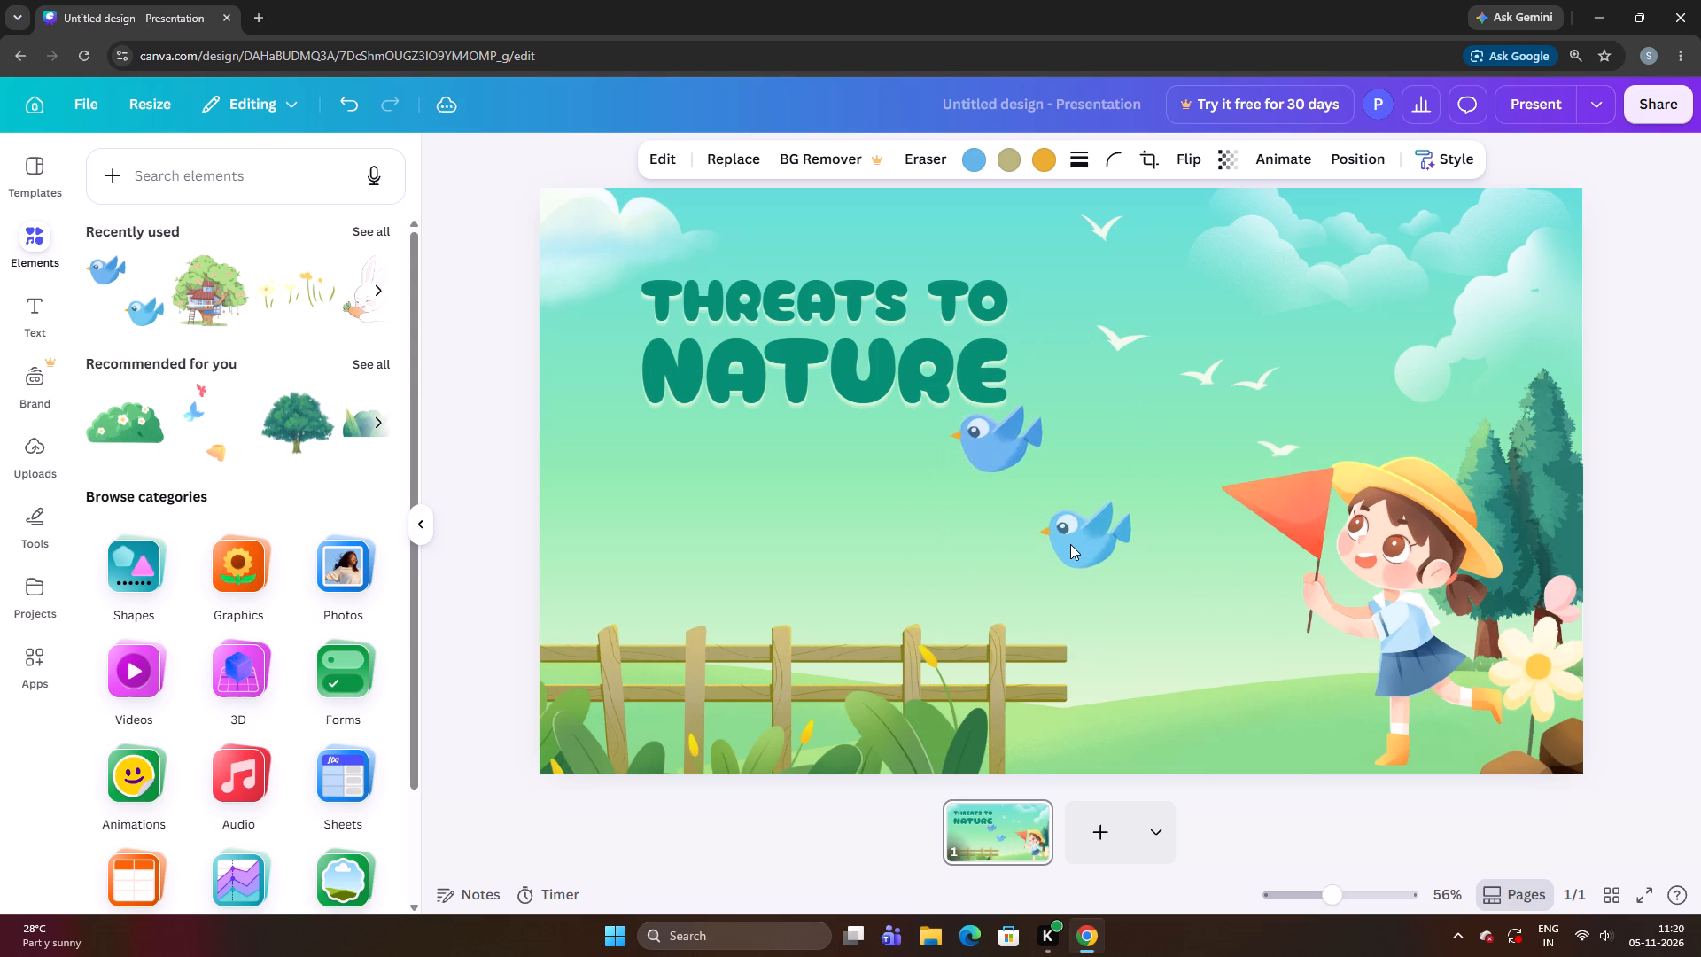
key(Right)
key(Right)
key(Right)
key(Right)
key(Right)
key(Right)
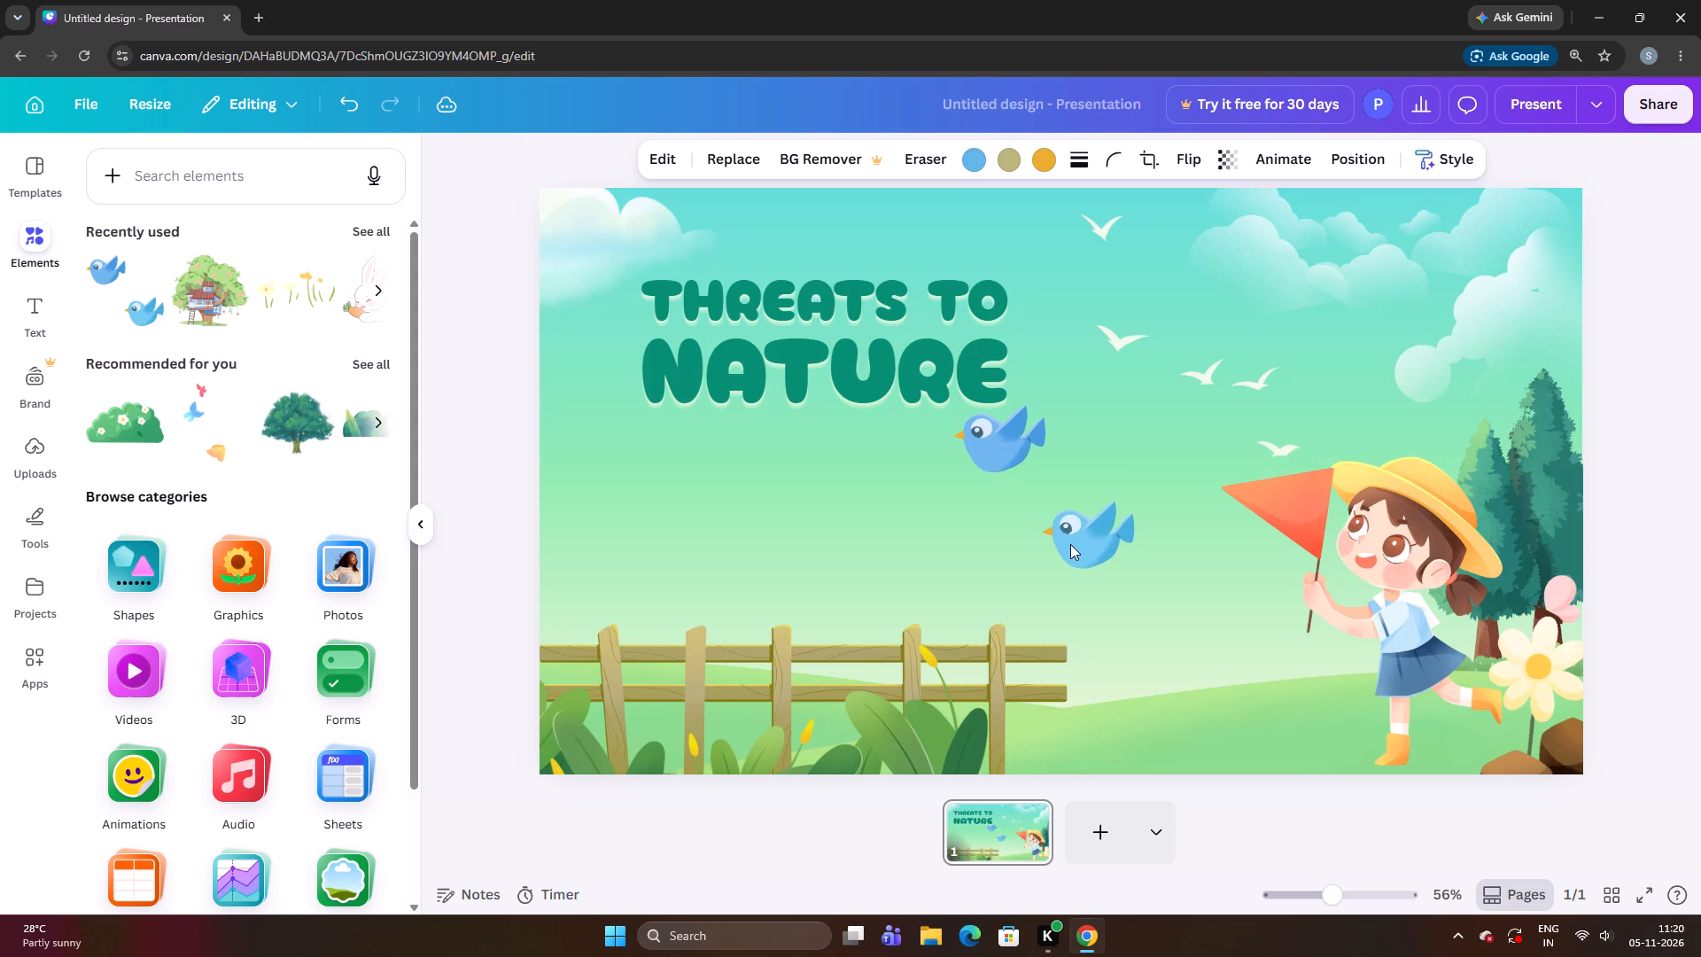
key(Right)
key(Right)
key(Right)
key(Right)
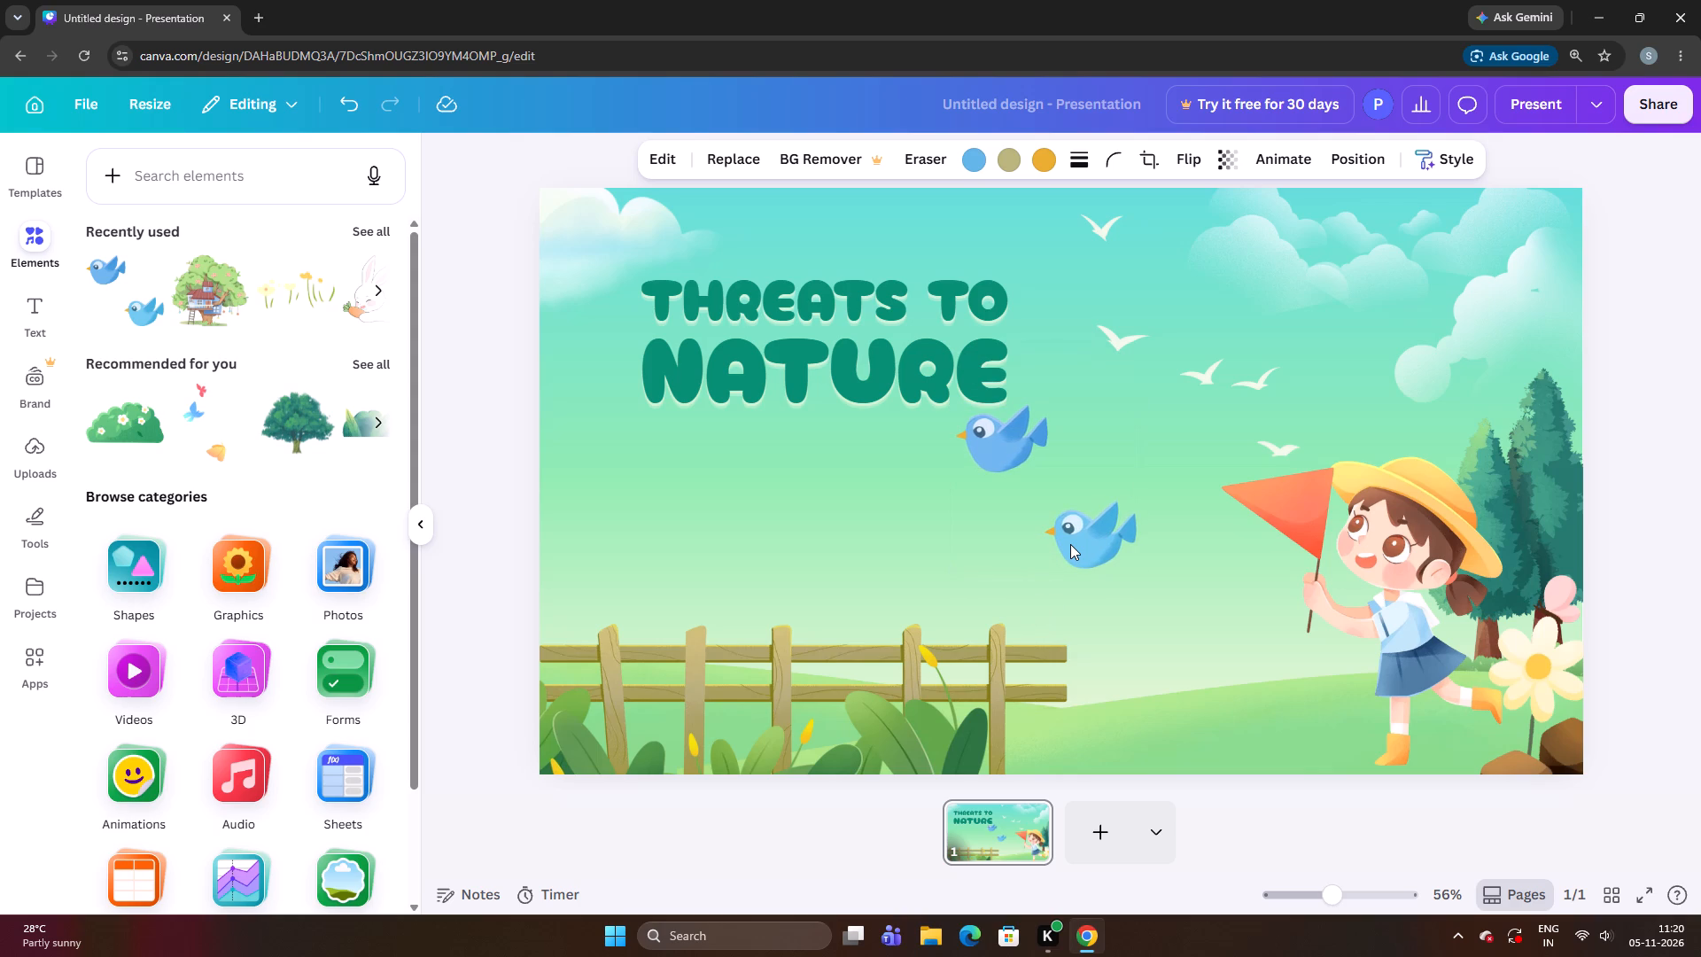
key(Right)
key(Right)
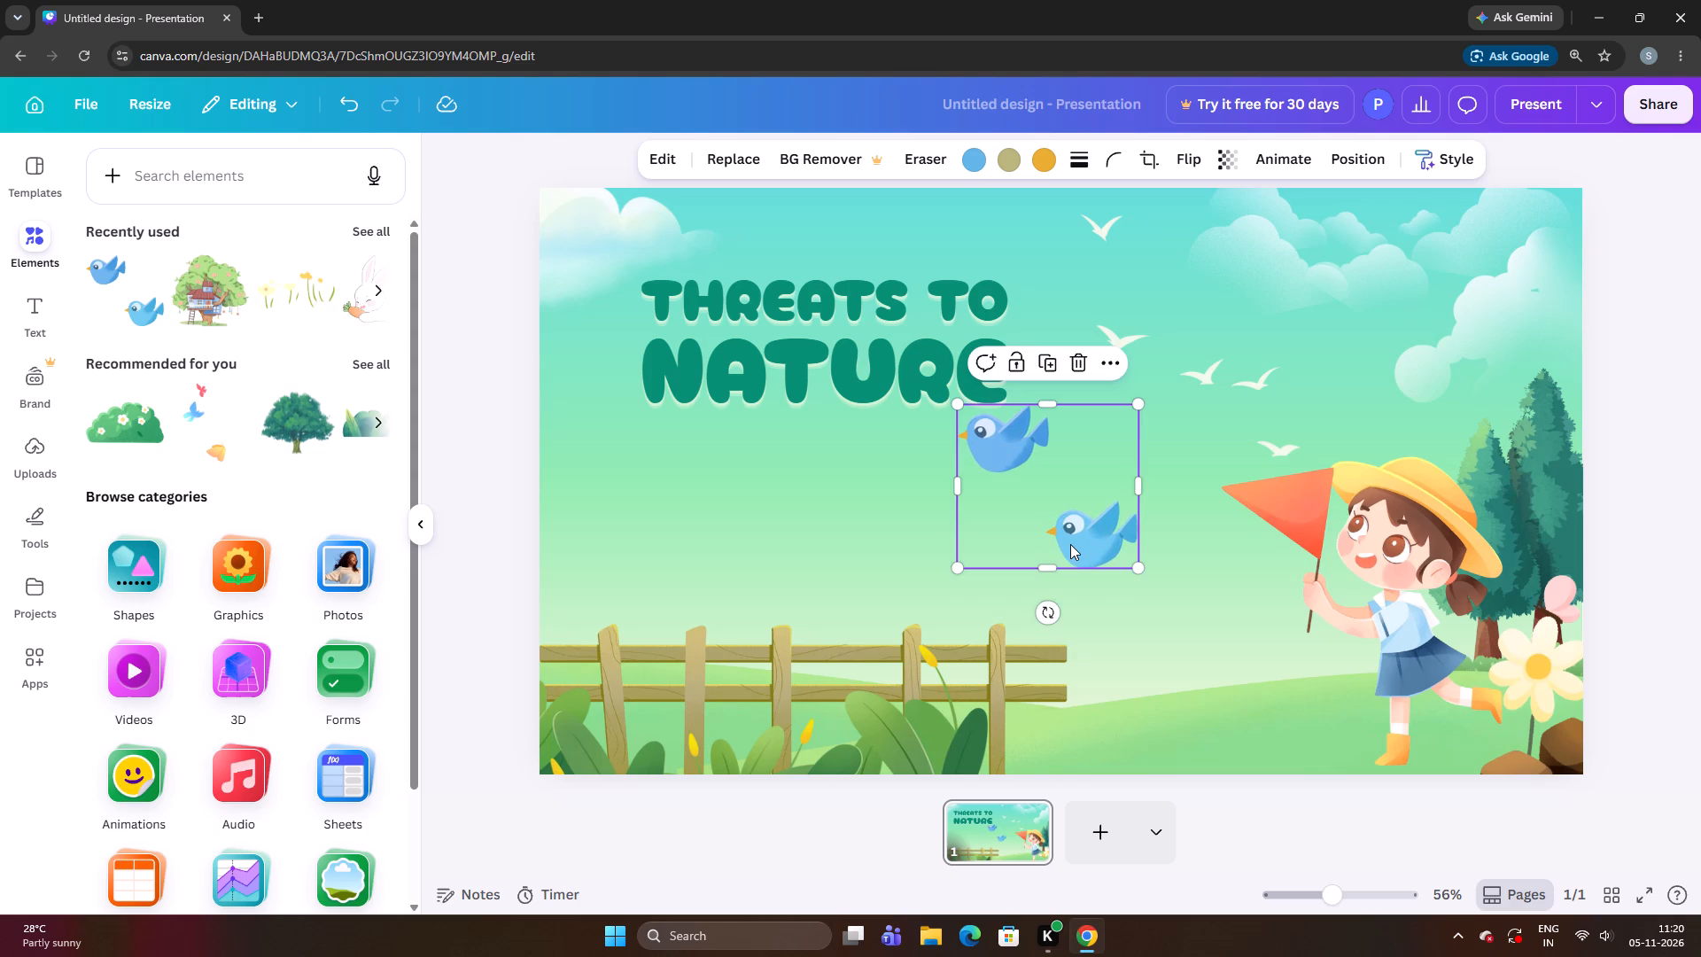
key(Right)
key(Right)
key(Right)
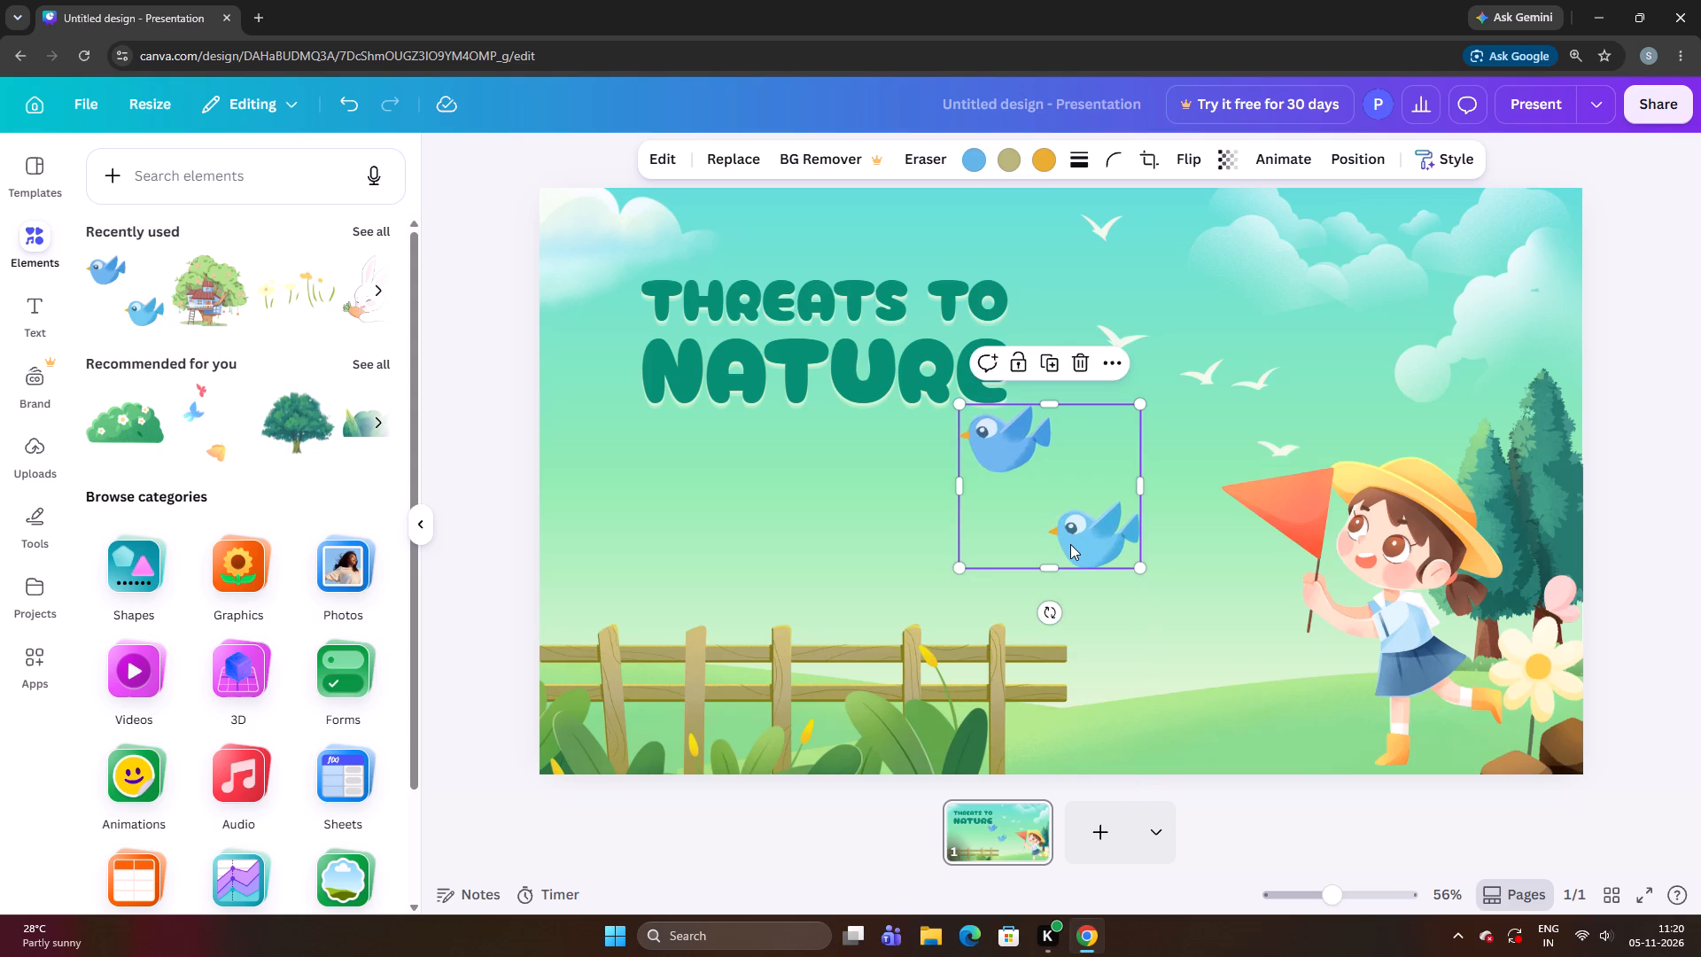
key(Right)
key(Right)
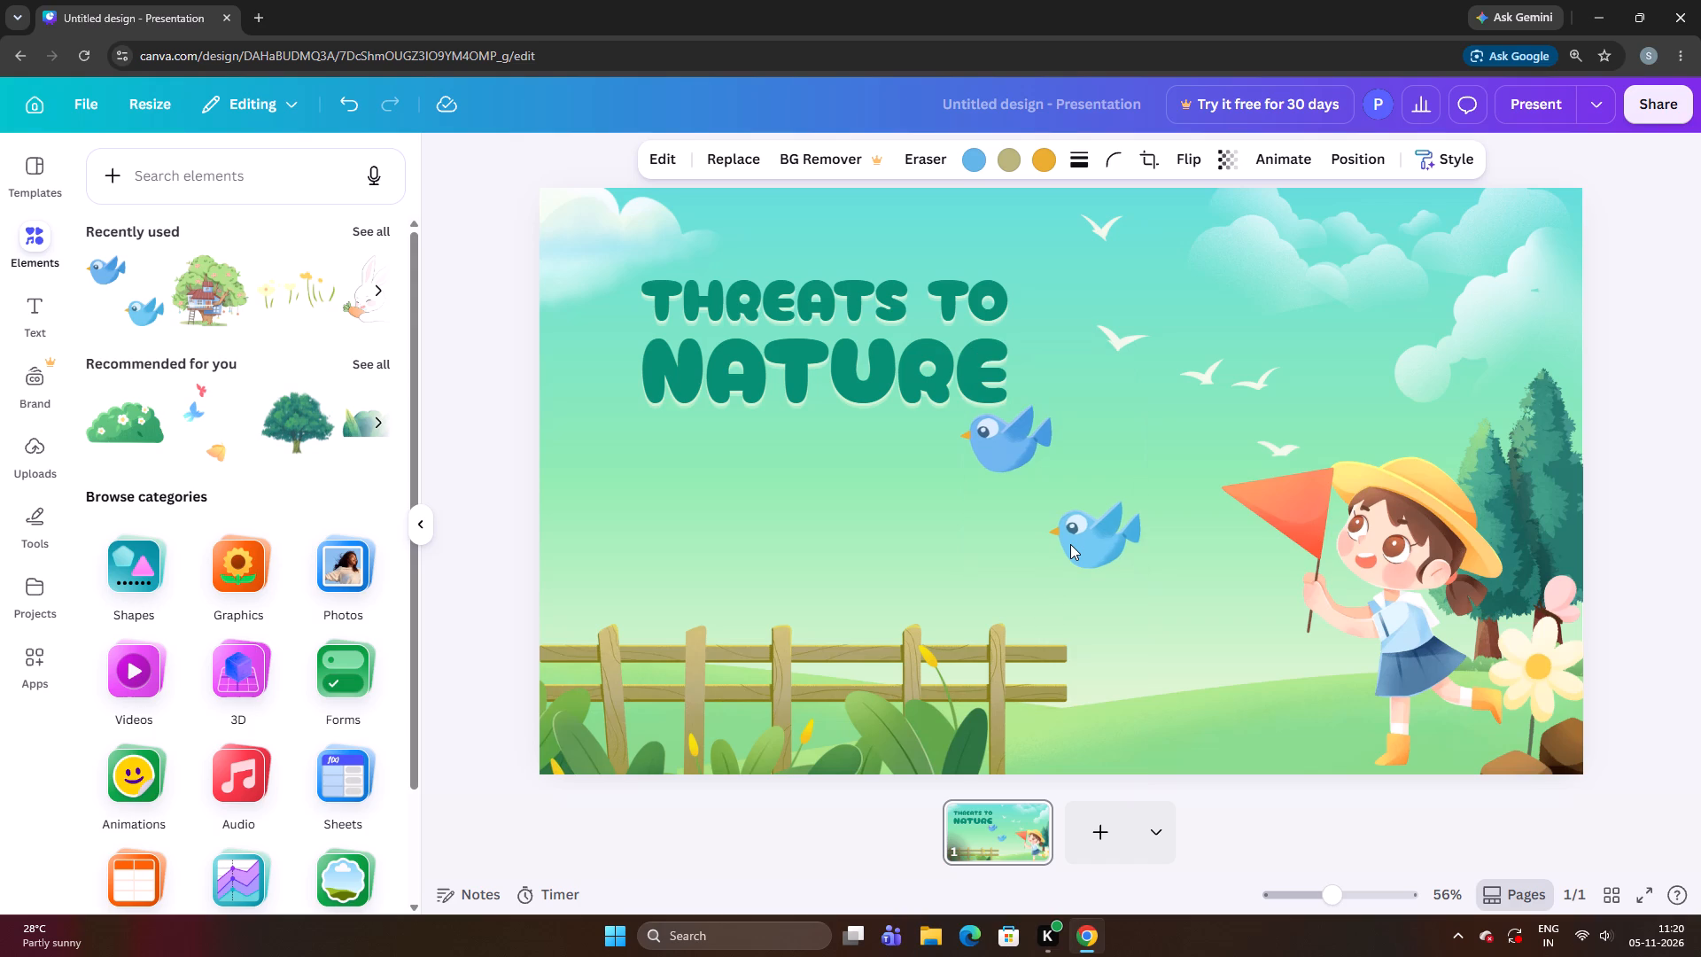
key(Right)
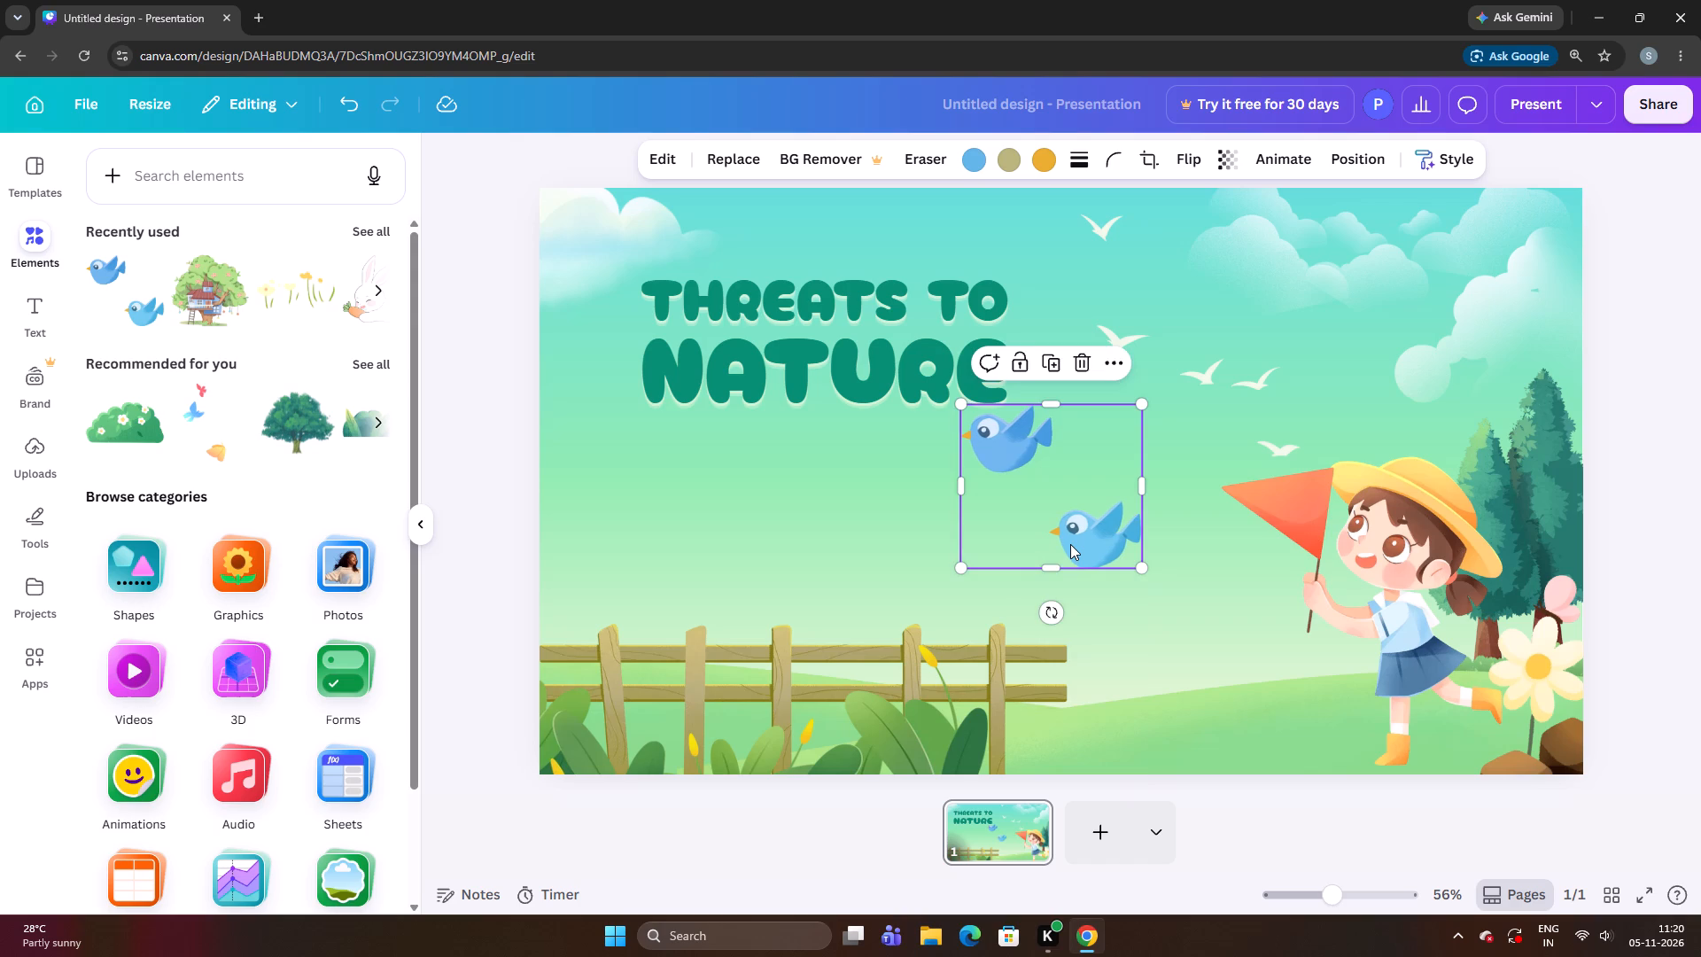
key(Right)
key(Right)
key(Right)
key(Right)
key(Right)
key(Right)
key(Right)
key(Right)
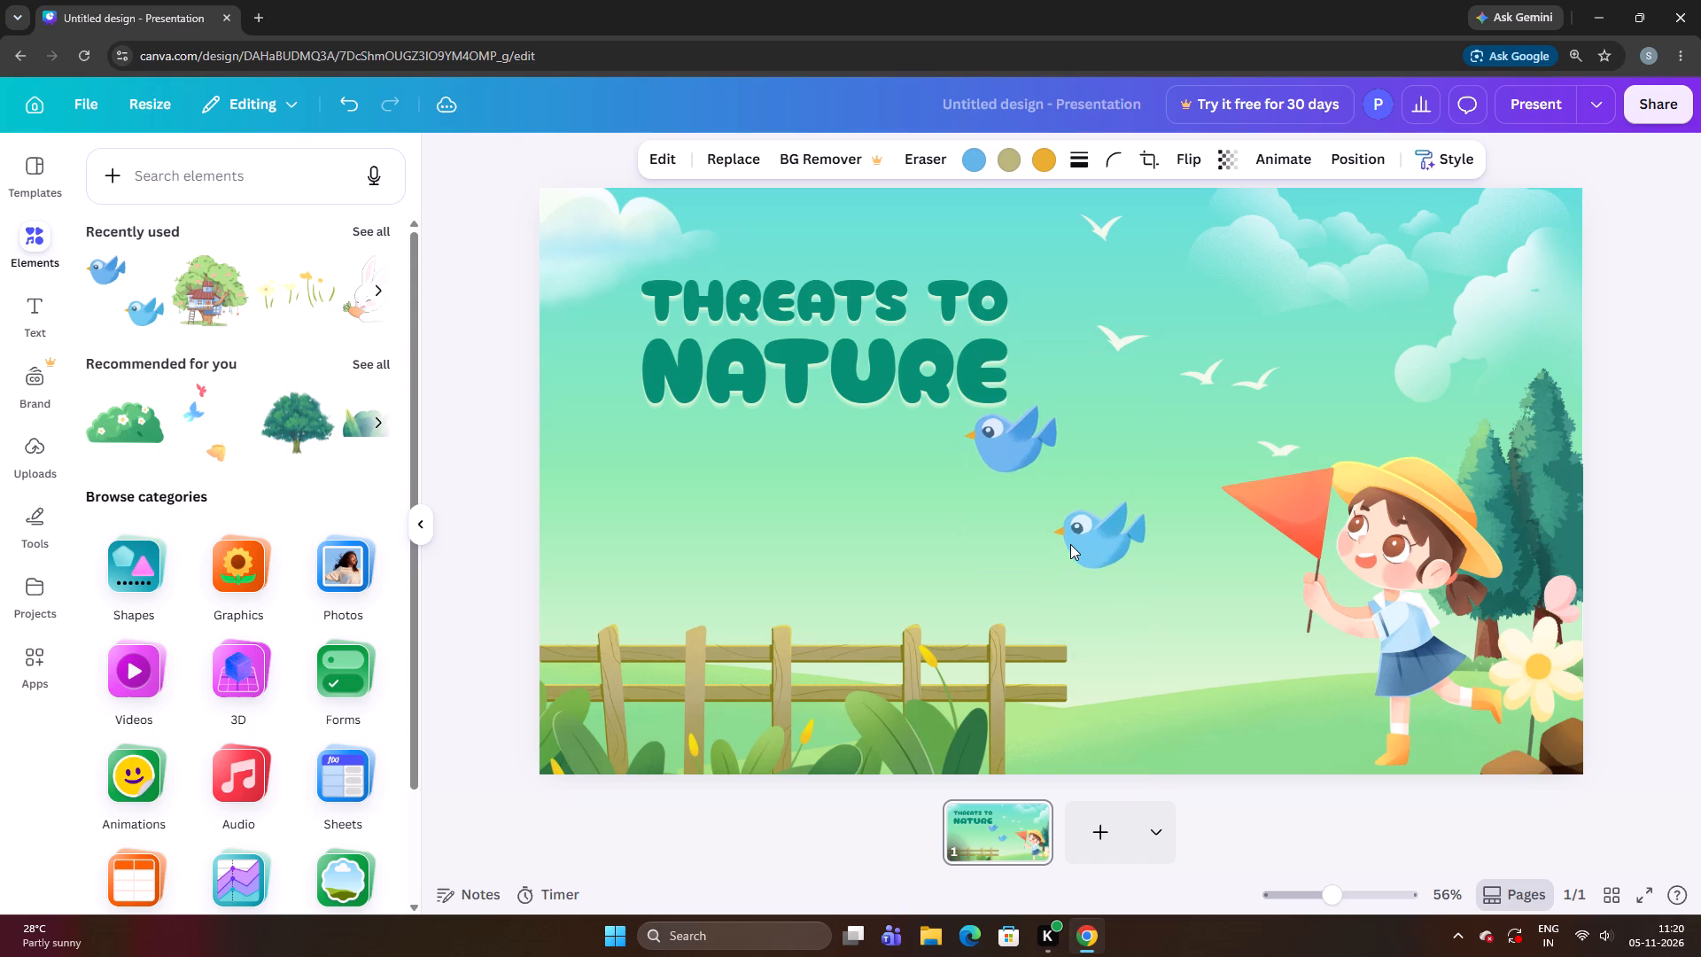
key(Right)
key(Right)
key(Right)
key(Right)
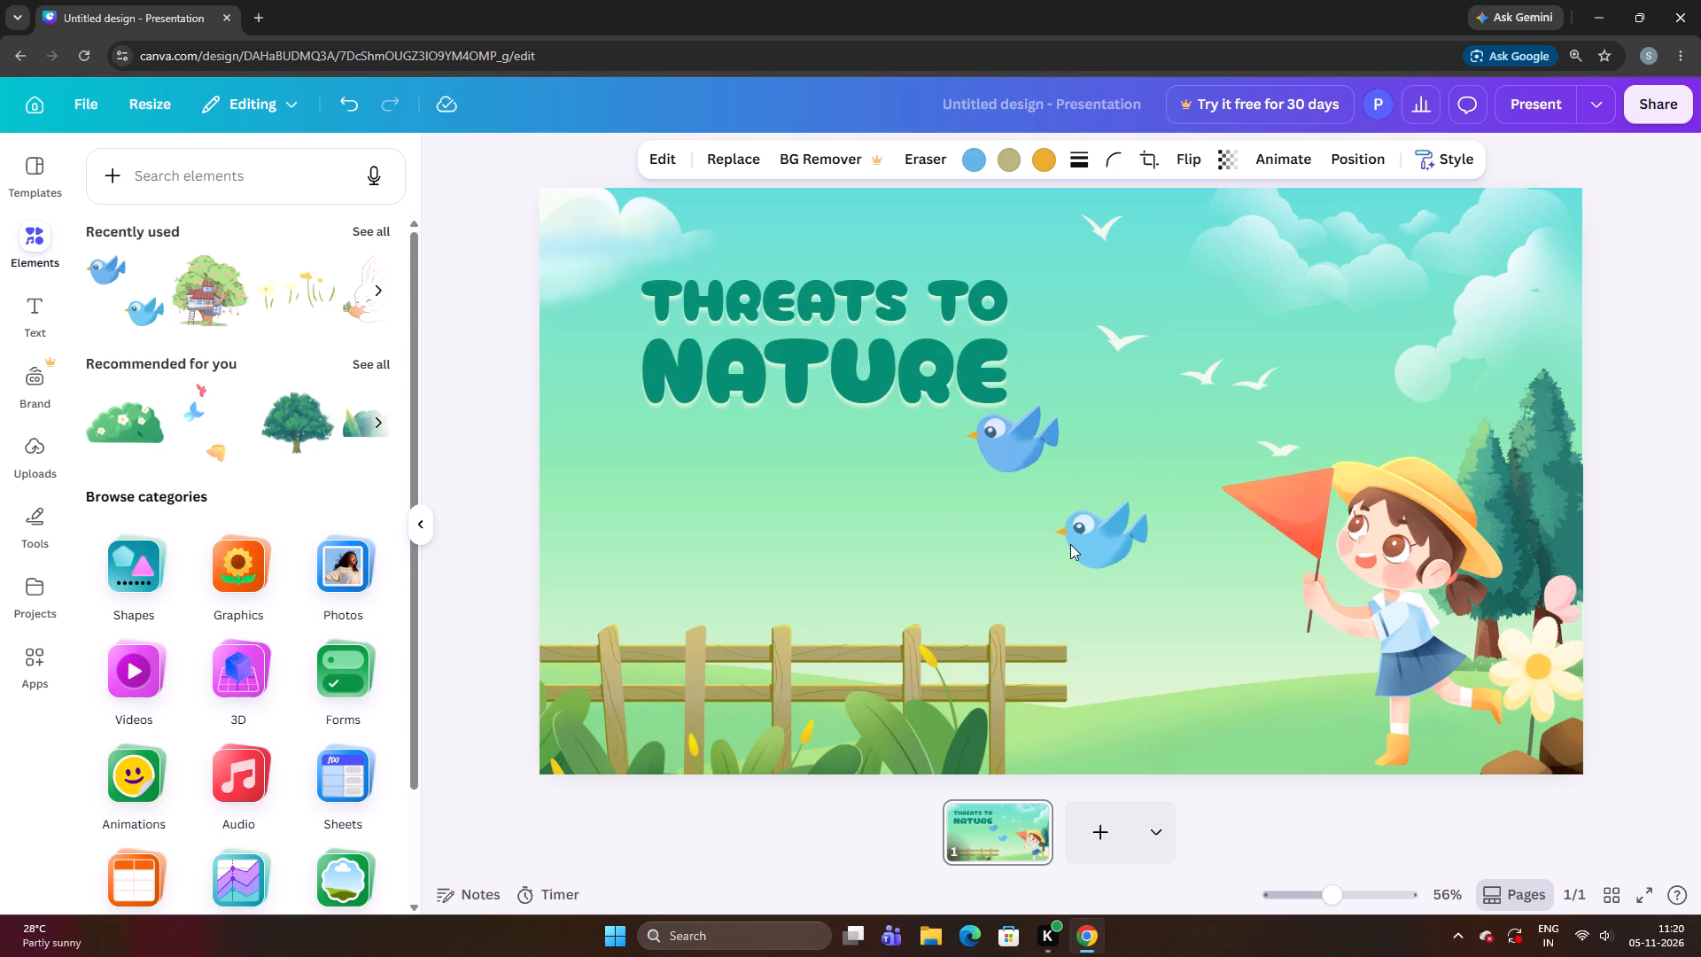
key(Right)
key(Right)
key(Right)
key(Right)
key(Right)
key(Right)
key(Right)
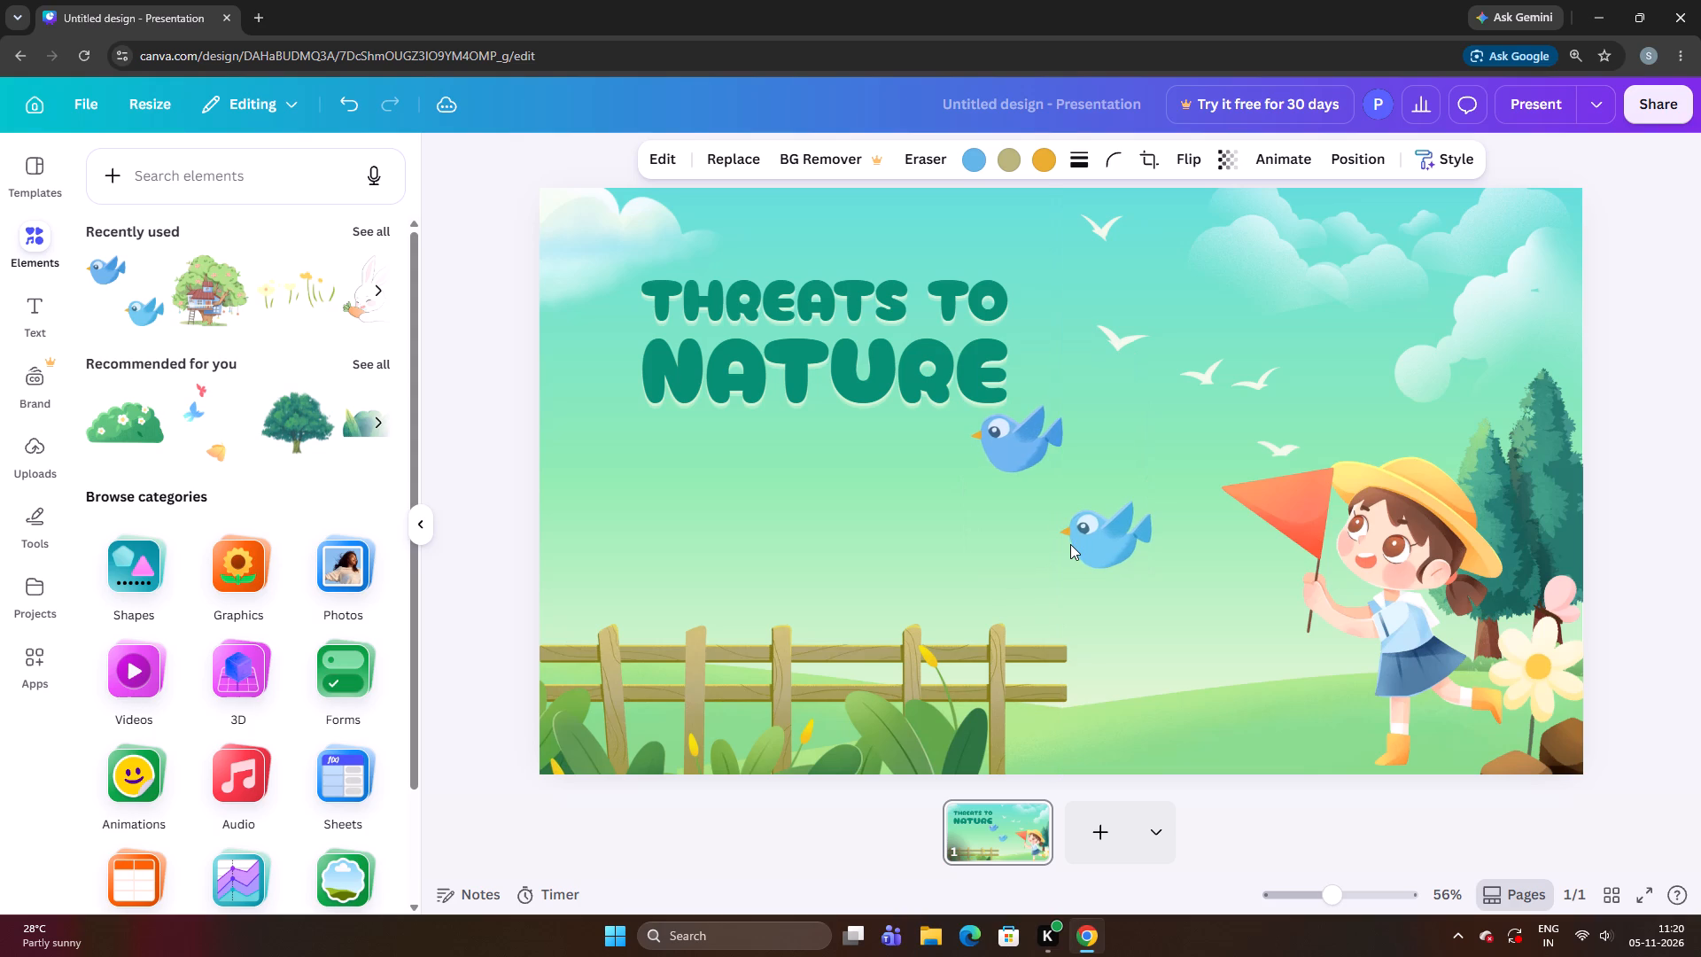
key(Right)
key(Right)
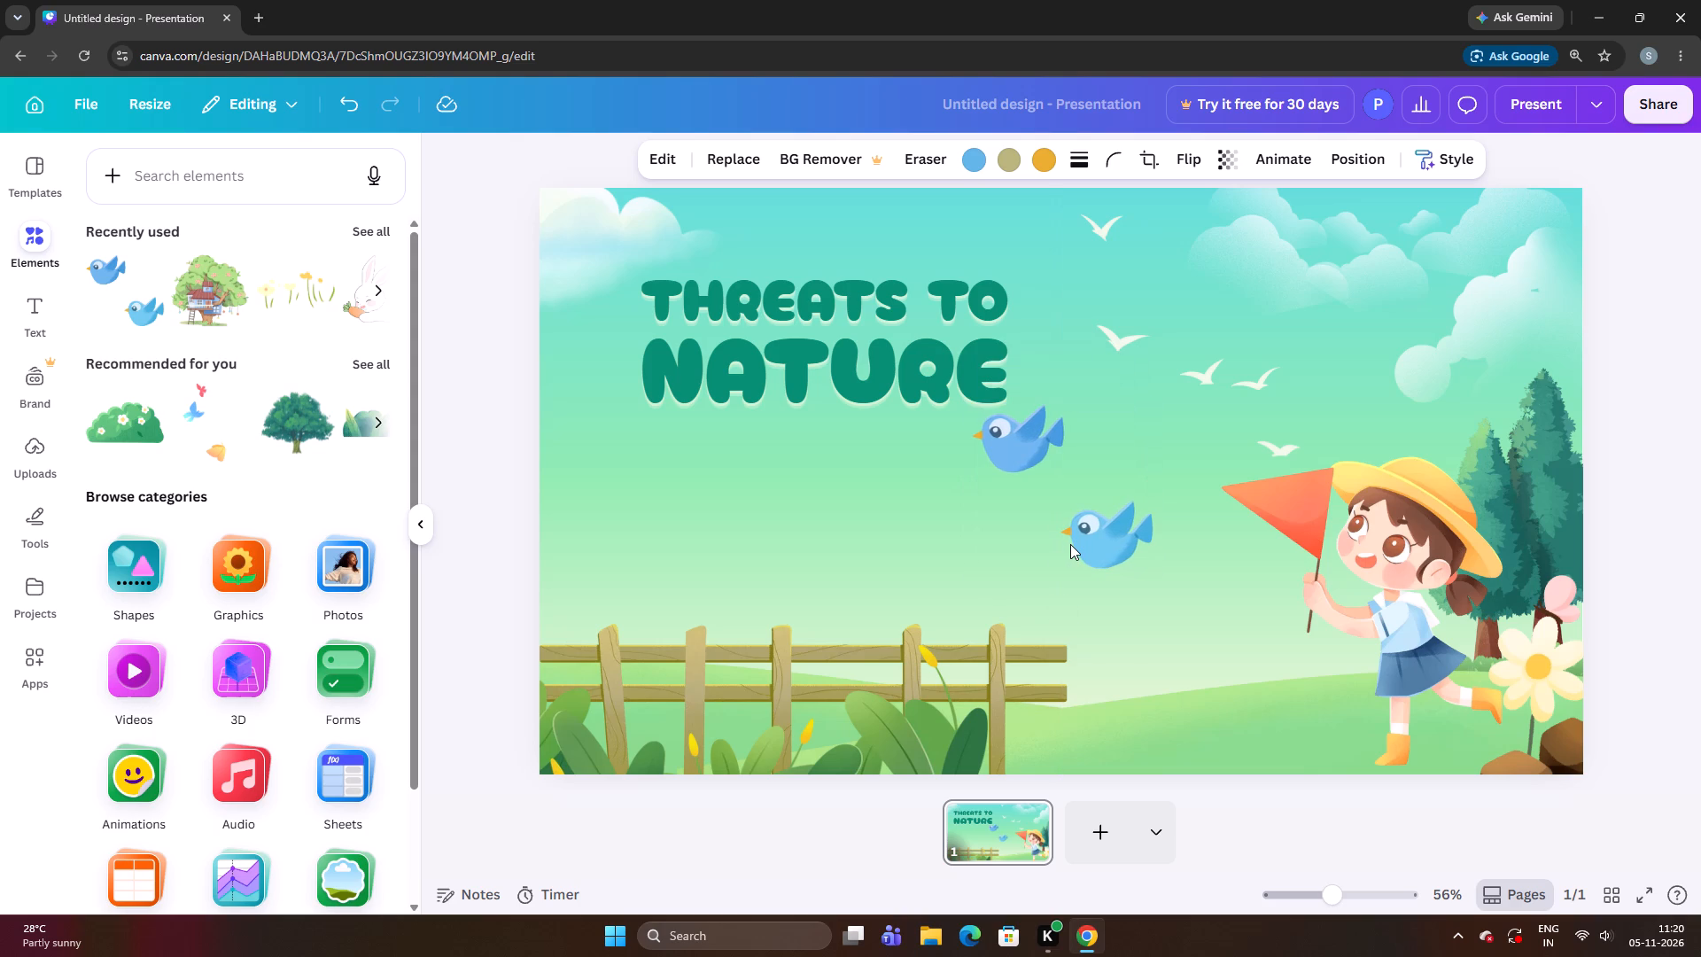
key(Right)
key(Right)
key(Right)
key(Right)
key(Right)
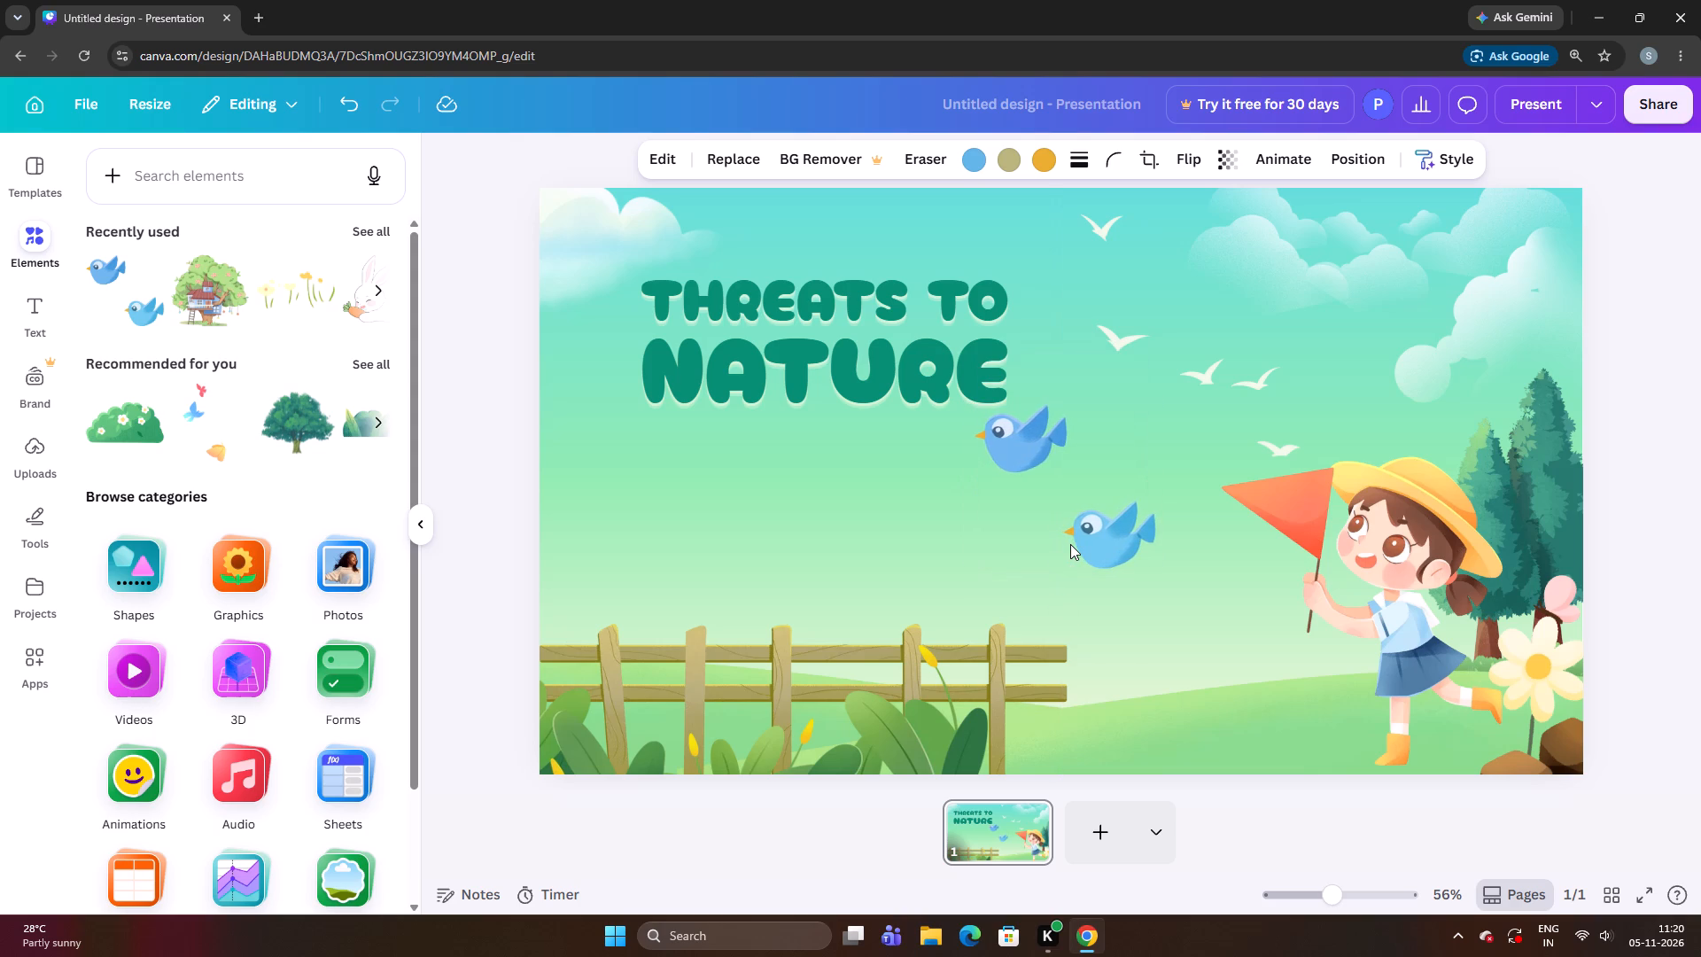
key(Right)
key(Right)
key(Right)
key(Right)
key(Right)
key(Right)
key(Right)
key(Right)
key(Right)
key(Right)
key(Right)
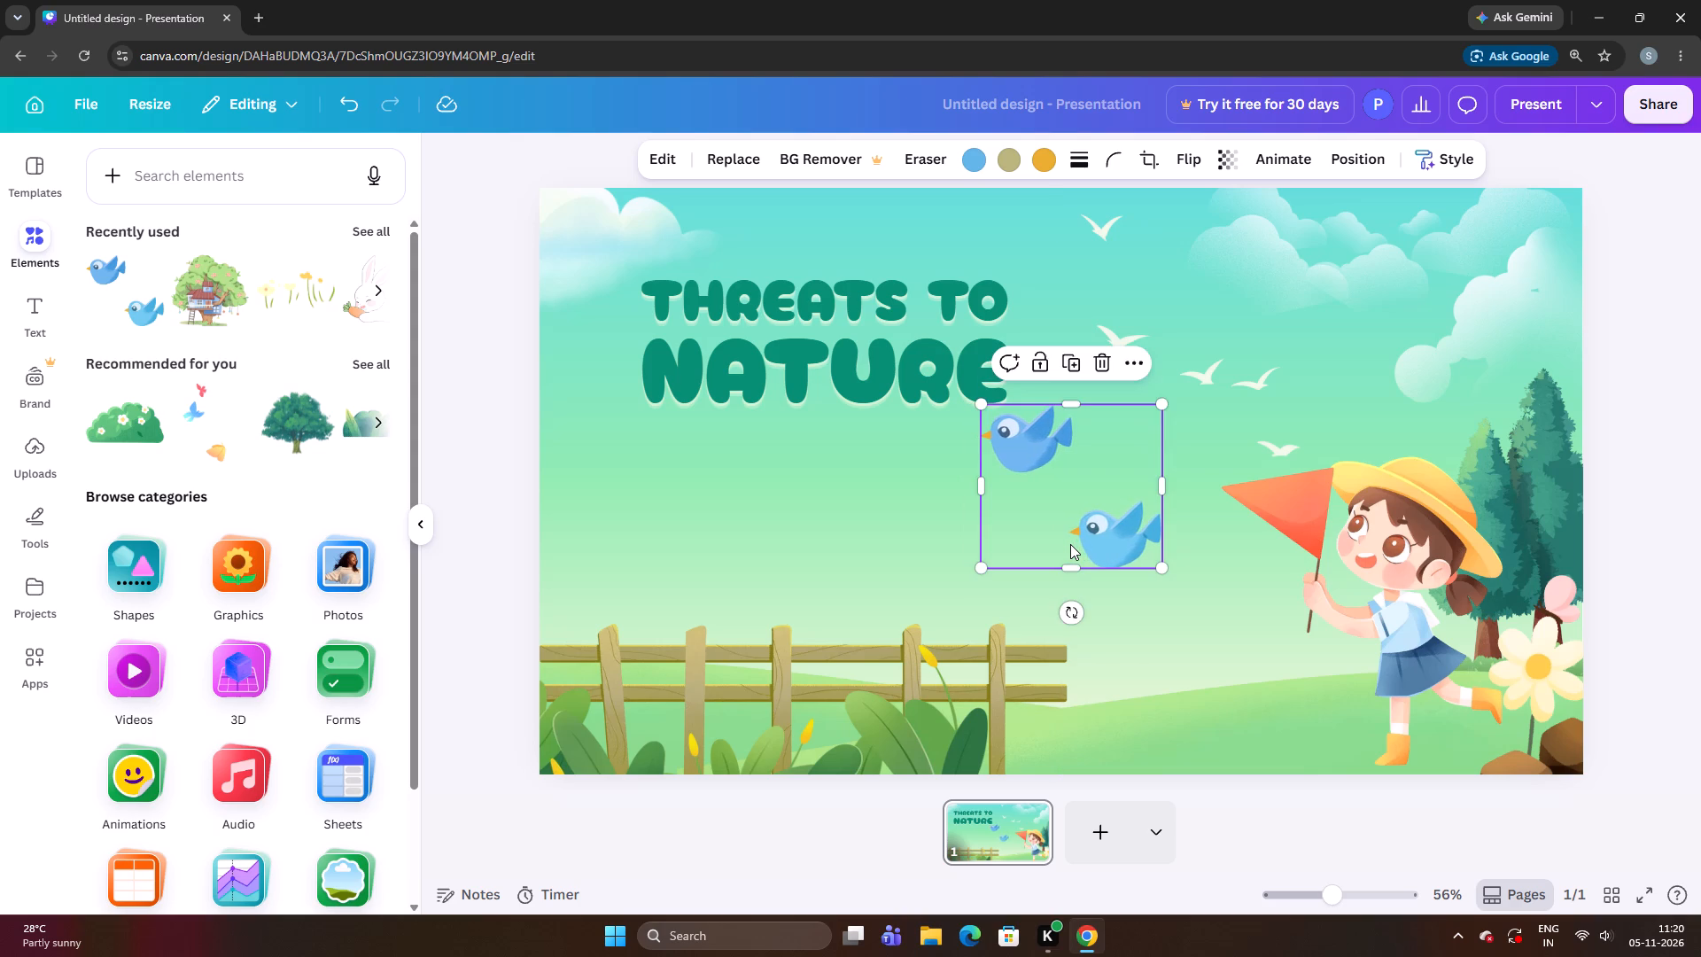
Nudge the blue birds graphic upward until the upper bird sits beside the end of the word NATURE.
key(ctrl+Up)
key(Up)
key(Up)
key(Up)
key(Up)
key(Up)
key(Up)
key(Up)
key(Up)
key(Up)
key(Up)
key(Up)
key(Up)
key(Up)
key(Up)
key(Up)
key(Up)
key(Up)
key(Up)
key(Up)
key(Up)
key(Up)
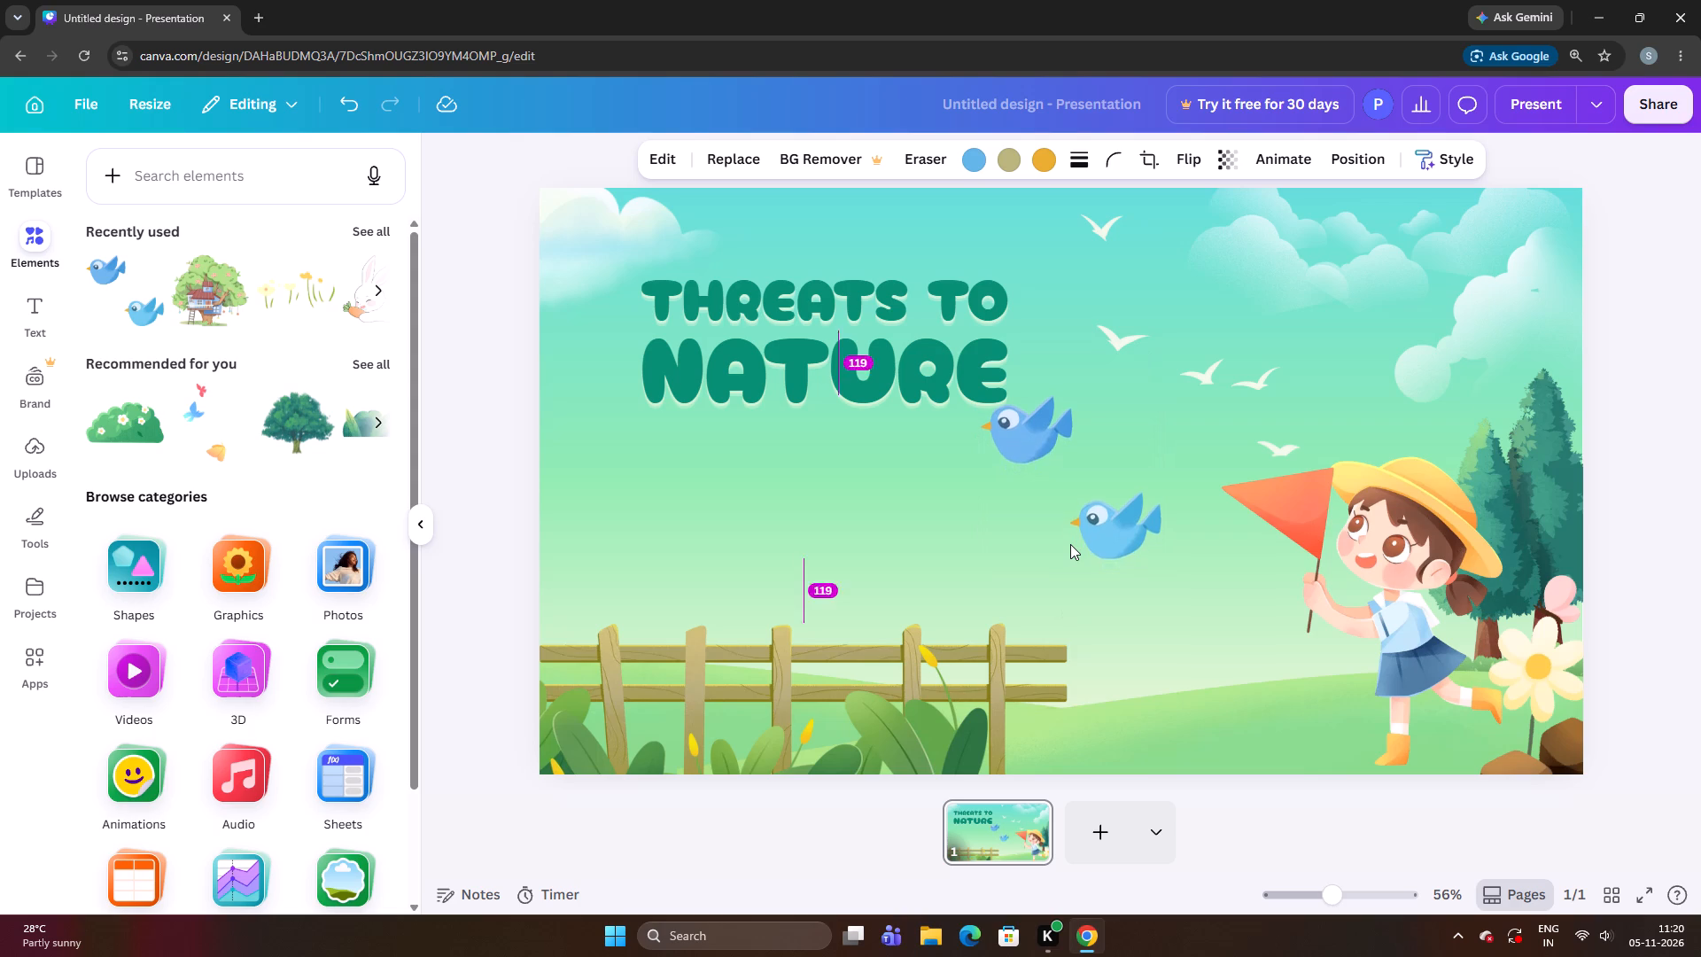
key(Up)
key(Up)
key(Up)
key(Up)
key(Up)
key(Up)
key(Up)
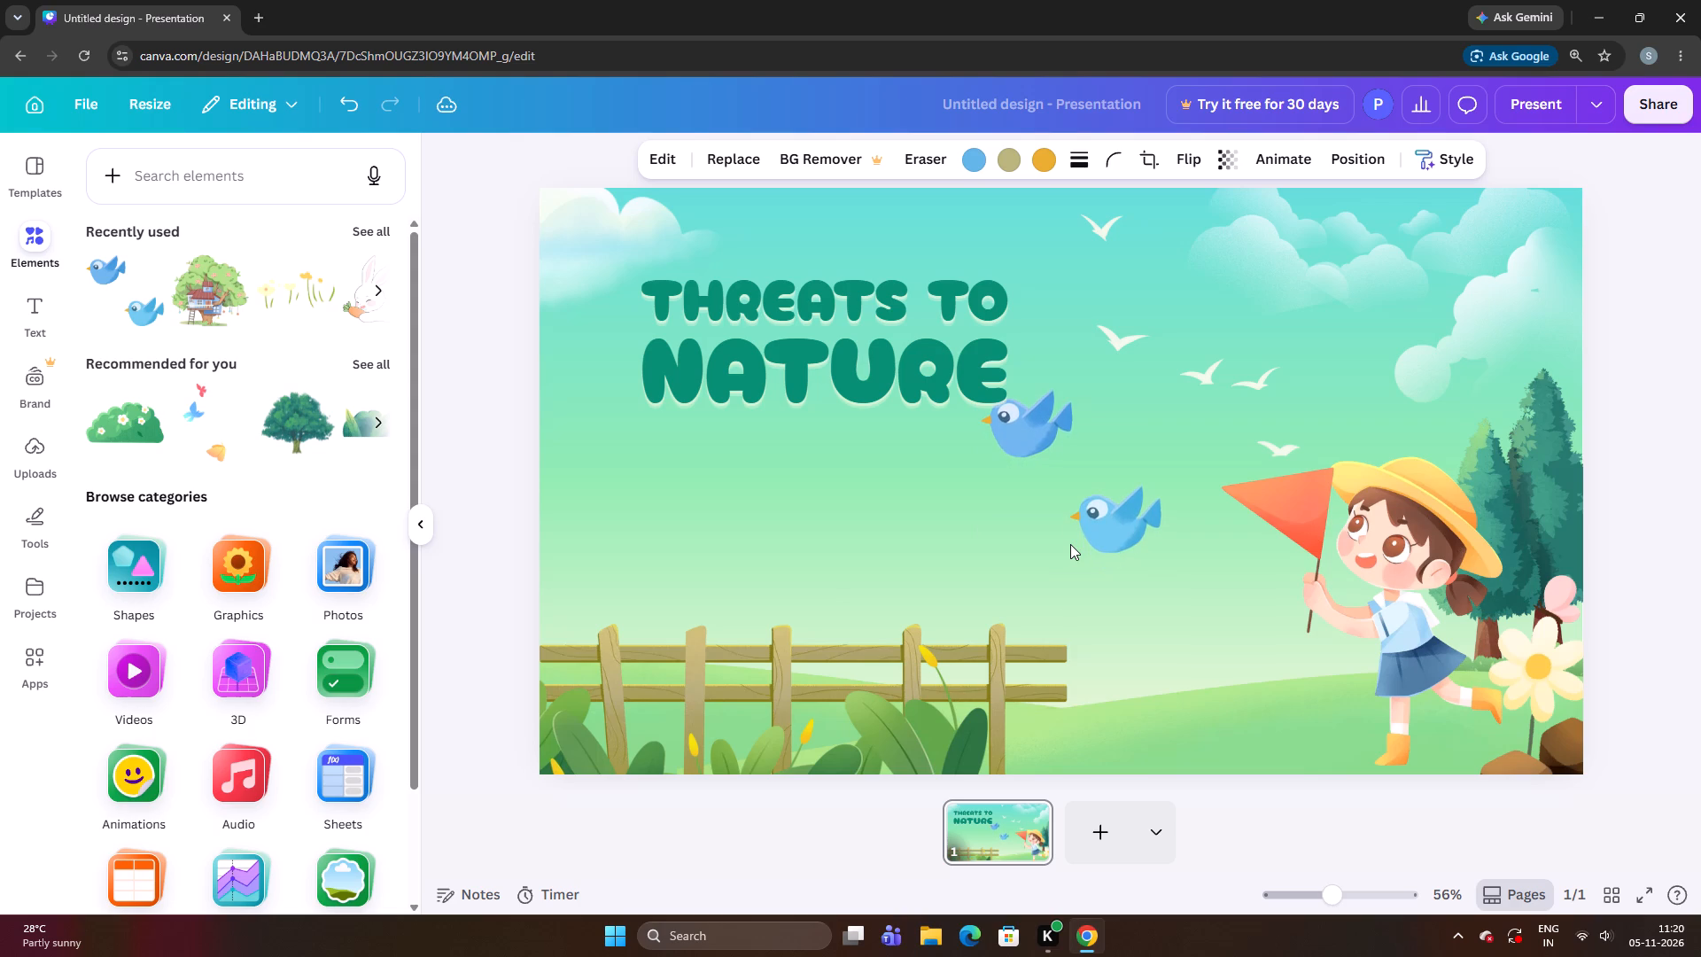
key(Up)
key(Up)
key(Up)
key(Up)
key(Up)
key(Up)
key(Up)
key(Up)
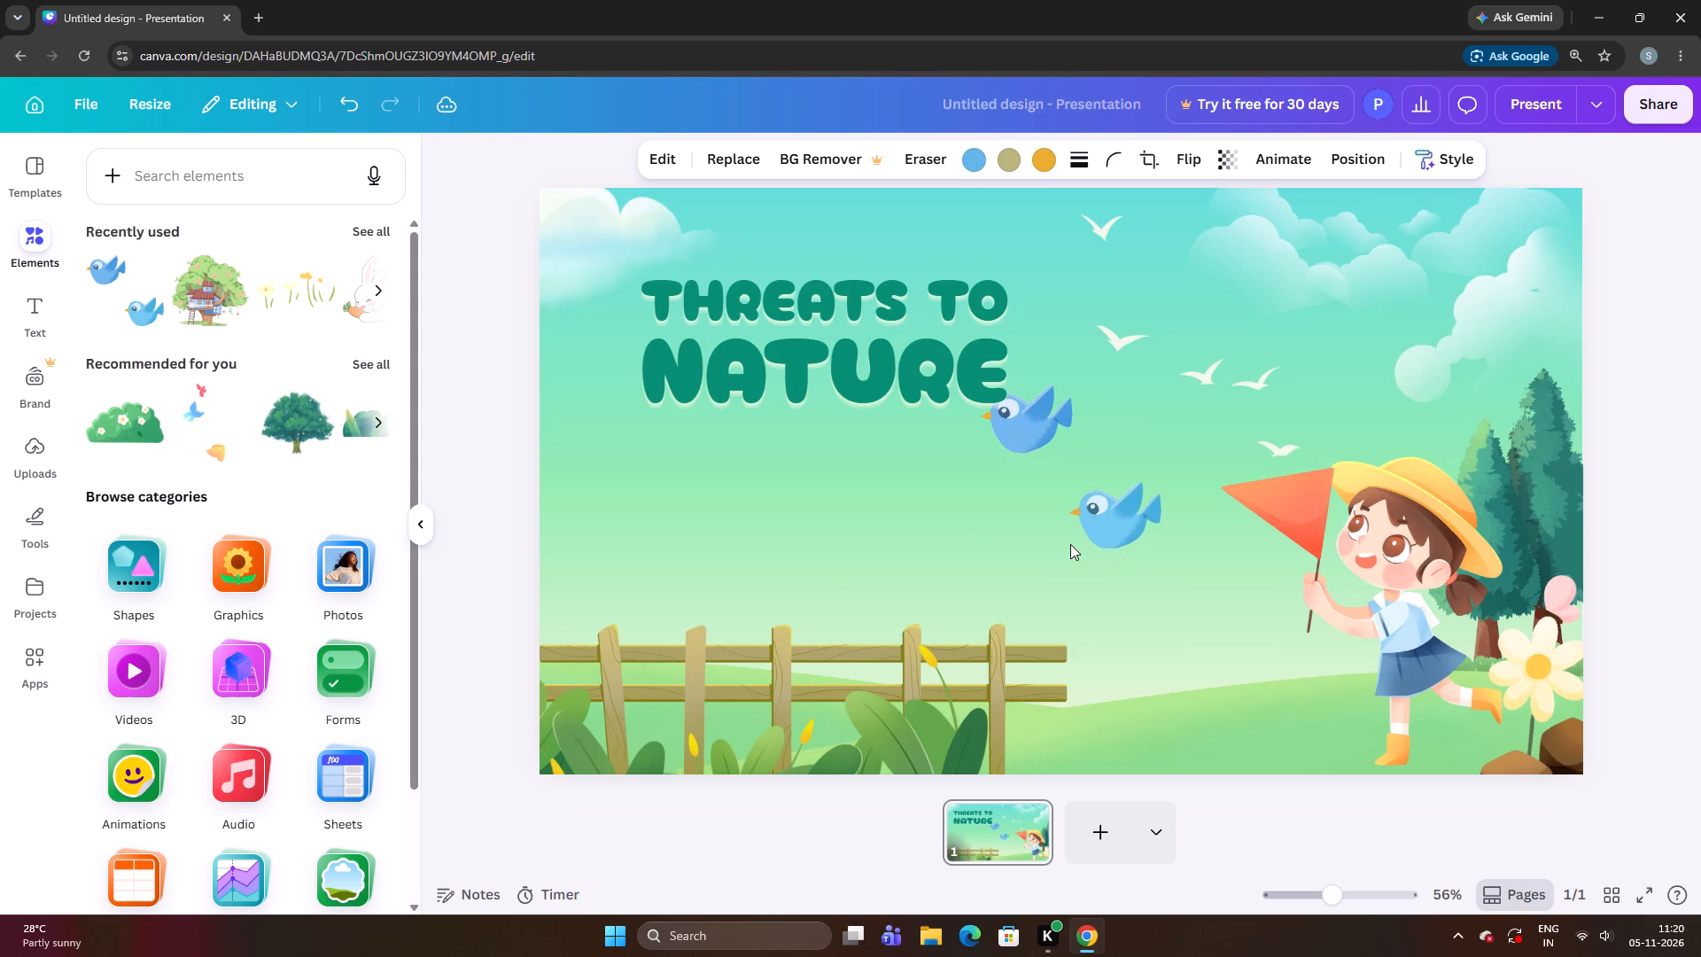
key(Up)
key(Up)
key(Up)
key(Up)
key(Up)
key(Up)
key(Up)
key(Up)
key(Up)
key(Up)
key(Up)
key(Up)
key(Up)
key(Up)
key(Up)
key(Up)
key(Up)
key(Up)
key(Up)
key(Up)
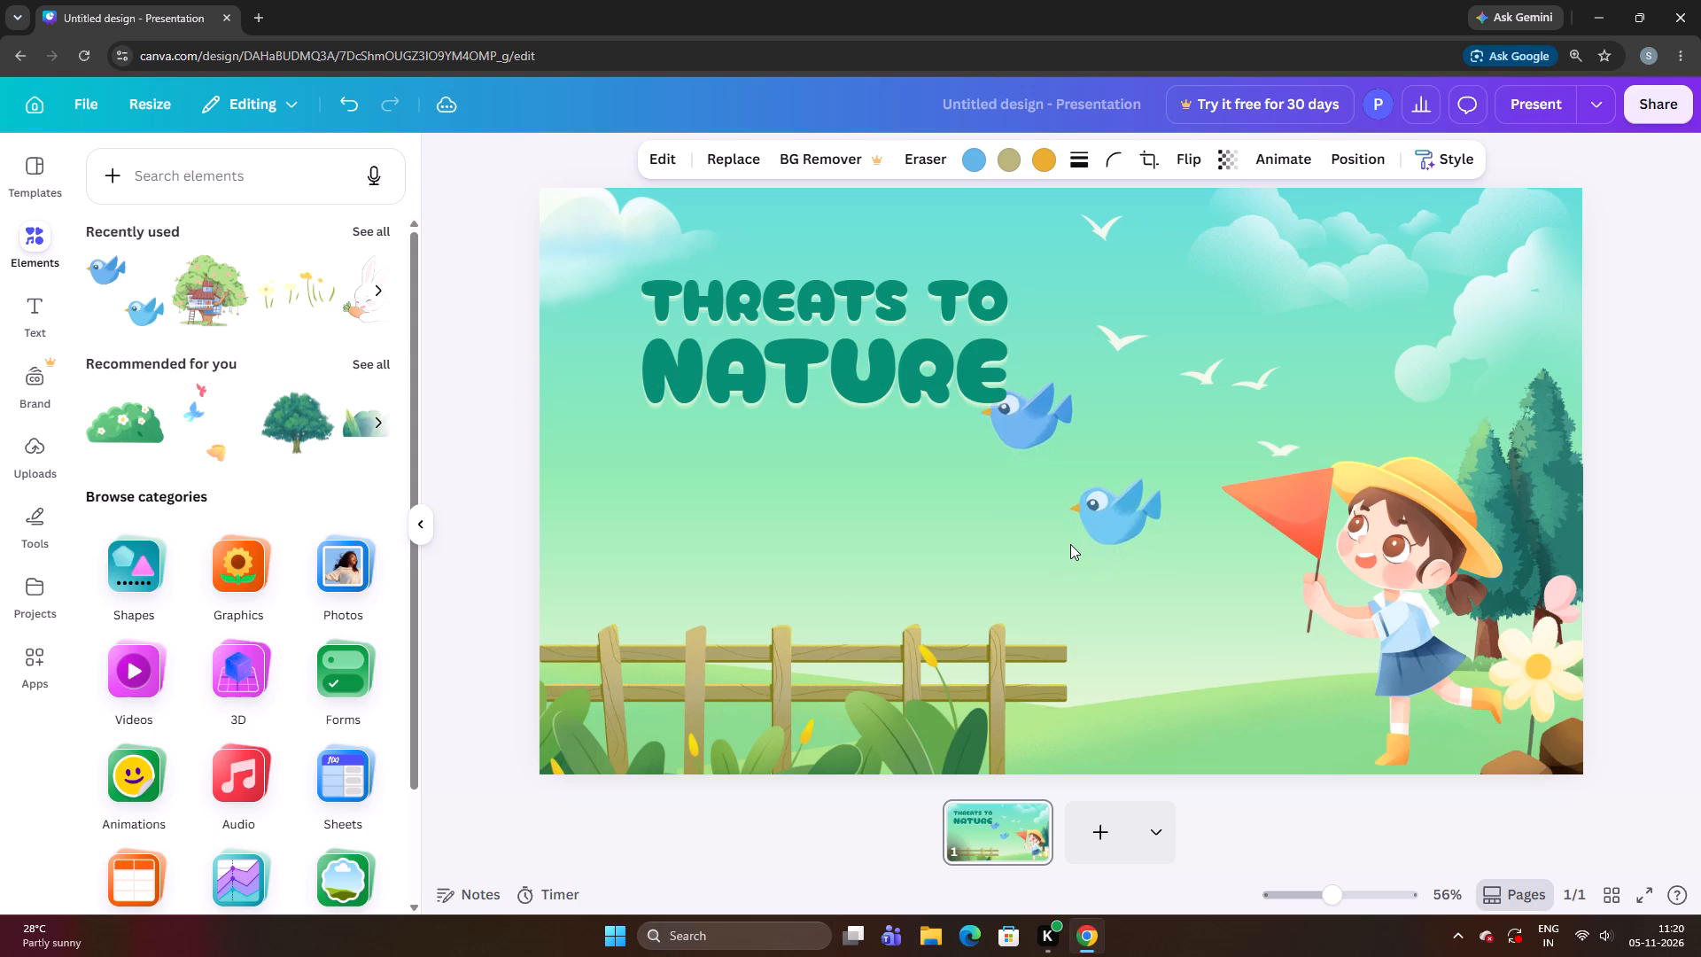
key(Up)
key(Up)
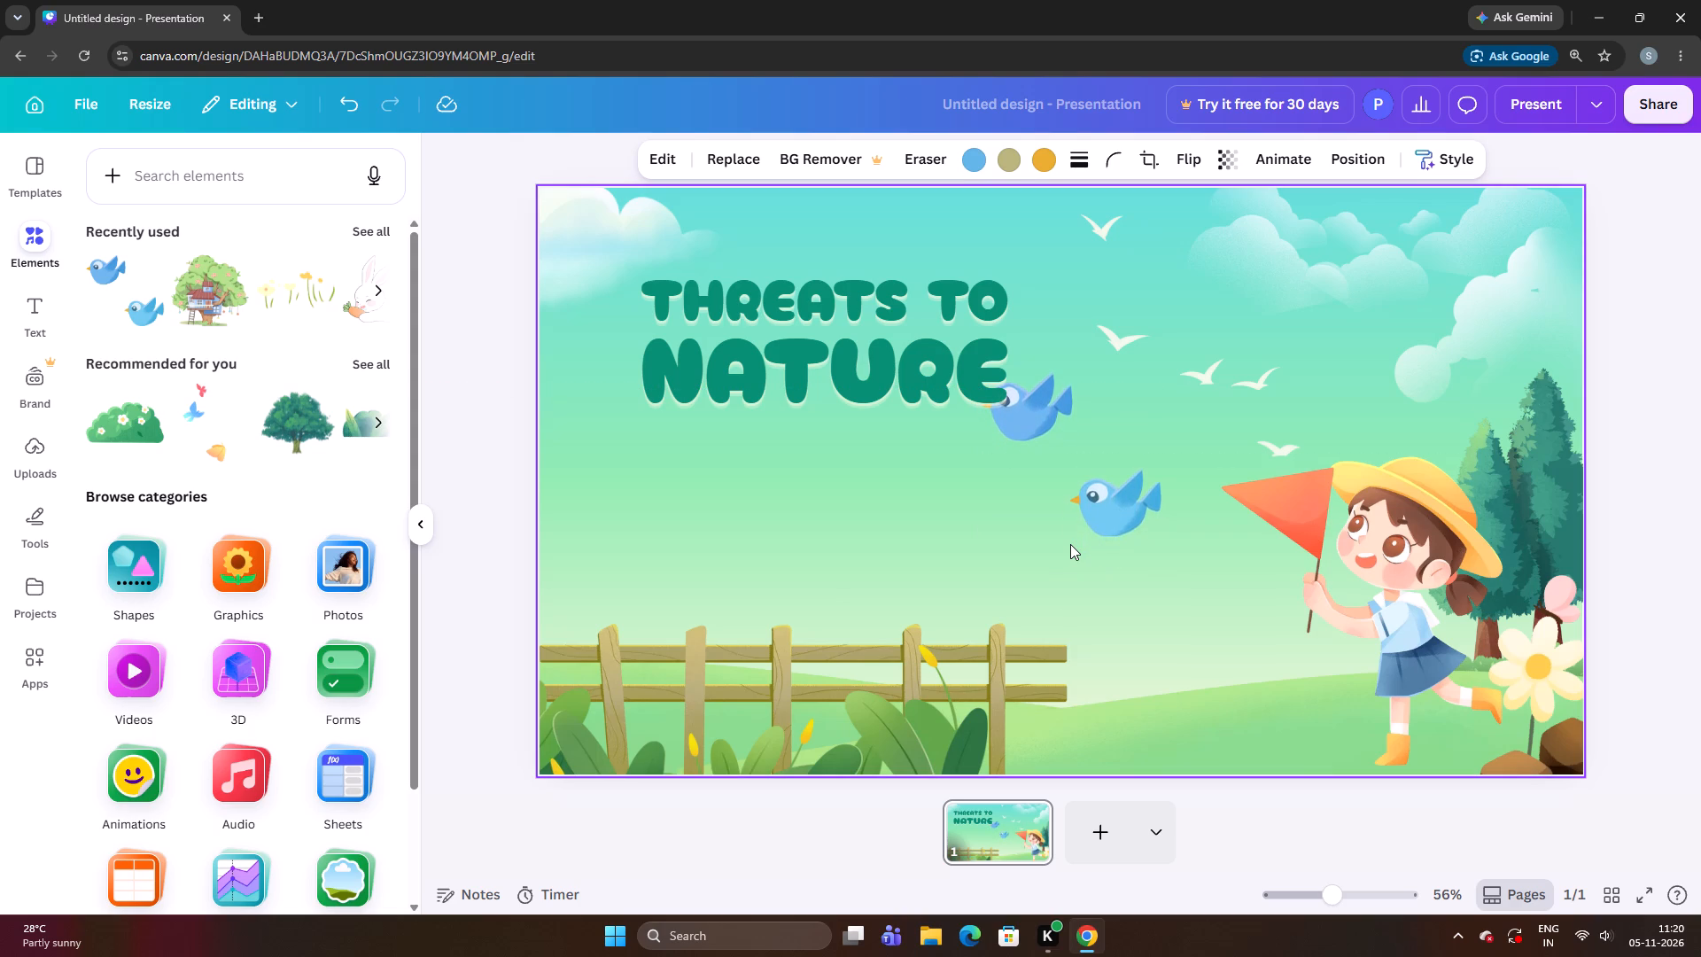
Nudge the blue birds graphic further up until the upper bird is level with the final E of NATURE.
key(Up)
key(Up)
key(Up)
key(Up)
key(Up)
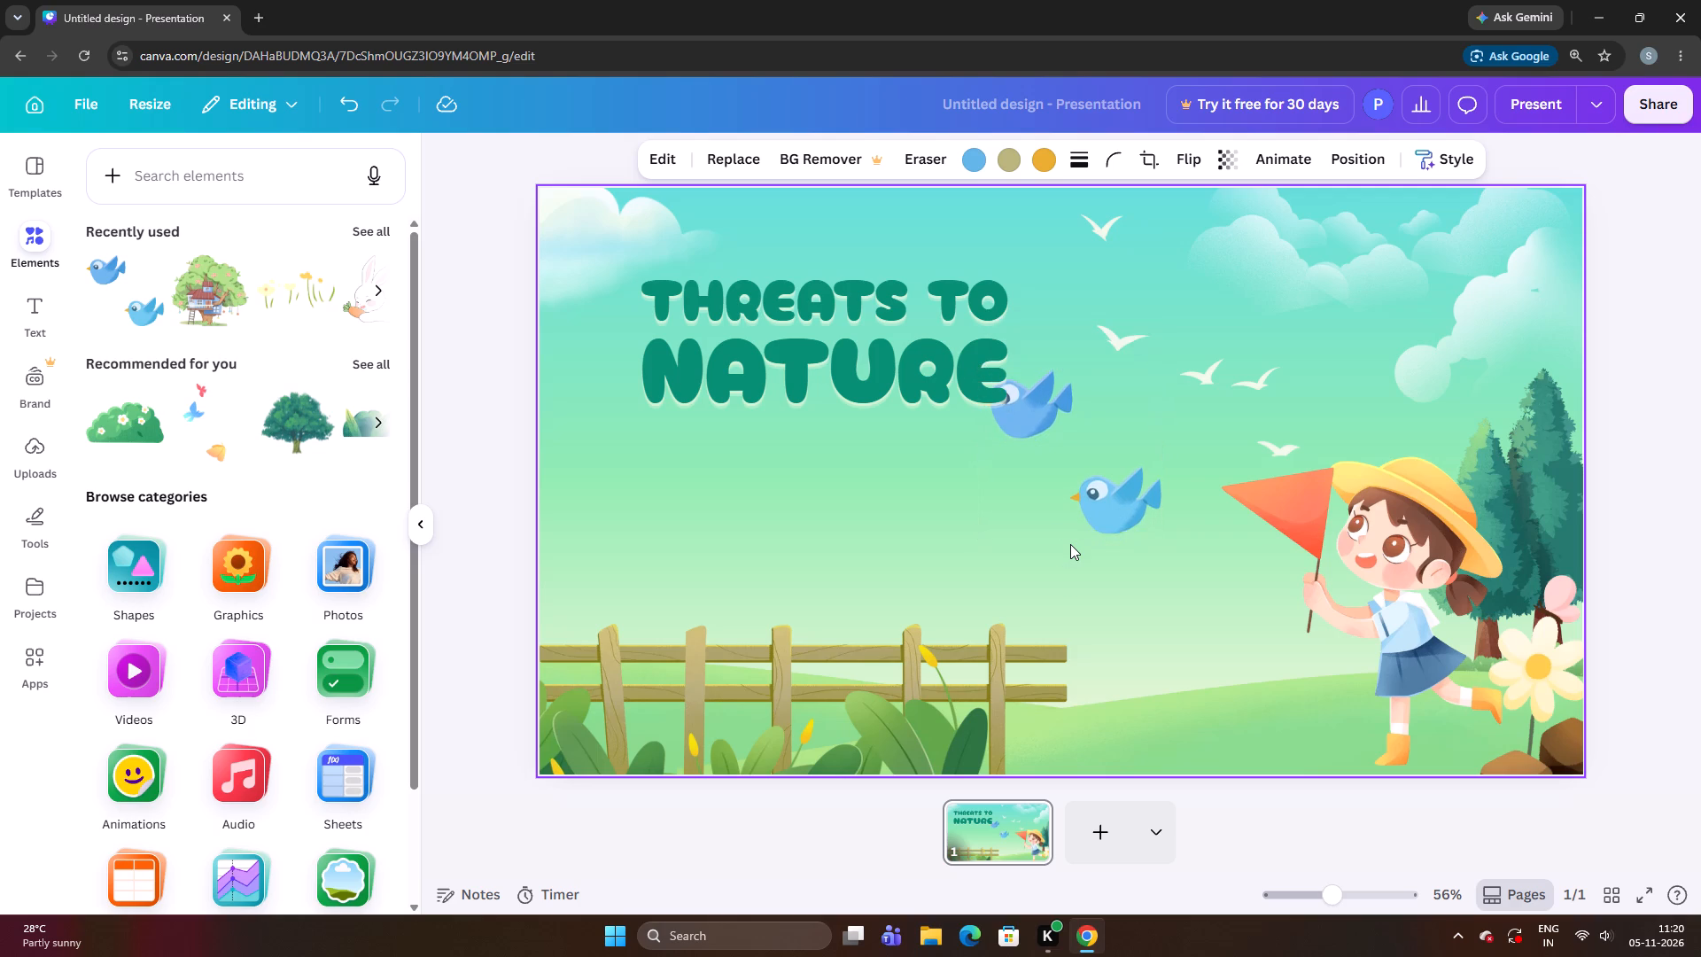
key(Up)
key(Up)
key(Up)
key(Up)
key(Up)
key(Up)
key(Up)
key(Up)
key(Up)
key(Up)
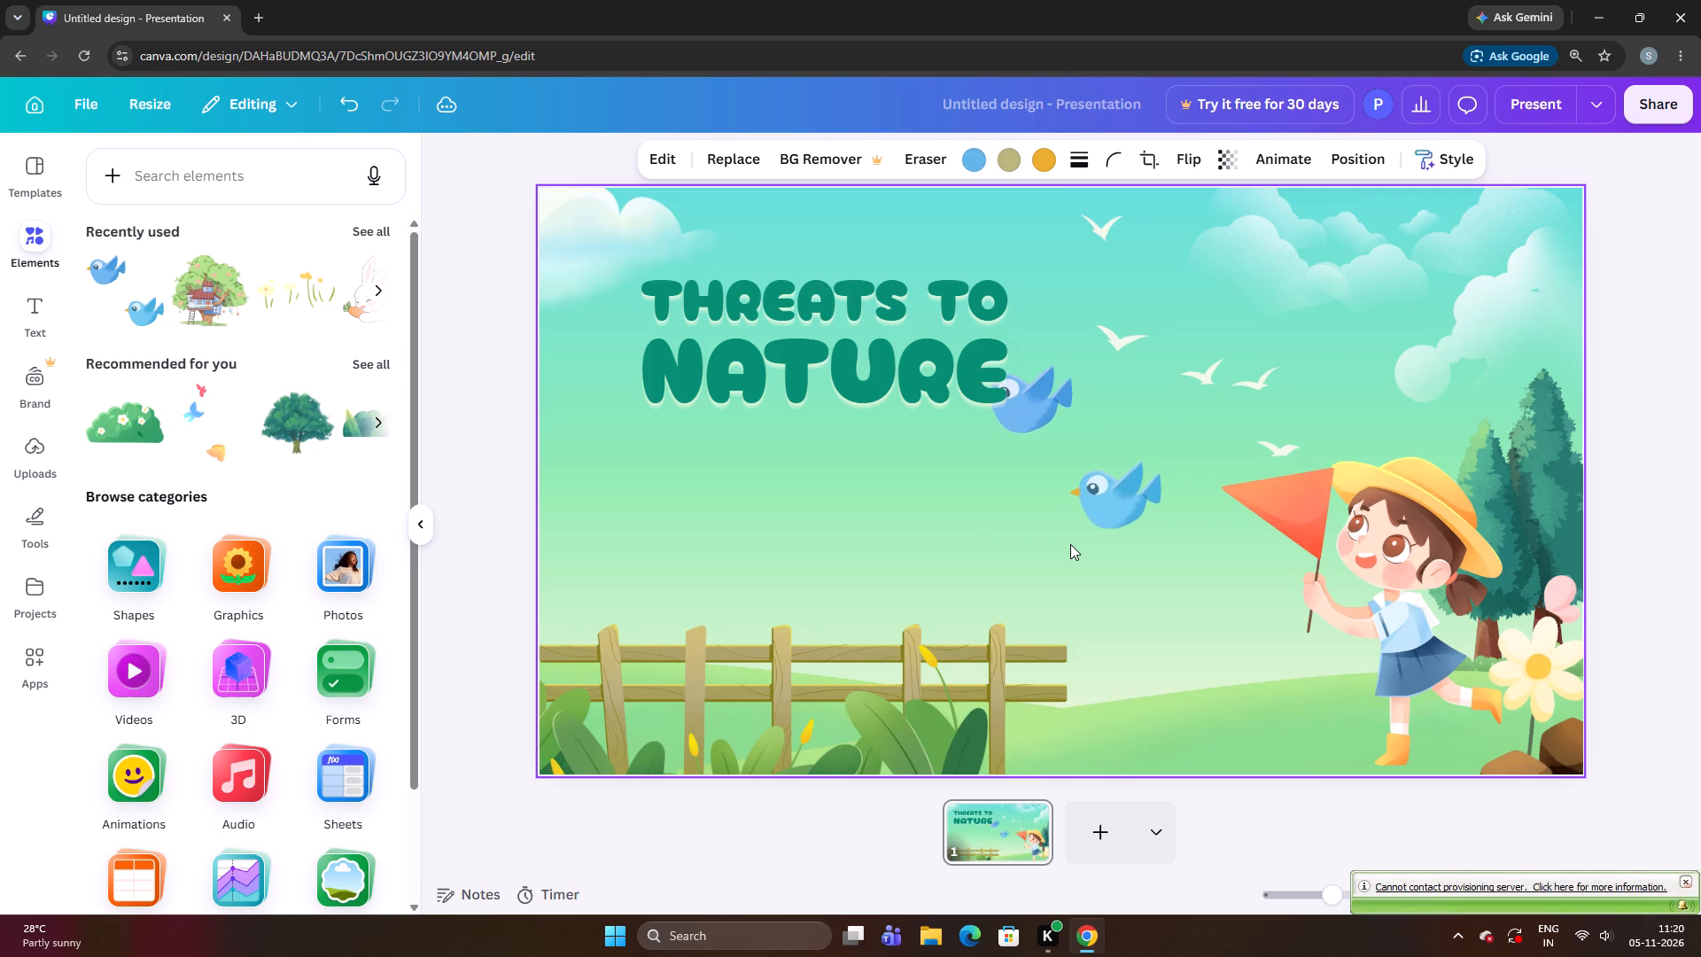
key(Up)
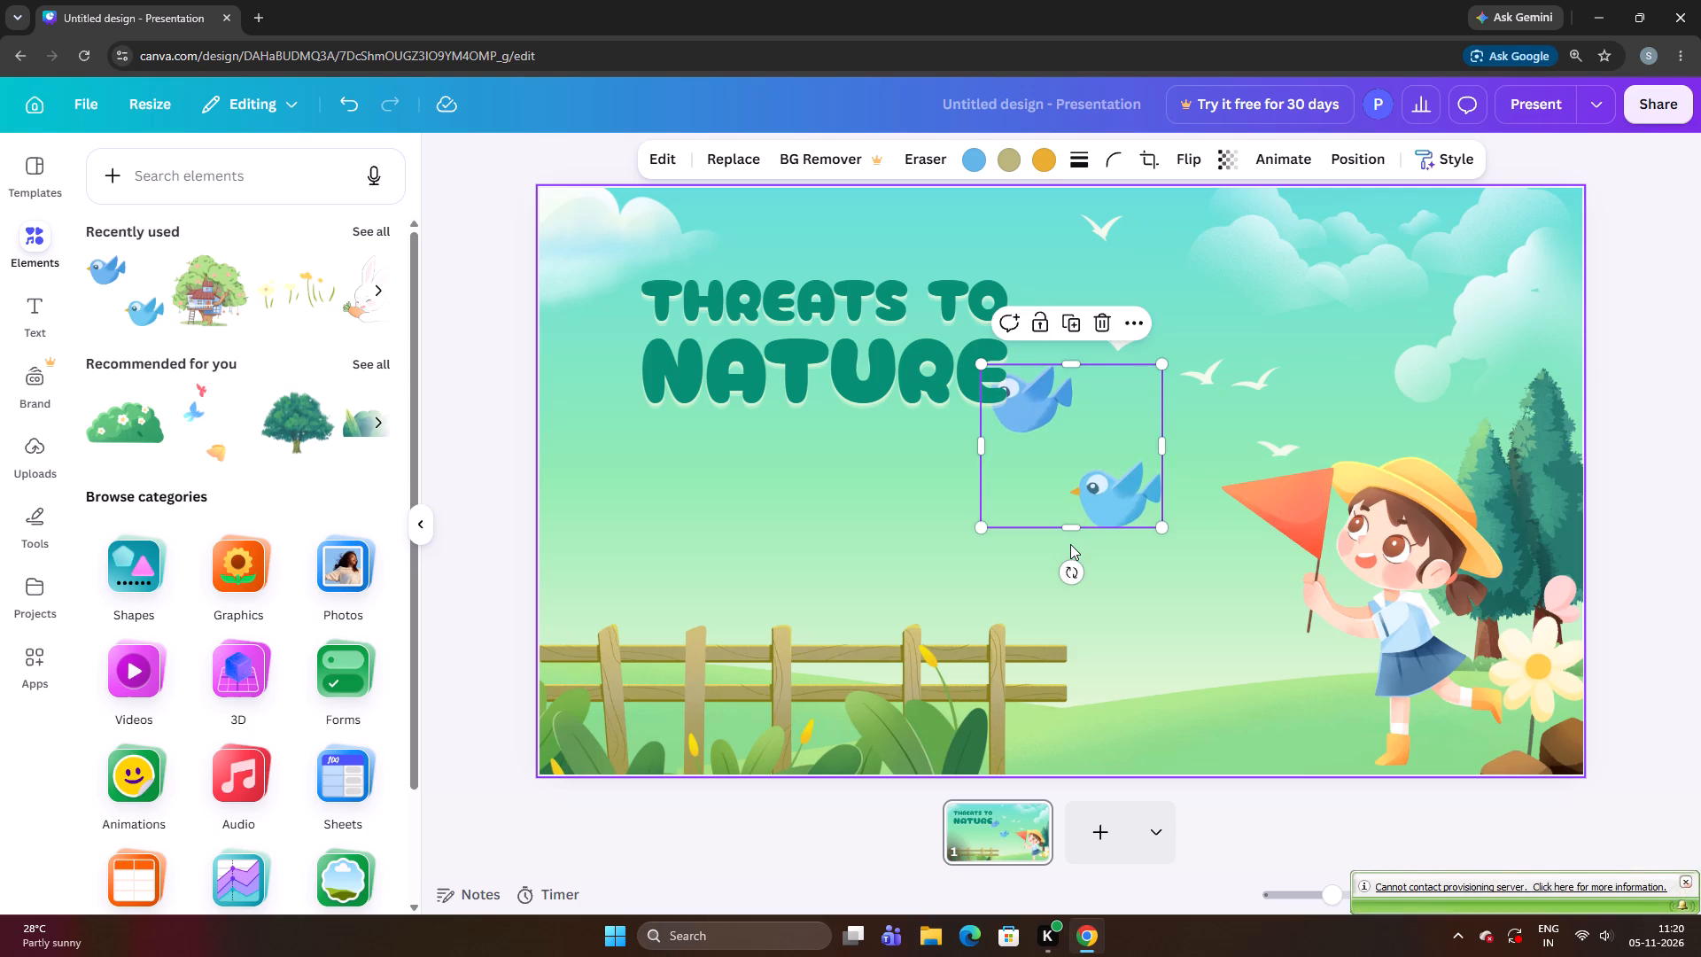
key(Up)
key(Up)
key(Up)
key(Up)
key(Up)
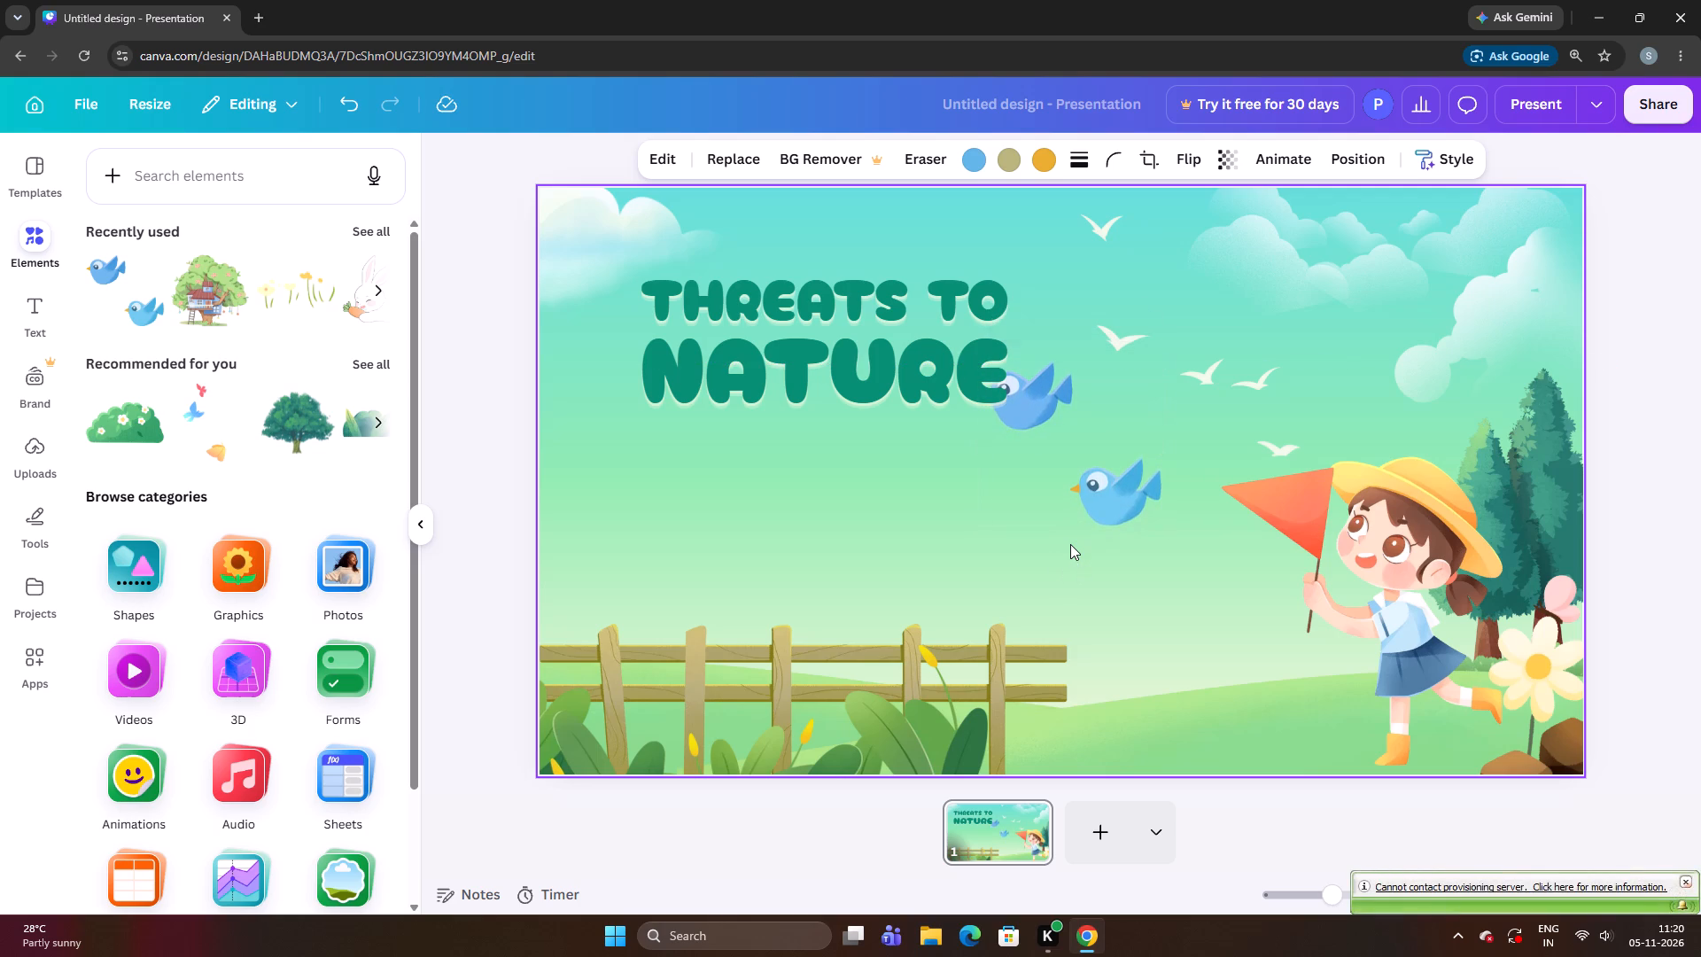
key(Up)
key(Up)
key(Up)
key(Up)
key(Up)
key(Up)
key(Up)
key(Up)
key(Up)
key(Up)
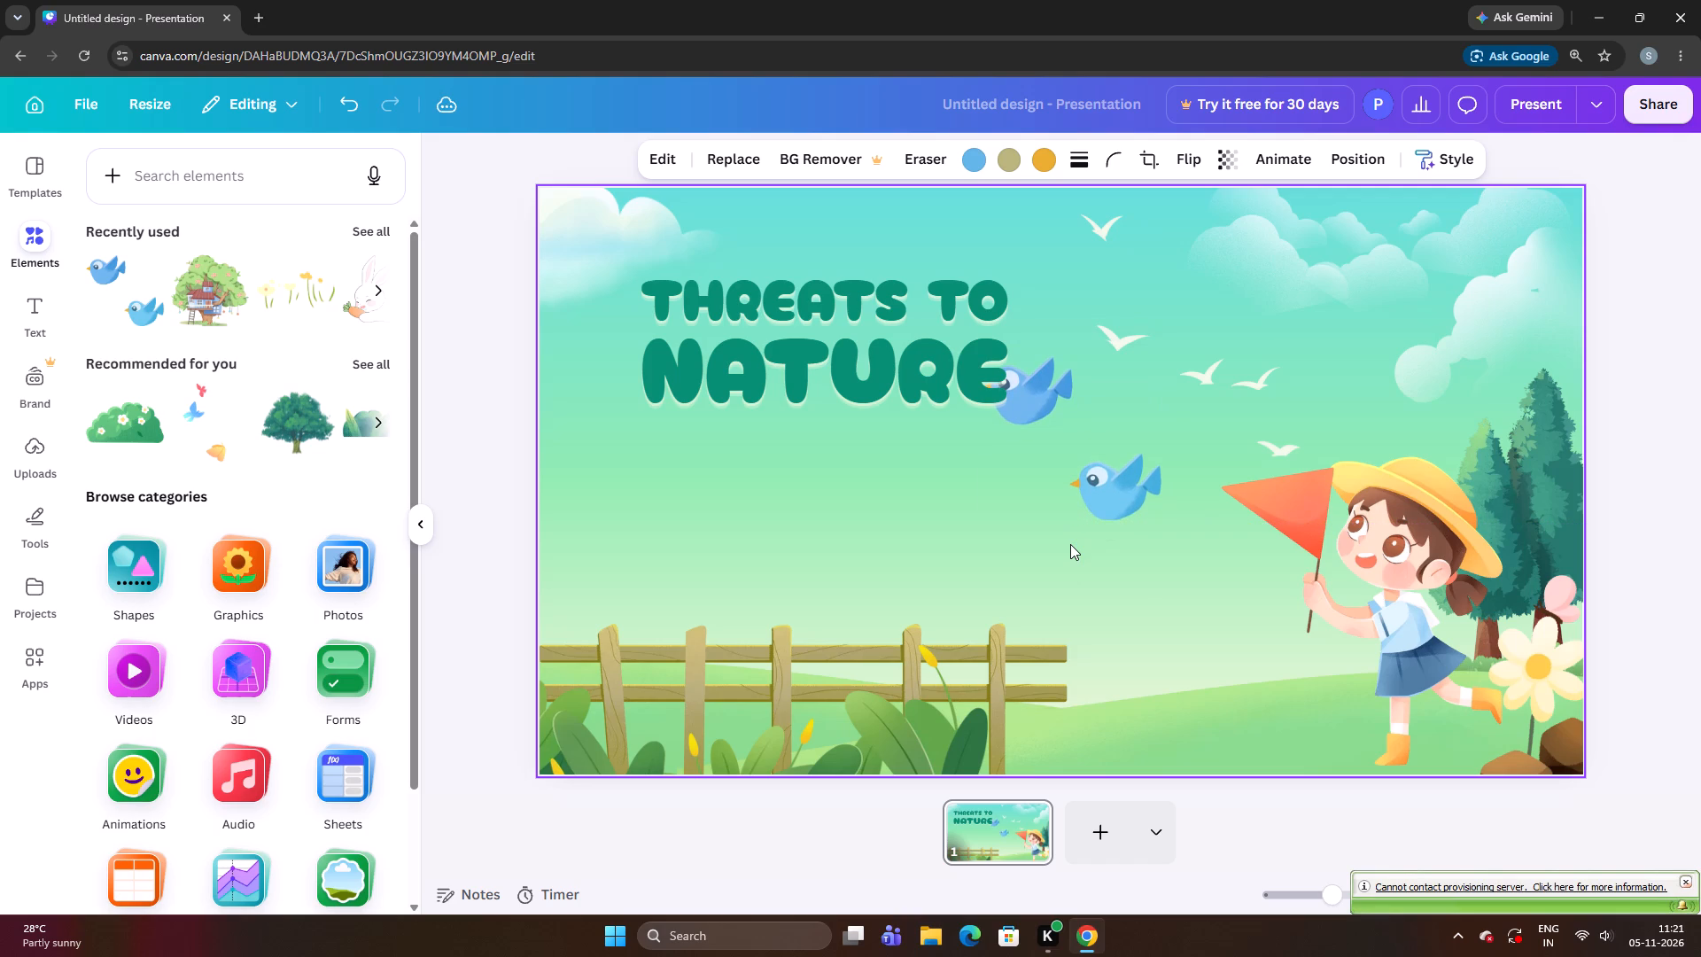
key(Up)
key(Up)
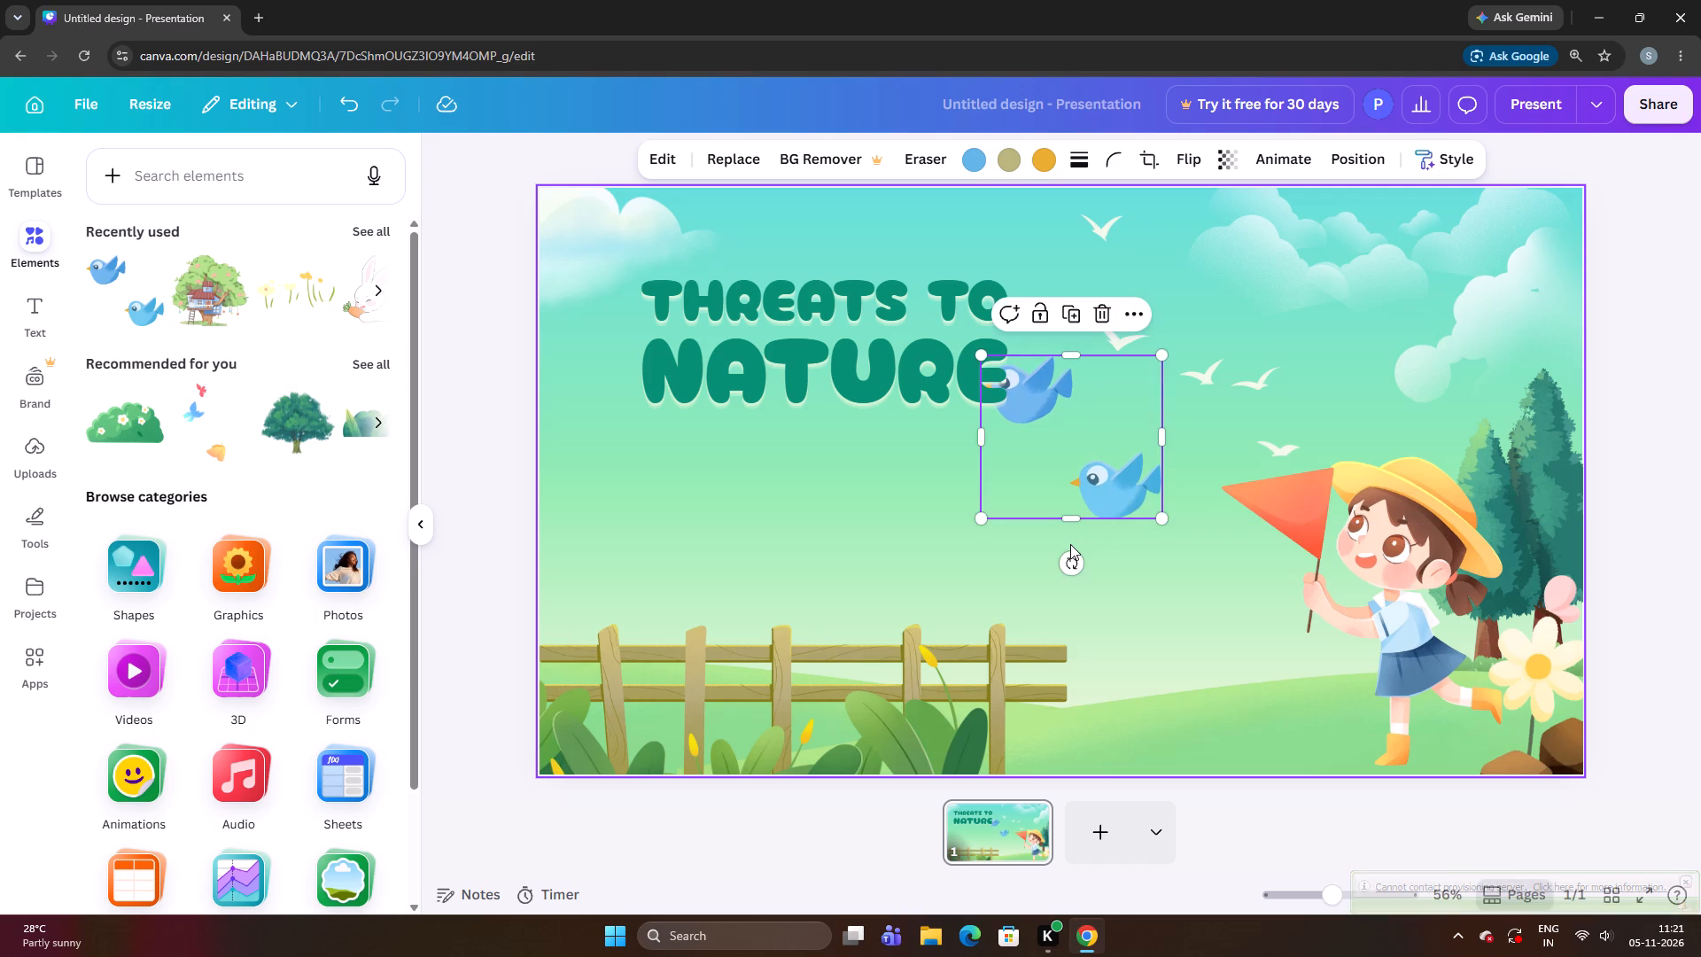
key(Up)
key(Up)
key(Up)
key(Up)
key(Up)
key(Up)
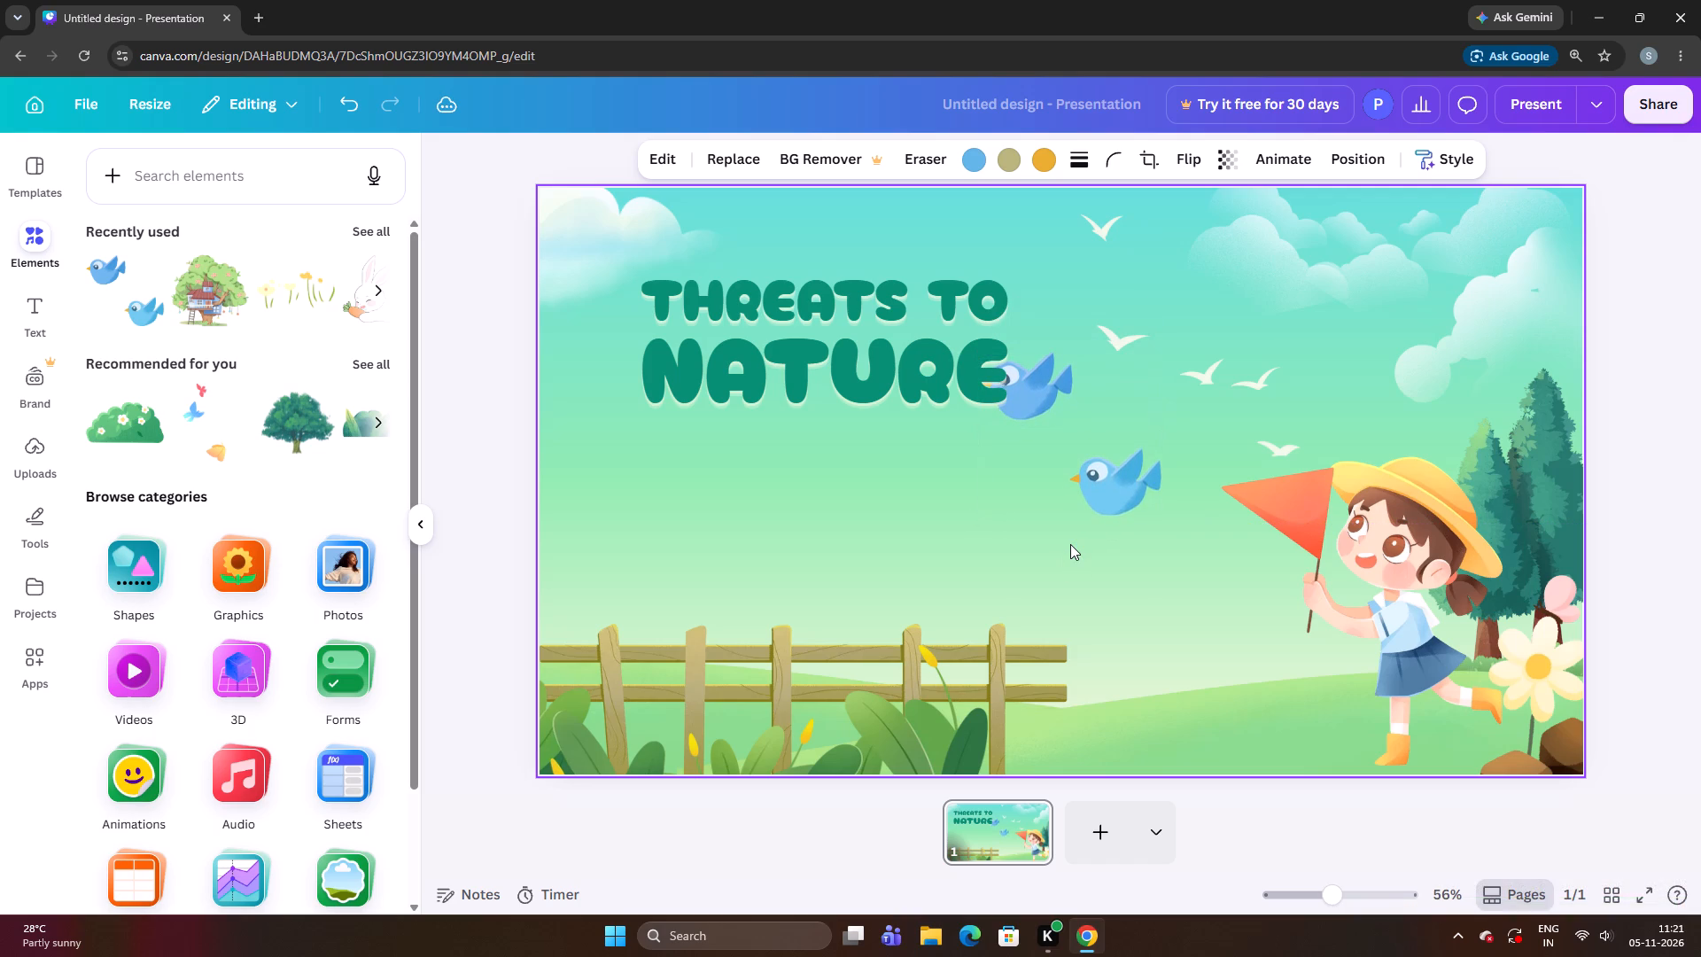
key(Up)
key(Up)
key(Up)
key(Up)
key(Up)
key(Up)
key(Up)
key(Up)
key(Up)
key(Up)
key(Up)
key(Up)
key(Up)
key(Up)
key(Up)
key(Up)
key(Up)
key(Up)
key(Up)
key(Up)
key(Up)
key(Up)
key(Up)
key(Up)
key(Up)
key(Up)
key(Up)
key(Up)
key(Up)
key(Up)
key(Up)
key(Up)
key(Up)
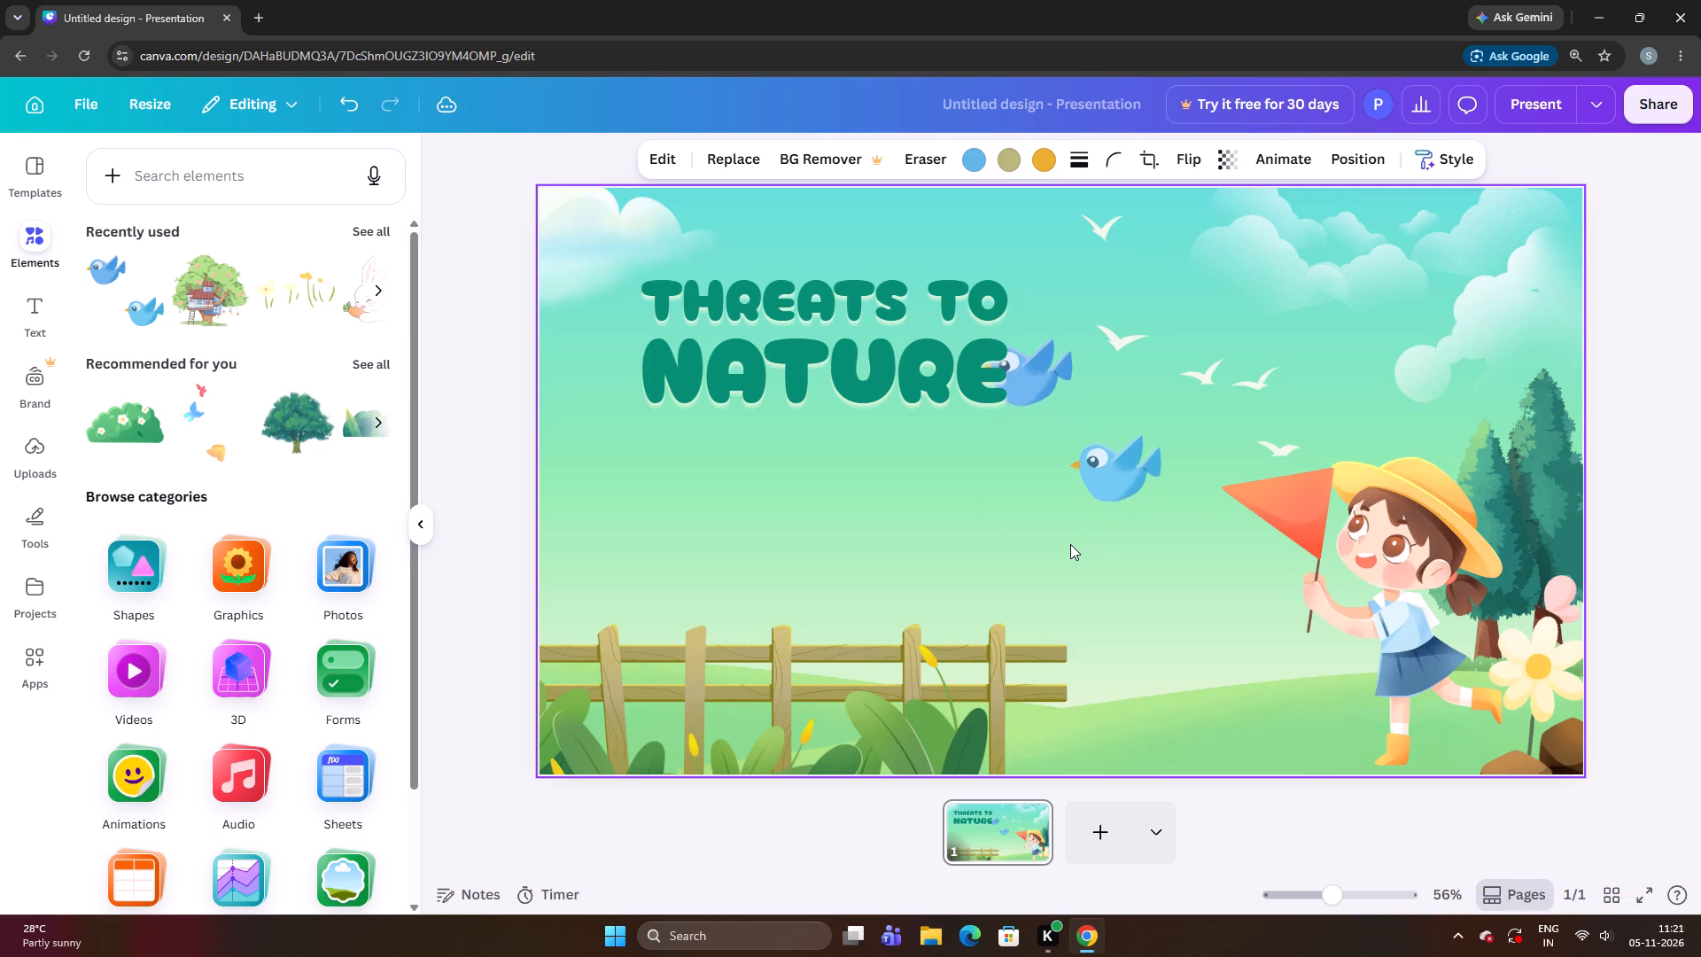
Nudge the blue birds graphic slightly left so the upper bird tucks closer against the end of NATURE.
key(Left)
key(Left)
key(Left)
key(Left)
key(Left)
key(Left)
key(Left)
key(Left)
key(Left)
key(Left)
key(Left)
key(Left)
key(Left)
key(Left)
key(Left)
key(Left)
key(Left)
key(Left)
key(Left)
key(Left)
Nudge the blue birds graphic down in small increments until the upper bird sits at the lower edge of NATURE's final E.
key(Down)
key(Down)
key(Down)
key(Down)
key(Down)
key(Down)
key(Down)
key(Down)
key(Down)
key(Down)
key(Down)
key(Down)
key(Down)
key(Down)
key(Down)
key(Down)
key(Down)
key(Down)
key(Down)
key(Down)
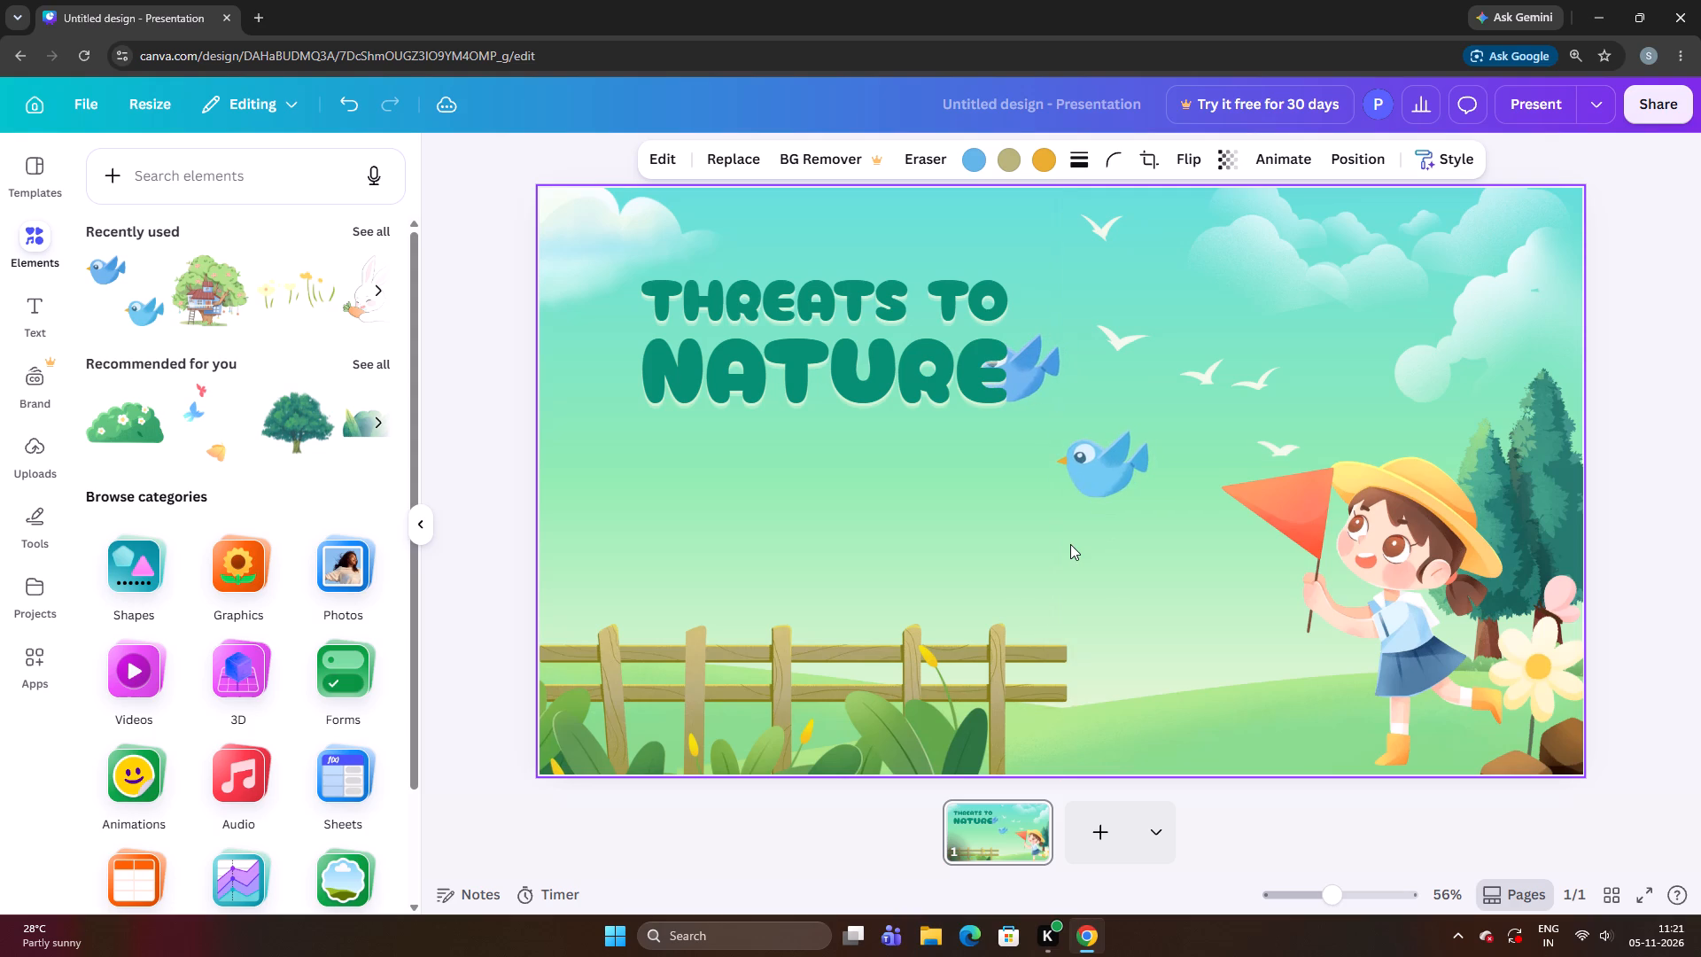
key(Down)
key(Down)
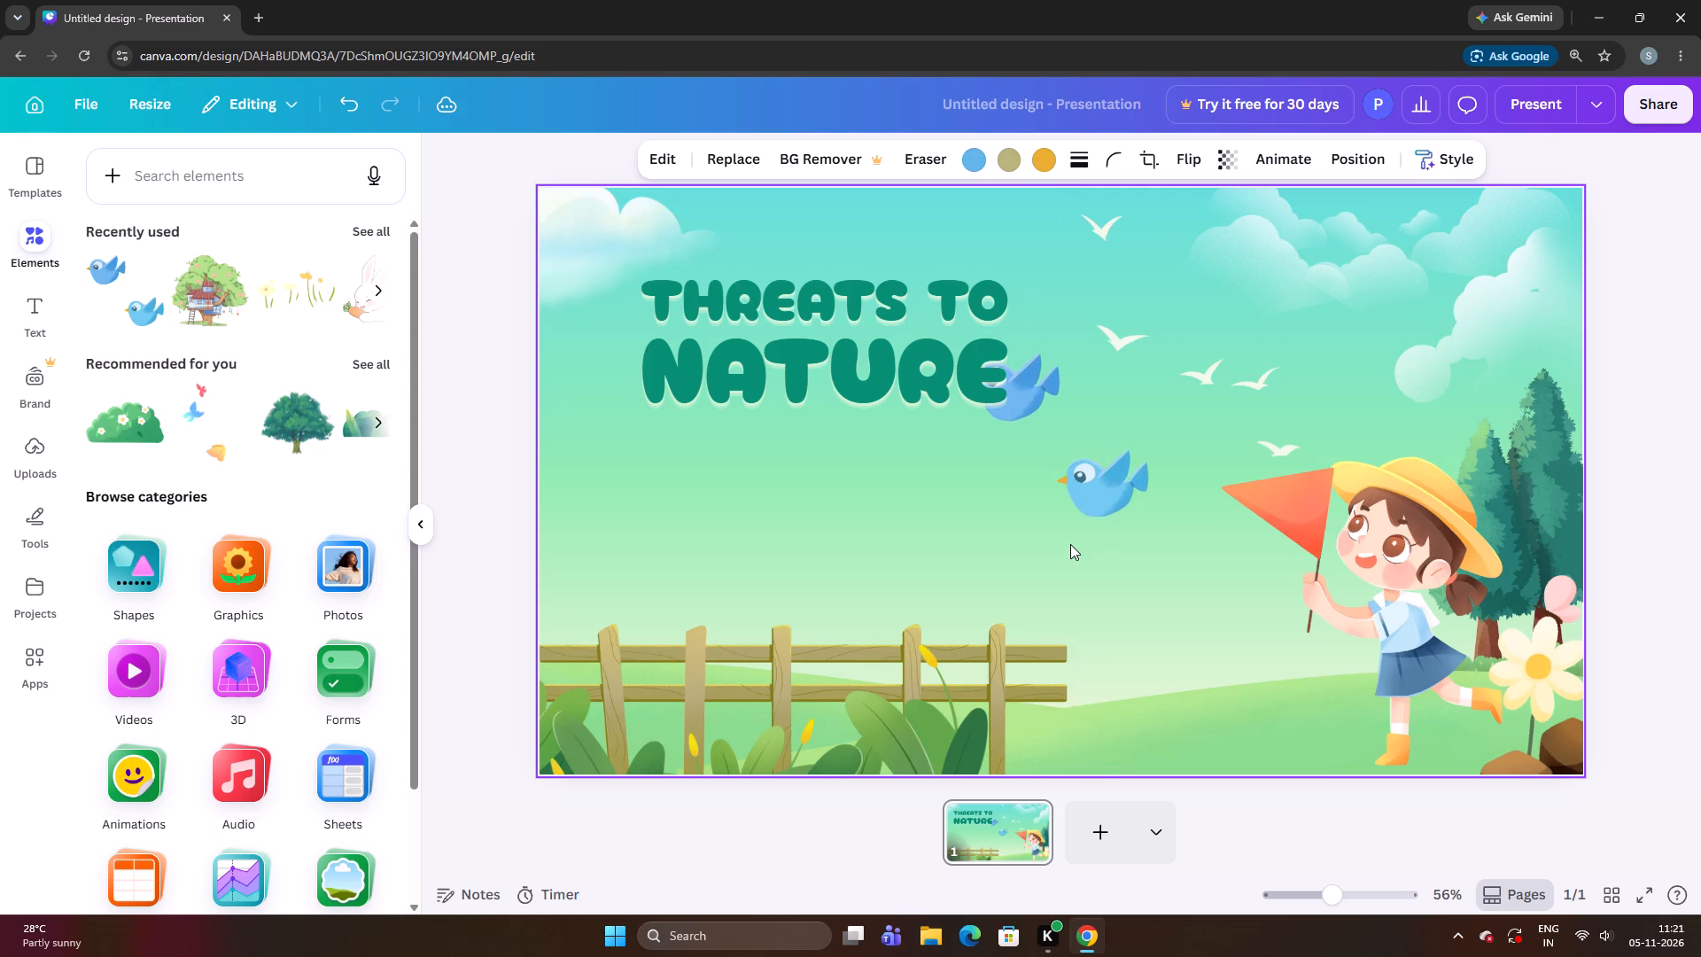
key(Down)
key(Down)
key(Down)
key(Down)
key(Down)
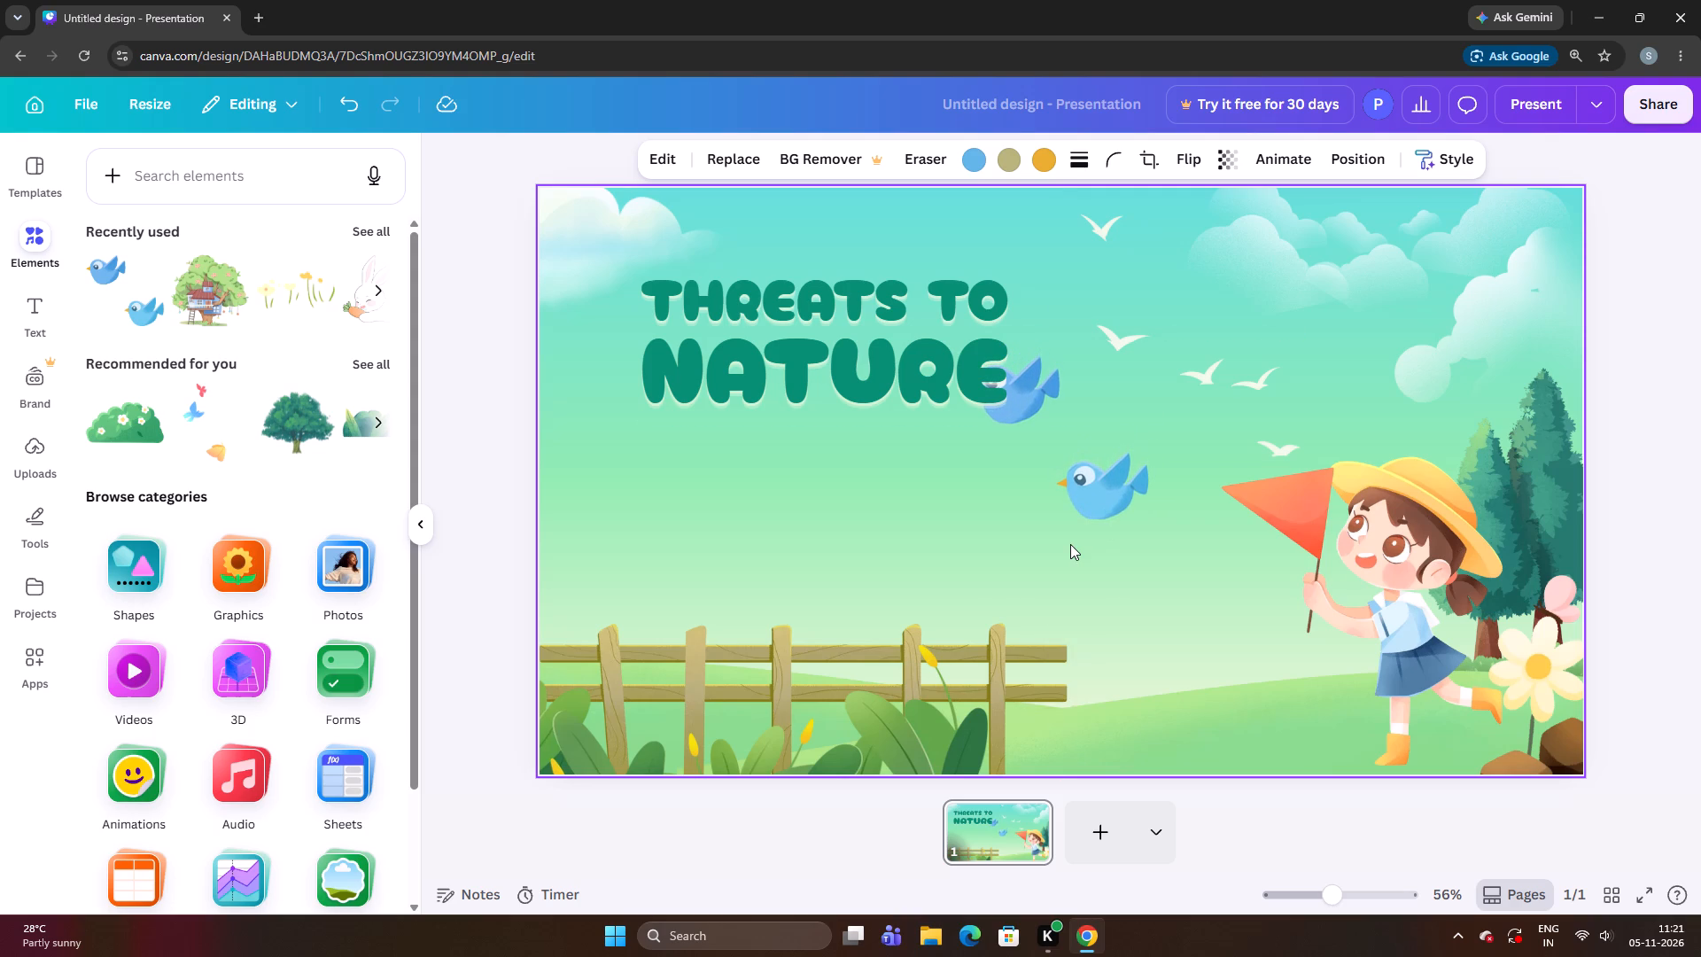
key(Down)
key(Down)
key(Down)
key(Down)
key(Down)
key(Down)
key(Down)
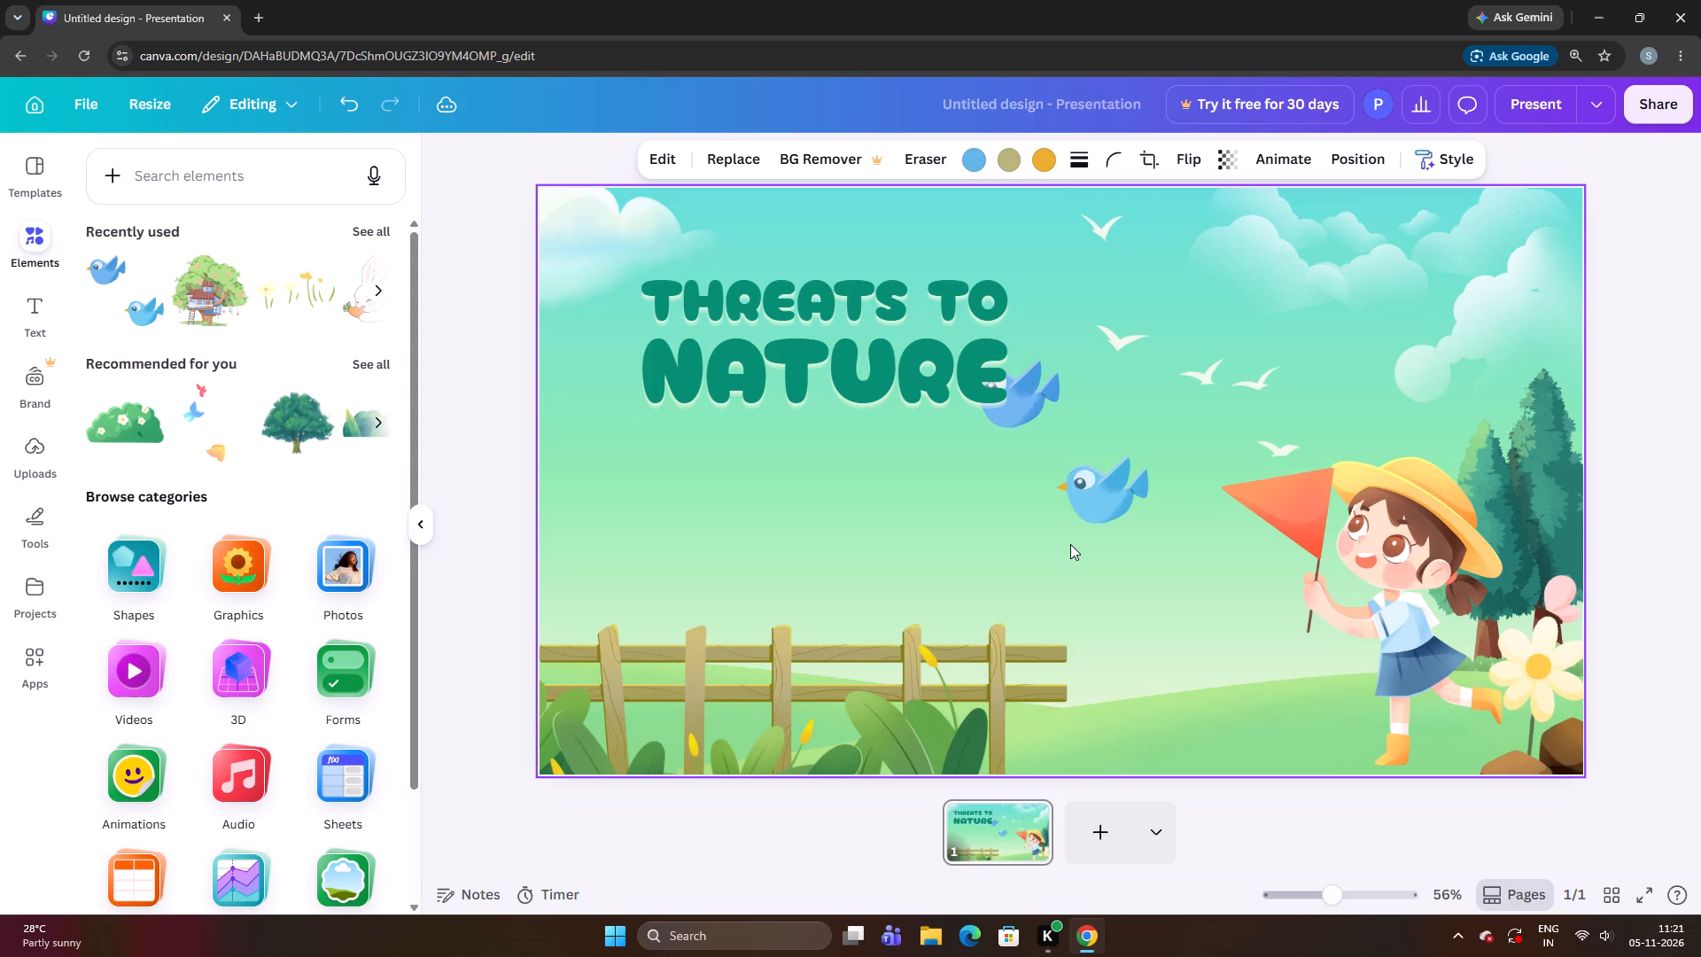
key(Down)
key(Down)
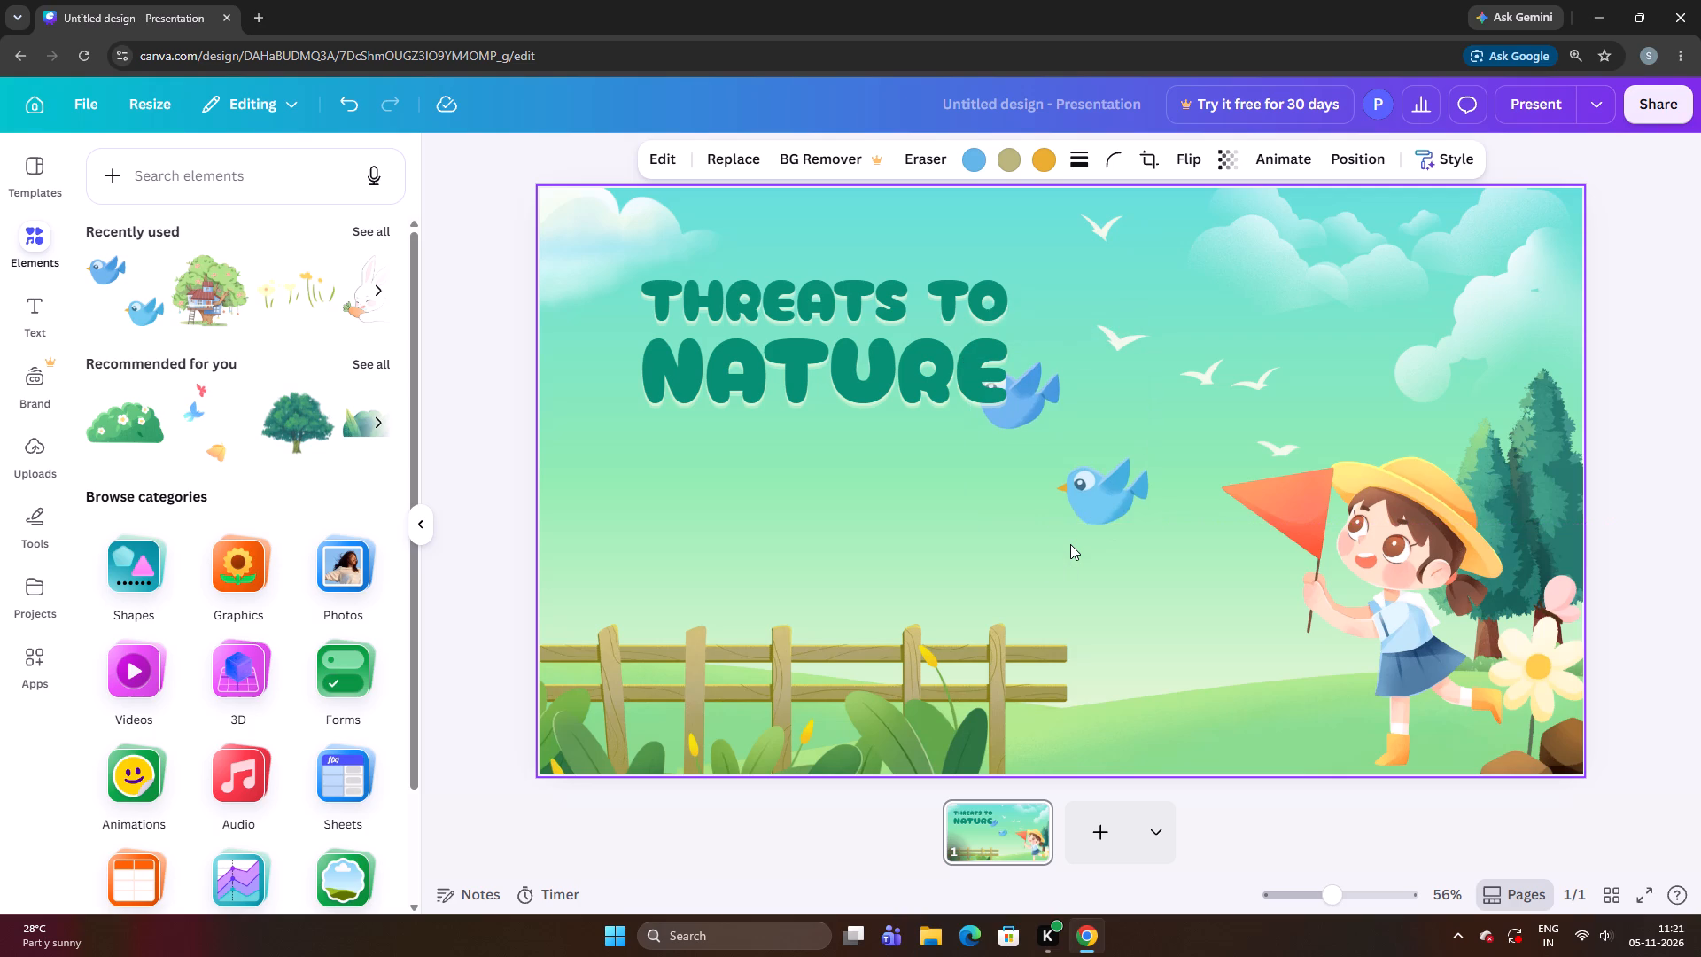
key(Down)
key(Down)
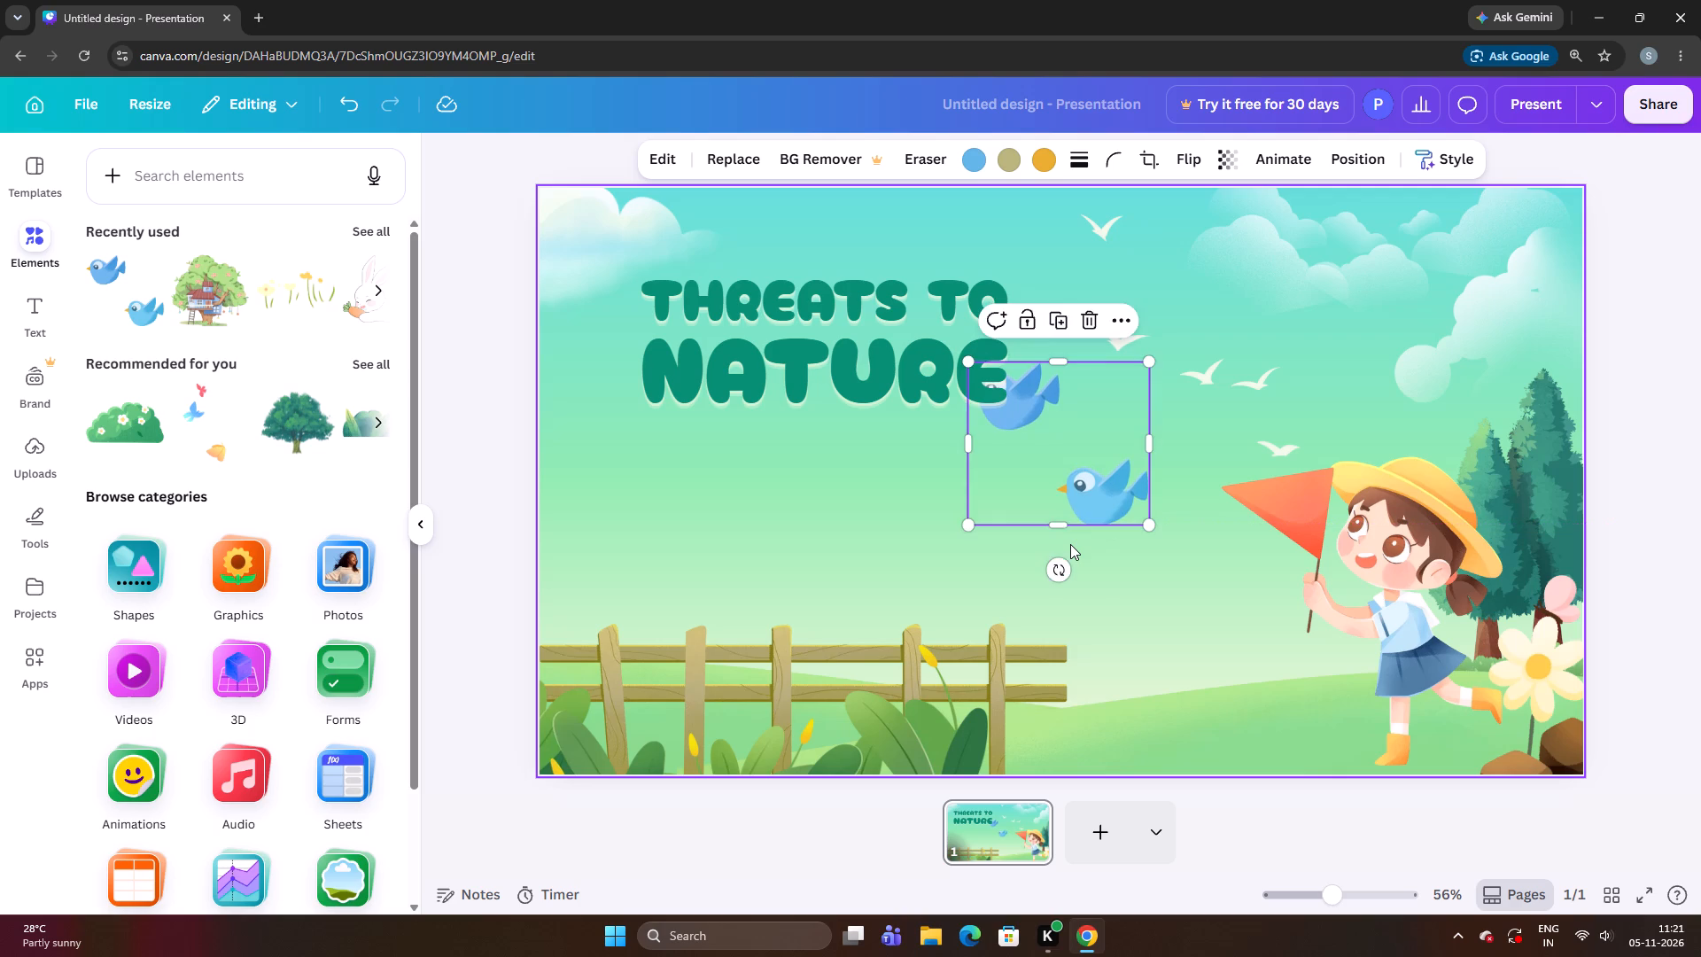
key(Down)
key(Down)
key(Down)
key(Down)
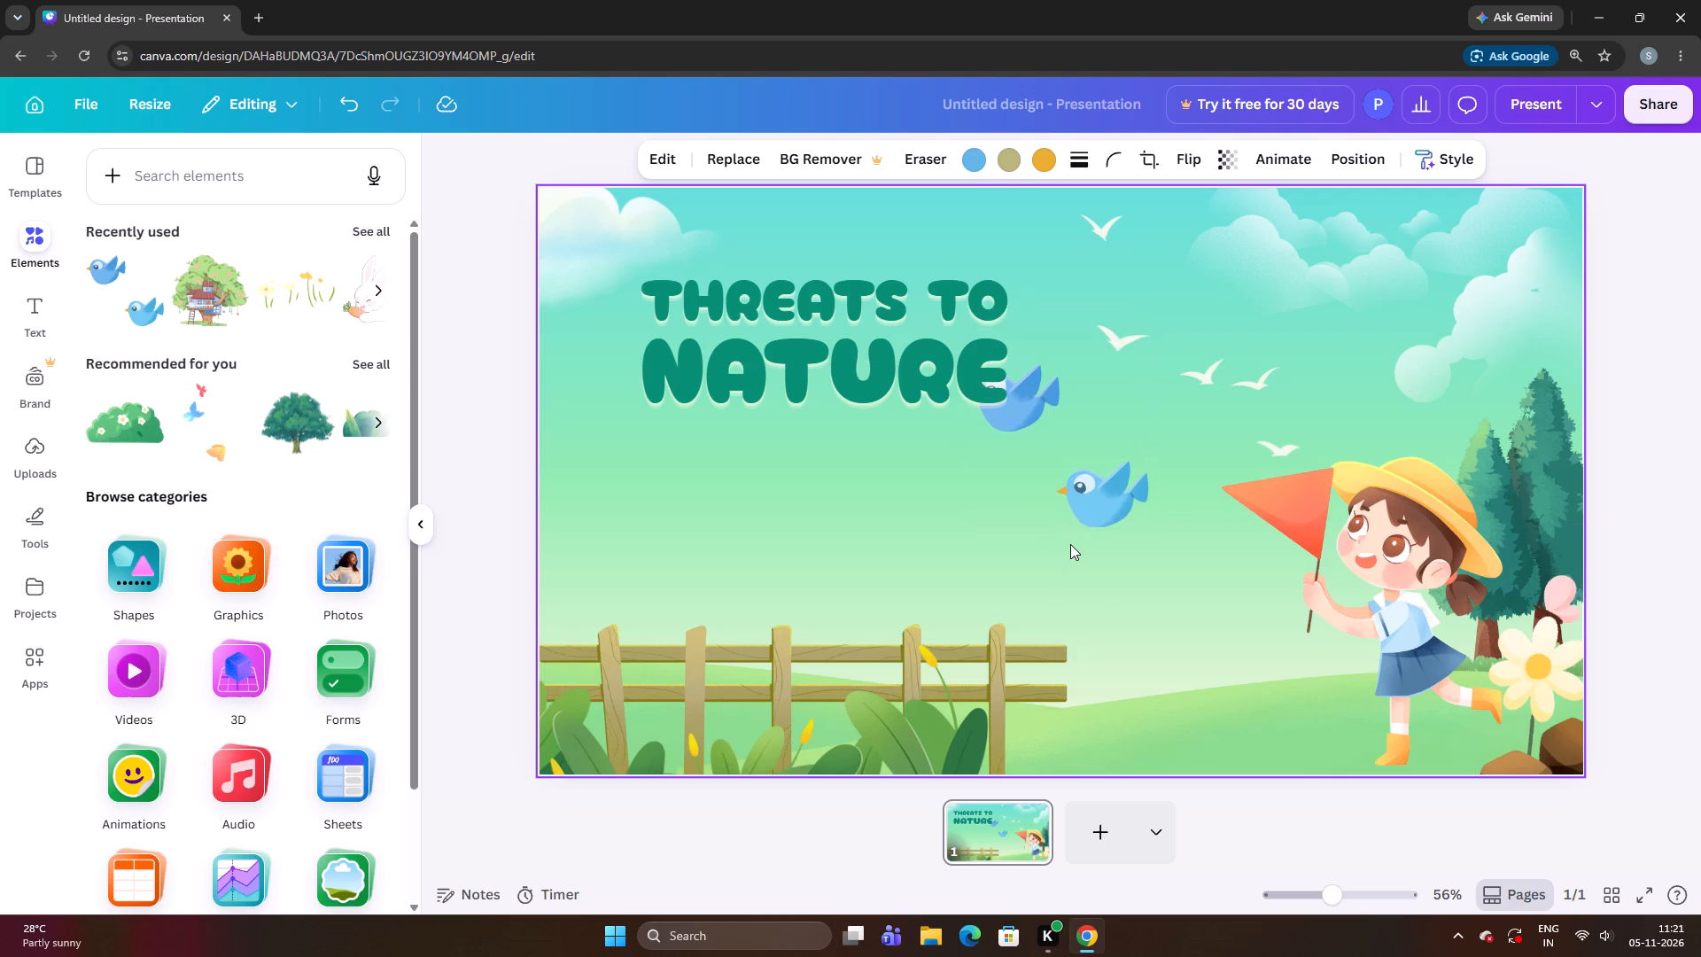
key(Down)
key(Down)
key(Down)
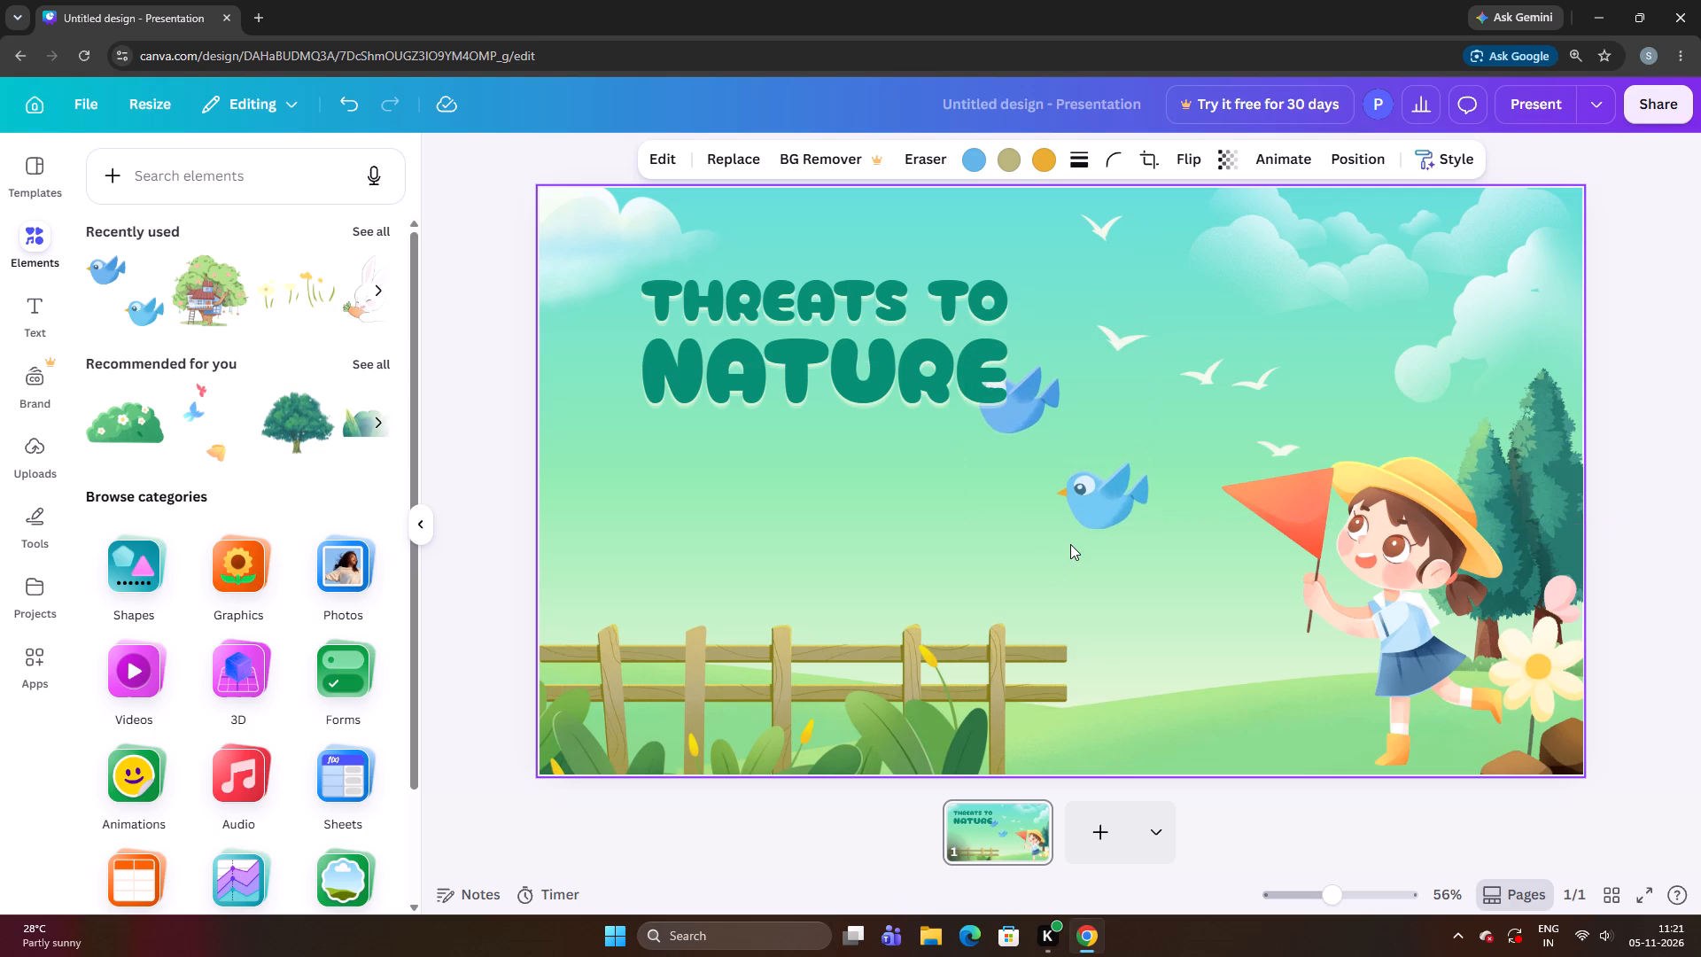
key(Down)
key(Down)
key(Down)
key(Down)
key(Down)
key(Down)
key(Down)
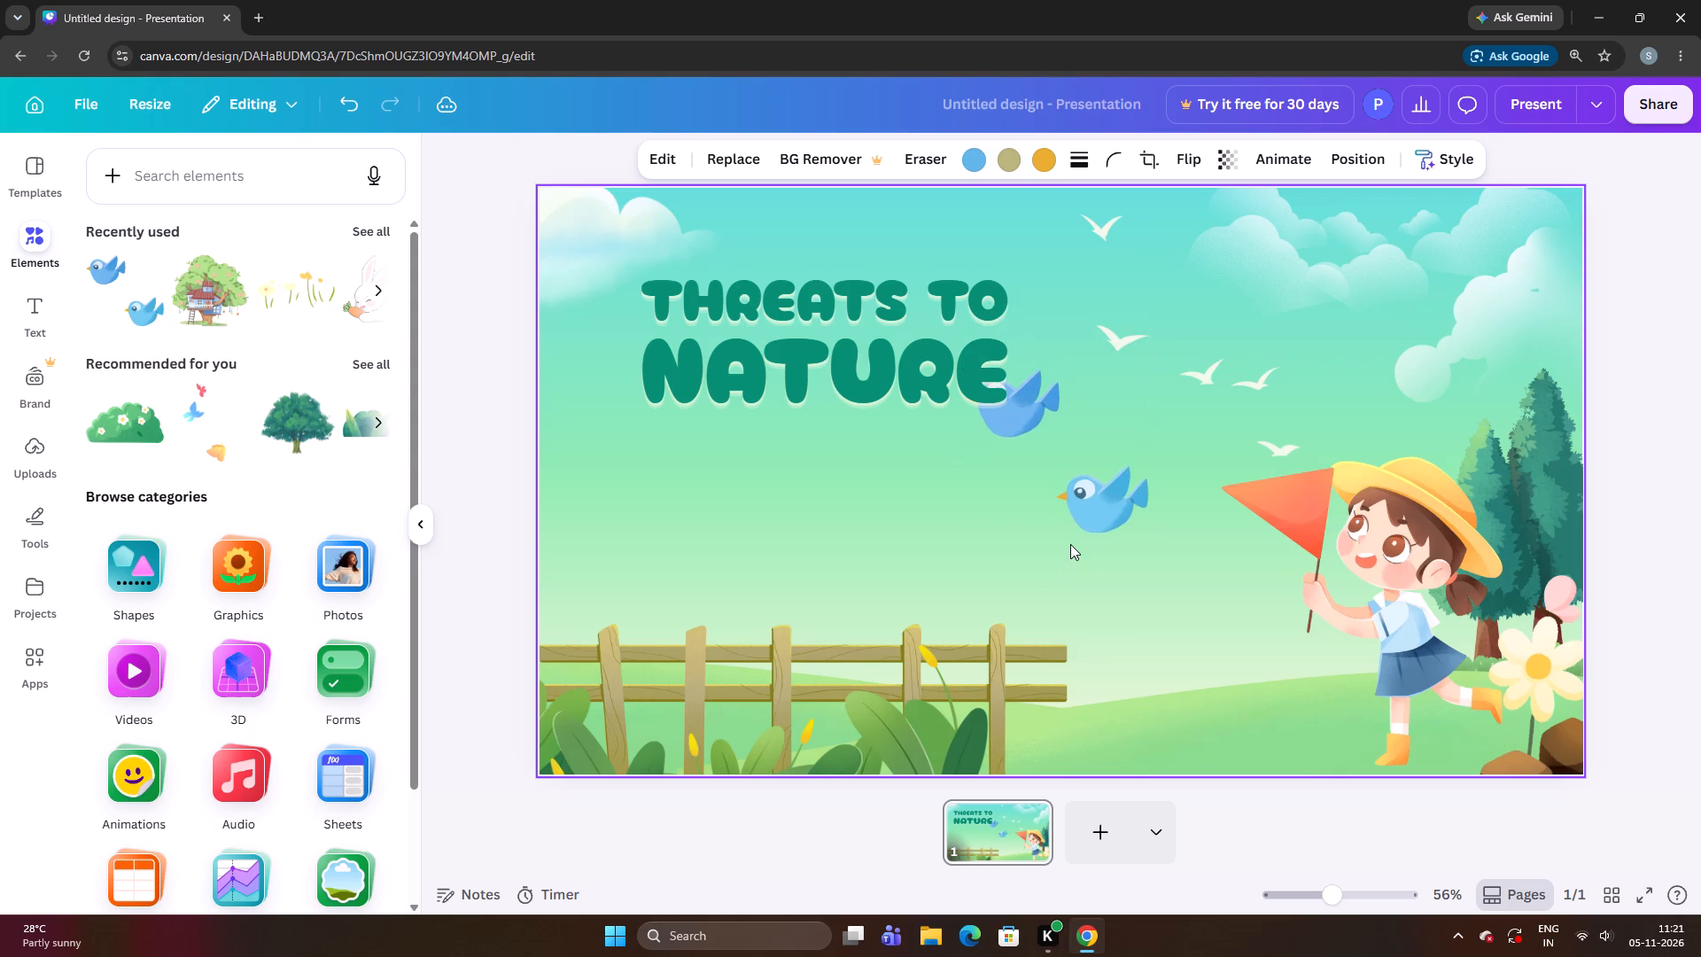
key(Down)
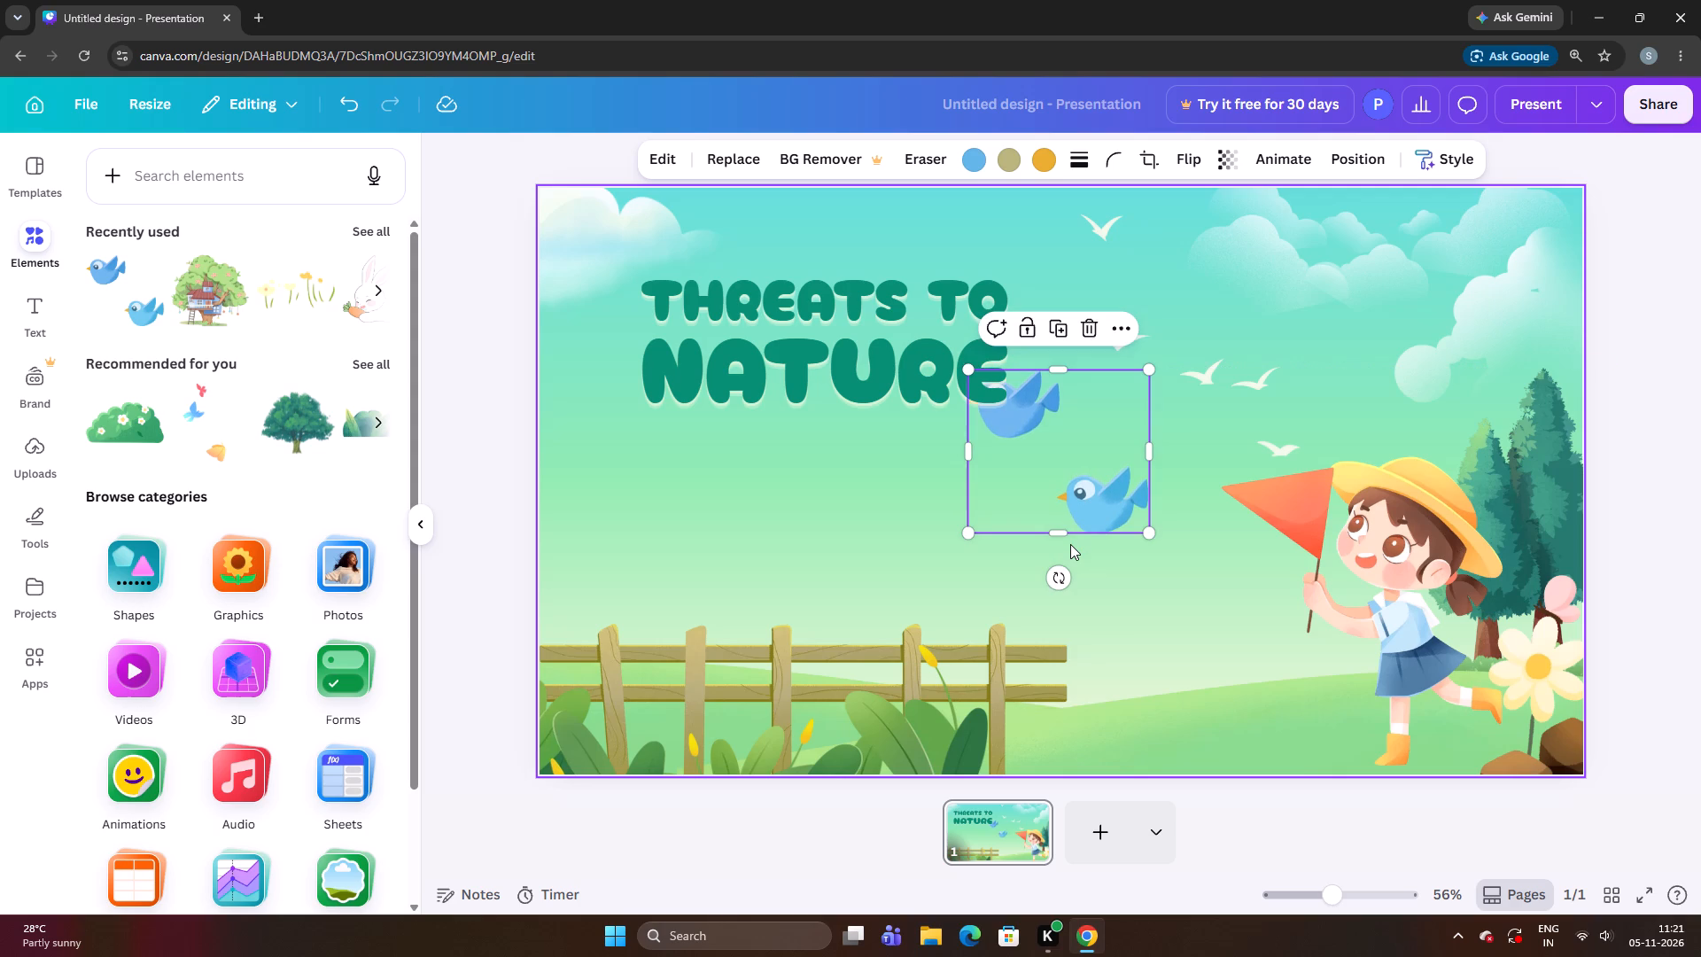
key(Down)
key(Down)
key(Down)
key(Down)
key(Down)
key(Down)
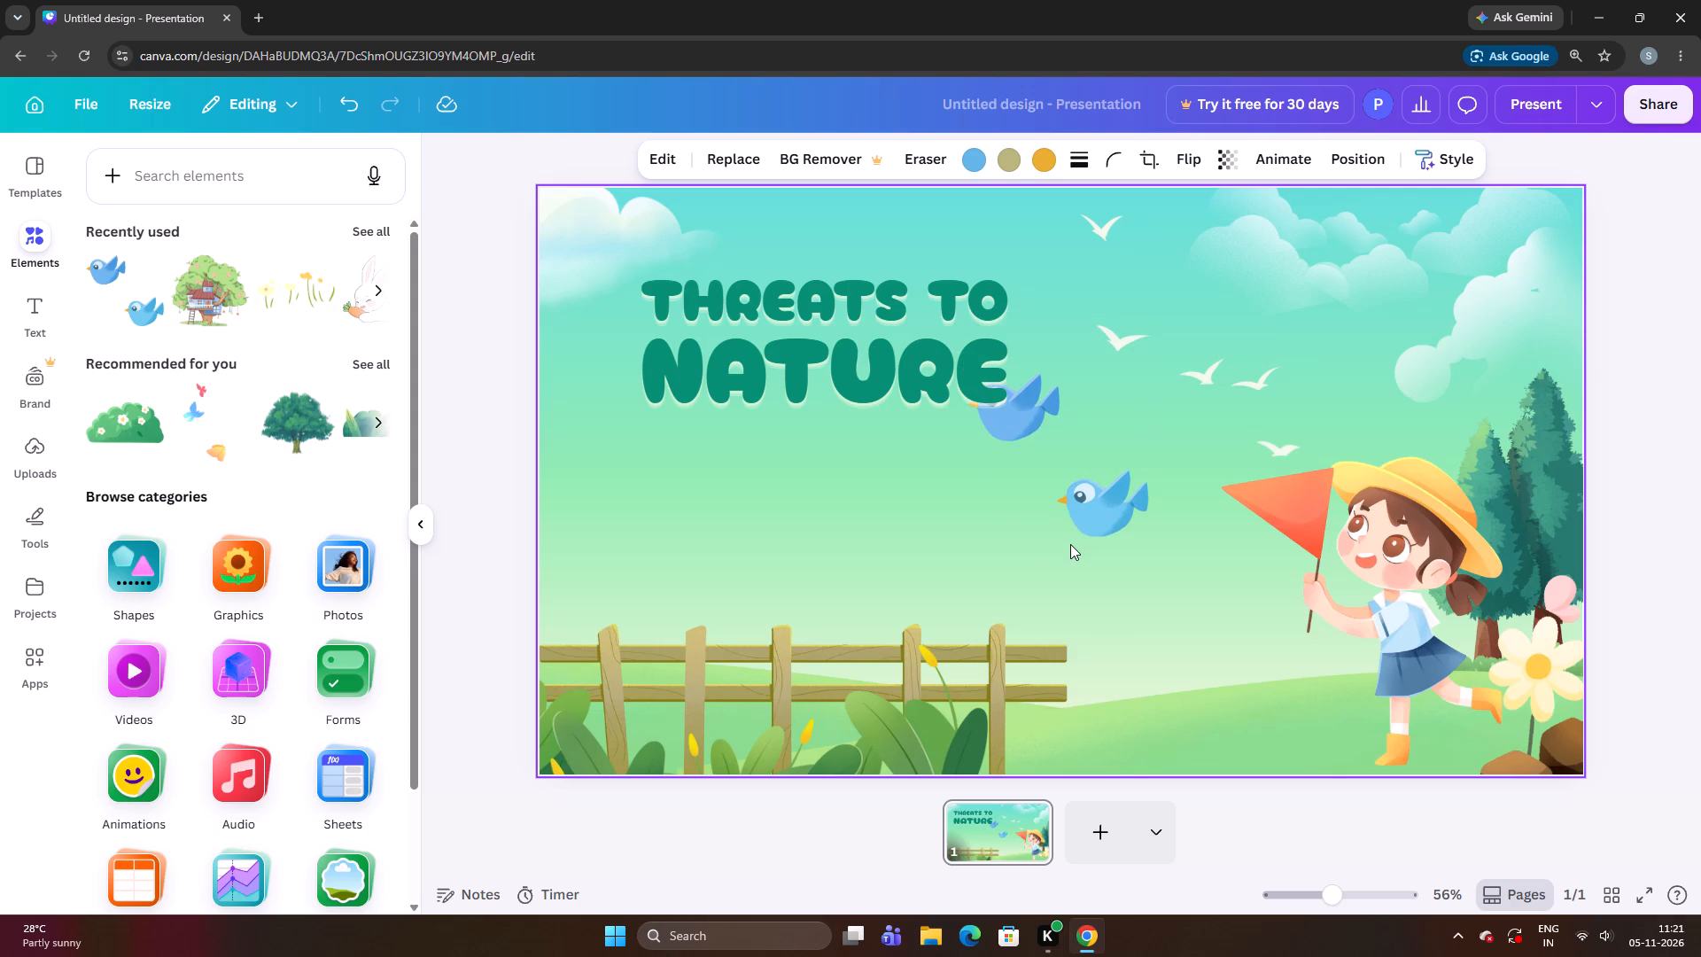
key(Down)
key(Down)
key(Down)
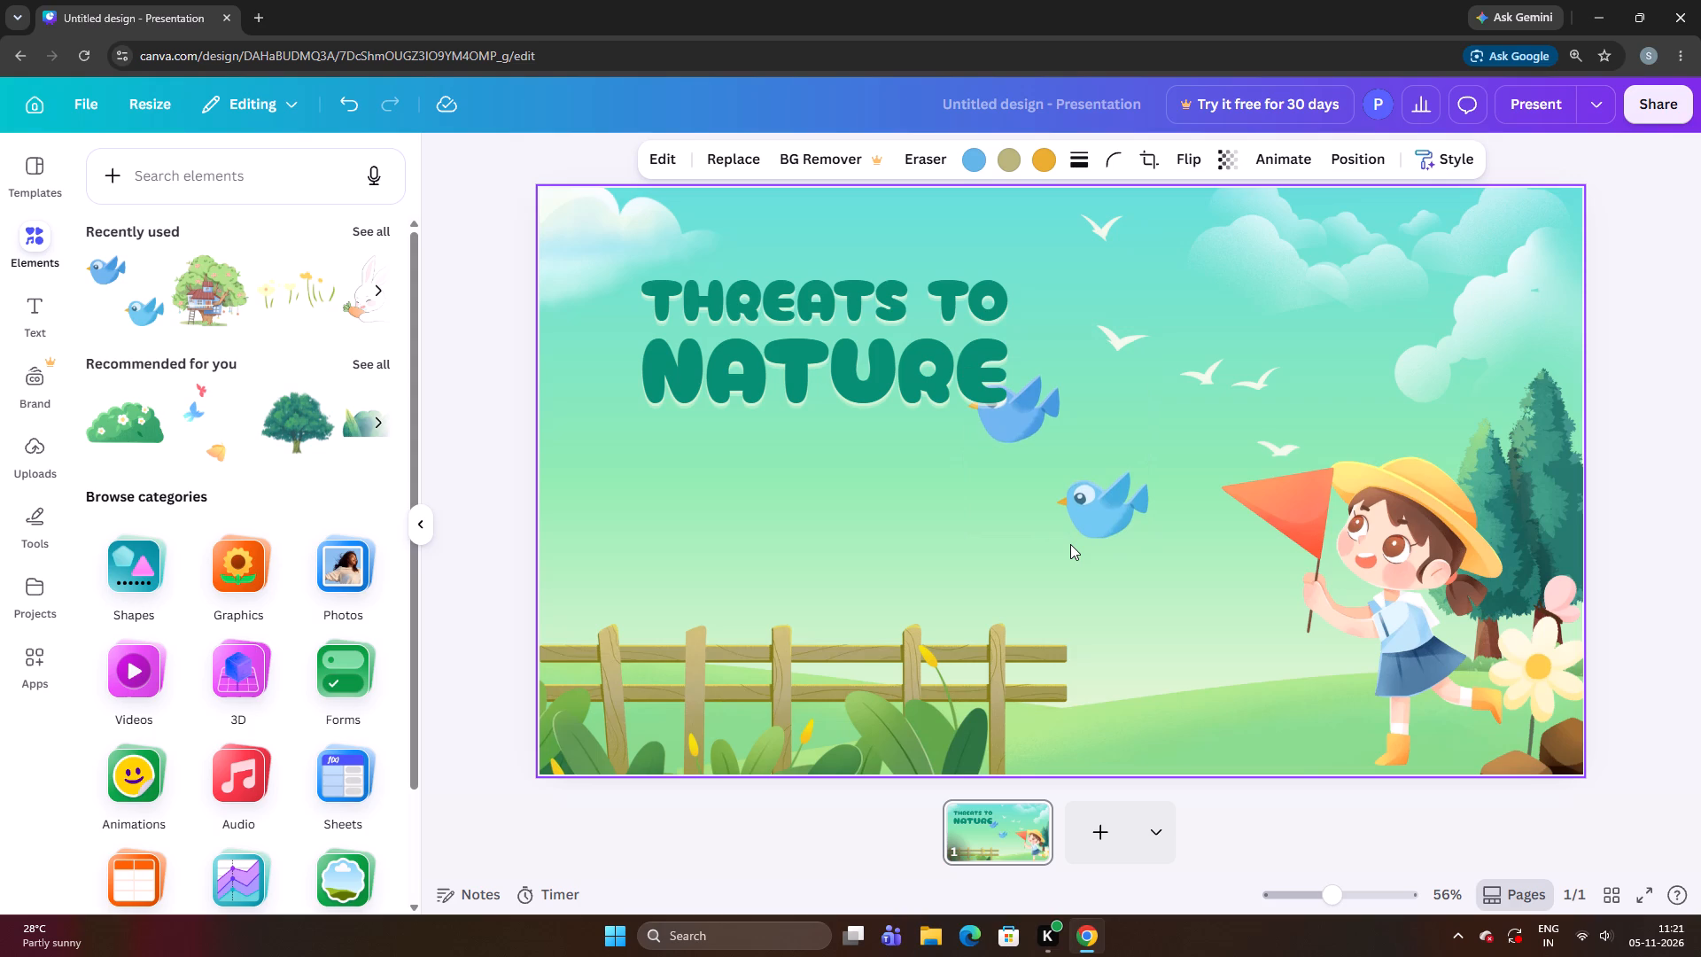
key(Down)
key(Down)
key(Down)
key(Down)
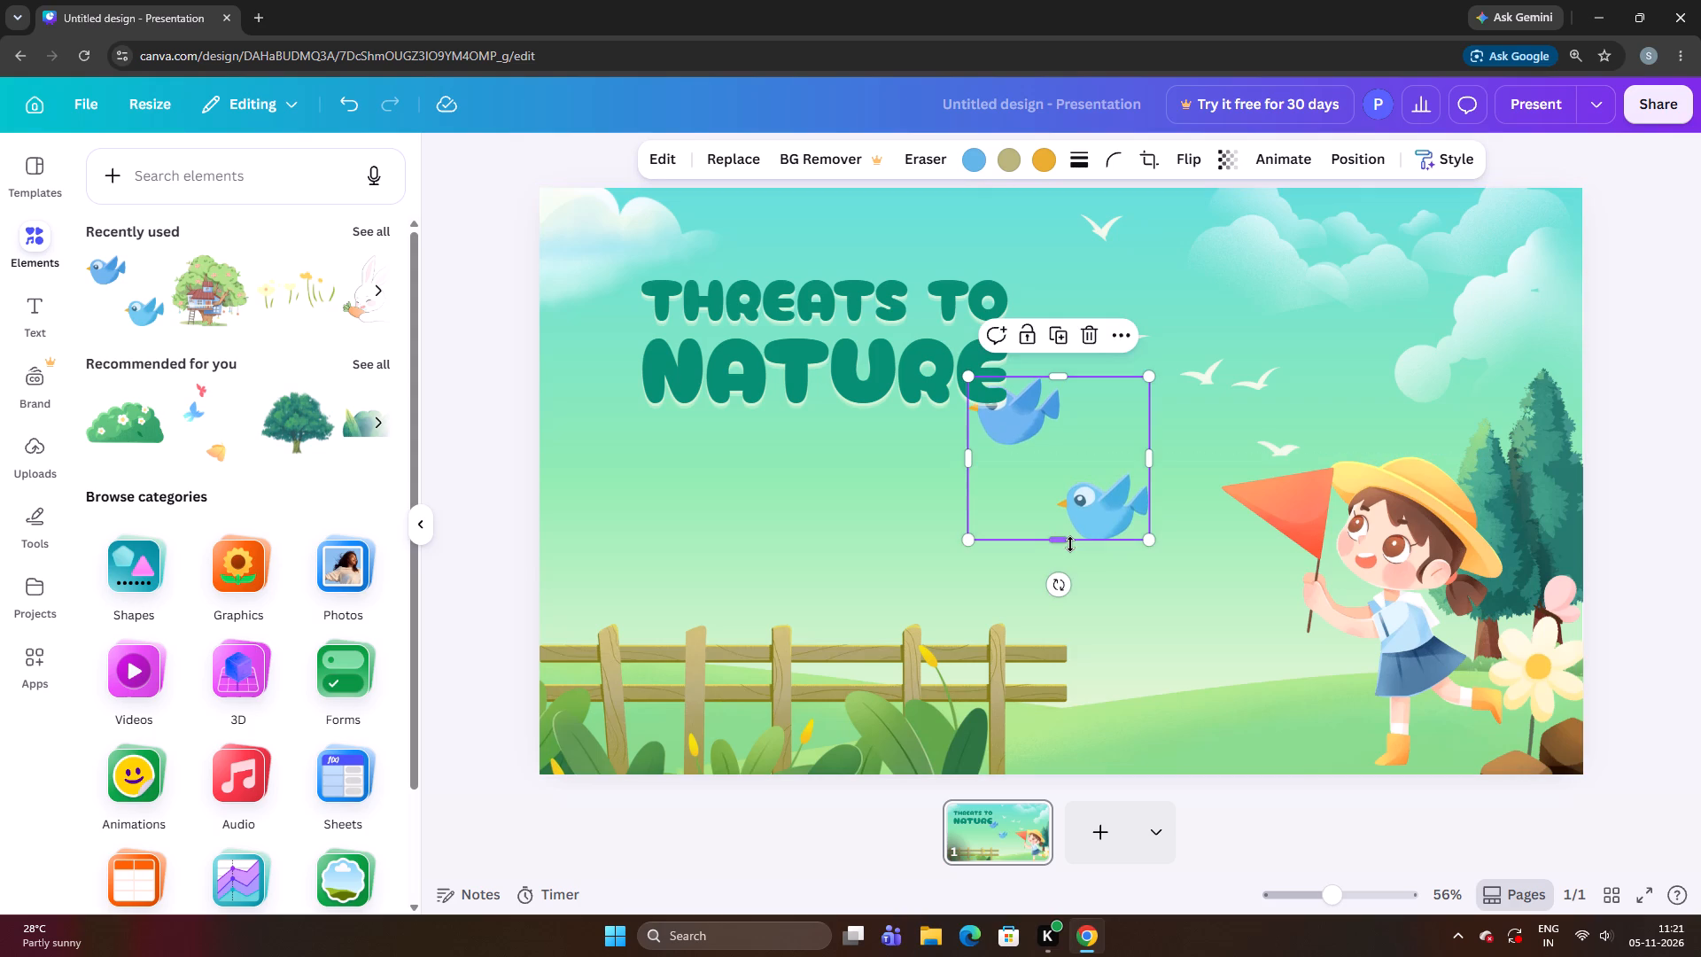
key(Down)
key(Down)
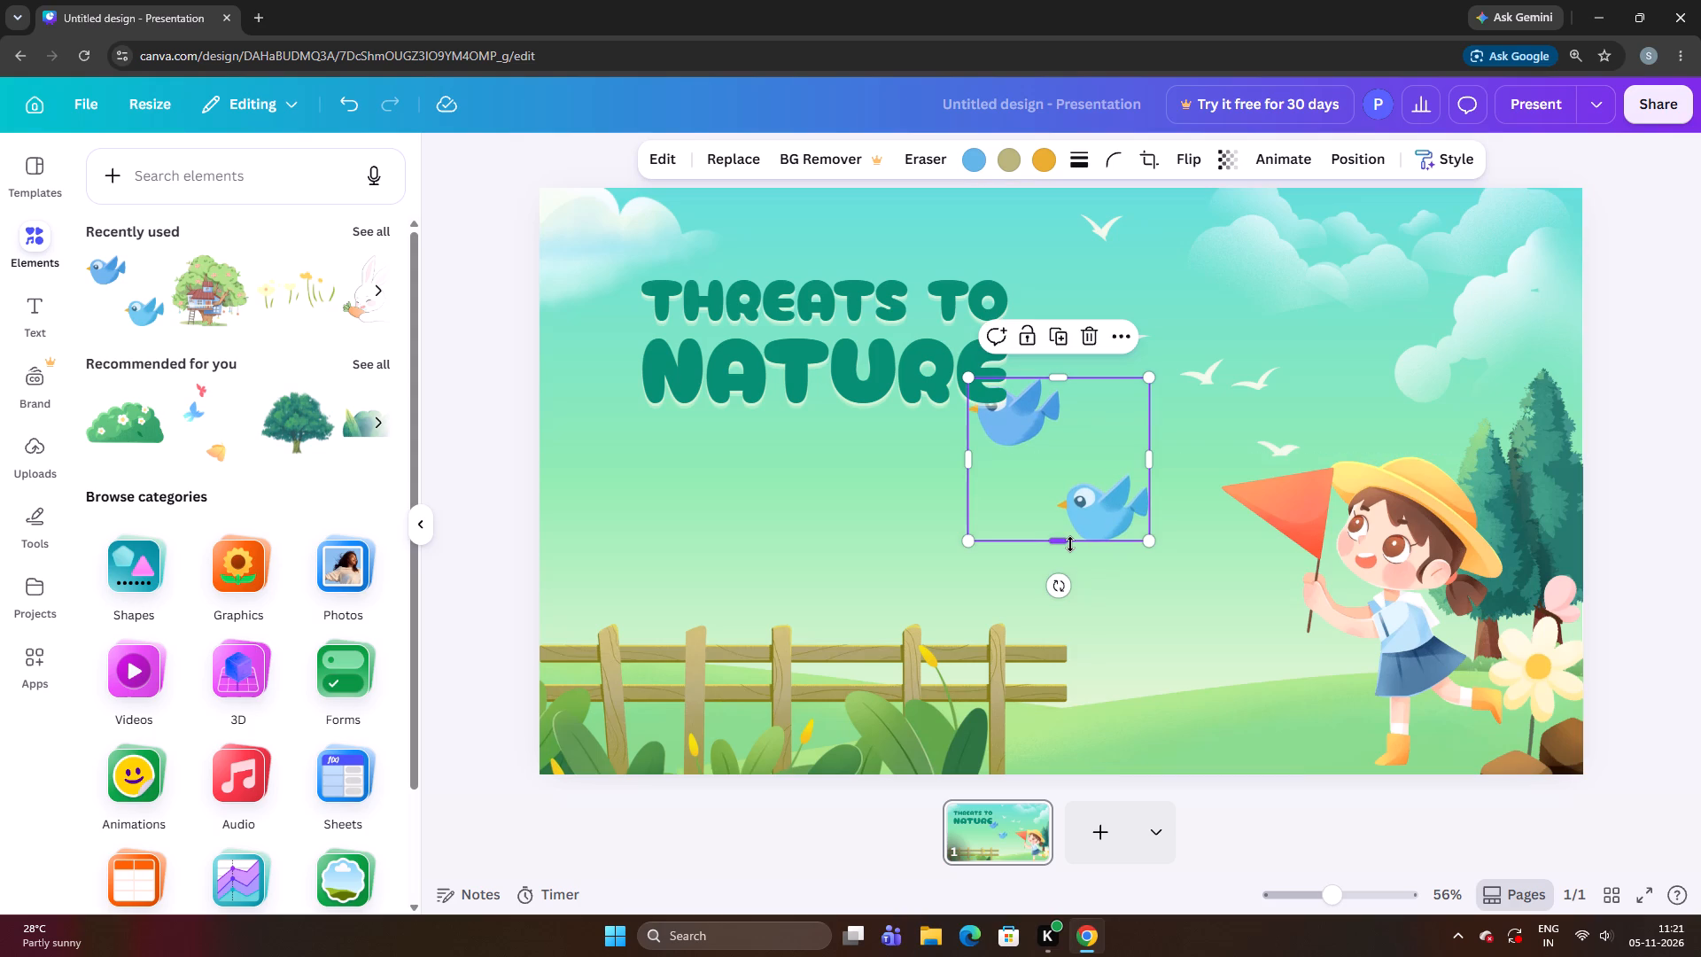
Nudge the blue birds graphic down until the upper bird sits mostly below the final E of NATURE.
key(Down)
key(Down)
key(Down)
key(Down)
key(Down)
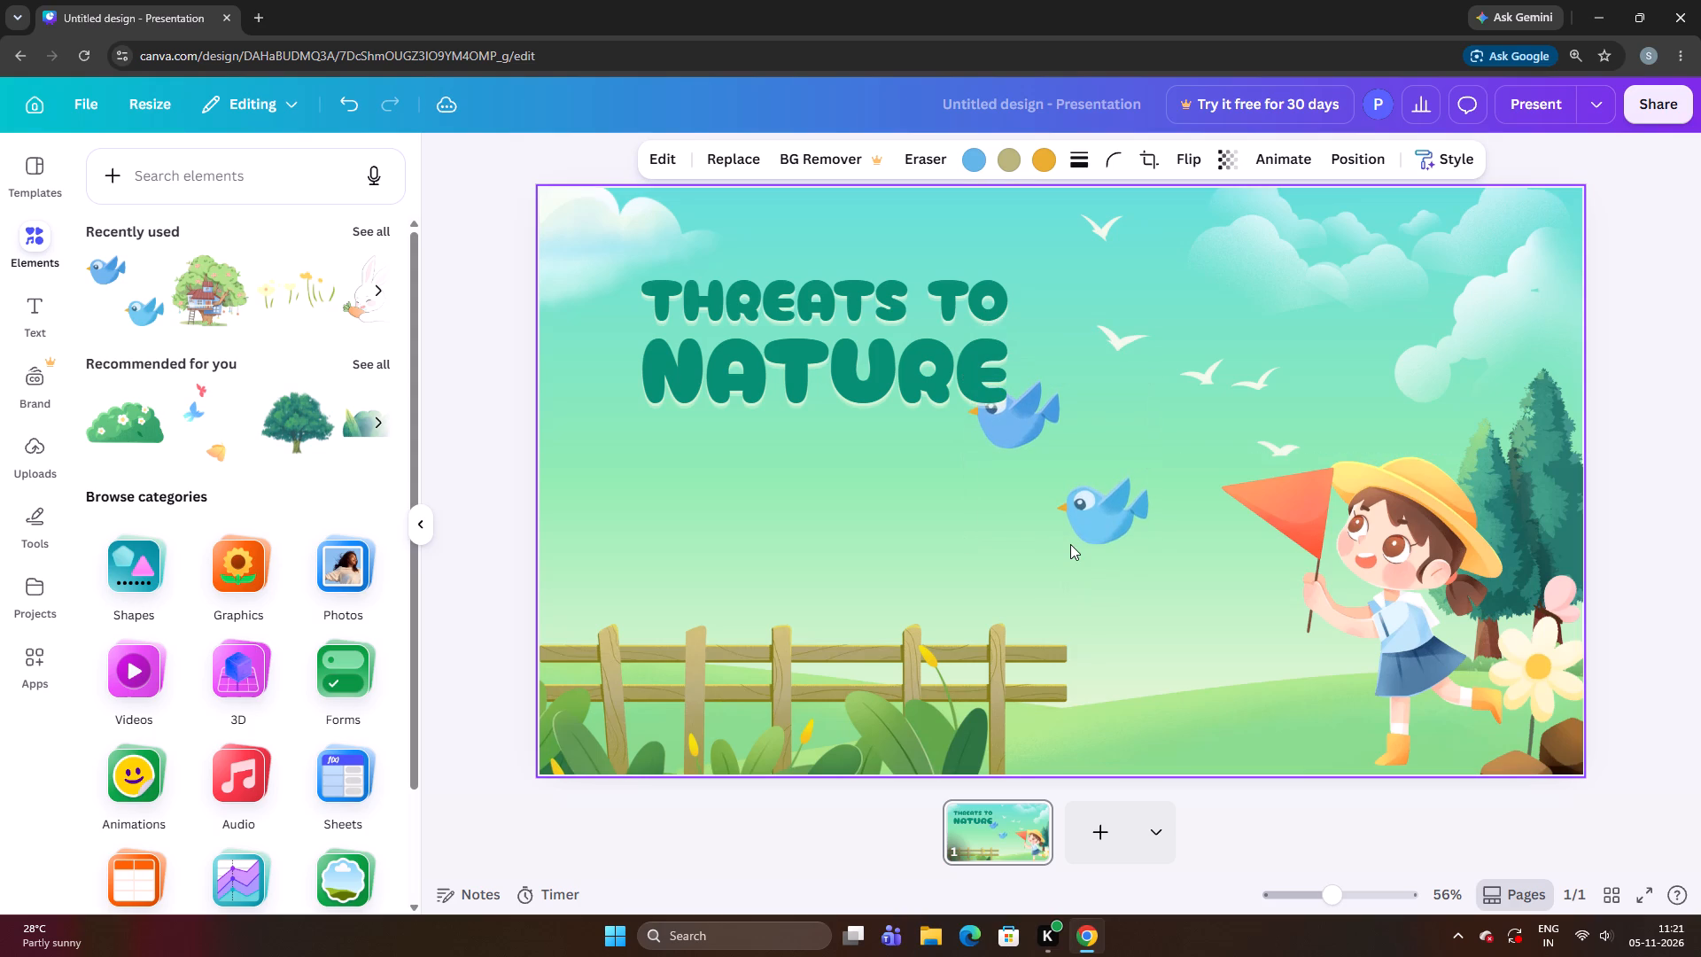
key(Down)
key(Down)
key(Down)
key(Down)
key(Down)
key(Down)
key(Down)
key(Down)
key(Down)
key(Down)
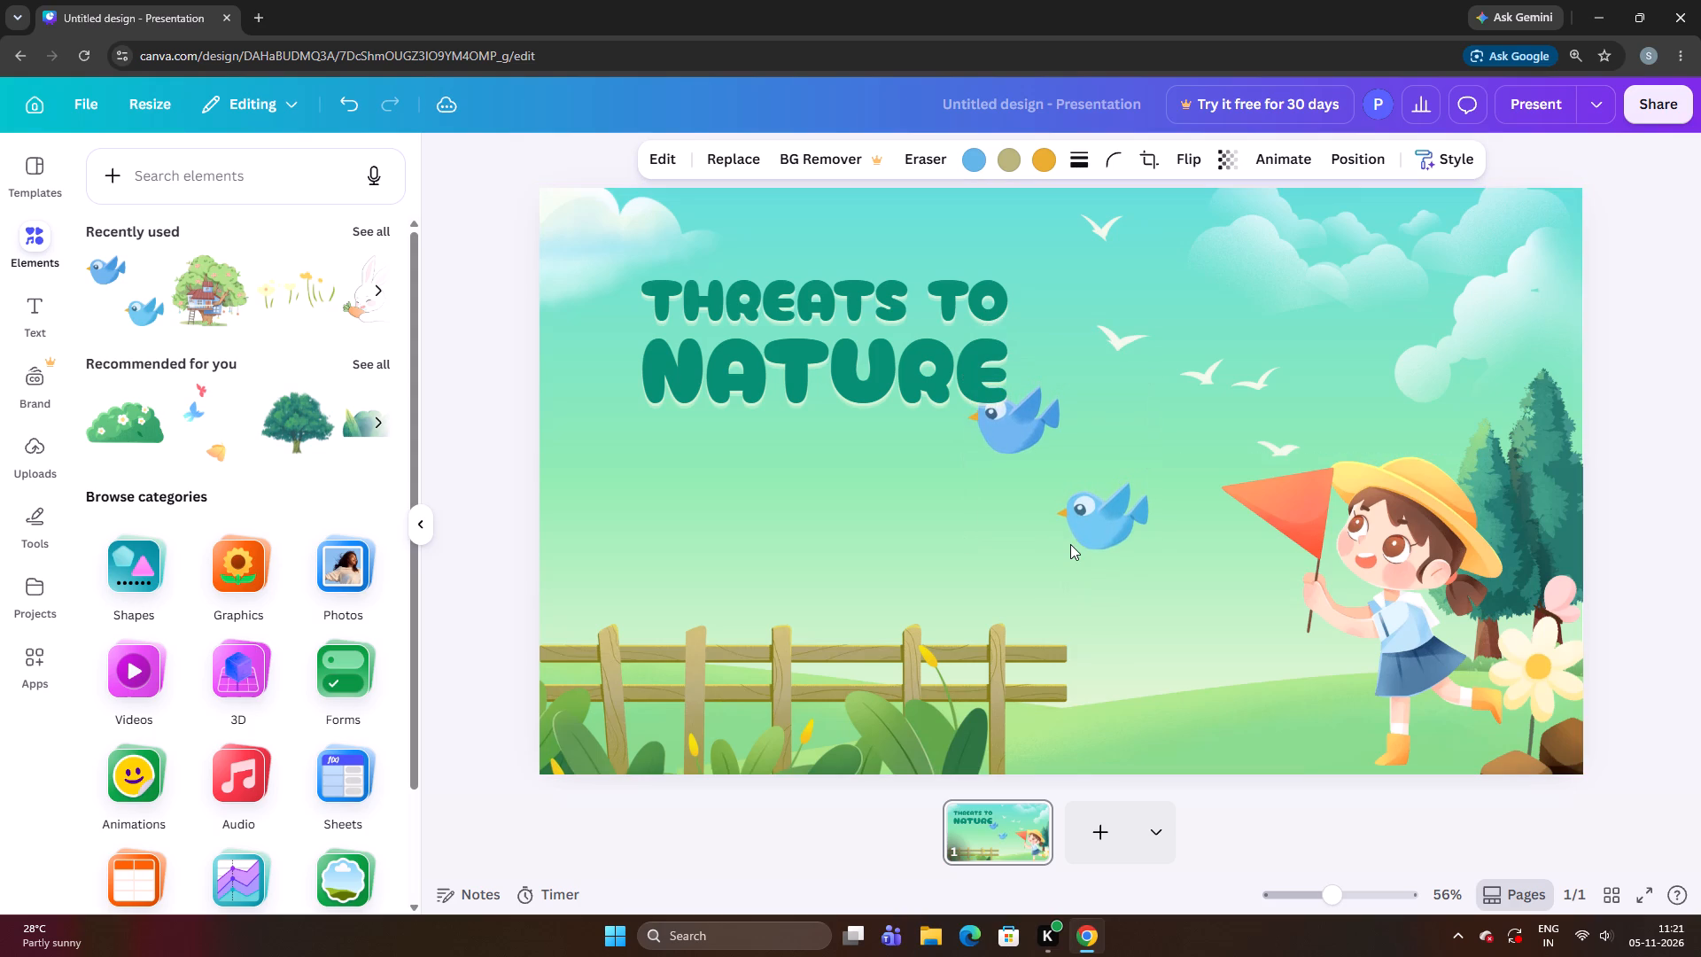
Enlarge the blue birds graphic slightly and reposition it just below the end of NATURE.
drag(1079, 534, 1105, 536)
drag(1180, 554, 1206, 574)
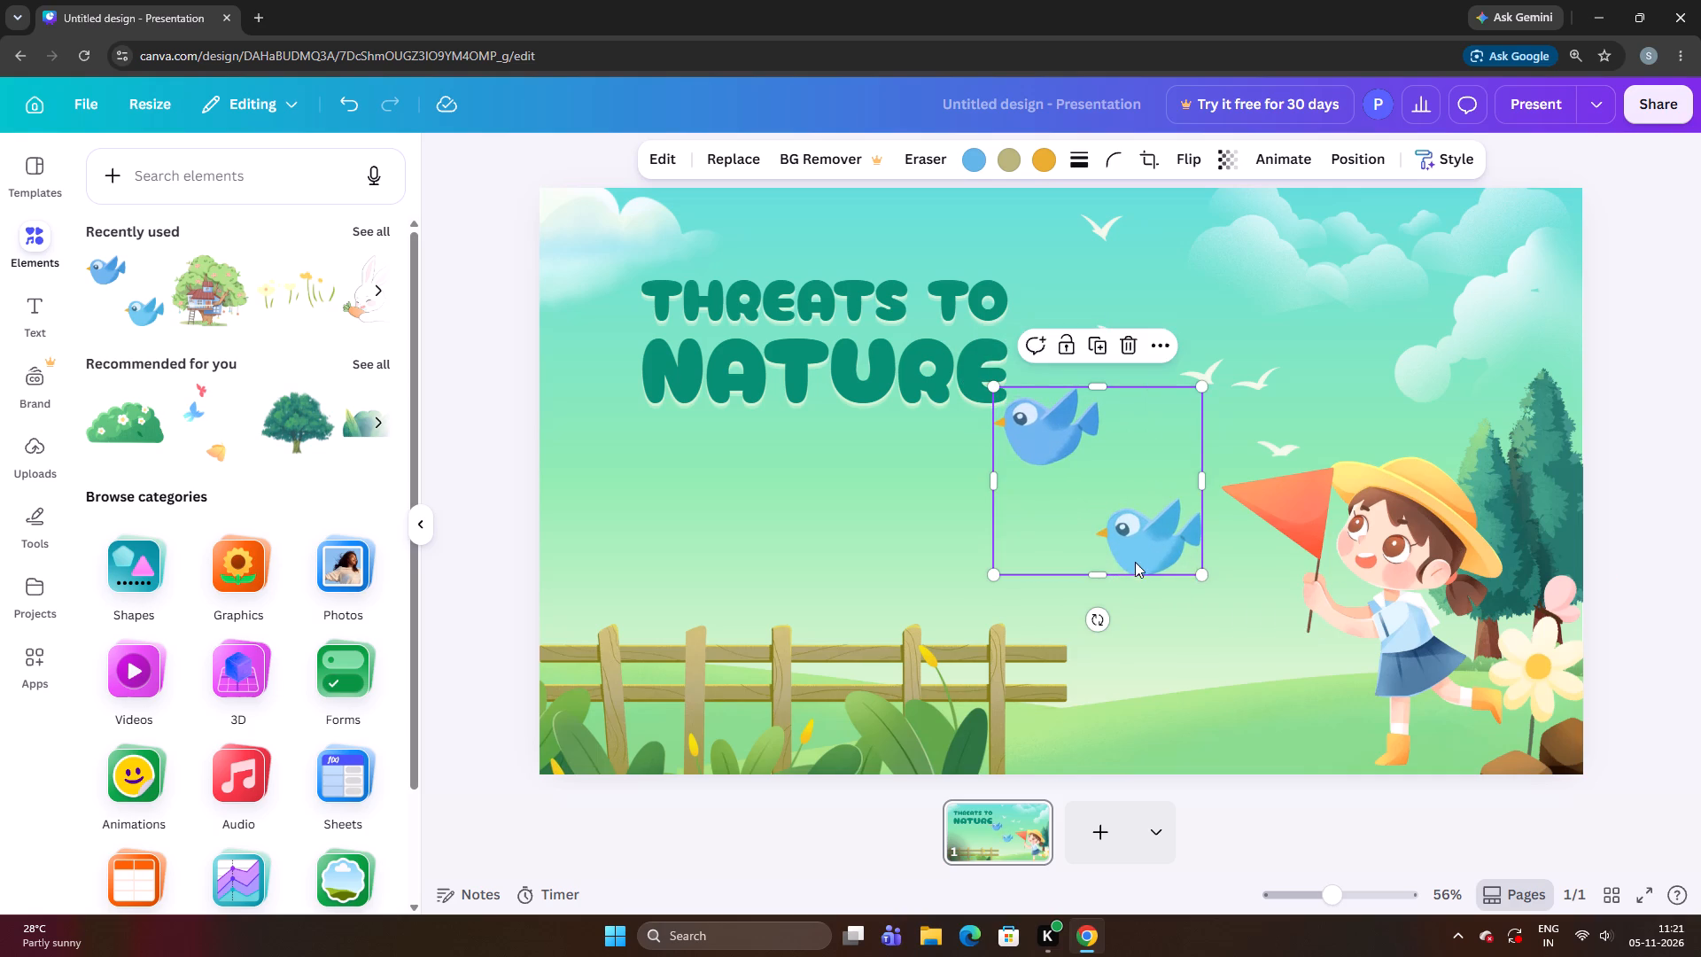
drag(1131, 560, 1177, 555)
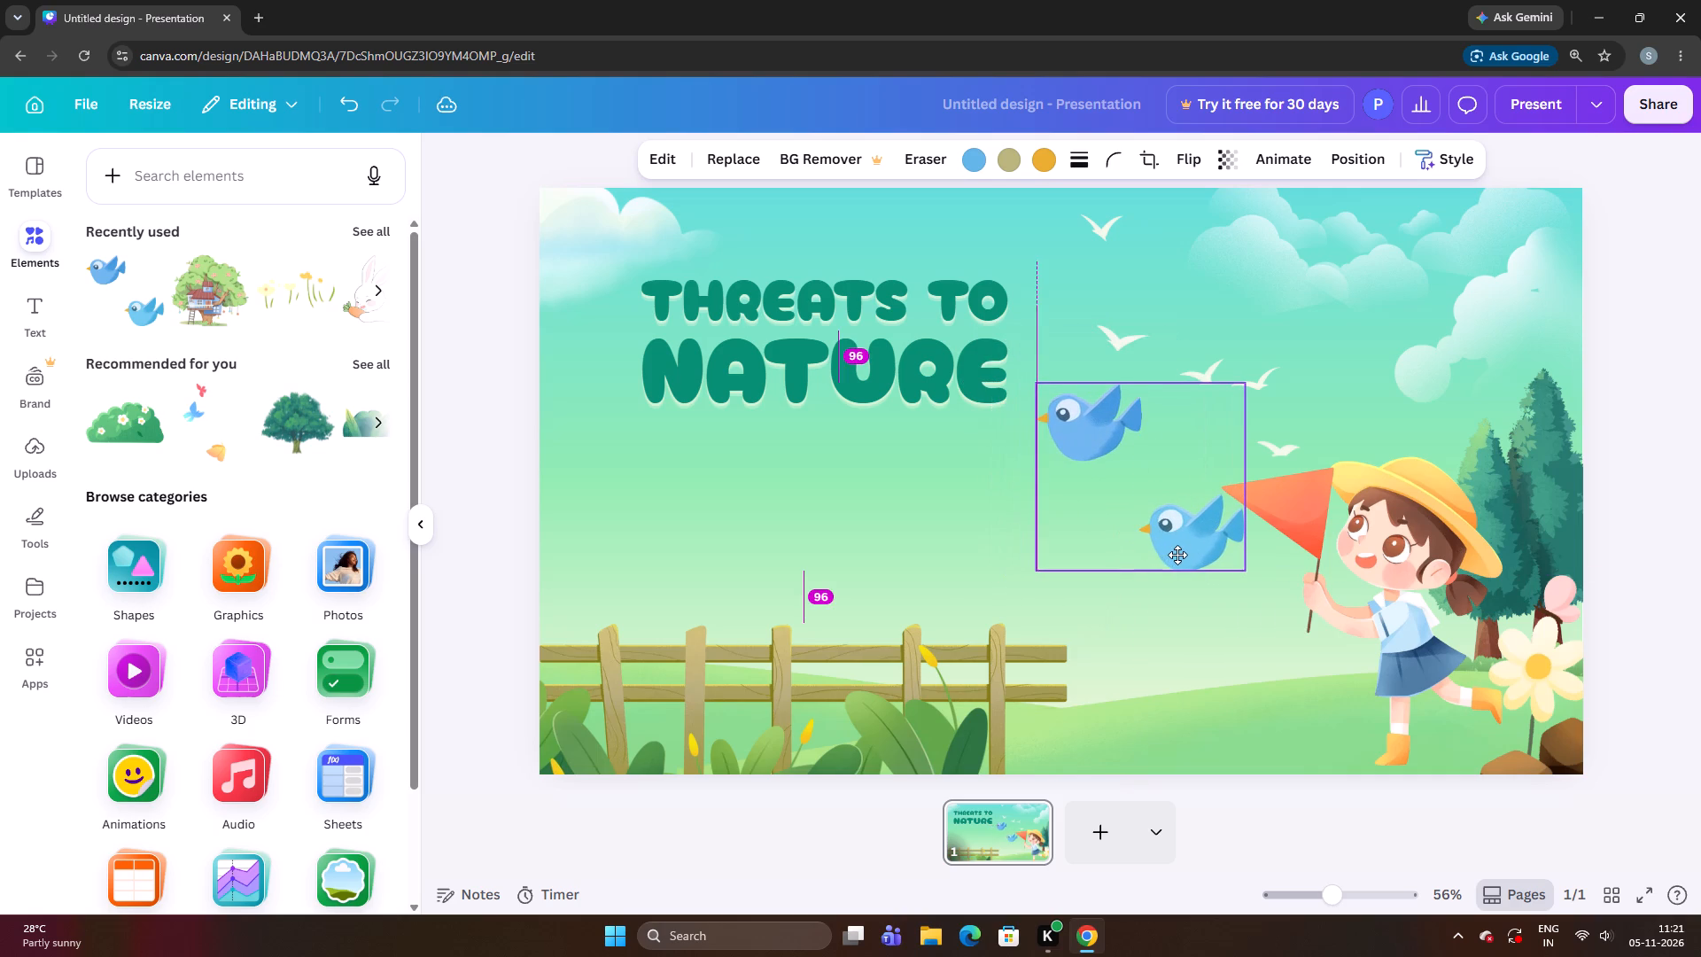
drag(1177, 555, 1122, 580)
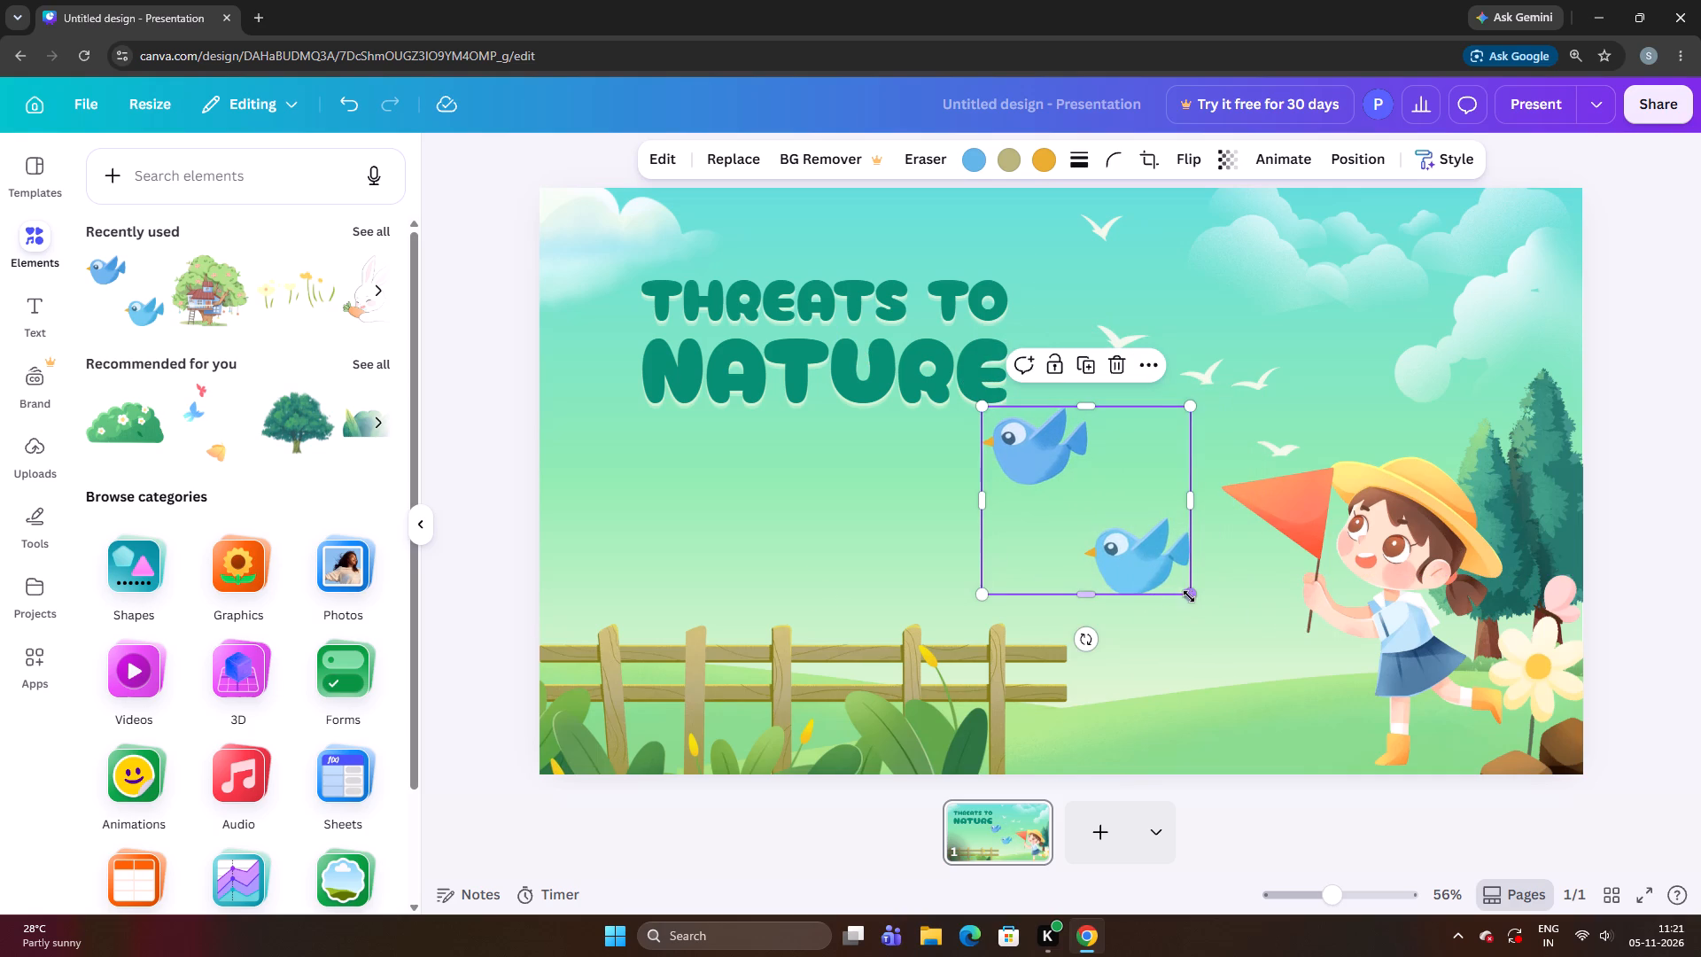
Shrink the blue birds graphic slightly, keeping its proportions.
drag(1192, 596, 1143, 583)
Move the blue birds graphic into the open space between the end of NATURE and the girl's red flag.
drag(1117, 512, 1120, 542)
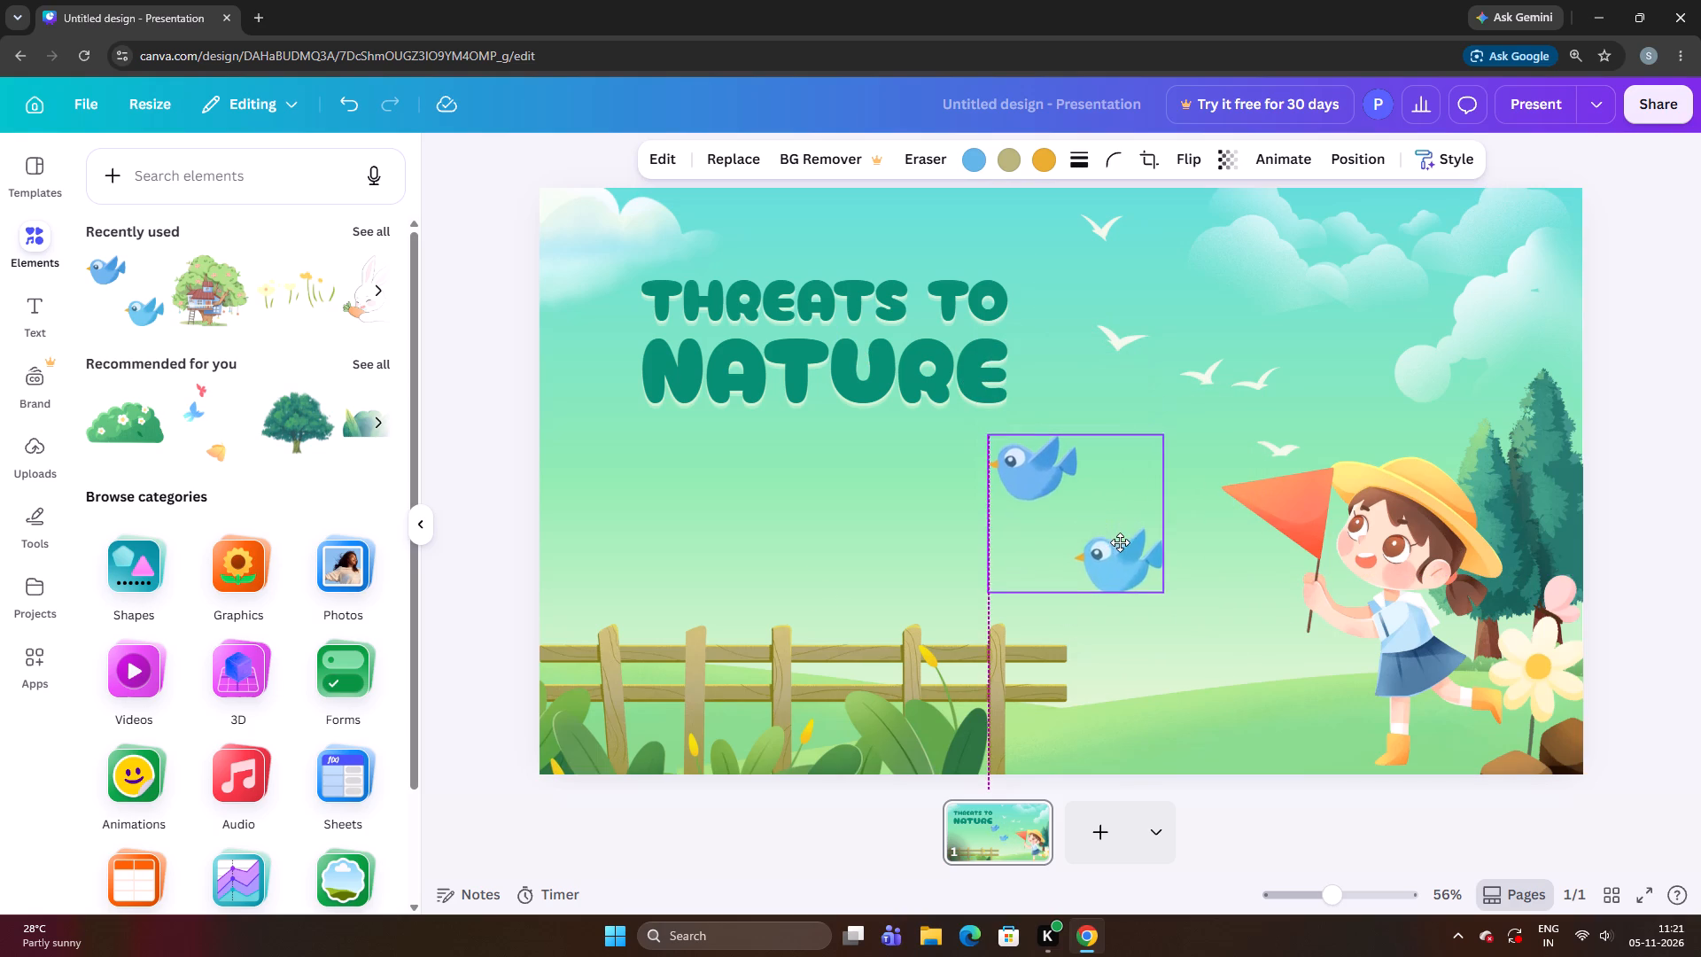
drag(1120, 542, 1126, 571)
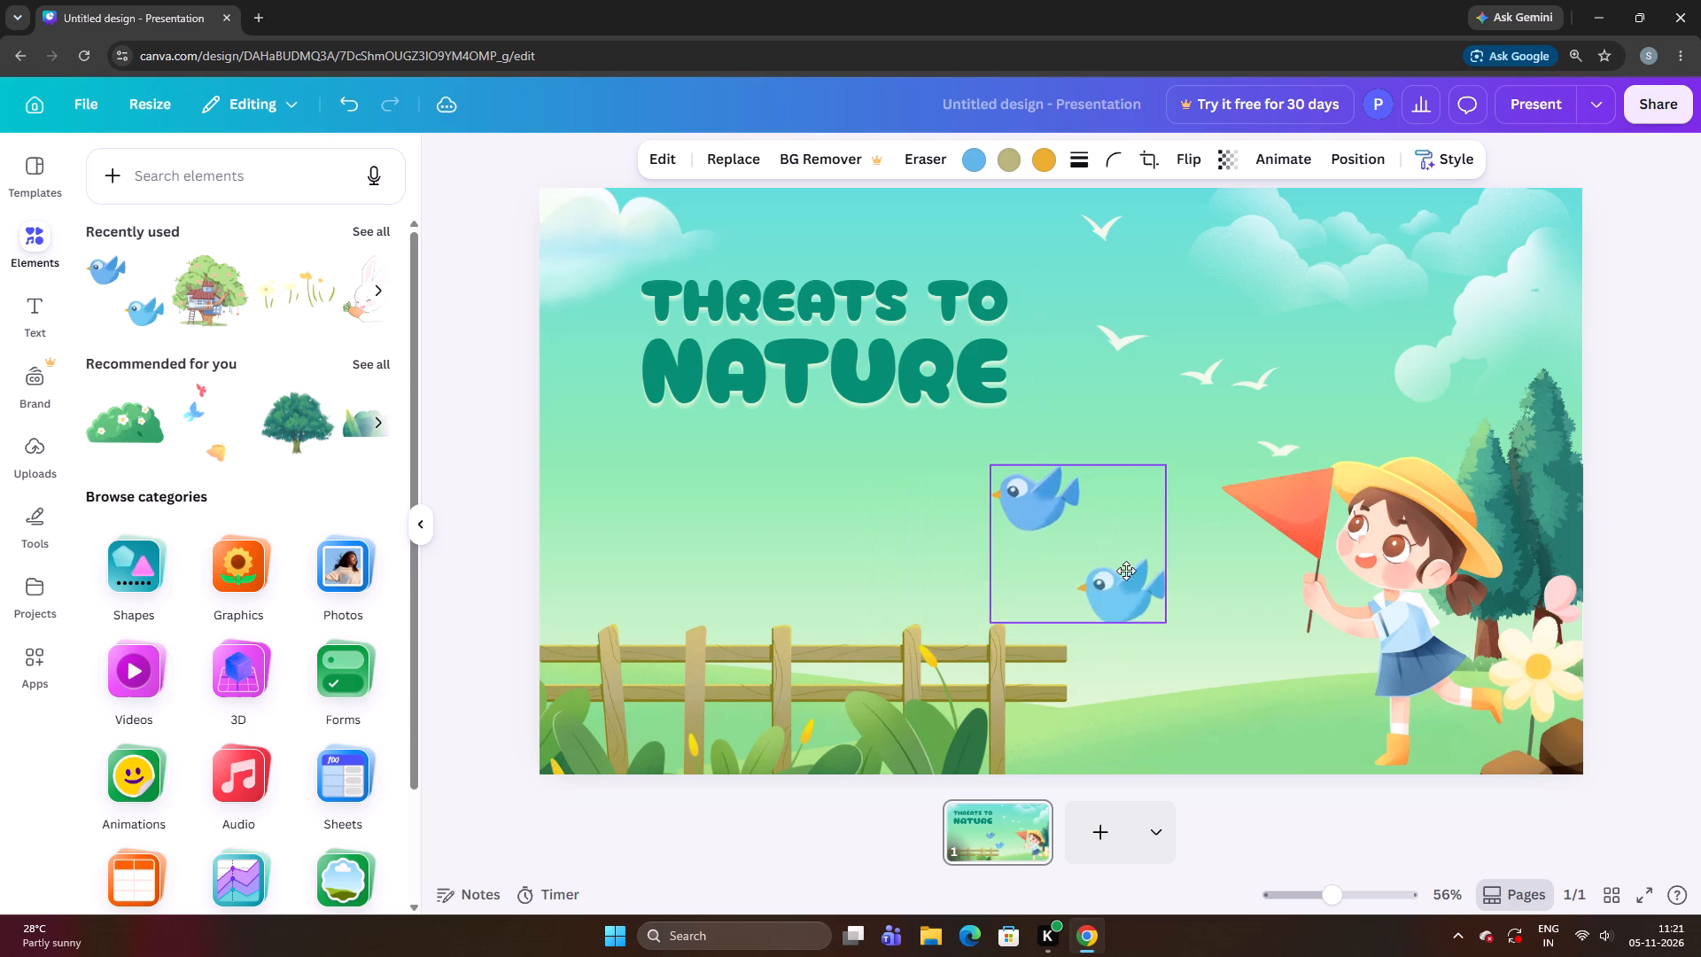
drag(1126, 571, 1222, 549)
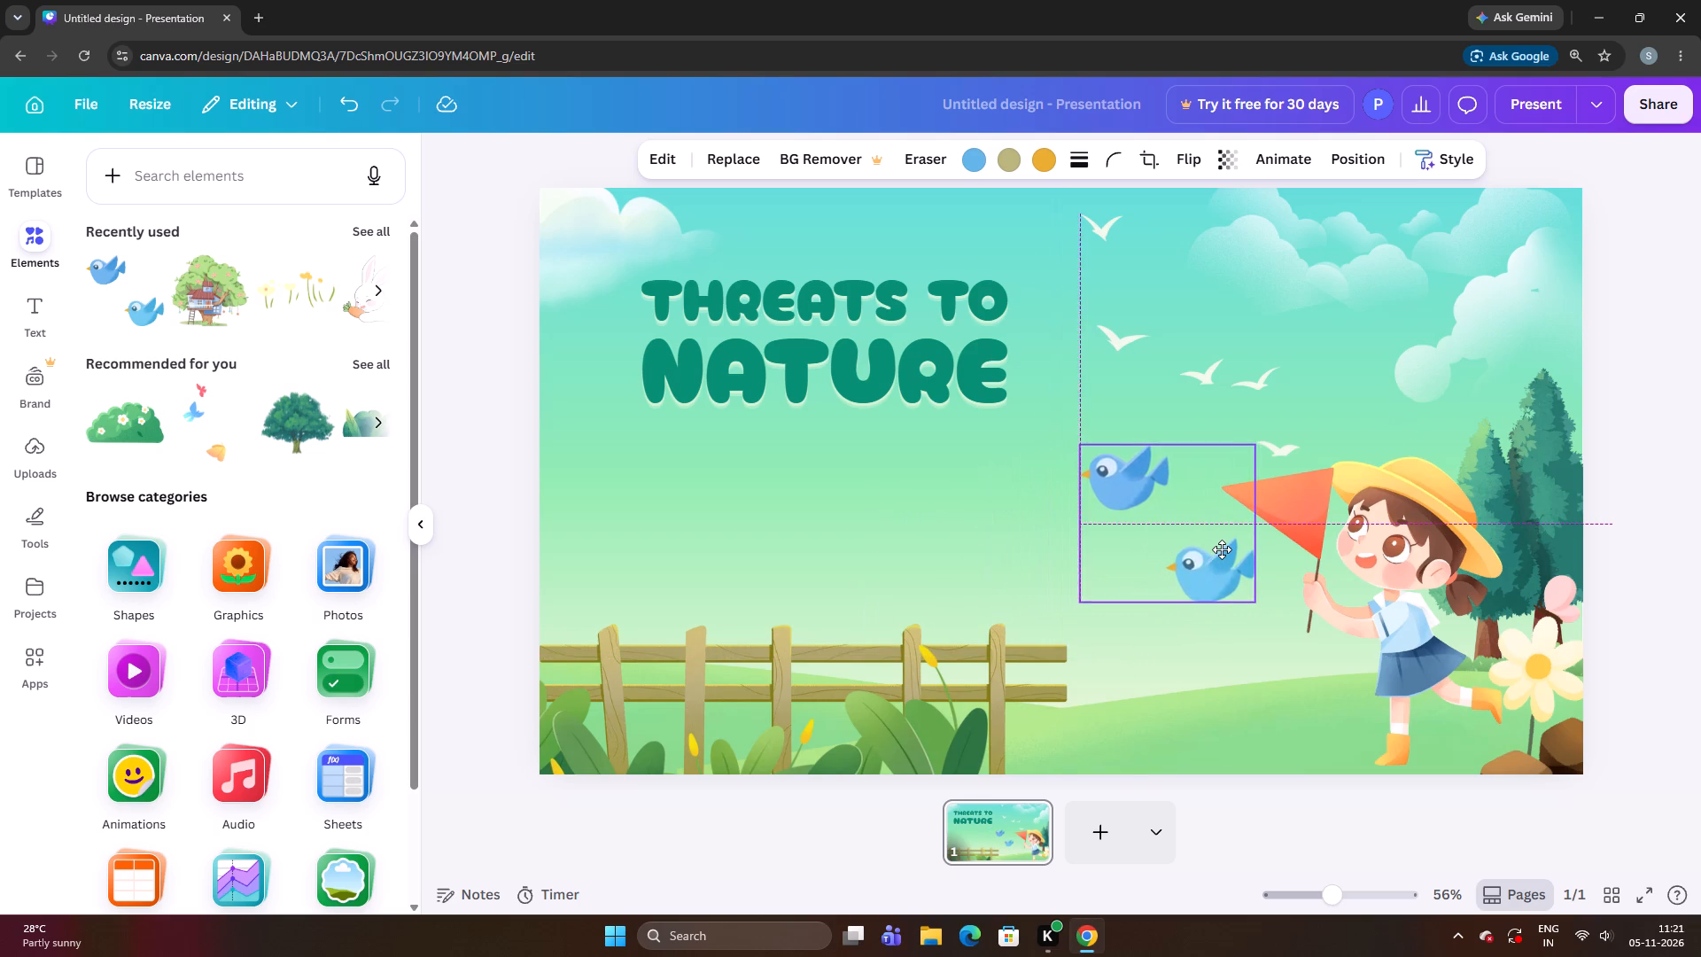
drag(1222, 549, 1066, 569)
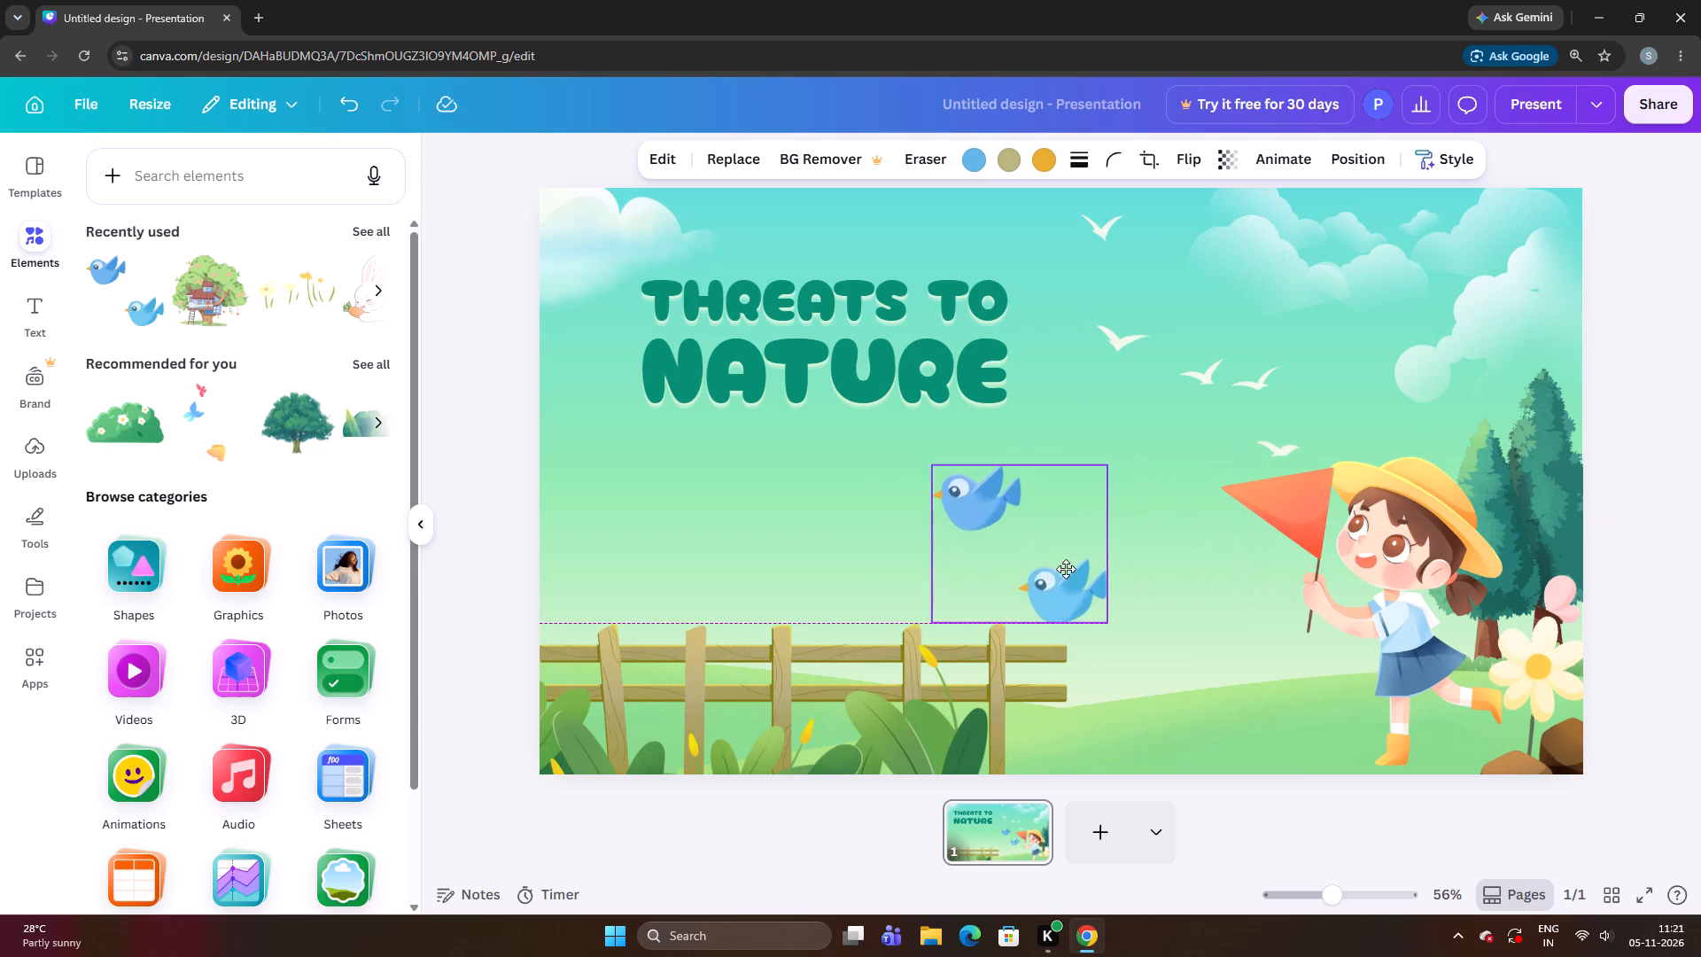
drag(1066, 569, 1115, 467)
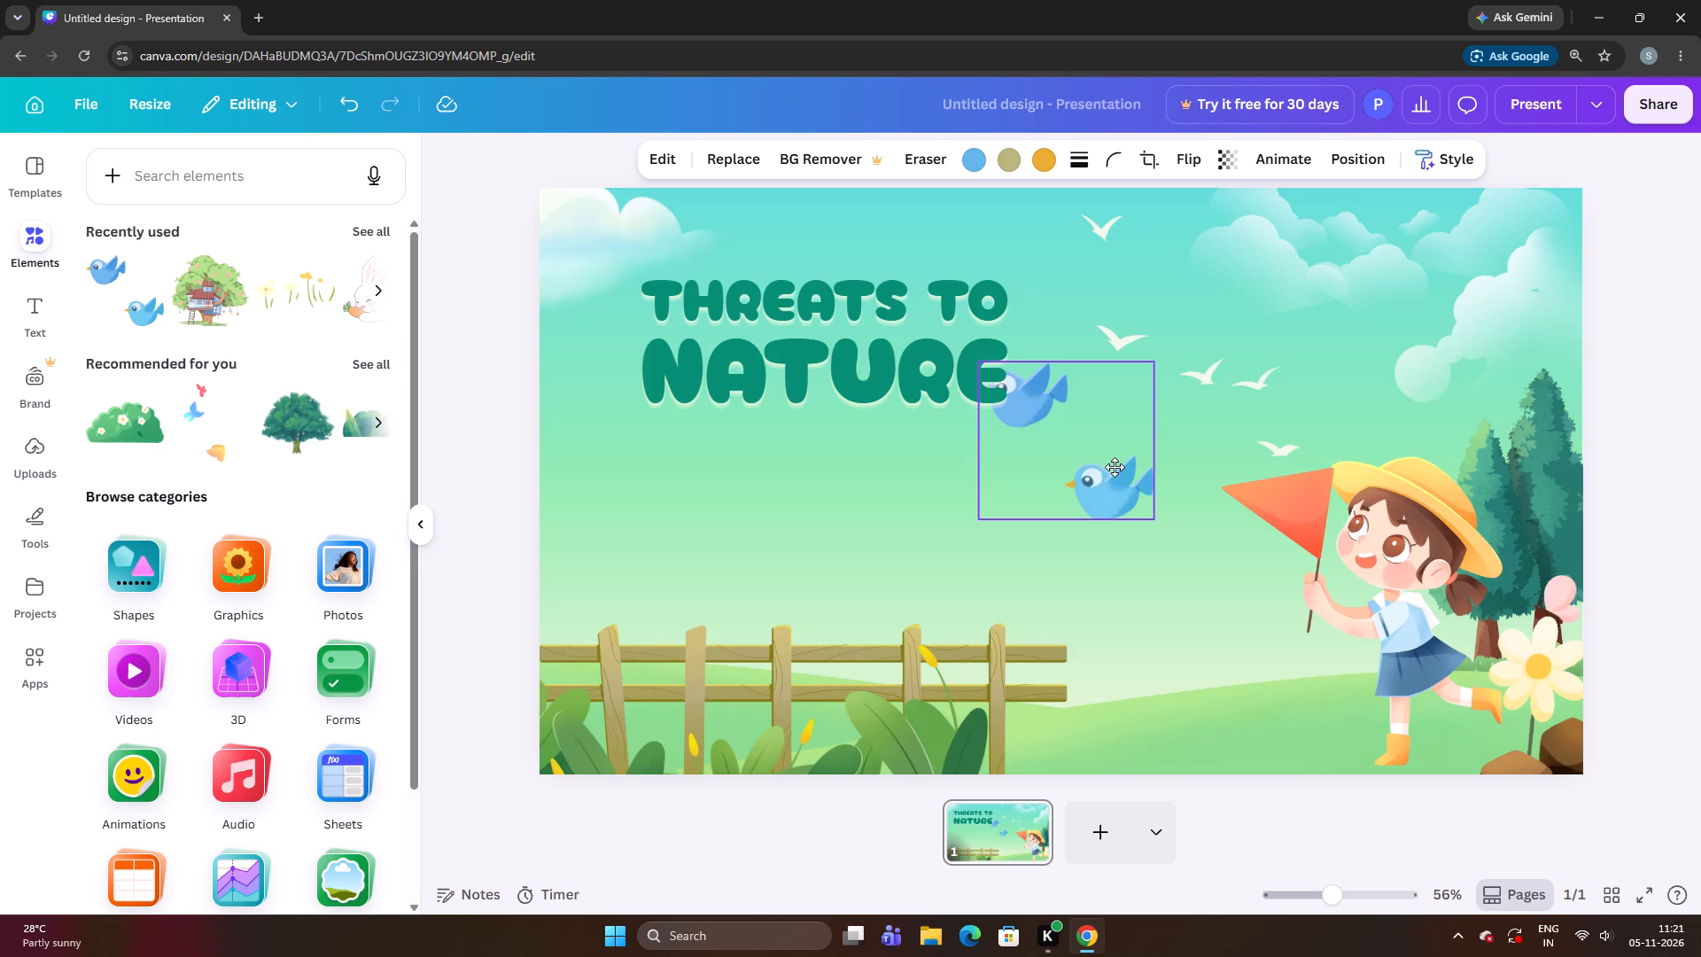
drag(1115, 467, 1137, 466)
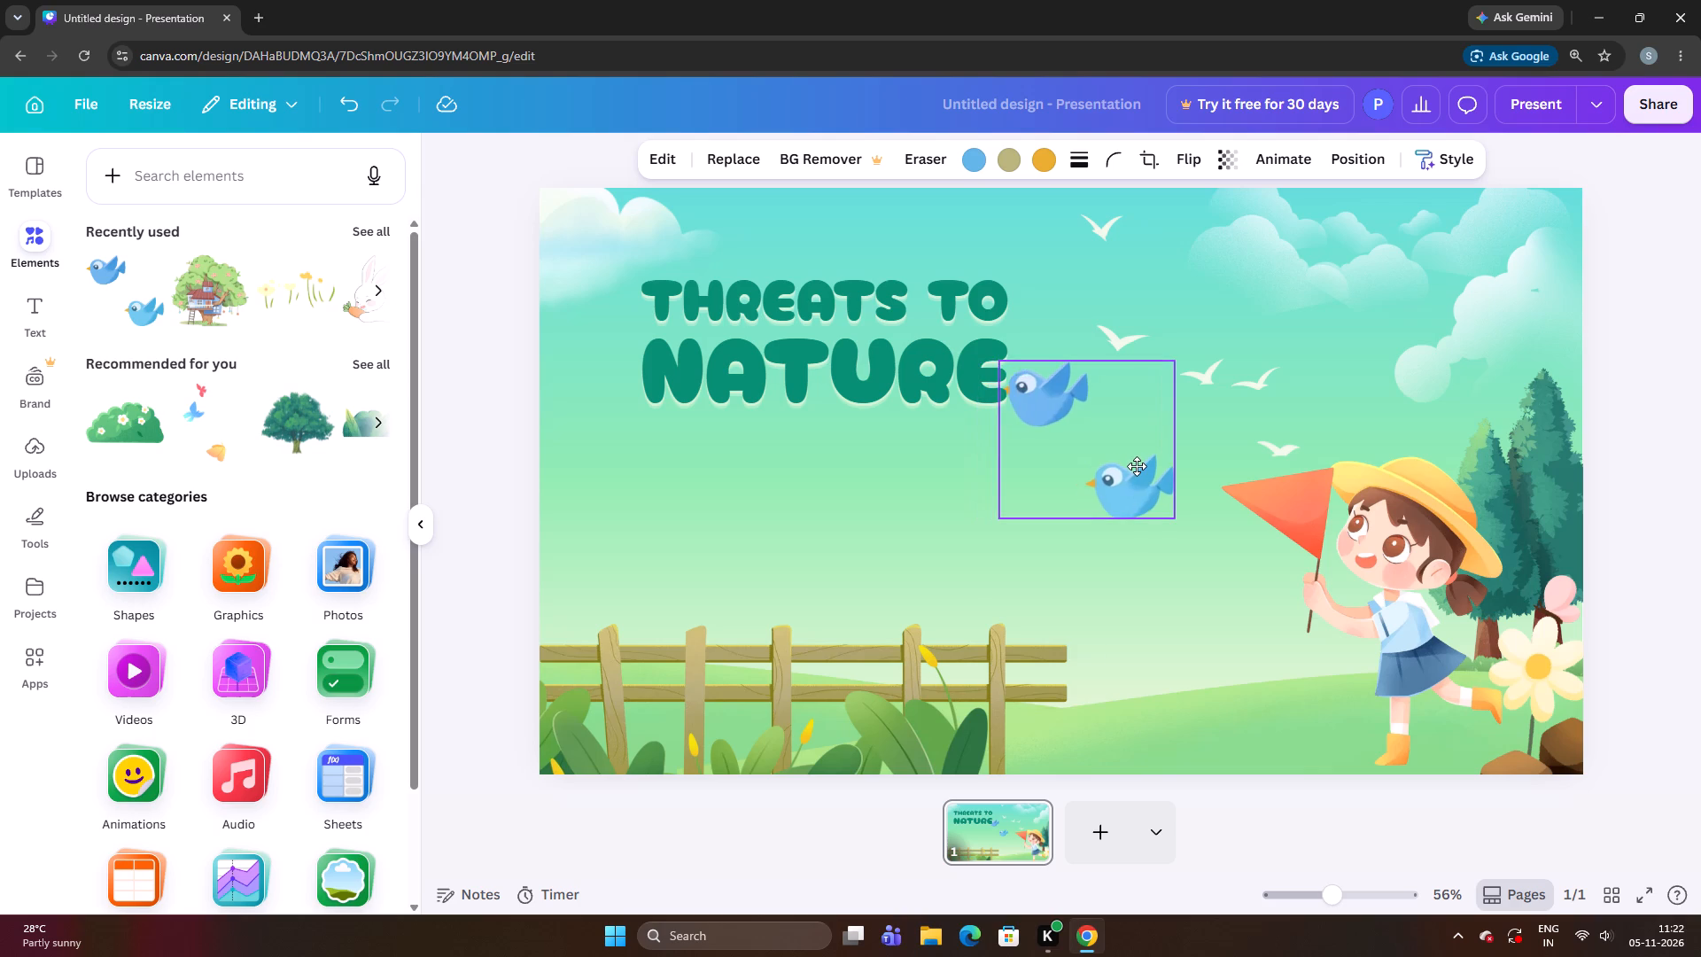
drag(1137, 466, 1142, 588)
drag(1138, 584, 1174, 518)
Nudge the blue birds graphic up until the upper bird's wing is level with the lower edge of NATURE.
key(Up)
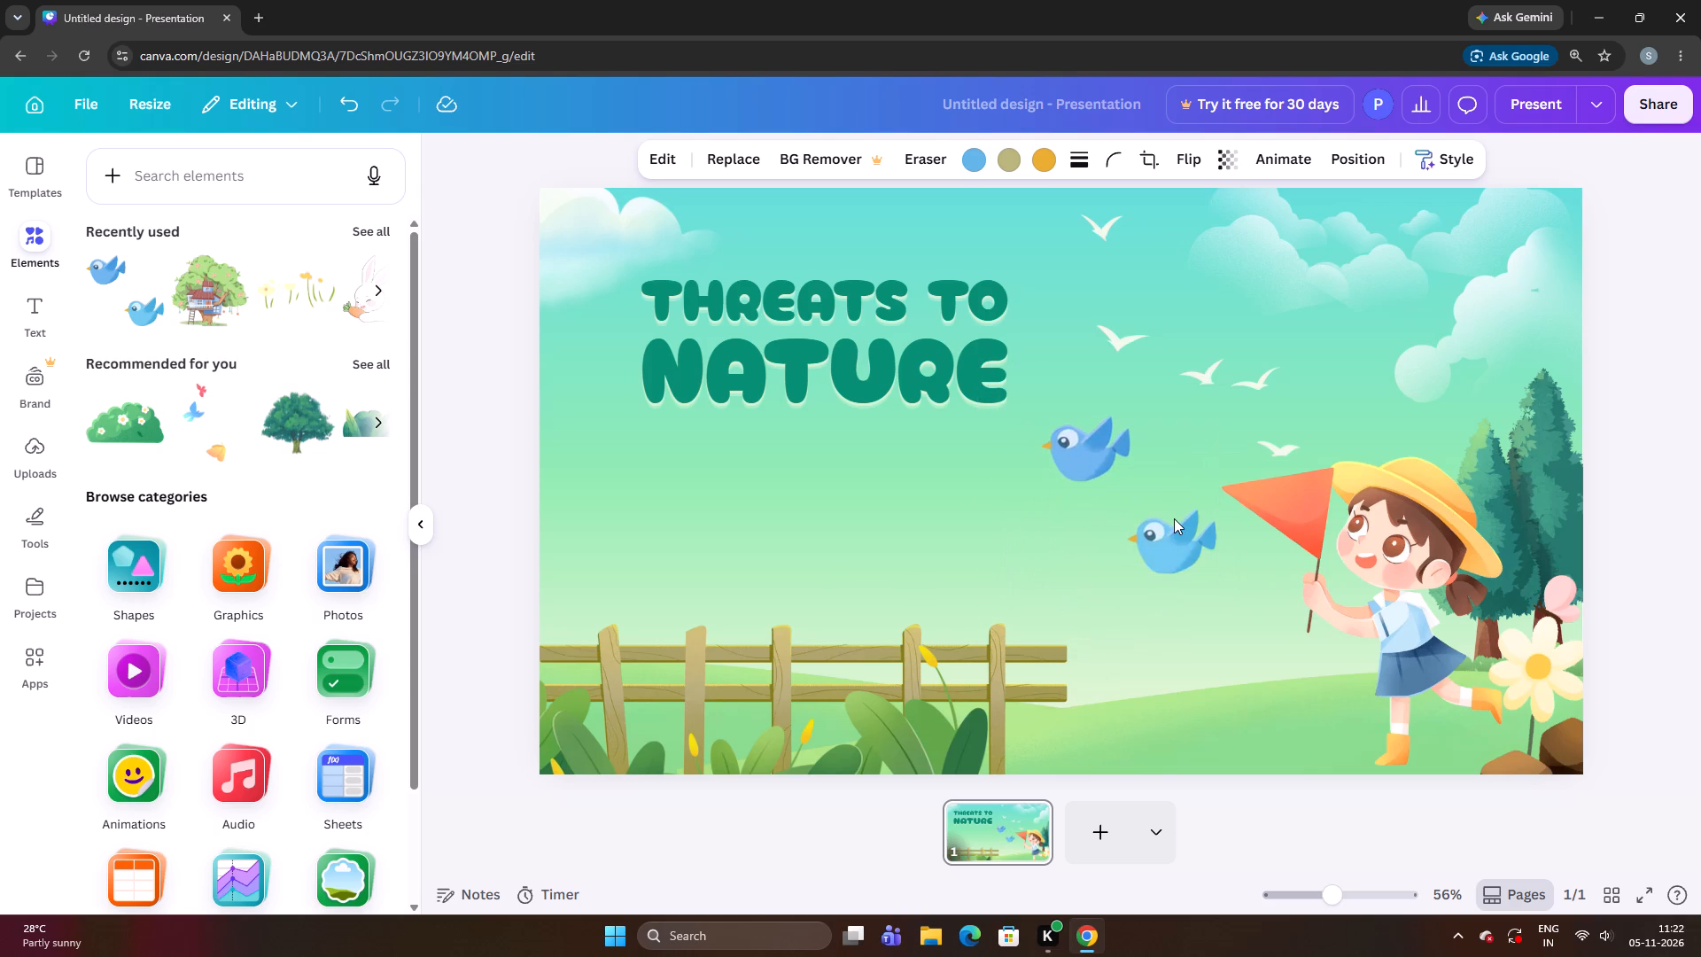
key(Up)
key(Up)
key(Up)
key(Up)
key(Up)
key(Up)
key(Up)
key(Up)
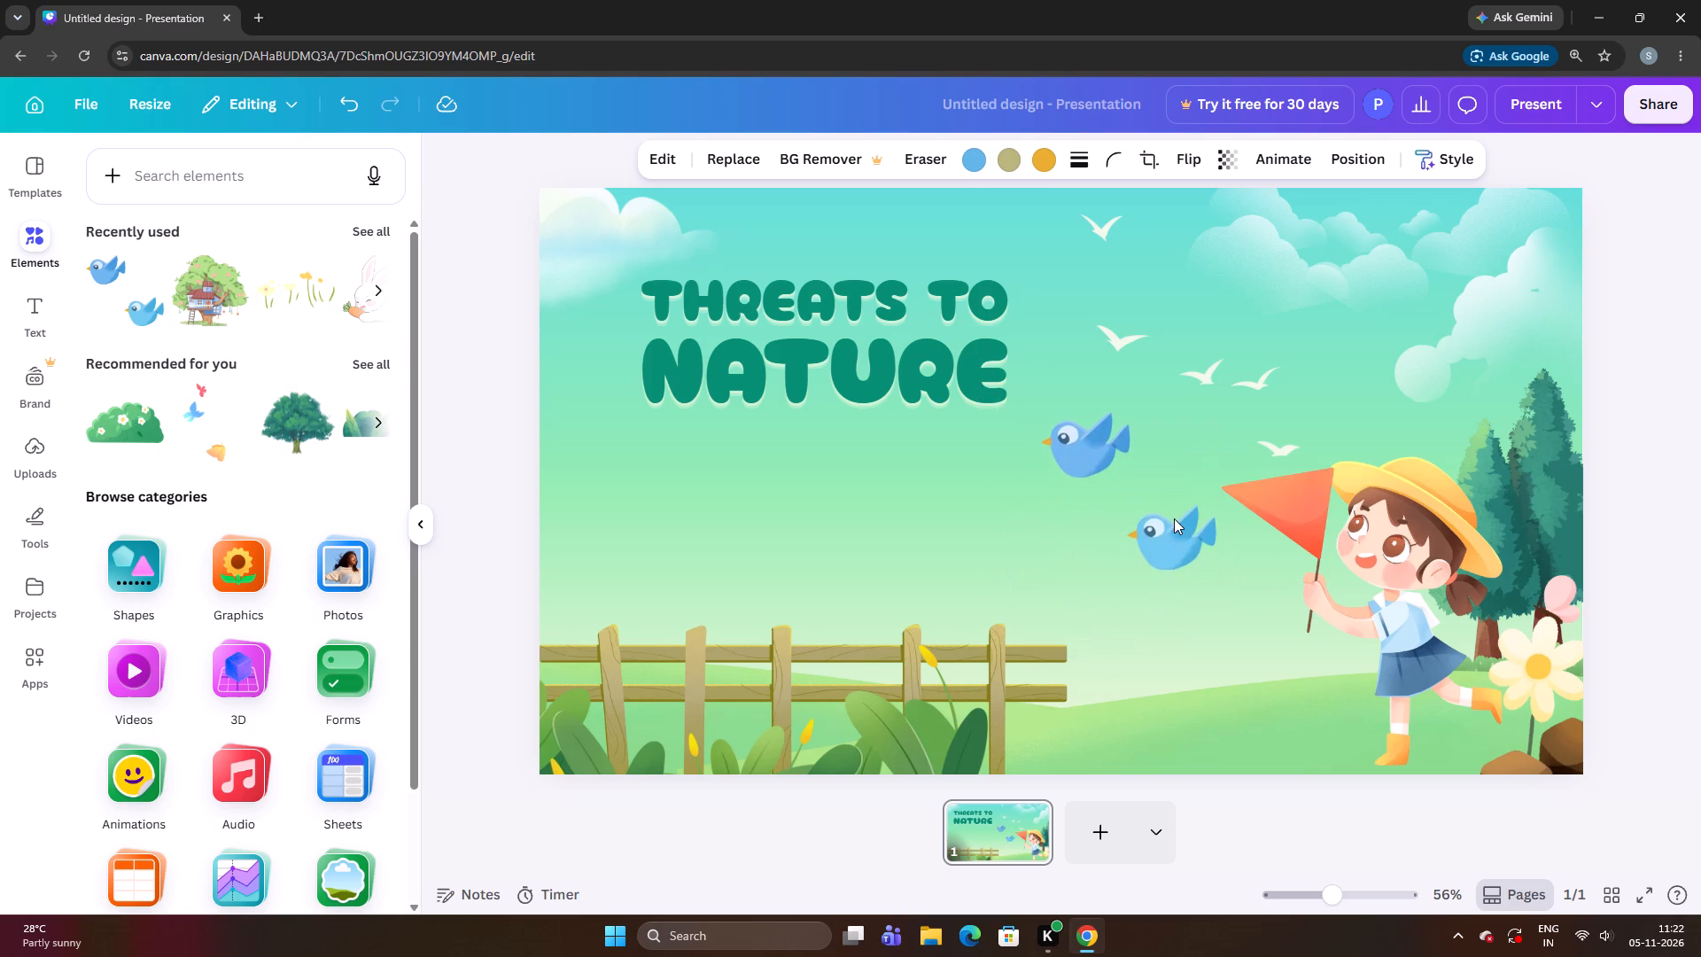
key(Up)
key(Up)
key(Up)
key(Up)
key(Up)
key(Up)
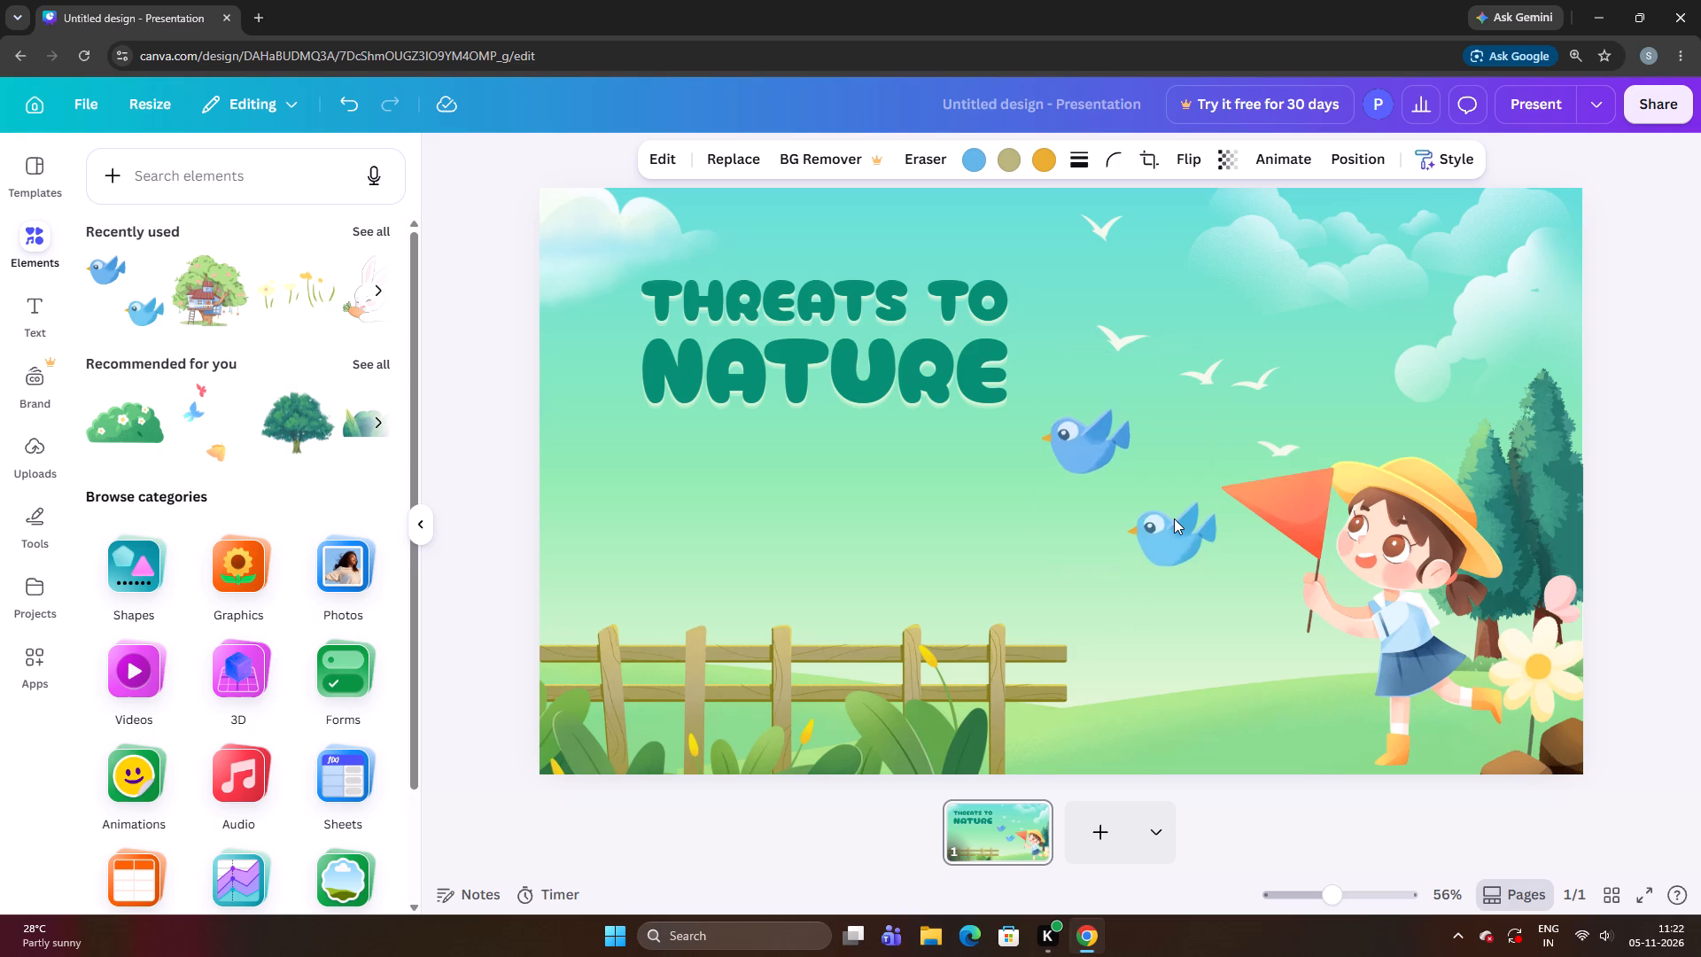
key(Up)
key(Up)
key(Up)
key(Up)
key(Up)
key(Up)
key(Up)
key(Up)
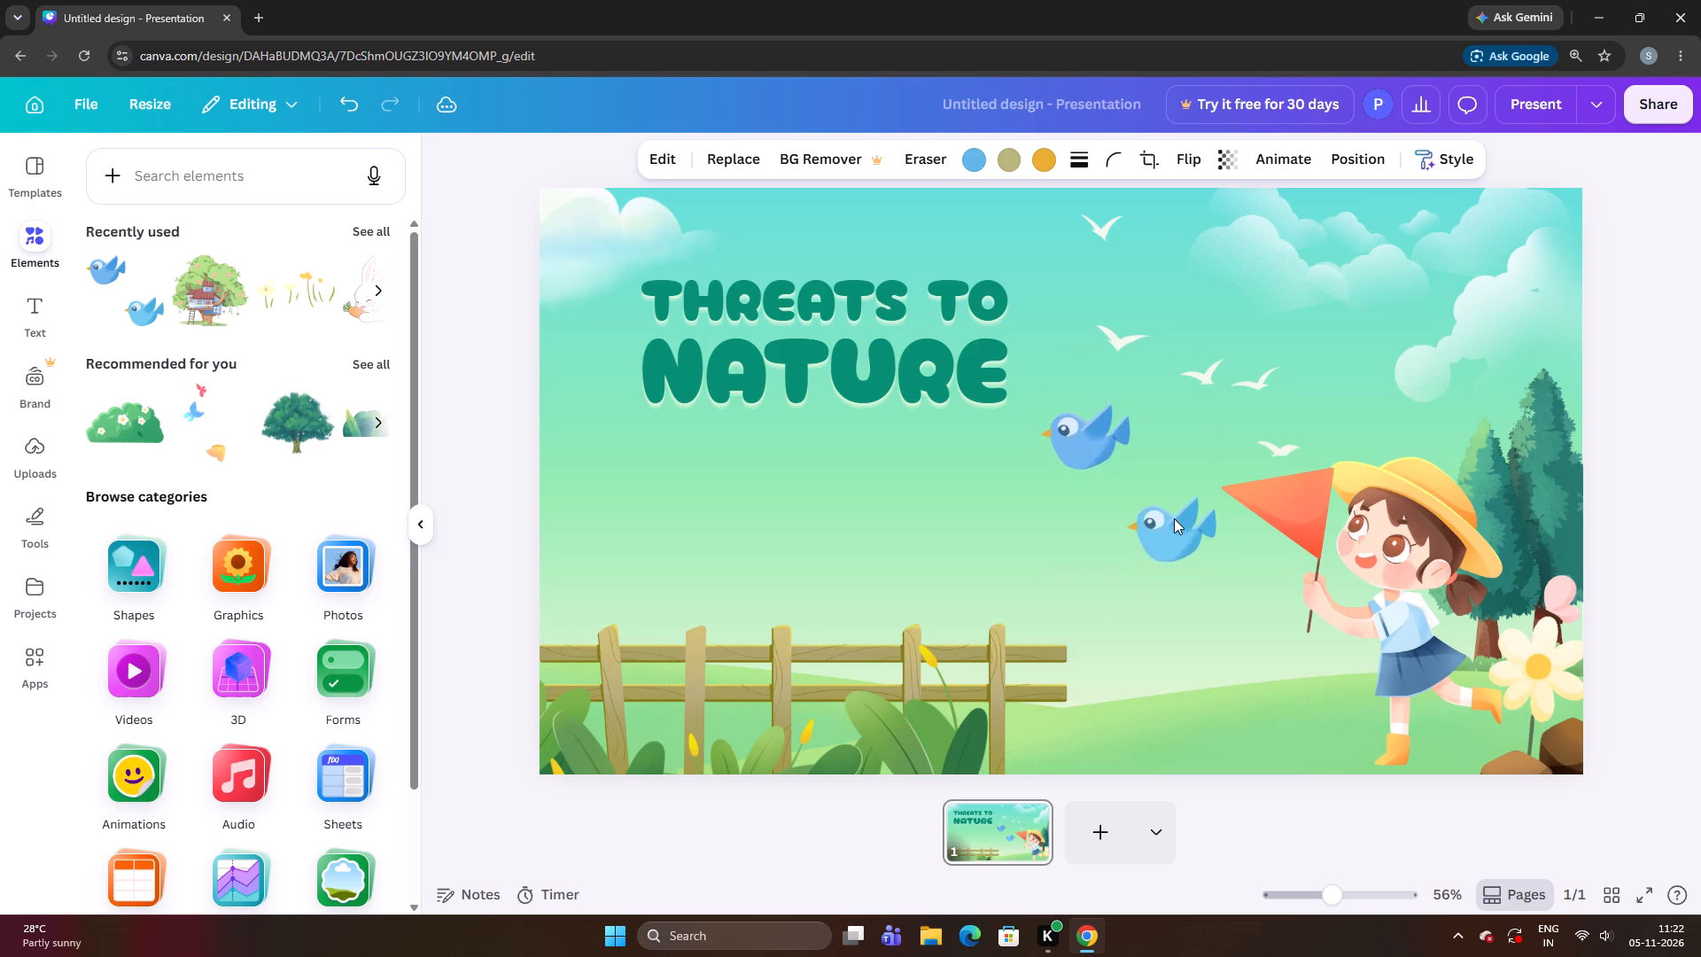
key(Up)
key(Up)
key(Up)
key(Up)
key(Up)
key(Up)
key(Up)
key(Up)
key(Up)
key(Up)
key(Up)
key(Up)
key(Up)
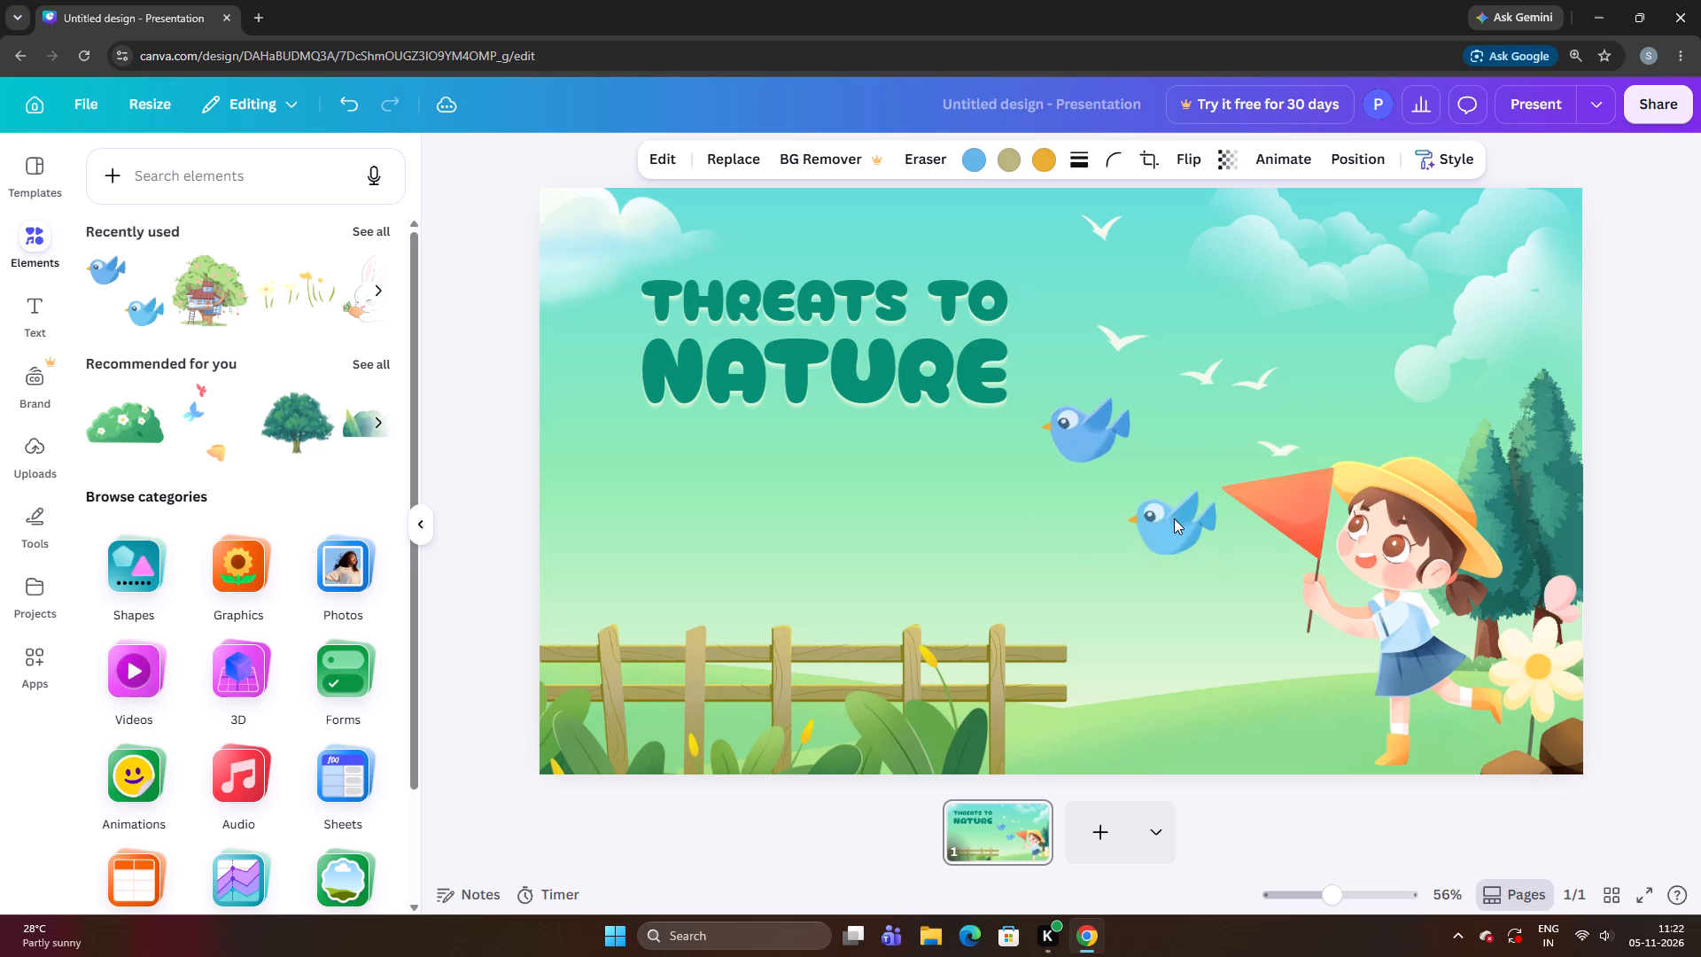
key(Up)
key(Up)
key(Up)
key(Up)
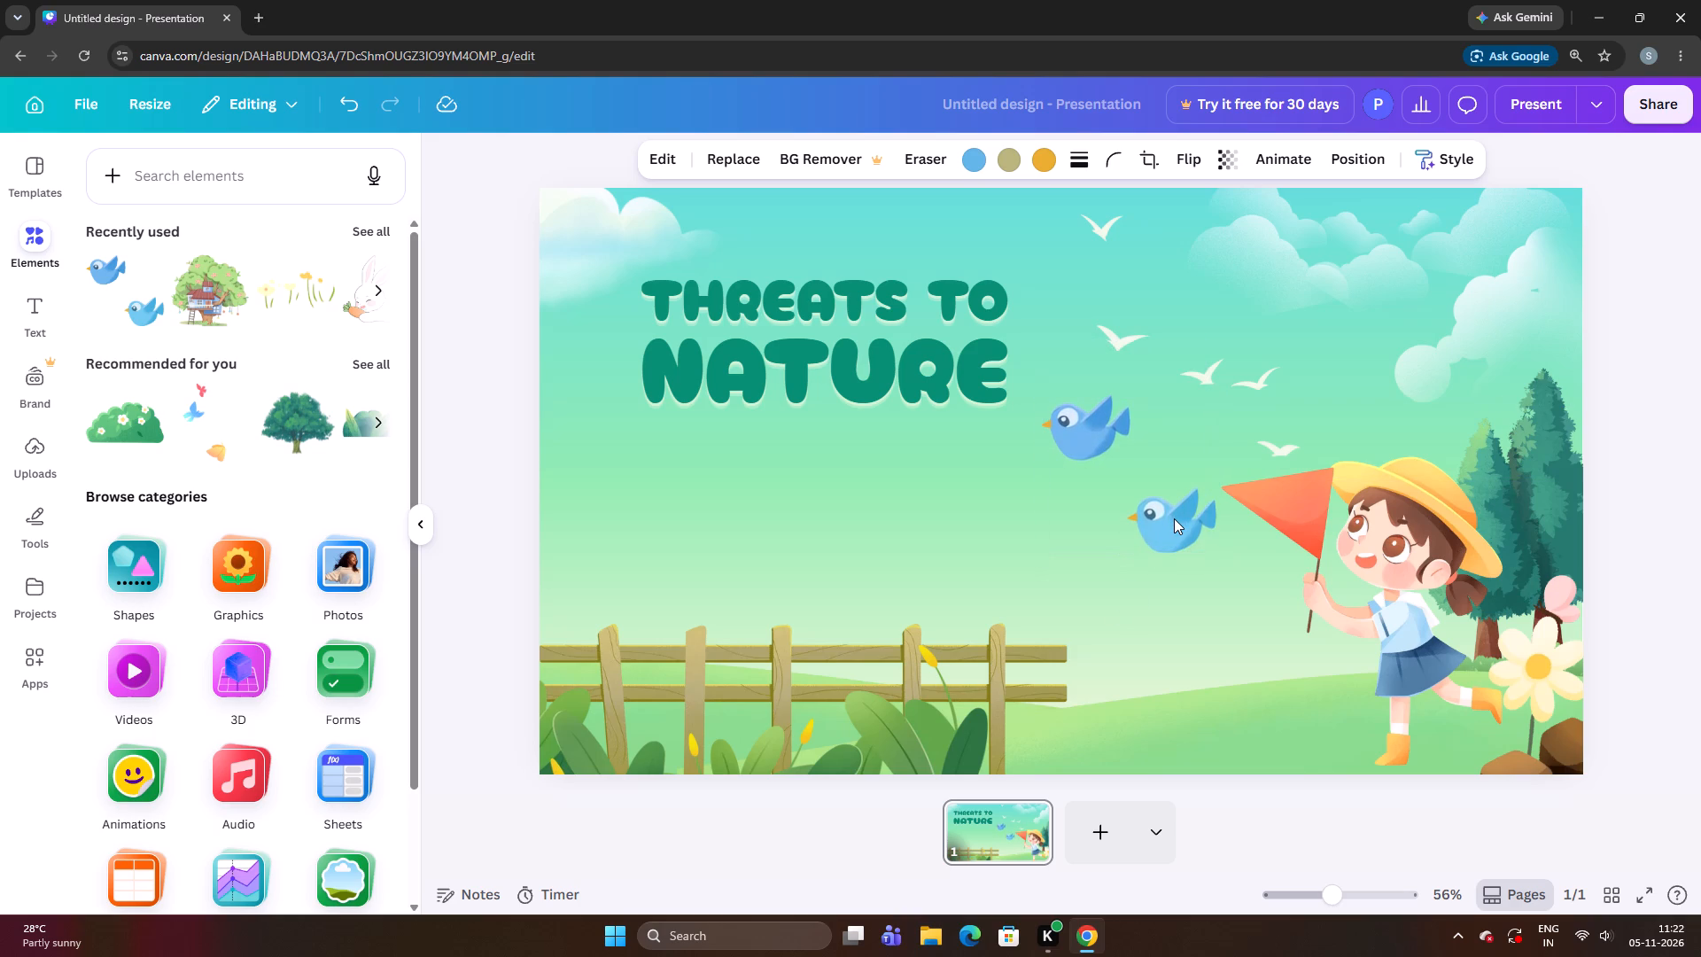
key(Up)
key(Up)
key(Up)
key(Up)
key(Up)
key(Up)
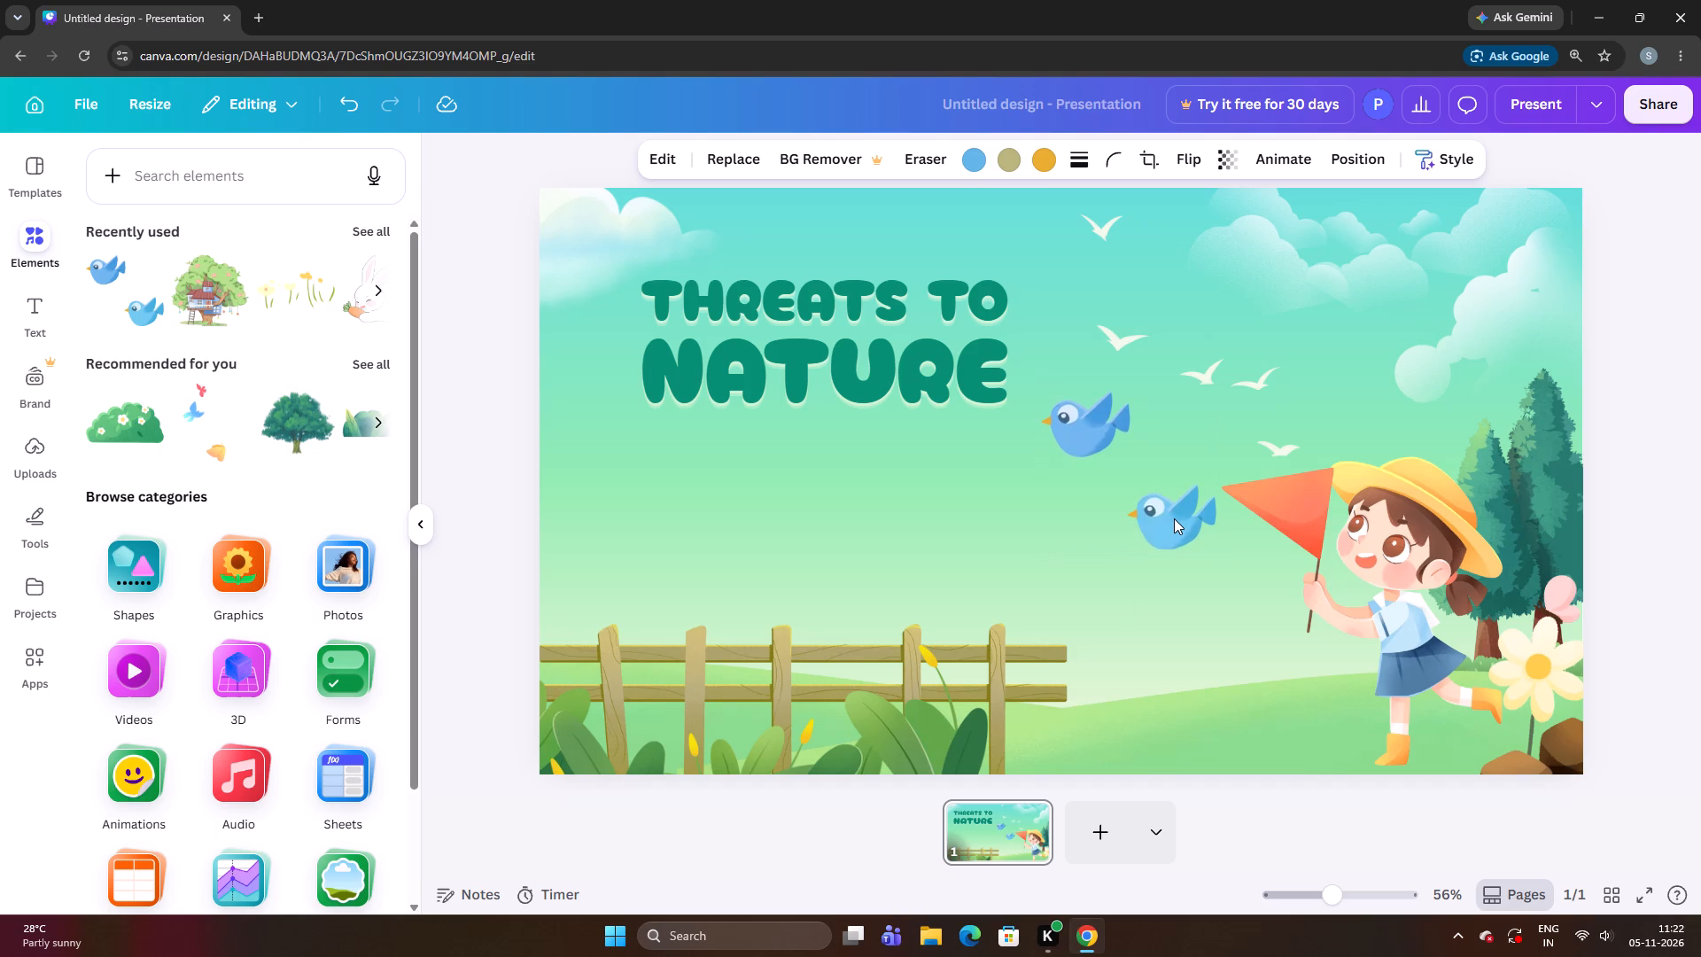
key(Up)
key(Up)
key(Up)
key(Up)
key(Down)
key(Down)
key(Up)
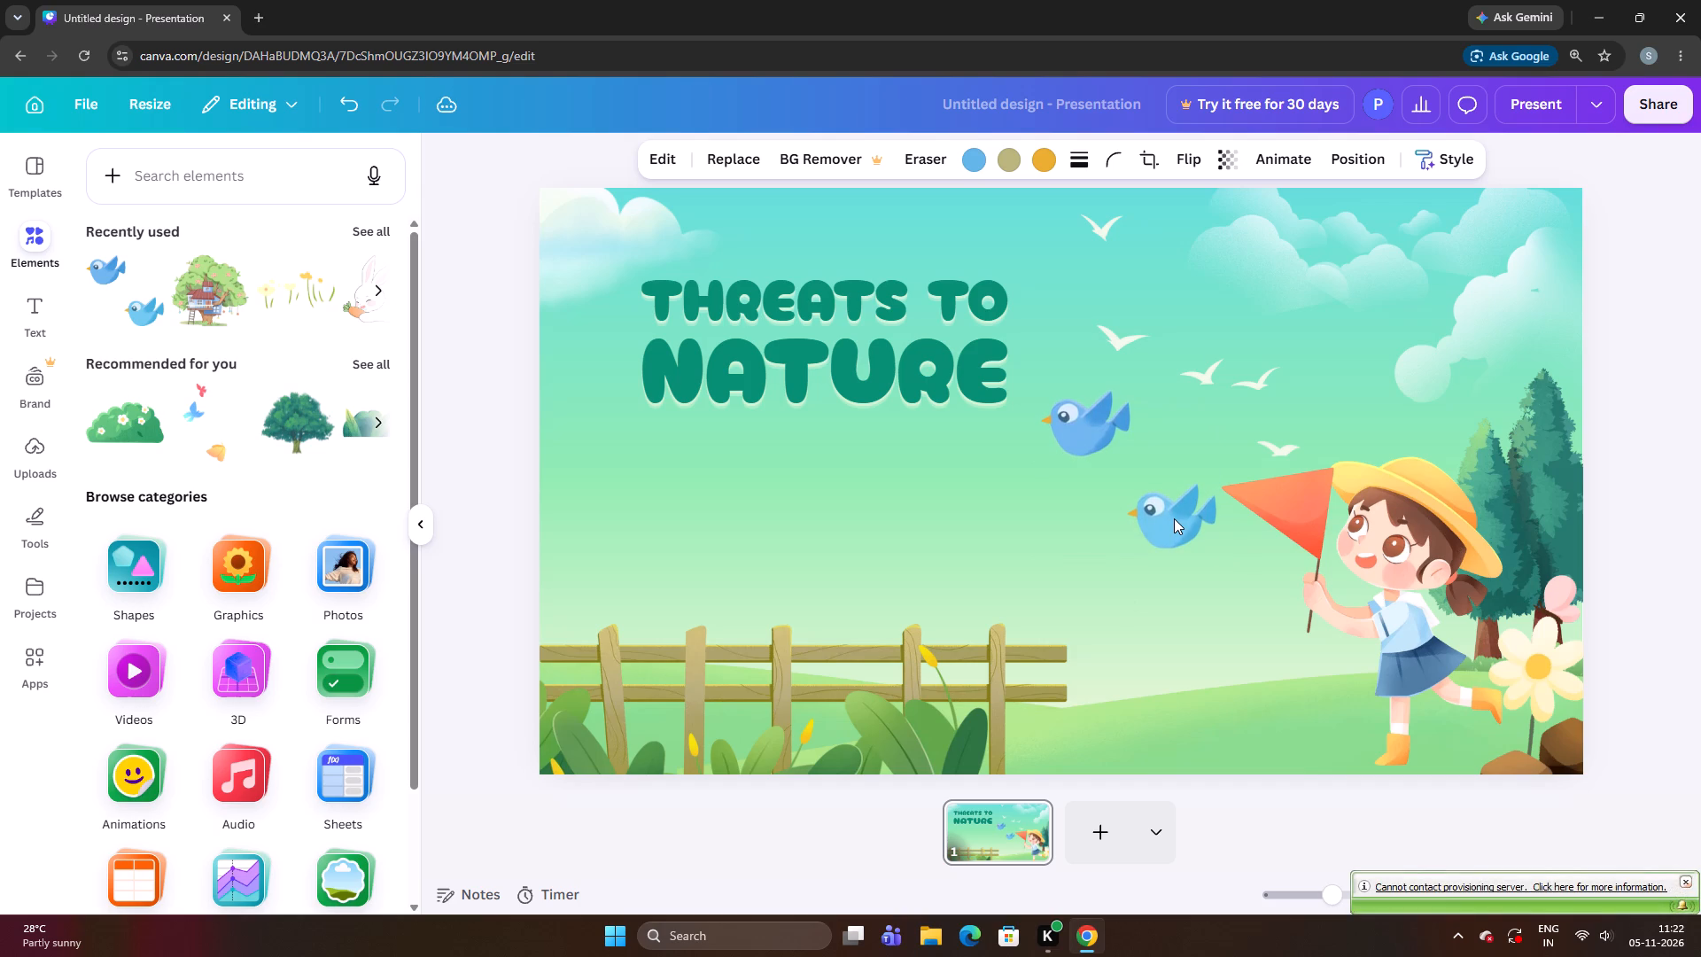
Fine-tune the blue birds graphic sideways, ending slightly further left beside the girl's red flag.
key(Right)
key(Right)
key(Down)
key(Up)
key(Left)
key(Left)
key(Left)
Nudge the blue birds graphic down until the lower bird's wing sits just below the tip of the girl's flag.
key(Down)
key(Down)
key(Down)
key(Down)
key(Down)
key(Down)
key(Down)
key(Down)
key(Down)
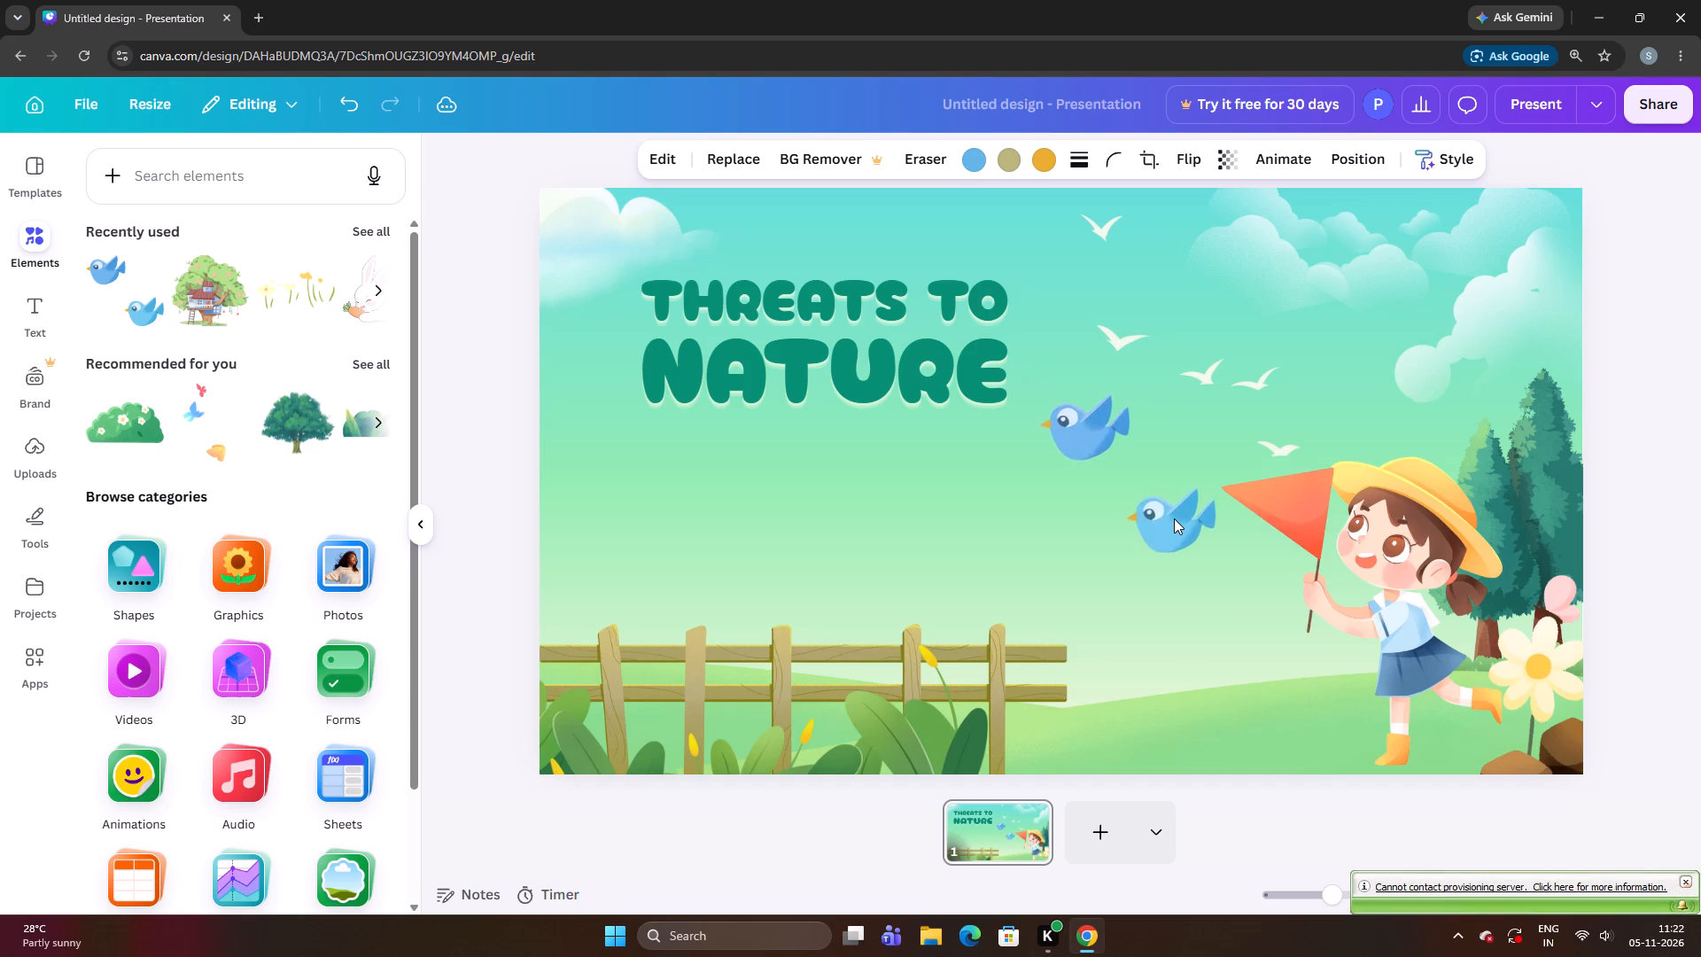
key(Down)
key(Down)
key(Down)
key(Down)
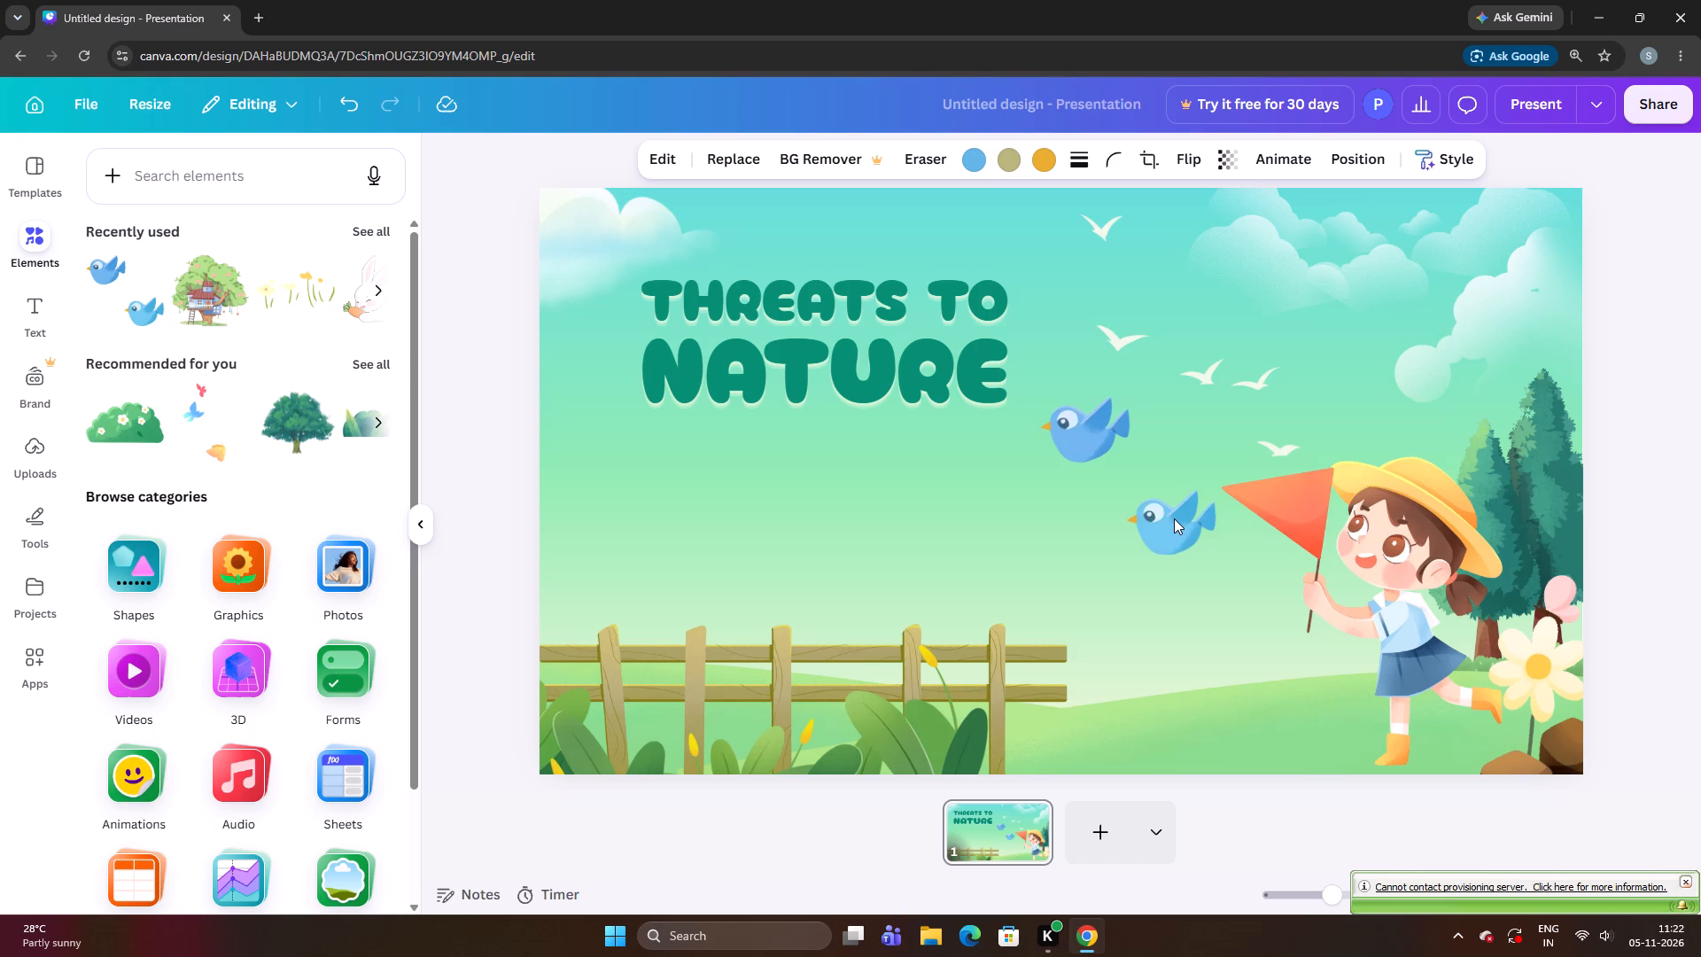
key(Down)
key(Down)
key(Down)
key(Down)
key(Down)
key(Down)
key(Down)
key(Down)
key(Down)
key(Down)
key(Down)
key(Down)
key(Down)
key(Down)
key(Down)
key(Down)
key(Down)
key(Down)
key(Down)
key(Down)
key(Down)
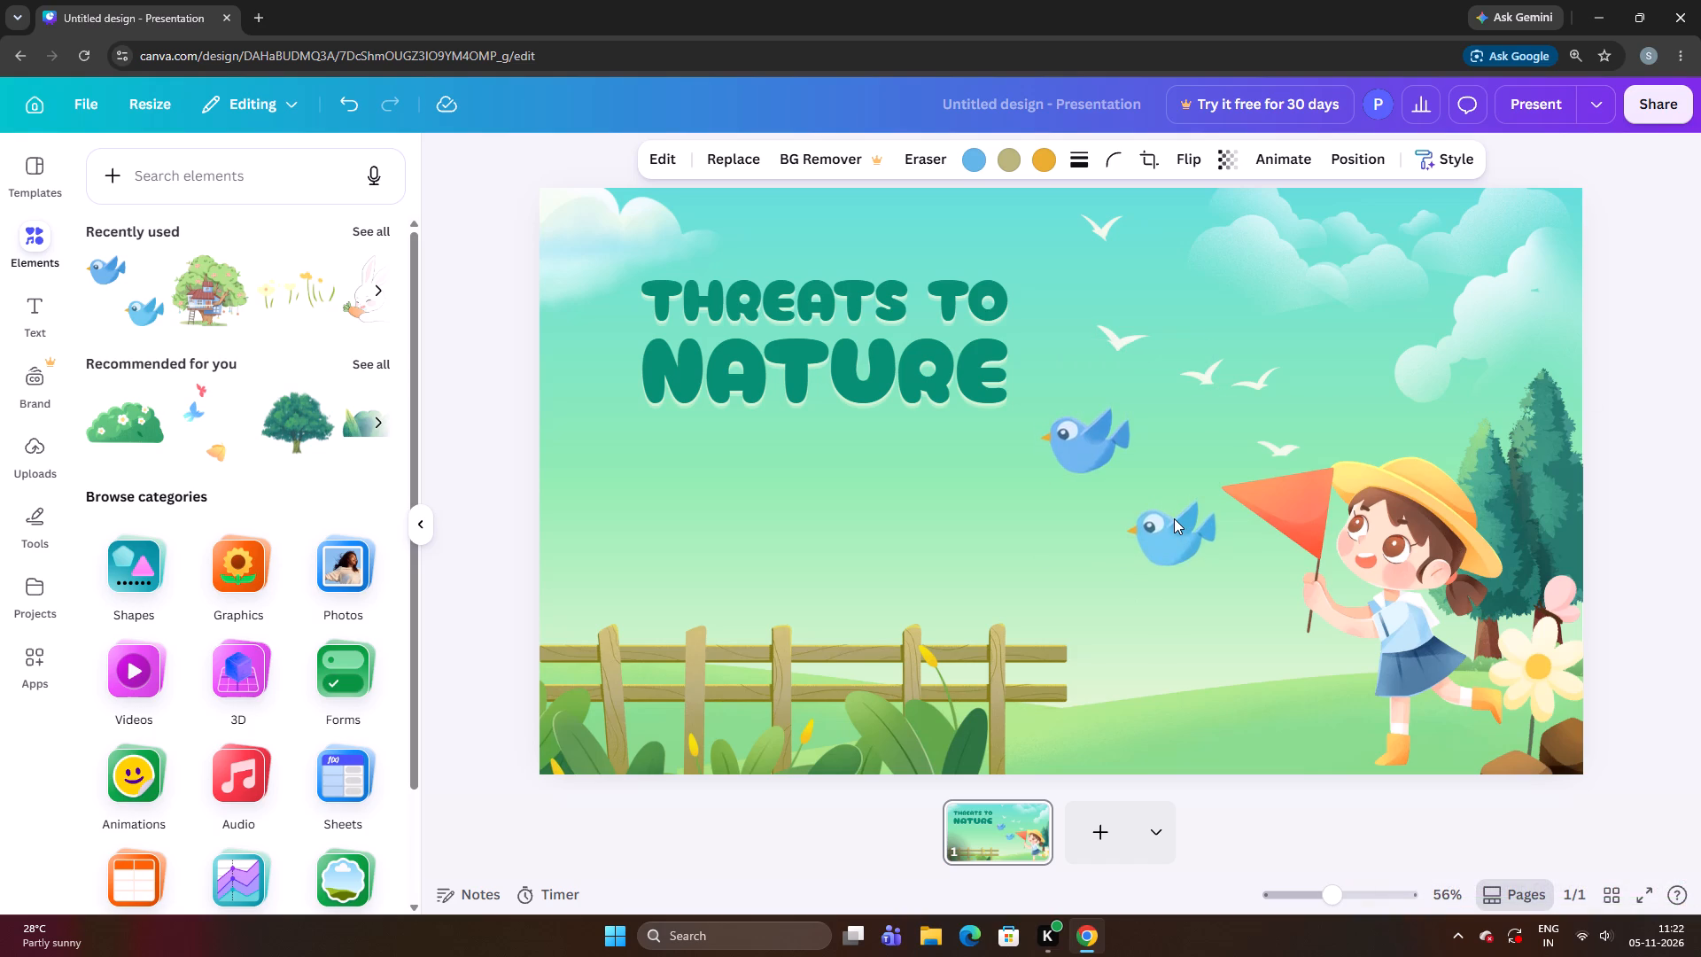
key(Down)
key(Down)
key(Down)
key(Down)
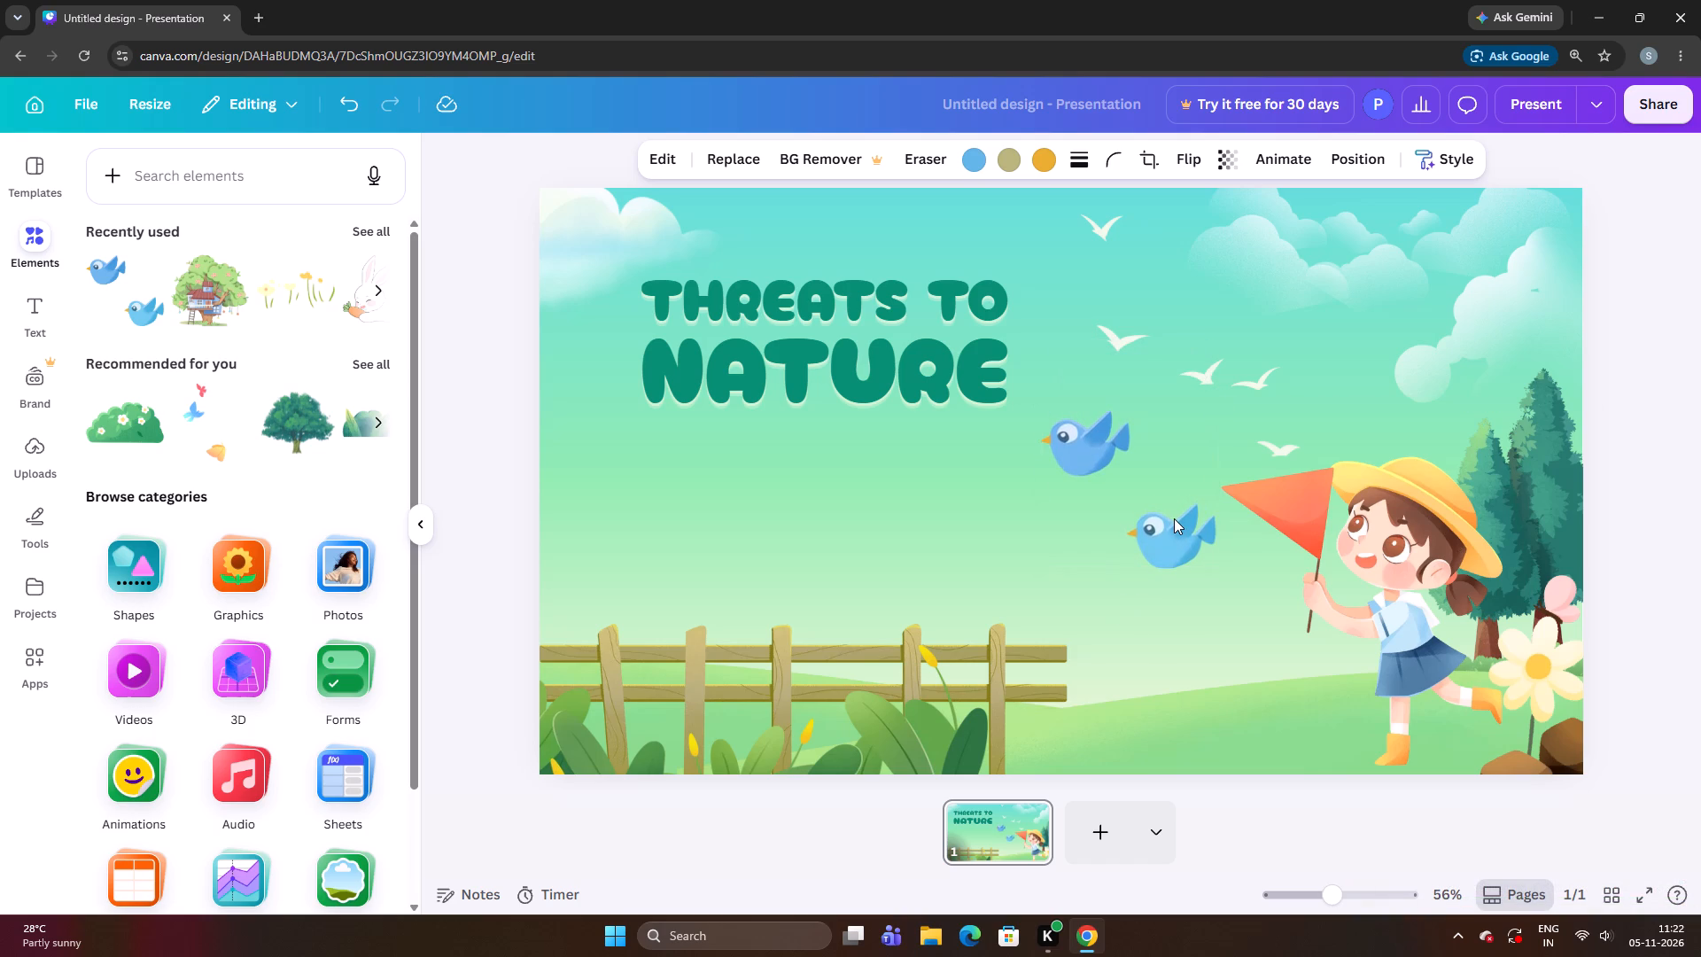
key(Down)
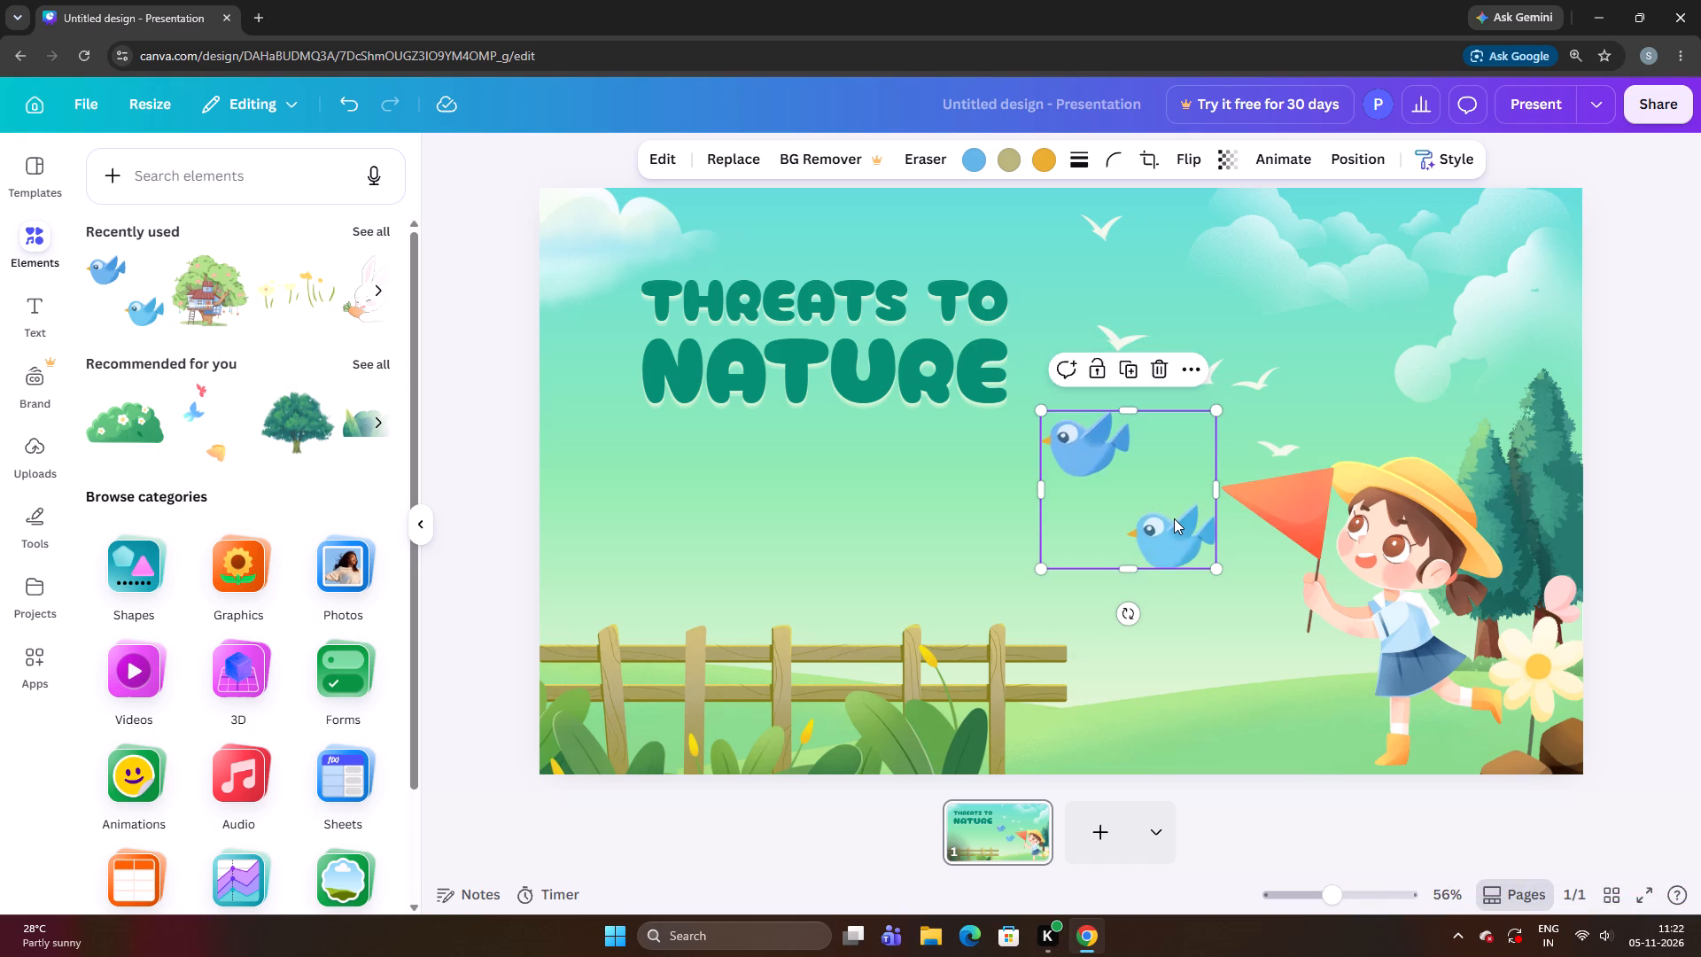
Nudge the blue birds graphic further down until the lower bird sits a little above the level of the fence tops.
key(Down)
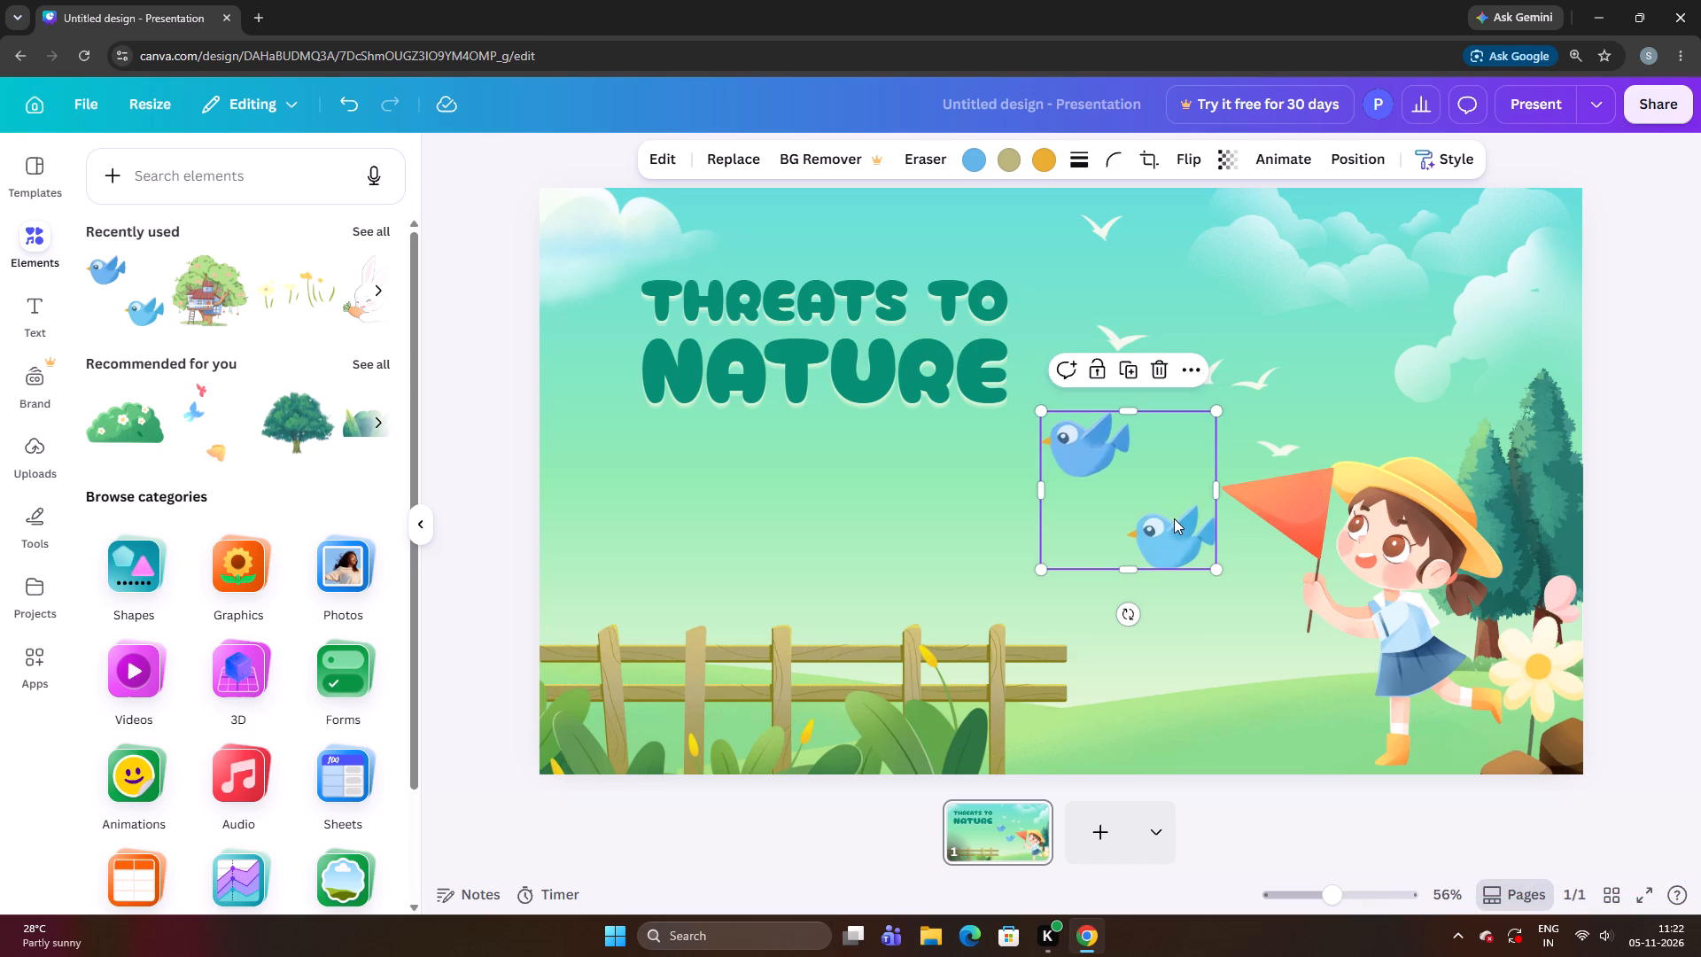
key(Down)
key(Down)
key(Down)
key(Down)
key(Down)
key(Down)
key(Down)
key(Down)
key(Down)
key(Down)
key(Down)
key(Down)
key(Down)
key(Down)
key(Down)
key(Down)
key(Down)
key(Down)
key(Down)
key(Down)
key(Down)
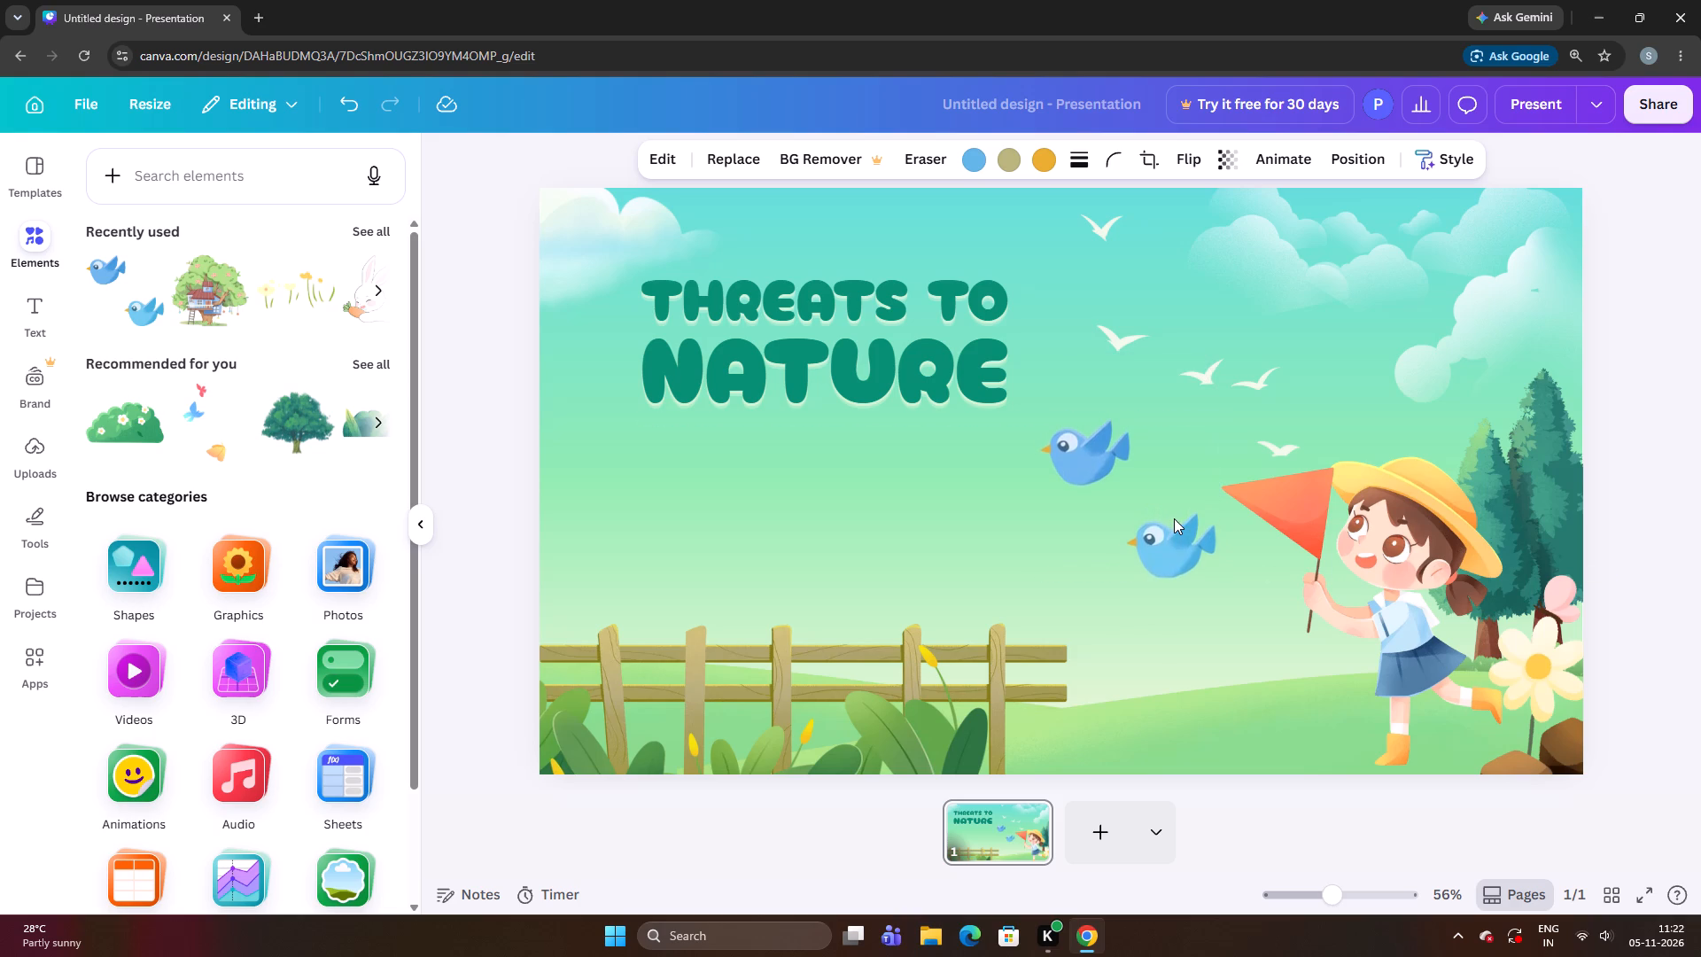
key(Down)
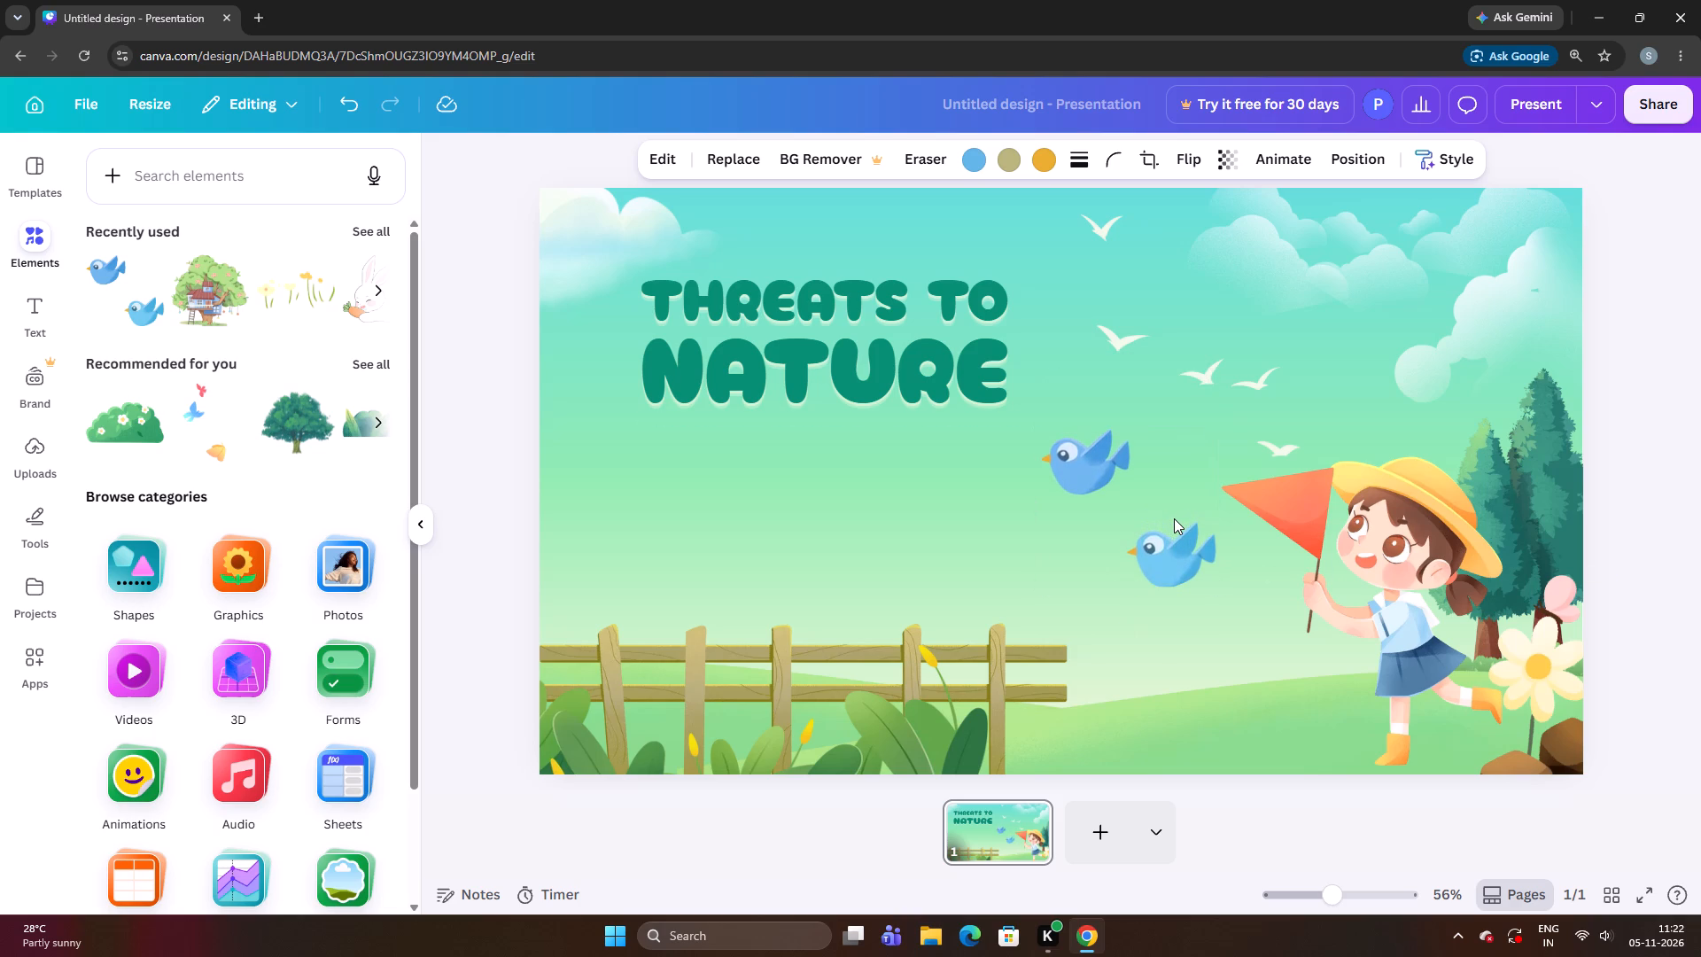
key(Down)
key(Down)
key(Down)
key(Down)
key(Down)
key(Down)
key(Down)
key(Down)
key(Up)
key(Up)
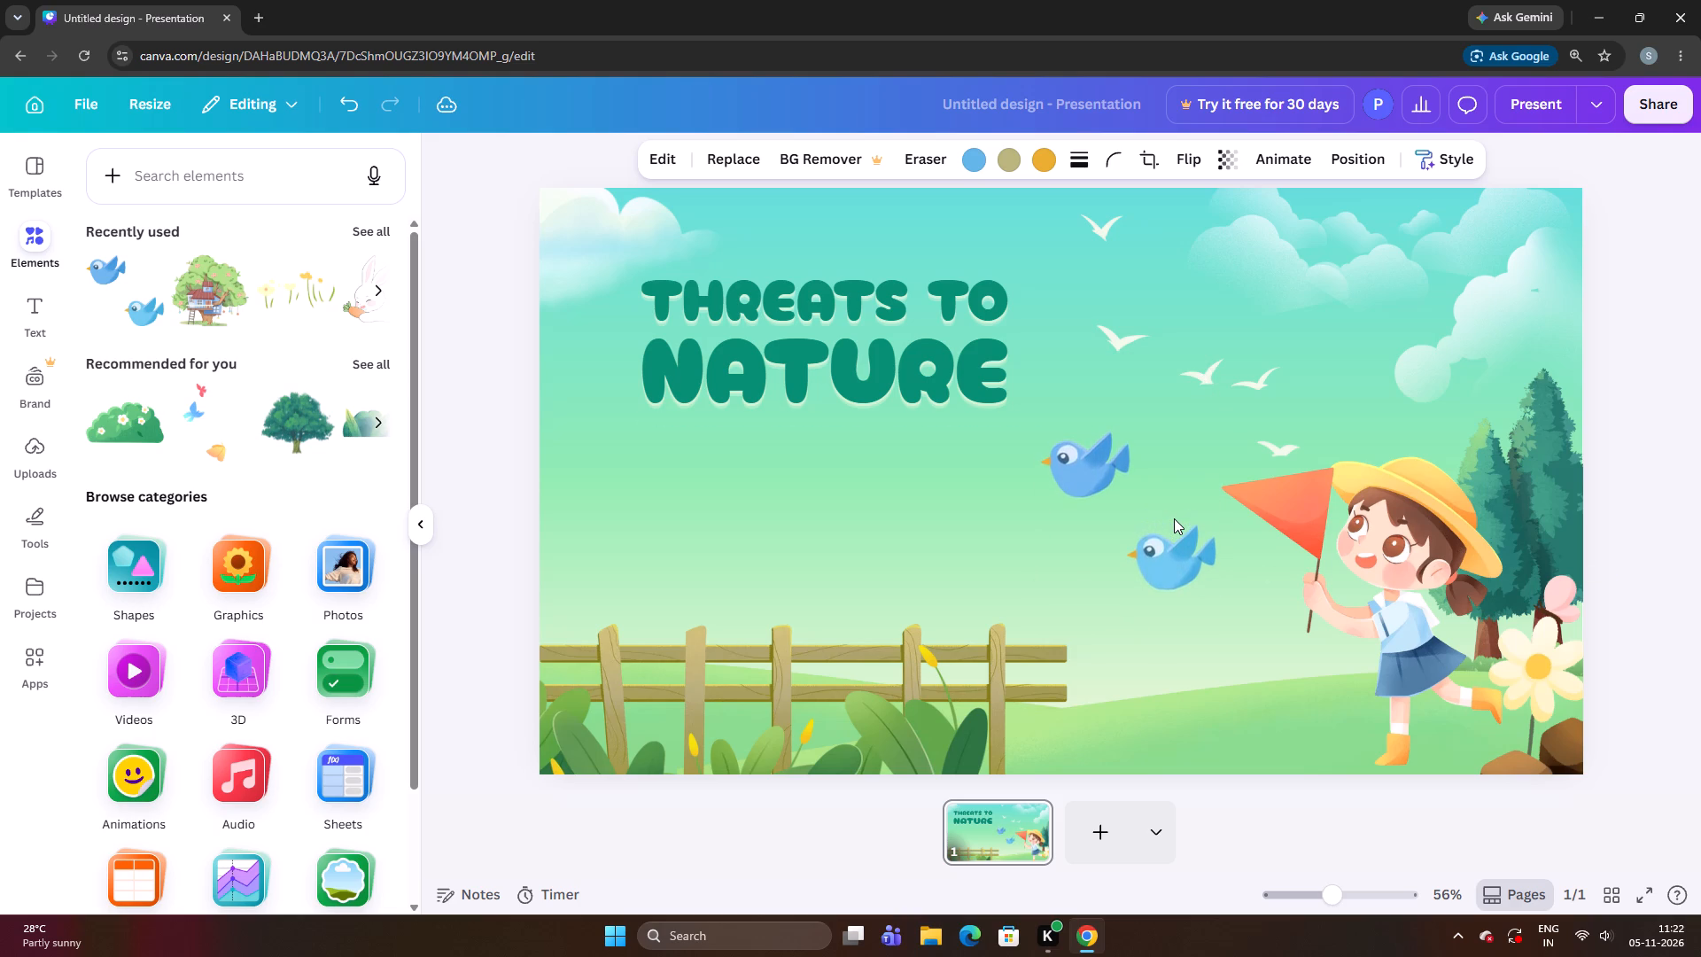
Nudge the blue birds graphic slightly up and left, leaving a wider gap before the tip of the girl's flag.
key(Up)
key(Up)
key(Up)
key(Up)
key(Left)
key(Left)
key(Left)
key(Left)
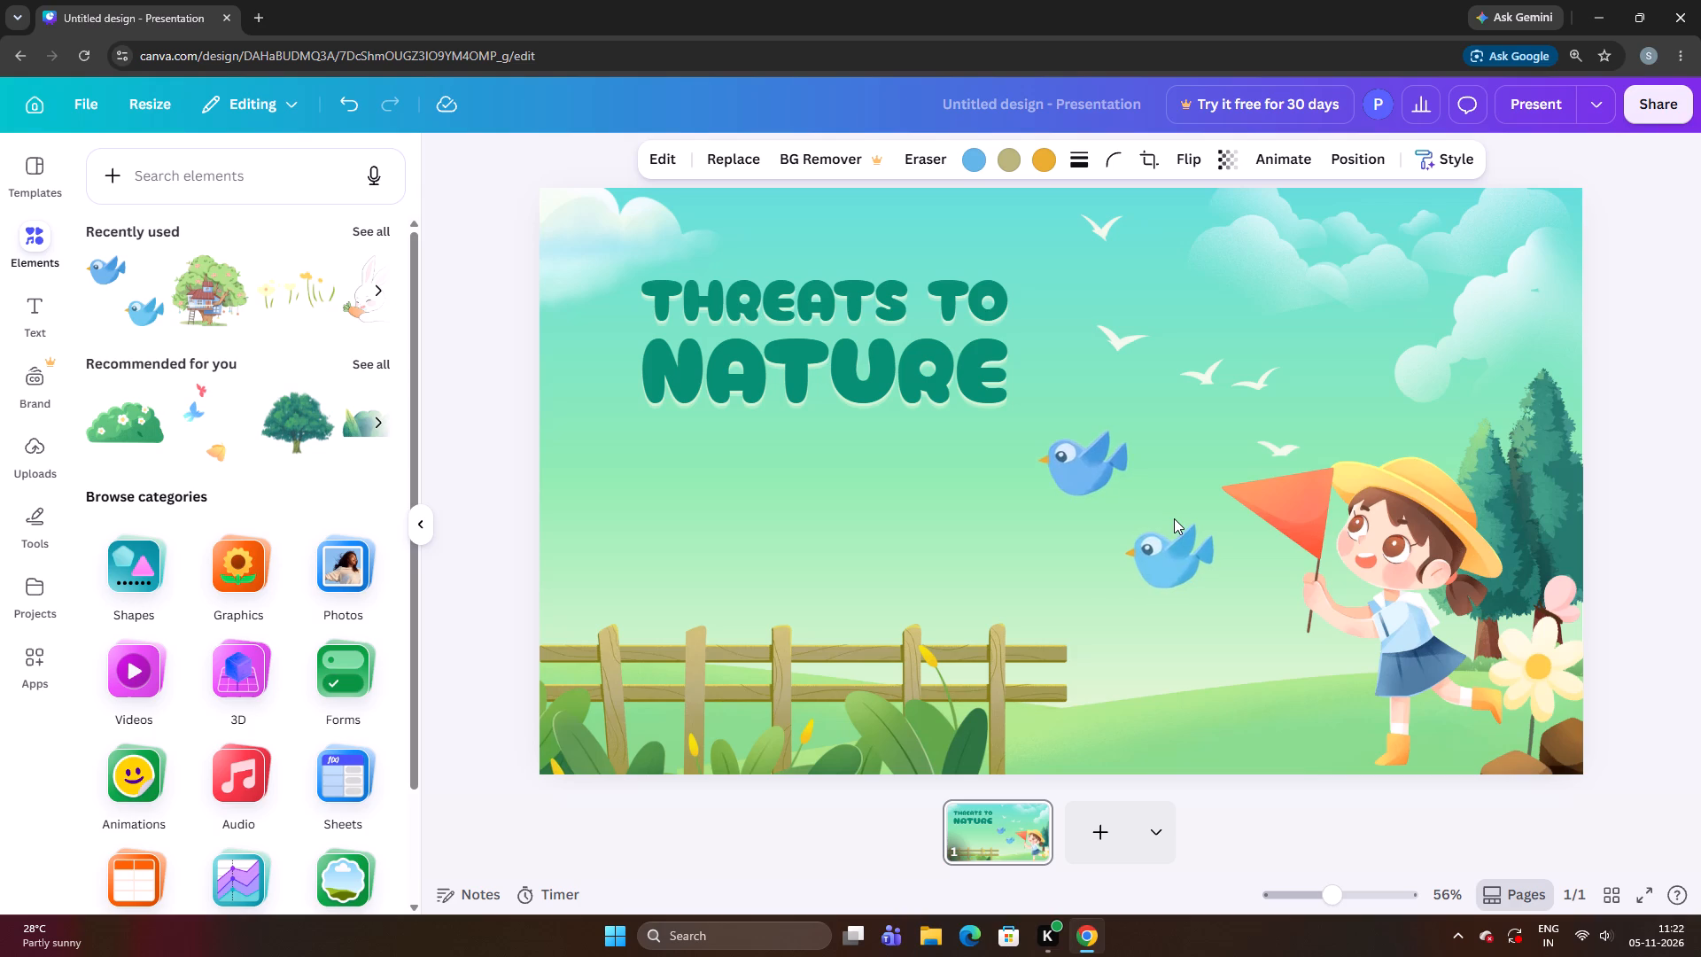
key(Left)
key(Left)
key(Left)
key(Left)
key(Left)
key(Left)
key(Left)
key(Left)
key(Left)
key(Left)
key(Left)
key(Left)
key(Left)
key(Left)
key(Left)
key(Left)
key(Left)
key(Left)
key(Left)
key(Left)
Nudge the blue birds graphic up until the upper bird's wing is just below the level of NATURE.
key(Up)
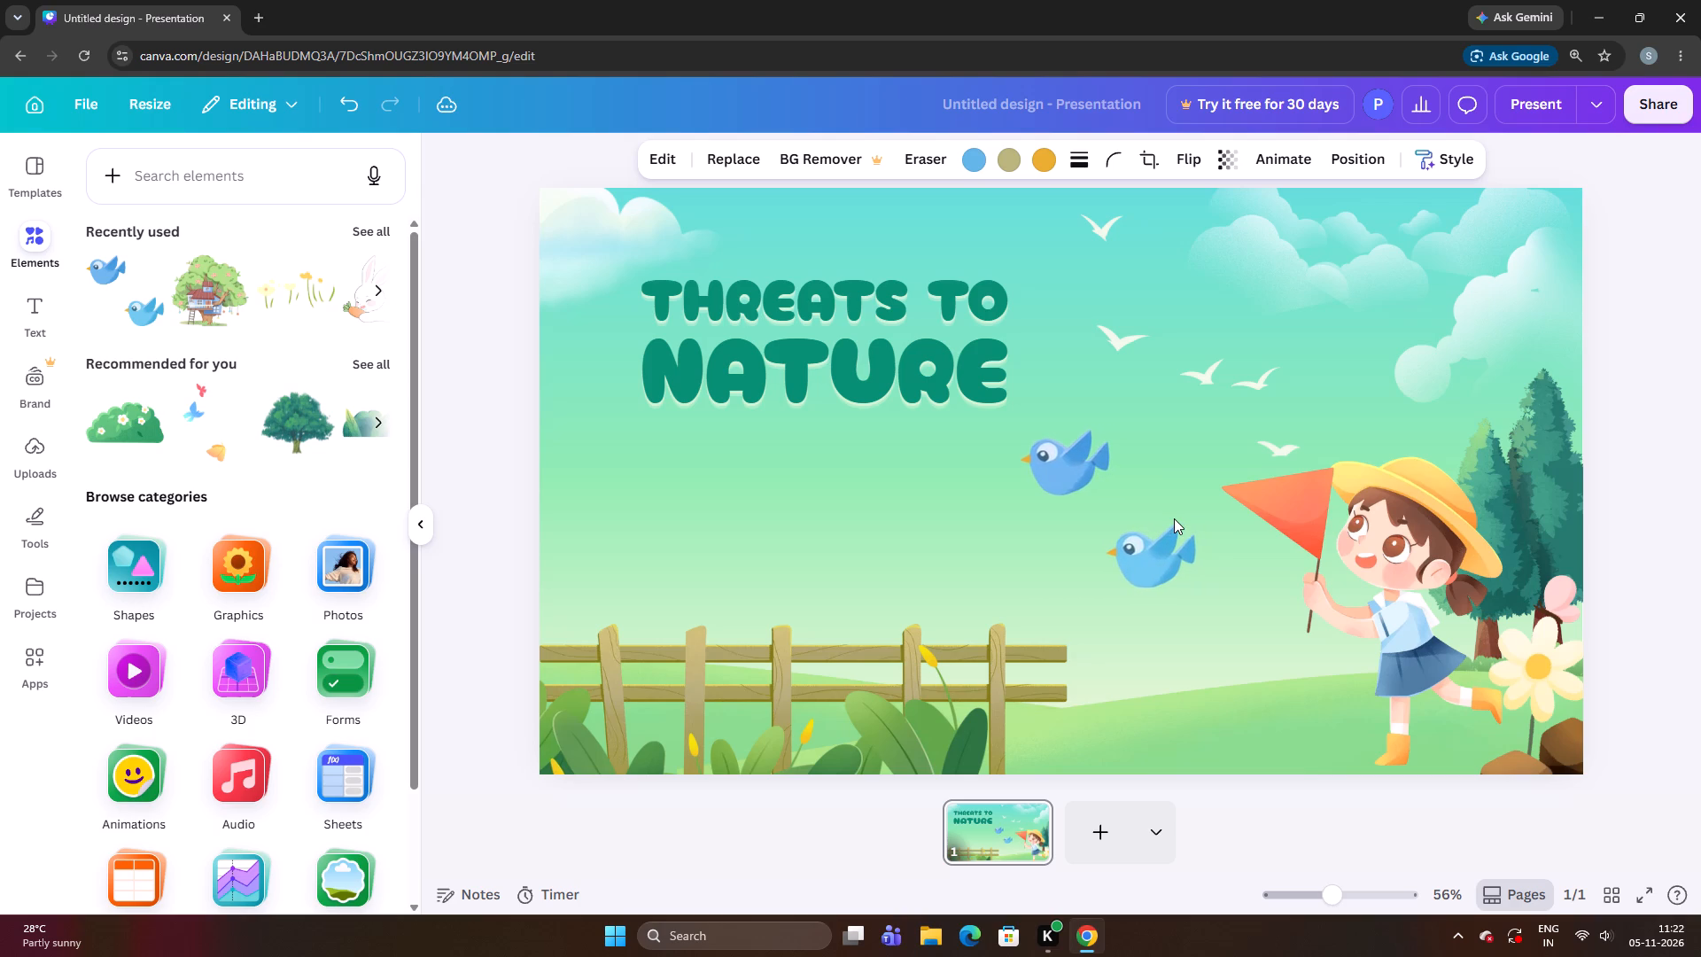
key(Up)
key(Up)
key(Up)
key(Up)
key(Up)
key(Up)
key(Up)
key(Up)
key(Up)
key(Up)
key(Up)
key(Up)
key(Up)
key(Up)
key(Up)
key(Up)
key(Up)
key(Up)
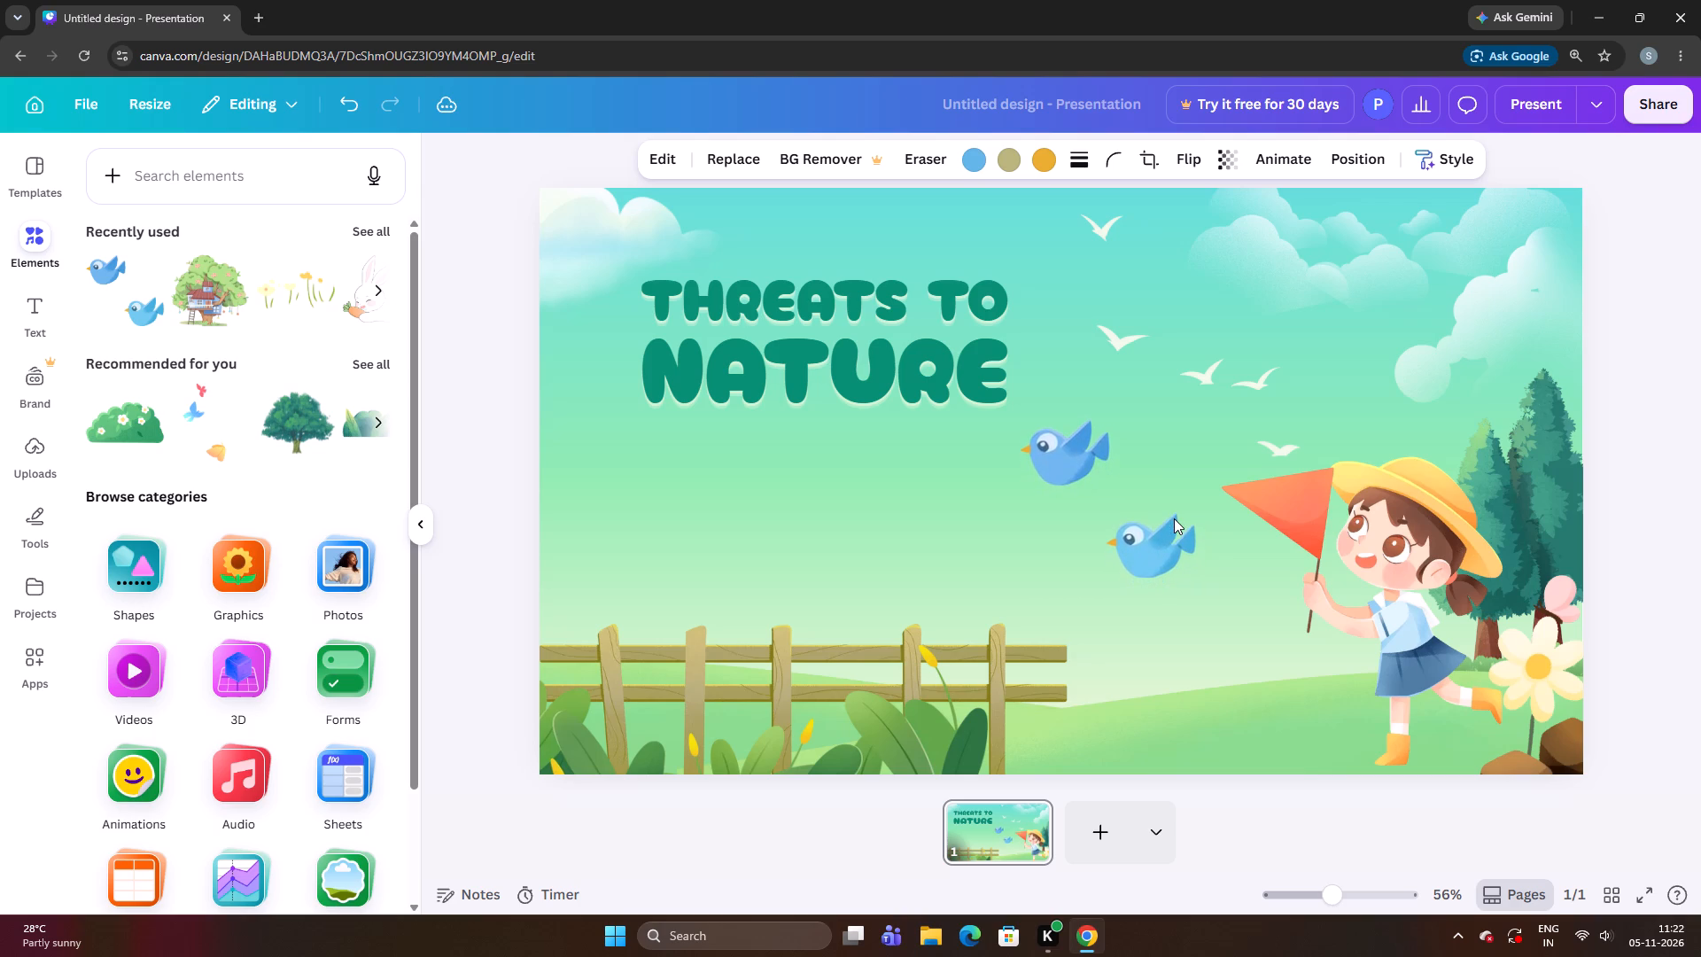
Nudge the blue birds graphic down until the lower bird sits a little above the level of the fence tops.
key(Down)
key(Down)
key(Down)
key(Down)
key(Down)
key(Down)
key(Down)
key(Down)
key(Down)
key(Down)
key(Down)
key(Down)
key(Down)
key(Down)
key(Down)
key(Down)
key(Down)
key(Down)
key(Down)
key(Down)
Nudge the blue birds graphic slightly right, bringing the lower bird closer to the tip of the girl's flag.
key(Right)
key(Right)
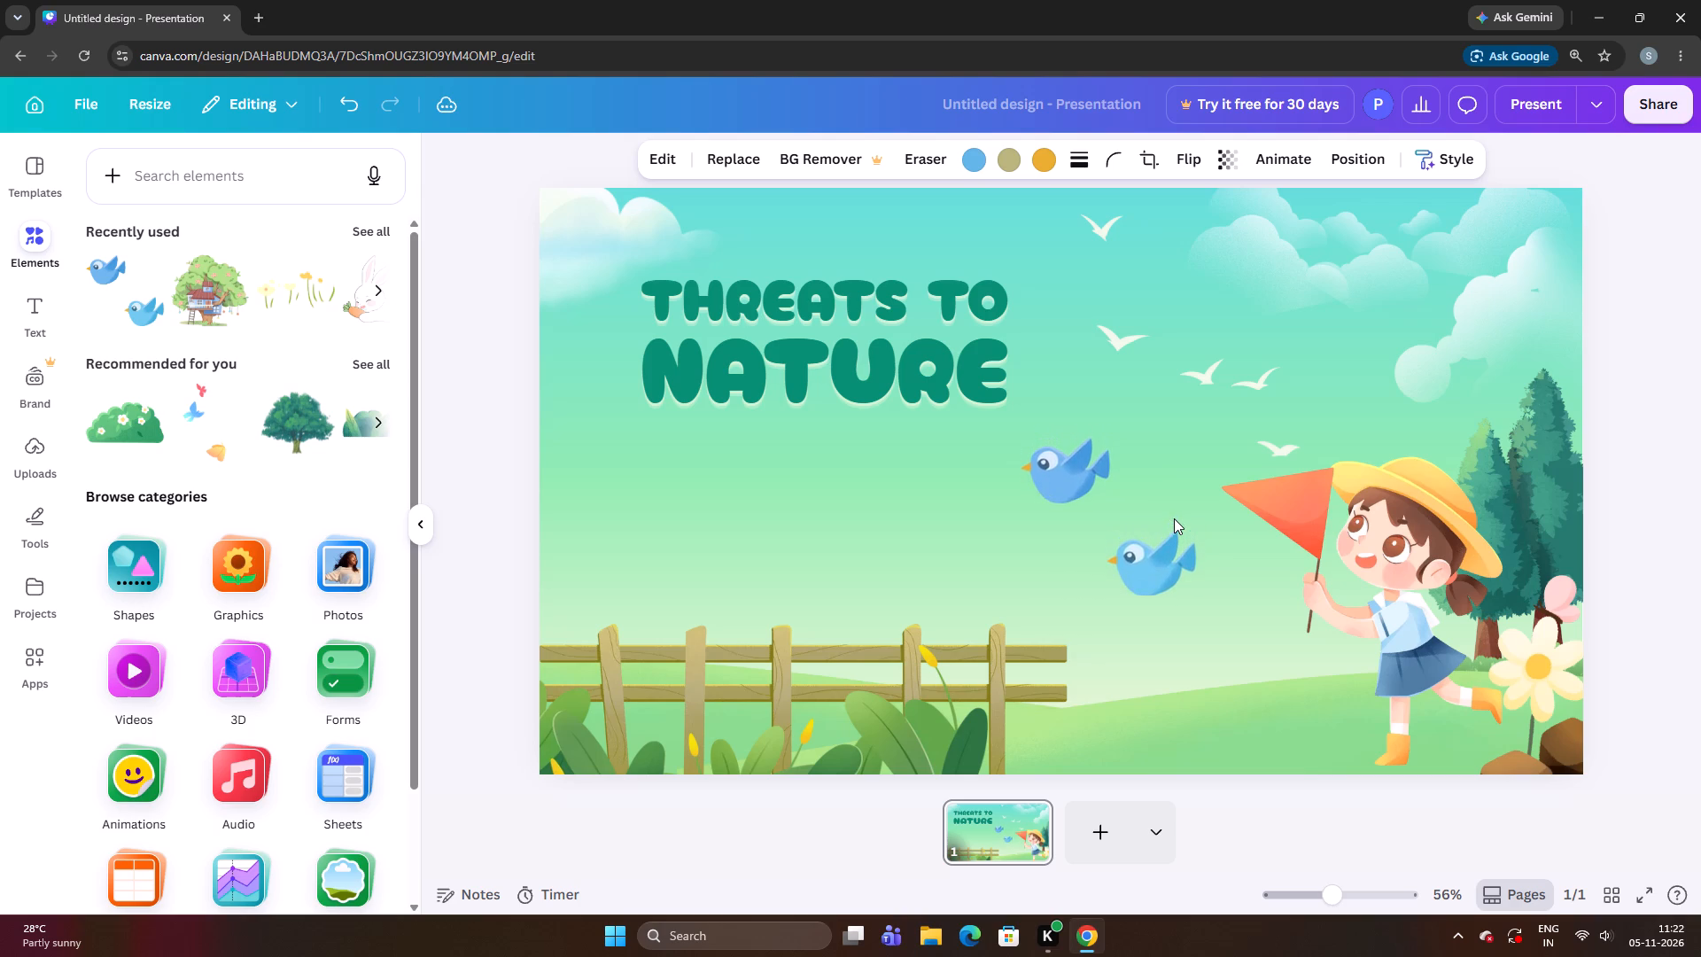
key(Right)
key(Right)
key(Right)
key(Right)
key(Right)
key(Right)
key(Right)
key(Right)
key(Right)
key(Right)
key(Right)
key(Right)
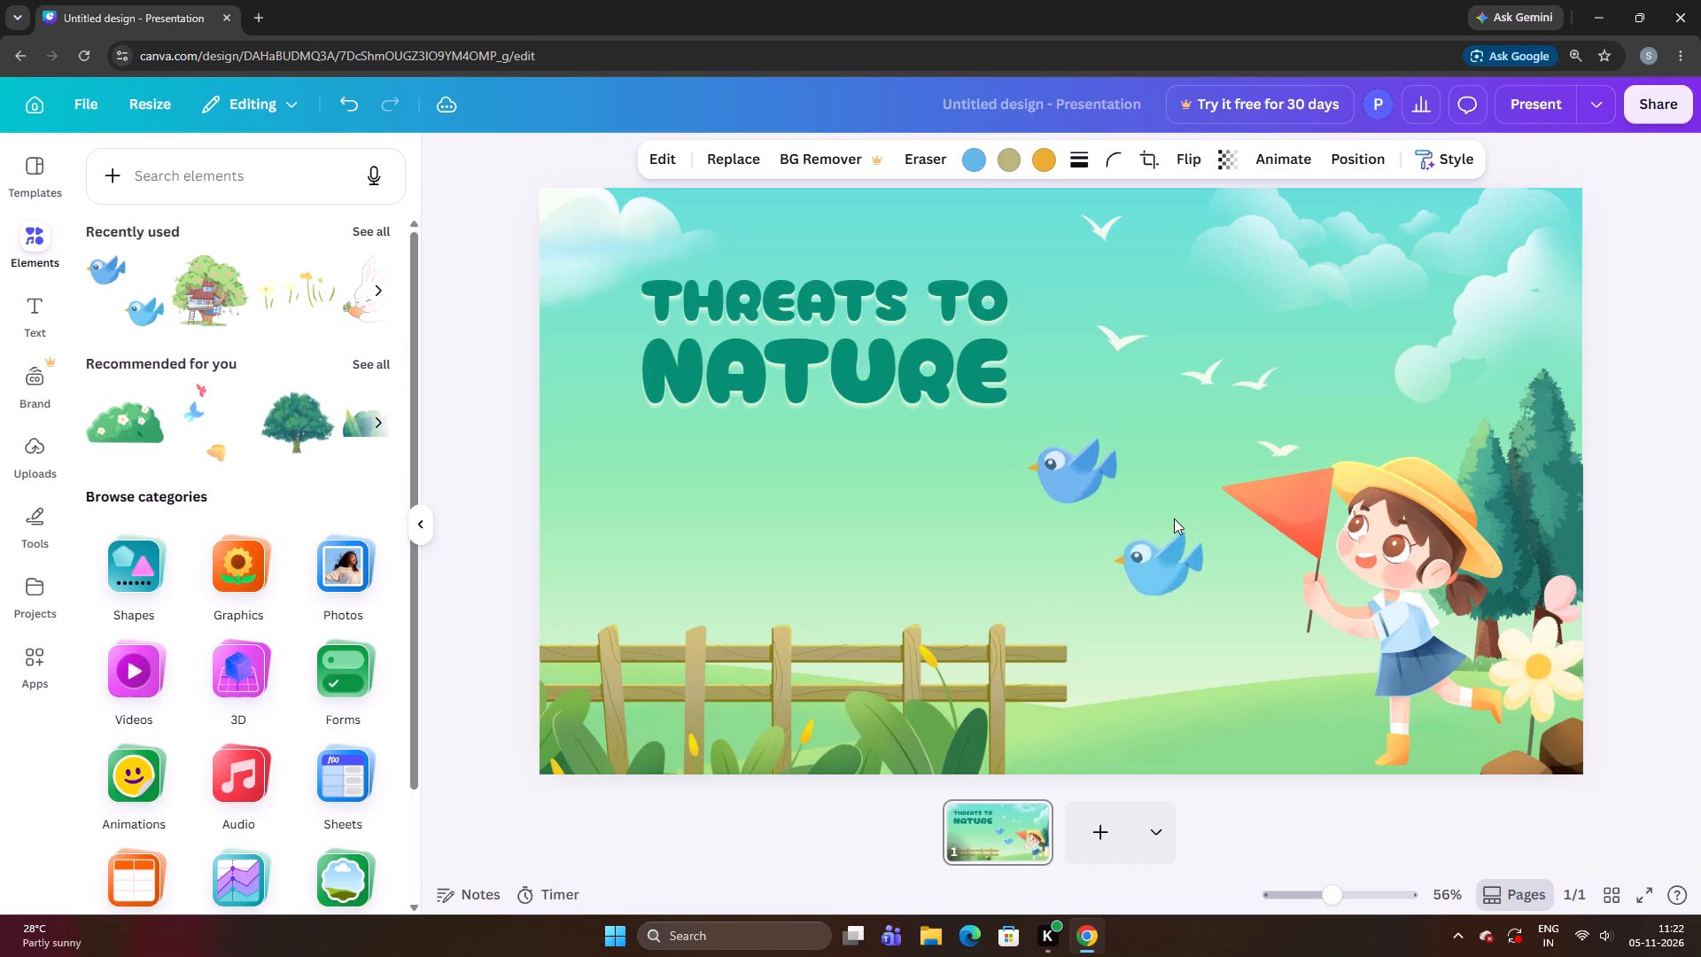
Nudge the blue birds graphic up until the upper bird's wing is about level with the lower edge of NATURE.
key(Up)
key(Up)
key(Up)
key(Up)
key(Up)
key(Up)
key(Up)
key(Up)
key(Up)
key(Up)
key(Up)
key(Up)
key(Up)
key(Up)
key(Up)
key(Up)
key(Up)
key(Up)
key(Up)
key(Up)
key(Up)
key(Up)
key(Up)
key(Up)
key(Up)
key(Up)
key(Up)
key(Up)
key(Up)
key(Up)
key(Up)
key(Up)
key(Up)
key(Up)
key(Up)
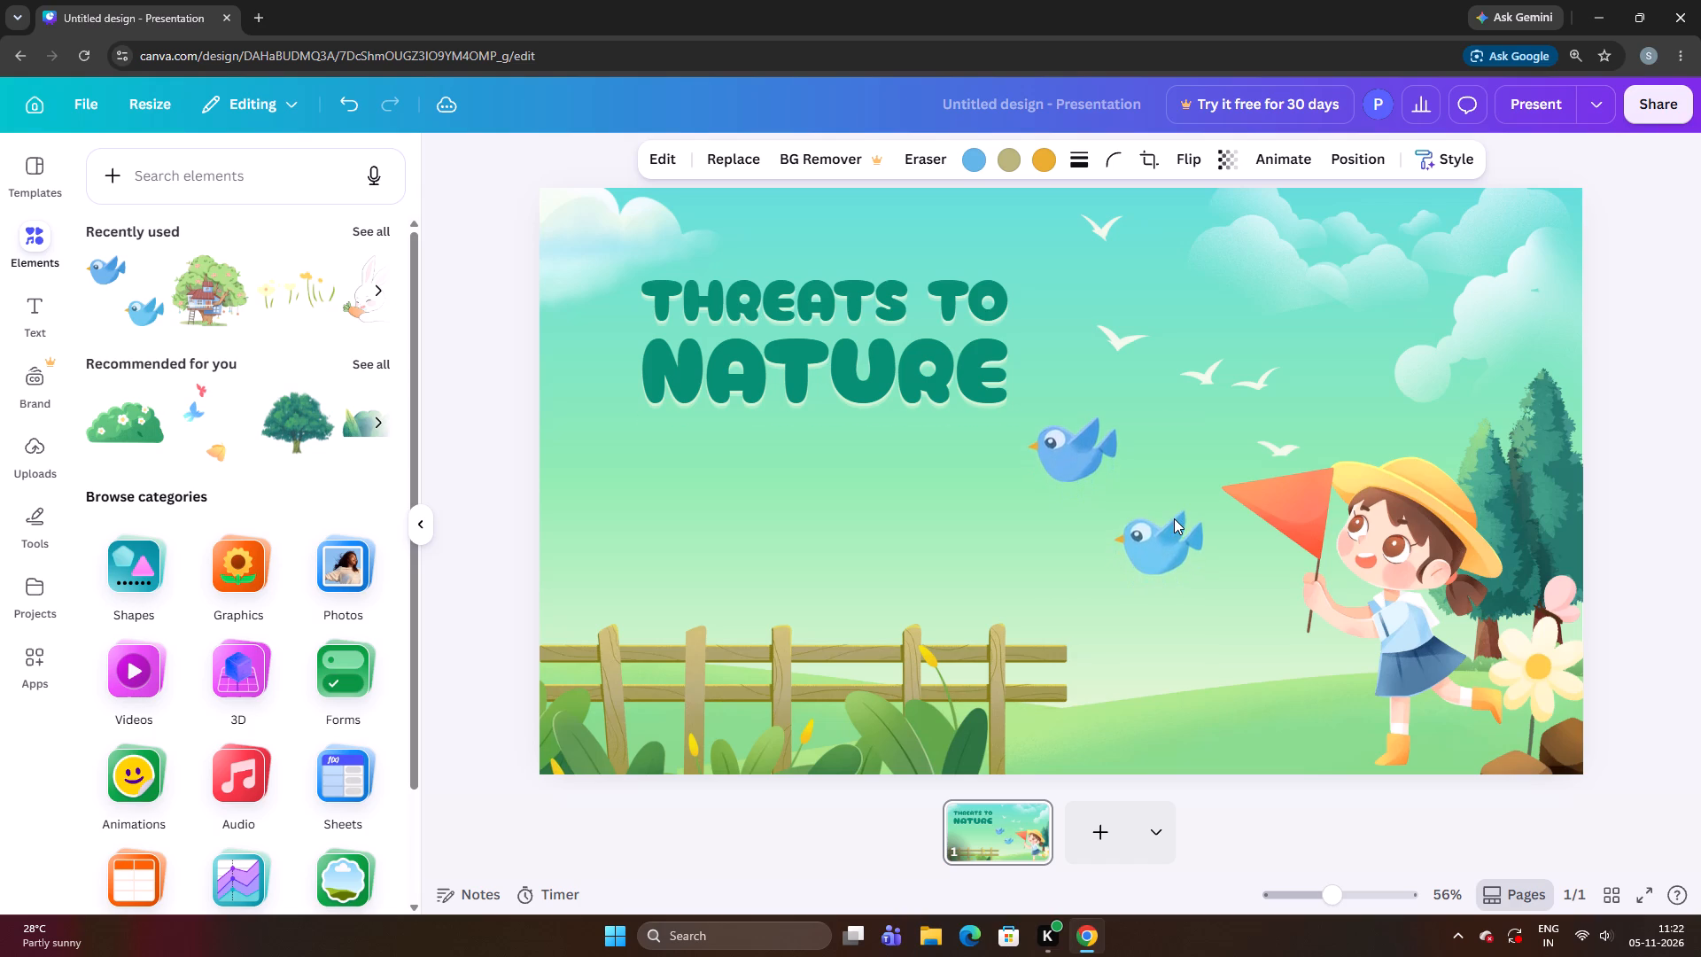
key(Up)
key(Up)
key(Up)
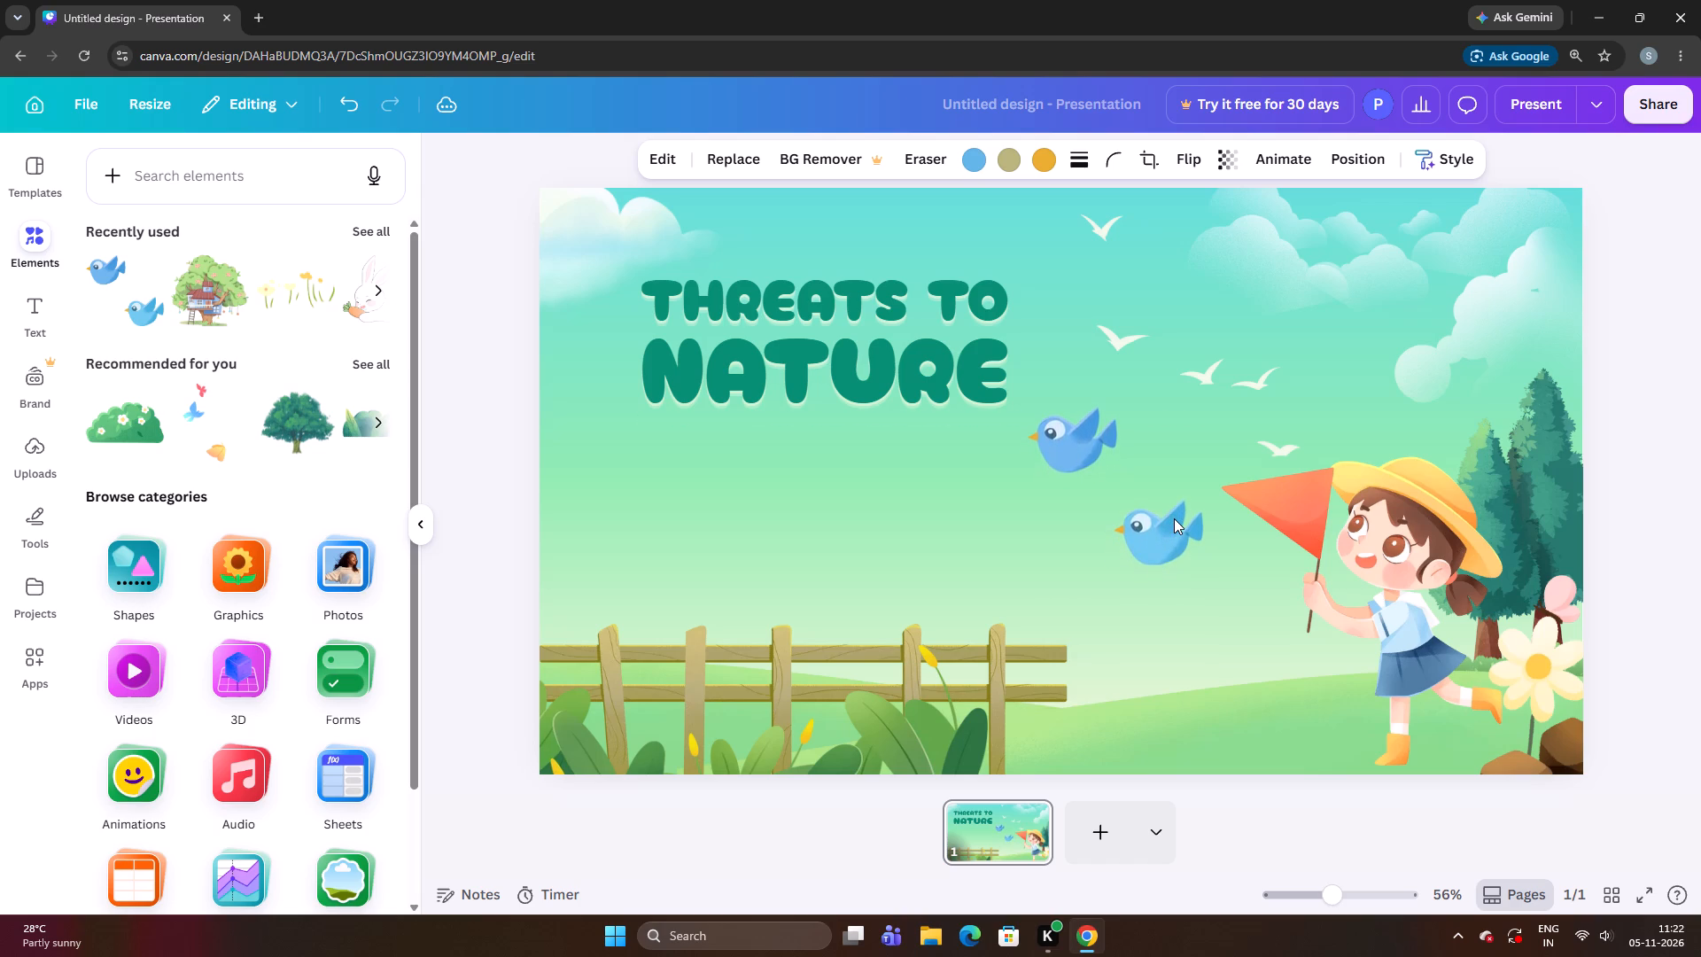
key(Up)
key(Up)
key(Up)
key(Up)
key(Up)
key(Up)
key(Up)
Move the blue birds graphic up onto the clouds above the girl.
drag(1166, 511, 1201, 452)
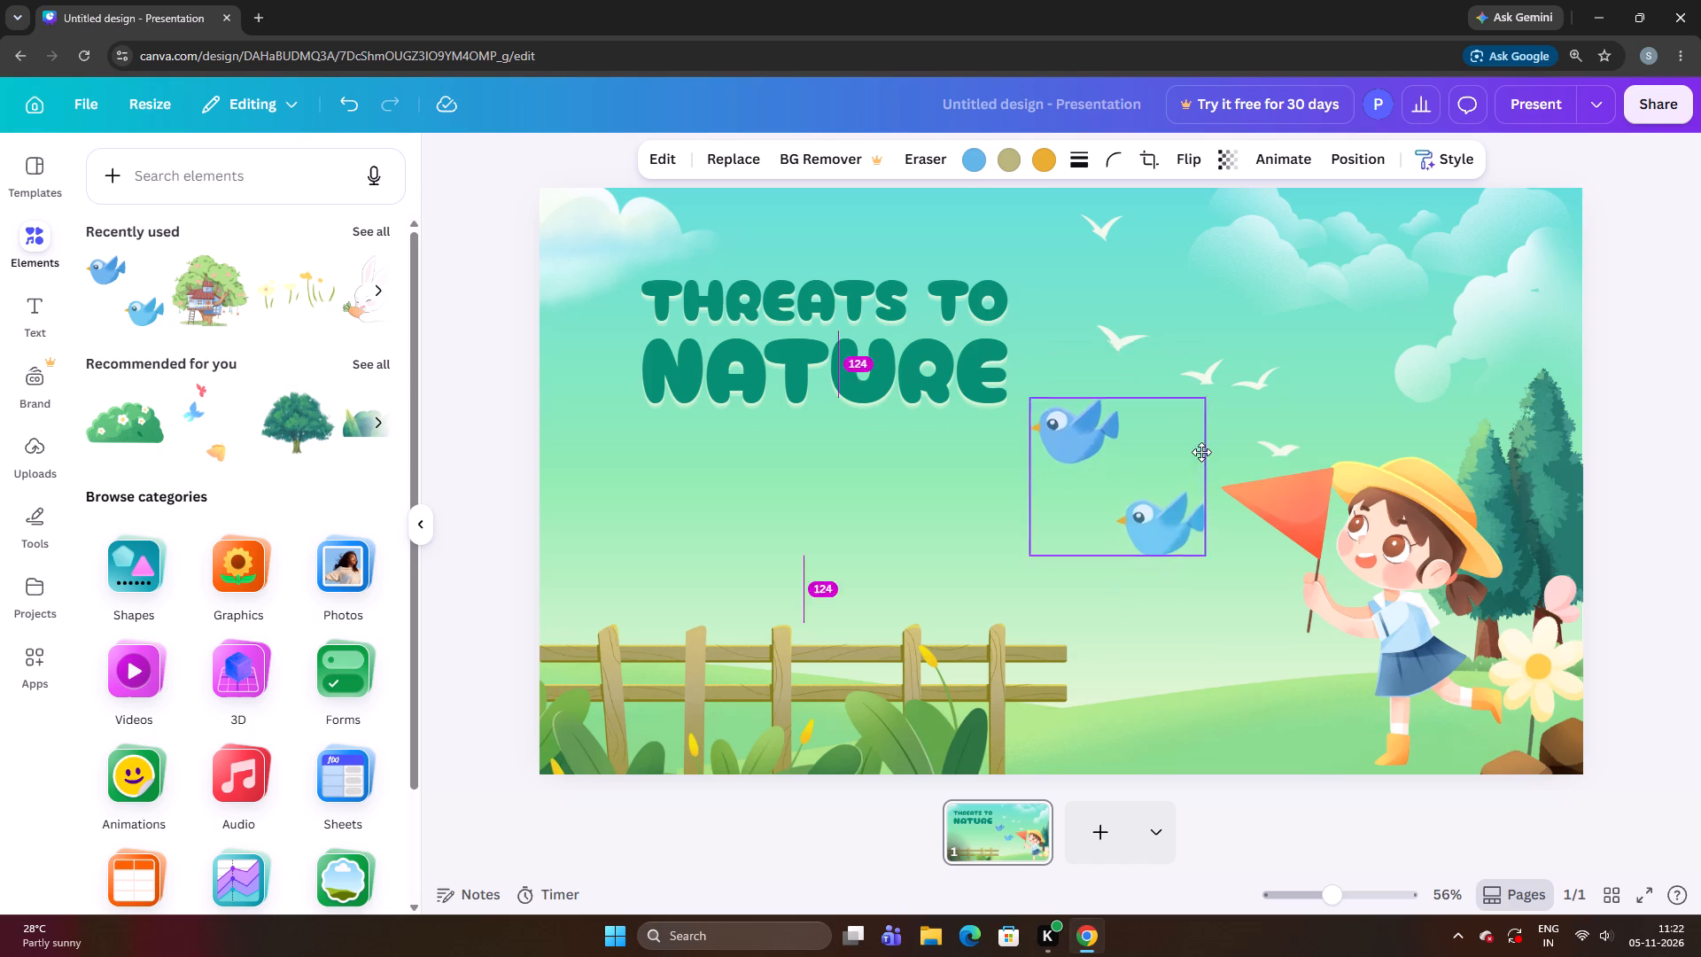
drag(1201, 452, 1392, 319)
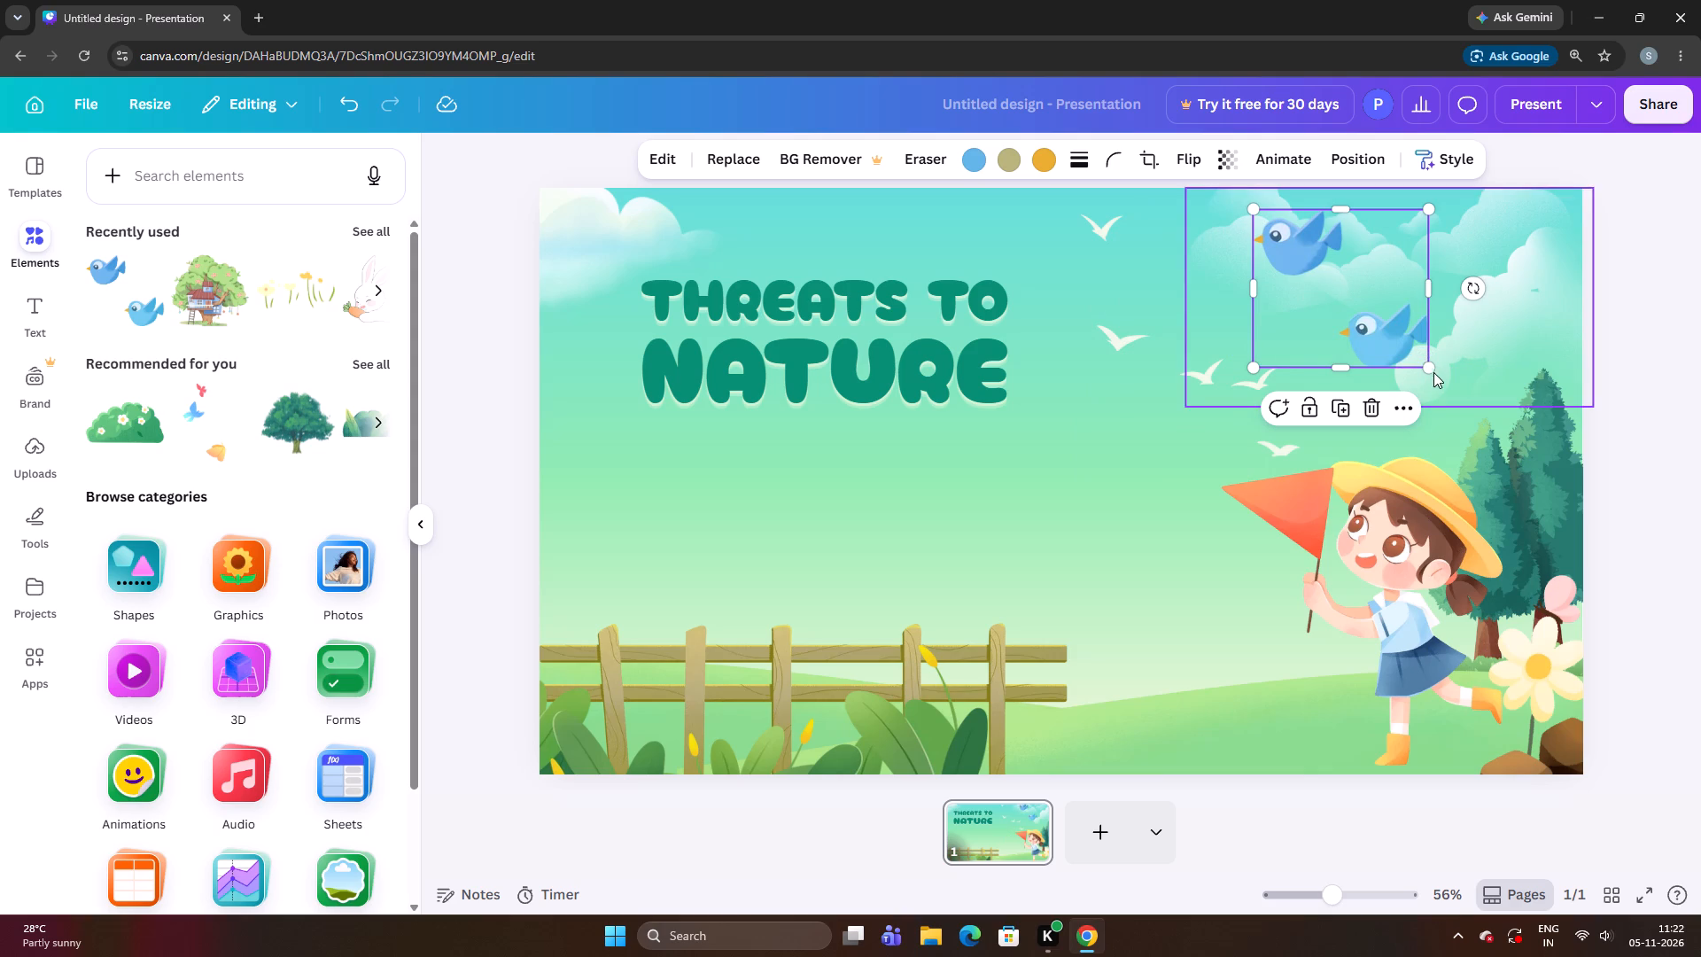
Shrink the blue birds graphic to less than half its size and shift it in front of the clouds.
drag(1431, 366, 1307, 298)
drag(1282, 259, 1339, 322)
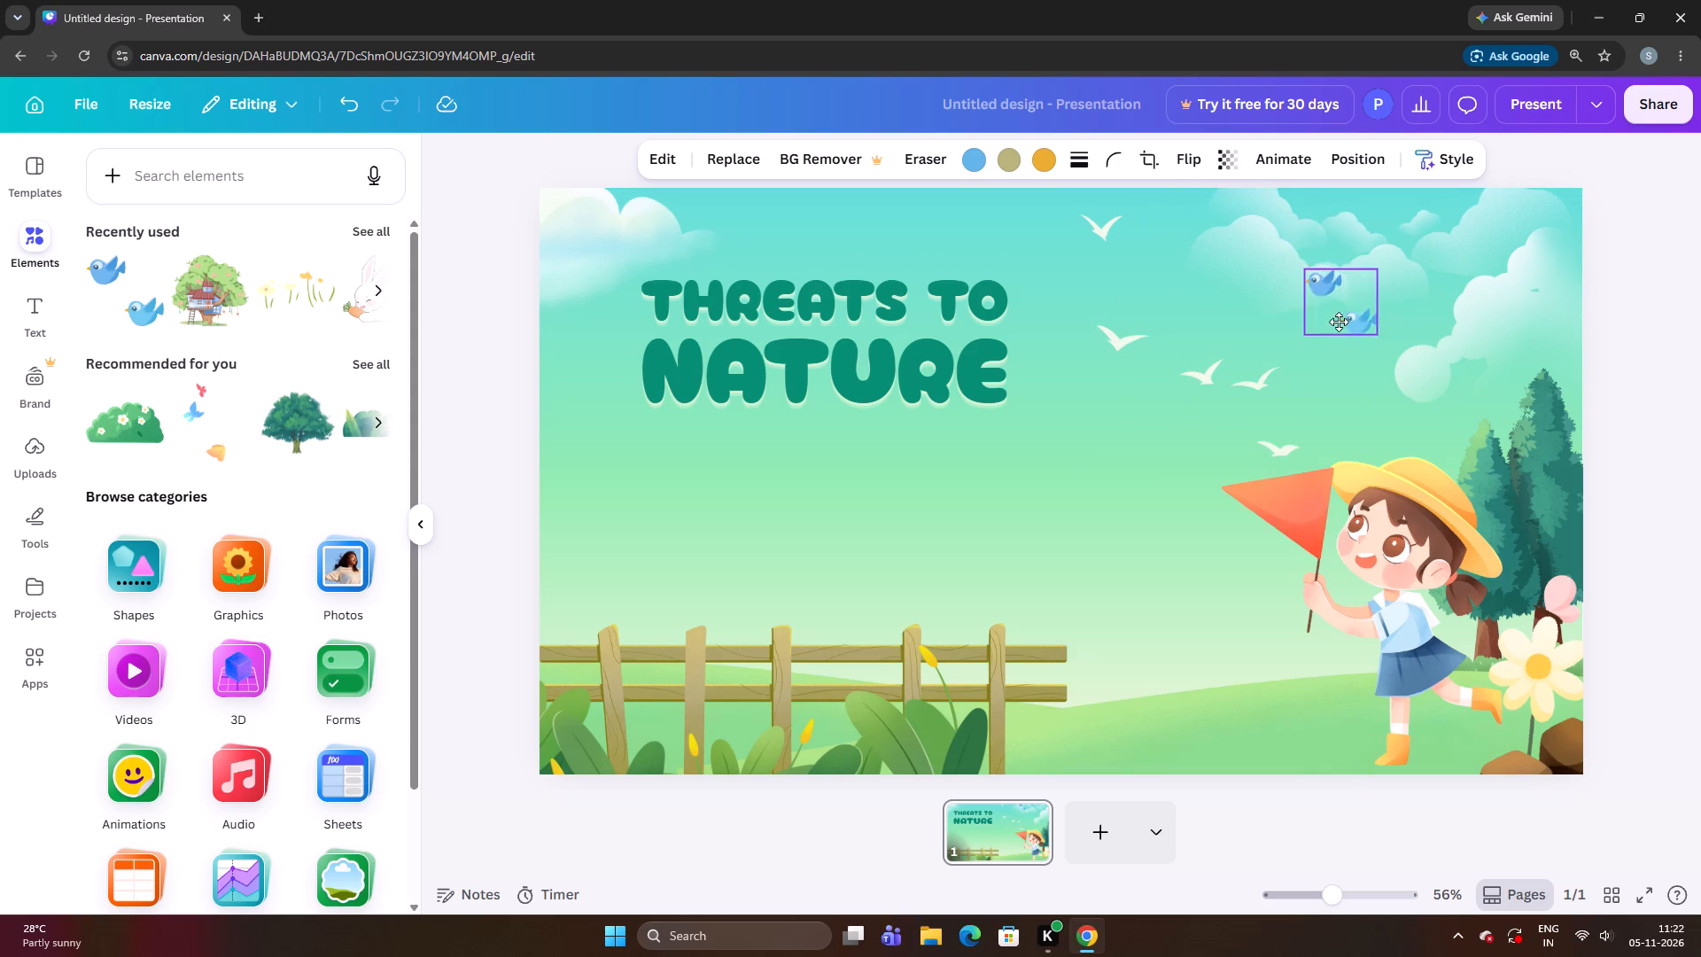
drag(1339, 322, 1369, 324)
drag(1392, 304, 1411, 304)
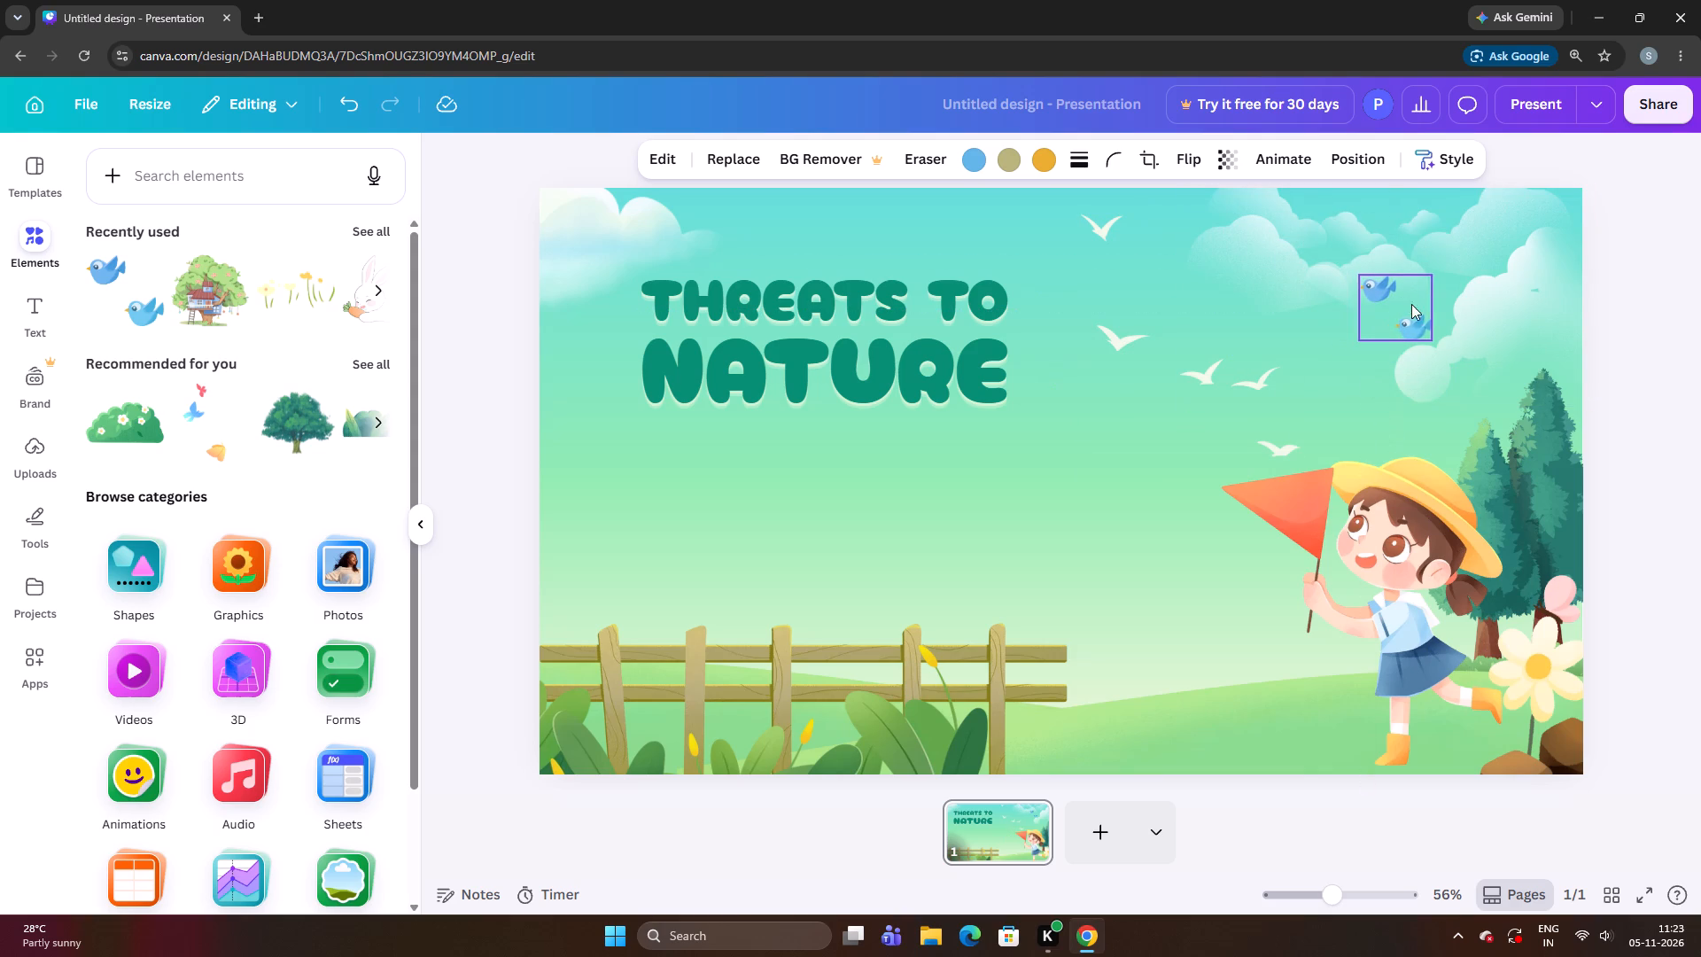
drag(1430, 339, 1399, 324)
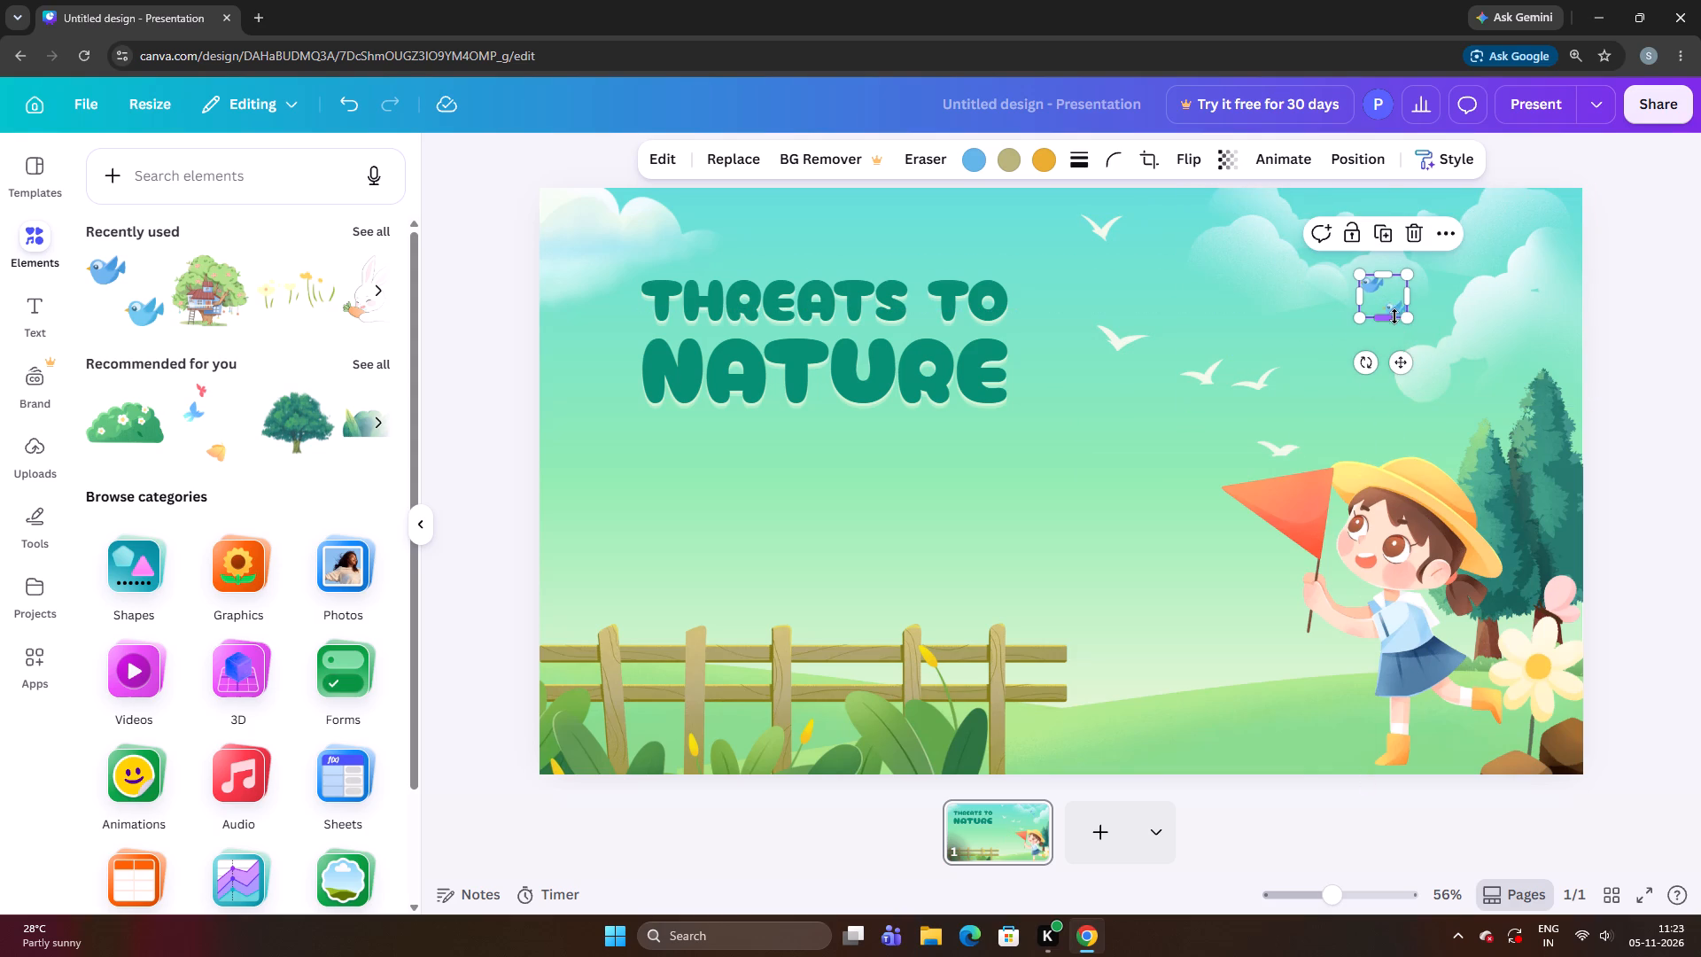
drag(1409, 319, 1431, 352)
Reposition the small blue birds graphic below the middle cloud, above the girl's hat.
drag(1414, 303, 1335, 298)
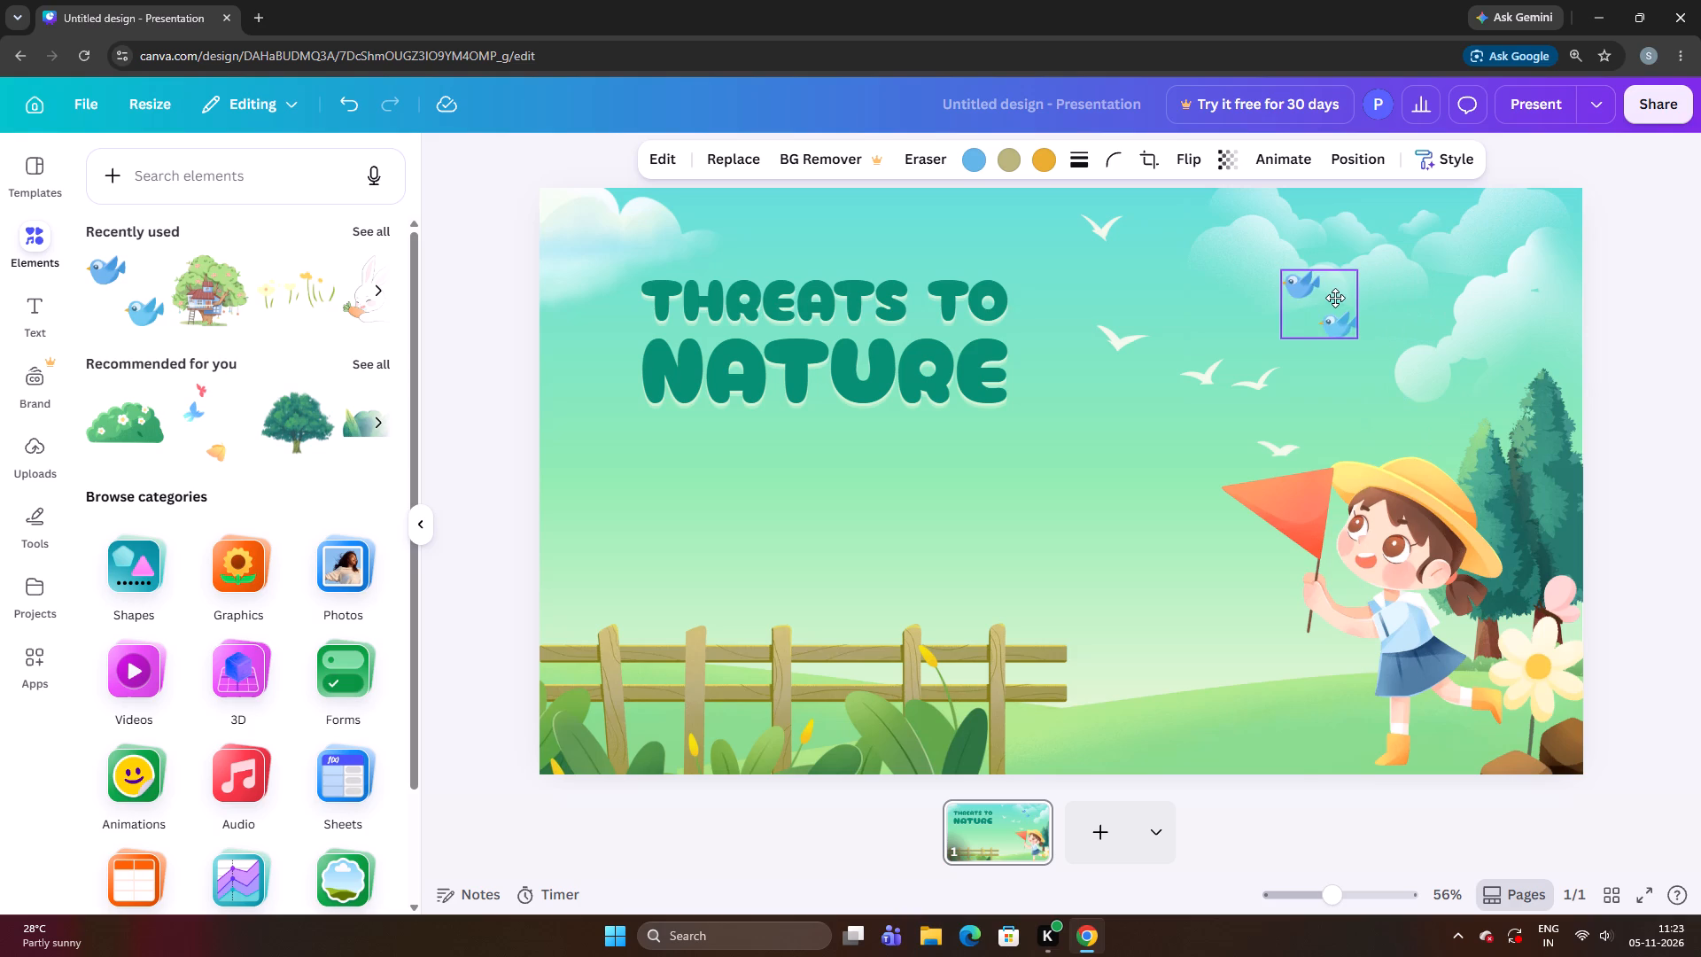
drag(1335, 298, 1360, 284)
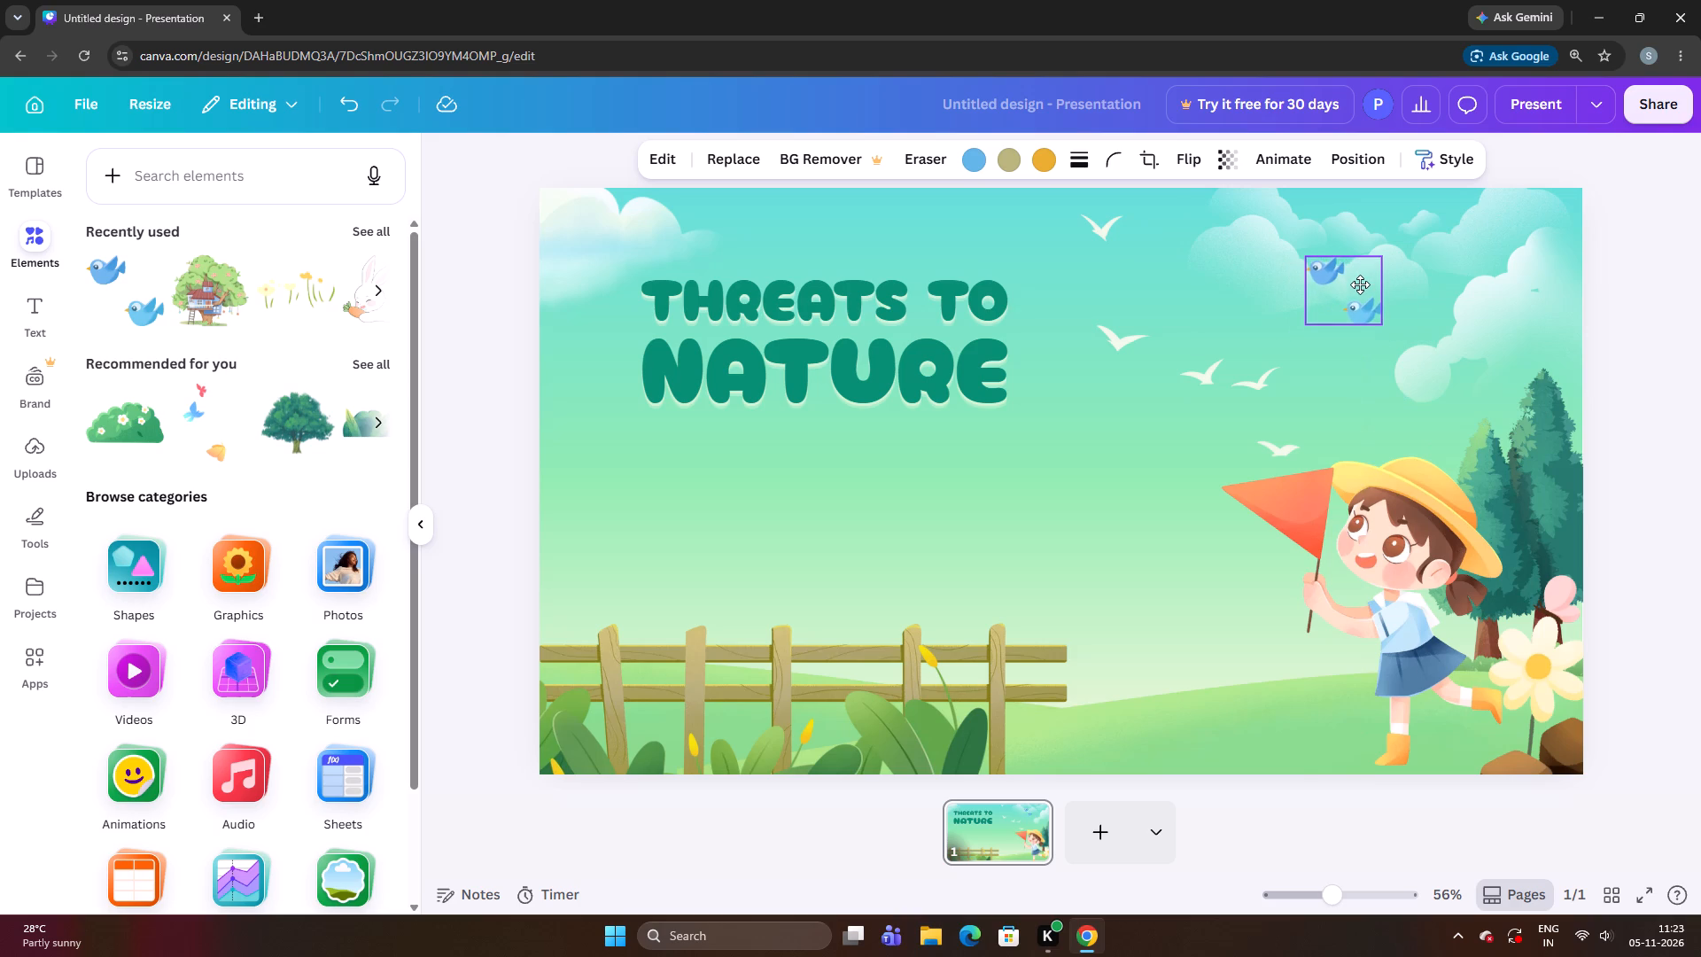
drag(1360, 284, 1372, 294)
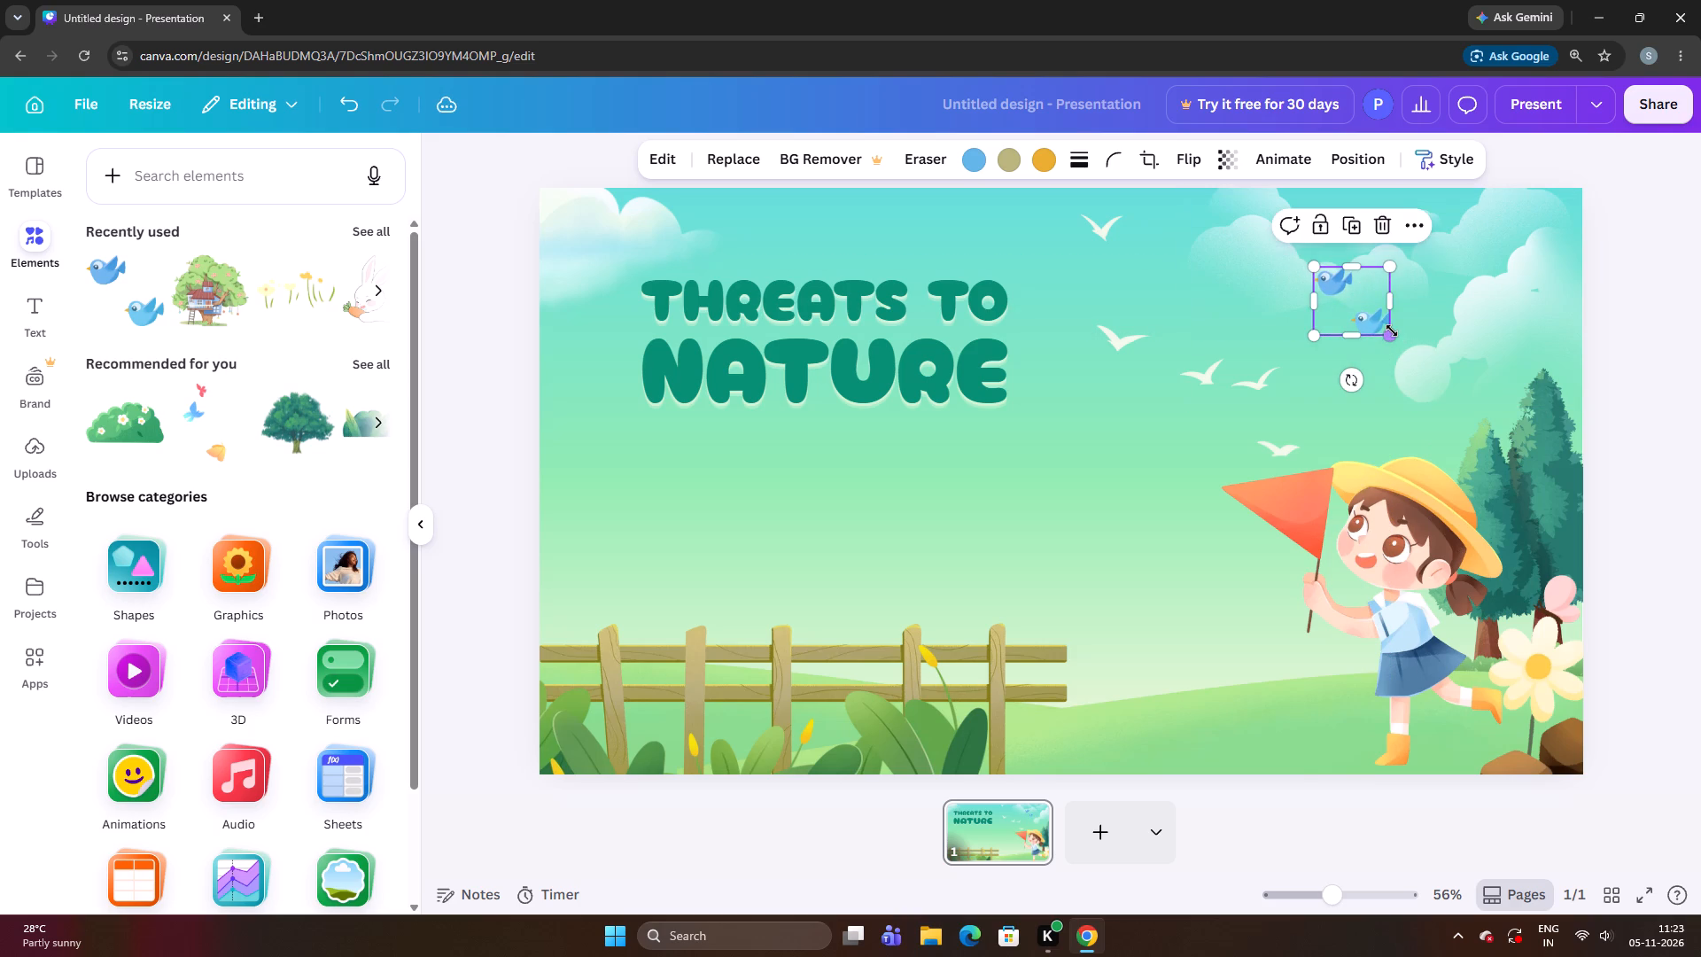
Enlarge the blue birds graphic slightly and try different positions around the clouds, ending against the middle cloud.
drag(1392, 331, 1402, 340)
drag(1339, 314, 1359, 310)
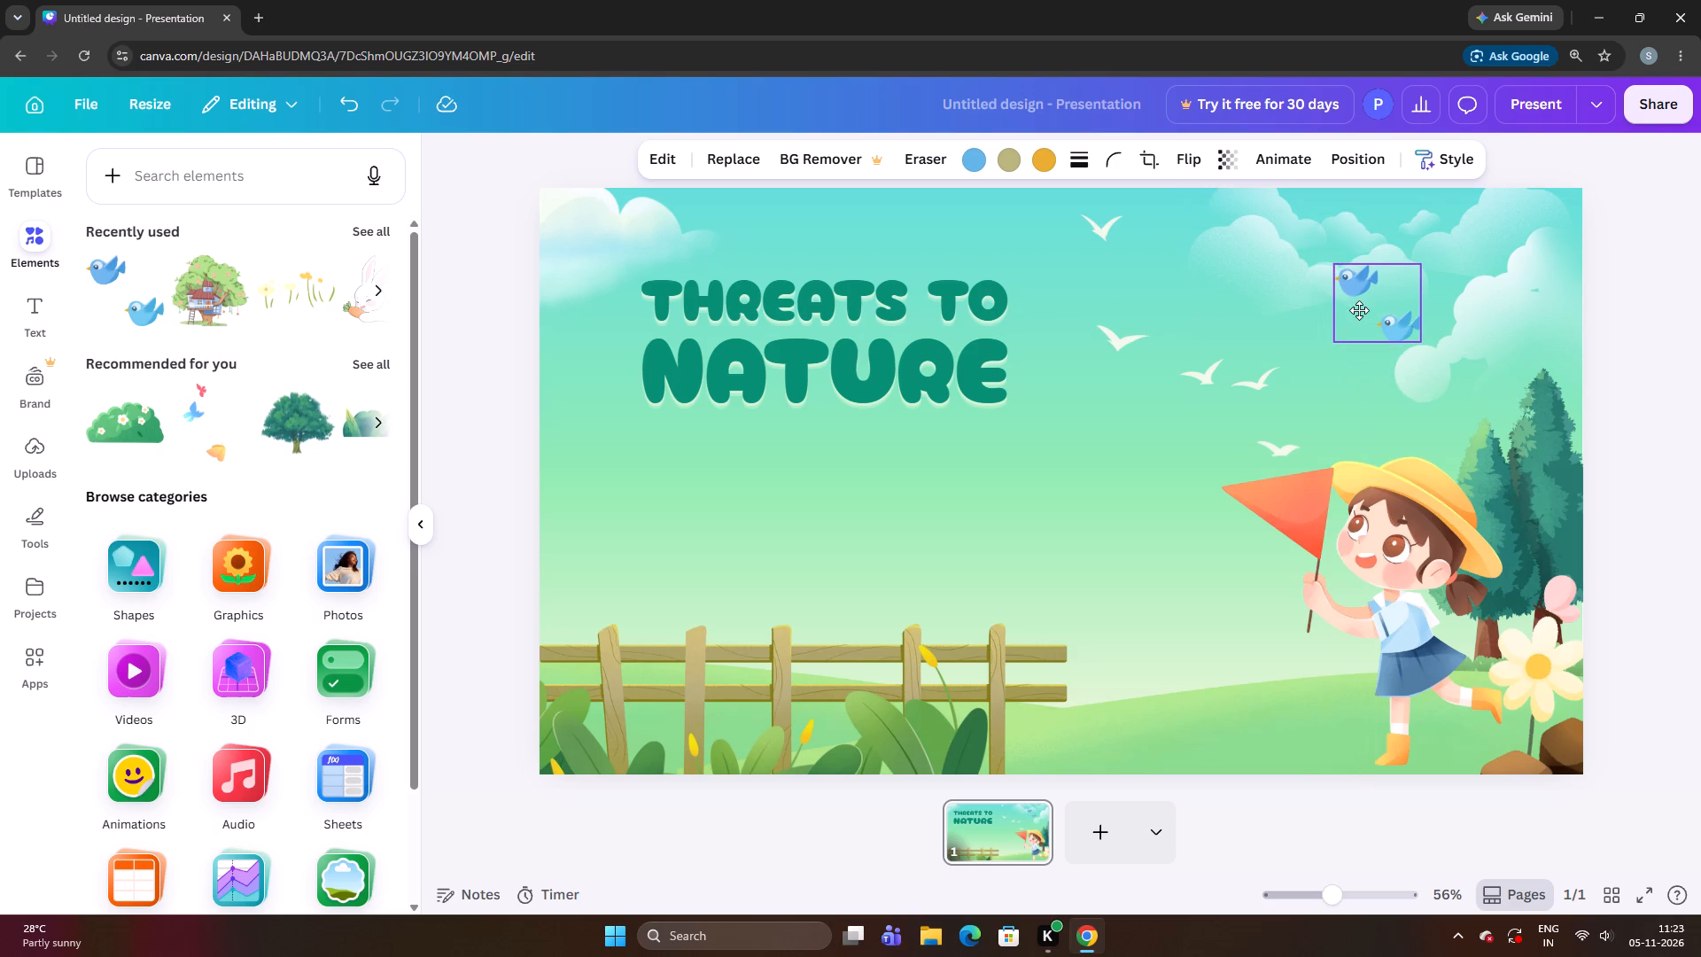
drag(1359, 310, 1339, 311)
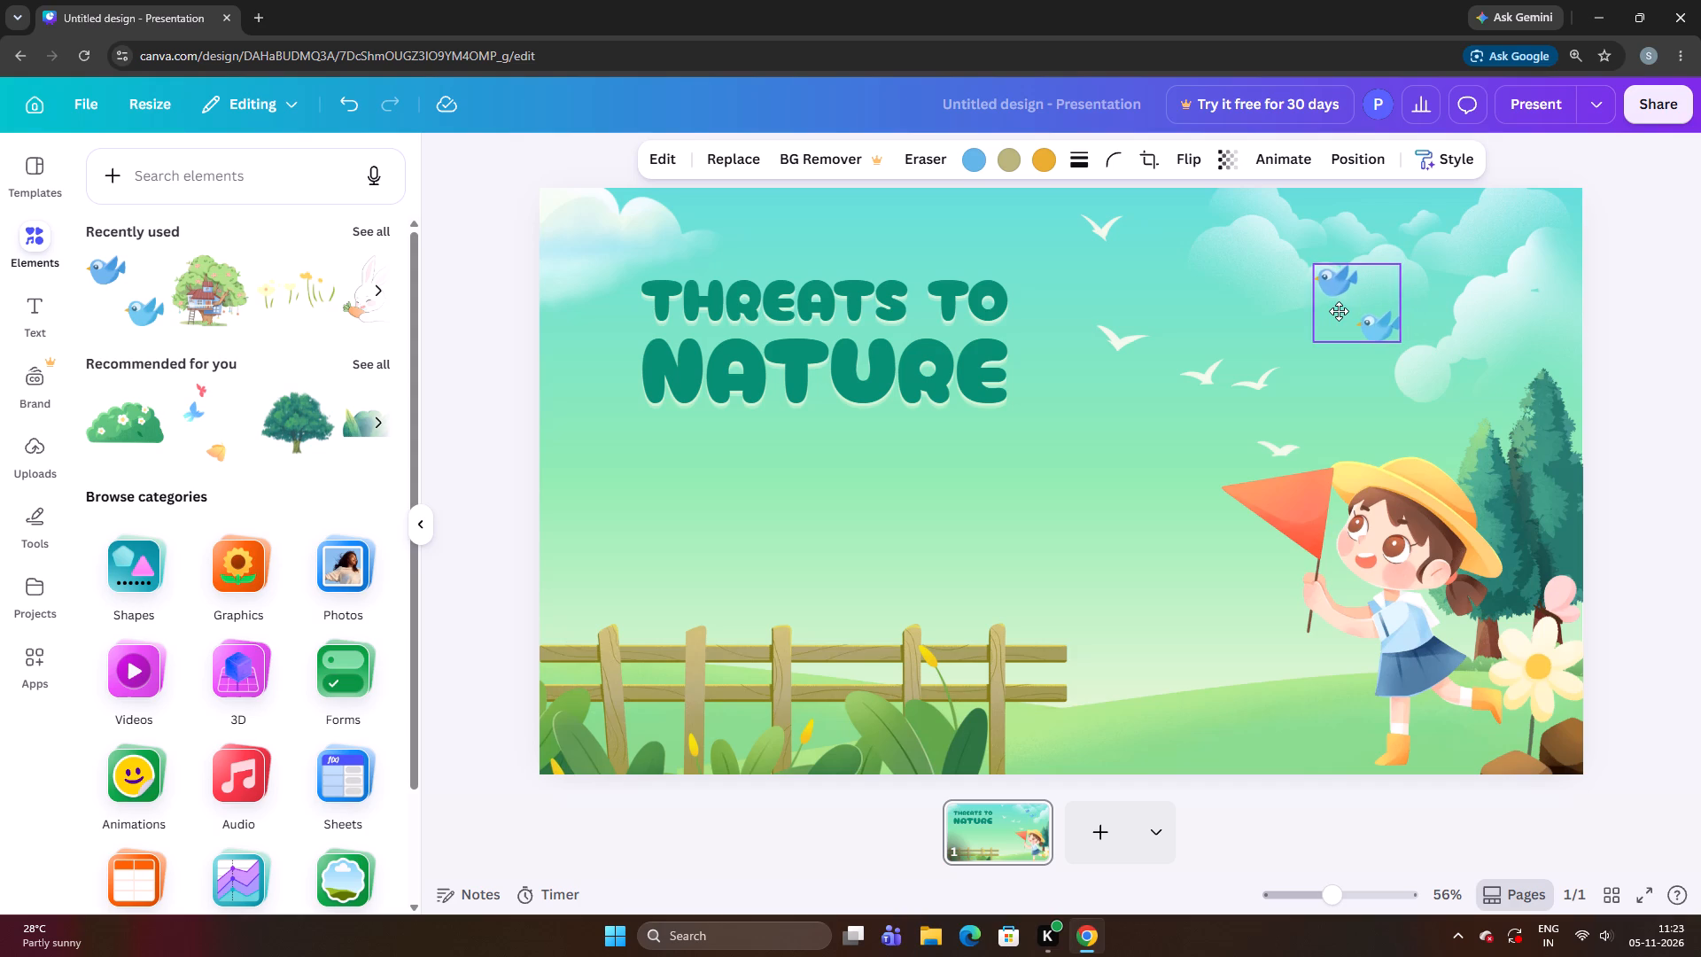
drag(1339, 311, 1355, 307)
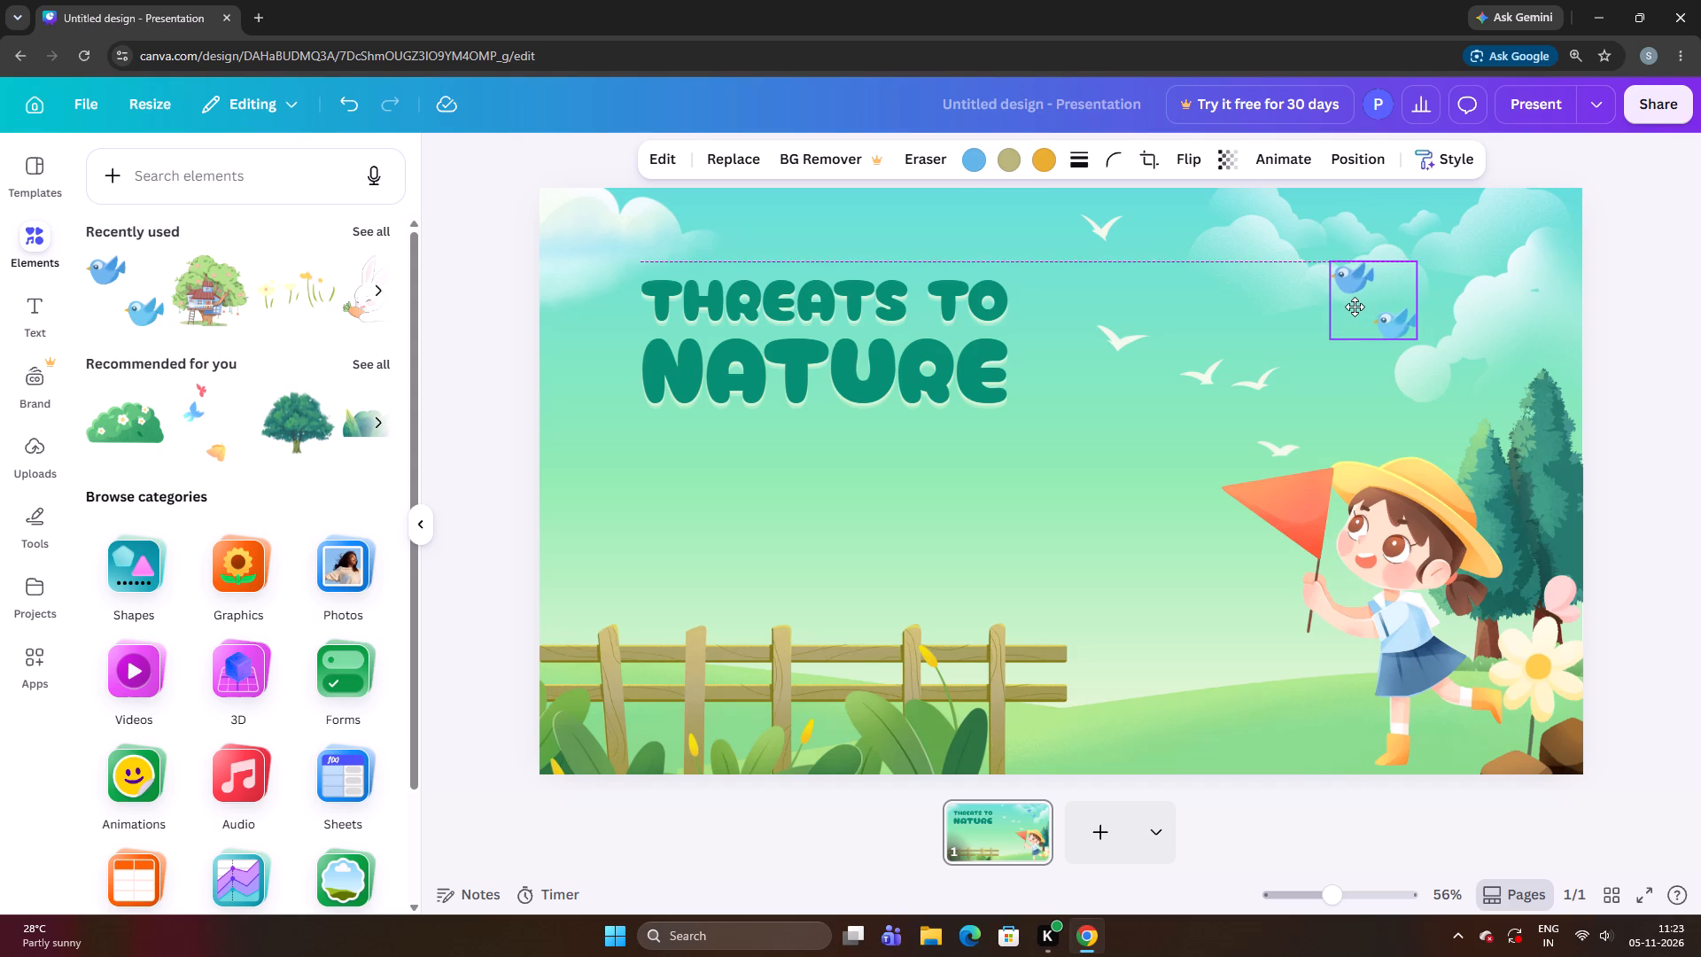
drag(1355, 307, 1291, 338)
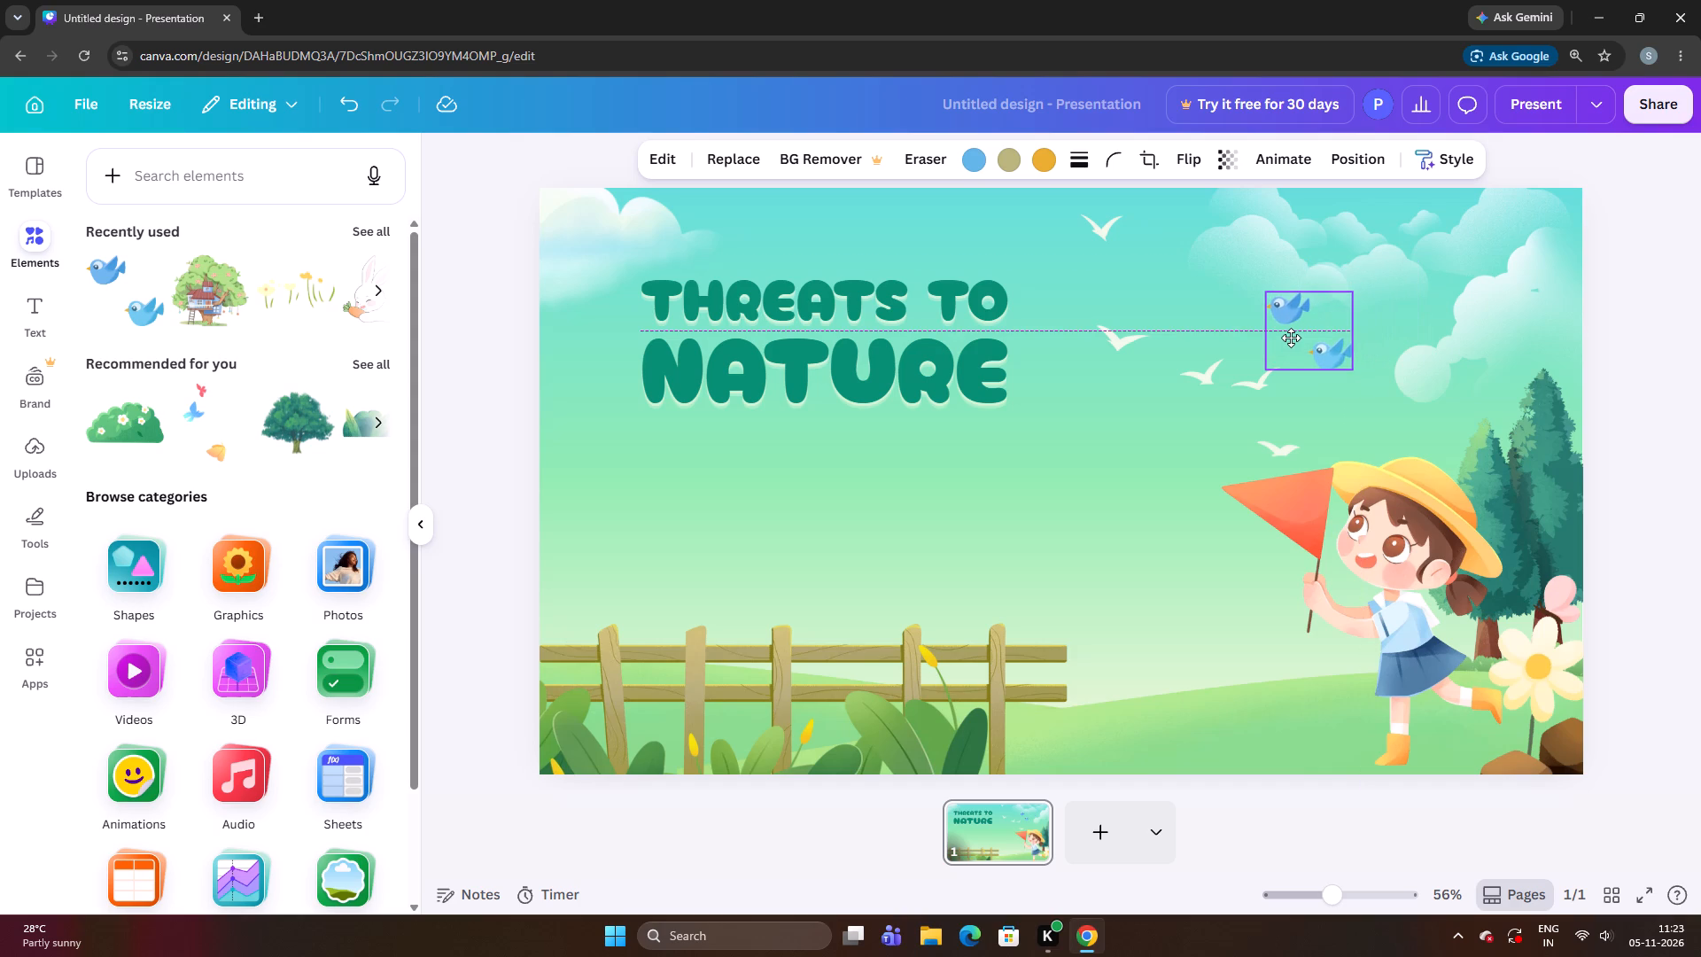
drag(1291, 338, 1313, 283)
Enlarge the blue birds graphic a little more and settle it between the clouds above the girl's hat.
click(1368, 321)
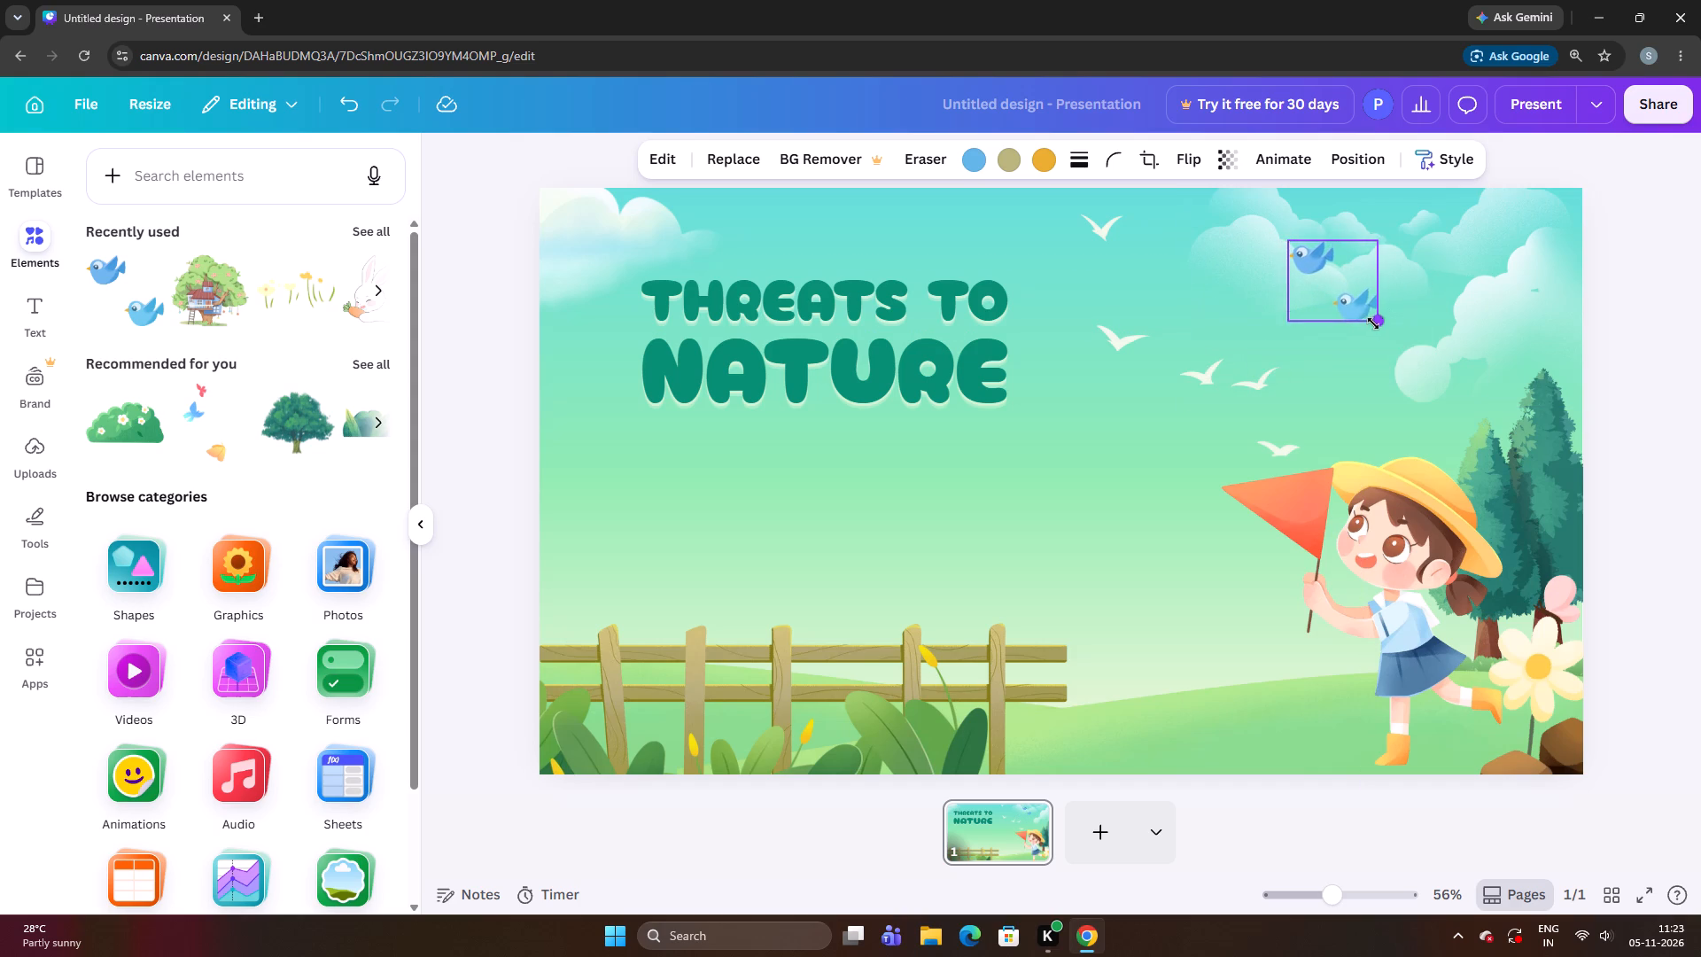
drag(1334, 275, 1369, 276)
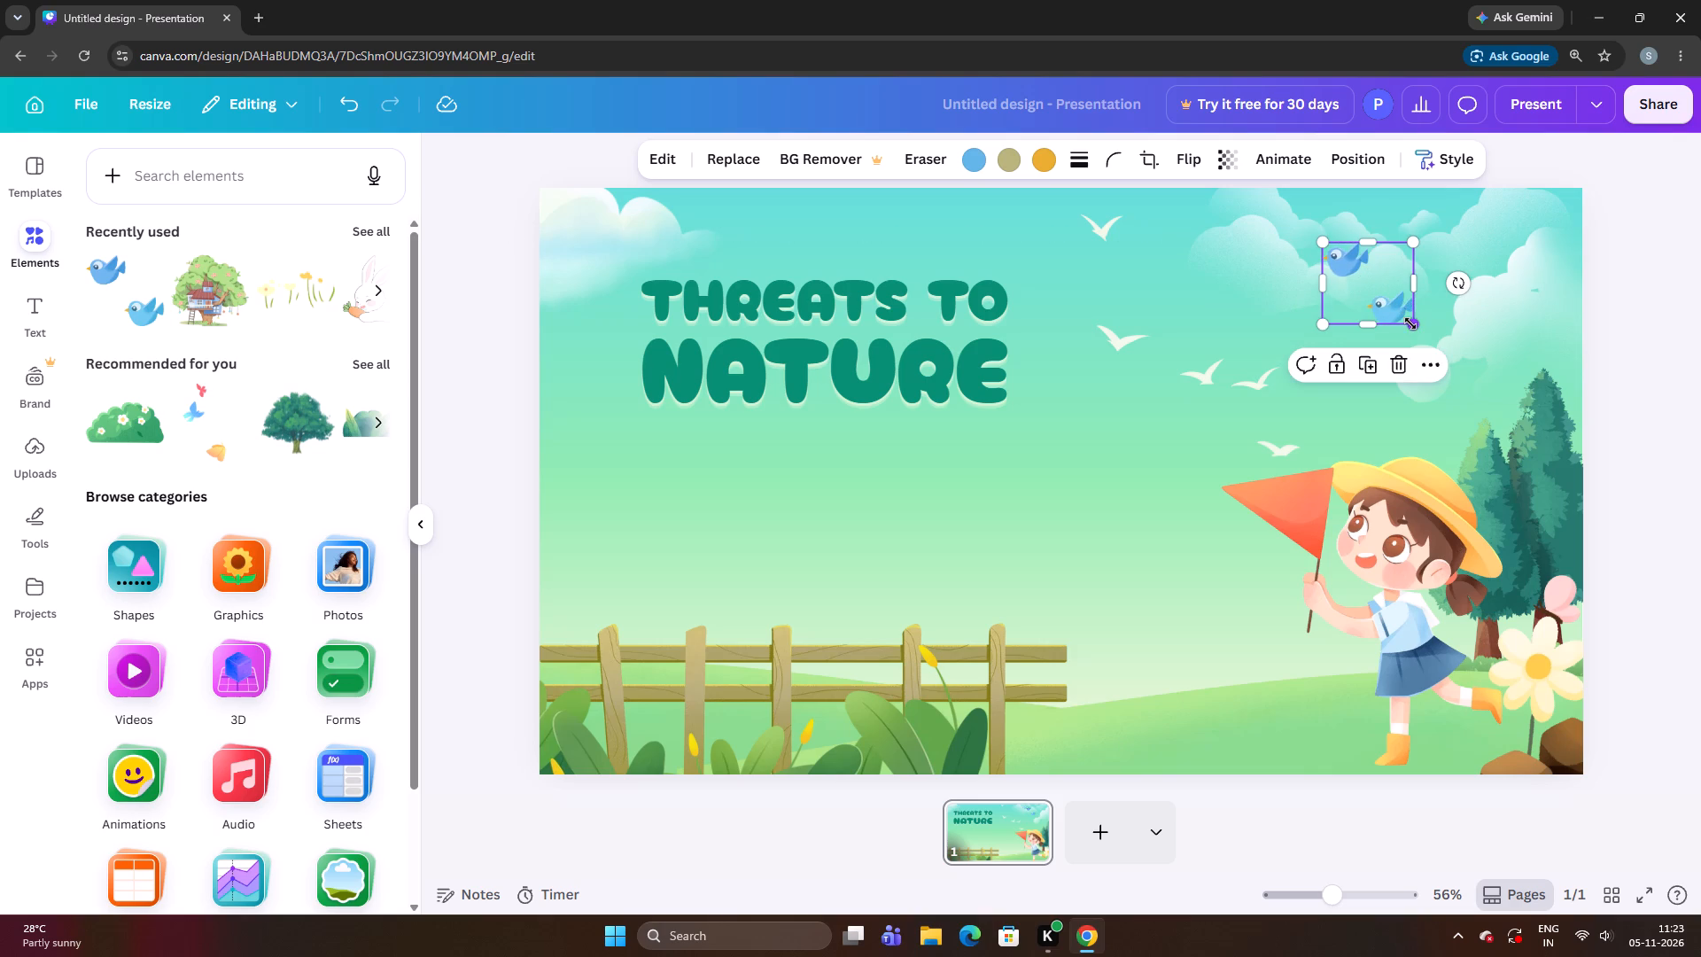
click(1410, 323)
click(1375, 295)
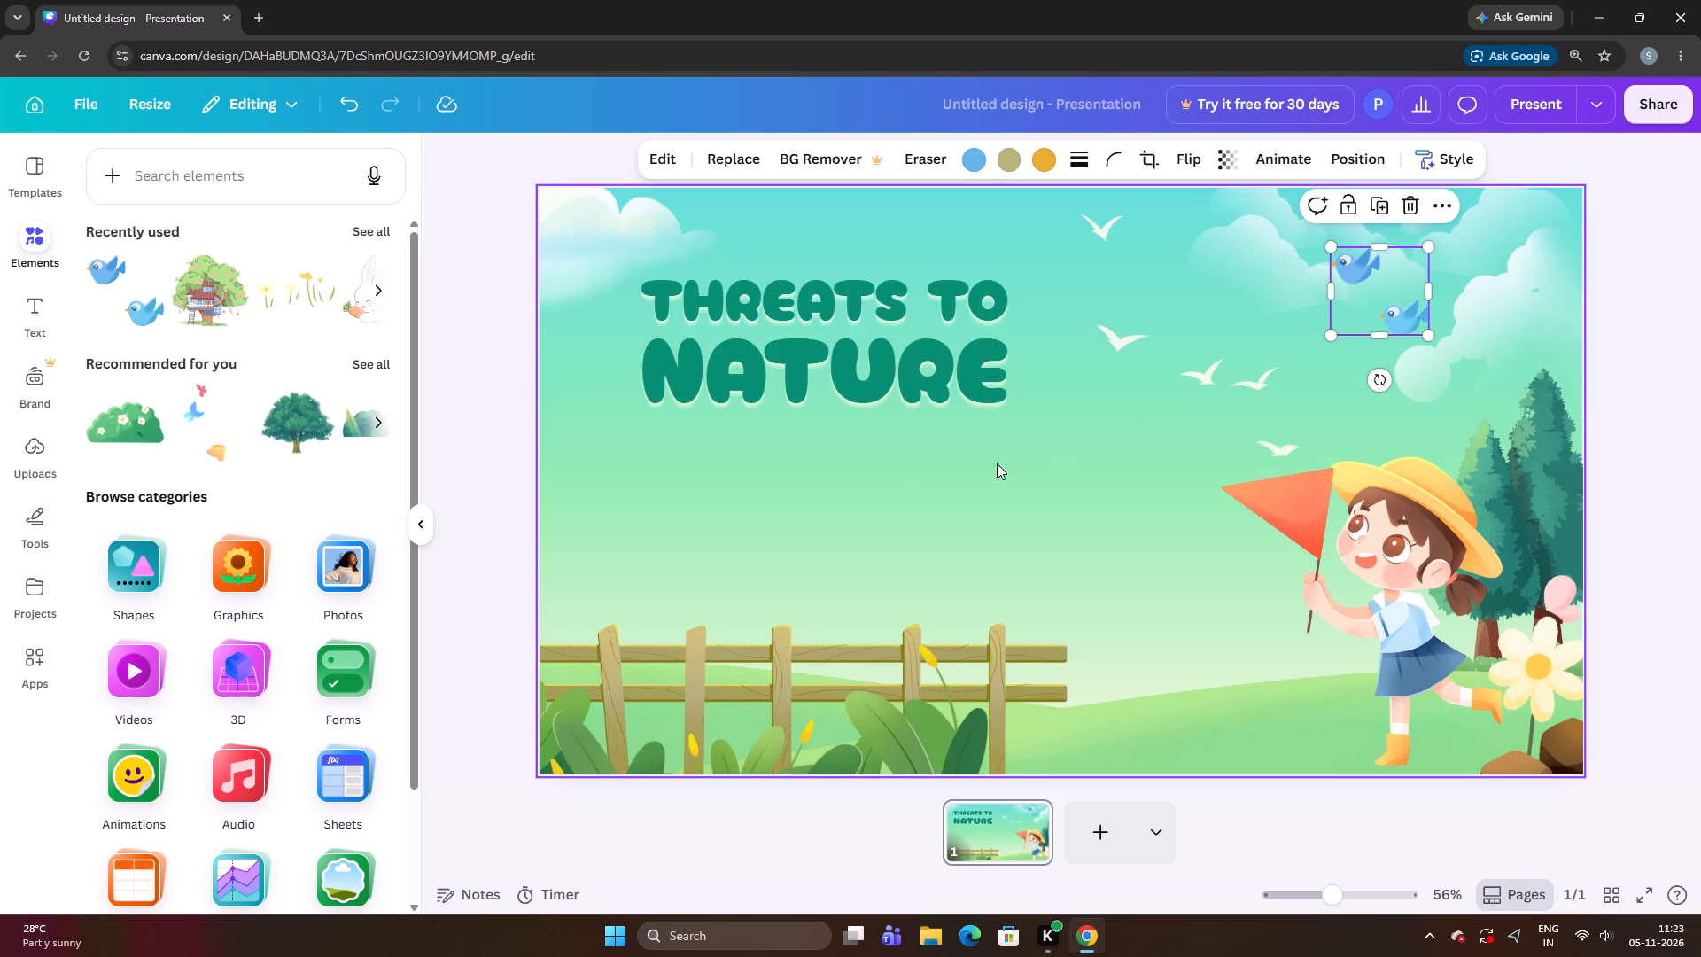
click(509, 537)
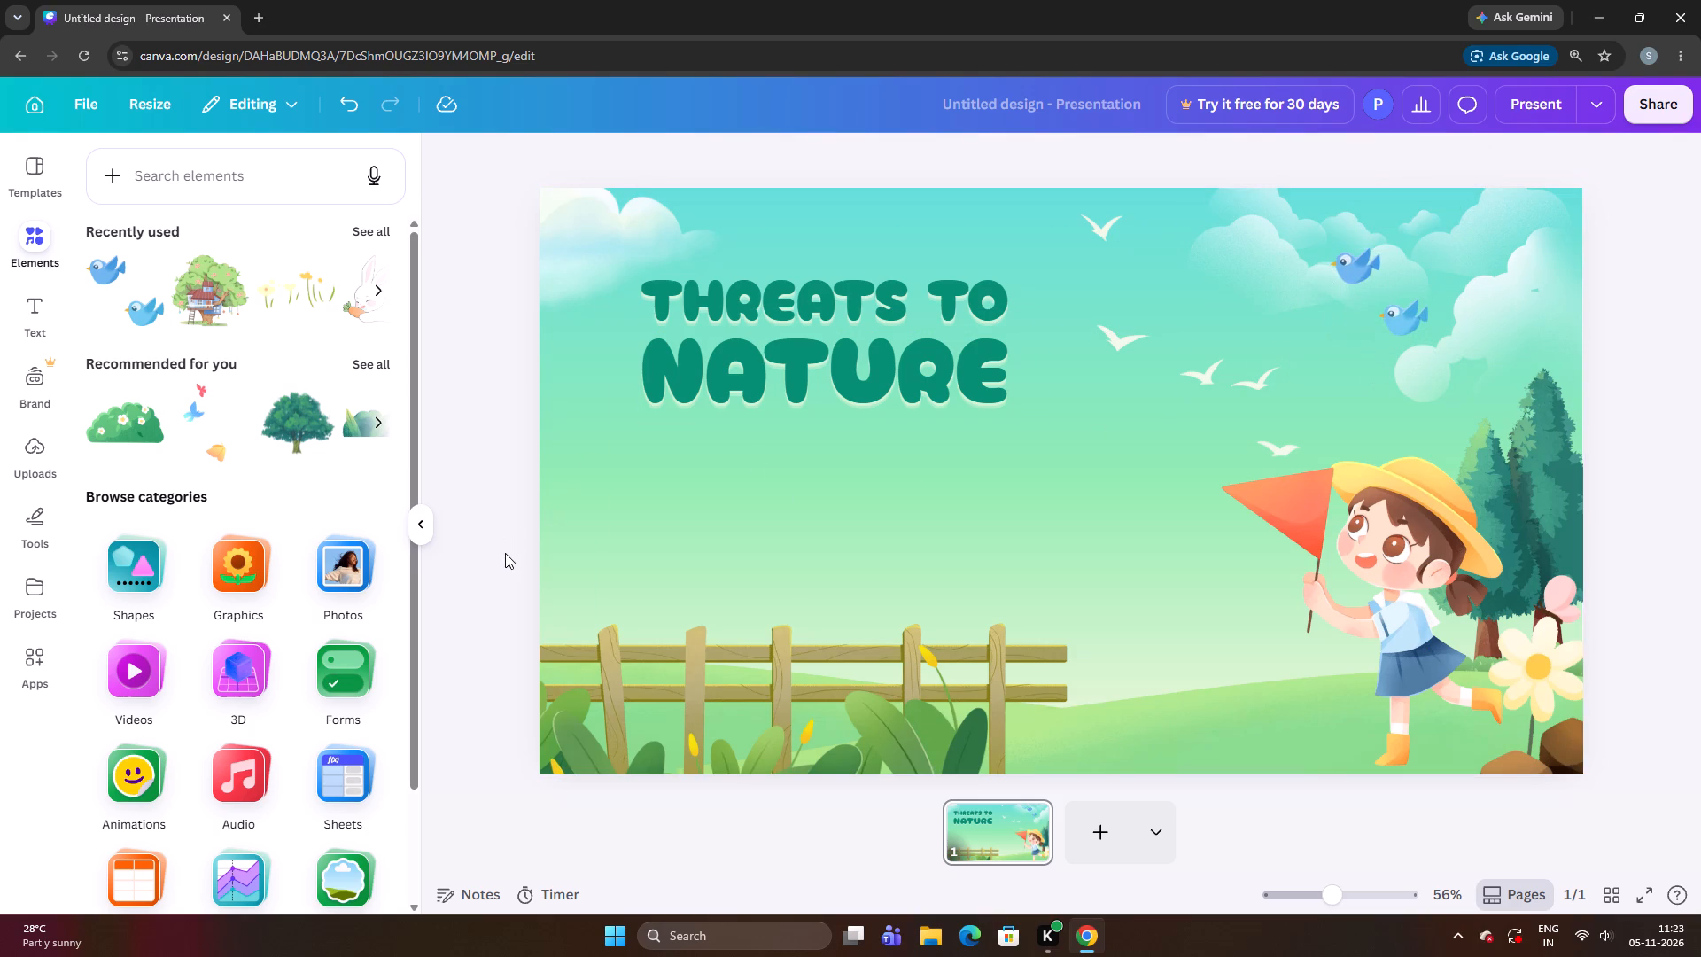
Add a text box below the NATURE title and scale its text down to size 25.2.
click(43, 314)
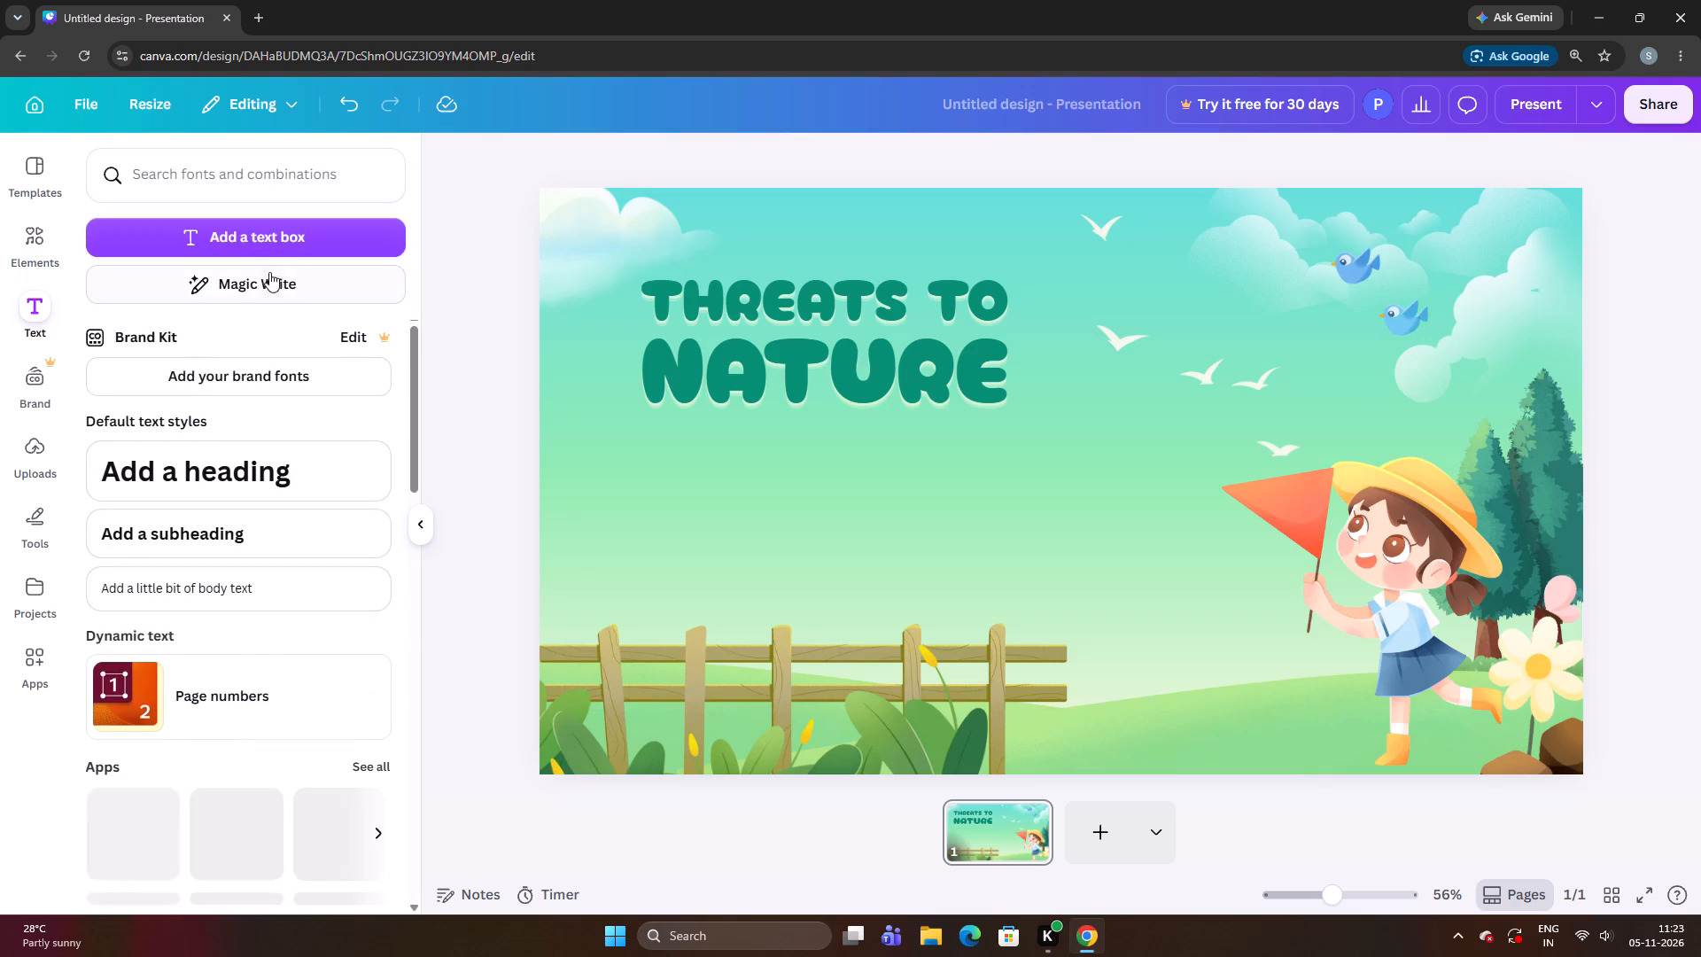
click(267, 243)
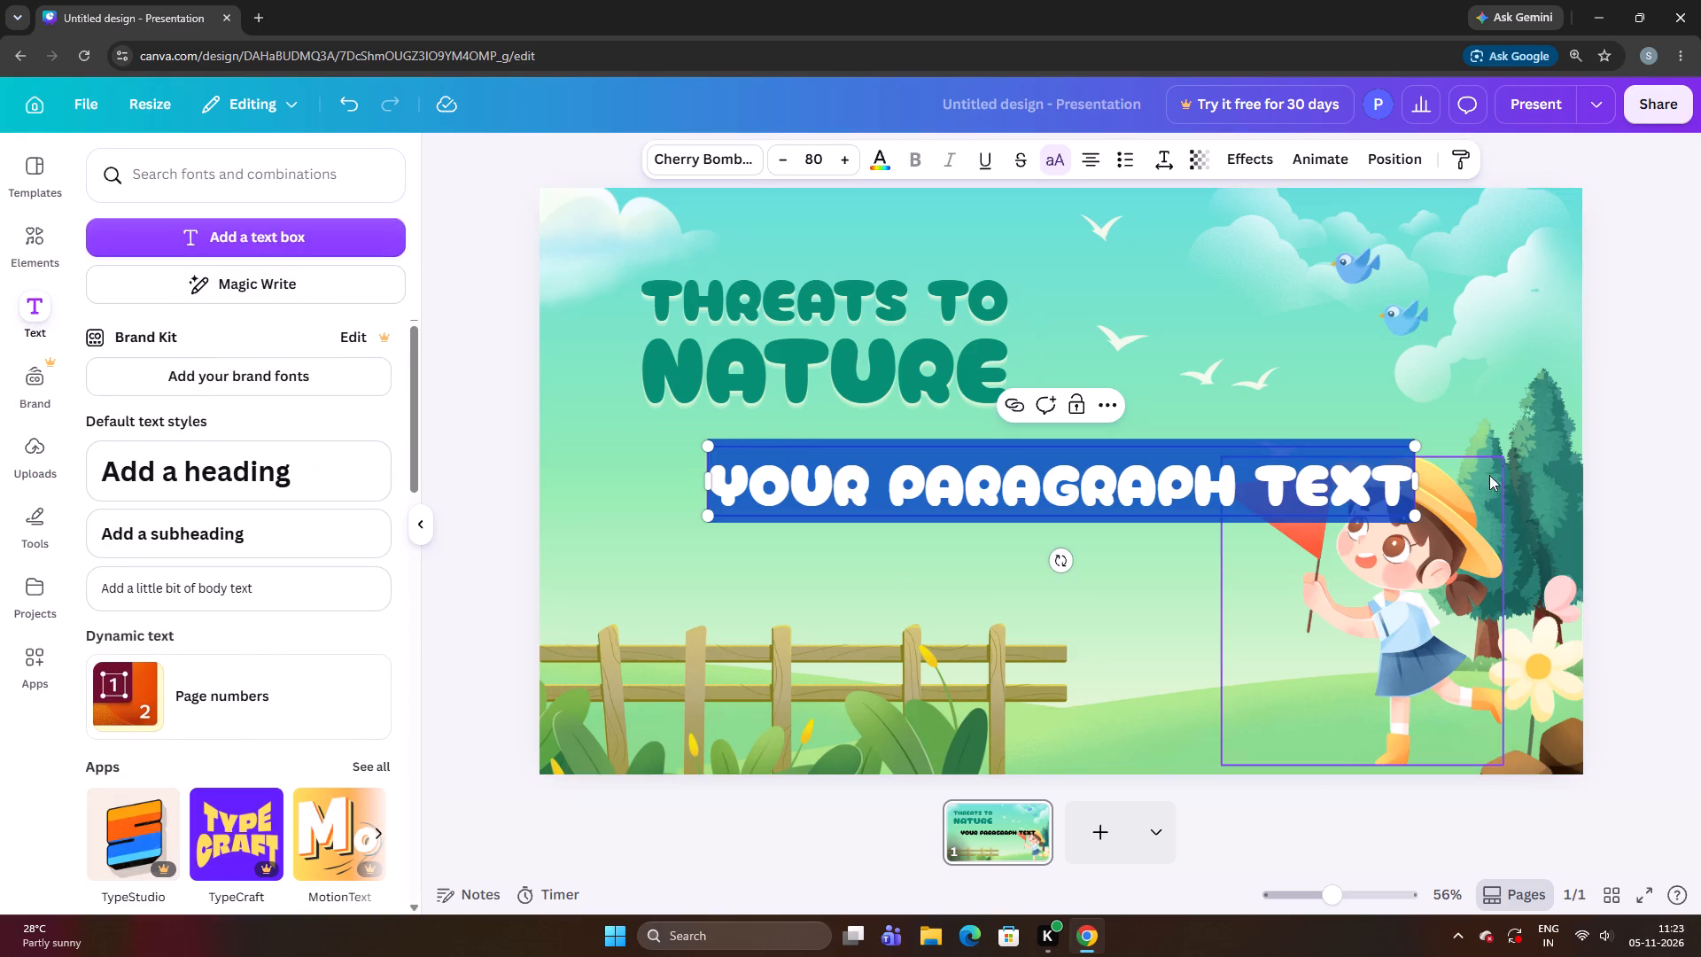
drag(1412, 513, 928, 550)
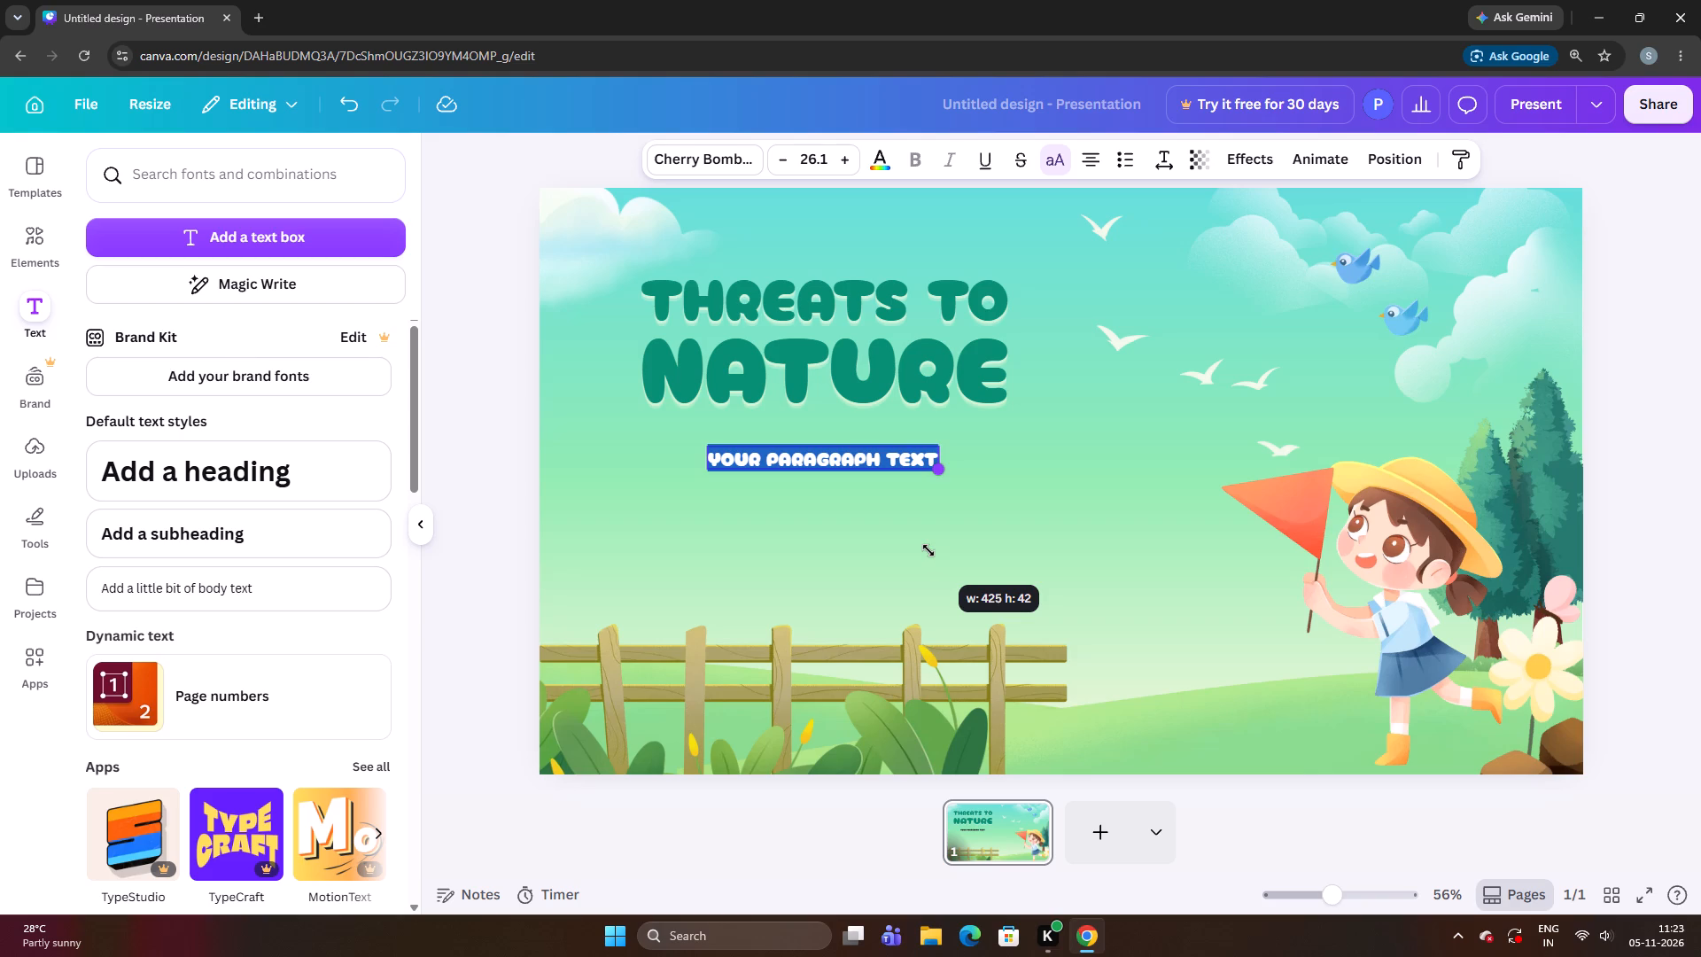
drag(928, 550, 925, 550)
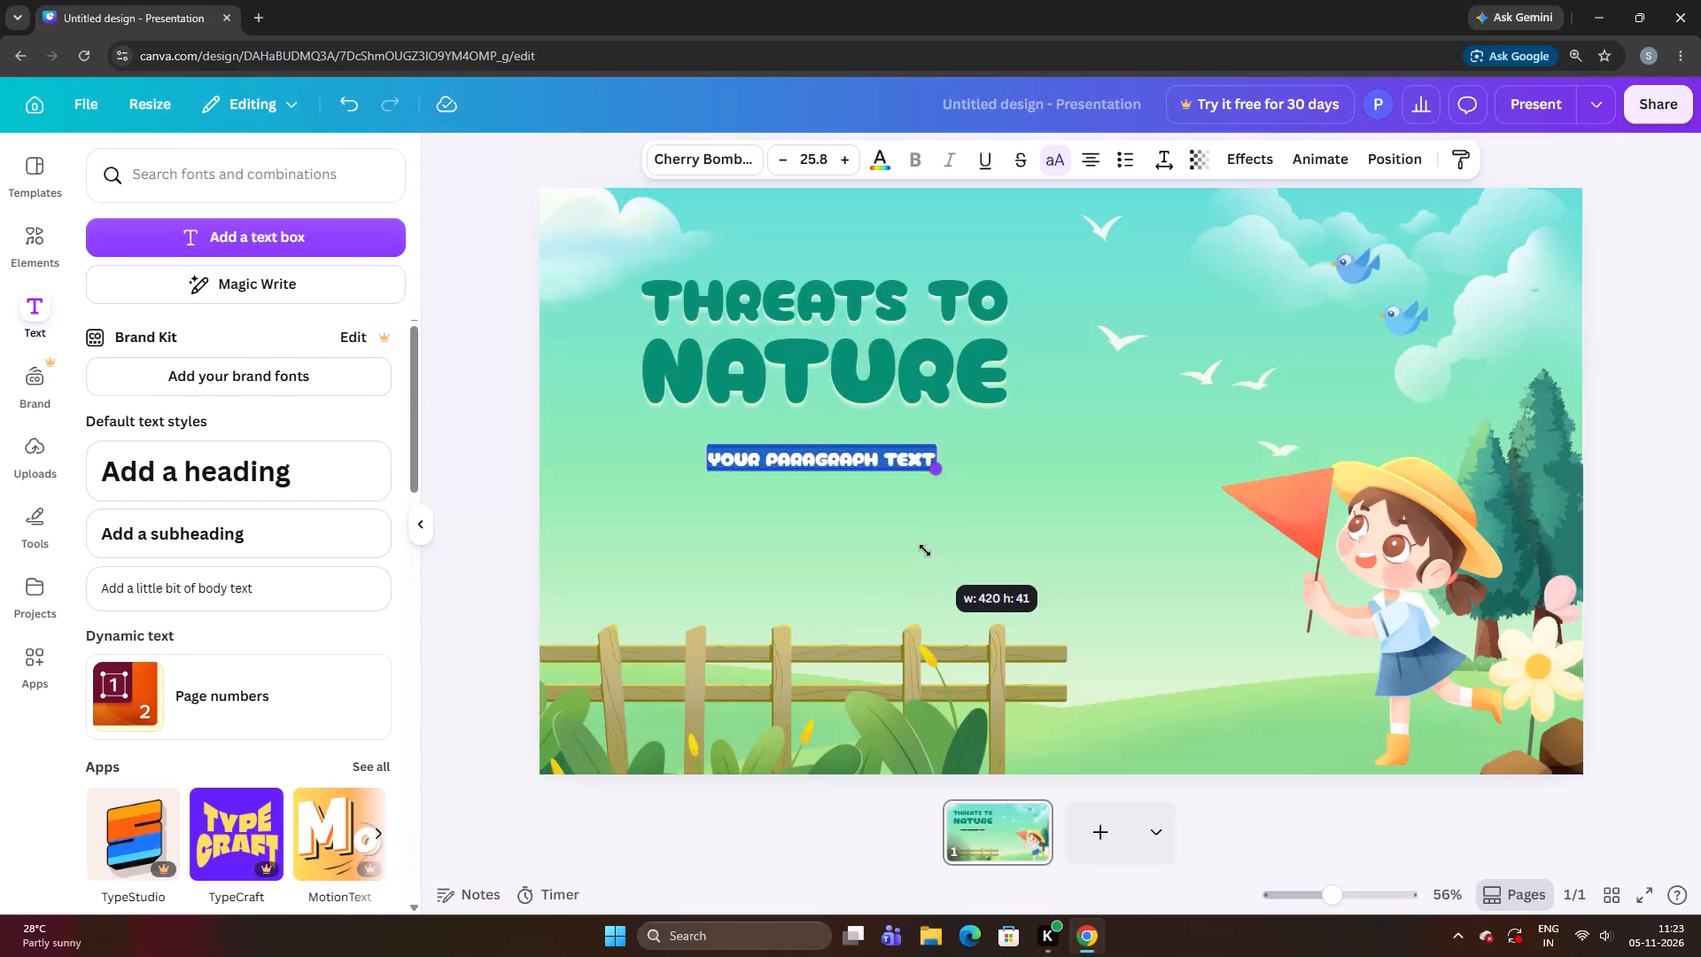
drag(925, 550, 920, 553)
Replace the placeholder in the new text box with "threats to" on one line and "nature" on the line below.
key(BackSpace)
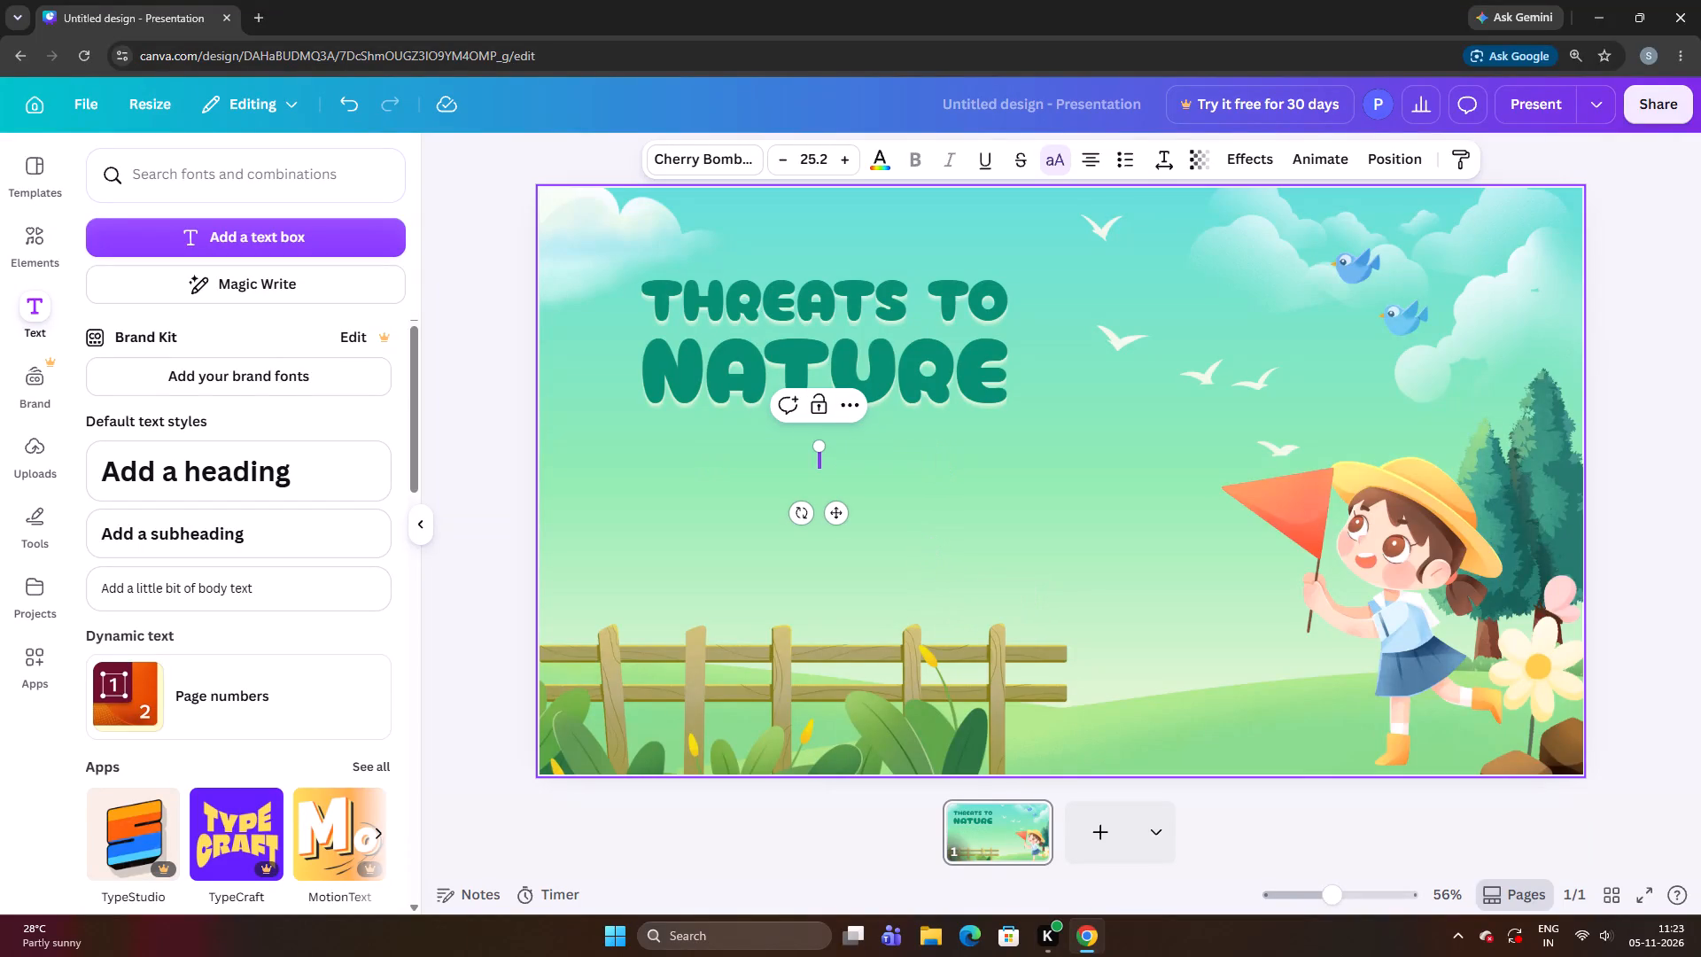
key(t)
key(h)
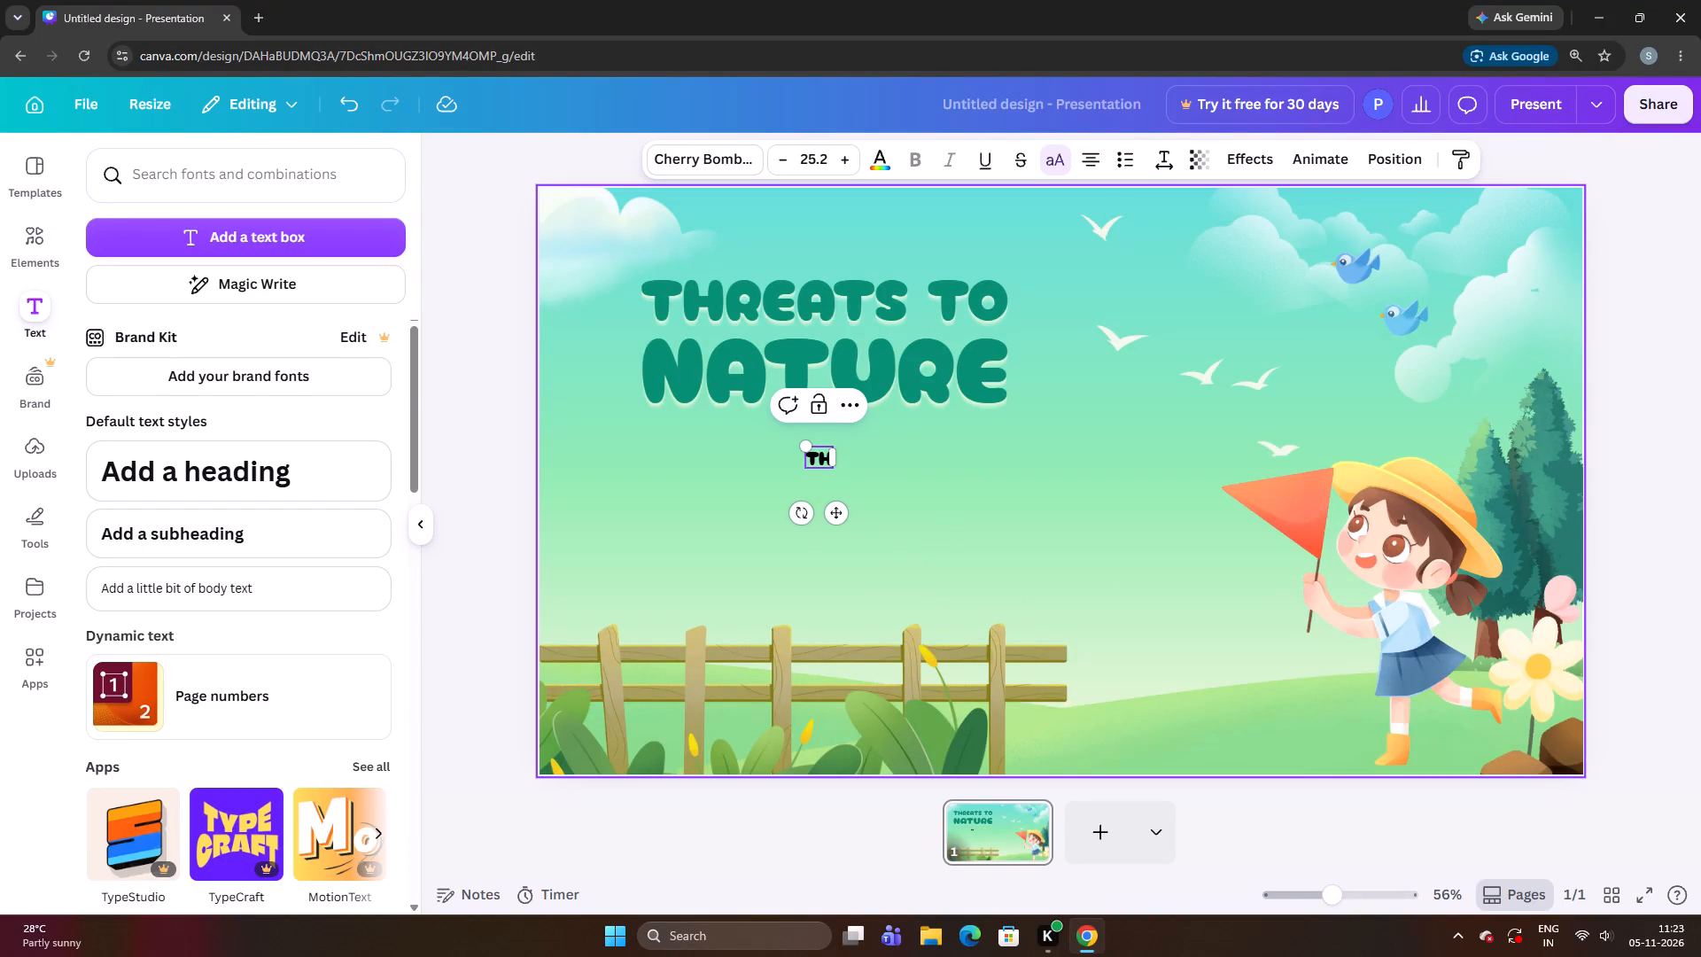
key(e)
key(BackSpace)
text(re)
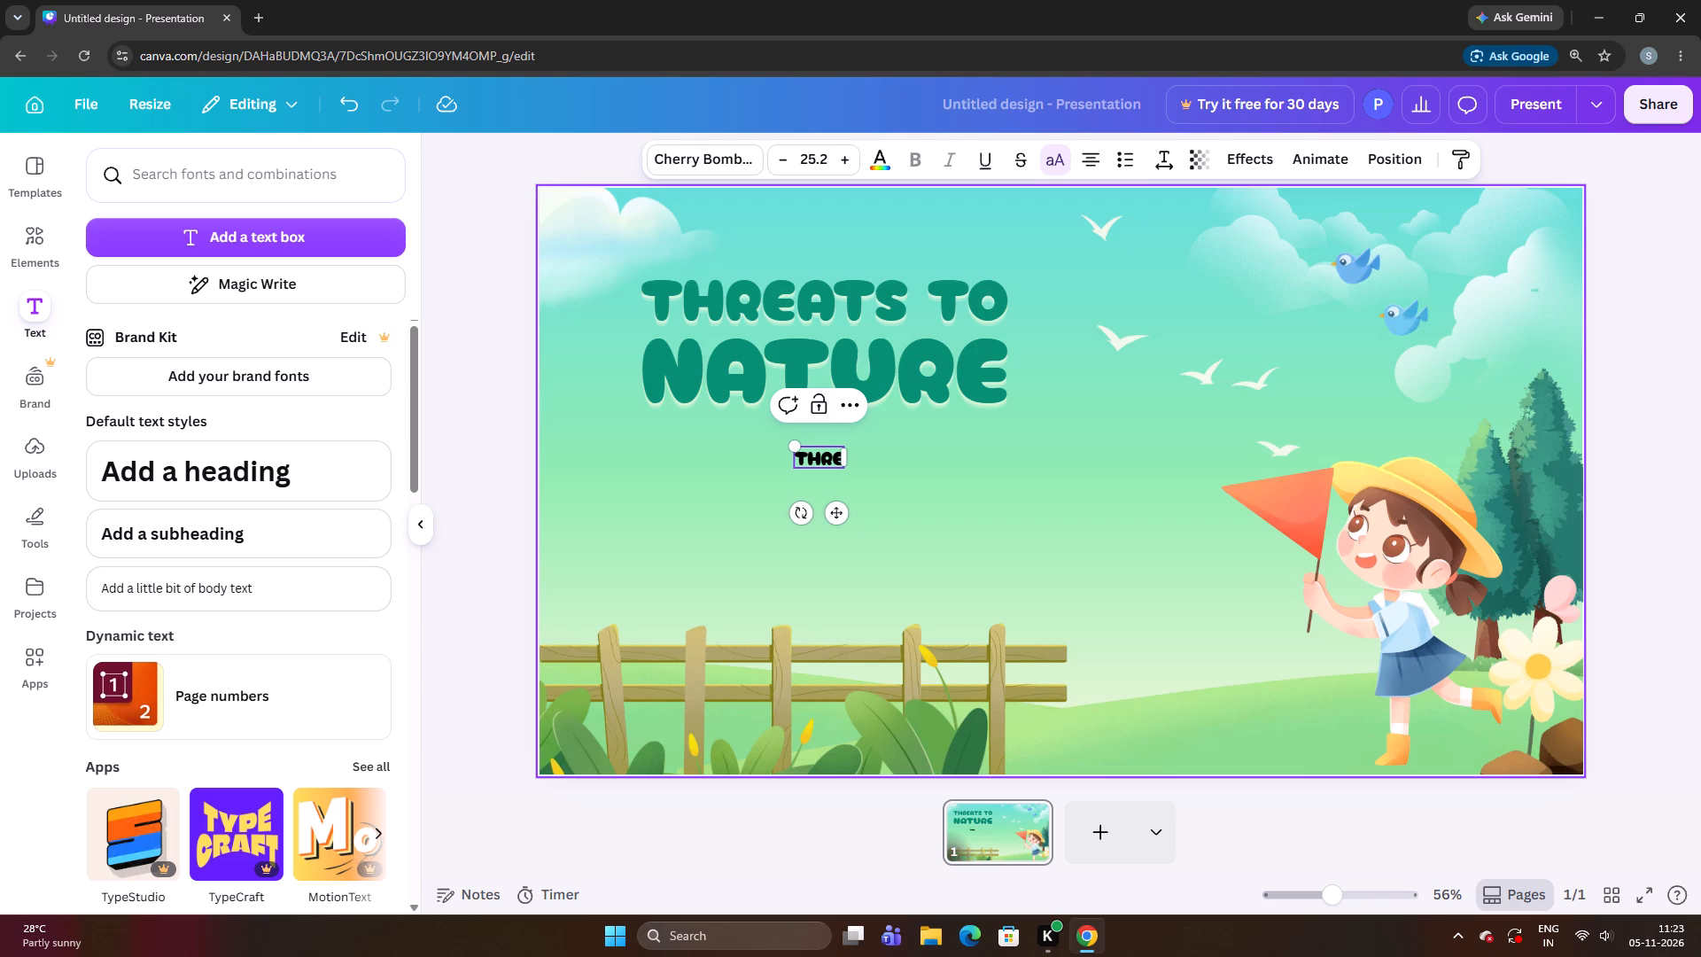
key(a)
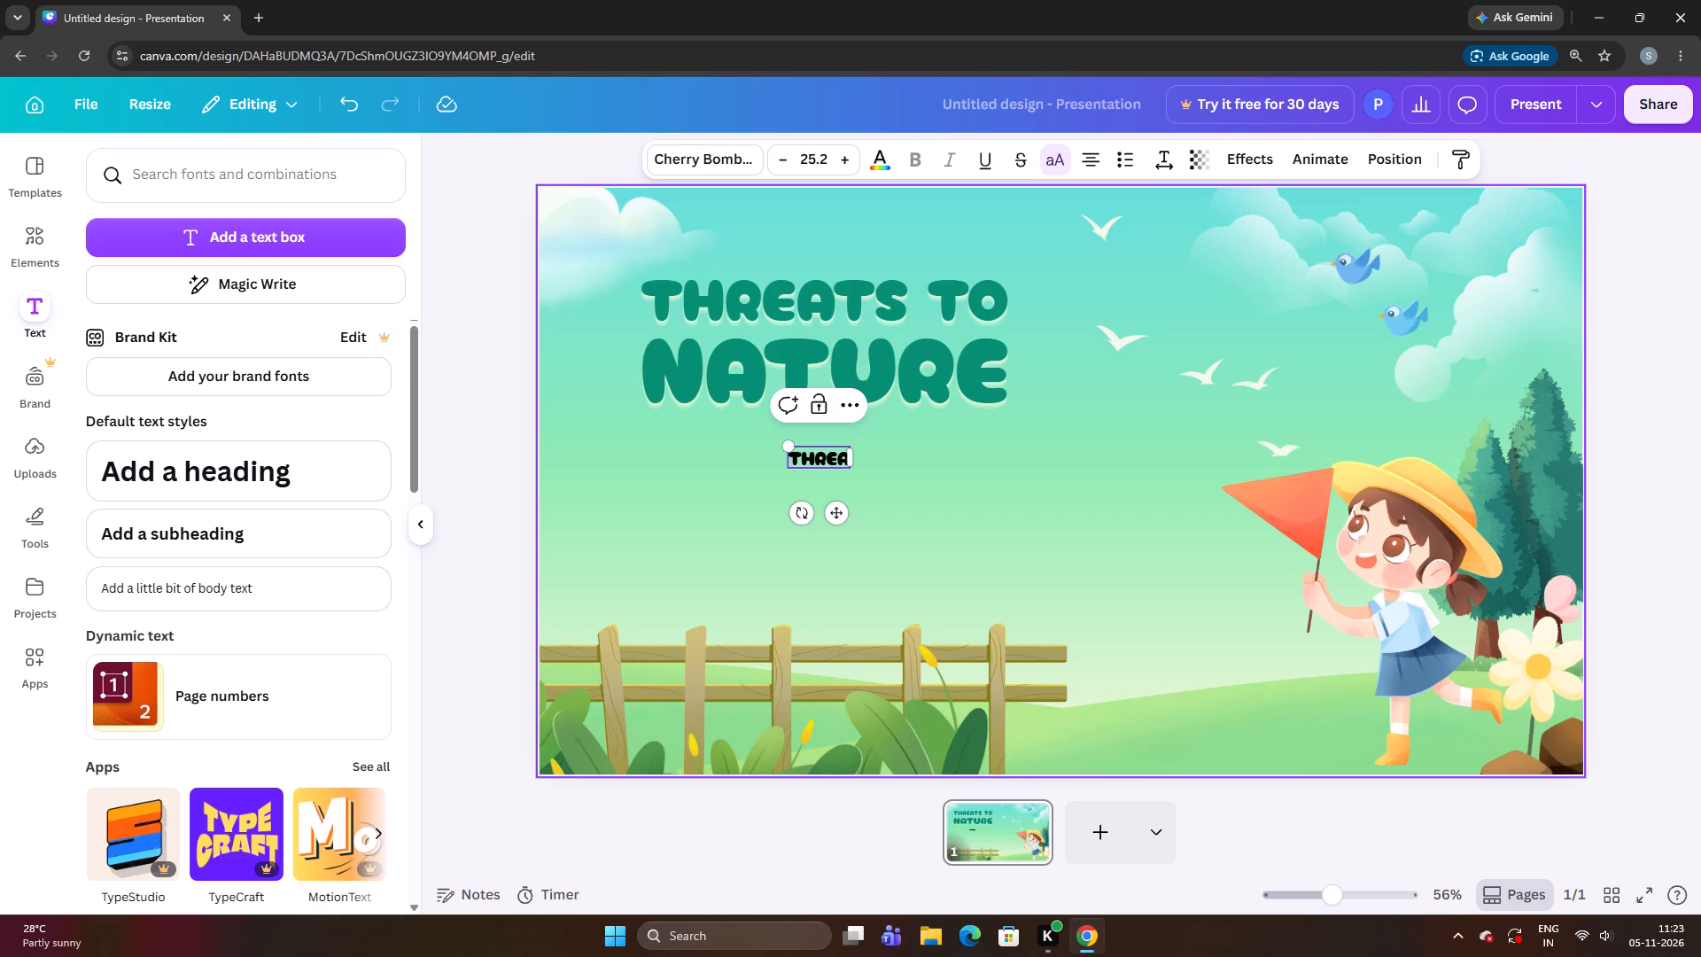
text(ts to)
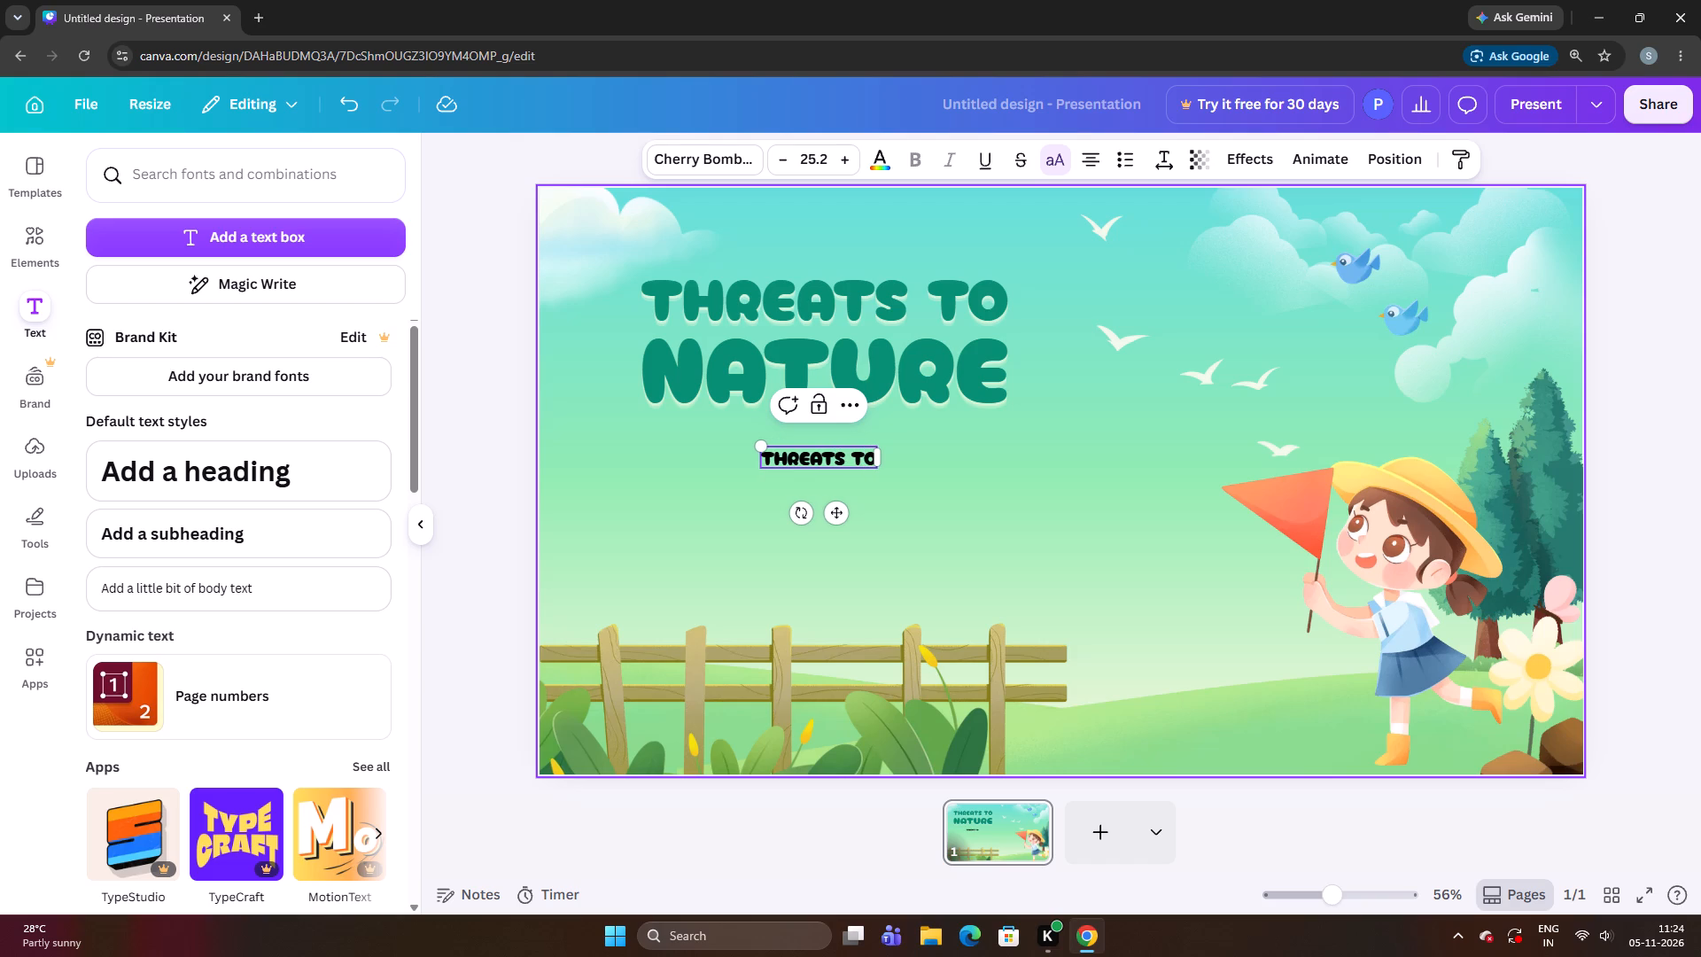
key(Return)
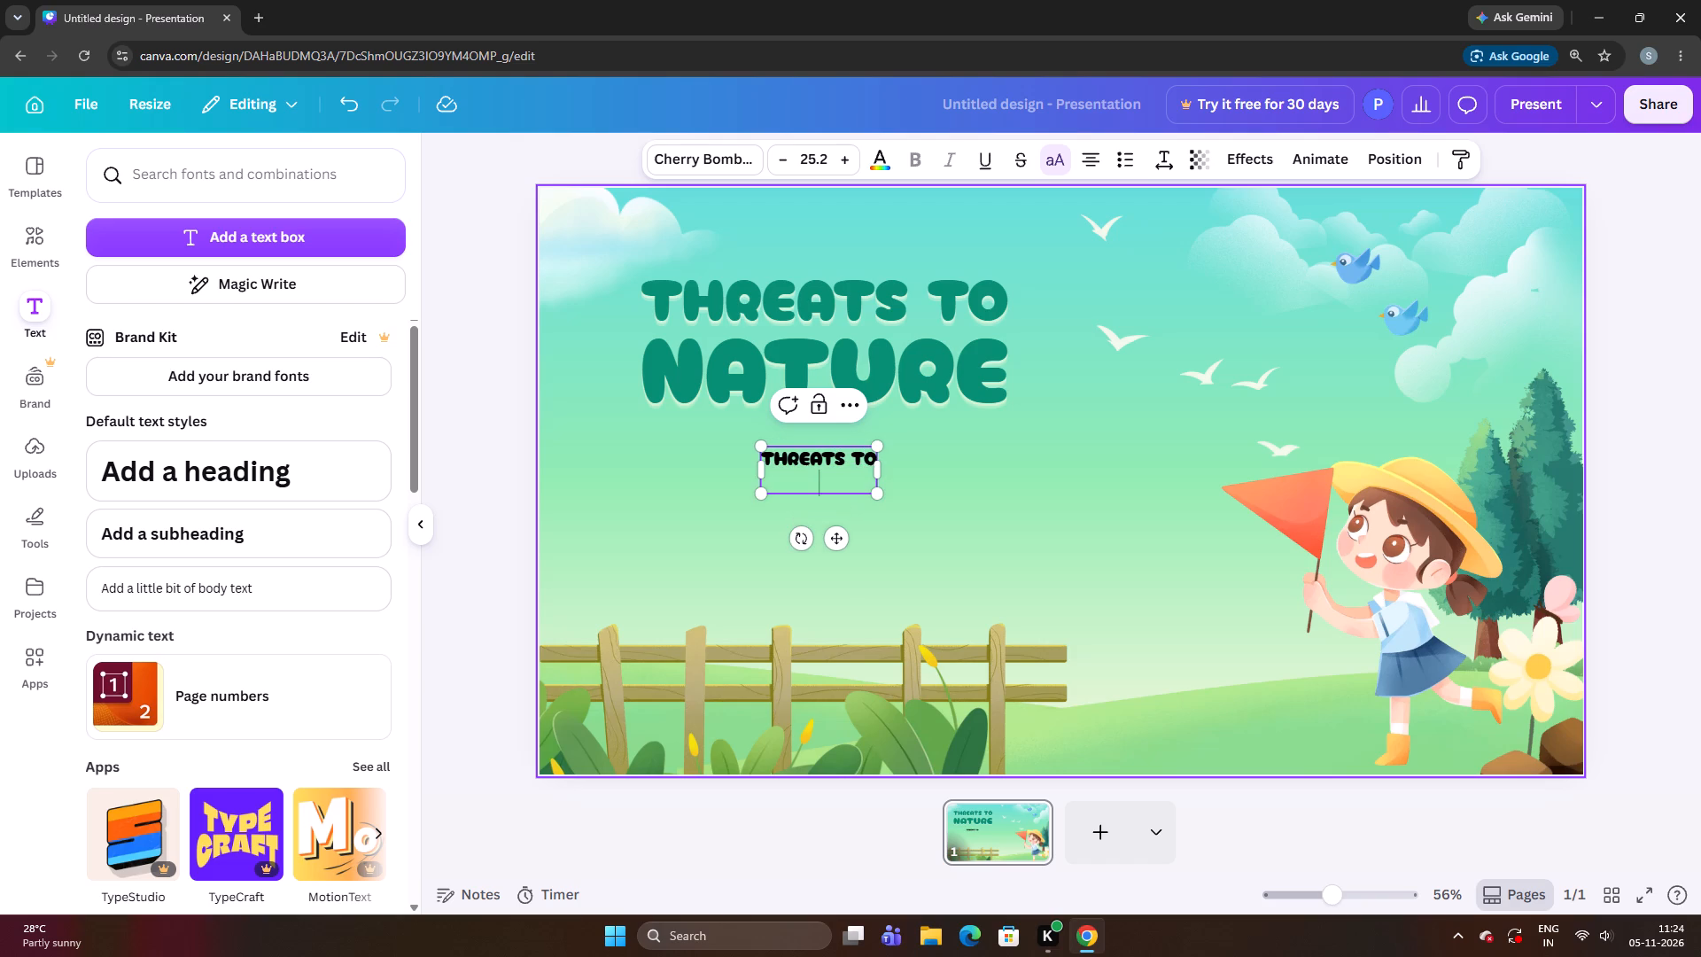
text(na)
text(ture)
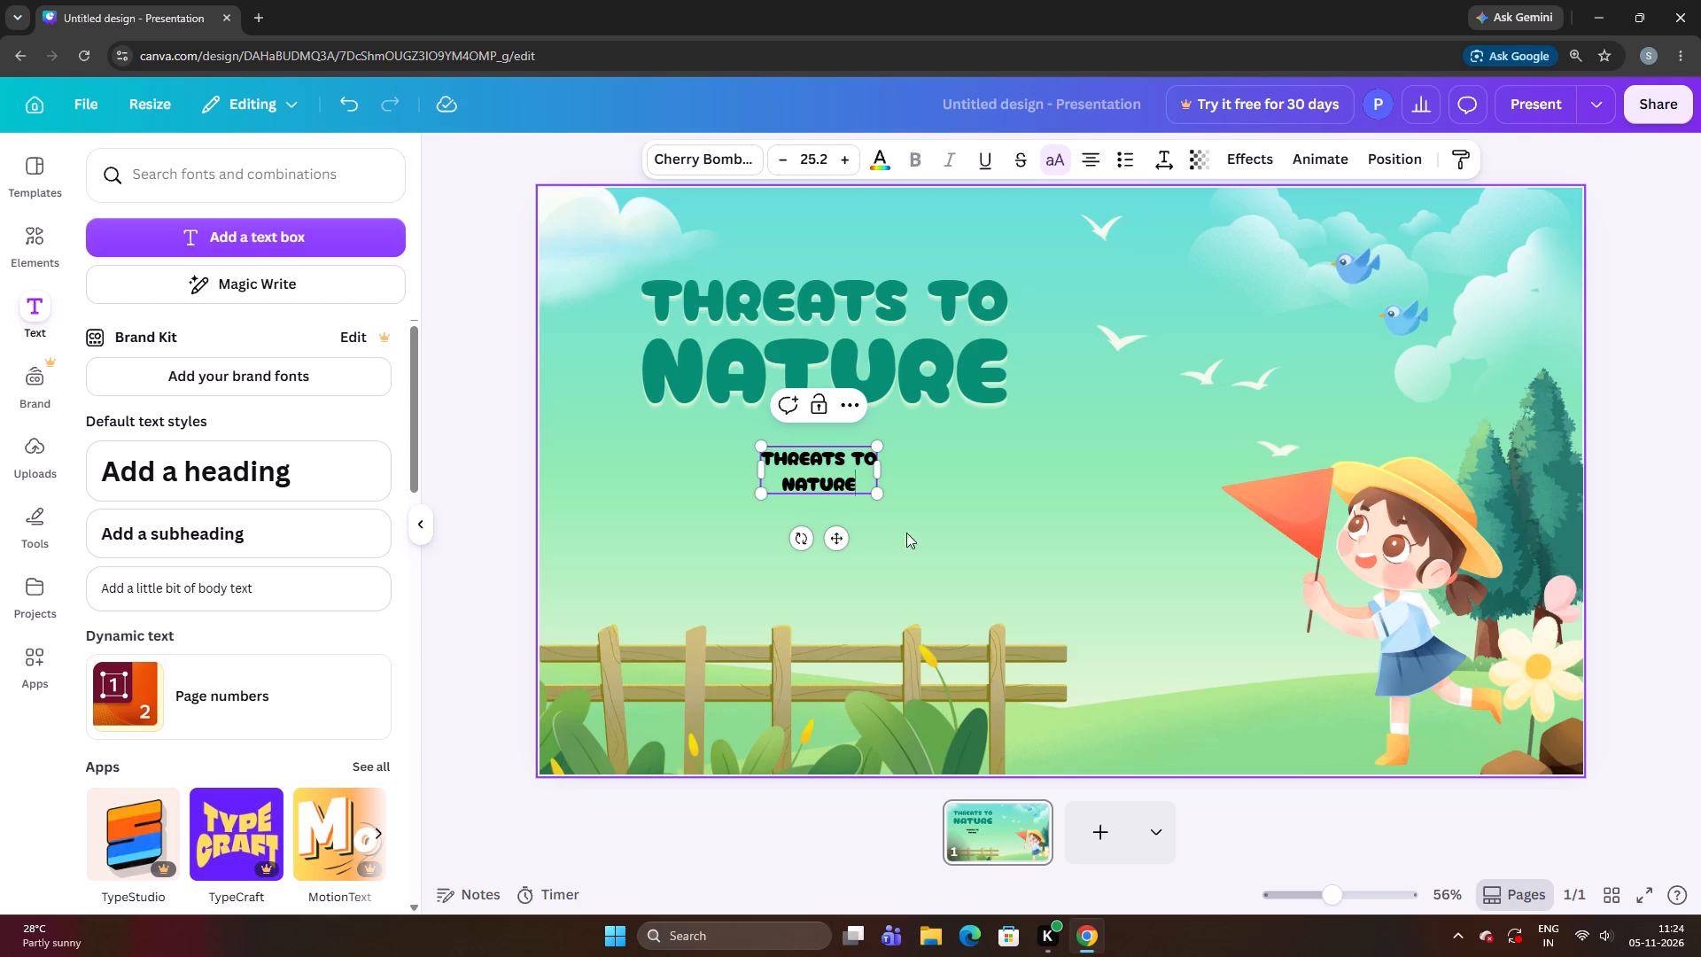
click(462, 577)
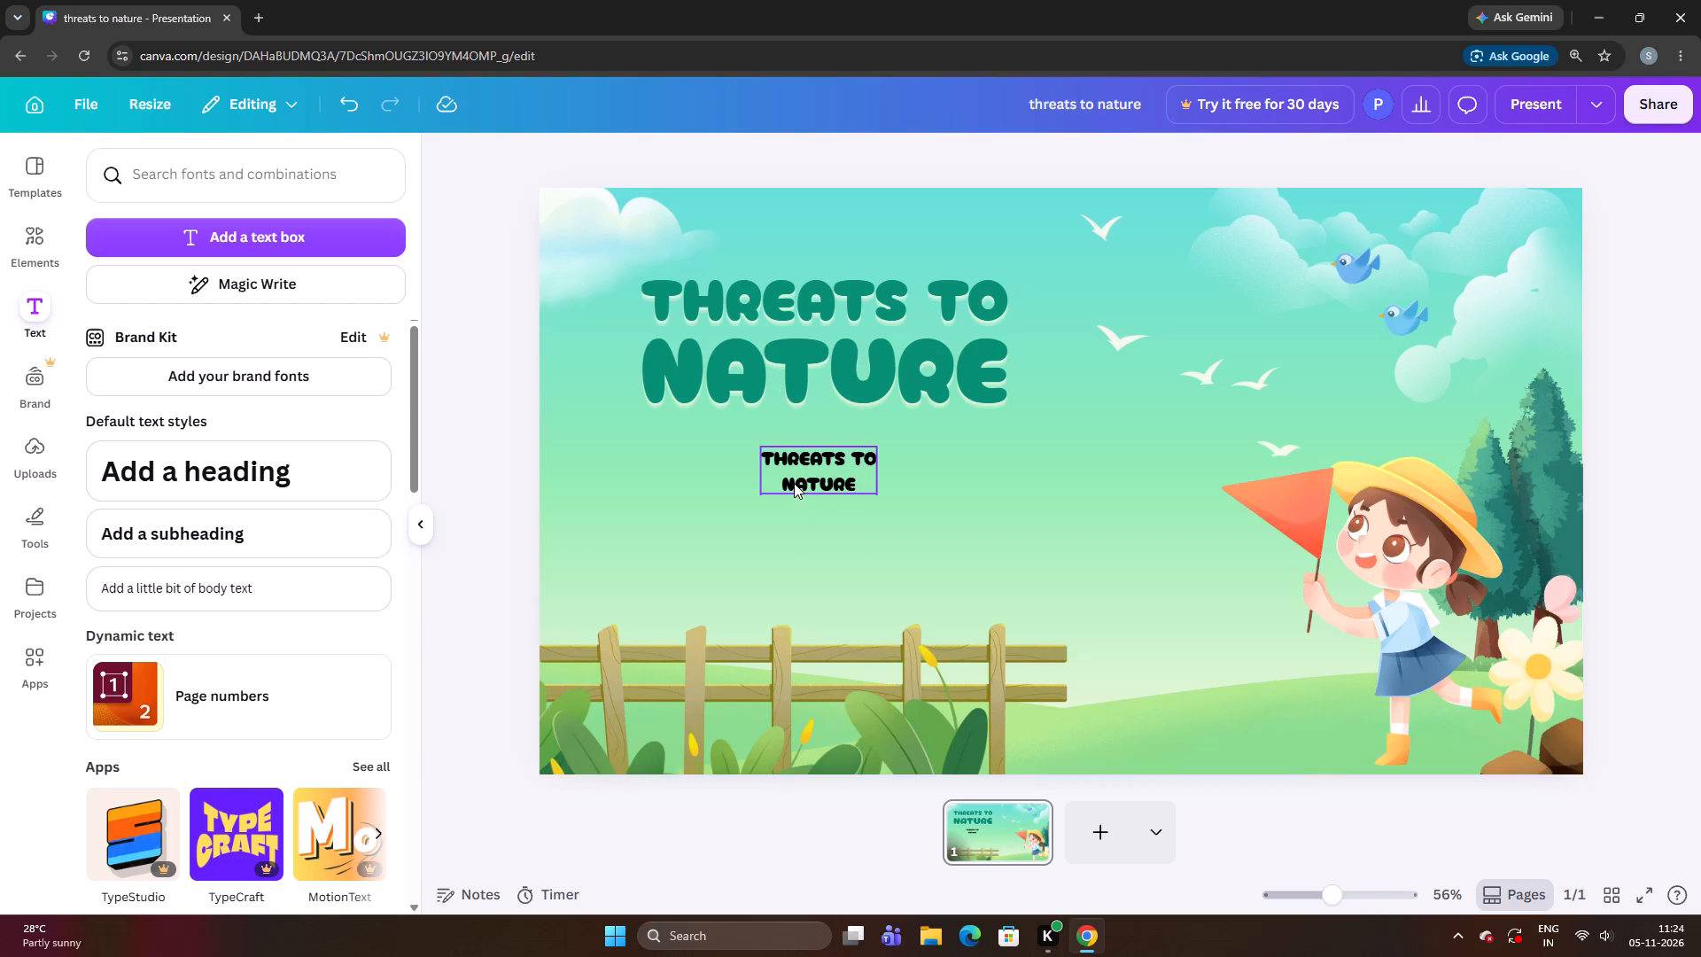
Shift the small black text down slightly and delete its NATURE line, keeping only THREATS TO.
drag(794, 483, 810, 507)
click(917, 330)
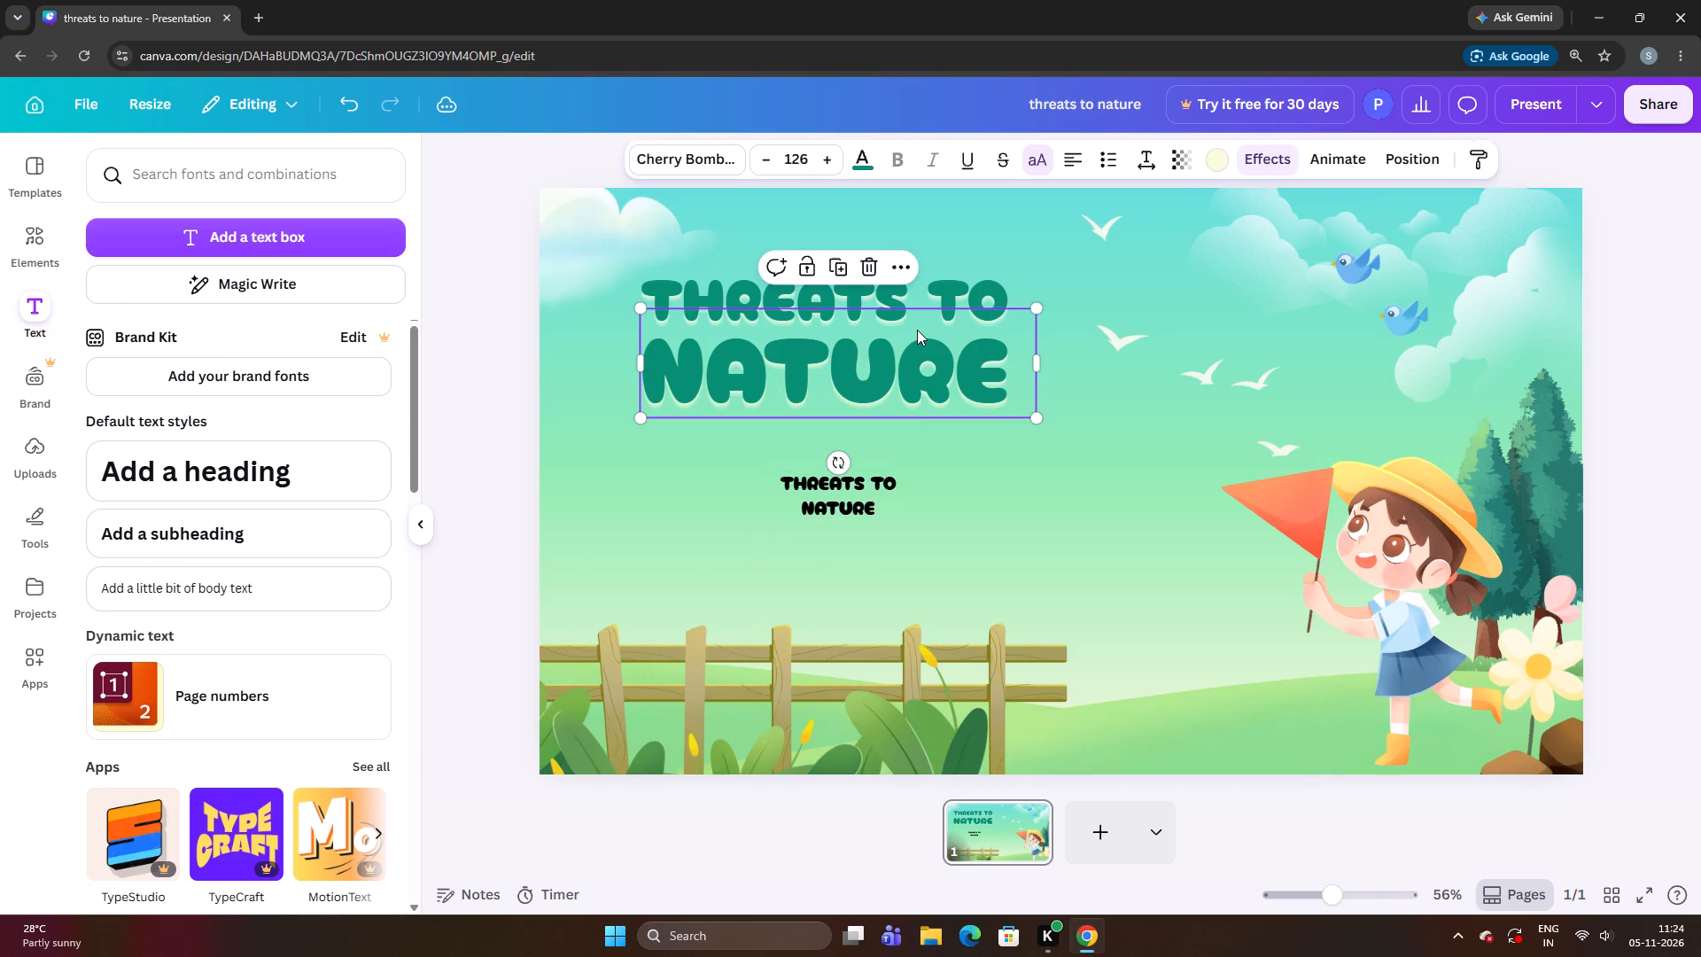
click(845, 520)
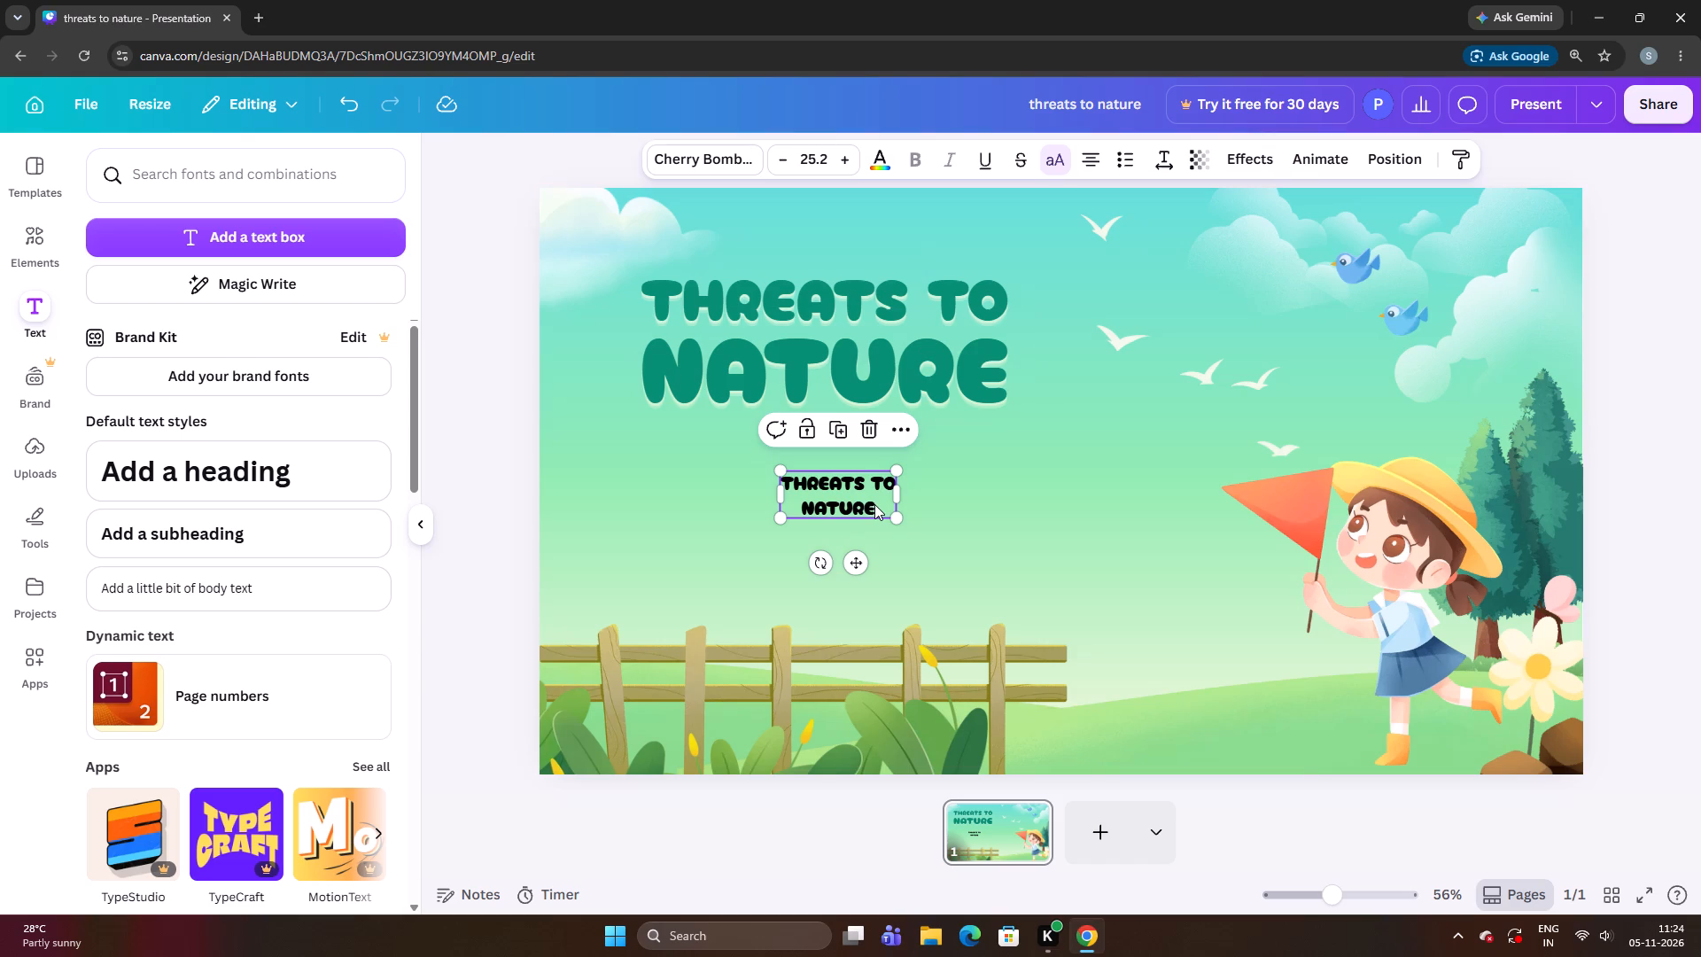
click(882, 501)
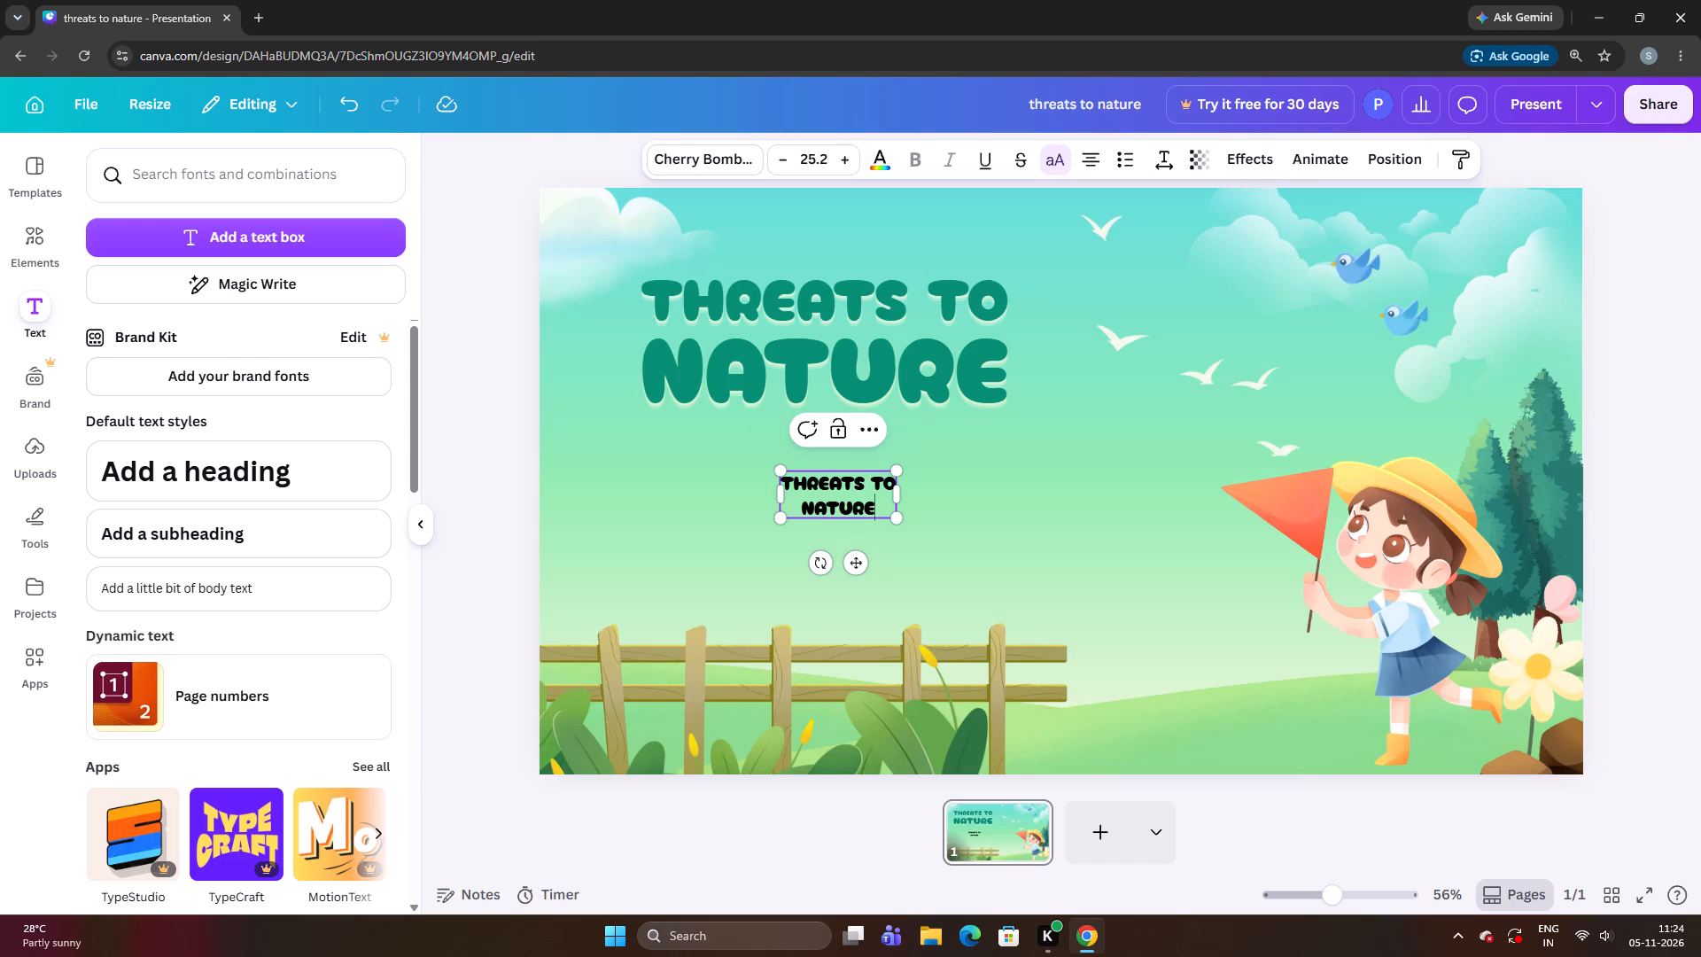
key(BackSpace)
key(BackSpace)
key(BackSpace)
key(BackSpace)
key(BackSpace)
key(BackSpace)
key(BackSpace)
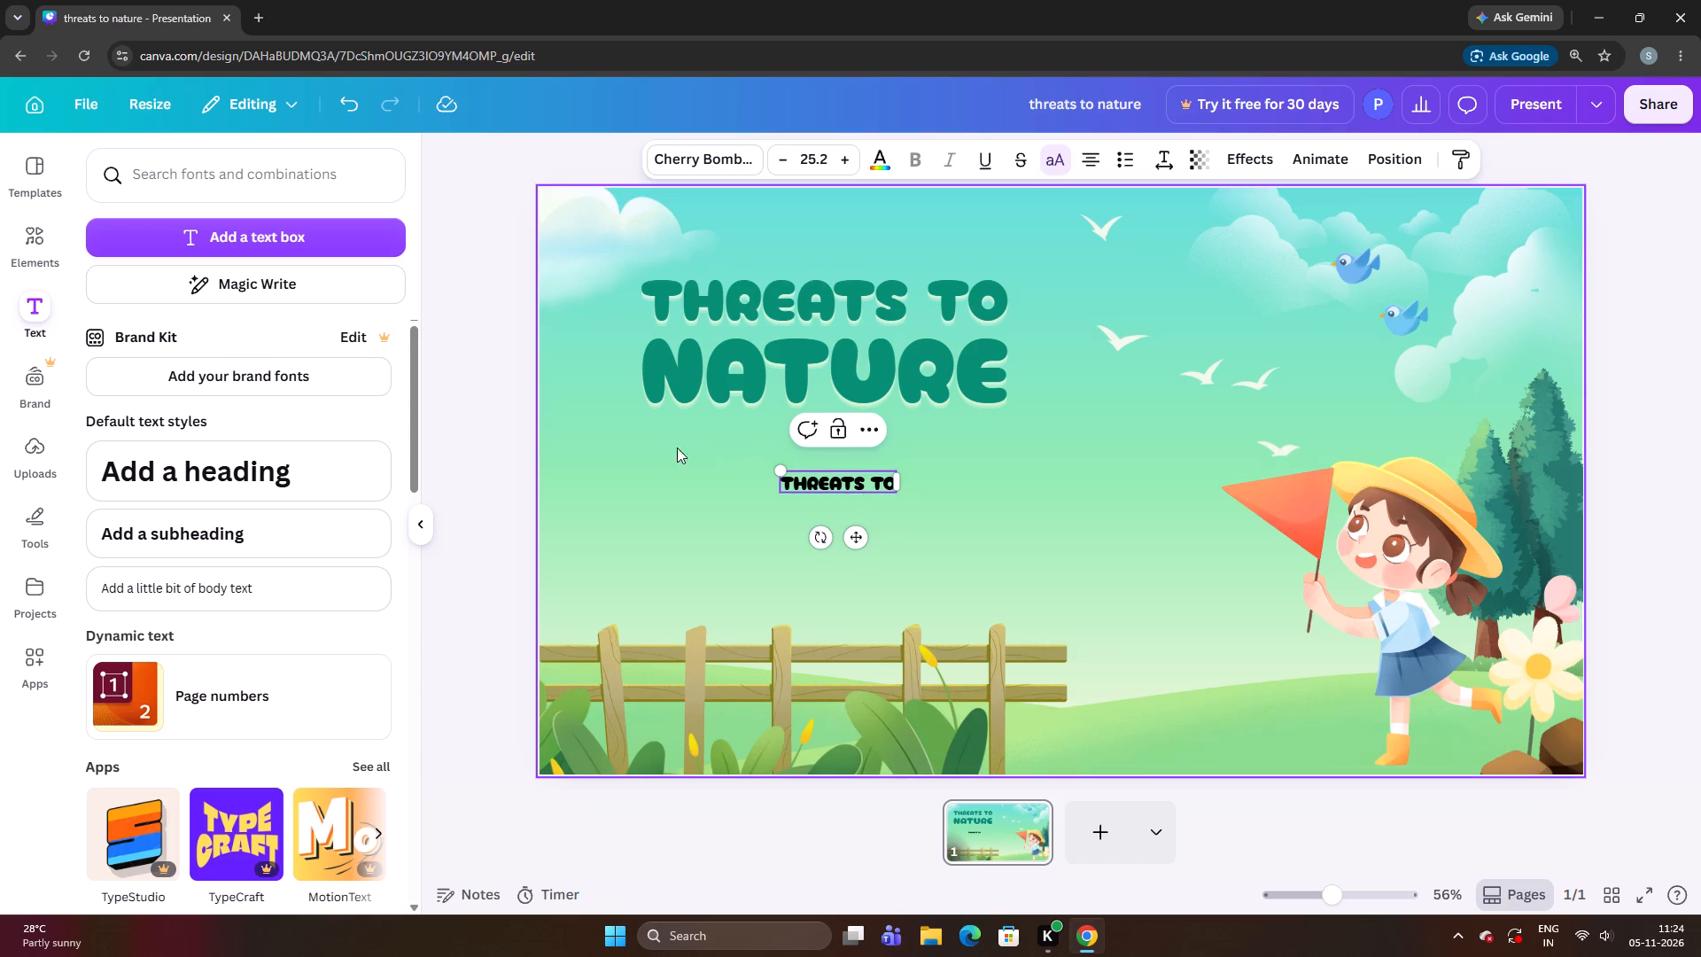
click(500, 509)
Move the black THREATS TO text down a little and enlarge it to size 38.3.
drag(817, 486, 826, 499)
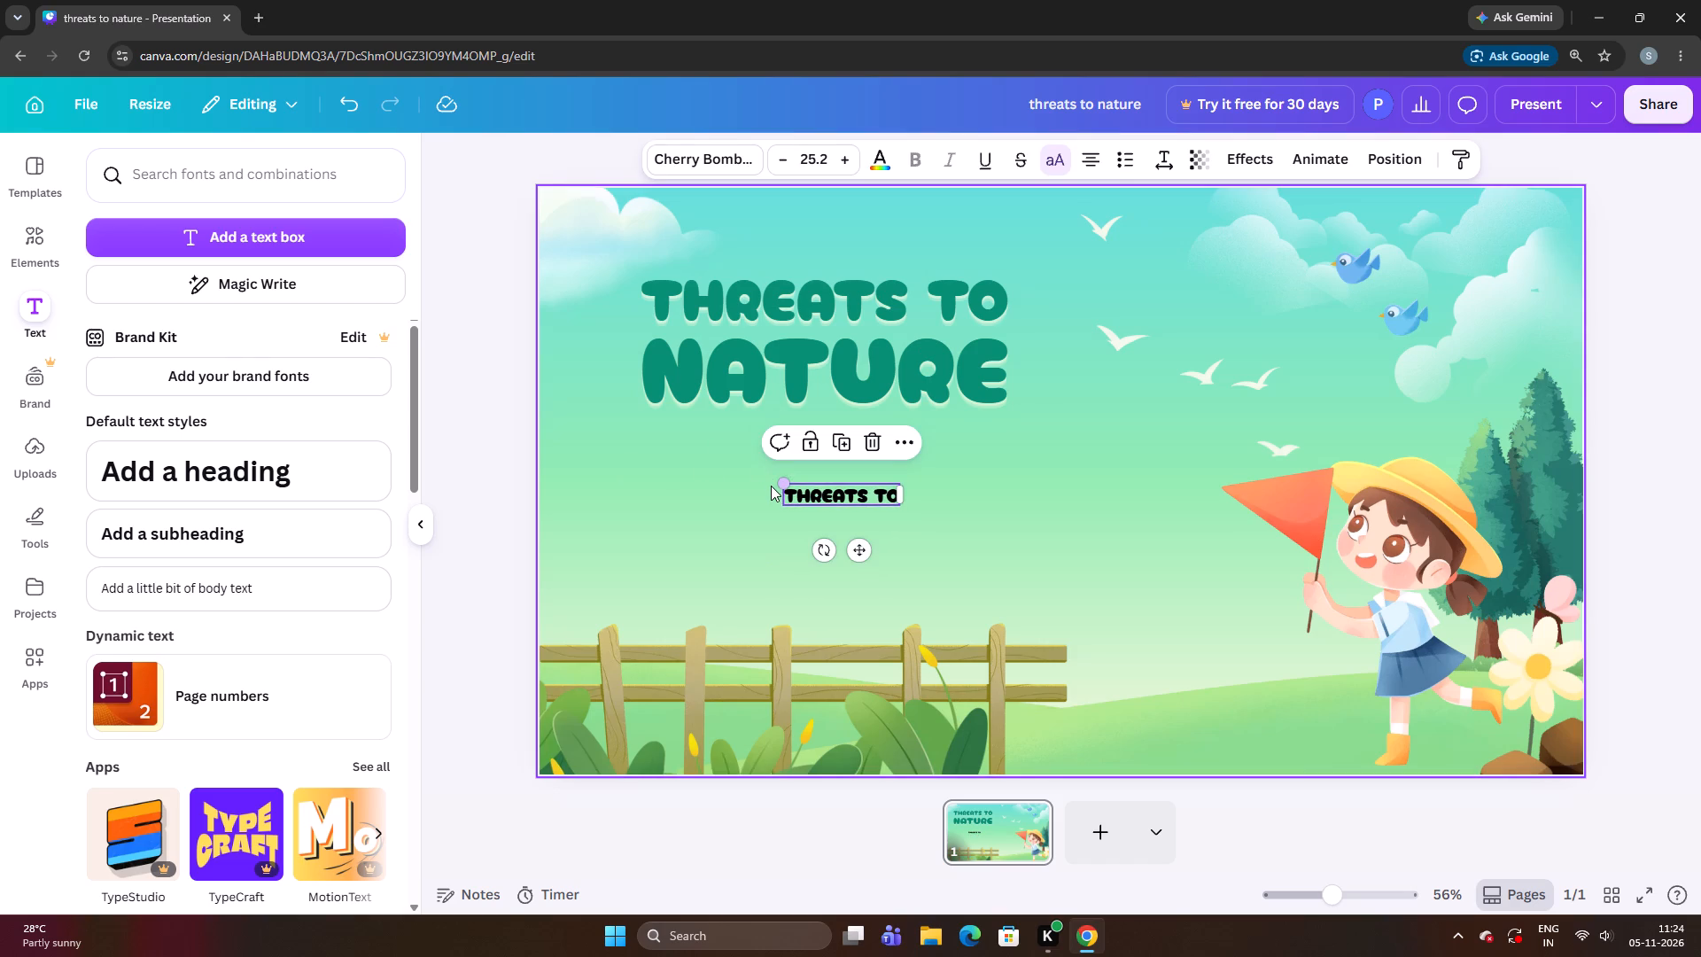
key(ctrl+Down)
key(ctrl+Down)
key(ctrl+Down)
key(ctrl+Down)
key(ctrl+Down)
key(ctrl+Down)
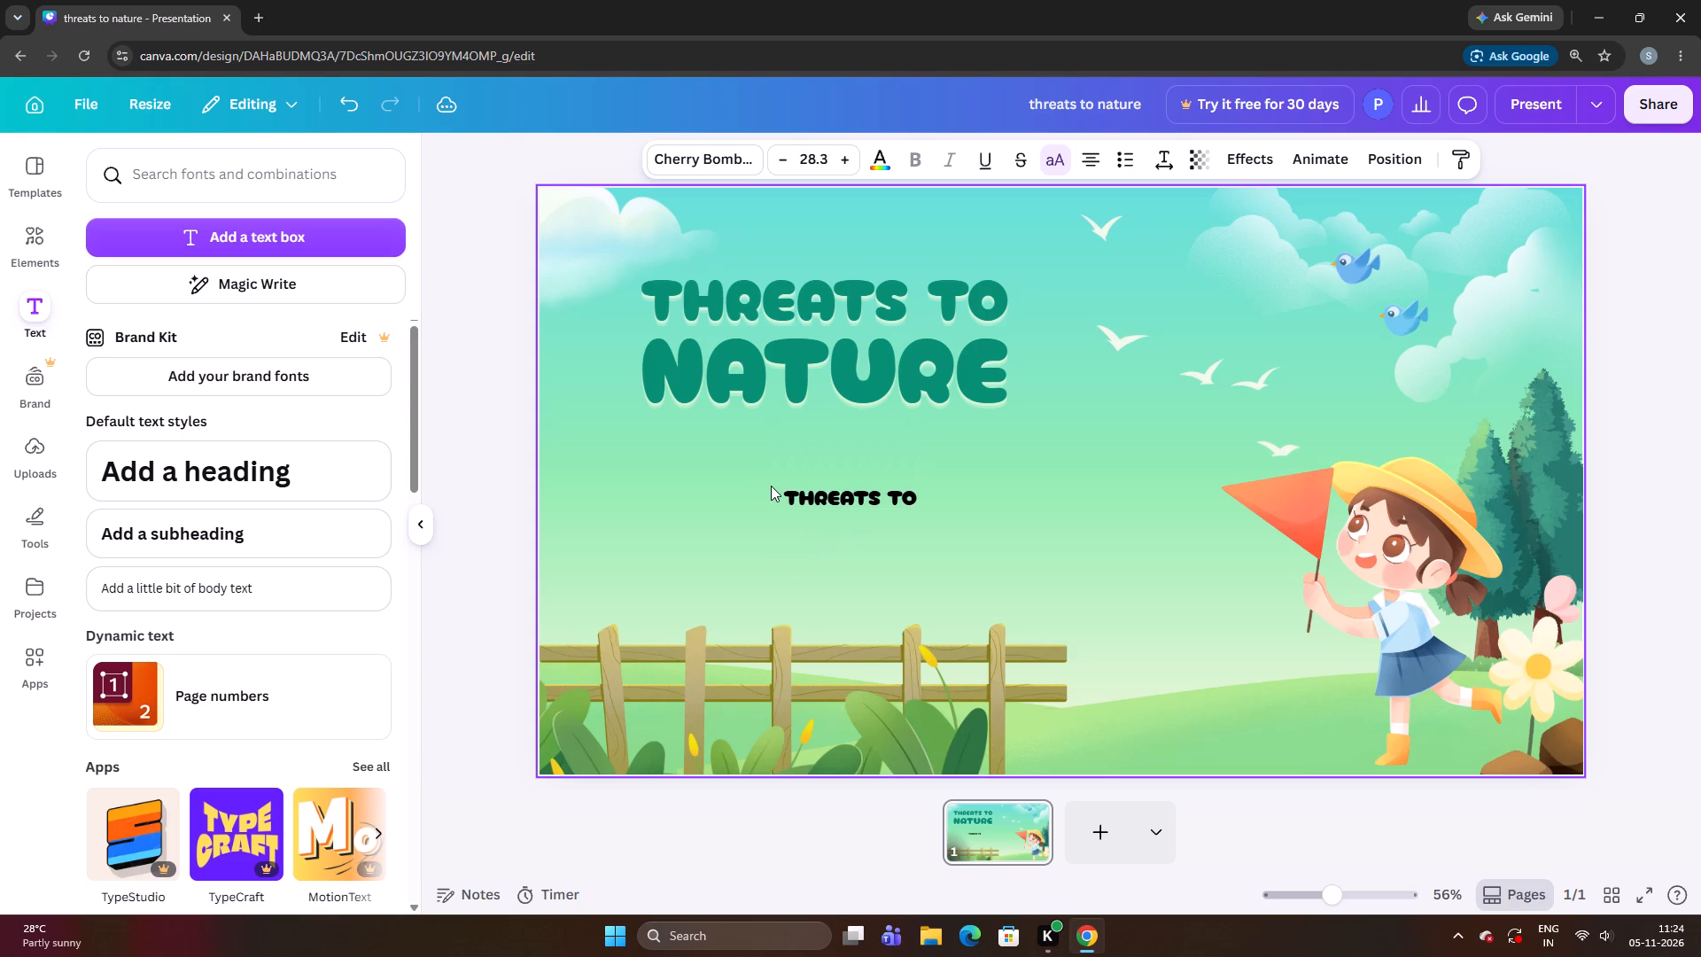
key(ctrl+Down)
key(ctrl+Down)
key(ctrl+Down)
key(ctrl+Down)
key(ctrl+Down)
key(ctrl+Down)
key(ctrl+Down)
key(ctrl+Down)
key(ctrl+Down)
key(ctrl+Down)
key(ctrl+Down)
key(ctrl+Down)
key(ctrl+Down)
key(ctrl+Down)
key(ctrl+Down)
Nudge the black THREATS TO text left and slightly up, placing it below the NATURE title.
key(Left)
key(Left)
key(Left)
key(Left)
key(Left)
key(Left)
key(Left)
key(Left)
key(Left)
key(Left)
key(Left)
key(Left)
key(Left)
key(Left)
key(Left)
key(Left)
key(Left)
key(Left)
key(Left)
key(Left)
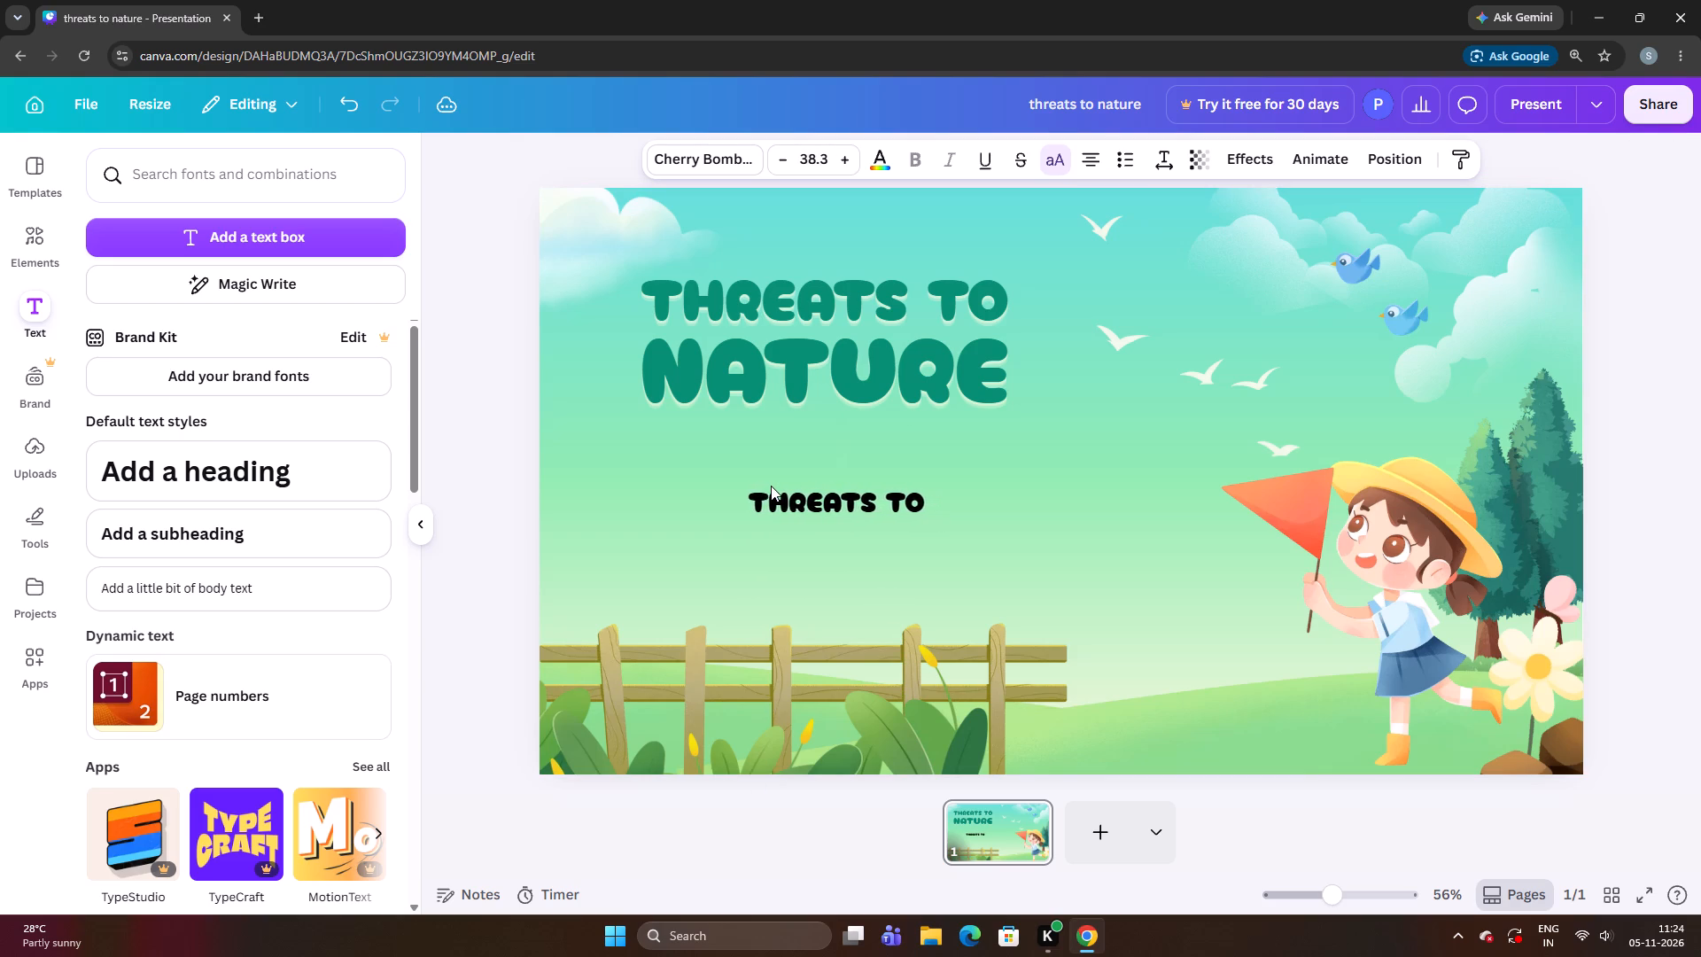
key(Up)
key(Up)
key(Up)
key(Up)
key(Up)
key(Up)
key(Up)
key(Up)
key(Up)
key(Up)
key(Up)
key(Up)
key(Up)
key(Up)
key(Up)
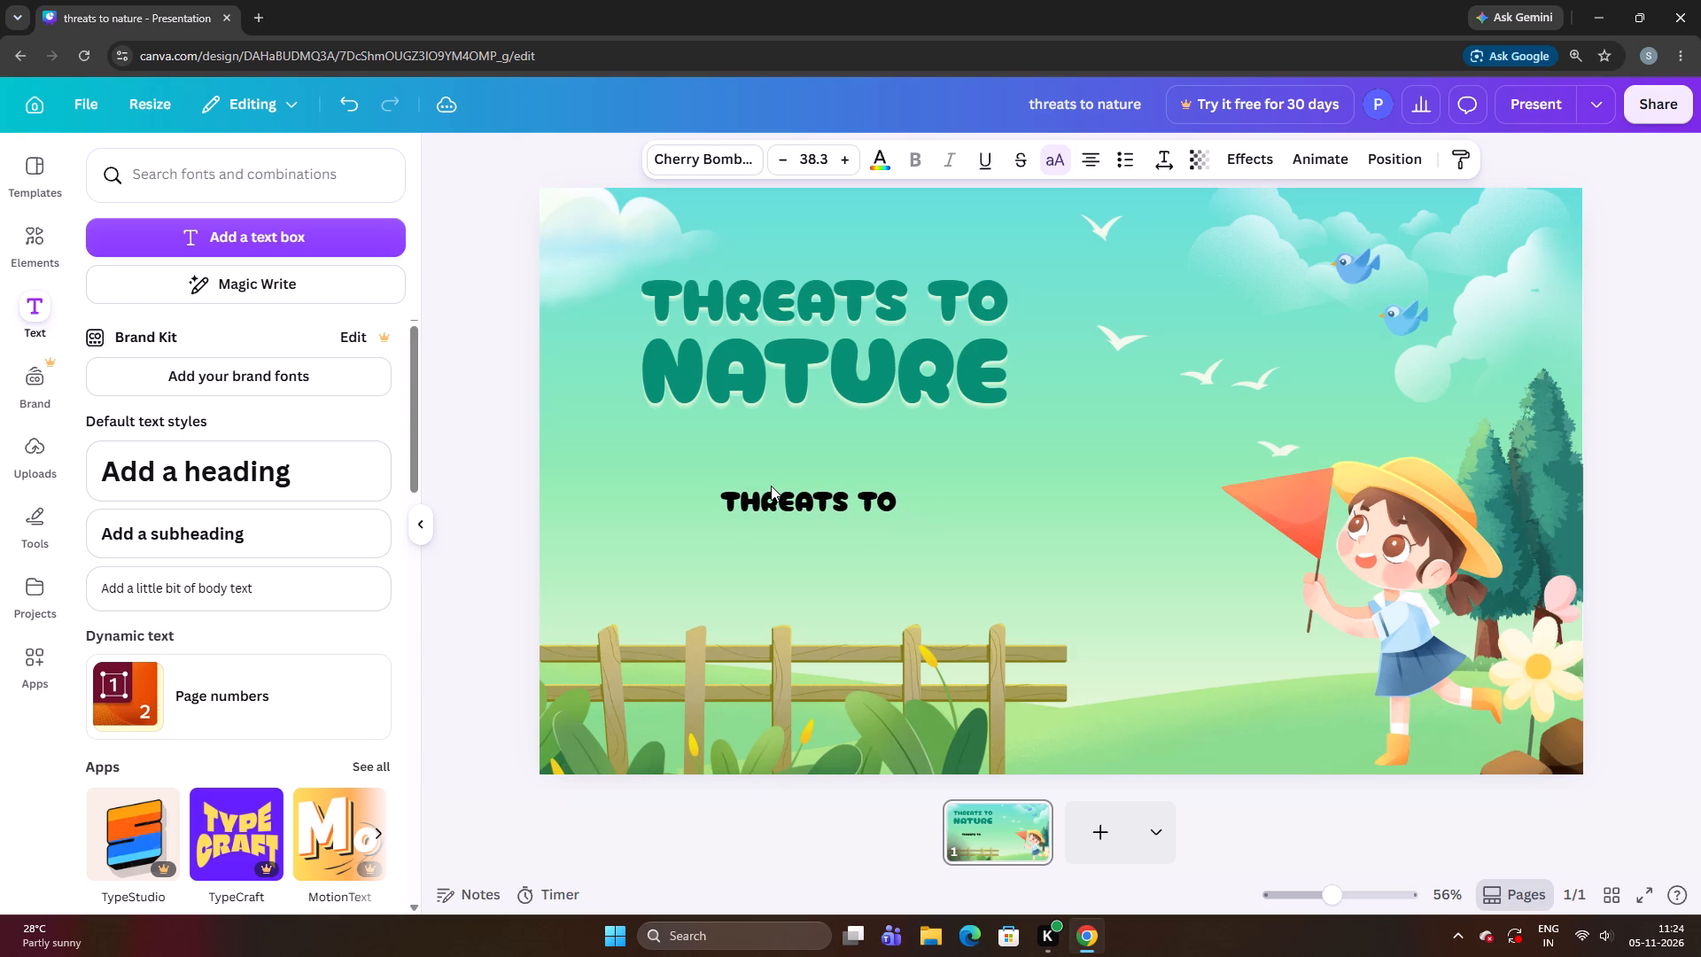
key(Left)
key(Left)
key(Left)
key(Left)
key(Left)
key(Left)
key(Left)
key(Left)
key(Left)
key(Left)
key(Left)
key(Left)
key(Left)
key(Left)
key(Left)
key(Left)
key(Left)
key(Up)
key(Up)
key(Up)
key(Up)
key(Up)
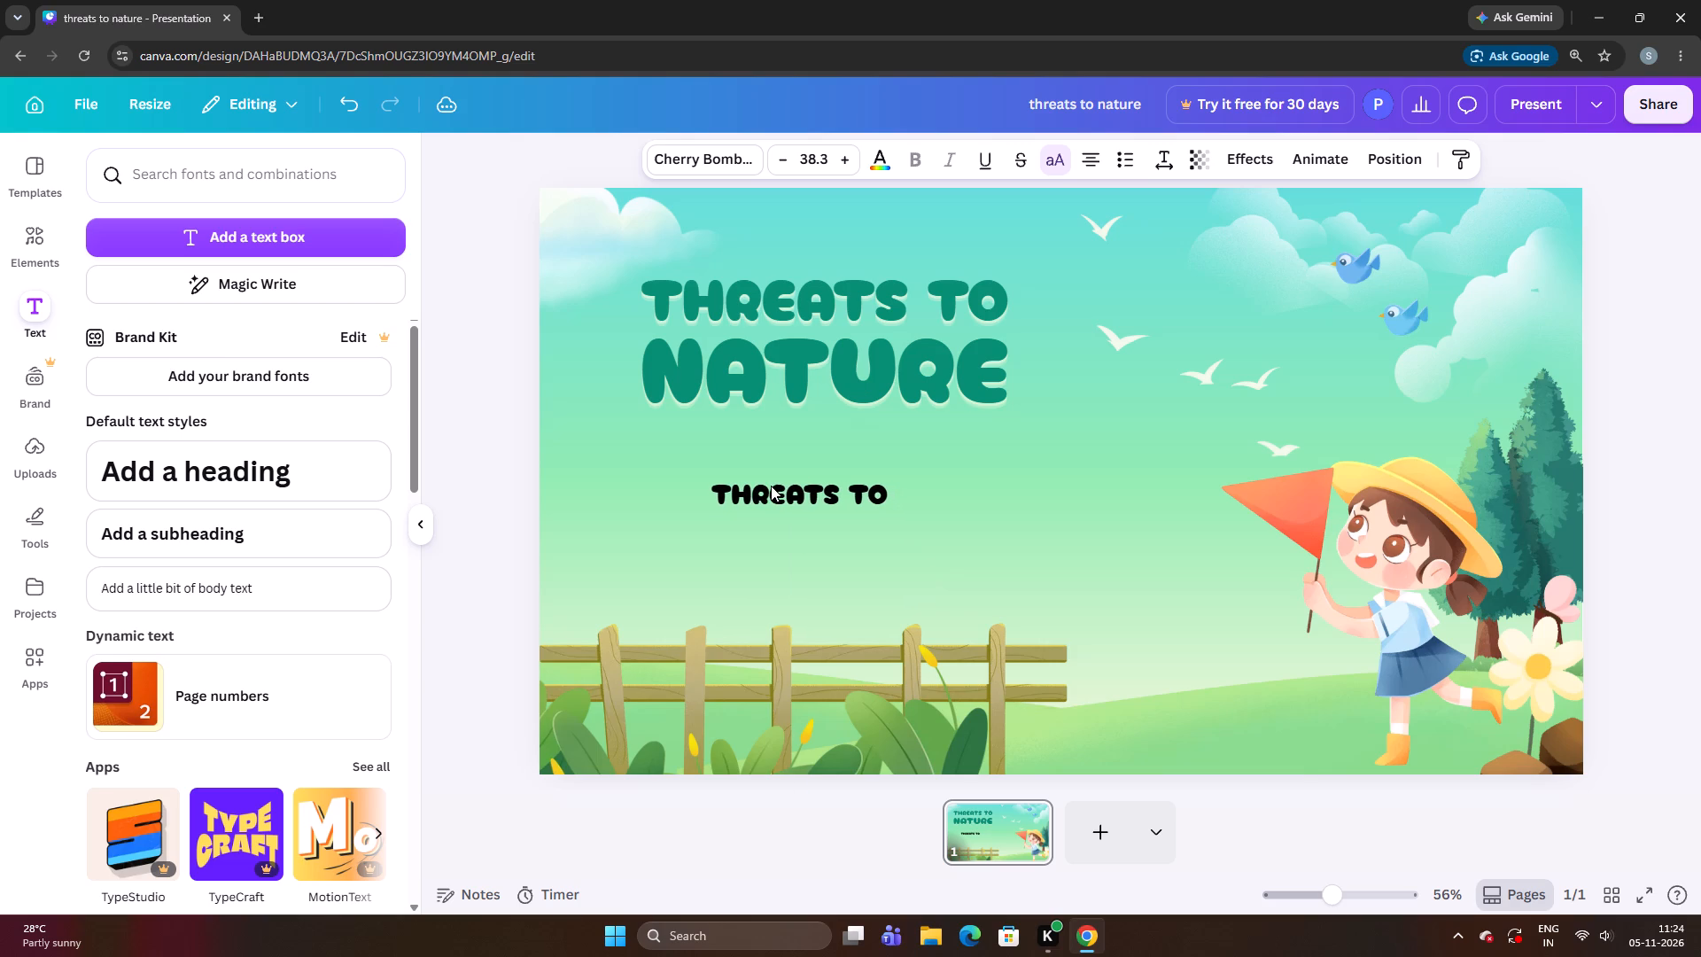
key(Up)
key(Right)
key(Right)
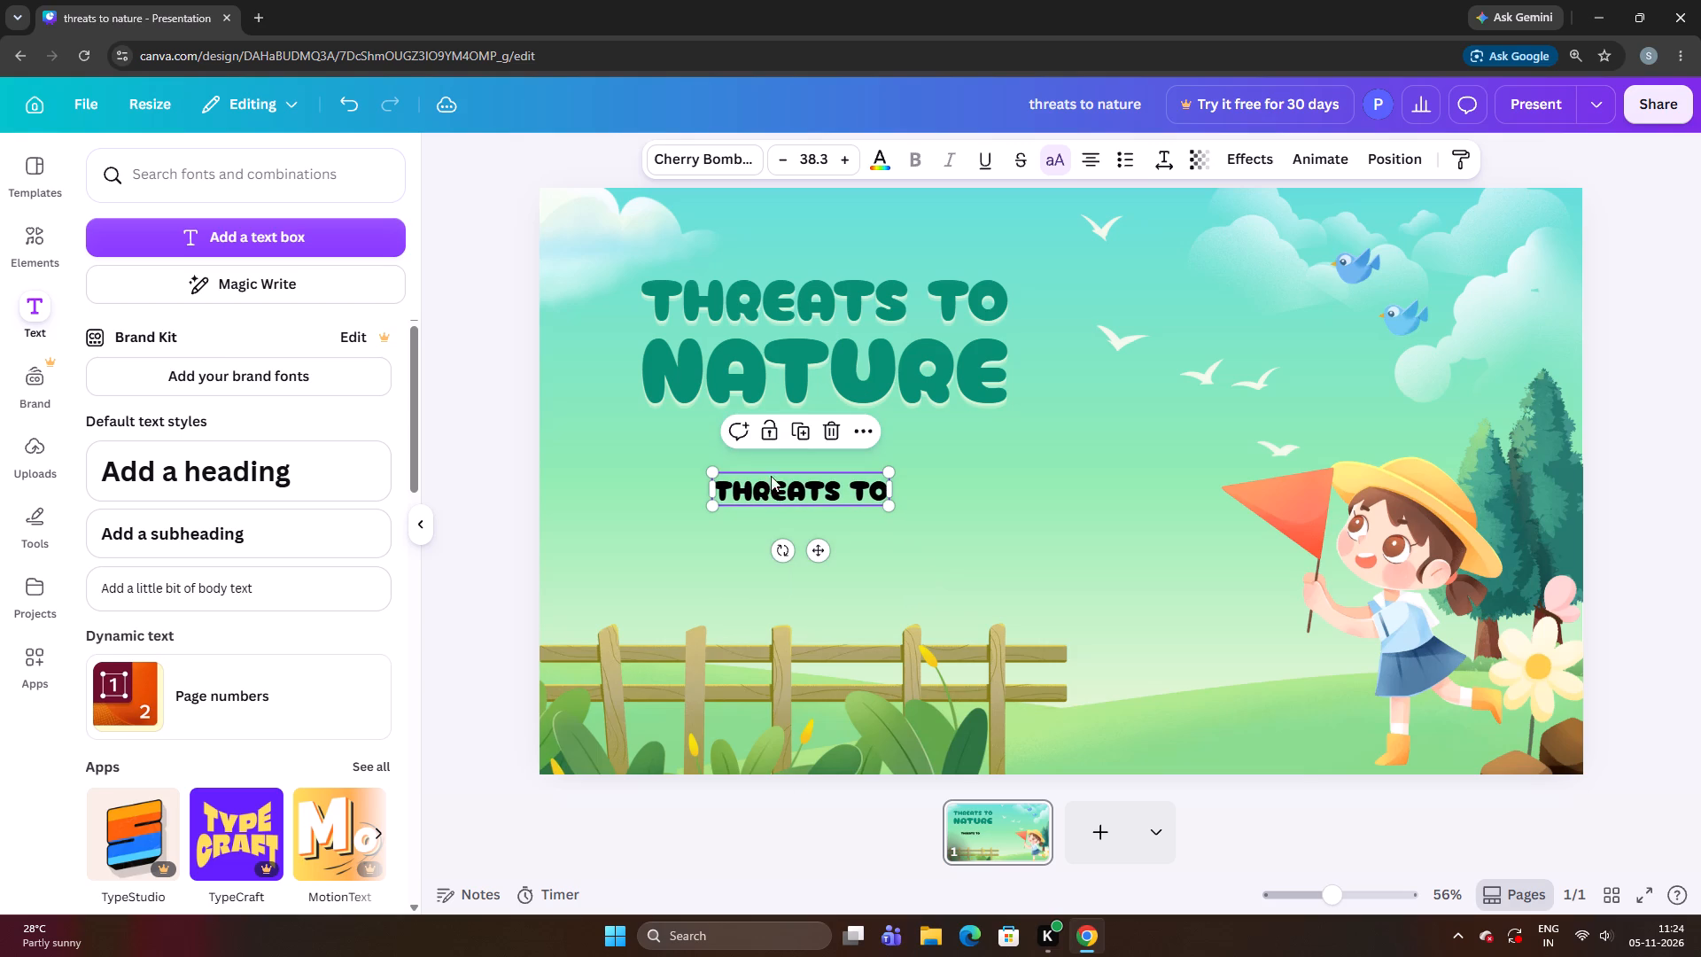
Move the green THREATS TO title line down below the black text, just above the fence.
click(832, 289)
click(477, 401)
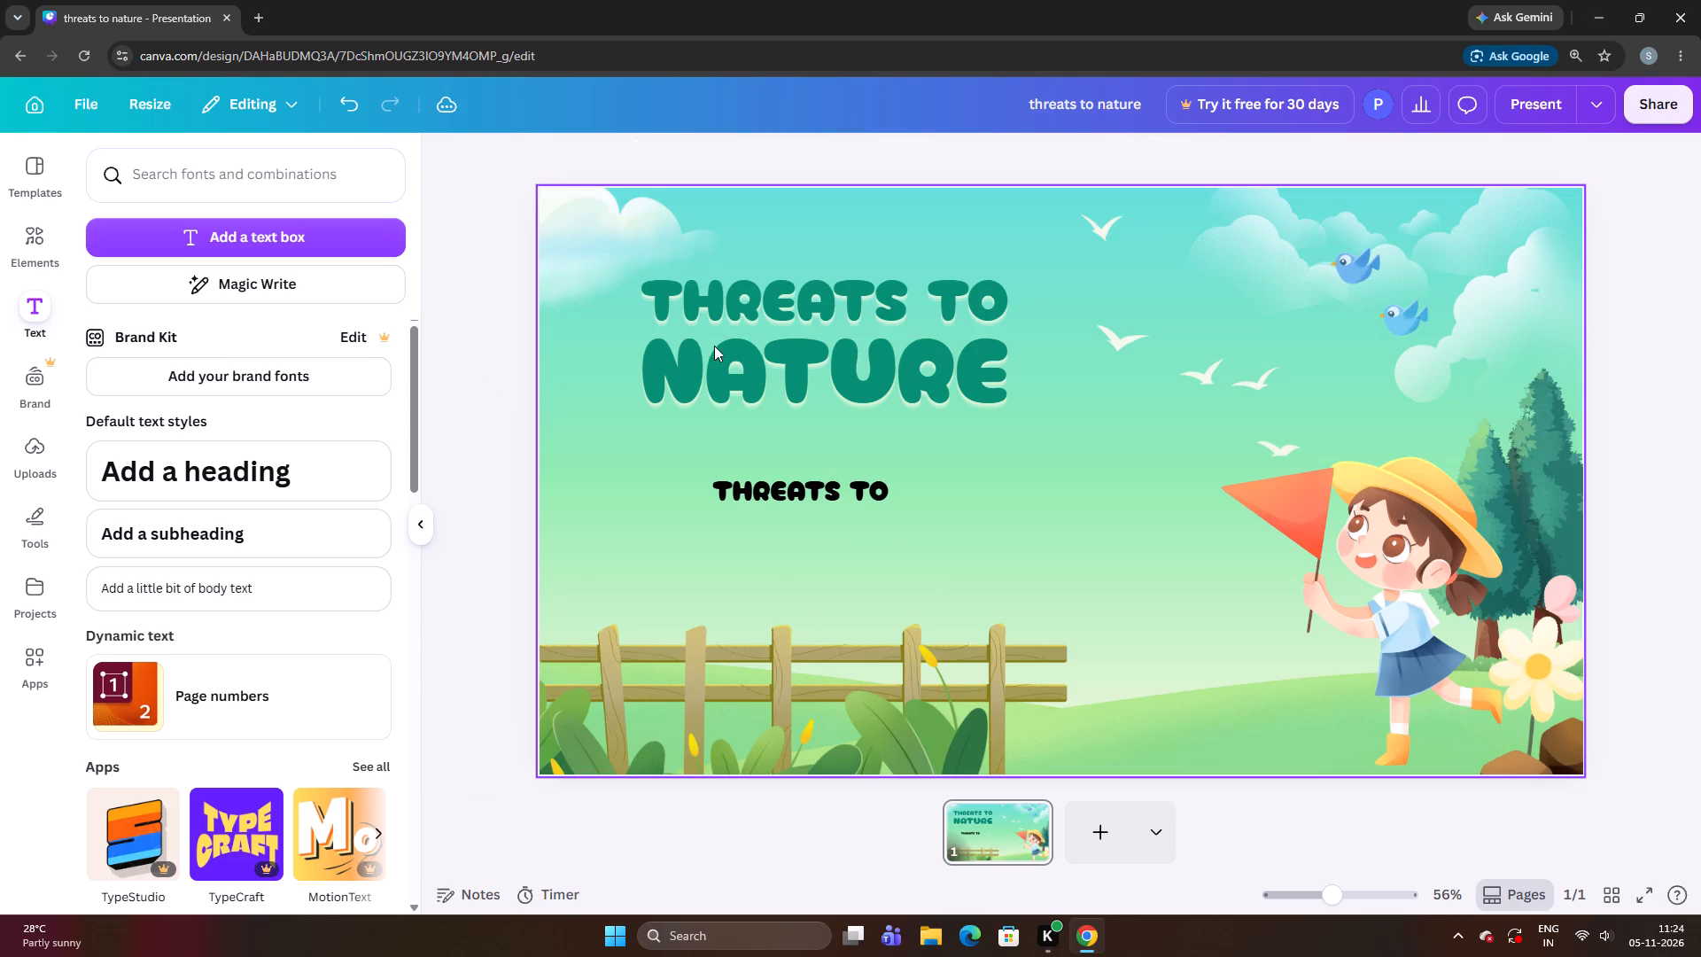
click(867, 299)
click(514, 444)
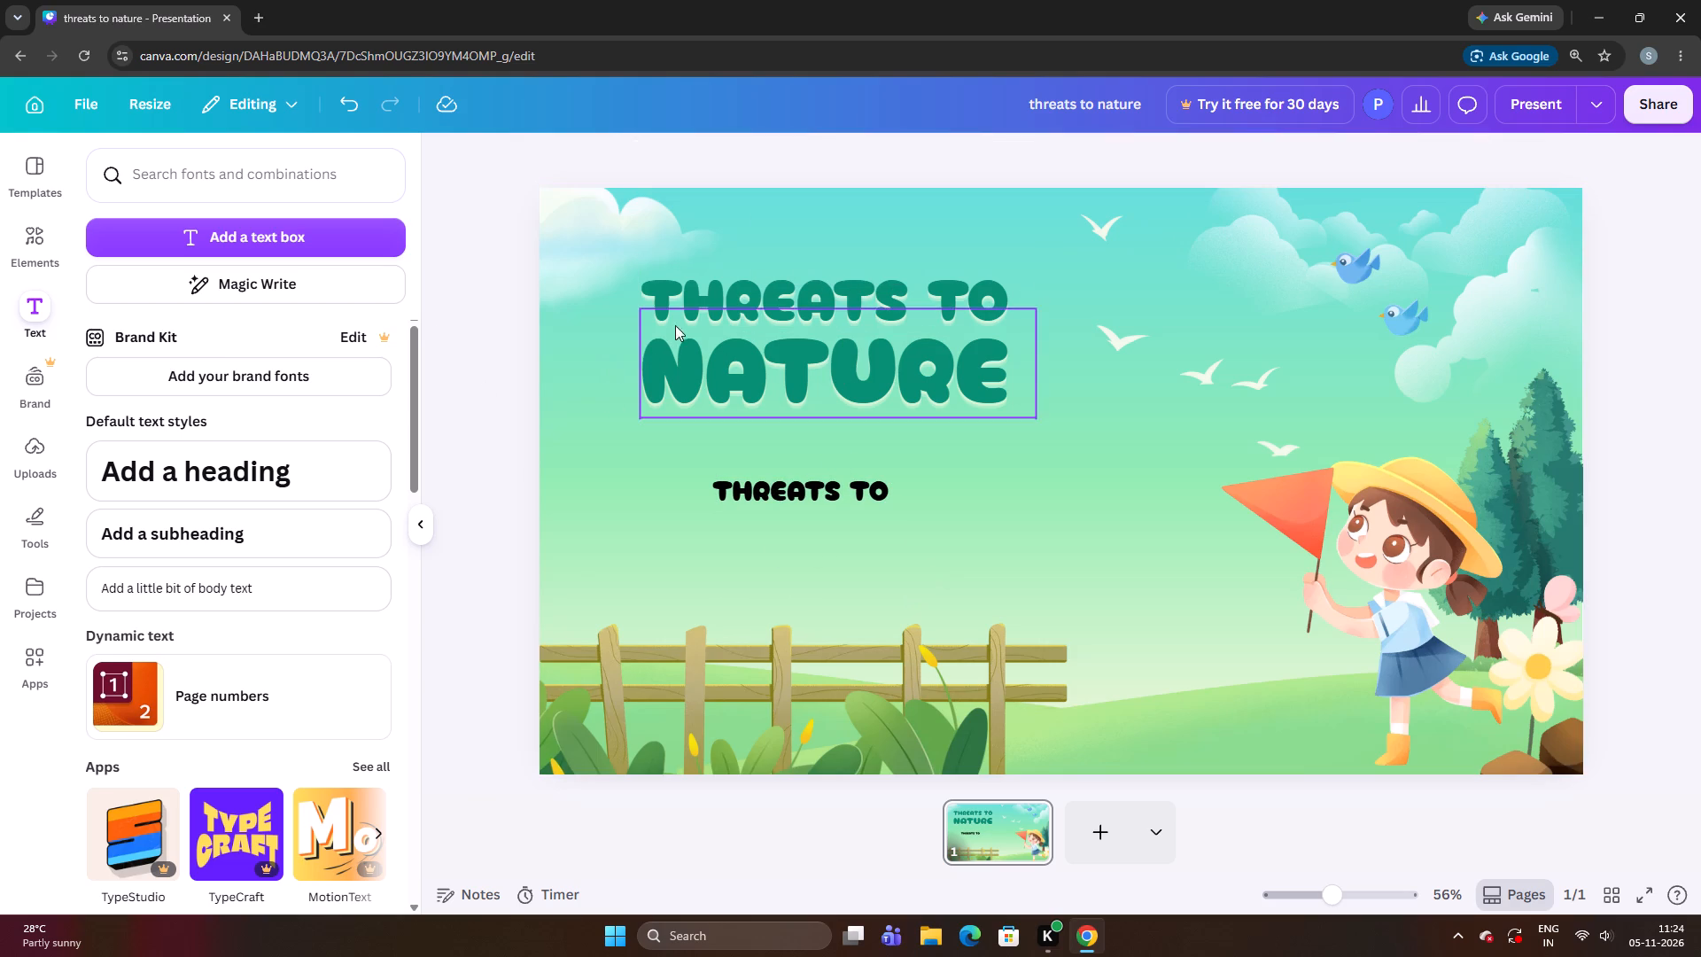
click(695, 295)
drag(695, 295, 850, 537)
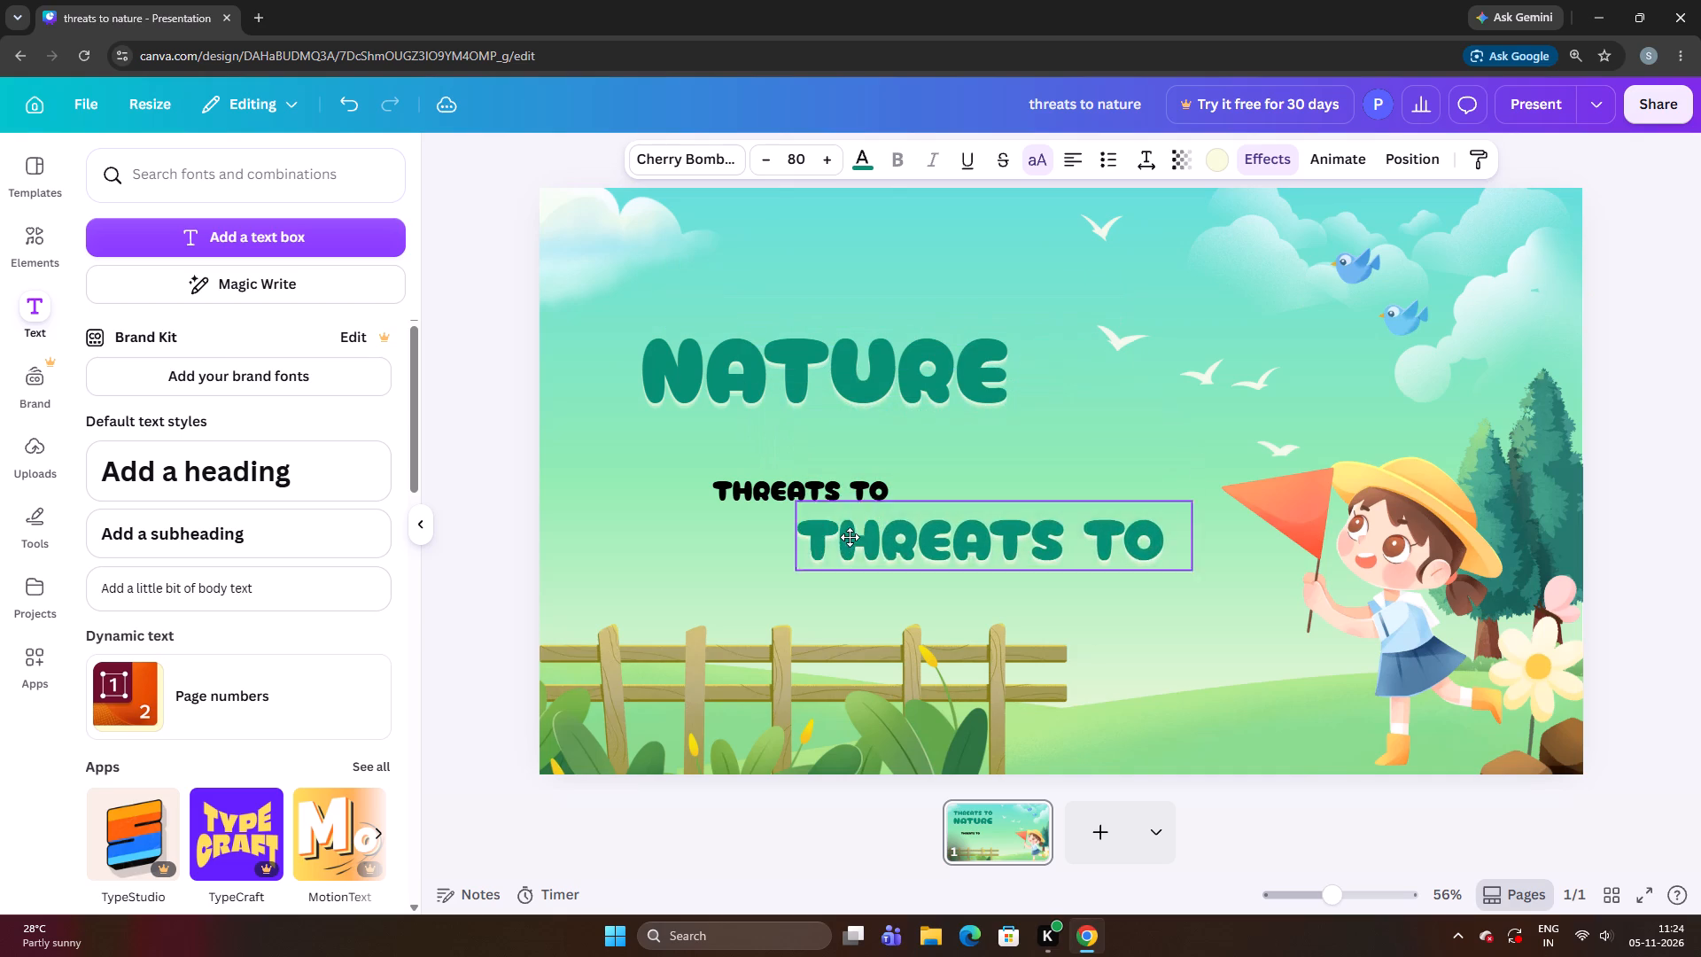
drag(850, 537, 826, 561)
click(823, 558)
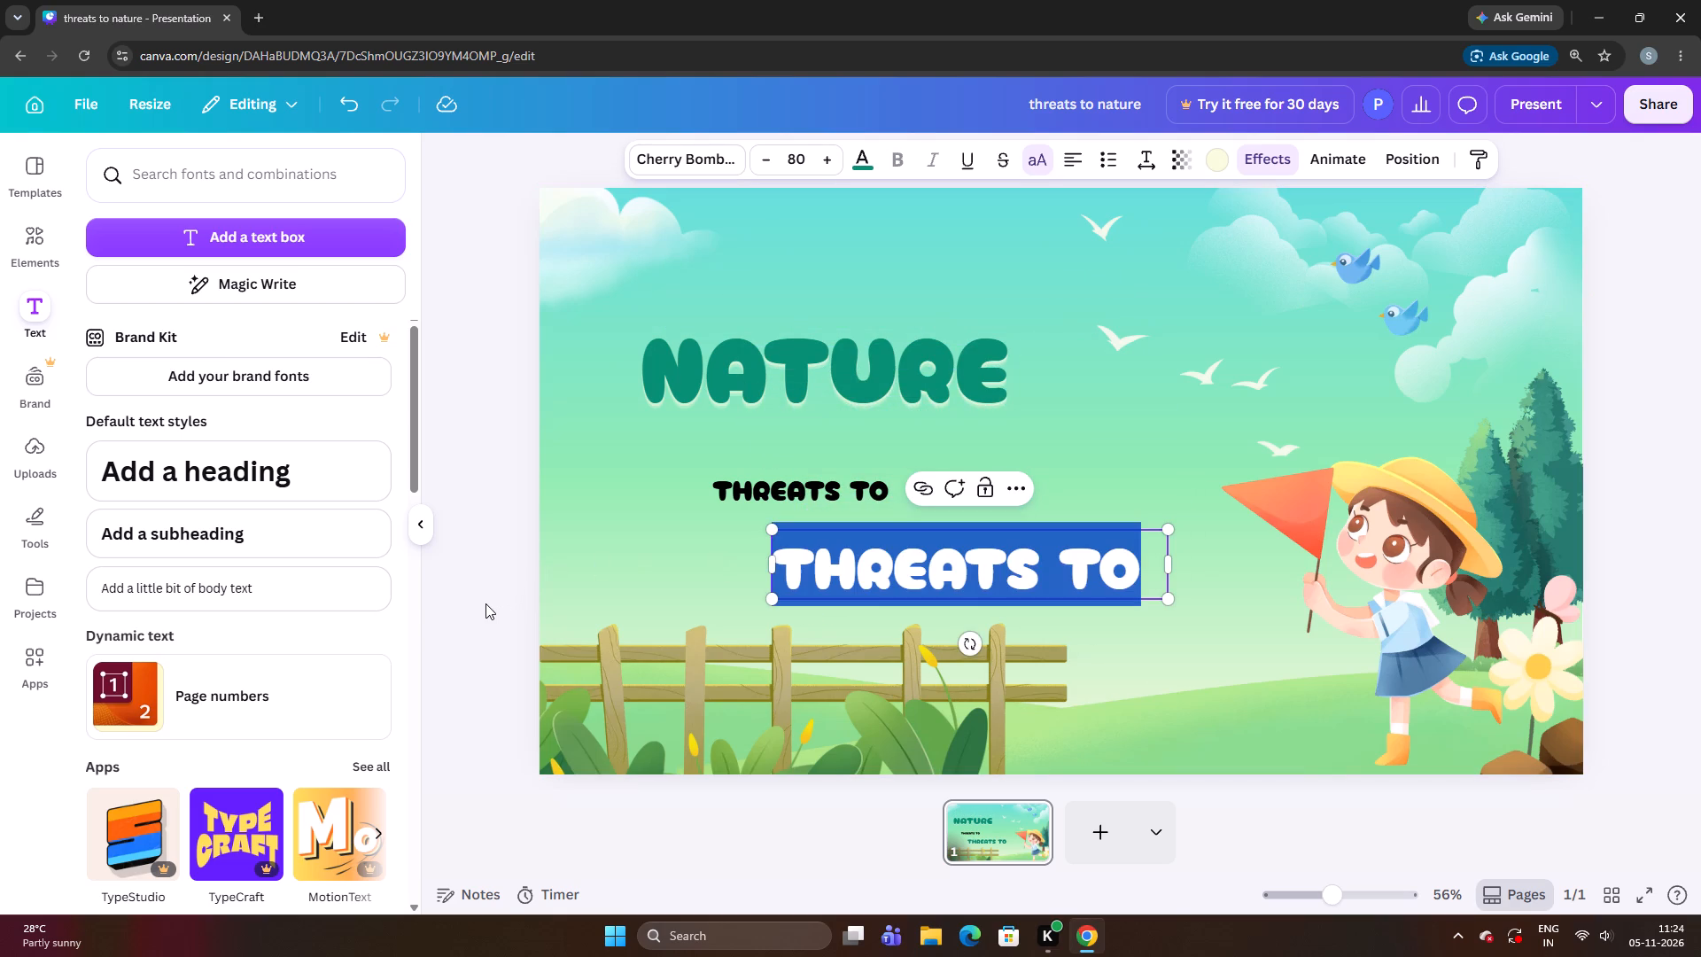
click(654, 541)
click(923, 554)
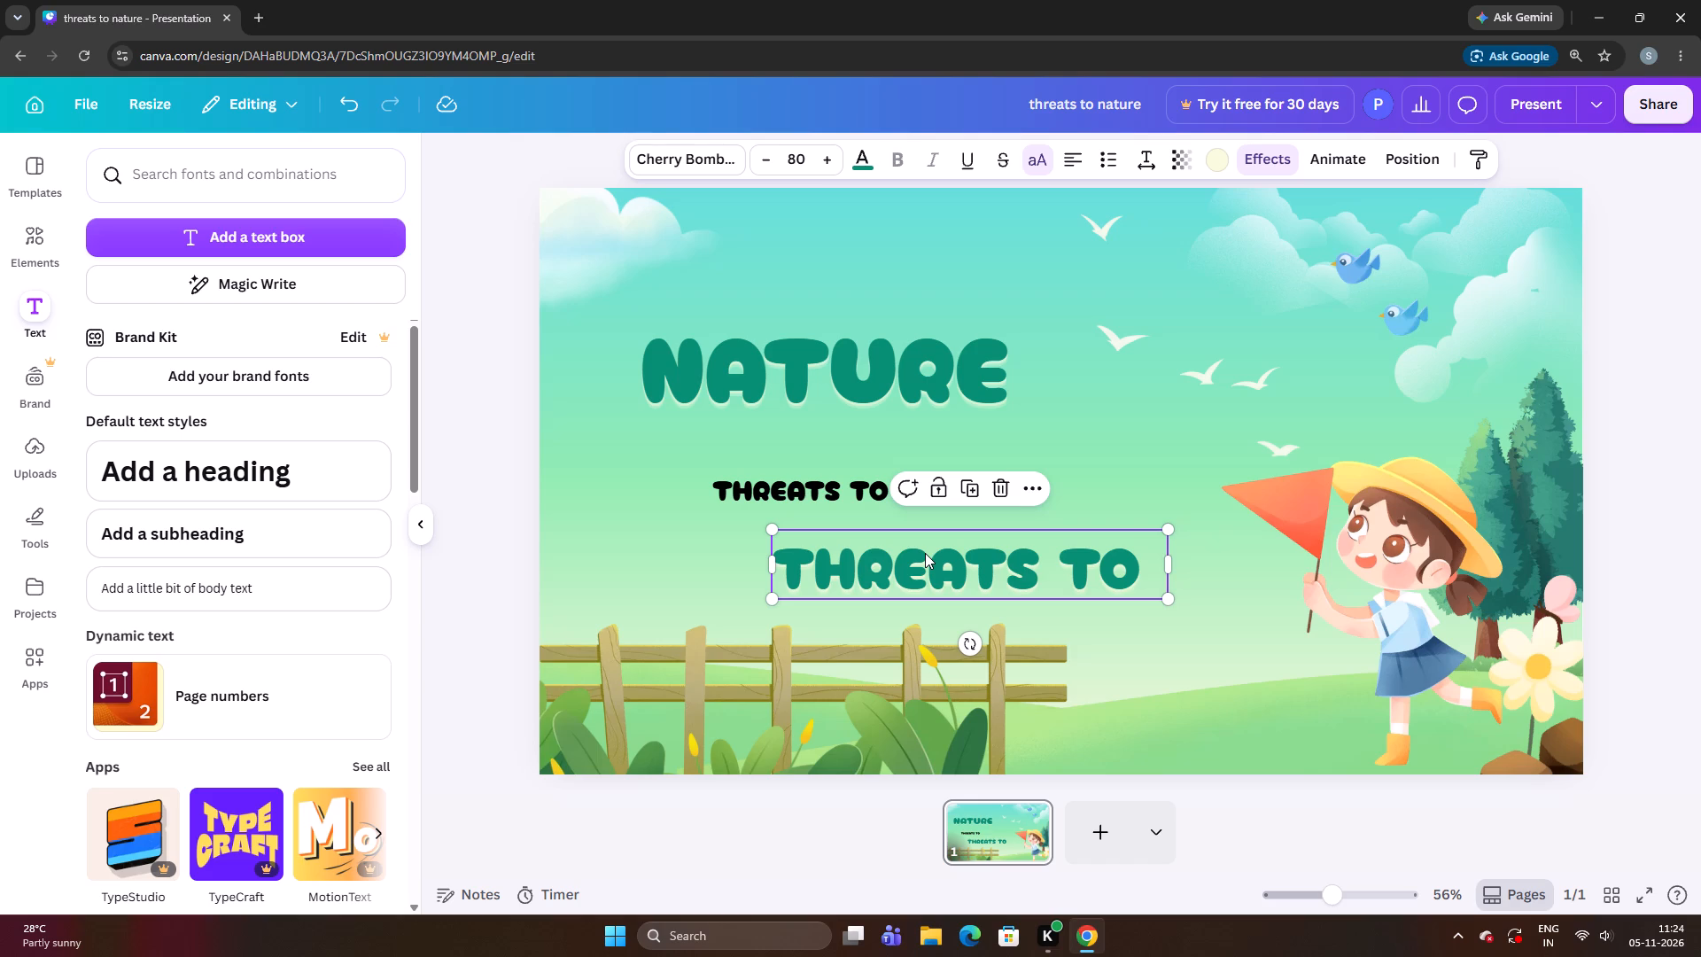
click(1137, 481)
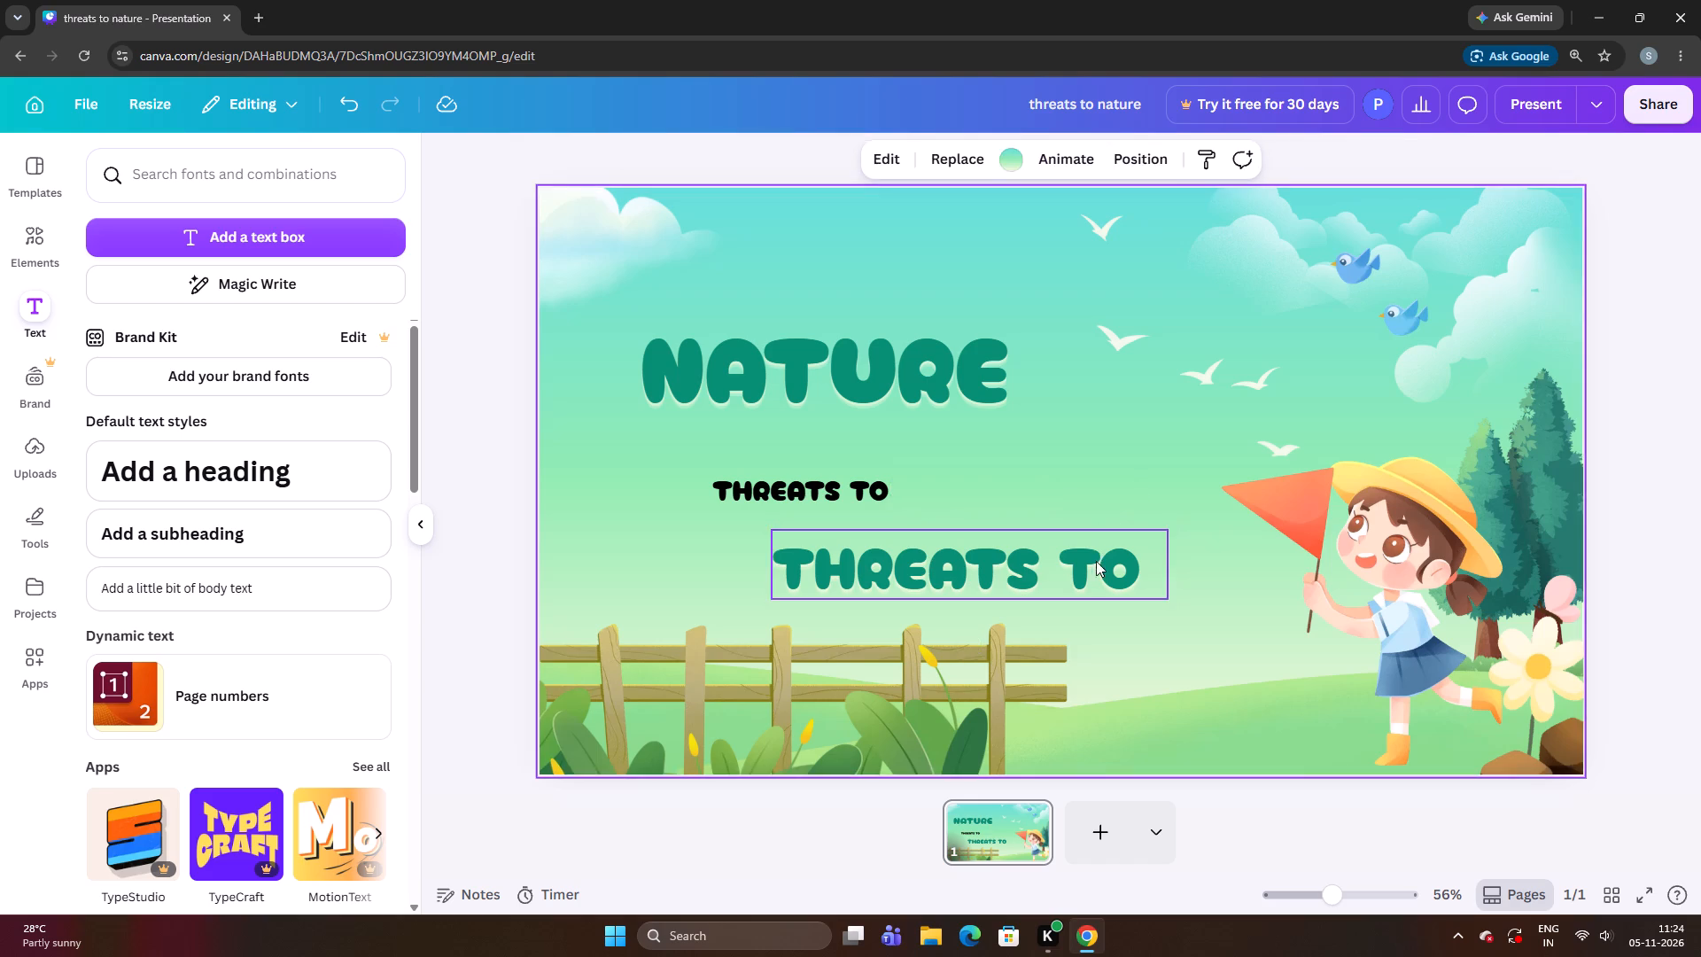
Return the green THREATS TO line to above NATURE and narrow its text box to fit the words.
drag(1091, 568, 1013, 604)
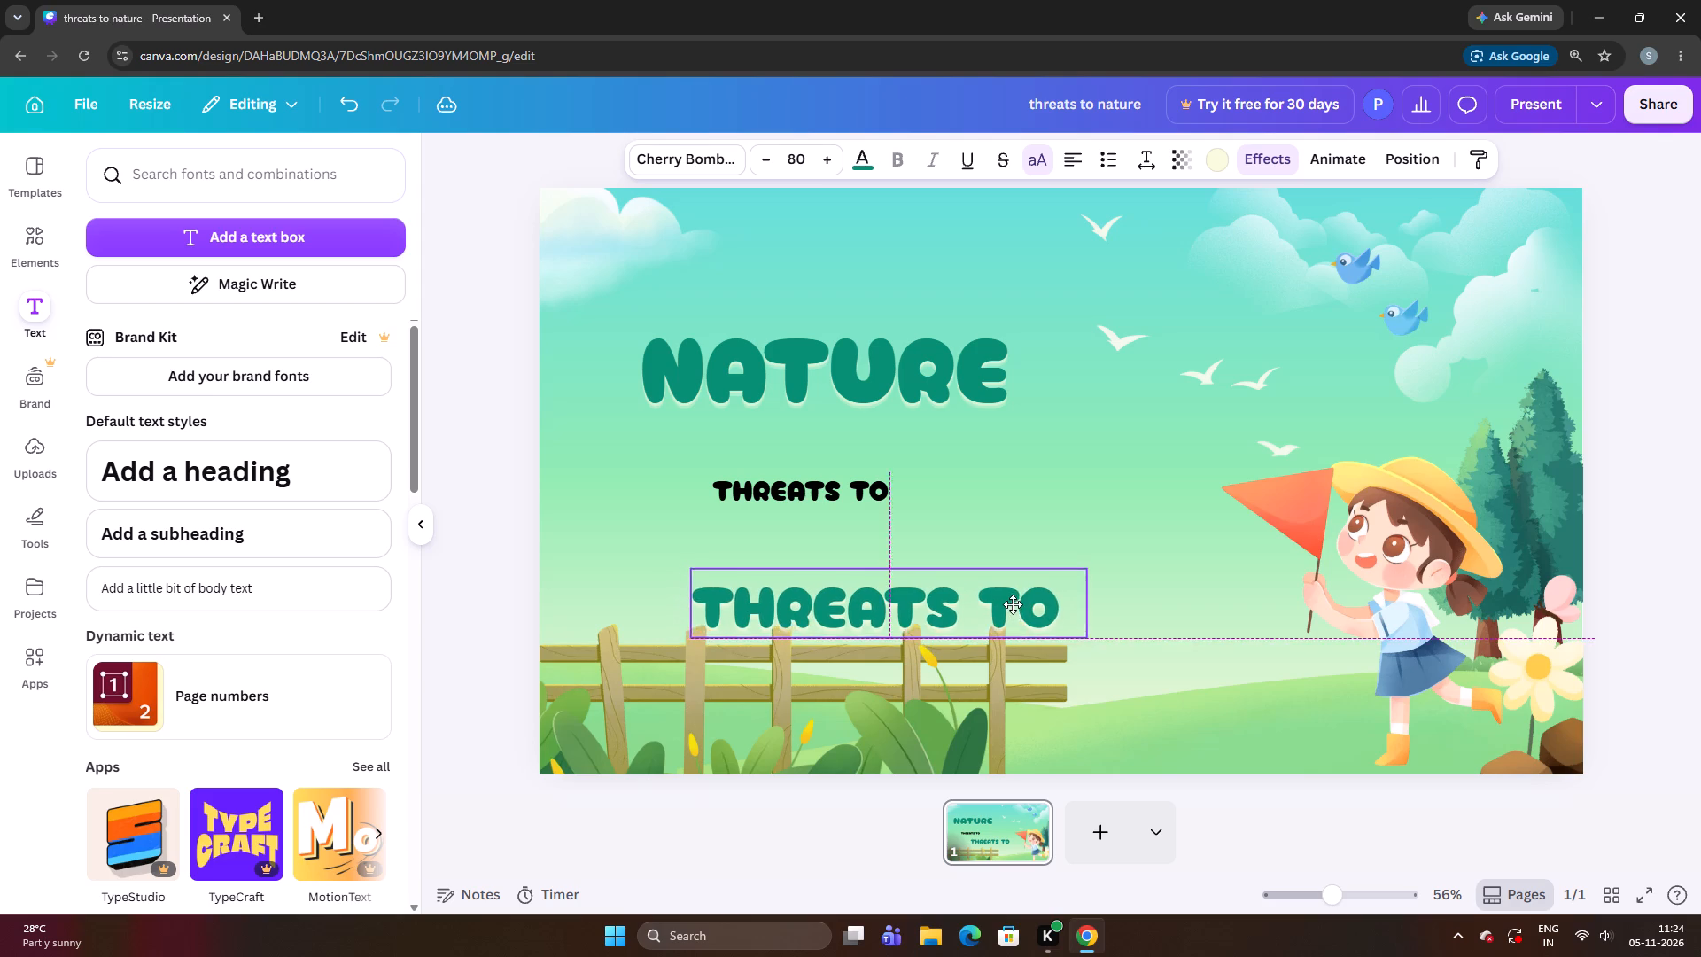
drag(1013, 604, 1118, 533)
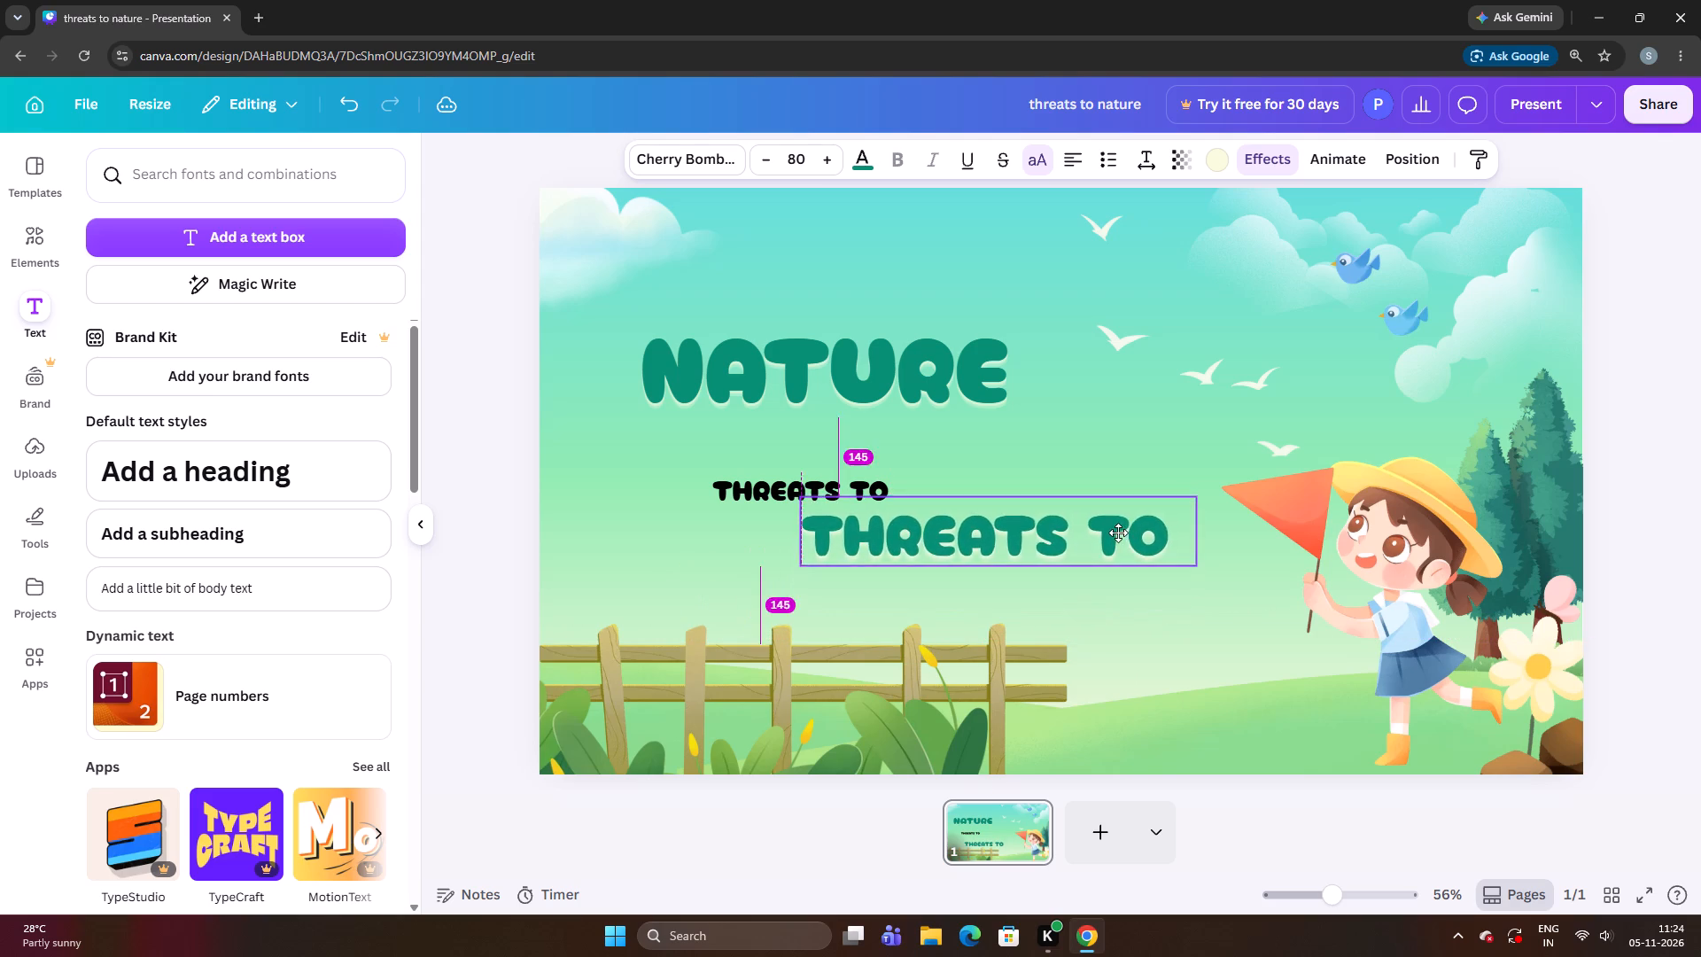
drag(1118, 533, 957, 288)
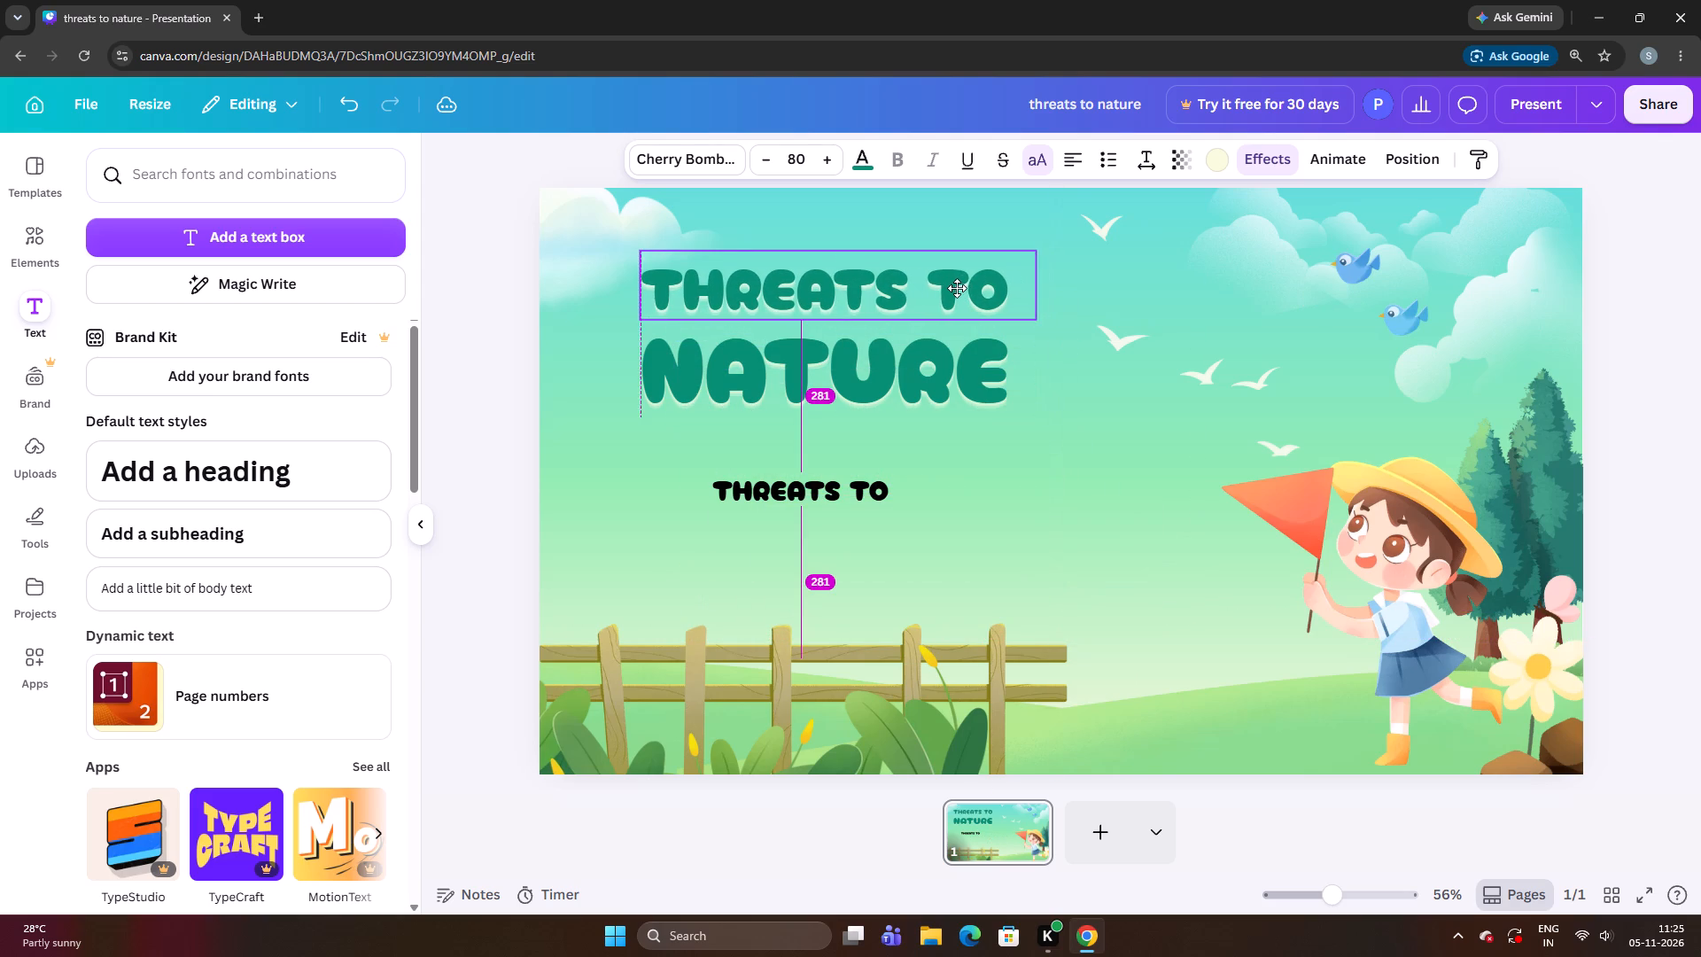
drag(957, 288, 950, 290)
drag(950, 290, 944, 303)
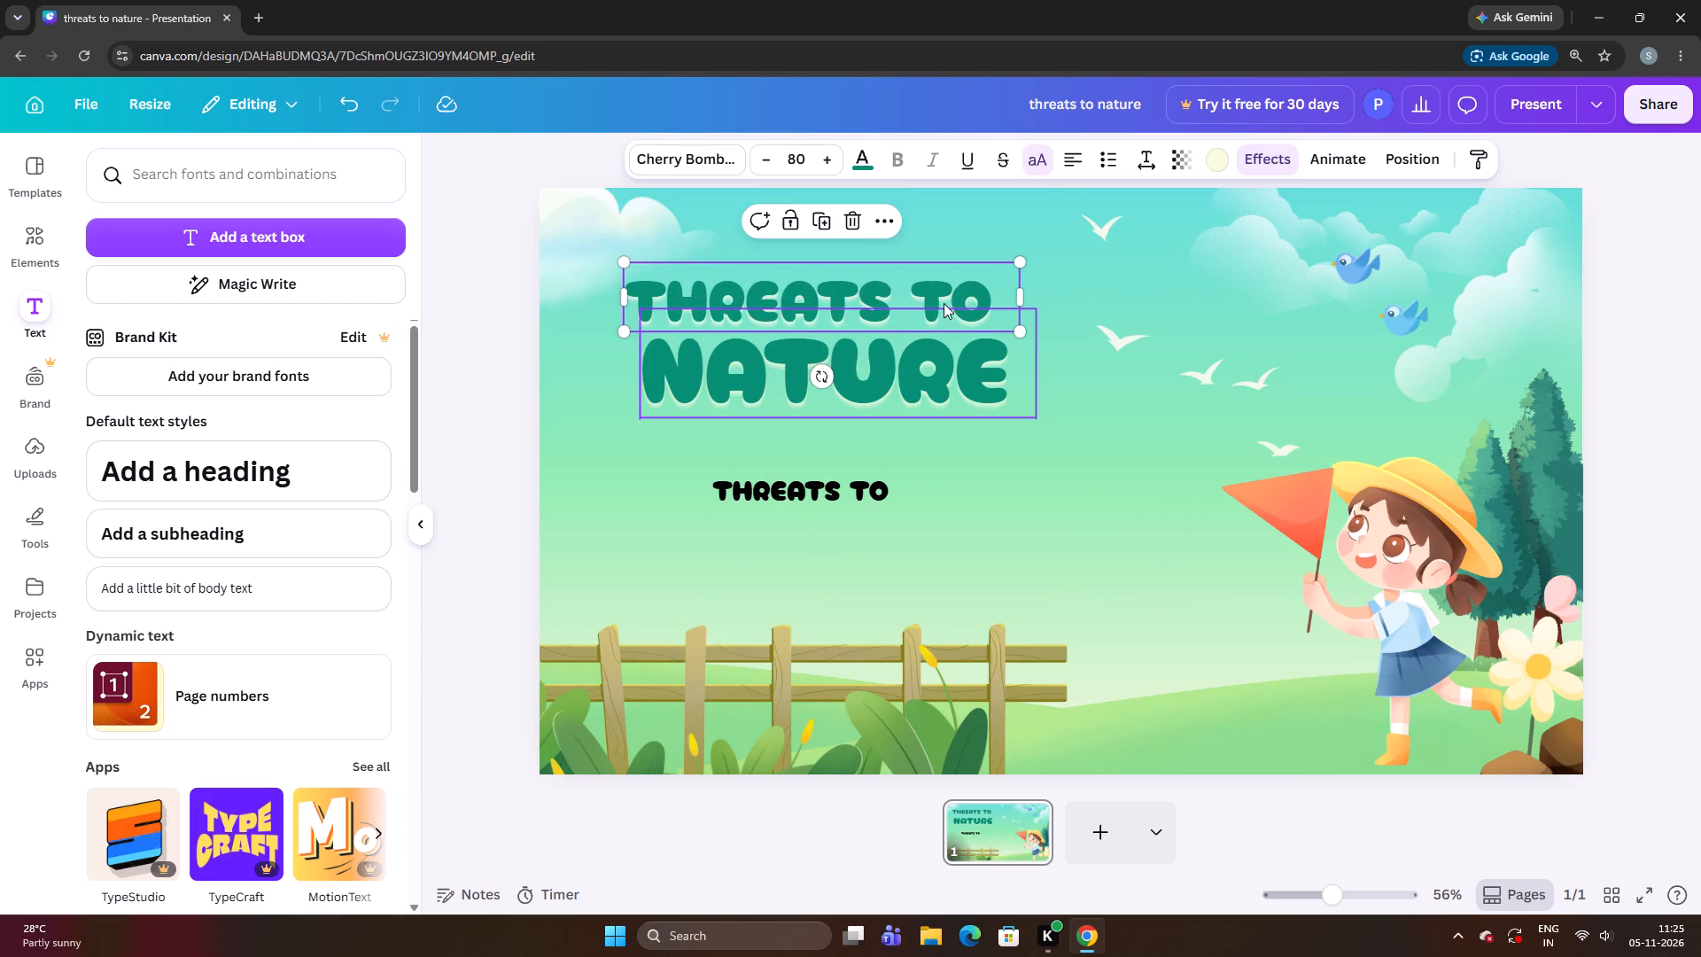
drag(1021, 294, 995, 307)
click(578, 407)
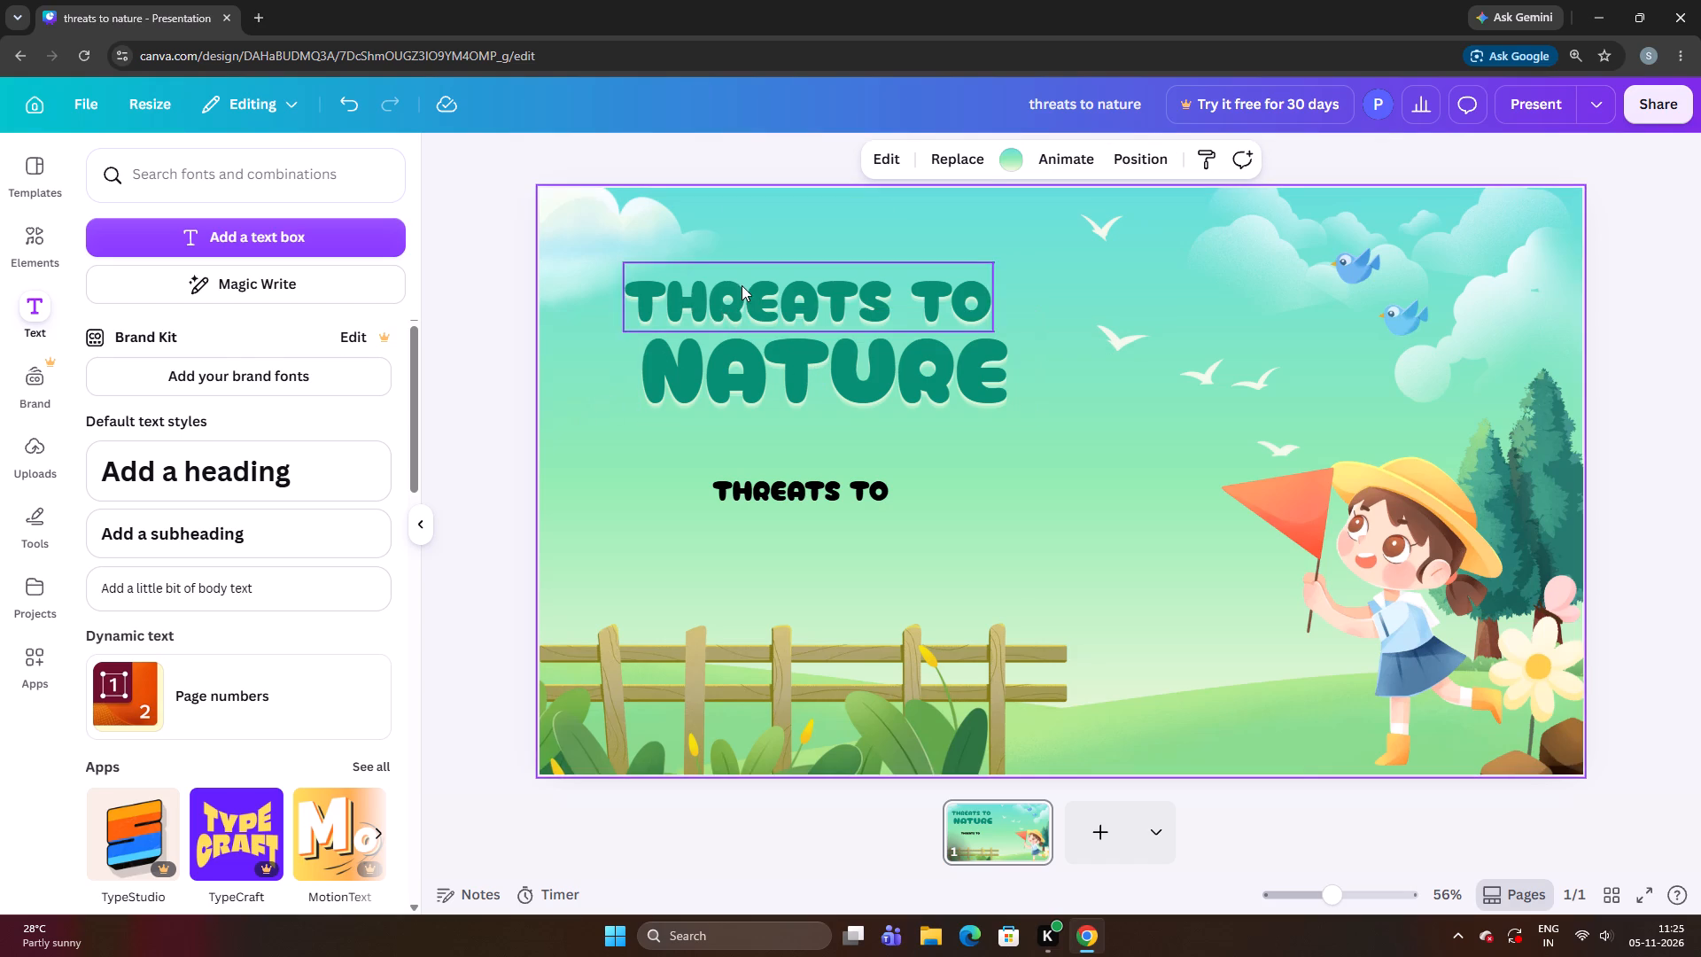
Enlarge the green THREATS TO title line to size 81.3 and nudge it right to line up over NATURE.
drag(742, 285, 750, 283)
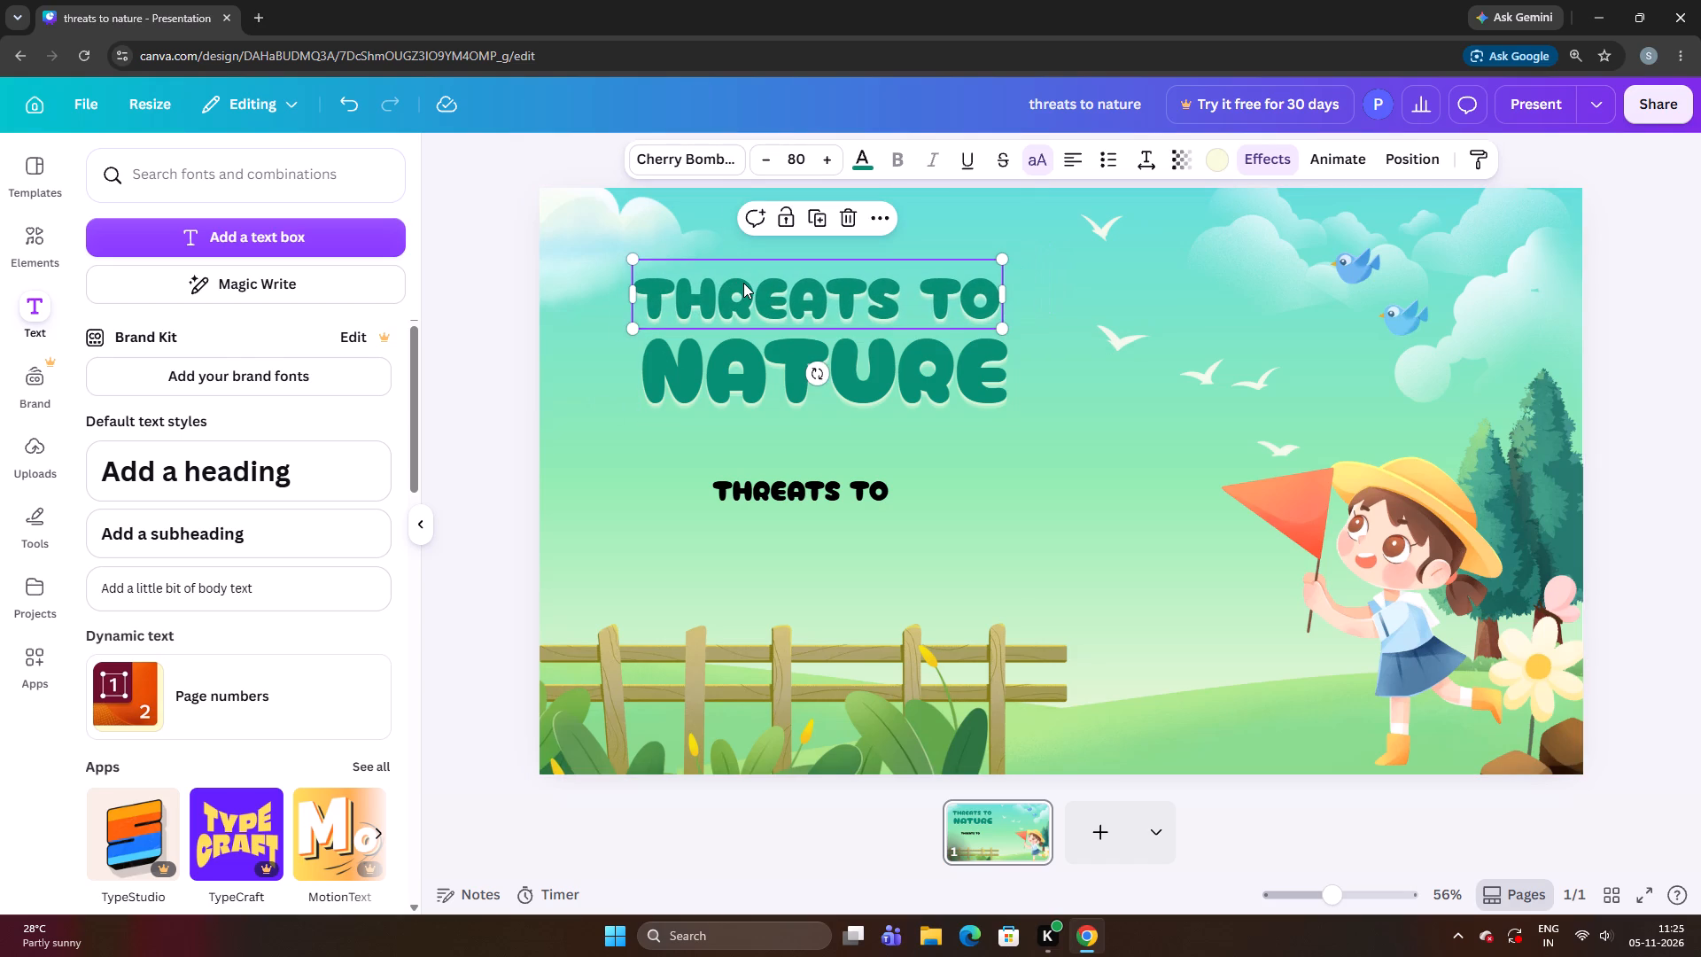
key(ctrl+Down)
key(ctrl+Down)
key(ctrl+Down)
key(ctrl+Down)
key(Up)
key(Up)
key(Up)
key(Up)
key(Up)
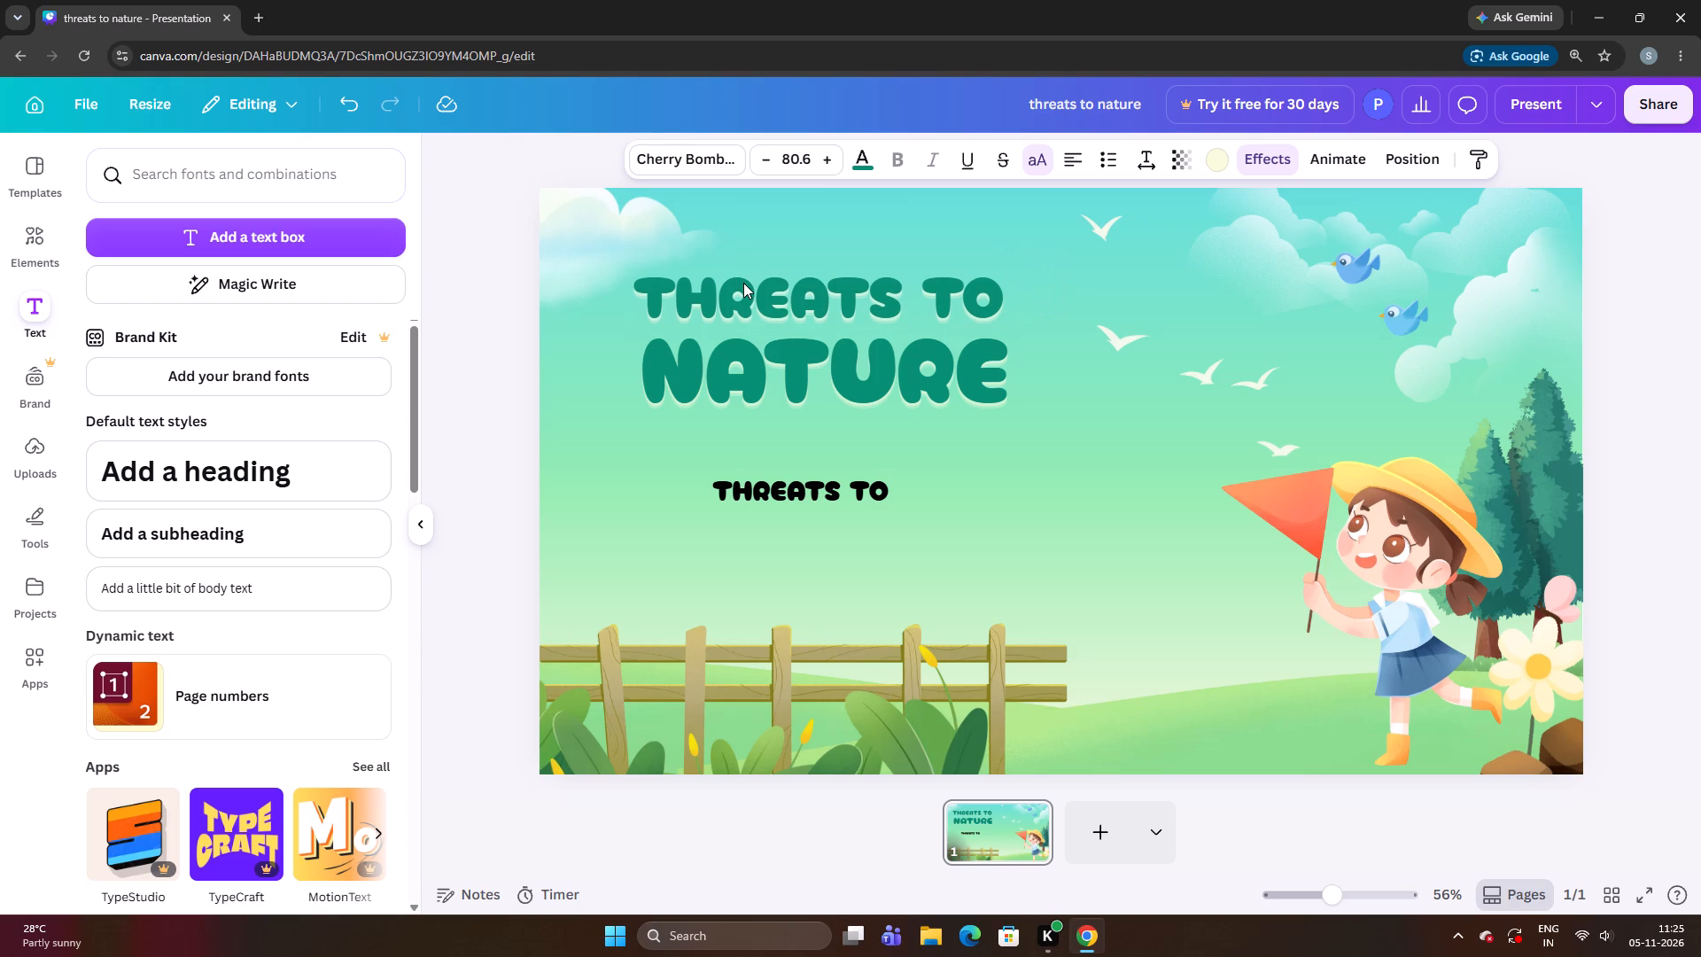
key(Right)
key(Right)
key(Right)
key(Right)
key(Right)
key(ctrl+Down)
key(Down)
key(Down)
key(Up)
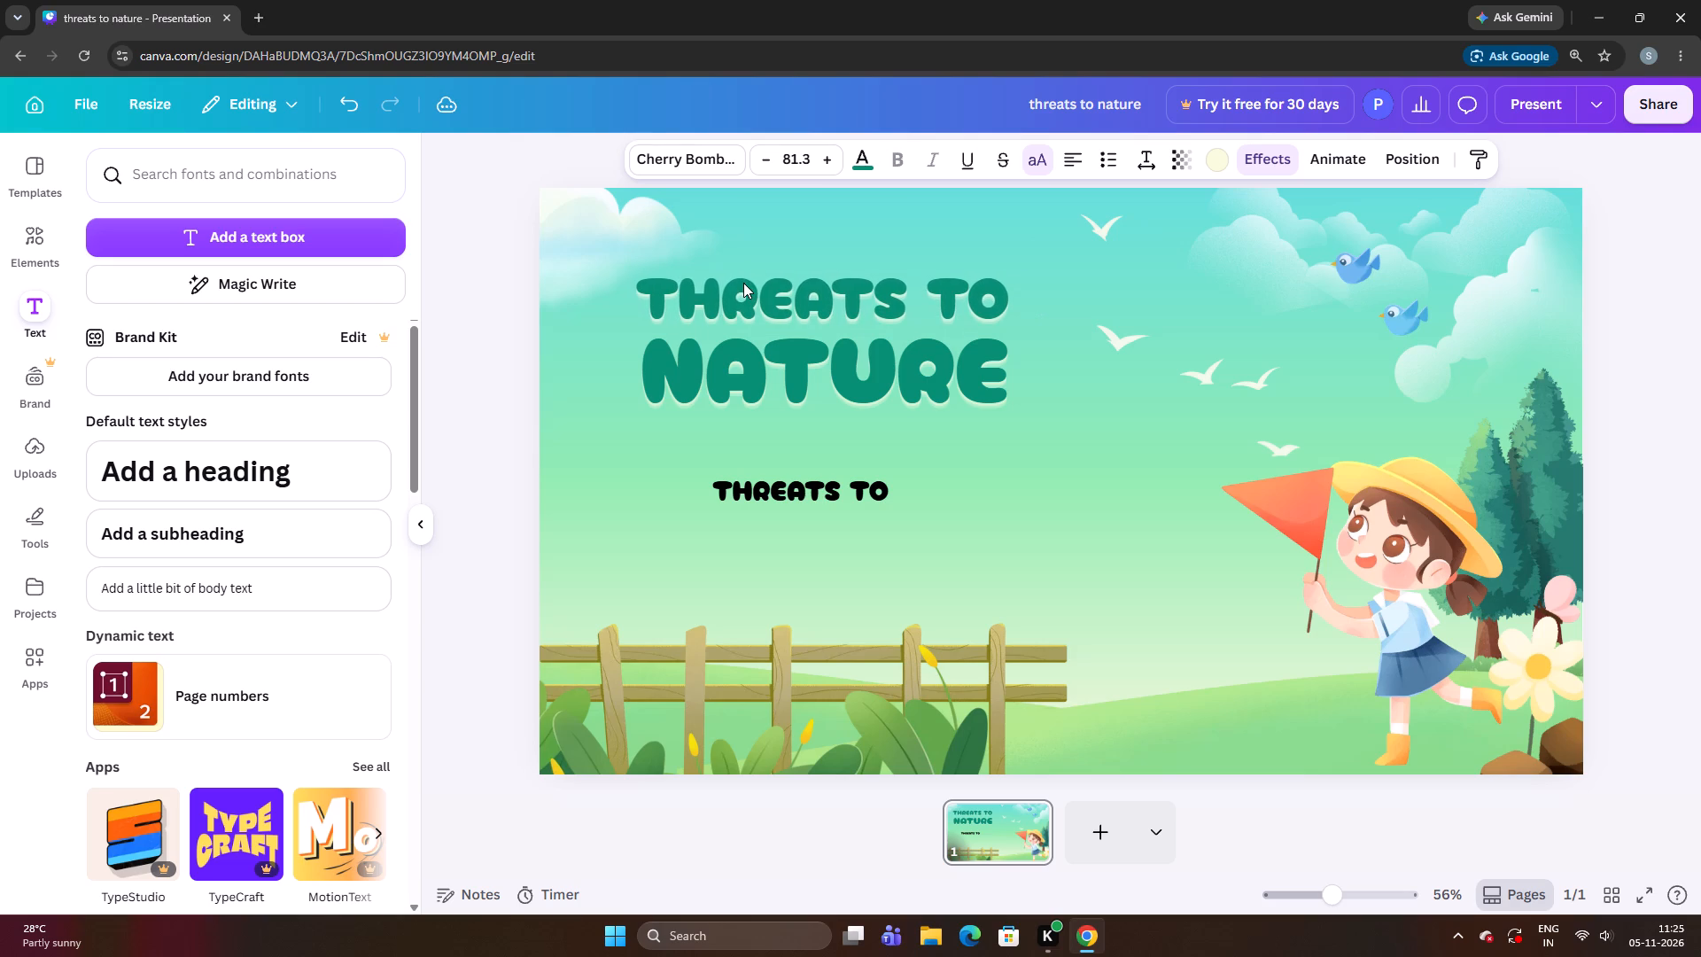
Enlarge the green THREATS TO title line to size 83.1, keeping it directly above NATURE.
key(ctrl+Down)
key(Down)
key(Up)
key(Up)
key(Right)
key(Right)
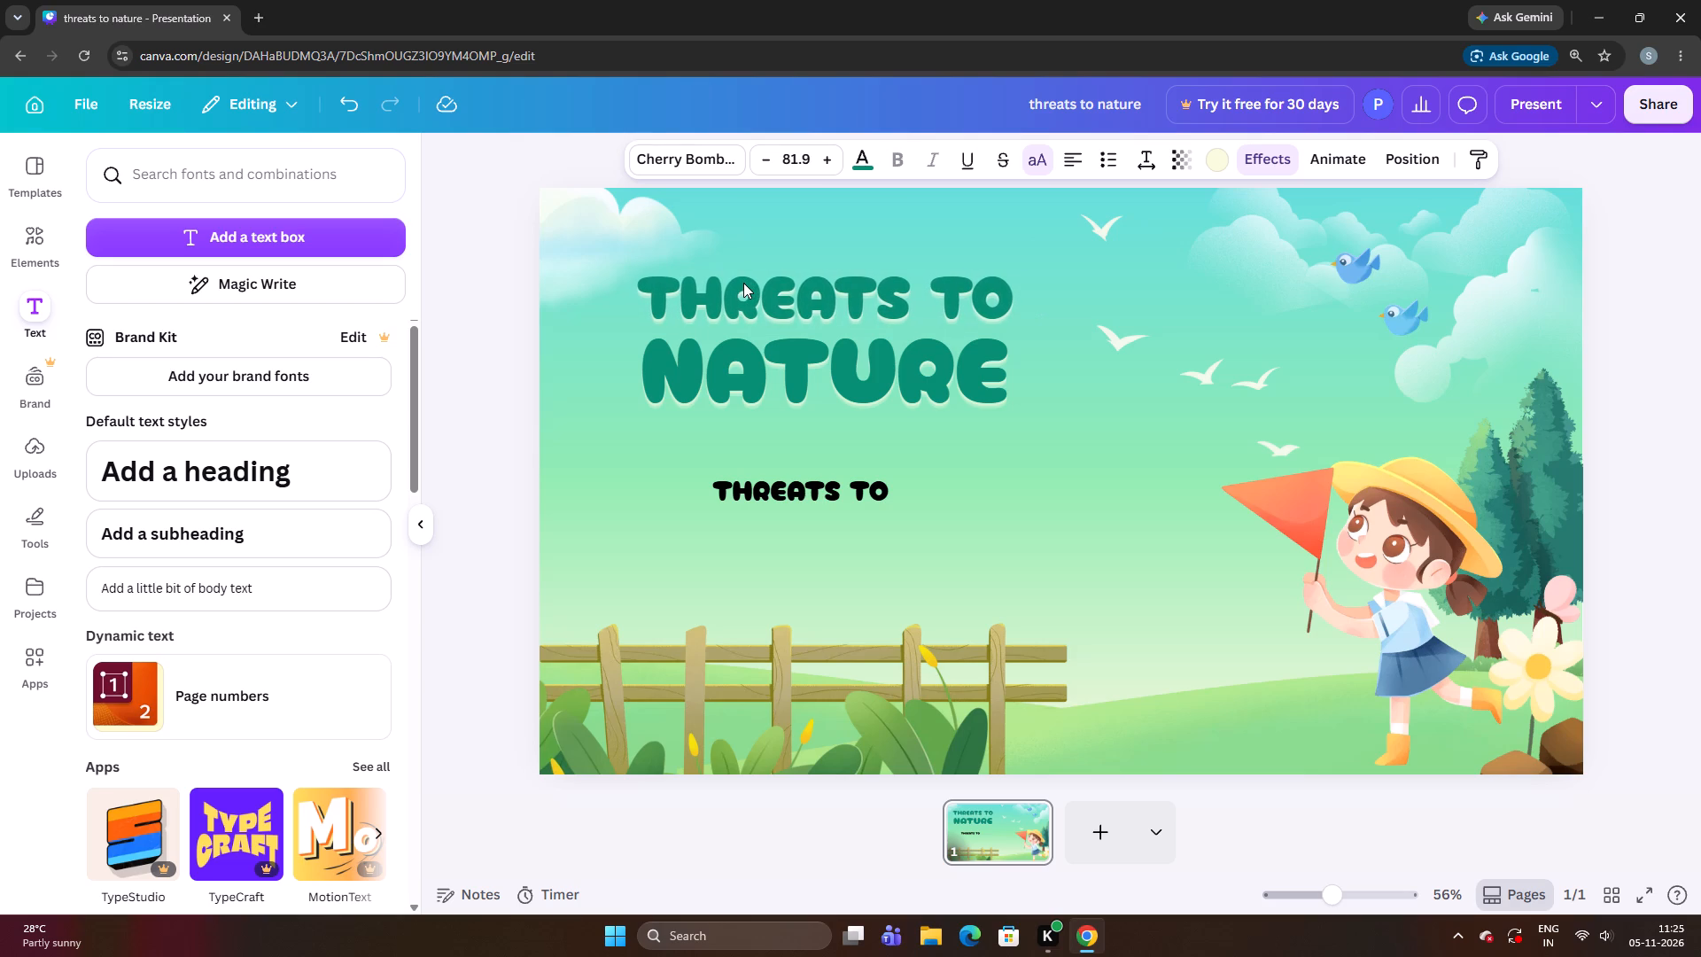
key(Down)
key(Down)
key(ctrl+Down)
key(ctrl+Down)
key(Up)
key(Up)
key(Up)
key(Up)
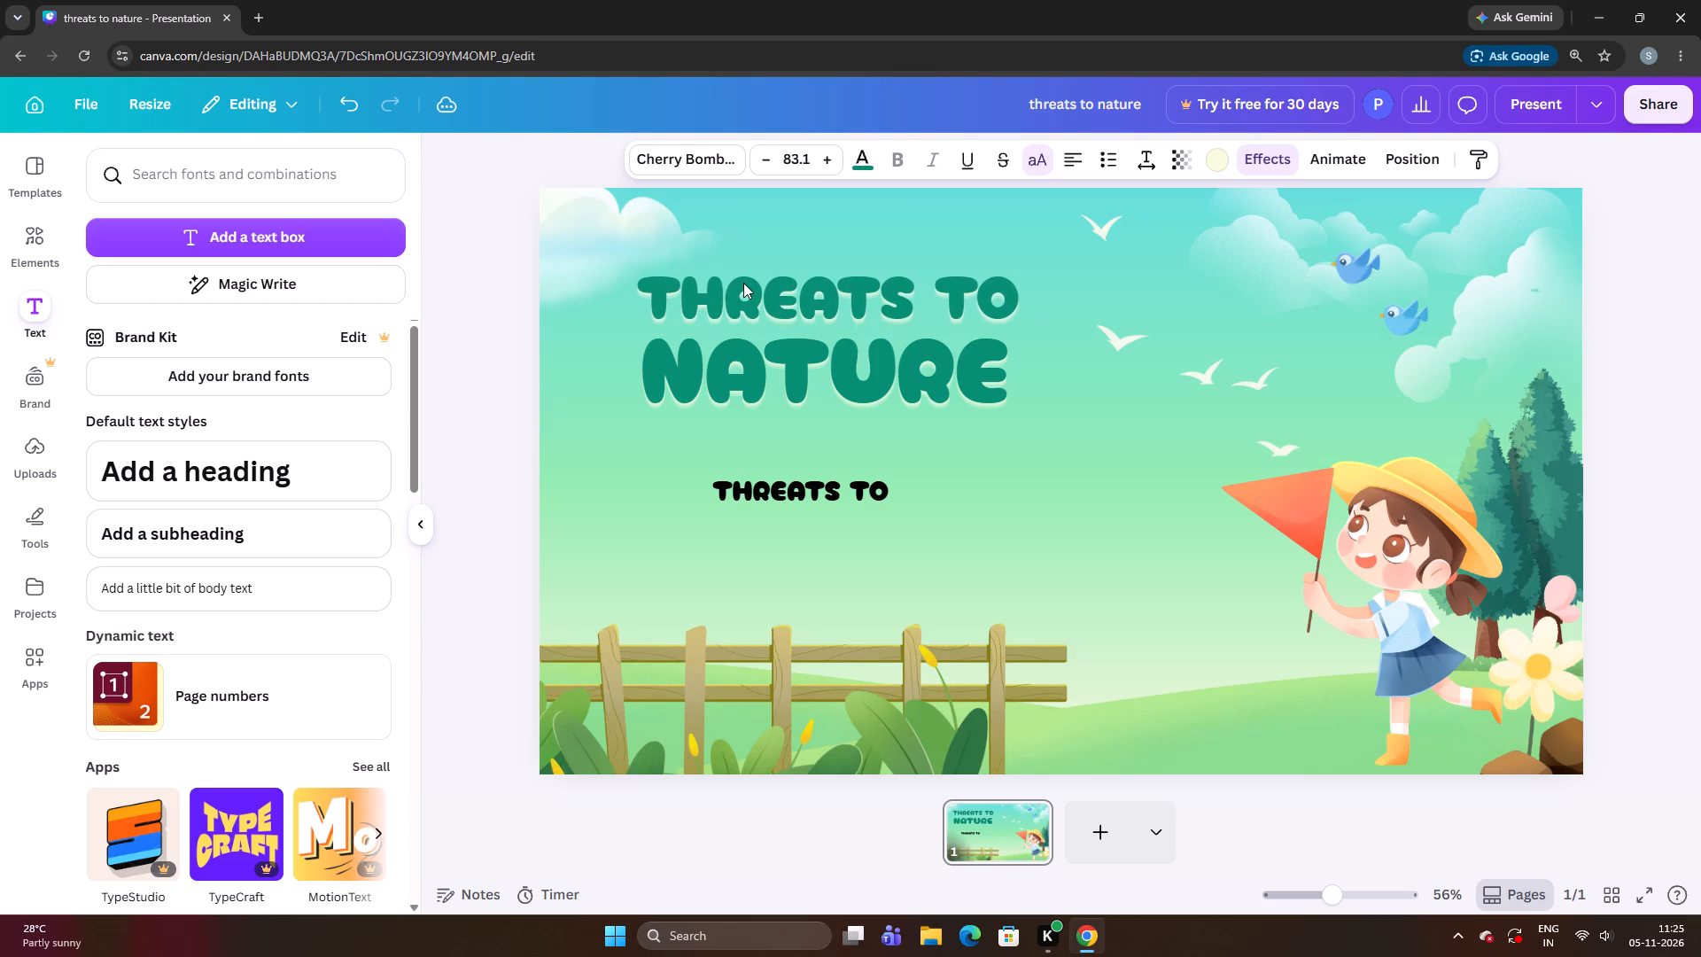
Nudge the green THREATS TO line up and slightly right to open a gap above NATURE.
key(Up)
key(Up)
key(Up)
key(Up)
key(Up)
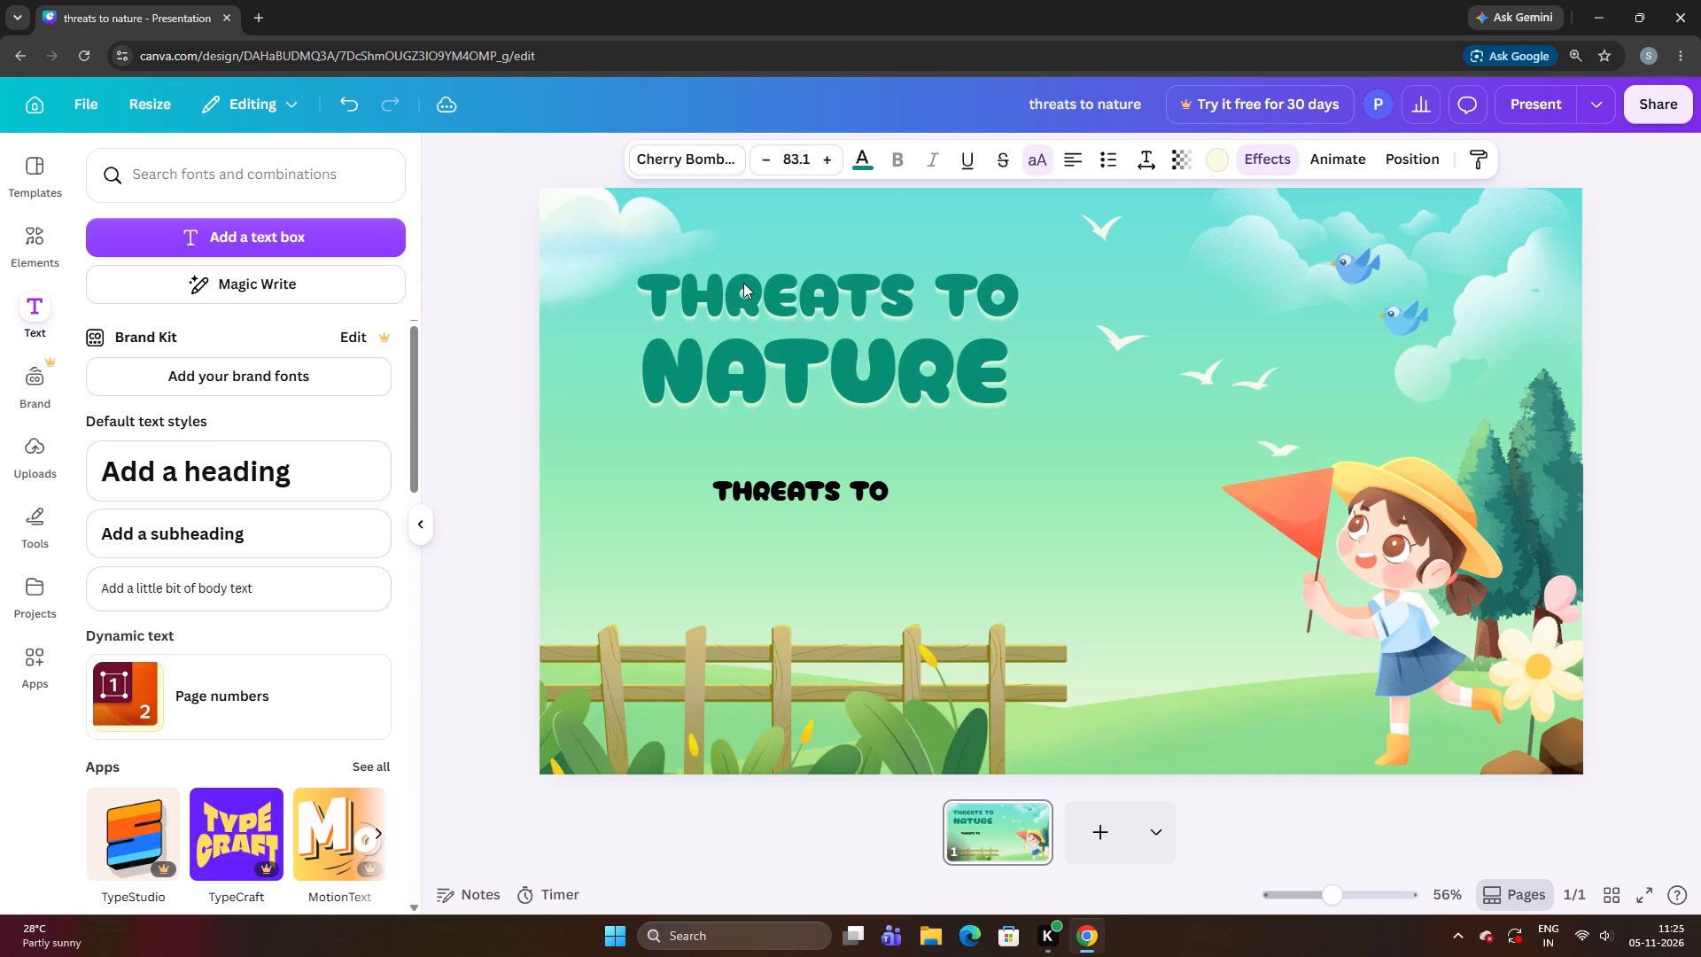
key(Up)
key(Up)
key(Up)
key(Up)
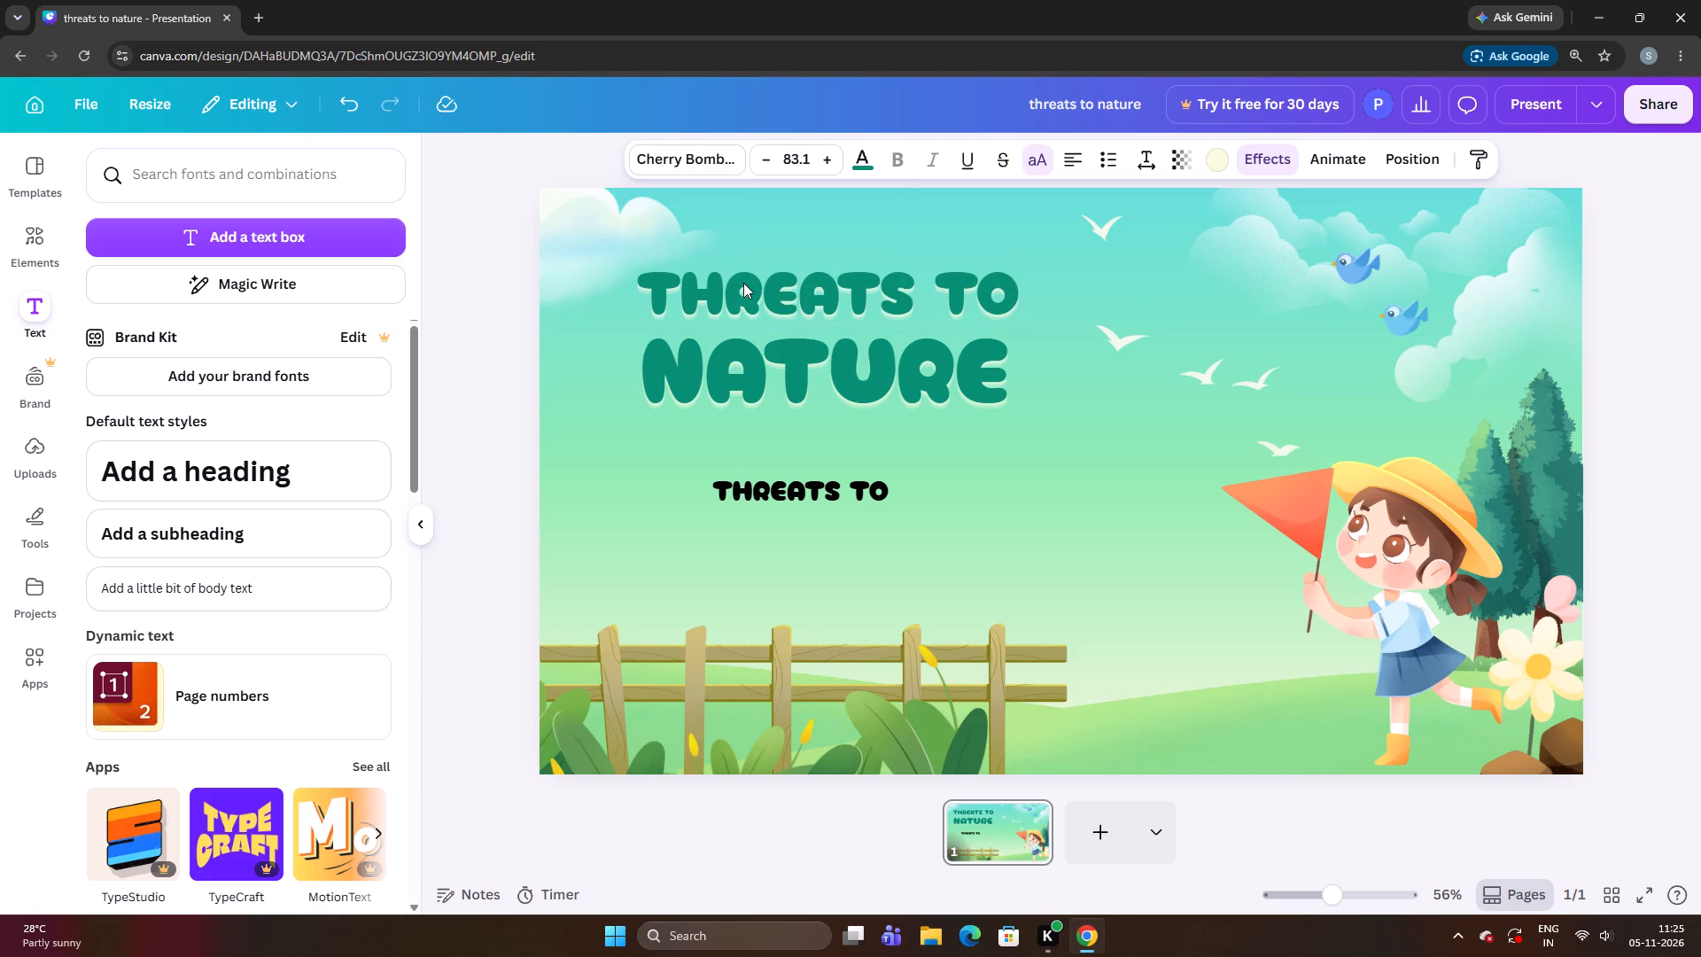
key(Up)
key(Right)
key(Right)
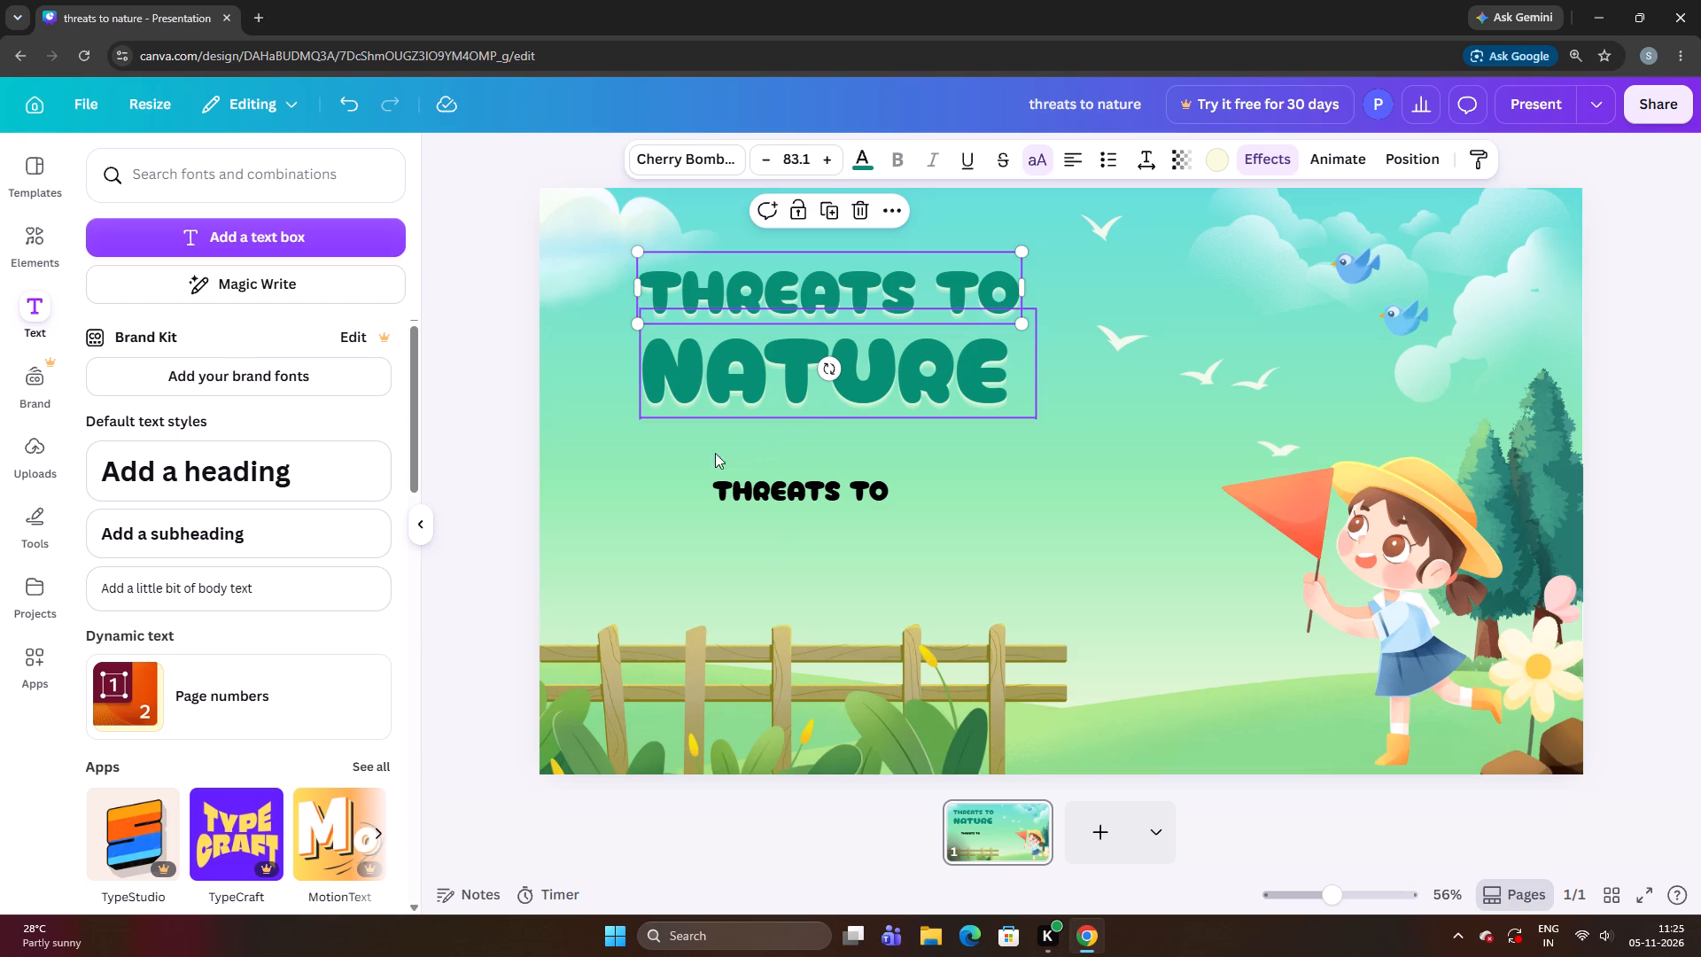
Move the NATURE title slightly down, with its text box left-aligned to the green THREATS TO box.
click(656, 459)
drag(758, 349, 760, 364)
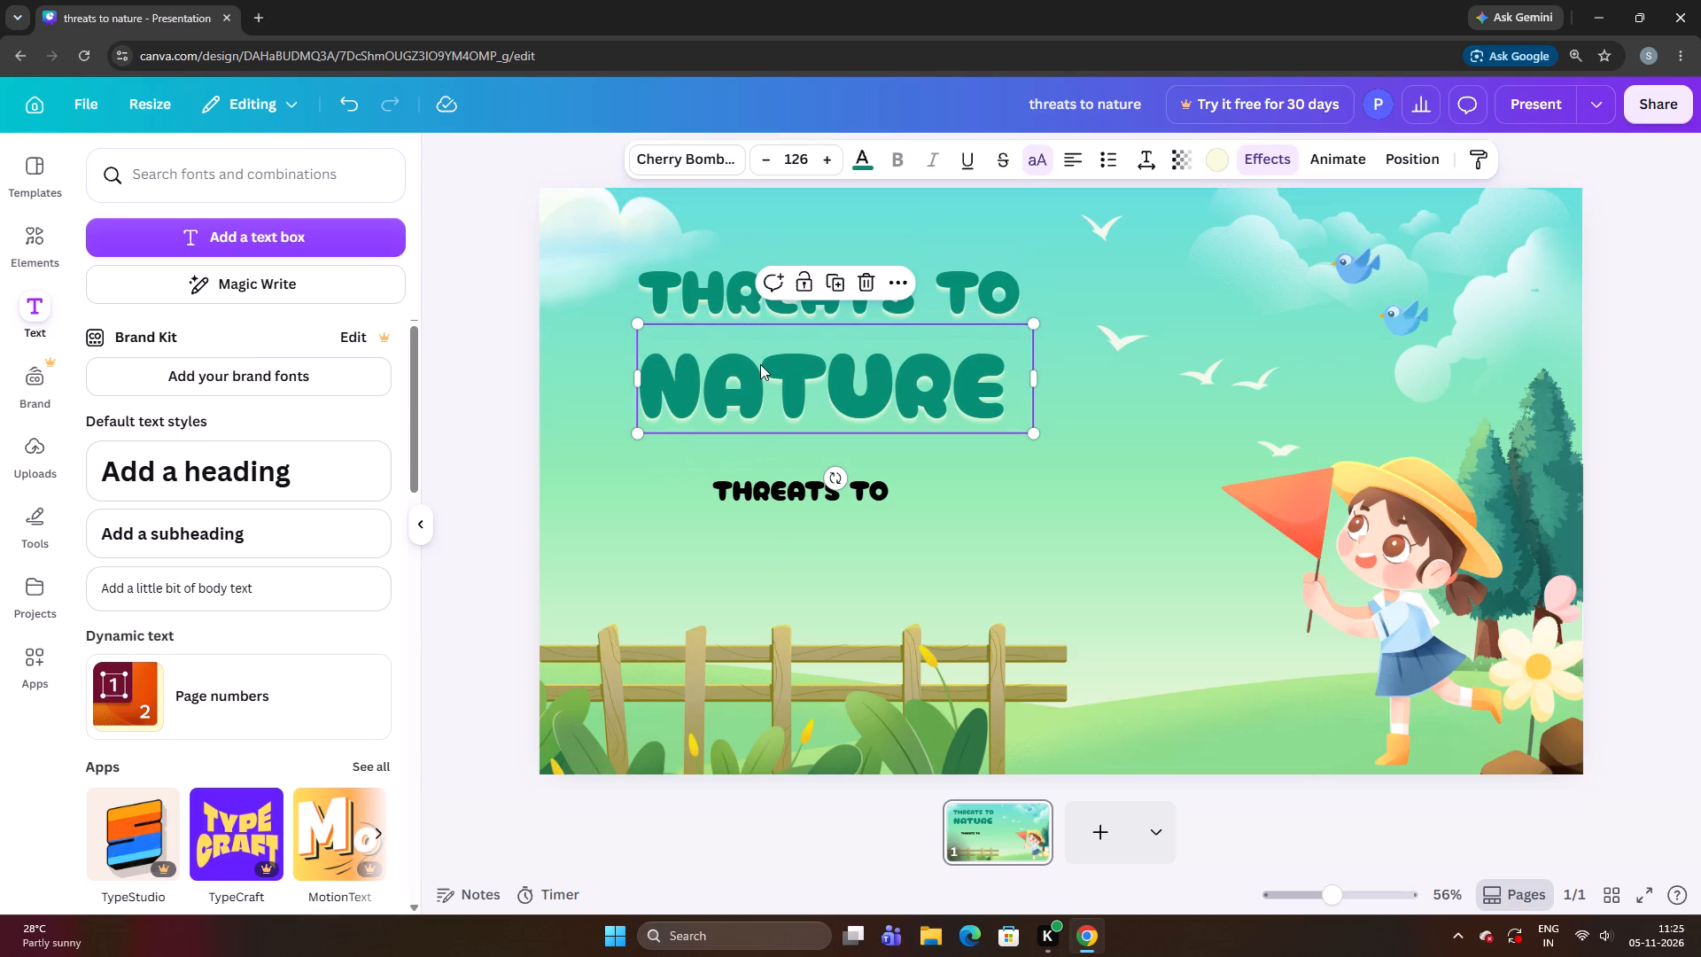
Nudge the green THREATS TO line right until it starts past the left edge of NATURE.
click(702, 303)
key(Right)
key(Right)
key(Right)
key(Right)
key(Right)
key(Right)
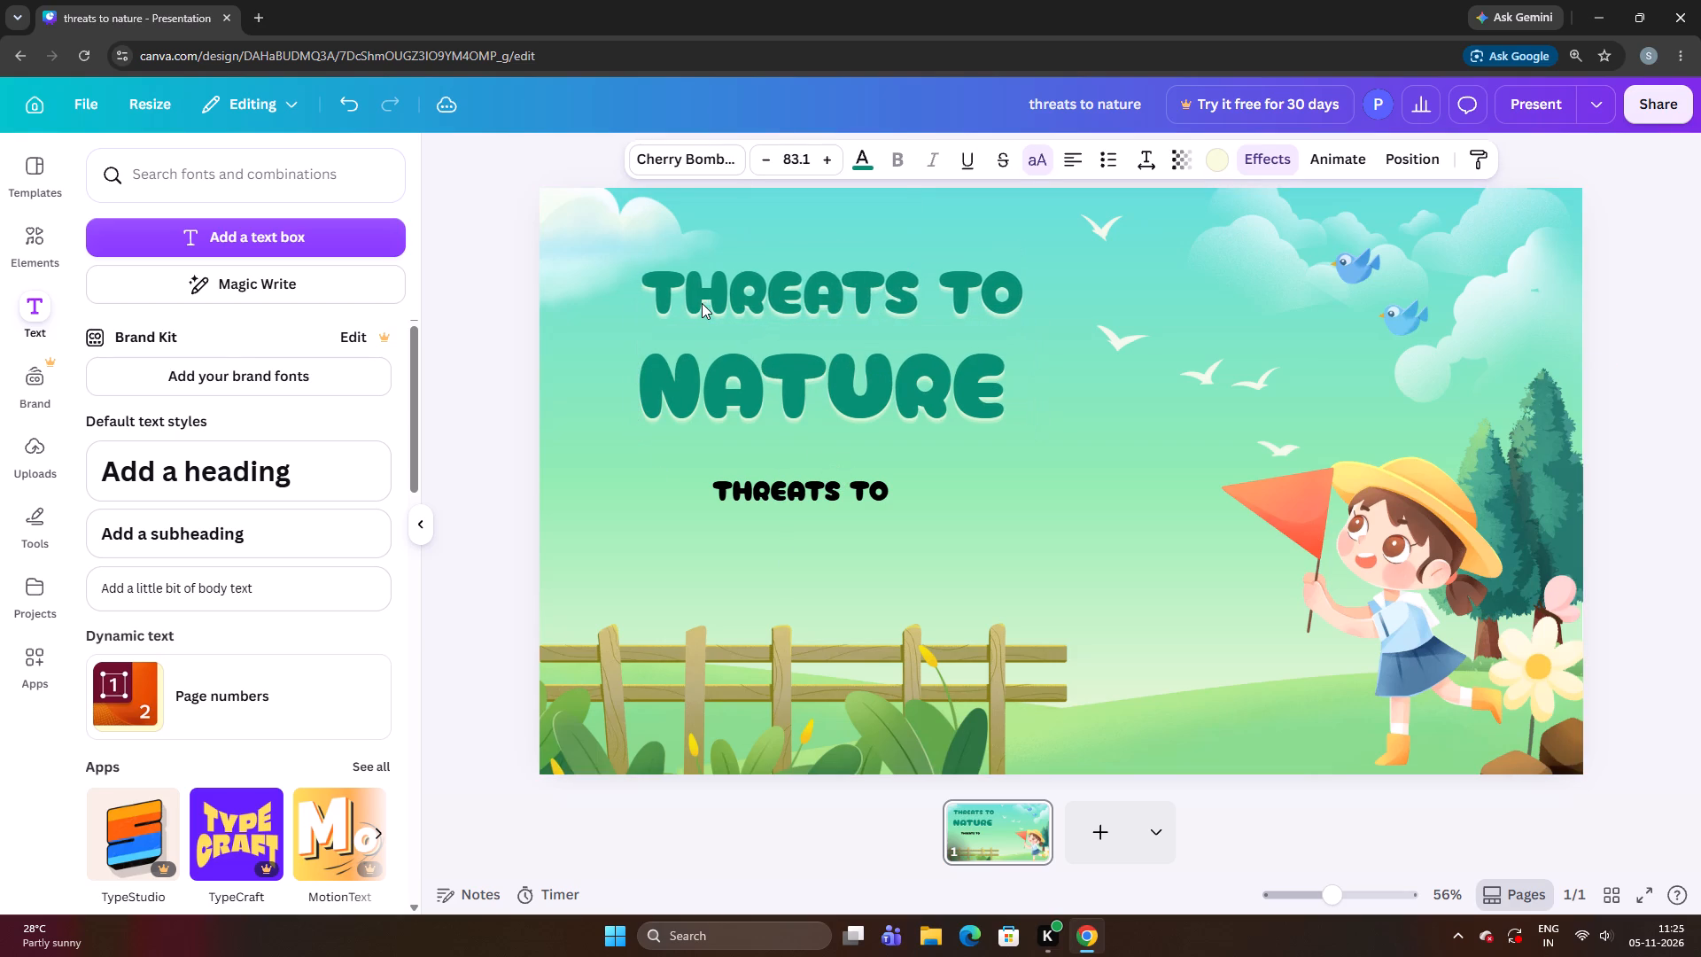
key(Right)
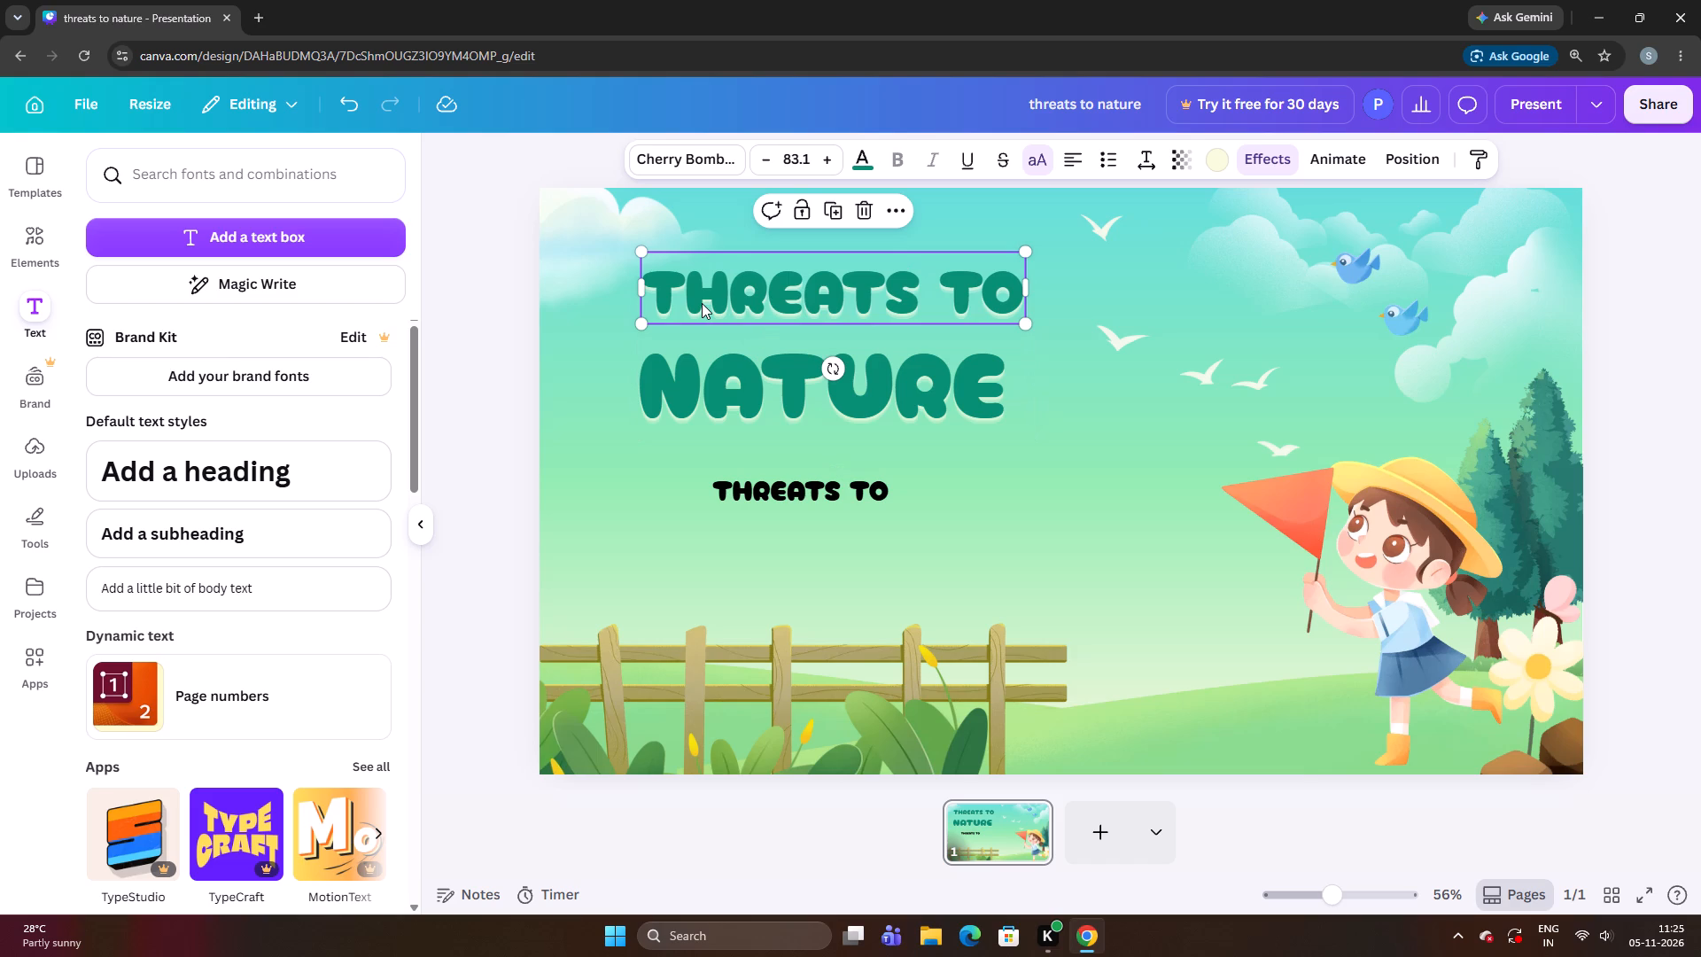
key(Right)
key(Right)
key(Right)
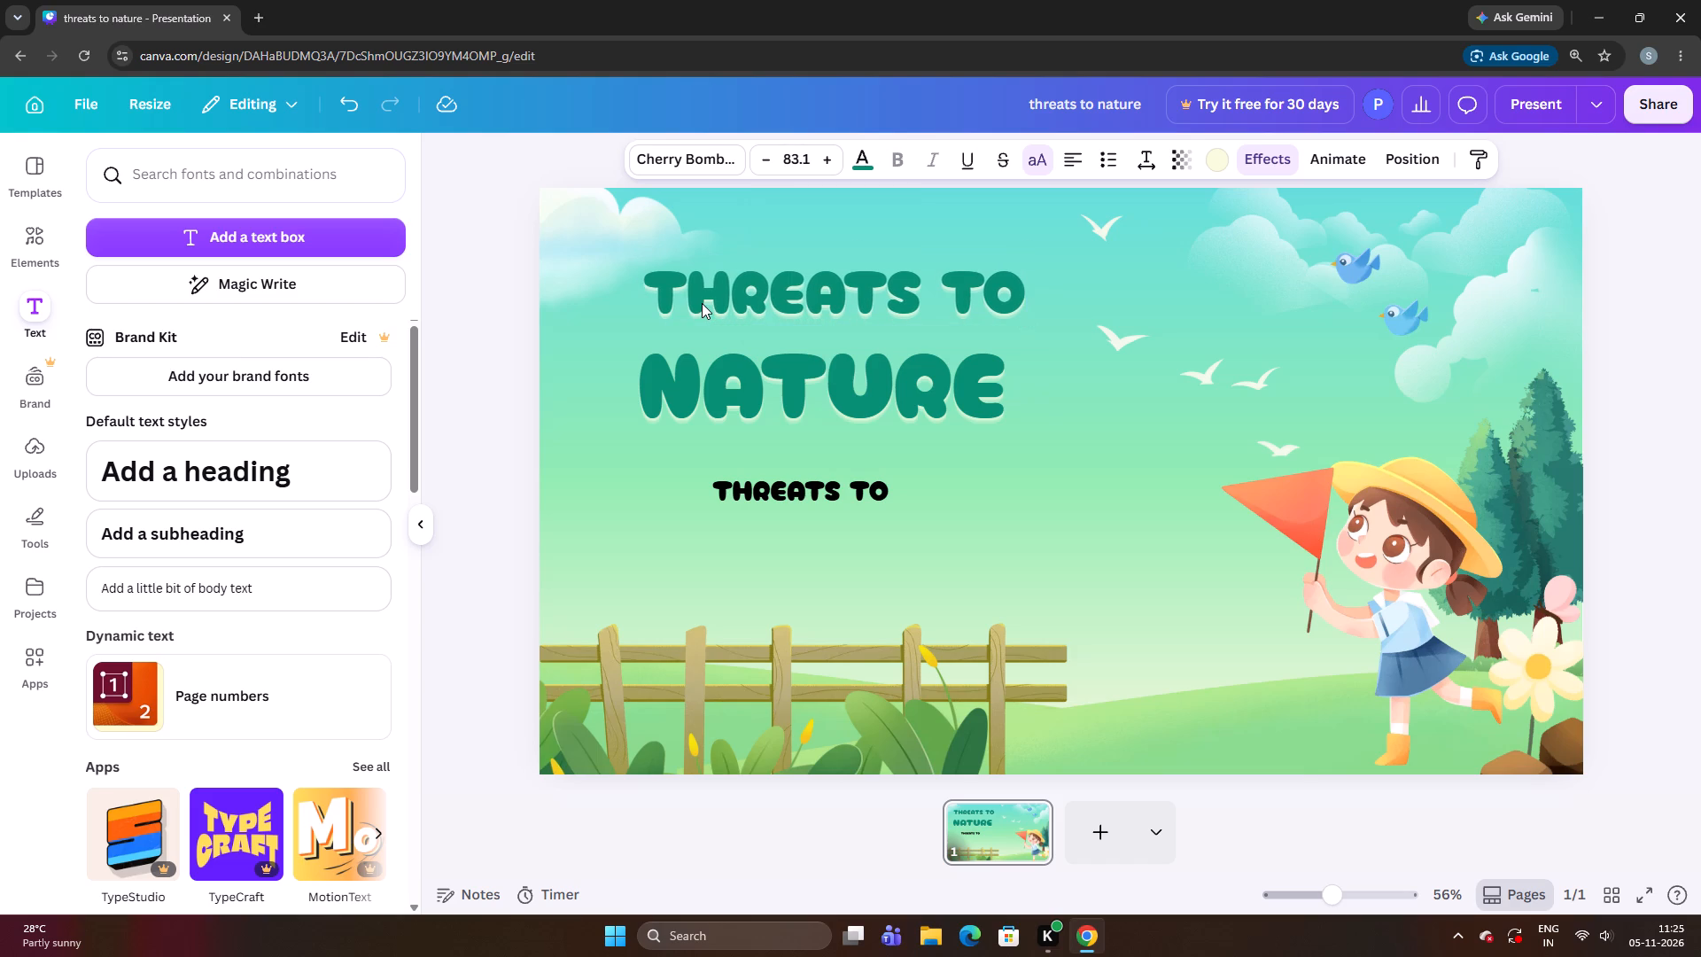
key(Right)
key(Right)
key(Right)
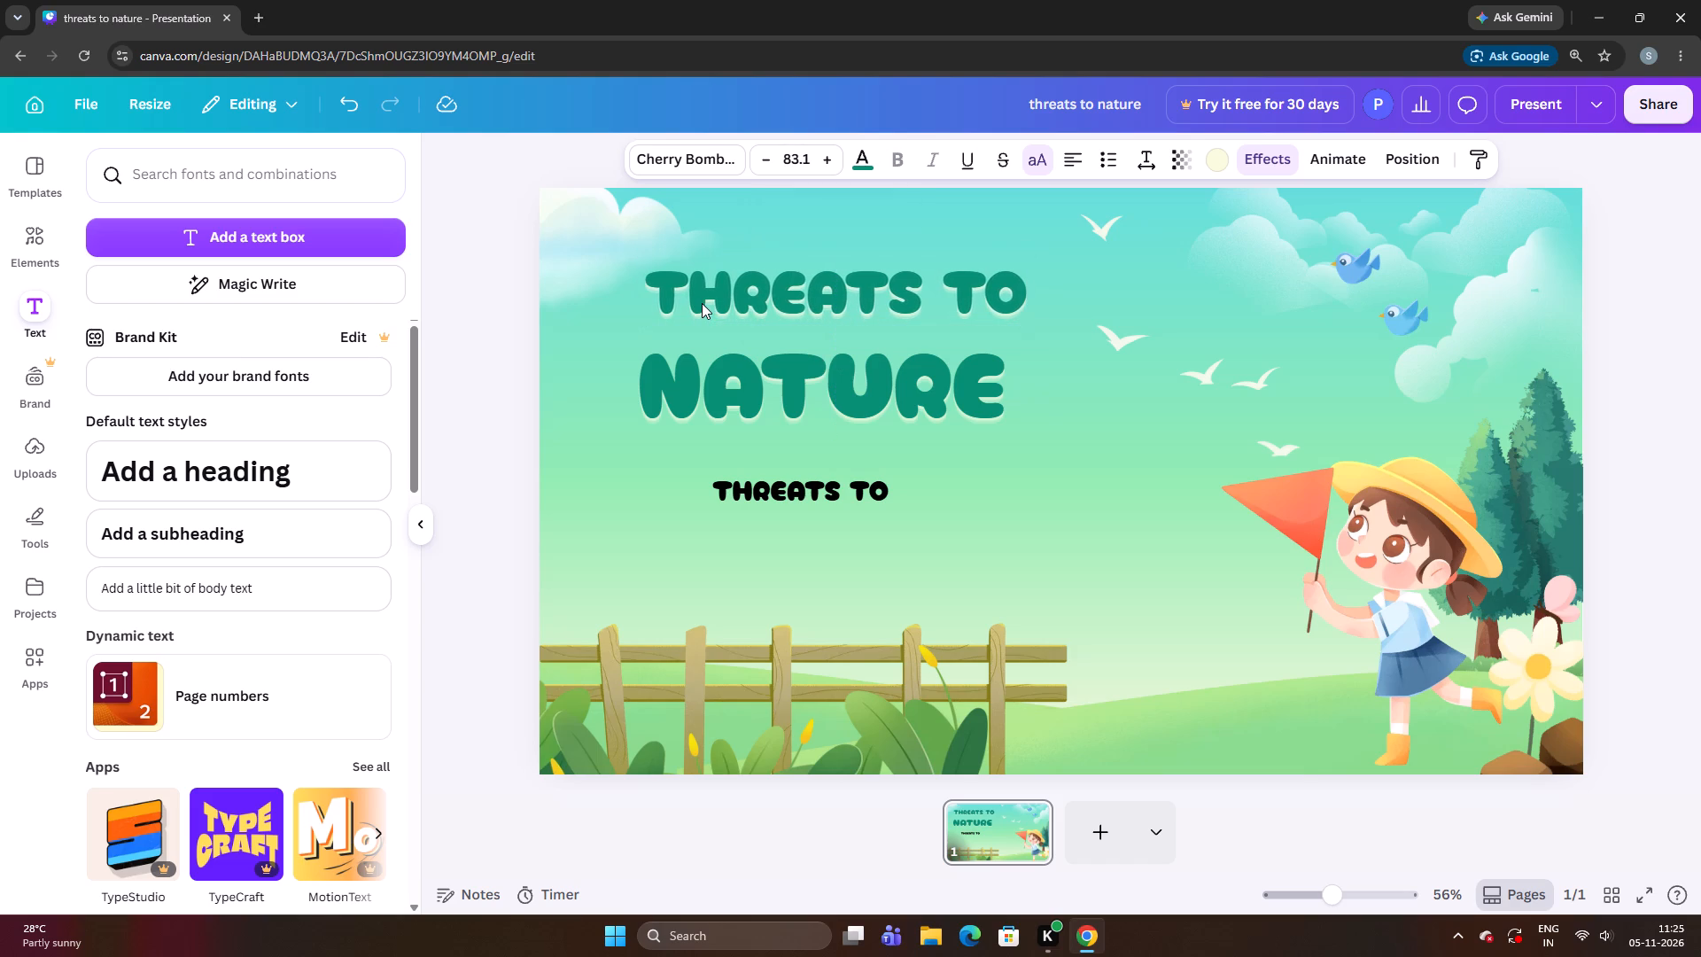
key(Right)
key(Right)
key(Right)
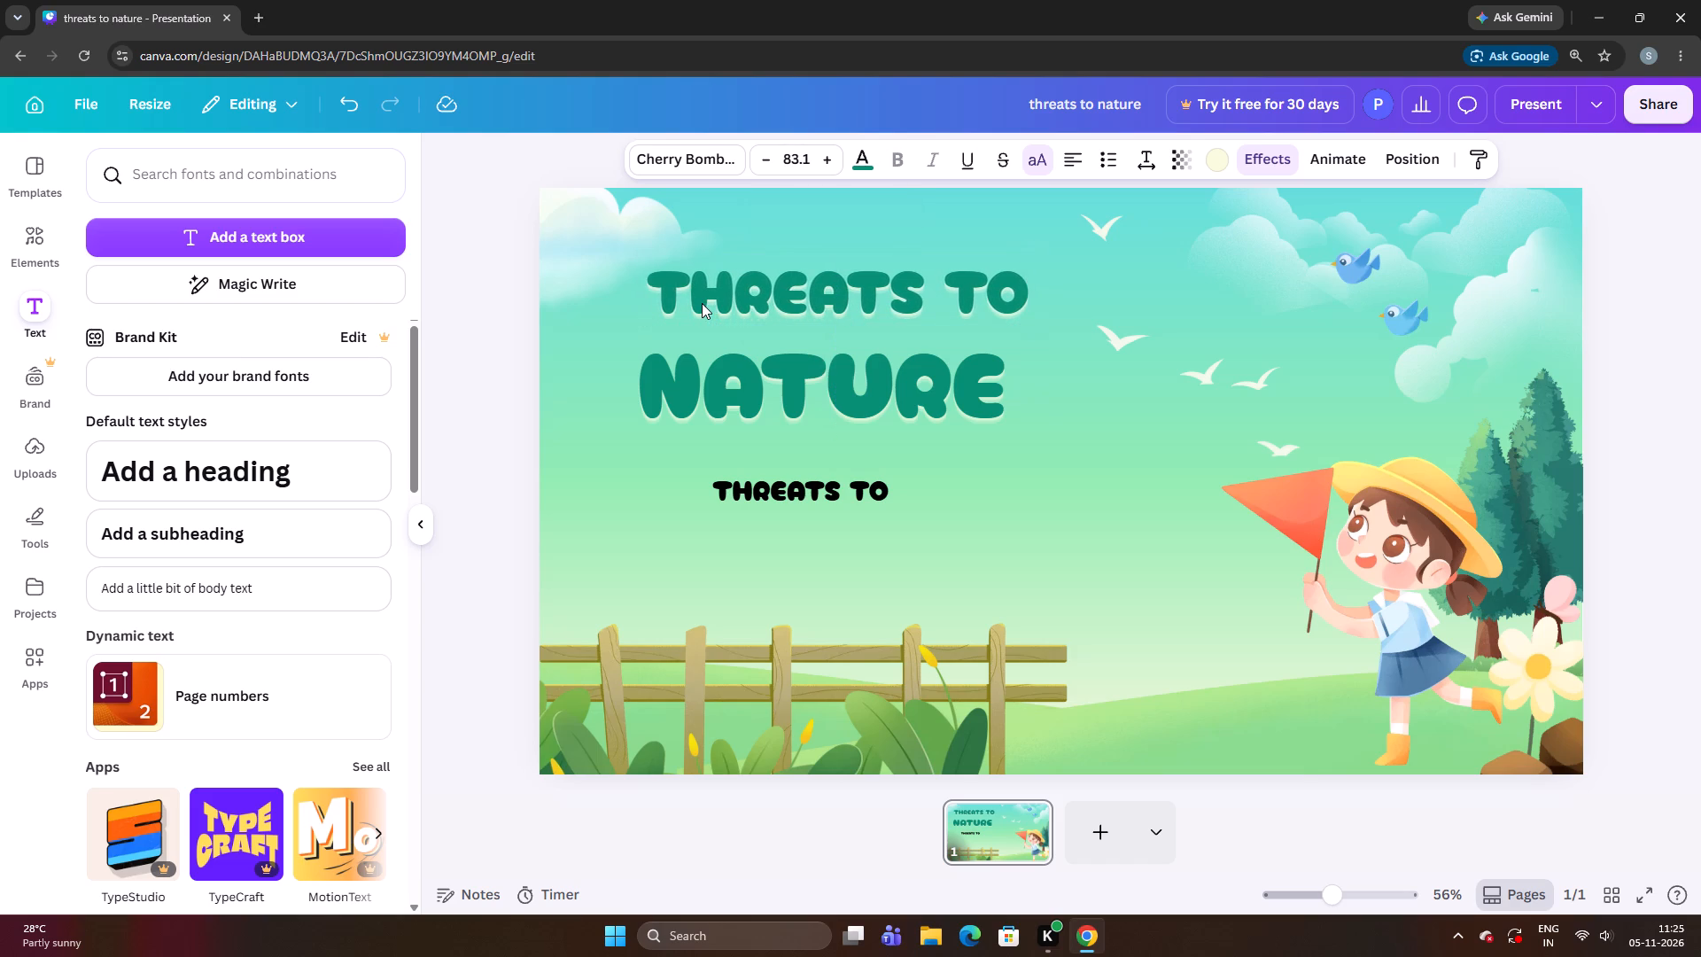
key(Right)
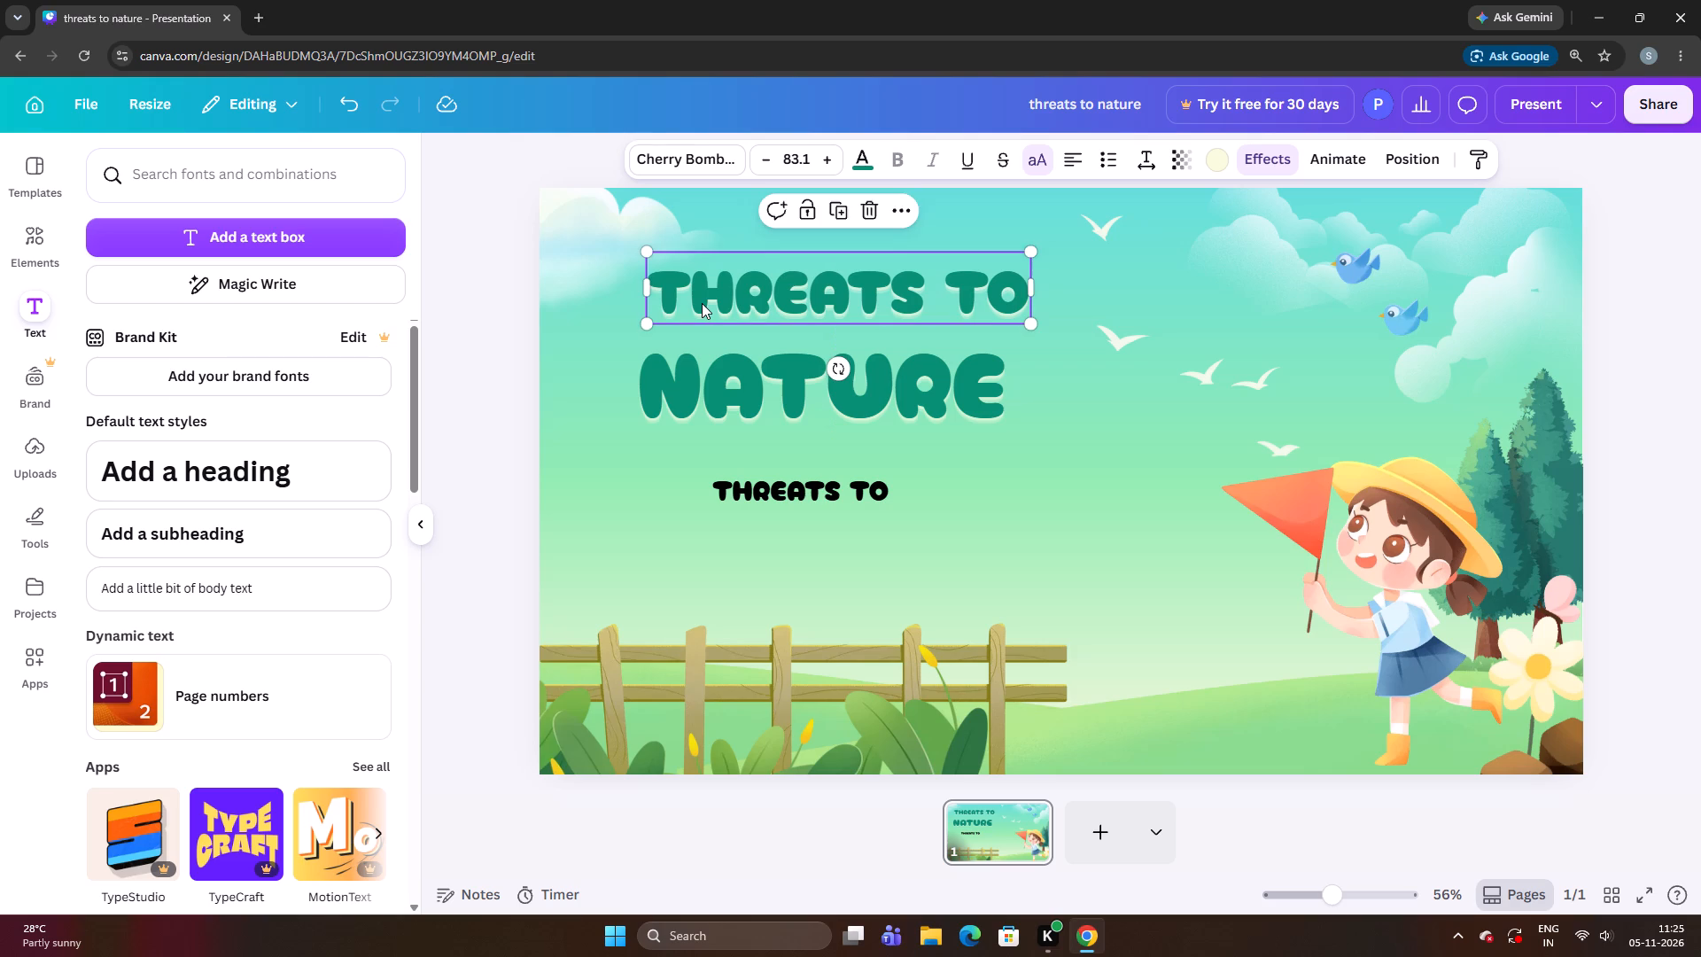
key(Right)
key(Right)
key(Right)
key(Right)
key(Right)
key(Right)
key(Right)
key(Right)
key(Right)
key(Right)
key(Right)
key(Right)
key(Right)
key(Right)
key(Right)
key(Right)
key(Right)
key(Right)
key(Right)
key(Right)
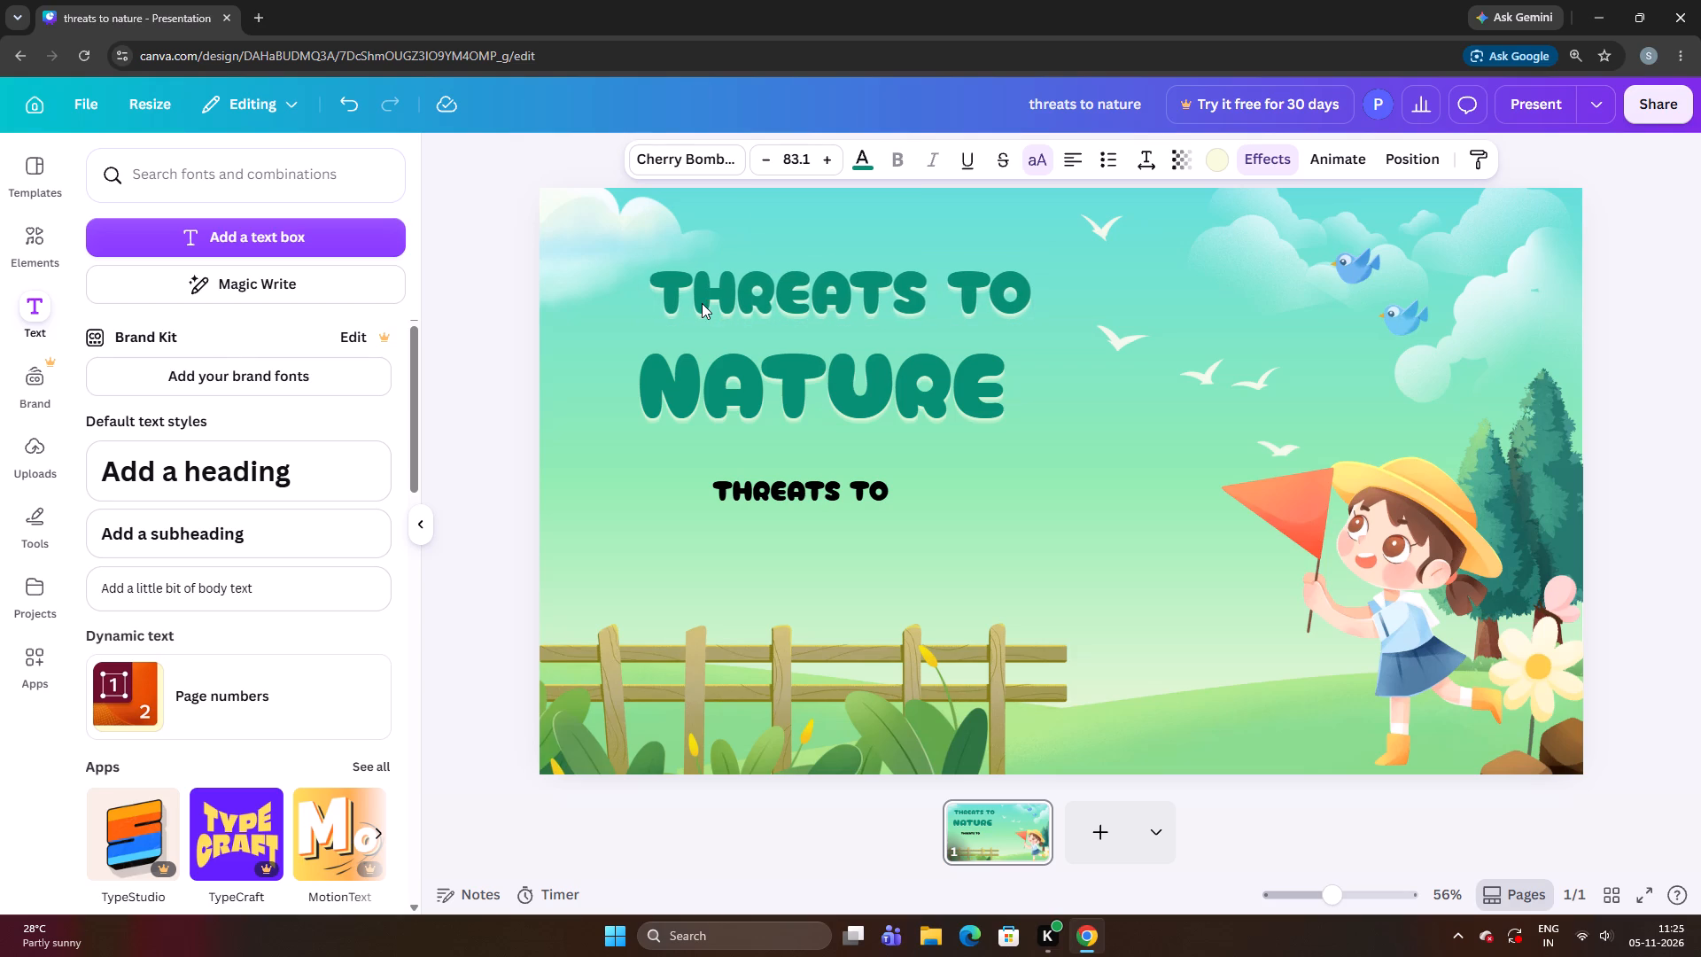
Nudge the green THREATS TO line slightly down and back left, past alignment with NATURE's left edge.
key(Down)
key(Down)
key(Down)
key(Down)
key(Down)
key(Down)
key(Down)
key(Down)
key(Left)
key(Left)
key(Left)
key(Left)
key(Left)
key(Left)
key(Left)
key(Left)
key(Left)
key(Left)
key(Left)
key(Left)
key(Left)
key(Left)
key(Left)
key(Left)
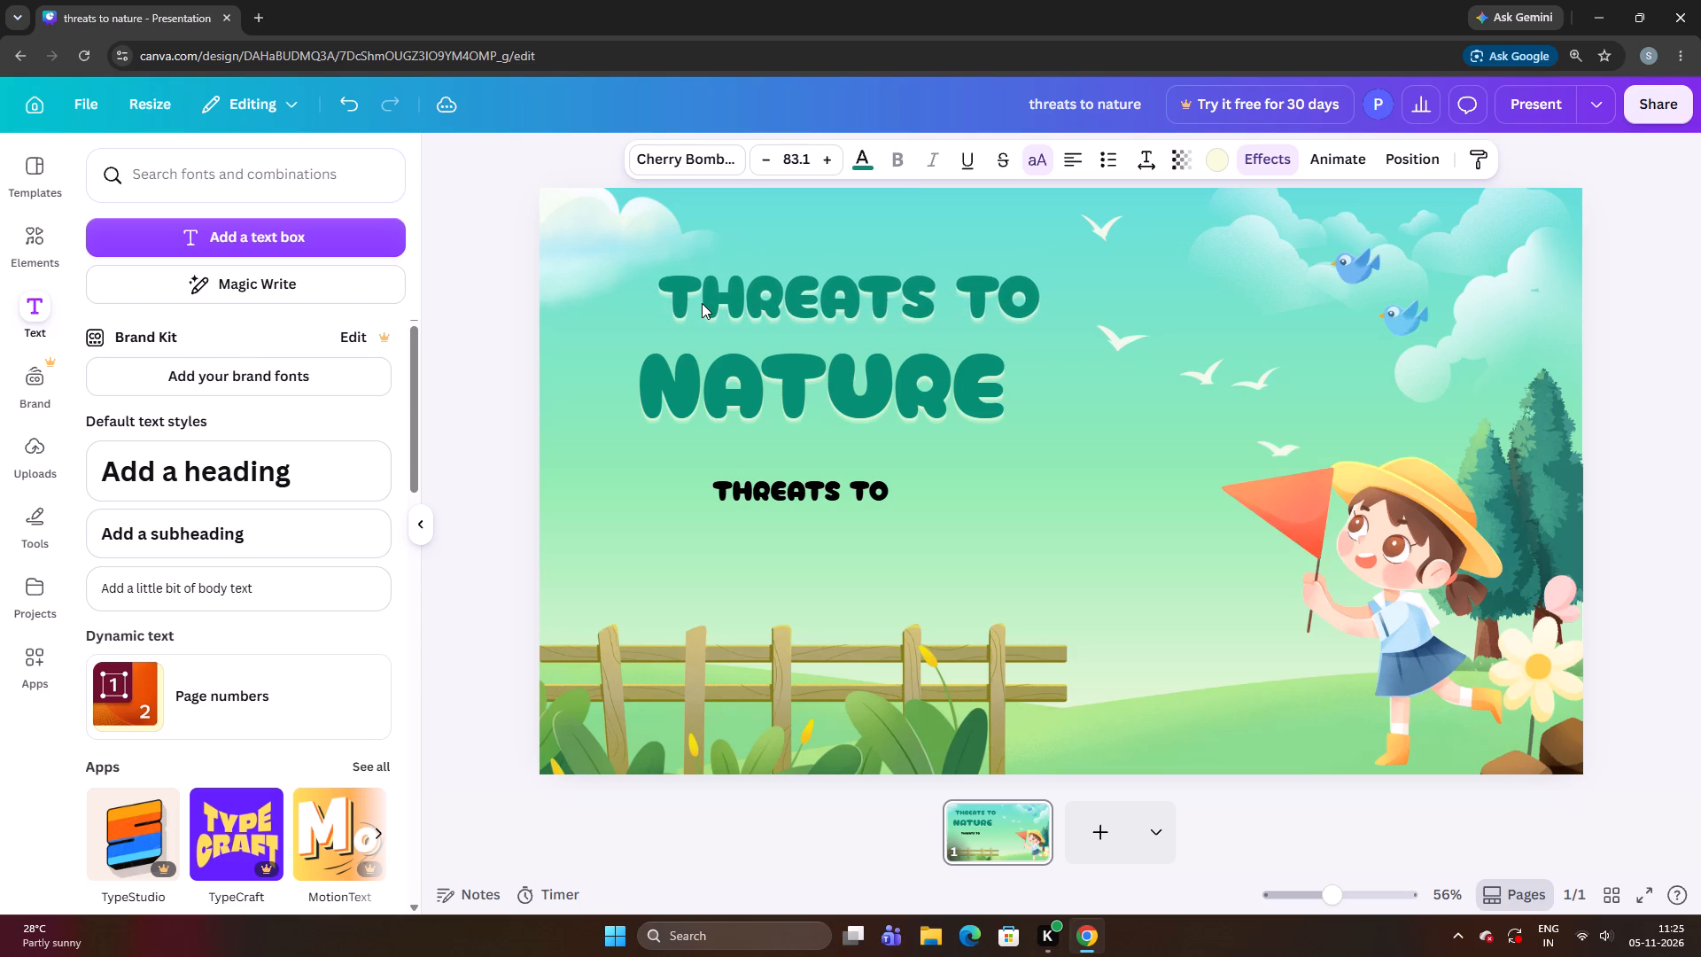
key(Left)
key(Left)
key(Left)
key(Left)
key(Left)
key(Left)
key(Left)
key(Left)
key(Left)
key(Left)
key(Left)
key(Left)
key(Left)
key(Left)
key(Left)
key(Left)
key(Left)
key(Left)
key(Left)
key(Left)
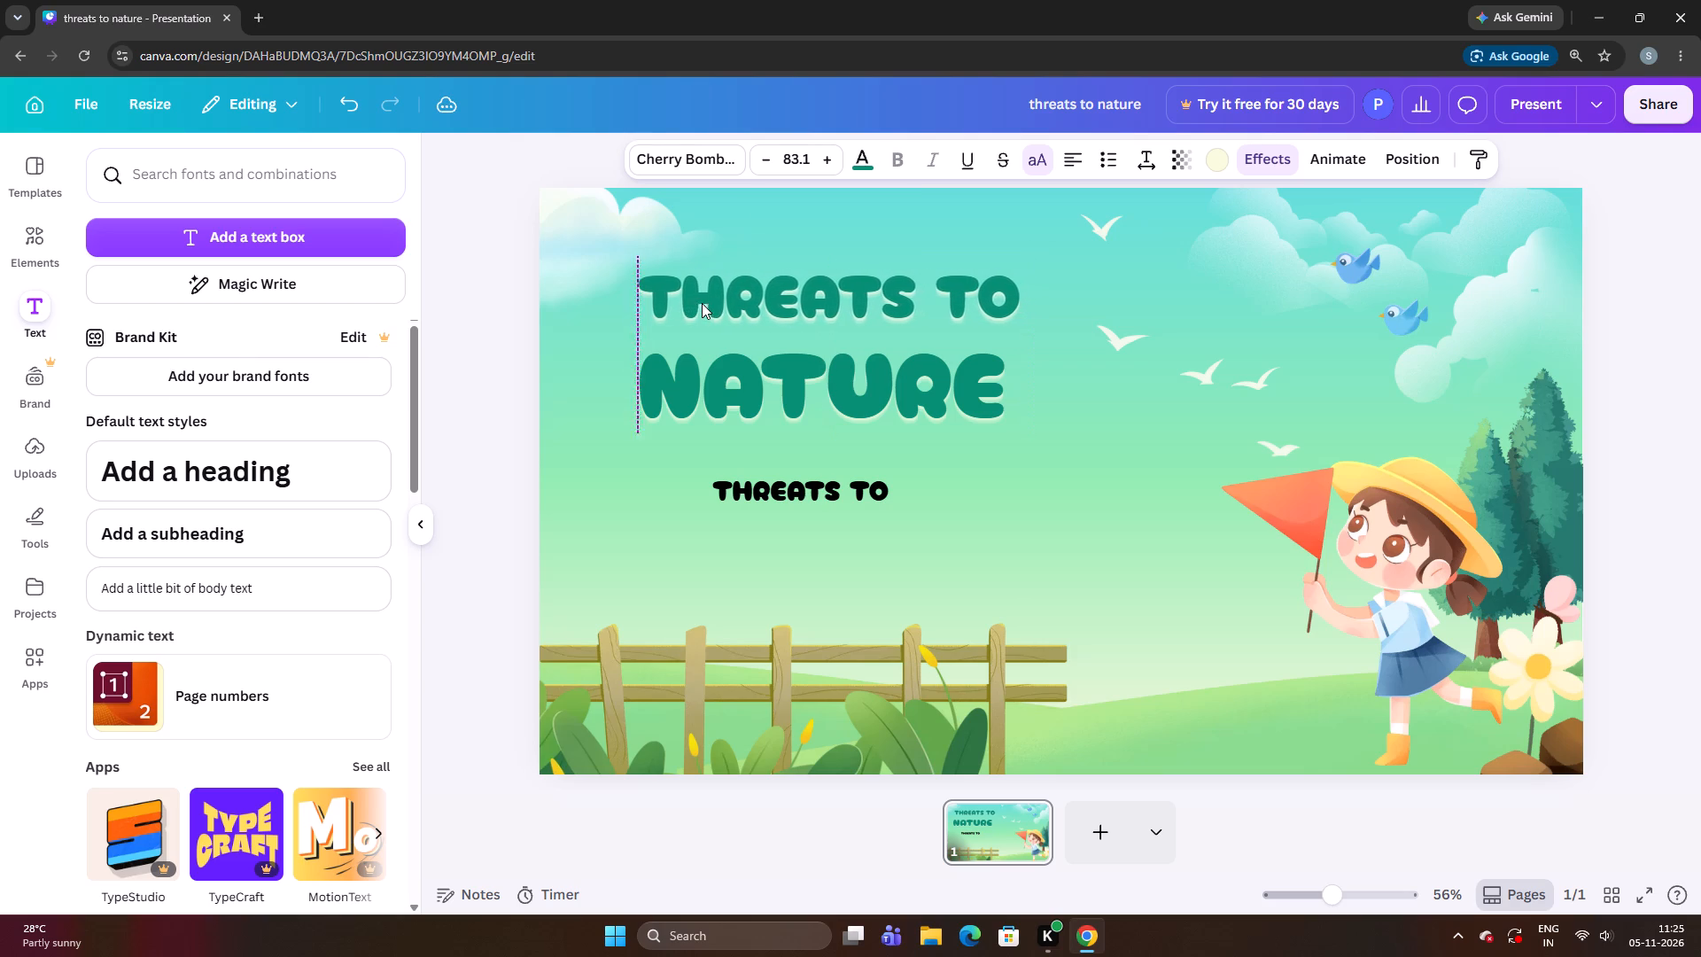
Nudge the green THREATS TO line further left and down, close above NATURE with their right ends lined up.
key(Up)
key(Up)
key(Up)
key(Up)
key(Up)
key(Up)
key(Up)
key(Down)
key(Down)
key(Down)
key(Down)
key(Down)
key(Down)
key(Down)
key(Down)
key(Down)
key(Down)
key(Down)
key(Down)
key(Down)
key(Down)
key(Down)
key(Down)
key(Down)
key(Down)
key(Down)
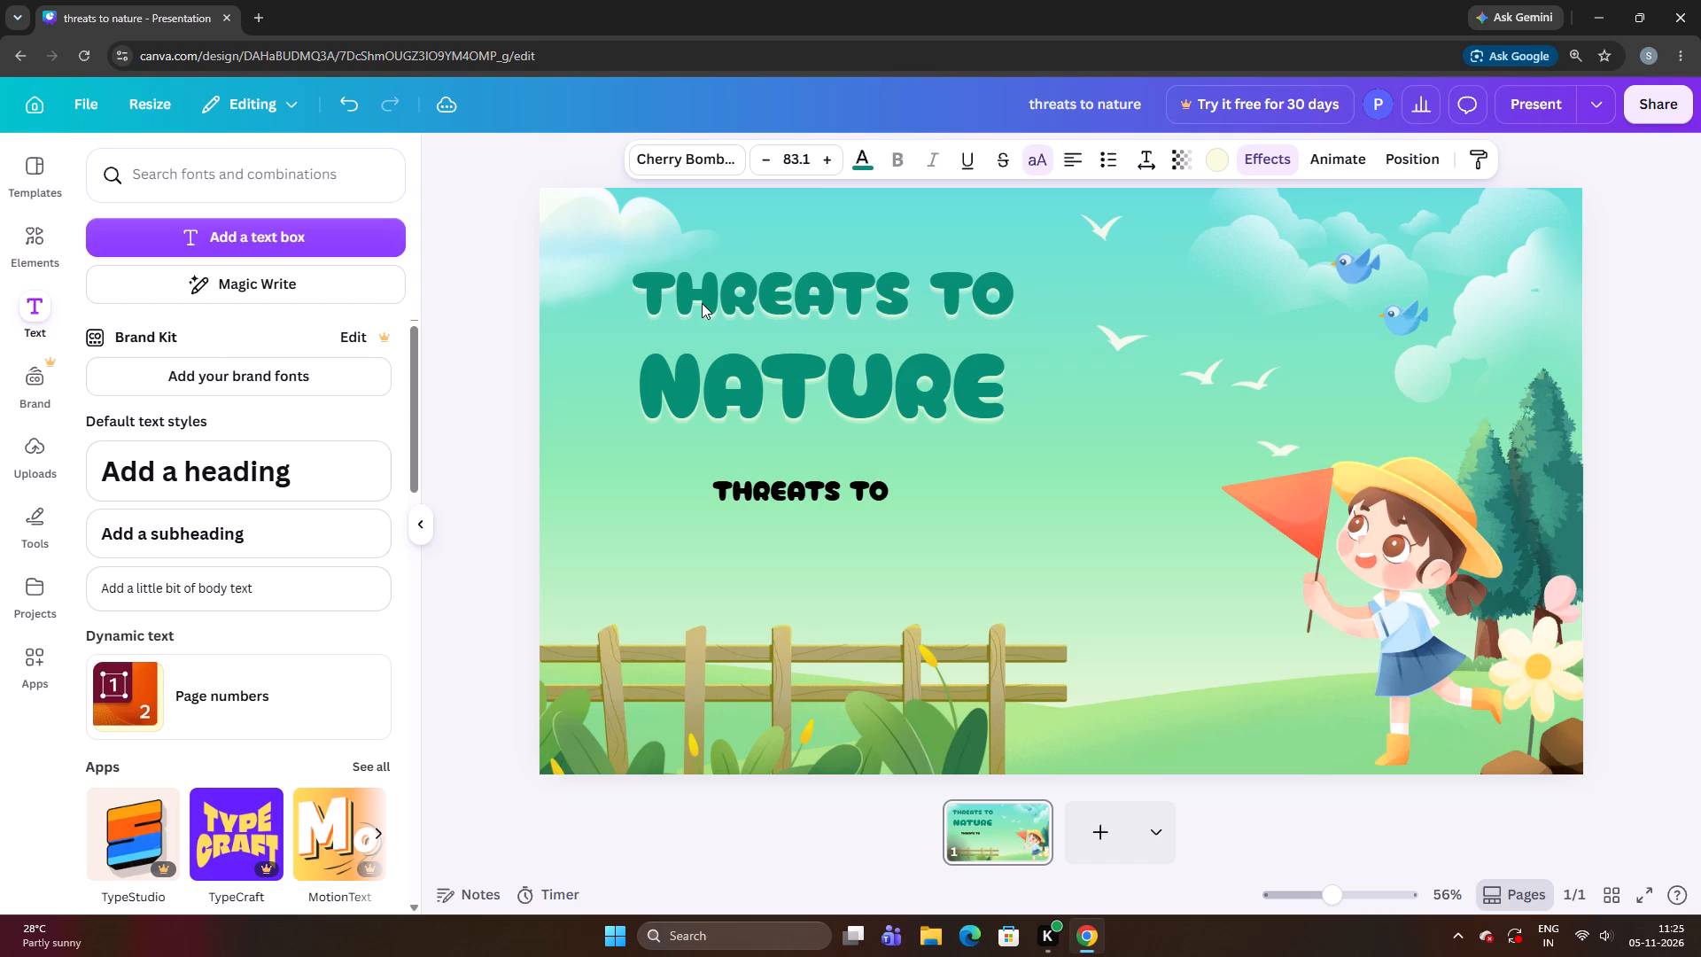
key(Left)
key(Left)
key(Left)
key(Left)
key(Left)
key(Left)
key(Left)
key(Left)
key(Left)
key(Left)
key(Left)
key(Left)
key(Left)
key(Left)
key(Left)
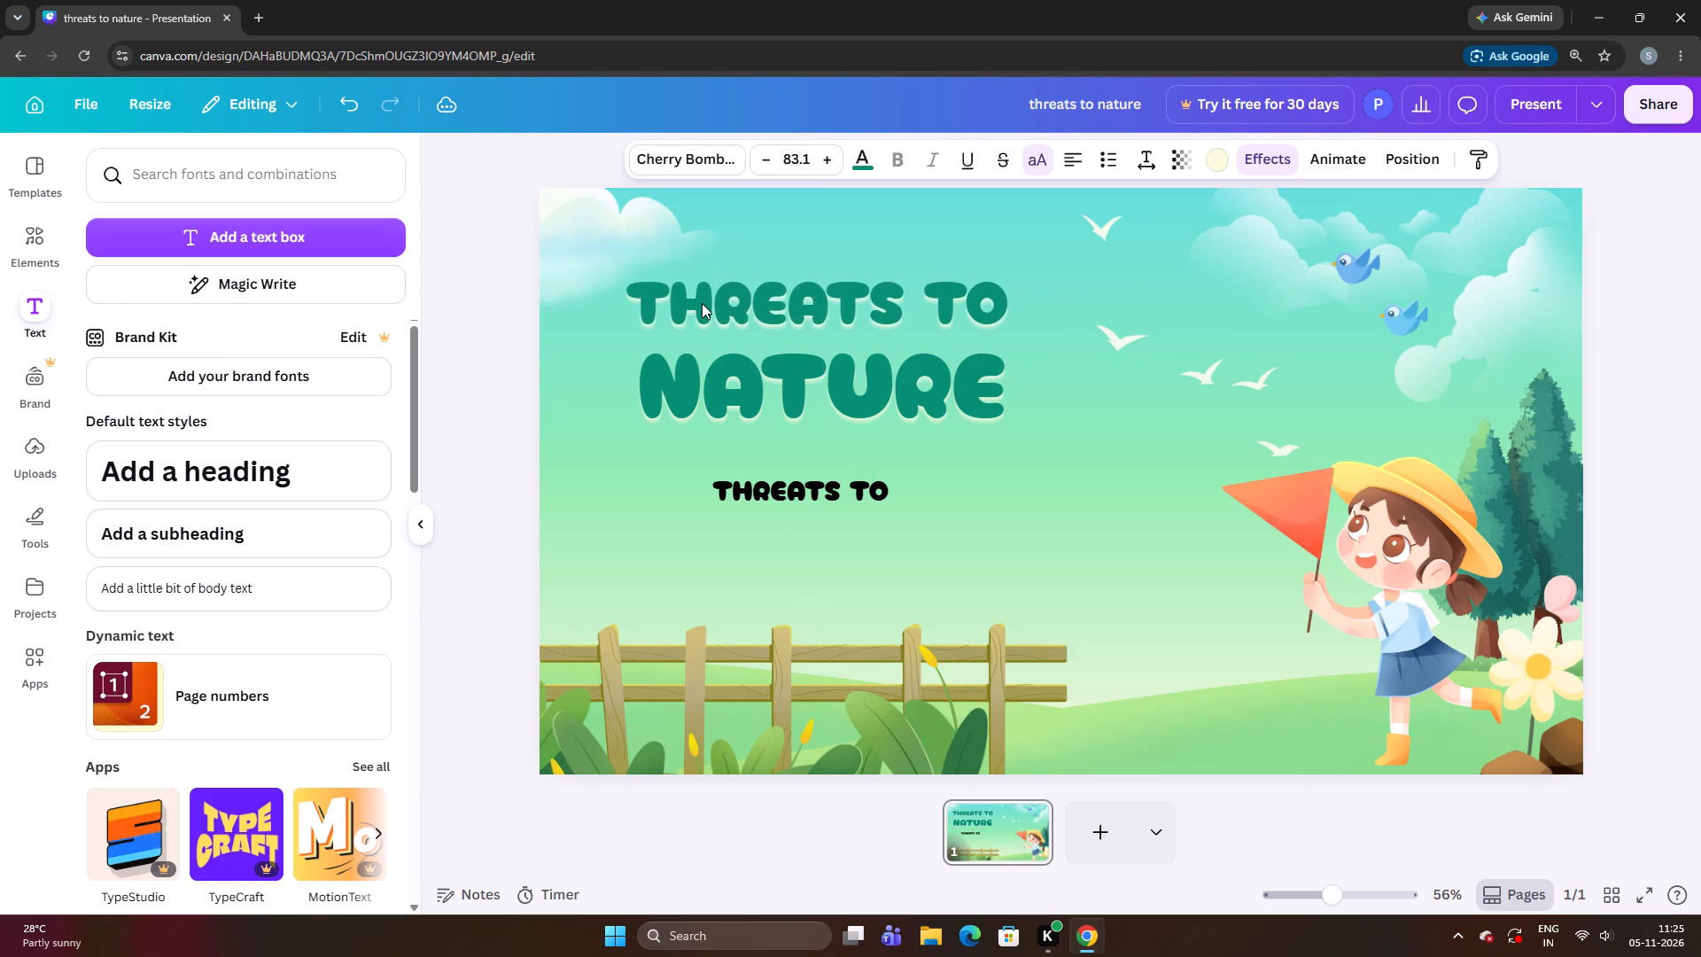
key(Up)
key(Up)
key(Up)
key(Down)
key(Down)
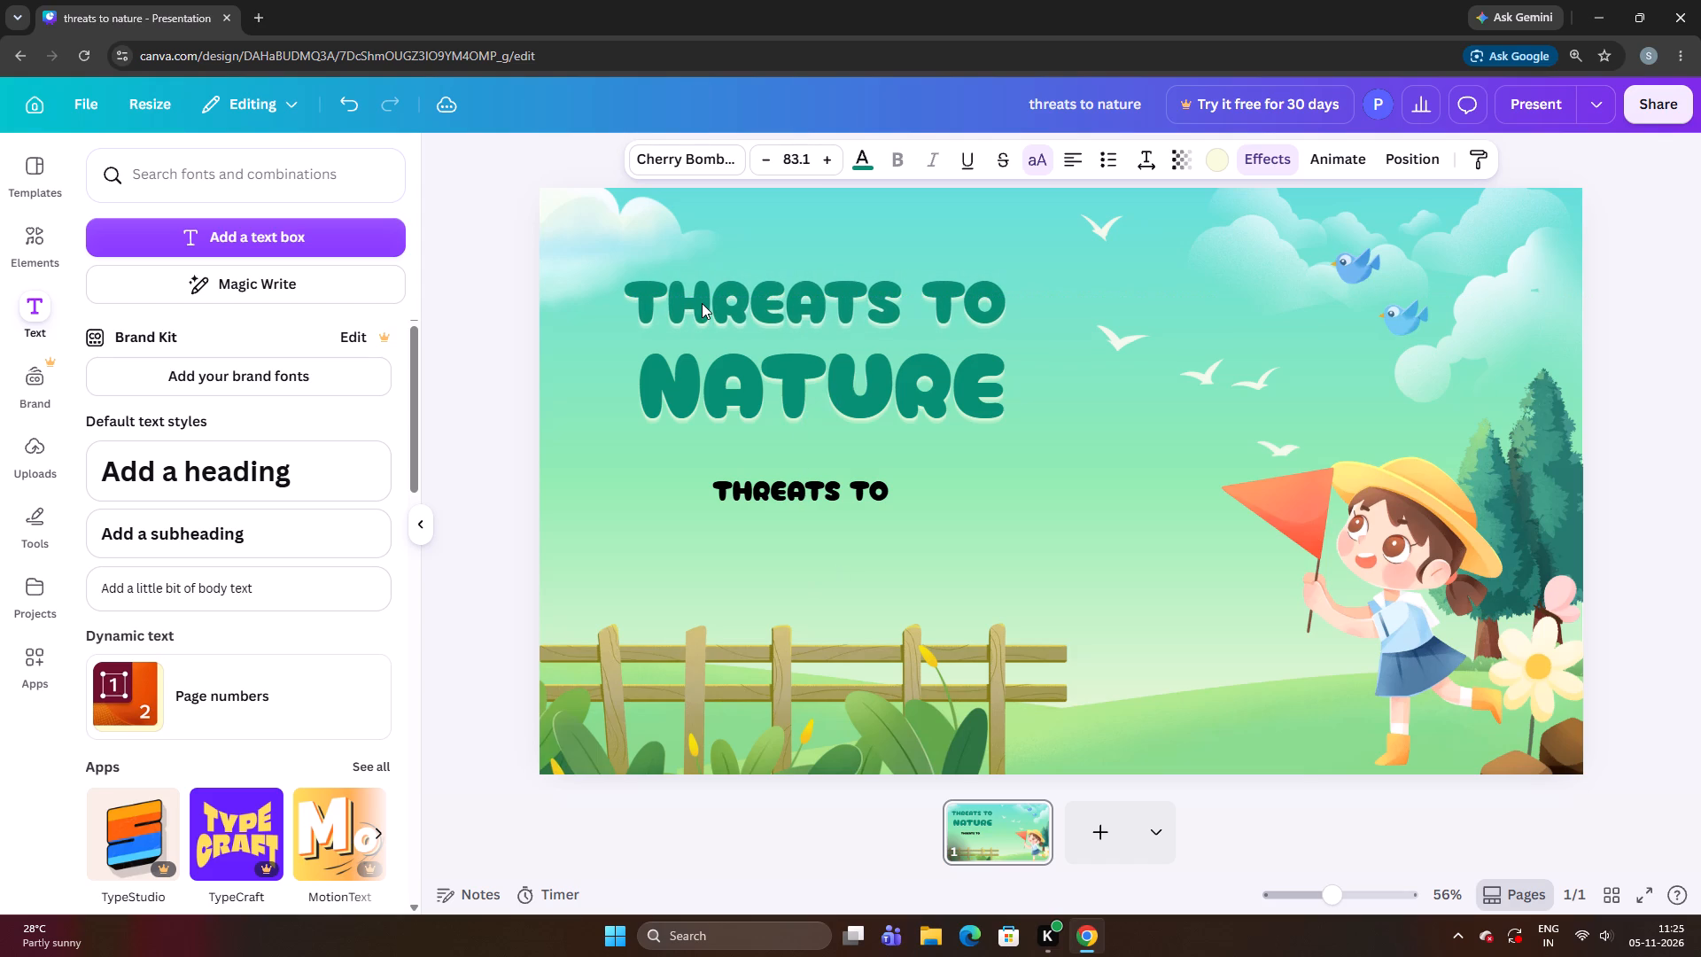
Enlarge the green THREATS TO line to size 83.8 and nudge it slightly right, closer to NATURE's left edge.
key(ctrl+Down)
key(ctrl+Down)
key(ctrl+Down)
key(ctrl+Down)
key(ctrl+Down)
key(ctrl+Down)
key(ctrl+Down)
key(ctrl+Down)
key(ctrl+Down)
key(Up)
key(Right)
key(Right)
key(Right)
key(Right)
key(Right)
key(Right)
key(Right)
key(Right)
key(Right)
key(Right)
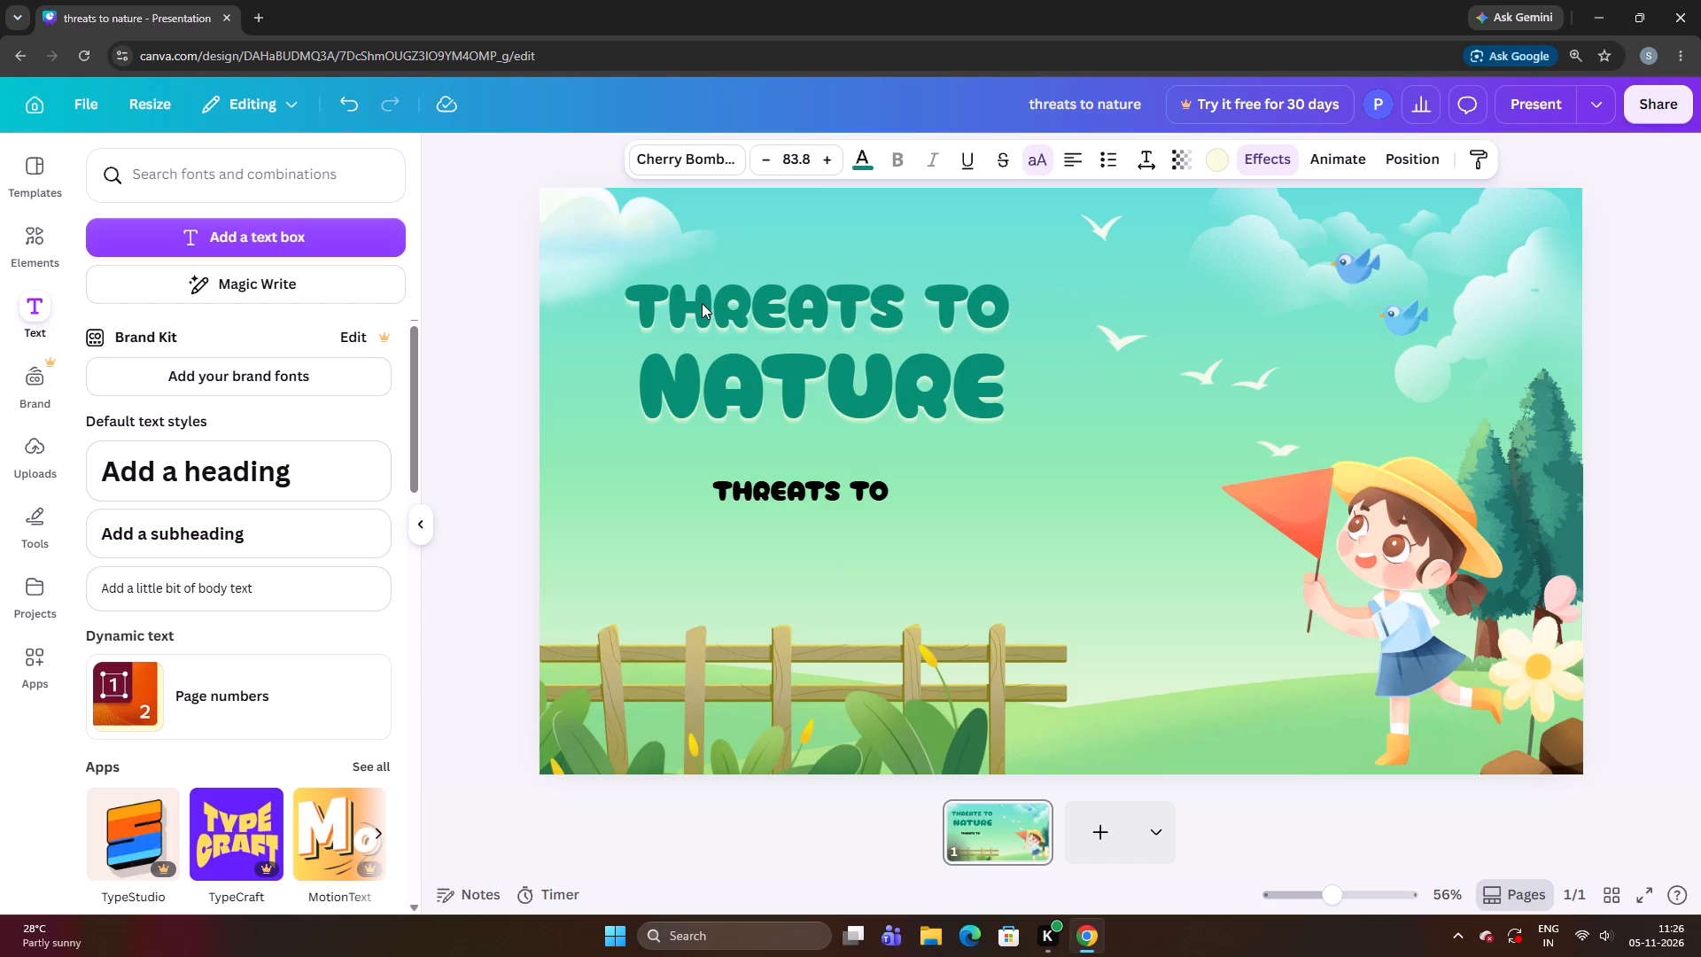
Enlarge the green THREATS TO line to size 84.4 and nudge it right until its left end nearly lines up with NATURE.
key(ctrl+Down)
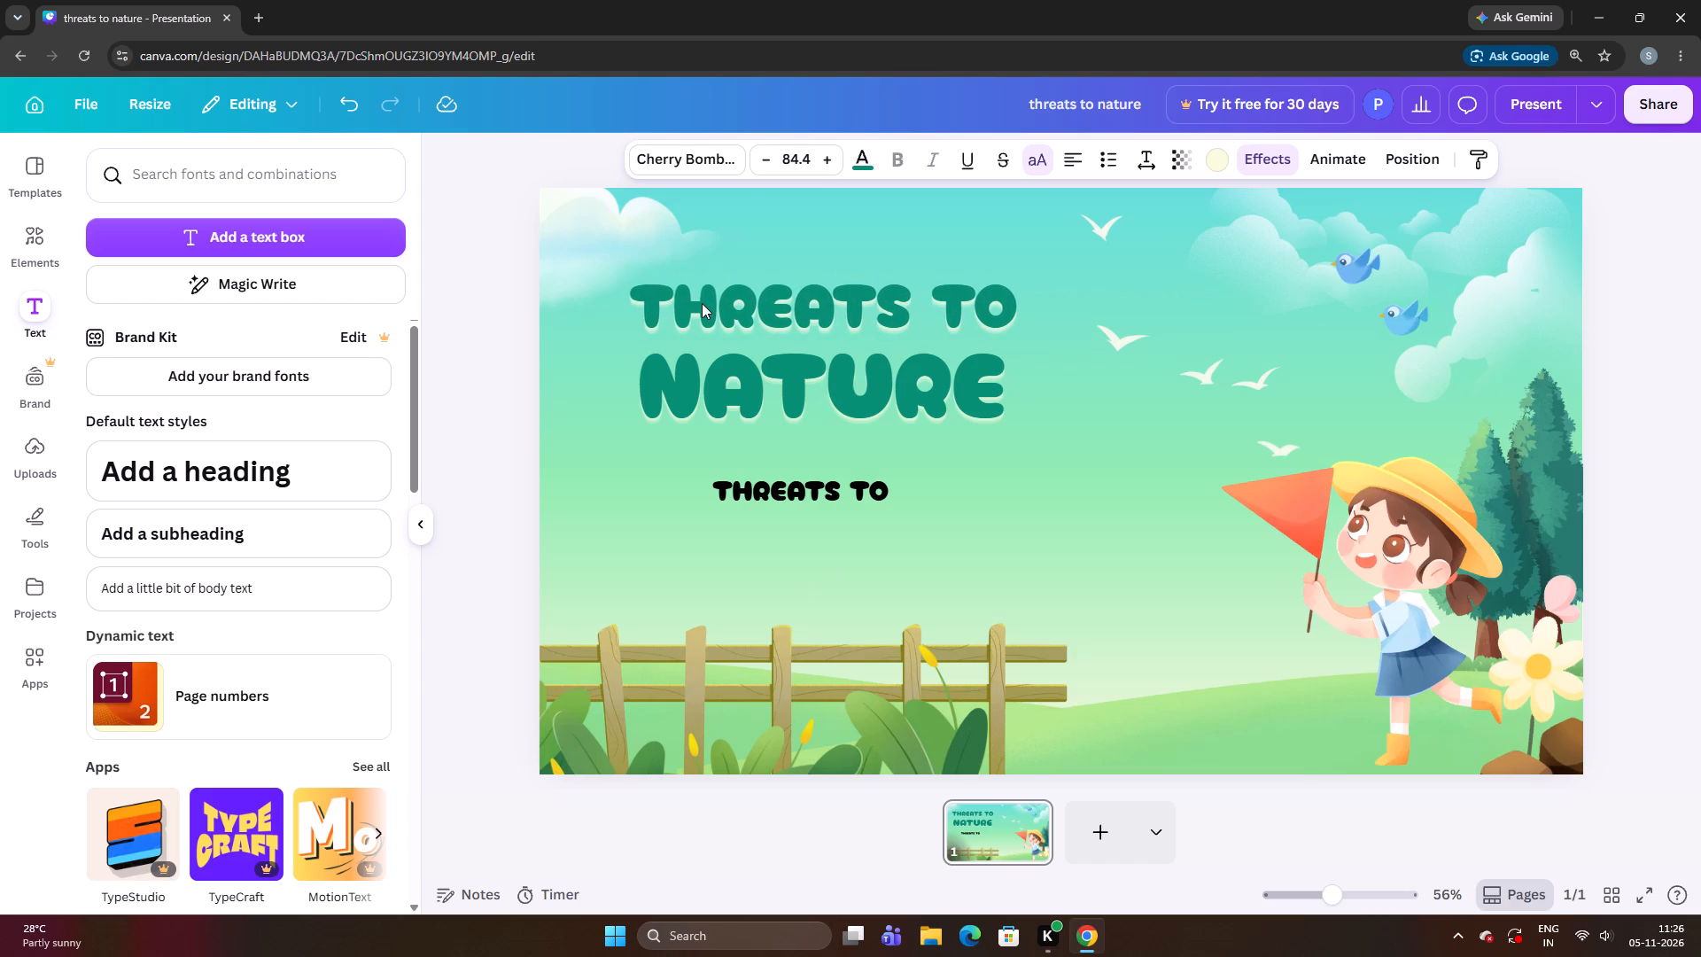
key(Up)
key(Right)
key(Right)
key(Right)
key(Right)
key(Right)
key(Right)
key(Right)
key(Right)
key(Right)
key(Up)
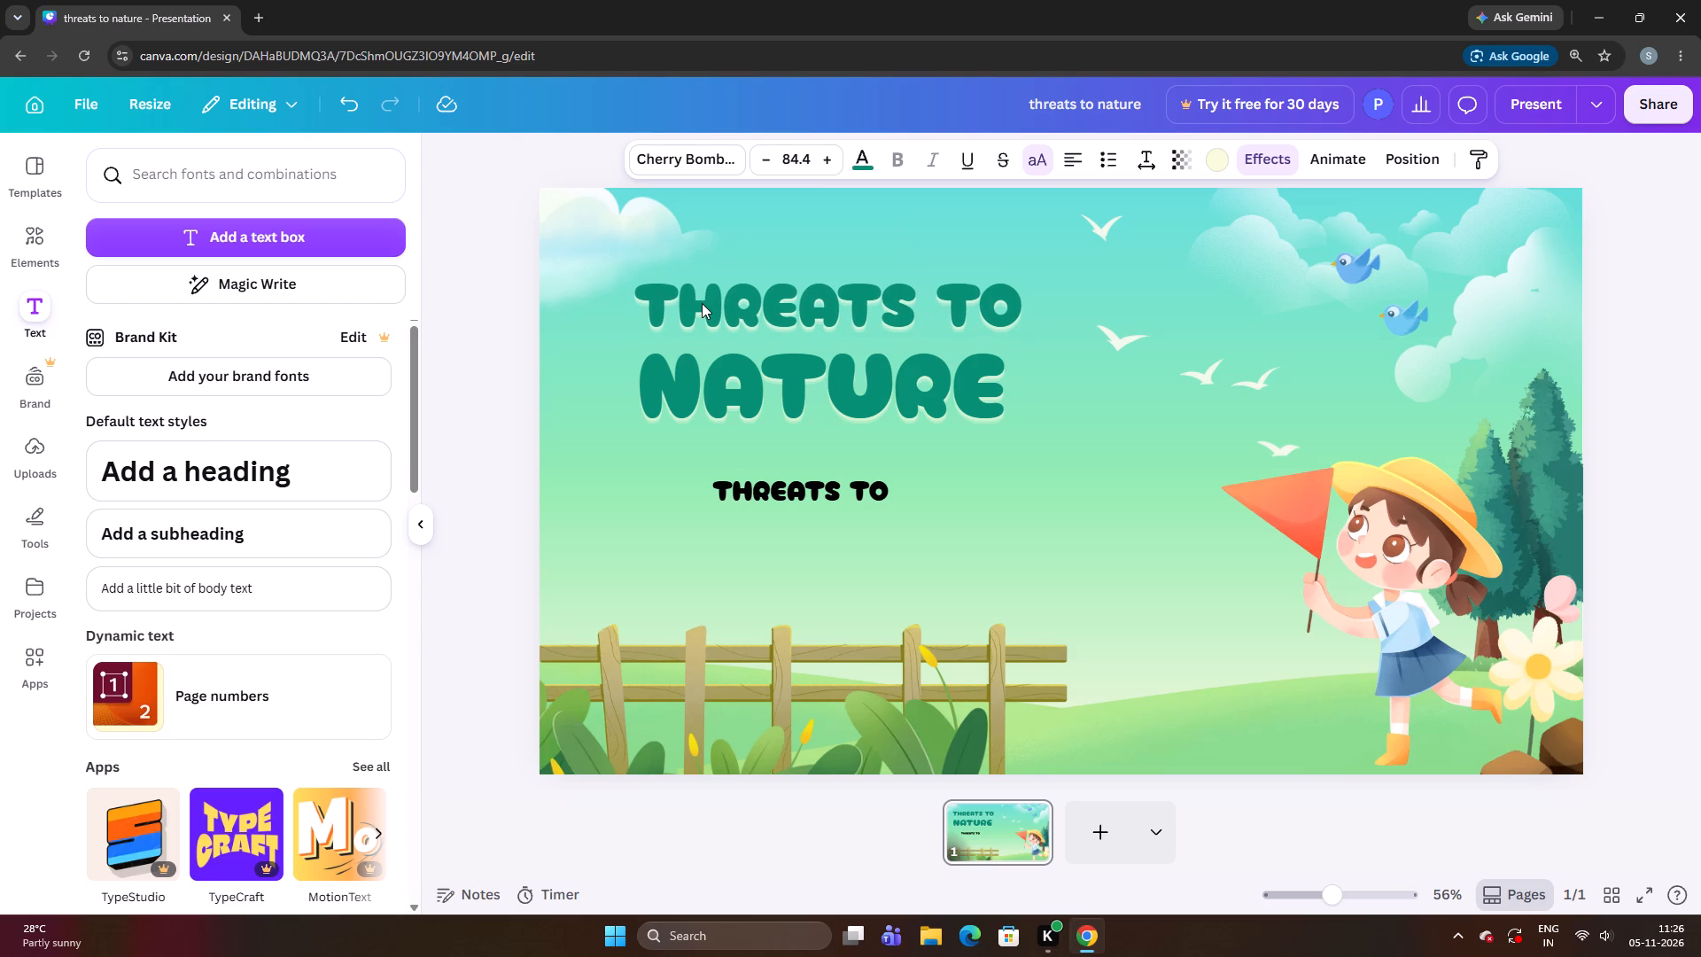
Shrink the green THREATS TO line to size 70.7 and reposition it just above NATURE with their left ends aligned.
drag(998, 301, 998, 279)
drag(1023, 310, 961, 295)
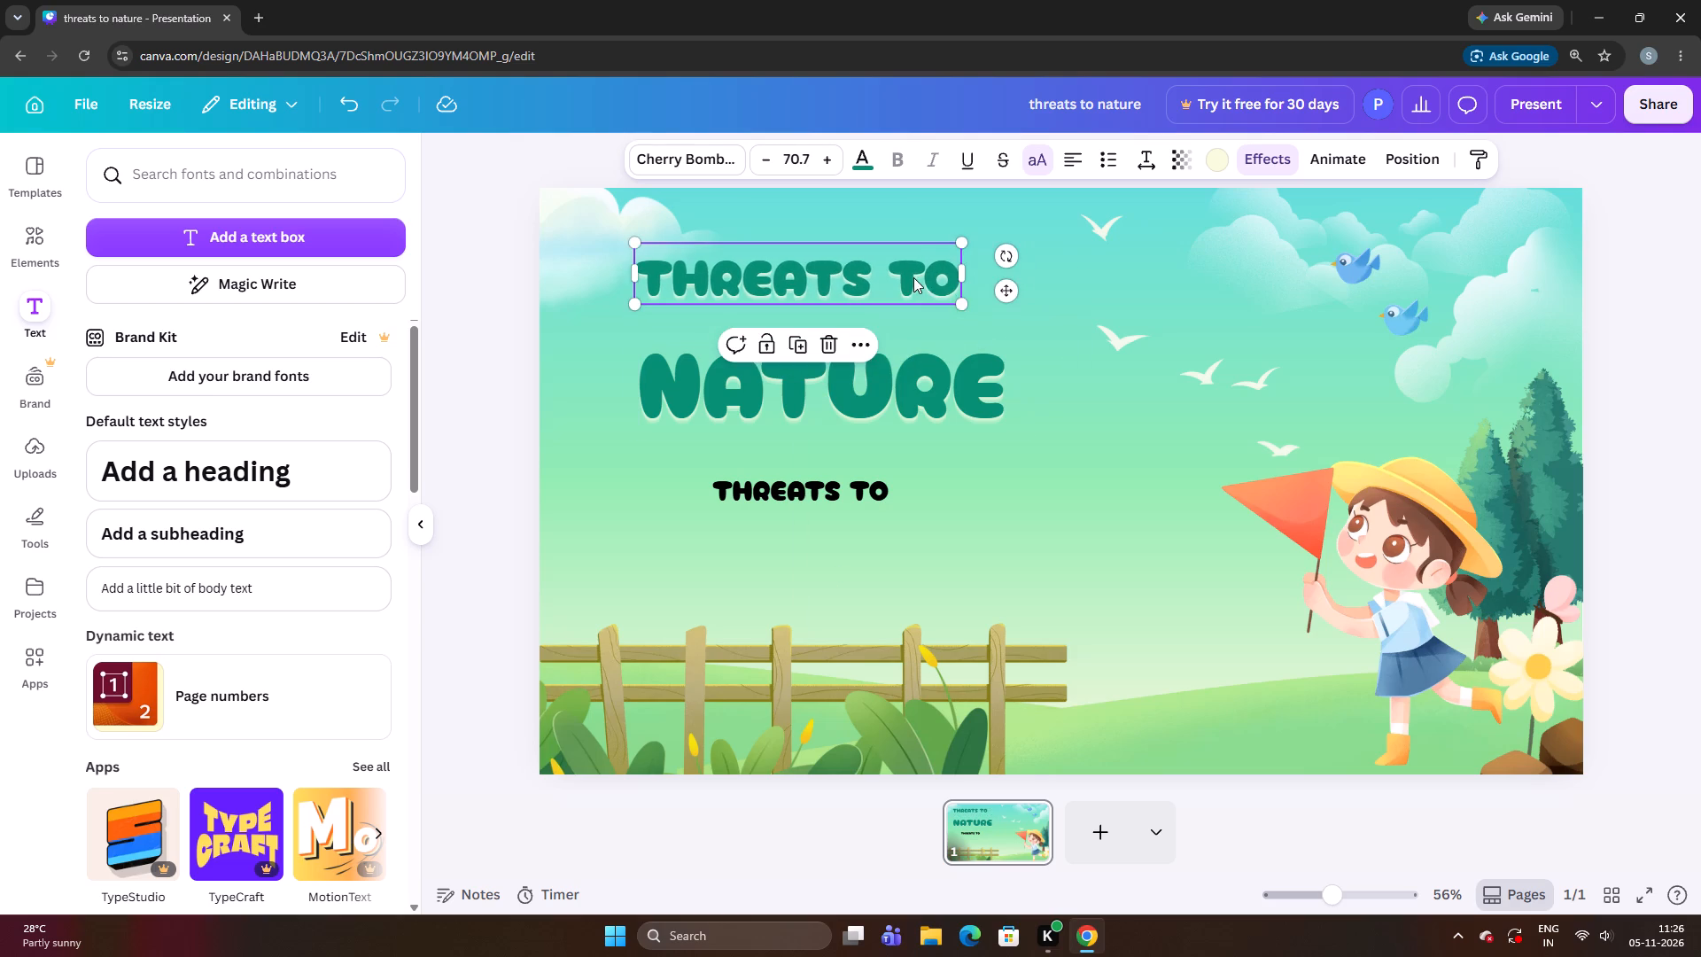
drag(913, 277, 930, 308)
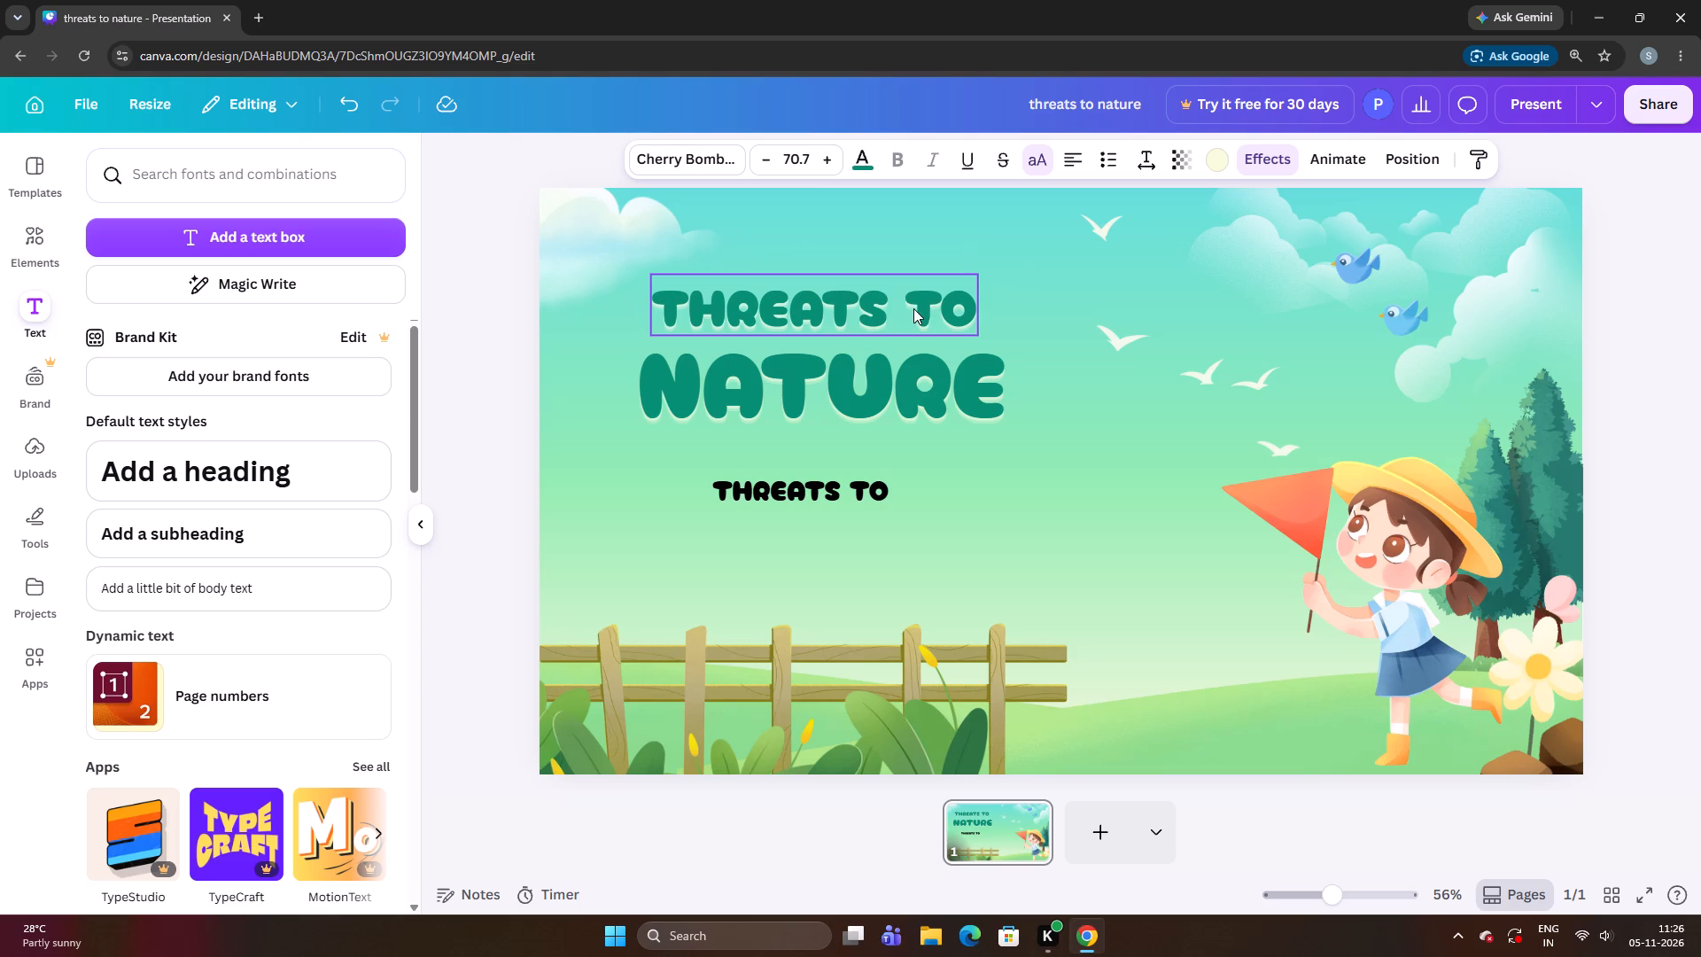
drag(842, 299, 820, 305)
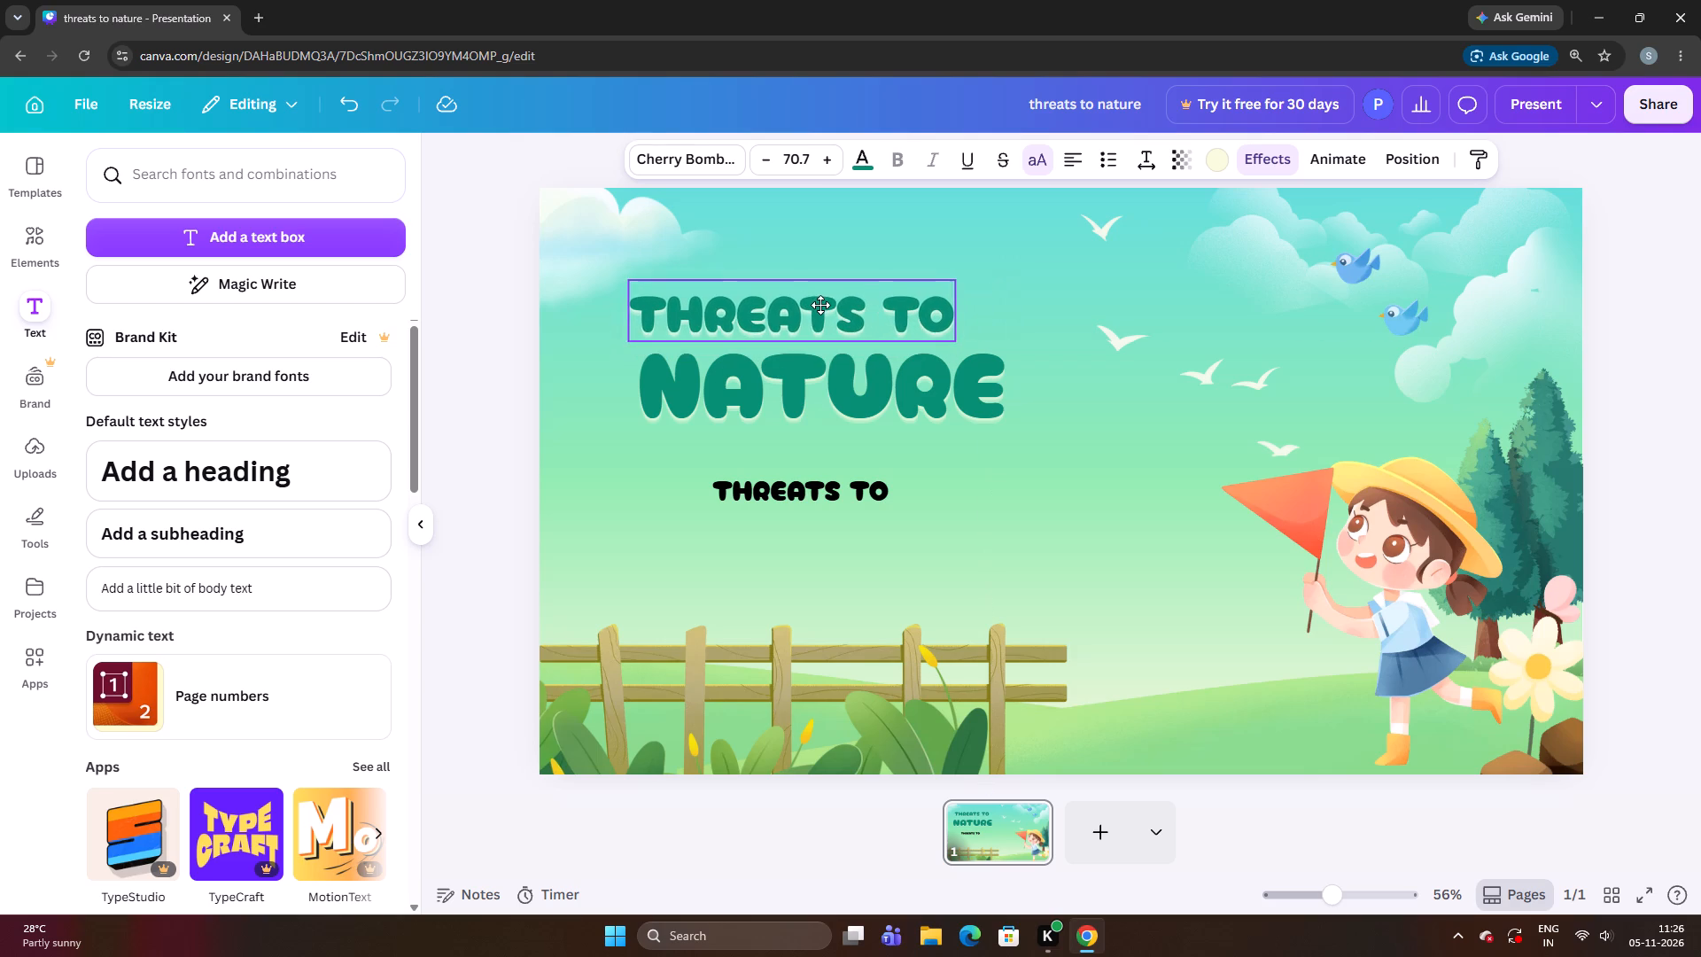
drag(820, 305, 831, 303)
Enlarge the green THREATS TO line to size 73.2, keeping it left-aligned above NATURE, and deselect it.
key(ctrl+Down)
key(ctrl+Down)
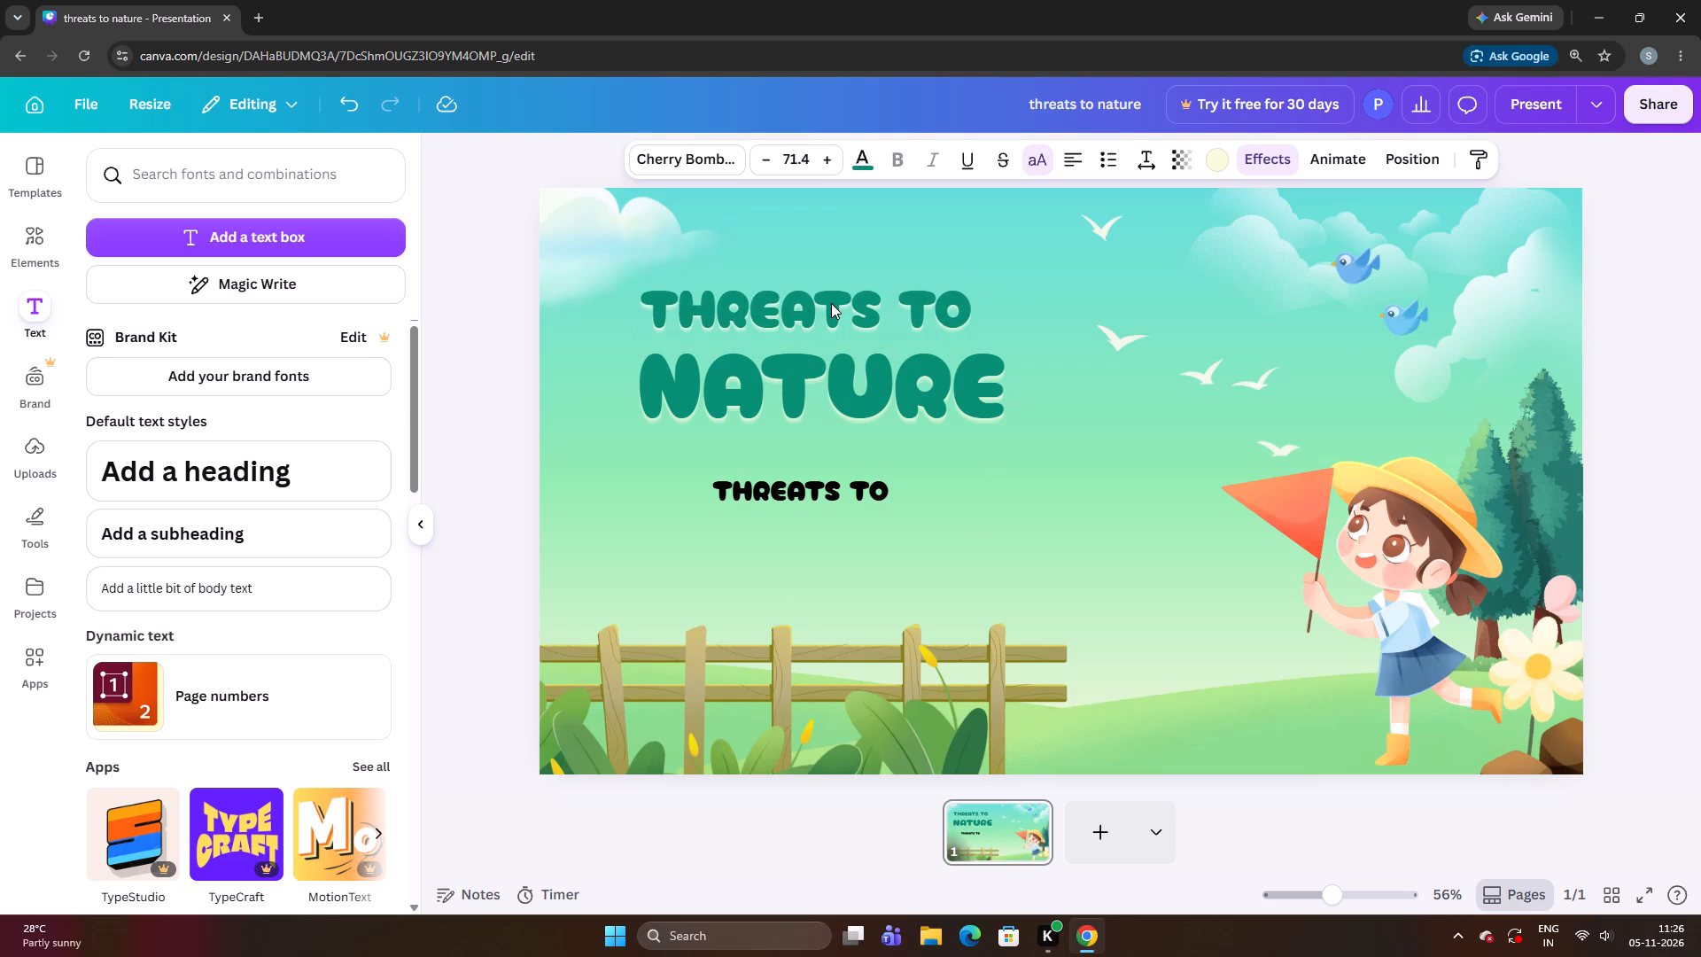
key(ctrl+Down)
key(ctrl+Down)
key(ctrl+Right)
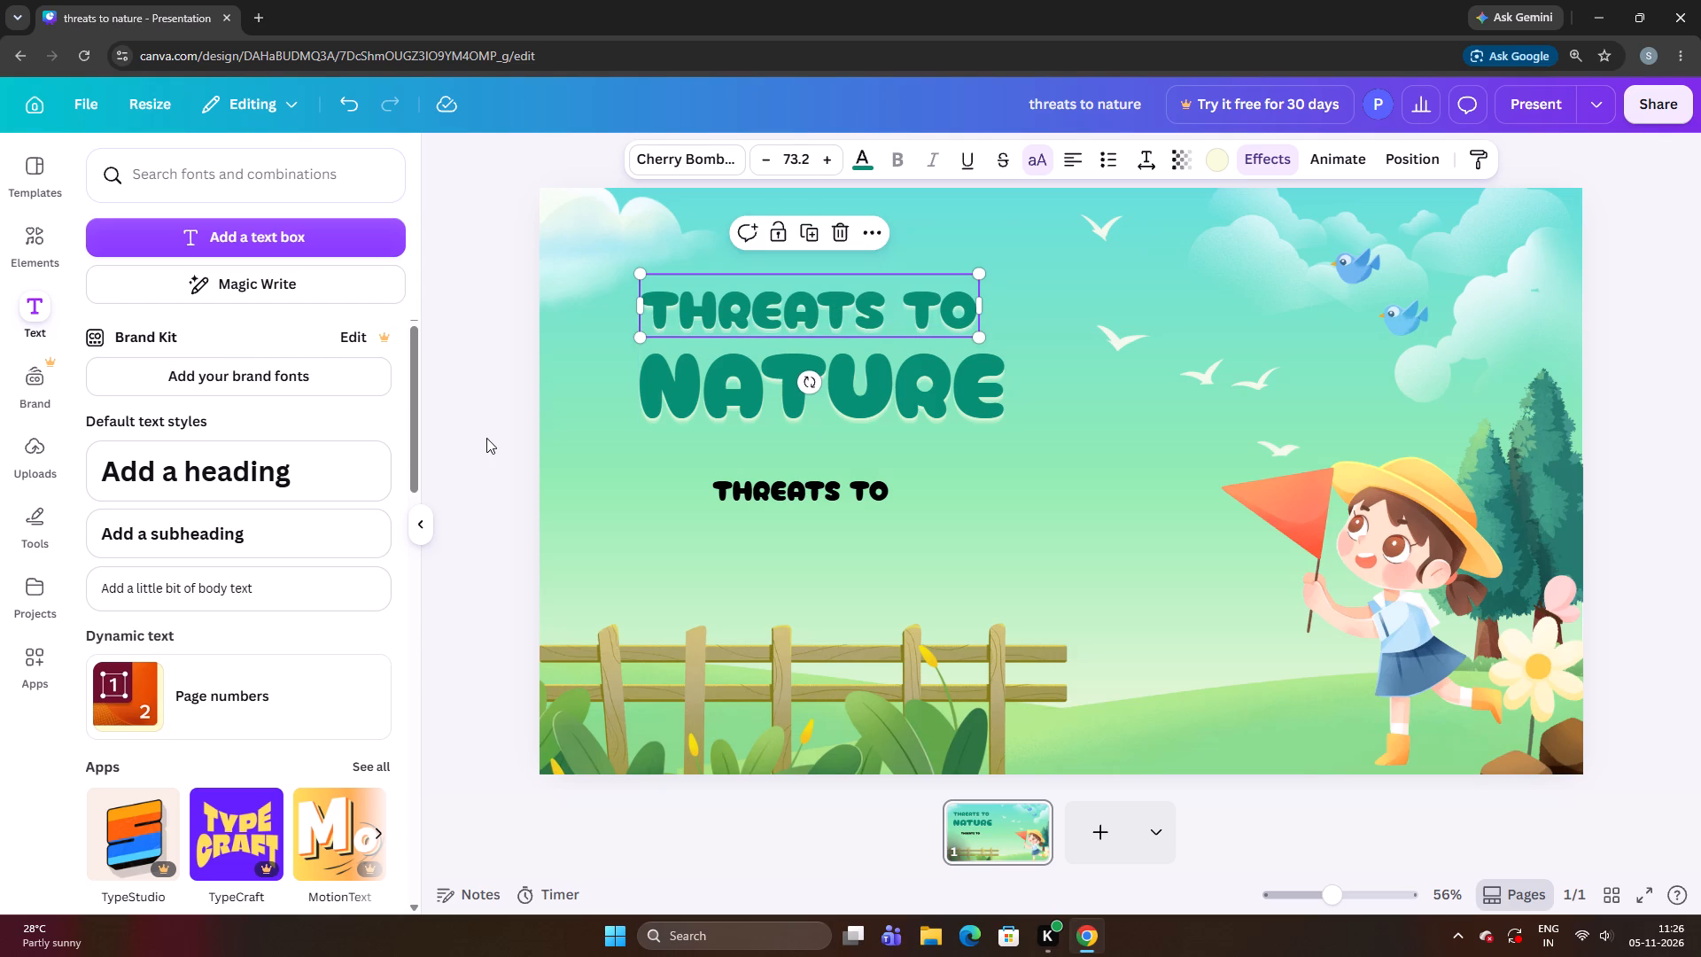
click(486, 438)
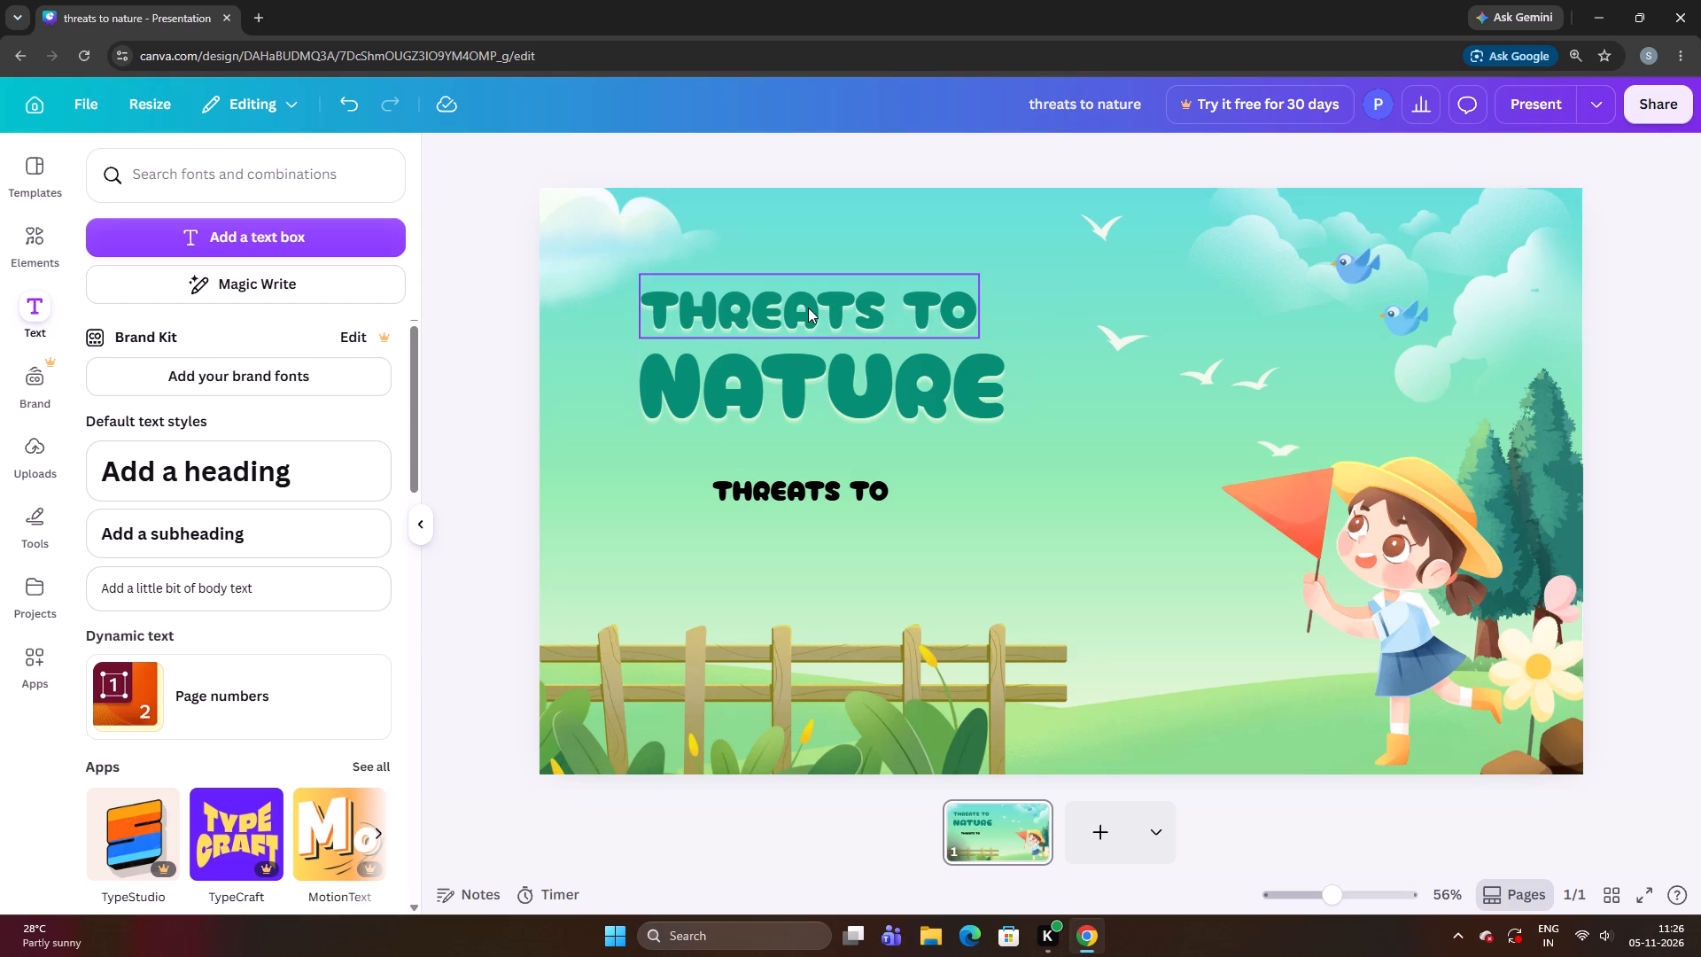
Delete the green THREATS TO line above NATURE.
click(808, 307)
click(827, 235)
Move the black THREATS TO text up to just above NATURE, starting slightly inside NATURE's left edge.
drag(799, 505, 794, 409)
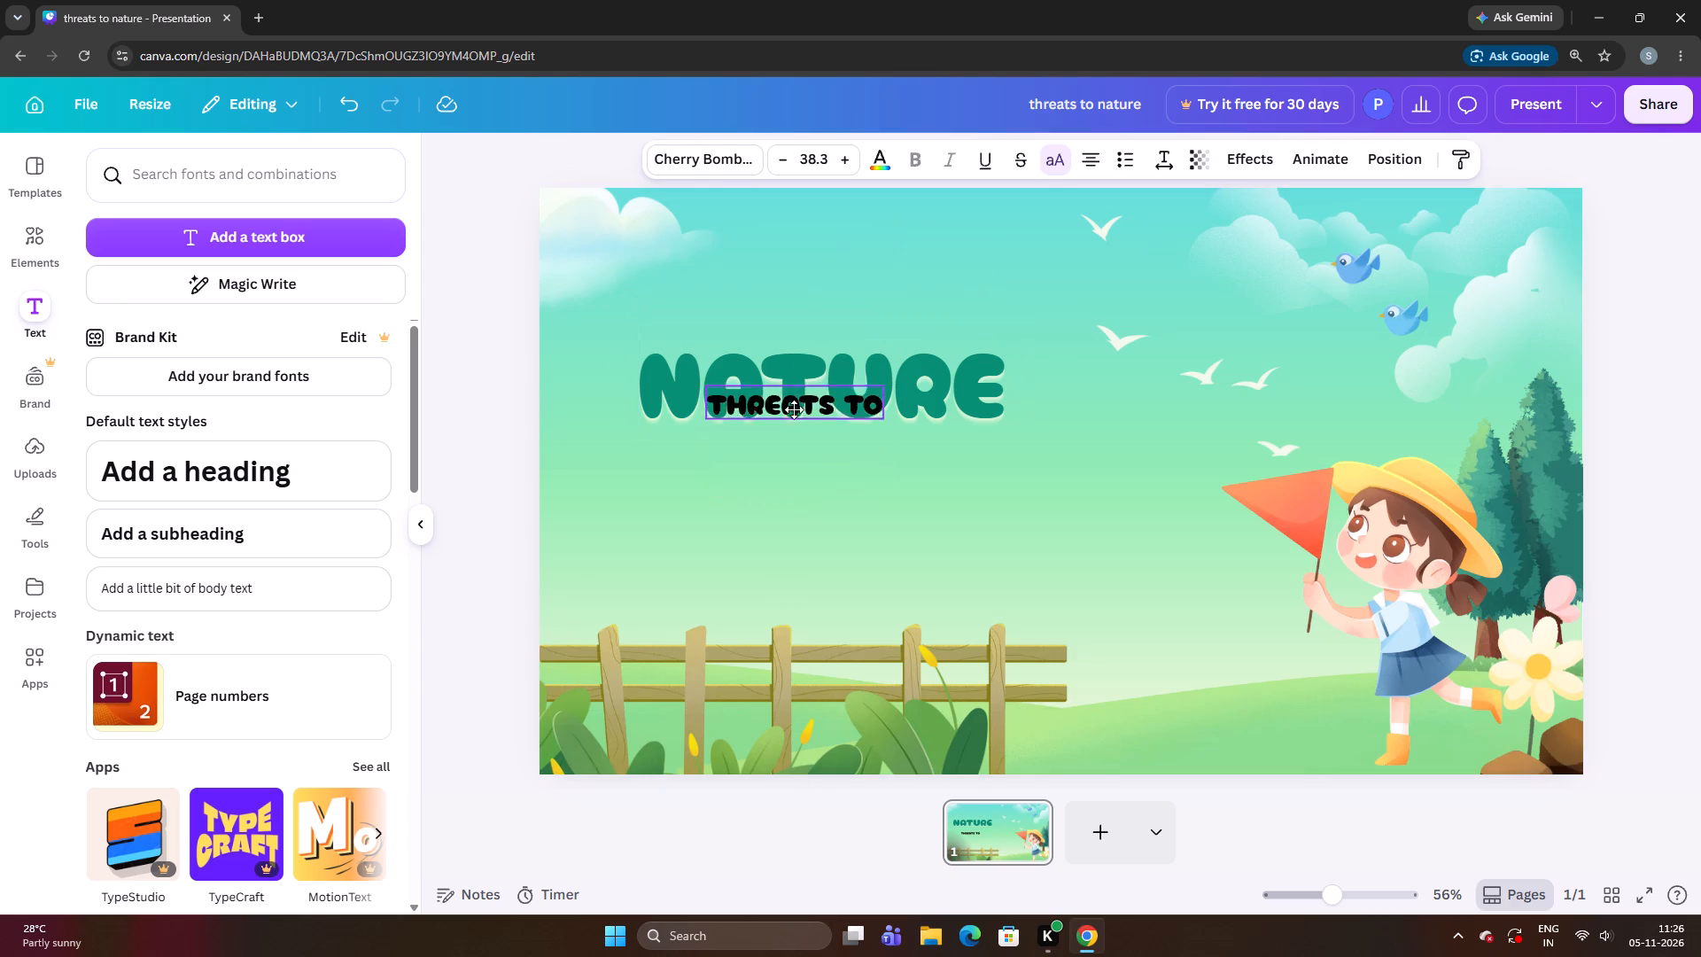
drag(794, 409, 742, 330)
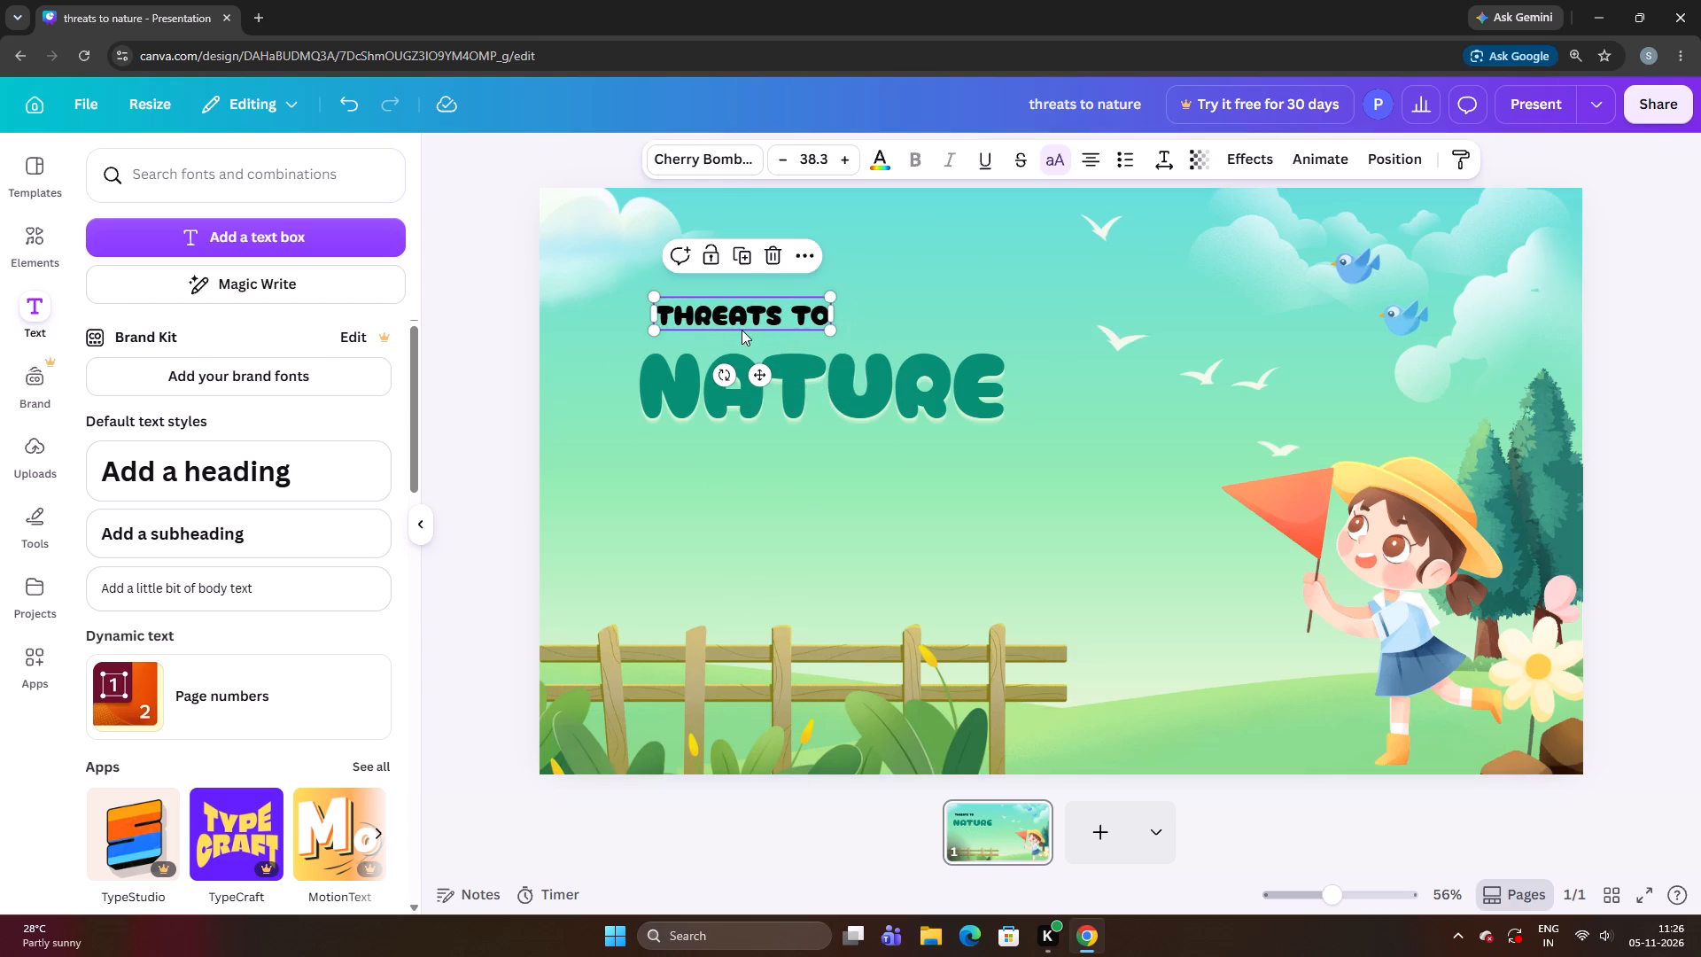
Enlarge the black THREATS TO text to size 40.2 and nudge it slightly up above NATURE.
key(ctrl+Down)
key(ctrl+Down)
key(ctrl+Down)
key(ctrl+Down)
key(ctrl+Up)
key(Up)
key(Up)
key(Up)
key(Up)
key(Up)
key(Up)
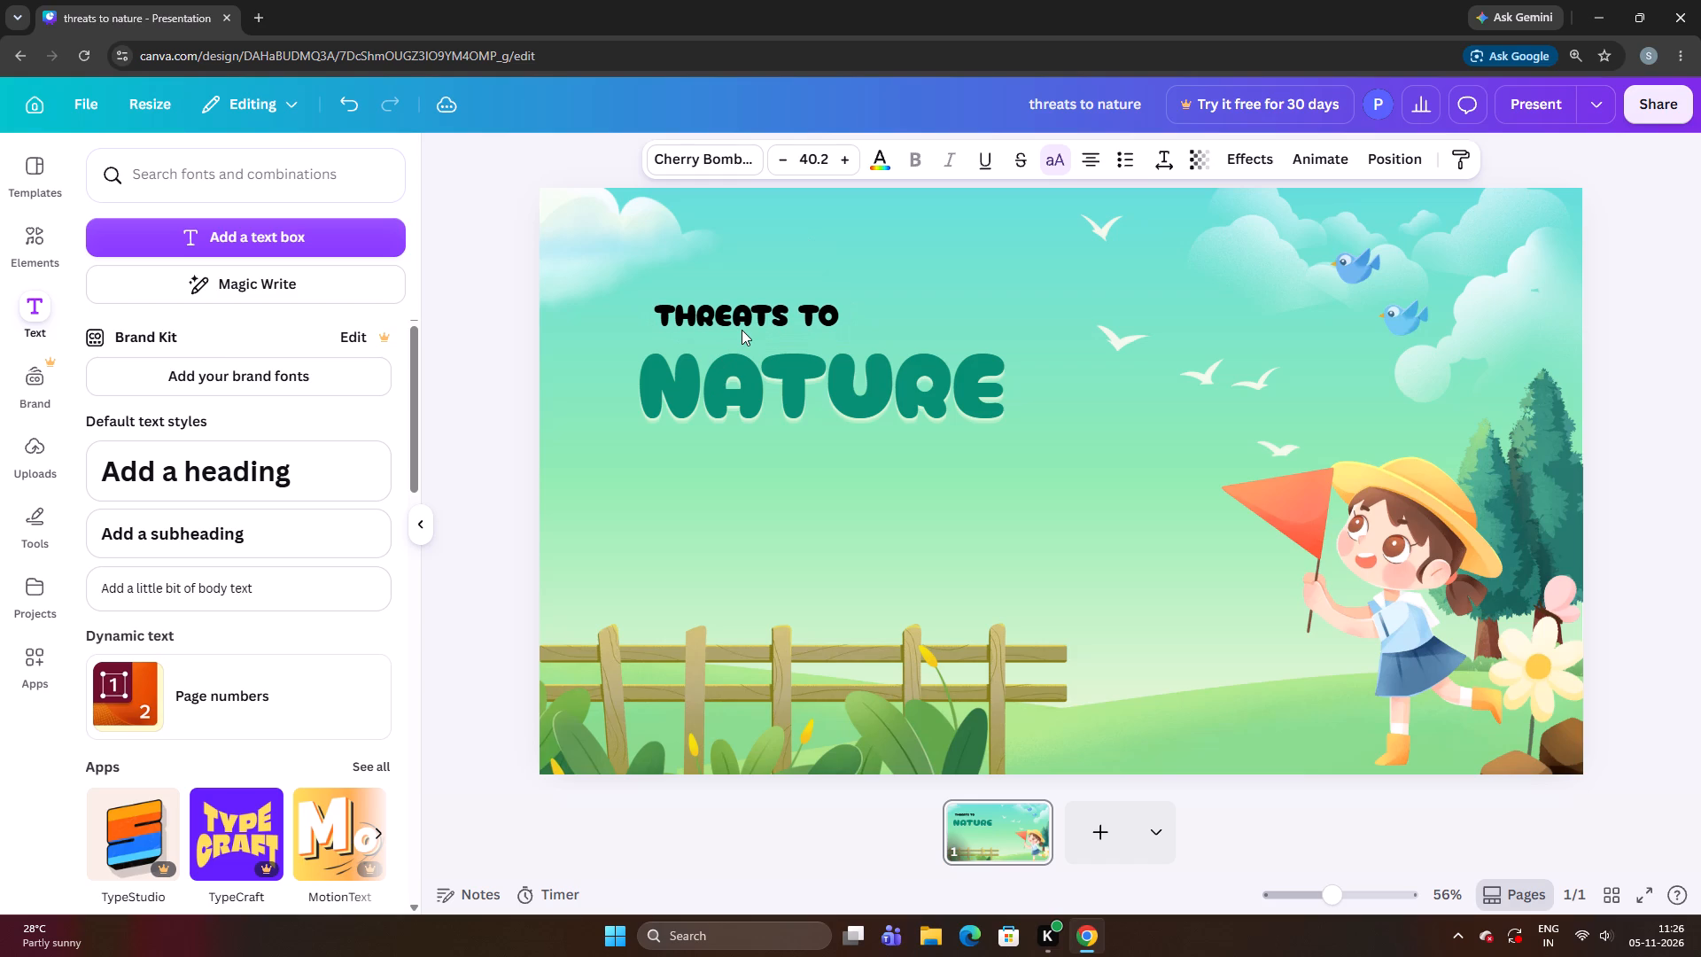
Enlarge the black THREATS TO text above NATURE to size 51.5.
key(ctrl+Down)
key(ctrl+Down)
key(ctrl+Down)
key(ctrl+Down)
key(ctrl+Down)
key(ctrl+Down)
key(ctrl+Down)
key(ctrl+Down)
key(ctrl+Down)
key(ctrl+Down)
key(ctrl+Down)
key(ctrl+Down)
key(ctrl+Down)
key(ctrl+Down)
key(ctrl+Down)
key(ctrl+Down)
key(ctrl+Down)
key(ctrl+Down)
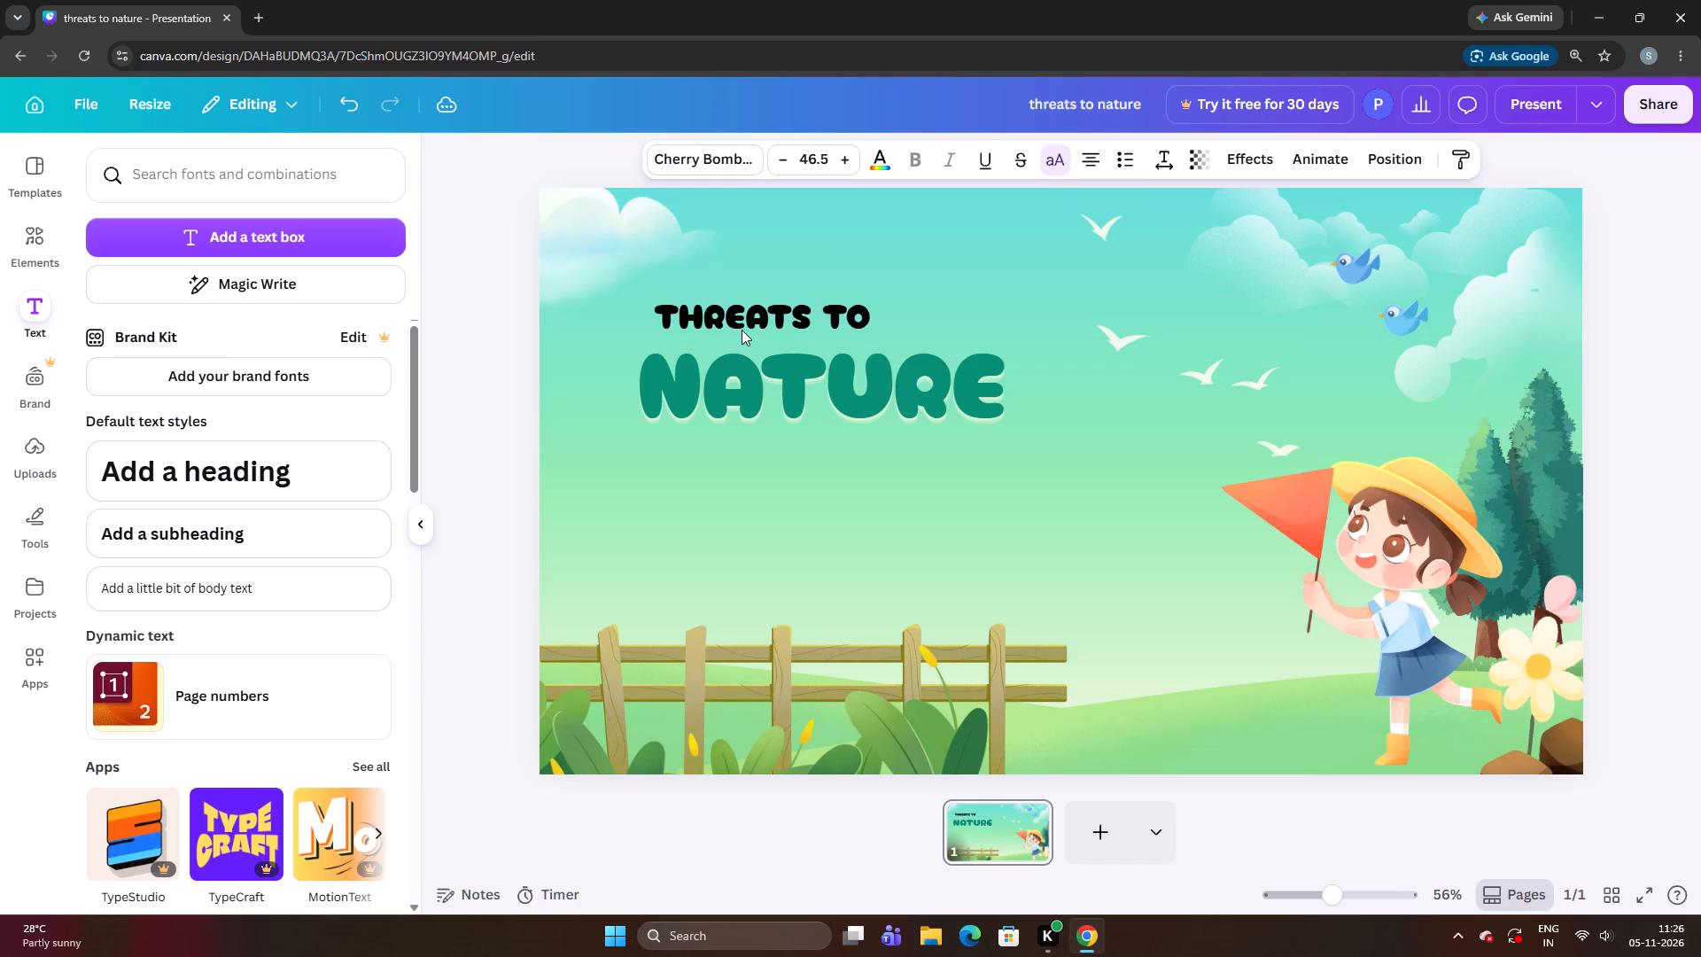
Nudge the black THREATS TO text right, further inside NATURE's left edge.
key(Right)
key(Right)
key(Right)
key(Right)
key(Right)
key(Right)
key(Right)
key(Right)
key(Right)
key(Right)
key(Right)
key(Right)
key(Right)
key(Right)
key(Right)
key(Right)
key(Right)
key(Right)
key(Right)
key(Right)
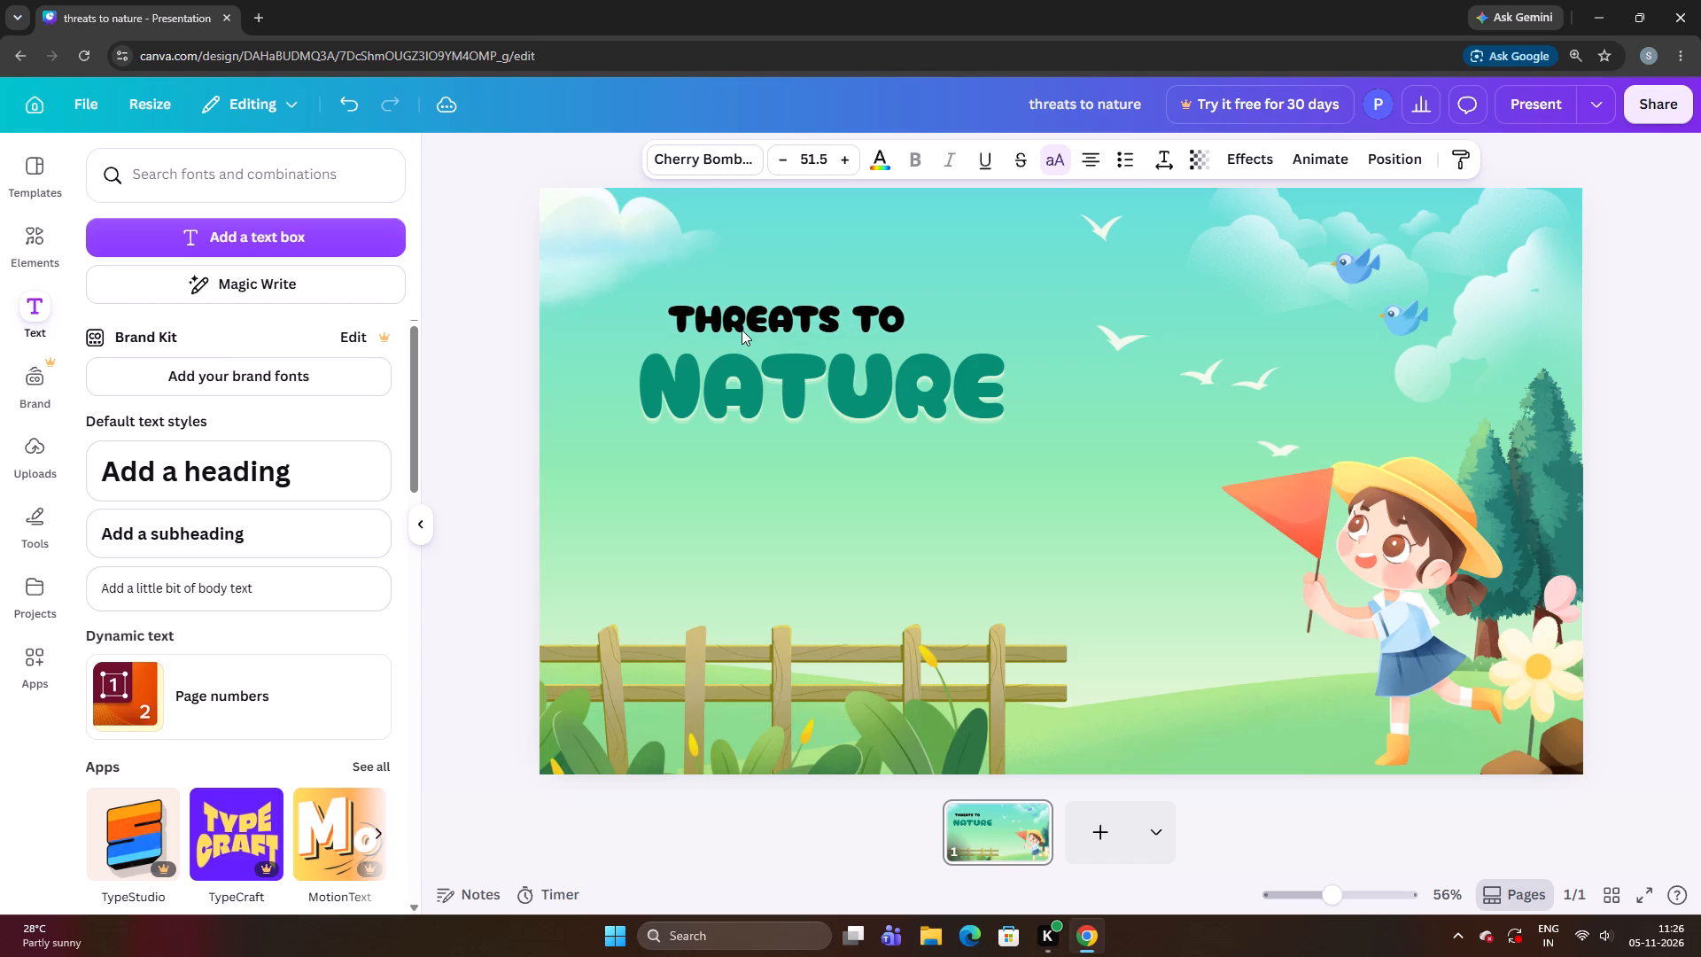
Enlarge the black THREATS TO text above NATURE to size 57.8.
key(ctrl+Down)
key(ctrl+Down)
key(ctrl+Down)
key(ctrl+Down)
key(ctrl+Down)
key(ctrl+Down)
key(ctrl+Down)
key(ctrl+Down)
key(ctrl+Down)
key(ctrl+Down)
Nudge the black THREATS TO text up to leave more space above NATURE.
key(Up)
key(Up)
key(Up)
key(Up)
key(Up)
key(Up)
key(Up)
key(Up)
key(Up)
key(Up)
key(Up)
key(Up)
key(Up)
key(Up)
key(Up)
key(Up)
key(Up)
key(Up)
key(Up)
key(Up)
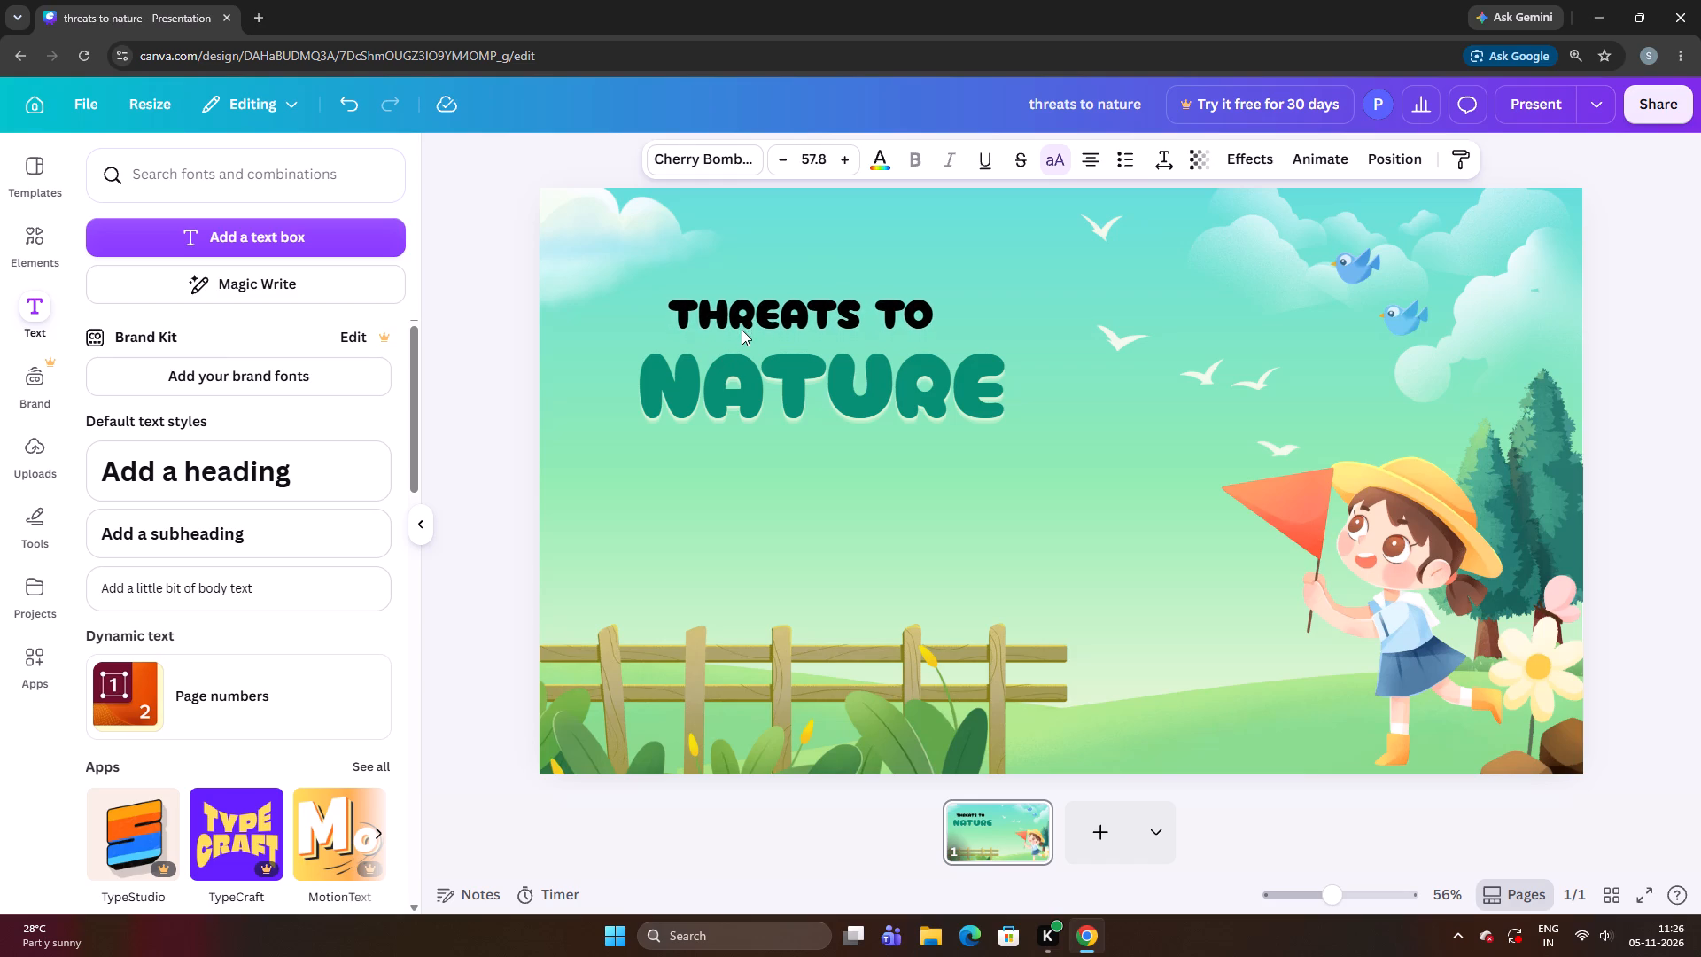
Enlarge the black THREATS TO text to size 69 so it spans nearly the width of NATURE.
key(ctrl+Down)
key(ctrl+Down)
key(ctrl+Down)
key(ctrl+Down)
key(ctrl+Down)
key(ctrl+Down)
key(ctrl+Down)
key(ctrl+Down)
key(ctrl+Down)
key(ctrl+Down)
key(ctrl+Down)
key(ctrl+Down)
key(ctrl+Down)
key(ctrl+Down)
key(ctrl+Down)
key(ctrl+Down)
key(ctrl+Down)
key(ctrl+Down)
Nudge the black THREATS TO text slightly left and up, leaving more space above NATURE.
key(Left)
key(Left)
key(Left)
key(Left)
key(Left)
key(Left)
key(Left)
key(Left)
key(Left)
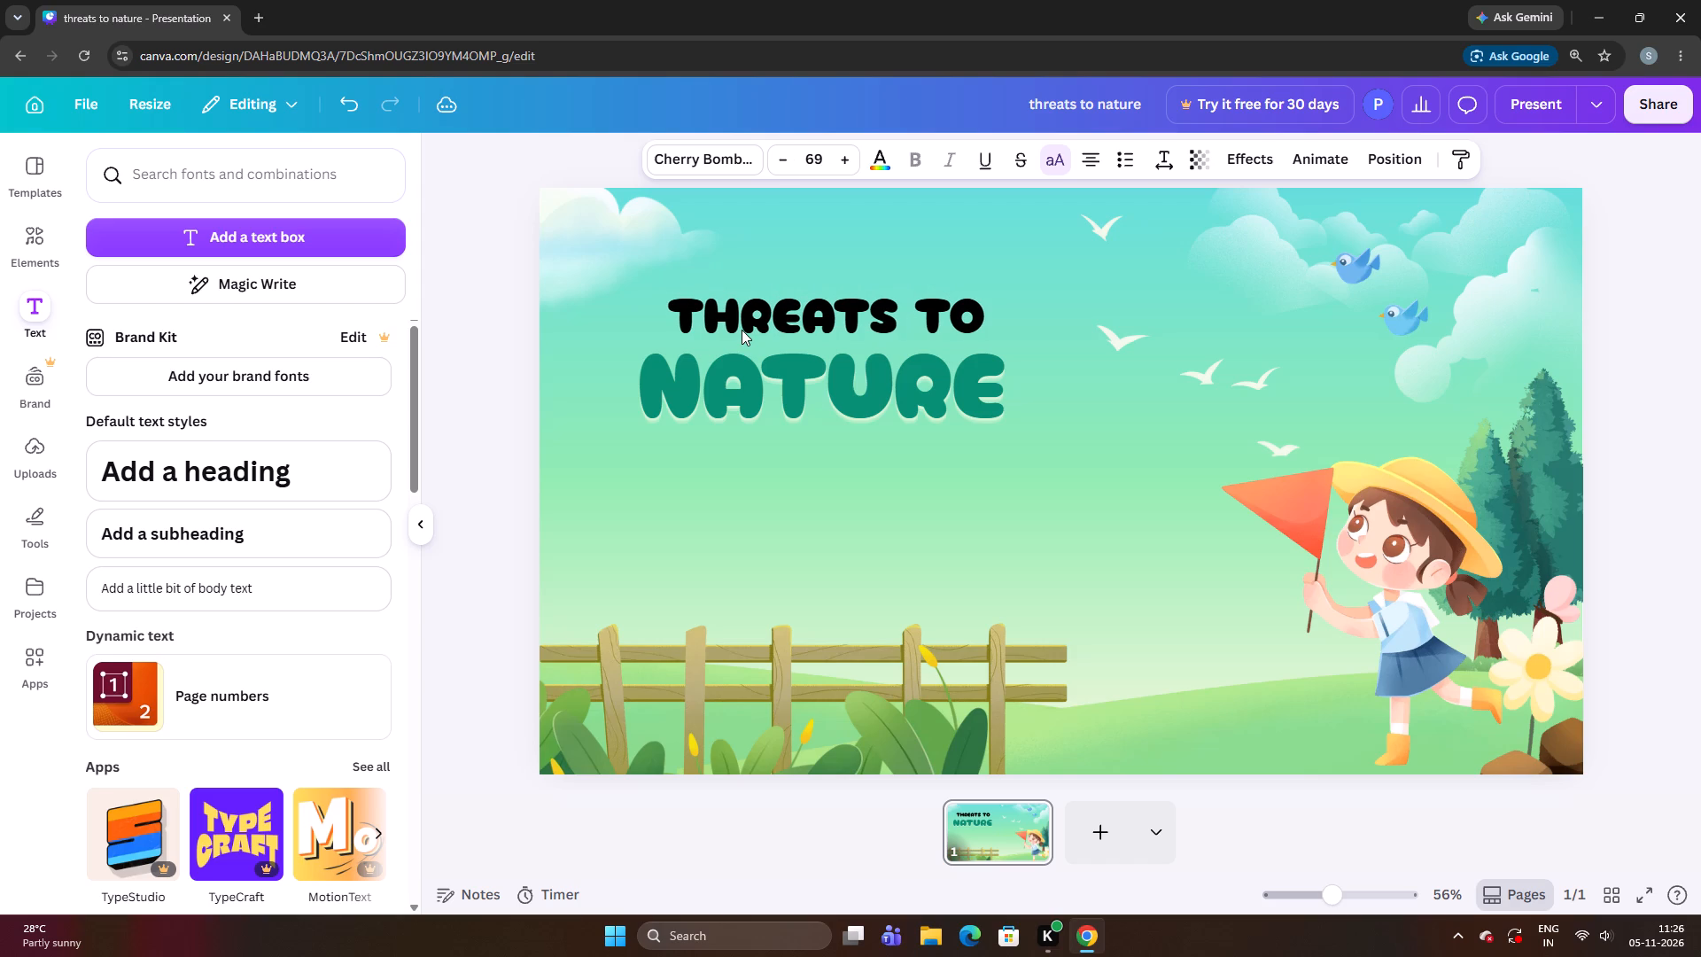
key(Up)
key(Up)
key(Up)
key(Up)
key(Up)
key(Up)
key(Up)
key(Up)
key(Up)
key(Up)
key(Up)
key(Up)
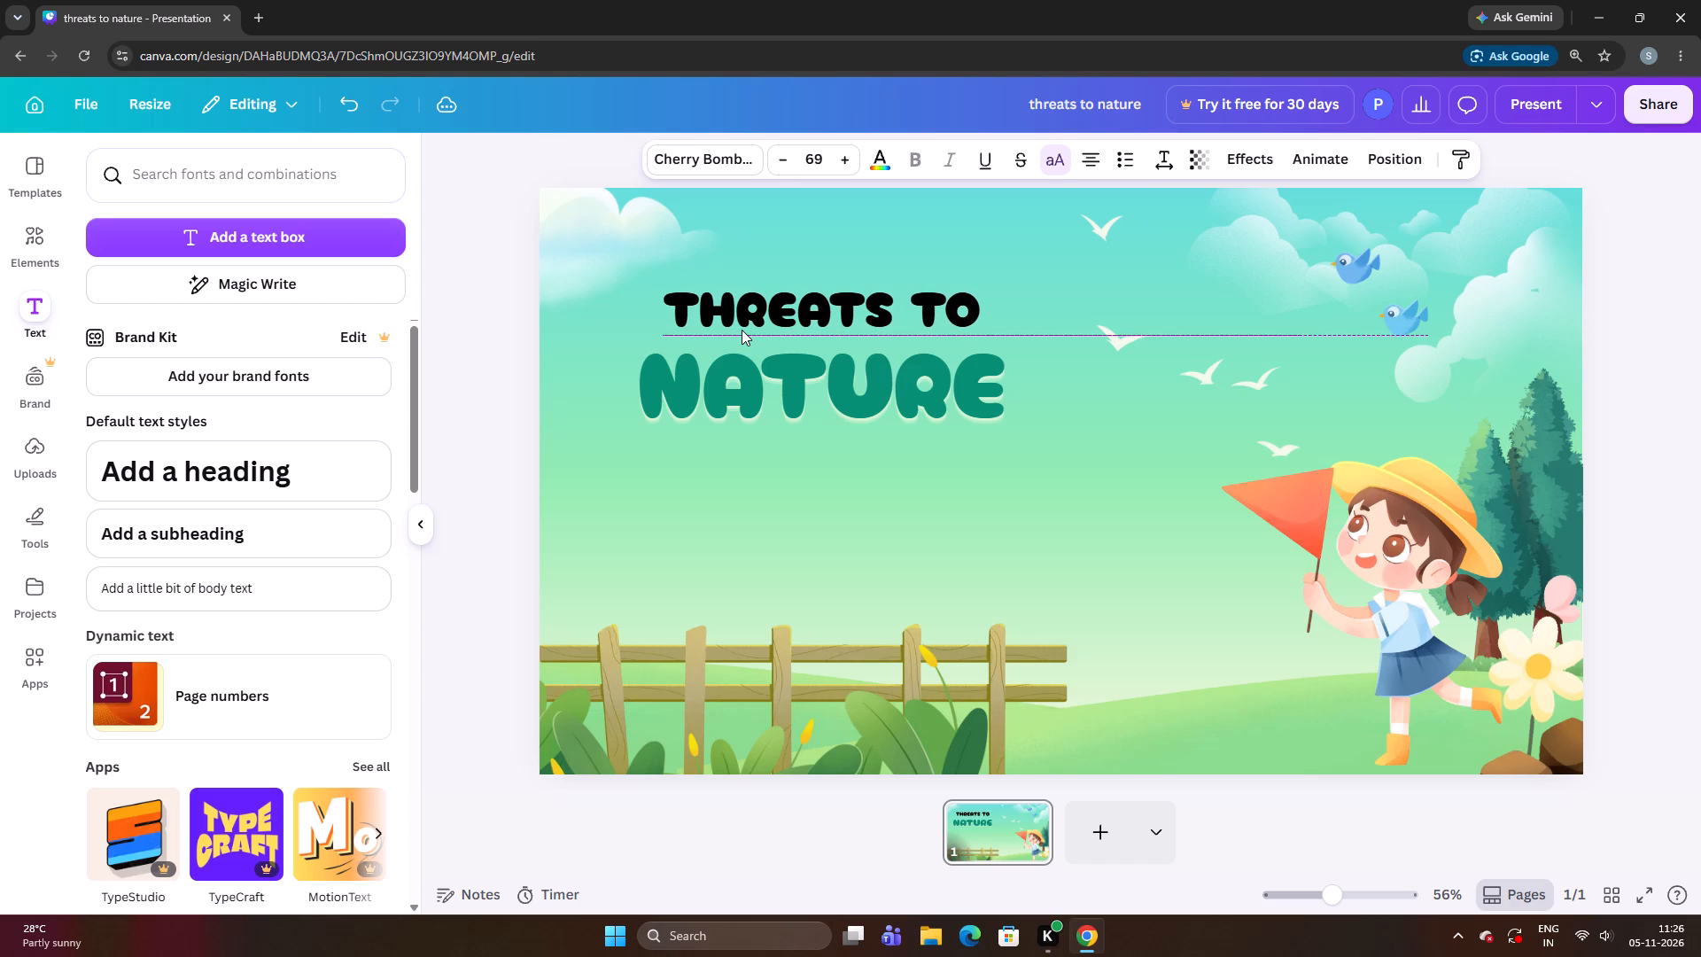
Enlarge the black THREATS TO text to size 72.2.
key(ctrl+Down)
key(ctrl+Down)
key(ctrl+Down)
key(ctrl+Down)
key(ctrl+Down)
Nudge the black THREATS TO text left until it starts near NATURE's left edge.
key(Left)
key(Left)
key(Left)
key(Left)
key(Left)
key(Left)
key(Left)
key(Left)
key(Left)
key(Left)
key(Left)
key(Left)
key(Left)
key(Left)
key(Left)
key(Left)
key(Left)
key(Left)
key(Left)
key(Left)
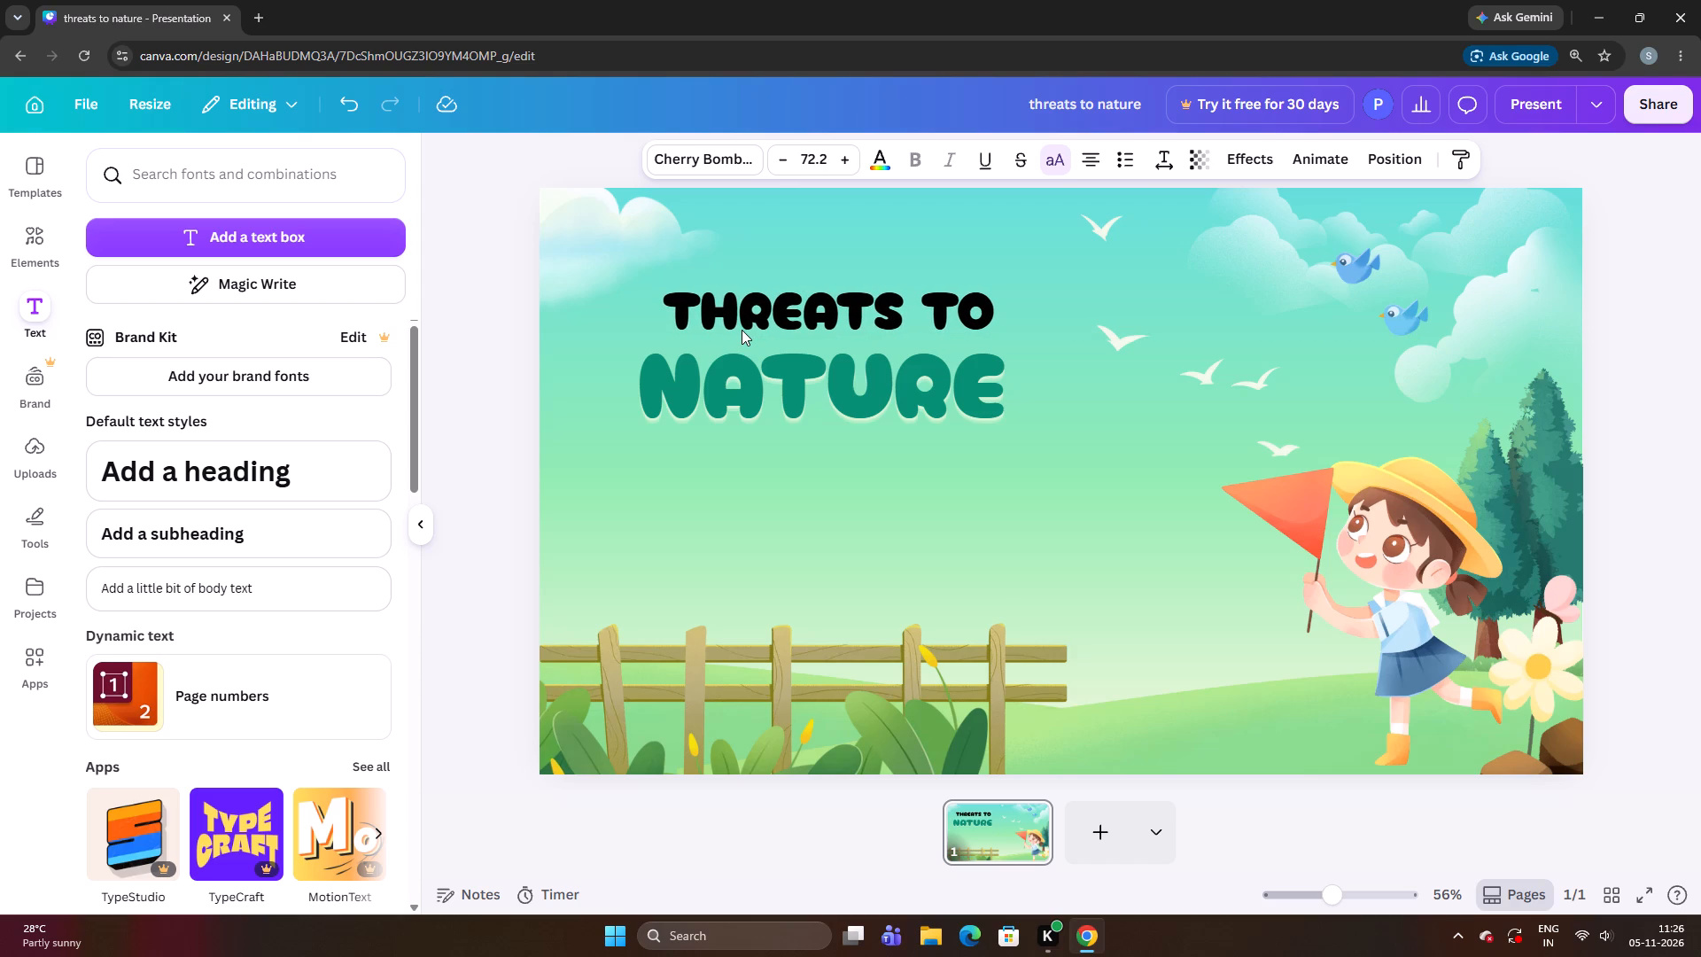
Reduce the black THREATS TO text to size 70.9, nudge it slightly left and deselect it.
key(ctrl+Up)
key(ctrl+Up)
key(Left)
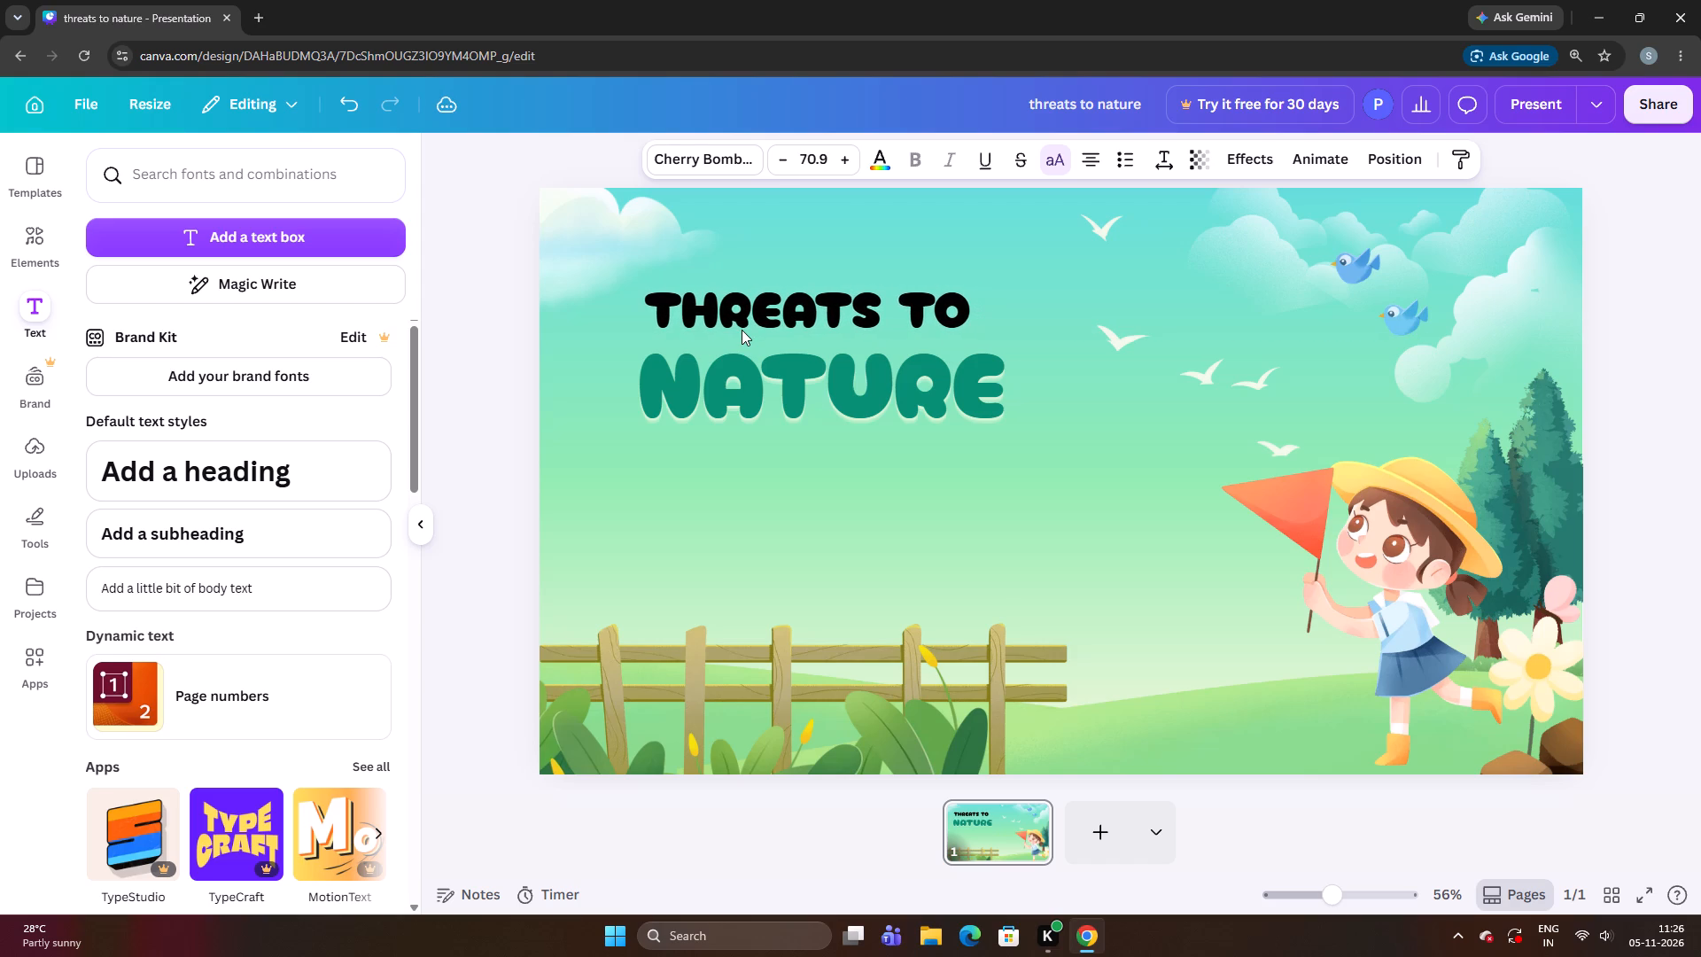
click(506, 343)
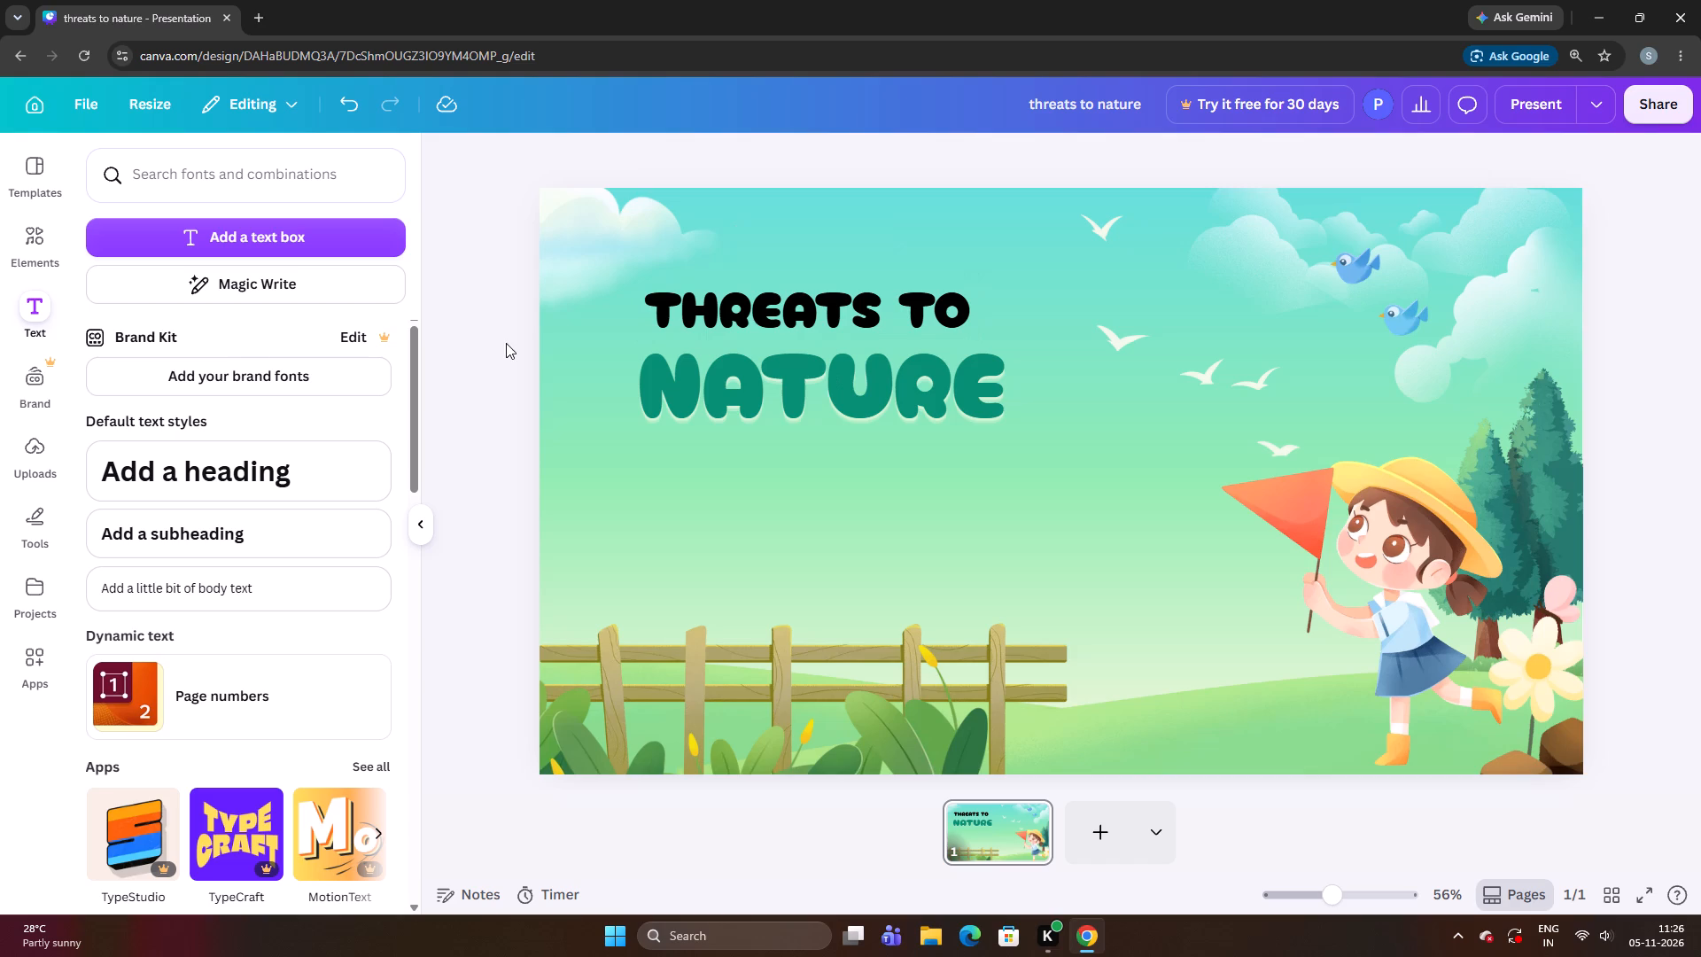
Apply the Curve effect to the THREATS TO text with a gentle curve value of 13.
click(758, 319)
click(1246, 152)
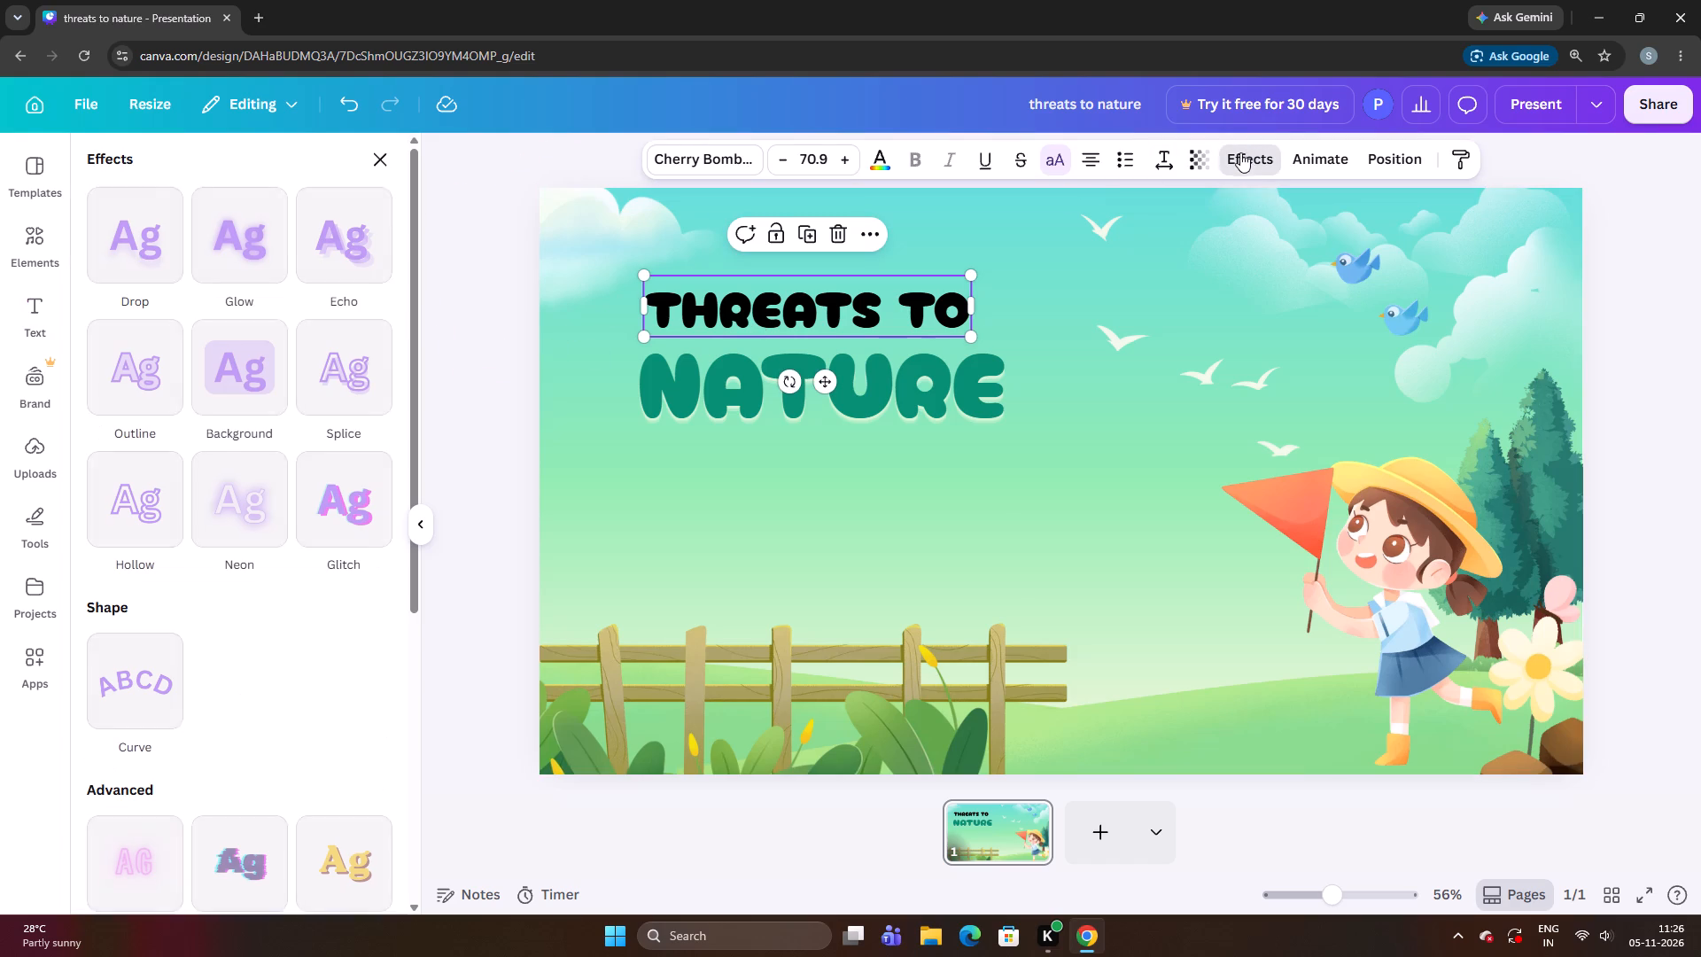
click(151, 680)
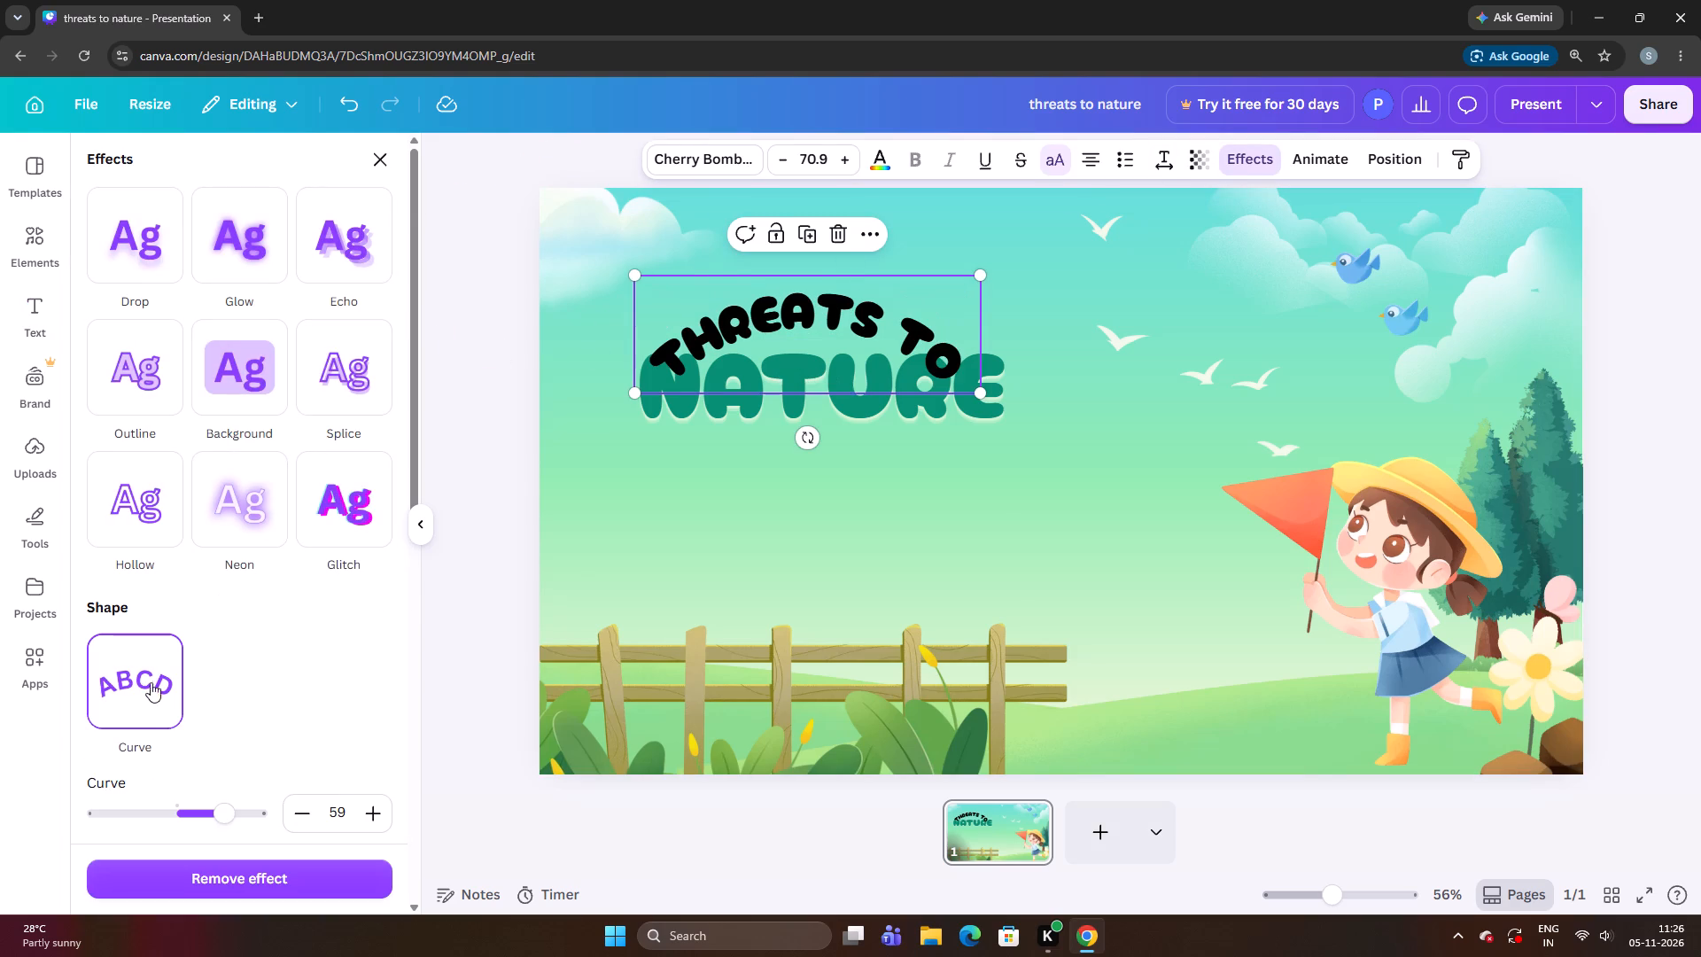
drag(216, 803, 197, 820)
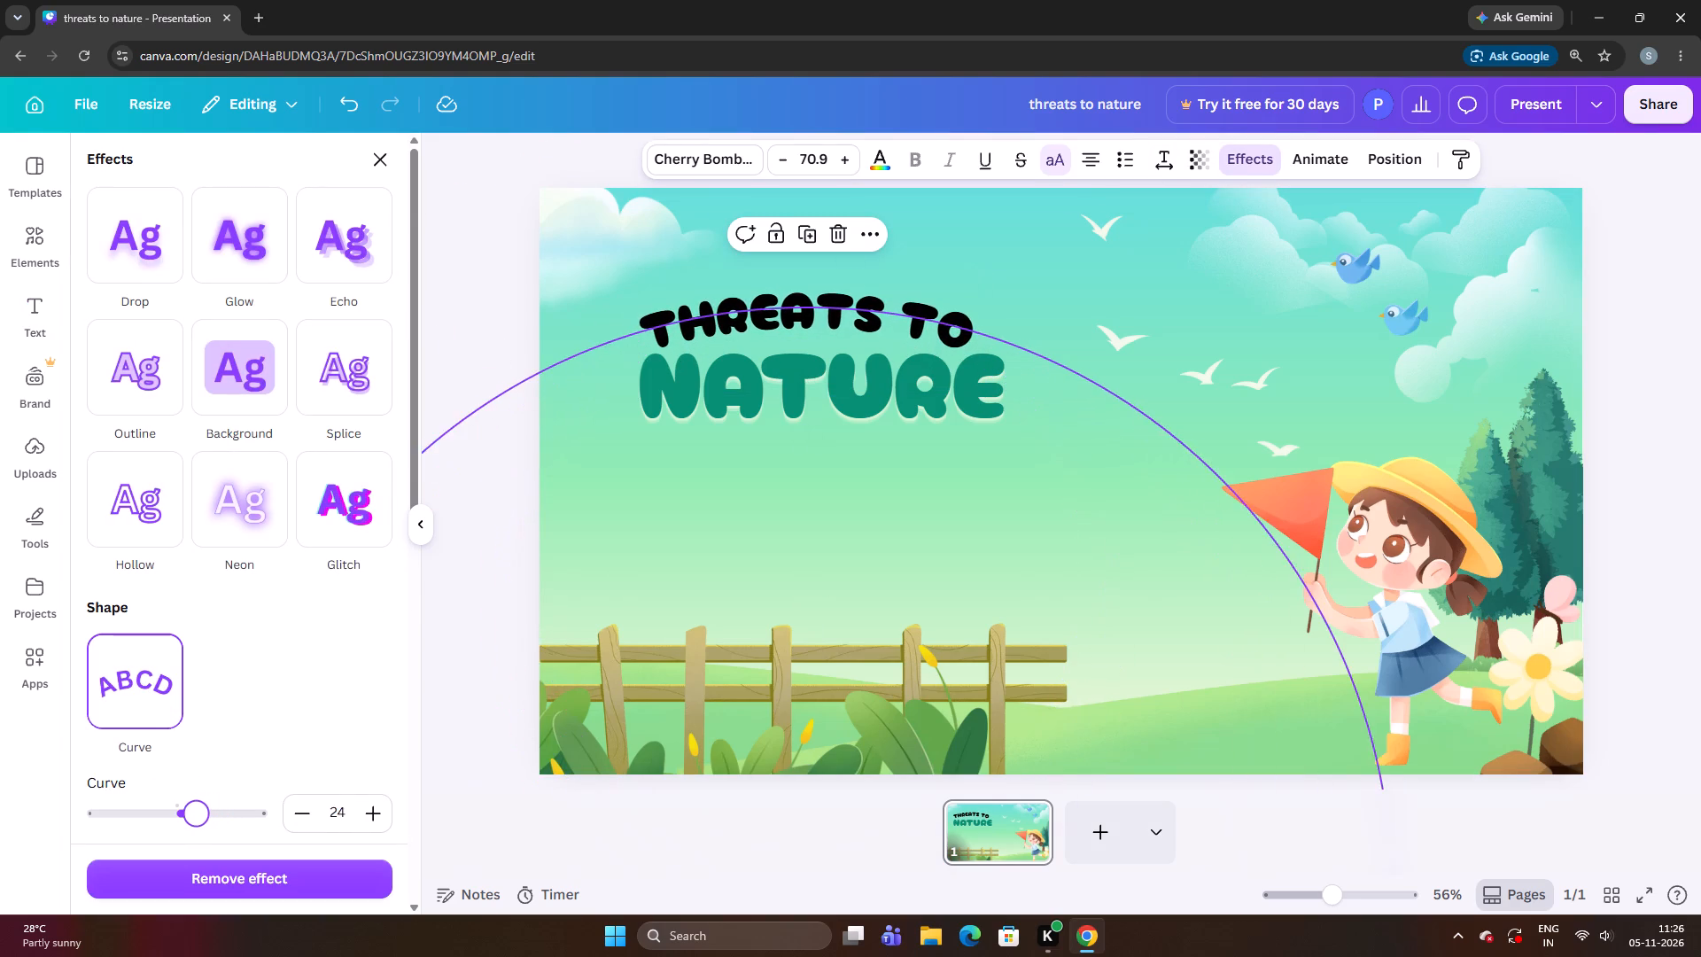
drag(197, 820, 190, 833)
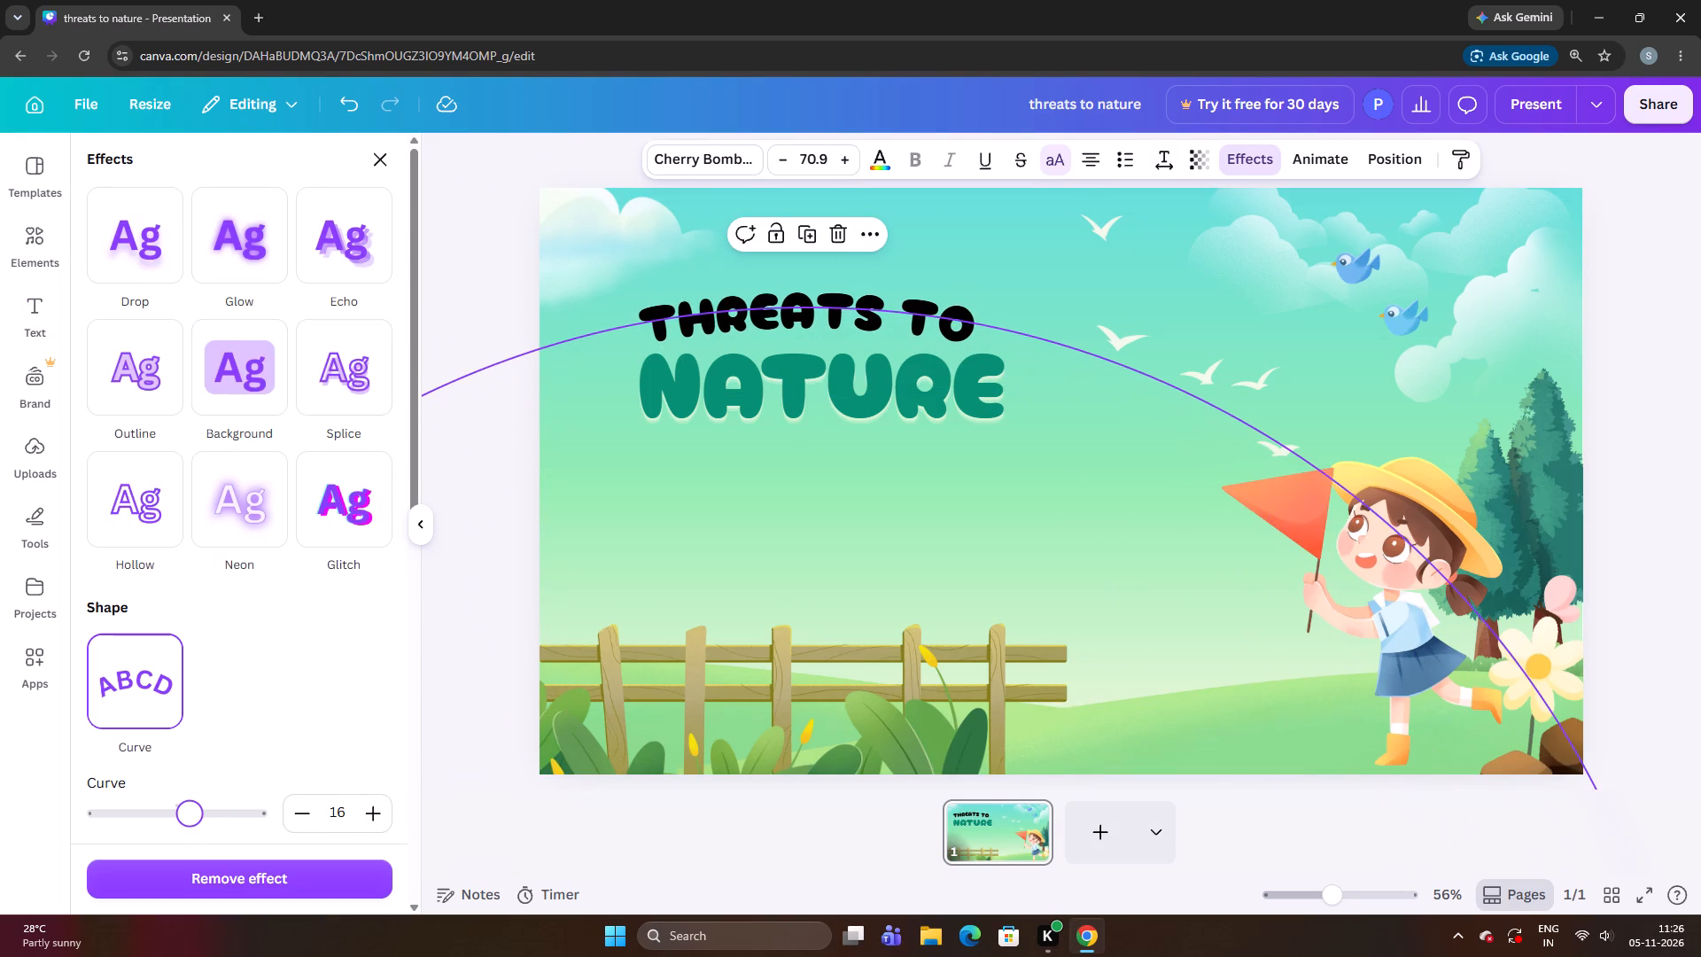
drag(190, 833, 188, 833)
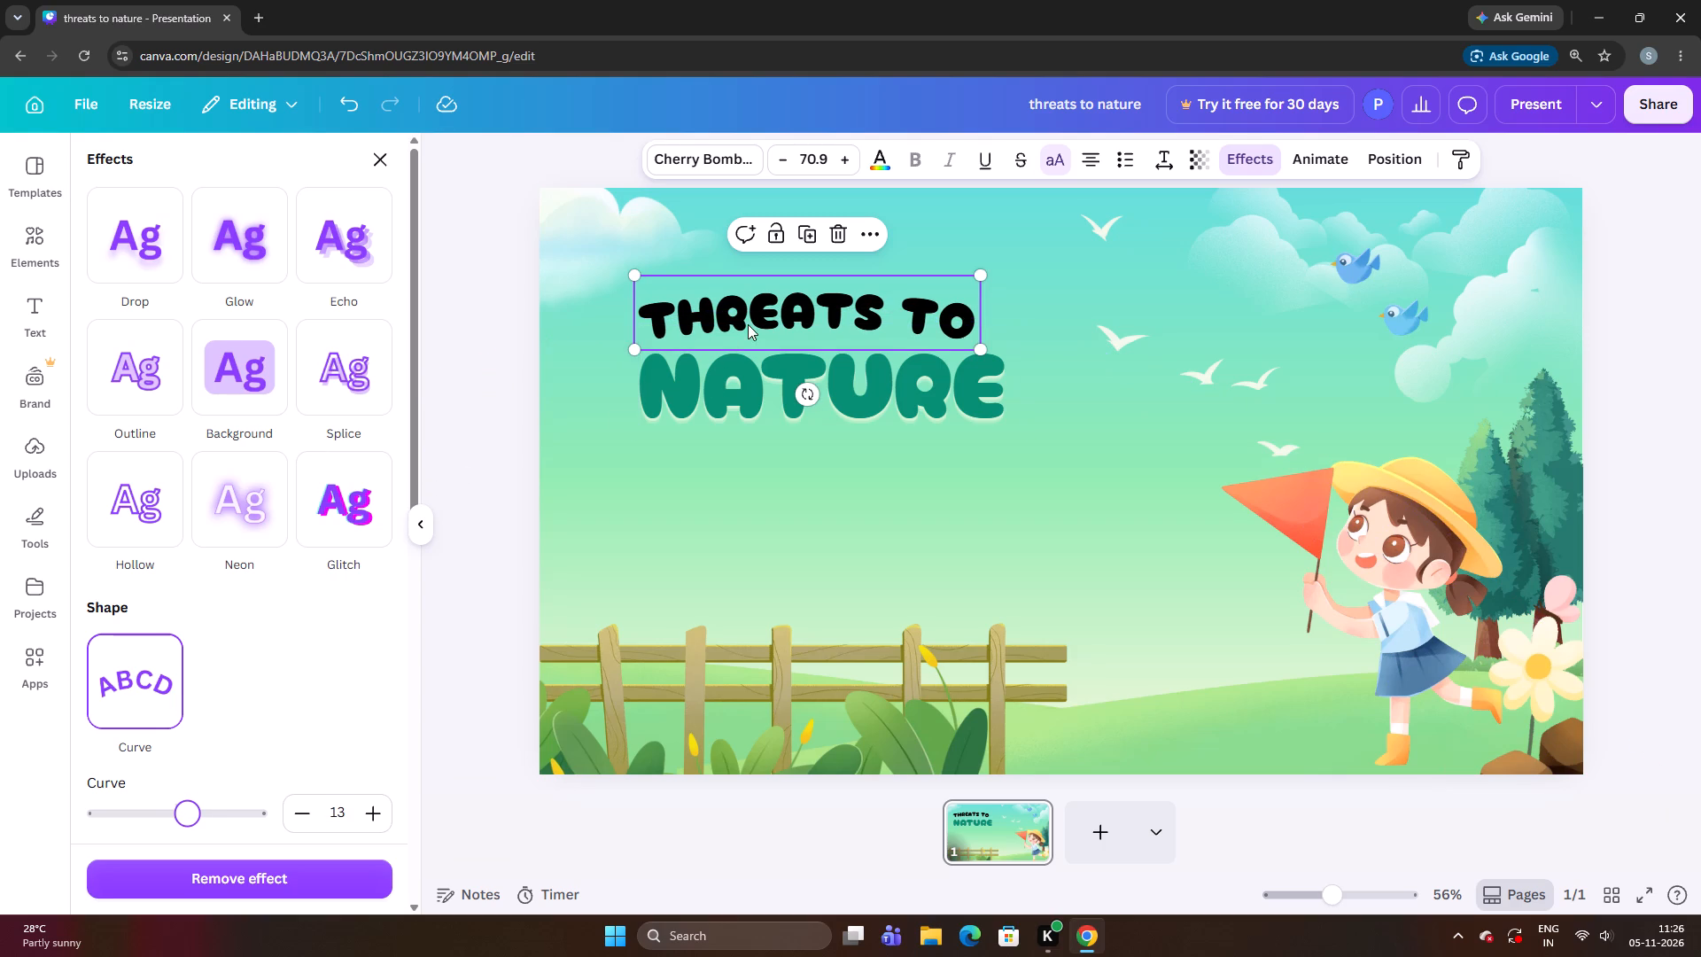
Move the THREATS TO text slightly right and up so it sits centred above NATURE.
drag(748, 324, 748, 322)
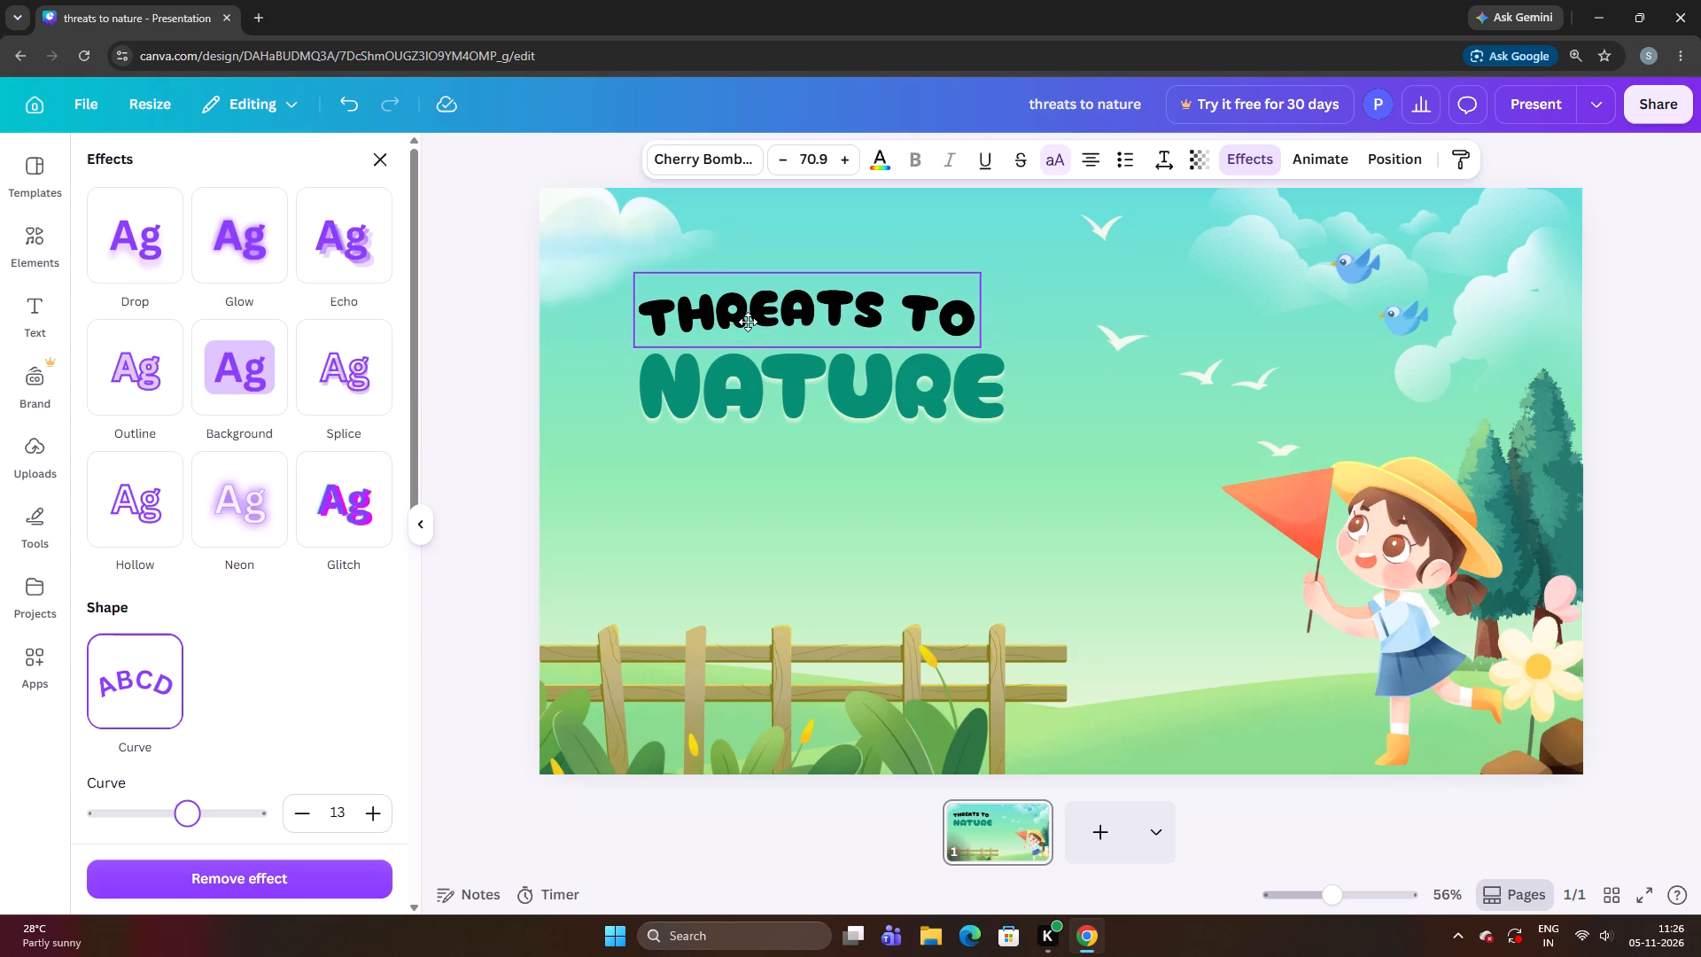
drag(748, 322, 758, 322)
Apply the Echo effect to the THREATS TO text.
click(1237, 164)
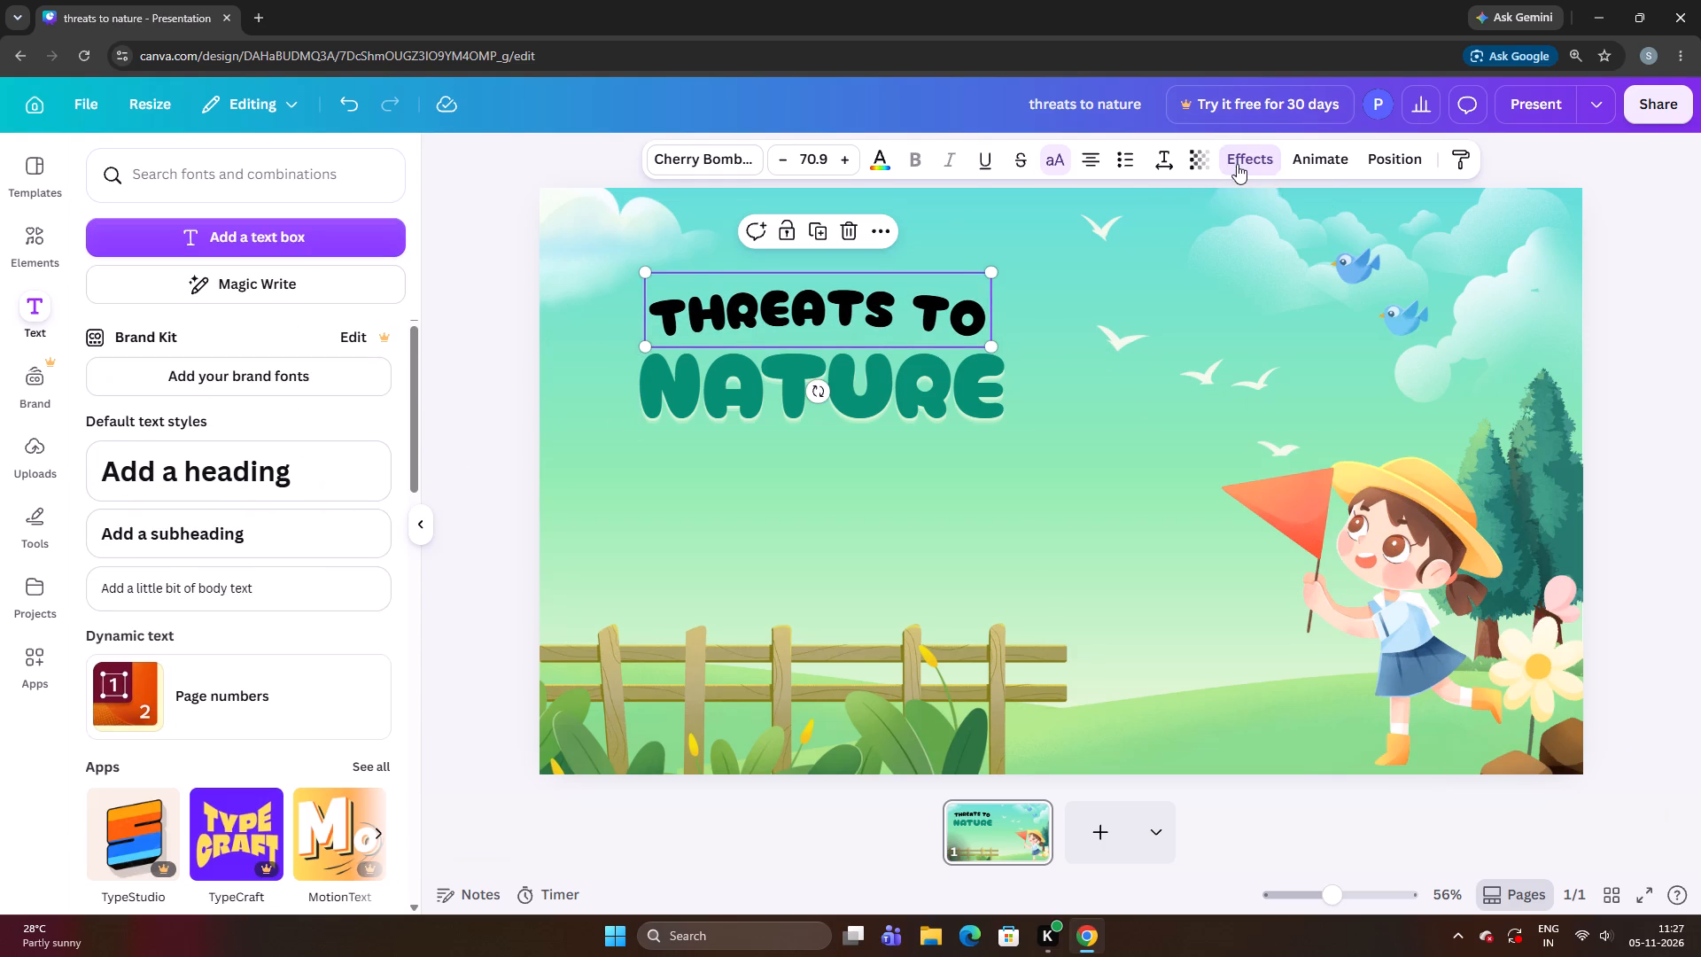
scroll(453, 422, up, 8)
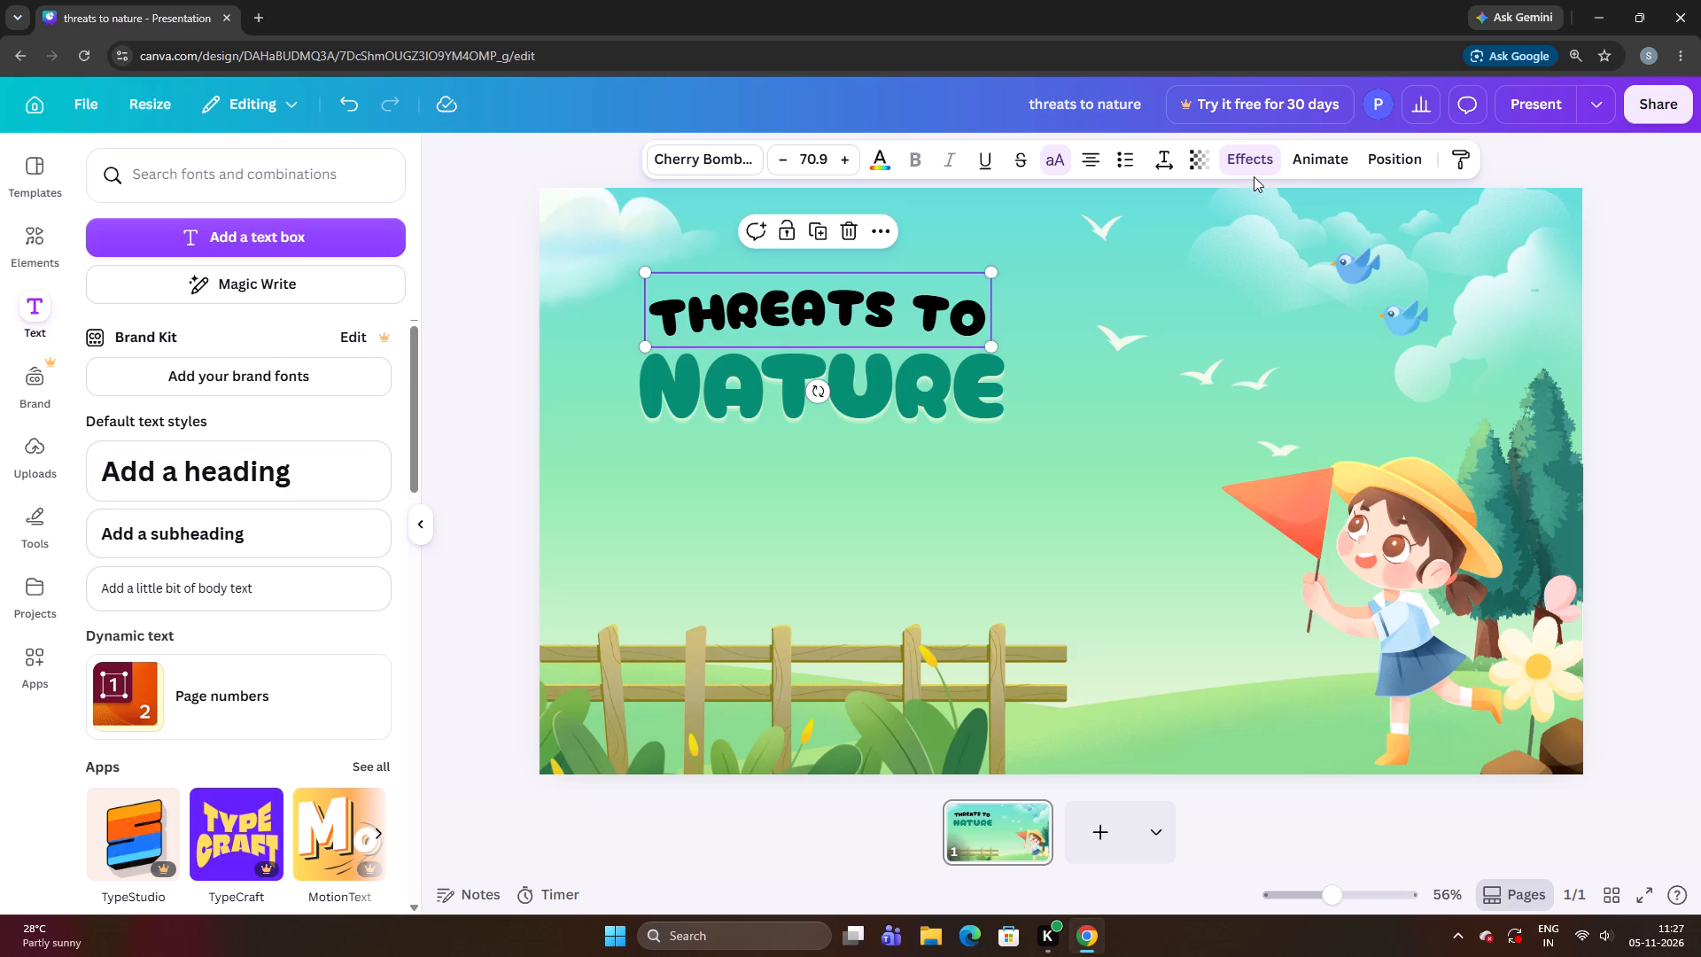
click(1253, 167)
scroll(259, 549, up, 10)
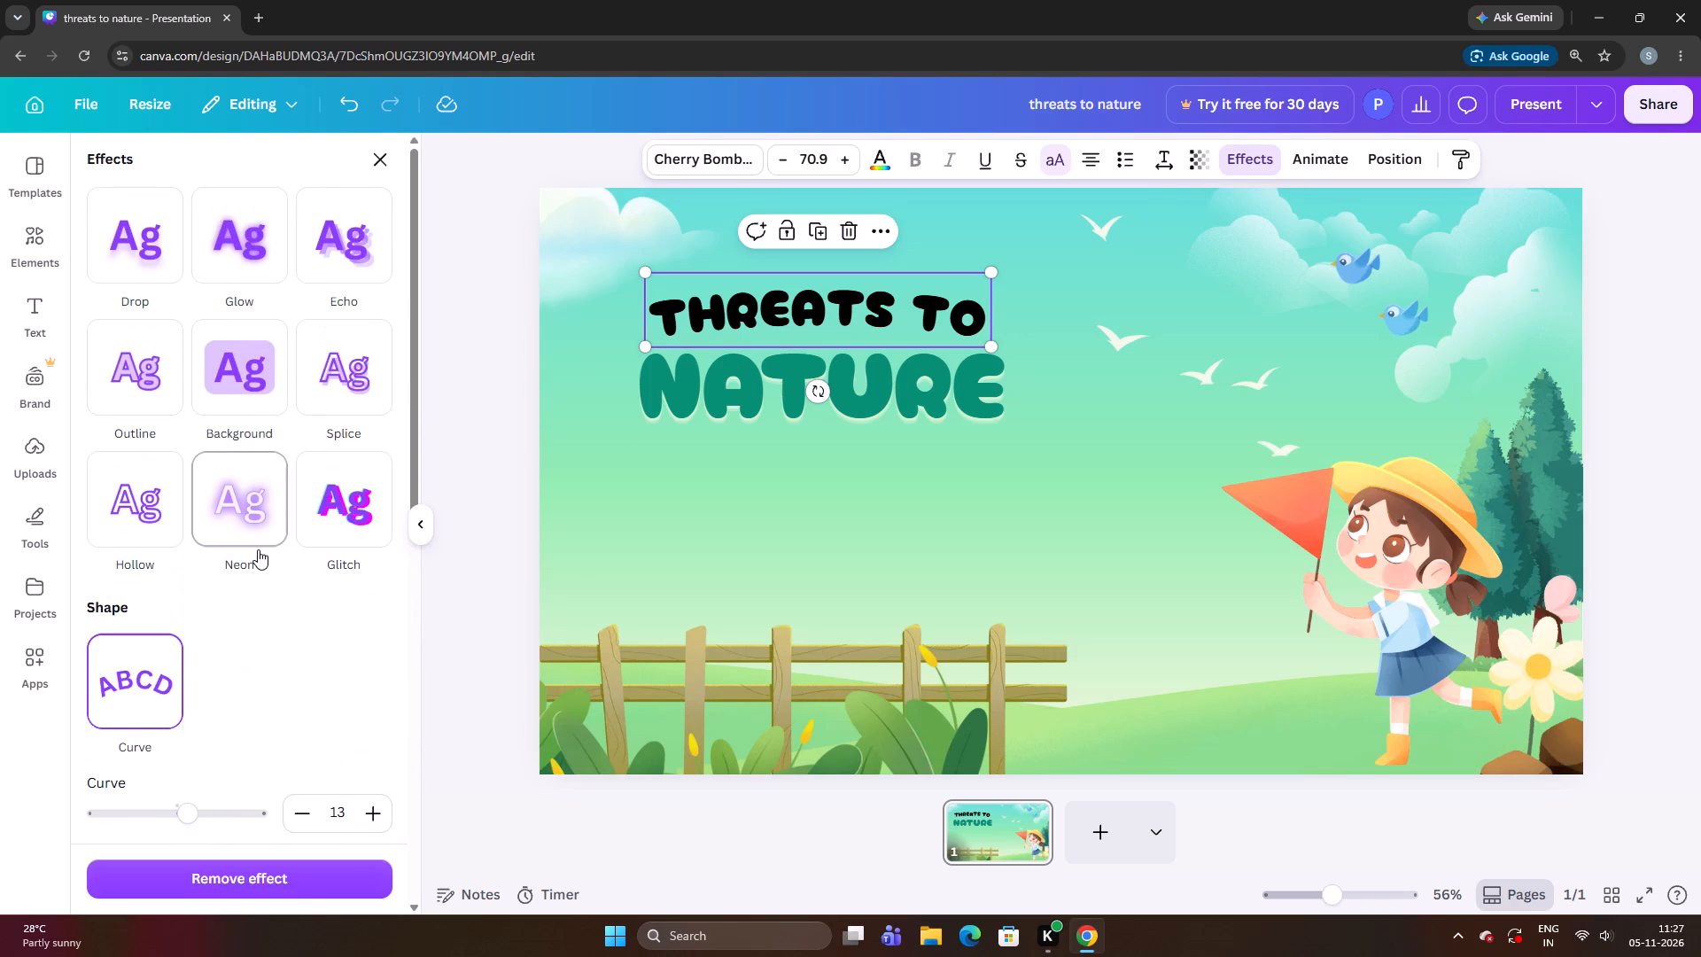
scroll(258, 549, up, 4)
click(317, 243)
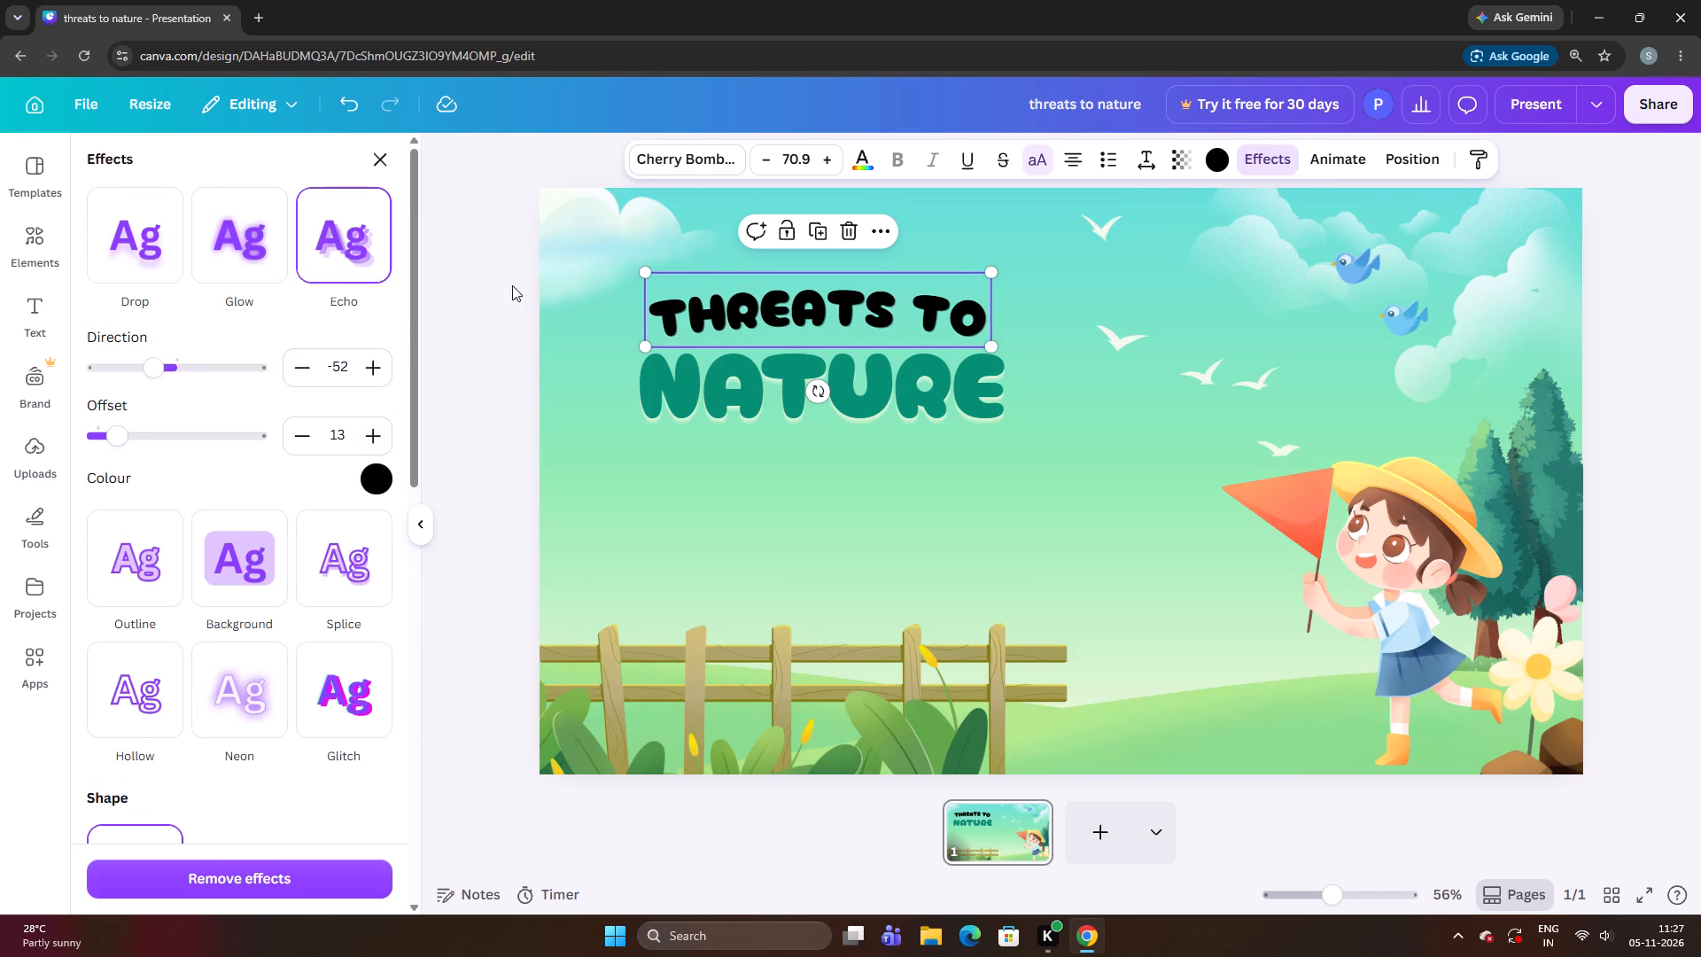
Change the THREATS TO text colour from the design's colours to the dark green used for NATURE.
click(871, 171)
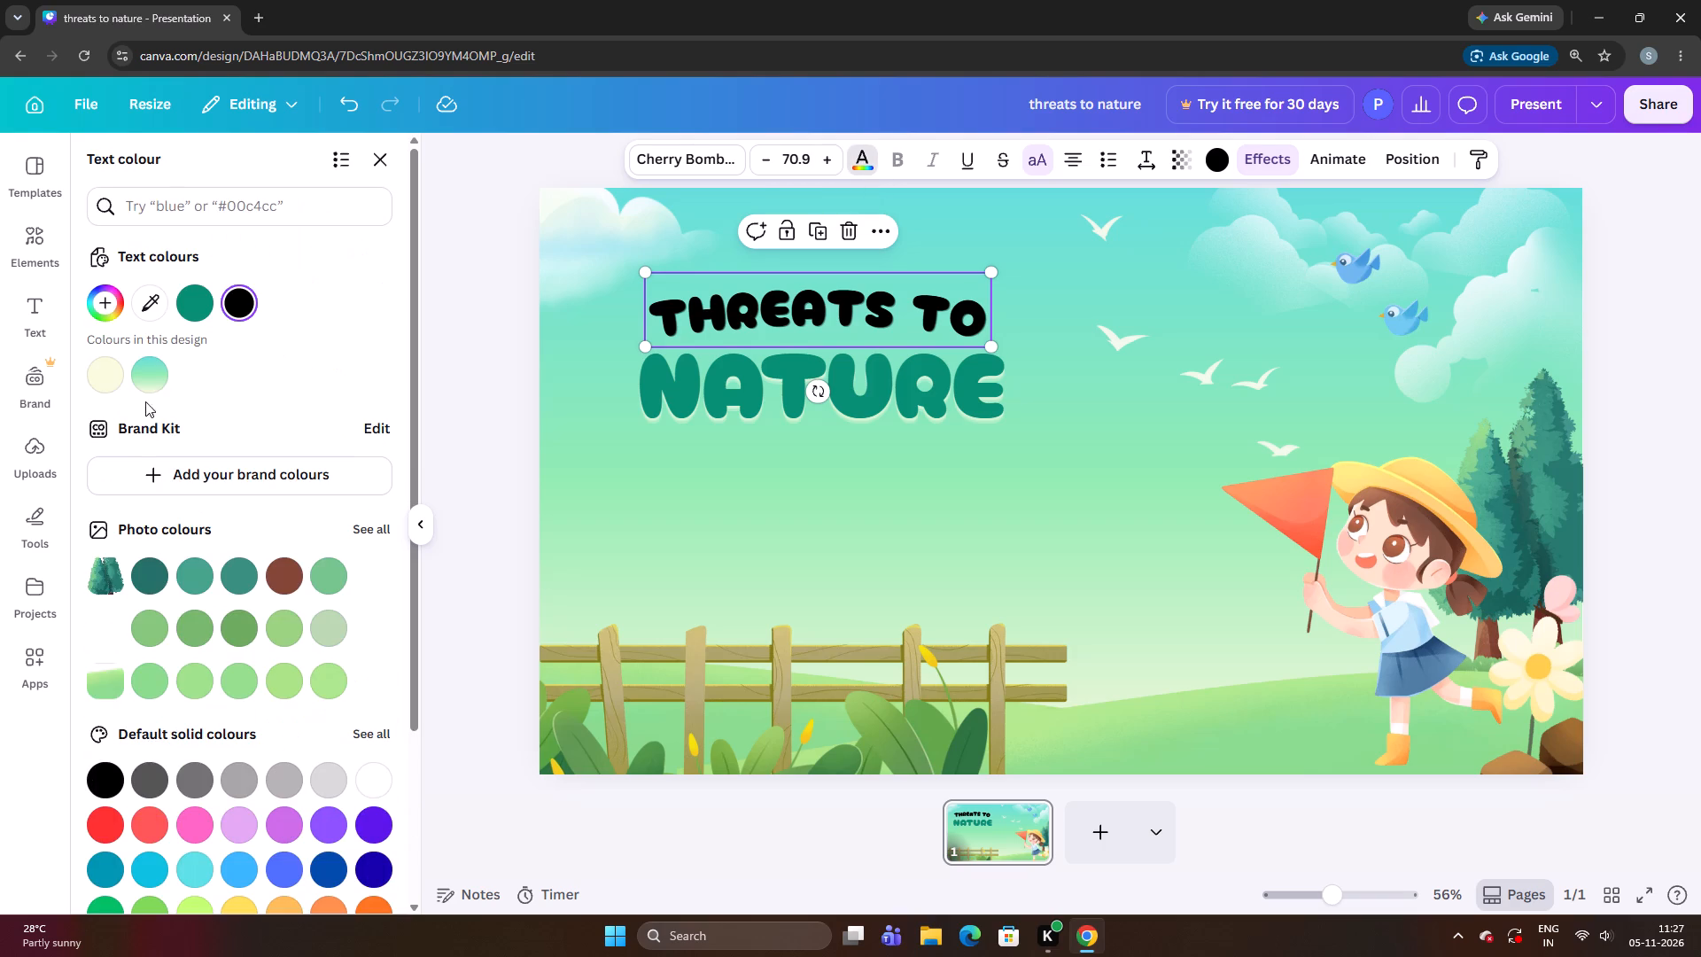
click(183, 307)
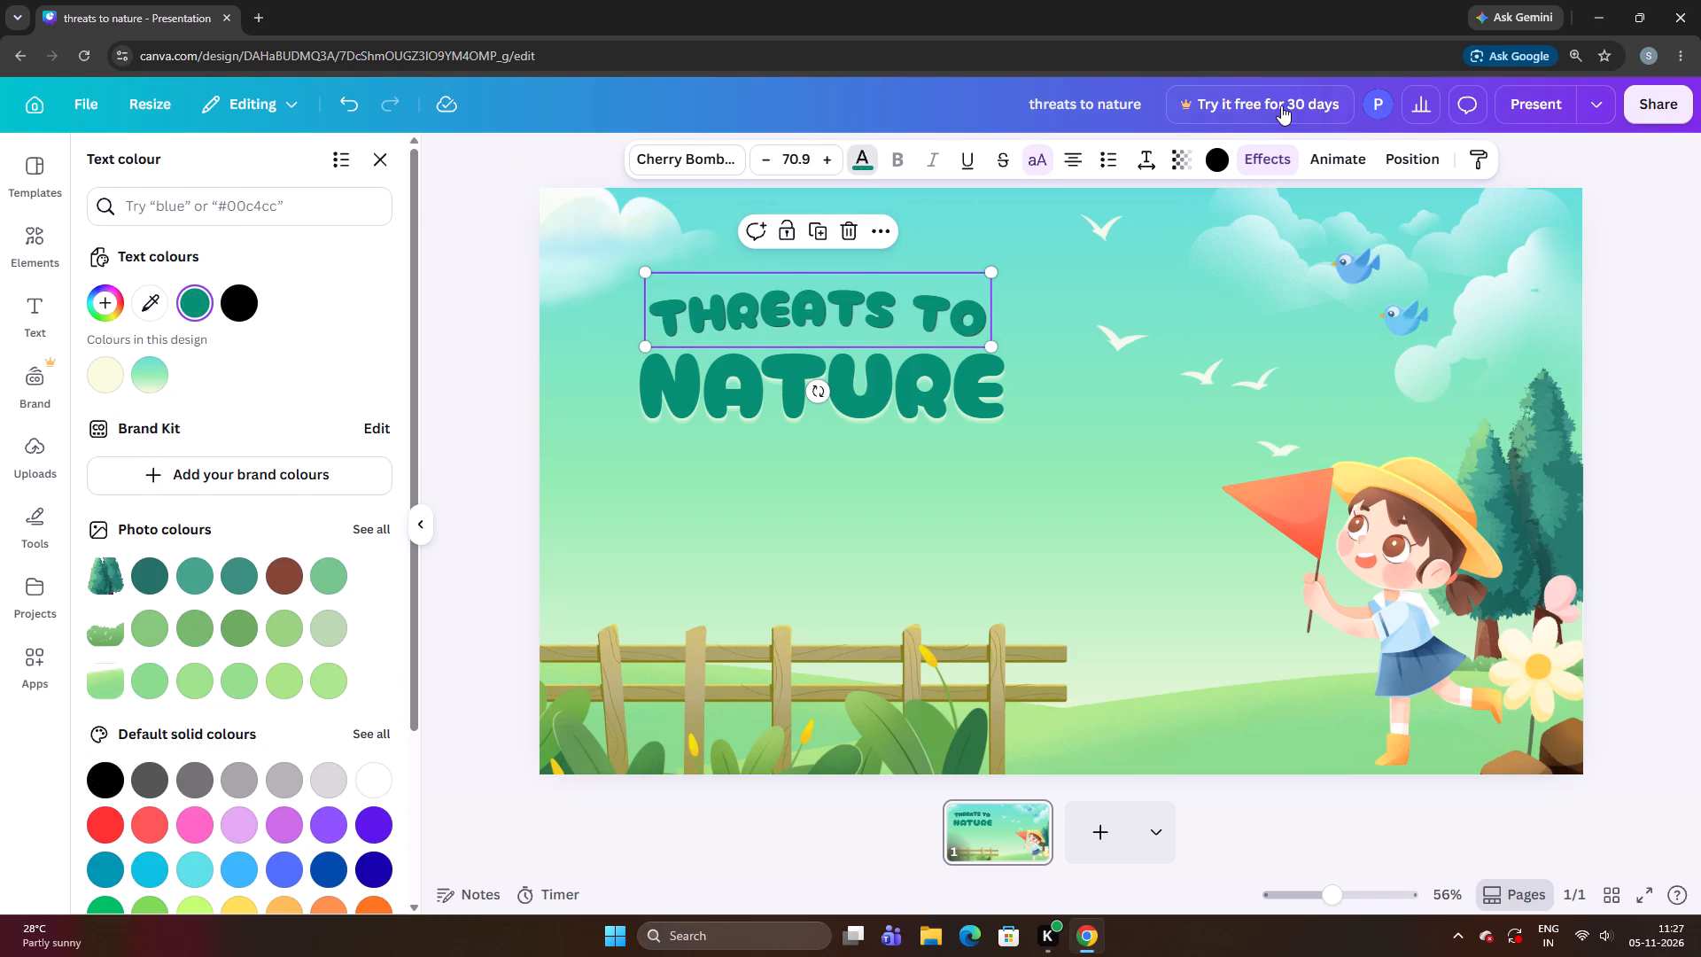
Set the Echo effect colour of THREATS TO to the pale cream already used in the design.
click(1252, 151)
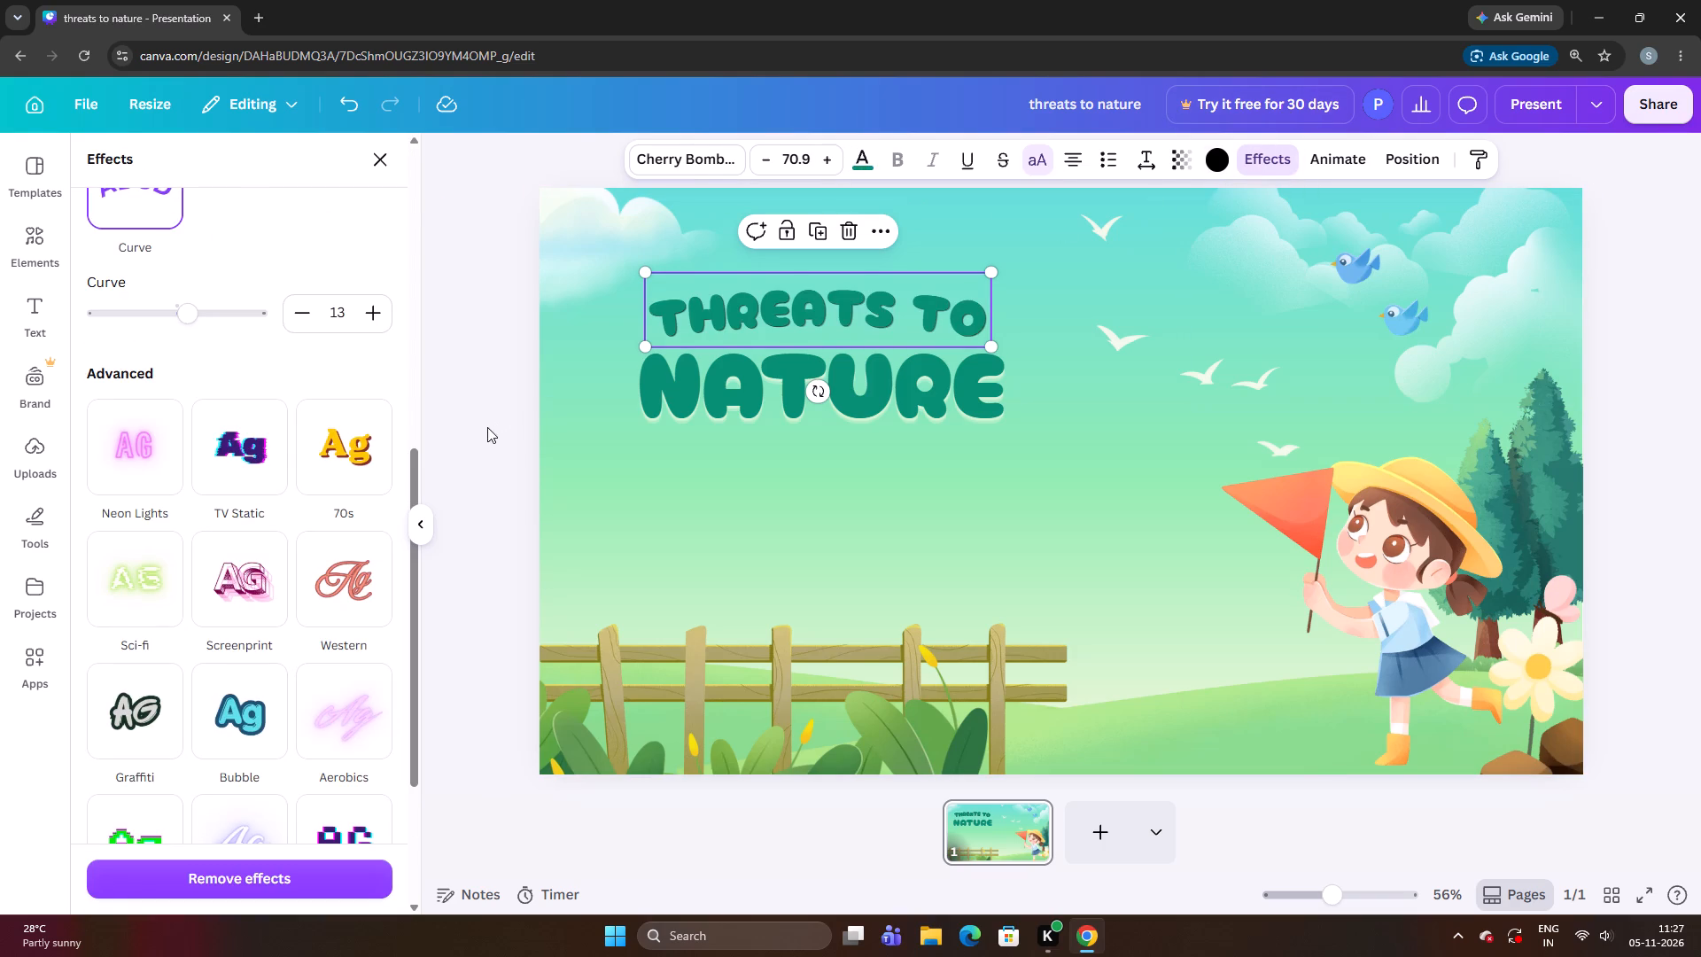
scroll(237, 418, up, 6)
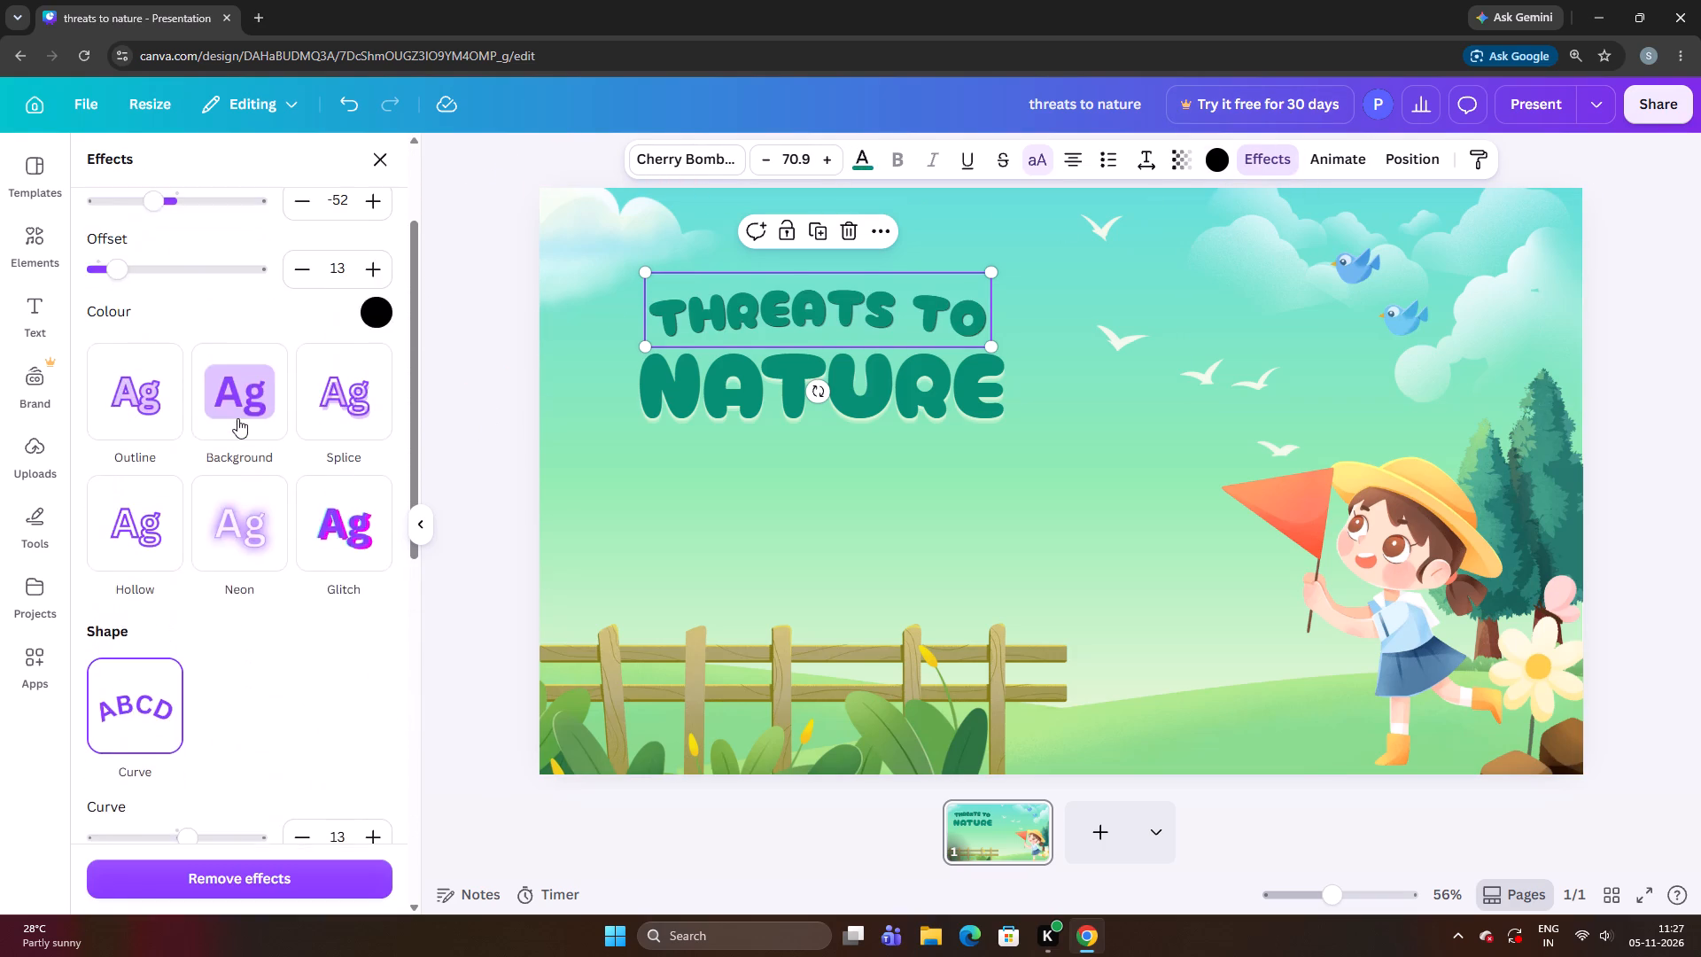
scroll(237, 418, up, 3)
click(363, 486)
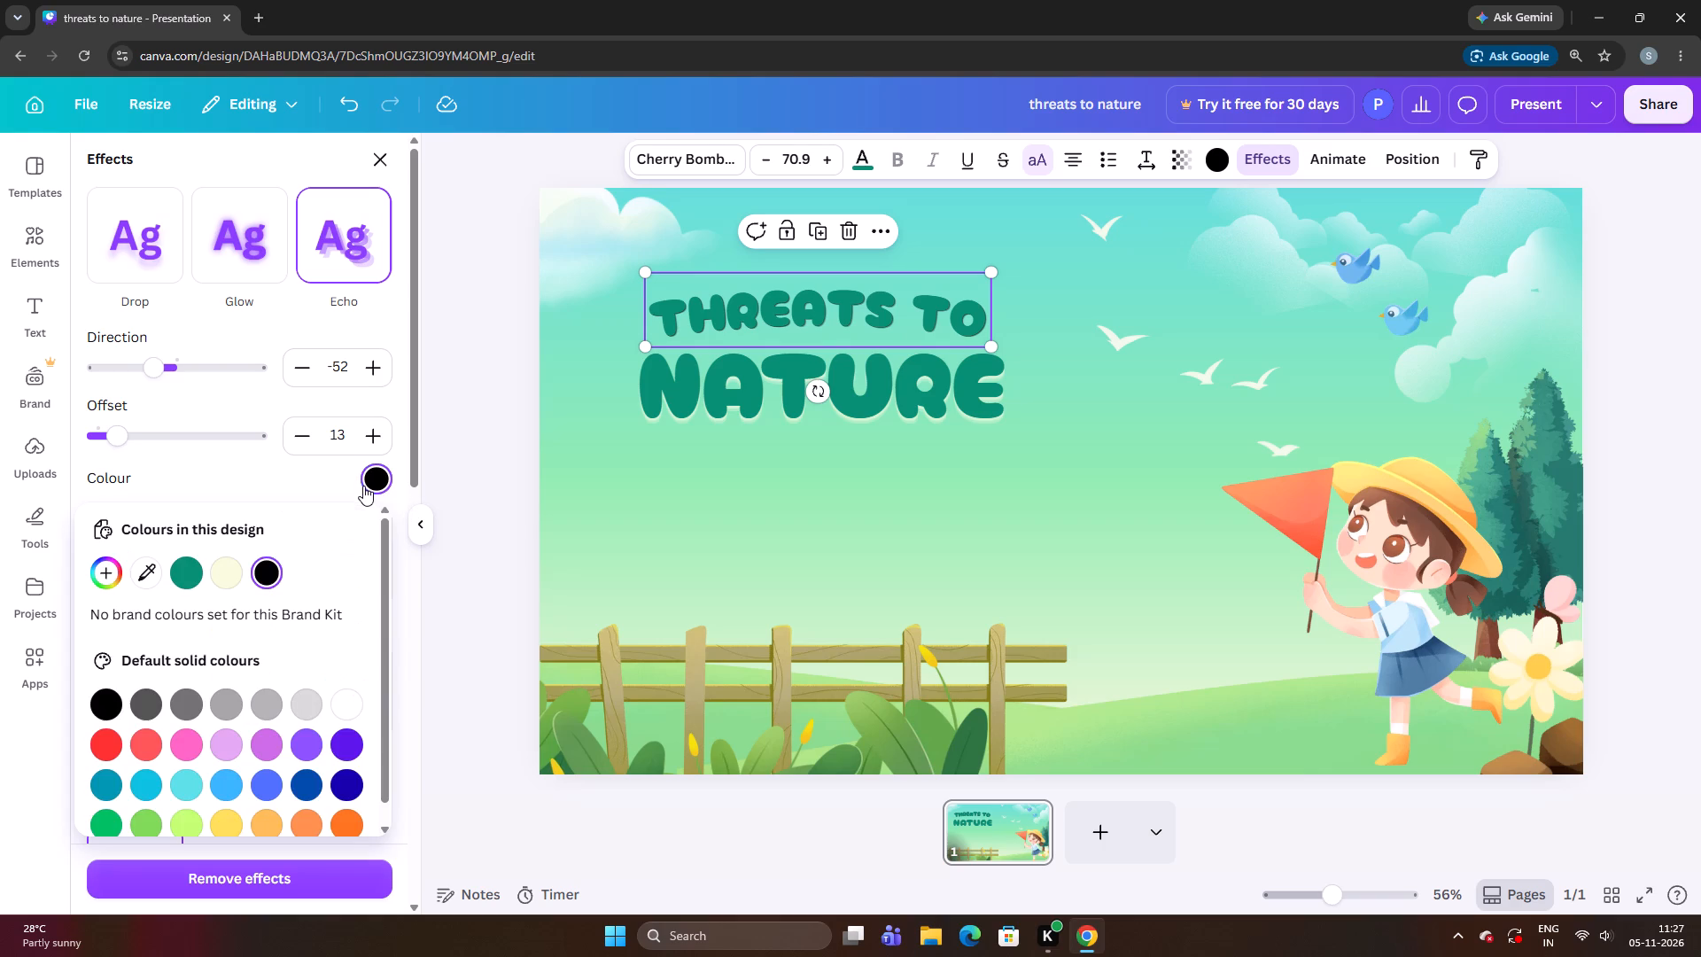
click(215, 582)
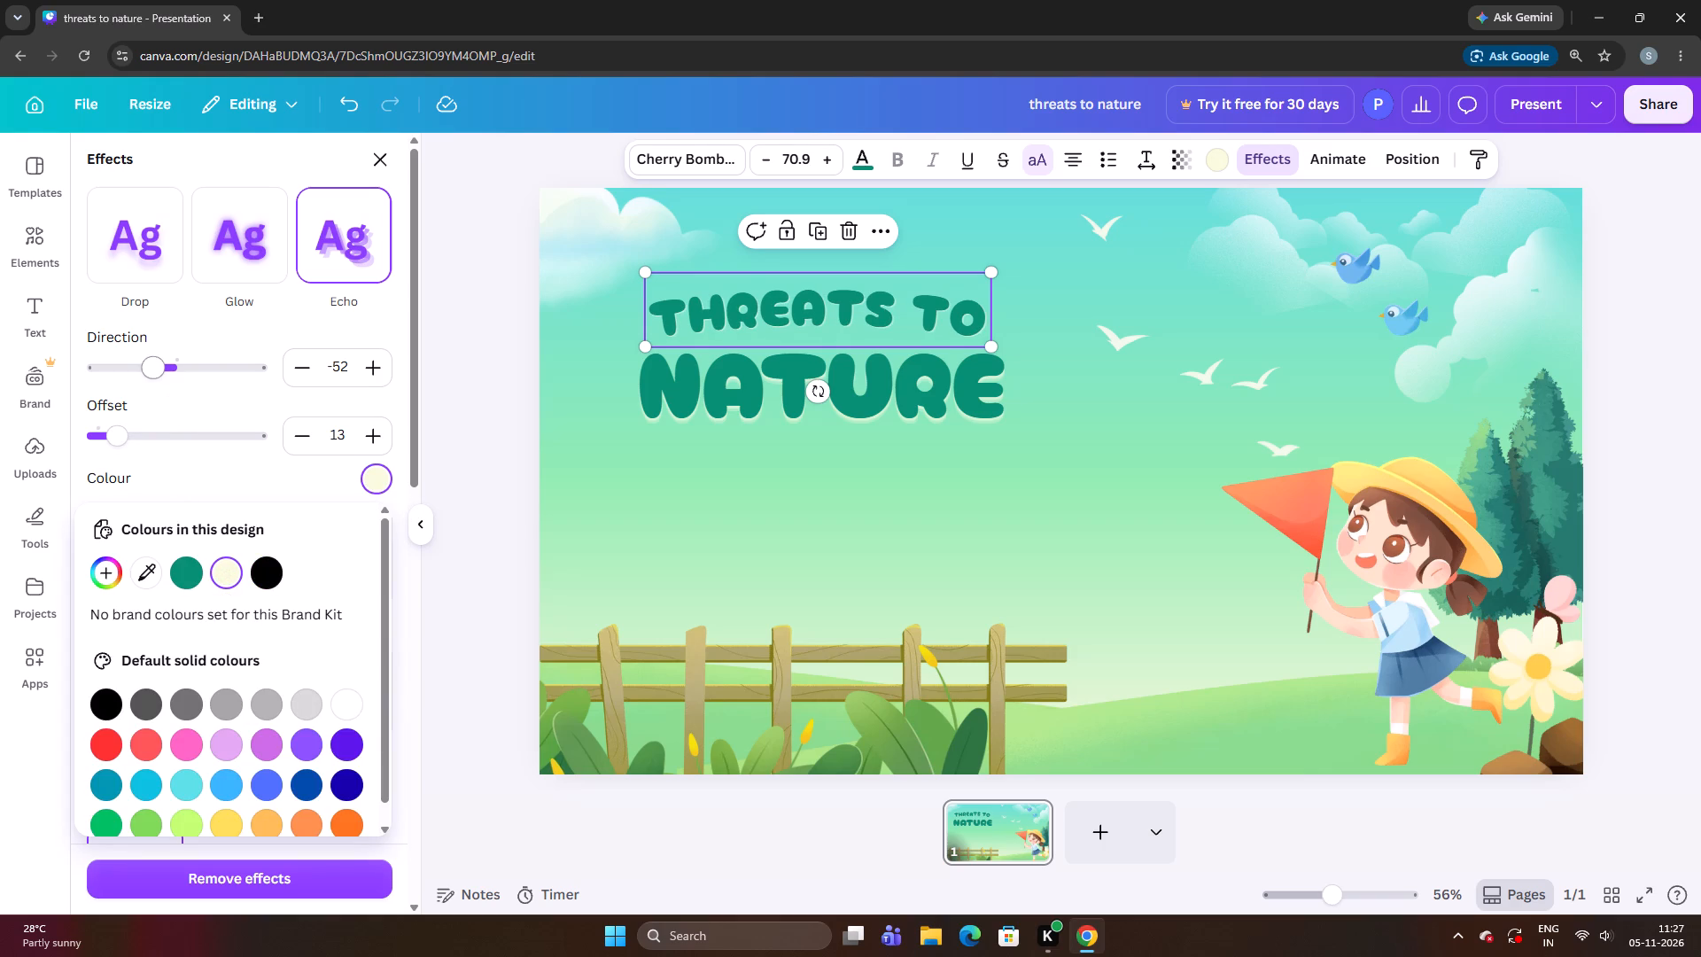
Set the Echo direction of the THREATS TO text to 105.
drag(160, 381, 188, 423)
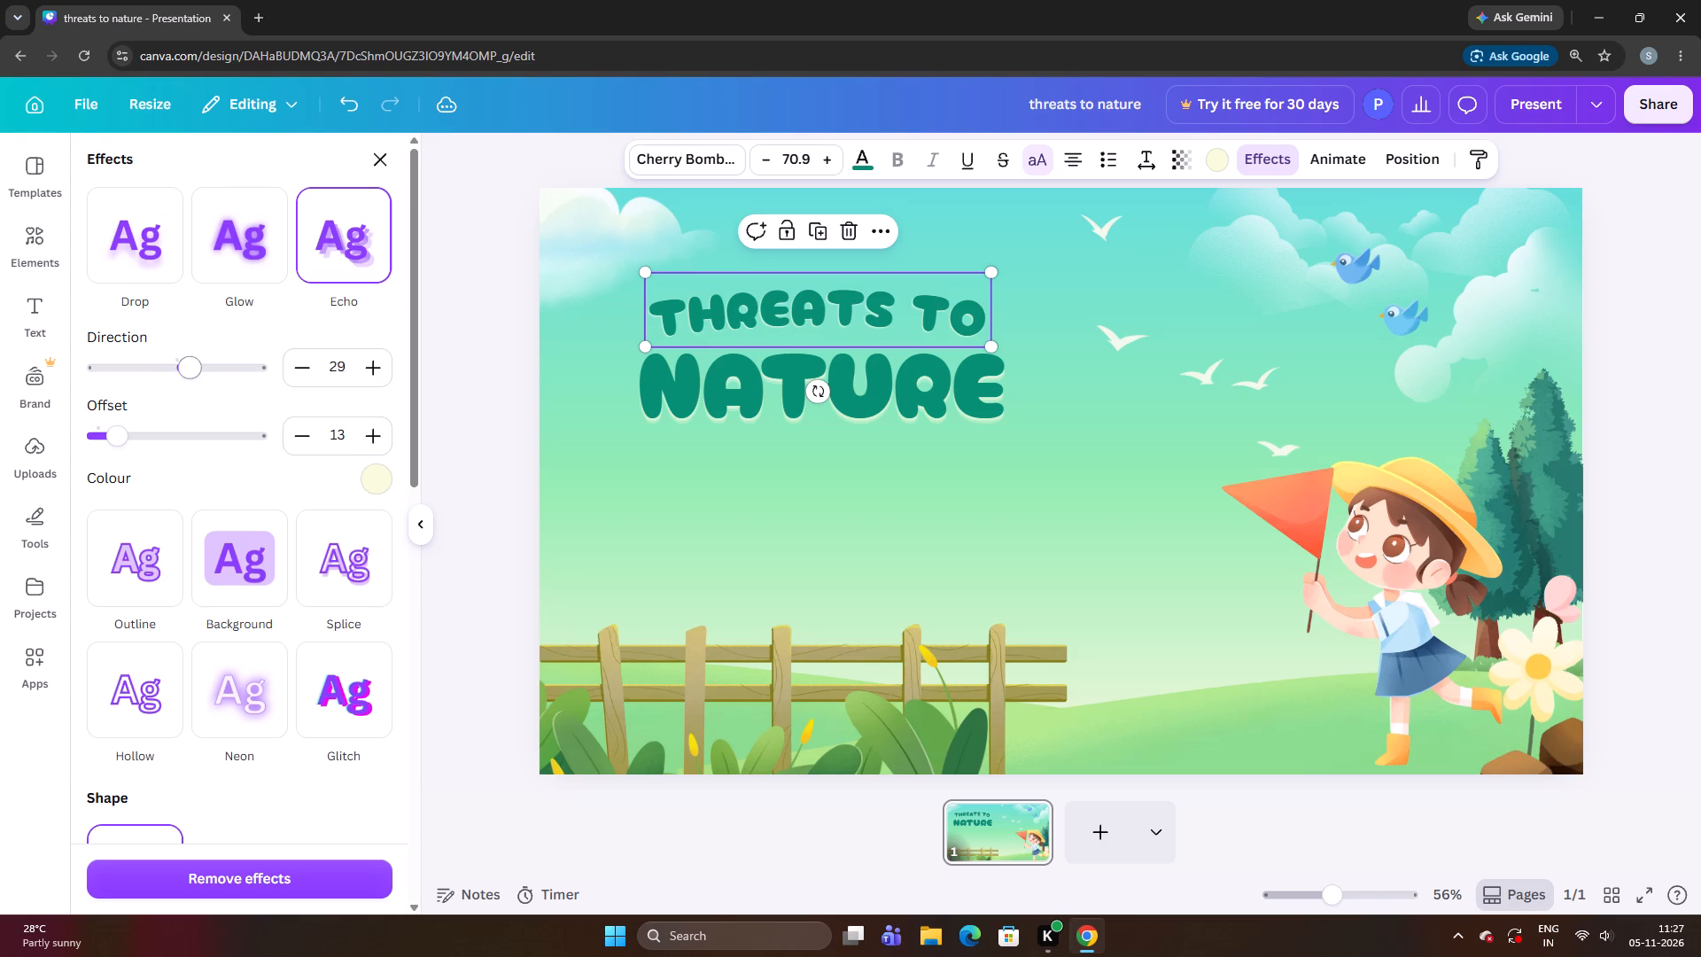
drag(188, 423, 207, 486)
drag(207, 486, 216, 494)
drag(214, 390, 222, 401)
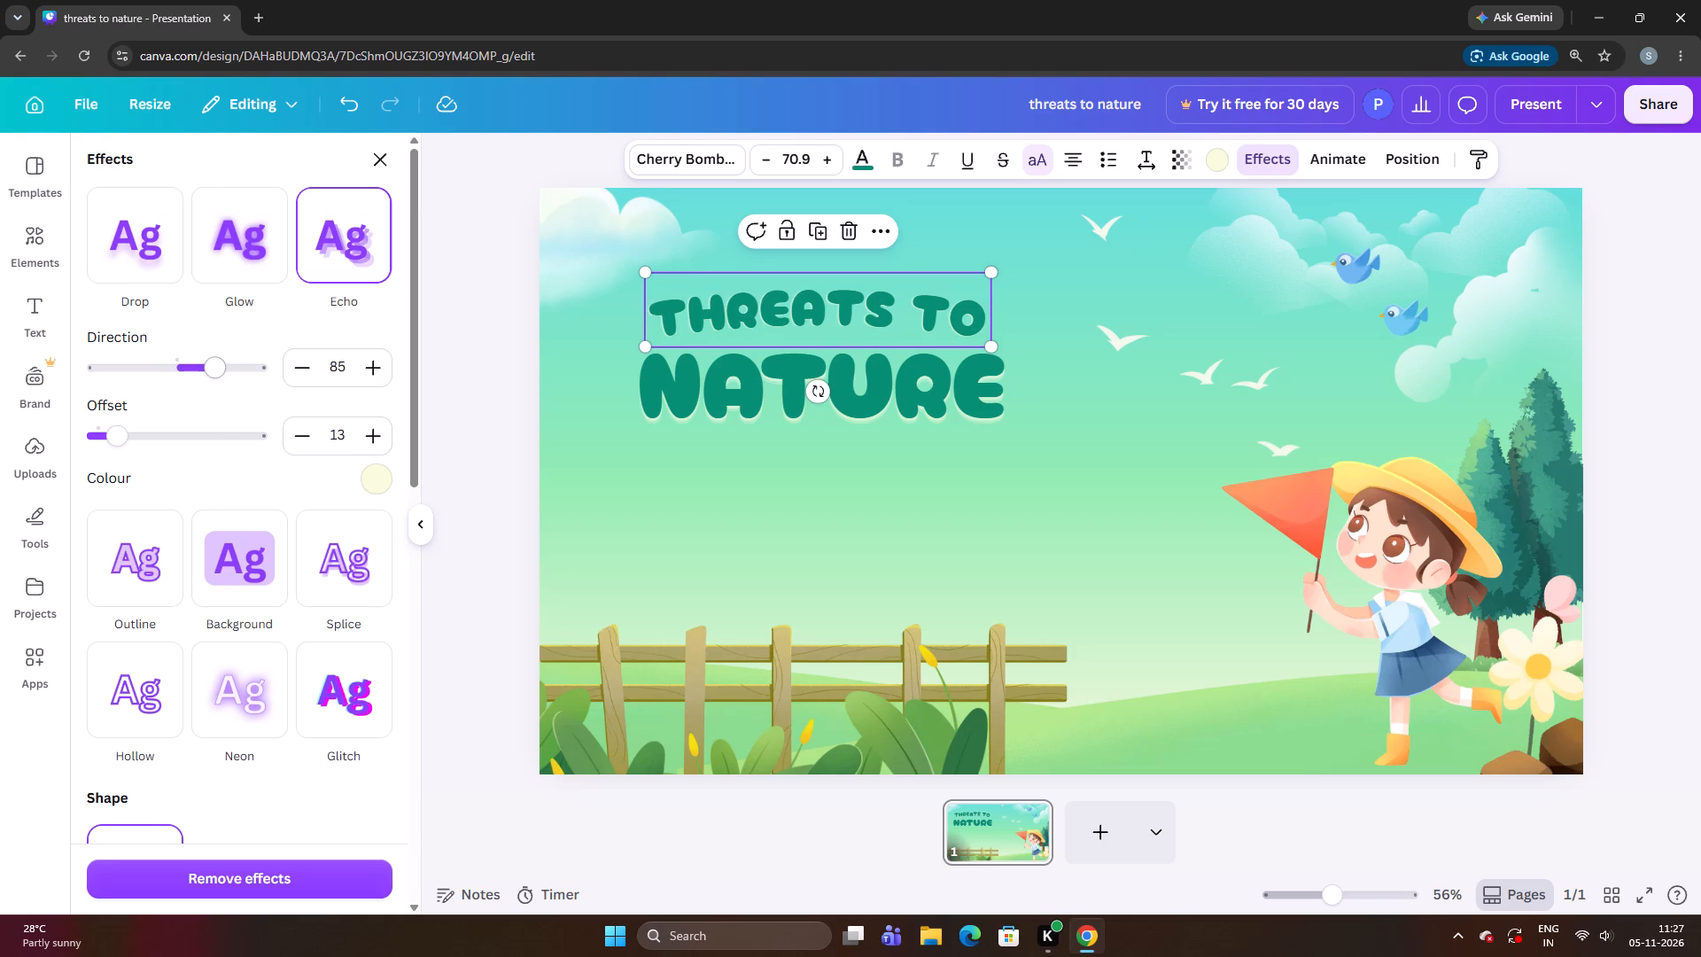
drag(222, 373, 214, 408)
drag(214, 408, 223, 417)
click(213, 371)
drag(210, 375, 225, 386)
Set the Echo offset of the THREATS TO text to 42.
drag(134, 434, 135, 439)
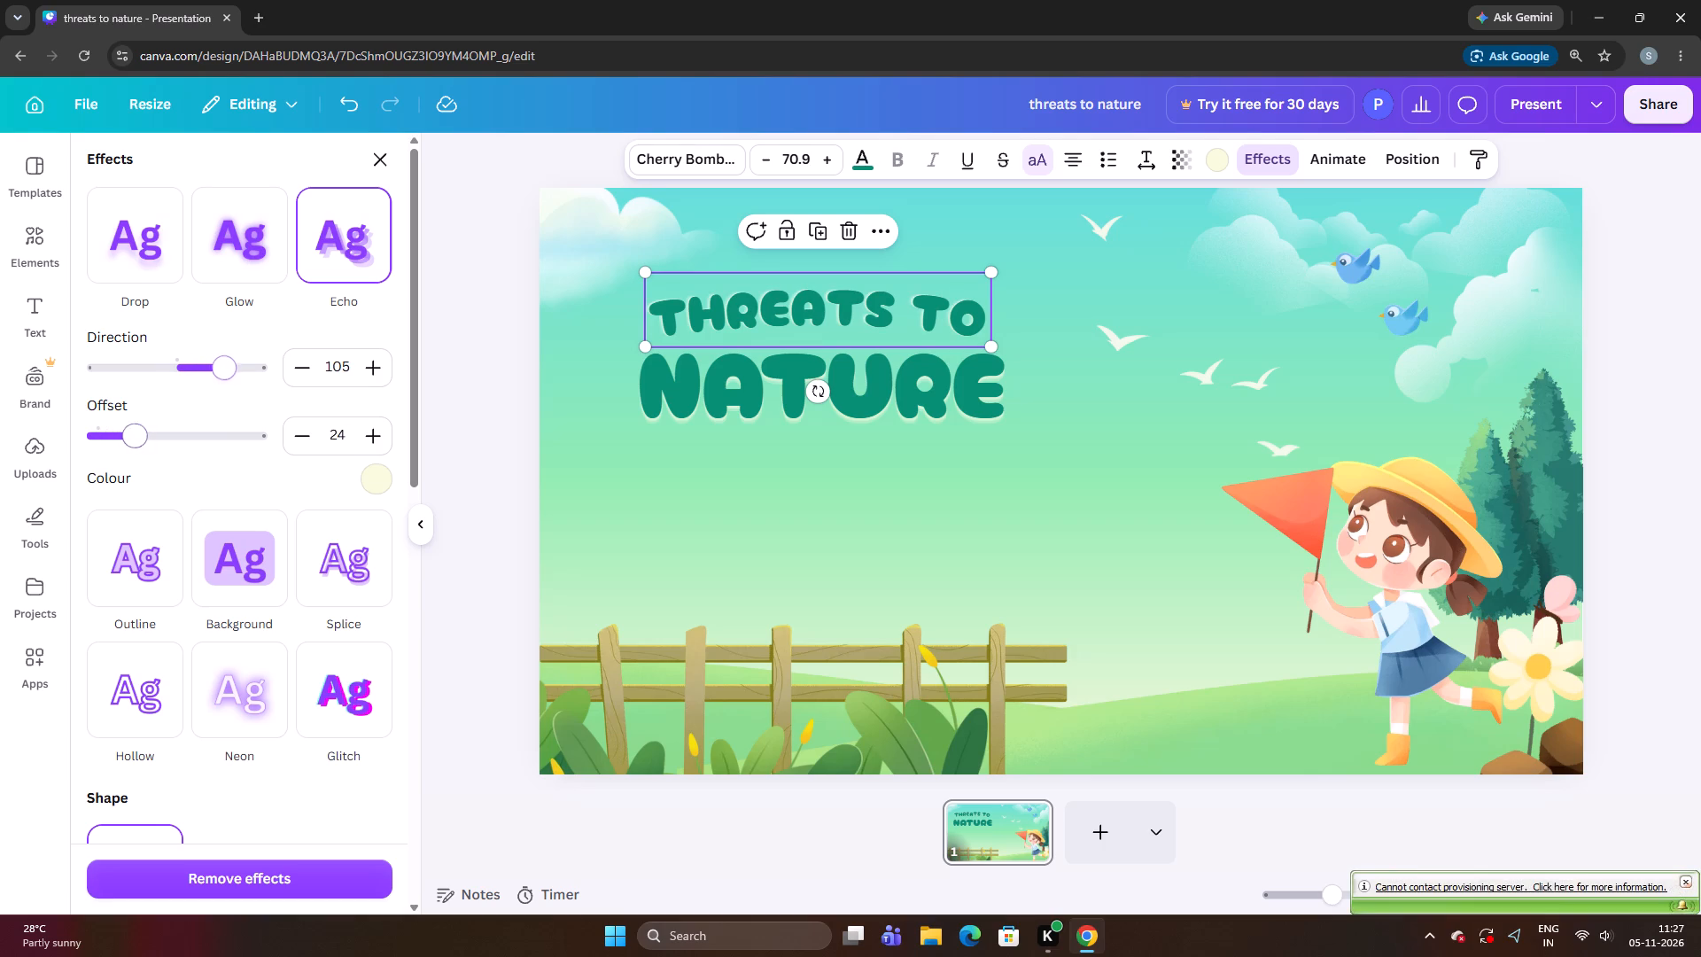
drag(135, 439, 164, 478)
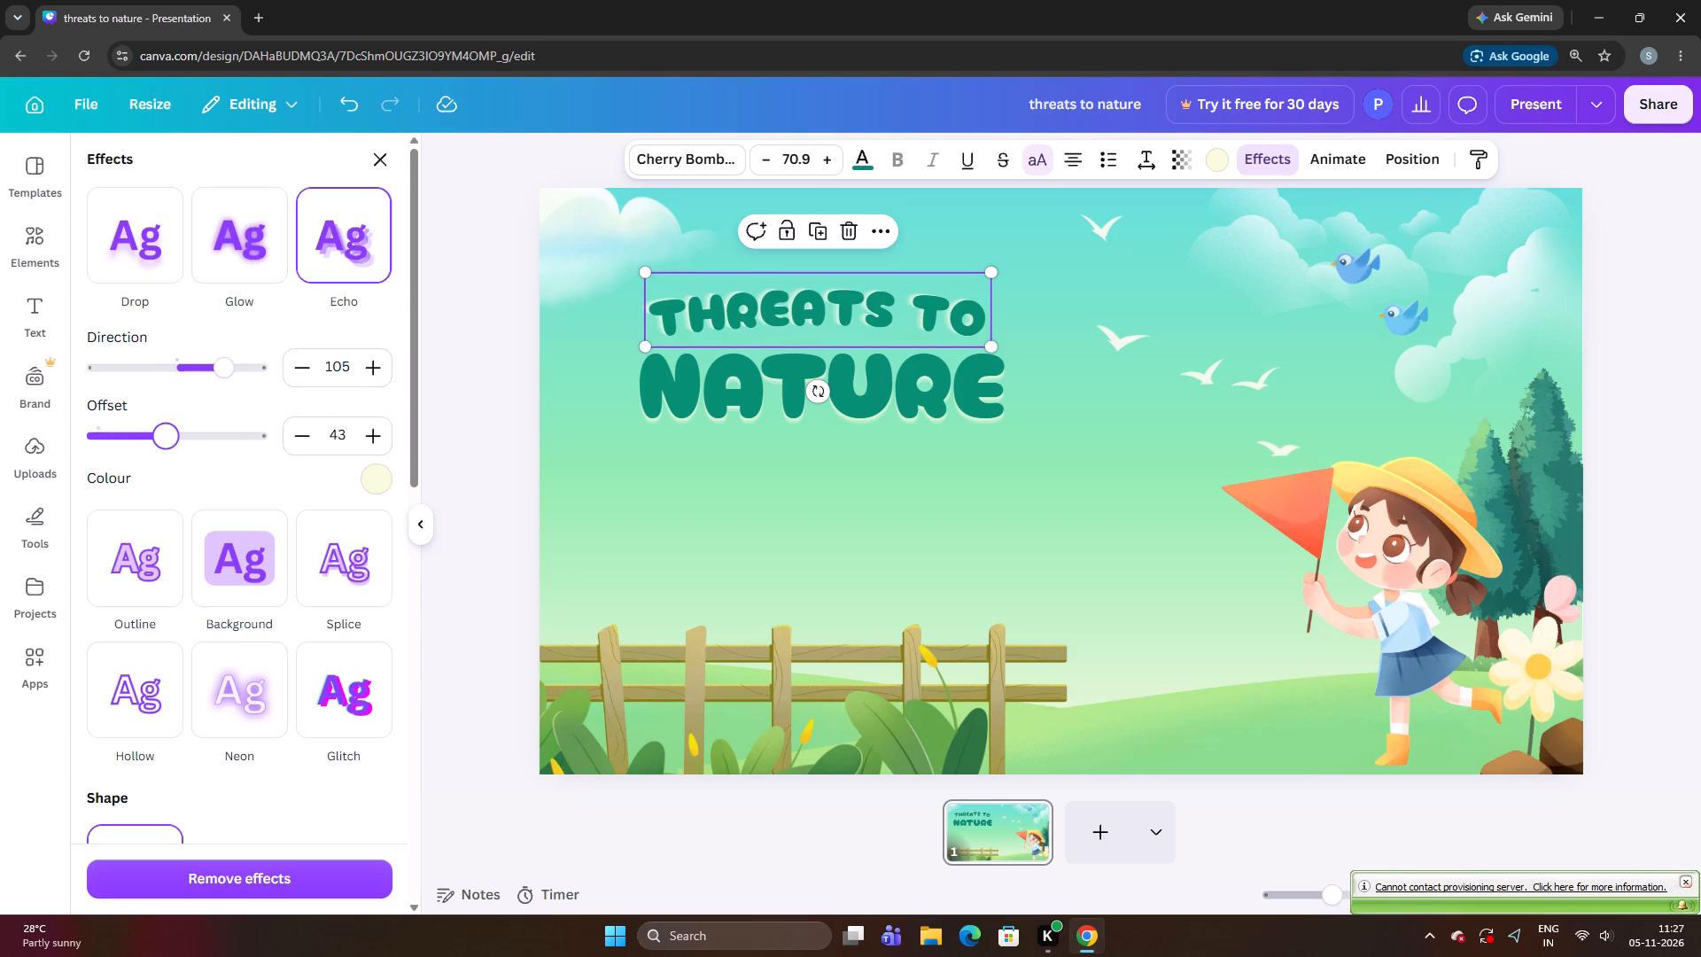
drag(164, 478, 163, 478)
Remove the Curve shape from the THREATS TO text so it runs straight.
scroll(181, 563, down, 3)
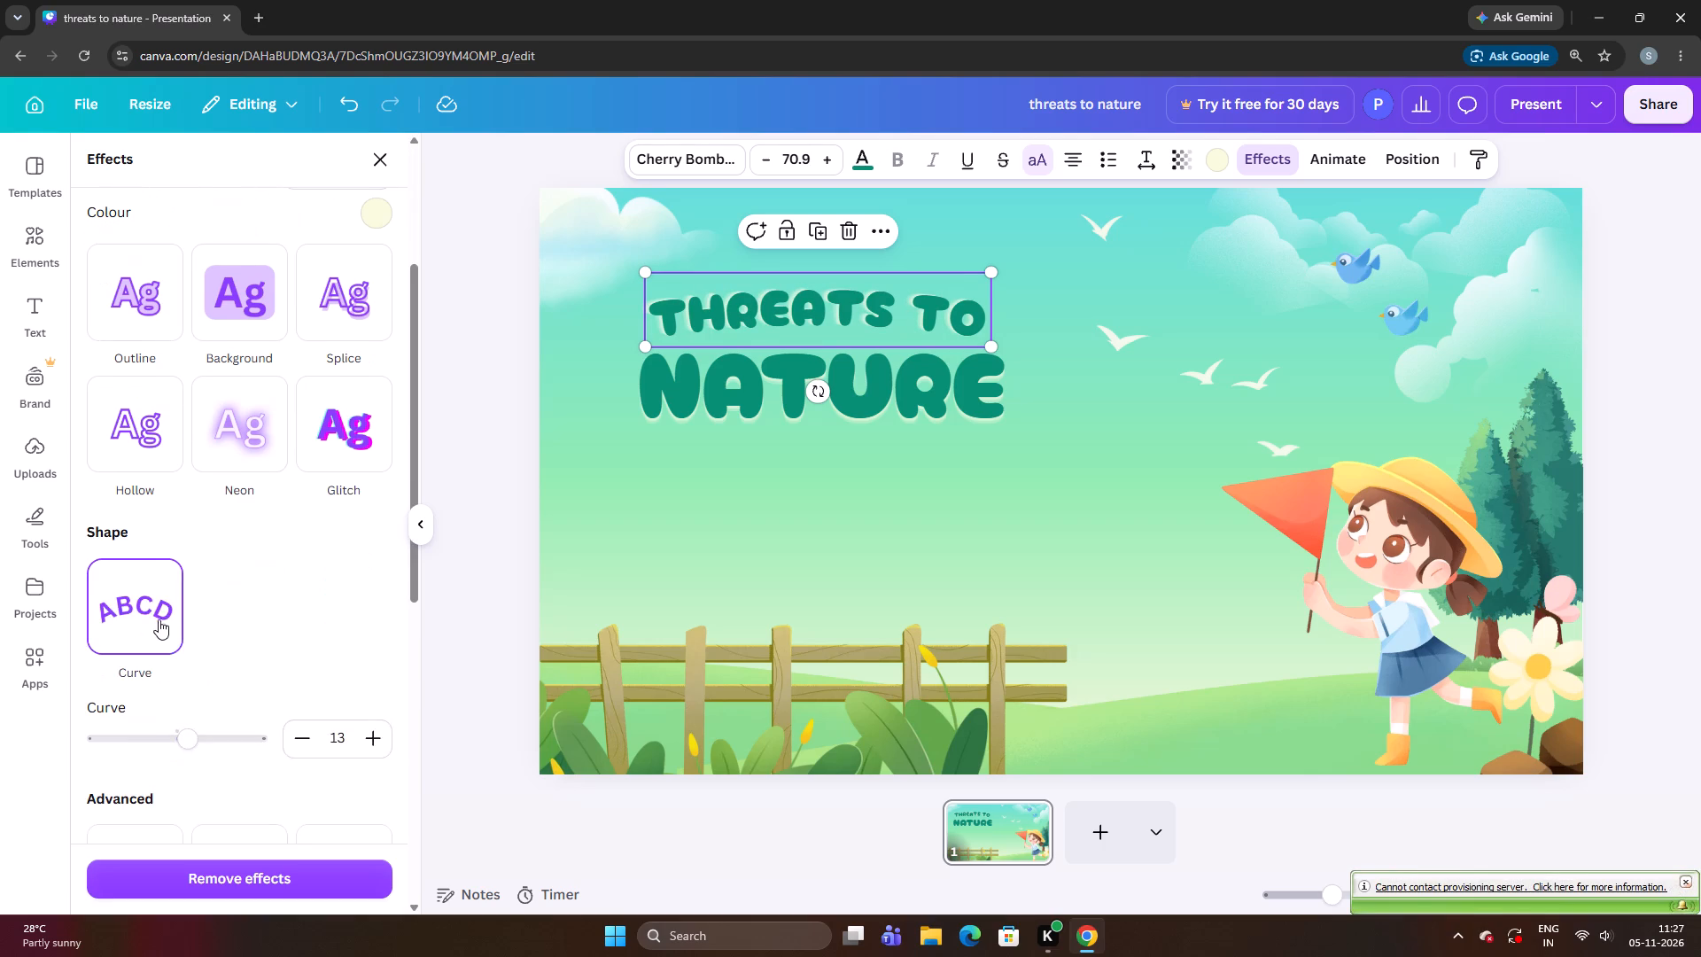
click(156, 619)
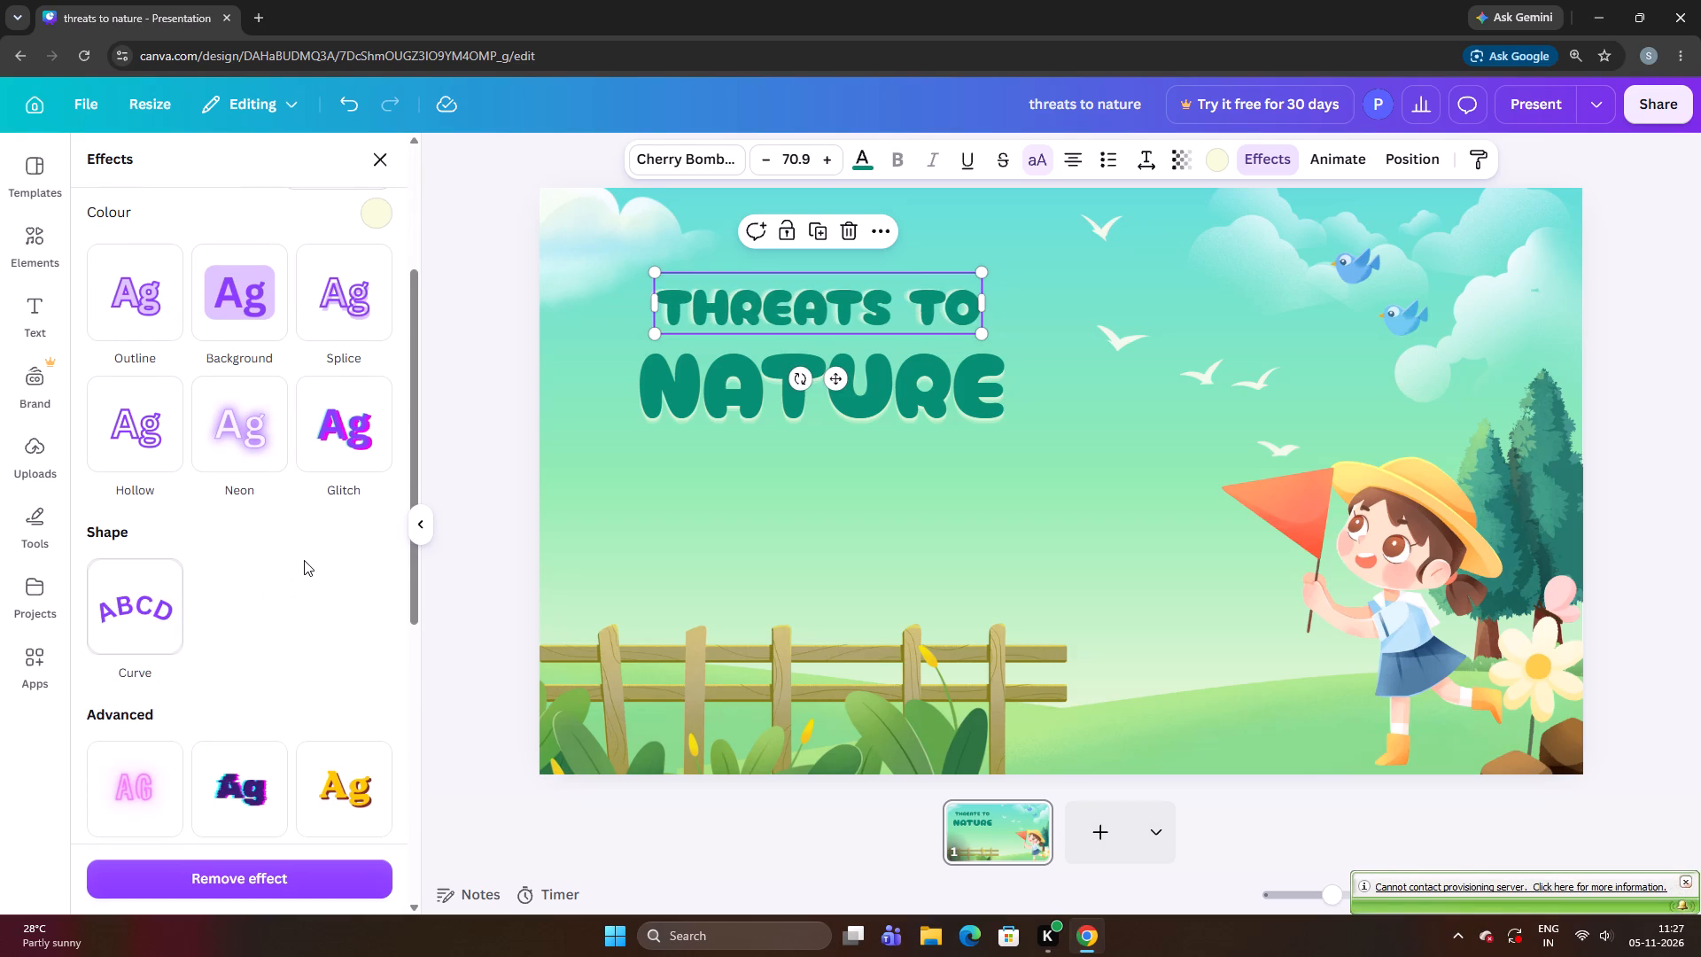
Set the Echo offset of the THREATS TO text to 25.
scroll(240, 485, up, 3)
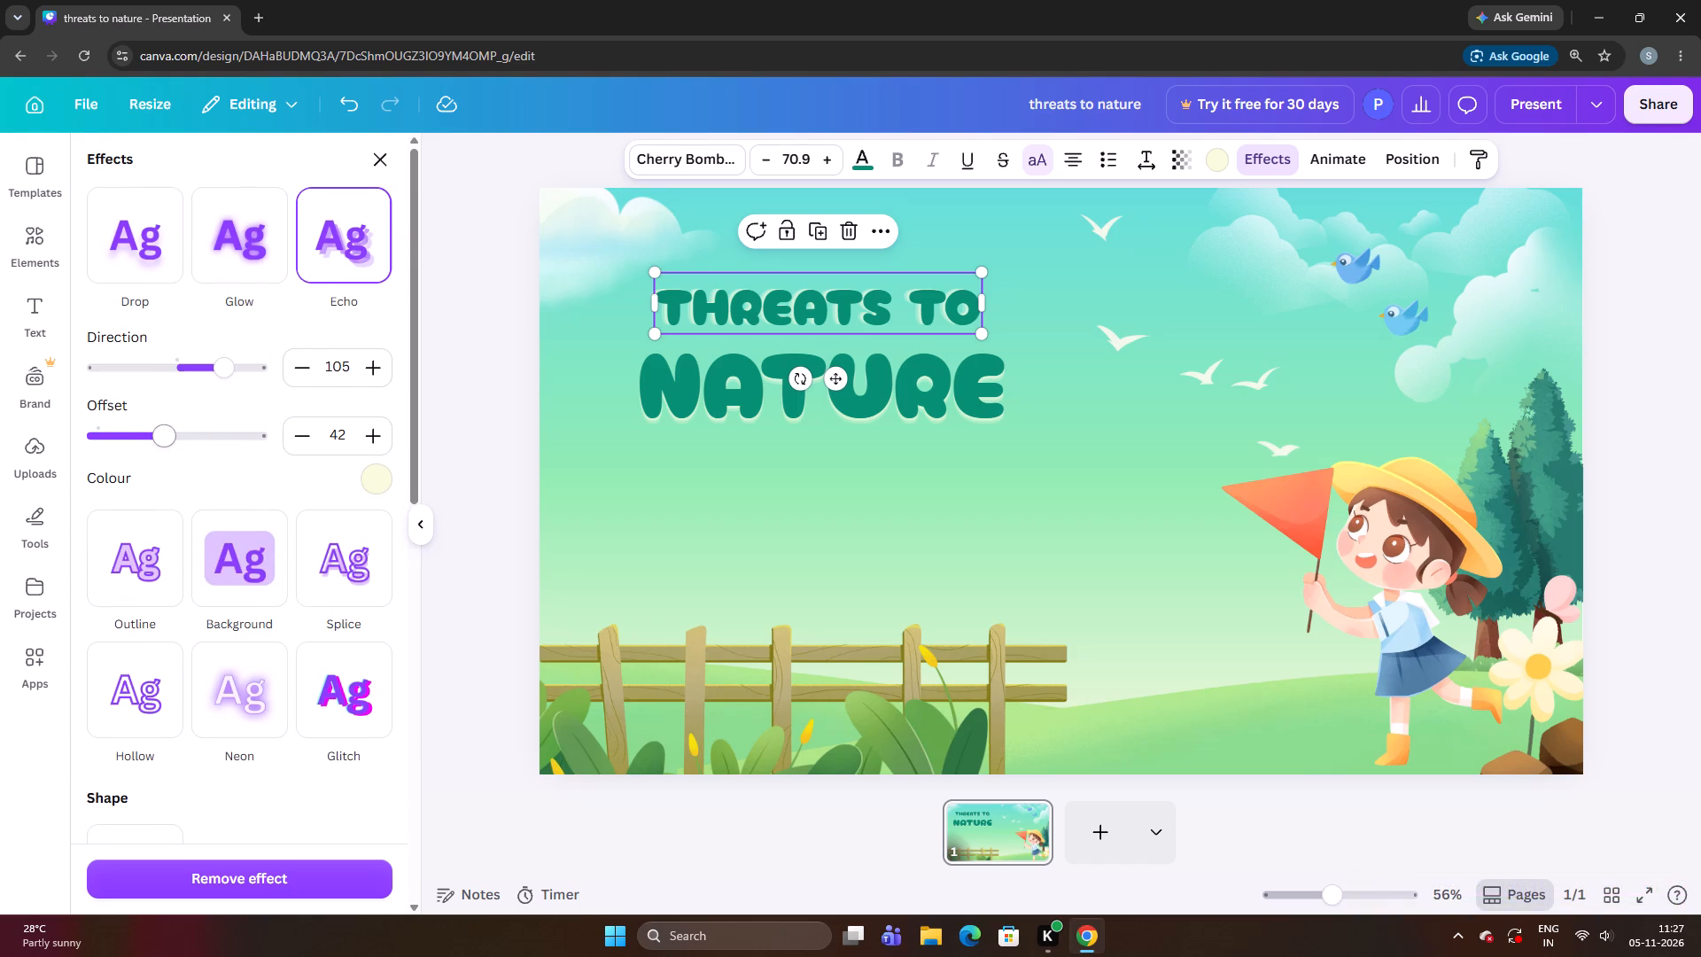
drag(155, 441, 136, 485)
Set the Echo direction of the THREATS TO text to -21.
drag(218, 363, 173, 387)
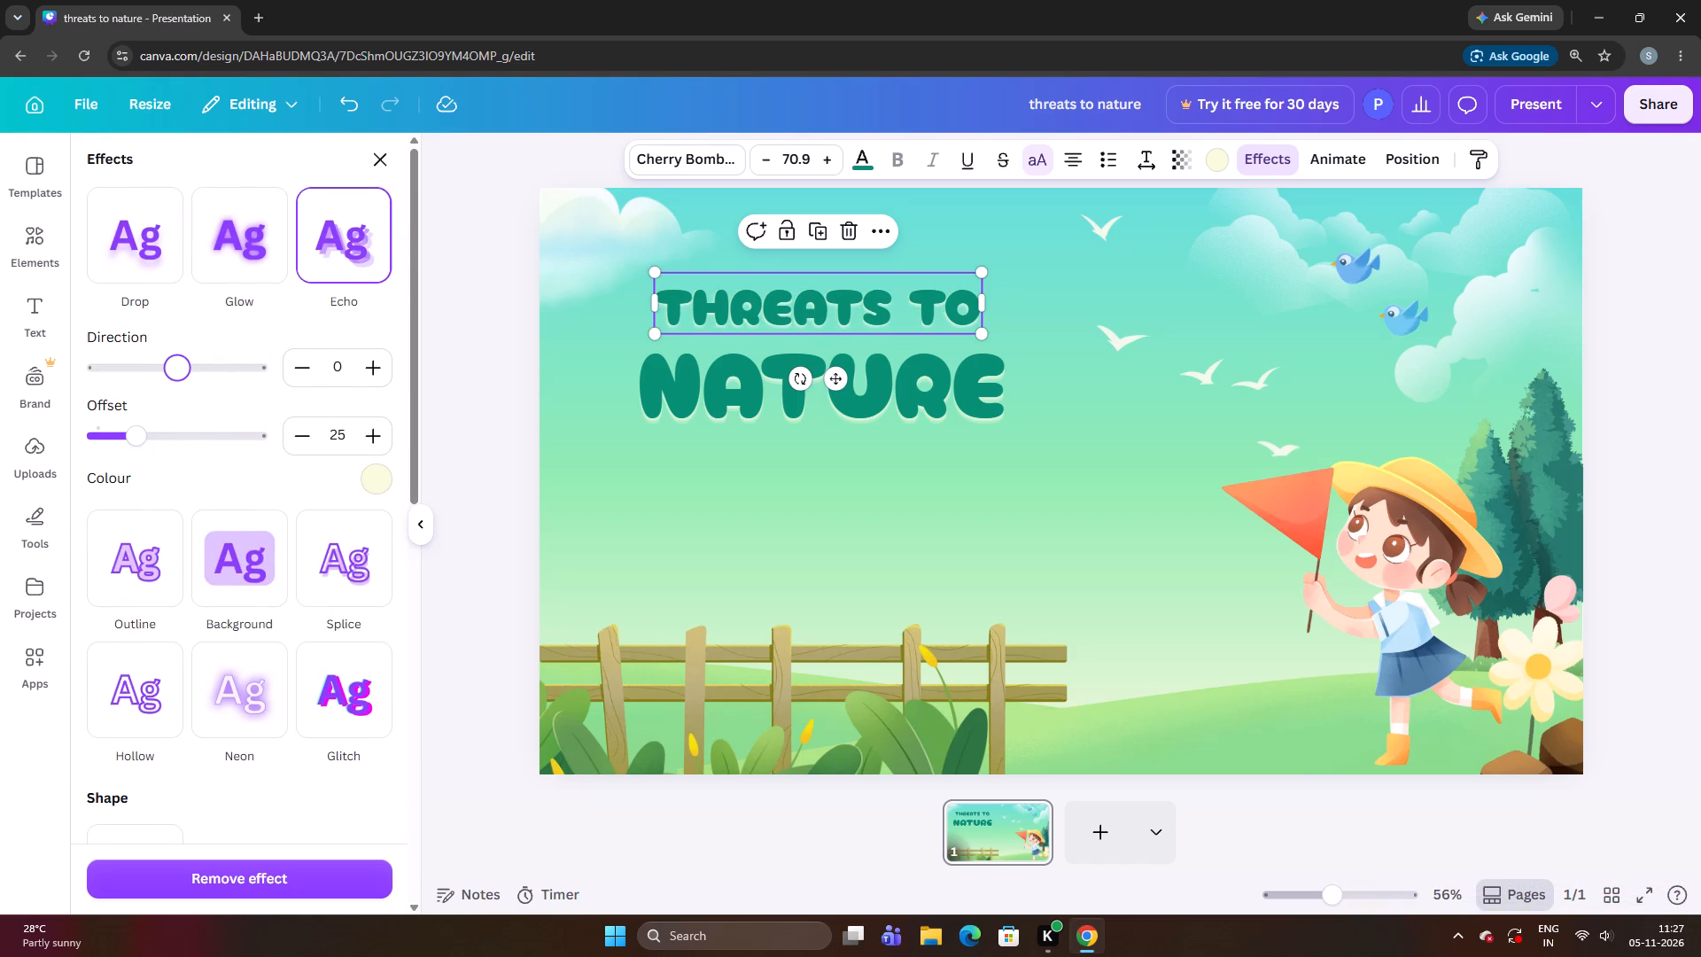
drag(173, 387, 151, 394)
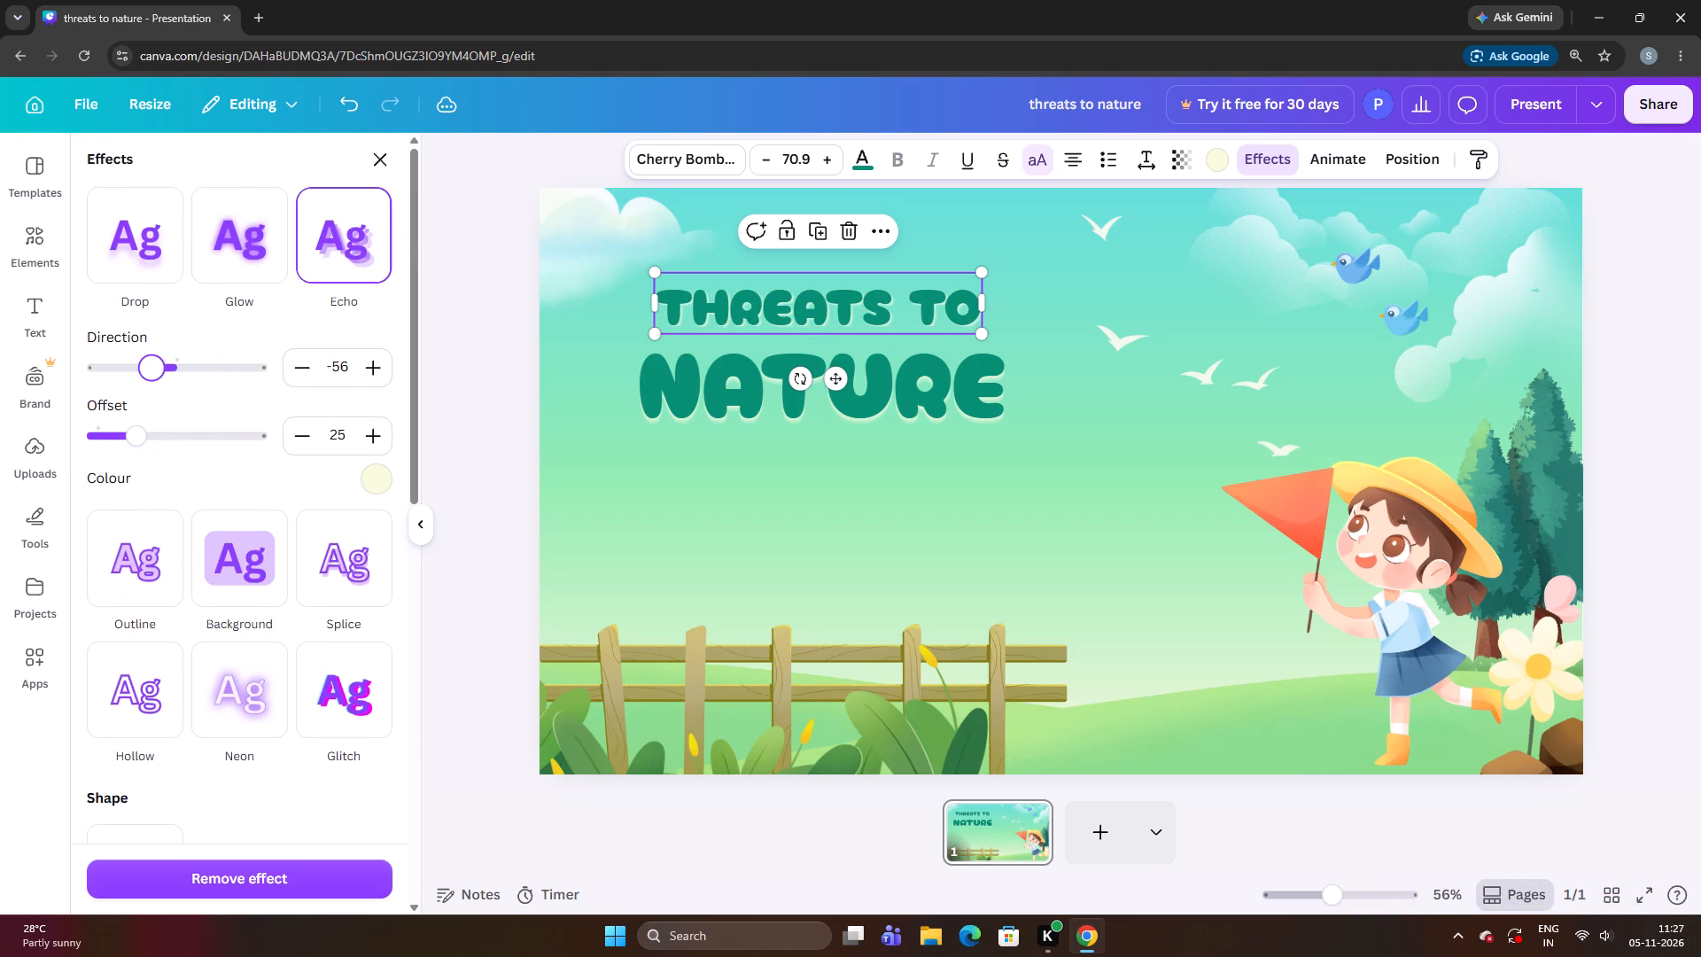
drag(151, 394, 161, 406)
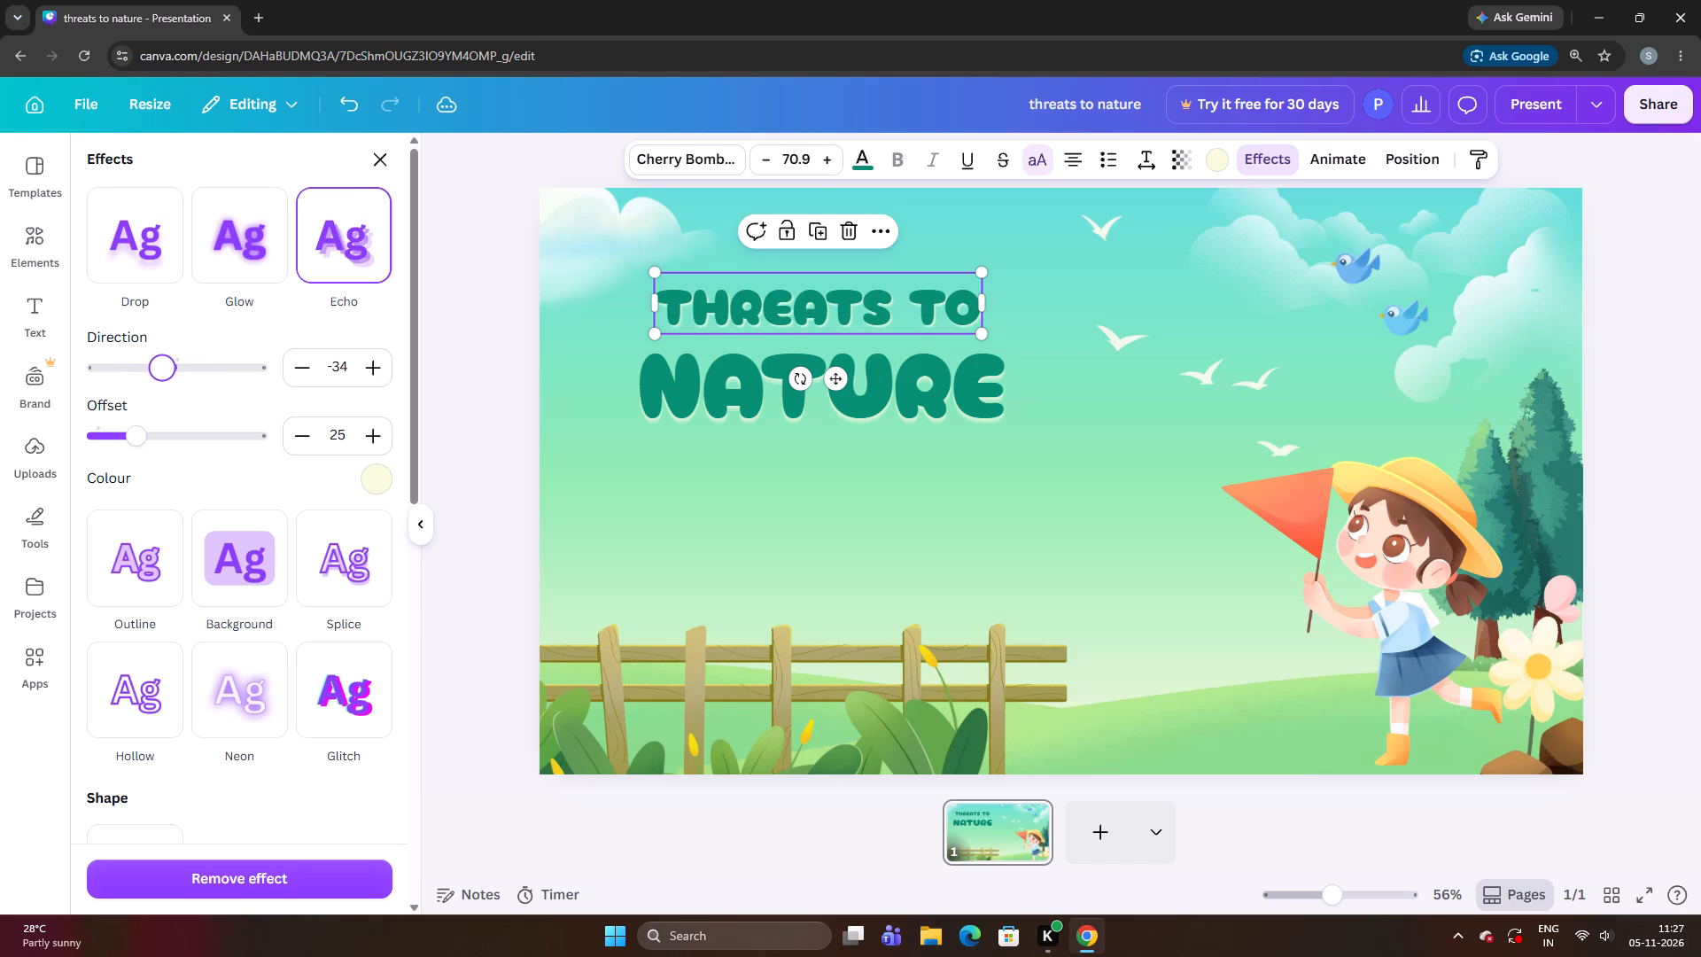
drag(161, 406, 167, 420)
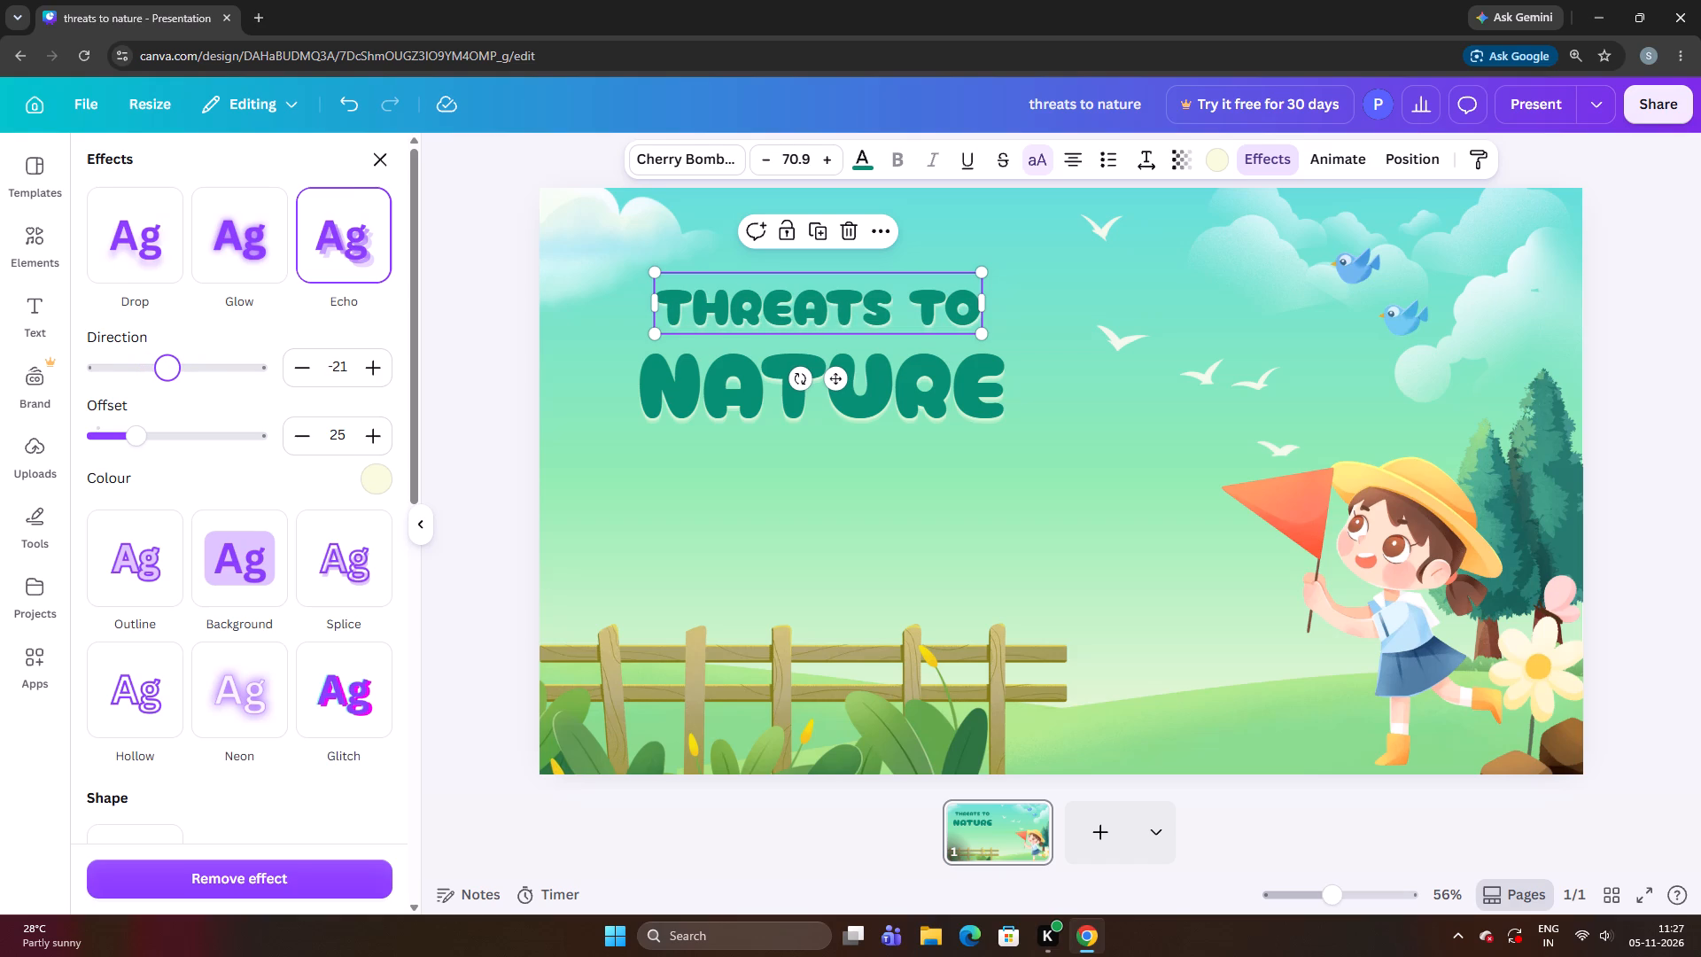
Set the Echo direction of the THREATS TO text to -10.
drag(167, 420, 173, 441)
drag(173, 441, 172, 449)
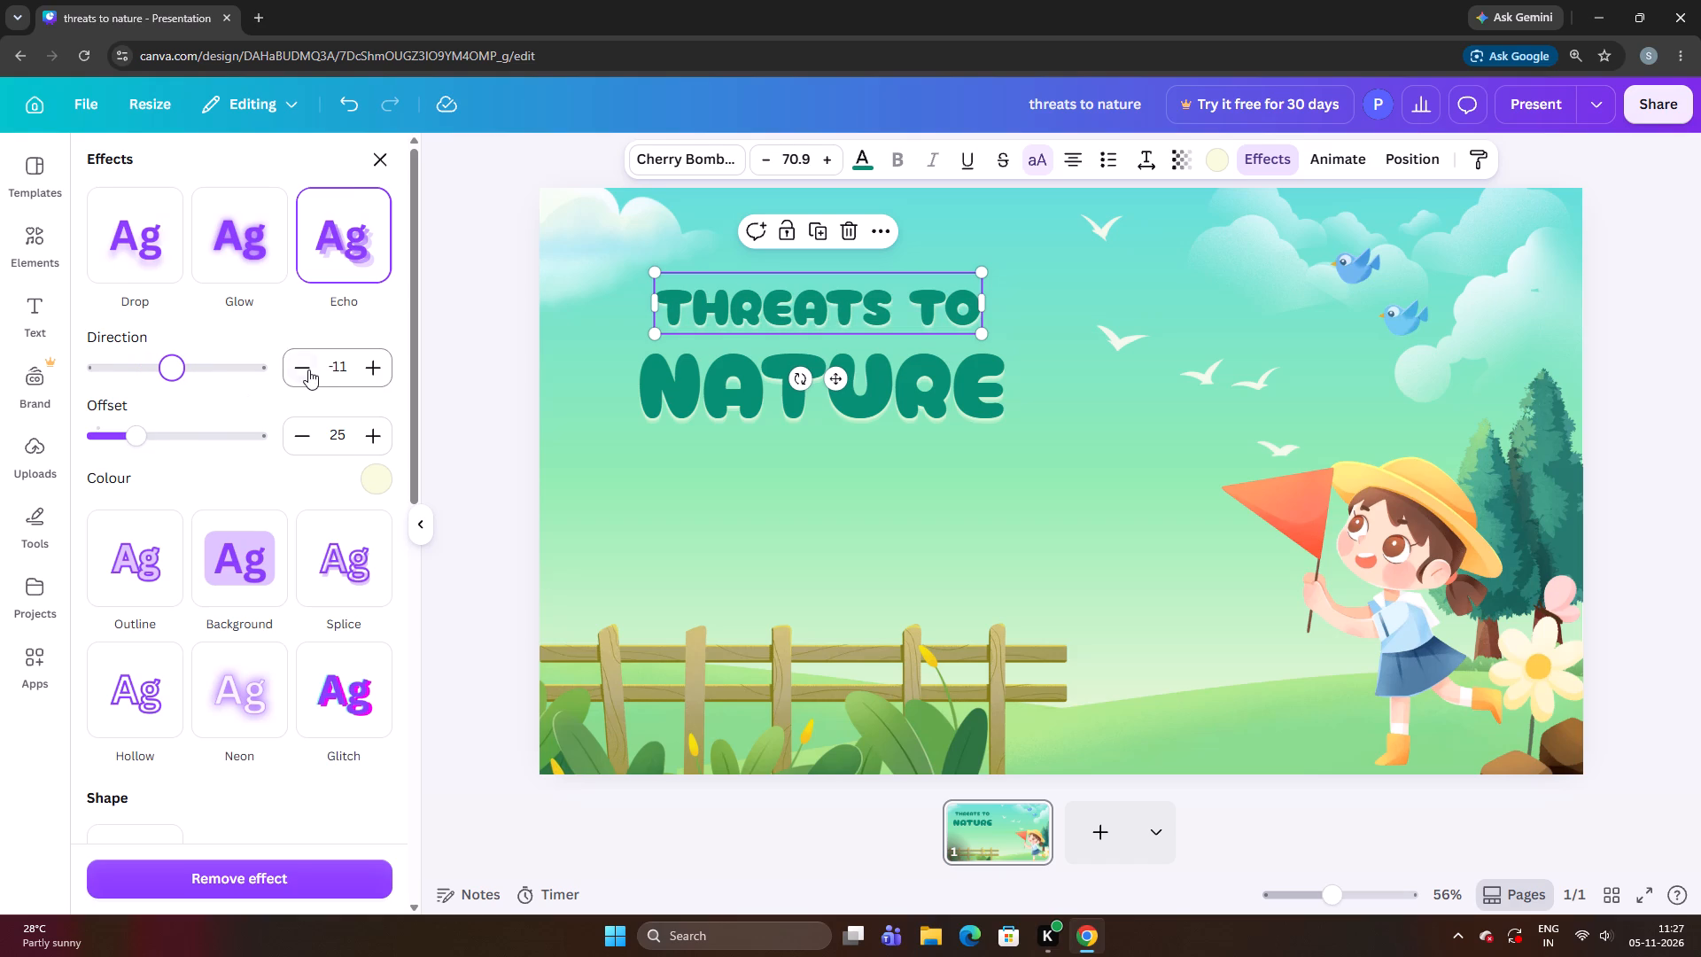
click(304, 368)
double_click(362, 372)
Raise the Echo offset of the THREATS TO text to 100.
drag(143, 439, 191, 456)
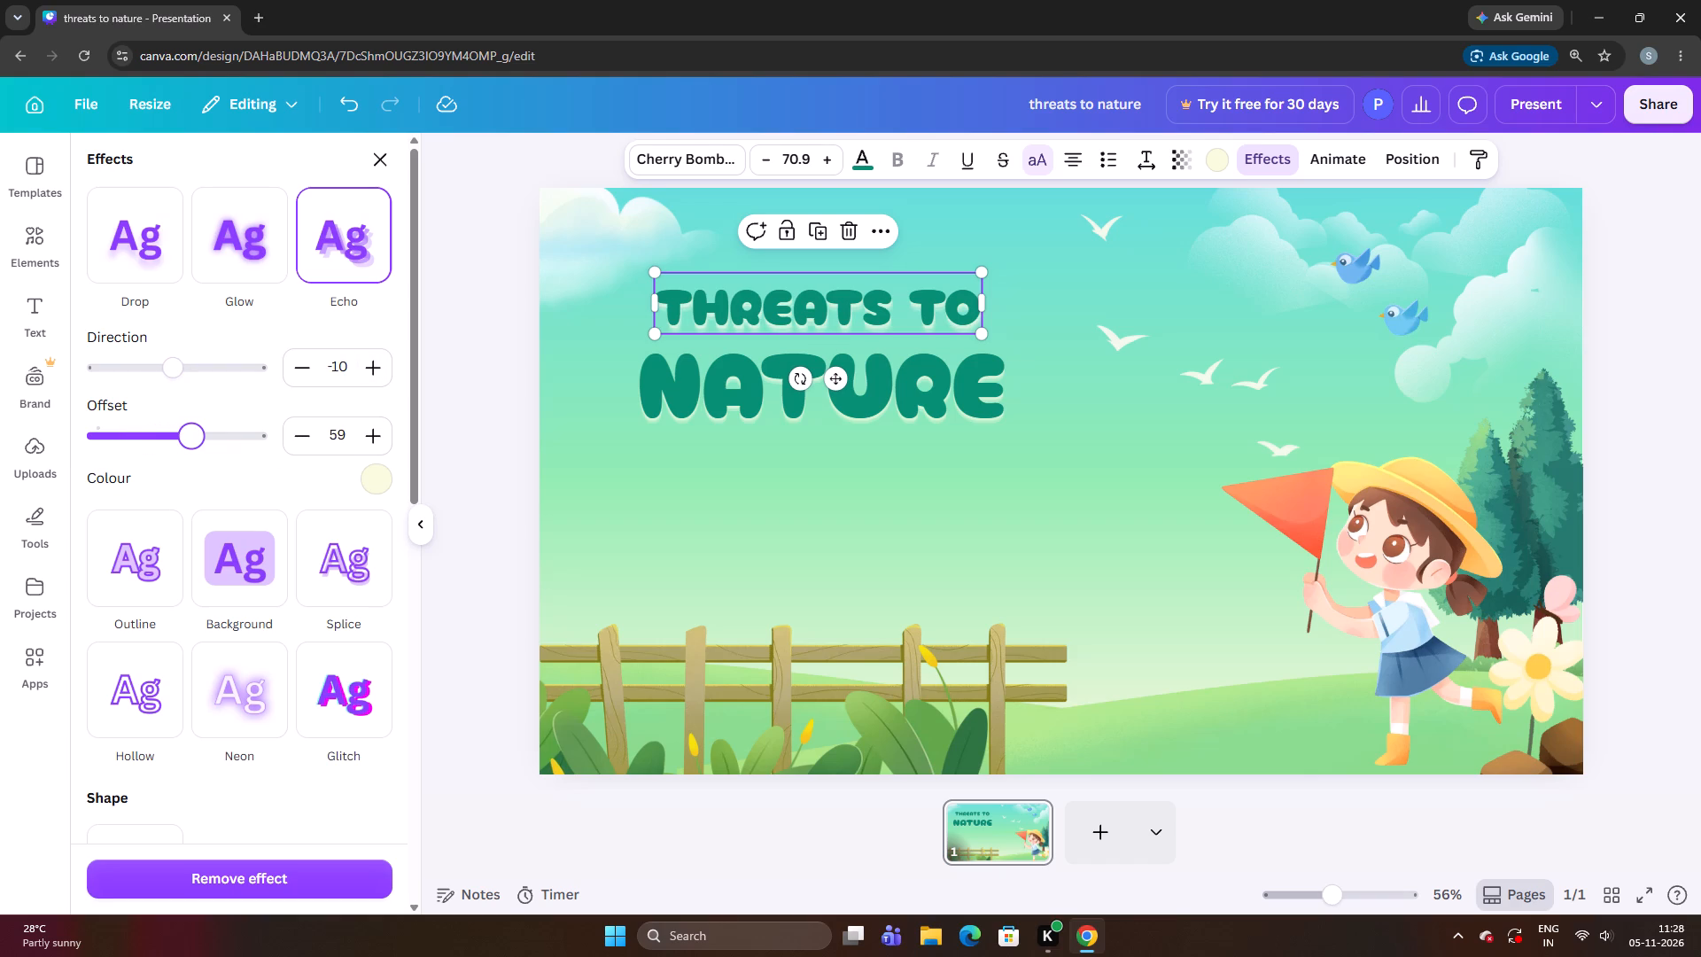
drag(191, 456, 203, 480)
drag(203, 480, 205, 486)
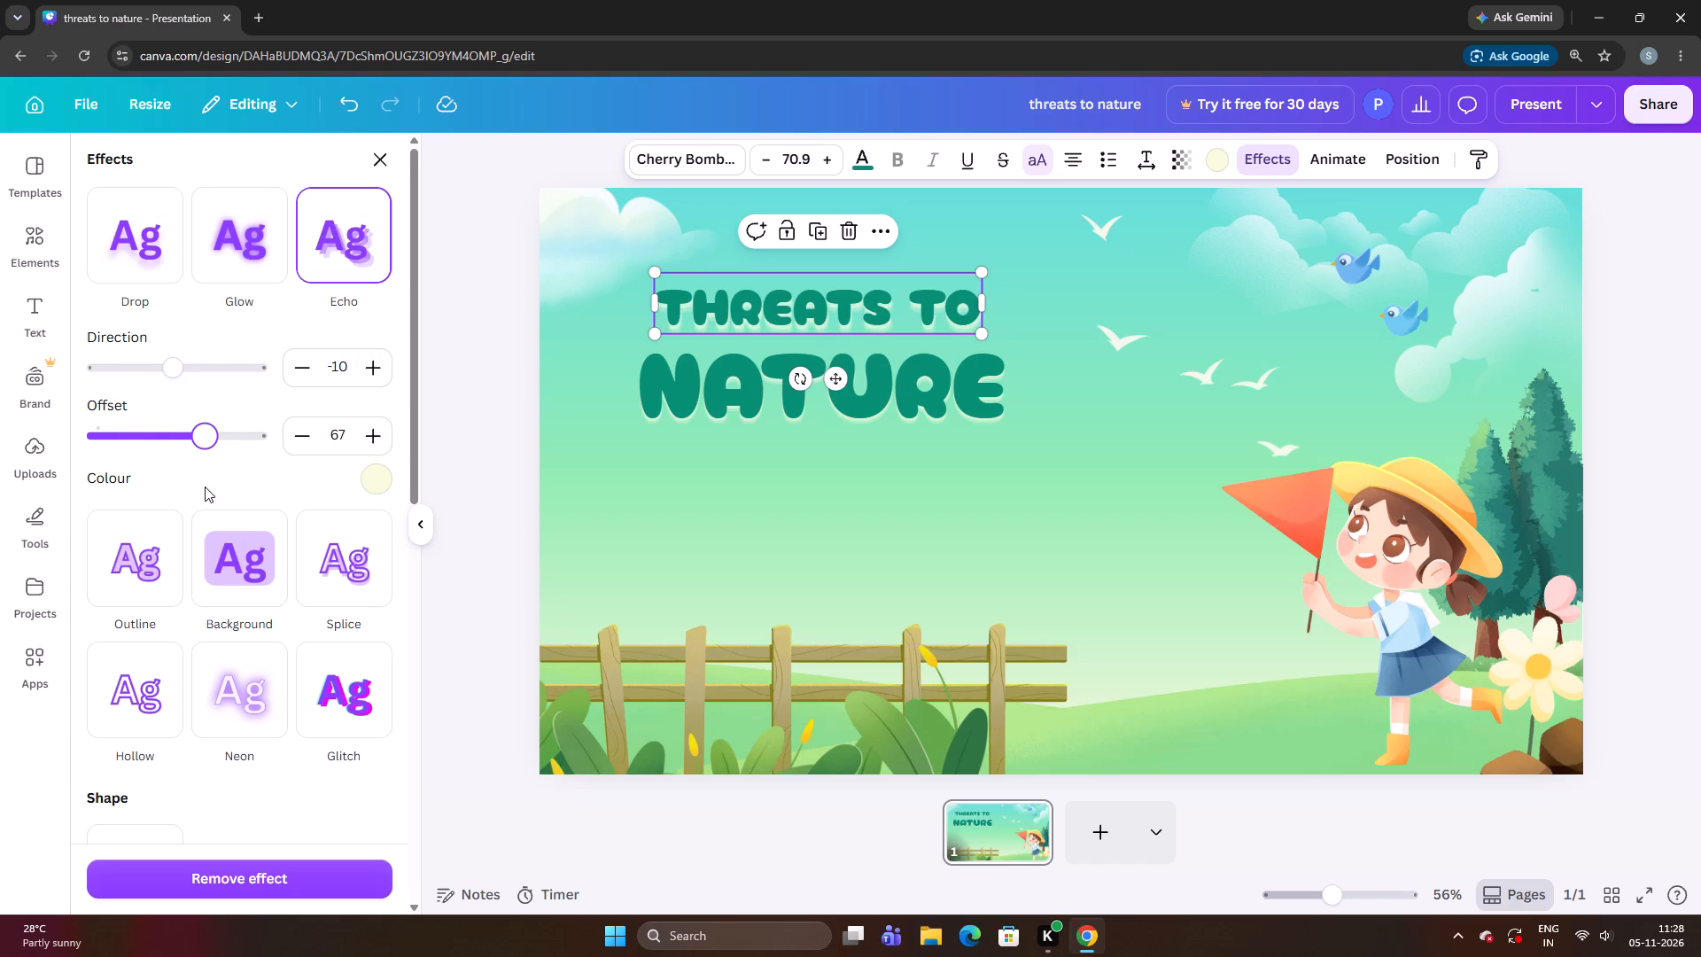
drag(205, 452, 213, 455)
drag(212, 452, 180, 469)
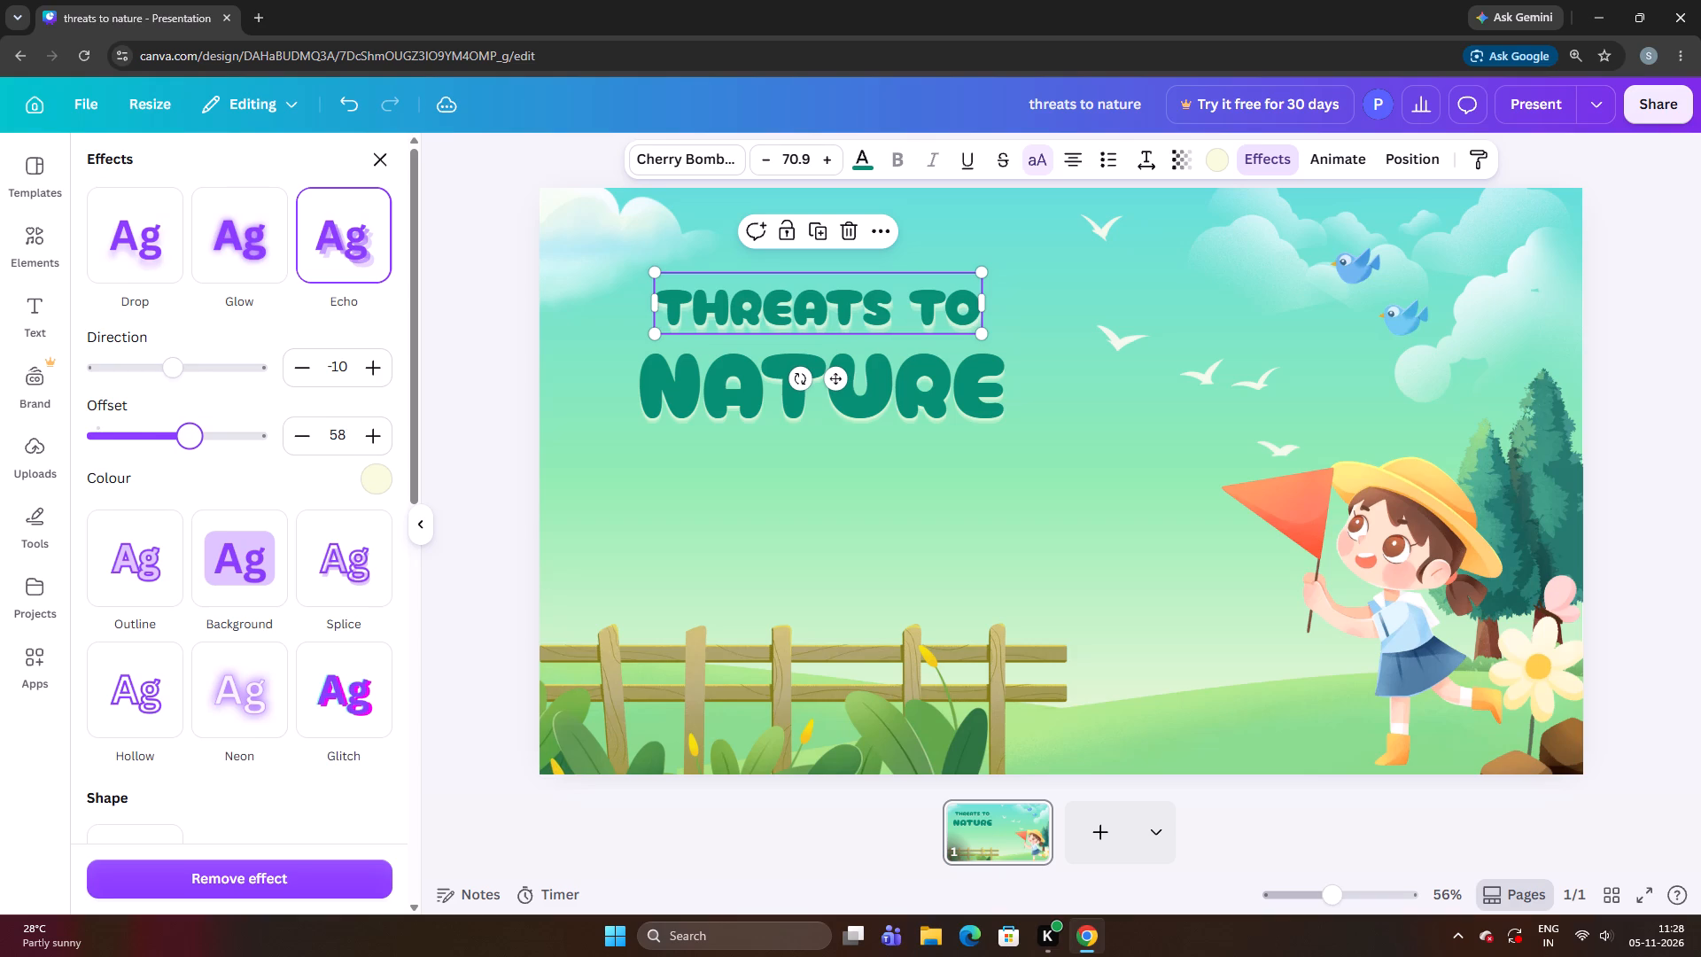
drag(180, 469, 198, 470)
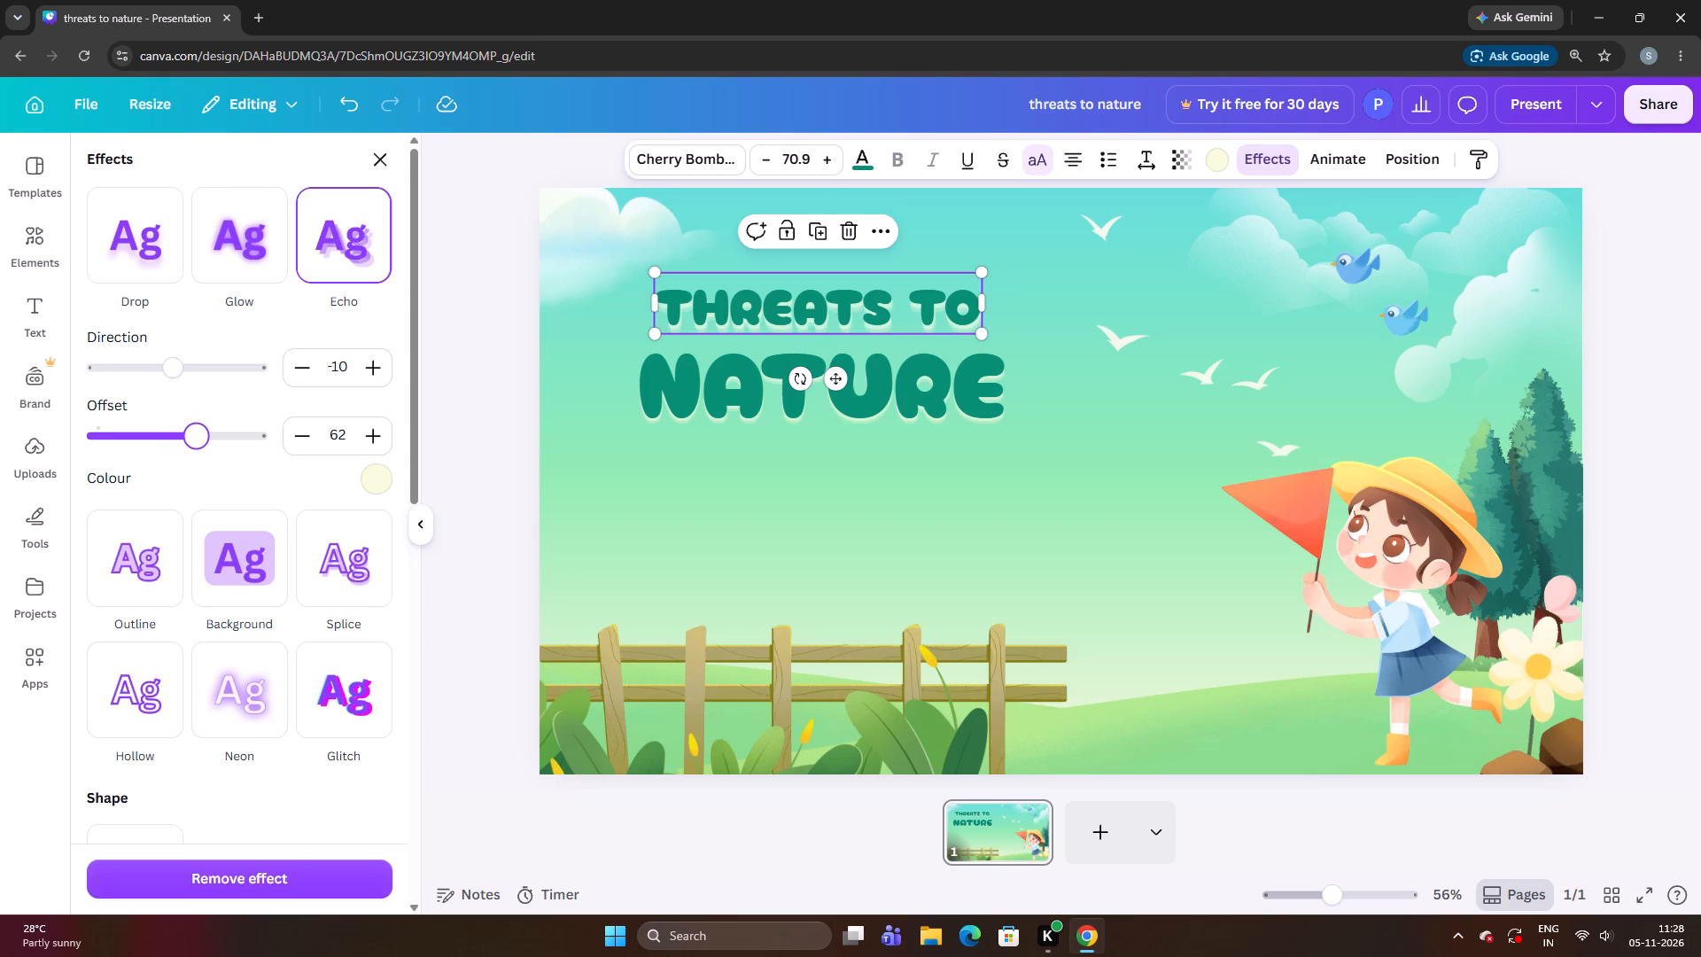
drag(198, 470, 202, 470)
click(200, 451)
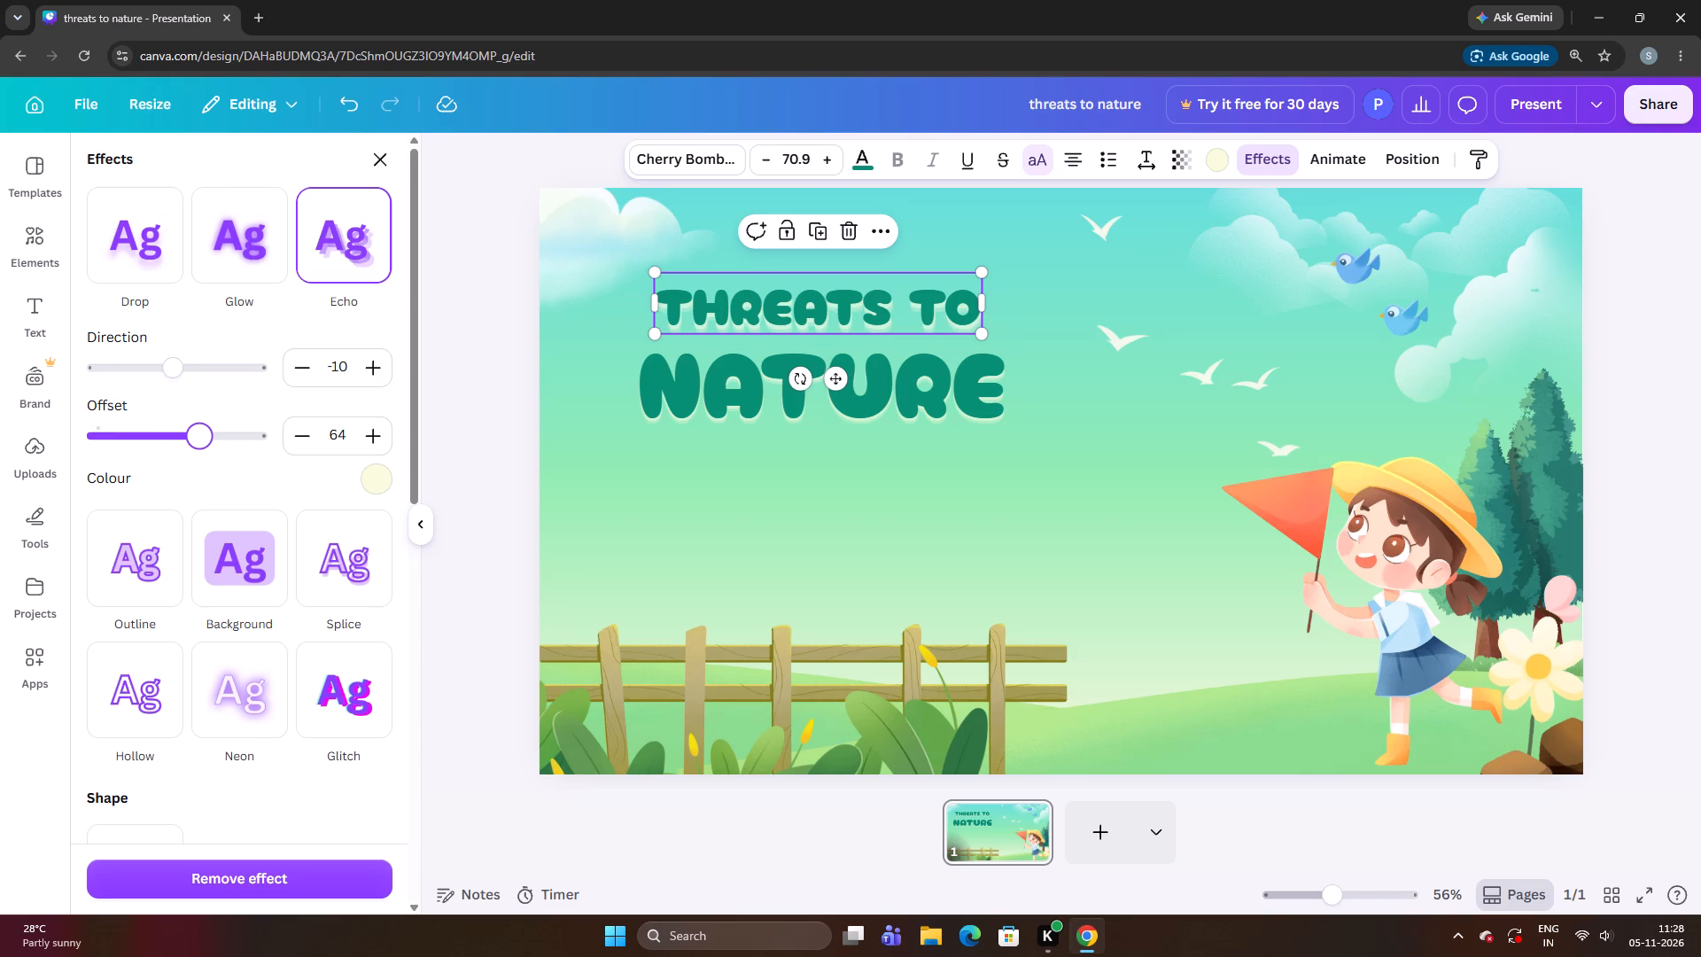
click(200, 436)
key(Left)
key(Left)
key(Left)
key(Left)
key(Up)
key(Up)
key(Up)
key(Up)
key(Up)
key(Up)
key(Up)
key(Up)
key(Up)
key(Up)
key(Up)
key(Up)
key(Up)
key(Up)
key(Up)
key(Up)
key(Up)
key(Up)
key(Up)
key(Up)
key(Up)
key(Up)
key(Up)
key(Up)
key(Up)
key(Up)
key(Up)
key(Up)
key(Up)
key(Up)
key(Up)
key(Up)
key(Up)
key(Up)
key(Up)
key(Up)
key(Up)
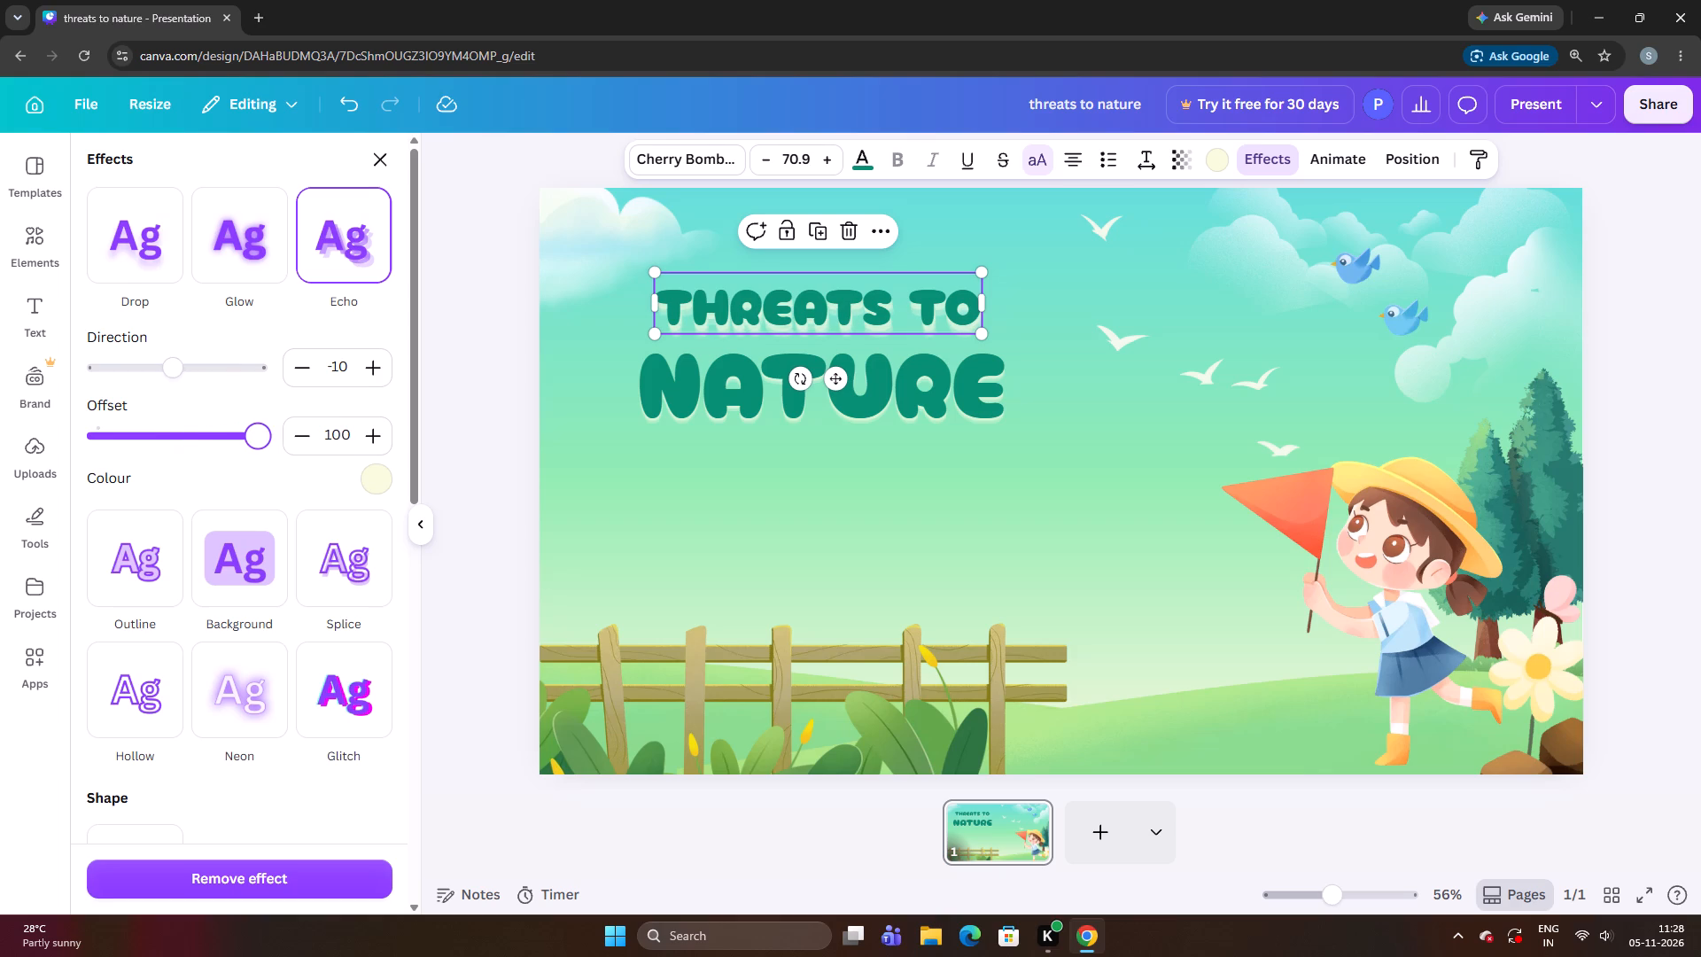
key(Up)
Set the Echo offset of the THREATS TO text to 60.
key(Down)
key(Down)
key(Down)
key(Down)
key(Down)
key(Down)
key(Down)
key(Down)
key(Down)
key(Down)
key(Down)
key(Down)
key(Down)
key(Down)
key(Down)
key(Down)
key(Down)
key(Down)
key(Down)
key(Down)
key(Down)
key(Down)
key(Down)
key(Down)
key(Down)
key(Down)
key(Down)
key(Down)
key(Left)
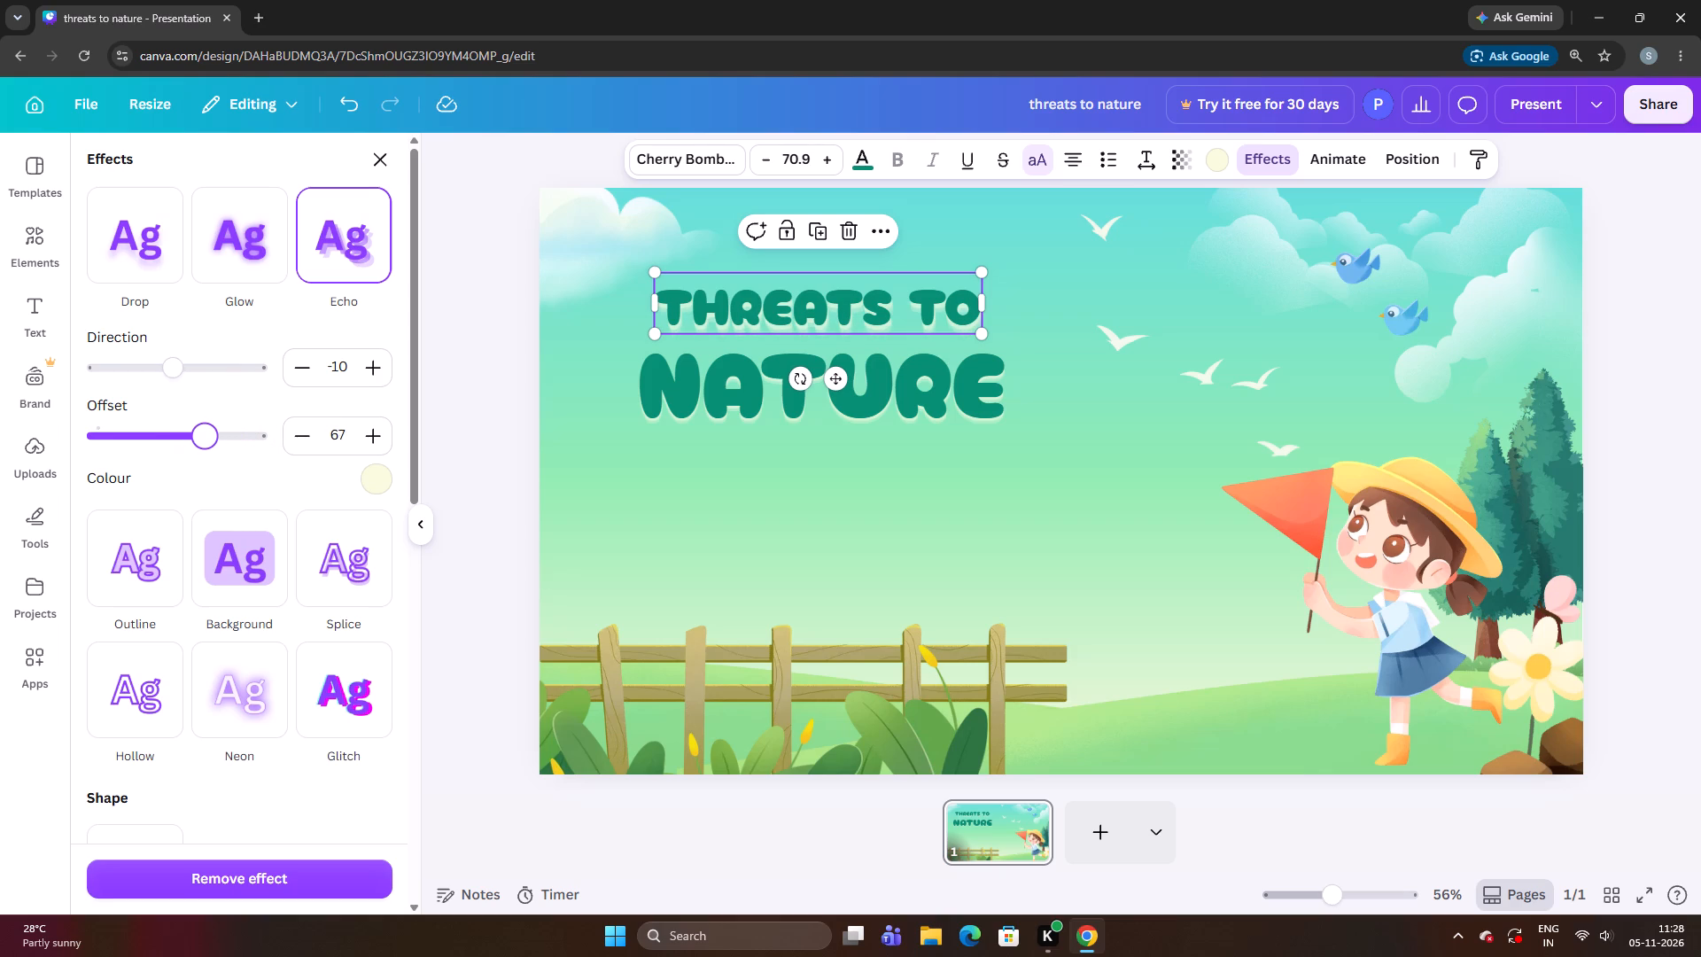
key(Left)
key(Left)
key(Left)
key(Down)
key(Down)
key(Down)
key(Down)
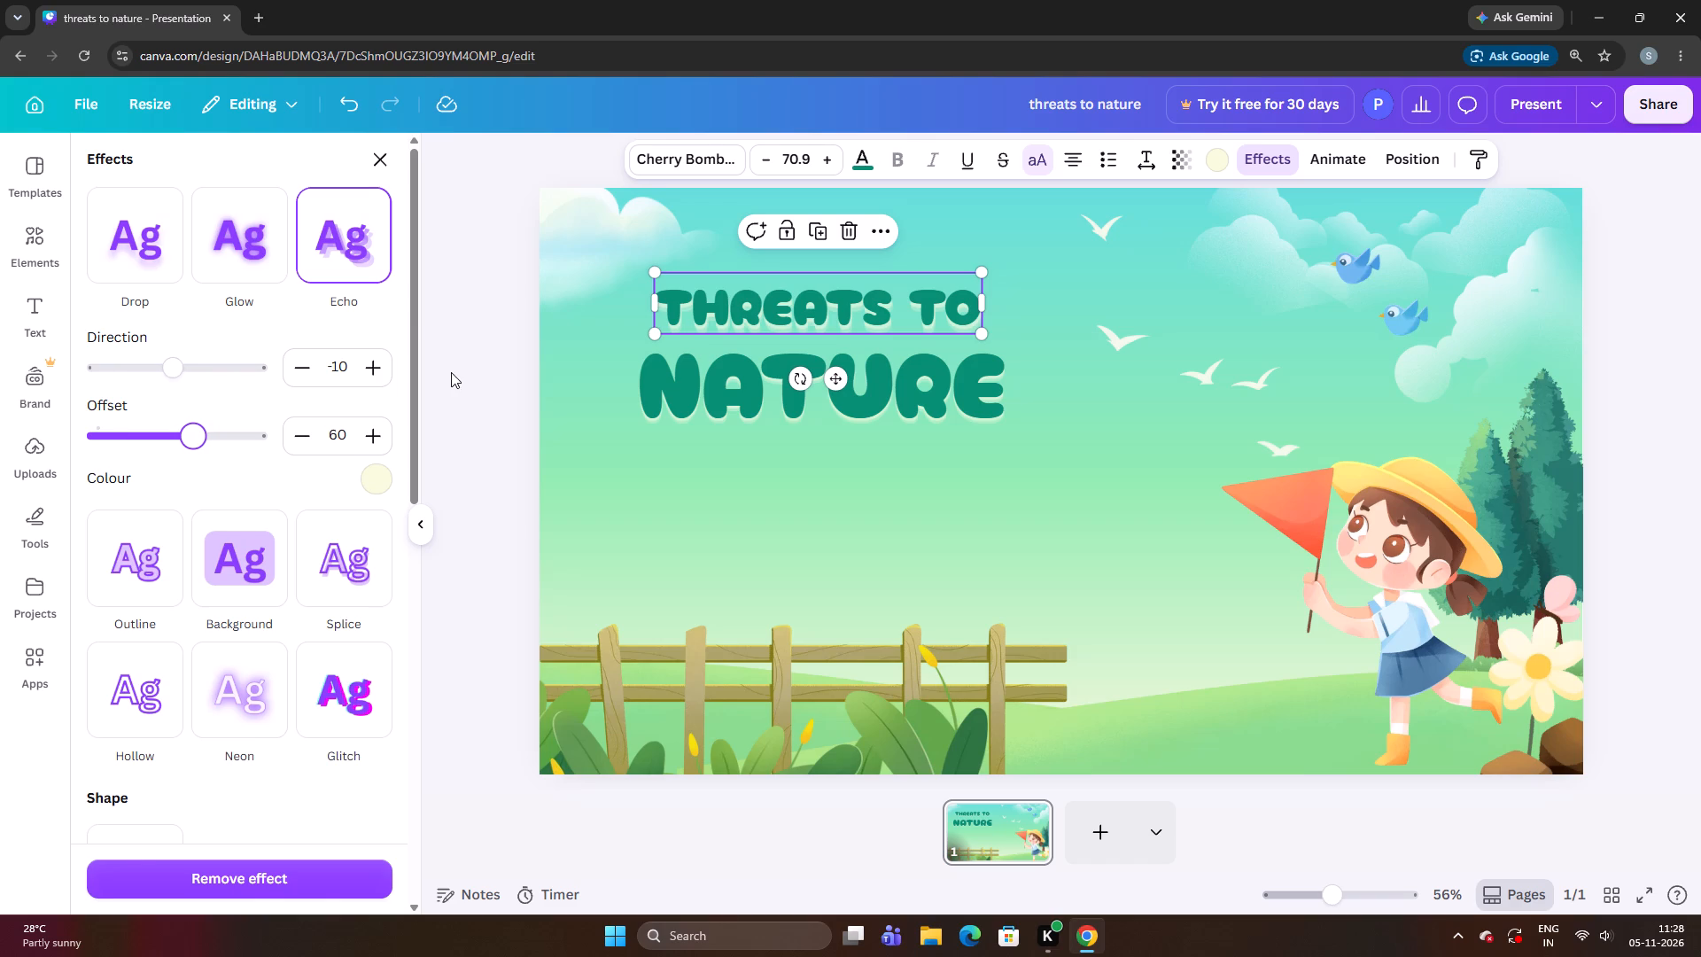
click(451, 372)
click(478, 395)
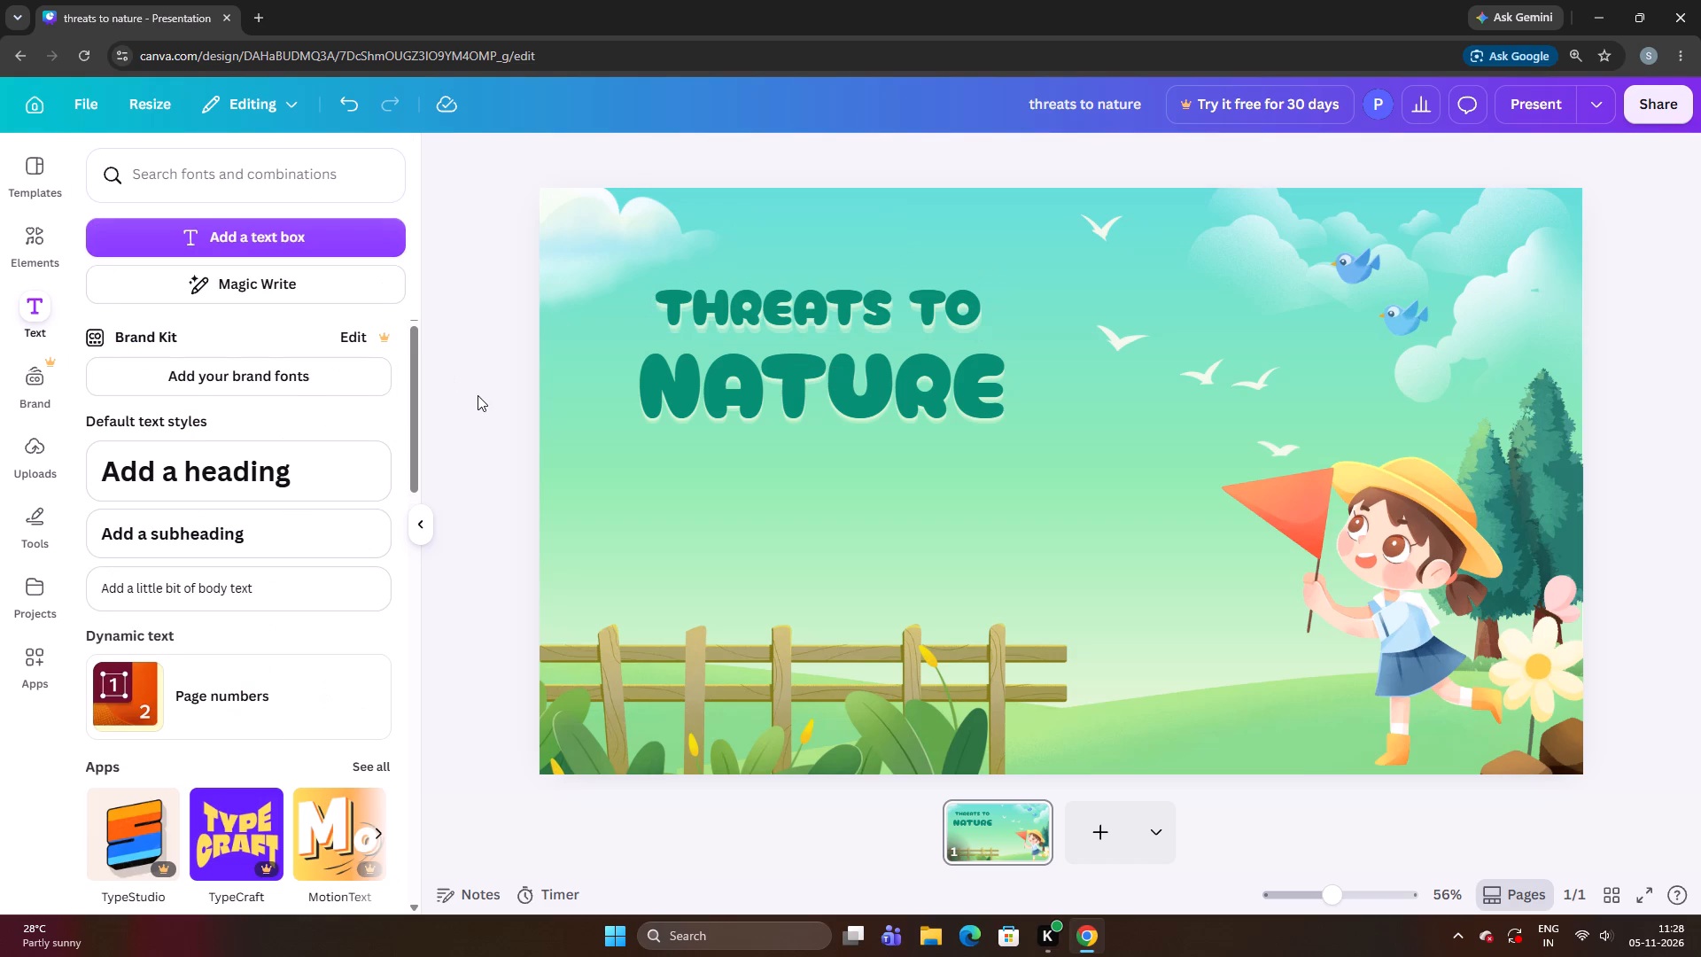
Set the Echo direction of the THREATS TO text to about -34.
click(719, 322)
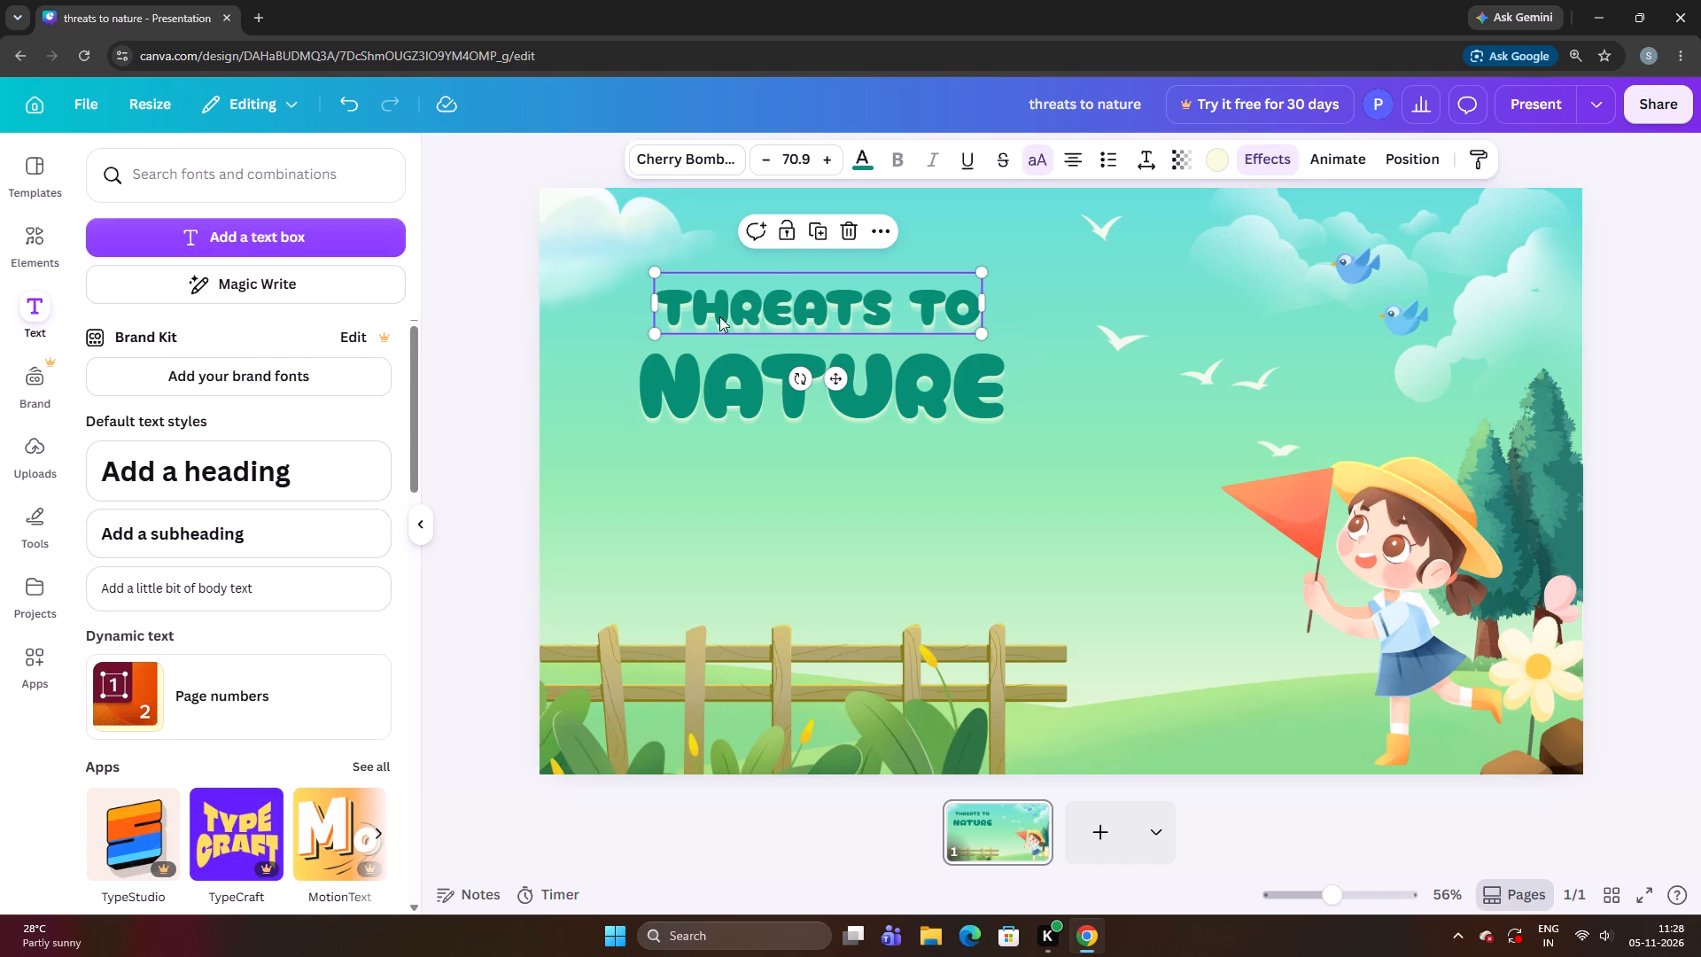
click(1263, 164)
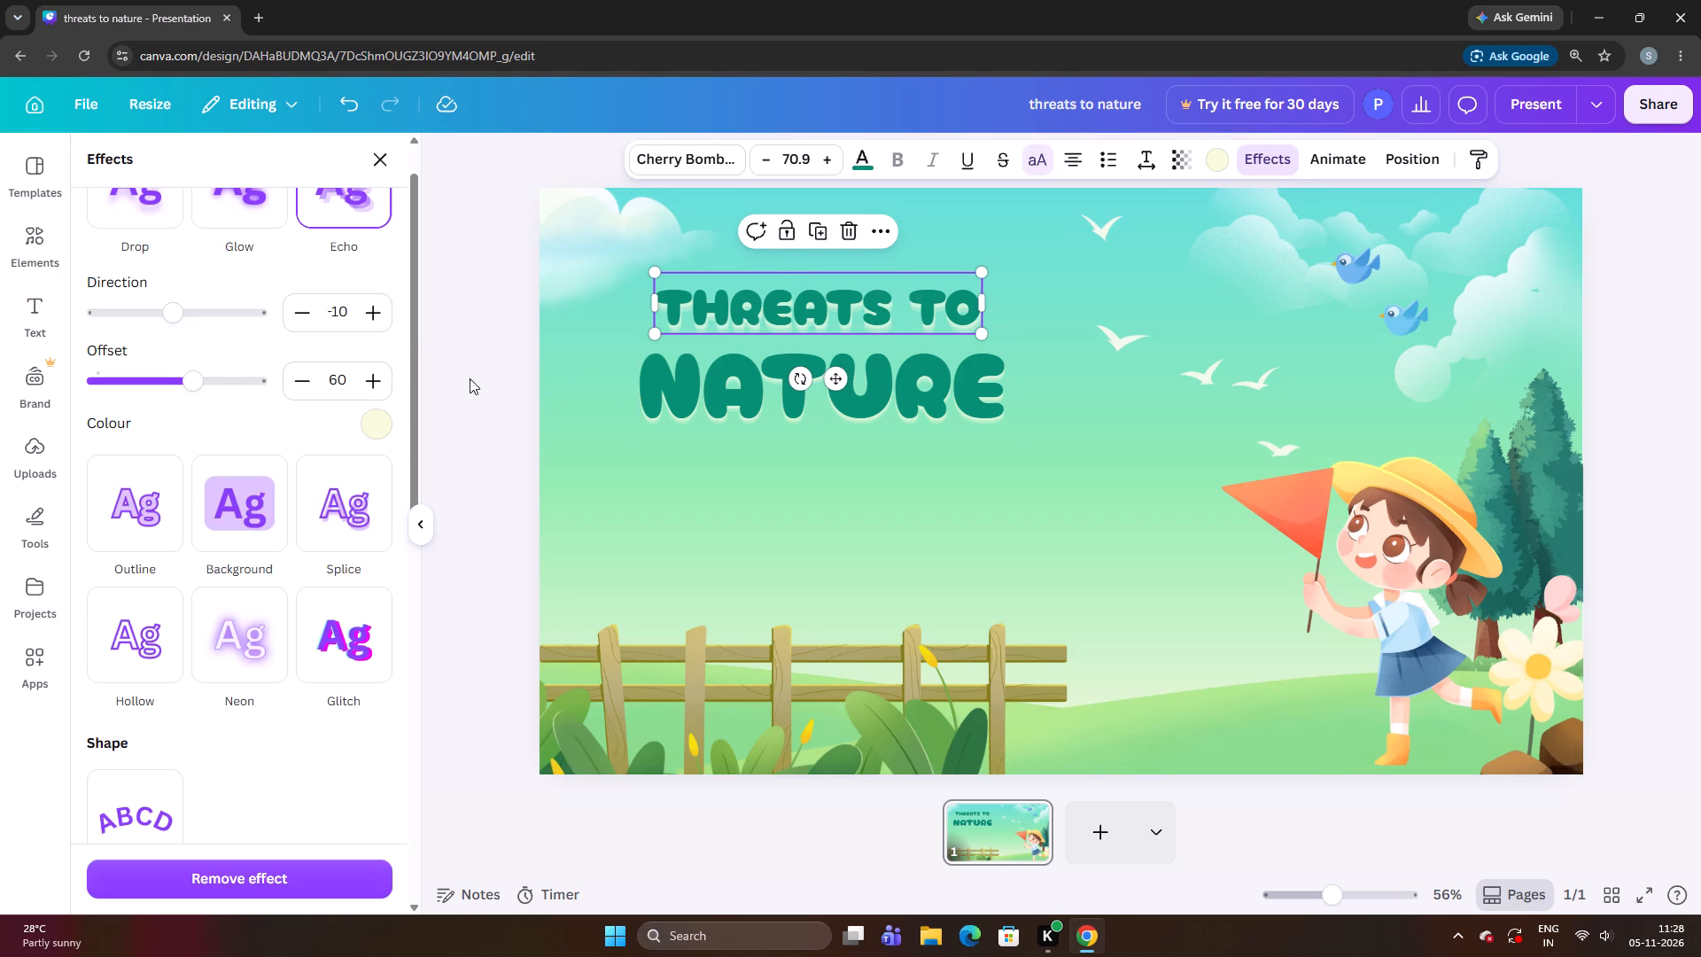
drag(181, 319, 144, 336)
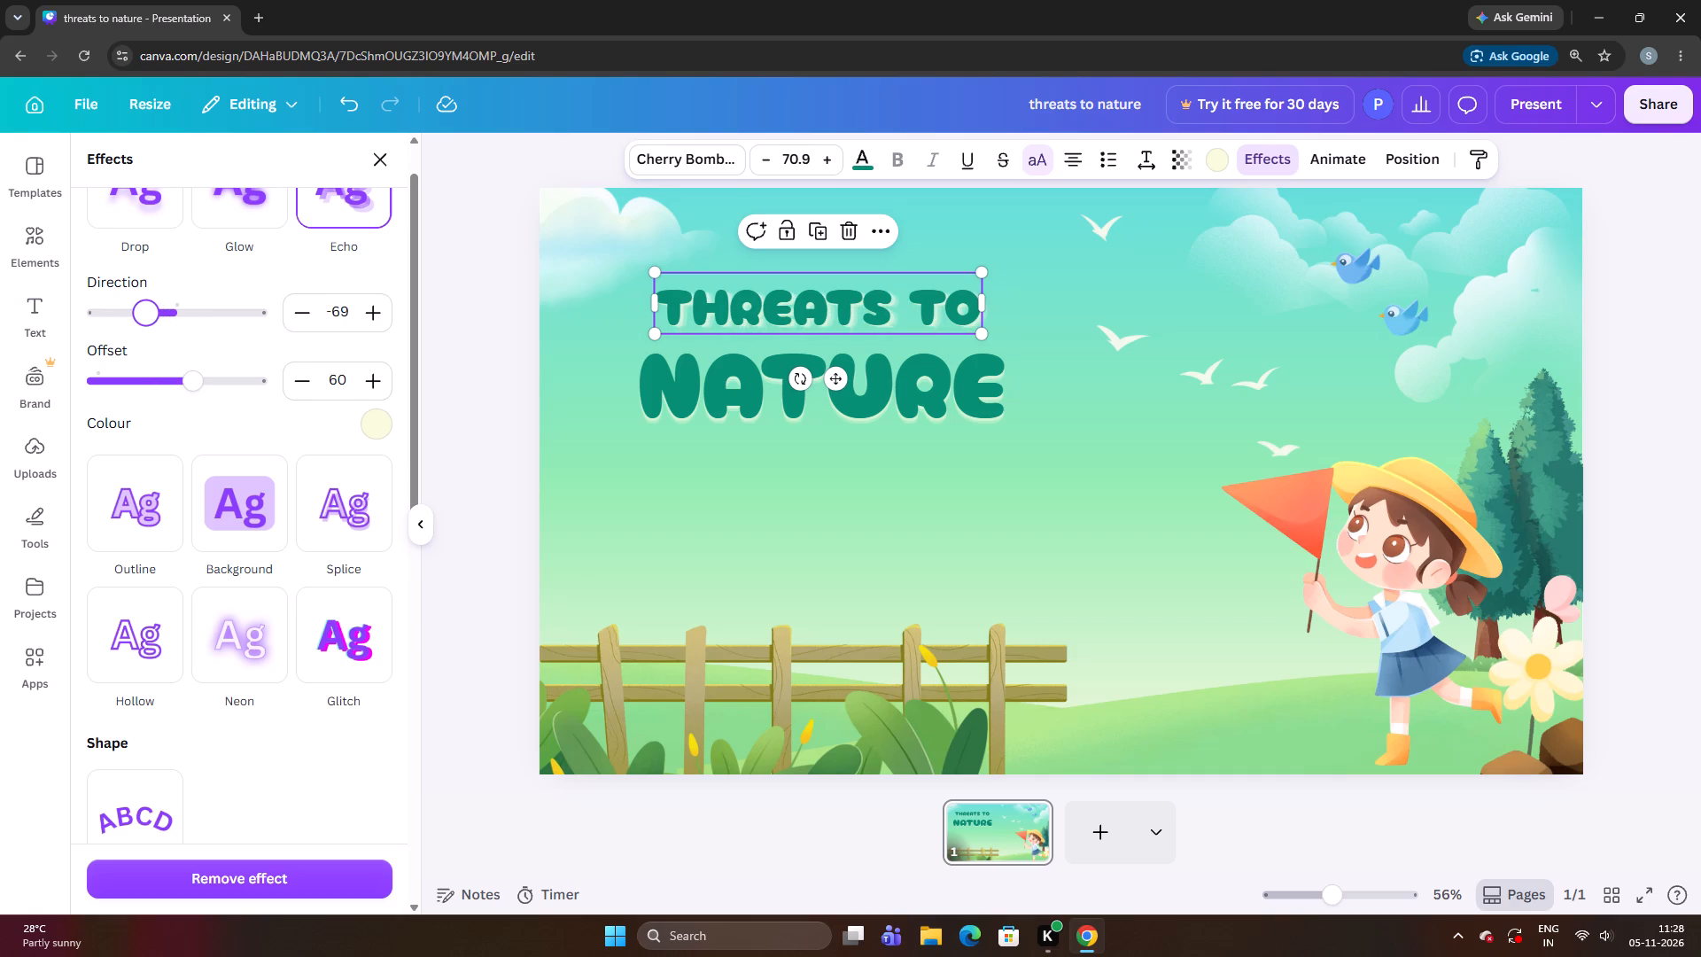
drag(144, 336, 153, 370)
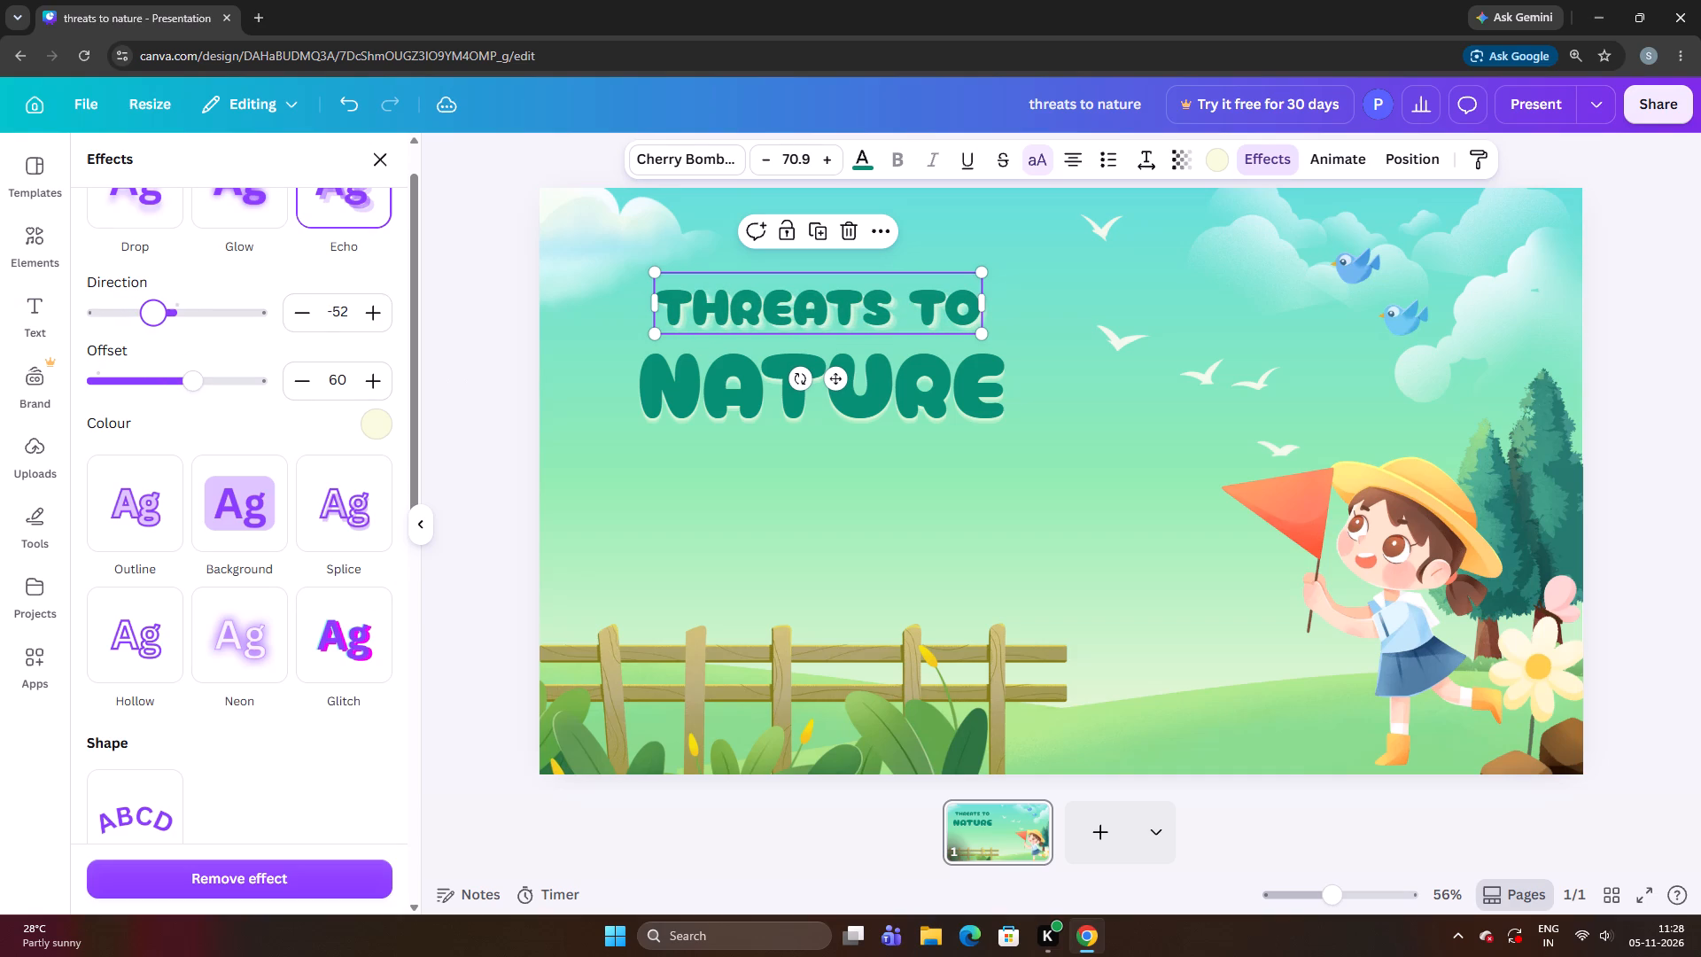
drag(153, 370, 162, 402)
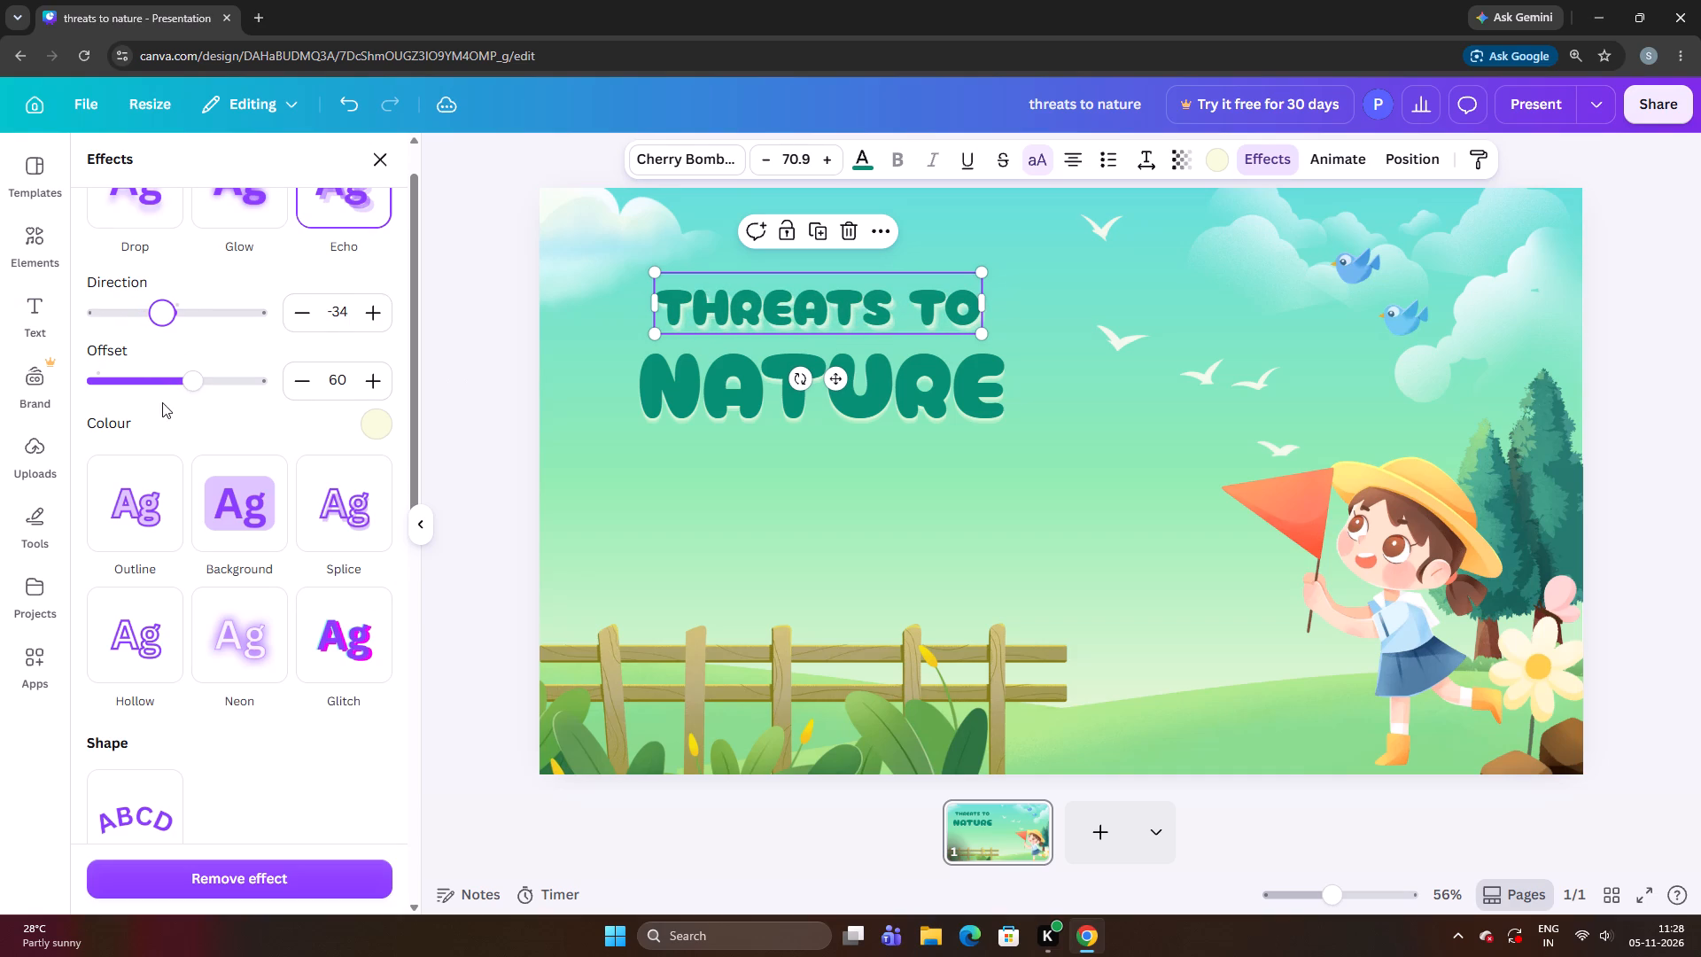
drag(162, 402, 161, 402)
click(475, 377)
click(476, 391)
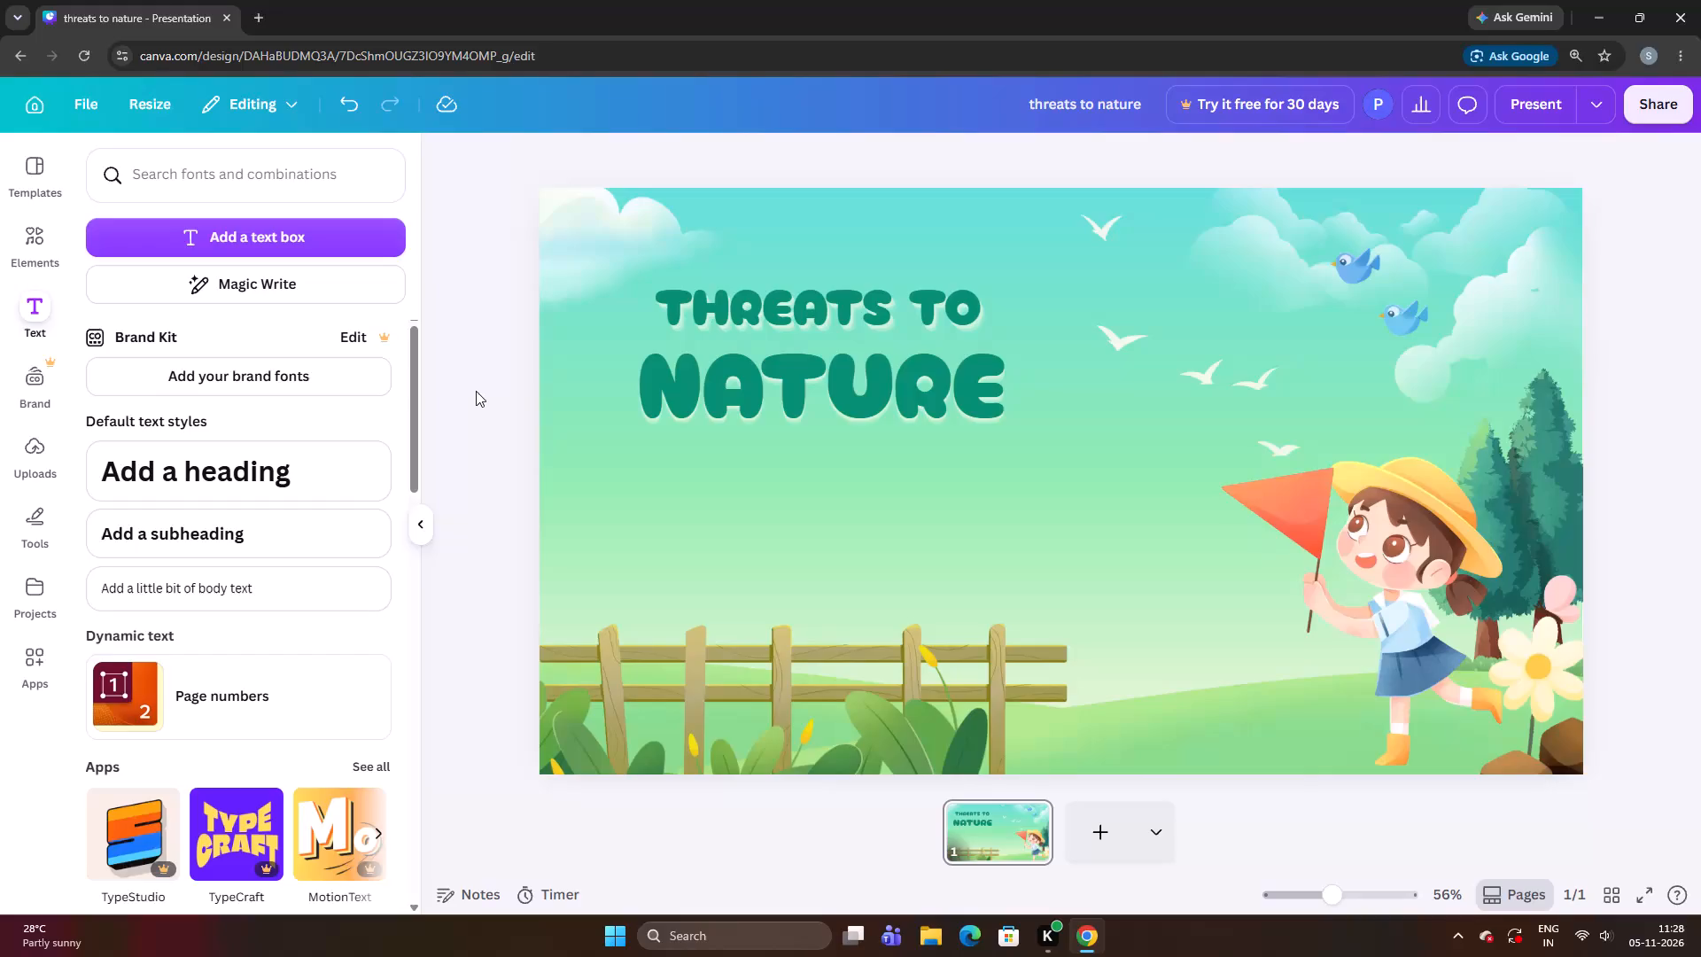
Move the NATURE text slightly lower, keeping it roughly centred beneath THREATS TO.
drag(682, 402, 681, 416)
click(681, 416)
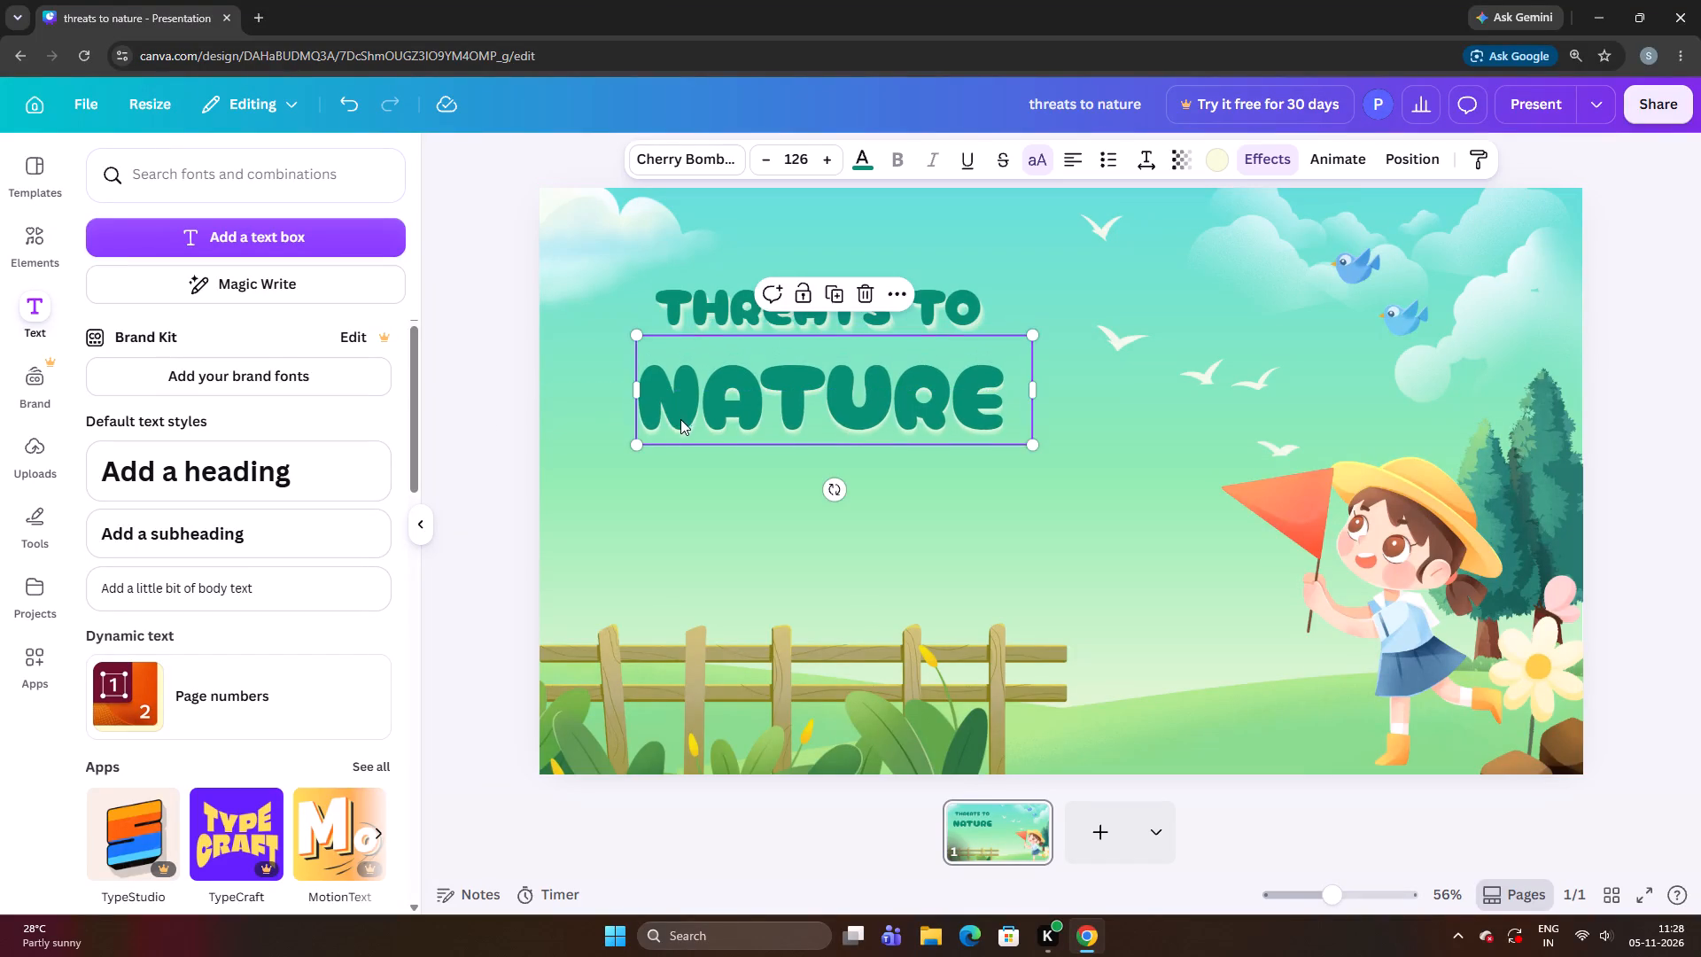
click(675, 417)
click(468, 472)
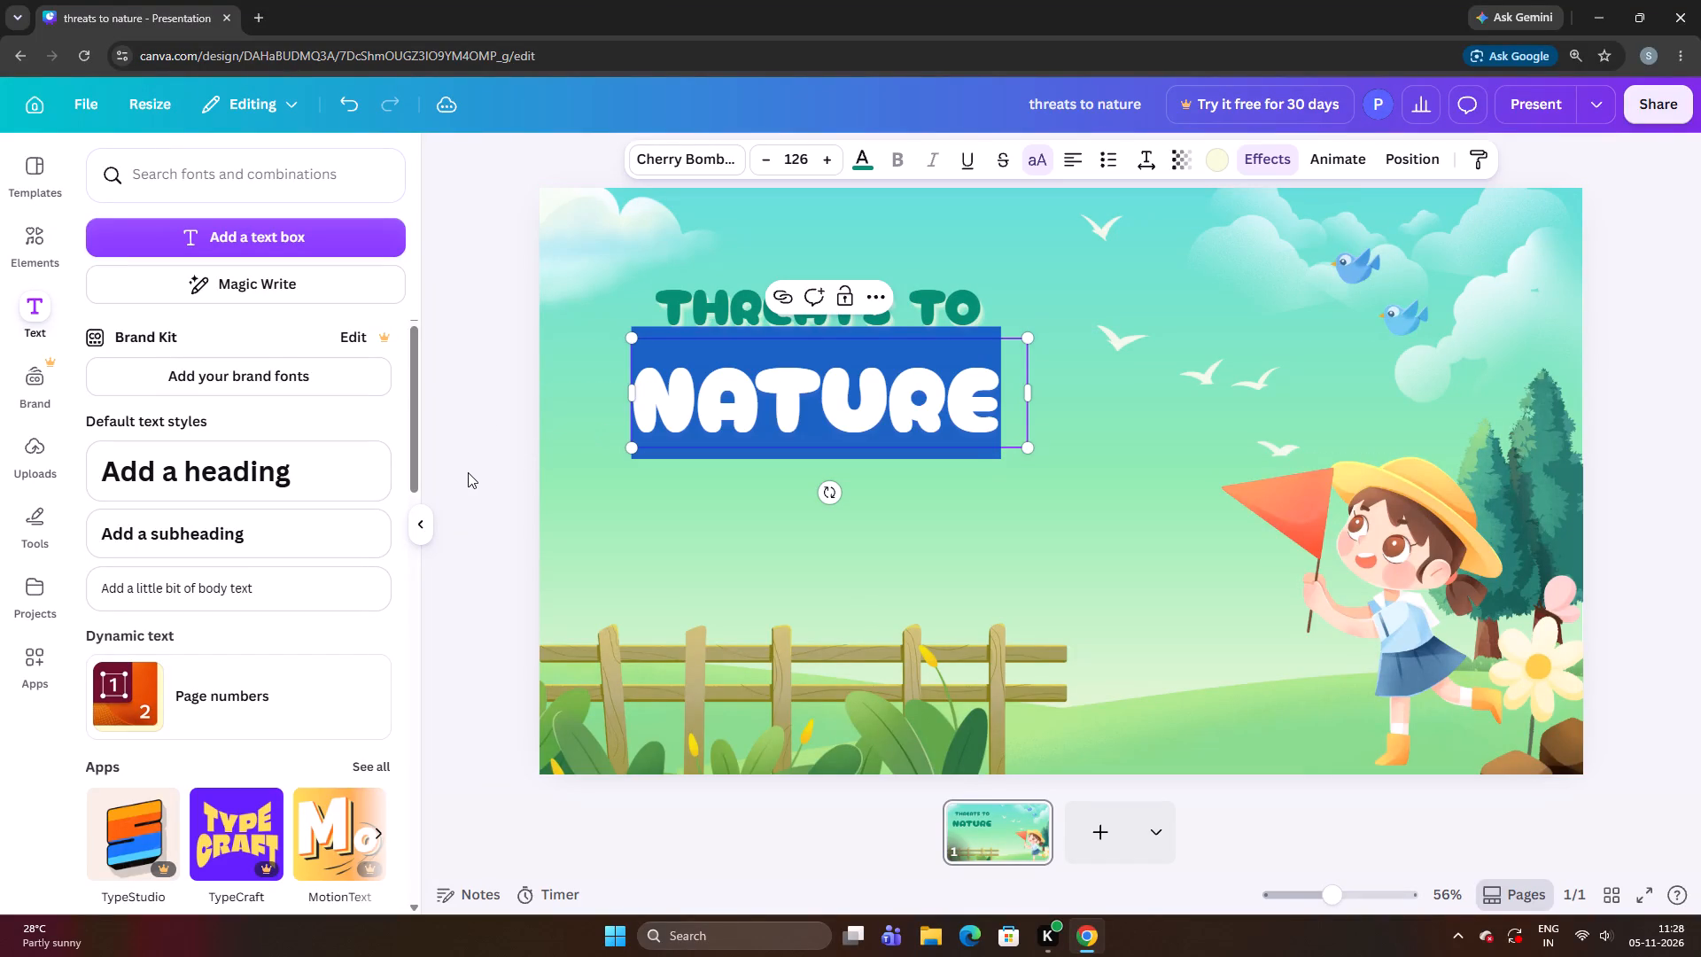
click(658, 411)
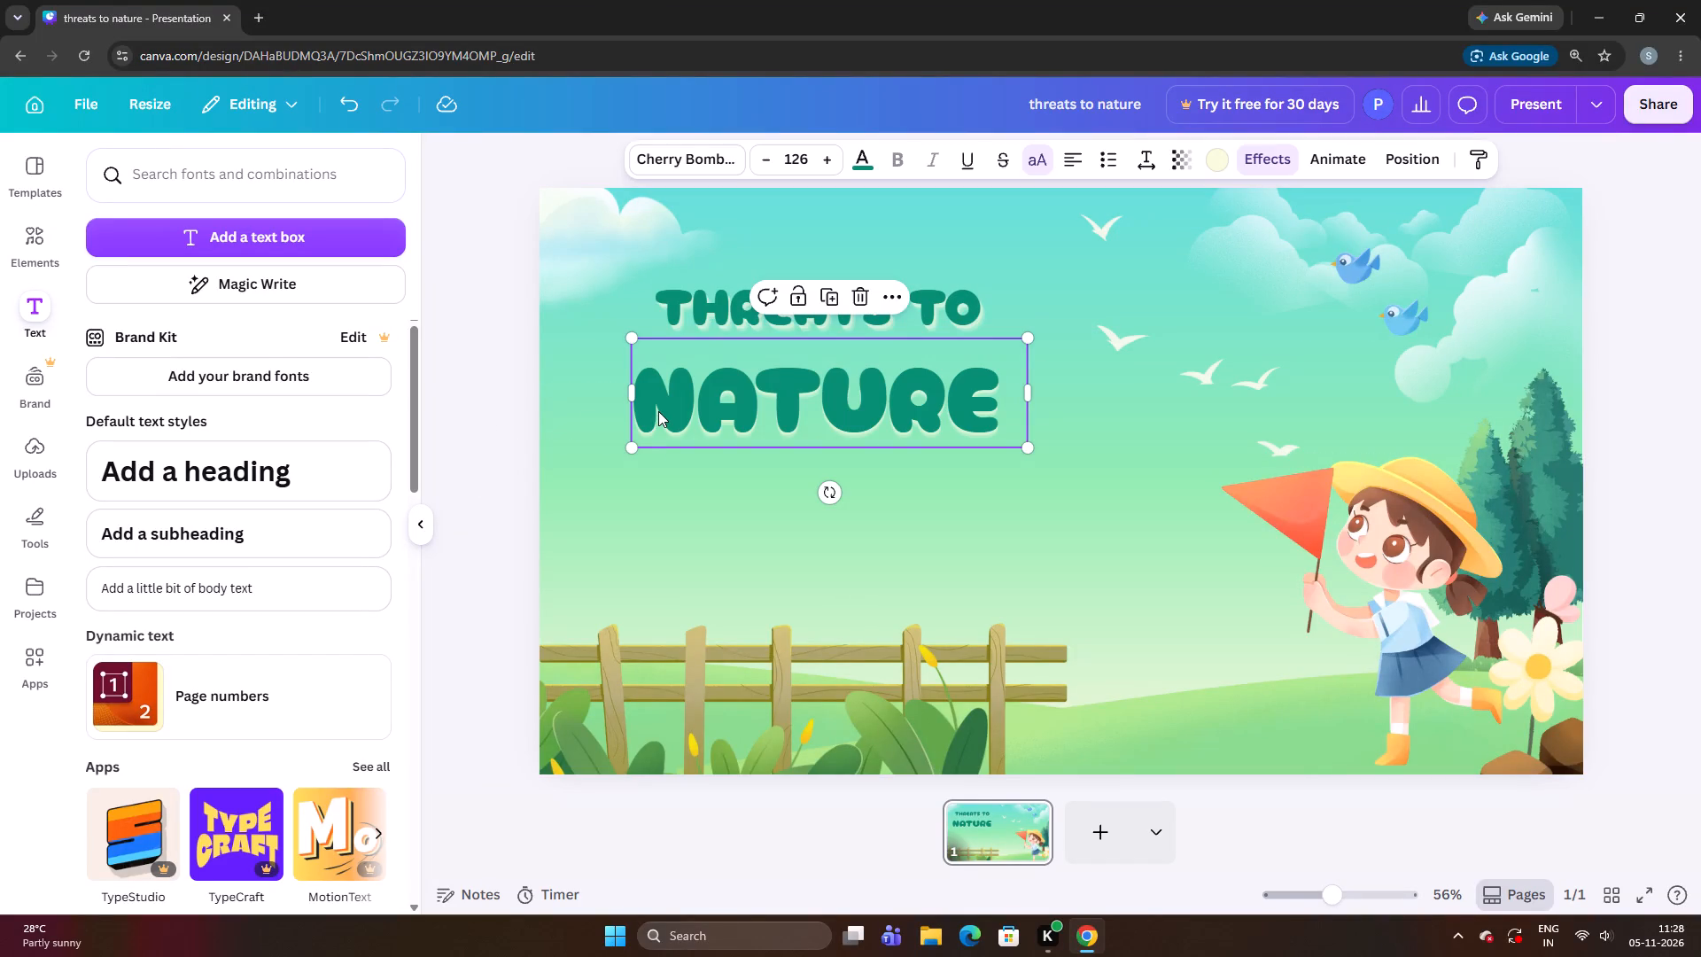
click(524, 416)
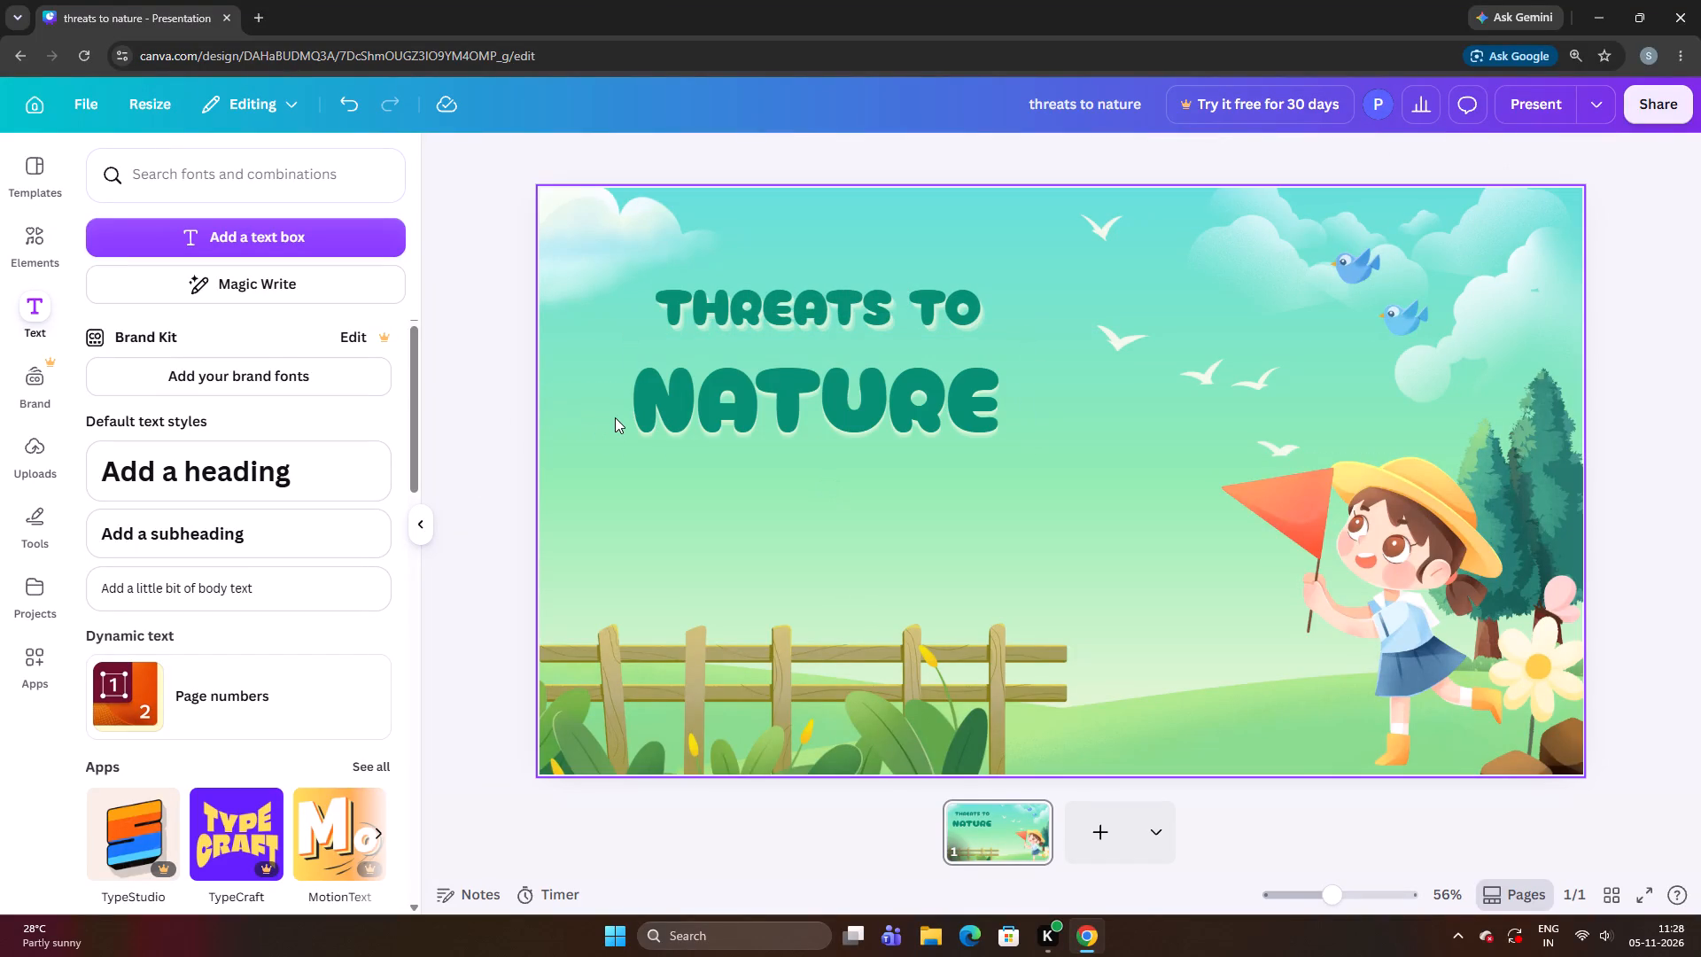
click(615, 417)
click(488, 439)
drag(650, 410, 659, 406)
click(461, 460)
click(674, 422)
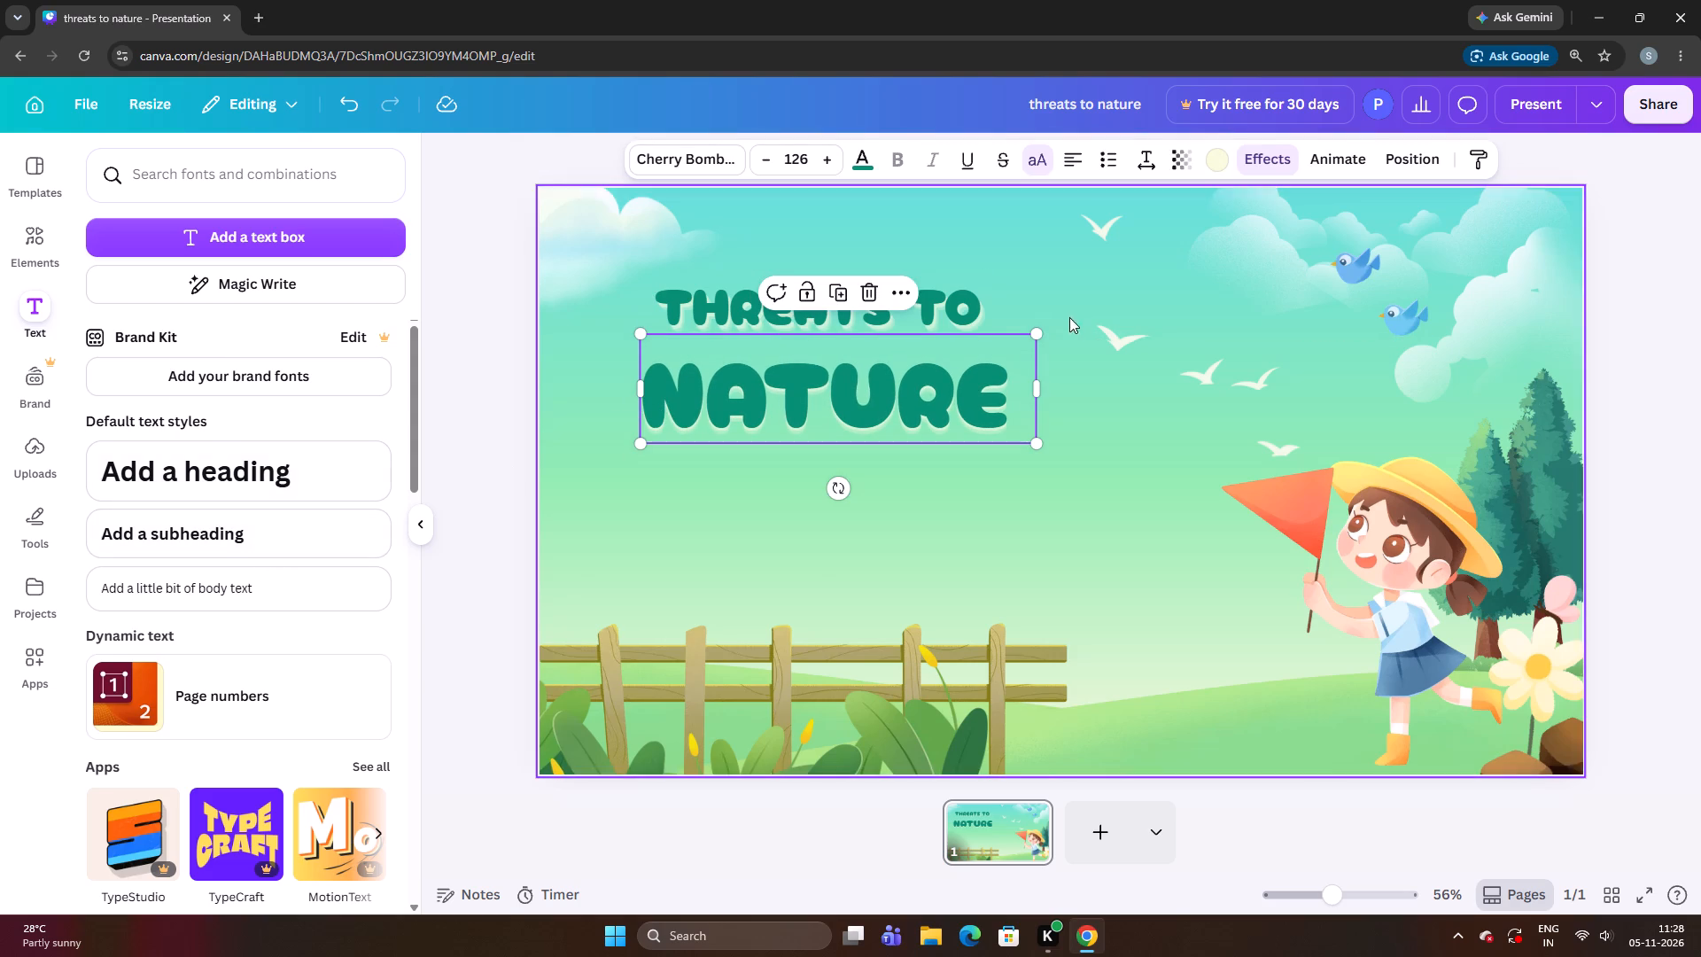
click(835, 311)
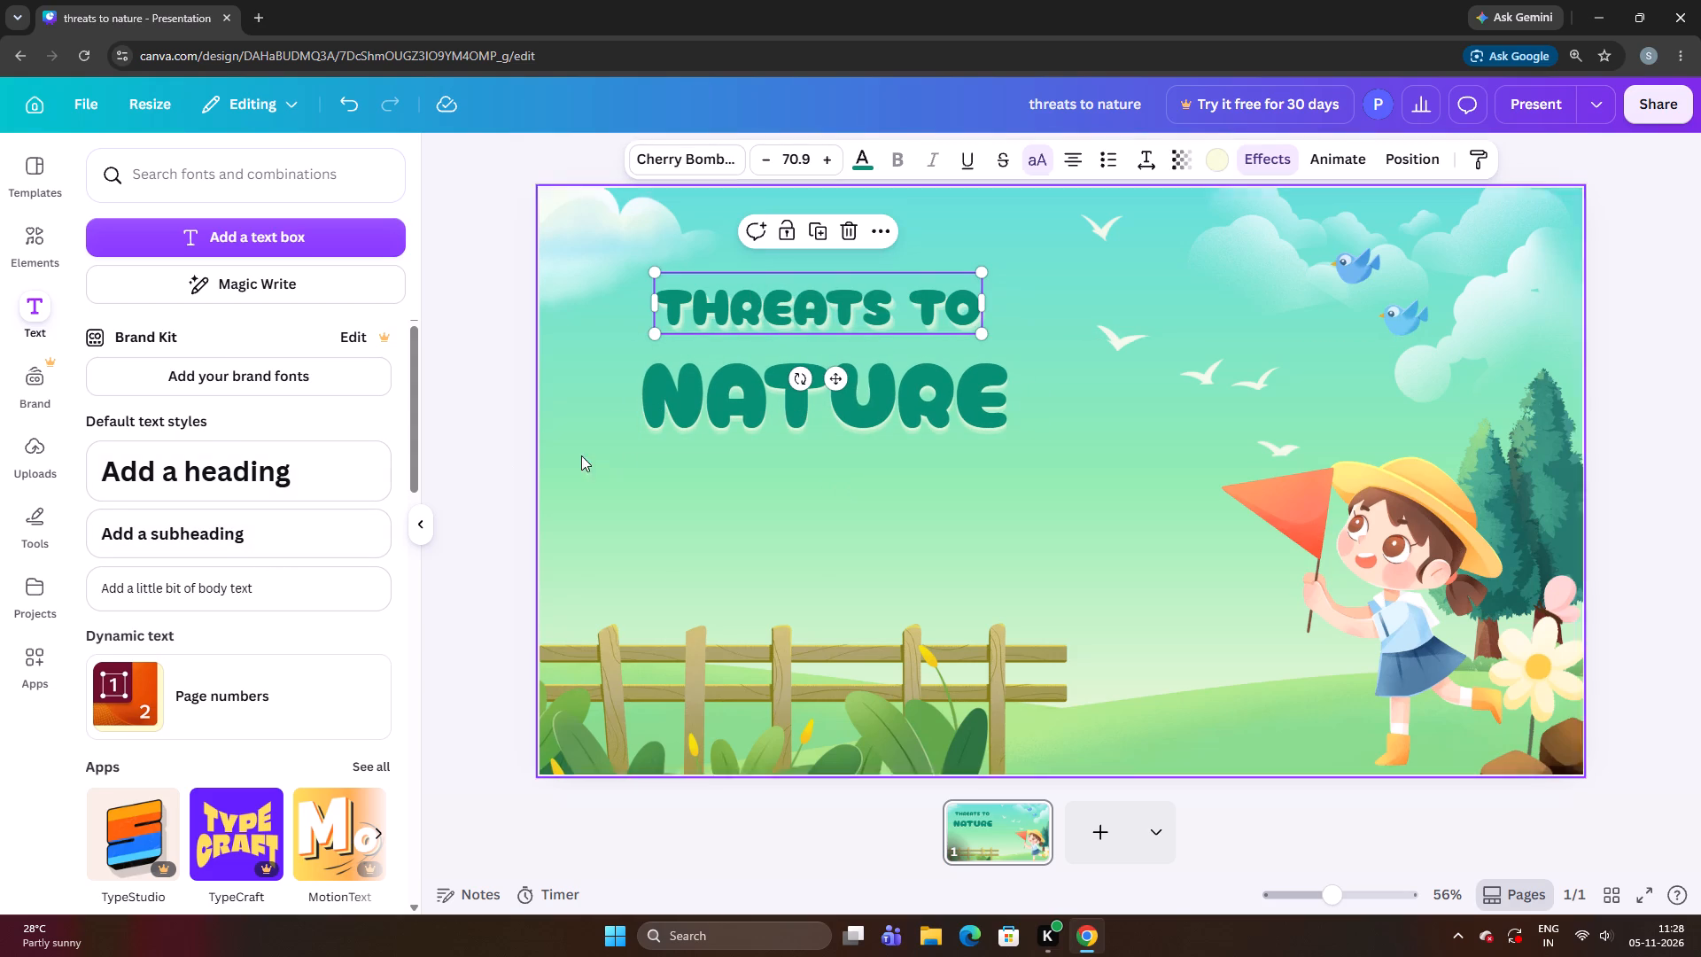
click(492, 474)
Delete the NATURE text from the banner.
click(813, 384)
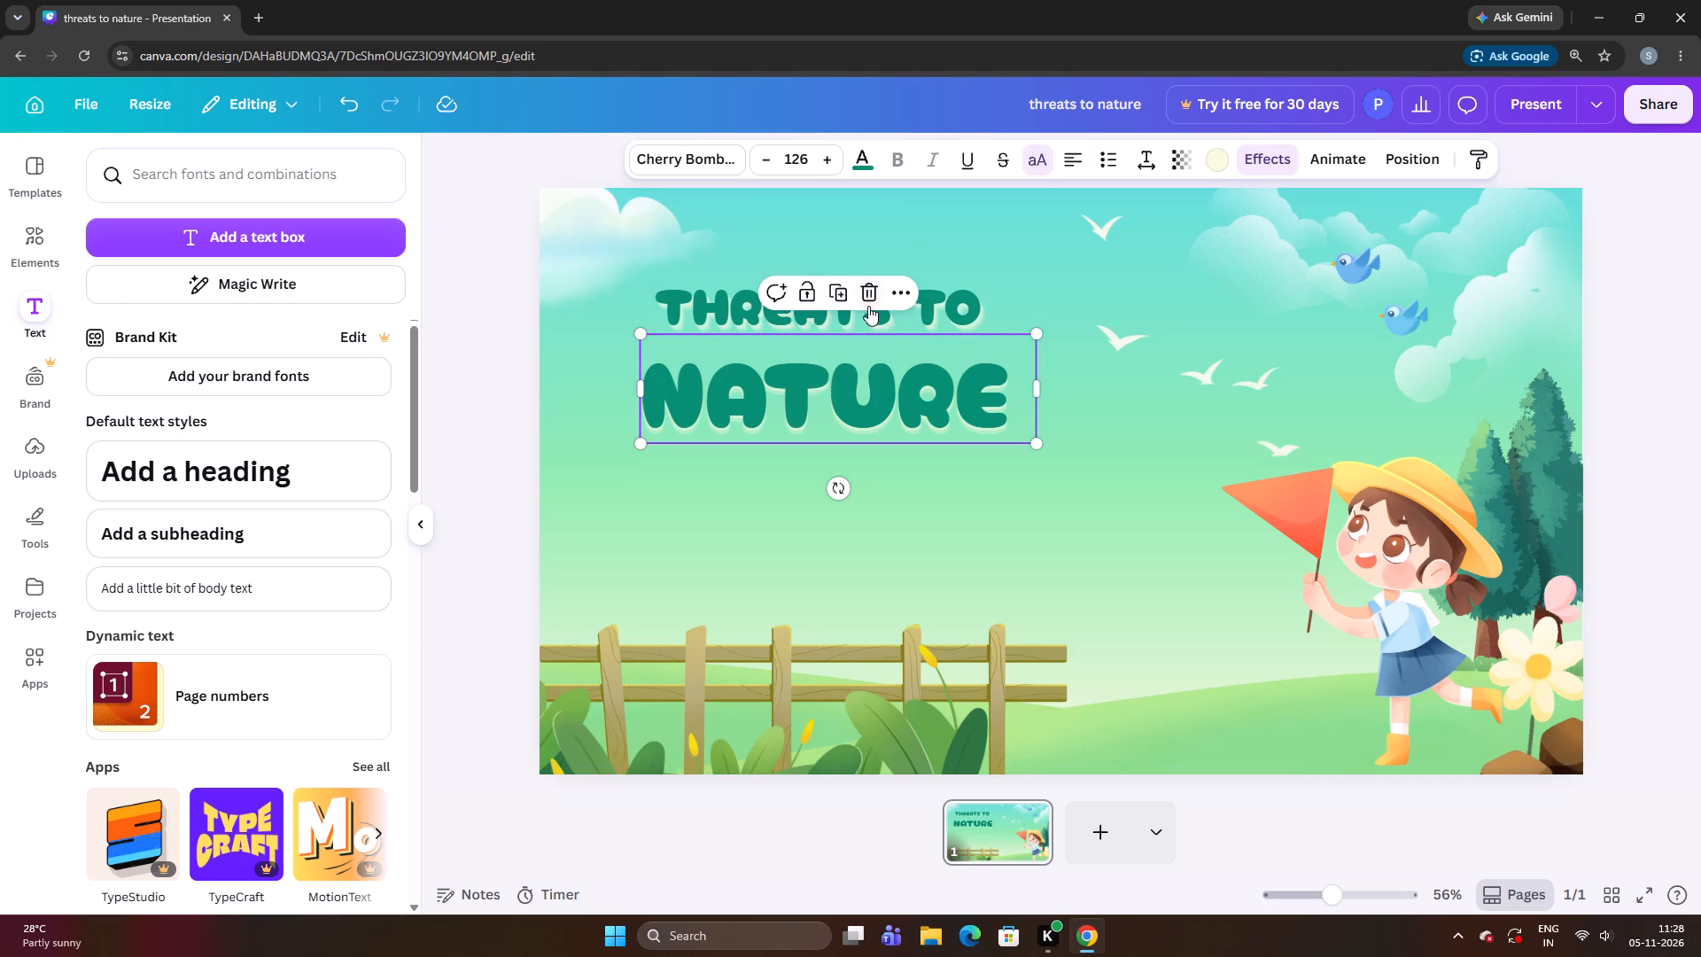
click(866, 303)
click(502, 361)
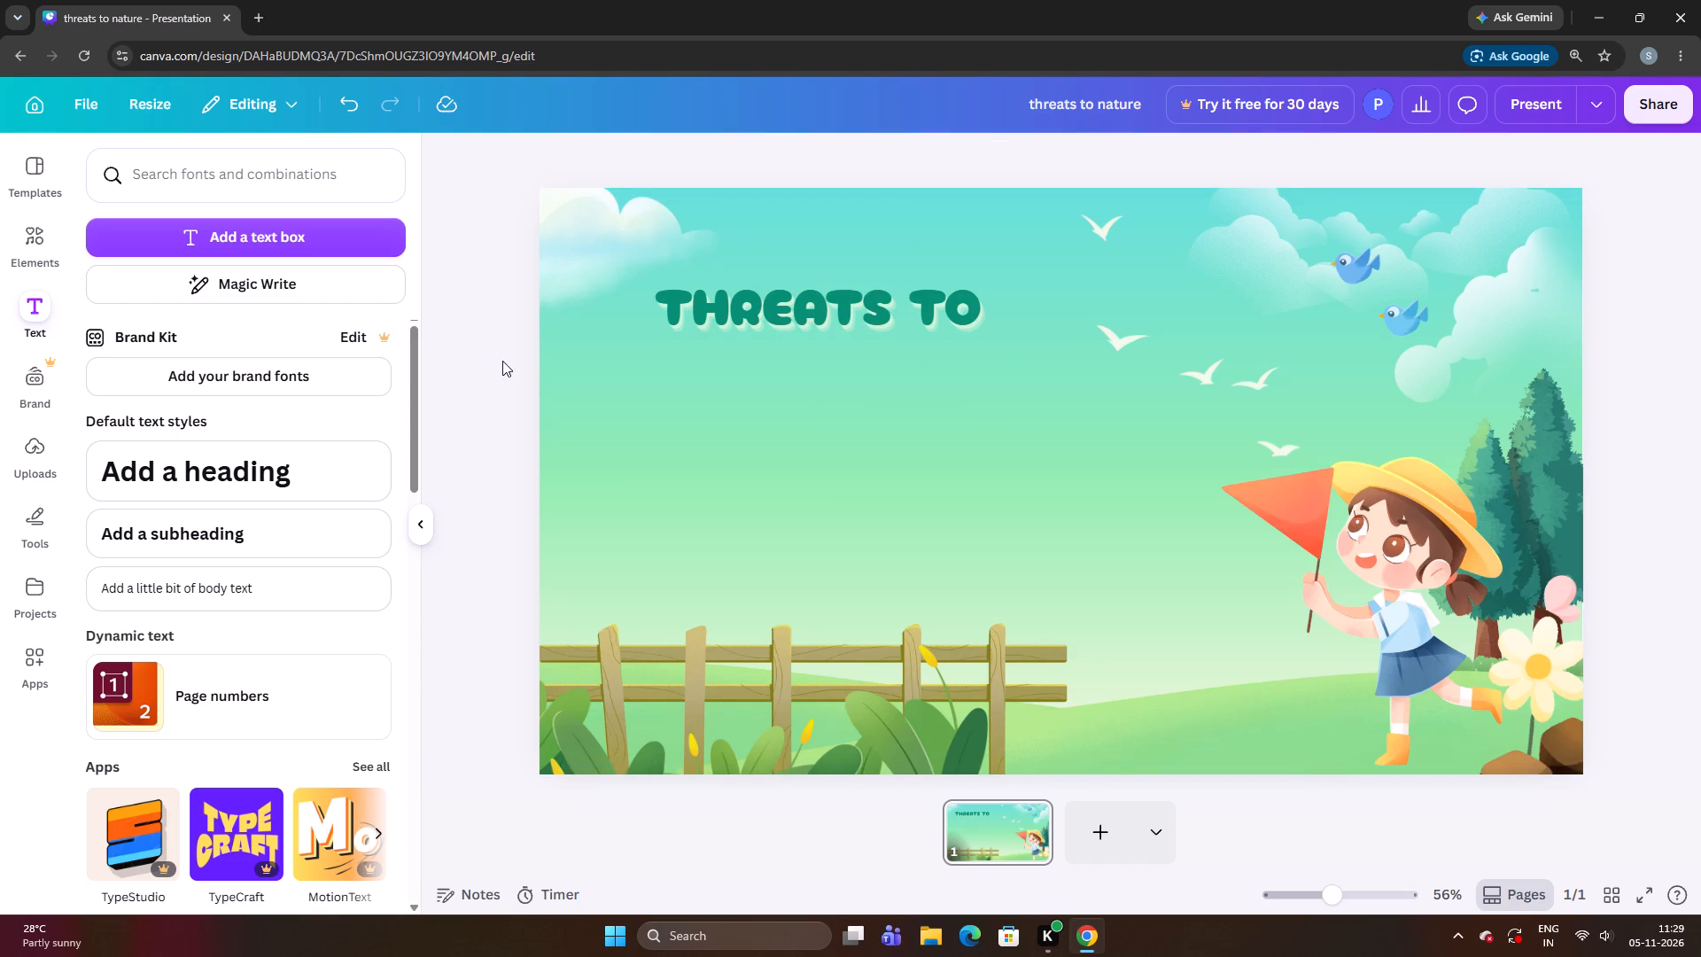
Add a text box in the open area beneath THREATS TO and scale it down to about font size 31.9.
click(232, 242)
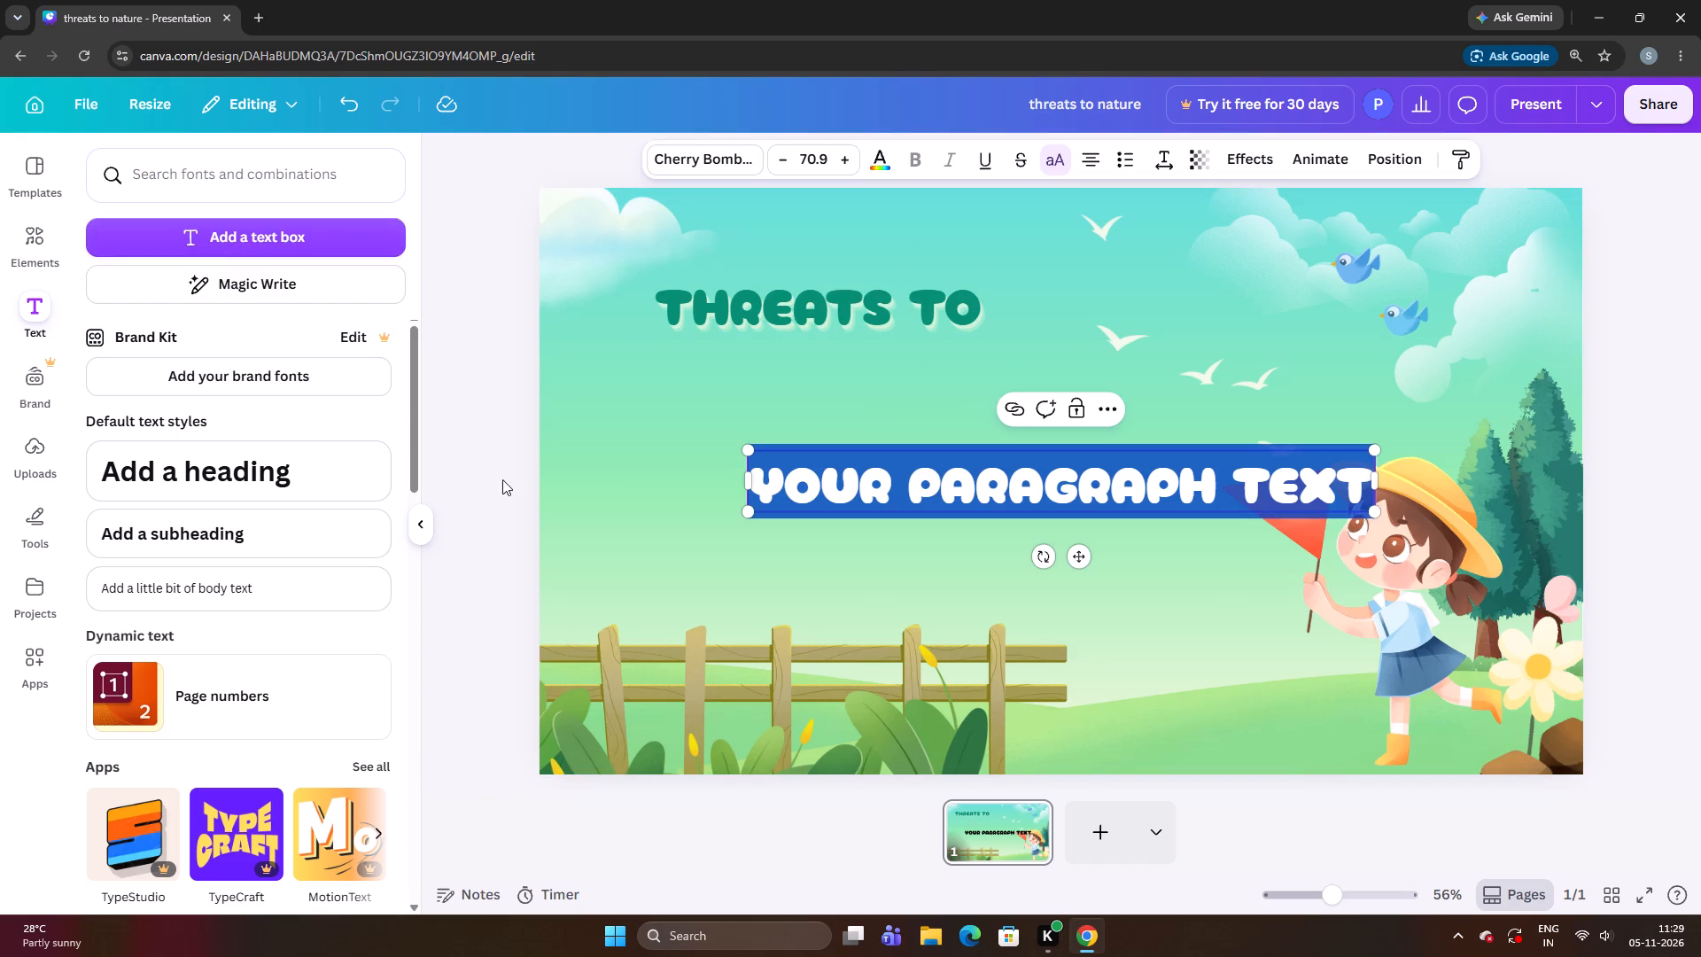
drag(1379, 514, 1194, 505)
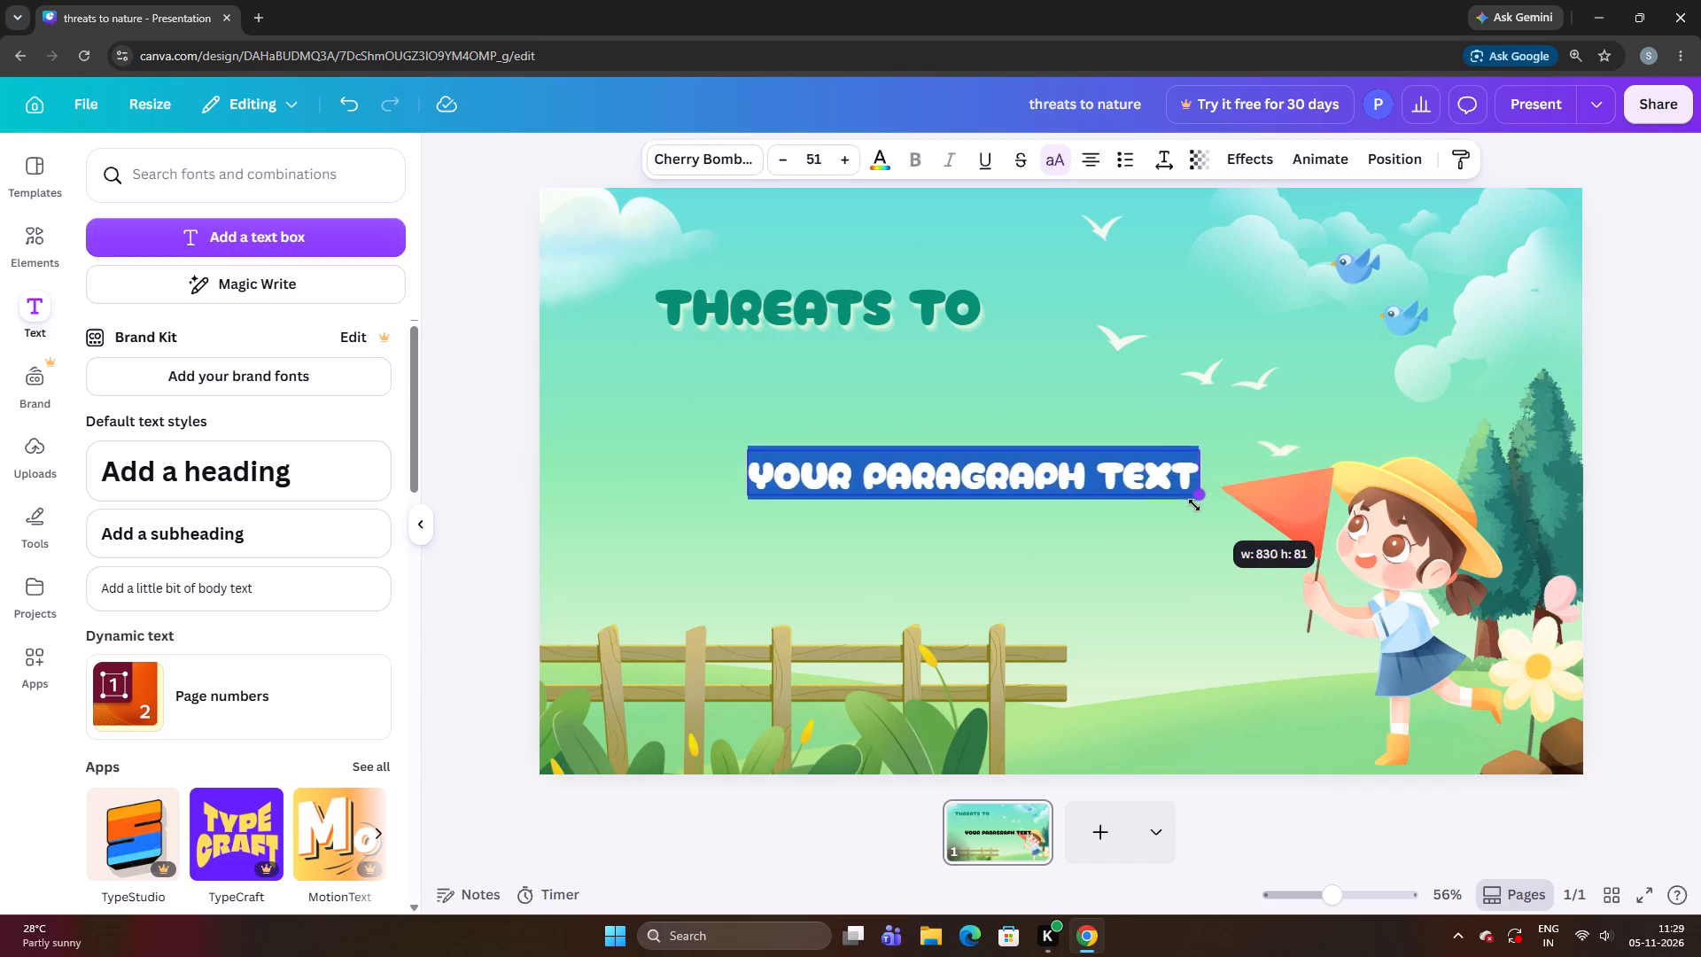
drag(1194, 505, 1067, 524)
click(1005, 523)
drag(998, 474, 951, 466)
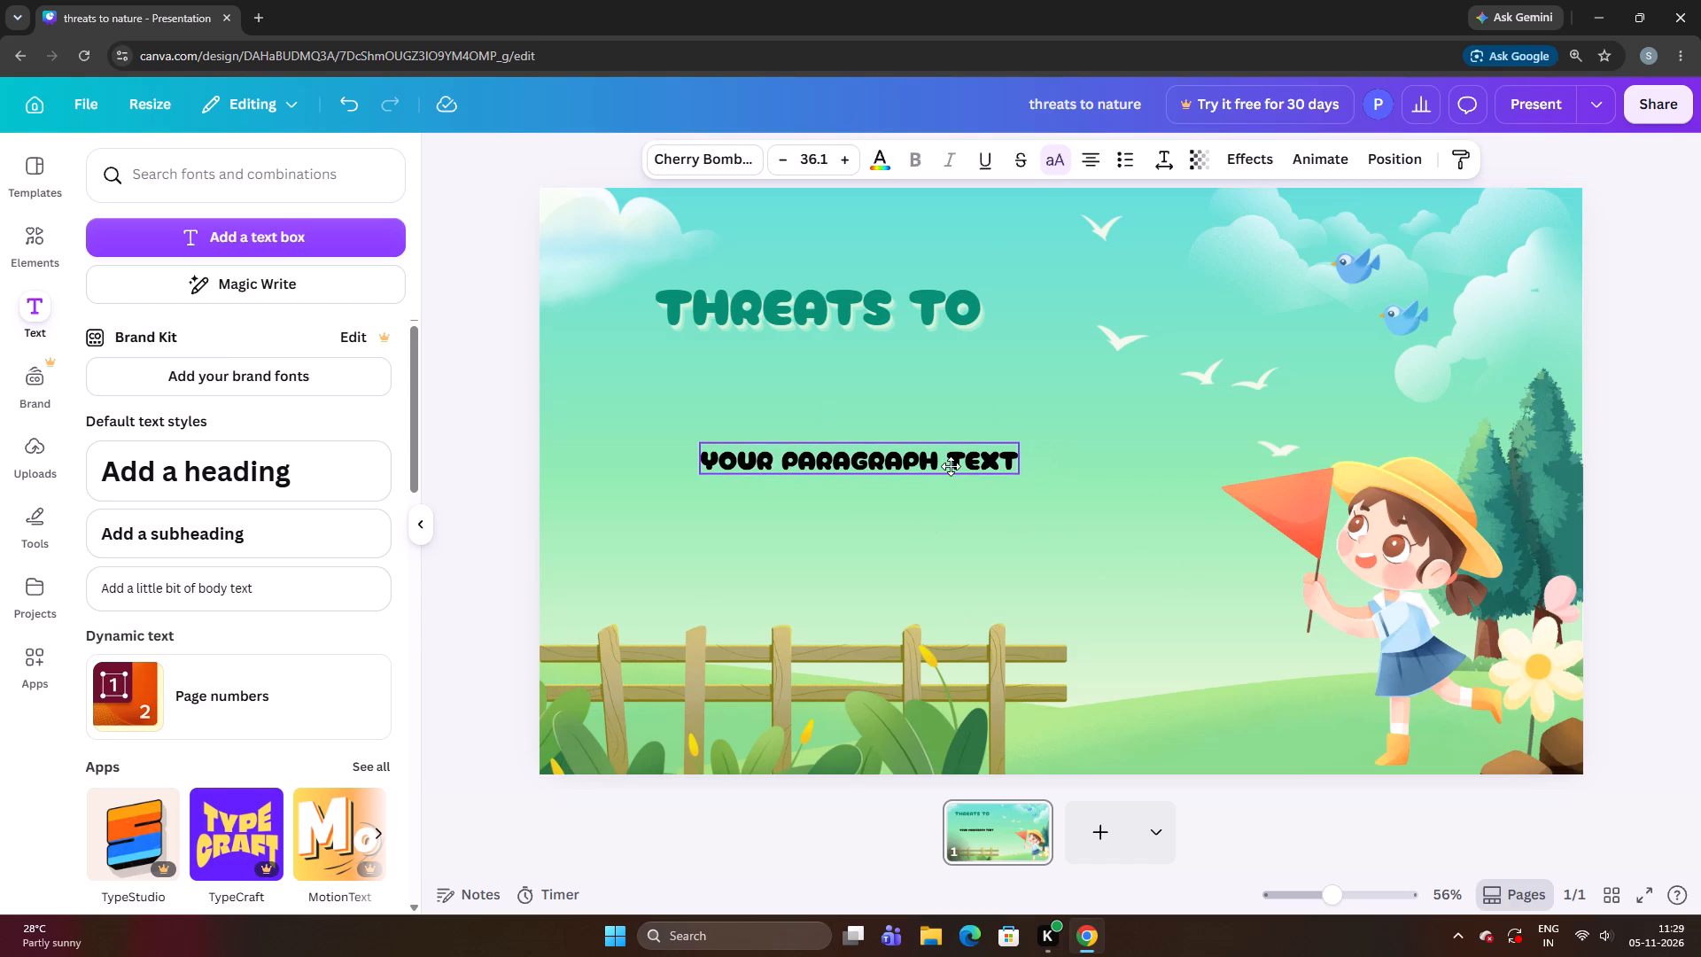
drag(951, 466, 951, 461)
click(974, 454)
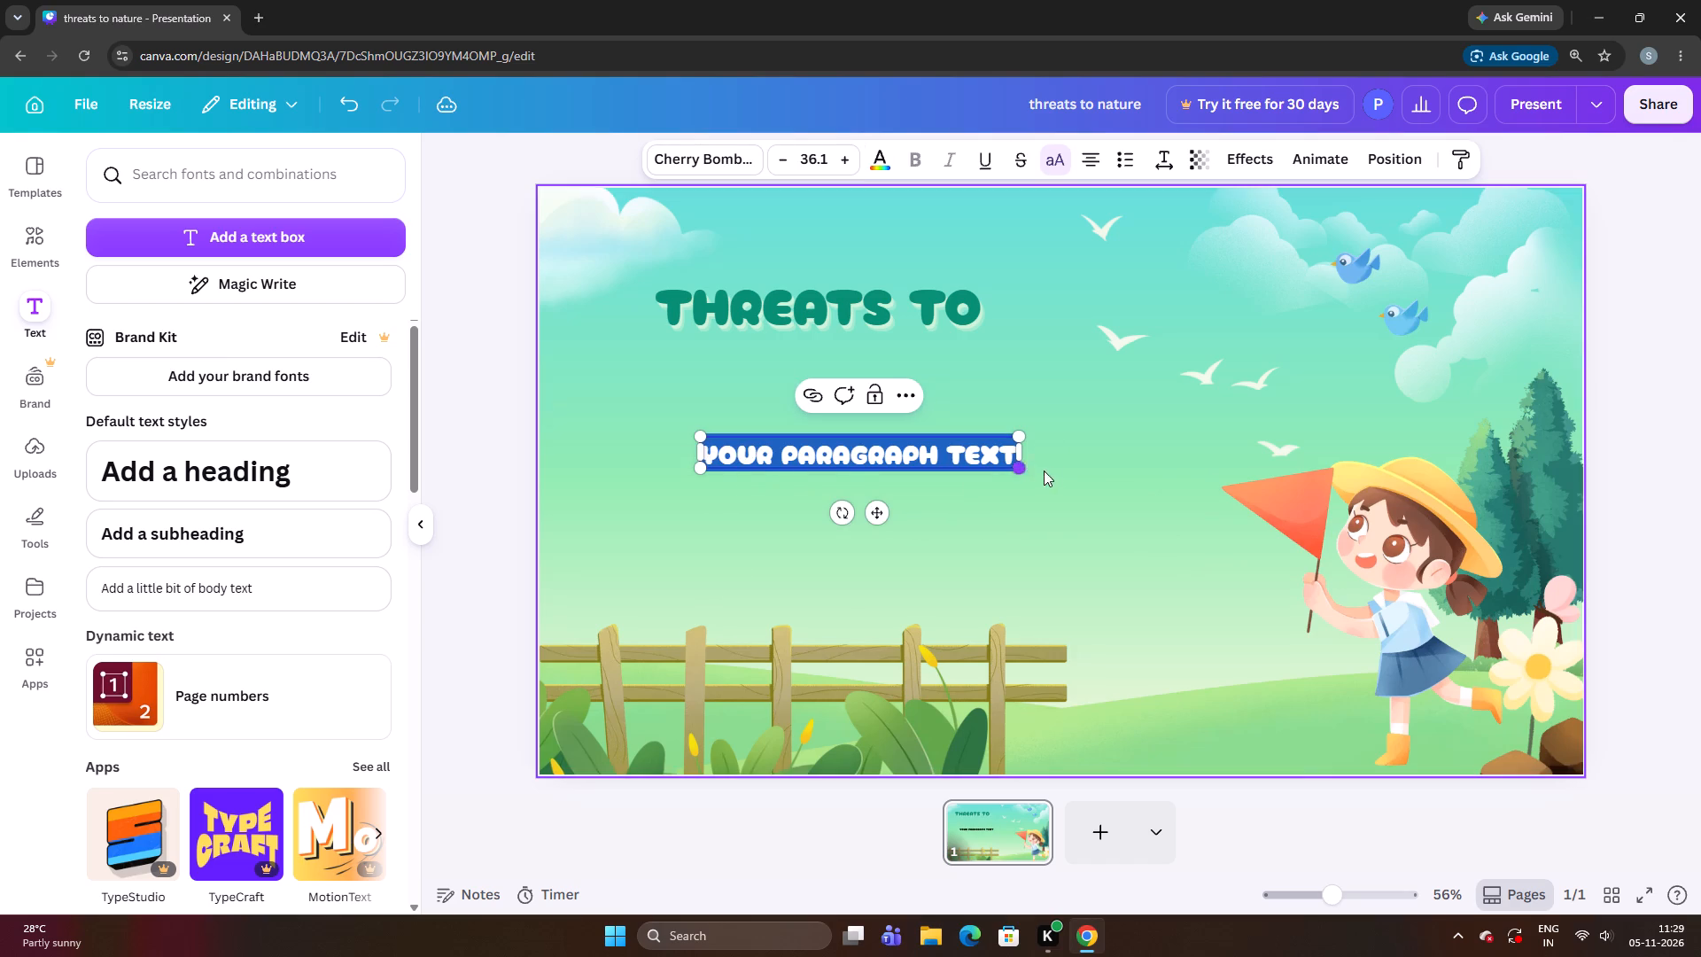
click(1052, 473)
drag(1003, 460, 973, 449)
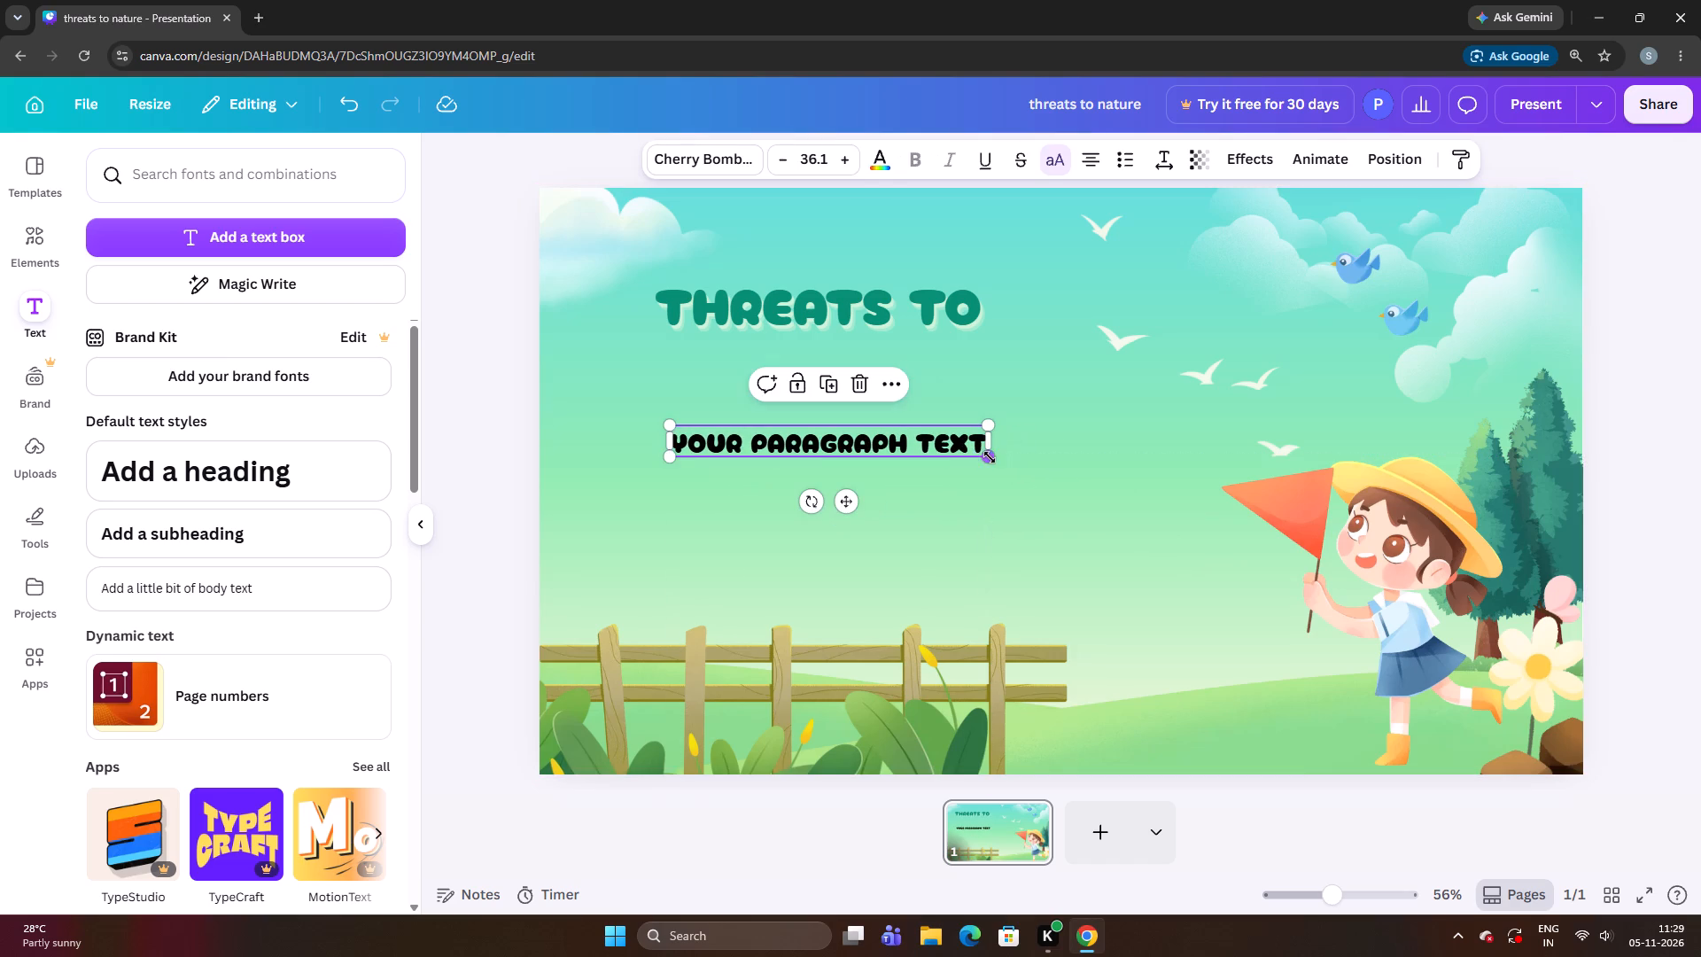
drag(990, 457, 952, 453)
Replace the new text box's placeholder text with "nature".
click(931, 442)
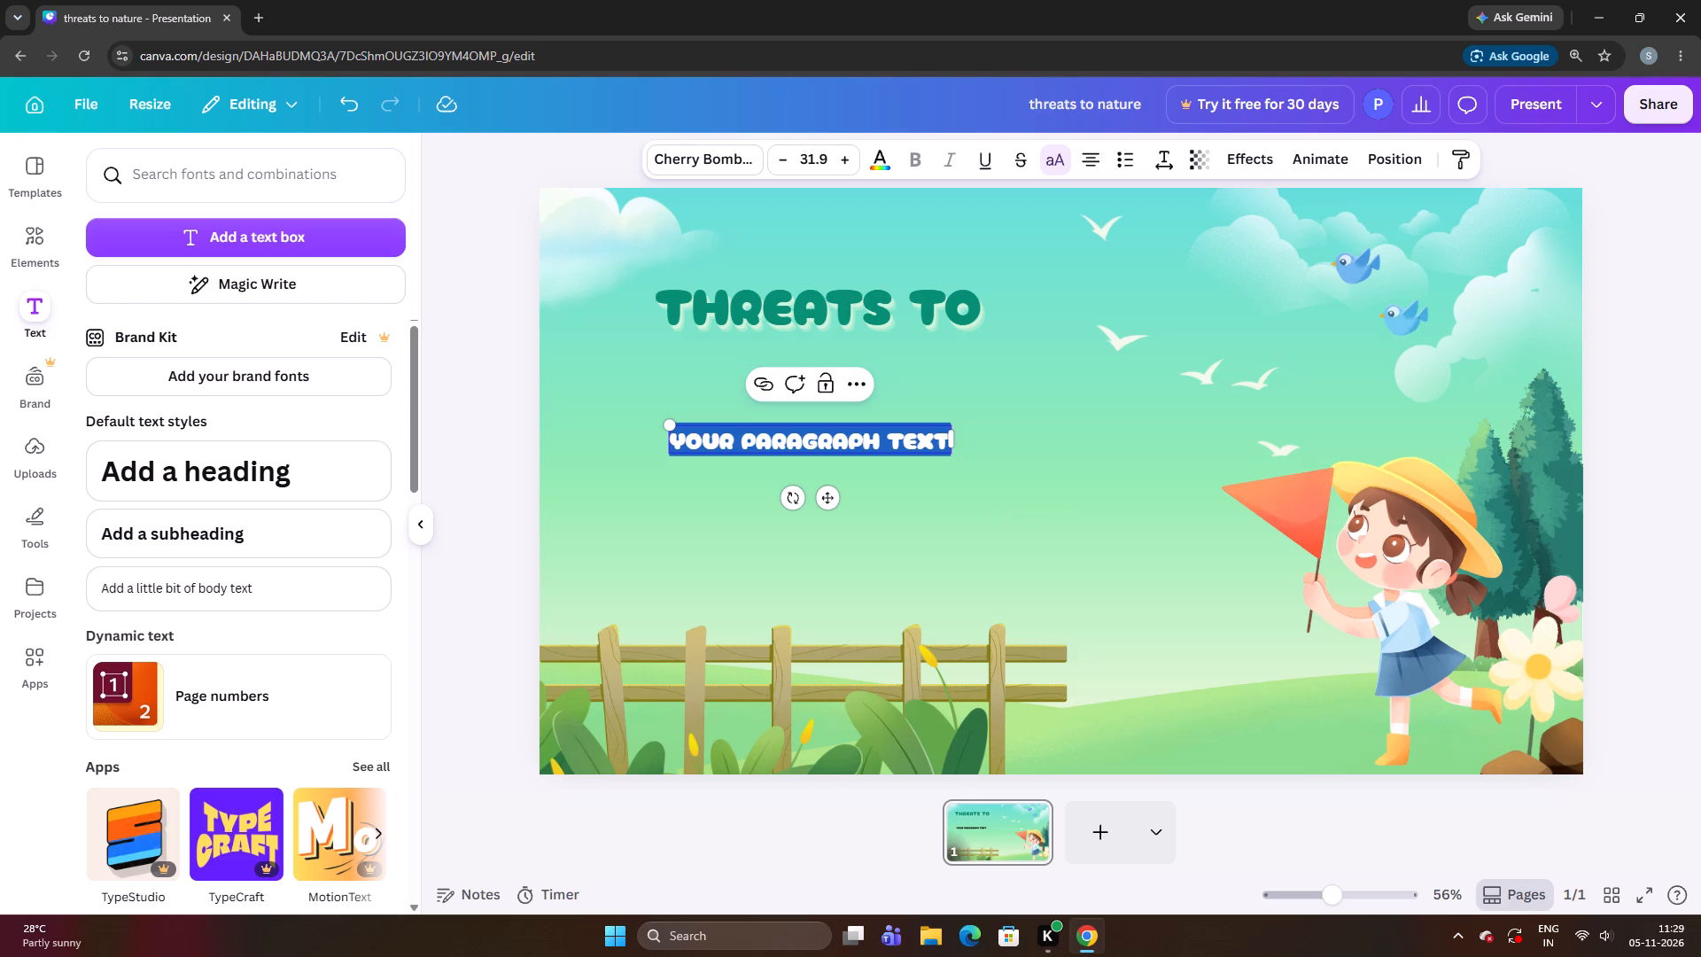
key(BackSpace)
text(nature)
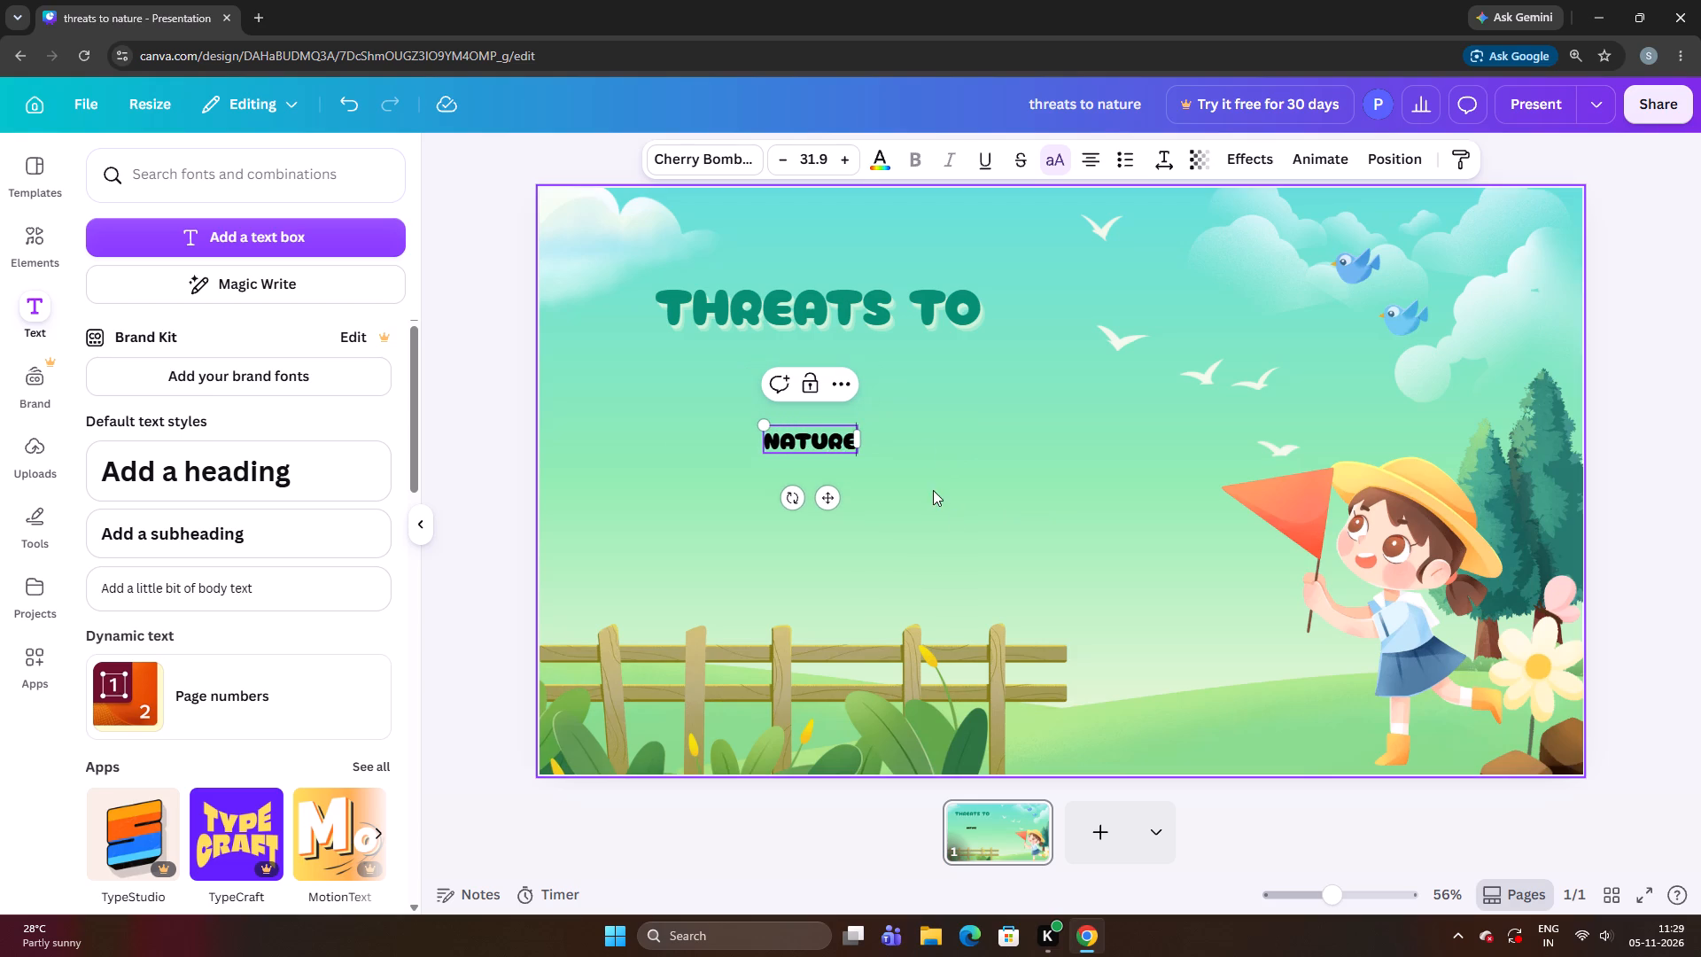
Move the black NATURE text slightly closer to THREATS TO and enlarge it to font size 51.3.
click(916, 418)
drag(826, 453, 853, 431)
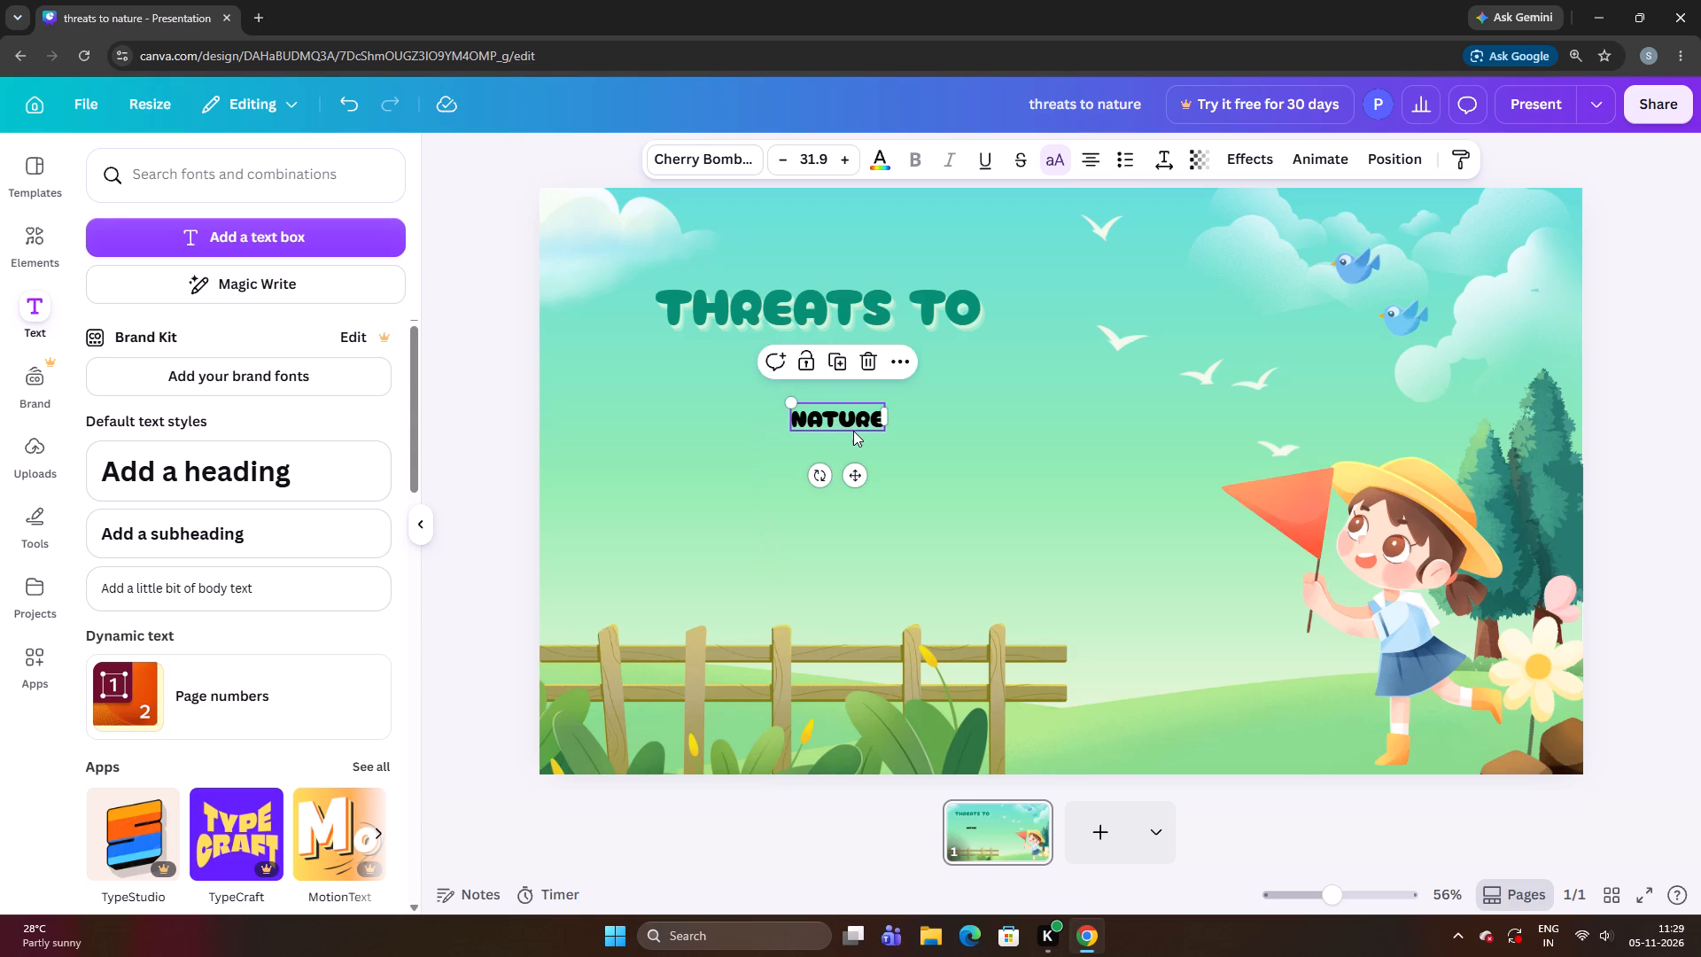
key(ctrl+Down)
key(ctrl+Down)
key(ctrl+Down)
key(ctrl+Down)
key(ctrl+Down)
key(ctrl+Down)
key(ctrl+Down)
key(ctrl+Down)
key(ctrl+Down)
key(ctrl+Down)
key(ctrl+Down)
key(ctrl+Down)
key(ctrl+Down)
key(ctrl+Down)
key(ctrl+Down)
key(ctrl+Down)
key(ctrl+Down)
key(ctrl+Down)
key(ctrl+Down)
key(ctrl+Down)
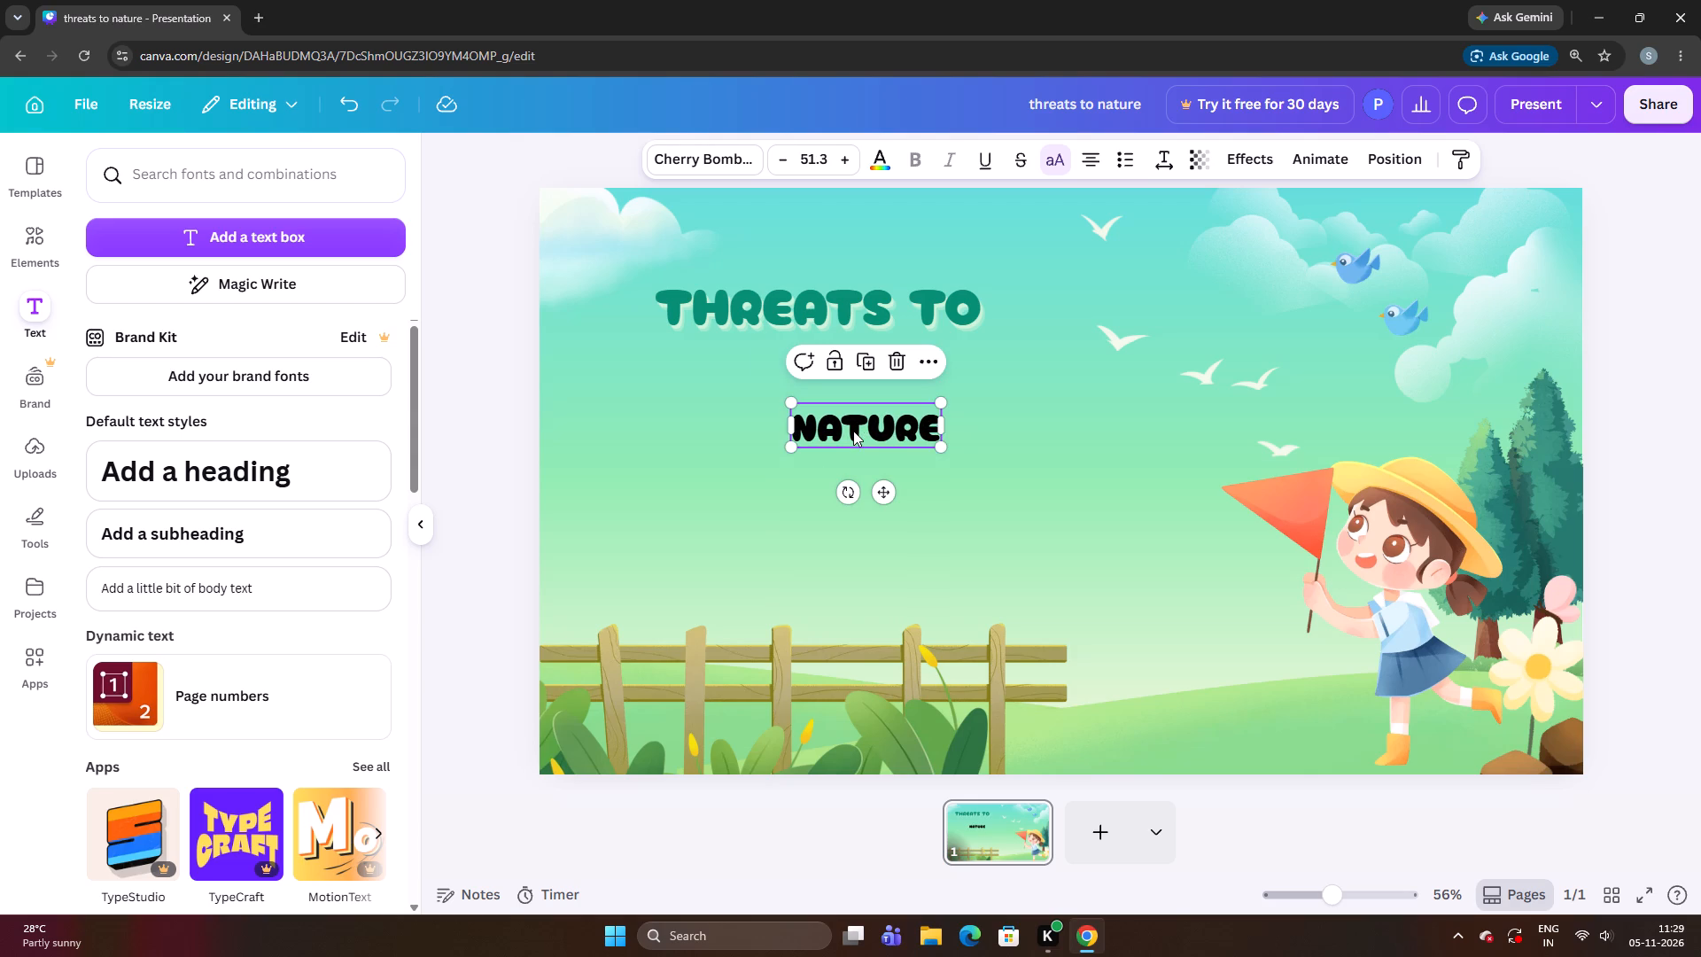
Nudge the NATURE text up and to the left so it sits closely under the THREATS TO line.
key(Left)
key(Left)
key(Left)
key(Left)
key(Left)
key(Left)
key(Left)
key(Left)
key(Left)
key(Left)
key(Left)
key(Left)
key(Left)
key(Left)
key(Left)
key(Left)
key(Left)
key(Left)
key(Left)
key(Left)
key(Left)
key(Left)
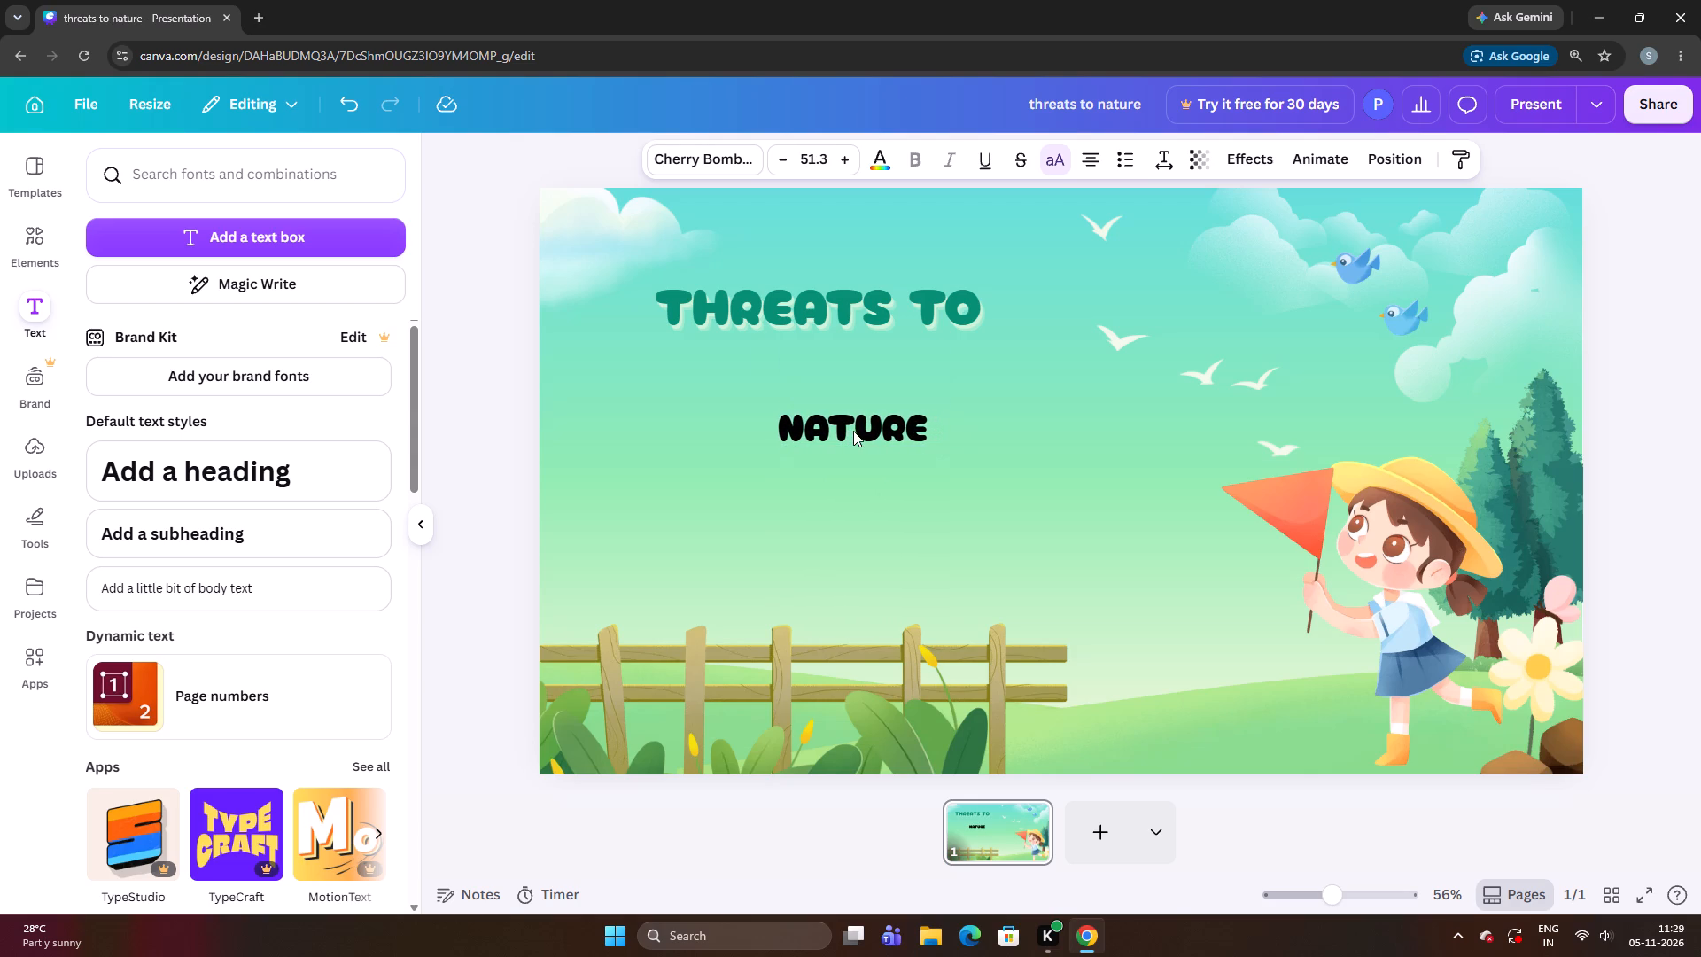
key(Left)
key(Left)
key(Left)
key(Left)
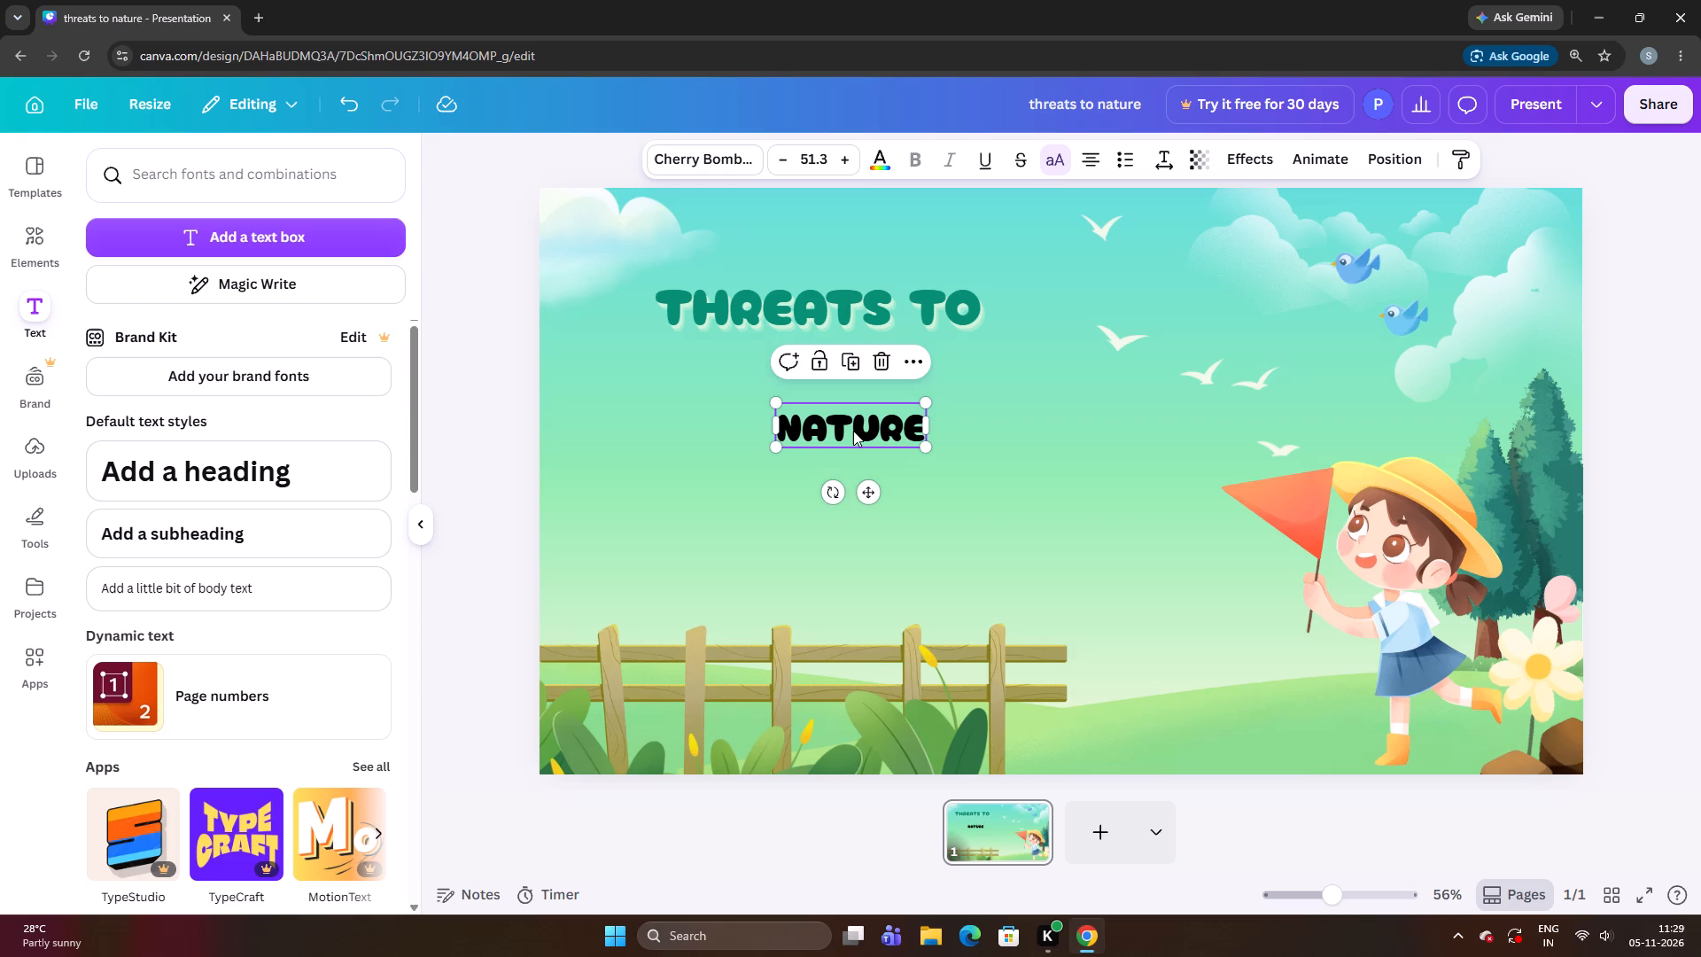
key(Left)
key(Left)
key(Left)
key(Left)
key(Left)
key(Left)
key(Left)
key(Left)
key(Left)
key(Left)
key(Up)
key(Up)
key(Up)
key(Up)
key(Up)
key(Up)
key(Up)
key(Up)
key(Up)
key(Up)
key(Up)
key(Up)
key(Up)
key(Up)
key(Up)
key(Up)
key(Up)
key(Up)
key(Up)
key(Up)
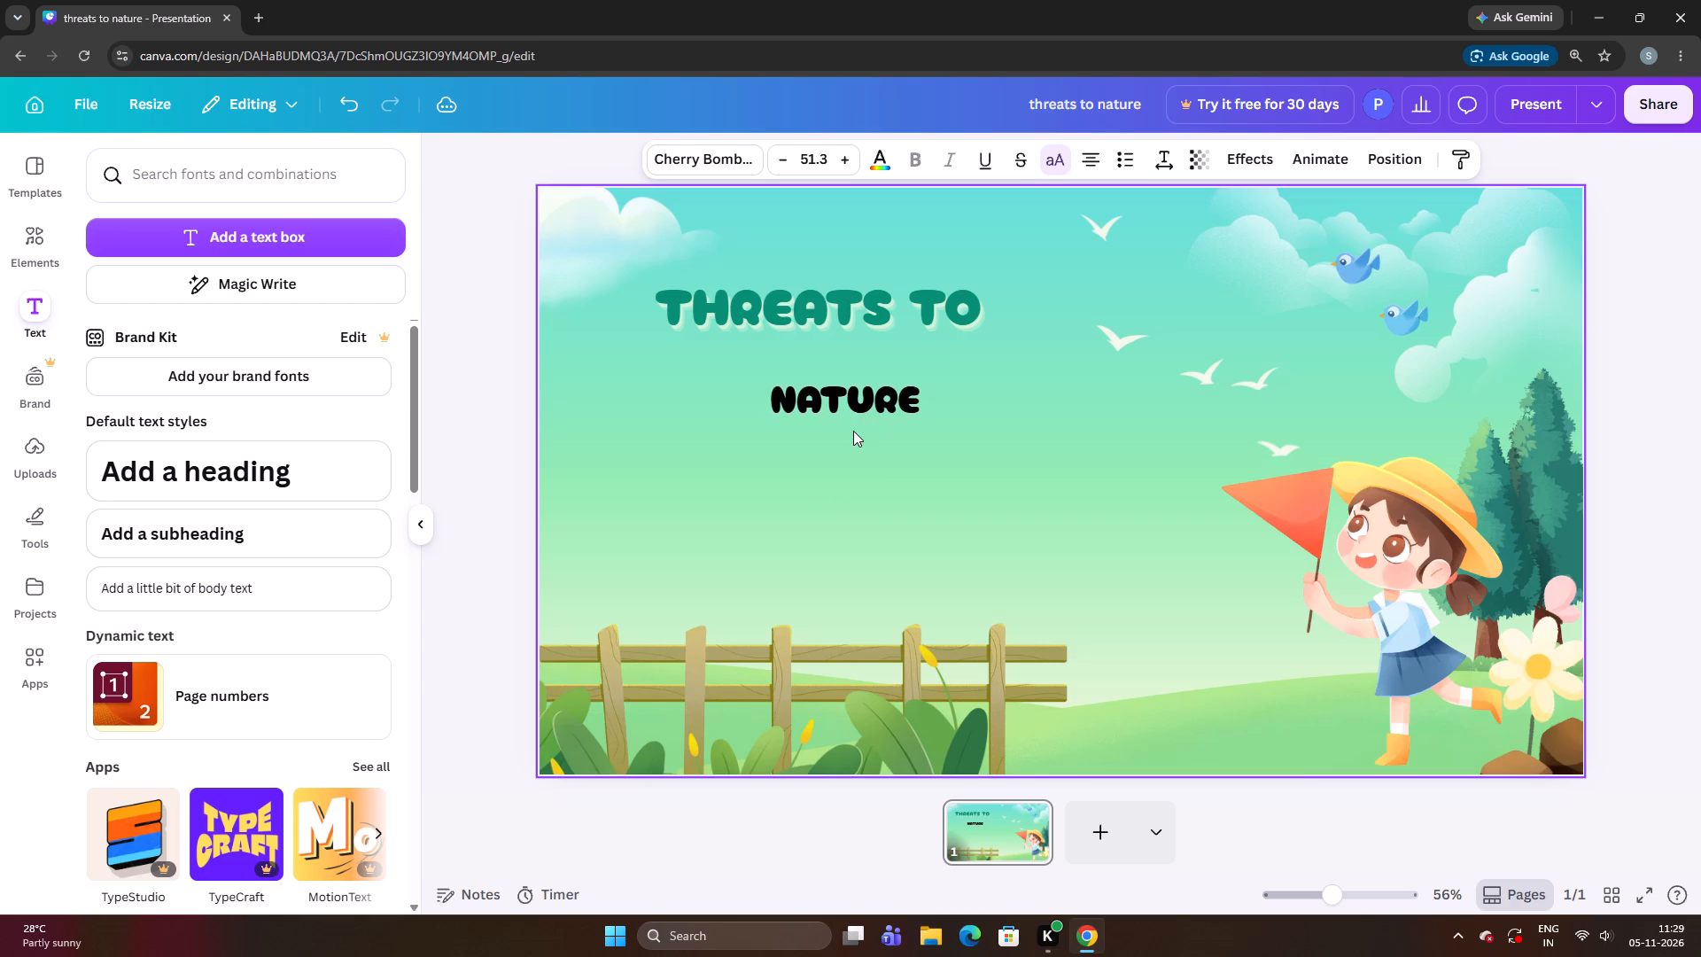
key(Up)
key(Up)
key(Up)
key(Up)
key(Up)
key(Up)
key(Up)
key(Up)
key(Up)
key(Up)
key(Up)
key(Up)
key(Up)
key(Up)
key(Up)
key(Left)
key(Left)
key(Left)
key(Left)
key(Left)
key(Left)
key(Left)
key(Left)
key(Left)
key(Left)
key(Left)
key(Left)
key(Left)
key(Left)
key(Left)
key(Left)
key(Left)
key(Left)
key(Left)
key(Left)
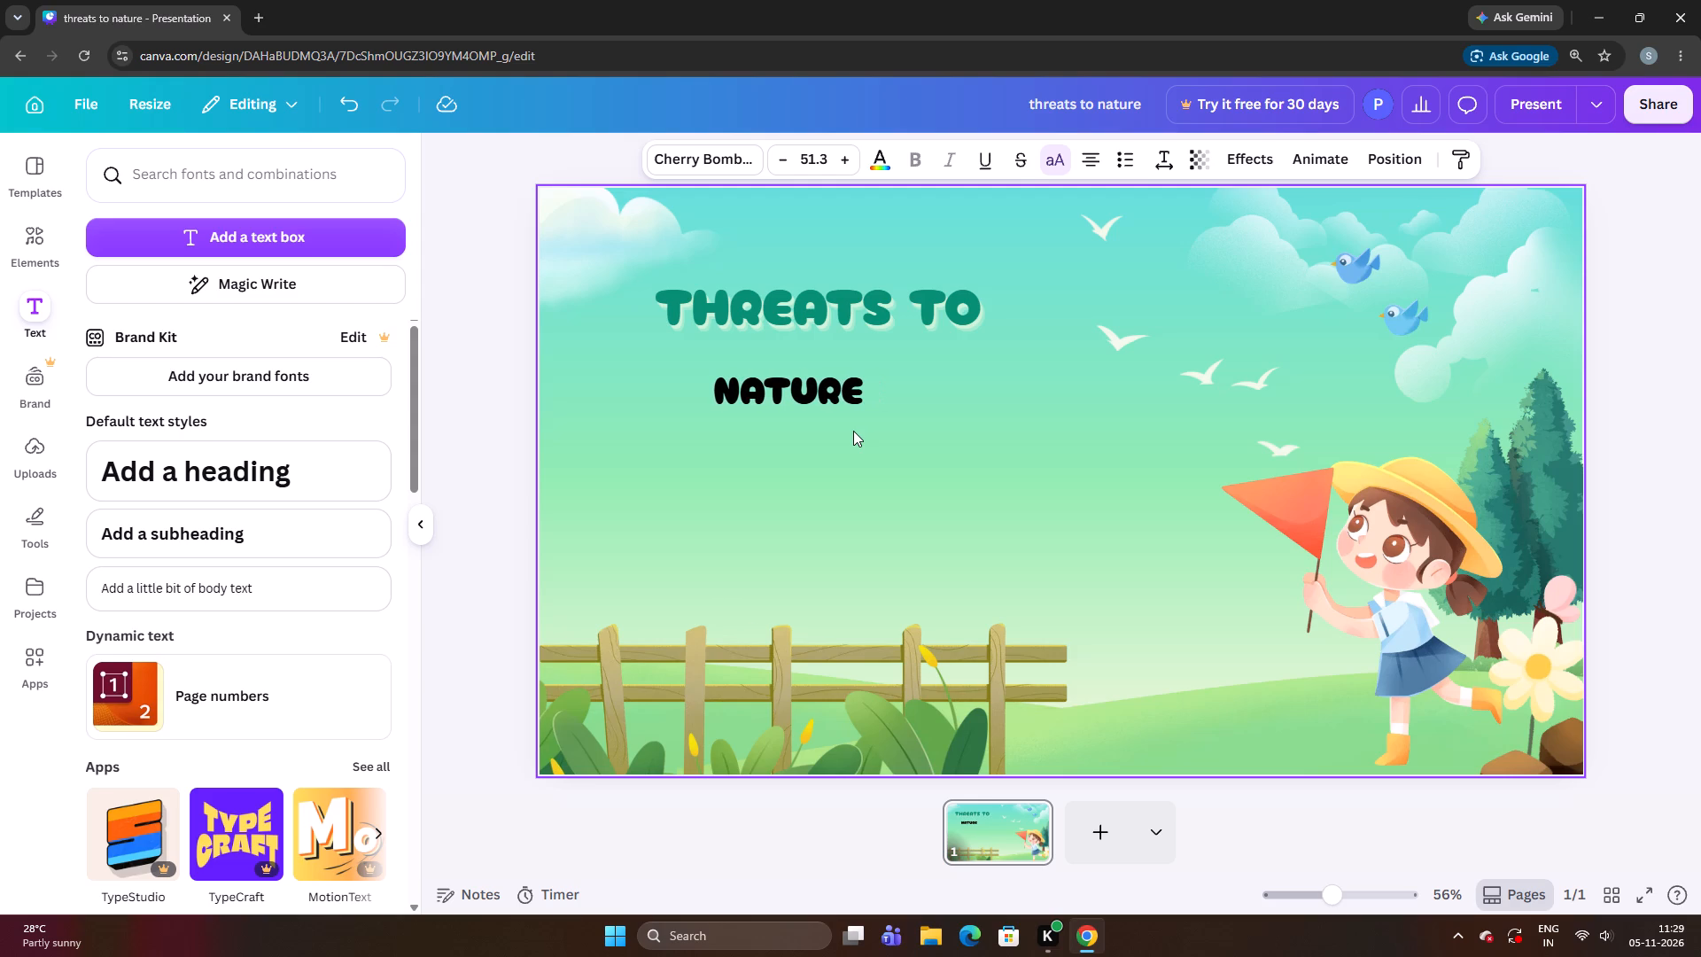
key(Left)
key(Left)
key(Left)
key(Left)
key(Left)
key(Left)
Enlarge the NATURE text beneath THREATS TO to font size 64.5.
key(ctrl+Down)
key(ctrl+Down)
key(ctrl+Down)
key(ctrl+Down)
key(ctrl+Down)
key(ctrl+Down)
key(ctrl+Down)
key(ctrl+Down)
key(ctrl+Down)
key(ctrl+Down)
key(ctrl+Down)
key(ctrl+Down)
key(ctrl+Down)
key(ctrl+Down)
key(ctrl+Down)
key(ctrl+Down)
key(ctrl+Down)
key(ctrl+Down)
key(ctrl+Down)
key(ctrl+Down)
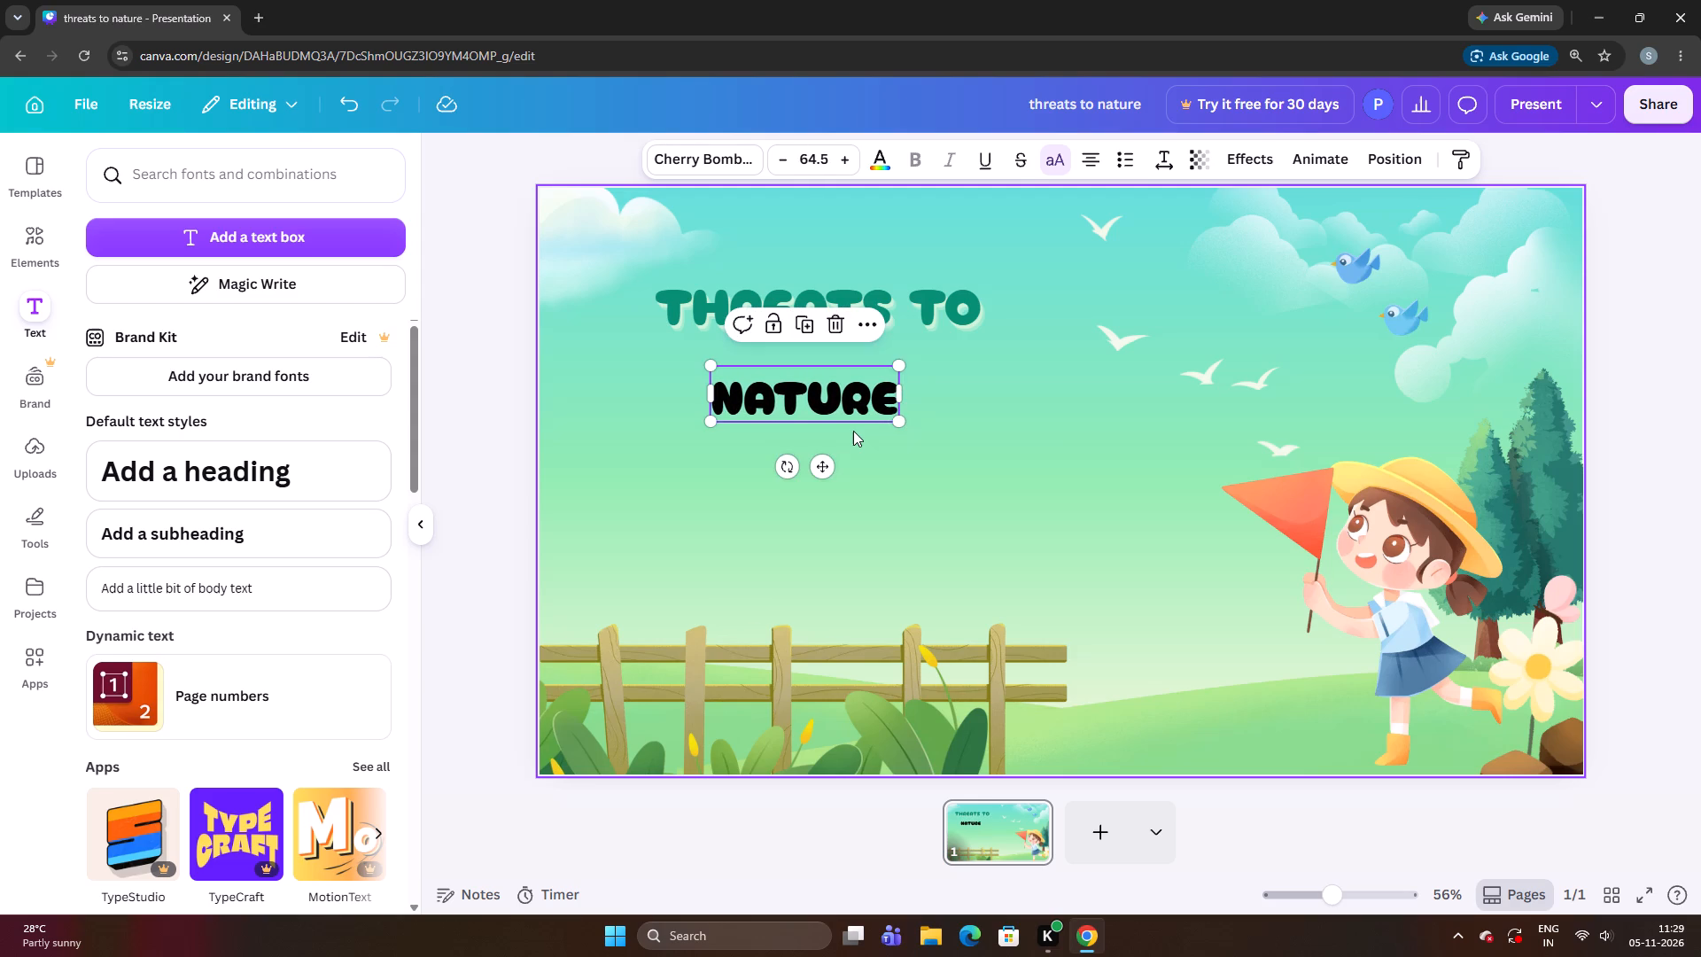
Enlarge the black NATURE text beneath THREATS TO to font size 71.4.
key(ctrl+Down)
key(ctrl+Down)
key(ctrl+Down)
key(ctrl+Down)
key(ctrl+Down)
key(ctrl+Down)
key(ctrl+Down)
key(ctrl+Down)
key(ctrl+Down)
key(ctrl+Down)
key(ctrl+Down)
key(ctrl+Down)
key(ctrl+Down)
key(ctrl+Down)
key(ctrl+Down)
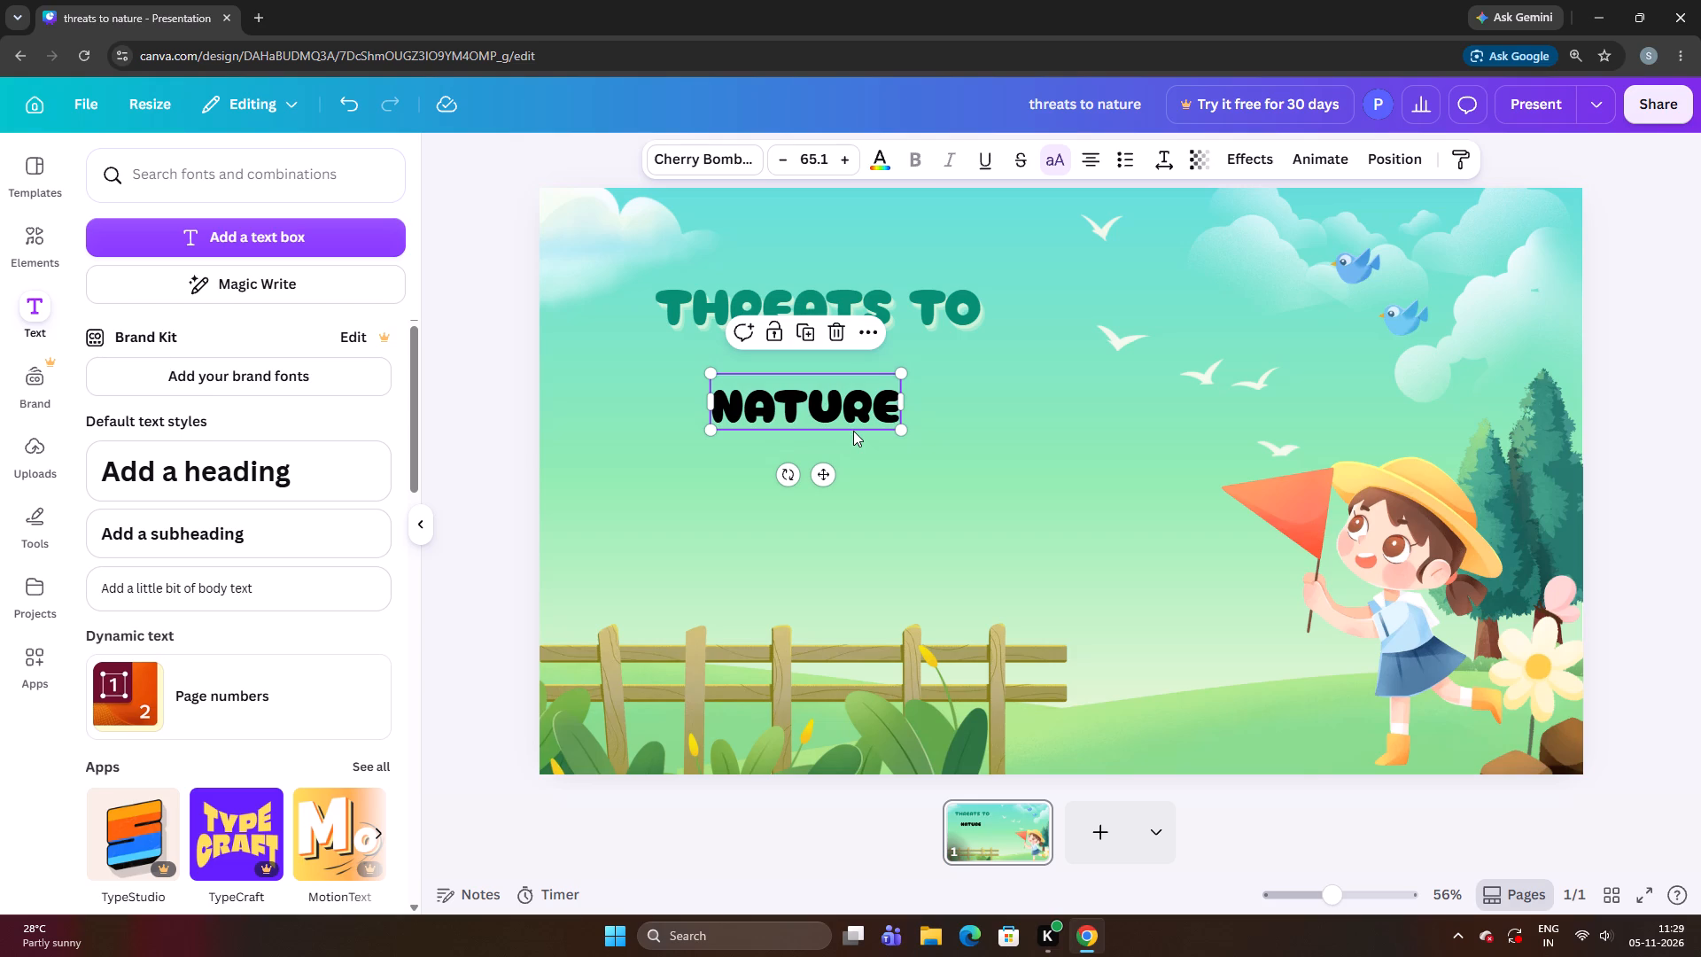
key(ctrl+Down)
key(ctrl+Down)
key(ctrl+Down)
key(ctrl+Down)
key(ctrl+Down)
key(ctrl+Down)
key(ctrl+Down)
key(ctrl+Down)
key(ctrl+Down)
key(ctrl+Down)
key(ctrl+Down)
key(ctrl+Down)
key(ctrl+Down)
key(ctrl+Down)
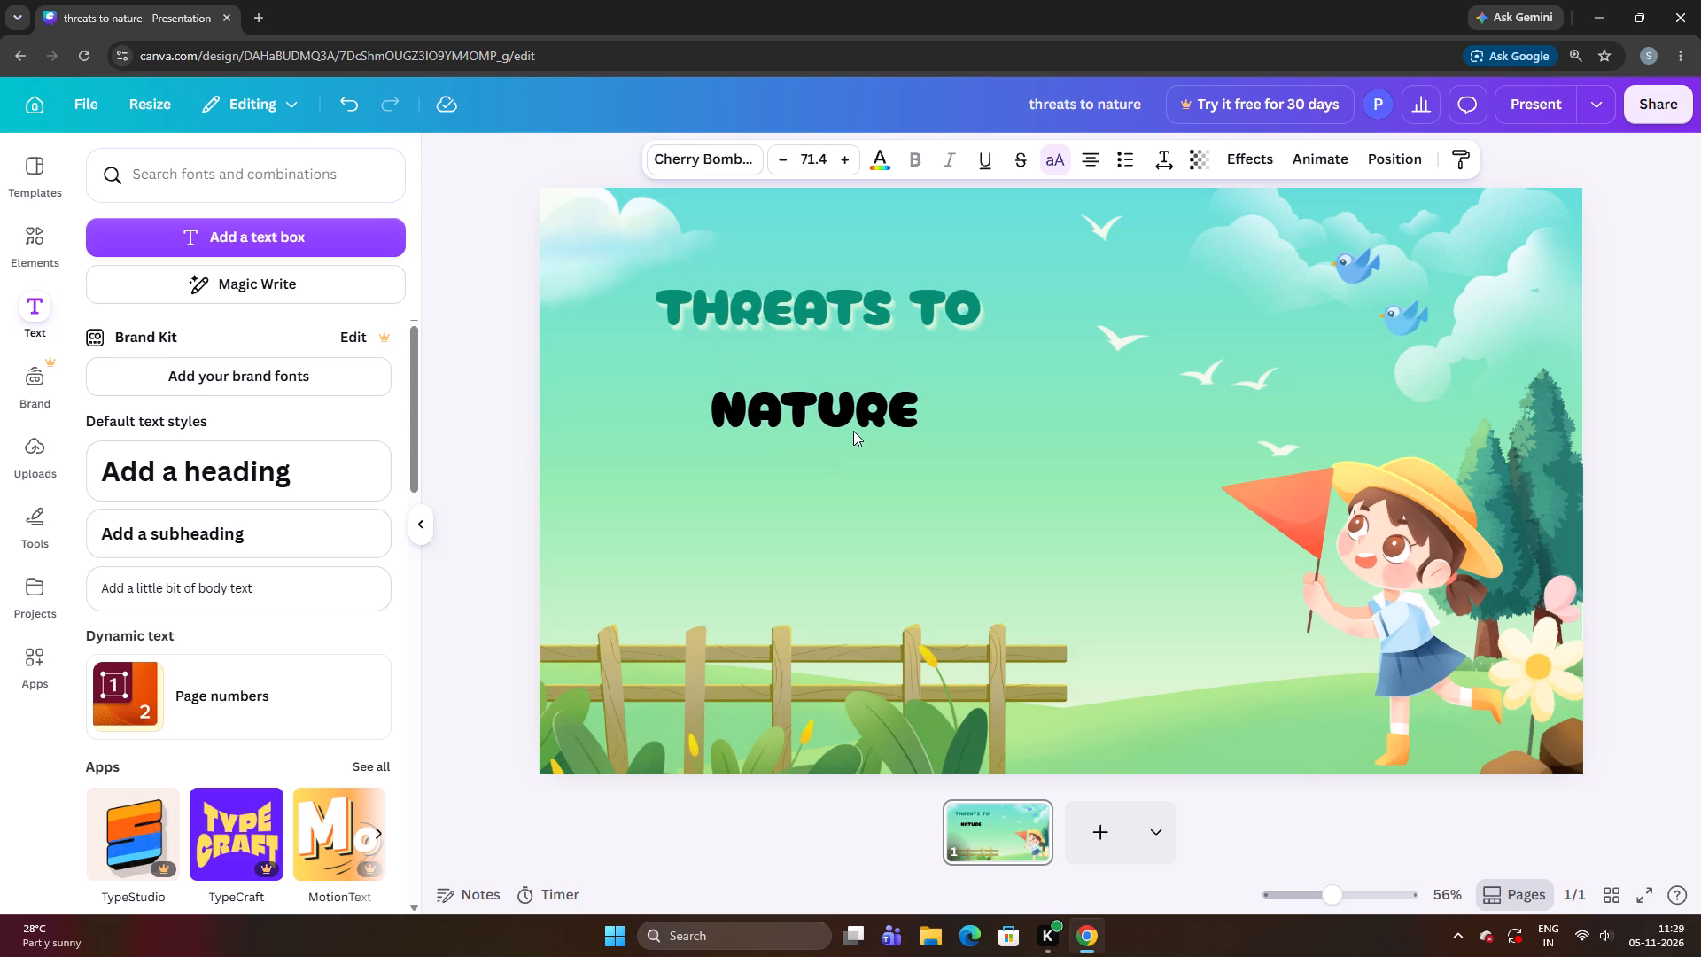
Nudge the NATURE text up closer to THREATS TO and enlarge it to font size 76.4.
key(Up)
key(Up)
key(Up)
key(Up)
key(Up)
key(Up)
key(Up)
key(Up)
key(Up)
key(Up)
key(Up)
key(ctrl+Down)
key(ctrl+Down)
key(ctrl+Down)
key(ctrl+Down)
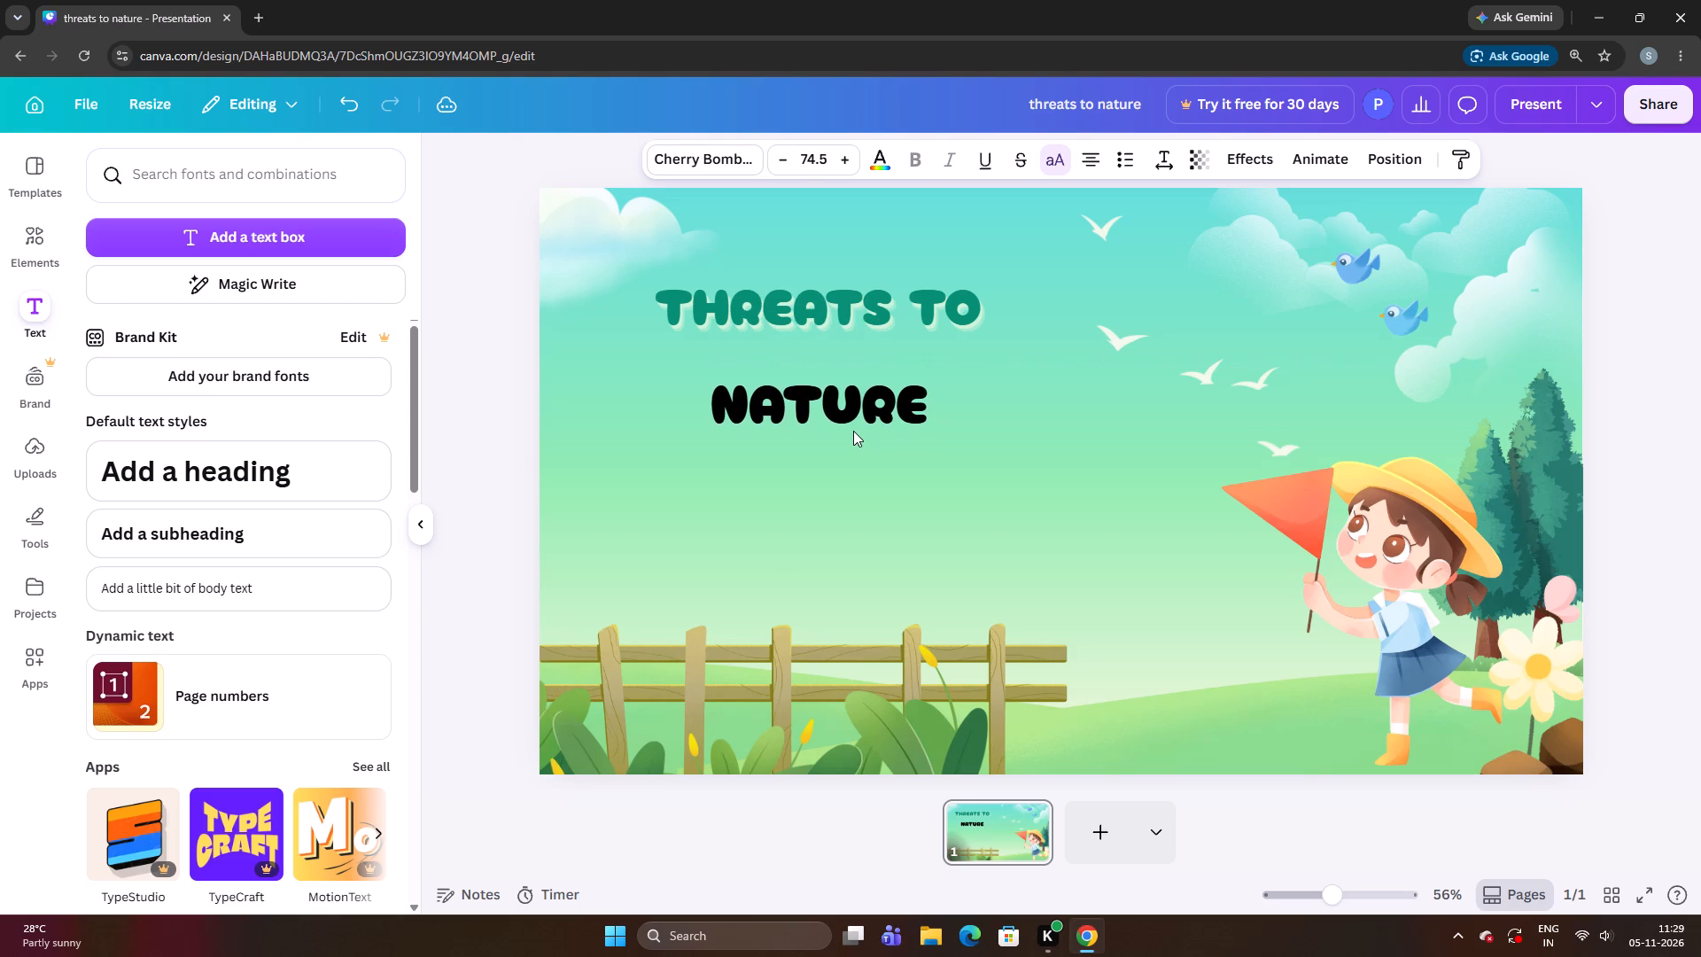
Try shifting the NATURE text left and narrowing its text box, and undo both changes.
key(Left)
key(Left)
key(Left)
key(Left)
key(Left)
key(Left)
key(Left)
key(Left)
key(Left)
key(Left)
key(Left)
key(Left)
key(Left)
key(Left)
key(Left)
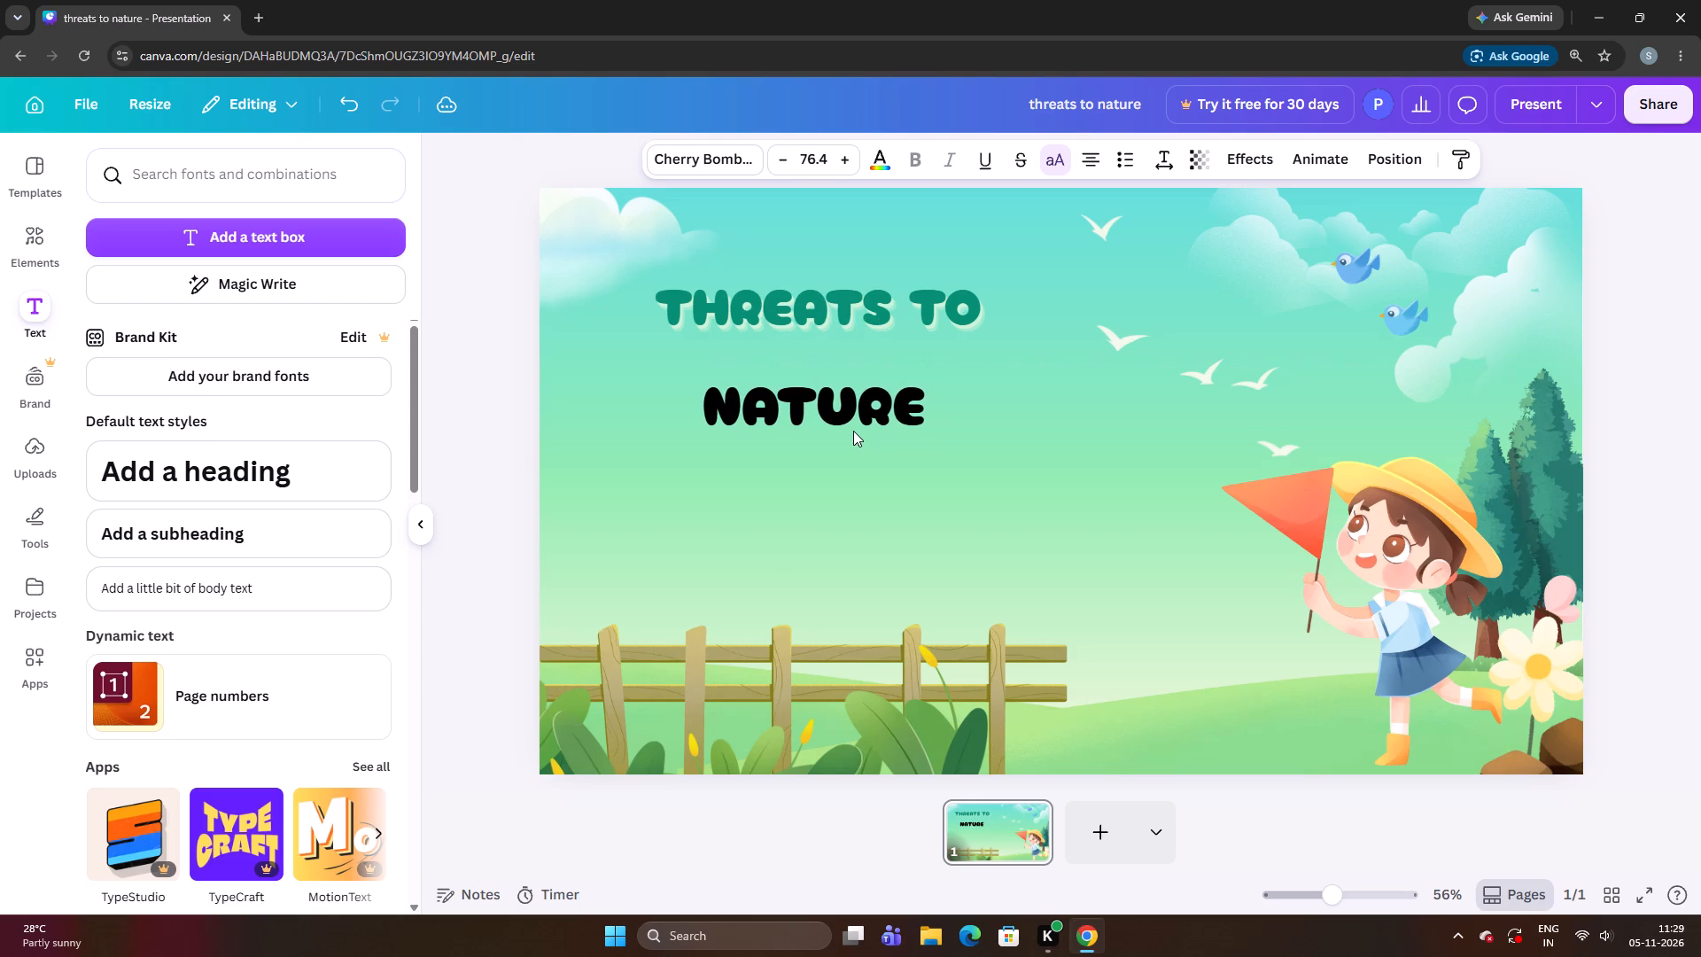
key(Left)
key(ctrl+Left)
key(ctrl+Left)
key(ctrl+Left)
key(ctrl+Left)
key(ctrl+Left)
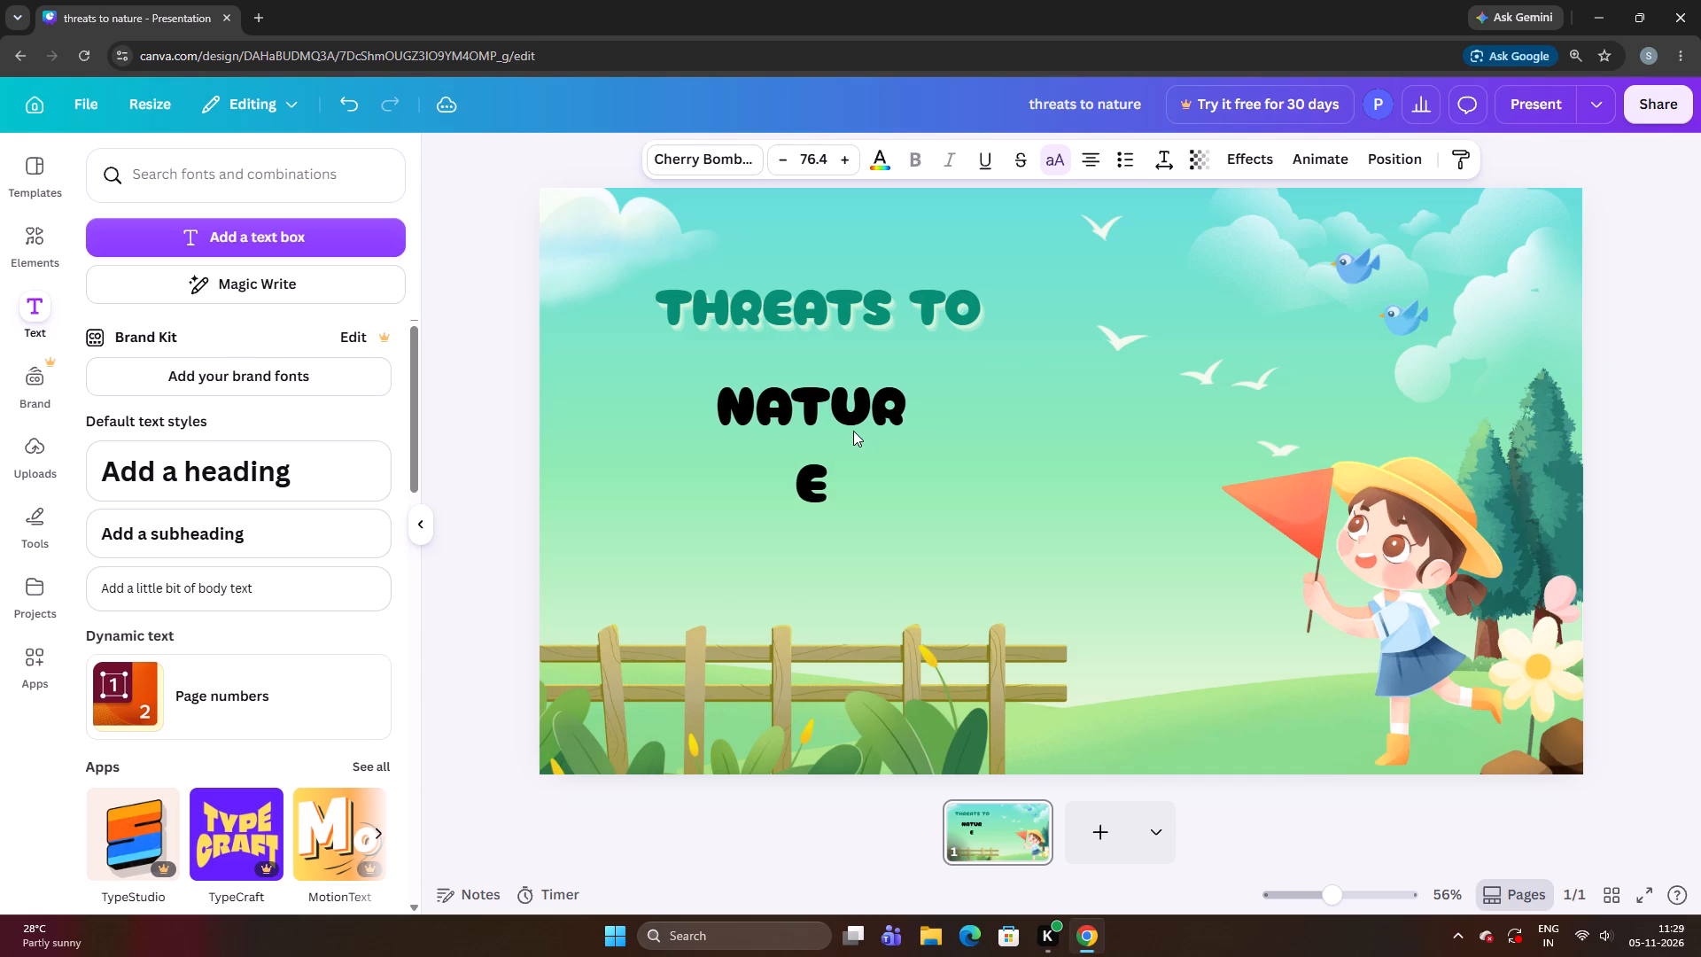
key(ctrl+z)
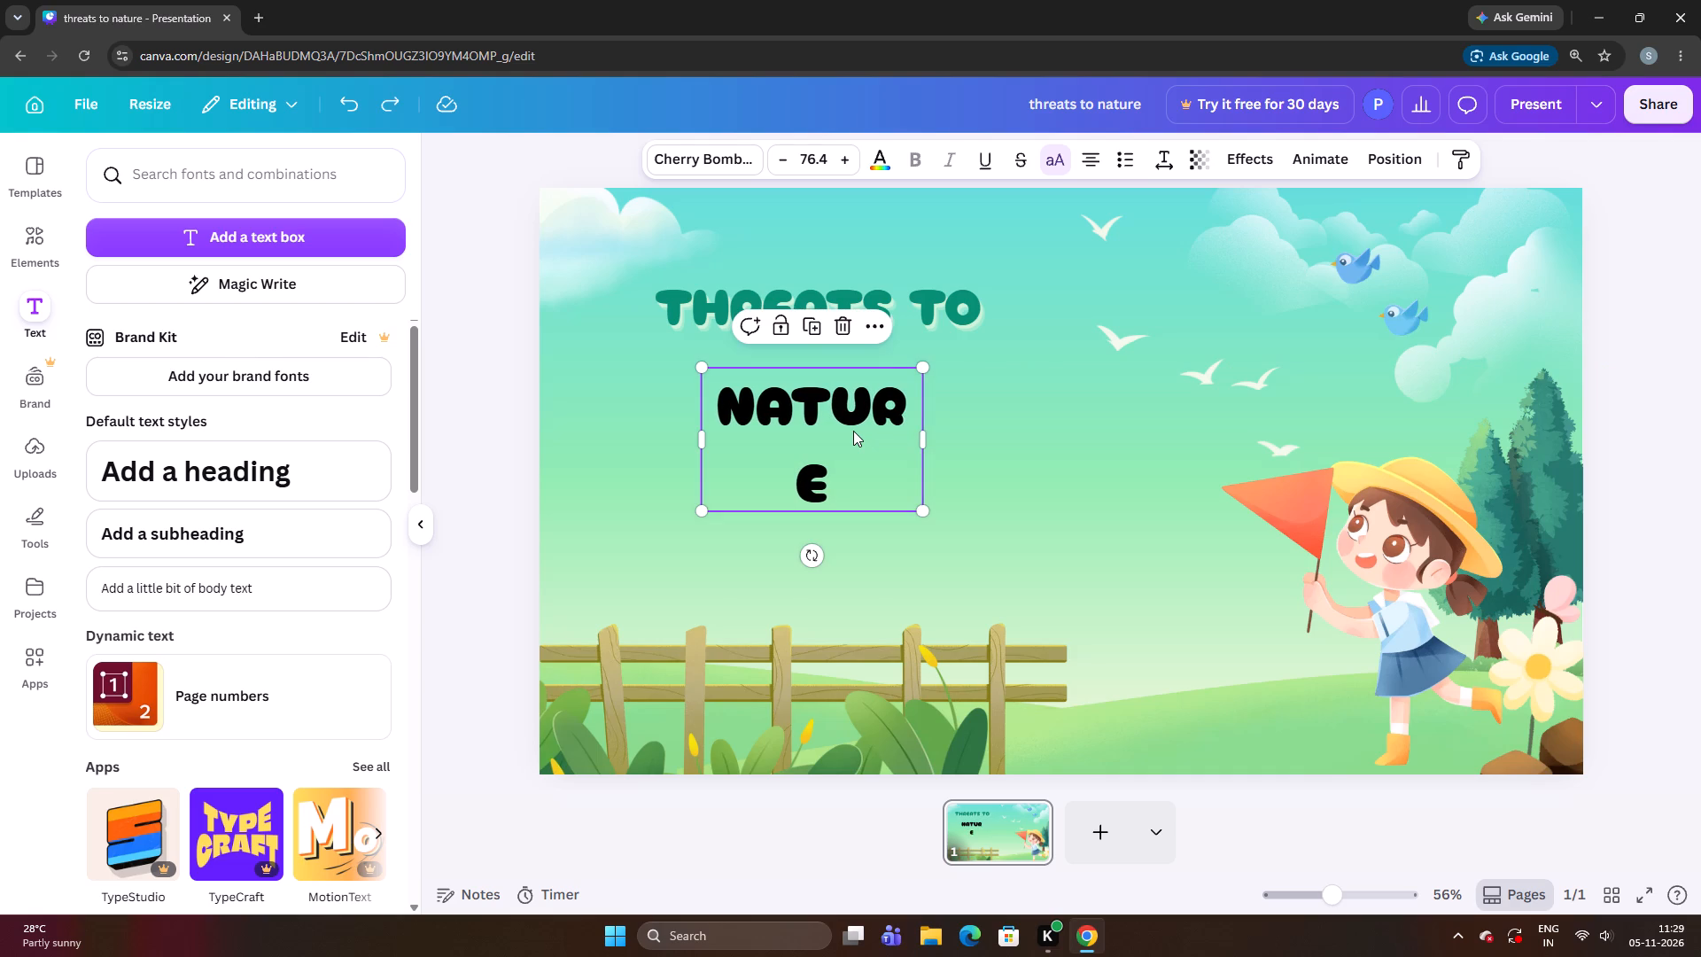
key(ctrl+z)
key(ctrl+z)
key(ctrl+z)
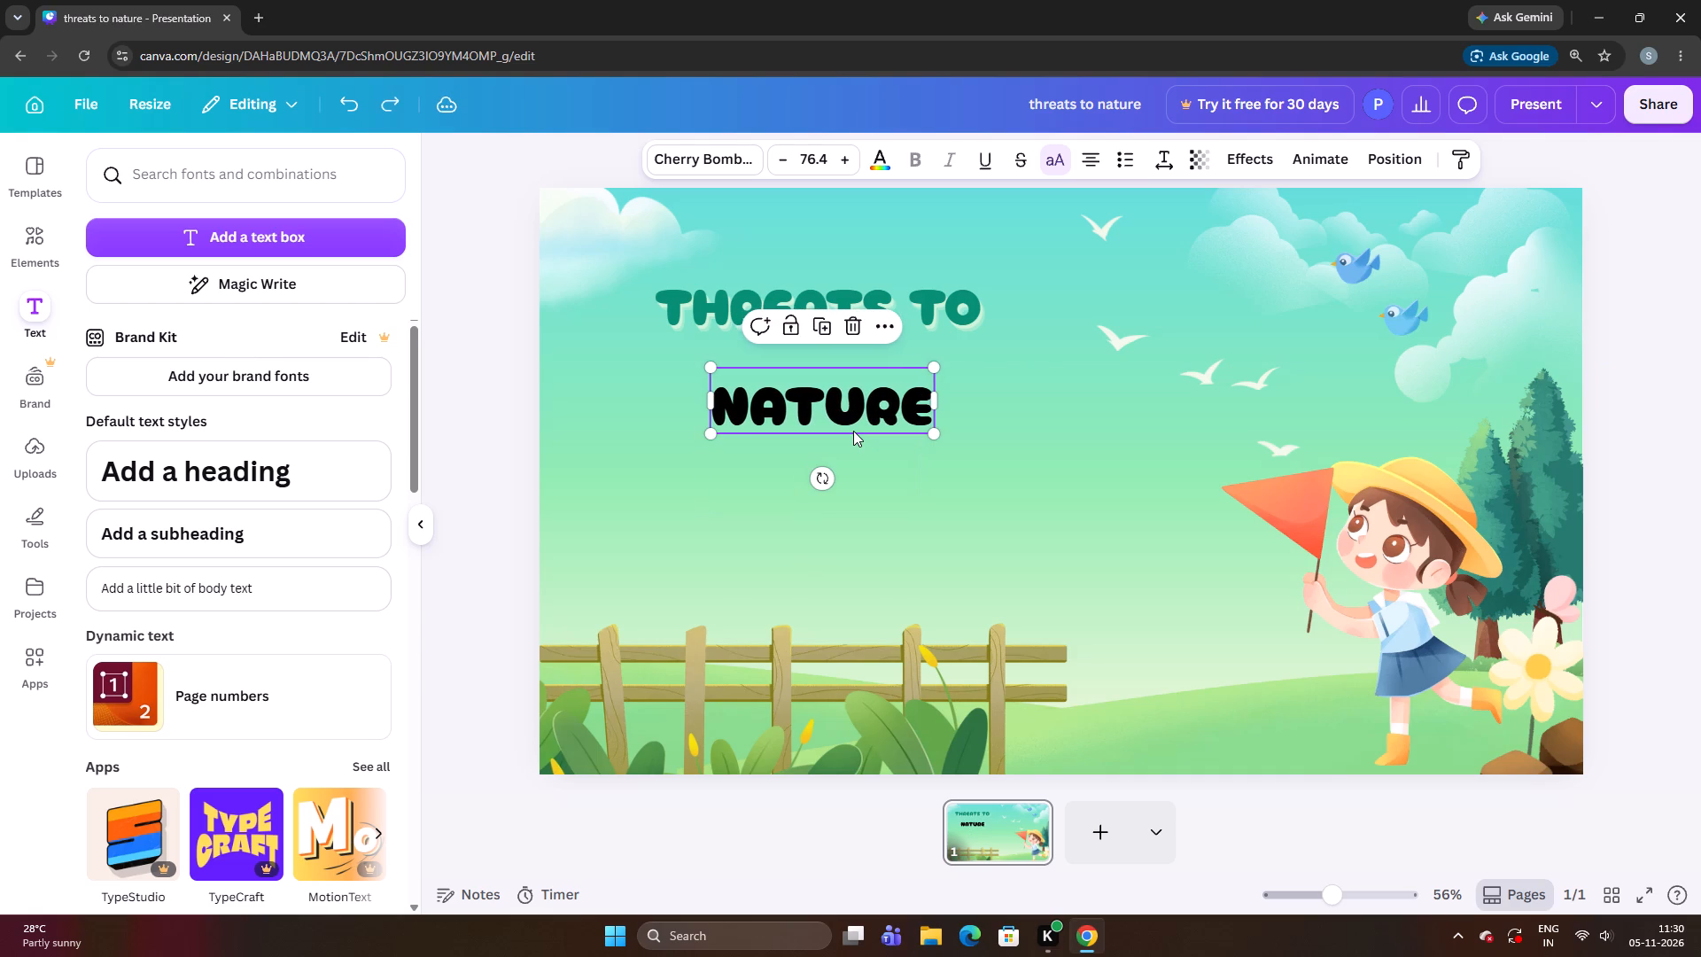
Nudge the NATURE text slightly to the left beneath the THREATS TO line.
key(Left)
key(Left)
key(Left)
key(Left)
key(Left)
key(Left)
key(Left)
key(Left)
key(Left)
key(Left)
key(Left)
key(Left)
key(Left)
key(Left)
key(Left)
key(Left)
key(Left)
key(Left)
key(Left)
key(Left)
key(Left)
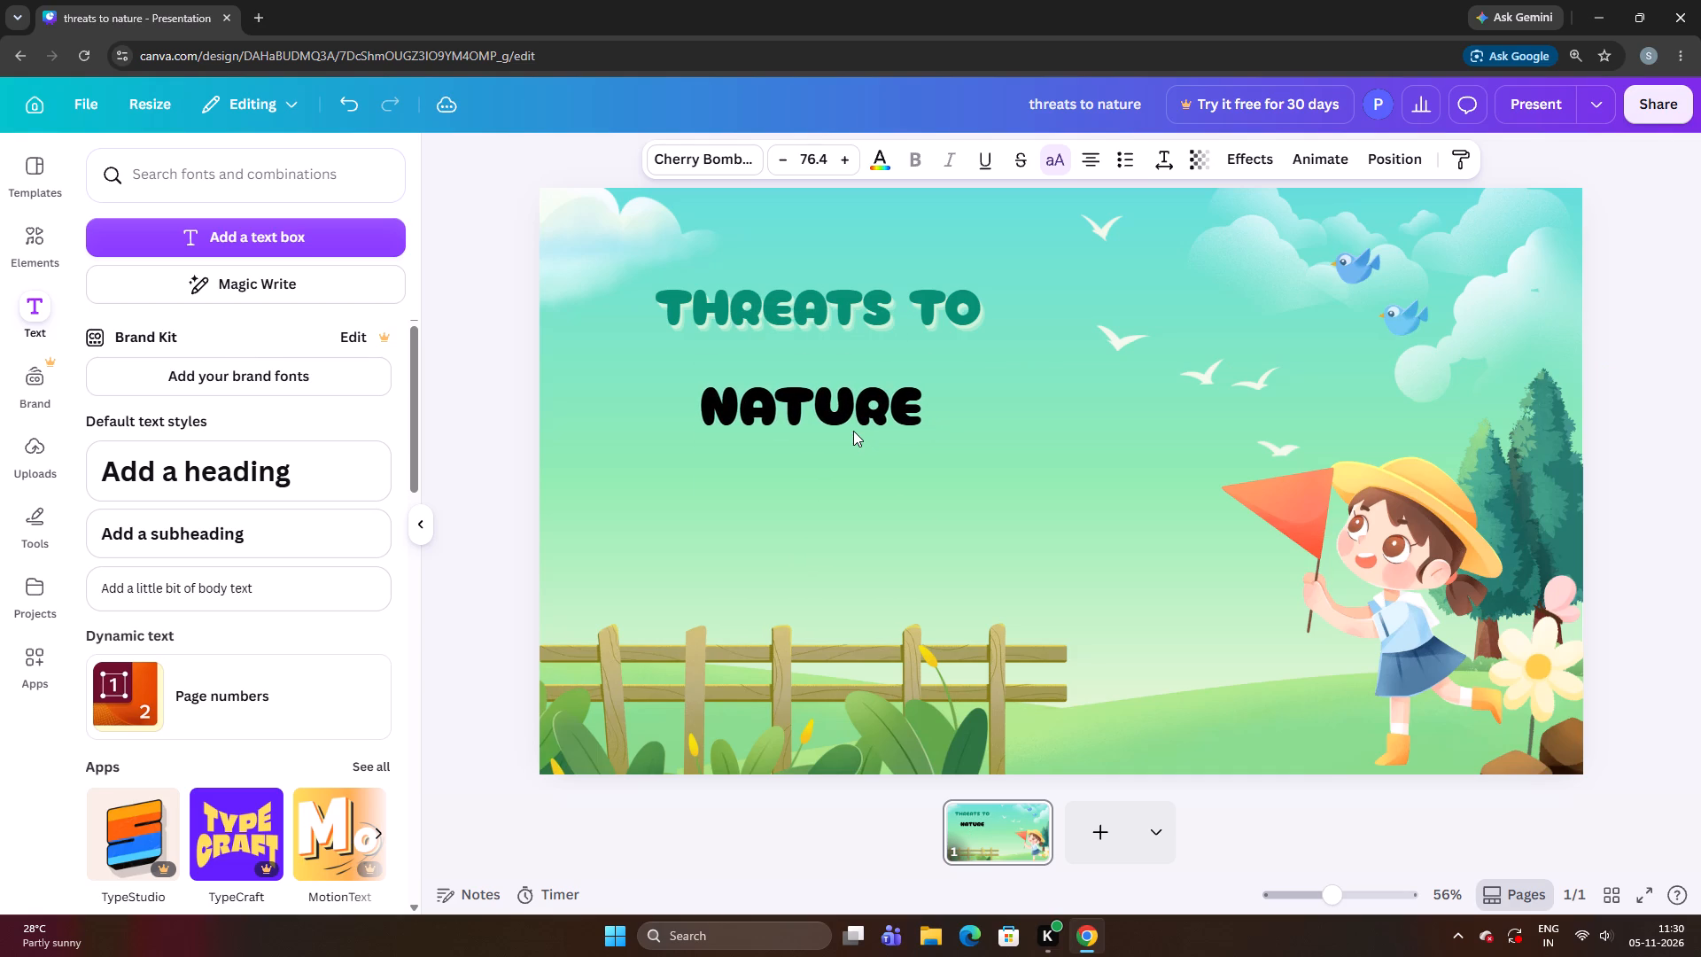
Enlarge the NATURE text to font size 85.8.
key(ctrl+Down)
key(ctrl+Down)
key(ctrl+Down)
key(ctrl+Down)
key(ctrl+Down)
key(ctrl+Down)
key(ctrl+Down)
key(ctrl+Down)
key(ctrl+Down)
key(ctrl+Down)
key(ctrl+Down)
key(ctrl+Down)
key(ctrl+Down)
key(ctrl+Down)
key(ctrl+Down)
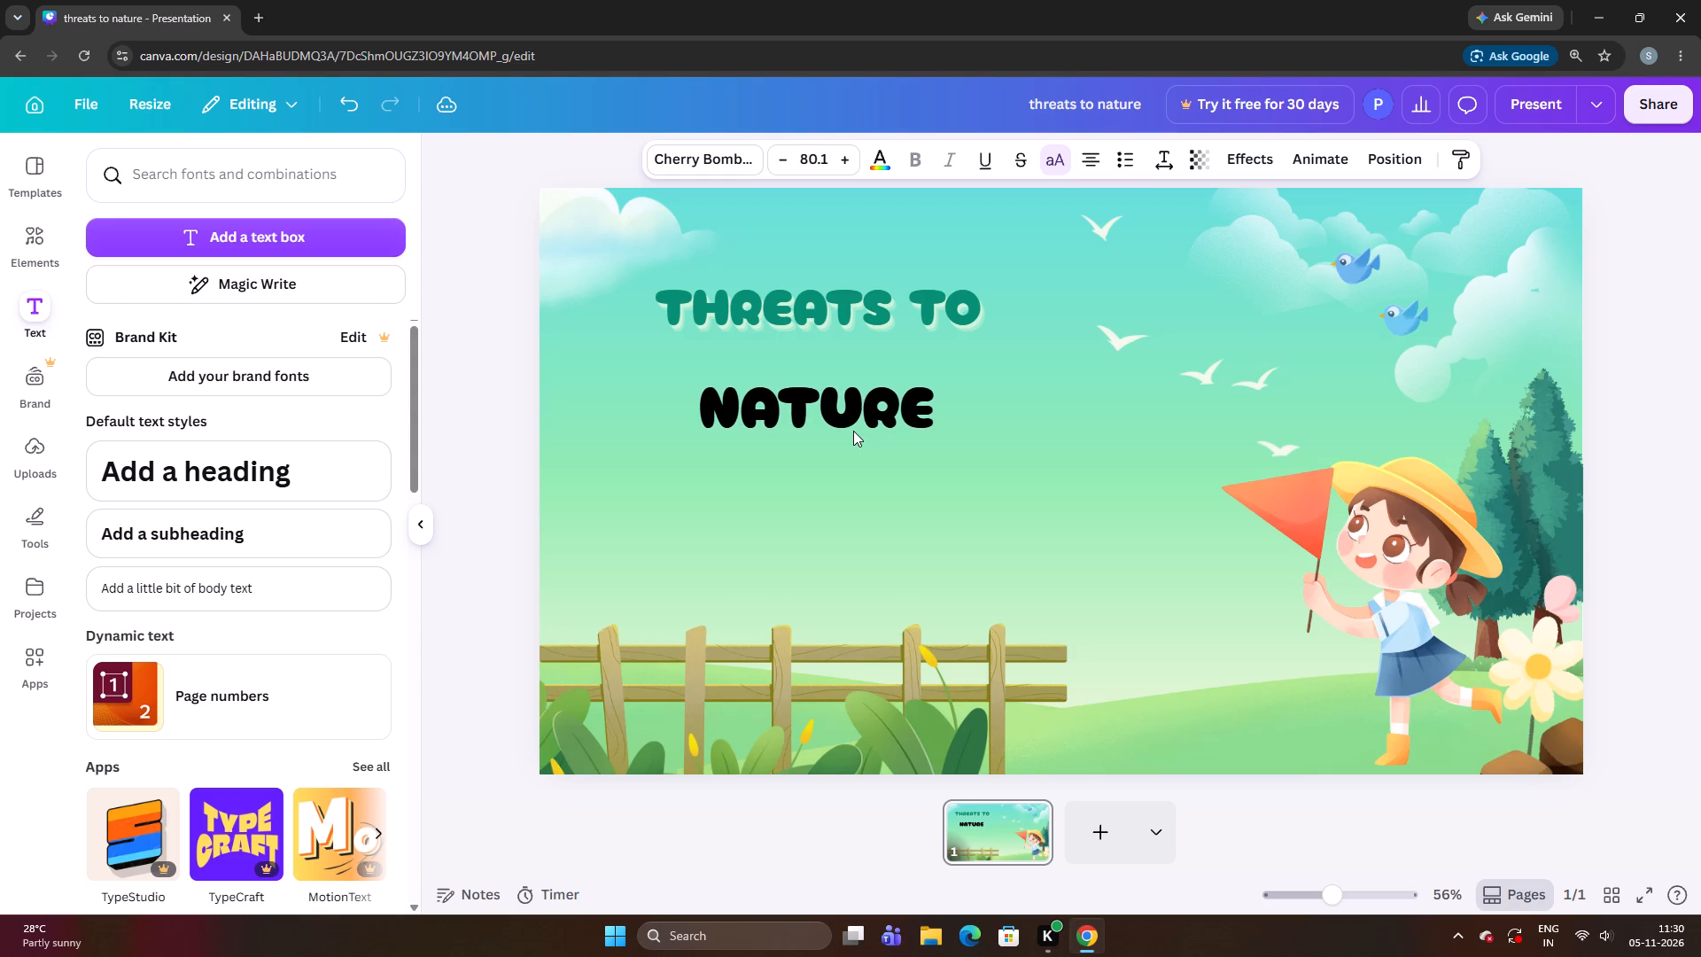
Nudge the enlarged NATURE text further left to centre it better under THREATS TO.
key(Left)
key(Left)
key(Left)
key(Left)
key(Left)
key(Left)
key(Left)
key(Left)
key(Left)
key(Left)
key(Left)
key(Left)
key(Left)
key(Left)
key(Left)
key(Left)
key(Left)
key(Left)
key(Left)
key(Left)
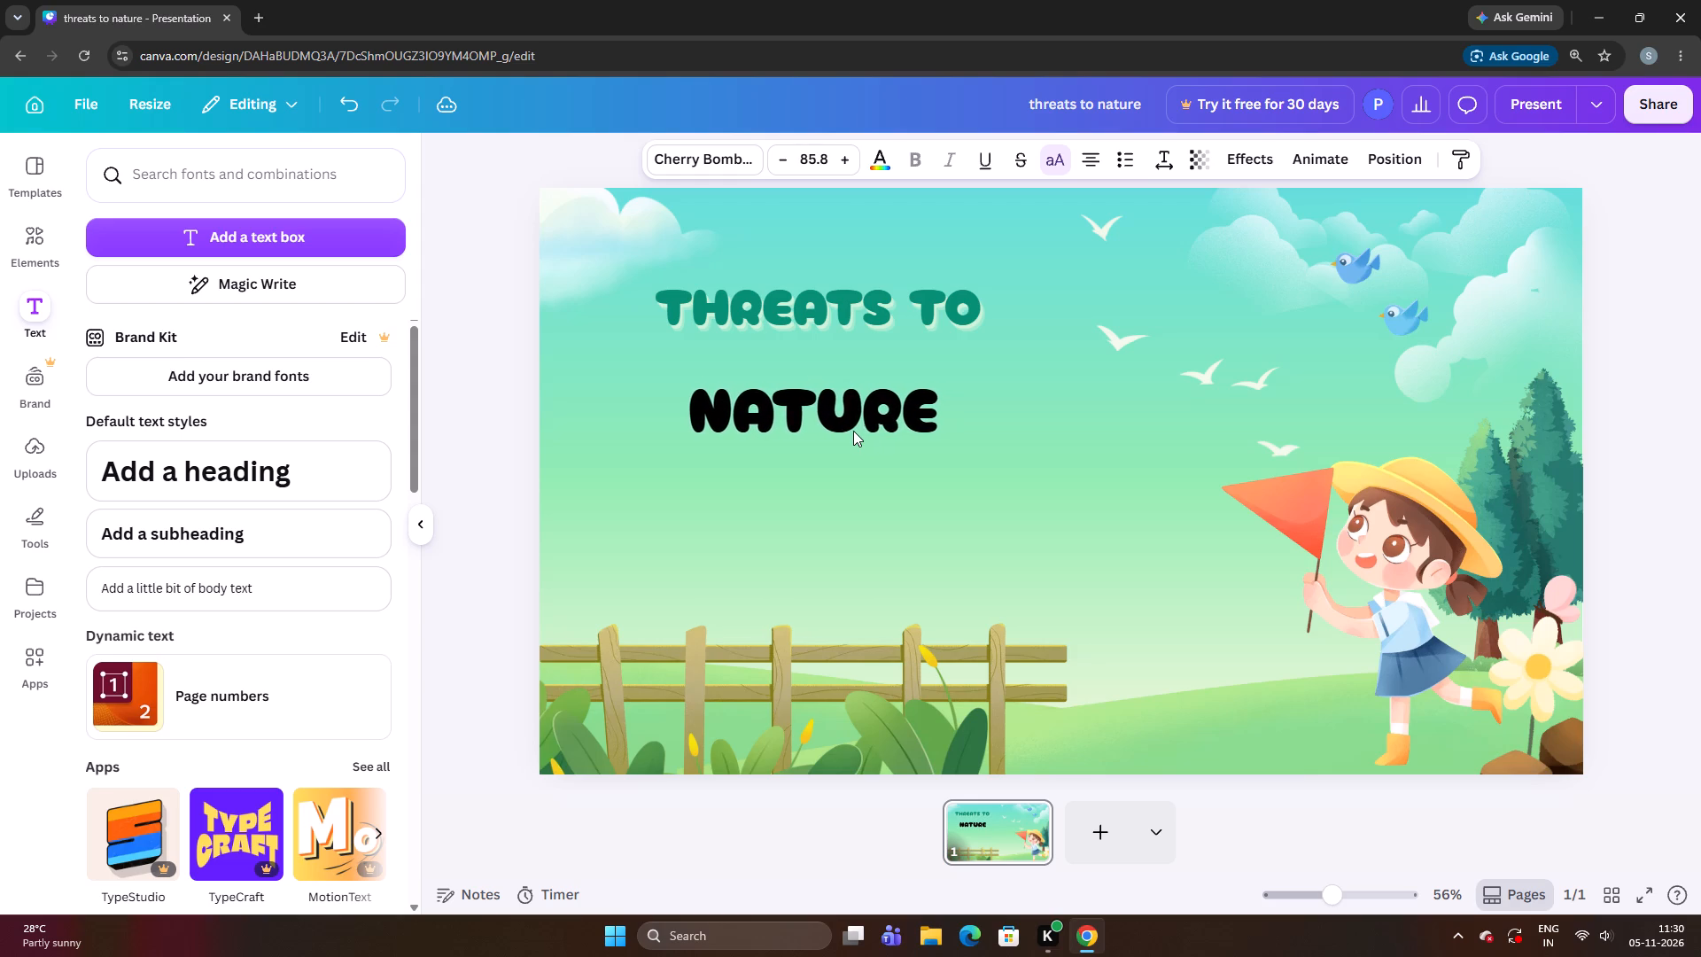
Enlarge the NATURE text to font size 96.4.
key(ctrl+Down)
key(ctrl+Down)
key(ctrl+Down)
key(ctrl+Down)
key(ctrl+Down)
key(ctrl+Down)
key(ctrl+Down)
key(ctrl+Down)
key(ctrl+Down)
key(ctrl+Down)
key(ctrl+Down)
key(ctrl+Down)
key(ctrl+Down)
key(ctrl+Down)
key(ctrl+Down)
key(ctrl+Down)
key(ctrl+Down)
Nudge the NATURE text slightly up and to the left to centre it under THREATS TO.
key(Up)
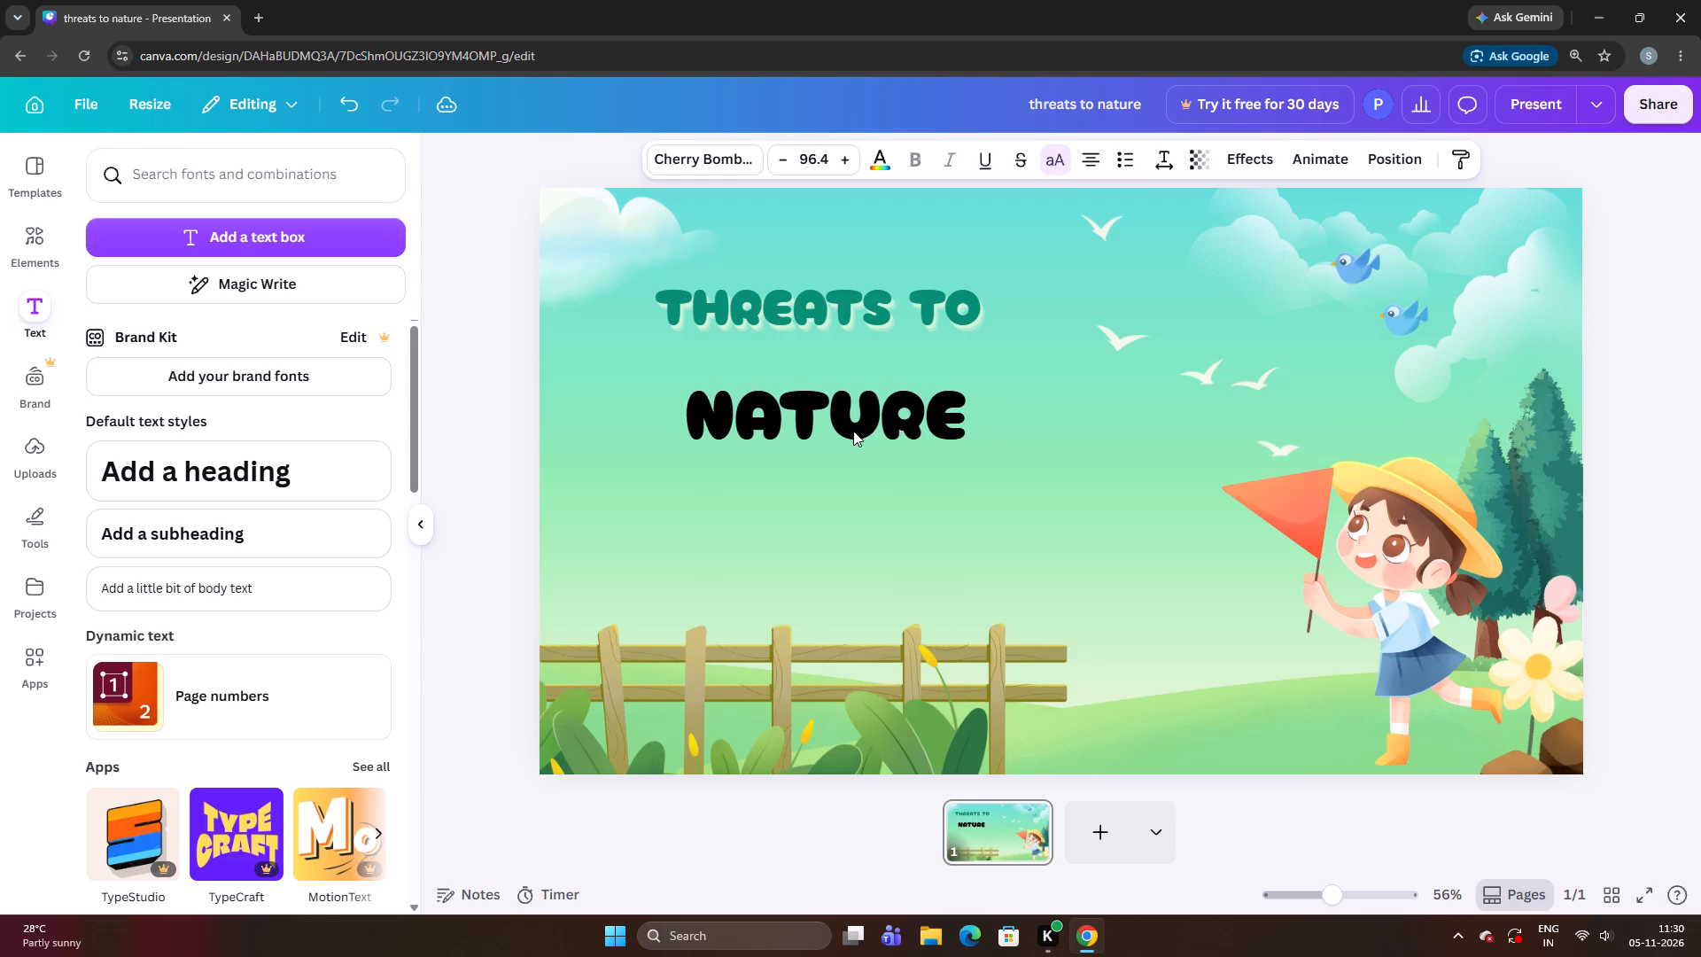
key(Up)
key(Left)
key(Left)
key(Left)
key(Left)
key(Left)
key(Left)
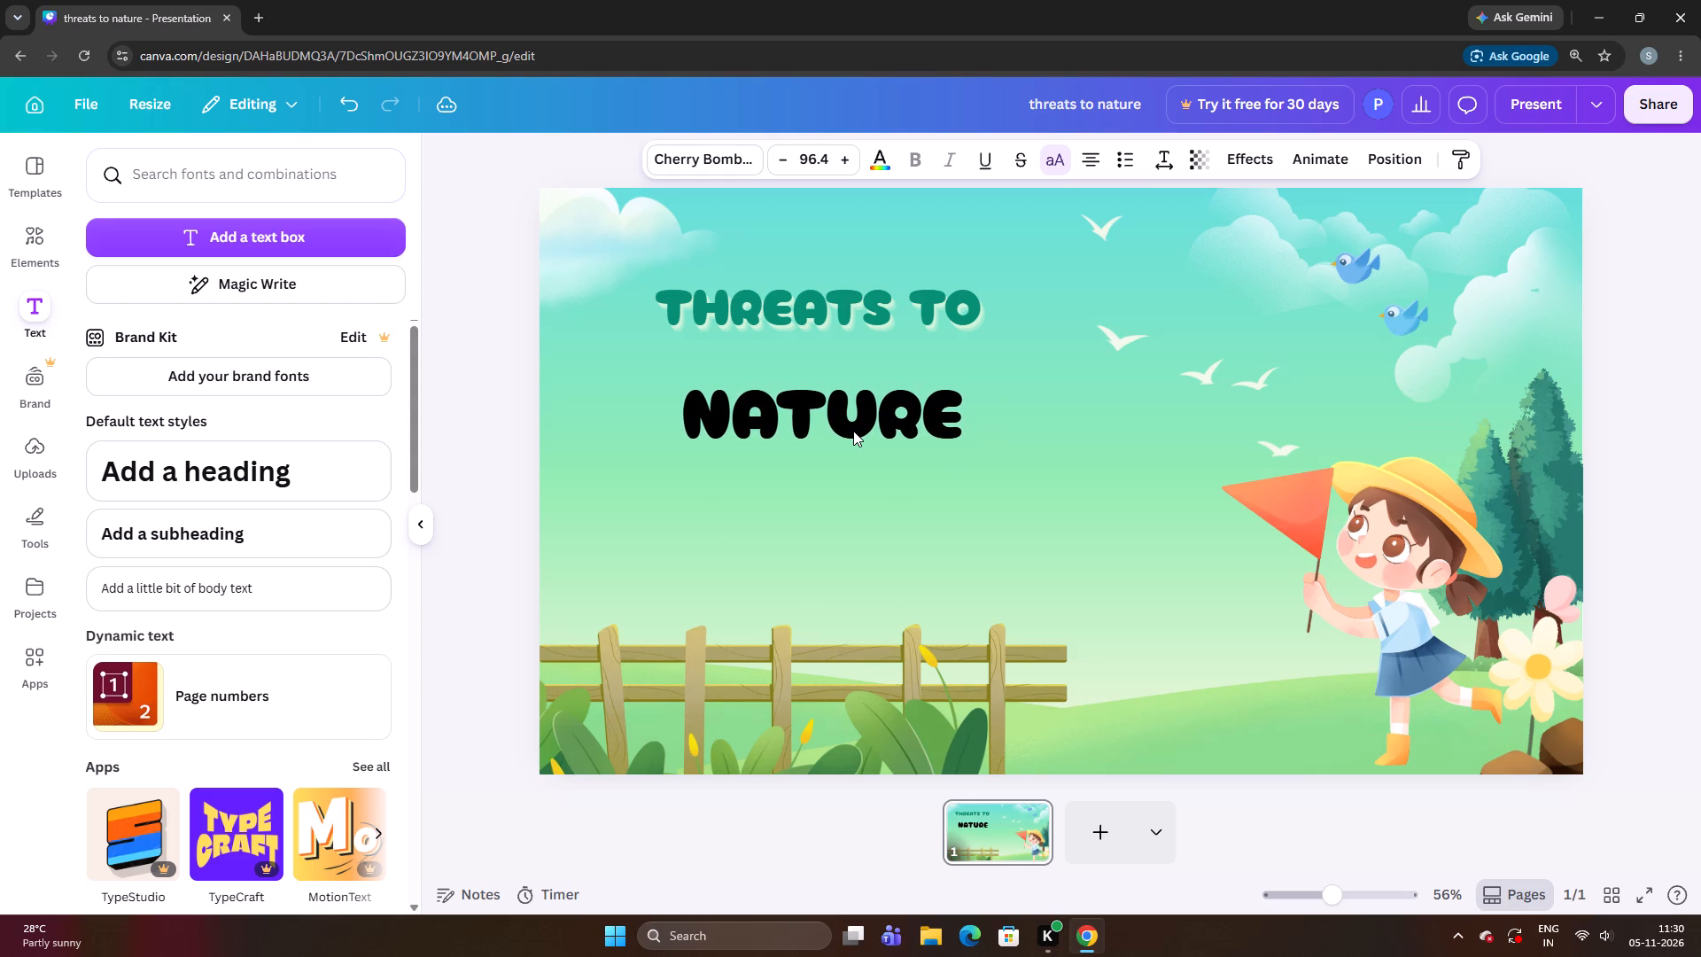
Nudge the NATURE text left beneath THREATS TO.
key(Left)
key(Left)
key(Left)
key(Left)
key(Left)
key(Left)
key(Left)
key(Left)
key(Left)
key(Left)
key(Left)
key(Left)
key(Left)
key(Left)
key(Left)
key(Left)
key(Left)
key(Left)
key(Left)
key(Left)
Enlarge the NATURE text to font size 130.
key(ctrl+Down)
key(ctrl+Down)
key(ctrl+Down)
key(ctrl+Down)
key(ctrl+Down)
key(ctrl+Down)
key(ctrl+Down)
key(ctrl+Down)
key(ctrl+Down)
key(ctrl+Down)
key(ctrl+Down)
key(ctrl+Down)
key(ctrl+Down)
key(ctrl+Down)
key(ctrl+Down)
key(ctrl+Down)
key(ctrl+Down)
key(ctrl+Down)
key(ctrl+Down)
key(ctrl+Down)
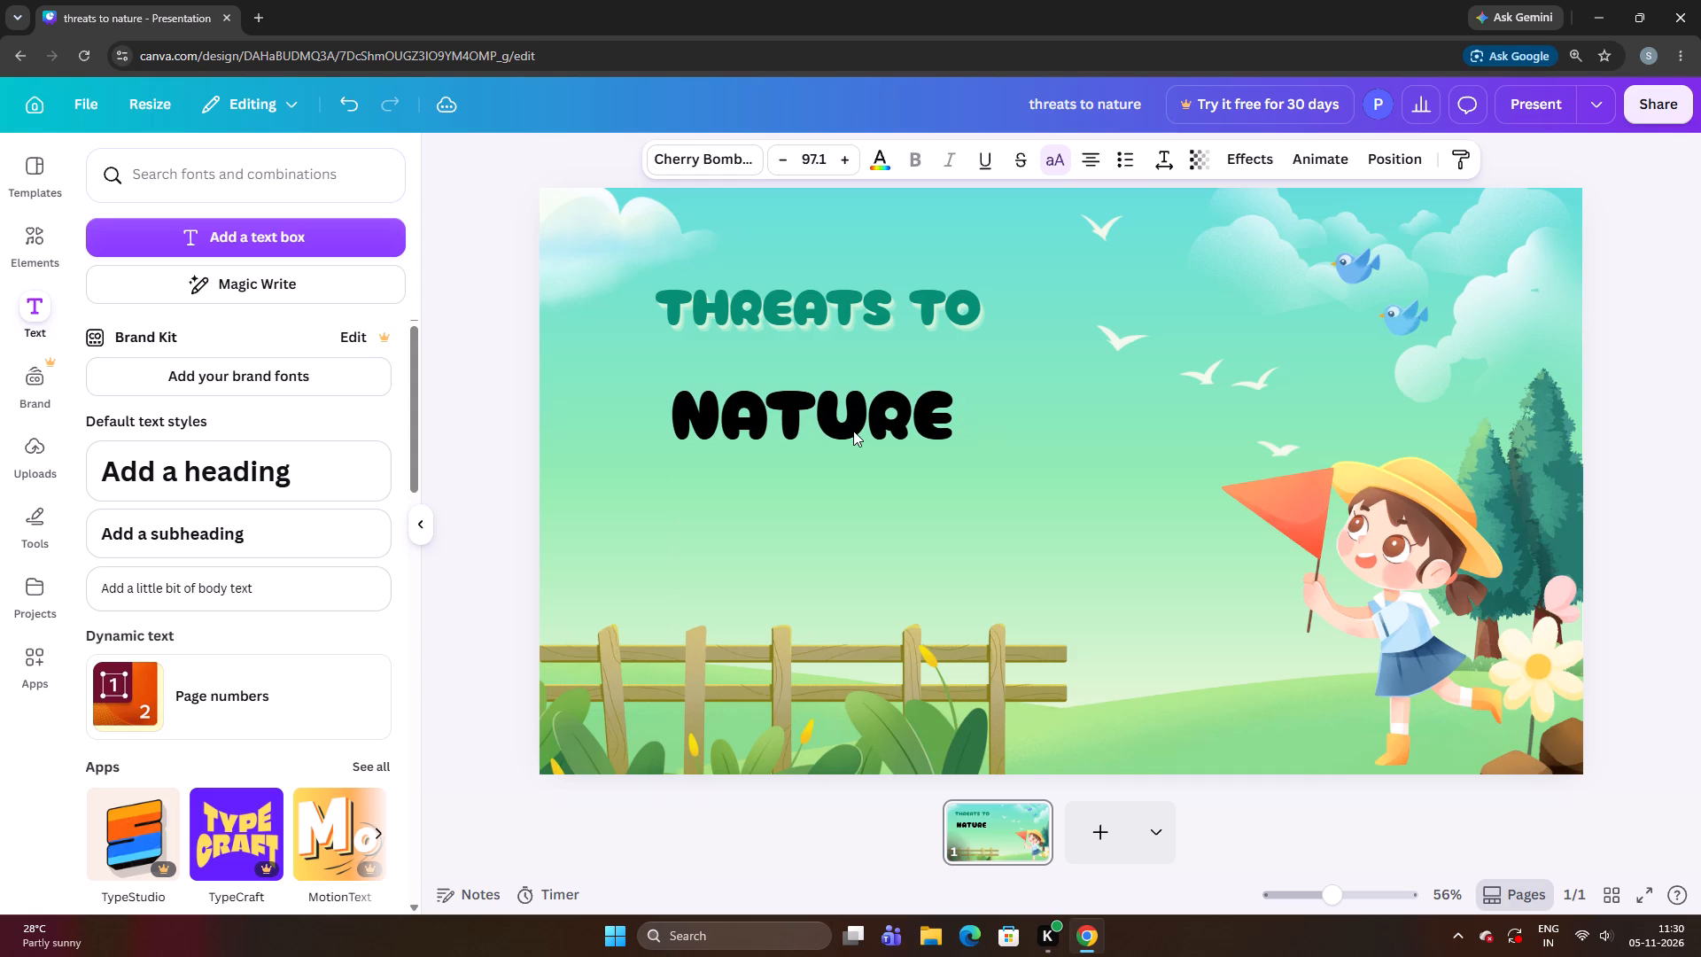
key(ctrl+Down)
key(ctrl+Down)
key(ctrl+Down)
key(ctrl+Down)
key(ctrl+Down)
key(ctrl+Down)
key(ctrl+Down)
key(ctrl+Down)
key(ctrl+Down)
key(ctrl+Down)
key(ctrl+Down)
key(ctrl+Down)
key(ctrl+Down)
key(ctrl+Down)
key(ctrl+Down)
key(ctrl+Down)
key(ctrl+Down)
key(ctrl+Down)
key(ctrl+Down)
key(ctrl+Down)
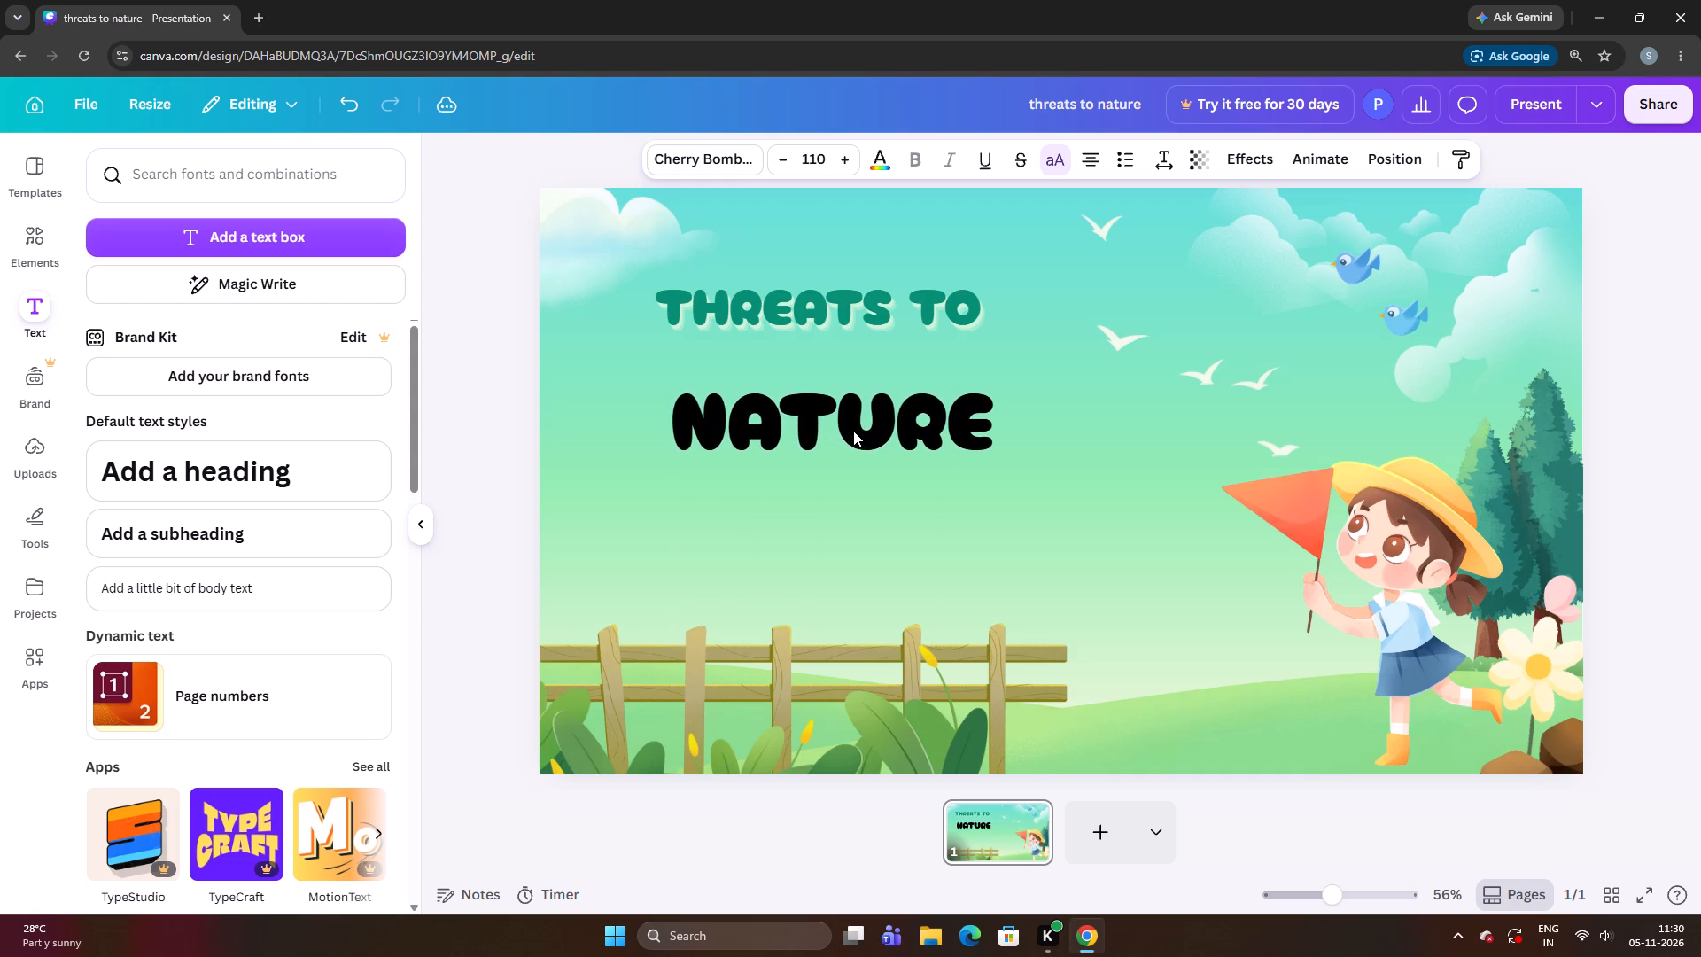
Nudge the enlarged NATURE text left and up so it sits centred just below THREATS TO.
key(Left)
key(Left)
key(Left)
key(Left)
key(Left)
key(Left)
key(Left)
key(Left)
key(Left)
key(Left)
key(Left)
key(Left)
key(Left)
key(Left)
key(Left)
key(Left)
key(Left)
key(Left)
key(Left)
key(Left)
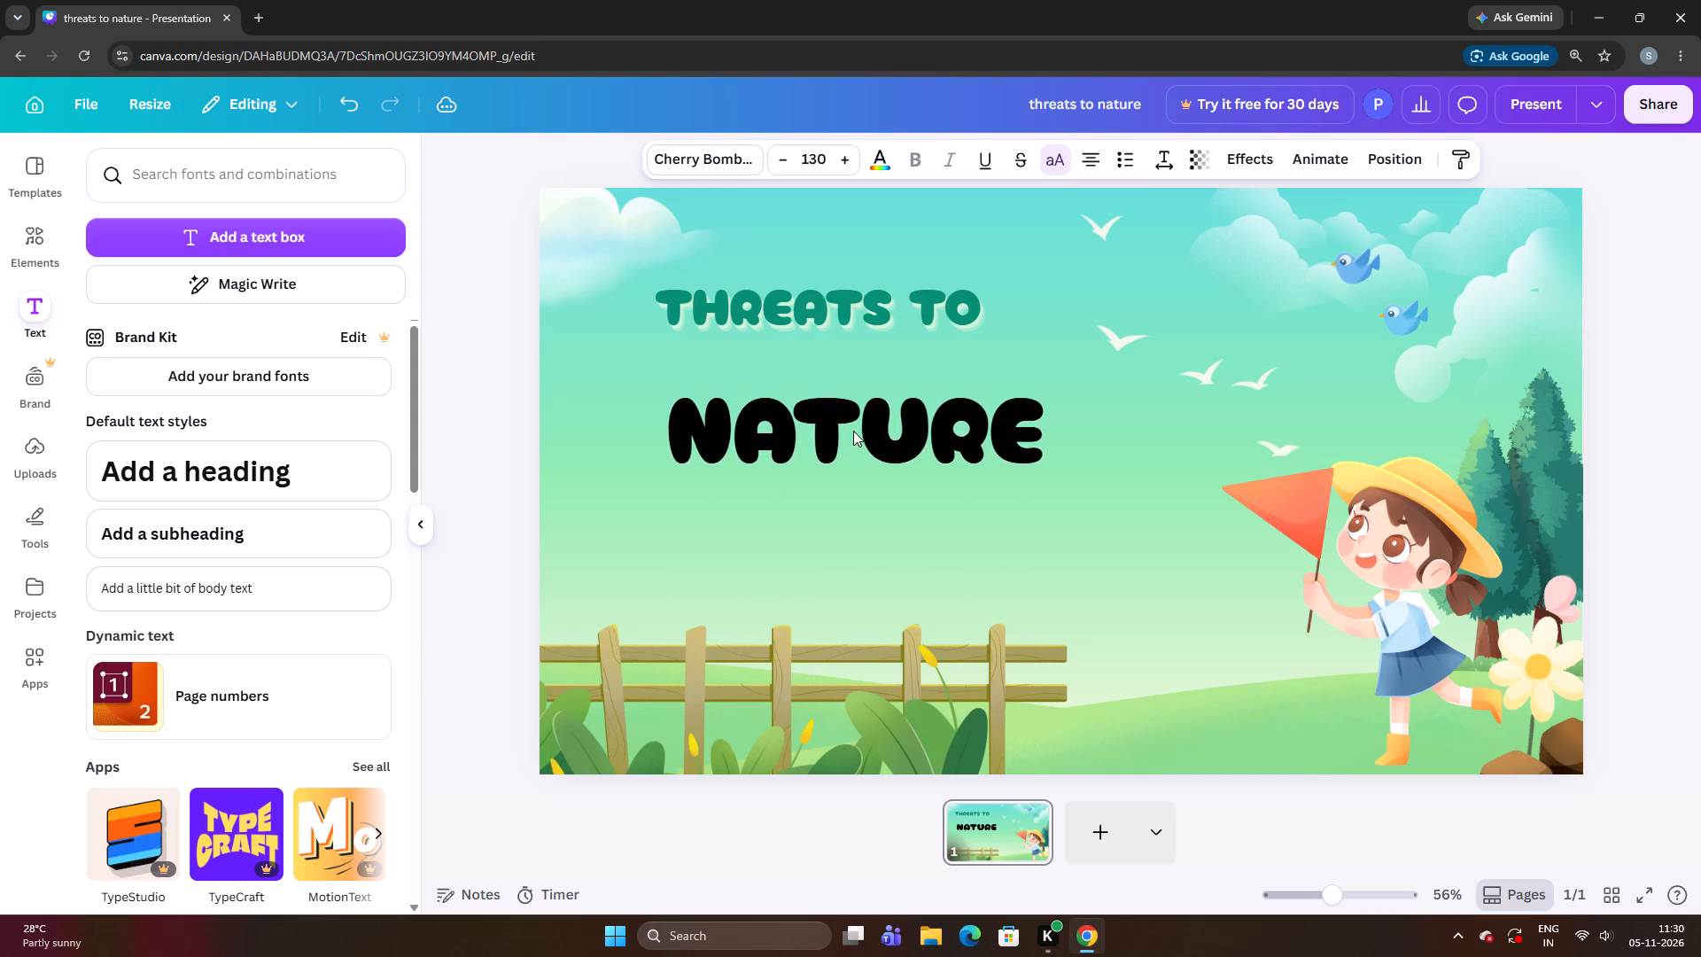
key(Up)
key(Up)
key(Up)
key(Up)
key(Up)
key(Up)
key(Up)
key(Up)
key(Up)
key(Up)
key(Up)
key(Up)
key(Up)
key(Up)
key(Up)
key(Up)
key(Up)
key(Up)
key(Up)
key(Up)
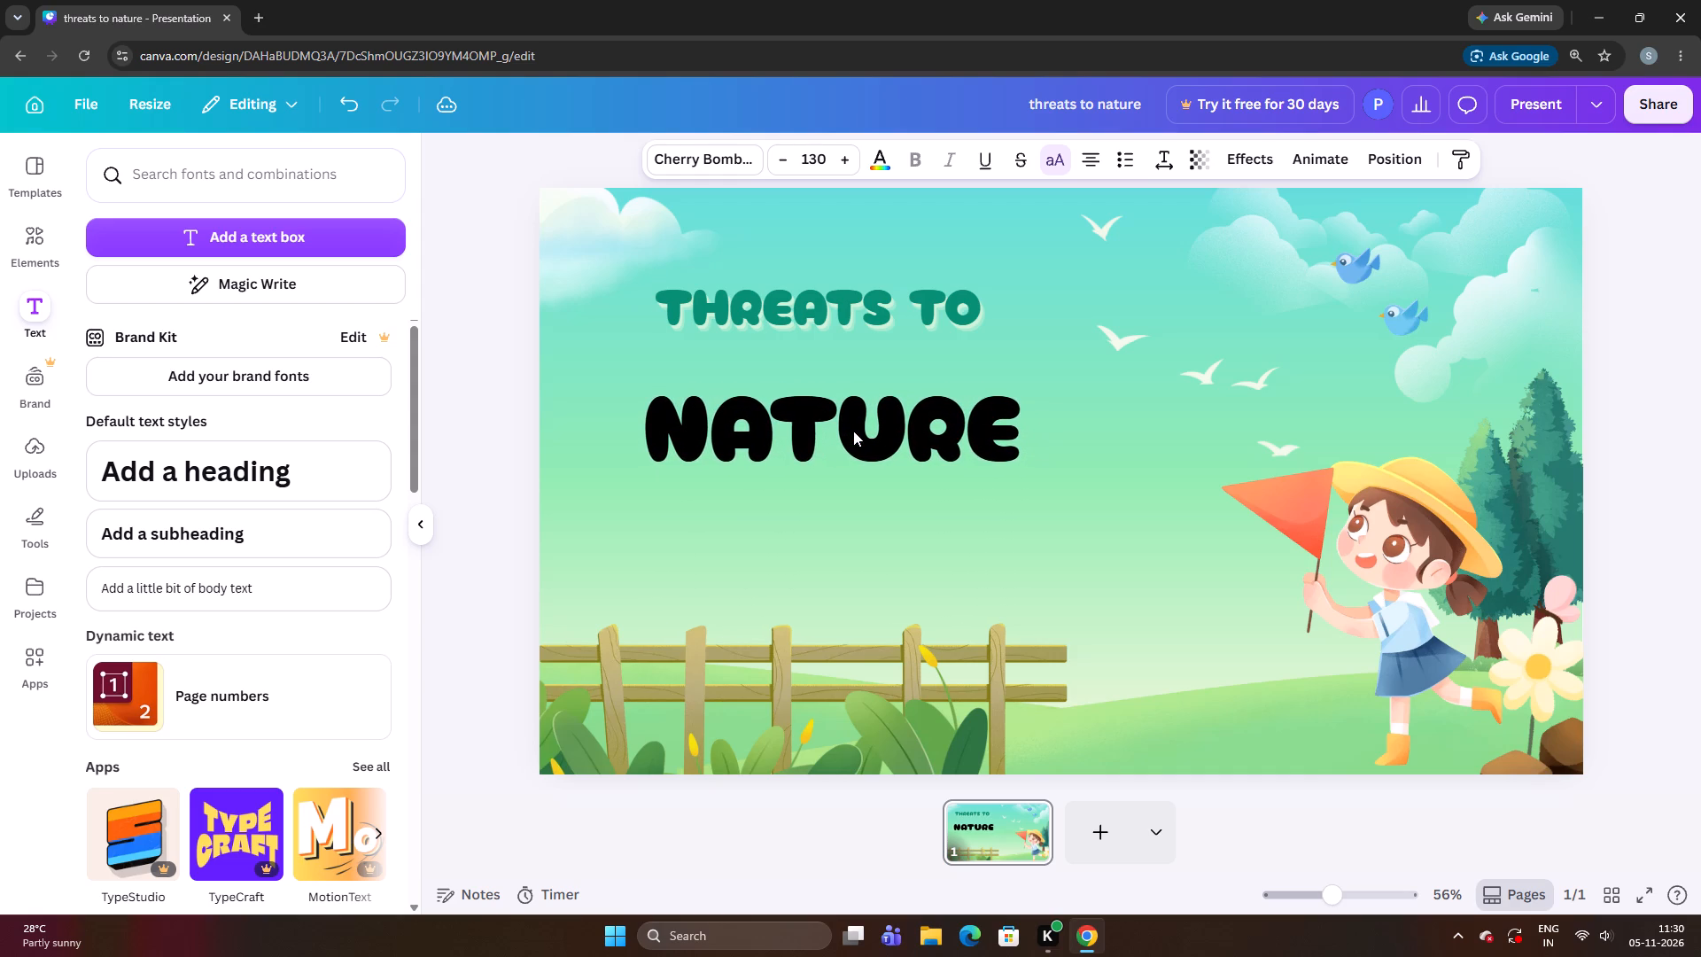
key(Up)
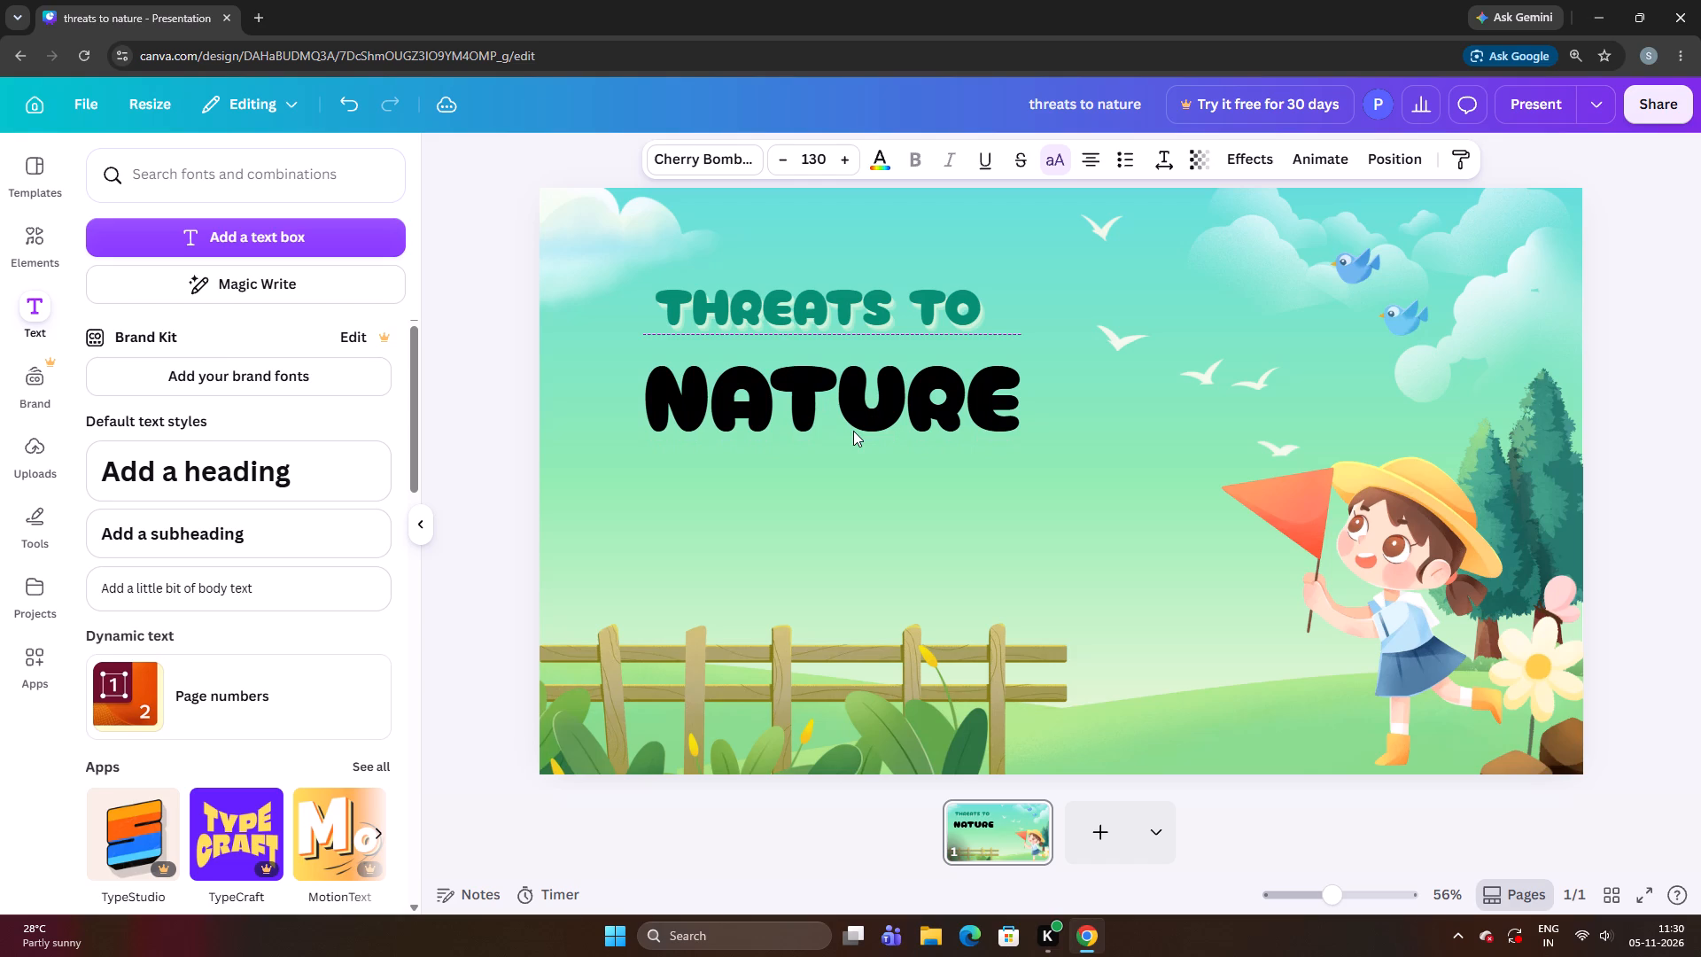
key(Up)
key(Up)
key(Up)
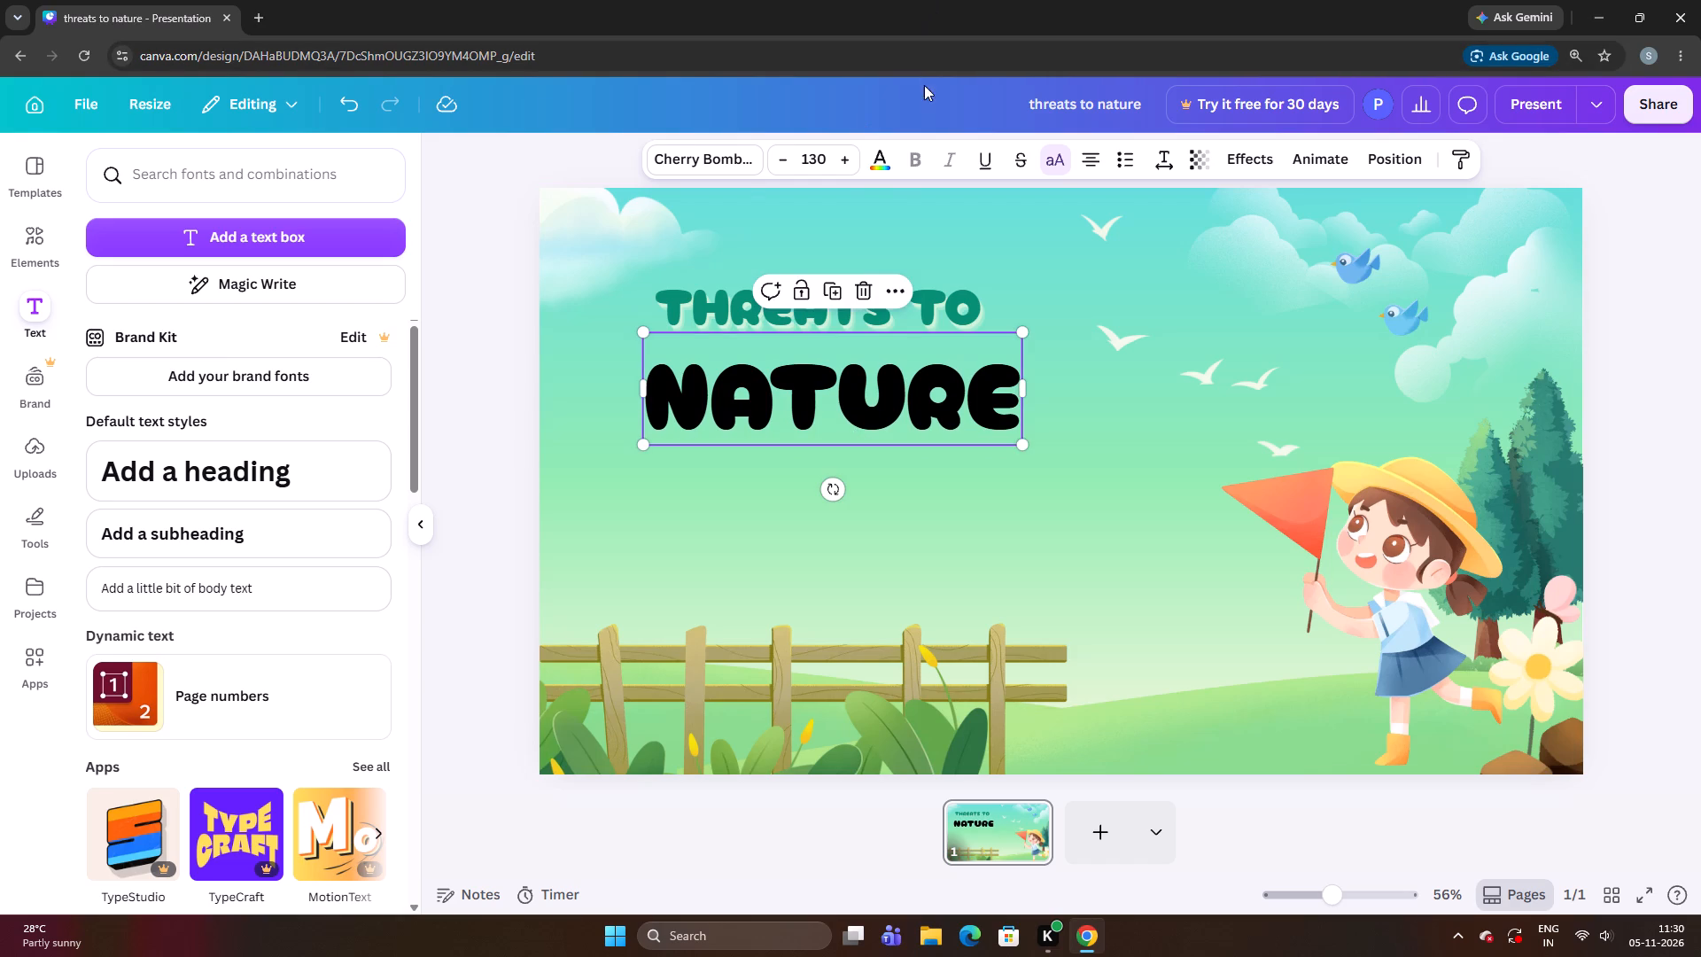
Colour the NATURE text the same dark green as THREATS TO.
click(881, 154)
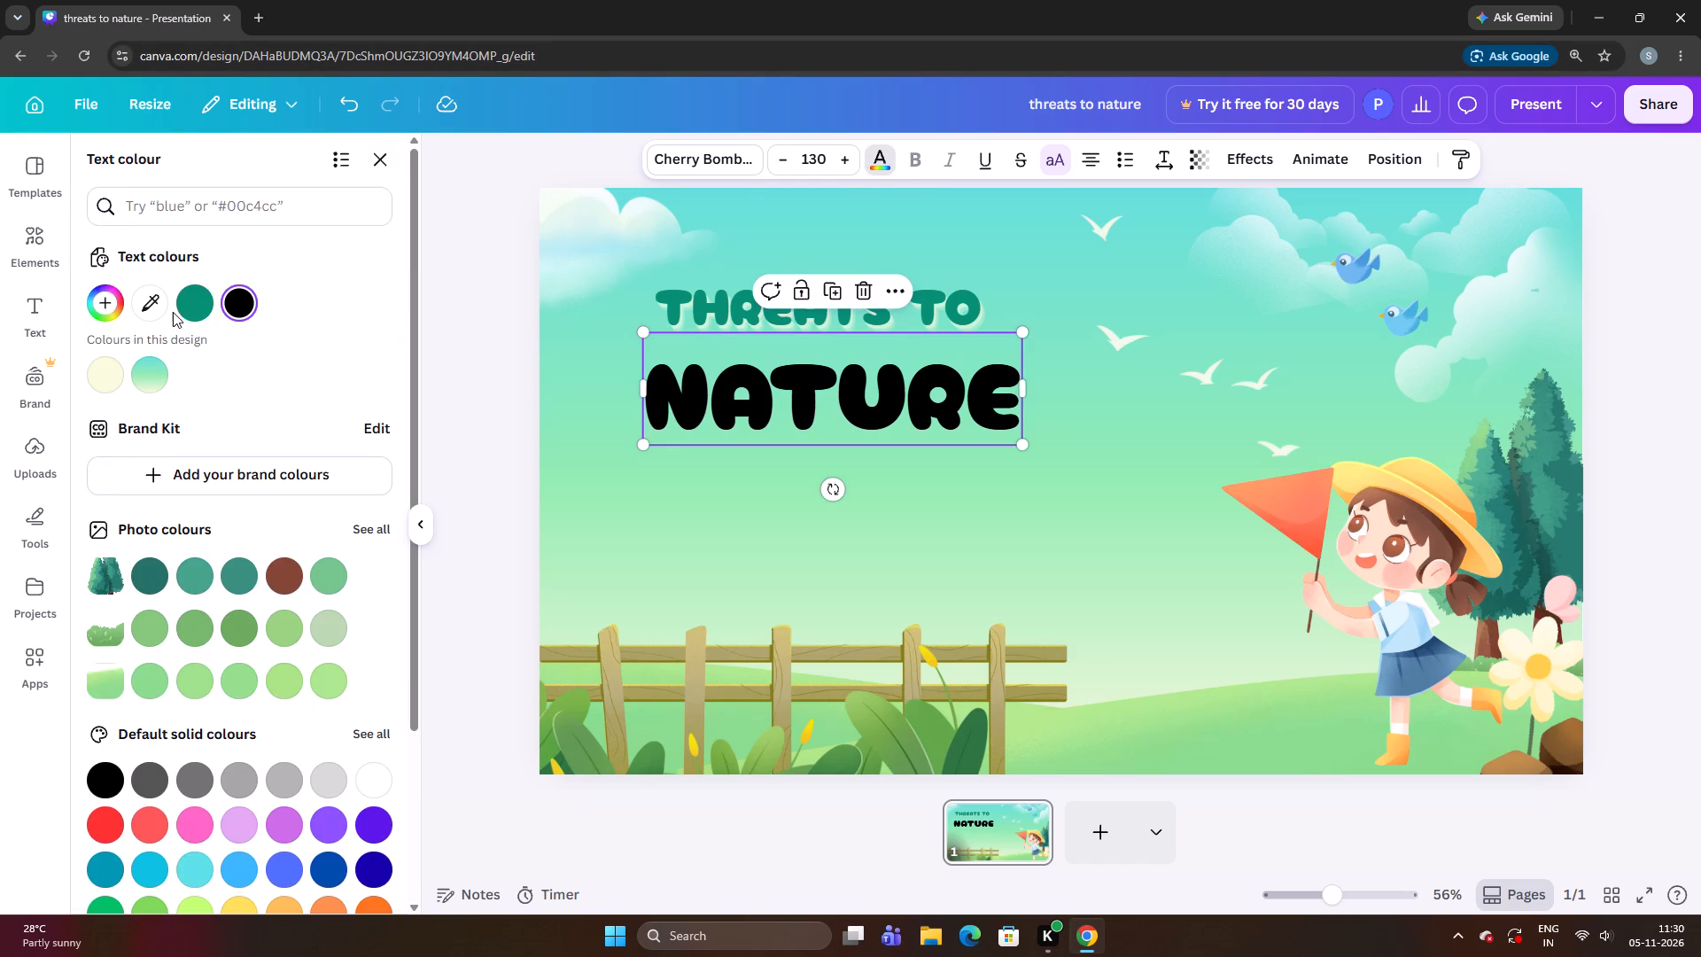
click(185, 309)
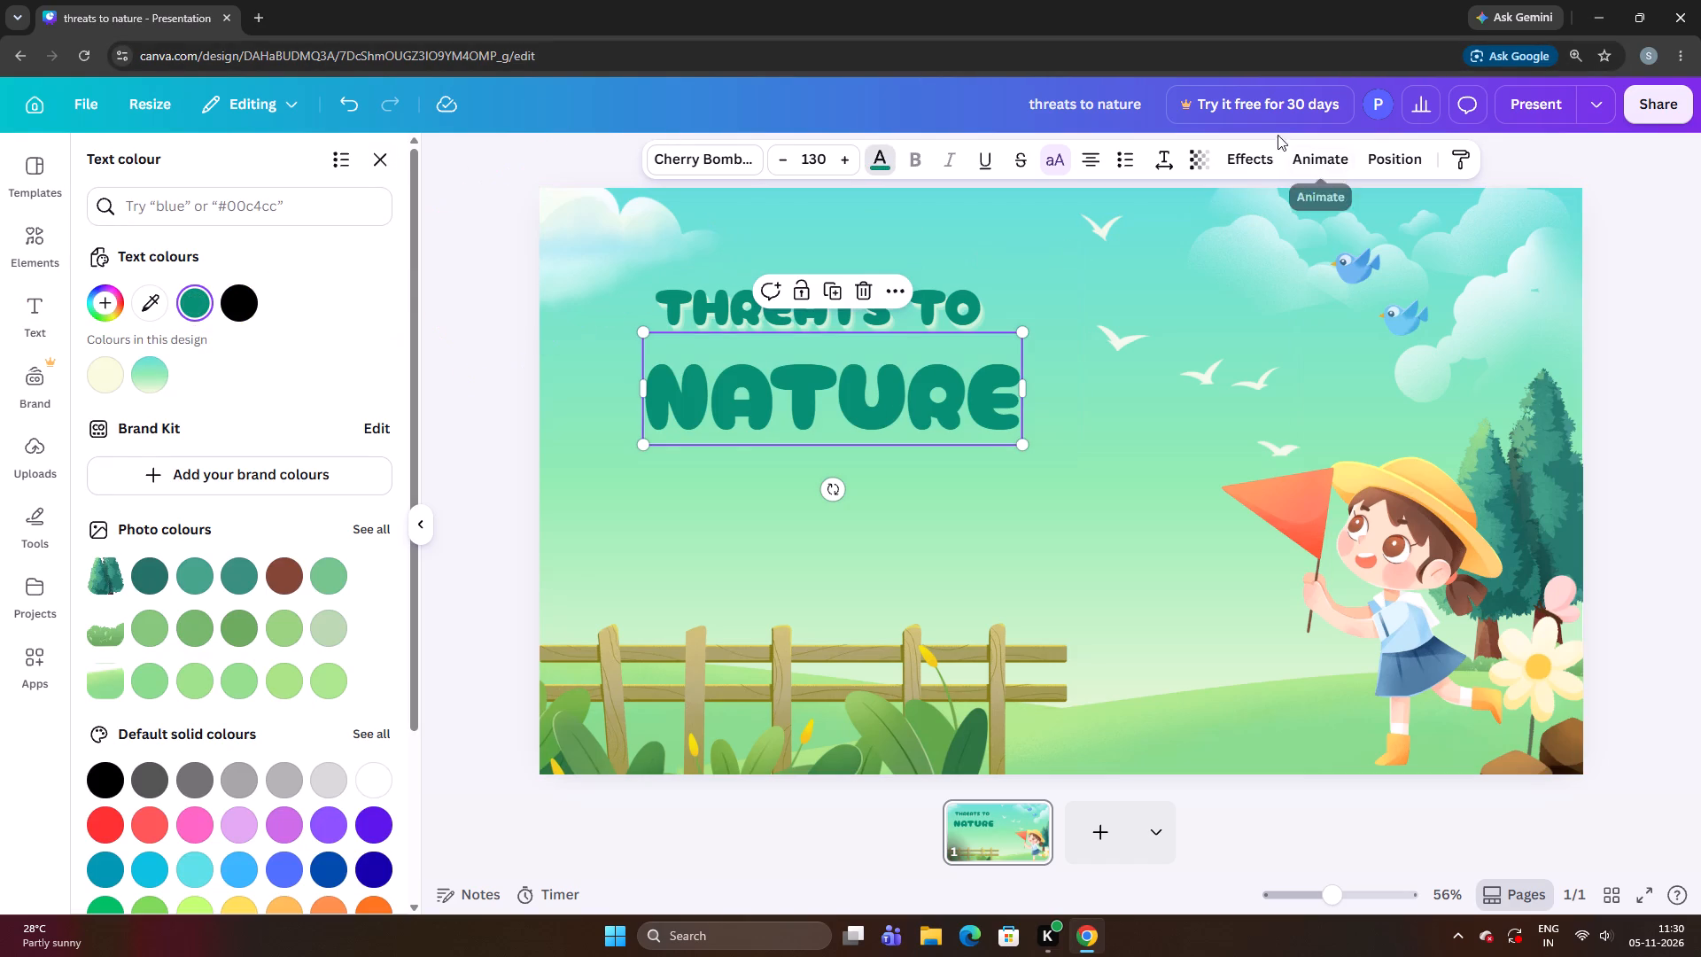
Apply the Echo effect to the NATURE text with the light yellow-green colour #f7fadc.
click(1239, 159)
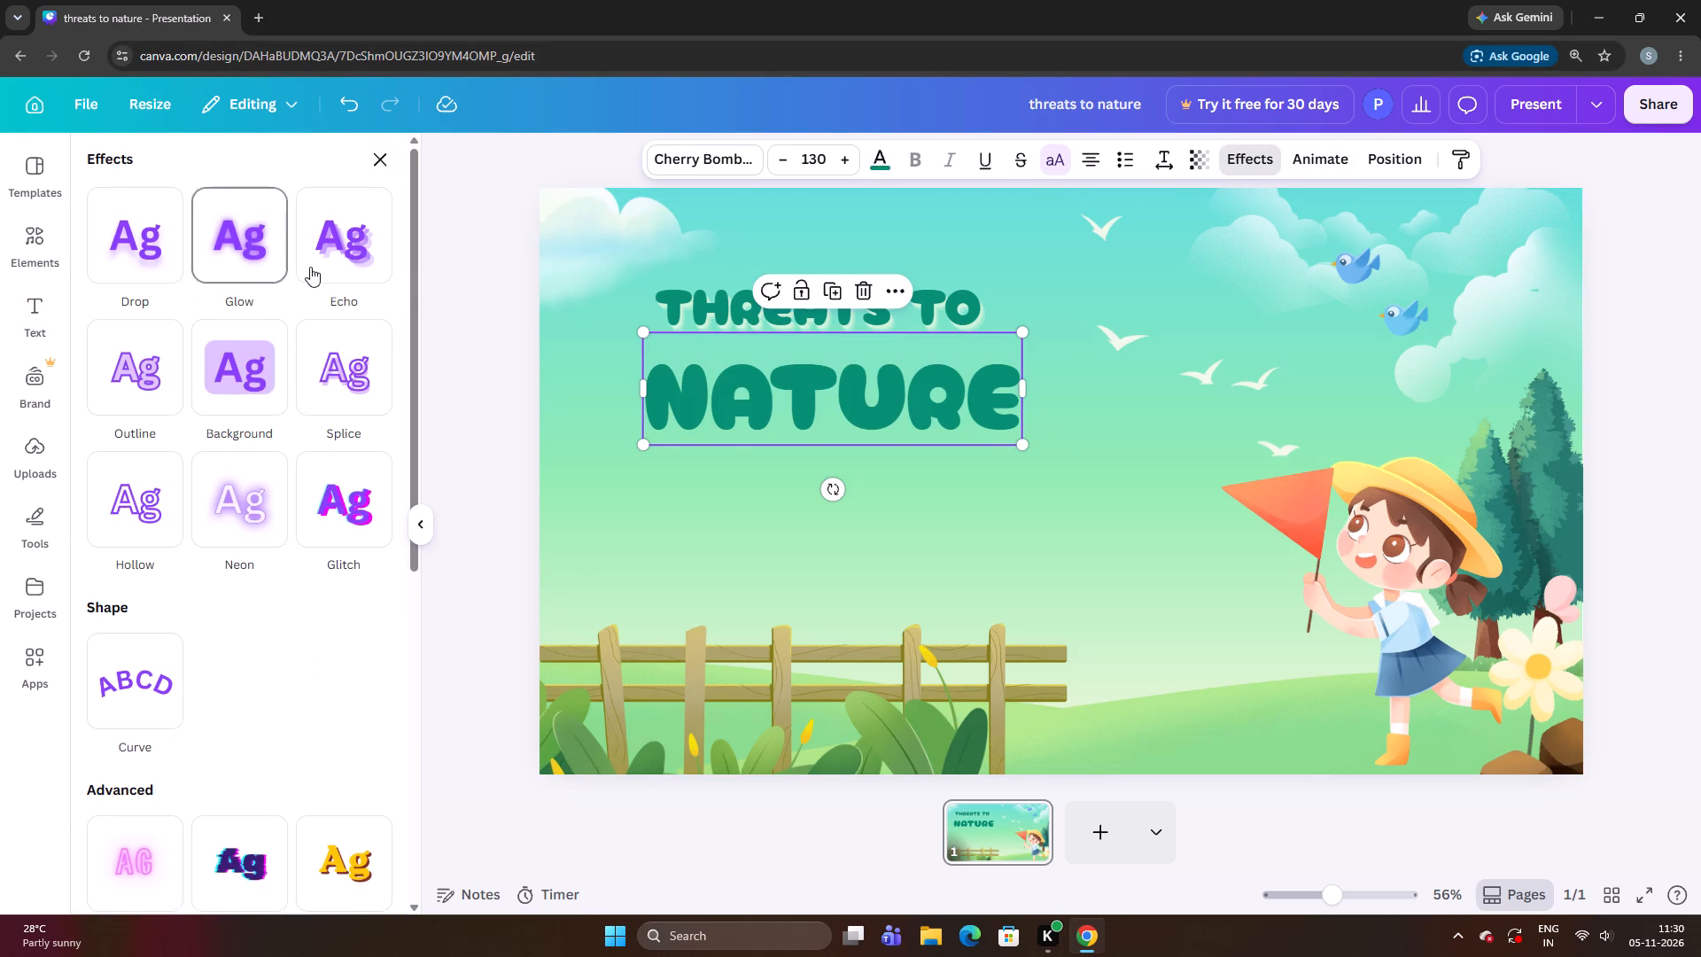
scroll(324, 265, up, 1)
click(327, 268)
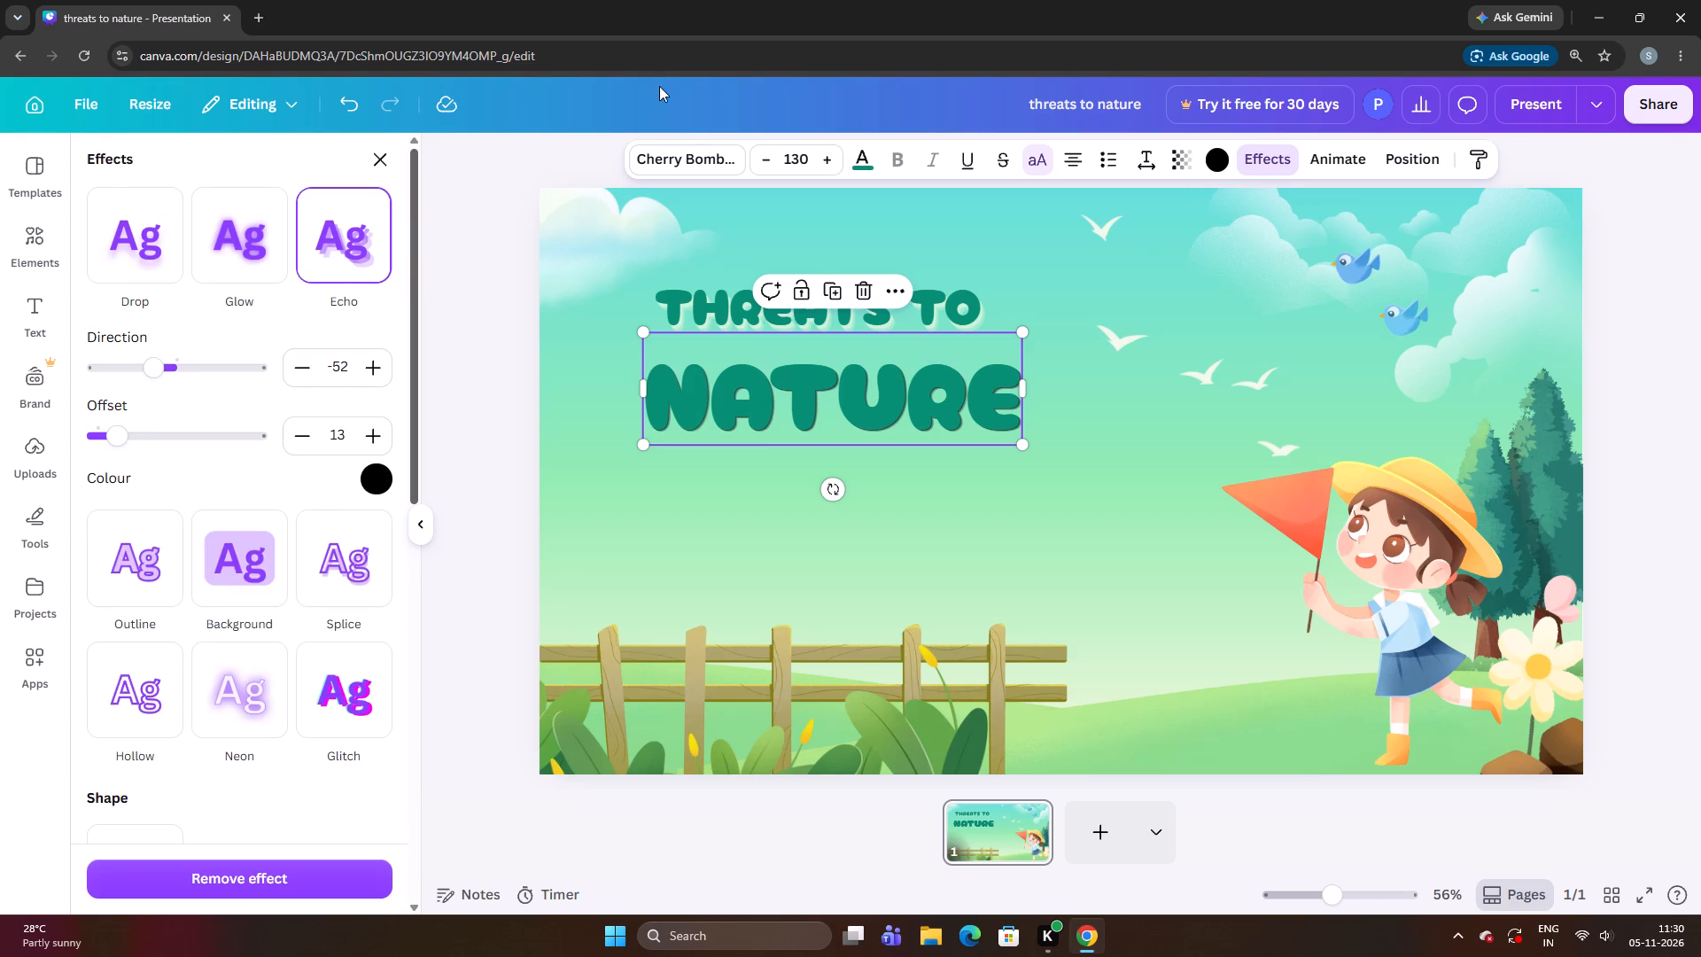
click(370, 471)
click(224, 580)
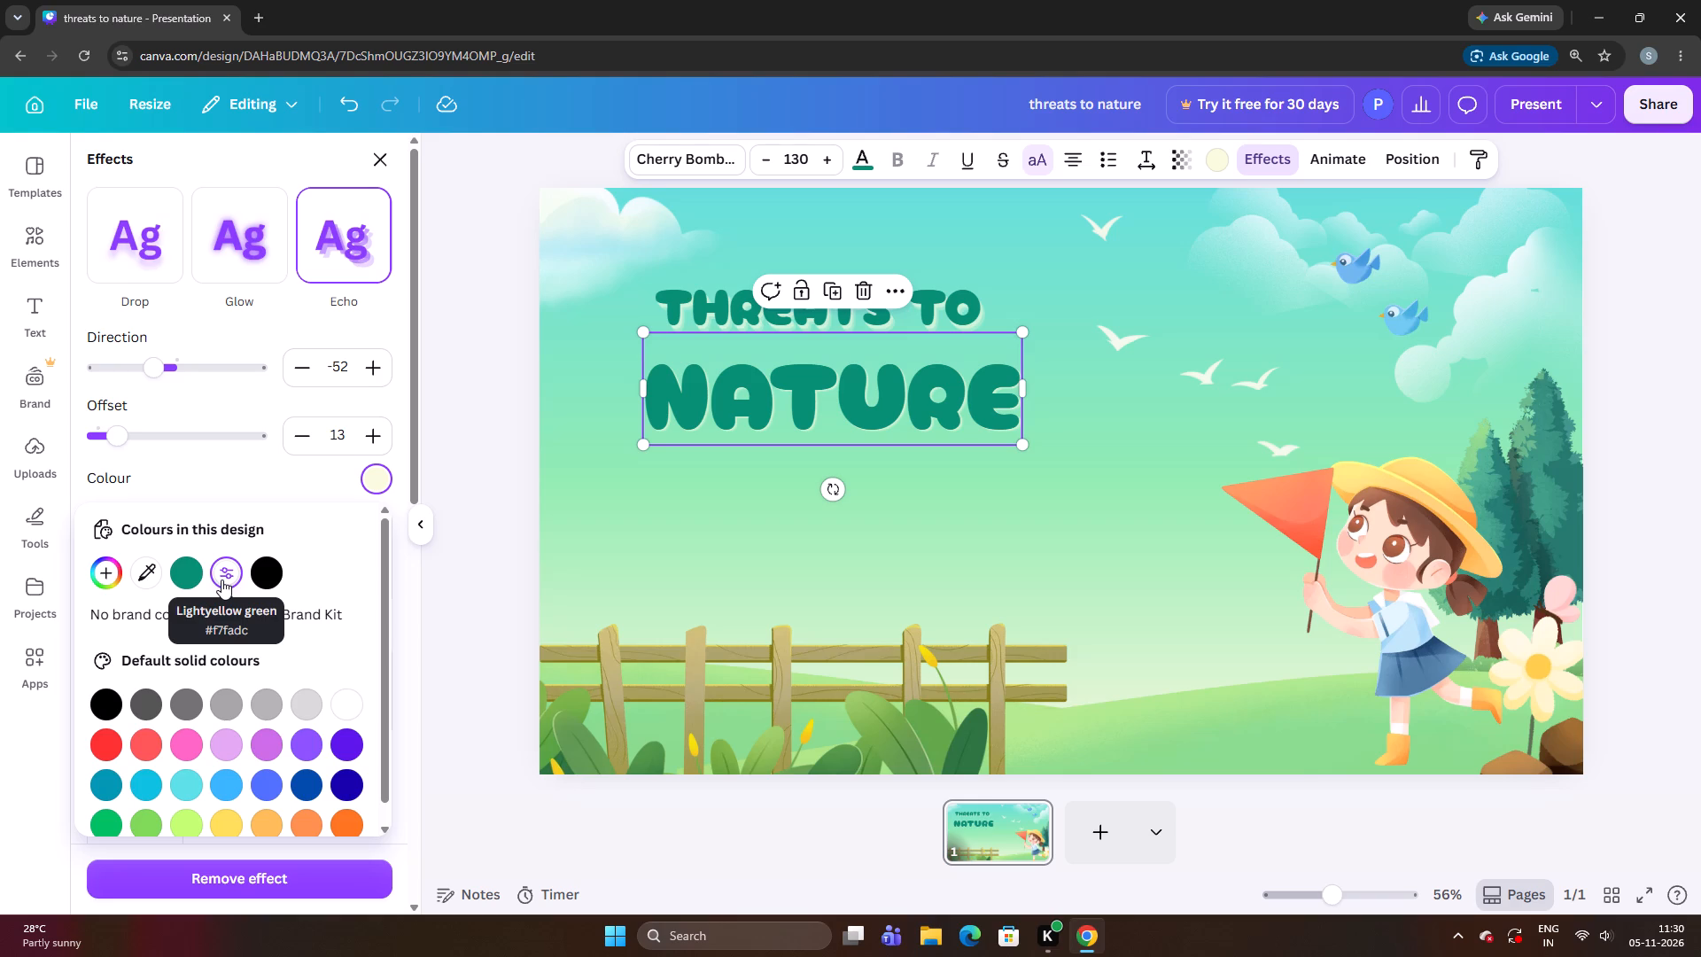
click(433, 507)
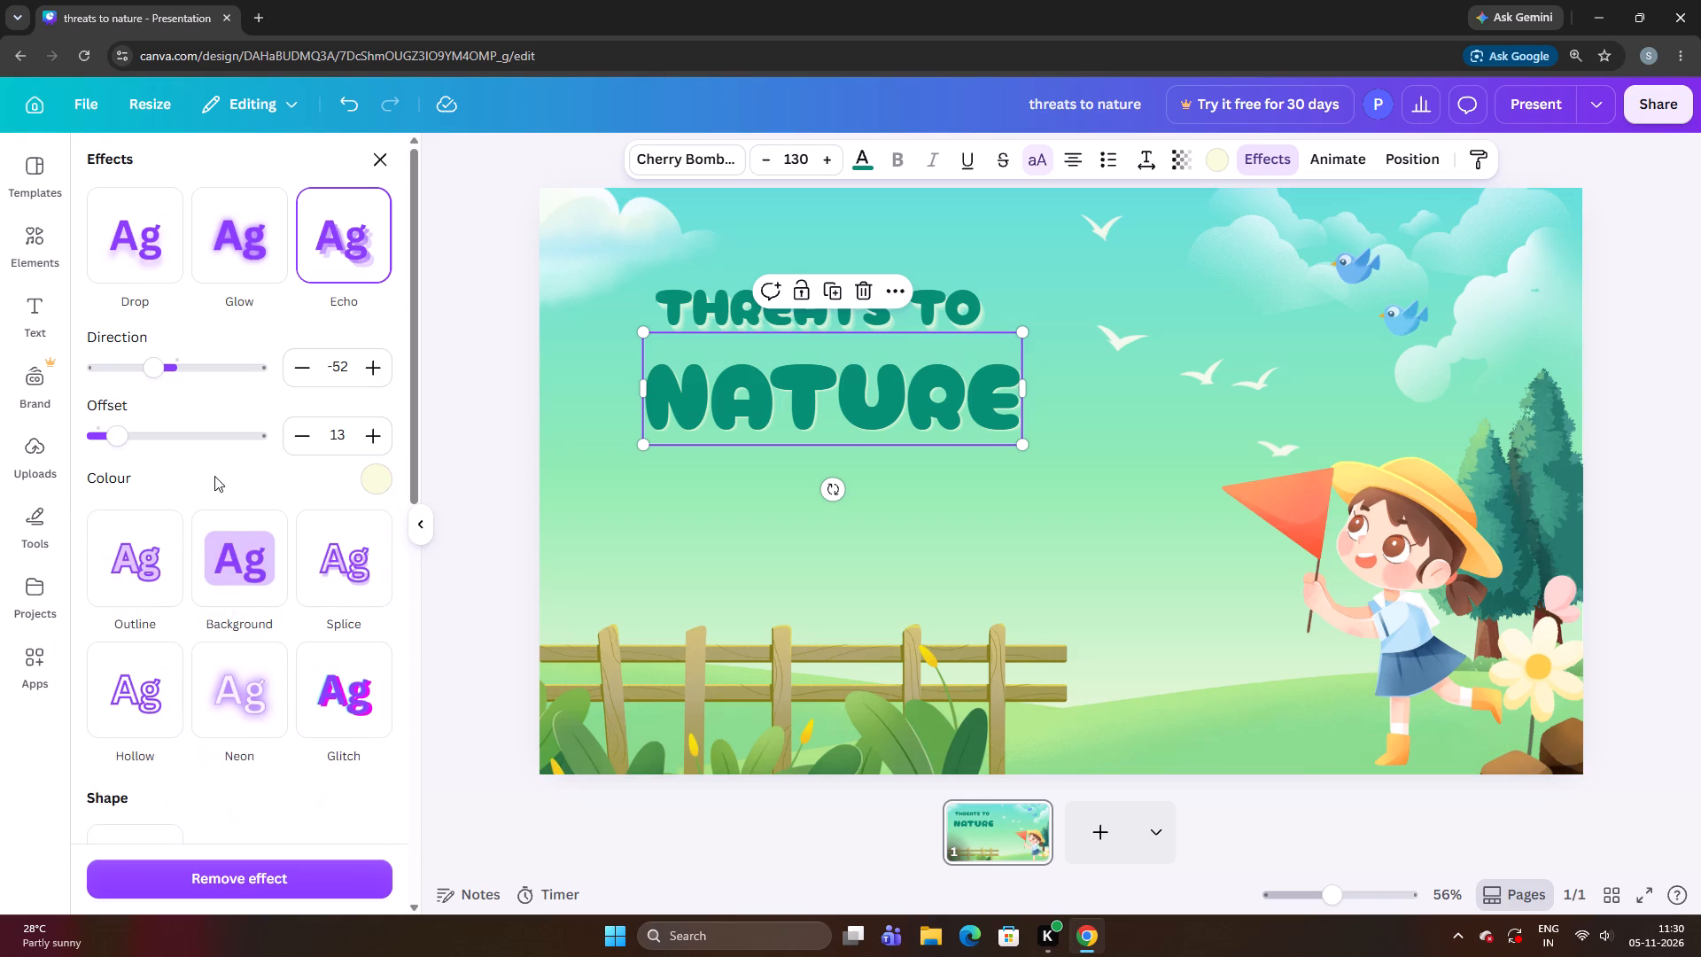
Set the Echo direction of the NATURE text to -10.
scroll(212, 466, up, 4)
drag(159, 369, 186, 389)
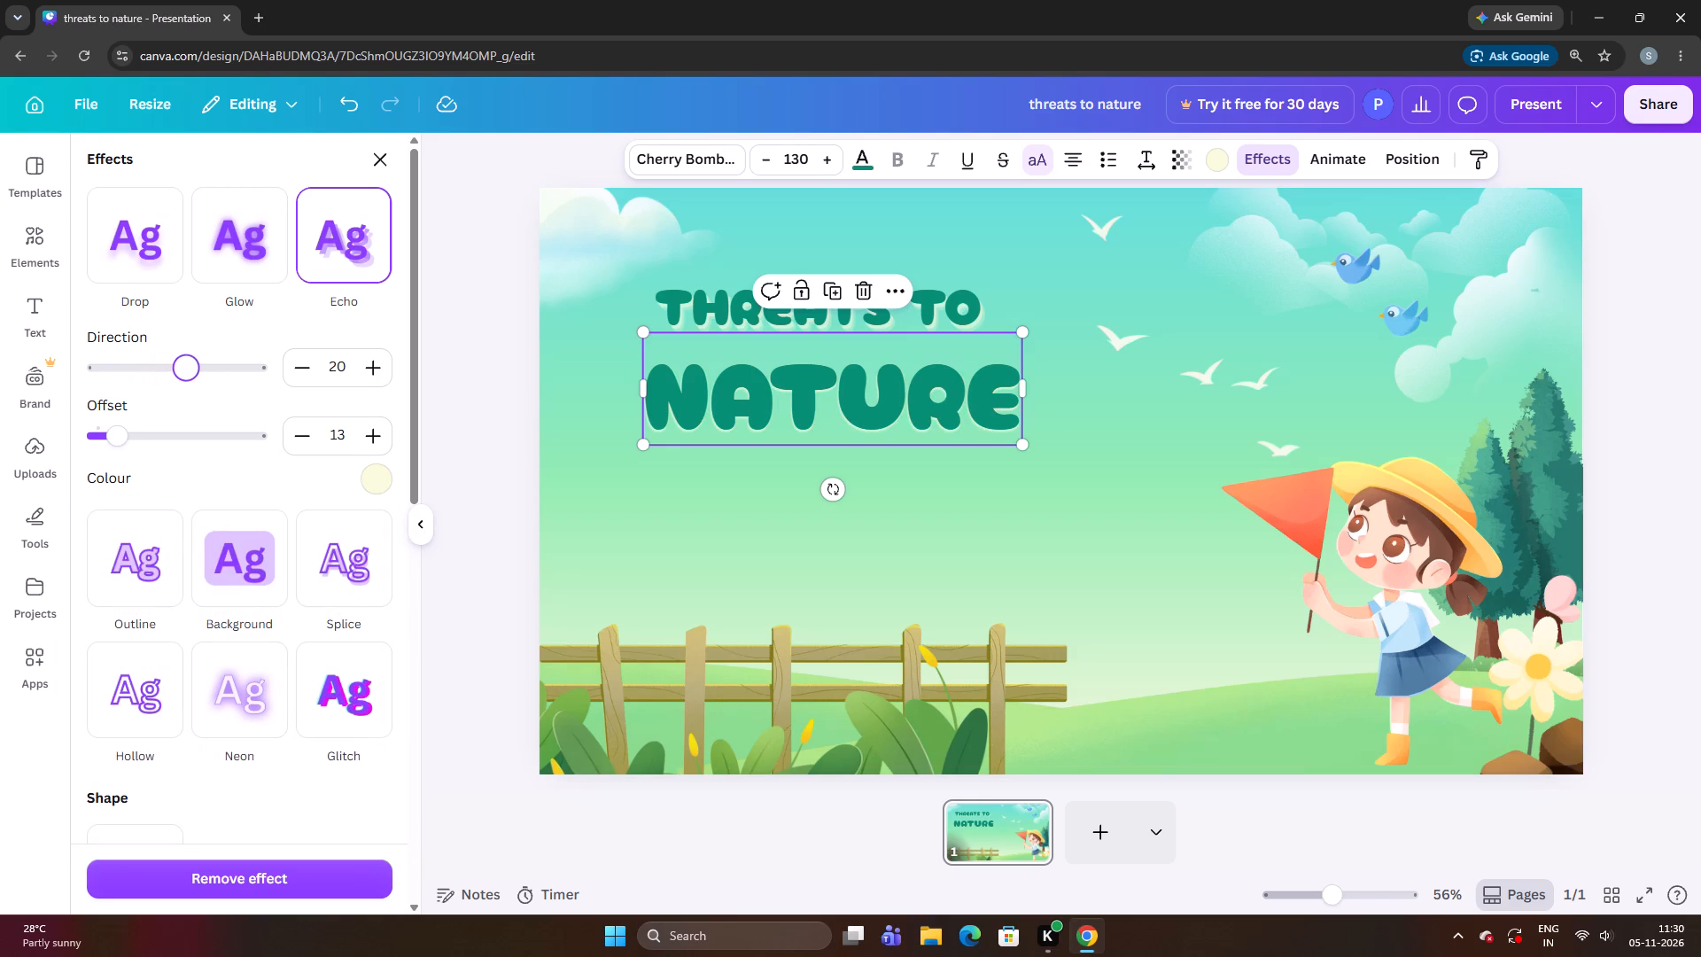
drag(186, 389, 165, 427)
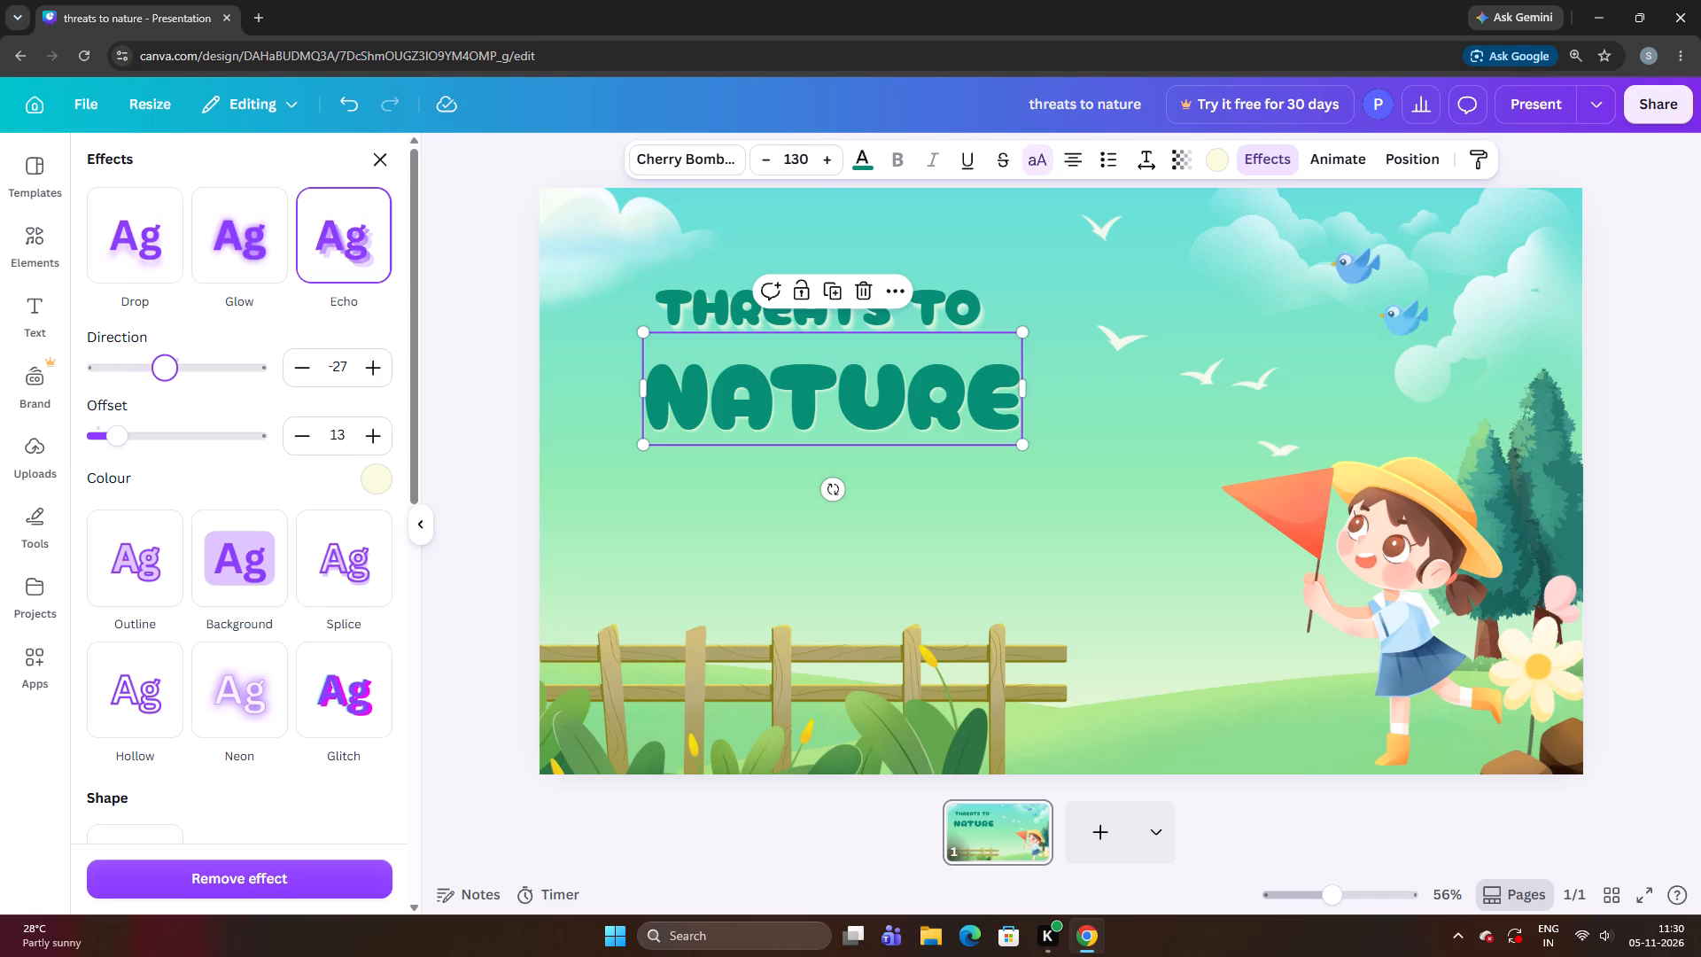
drag(165, 427, 168, 440)
drag(168, 440, 170, 455)
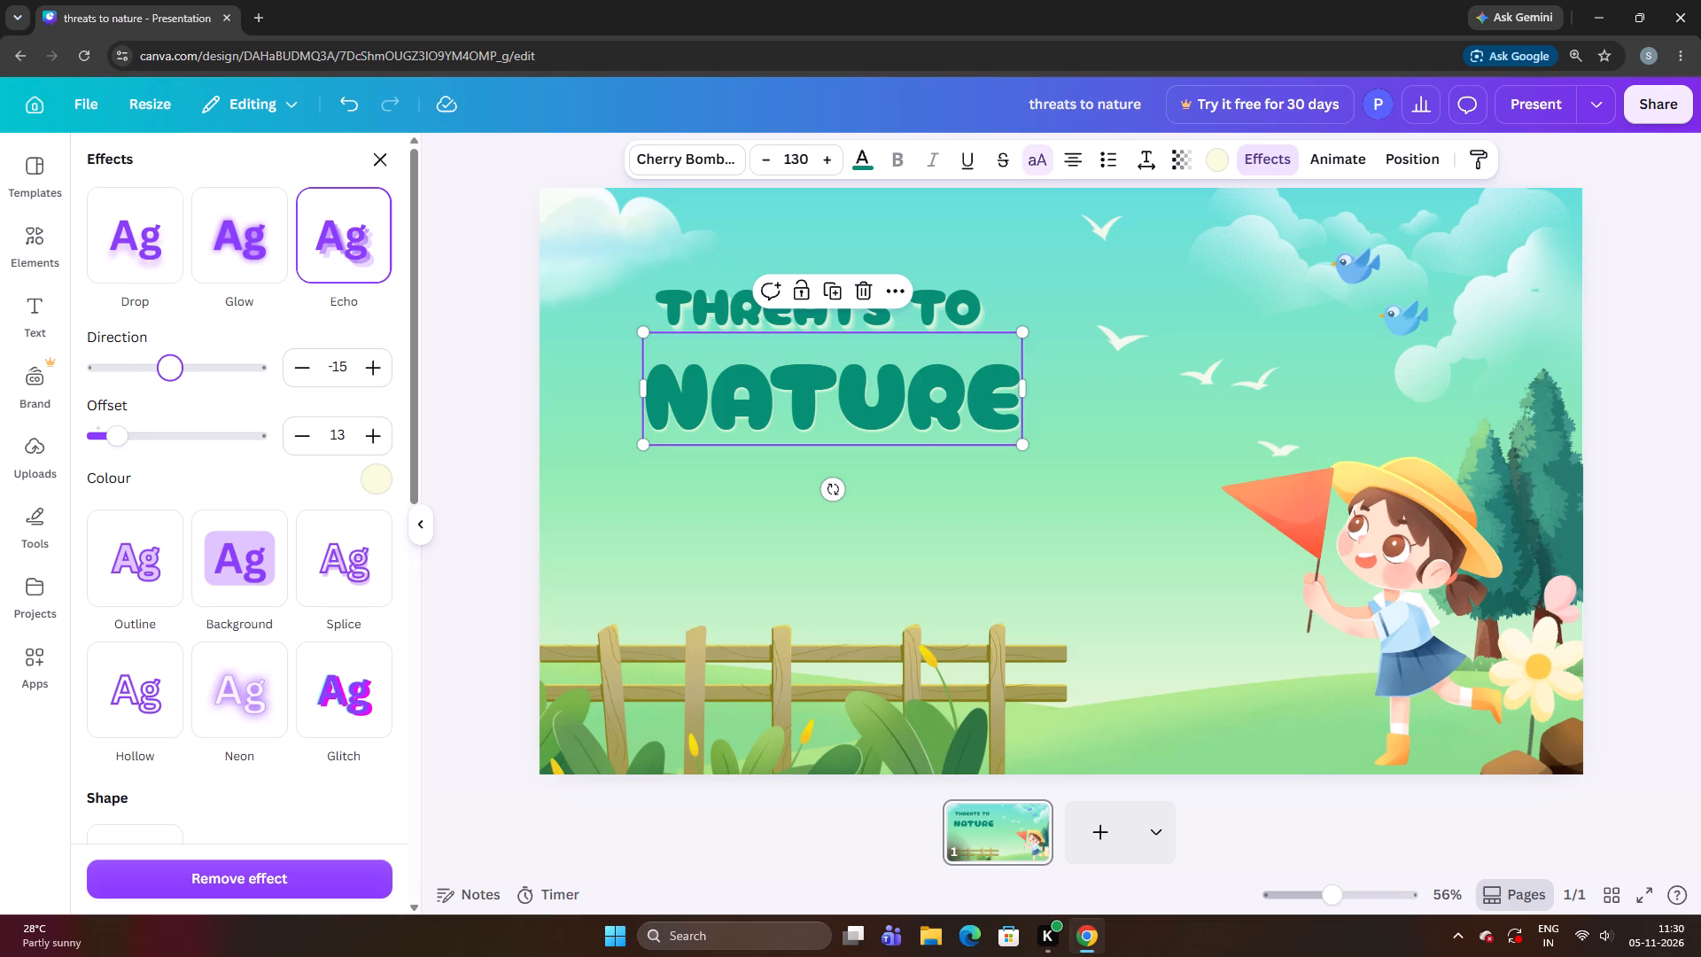
drag(170, 455, 172, 458)
click(286, 369)
click(358, 362)
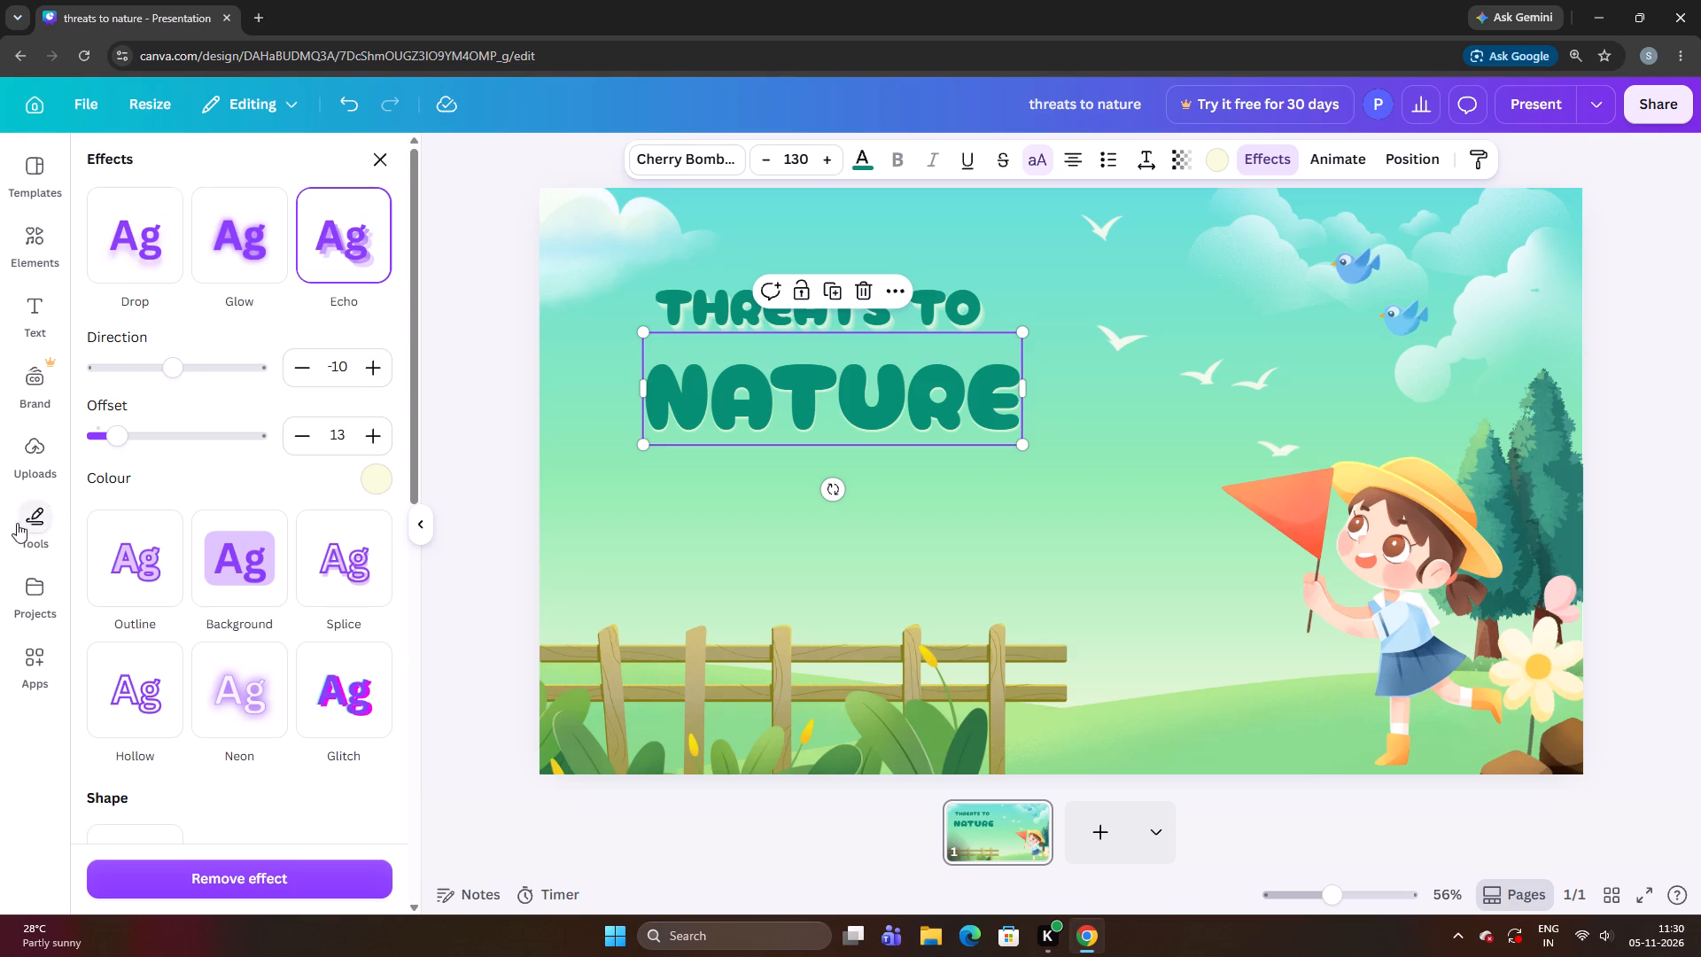
Set the Echo offset of the NATURE text to 58 and deselect the text.
drag(116, 432, 147, 435)
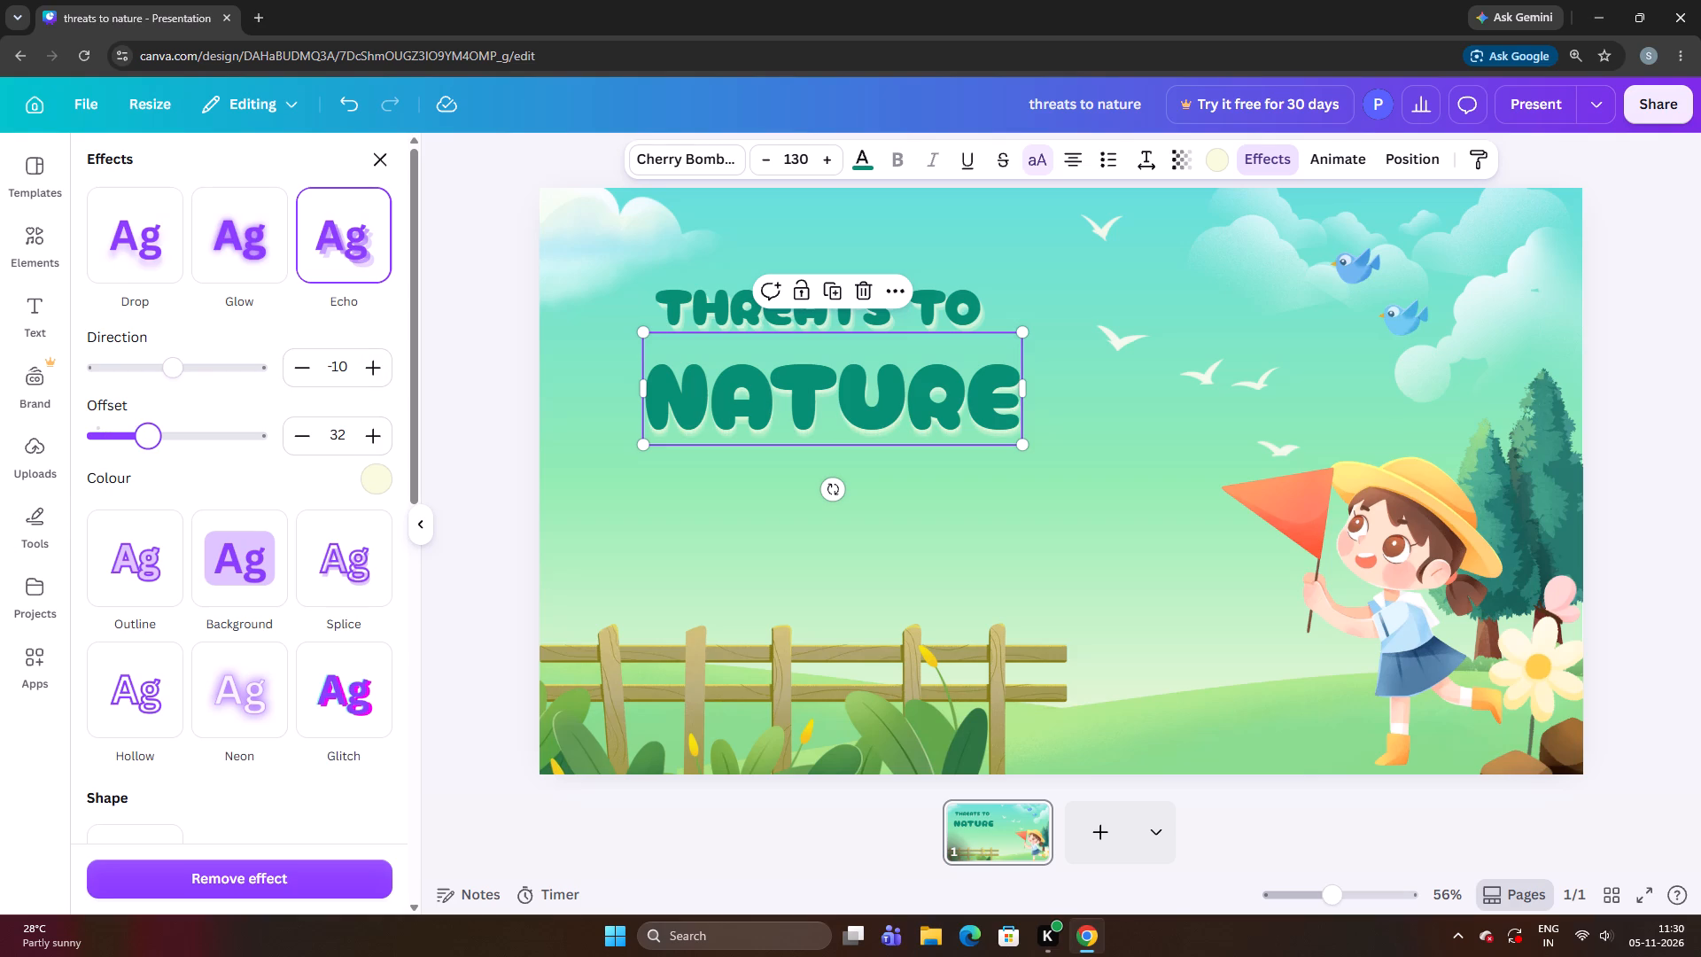
drag(147, 435, 170, 449)
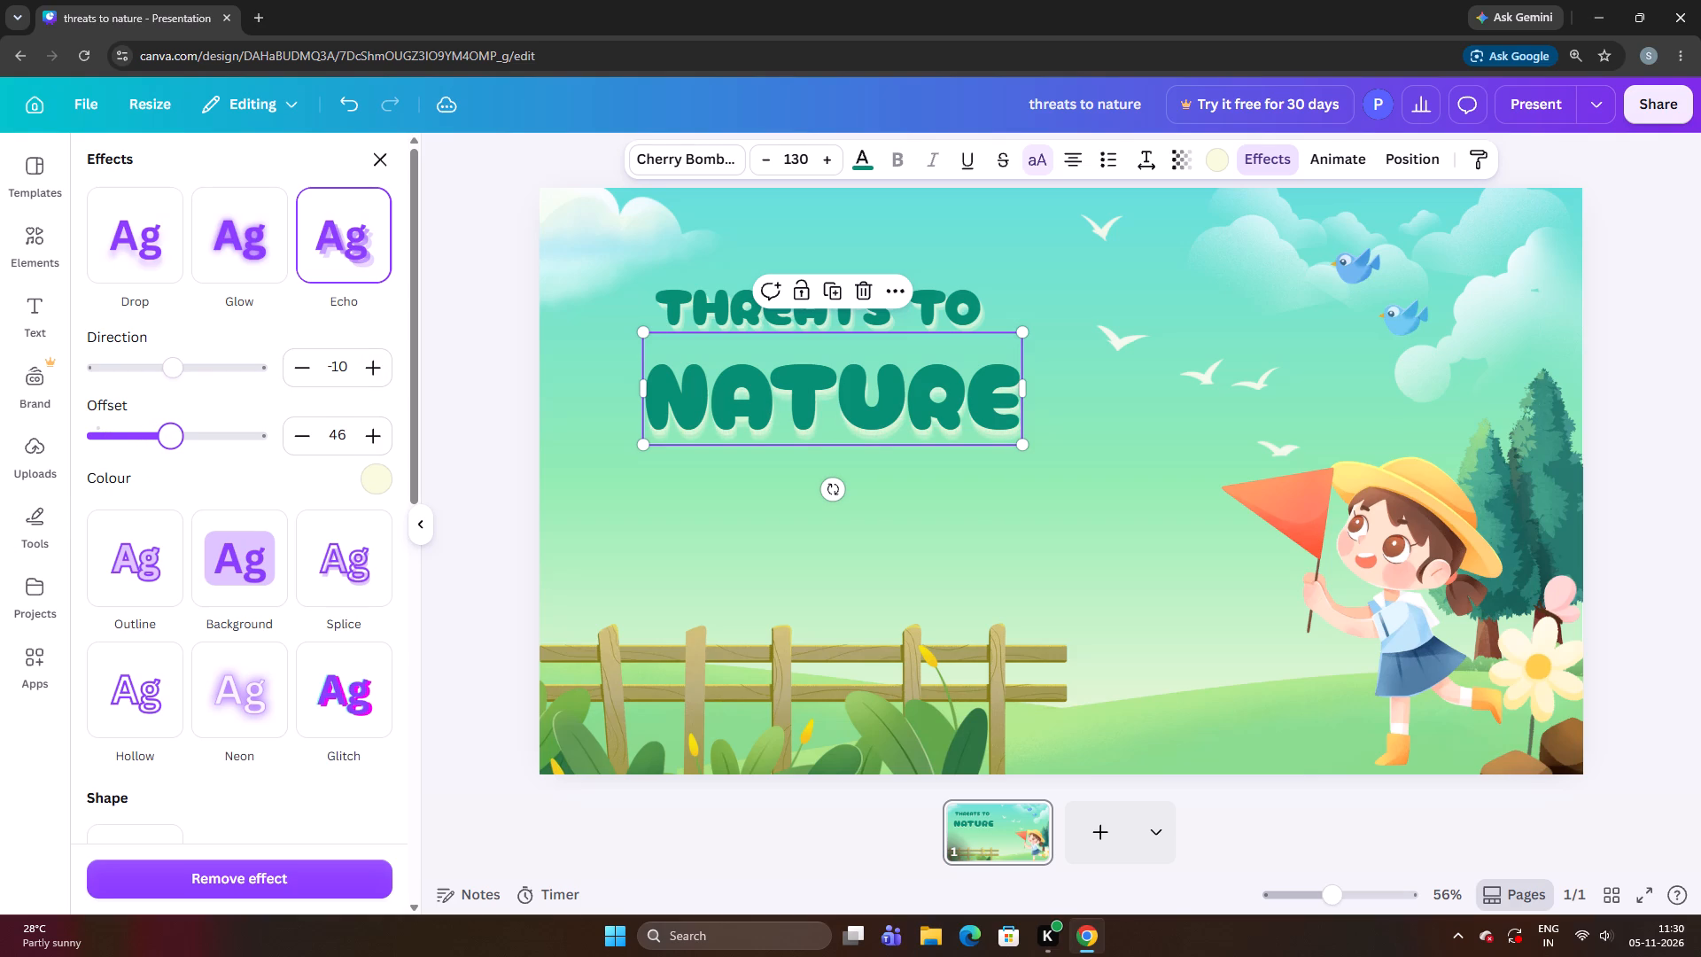
drag(170, 449, 179, 459)
drag(179, 459, 185, 463)
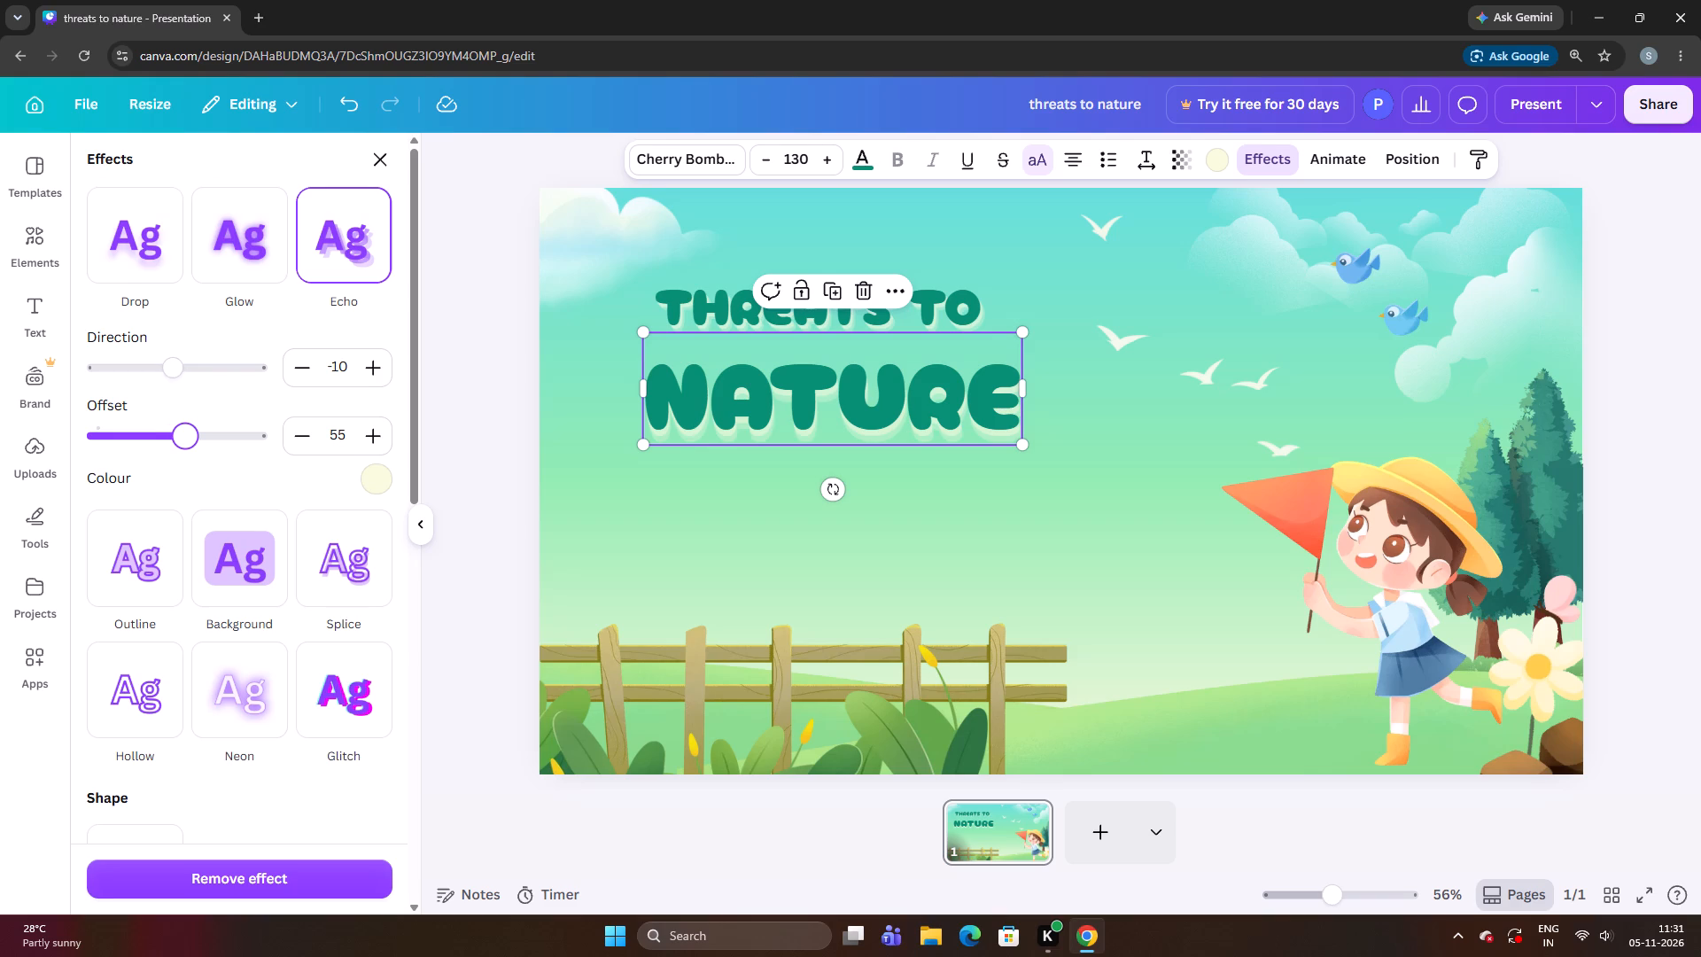
drag(185, 463, 196, 469)
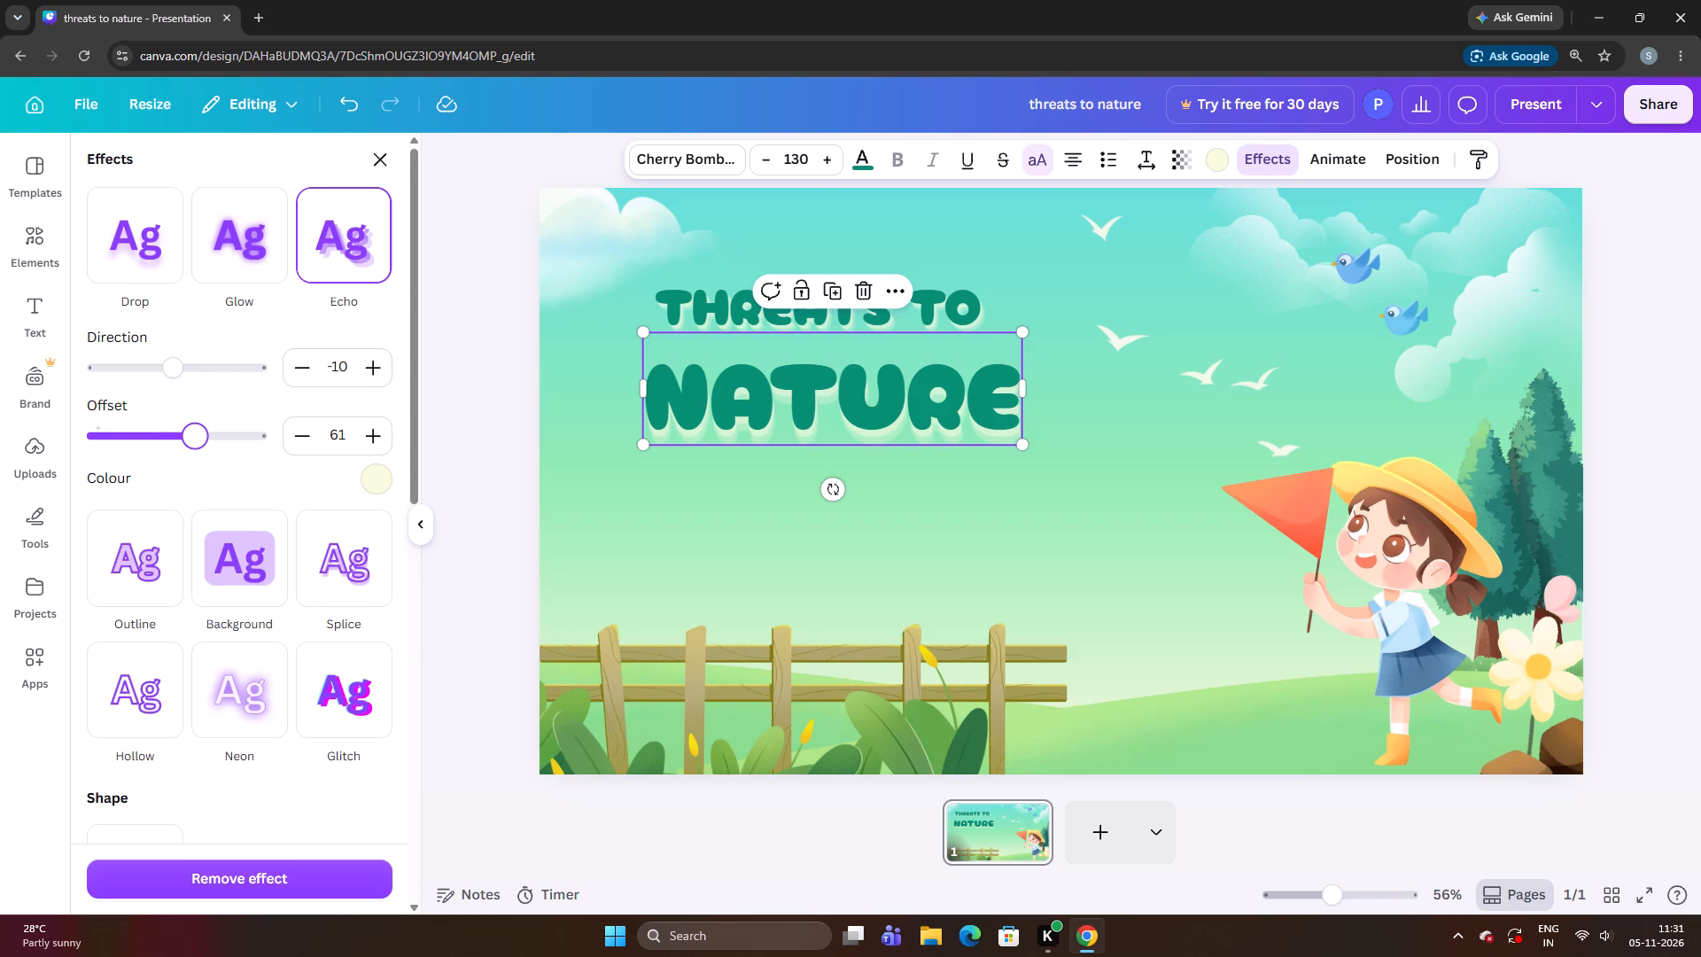
click(196, 449)
click(193, 449)
click(457, 450)
click(519, 427)
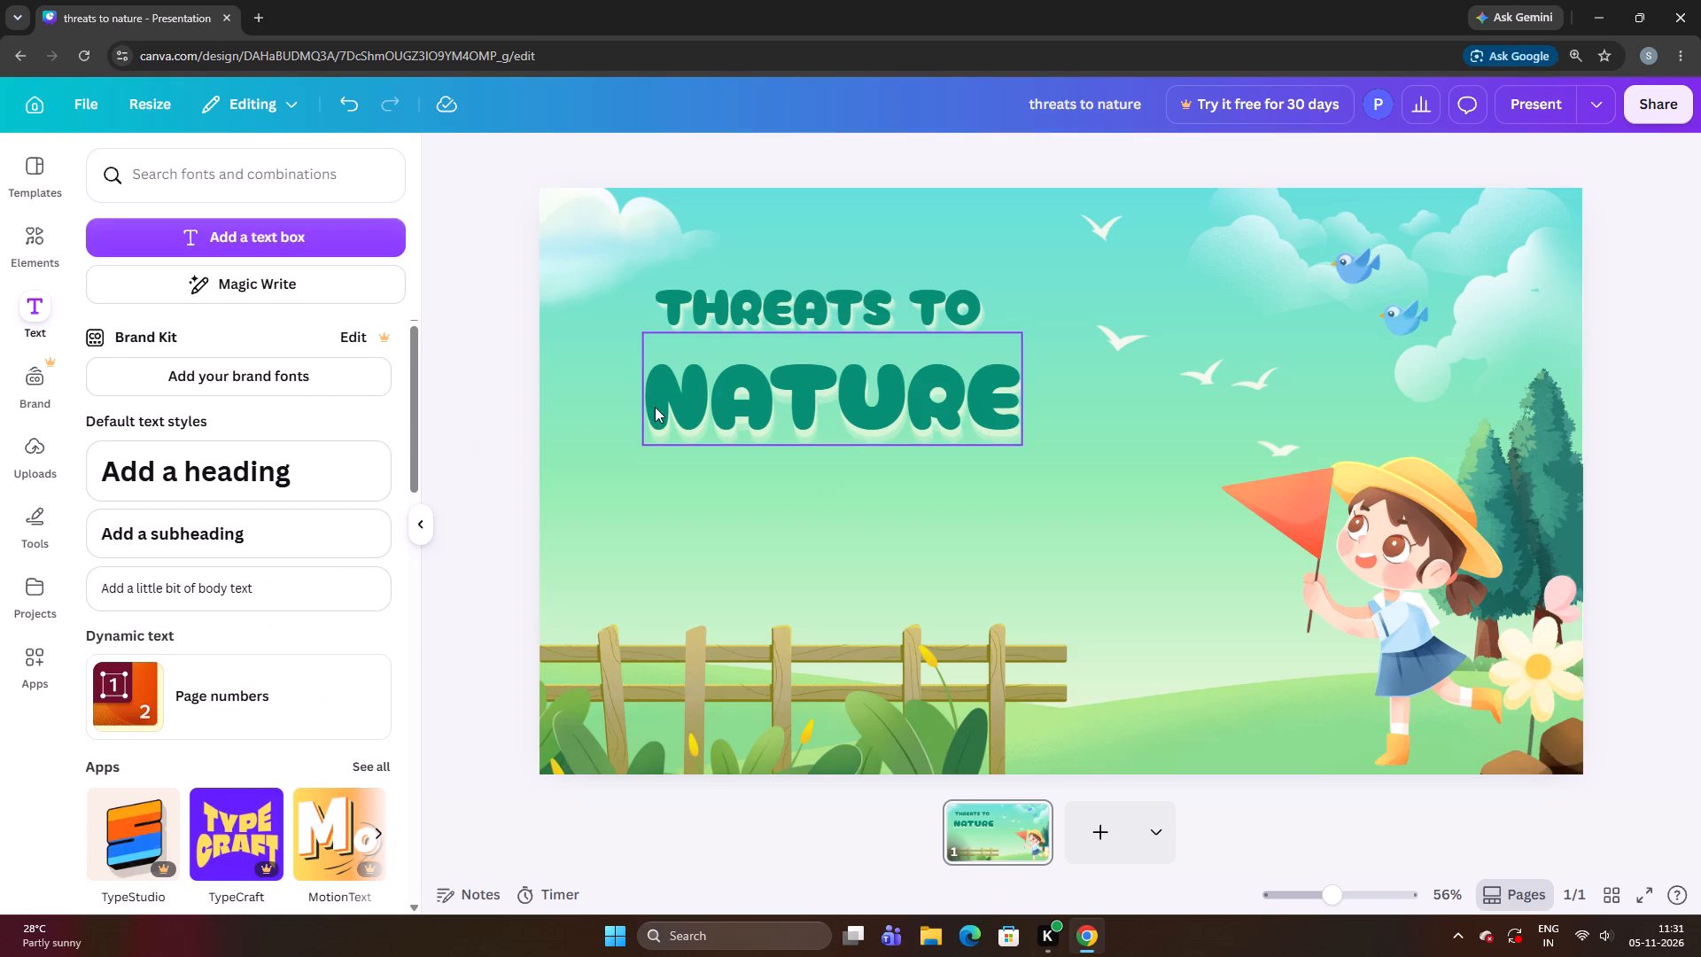
Shift the NATURE text slightly up and to the right, closer beneath THREATS TO.
click(661, 407)
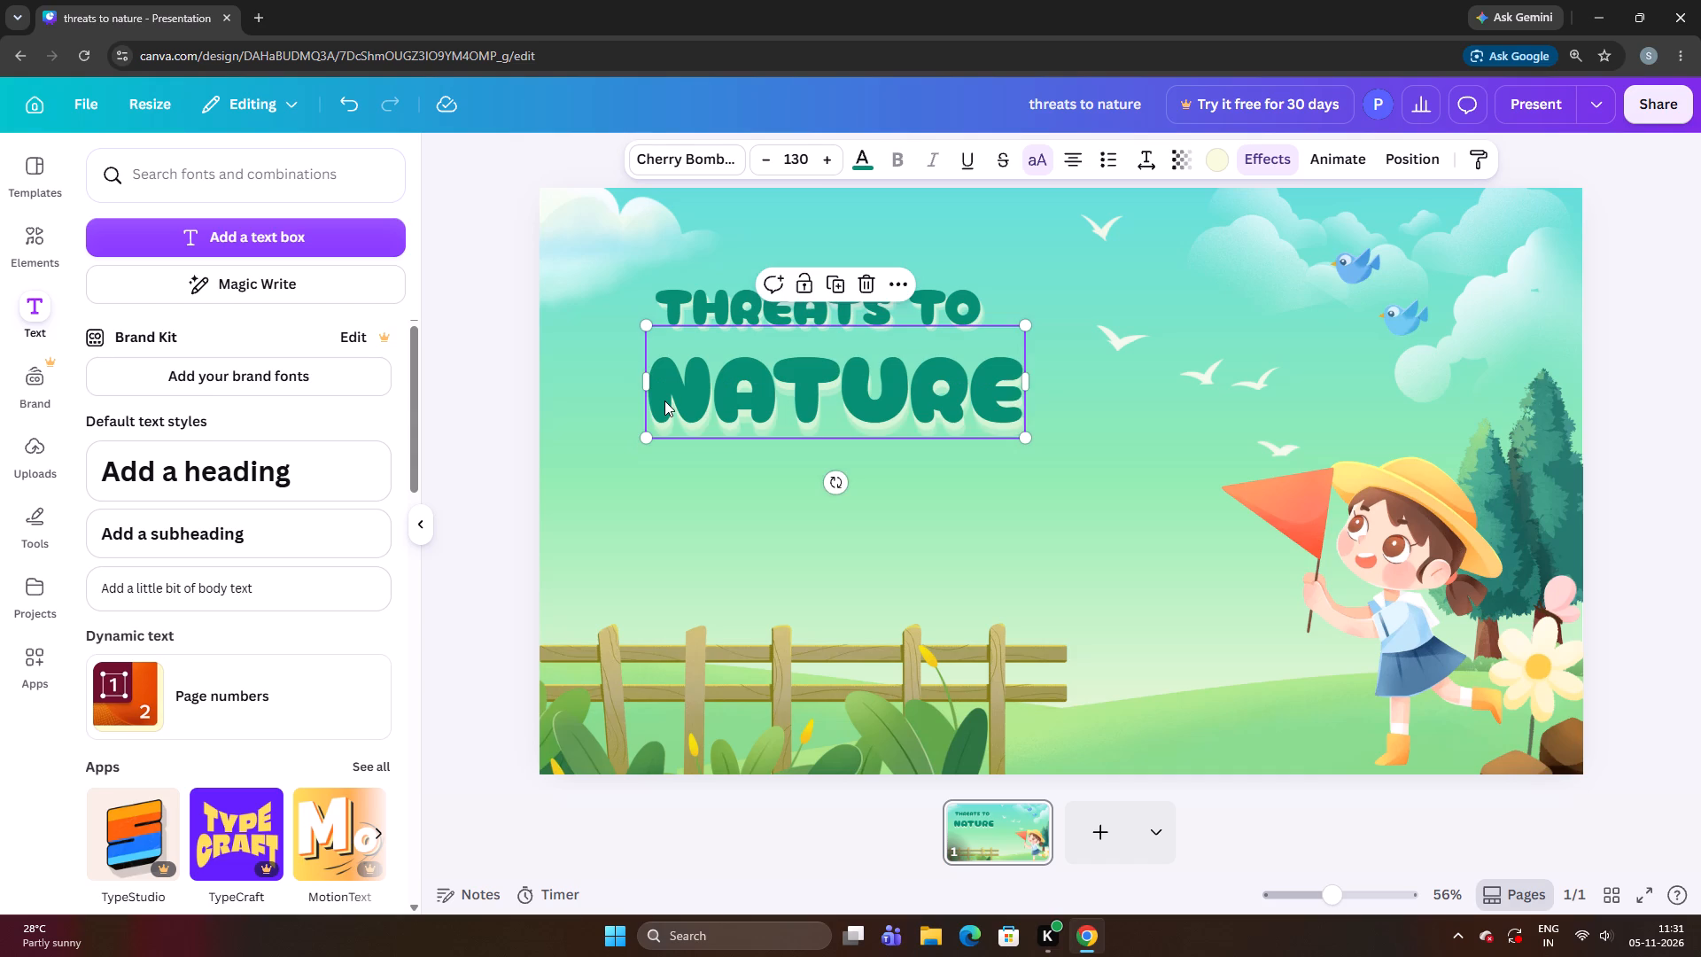
key(ctrl+Down)
key(Up)
key(Left)
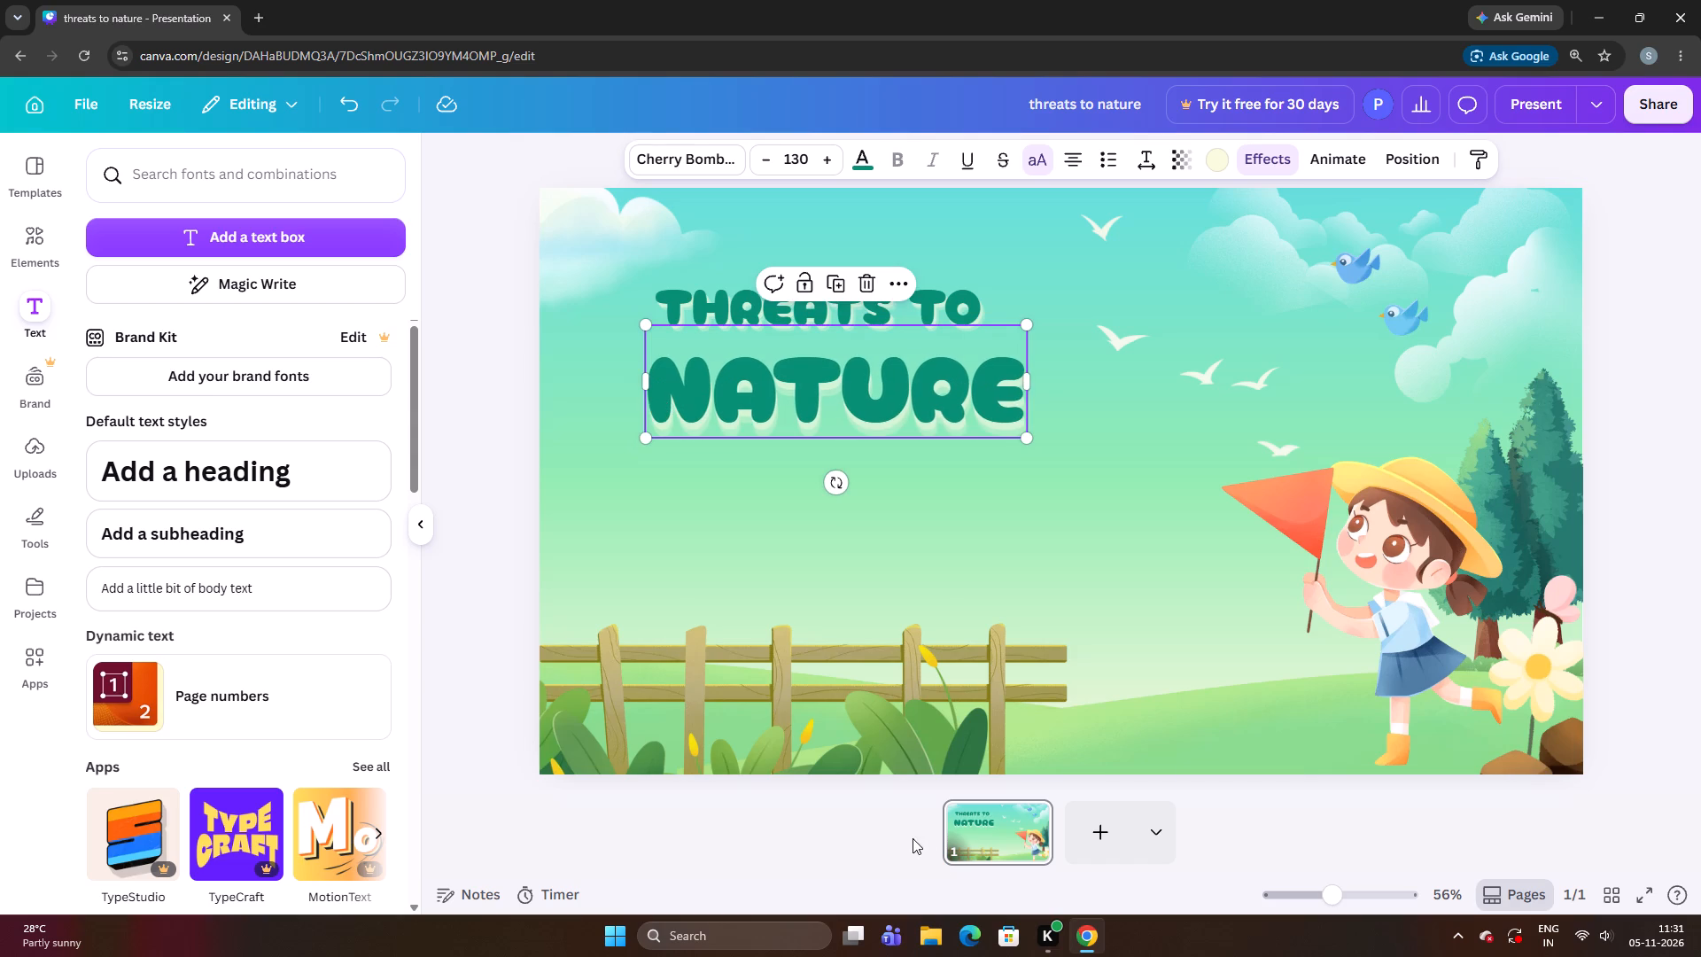
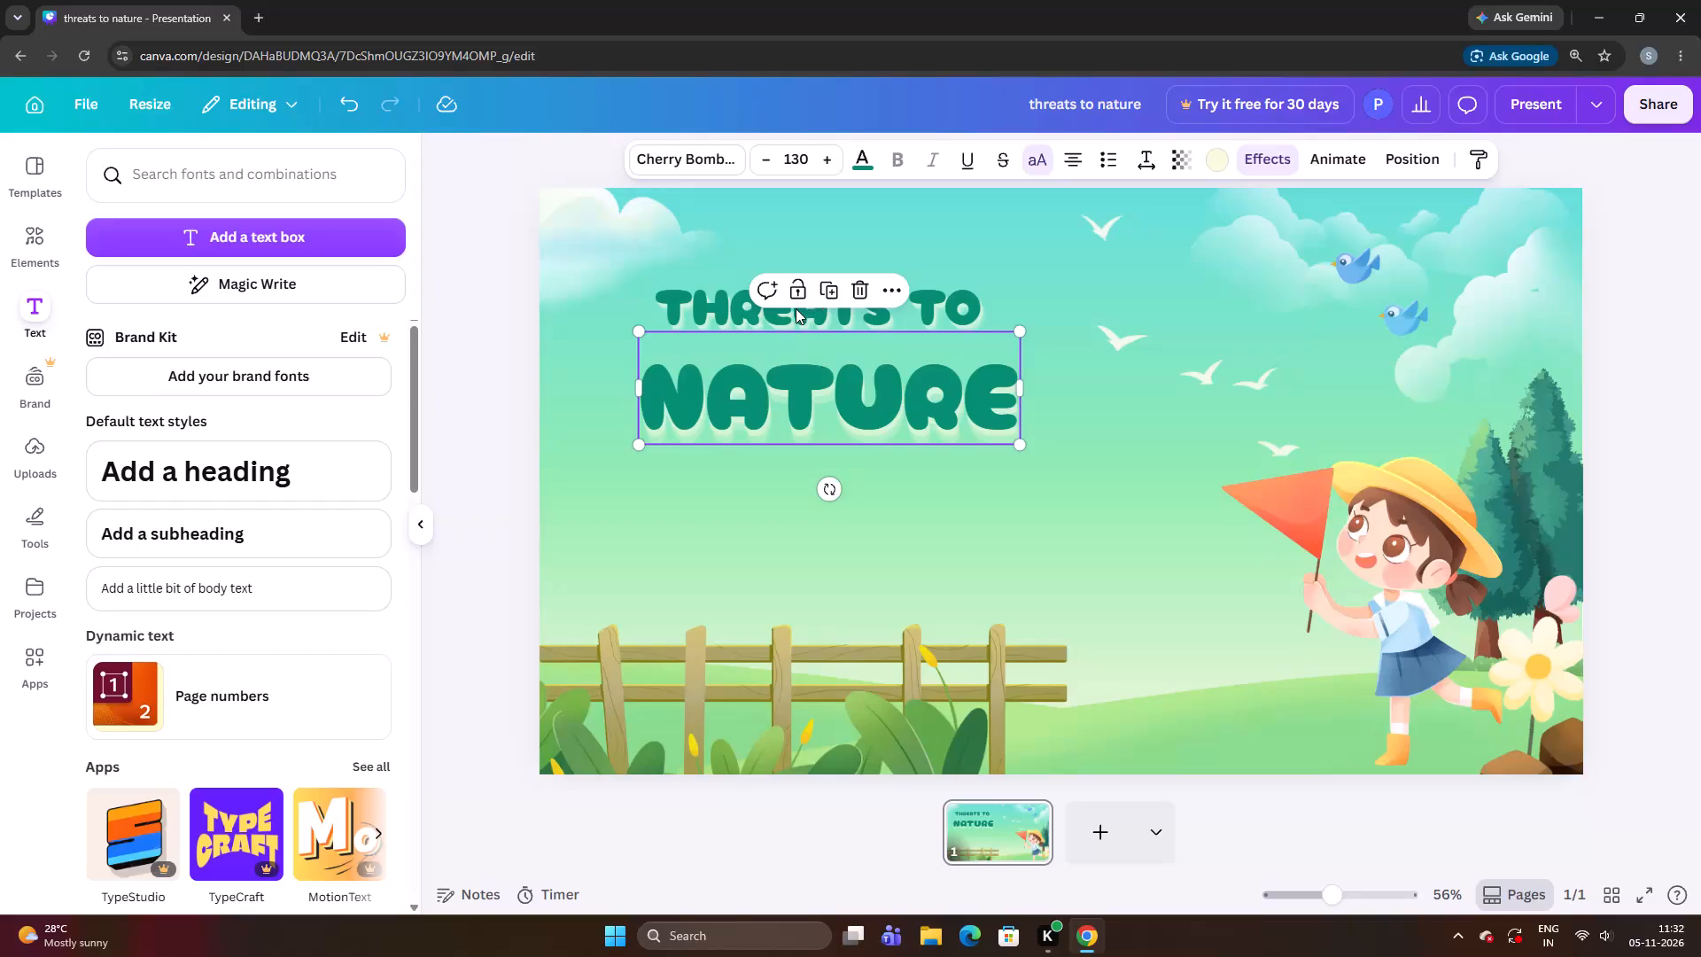
Move the THREATS TO text left so its left edge lines up with NATURE, and deselect it.
drag(763, 317, 743, 314)
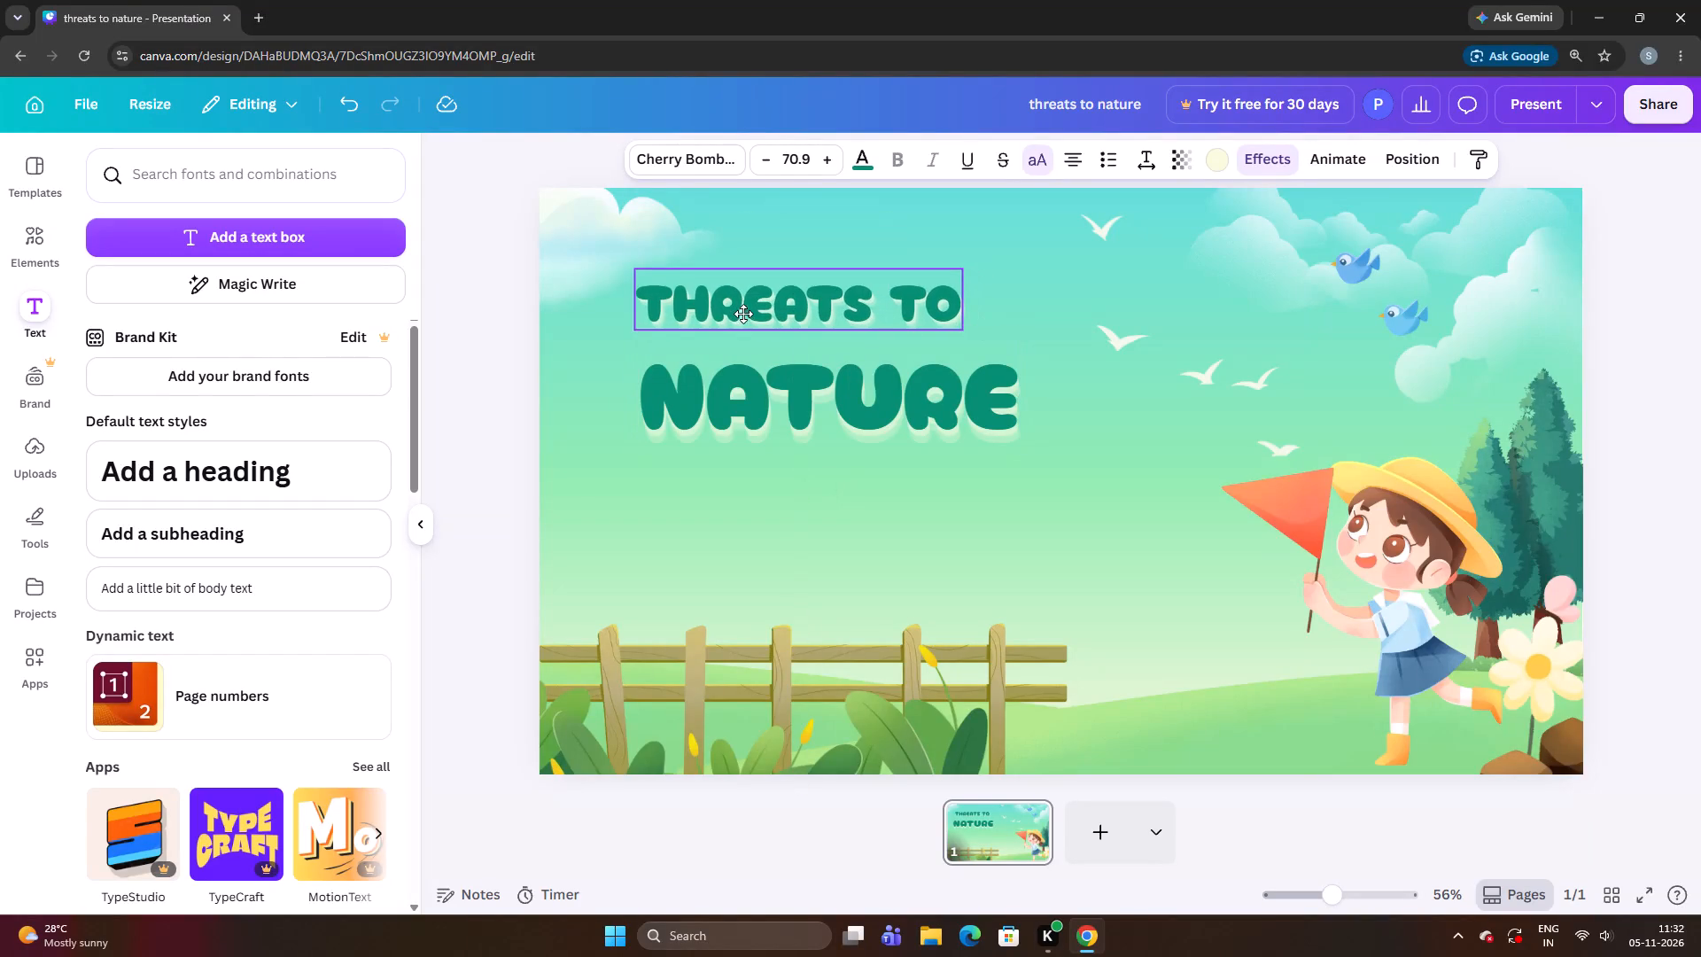
drag(743, 314, 750, 323)
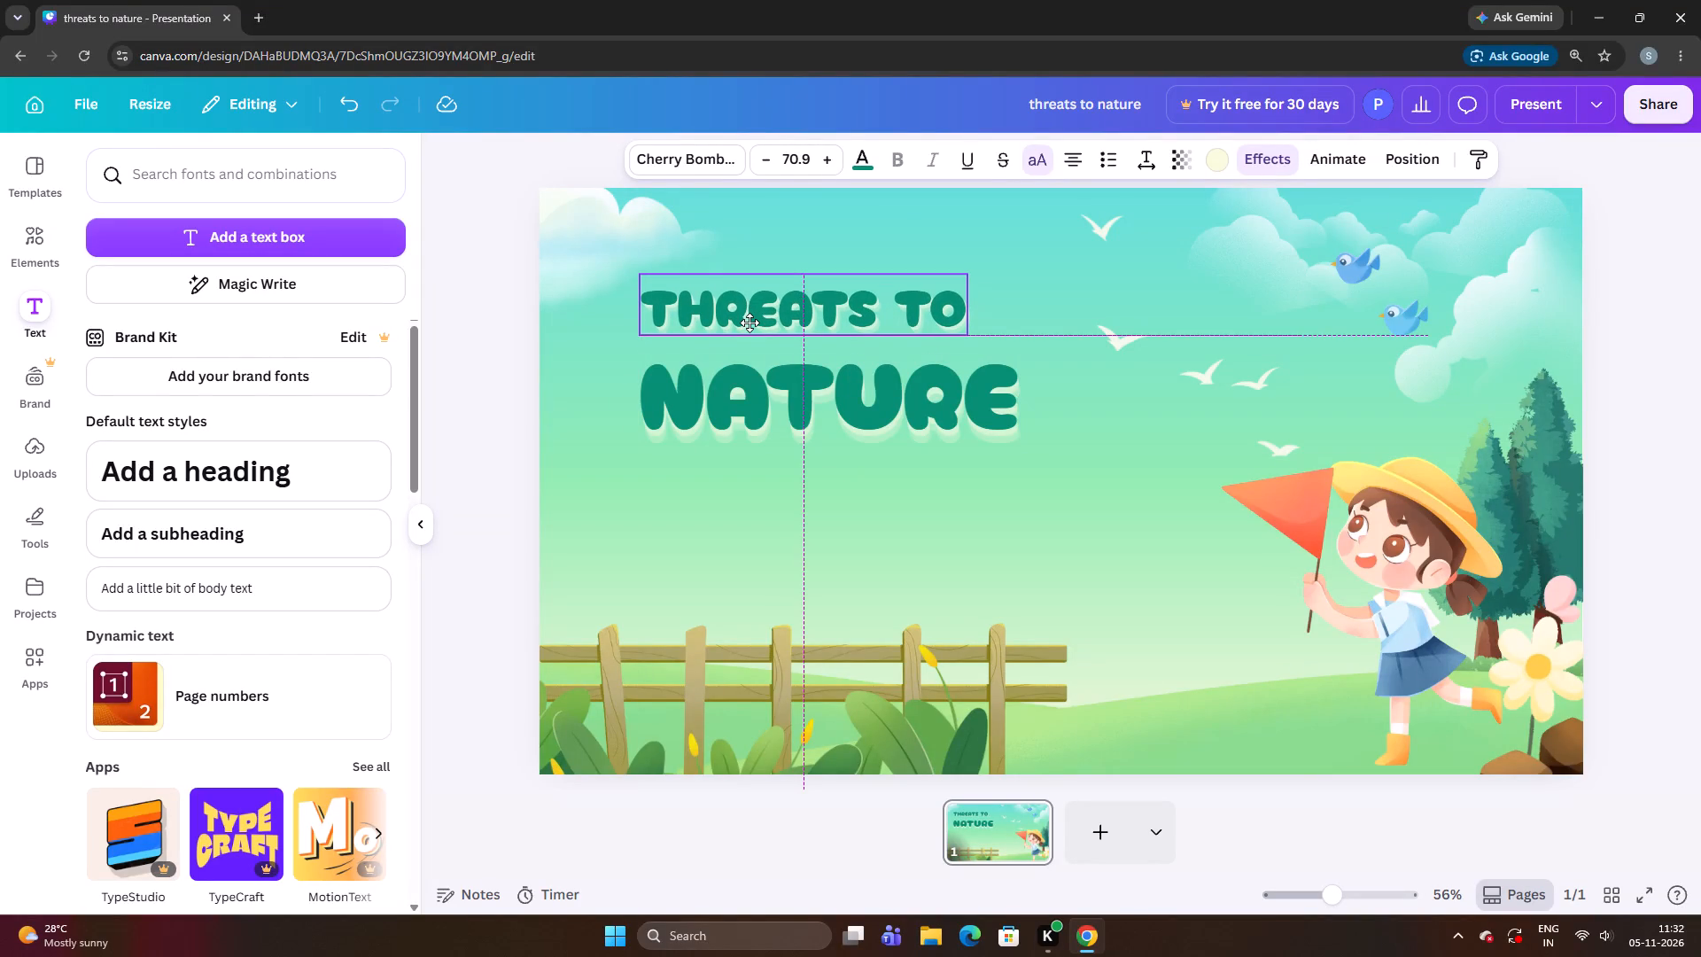
drag(750, 323, 750, 323)
click(750, 323)
click(596, 407)
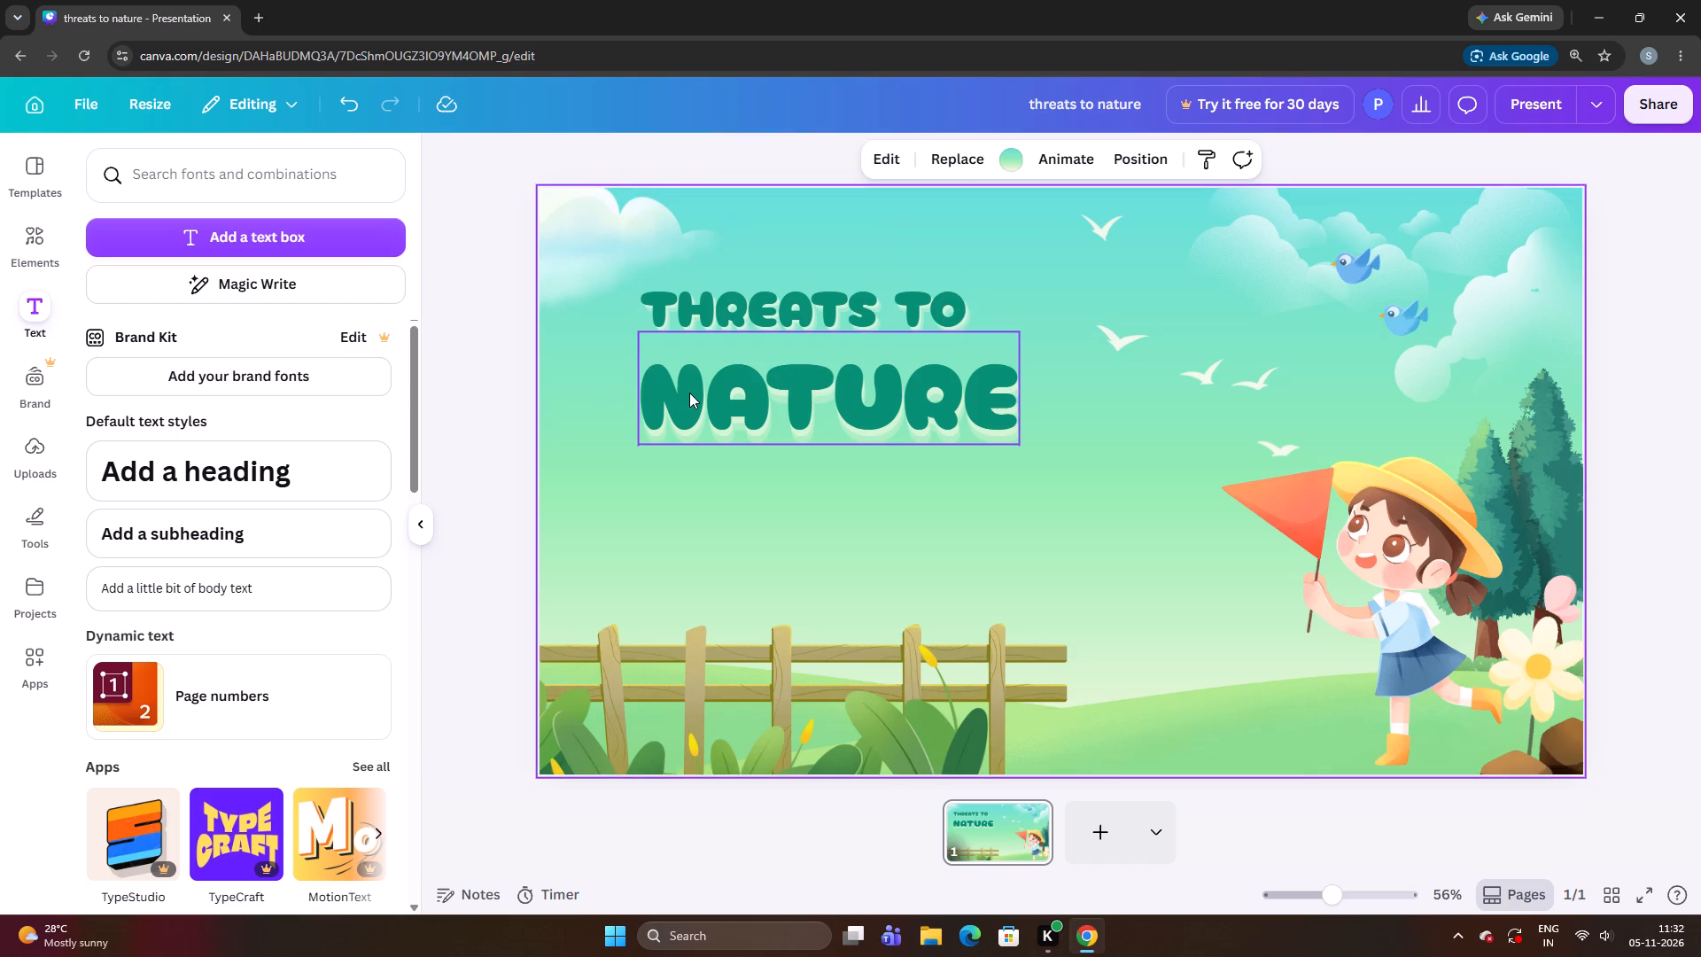
Move the NATURE text up, closer beneath THREATS TO.
drag(689, 393, 691, 380)
click(505, 428)
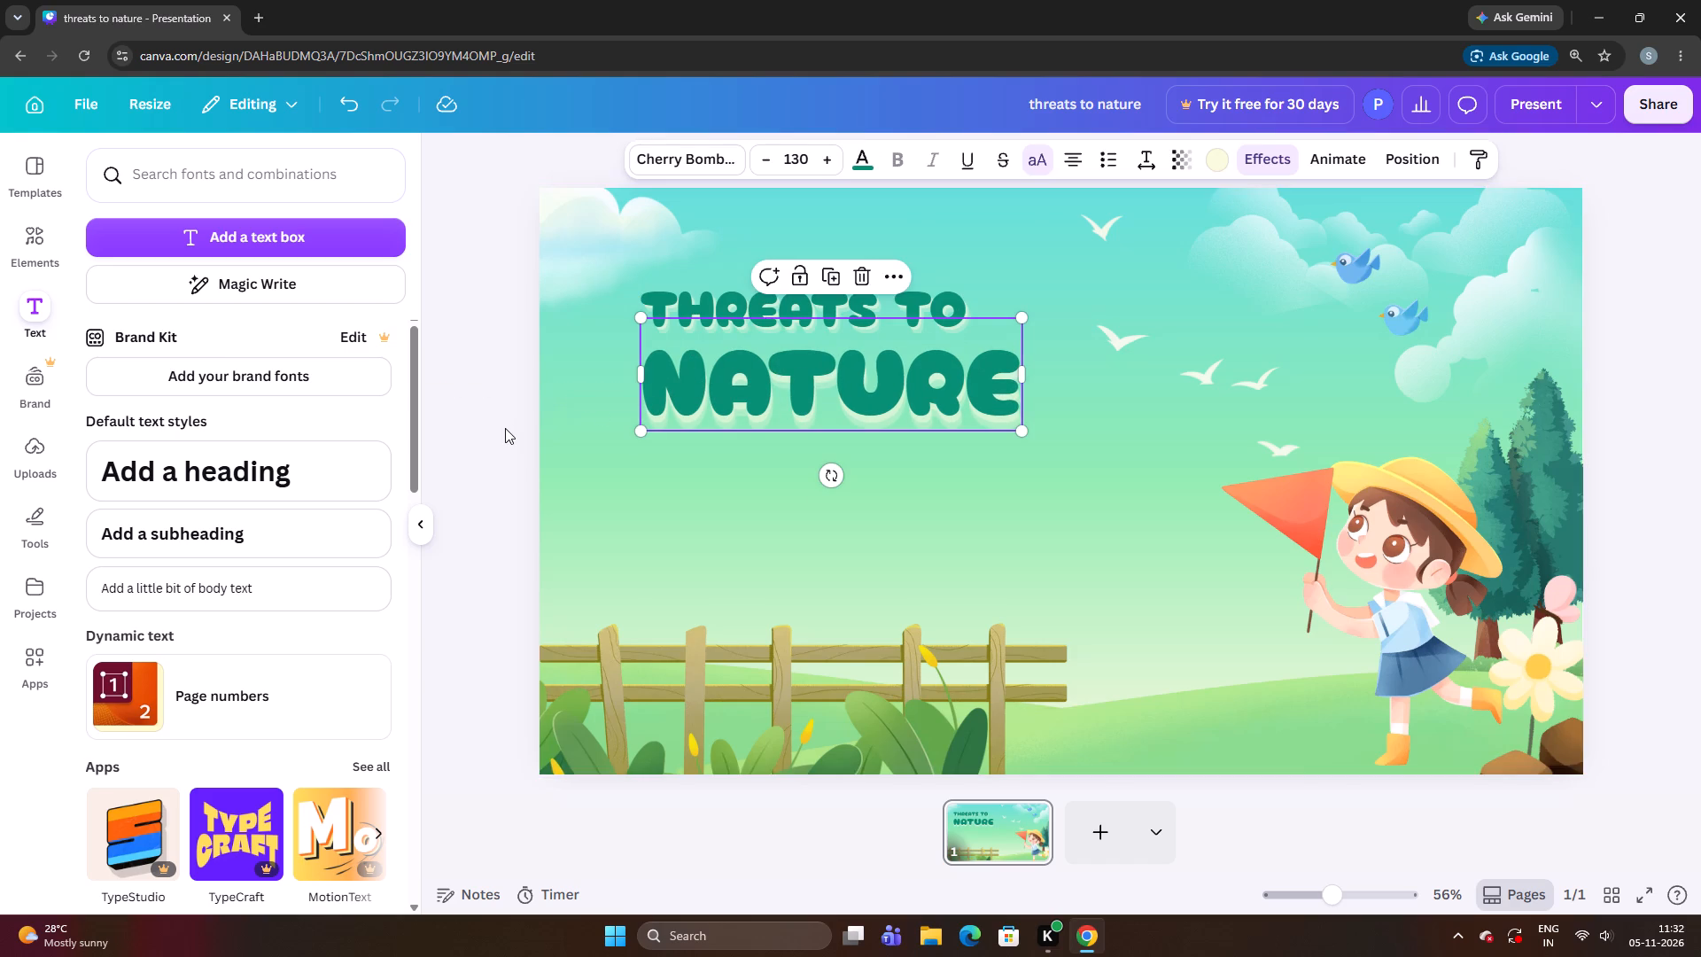
Enlarge the pair of blue birds slightly and shift them left, away from the large cloud.
drag(1360, 269, 1317, 262)
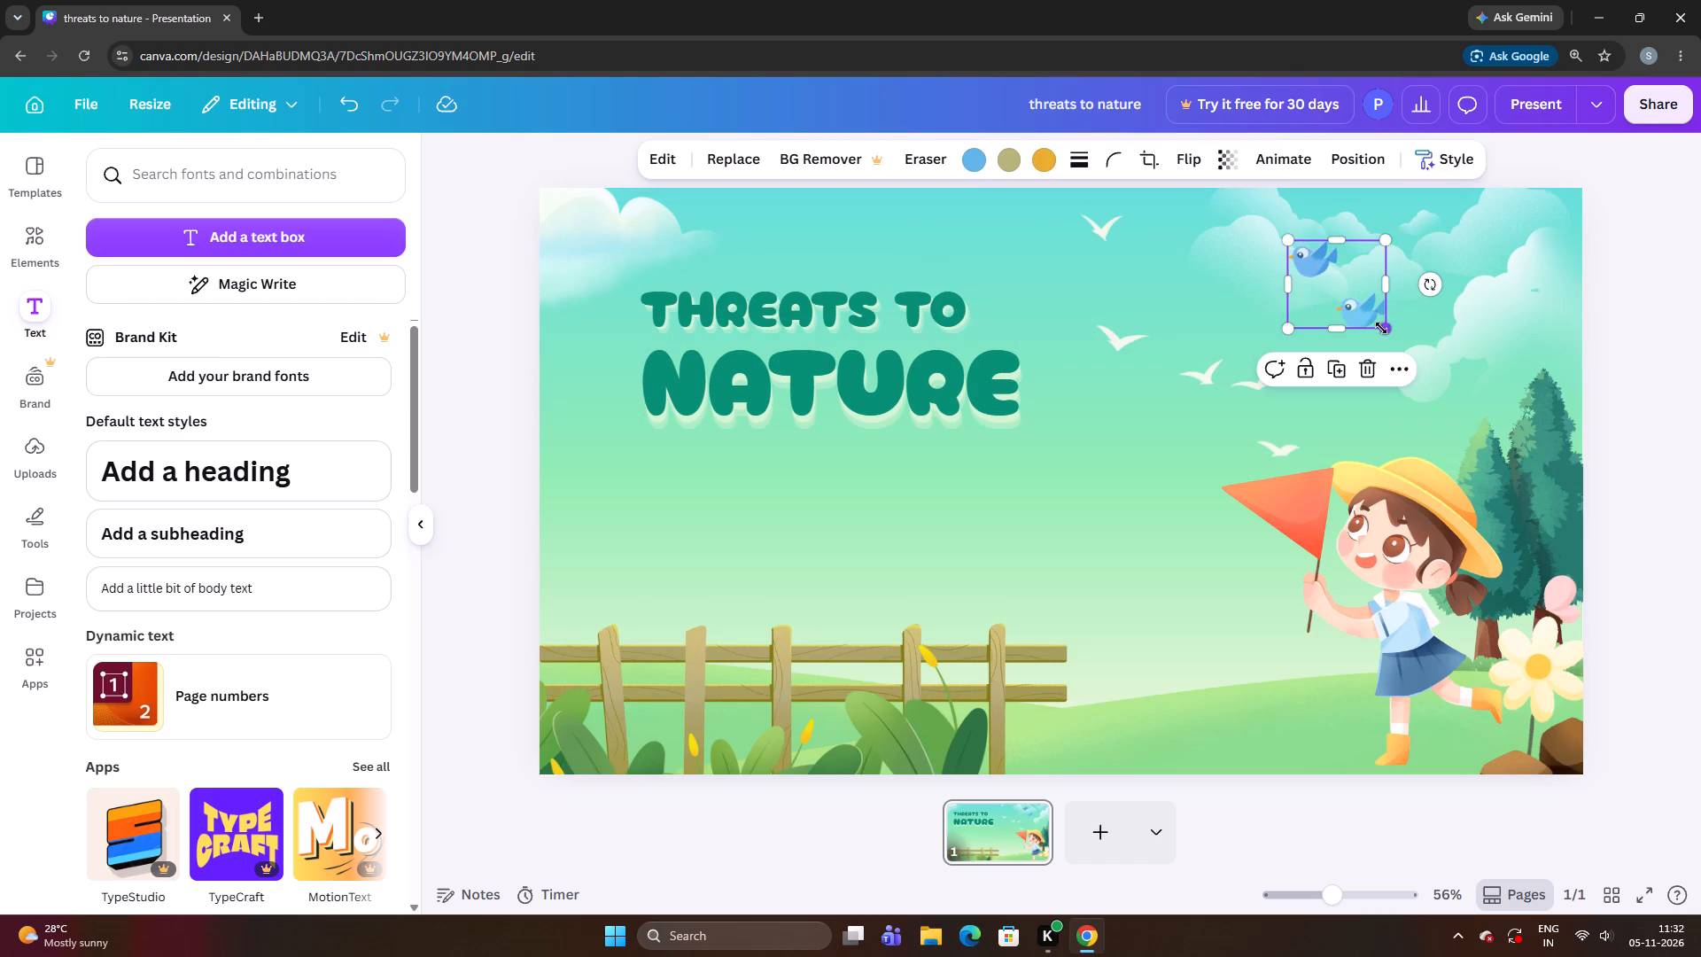
drag(1381, 330, 1384, 345)
drag(1361, 316, 1332, 303)
Add the teal leafy bush with the red sprig from the Magic recommendations elements and move it clear of the yellow-tipped foreground leaves.
click(48, 250)
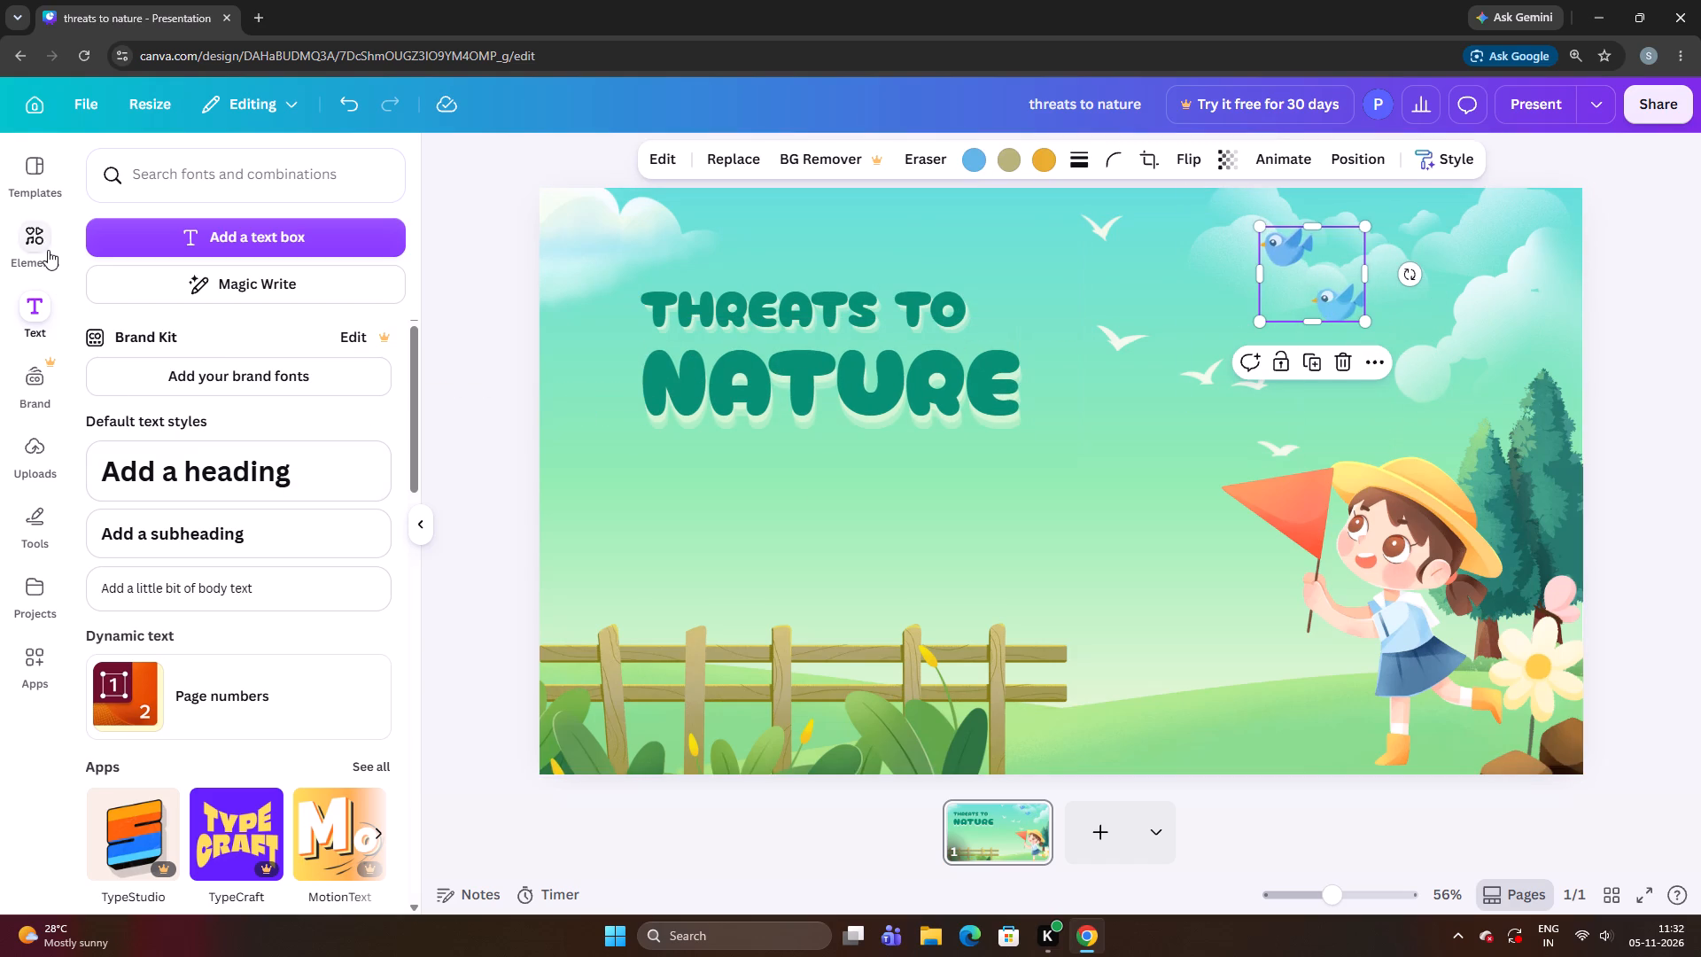
scroll(365, 414, up, 1)
click(375, 370)
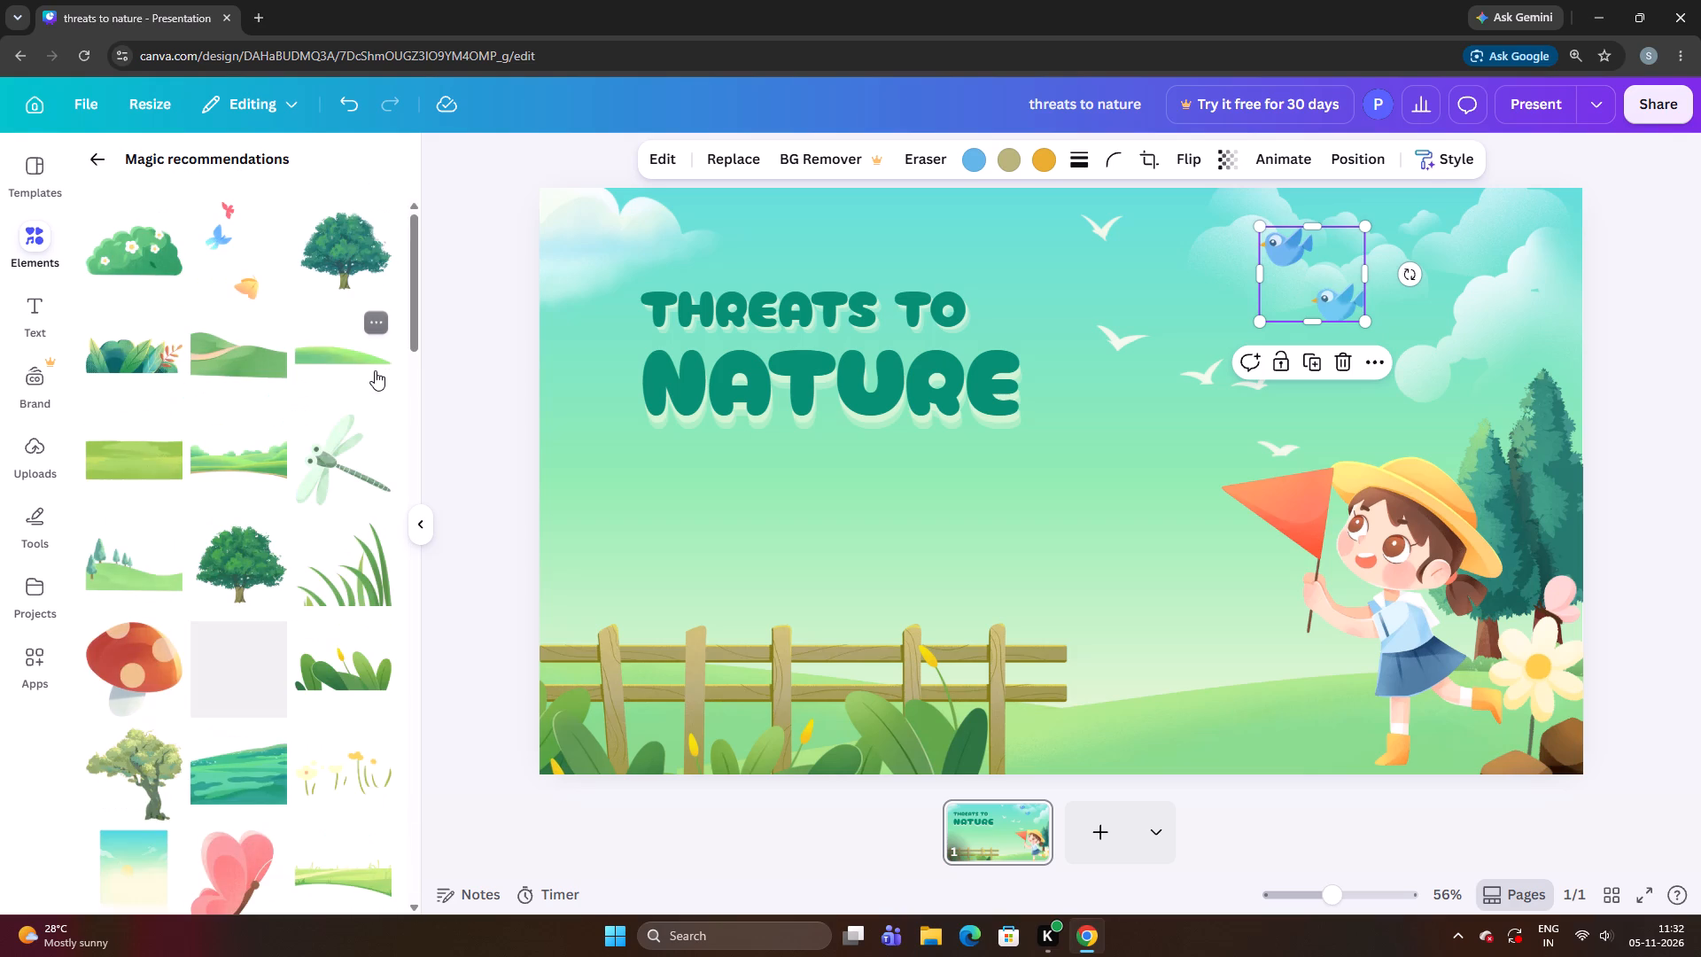
scroll(239, 295, up, 1)
scroll(239, 295, down, 3)
scroll(122, 302, up, 4)
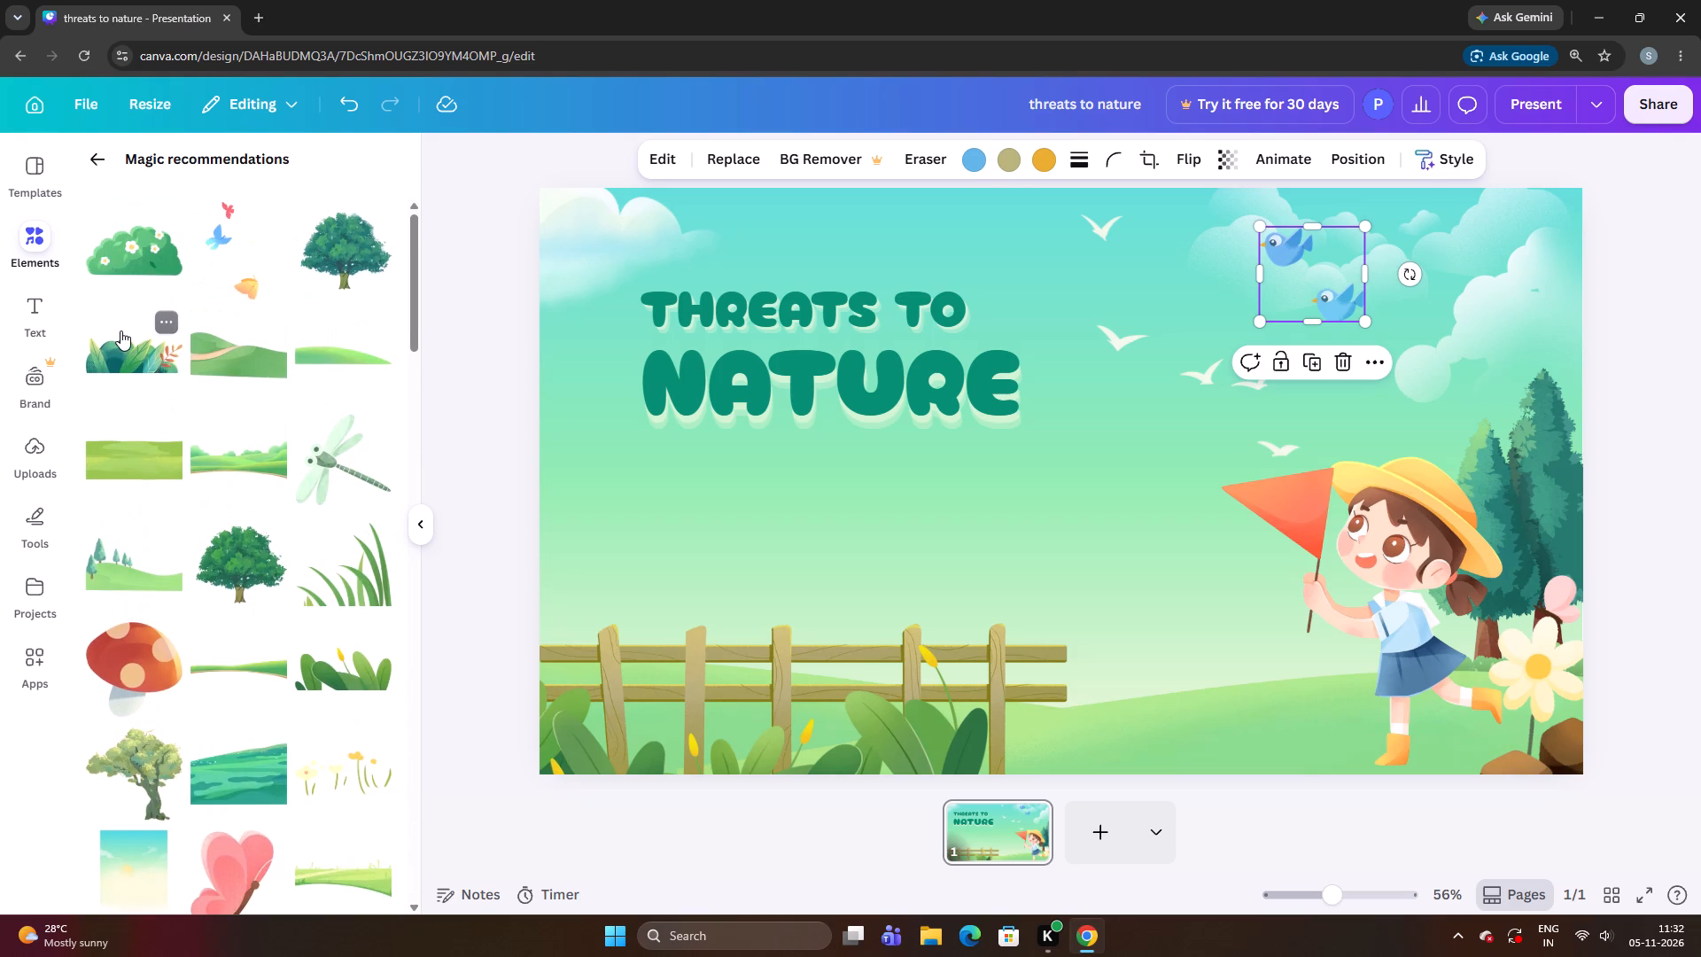
click(121, 354)
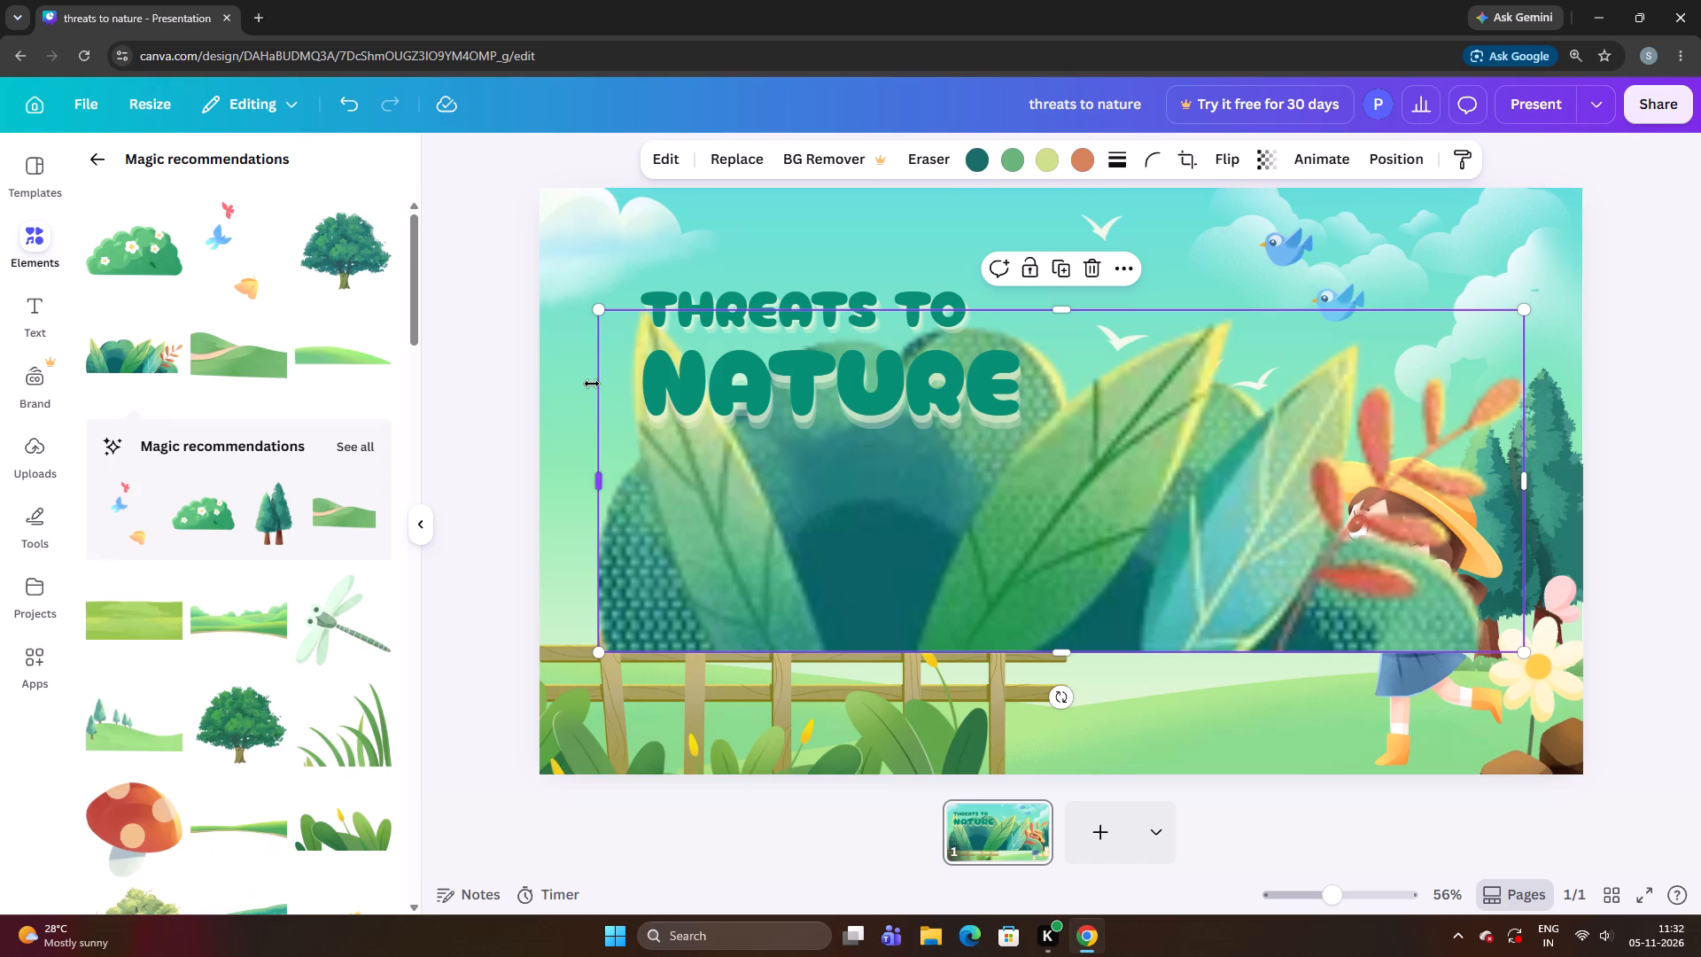
drag(905, 594, 919, 596)
drag(920, 591, 775, 736)
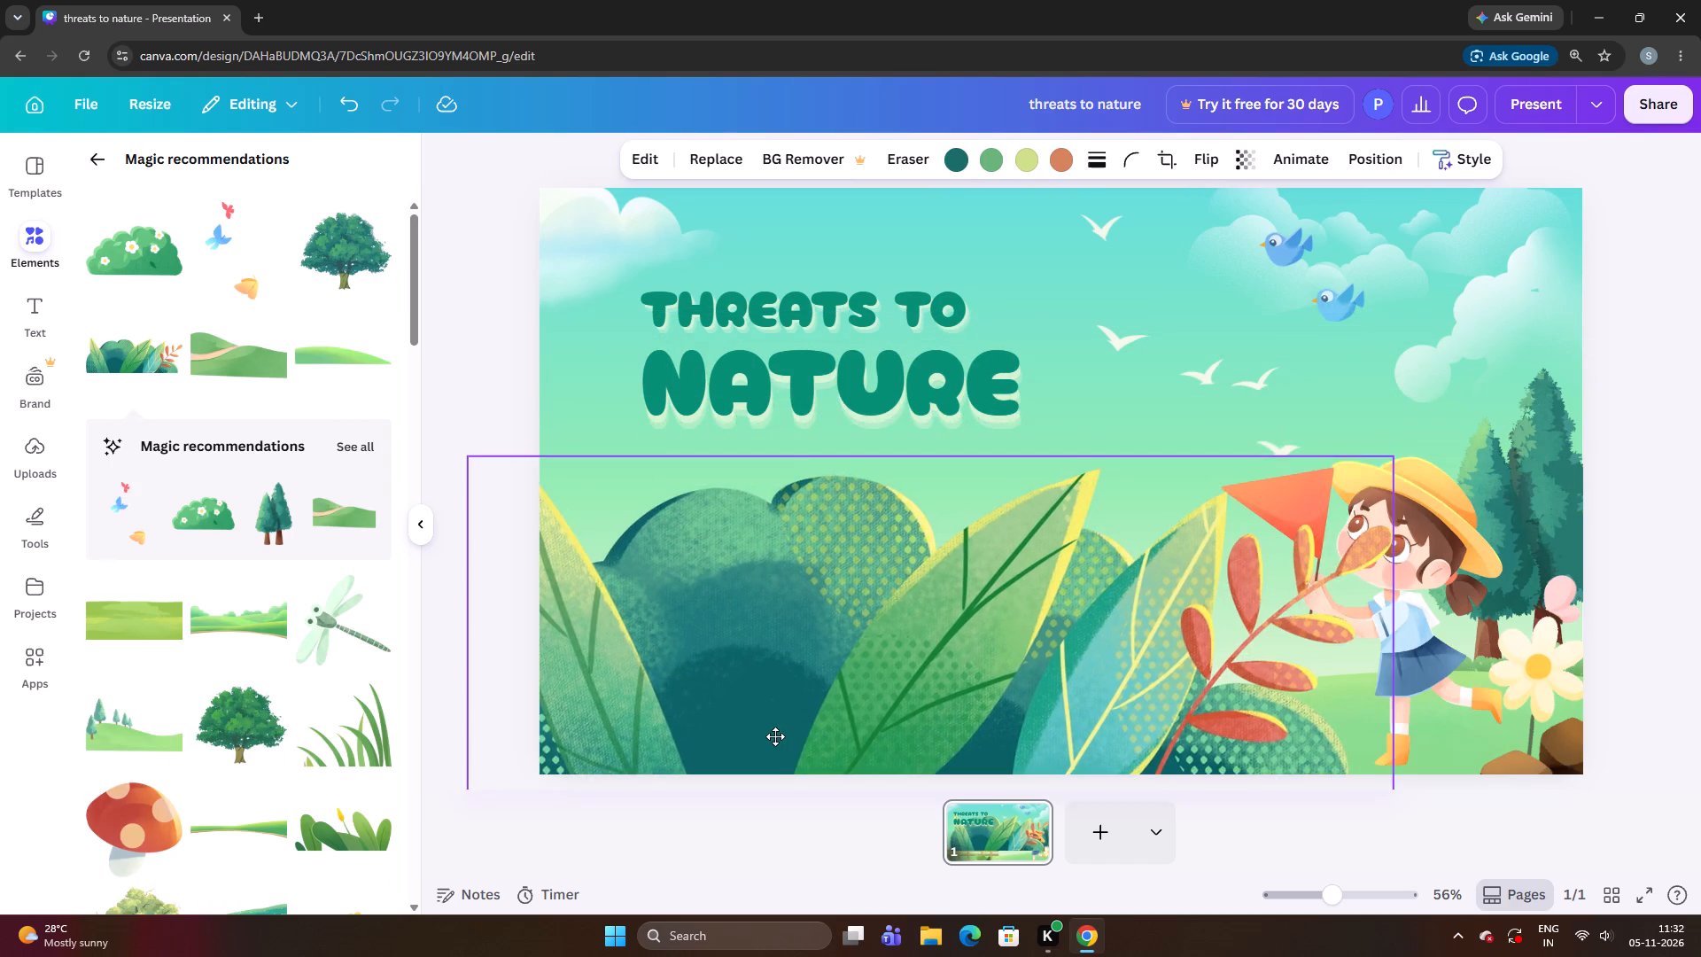
drag(775, 736, 734, 650)
drag(1206, 663, 1288, 598)
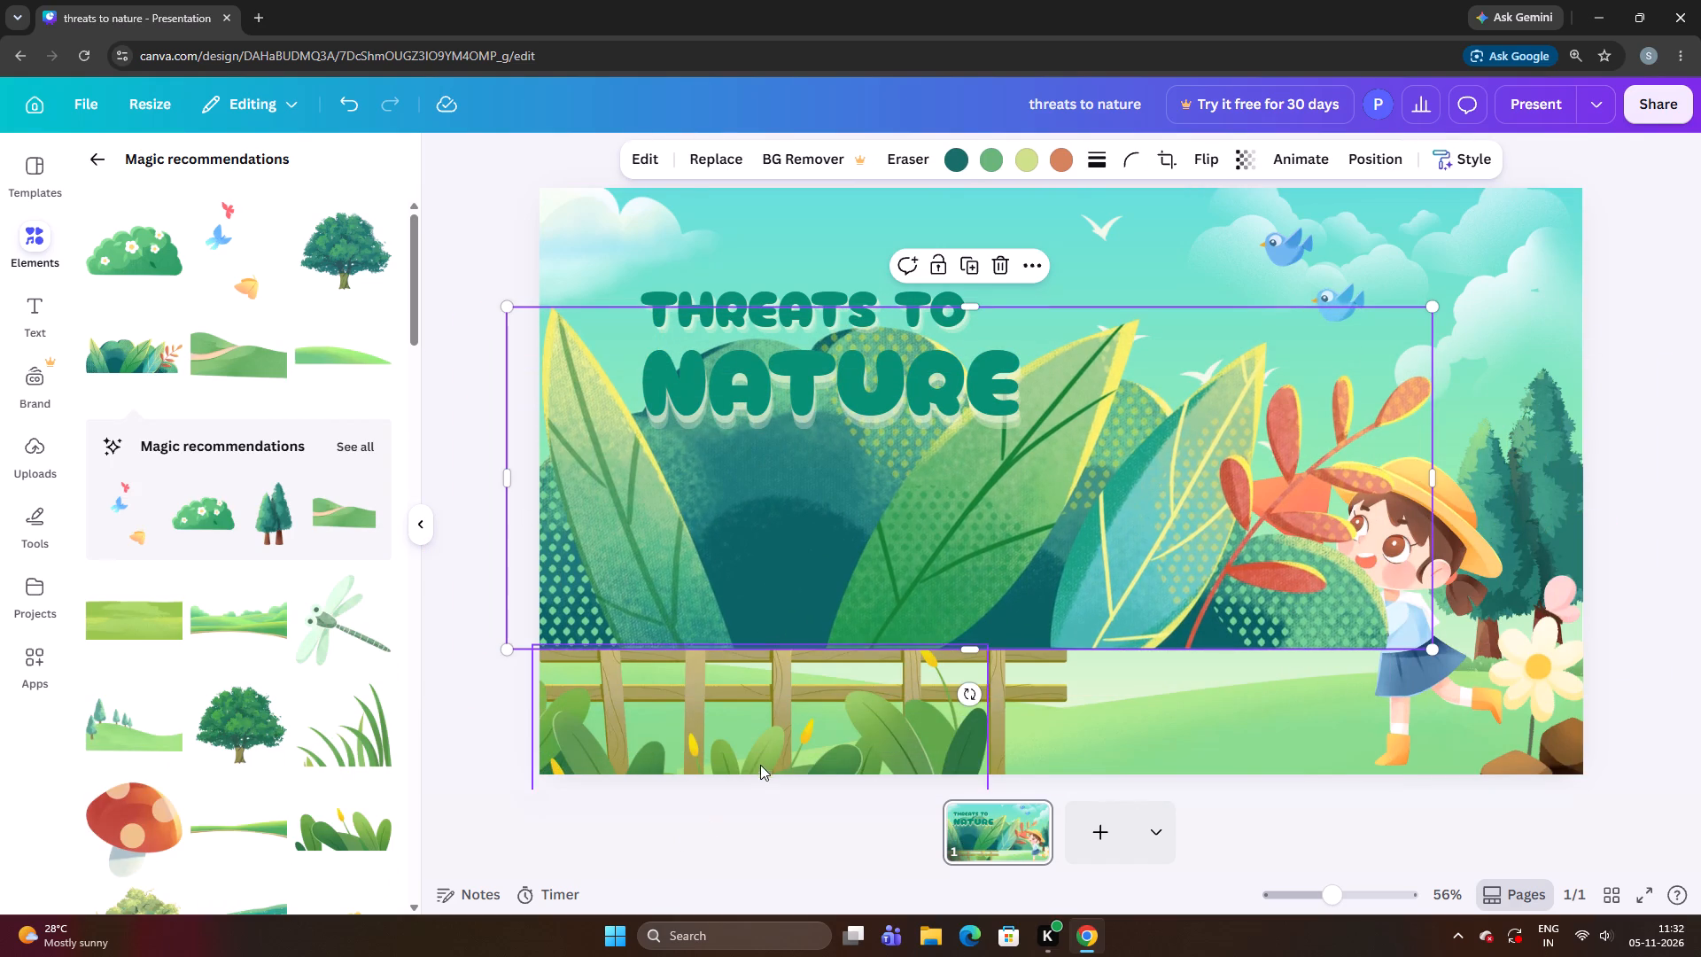
Move the yellow-tipped foreground leaves from the fence to the girl's feet.
drag(765, 752, 1352, 712)
Shrink the teal bush to about a quarter of the banner's width and place it before the fence in the lower-left corner.
drag(857, 572, 633, 635)
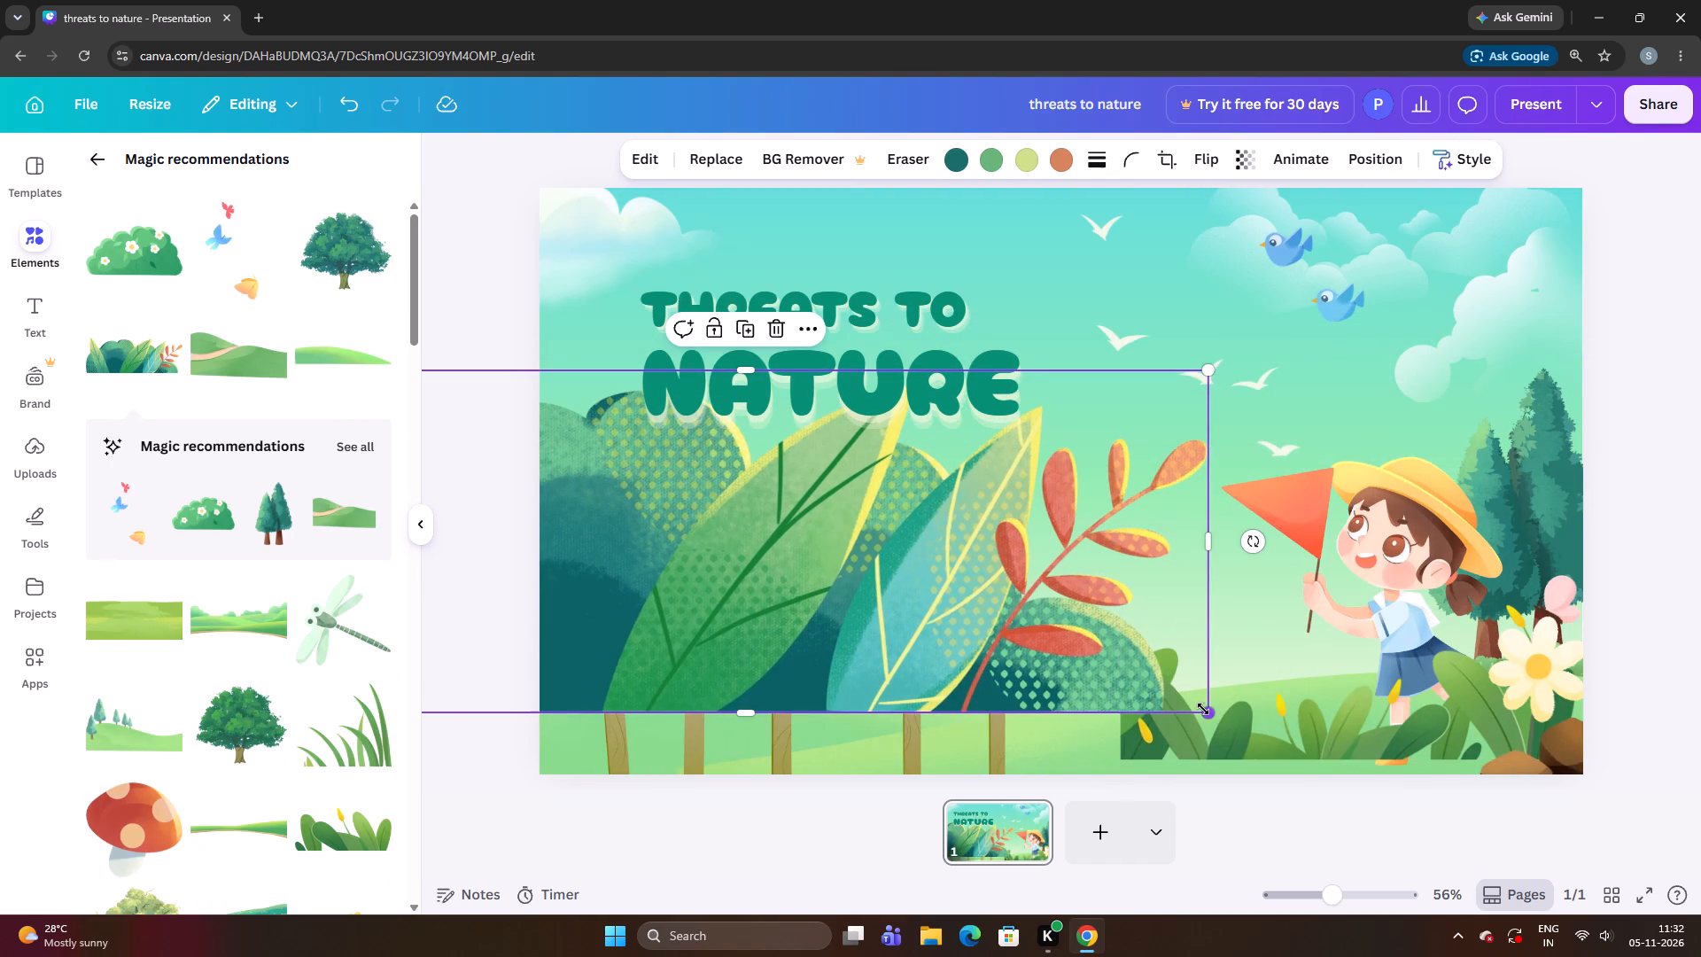
drag(1203, 709, 874, 524)
drag(611, 515, 811, 638)
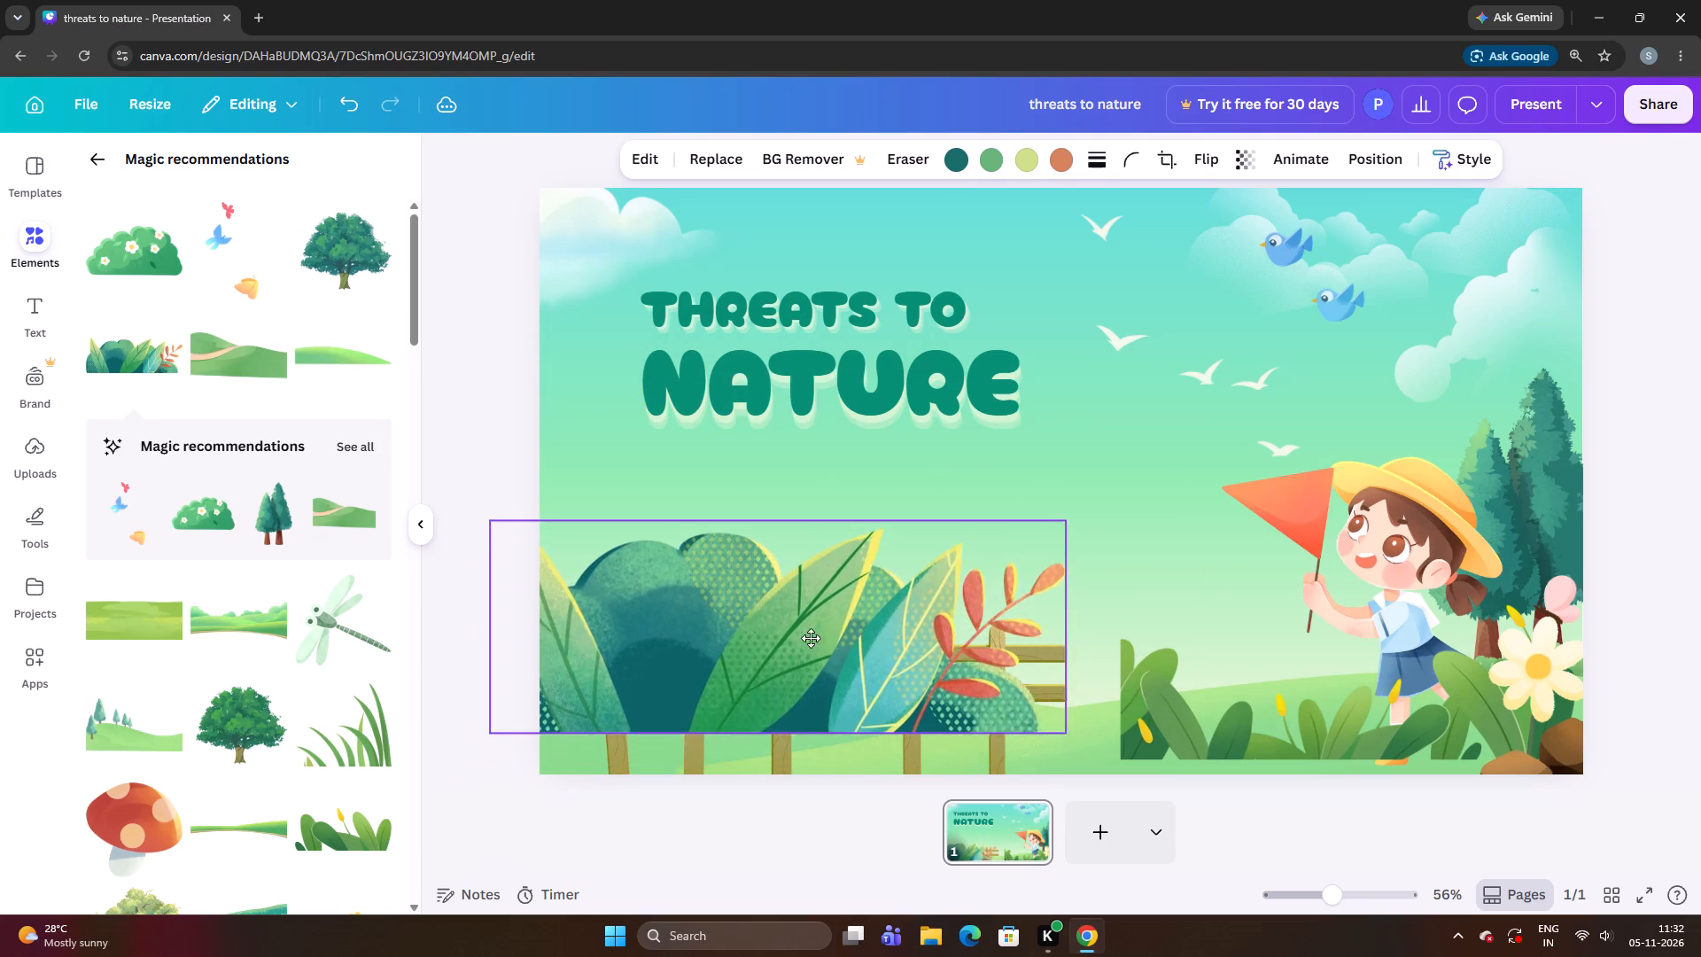
drag(811, 638, 810, 637)
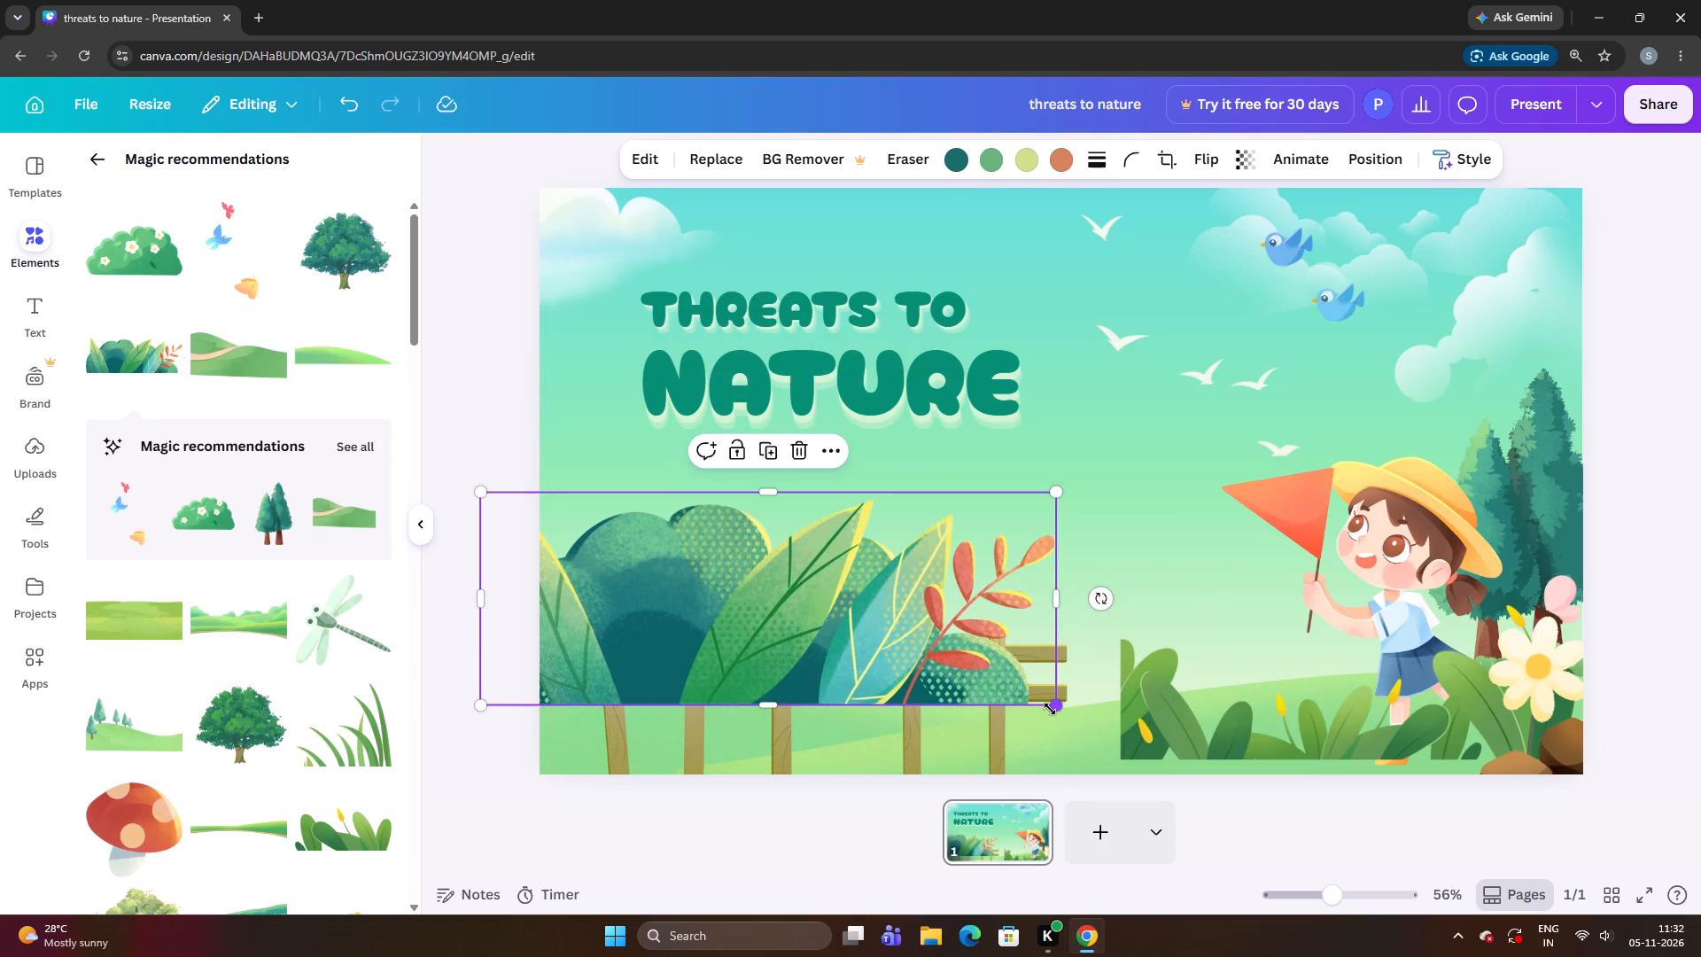
drag(1052, 709, 746, 537)
drag(603, 551, 626, 707)
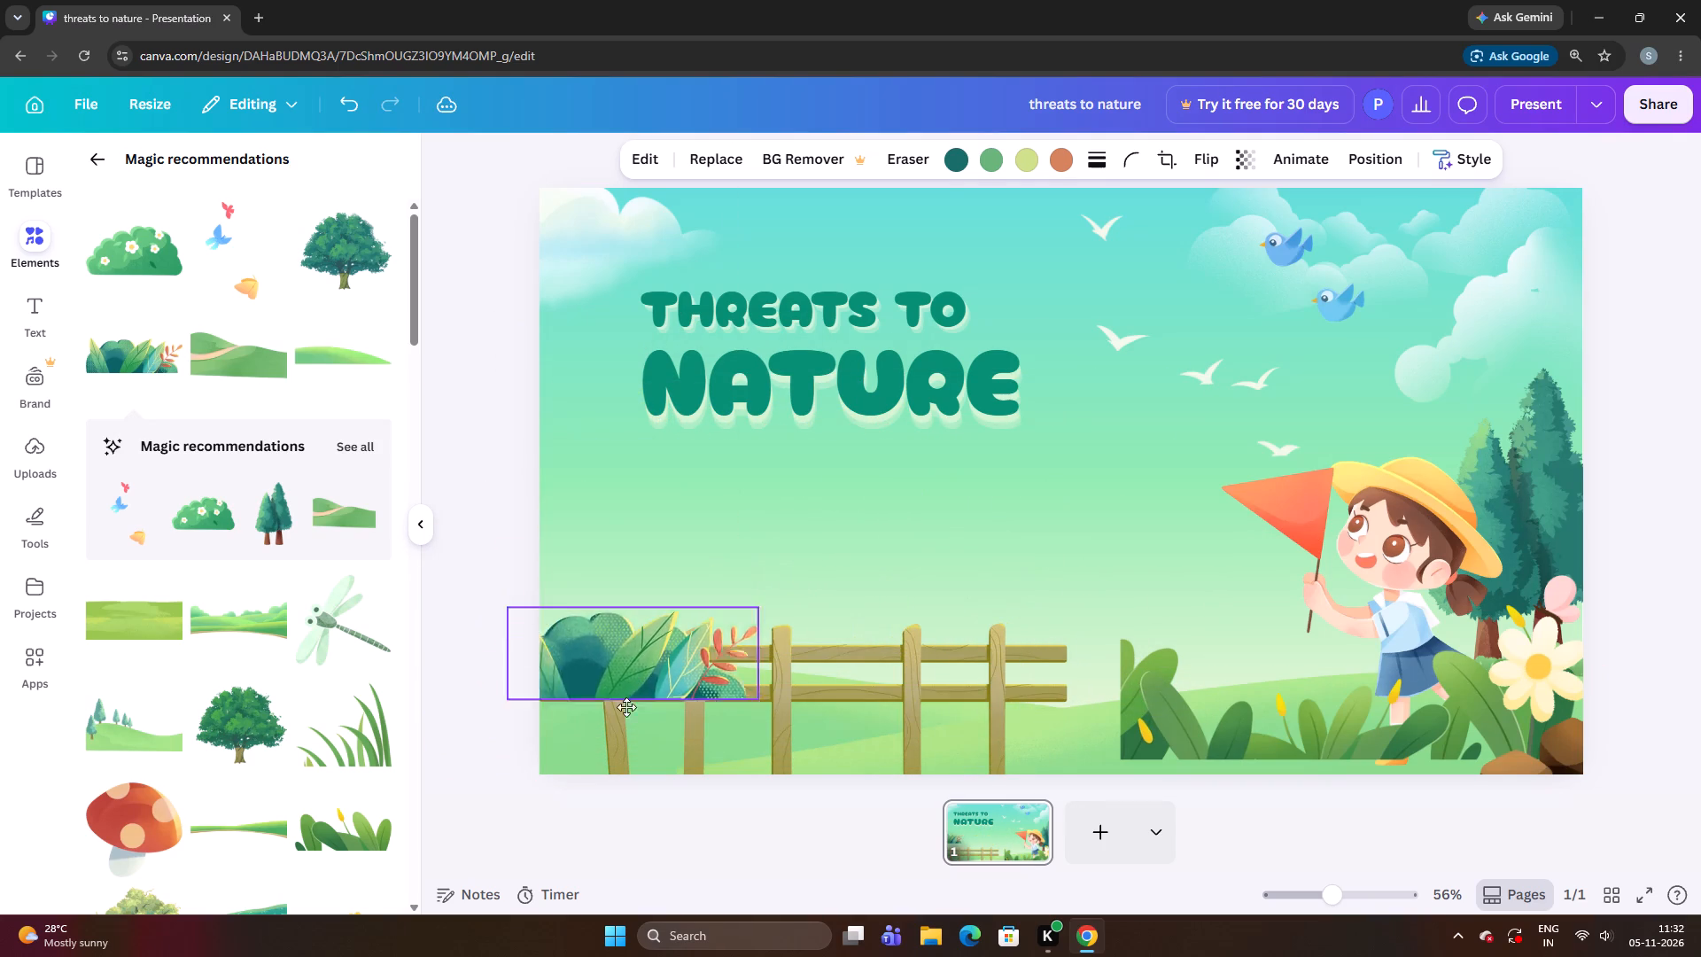
drag(626, 707, 619, 753)
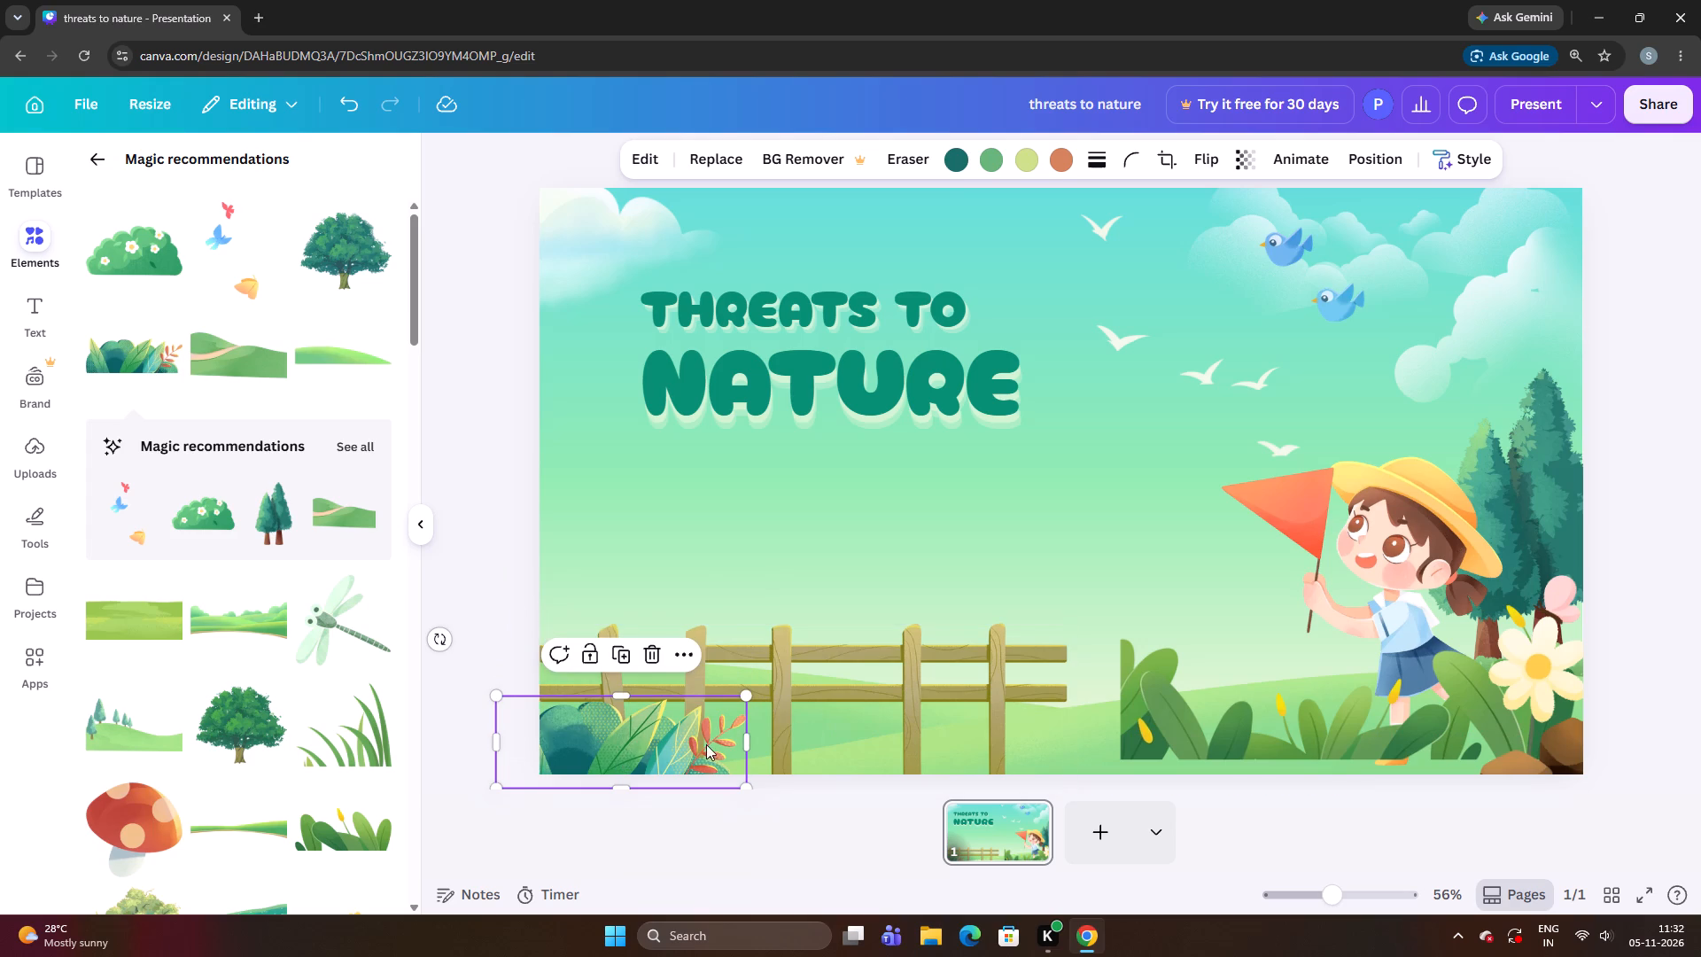
Scale the teal bush down slightly more and raise it above the banner's bottom edge, in front of the fence.
drag(699, 751, 673, 725)
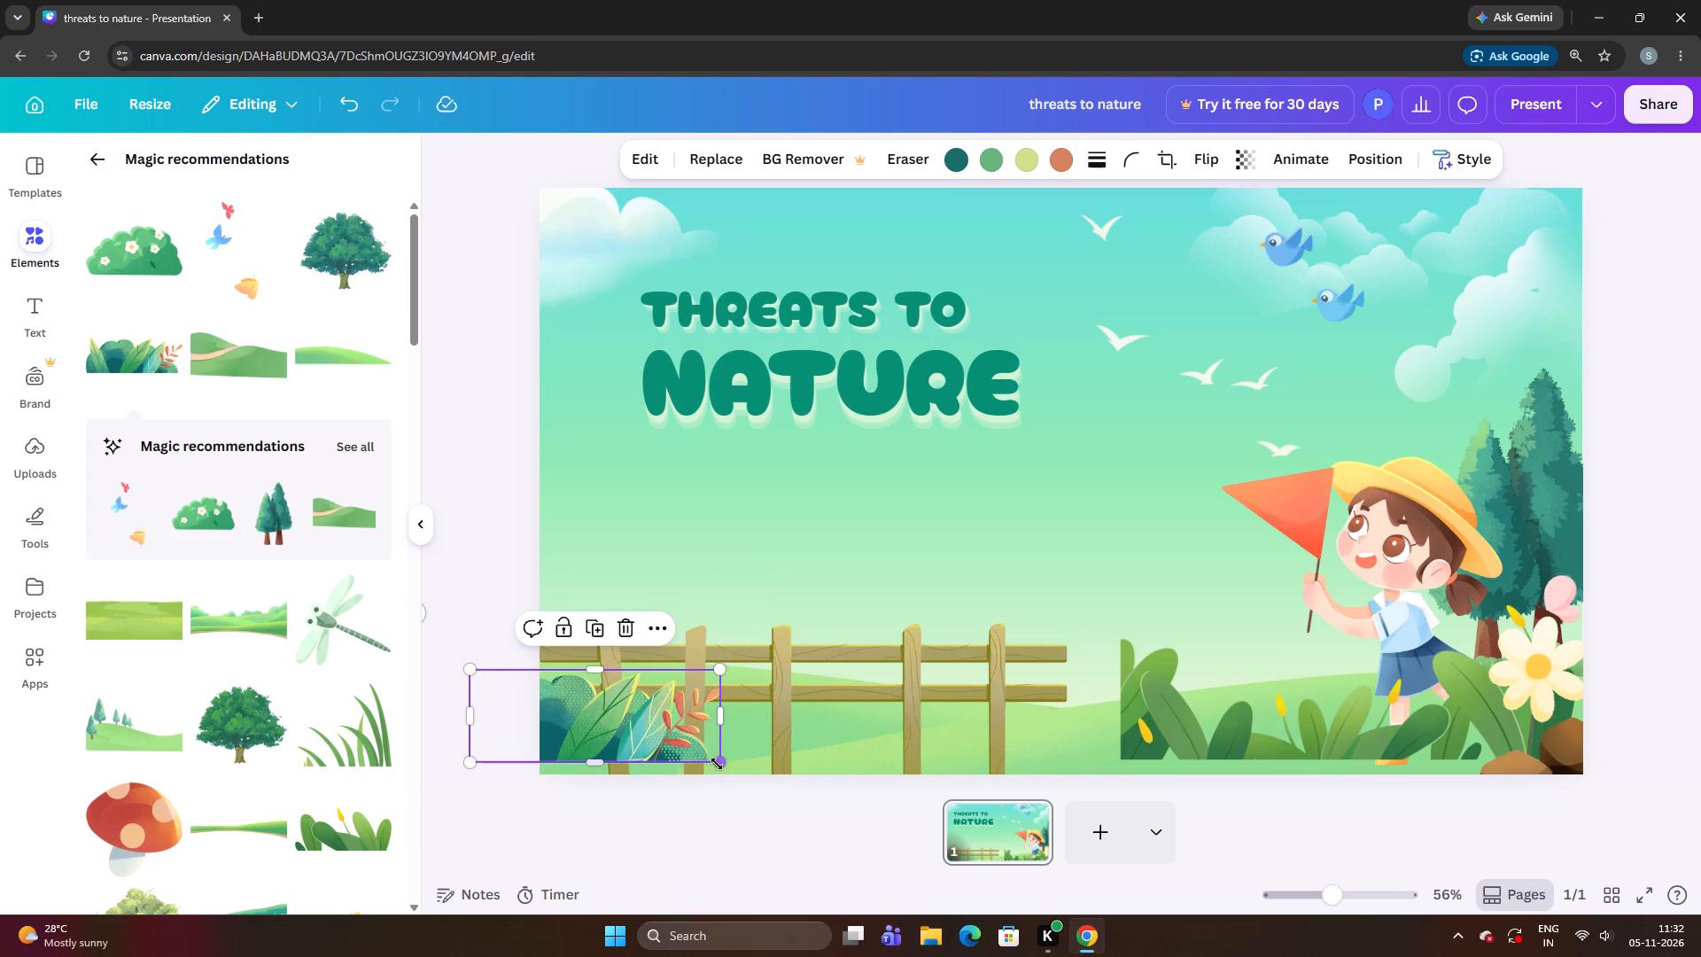
click(718, 764)
drag(638, 720, 674, 742)
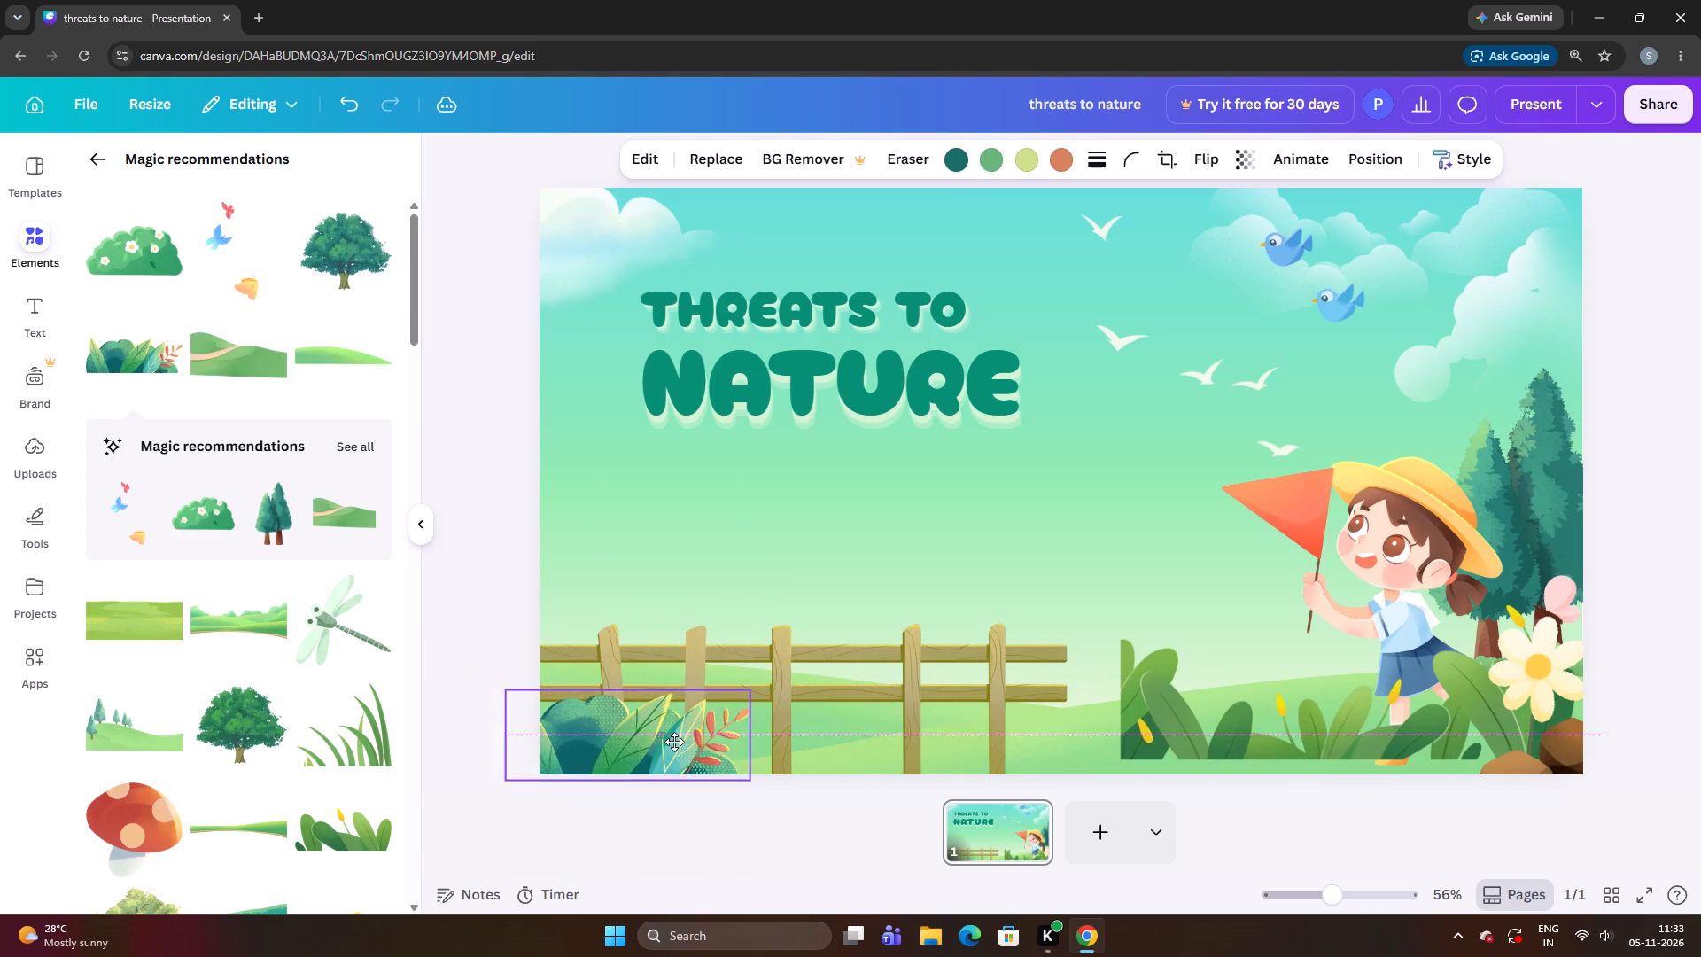
drag(674, 742, 675, 753)
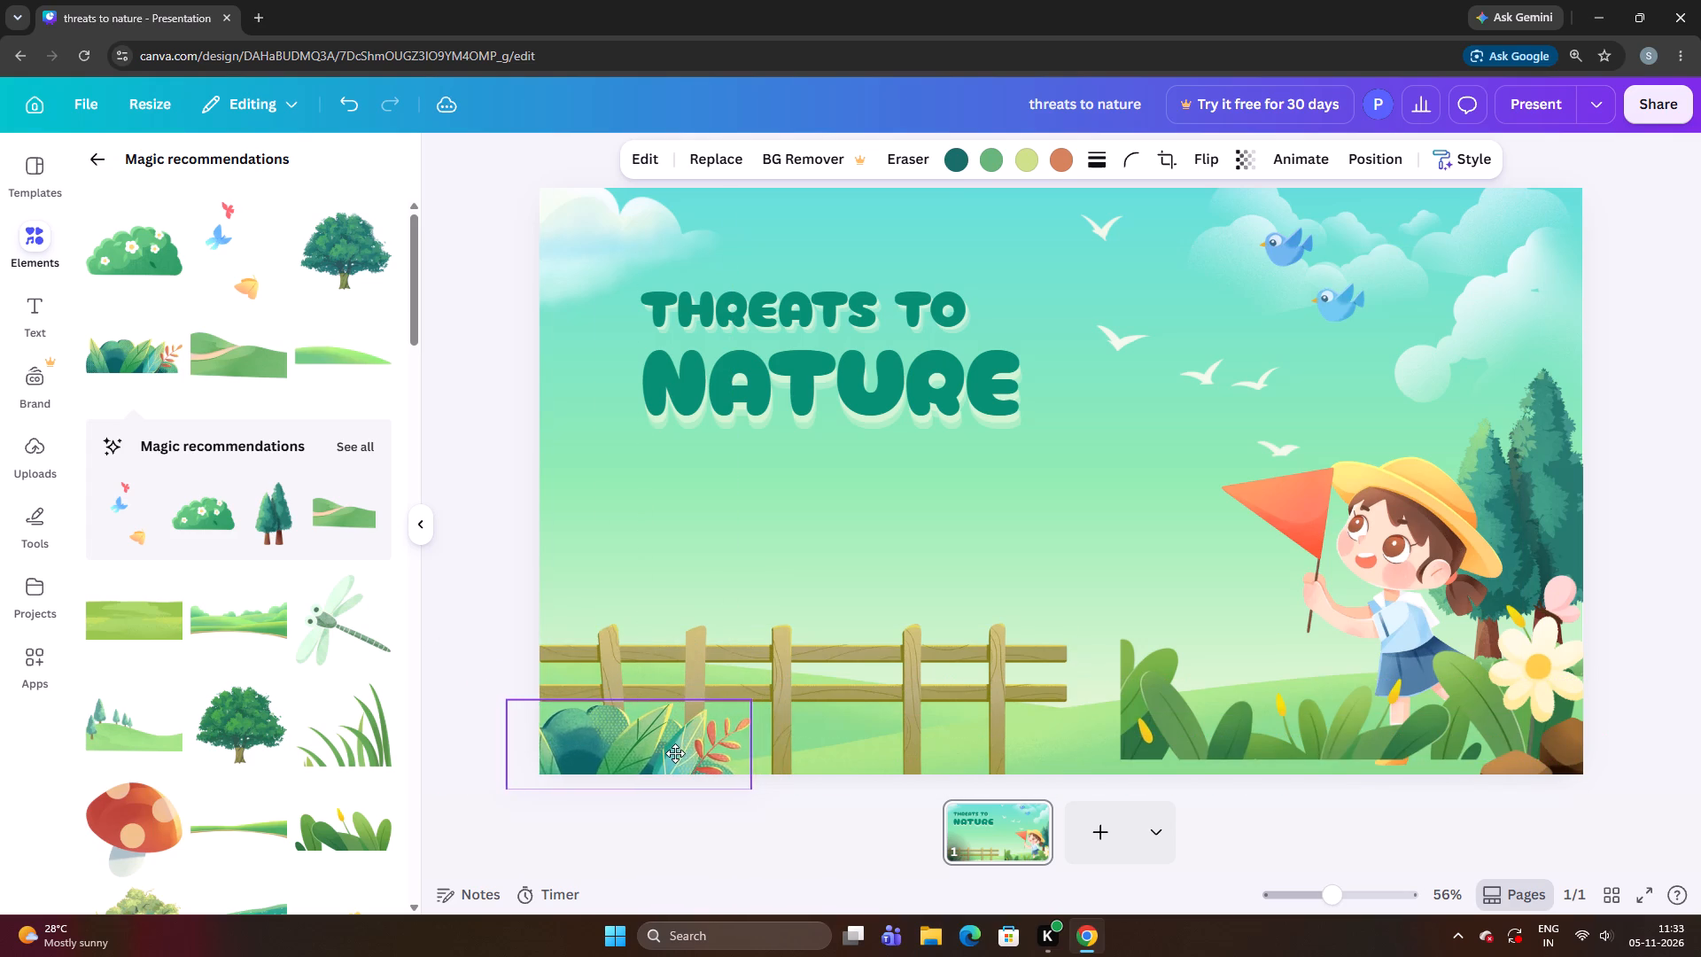
drag(675, 753, 666, 755)
drag(654, 755, 654, 744)
drag(654, 744, 654, 729)
drag(676, 734, 684, 715)
drag(750, 752, 728, 727)
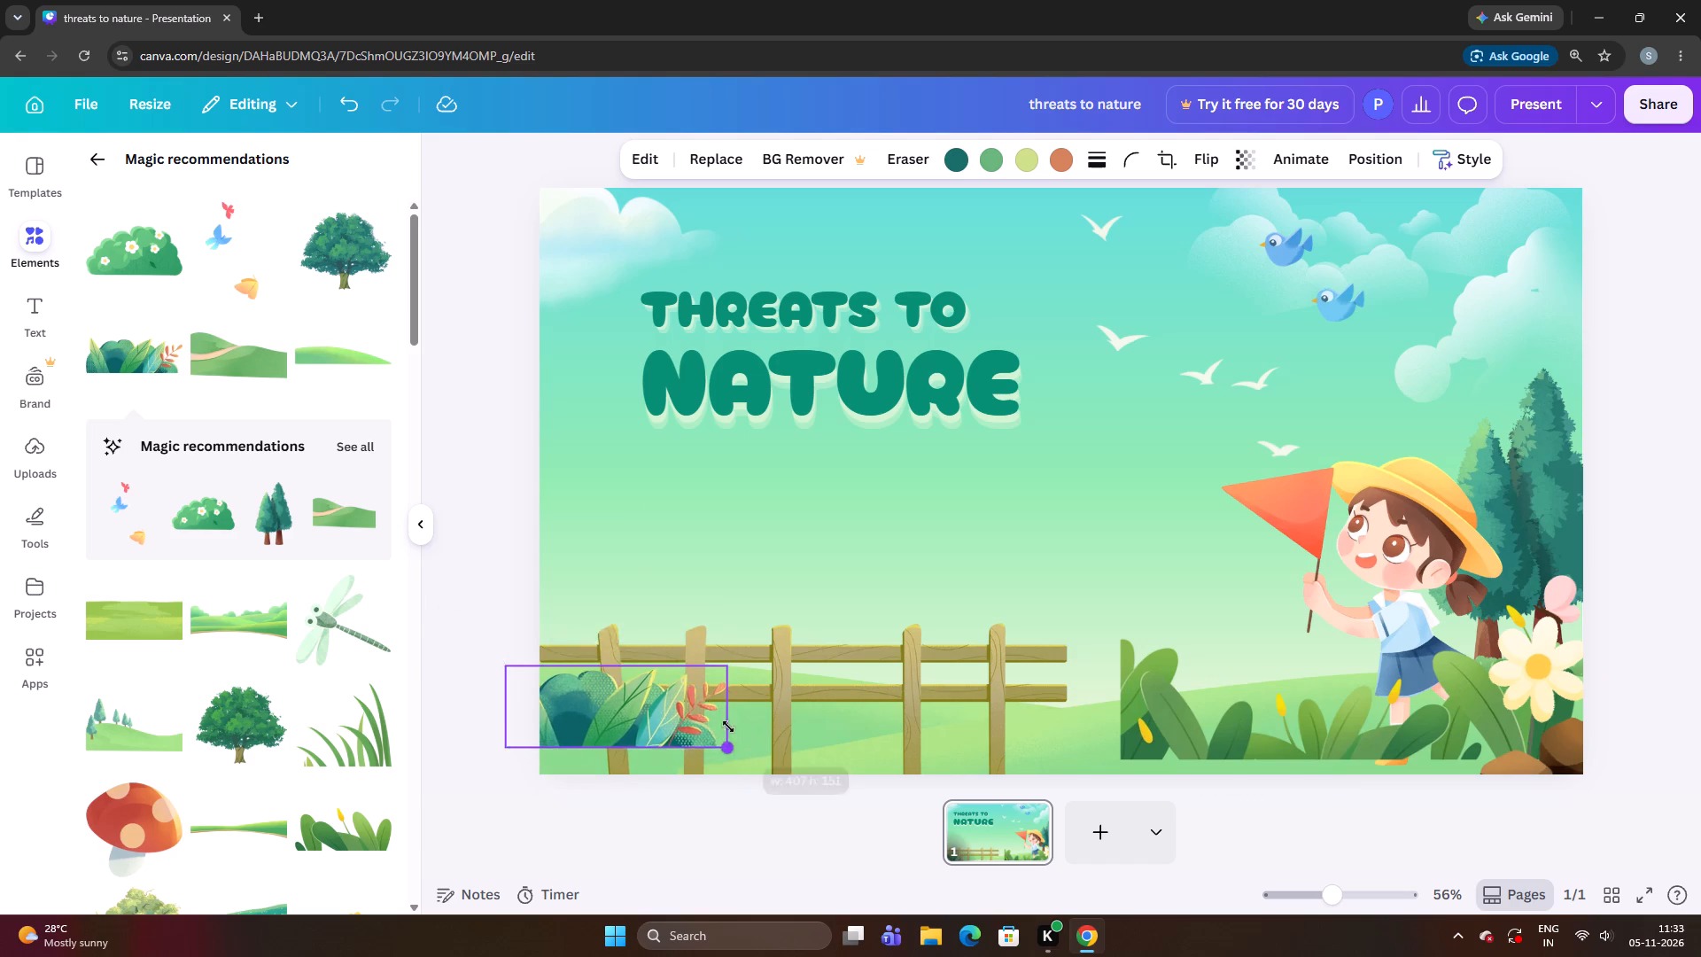
drag(728, 727, 726, 723)
Reposition the teal bush before the fence in the lower-left corner, with its base just above the banner's bottom edge.
drag(678, 719, 681, 755)
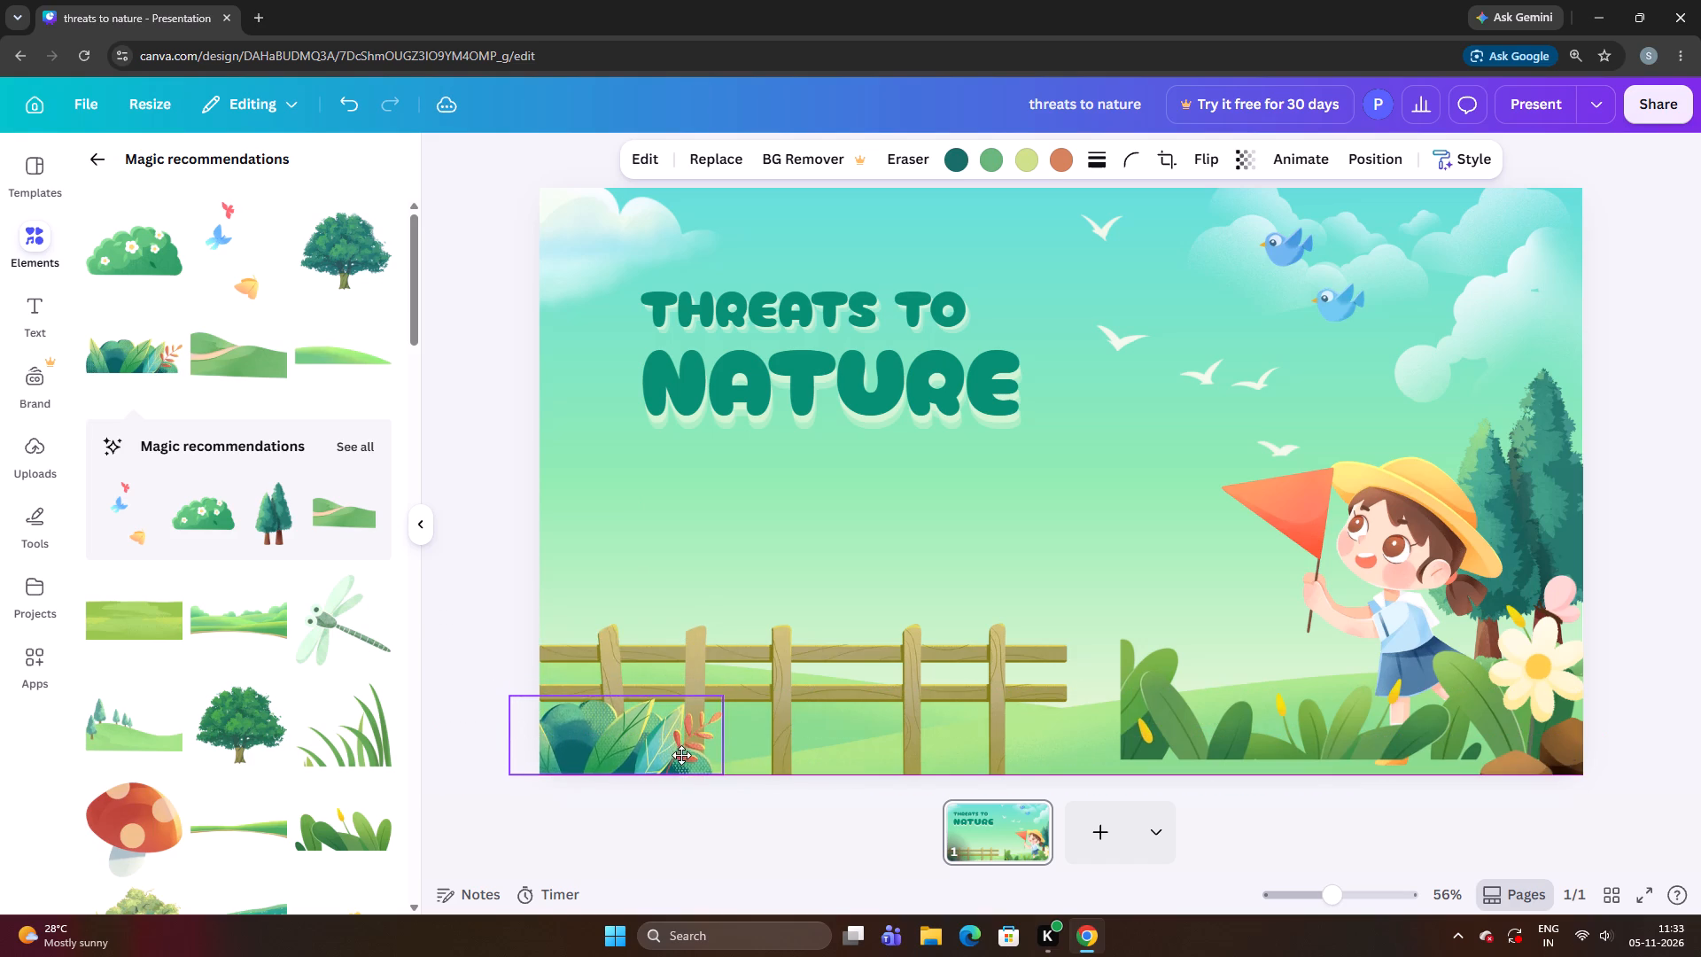
drag(681, 755, 681, 743)
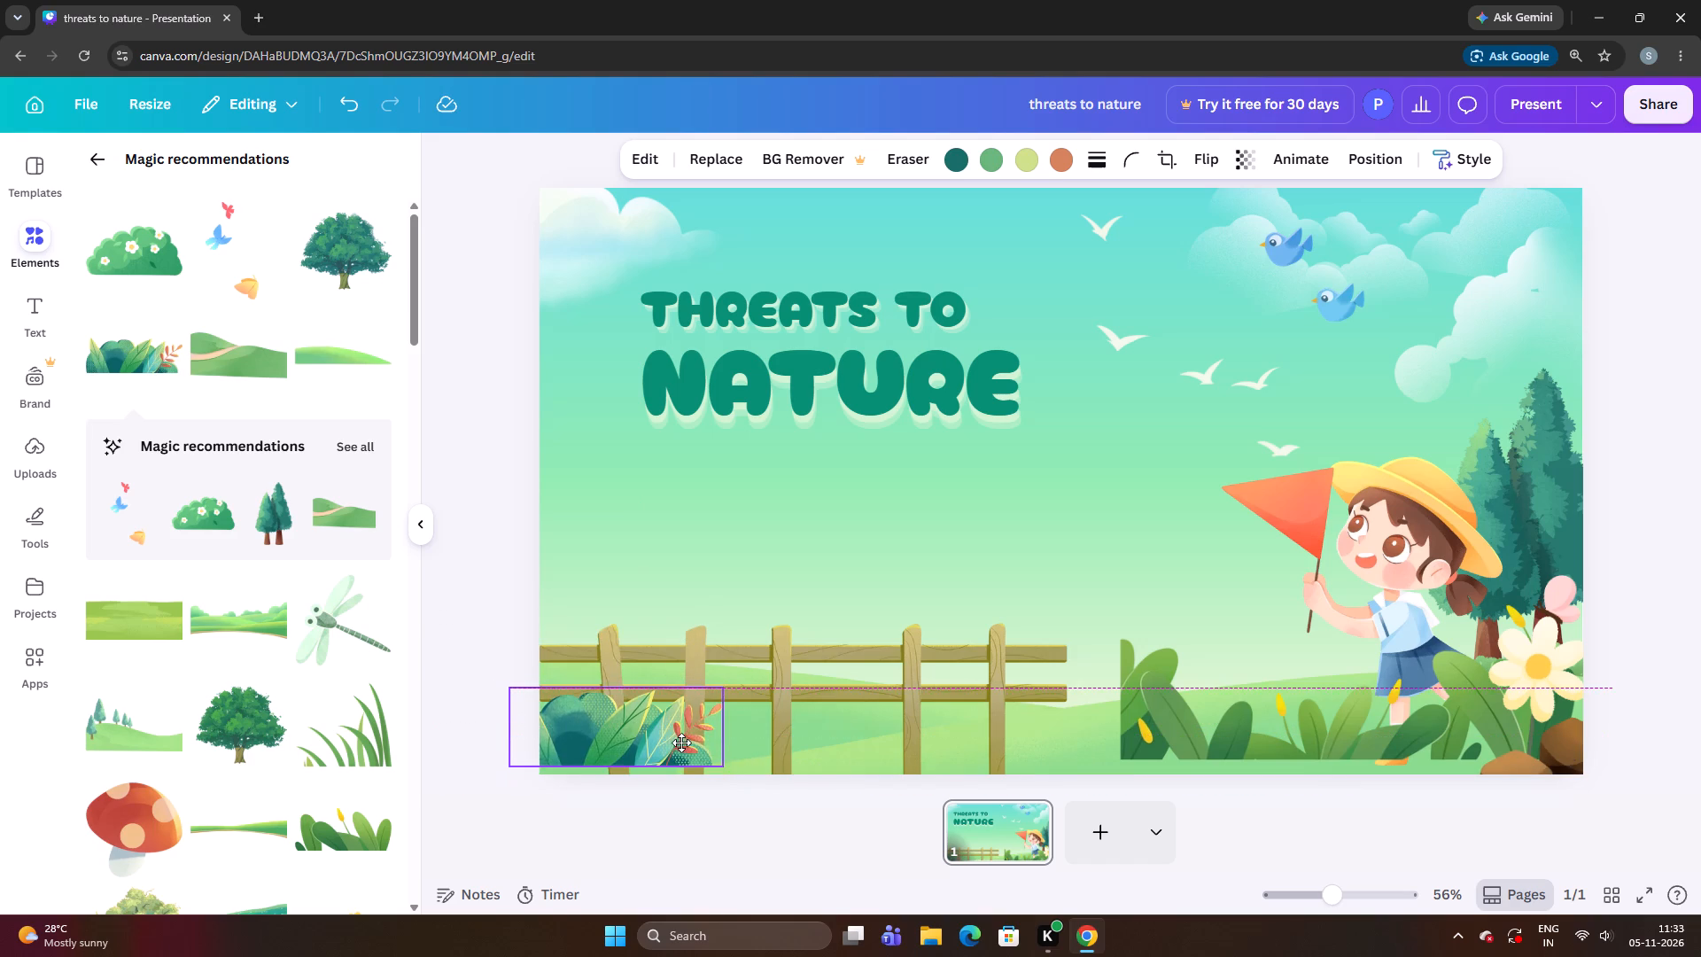
drag(681, 743, 686, 721)
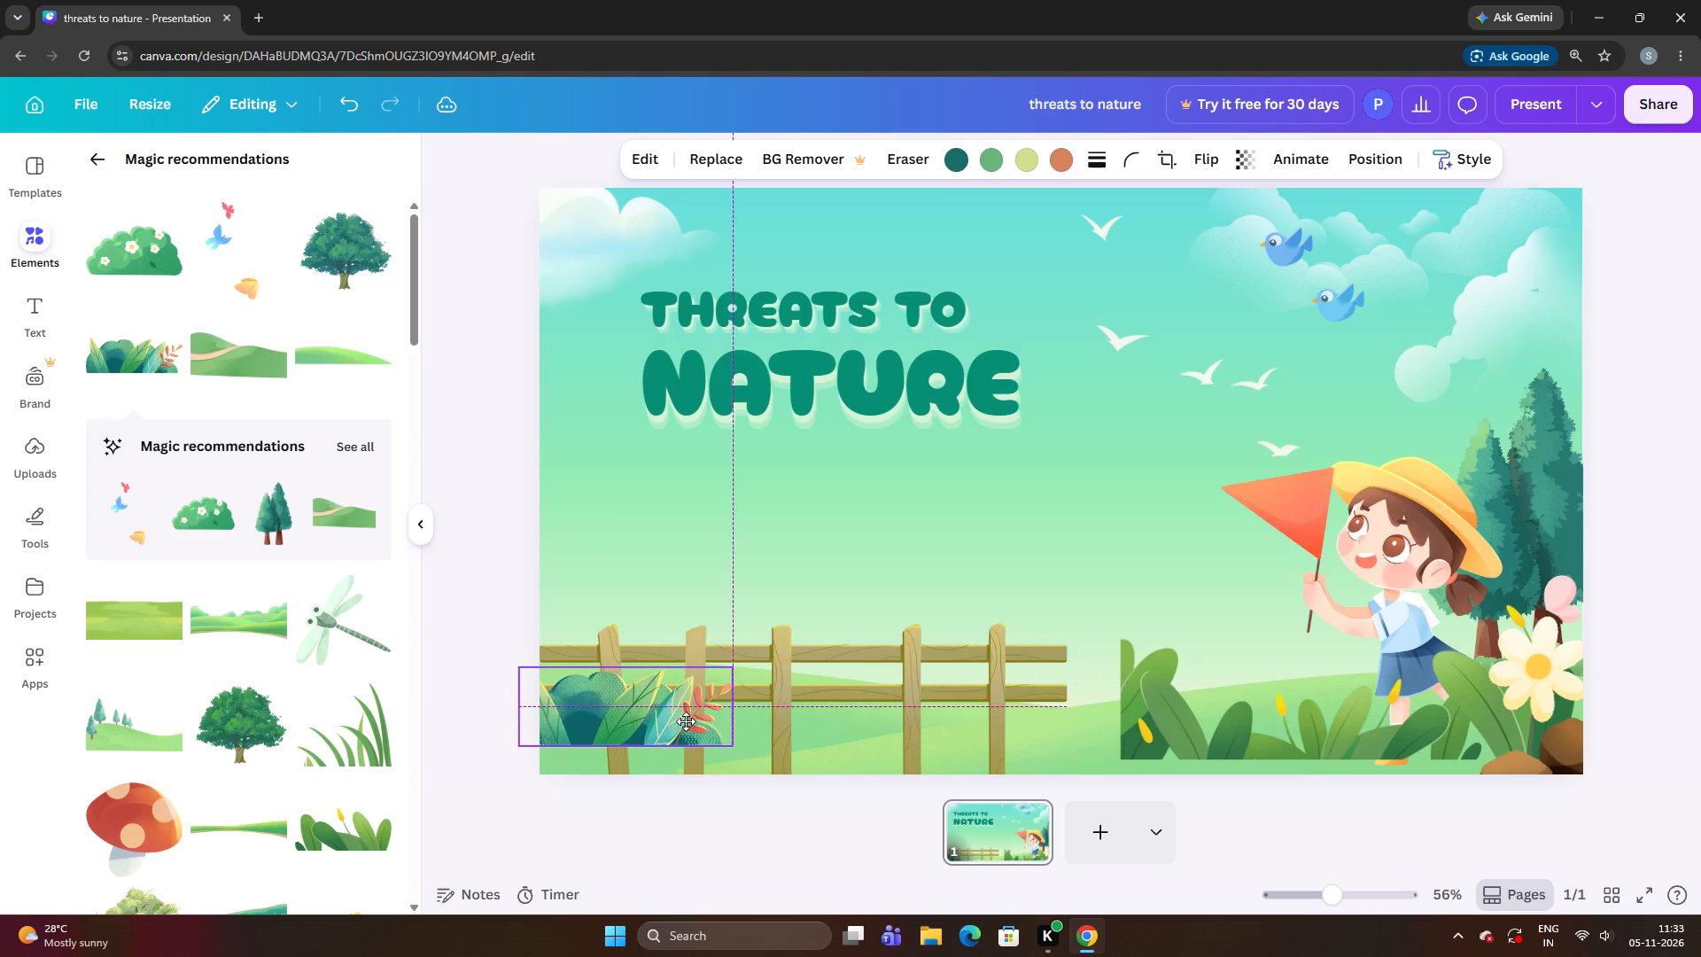
drag(686, 721, 691, 731)
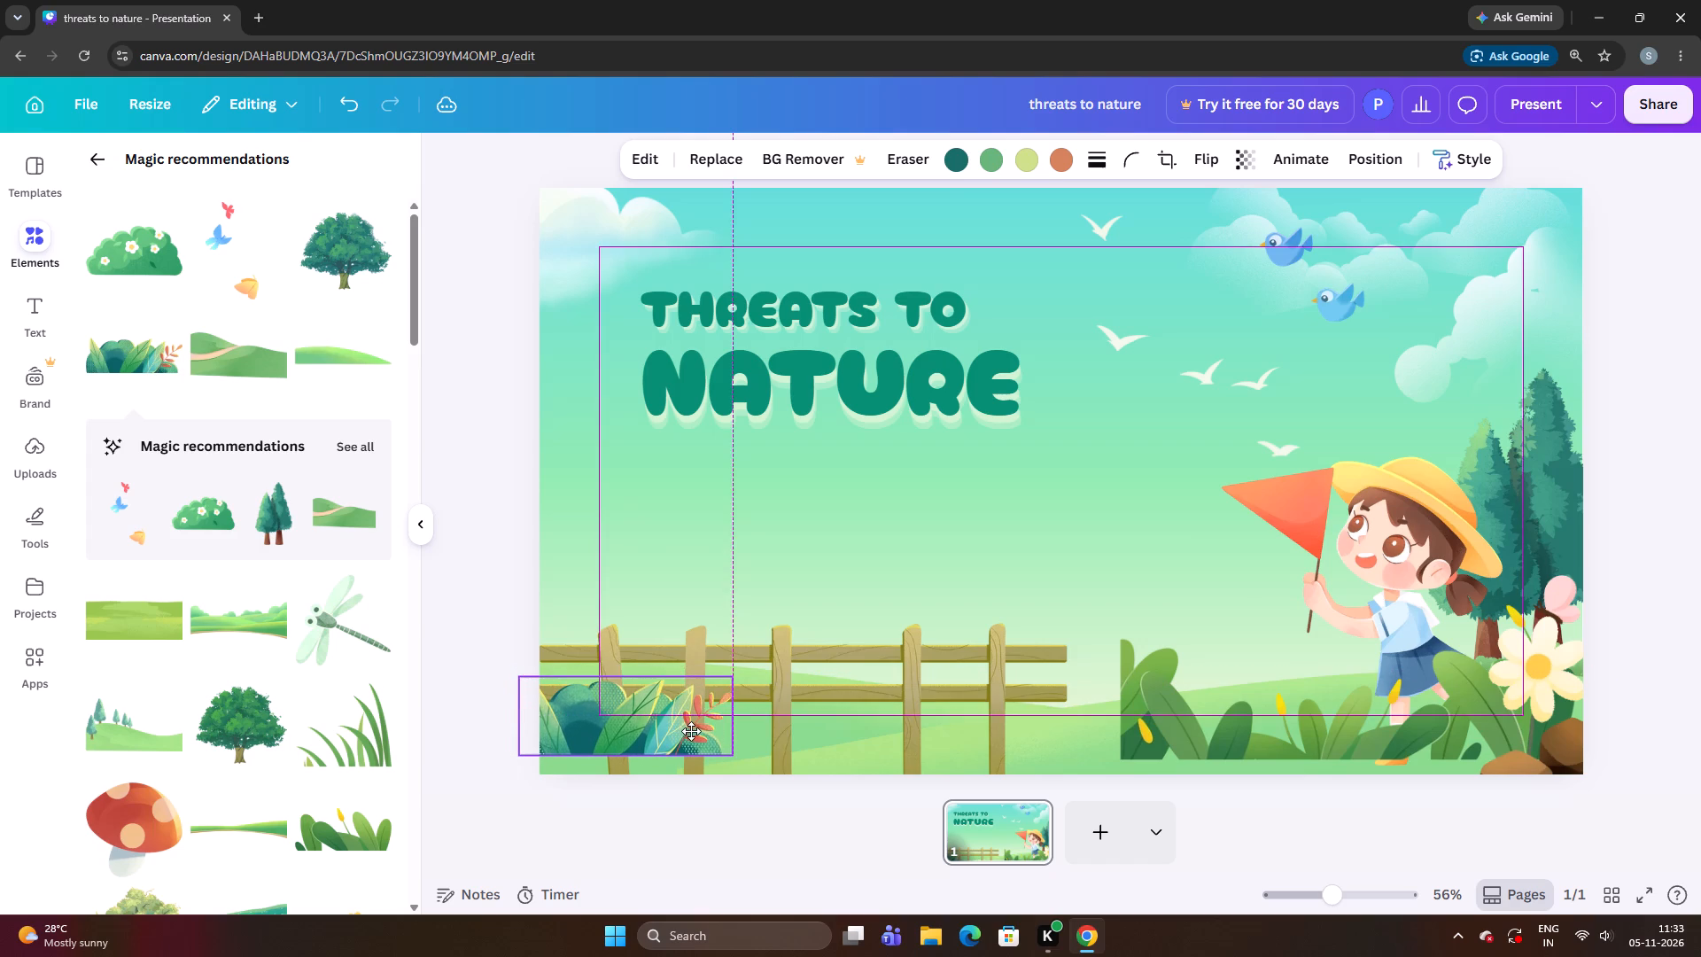
drag(691, 731, 691, 734)
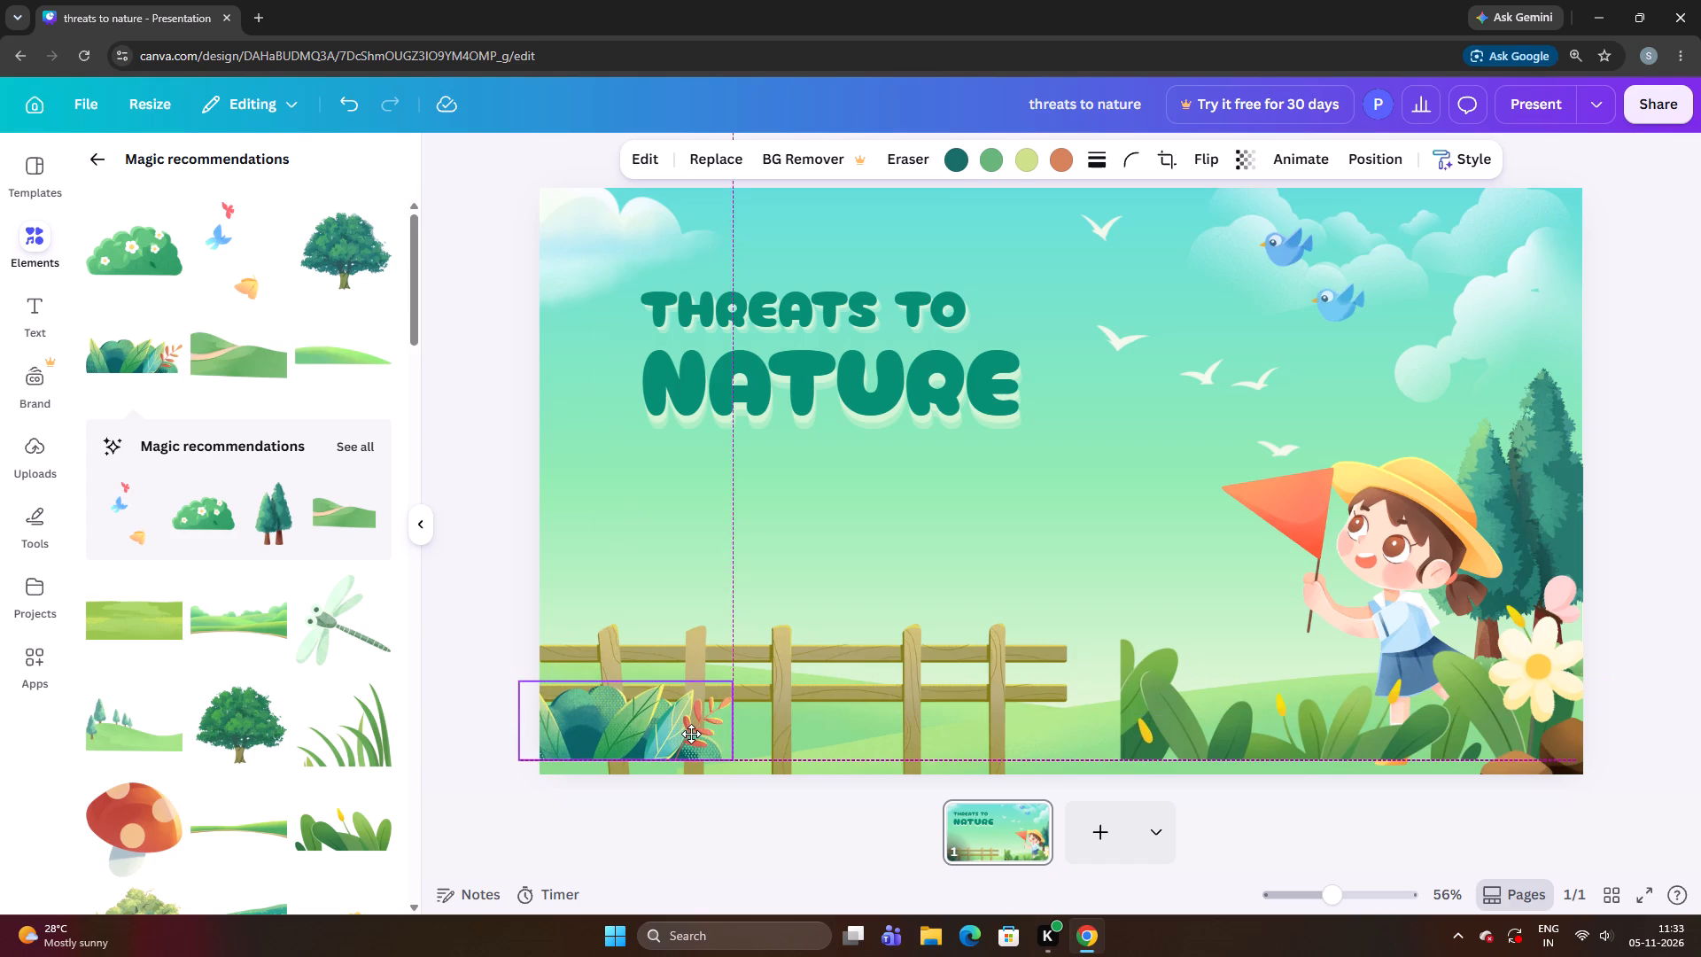
drag(691, 734, 691, 724)
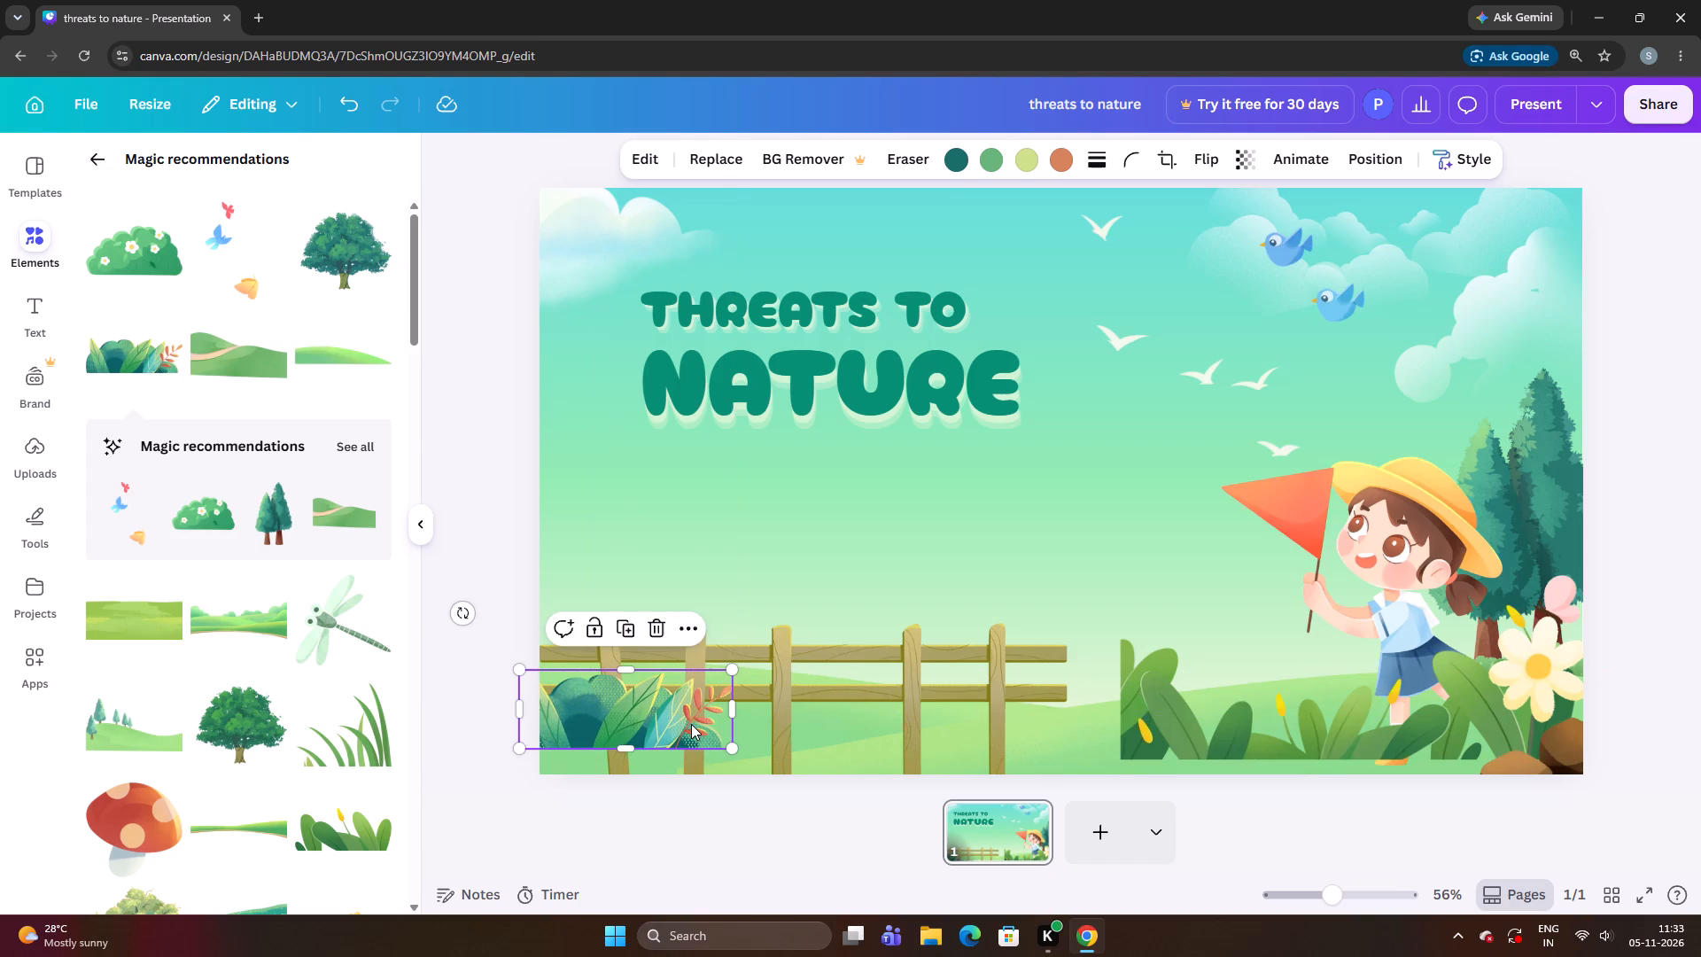
drag(683, 694, 685, 703)
drag(685, 703, 695, 716)
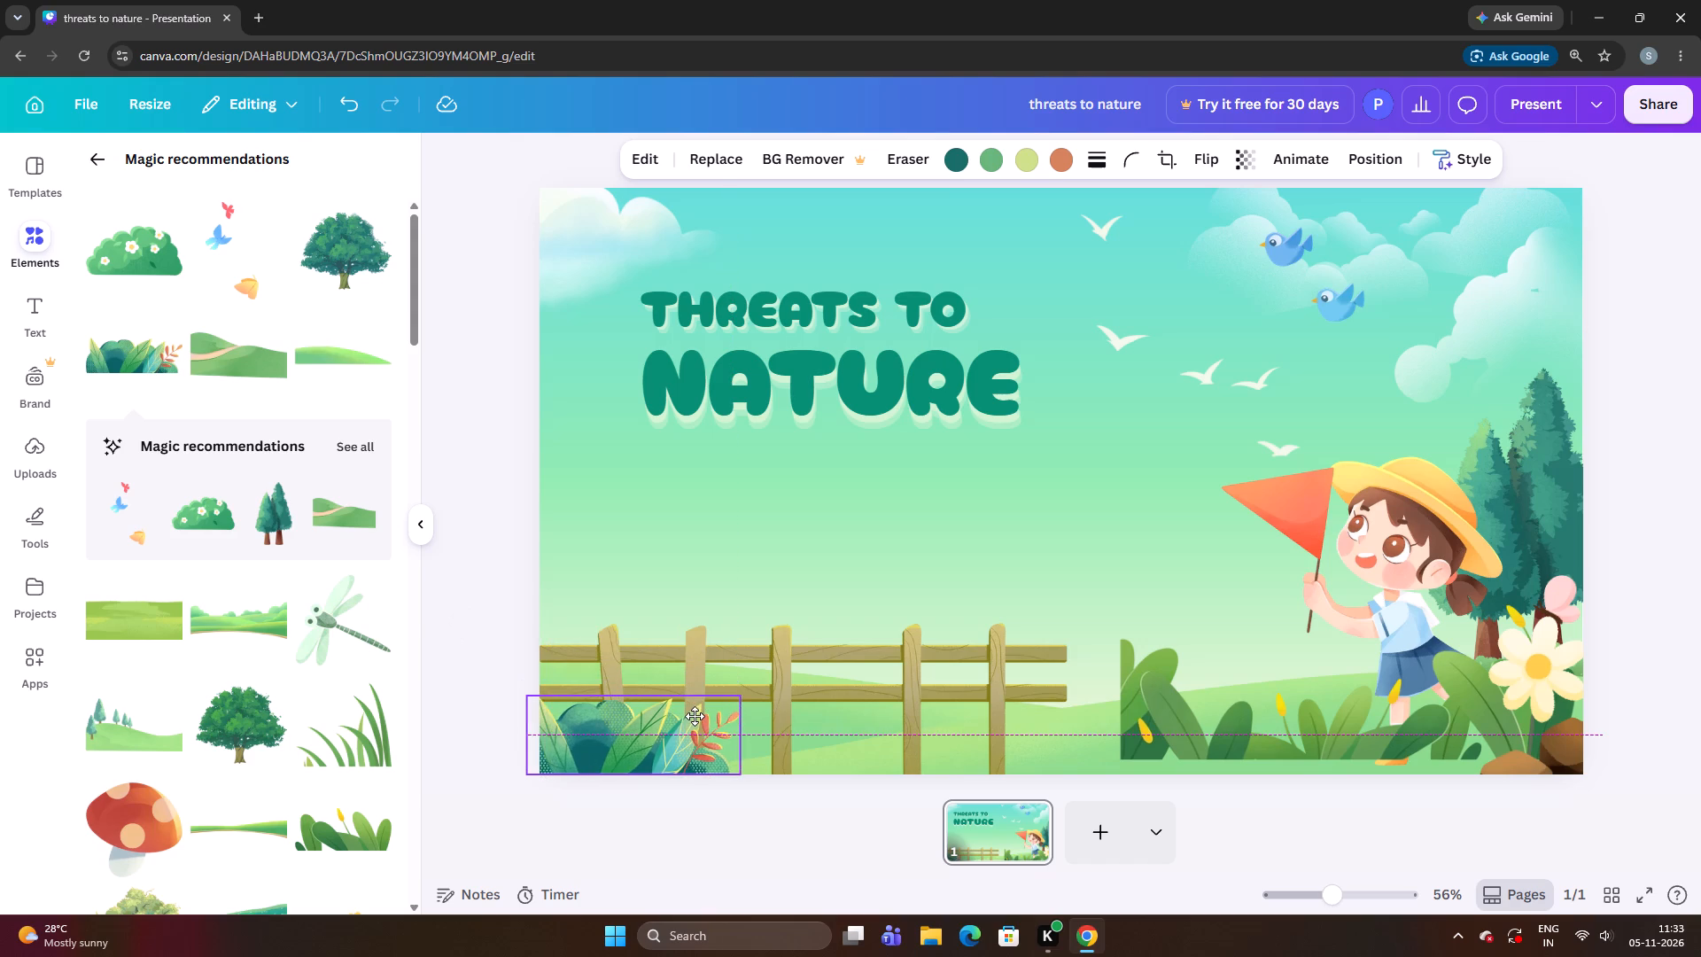
drag(695, 716, 688, 718)
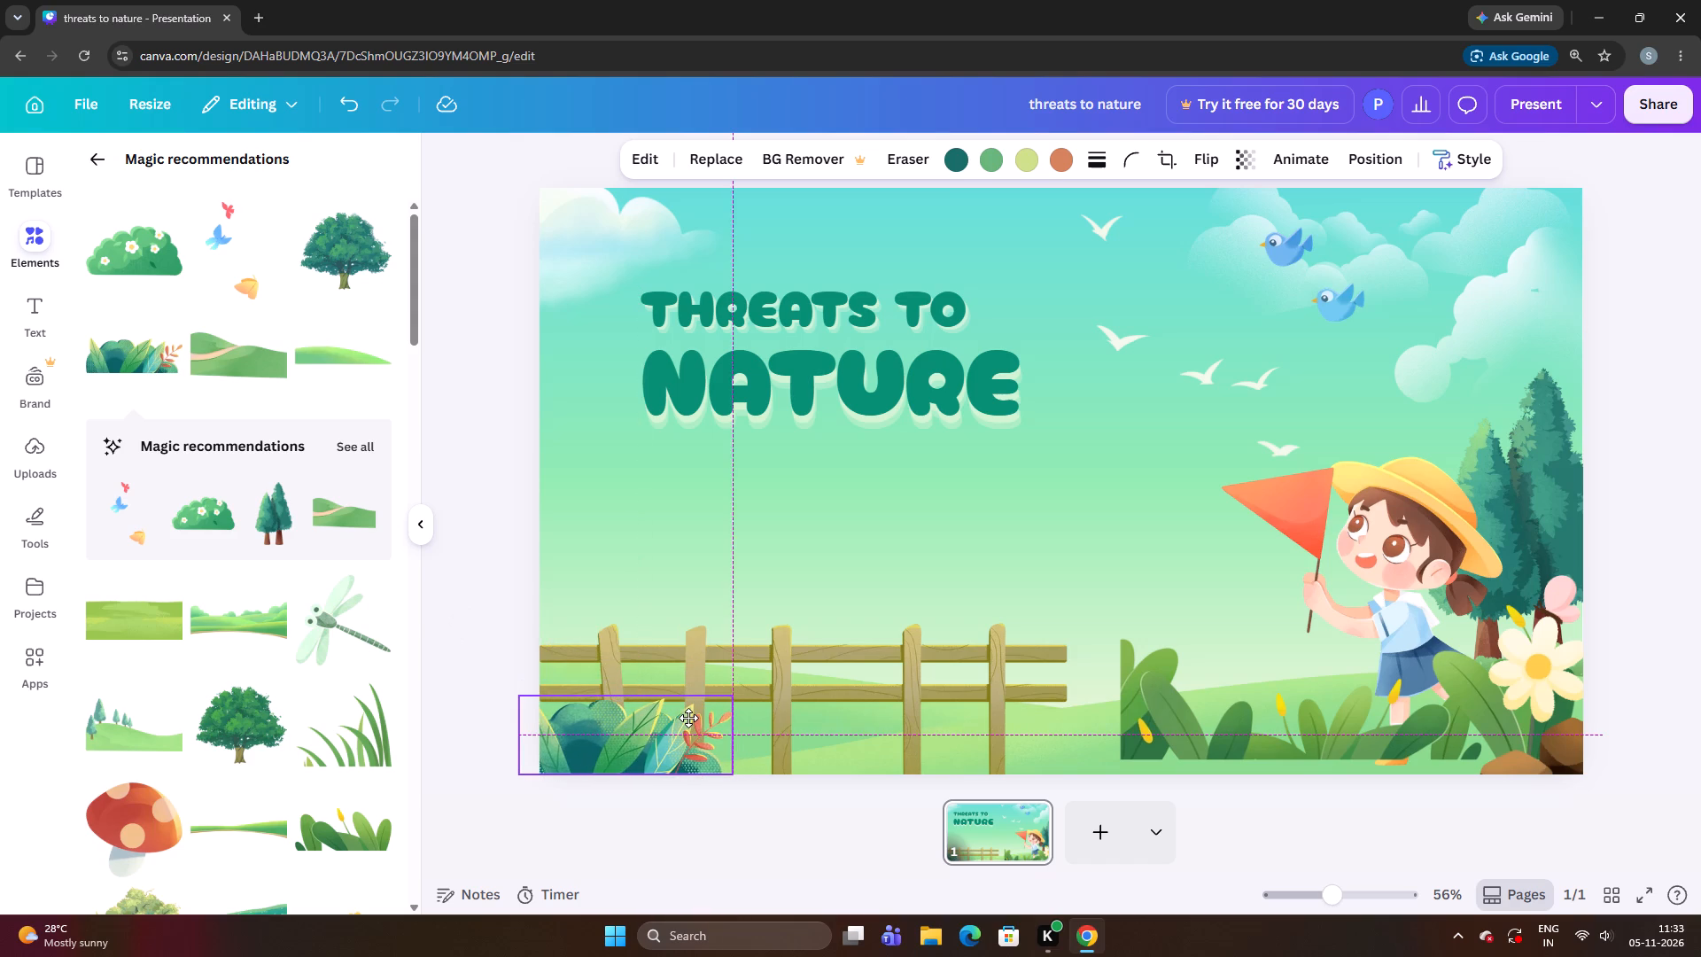
drag(688, 718, 691, 718)
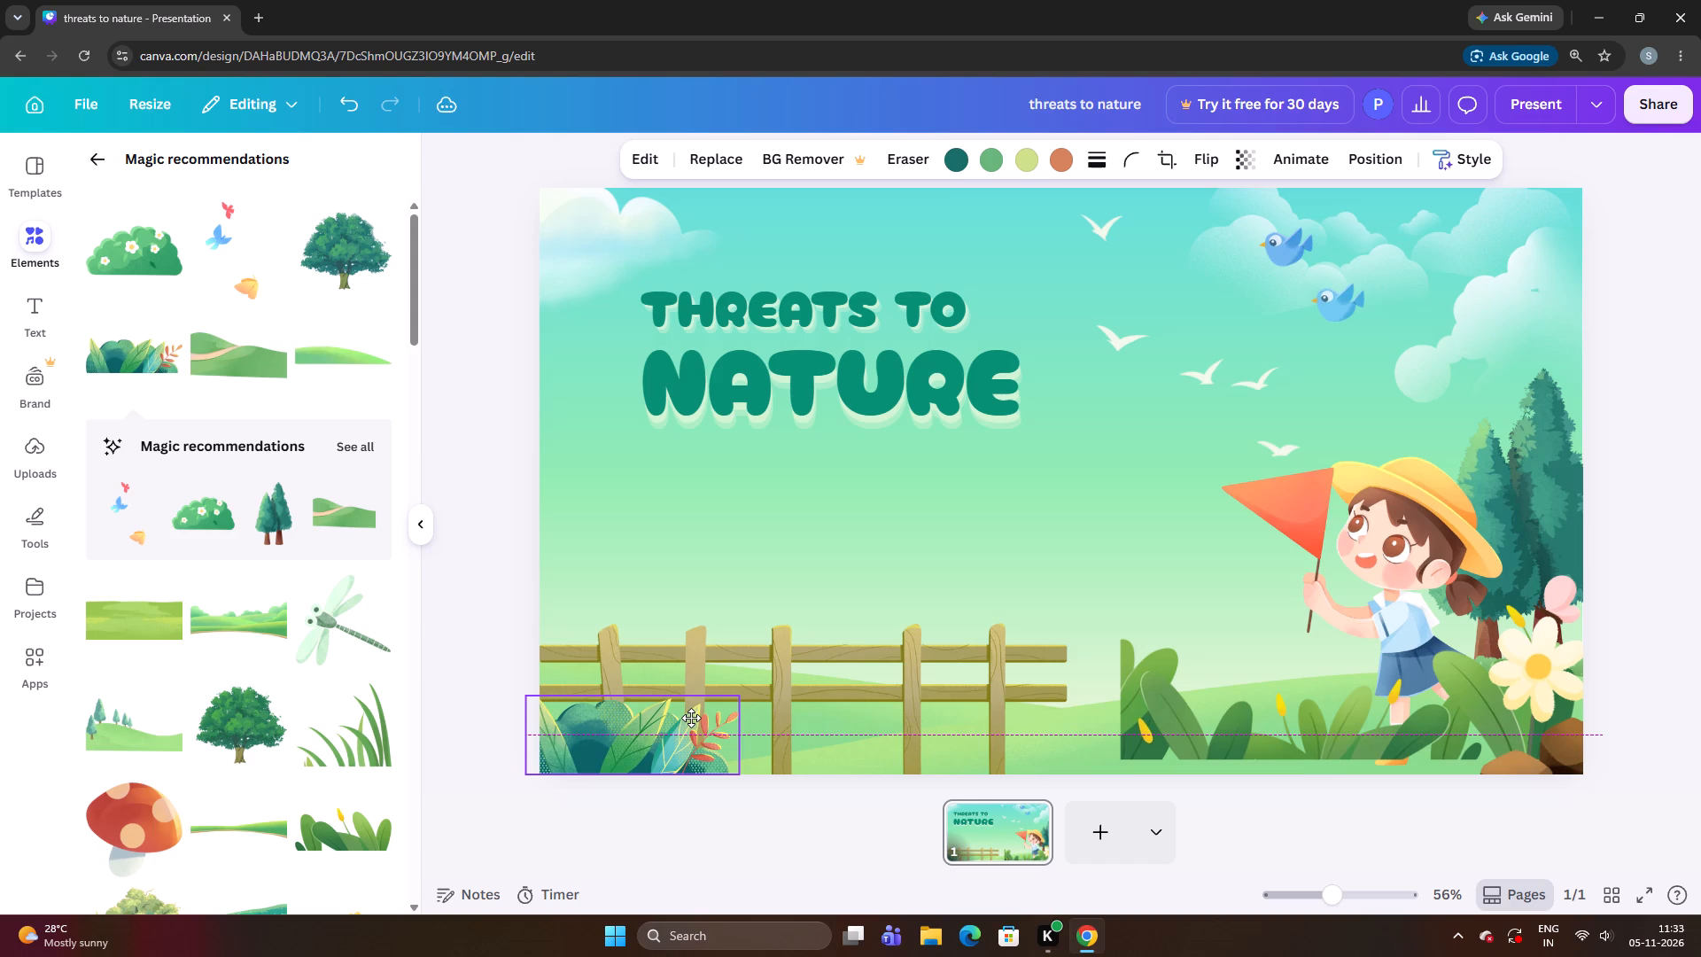
drag(691, 718, 691, 726)
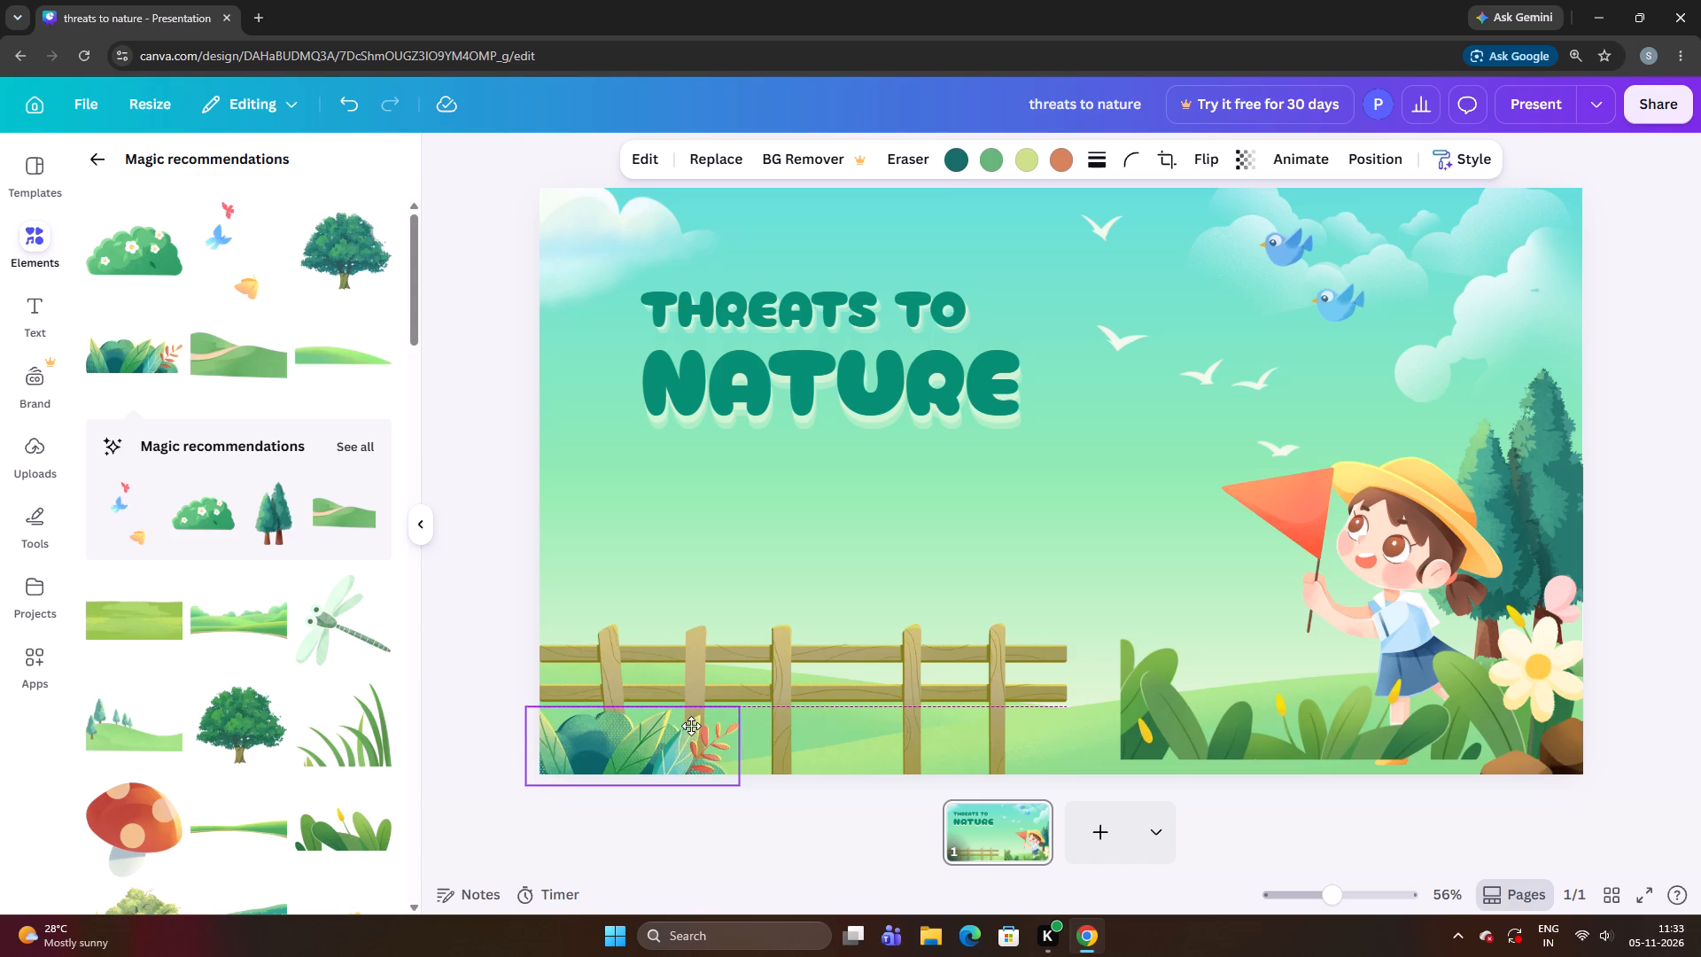
drag(691, 726, 691, 732)
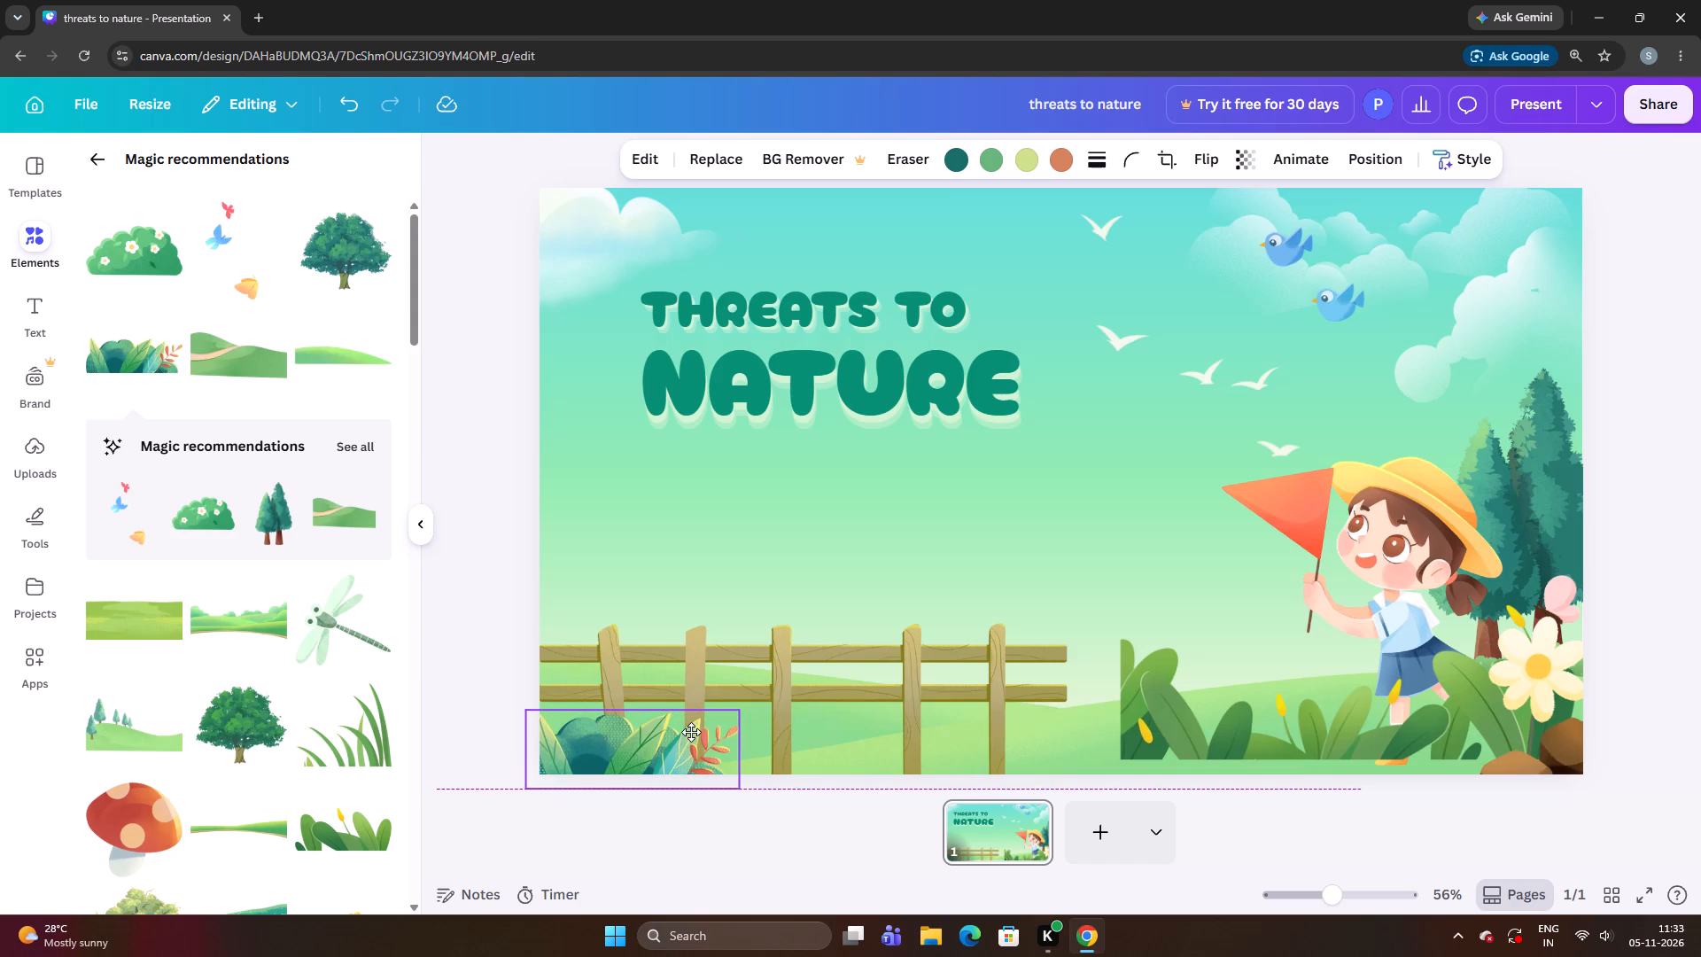
drag(691, 732, 706, 718)
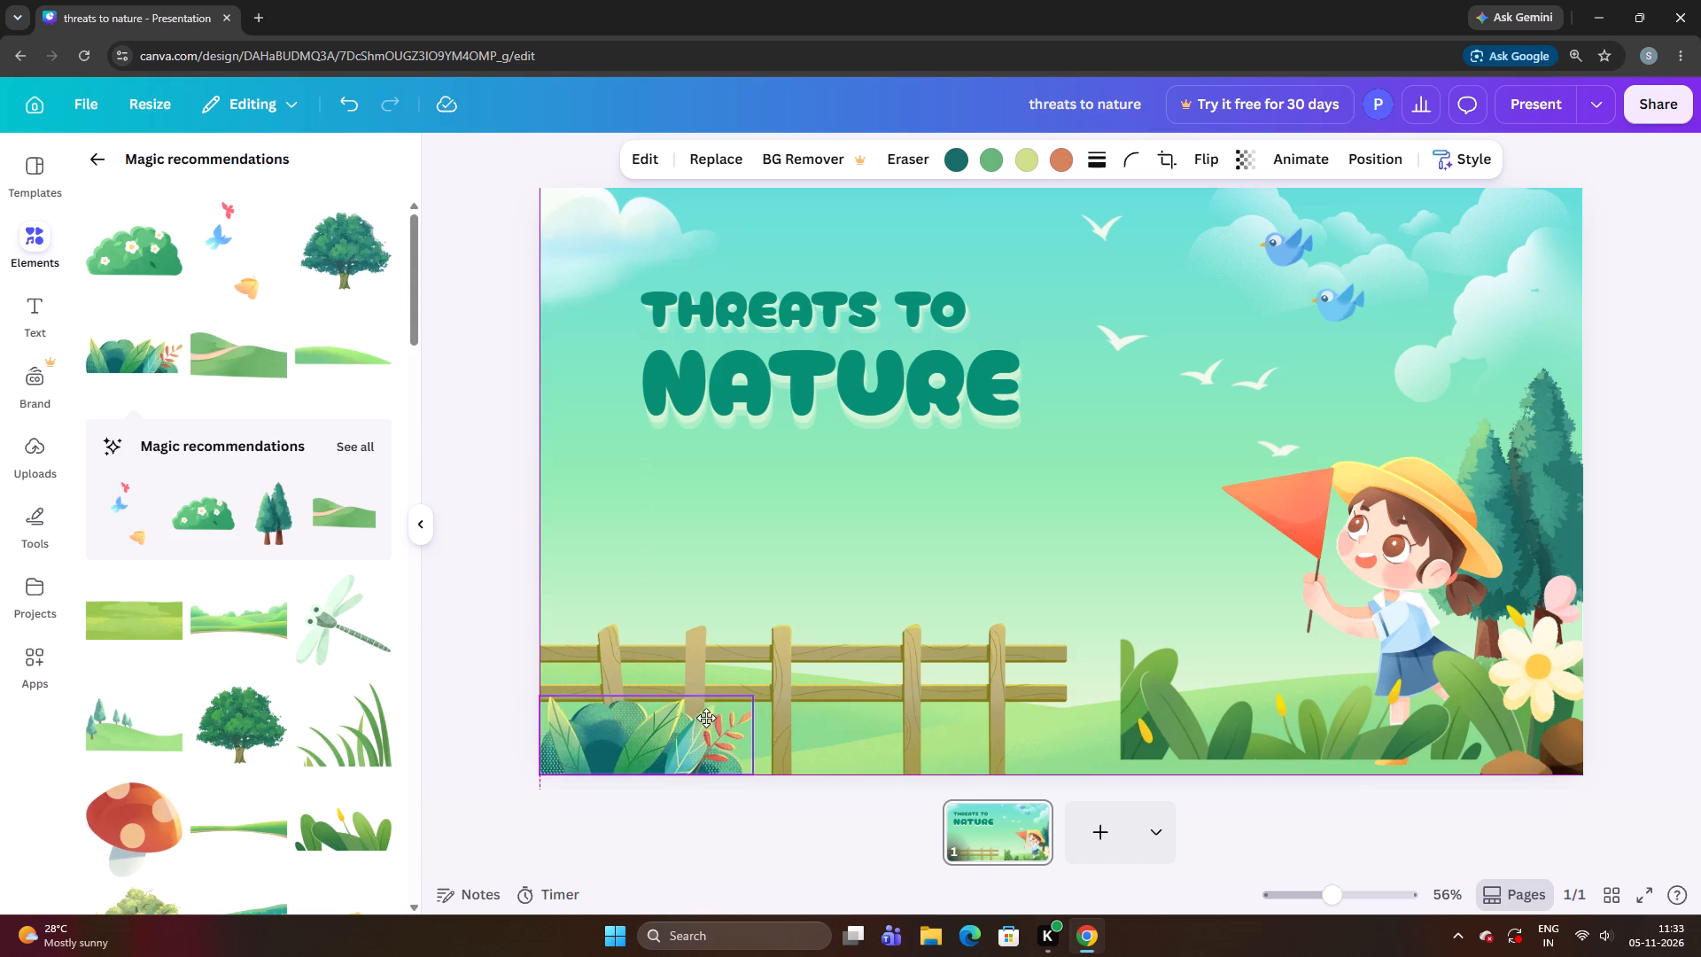
drag(706, 718, 689, 727)
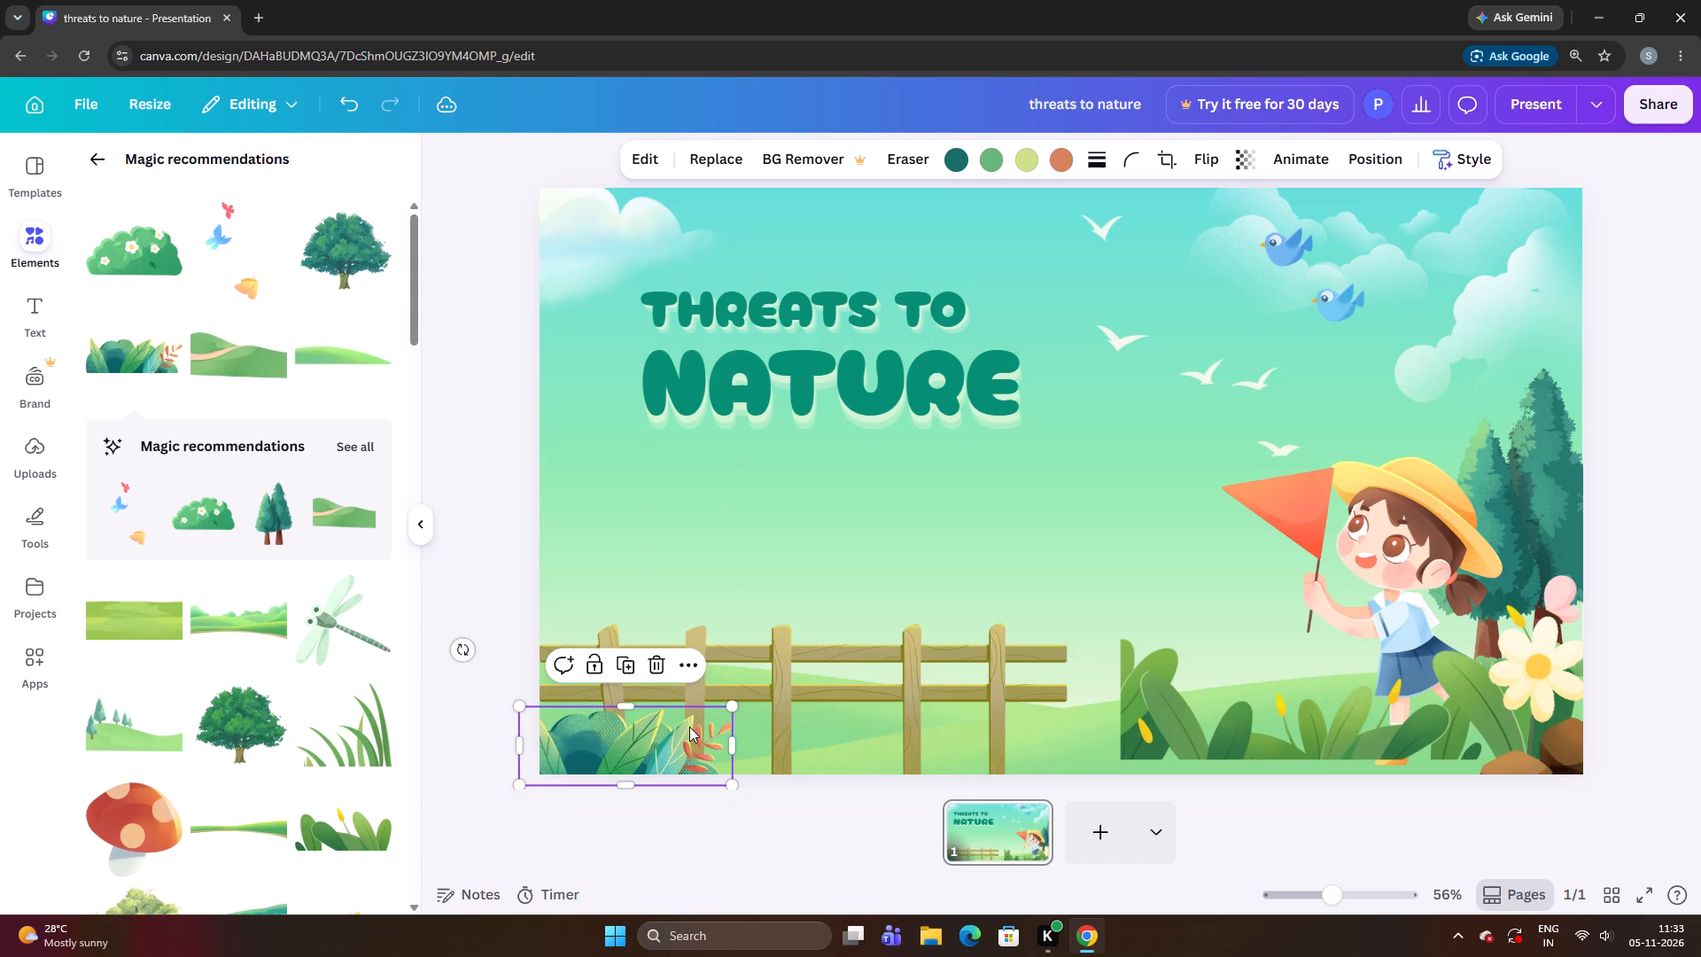
drag(686, 730, 684, 722)
drag(684, 722, 682, 714)
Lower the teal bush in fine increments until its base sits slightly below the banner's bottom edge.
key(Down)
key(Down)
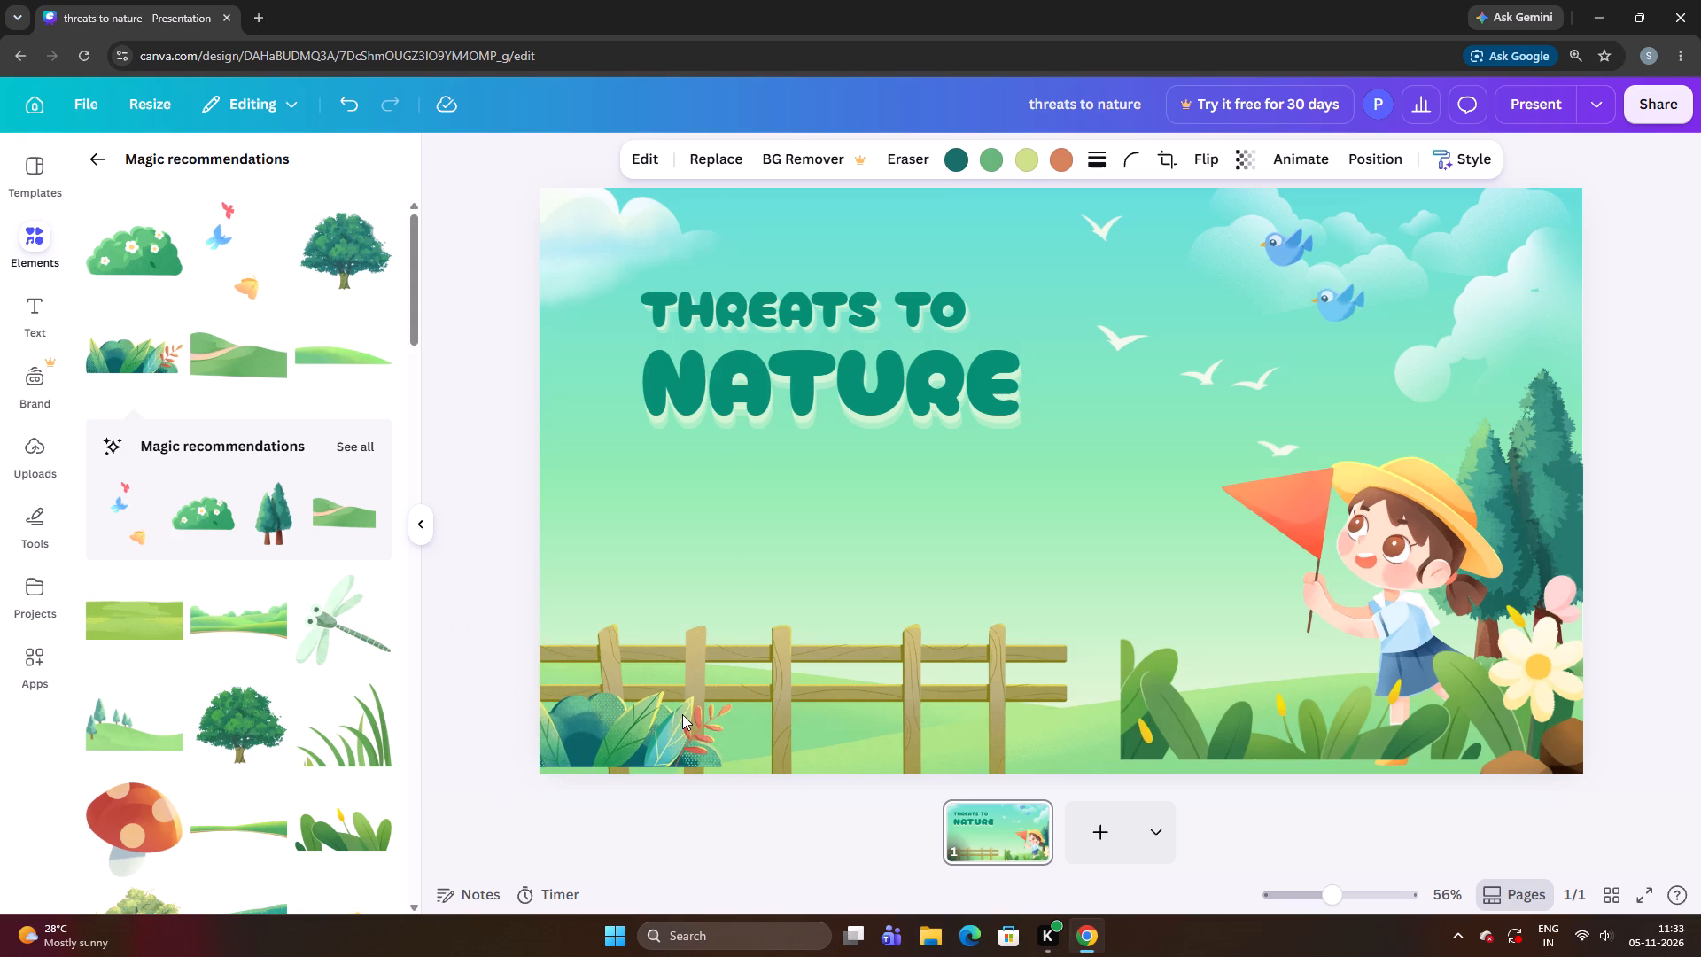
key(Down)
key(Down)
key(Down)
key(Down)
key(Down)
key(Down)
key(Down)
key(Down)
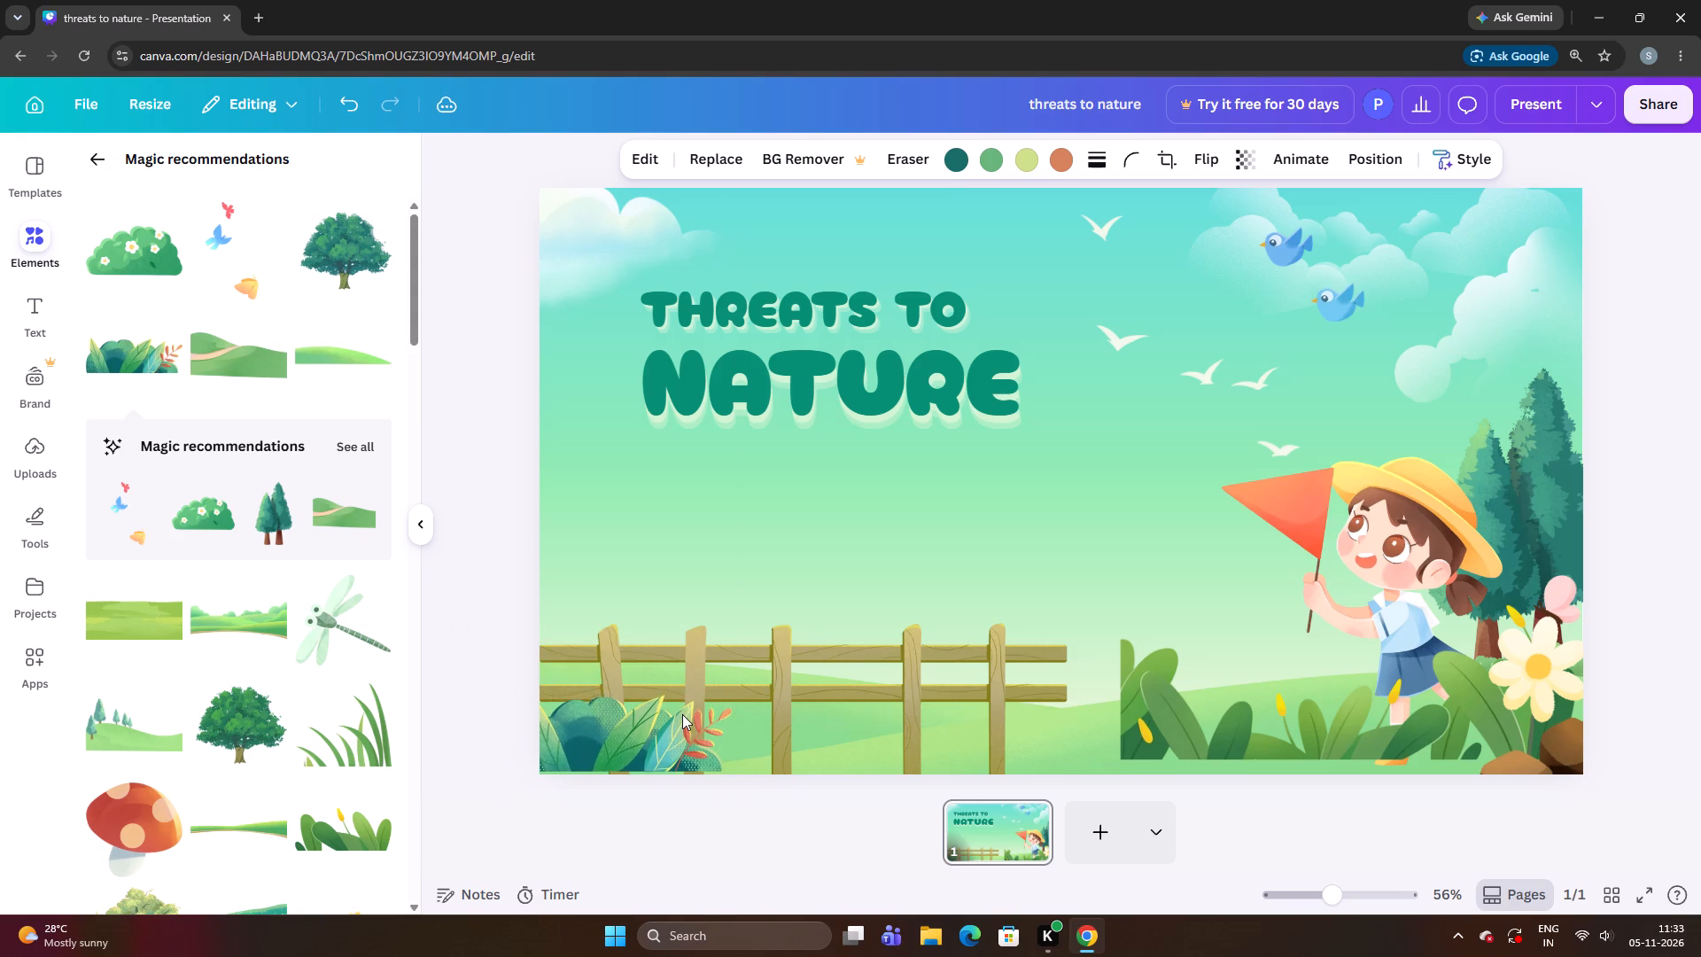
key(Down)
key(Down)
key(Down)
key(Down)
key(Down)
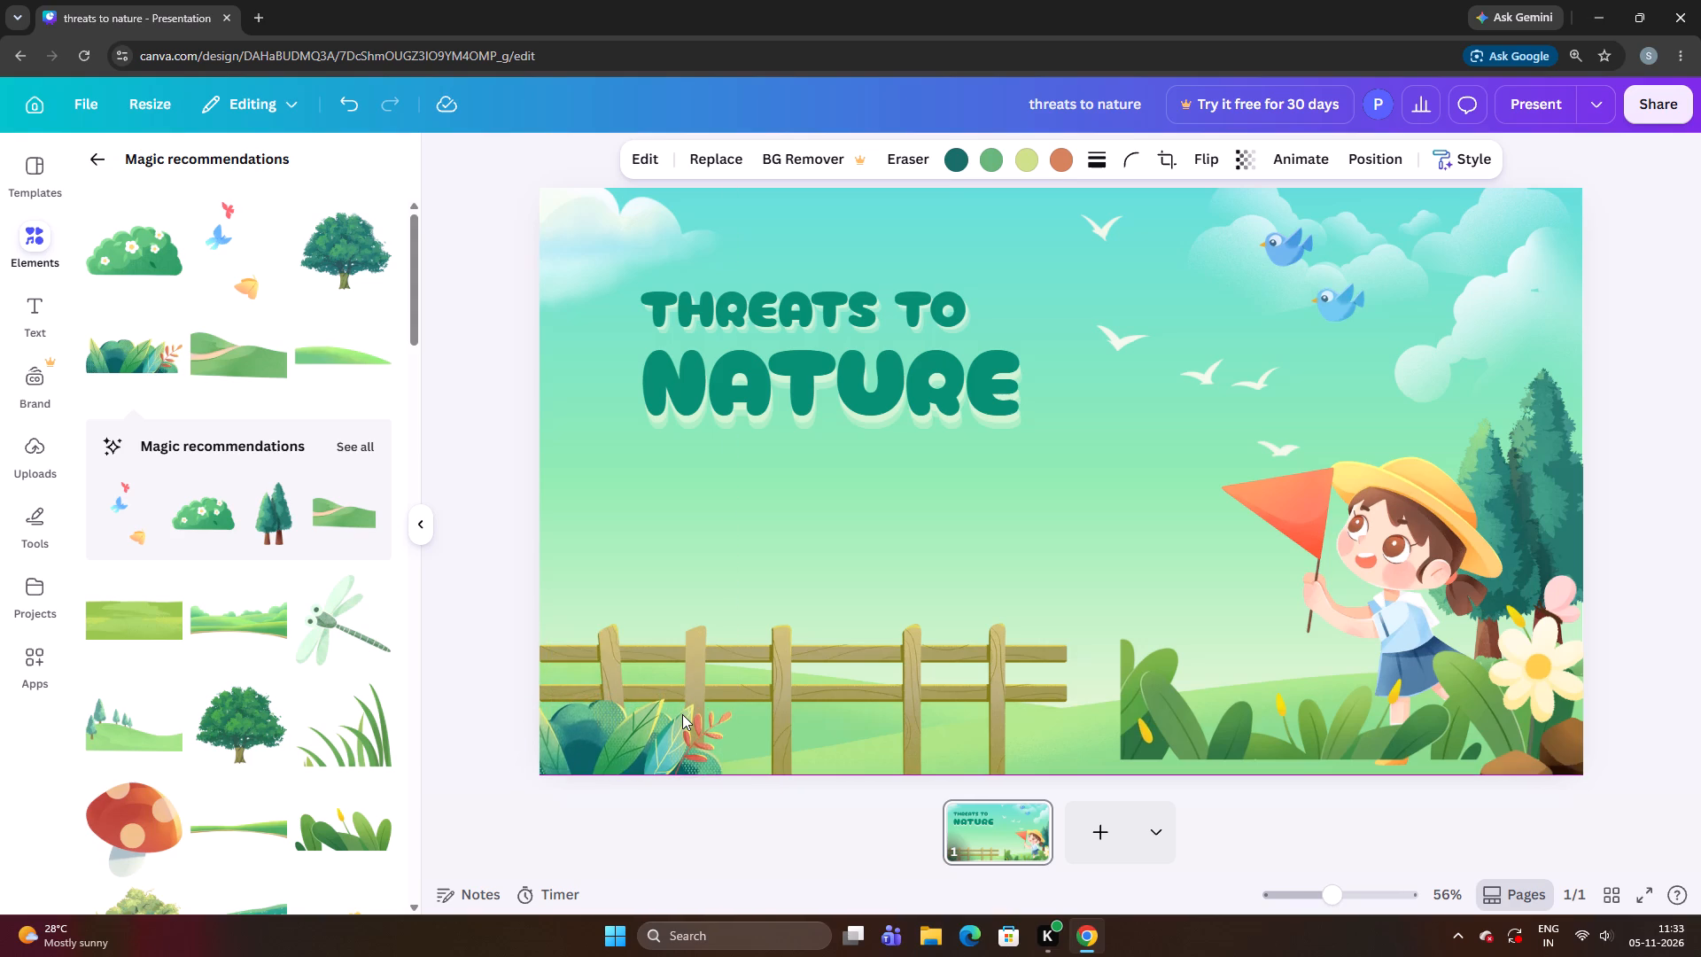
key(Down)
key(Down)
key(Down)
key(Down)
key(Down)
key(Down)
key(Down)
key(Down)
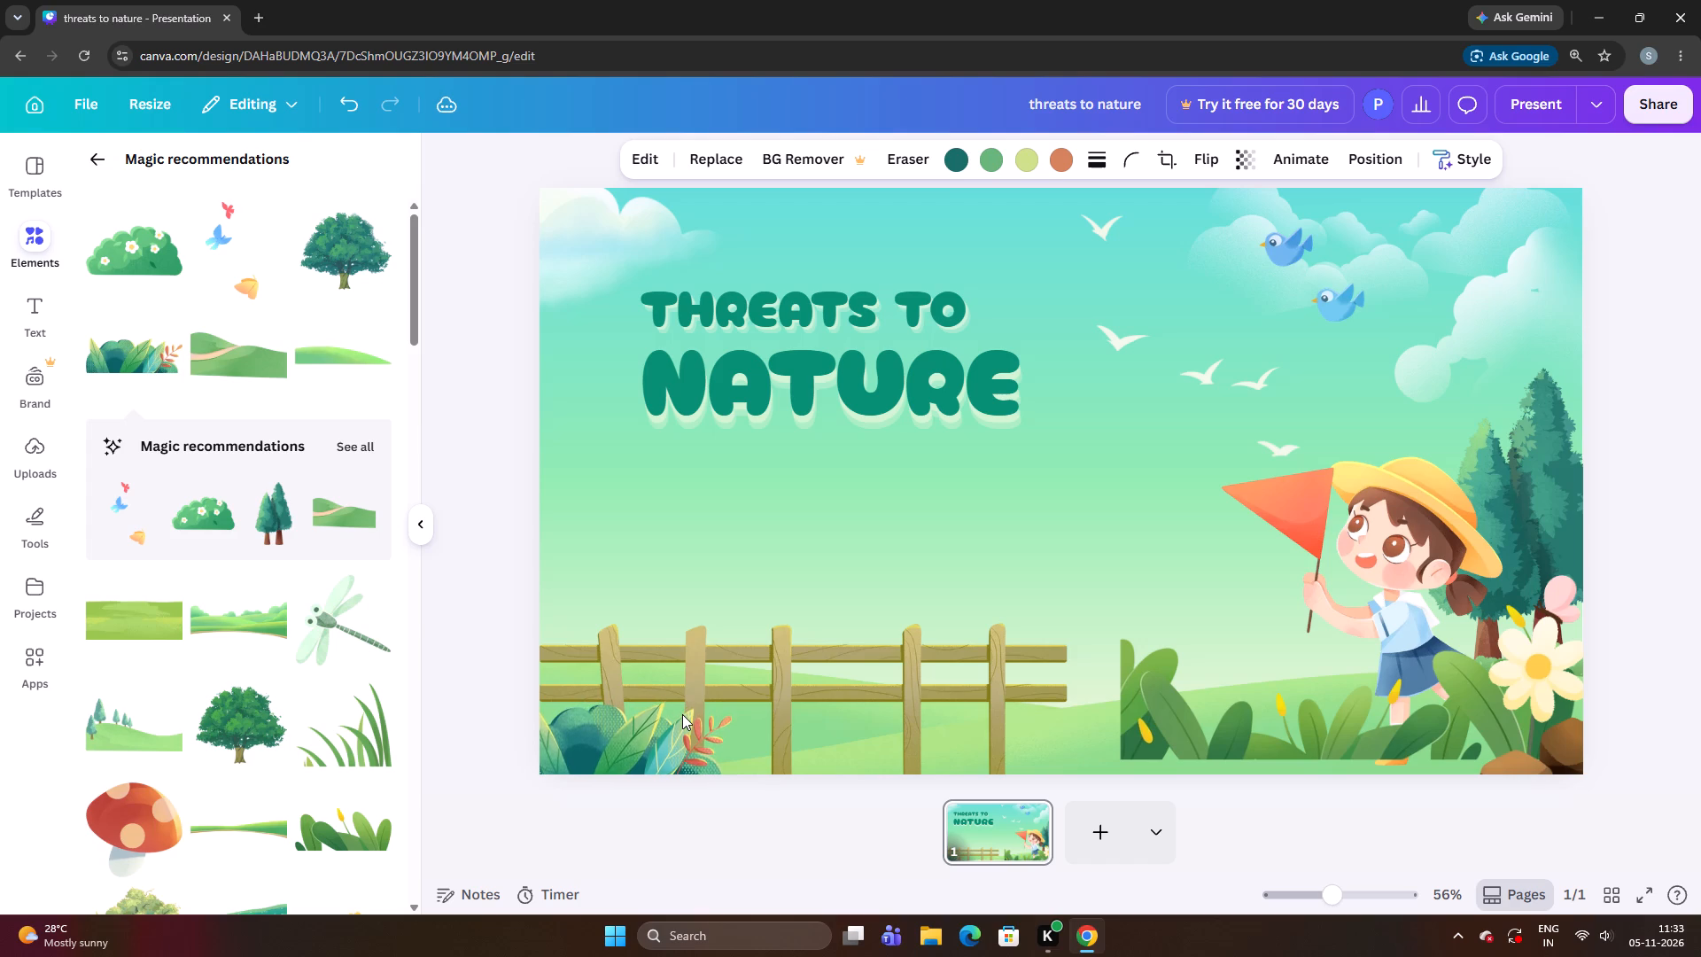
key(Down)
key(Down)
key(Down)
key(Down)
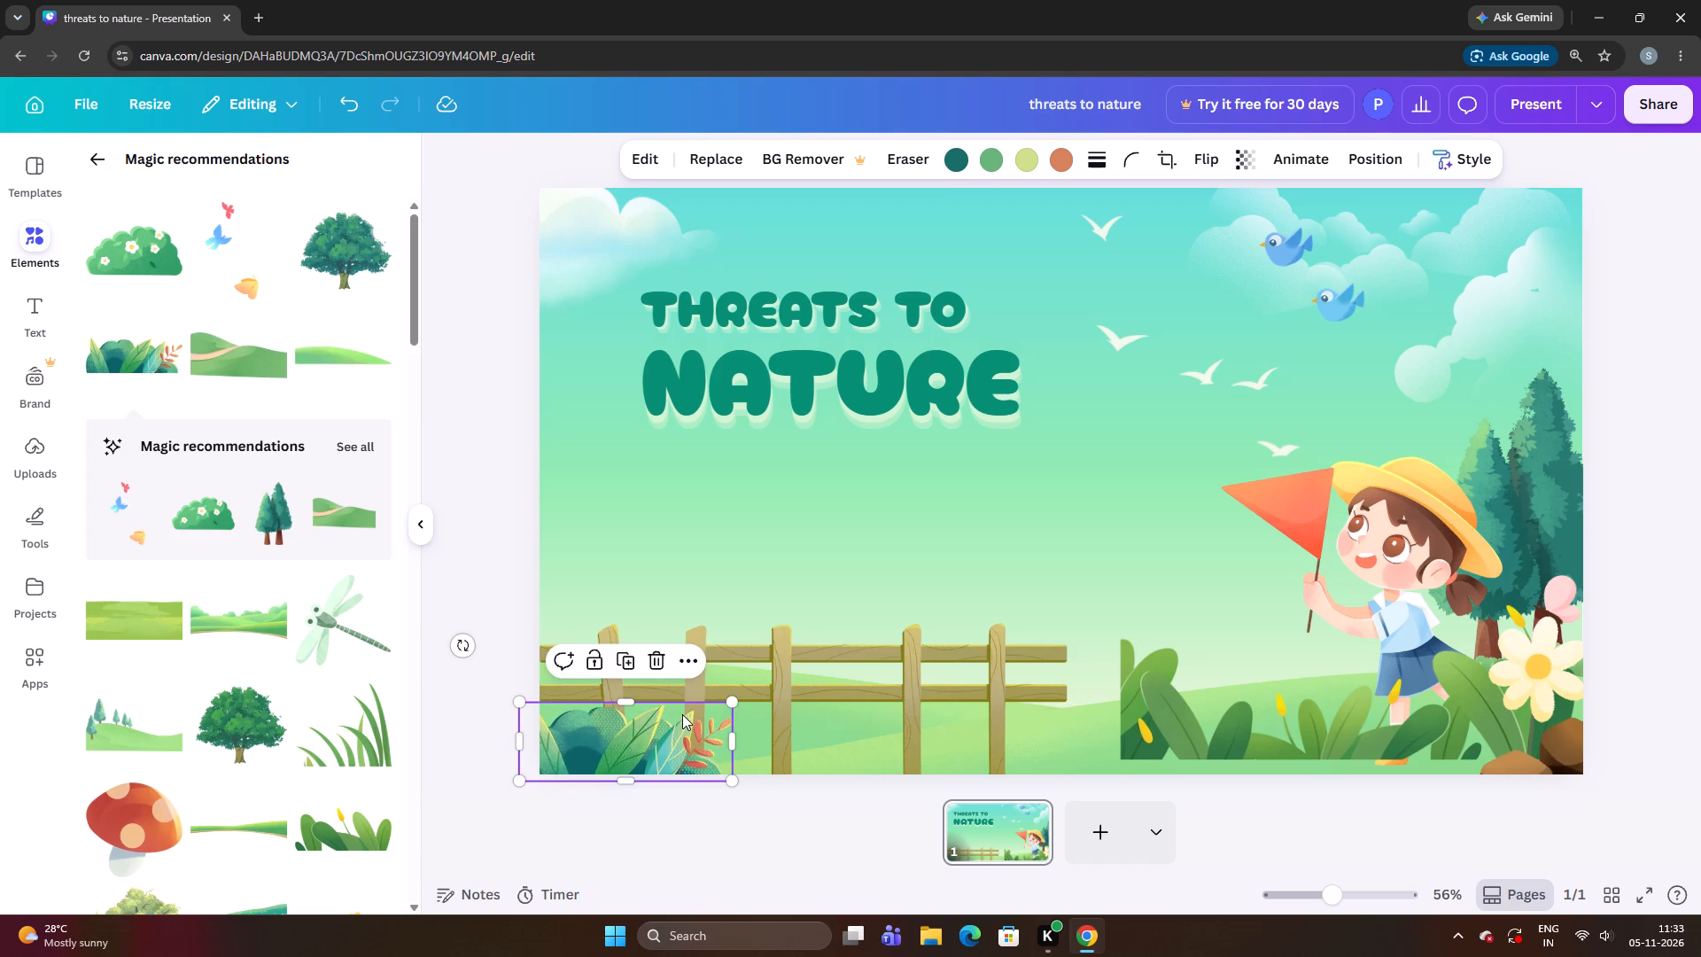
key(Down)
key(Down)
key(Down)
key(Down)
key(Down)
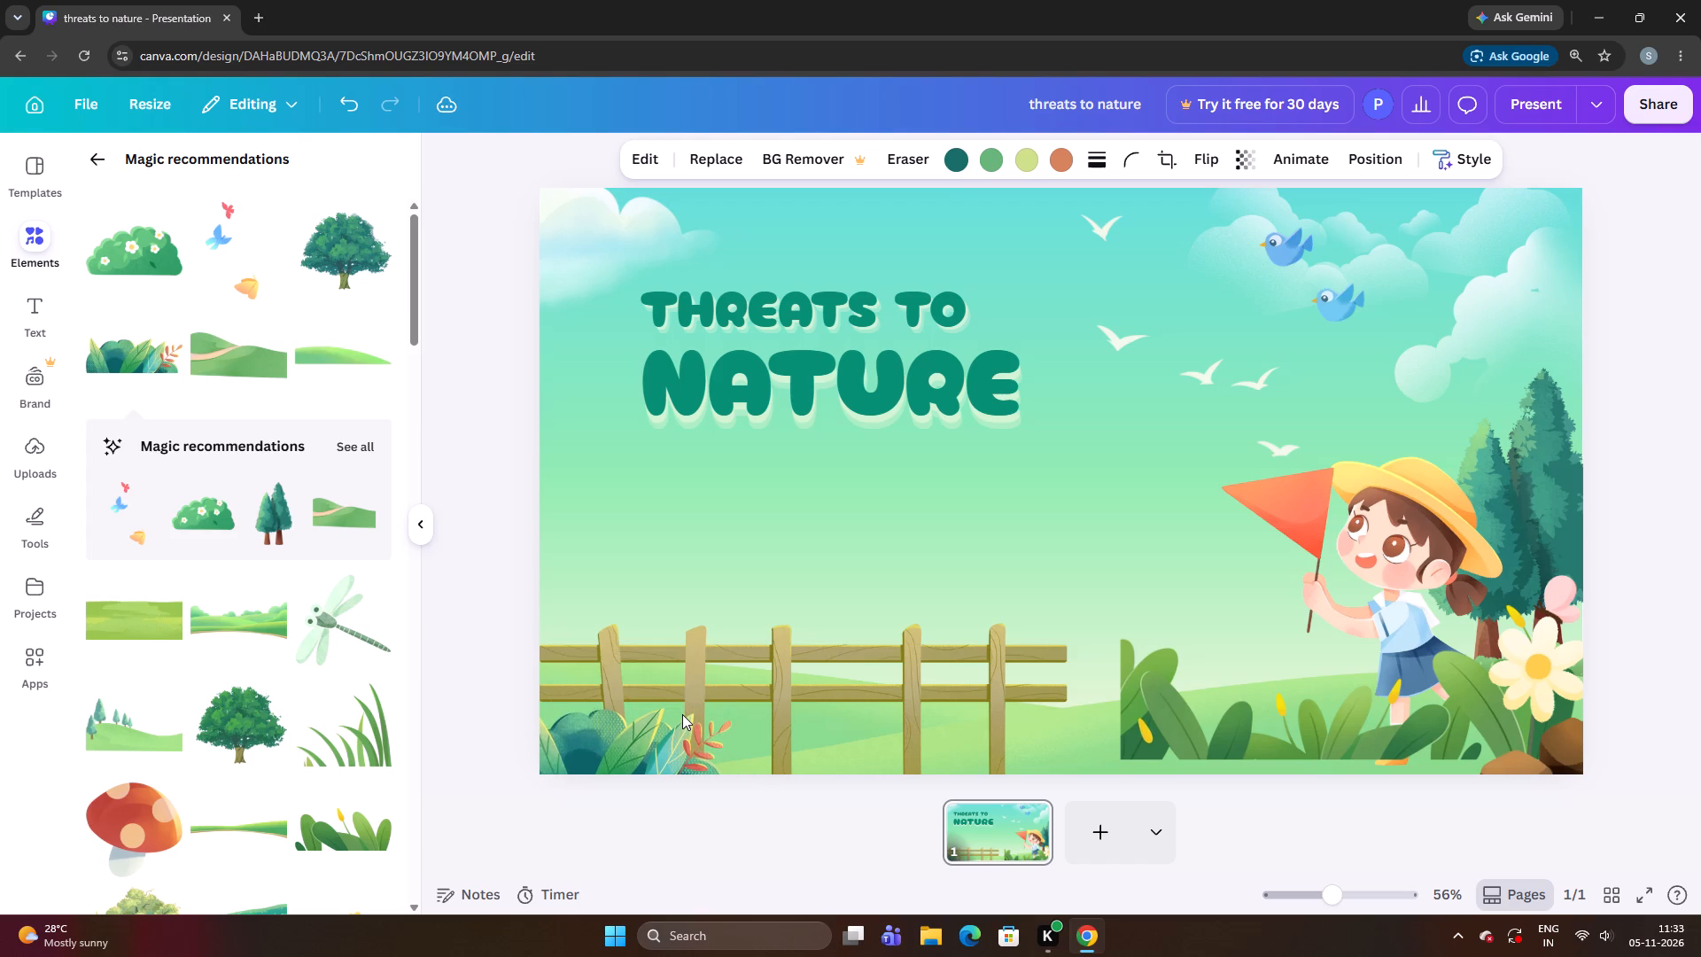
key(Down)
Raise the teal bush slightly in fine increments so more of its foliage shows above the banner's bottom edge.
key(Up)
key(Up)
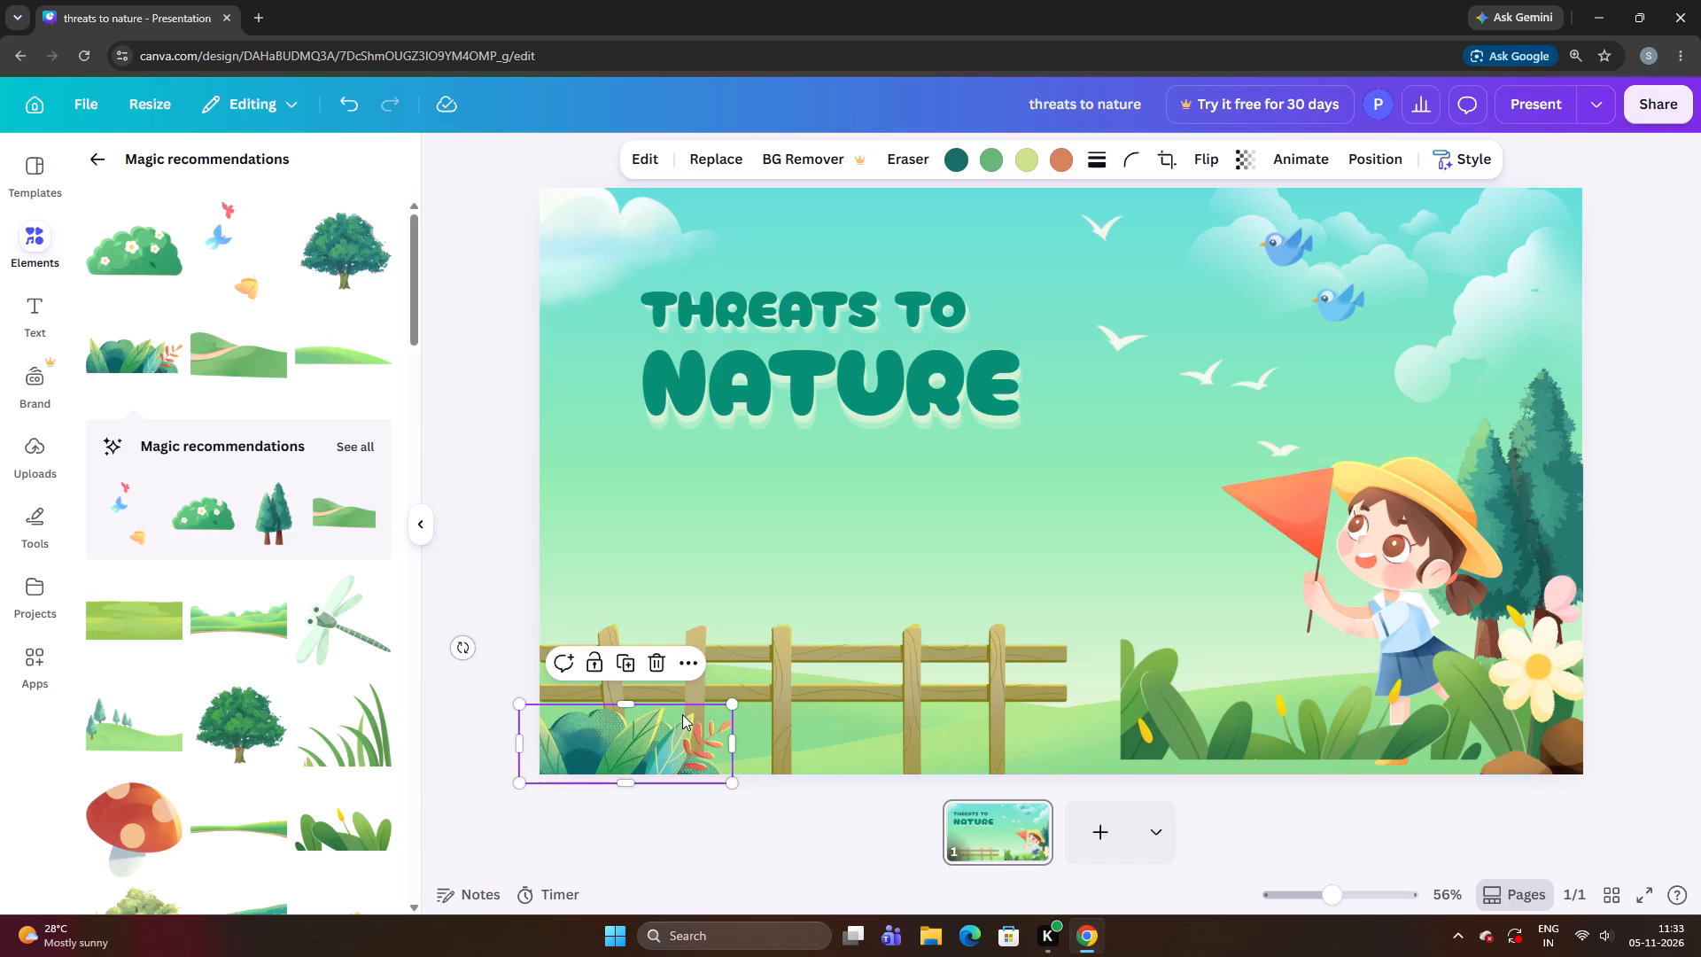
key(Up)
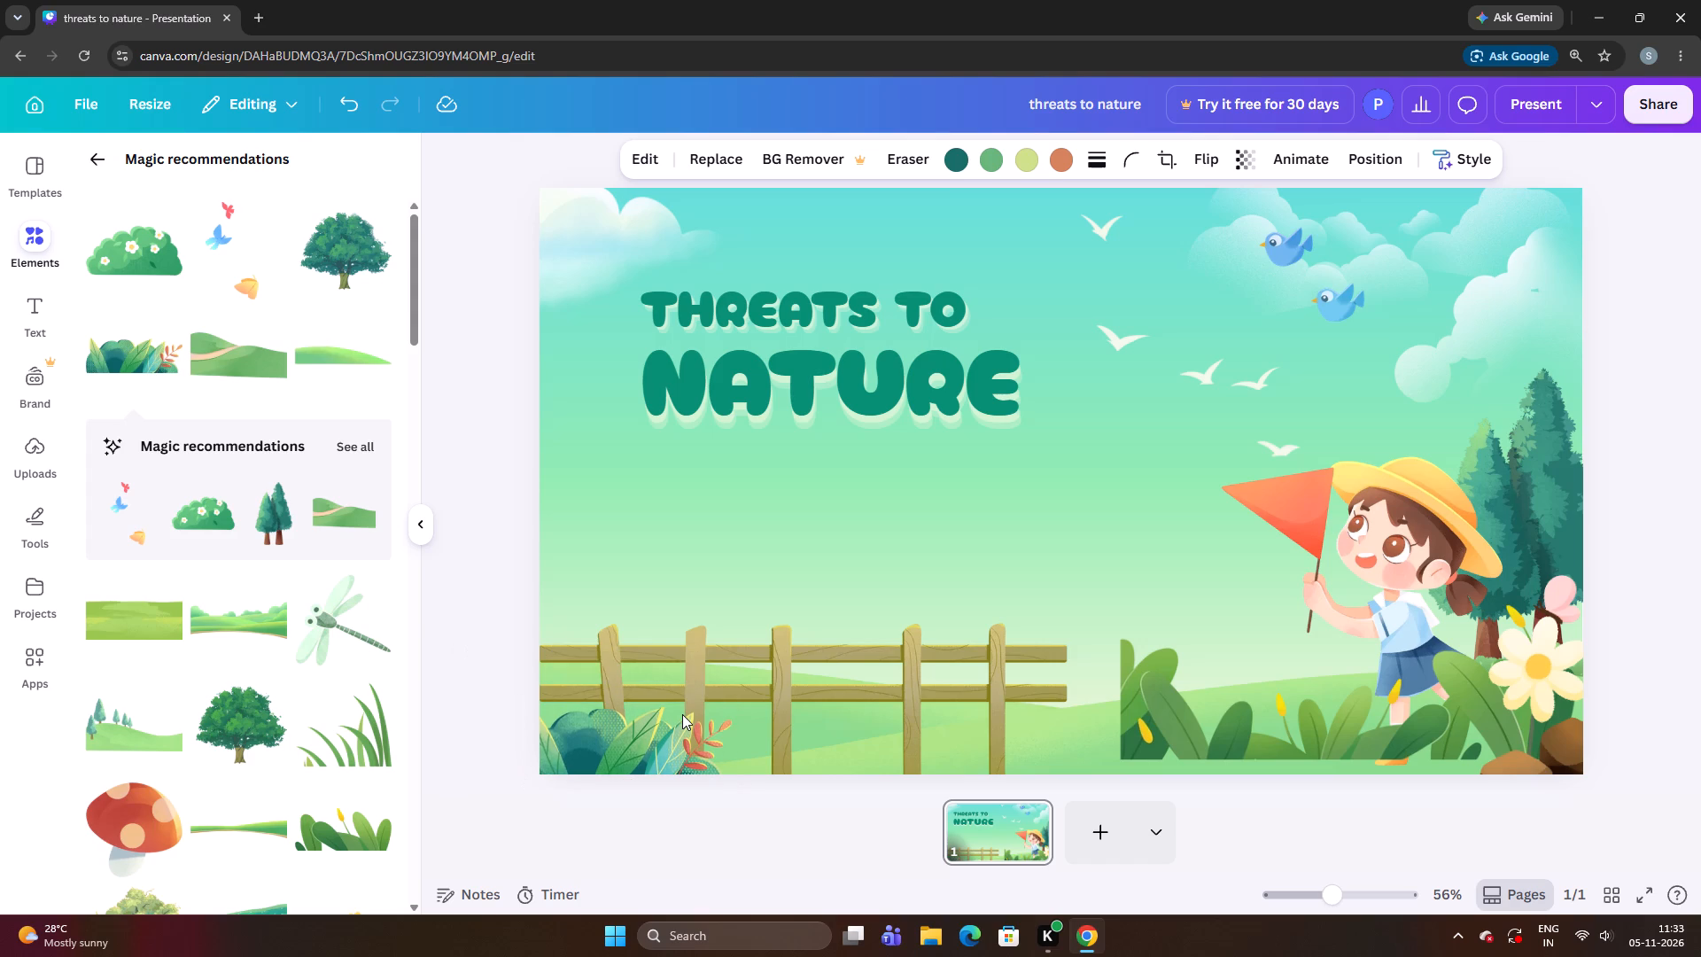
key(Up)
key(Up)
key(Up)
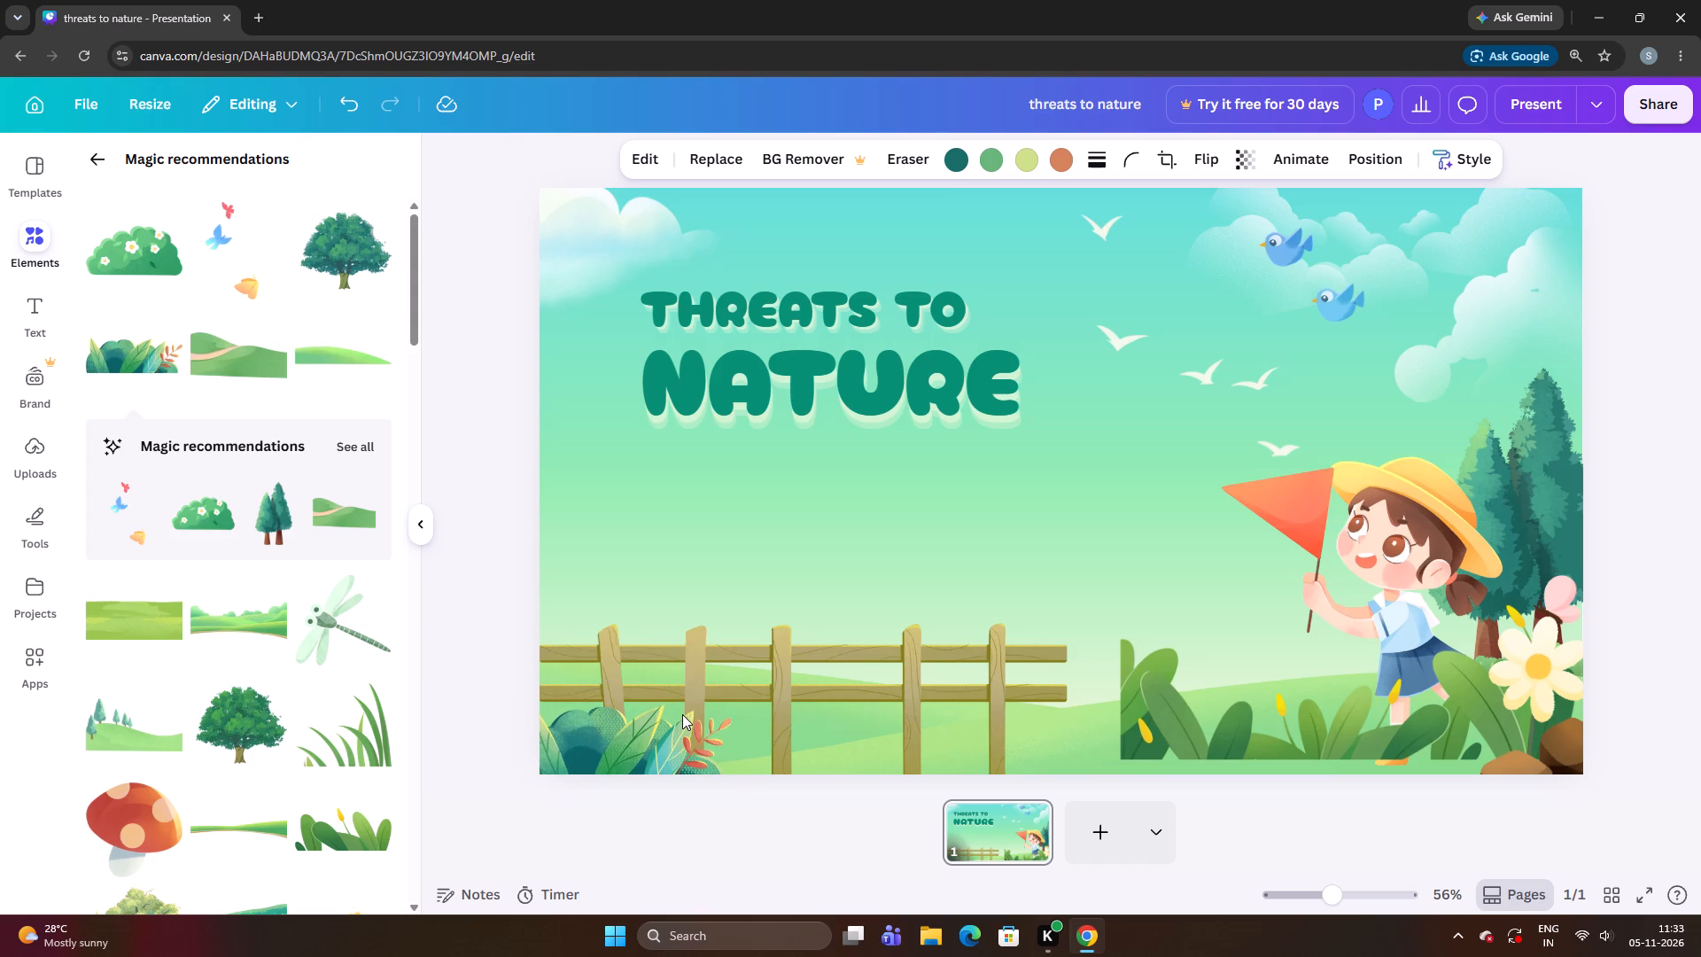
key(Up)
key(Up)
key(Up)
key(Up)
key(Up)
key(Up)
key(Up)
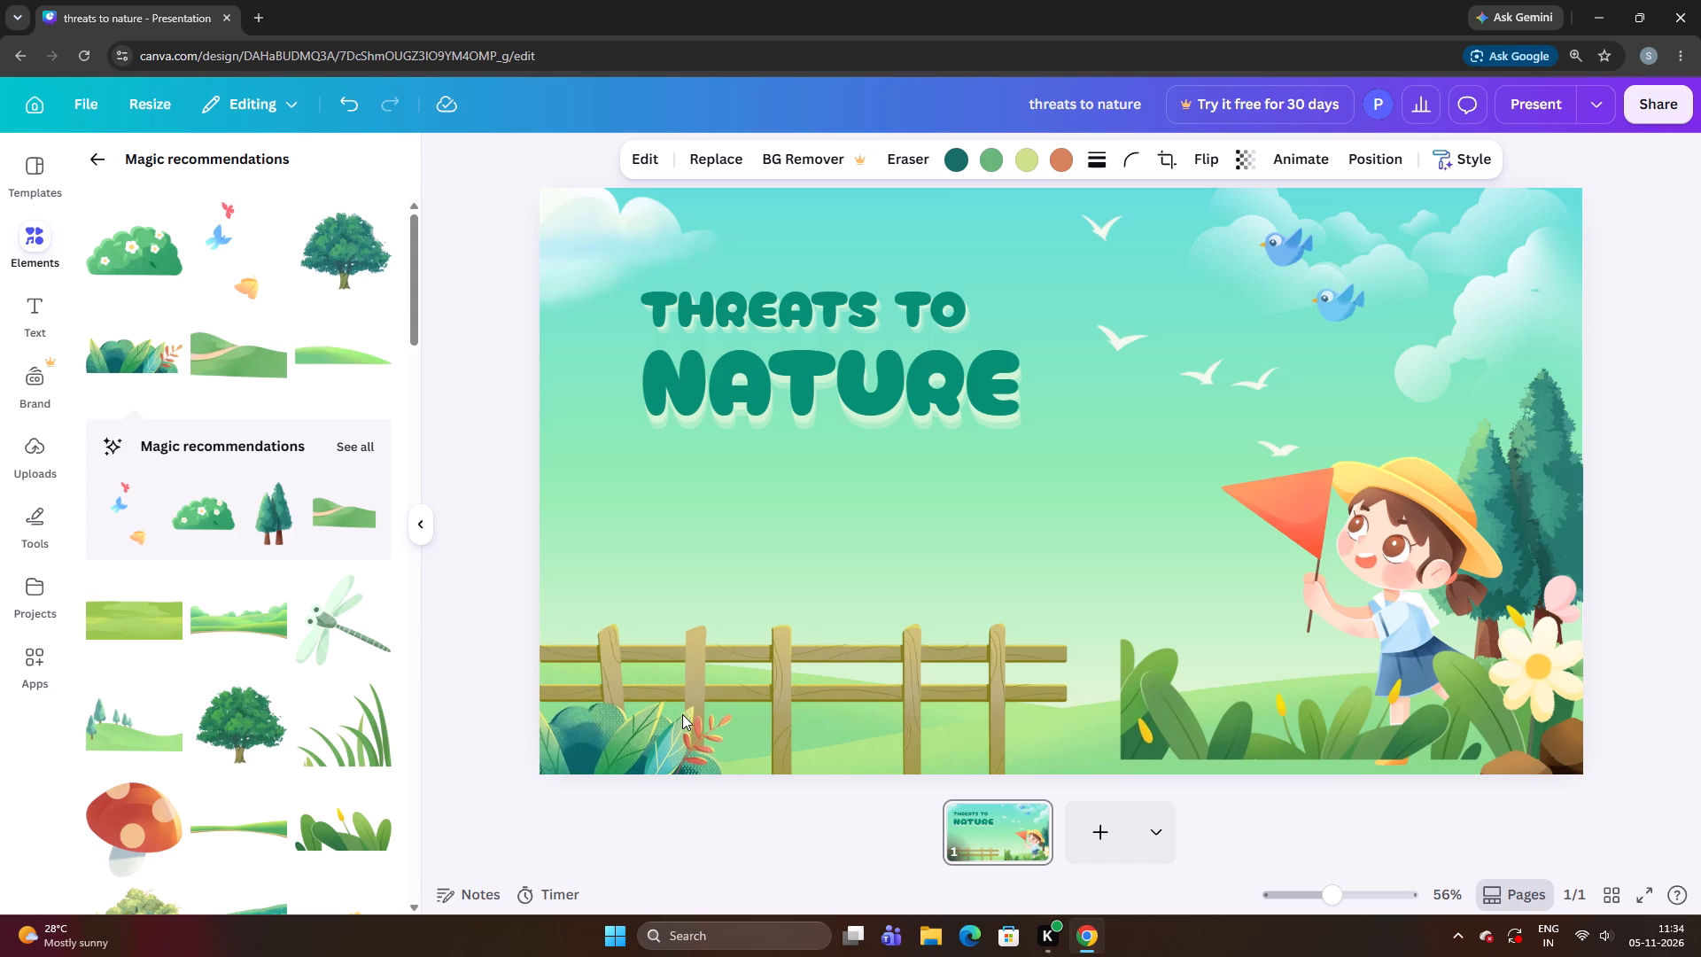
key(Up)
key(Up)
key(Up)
Shift the teal bush slightly left in fine increments, further past the banner's left edge.
key(Left)
key(Left)
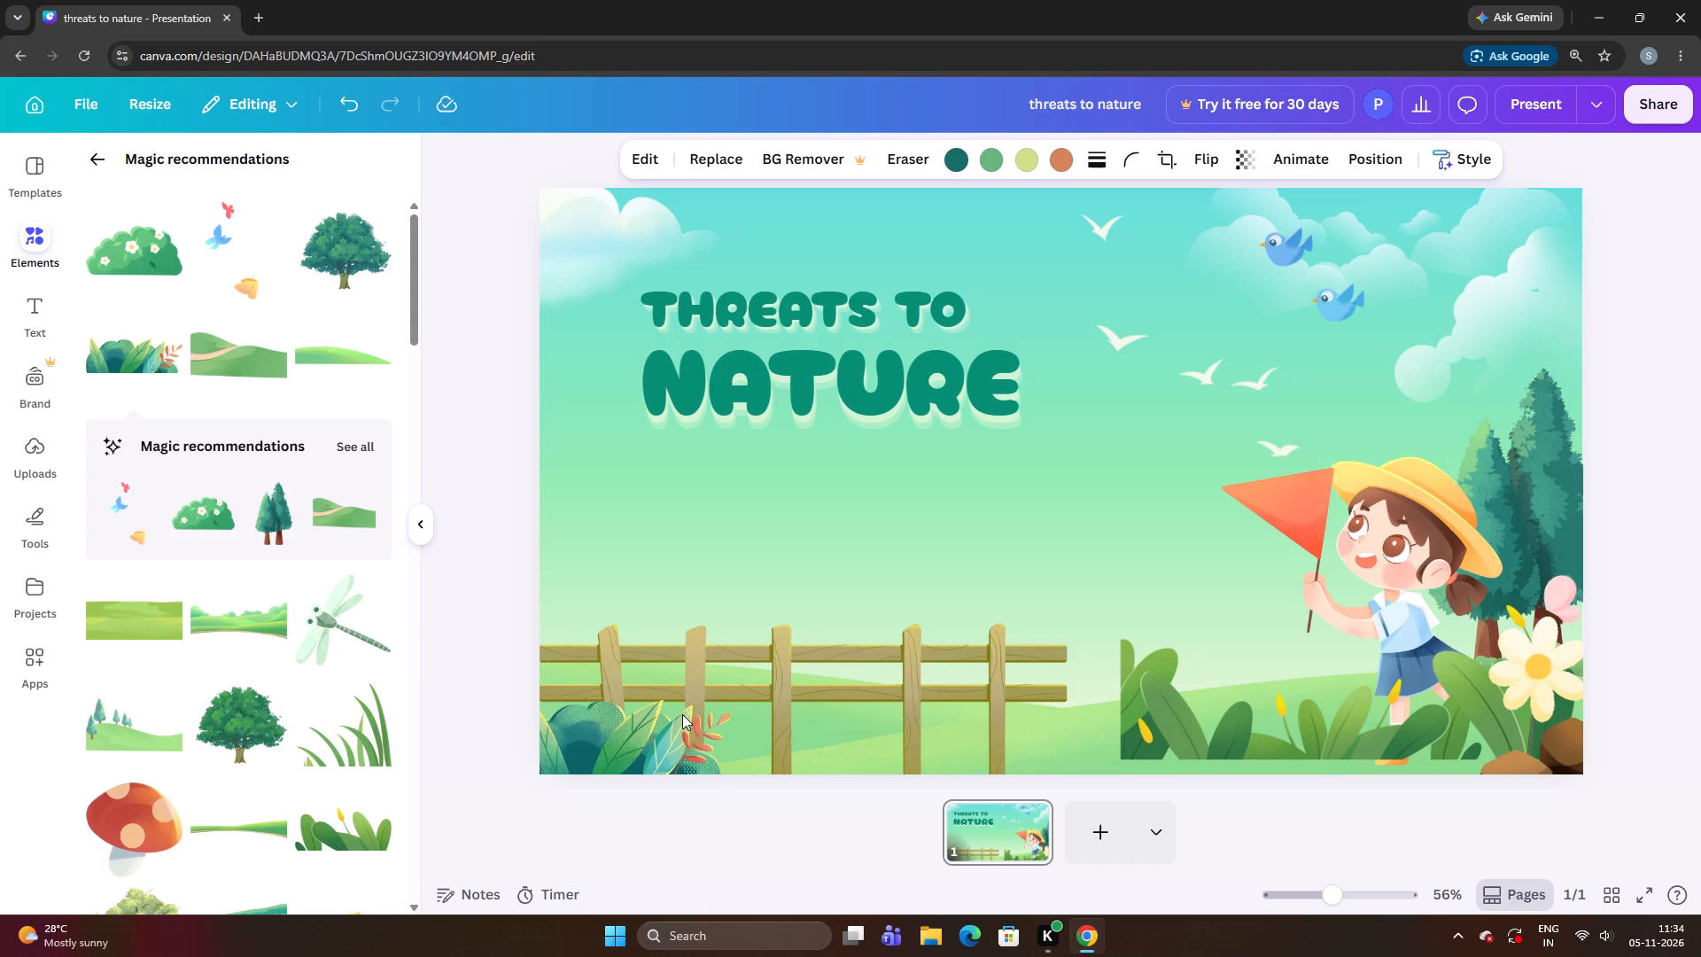
key(Left)
key(Left)
key(Left)
key(Left)
key(Left)
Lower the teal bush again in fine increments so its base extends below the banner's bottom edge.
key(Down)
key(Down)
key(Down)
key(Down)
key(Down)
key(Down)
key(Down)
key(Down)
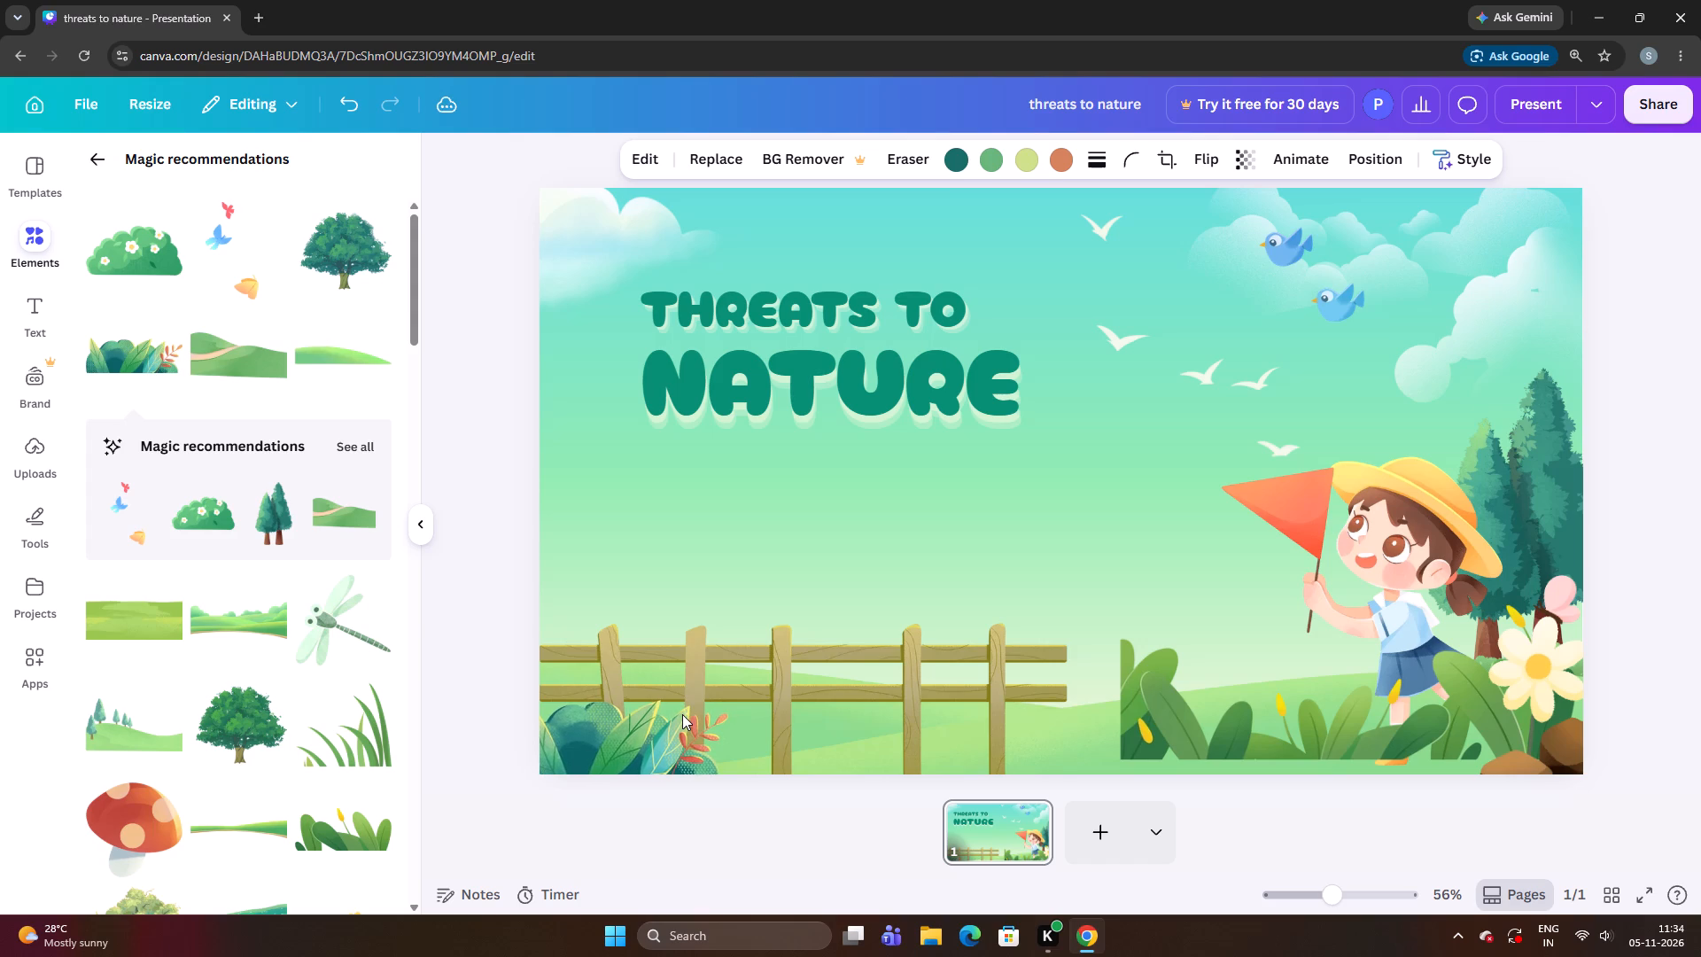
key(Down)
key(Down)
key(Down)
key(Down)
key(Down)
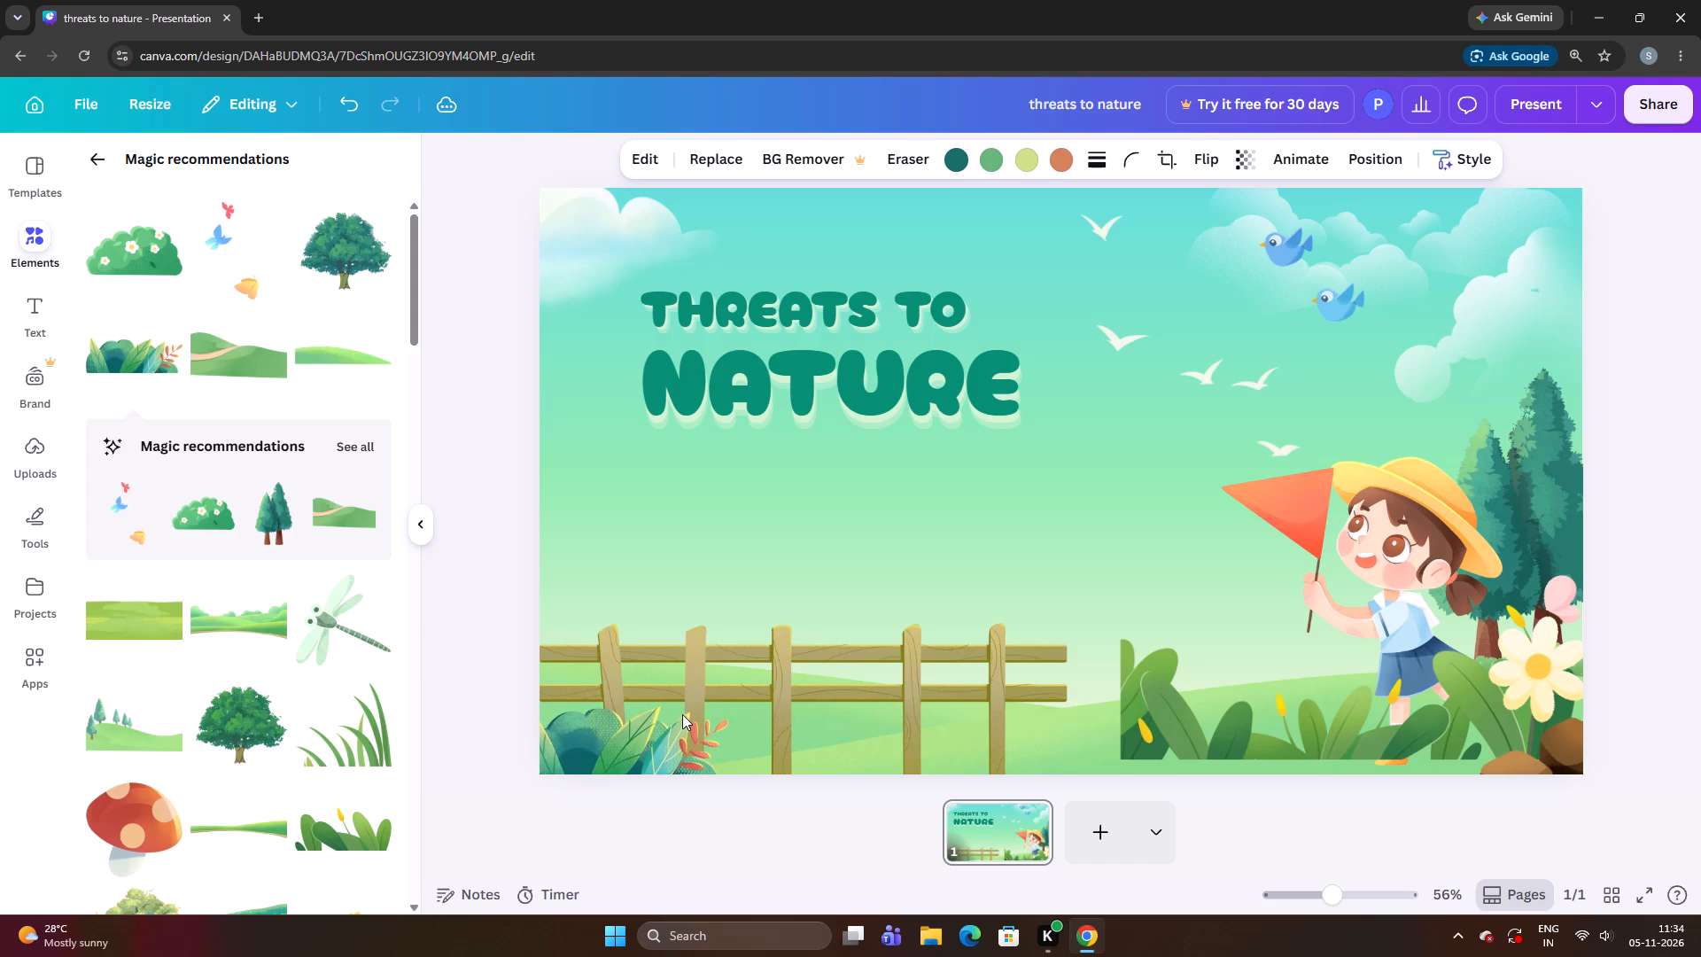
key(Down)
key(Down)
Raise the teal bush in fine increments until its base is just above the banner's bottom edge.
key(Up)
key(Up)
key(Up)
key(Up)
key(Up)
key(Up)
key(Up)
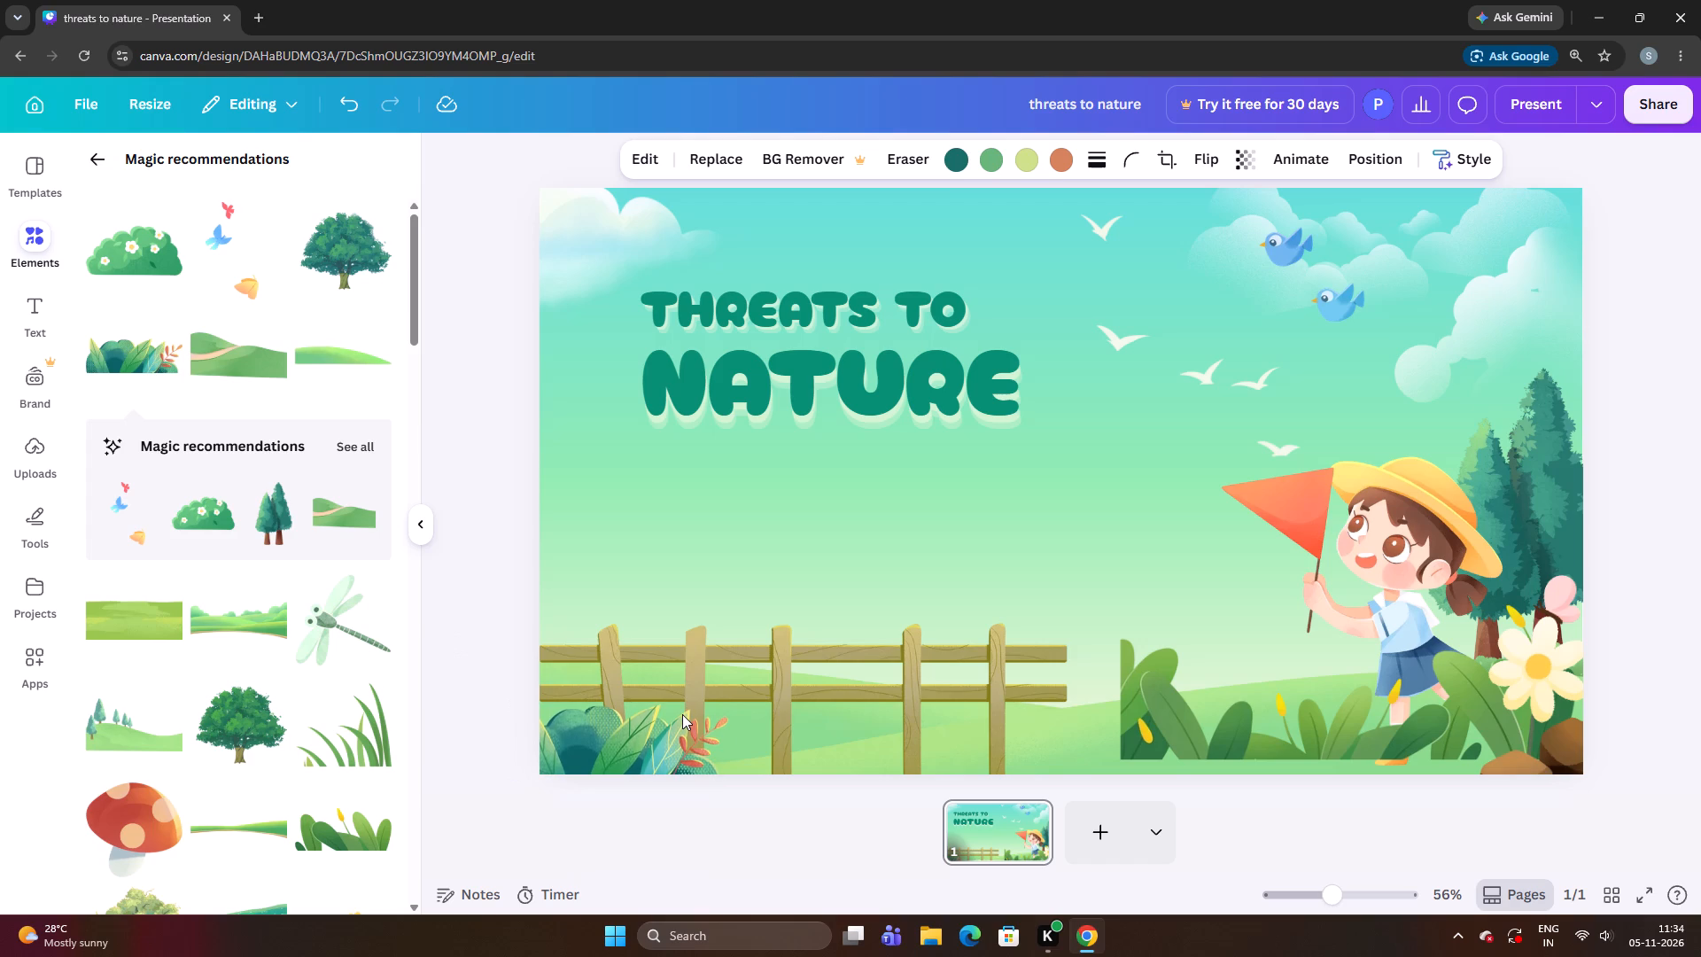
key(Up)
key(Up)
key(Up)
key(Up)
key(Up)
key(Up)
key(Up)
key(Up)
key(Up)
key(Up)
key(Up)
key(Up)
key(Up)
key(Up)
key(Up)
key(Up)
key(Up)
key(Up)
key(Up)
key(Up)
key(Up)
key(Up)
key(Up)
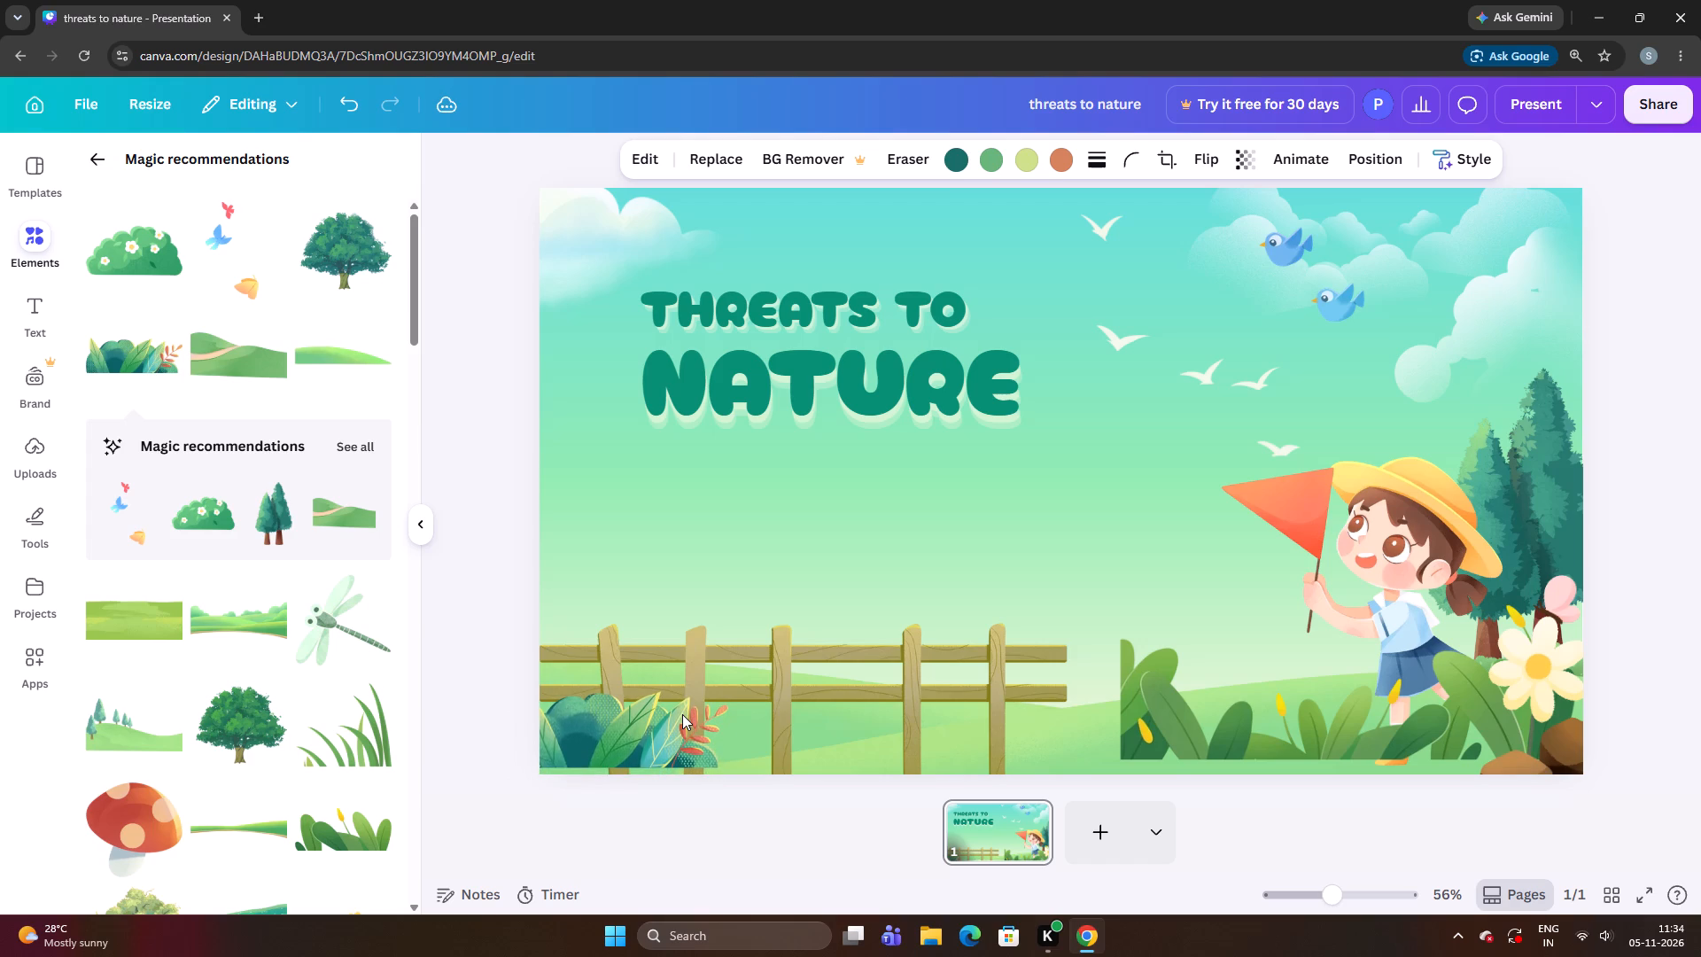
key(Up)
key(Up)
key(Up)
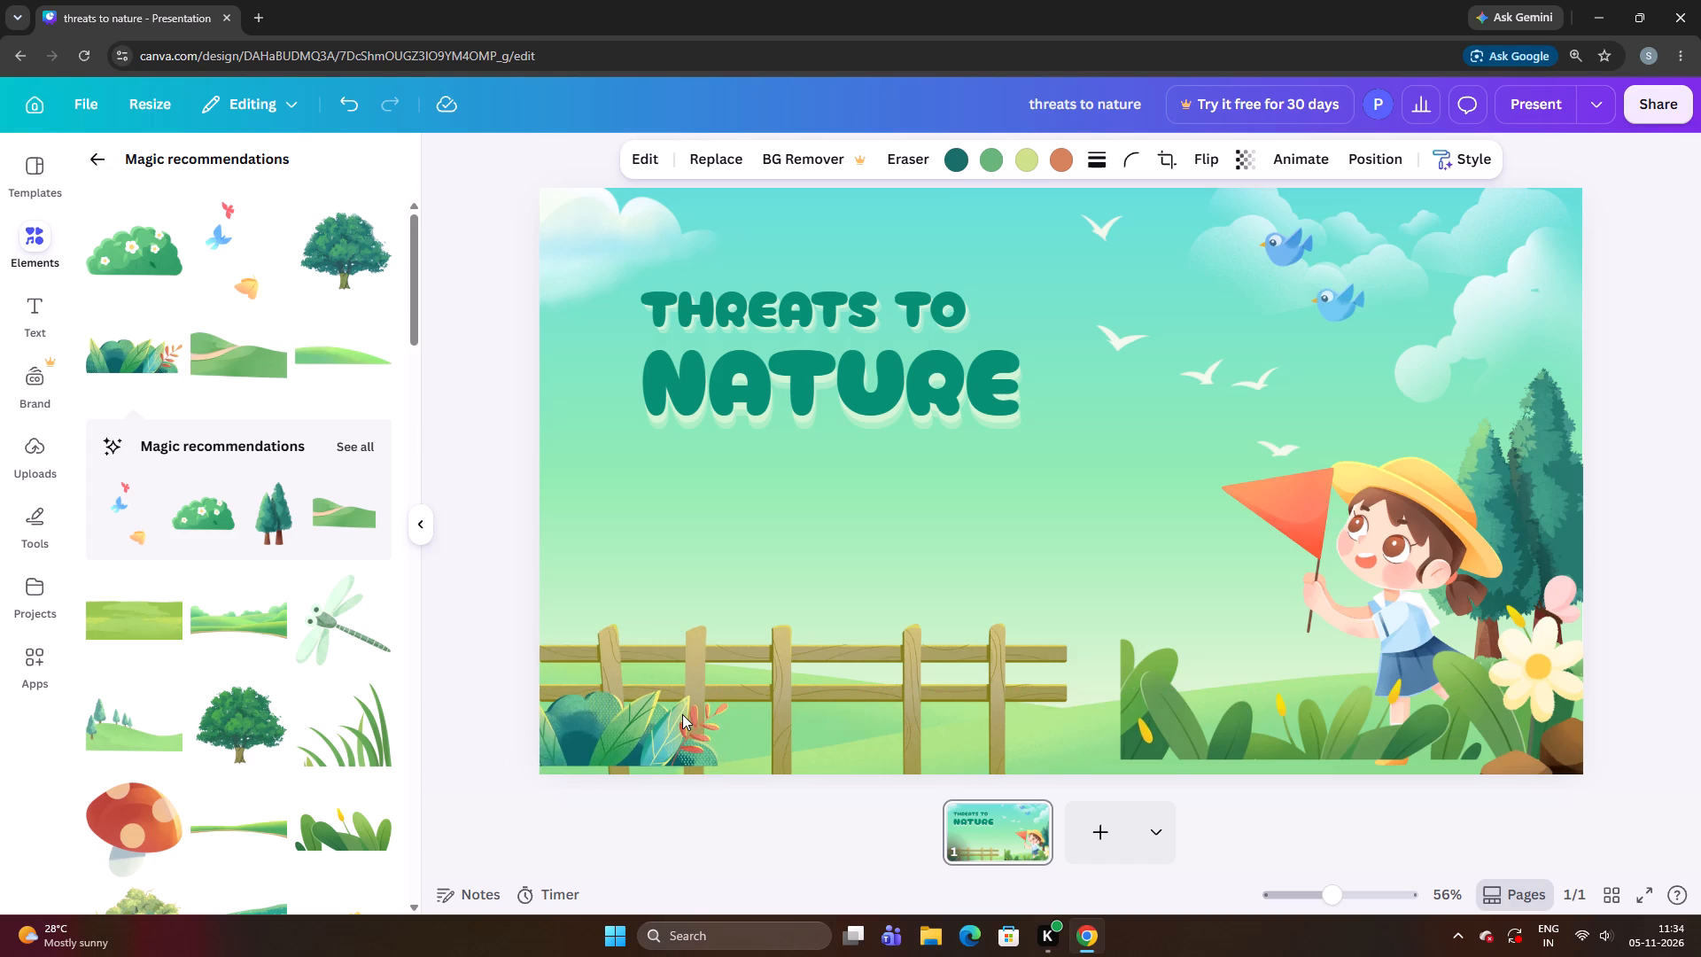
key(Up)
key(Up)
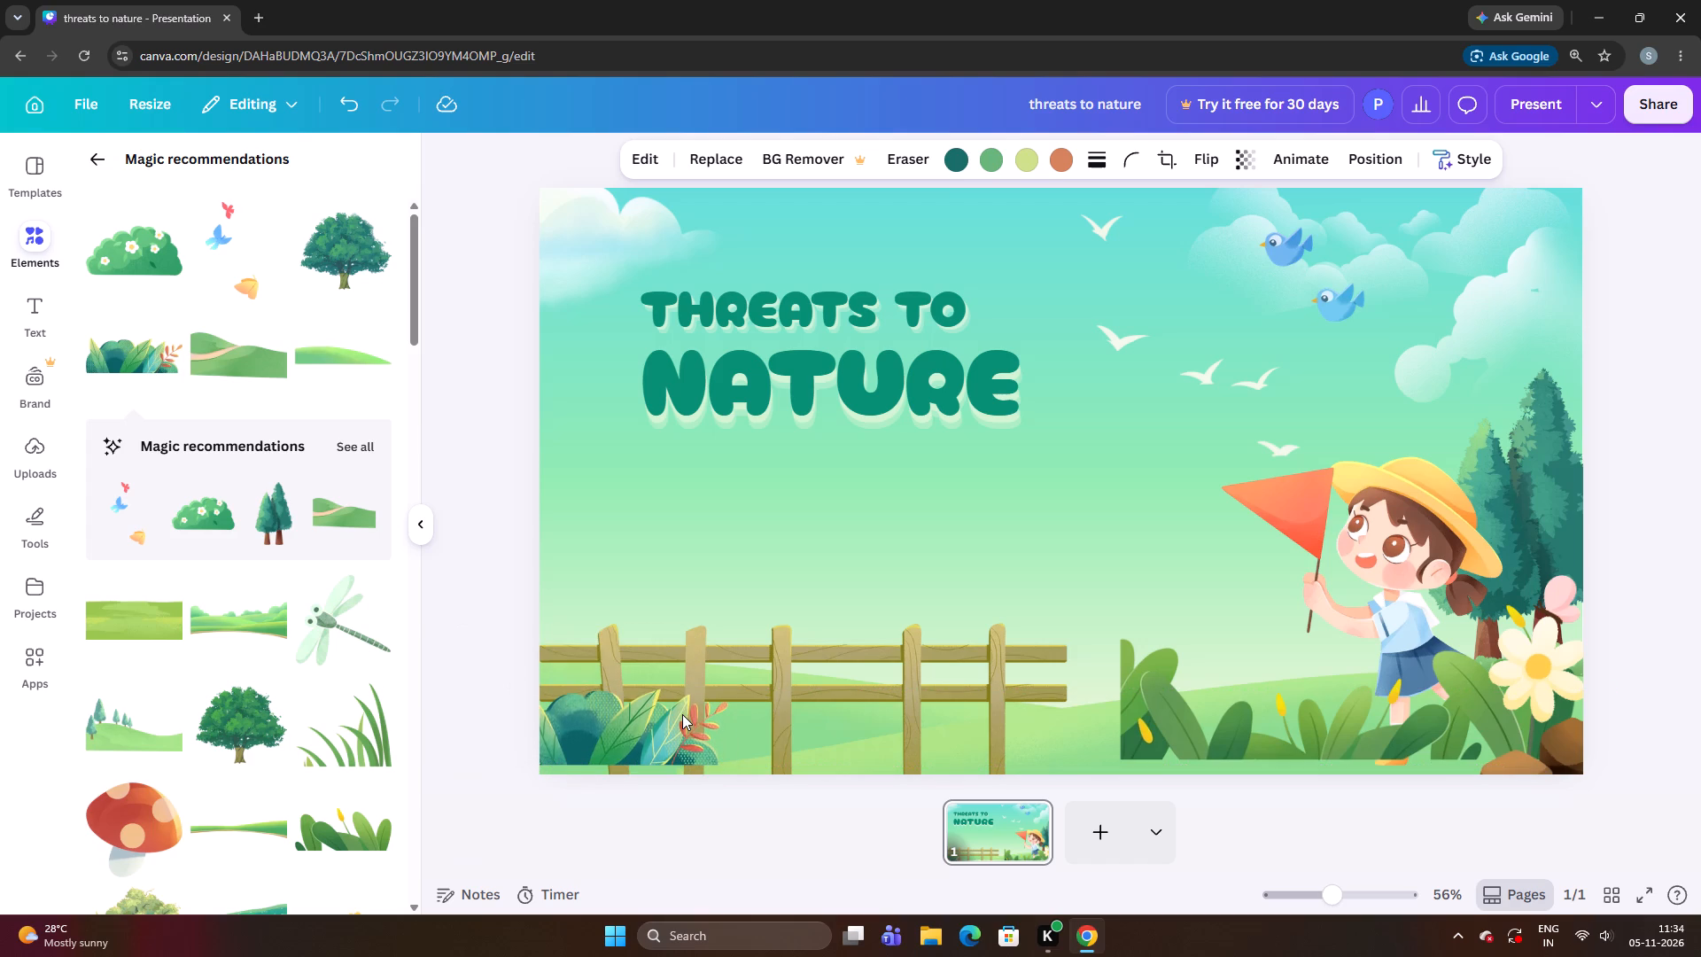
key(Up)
Shift the teal bush slightly further left and lower it until its base meets the banner's bottom edge.
key(Left)
key(Left)
key(Left)
key(Left)
key(Left)
key(Left)
key(Down)
key(Down)
key(Down)
key(Down)
key(Down)
key(Down)
key(Down)
key(Down)
key(Down)
key(Down)
key(Down)
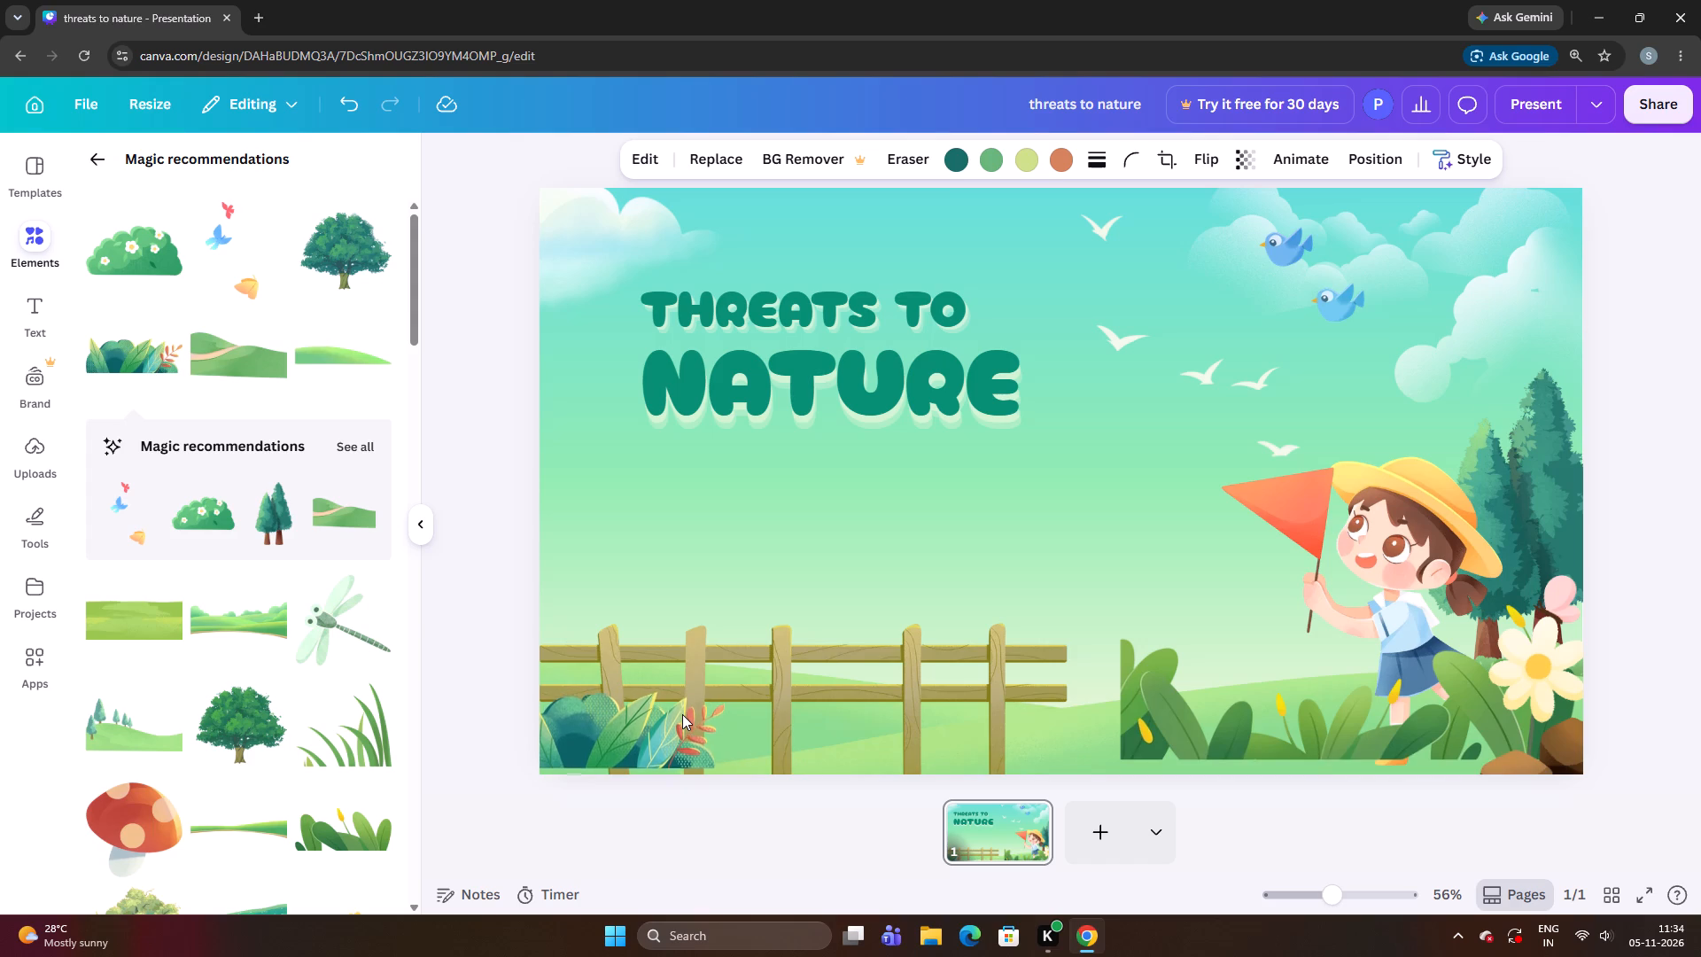
key(Down)
key(Down)
key(Down)
key(Down)
key(Down)
key(Down)
key(Down)
key(Down)
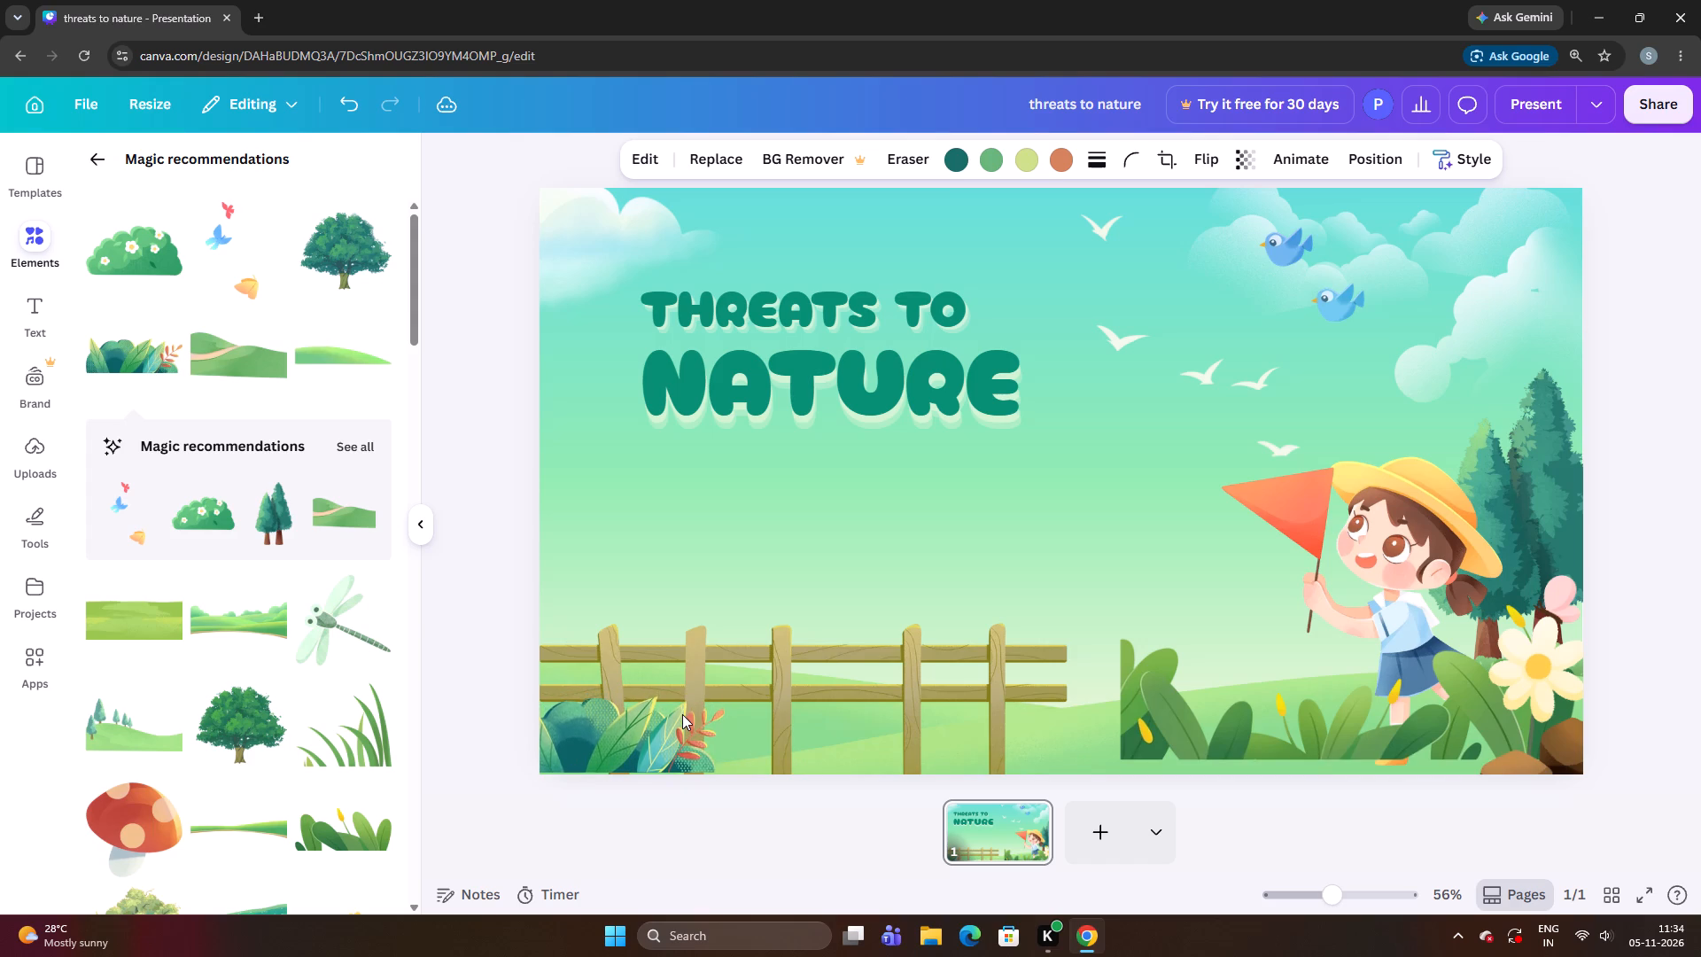
Nudge the teal bush slightly right and down so its base sits just below the banner's bottom edge.
key(Right)
key(Right)
key(Right)
key(Right)
key(Right)
key(Down)
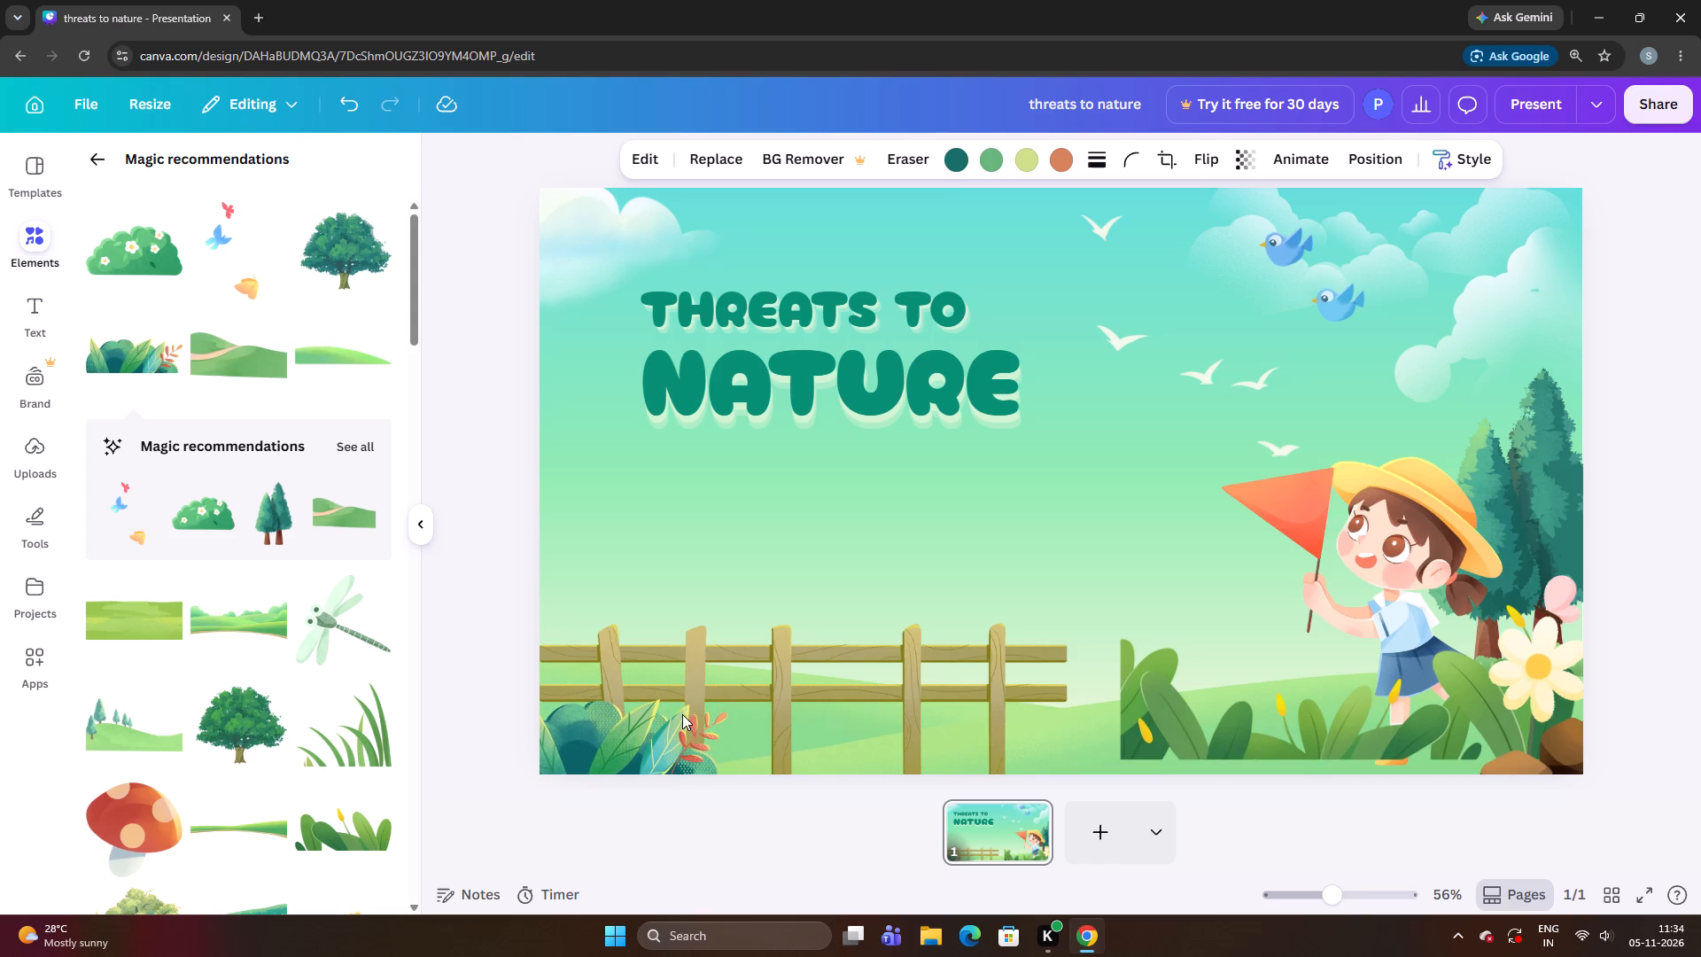
key(Right)
key(Right)
key(Down)
key(Down)
key(Down)
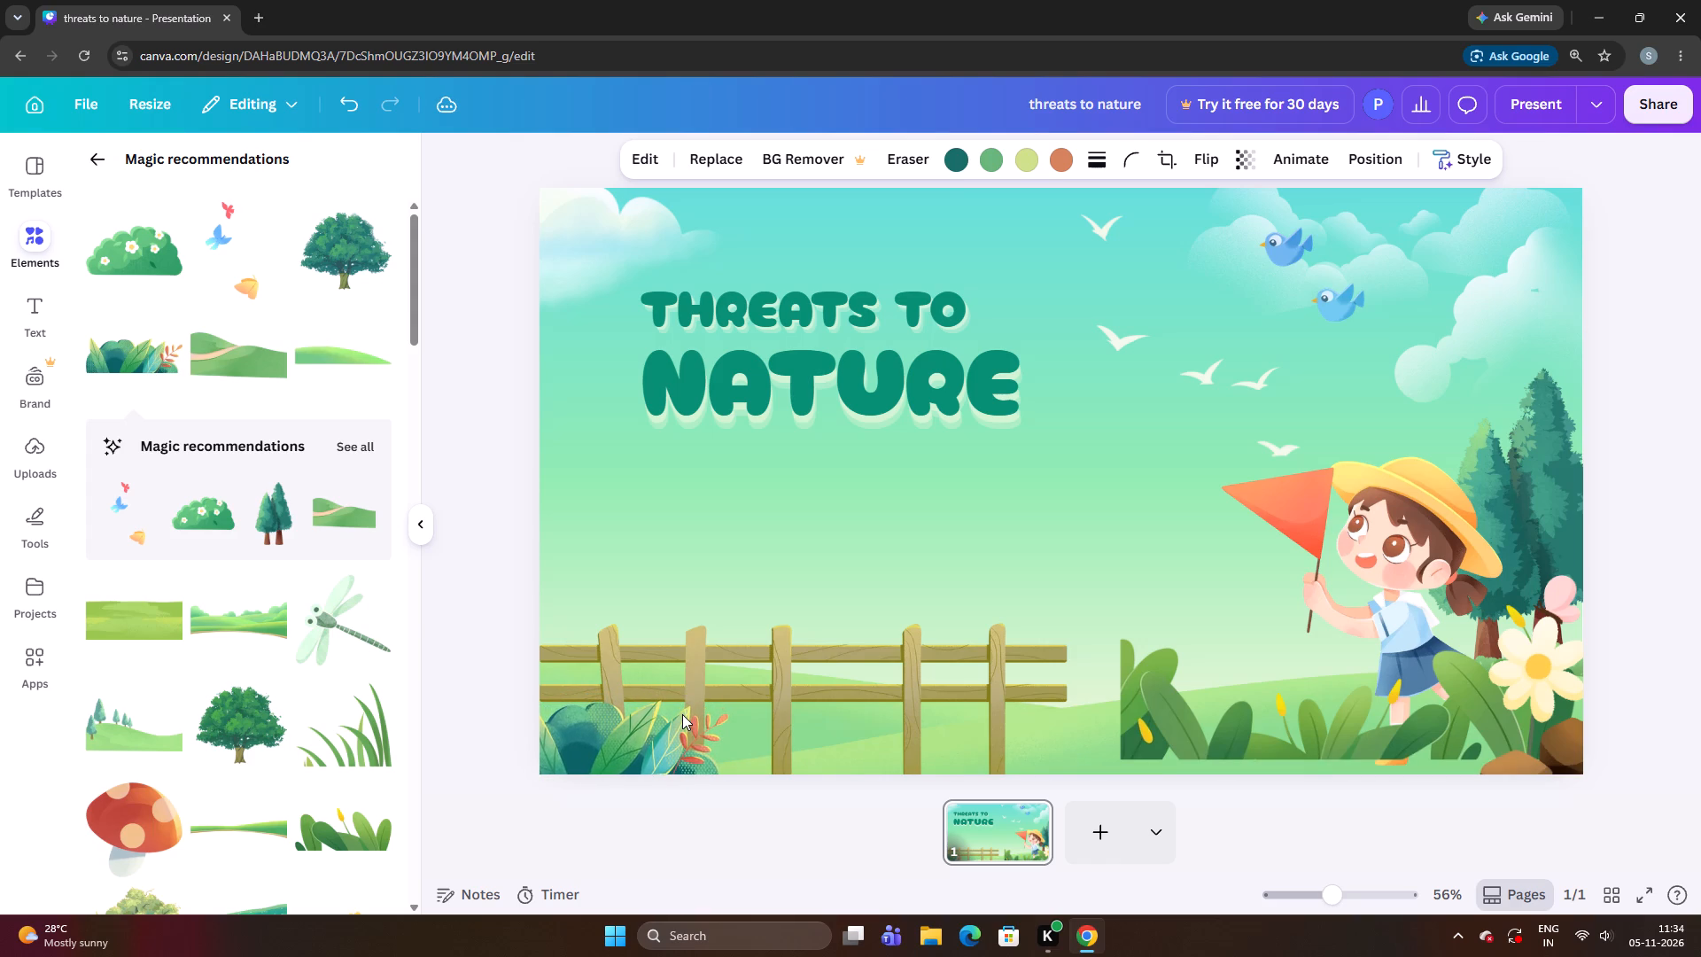
Move the leafy plant with yellow buds from the girl's feet to the front of the fence, beside the teal bush.
drag(1239, 746, 1223, 745)
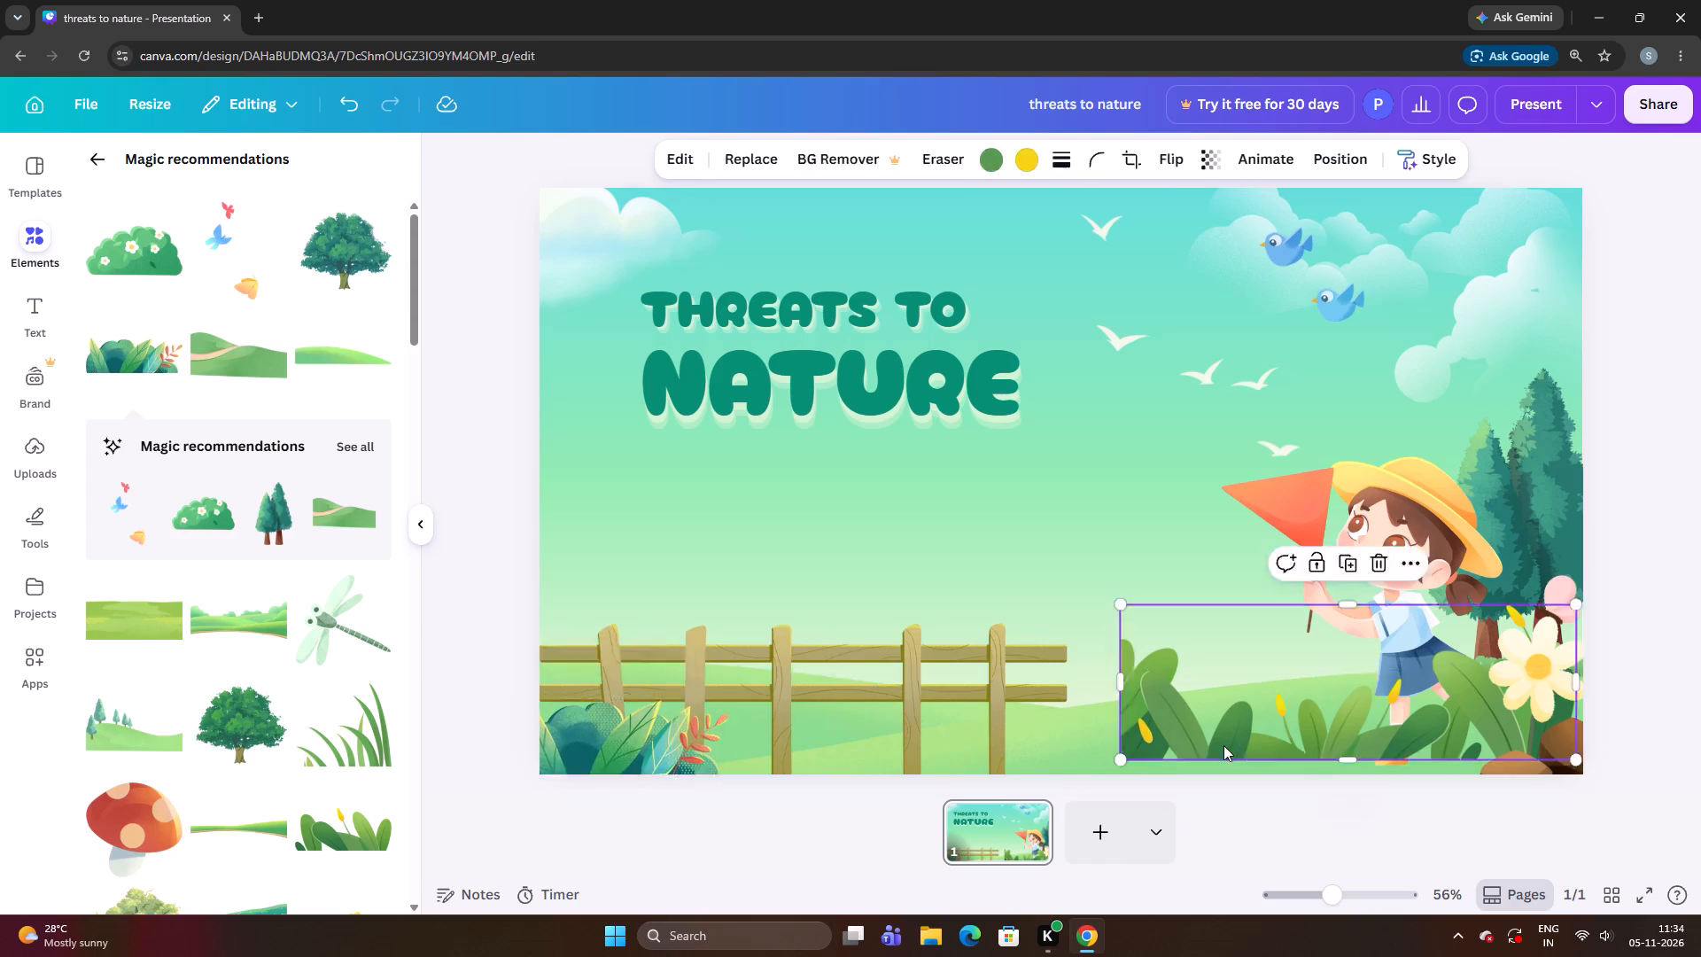
drag(1223, 745, 943, 746)
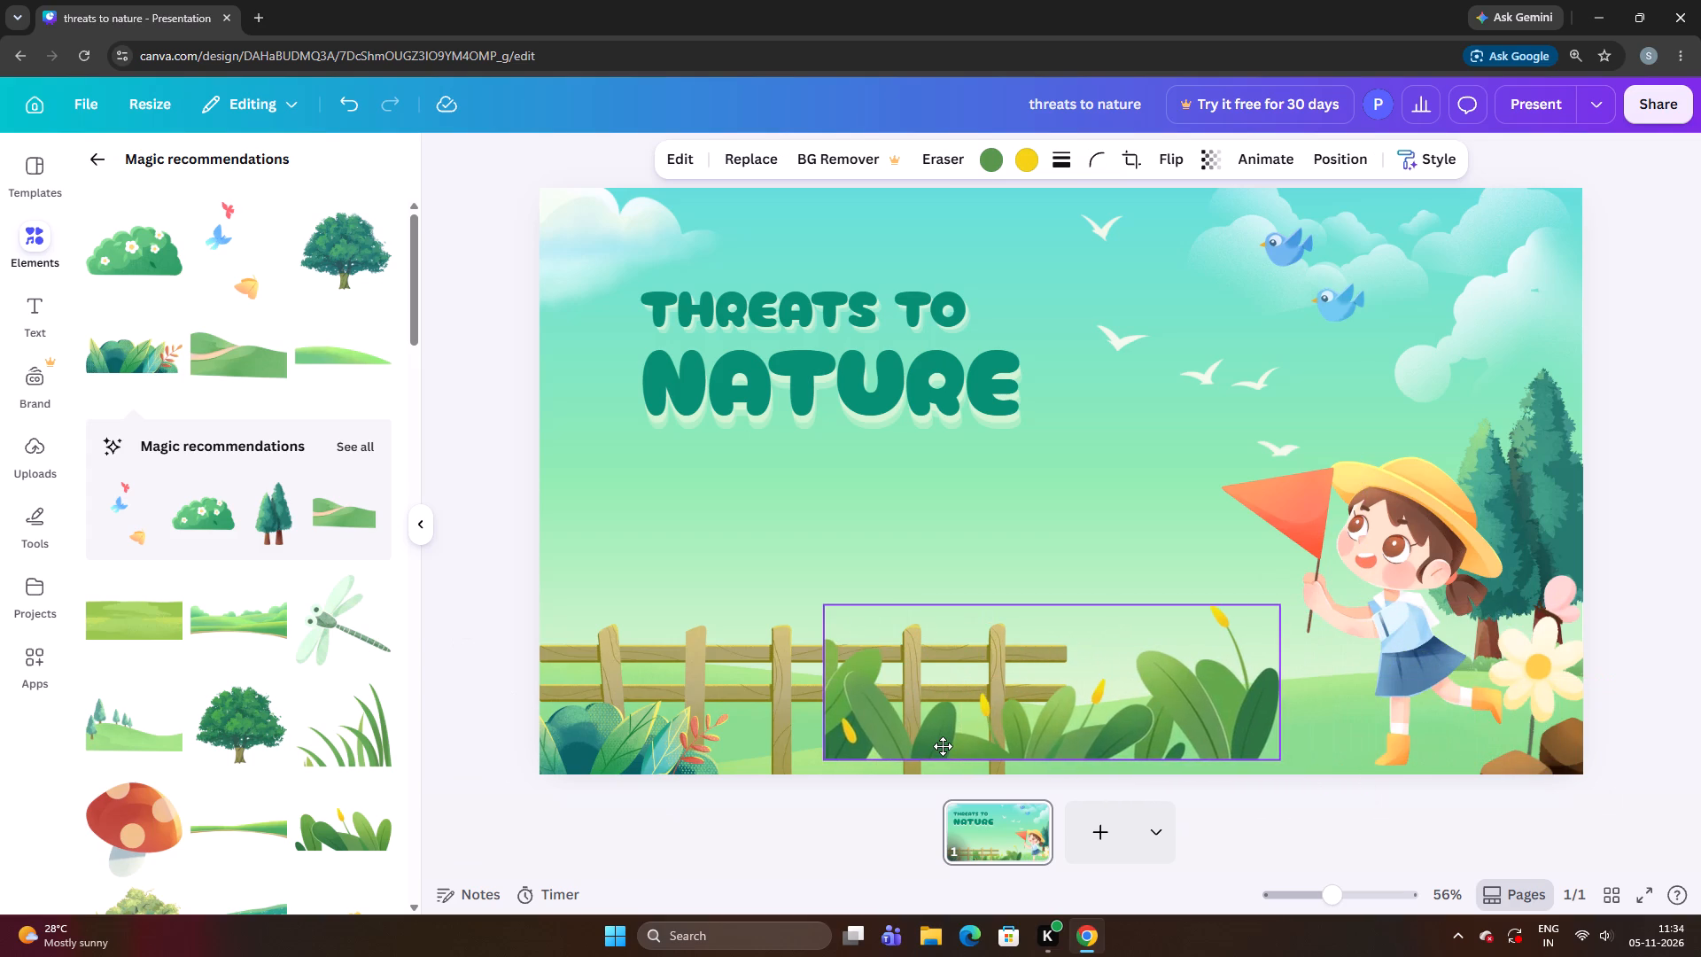
drag(943, 746, 835, 771)
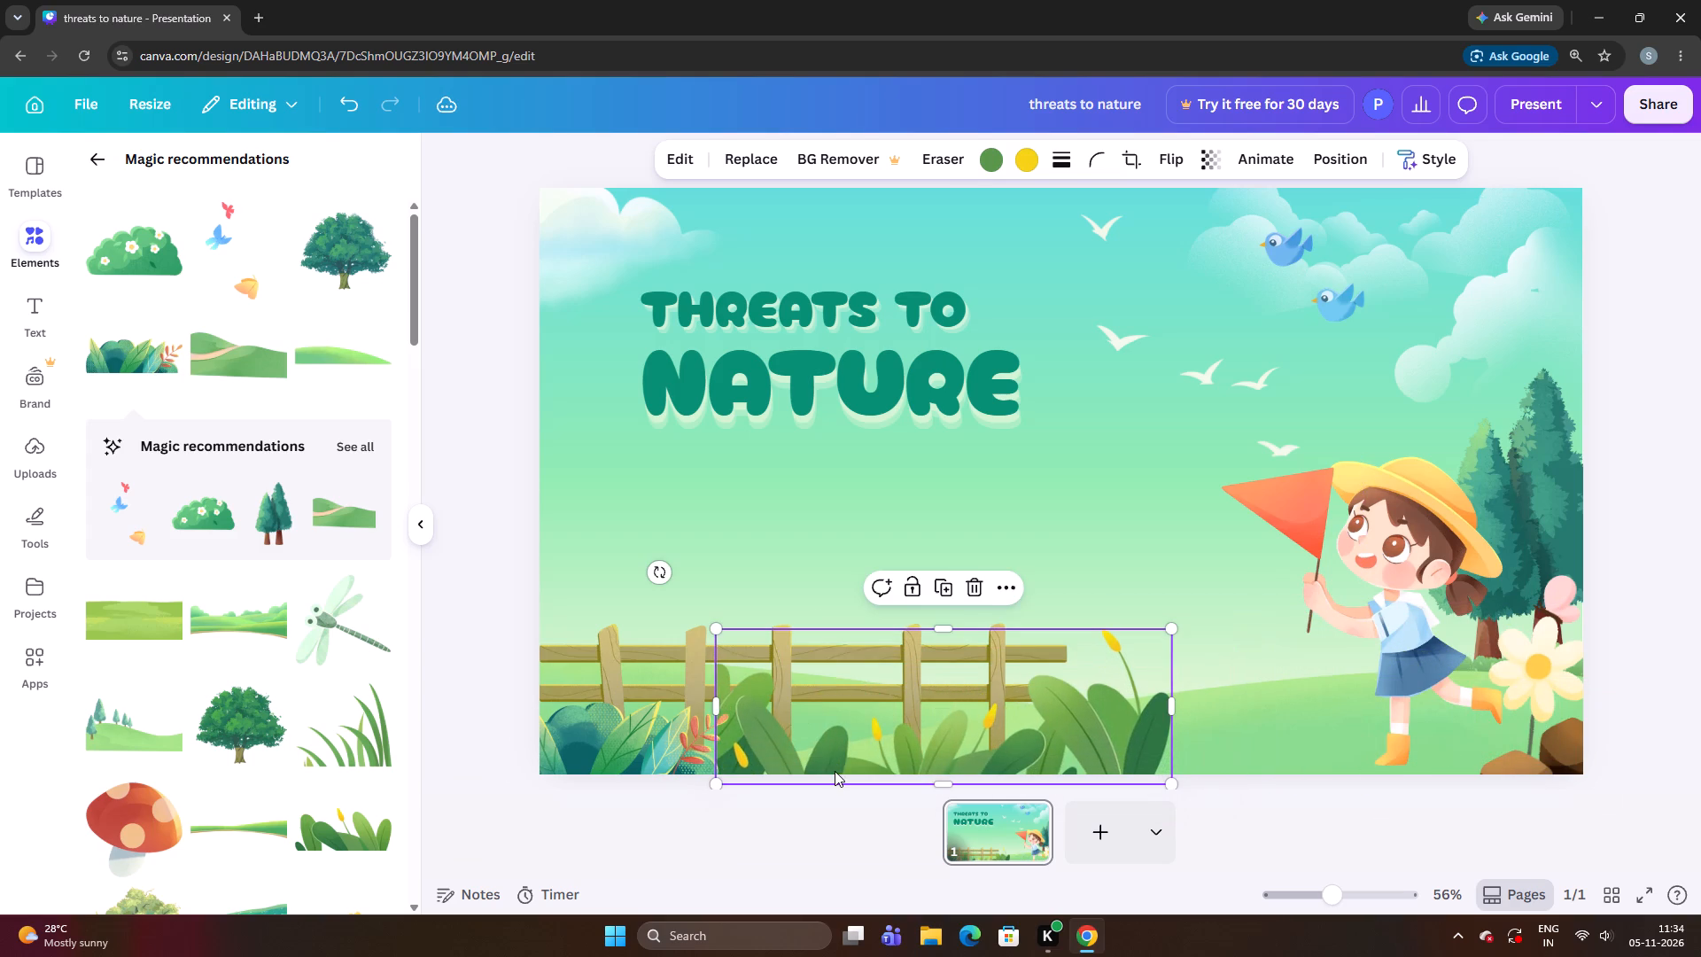
drag(850, 755, 868, 753)
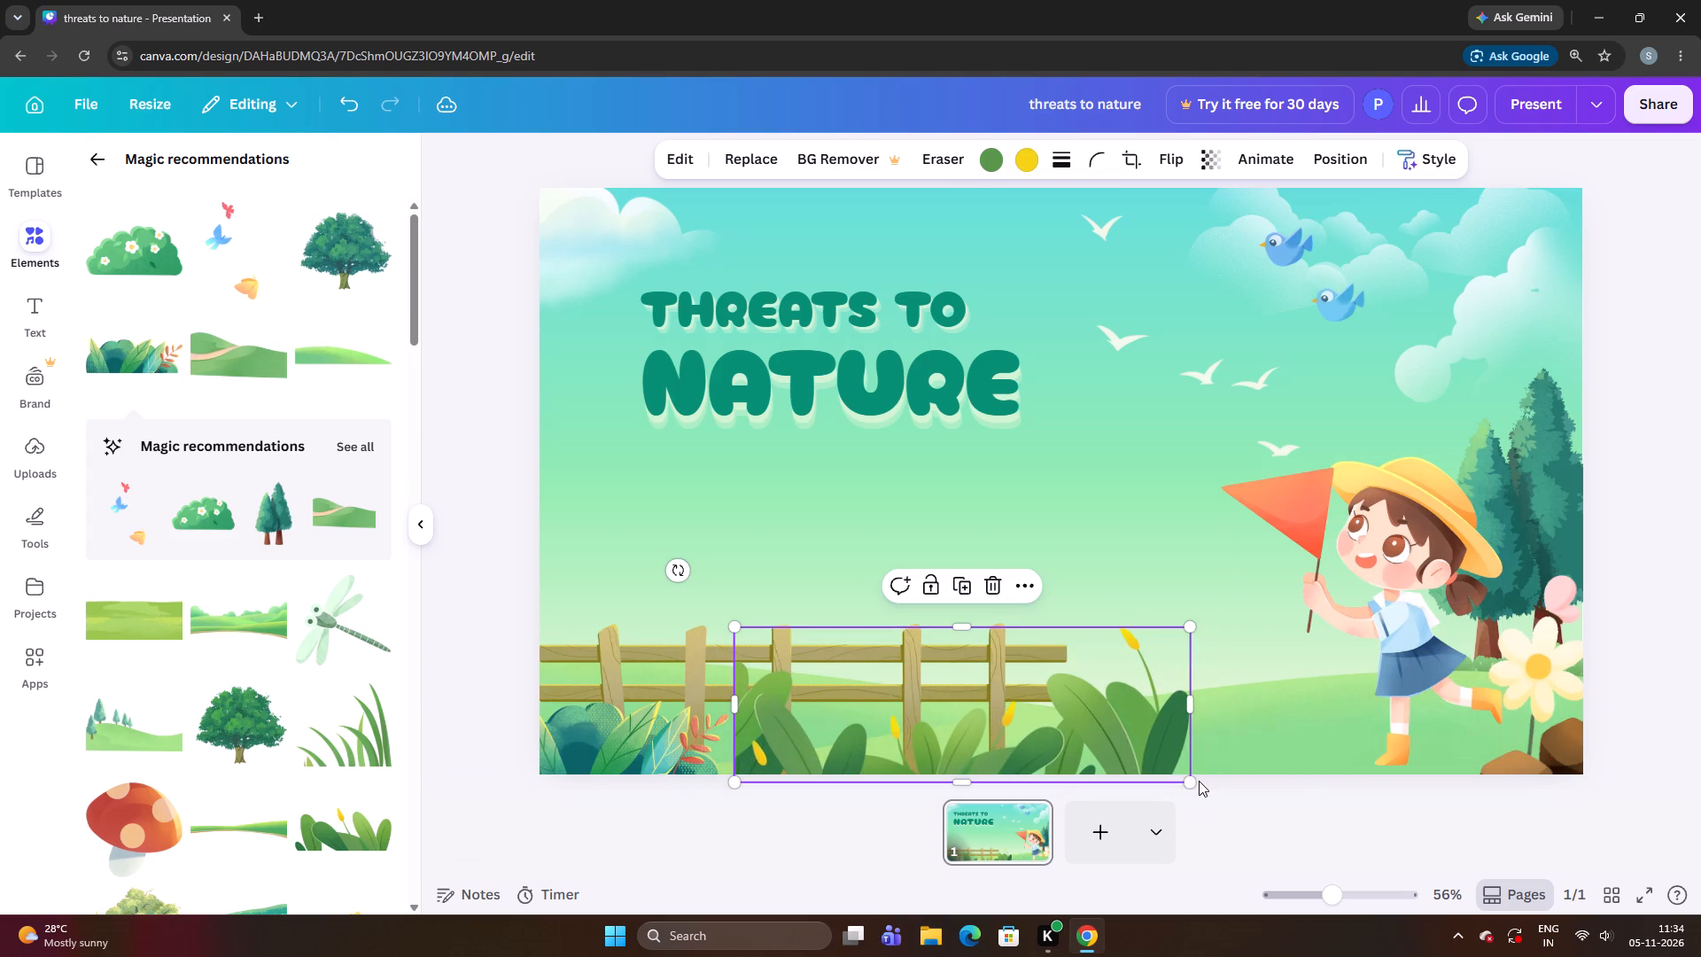
Shrink the yellow-budded leafy plant and shift it left along the fence so it overlaps the teal bush.
drag(1194, 780, 1015, 737)
drag(971, 704, 949, 769)
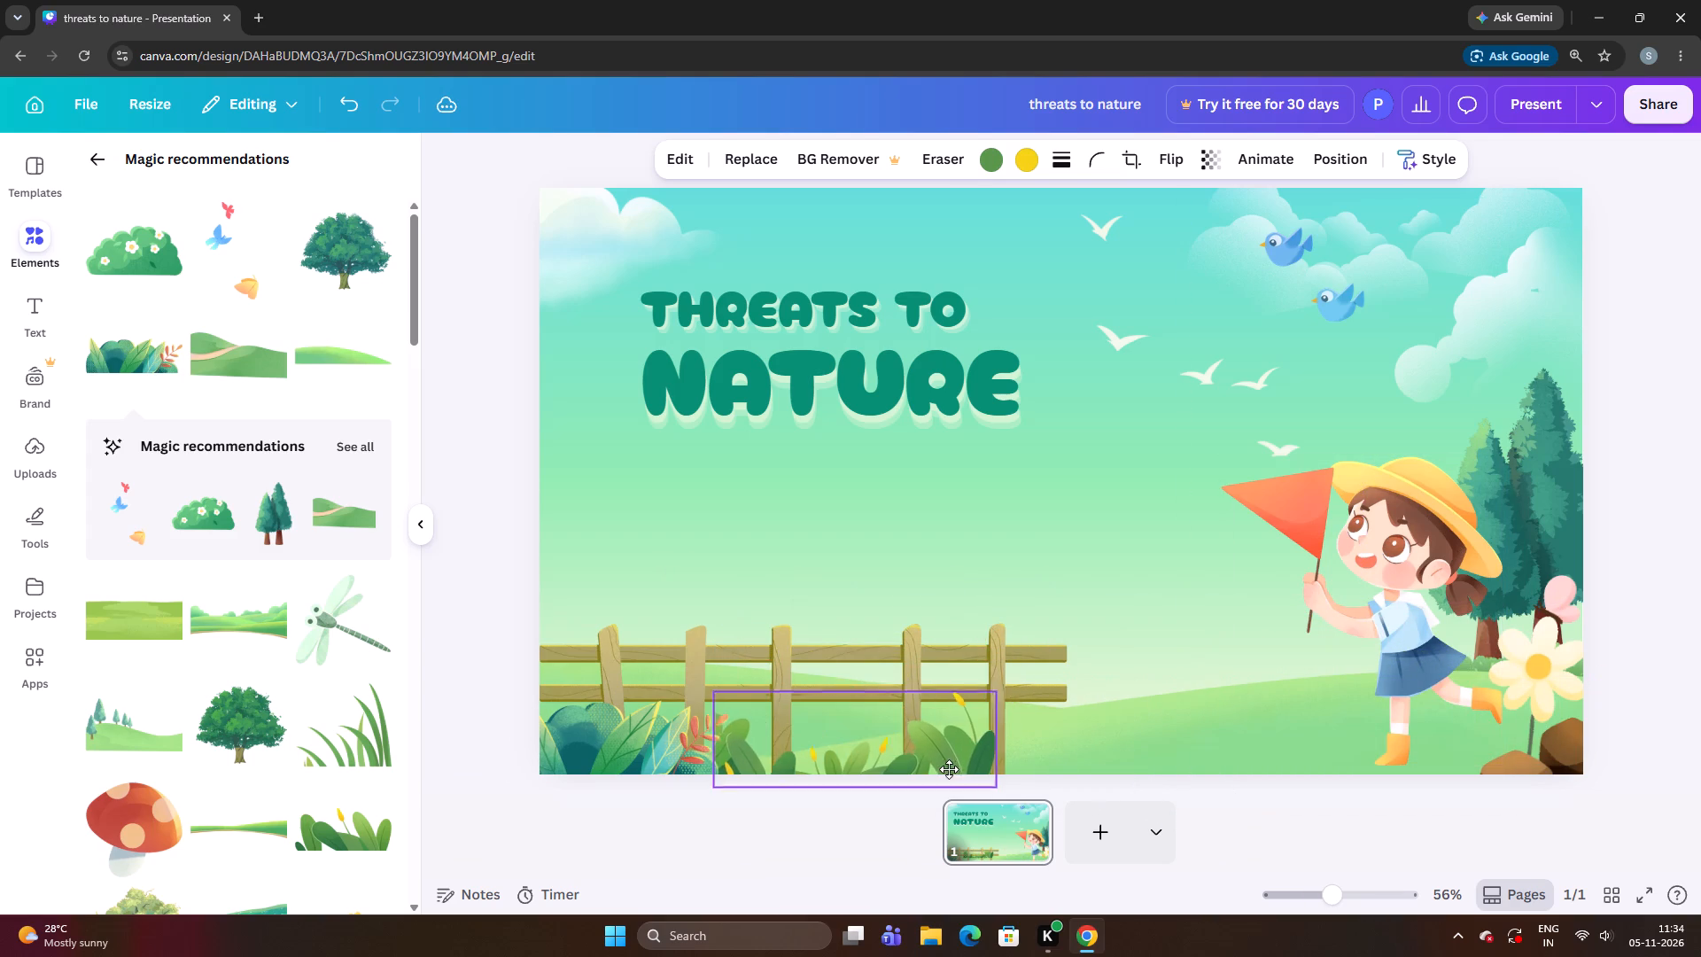
drag(949, 769, 948, 769)
drag(951, 753, 940, 731)
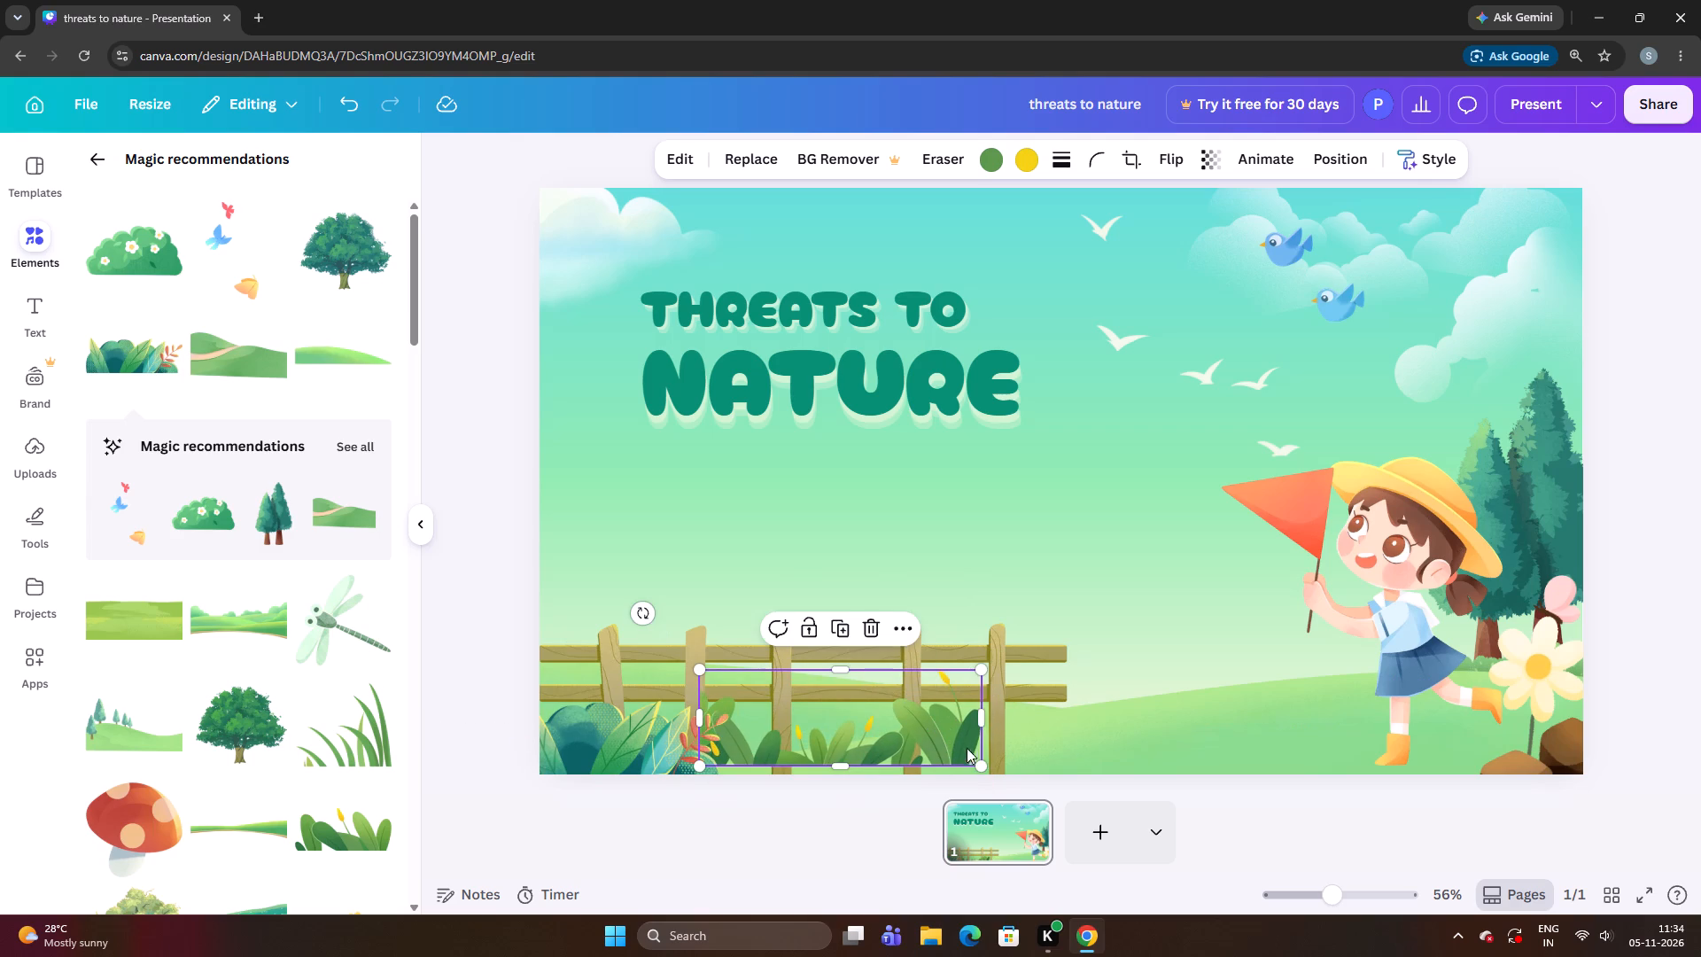
drag(981, 760, 1026, 766)
drag(1000, 748, 982, 777)
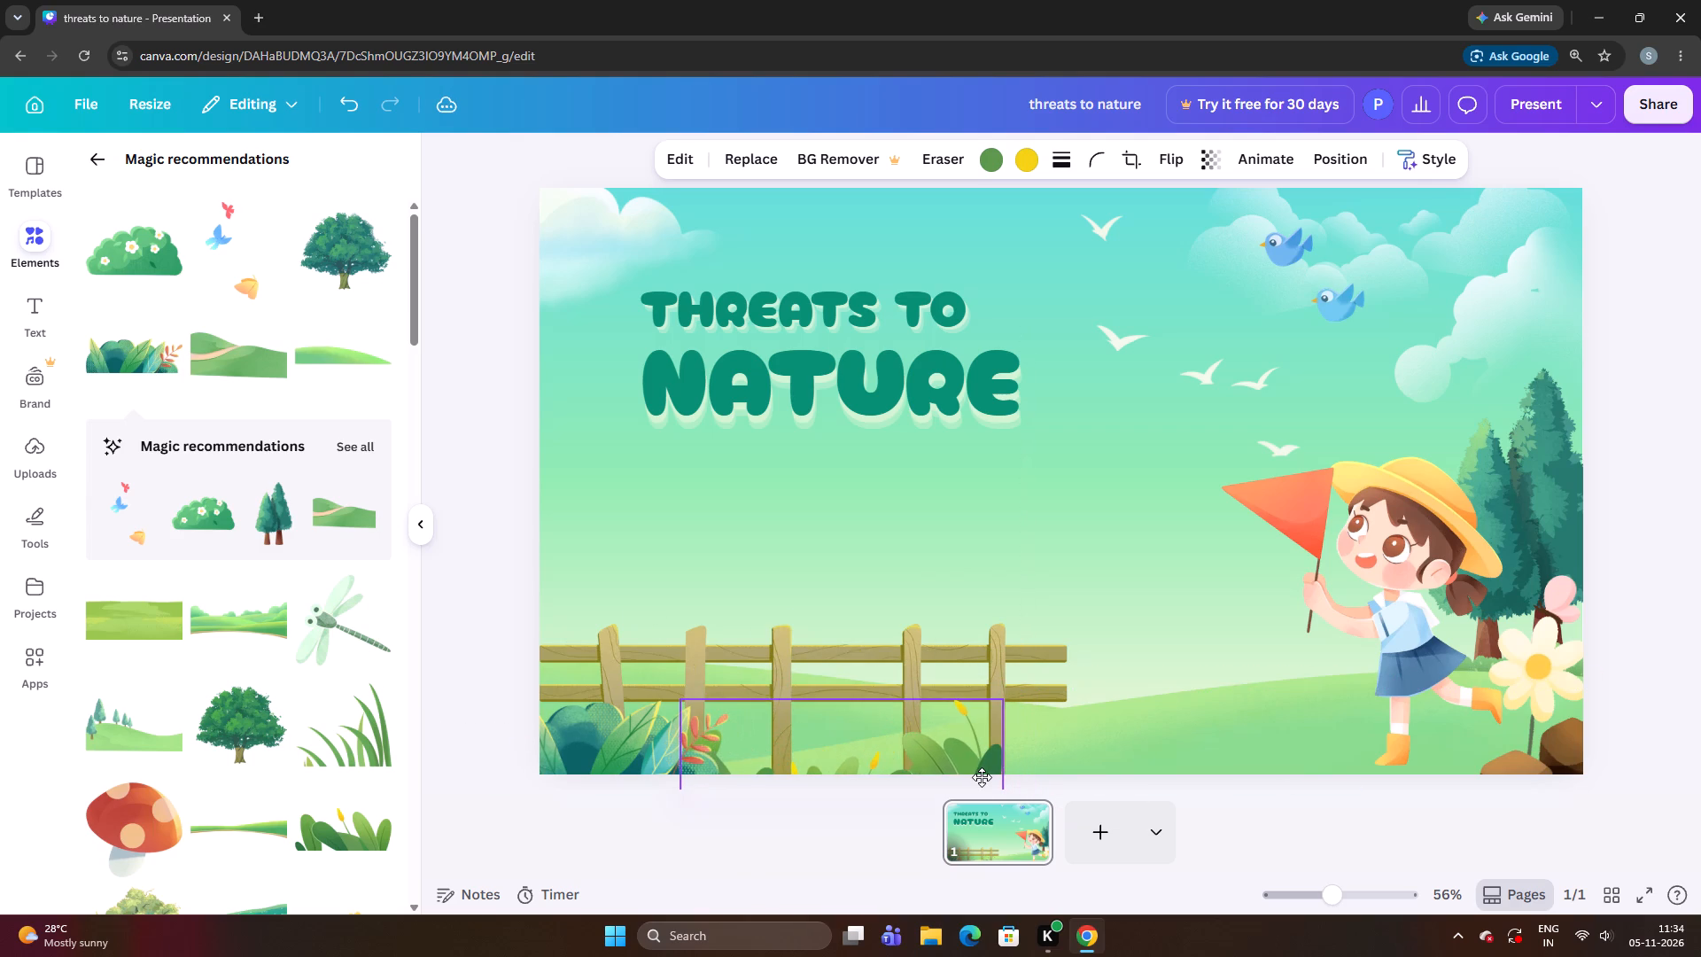
drag(982, 777, 951, 752)
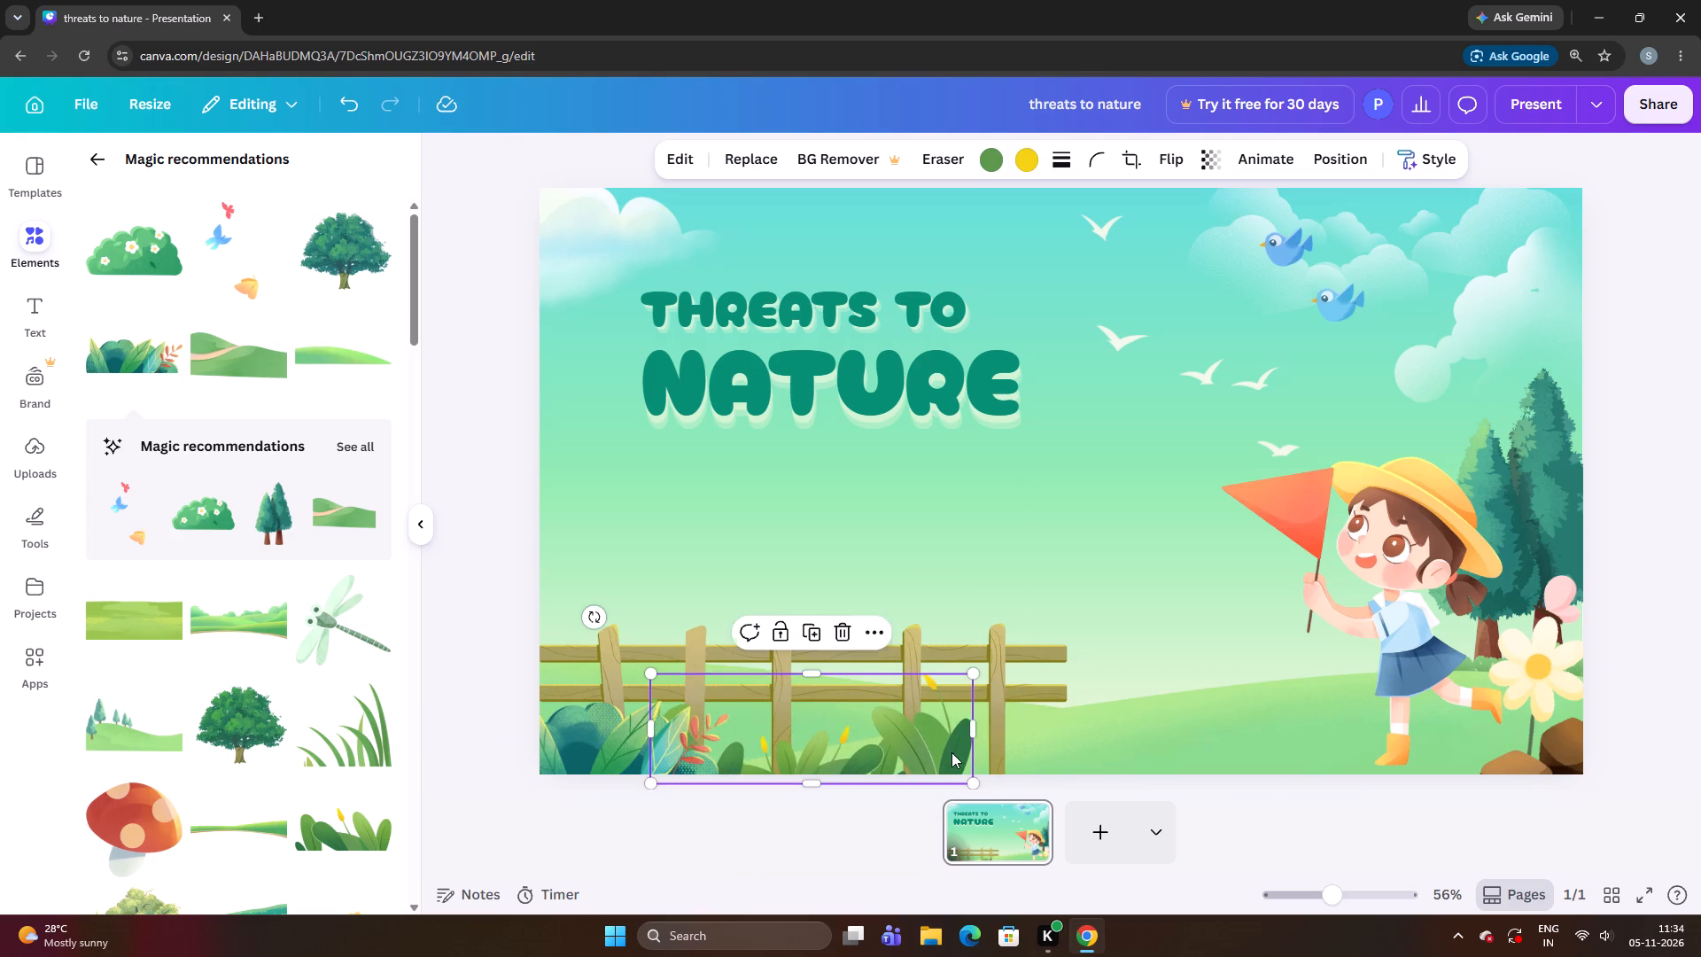
drag(955, 752, 920, 726)
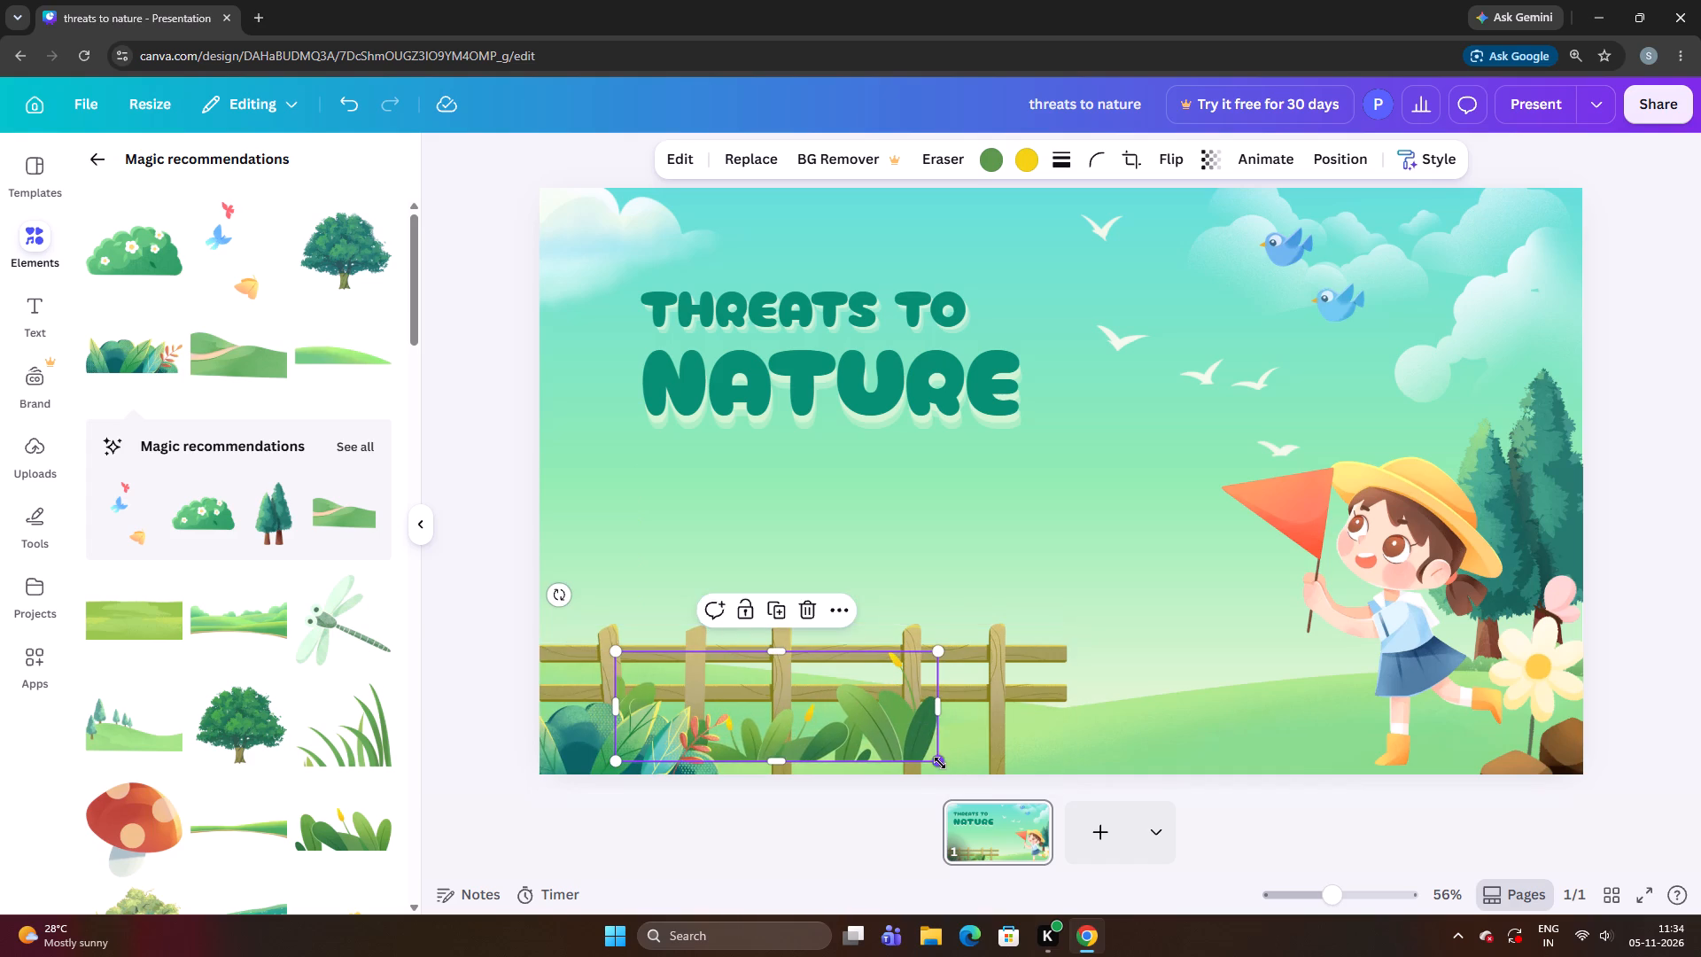
Enlarge the yellow-budded plant to reach just past the last fence post, with its base below the banner's bottom edge.
drag(940, 763, 1039, 764)
click(990, 764)
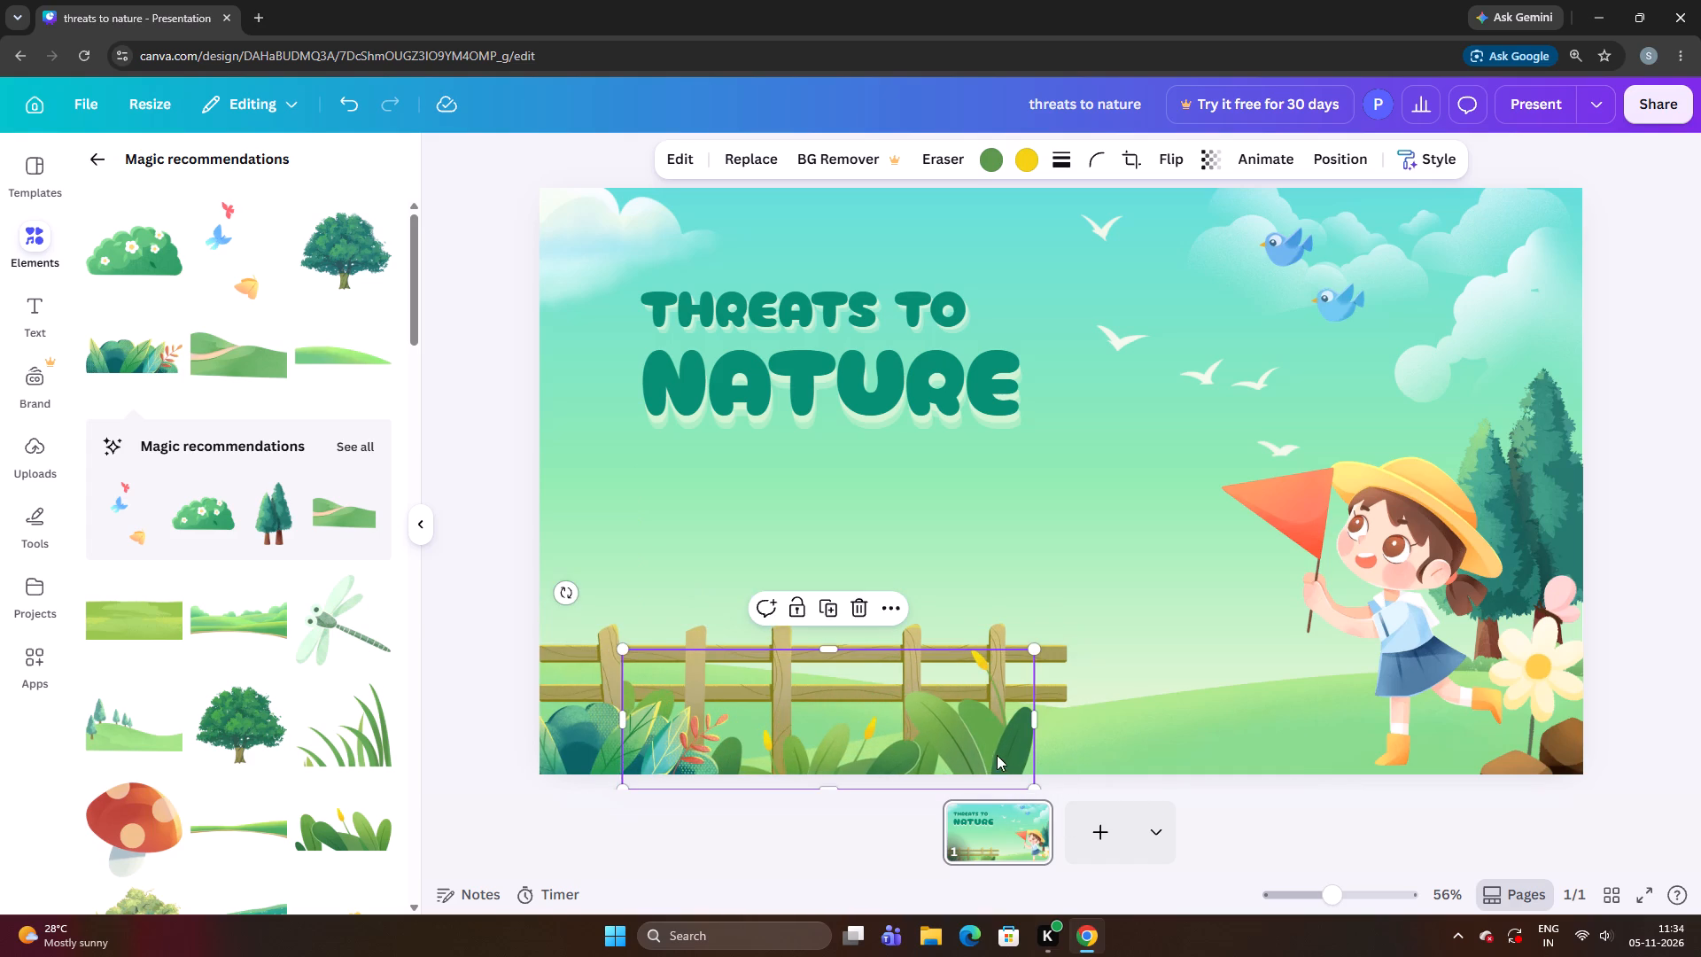
drag(997, 745, 993, 766)
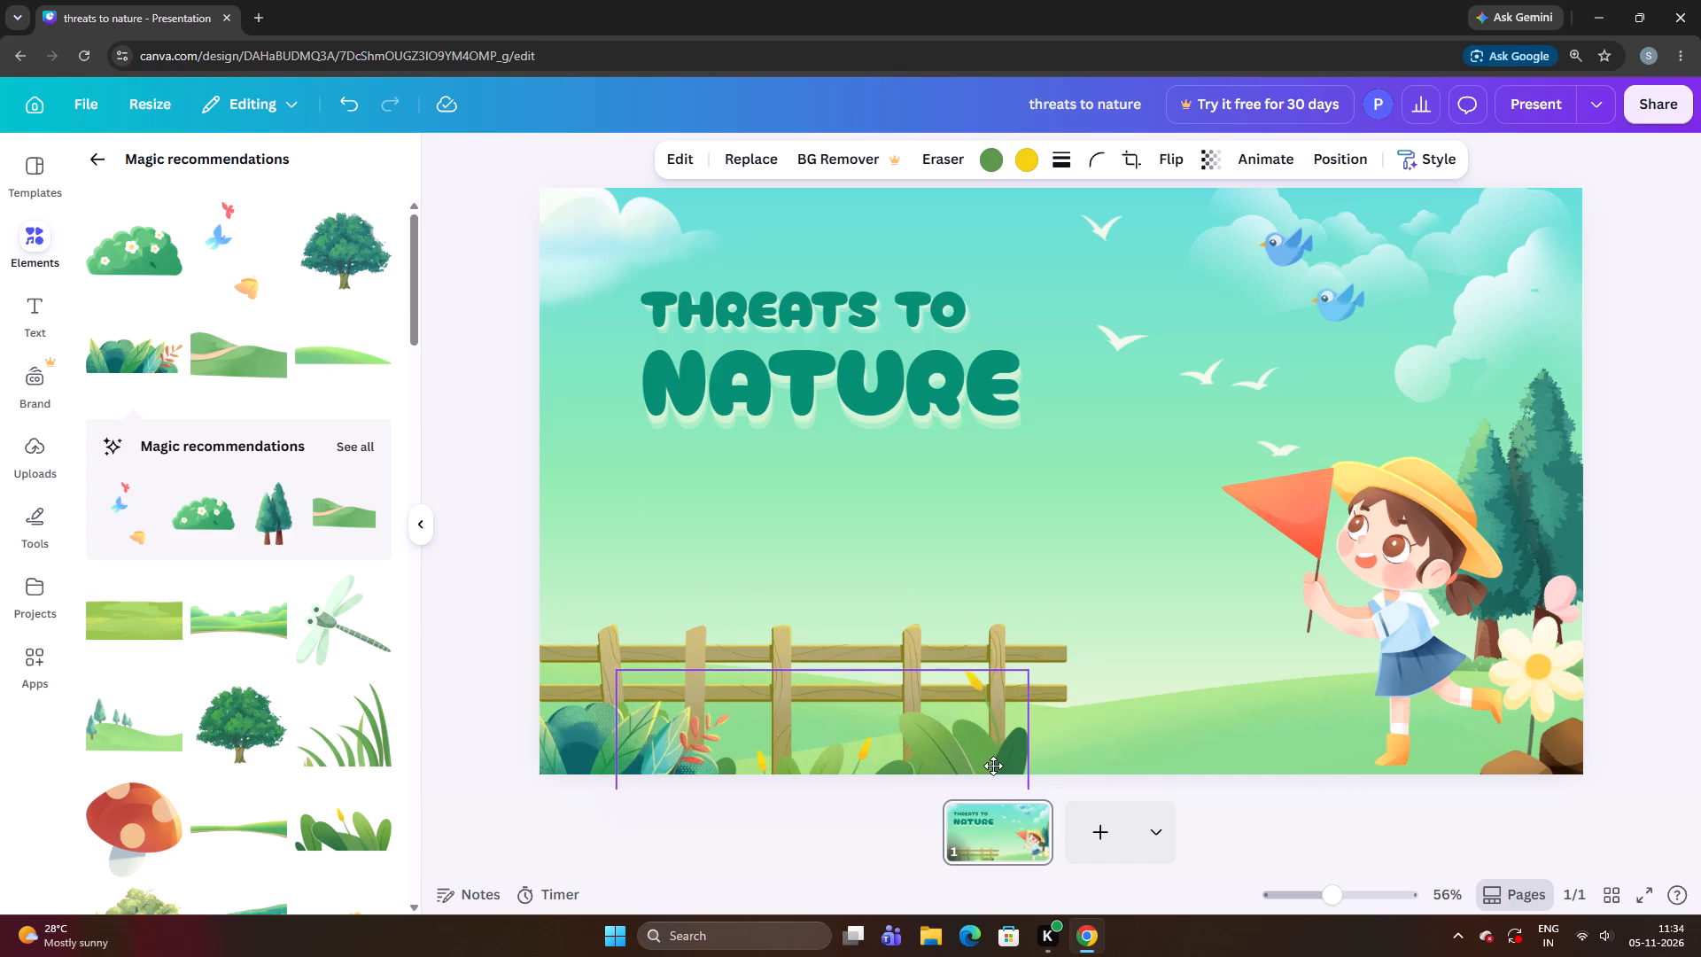
drag(993, 766, 996, 726)
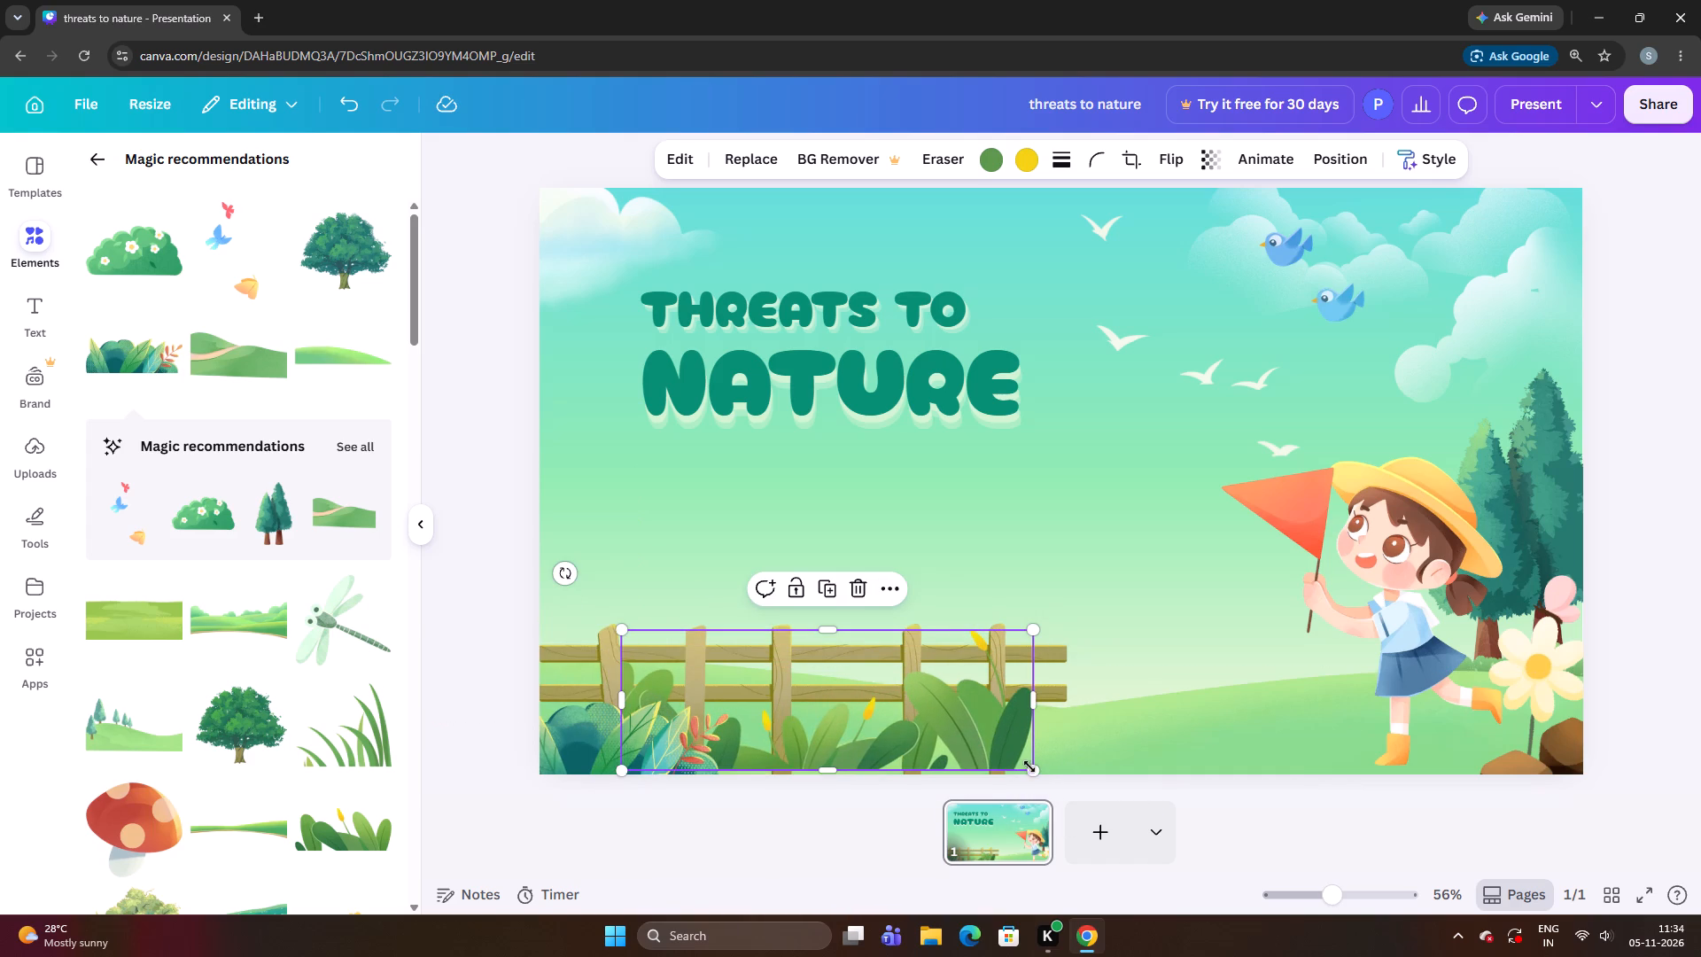
drag(1030, 767, 1017, 737)
drag(963, 718, 978, 744)
drag(974, 723, 992, 745)
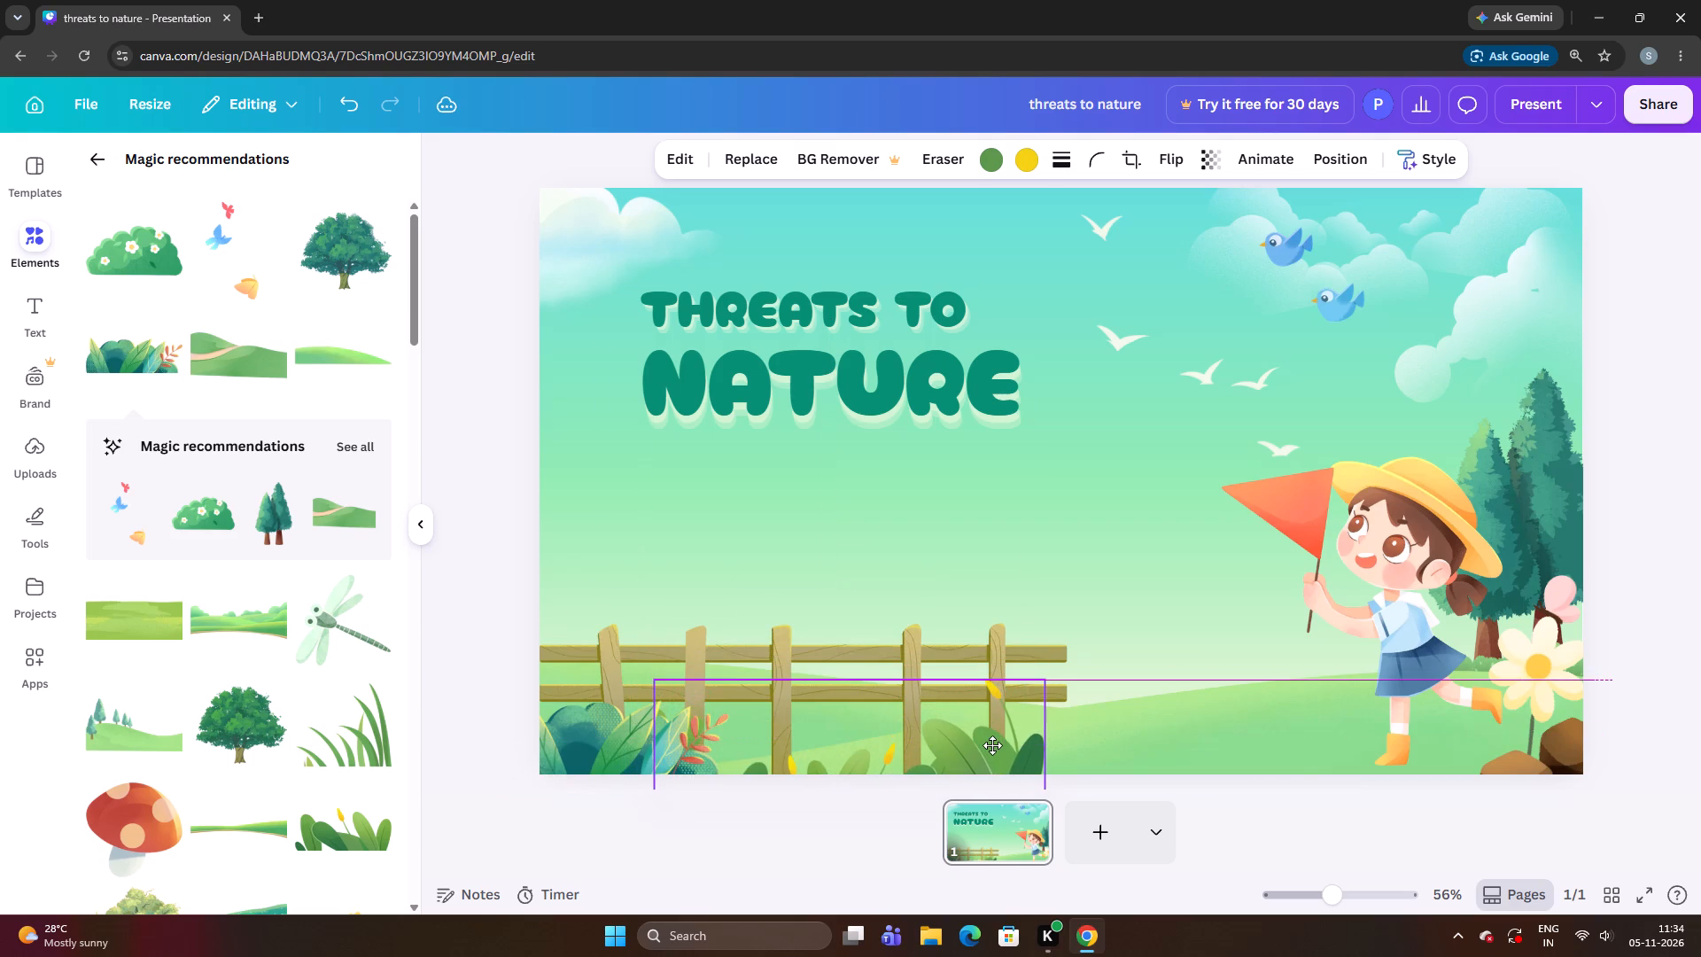
drag(992, 745, 996, 735)
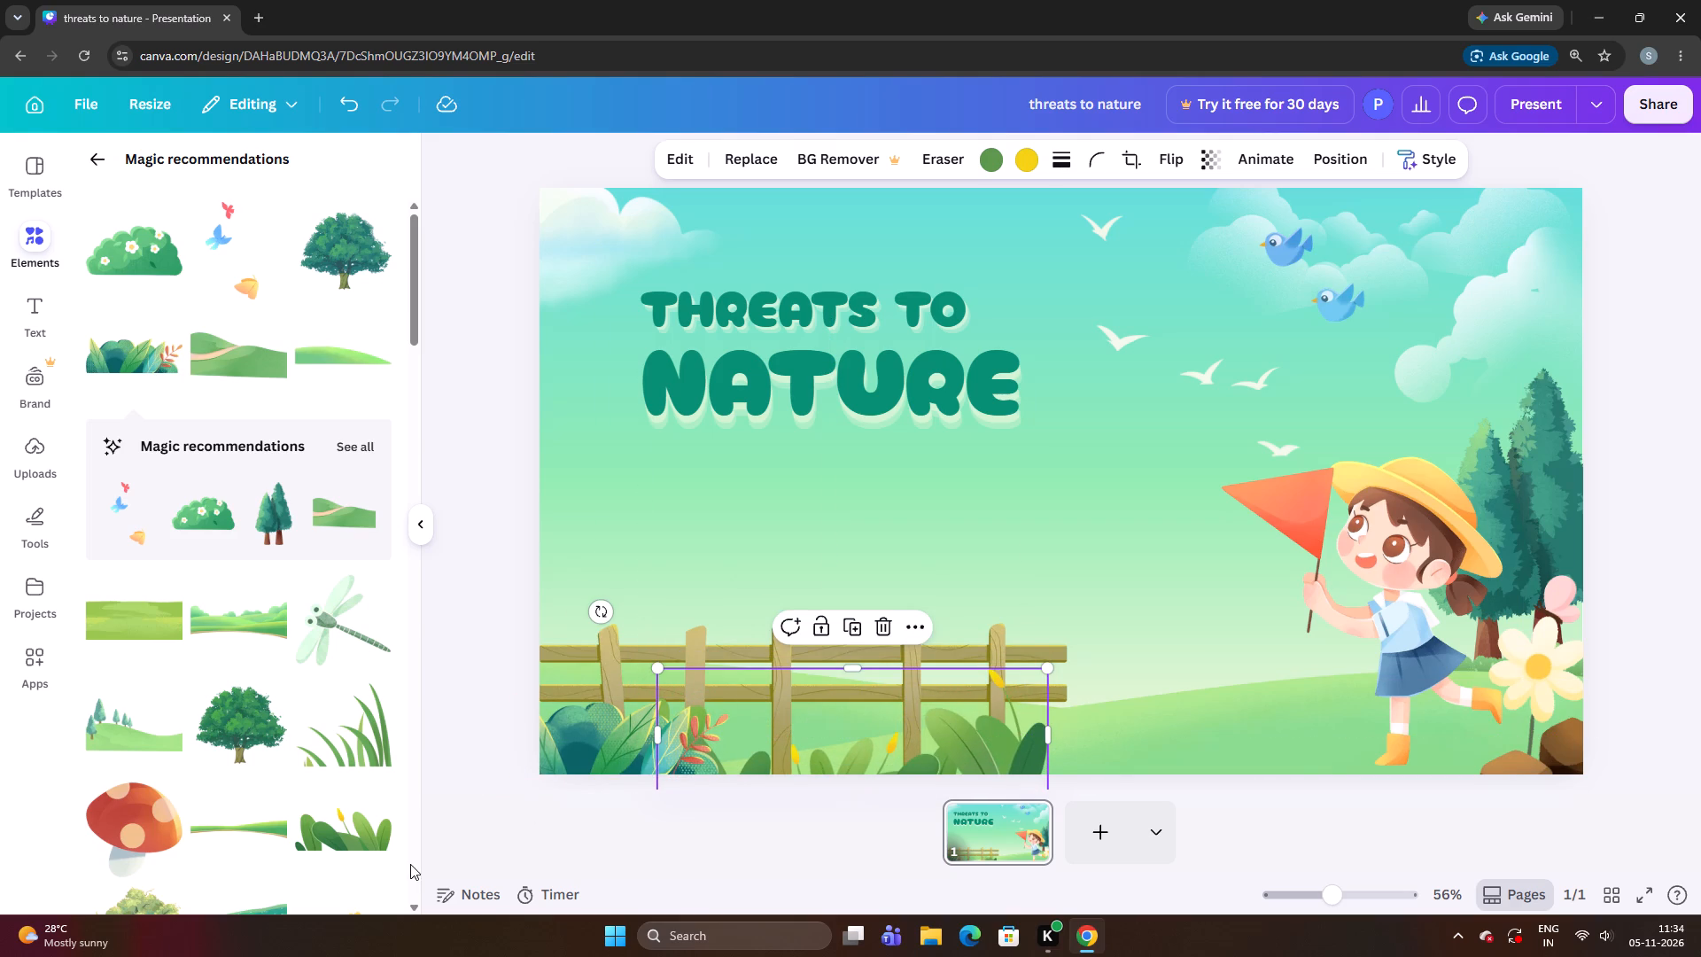
Lower the yellow-budded plant in fine increments, sinking its base further below the banner's bottom edge, and deselect it.
key(Down)
key(Down)
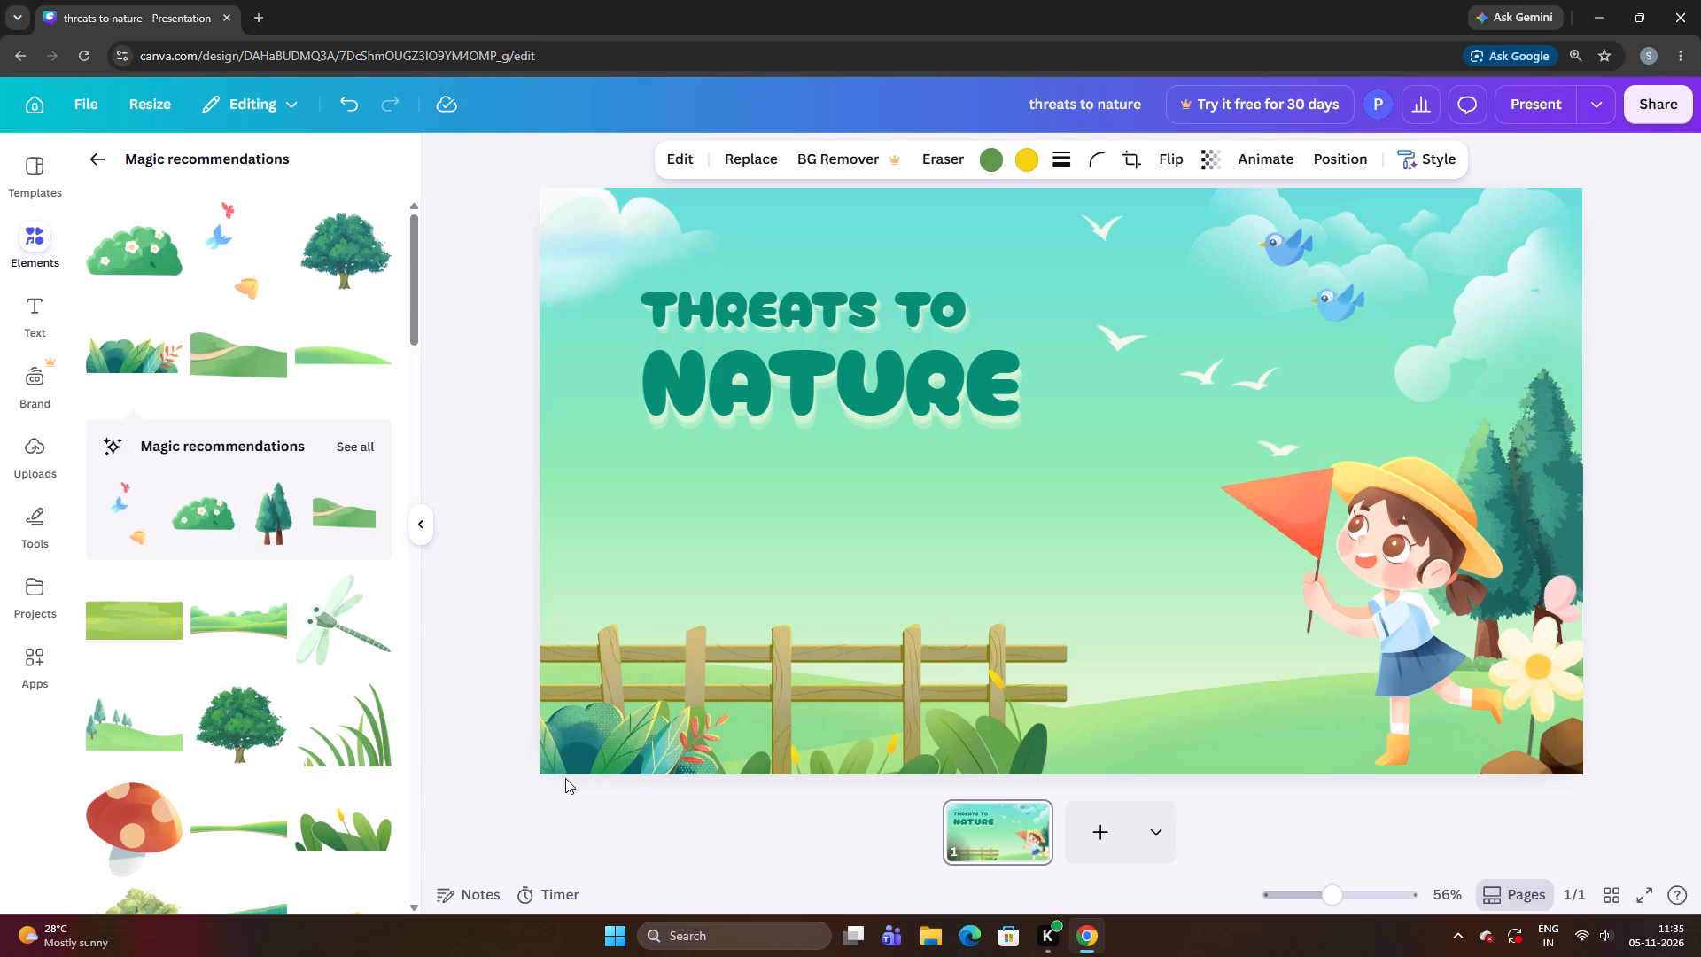
key(Down)
key(Down)
key(Down)
key(Down)
key(Down)
key(Down)
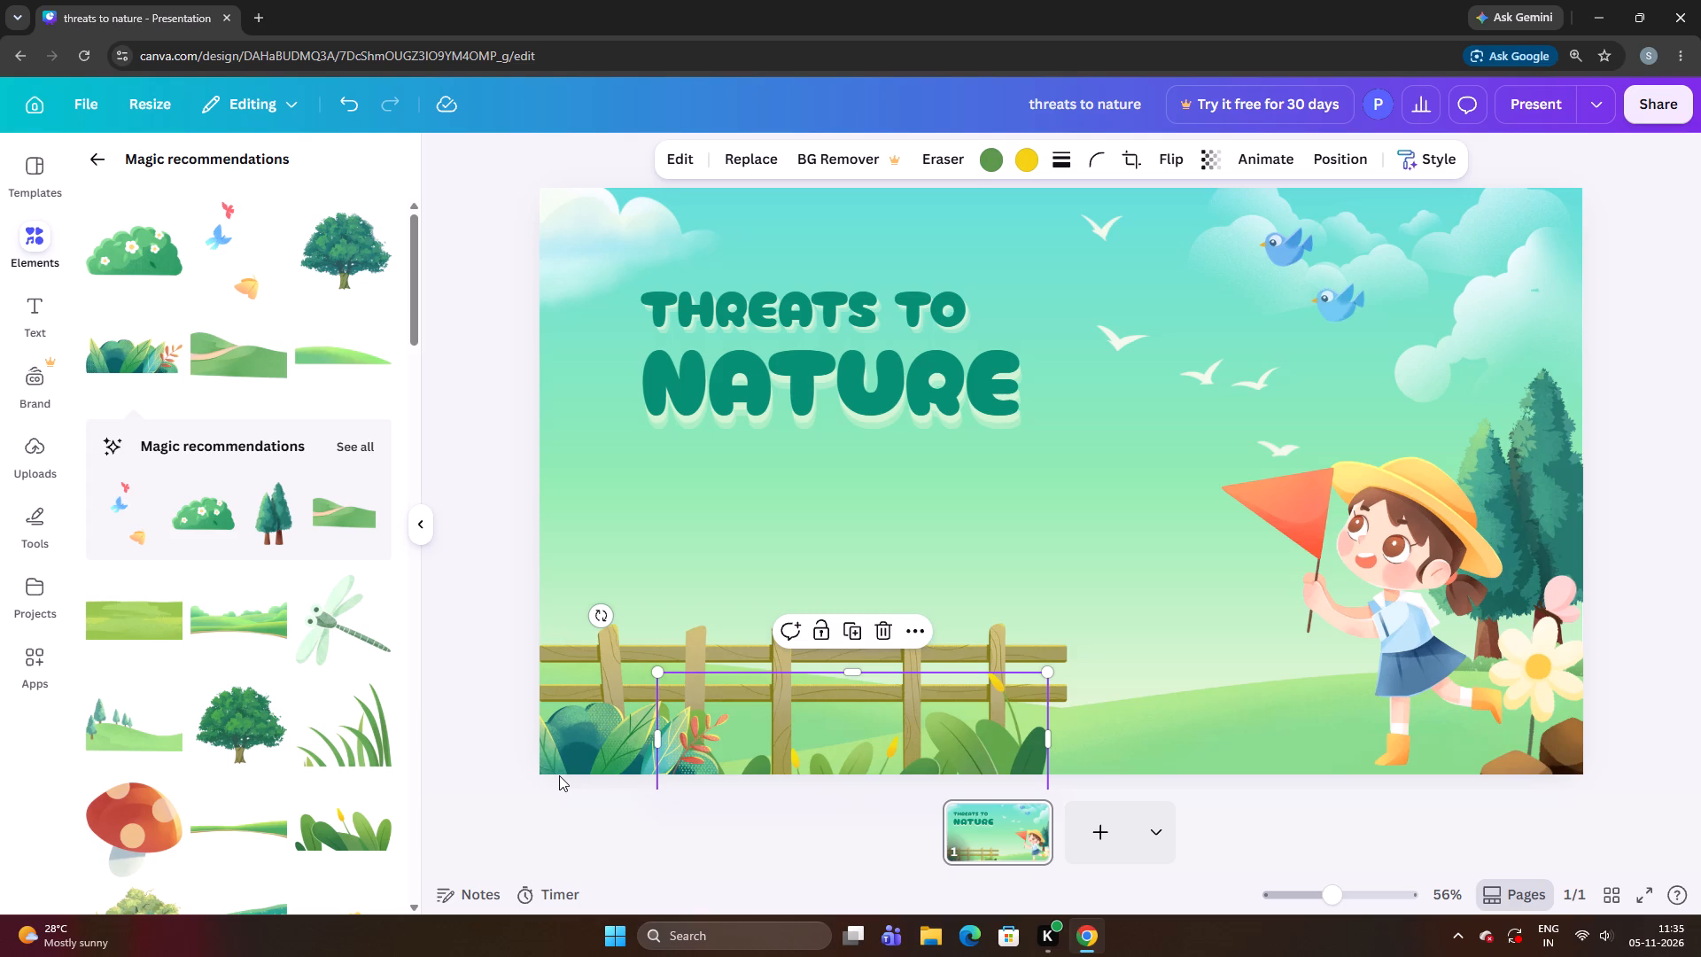
click(481, 580)
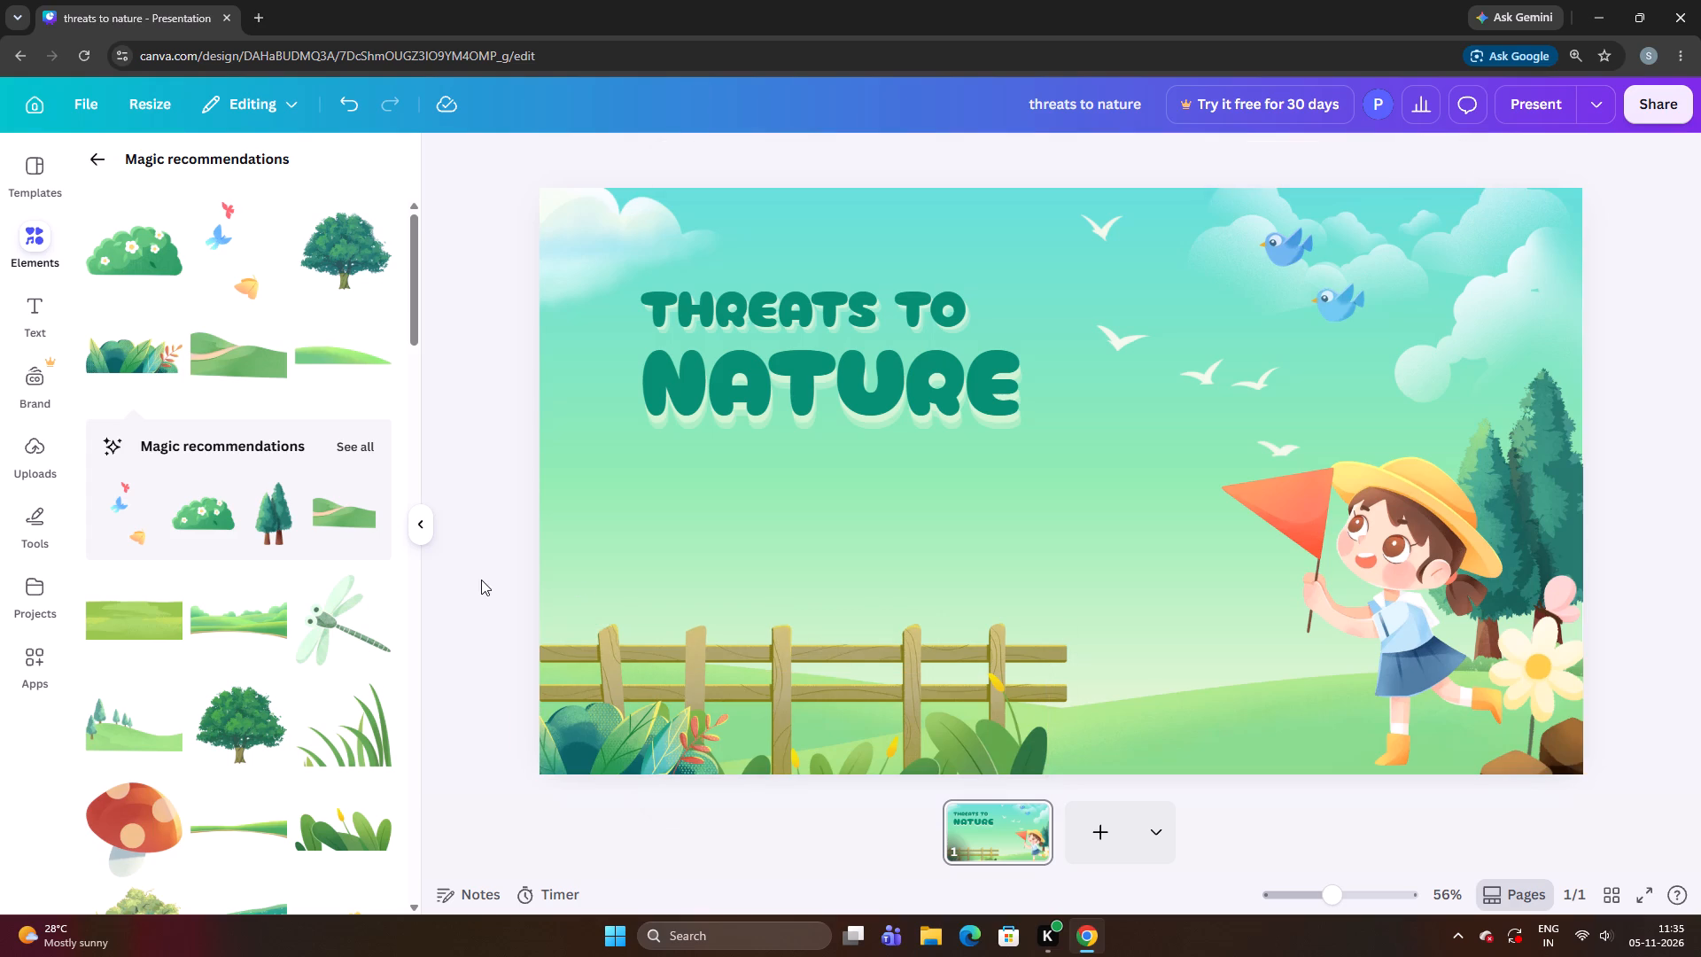
Try the pair of blue birds at several spots above the girl, and place them in front of the clouds.
click(1300, 254)
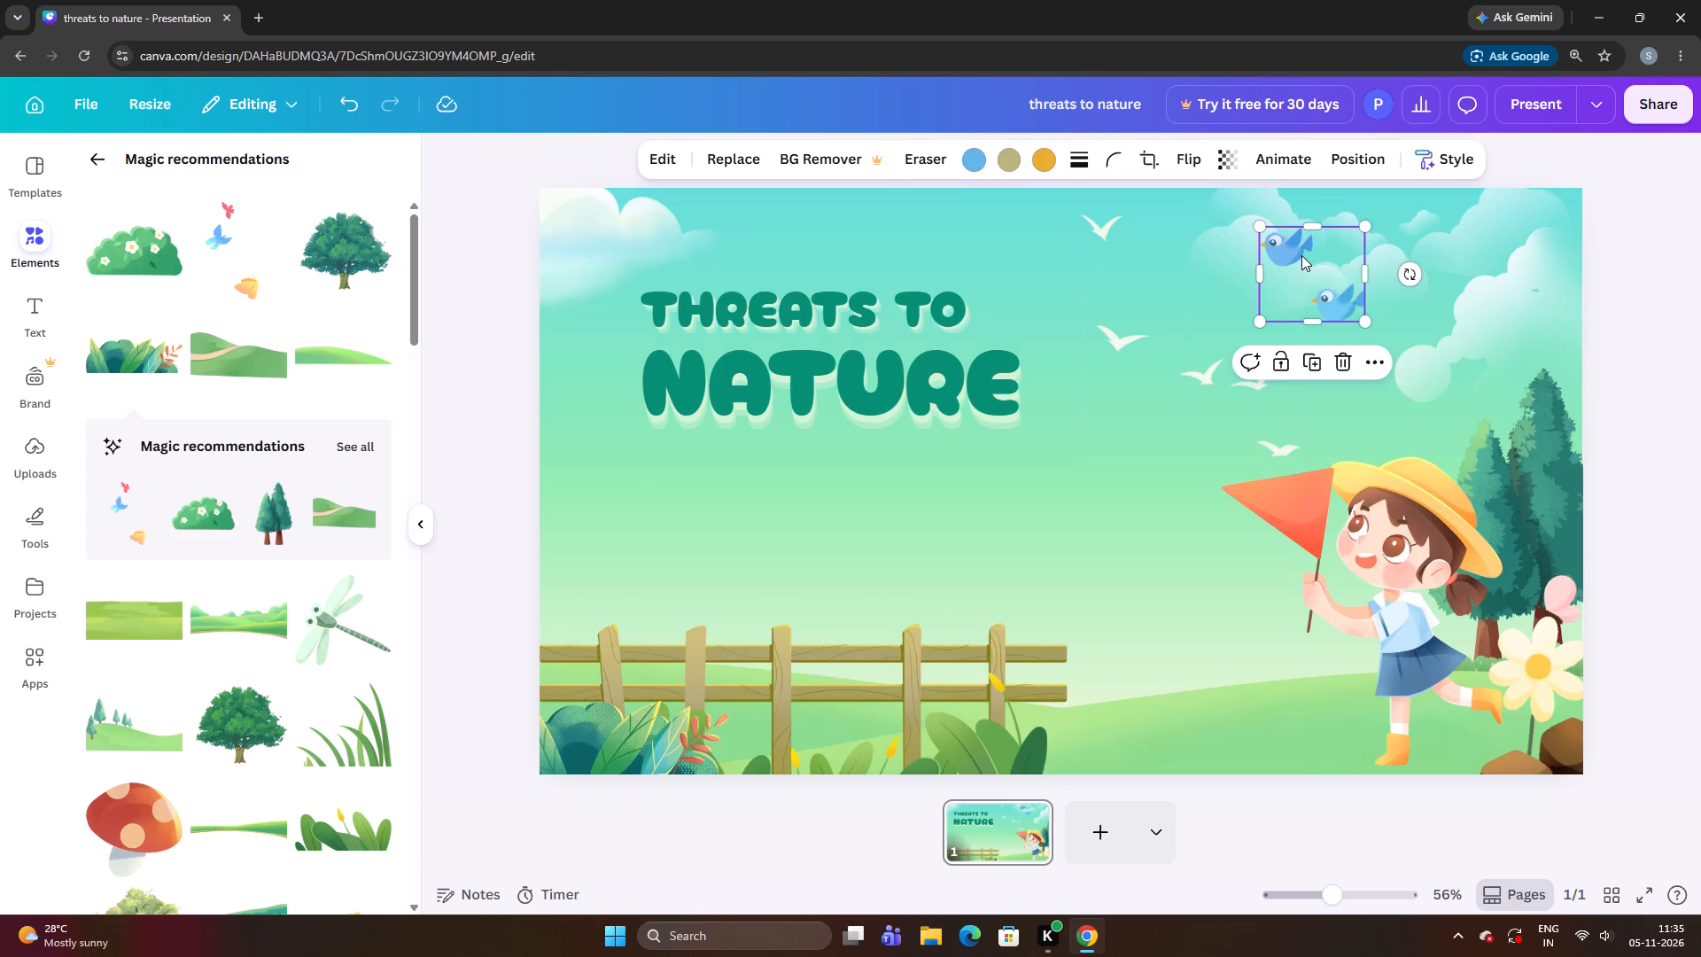
drag(1293, 261, 1315, 273)
drag(1315, 273, 1340, 290)
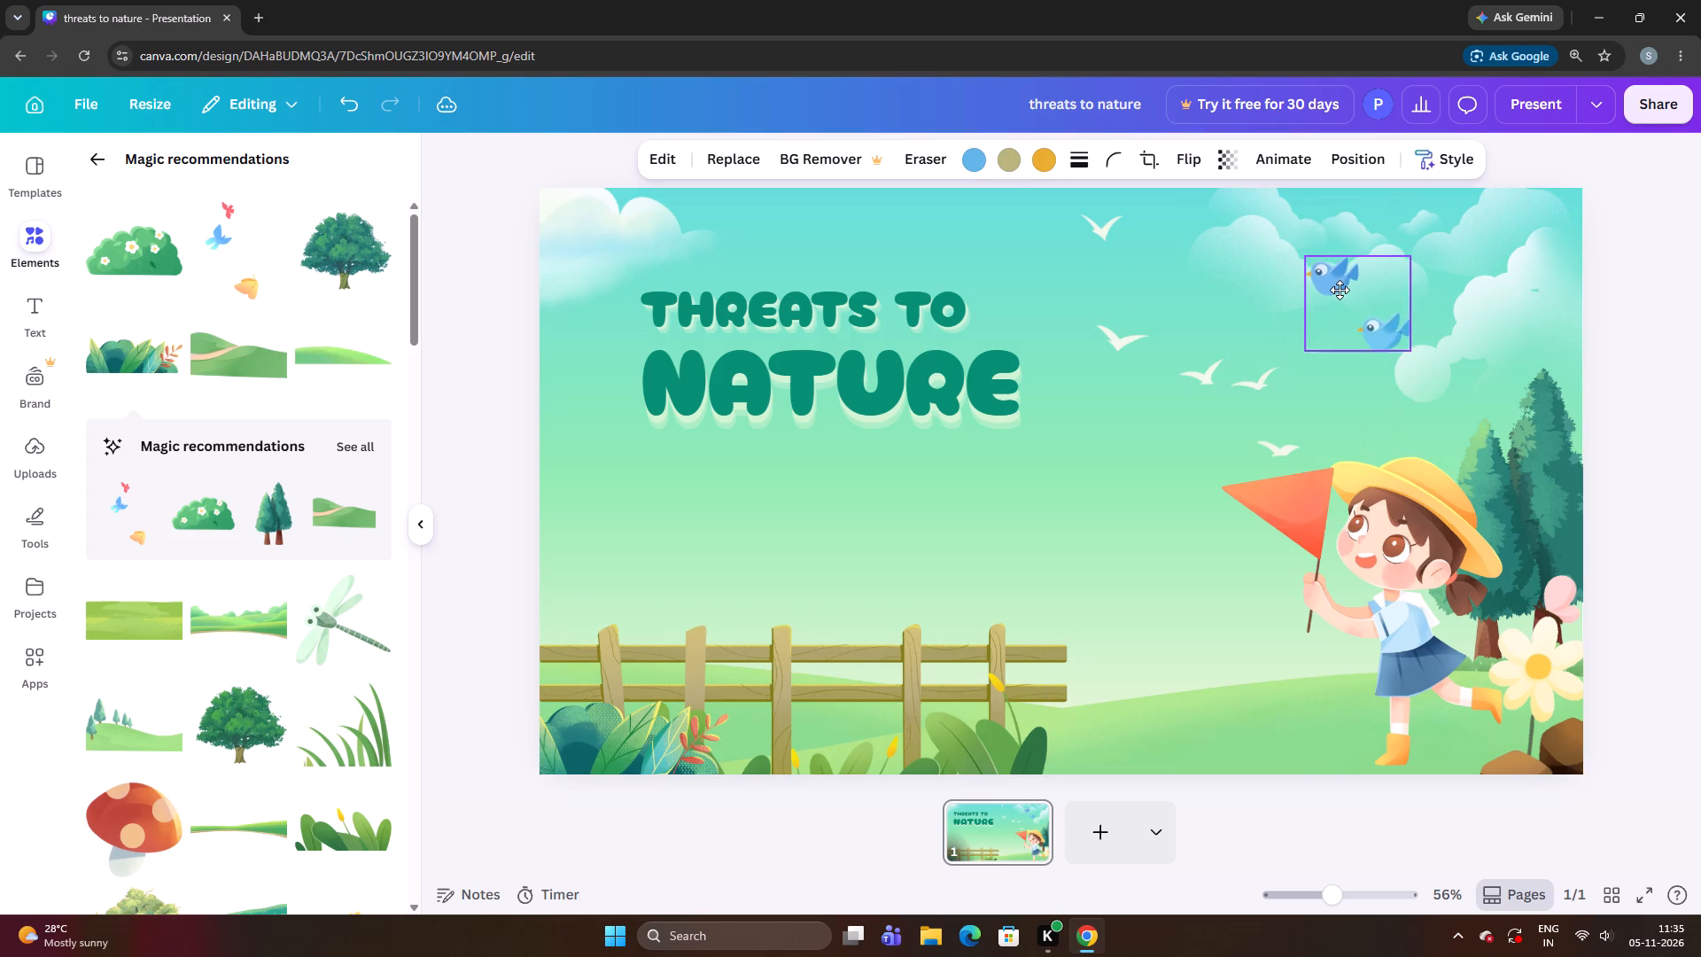
drag(1340, 290, 1301, 326)
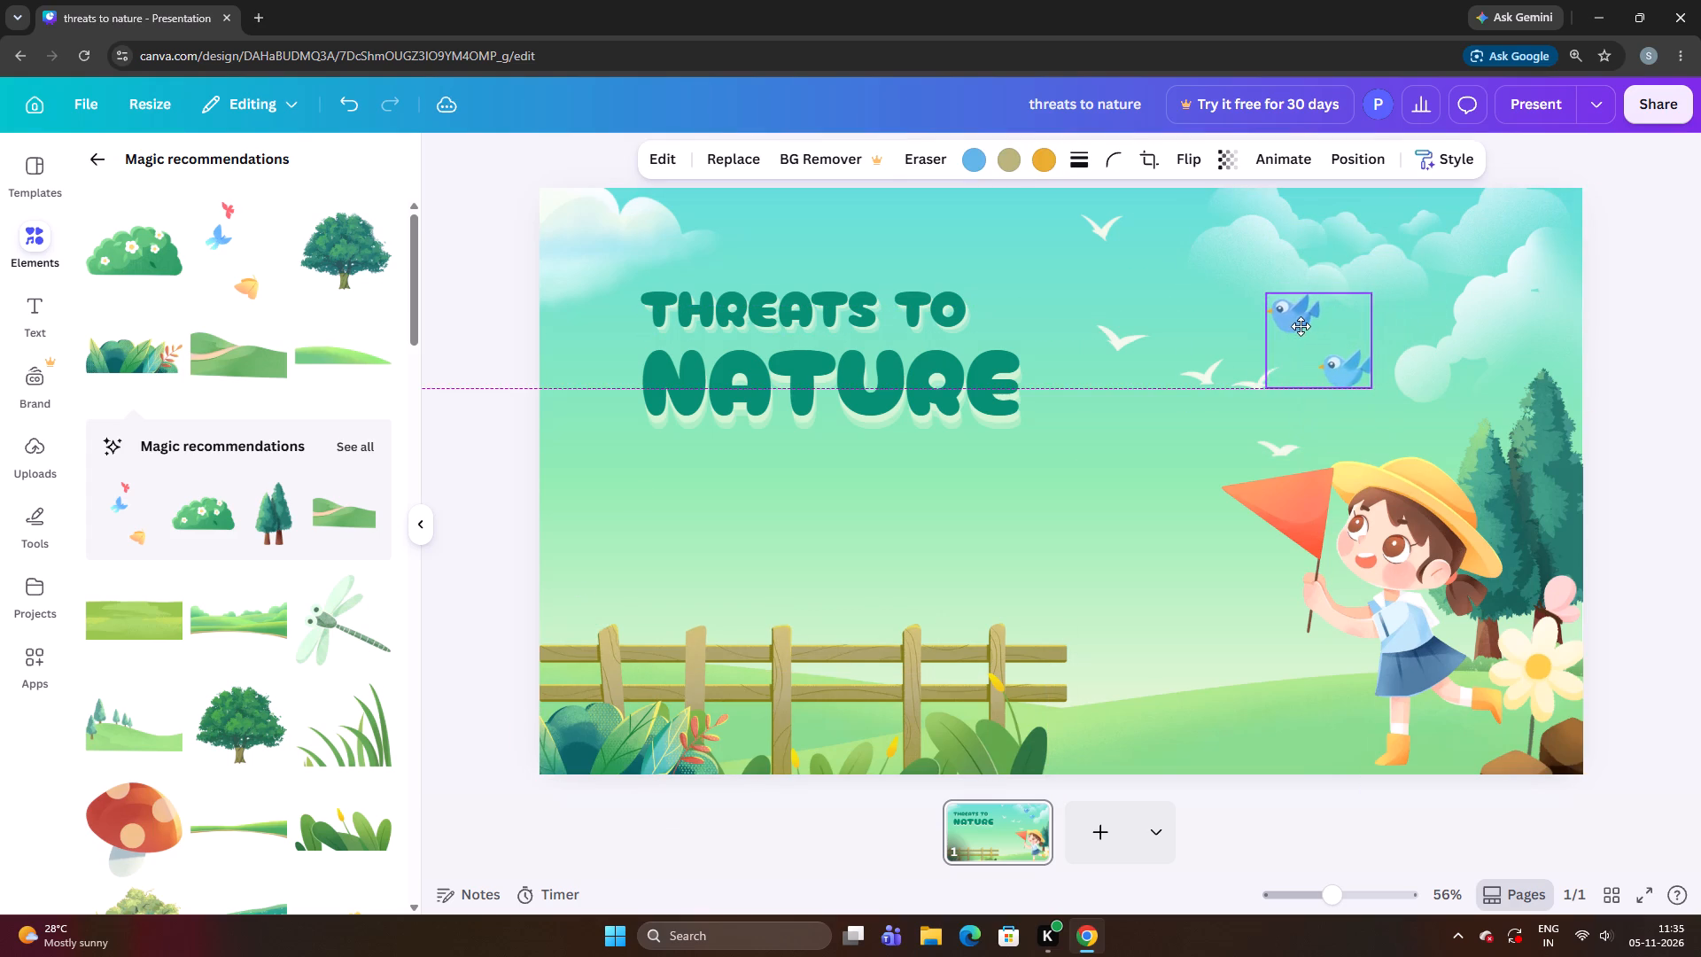
drag(1301, 326, 1254, 364)
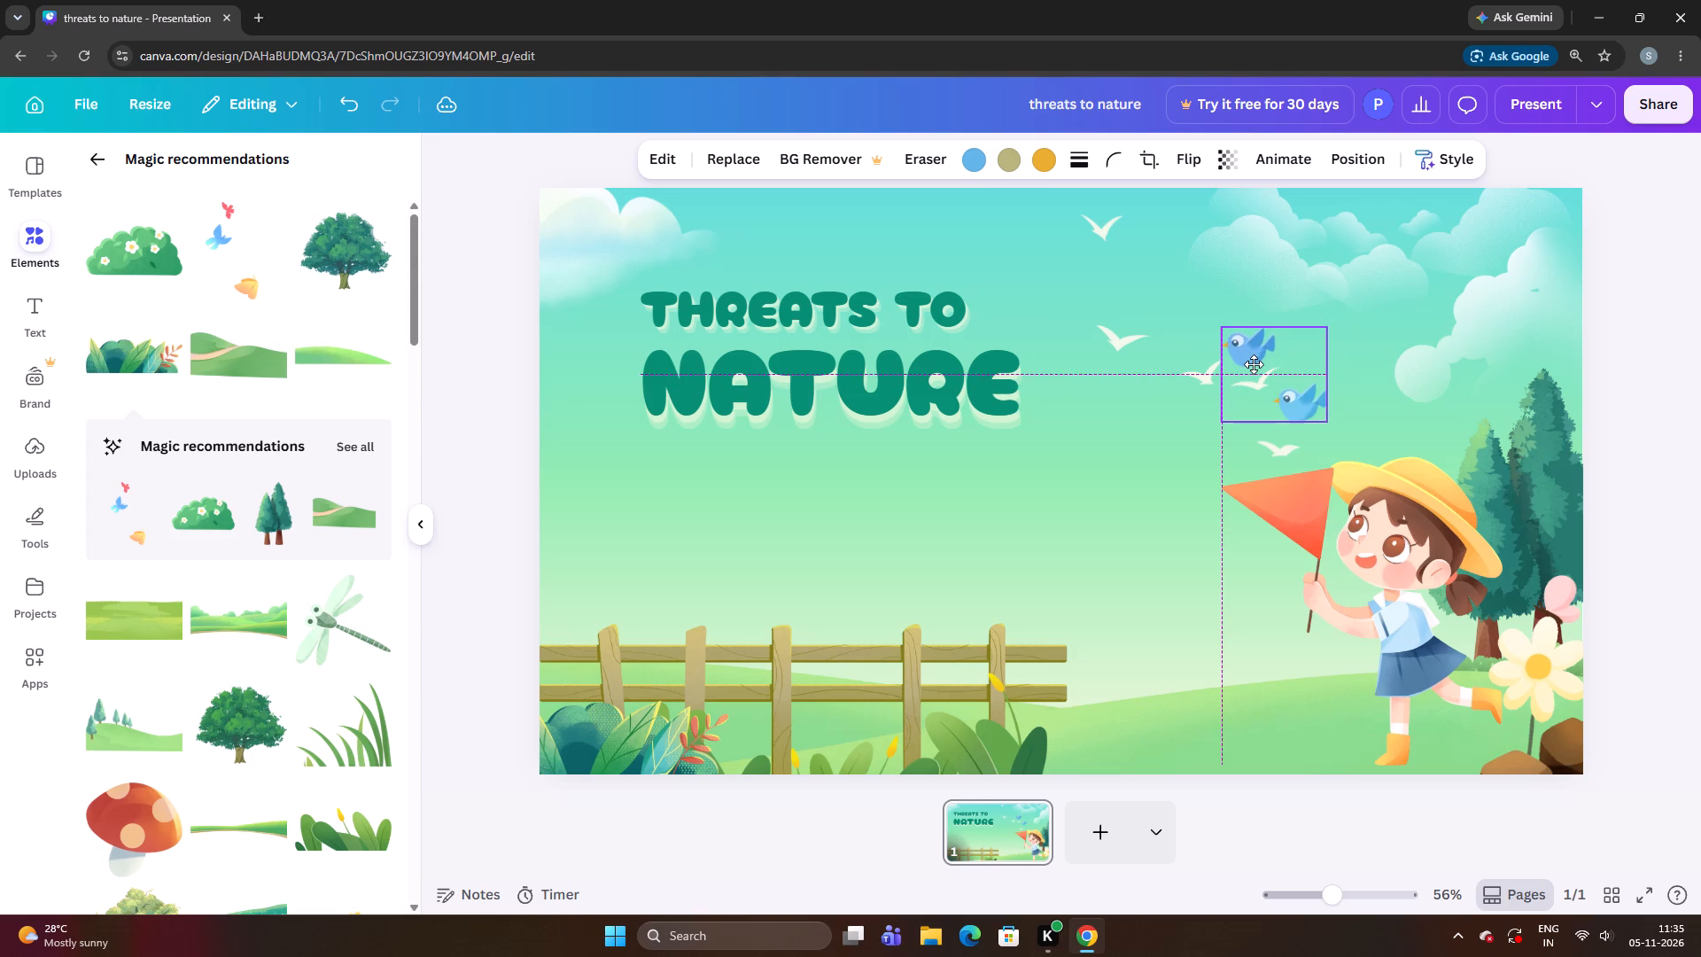
drag(1254, 364, 1262, 360)
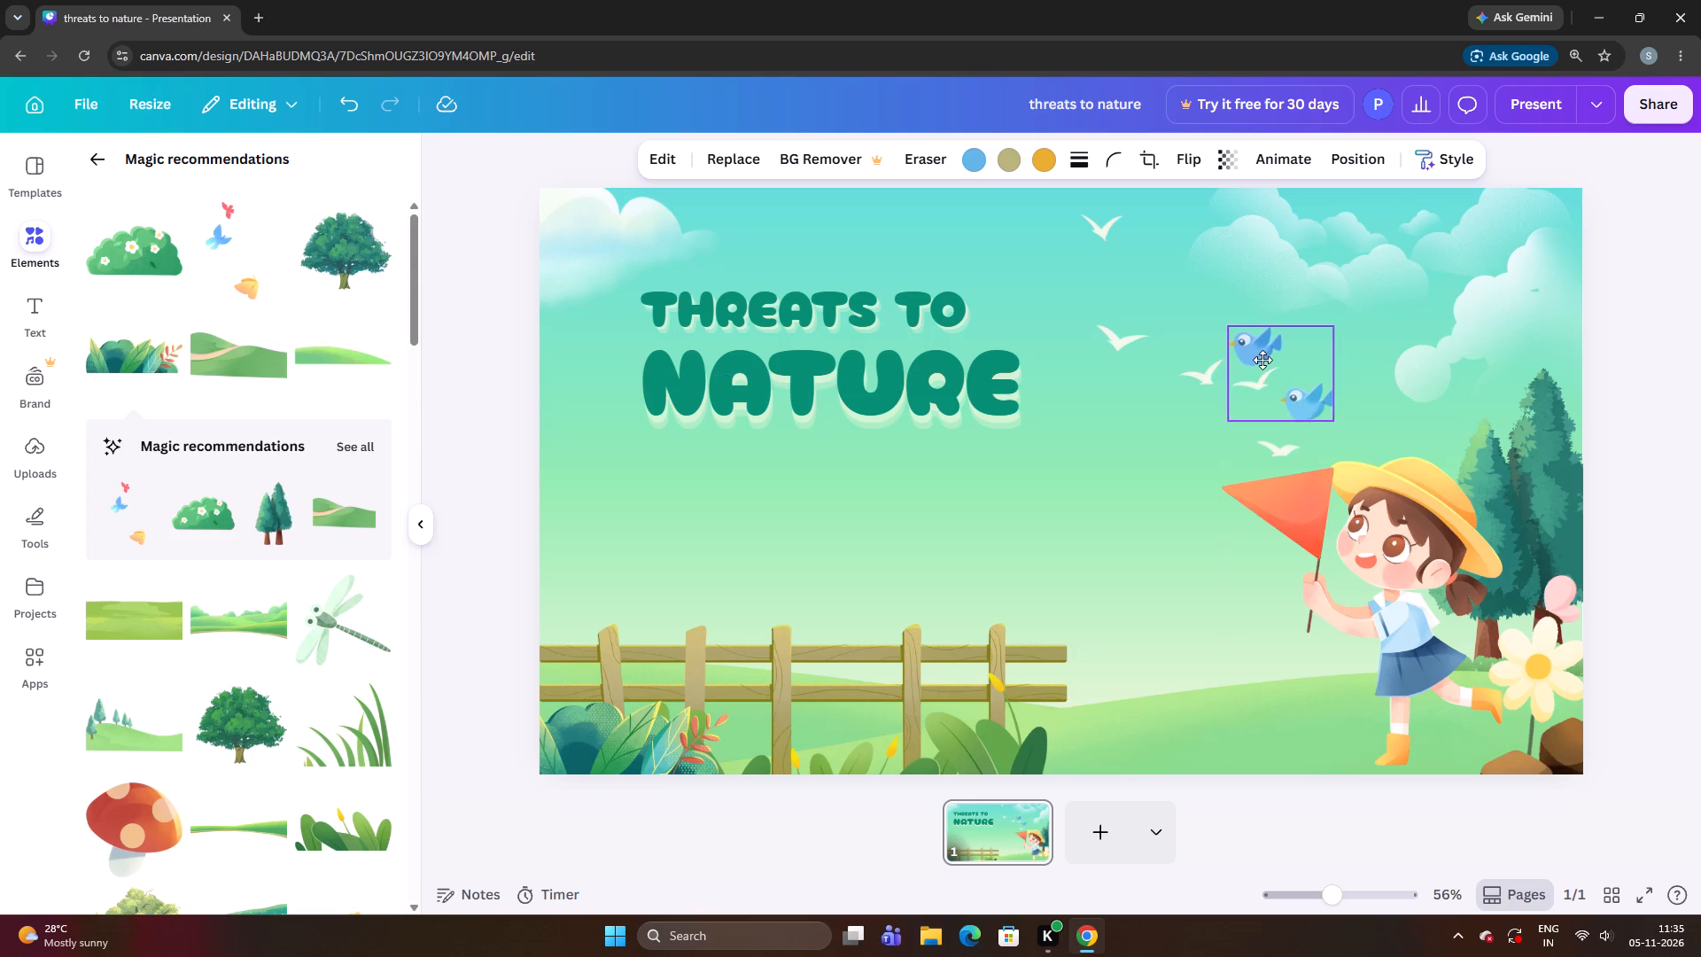
drag(1262, 360, 1274, 326)
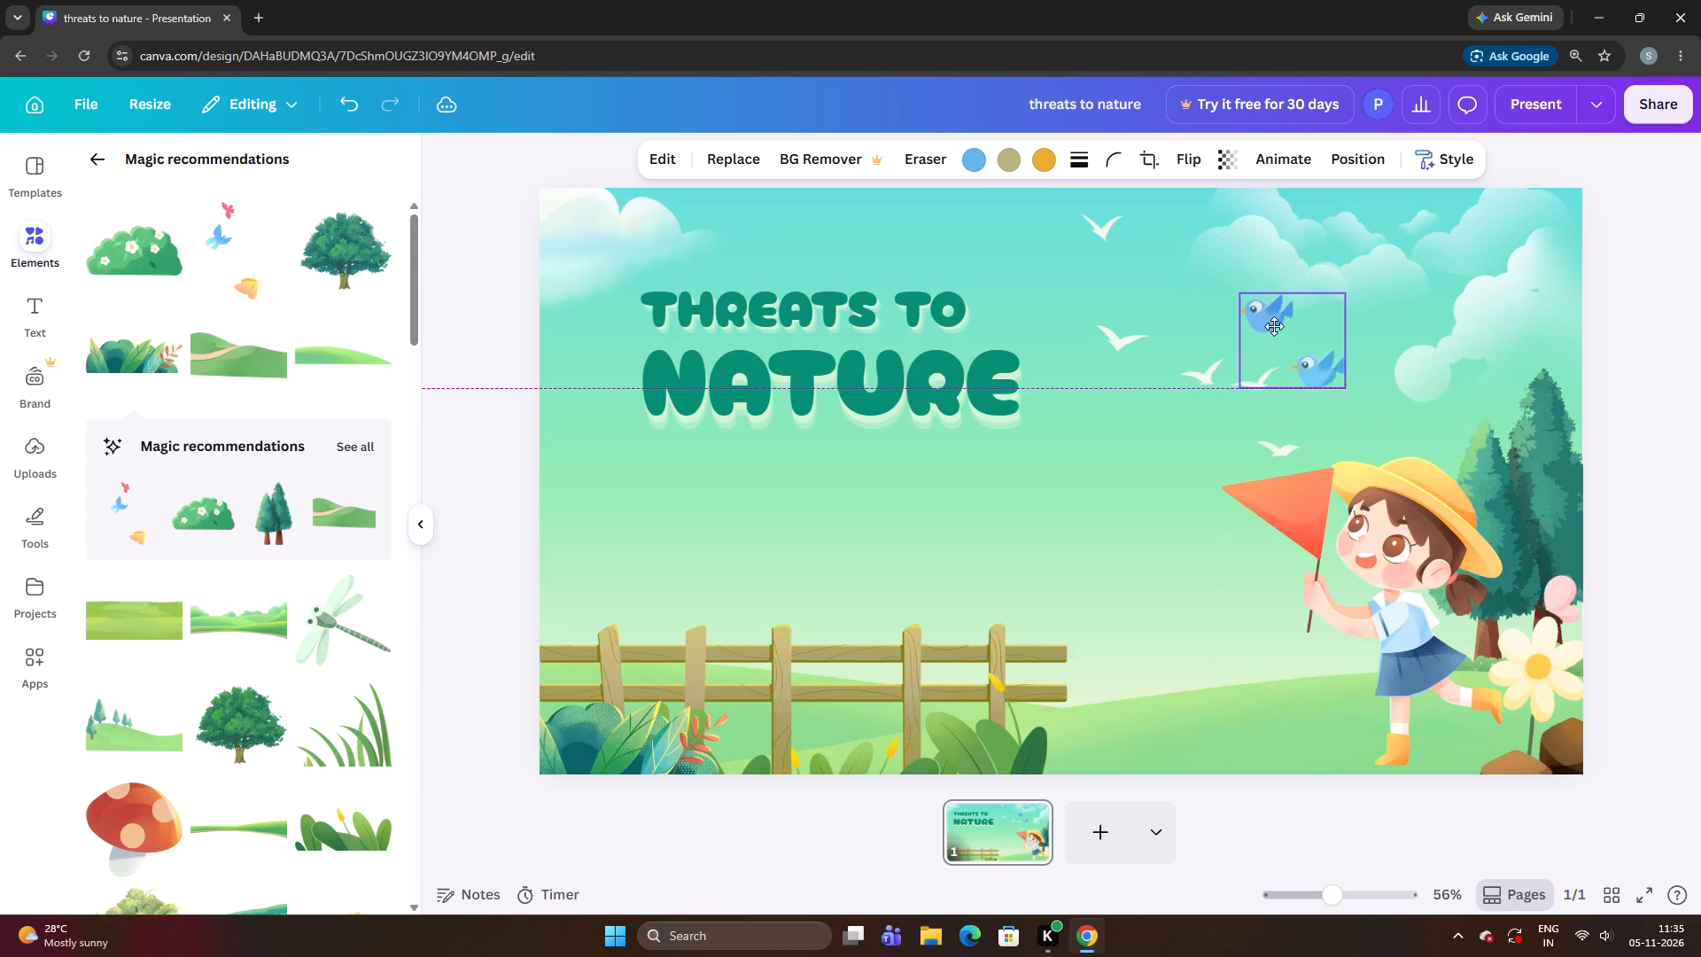
drag(1274, 326, 1300, 317)
drag(1301, 316, 1342, 282)
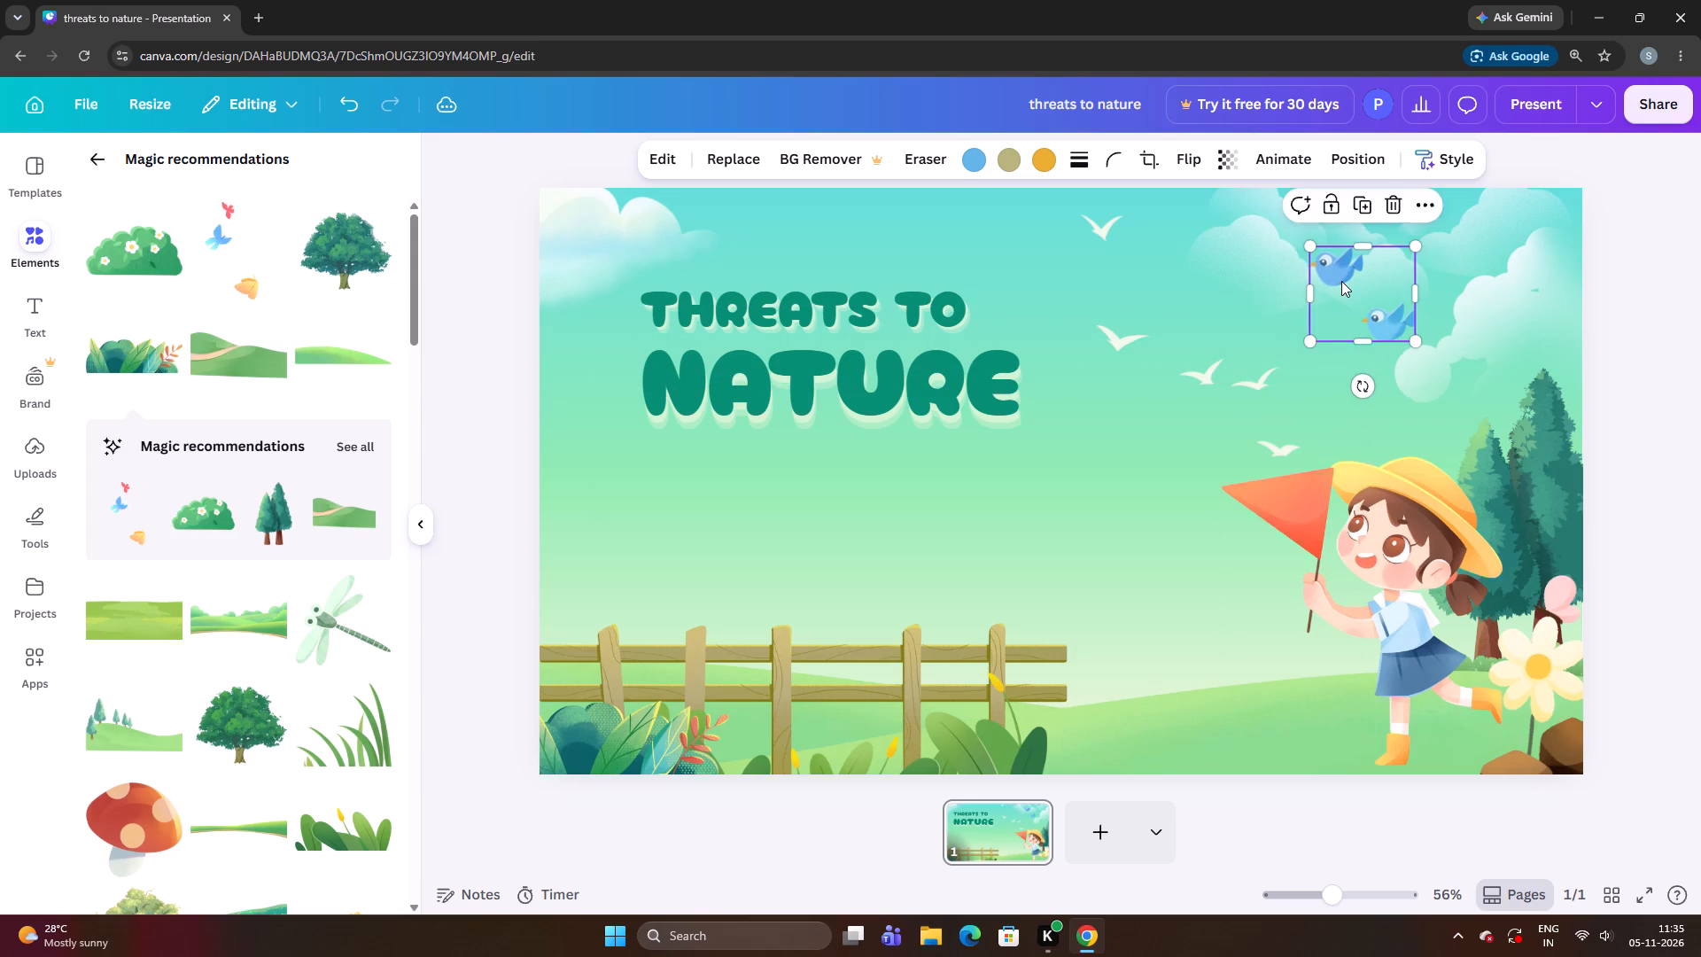
Nudge the pair of blue birds slightly up and left in fine increments within the clouds.
key(Up)
key(Up)
key(Up)
key(Up)
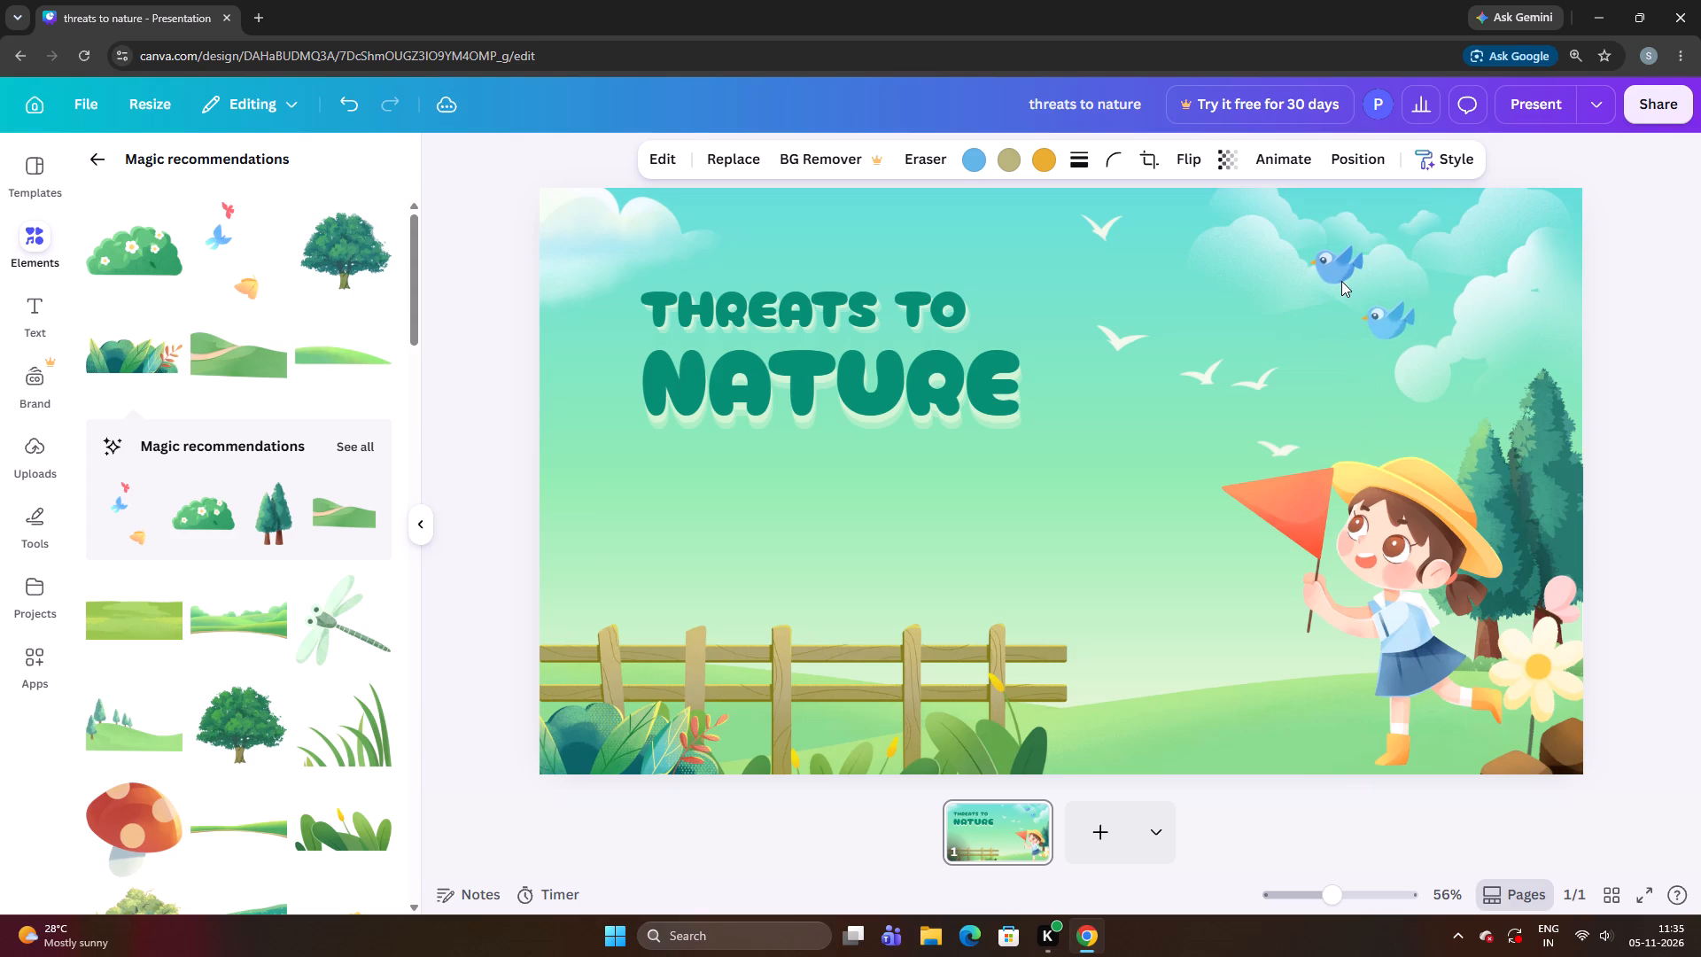
key(Left)
key(Left)
key(Left)
key(Left)
key(Left)
key(Left)
key(Left)
key(Left)
key(Left)
key(Left)
key(Left)
key(Left)
key(Down)
key(Right)
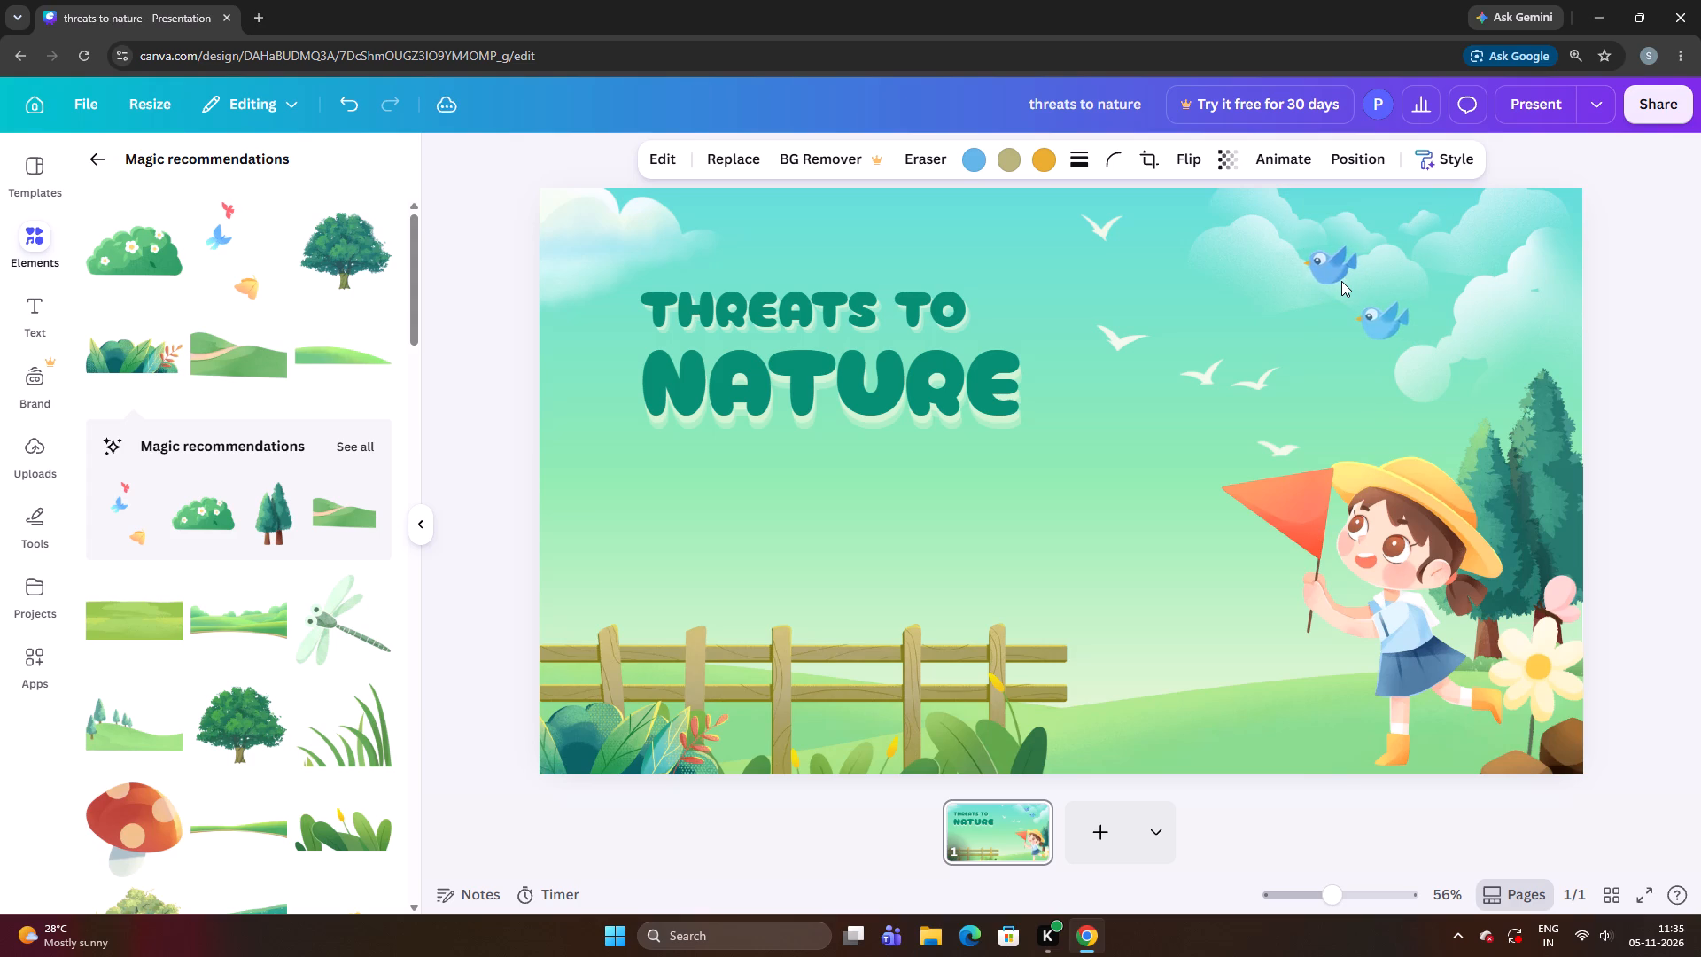
Shift the blue birds a touch right and raise them slightly in fine increments.
key(Right)
key(Right)
key(Down)
key(Down)
key(Down)
key(Up)
key(Up)
key(Up)
key(Up)
key(Up)
key(Up)
key(Up)
key(Up)
key(Up)
key(Up)
key(Up)
Shift the blue birds further left in fine increments across the clouds.
key(Left)
key(Left)
key(Left)
key(Left)
key(Left)
key(Left)
key(Left)
key(Left)
key(Left)
key(Left)
key(Left)
key(Left)
key(Left)
key(Left)
key(Left)
key(Left)
key(Left)
key(Left)
key(Left)
key(Left)
Fine-tune the blue birds' height in small increments, lowering them and raising them back to just above the starting height.
key(Down)
key(Down)
key(Down)
key(Down)
key(Down)
key(Down)
key(Down)
key(Down)
key(Down)
key(Down)
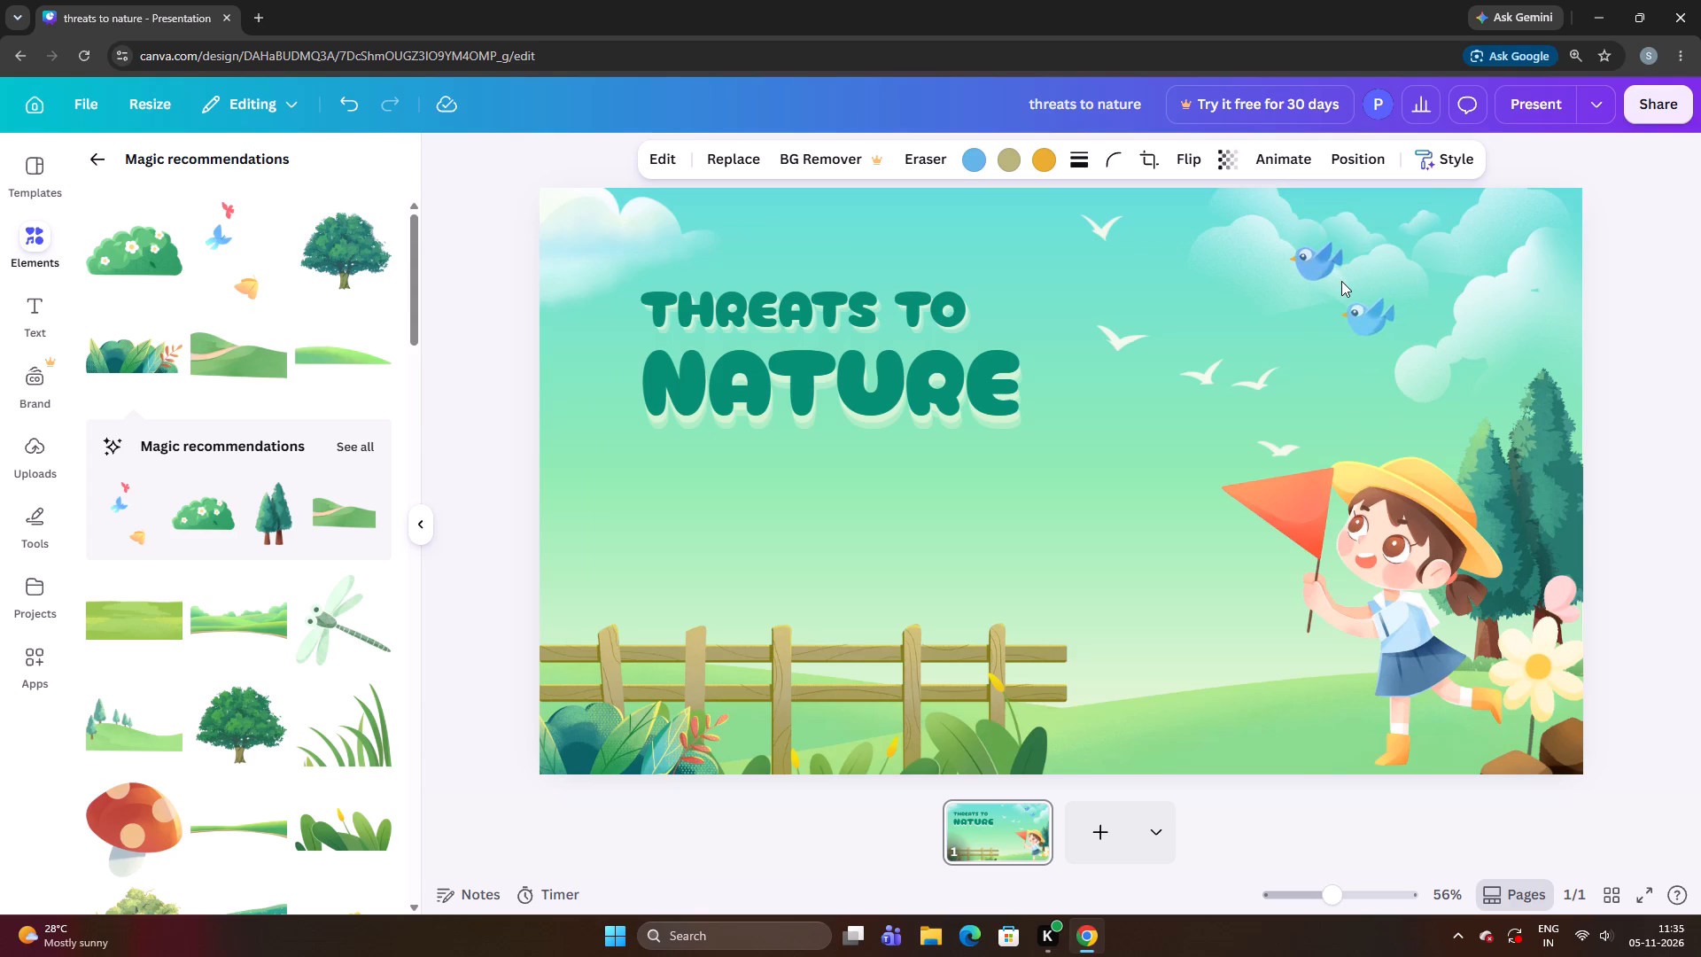
key(Up)
key(Up)
key(Up)
key(Up)
key(Up)
key(Up)
key(Up)
key(Up)
key(Up)
key(Up)
key(Up)
Shift the blue birds slightly right in fine increments, keeping their height in the clouds.
key(Right)
key(Right)
key(Right)
key(Right)
key(Right)
key(Right)
key(Right)
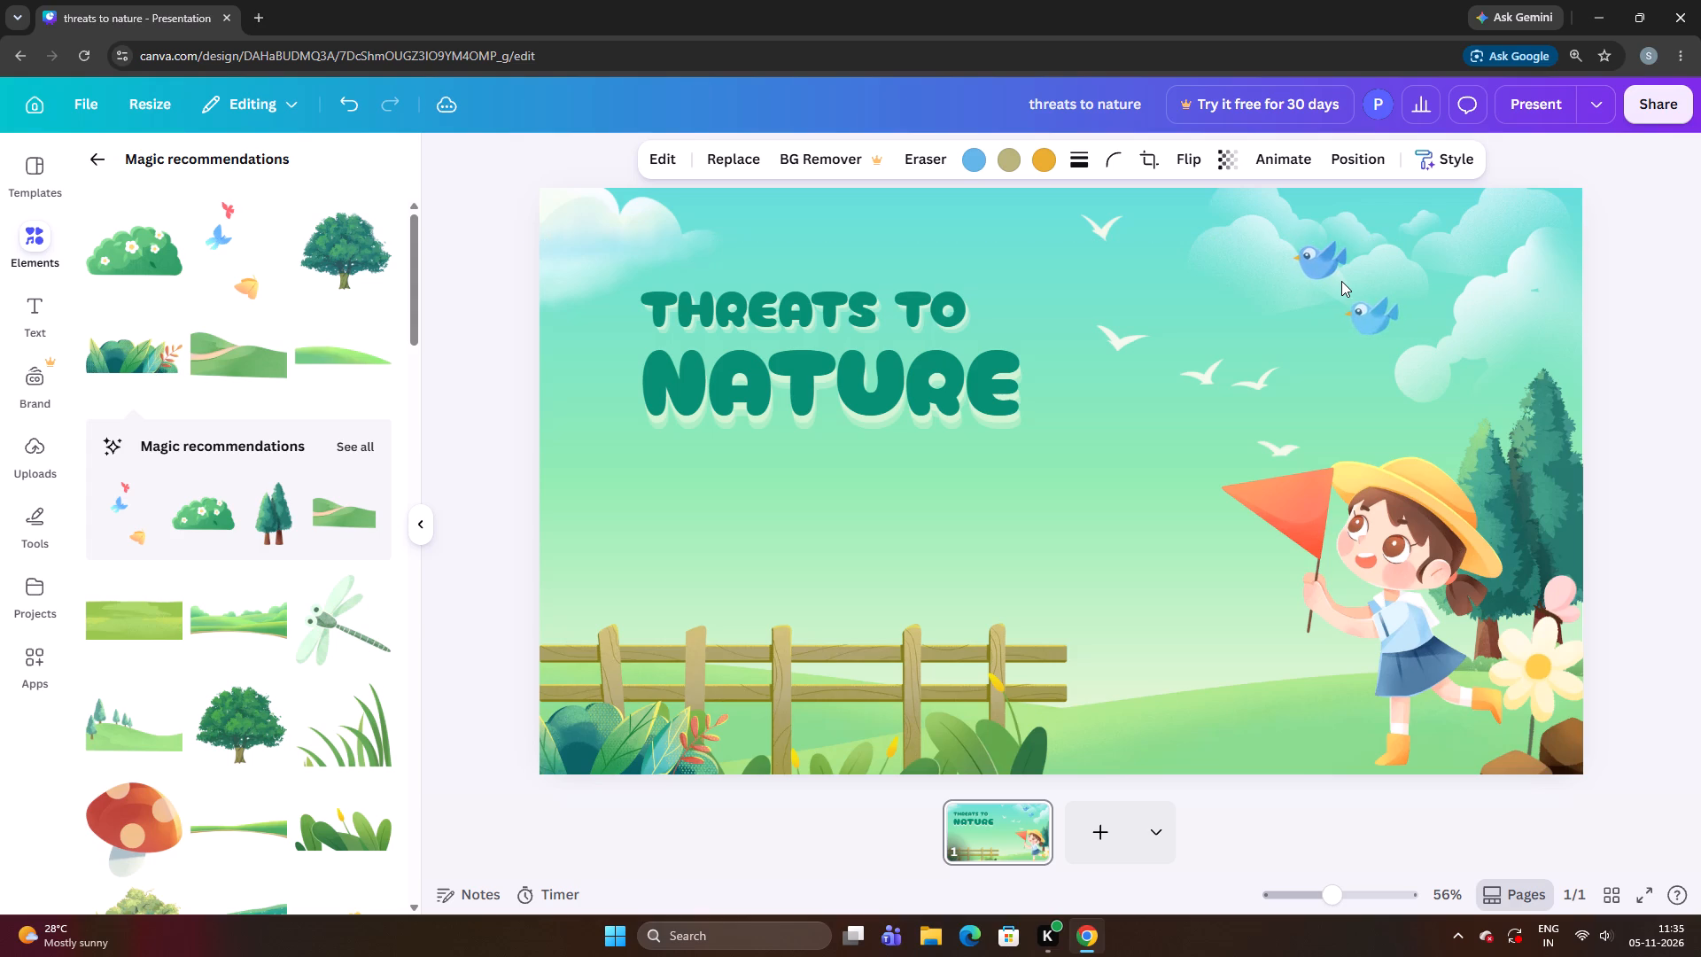
key(Right)
key(Right)
key(Right)
key(Right)
key(Right)
key(Right)
key(Right)
key(Right)
key(Right)
key(Right)
key(Right)
key(Right)
Lower the blue birds slightly and shift them right in fine increments across the clouds.
key(Down)
key(Down)
key(Down)
key(Down)
key(Down)
key(Down)
key(Down)
key(Down)
key(Right)
key(Right)
key(Right)
key(Right)
key(Right)
key(Right)
key(Right)
key(Right)
key(Right)
key(Right)
key(Right)
key(Right)
key(Right)
key(Right)
key(Right)
key(Right)
key(Right)
key(Right)
key(Right)
key(Right)
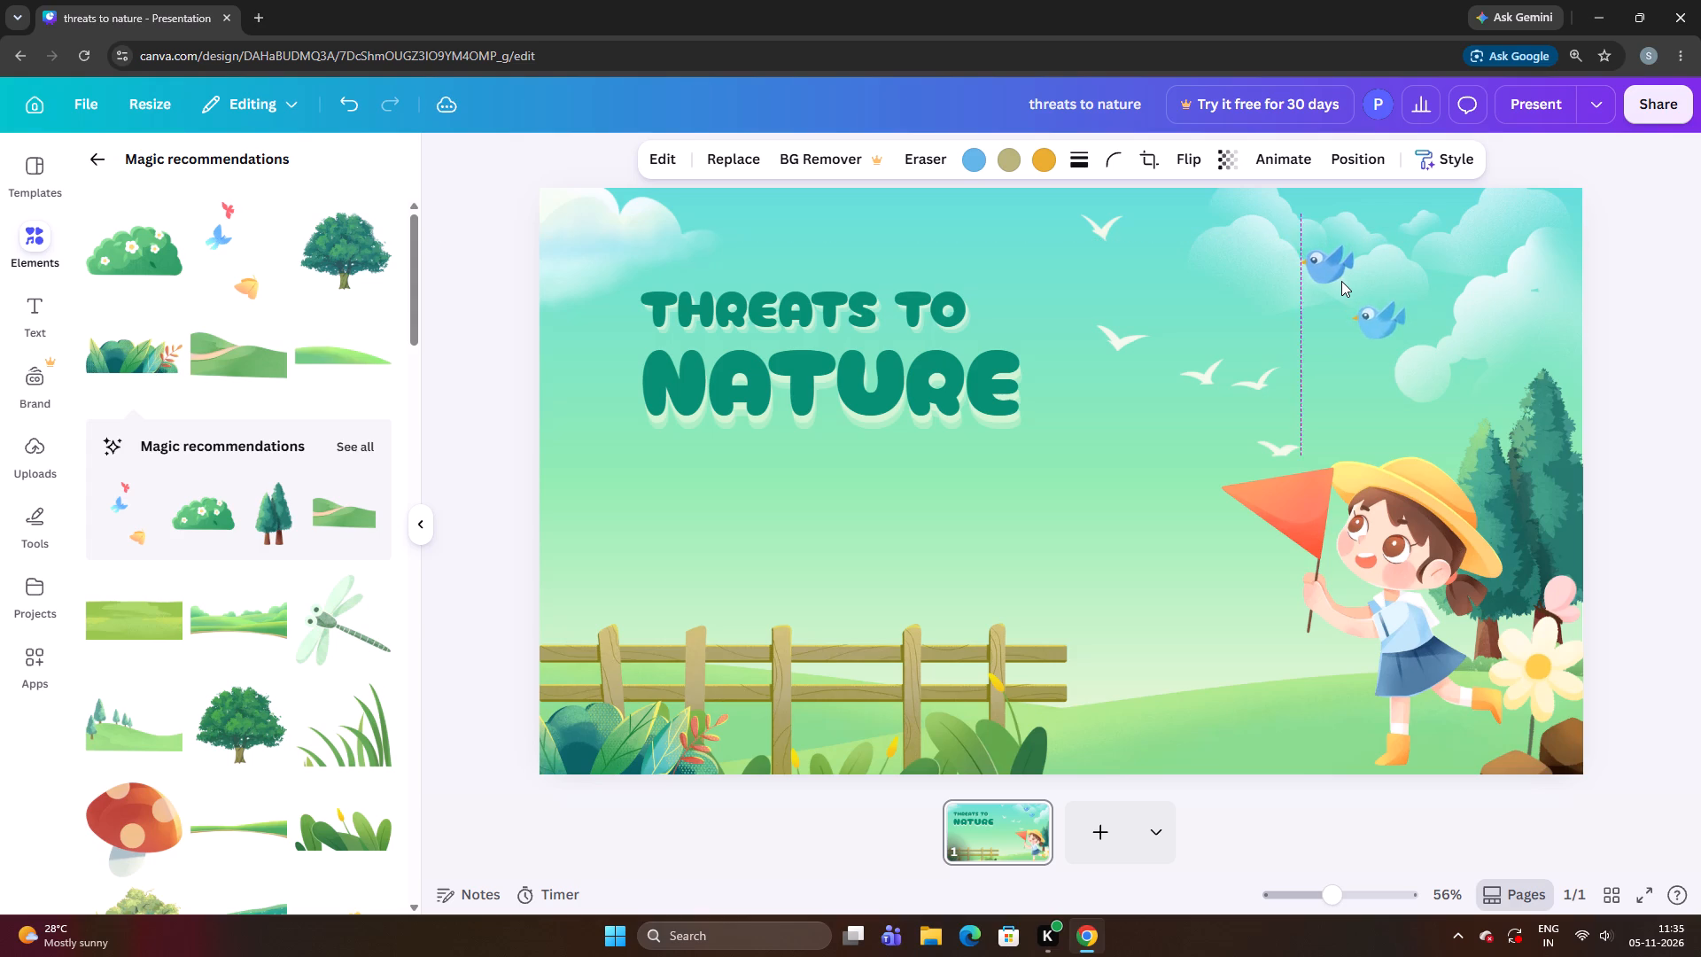
Lower the blue birds further and shift them a little more to the right in fine increments.
key(Down)
key(Down)
key(Down)
key(Down)
key(Down)
key(Down)
key(Down)
key(Down)
key(Down)
key(Down)
key(Down)
key(Down)
key(Down)
key(Down)
key(Down)
key(Down)
key(Down)
key(Down)
key(Down)
key(Down)
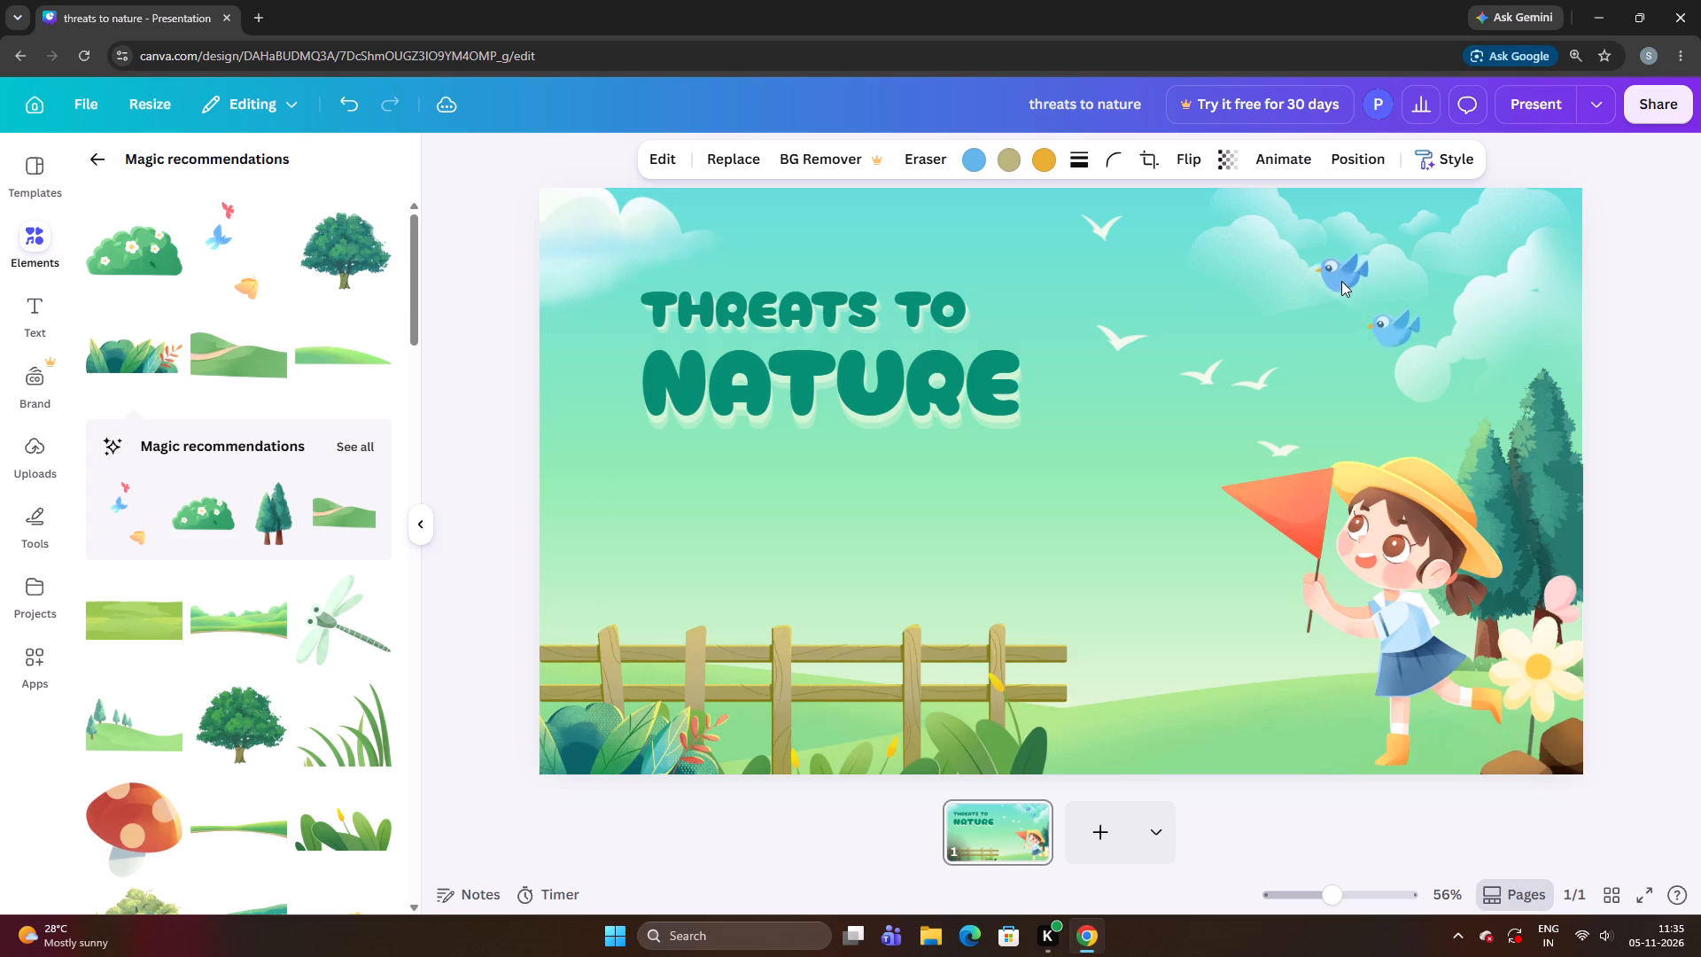
key(Right)
key(Right)
key(Right)
key(Right)
key(Right)
key(Right)
key(Right)
key(Right)
key(Right)
key(Right)
key(Right)
key(Right)
key(Right)
key(Right)
key(Right)
key(Right)
key(Right)
key(Right)
key(Right)
key(Right)
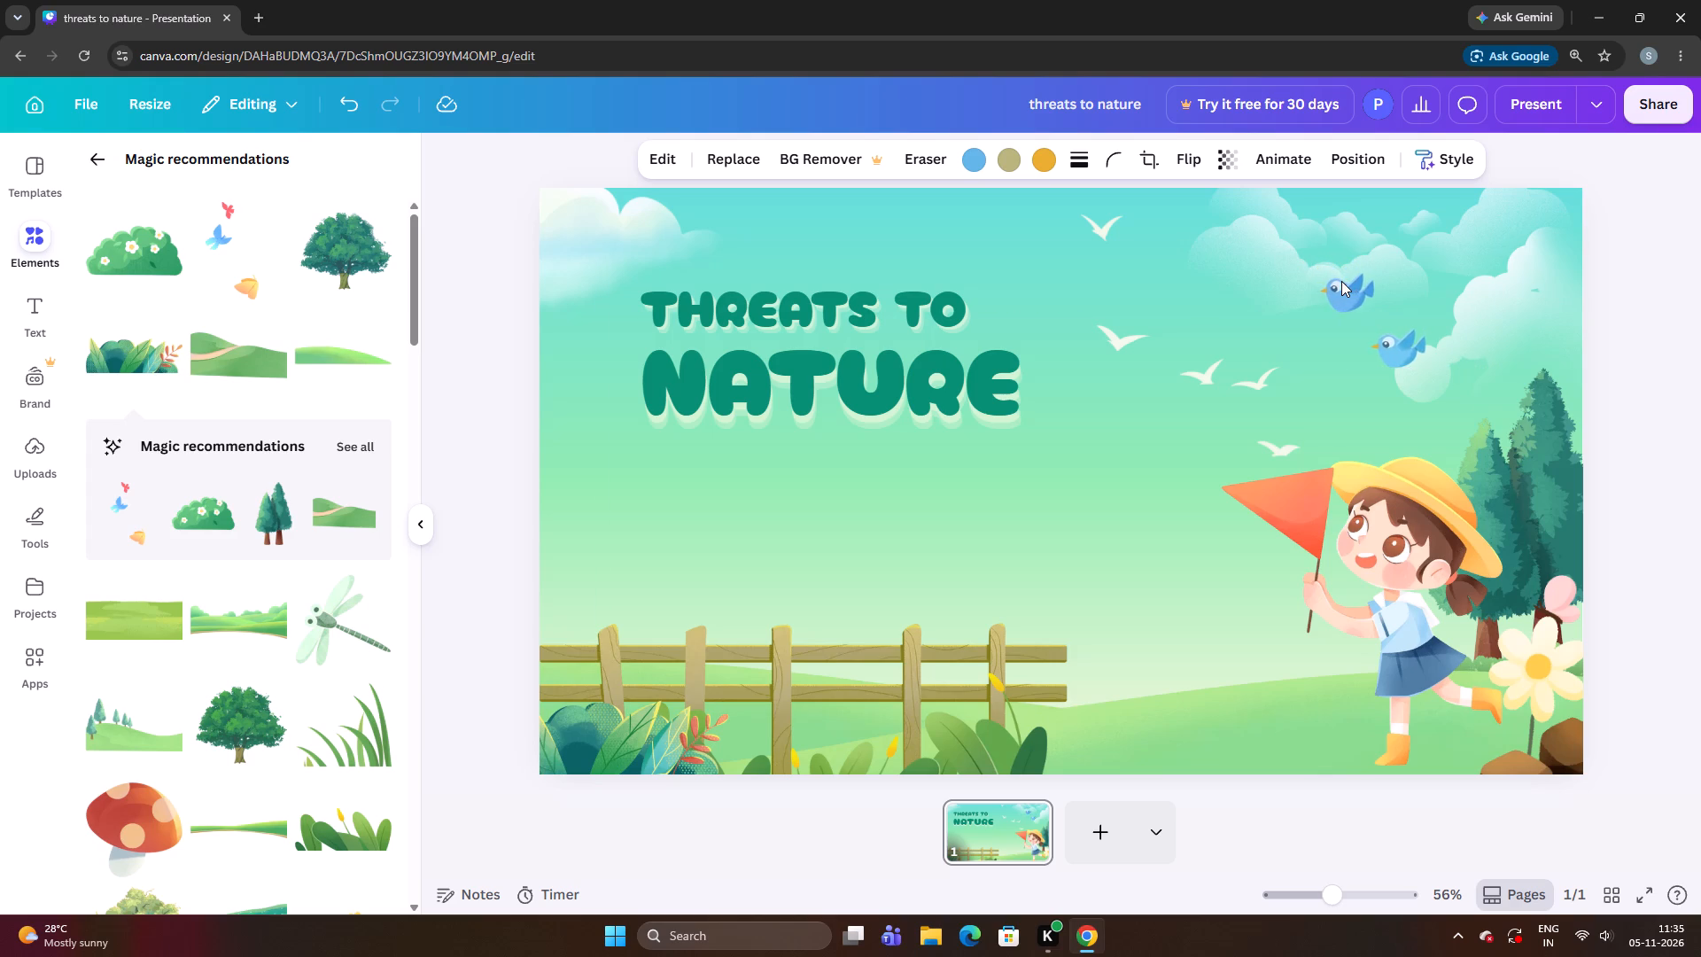
Raise the blue birds in fine increments toward the banner's top edge, and lower them partway back into the clouds.
key(Up)
key(Up)
key(Up)
key(Up)
key(Up)
key(Up)
key(Up)
key(Up)
key(Up)
key(Up)
key(Up)
key(Up)
key(Up)
key(Up)
key(Up)
key(Up)
key(Up)
key(Up)
key(Up)
key(Up)
key(Up)
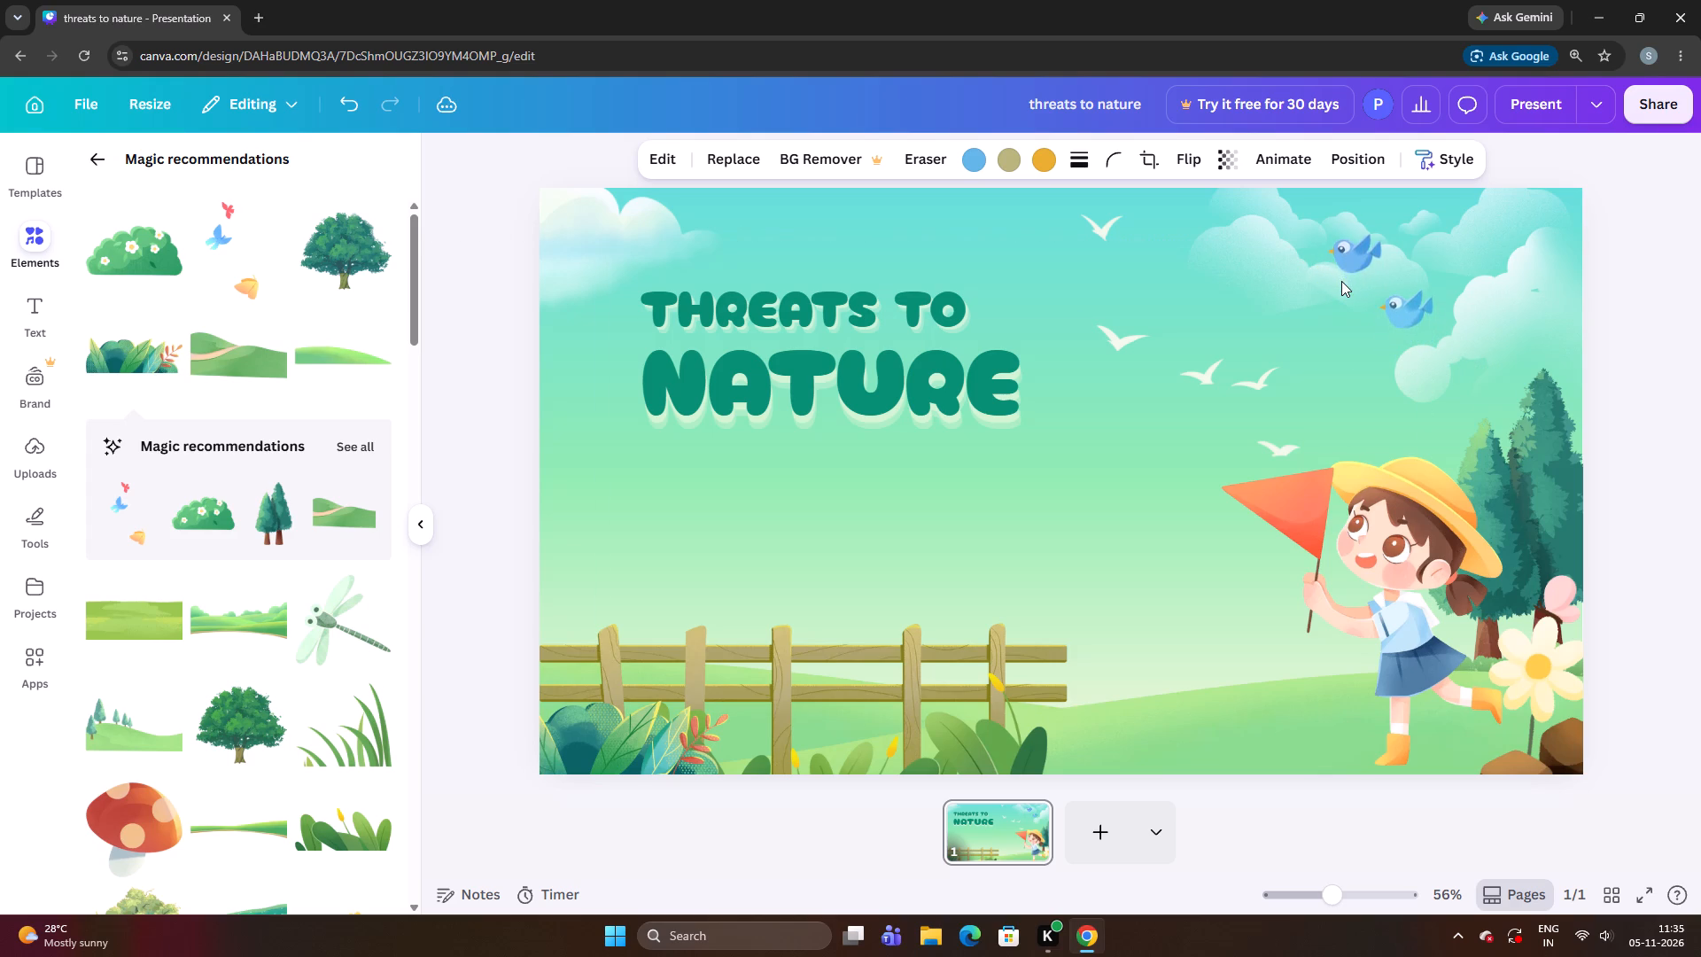
key(Up)
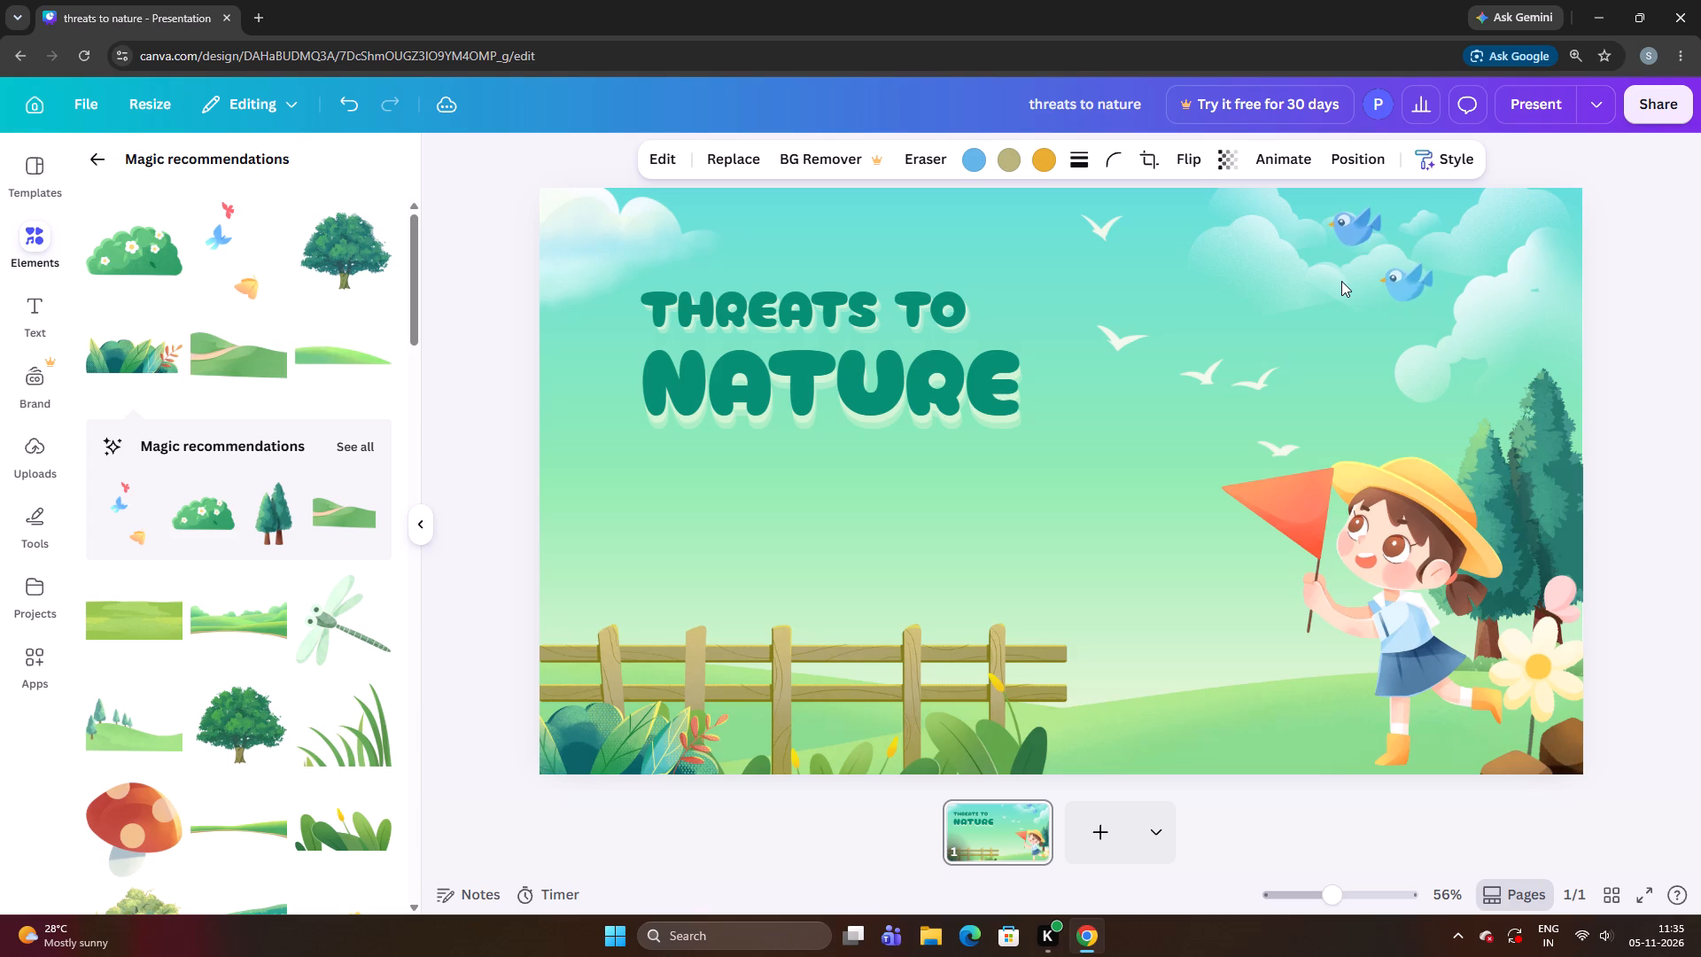
key(Up)
key(Up)
key(Up)
key(Up)
key(Up)
key(Up)
key(Up)
key(Up)
key(Up)
key(Up)
key(Up)
key(Up)
key(Up)
key(Up)
key(Up)
key(Up)
key(Down)
key(Down)
key(Down)
key(Down)
key(Down)
key(Down)
key(Down)
key(Down)
key(Down)
key(Down)
key(Down)
key(Down)
key(Down)
key(Down)
key(Down)
key(Down)
key(Down)
key(Down)
key(Down)
key(Down)
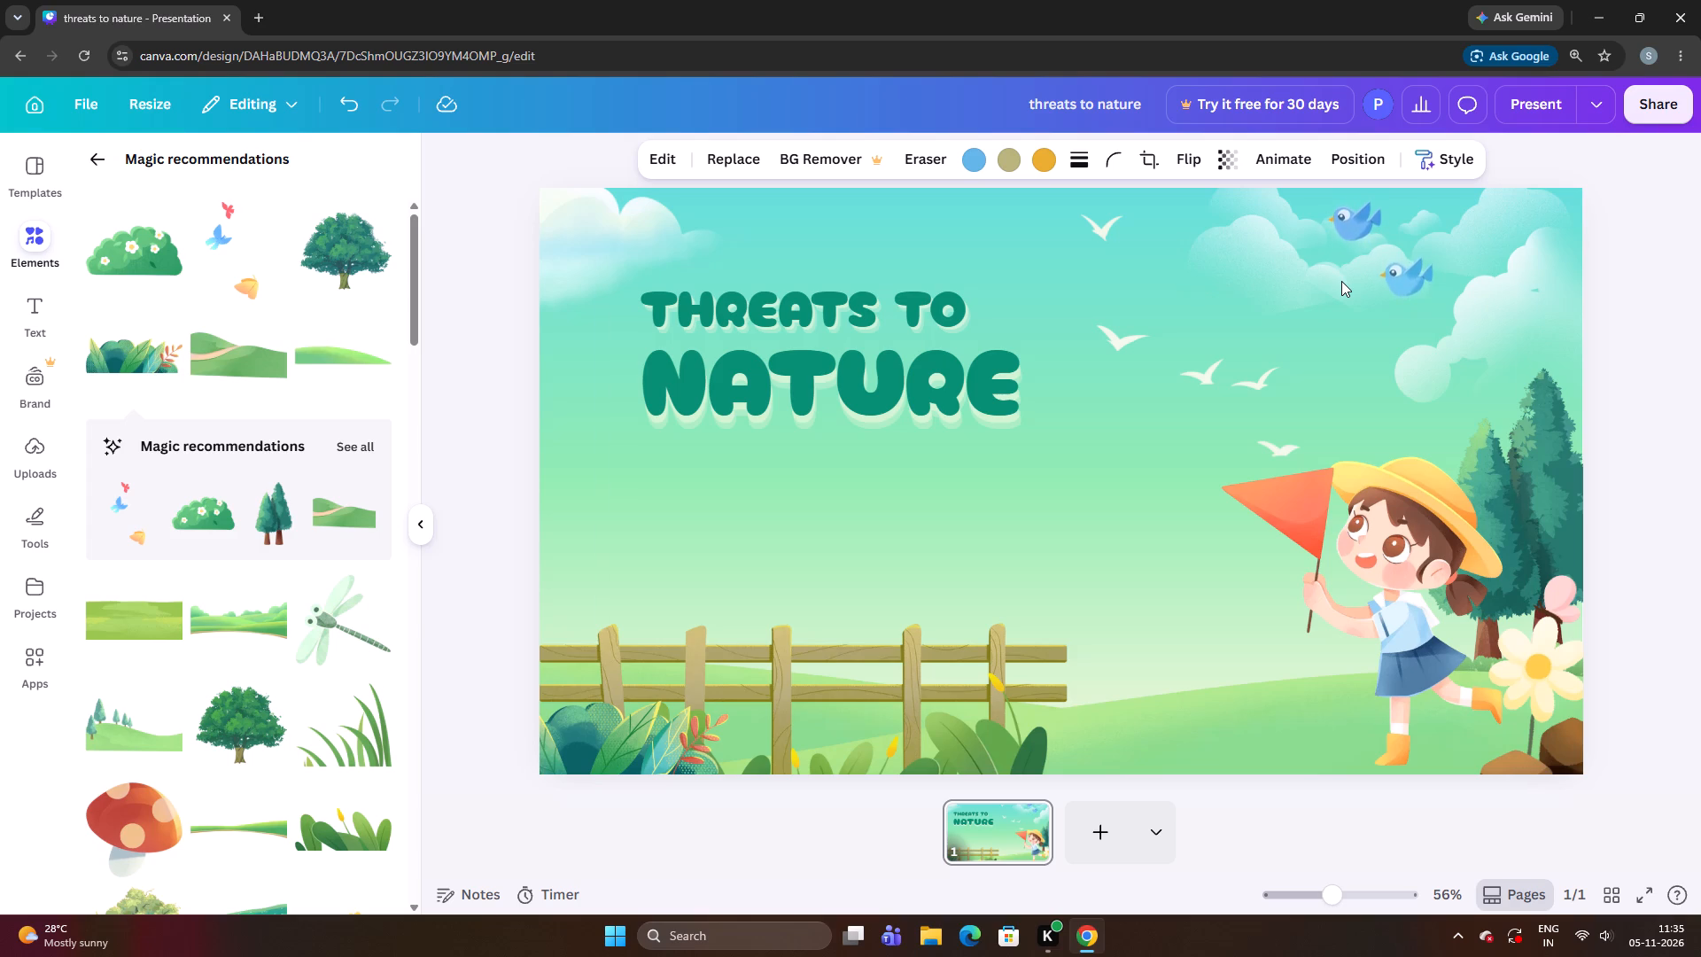
key(Down)
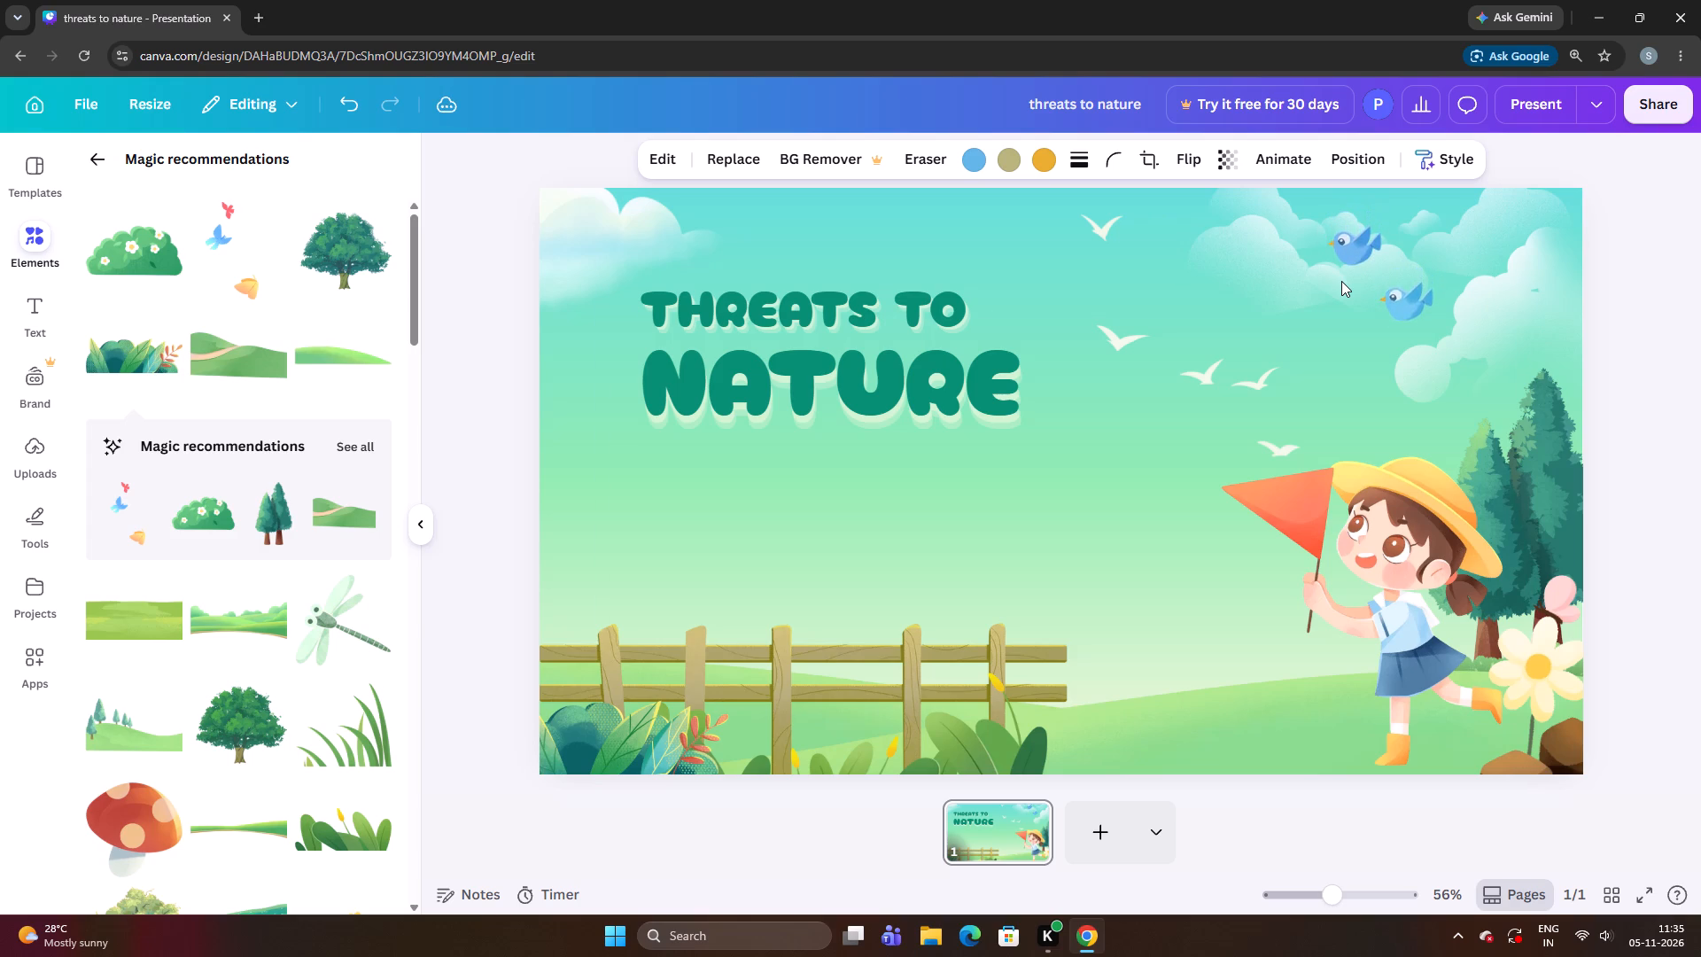
key(Down)
key(Down)
key(Down)
key(Down)
key(Down)
key(Down)
key(Down)
key(Down)
Shift the blue birds slightly left in fine increments, keeping their height in the clouds.
key(Left)
key(Left)
key(Left)
key(Left)
key(Left)
key(Left)
key(Left)
key(Left)
key(Left)
key(Left)
key(Left)
key(Left)
key(Left)
key(Left)
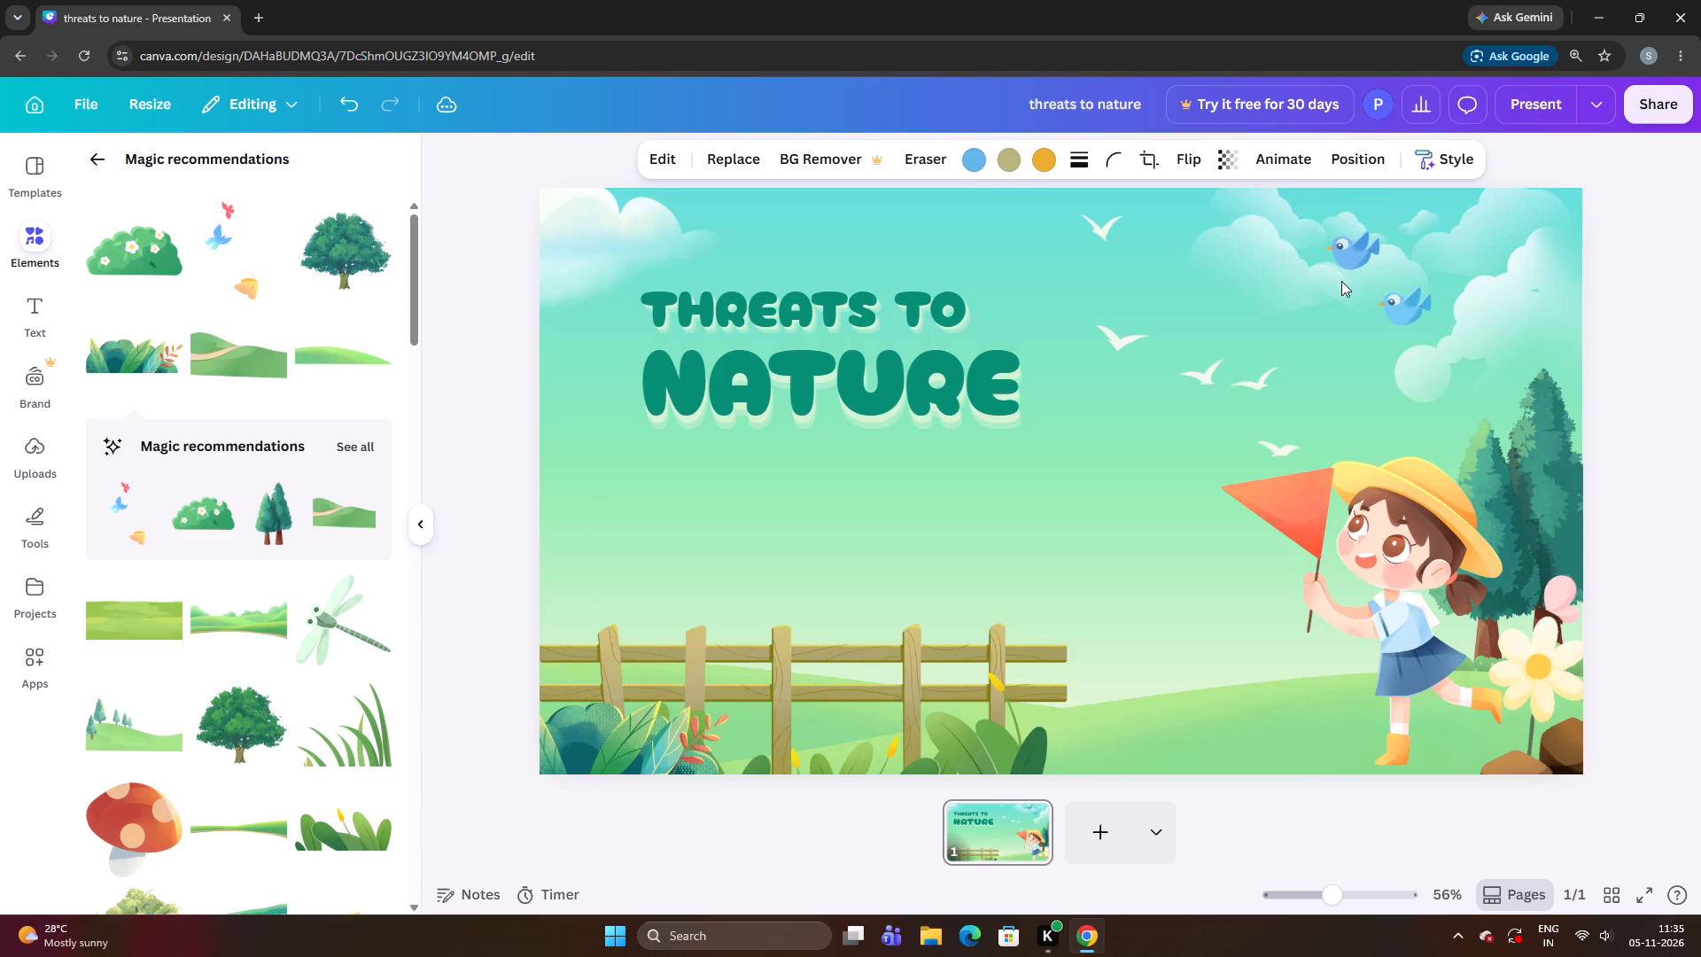
key(Left)
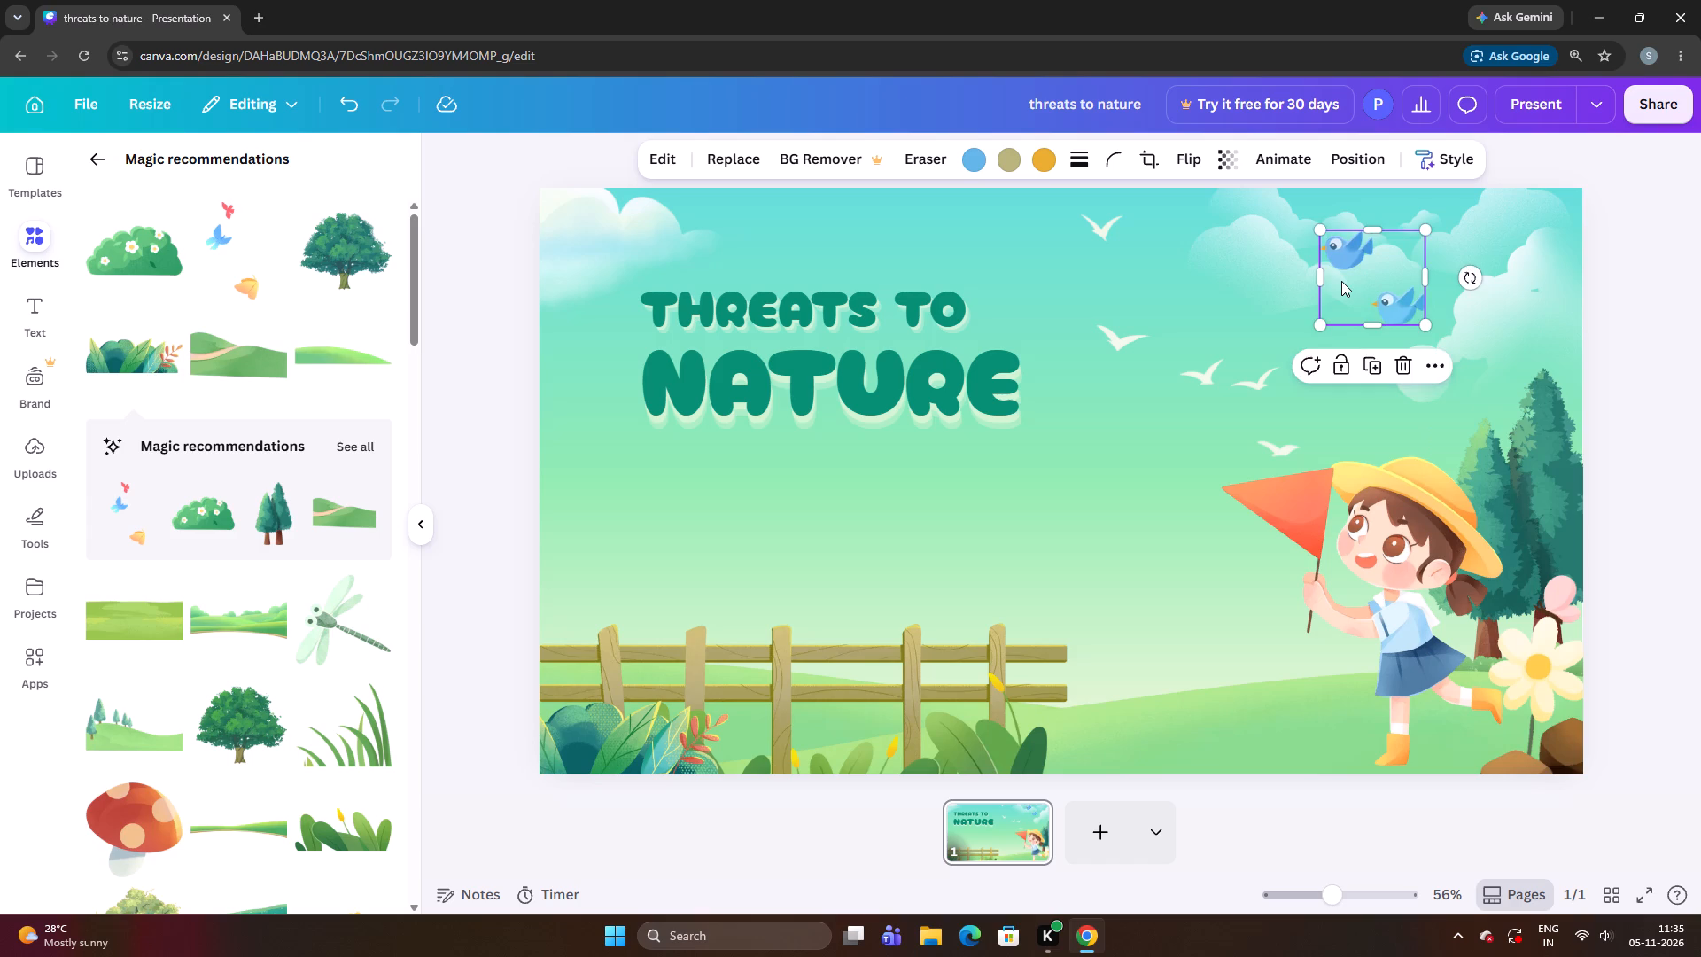
Move the blue birds slightly left within the clouds and scale the pair down a little.
drag(1341, 281, 1321, 283)
drag(1404, 325, 1387, 308)
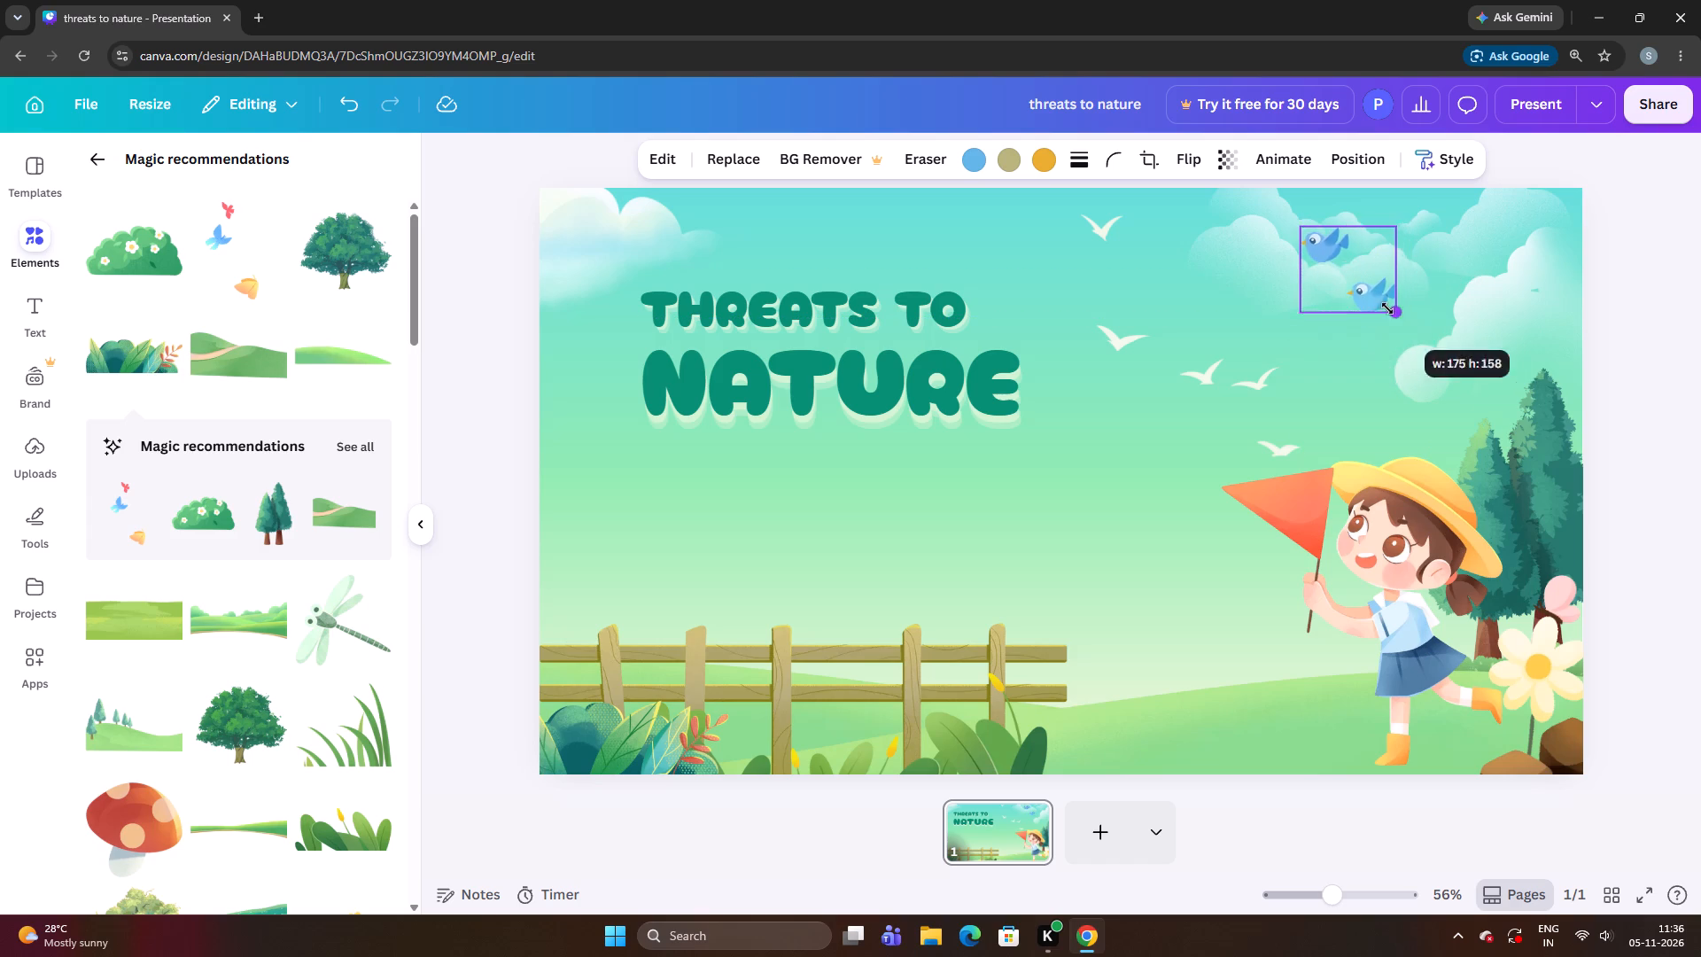
drag(1387, 308, 1383, 305)
Move the blue birds down and slightly right, to the lower edge of the clouds above the girl's flag.
click(1328, 284)
drag(1328, 275, 1344, 335)
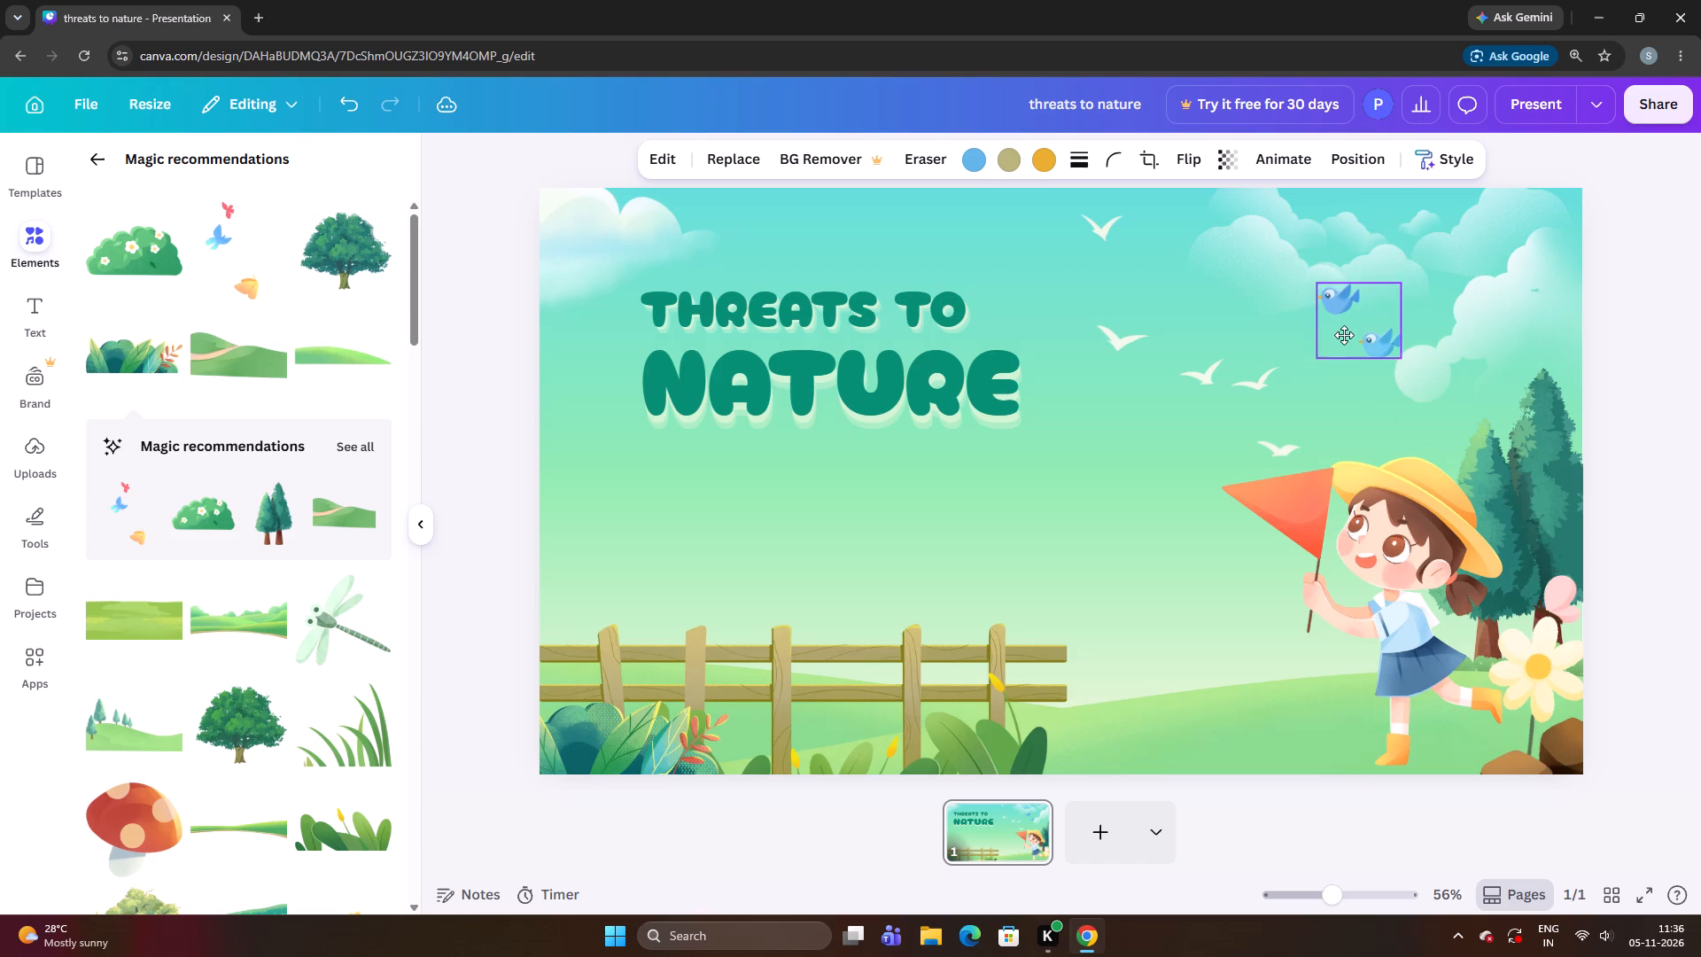
drag(1344, 335, 1343, 331)
click(1343, 331)
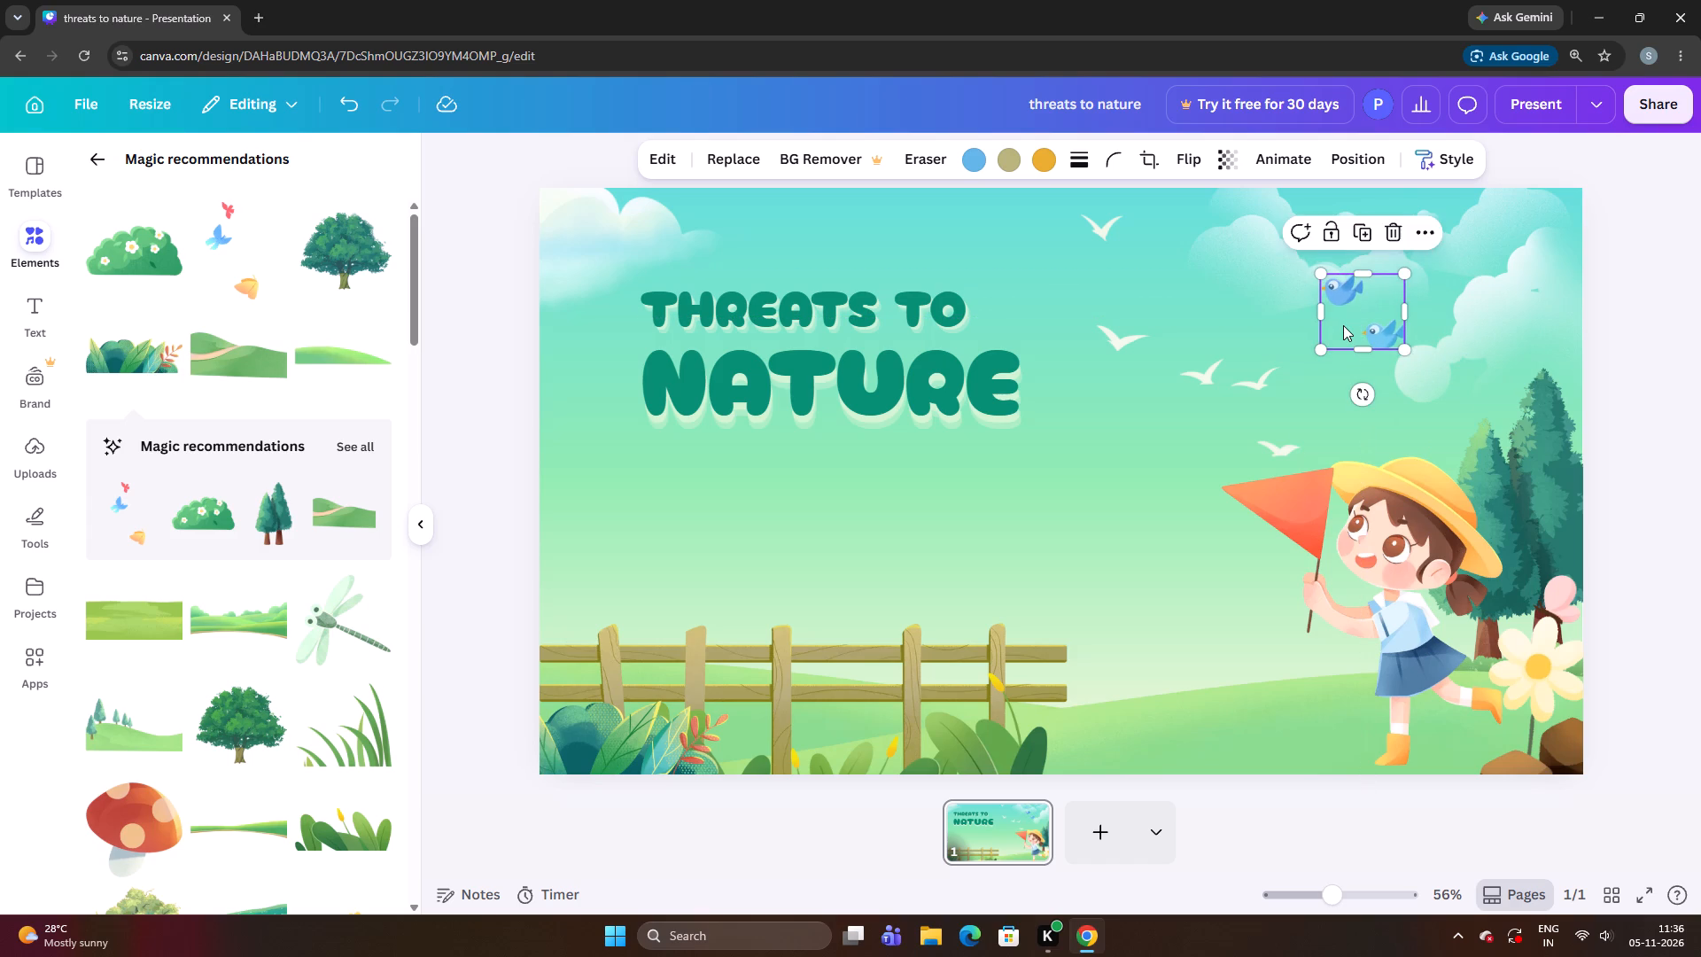
Shift the blue birds slightly right in fine increments, keeping their height at the clouds' lower edge.
key(Right)
key(Right)
key(Right)
key(Right)
key(Right)
key(Right)
key(Right)
key(Right)
key(Right)
key(Right)
key(Right)
Raise the blue birds in fine increments into the upper part of the clouds, so the lower bird sits above the title's first line.
key(Up)
key(Up)
key(Up)
key(Up)
key(Up)
key(Up)
key(Up)
key(Up)
key(Up)
key(Up)
key(Up)
key(Up)
key(Up)
key(Up)
key(Up)
key(Up)
key(Up)
key(Up)
key(Up)
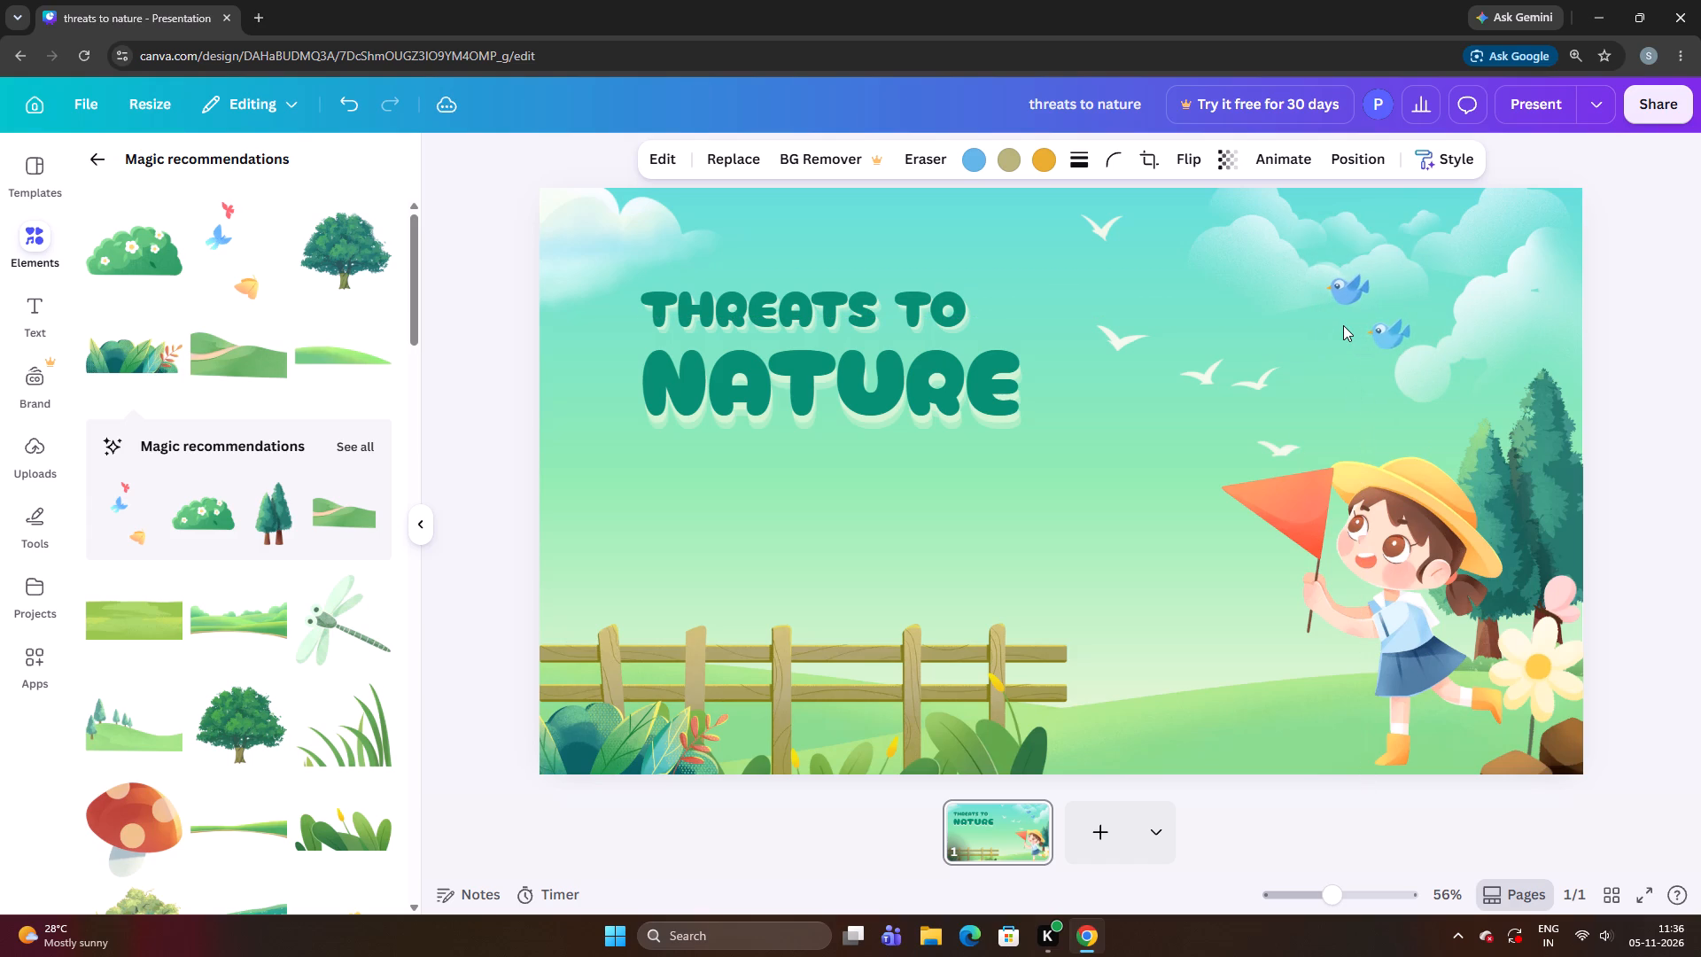
key(Up)
key(Up)
key(Up)
key(Up)
key(Up)
key(Up)
key(Up)
key(Up)
key(Up)
key(Up)
key(Up)
key(Up)
key(Up)
key(Up)
key(Up)
key(Up)
key(Up)
key(Up)
key(Up)
key(Up)
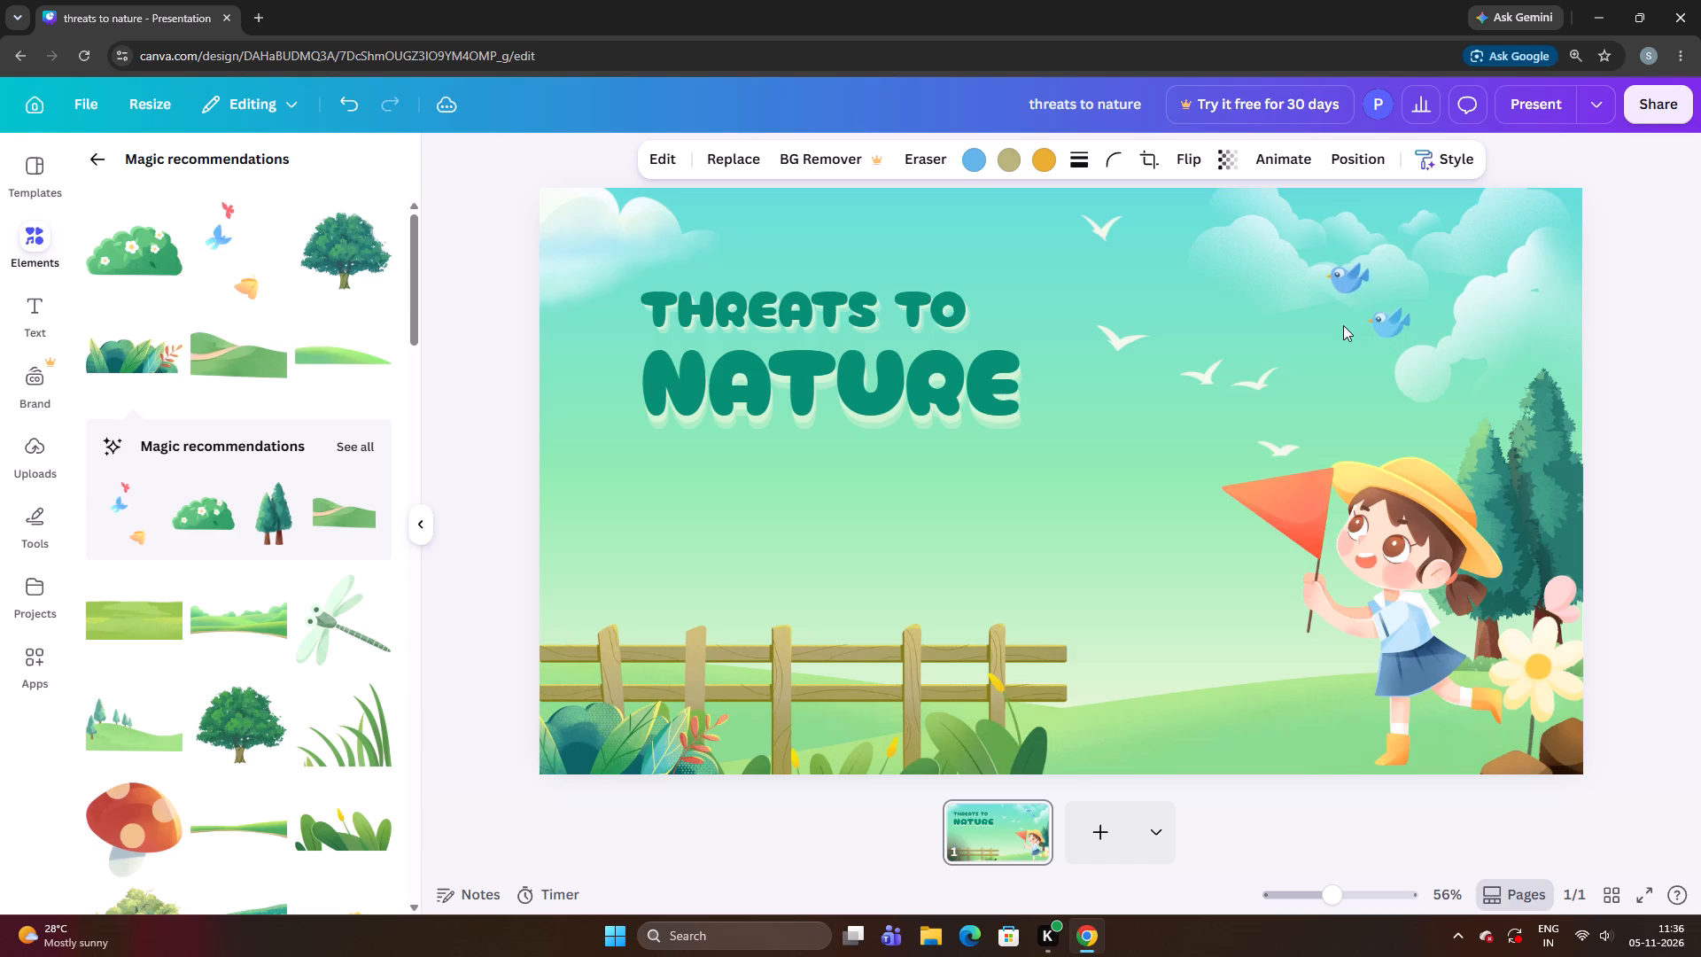
key(Up)
key(Up)
key(Up)
key(Up)
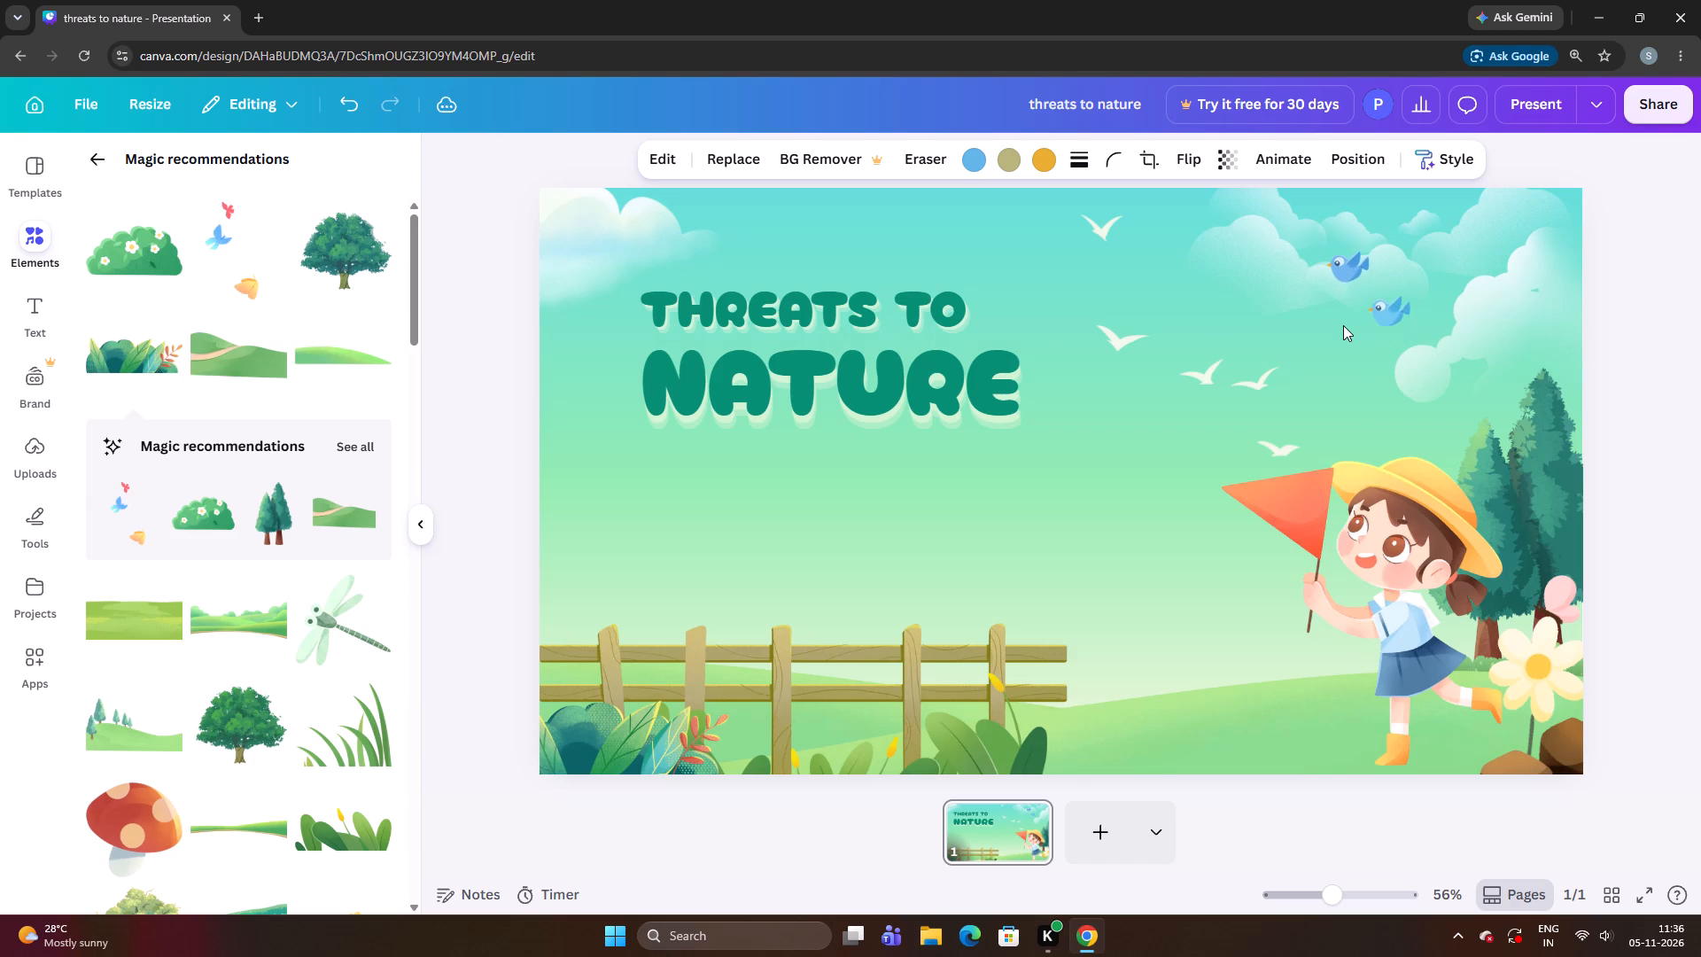
key(Up)
key(Up)
key(Up)
key(Up)
key(Up)
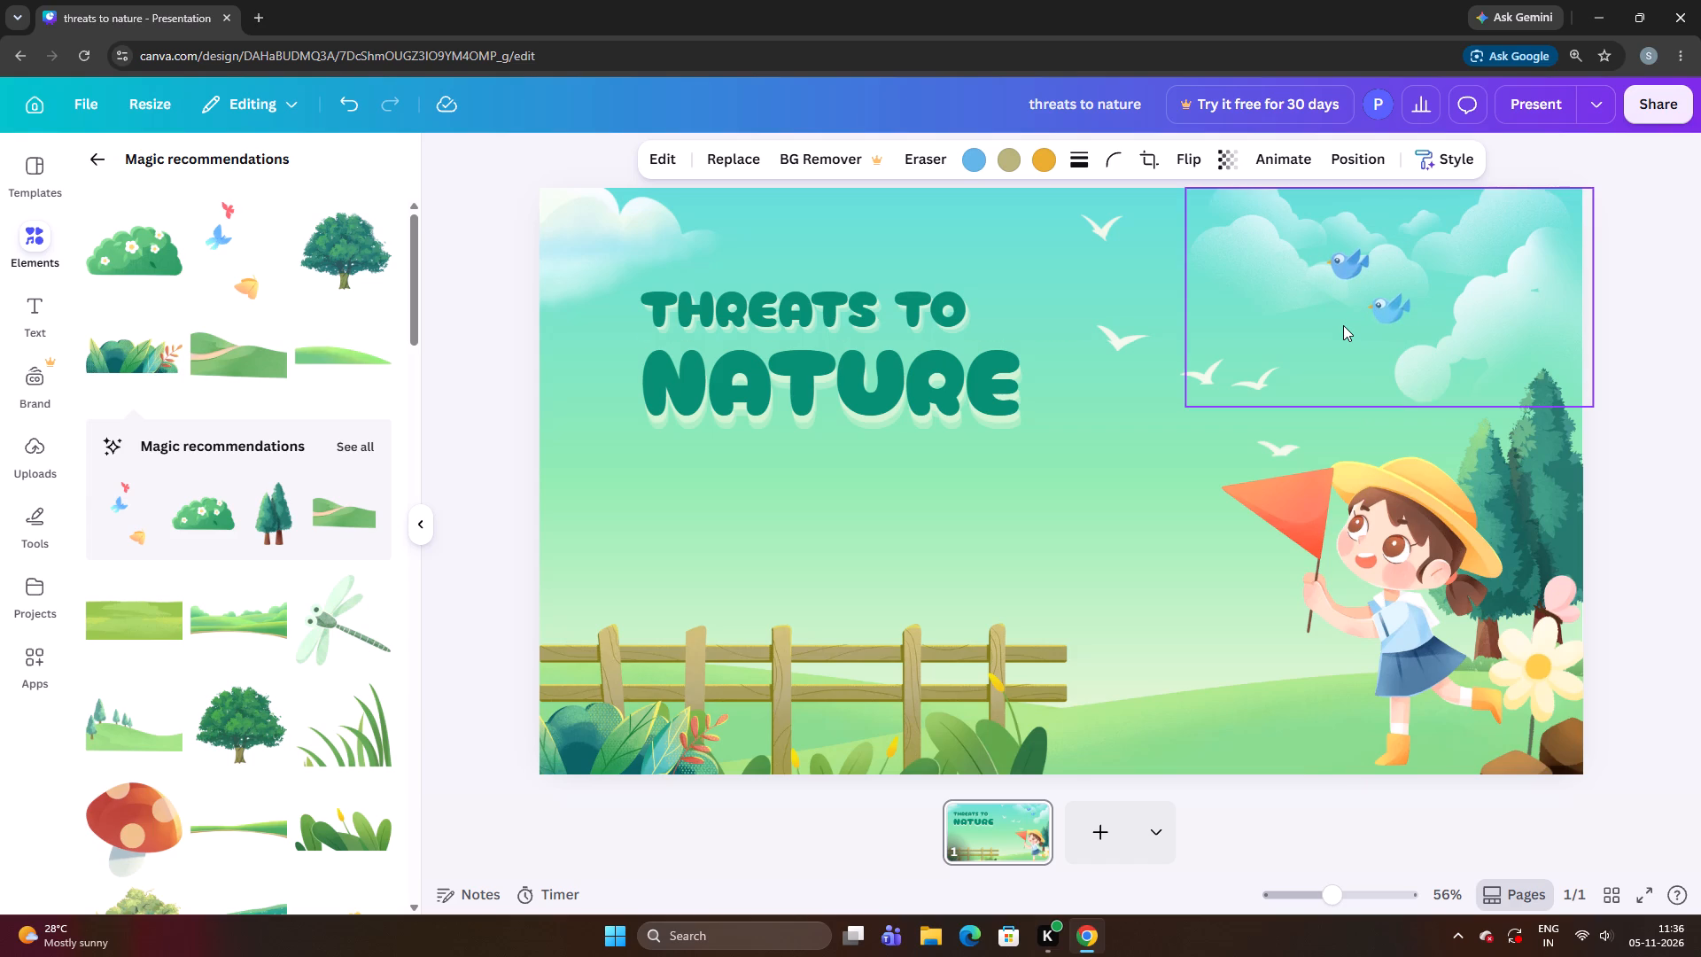
key(Up)
key(Up)
key(Up)
key(Up)
key(Up)
key(Up)
key(Up)
key(Up)
key(Up)
key(Up)
key(Up)
key(Up)
key(Up)
key(Up)
key(Up)
key(Up)
key(Up)
key(Up)
key(Up)
key(Up)
key(Up)
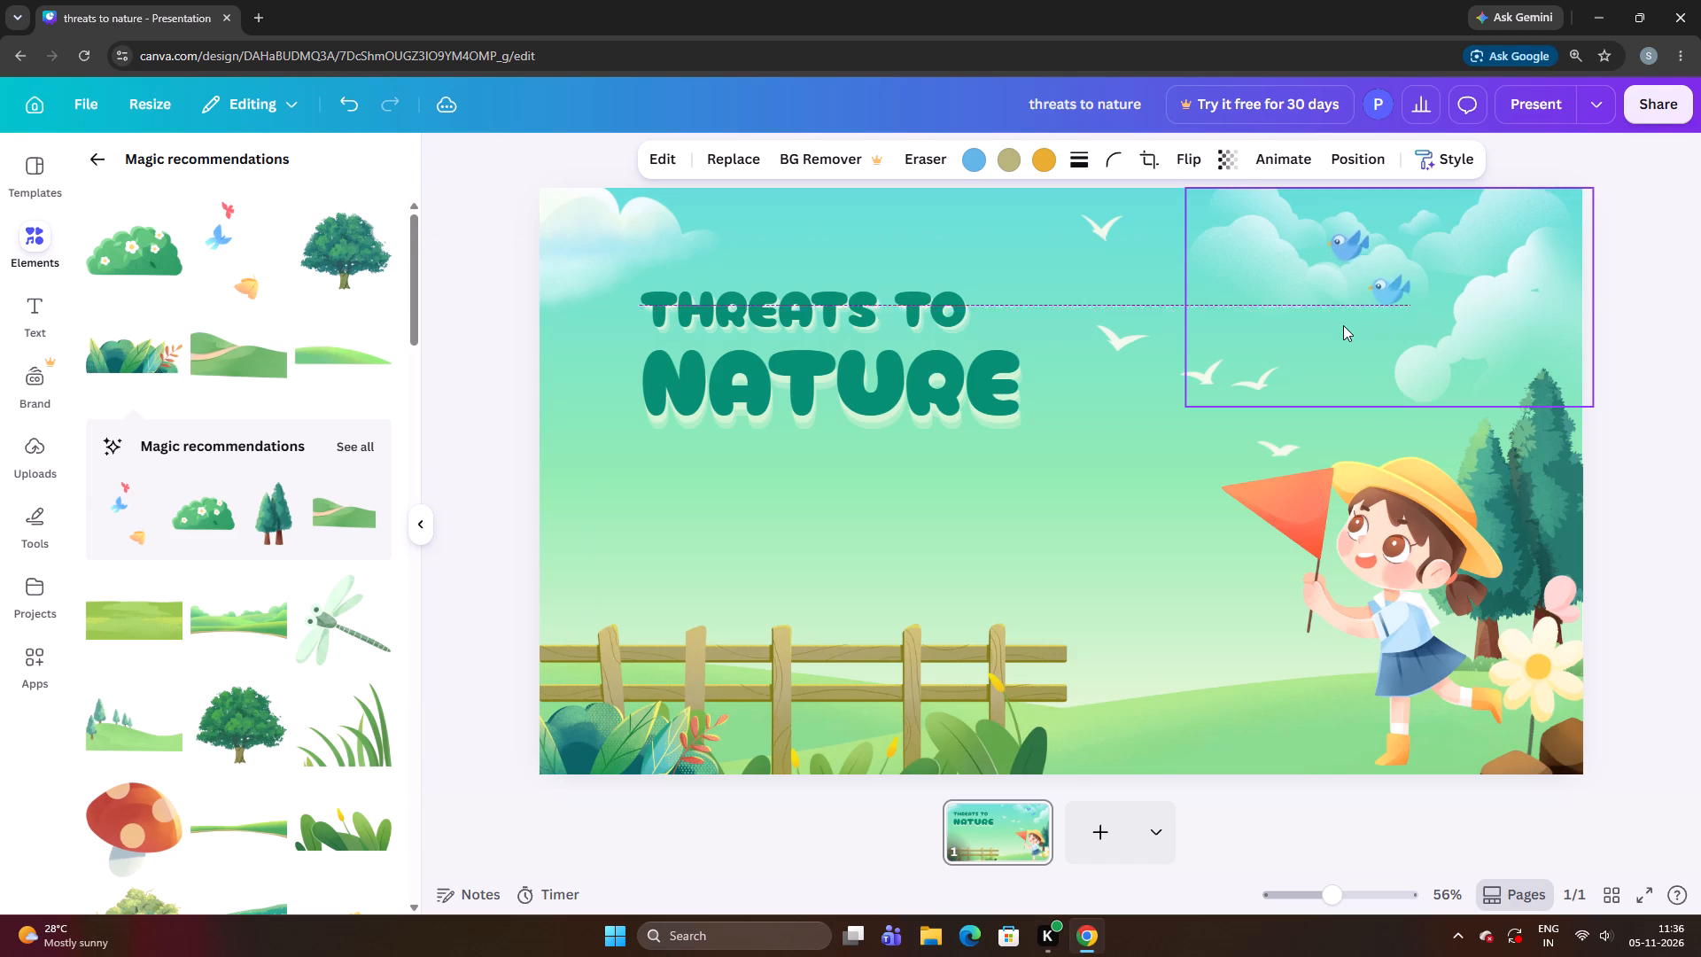
key(Up)
key(Up)
key(Up)
key(Up)
key(Up)
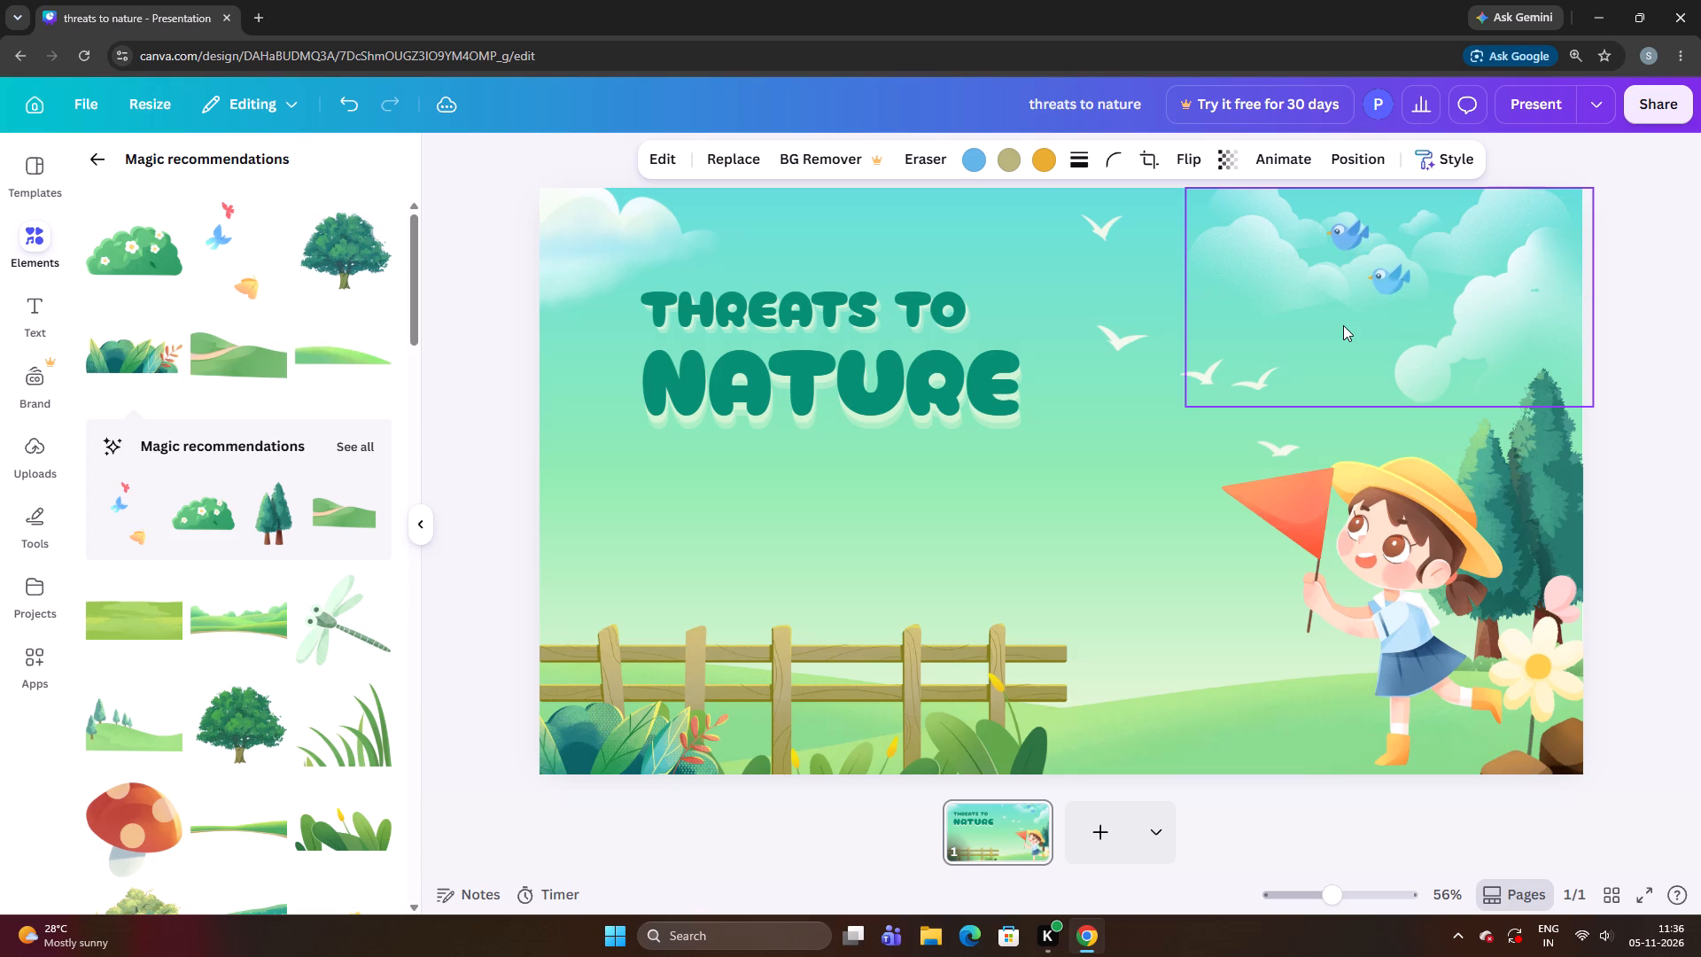
key(Up)
Shift the blue birds slightly left in fine increments, keeping their height in the upper clouds.
key(Left)
key(Left)
key(Left)
key(Left)
key(Left)
key(Left)
key(Left)
key(Left)
key(Left)
key(Left)
key(Left)
key(Left)
key(Left)
key(Left)
key(Left)
key(Left)
key(Left)
key(Left)
key(Left)
key(Left)
key(Left)
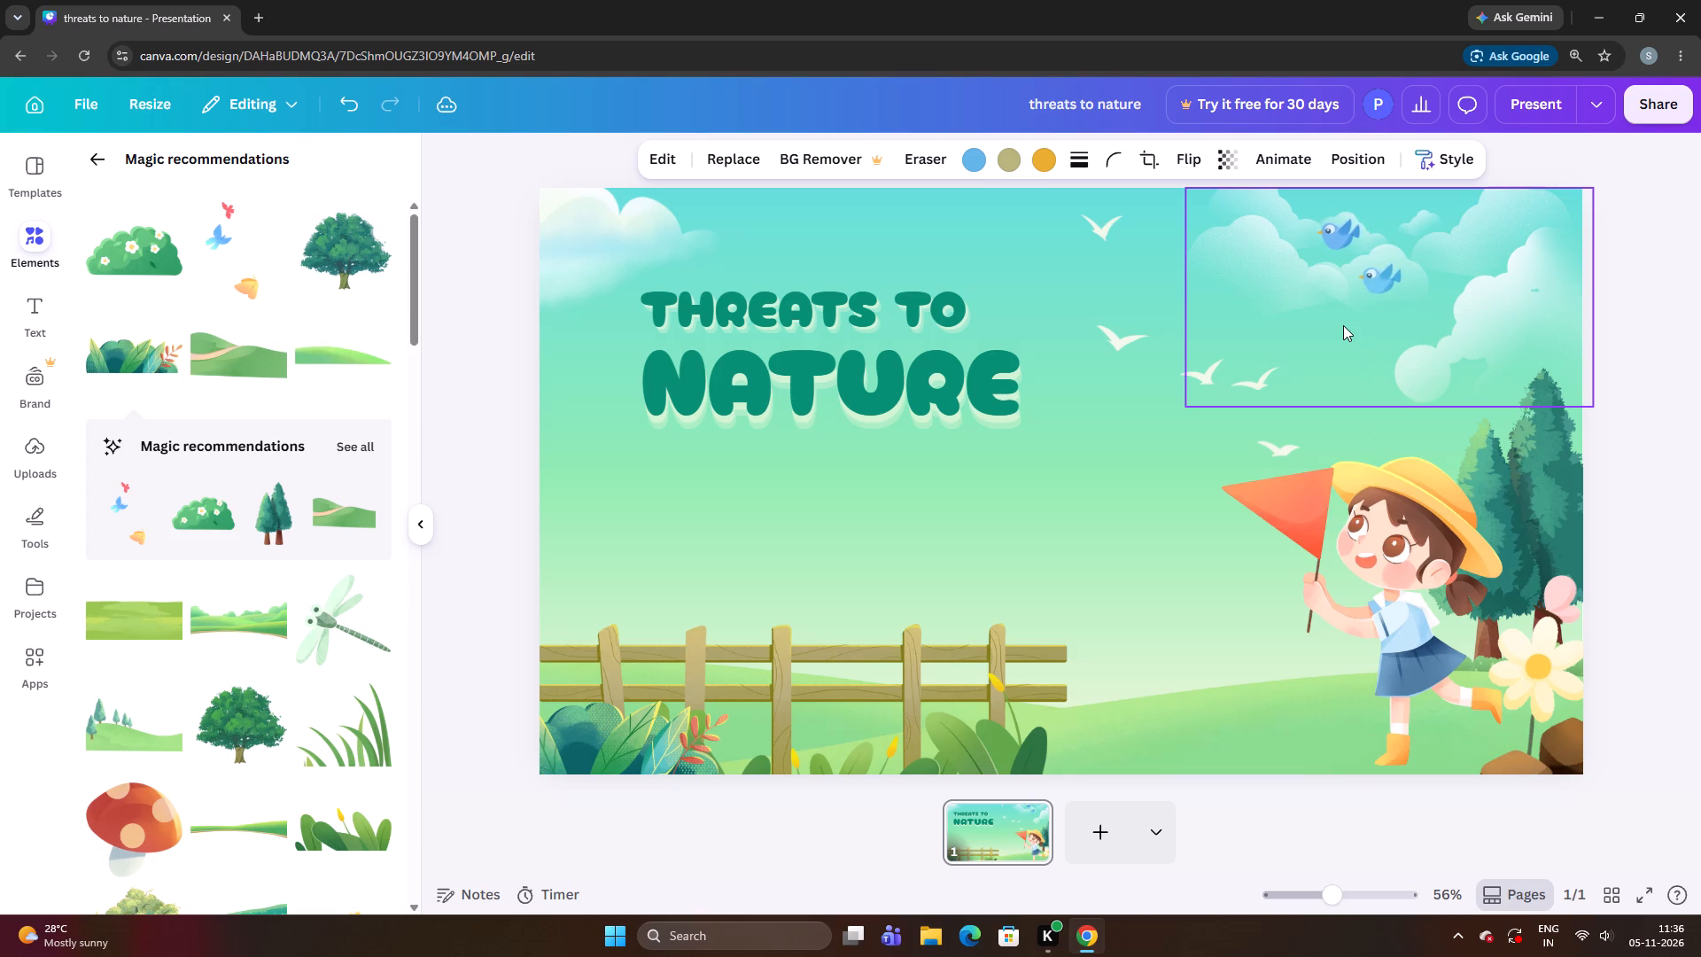
Lower the blue birds in fine increments until the pair's bottom edge lines up with the gap between the title's two lines.
key(Down)
key(Down)
key(Down)
key(Down)
key(Down)
key(Down)
key(Down)
key(Down)
key(Down)
key(Down)
key(Down)
key(Down)
key(Down)
key(Down)
key(Down)
key(Down)
key(Down)
key(Down)
key(Down)
key(Down)
key(Down)
key(Down)
key(Down)
key(Down)
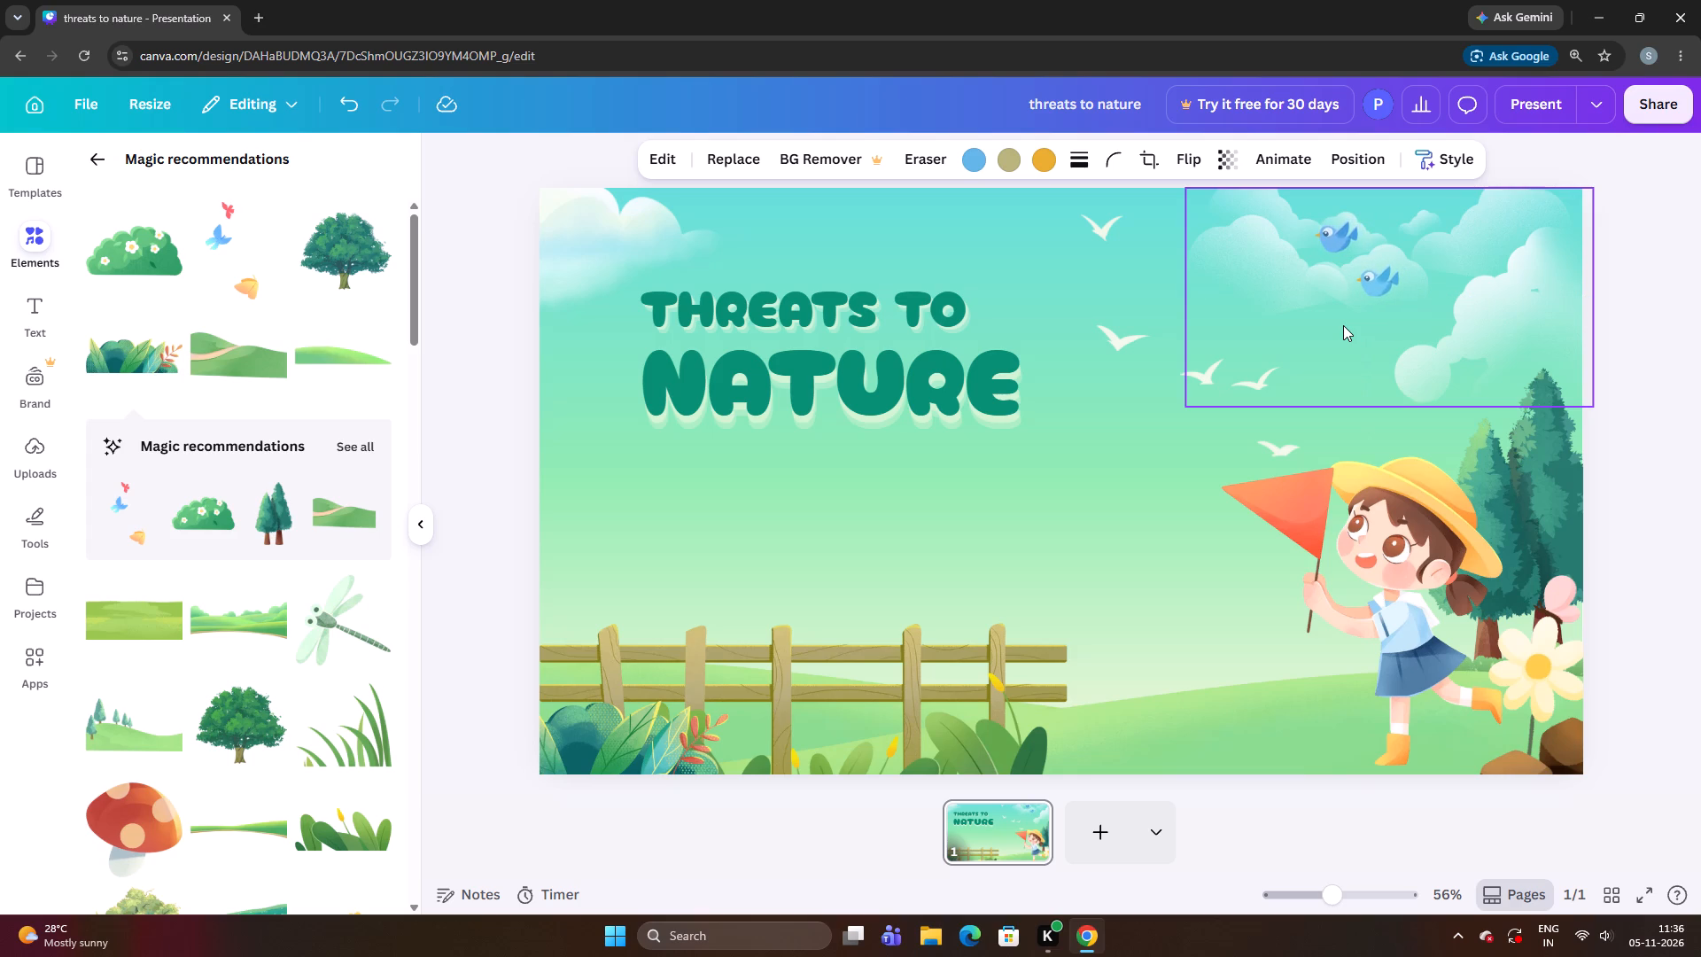
key(Down)
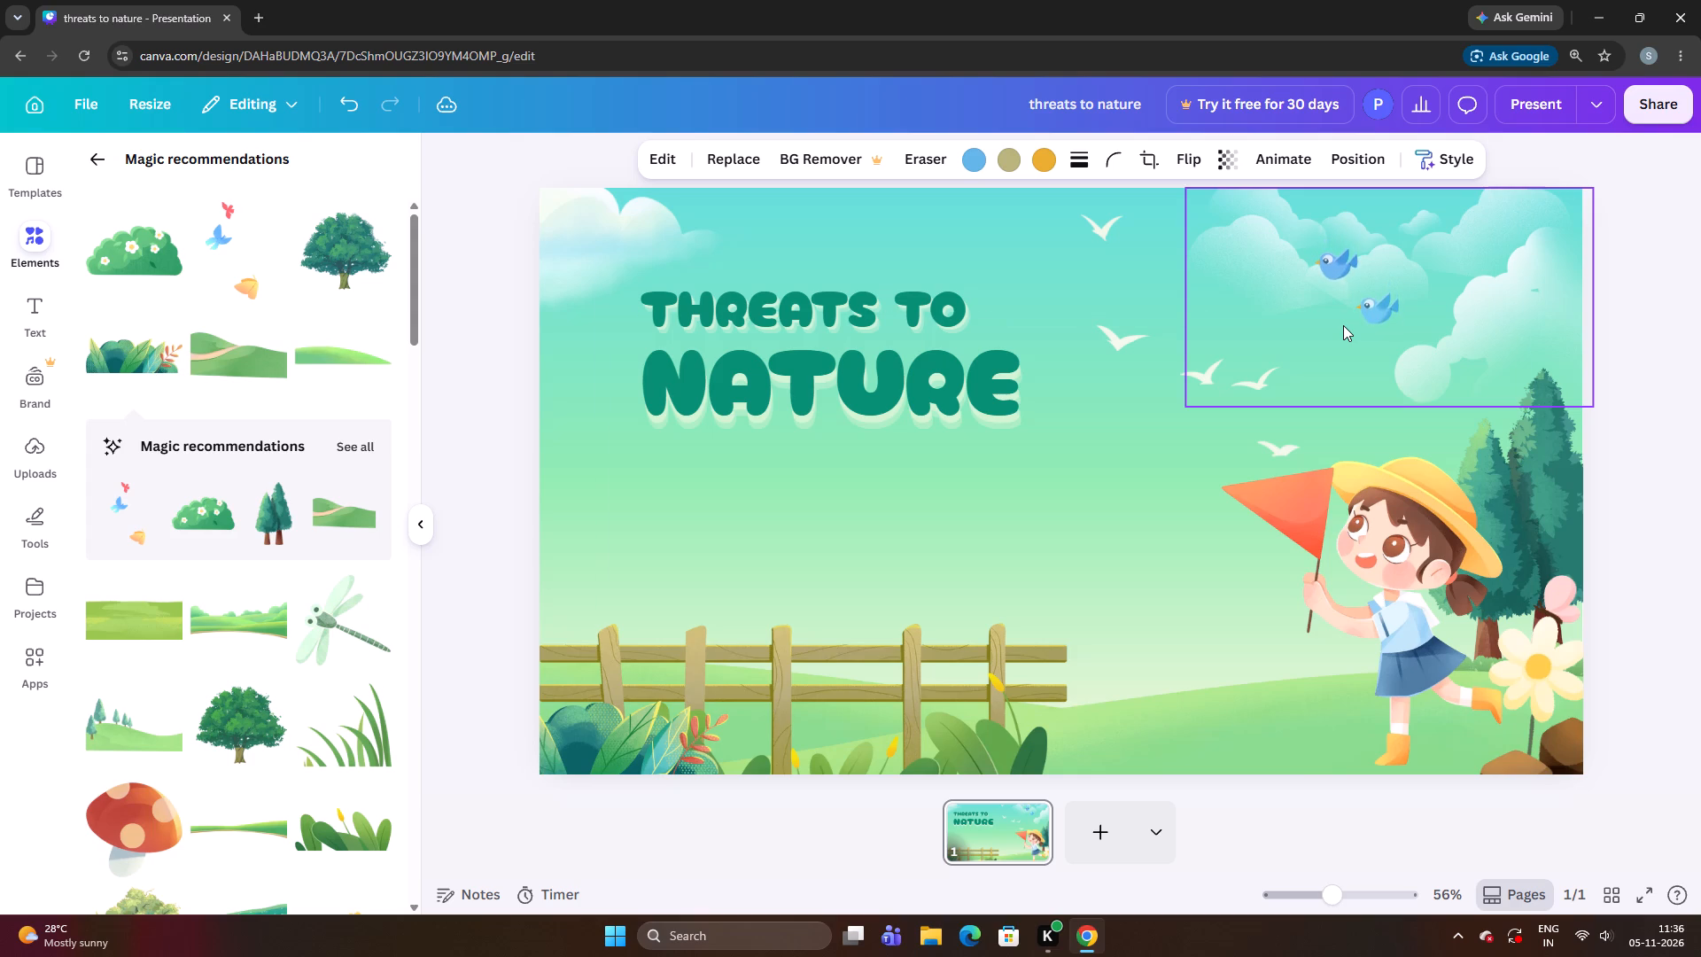
key(Down)
key(Down)
key(Down)
key(Down)
key(Down)
key(Down)
key(Down)
key(Down)
key(Down)
key(Down)
key(Down)
key(Down)
key(Down)
key(Down)
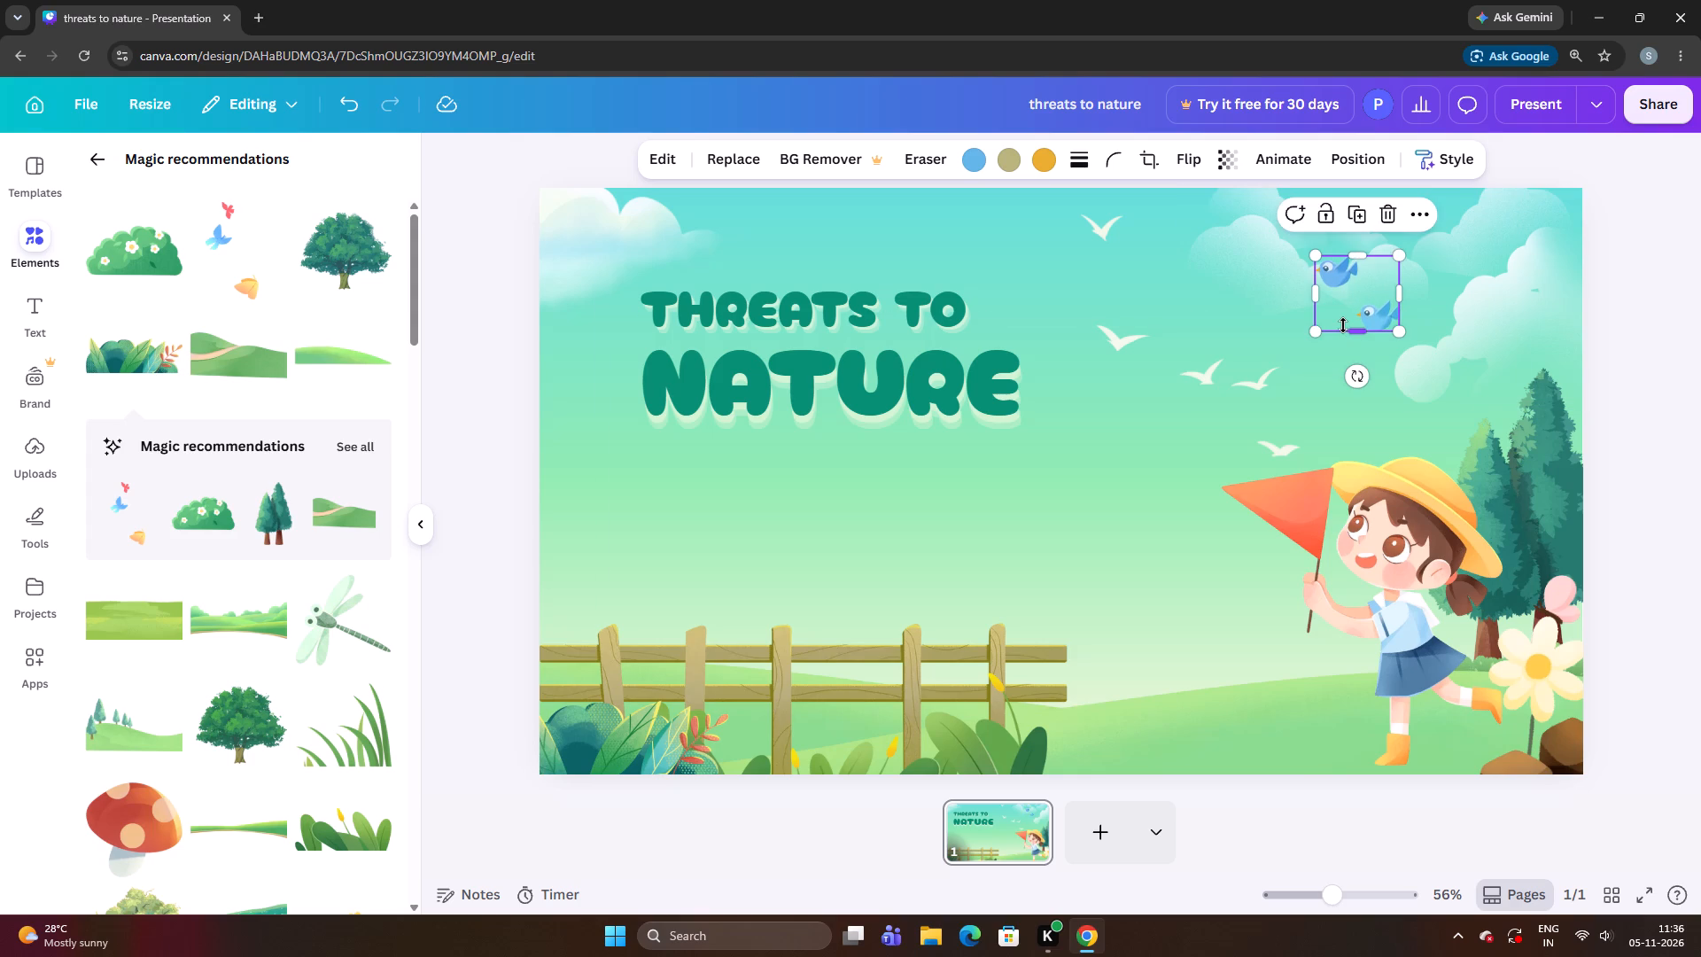
key(Down)
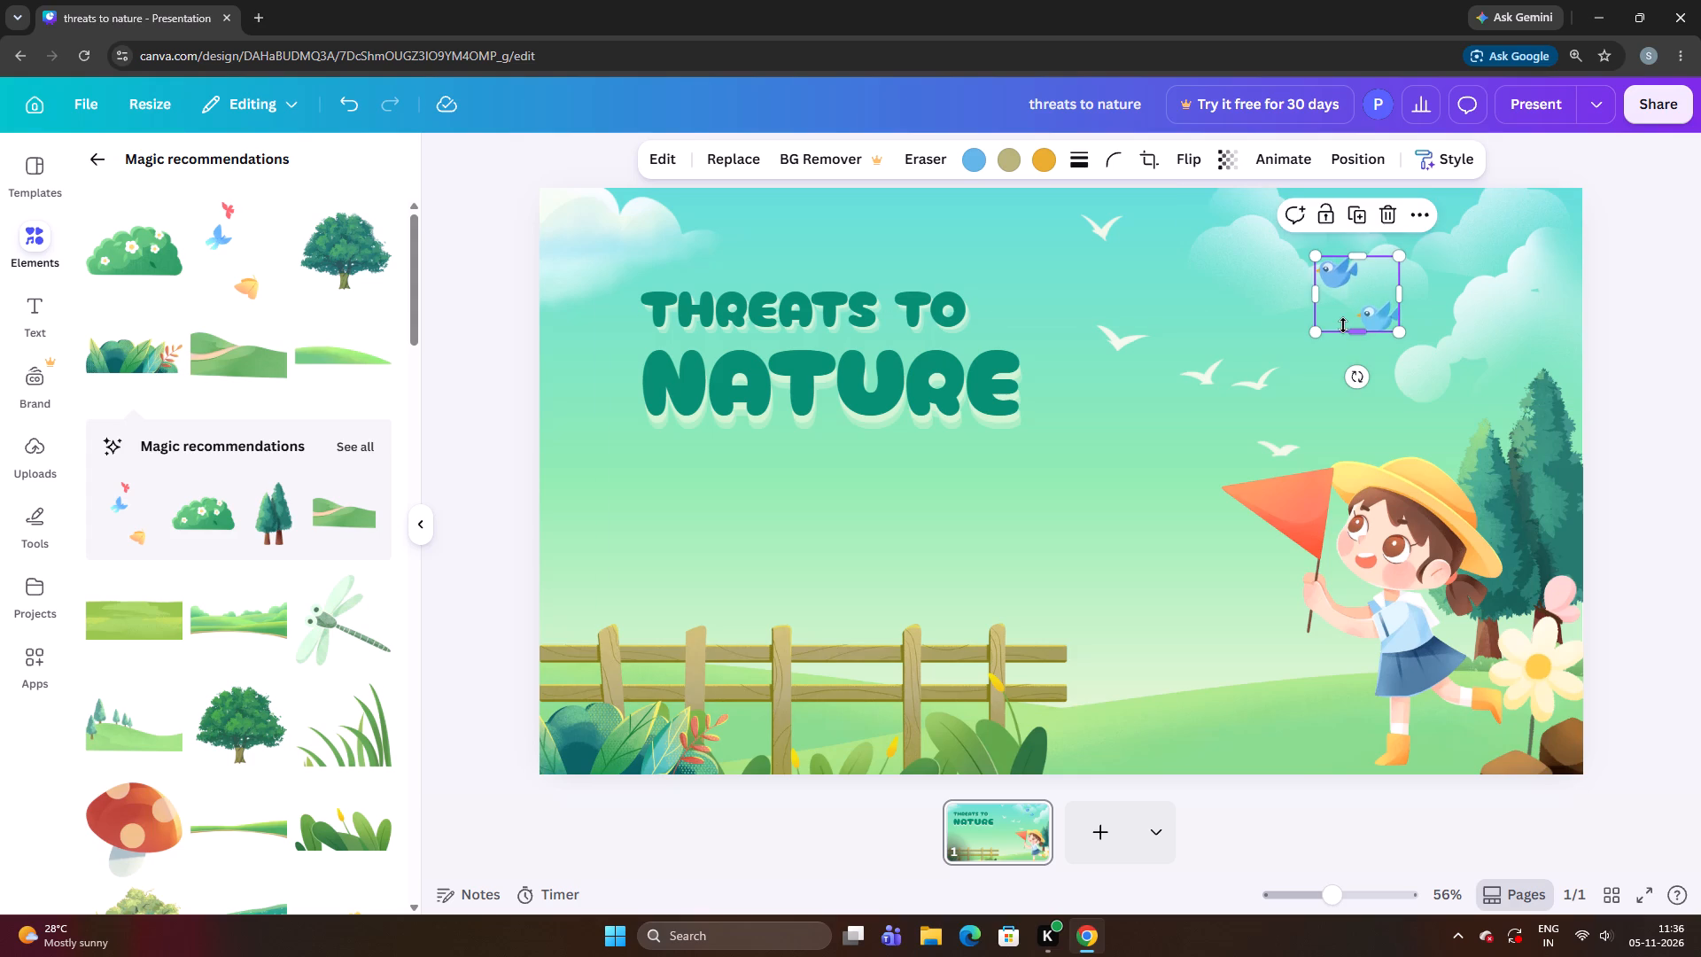
key(Down)
key(Down)
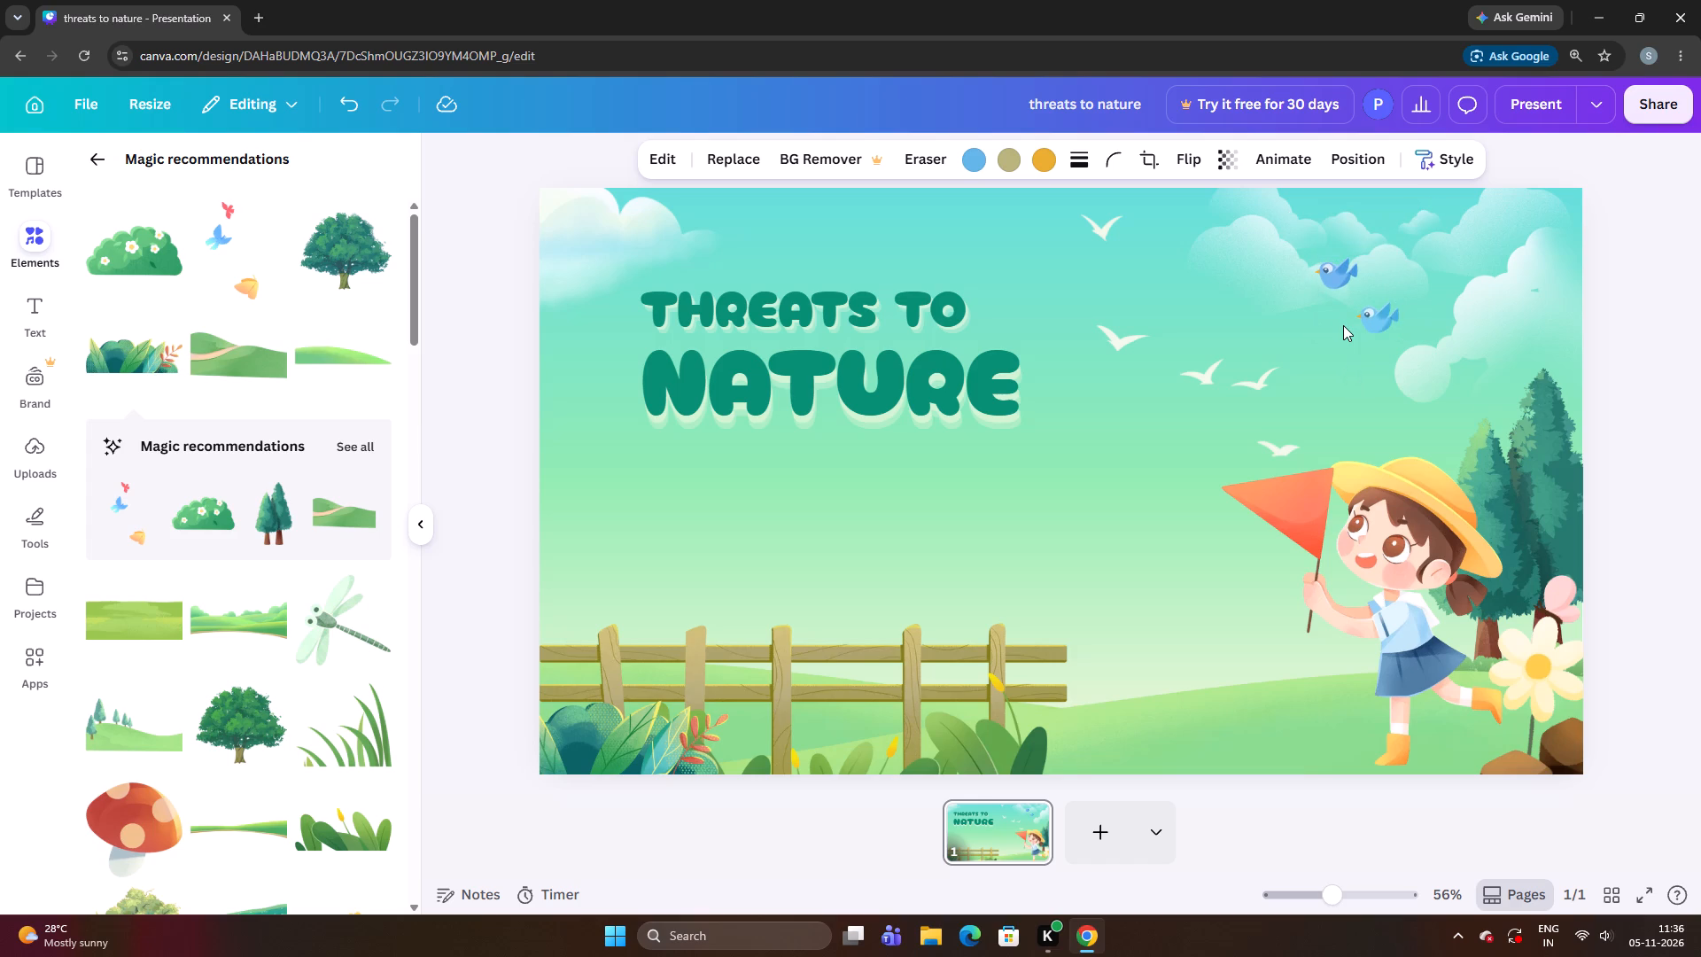
key(Down)
key(Down)
key(Down)
key(Down)
key(Down)
key(Up)
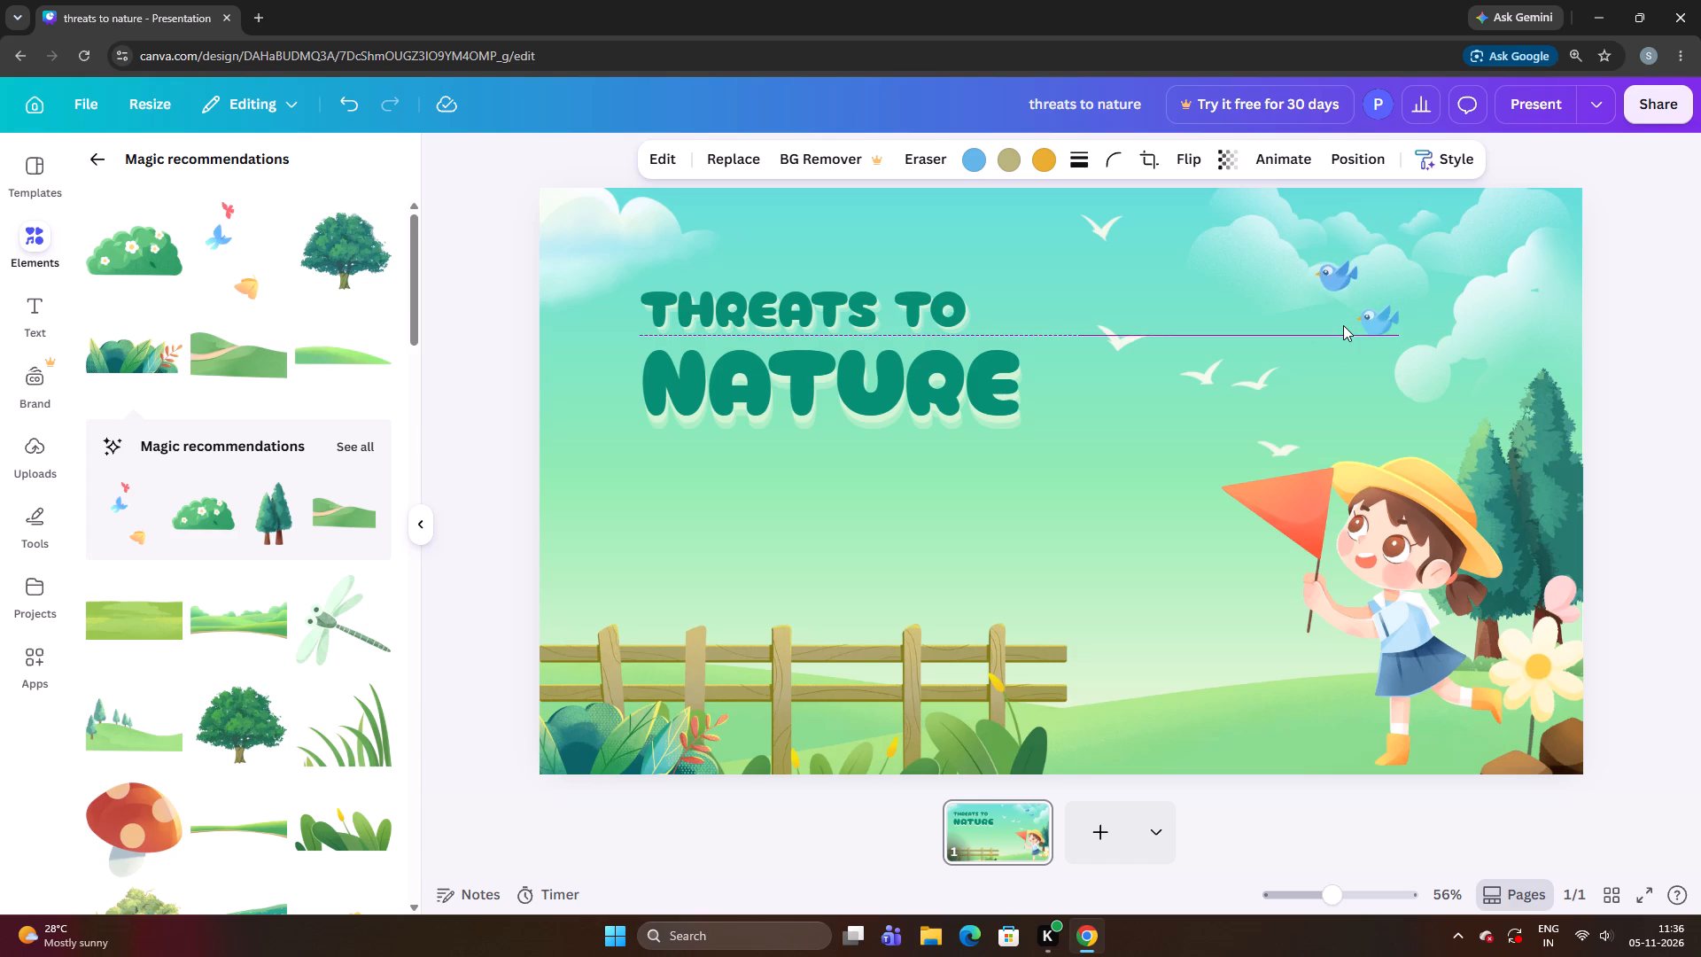
Raise the blue birds in fine increments until the lower bird is level with the title's first line.
key(Up)
key(Up)
key(Up)
key(Up)
key(Up)
key(Up)
key(Up)
key(Up)
key(Up)
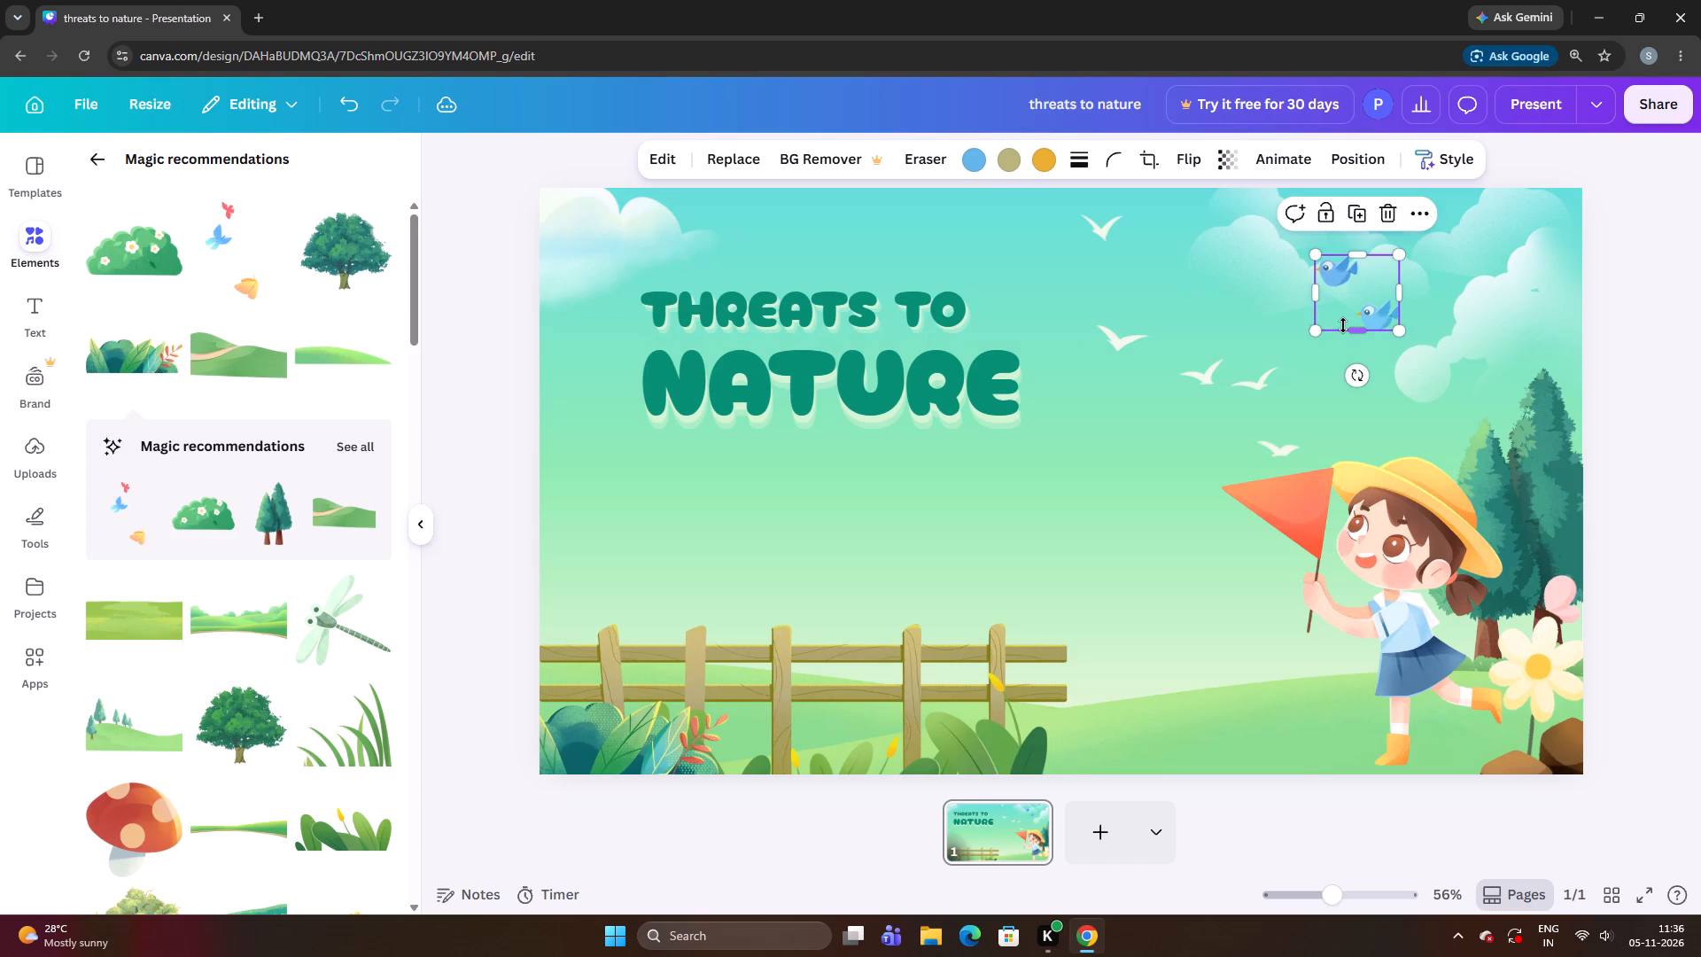
key(Up)
key(Up)
key(Up)
key(Up)
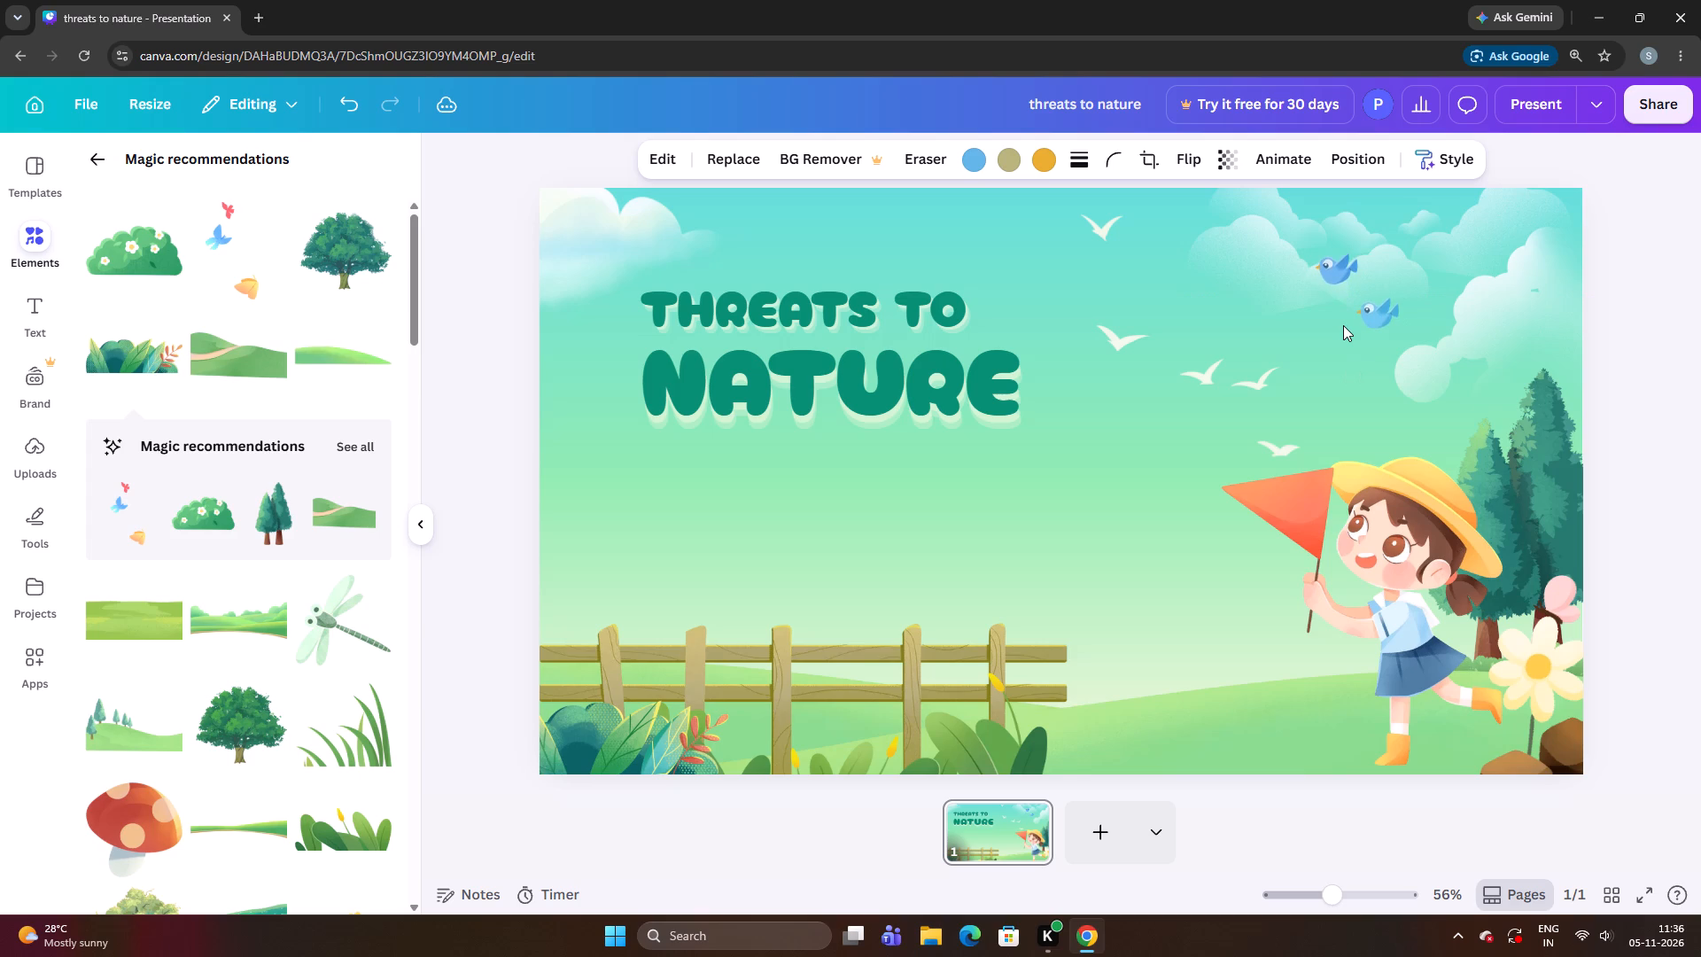
key(Up)
key(Up)
key(Up)
key(Up)
key(Up)
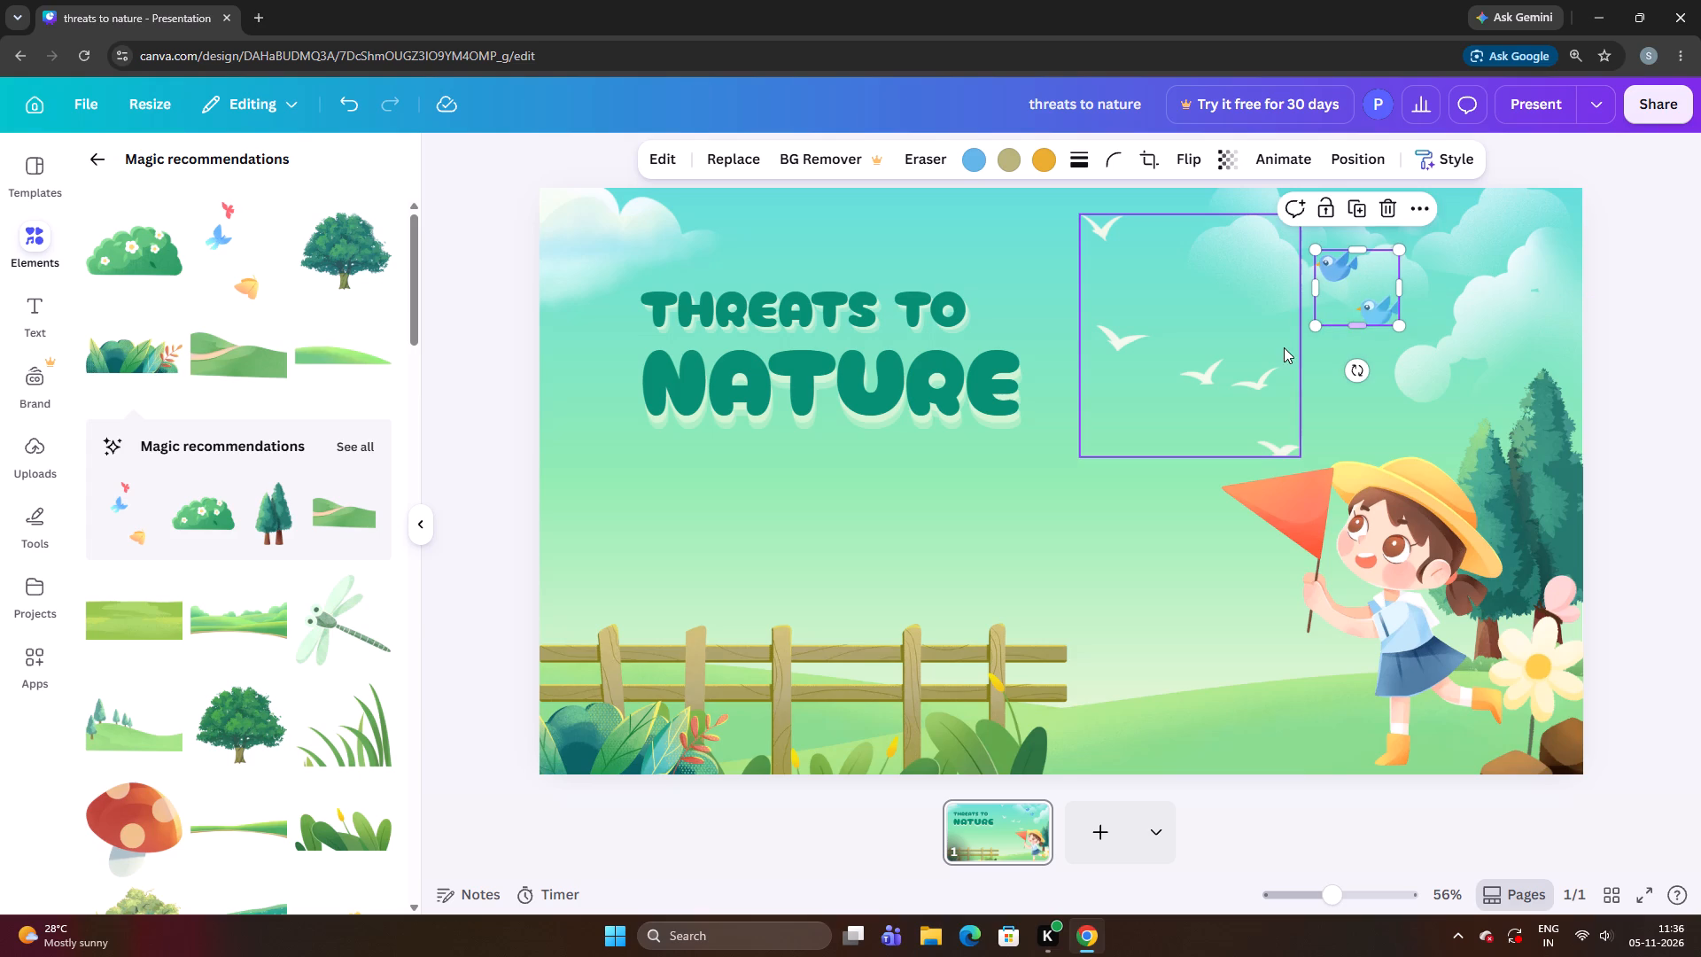
Move the blue birds up and slightly right, into the upper part of the clouds.
drag(1348, 311, 1356, 283)
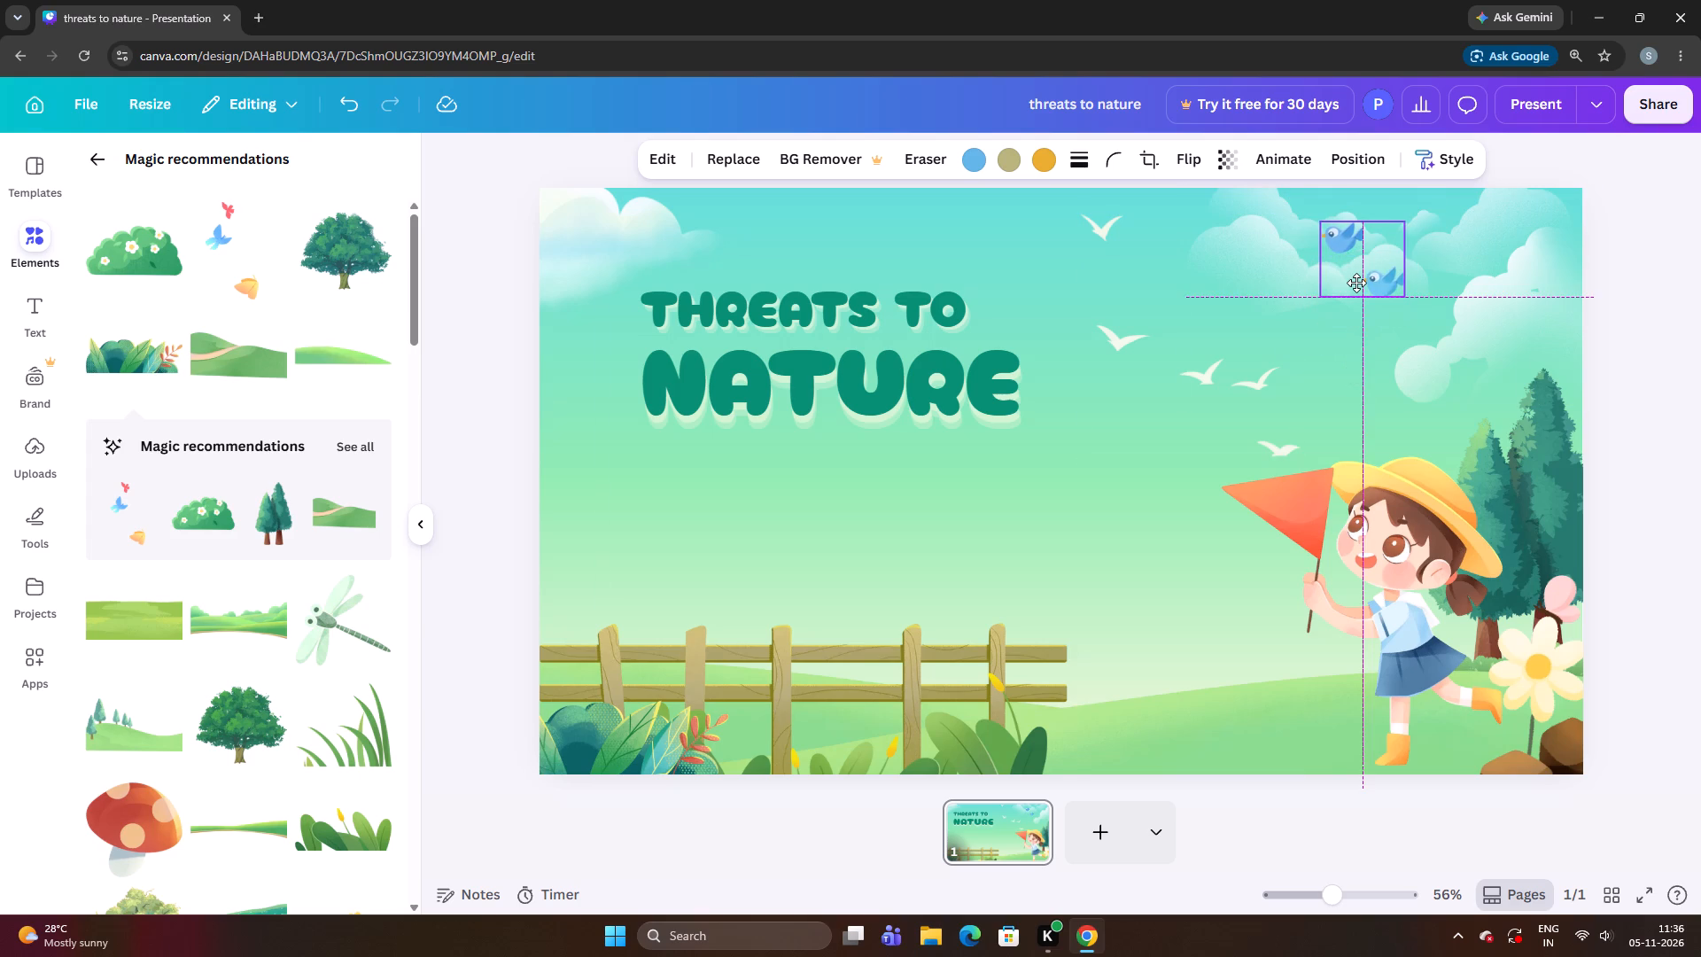
drag(1356, 283, 1358, 275)
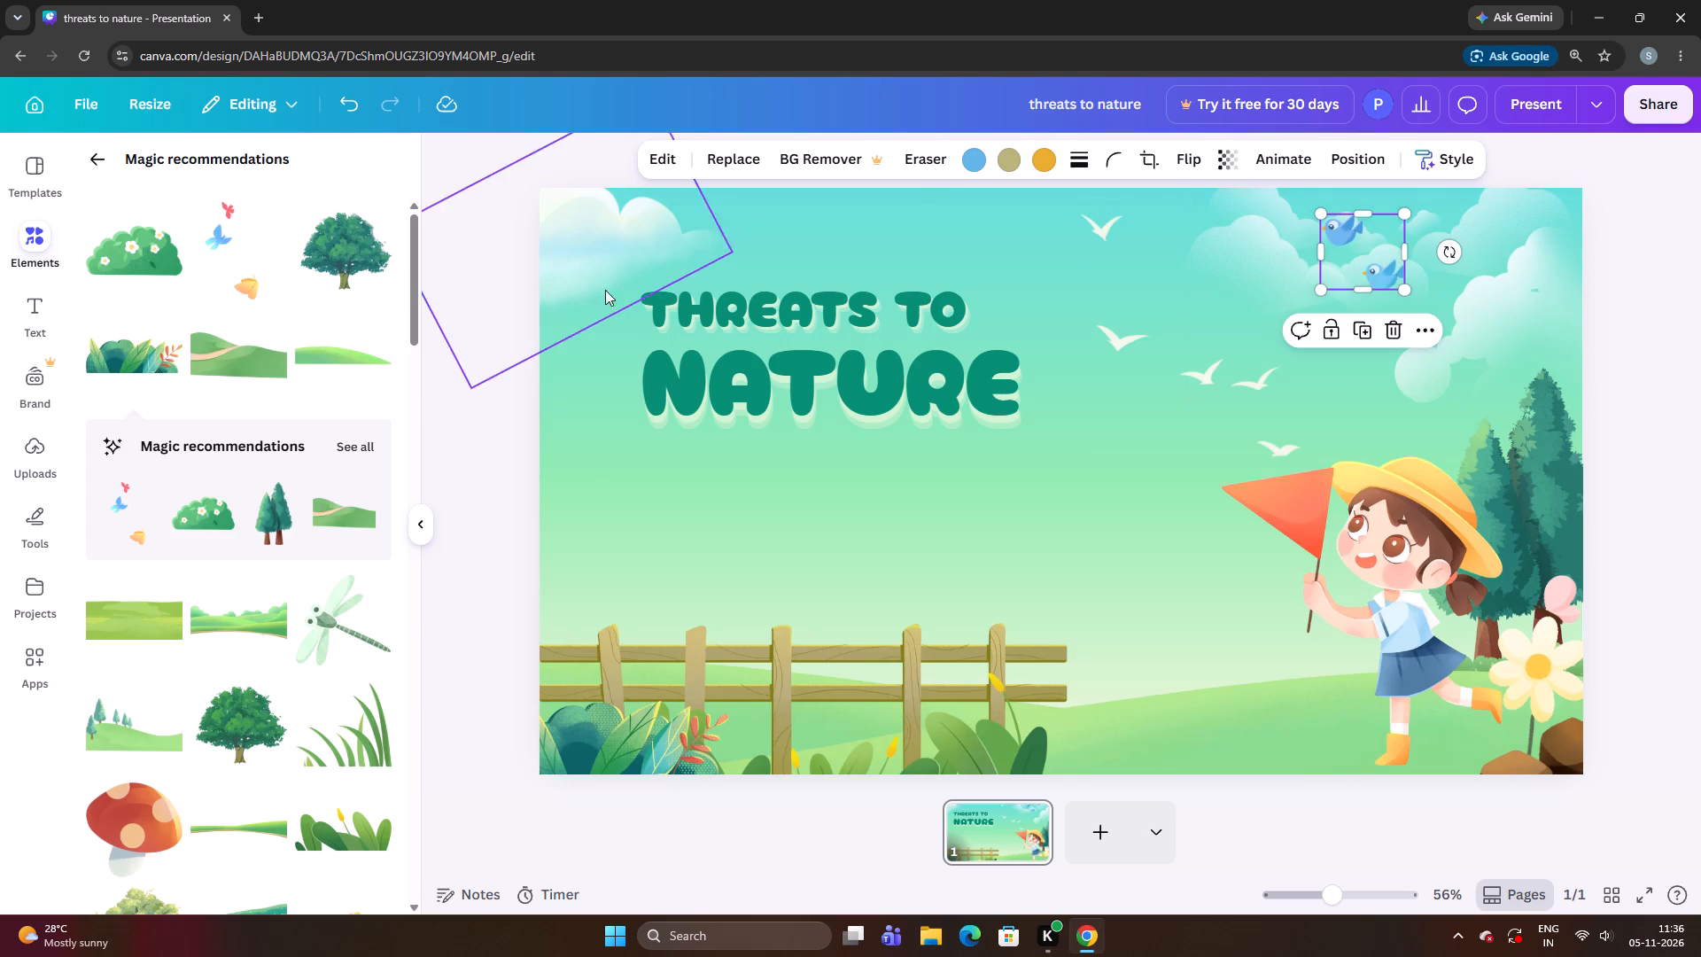
Add the red, blue and orange butterflies graphic and shrink it to about two-thirds size in the sky beside the title.
click(121, 517)
drag(944, 607, 990, 621)
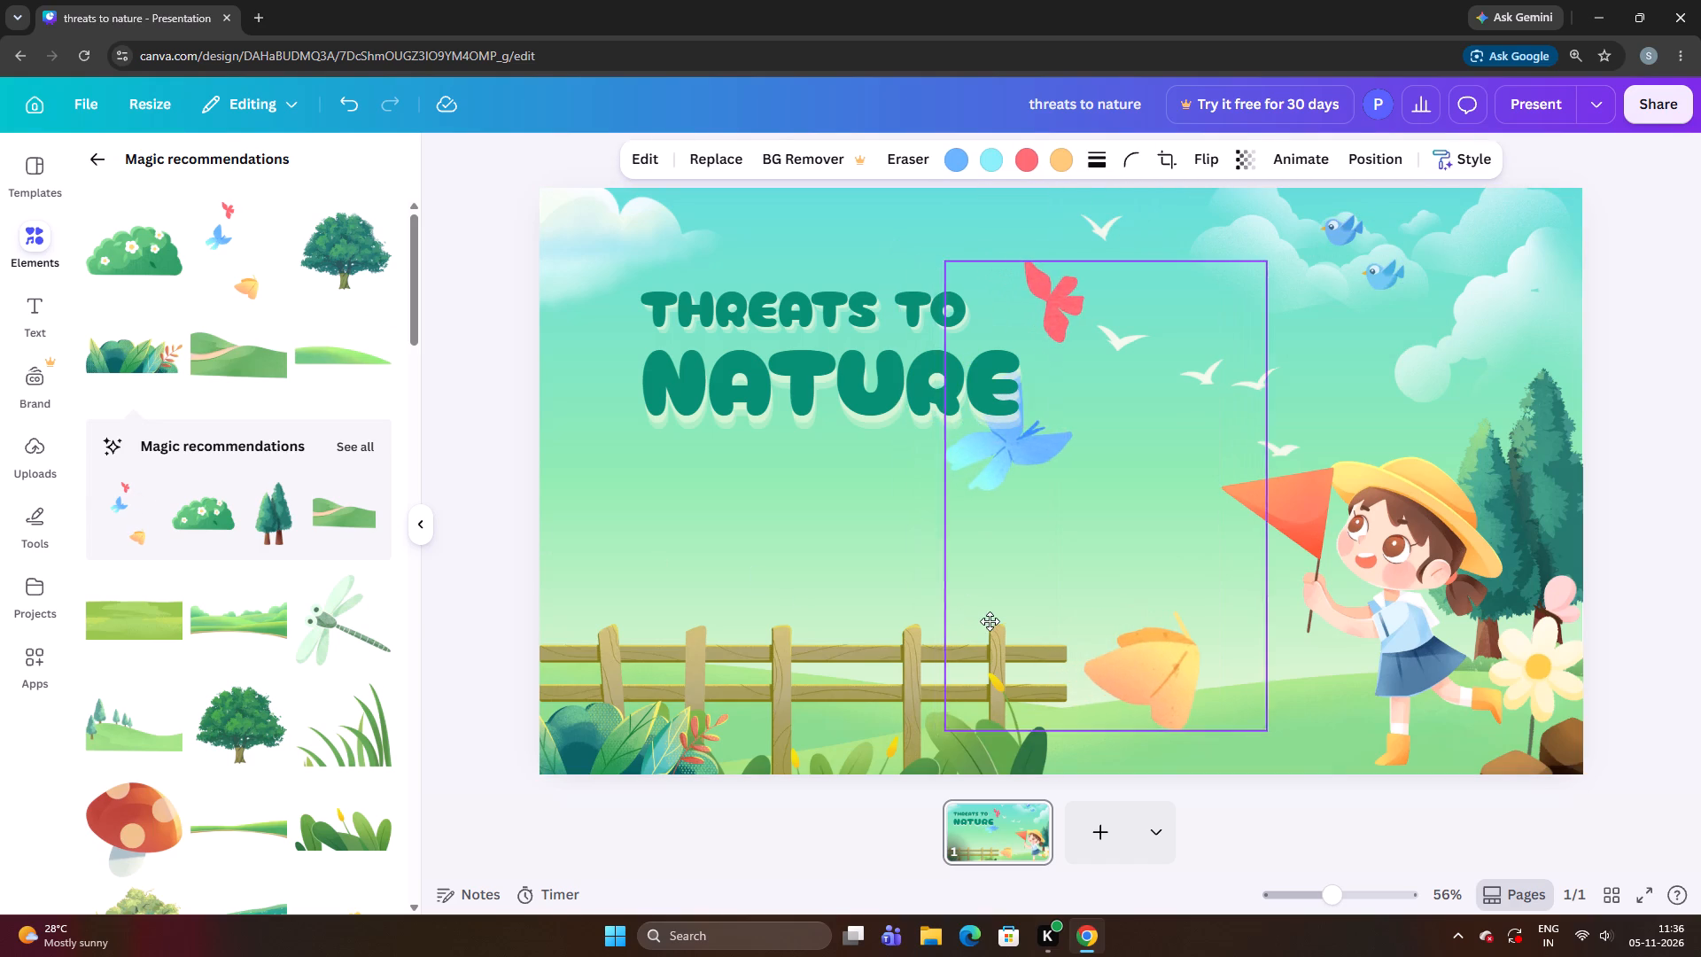
drag(990, 621, 1002, 624)
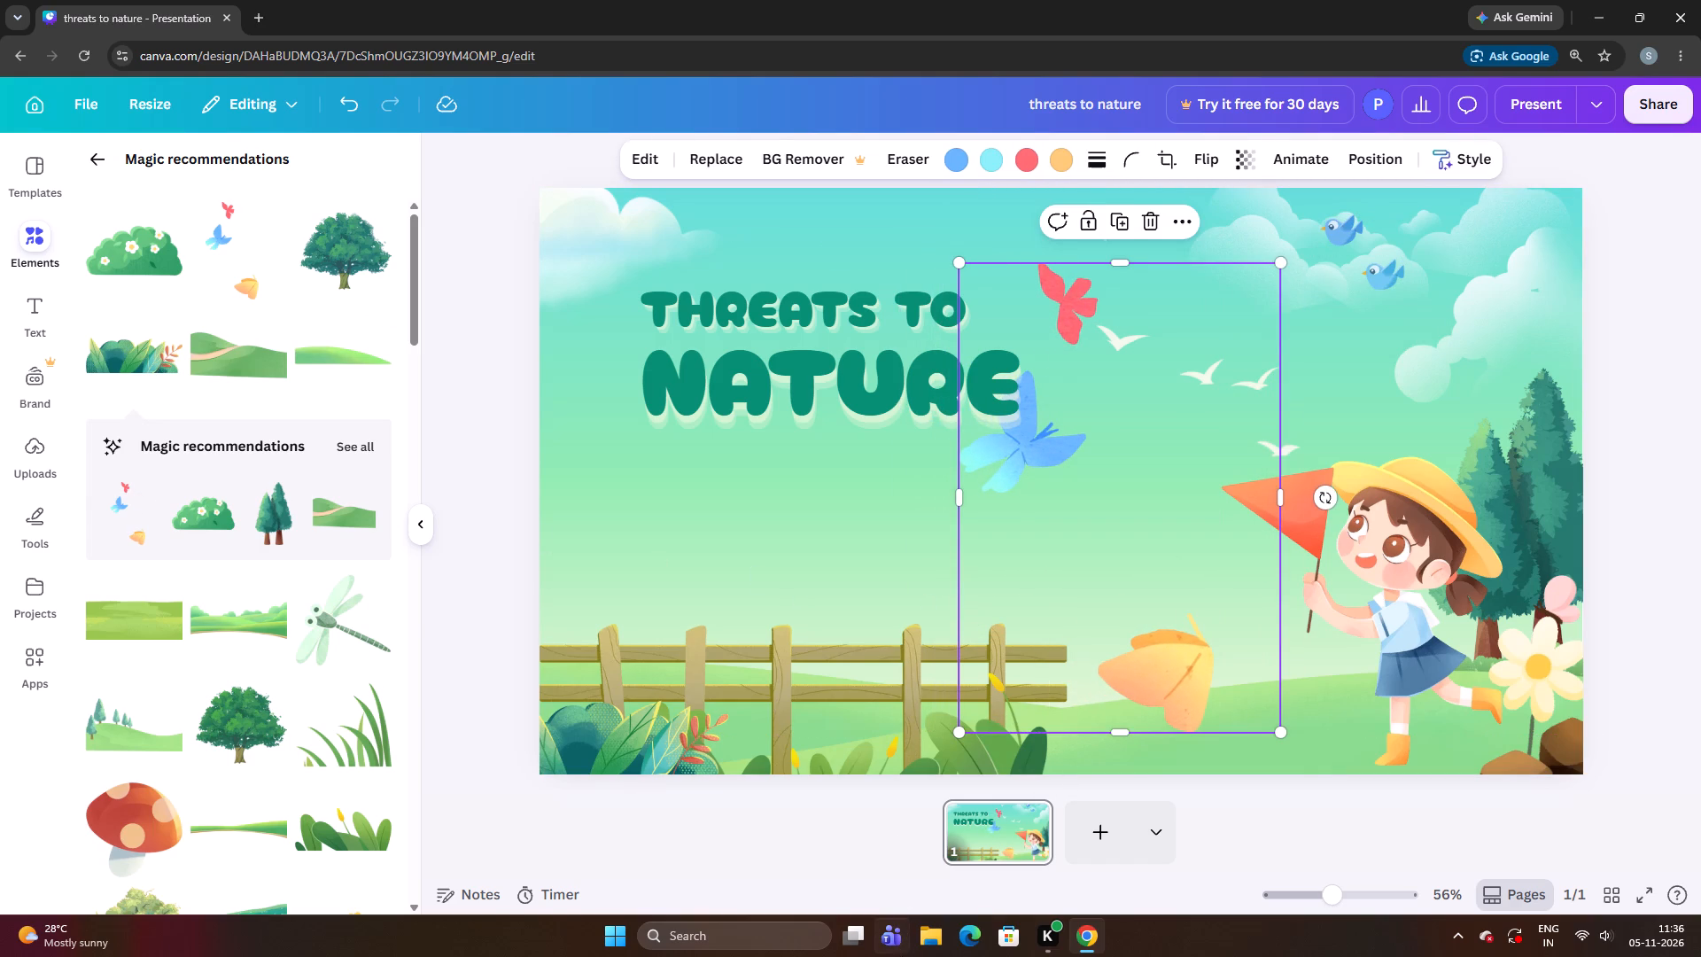
drag(1009, 621, 1087, 609)
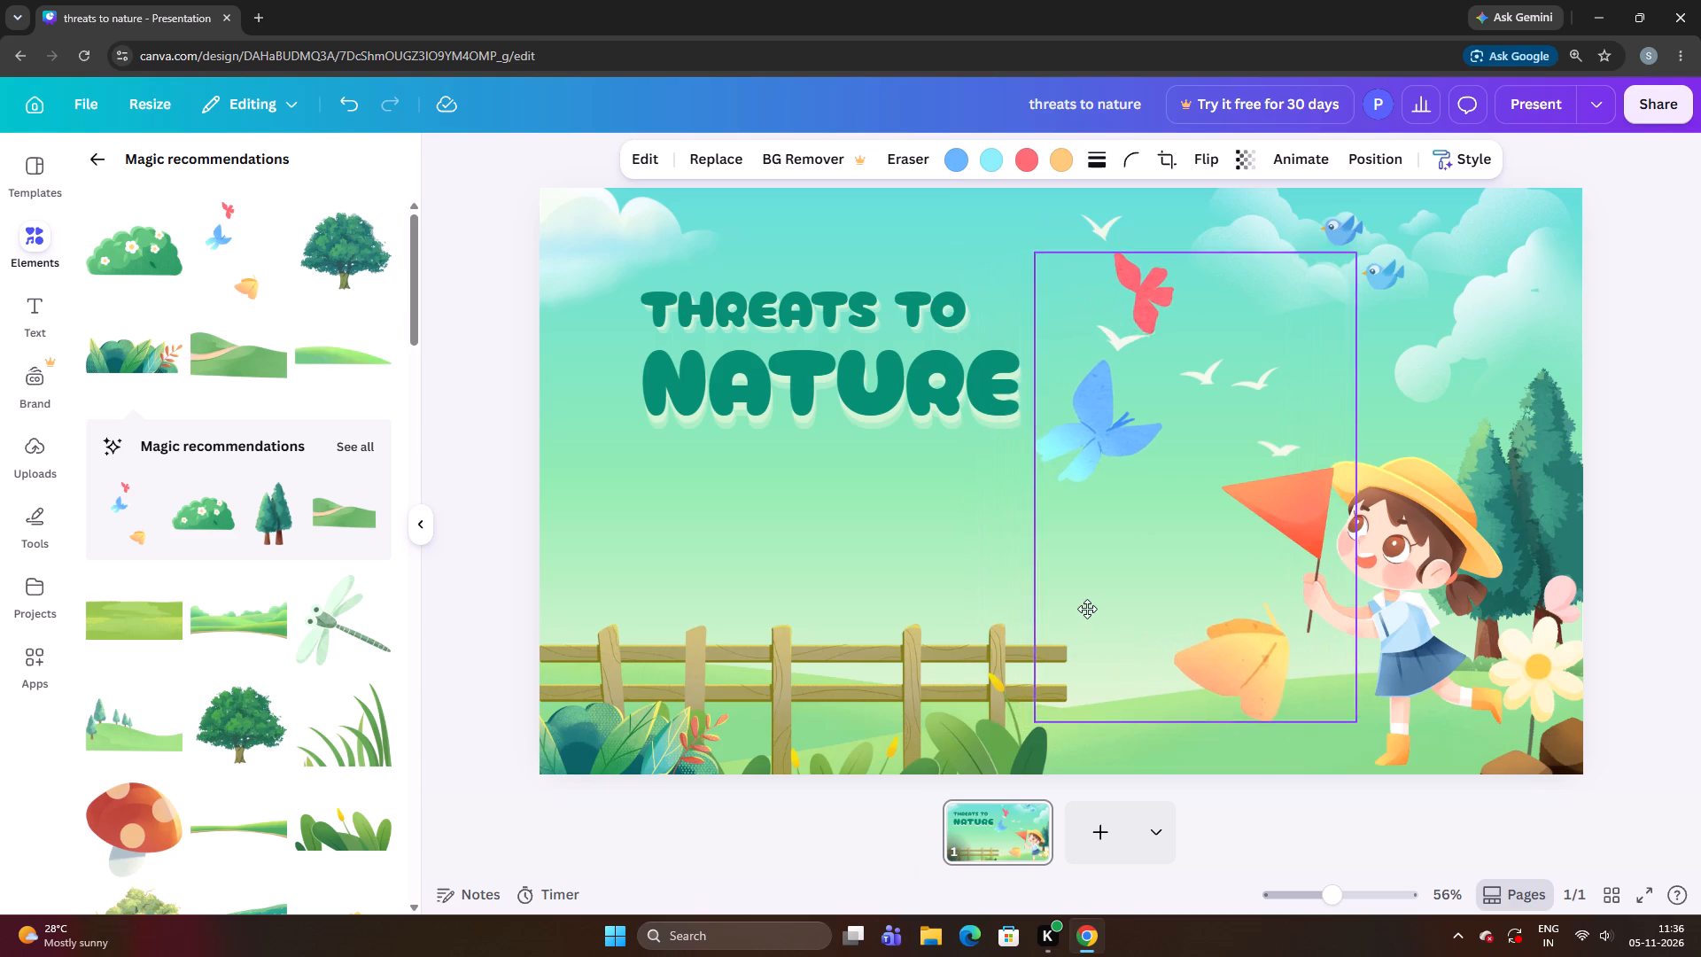
drag(1087, 609, 1094, 561)
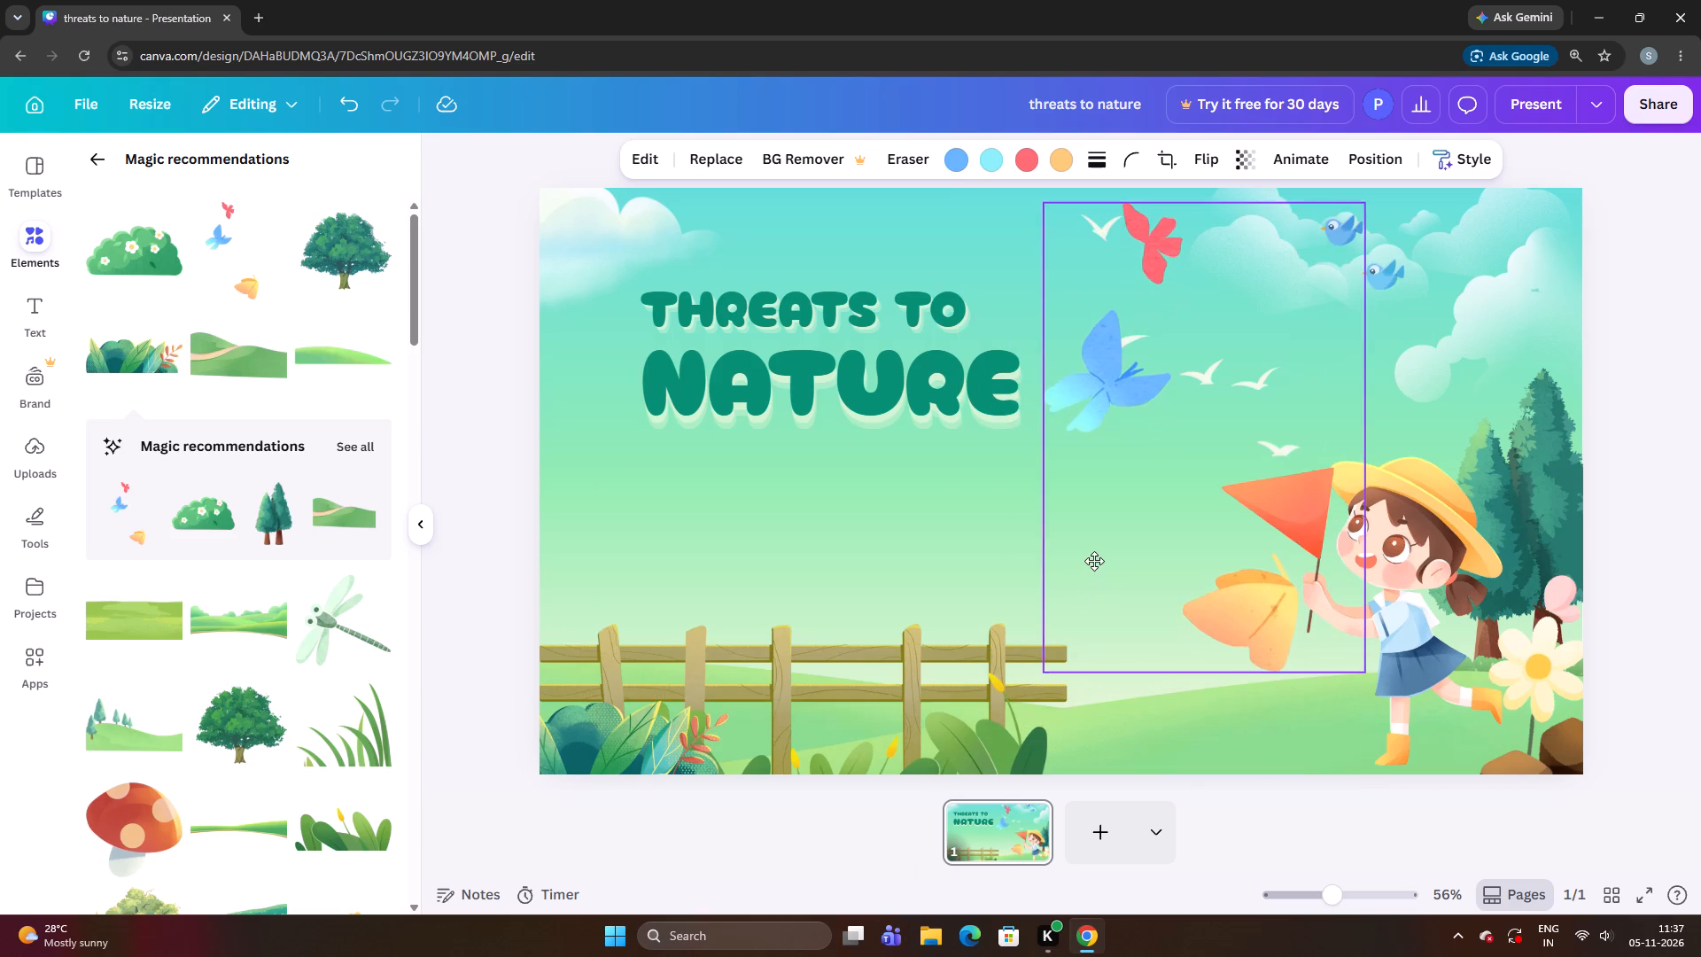
drag(1094, 561, 1095, 561)
drag(1360, 666, 1200, 564)
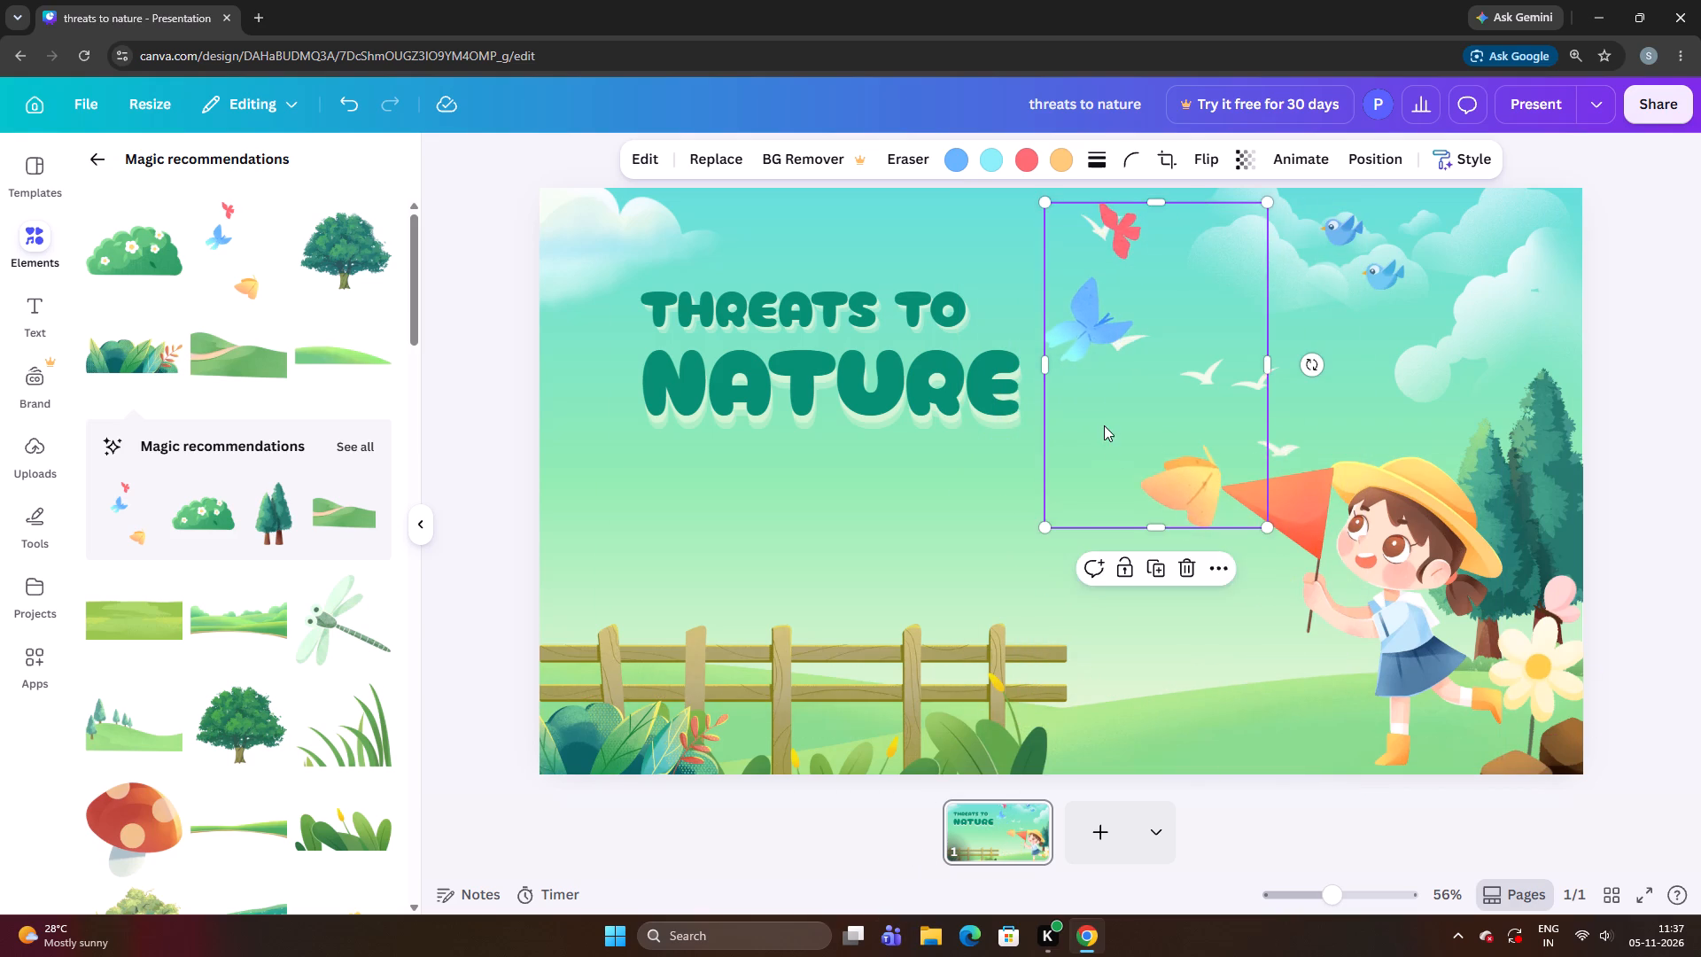
Move the butterflies down into the open area between the fence and the girl, undoing the crop of their lower edge.
drag(1104, 425, 1118, 662)
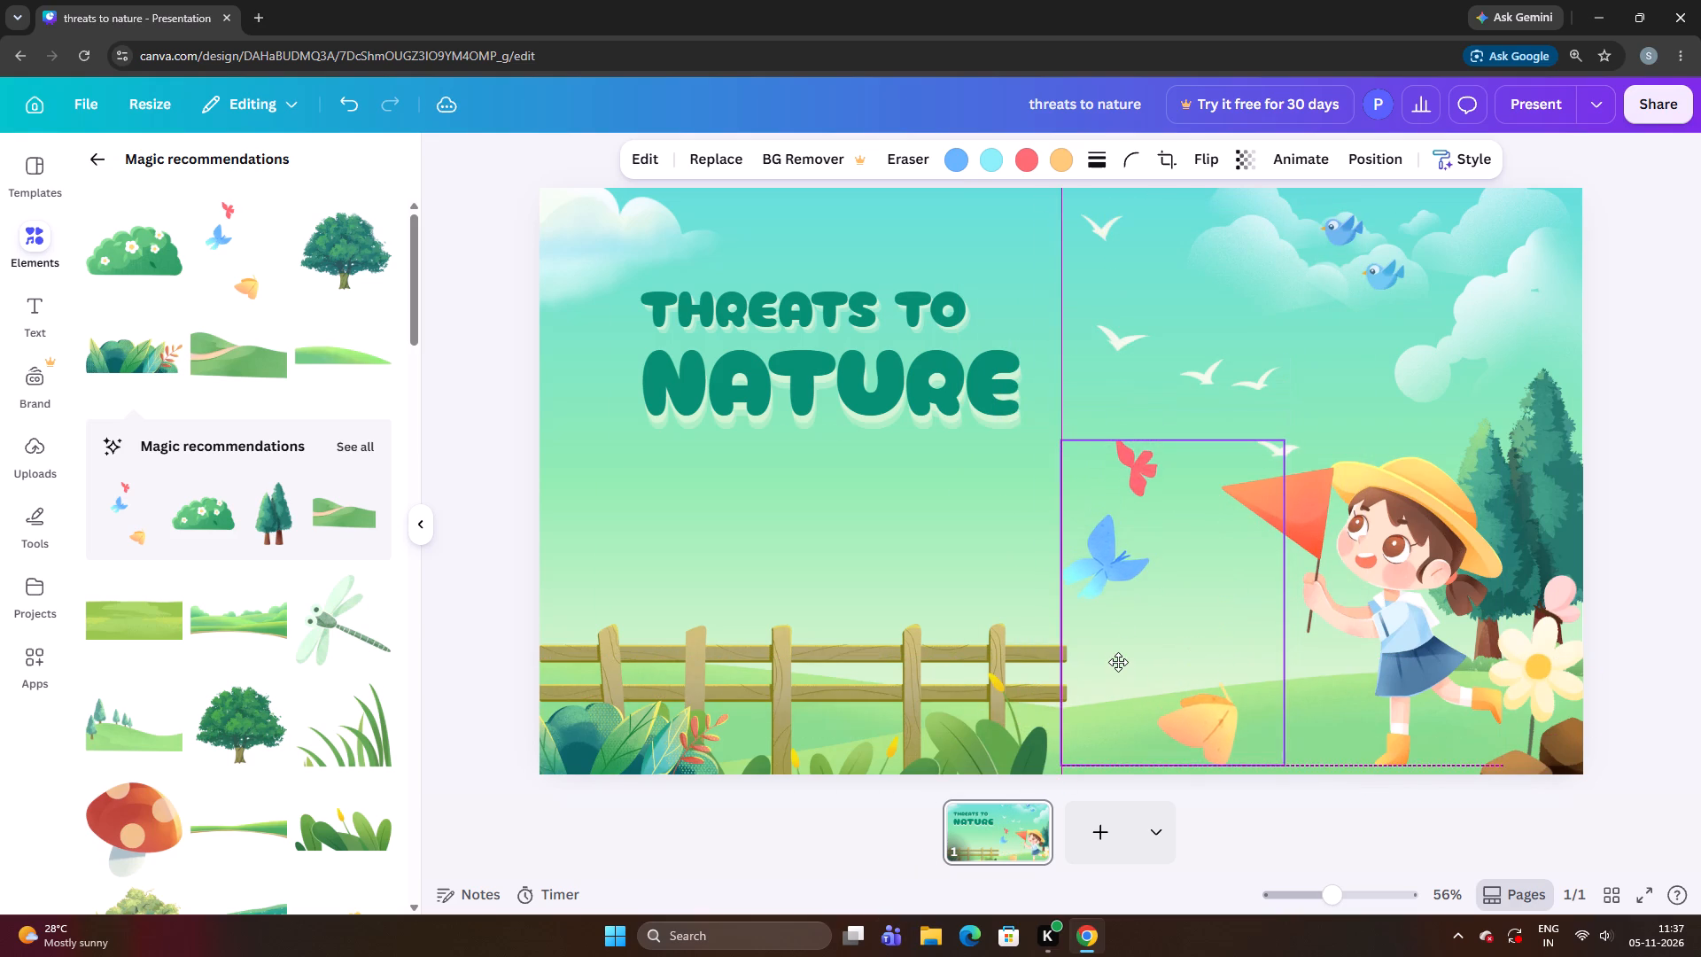
drag(1118, 662, 1065, 656)
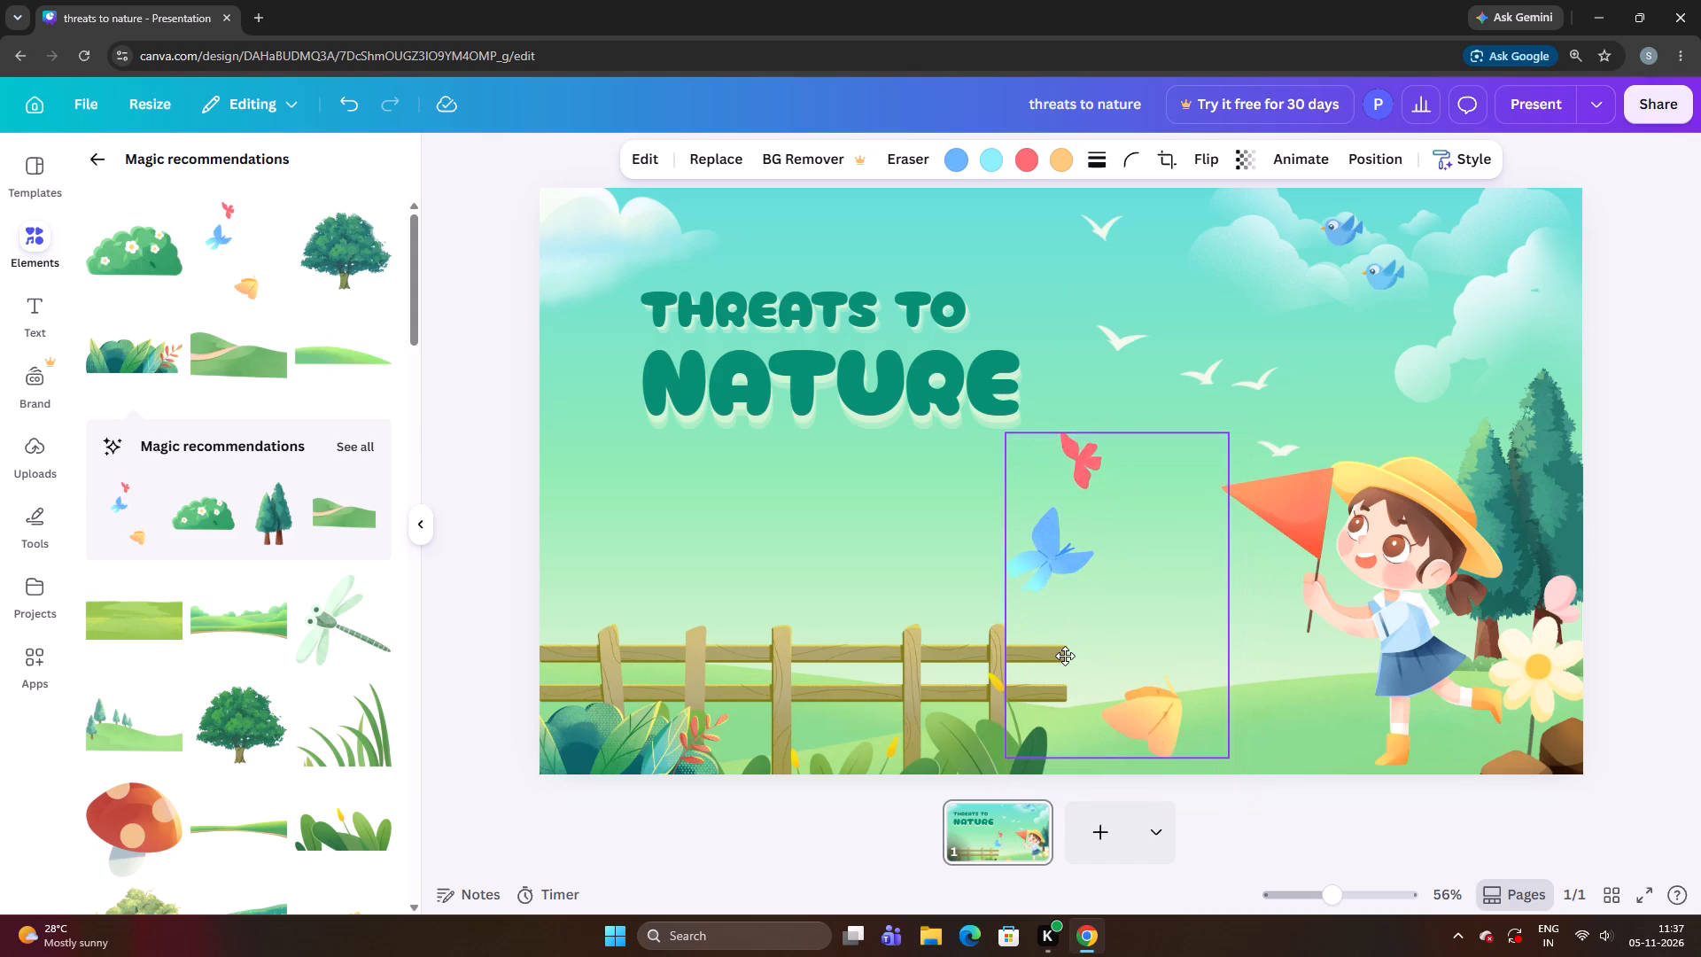
drag(1065, 656, 1072, 617)
drag(1072, 616, 1076, 601)
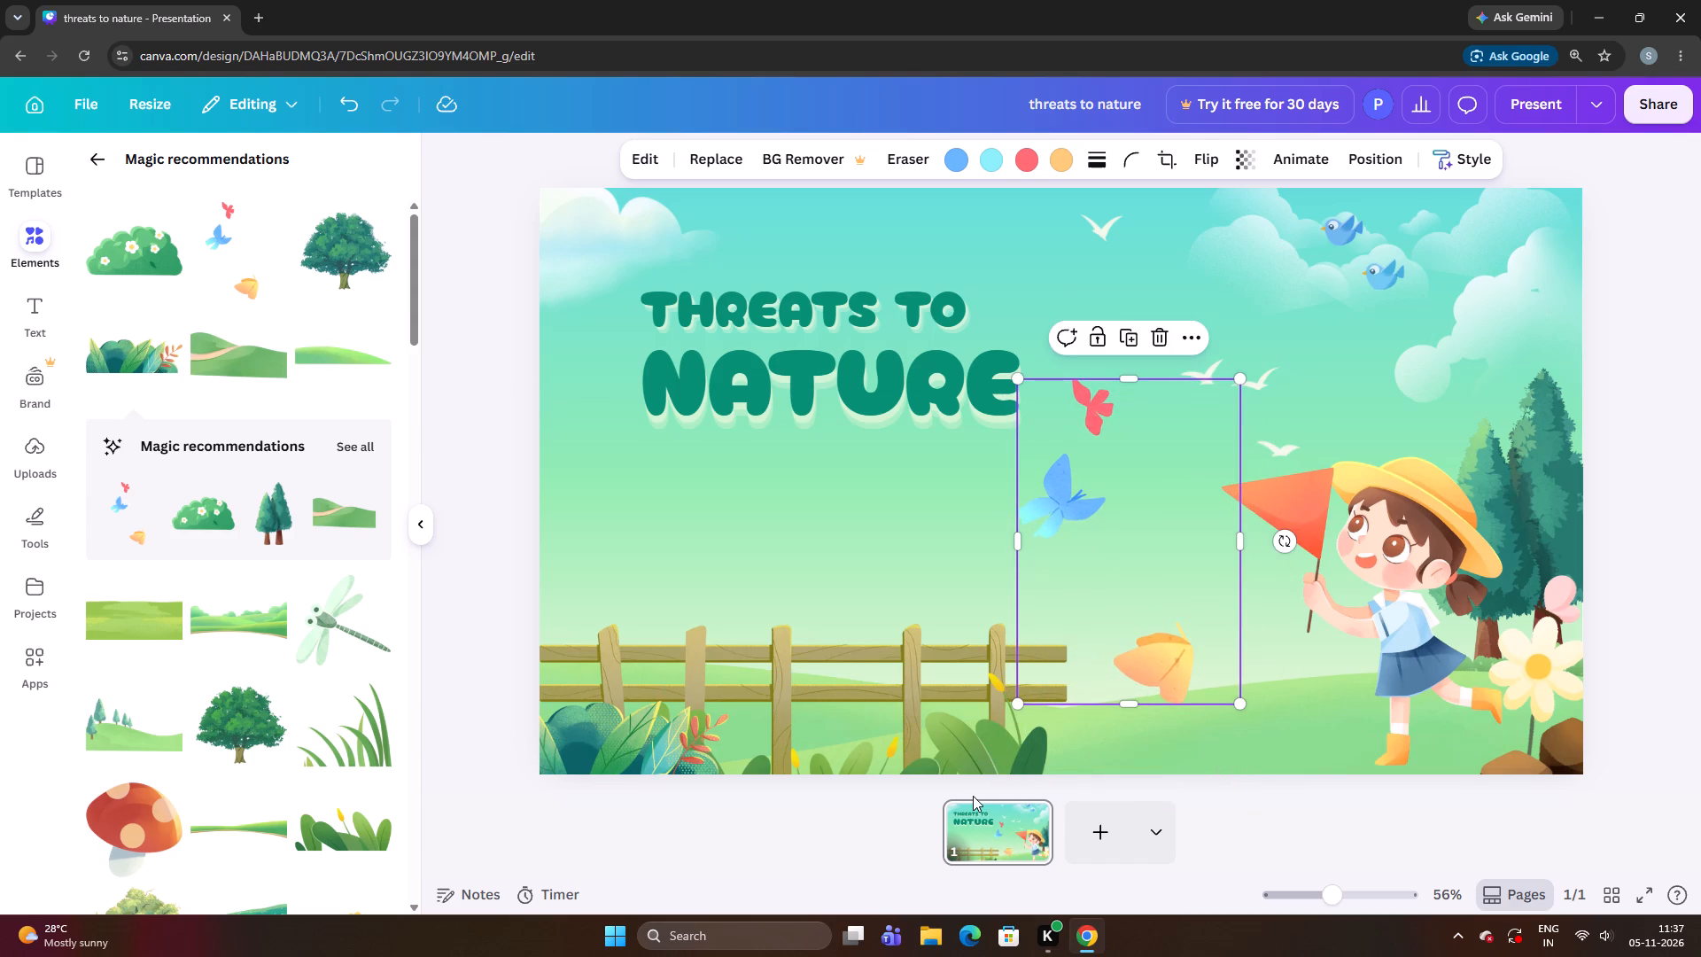
drag(1083, 696, 1134, 680)
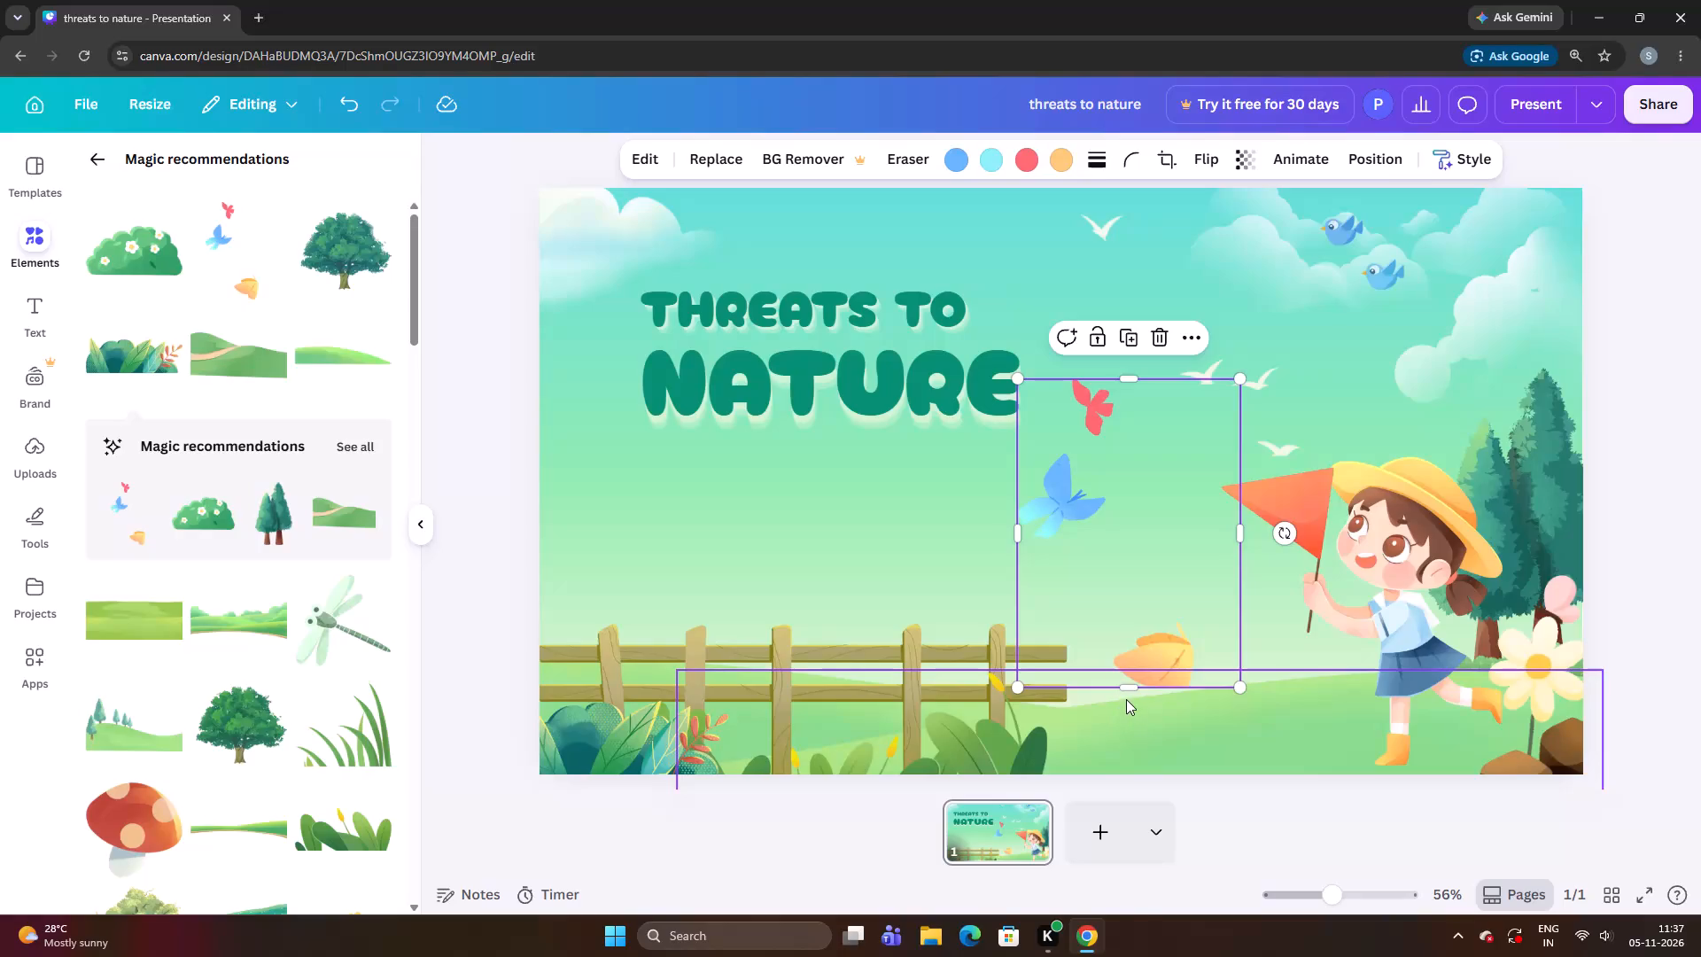
key(ctrl+z)
drag(1137, 607, 1181, 604)
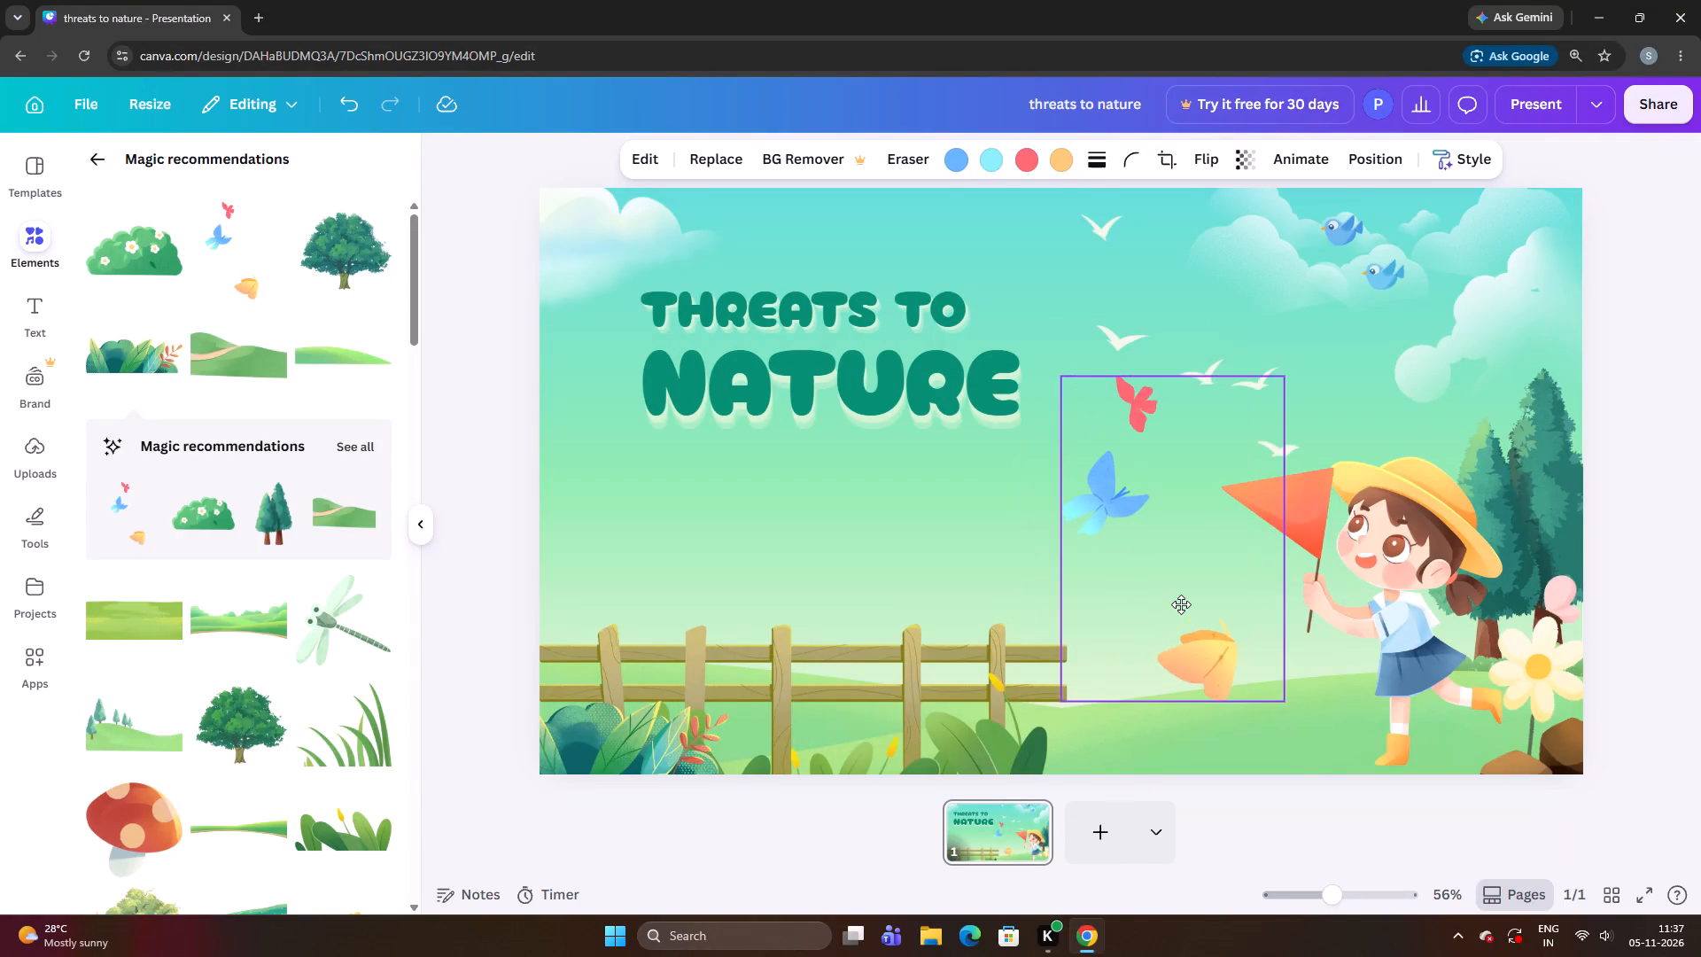
drag(1181, 604, 1147, 624)
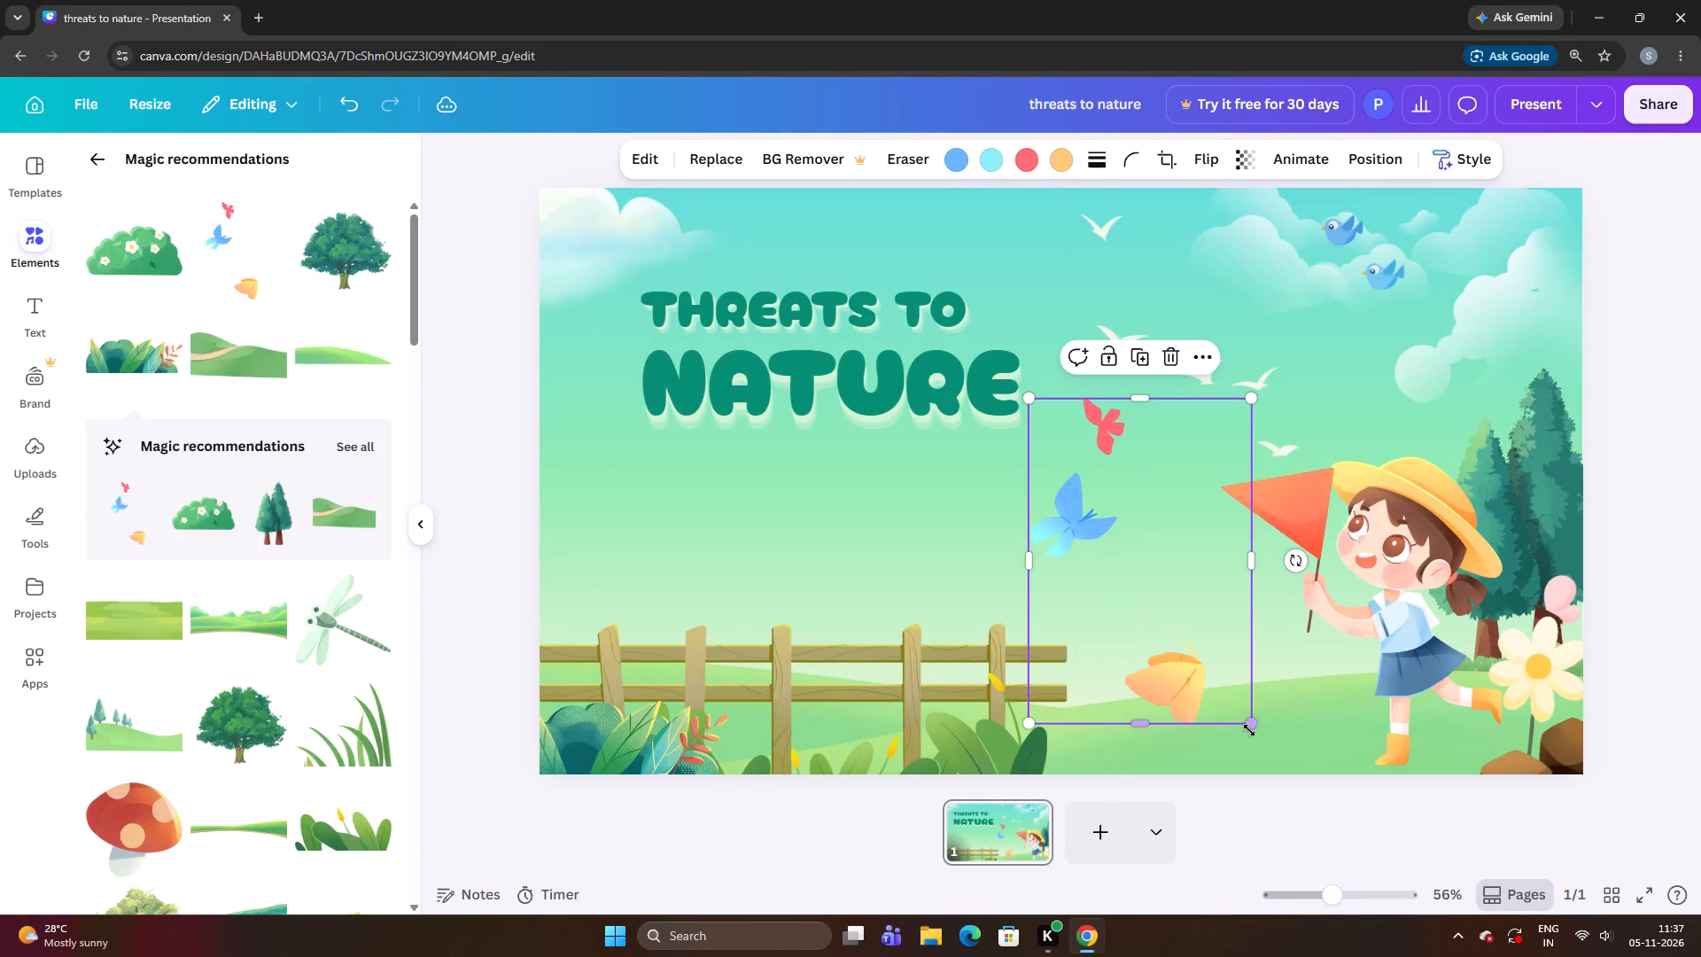
Shrink the butterflies graphic to less than a third of its size, beside the girl's flag.
drag(1251, 721, 1124, 615)
drag(1076, 524, 1189, 532)
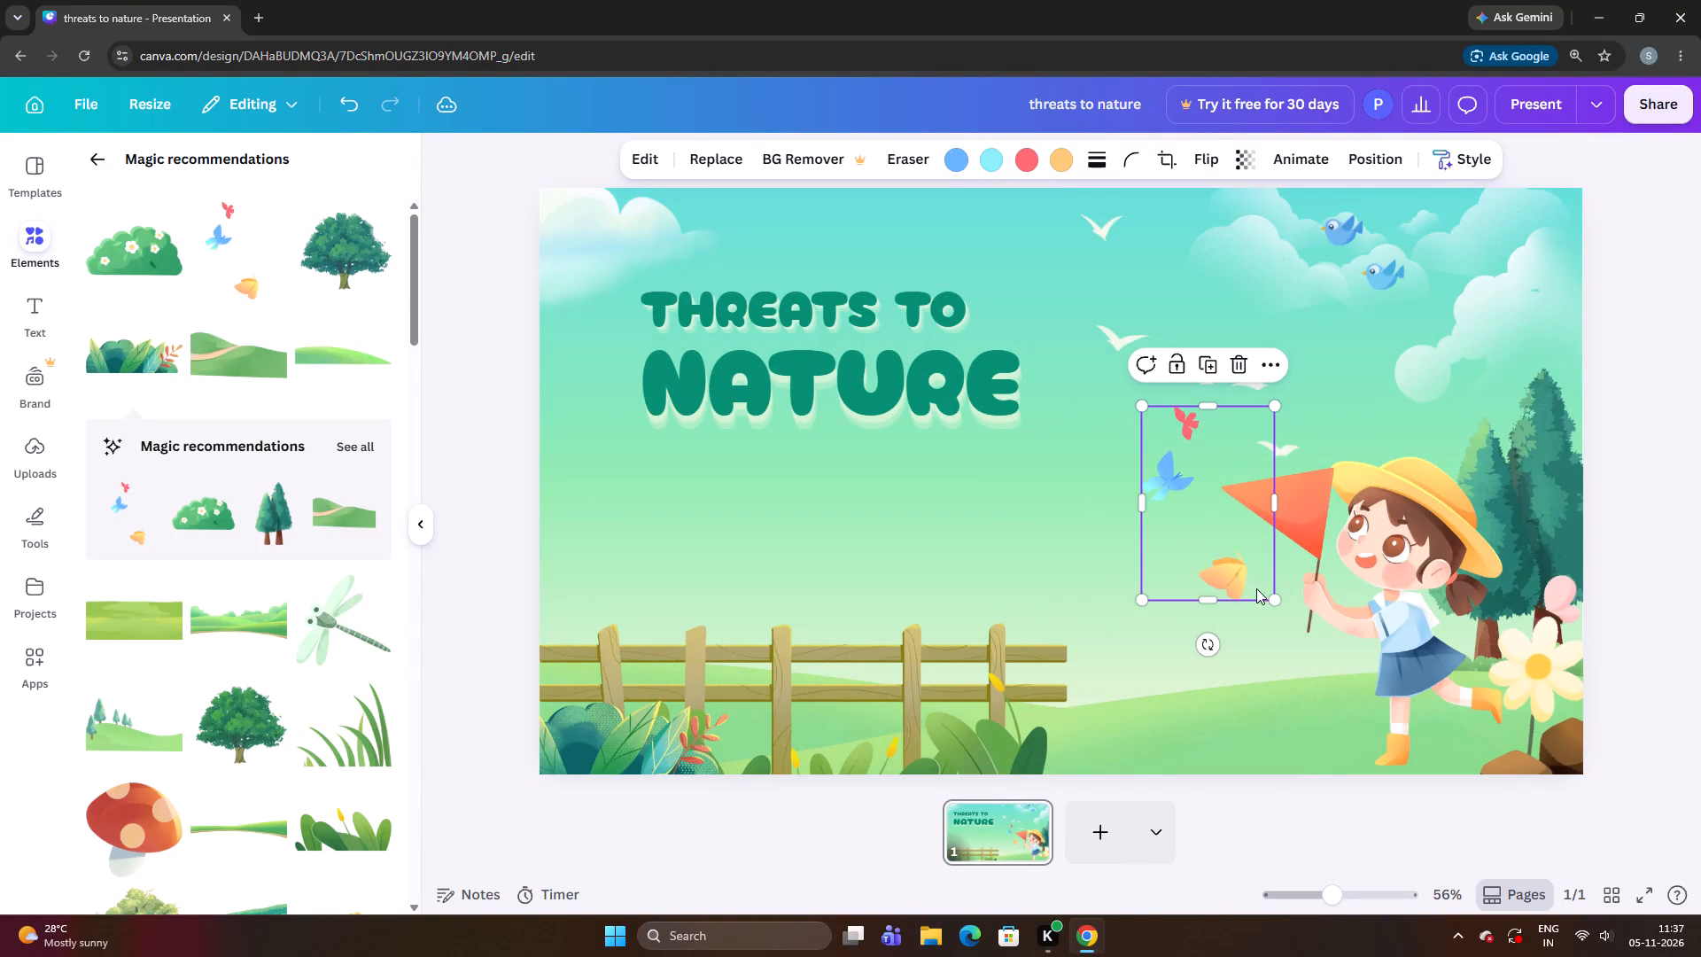
drag(1269, 599, 1173, 514)
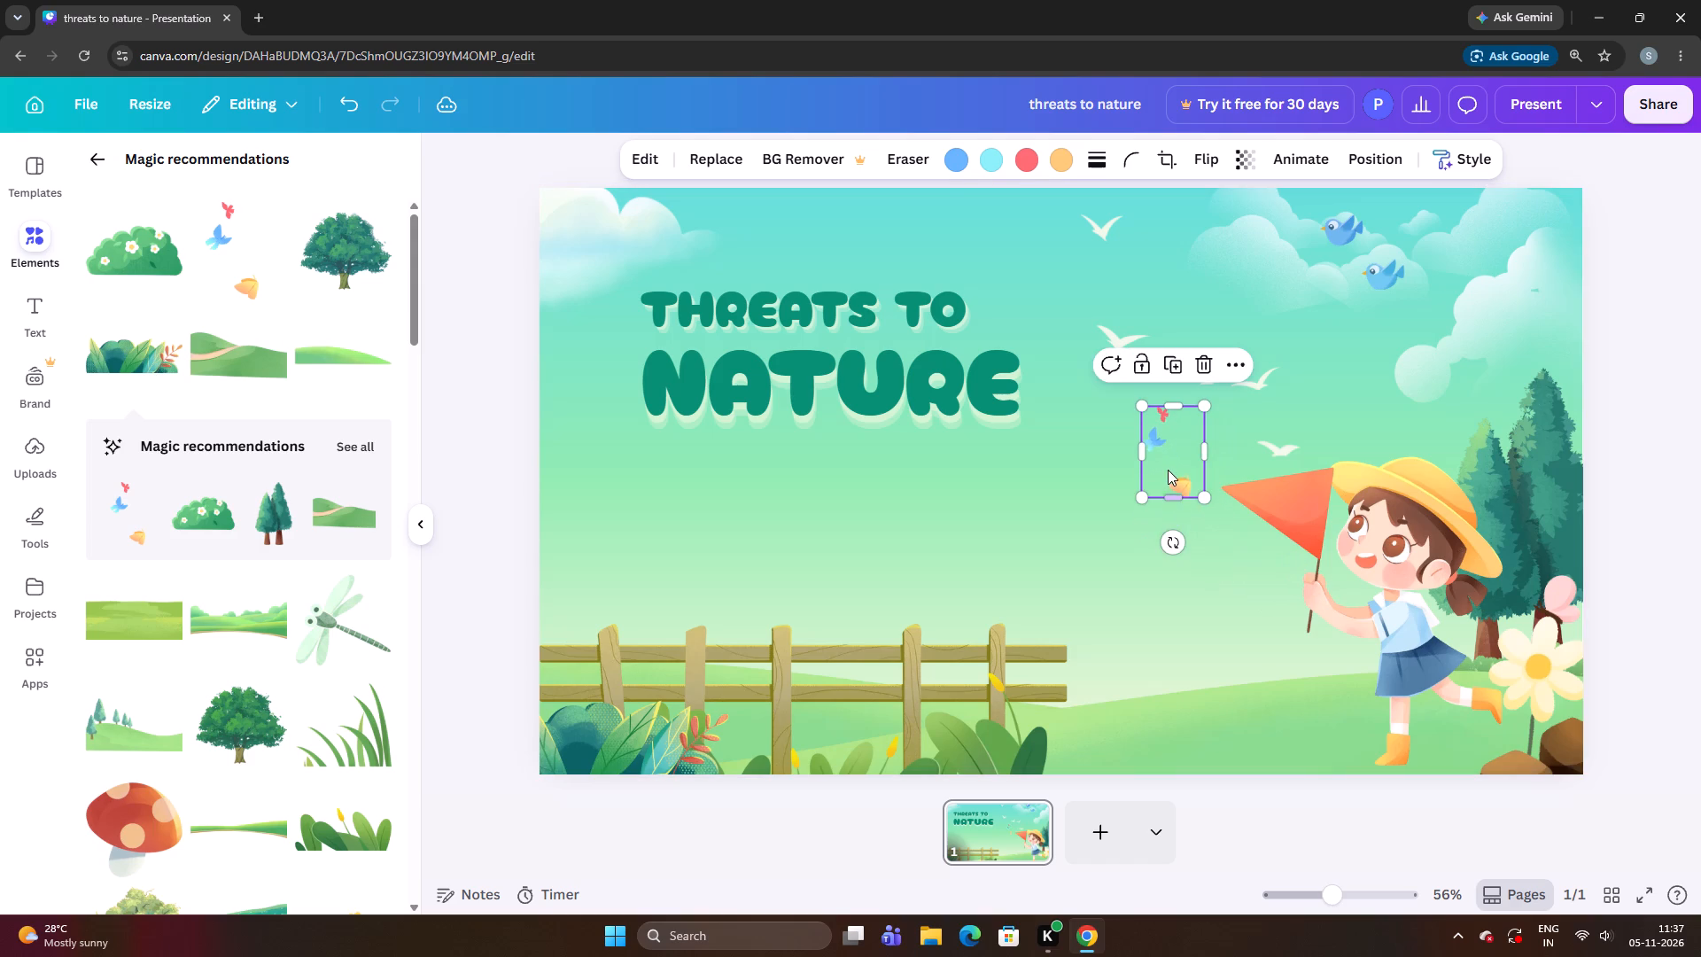
Place the small butterflies over the white flower beside the girl.
drag(1165, 459, 1479, 426)
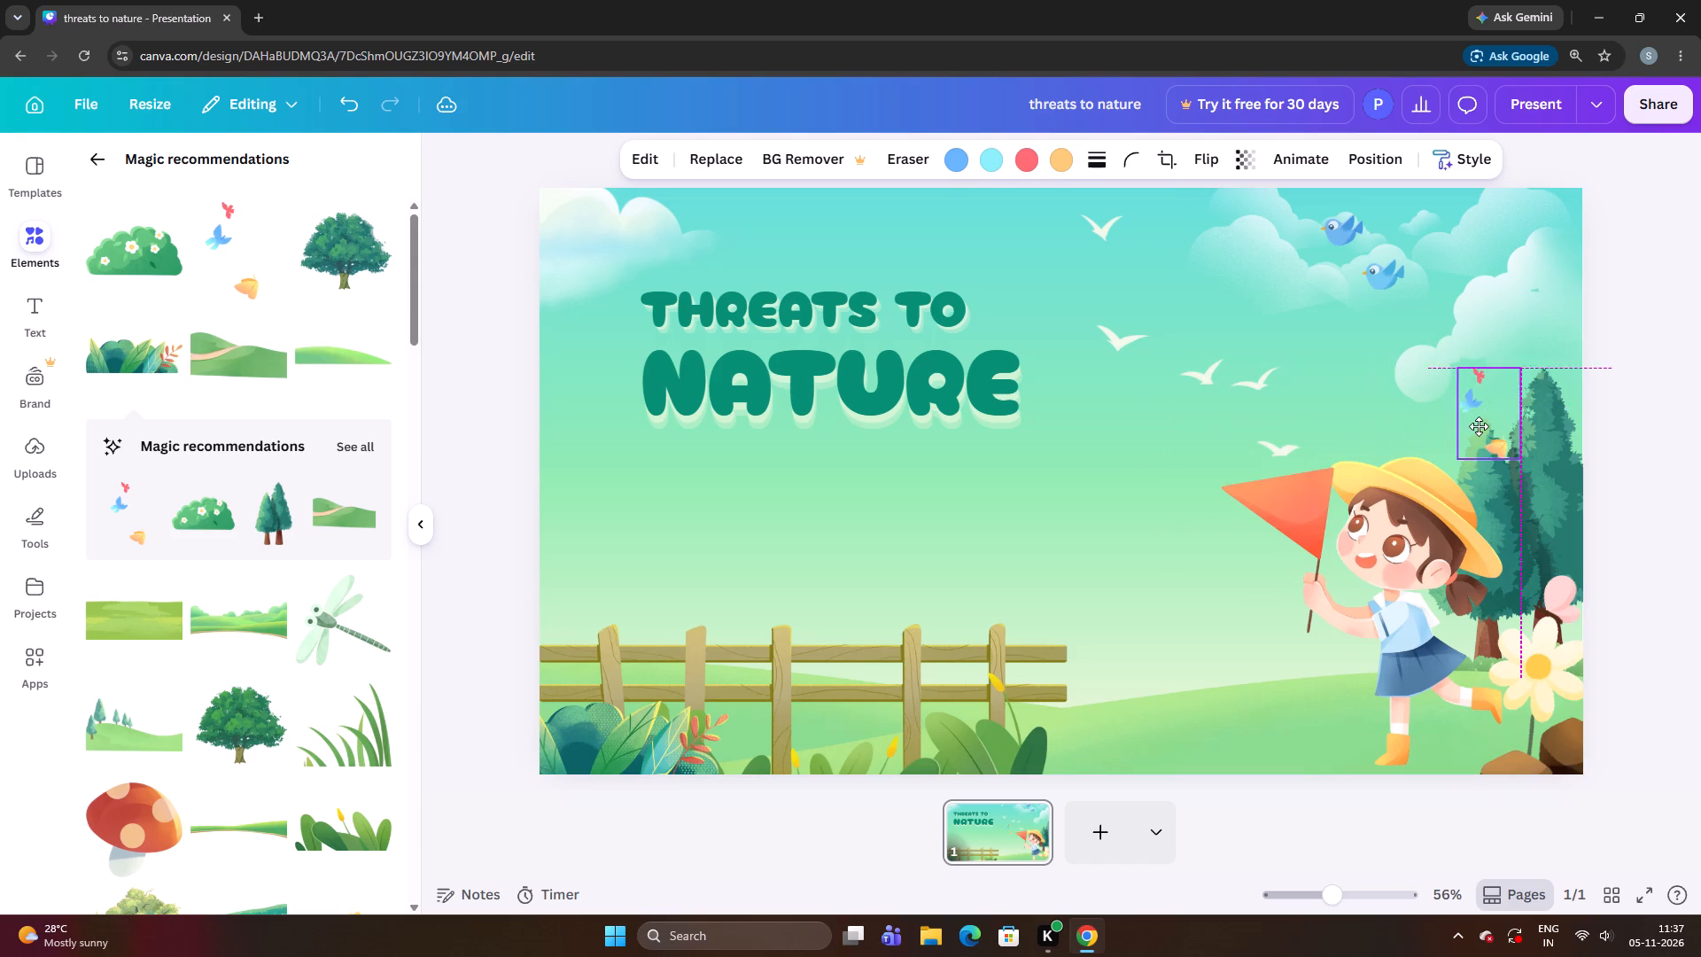
drag(1479, 426, 1526, 641)
click(1526, 641)
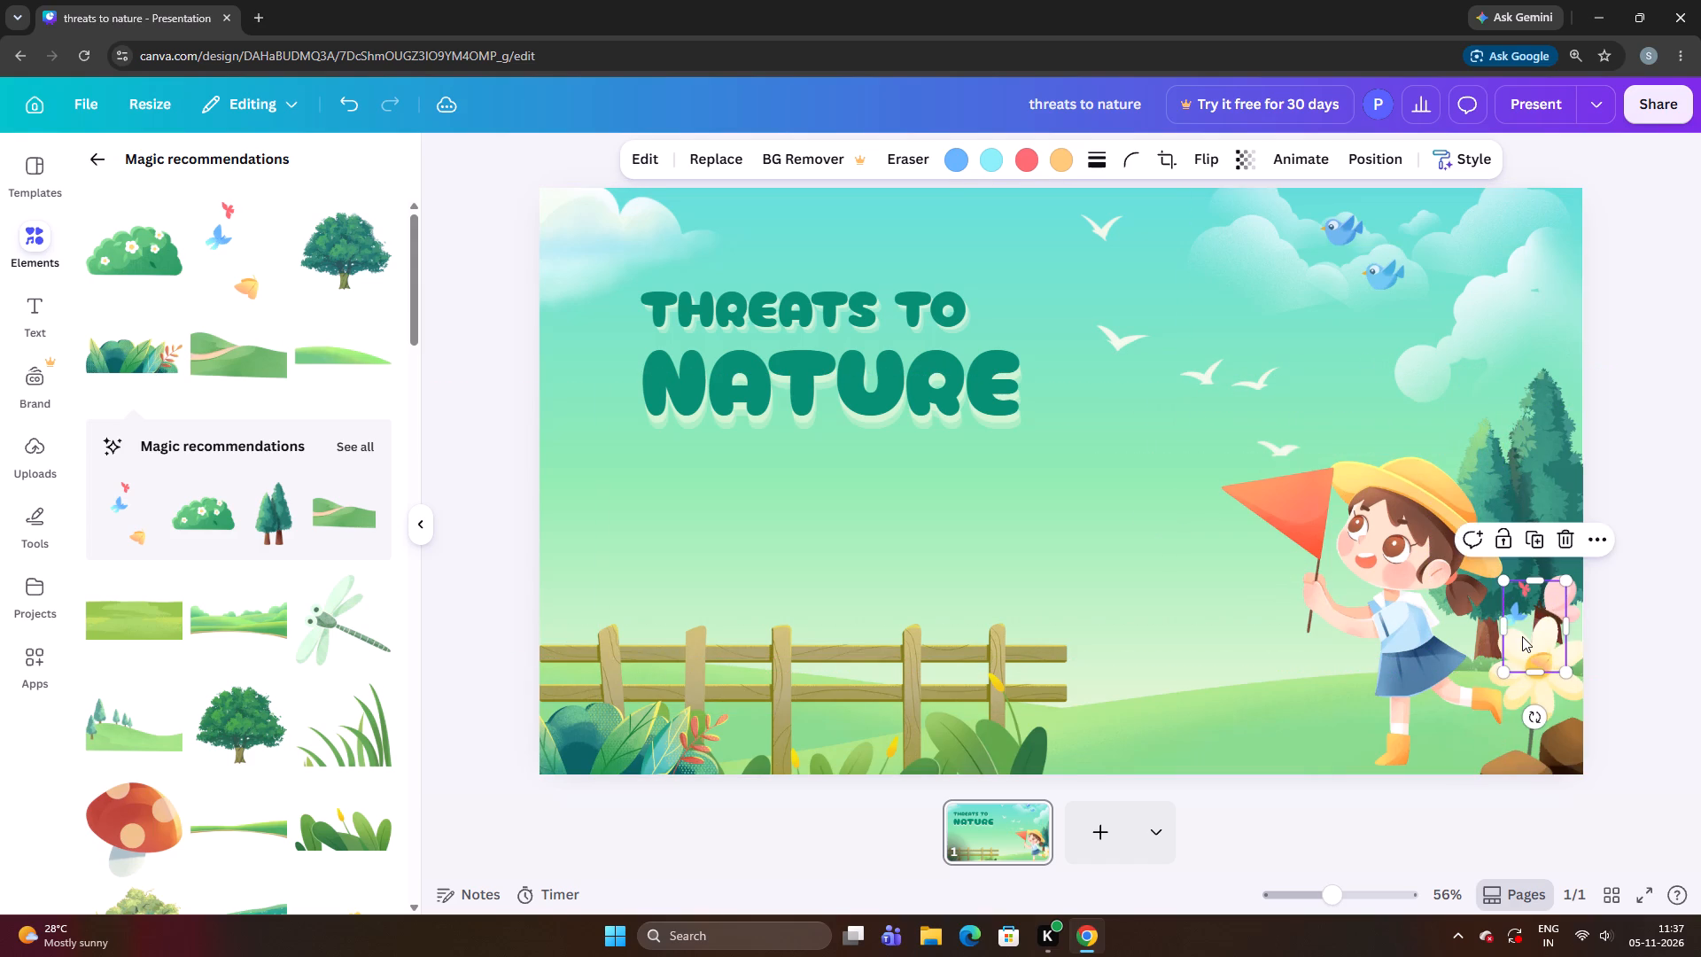
Recolour the orange butterfly with the design's green, #059073.
click(1063, 166)
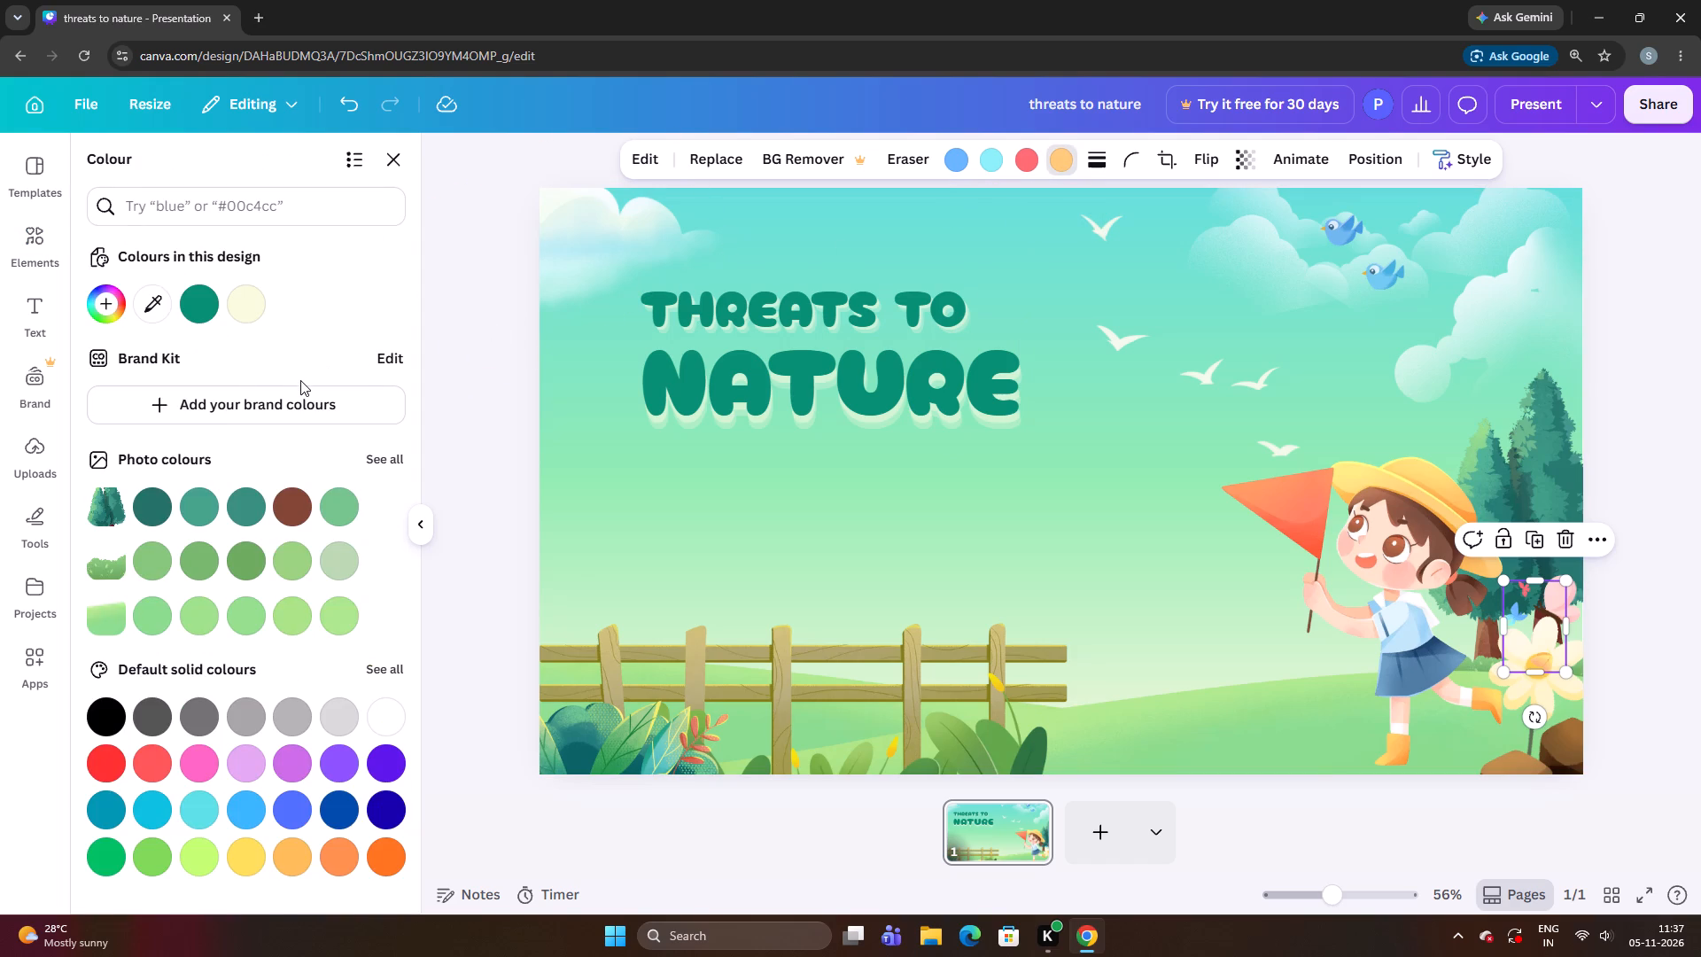
click(195, 317)
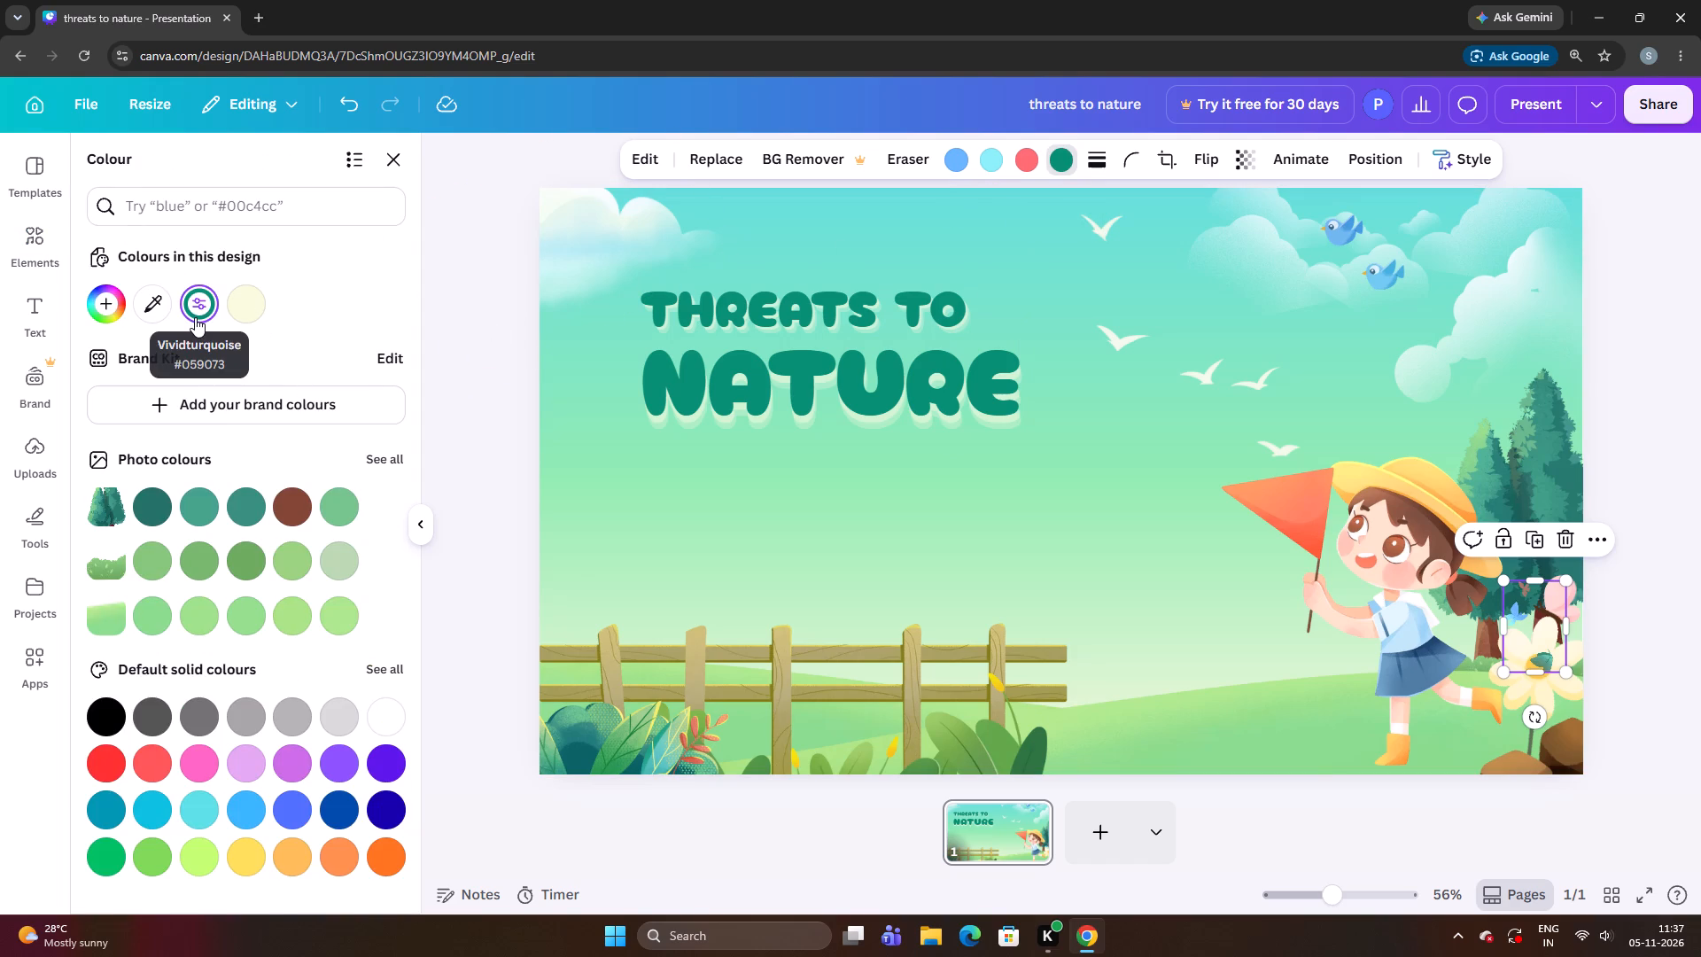
click(443, 418)
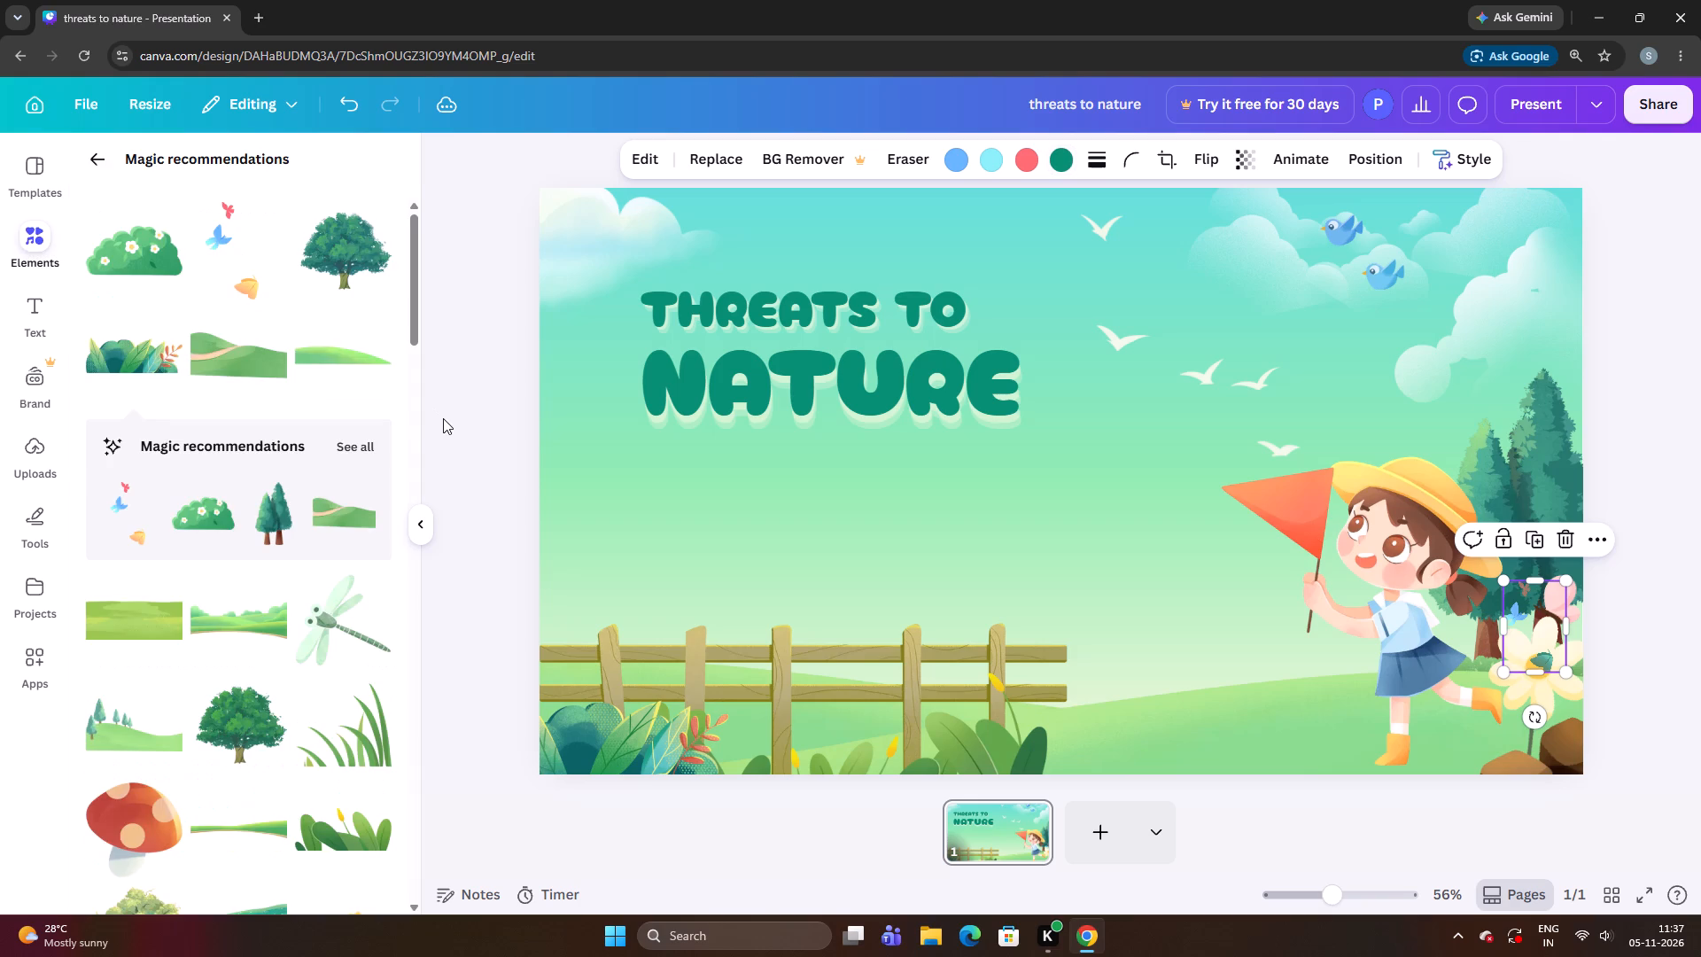
click(488, 429)
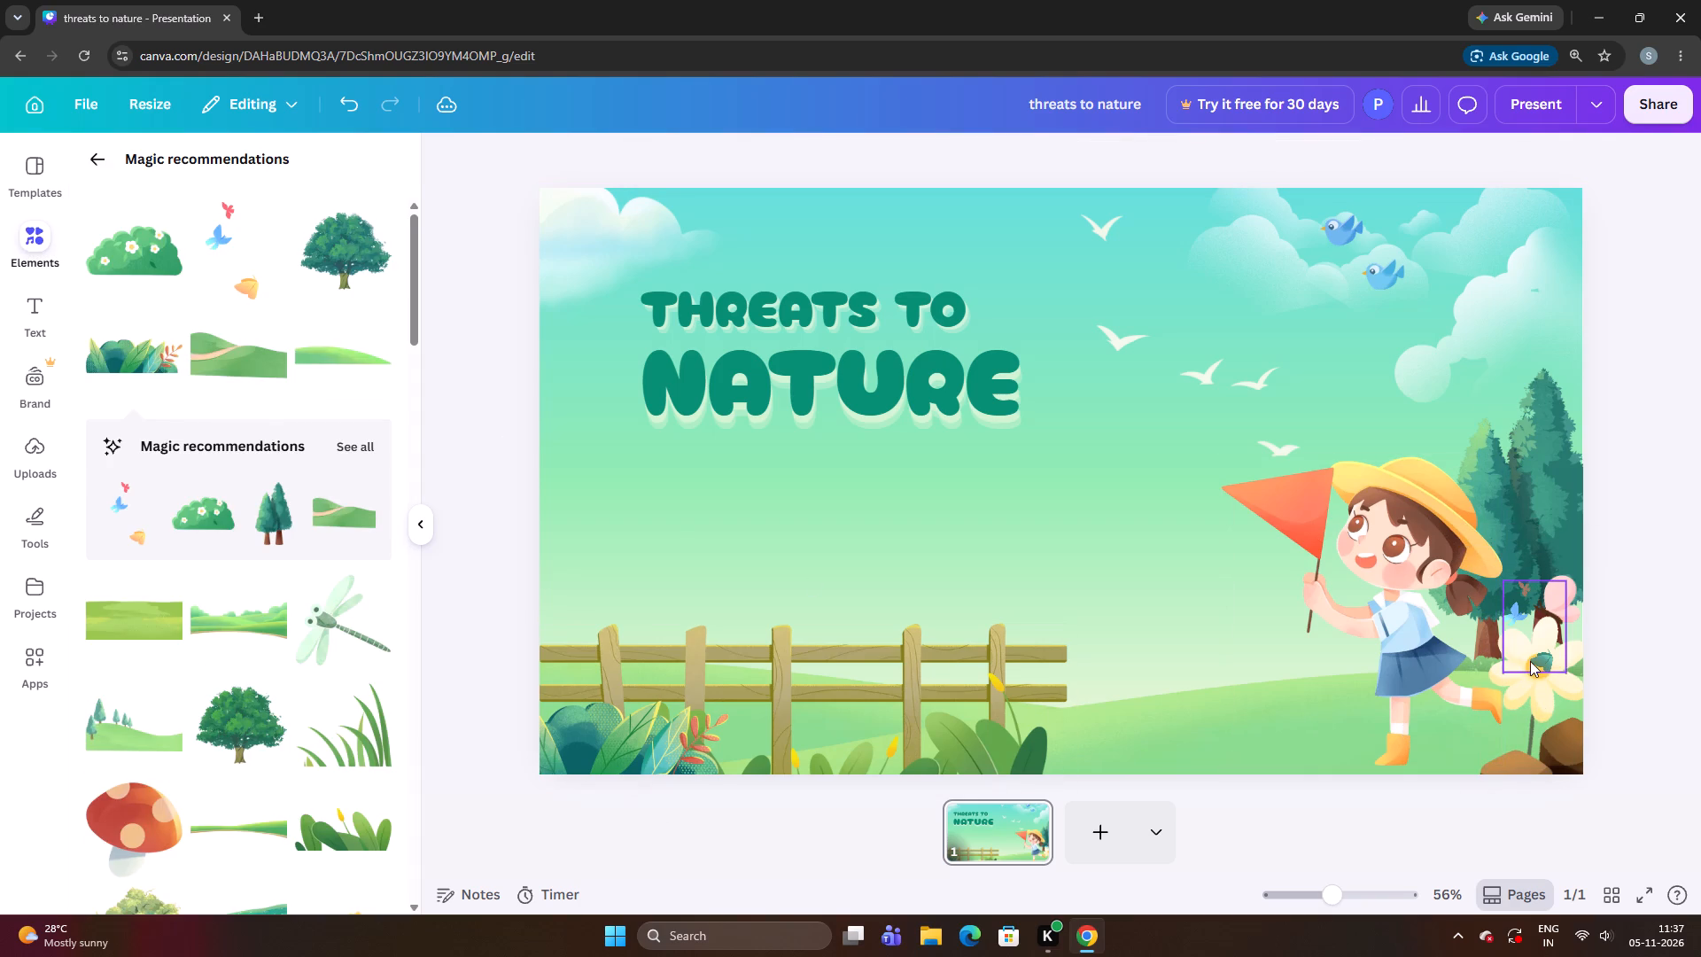
Shift the butterflies slightly left and down in fine increments over the white flower.
click(1530, 659)
key(Left)
key(Left)
key(Left)
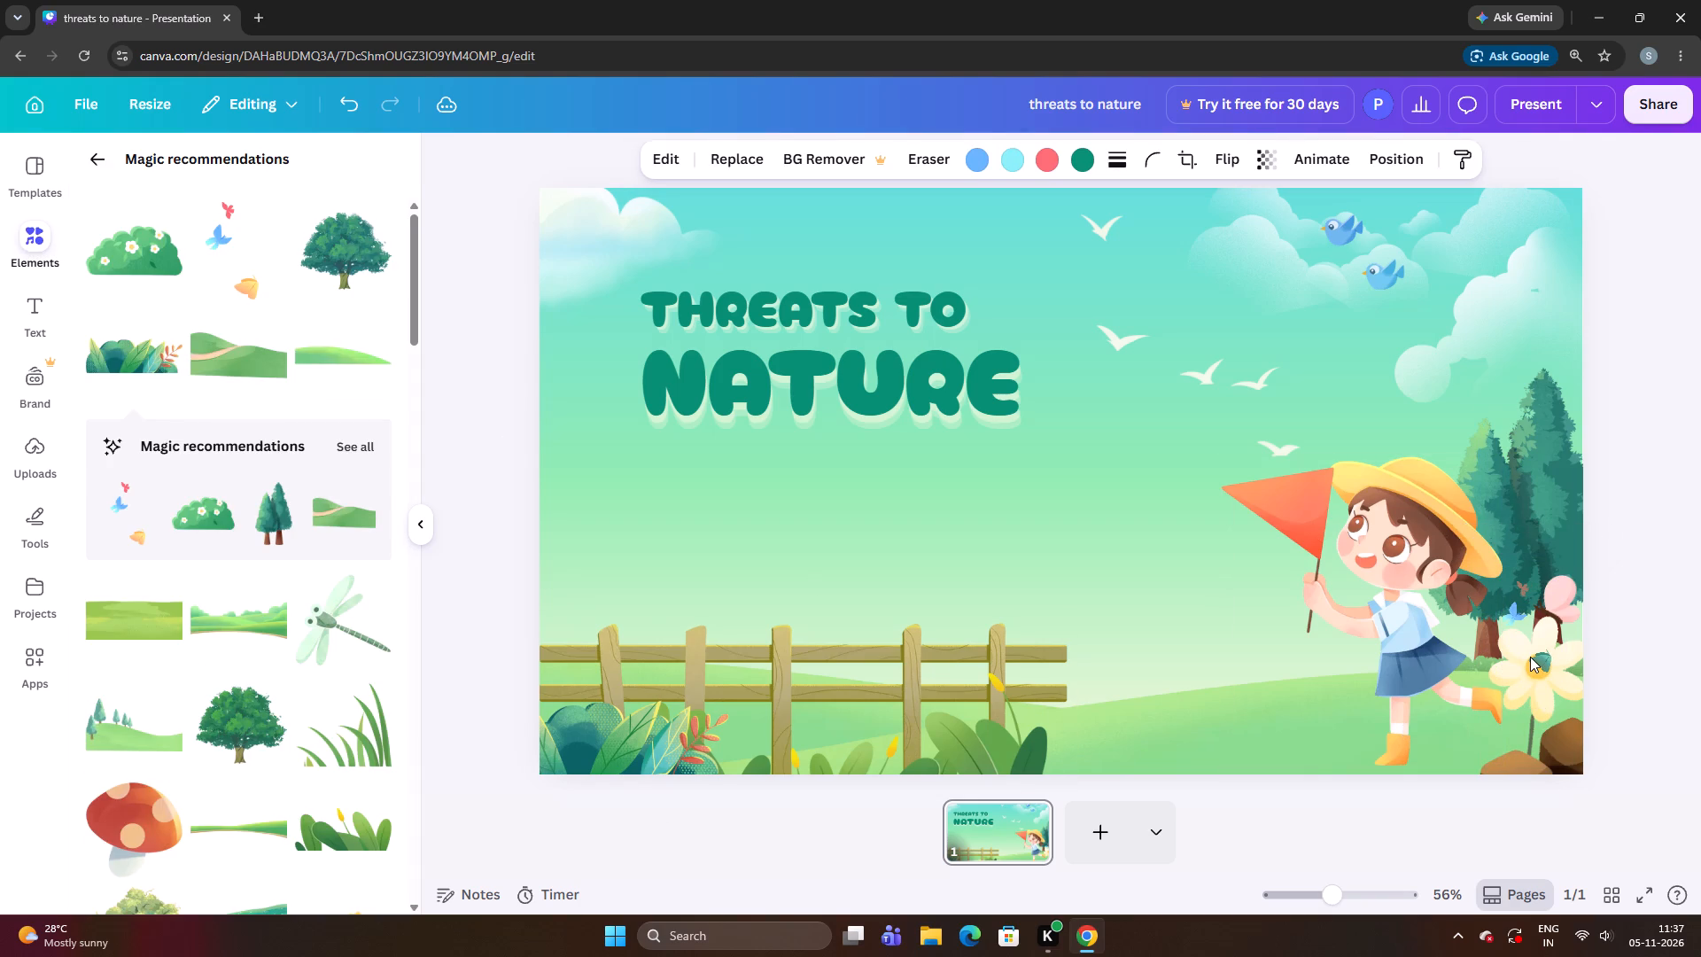
key(Left)
key(Left)
key(Down)
key(Down)
key(Down)
key(Down)
key(Down)
key(Down)
key(Down)
key(Down)
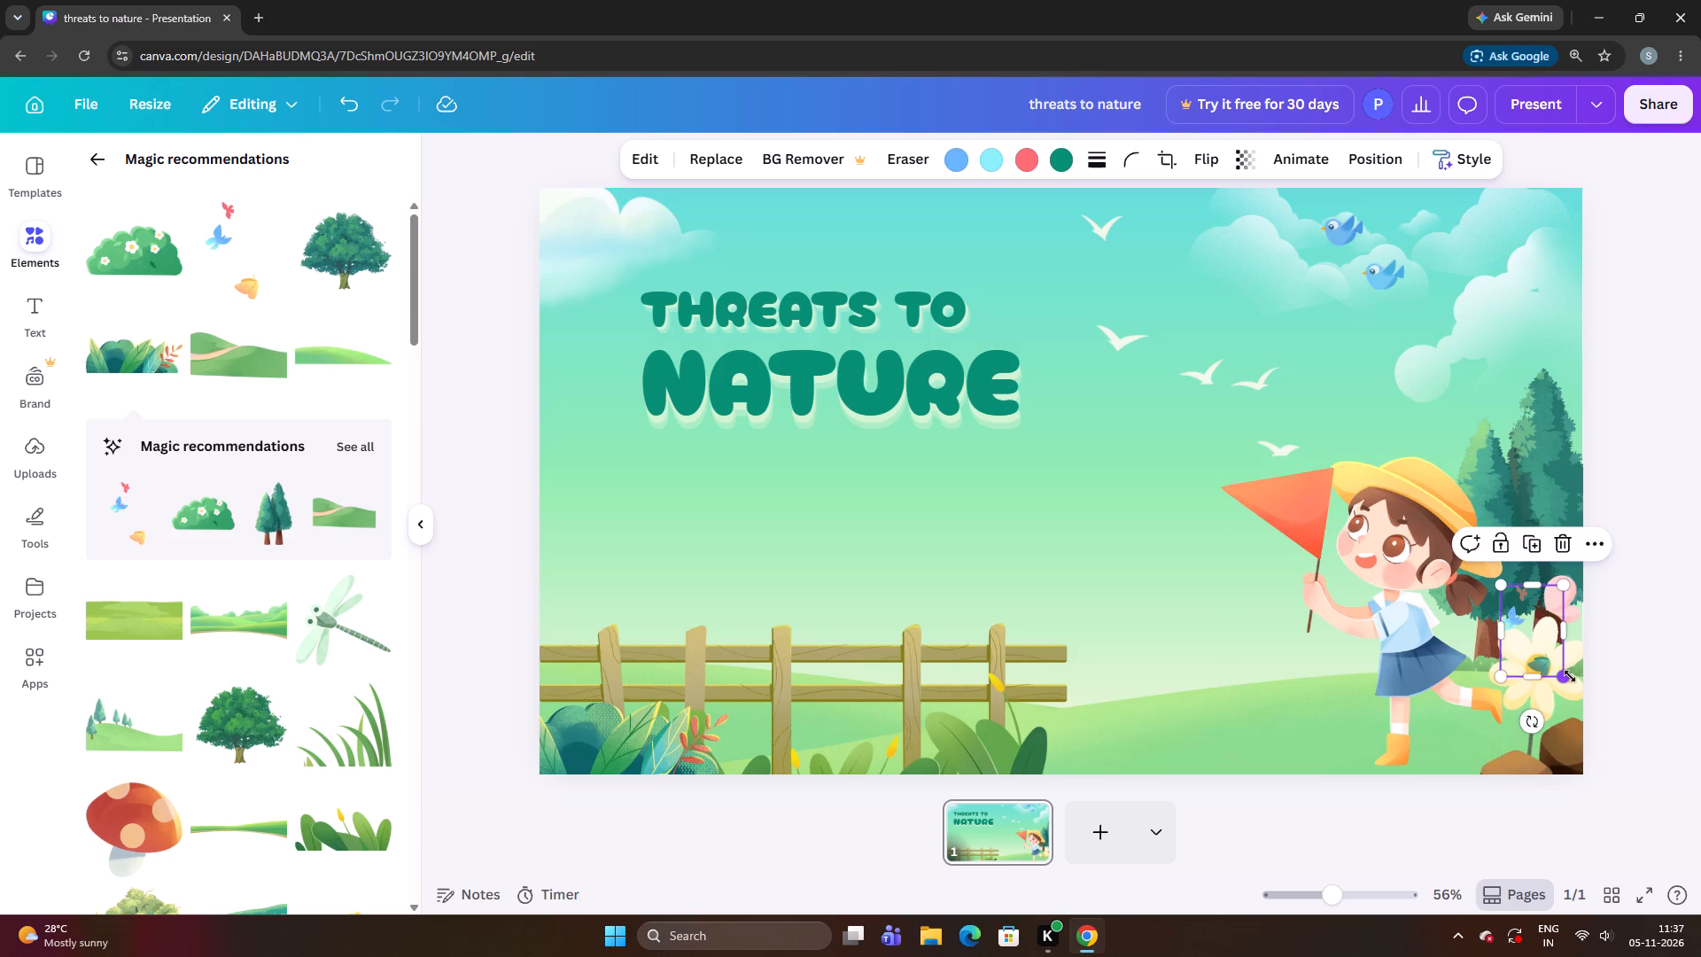
Enlarge the butterflies slightly over the white flower.
drag(1570, 676, 1586, 696)
click(1550, 670)
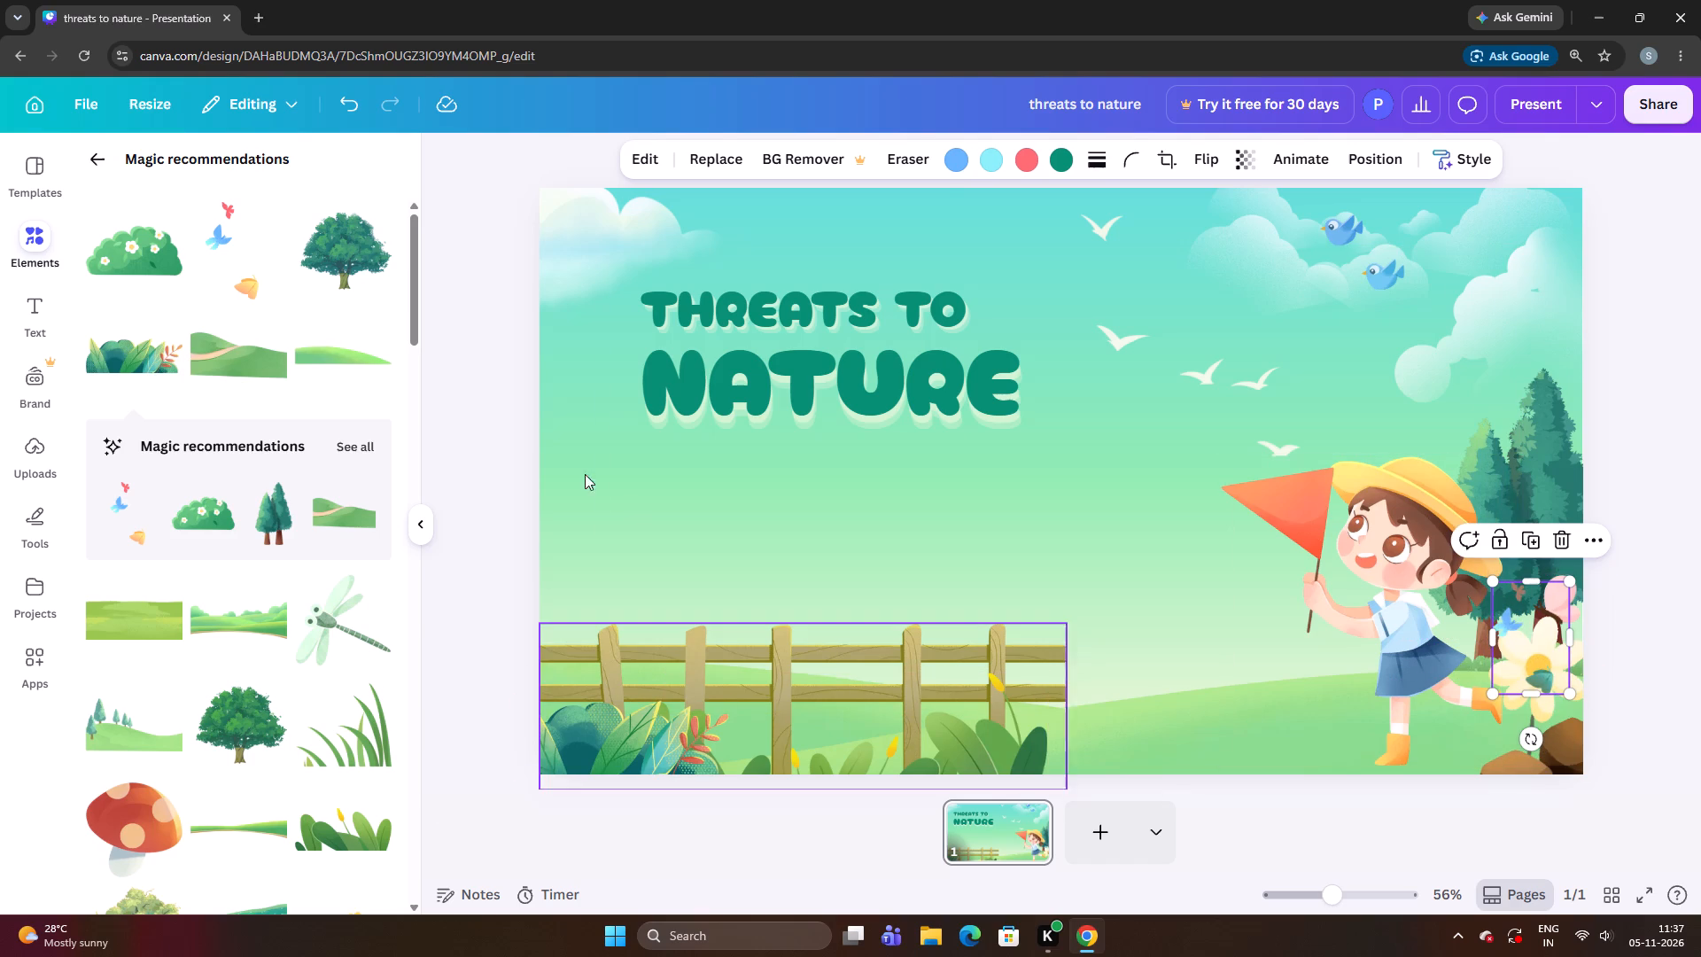
click(500, 556)
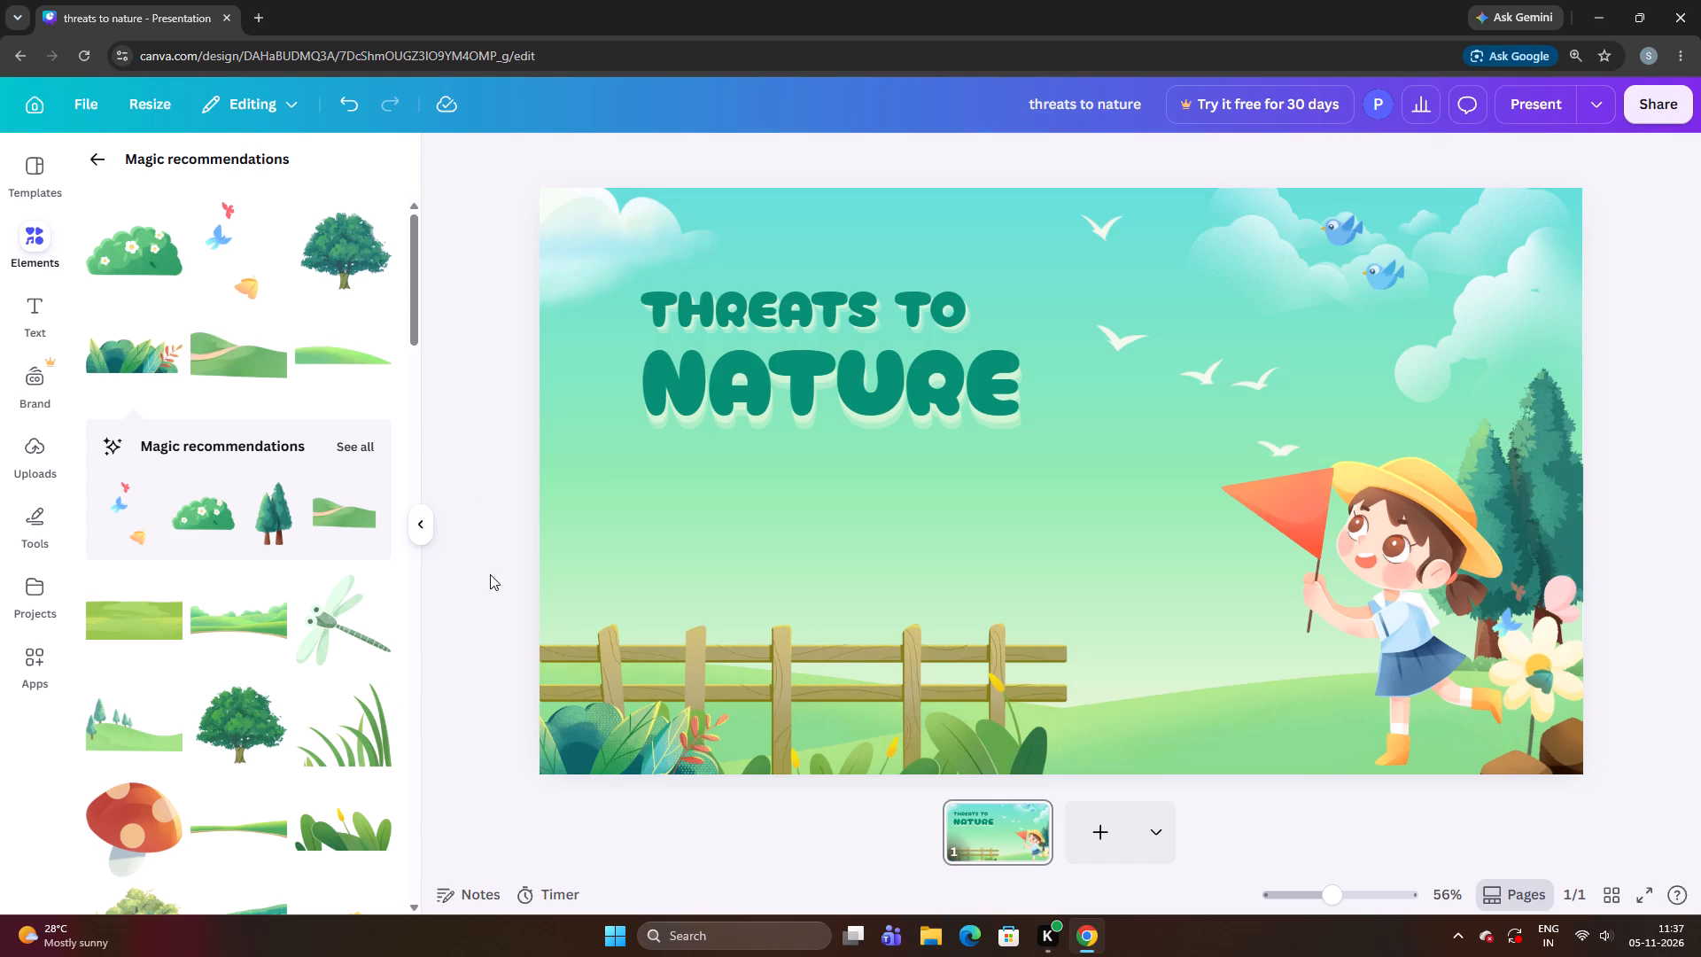
Add the round leafy green tree, shrink it to a little over half size and place it over the fence's left half, beneath the title.
scroll(251, 798, up, 2)
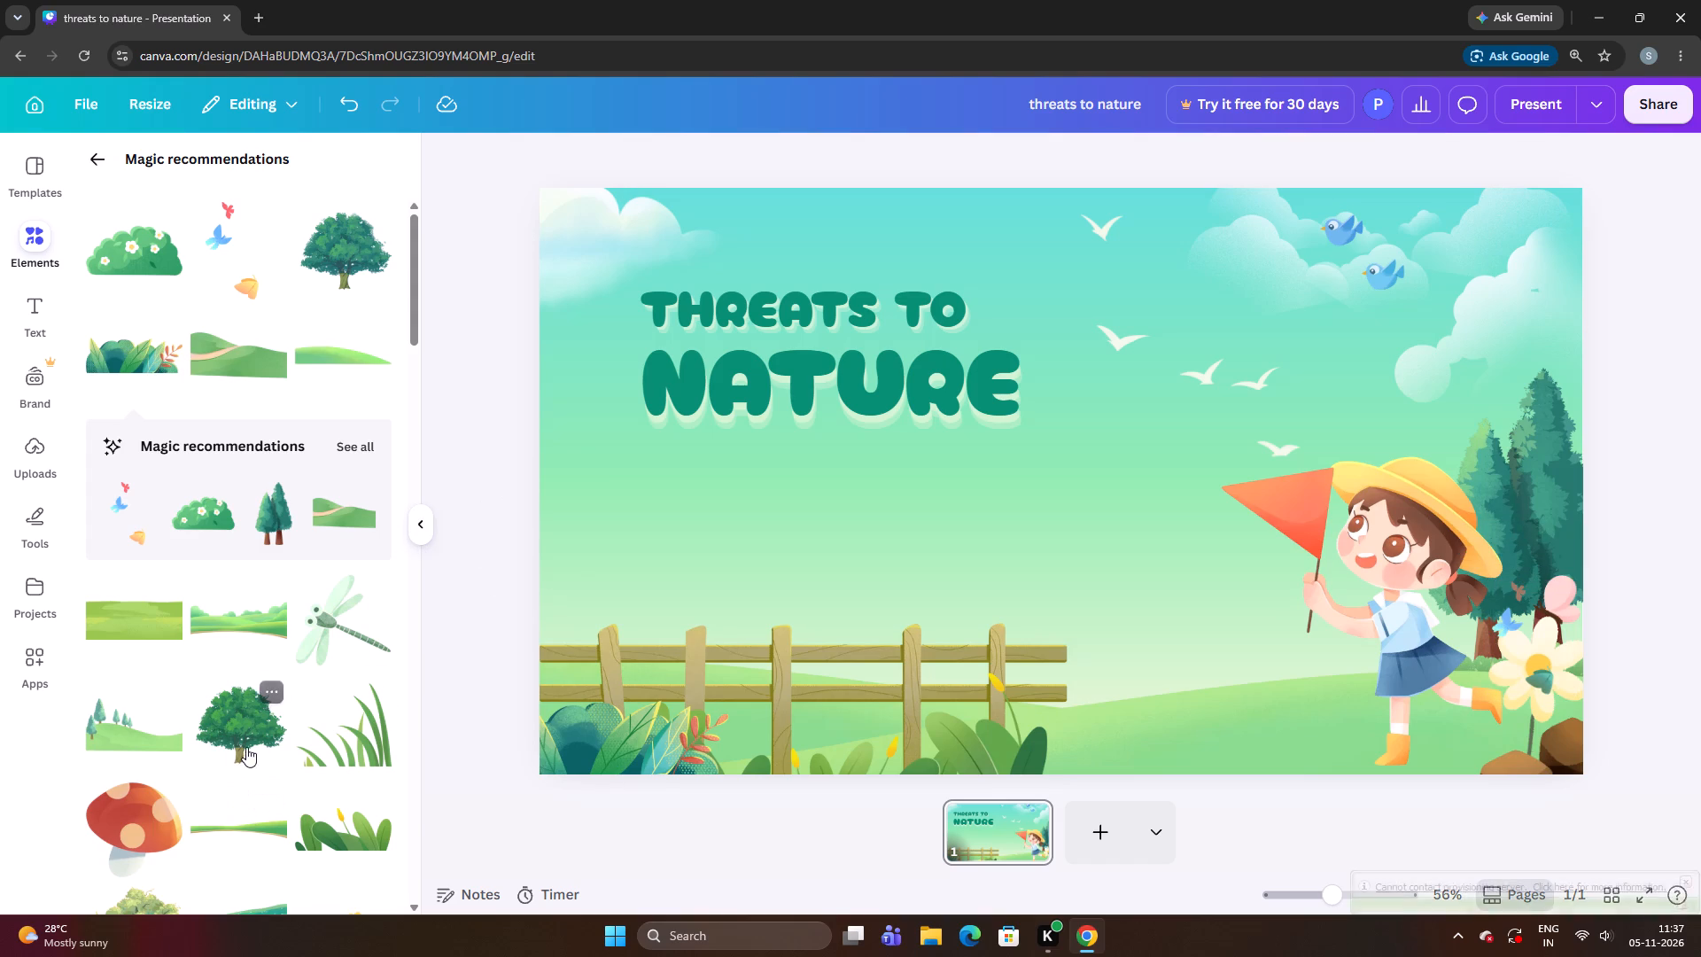
click(729, 669)
click(260, 735)
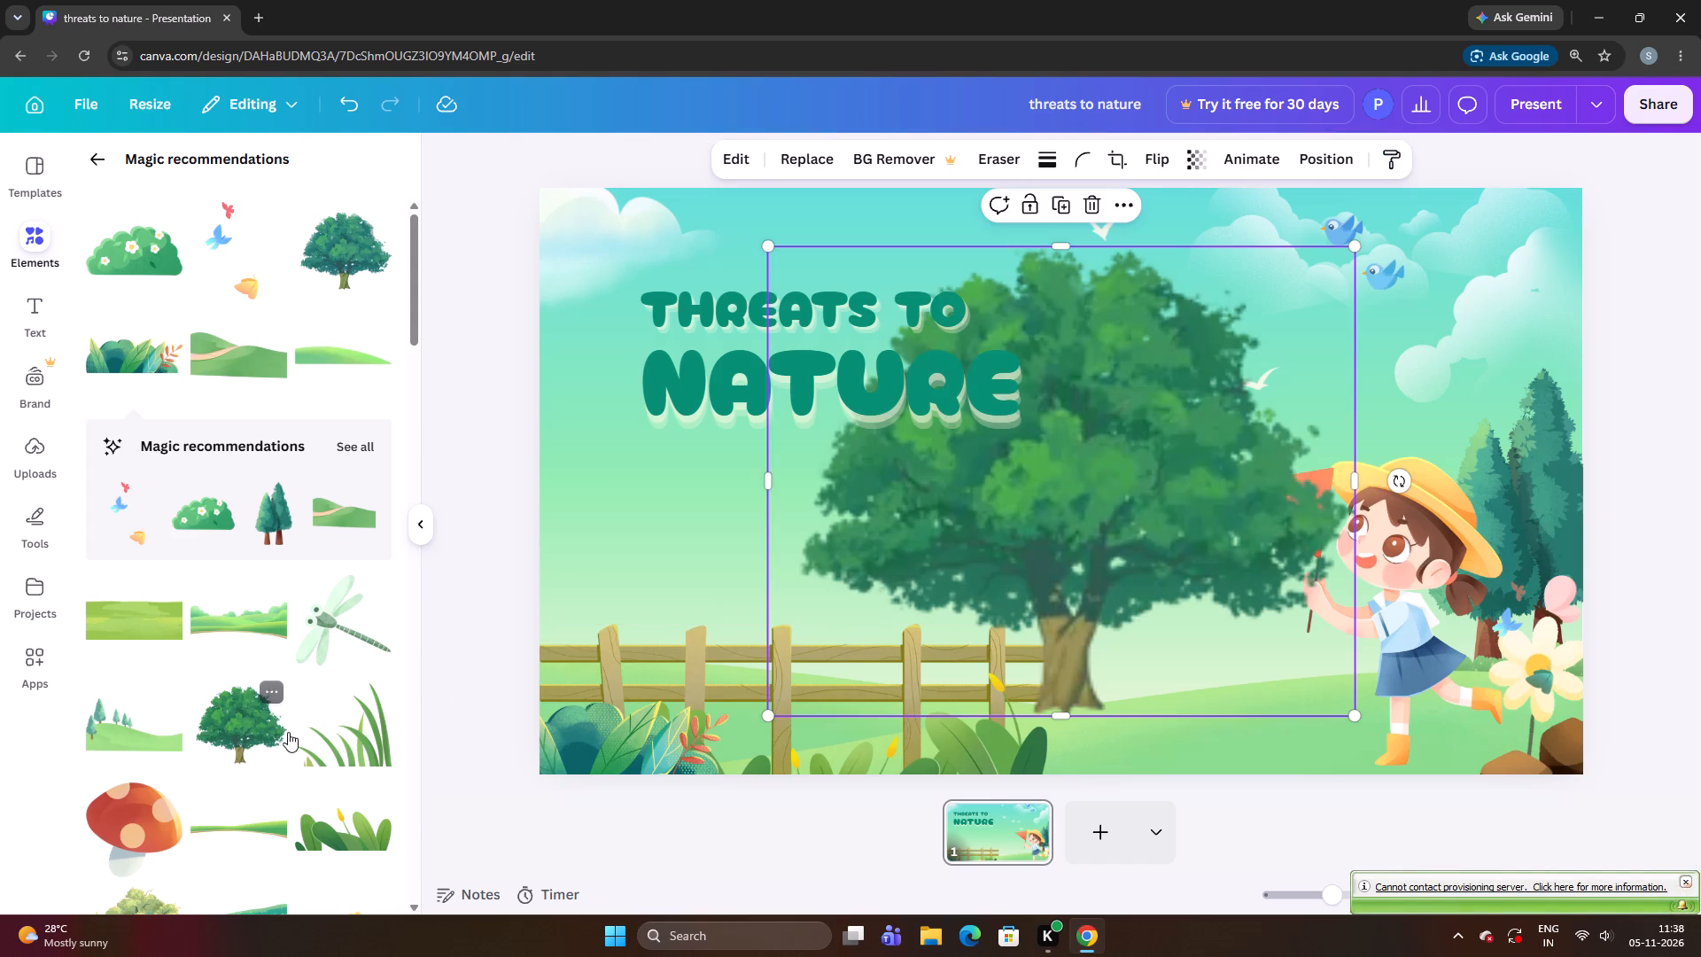
drag(1127, 605, 798, 619)
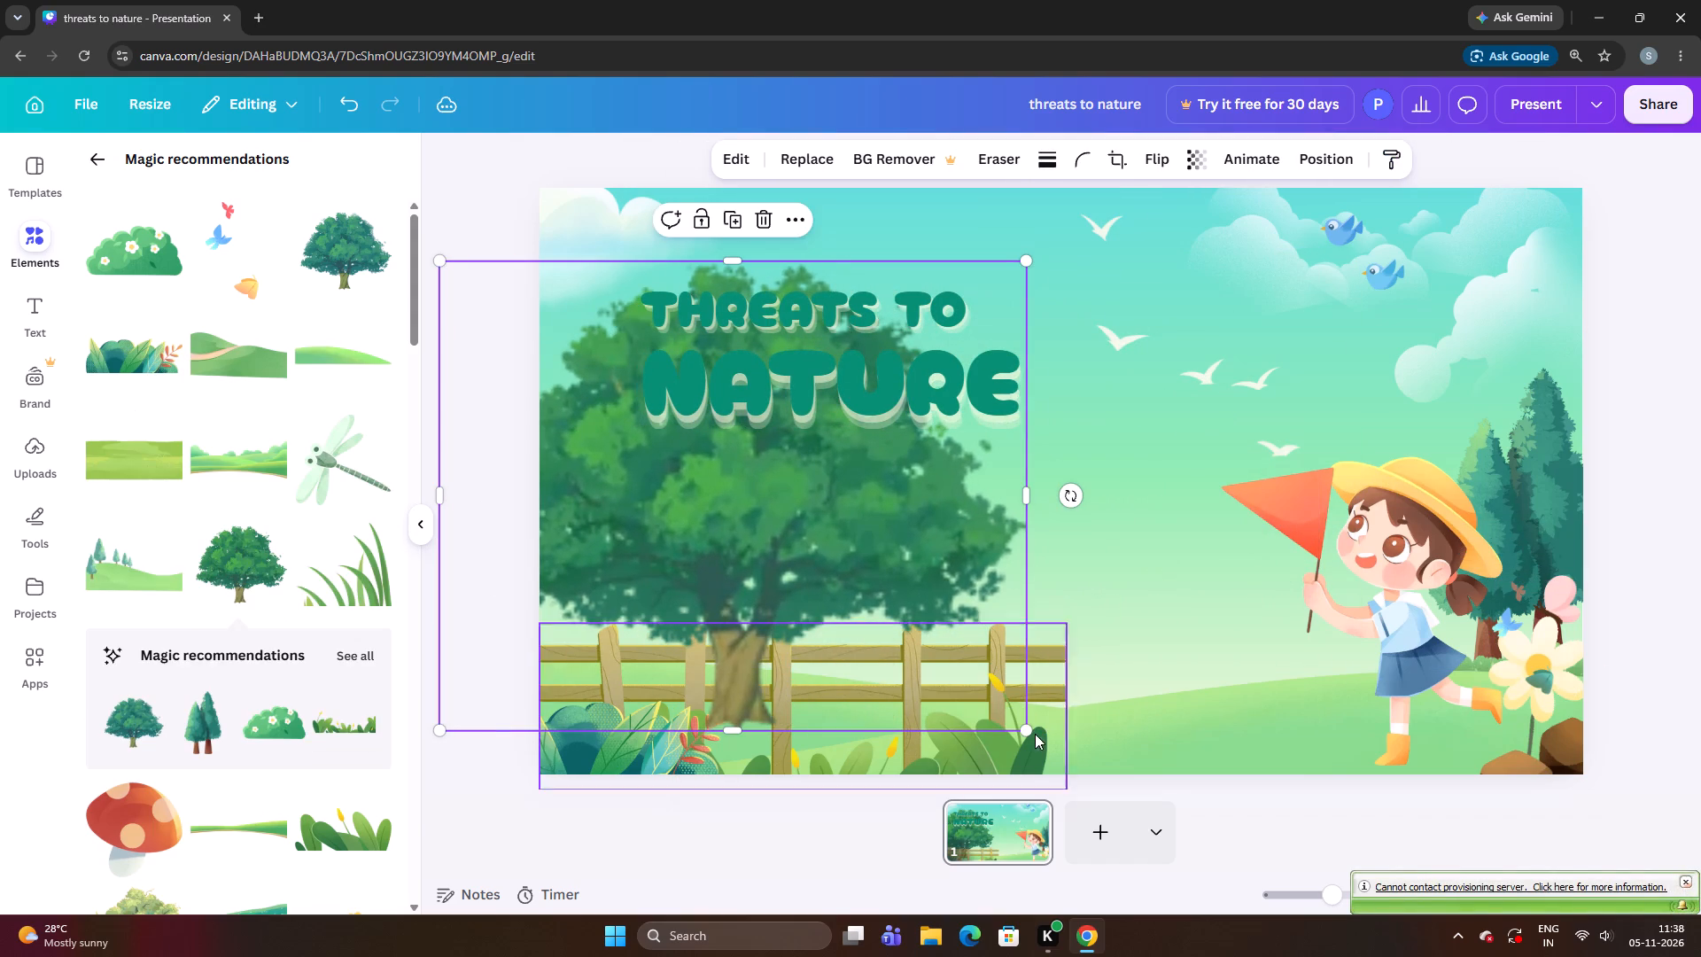
drag(1022, 727, 1014, 727)
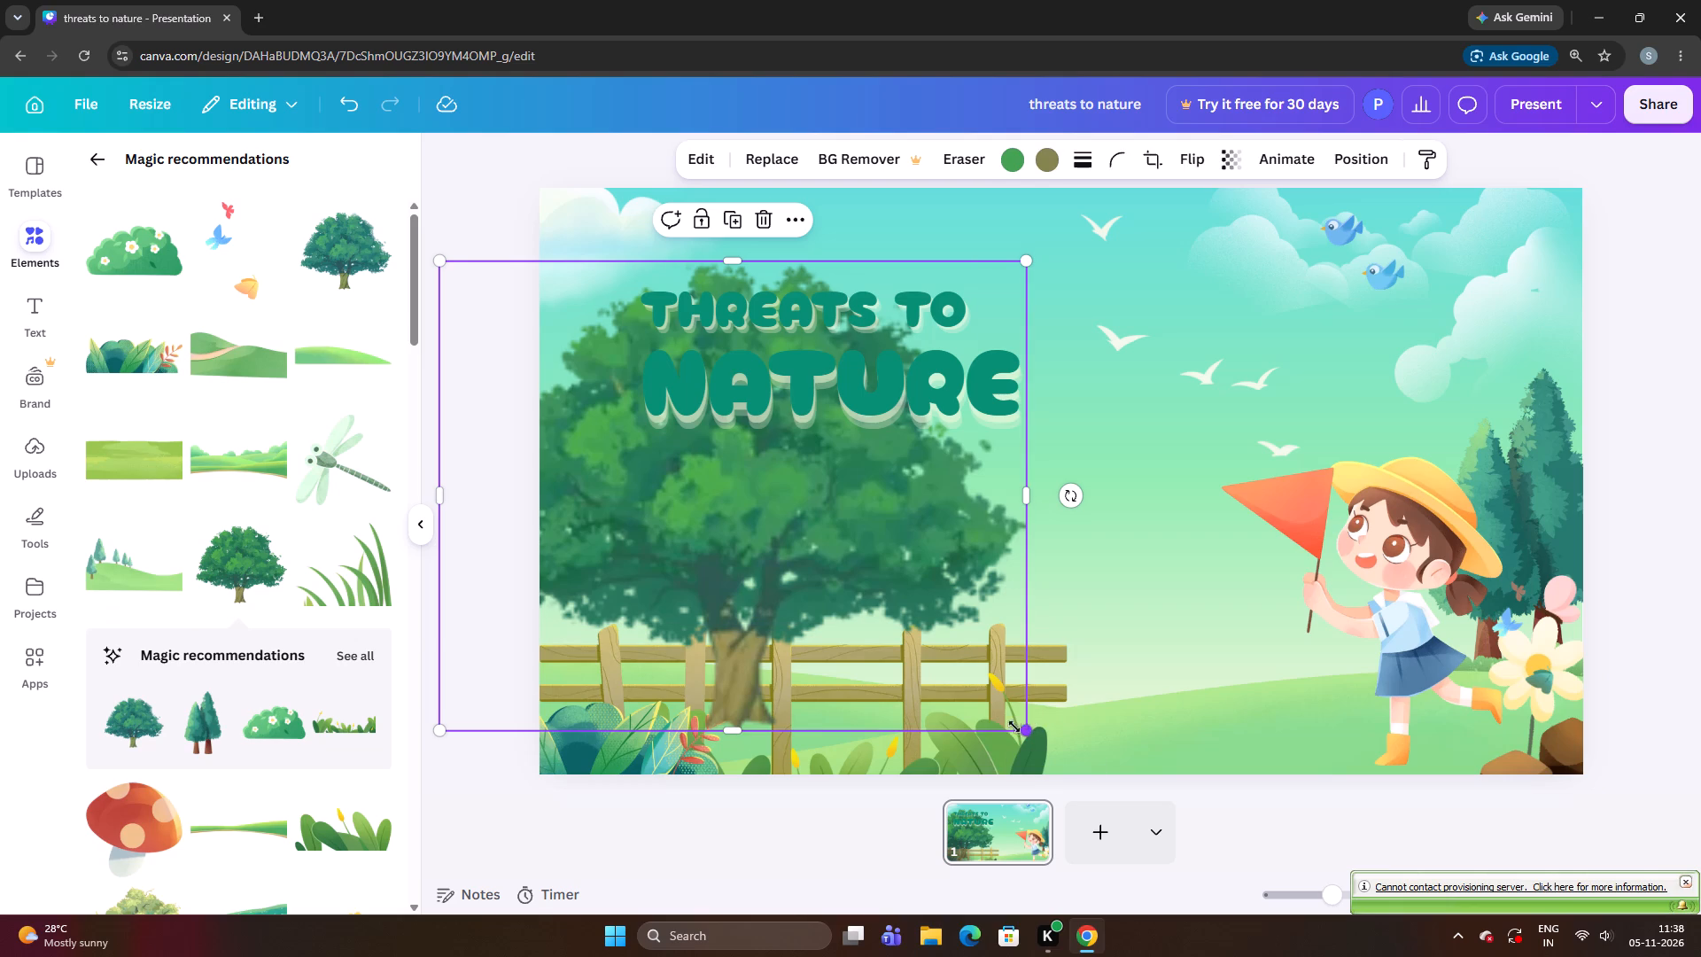
drag(1014, 727, 726, 574)
drag(623, 458, 734, 628)
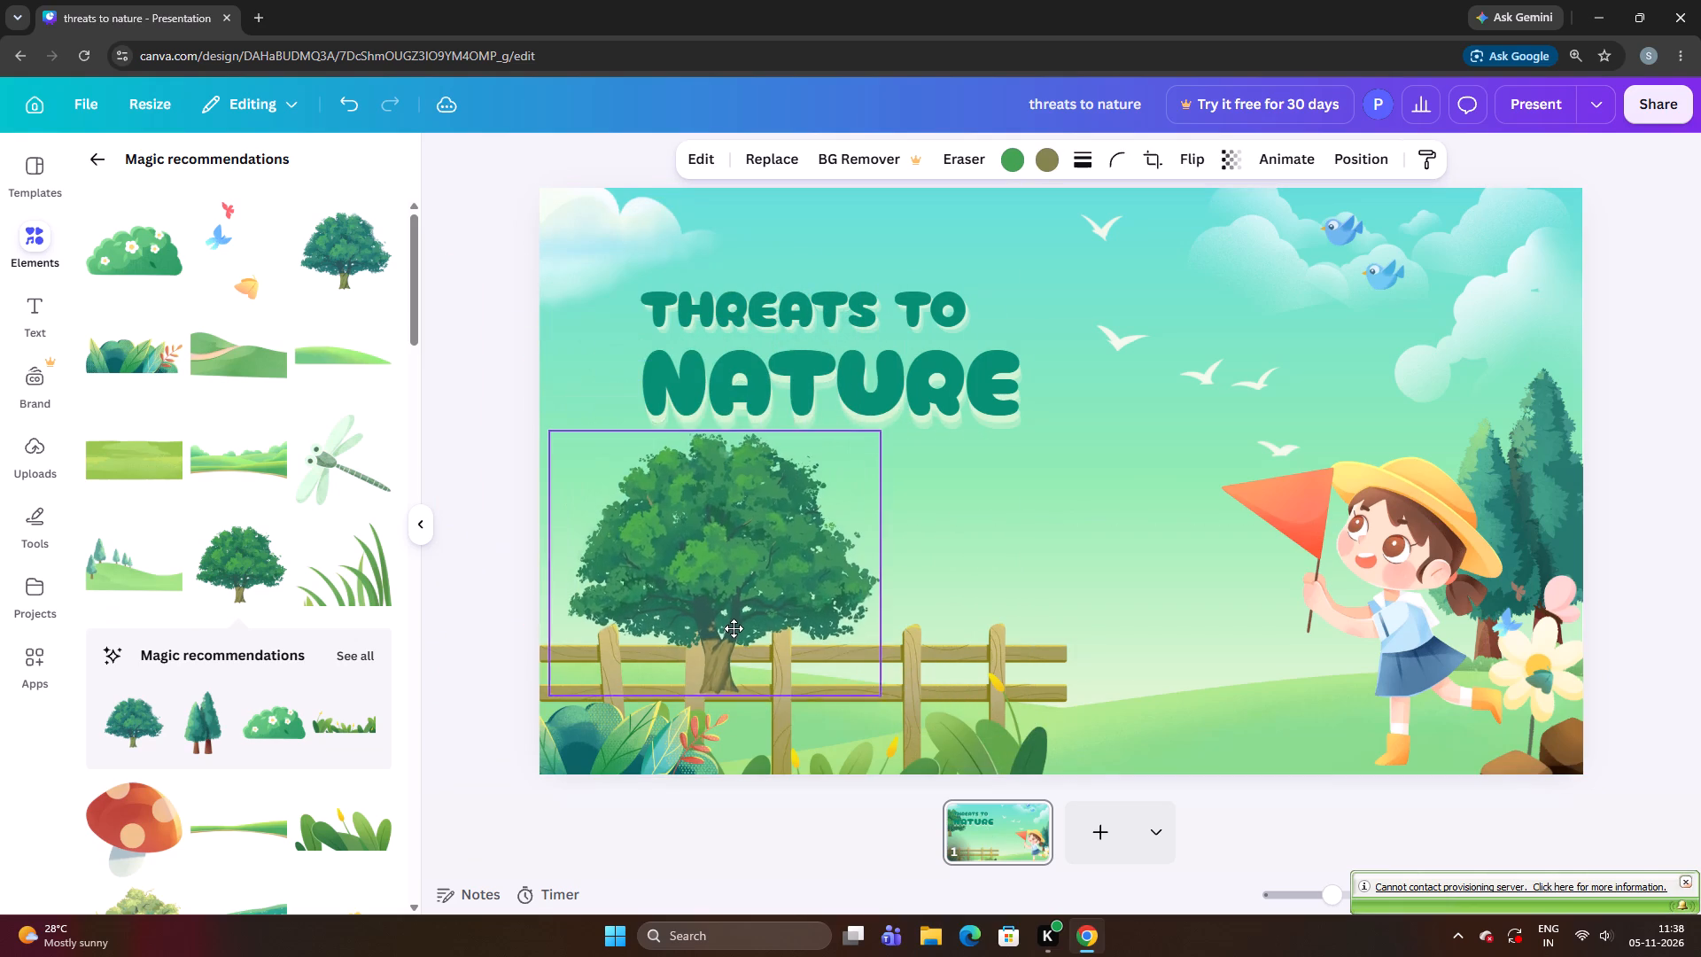
drag(734, 628, 708, 611)
Send the round leafy tree backward in the layer order so it stands behind the wooden fence.
right_click(708, 611)
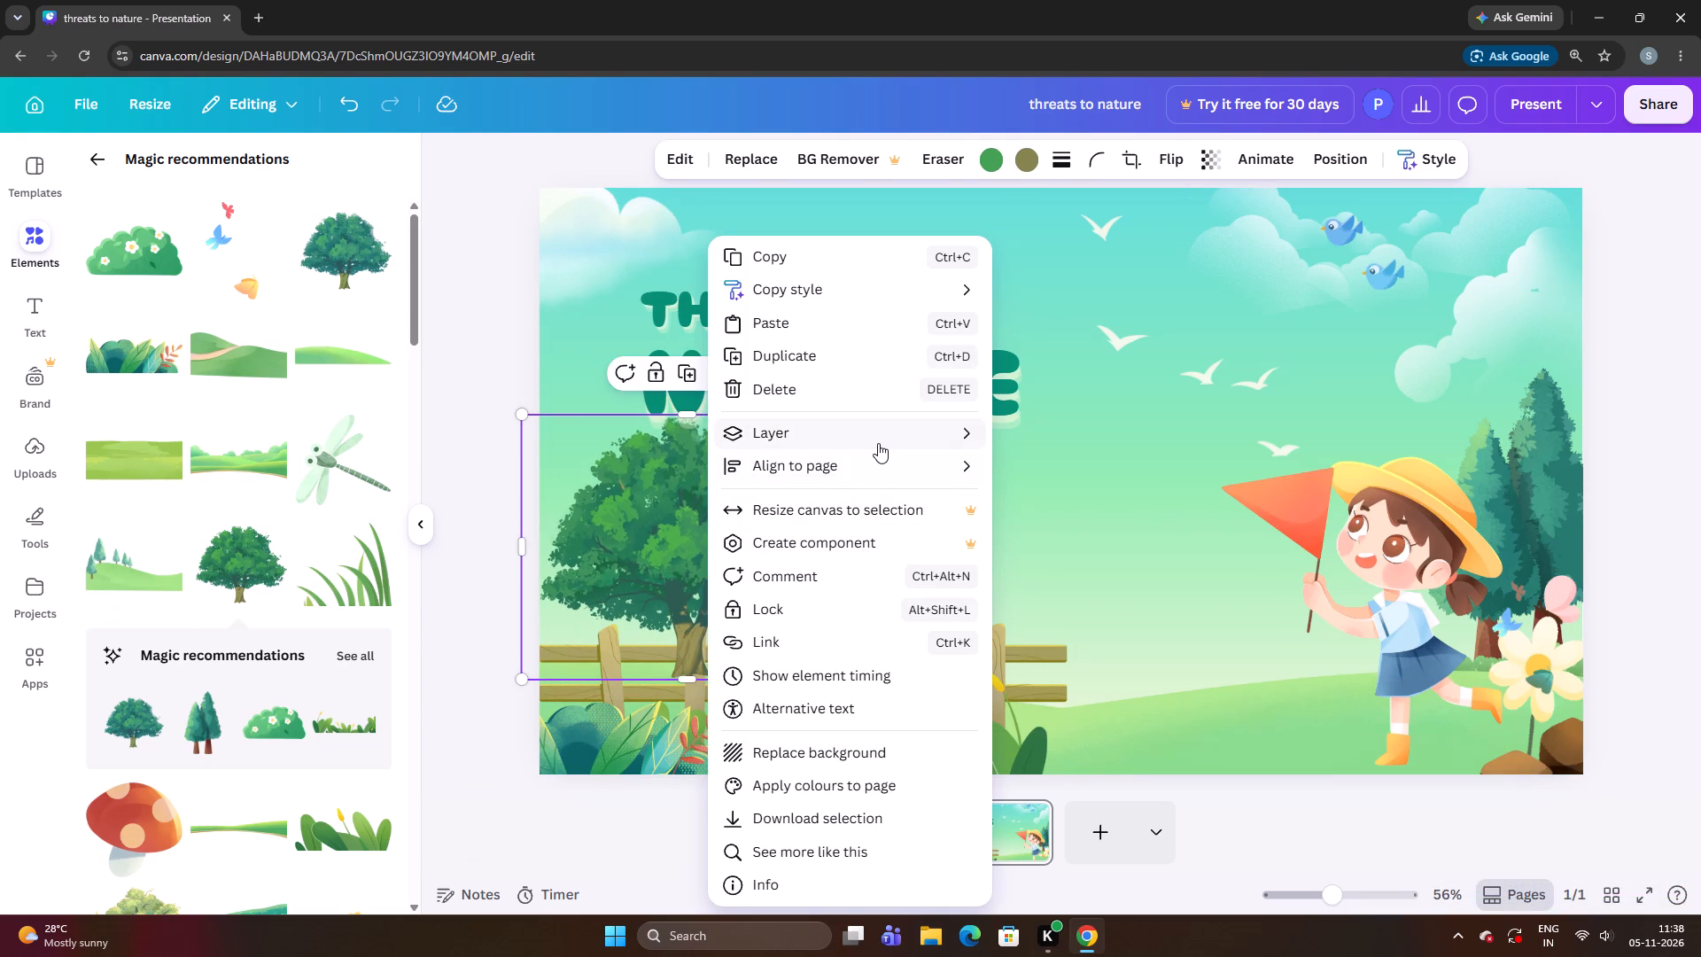
click(878, 443)
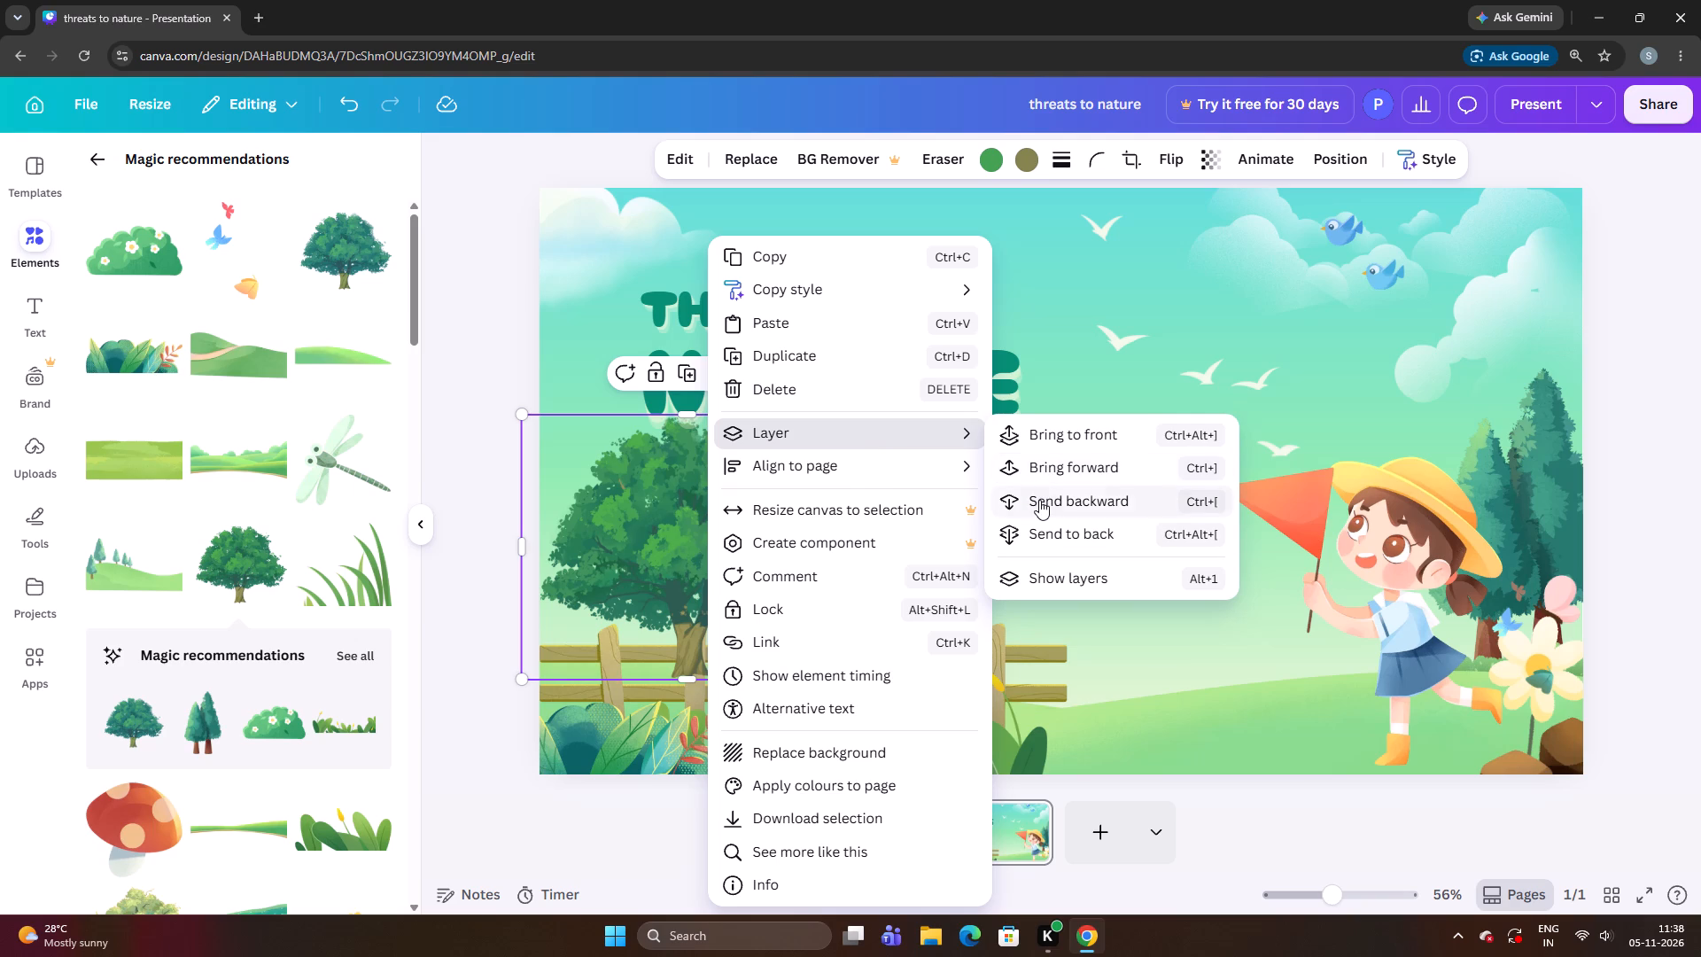
click(1039, 500)
click(1039, 500)
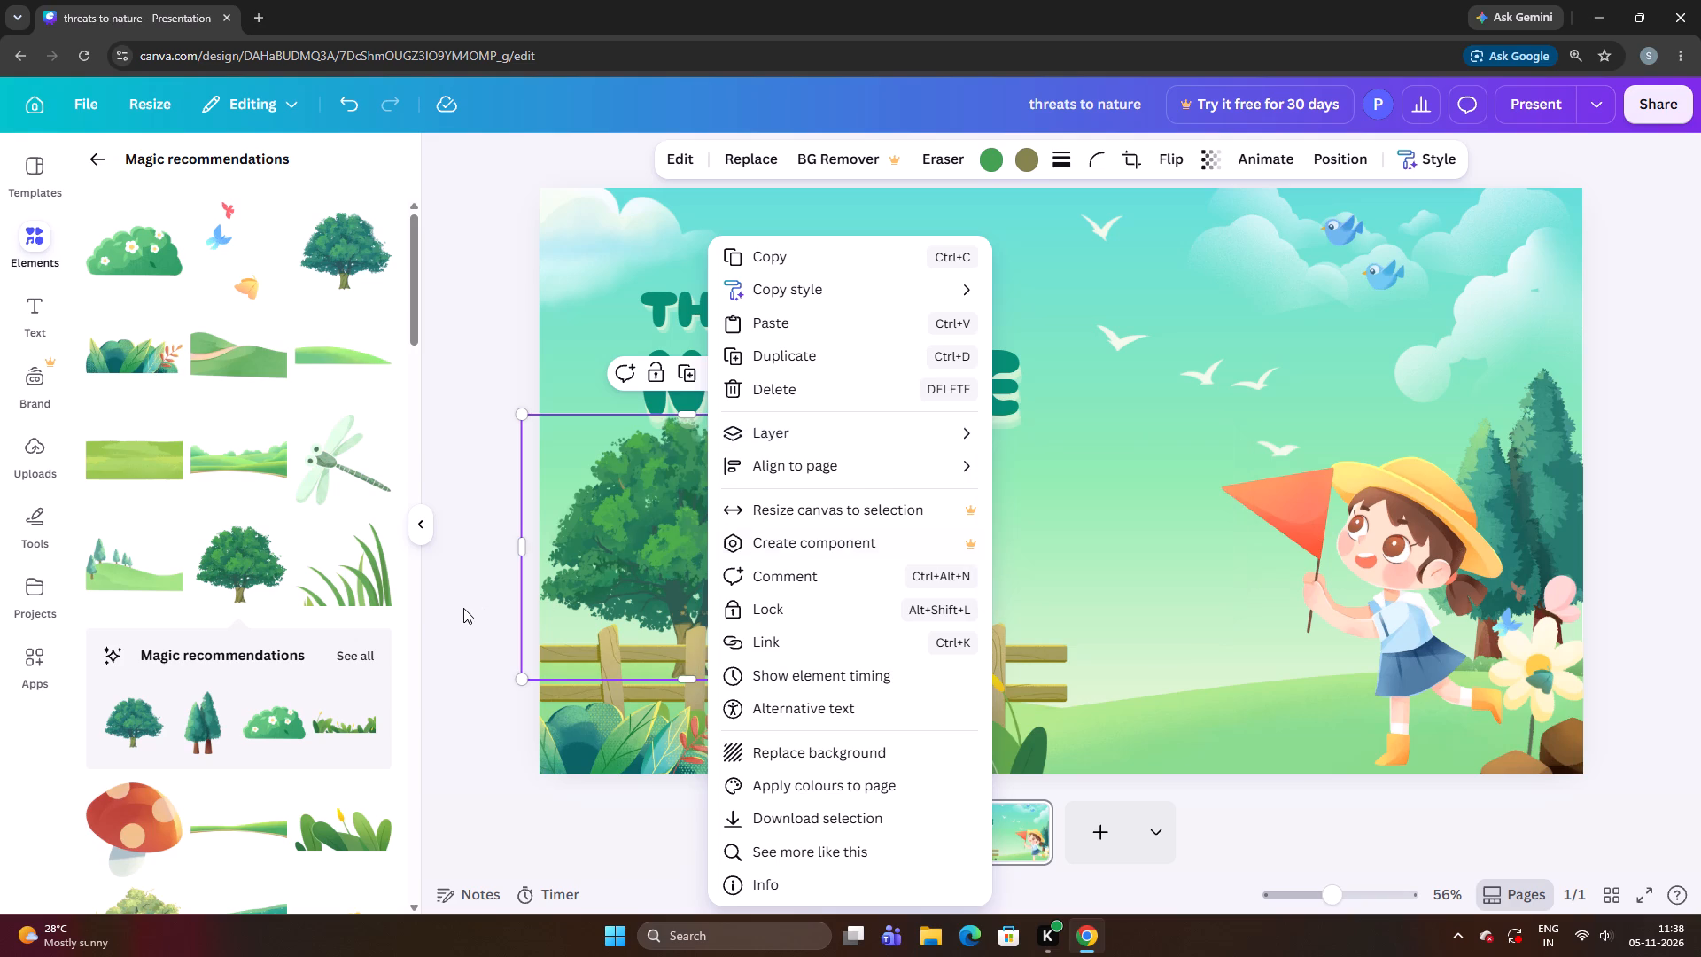
click(463, 608)
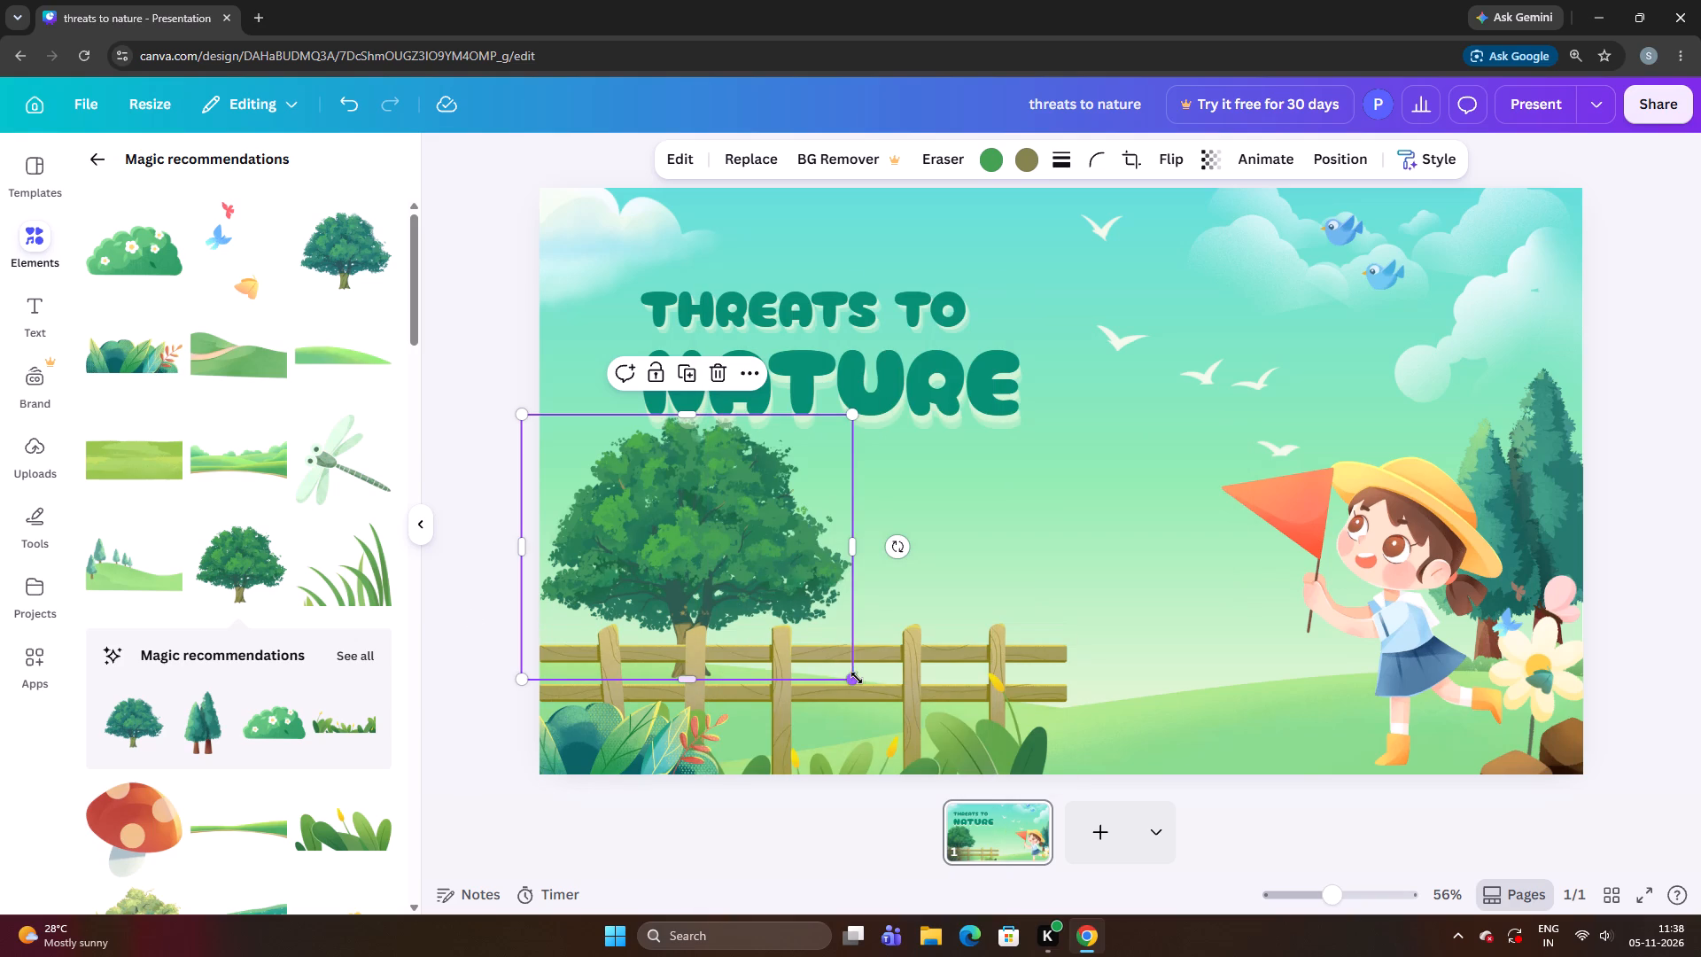
Enlarge the round leafy tree slightly, keeping its upper-left corner in place.
drag(858, 679, 880, 687)
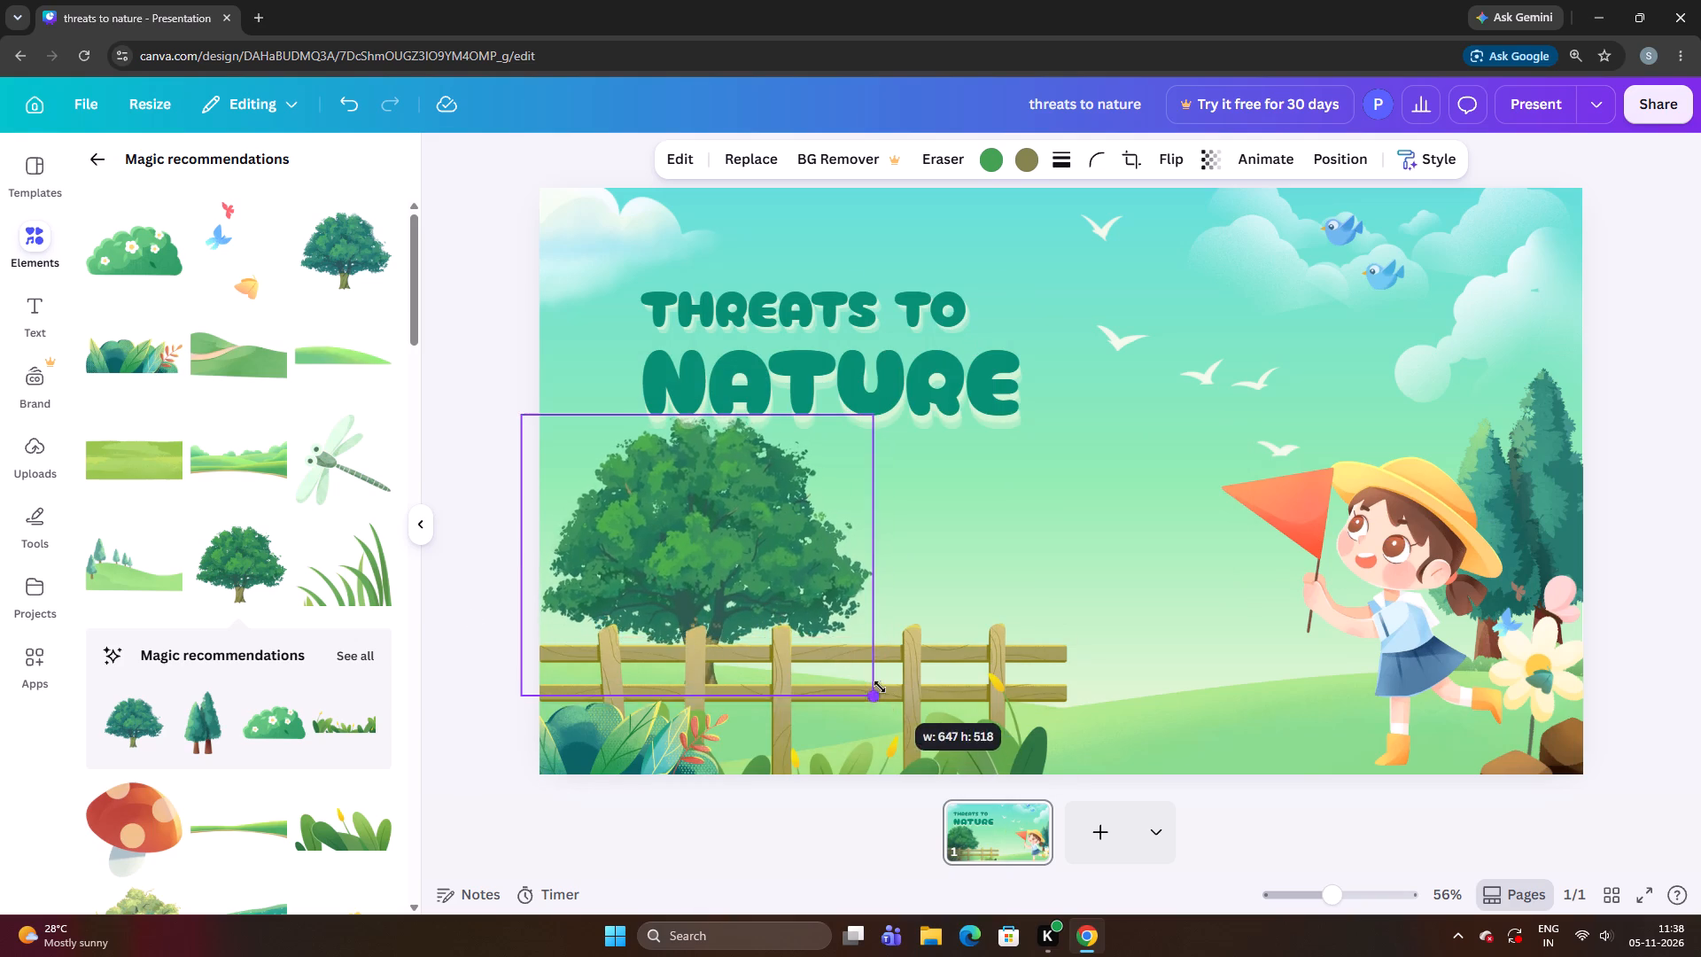
drag(880, 687, 858, 691)
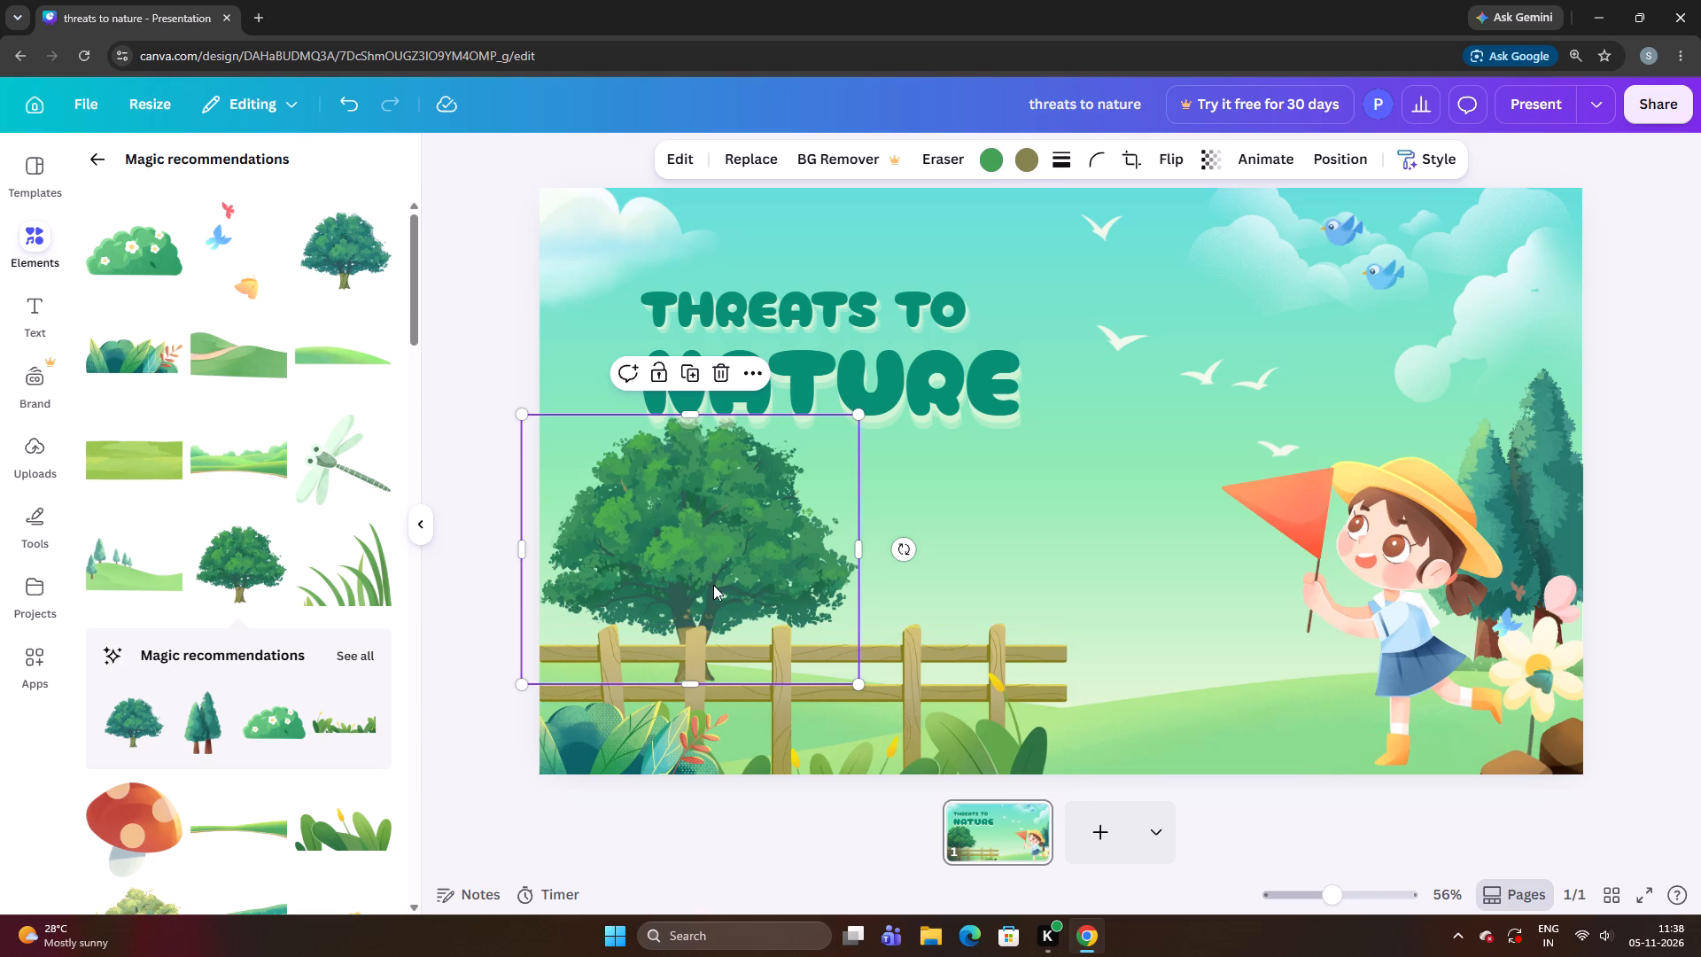
Nudge the round leafy tree very slightly to the right behind the fence.
click(713, 585)
key(Up)
key(Up)
key(Up)
key(Up)
key(Up)
key(Up)
key(Right)
key(Right)
key(Right)
click(400, 580)
click(467, 602)
click(625, 572)
key(Right)
key(Right)
key(Right)
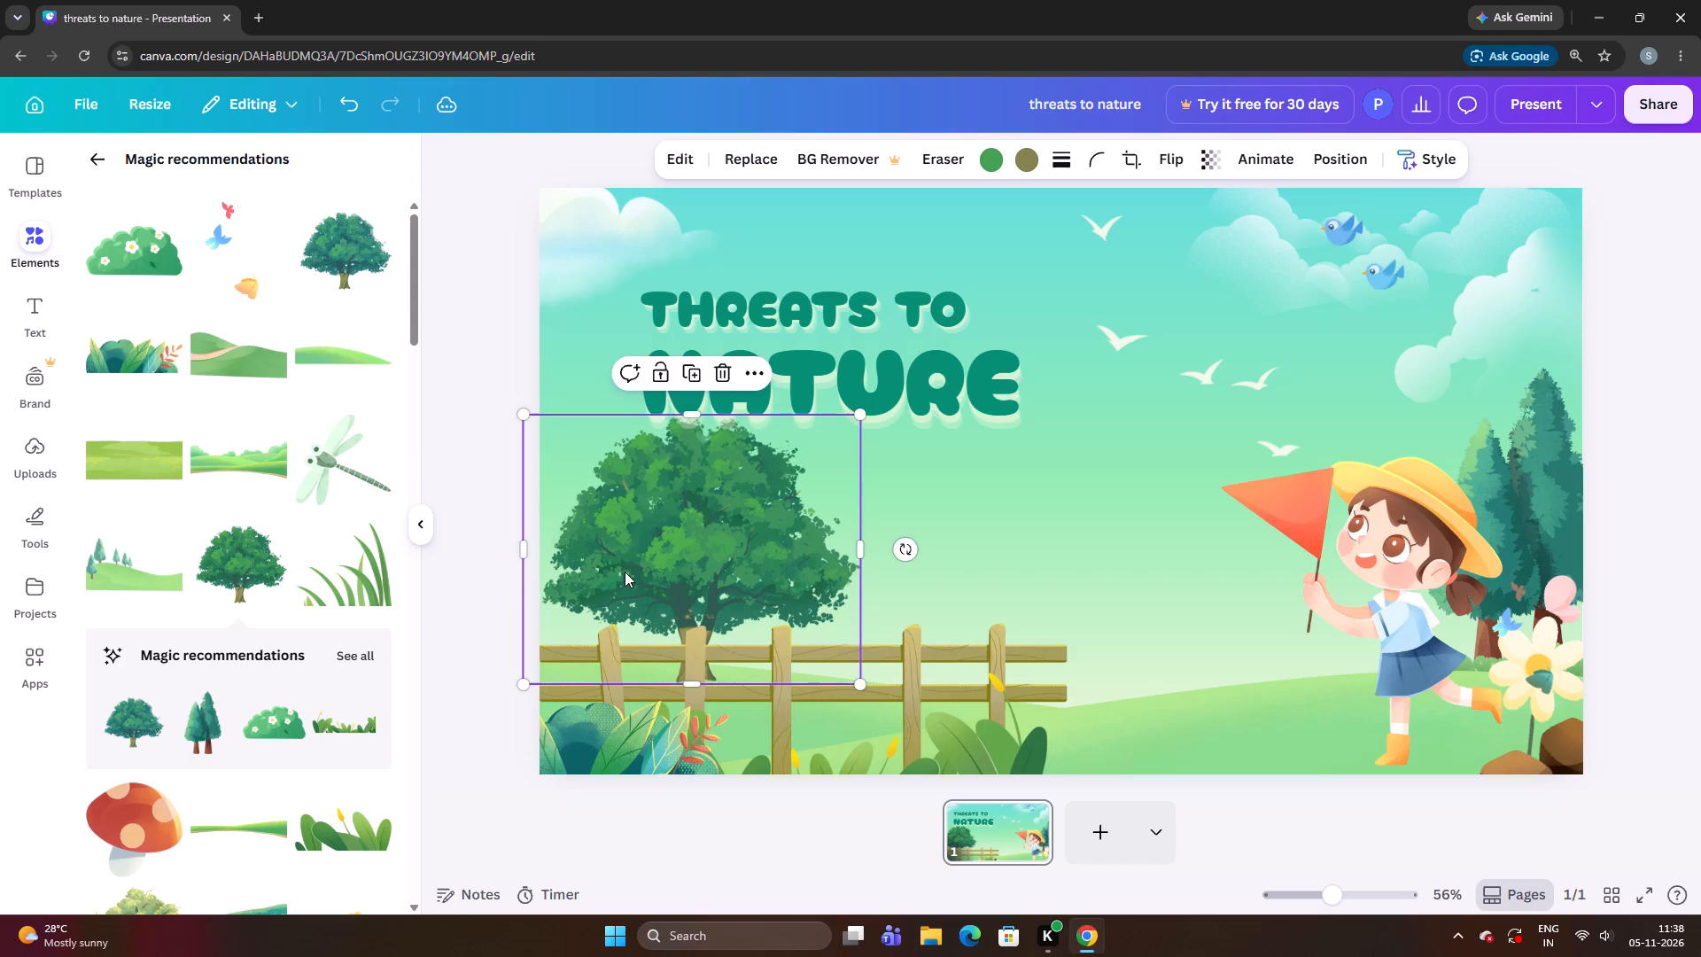
Raise the "Threats to" title line in fine increments, widening its gap above "Nature", and shift it a hair left.
click(899, 288)
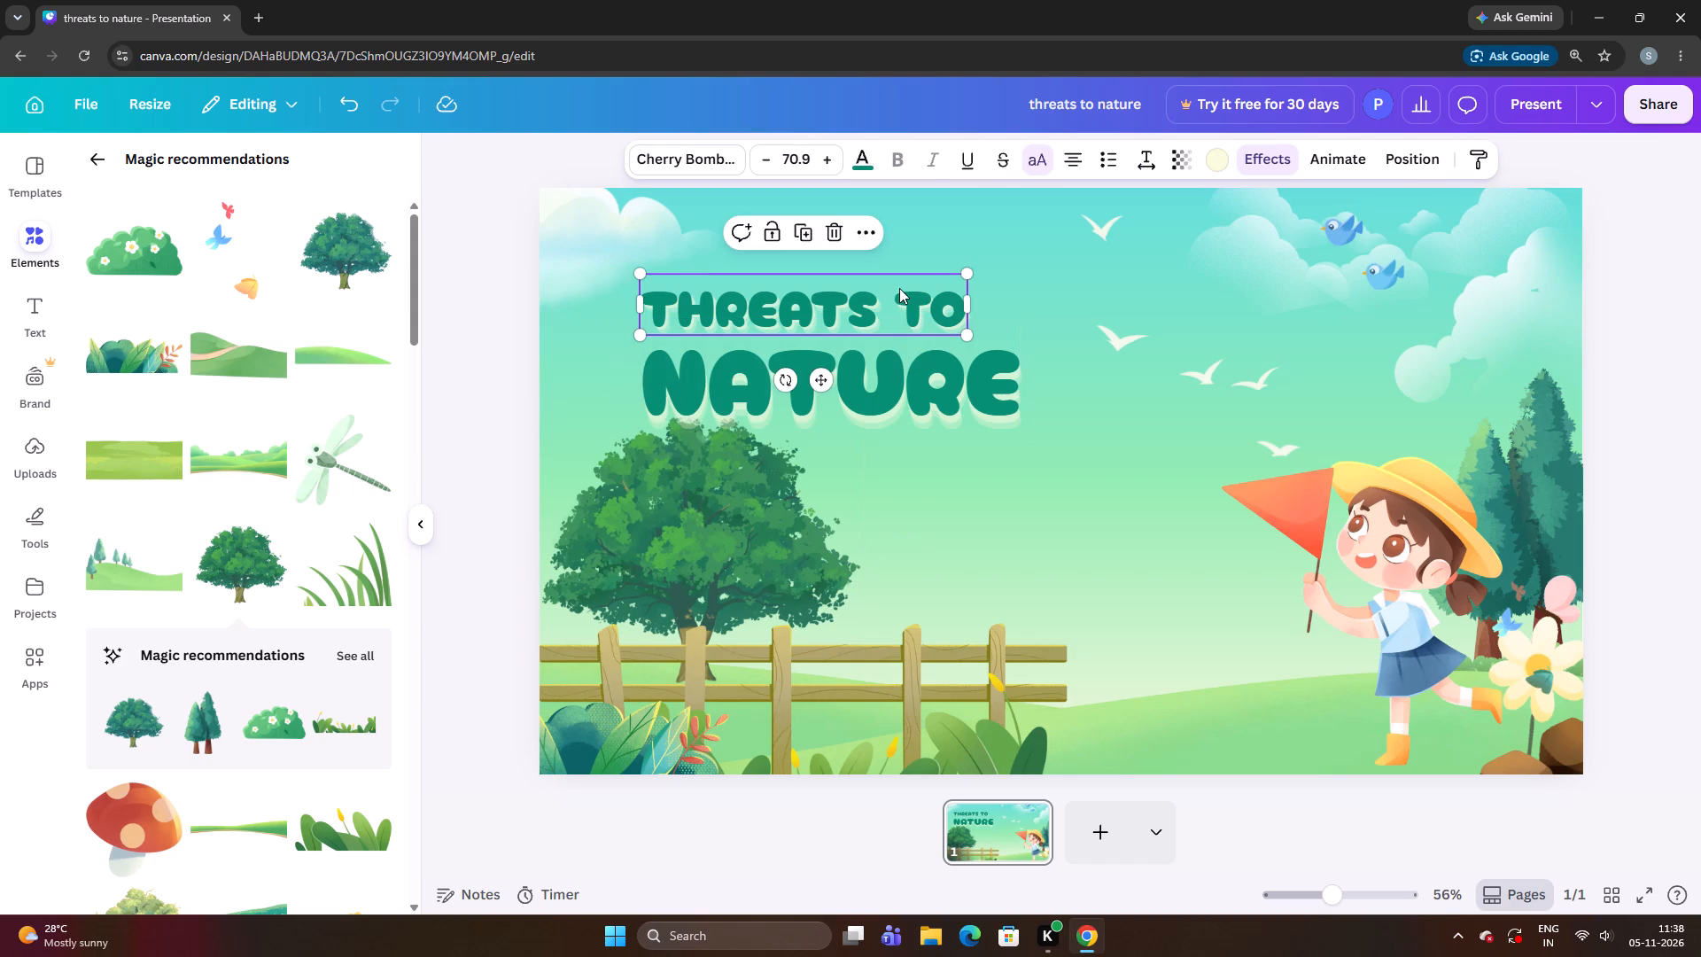
key(Up)
key(Up)
key(Up)
key(Up)
key(Up)
key(Up)
key(Up)
key(Up)
key(Up)
key(Up)
key(Up)
key(Up)
key(Up)
key(Up)
key(Up)
key(Up)
key(Up)
key(Up)
key(Up)
key(Up)
key(Up)
key(Up)
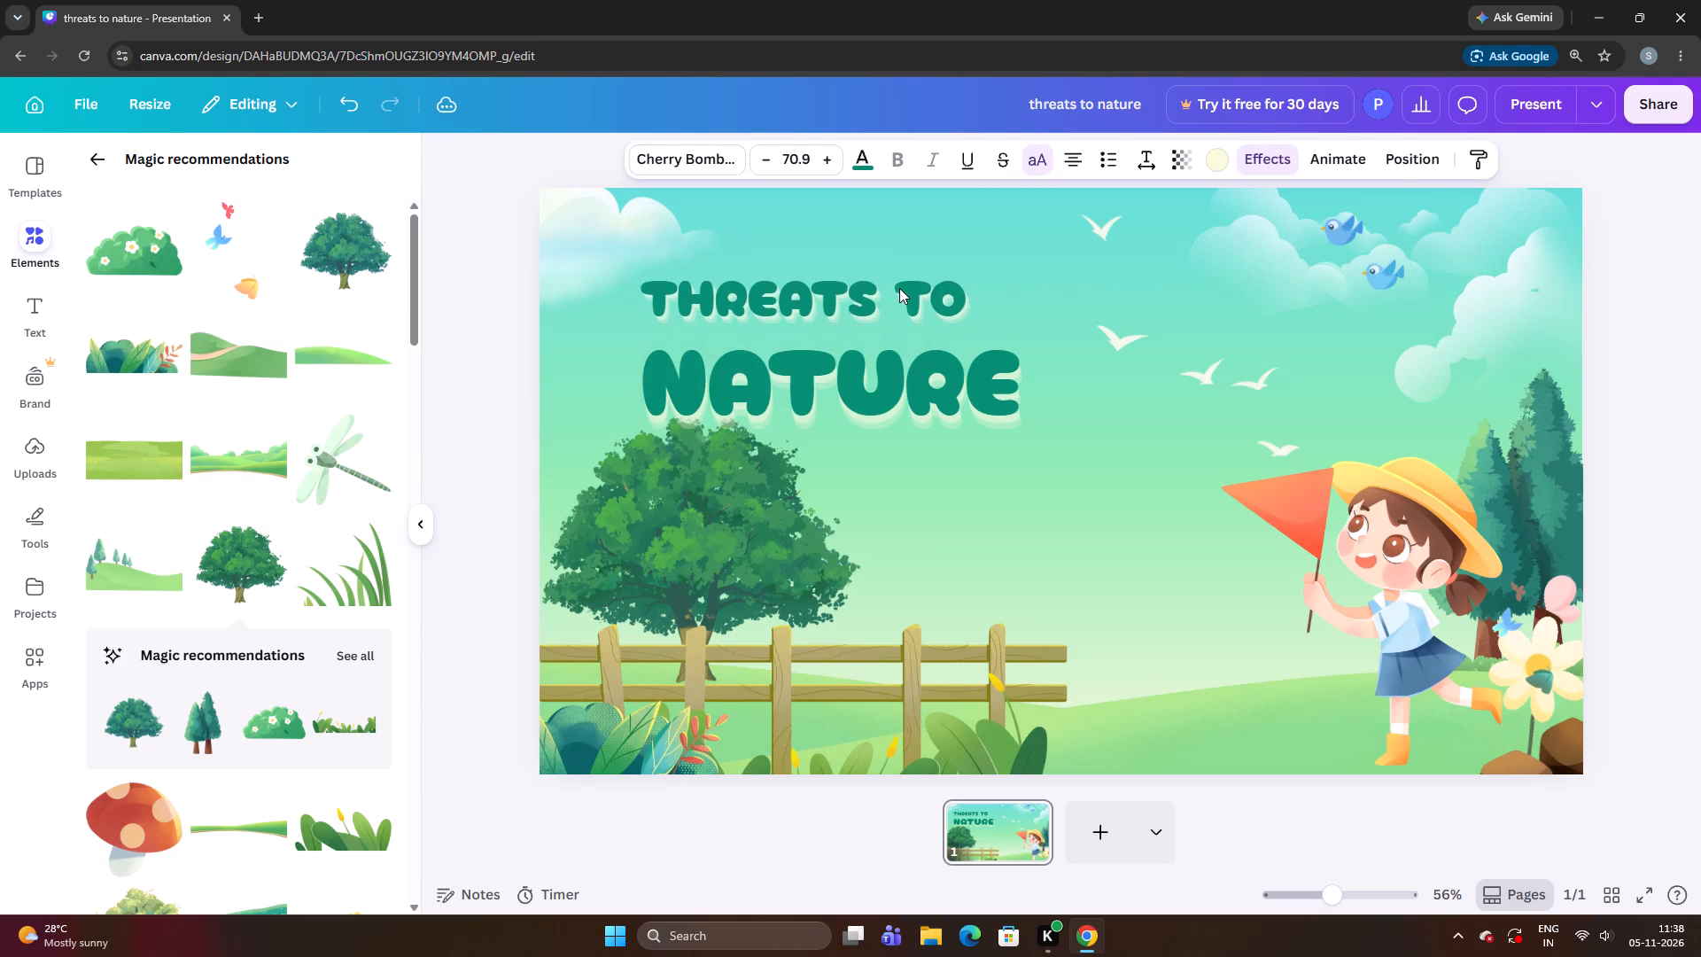
key(Up)
key(Up)
key(Up)
key(Up)
key(Up)
key(Up)
key(Up)
key(Up)
key(Up)
key(Up)
key(Up)
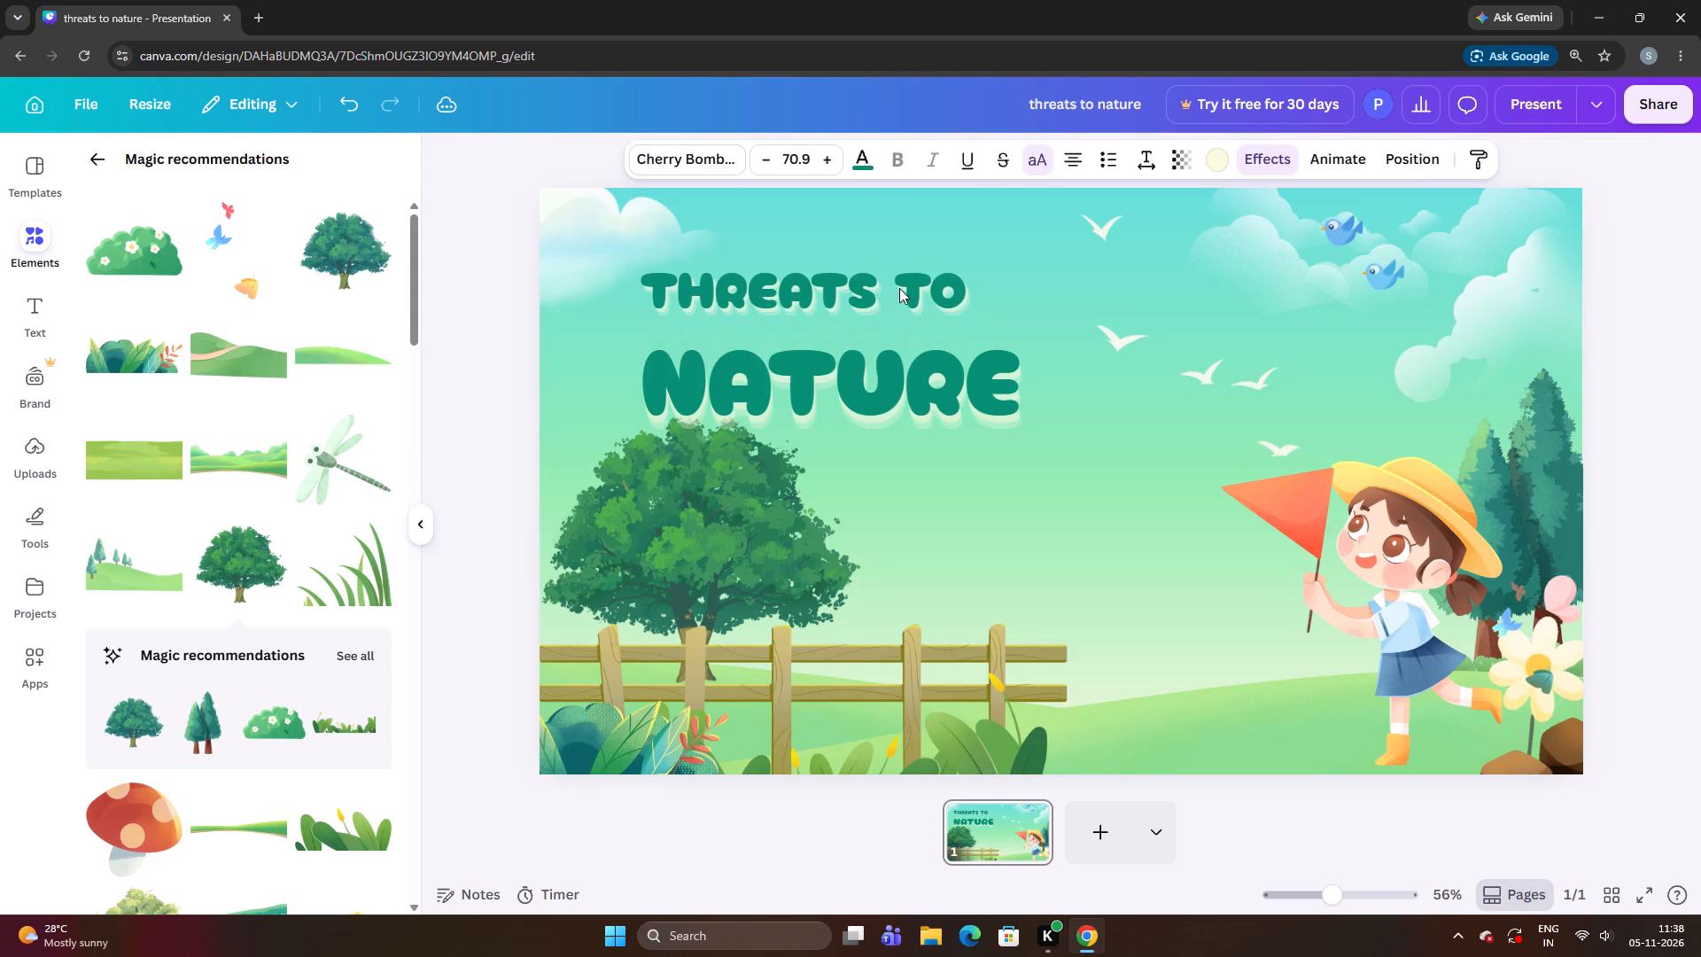
key(Up)
key(Up)
key(Up)
key(Up)
key(Up)
key(Up)
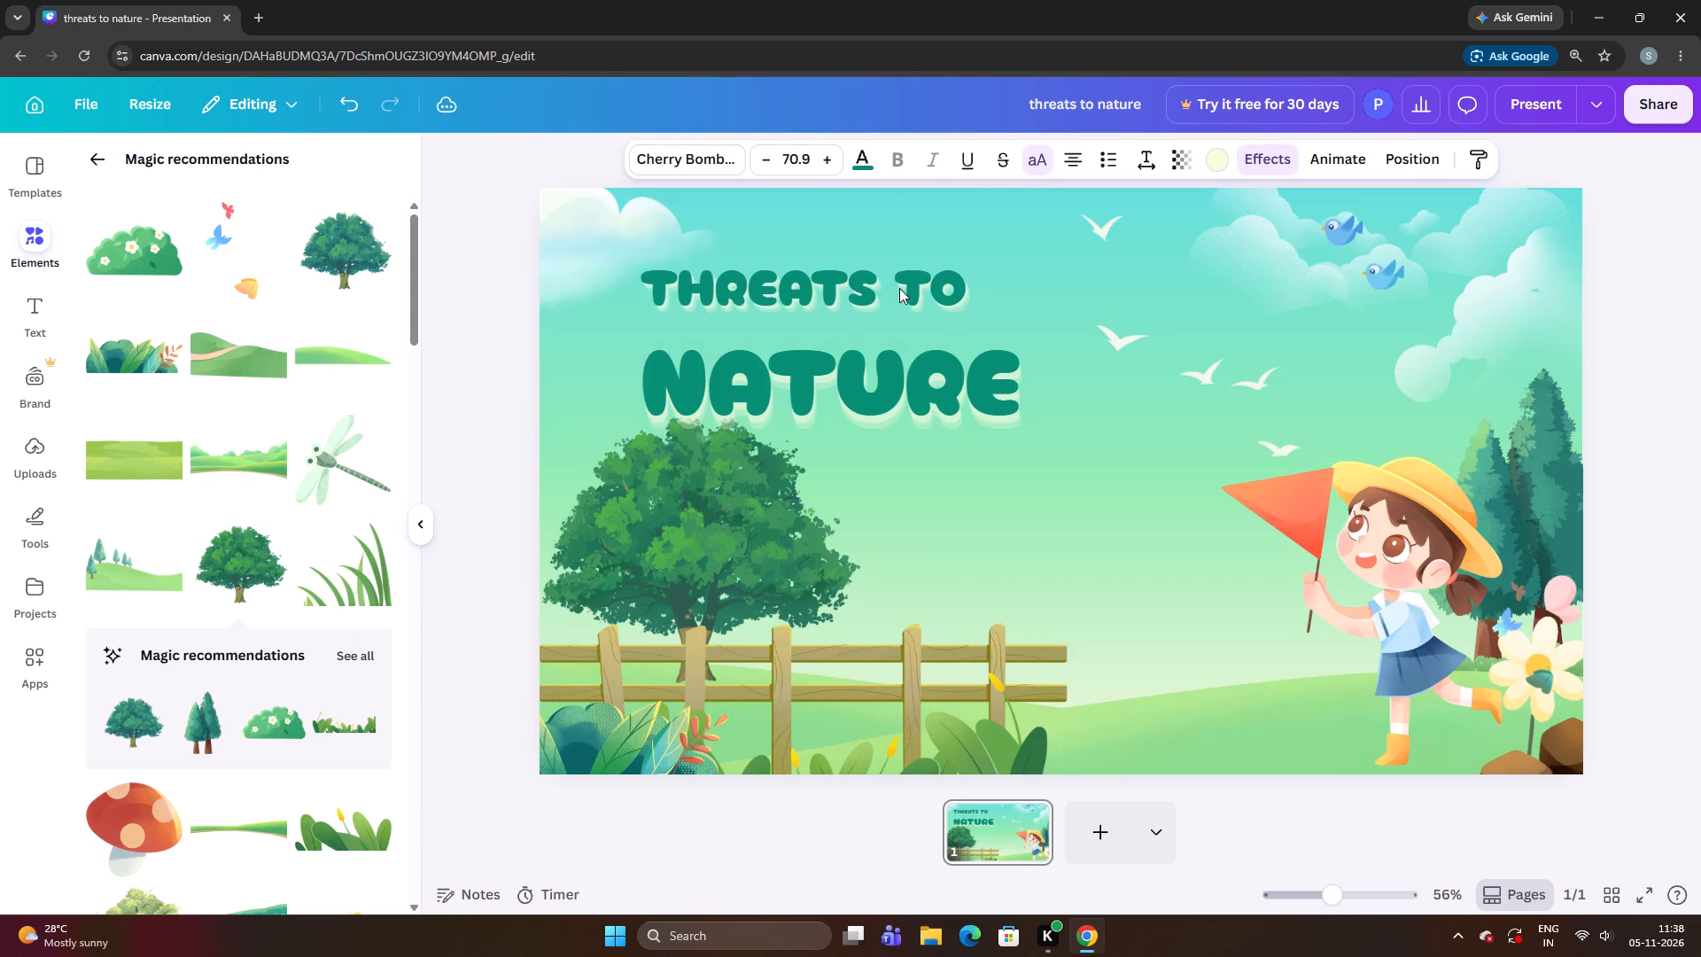
key(Right)
key(Right)
key(Left)
key(Left)
key(Left)
key(Left)
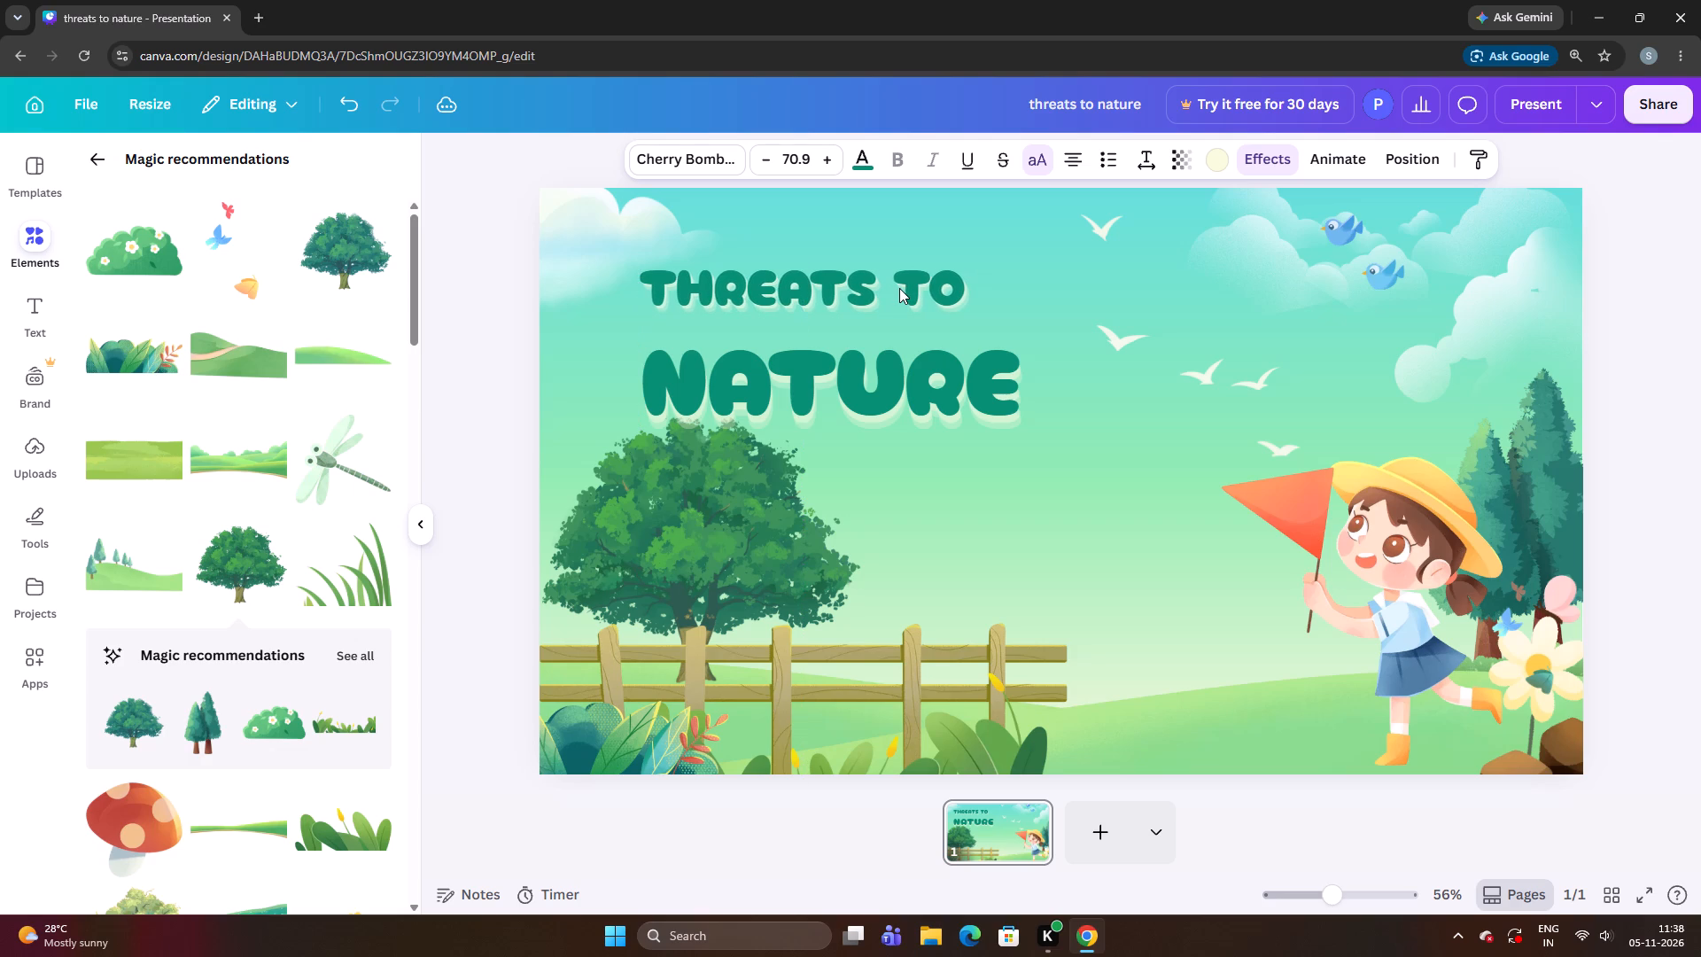
key(Up)
key(Up)
key(Left)
key(Up)
key(Up)
key(Right)
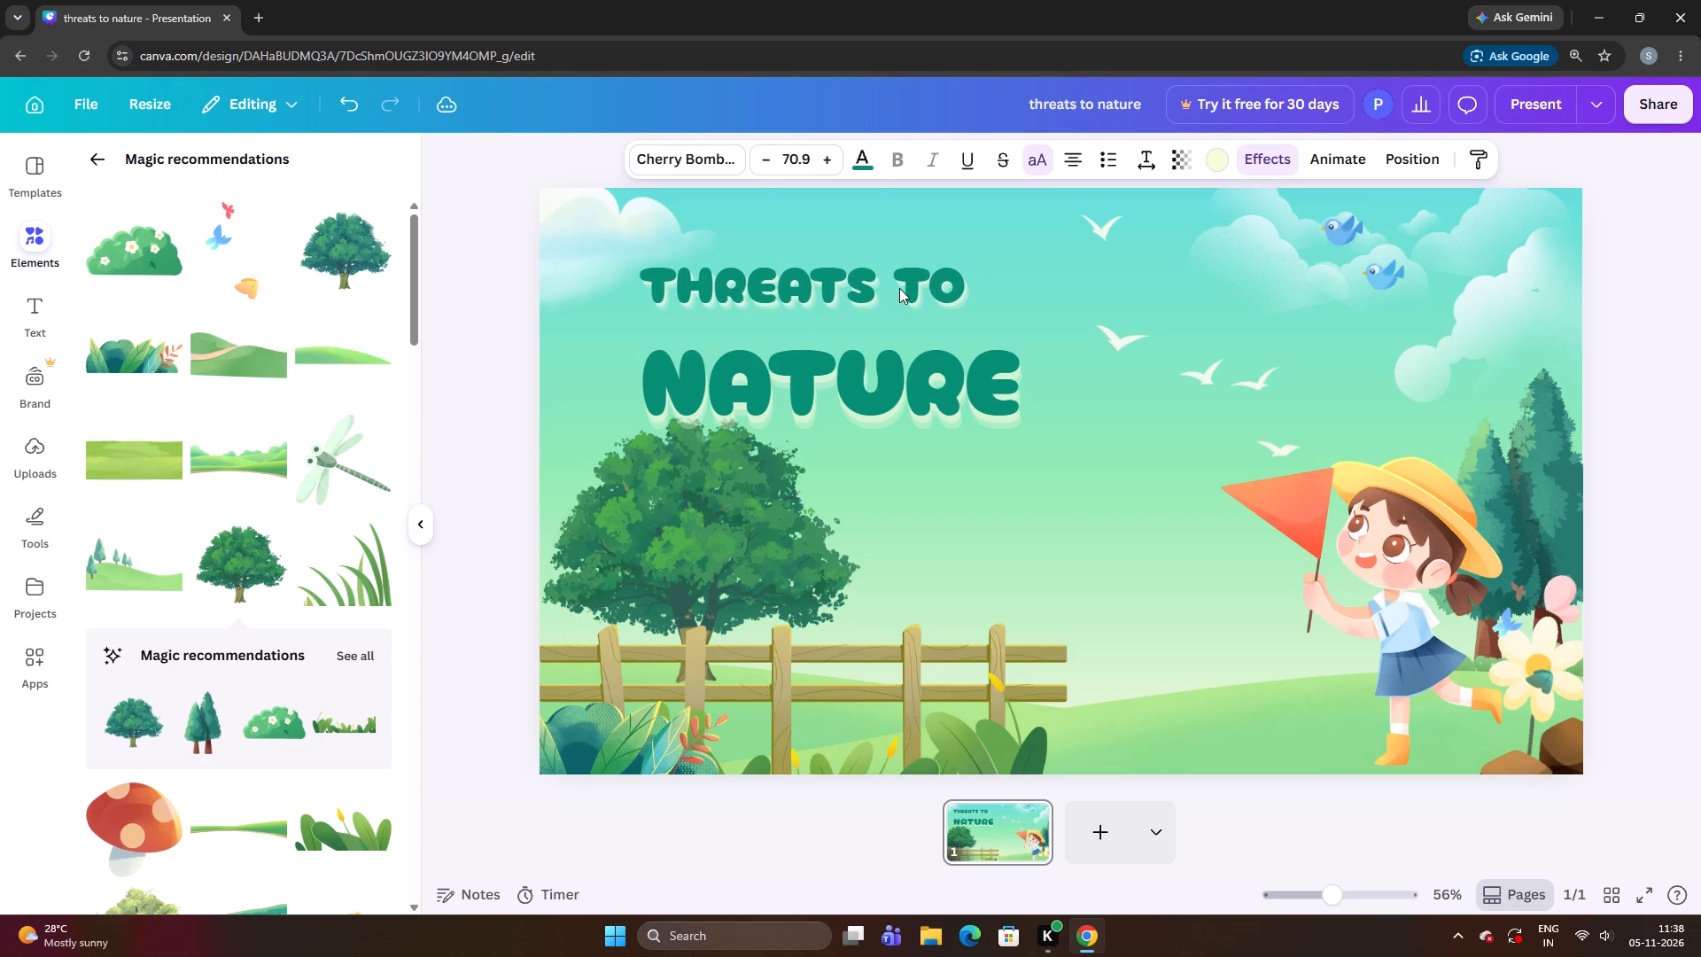
Raise the "Nature" title line in fine increments until it sits close beneath "Threats to", clear of the tree.
click(932, 393)
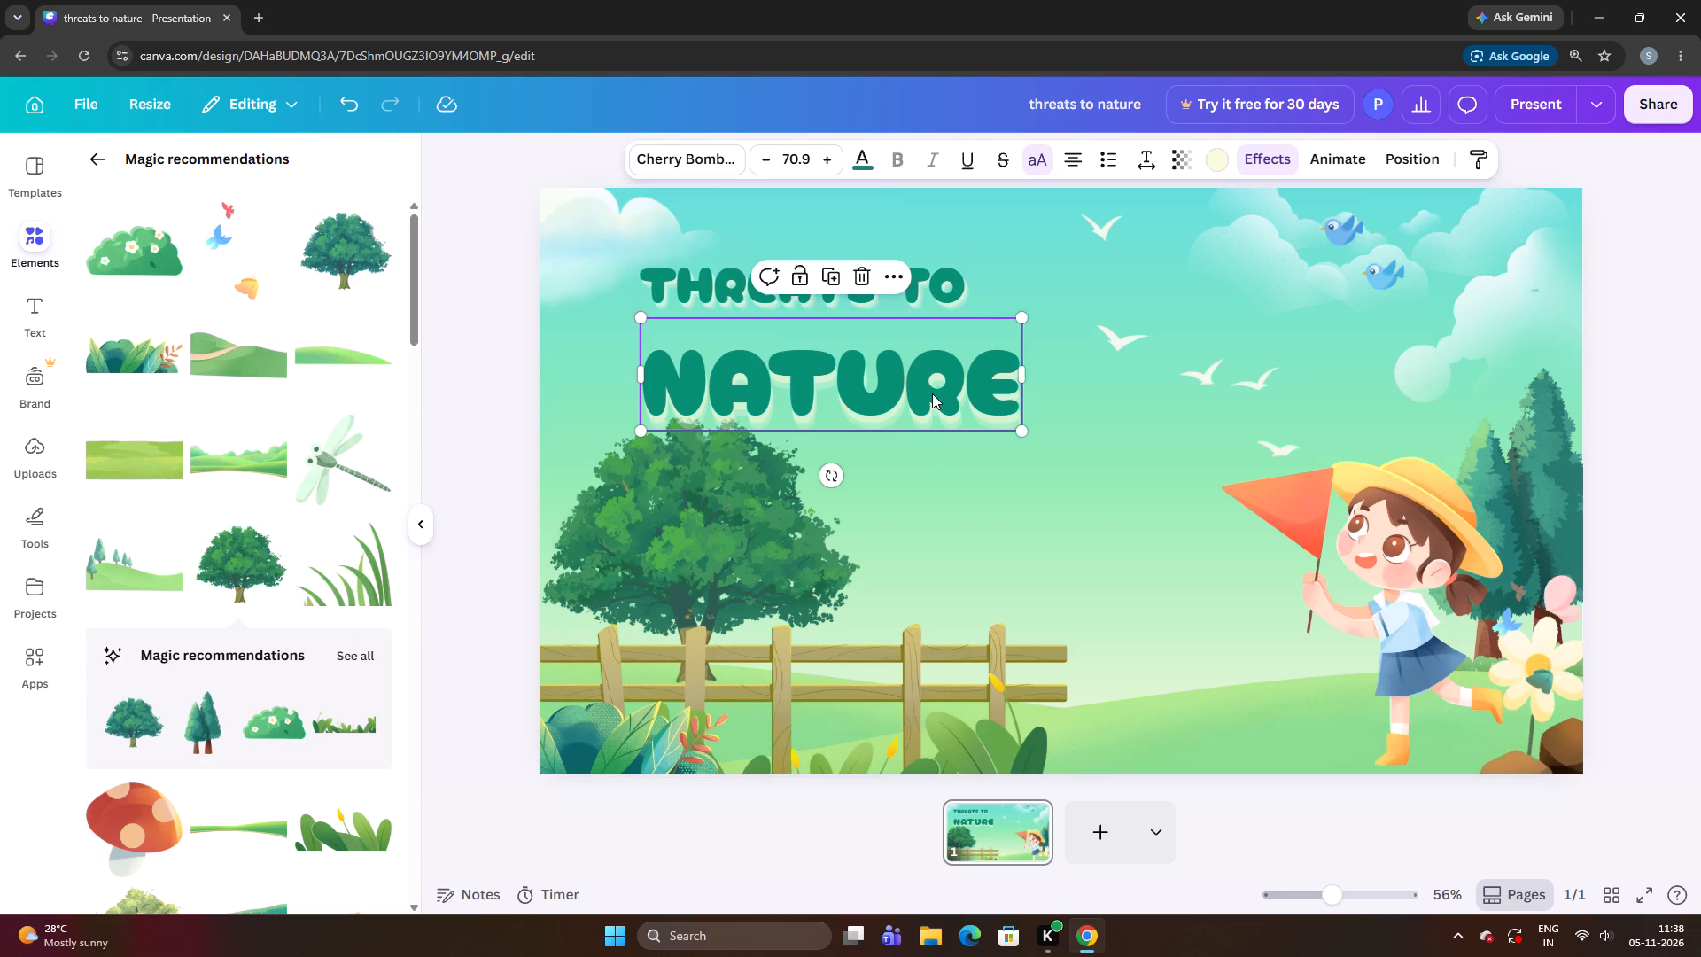
key(Up)
key(Up)
key(Up)
key(Up)
key(Up)
key(Up)
key(Up)
key(Up)
key(Up)
key(Up)
key(Up)
key(Up)
key(Up)
key(Up)
key(Up)
key(Up)
key(Up)
key(Up)
key(Up)
key(Up)
key(Up)
key(Up)
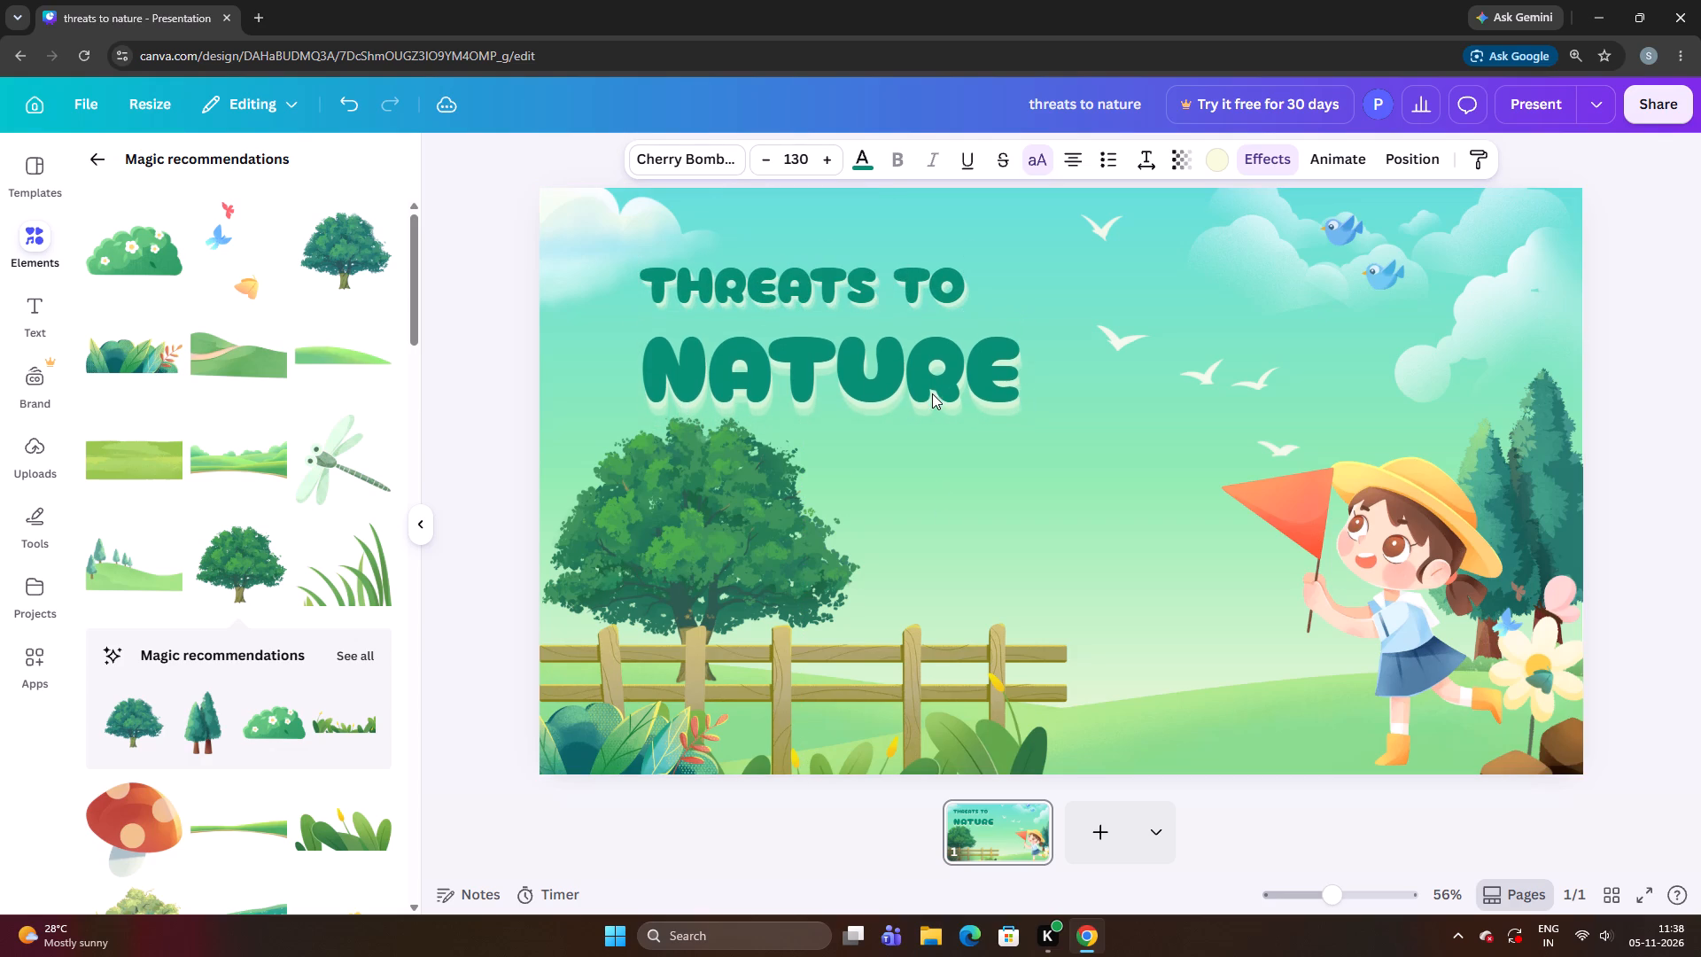
key(Up)
key(Up)
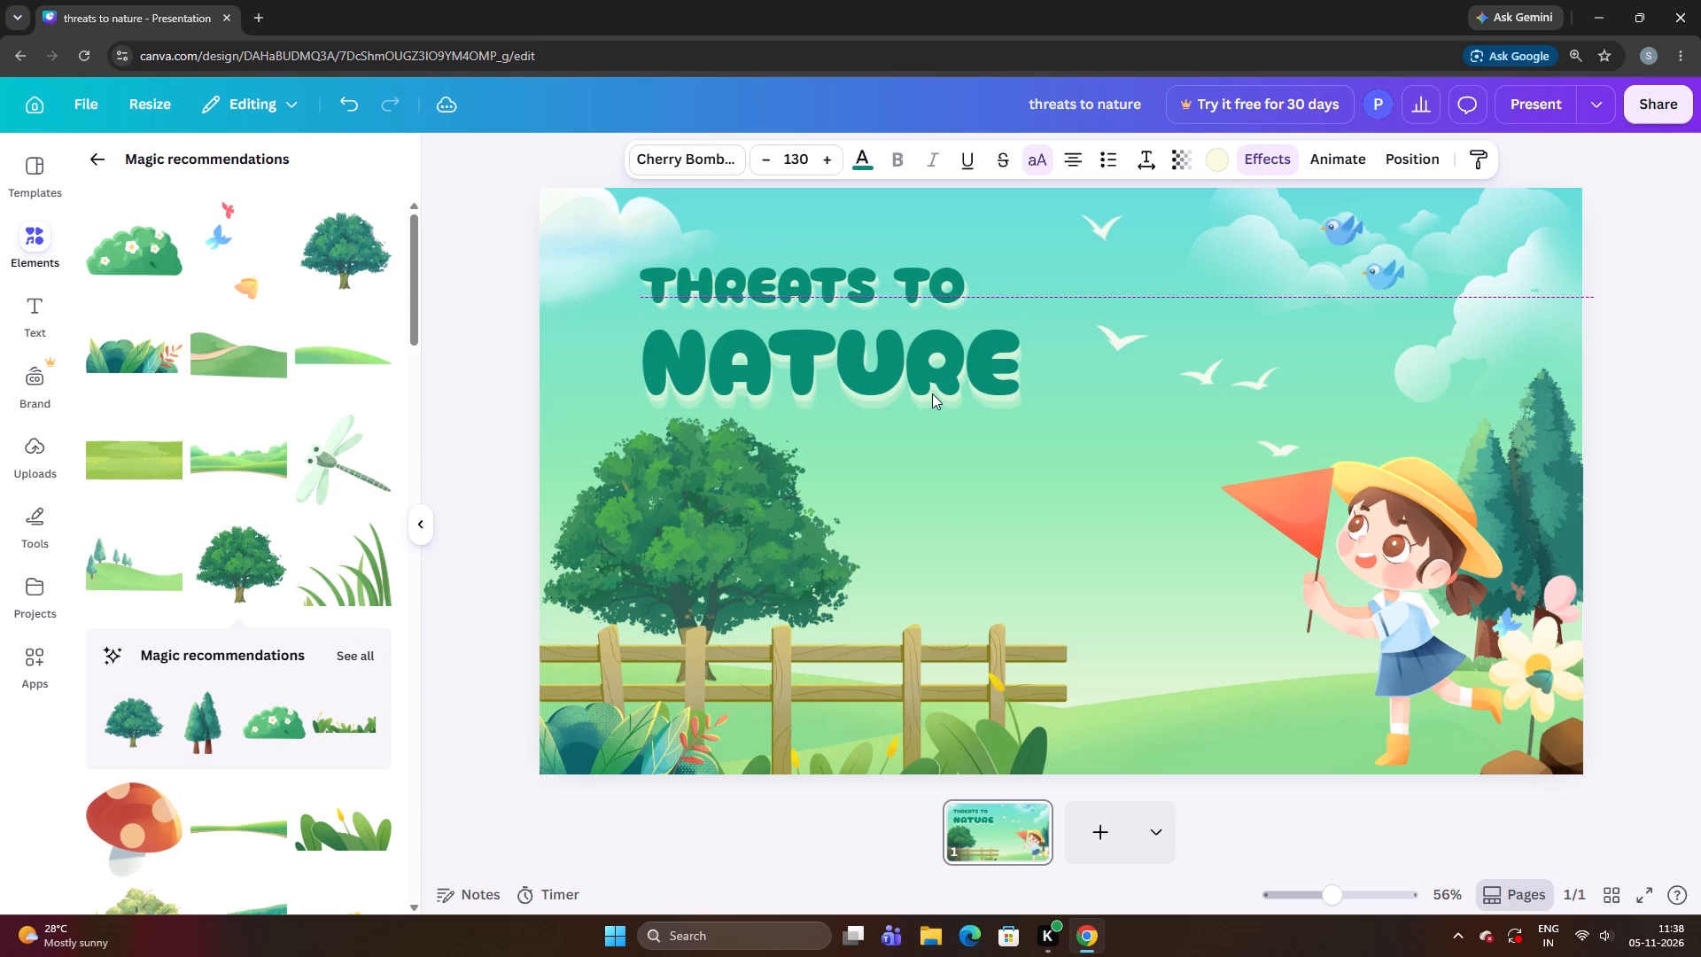
key(Left)
key(Left)
key(Up)
key(Up)
key(Up)
key(Up)
key(Up)
key(Up)
Fine-tune the position of "Nature" so its left edge lines up with "Threats to" and the two lines sit tightly together.
key(Down)
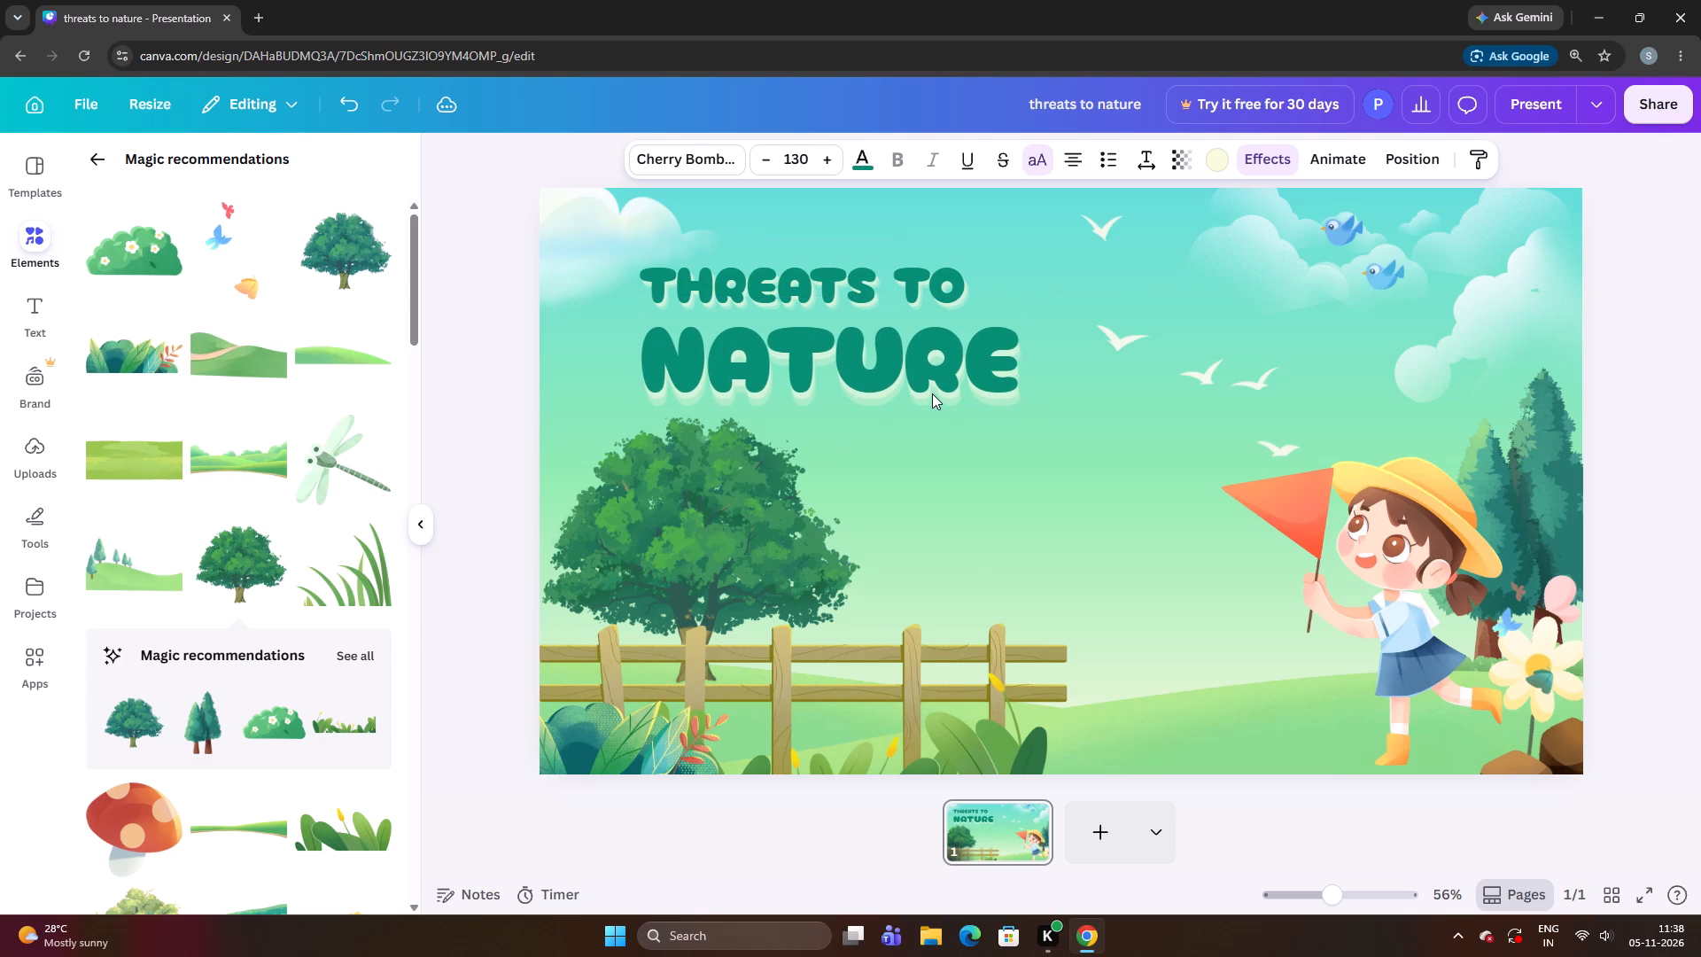
key(Right)
key(Right)
key(Down)
key(Up)
key(Right)
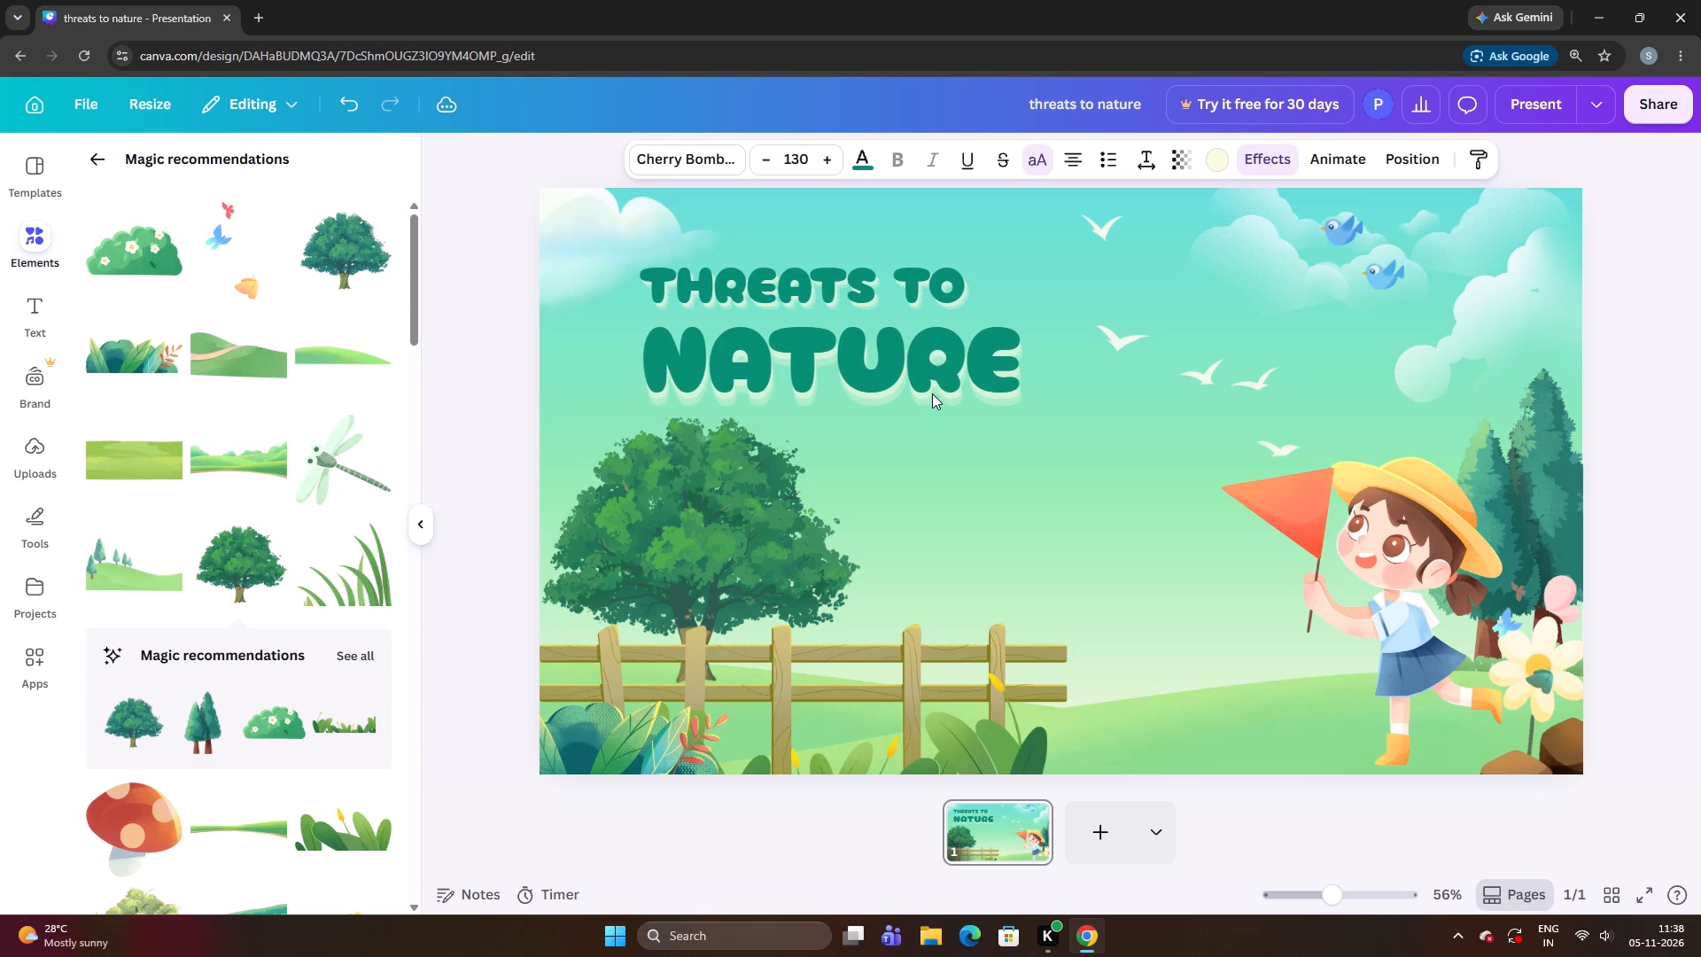
key(Down)
key(Up)
key(Up)
key(Up)
key(Left)
key(Up)
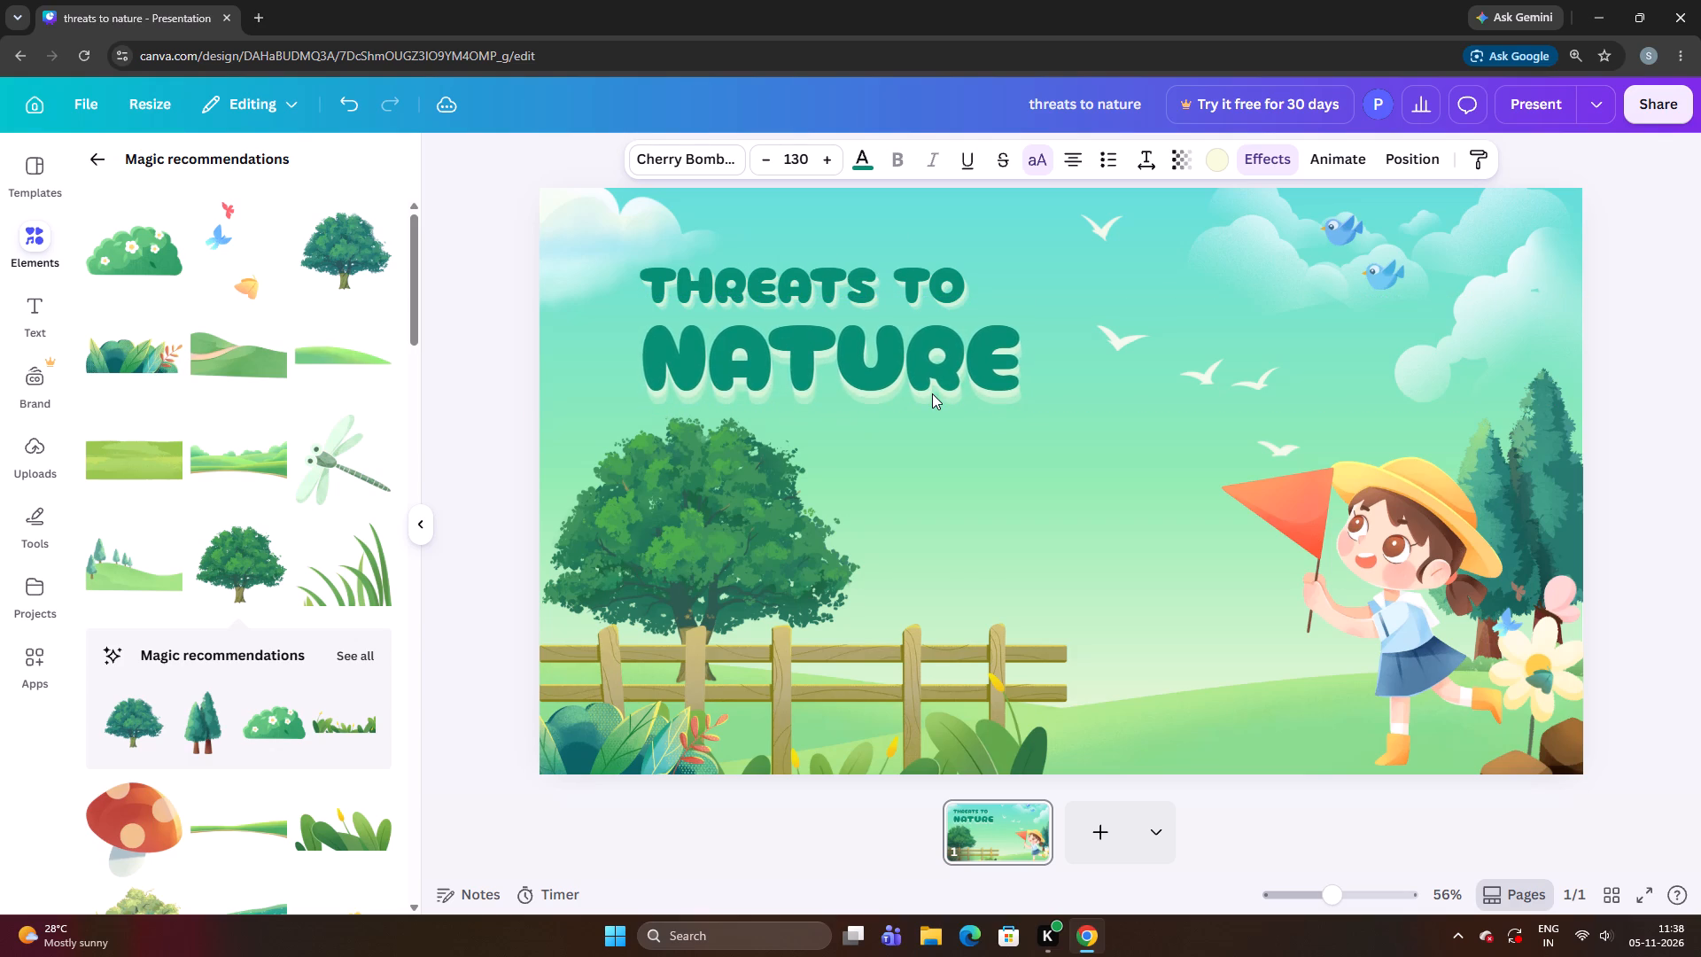
key(Up)
key(Up)
key(Up)
key(Up)
key(Up)
key(Down)
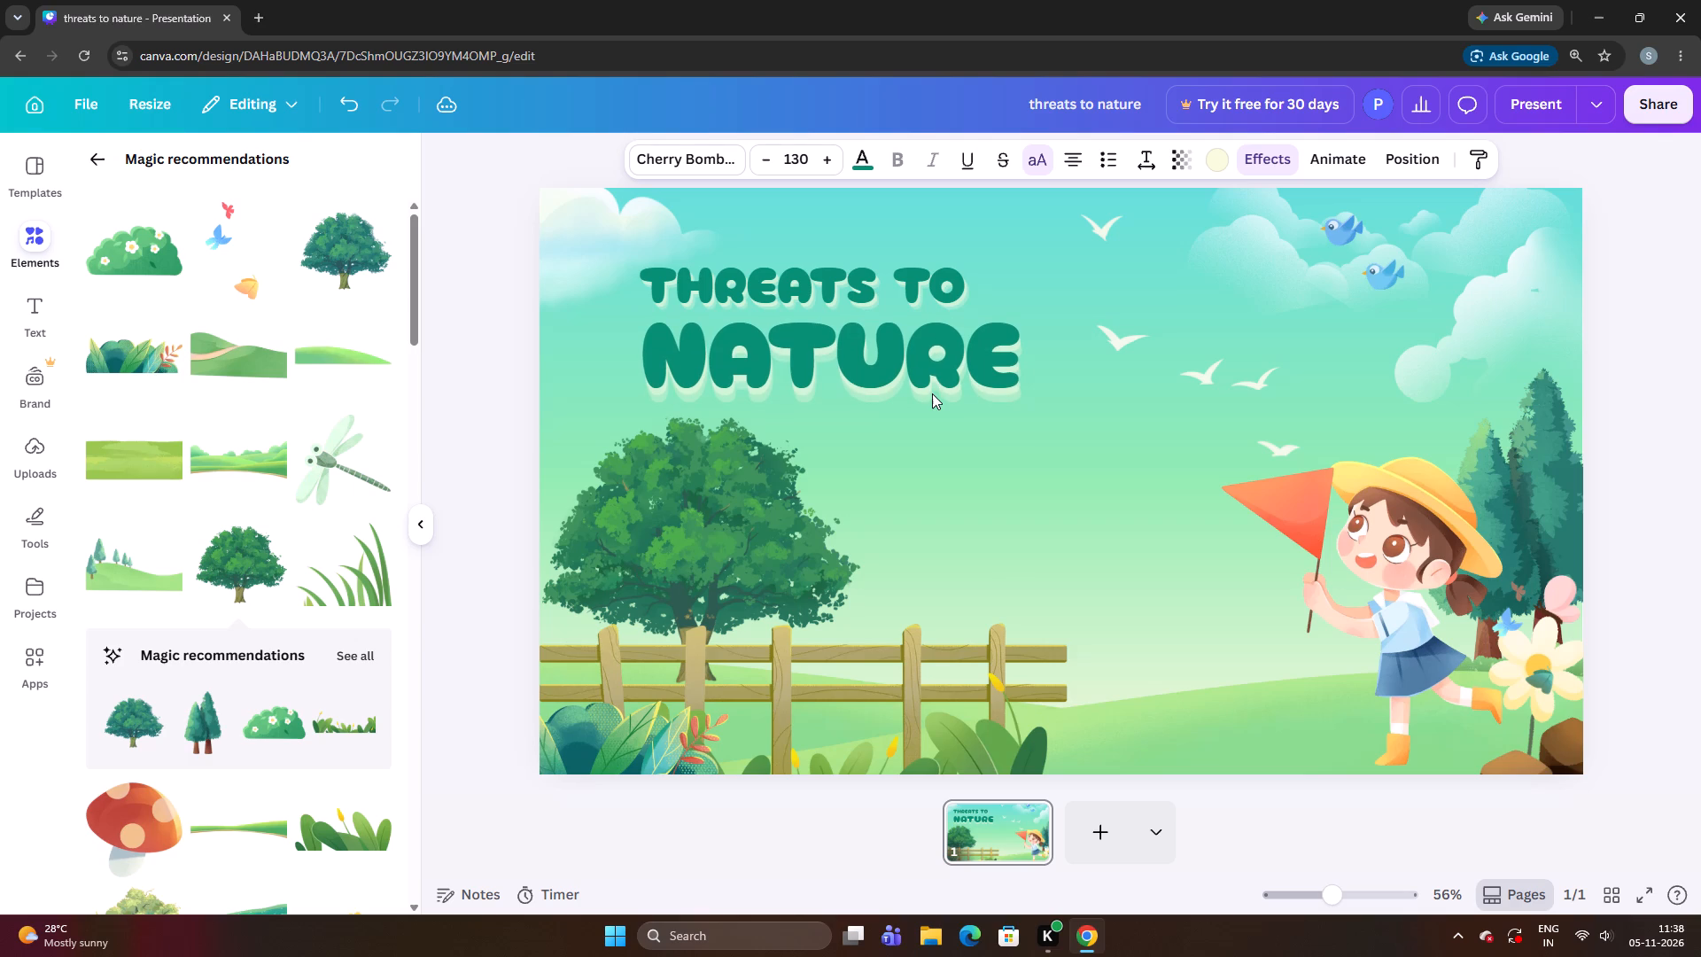
key(Down)
key(Down)
key(Right)
key(Down)
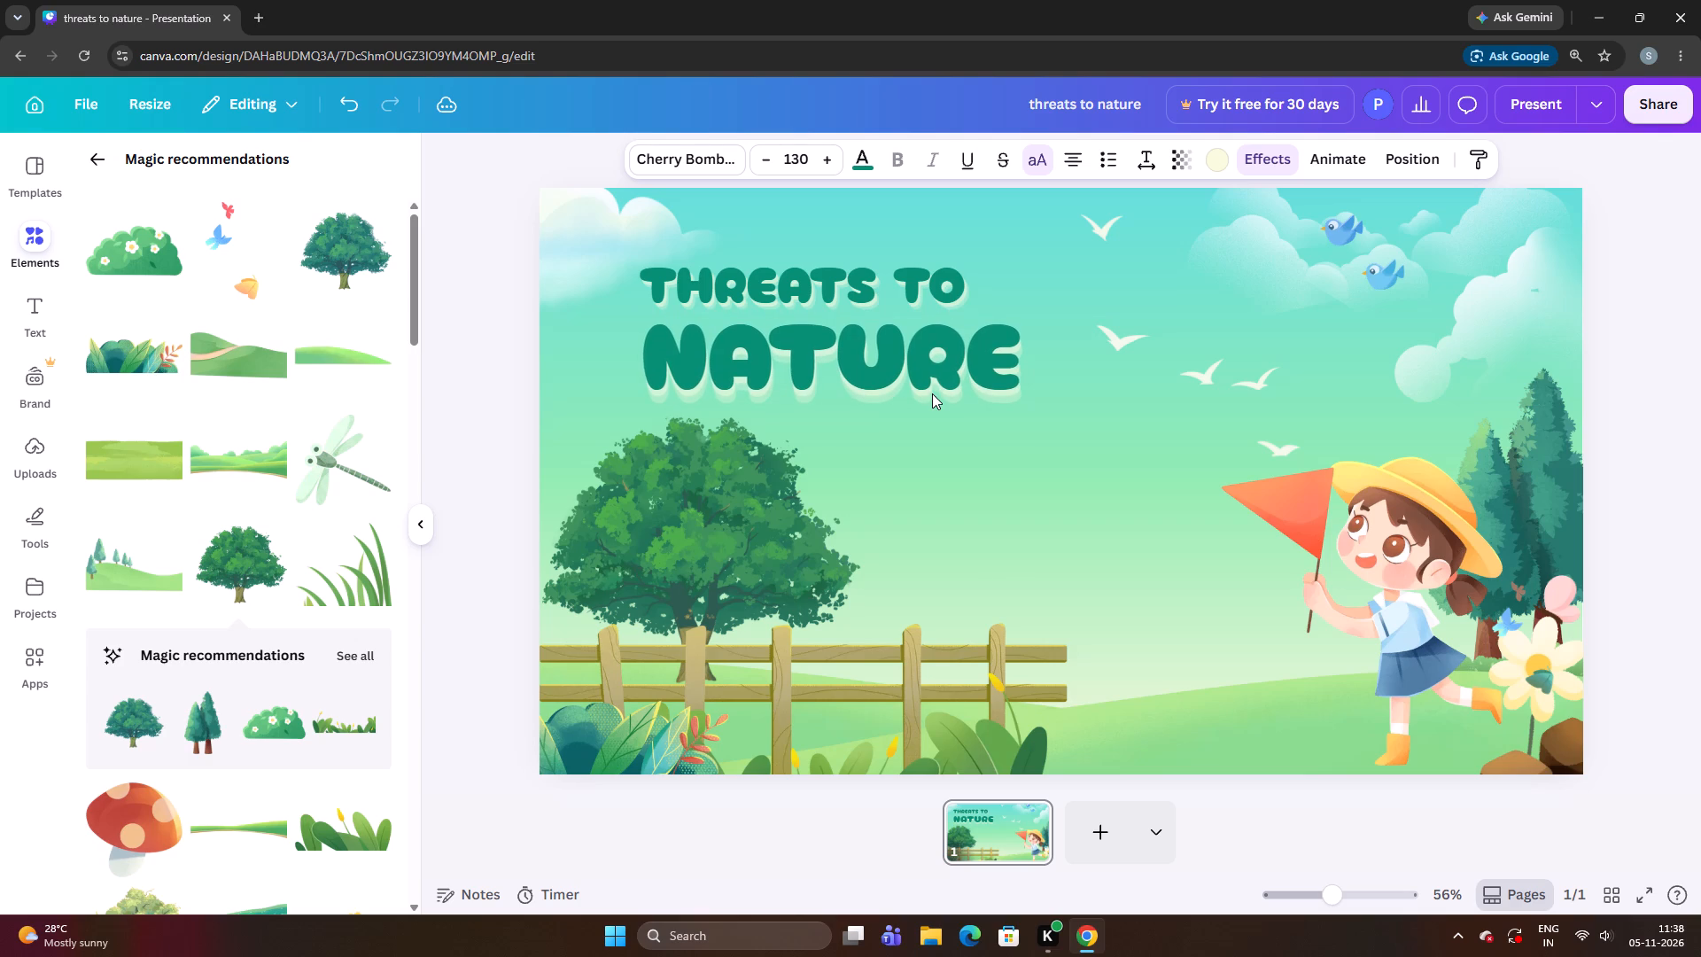
key(Left)
key(Left)
key(Left)
key(Left)
key(Up)
key(Left)
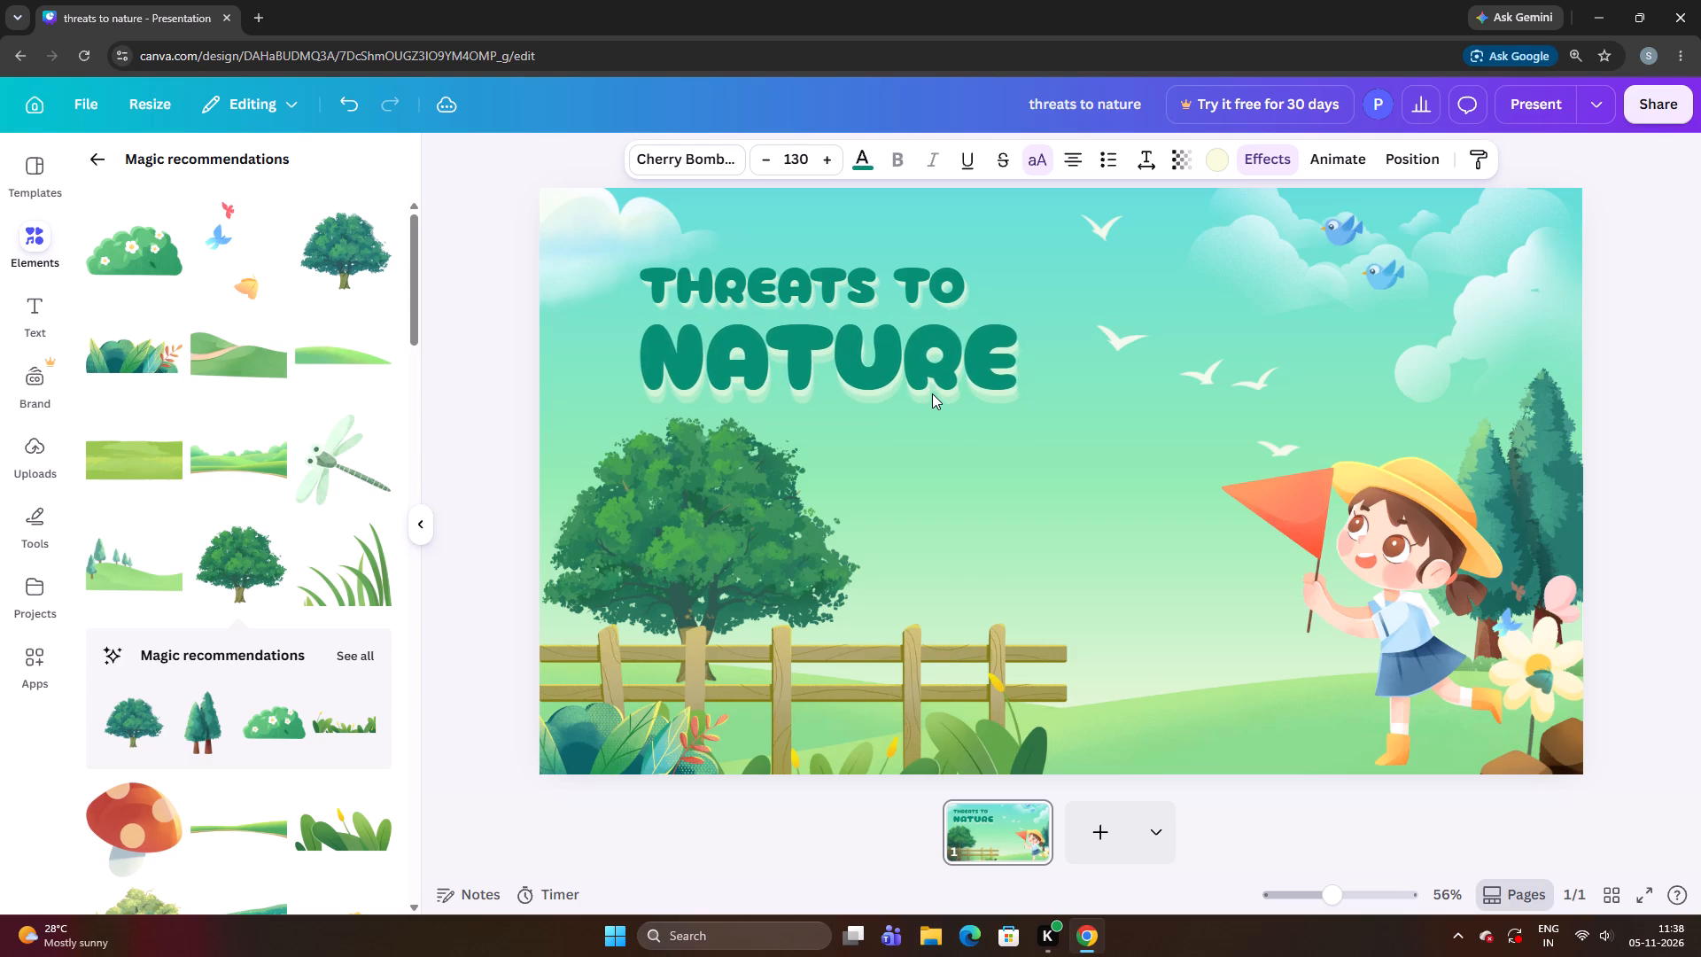
key(Up)
key(Up)
key(Down)
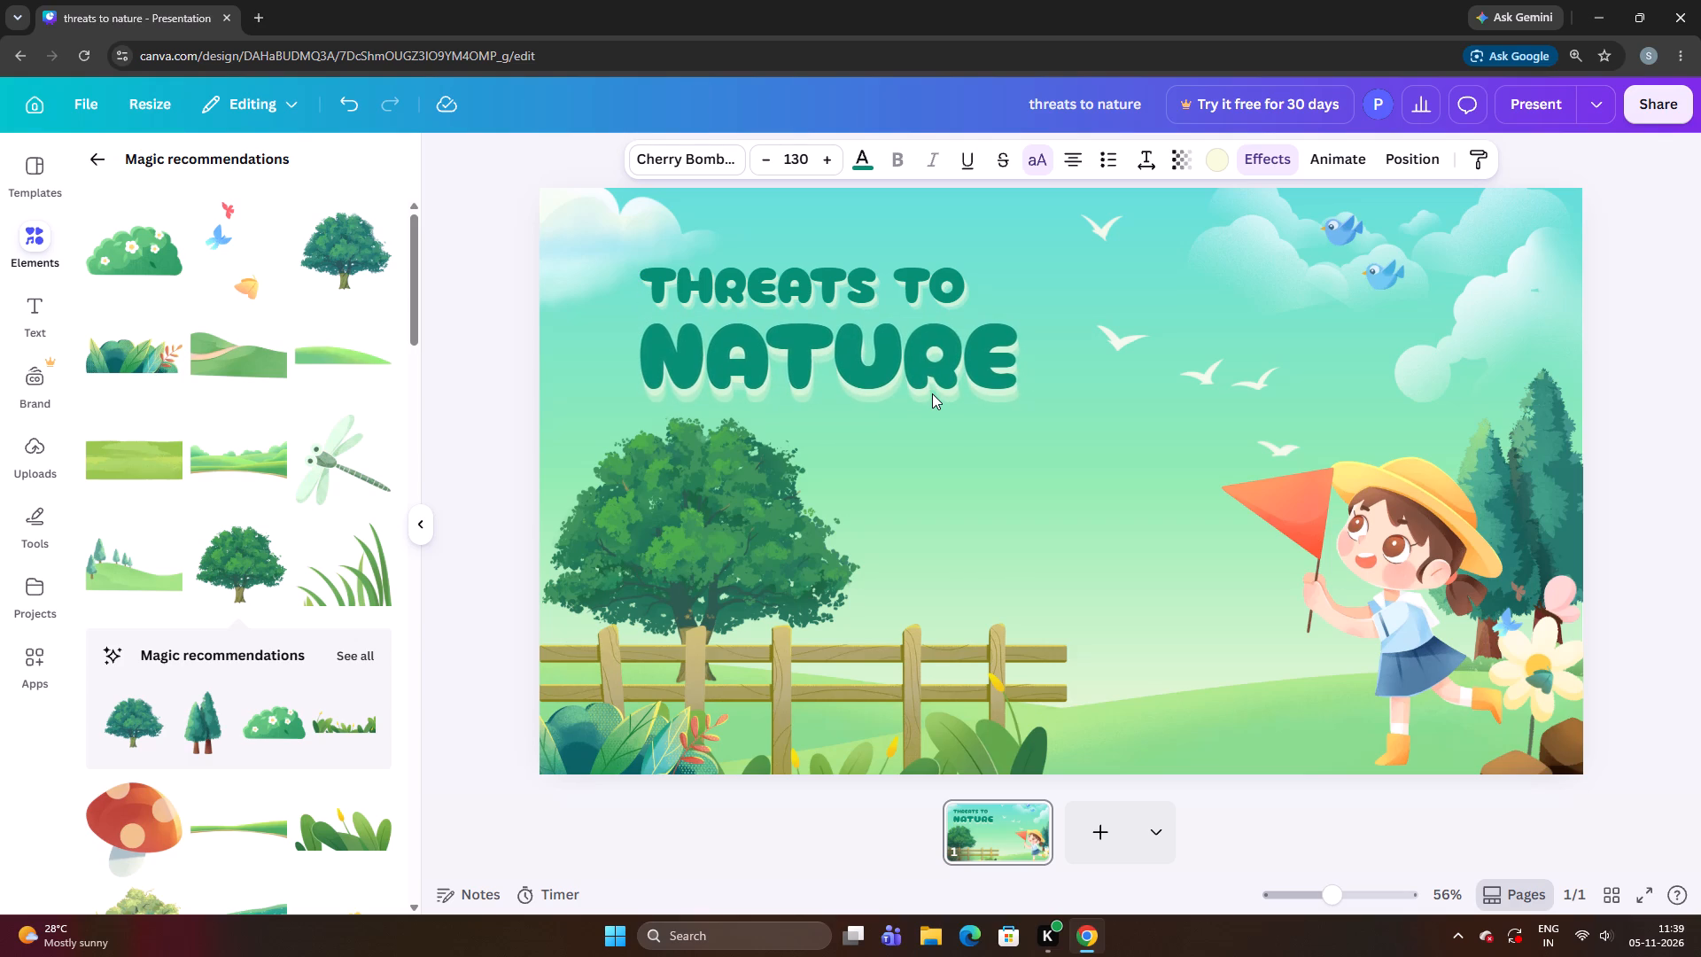
key(Right)
key(Right)
key(Down)
key(Up)
key(Up)
key(Left)
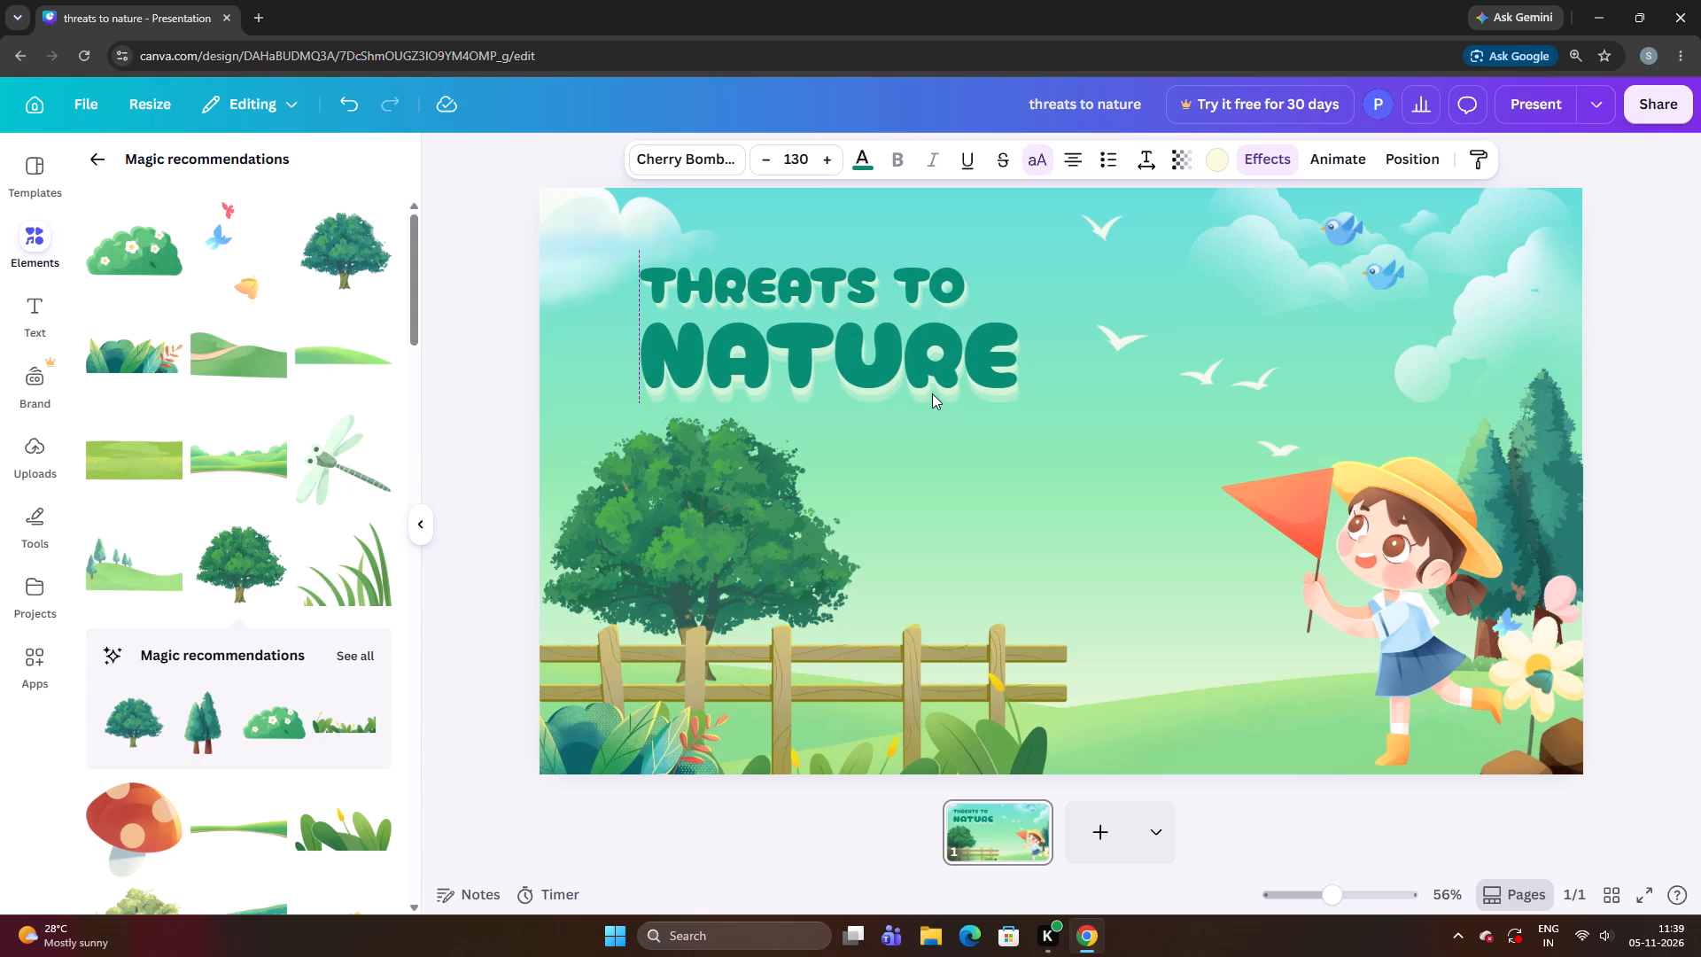
key(Left)
key(Left)
key(Left)
key(Down)
key(Up)
key(Up)
key(Up)
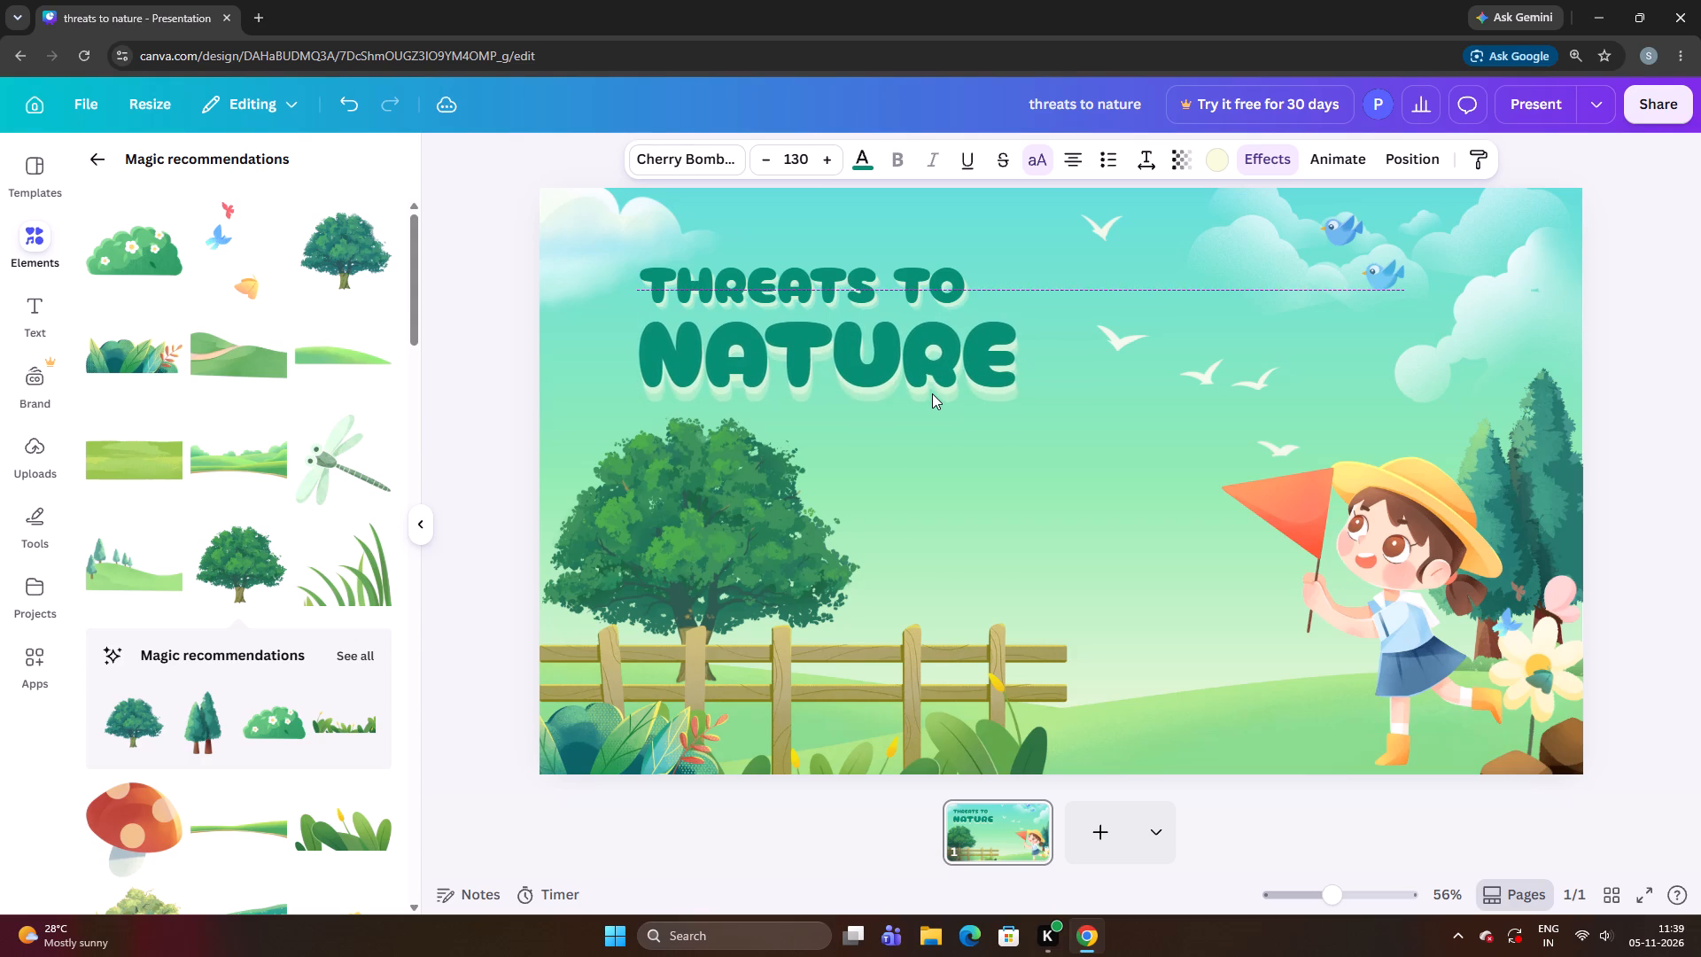
key(Down)
key(Right)
key(Right)
key(Down)
key(Up)
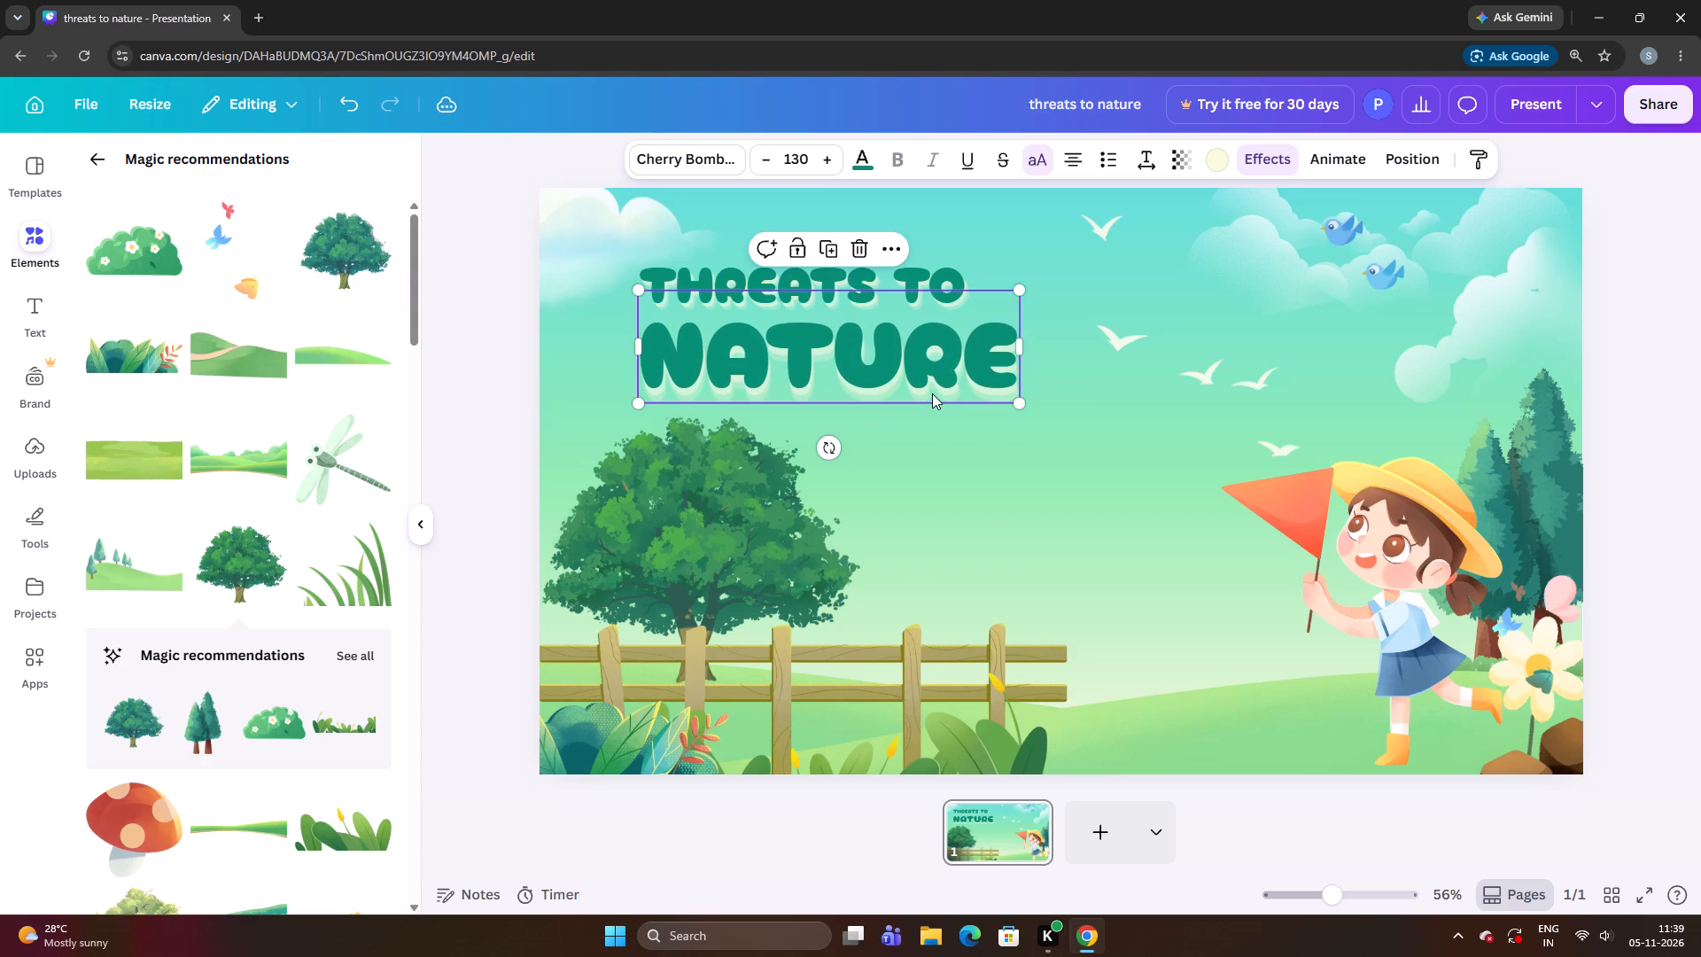
click(479, 478)
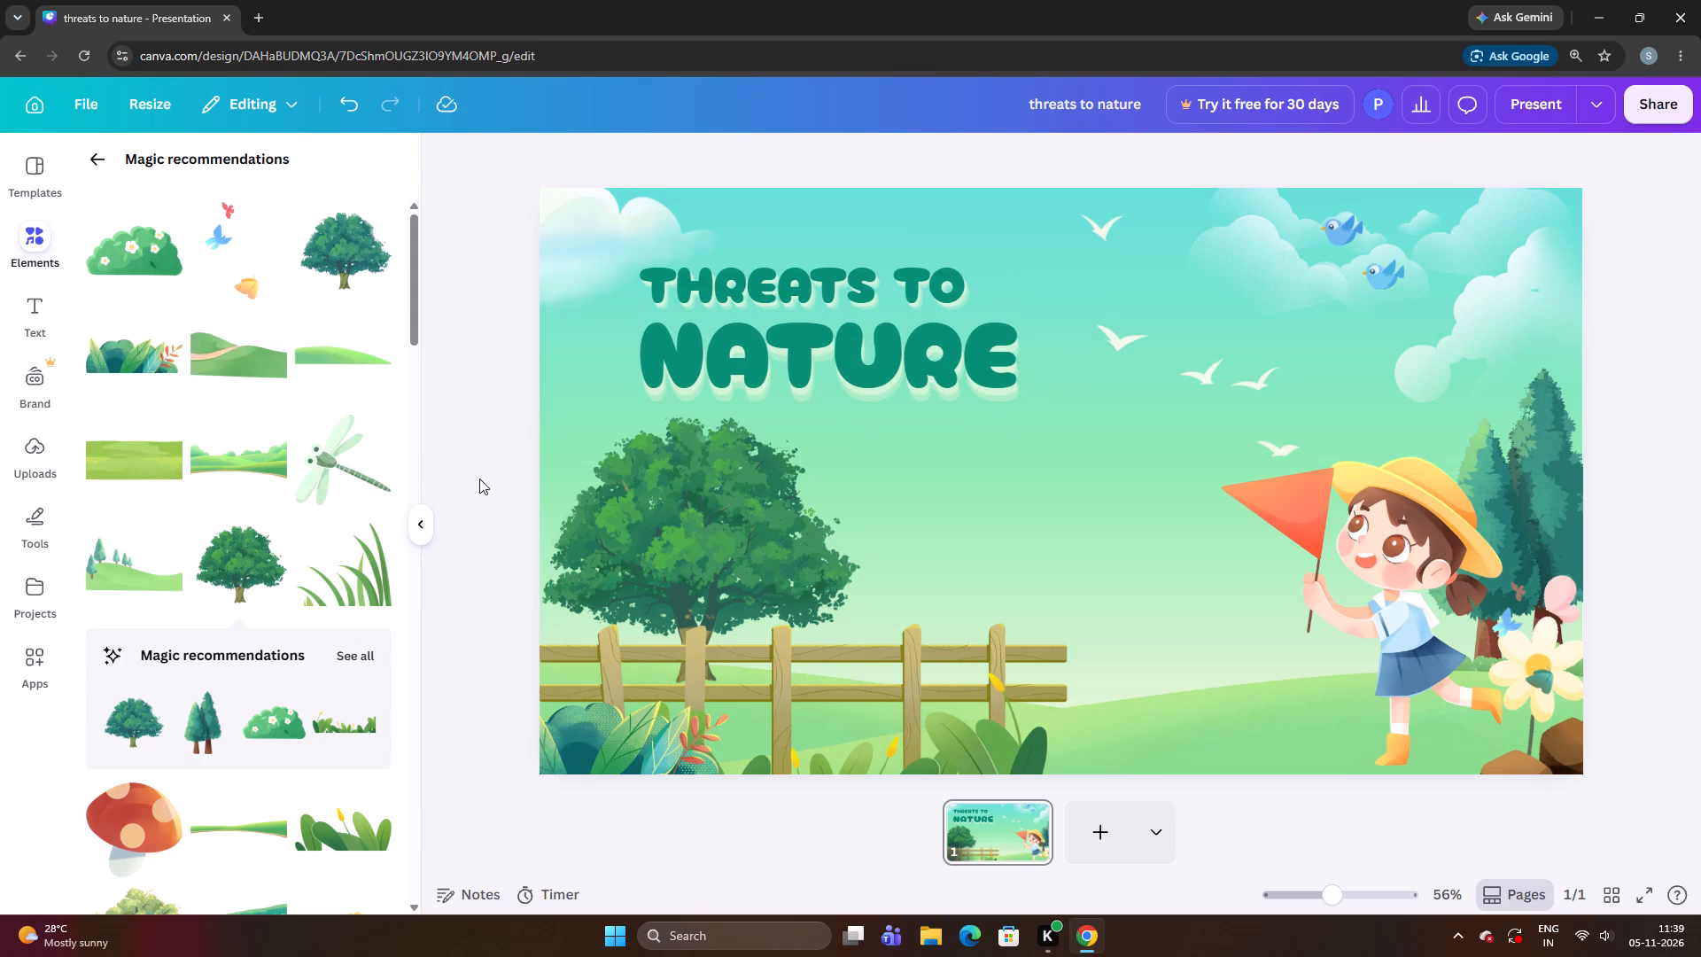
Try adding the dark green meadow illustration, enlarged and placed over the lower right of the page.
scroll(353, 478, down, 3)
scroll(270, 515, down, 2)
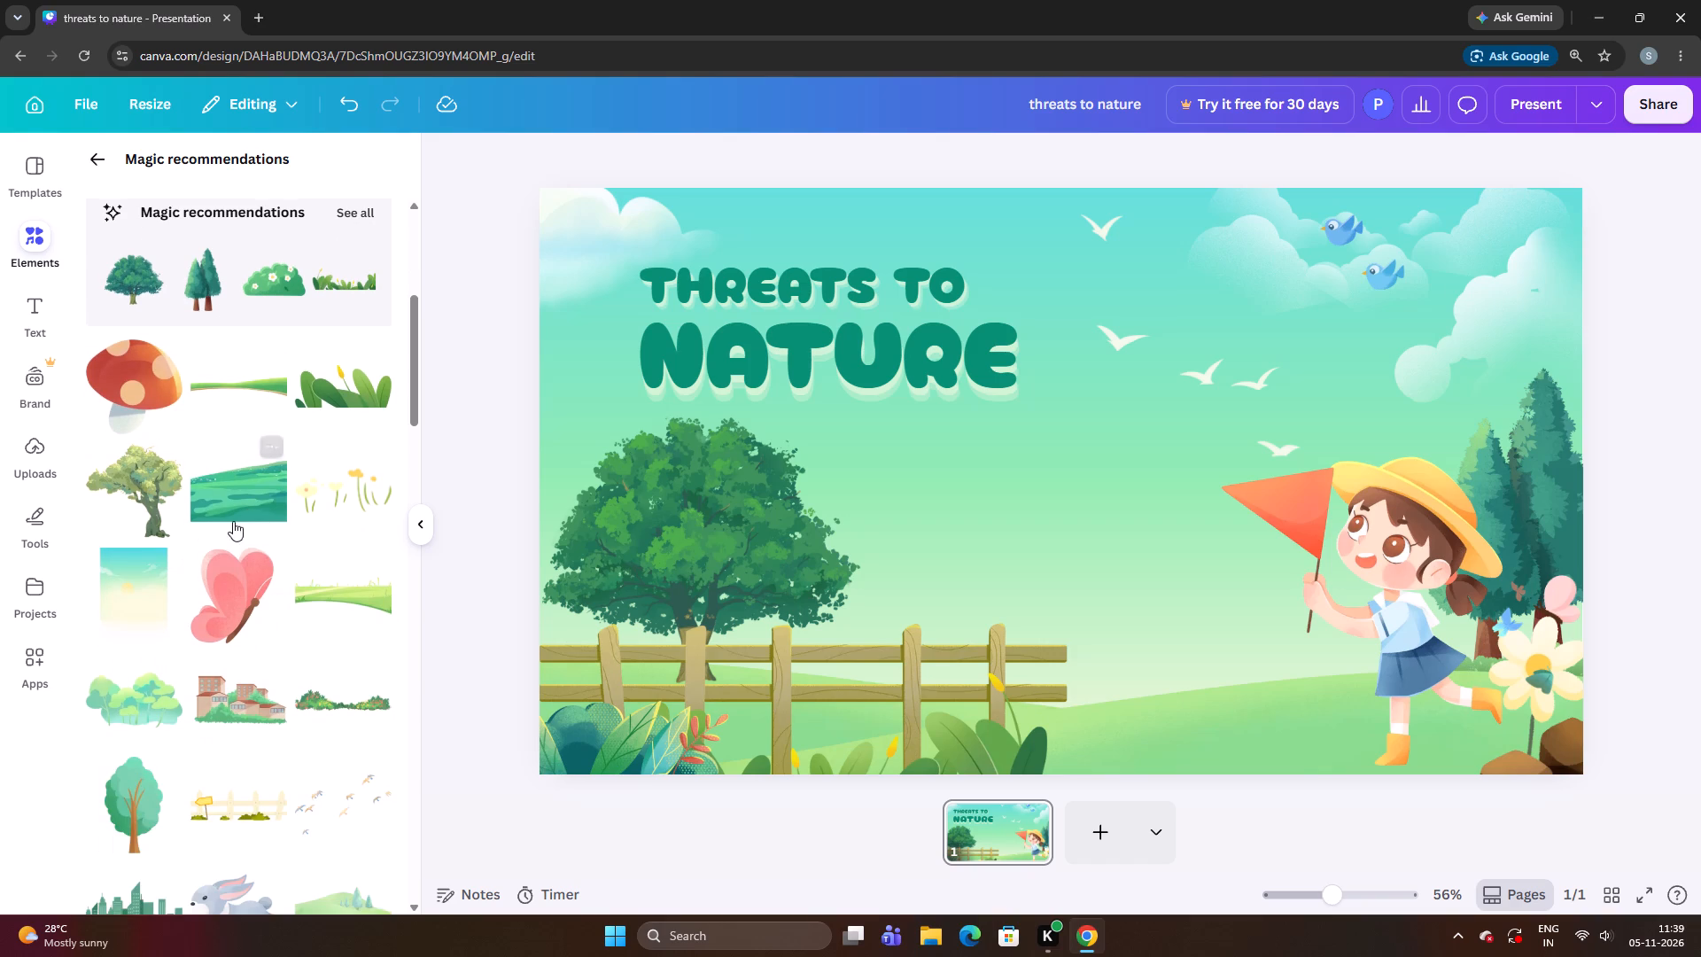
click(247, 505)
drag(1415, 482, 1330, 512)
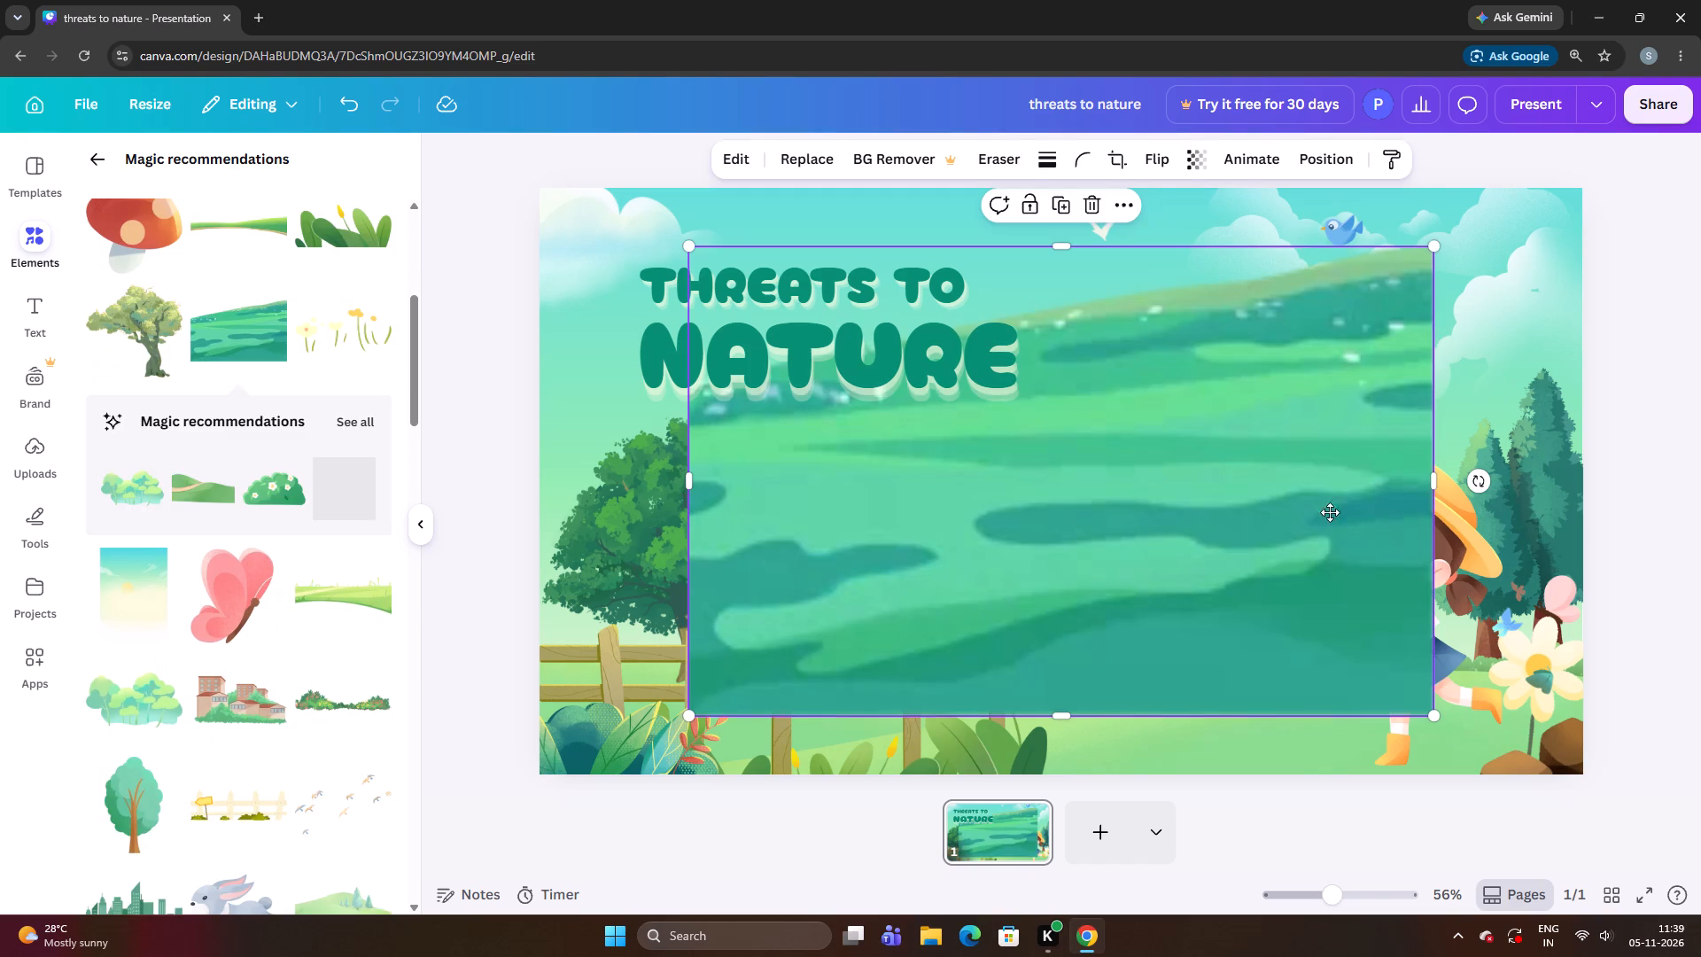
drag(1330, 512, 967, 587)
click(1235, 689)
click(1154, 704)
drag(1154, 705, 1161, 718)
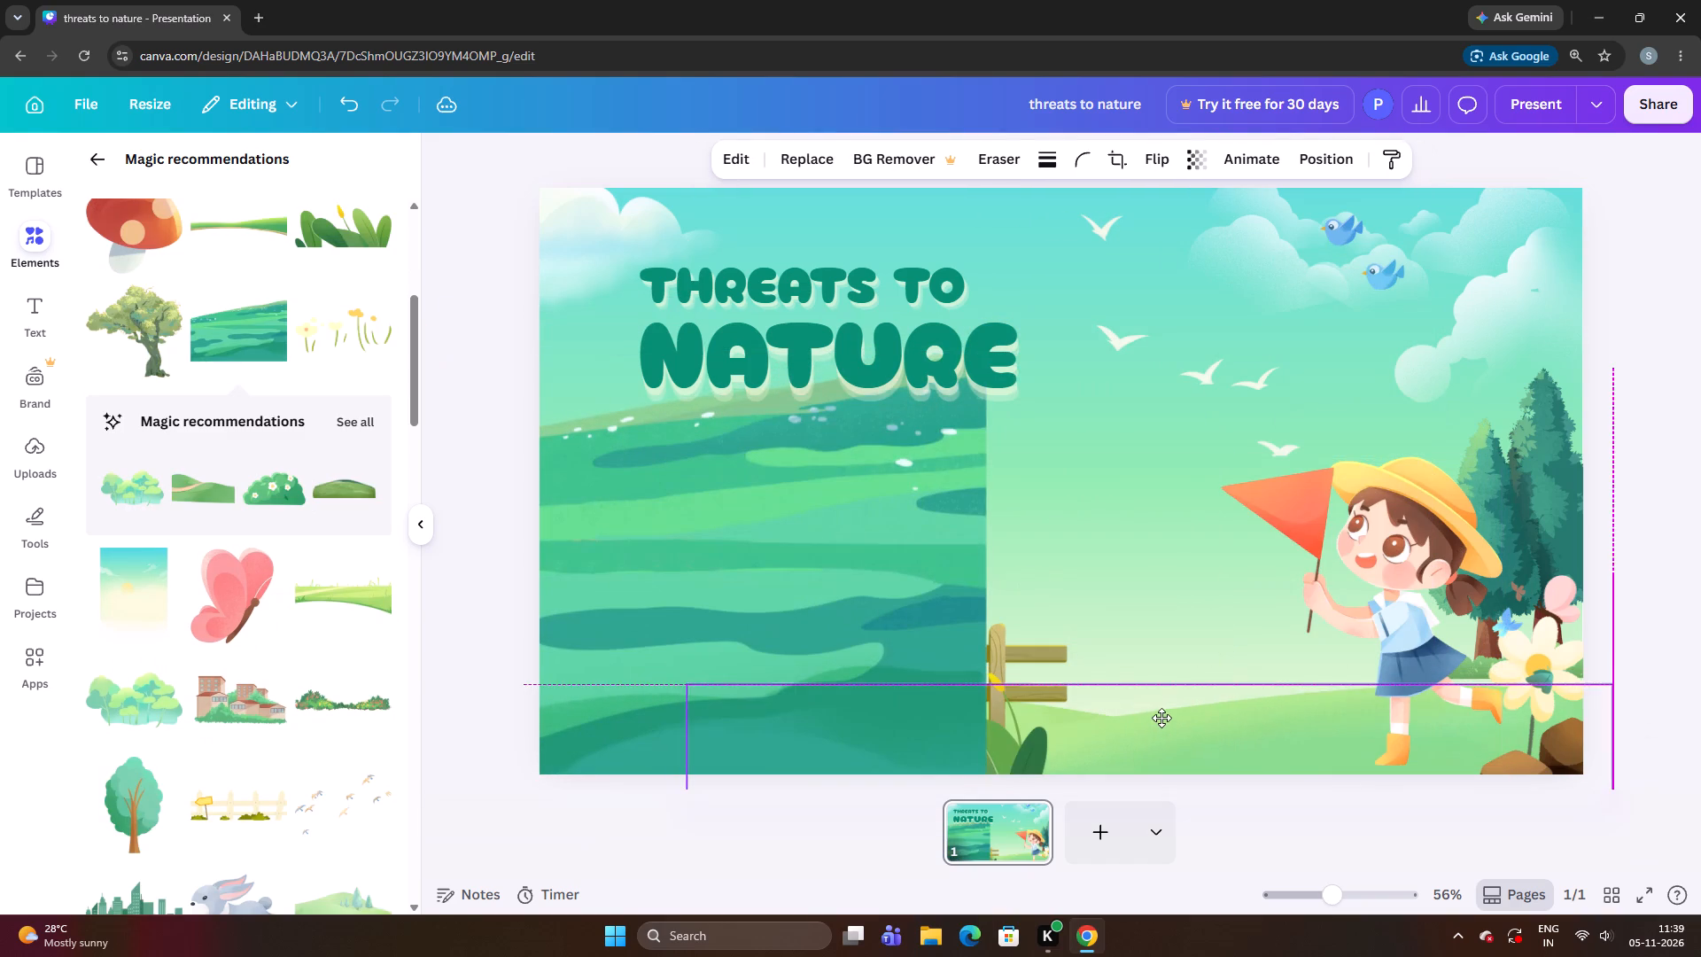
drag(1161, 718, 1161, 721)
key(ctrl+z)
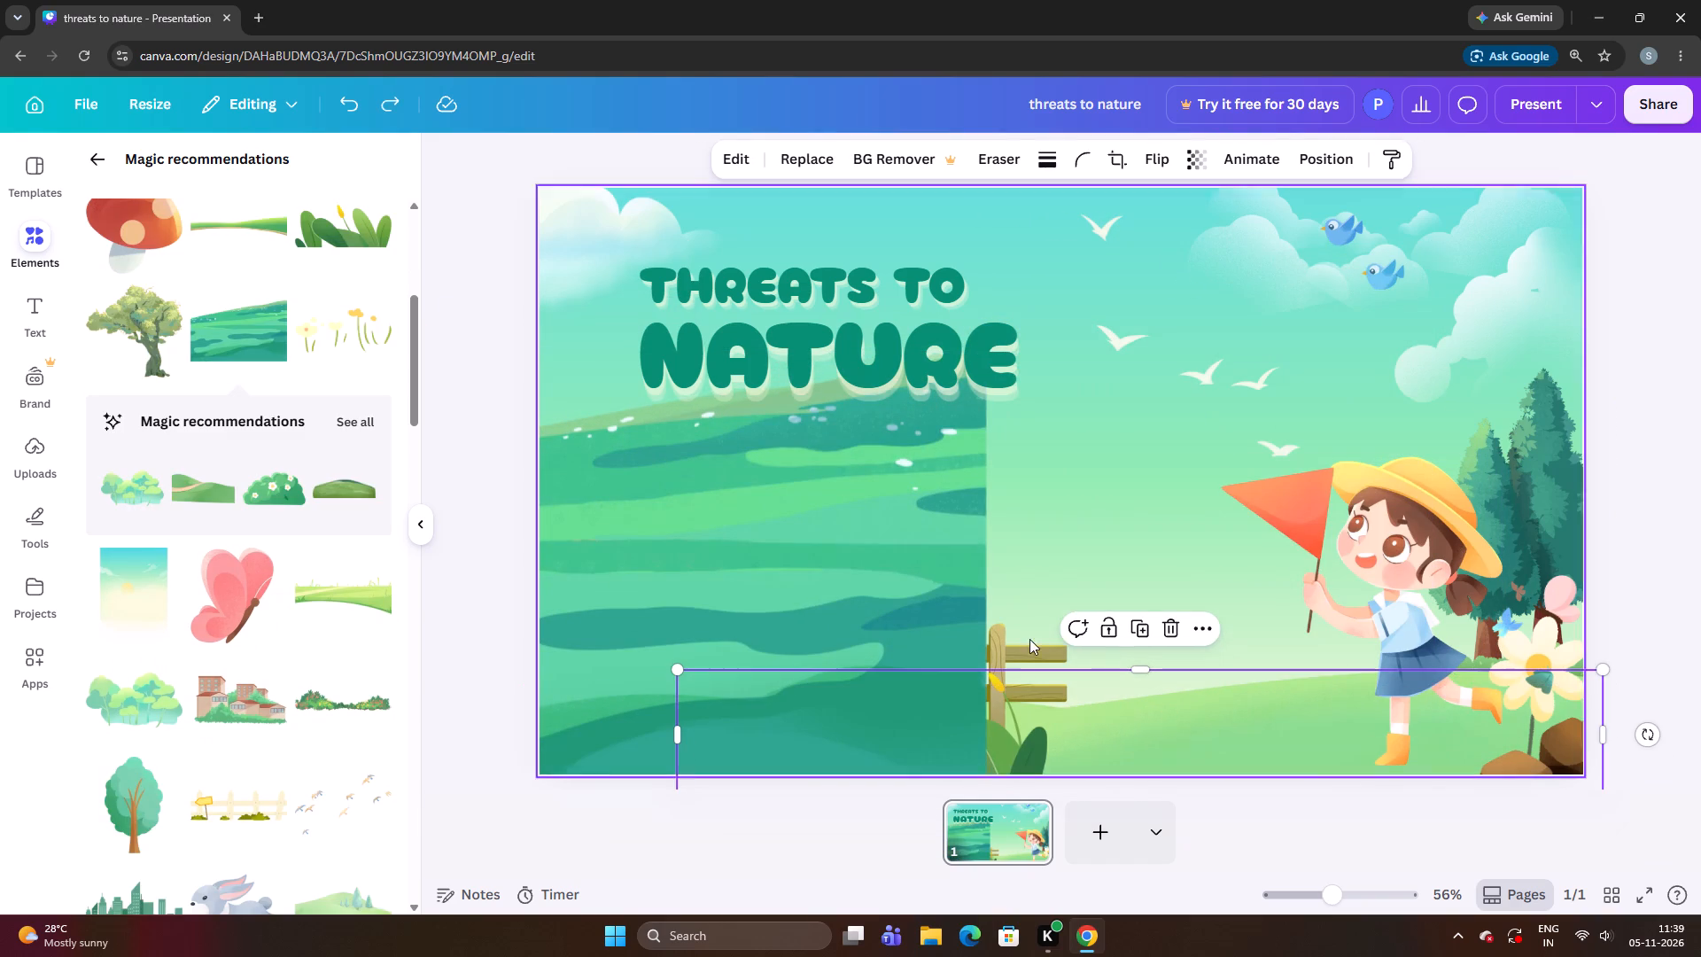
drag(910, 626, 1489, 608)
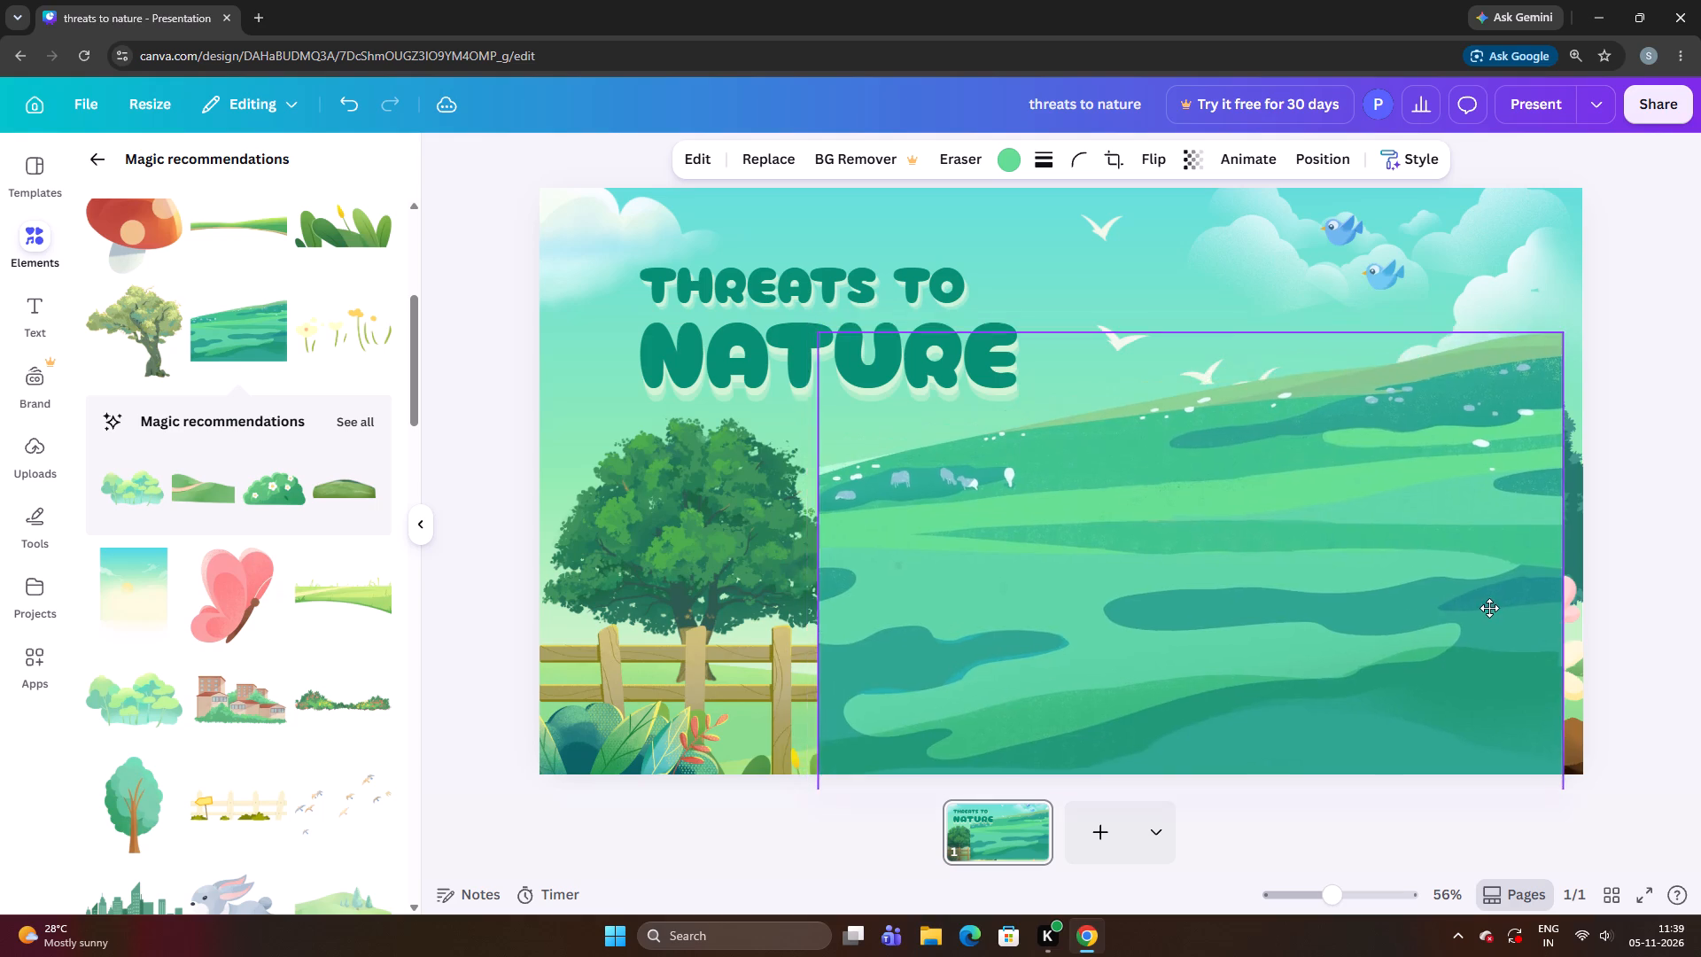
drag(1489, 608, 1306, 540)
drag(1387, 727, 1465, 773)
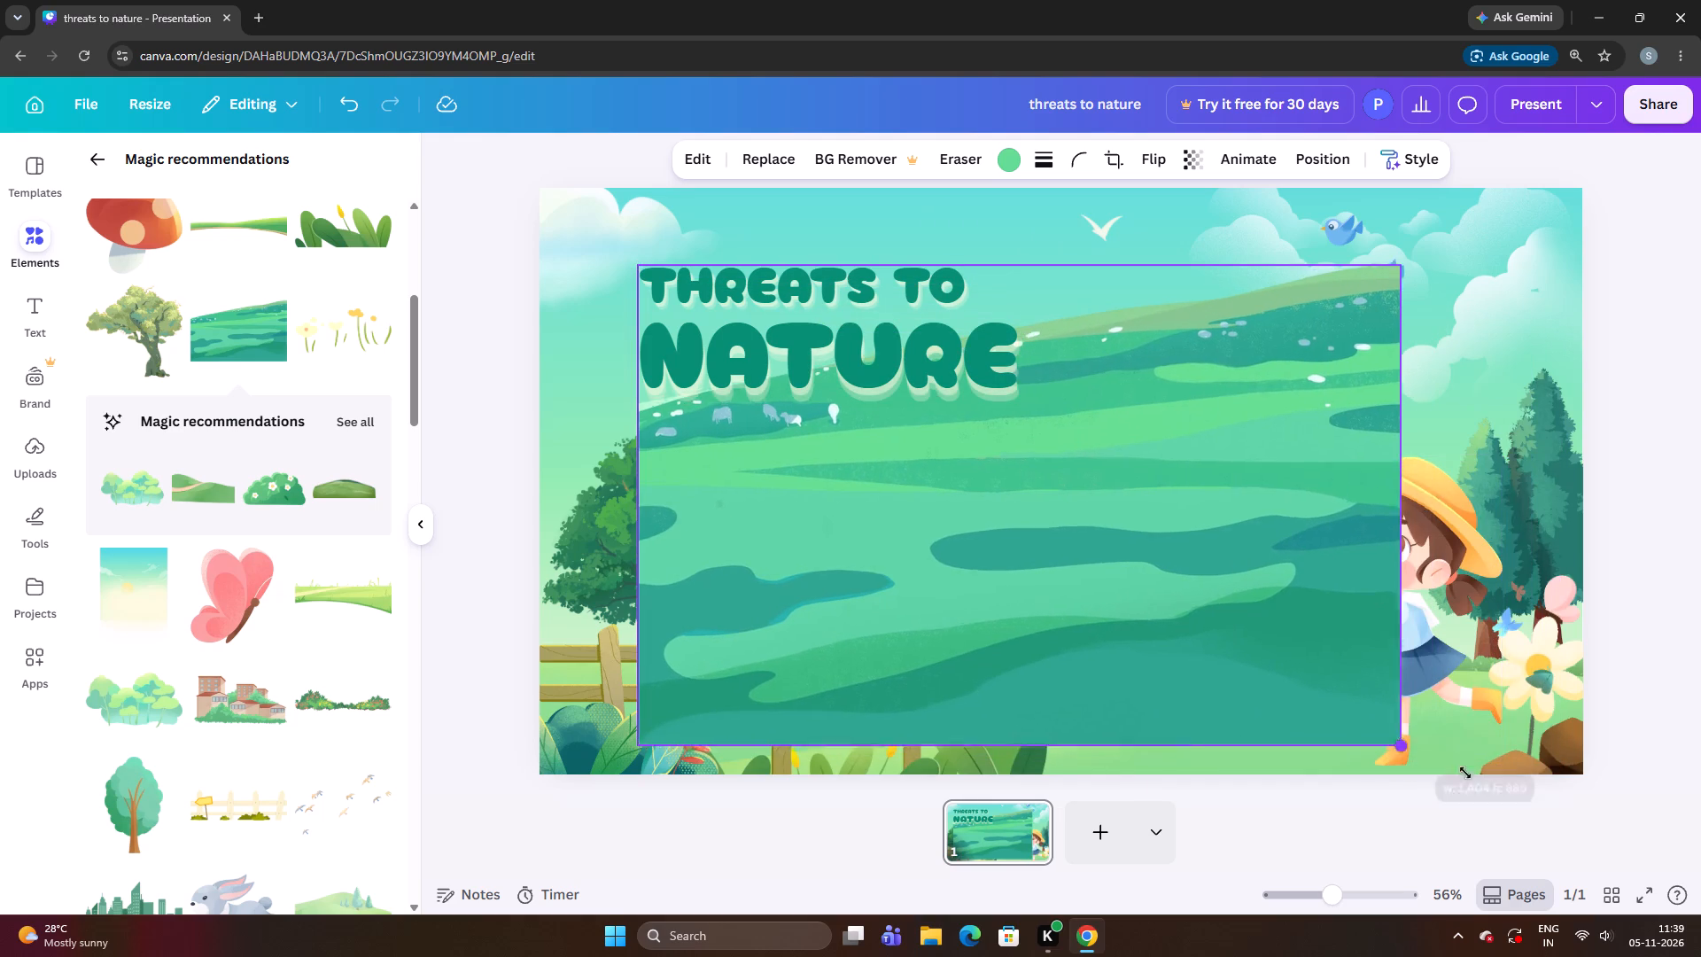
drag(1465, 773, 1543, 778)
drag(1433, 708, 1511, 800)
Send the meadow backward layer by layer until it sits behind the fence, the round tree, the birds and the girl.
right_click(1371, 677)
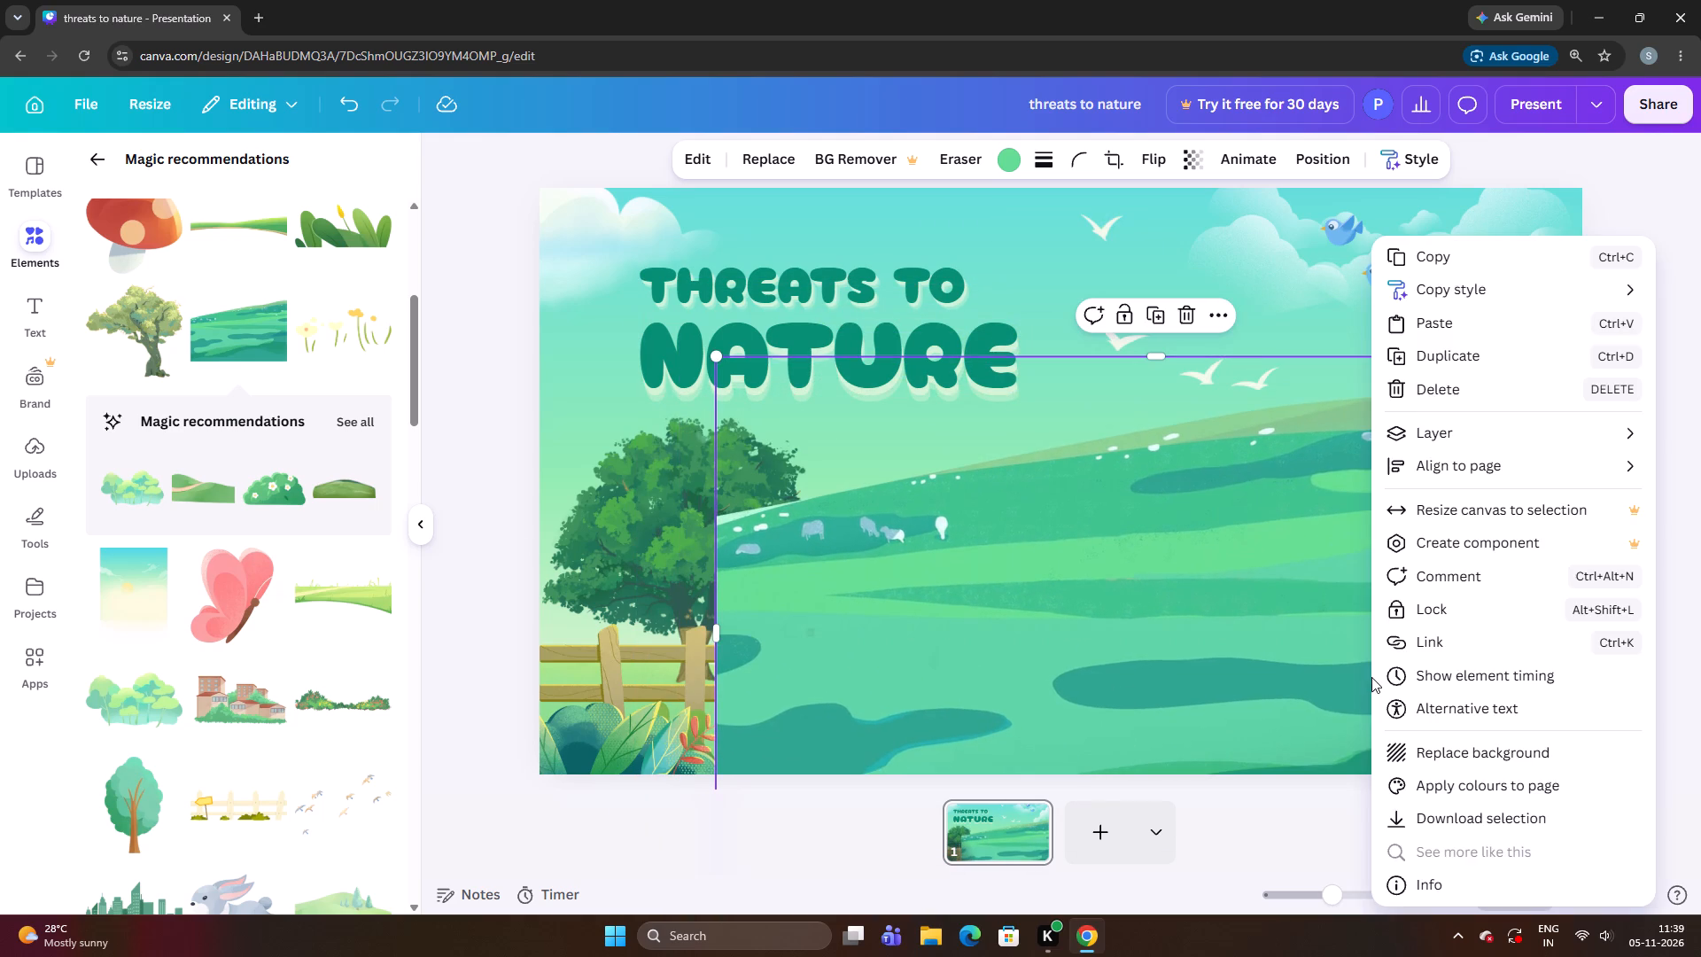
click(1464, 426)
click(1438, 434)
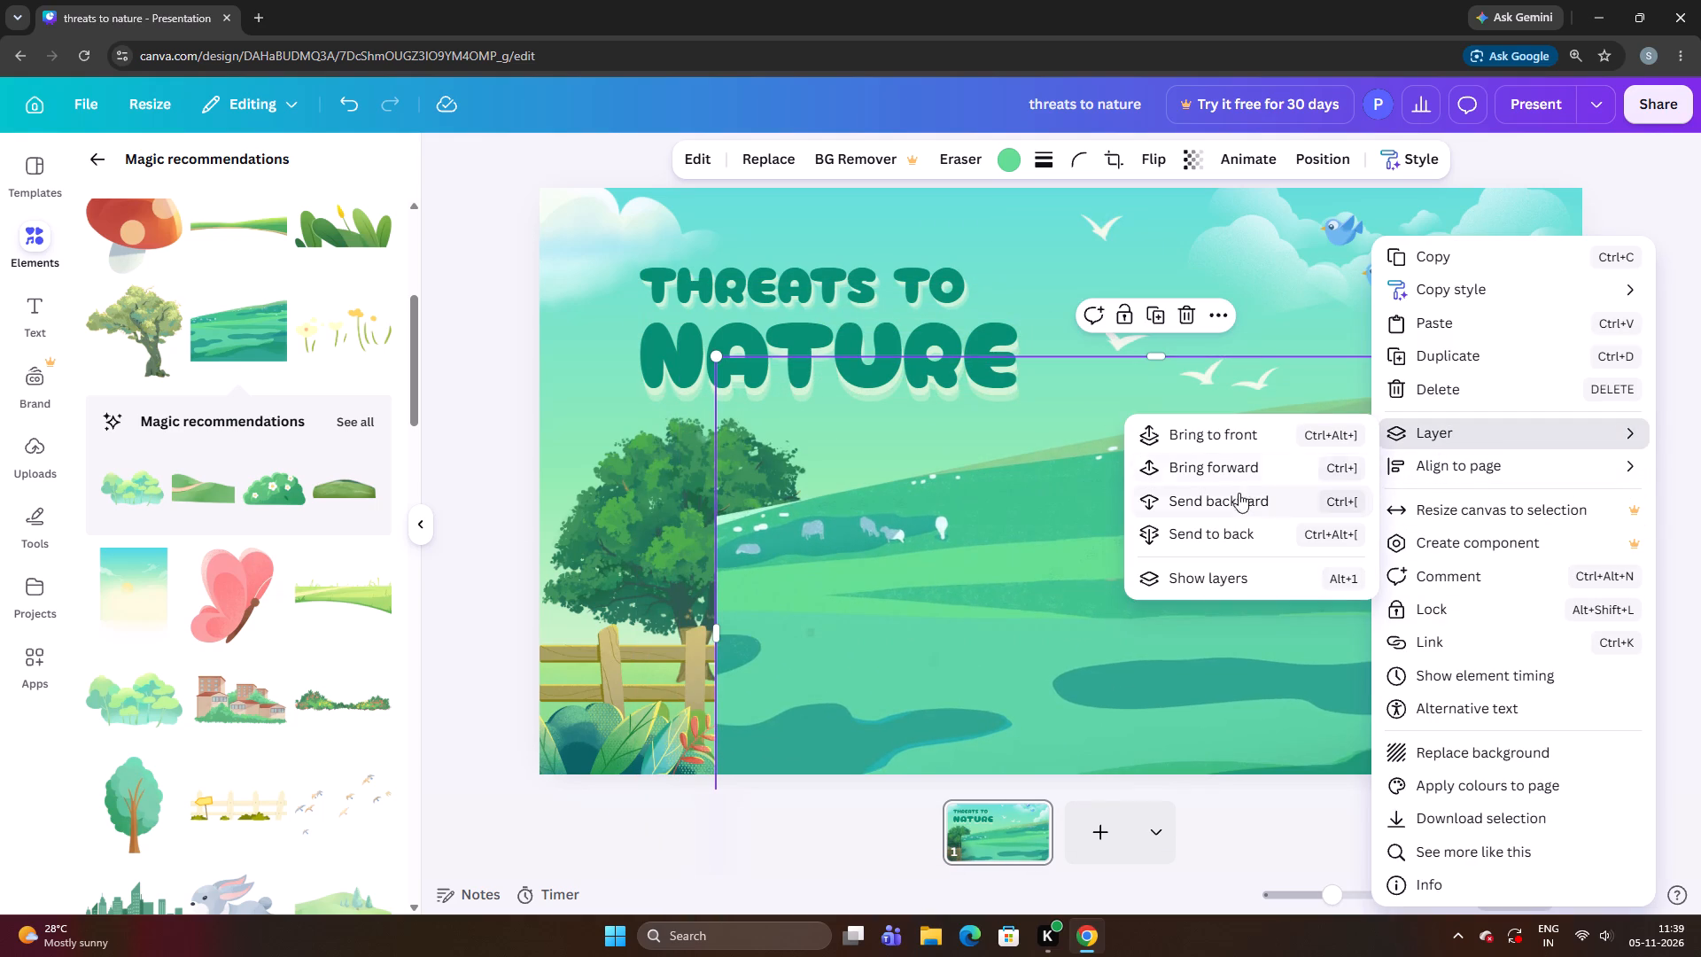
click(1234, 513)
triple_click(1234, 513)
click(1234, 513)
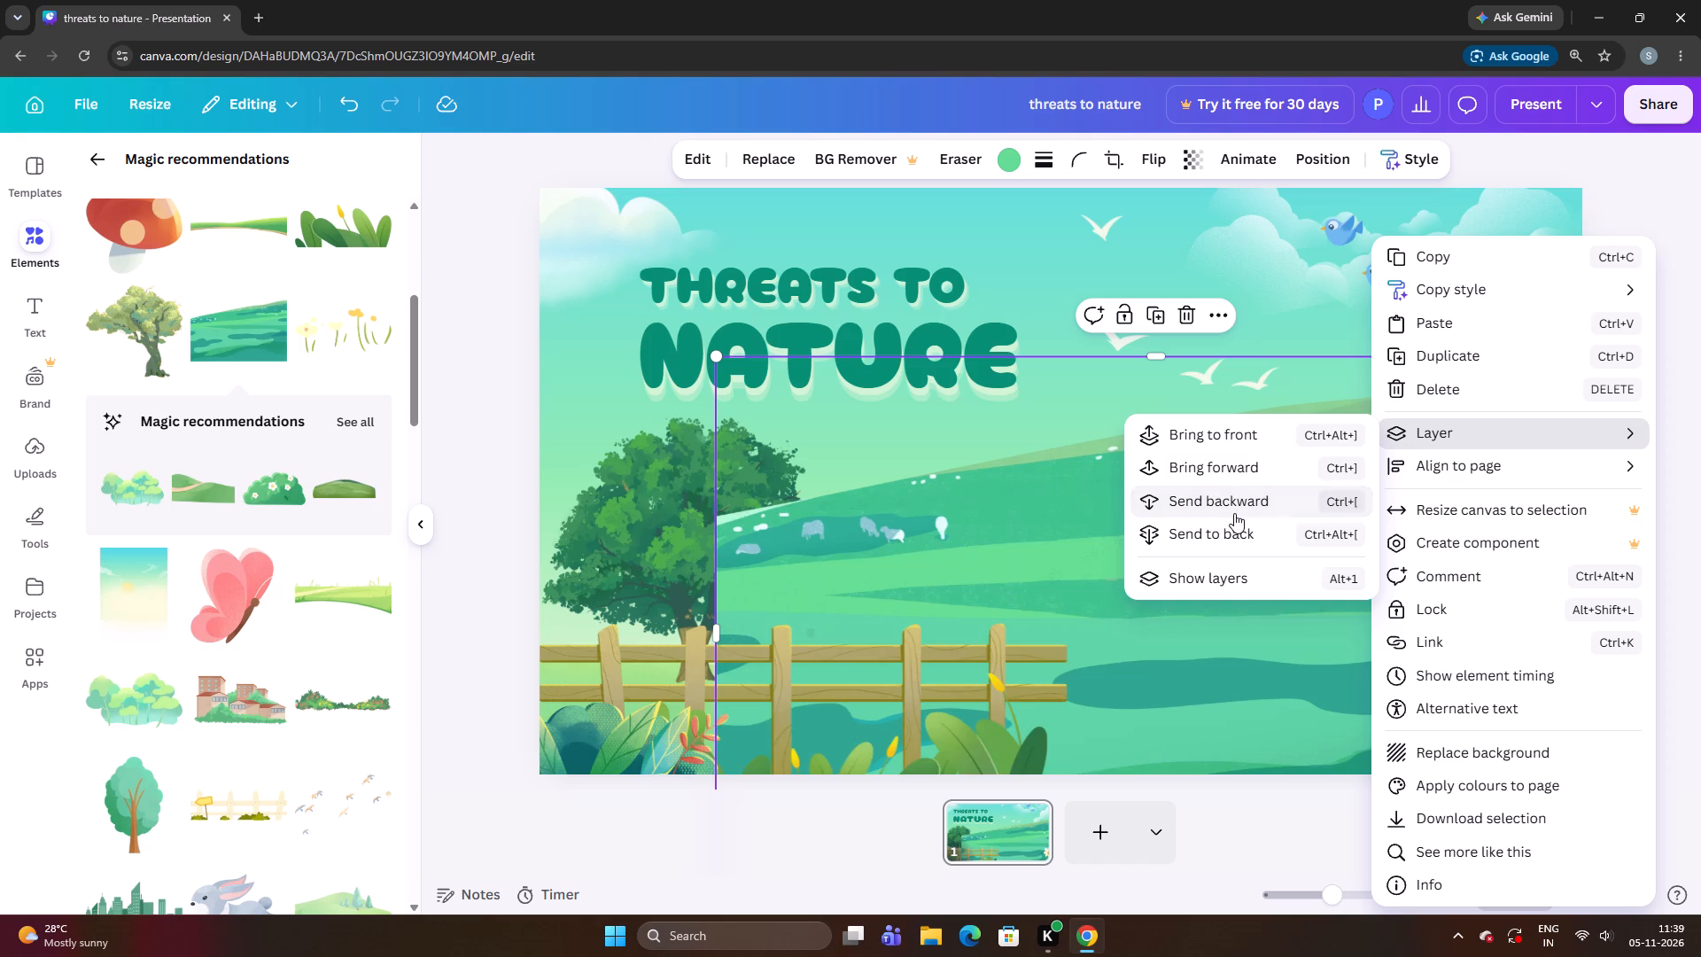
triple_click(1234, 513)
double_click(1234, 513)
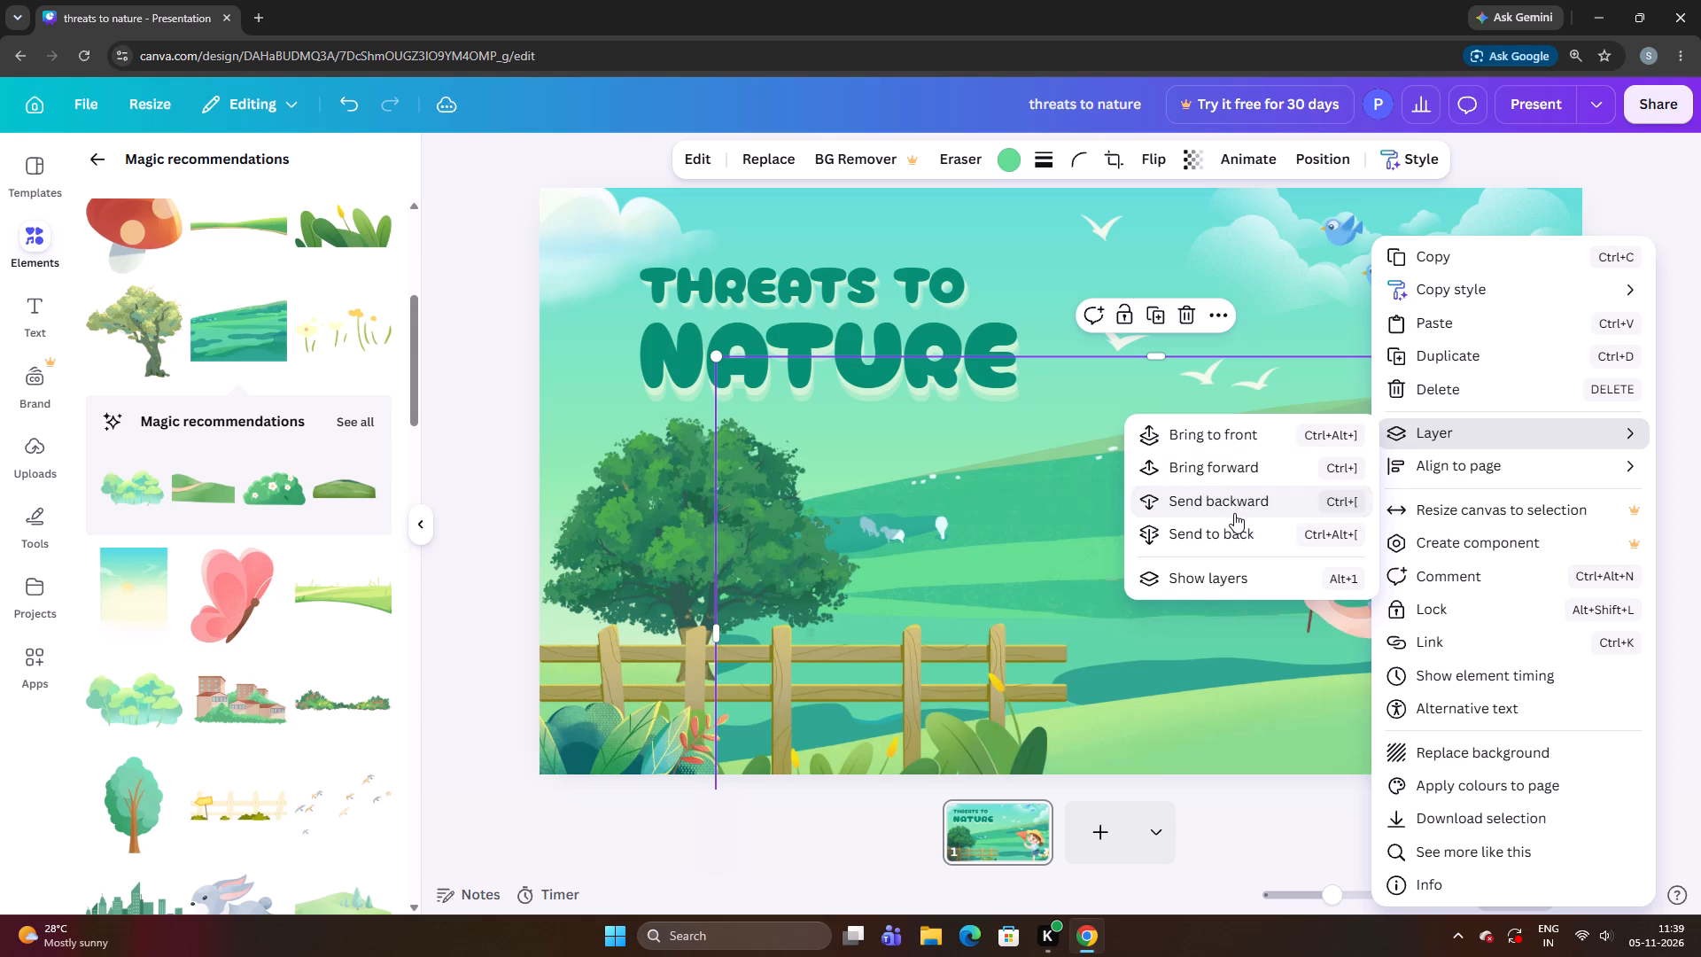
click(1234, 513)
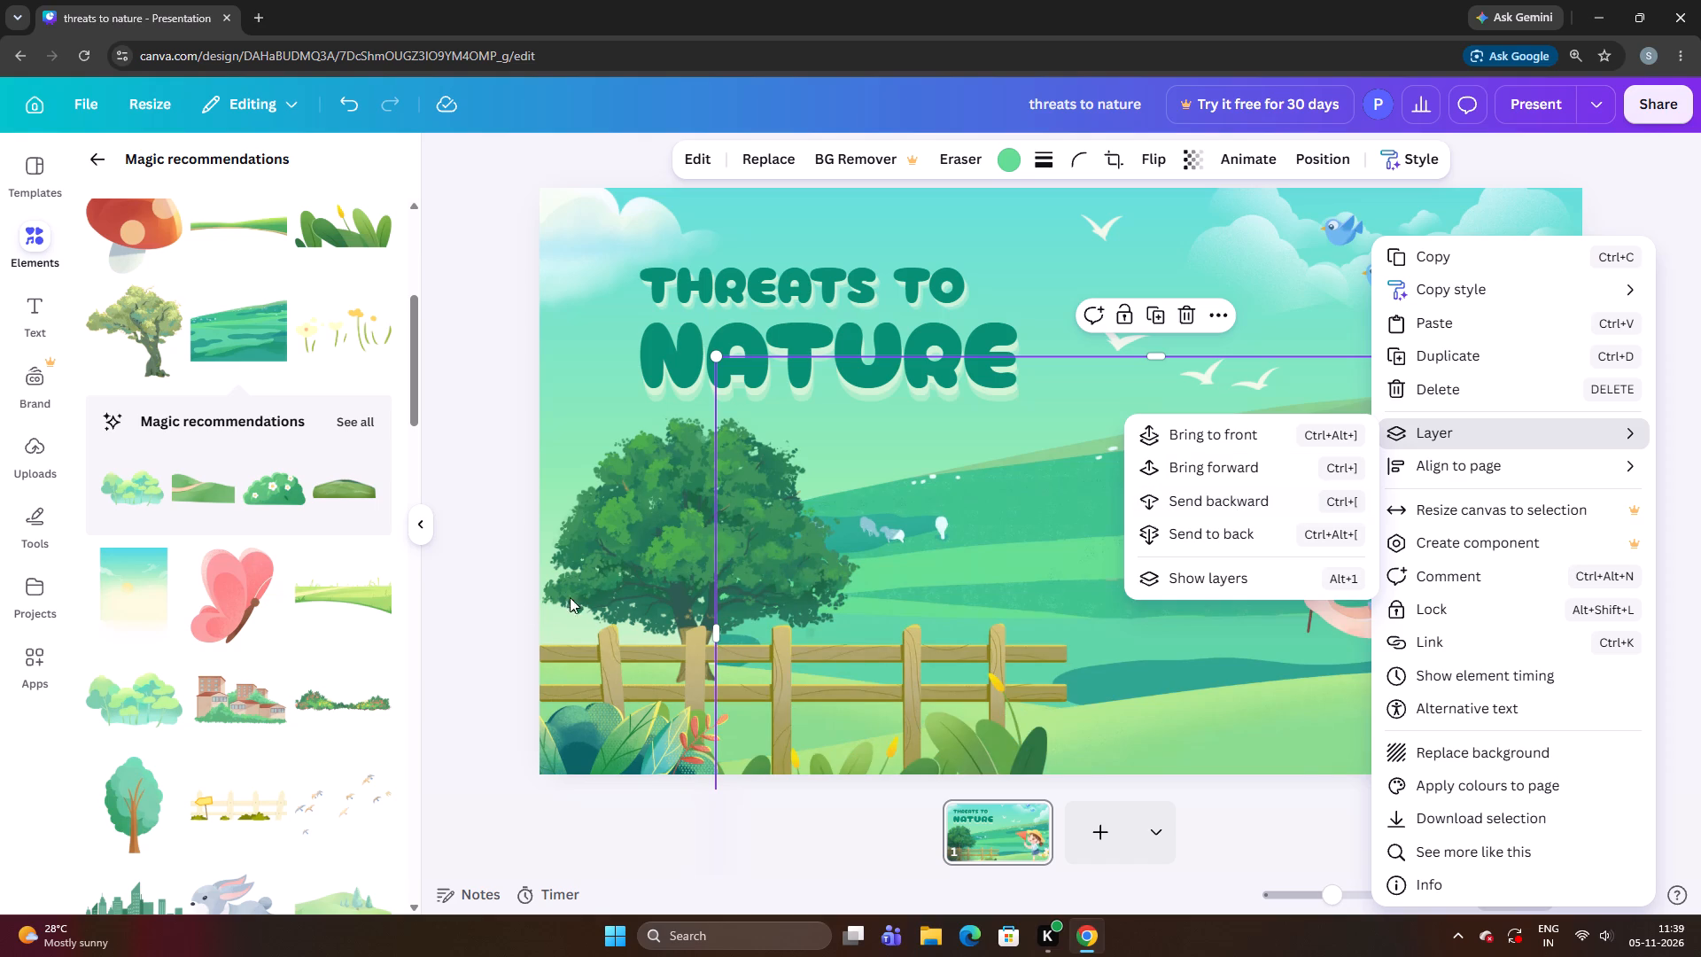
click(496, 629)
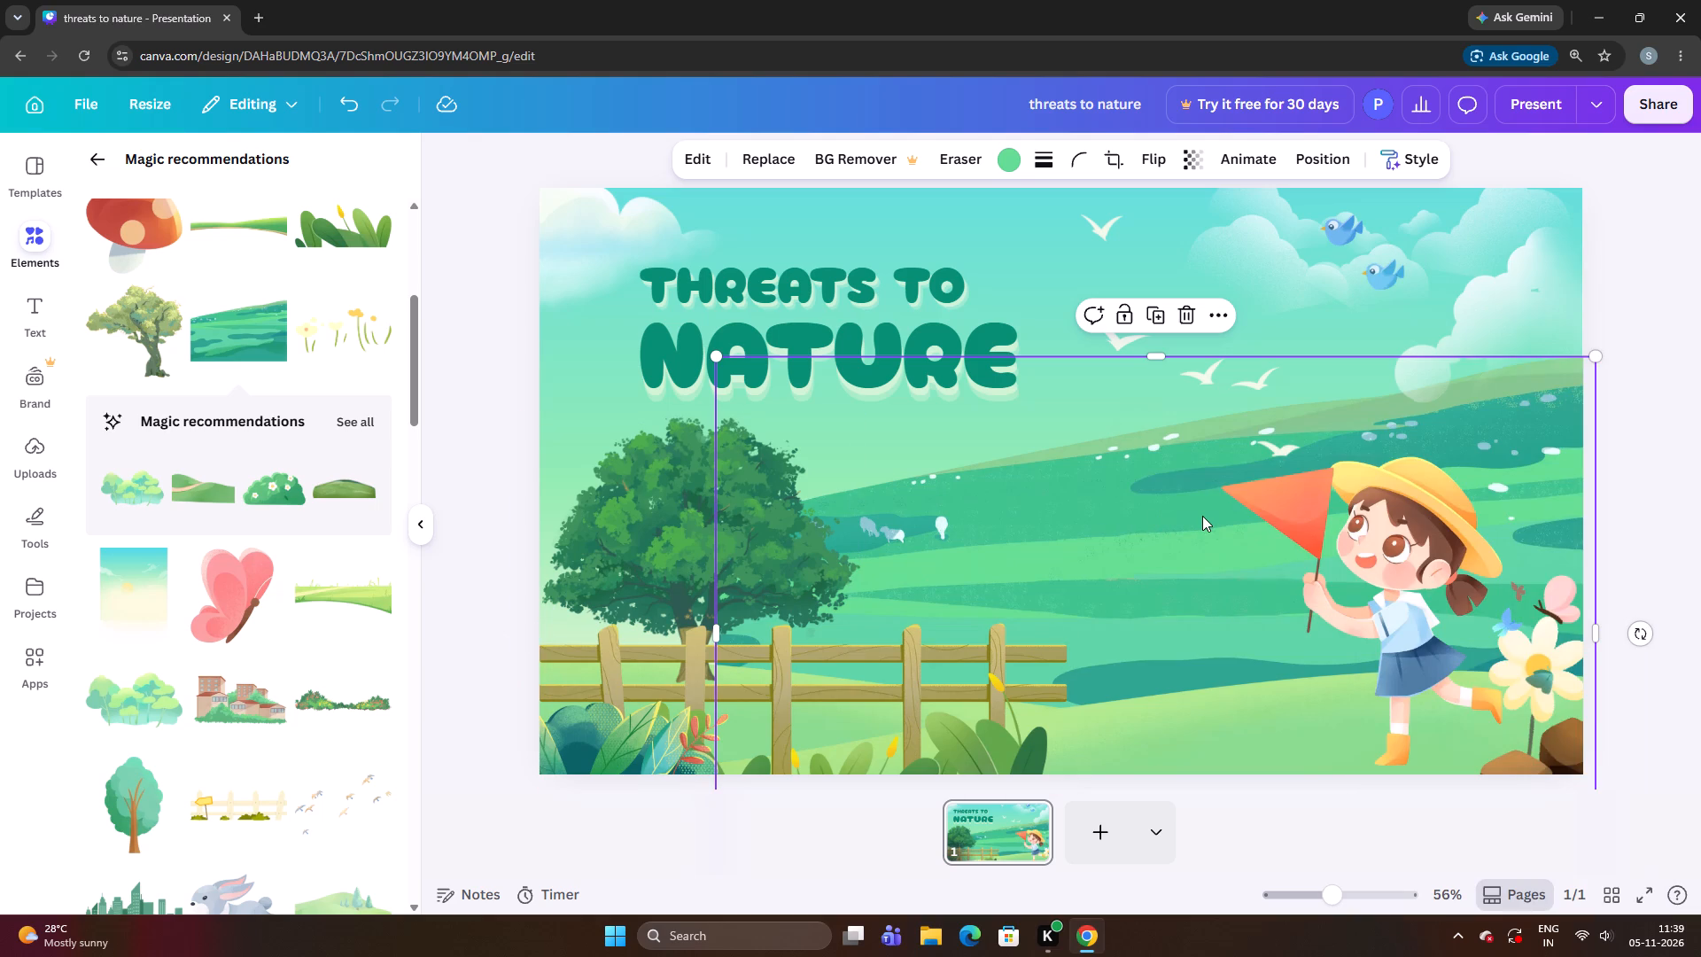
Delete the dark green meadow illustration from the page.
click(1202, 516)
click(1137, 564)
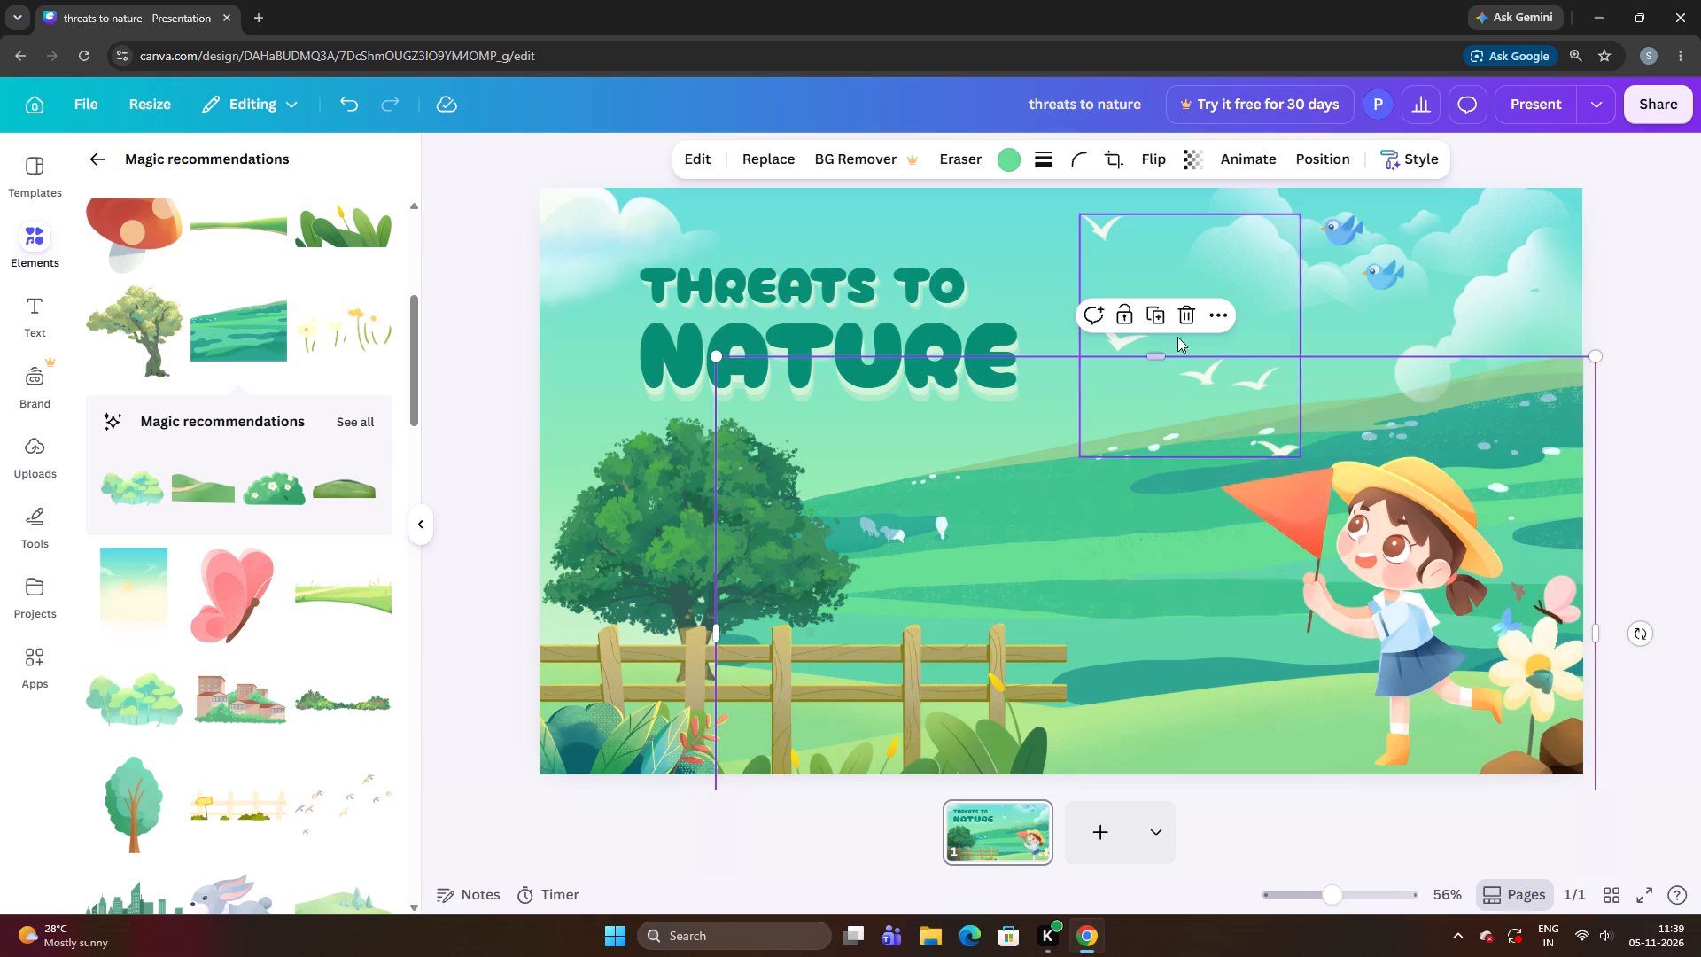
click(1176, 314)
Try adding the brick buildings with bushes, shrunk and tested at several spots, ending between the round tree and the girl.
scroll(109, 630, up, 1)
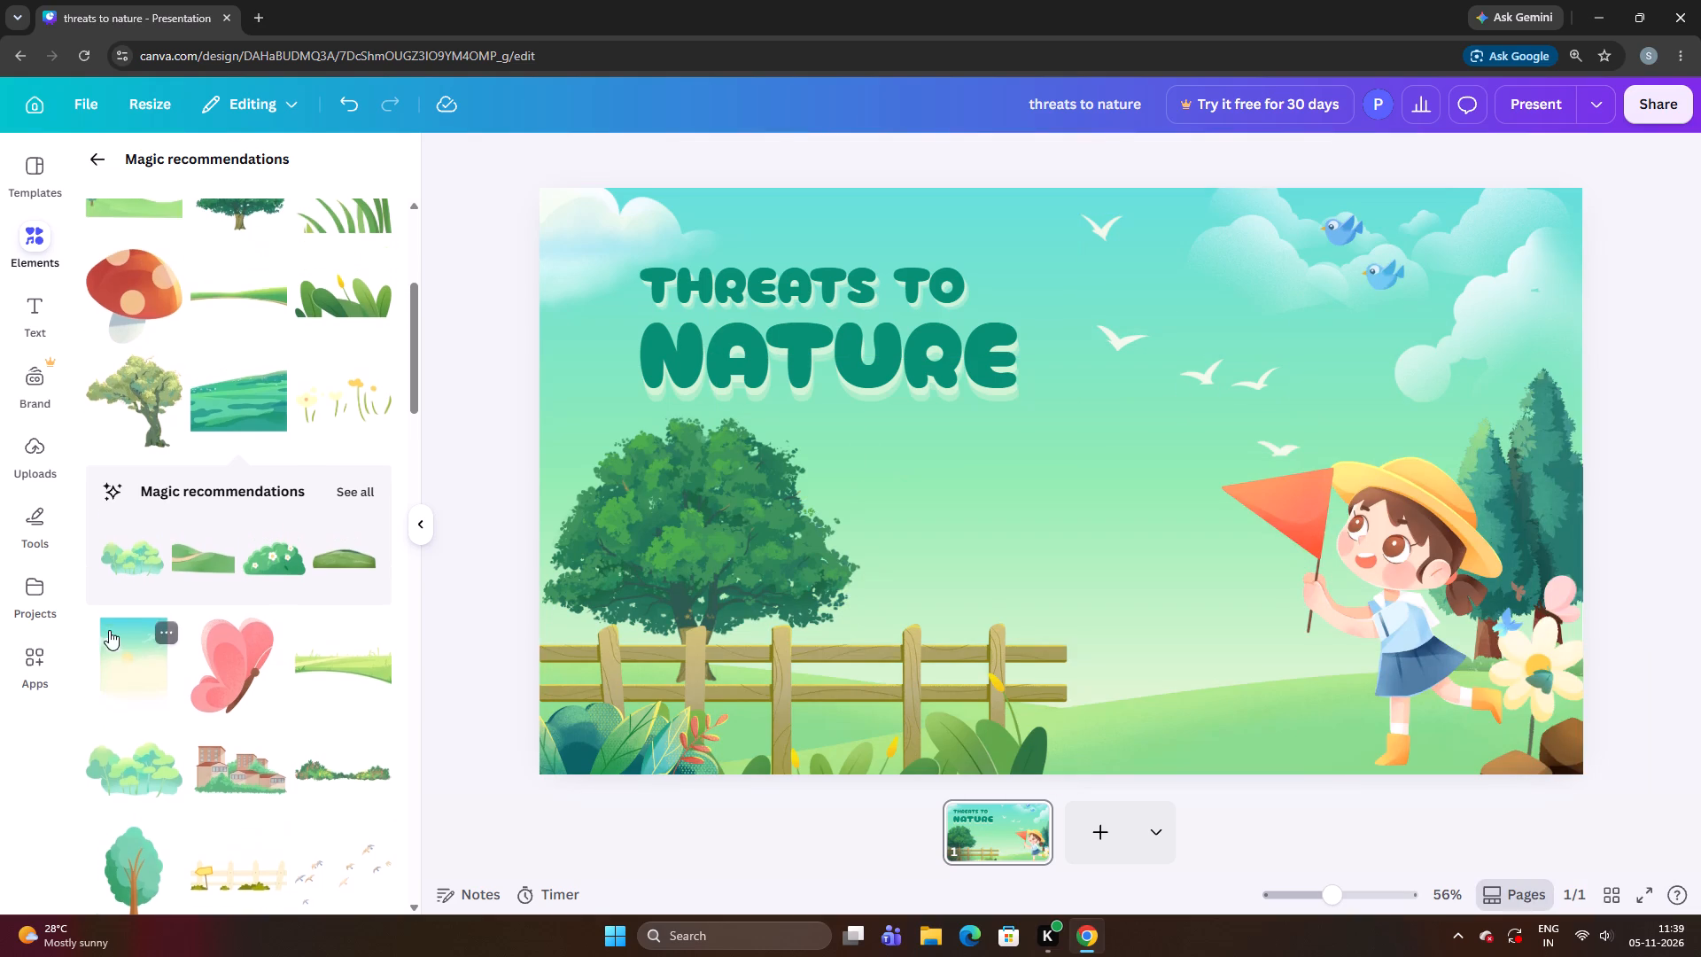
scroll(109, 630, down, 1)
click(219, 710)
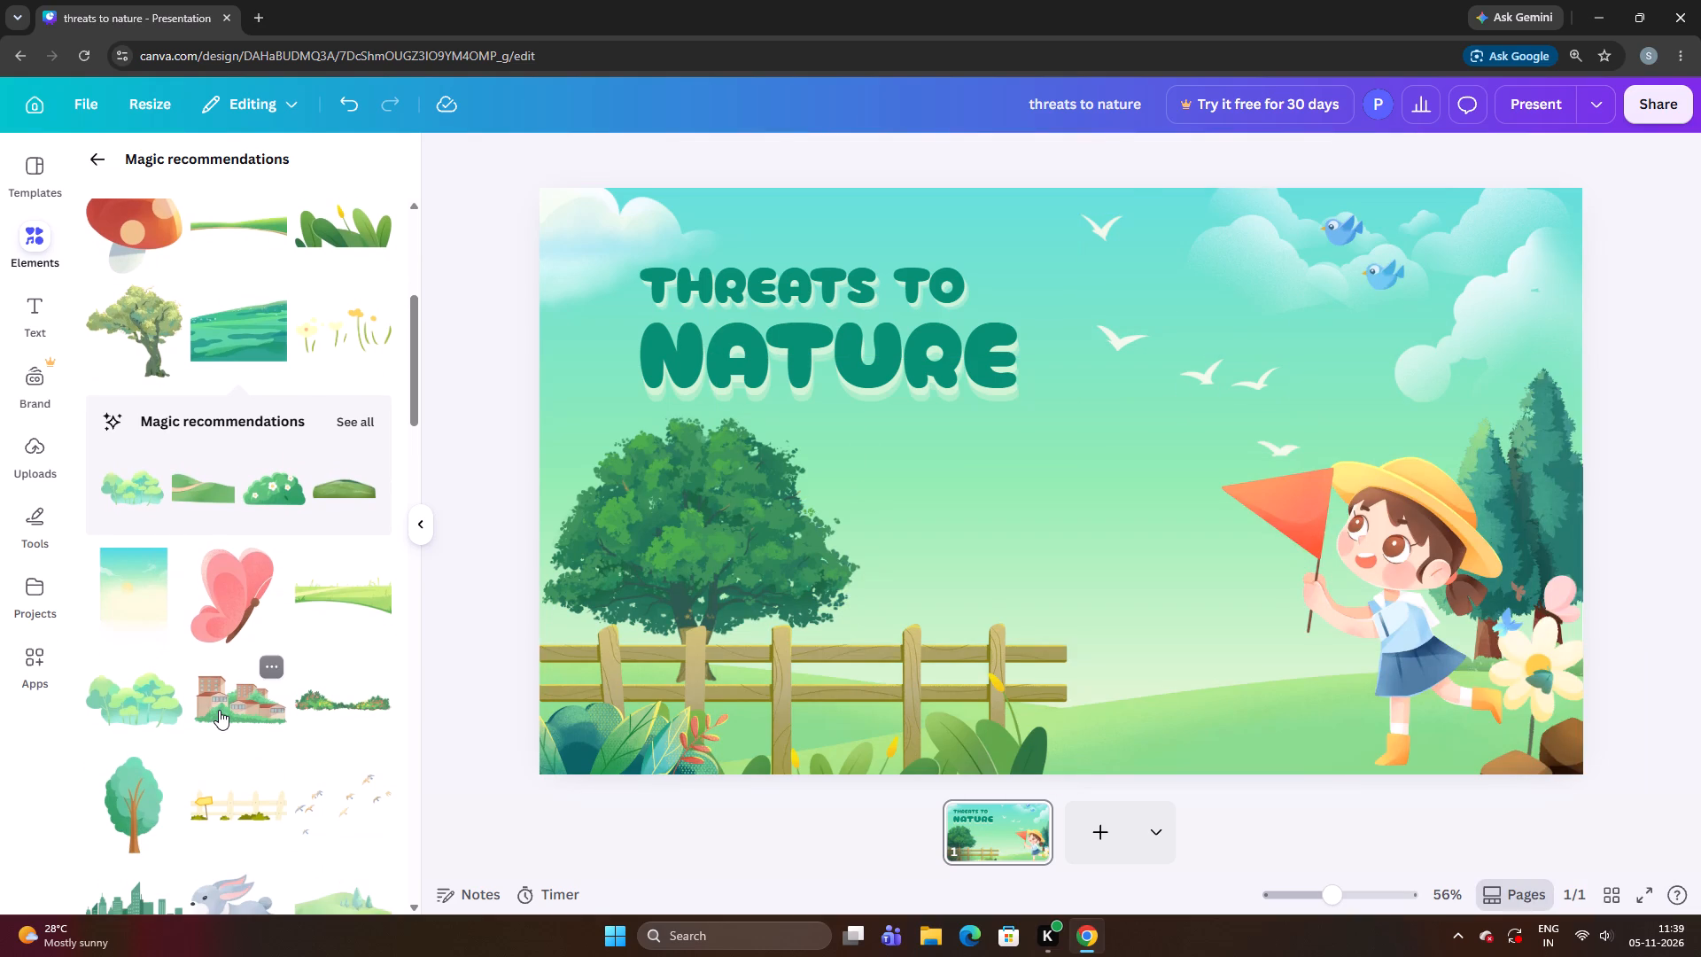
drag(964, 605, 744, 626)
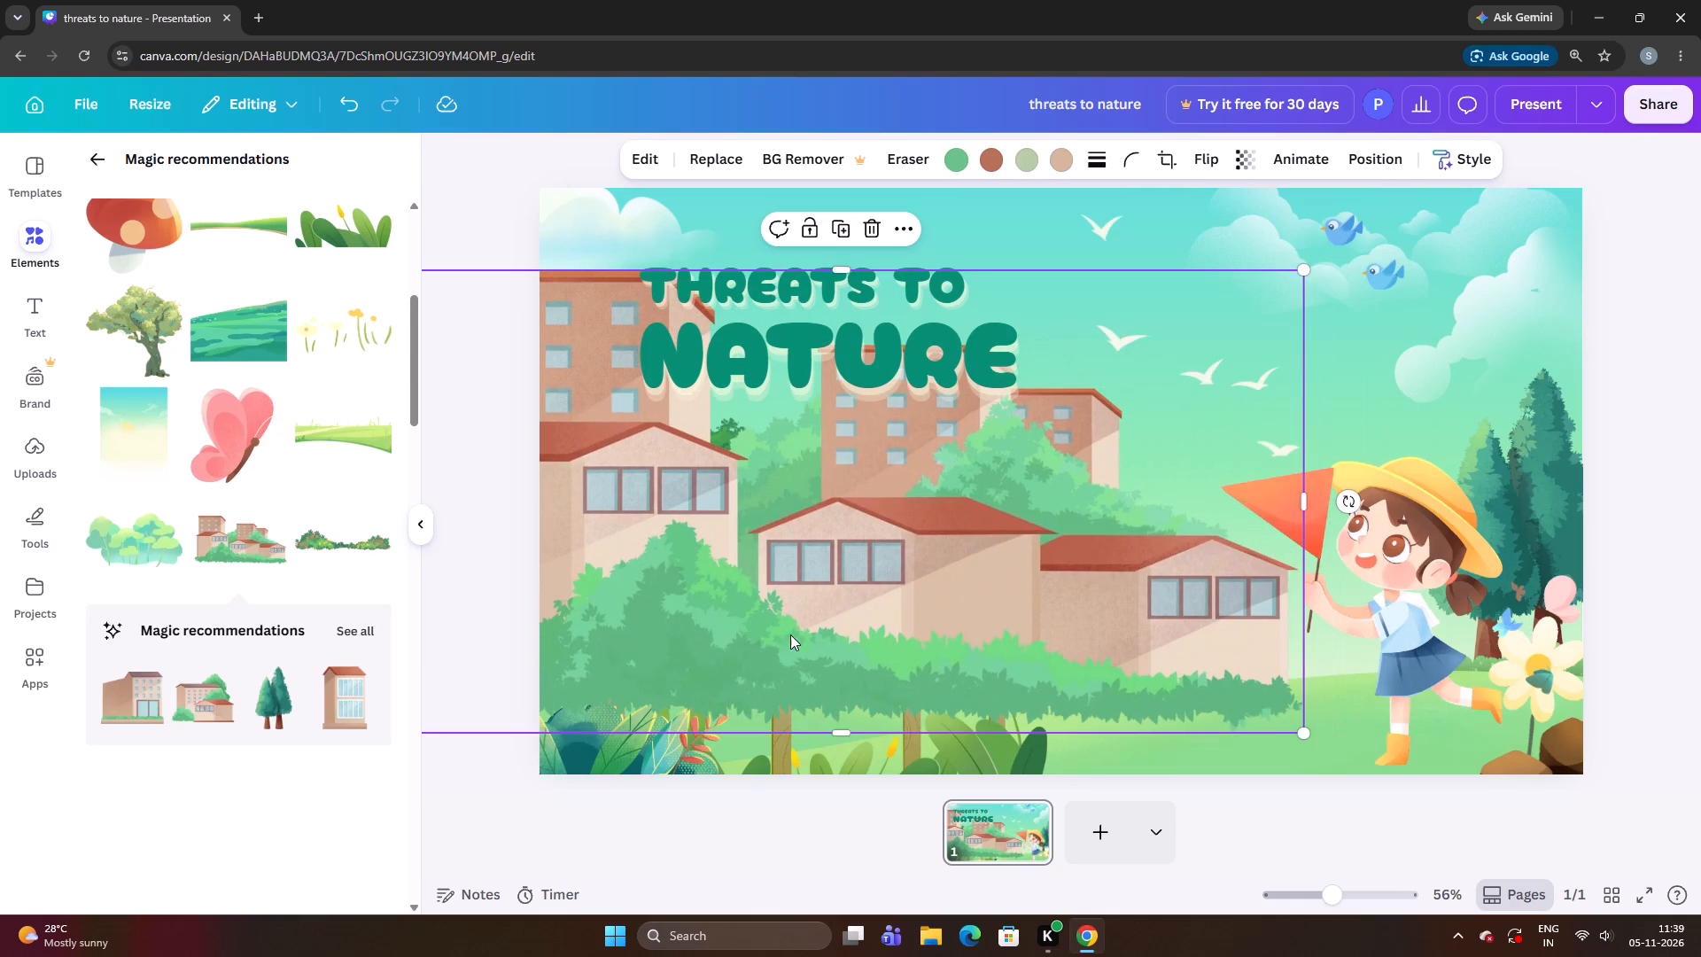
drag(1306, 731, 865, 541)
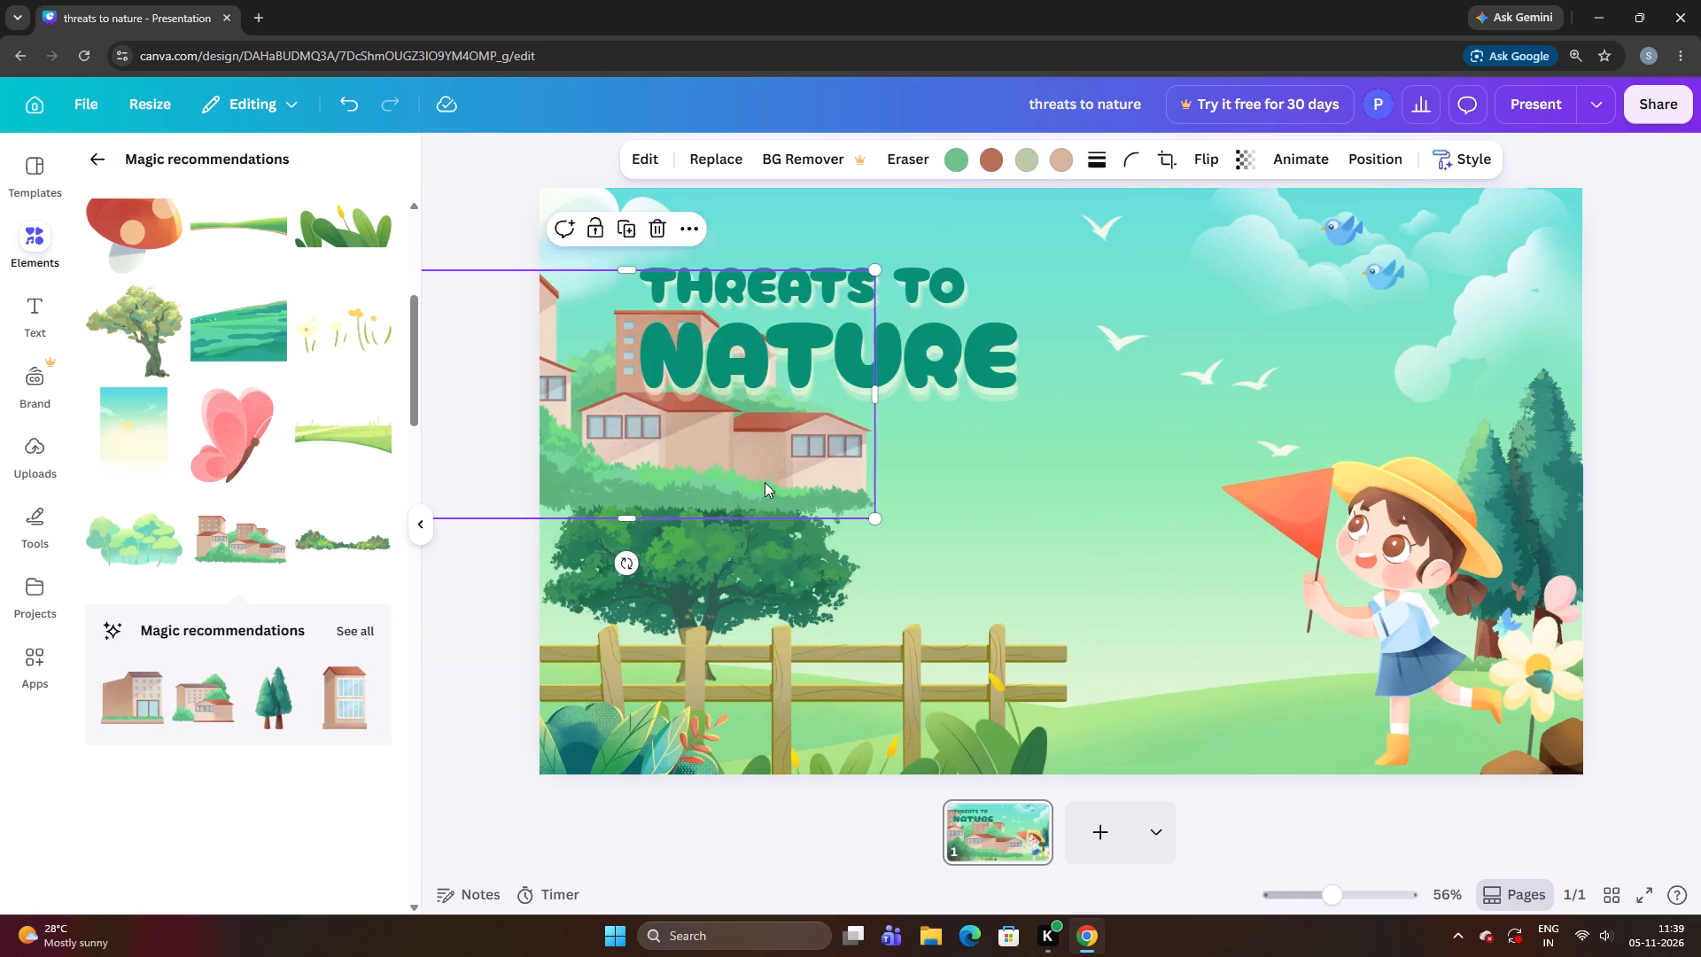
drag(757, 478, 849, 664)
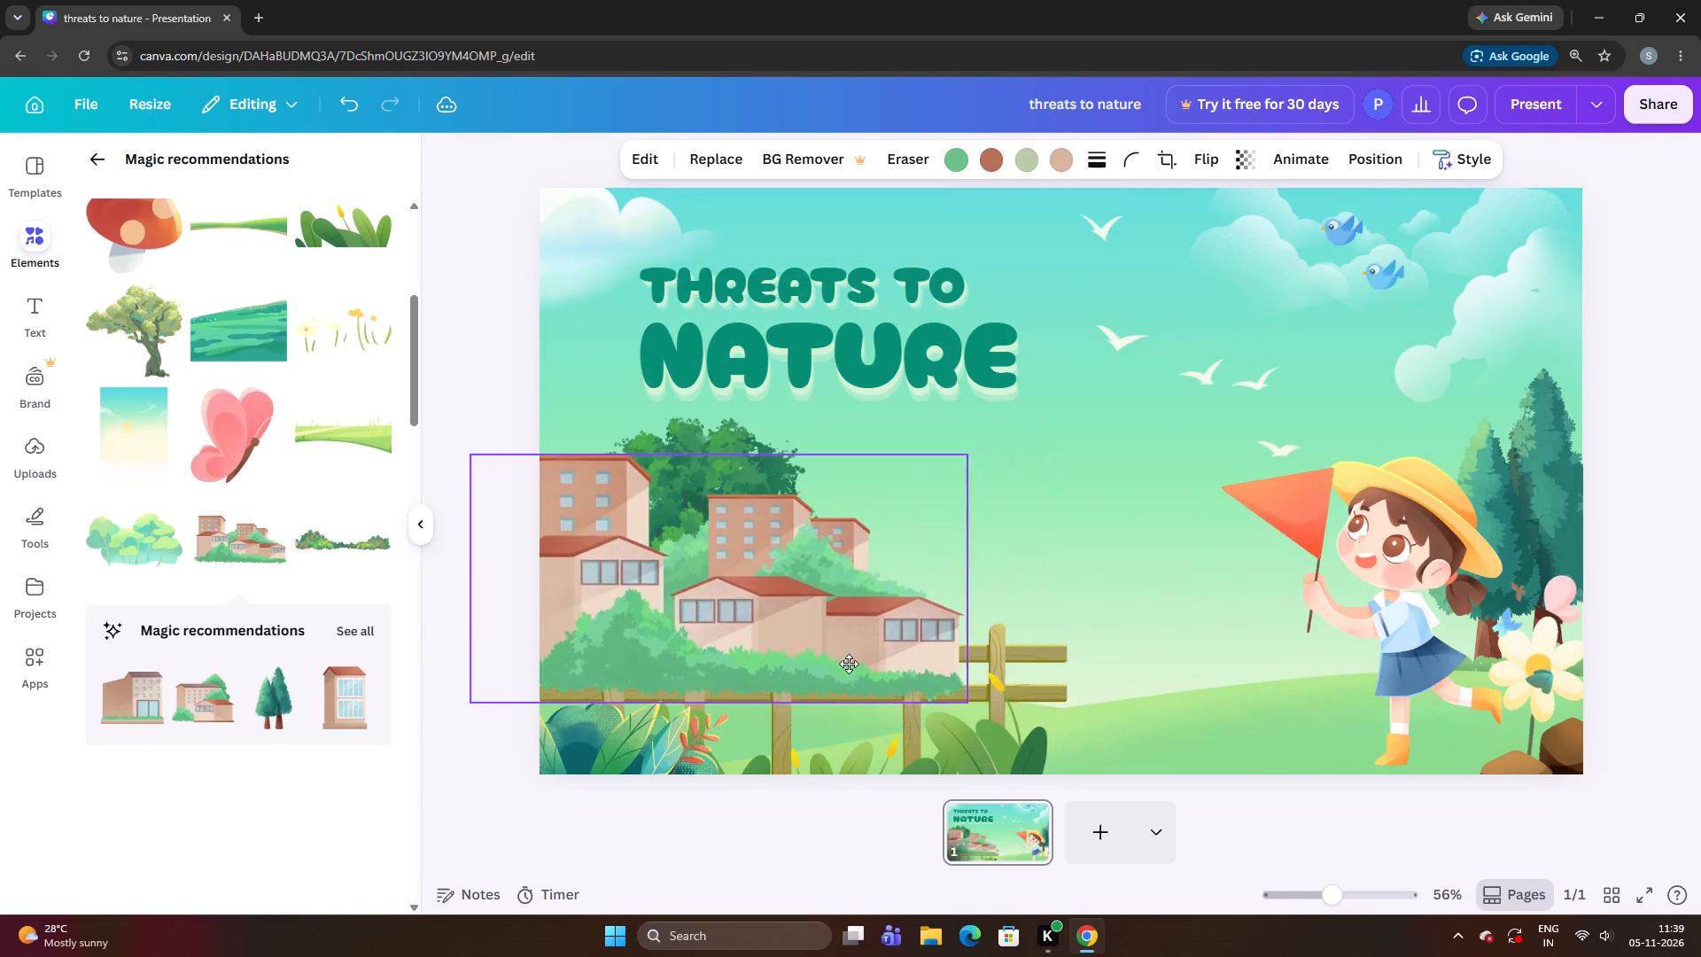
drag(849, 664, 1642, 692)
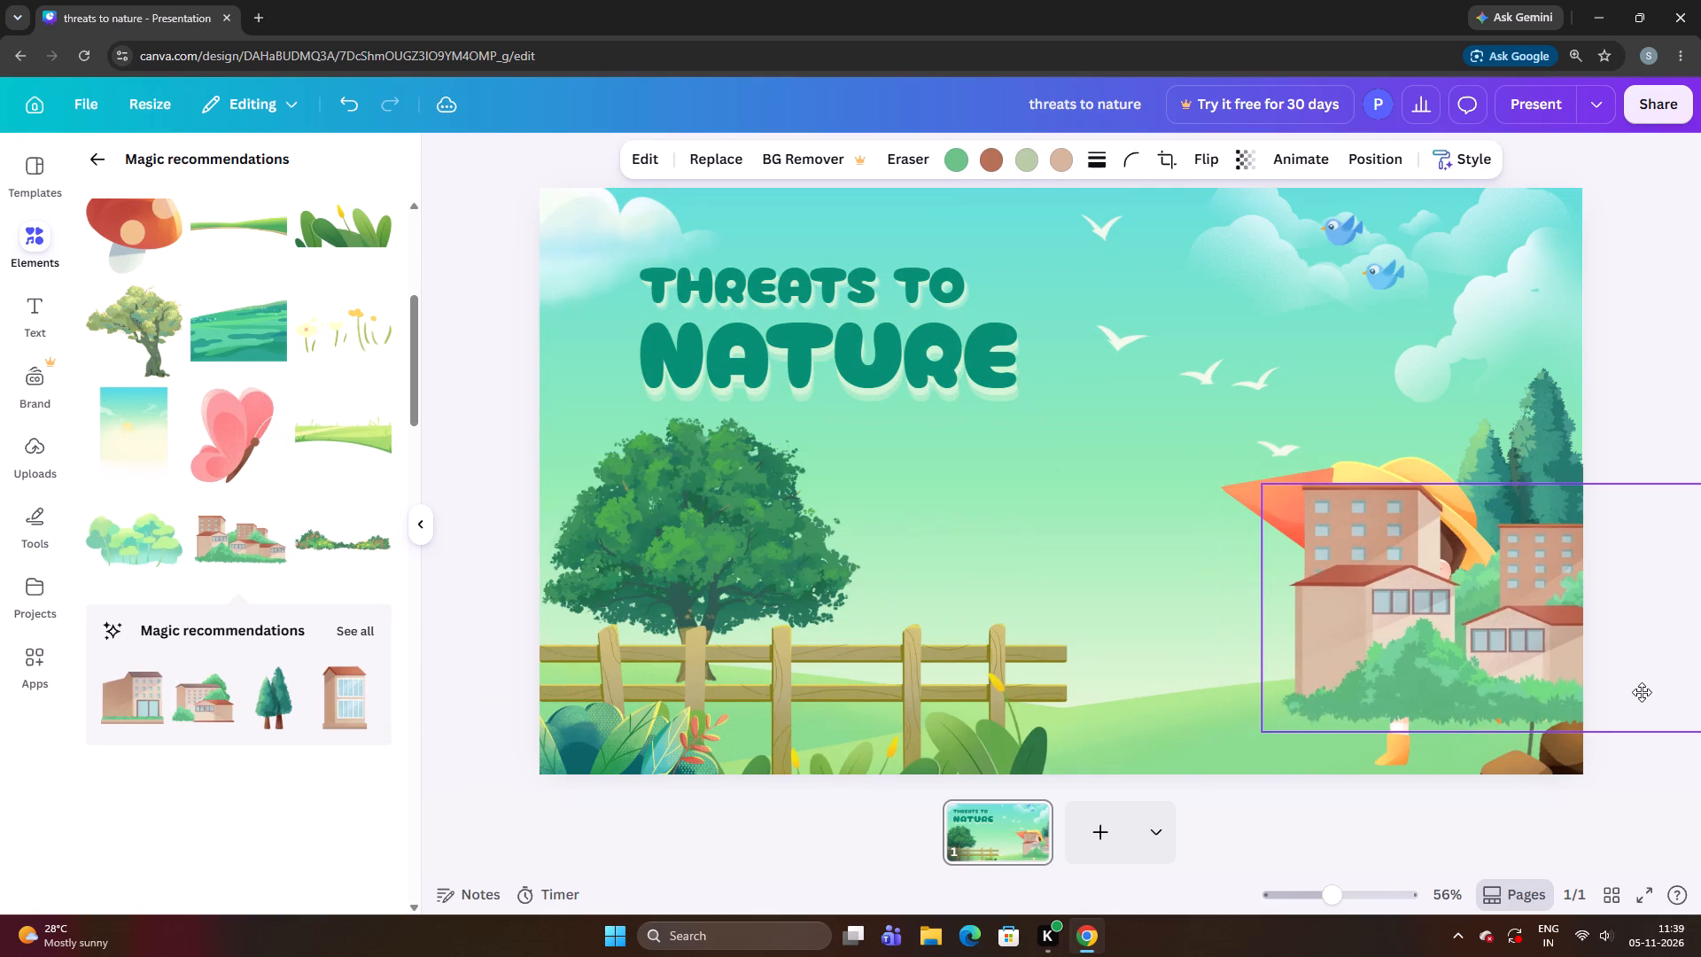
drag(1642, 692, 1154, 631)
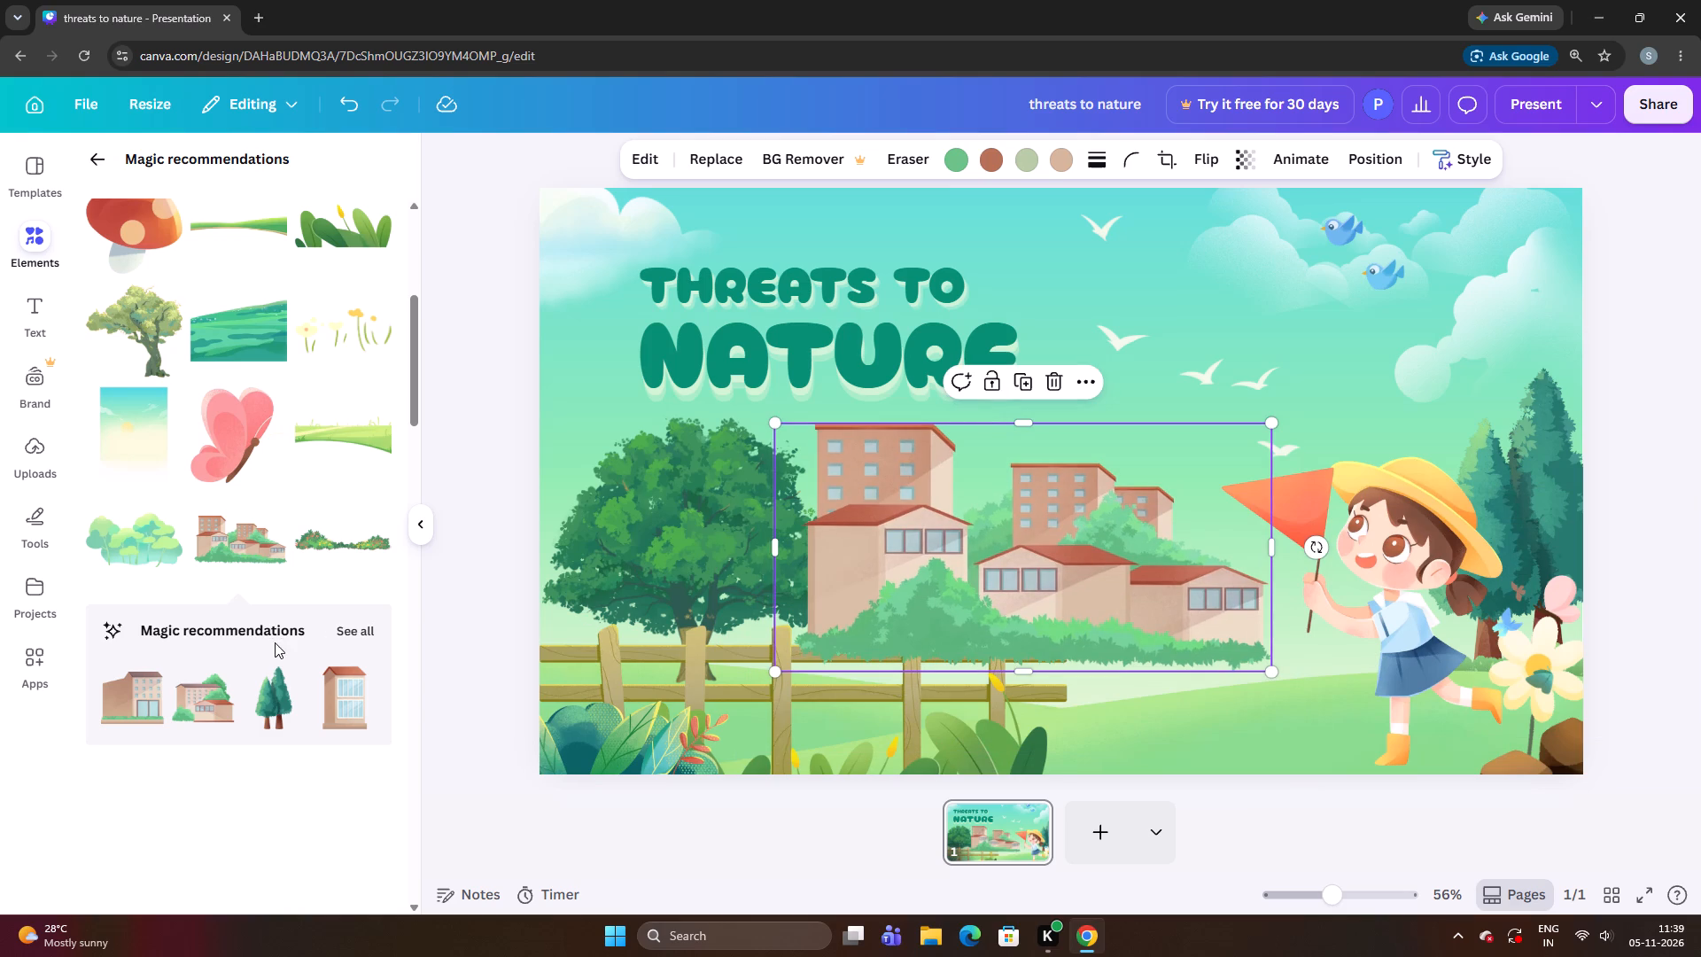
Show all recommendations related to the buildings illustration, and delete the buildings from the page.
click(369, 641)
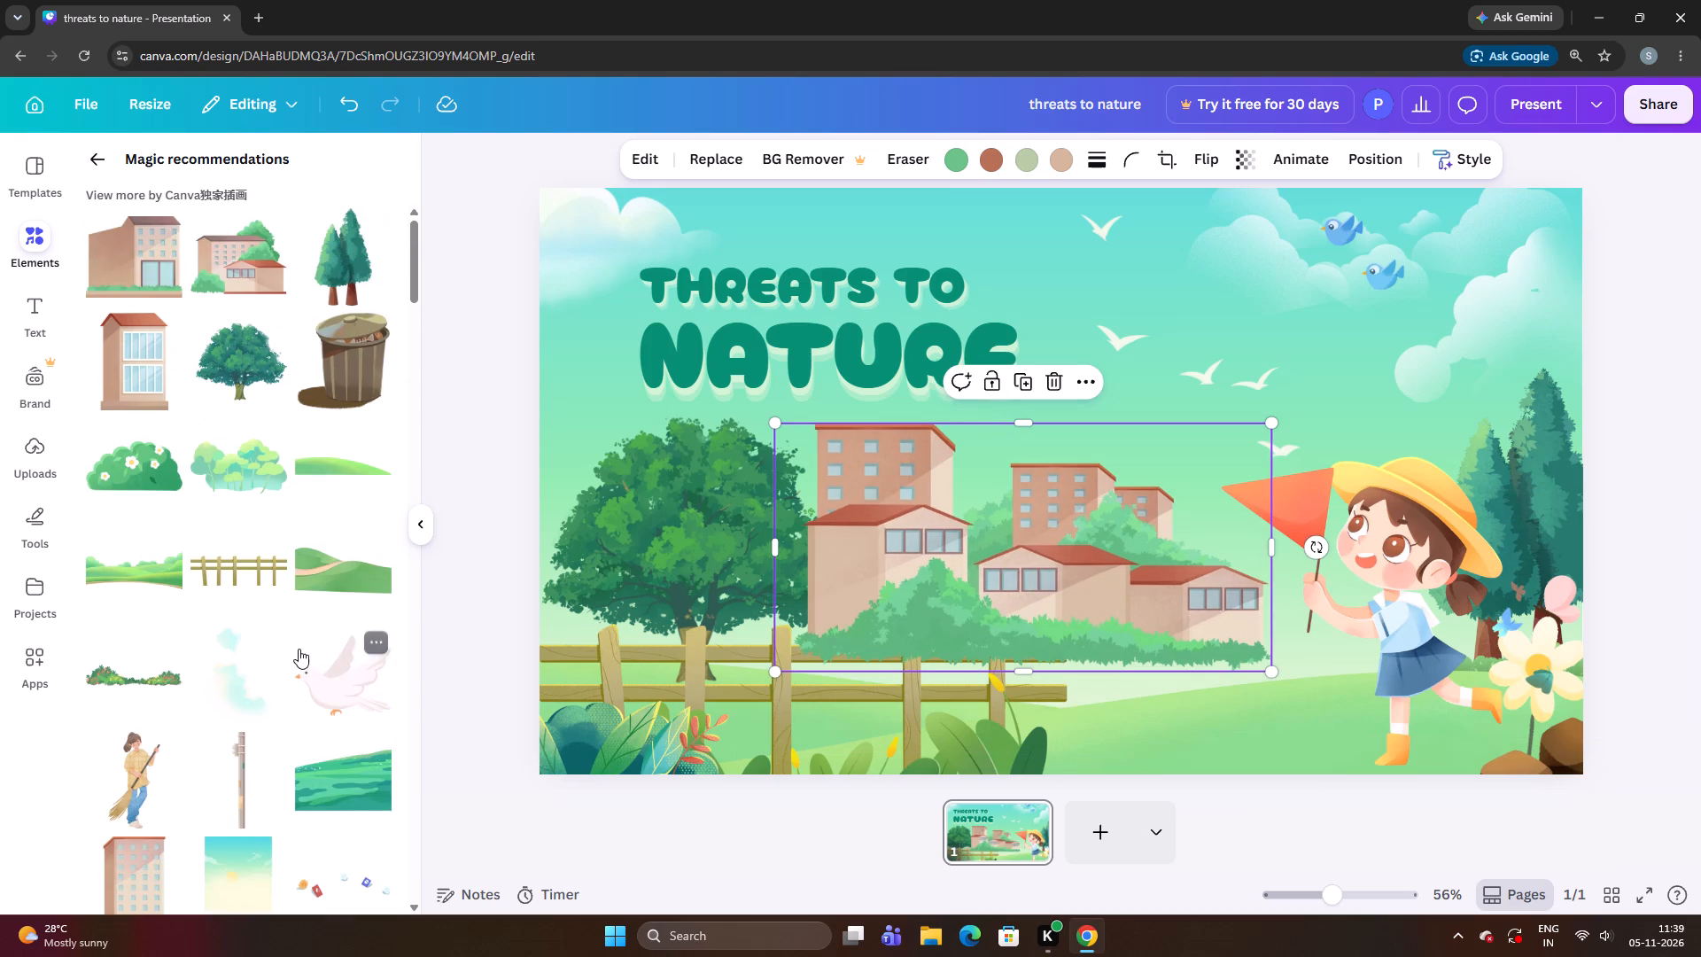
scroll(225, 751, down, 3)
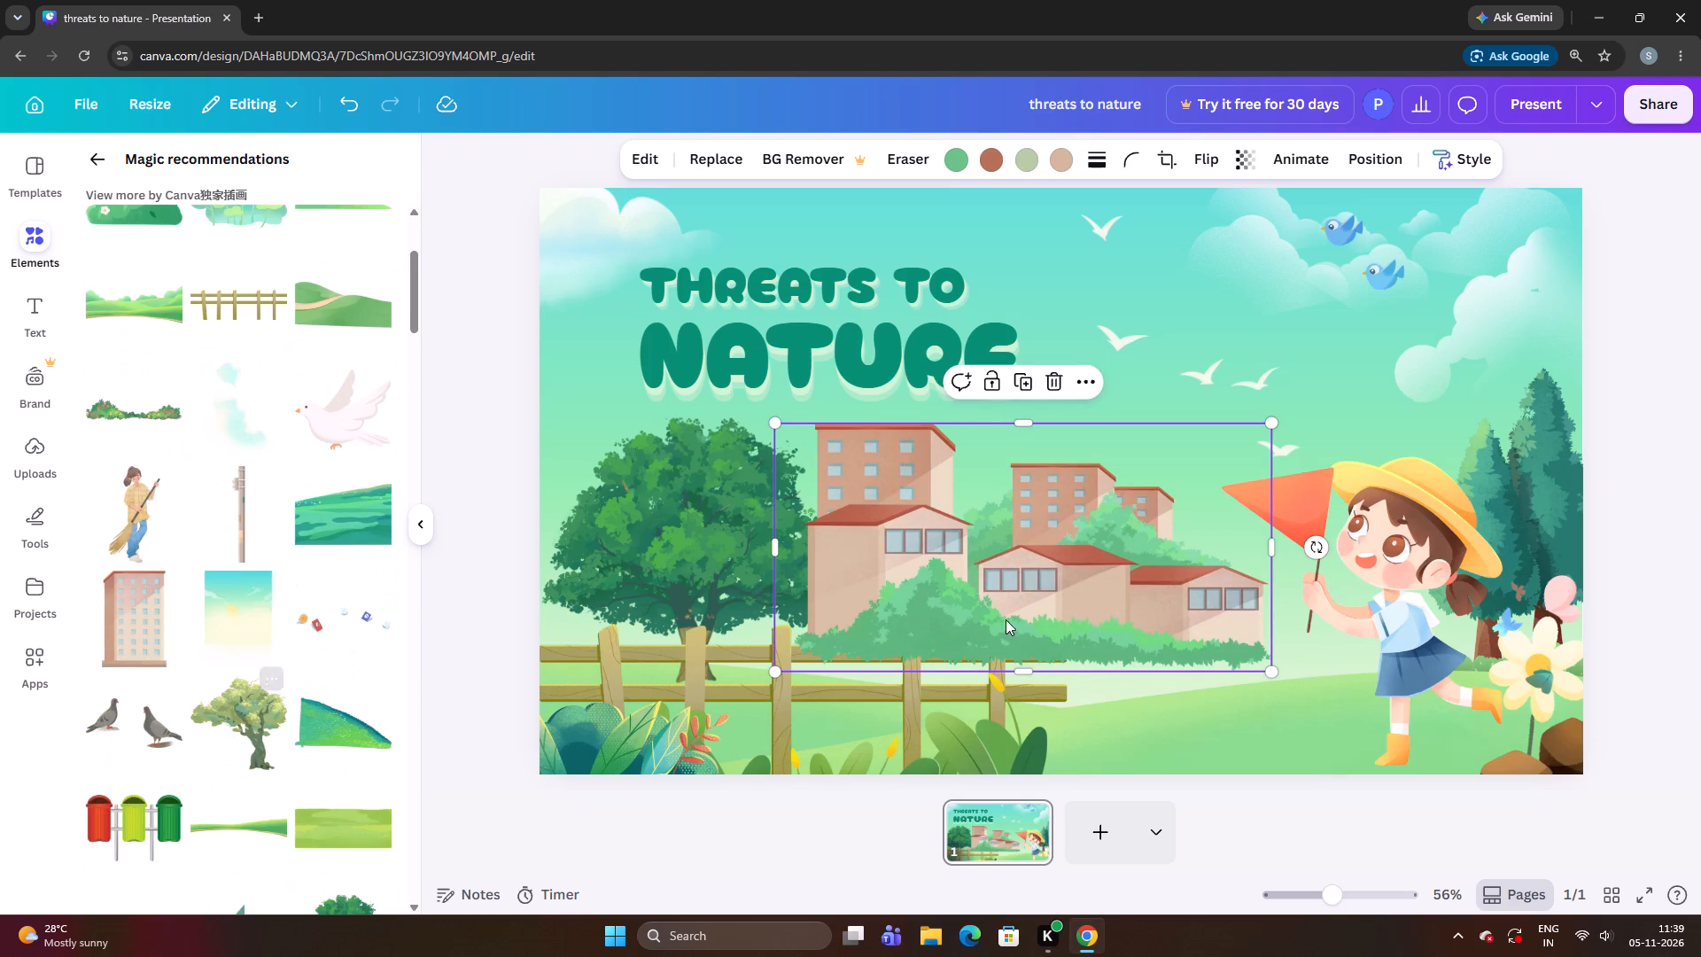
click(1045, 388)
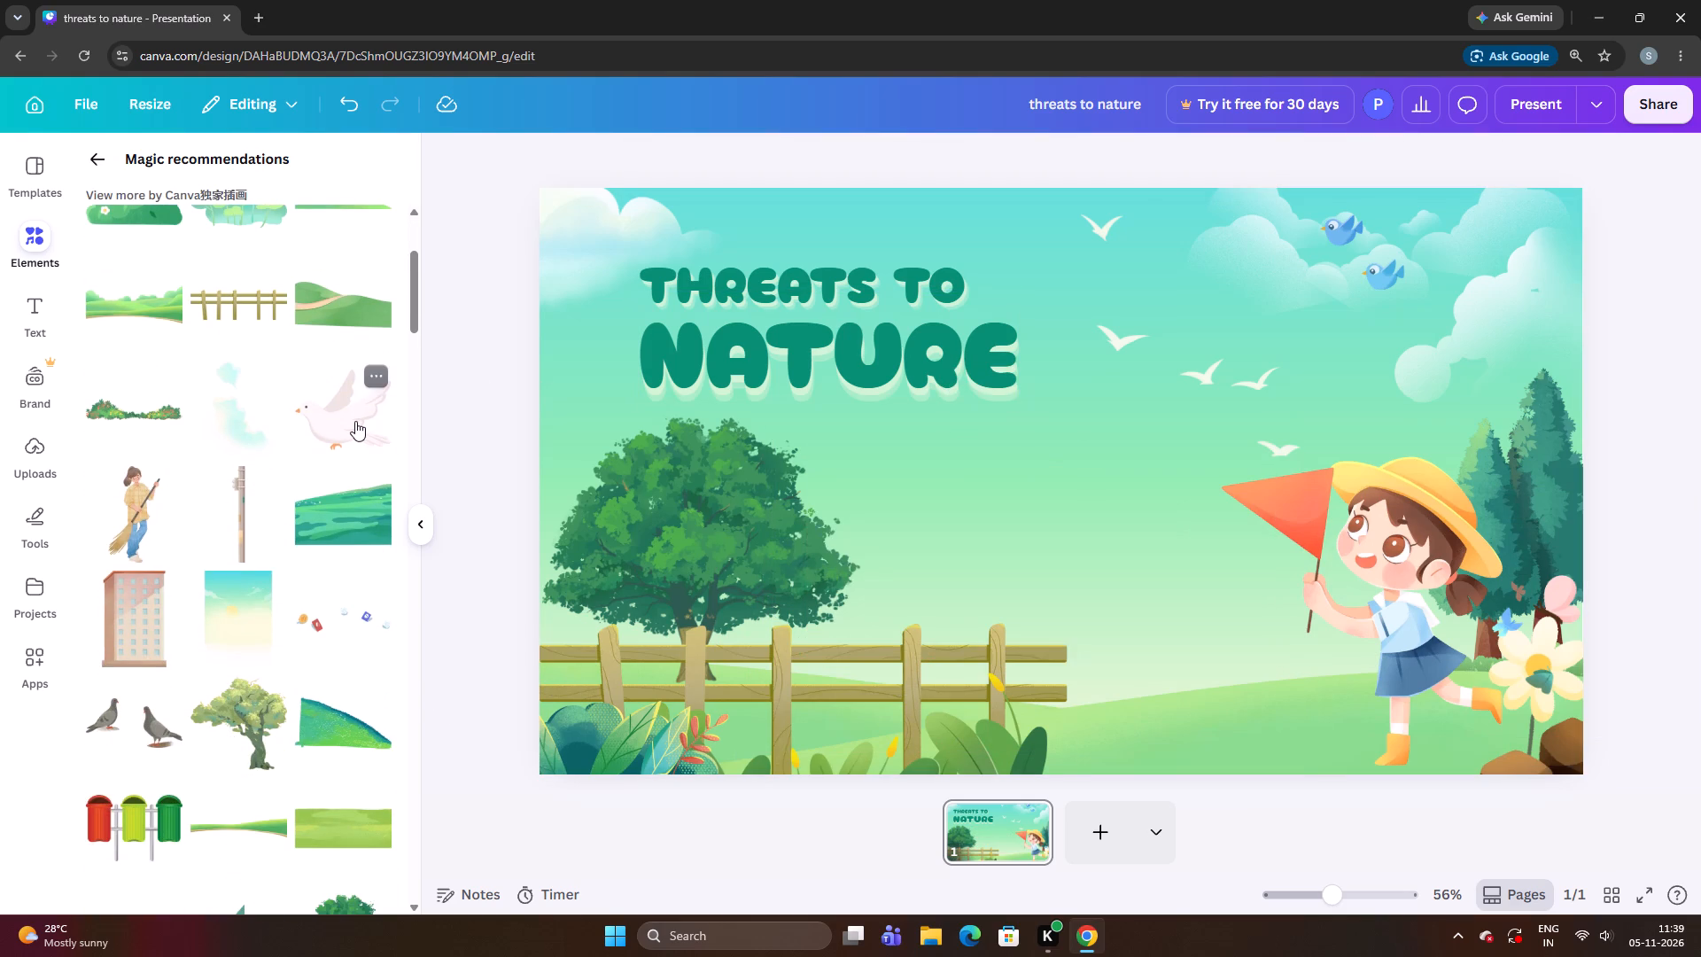
Add the white flying dove illustration, shrink it to a small bird, and move it above the word "to" in the title.
click(355, 421)
drag(1168, 669, 1037, 650)
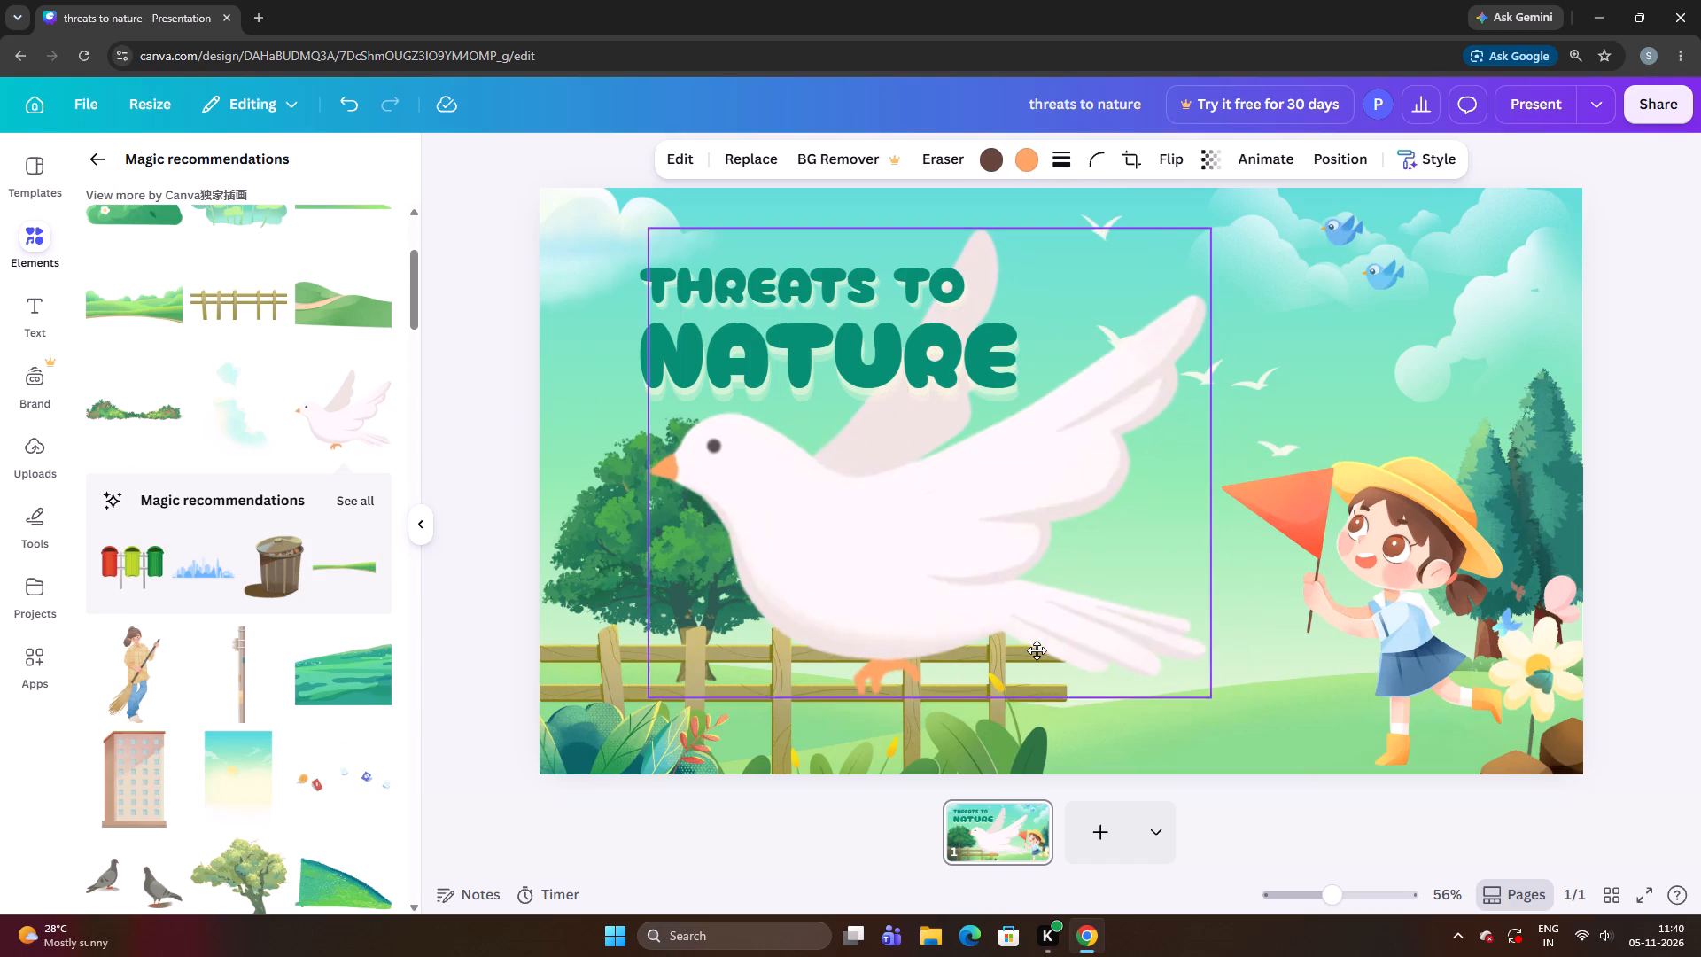
drag(1037, 650, 1037, 643)
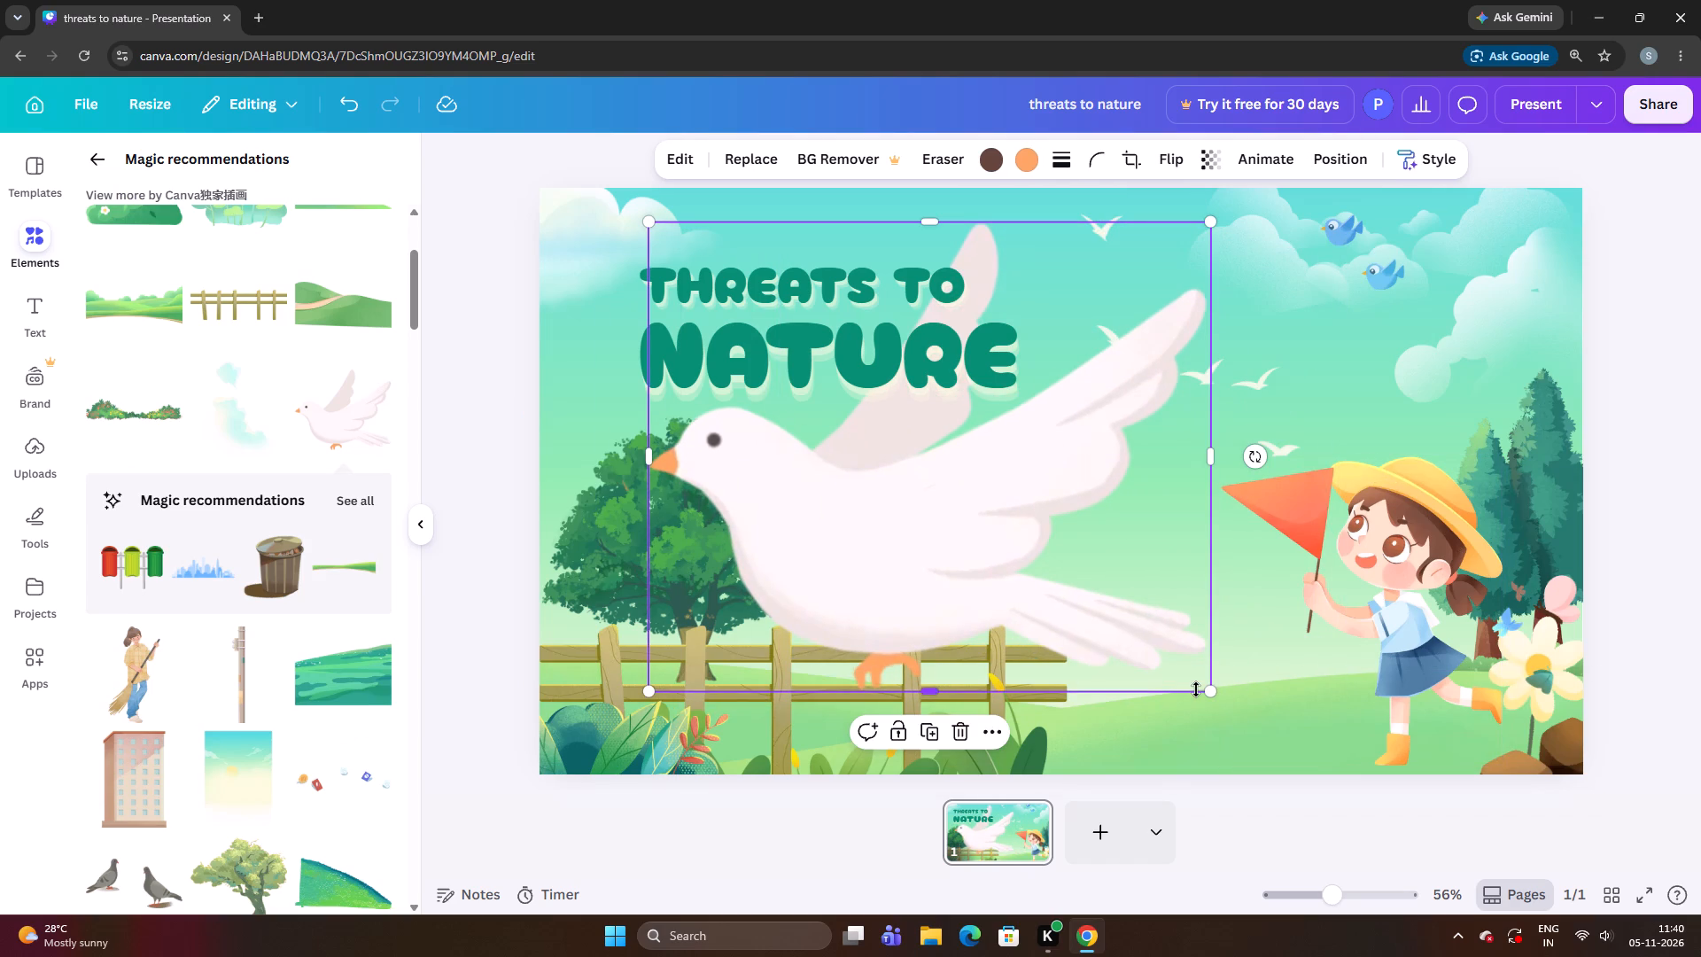
drag(1205, 691, 739, 365)
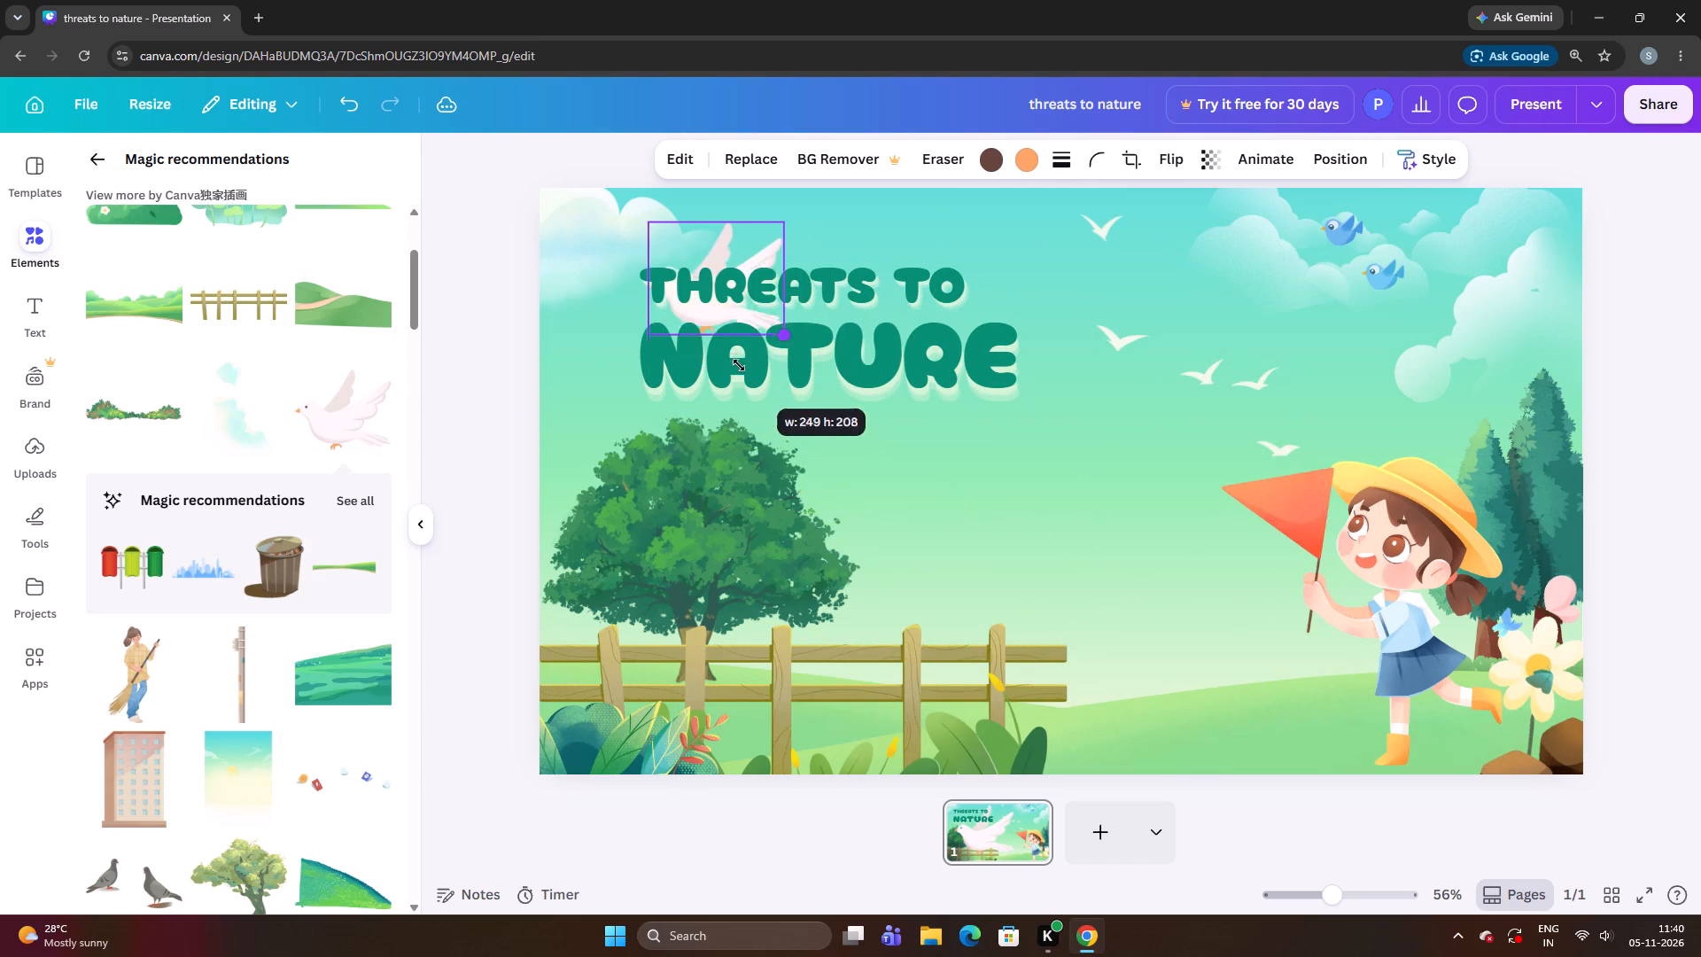
drag(739, 365, 736, 360)
drag(714, 253, 722, 247)
drag(722, 247, 951, 210)
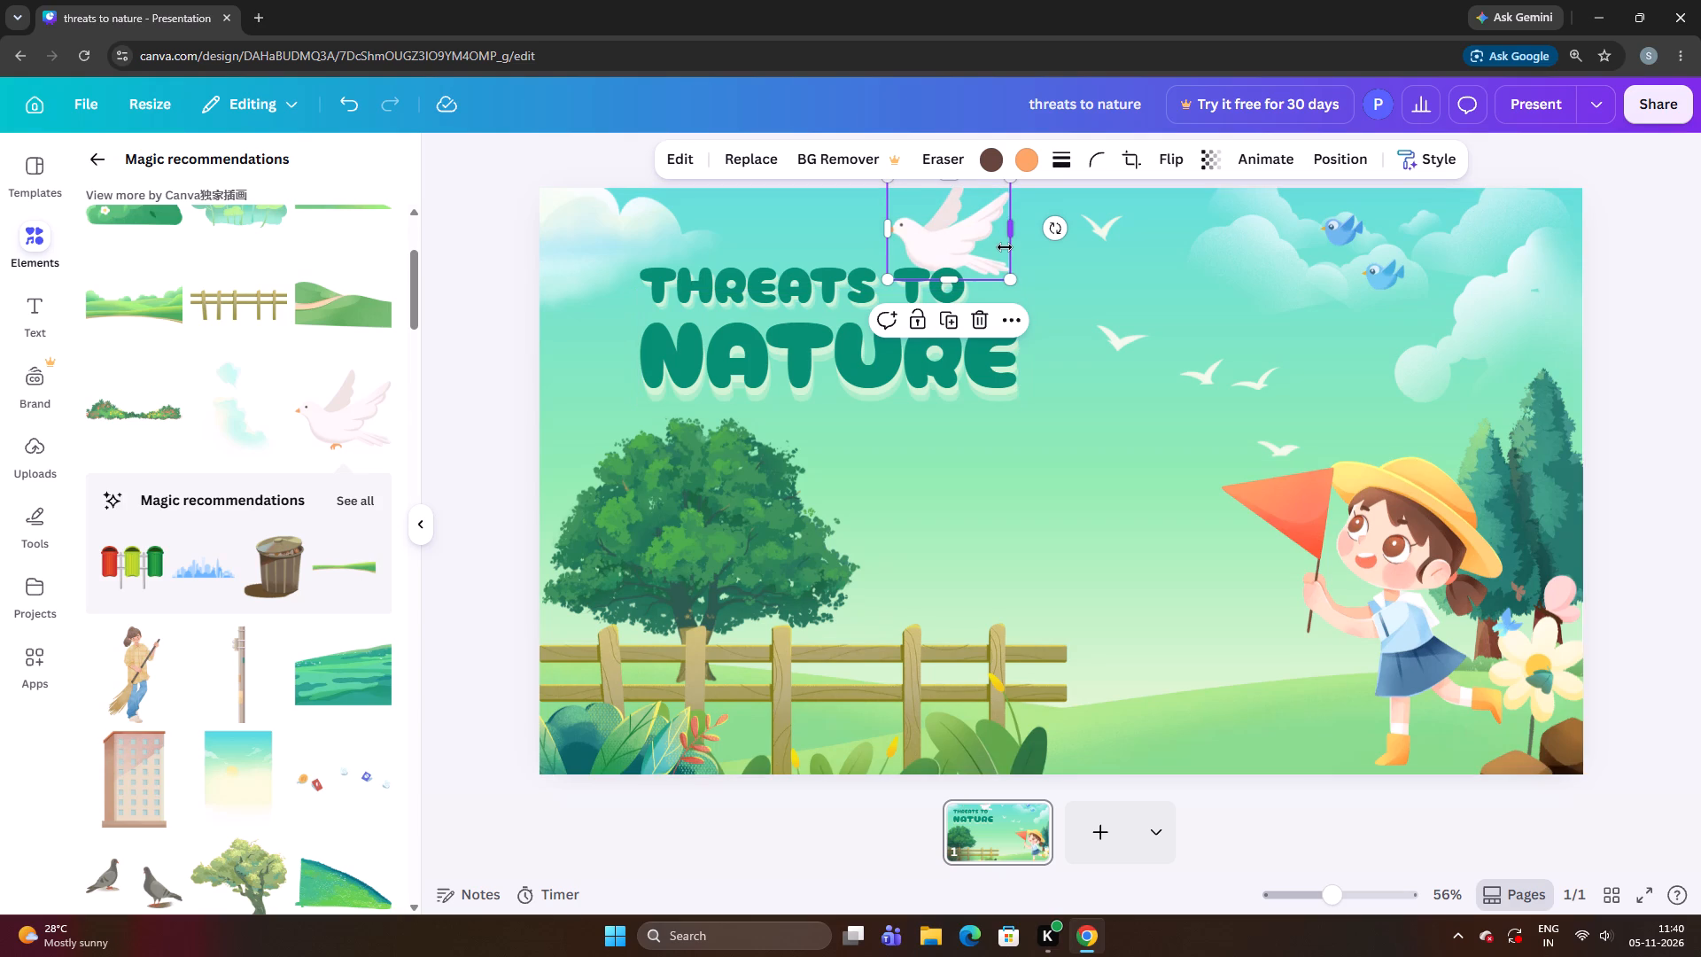
drag(990, 266, 1002, 270)
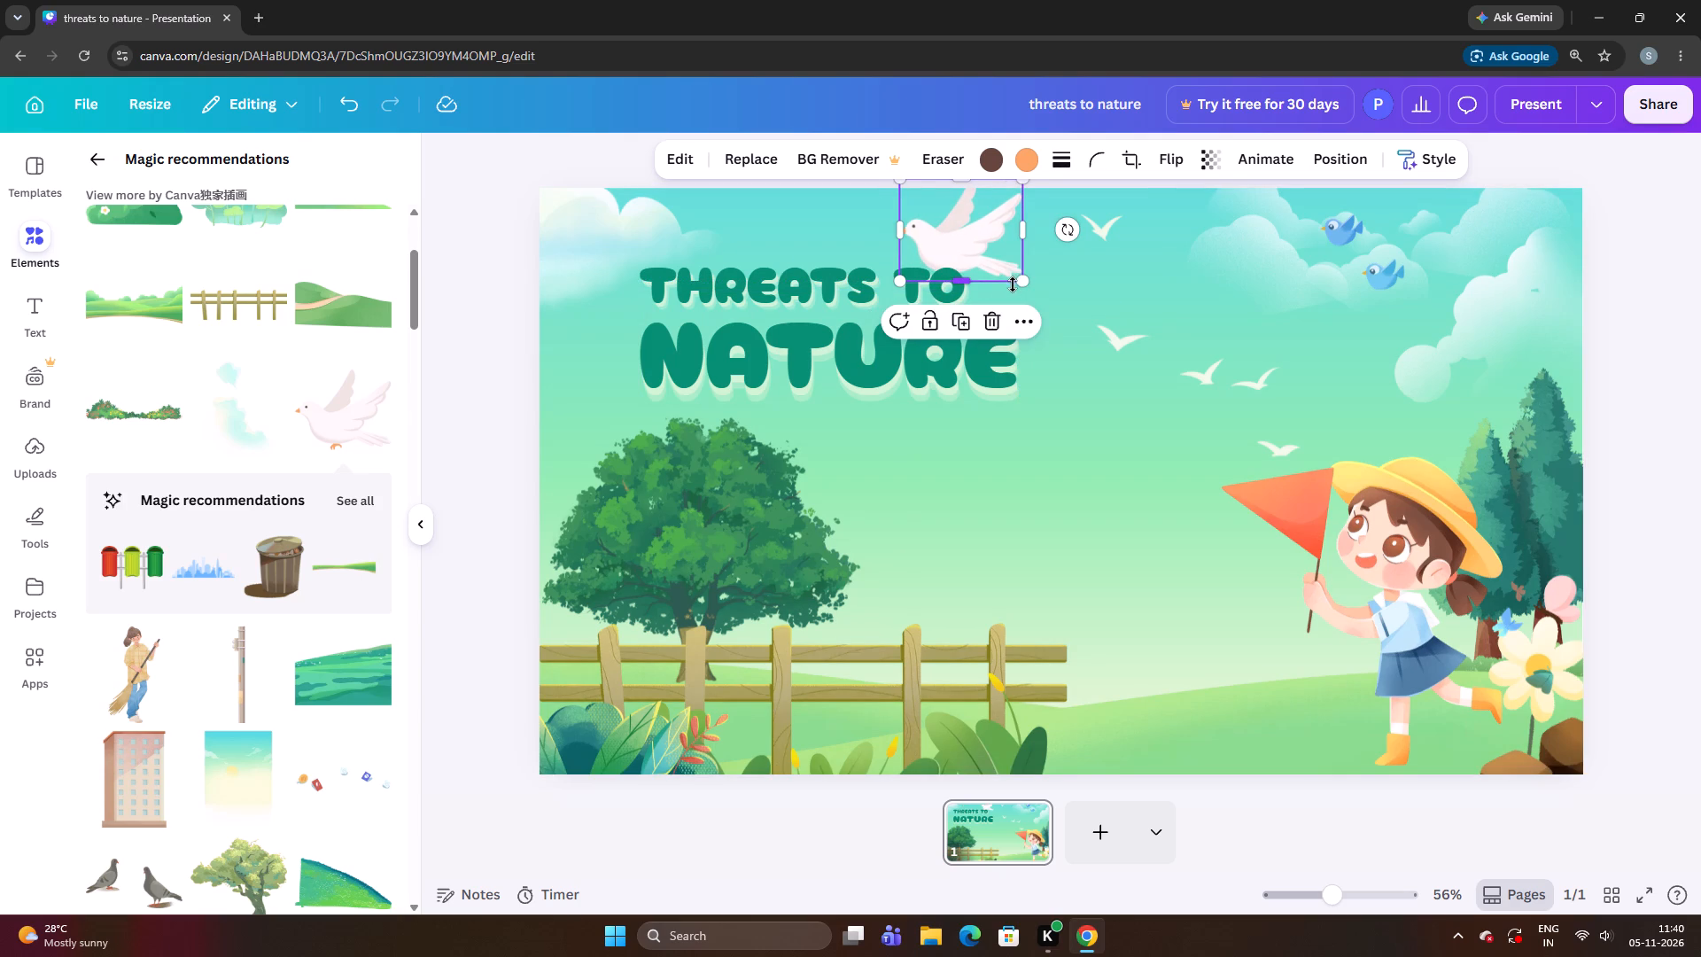
Shrink the white dove further and place it just above the end of "Threats", fully inside the page.
drag(1026, 276, 1004, 253)
drag(967, 226, 942, 226)
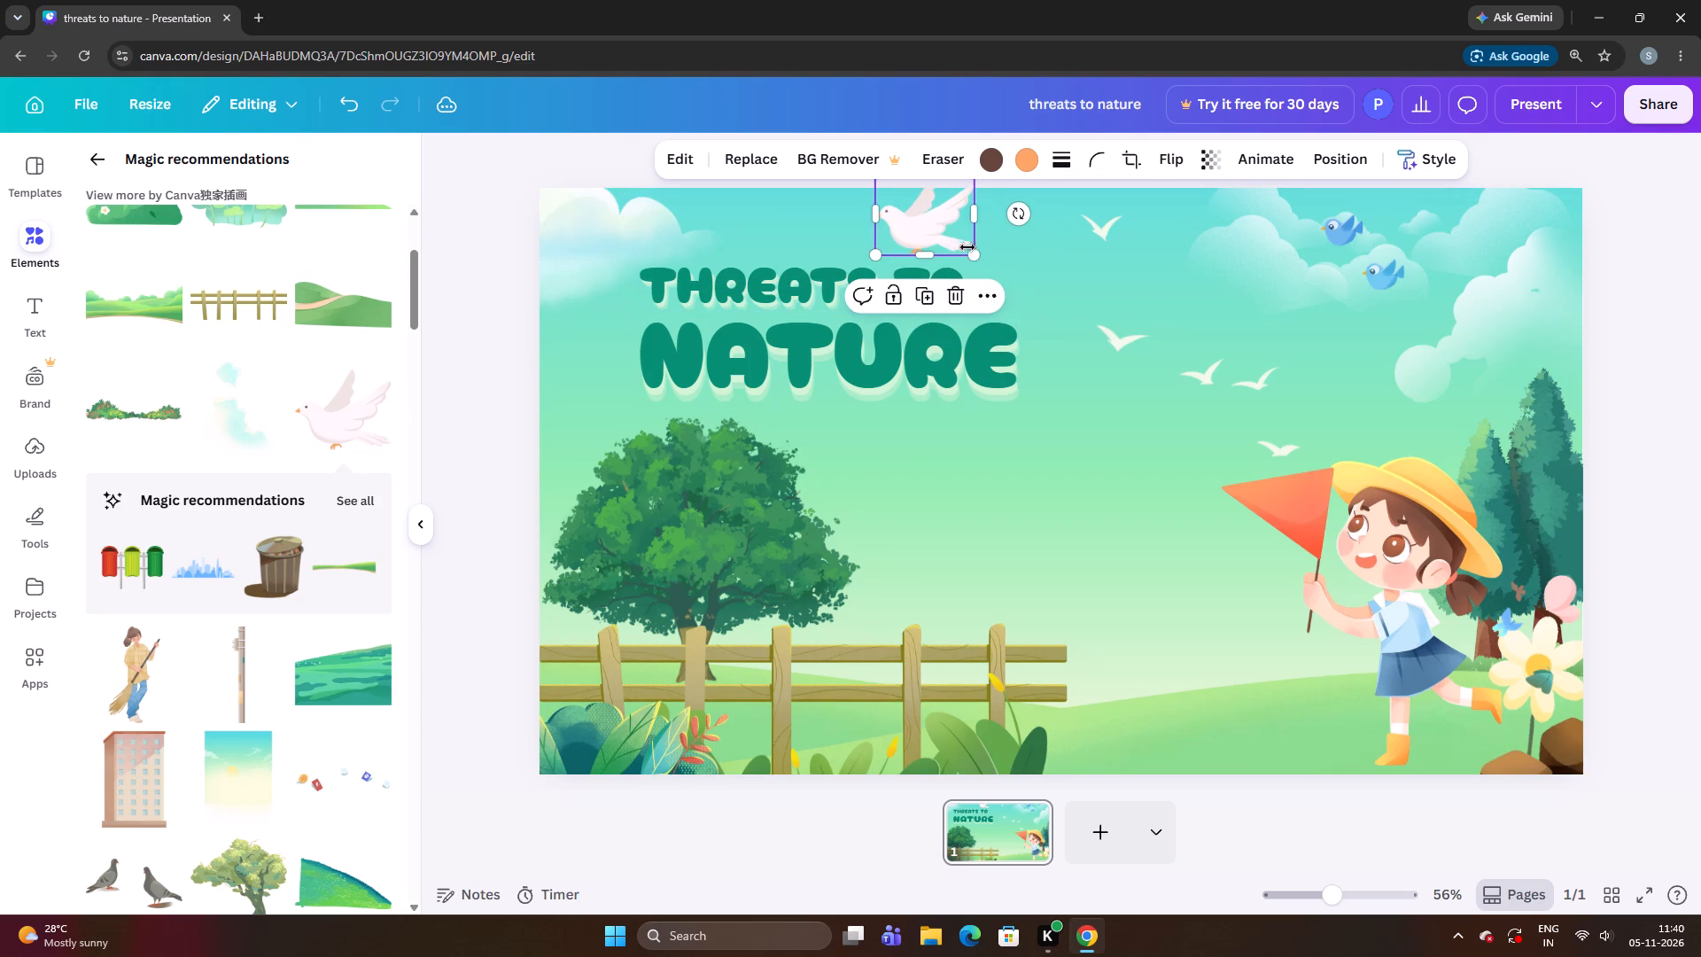
drag(975, 251, 949, 237)
drag(930, 208, 909, 218)
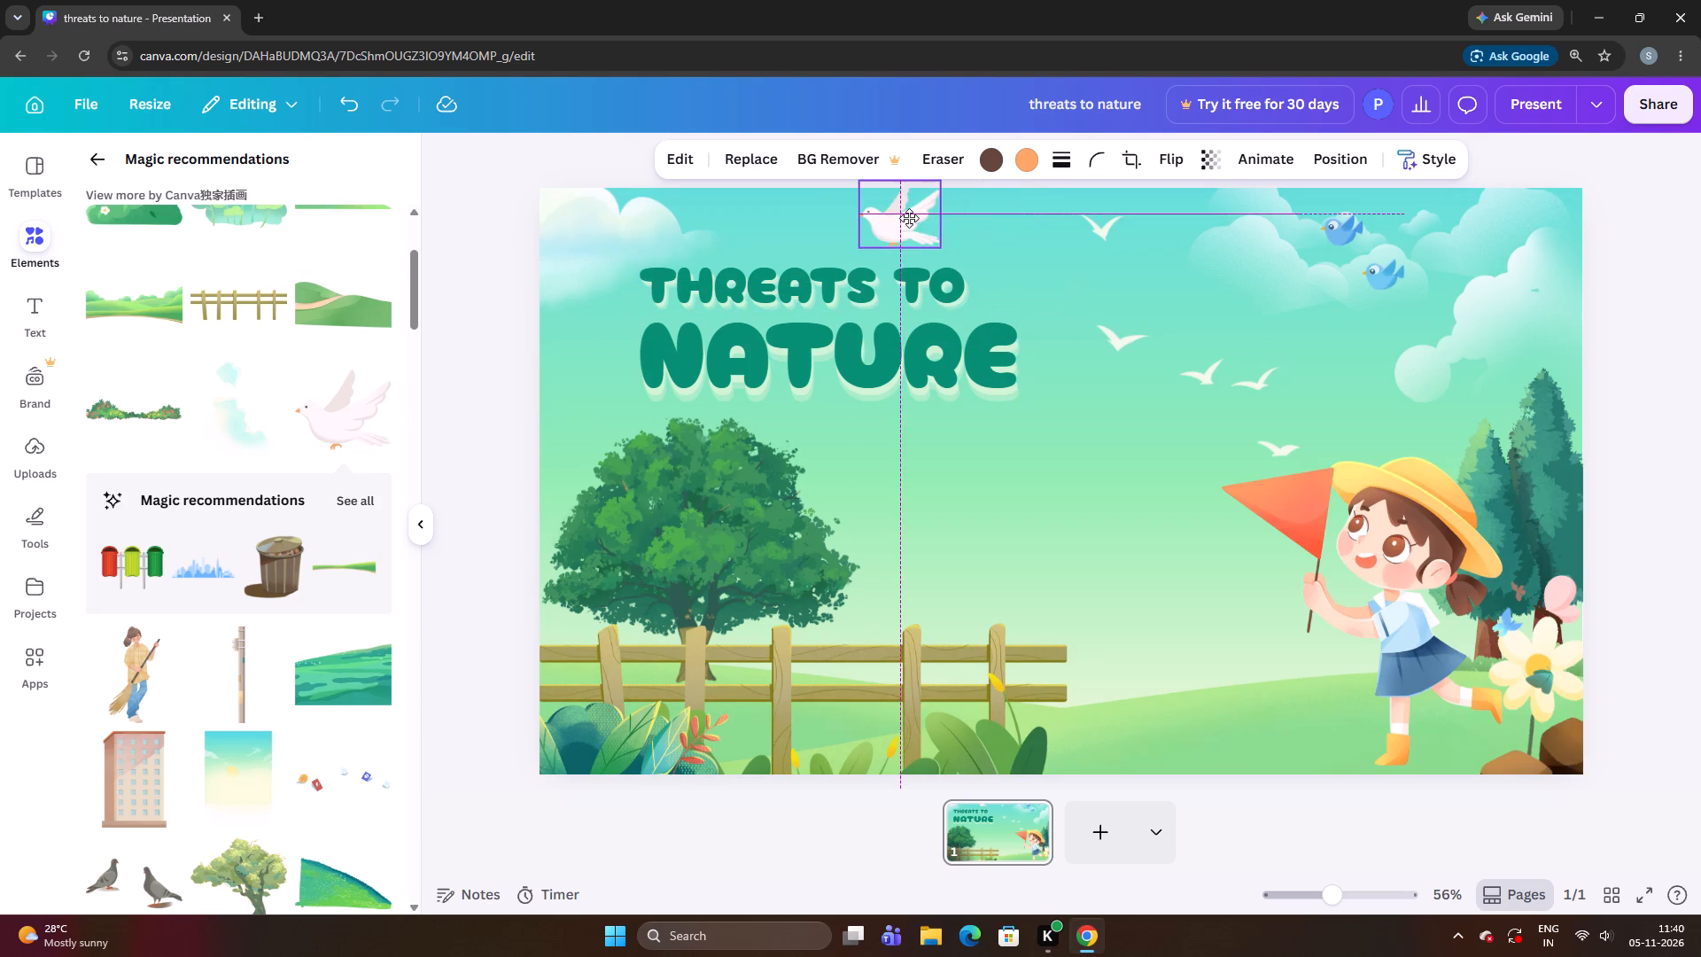
drag(909, 218, 889, 243)
drag(889, 227, 887, 217)
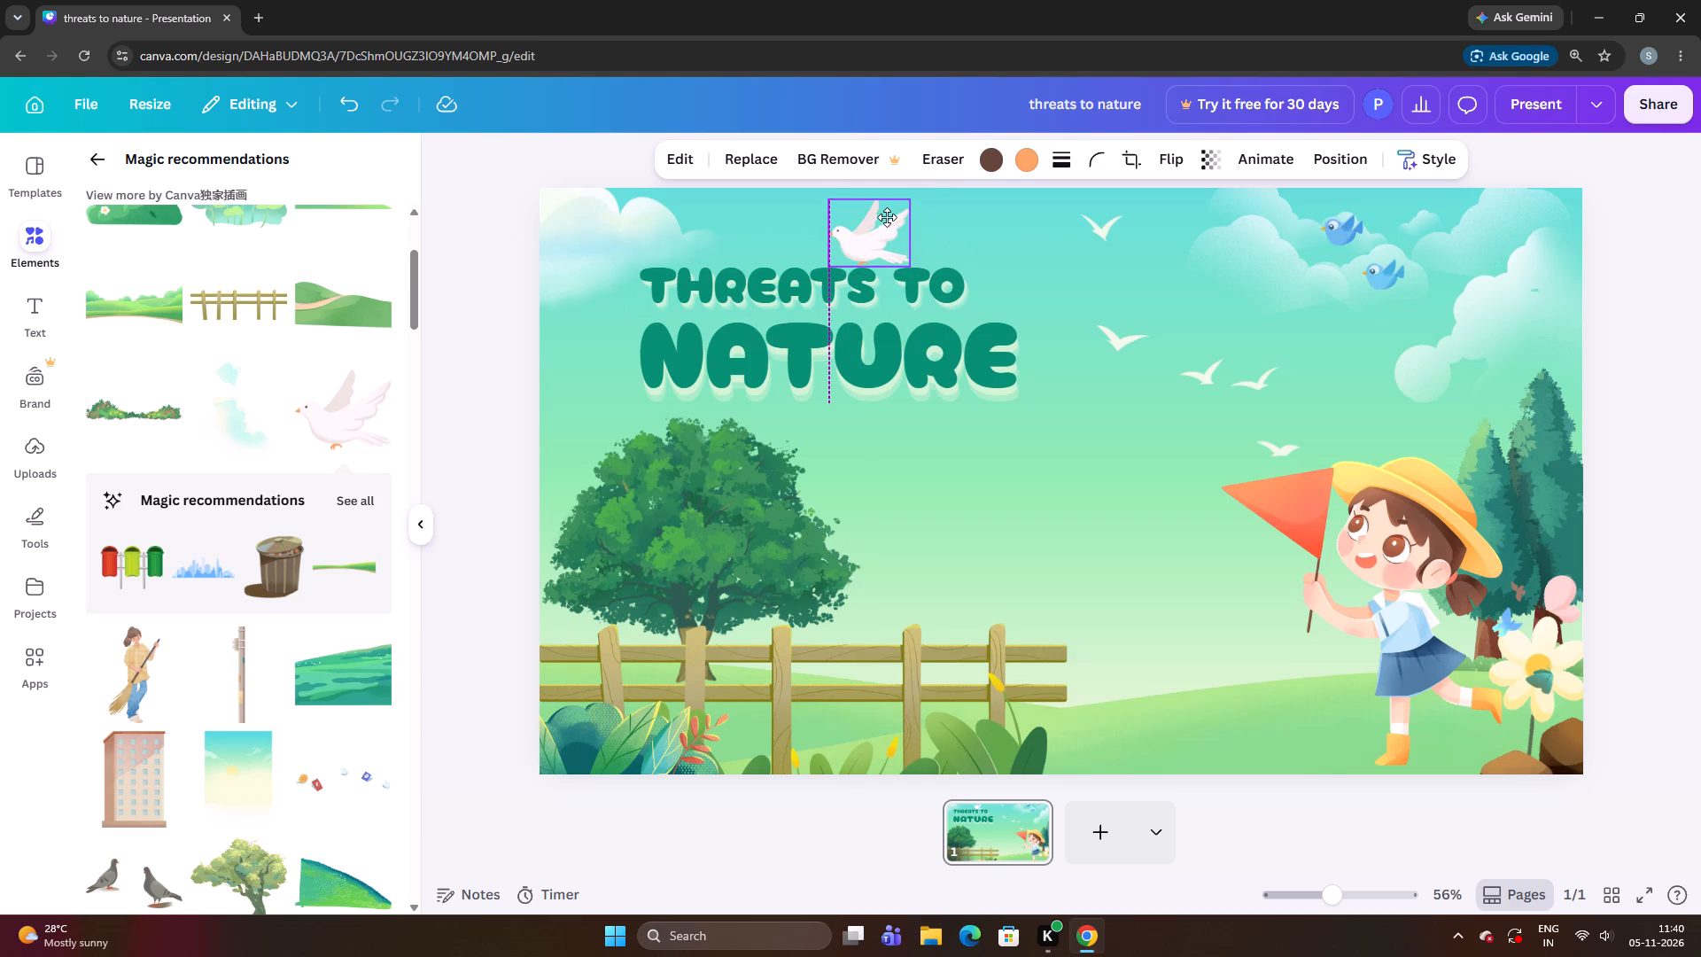
drag(887, 217, 885, 214)
Nudge the white dove left in fine increments until it hovers over the second half of "Threats".
click(886, 235)
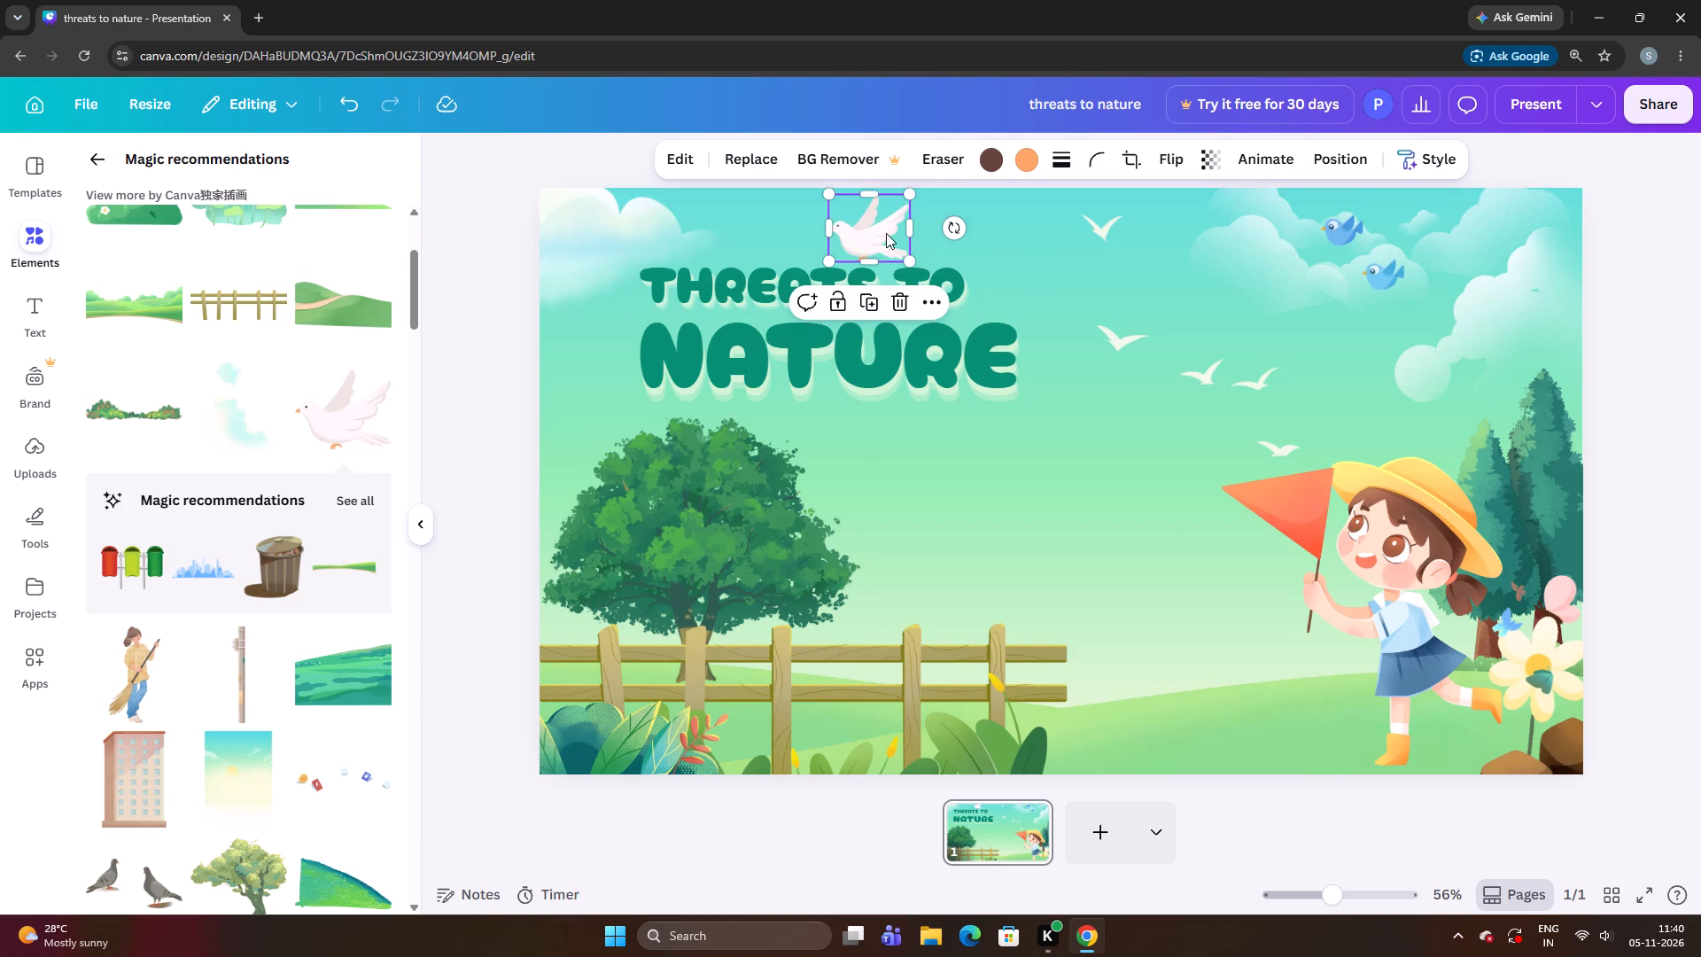
key(Left)
key(Left)
key(Left)
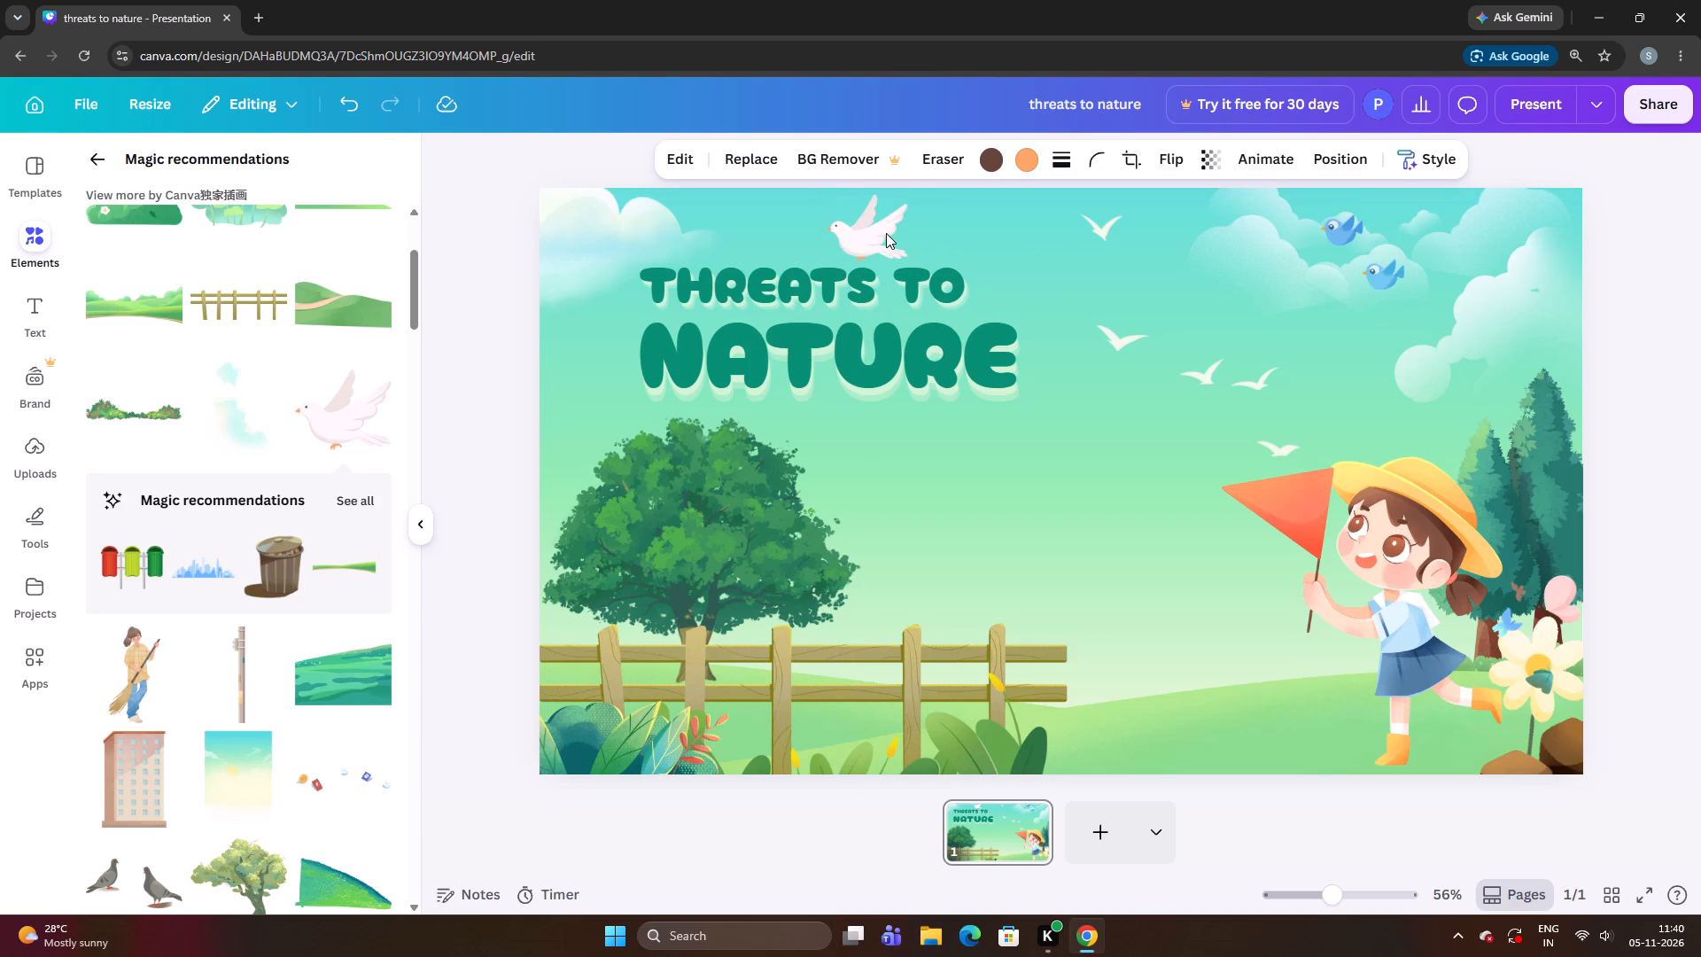
key(Left)
key(Left)
key(Left)
key(Left)
key(Left)
key(Left)
key(Left)
key(Left)
key(Left)
key(Left)
key(Left)
key(Left)
key(Left)
key(Left)
key(Left)
key(Left)
key(Left)
key(Left)
key(Left)
key(Left)
key(Left)
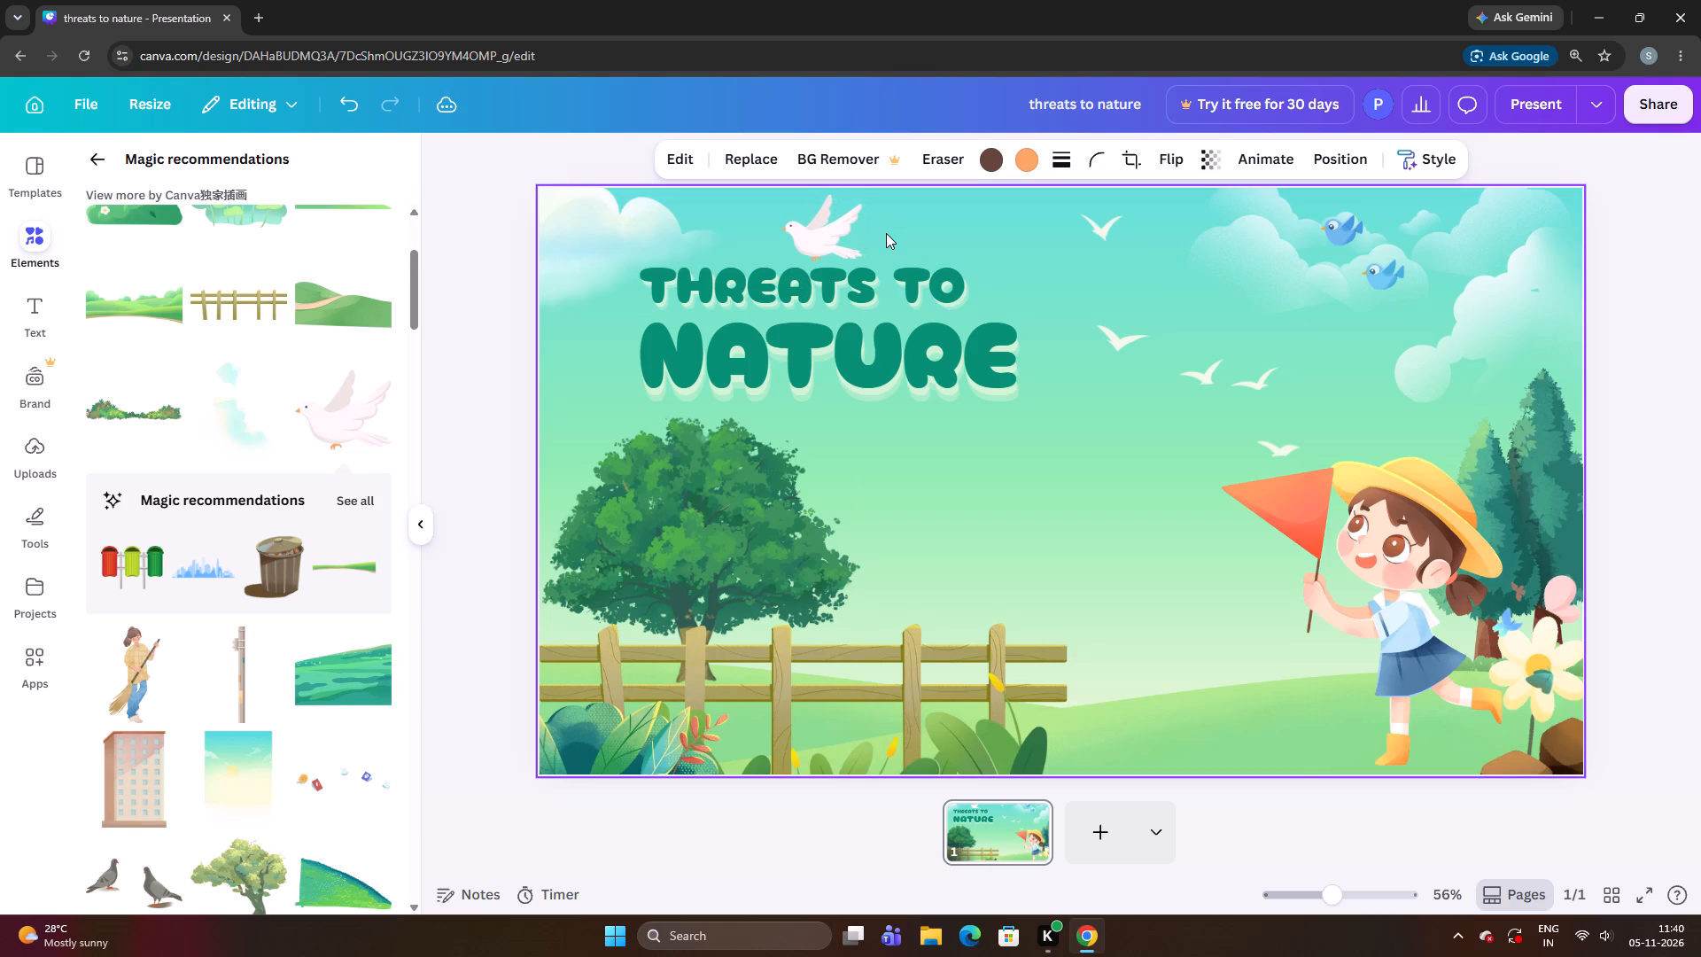
Nudge the white dove slightly left and up in fine increments, keeping it near the page's top edge above "Threats".
key(Left)
key(Left)
key(Left)
key(Left)
key(Left)
key(Left)
key(Left)
key(Left)
key(Up)
key(Up)
key(Up)
key(Up)
key(Up)
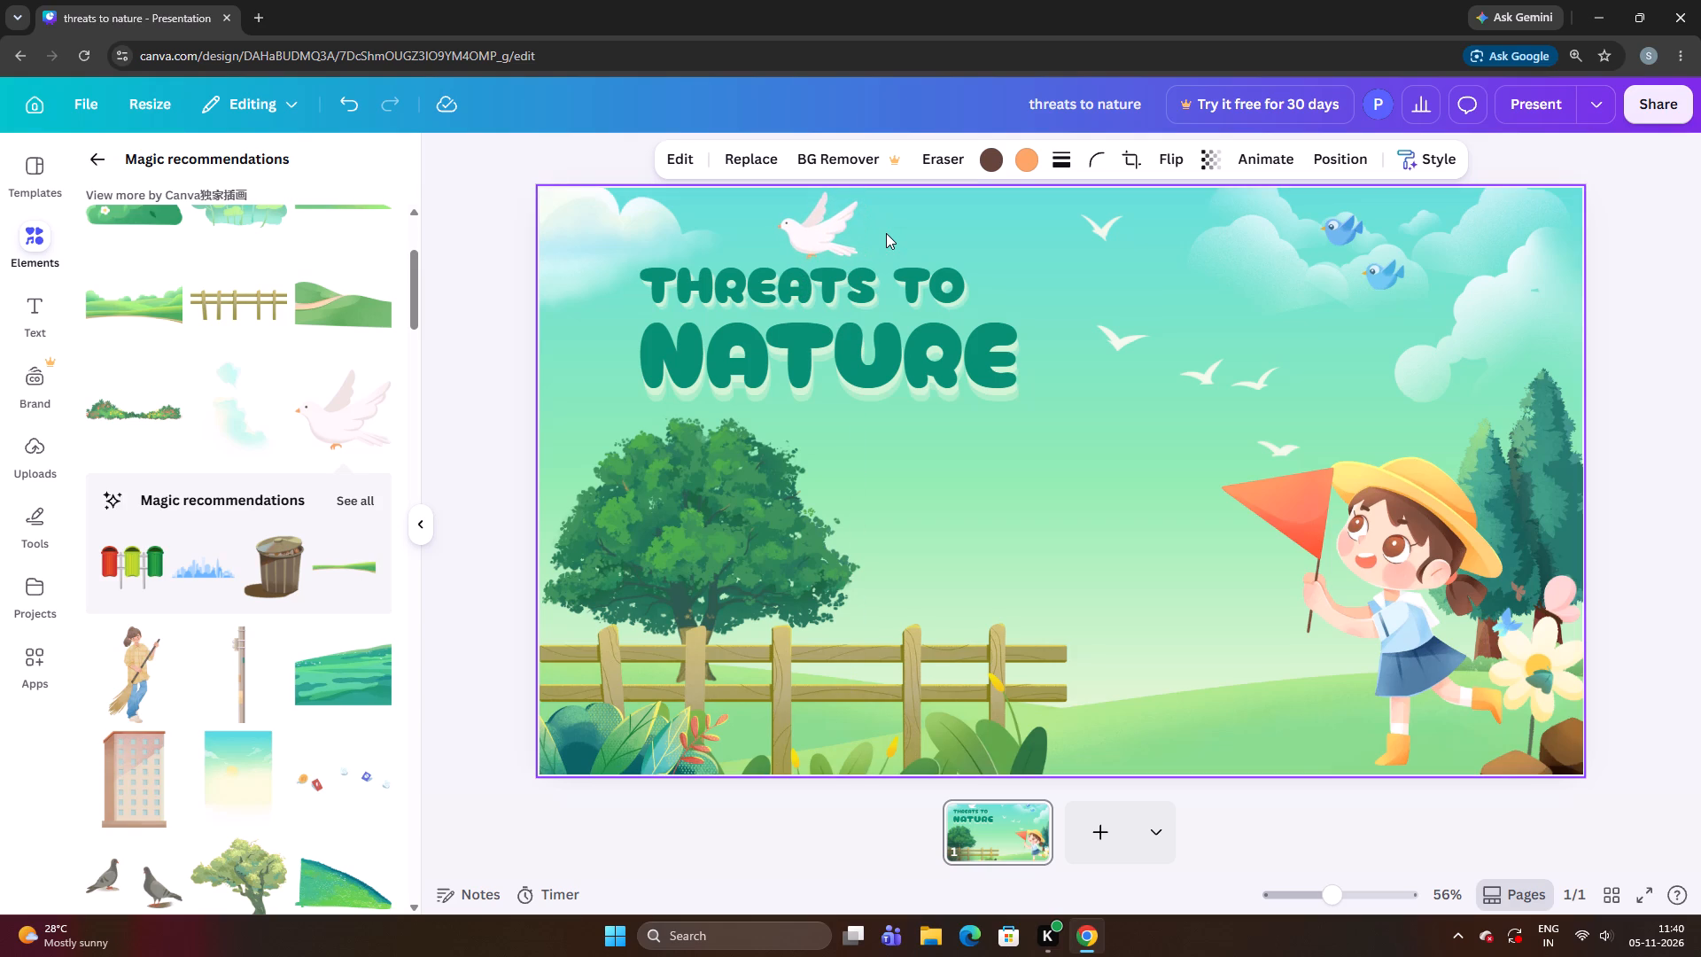
key(Left)
key(Up)
key(Up)
key(Down)
key(Down)
key(Left)
key(Up)
key(Up)
key(Up)
key(Up)
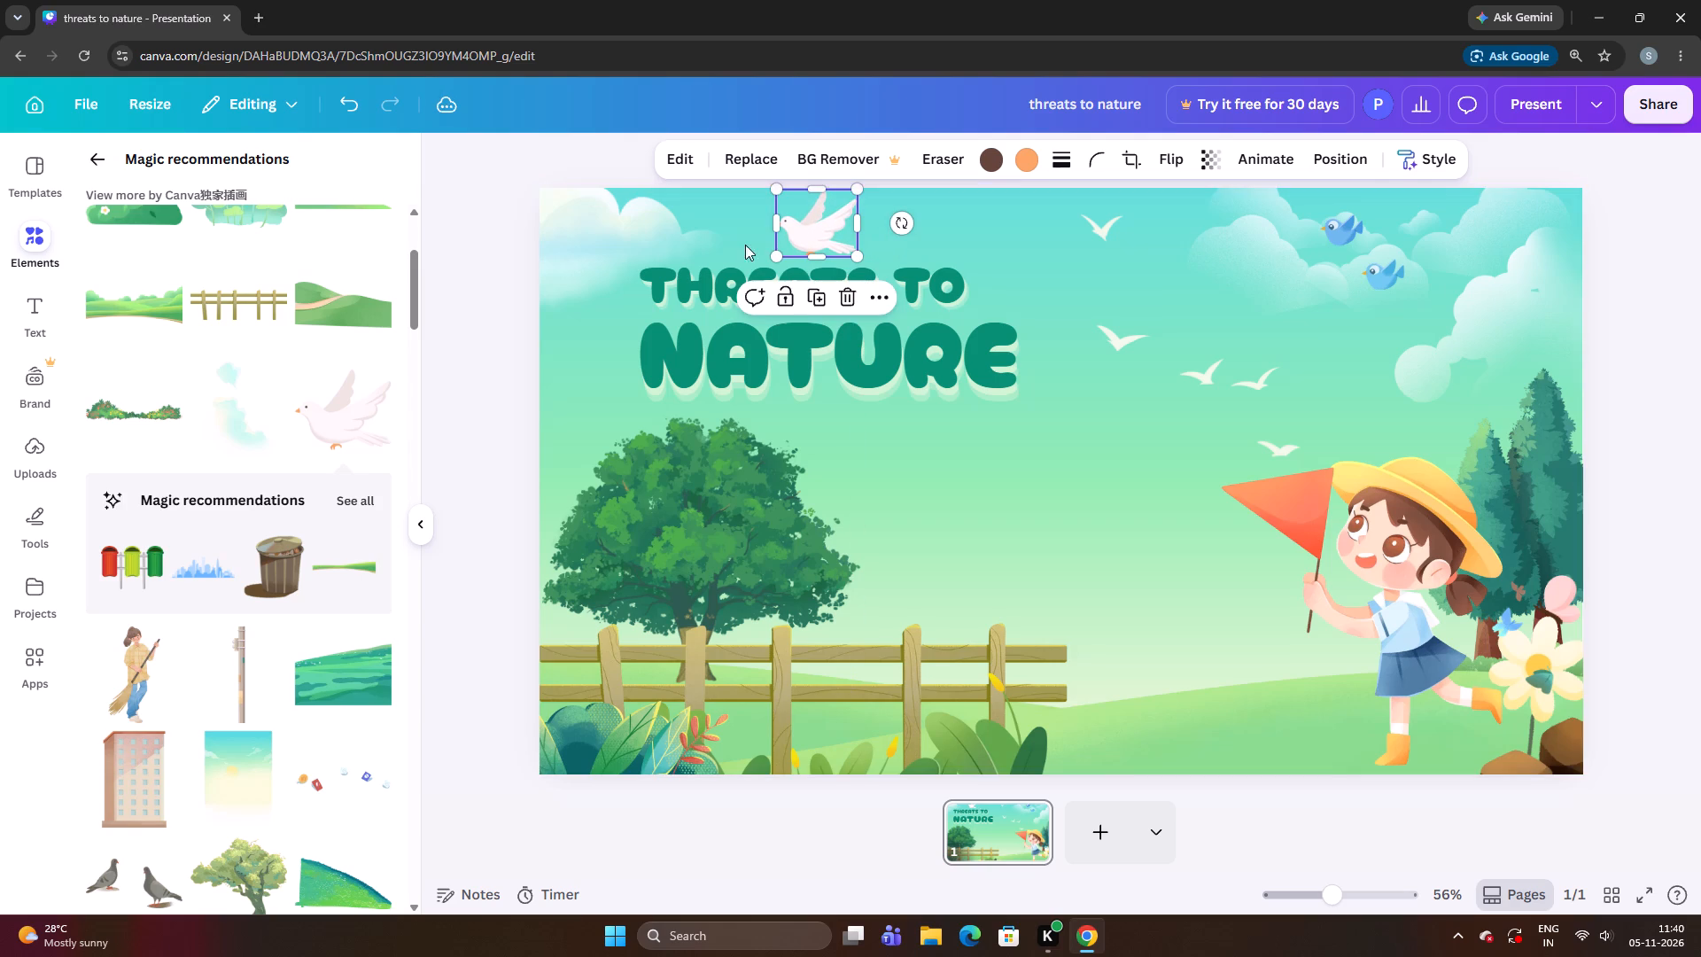
drag(500, 304, 508, 300)
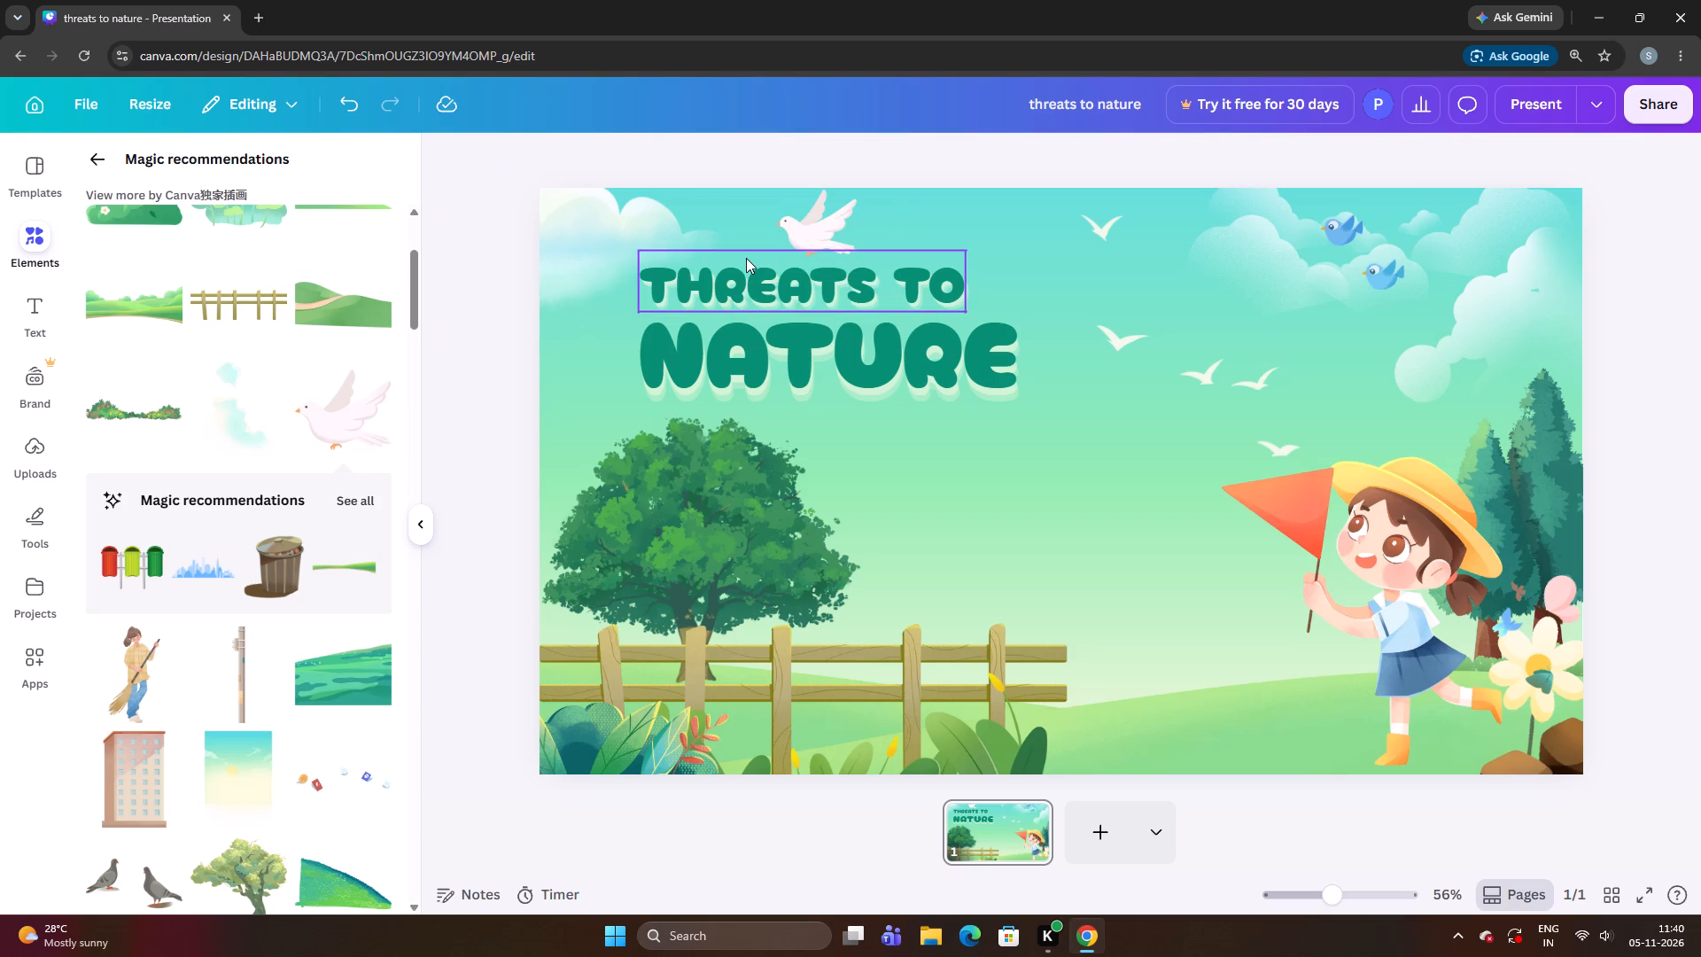
Reselect the white dove and nudge it slightly down and right, closer to the word "Threats".
click(829, 202)
click(829, 202)
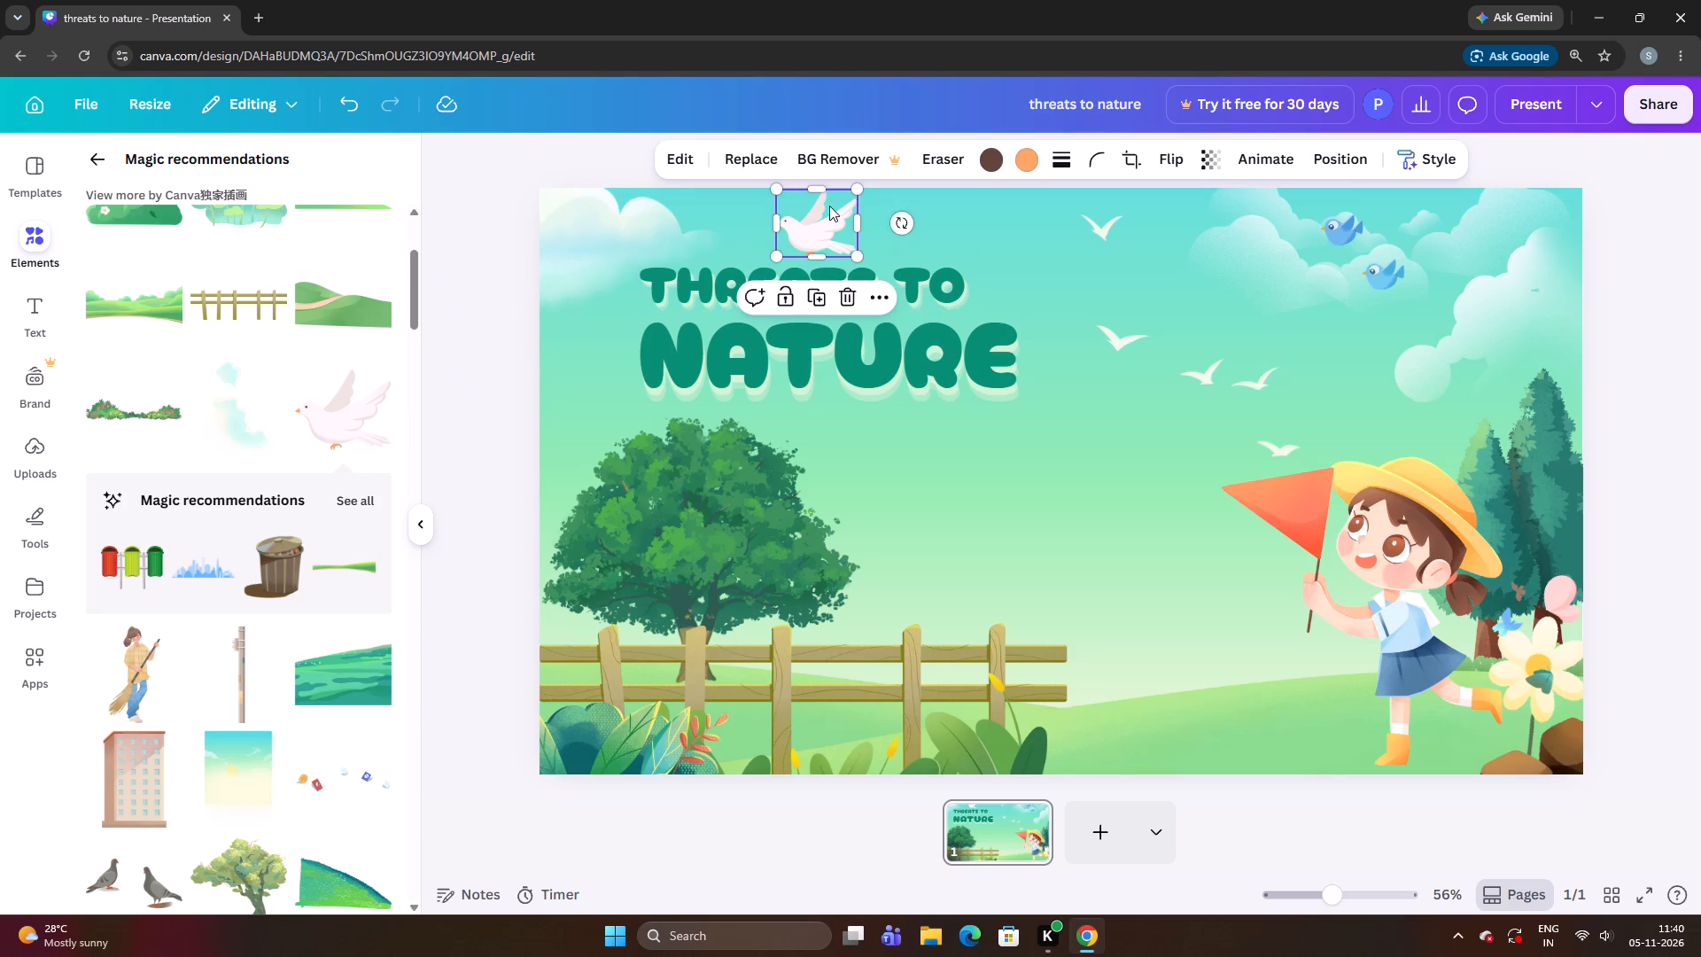
key(Down)
key(Down)
key(Down)
key(Down)
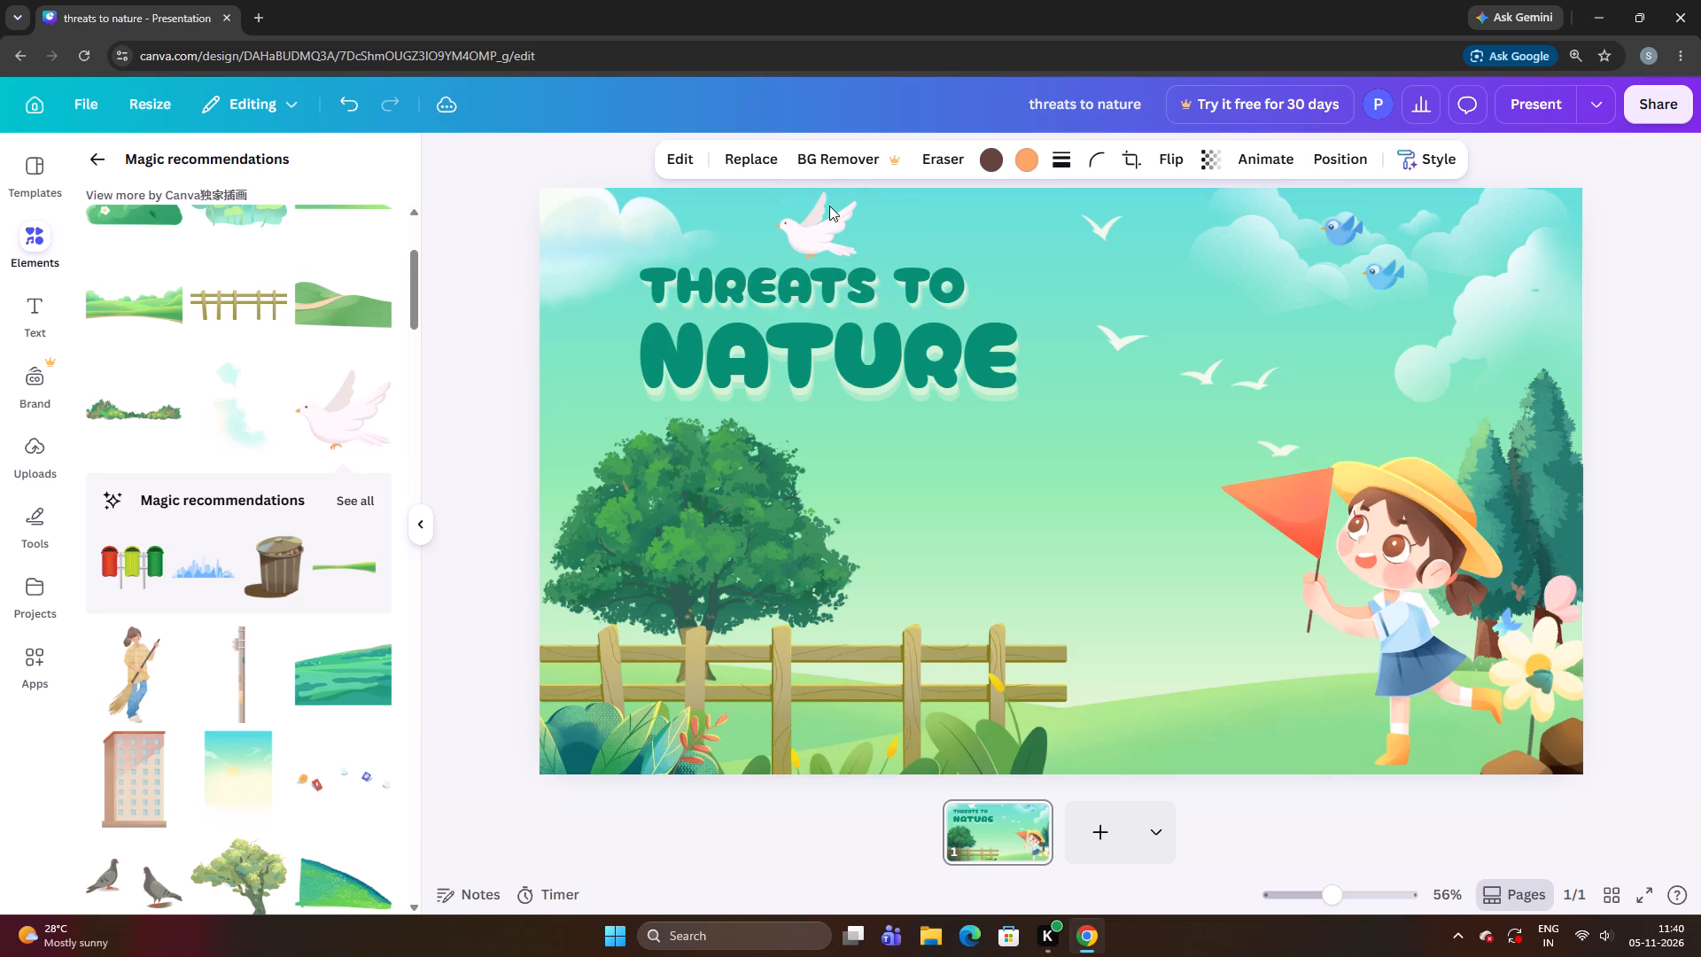
key(Down)
key(Right)
key(Right)
key(Right)
key(Down)
key(Down)
key(Down)
key(Down)
Nudge the white dove left in fine increments until it hovers between the "A" and last "T" of "Threats".
key(Left)
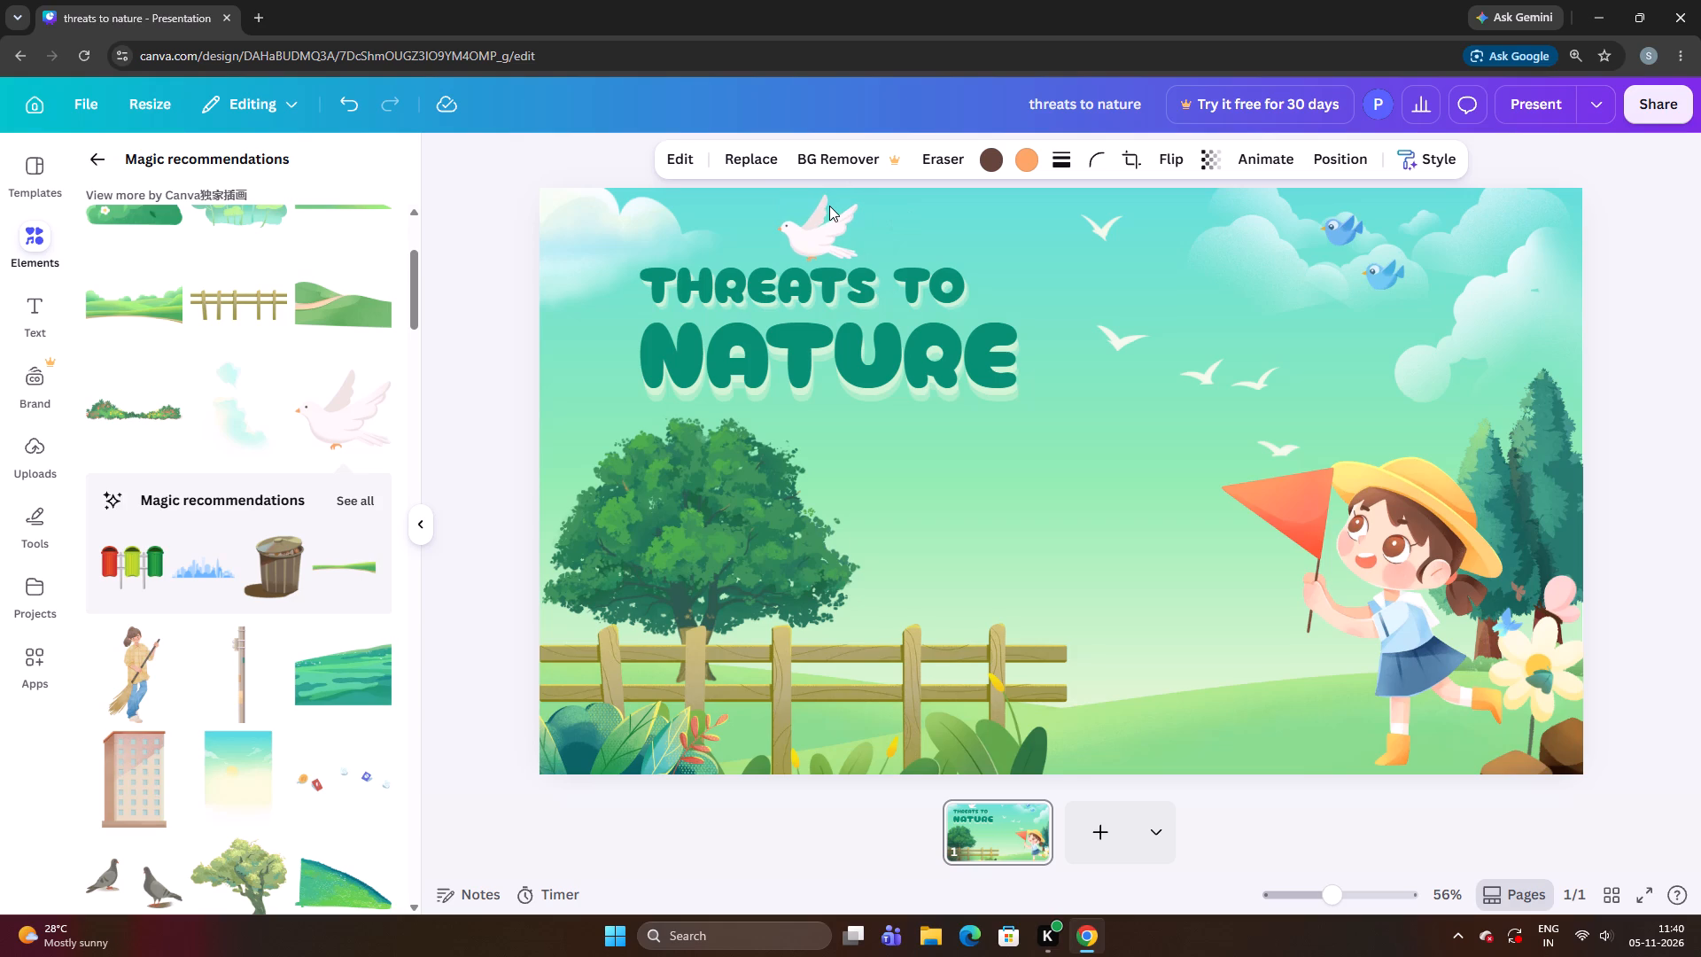
key(Left)
key(Left)
key(Up)
key(Left)
key(Left)
key(Left)
key(Left)
key(Down)
key(Left)
key(Left)
key(Left)
key(Up)
key(Left)
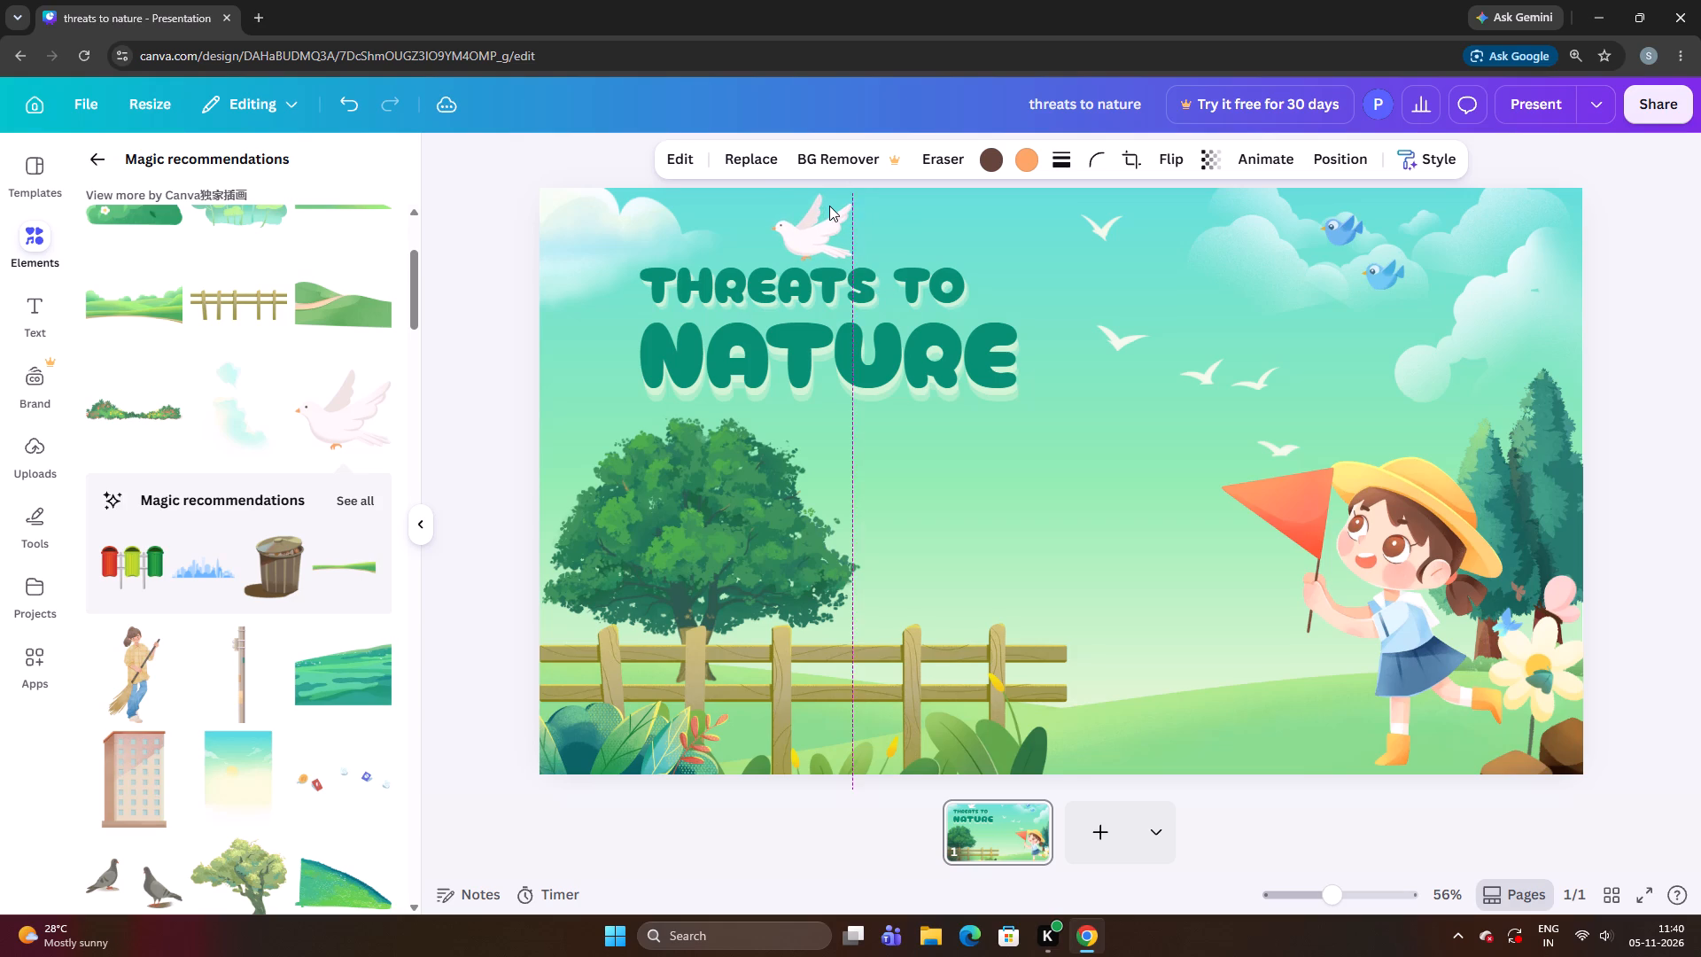
key(Left)
key(Left)
key(Left)
key(Left)
key(Left)
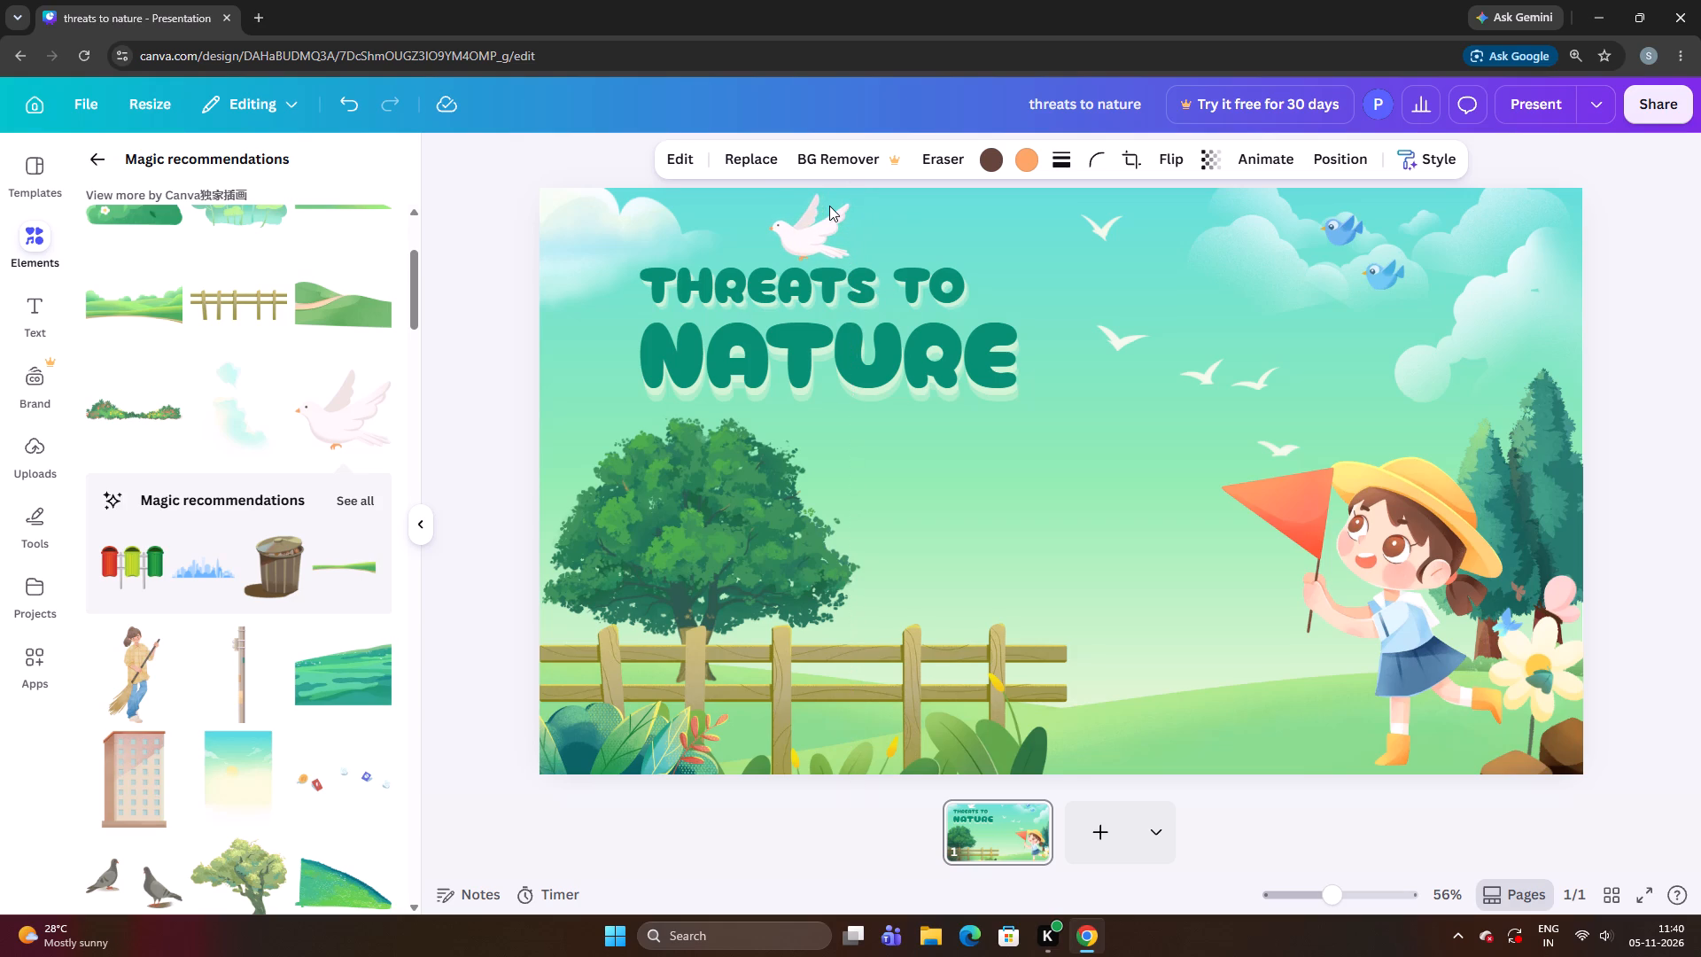
Continue nudging the white dove left until it is roughly centered over the "A" of "Threats".
key(Left)
key(Left)
key(Left)
key(Left)
key(Left)
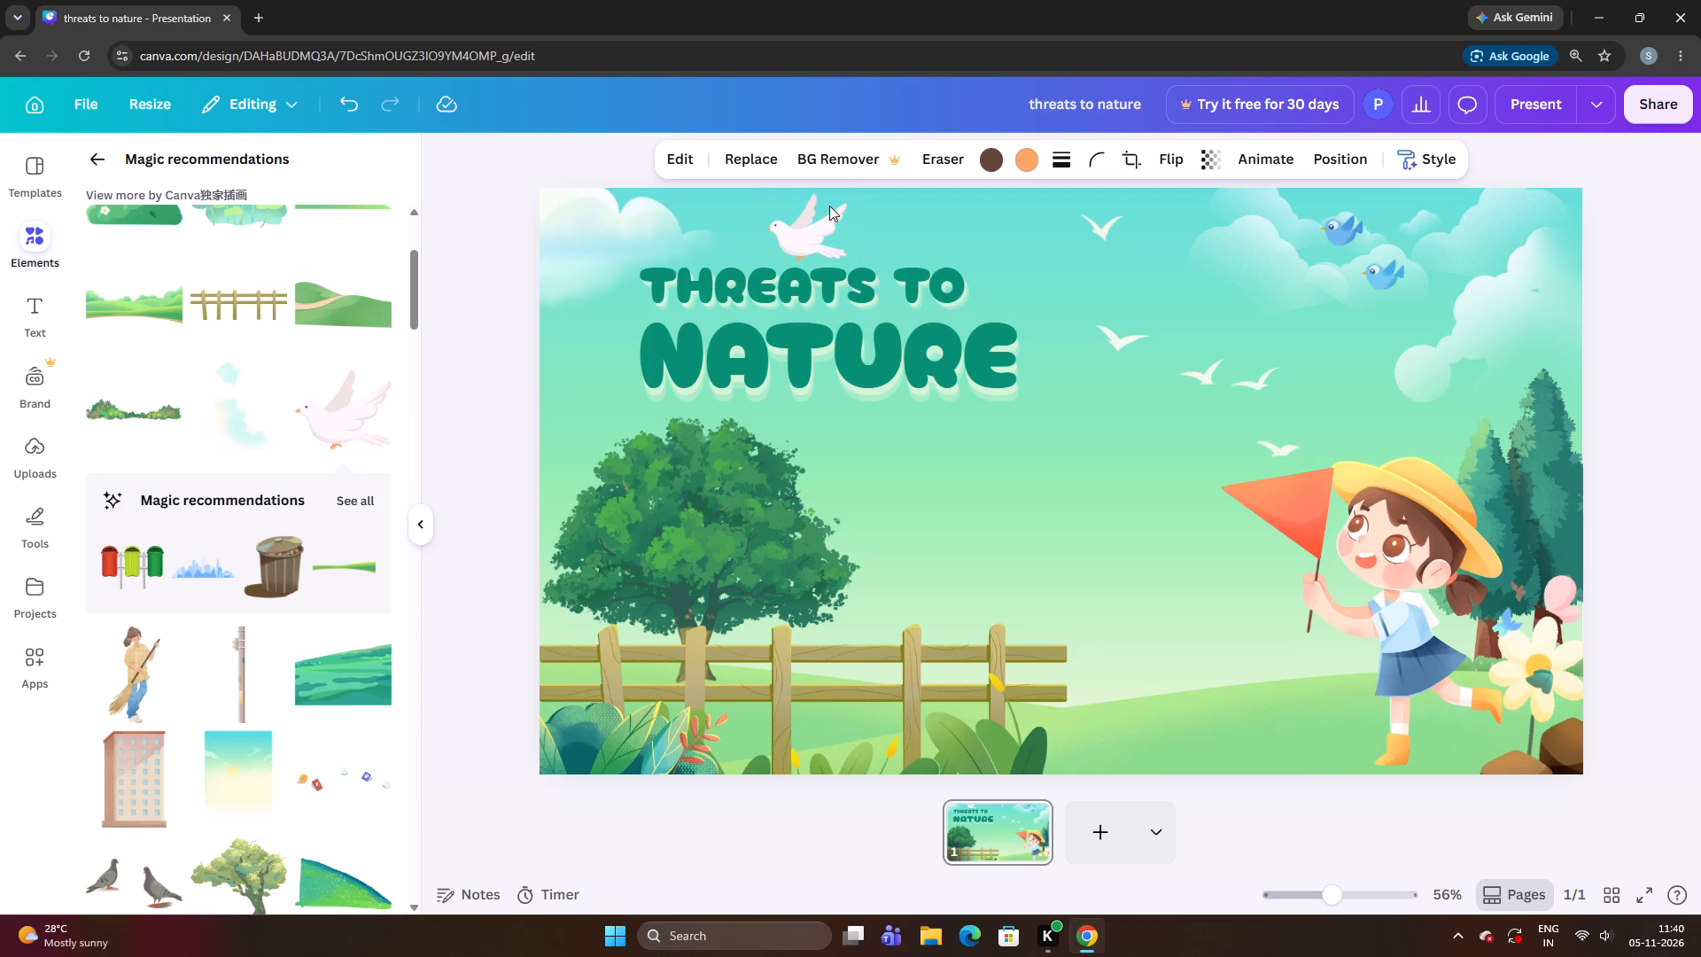
key(Left)
key(Left)
key(Left)
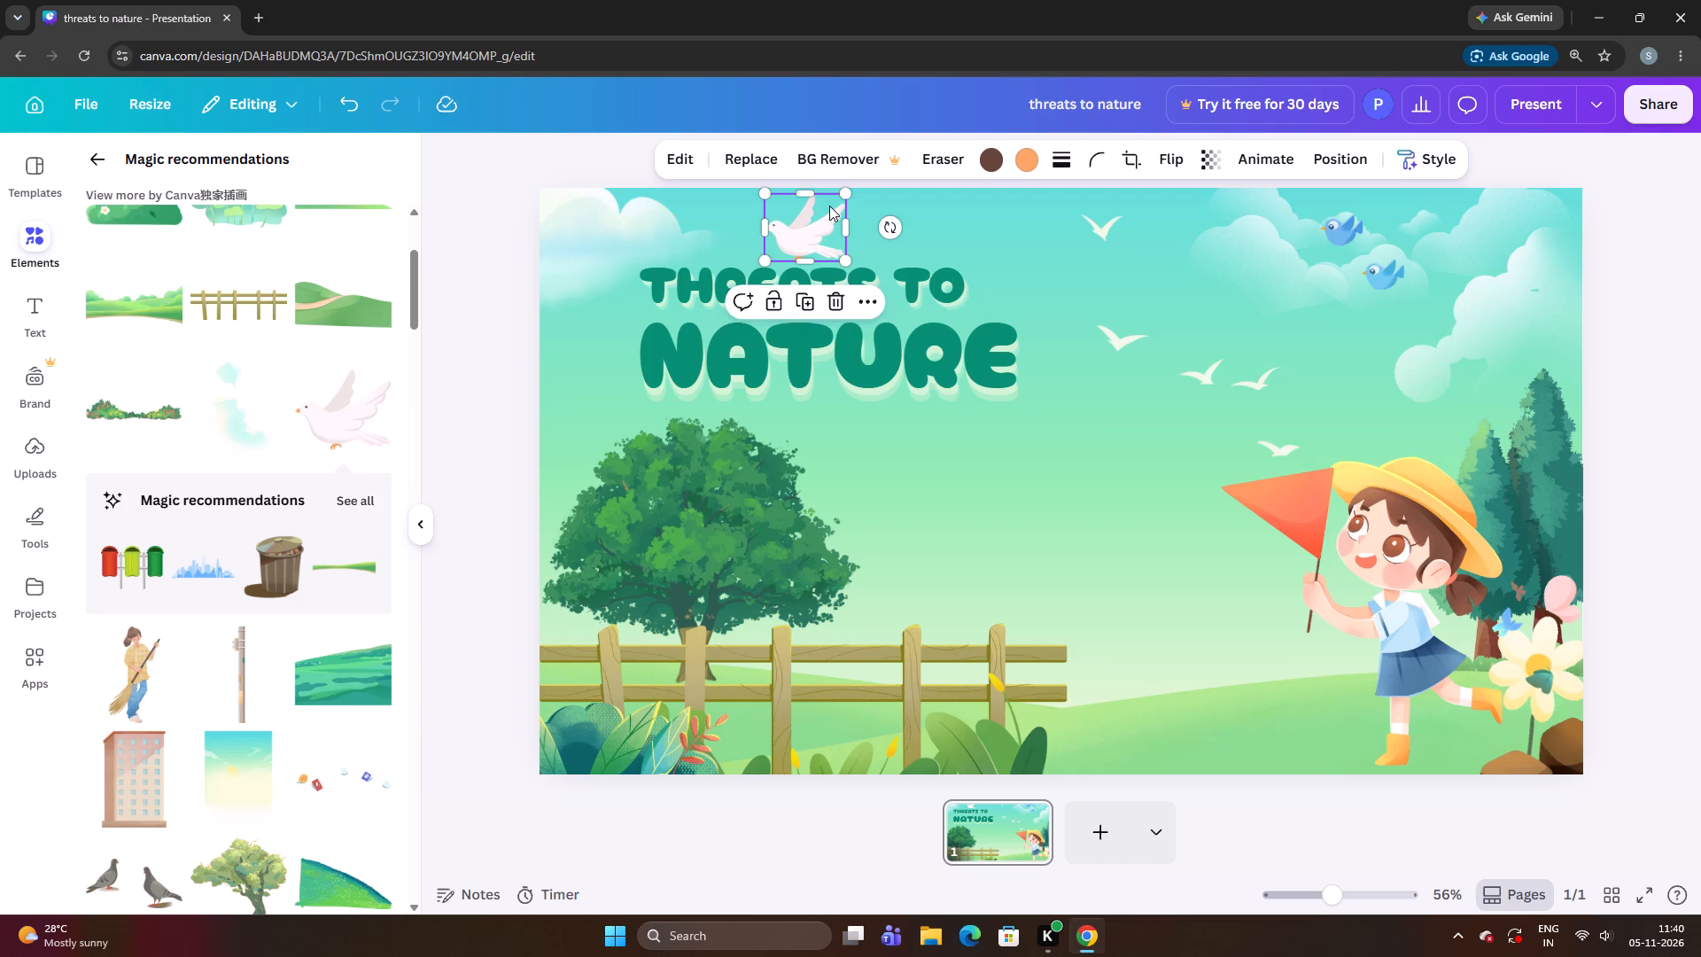
key(Left)
key(Left)
key(Left)
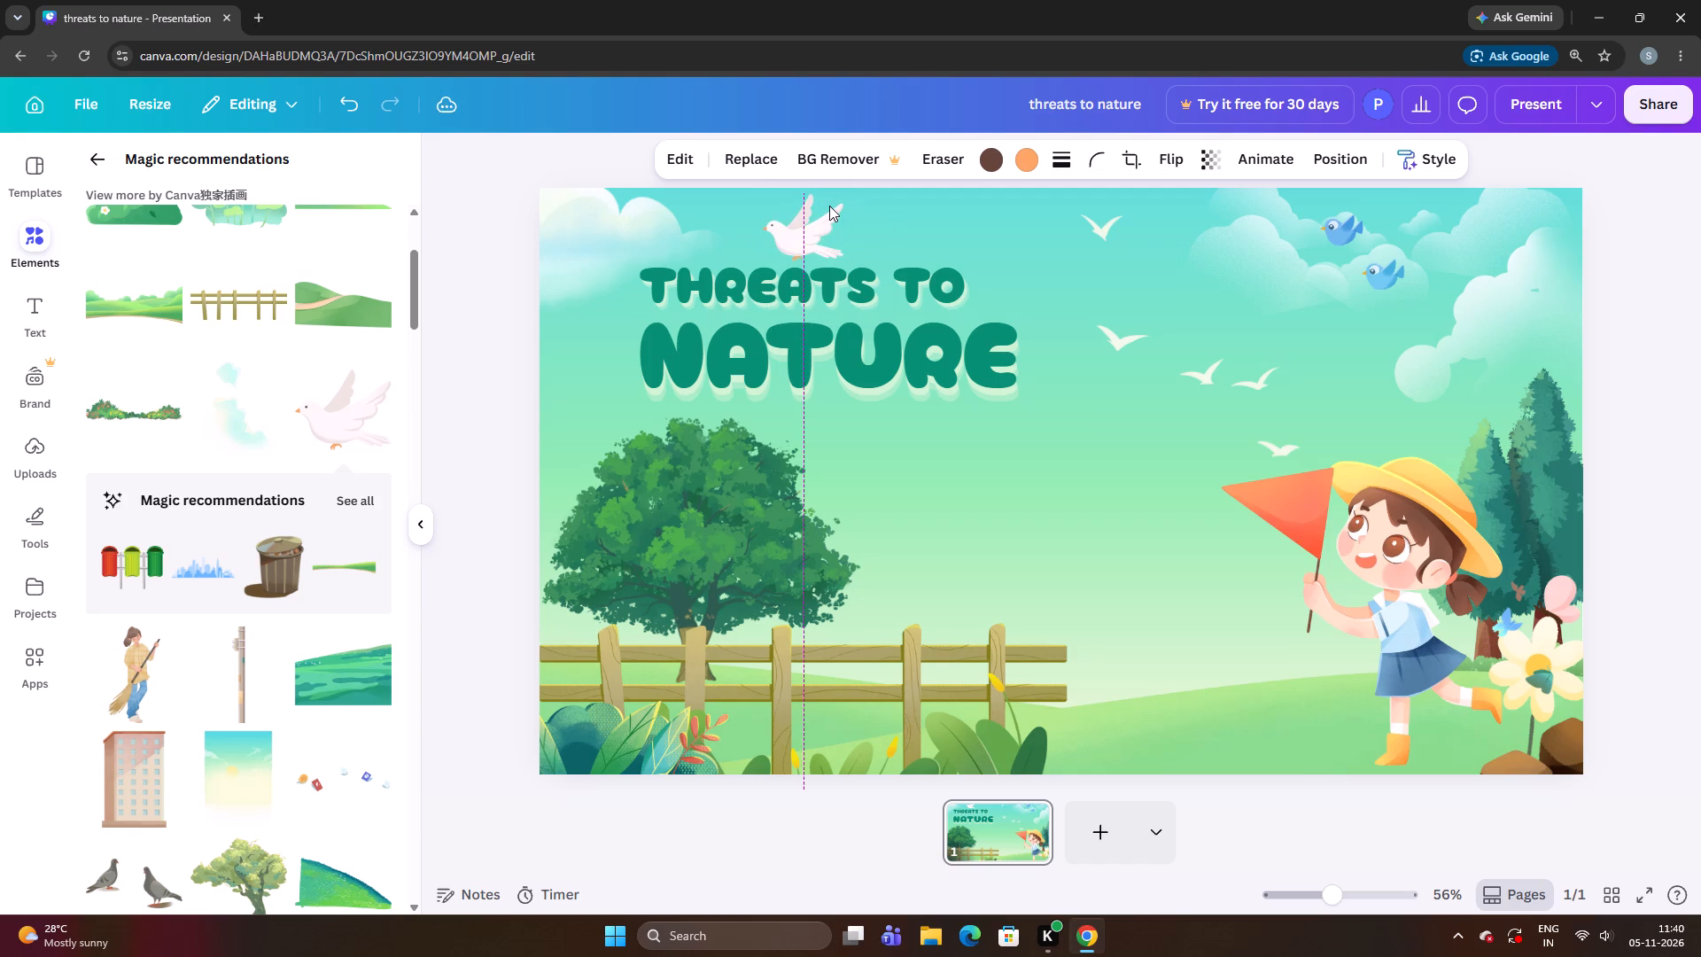
key(Left)
key(Left)
key(Left)
key(Left)
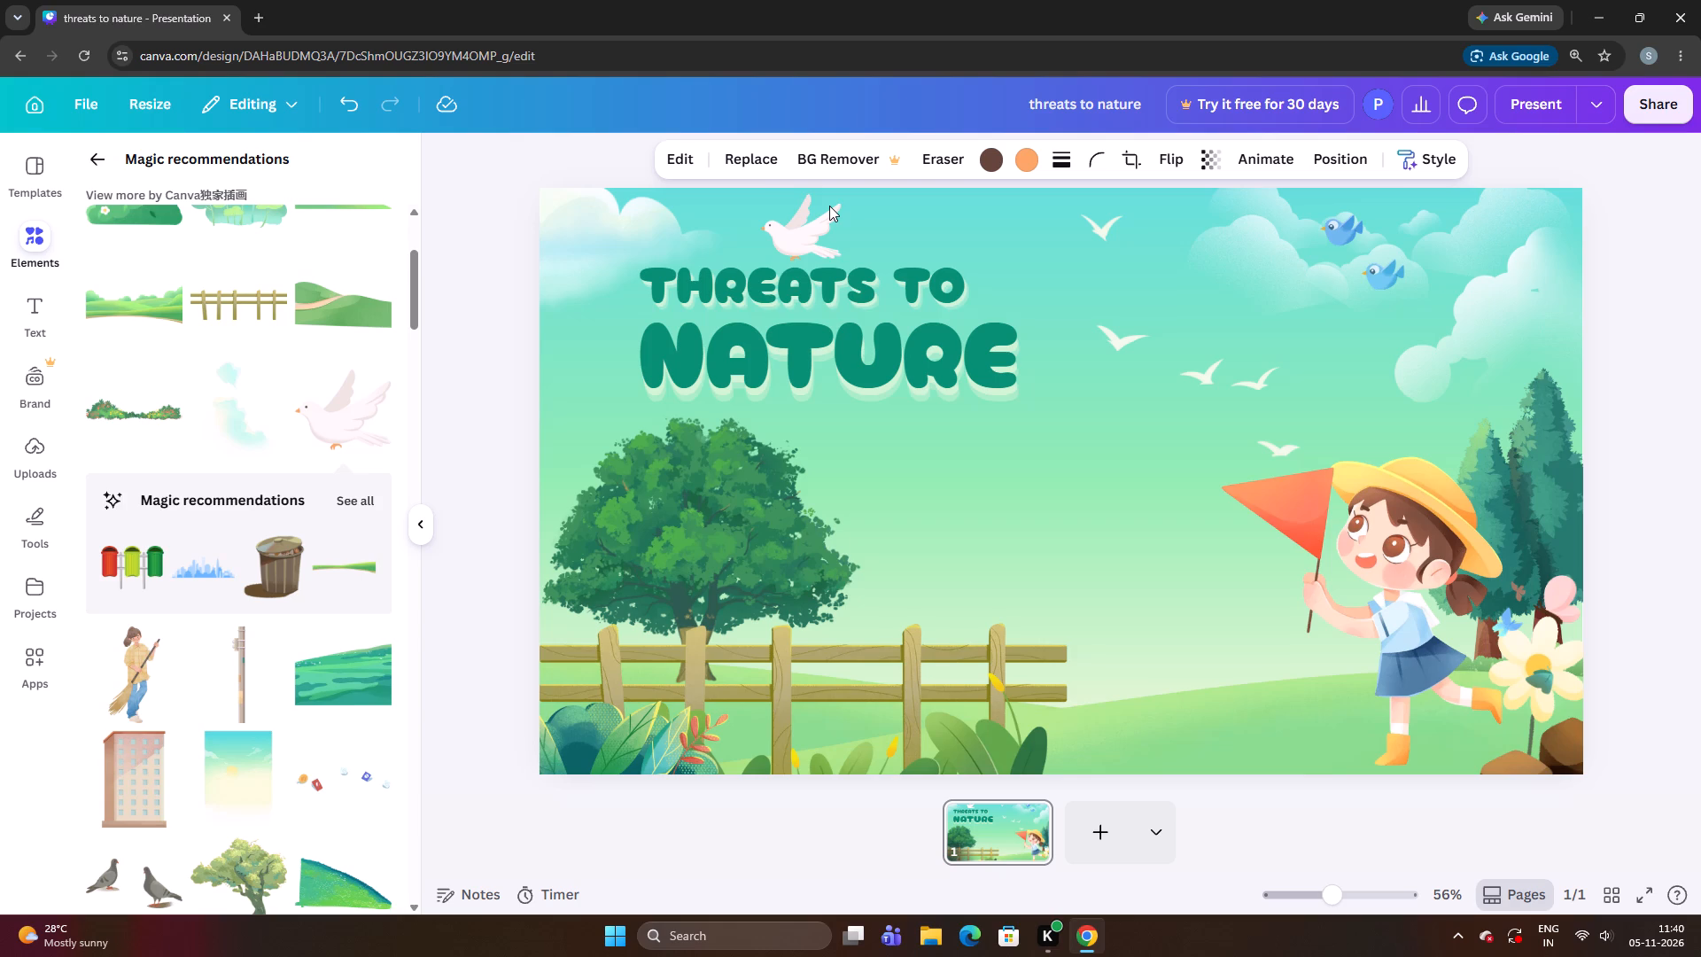
key(Left)
key(Left)
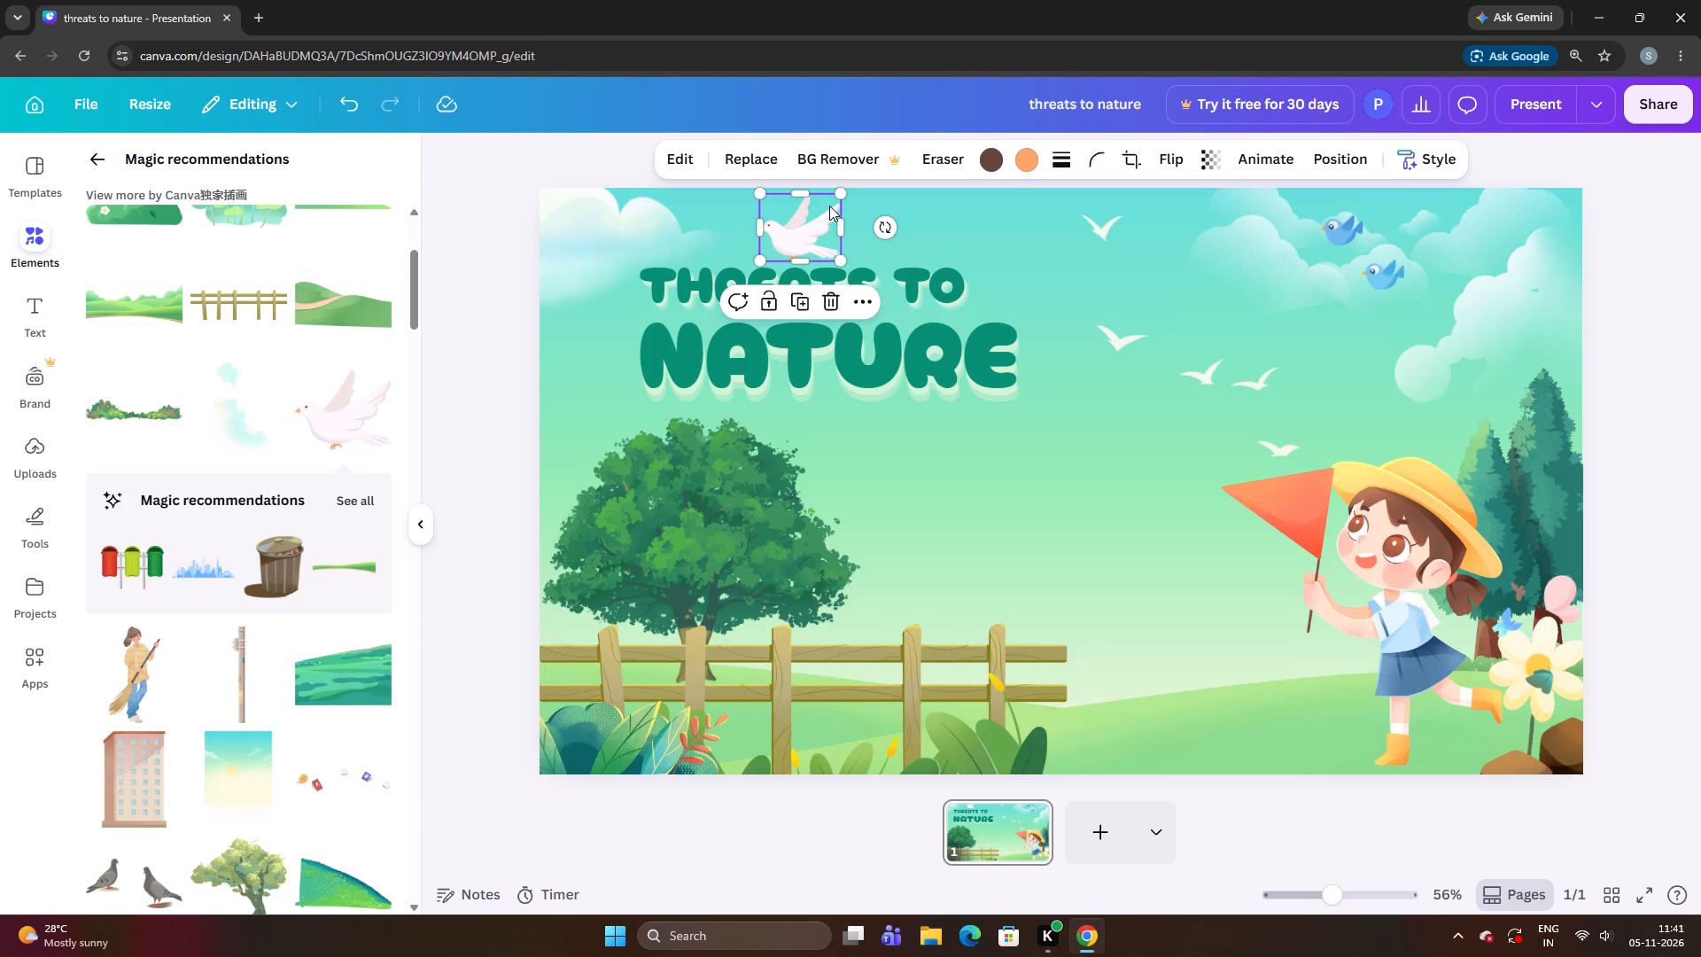
key(Left)
key(Left)
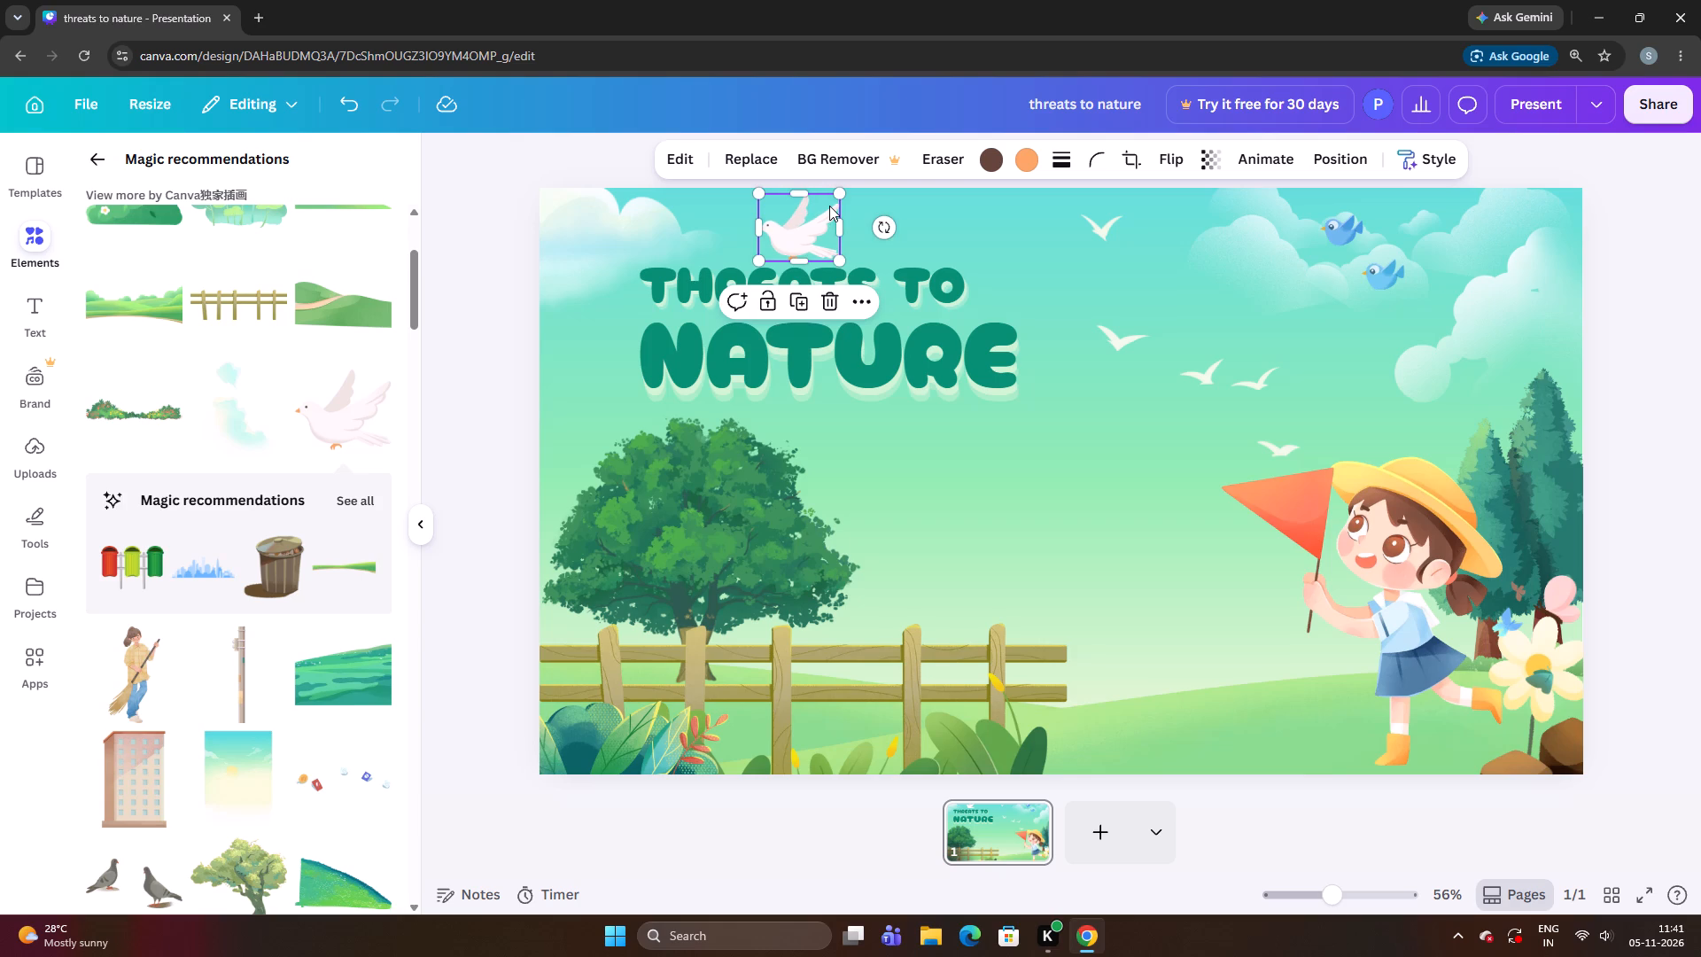
key(Left)
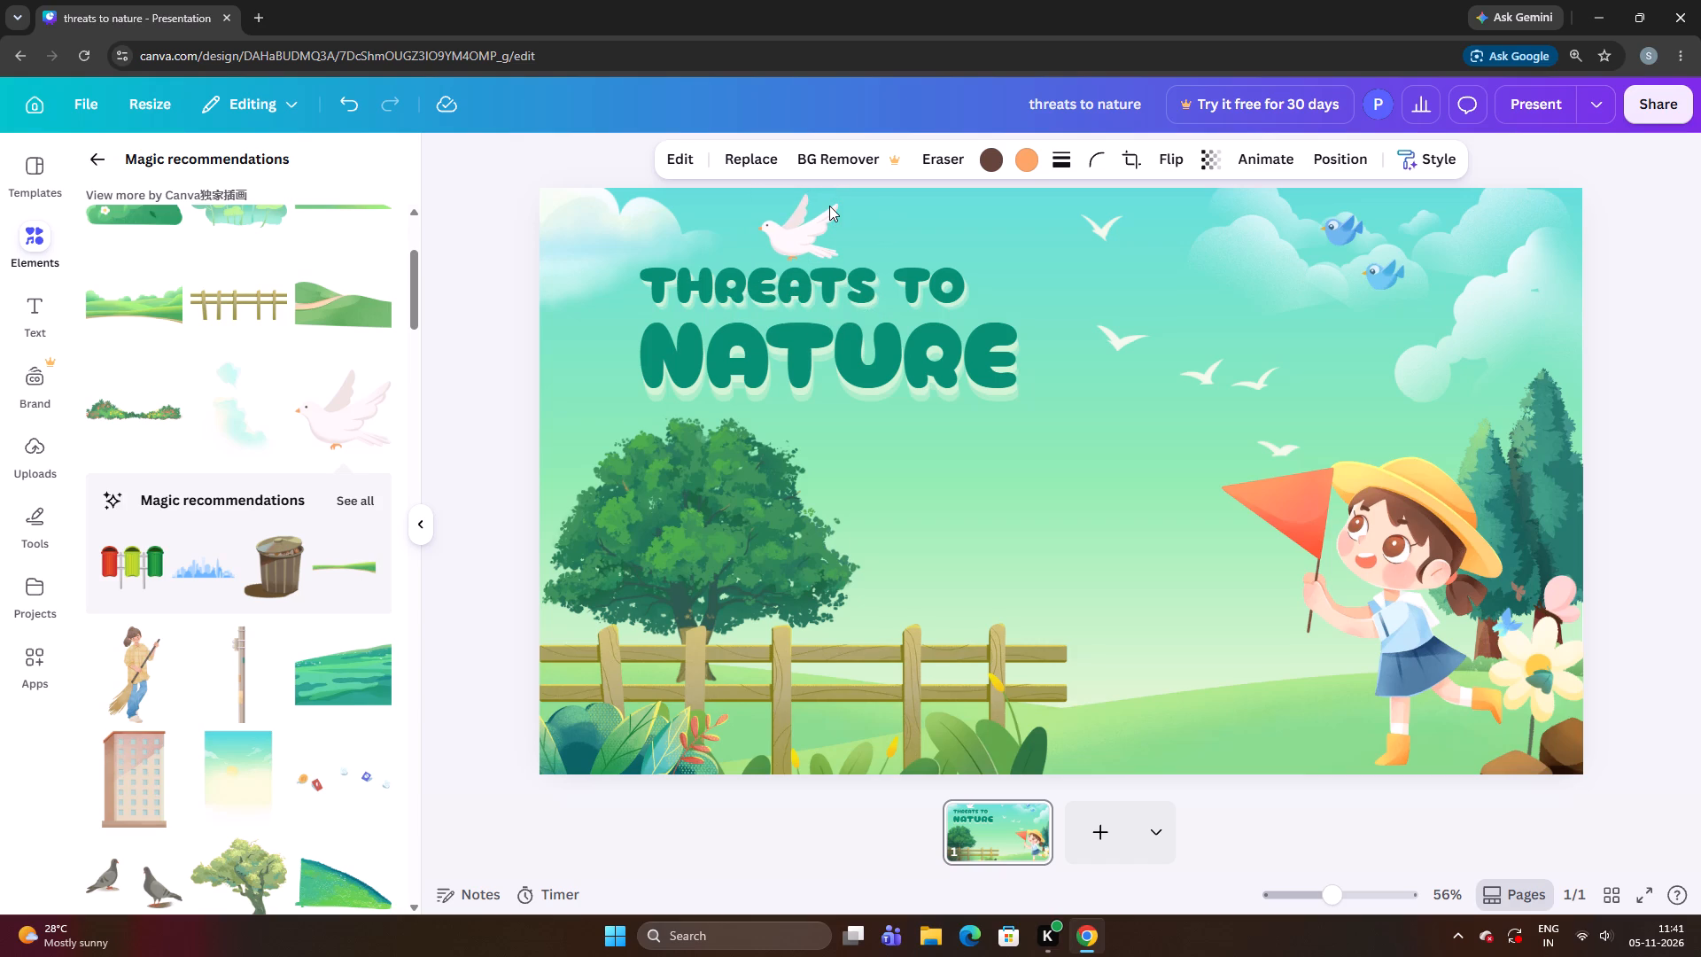
key(Left)
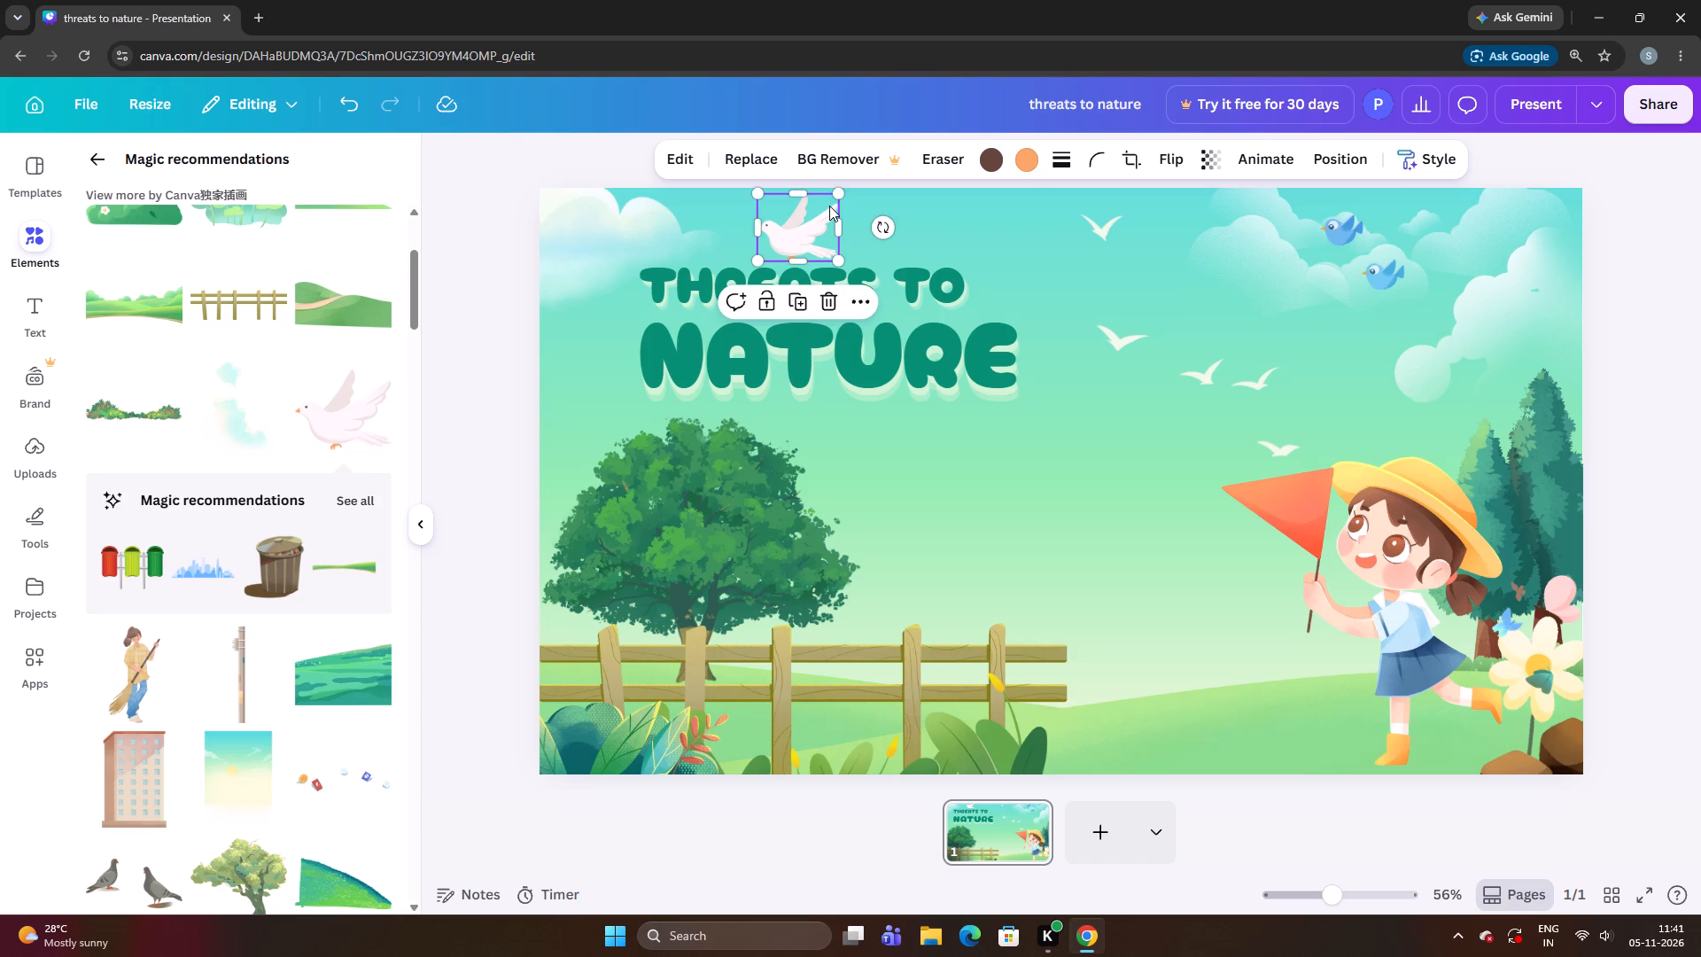
Fine-tune the white dove's height by nudging it slightly up, away from the title.
key(Down)
key(Right)
key(Up)
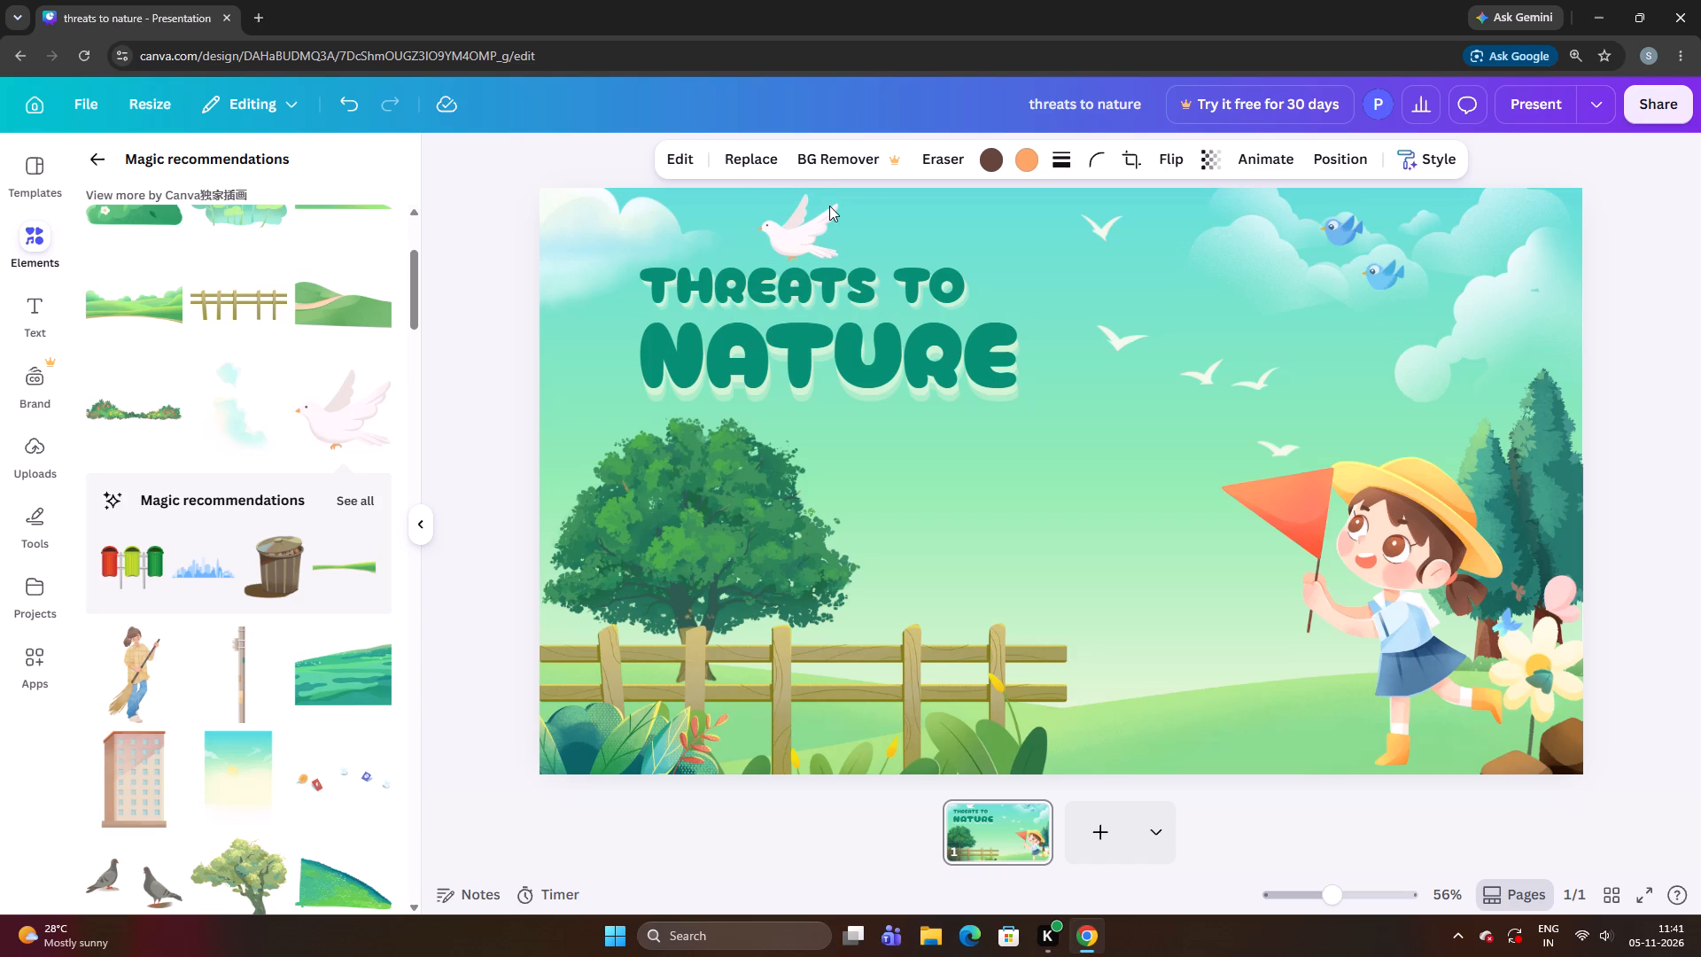
key(Up)
key(Up)
key(Up)
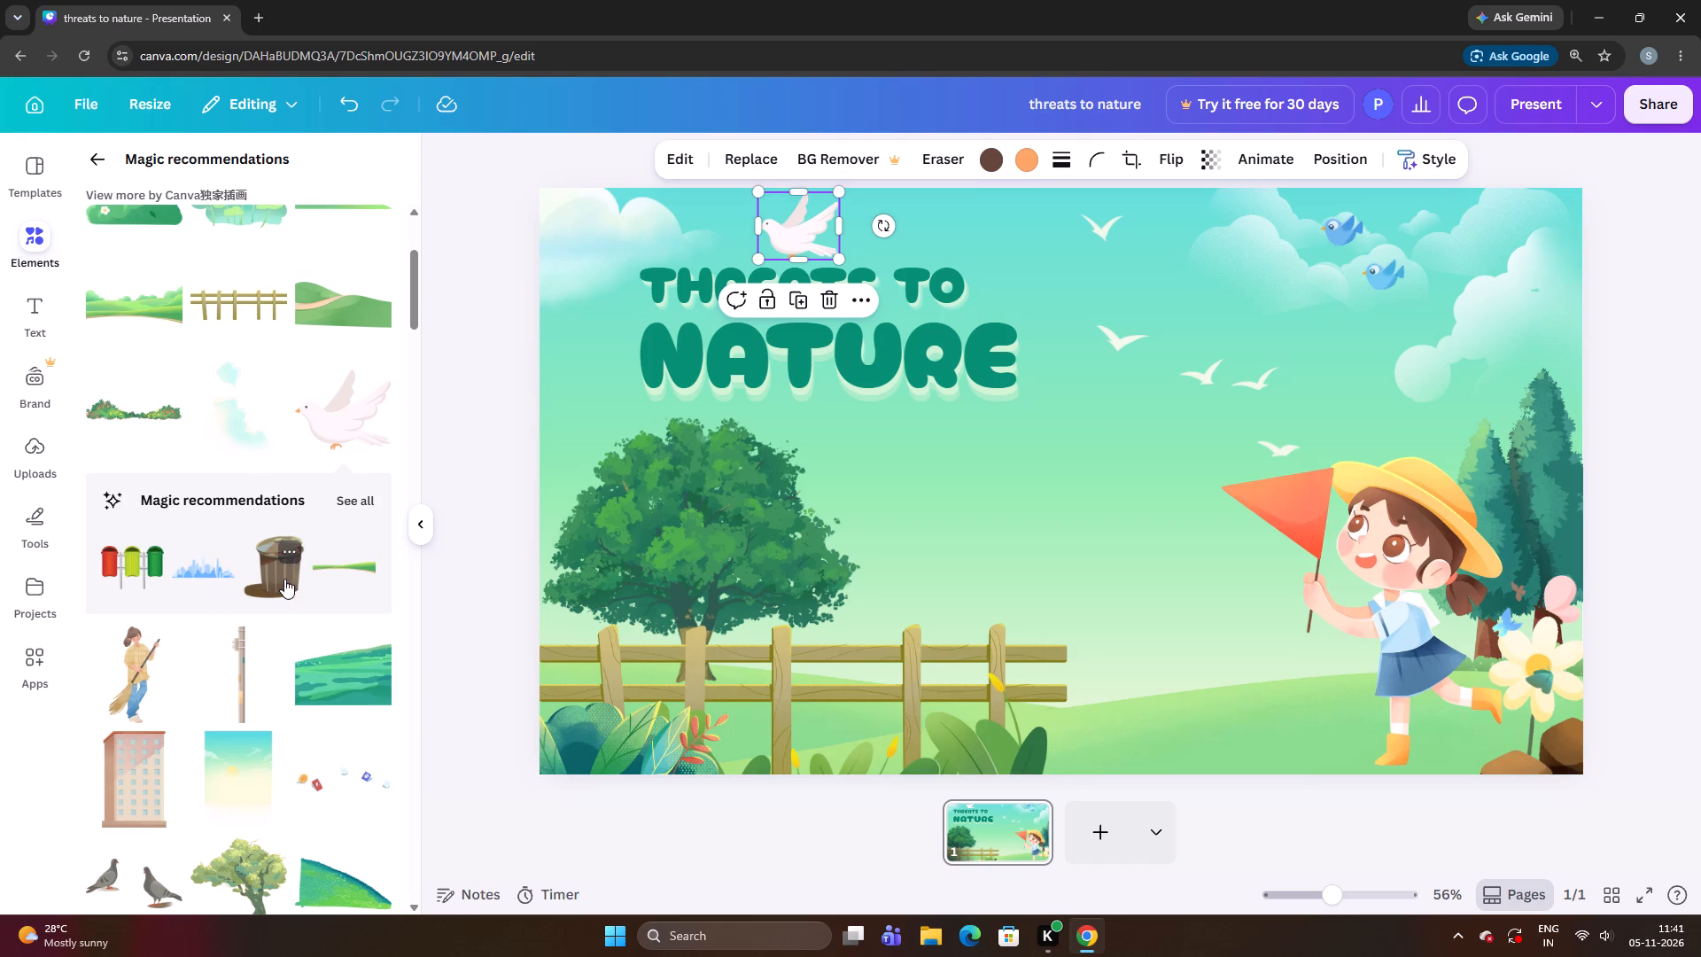
Add the grey rock illustration with green leaves from the recommendations and move it below the title, over the tree and fence.
scroll(159, 720, down, 2)
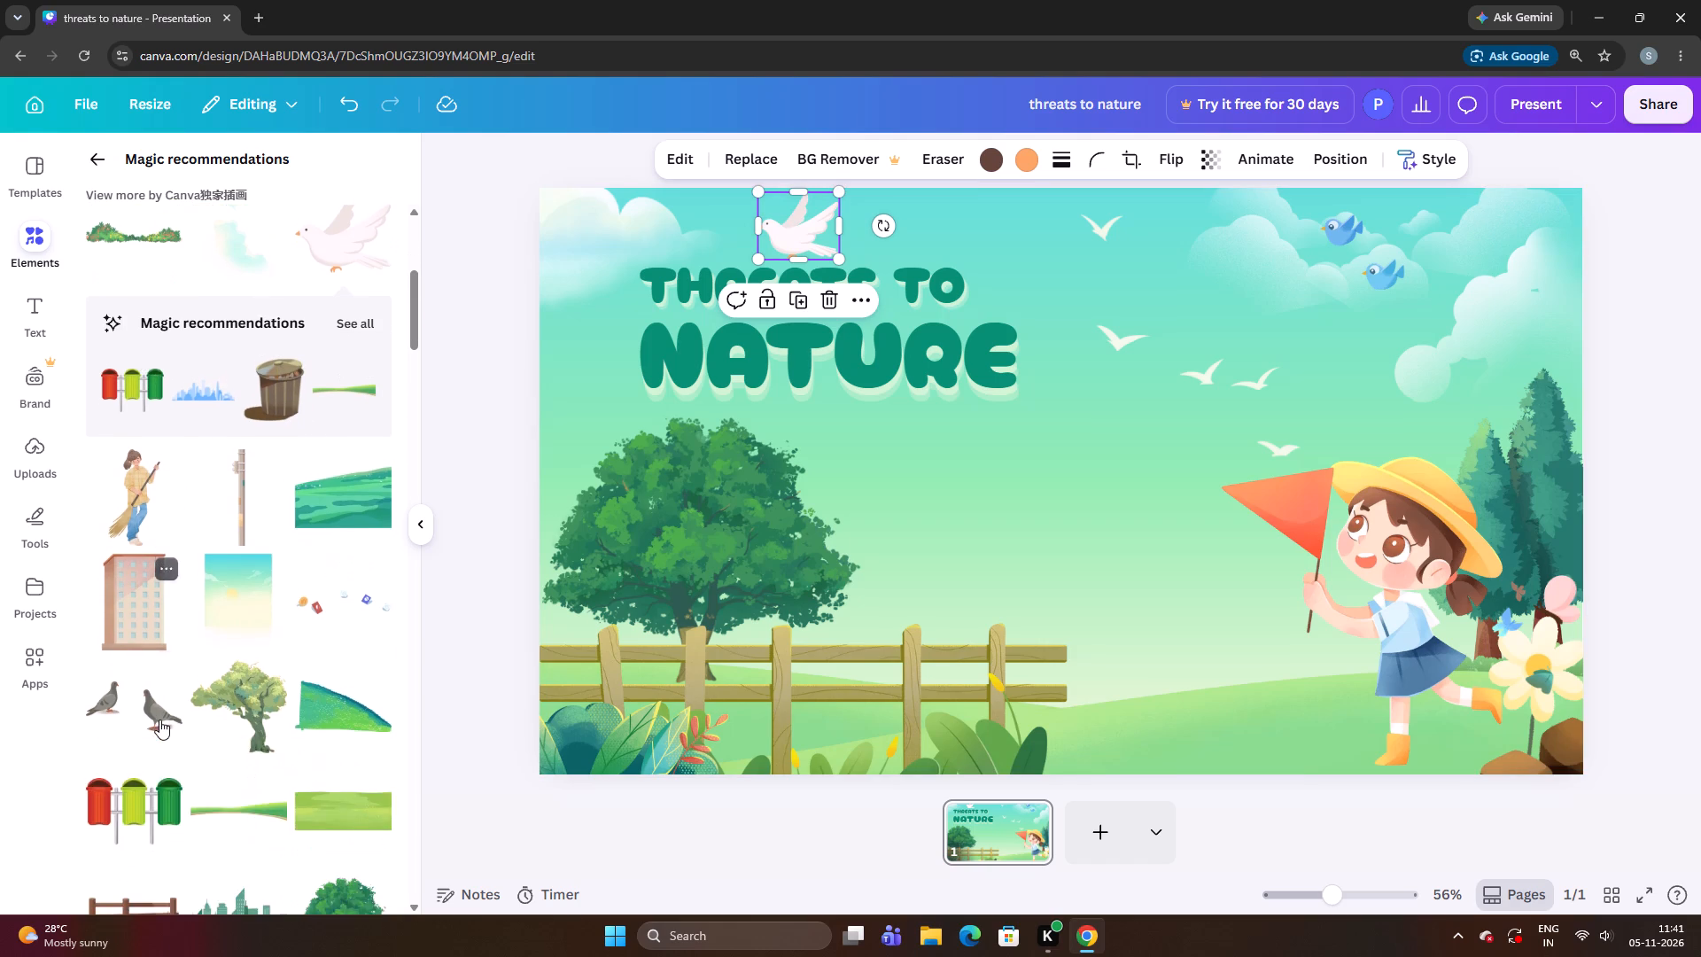
scroll(159, 720, down, 5)
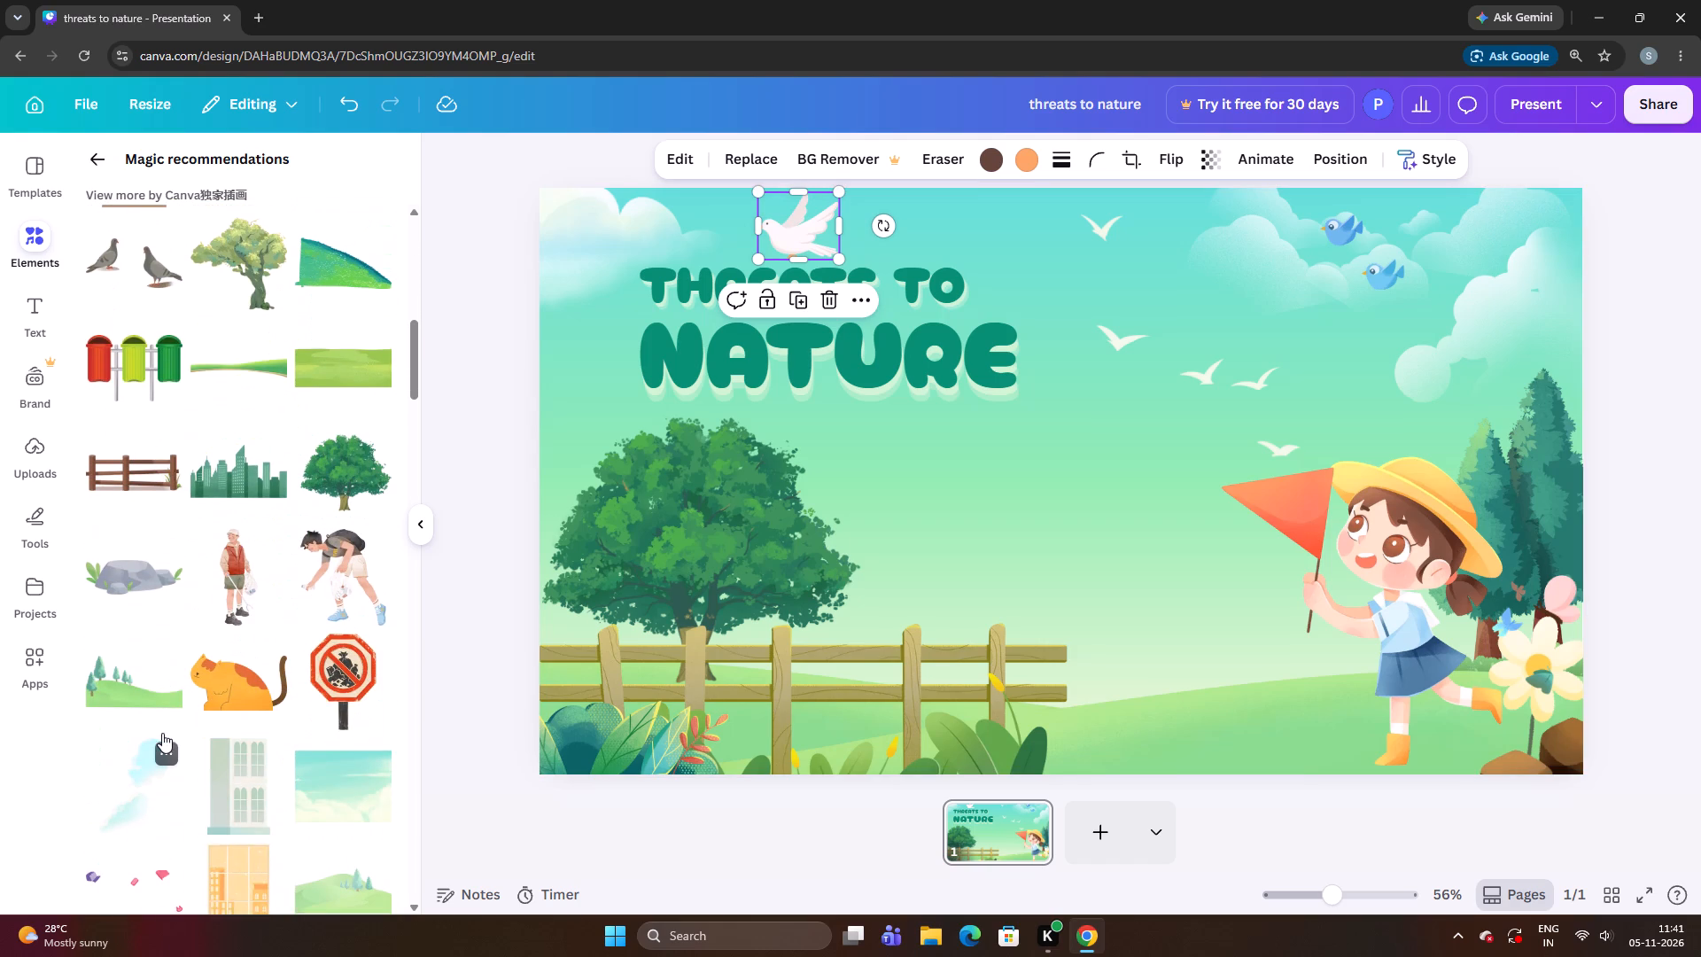
click(148, 587)
drag(1073, 569, 1177, 576)
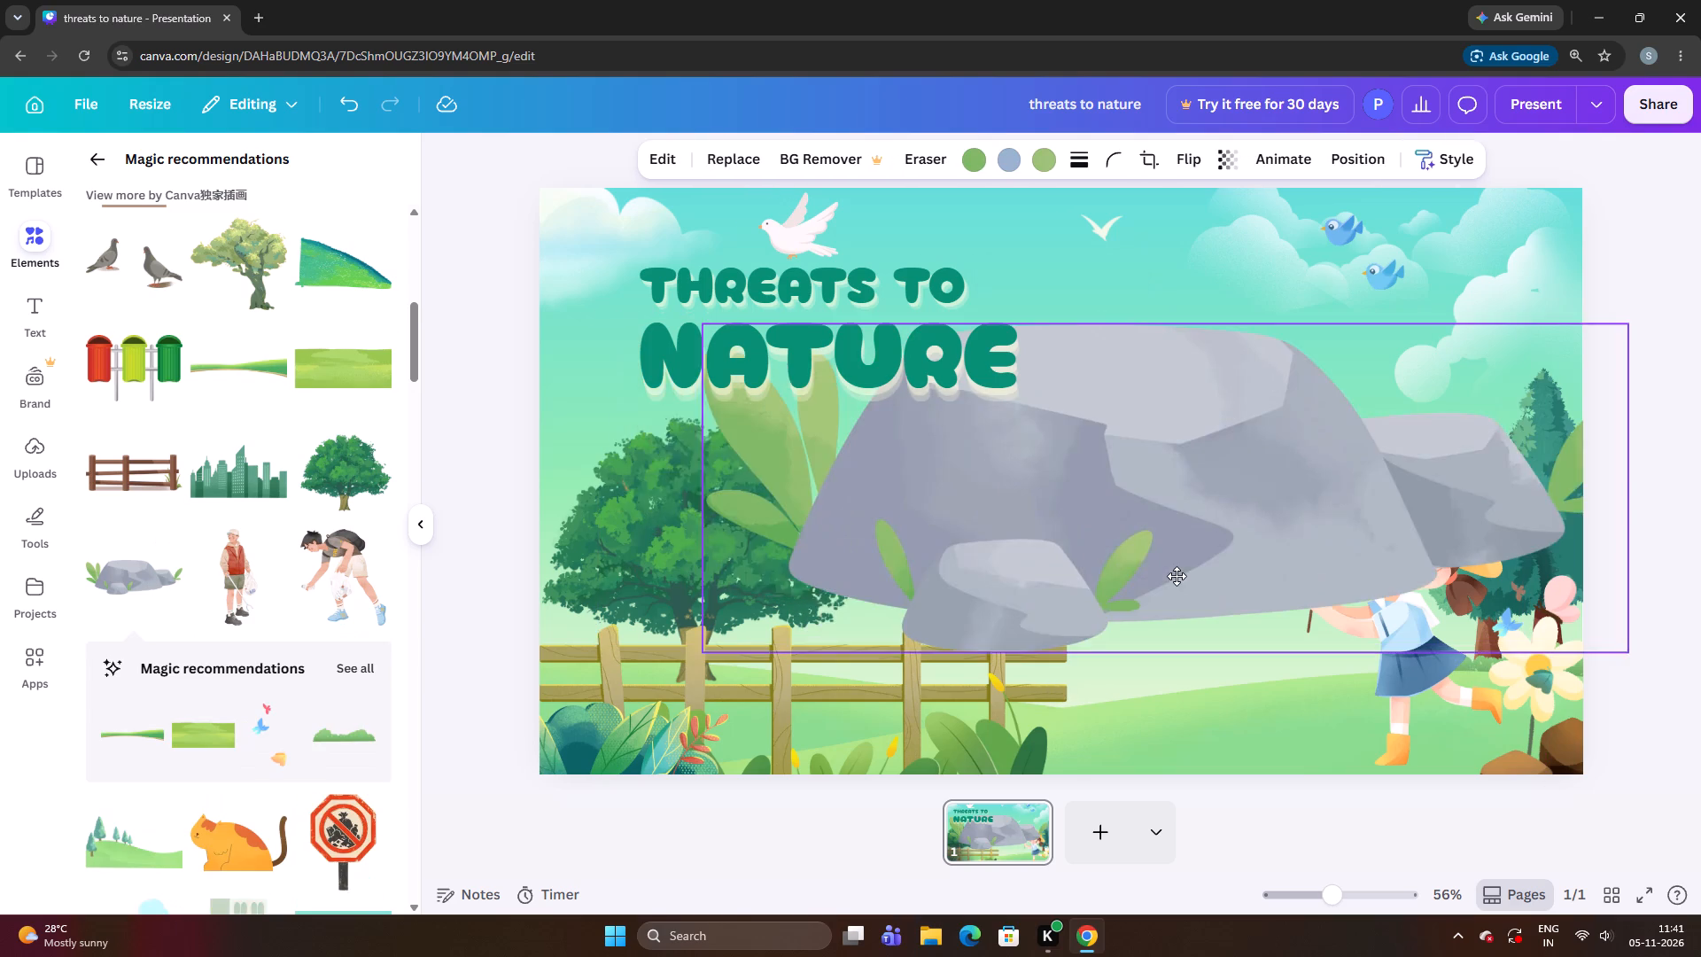
drag(1177, 576, 898, 626)
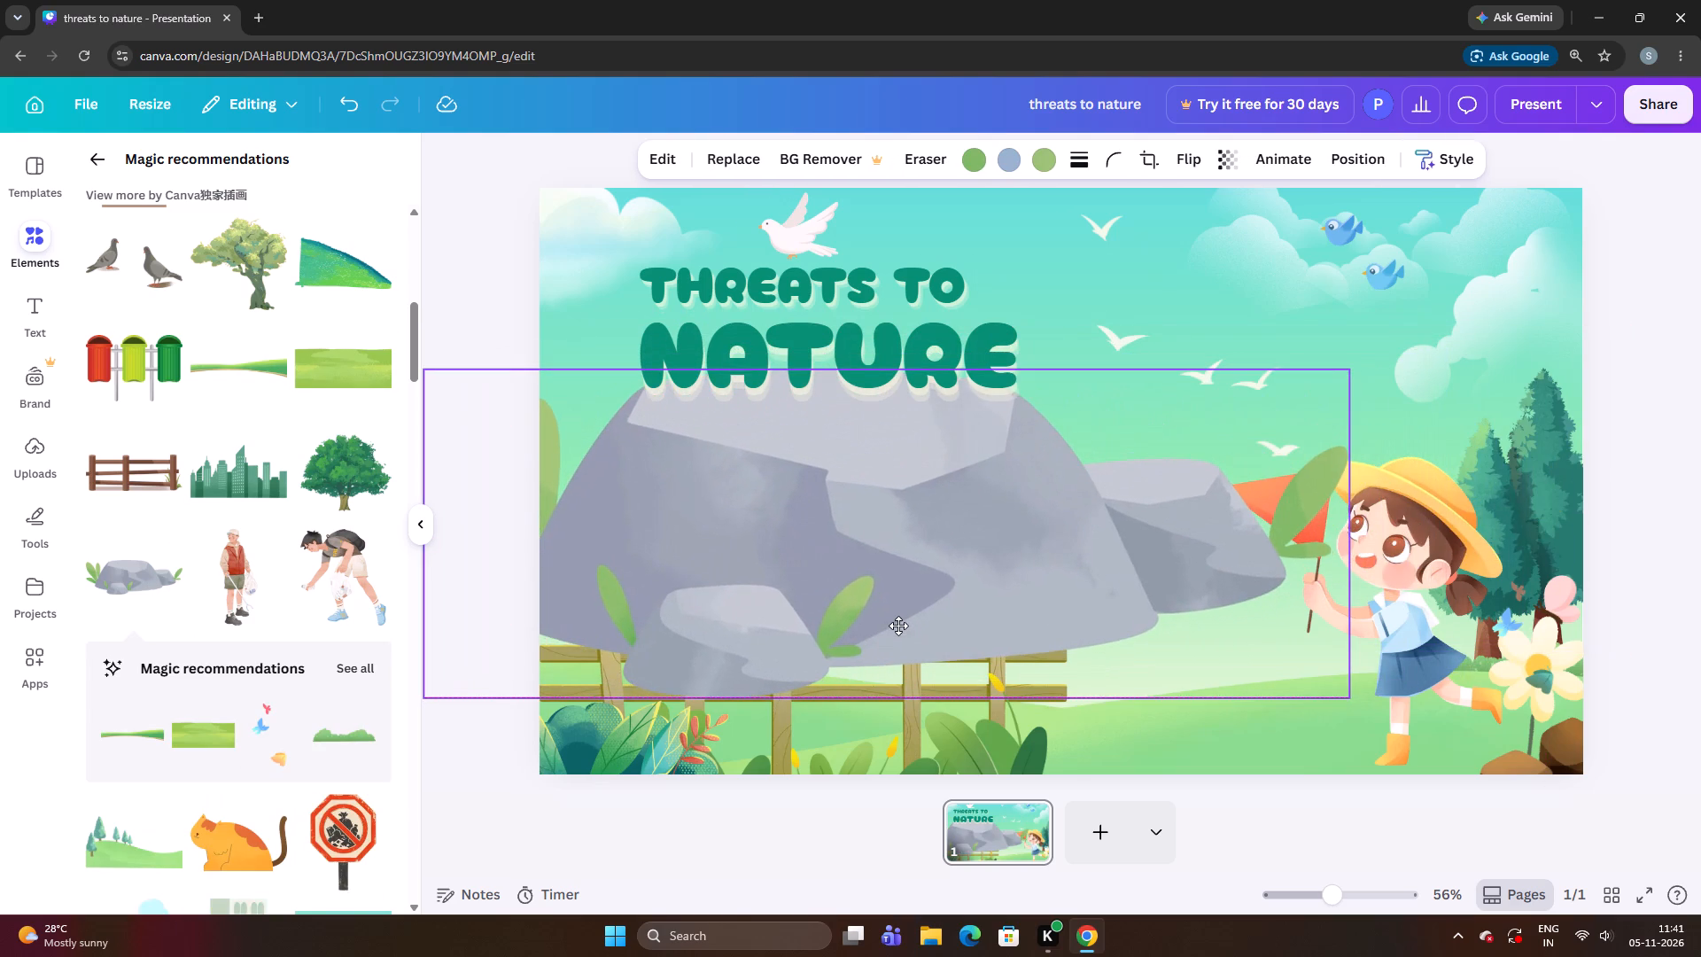
drag(898, 626, 936, 650)
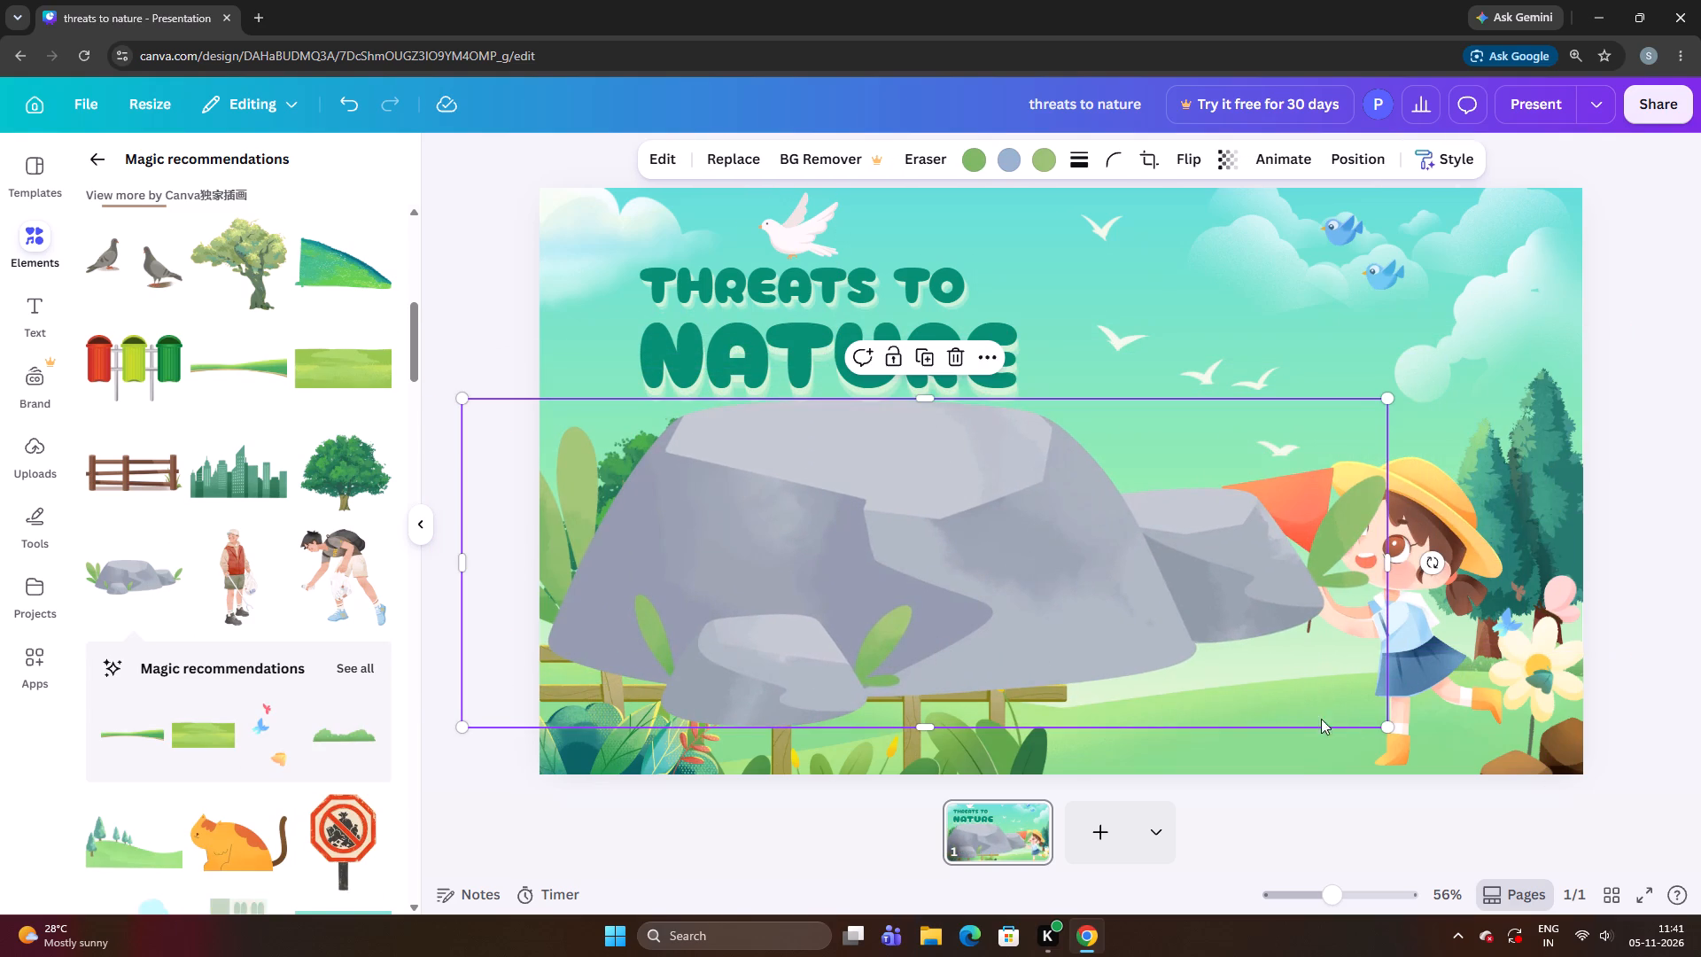
Shrink the grey rock illustration in stages and move it down near the page's bottom edge, between the tree and the girl.
drag(1391, 724, 1239, 699)
drag(1038, 603, 1056, 618)
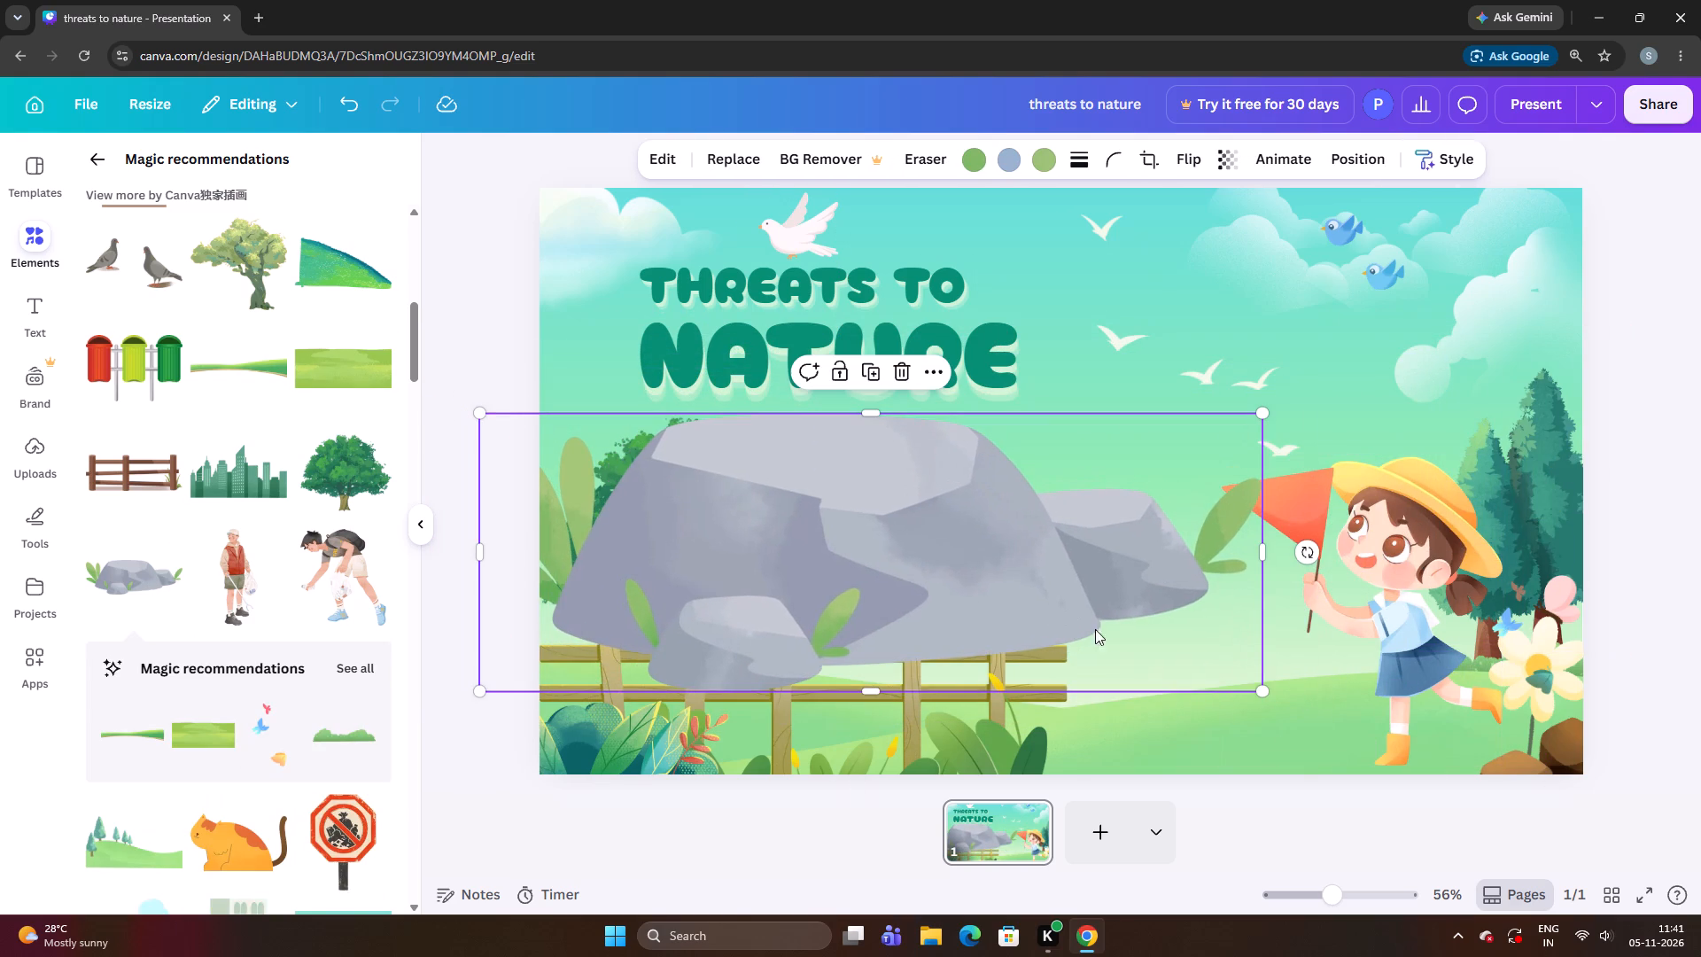
drag(1258, 690, 1174, 654)
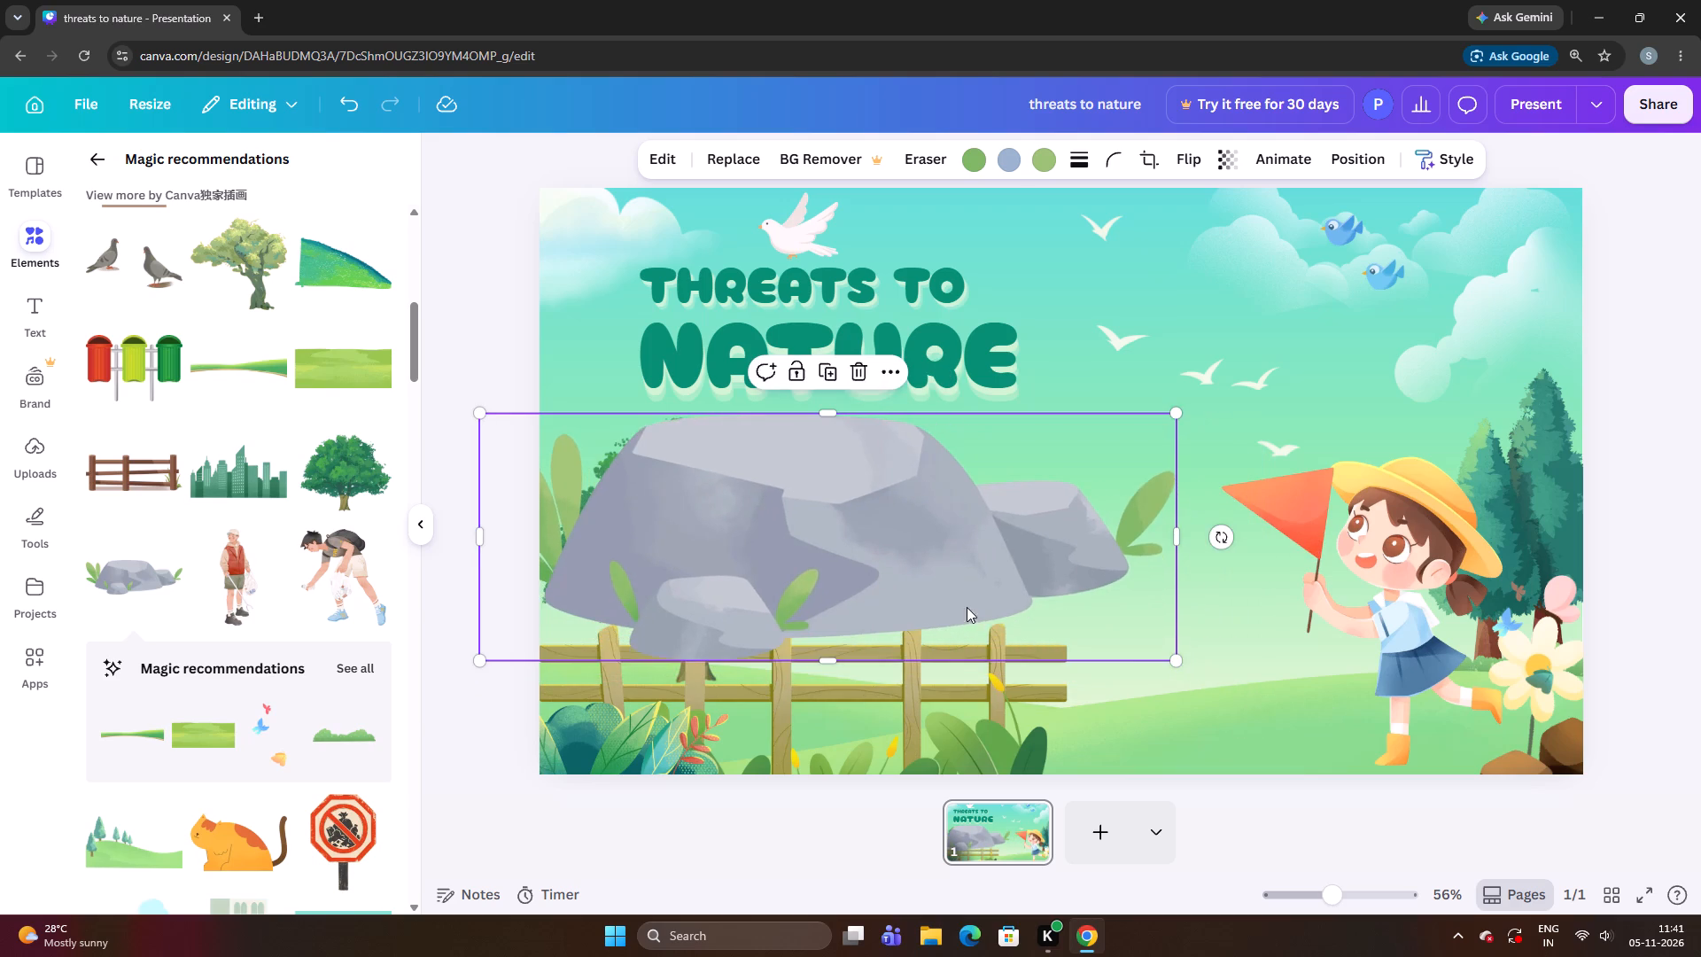
drag(967, 607, 1034, 627)
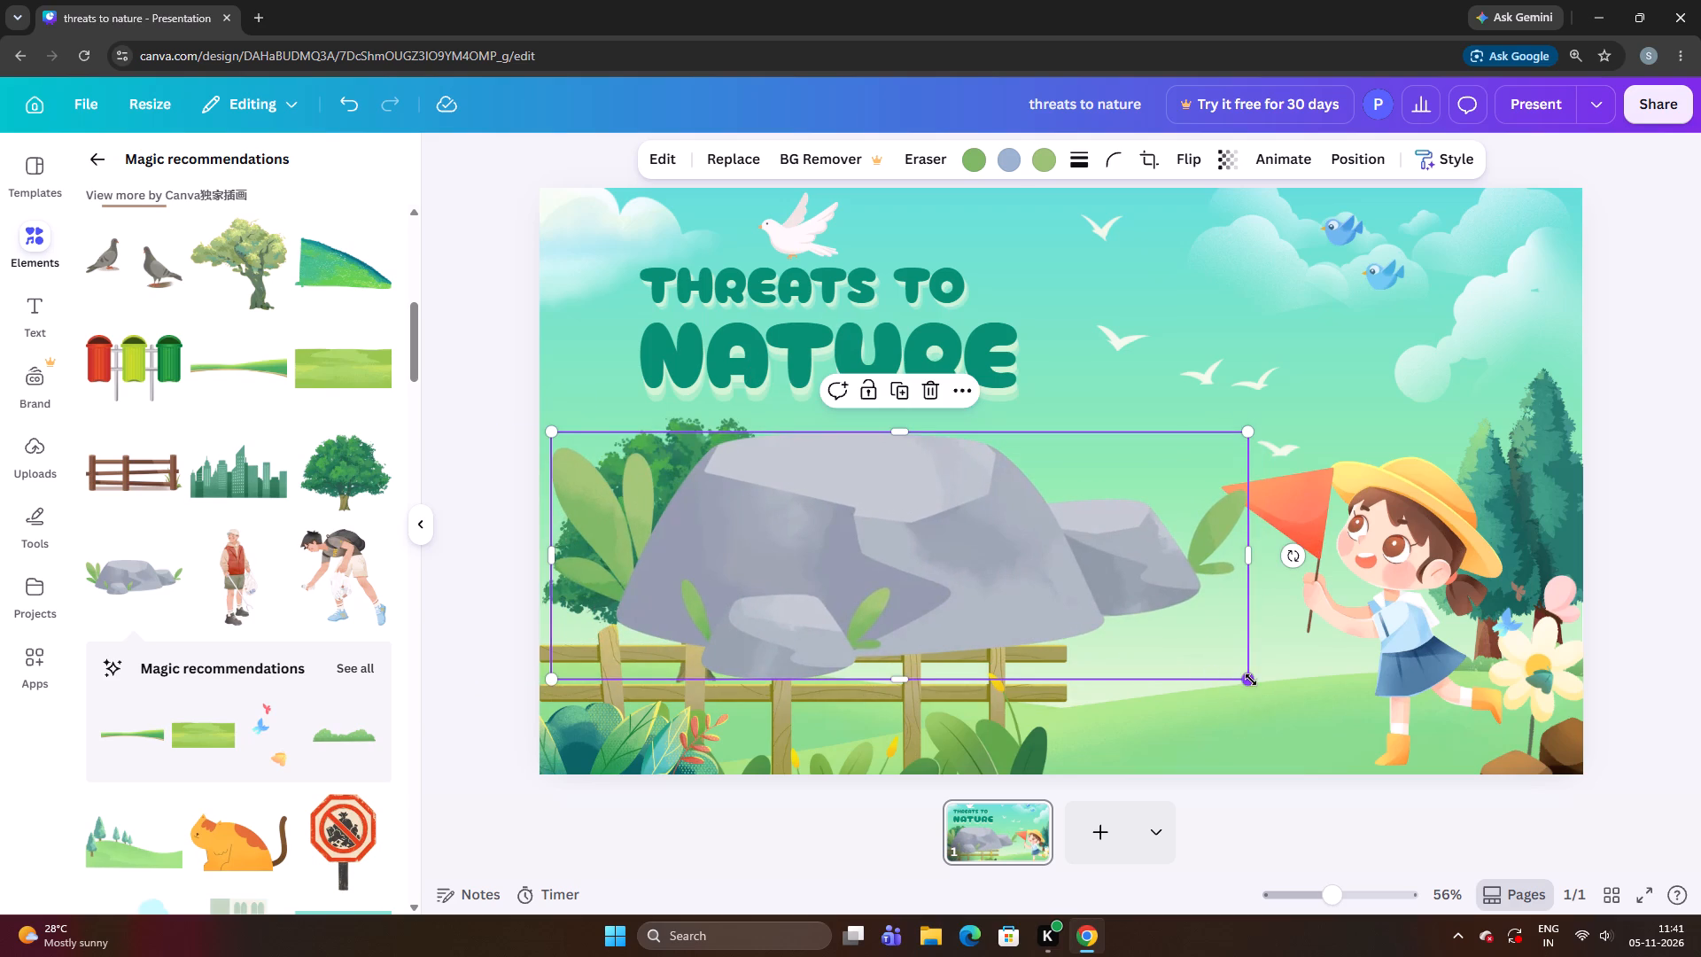
drag(1251, 680, 1163, 636)
drag(979, 575, 1048, 650)
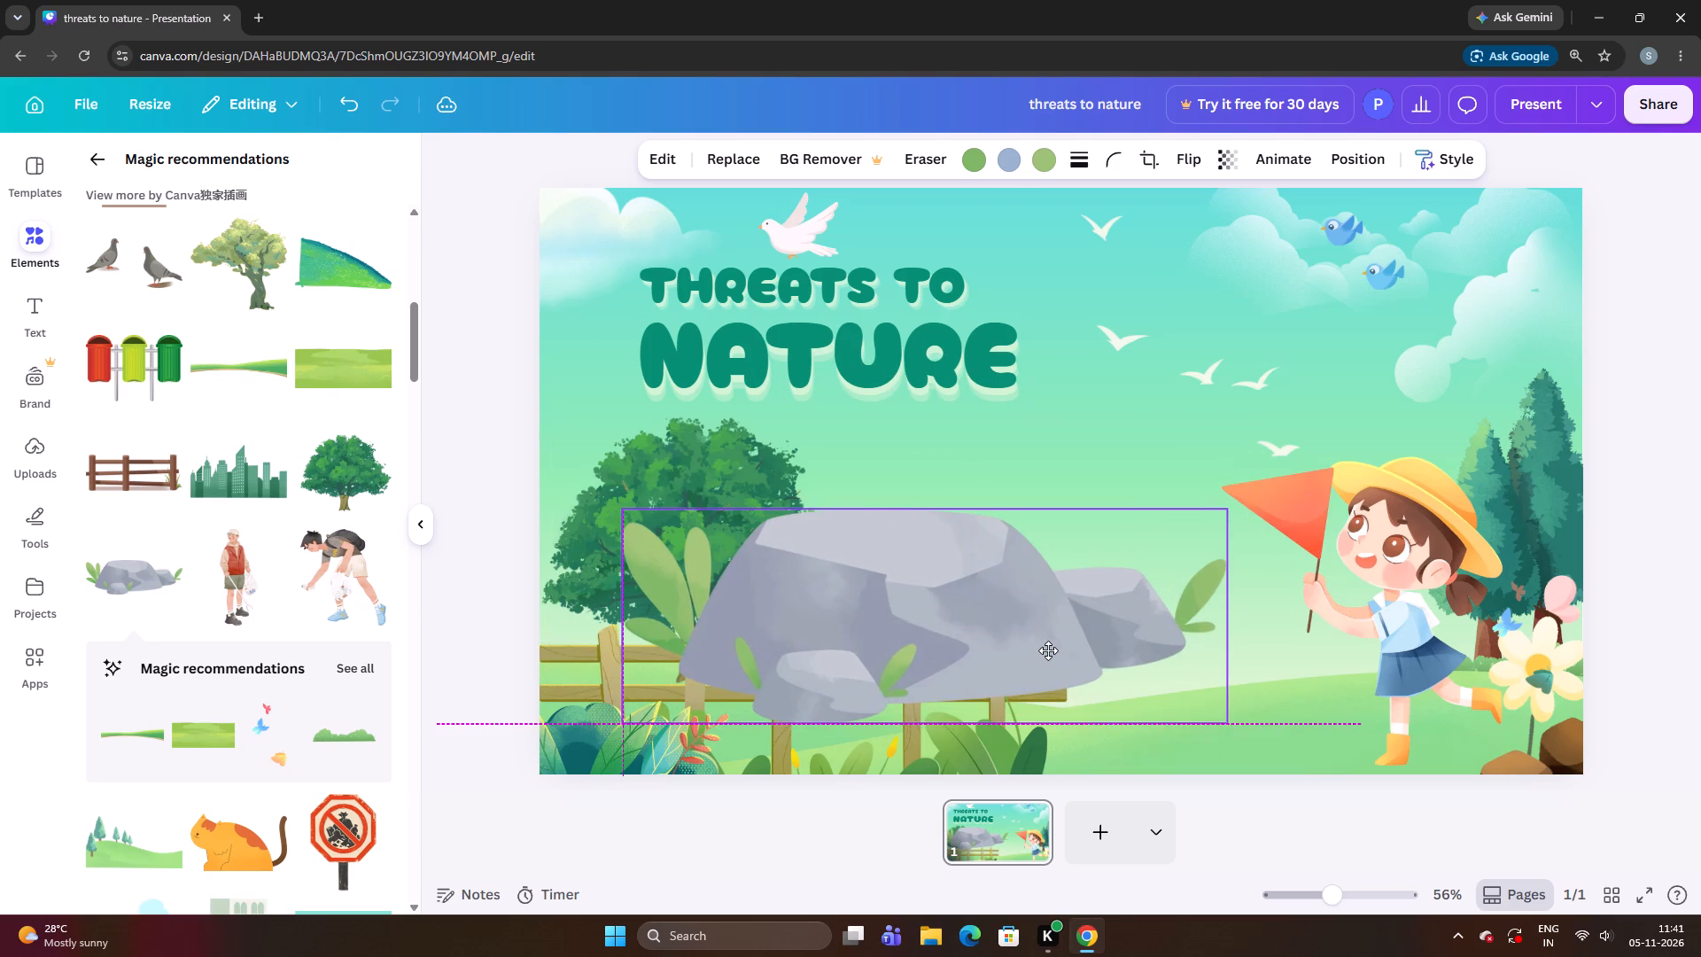
drag(1048, 650, 1087, 675)
drag(1087, 675, 1134, 687)
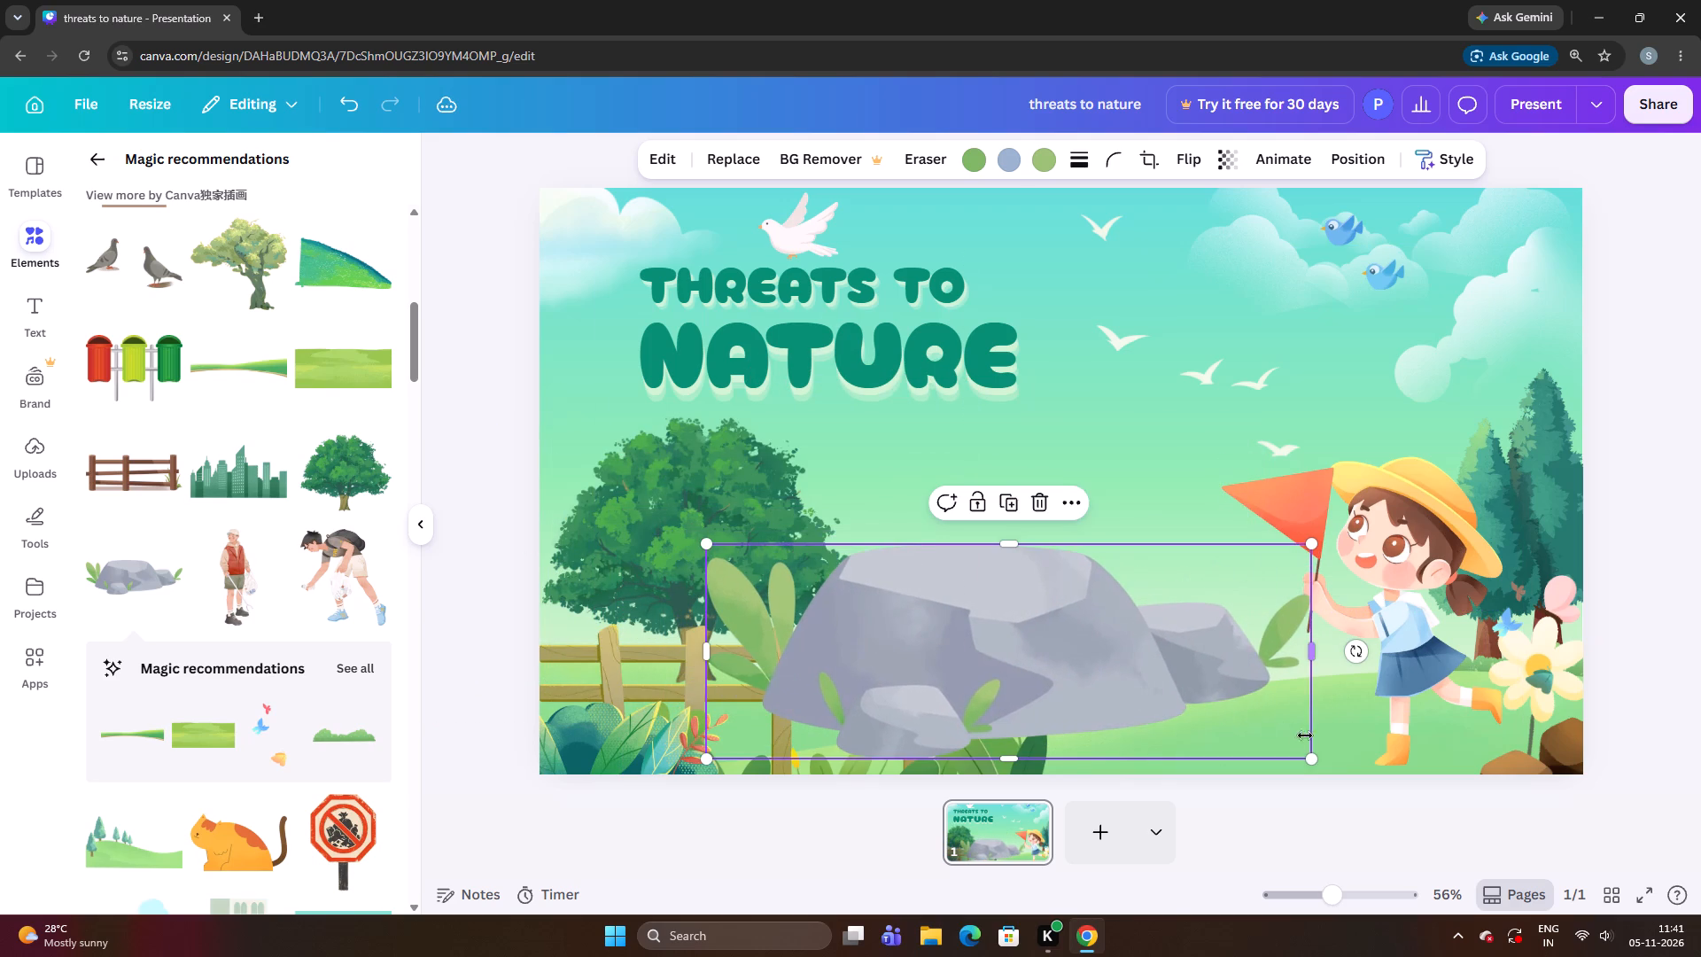
Shrink the grey rock illustration in stages and reposition it over the fence, just below the tree.
drag(1310, 757, 1262, 726)
drag(1171, 681, 1121, 678)
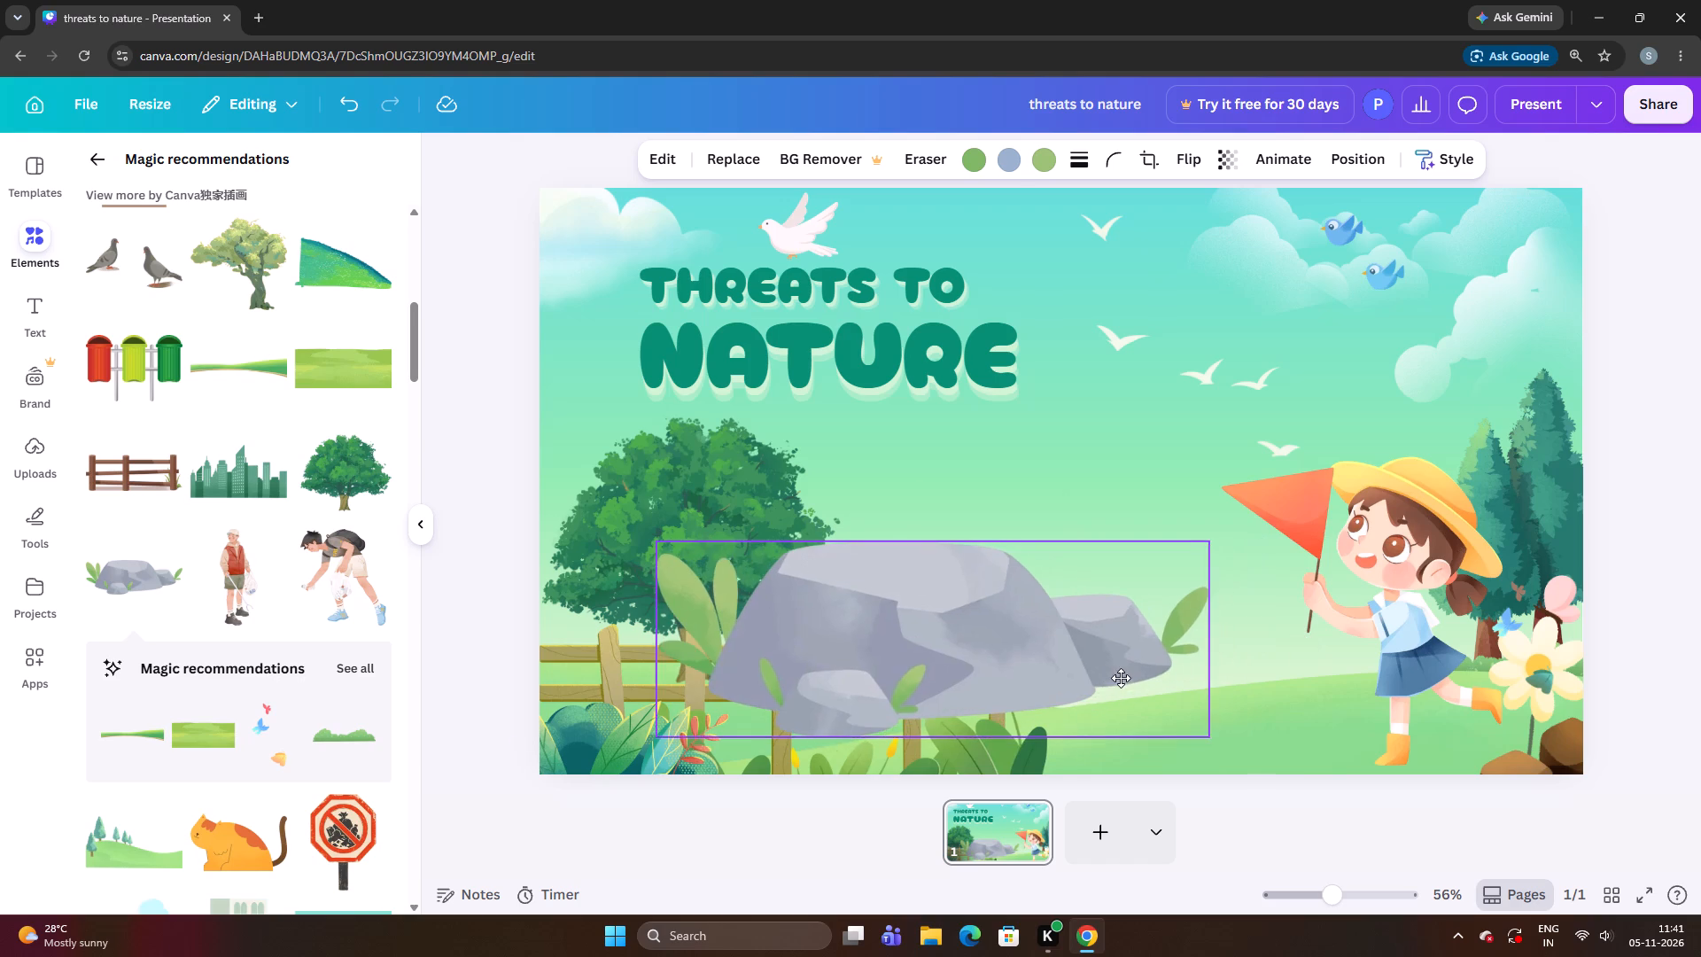
drag(1121, 678, 1131, 685)
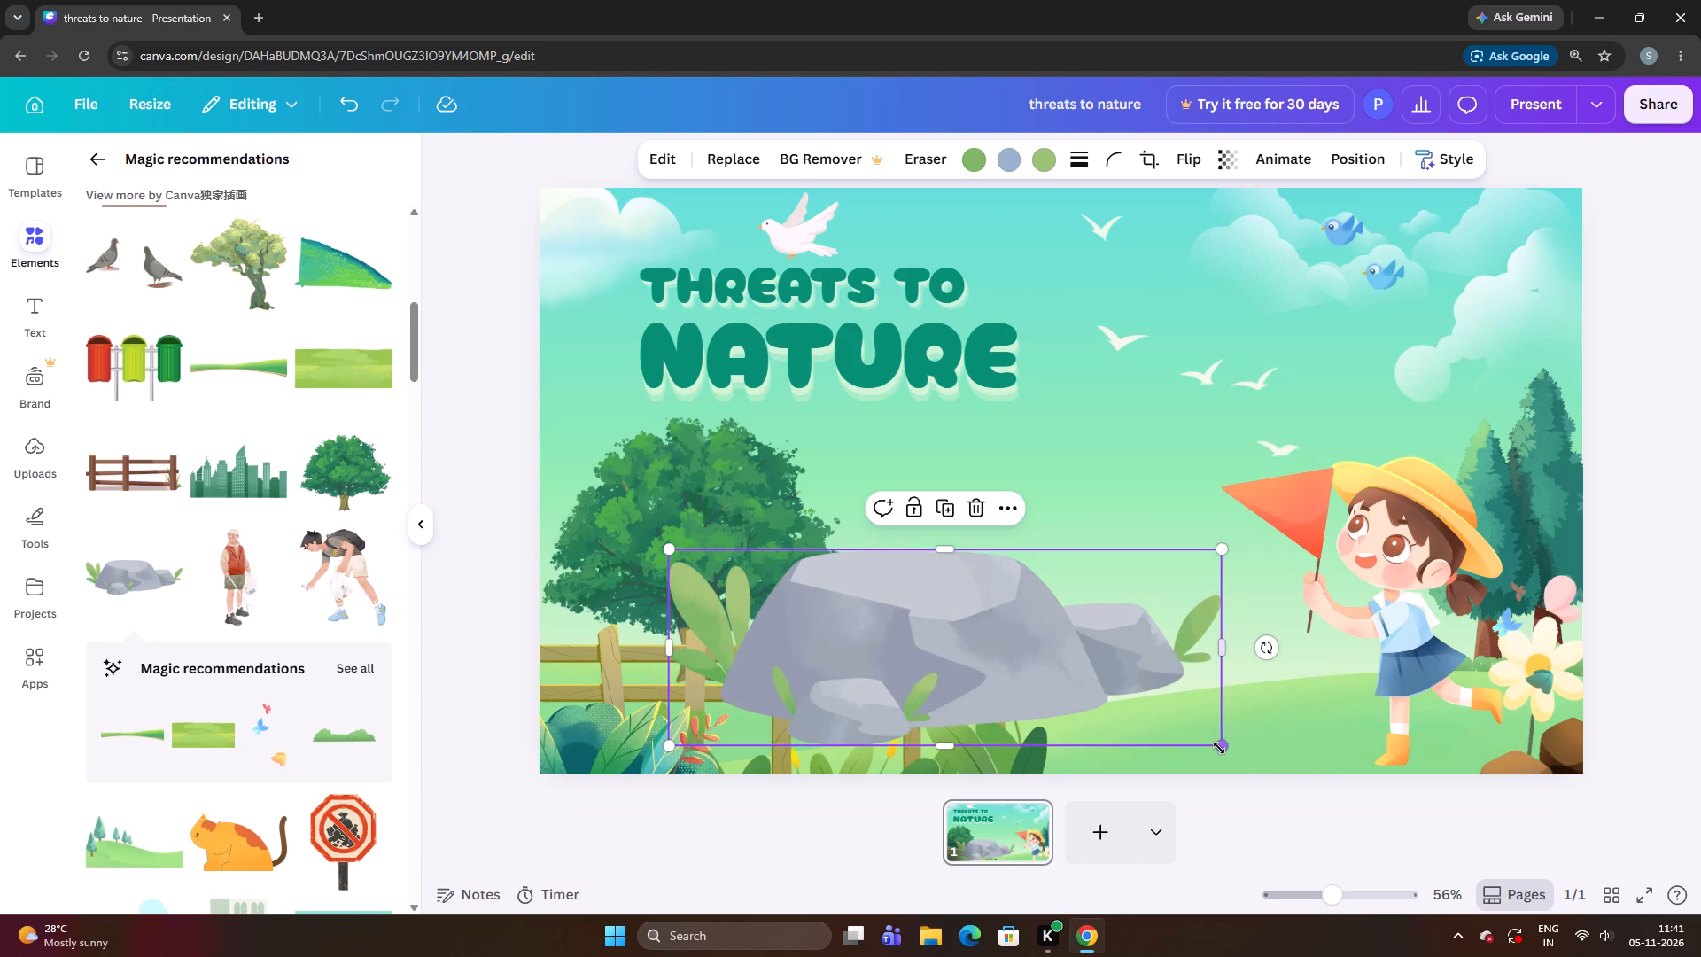
drag(1219, 748, 1152, 716)
drag(949, 676, 1002, 684)
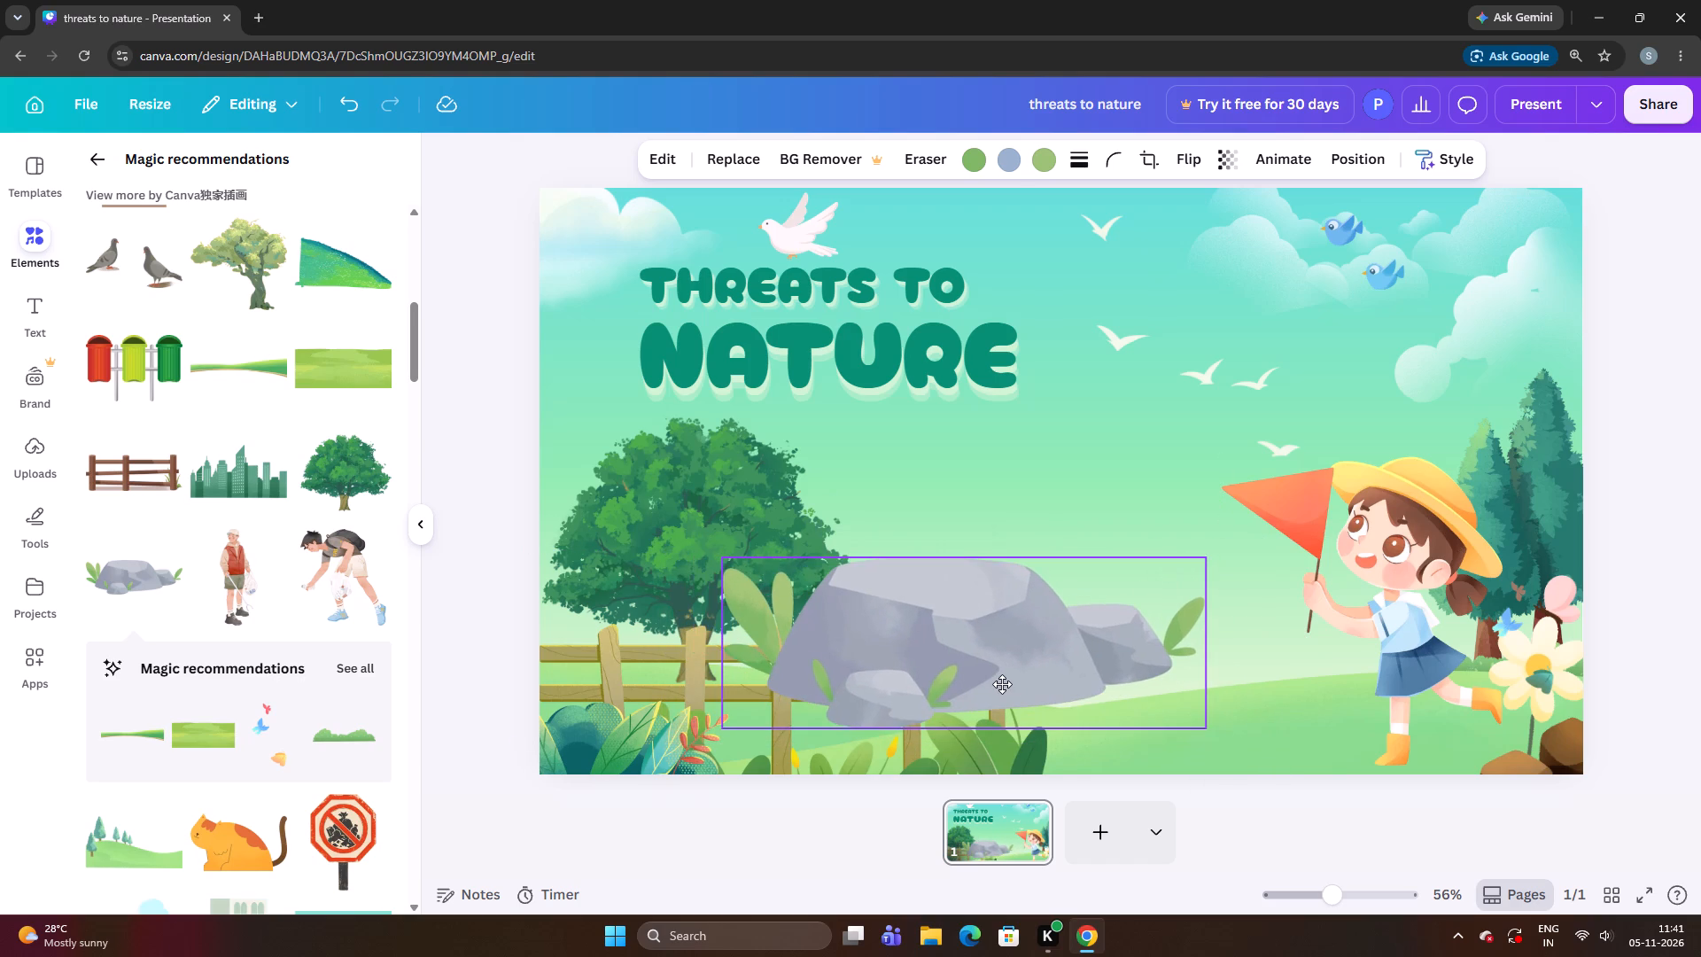
drag(1002, 684, 1004, 677)
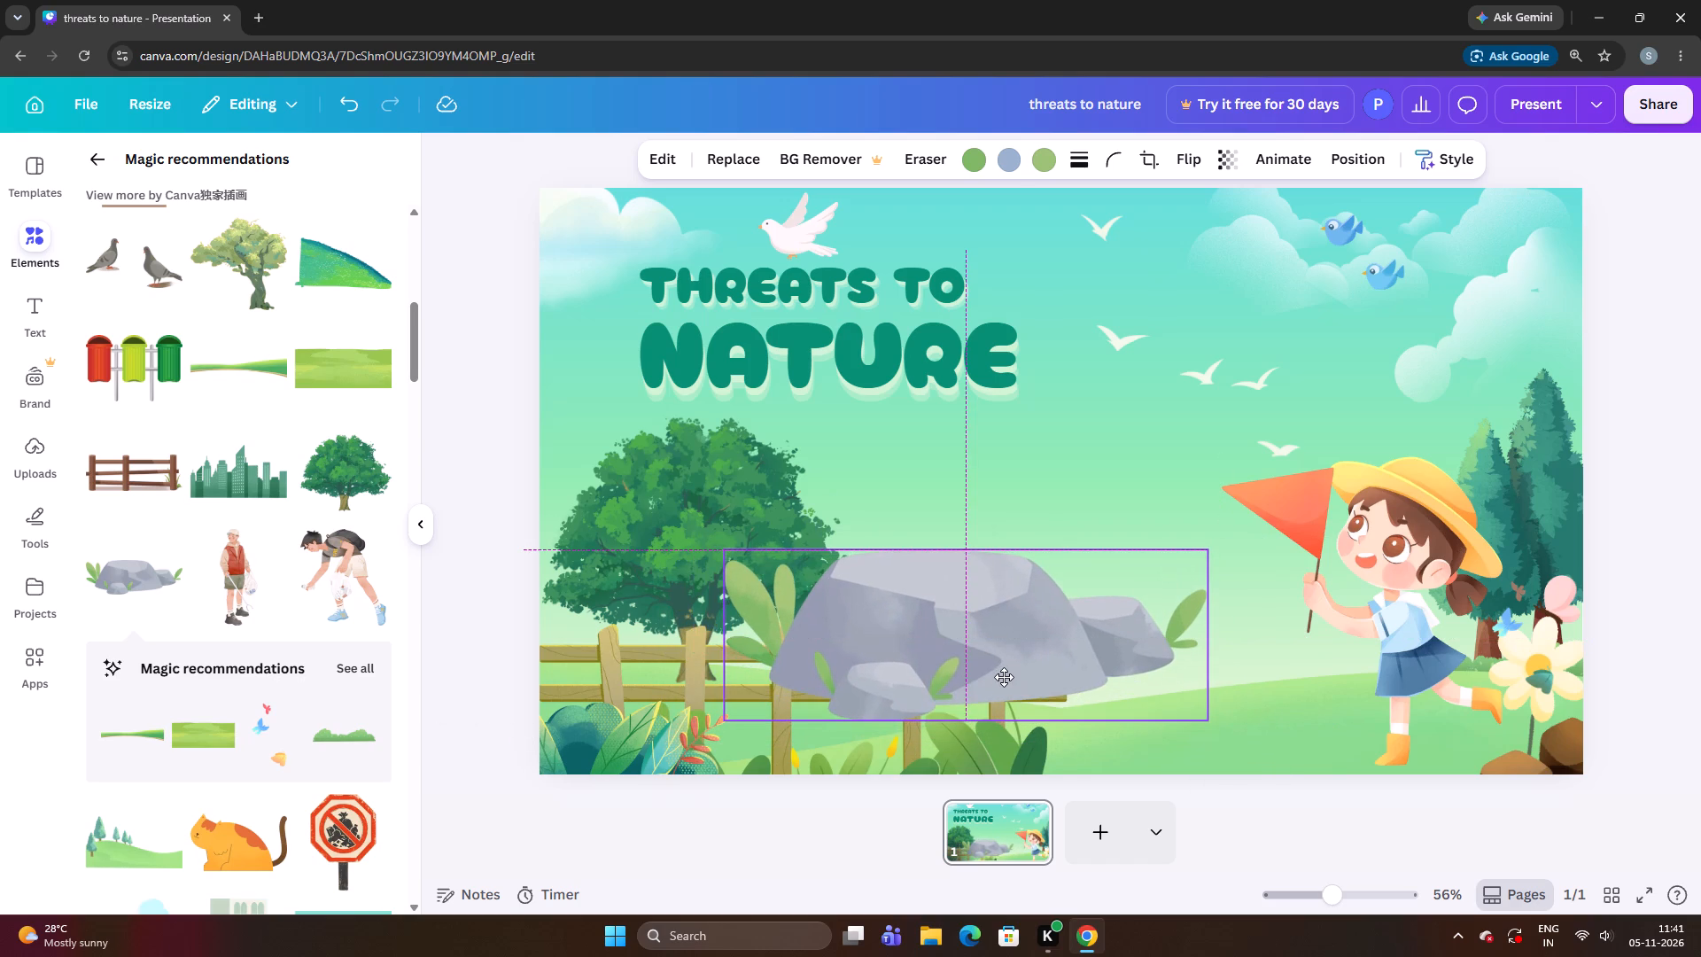
drag(1004, 677, 994, 677)
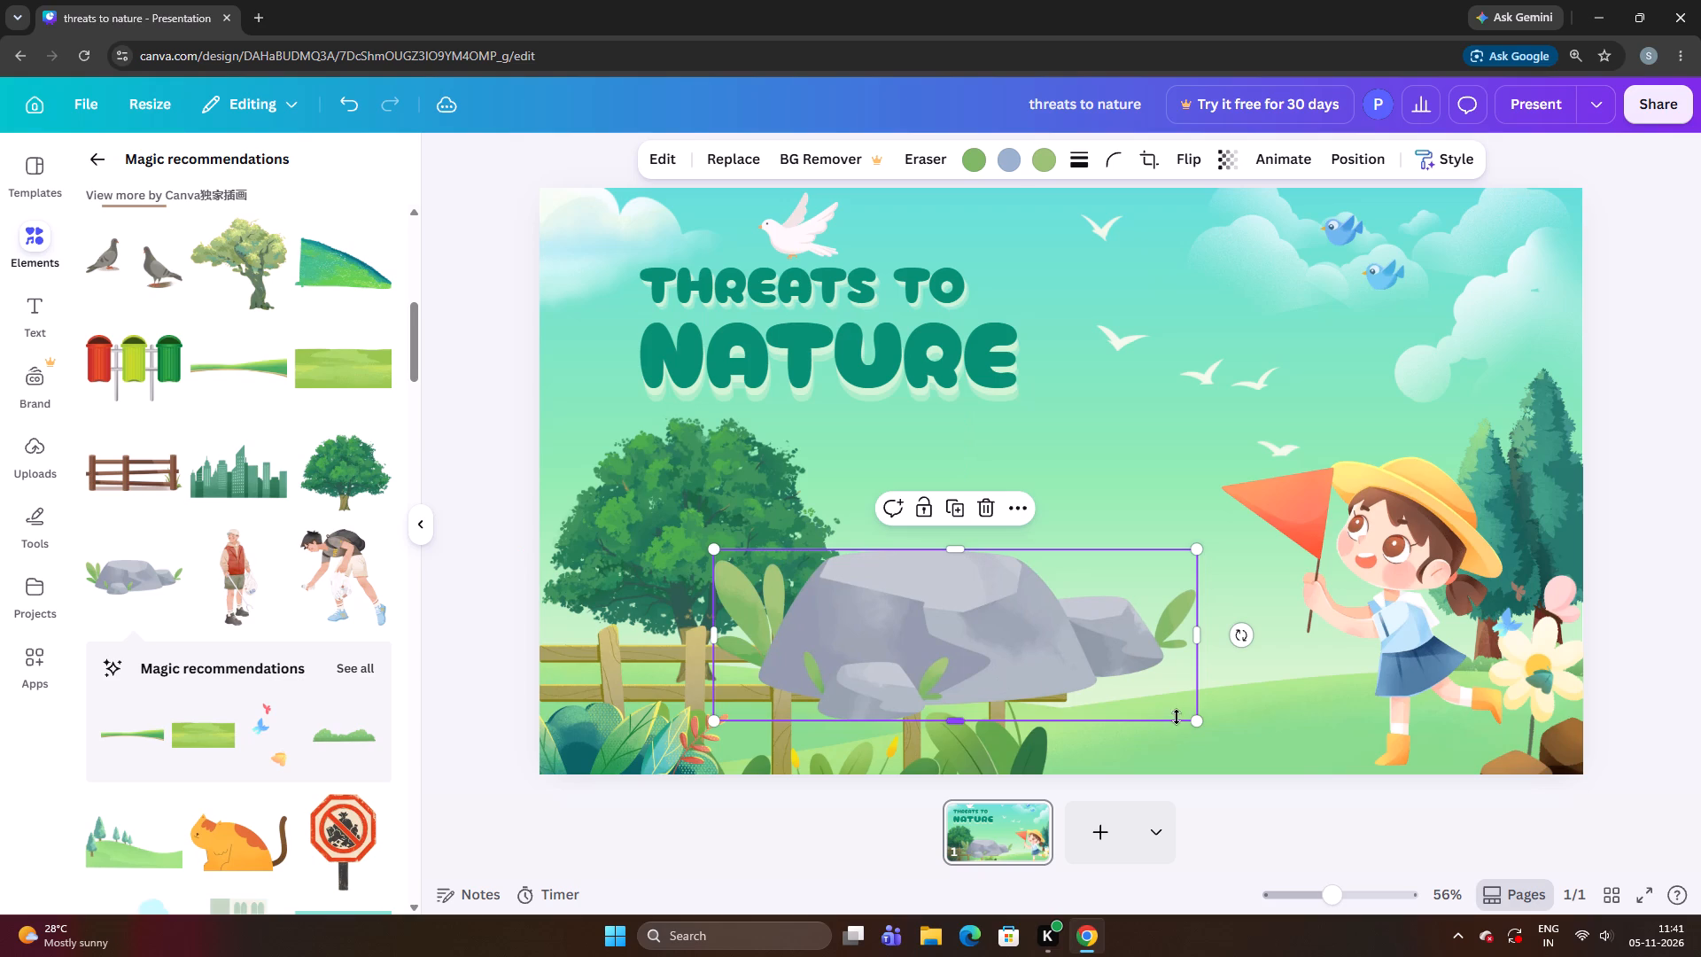
drag(1198, 723, 1109, 672)
drag(961, 621, 960, 664)
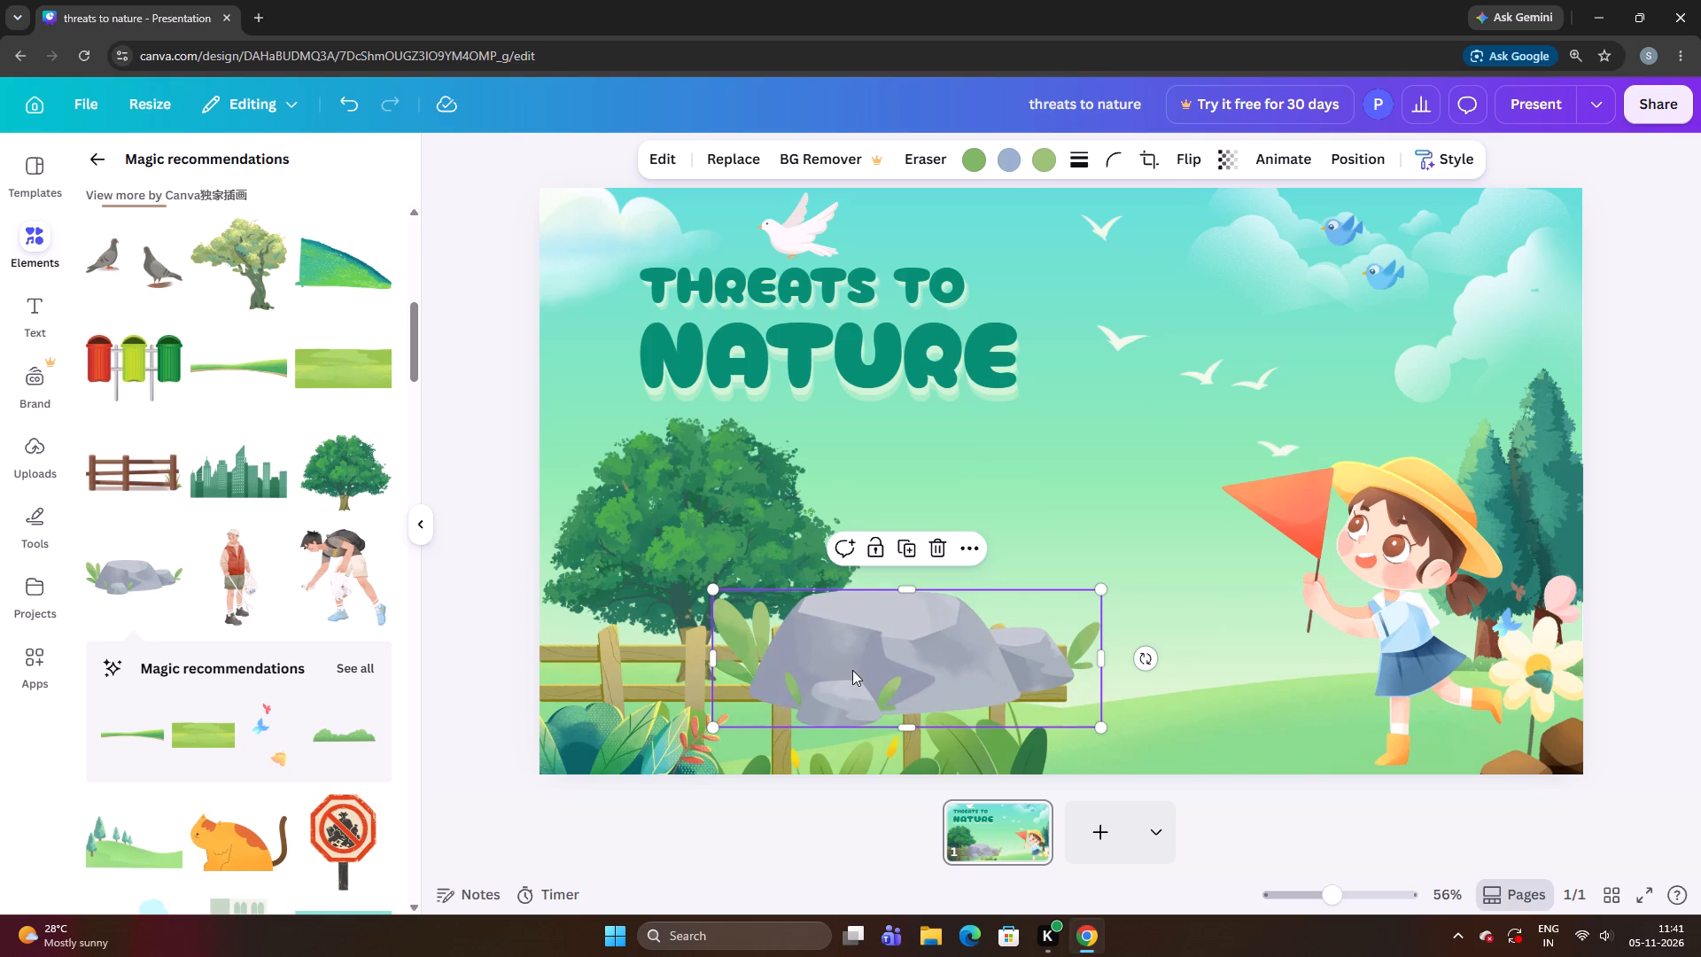
drag(852, 670, 935, 668)
drag(935, 670, 934, 670)
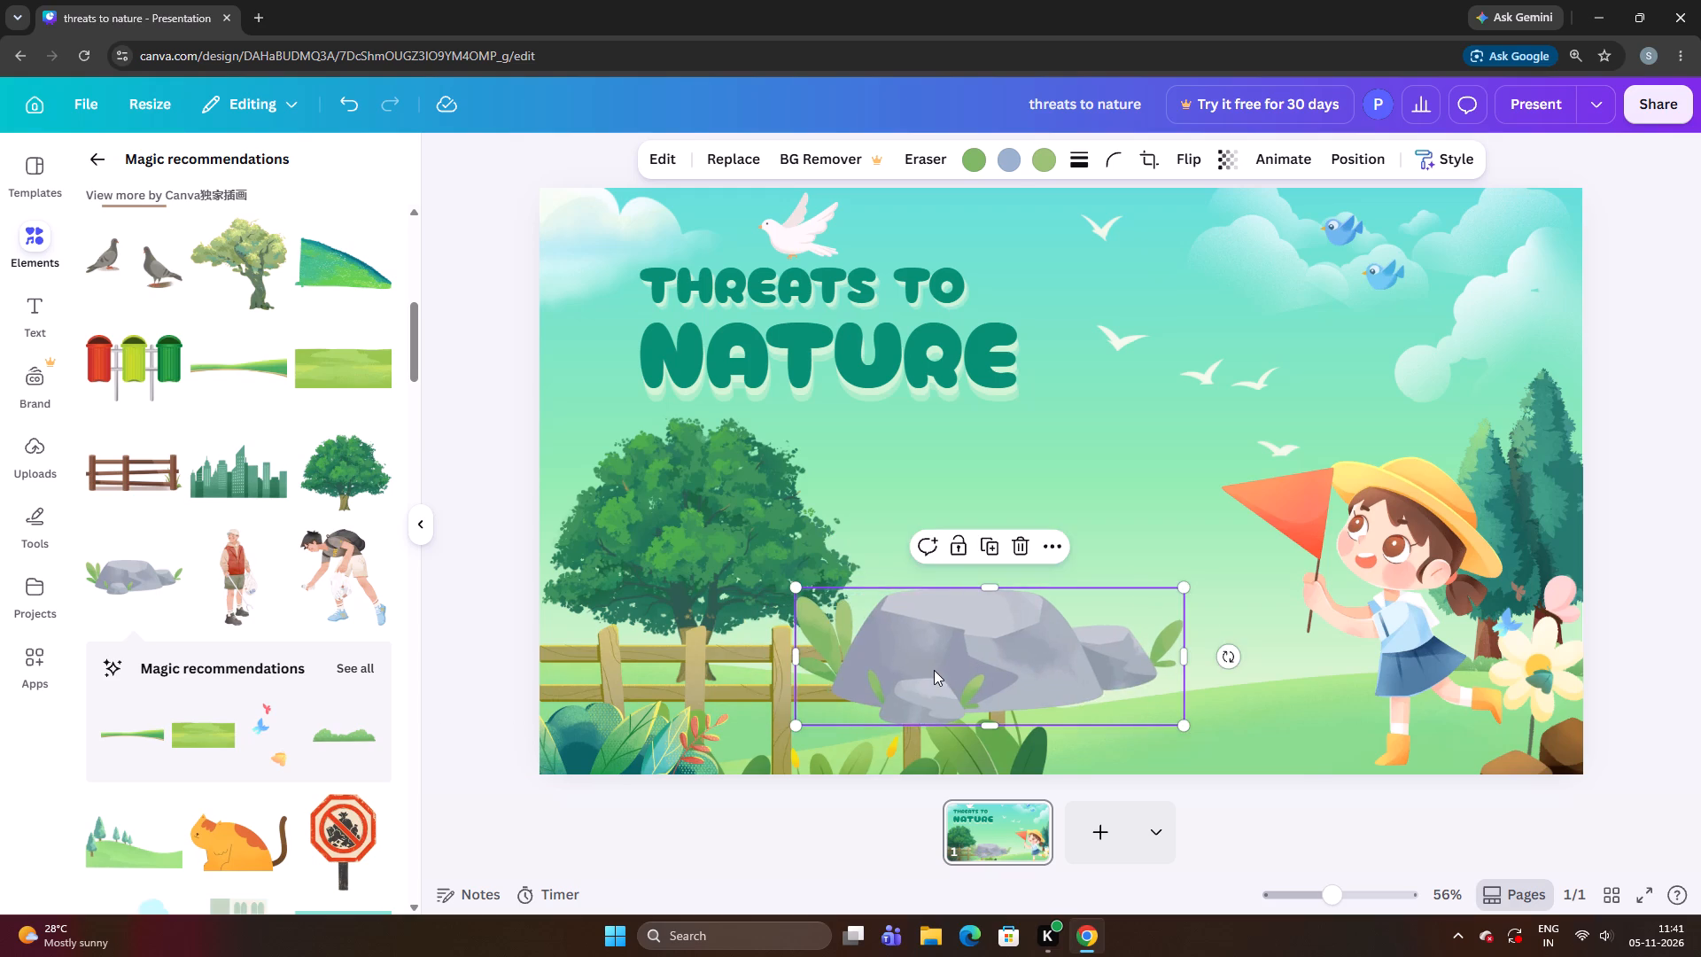
drag(934, 670, 870, 662)
Shrink the grey rock to about half the tree's width or less and place it low over the fence's middle posts.
drag(1115, 720, 967, 649)
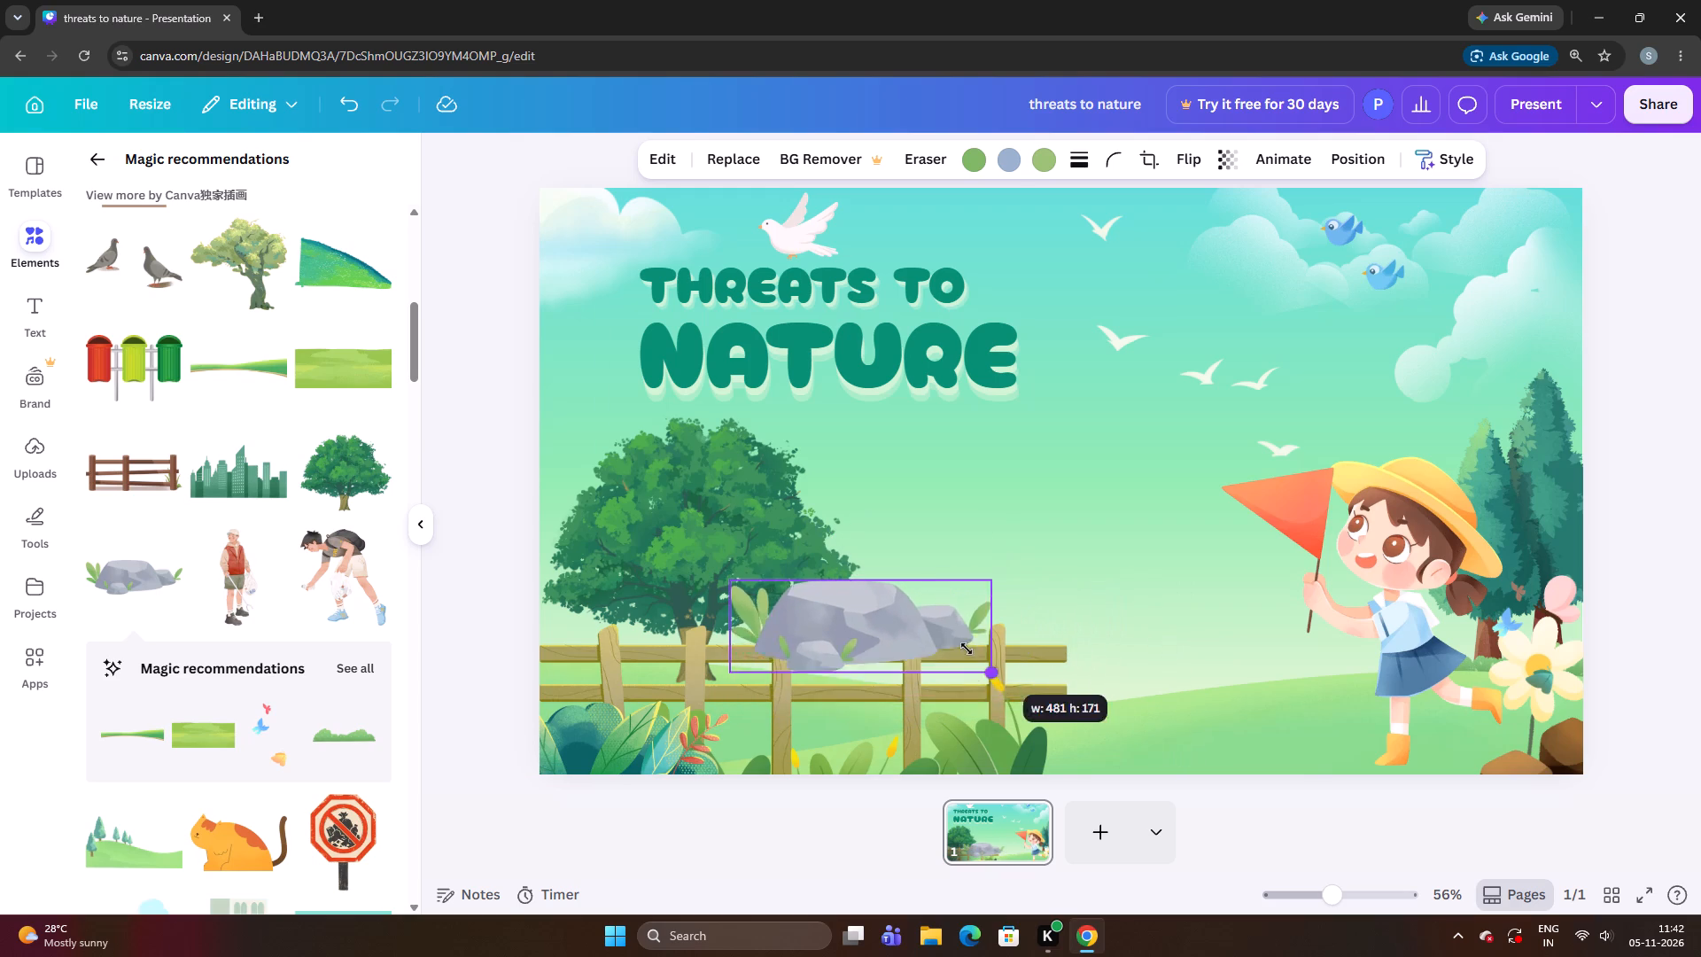
drag(967, 649, 915, 626)
drag(842, 608, 853, 682)
right_click(853, 682)
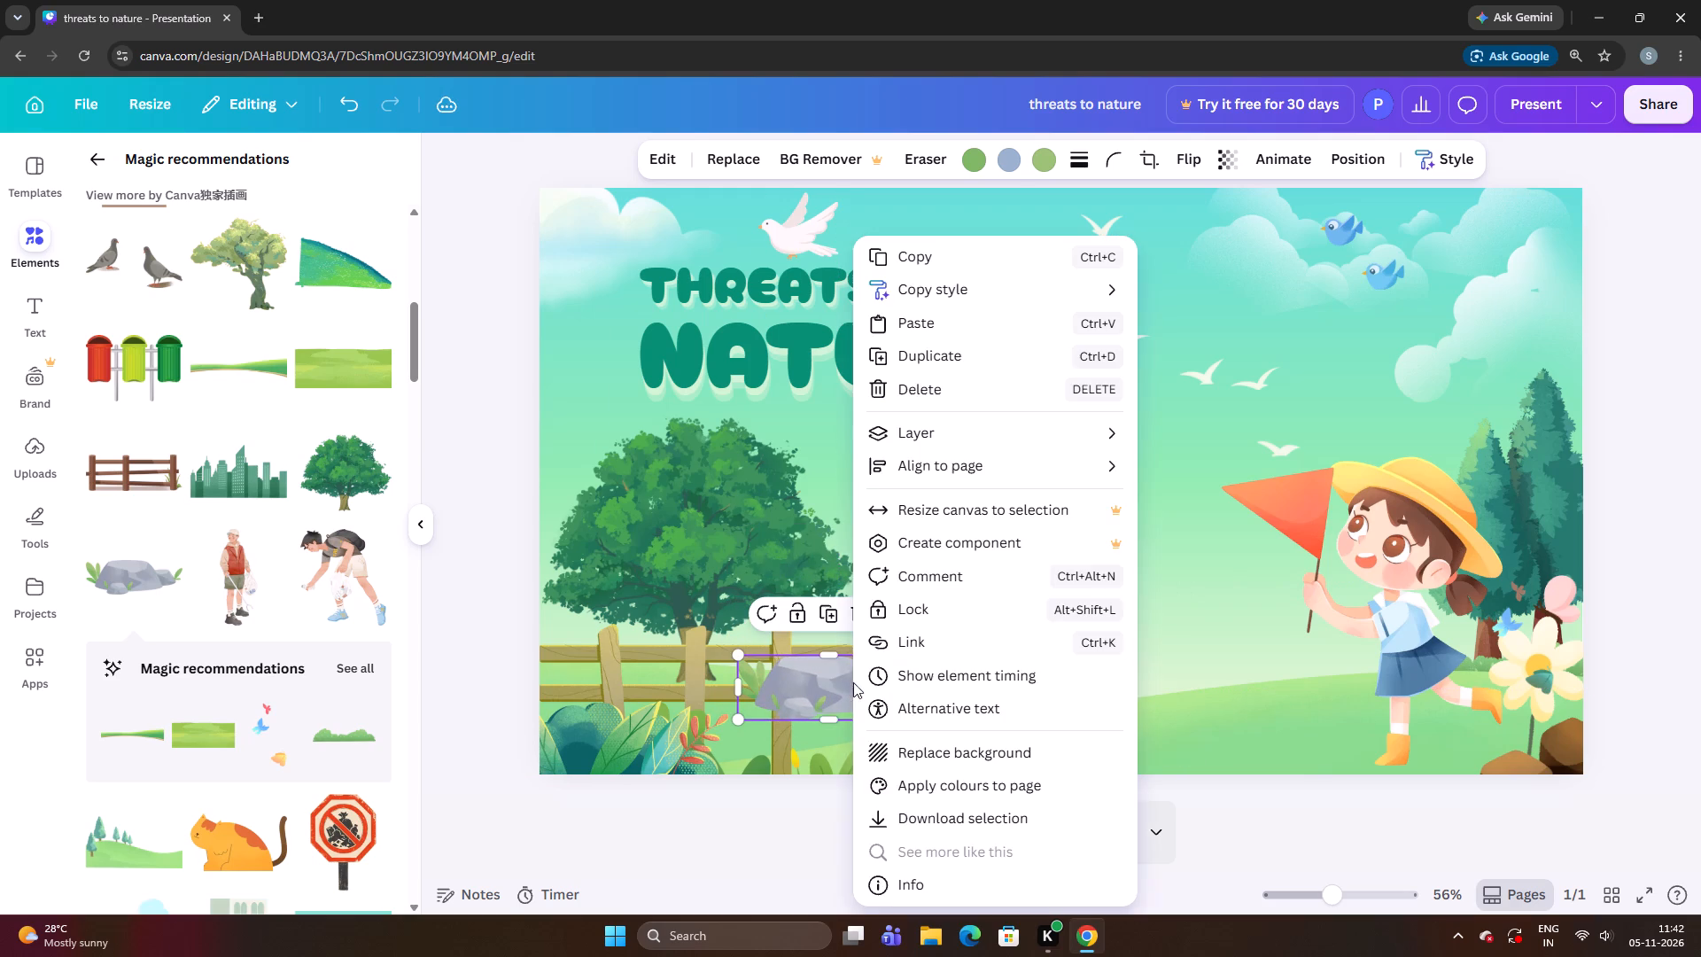
click(803, 678)
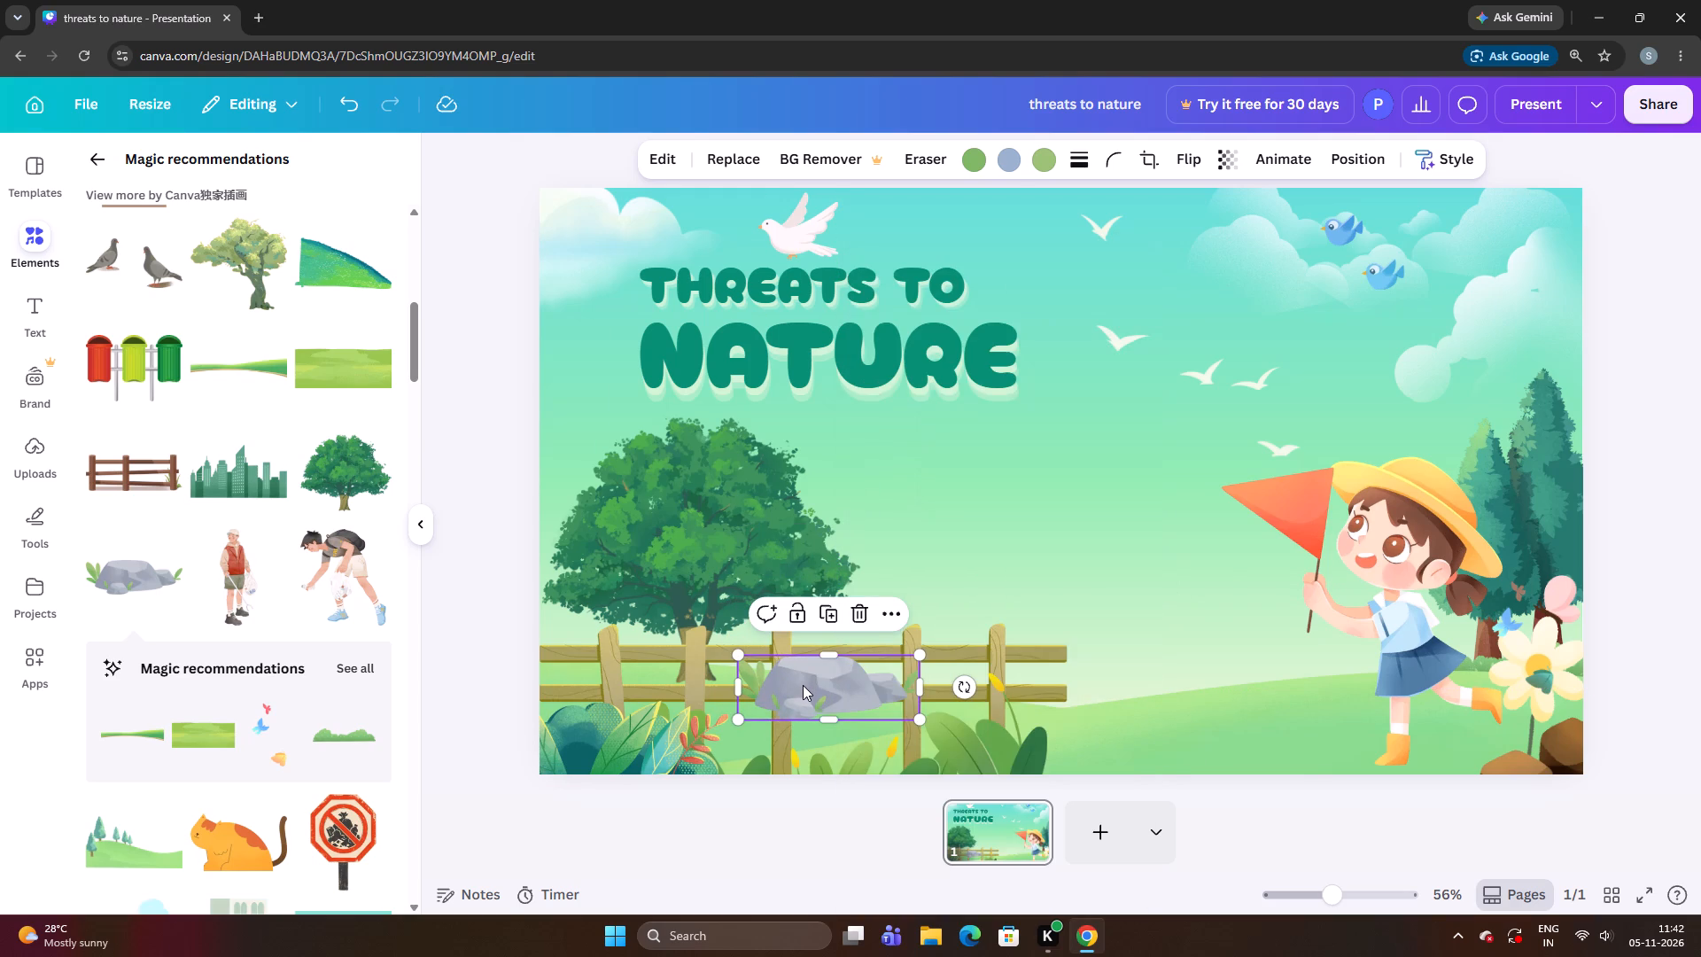
drag(803, 685, 812, 704)
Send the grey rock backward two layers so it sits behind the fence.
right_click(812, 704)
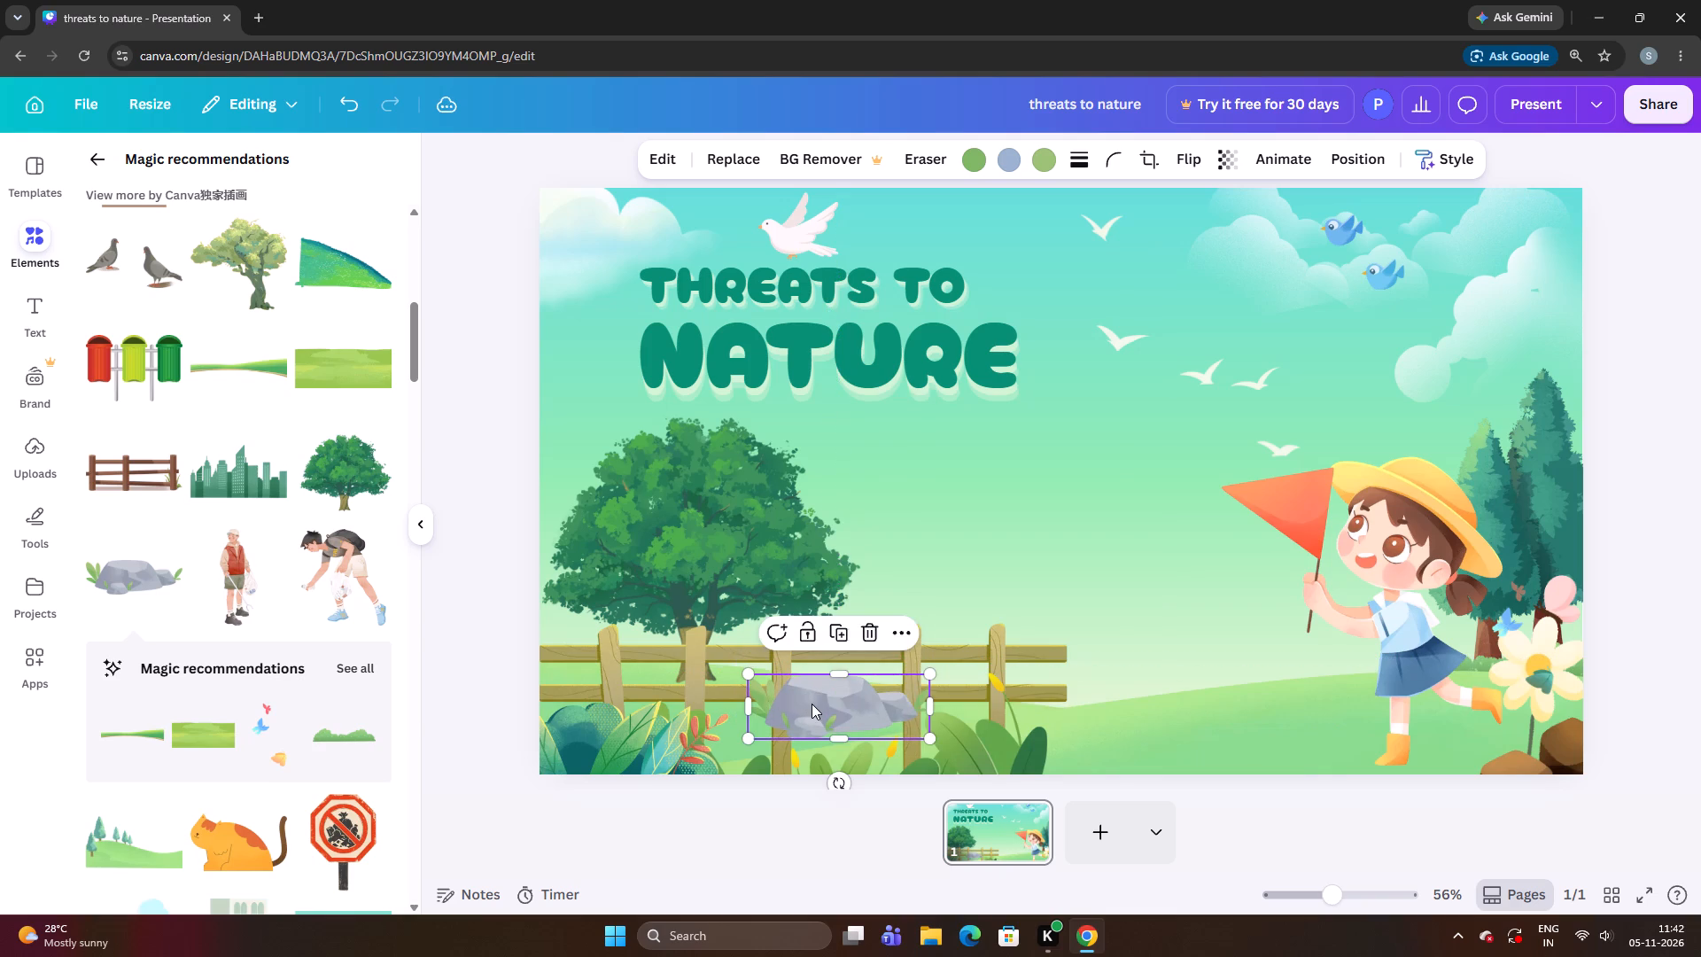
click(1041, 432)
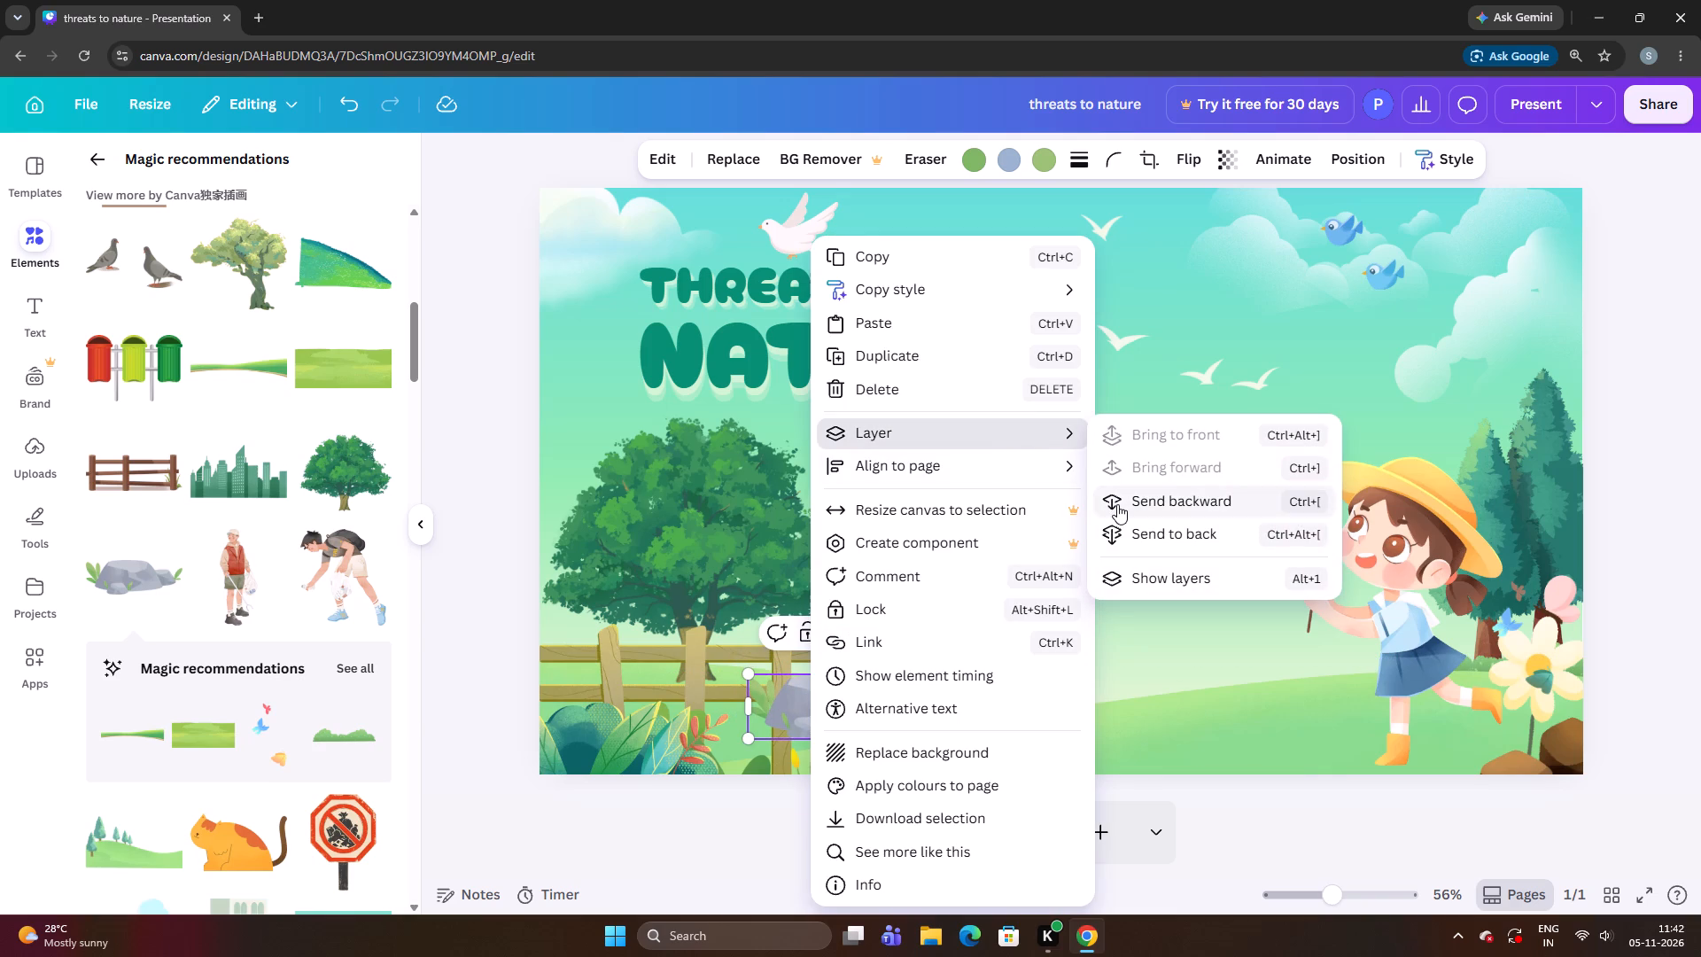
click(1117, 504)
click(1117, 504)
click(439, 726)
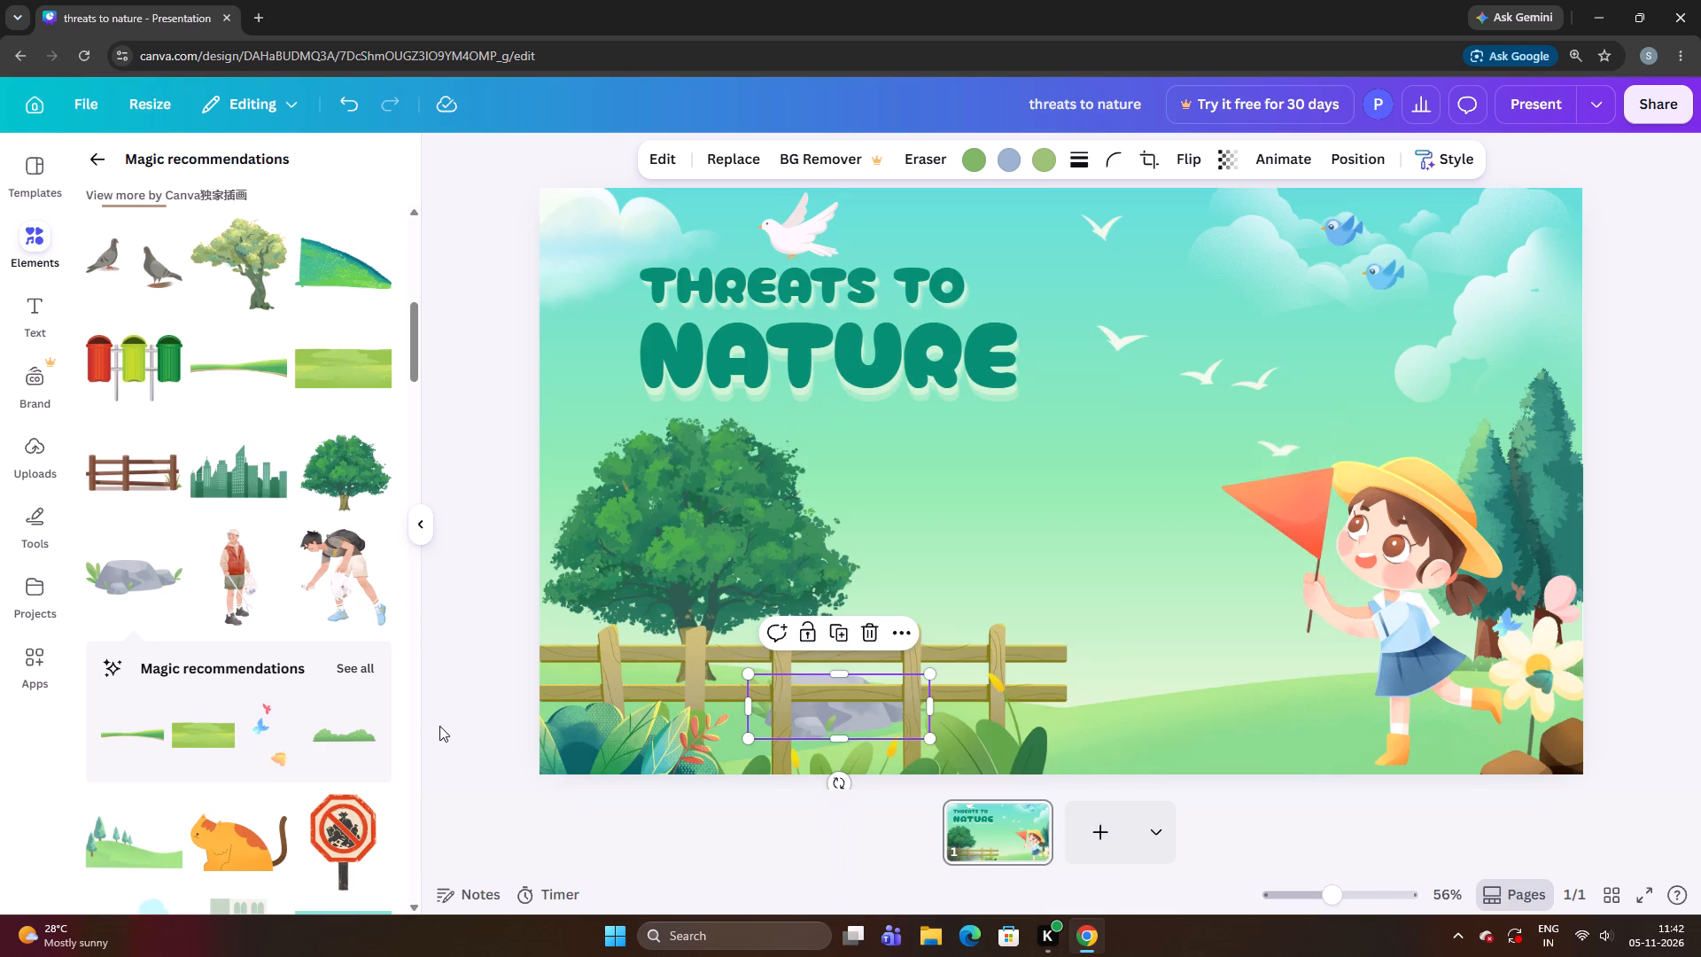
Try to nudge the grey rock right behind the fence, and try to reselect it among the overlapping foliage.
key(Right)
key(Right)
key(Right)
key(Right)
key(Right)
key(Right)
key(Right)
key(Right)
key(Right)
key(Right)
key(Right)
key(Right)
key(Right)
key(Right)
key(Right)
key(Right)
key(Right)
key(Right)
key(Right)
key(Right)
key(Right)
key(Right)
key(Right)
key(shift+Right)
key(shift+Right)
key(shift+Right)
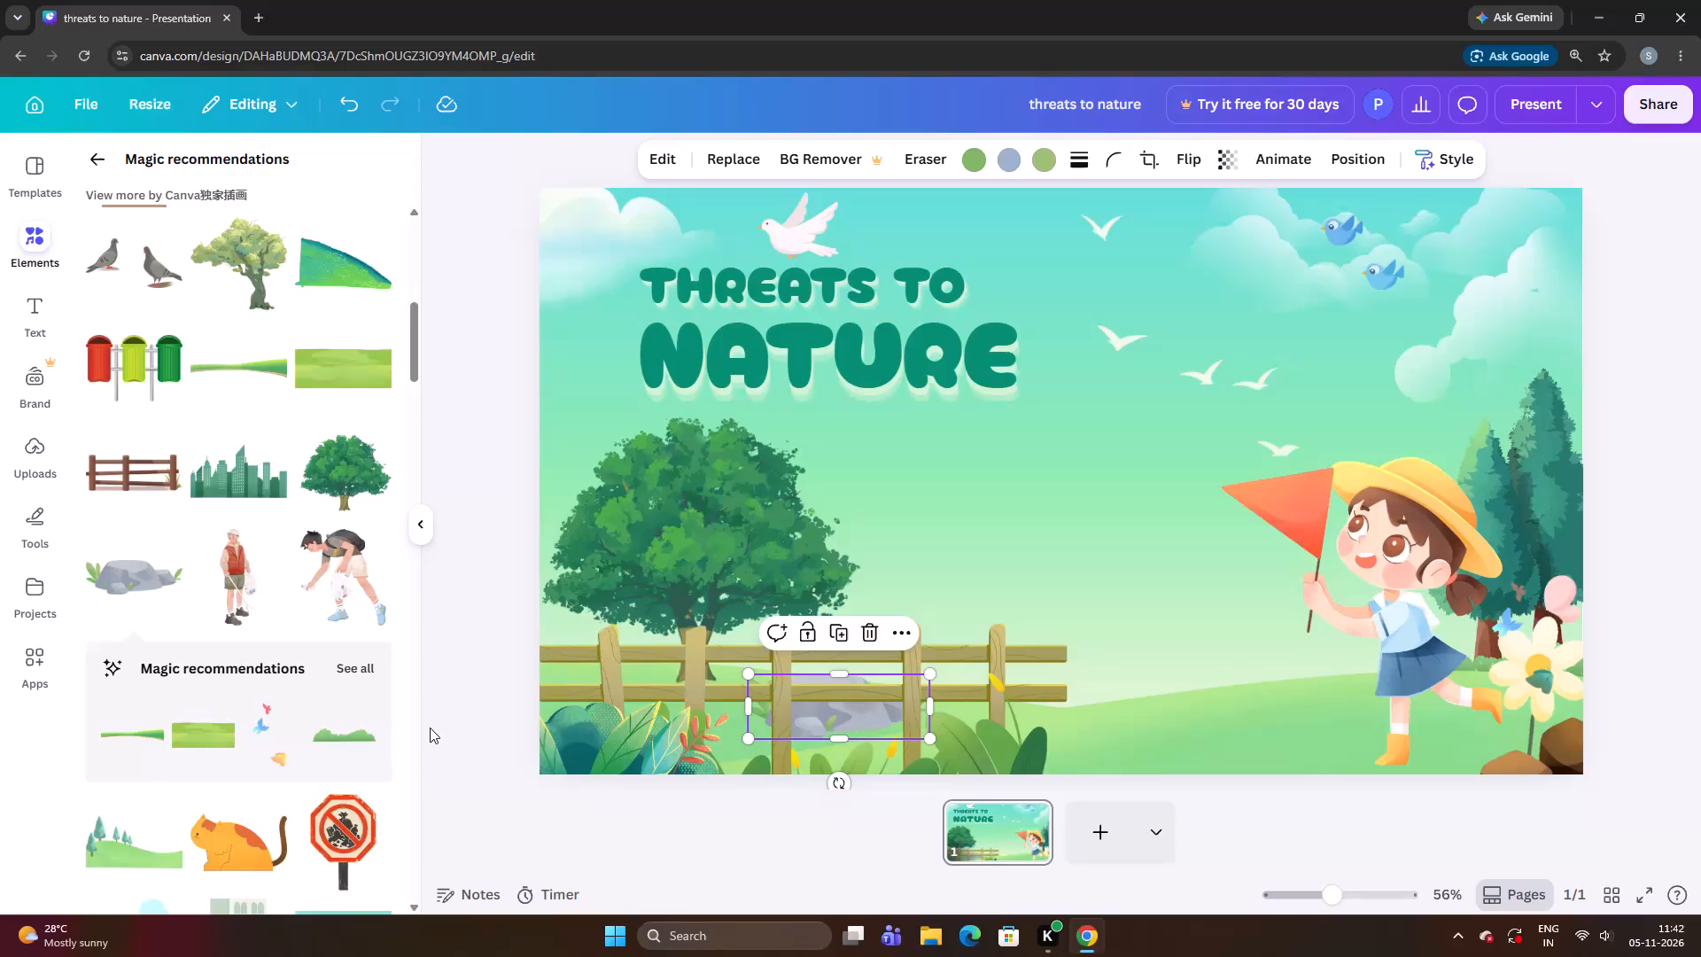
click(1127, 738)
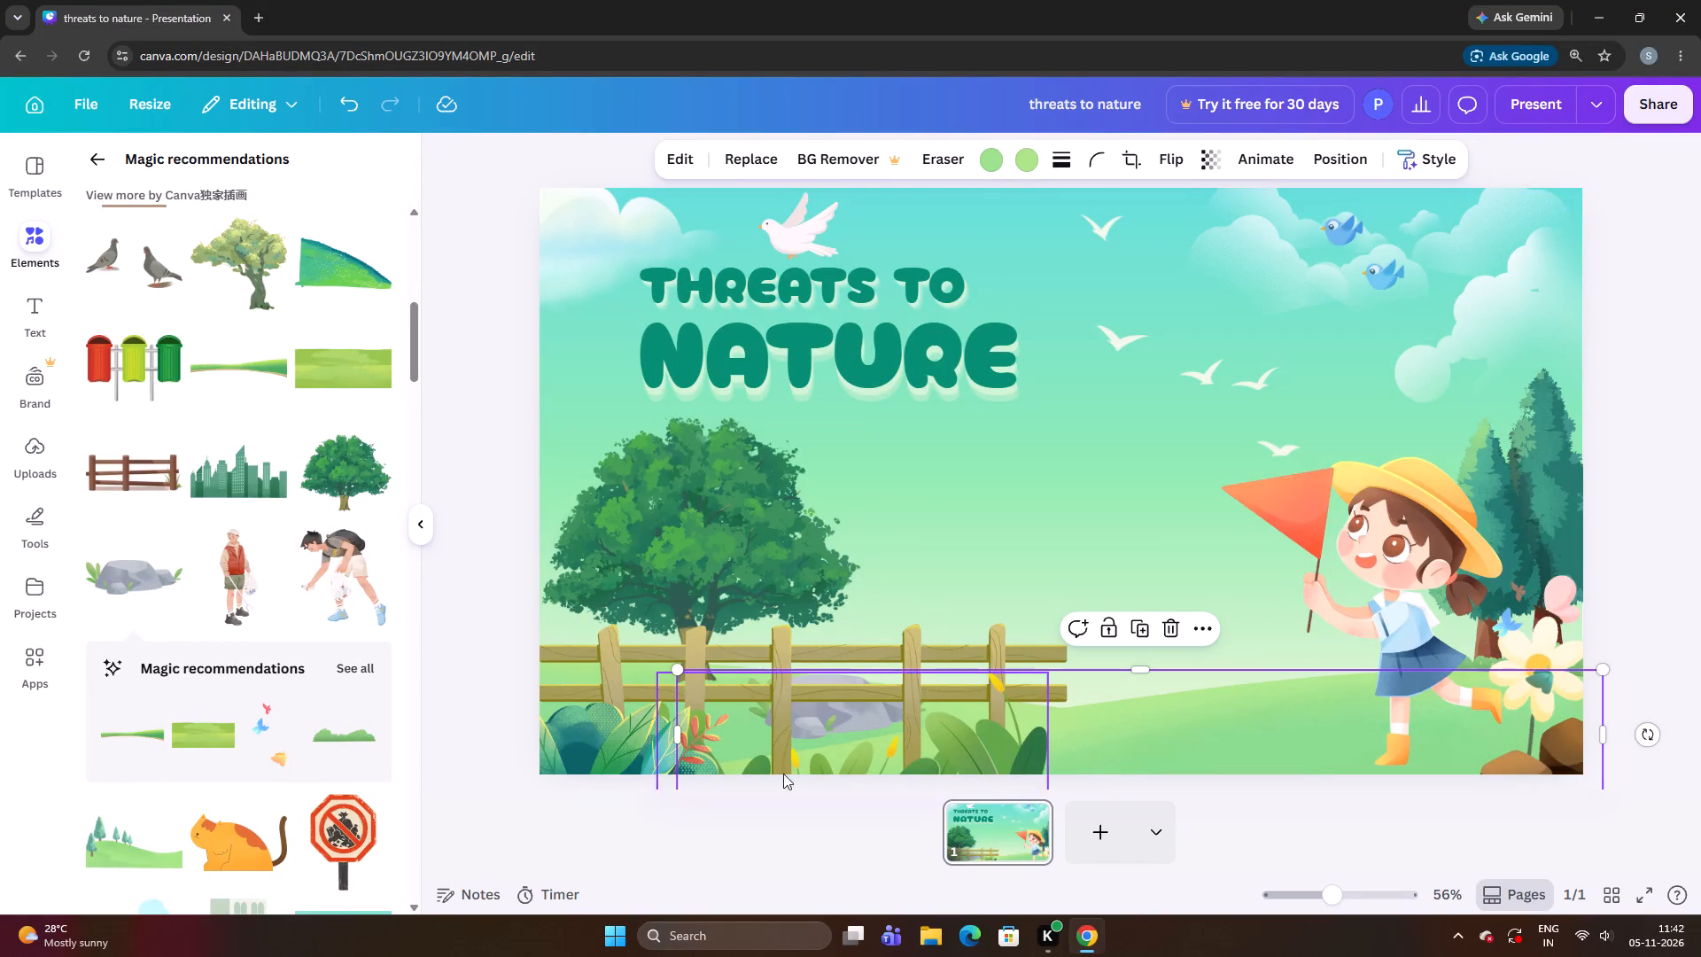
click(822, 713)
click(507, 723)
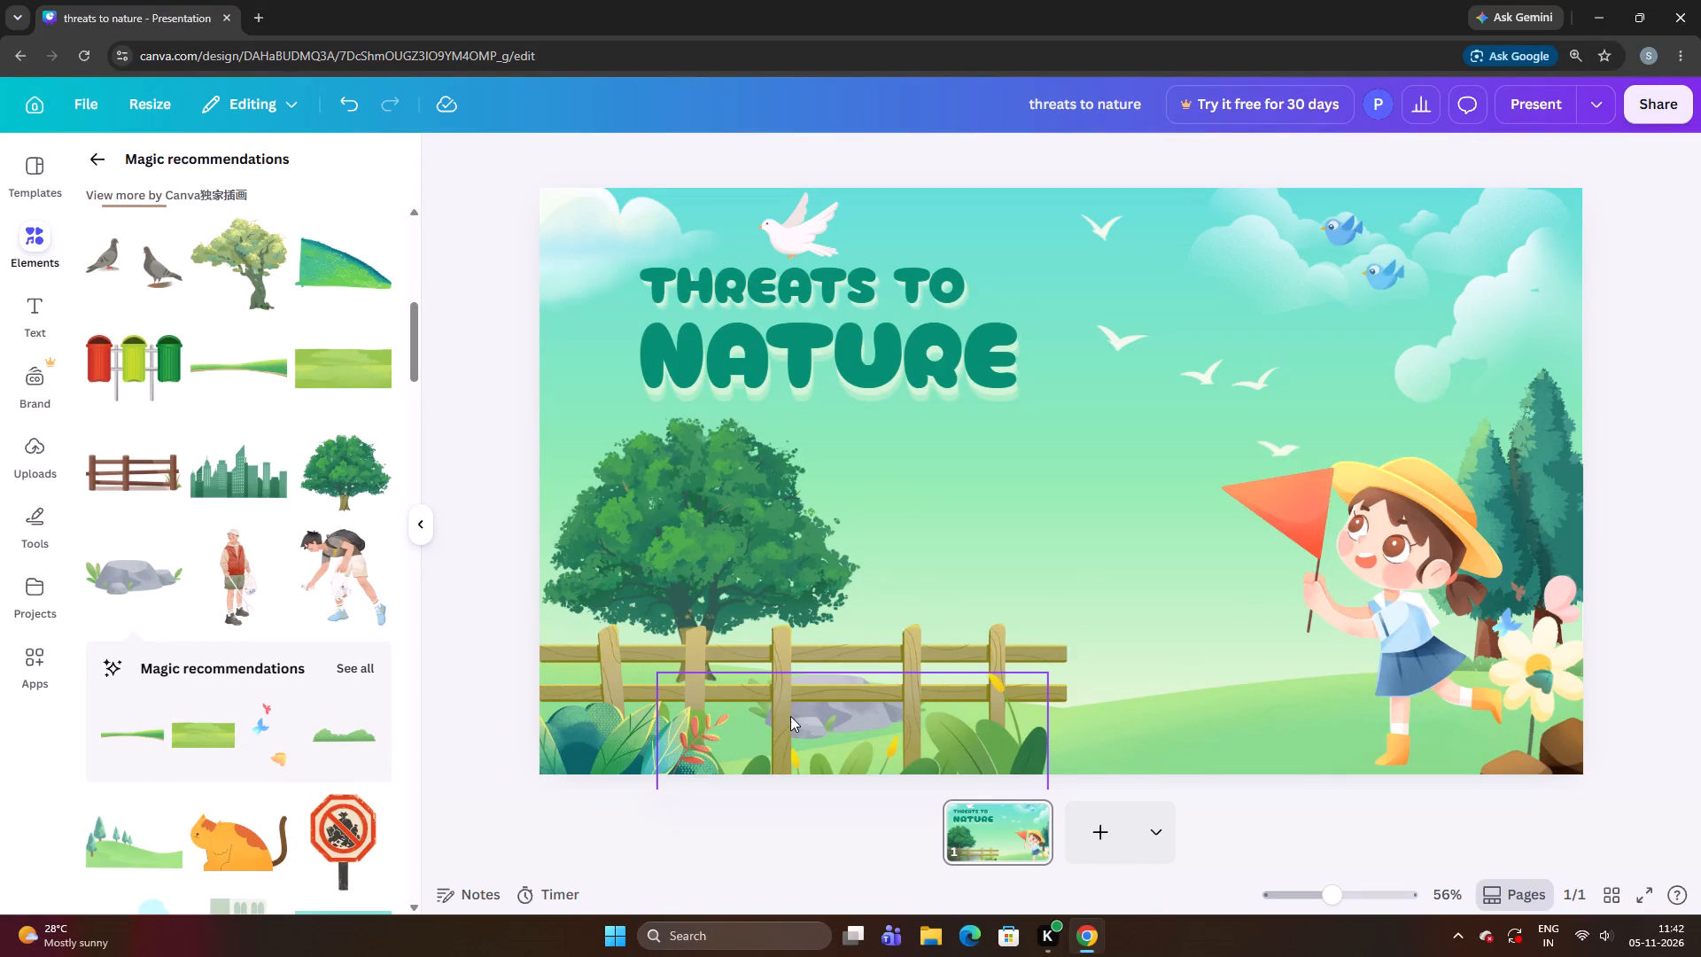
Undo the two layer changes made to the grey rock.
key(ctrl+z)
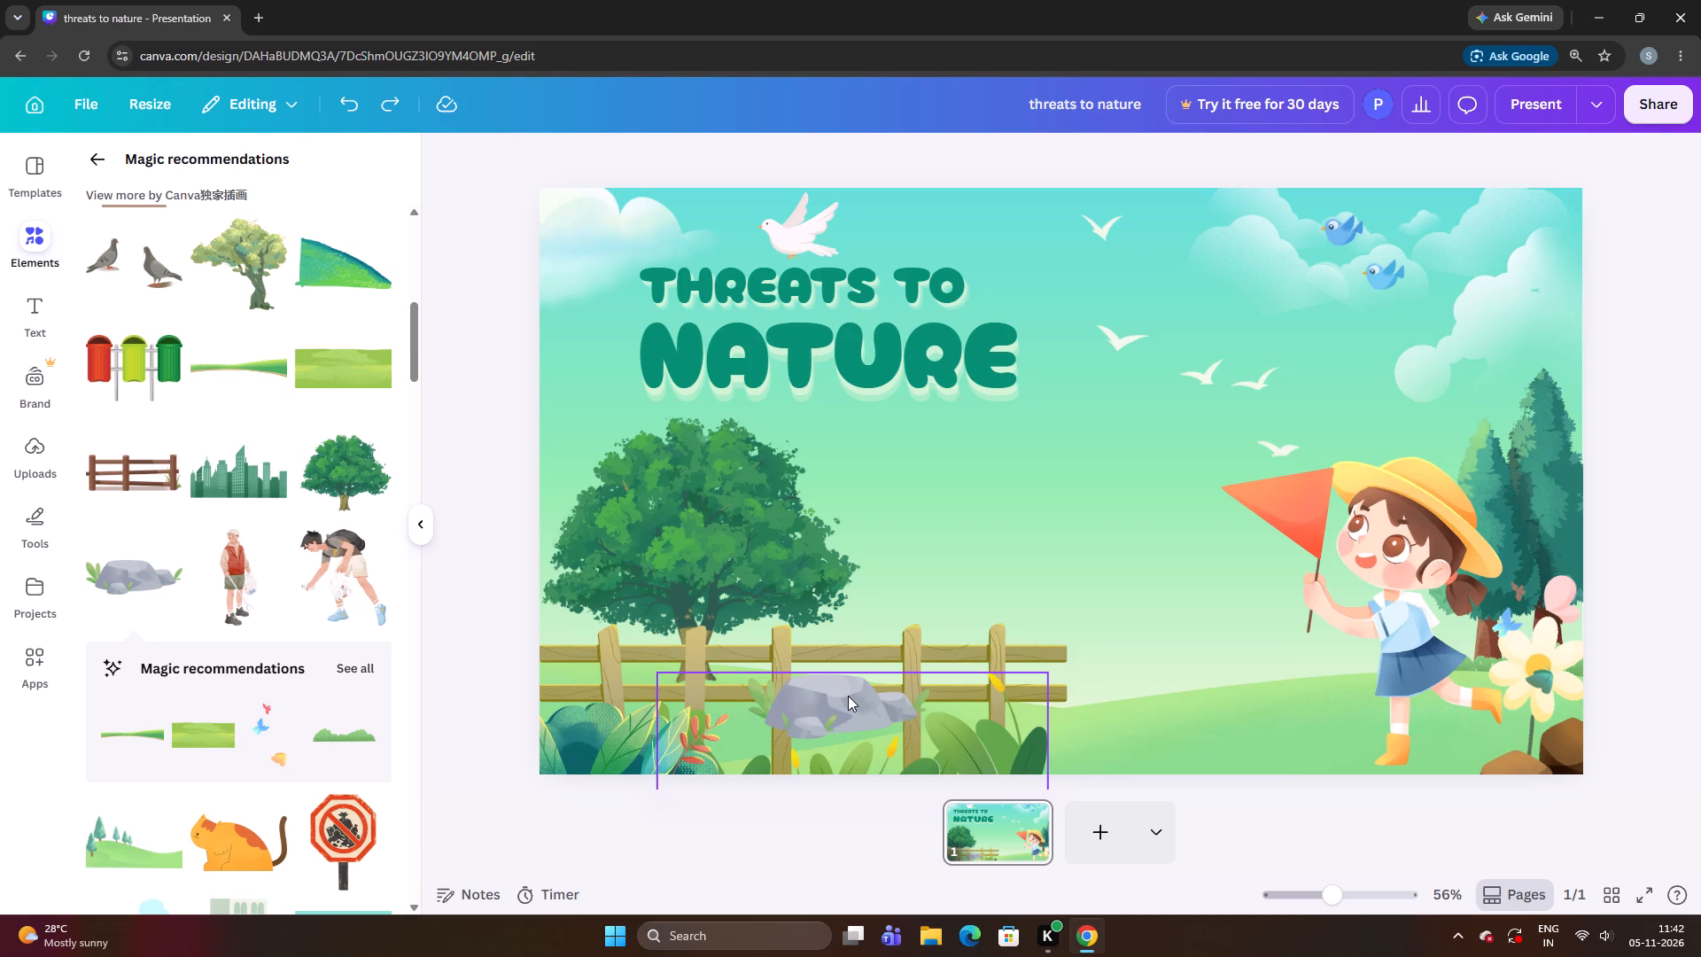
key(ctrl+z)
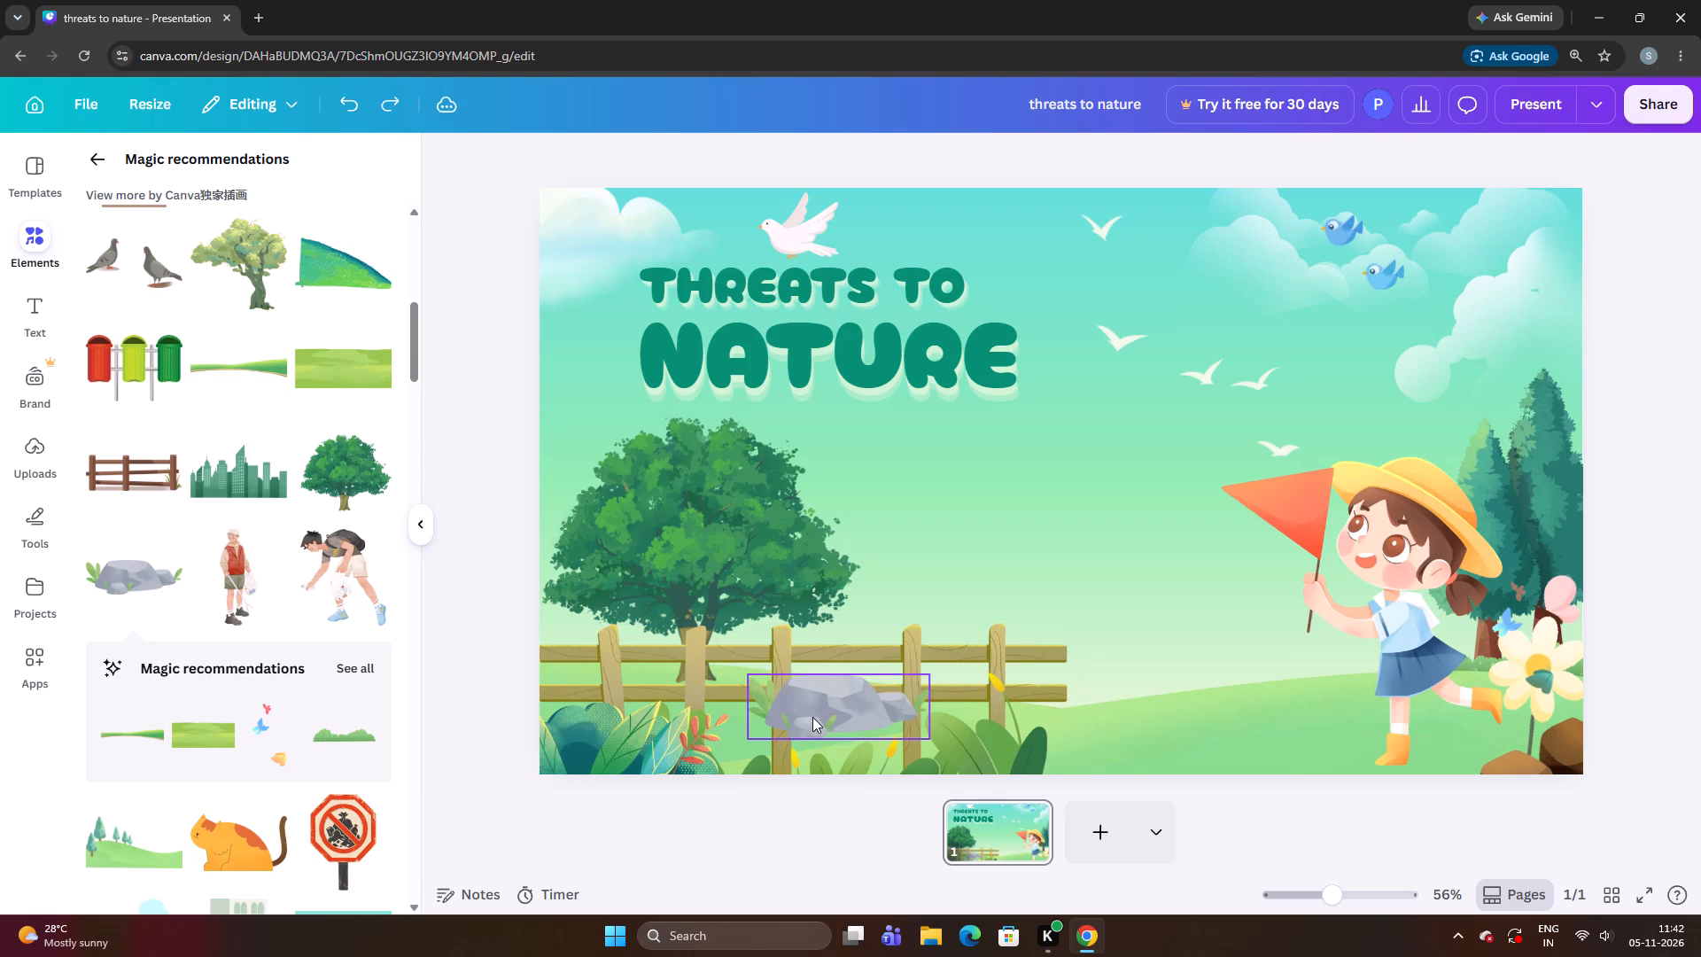
Move the grey rock onto the open grass near the girl and shrink it to about half its size.
drag(812, 714, 1179, 693)
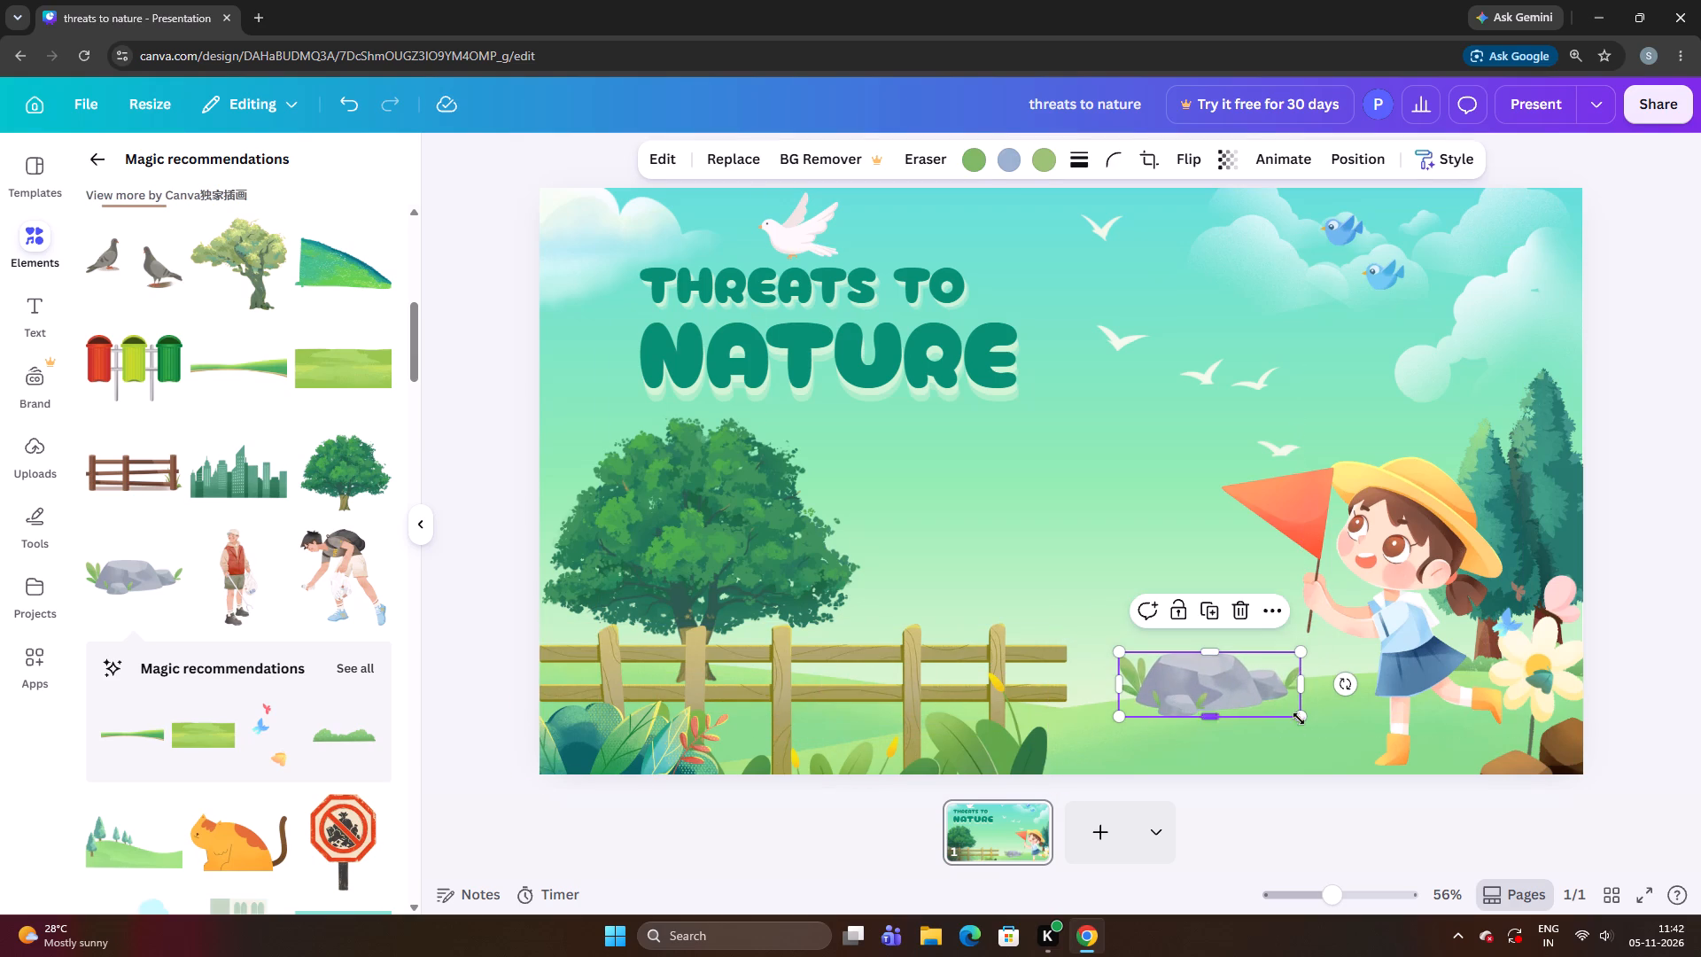
drag(1300, 719, 1222, 663)
click(1152, 655)
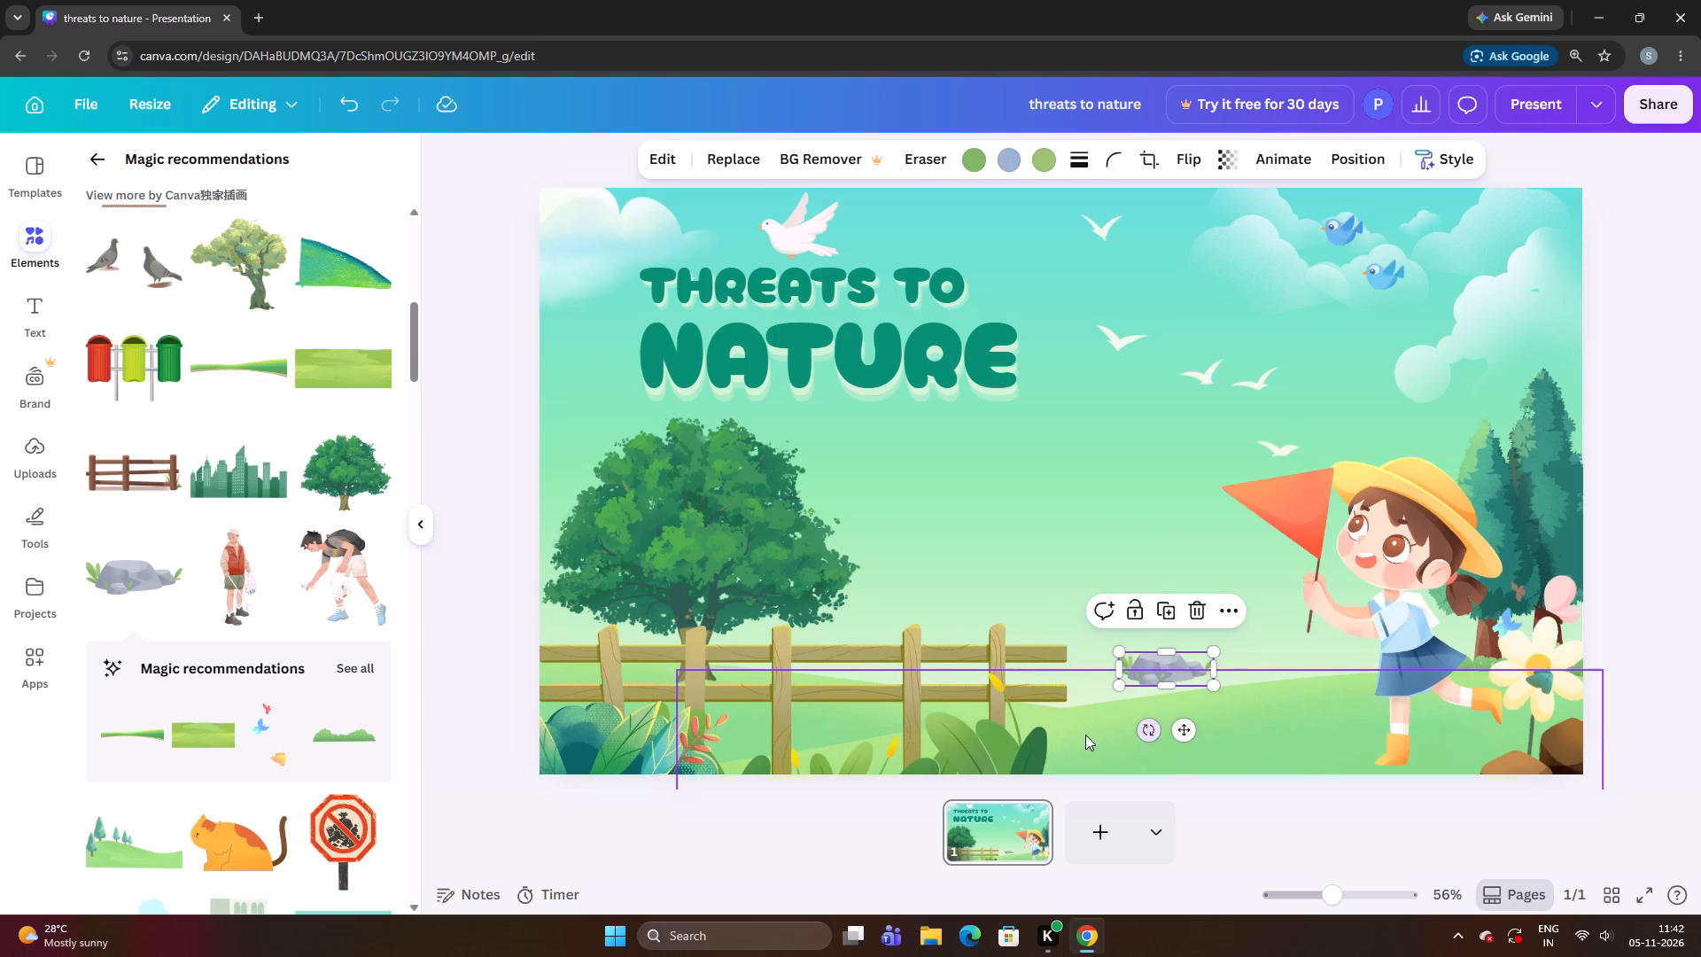
click(1083, 735)
click(1181, 594)
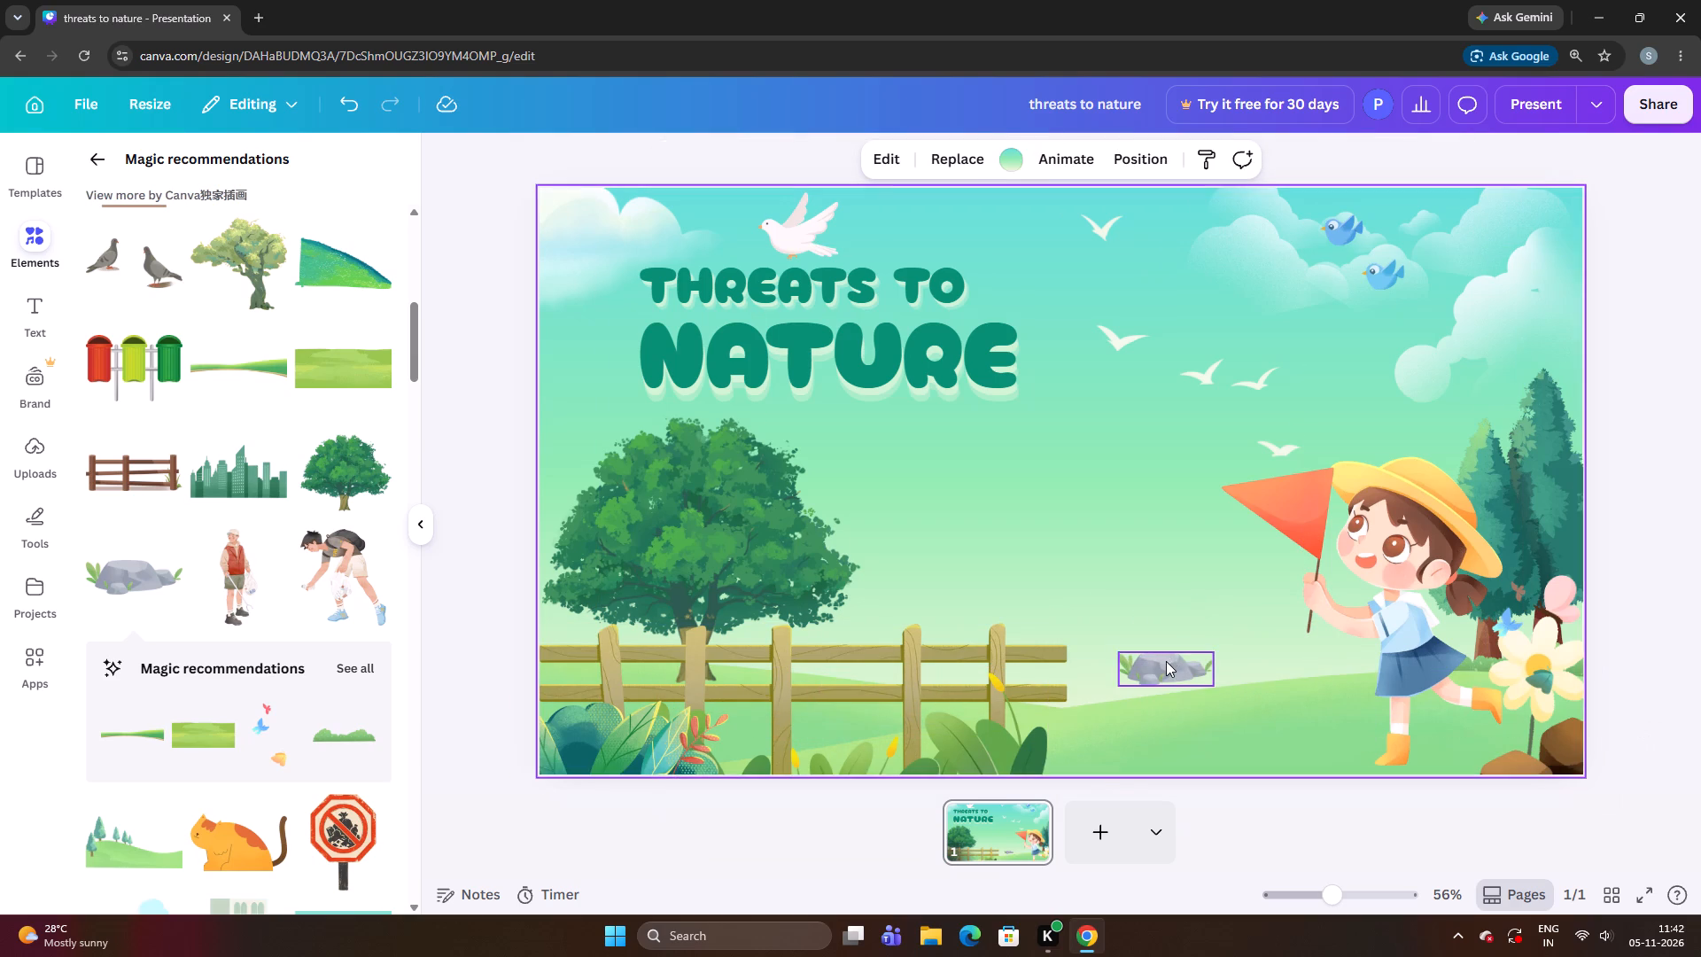
drag(1166, 661, 1278, 681)
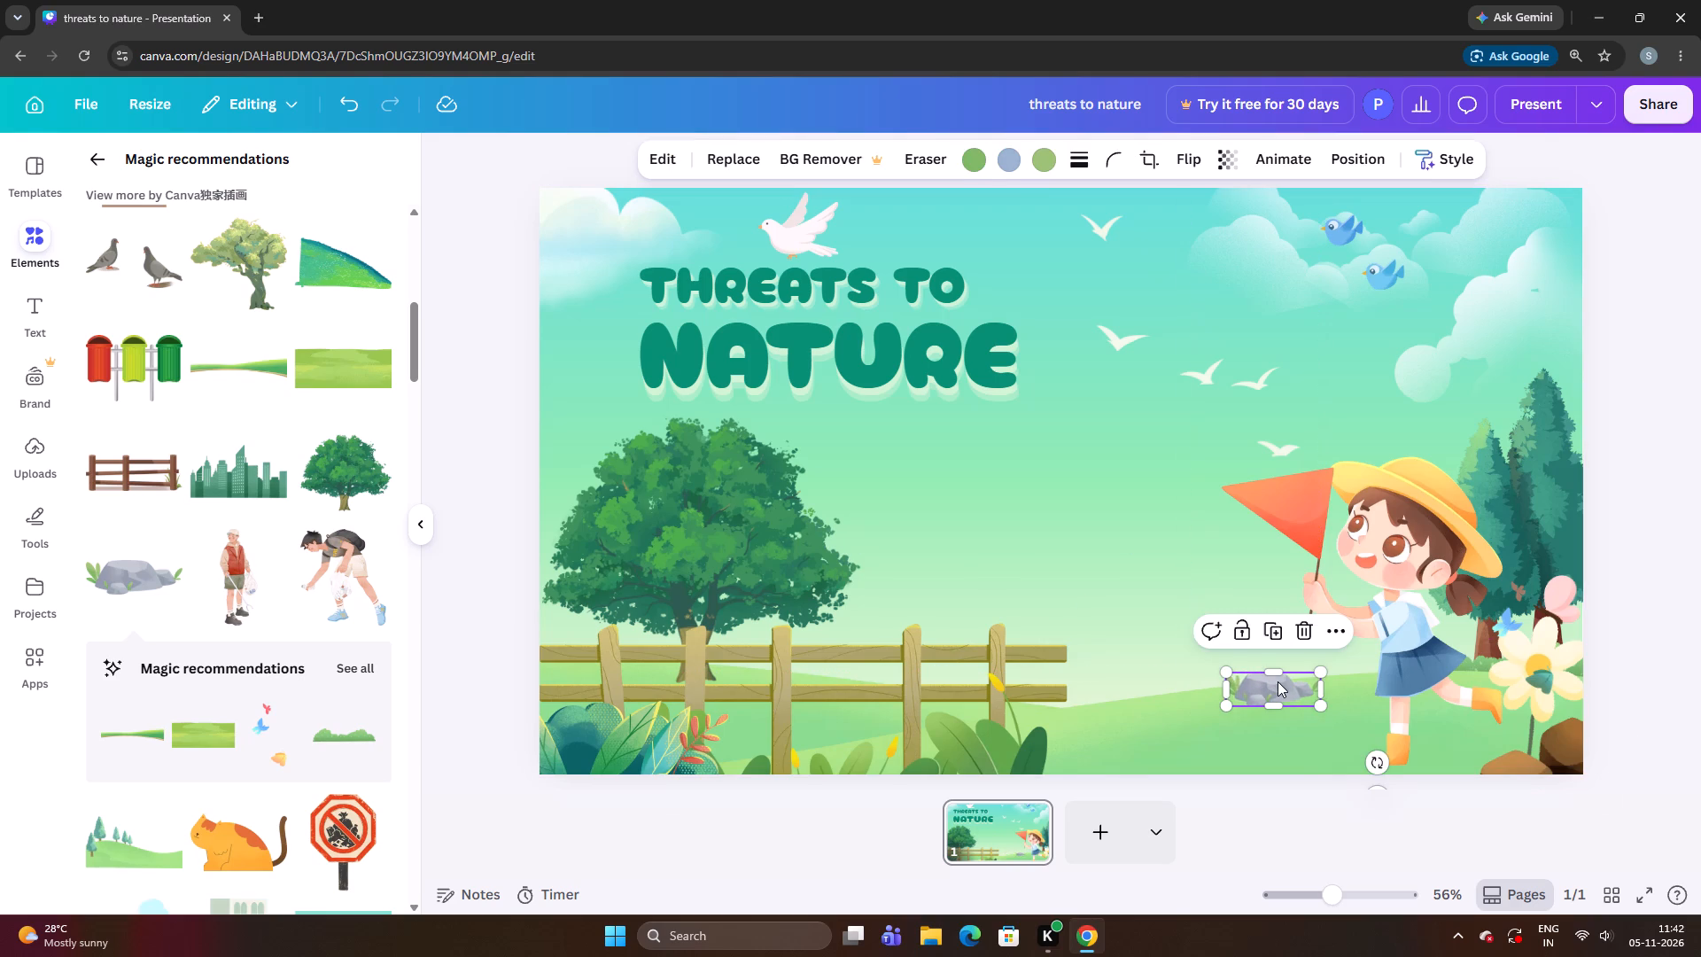
Nudge the small grey rock right along the grass until it sits close beside the girl's skirt and legs.
key(Right)
key(Right)
key(Up)
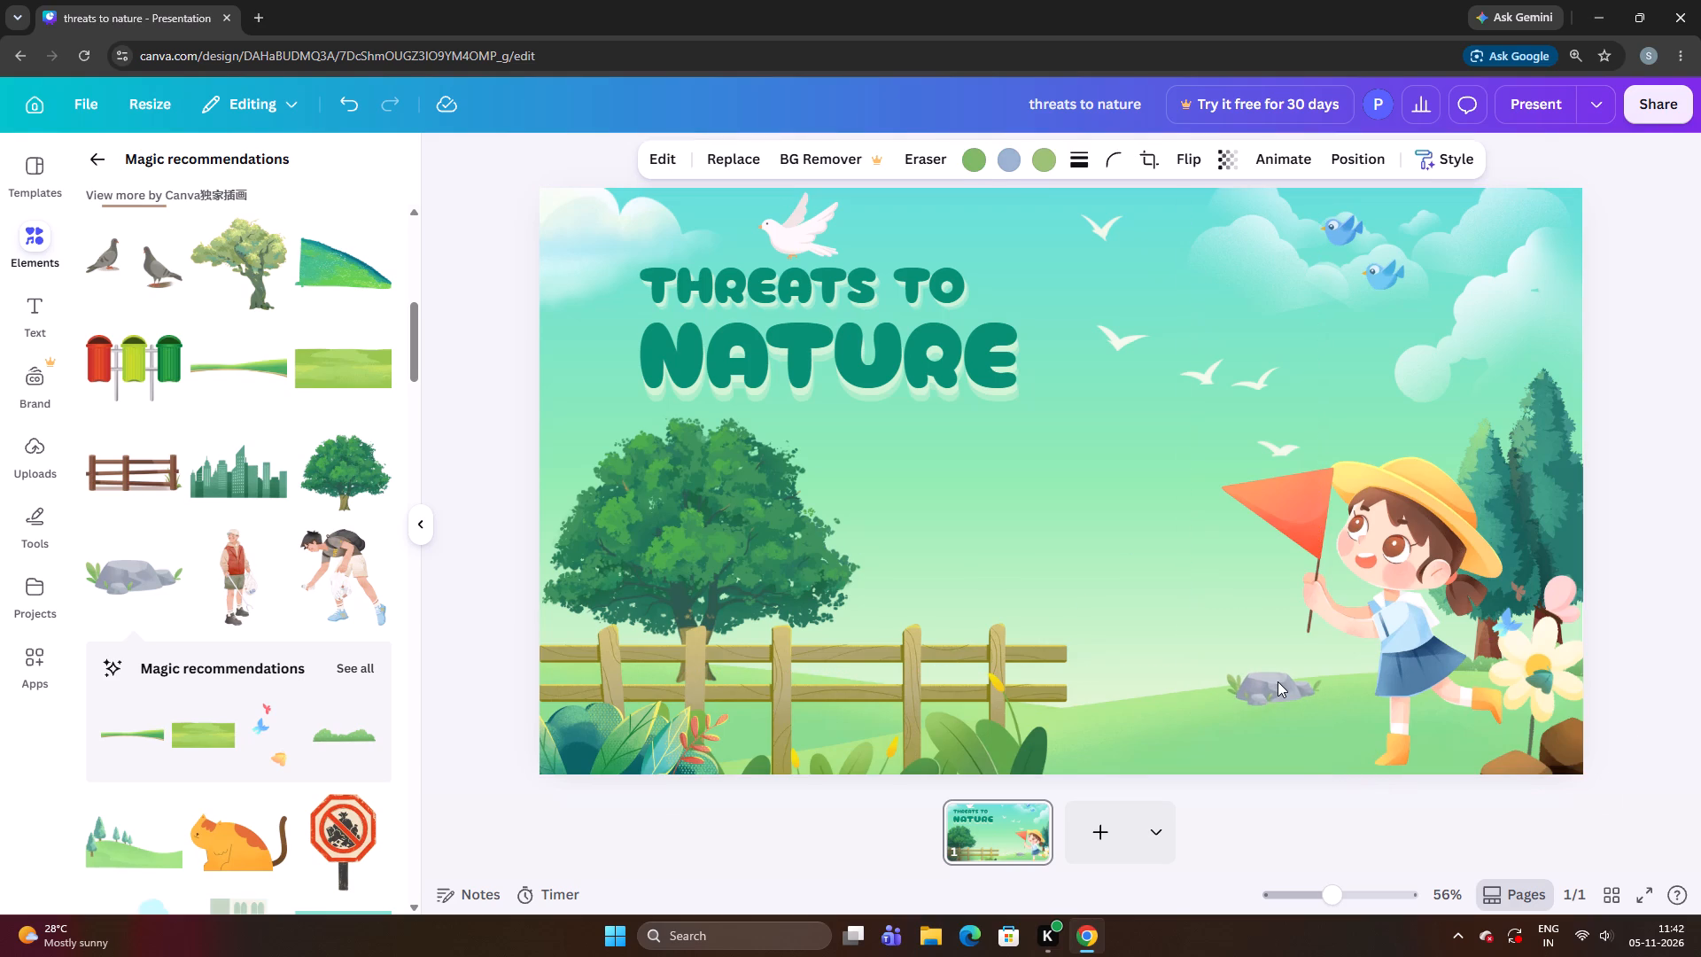
key(Right)
key(Right)
key(Right)
key(Right)
key(Right)
key(Right)
key(Right)
key(Down)
key(Right)
key(Right)
key(Right)
key(Right)
key(Right)
key(Right)
key(Right)
key(Right)
key(Right)
key(Right)
key(Right)
key(Right)
key(Right)
key(Right)
key(Right)
key(Right)
key(Right)
key(Right)
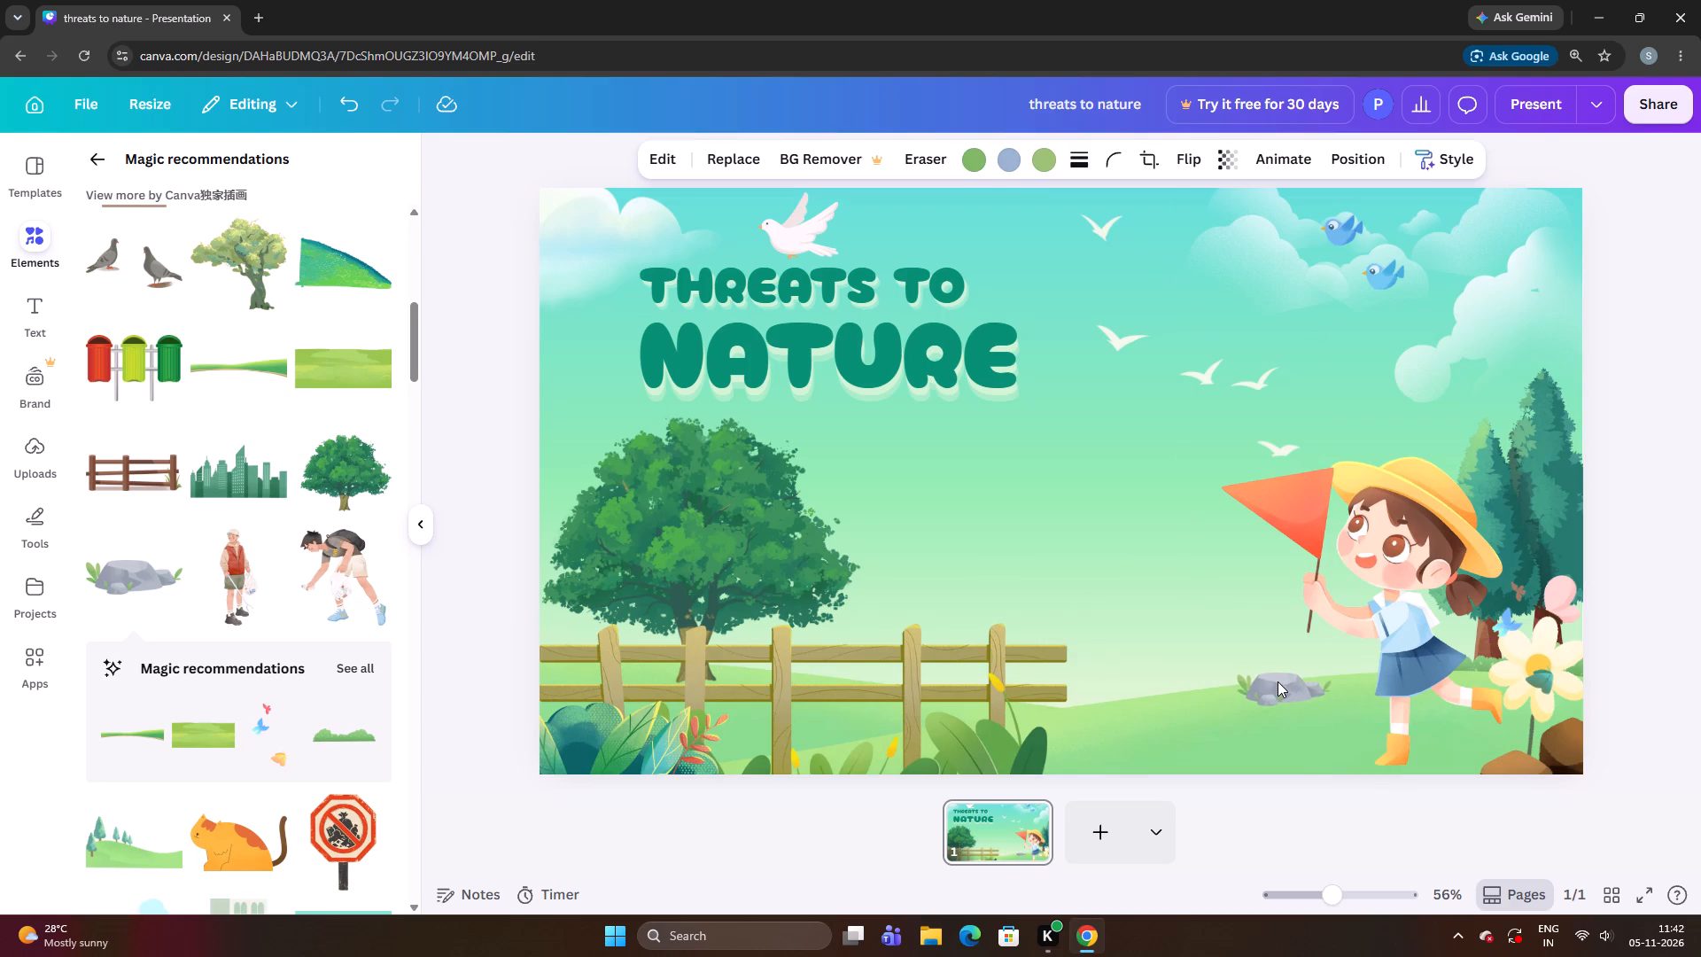
key(Right)
key(Right)
key(Right)
key(Right)
key(Right)
key(Right)
key(Right)
key(Right)
key(Right)
key(Right)
key(Right)
key(Right)
key(Right)
key(Right)
key(Right)
key(Right)
key(Right)
key(Right)
key(Right)
key(Right)
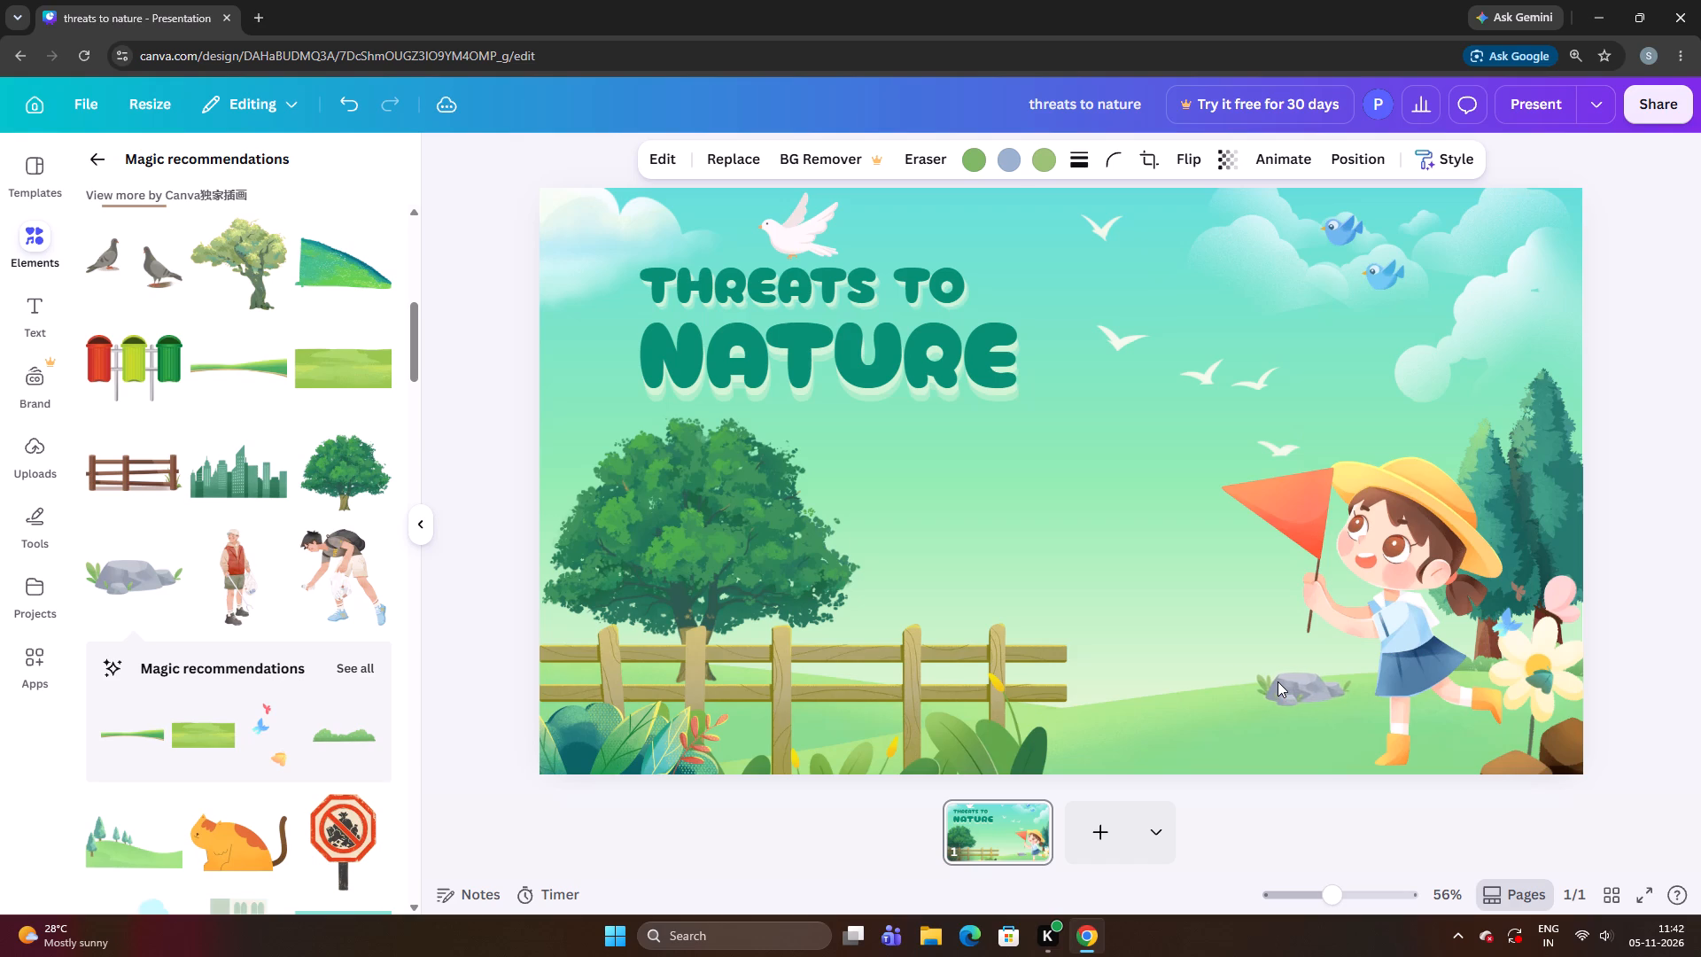
Fine-tune the small rock's height on the grass and nudge it slightly left, away from the girl.
key(Down)
key(Up)
key(Up)
key(Up)
key(Up)
key(Up)
key(Up)
key(Up)
key(Left)
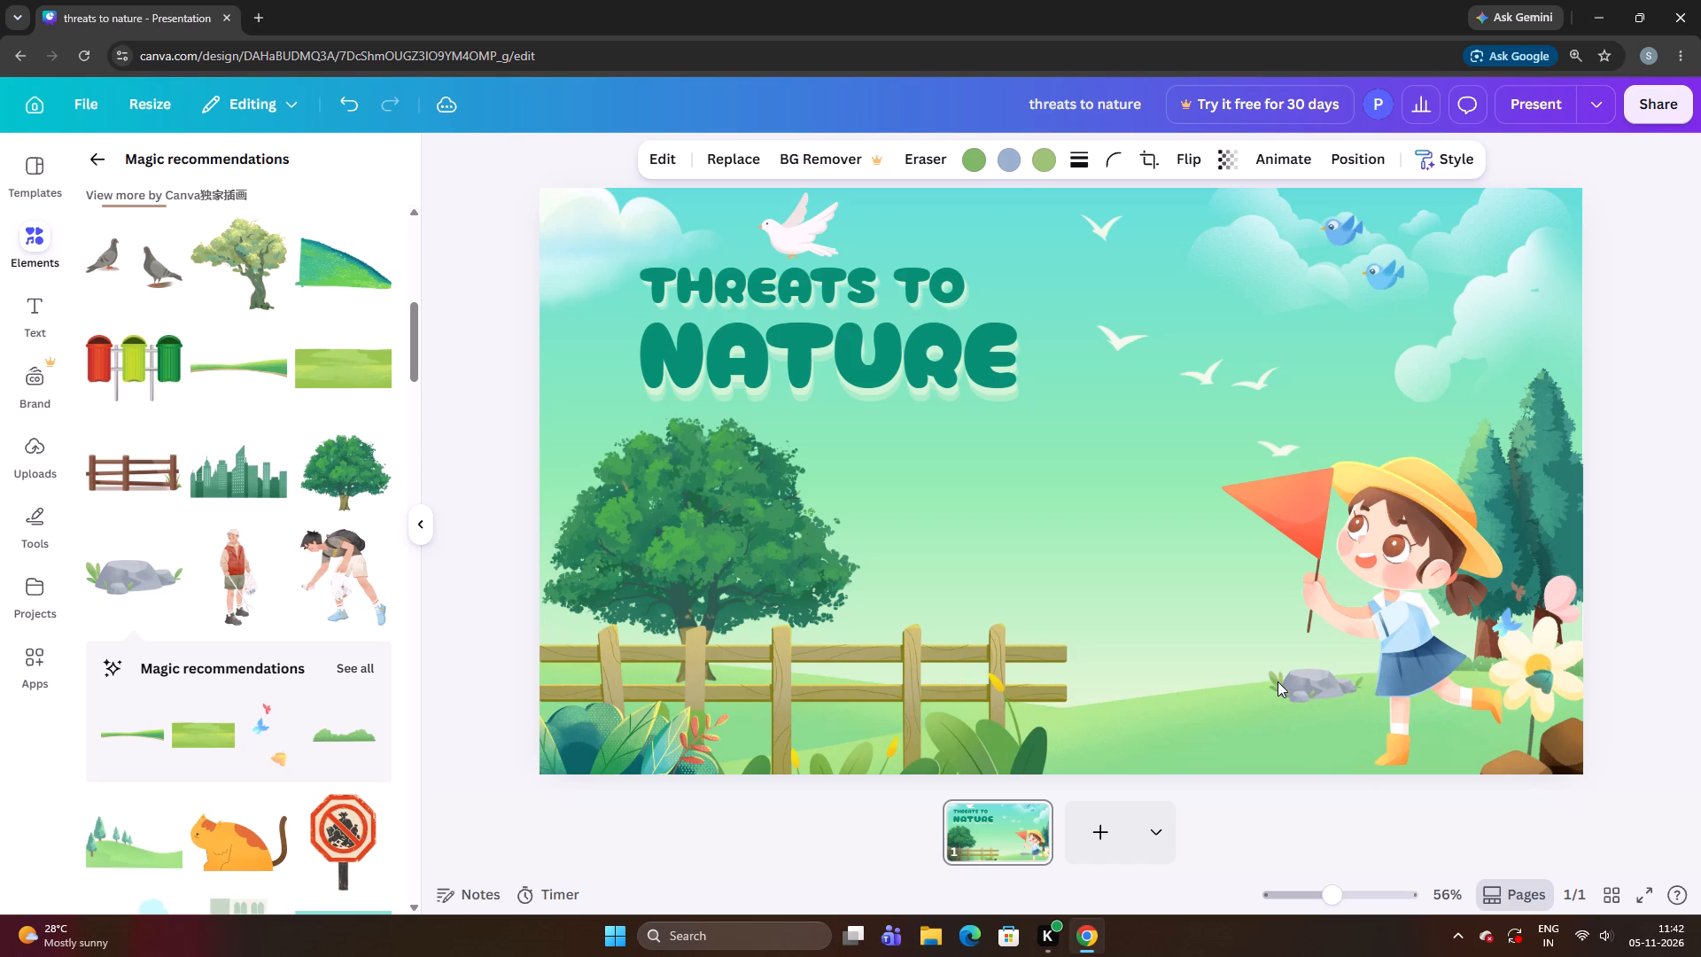
key(Left)
key(Up)
key(Left)
key(Left)
key(Left)
key(Left)
key(Up)
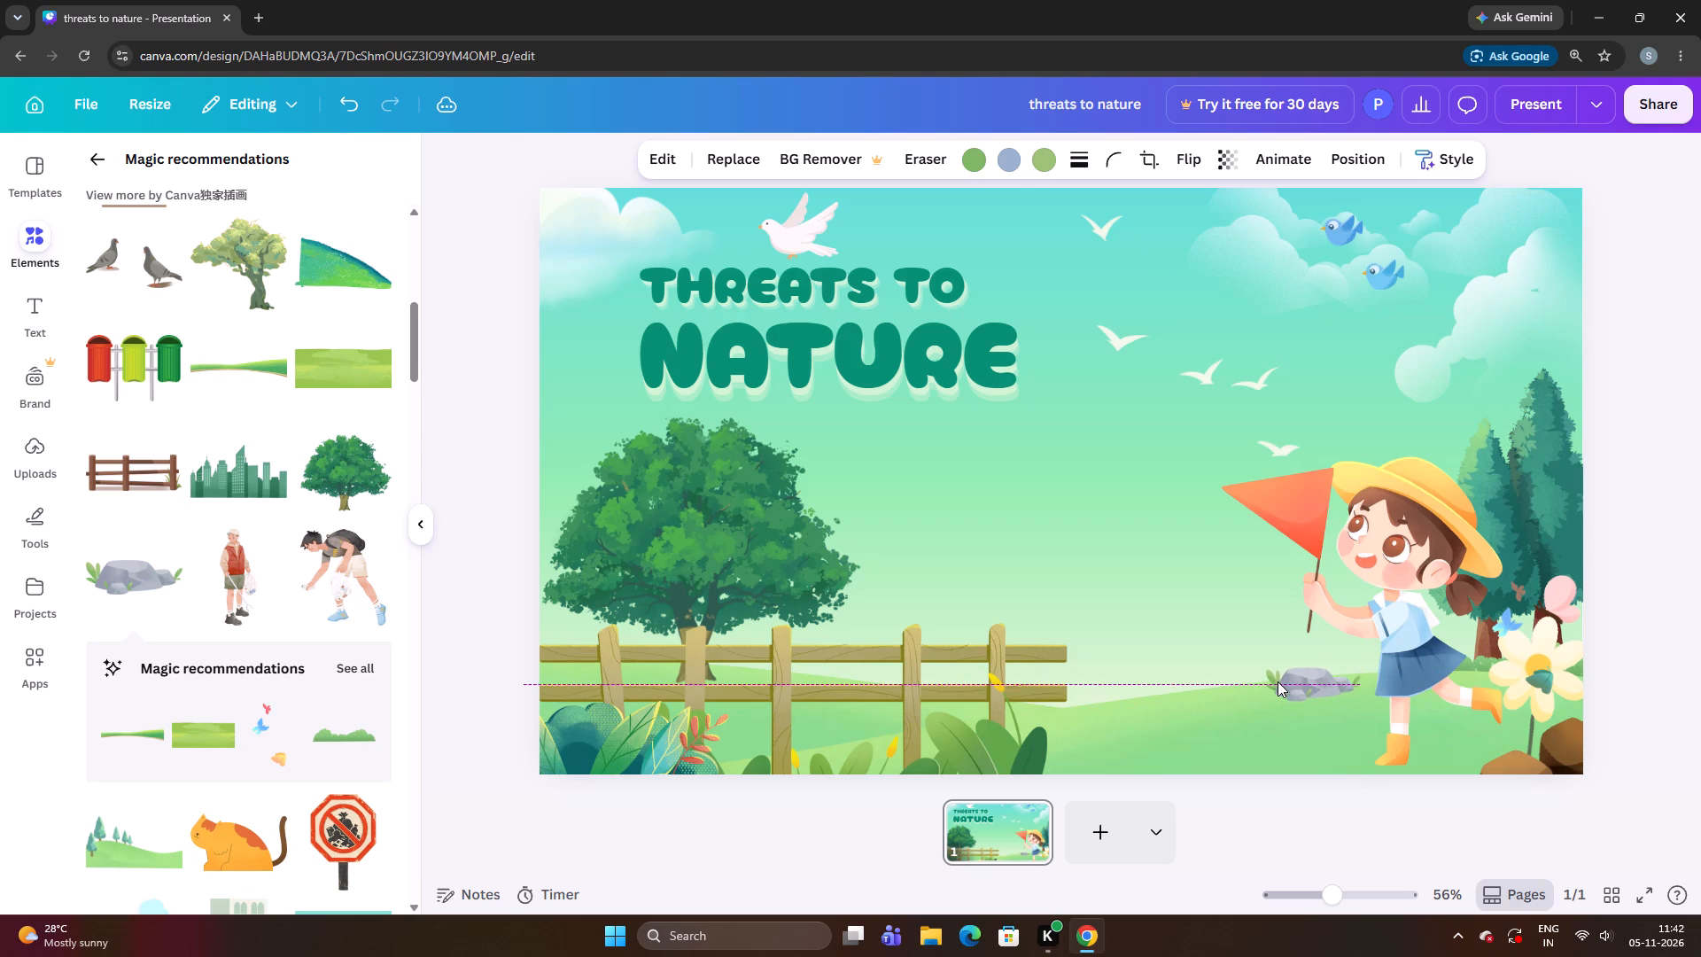
key(Down)
key(Down)
key(Down)
key(Down)
key(Down)
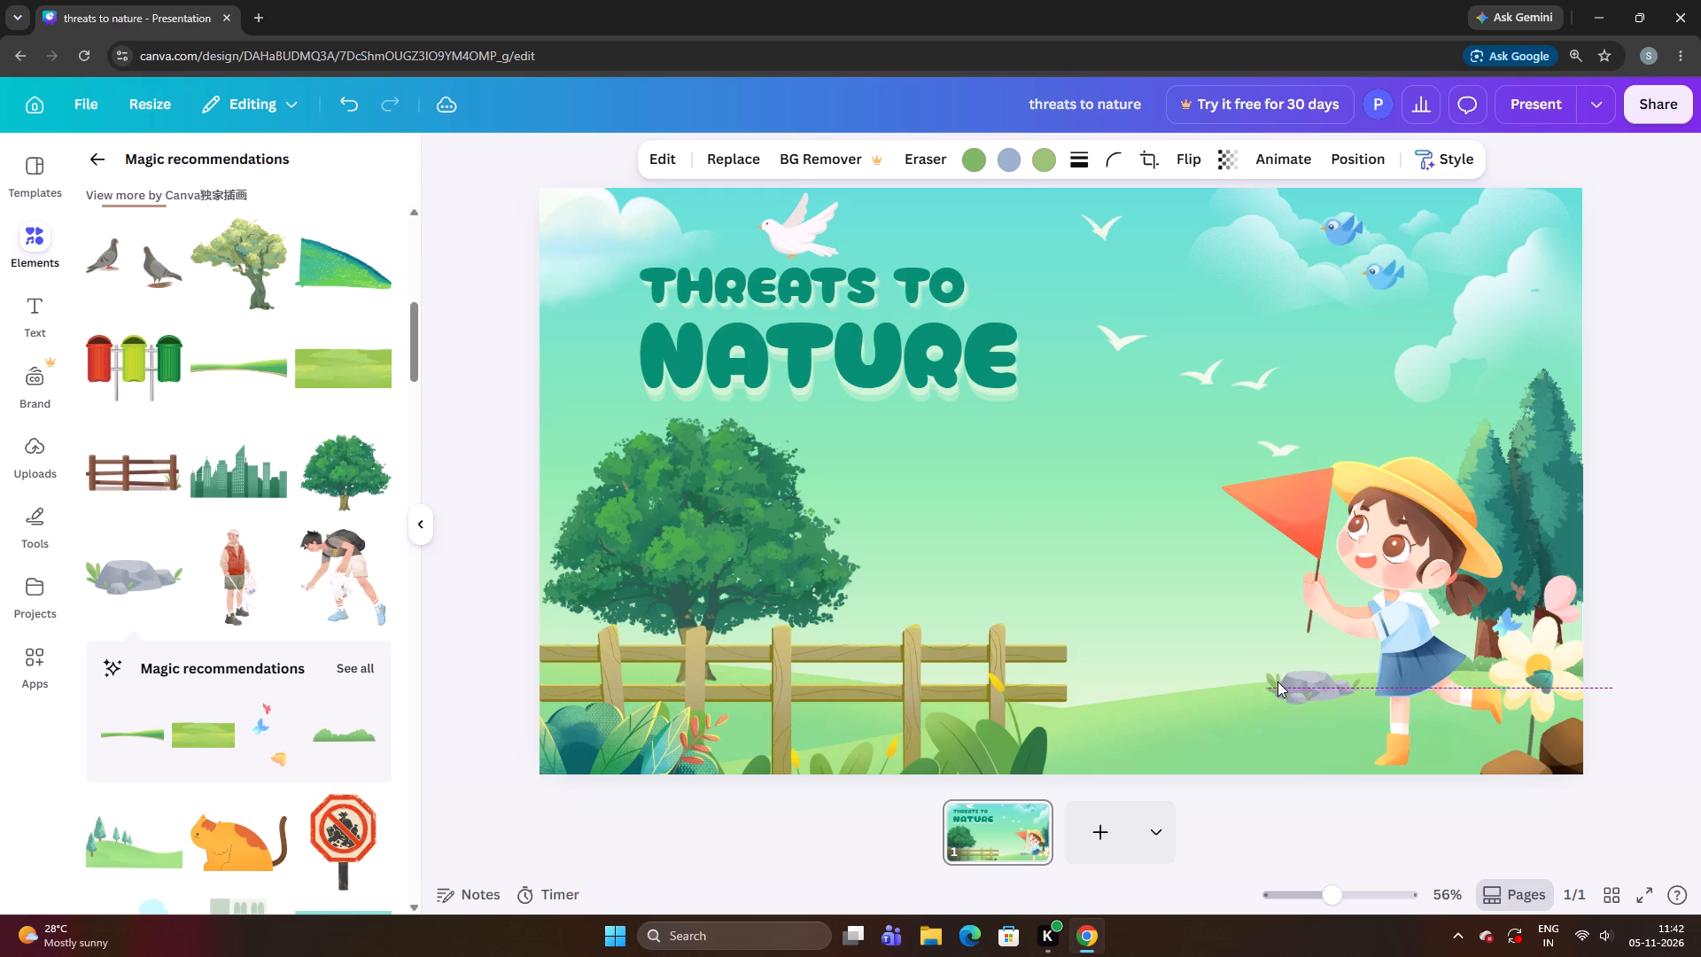
key(Left)
key(Left)
key(Left)
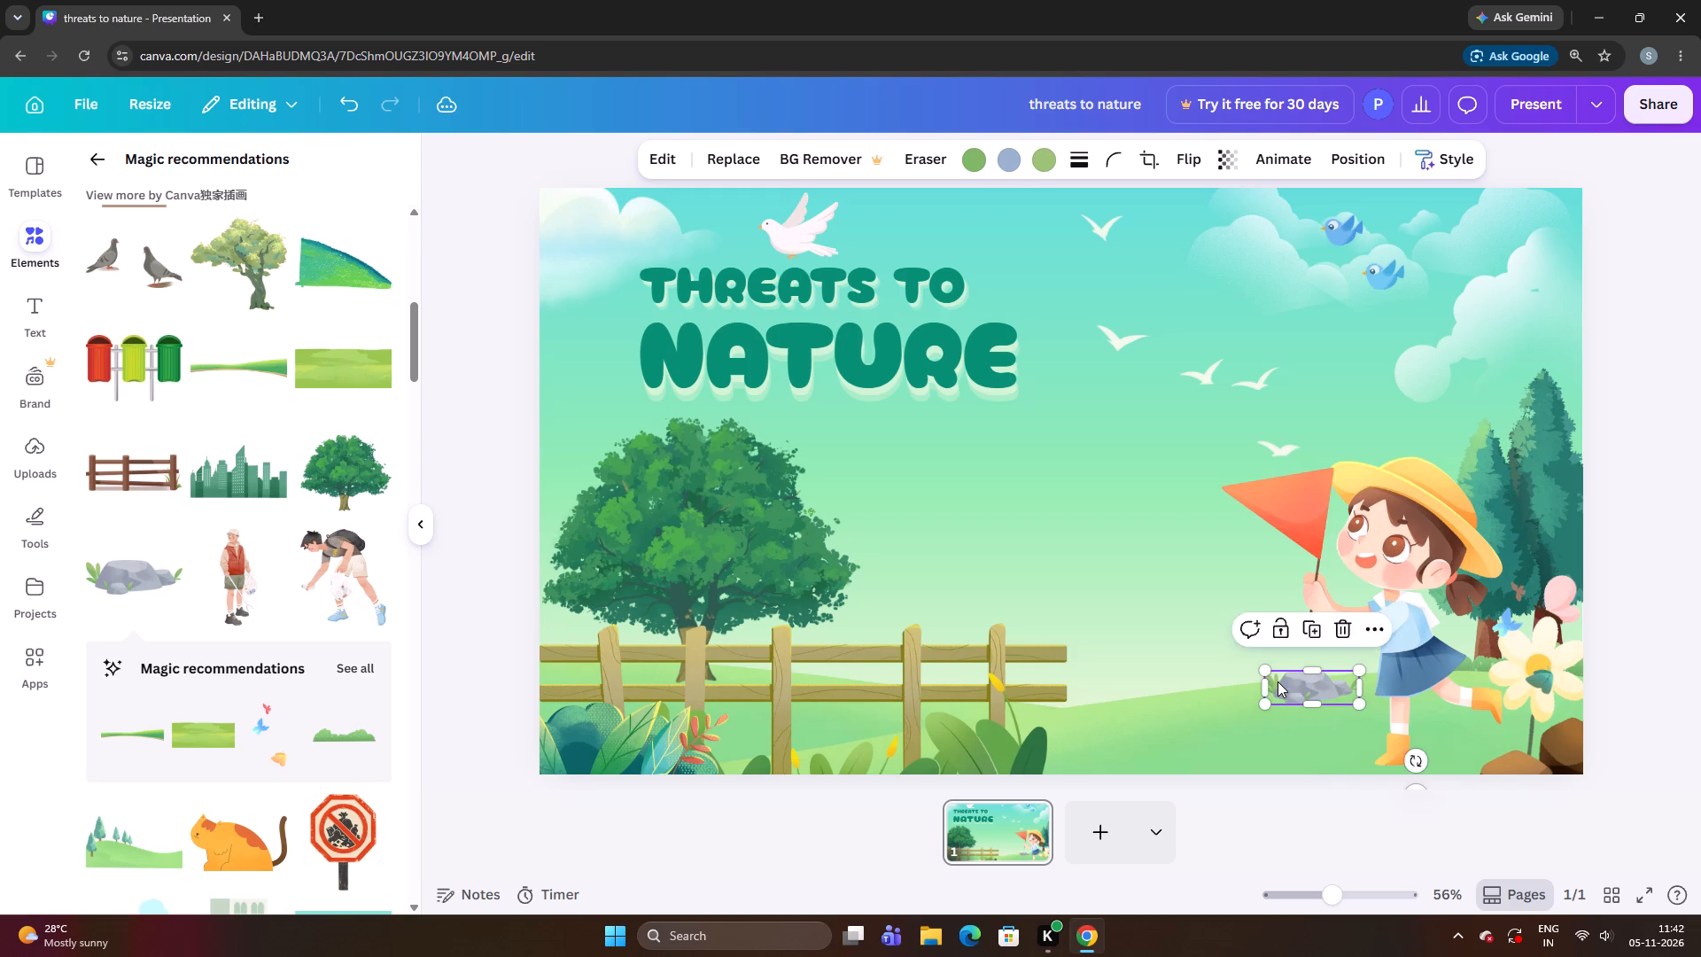
key(Left)
key(Left)
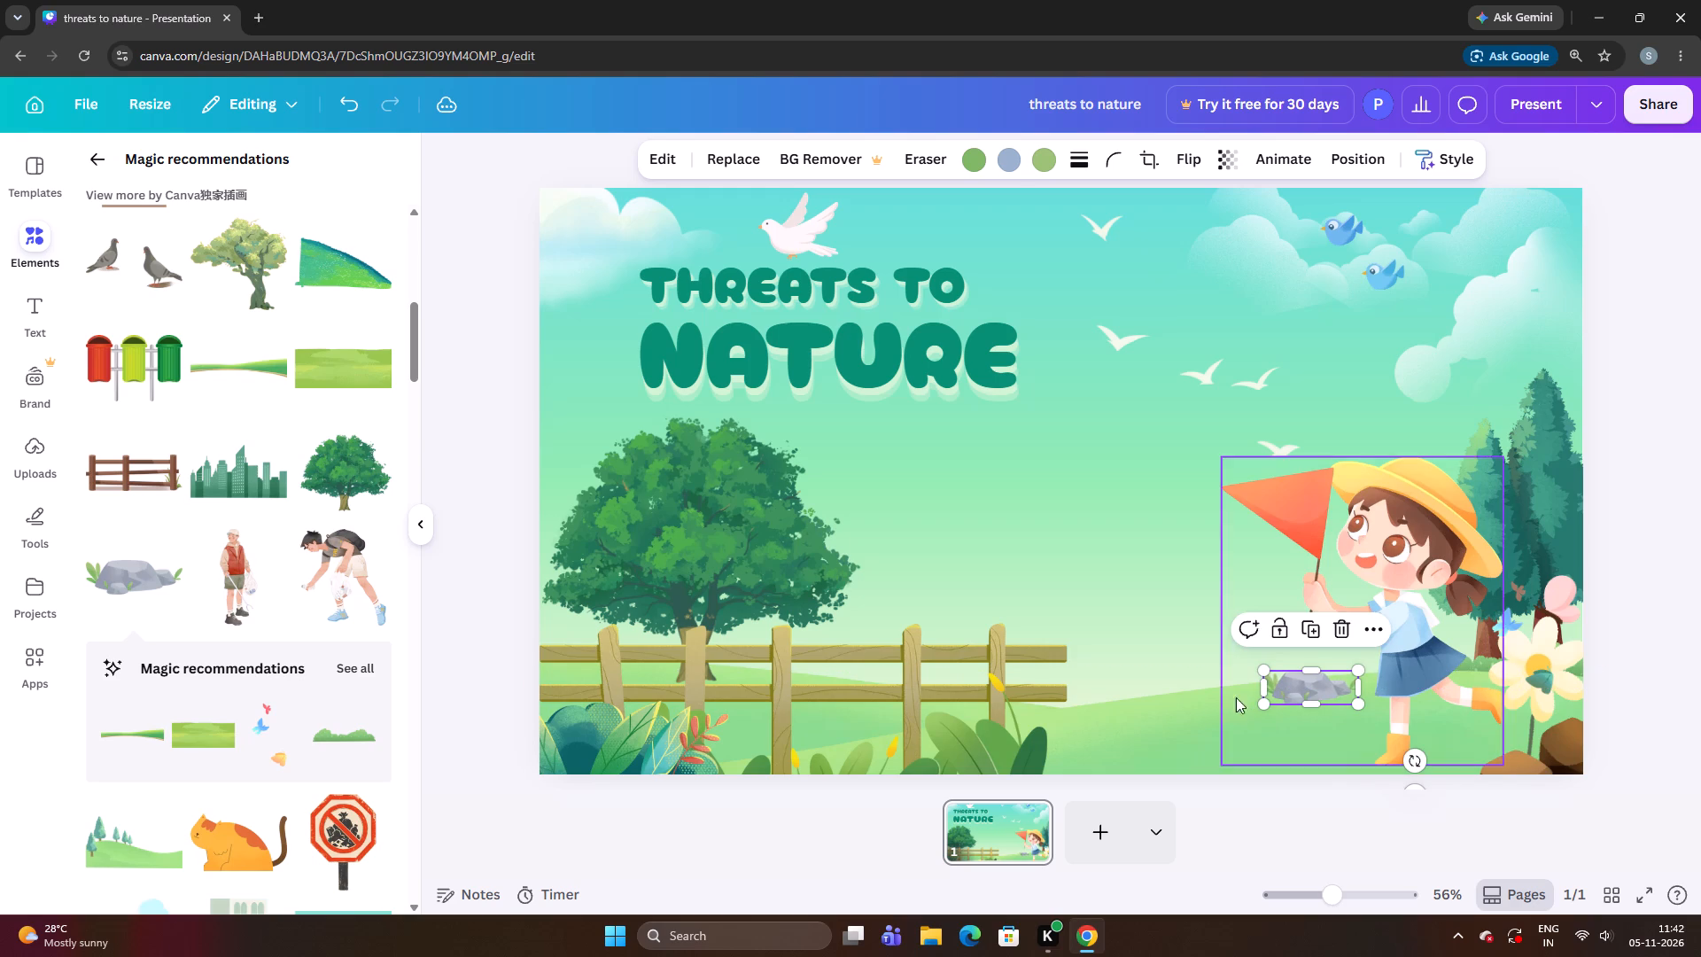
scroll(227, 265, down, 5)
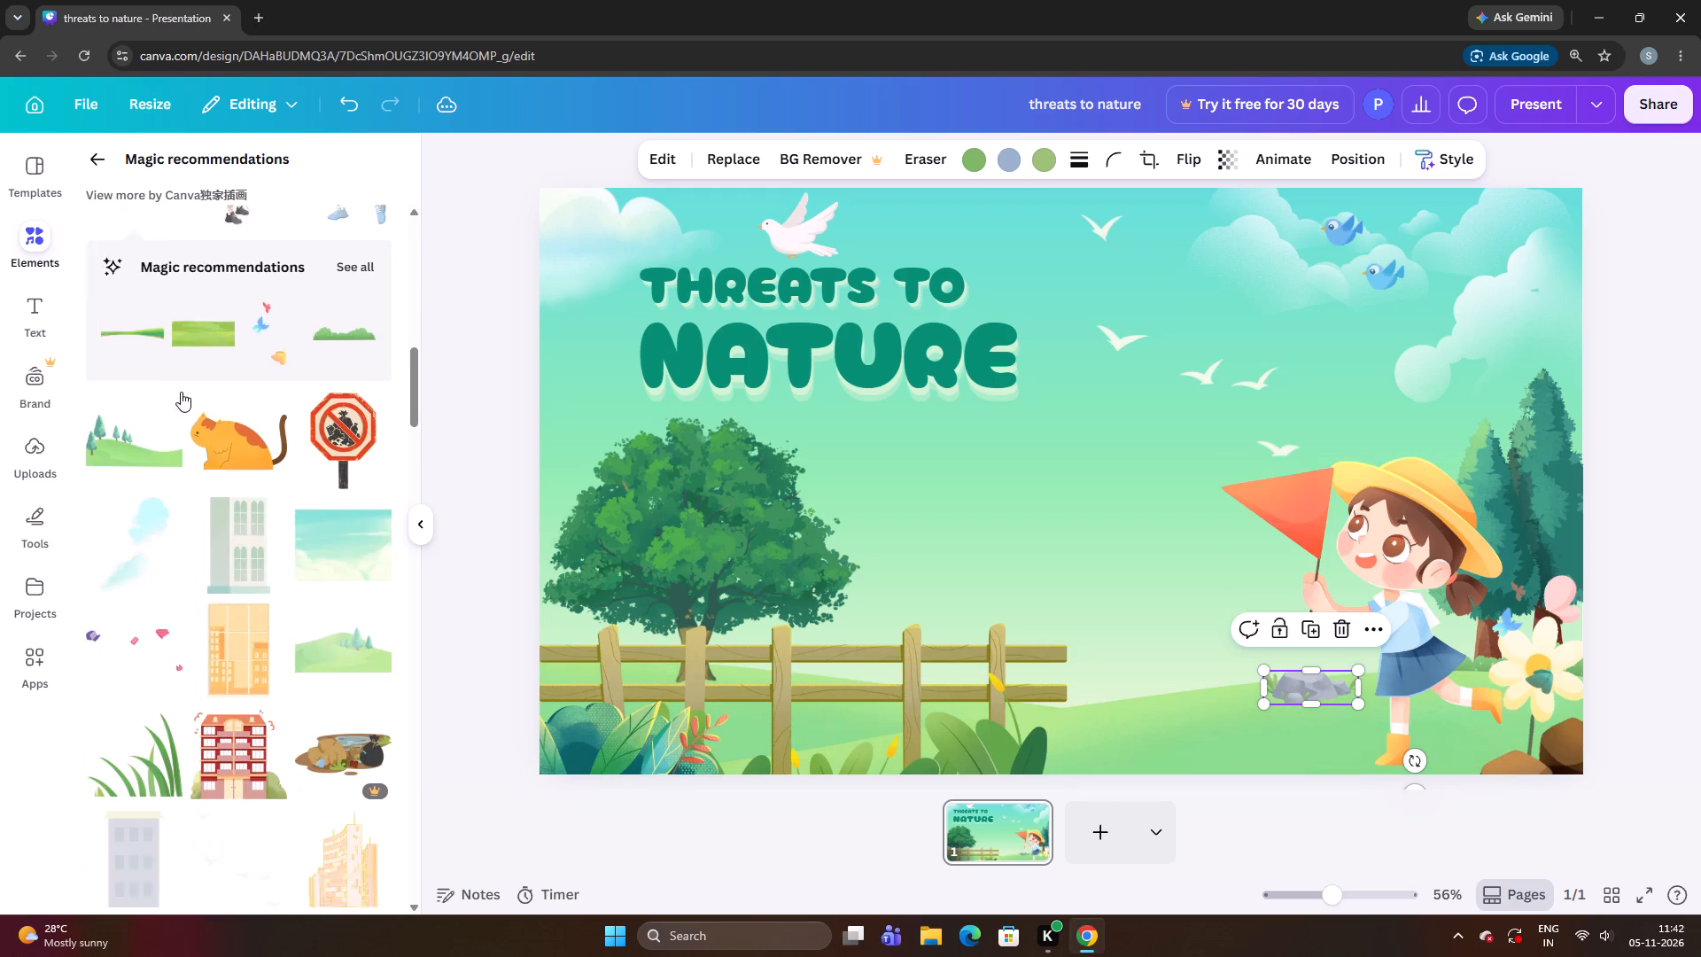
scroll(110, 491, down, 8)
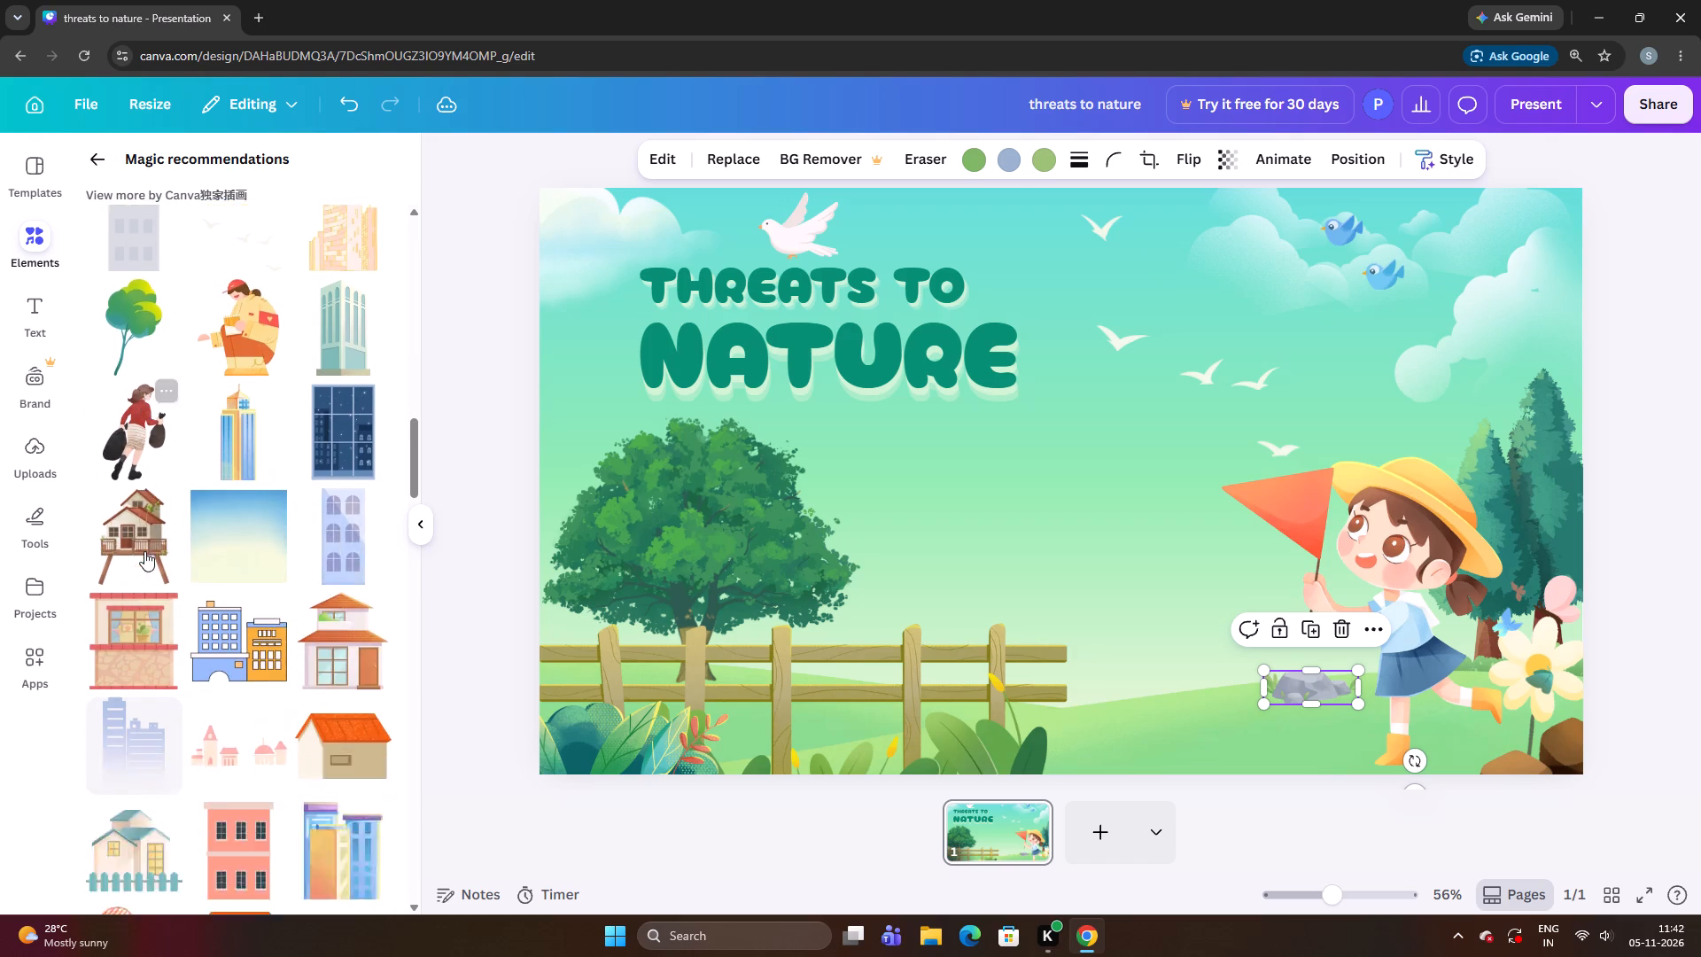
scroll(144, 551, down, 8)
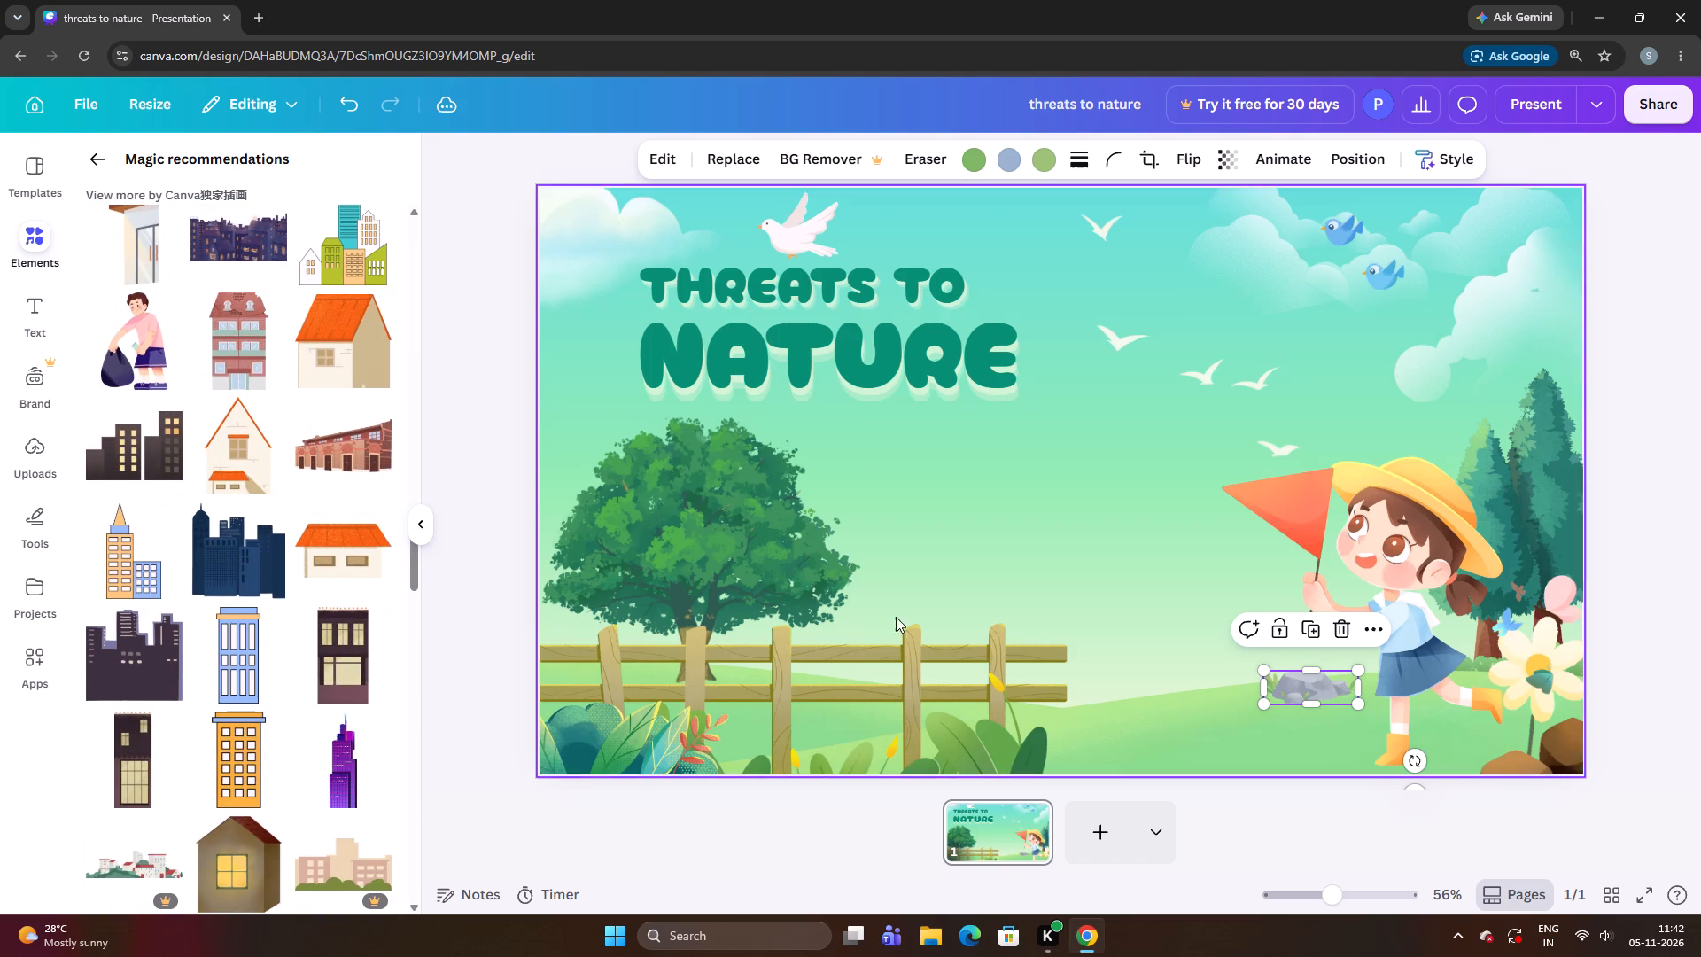
Reselect the small grey rock, test tiny height changes and nudge it slightly right toward the girl.
click(1186, 694)
click(1303, 684)
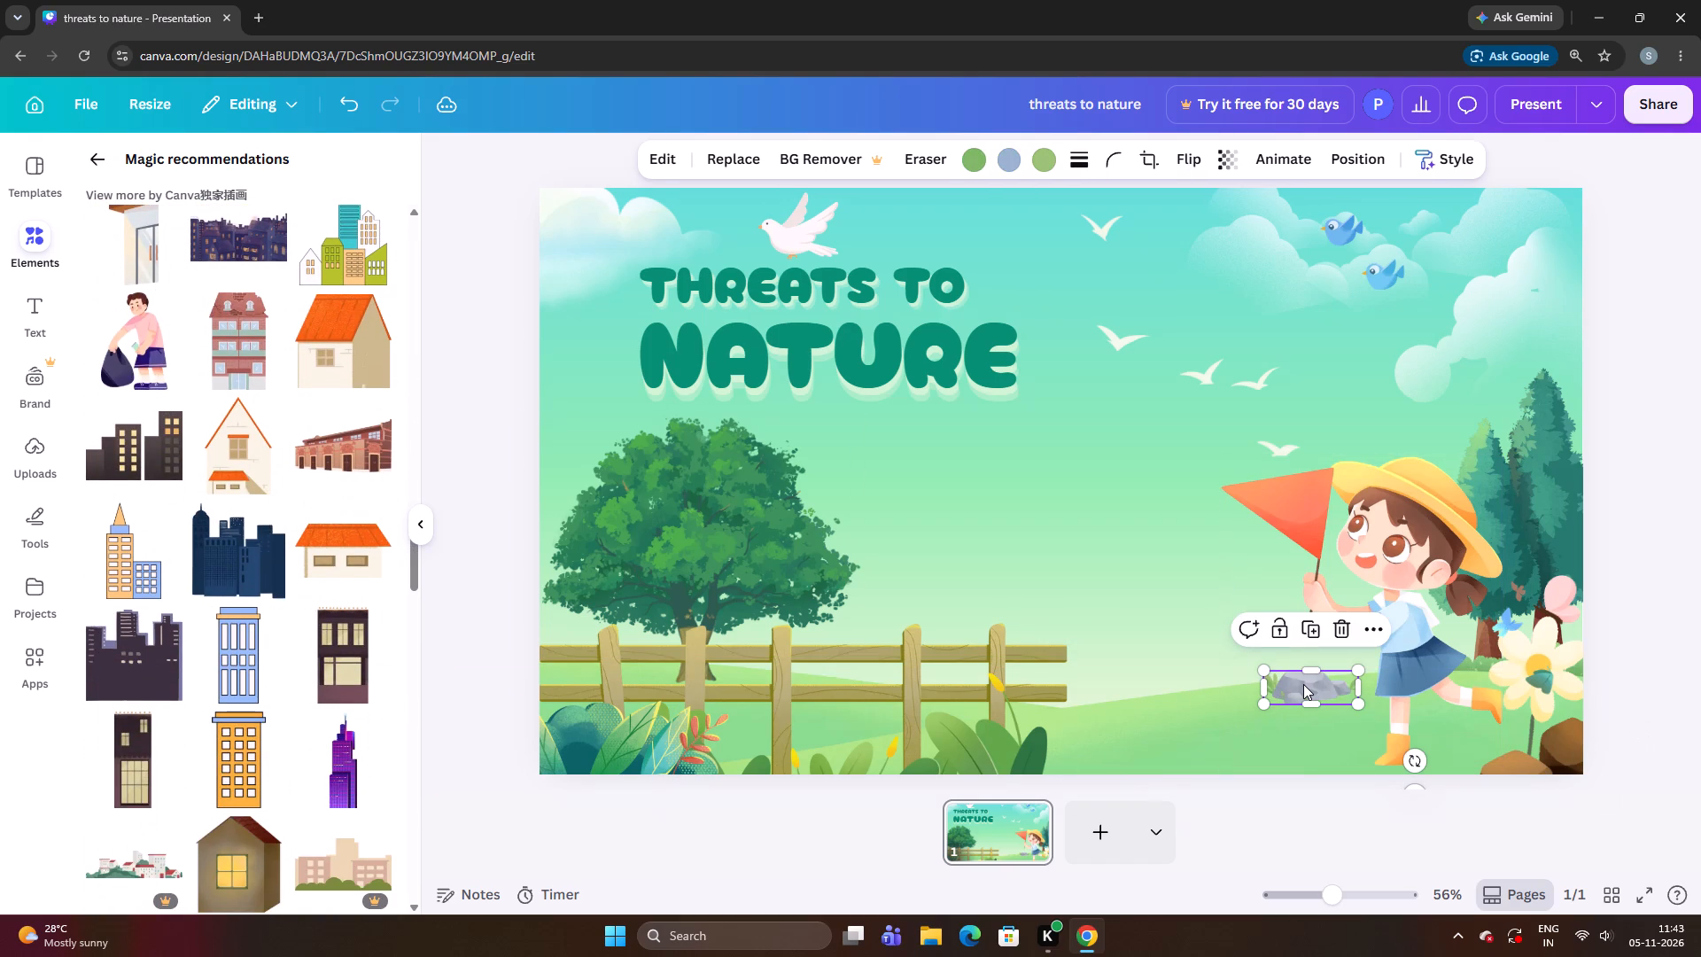
key(Up)
key(Up)
key(Down)
key(Down)
key(Right)
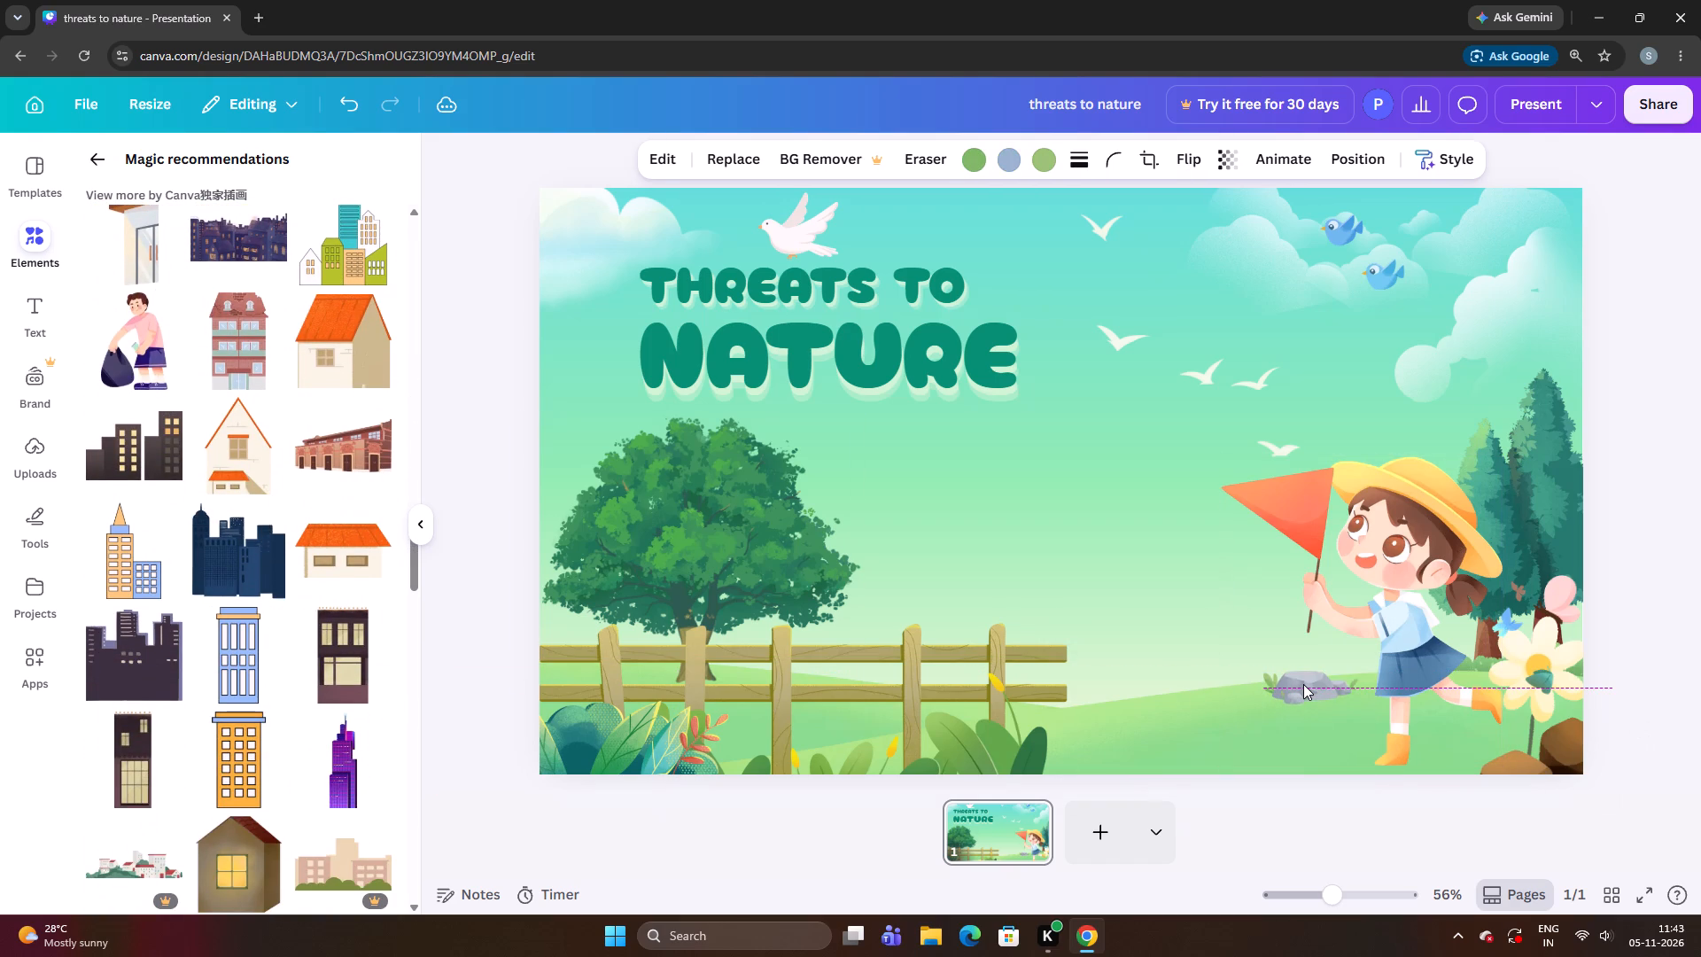
key(Right)
key(Right)
key(Right)
key(Up)
key(Up)
Nudge the small grey rock slightly left, away from the girl, and raise it a little on the grass.
key(Left)
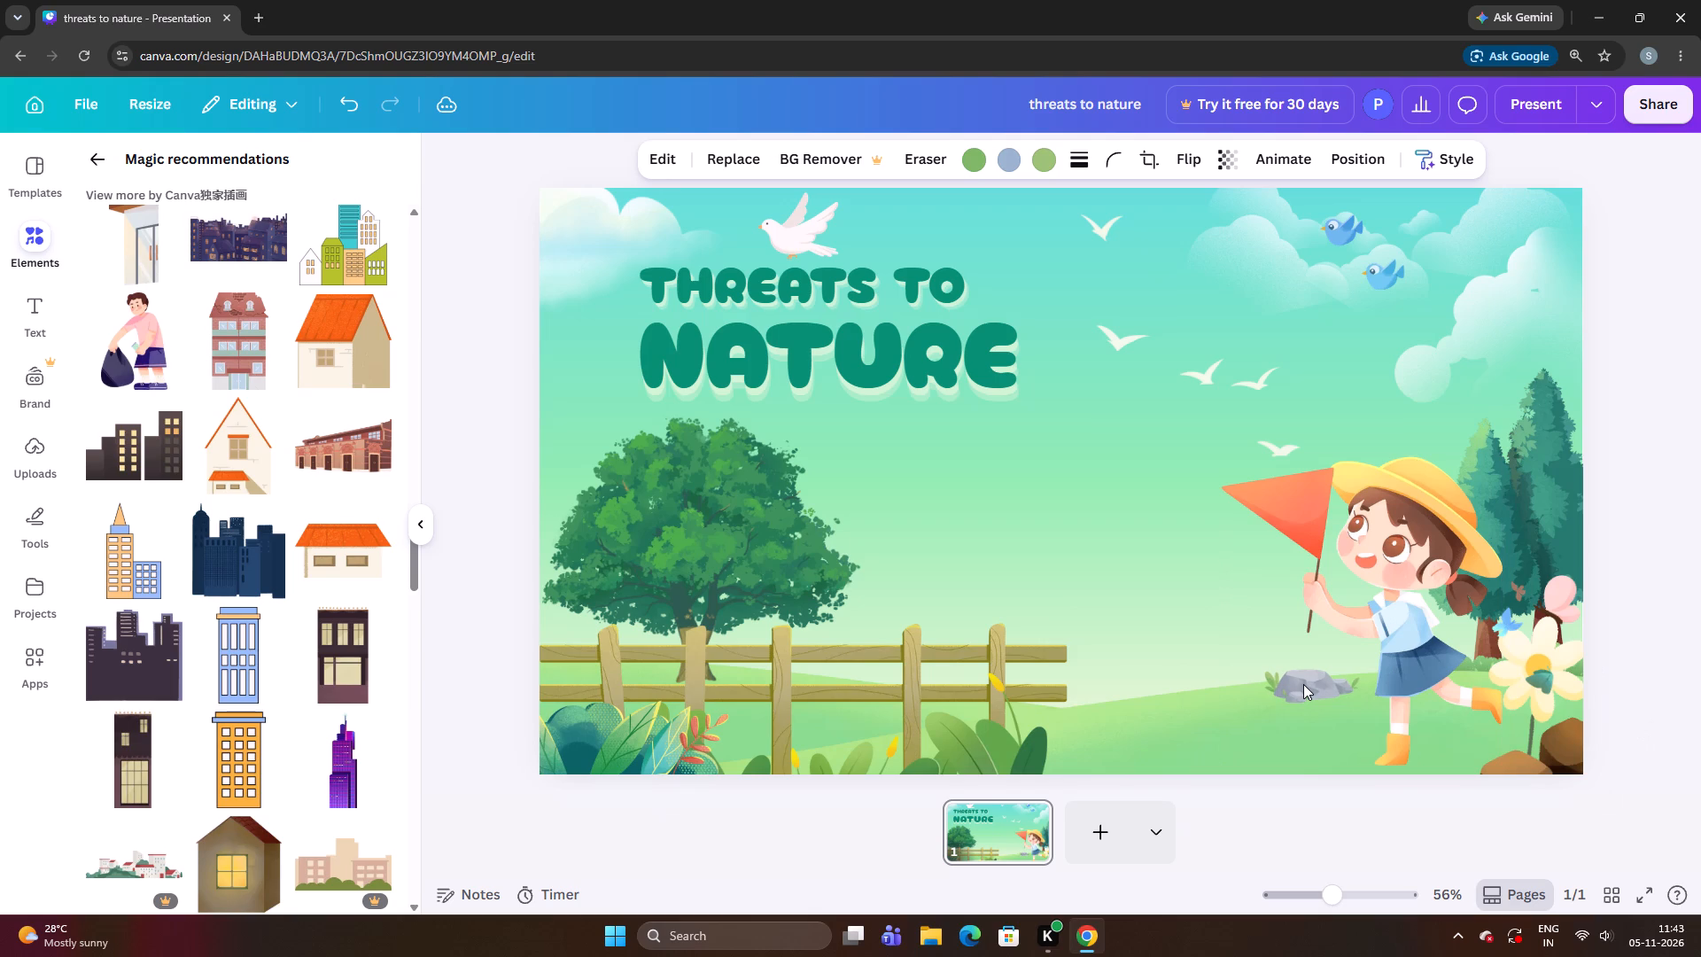
key(Left)
key(Left)
key(Down)
key(Left)
key(Left)
key(Down)
key(Up)
key(Up)
key(Up)
key(Left)
key(Left)
key(Left)
key(Left)
key(Left)
key(Left)
key(Left)
key(Left)
key(Left)
key(Left)
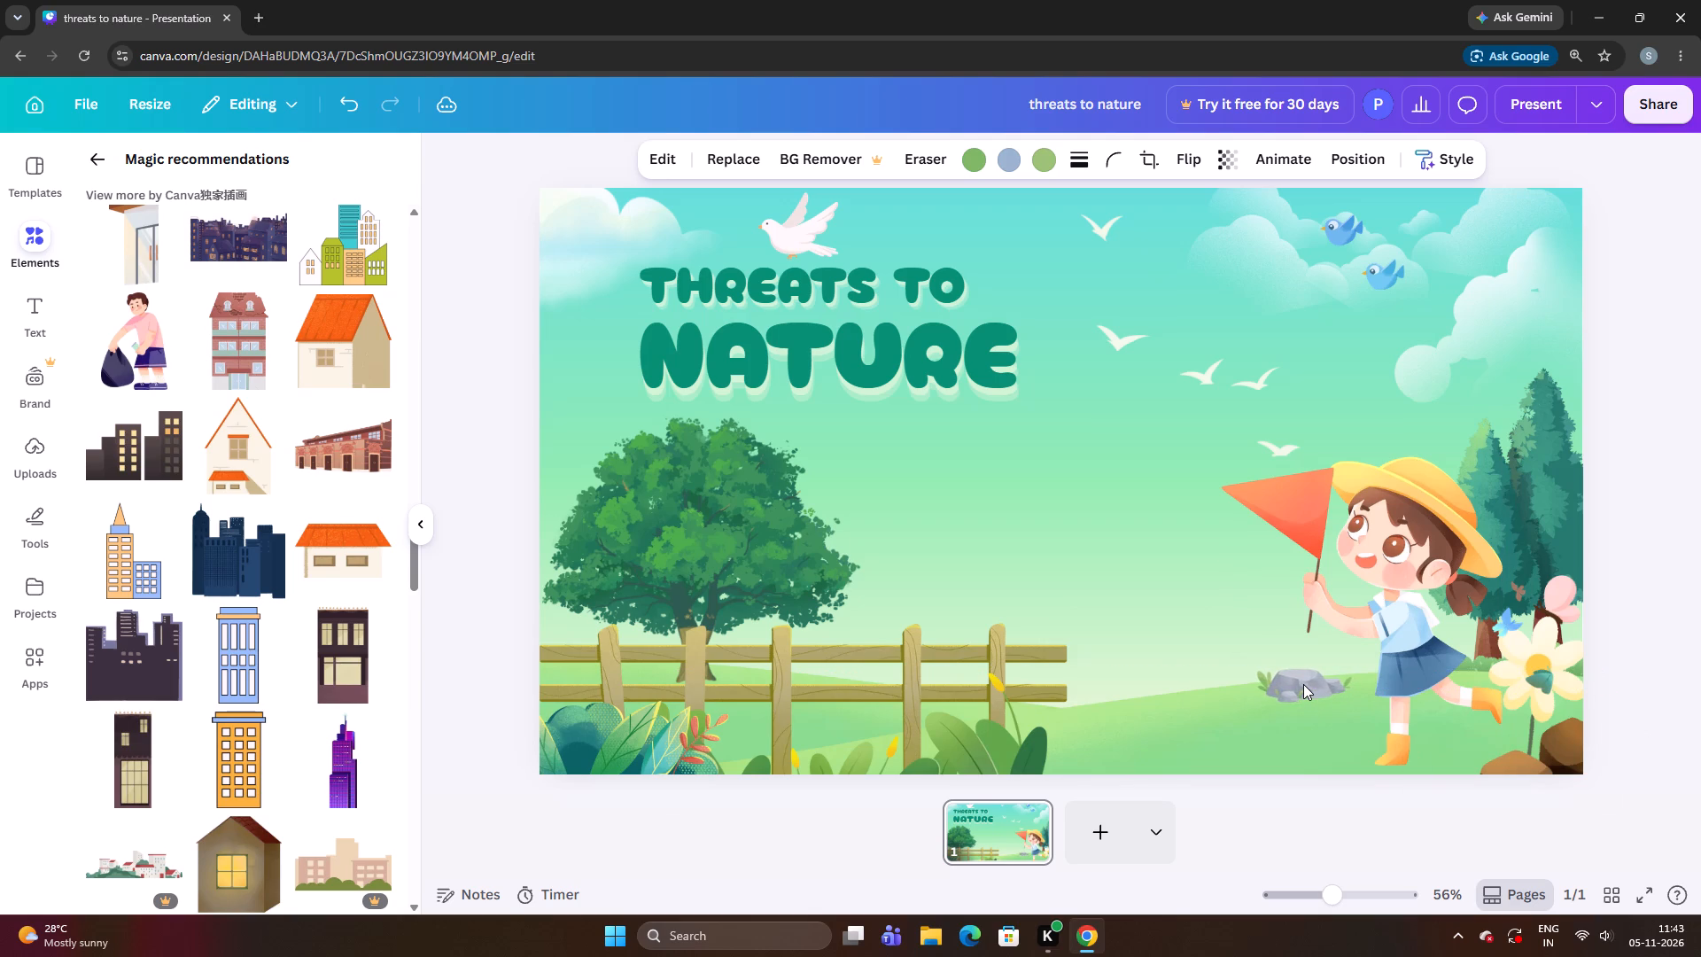
key(Up)
key(Up)
key(Up)
key(Up)
key(Down)
key(Down)
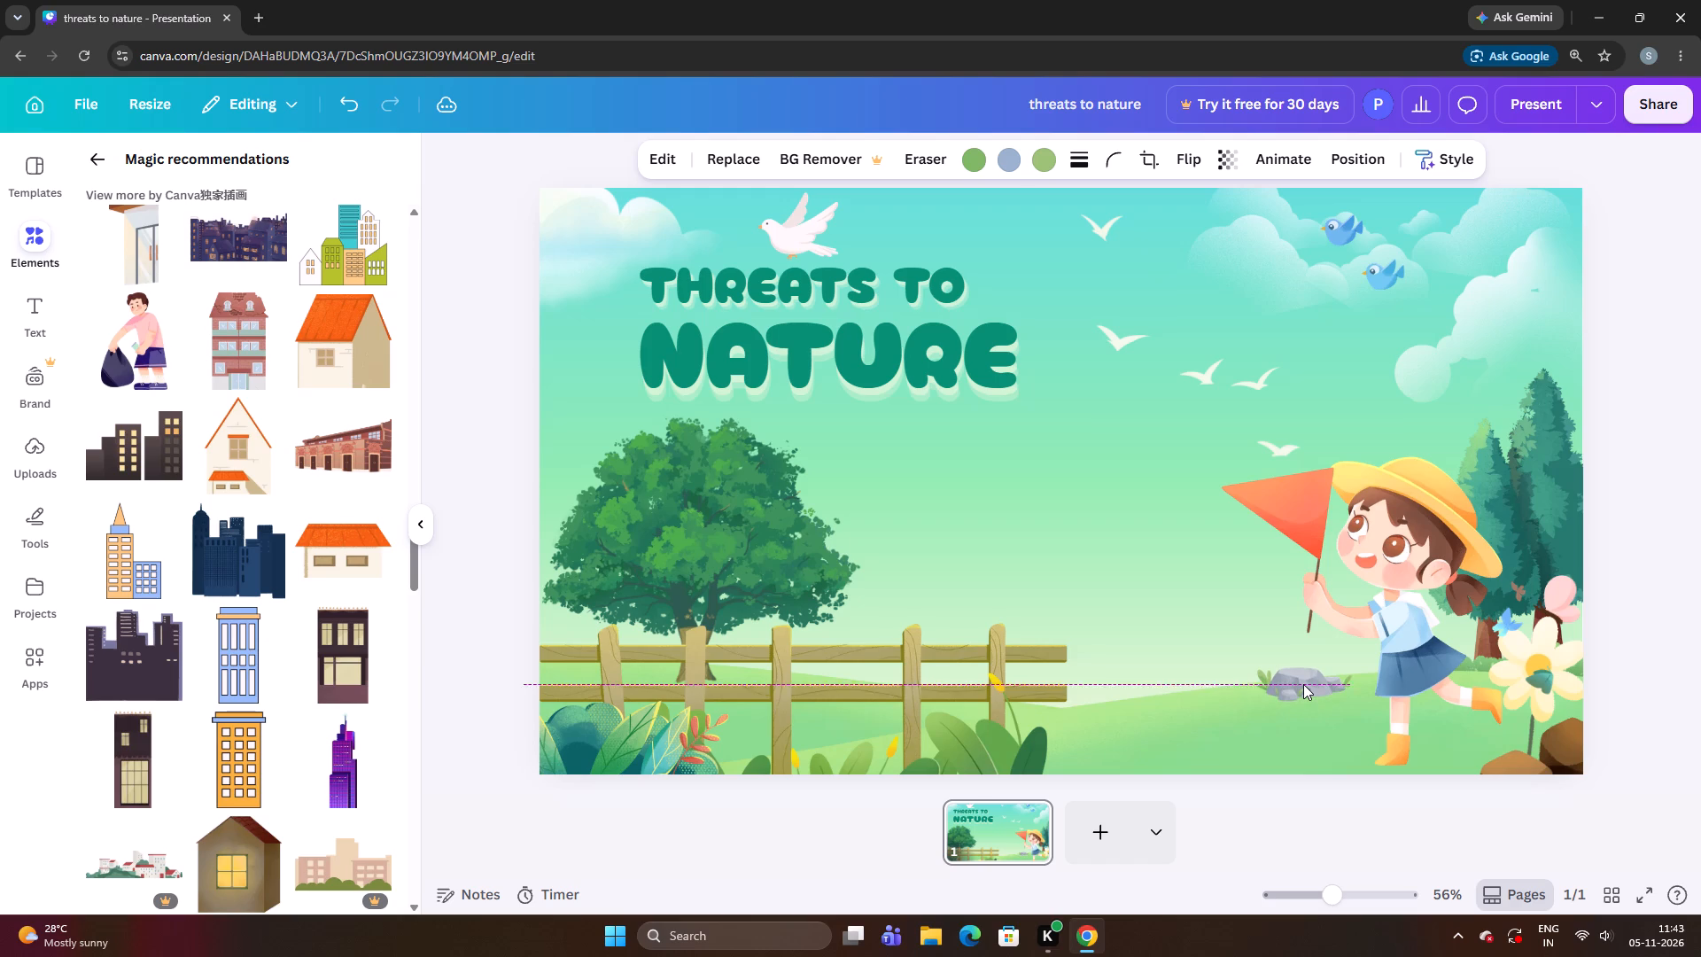
key(Right)
Find the blue-grey running rabbit among the recommended graphics and add it to the banner.
scroll(156, 766, up, 4)
scroll(260, 646, down, 5)
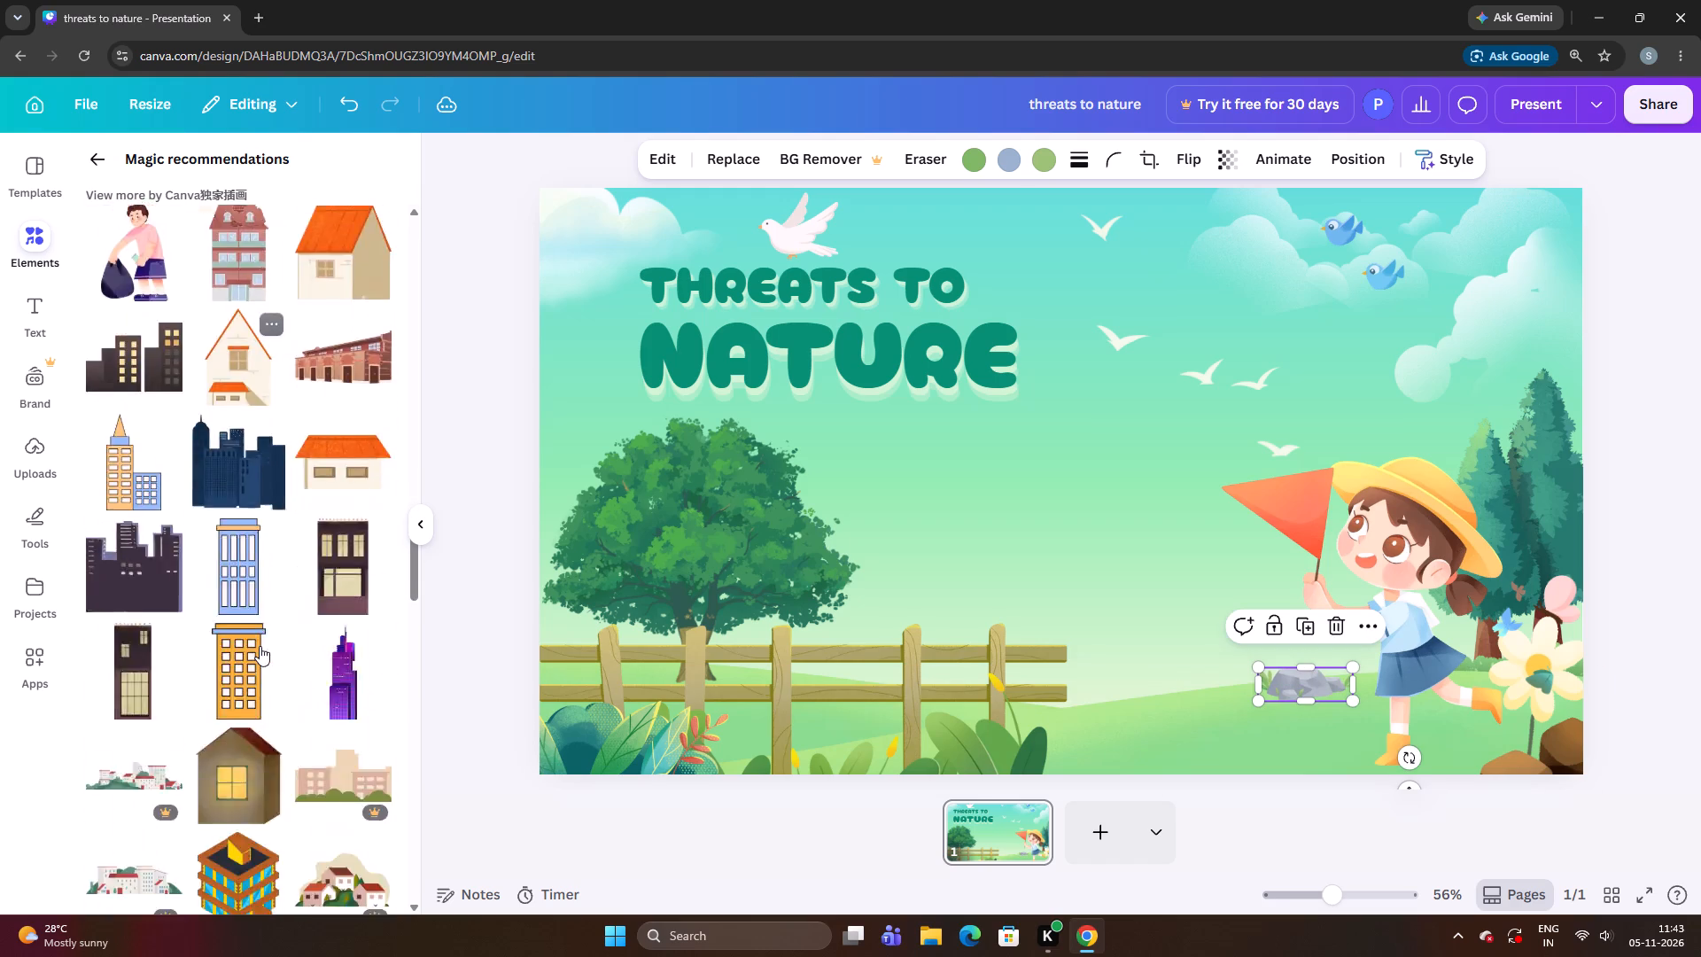
scroll(260, 646, down, 17)
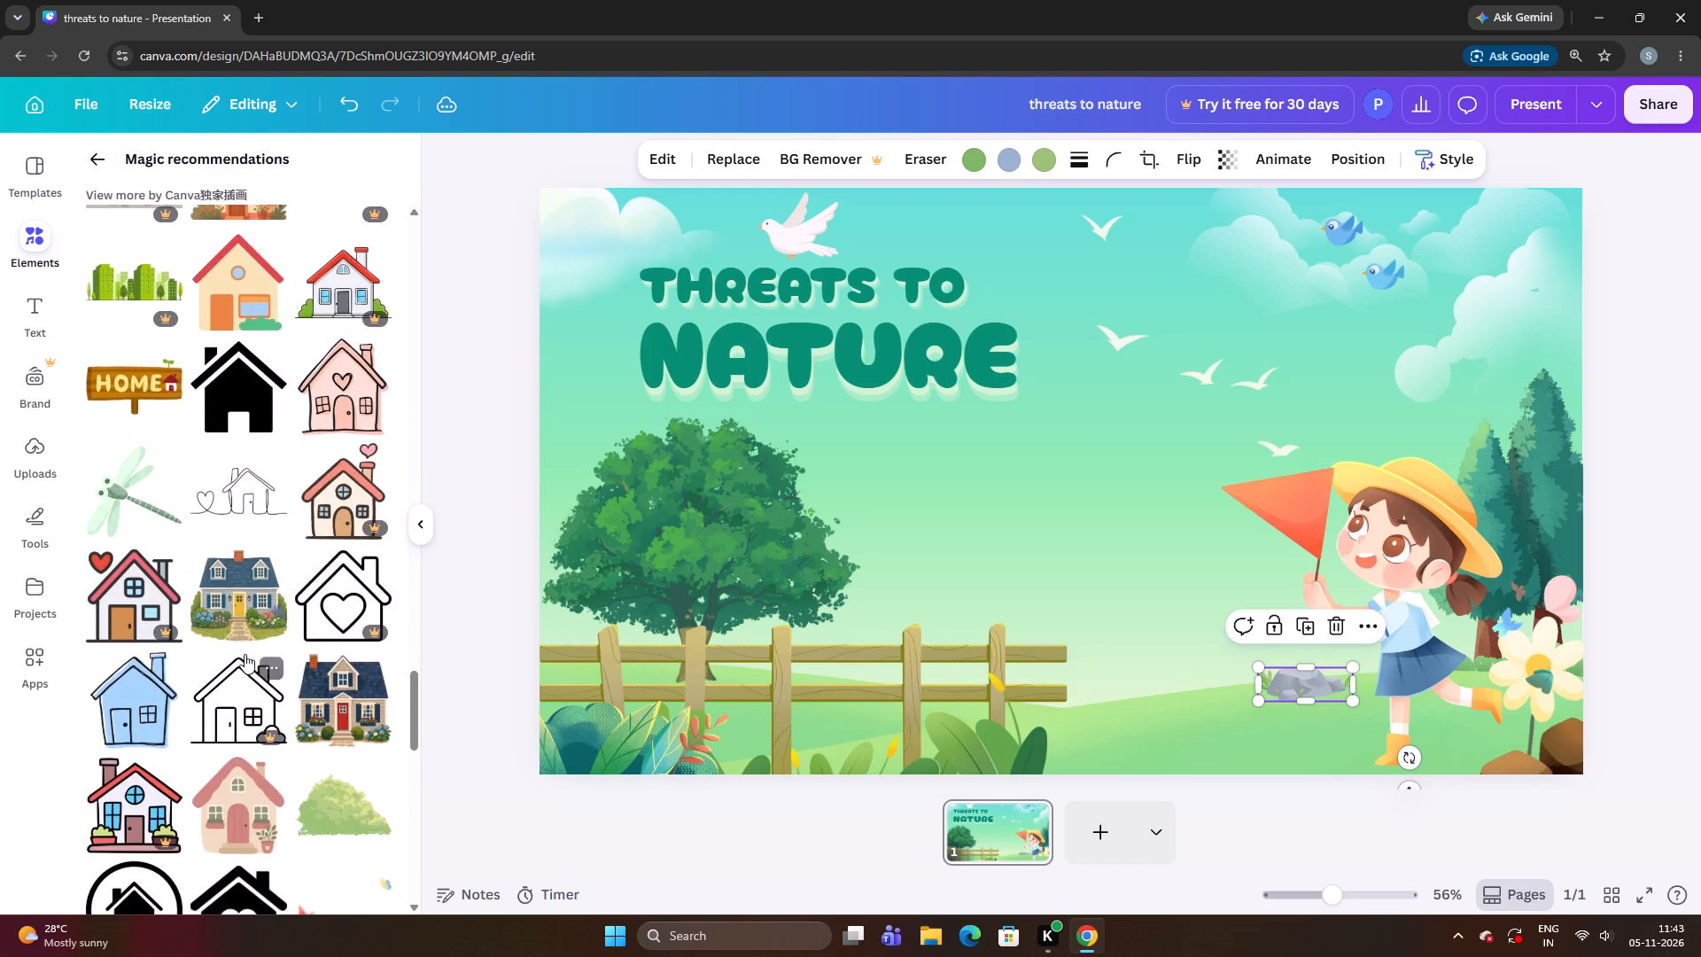
scroll(245, 654, down, 10)
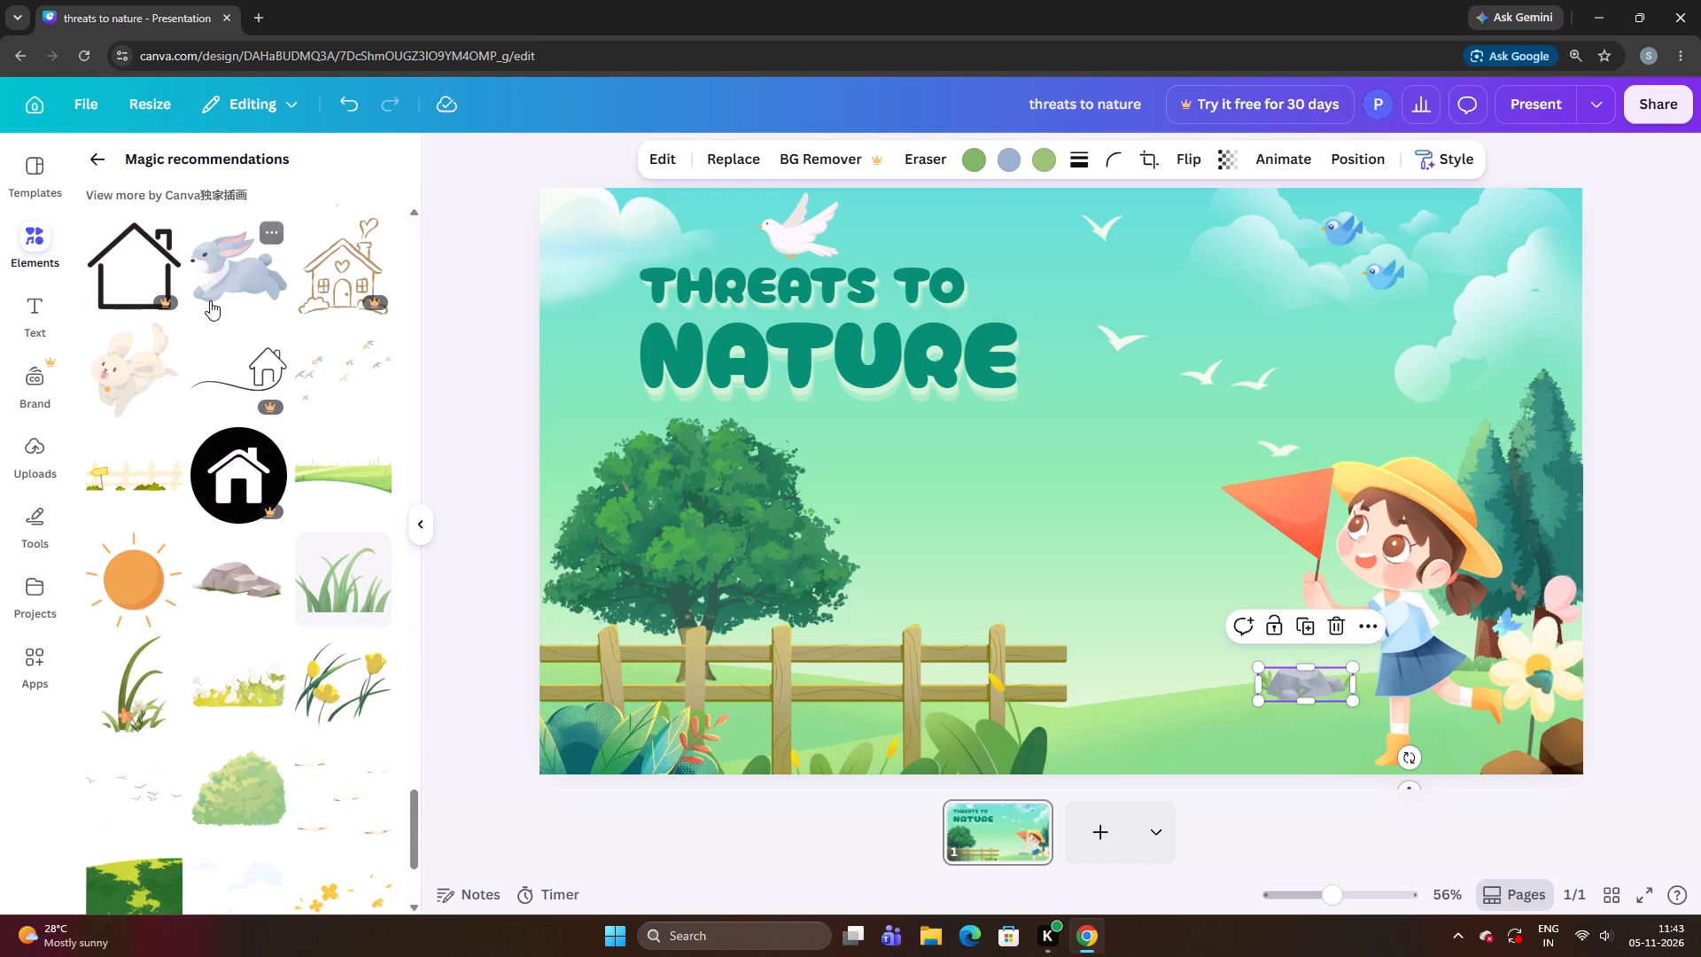
click(217, 284)
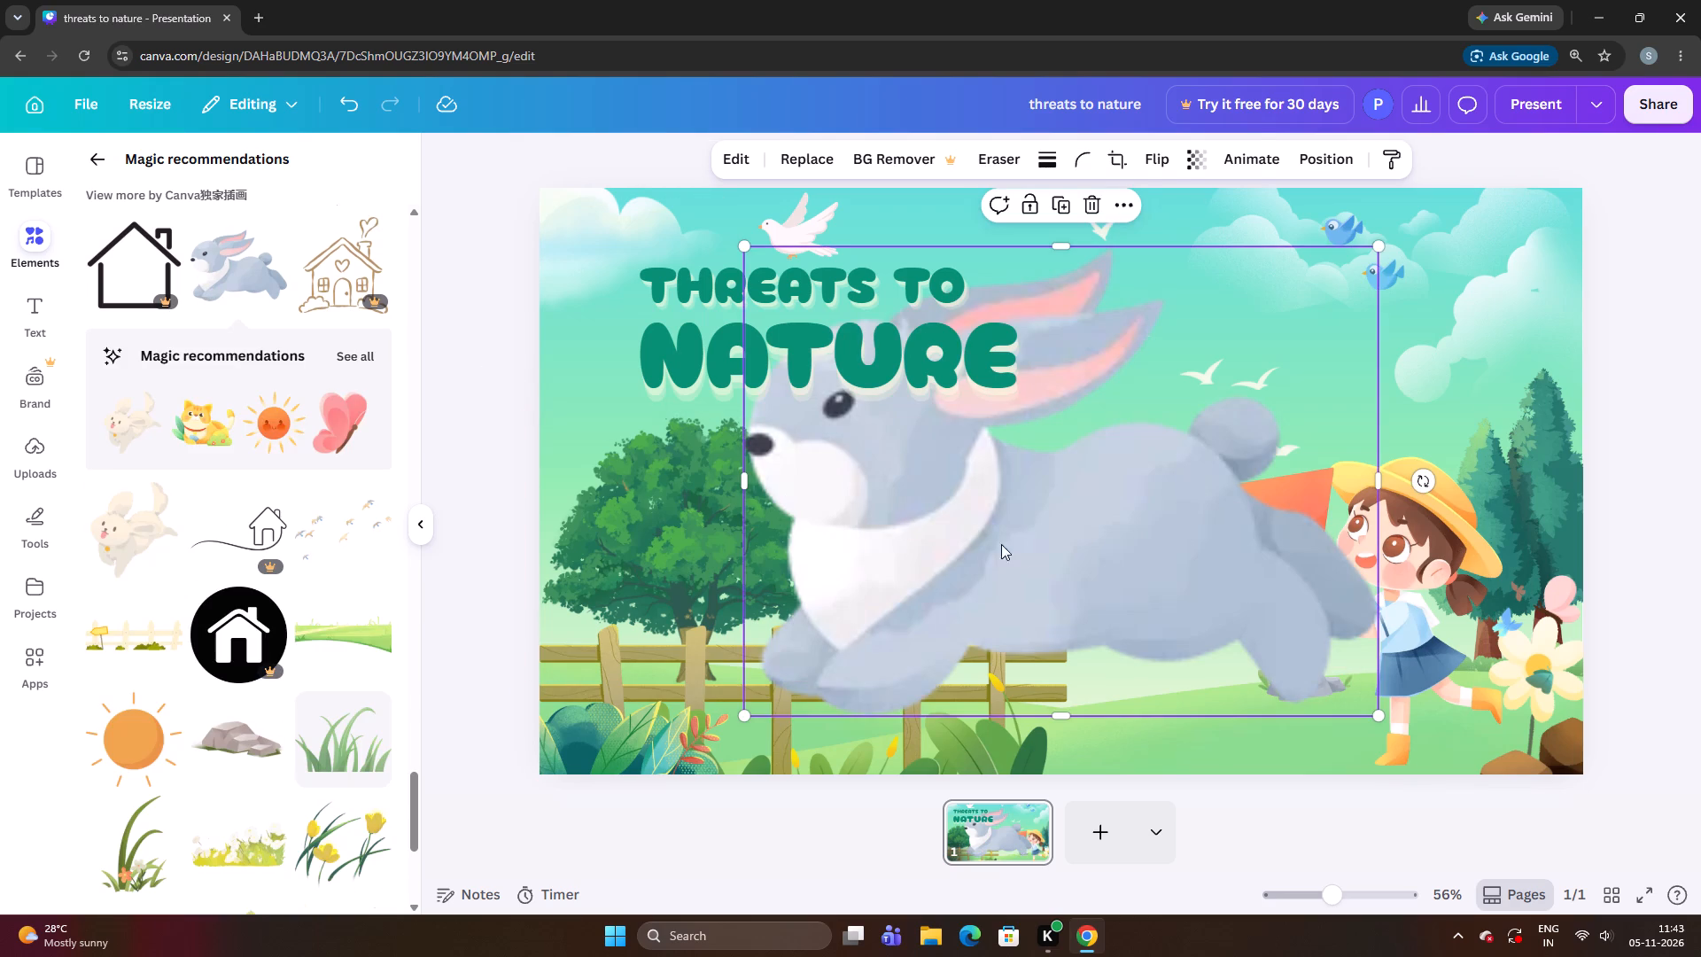
Shrink the large rabbit somewhat and move it lower, between the tree and the girl.
drag(1020, 550, 864, 496)
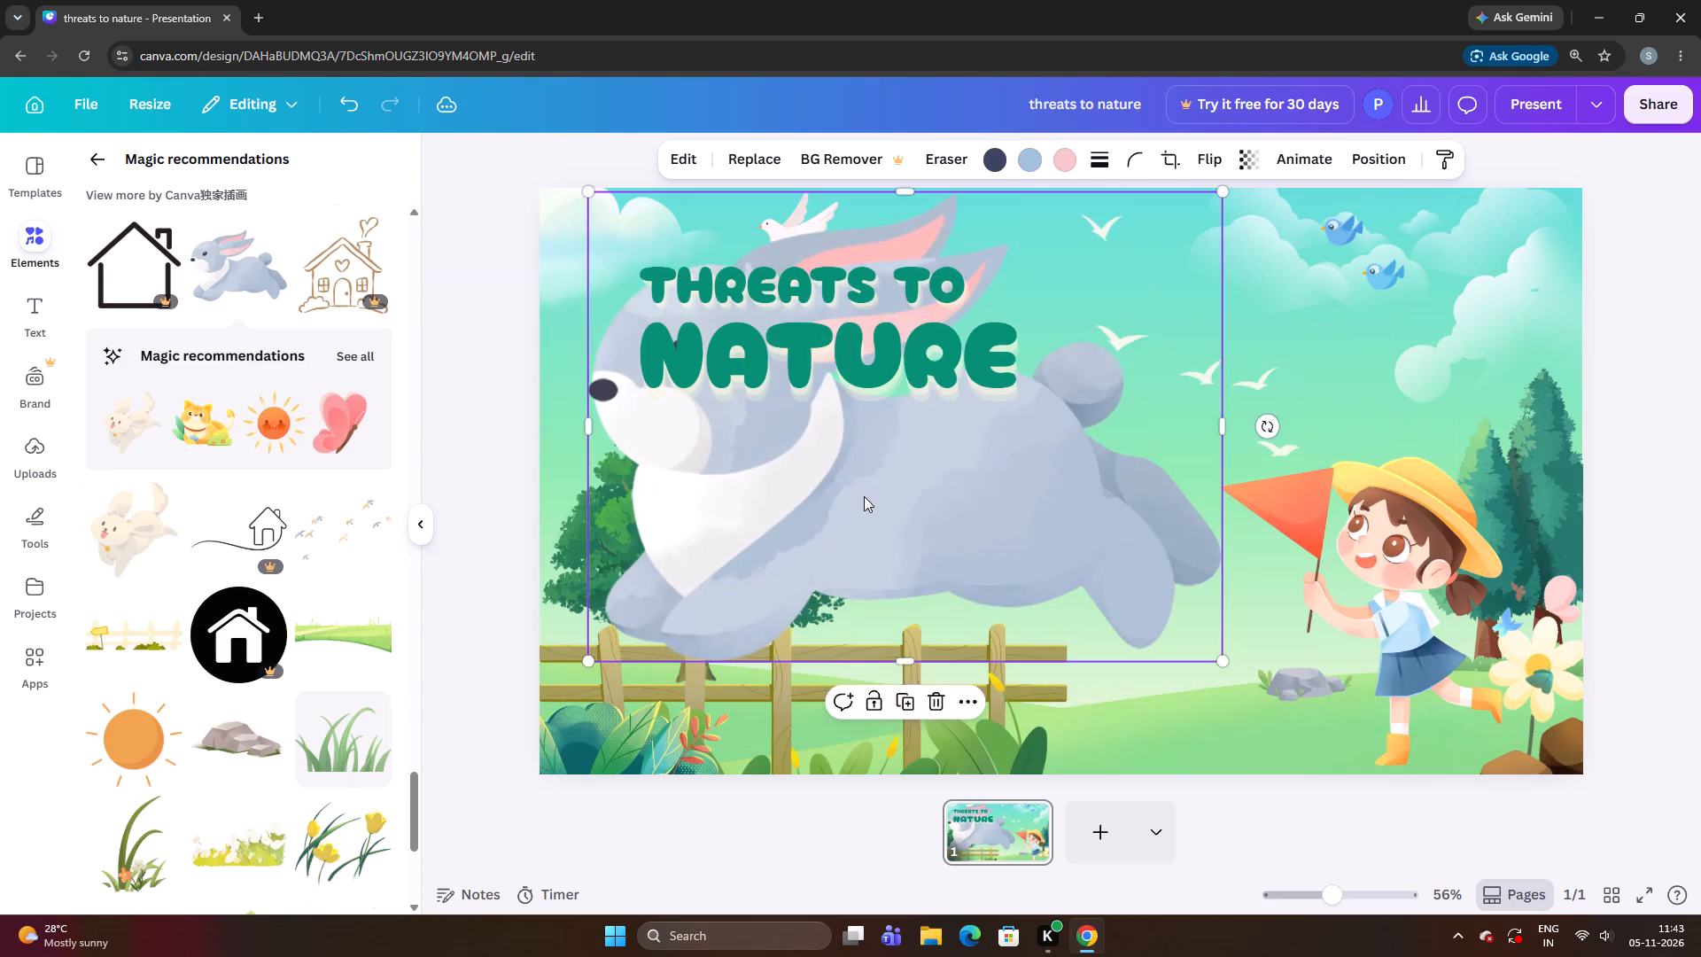
drag(864, 496, 893, 528)
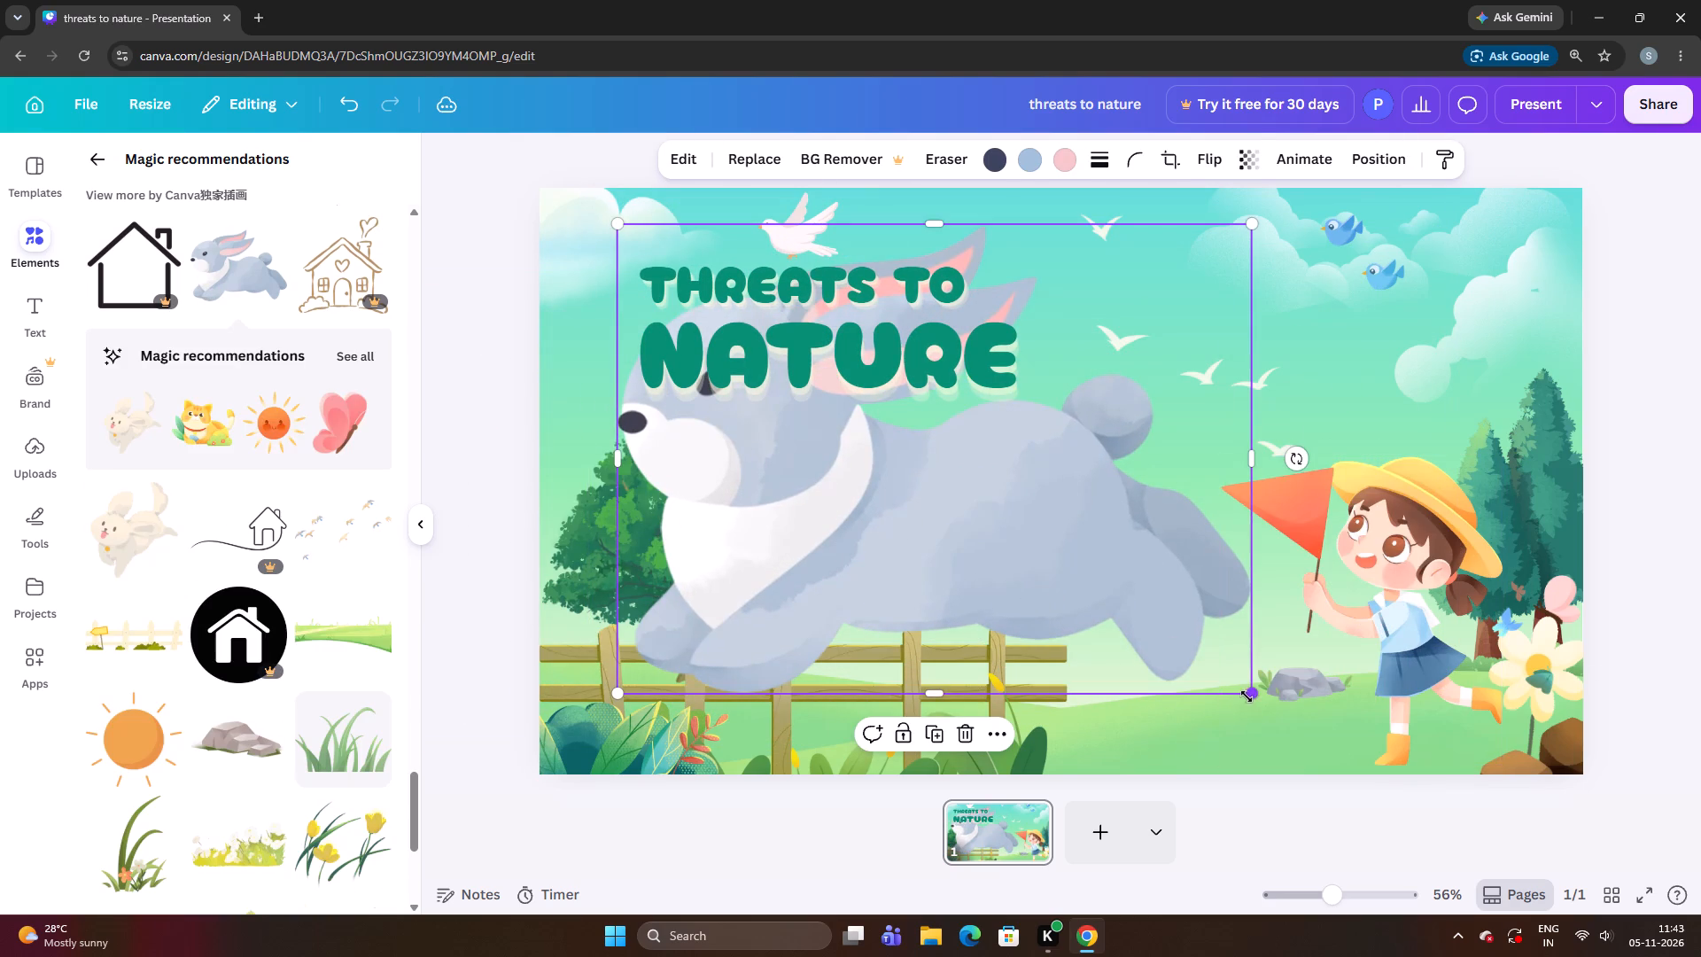
drag(1247, 696, 1207, 673)
drag(1078, 549, 1112, 599)
drag(1112, 599, 1096, 624)
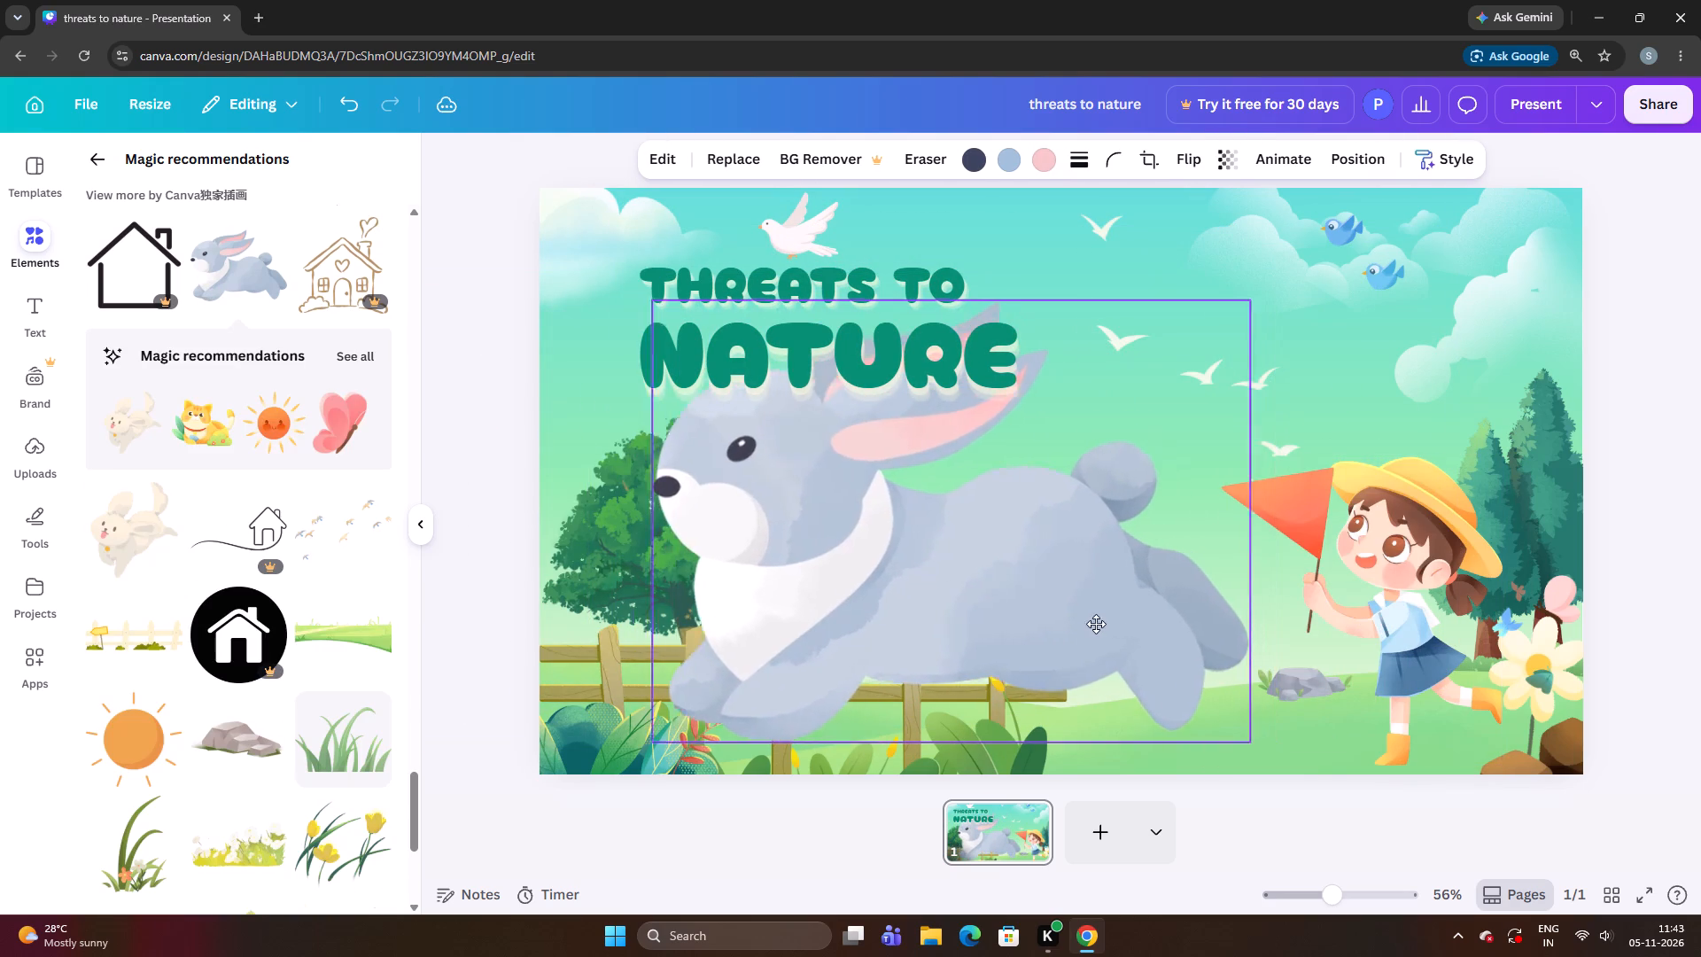
drag(1096, 624, 1067, 644)
drag(1198, 760, 1110, 683)
drag(948, 641, 1033, 657)
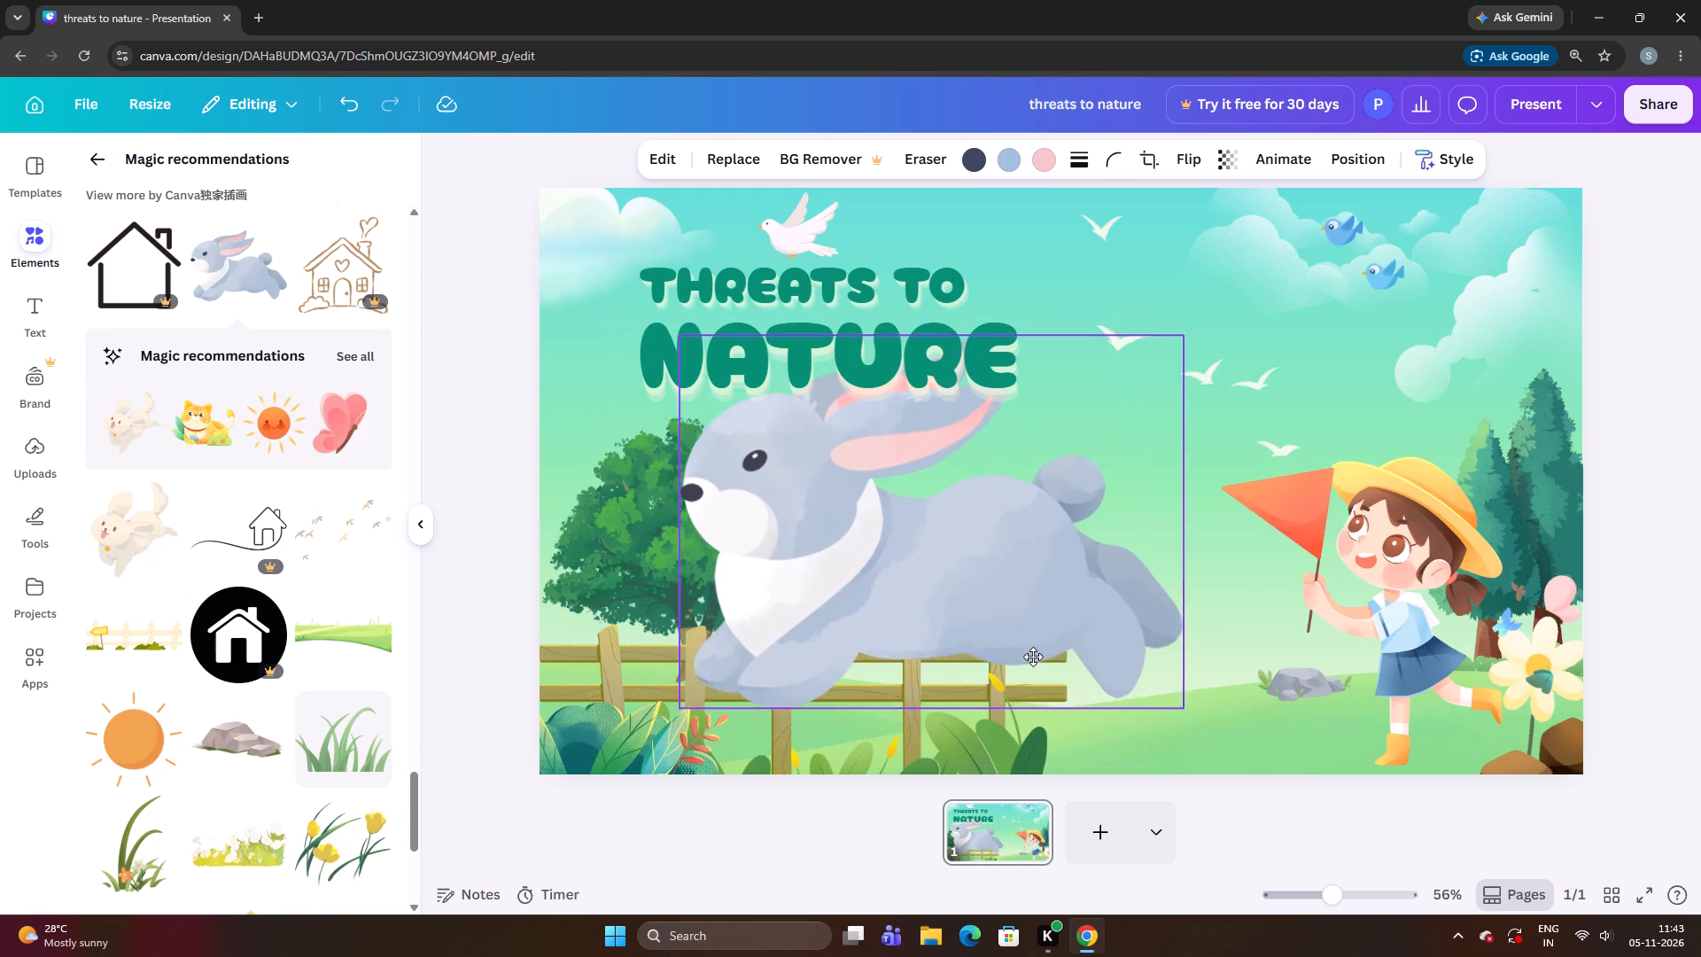
drag(1033, 657, 1059, 662)
drag(1060, 664, 1091, 675)
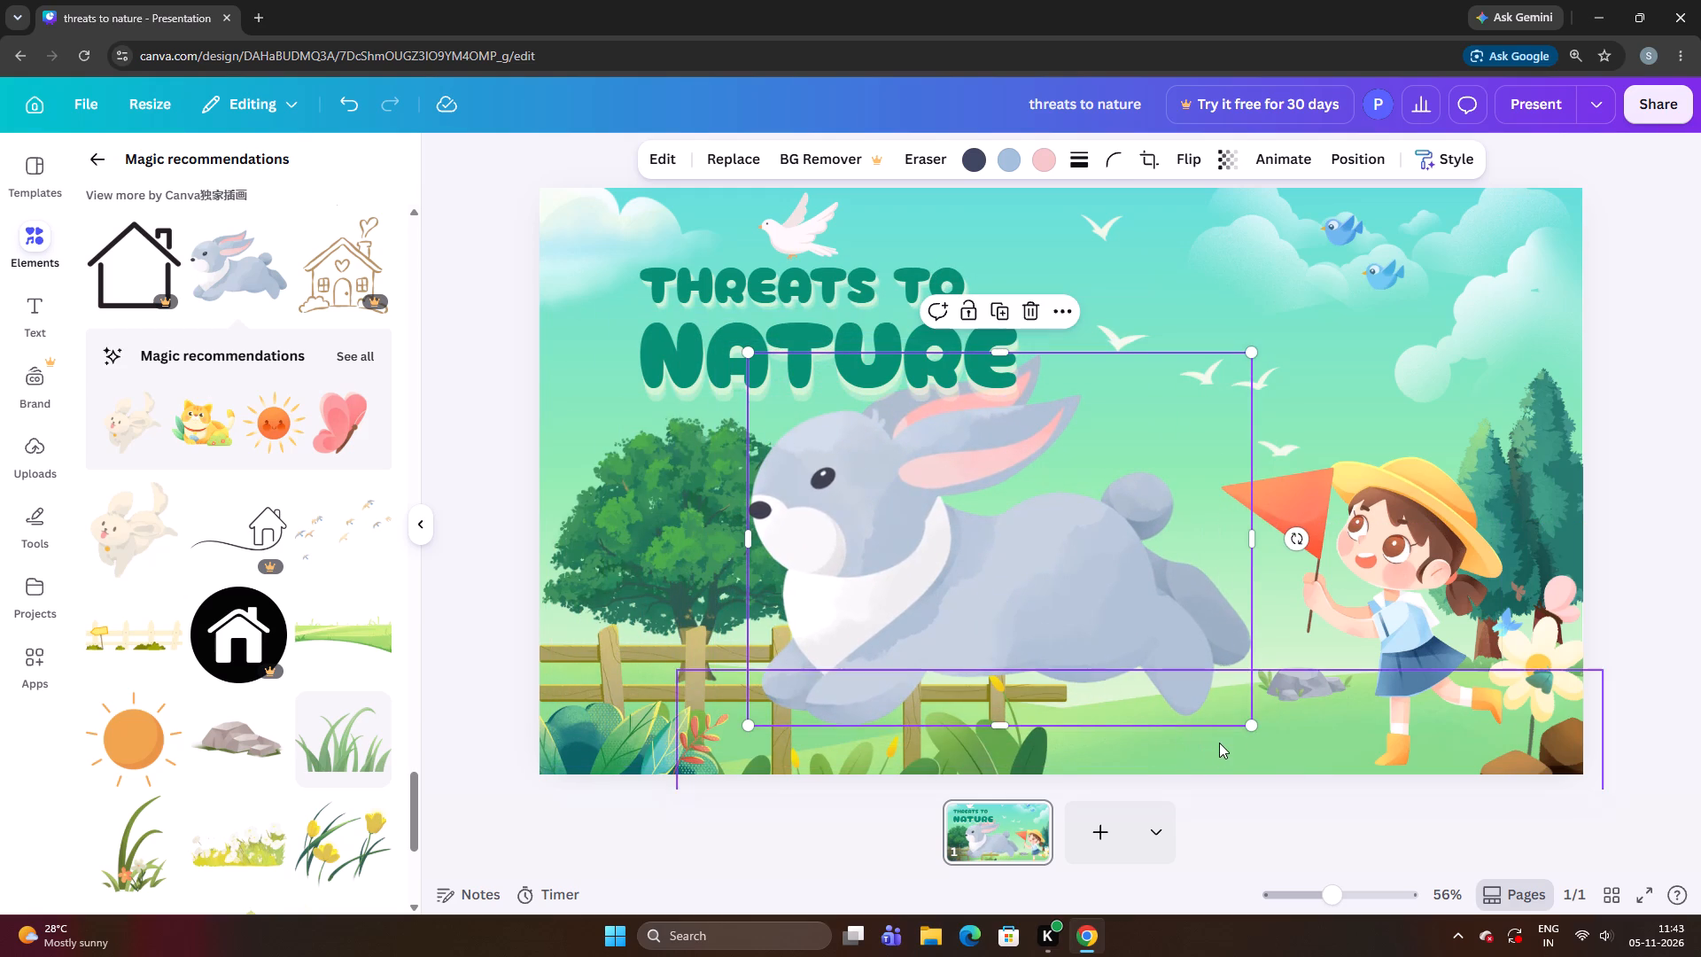
Shrink the rabbit to about 254 by 188 and move it beyond the end of the fence toward the grass.
click(1243, 722)
drag(1248, 725, 1084, 615)
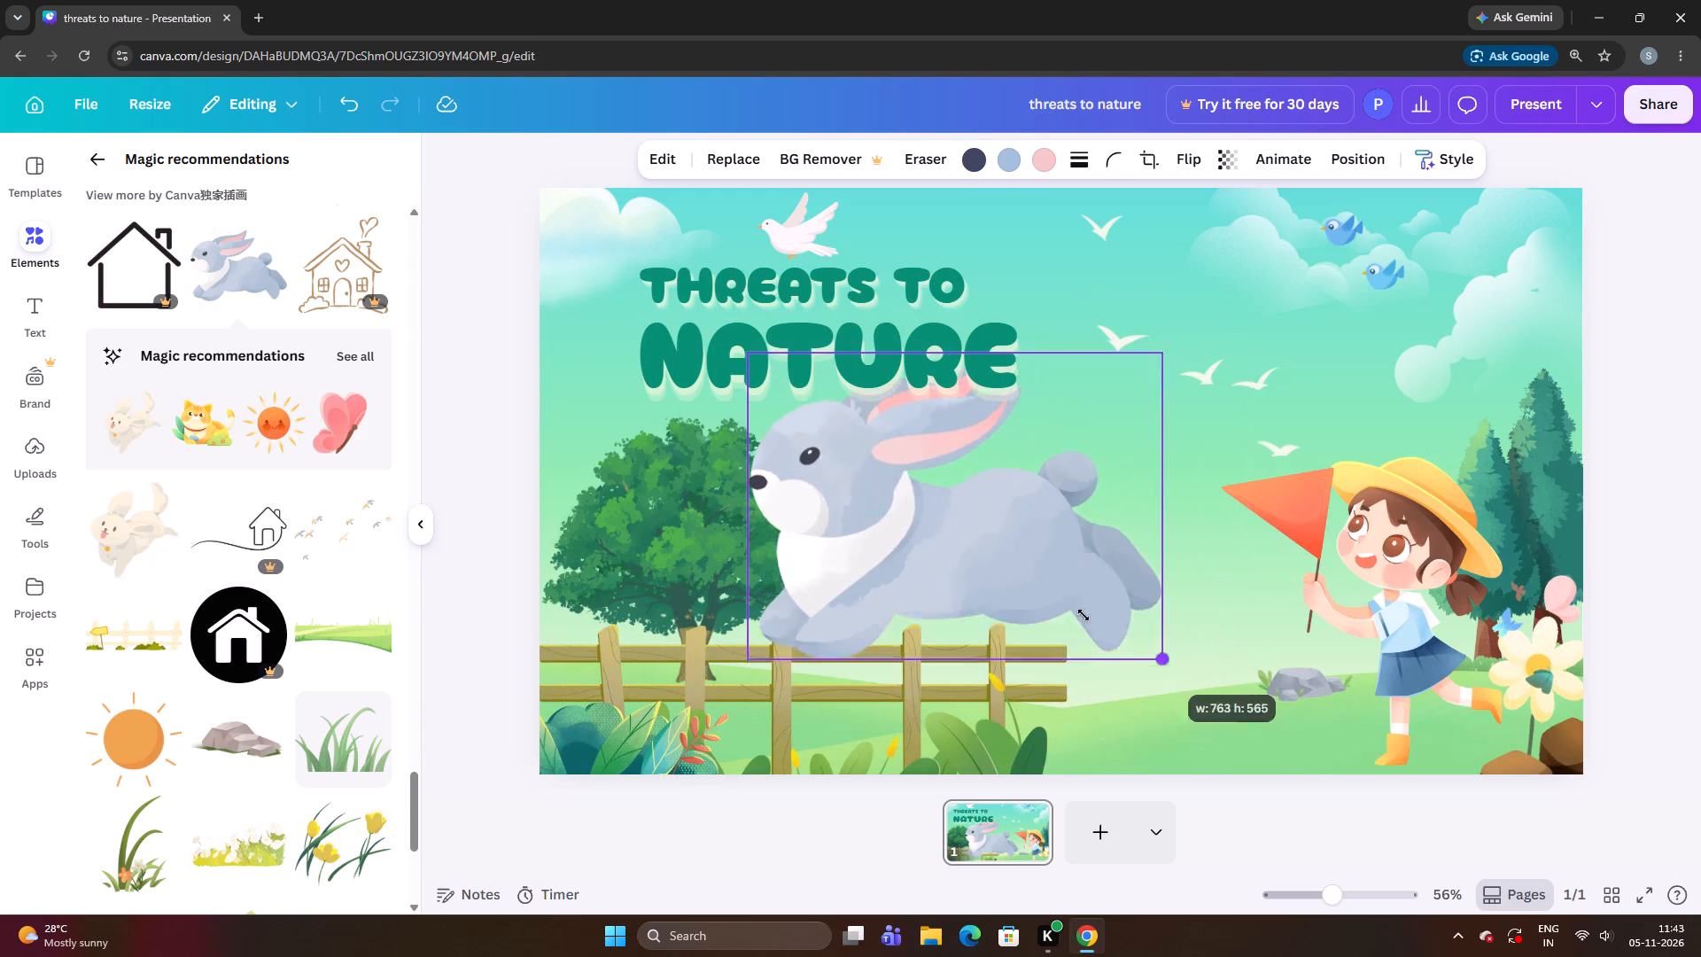
drag(1084, 615, 918, 540)
drag(853, 471, 1088, 562)
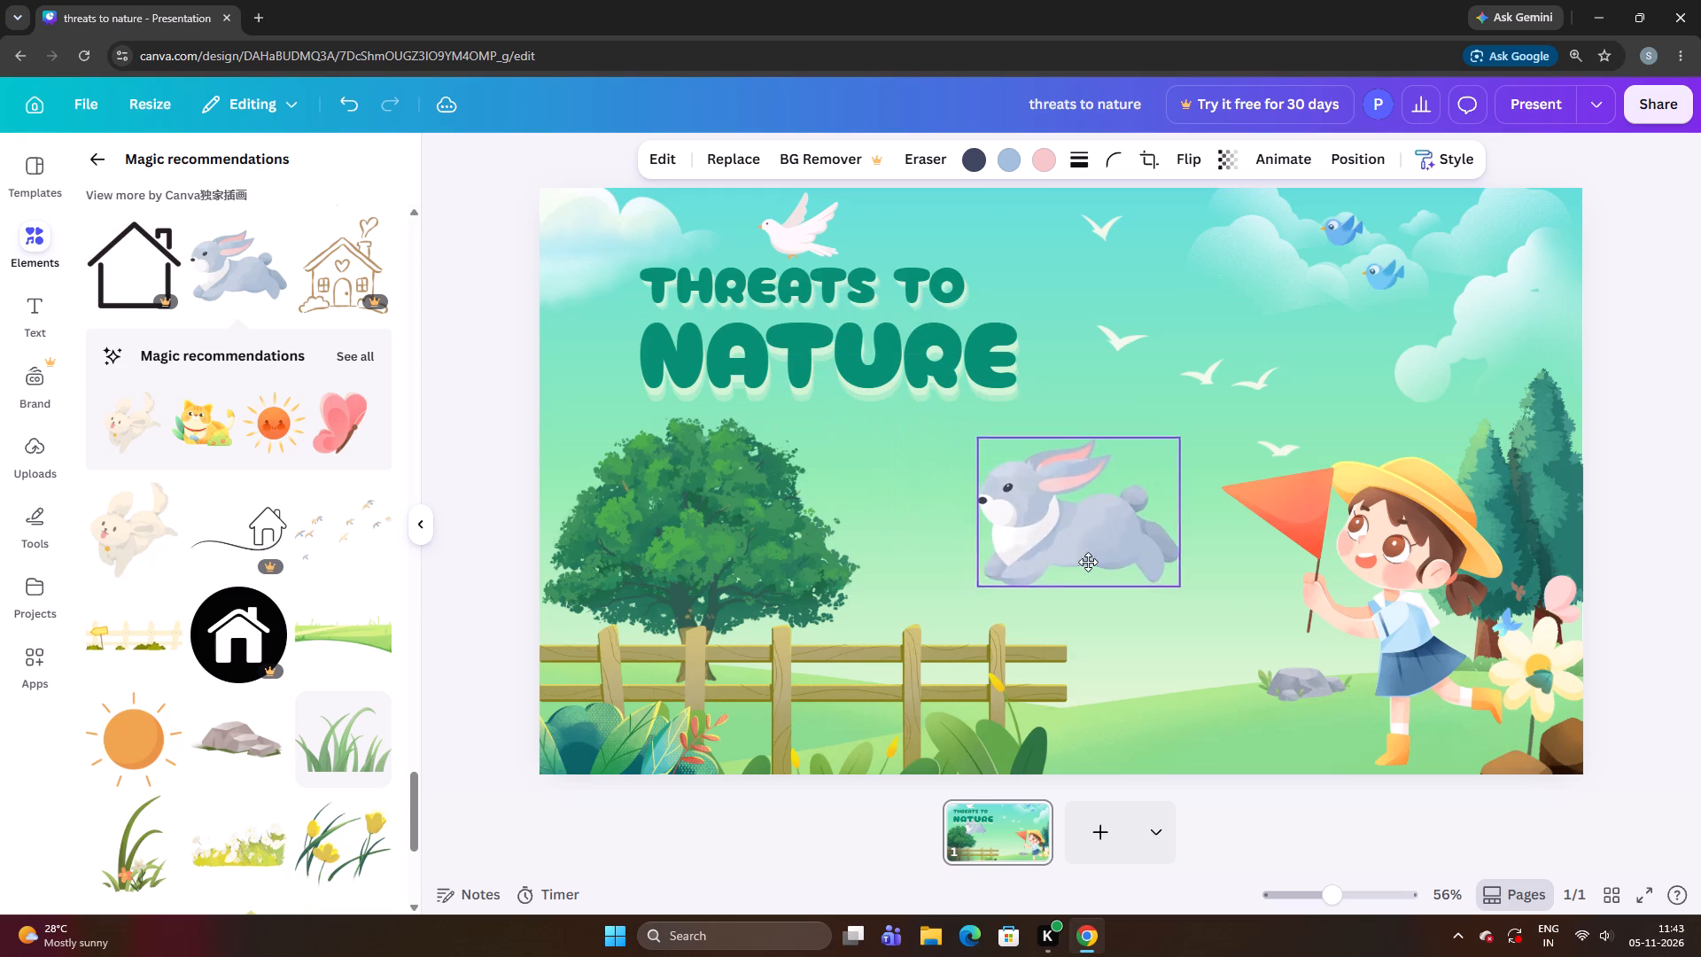
drag(1088, 562, 1149, 640)
drag(1240, 667, 1177, 619)
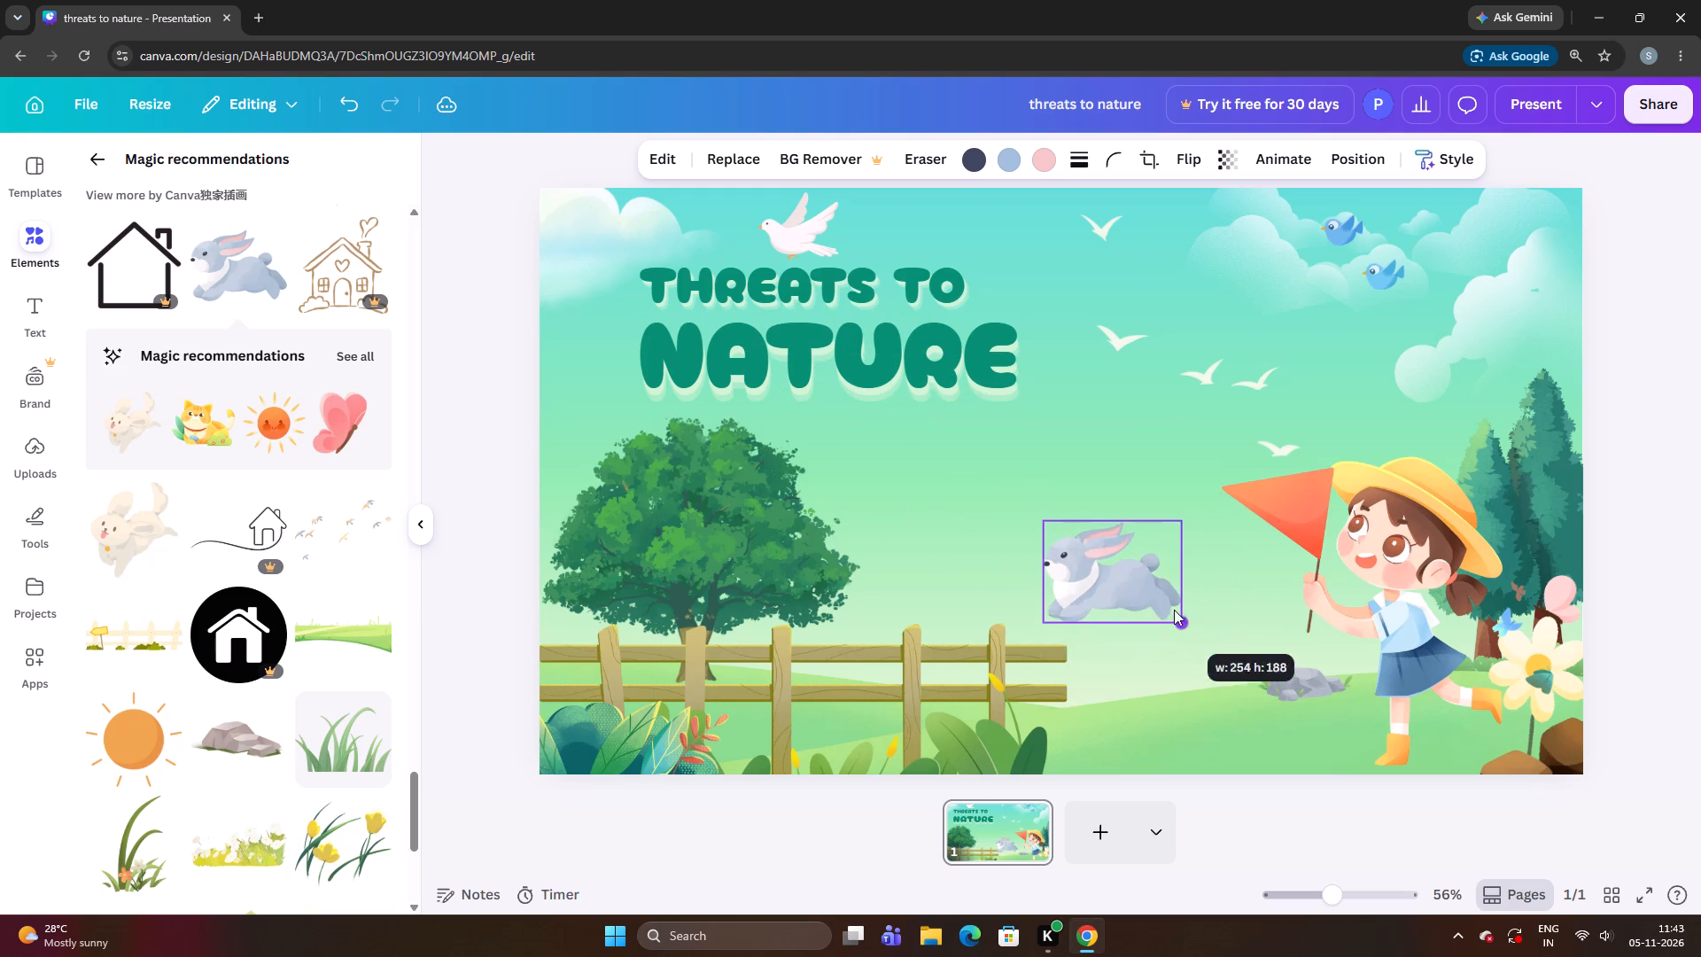
Shrink the rabbit to about half its size again and place it on the grass just left of the grey rock.
drag(1122, 579, 1184, 640)
drag(1245, 691, 1212, 669)
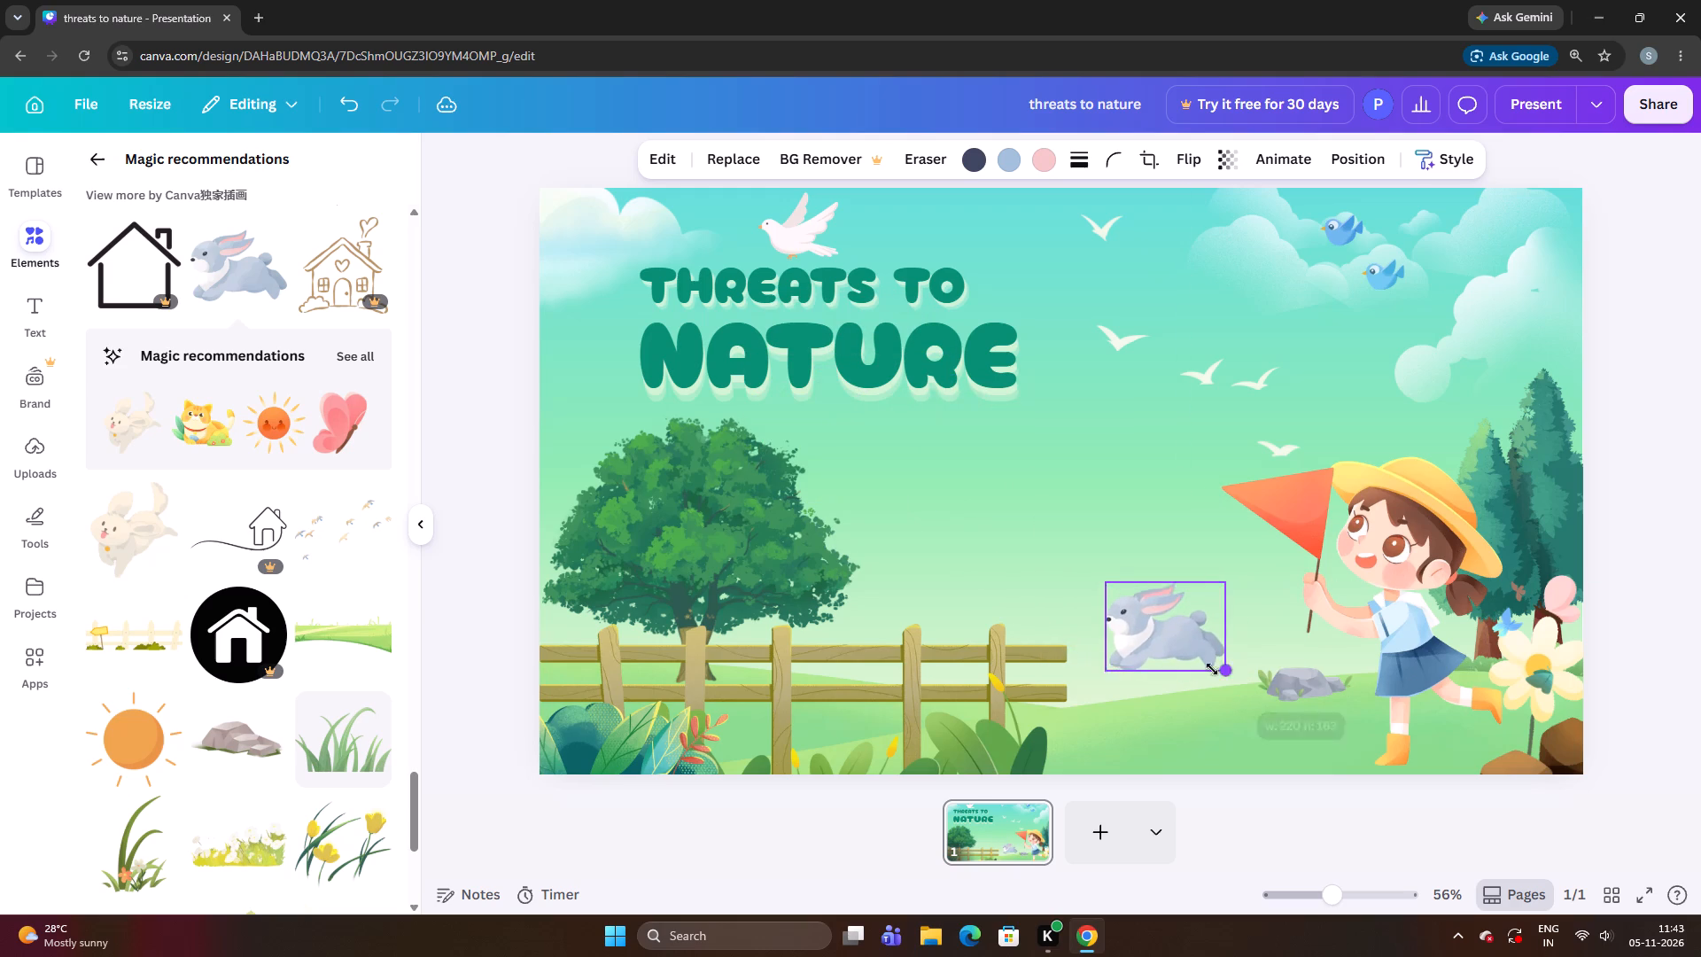
drag(1212, 669, 1193, 641)
drag(1157, 599, 1223, 659)
drag(1230, 667, 1234, 676)
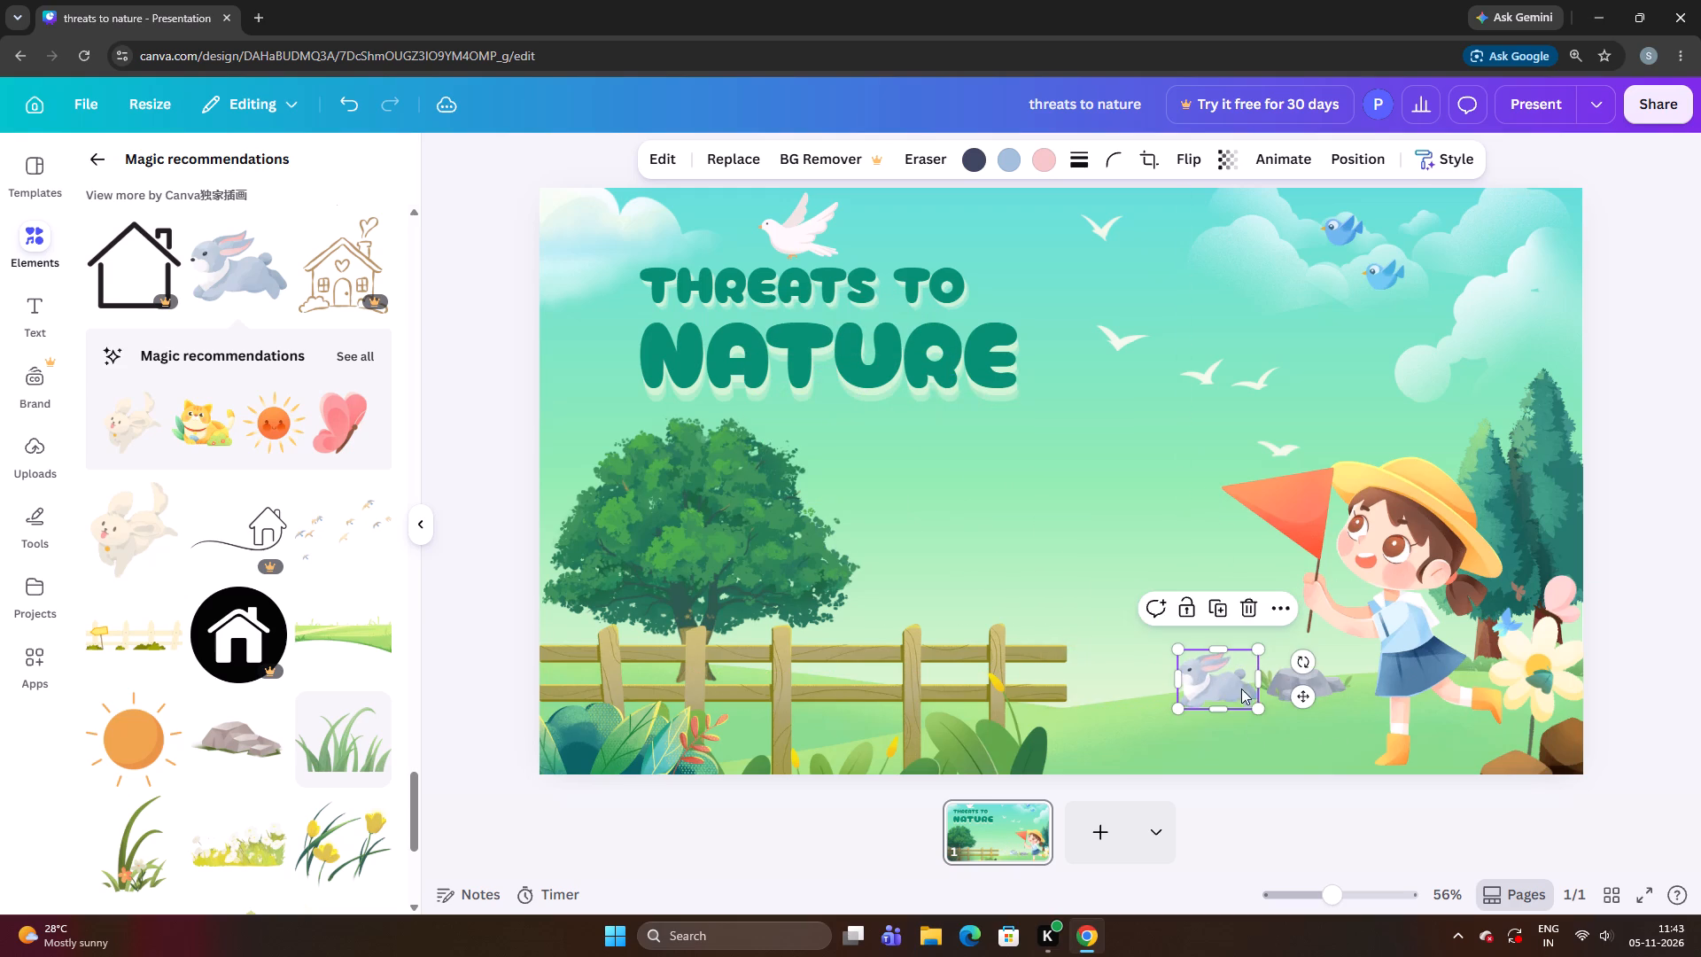
drag(1255, 713, 1247, 701)
drag(1232, 678, 1233, 692)
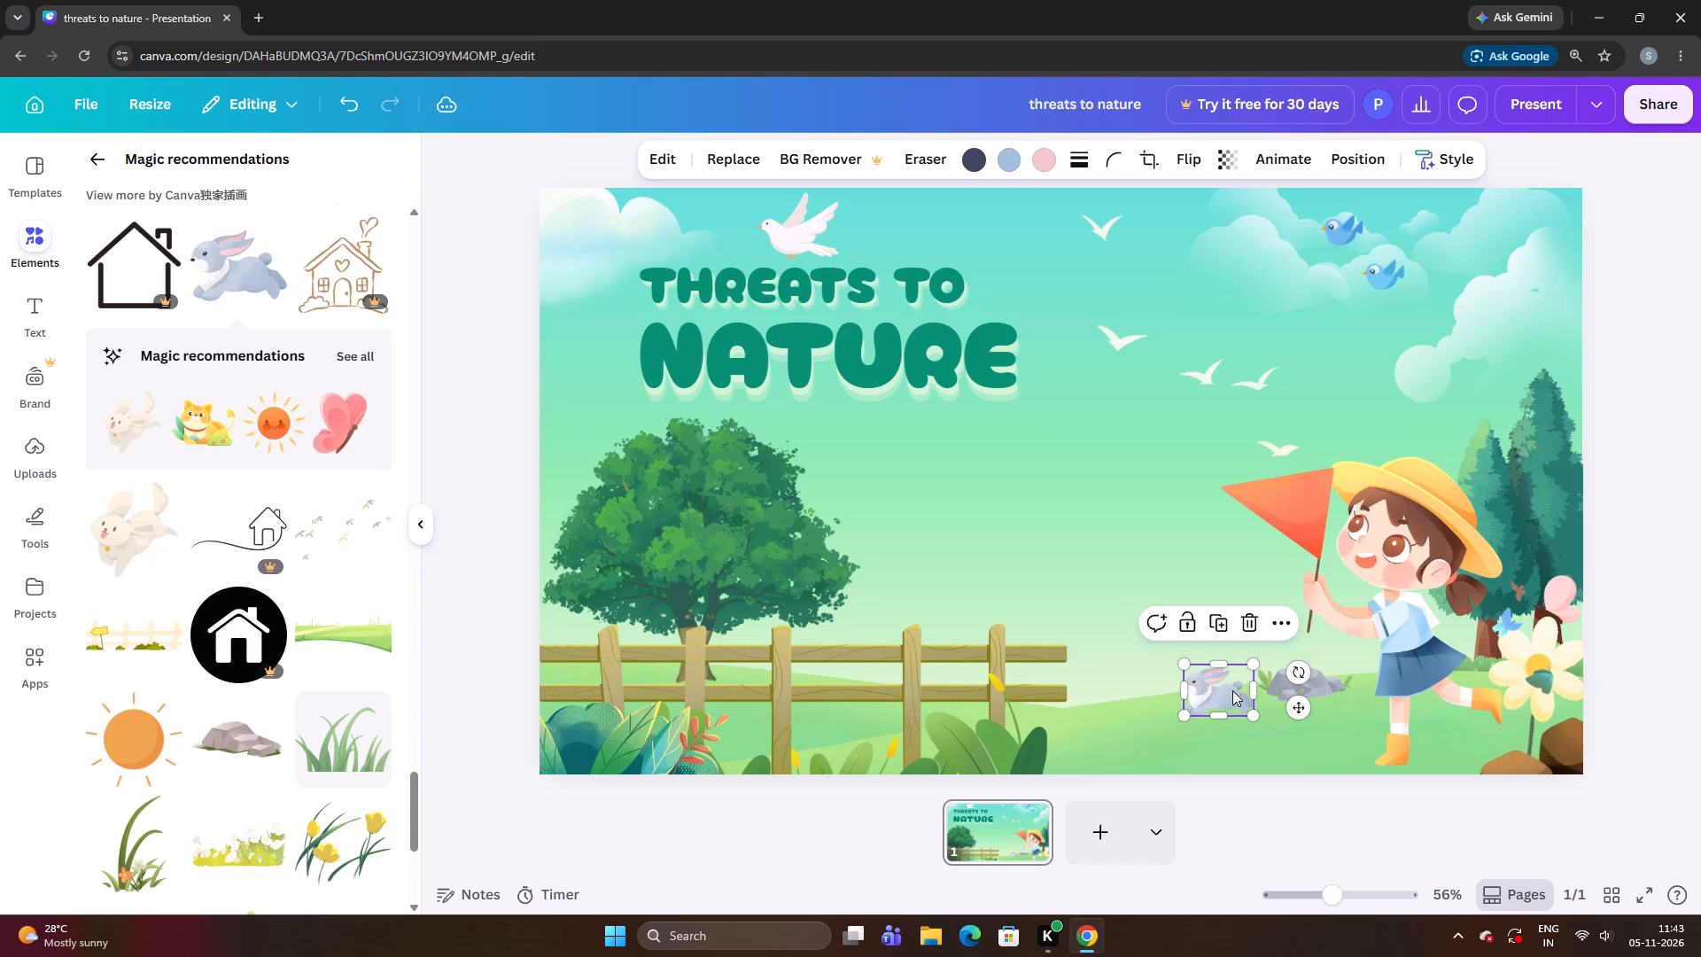
Nudge the small rabbit slightly left, away from the rock, and a little down.
click(1232, 690)
key(Left)
key(Left)
key(Left)
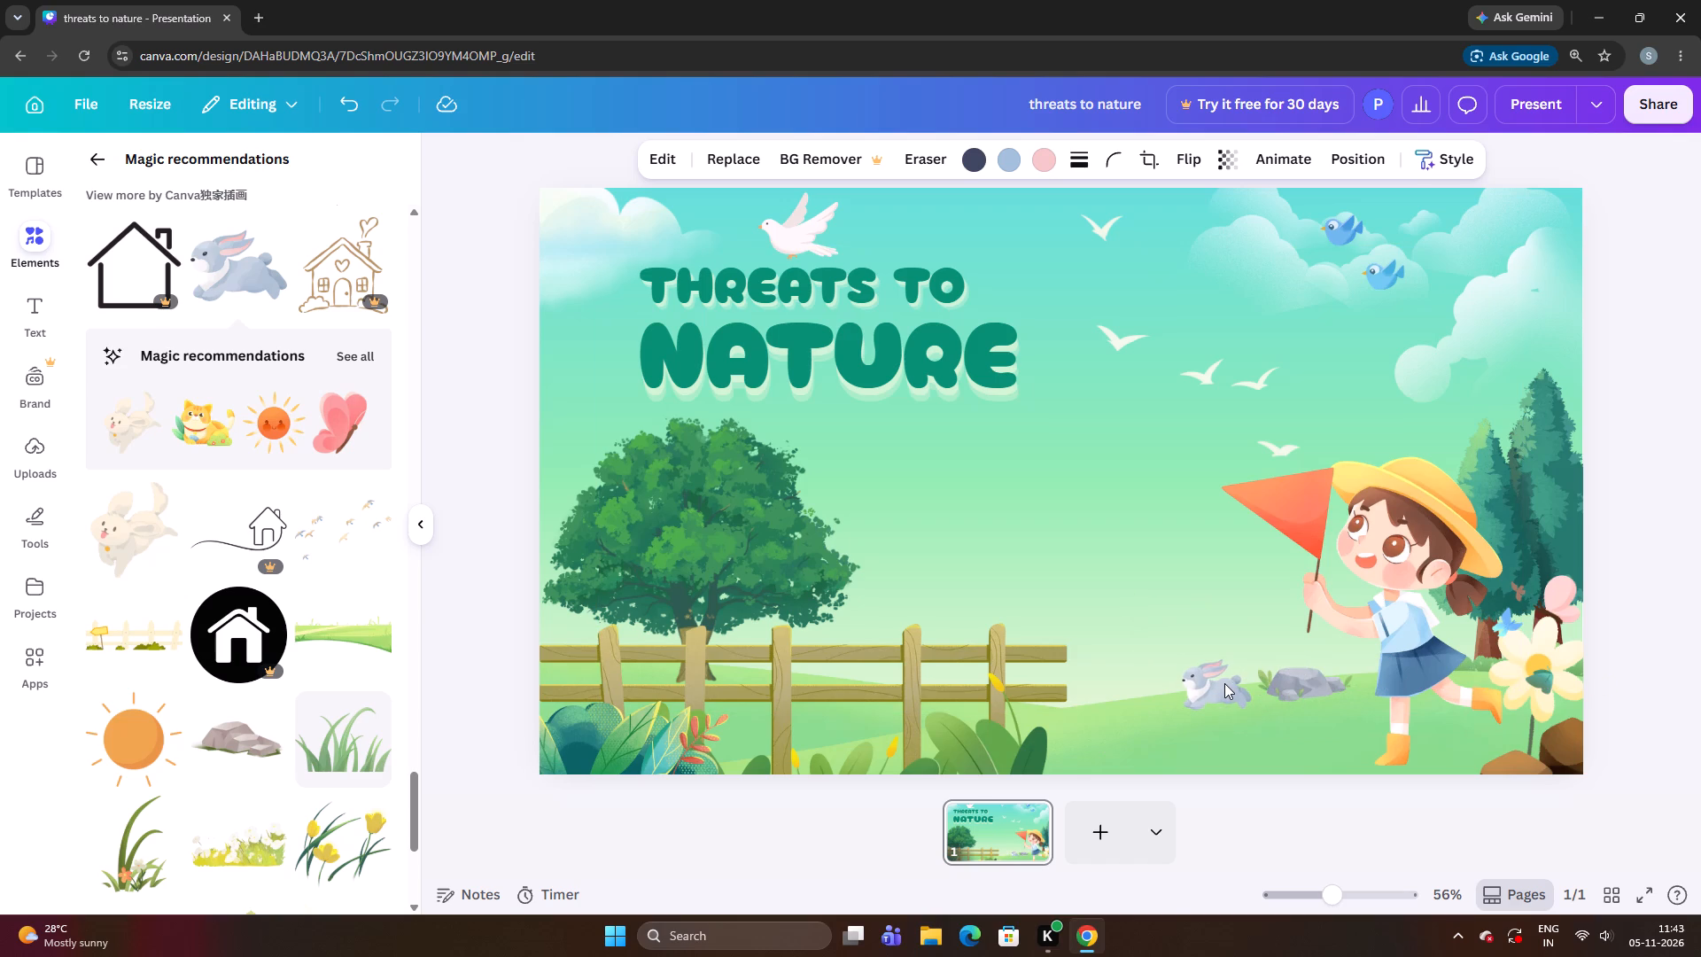
key(Left)
key(Left)
key(Left)
key(Left)
key(Left)
key(Left)
key(Left)
key(Down)
key(Down)
key(Down)
key(Down)
Nudge the rabbit back right toward the grey rock and lower it slightly on the grass.
key(Right)
key(Right)
key(Right)
key(Right)
key(Right)
key(Right)
key(Right)
key(Right)
key(Right)
key(Right)
key(Right)
key(Right)
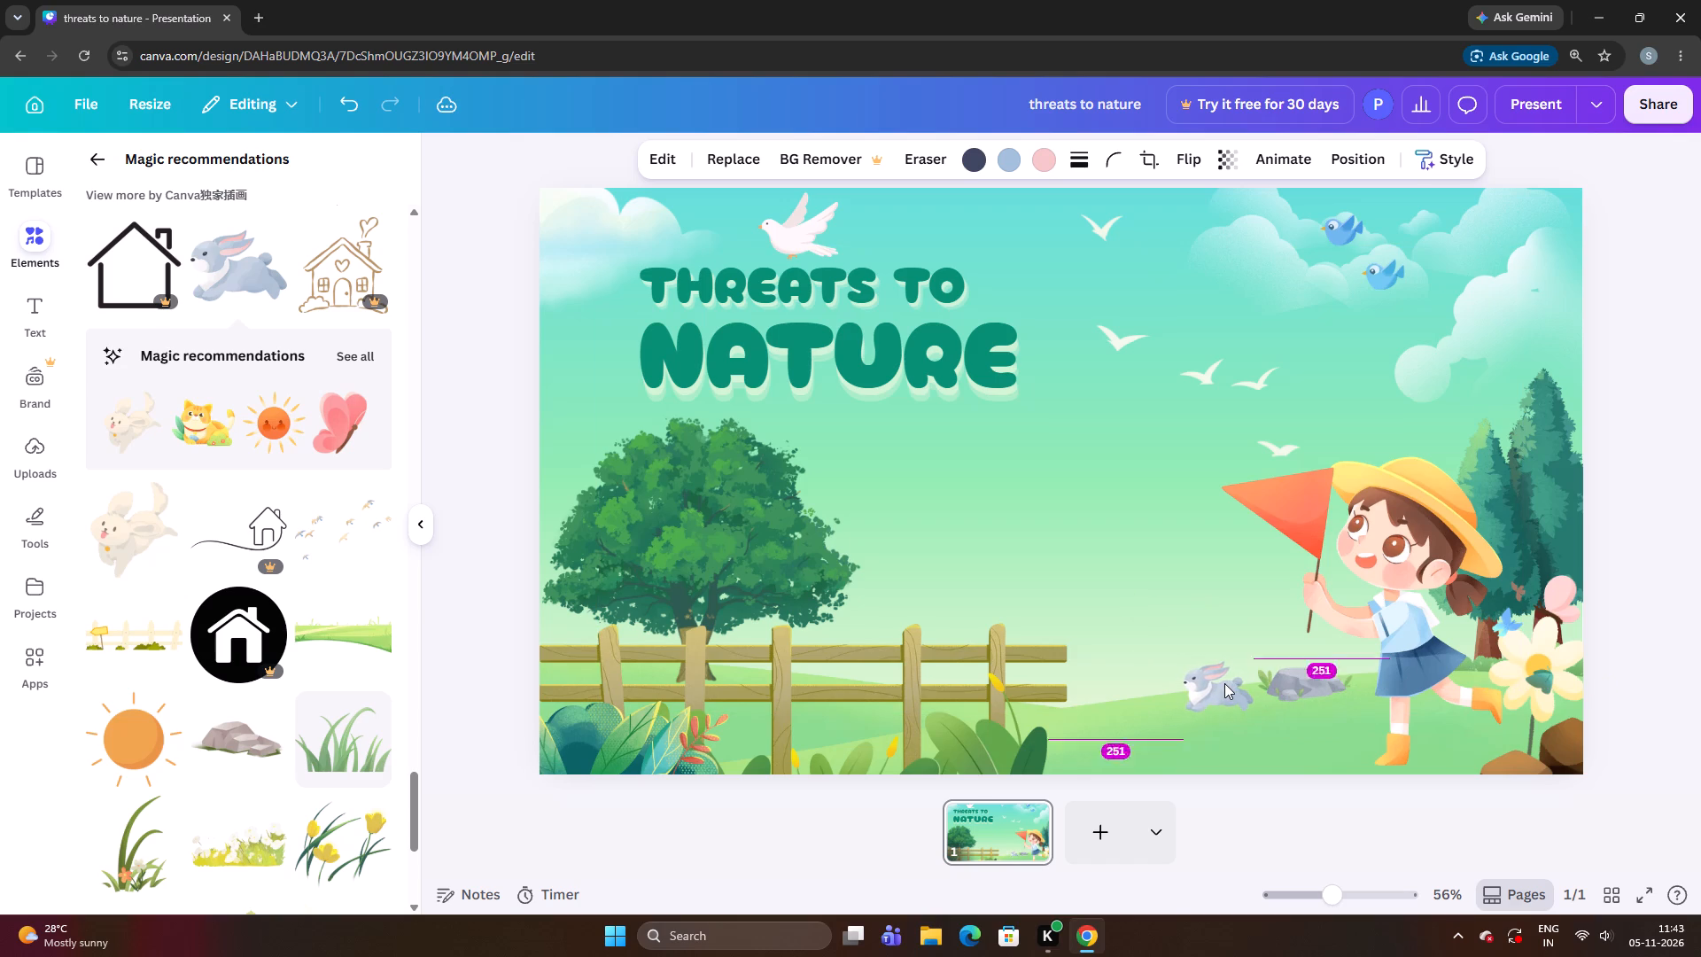
key(Down)
key(Down)
key(Down)
key(Down)
key(Down)
key(Down)
key(Down)
key(Down)
key(Down)
Nudge the rabbit further right along the grass and slightly down until it sits close beside the grey rock.
key(Right)
key(Right)
key(Right)
key(Right)
key(Right)
key(Right)
key(Right)
key(Right)
key(Right)
key(Right)
key(Right)
key(Right)
key(Right)
key(Right)
key(Right)
key(Right)
key(Right)
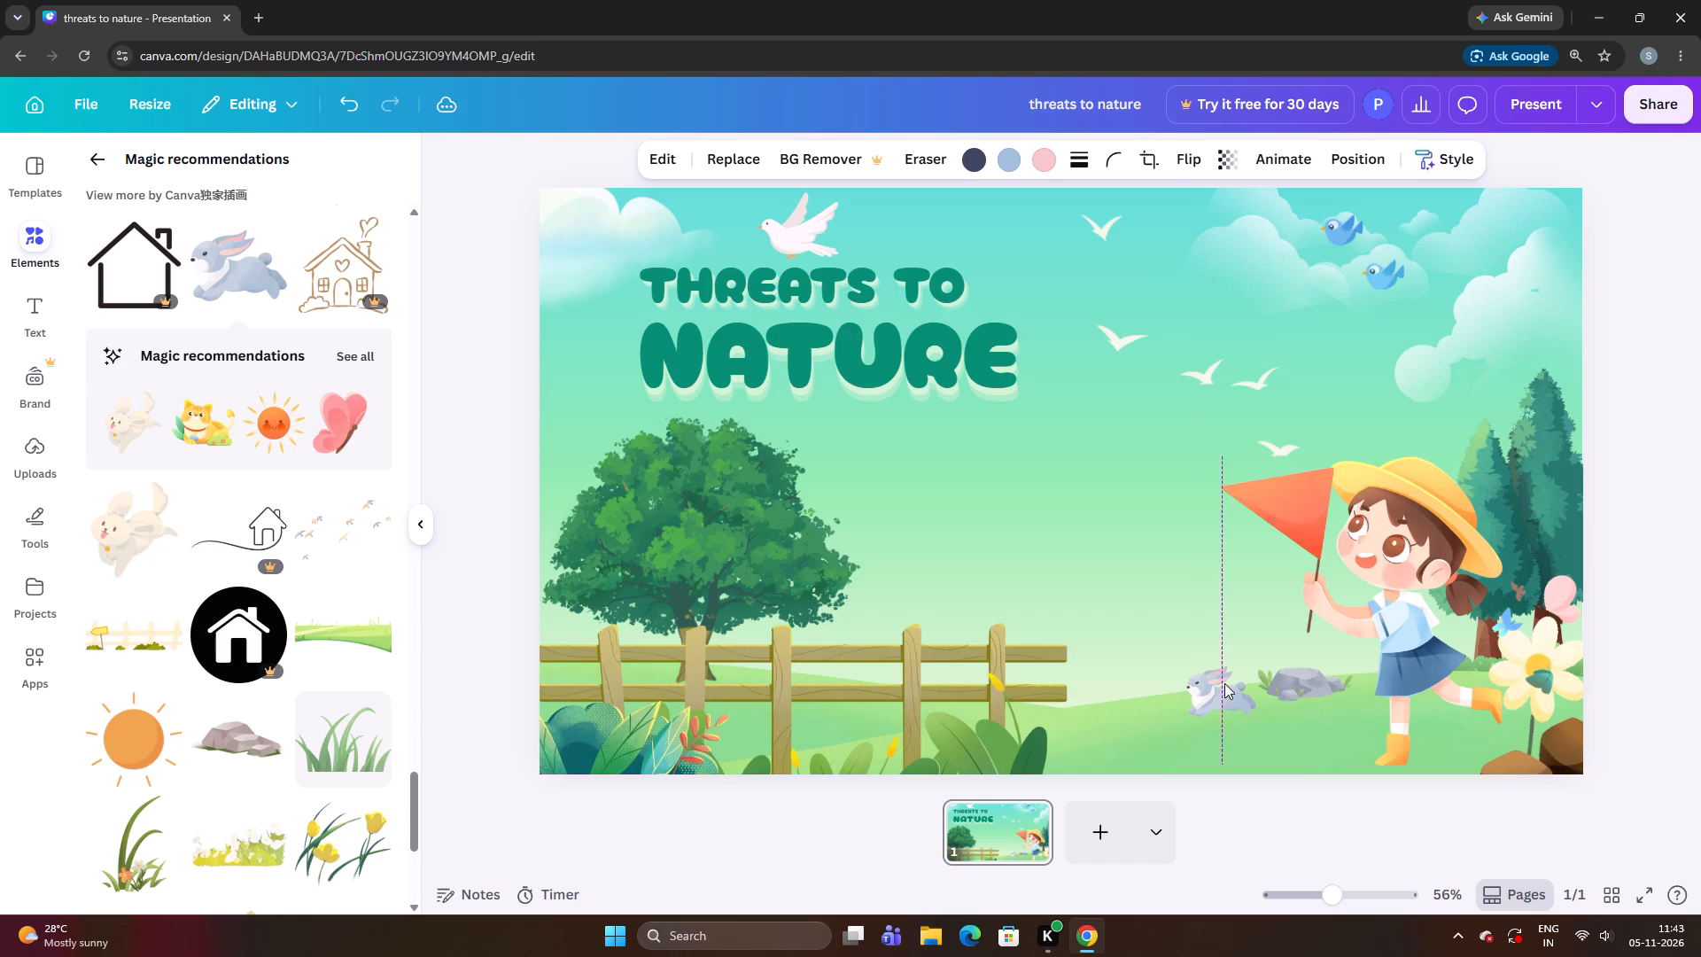
key(Down)
key(Down)
key(Right)
key(Right)
key(Right)
key(Right)
key(Right)
key(Right)
key(Right)
key(Right)
key(Right)
key(Right)
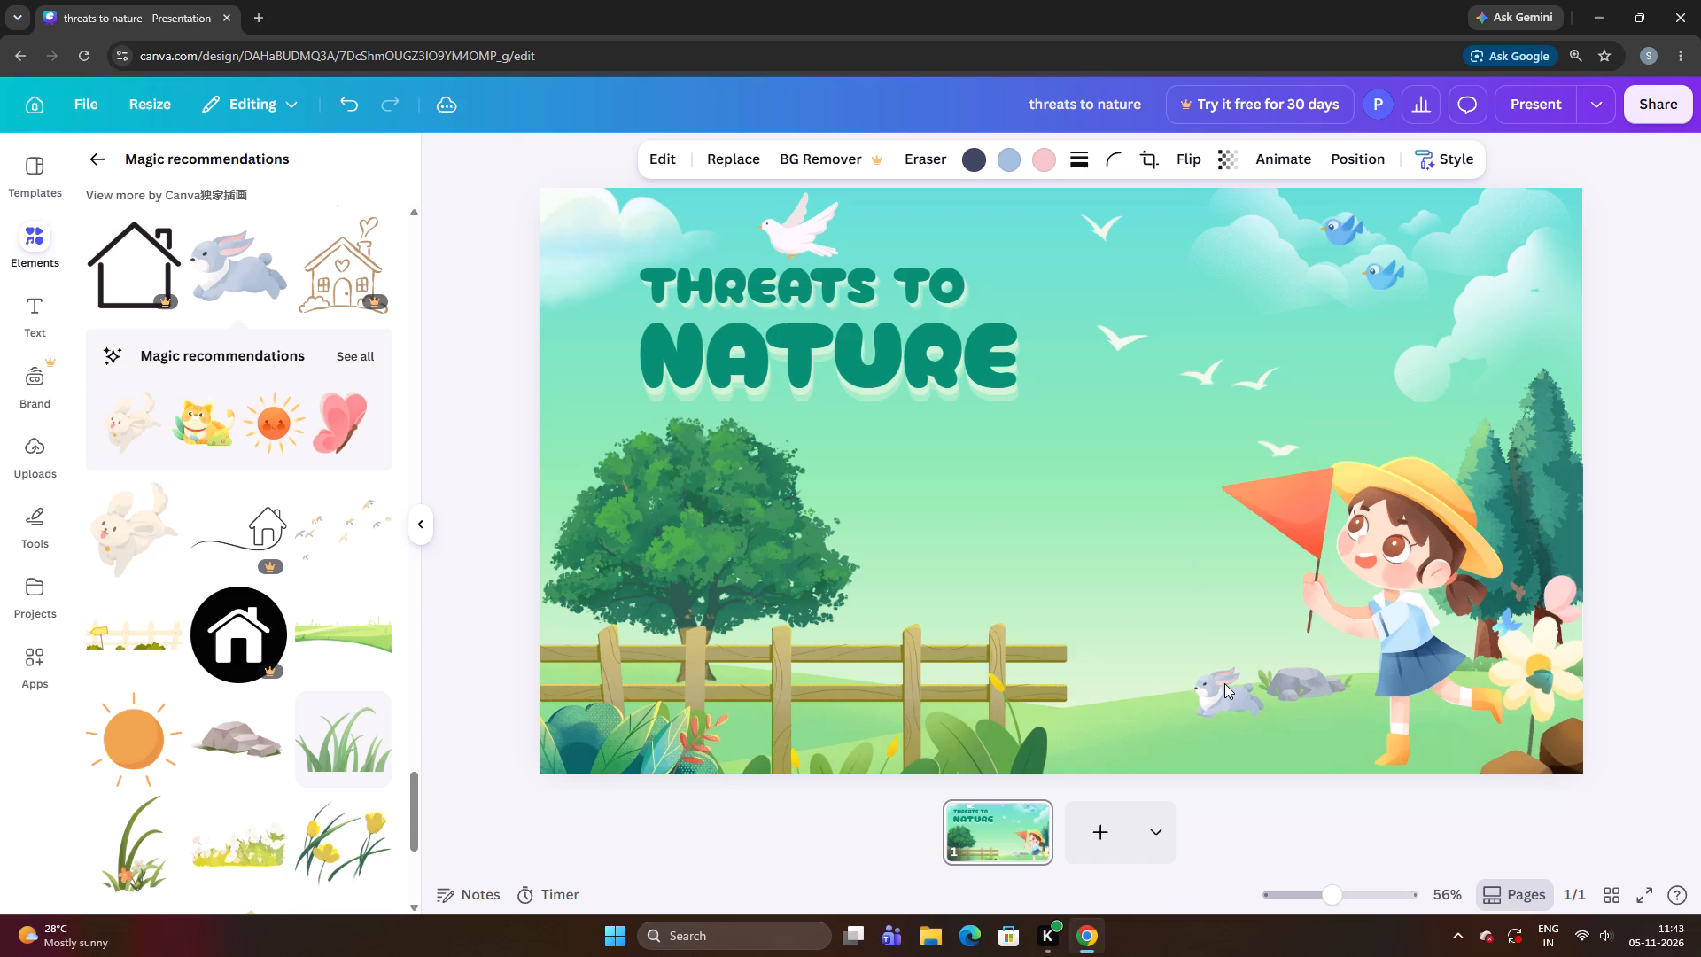
Lower the rabbit a little more on the grass and fine-tune its horizontal spacing from the grey rock.
key(Down)
key(Down)
key(Down)
key(Down)
key(Down)
key(Left)
key(Left)
key(Left)
key(Left)
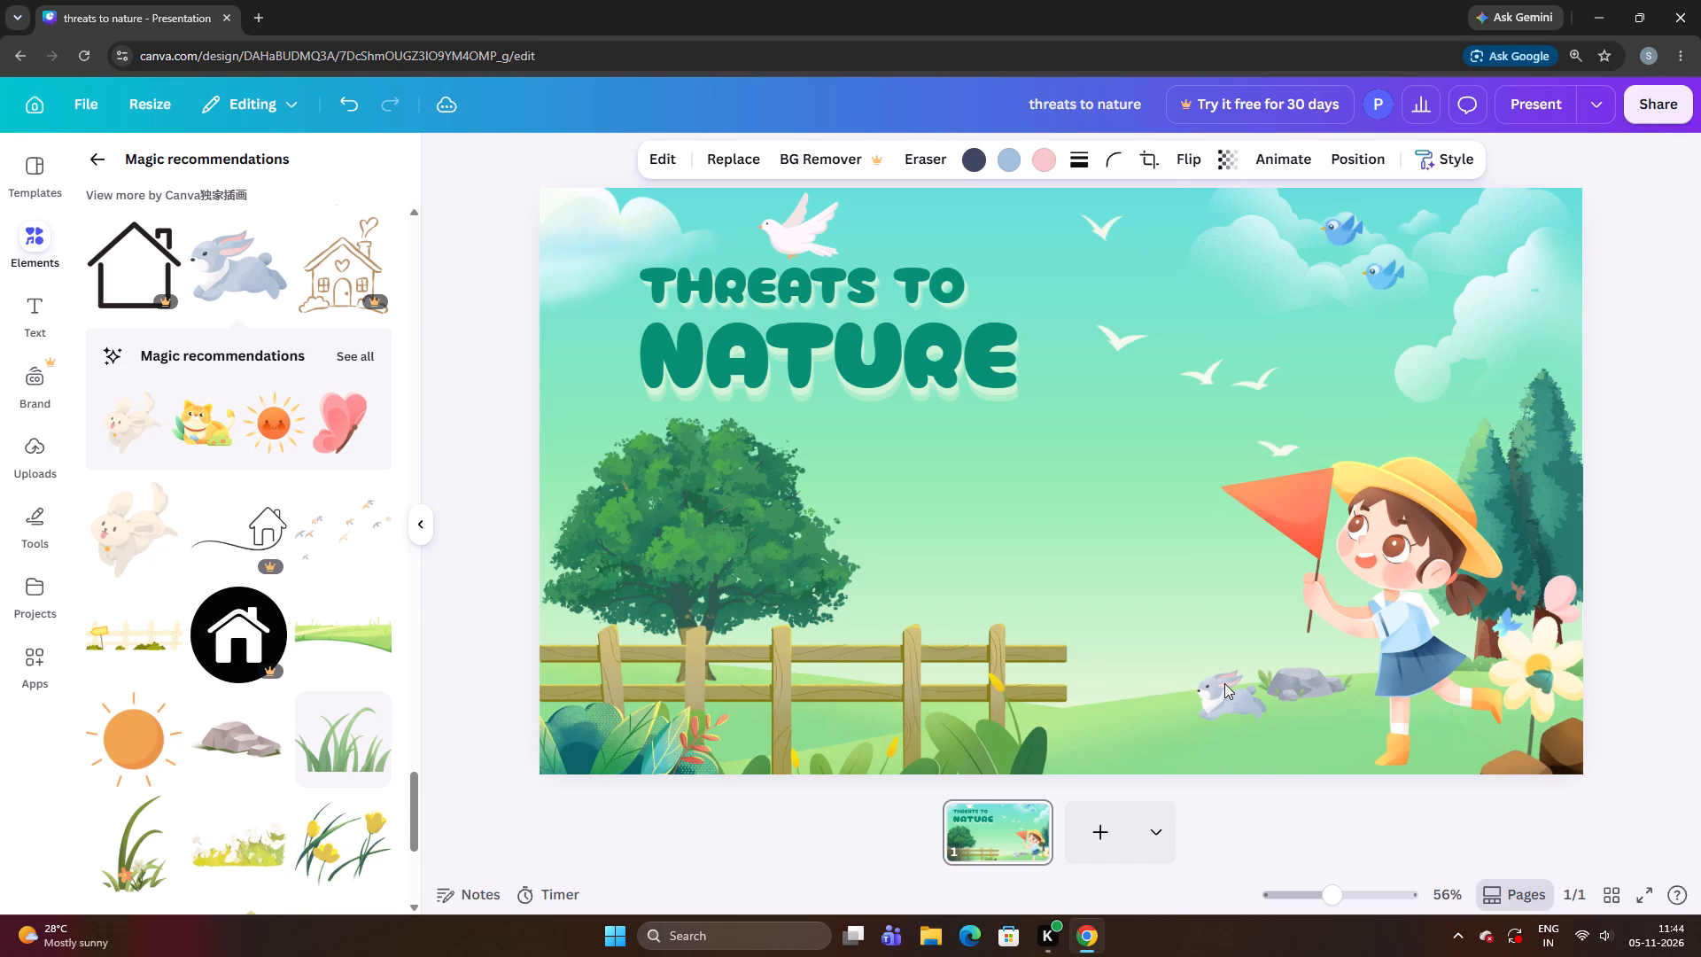
key(Left)
key(Down)
key(Down)
key(Right)
key(Right)
key(Right)
Nudge the small rabbit slightly left, away from the grey rock, and a little down.
key(Down)
key(Down)
key(Left)
key(Left)
key(Up)
key(Left)
key(Down)
key(Down)
key(Left)
key(Down)
key(Left)
key(Left)
key(Left)
key(Left)
key(Down)
key(Down)
key(Down)
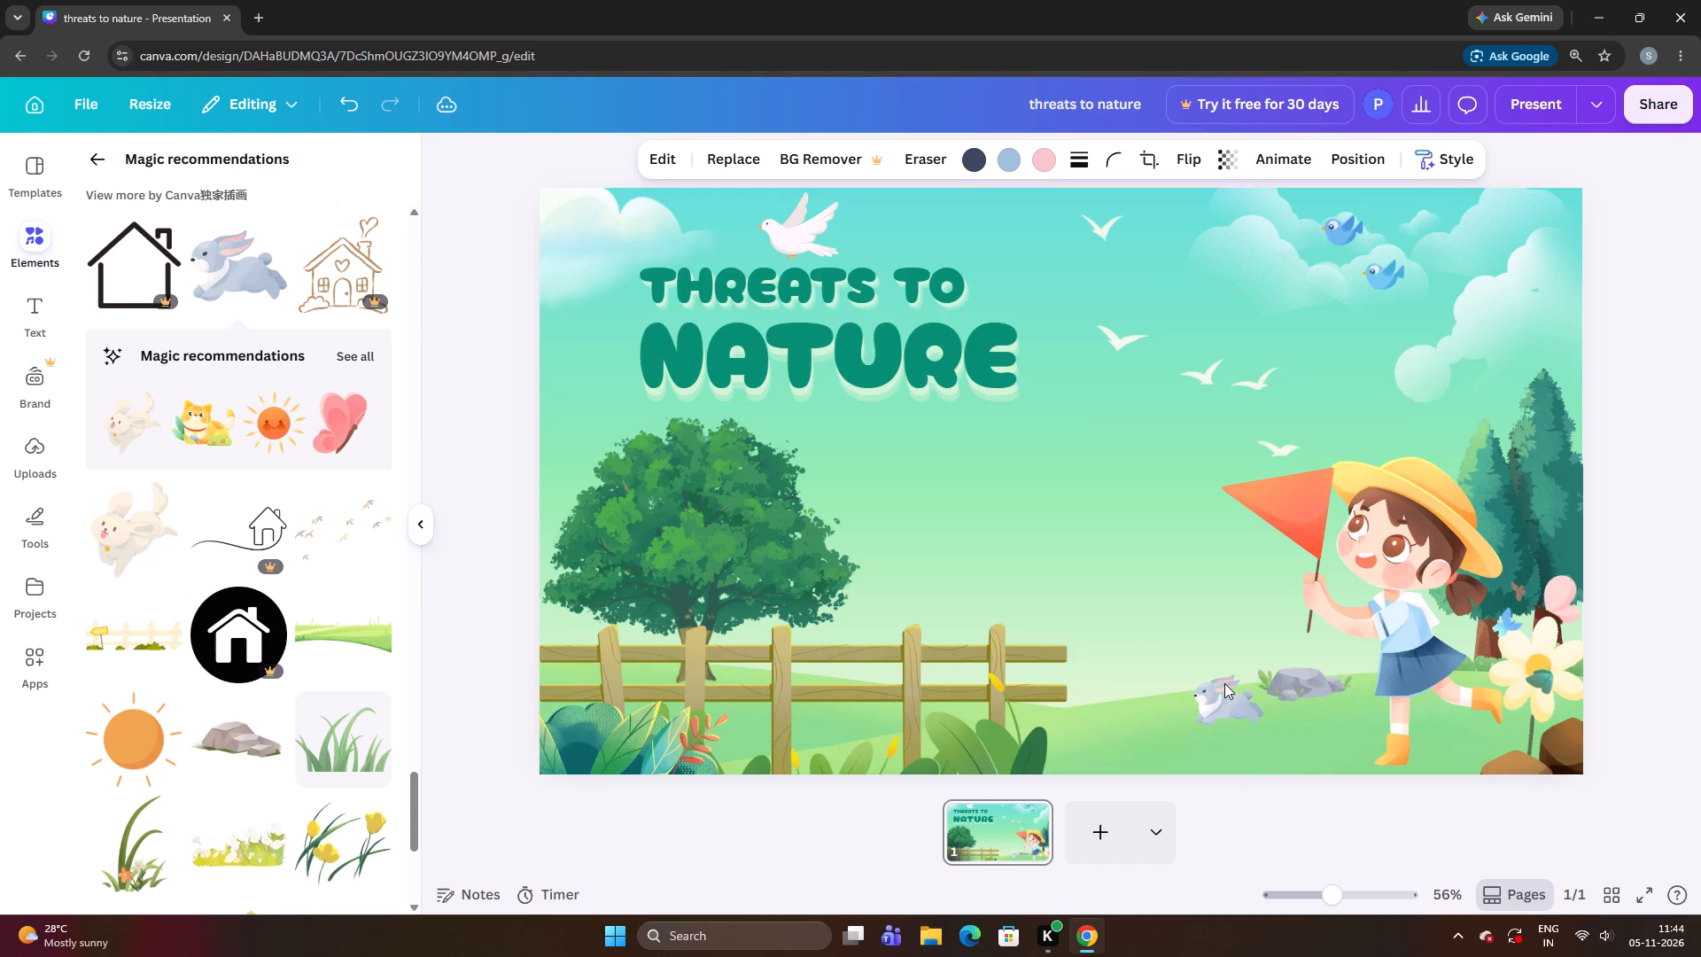
Nudge the rabbit back right along the grass toward the grey rock.
key(Right)
key(Right)
key(Right)
key(Right)
key(Right)
key(Right)
key(Right)
key(Right)
key(Right)
key(Right)
key(Right)
key(Right)
key(Right)
key(Right)
key(Right)
key(Right)
key(Right)
key(Right)
key(Right)
key(Right)
key(Right)
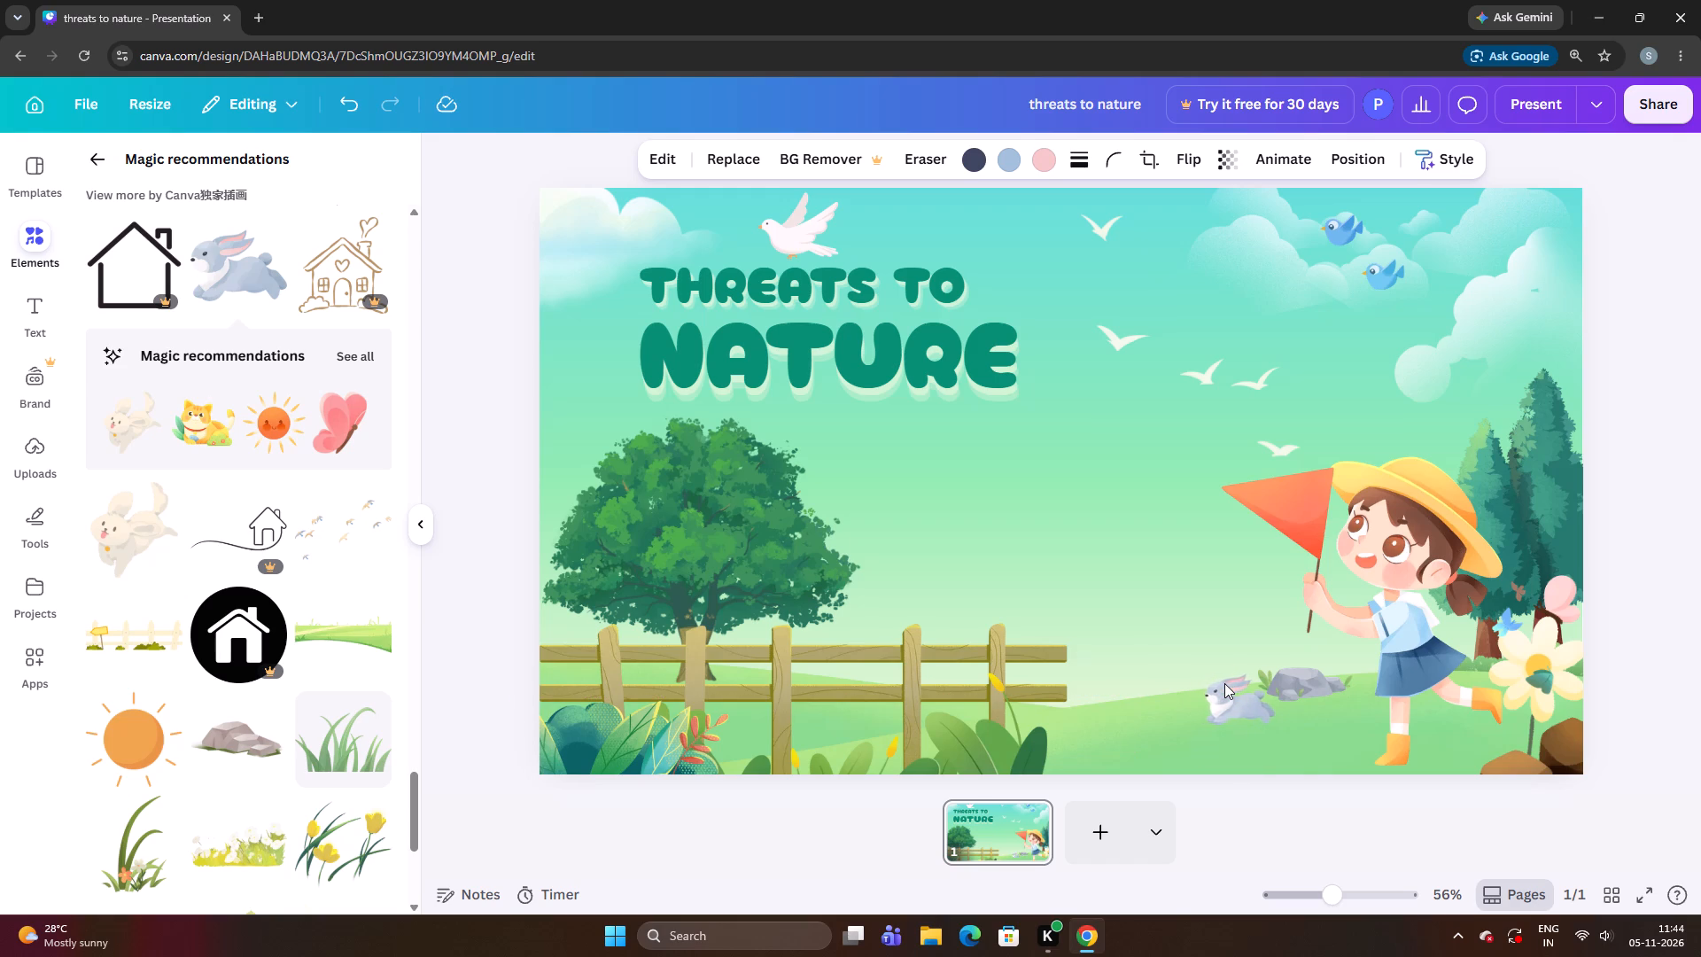
Lower the rabbit slightly on the grass and fine-tune it a little left of the grey rock.
key(Down)
key(Down)
key(Down)
key(Down)
key(Down)
key(Down)
key(Down)
key(Down)
key(Down)
key(Down)
key(Left)
key(Left)
key(Left)
key(Left)
key(Down)
key(Up)
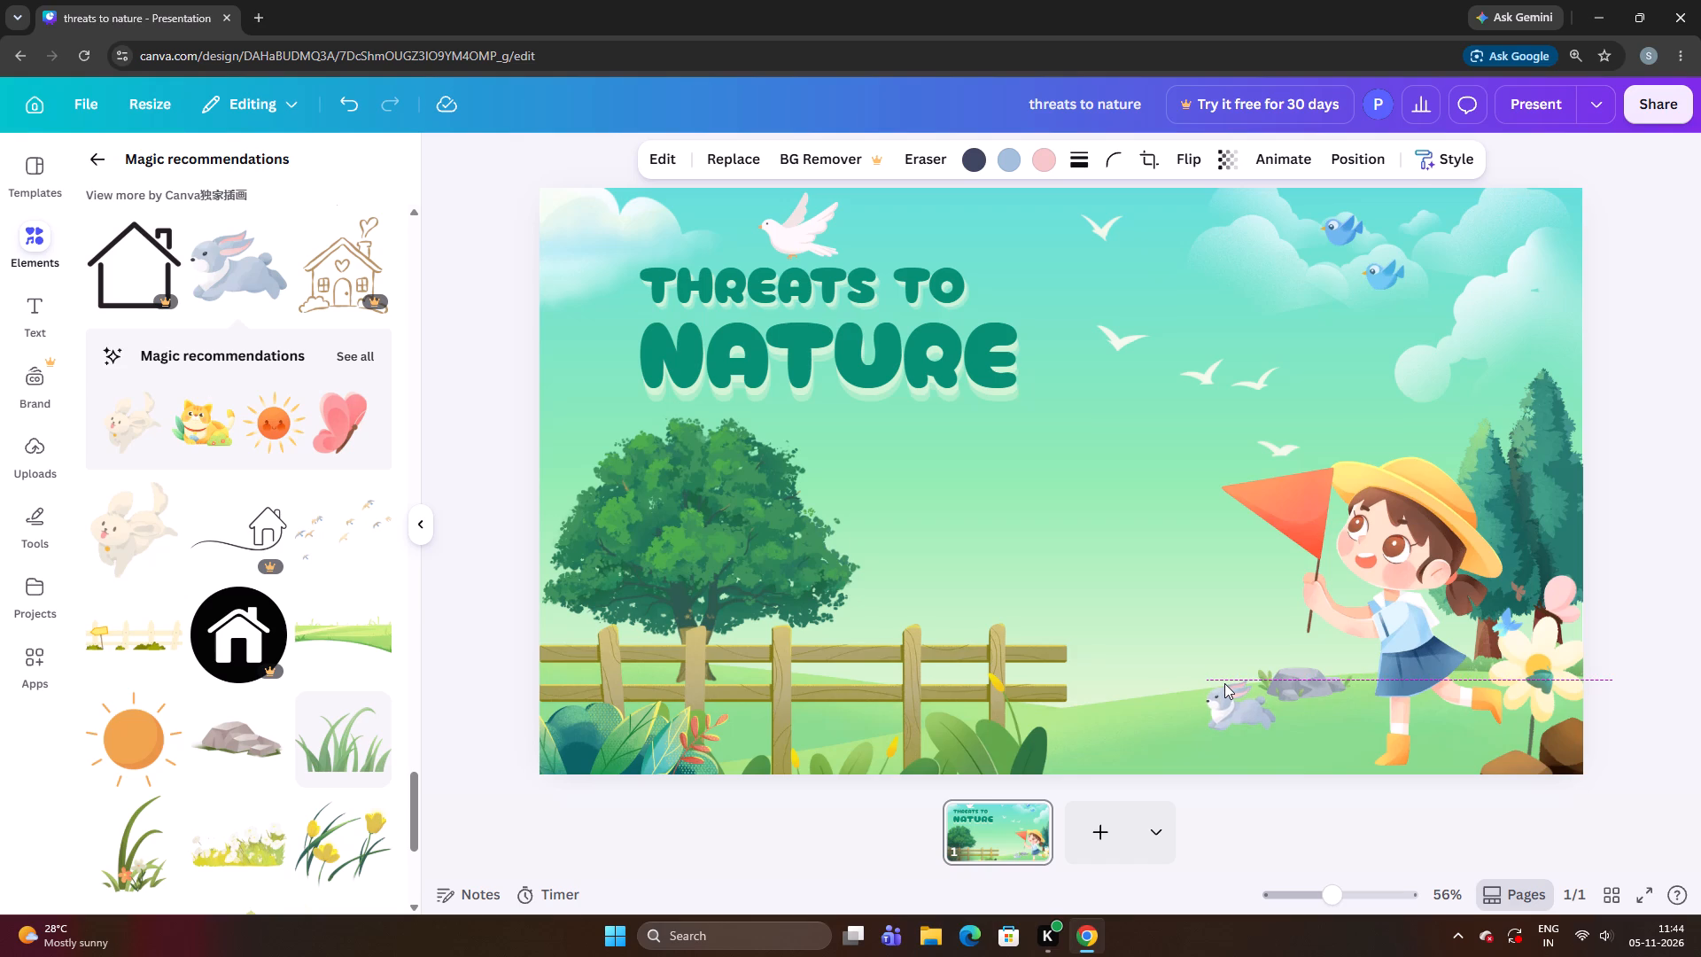
key(Left)
key(Left)
key(Left)
key(Up)
key(Up)
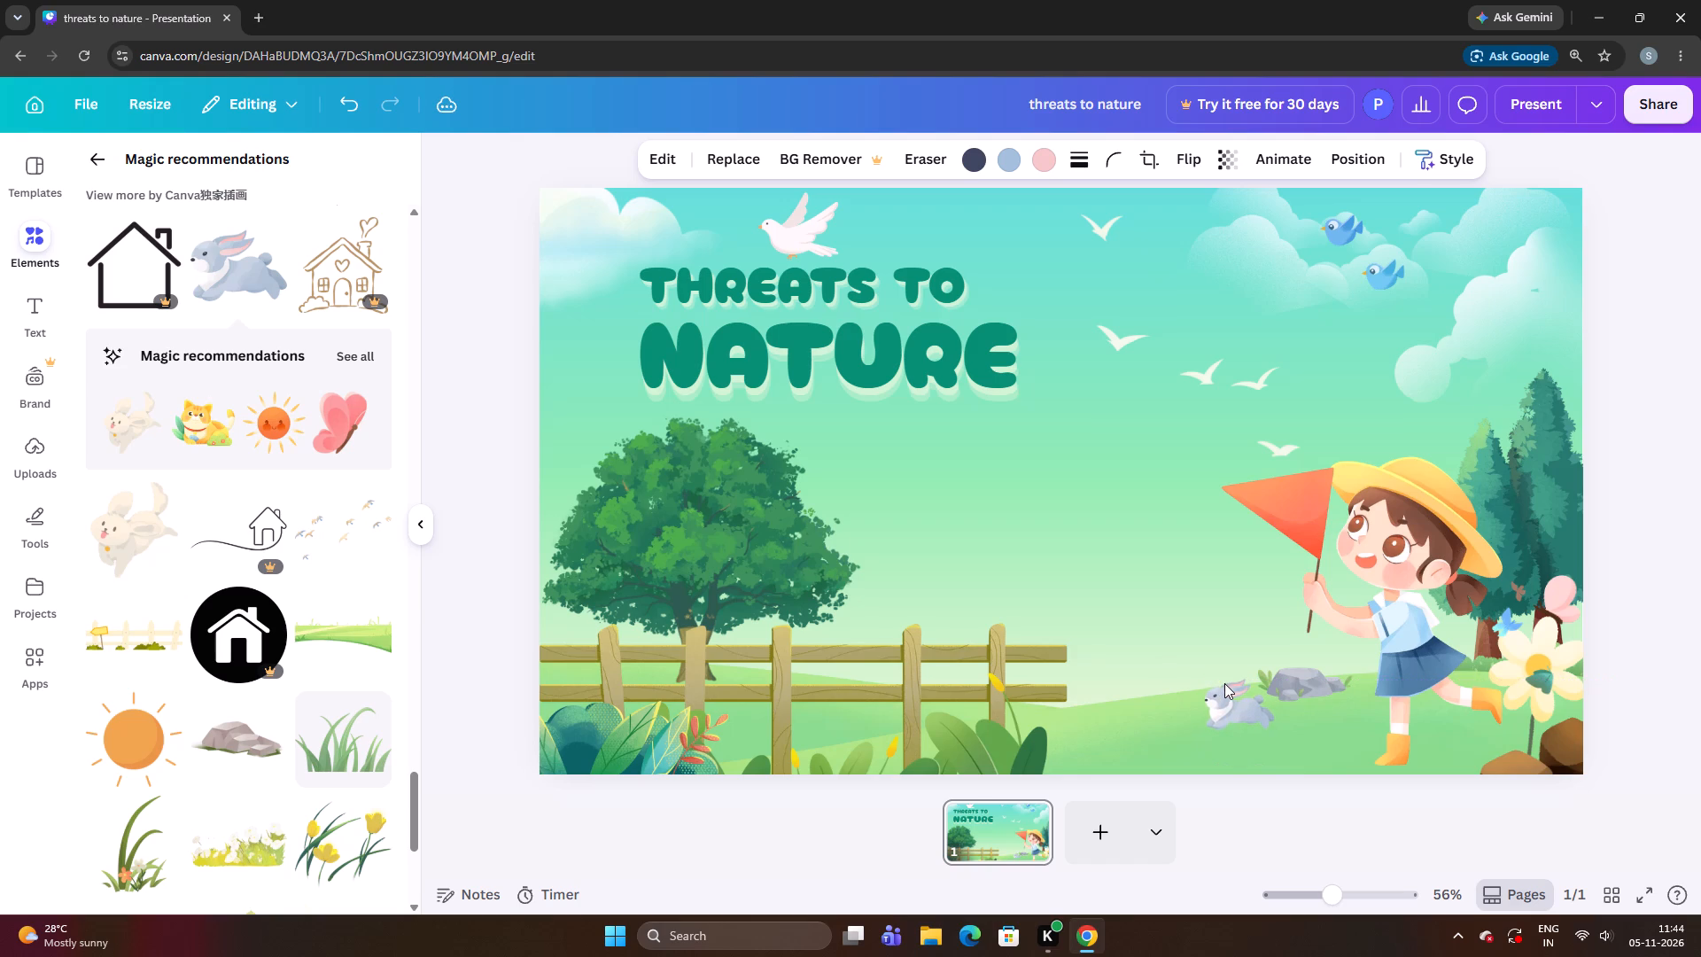
key(Left)
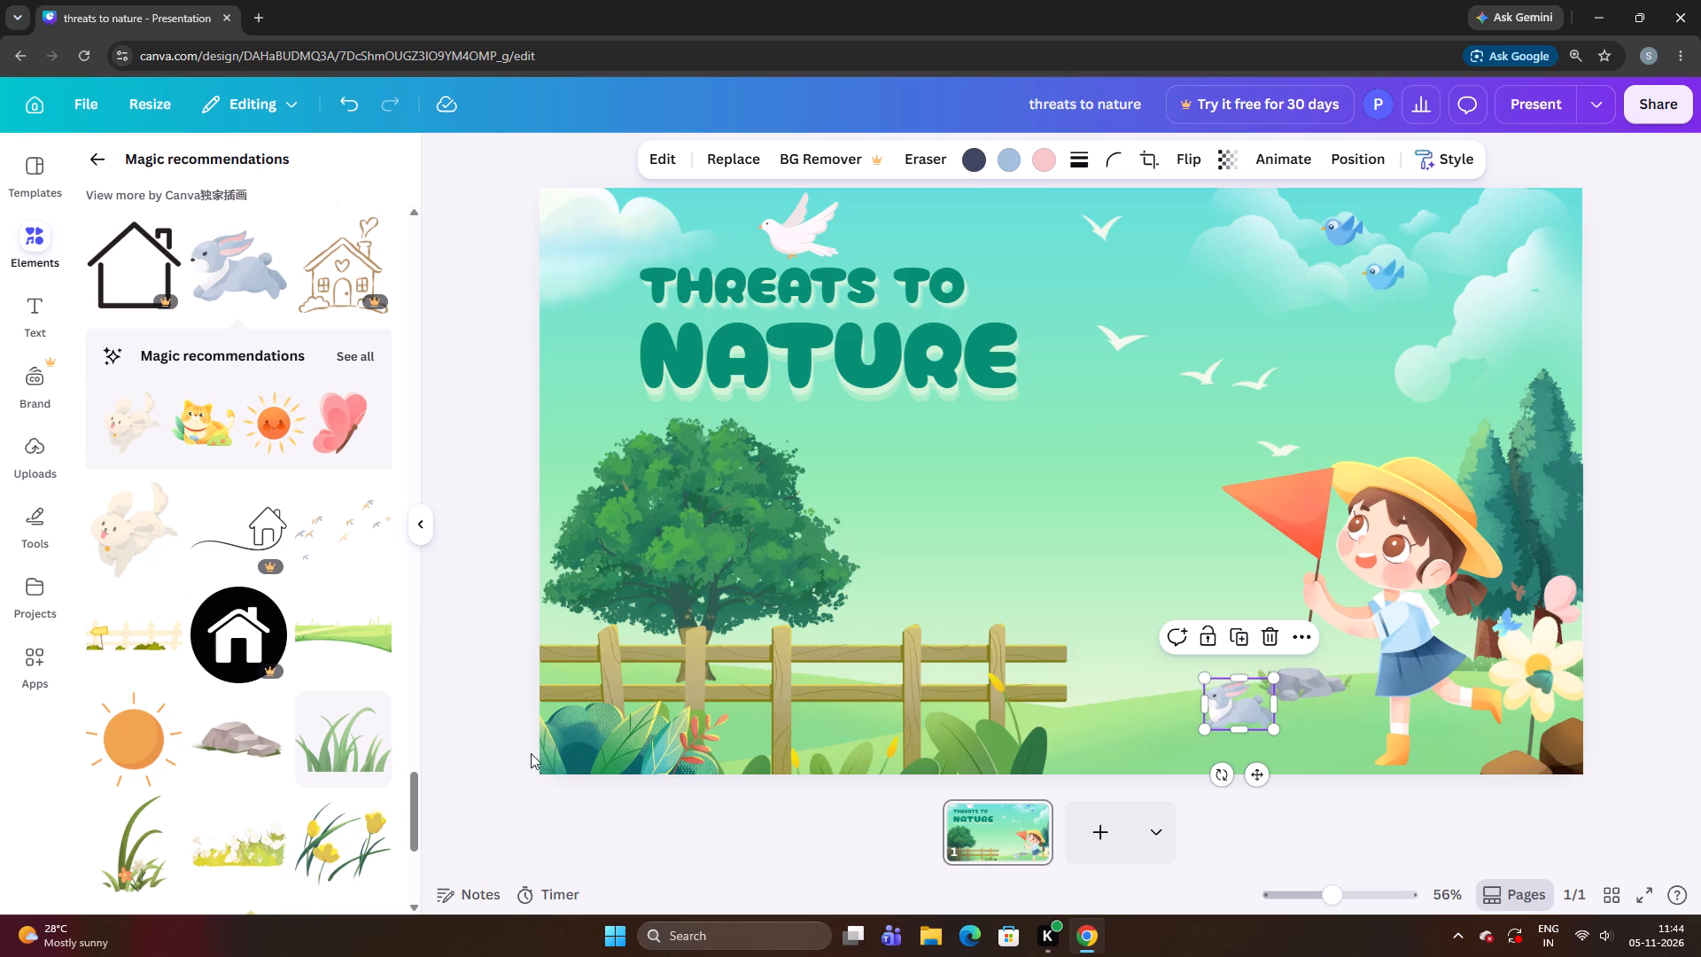
Add the orange sun with rays graphic, move it up into the sky and shrink it considerably.
click(151, 751)
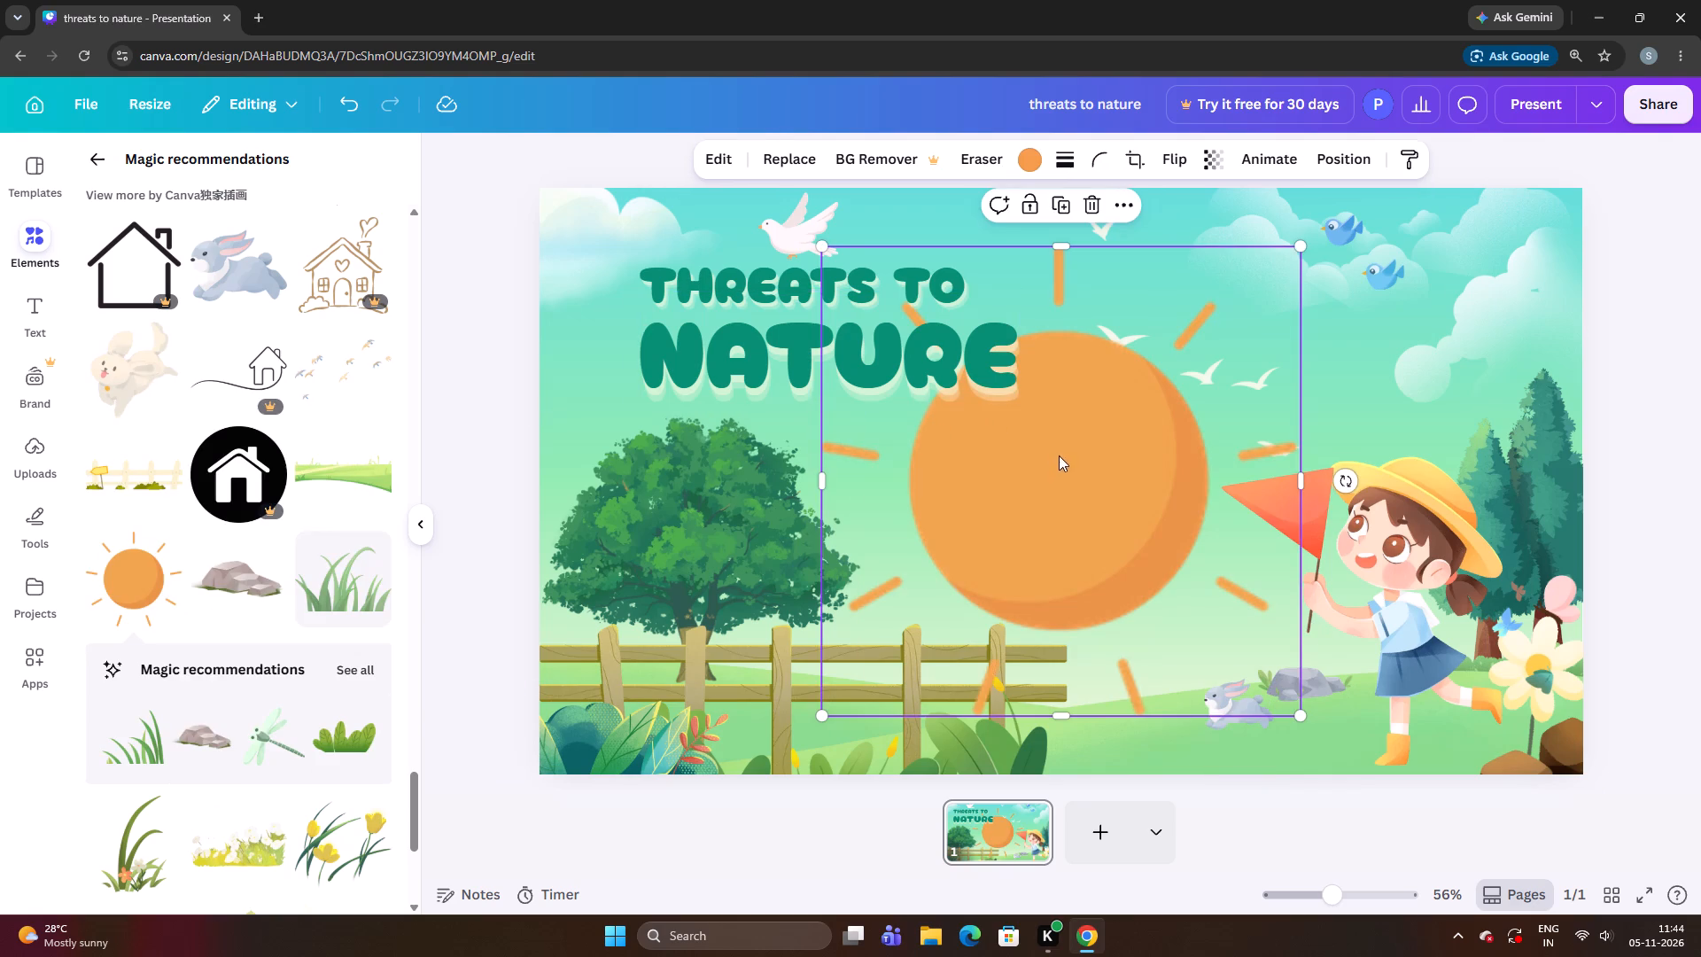
drag(1060, 459, 1140, 322)
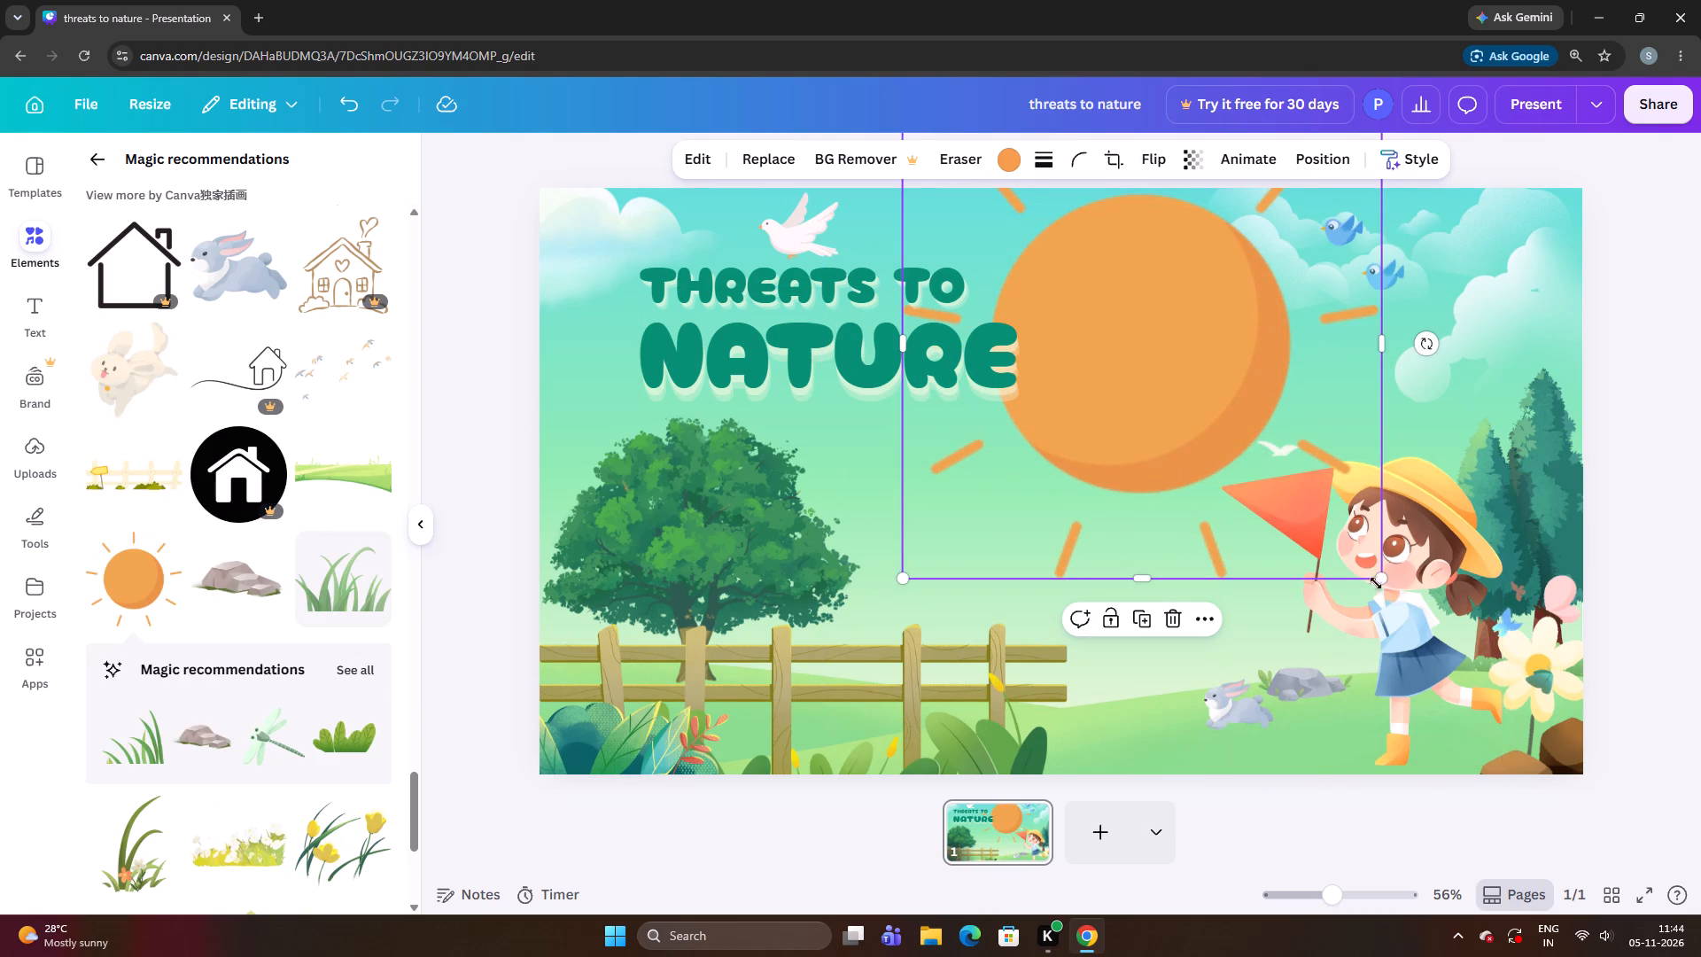
drag(1377, 574, 1114, 488)
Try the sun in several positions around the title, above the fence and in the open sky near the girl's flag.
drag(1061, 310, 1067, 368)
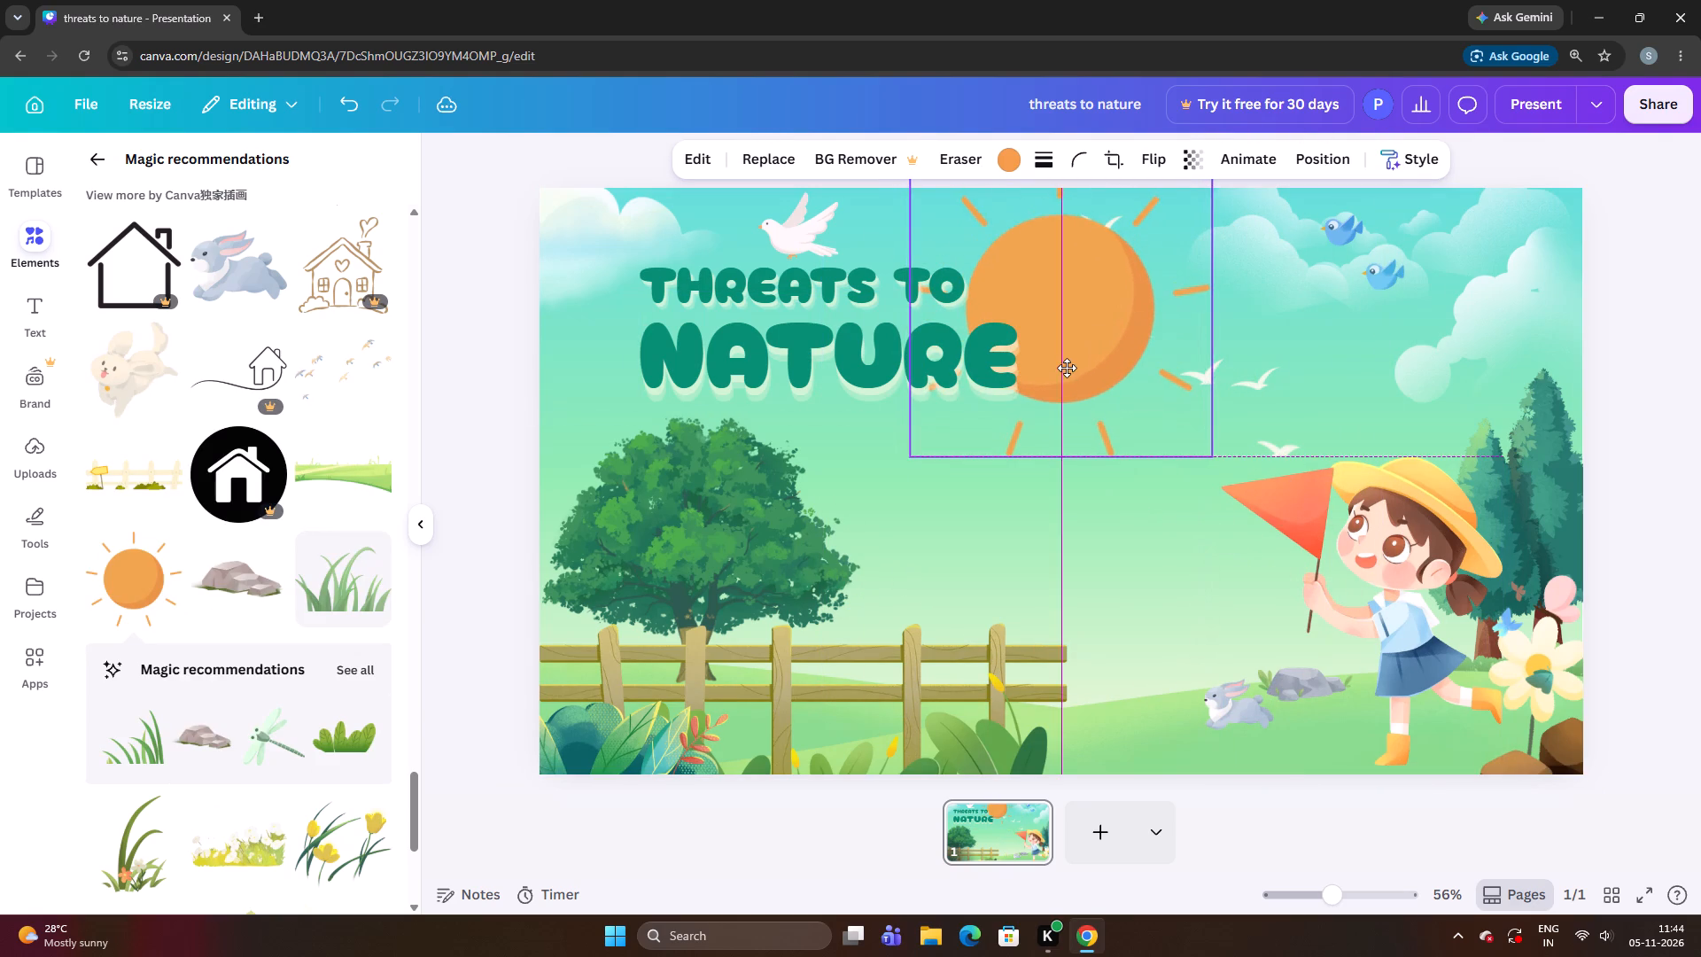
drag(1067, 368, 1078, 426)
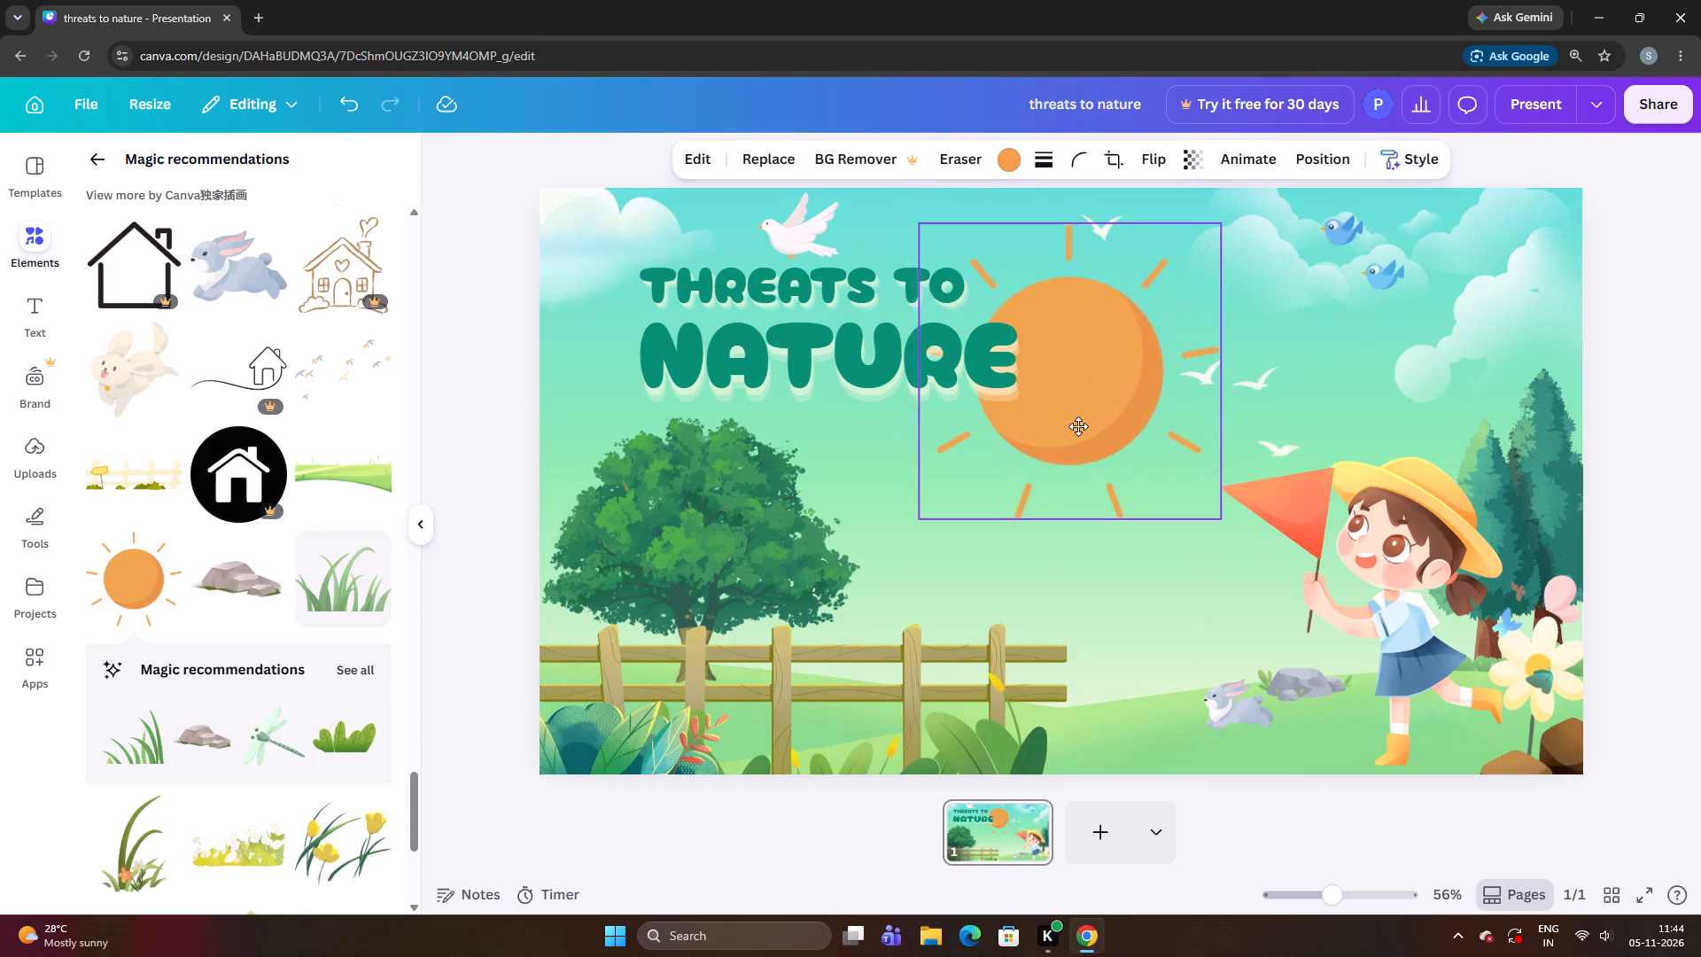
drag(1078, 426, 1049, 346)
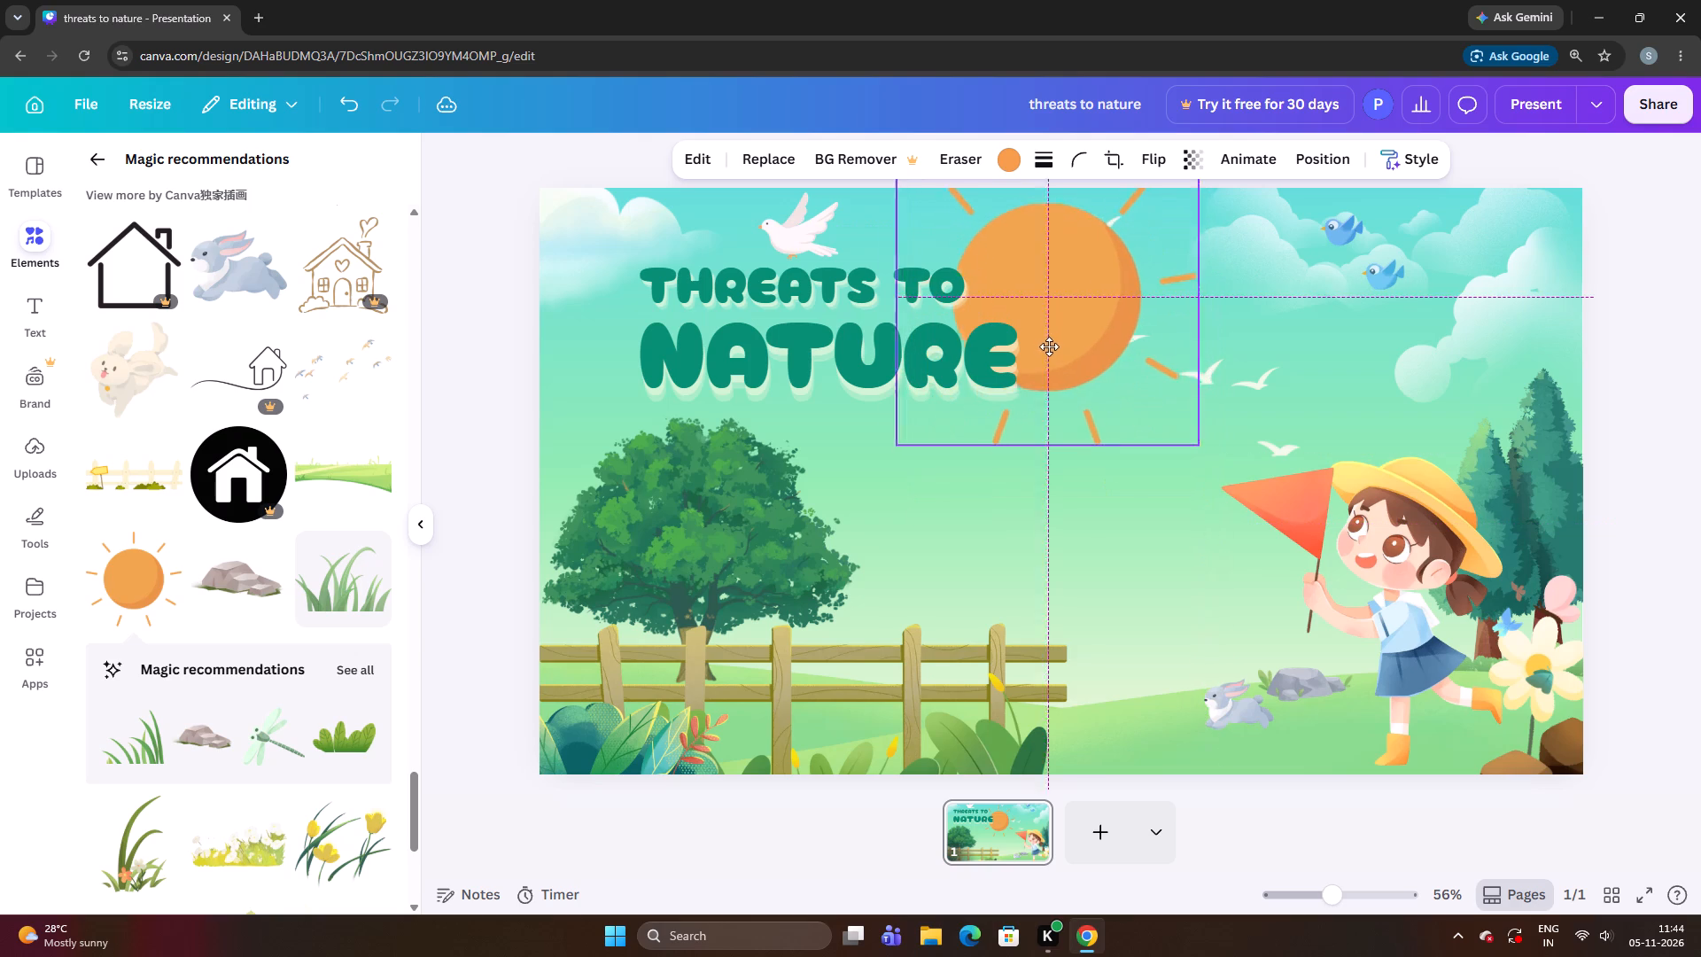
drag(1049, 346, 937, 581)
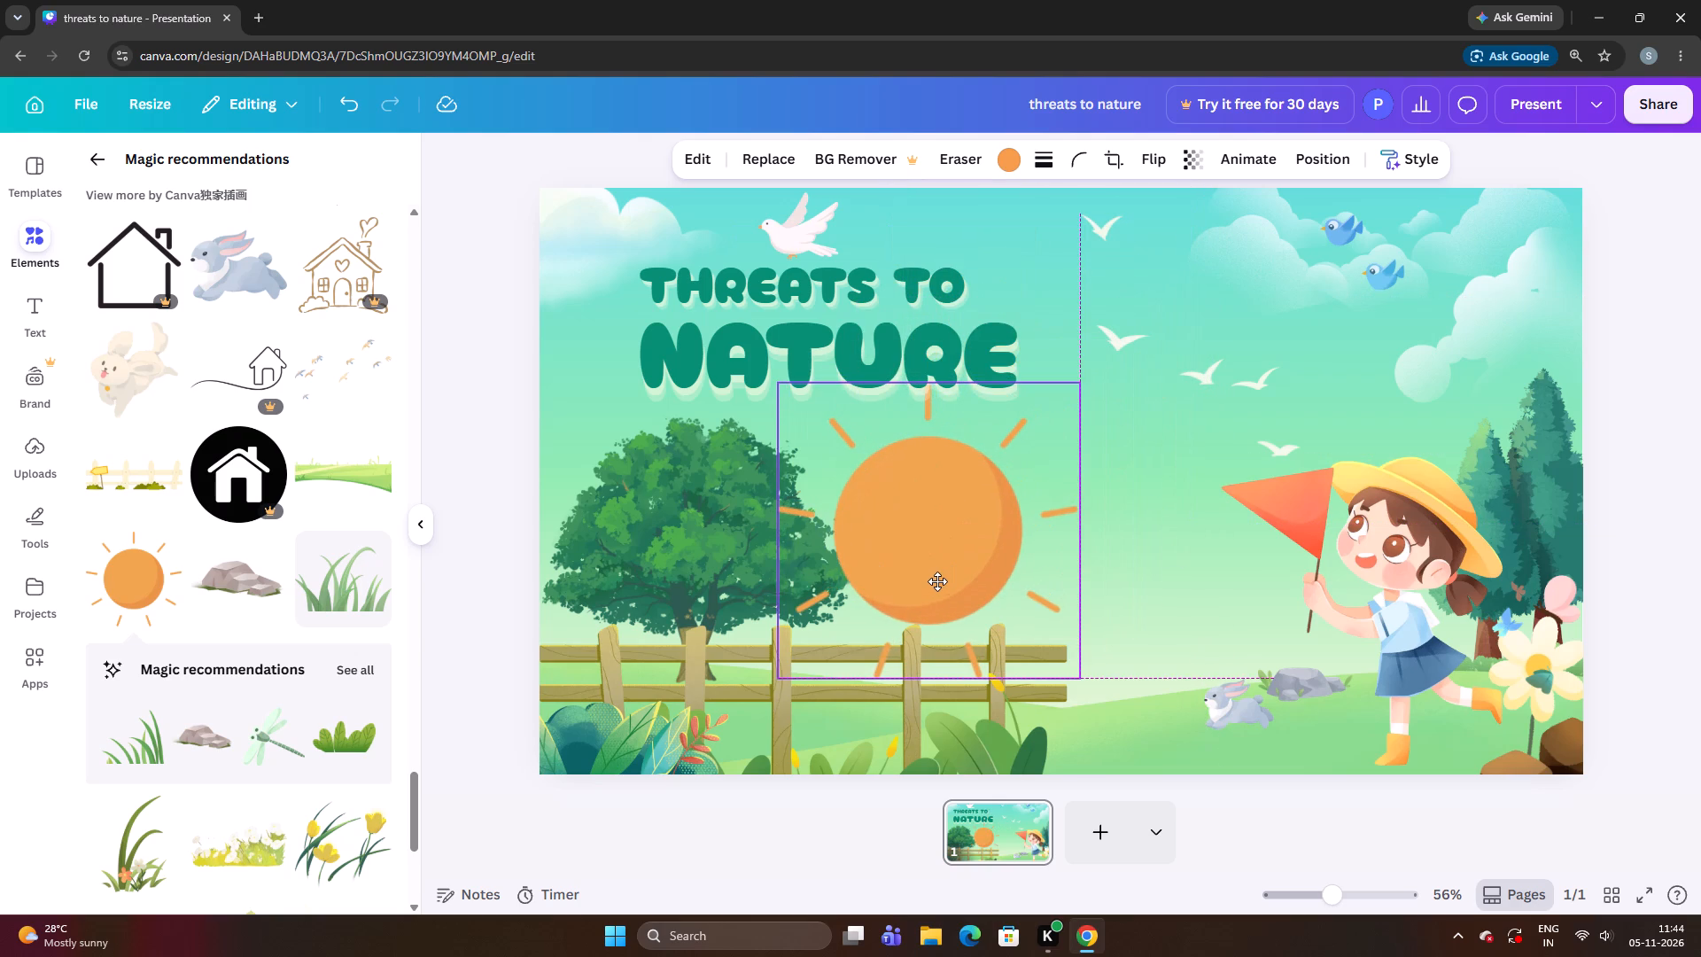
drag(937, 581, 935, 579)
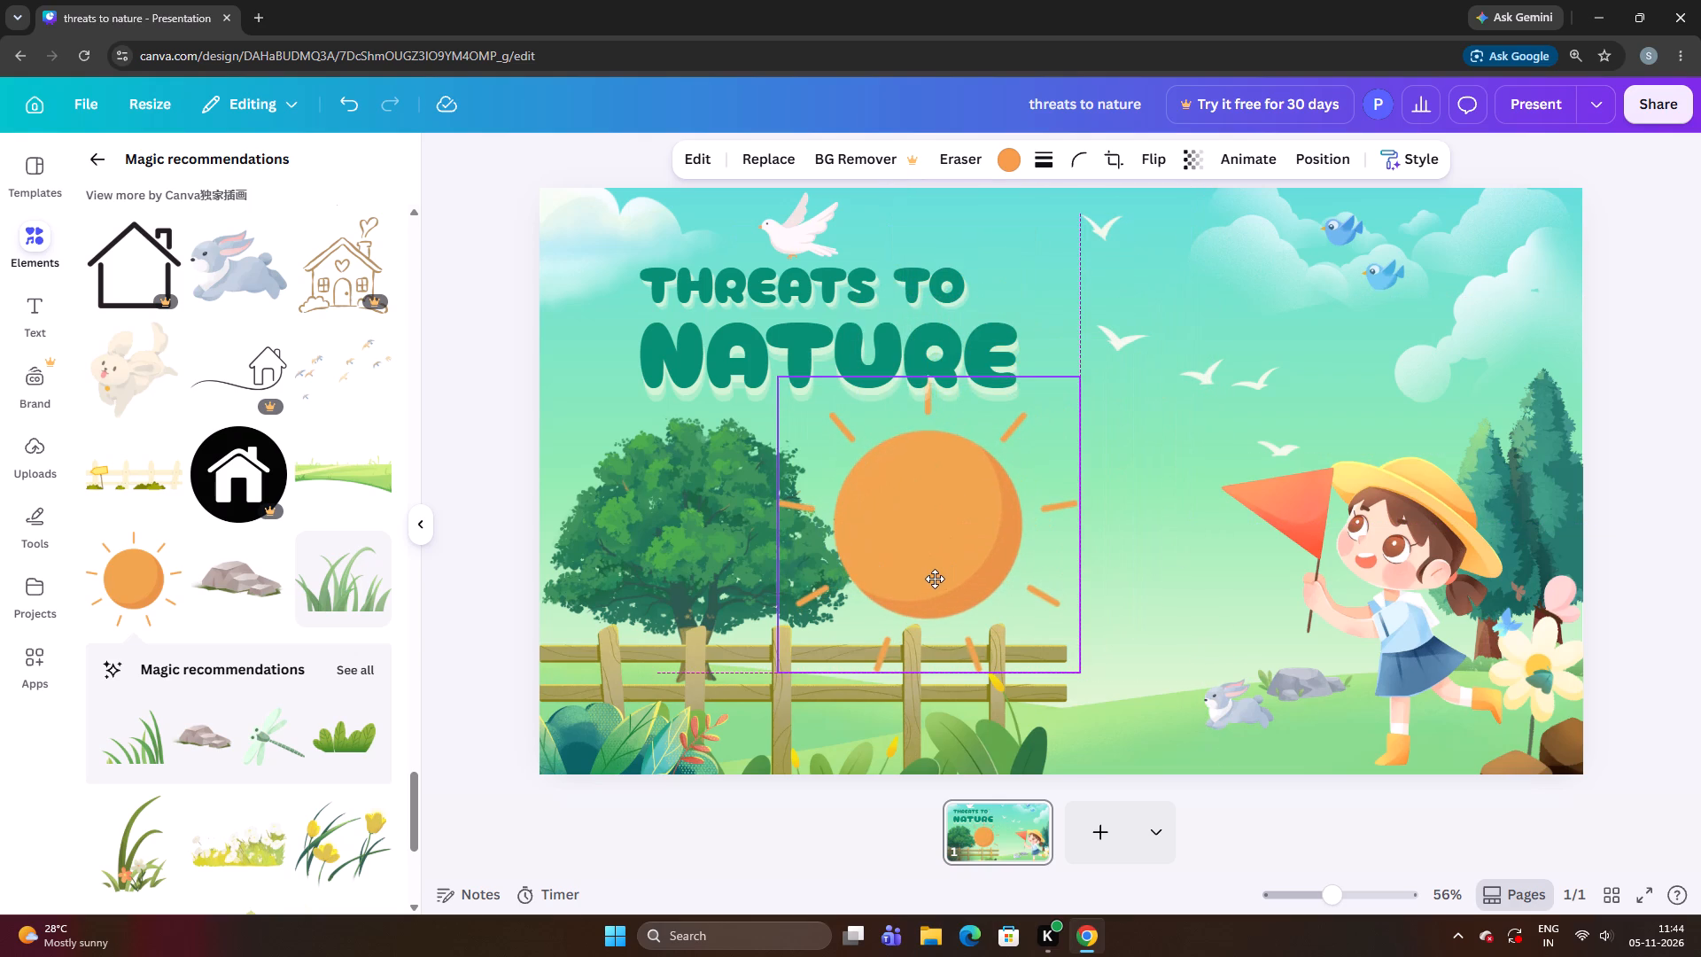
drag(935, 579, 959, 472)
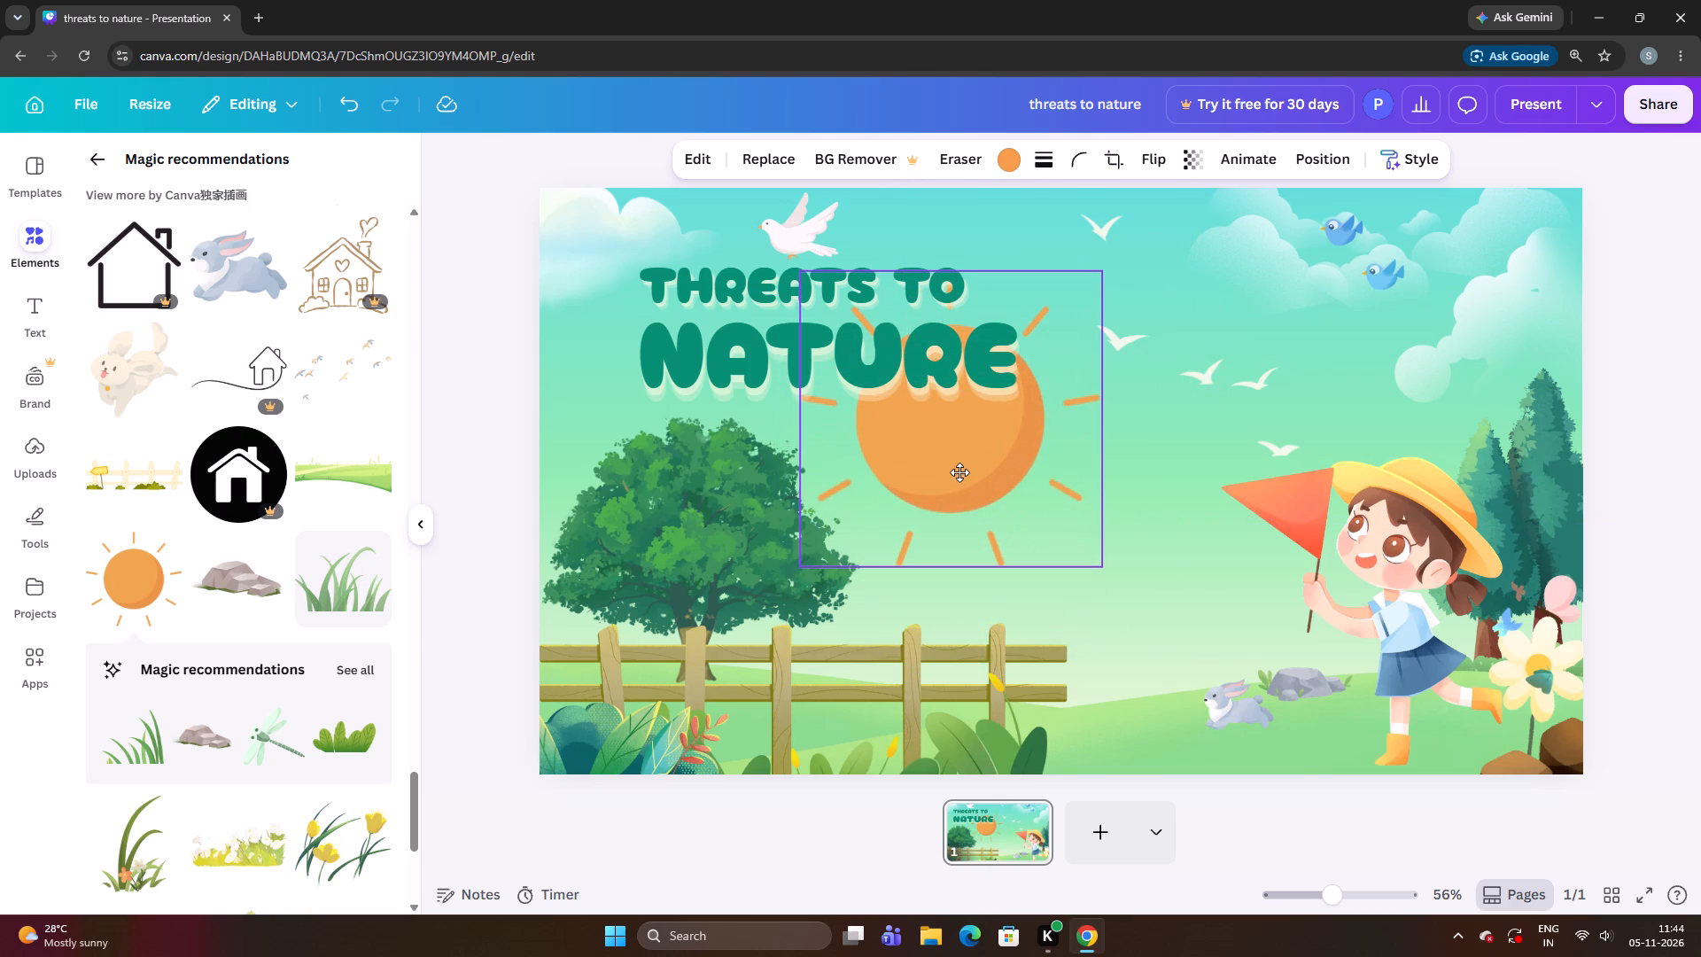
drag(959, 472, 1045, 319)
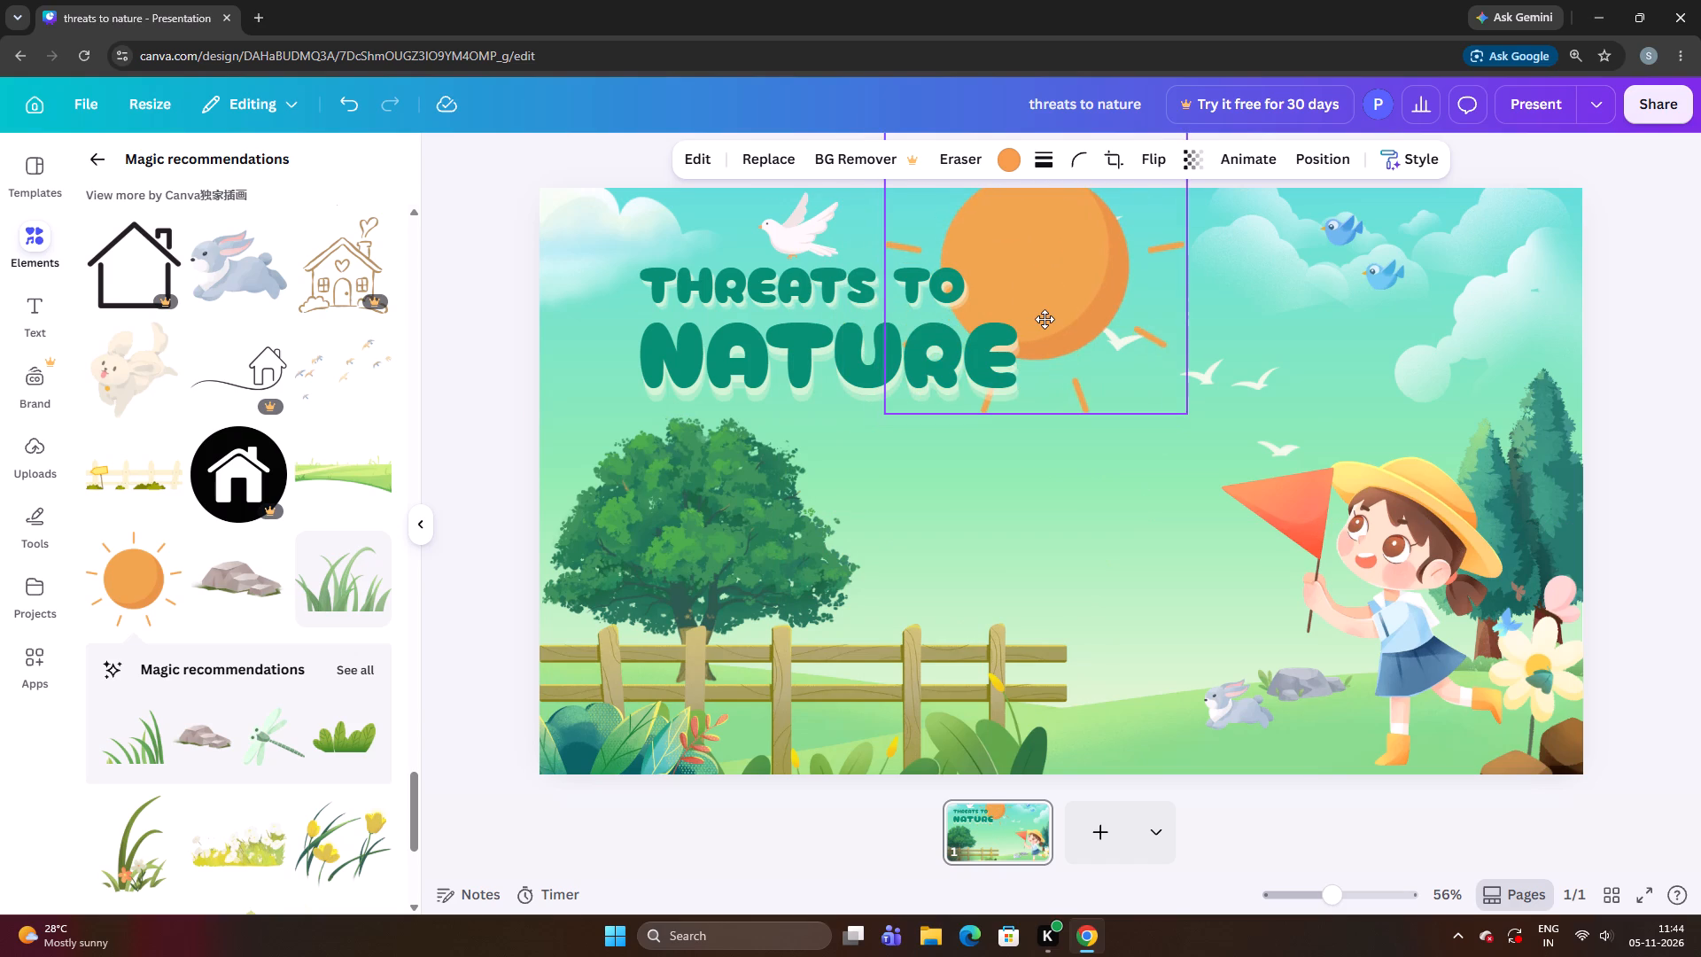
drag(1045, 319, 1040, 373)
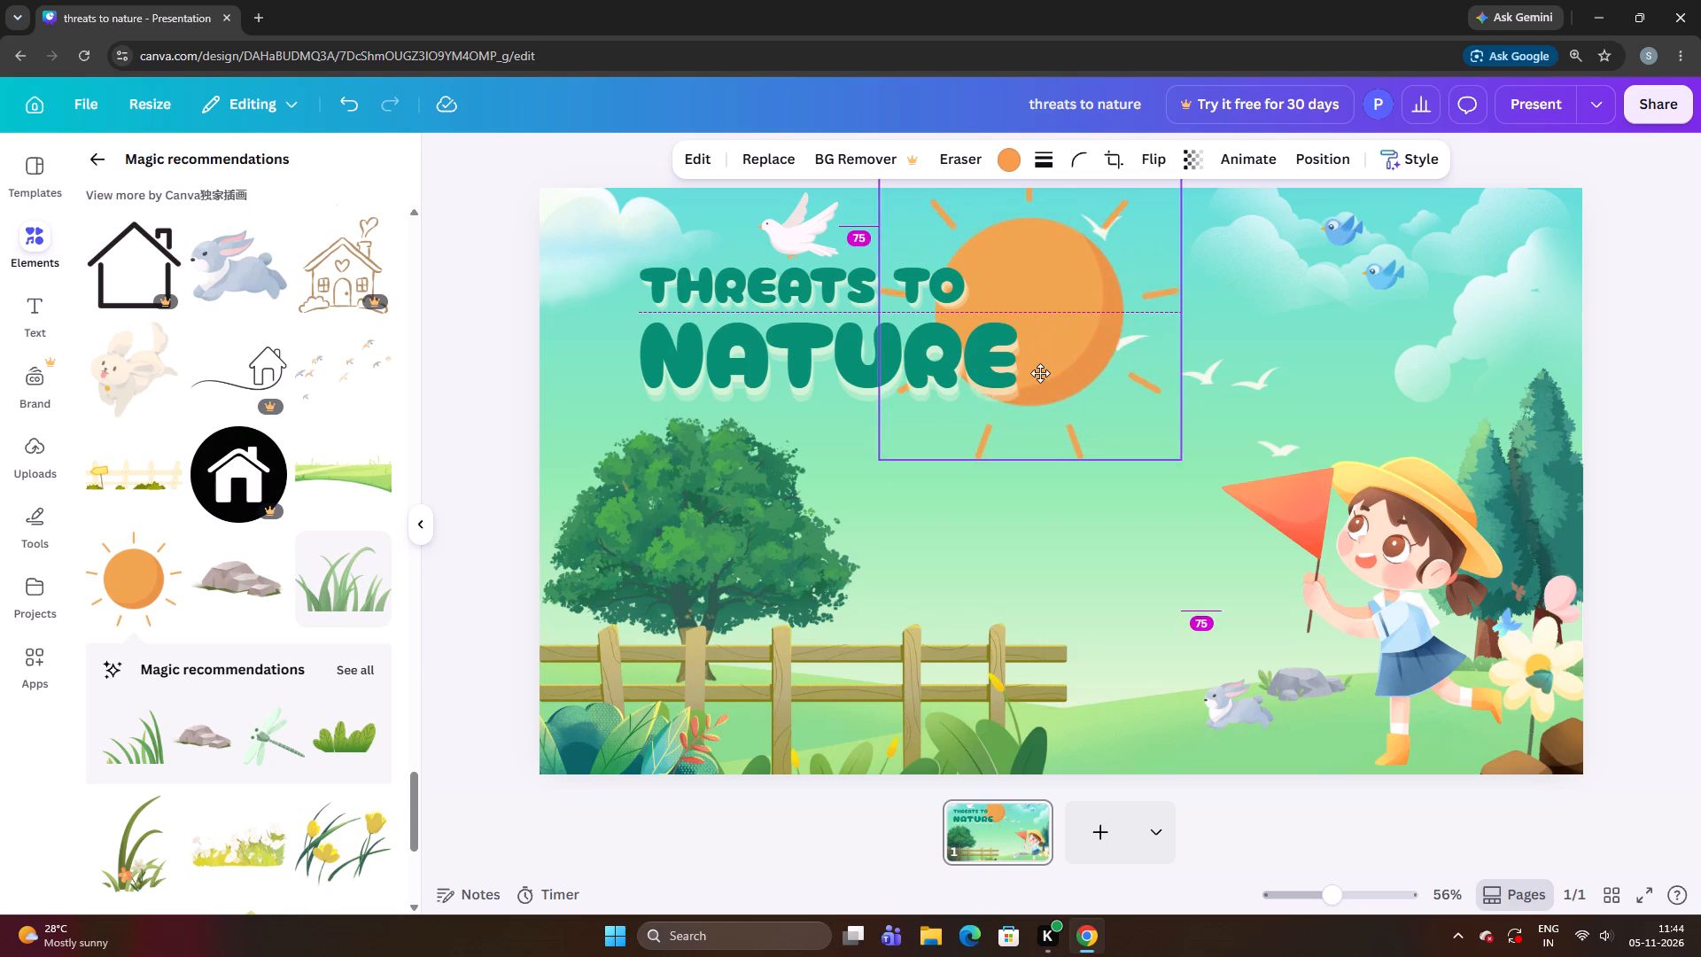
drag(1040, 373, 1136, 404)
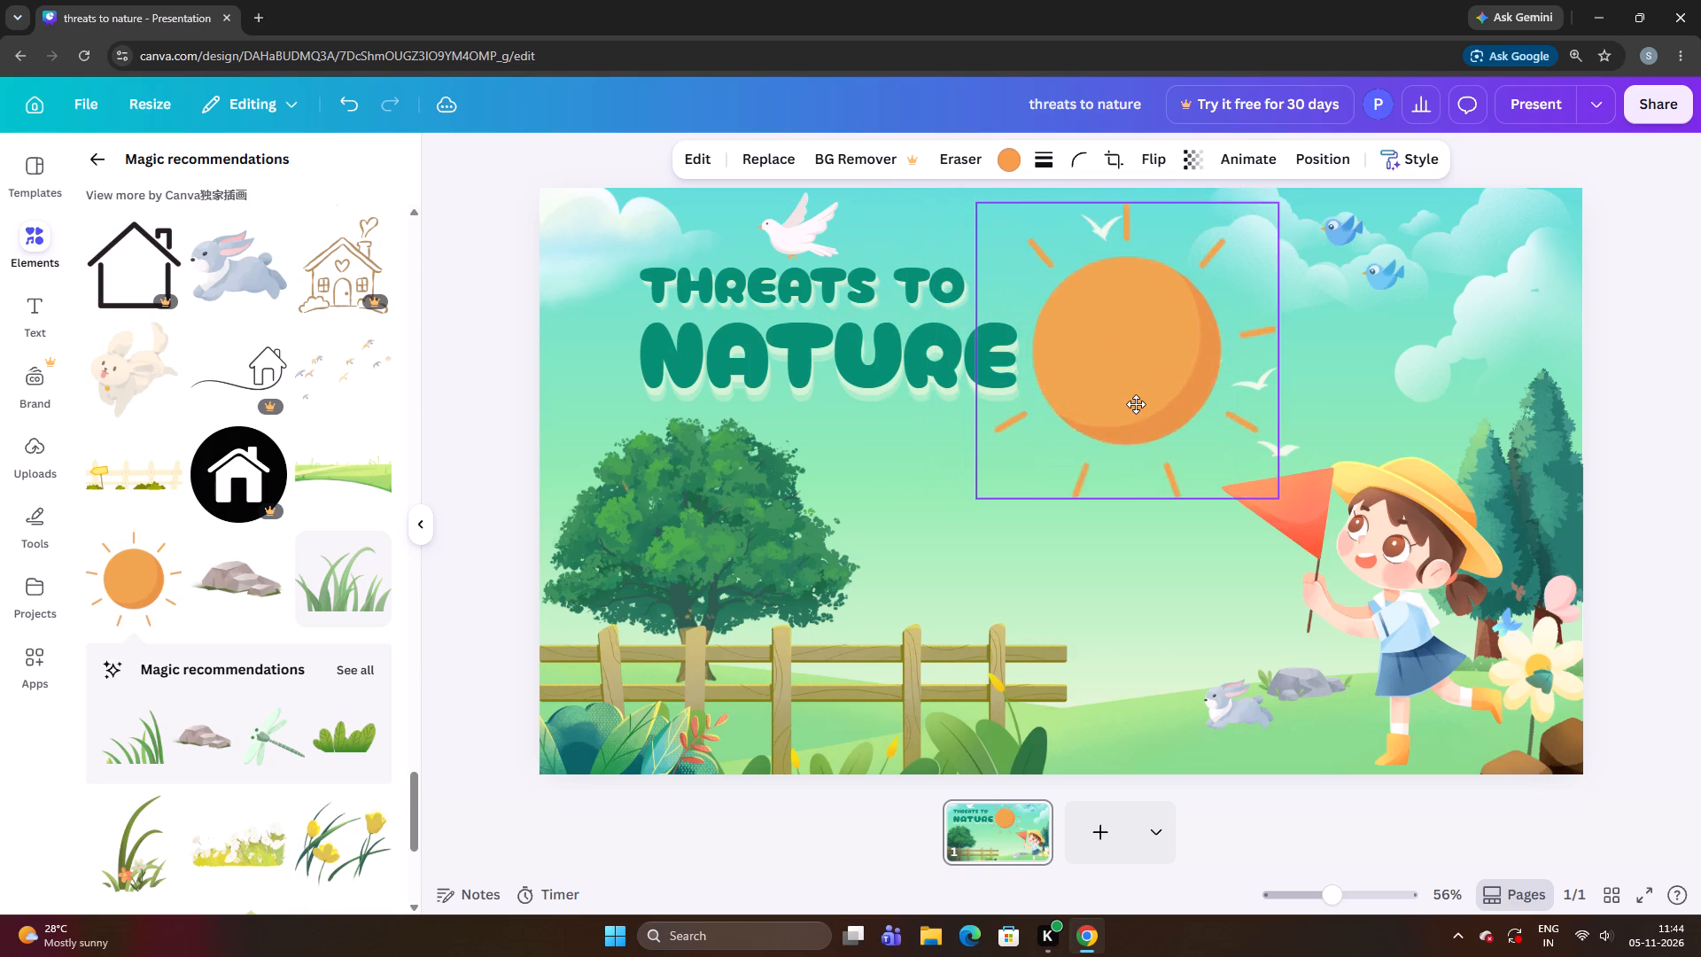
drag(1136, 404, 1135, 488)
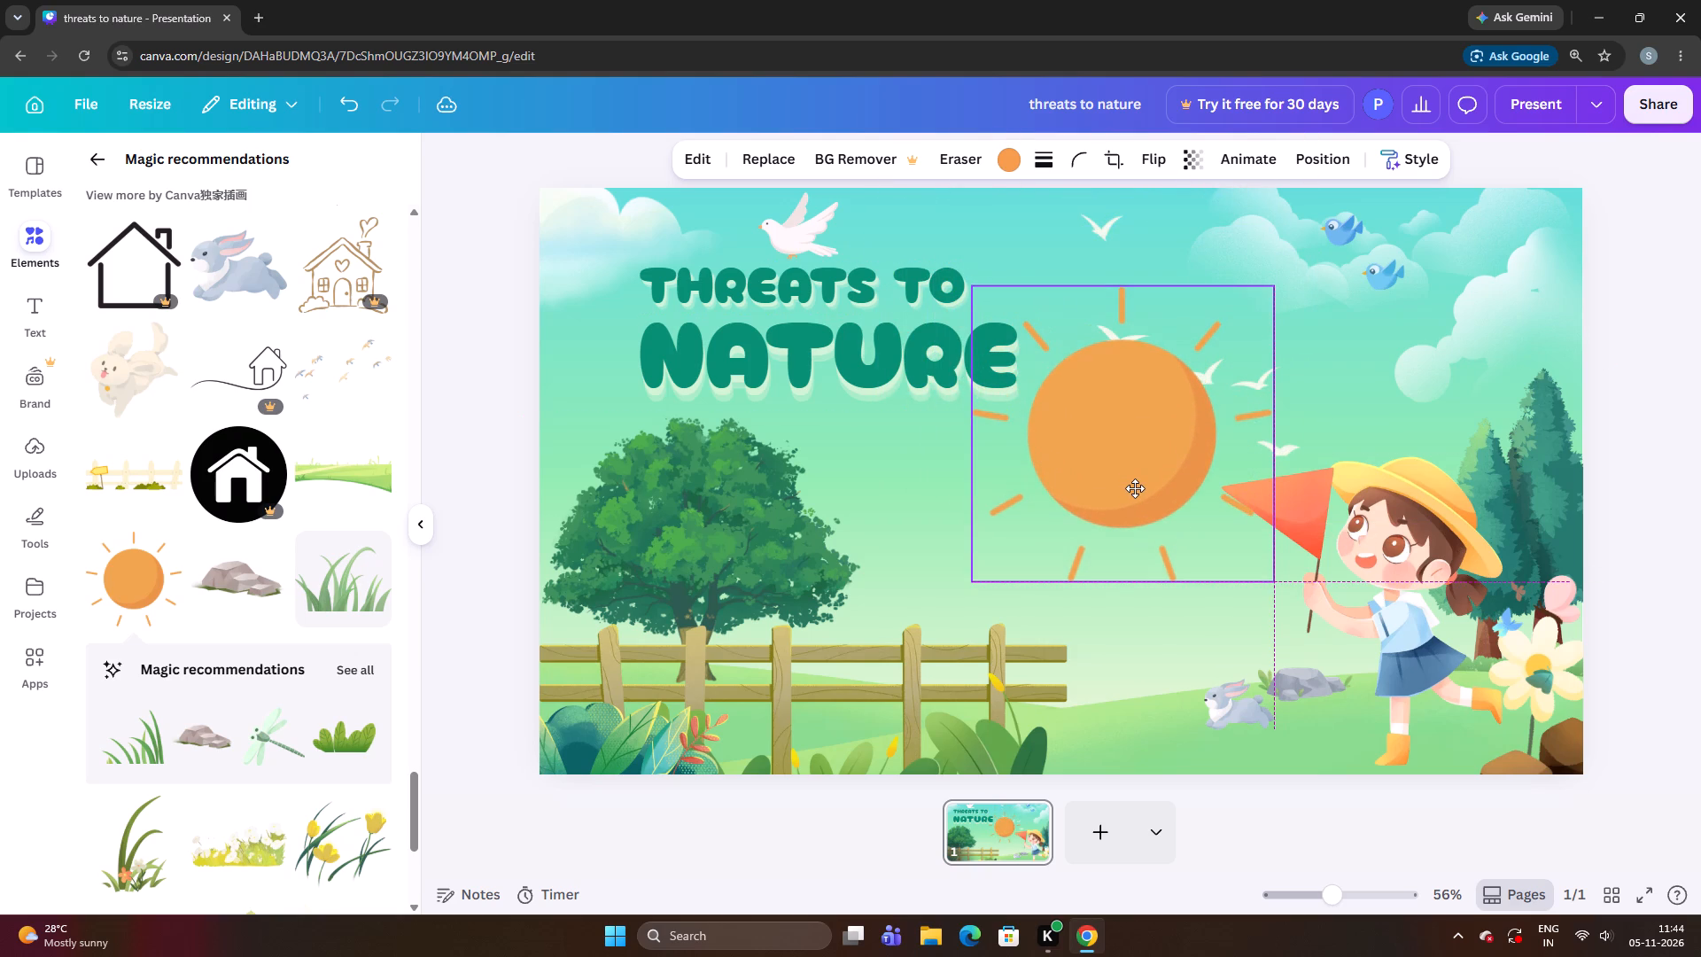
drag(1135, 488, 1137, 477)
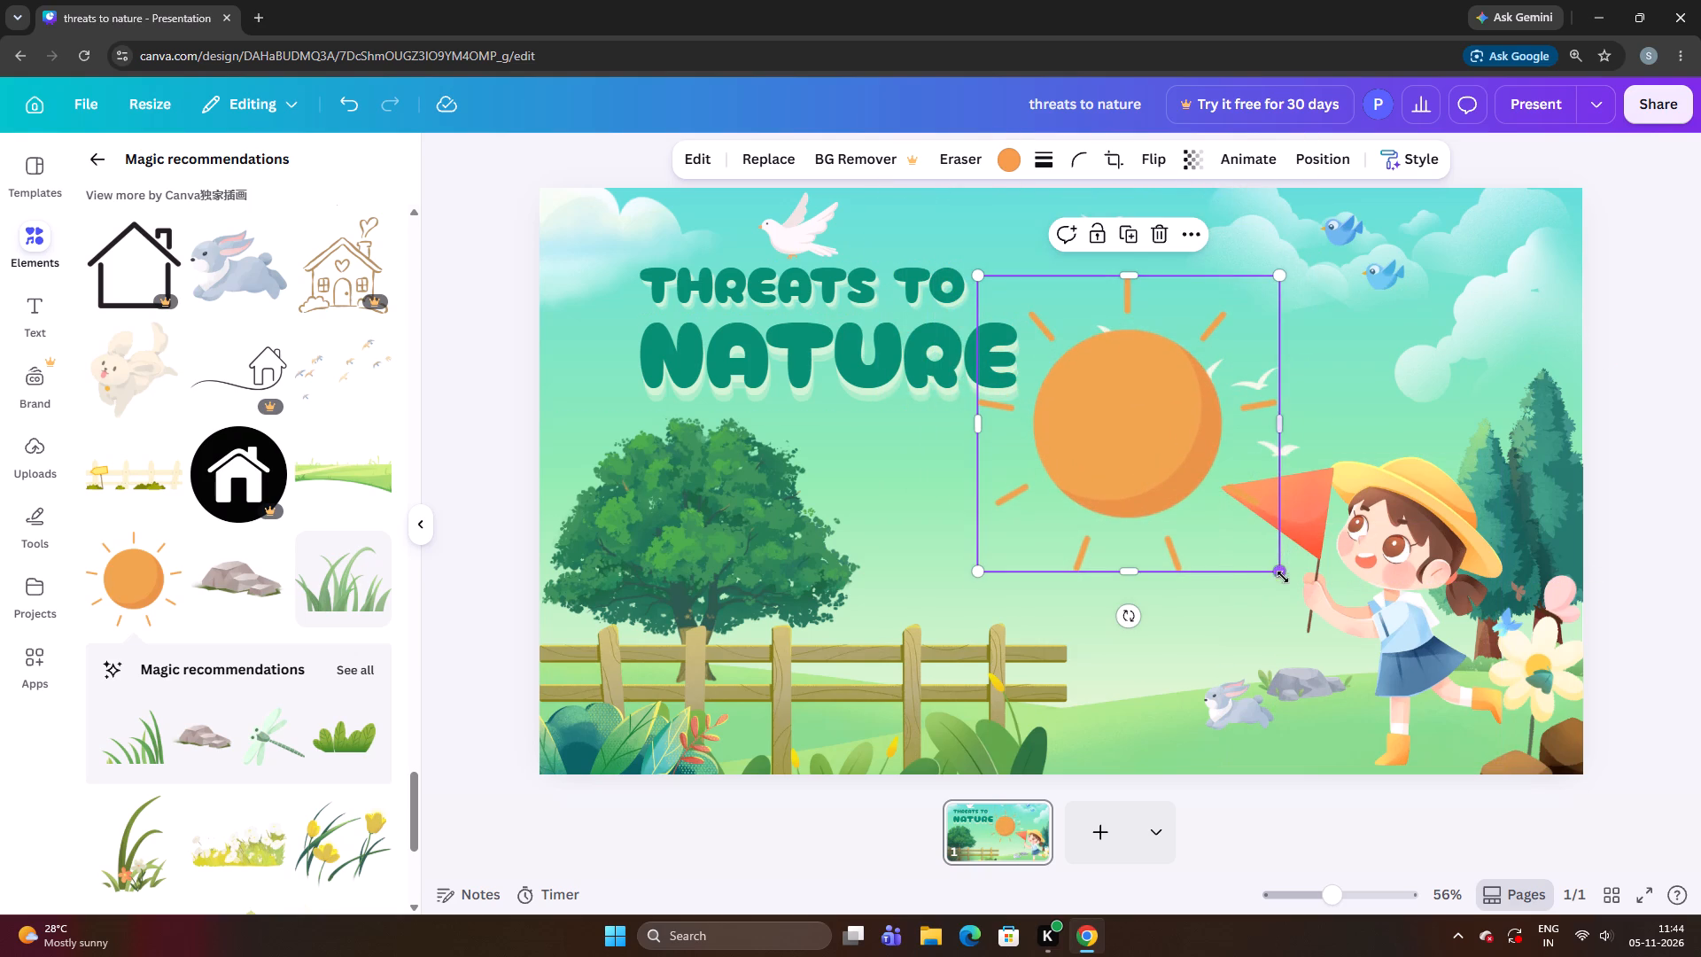
Shrink the sun to a small size and move it into the upper sky between the title and the clouds.
drag(1269, 561, 1221, 549)
drag(1228, 557, 1065, 483)
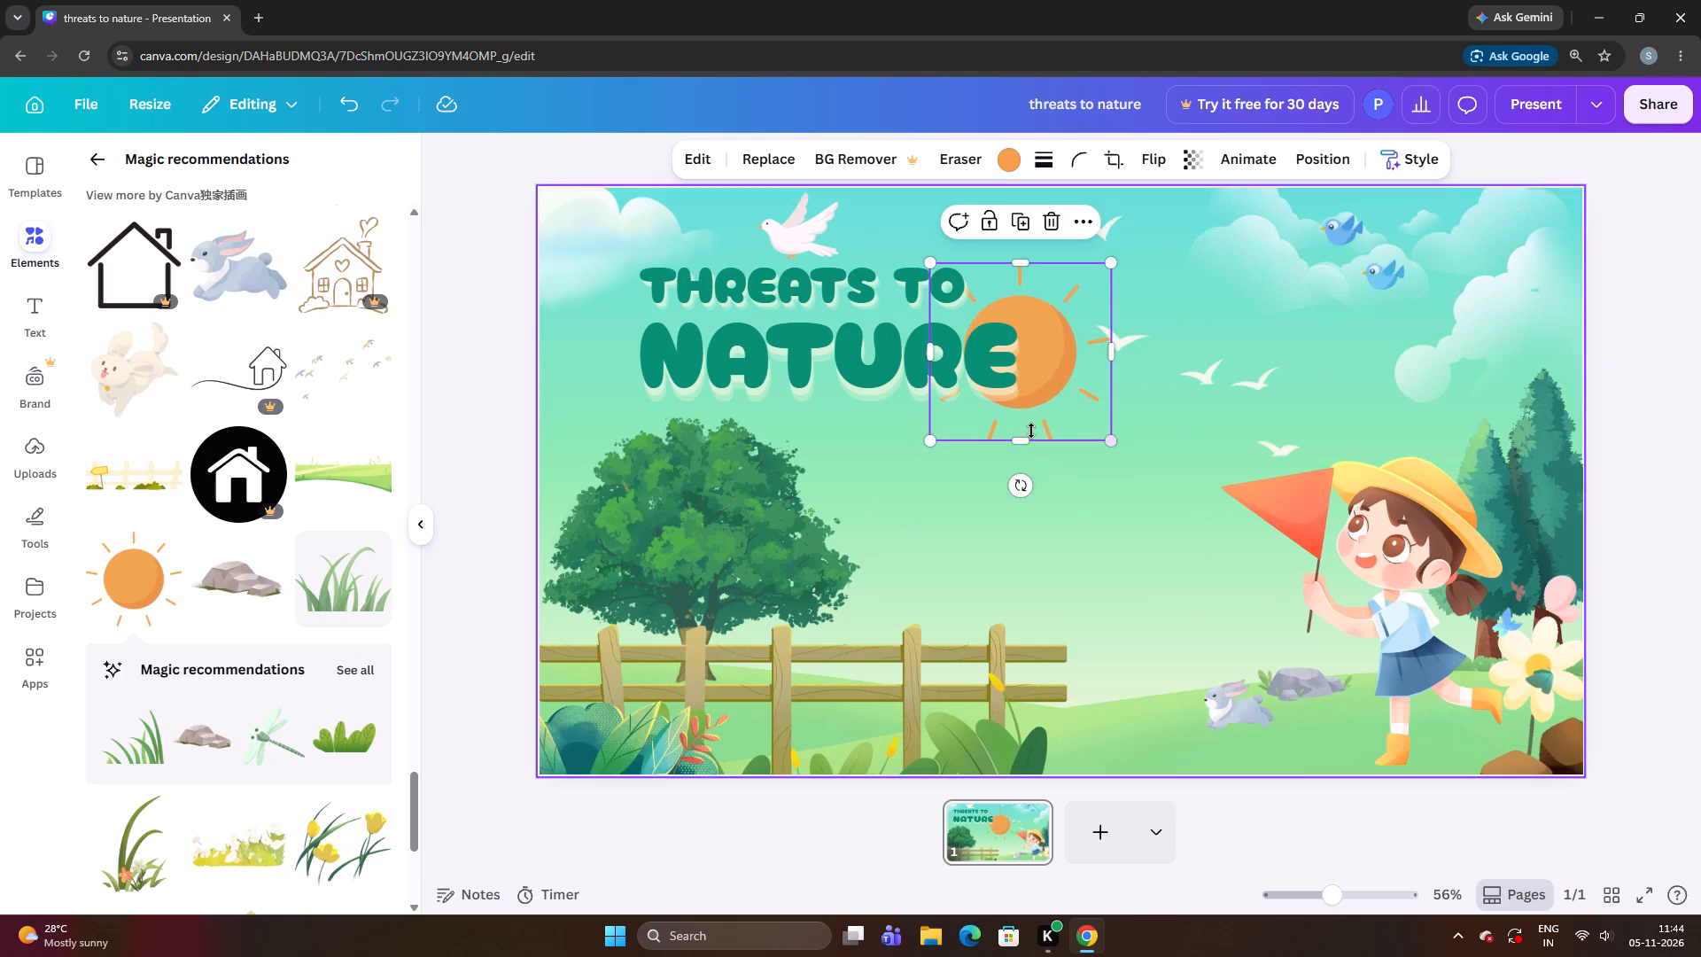
drag(1034, 392, 1147, 343)
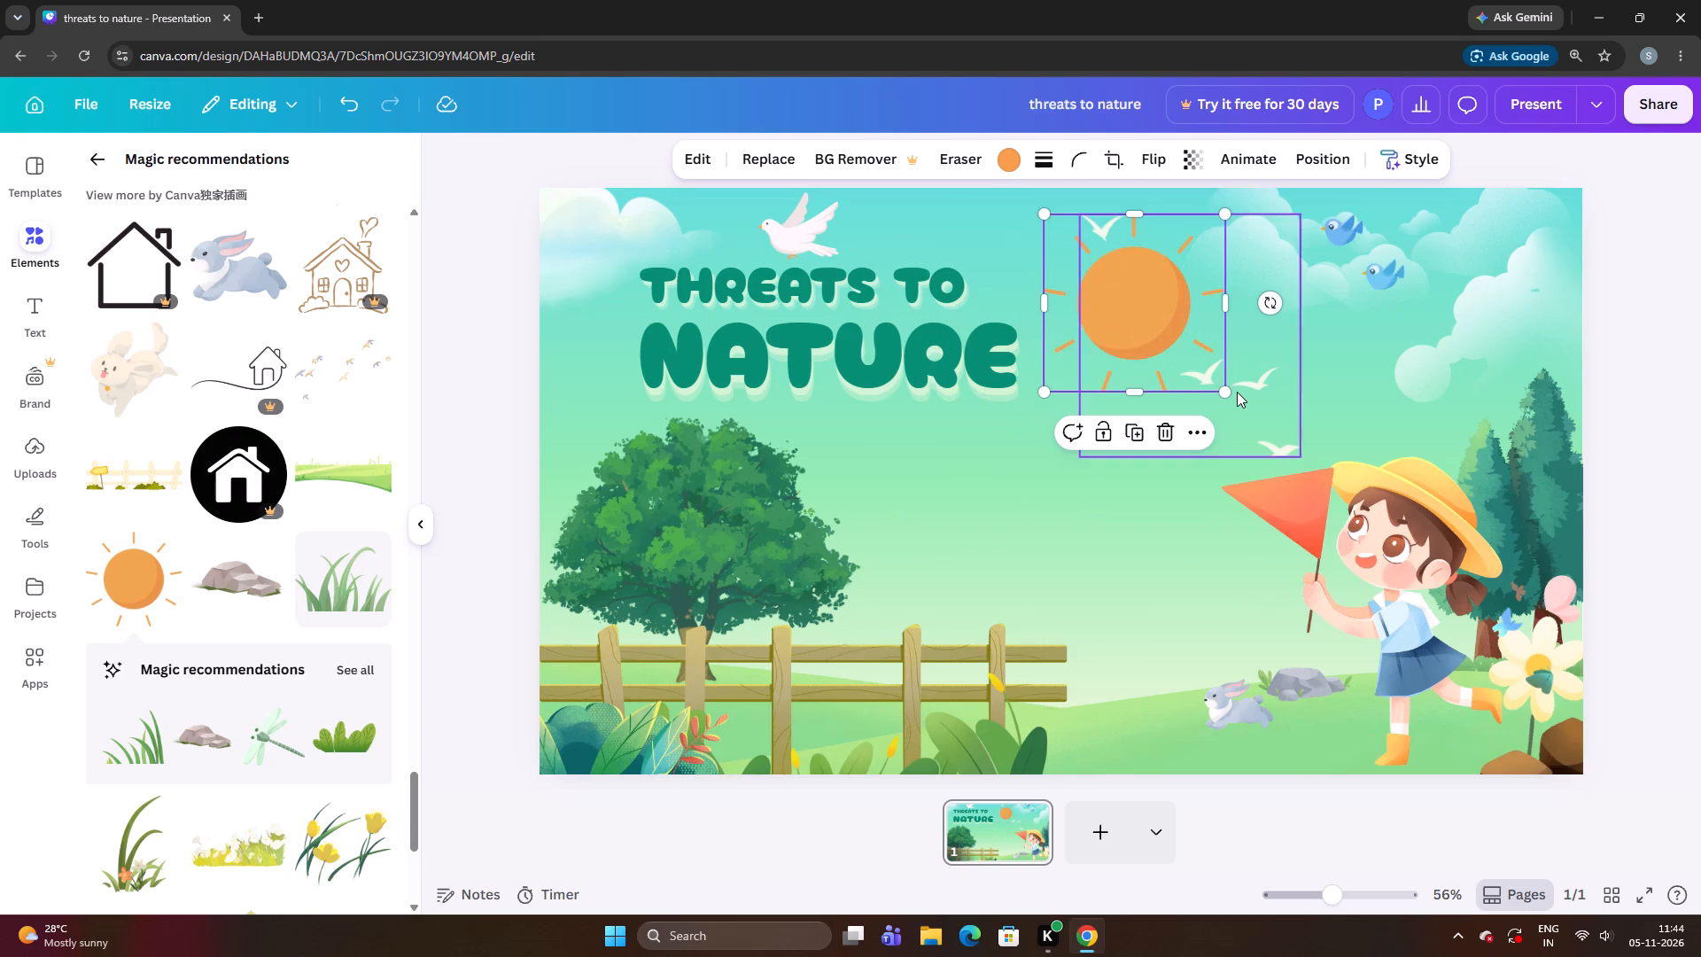
drag(1229, 392, 1187, 360)
drag(1136, 299, 1122, 309)
right_click(1122, 309)
click(1099, 309)
drag(1099, 309, 1155, 283)
drag(1223, 332, 1167, 281)
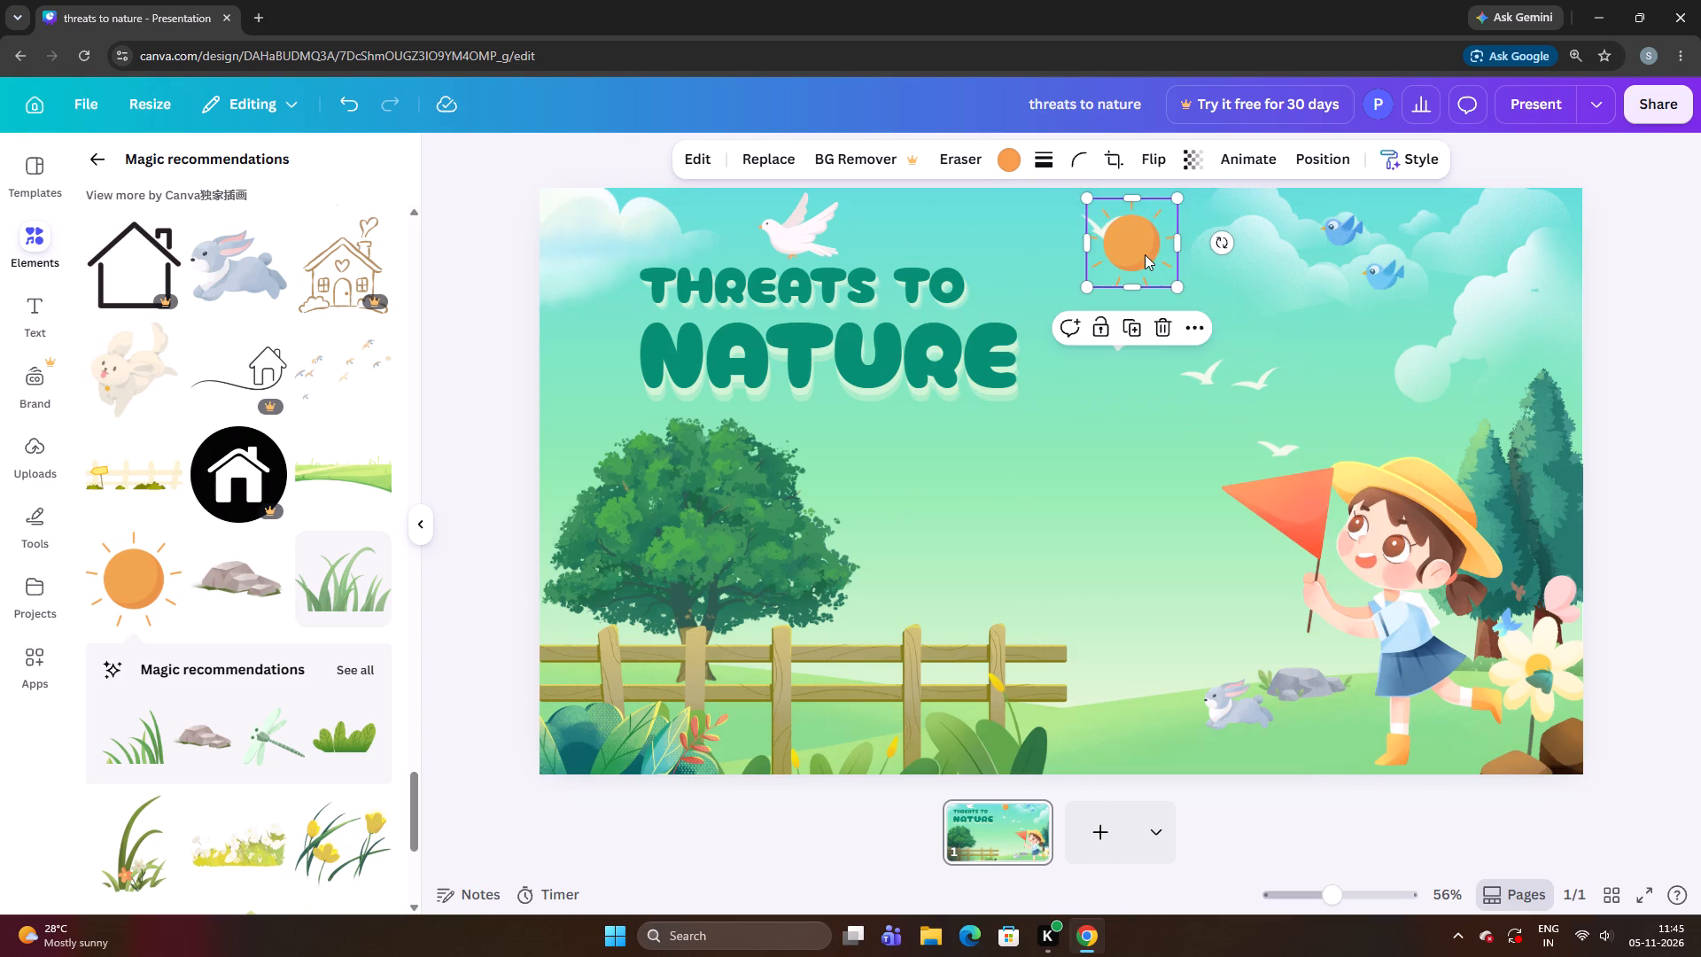
Move the sun beside the end of "THREATS TO" and shrink it further to a tiny sun above the title's end.
drag(1138, 251, 1110, 288)
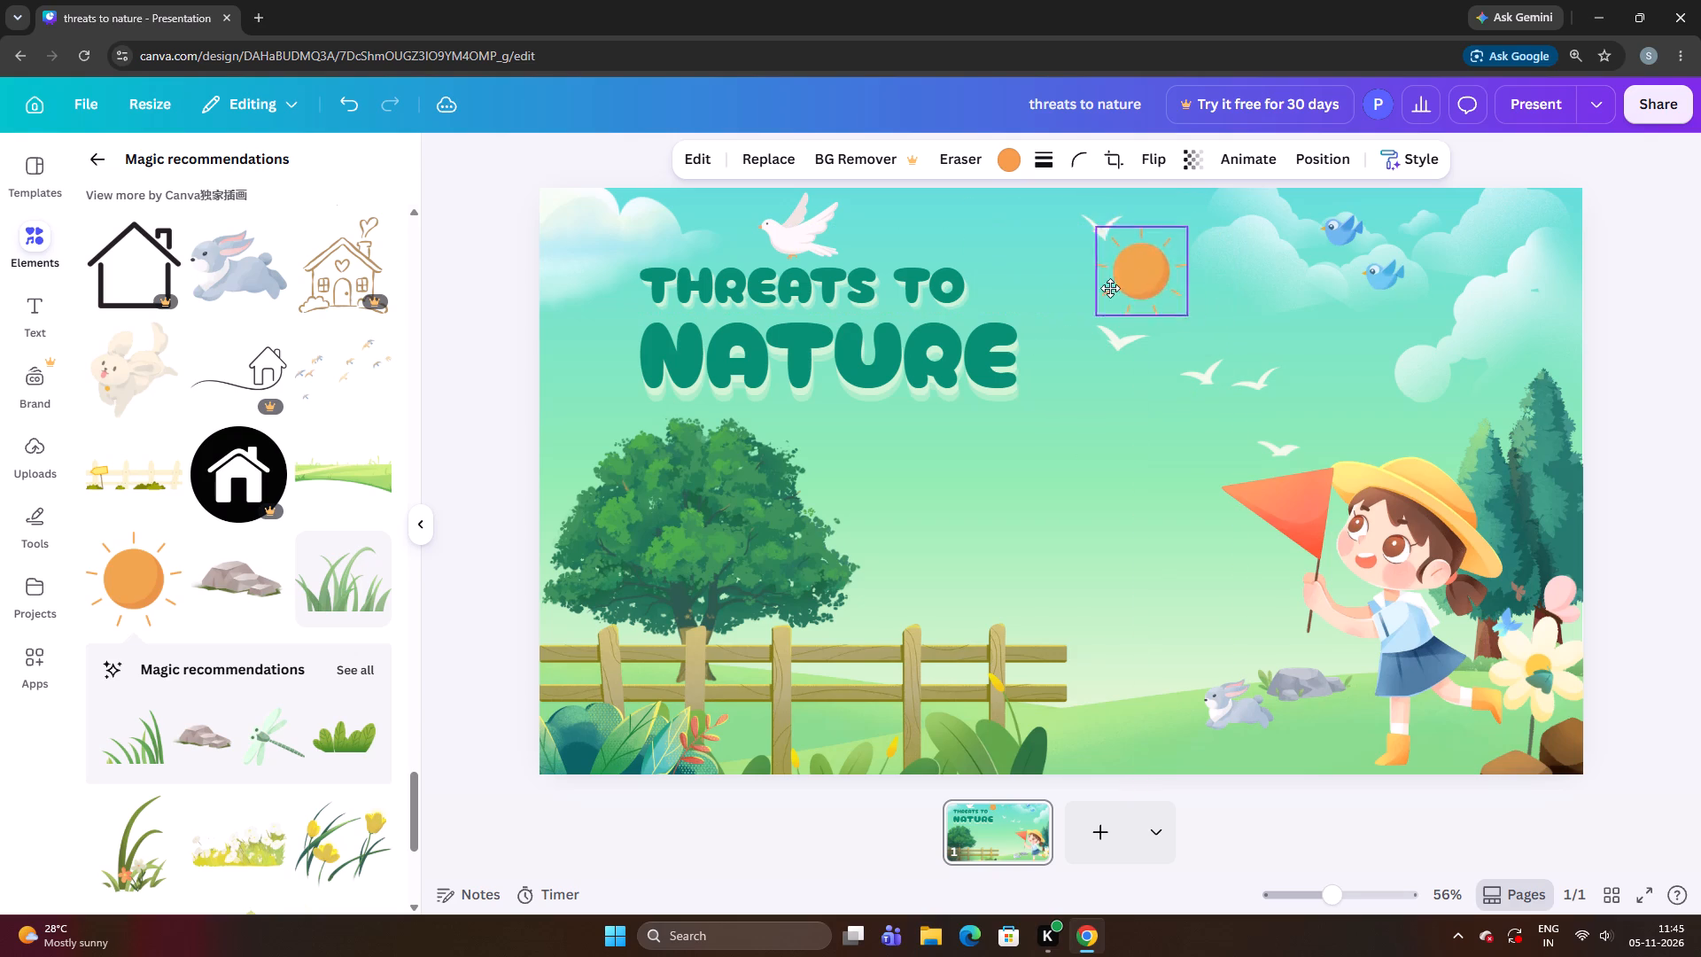
drag(1110, 288, 1025, 279)
drag(1065, 312, 1054, 277)
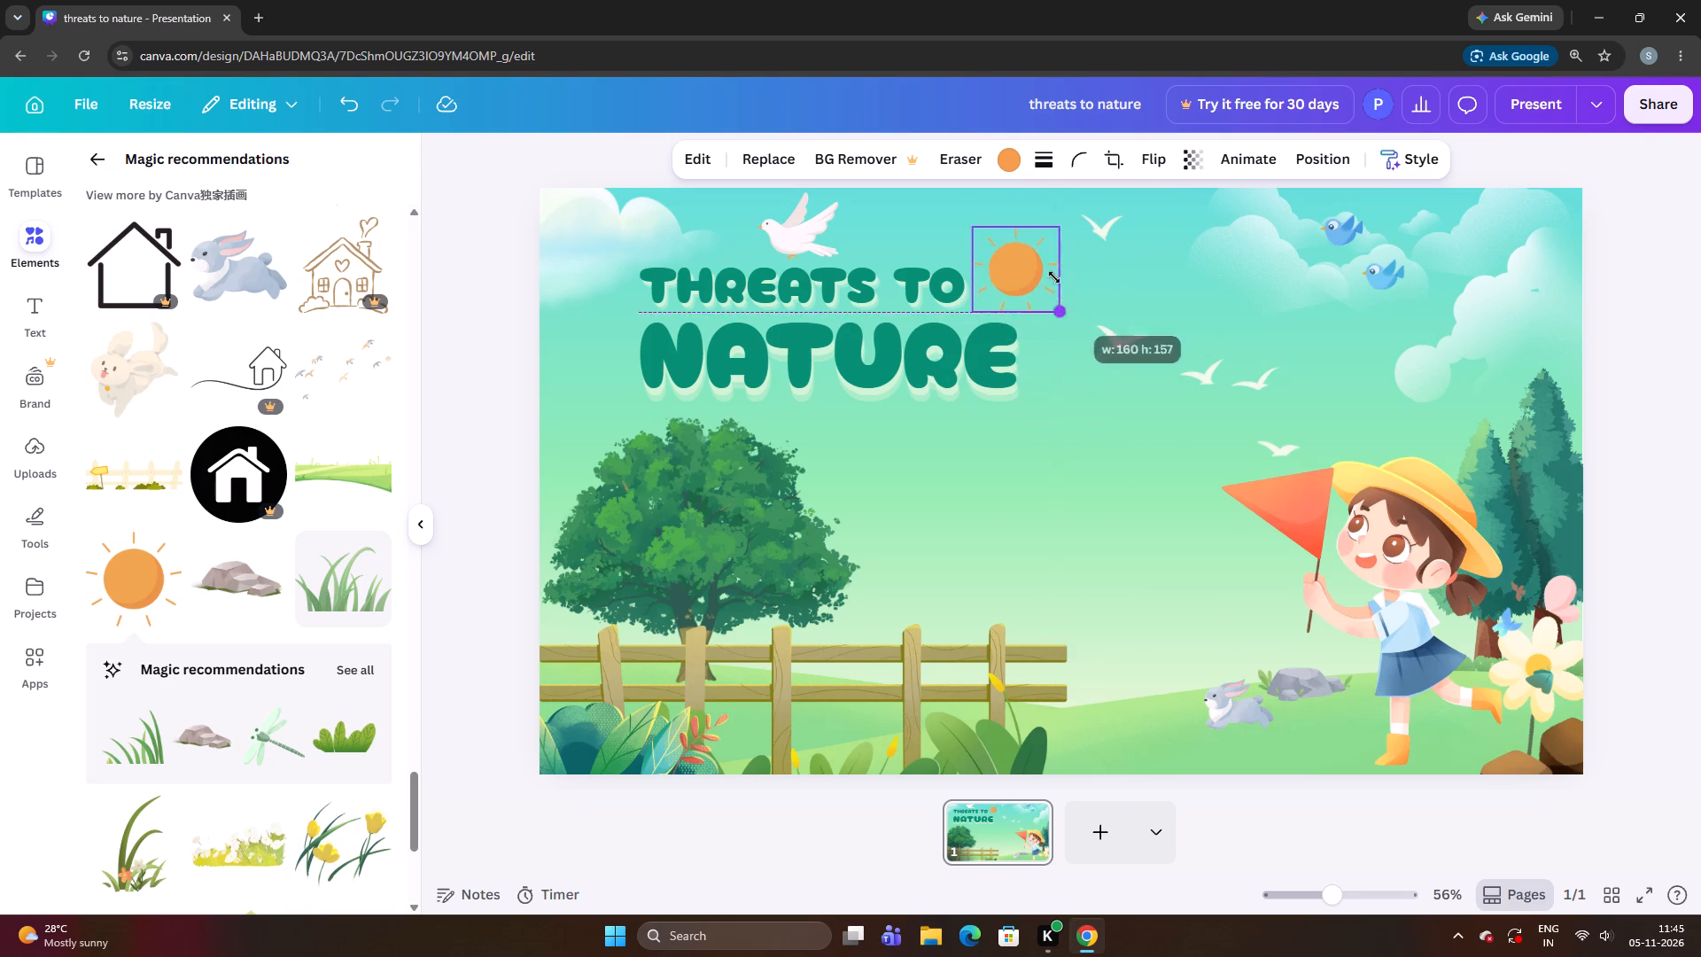
drag(1054, 277, 1048, 264)
drag(998, 258, 1016, 240)
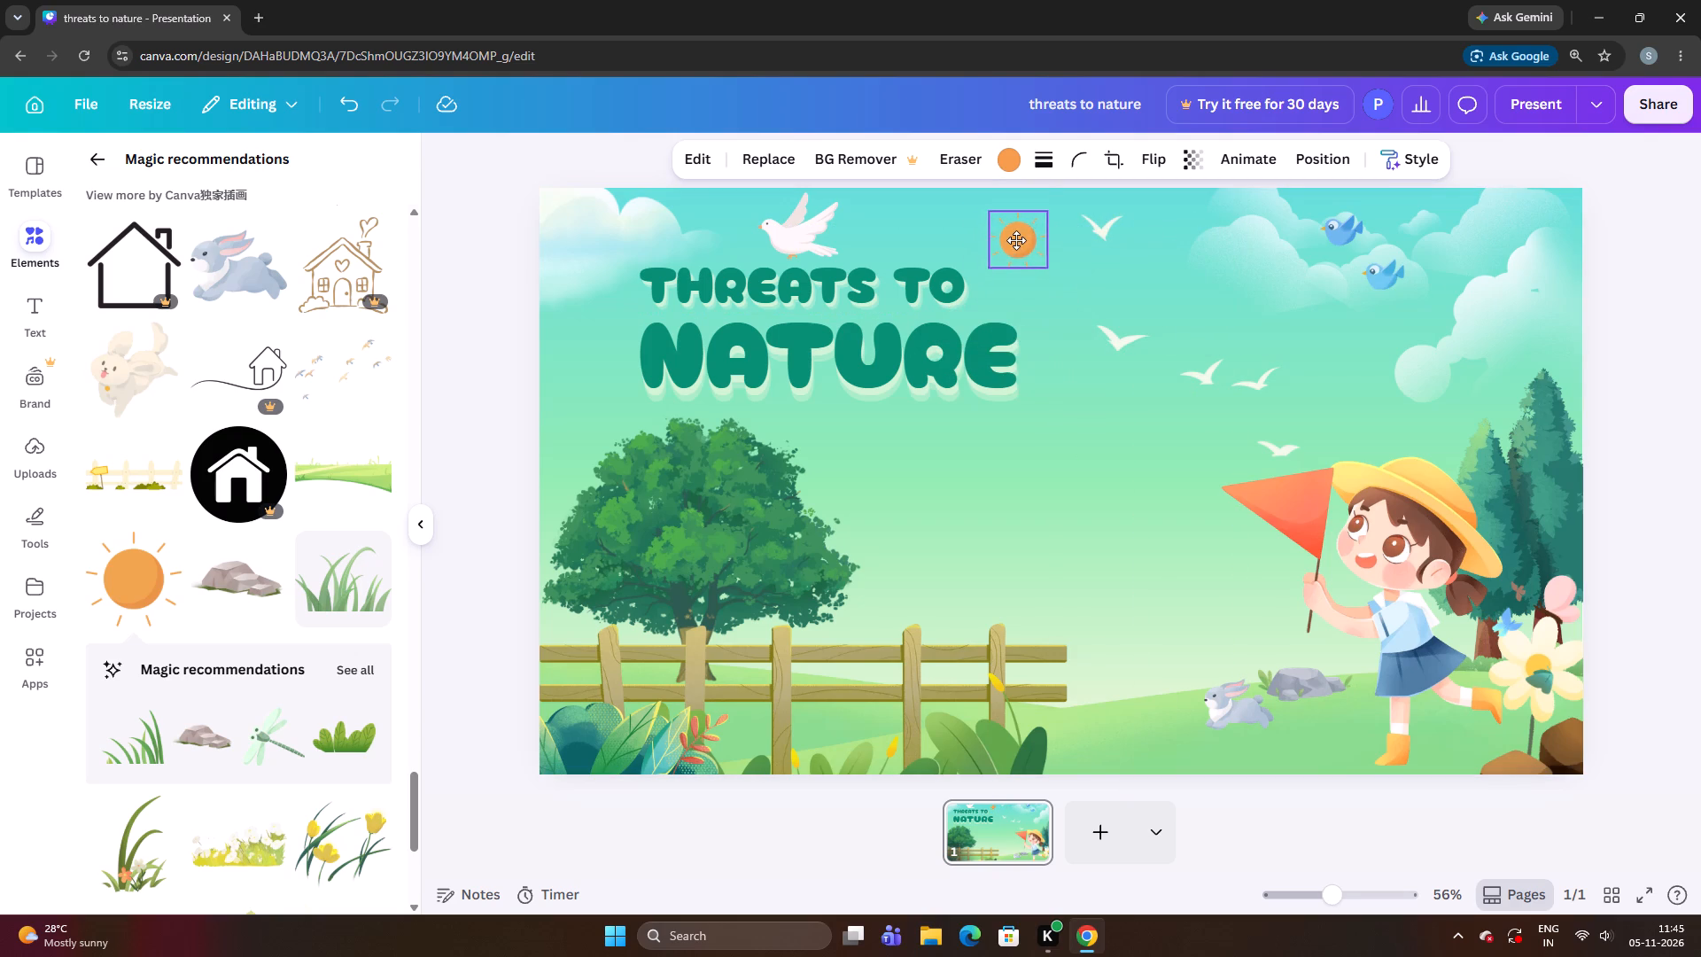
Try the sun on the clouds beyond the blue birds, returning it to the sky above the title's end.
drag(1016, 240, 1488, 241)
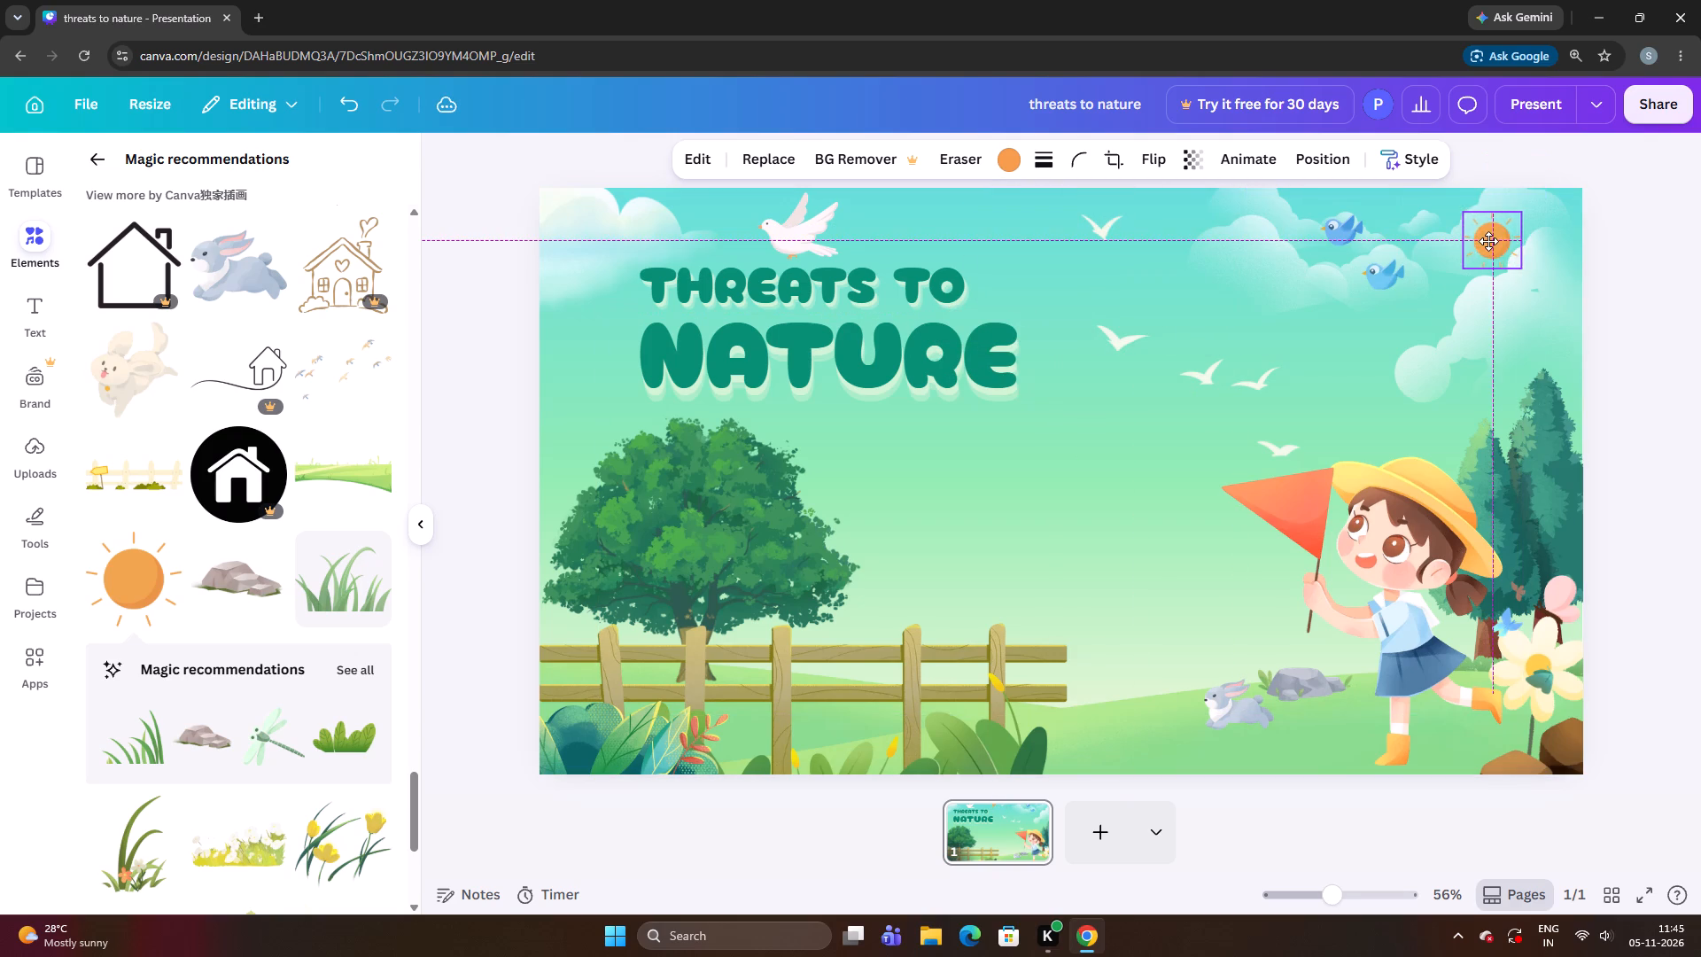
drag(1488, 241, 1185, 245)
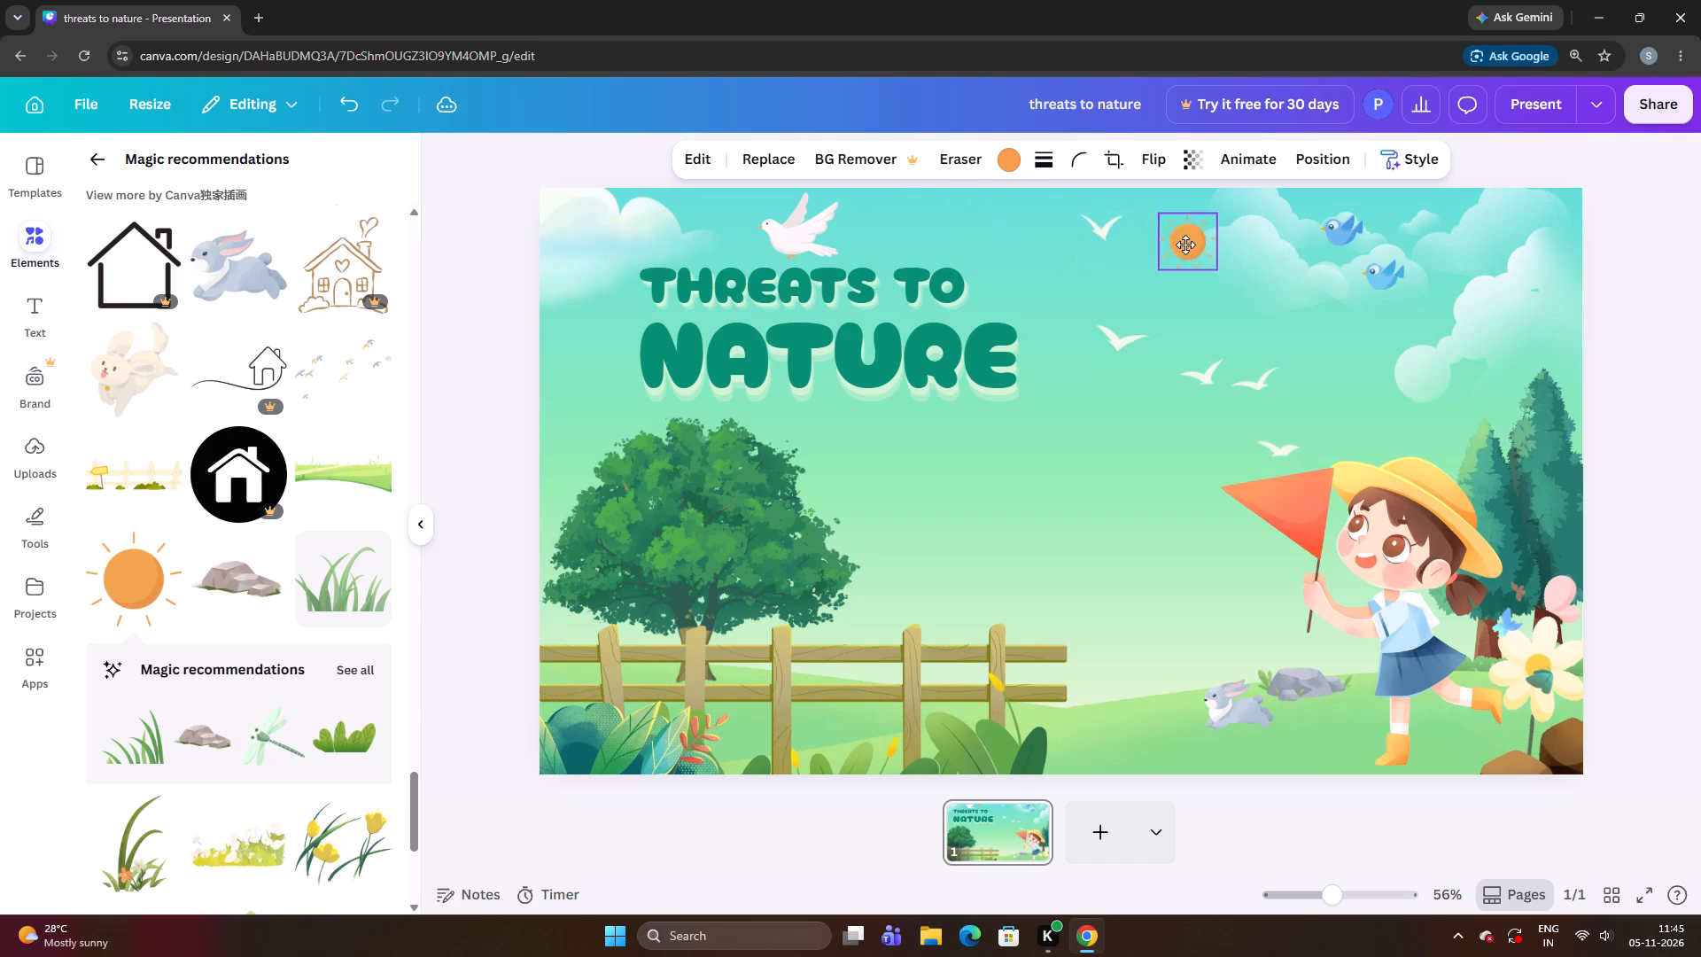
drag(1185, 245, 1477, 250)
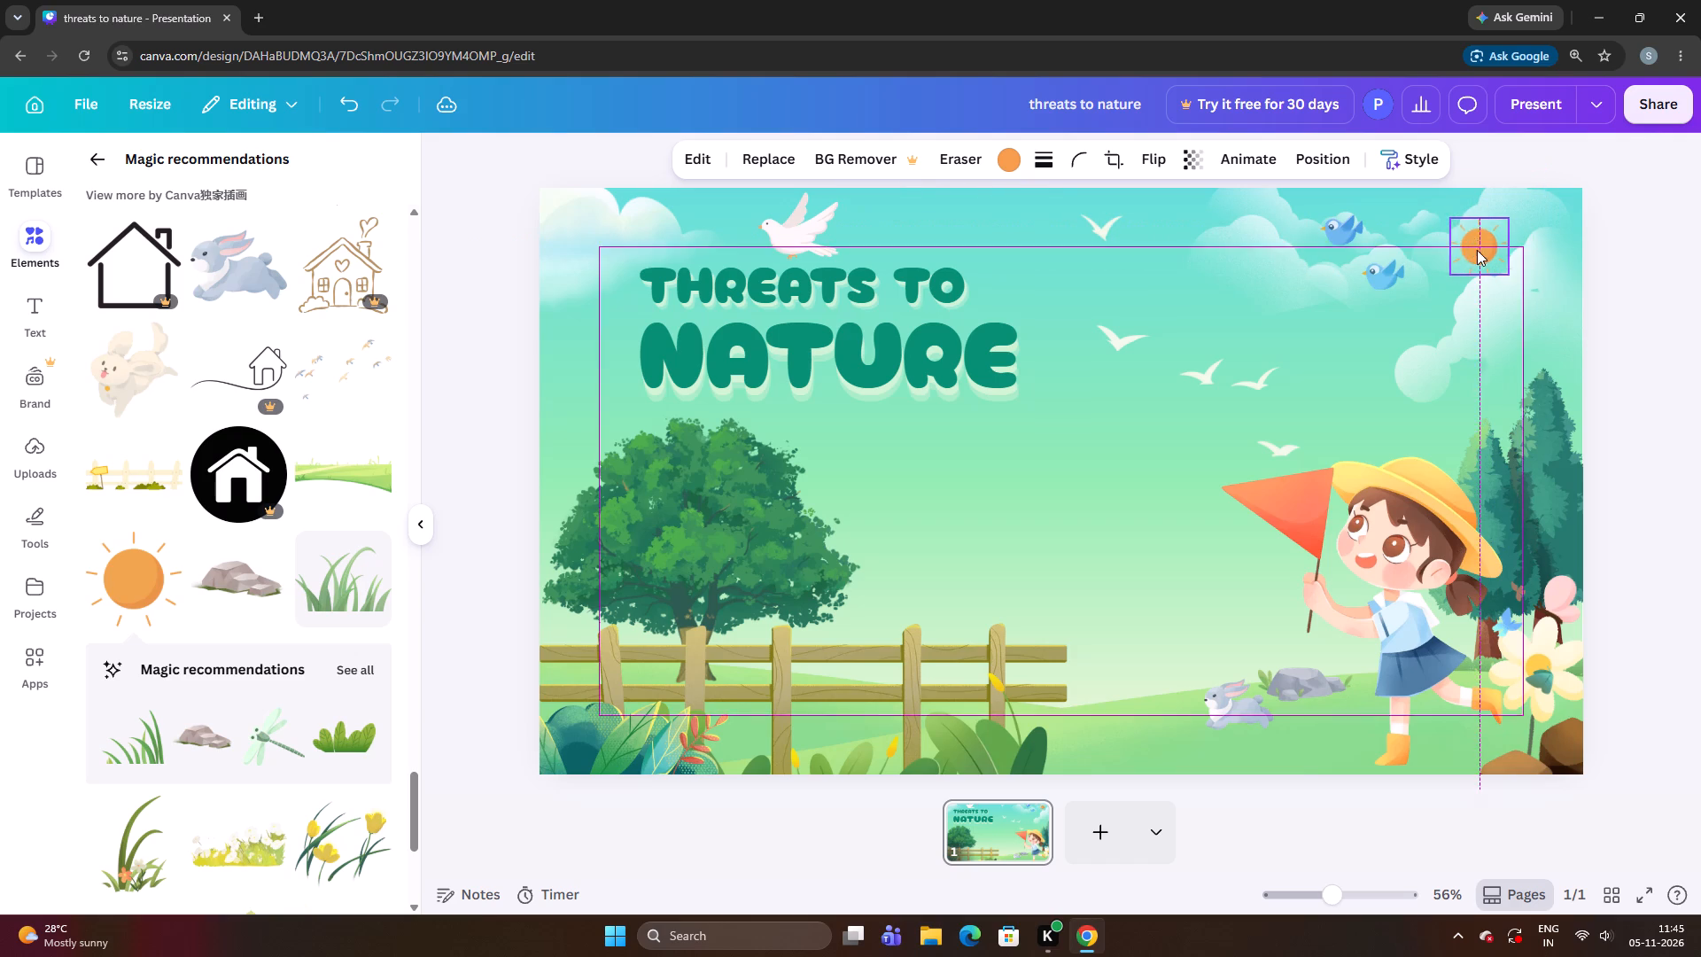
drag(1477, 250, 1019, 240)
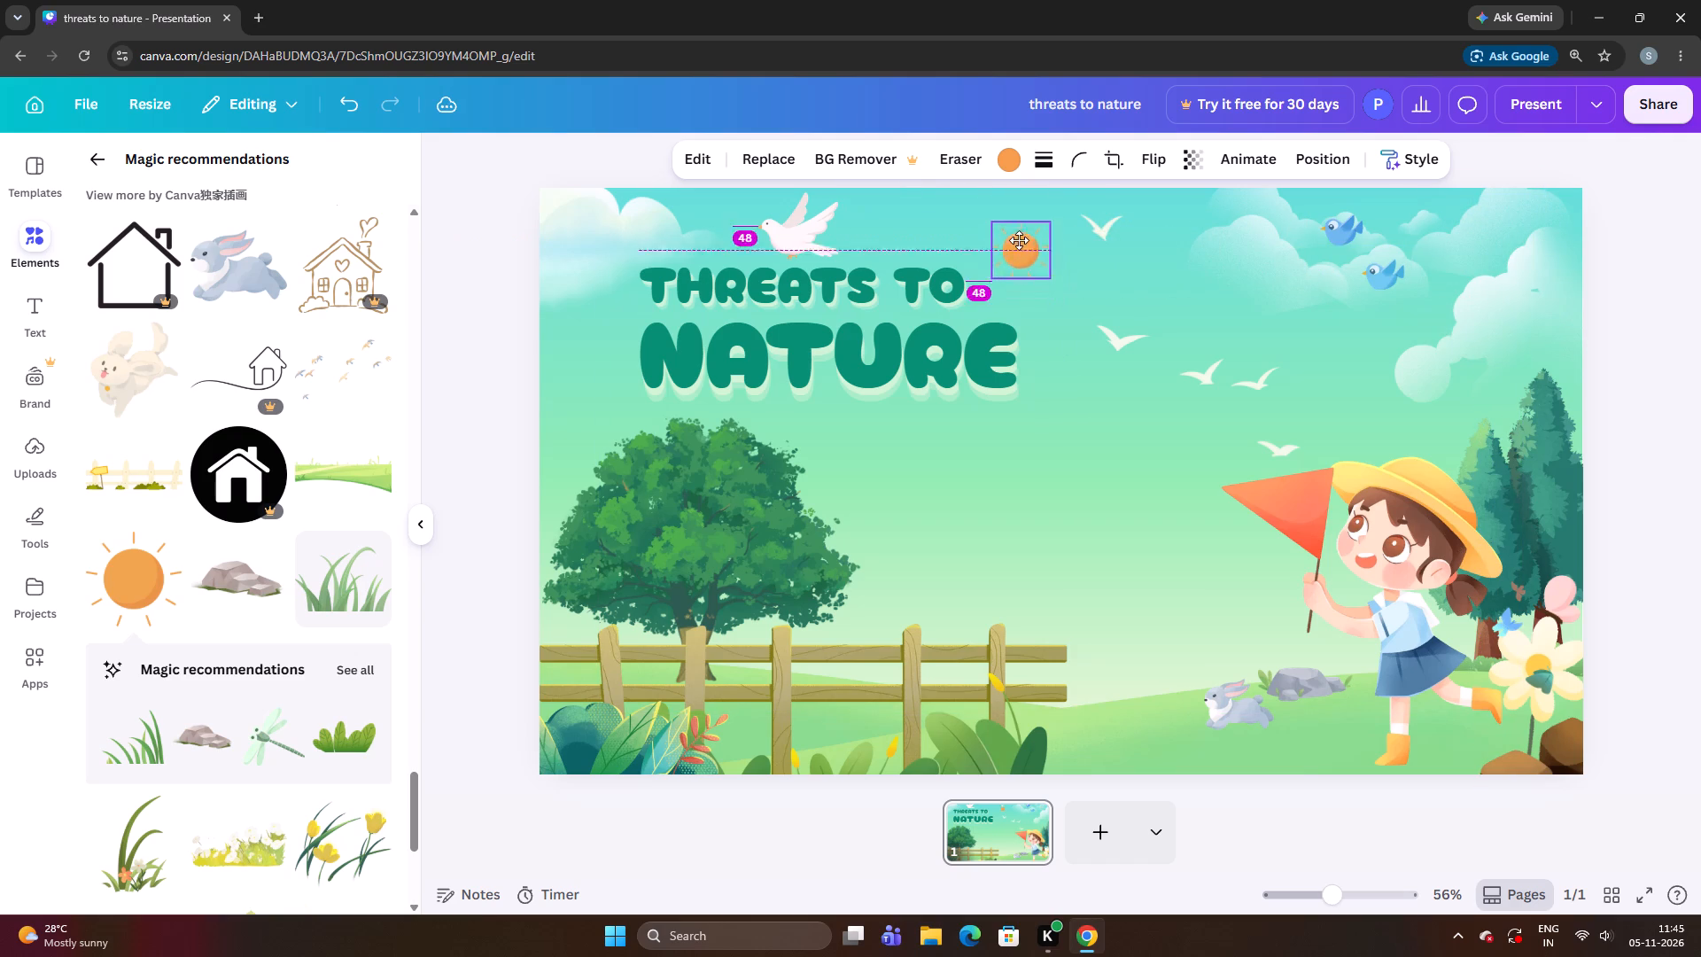
Adjust the sun's position just past the word "TO" and enlarge it slightly.
drag(1019, 240, 1019, 222)
drag(1021, 224, 1040, 248)
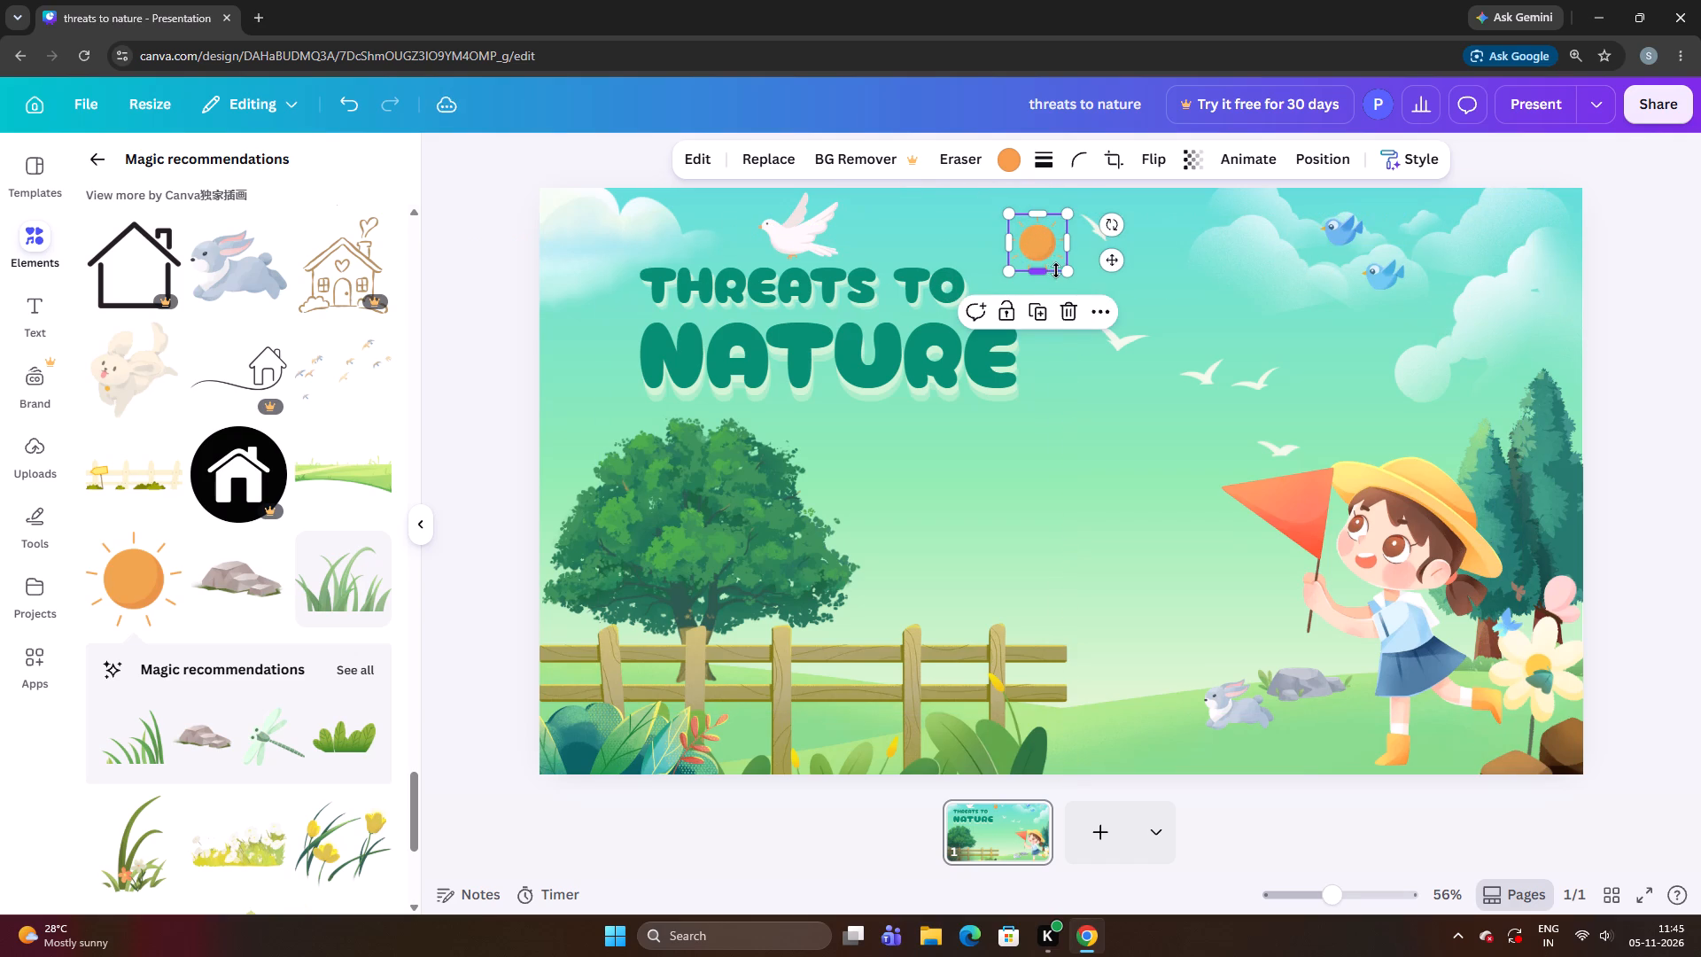
drag(1060, 271, 1080, 283)
Shift the flock of white birds right and move the sun into the gap between the title and the birds.
click(1058, 260)
drag(1185, 326, 1242, 333)
drag(1026, 255, 1052, 254)
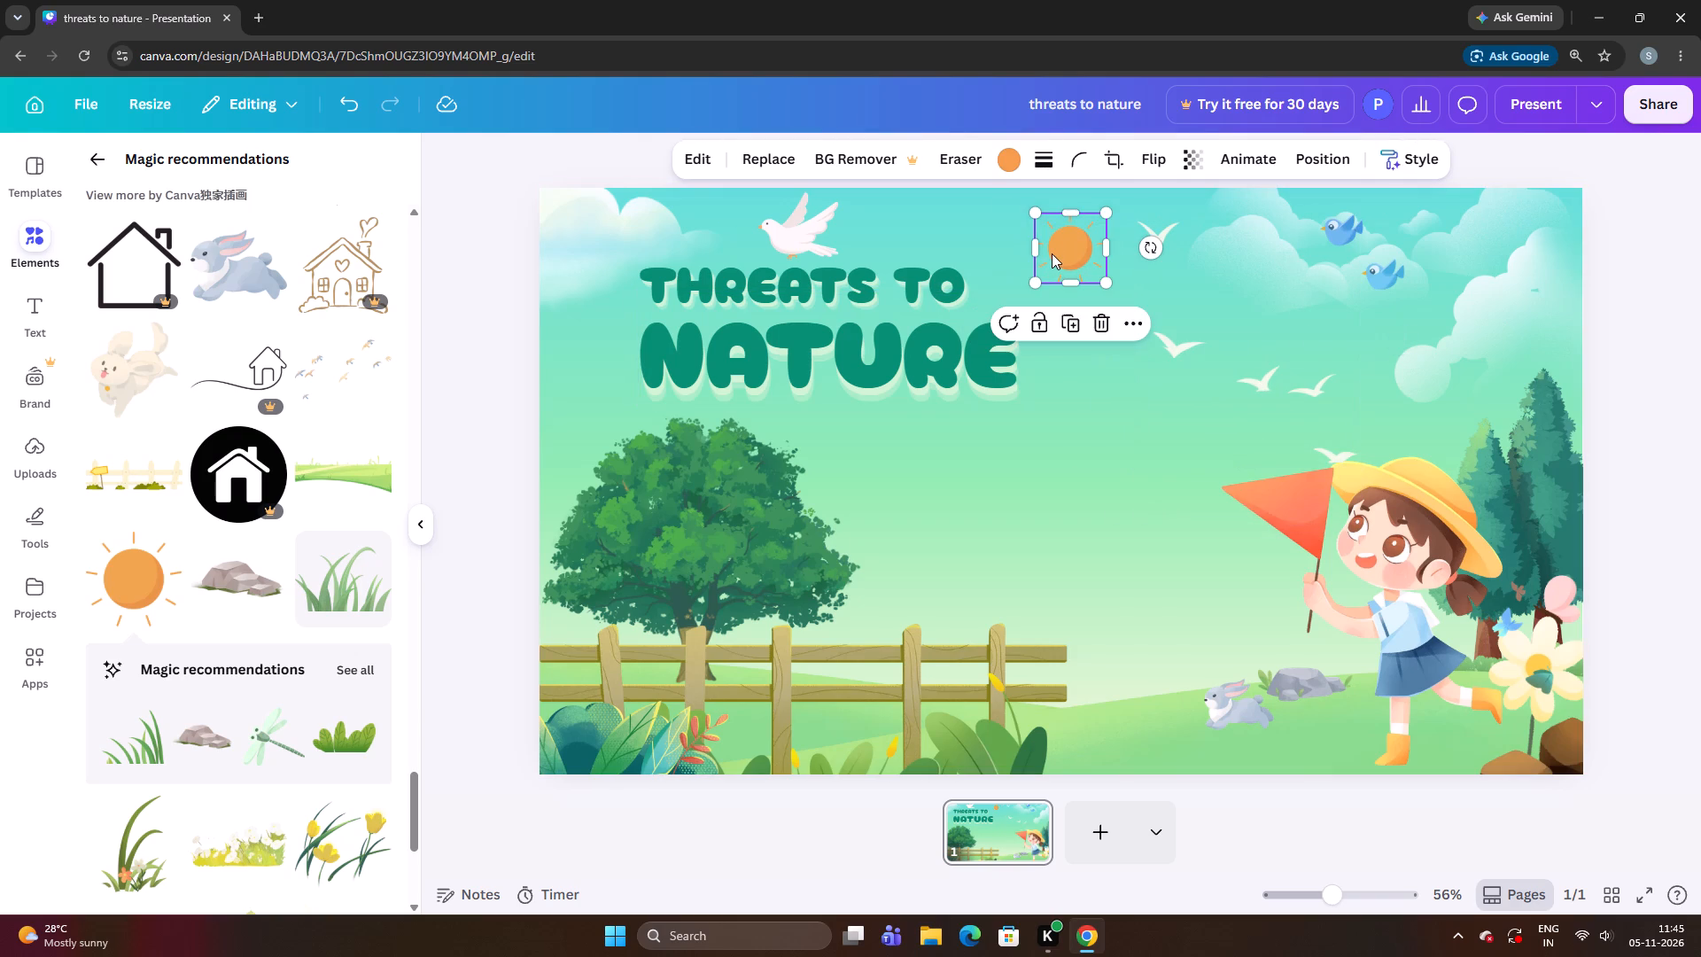
Make the sun slightly transparent so it blends softly into the sky.
click(1201, 152)
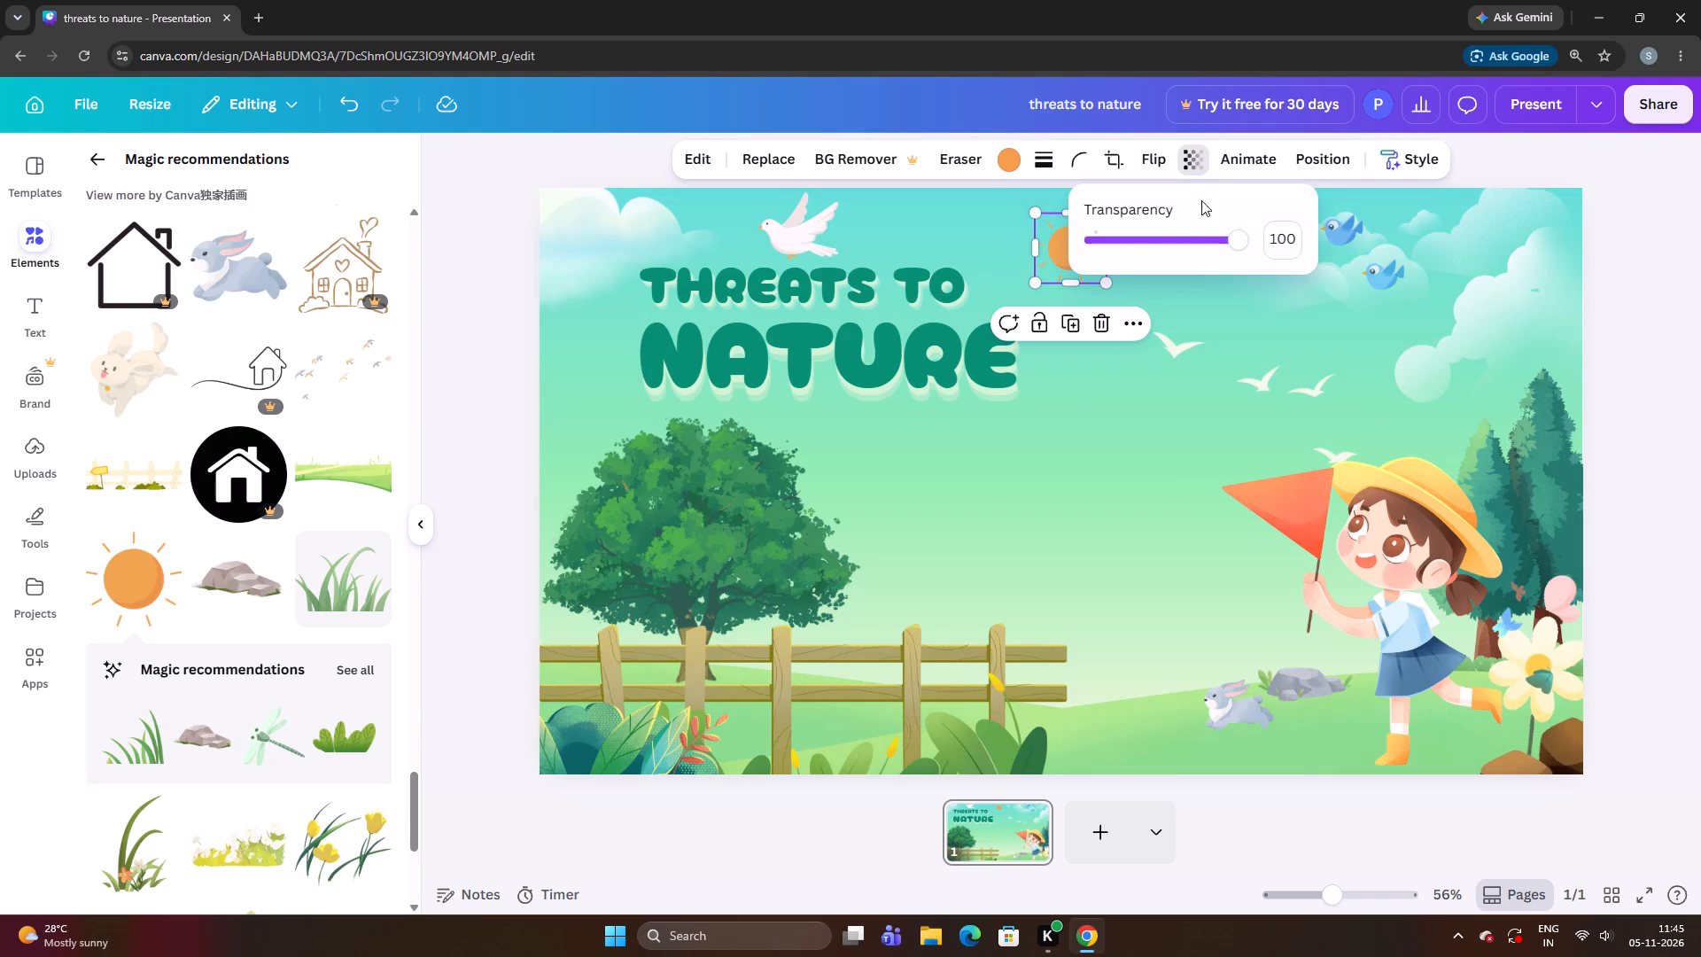
click(1207, 235)
click(1131, 462)
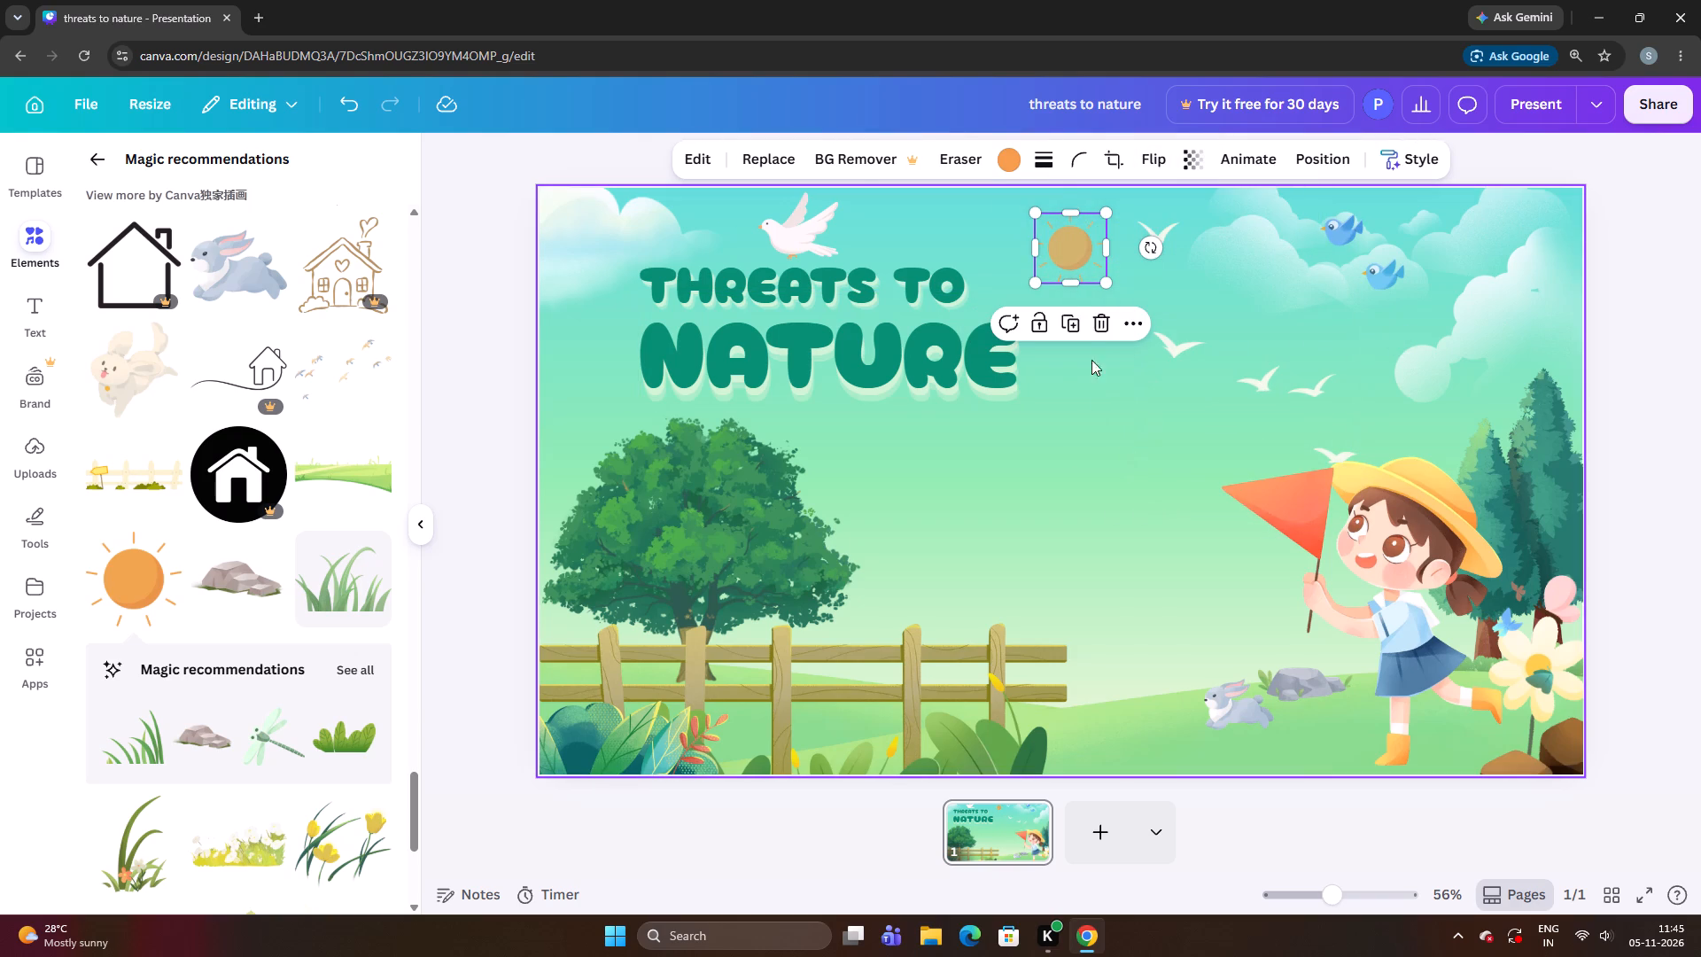
Fine-tune the sun's transparency, making it slightly more opaque against the sky.
click(1064, 260)
click(1205, 166)
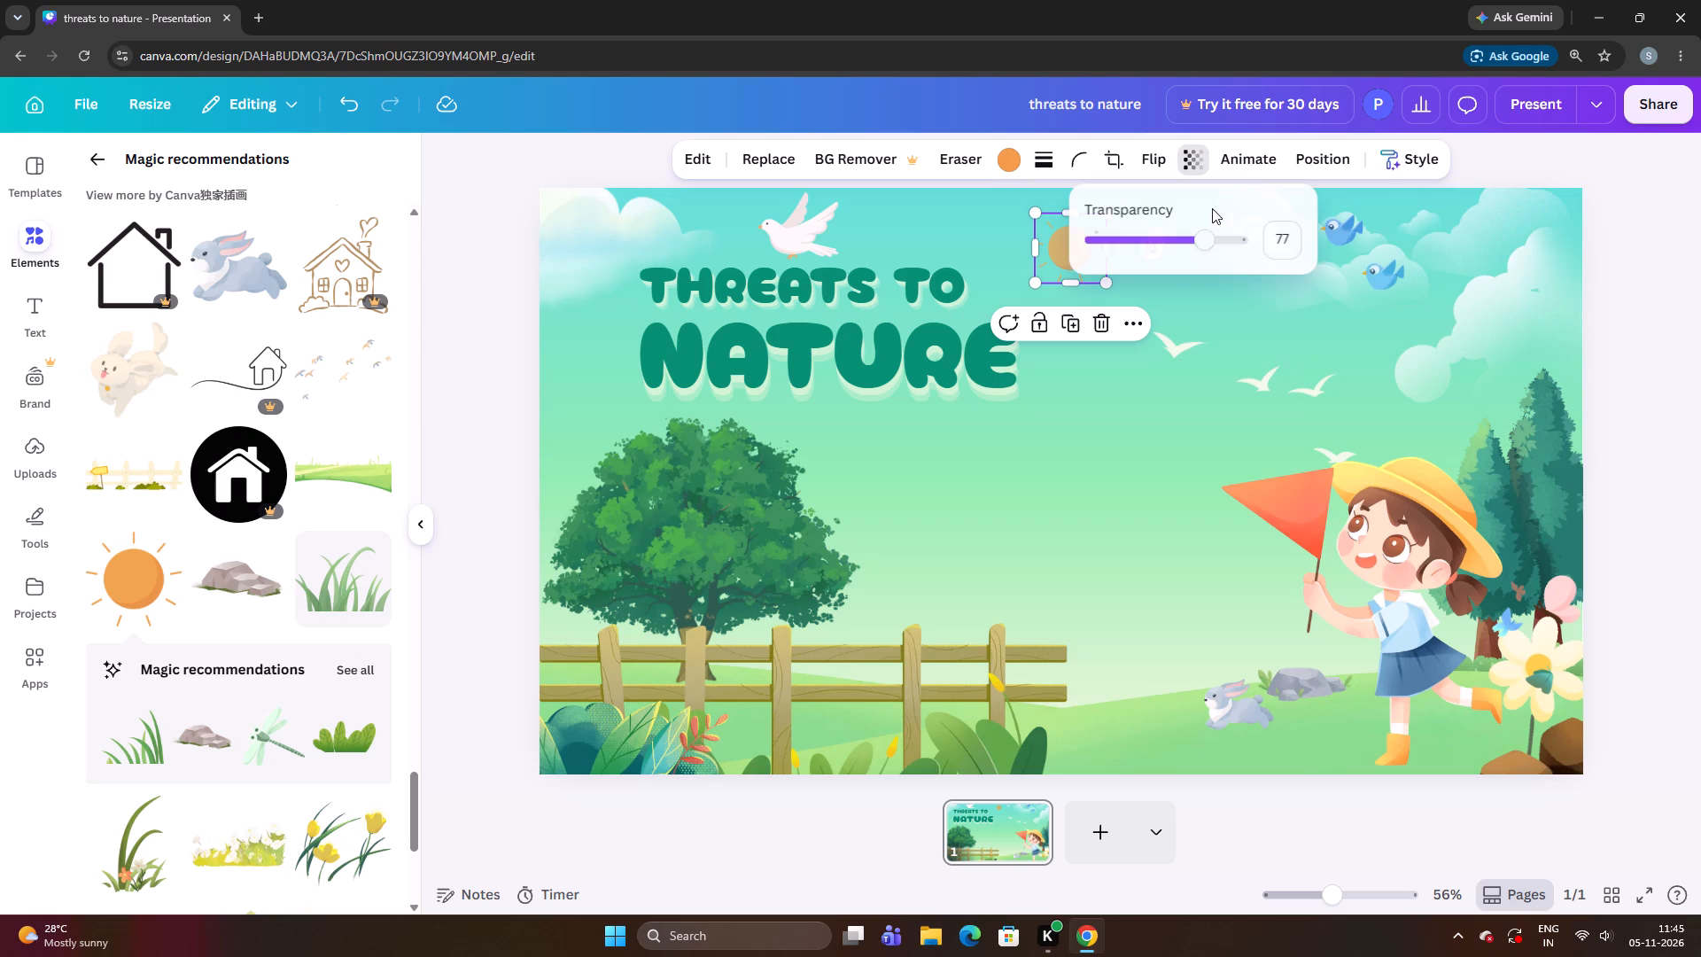
drag(1213, 231, 1222, 239)
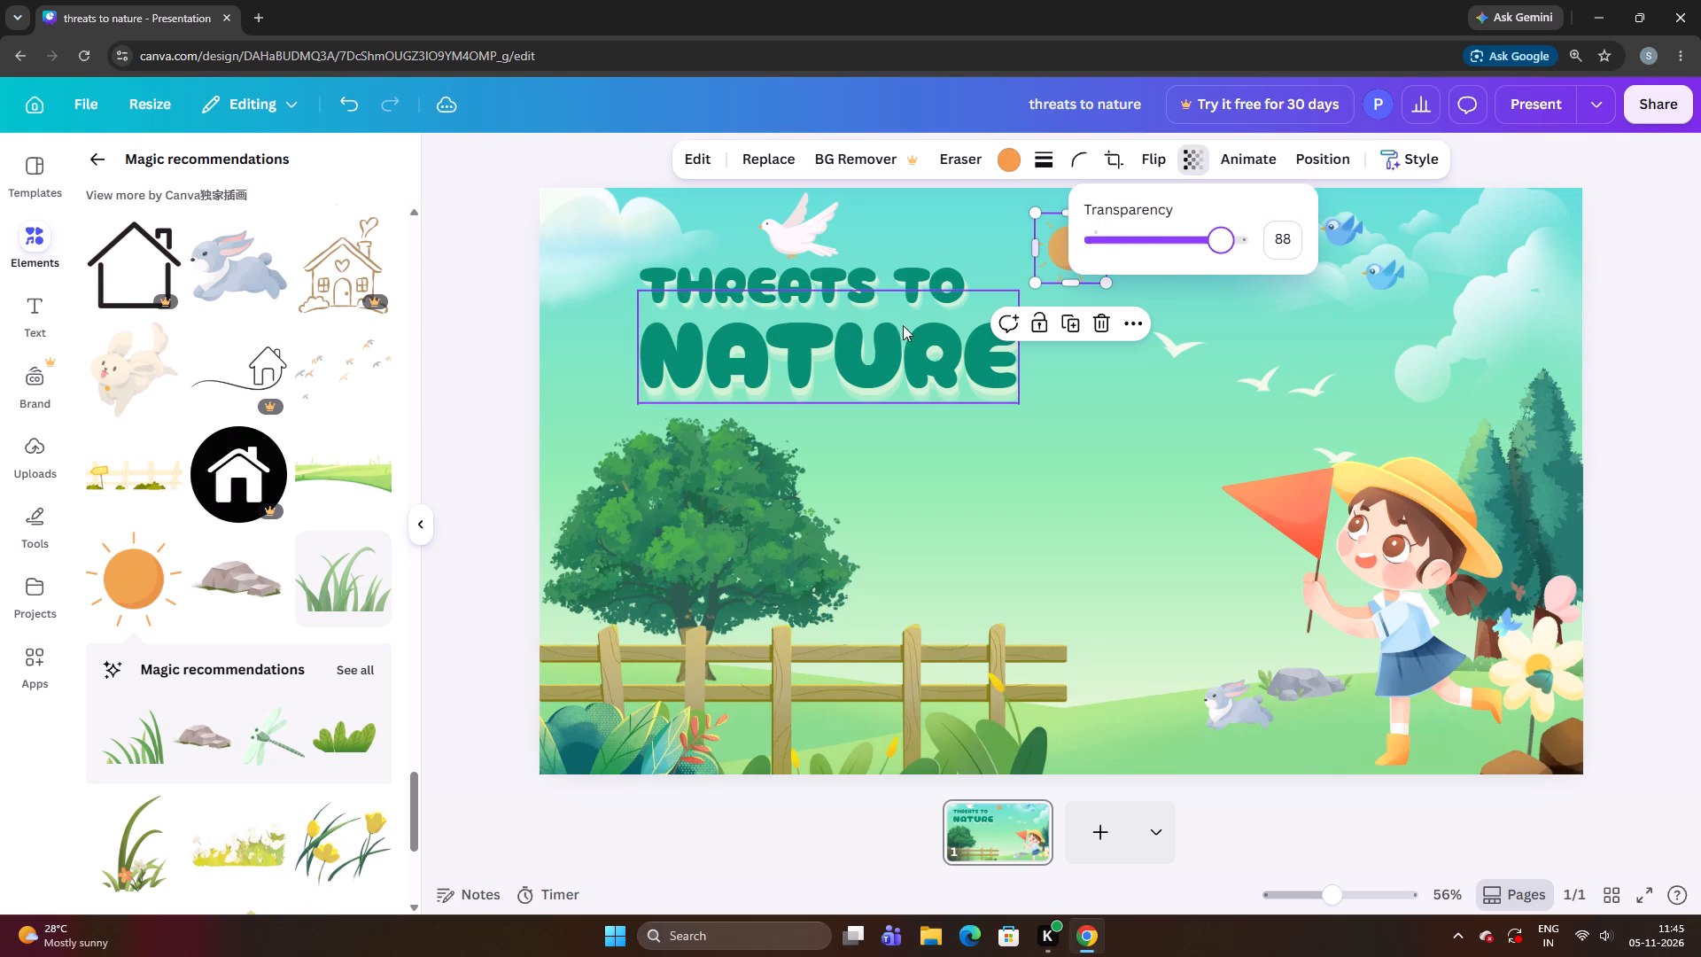
click(1208, 247)
drag(1203, 247, 1223, 254)
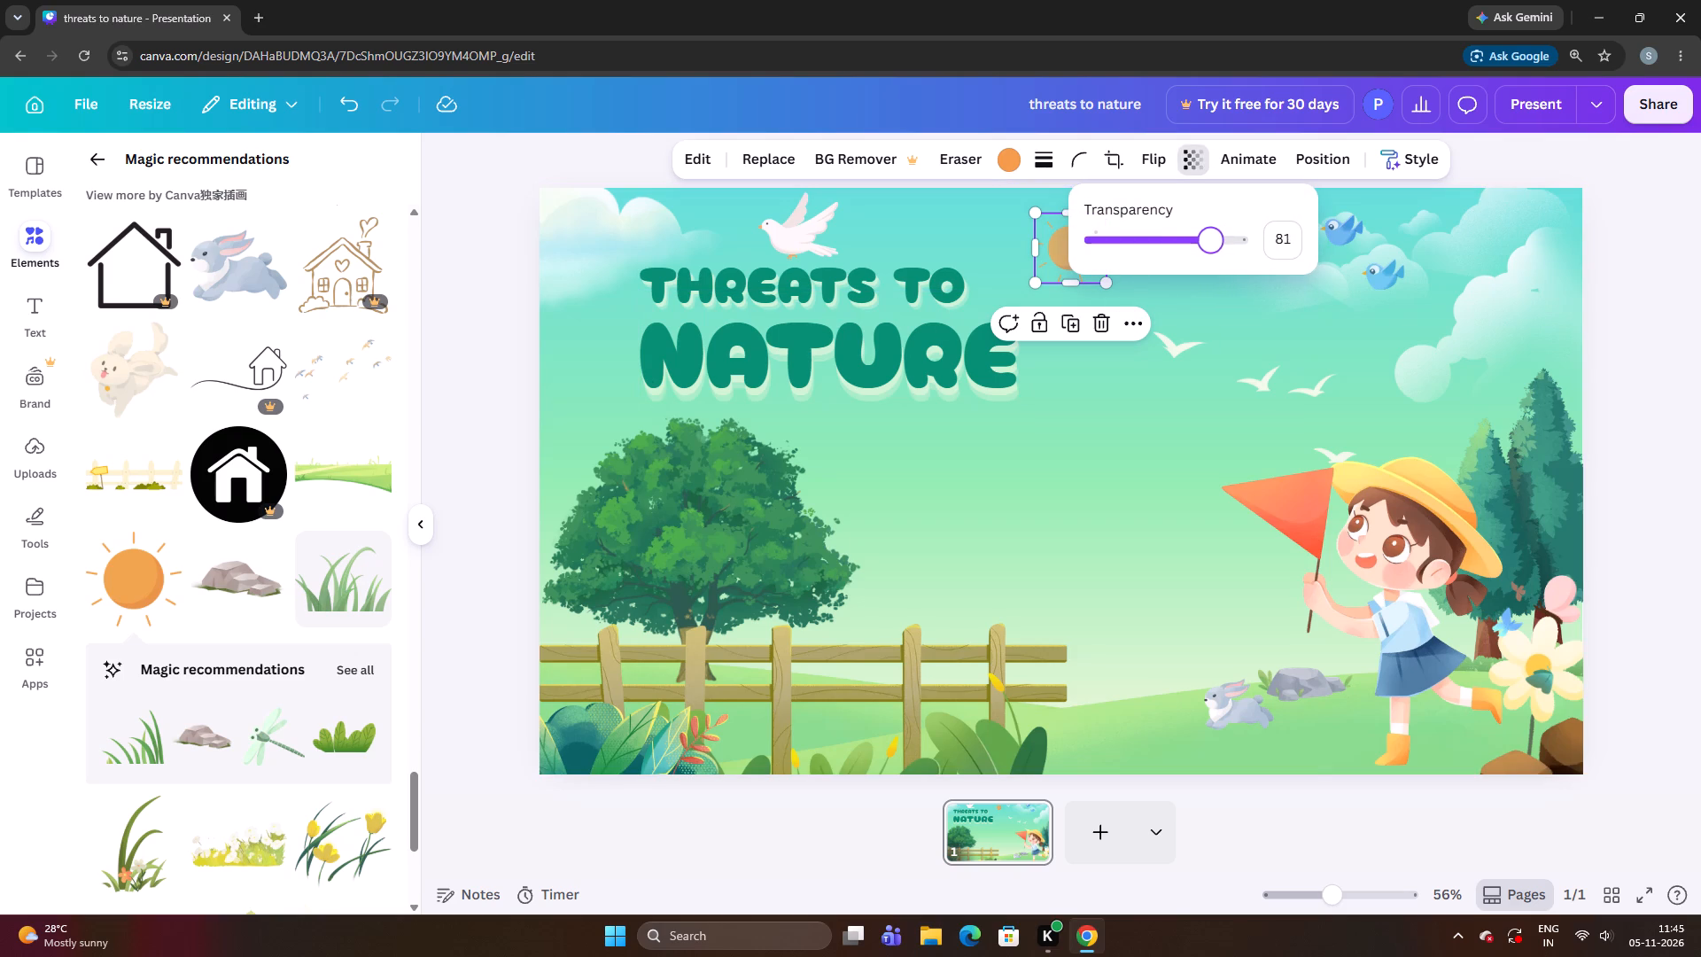
drag(1223, 254, 1204, 261)
click(472, 448)
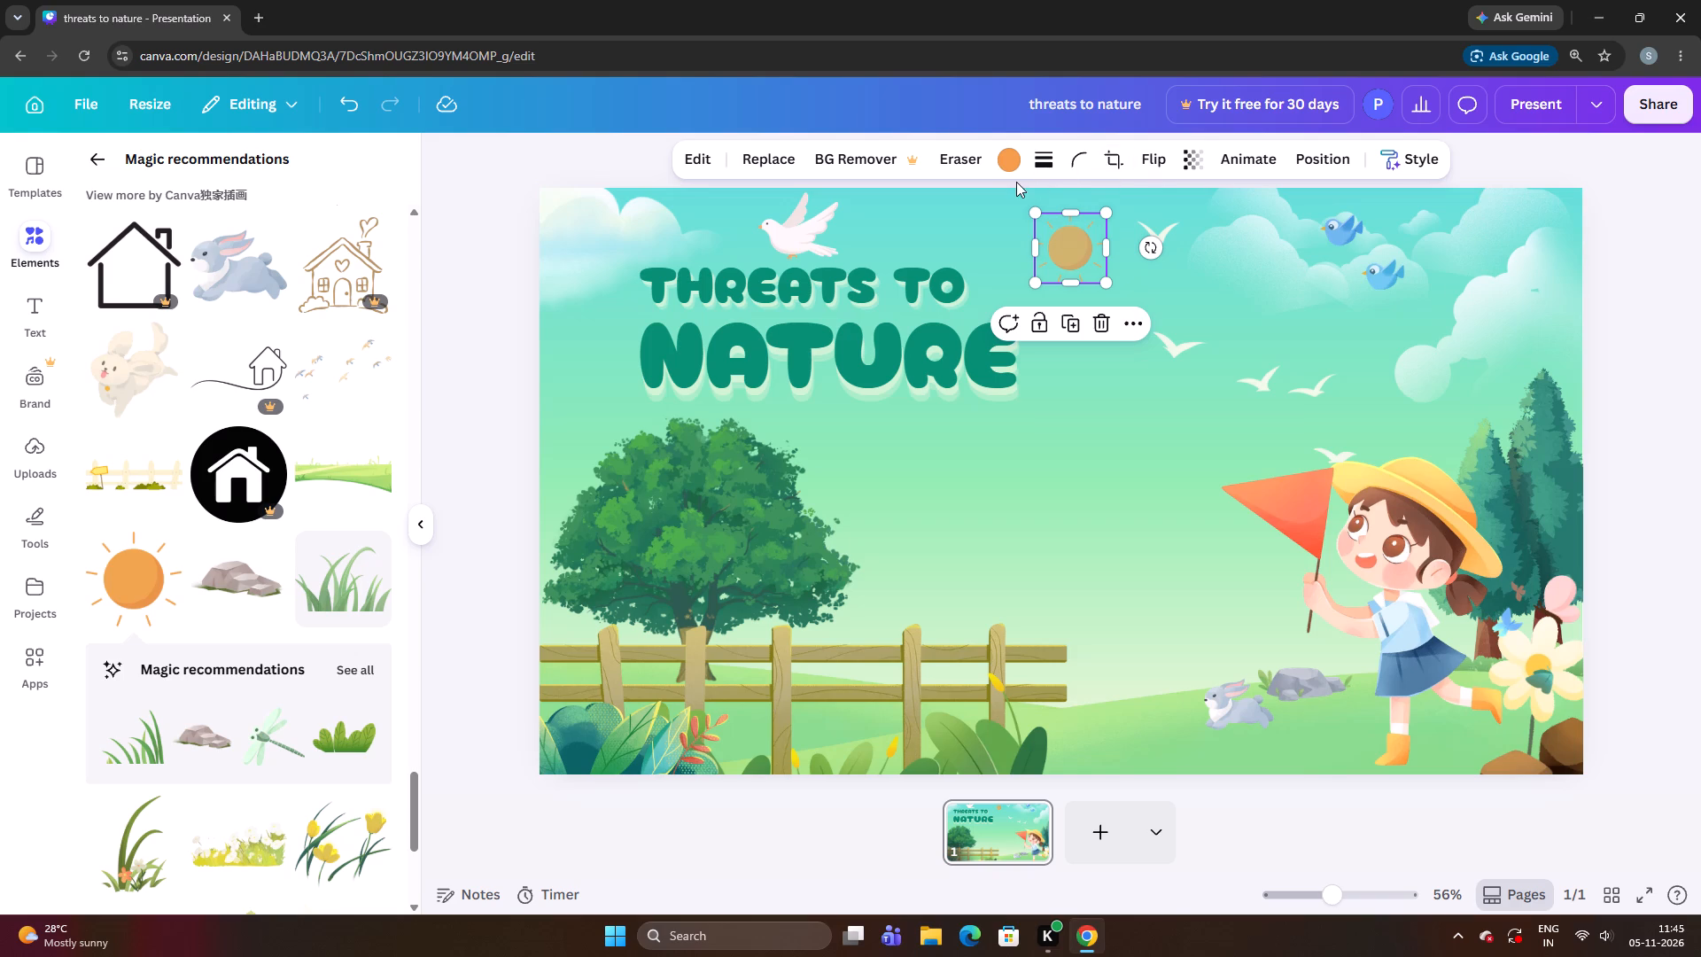
click(1180, 163)
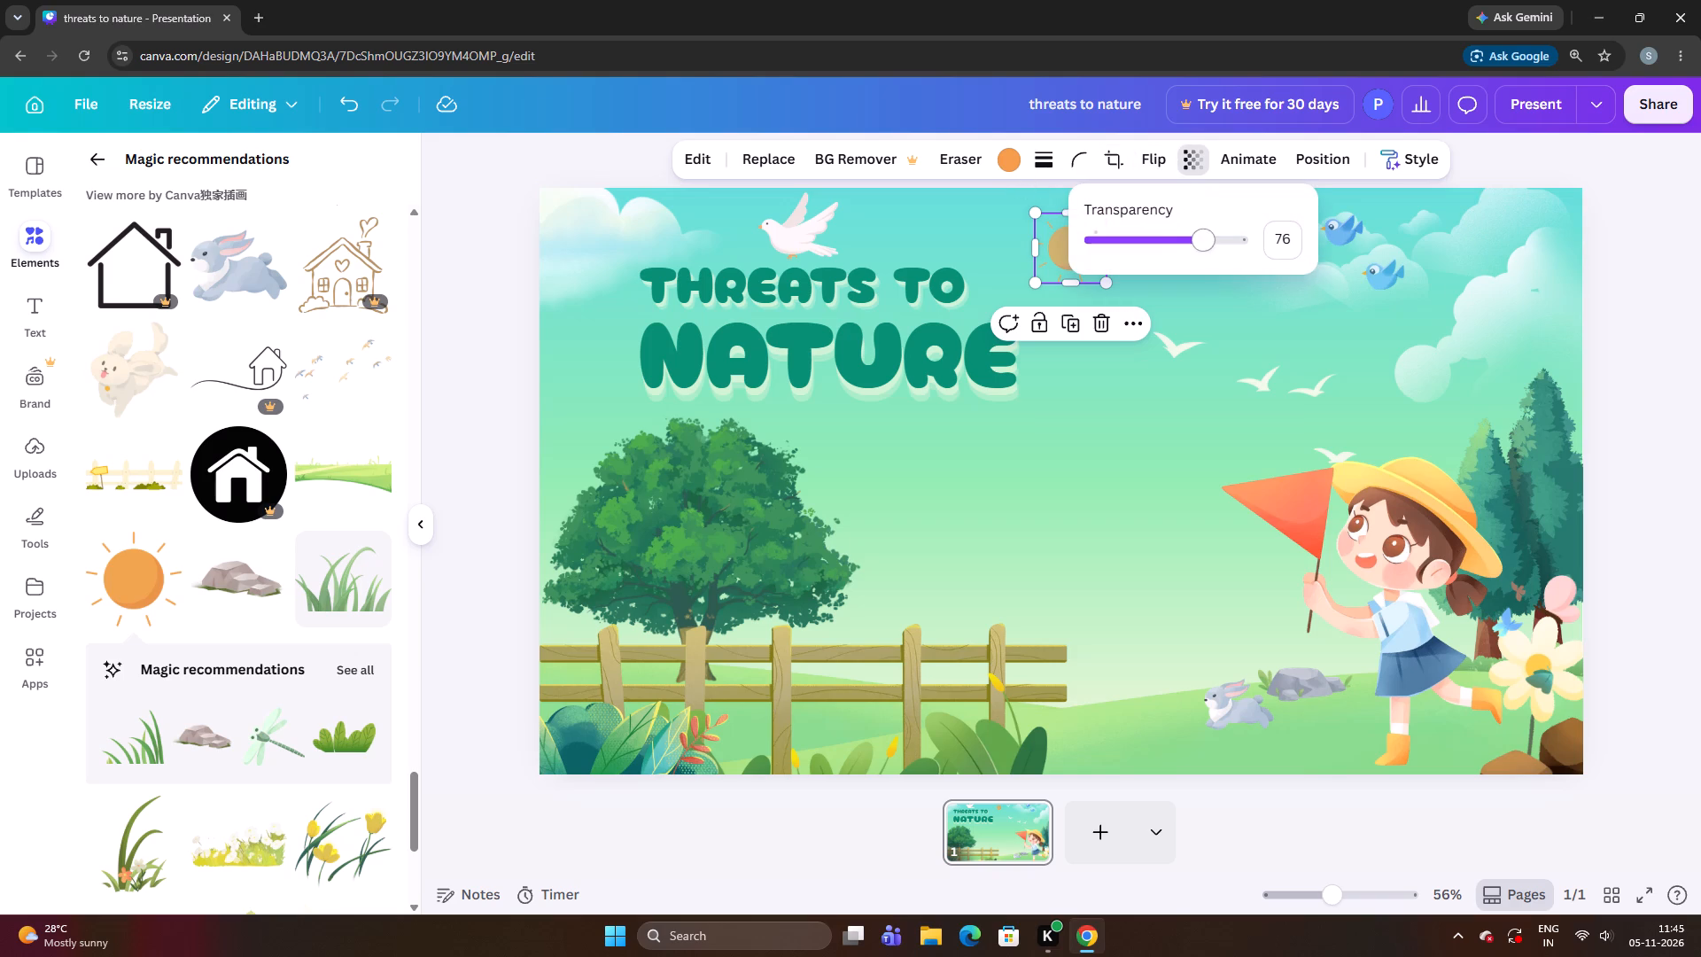
drag(1195, 232, 1215, 246)
click(496, 346)
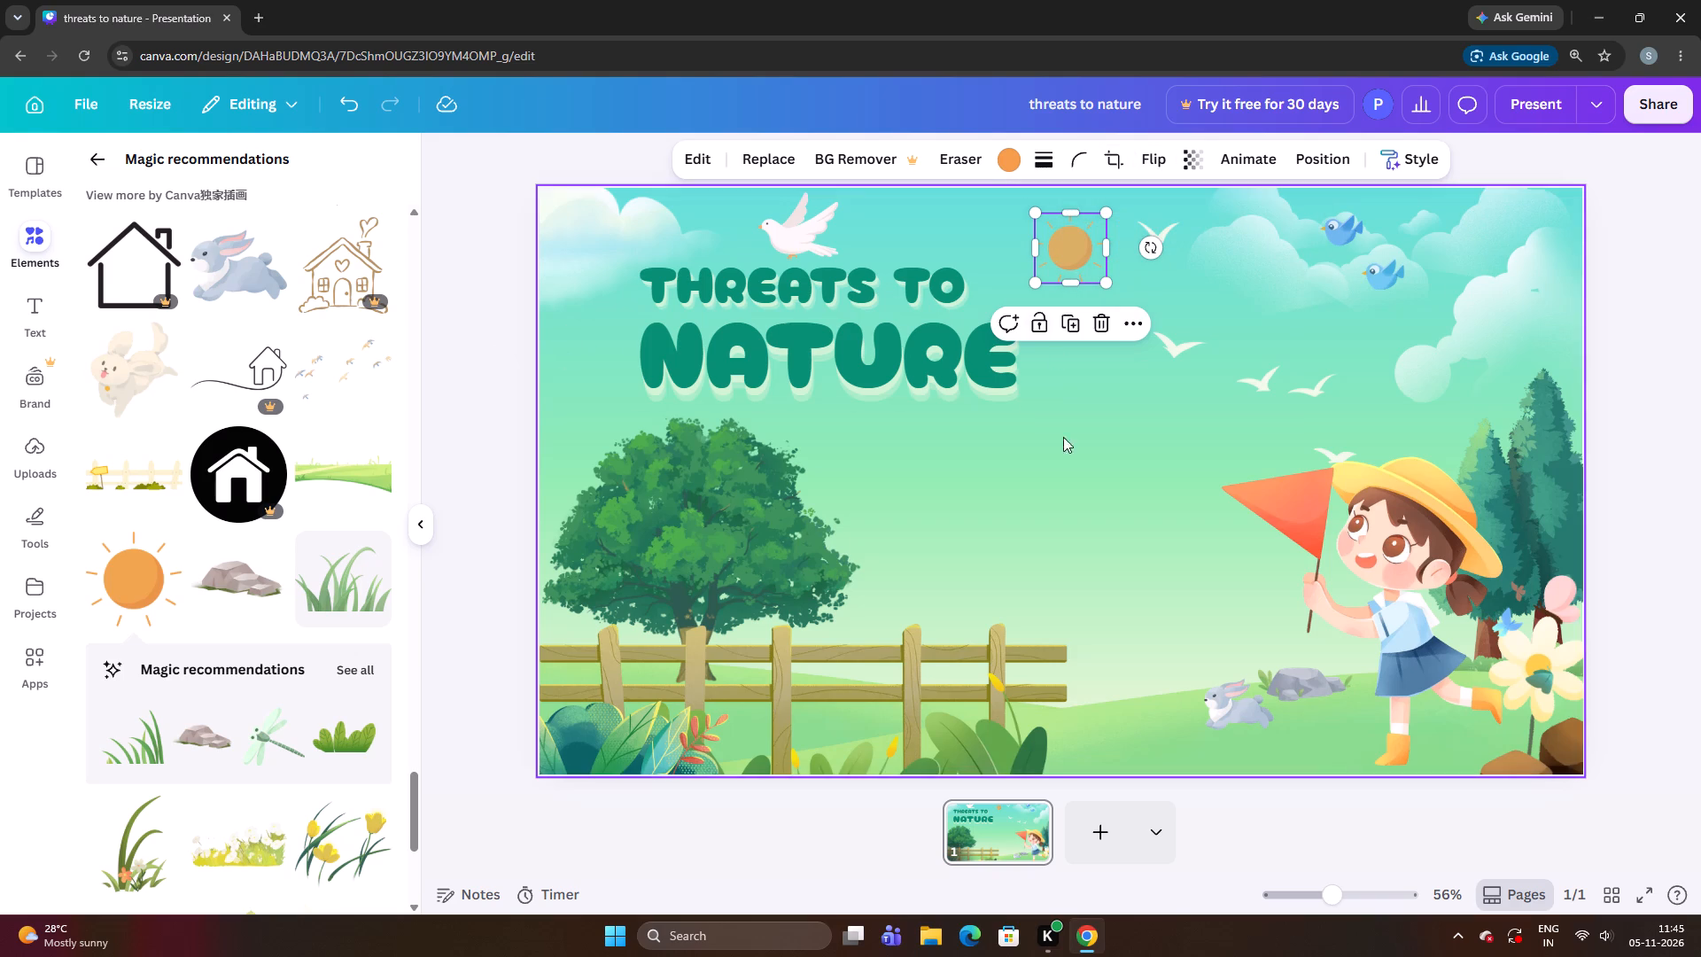
Nudge the sun slightly right and up so it sits midway between the word "TO" and the white birds.
click(1071, 463)
click(1052, 261)
key(Right)
key(Right)
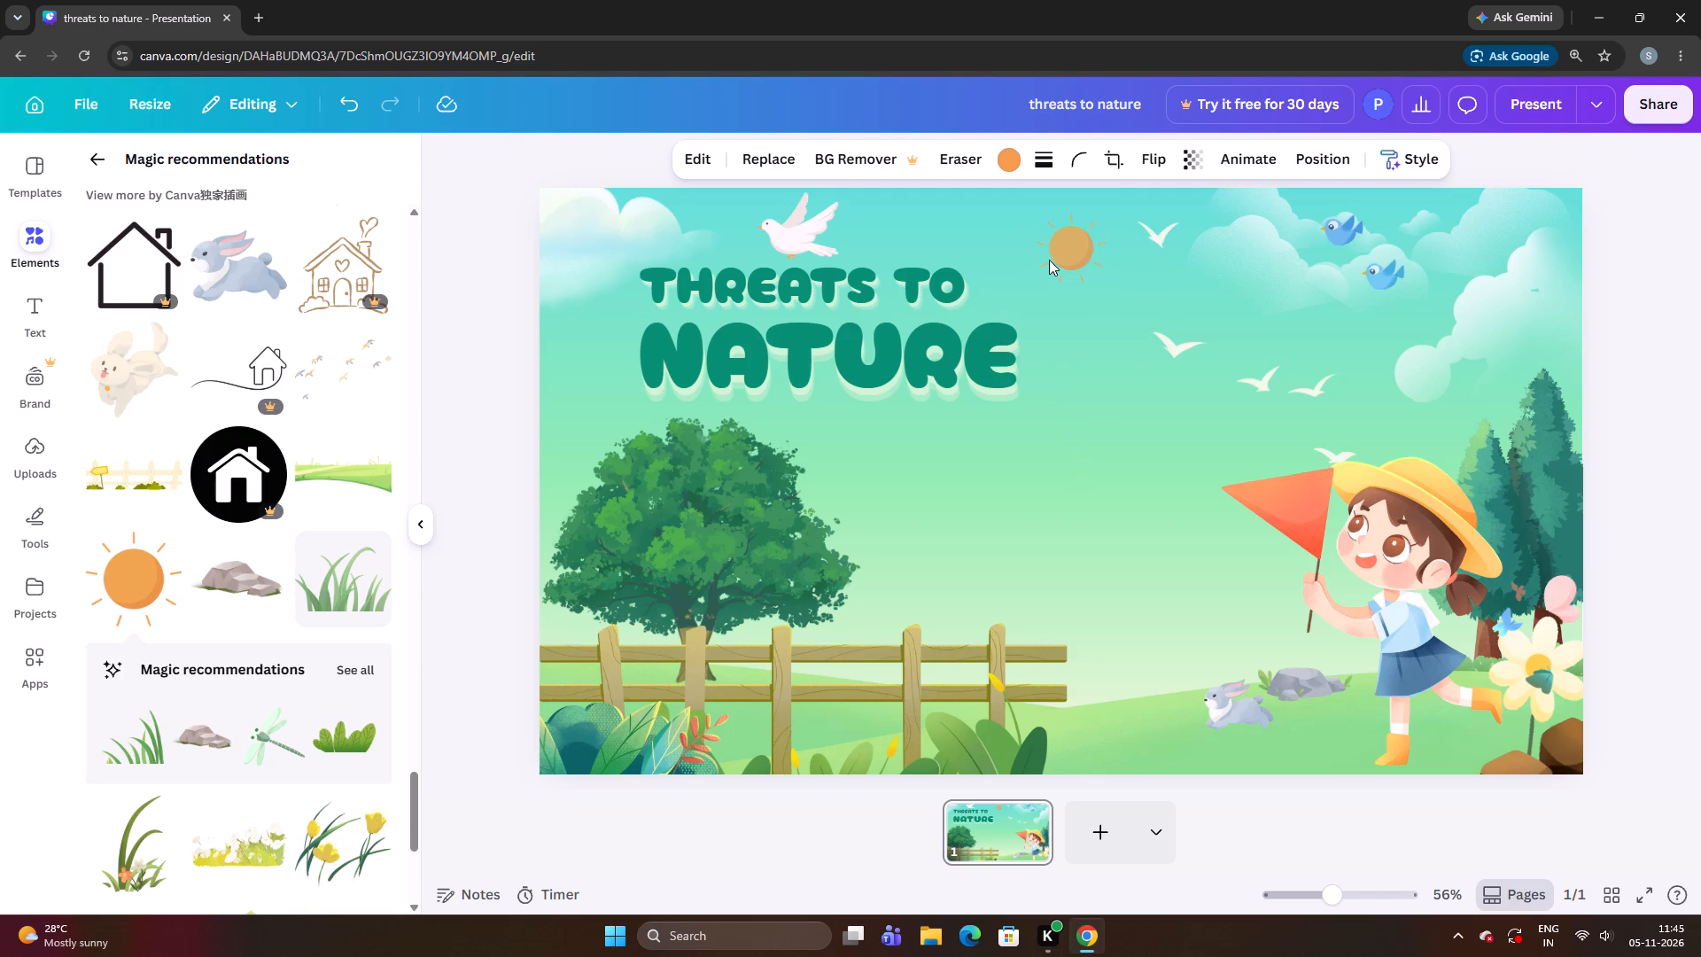
key(Right)
key(Up)
key(Up)
key(Up)
key(Up)
key(Up)
key(Up)
key(Up)
key(Up)
key(Down)
key(Right)
key(Down)
key(Down)
key(Right)
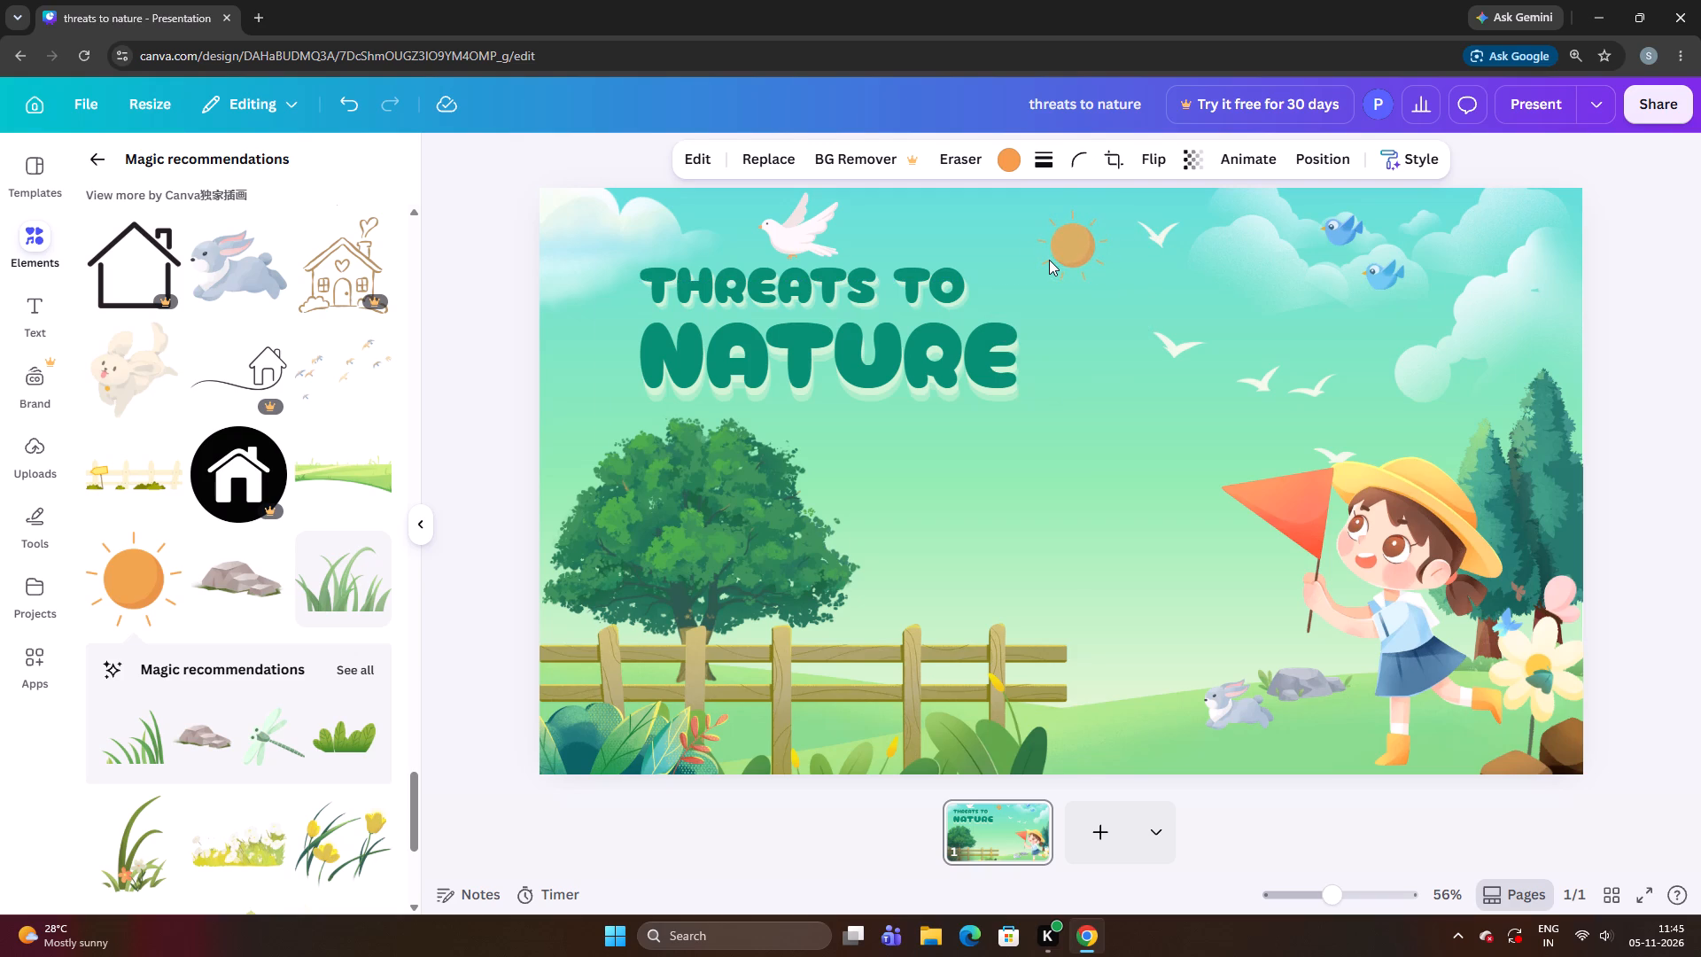
key(Right)
key(Right)
key(Down)
key(Right)
key(Right)
key(Right)
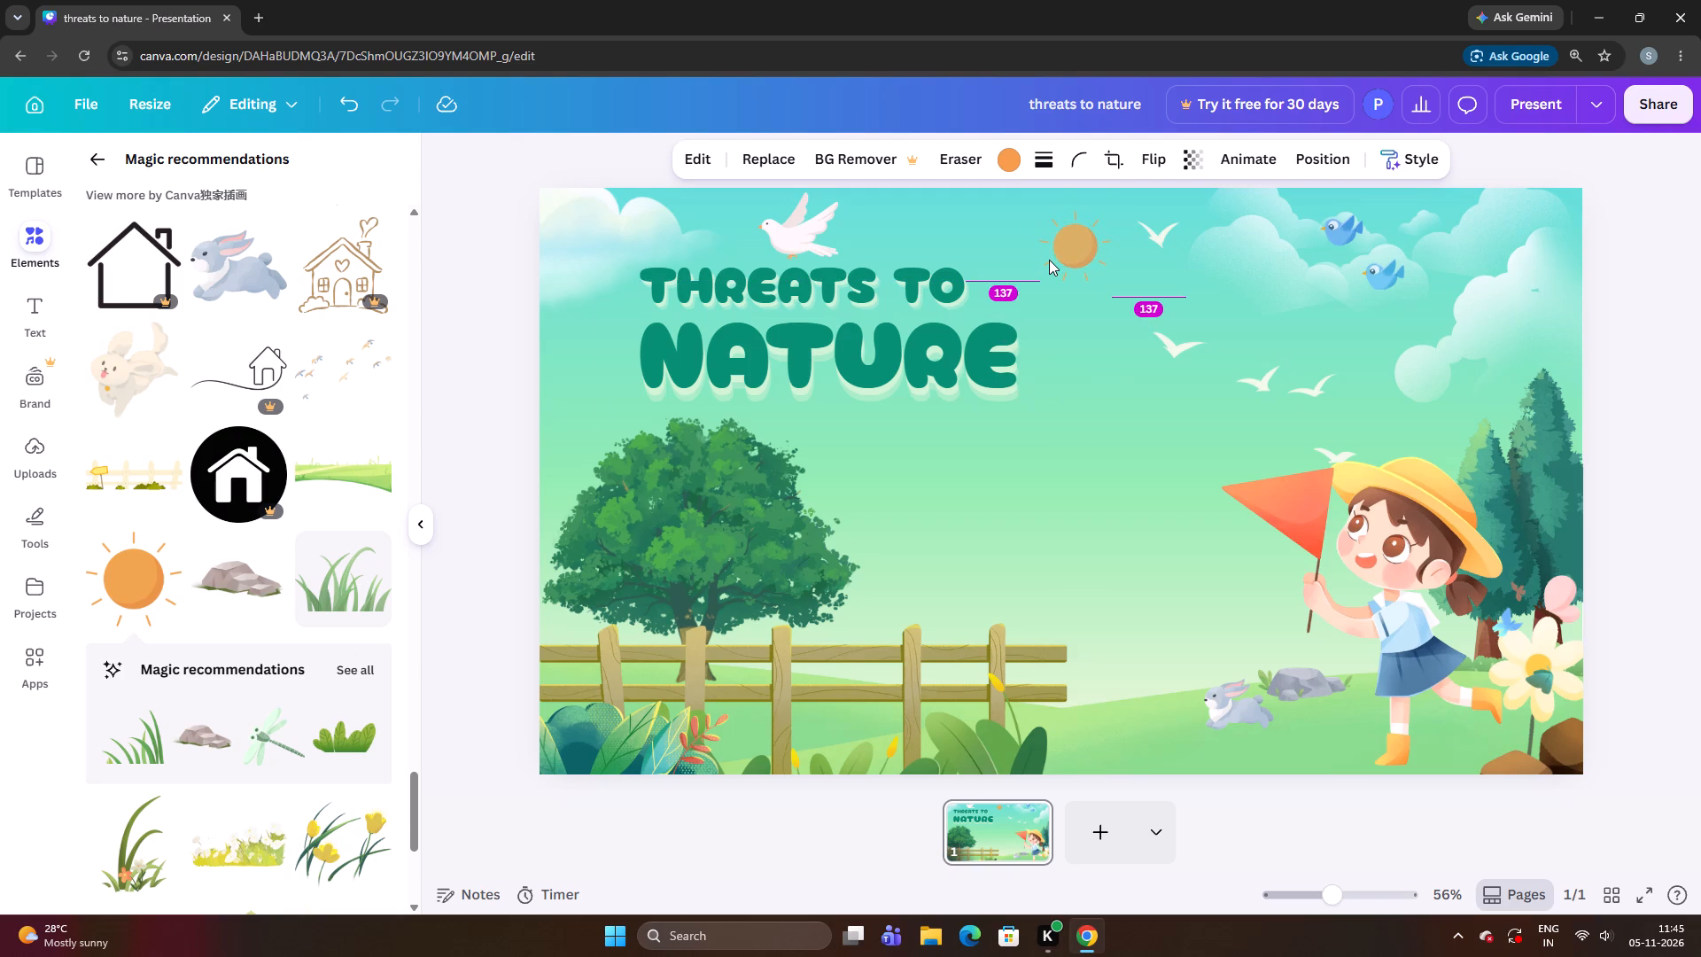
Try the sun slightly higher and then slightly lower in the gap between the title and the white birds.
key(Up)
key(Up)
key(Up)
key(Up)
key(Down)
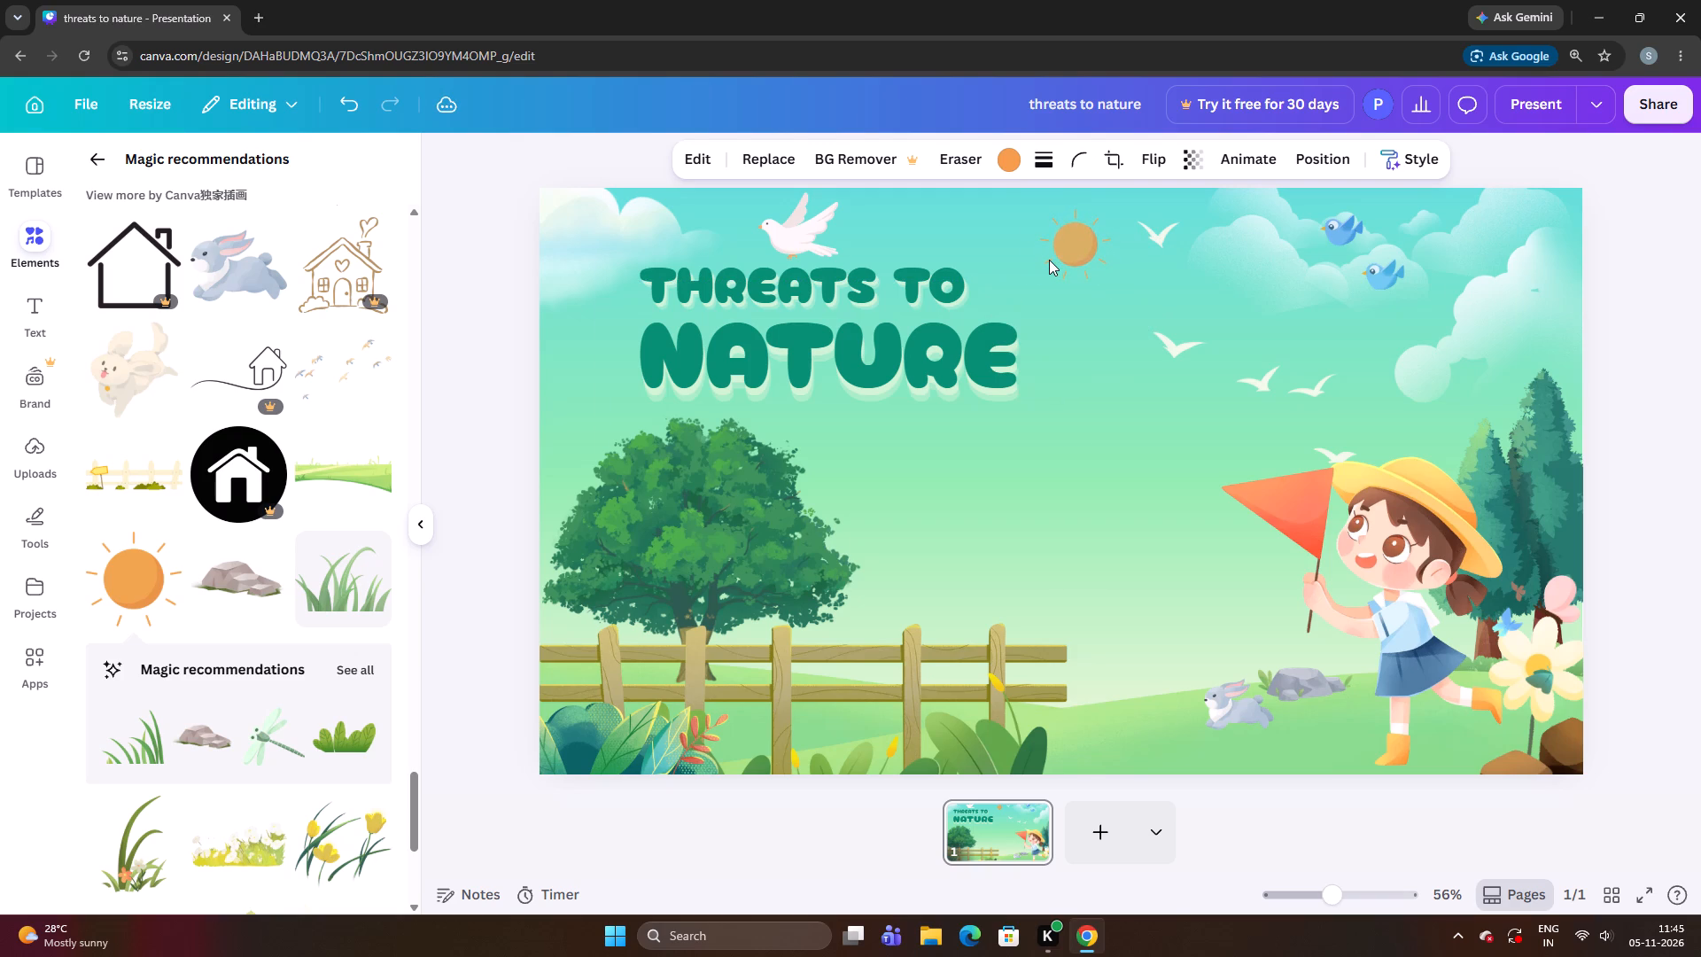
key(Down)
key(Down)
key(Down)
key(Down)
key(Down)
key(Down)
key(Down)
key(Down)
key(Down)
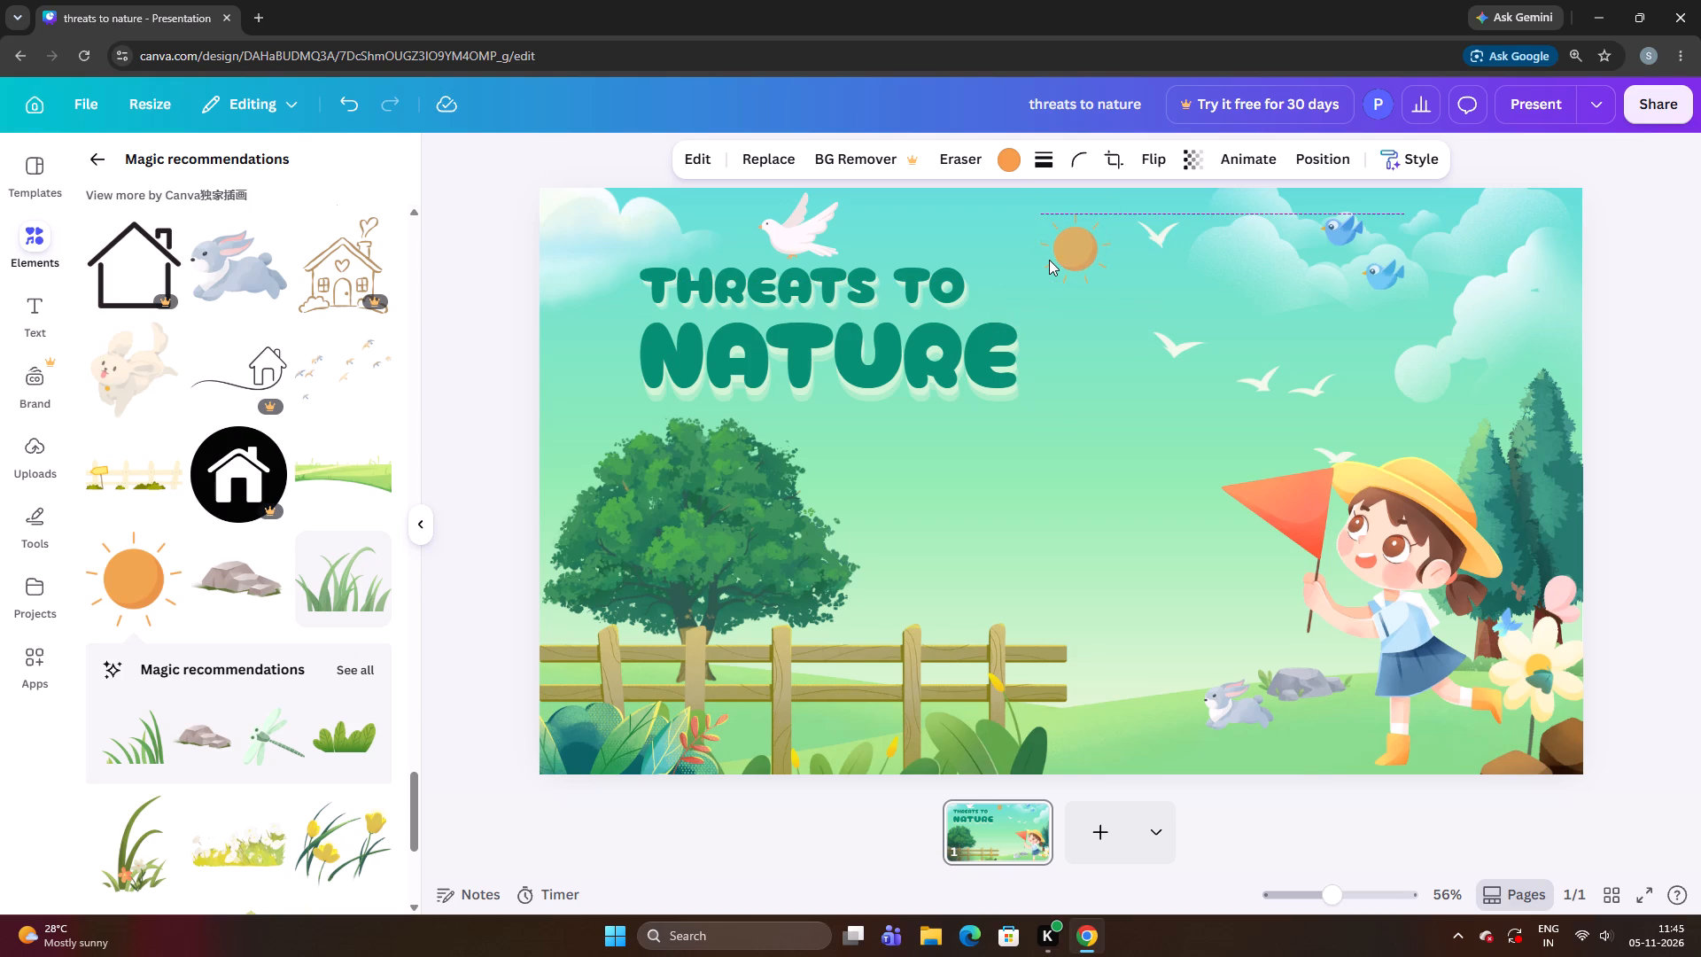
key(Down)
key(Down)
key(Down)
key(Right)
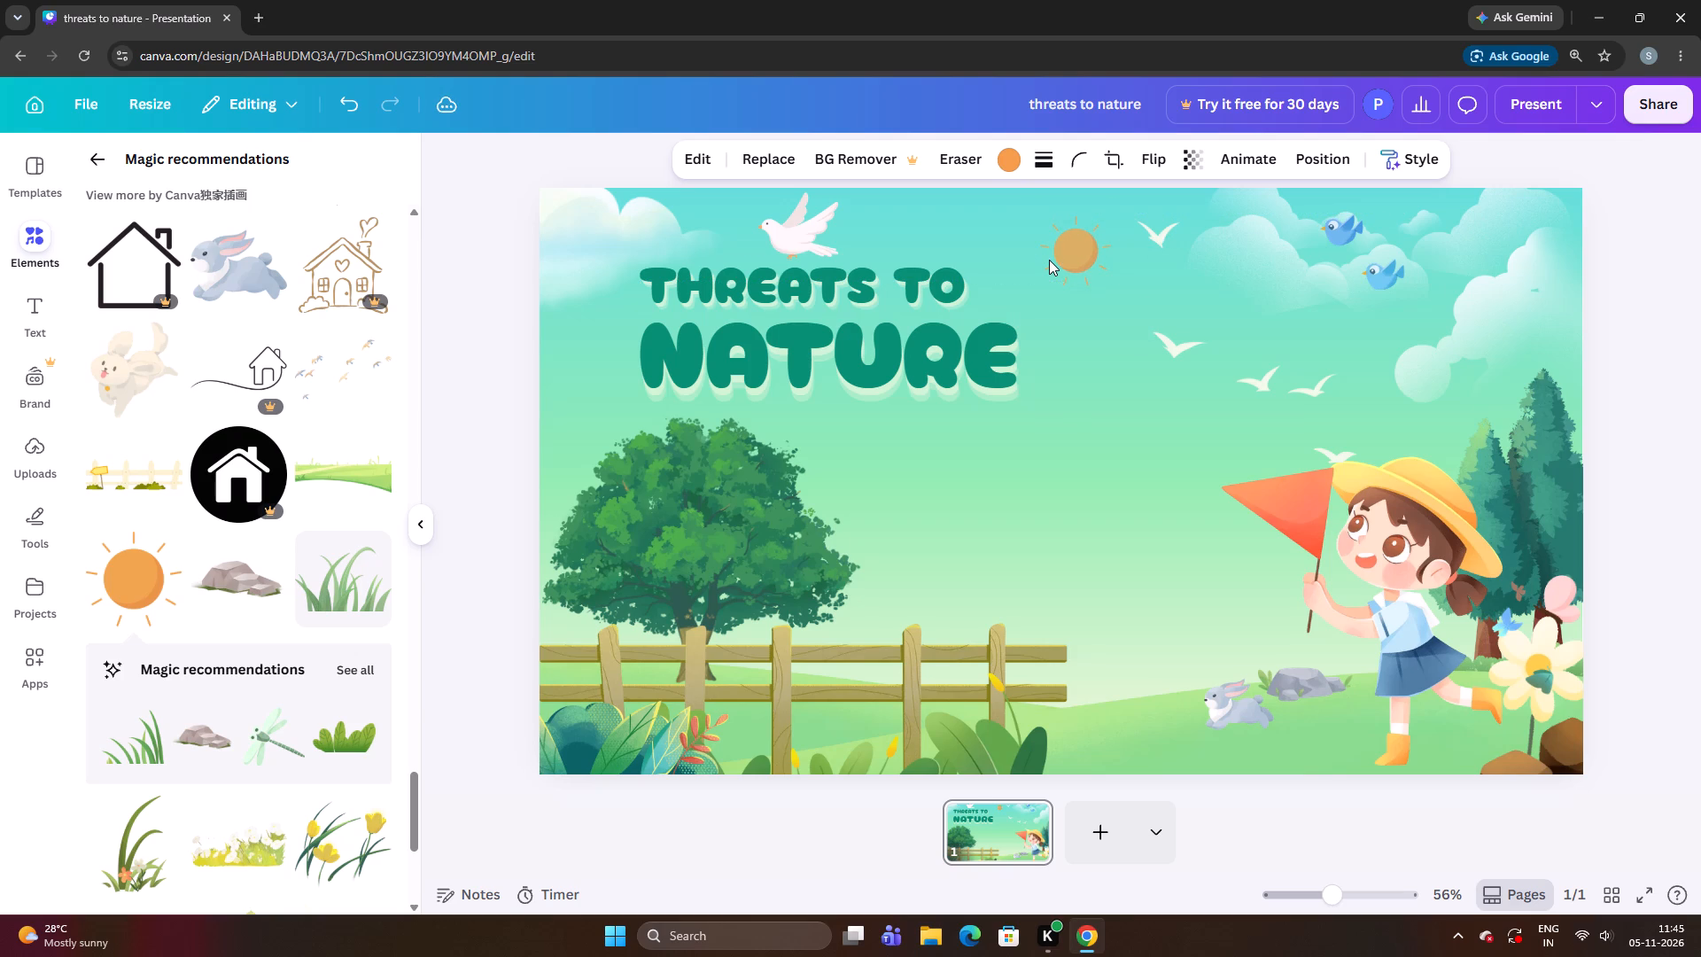
Raise the sun in small nudges and settle it roughly level with the topmost white bird.
key(Up)
key(Up)
key(Up)
key(Up)
key(Up)
key(Up)
key(Up)
key(Up)
key(Up)
key(Up)
key(Up)
key(Up)
key(Up)
key(Up)
key(Up)
key(Up)
key(Up)
key(Up)
key(Up)
key(Up)
key(Up)
key(Up)
key(Up)
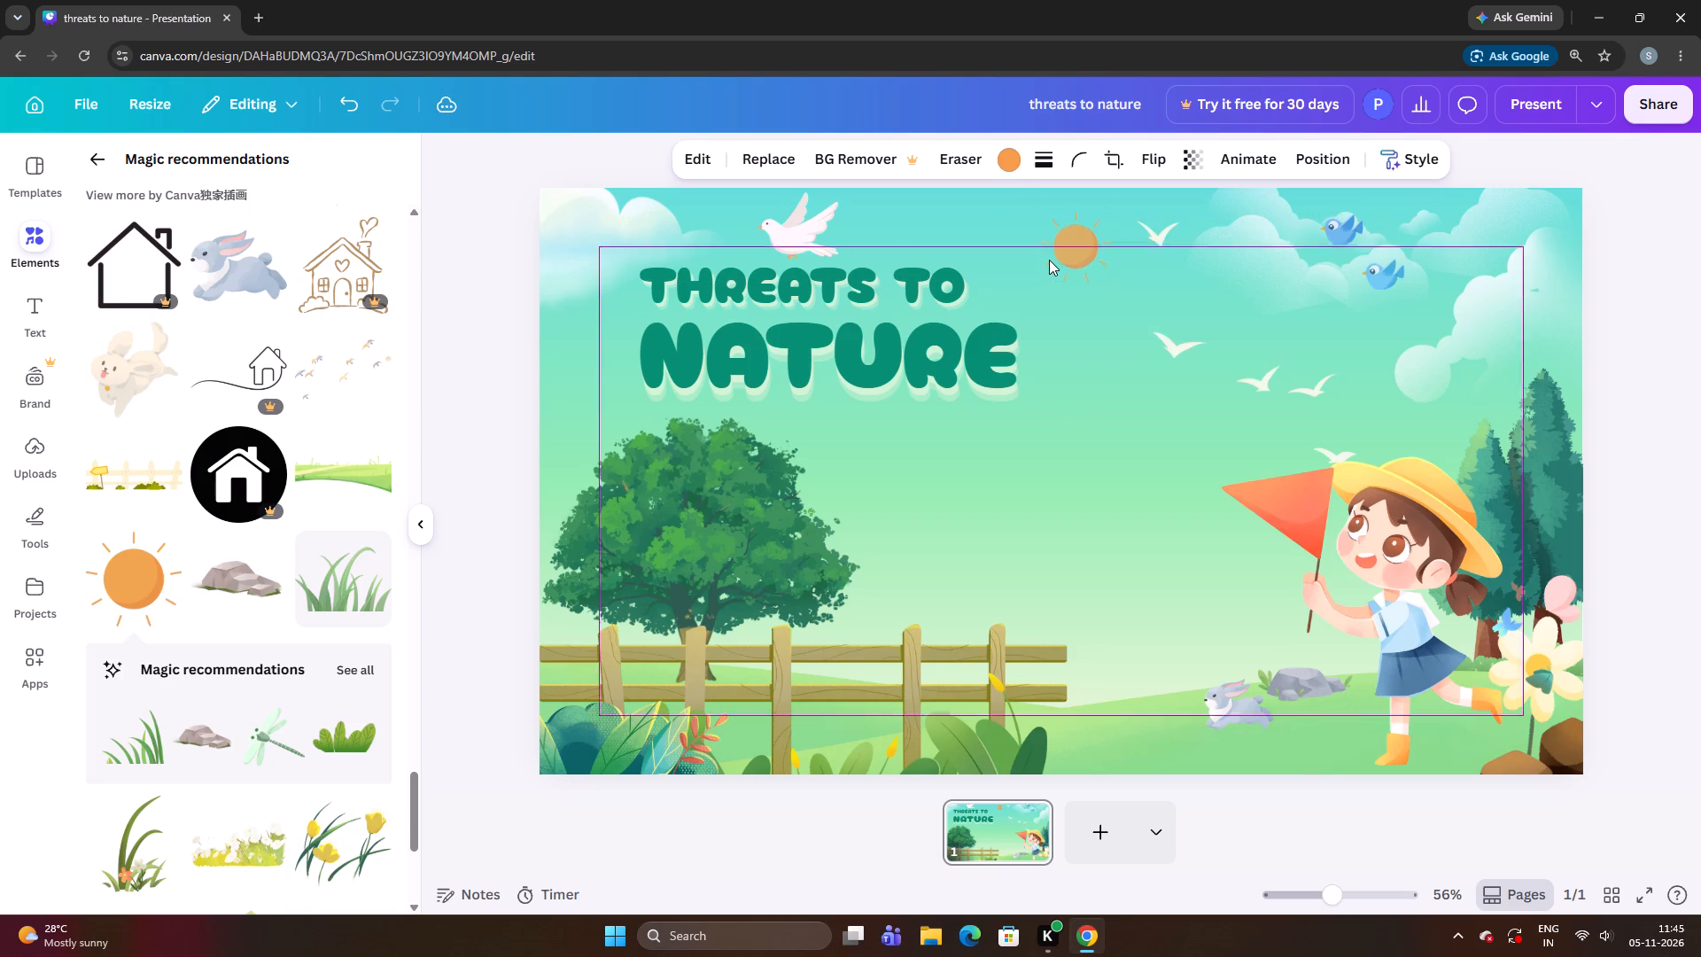
key(Left)
key(Down)
key(Down)
key(Down)
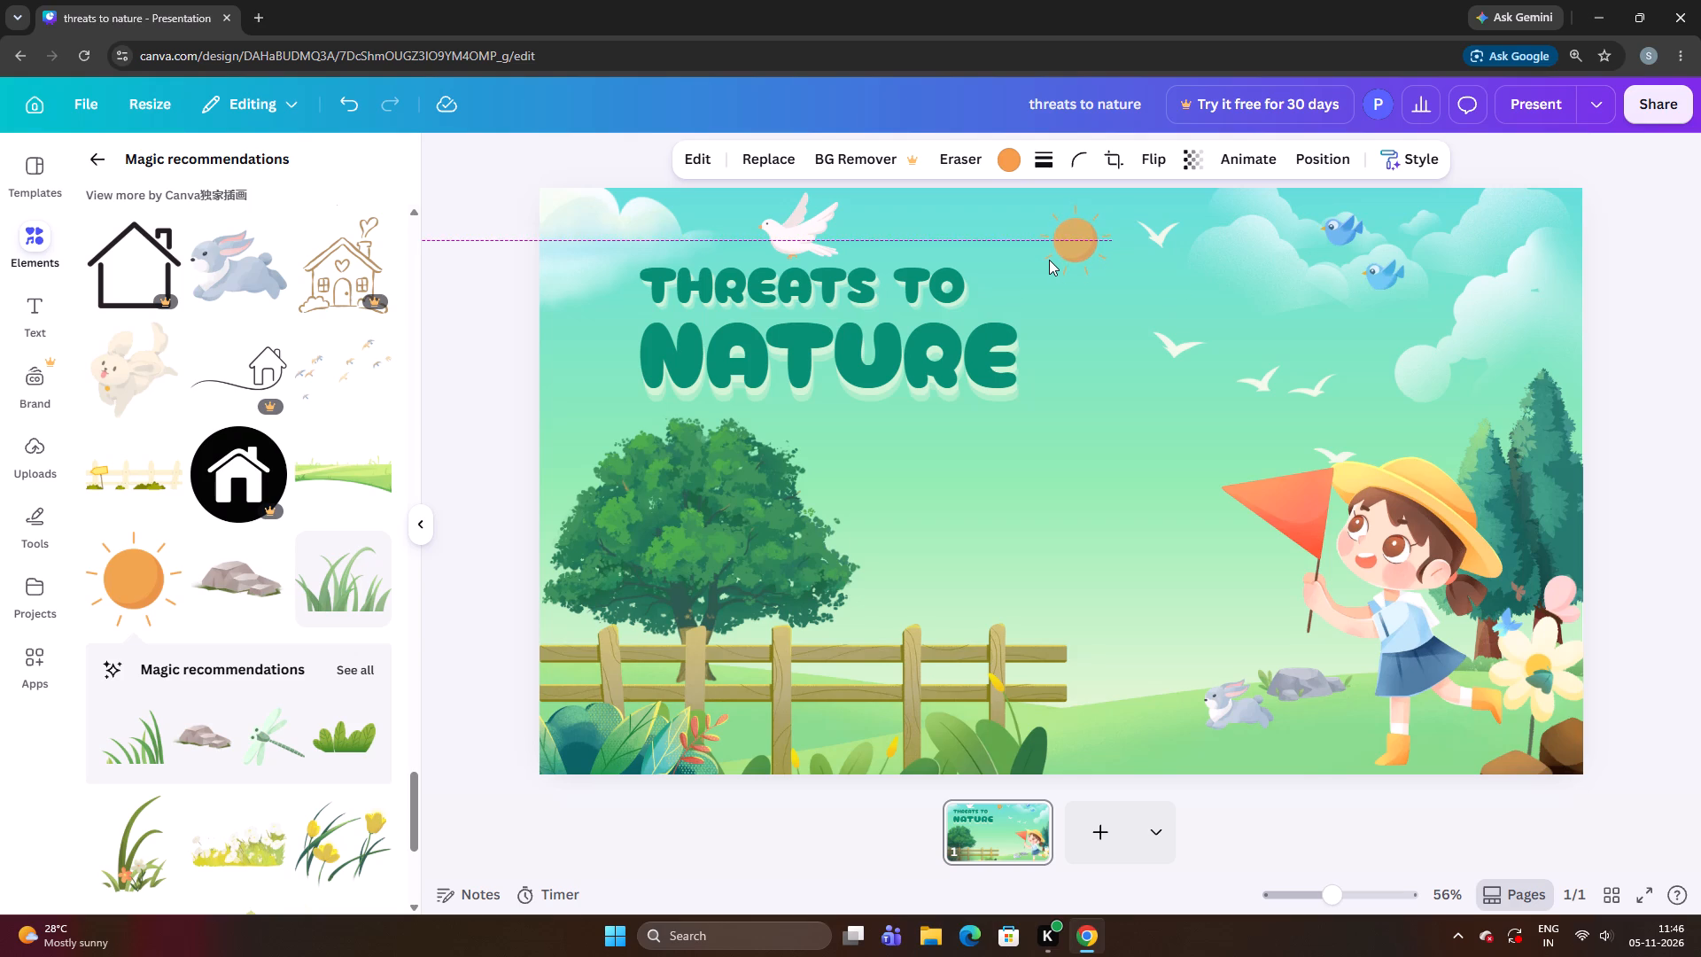
key(Down)
key(Down)
key(Down)
key(Right)
key(Right)
key(Up)
key(Up)
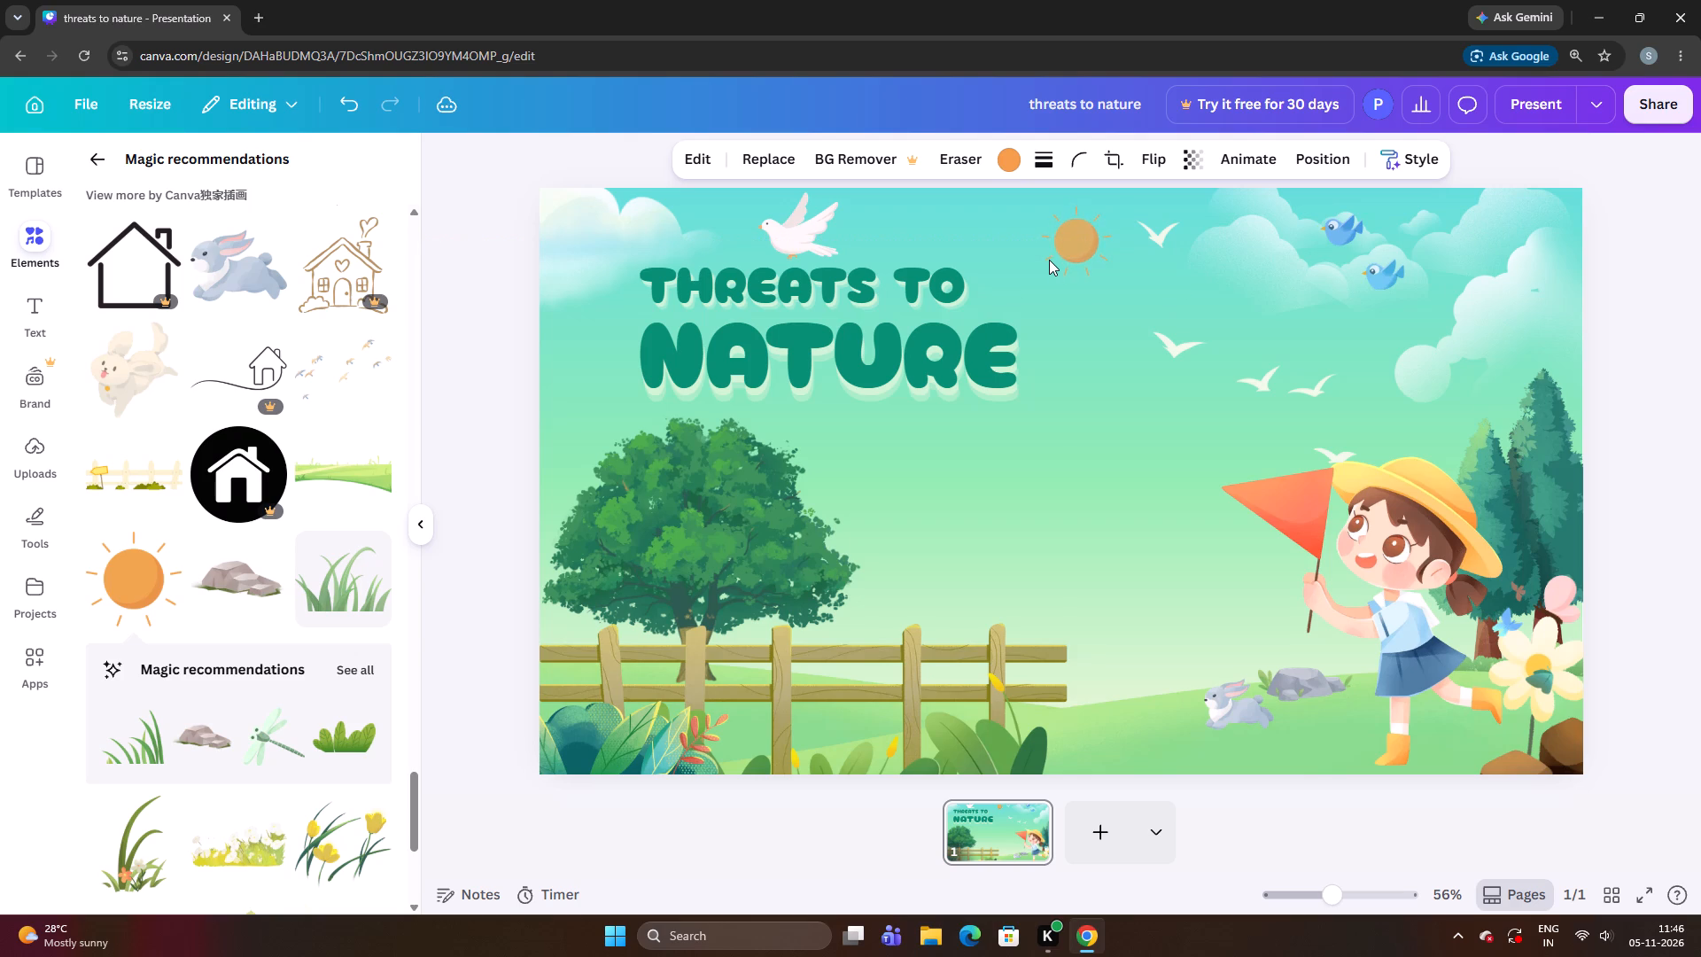
key(Left)
key(Down)
key(Down)
key(Down)
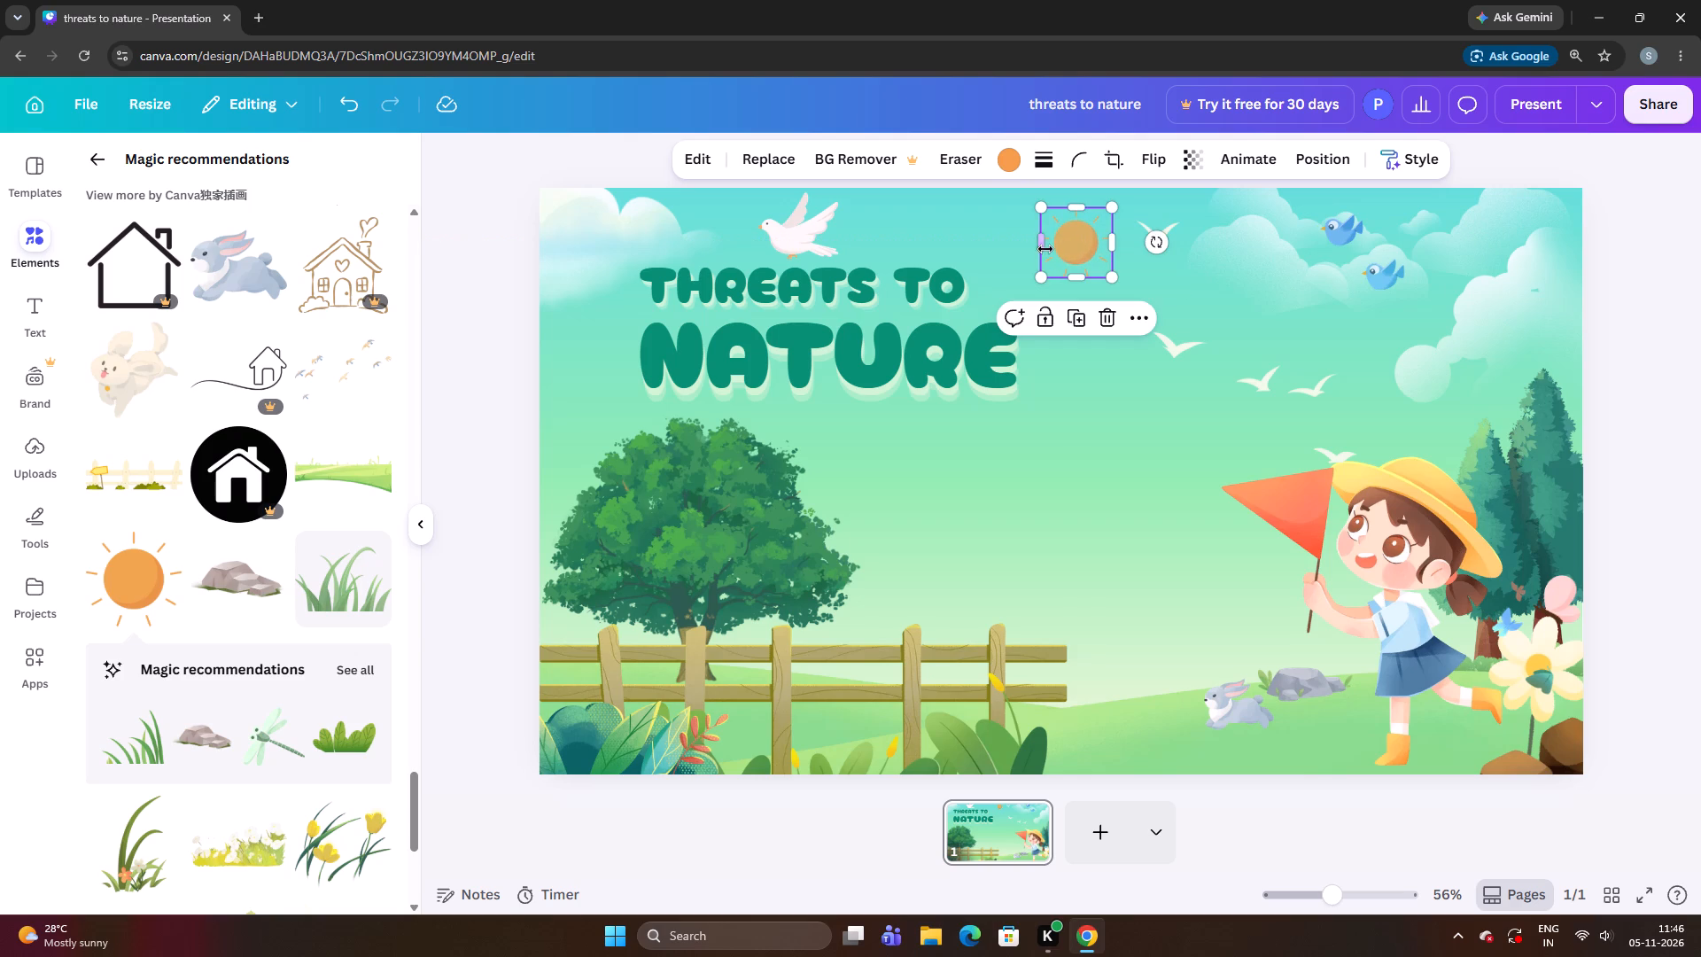
click(492, 556)
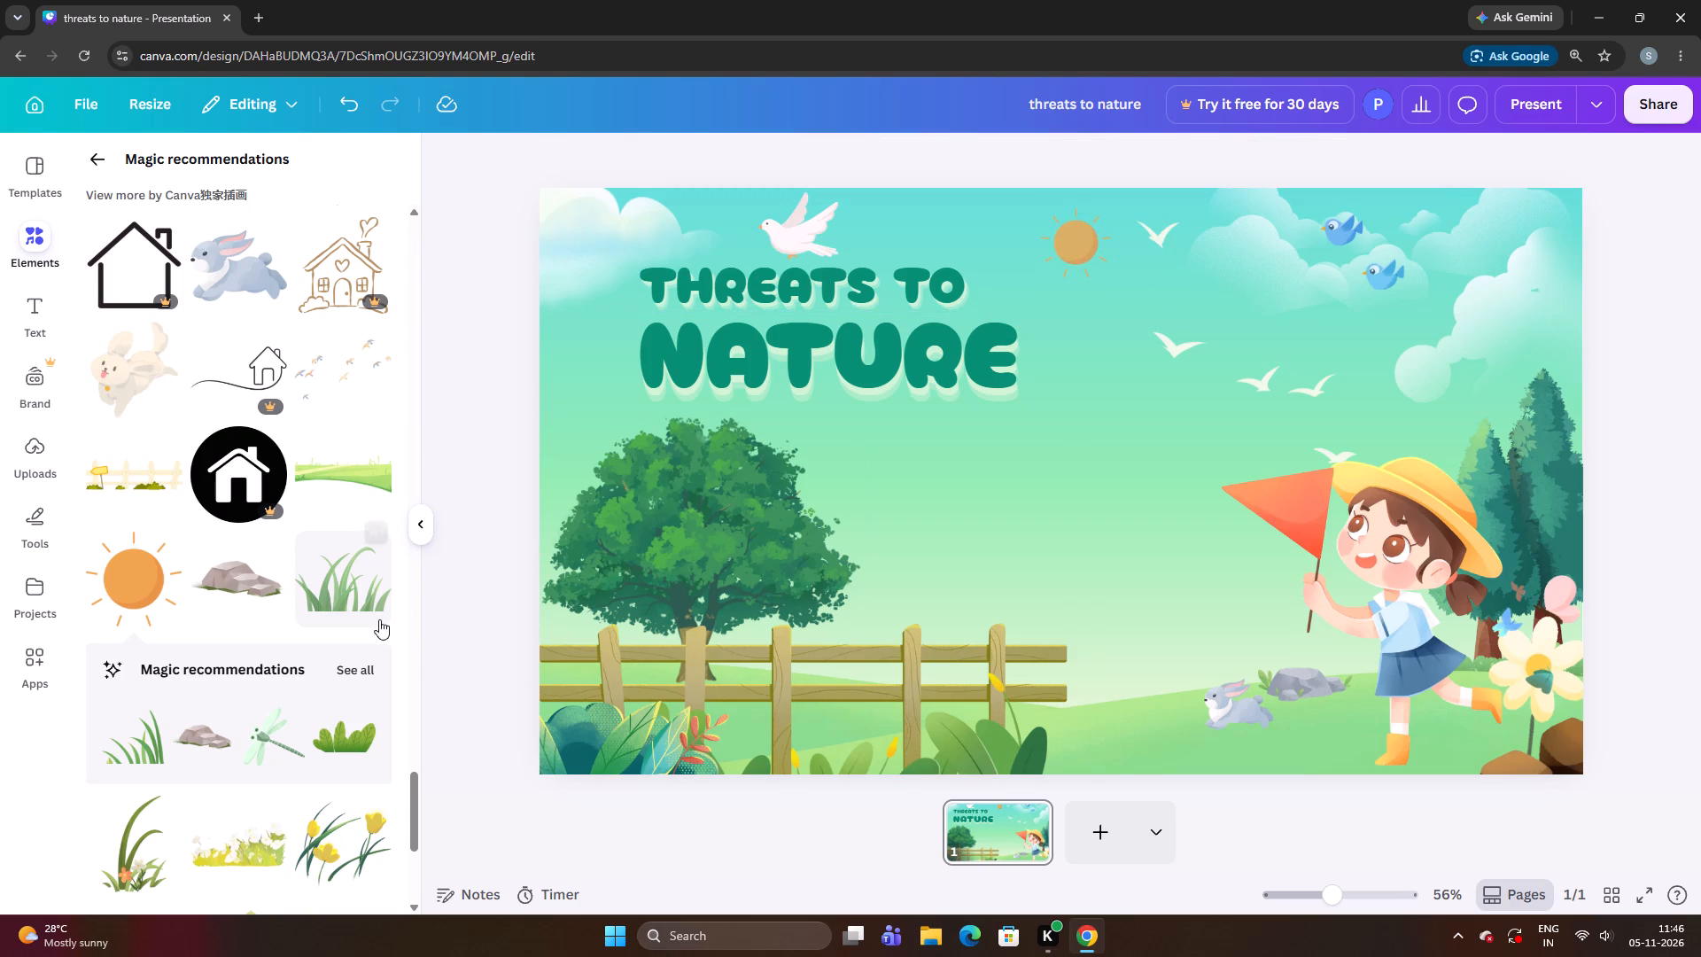
Add the boy in the blue hat with a magnifying glass, shrink him, and place him beside the rabbit.
scroll(273, 705, down, 6)
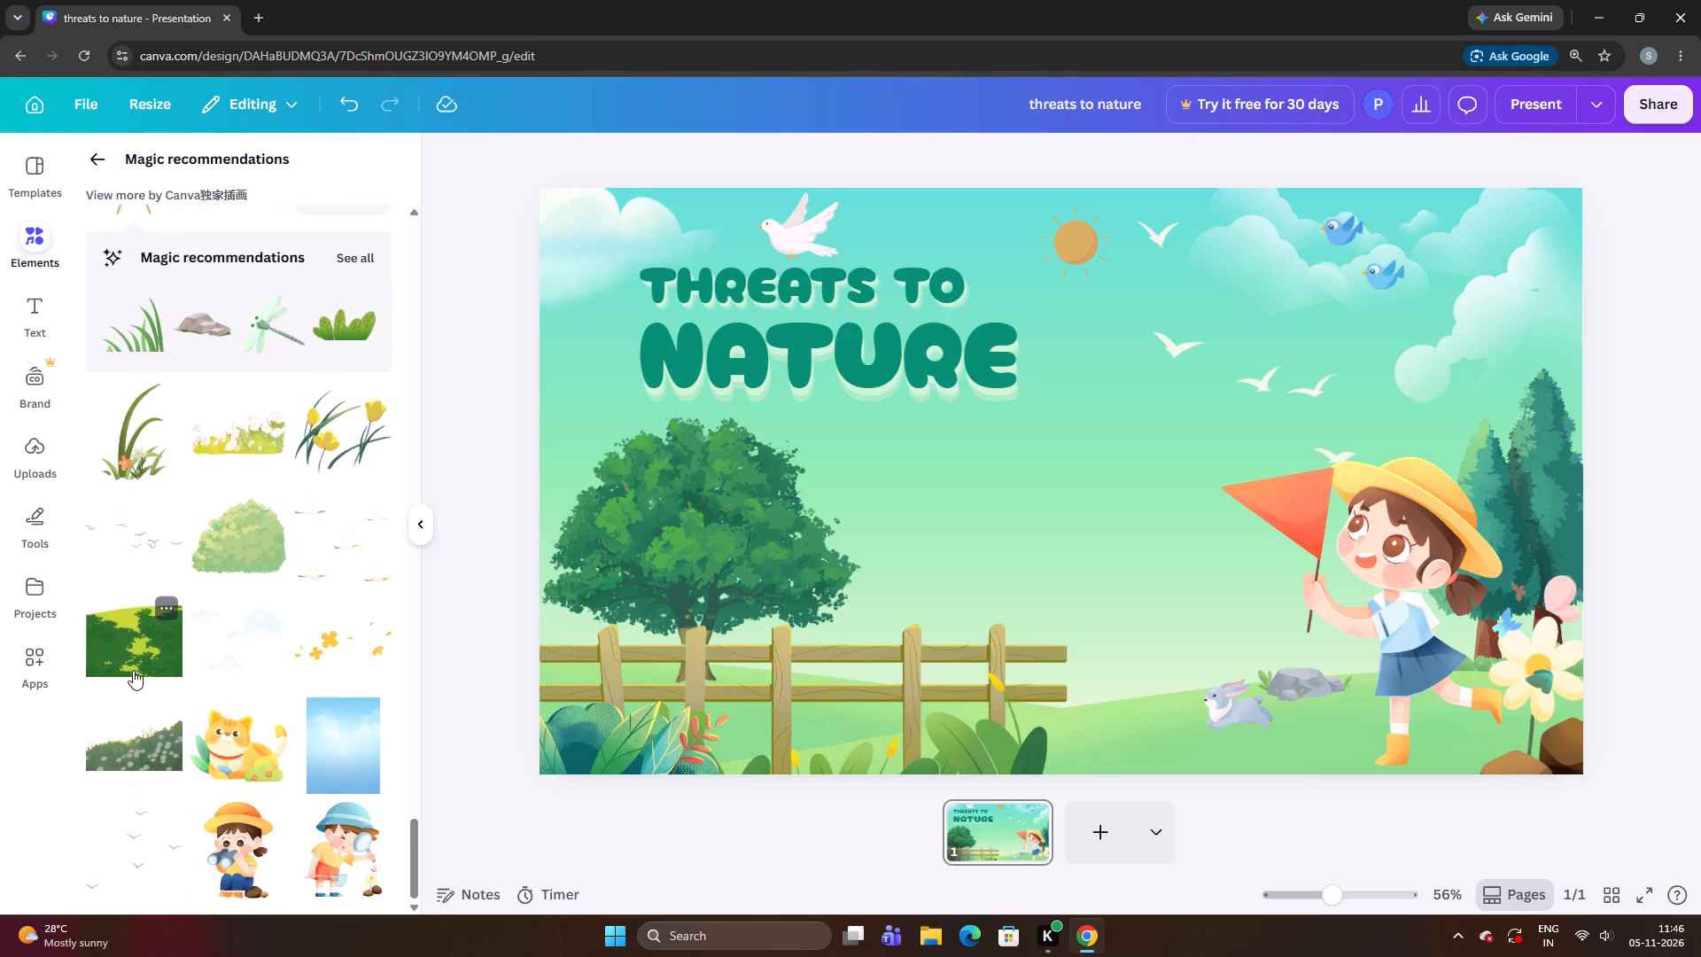
scroll(146, 660, down, 3)
scroll(229, 751, down, 3)
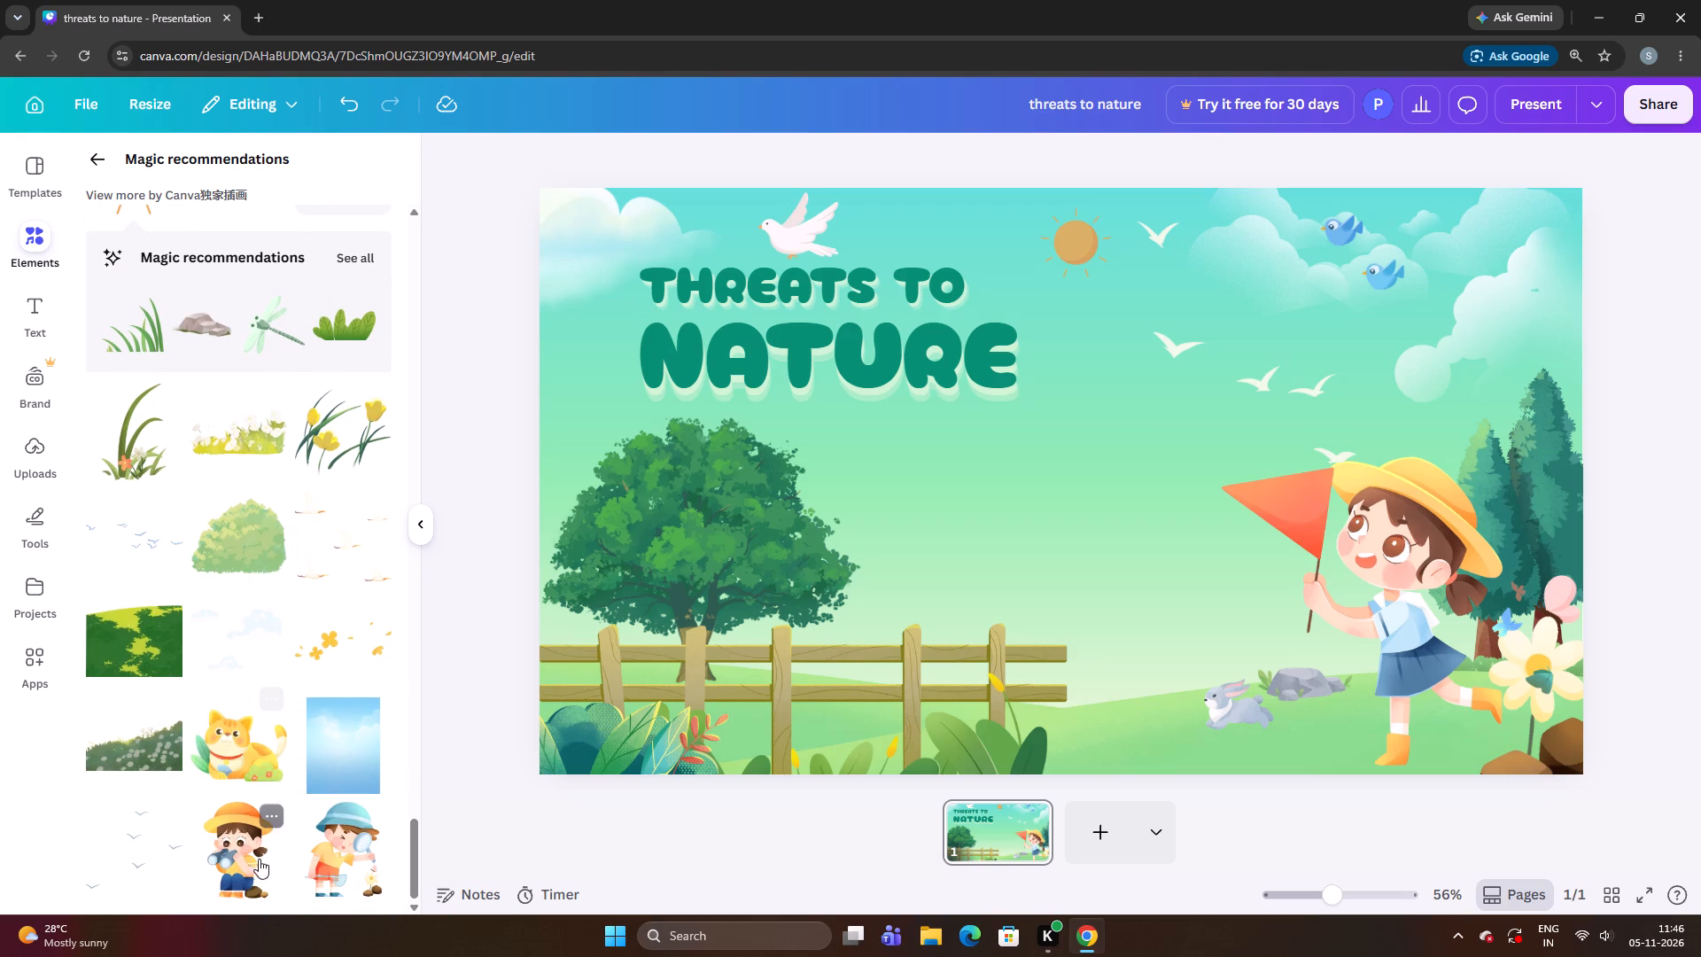
click(328, 854)
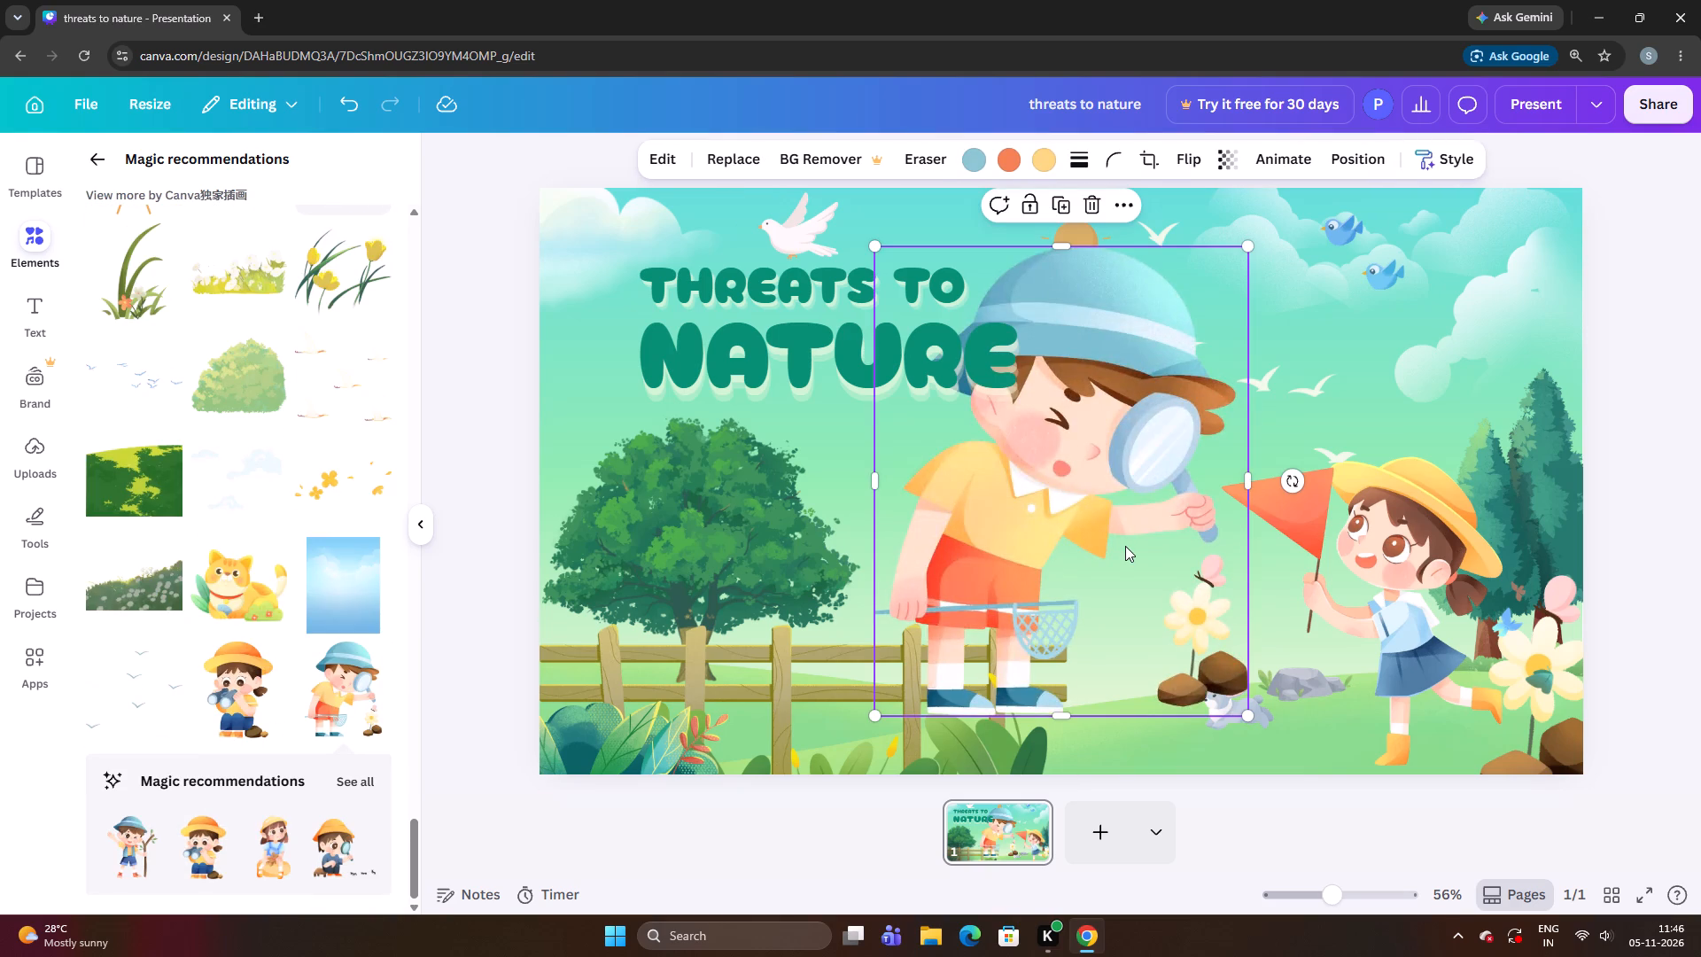
drag(1130, 546, 1106, 575)
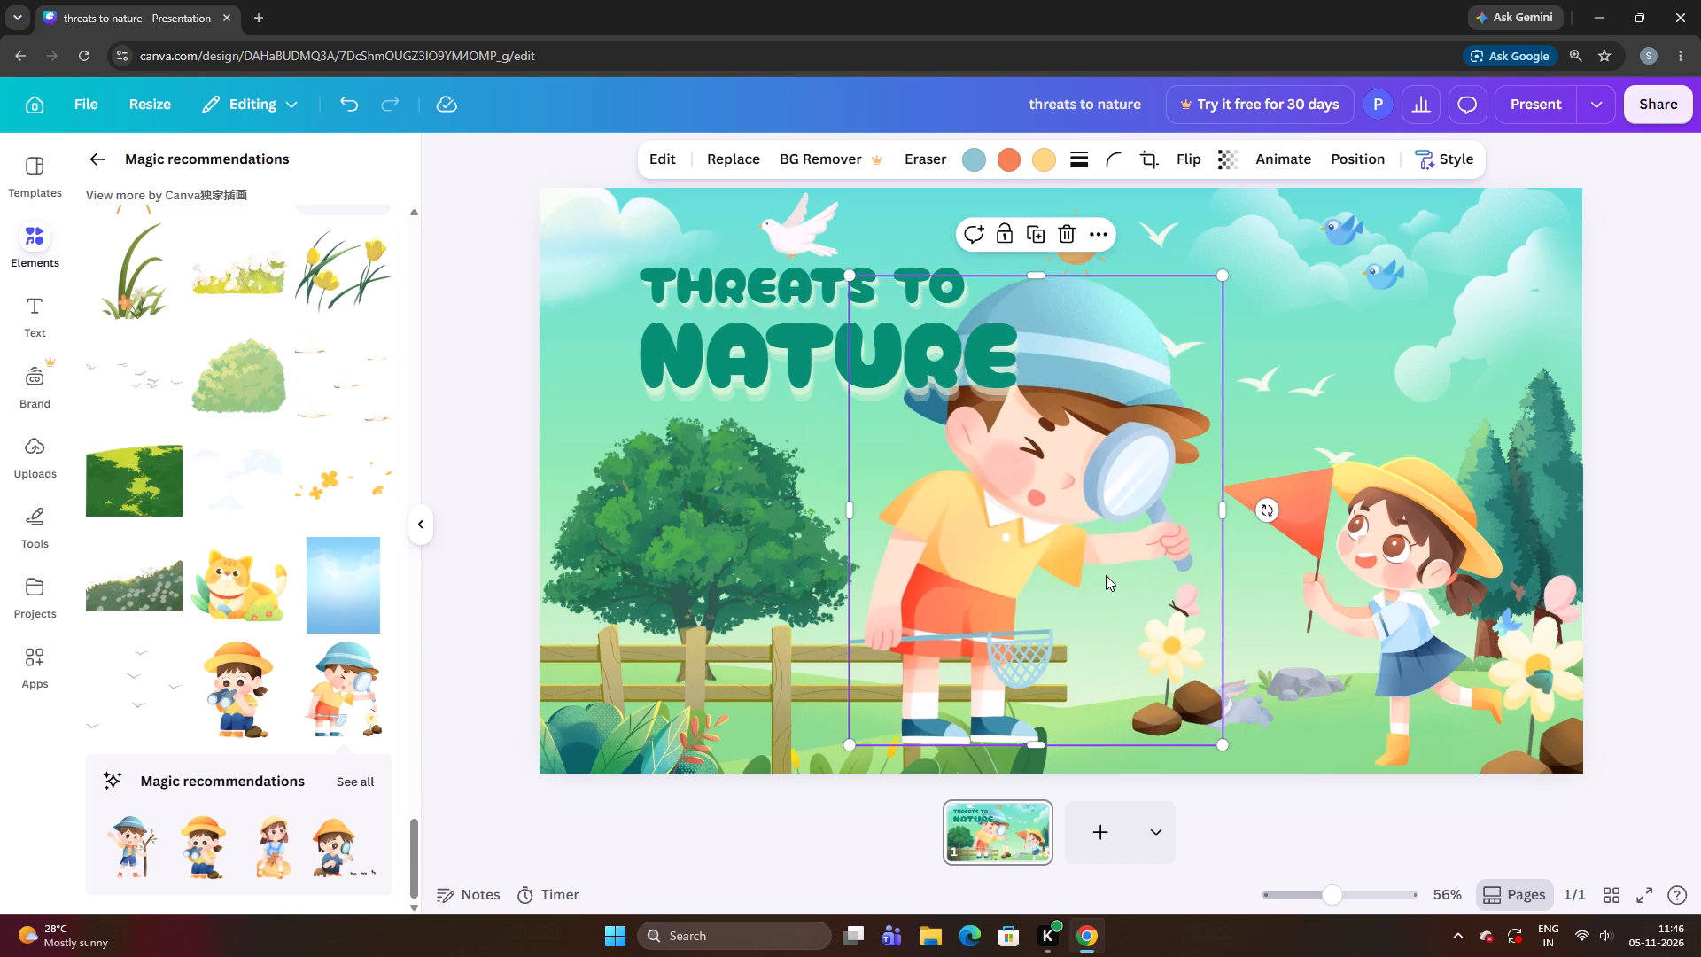
drag(1216, 745, 980, 522)
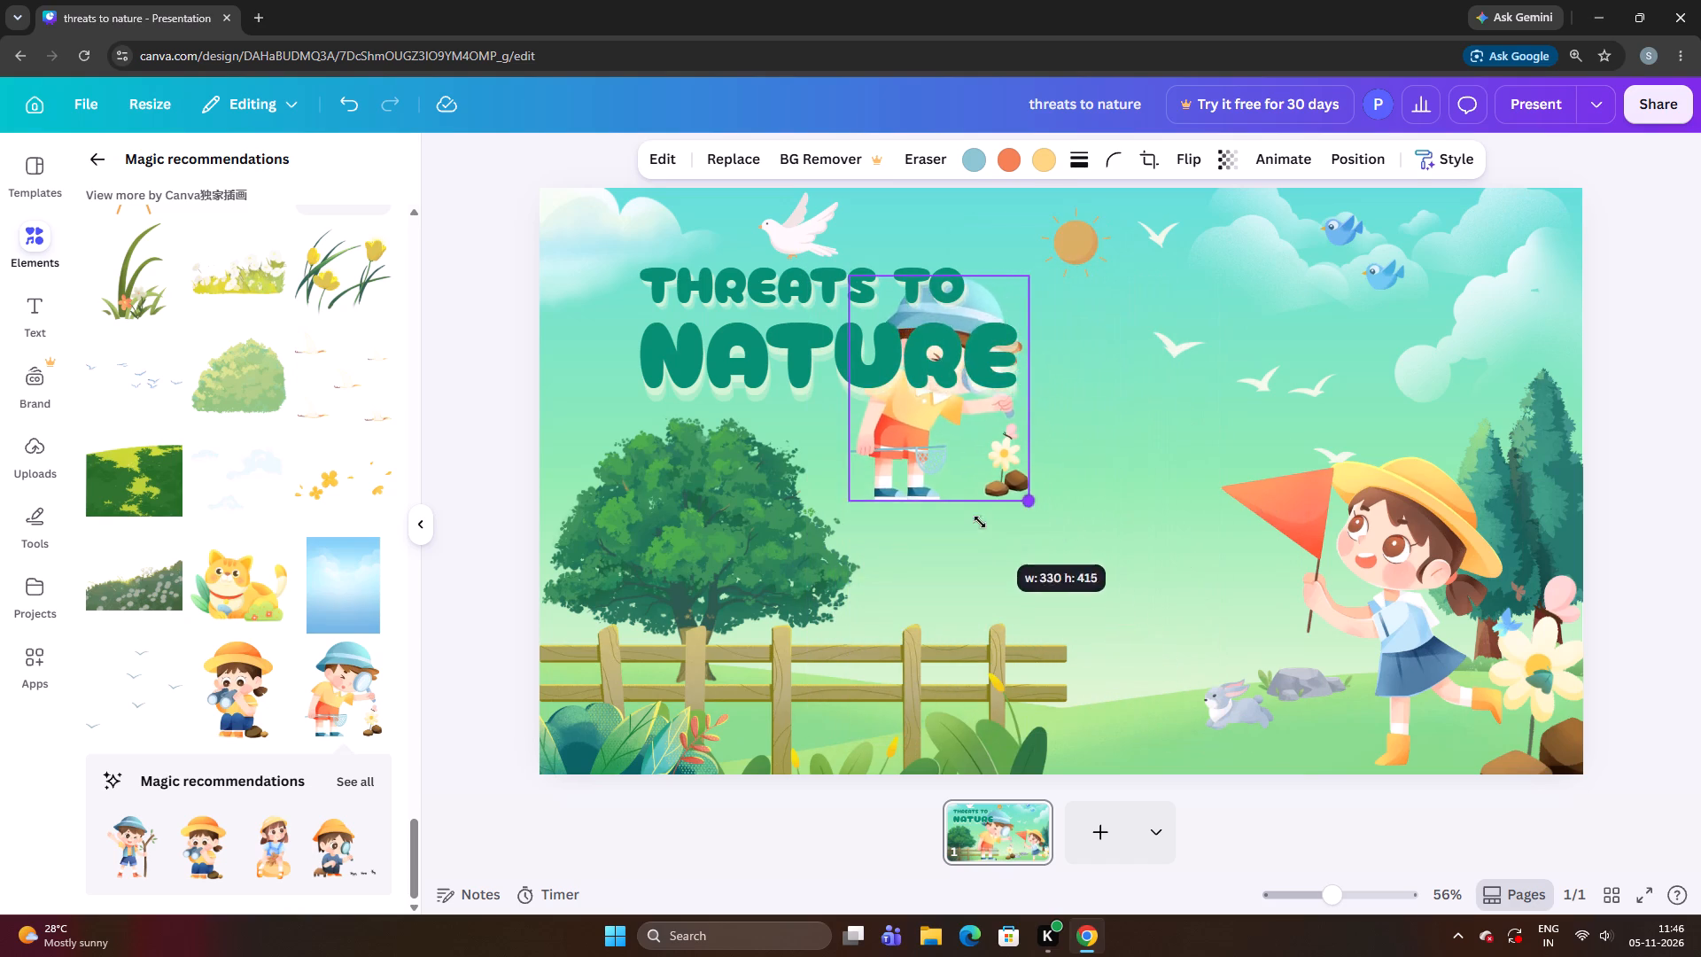
drag(980, 522, 954, 478)
drag(932, 412, 1148, 701)
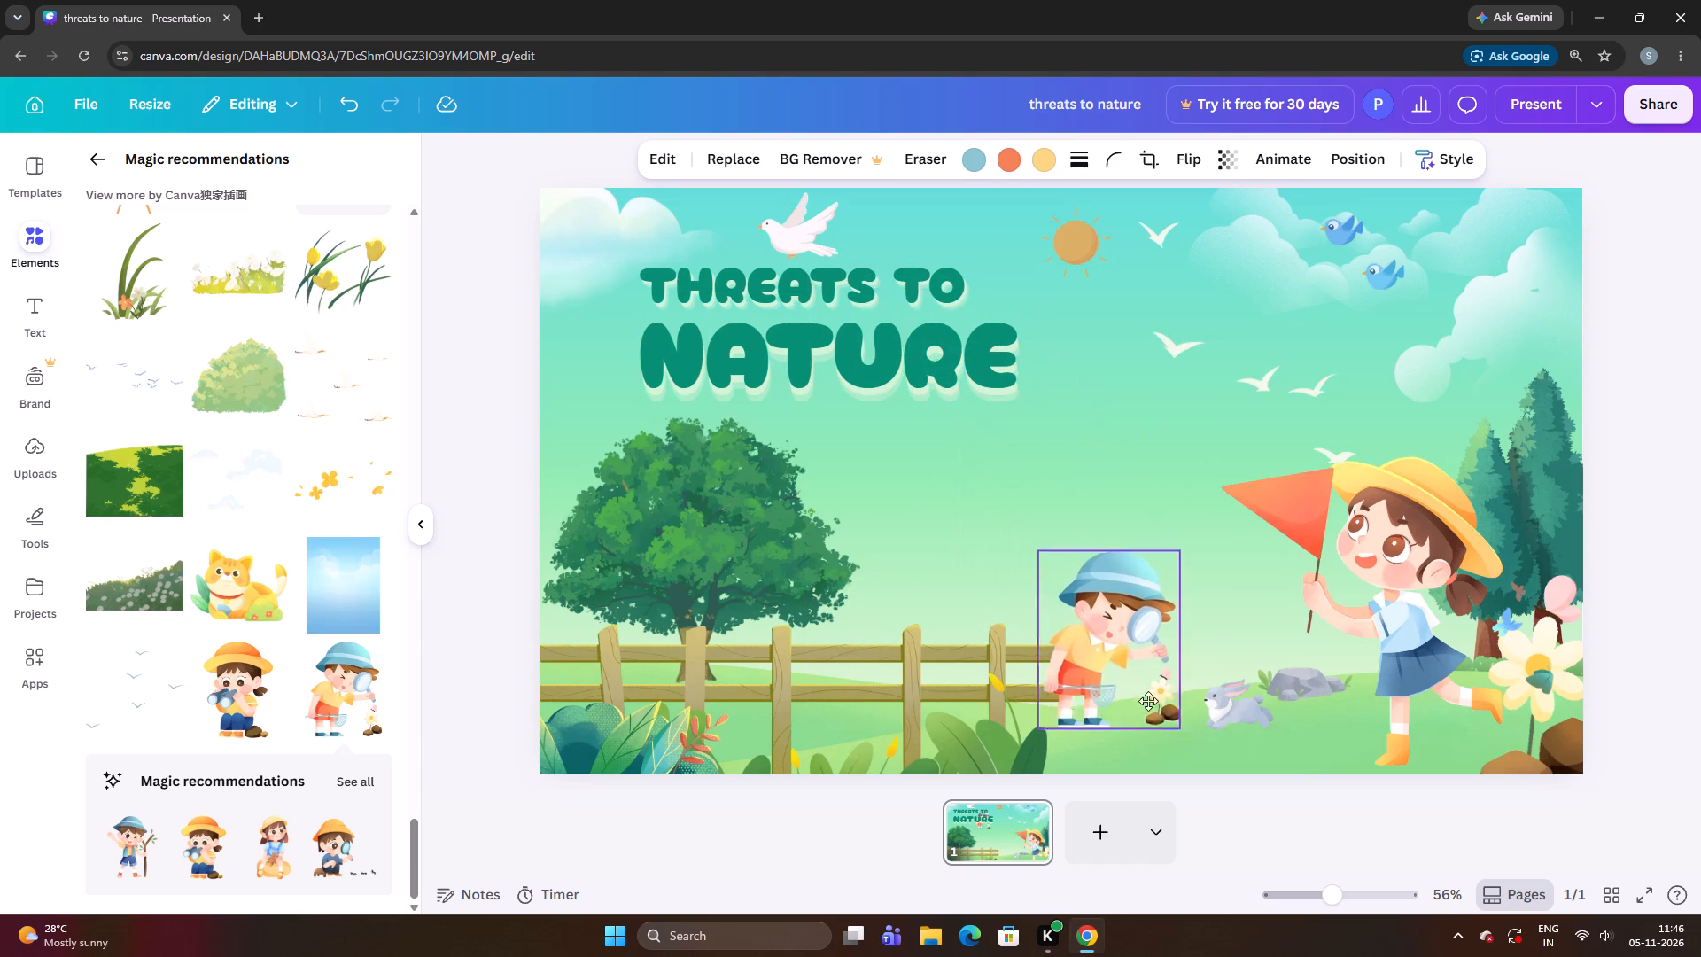
drag(1148, 701, 1173, 706)
Delete the wooden fence in front of the tree.
click(872, 655)
drag(872, 655, 928, 517)
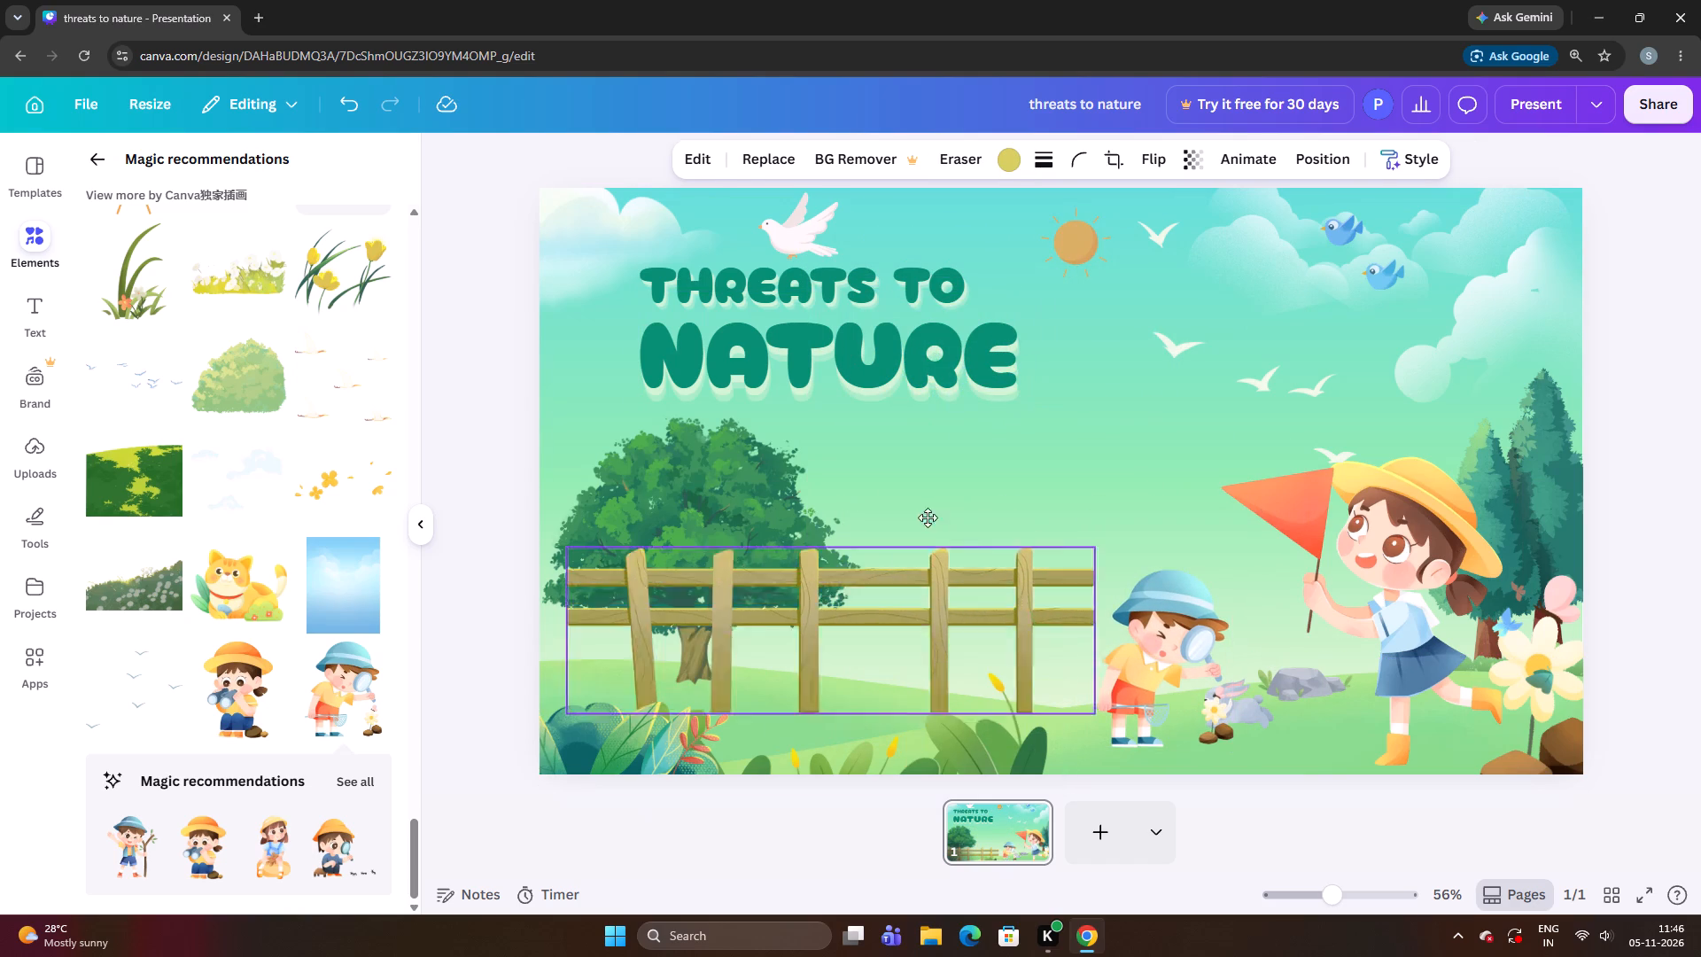
drag(928, 517, 1110, 407)
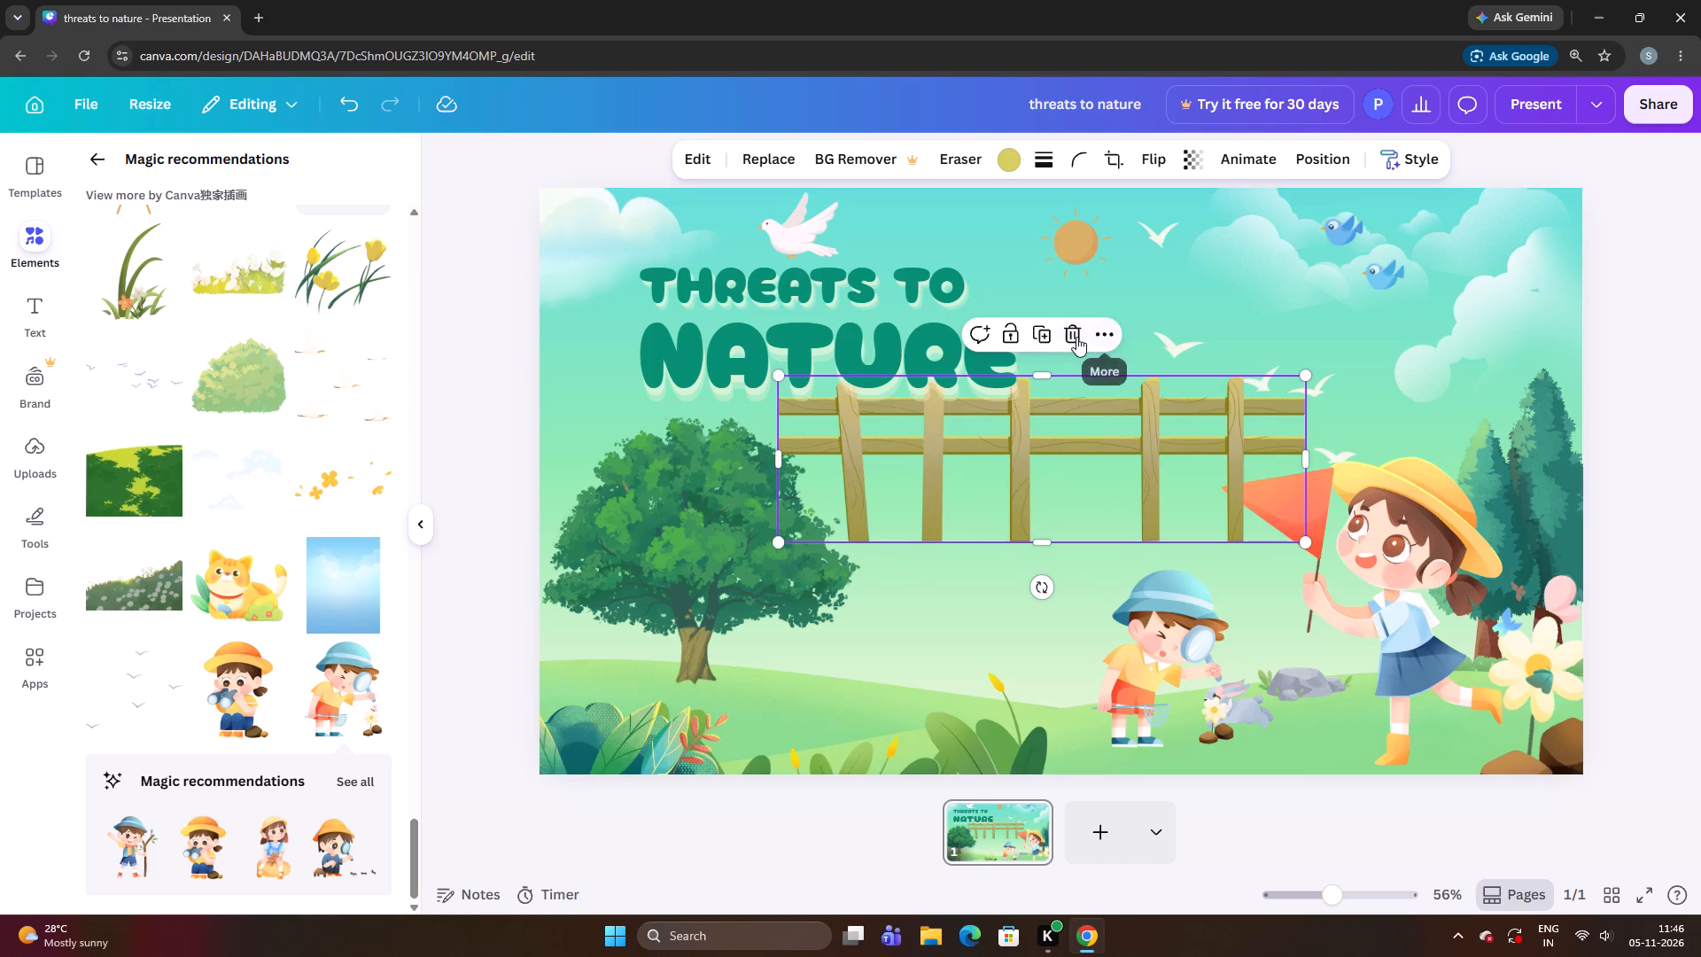
click(1076, 337)
Move the boy with the magnifying glass beside the tree trunk and shrink him further so he stands on the grass.
drag(1181, 640, 847, 606)
drag(894, 710, 843, 683)
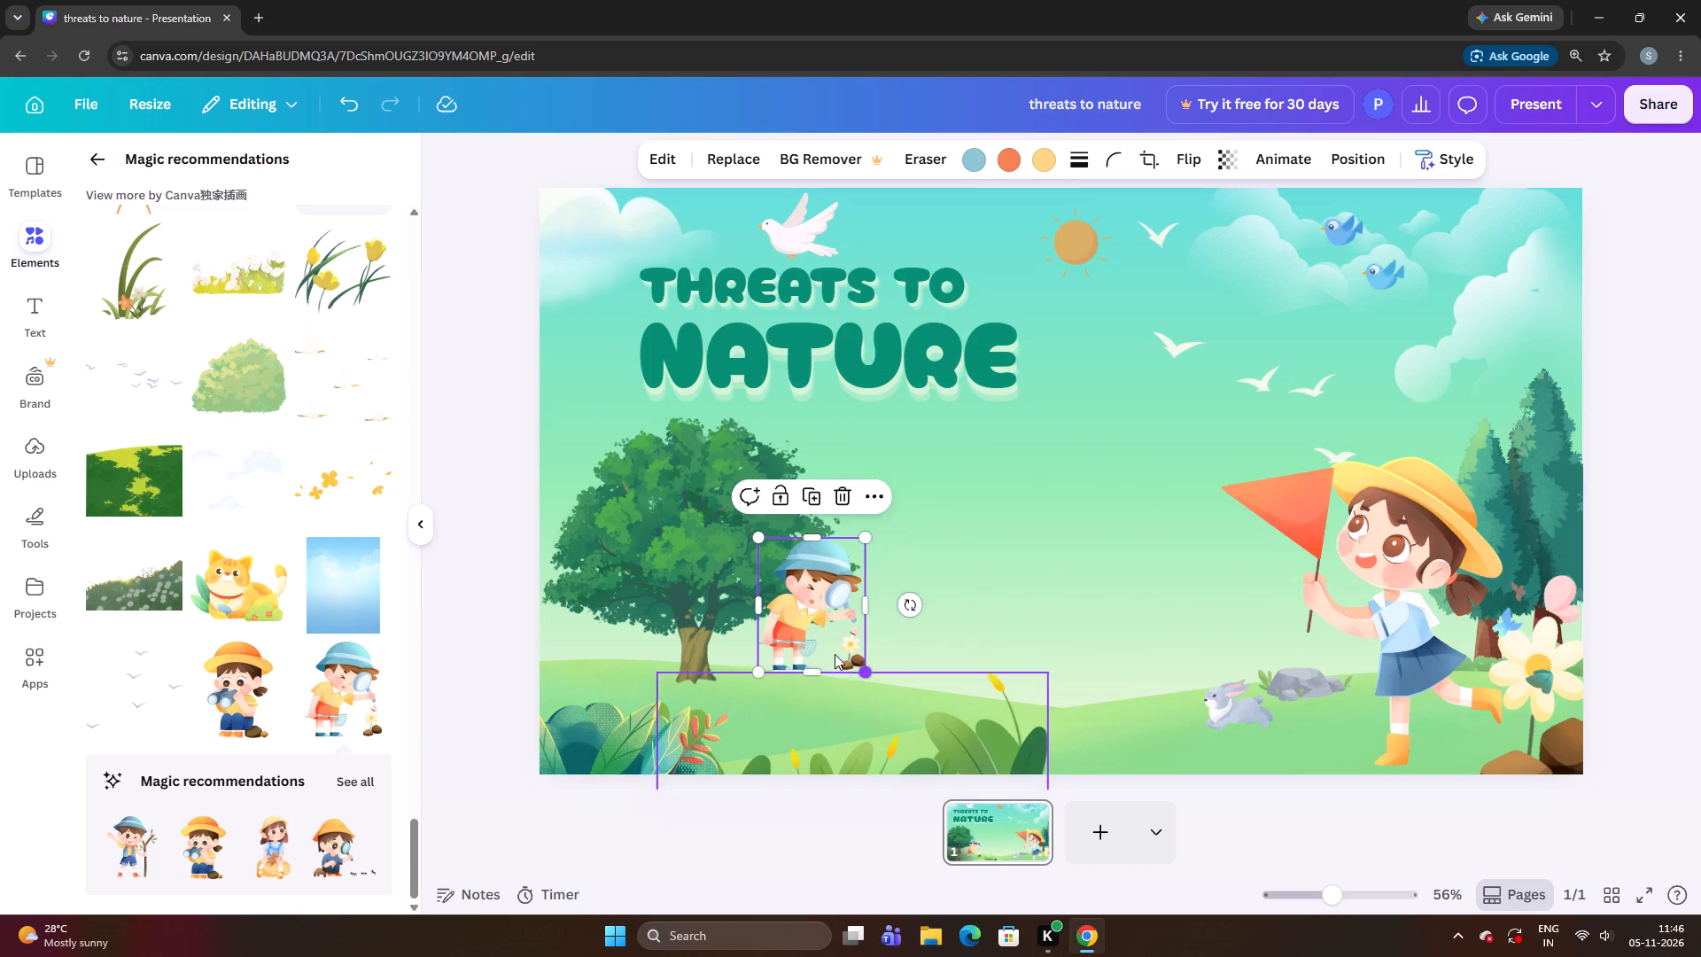
drag(834, 604, 811, 642)
drag(811, 642, 904, 652)
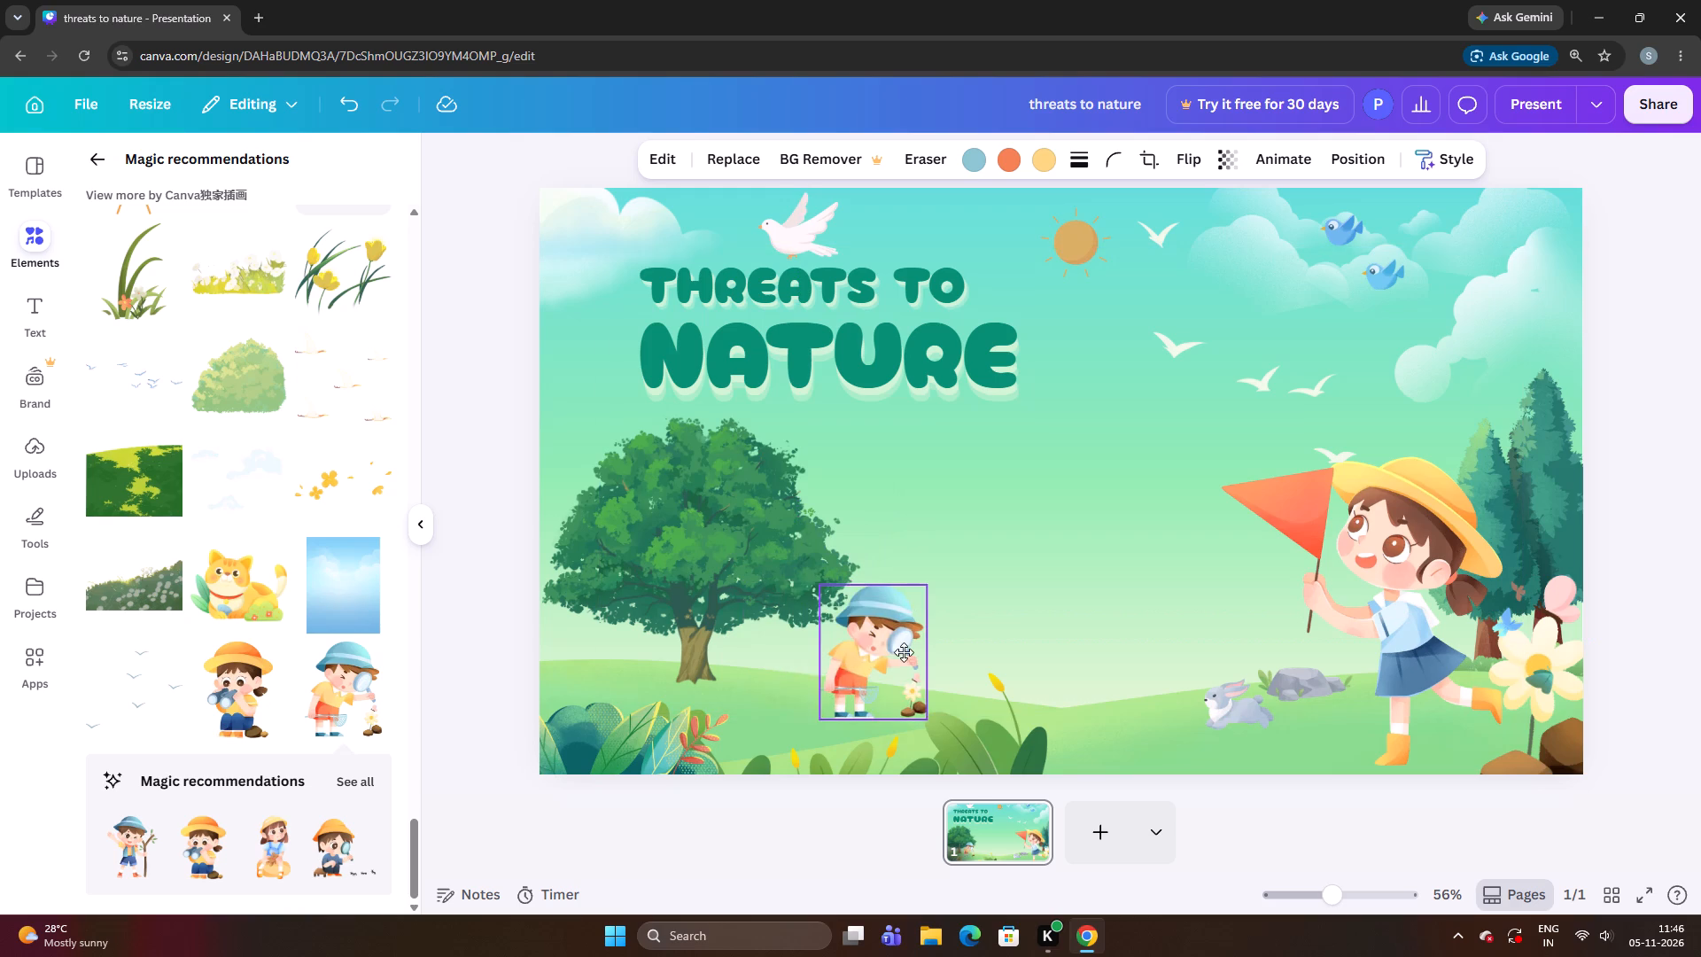
drag(904, 652, 880, 652)
drag(882, 689, 863, 703)
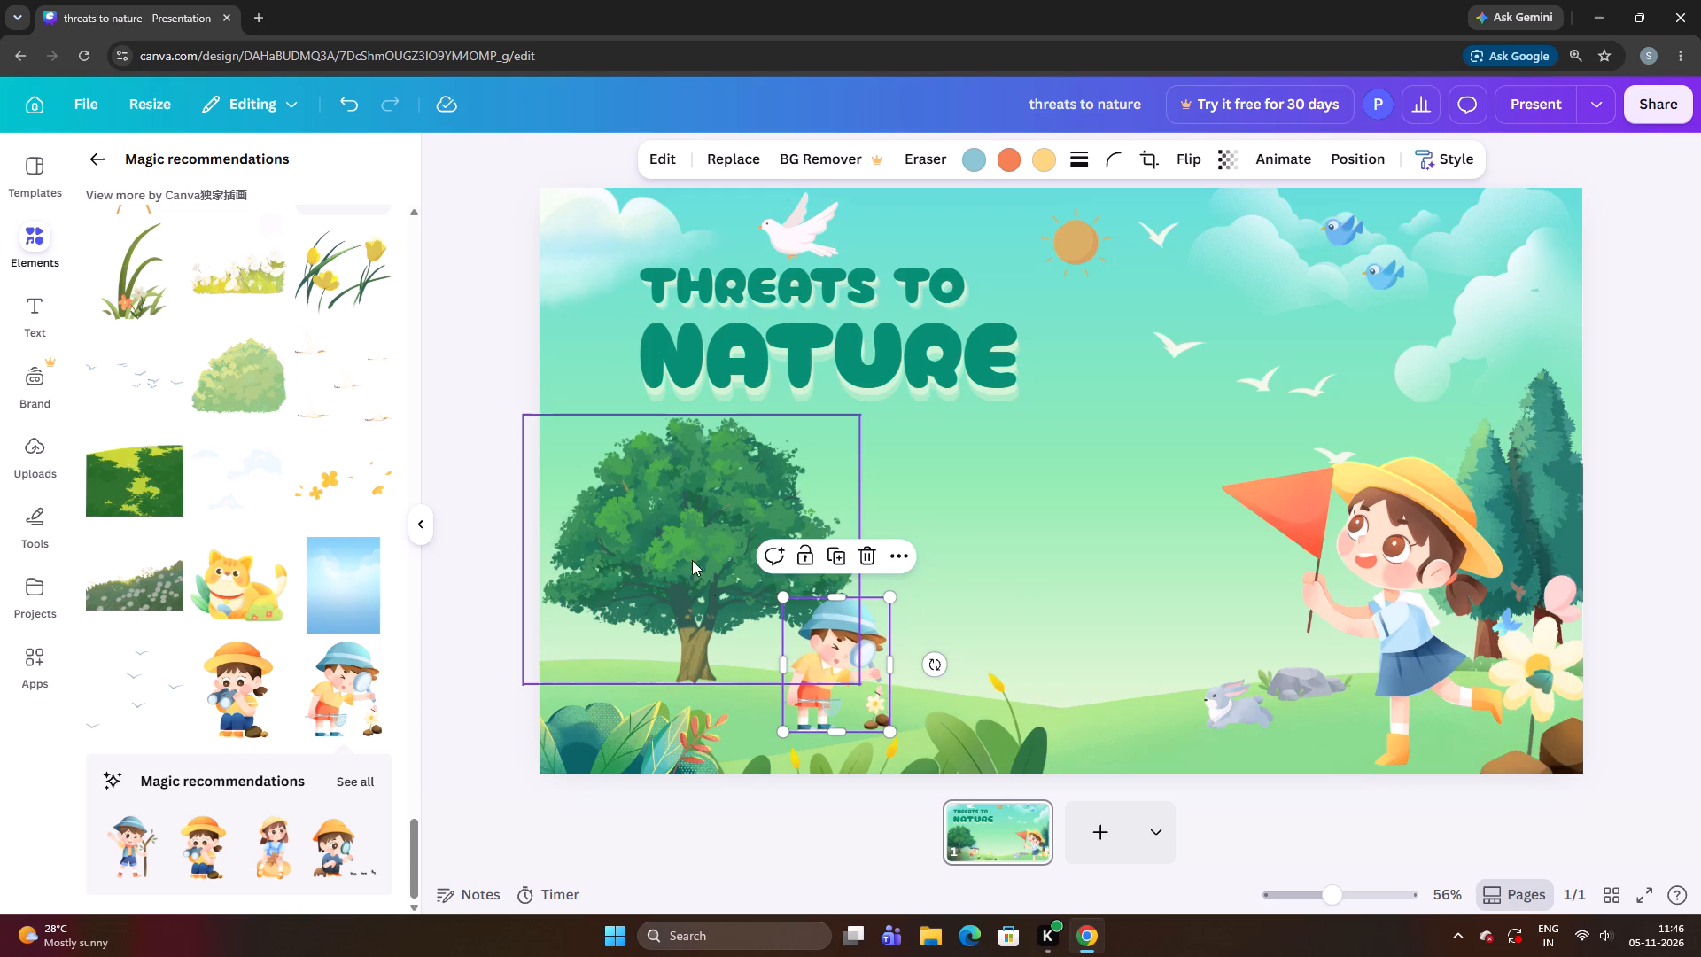
Add the tall curved grass with flowers, shrink it to a tiny tuft, and place it at the base of the tree trunk.
click(144, 302)
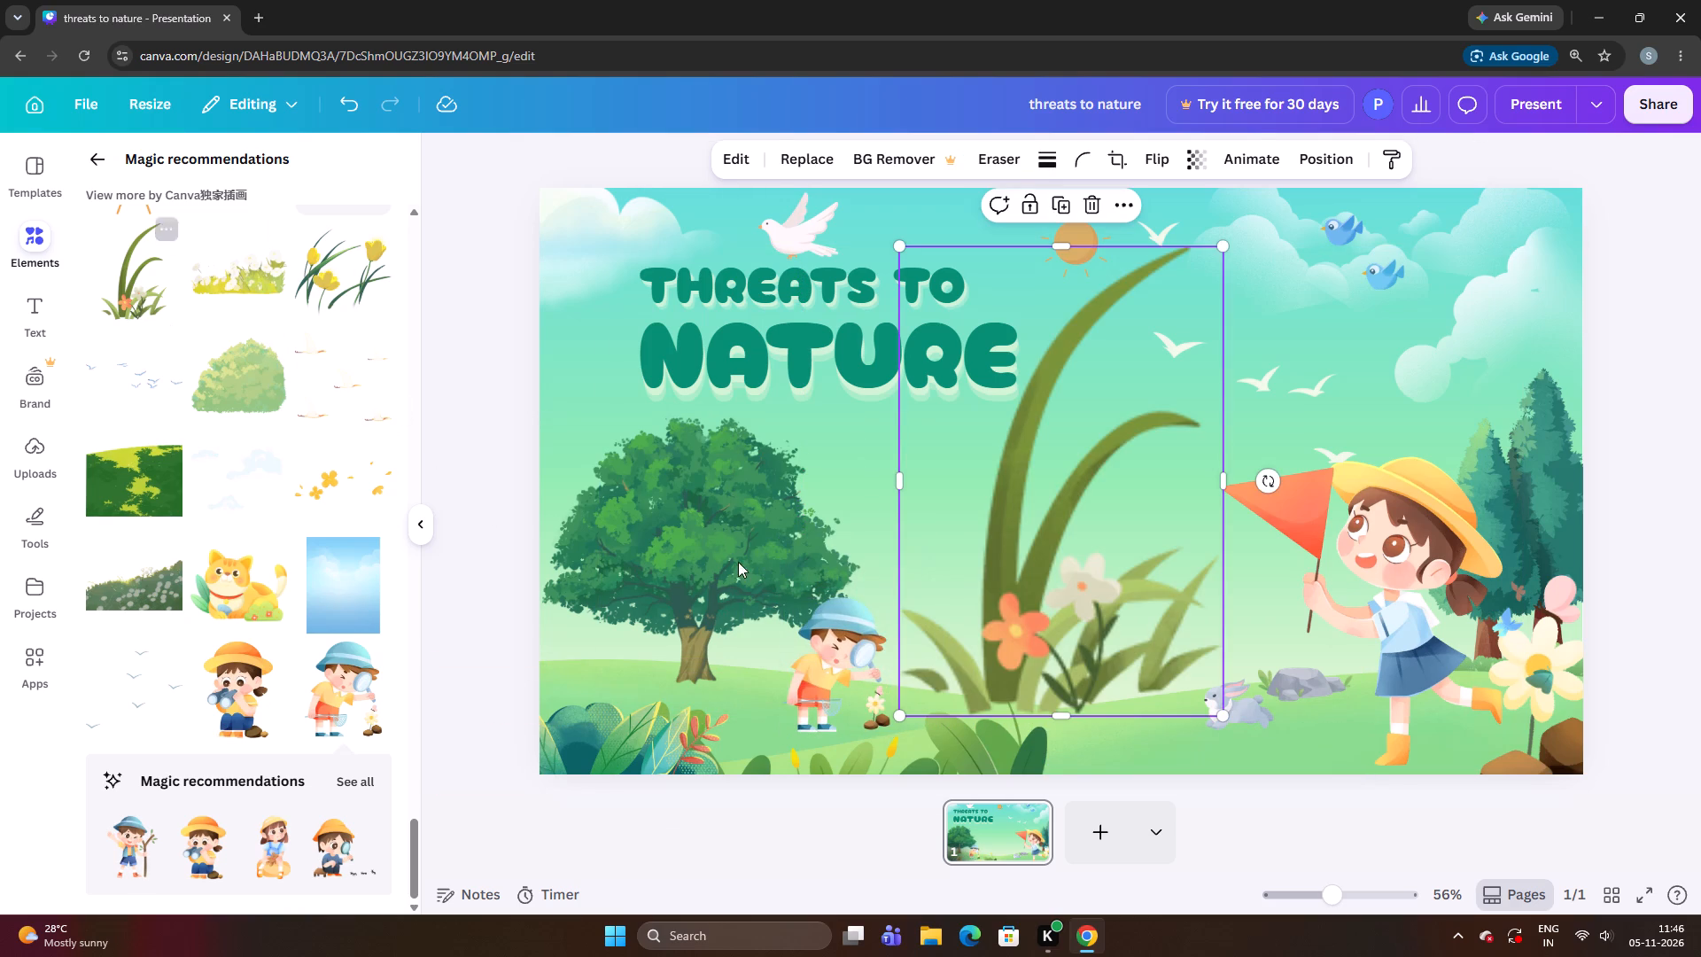
drag(1165, 655, 842, 633)
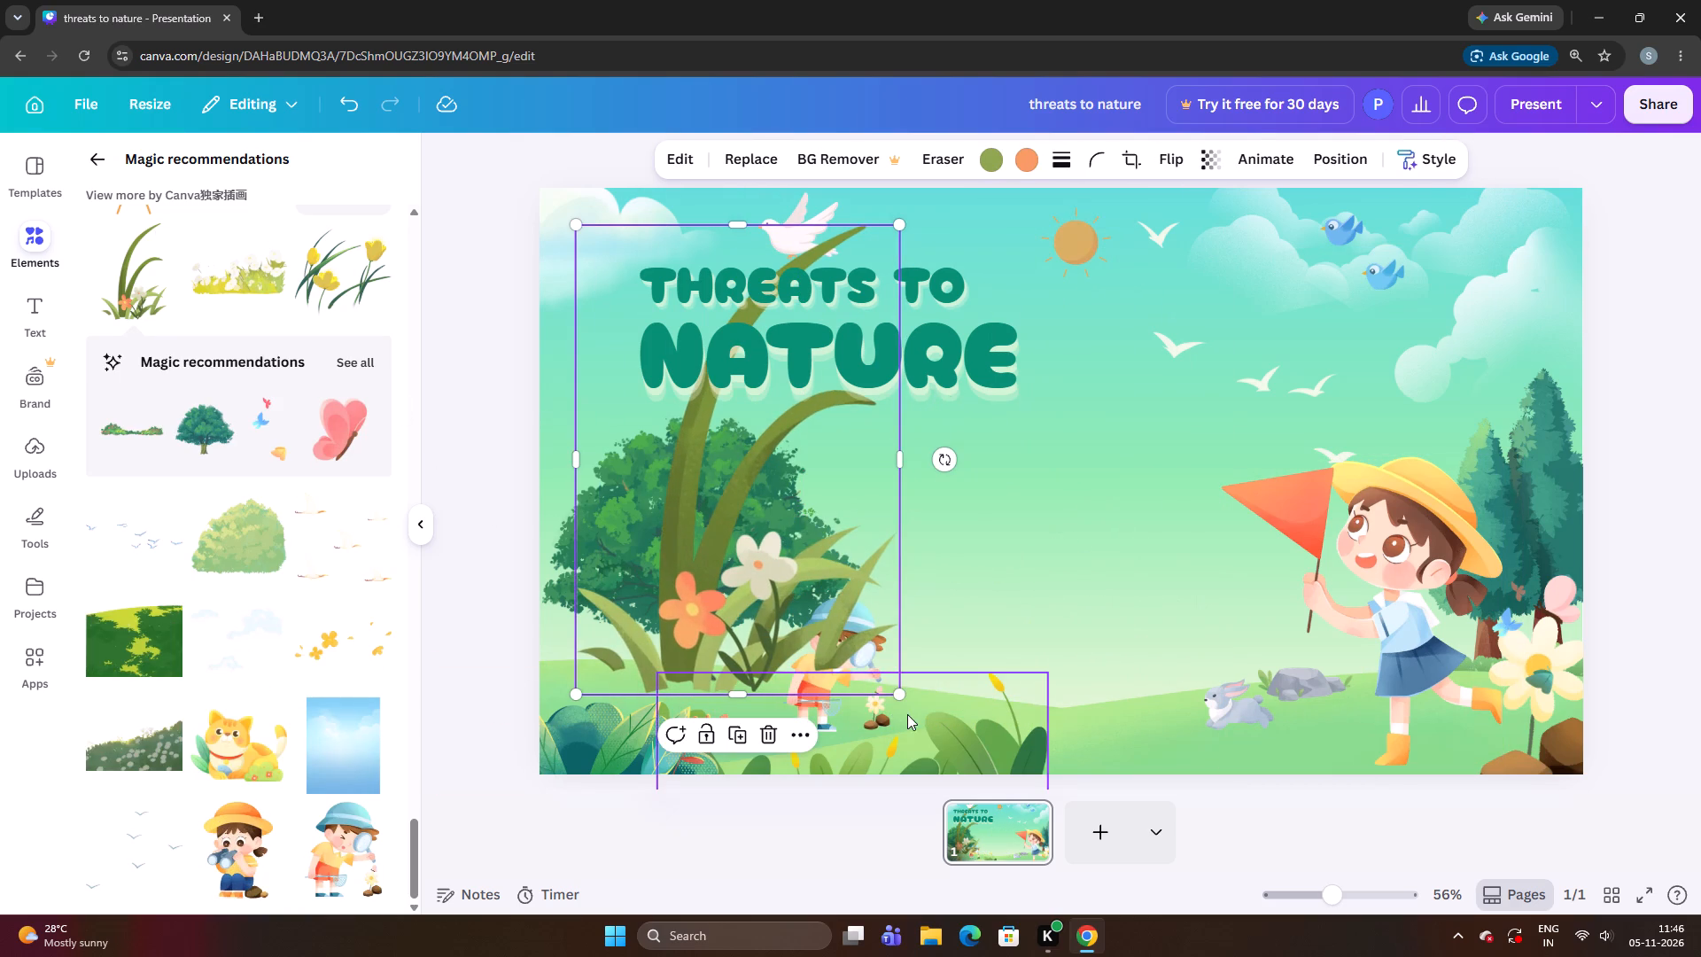
drag(894, 689, 647, 507)
drag(635, 432, 640, 768)
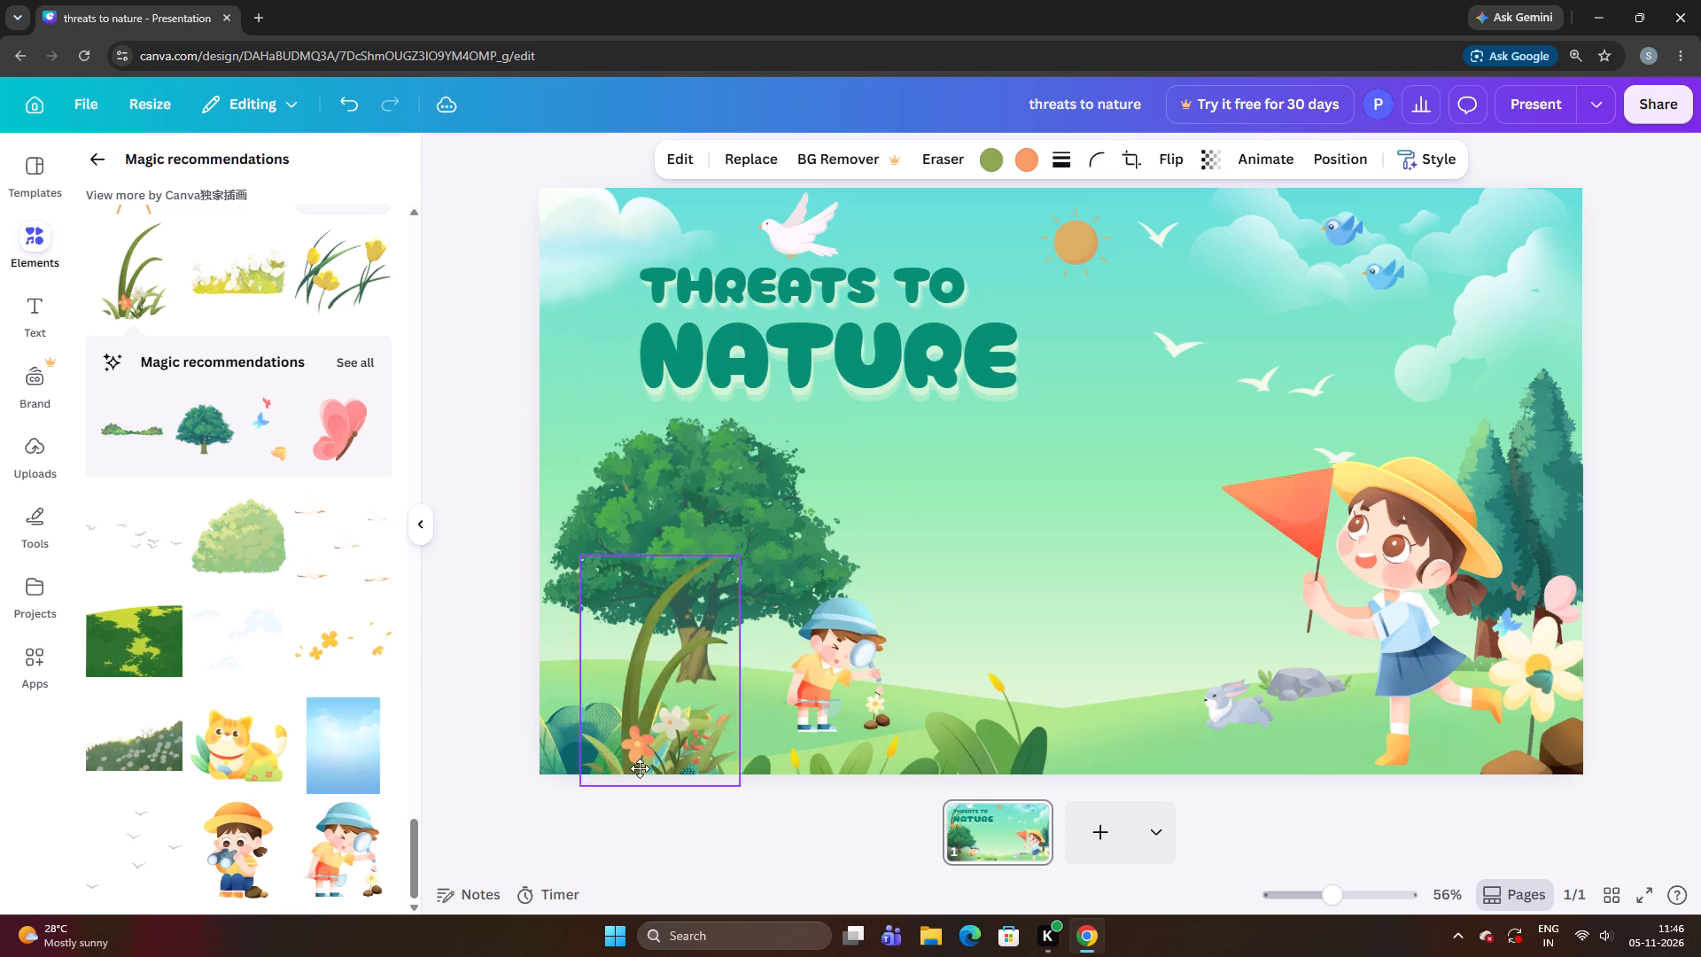
drag(640, 768, 689, 664)
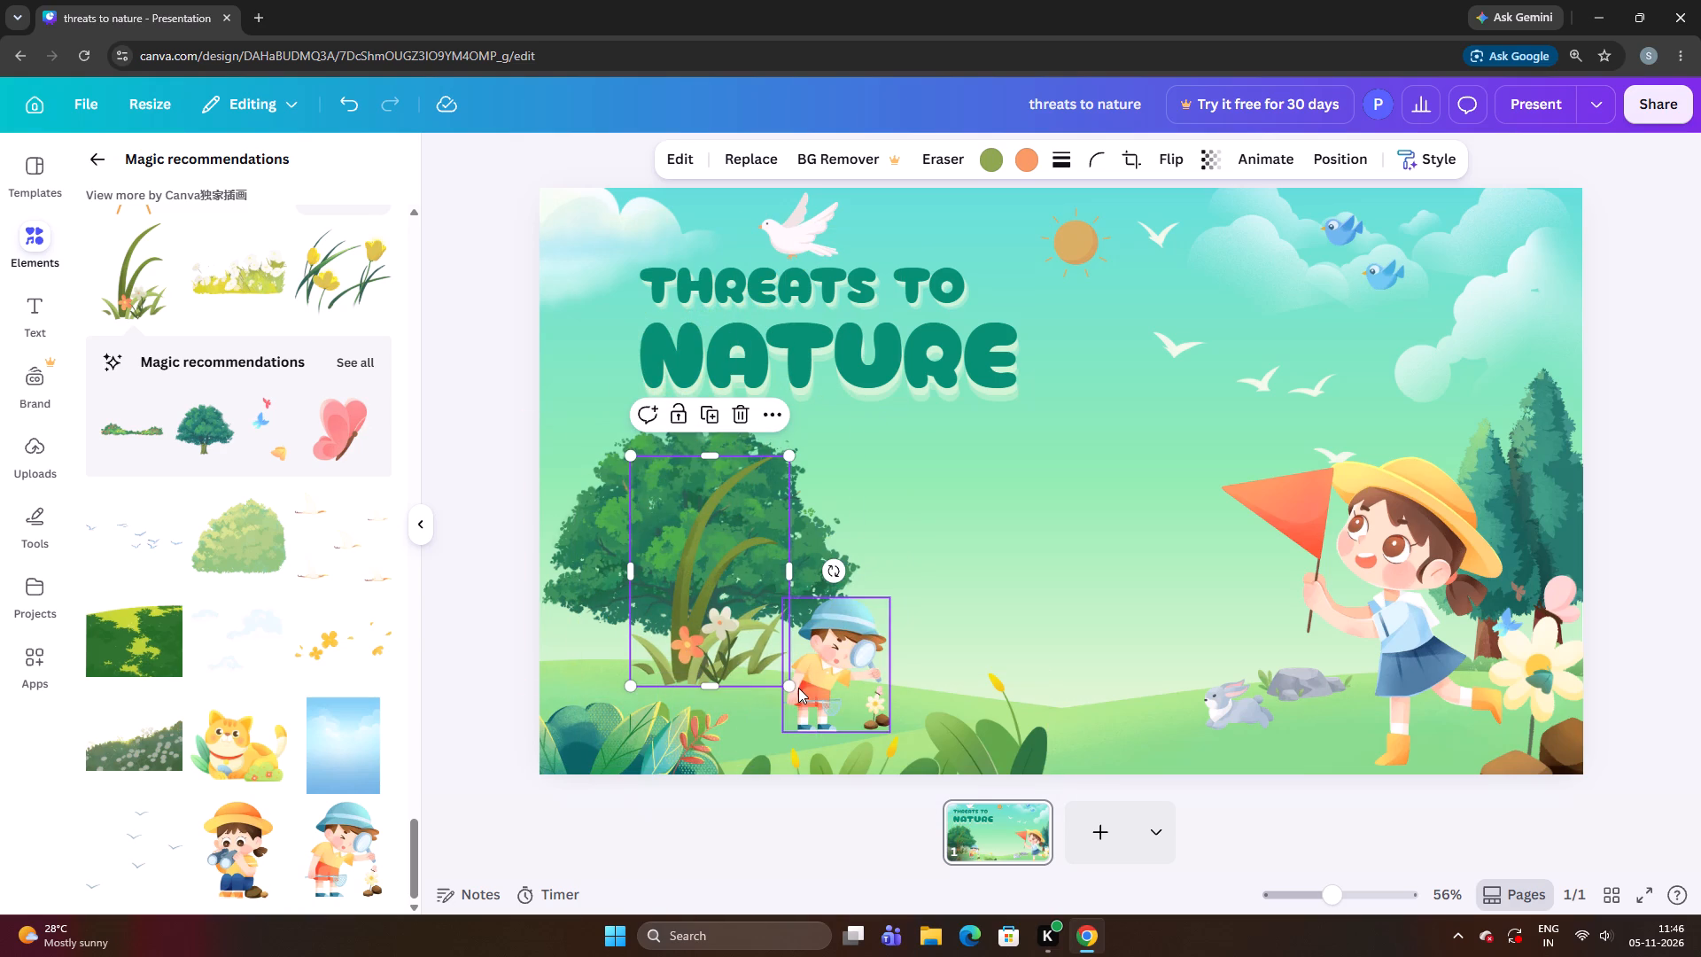
drag(791, 686, 708, 595)
drag(696, 565, 696, 604)
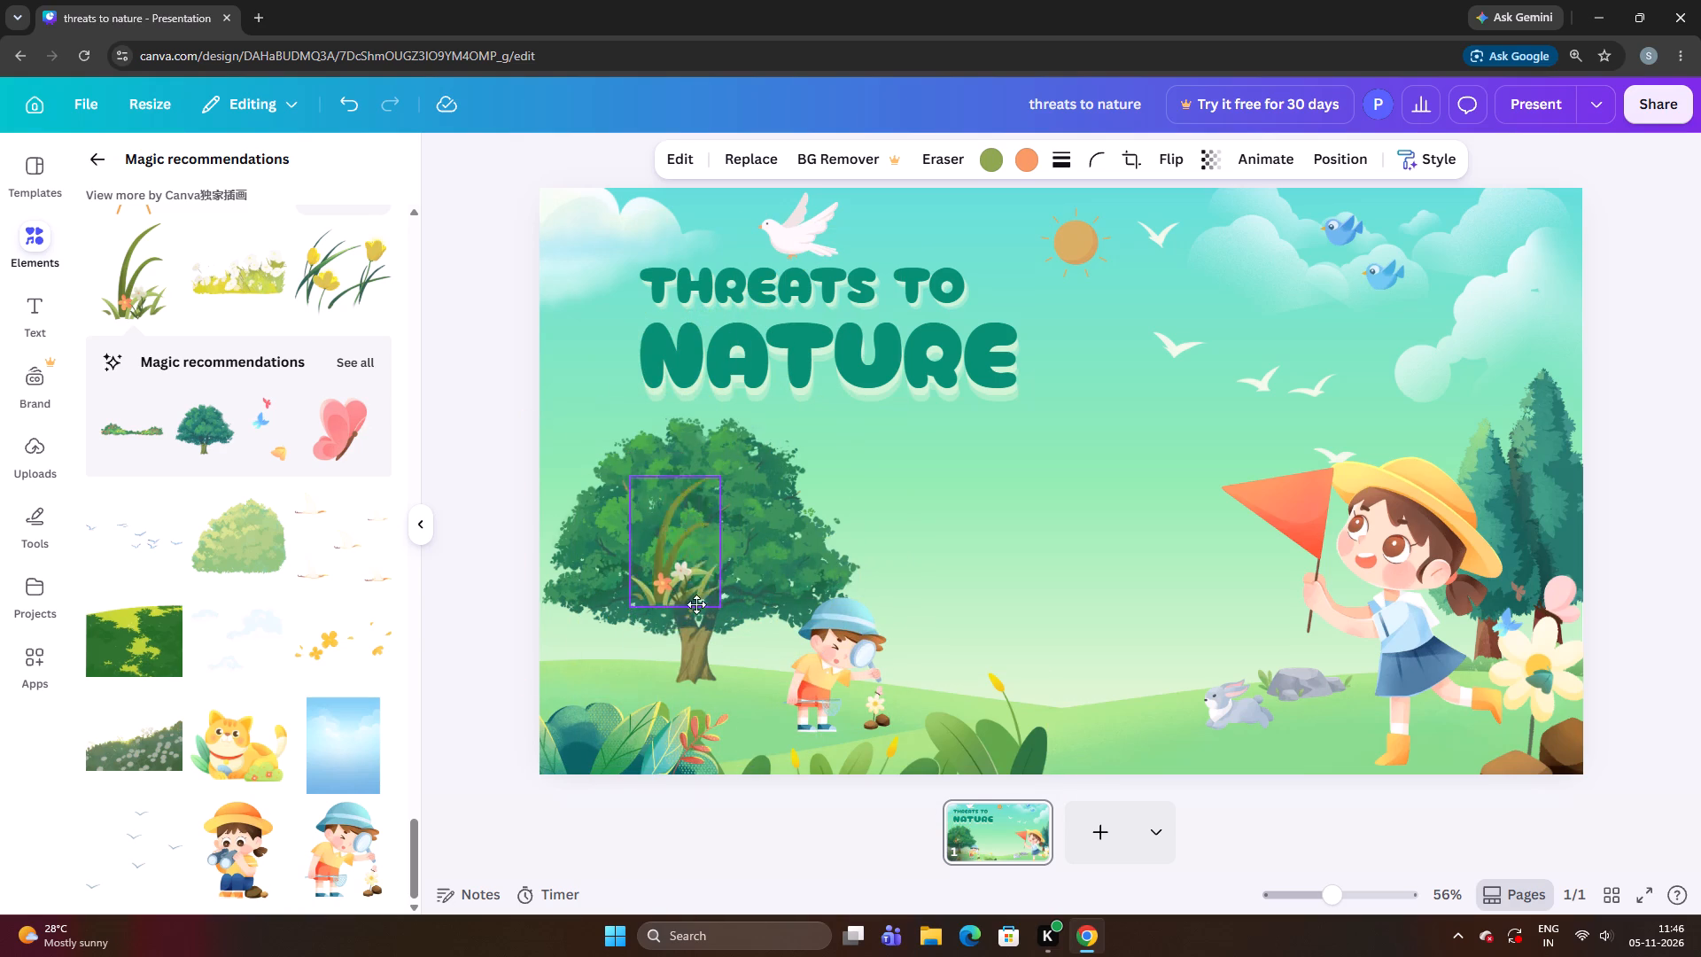
drag(696, 604, 711, 681)
drag(735, 701, 715, 620)
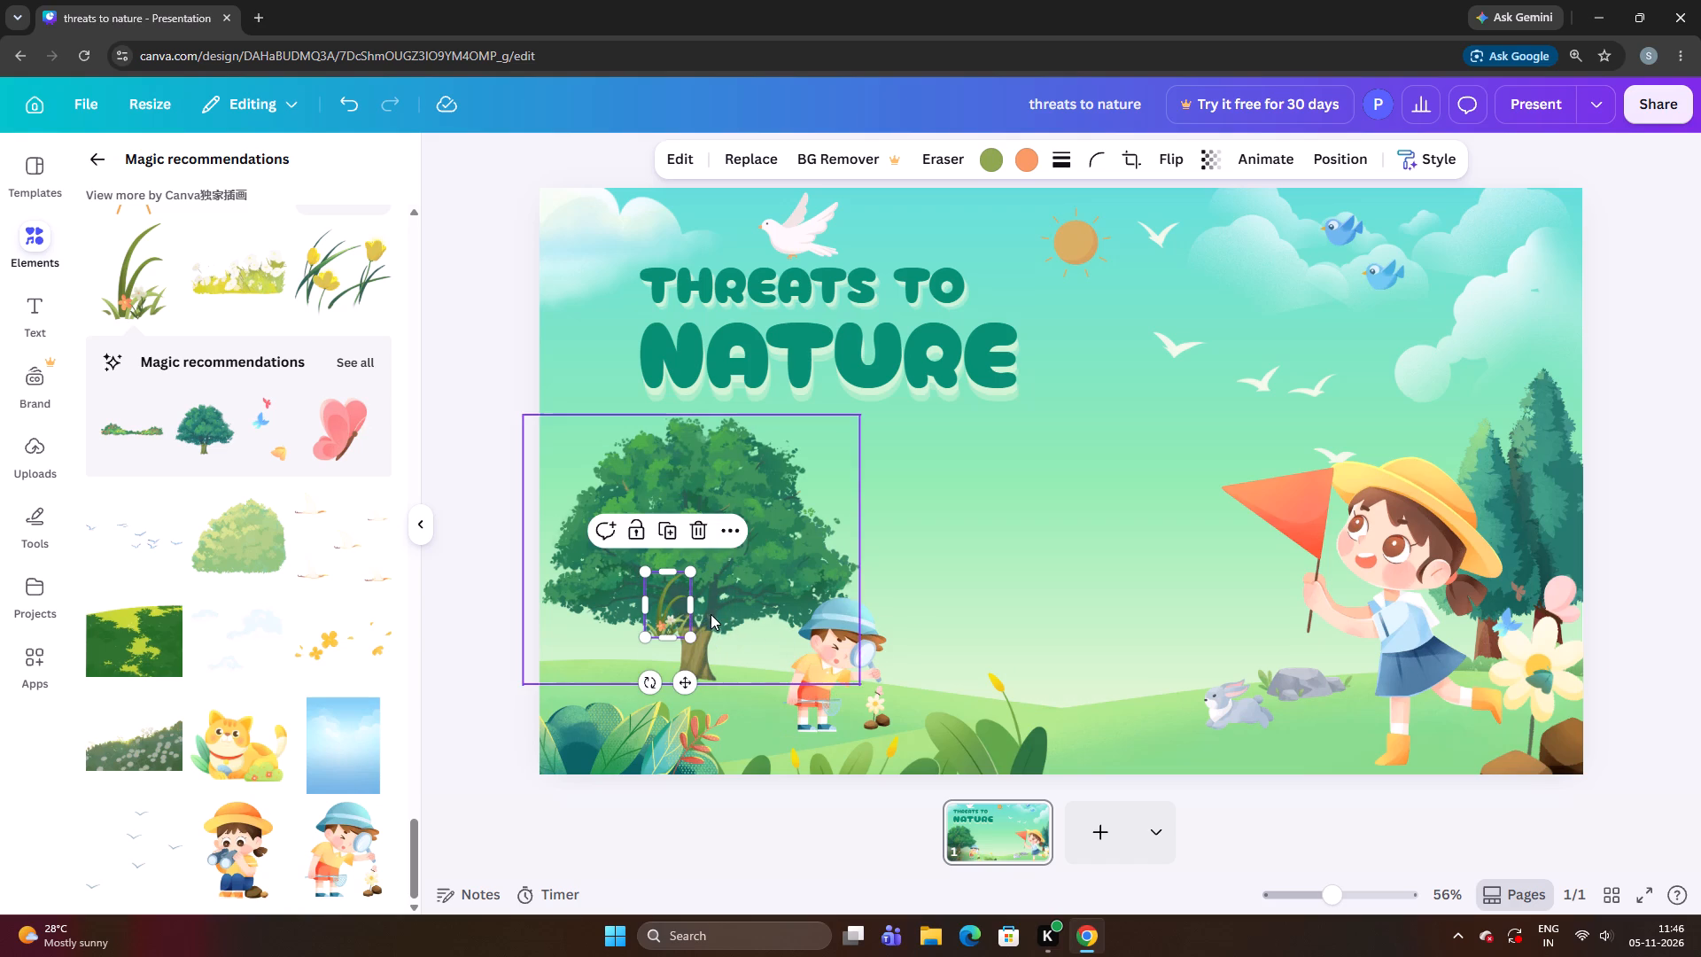
drag(673, 613, 691, 666)
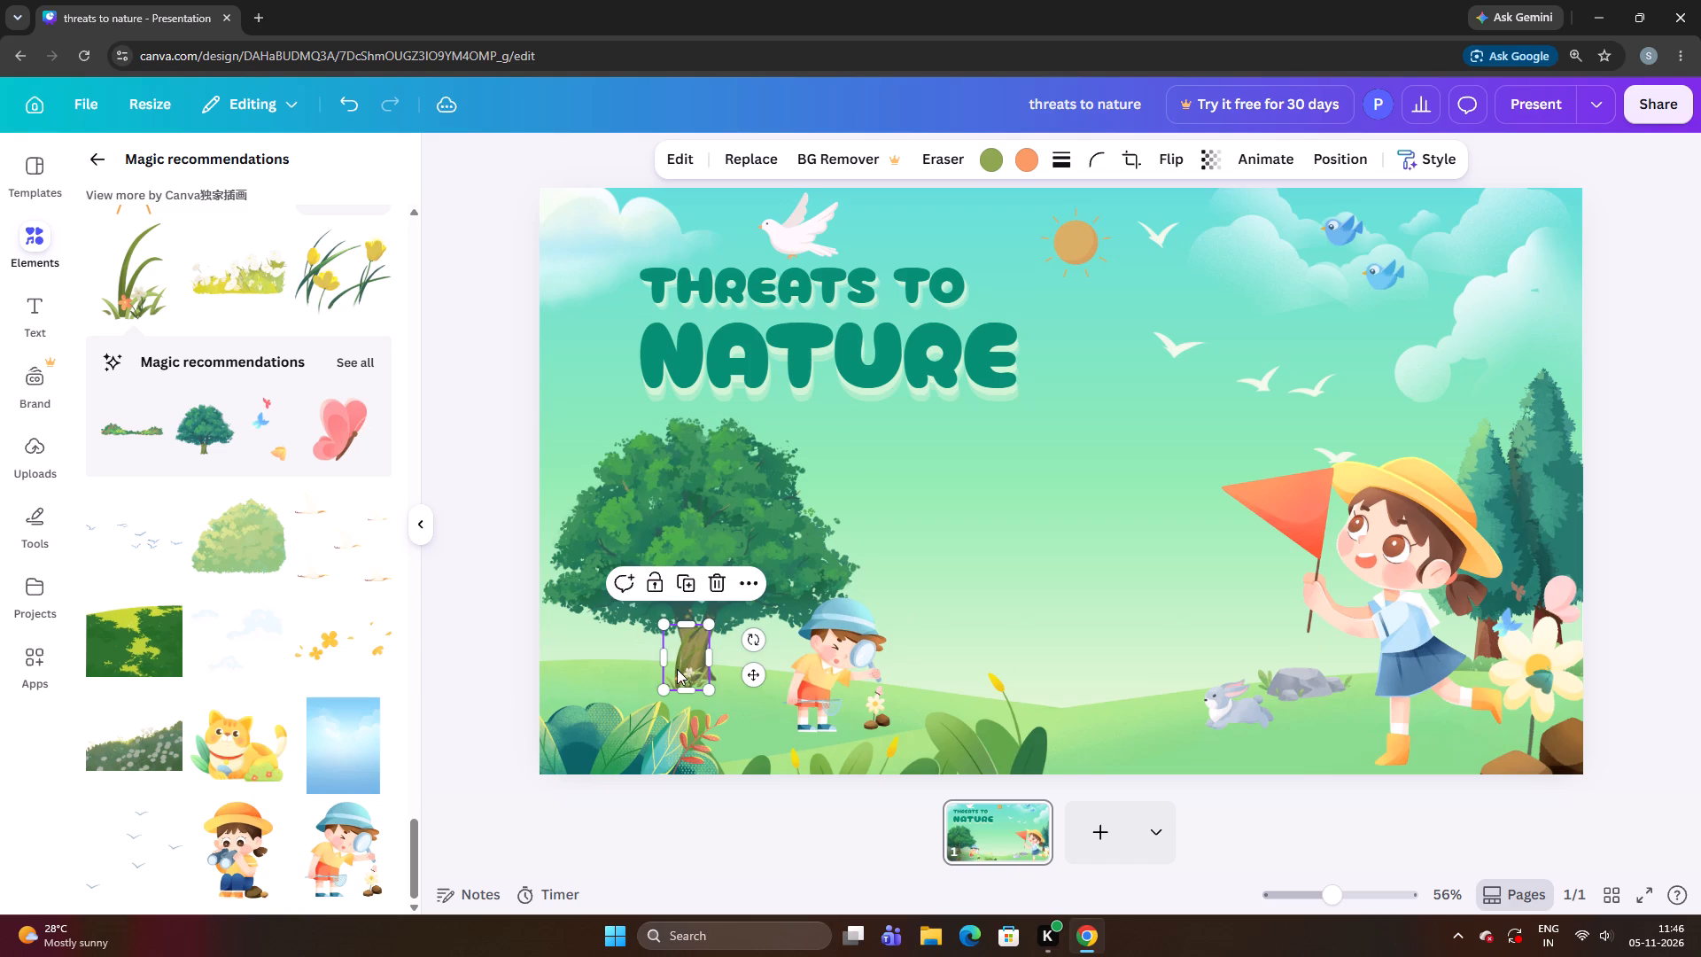
click(457, 682)
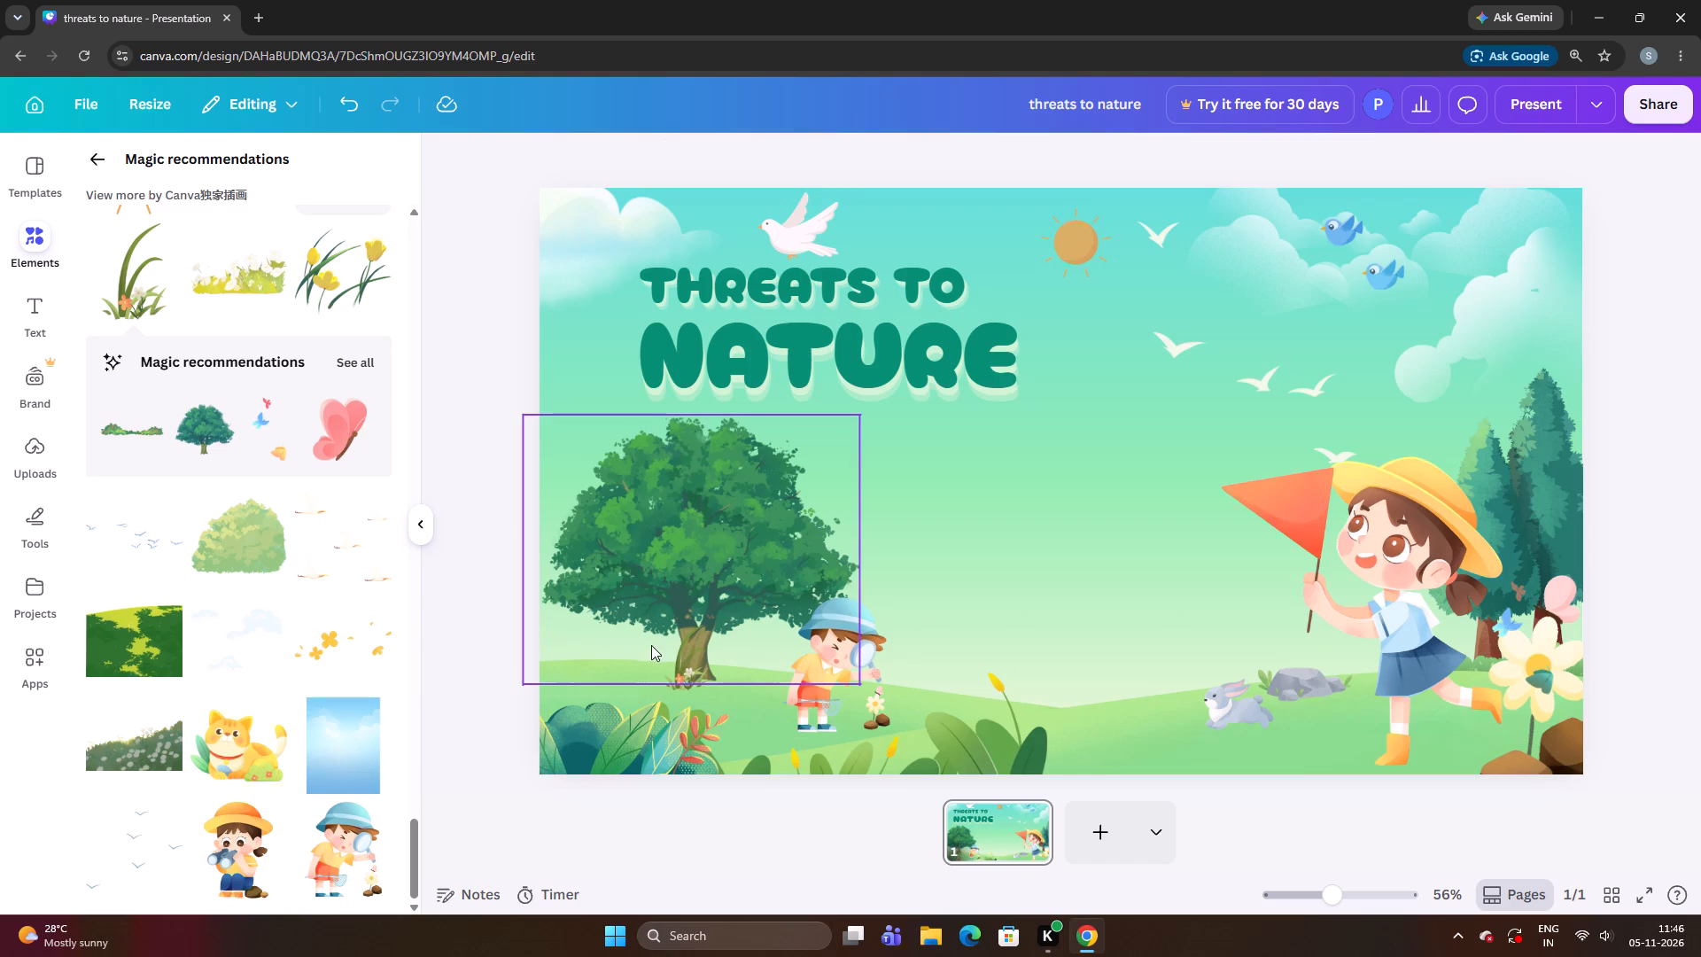
Nudge the small flowering grass tuft until it sits against the left side of the tree trunk's base.
click(682, 673)
key(Left)
key(Down)
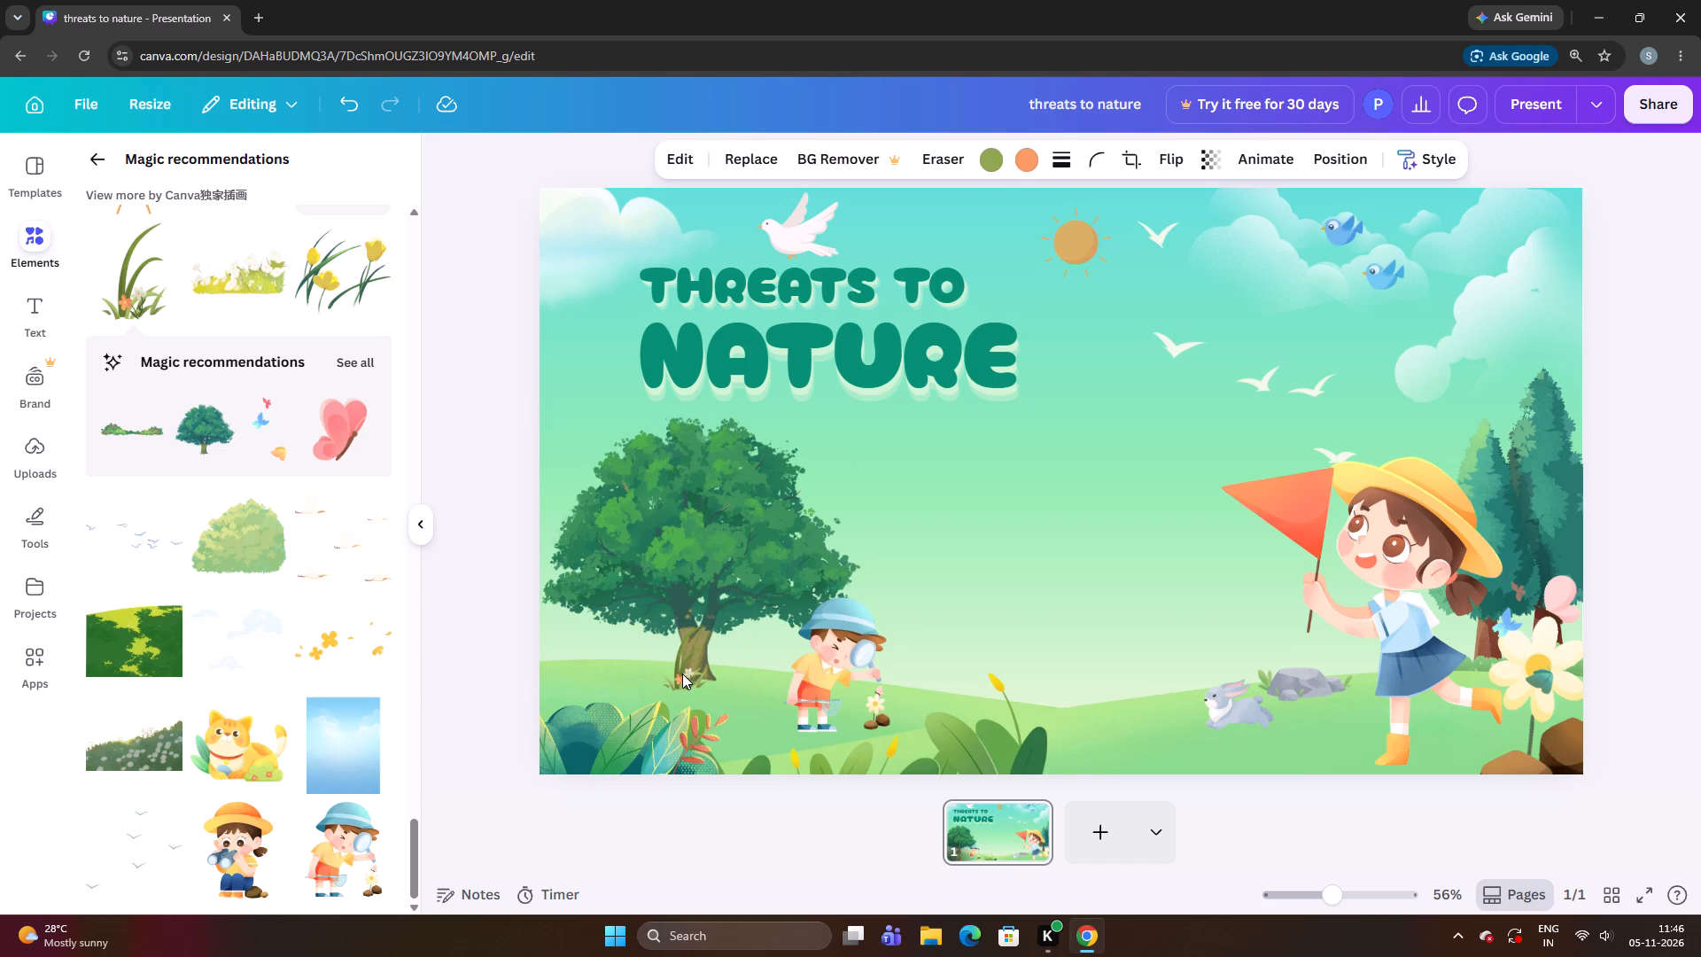
key(Right)
key(Right)
key(Right)
key(Right)
key(Right)
key(Right)
key(Right)
key(Right)
key(Right)
key(Right)
key(Right)
key(Right)
key(Right)
key(Right)
key(Right)
key(Right)
key(Right)
key(Right)
key(Right)
key(Right)
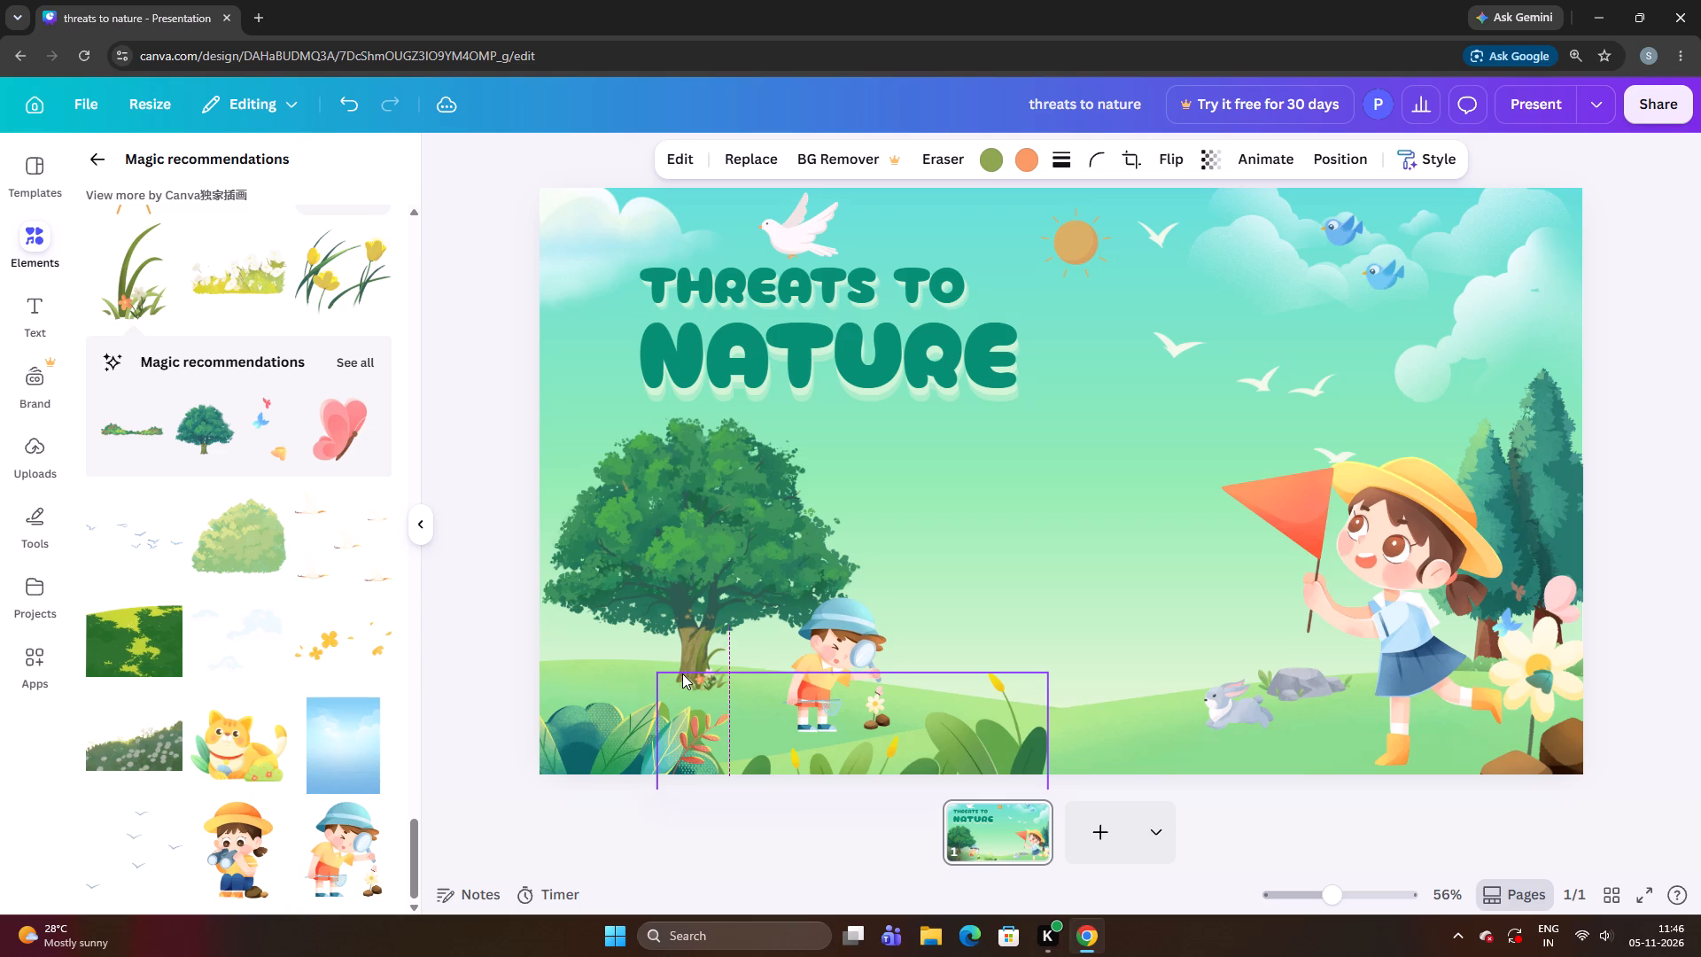
key(Left)
key(Left)
key(Left)
key(Left)
key(Left)
key(Left)
key(Left)
key(Left)
key(Left)
key(Left)
key(Left)
key(Left)
key(Left)
key(Left)
key(Left)
key(Left)
key(Left)
key(Left)
key(Left)
key(Left)
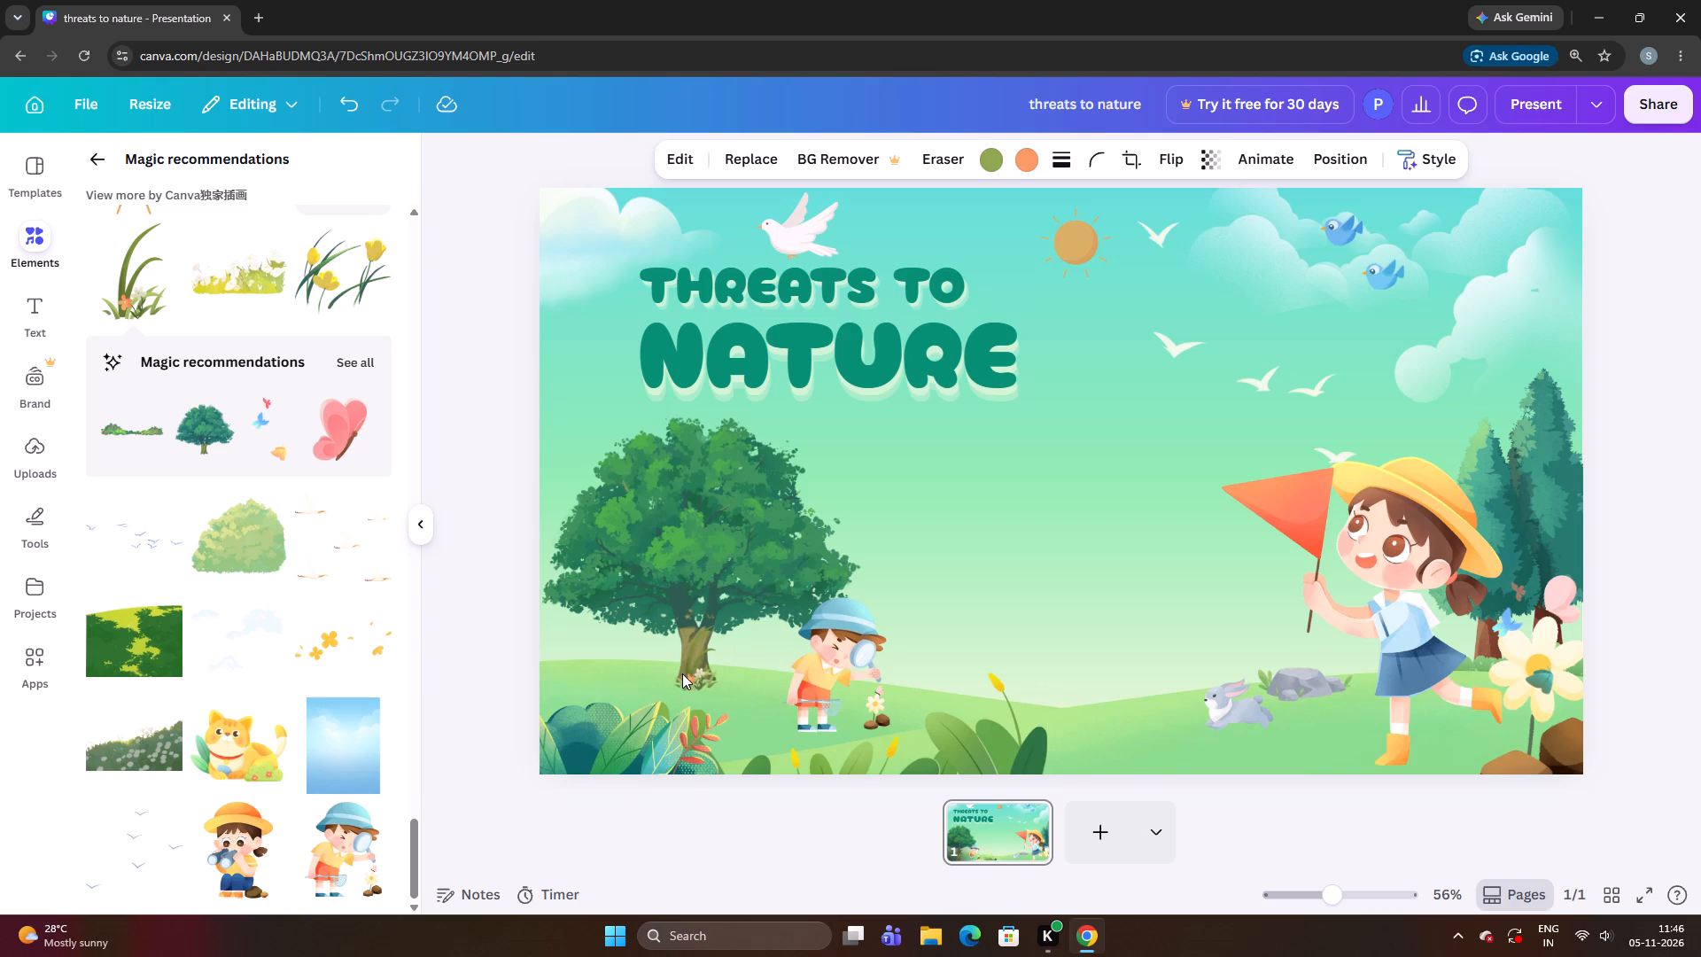
key(Left)
key(Up)
key(Left)
key(Left)
key(Left)
key(Left)
key(Up)
key(Up)
key(Up)
key(Up)
key(Up)
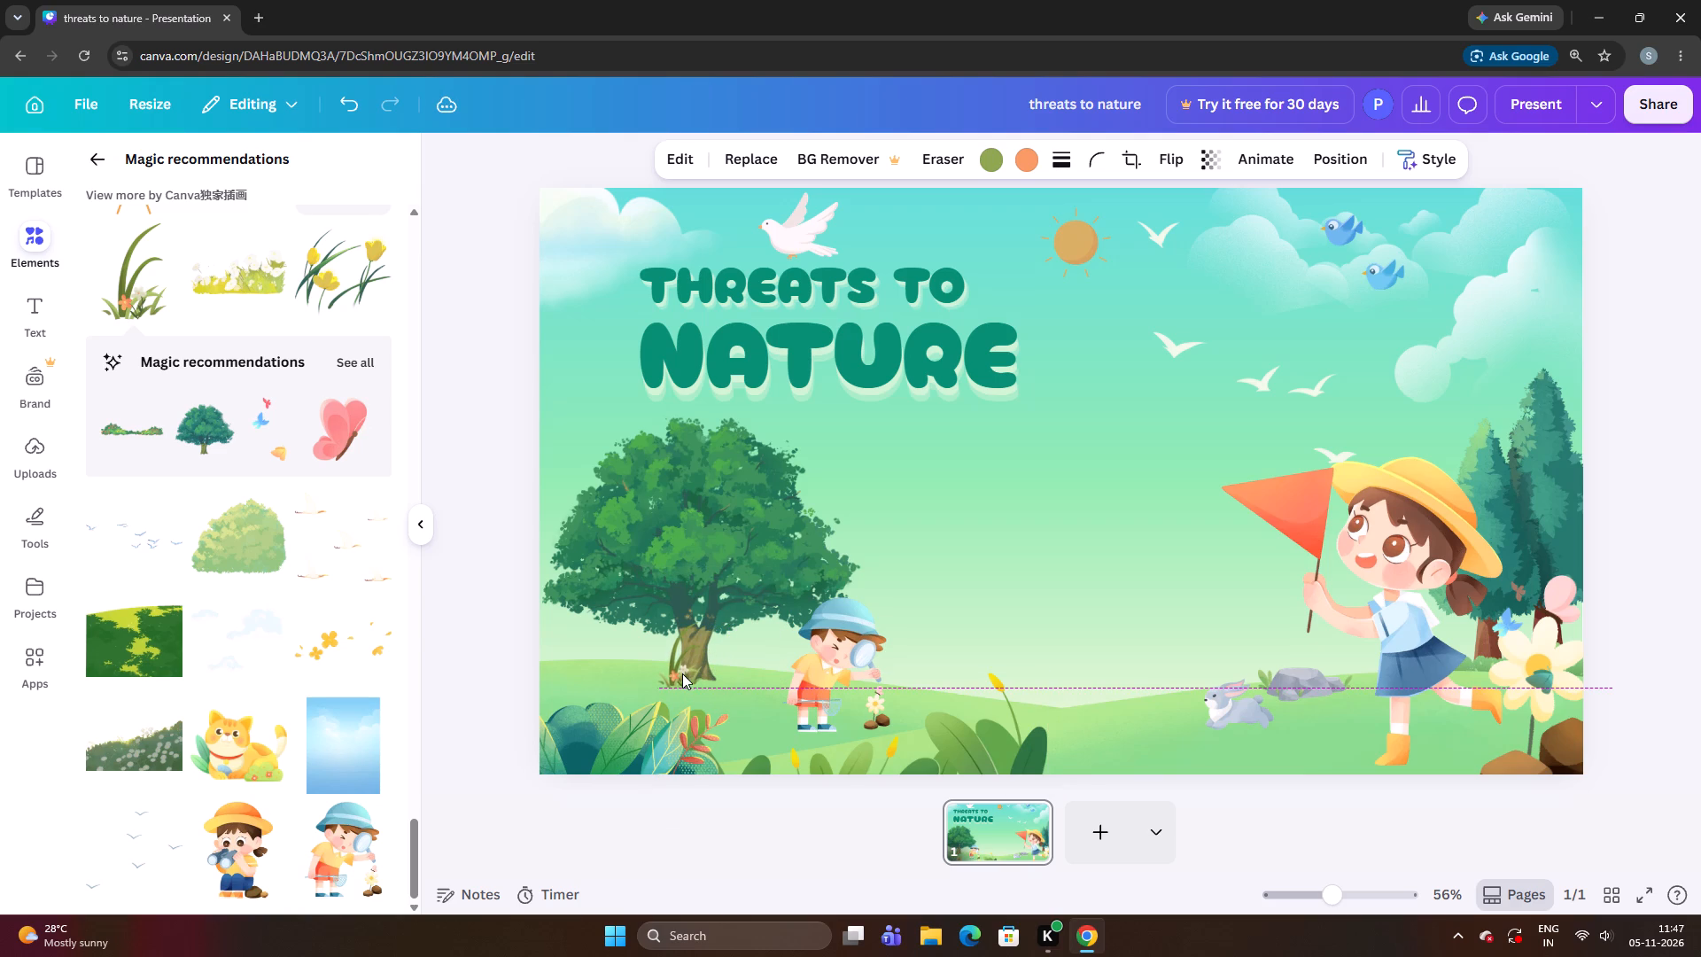
click(495, 689)
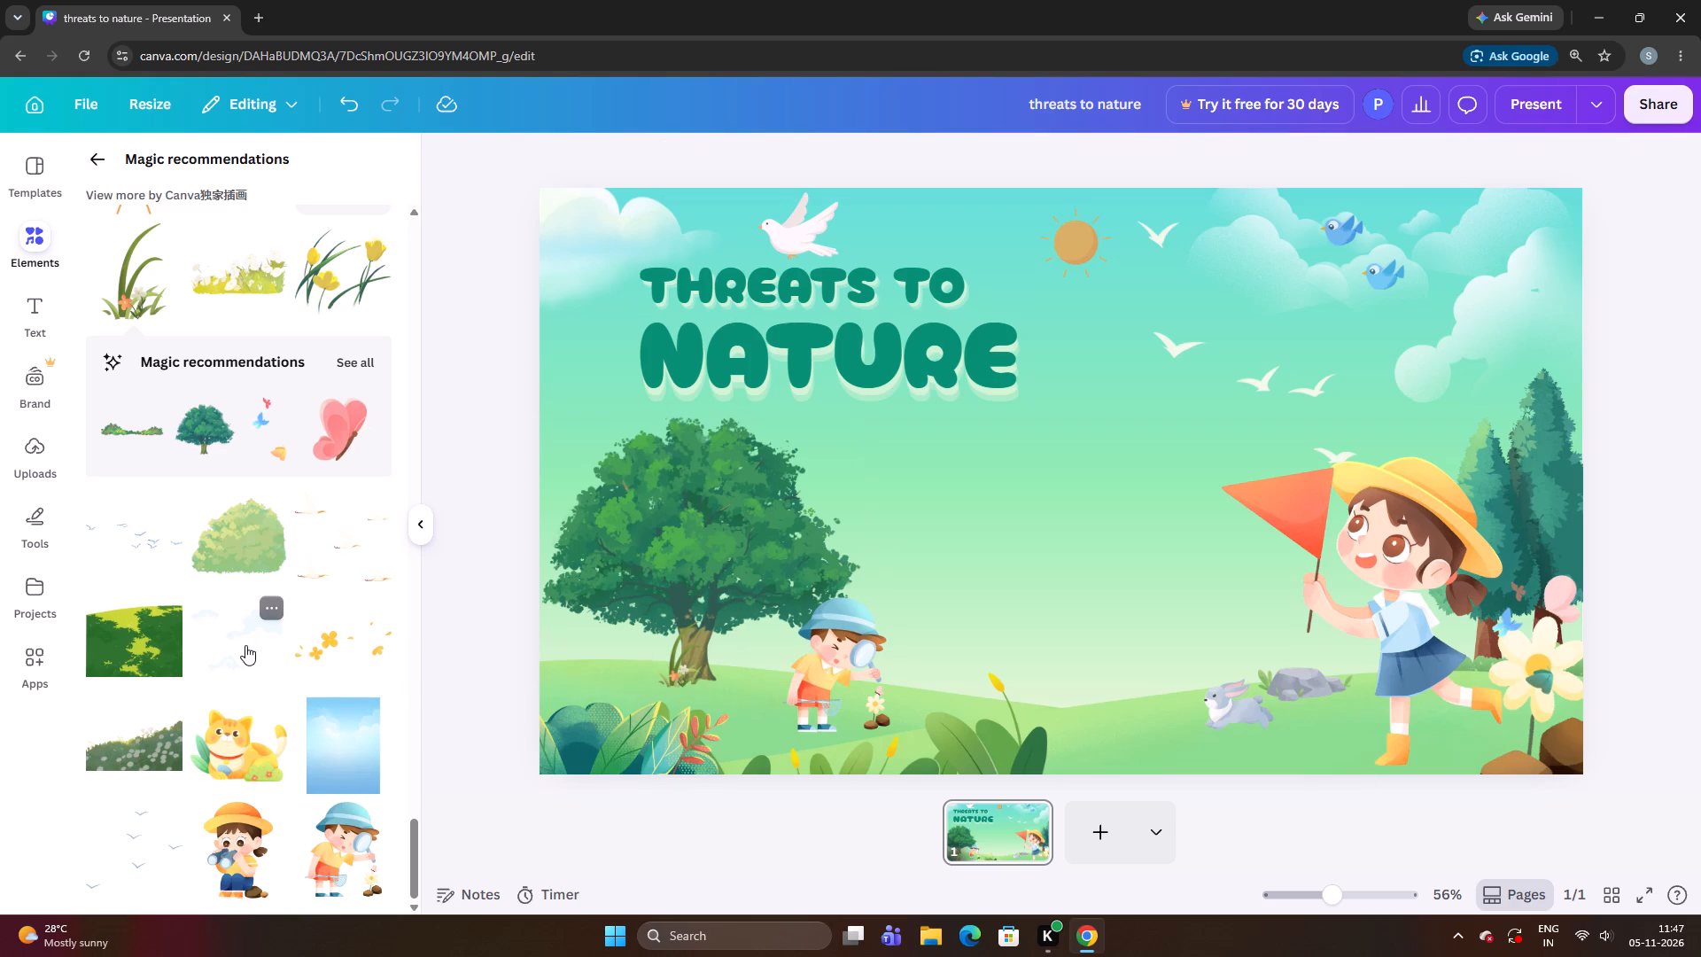
Enlarge the boy with the magnifying glass slightly and reposition him on the grass just beside the tree.
scroll(245, 645, up, 1)
click(845, 662)
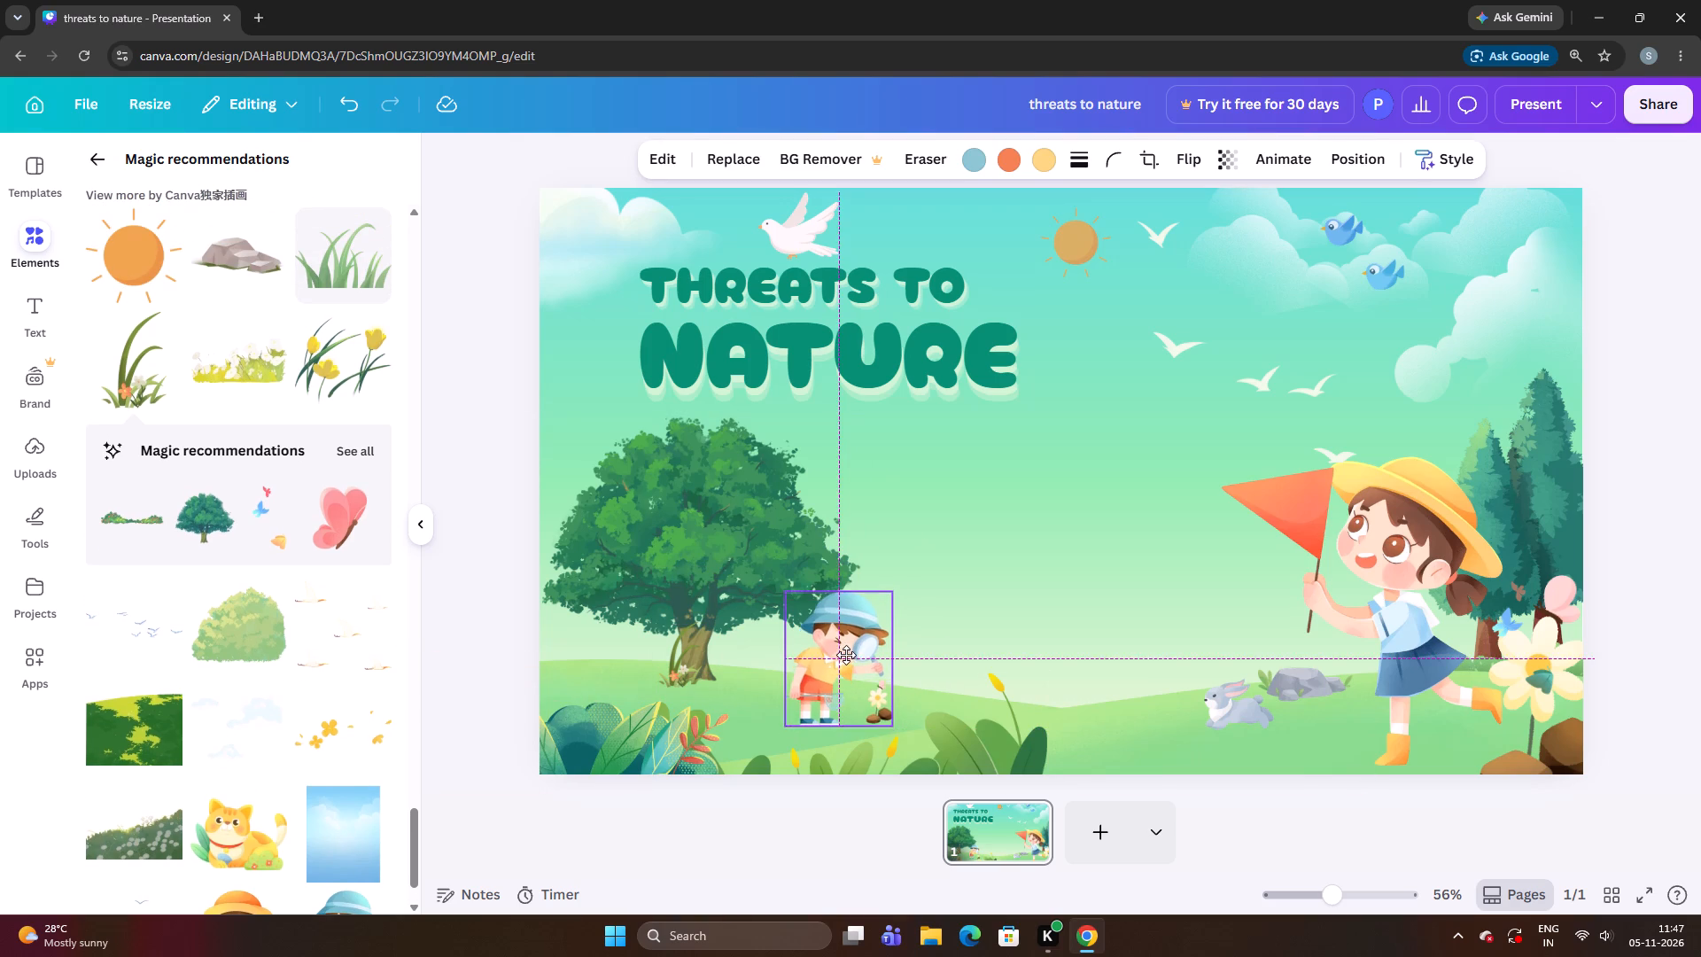
drag(846, 655, 815, 589)
drag(861, 644, 865, 670)
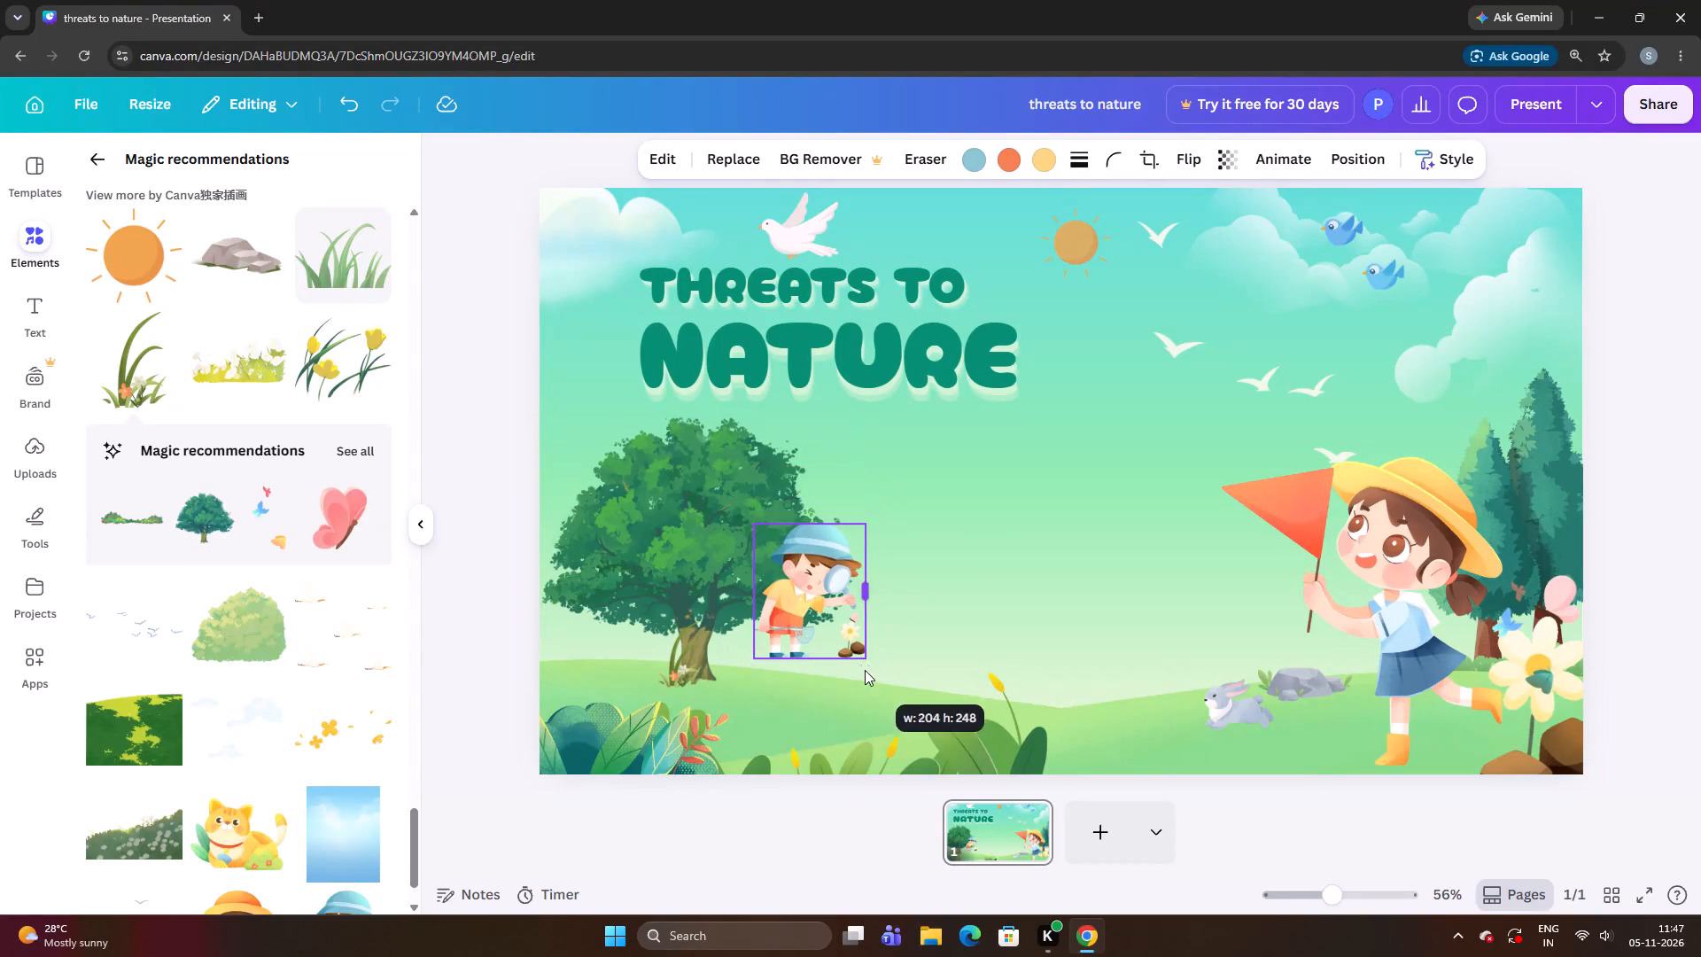
key(ctrl+z)
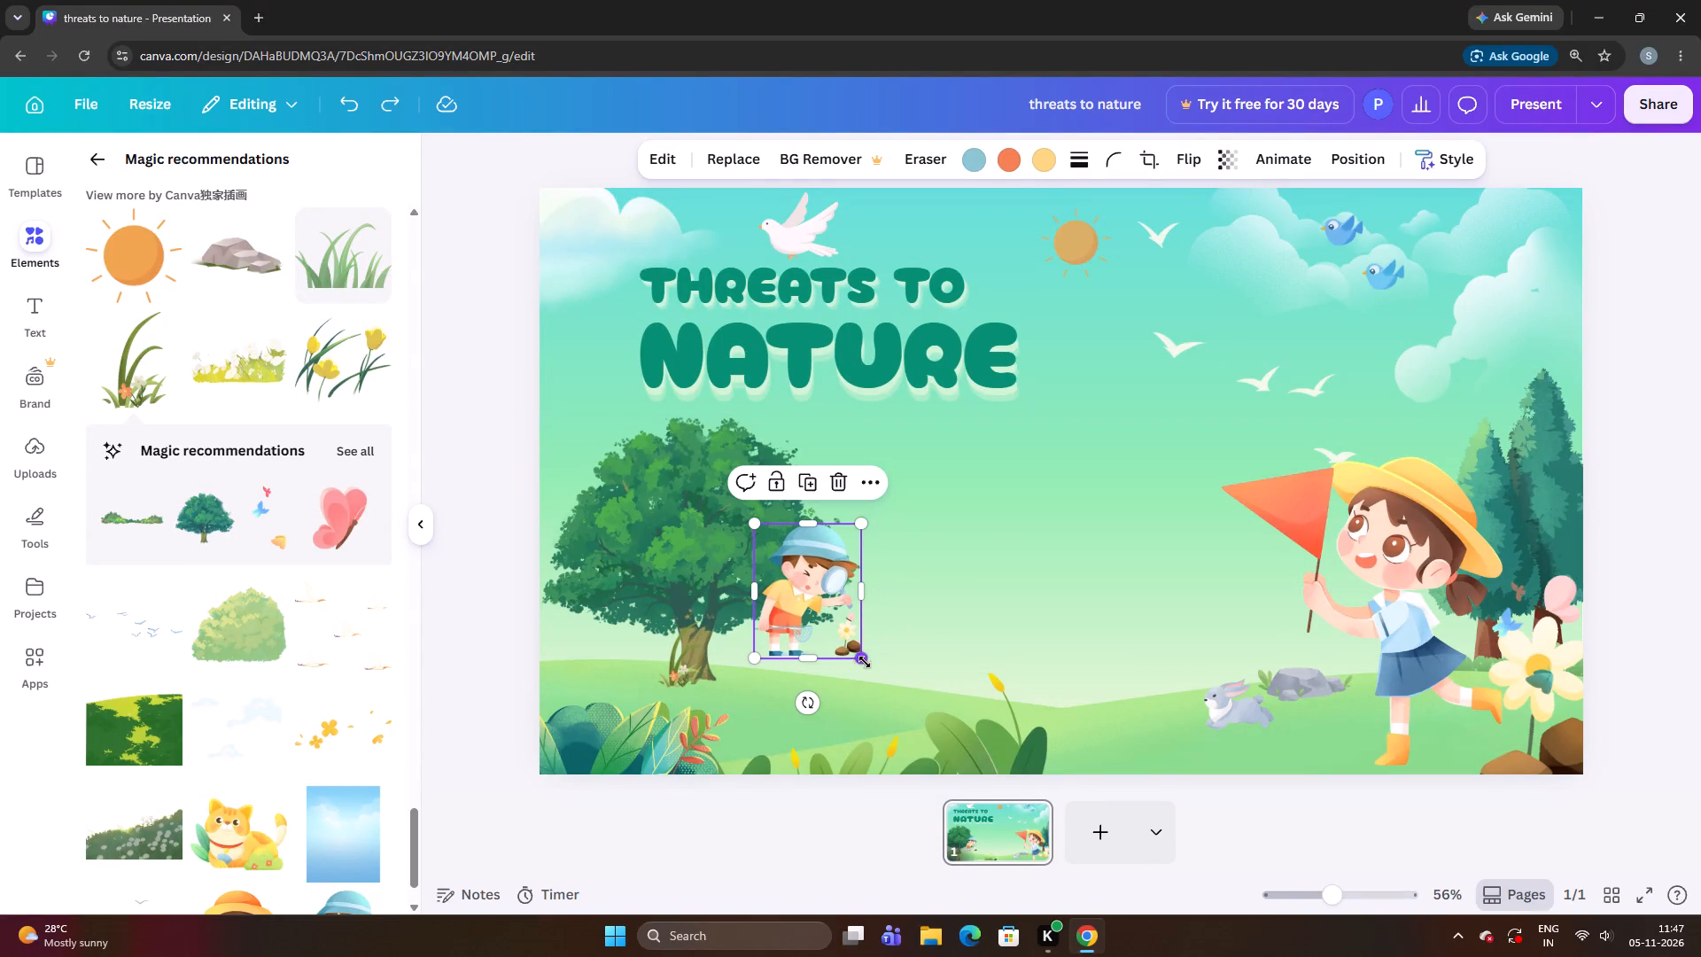
click(517, 630)
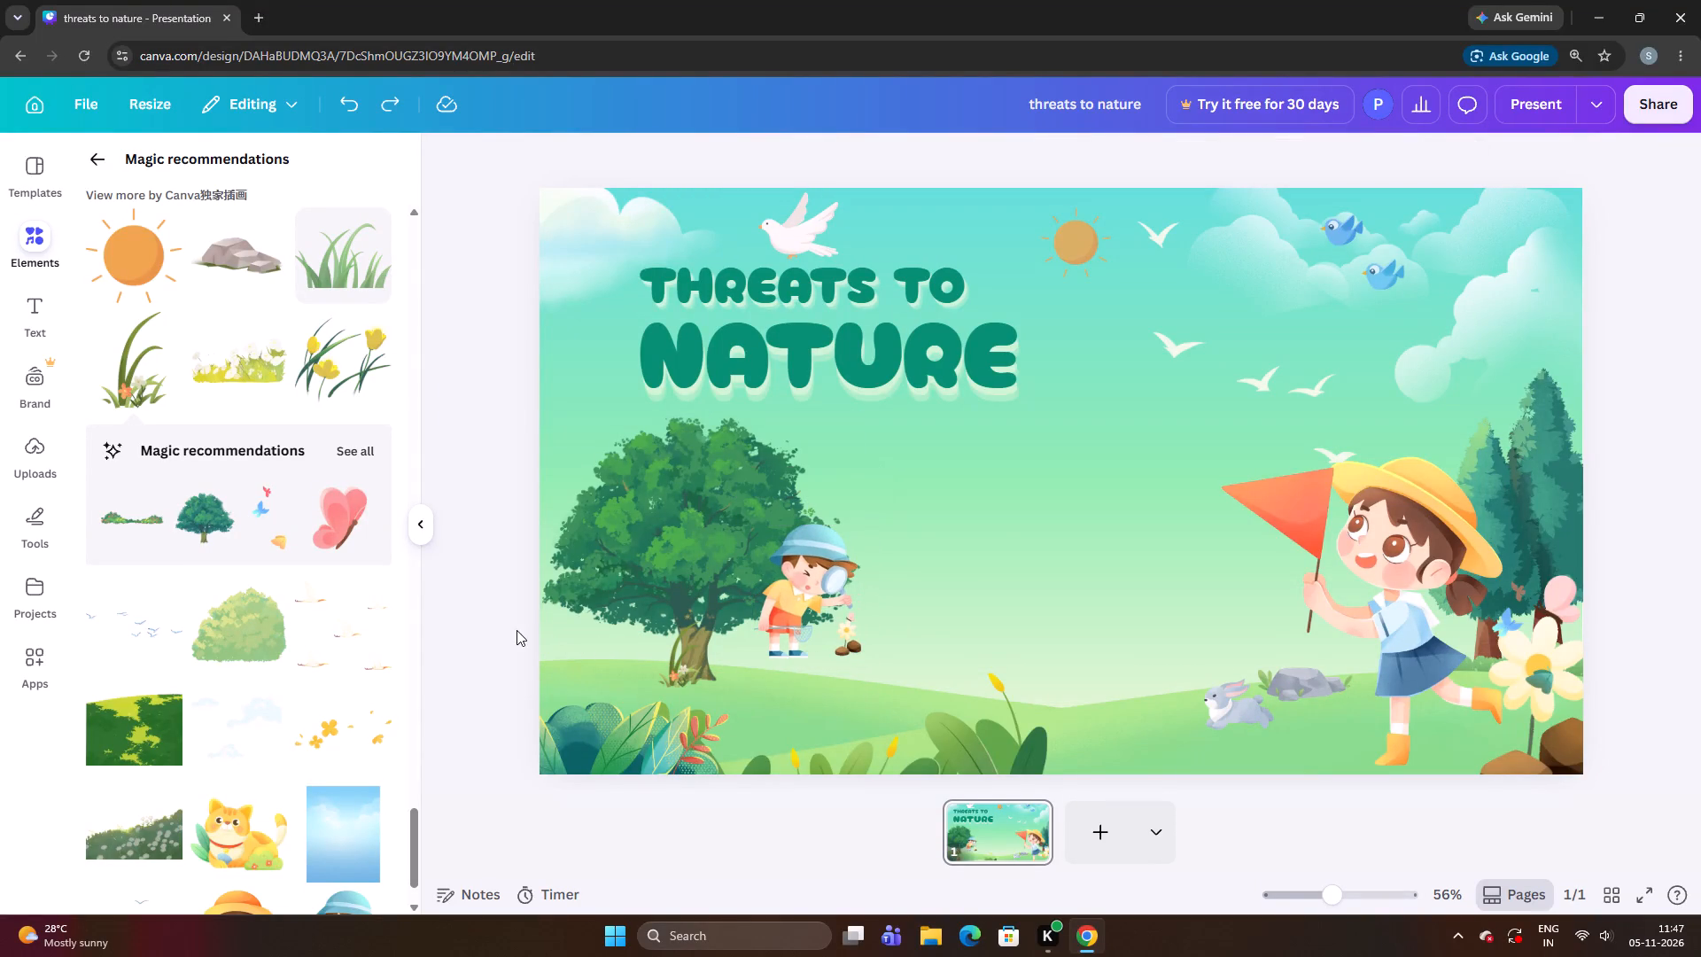
drag(781, 626, 790, 630)
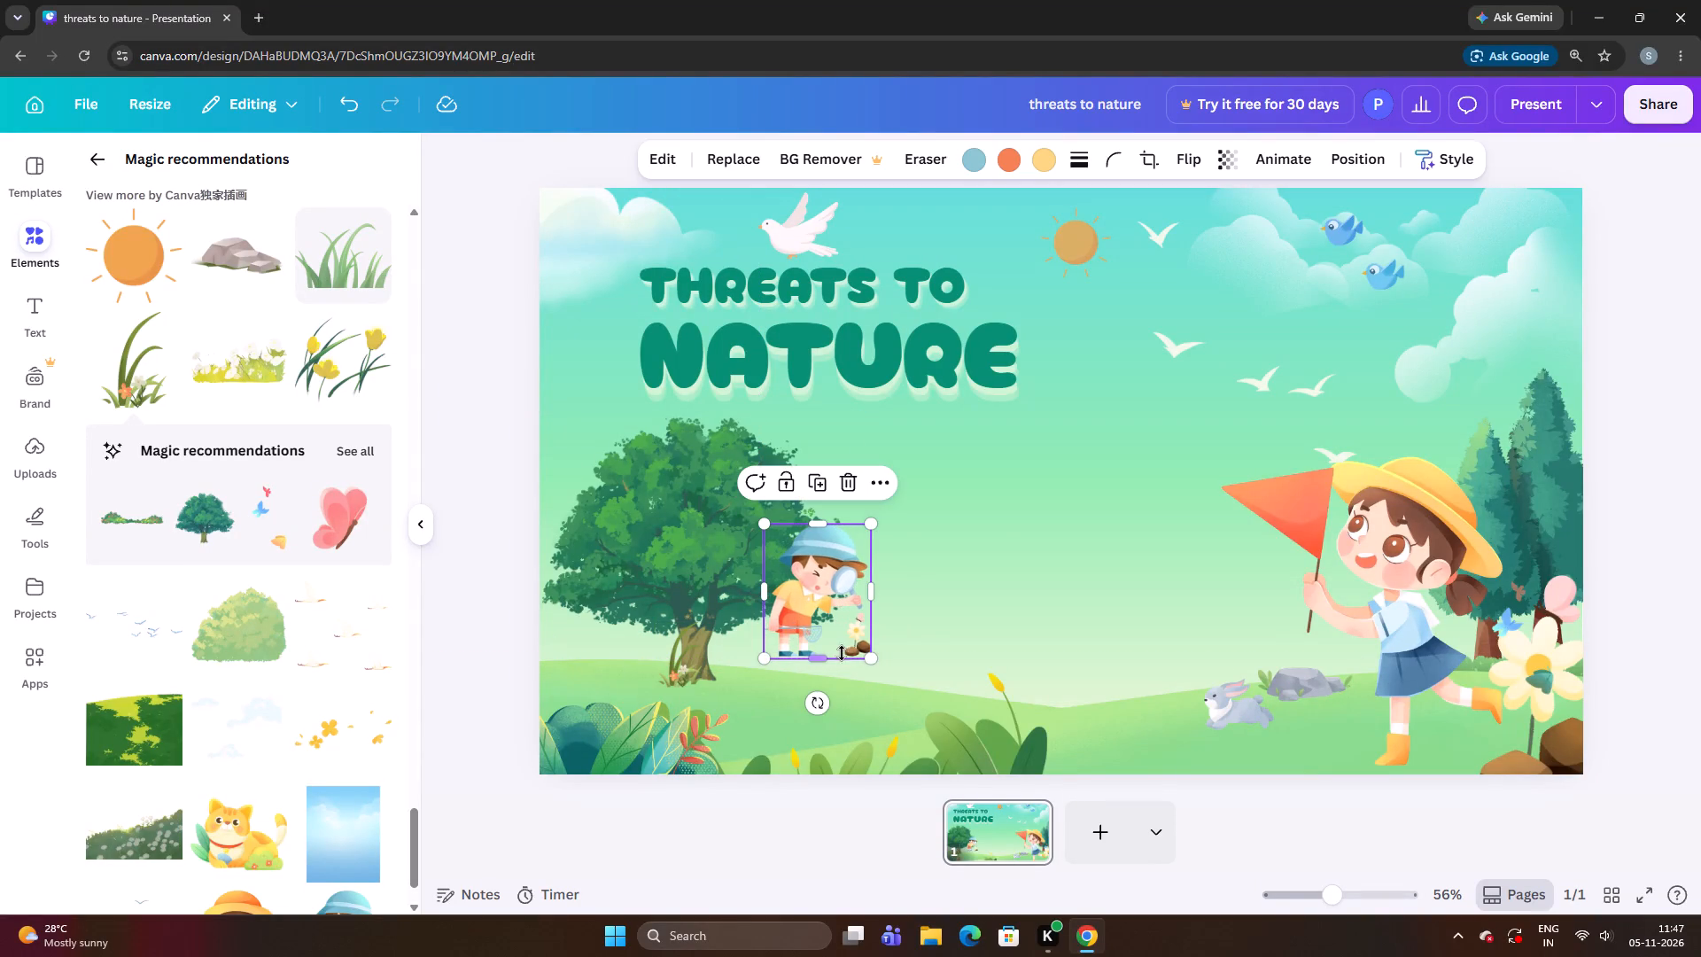
drag(868, 659, 882, 673)
drag(853, 631, 874, 660)
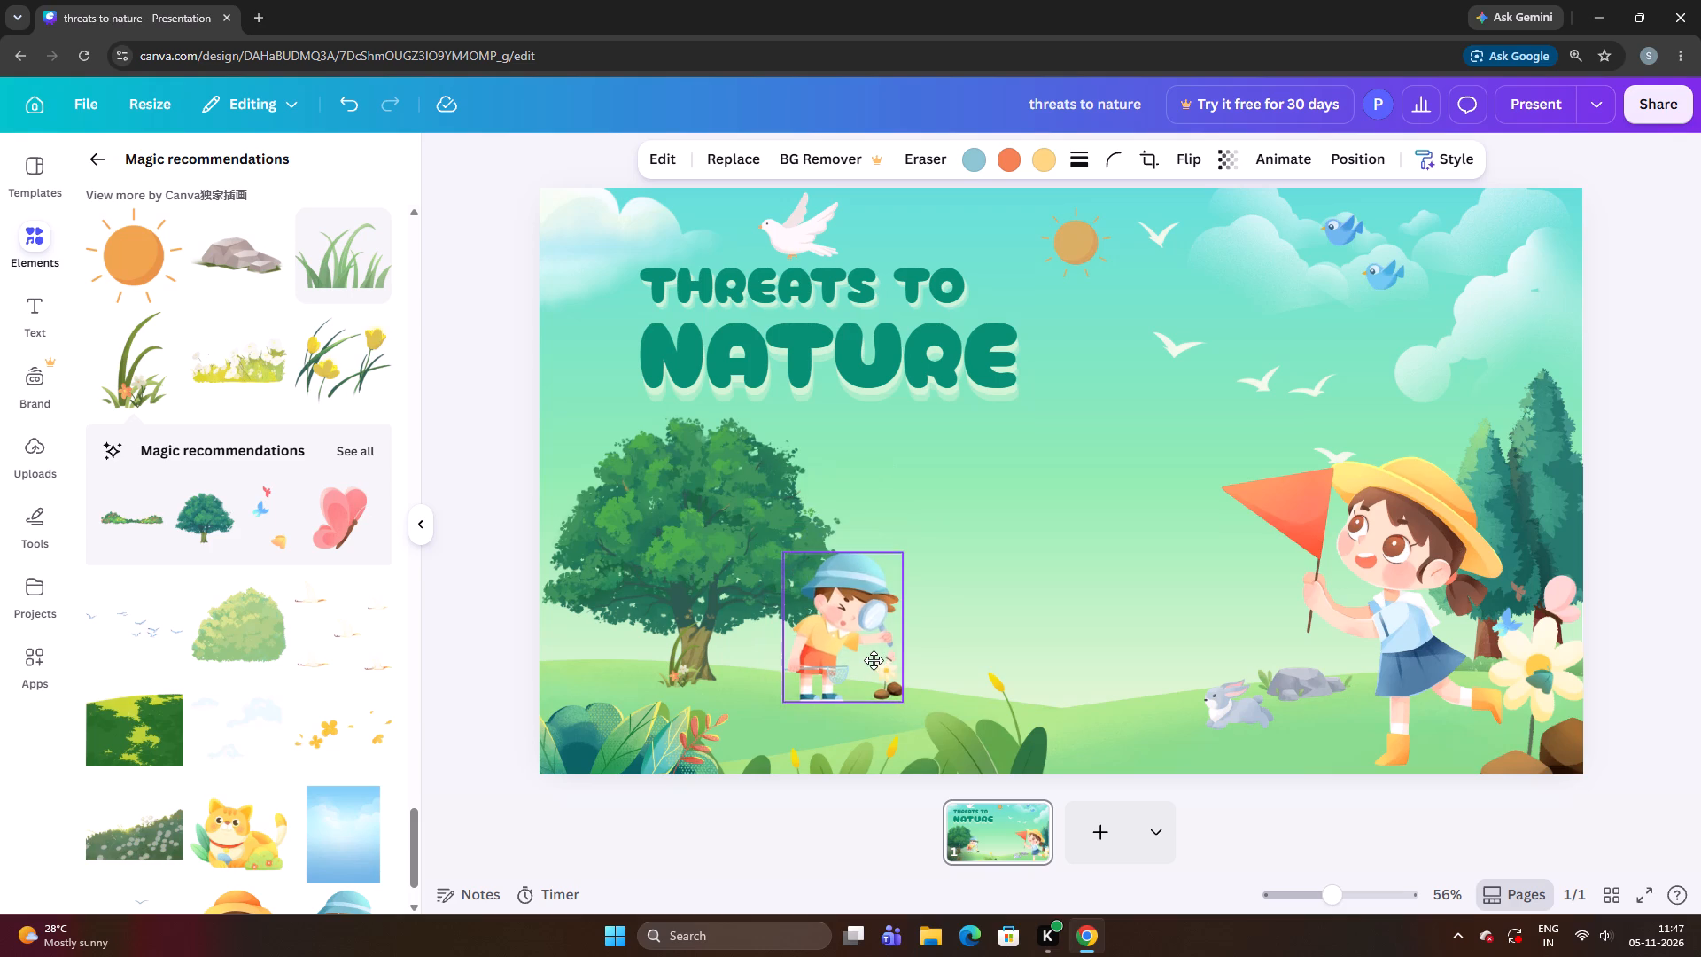
drag(874, 660, 868, 670)
click(838, 670)
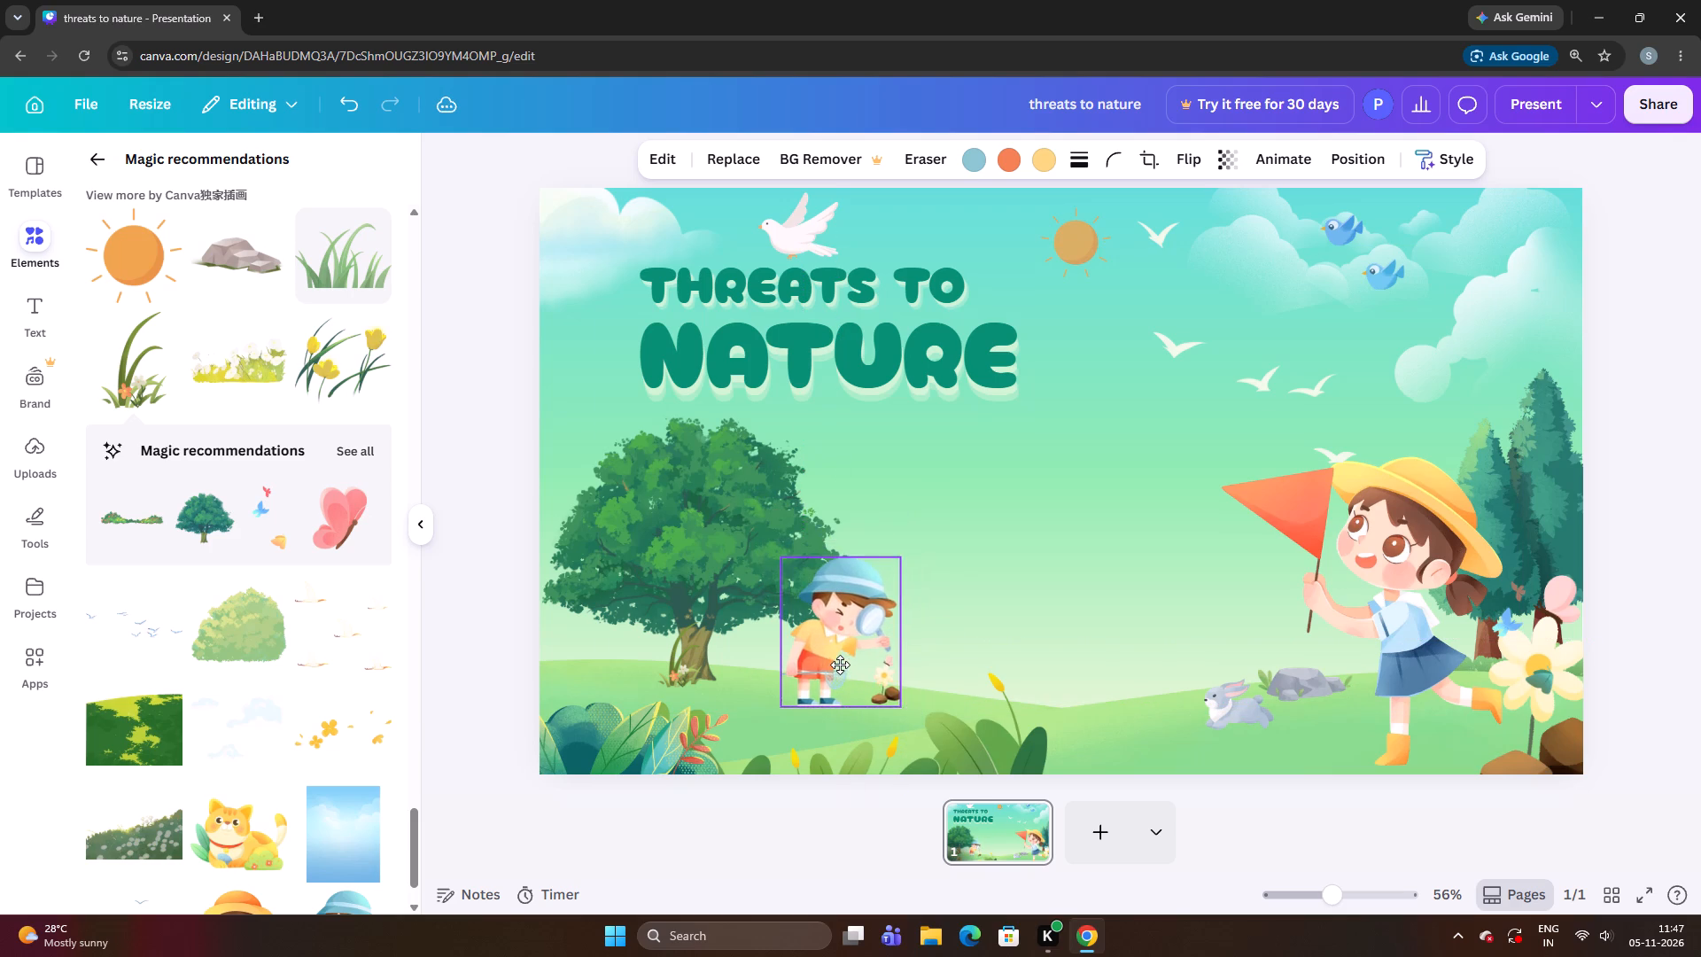
click(497, 681)
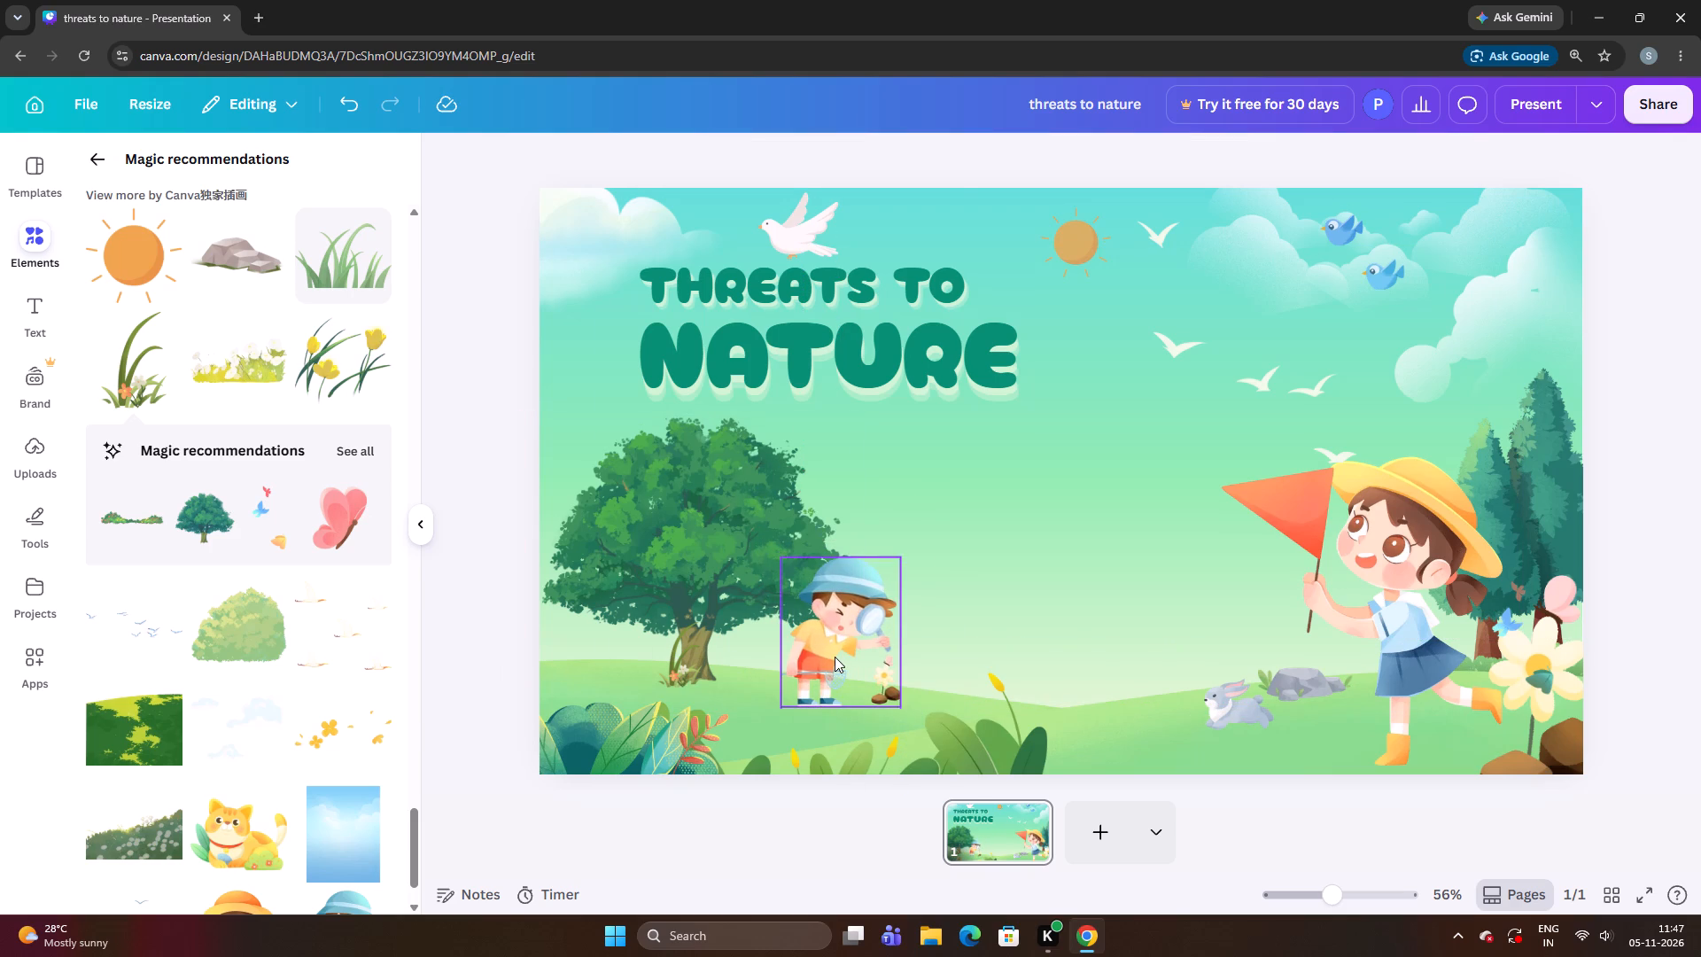
Fine-tune the boy's position in small nudges, settling him slightly closer to the tree trunk and lower on the grass.
click(835, 657)
key(Left)
key(Left)
key(Left)
key(Left)
key(Left)
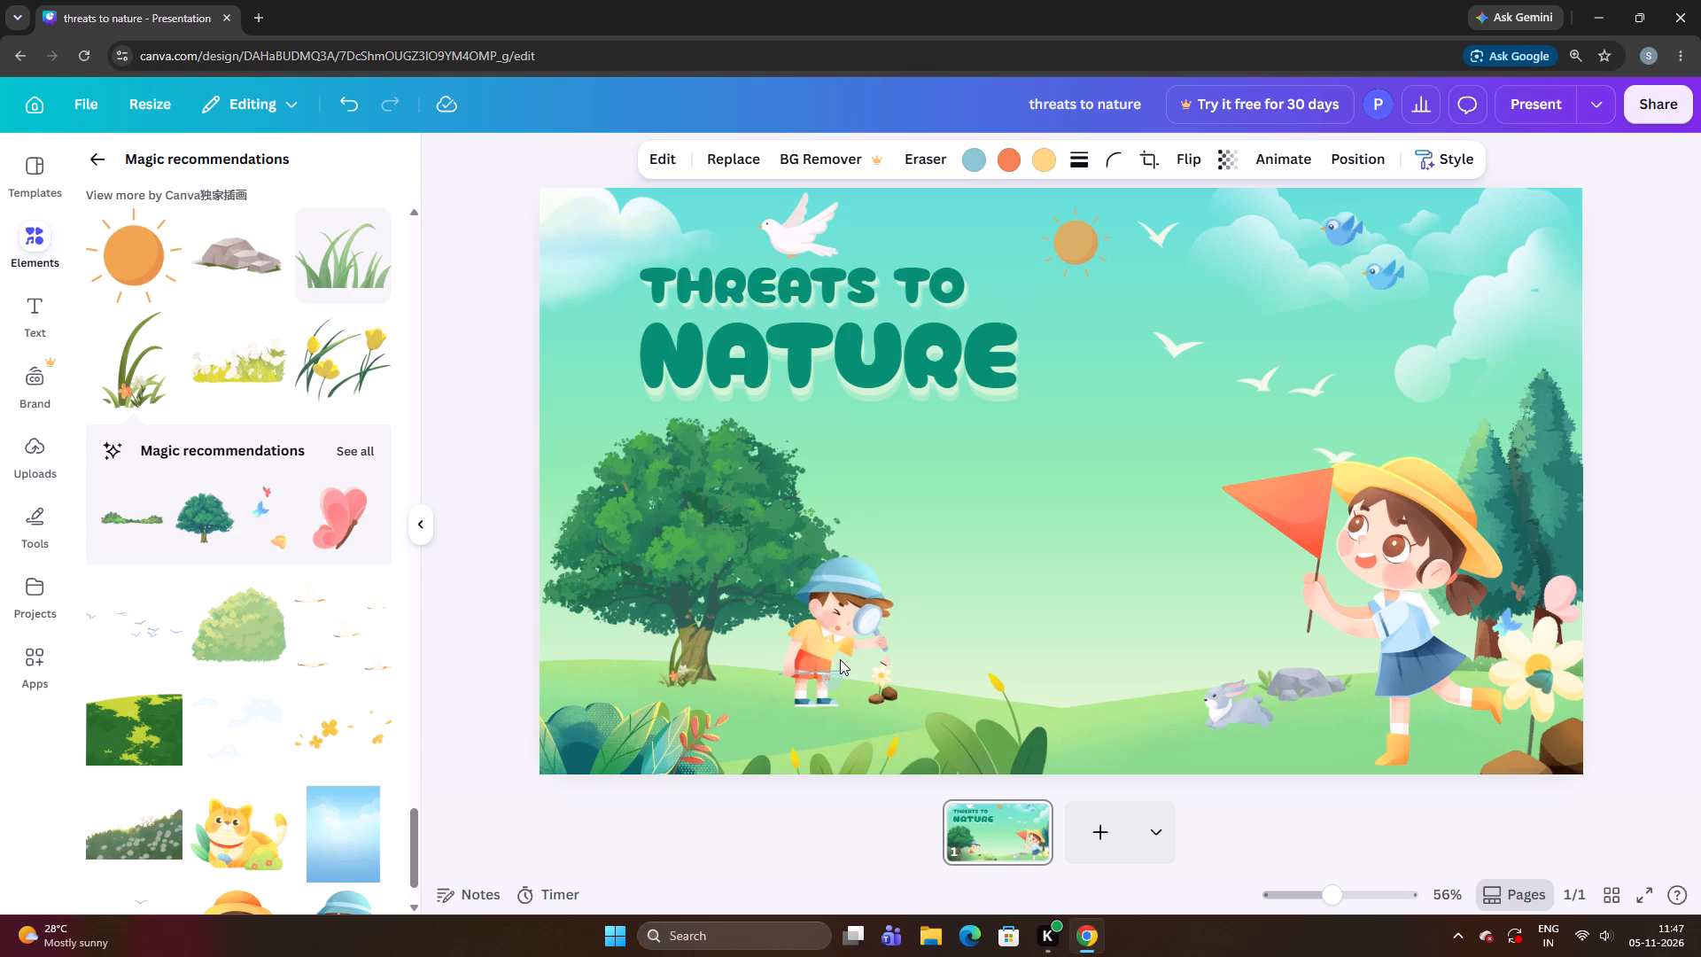
key(Left)
key(Left)
key(Down)
key(Down)
key(Down)
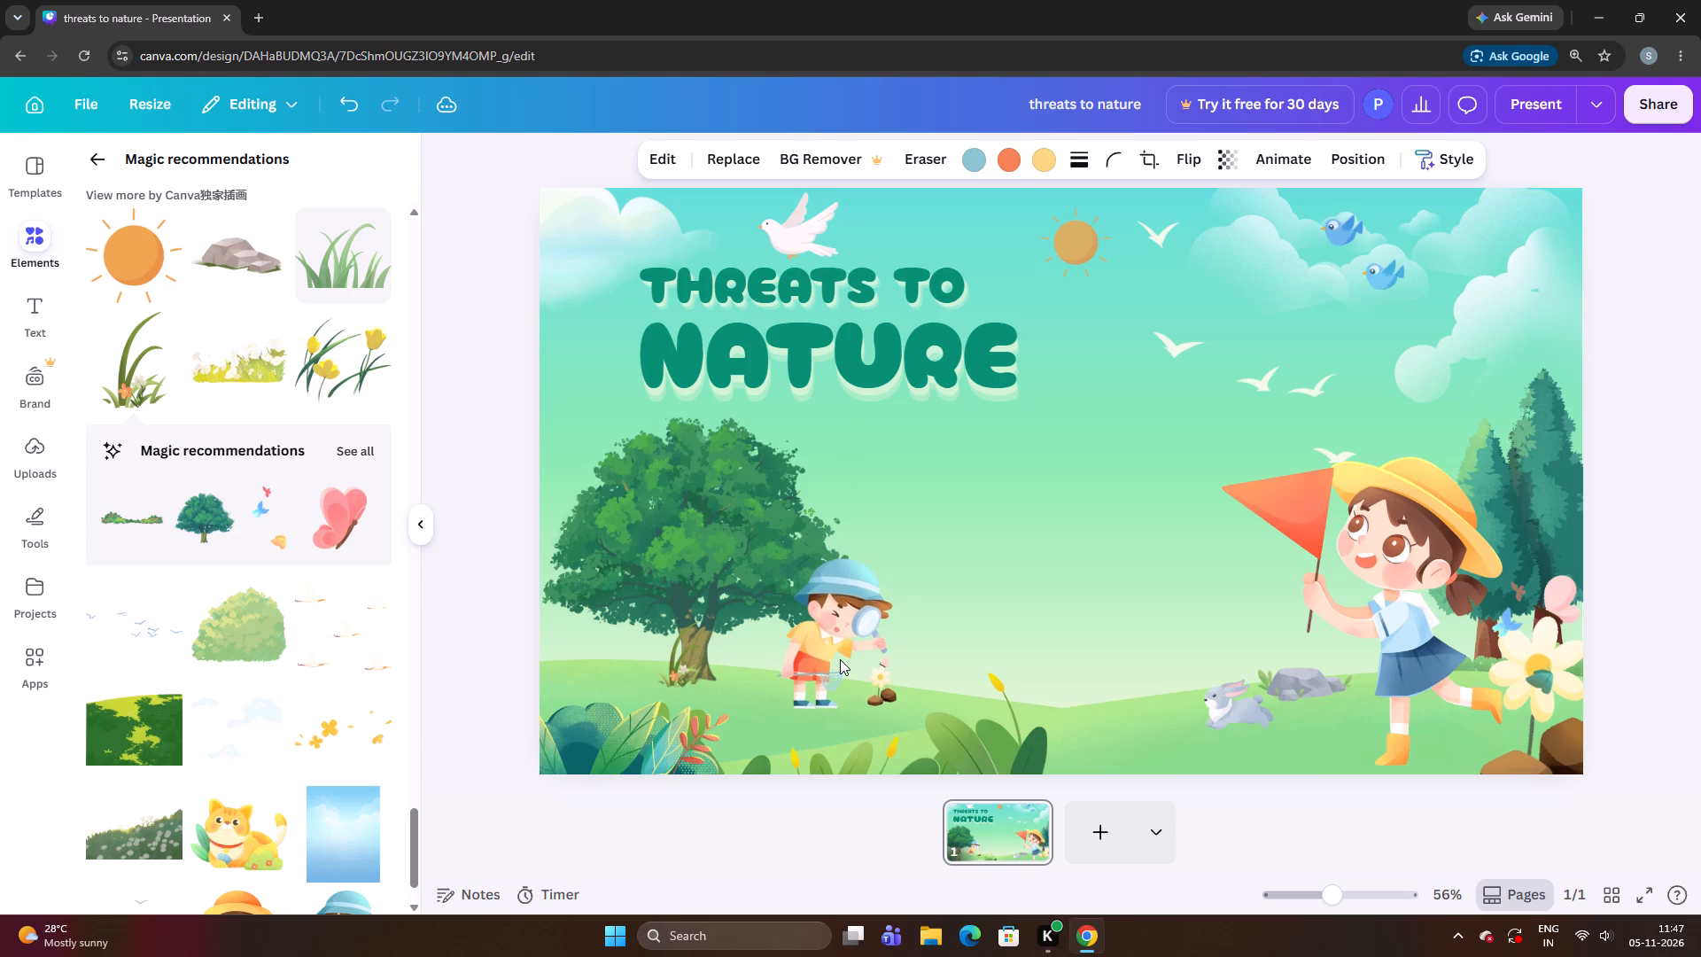
key(Right)
key(Down)
key(Left)
key(Up)
key(Up)
key(Left)
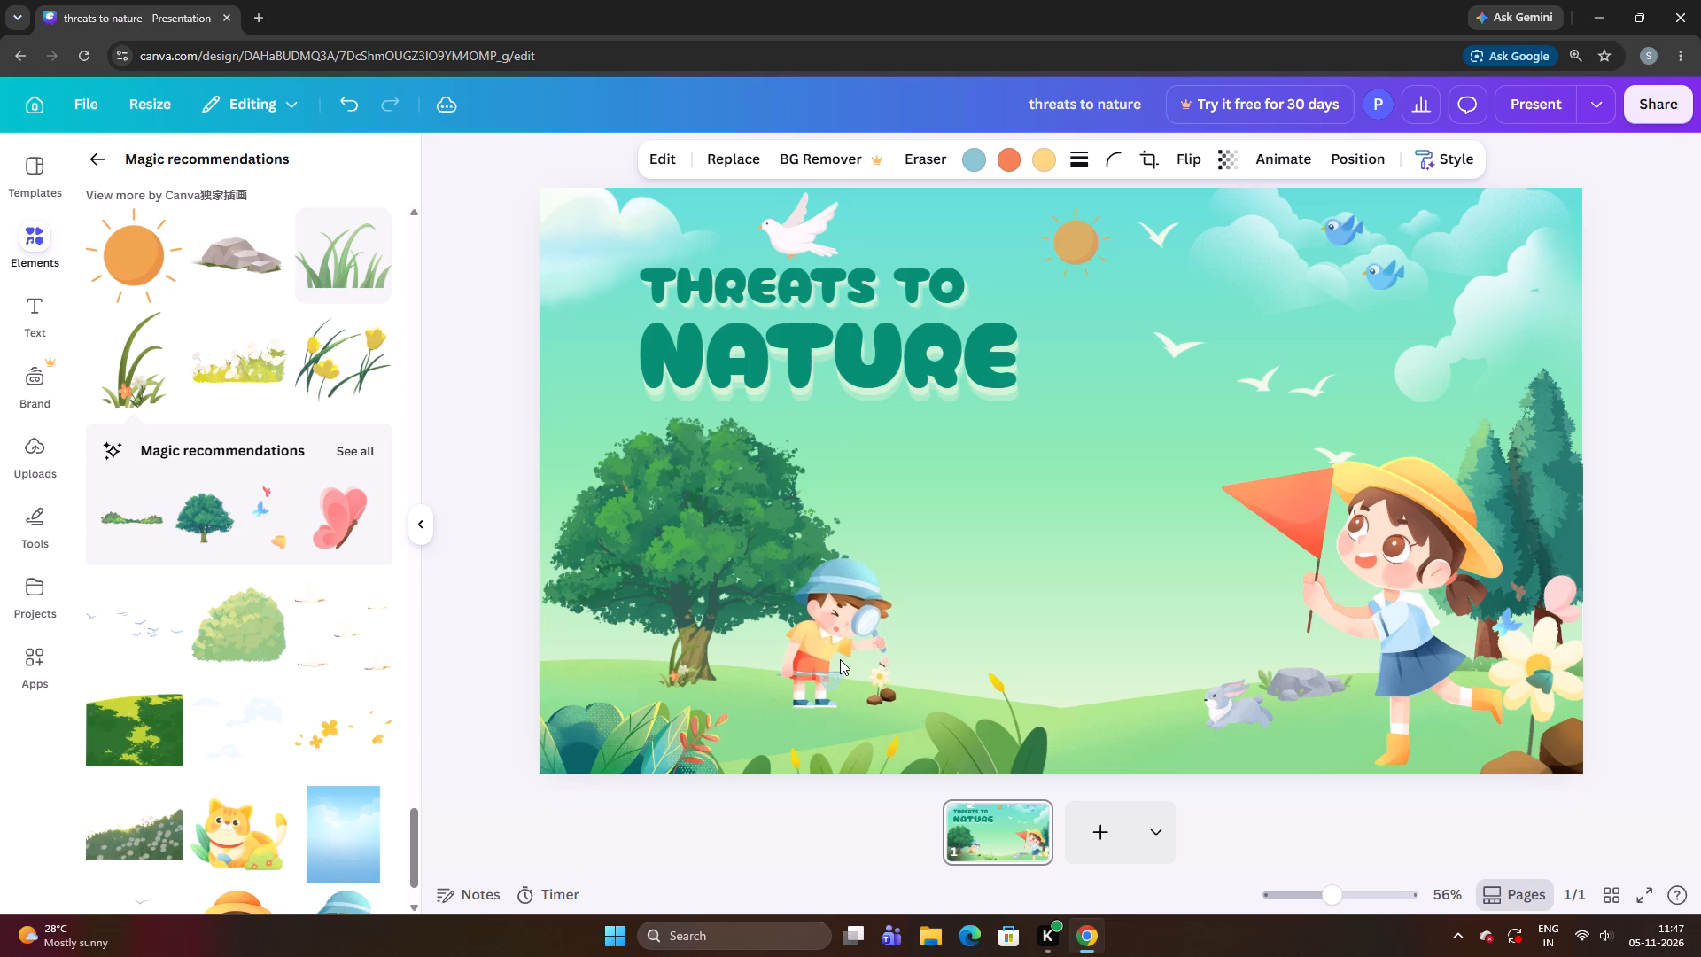
key(Up)
key(Up)
key(Down)
key(Right)
key(Right)
key(Right)
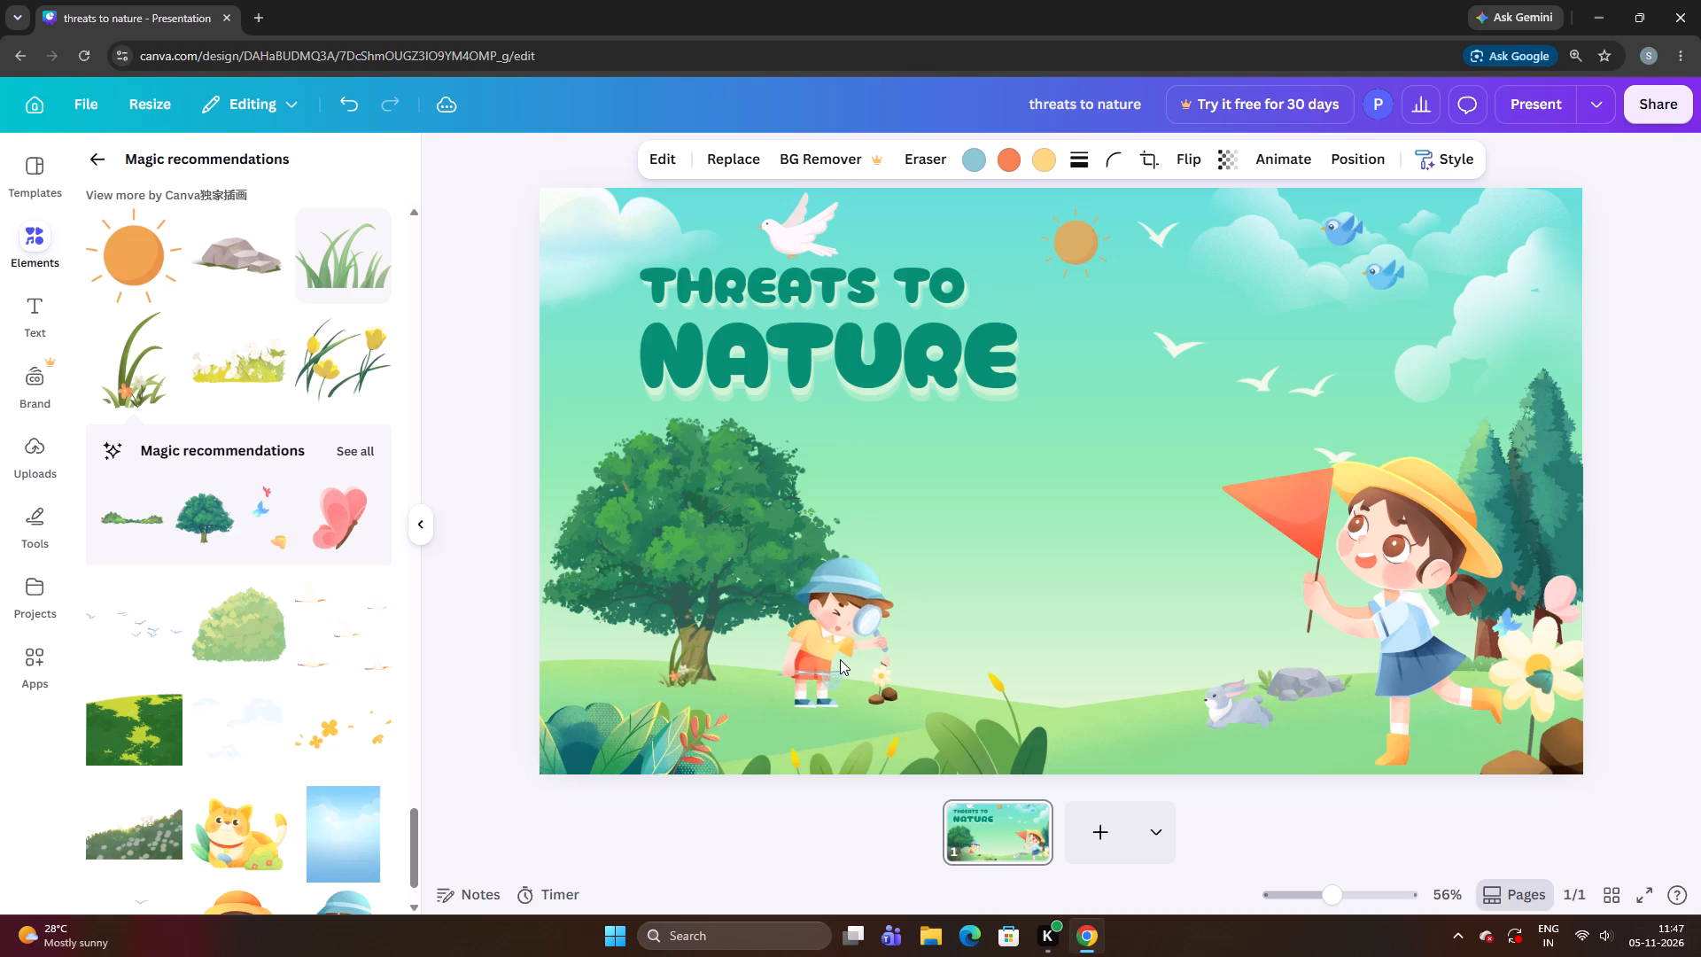
key(Right)
key(Down)
key(Up)
key(Up)
key(Left)
key(Down)
key(Down)
key(Right)
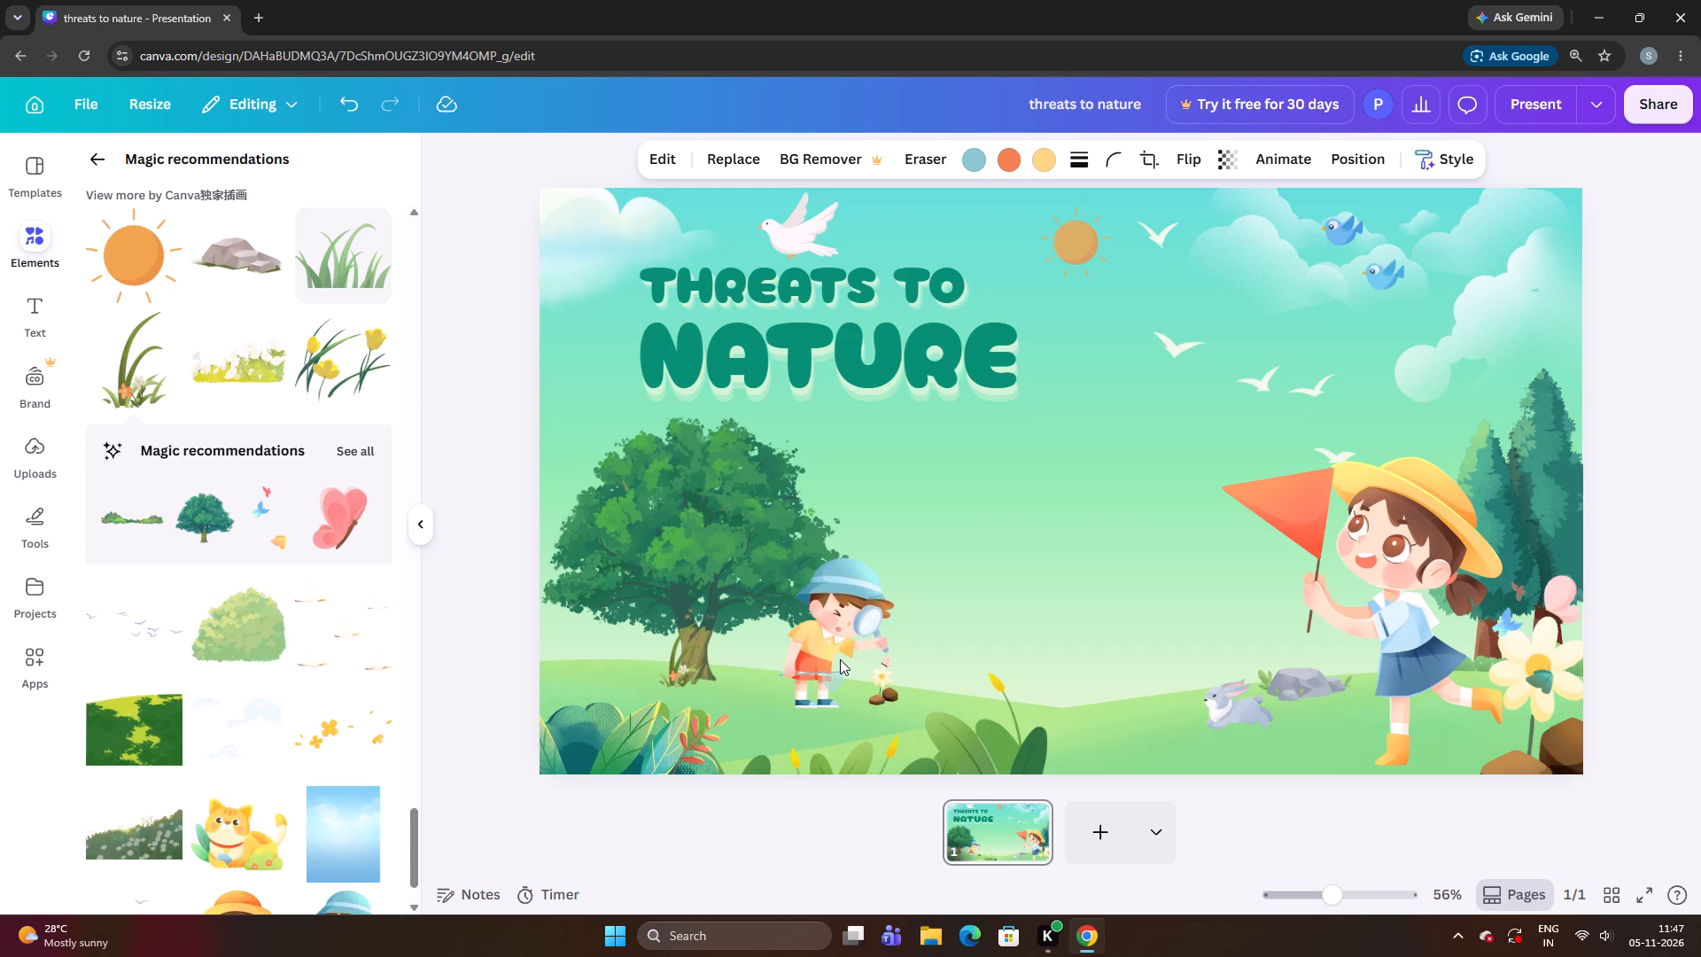
key(Up)
key(Down)
key(Down)
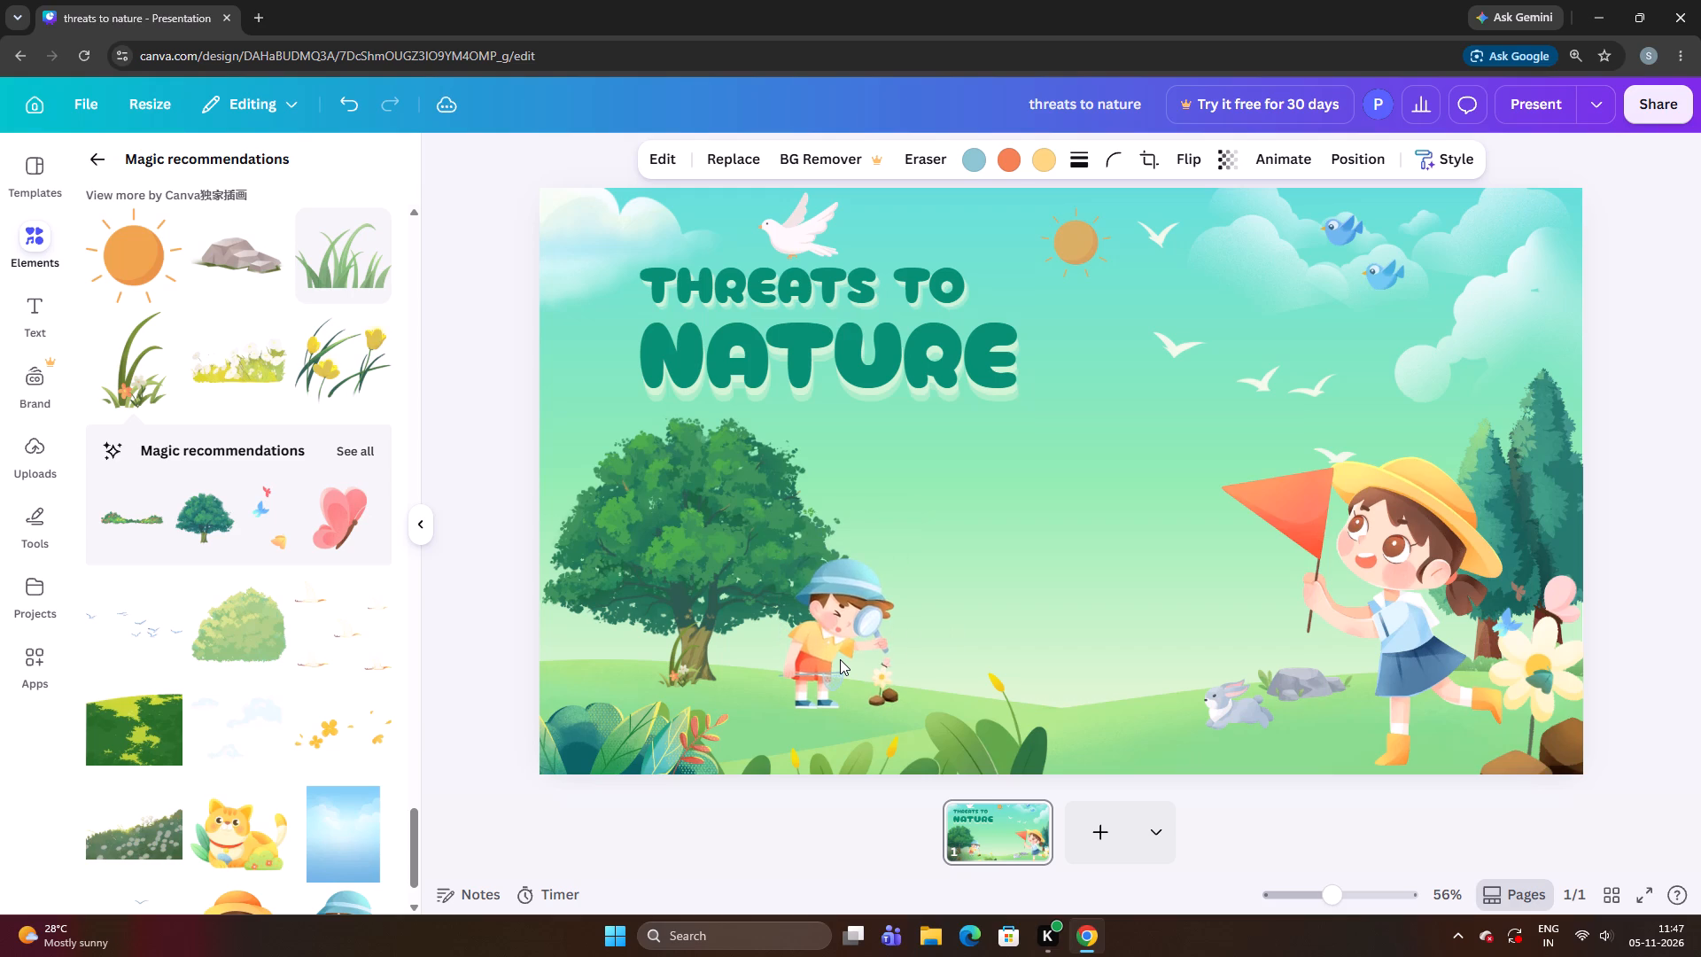
key(Left)
key(Down)
key(Down)
key(Down)
key(Down)
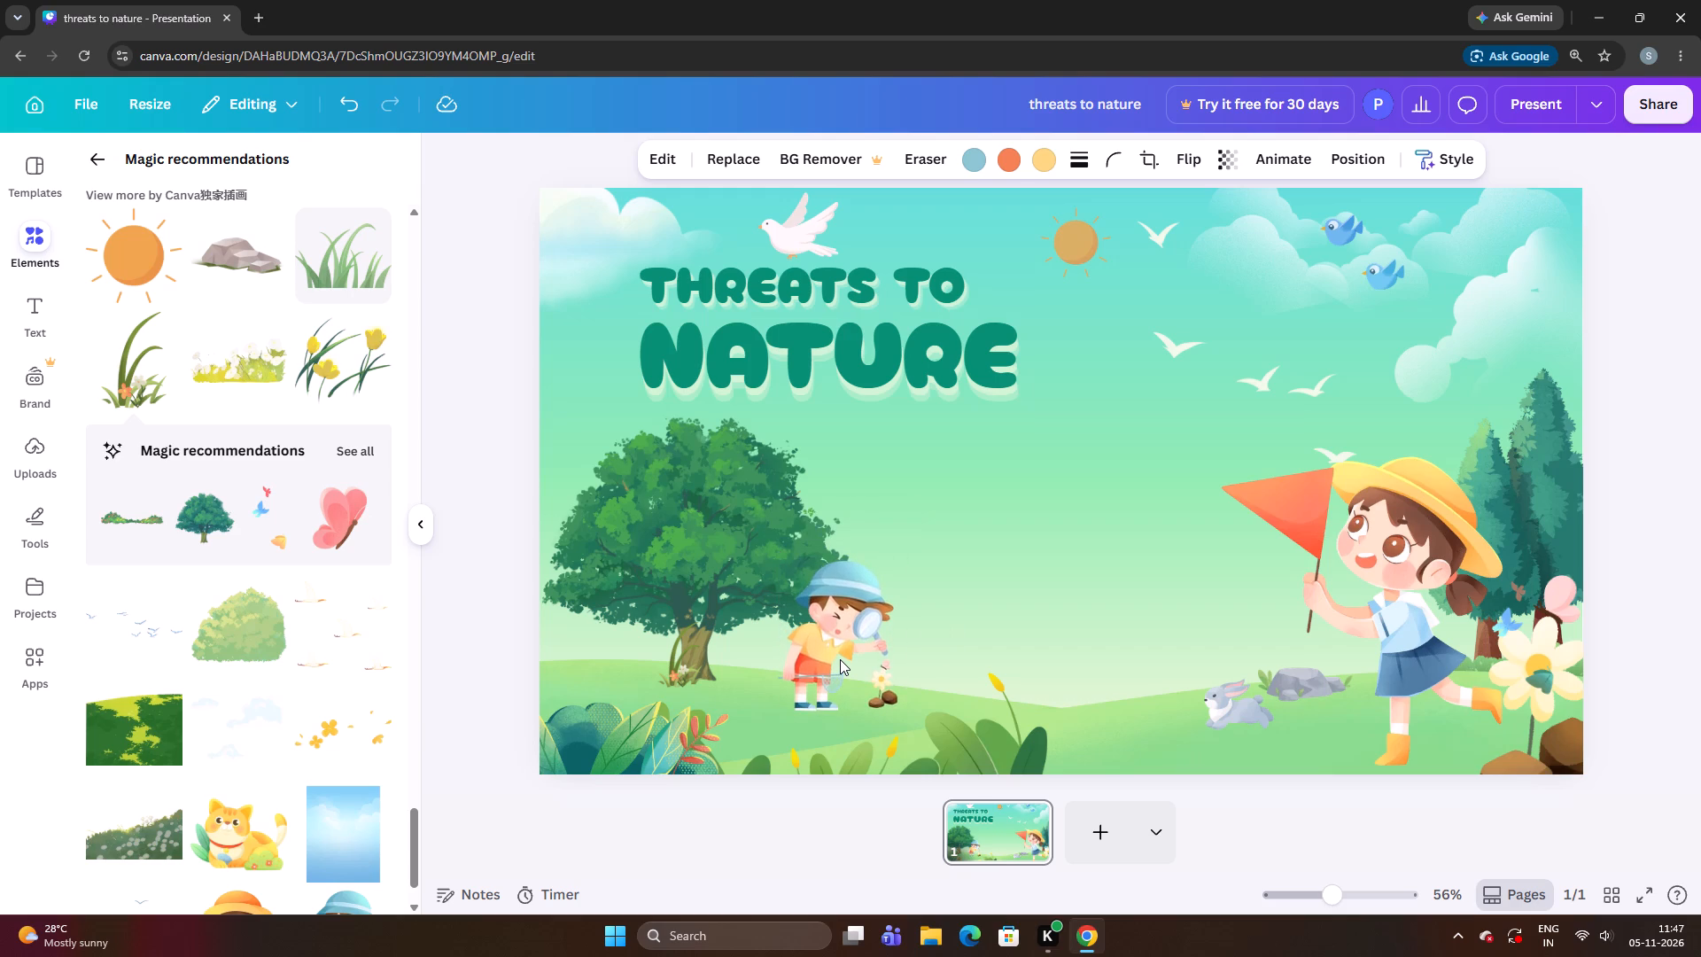
key(Down)
key(Down)
key(Down)
key(Down)
key(Down)
key(Up)
key(Up)
key(Left)
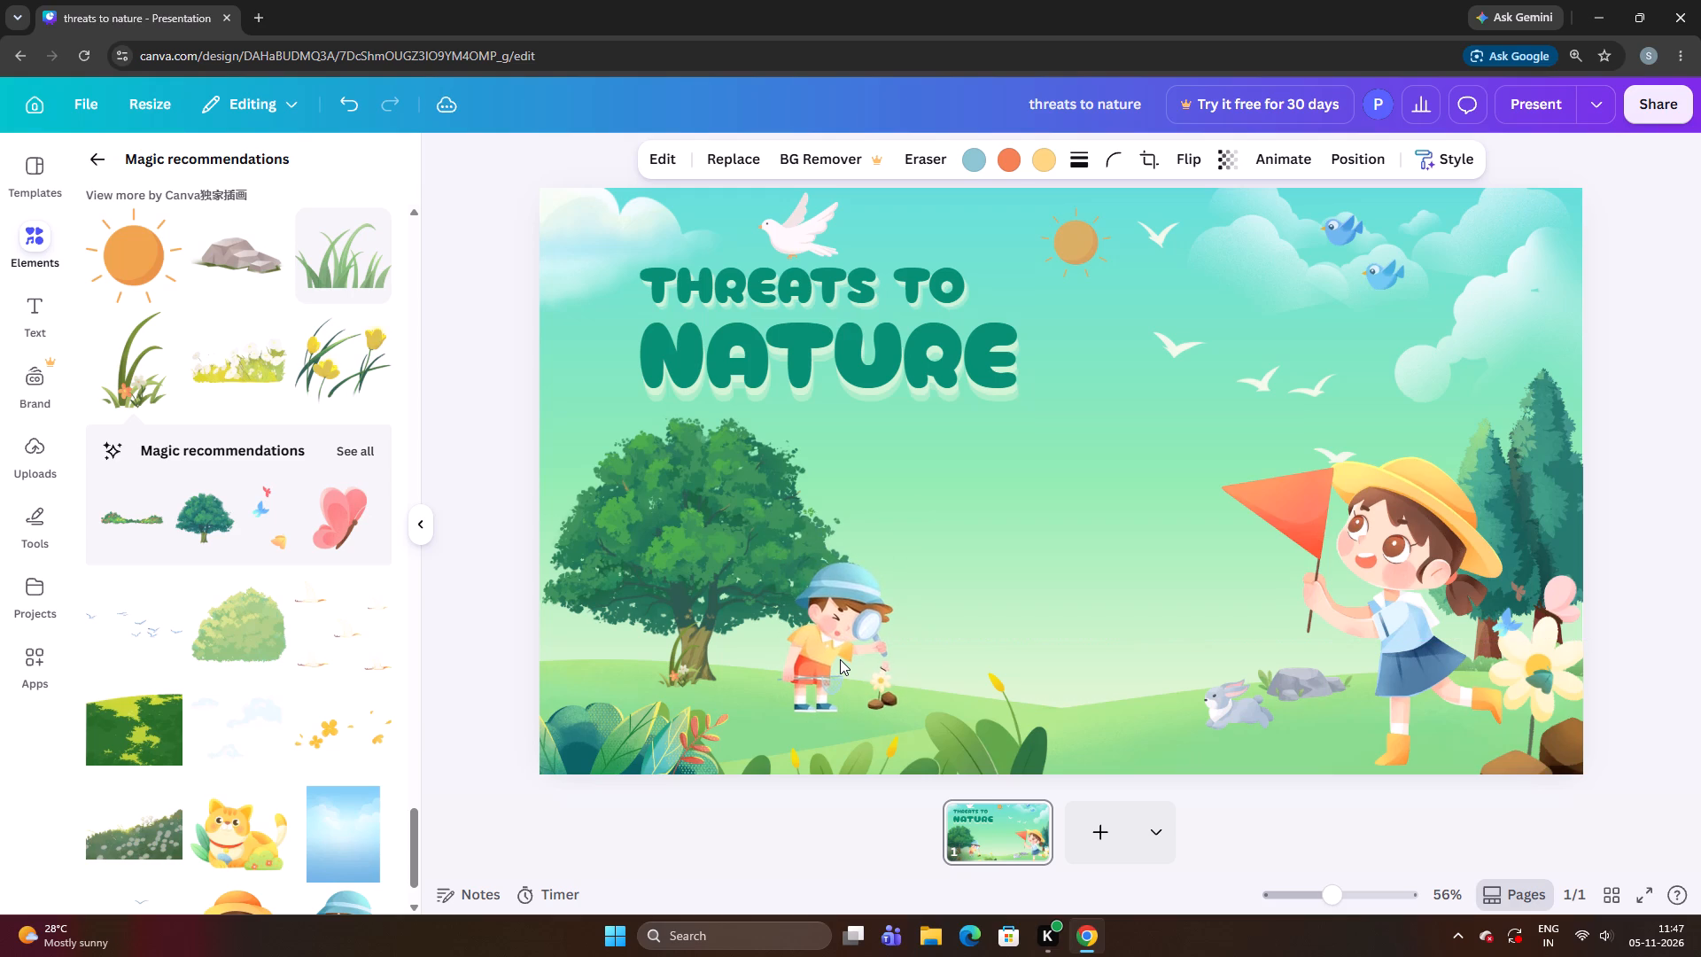
key(Left)
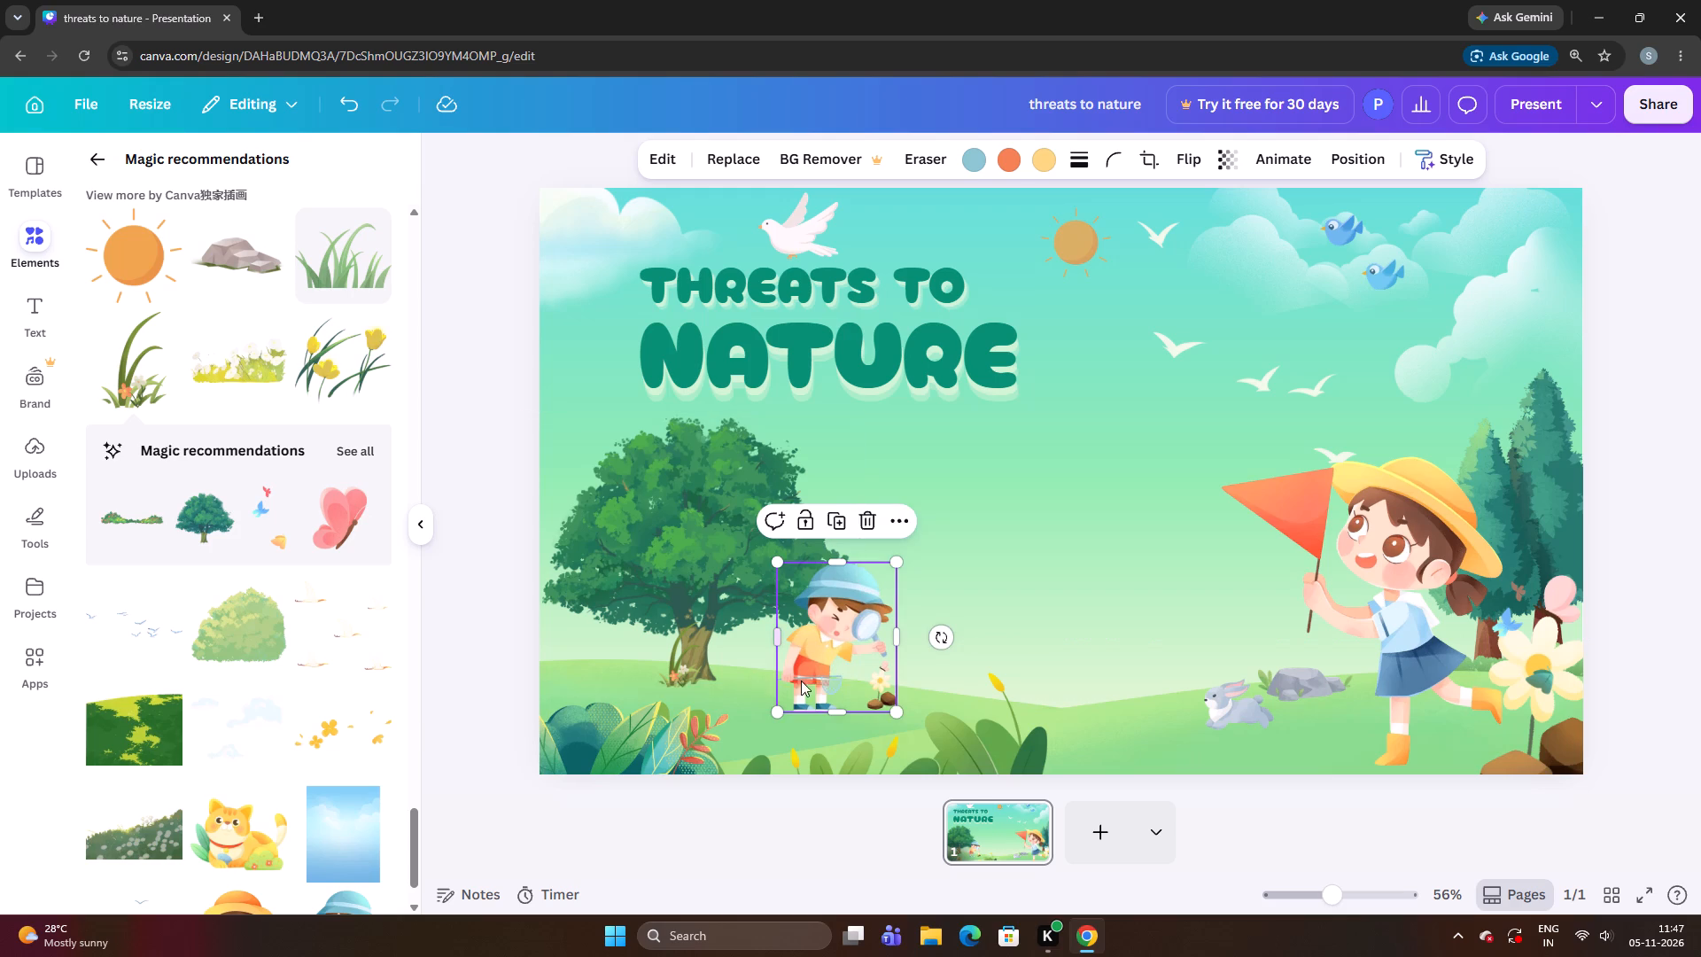
click(462, 688)
click(830, 672)
key(Right)
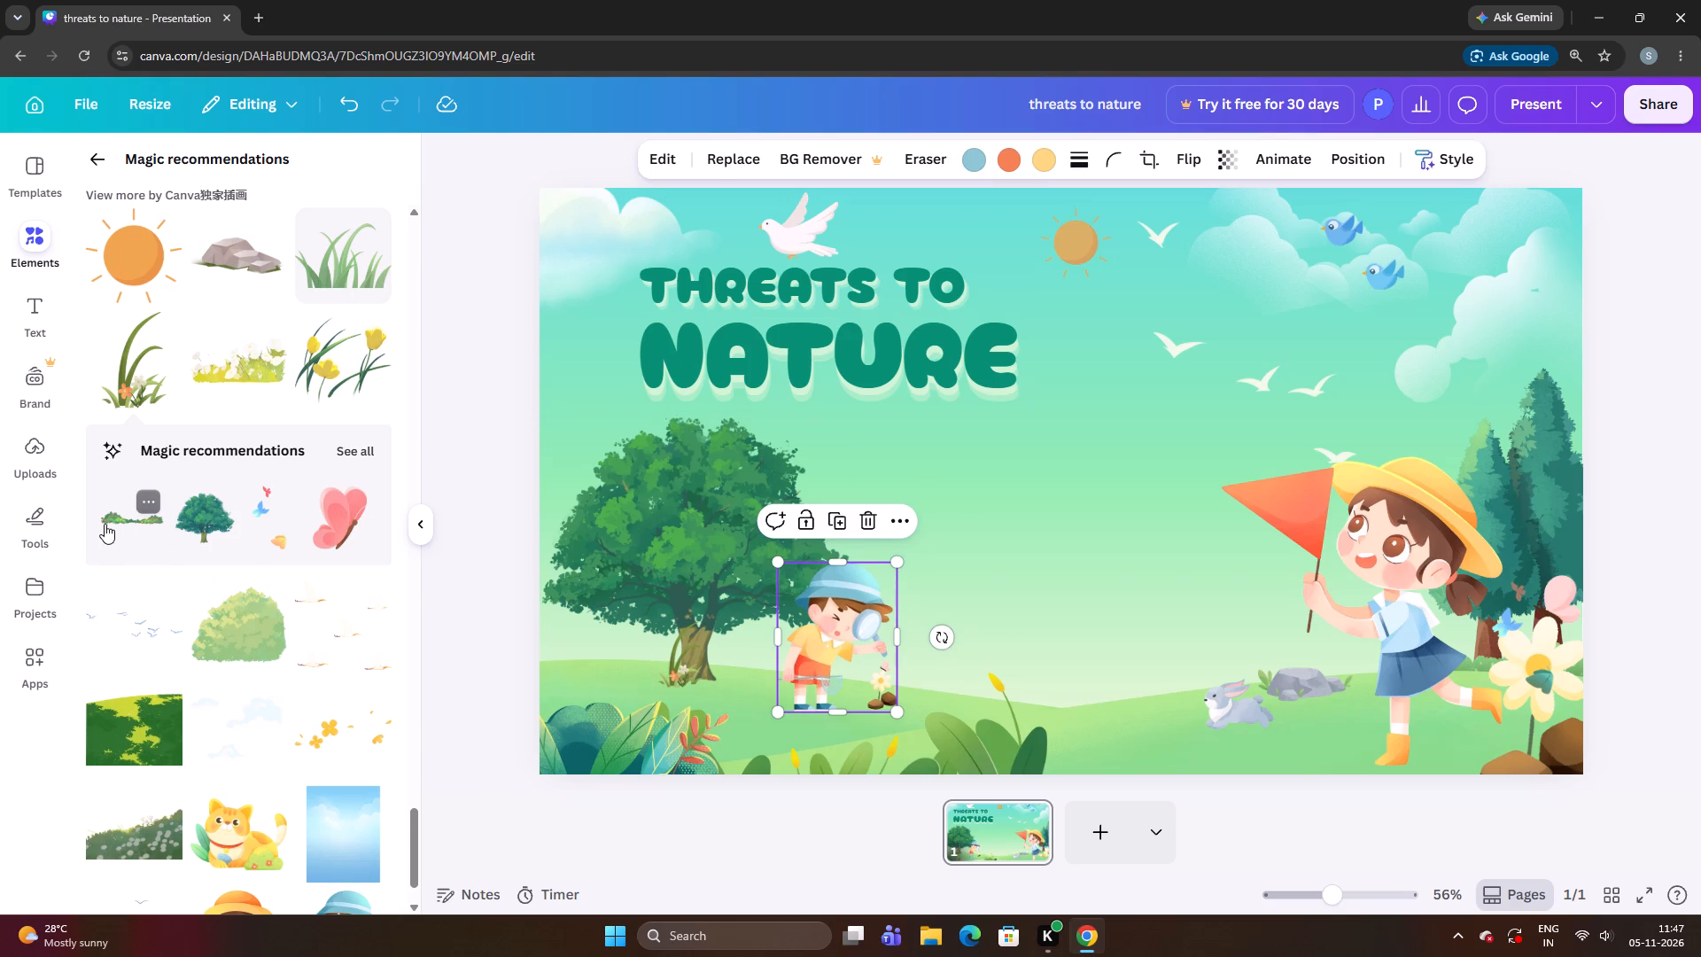
Add the flowering bush strip, shrink it, and place it across the base of the large tree's trunk.
click(105, 524)
drag(956, 497, 762, 523)
drag(1332, 617, 702, 466)
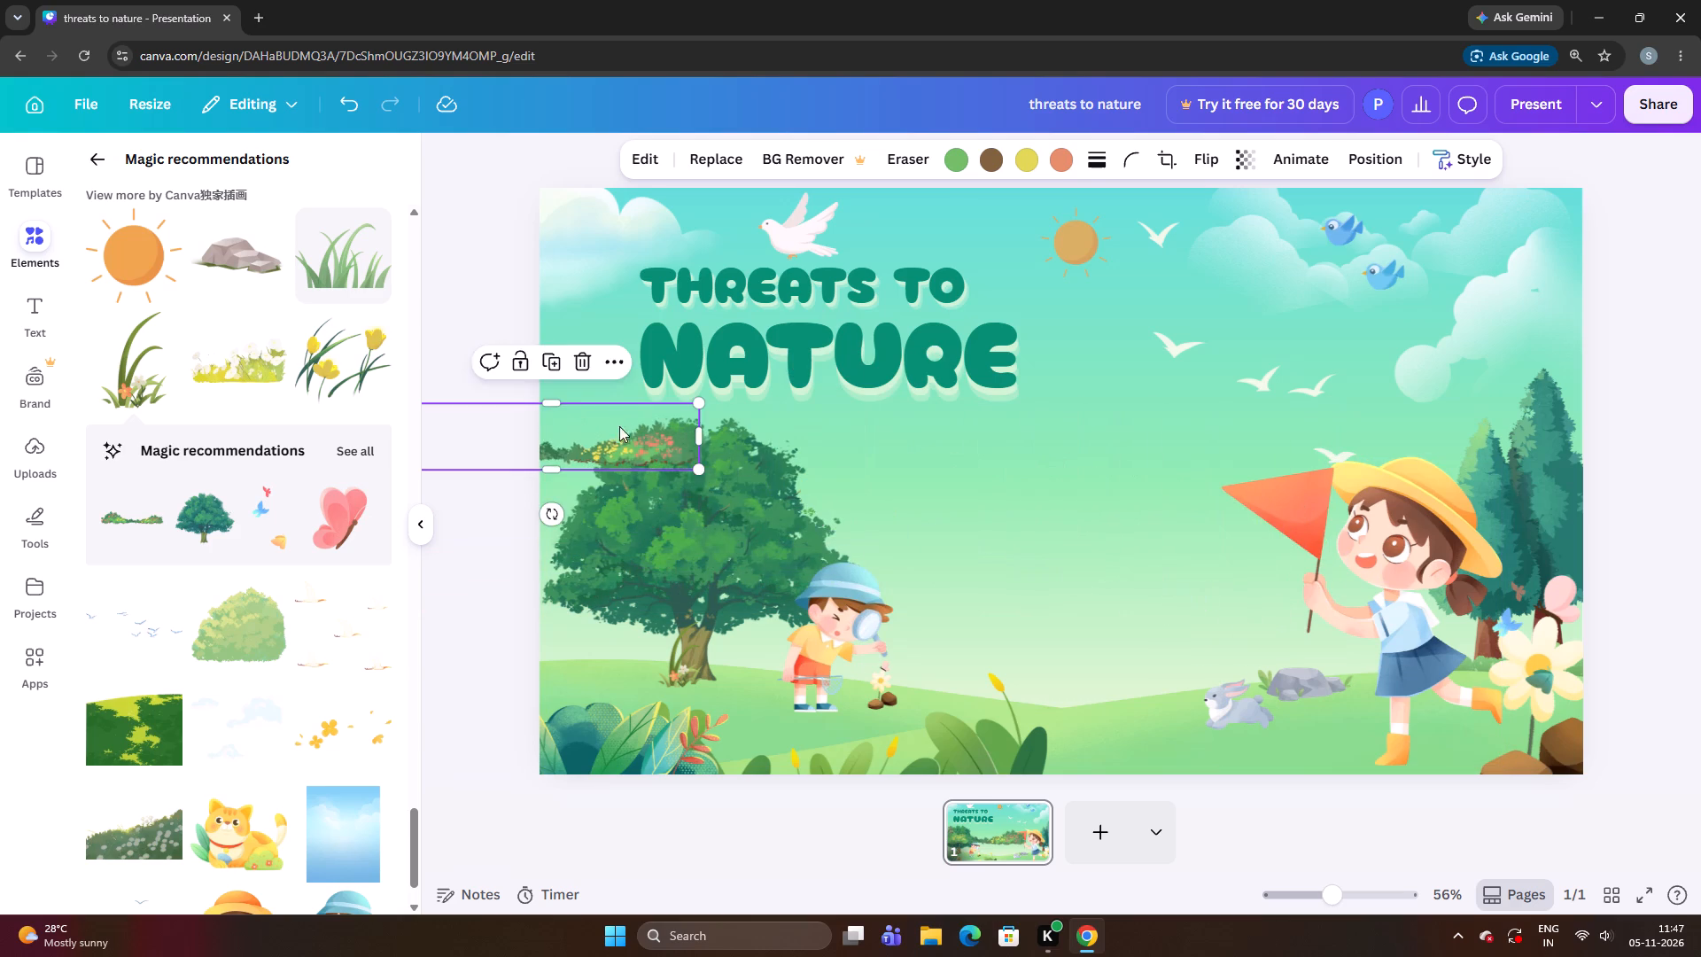
drag(612, 425, 847, 666)
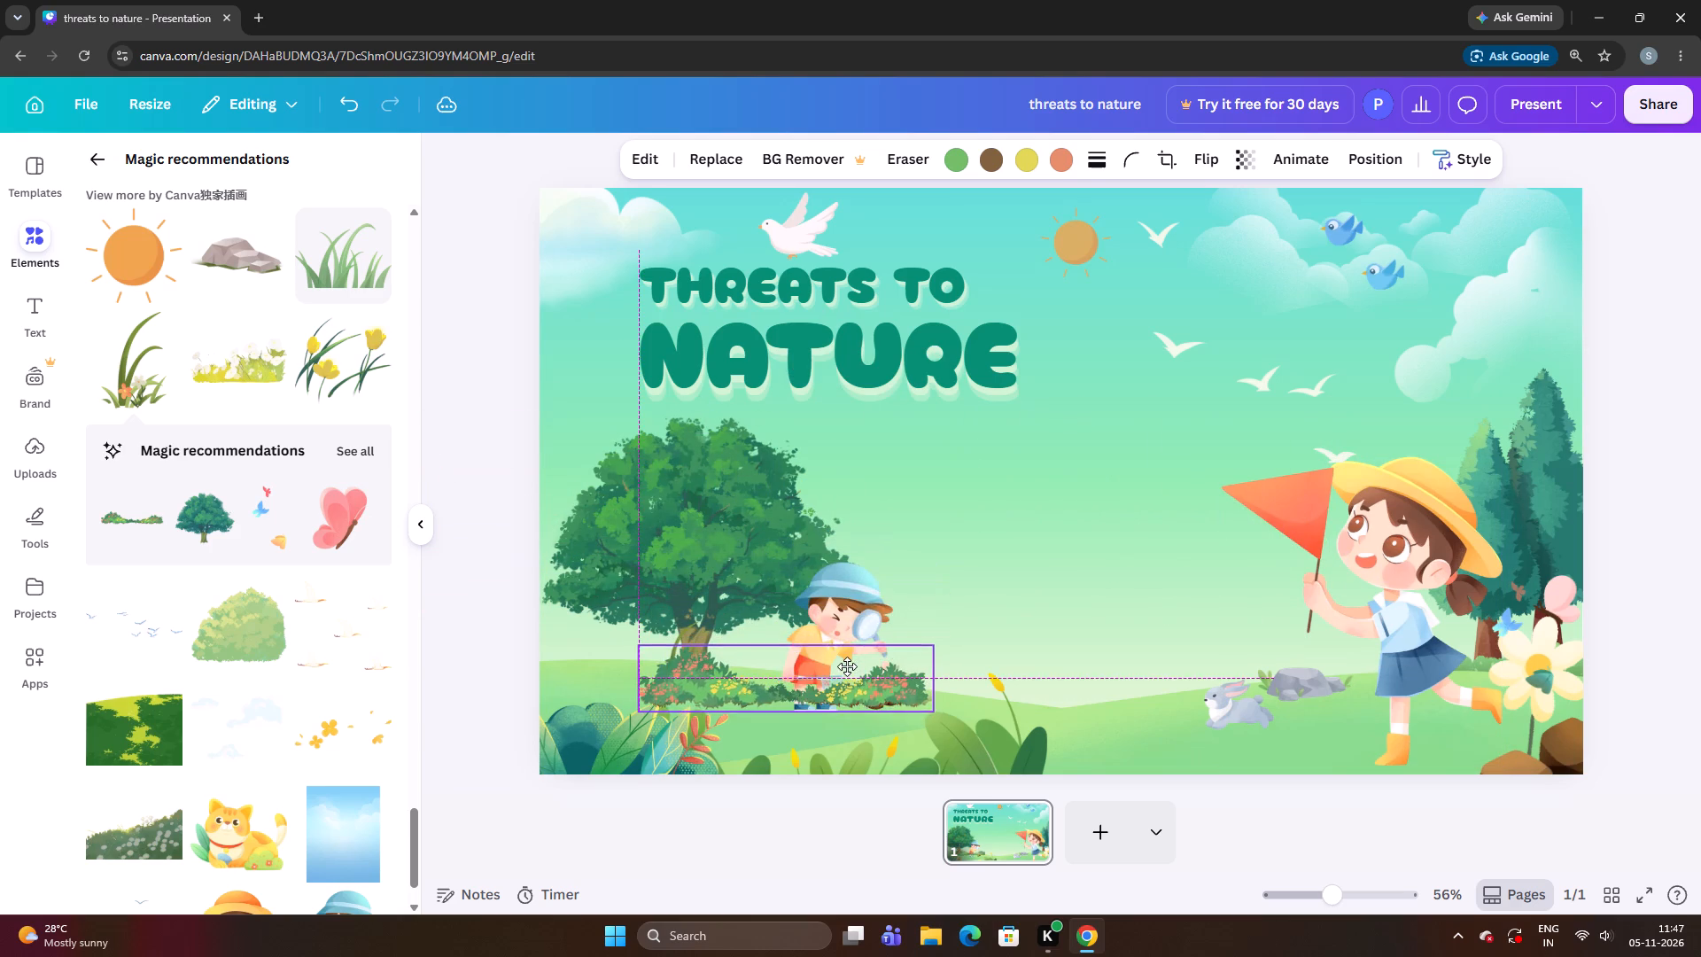
drag(847, 666, 680, 642)
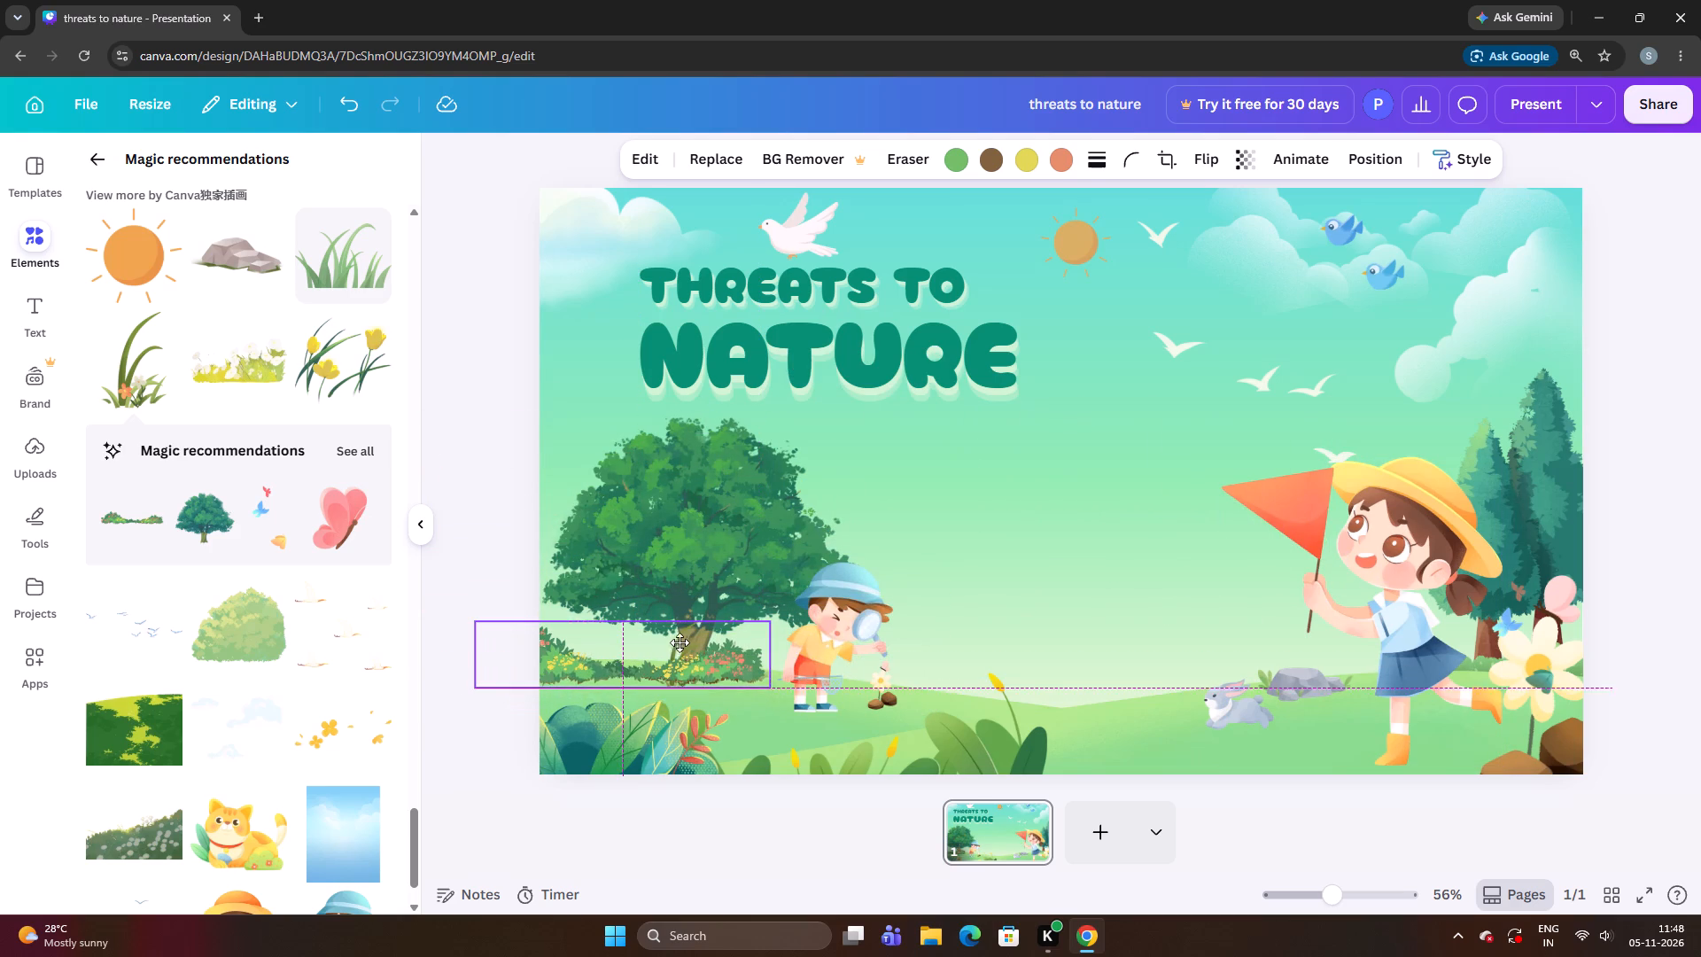
drag(680, 642, 686, 638)
Send the flowering bush strip backward in the layer order so it sits behind the large tree.
right_click(664, 670)
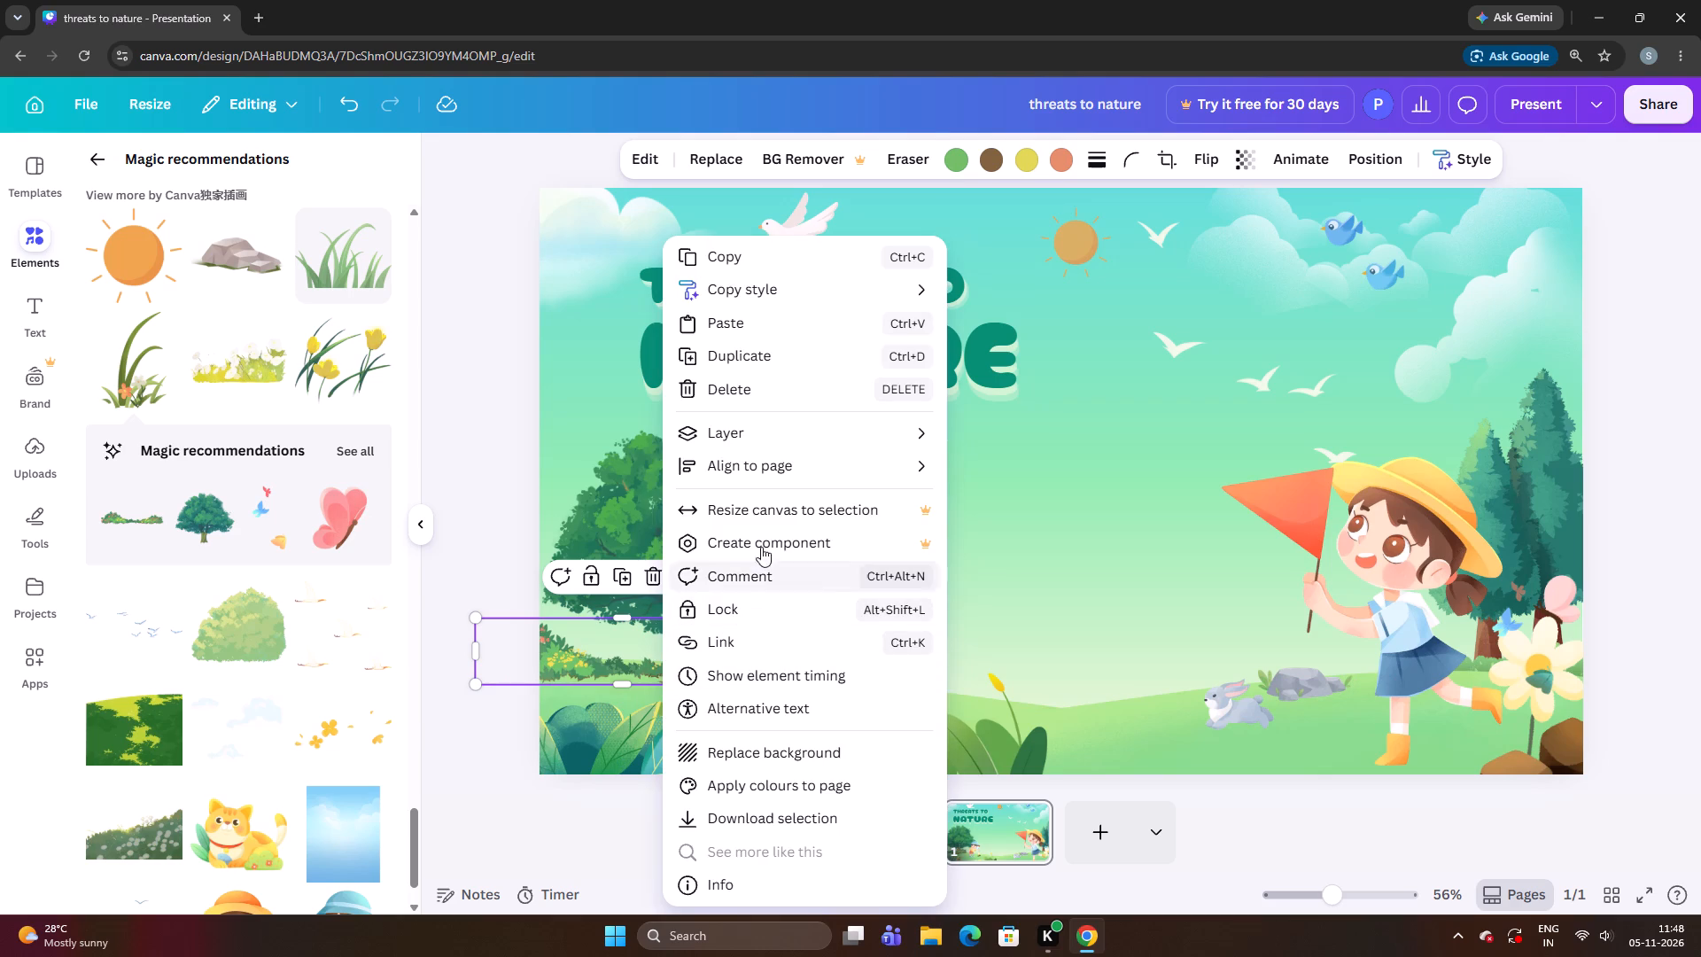
click(796, 426)
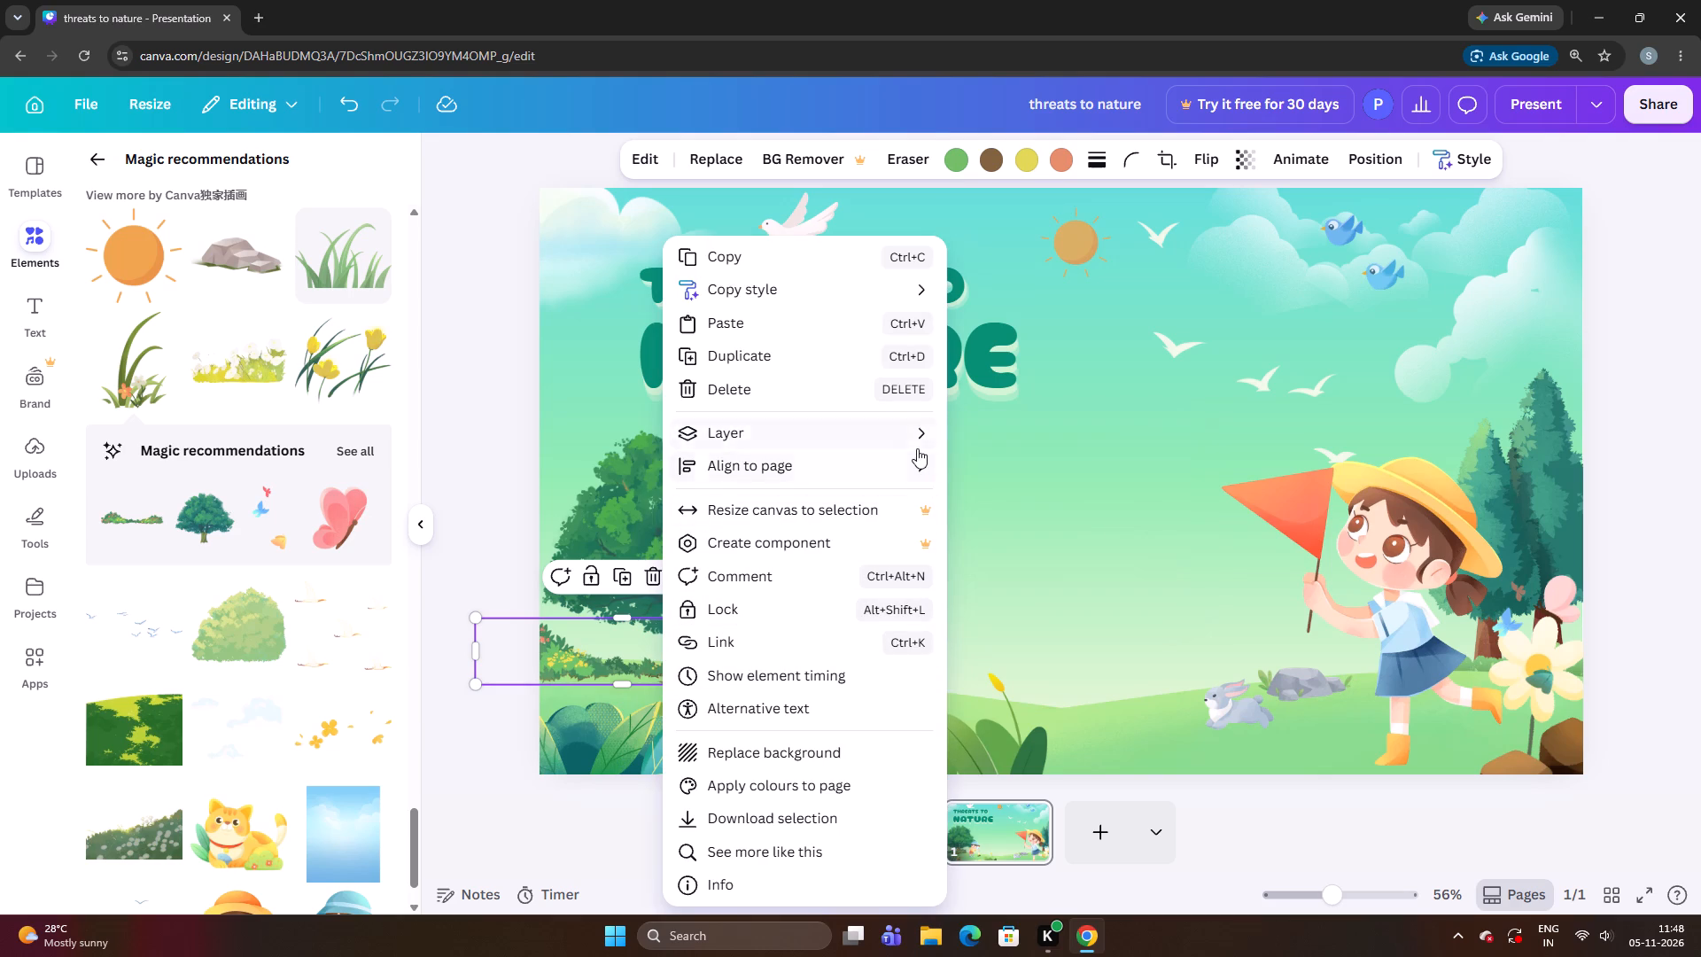
click(917, 440)
click(975, 499)
click(510, 577)
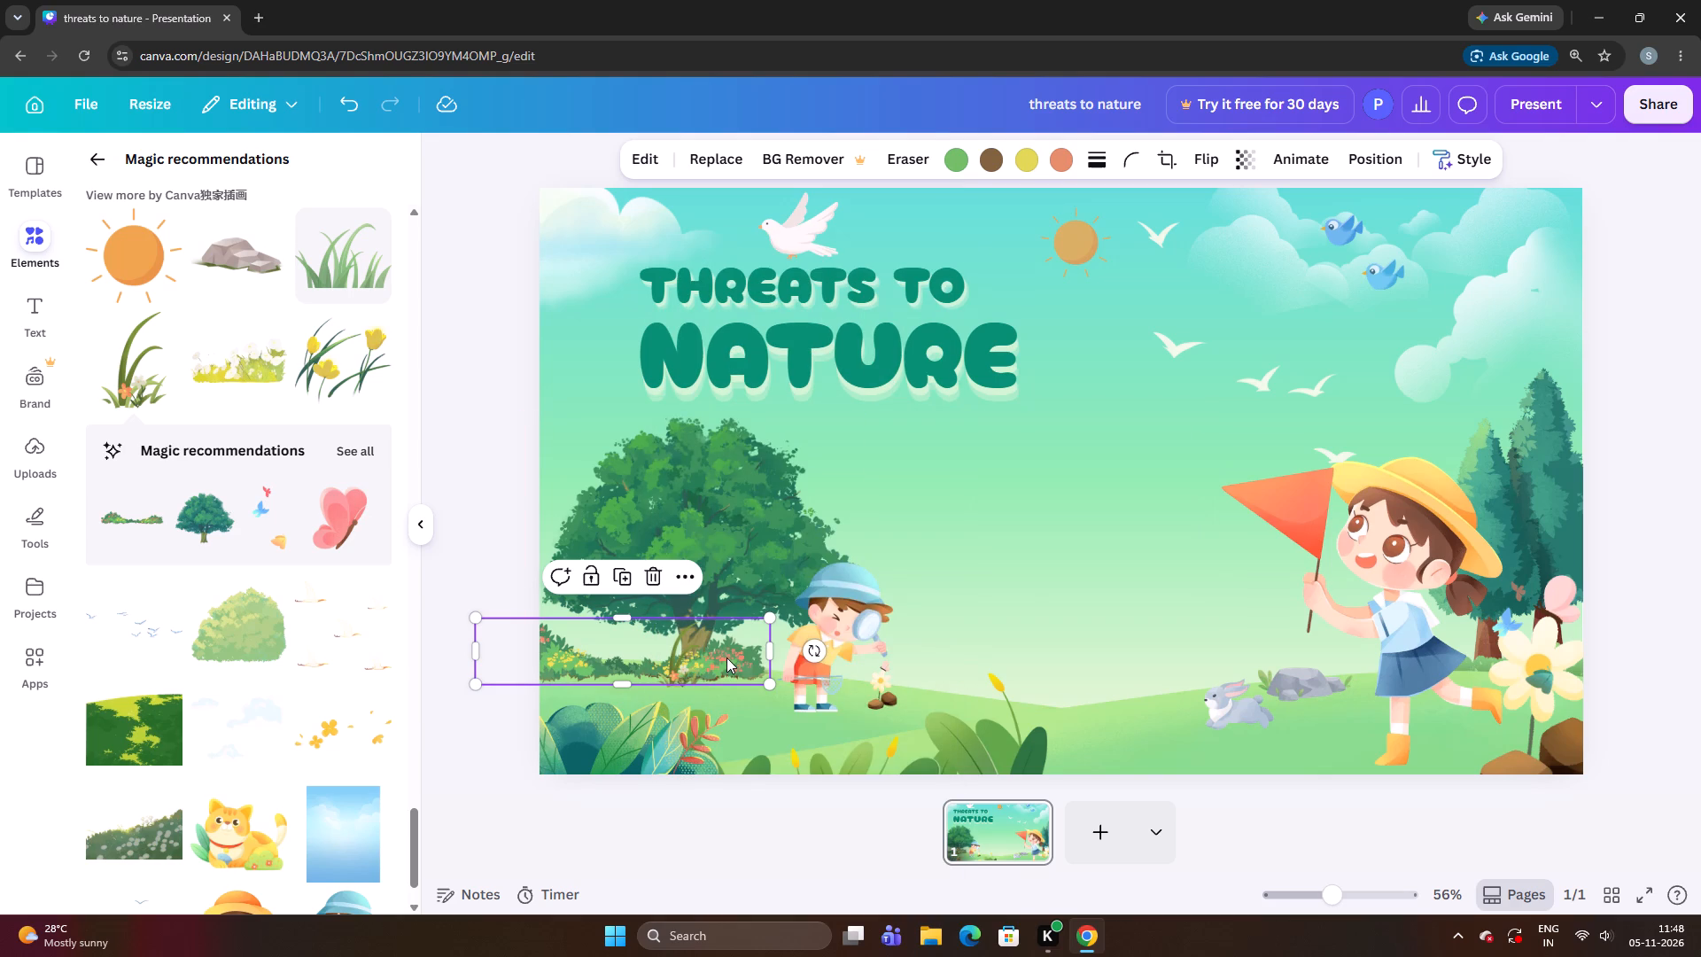
right_click(726, 657)
click(450, 741)
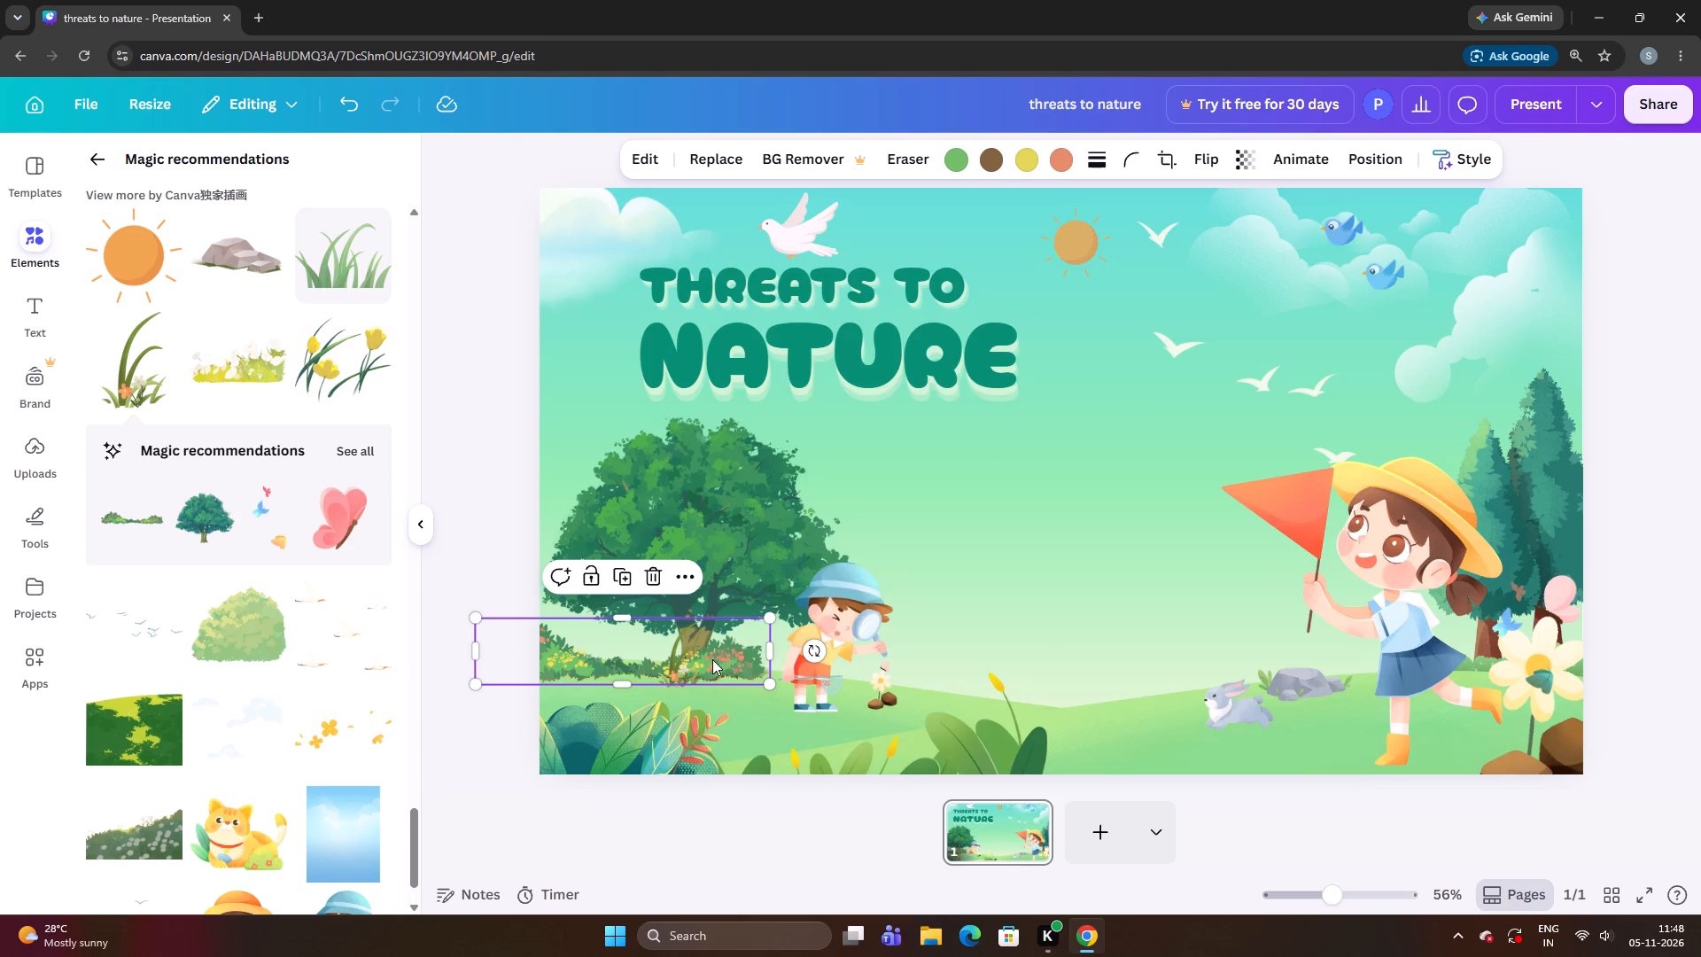
right_click(730, 657)
click(951, 436)
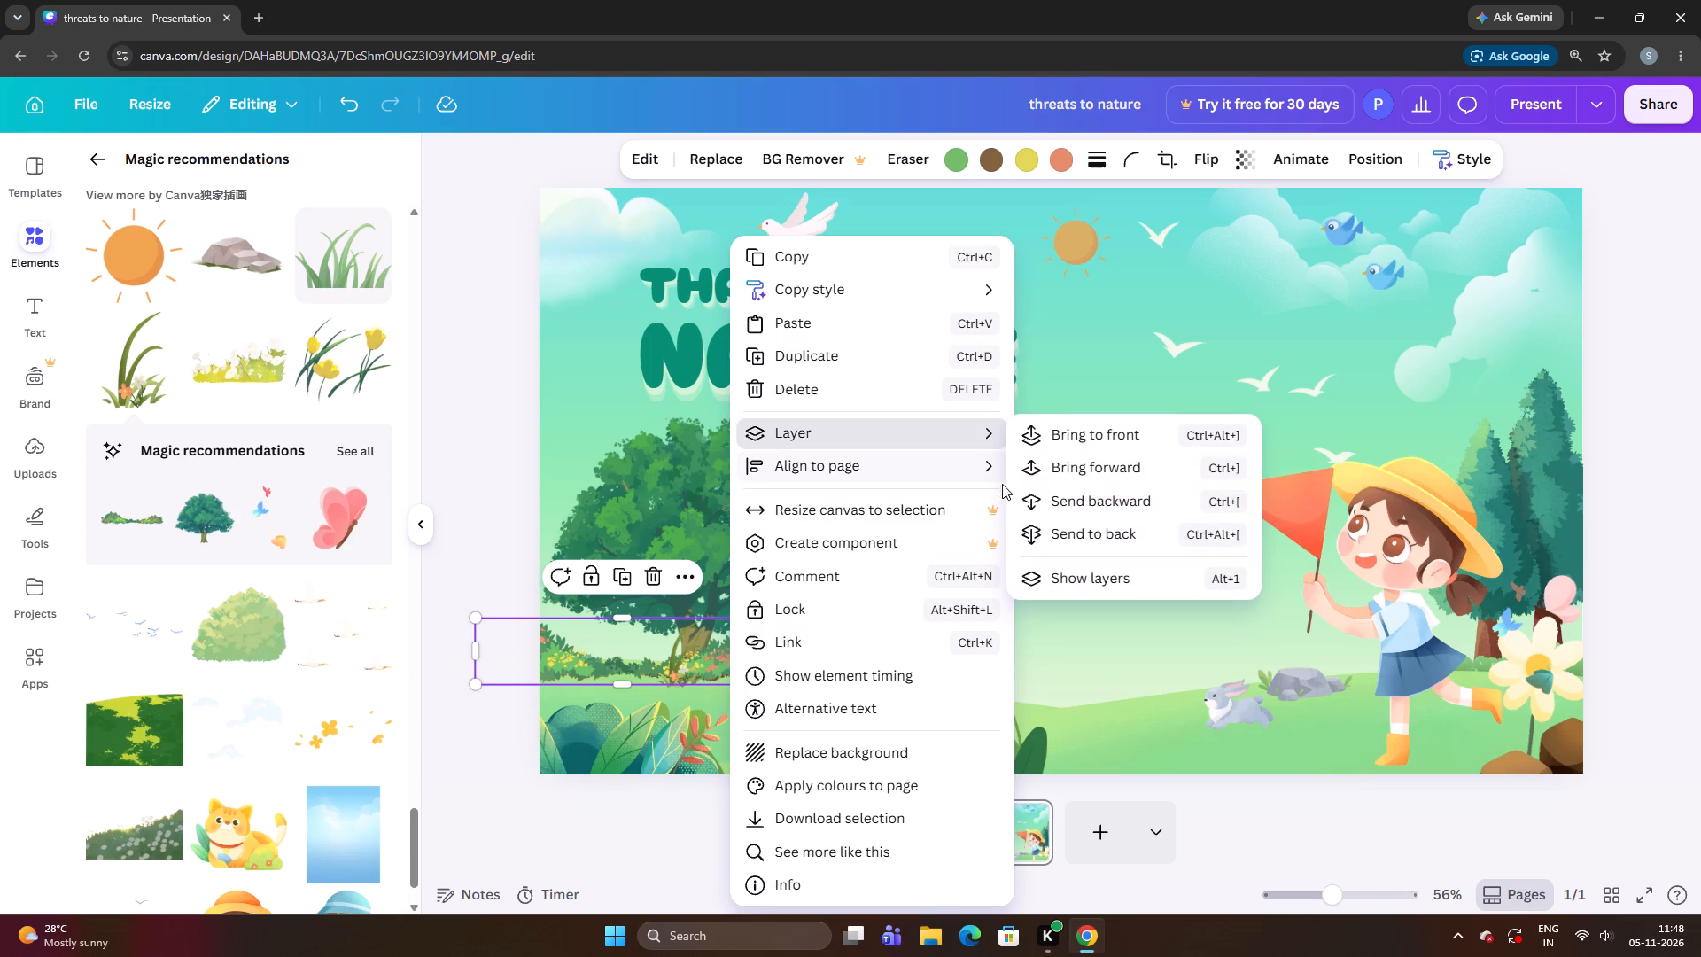
click(1045, 497)
click(1042, 497)
click(416, 618)
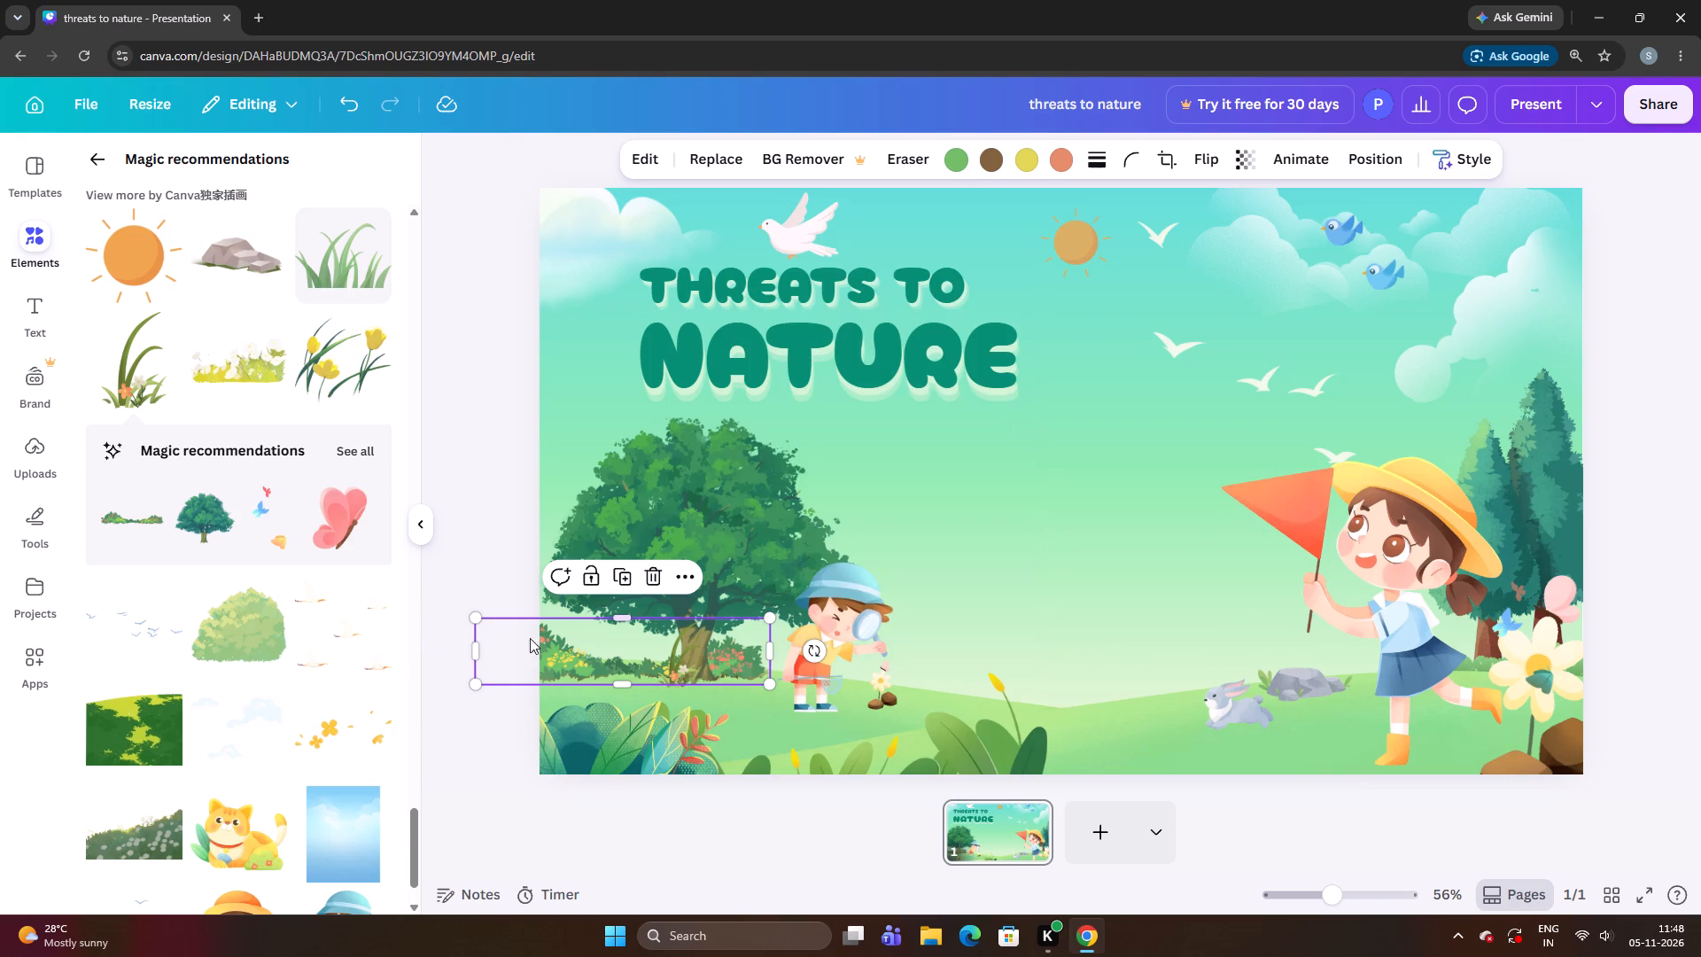
Shrink the flowering bush strip further and position it low along the grass on the left side of the tree trunk.
drag(563, 645, 574, 635)
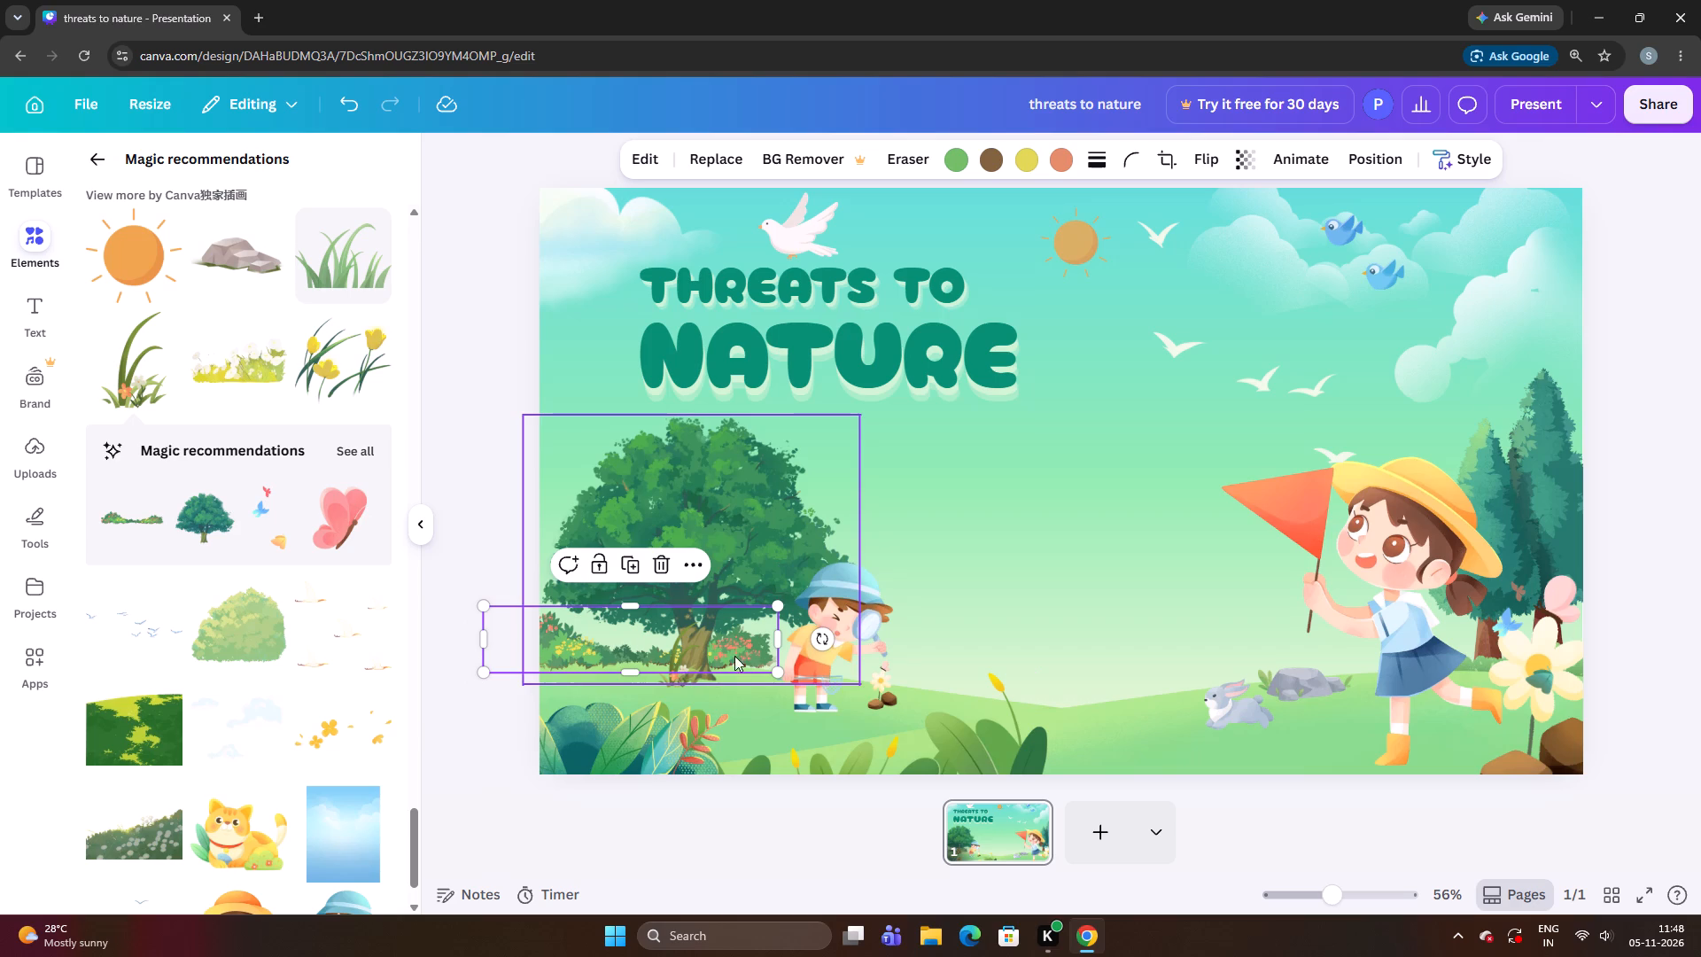
drag(775, 668, 692, 607)
drag(618, 633, 773, 656)
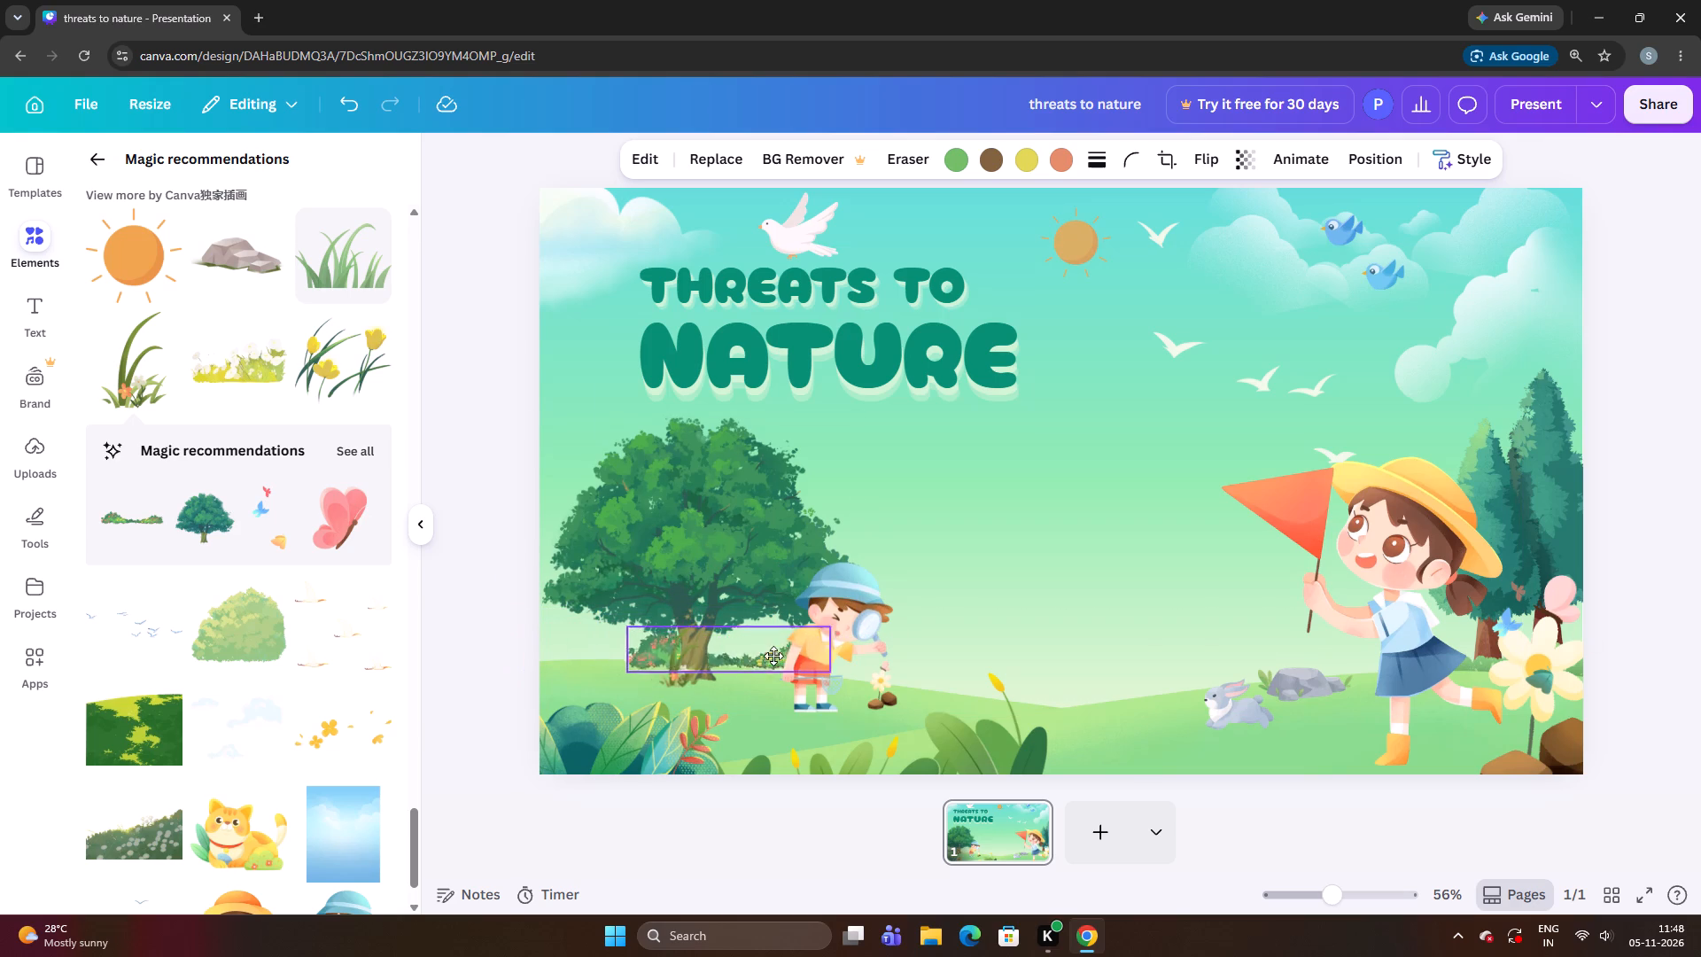
drag(773, 656, 631, 657)
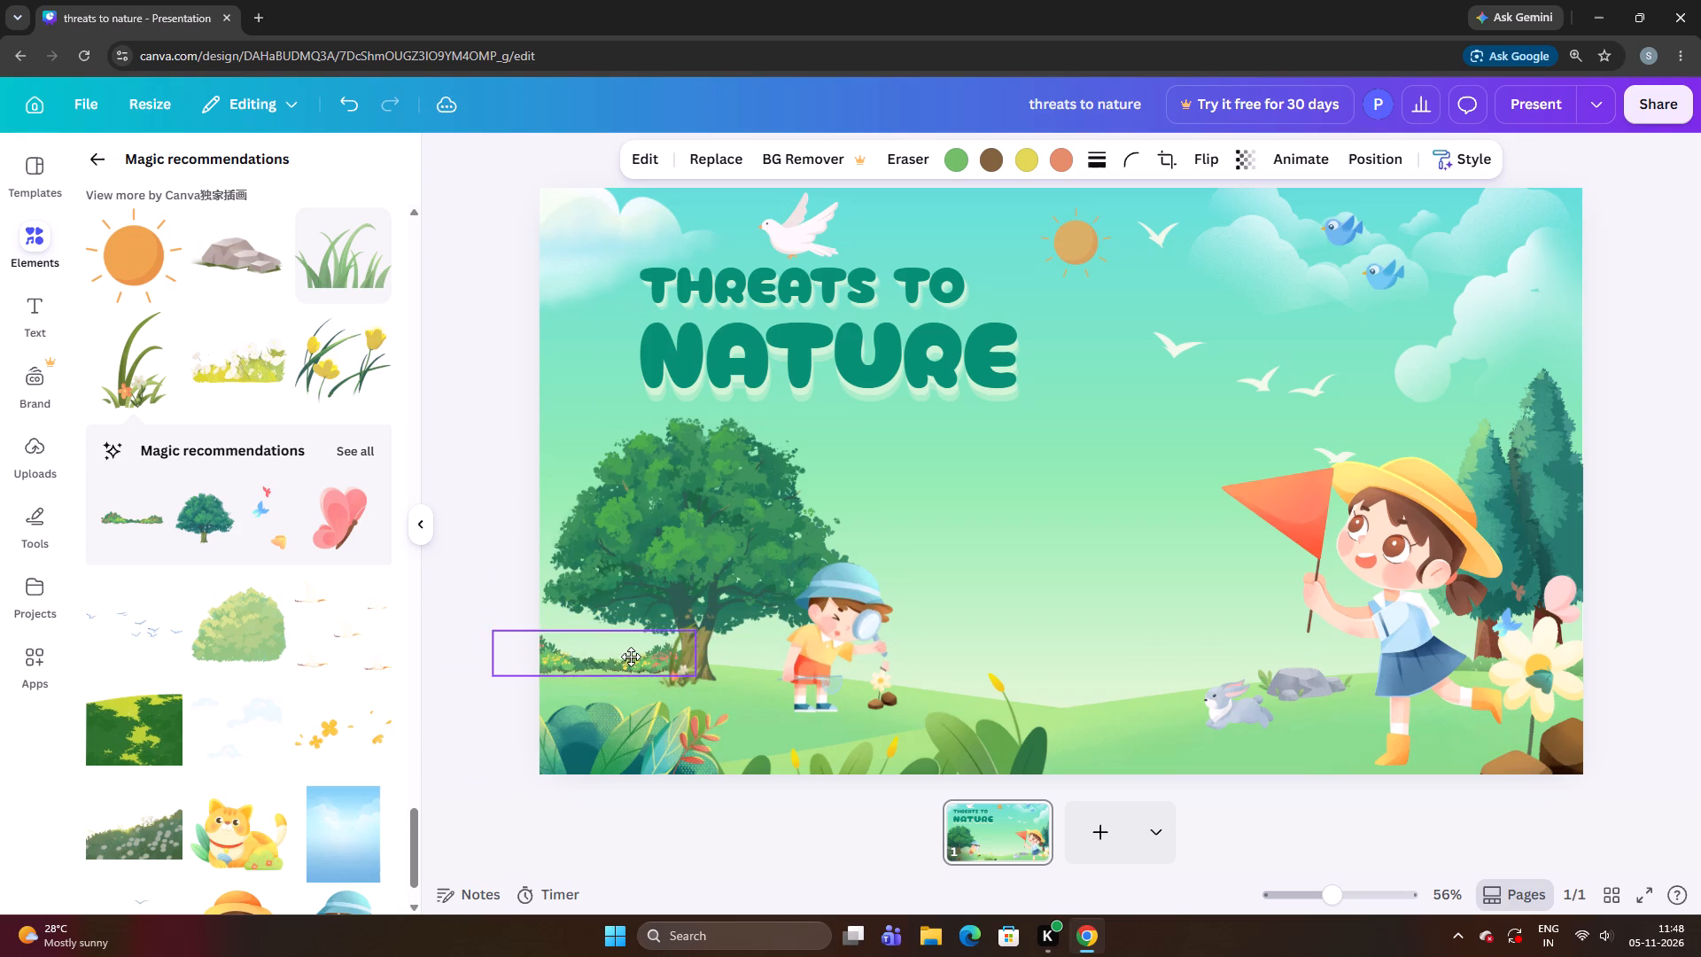
drag(631, 657, 644, 653)
drag(621, 652, 625, 663)
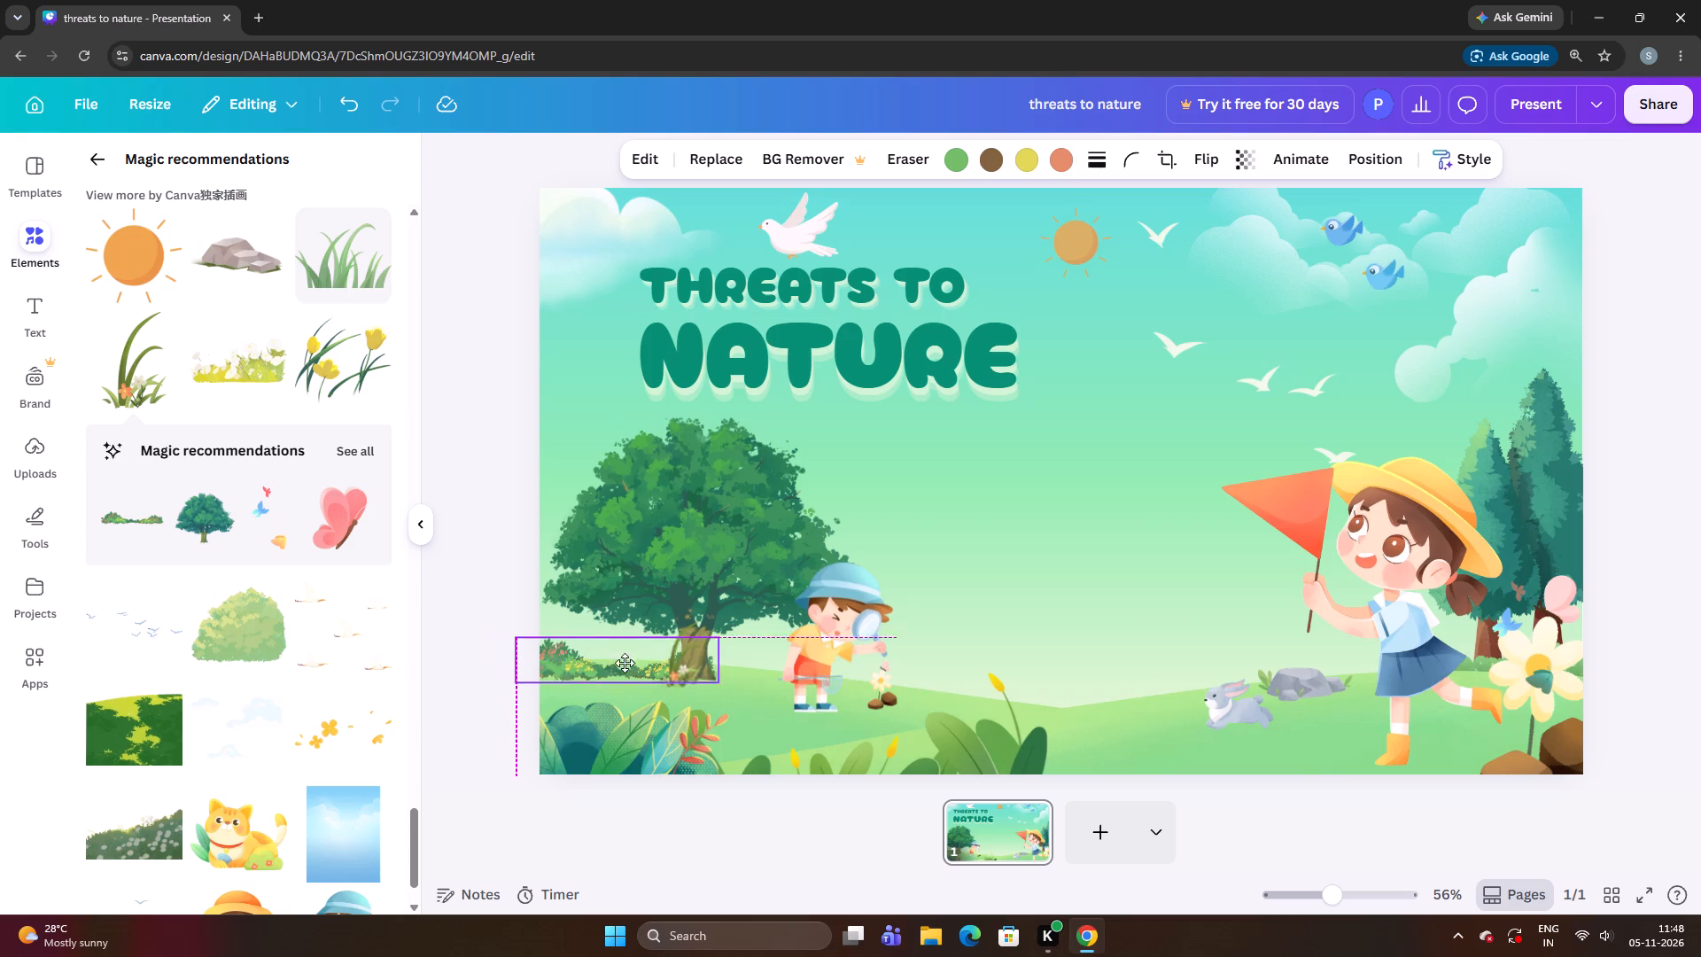
Move the flowering bush strip to the grey rocks beside the rabbit and send it backward behind the rocks and the girl.
drag(625, 663, 1386, 660)
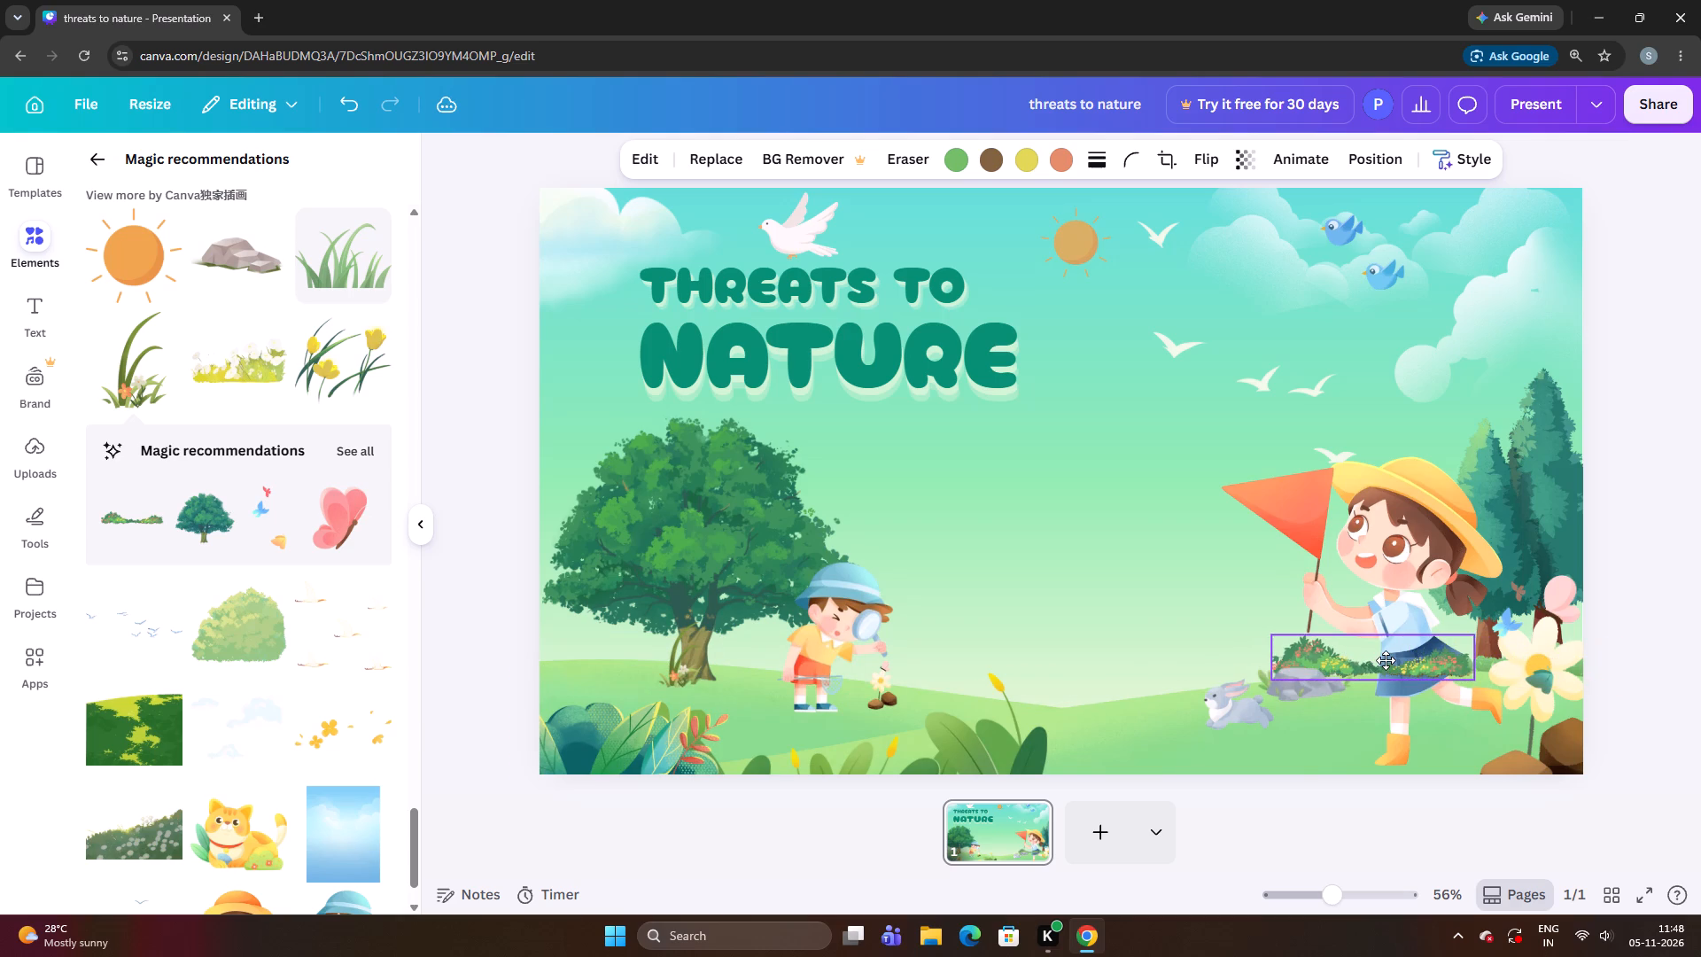
drag(1386, 660, 1371, 666)
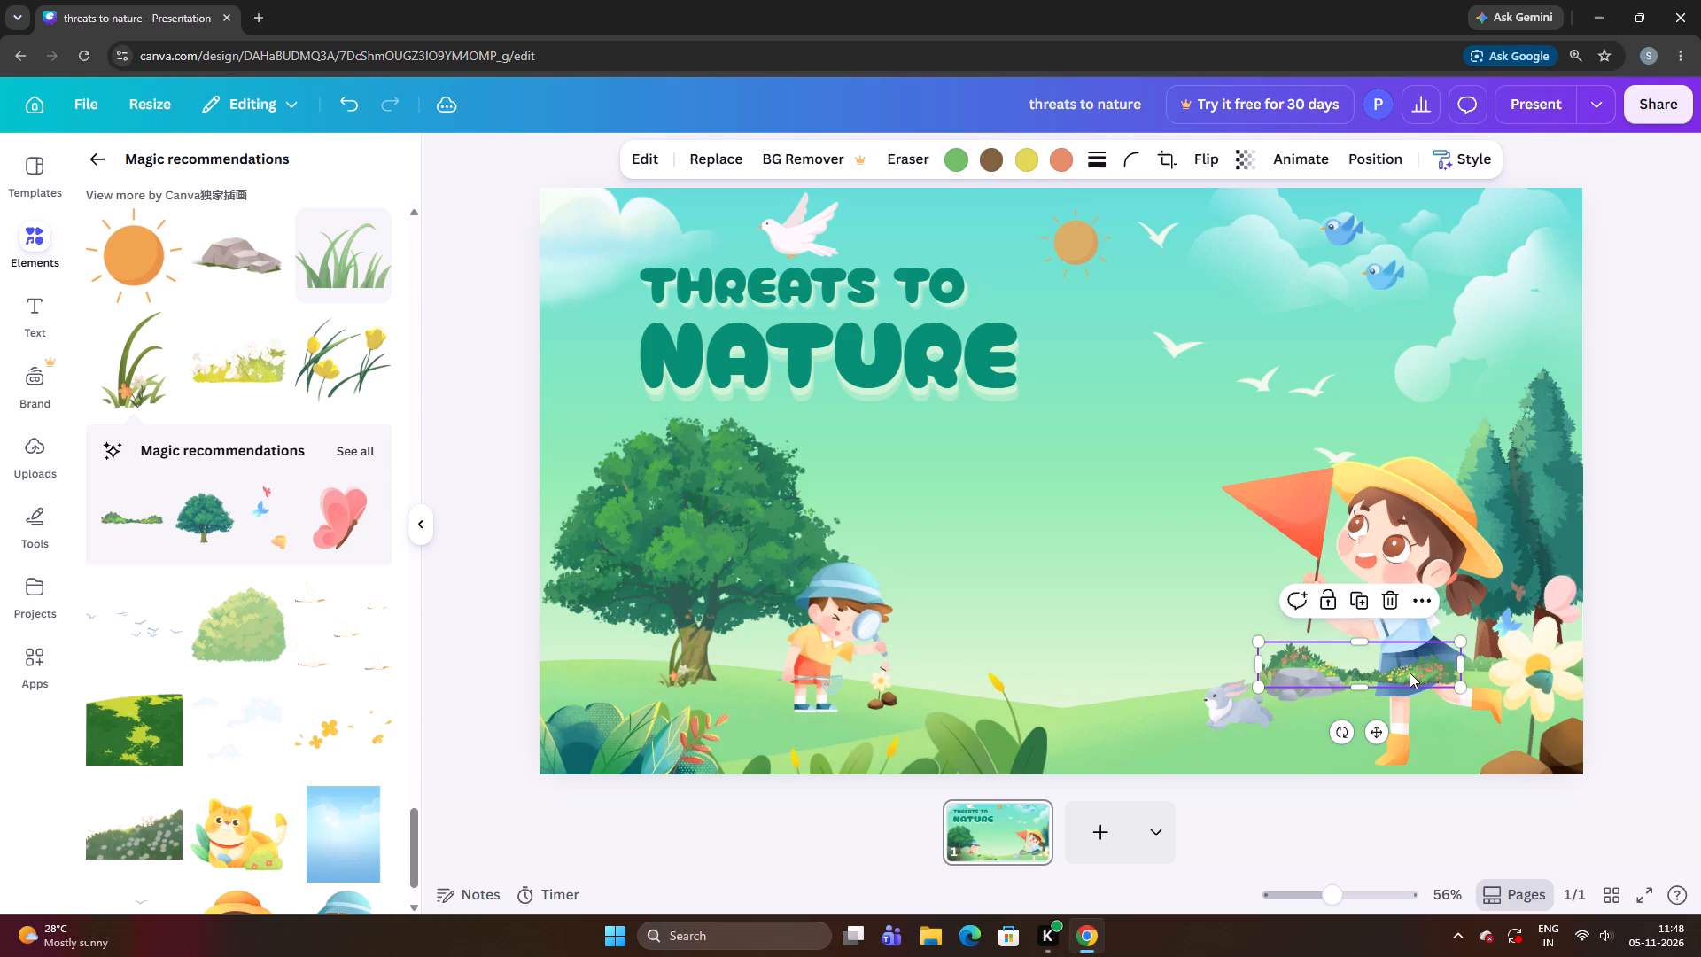
right_click(1410, 673)
click(1446, 436)
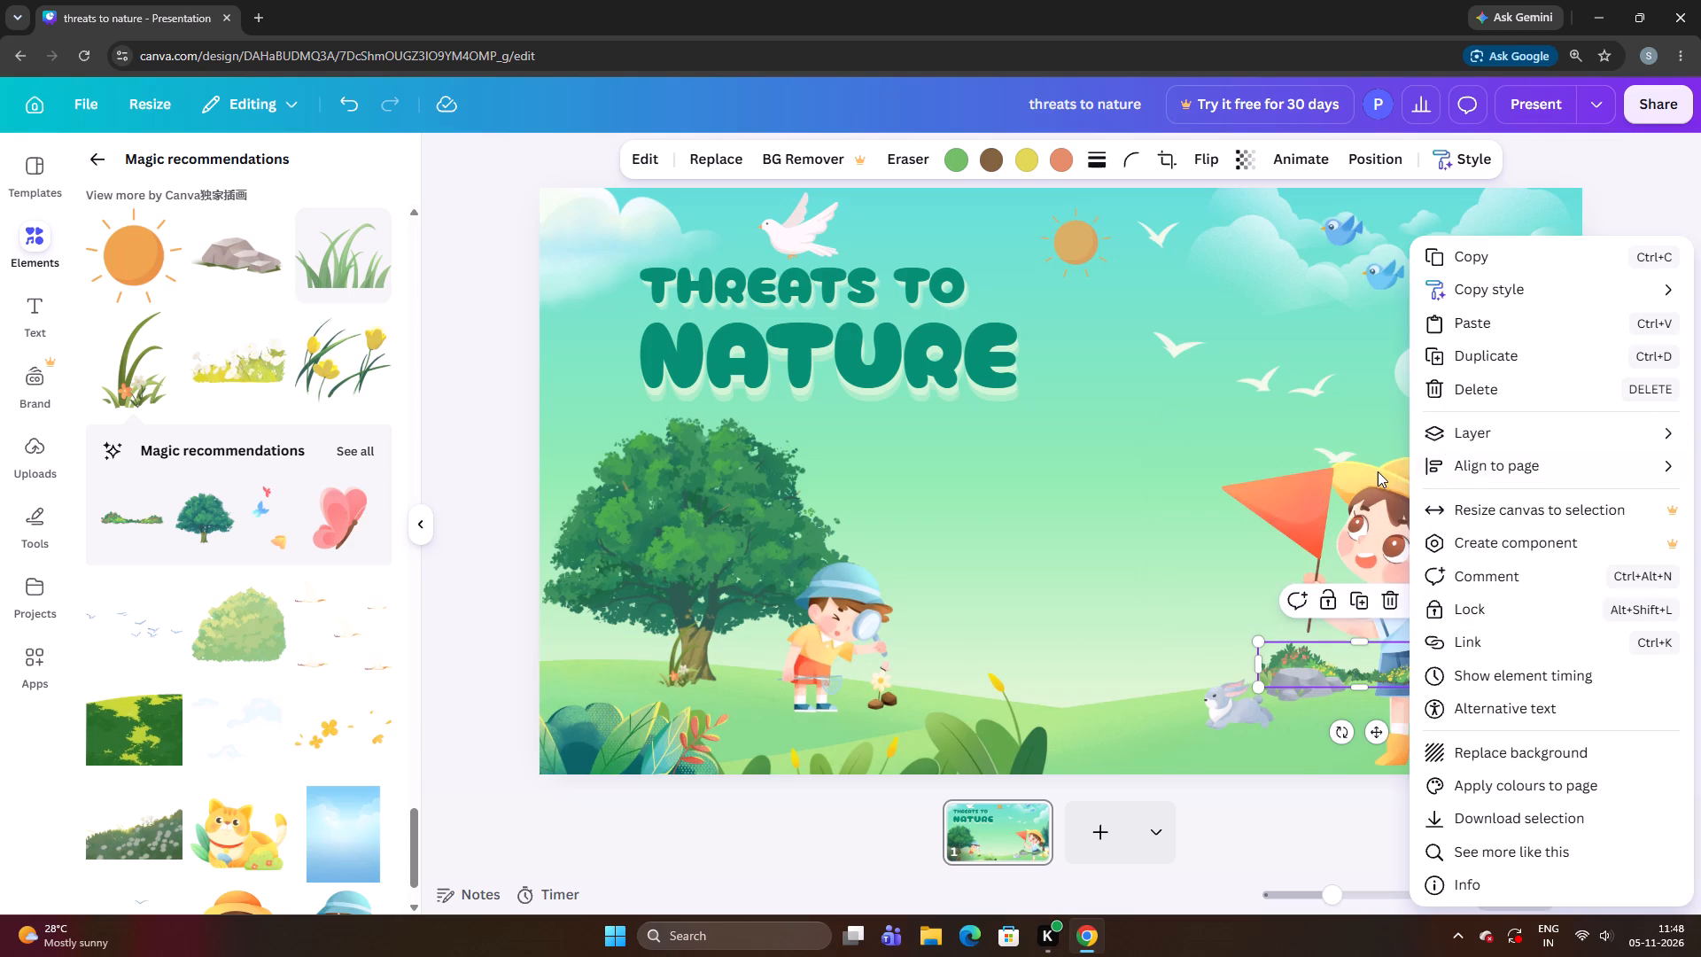
click(1494, 440)
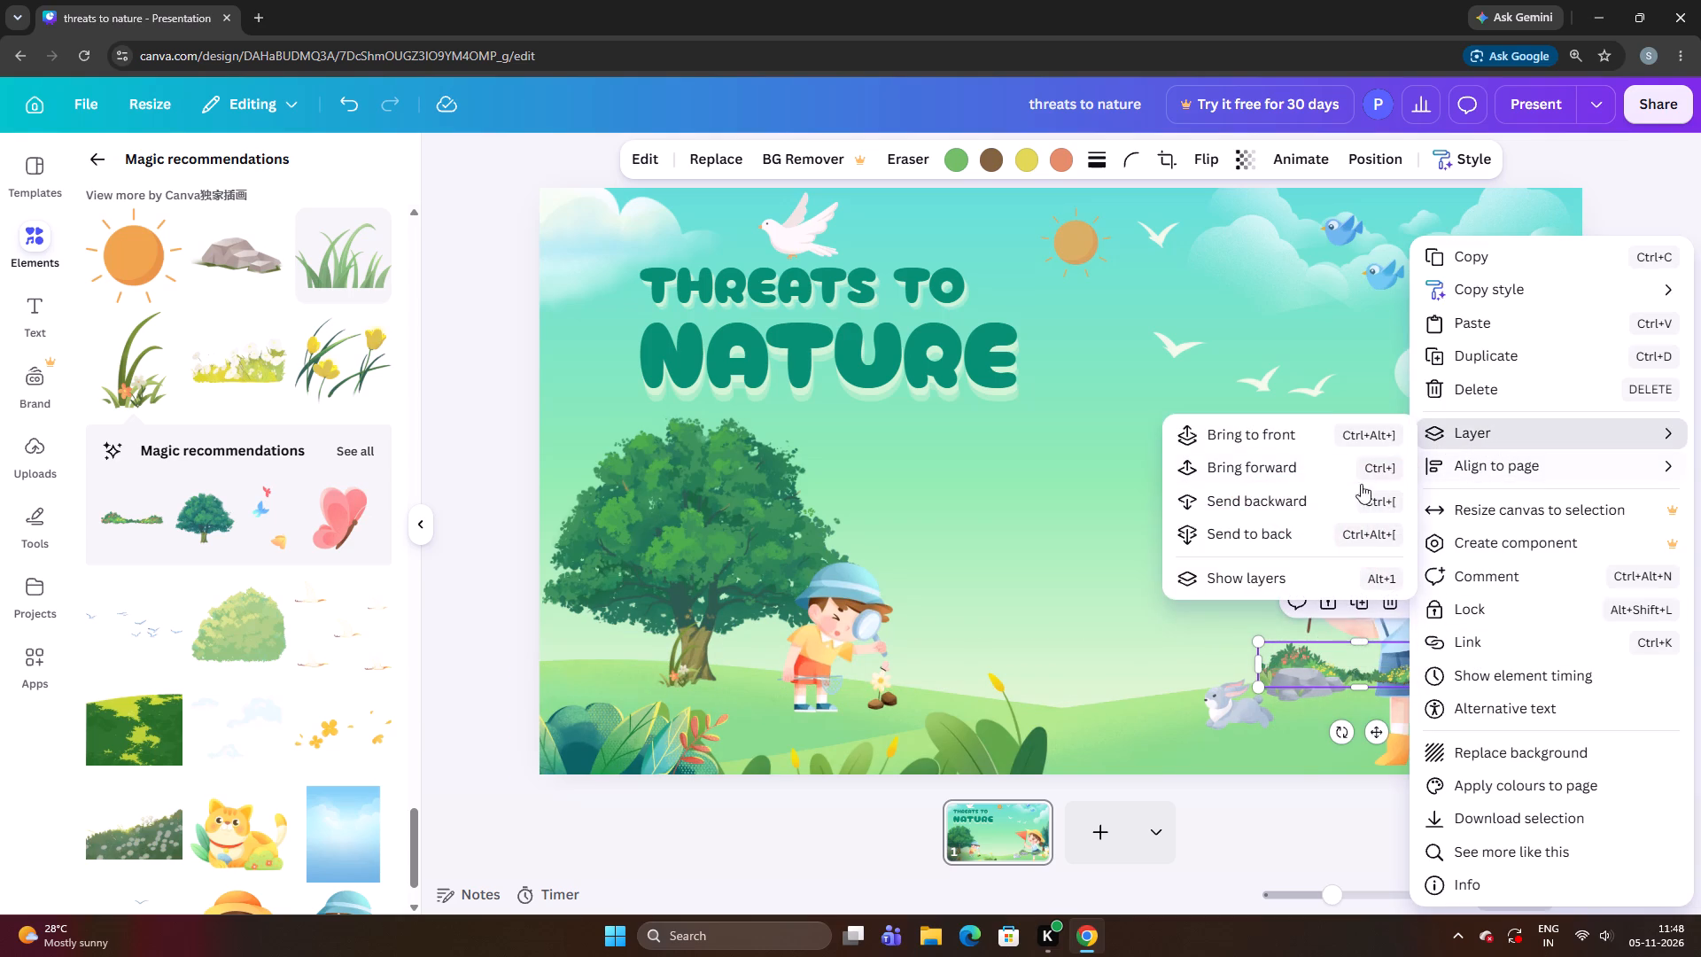
click(1338, 494)
click(428, 669)
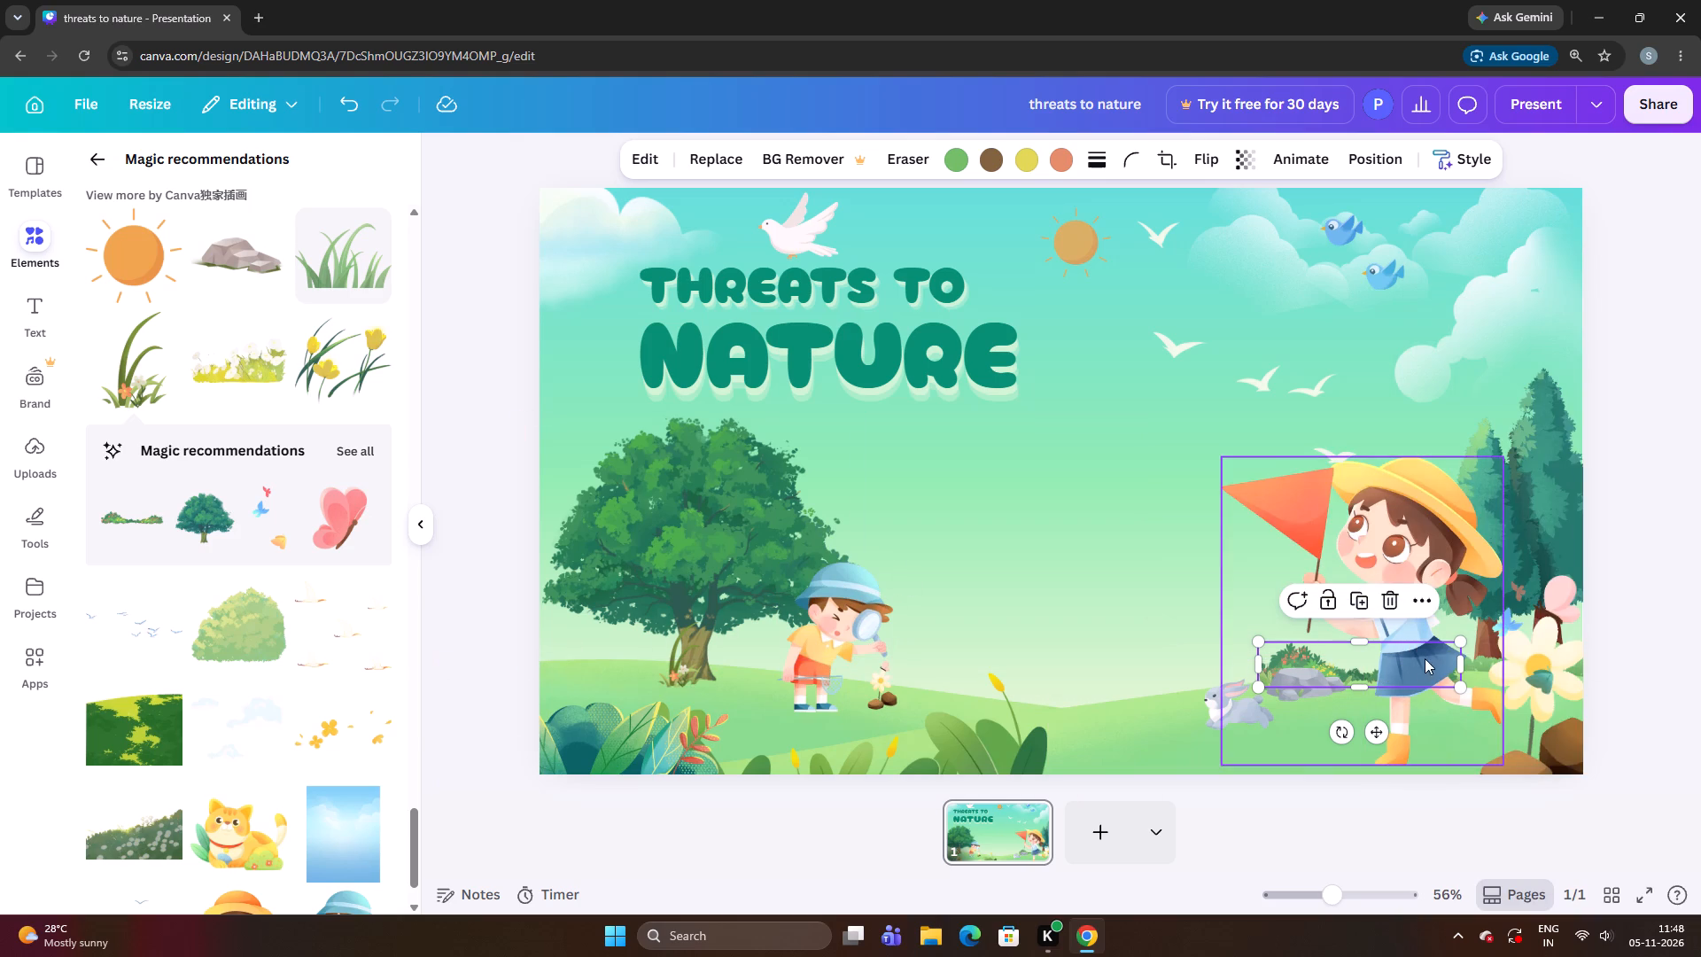
Crop the right end of the flowering bush strip so it stops behind the girl's skirt.
drag(1458, 659, 1418, 661)
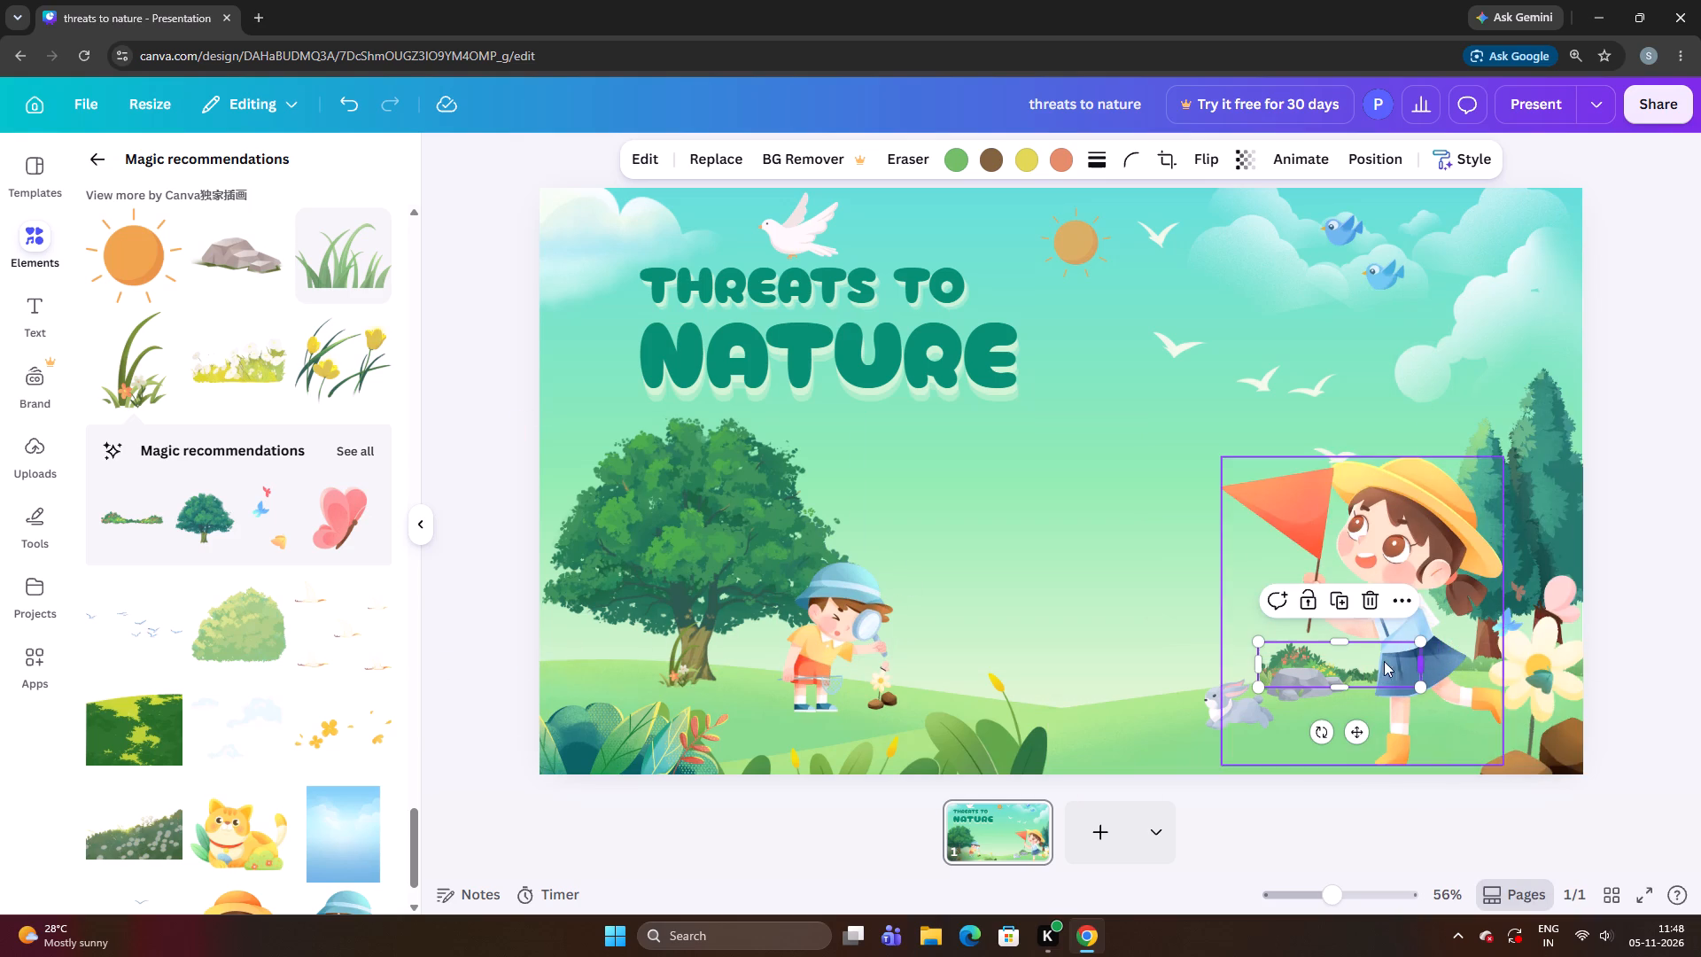
click(477, 662)
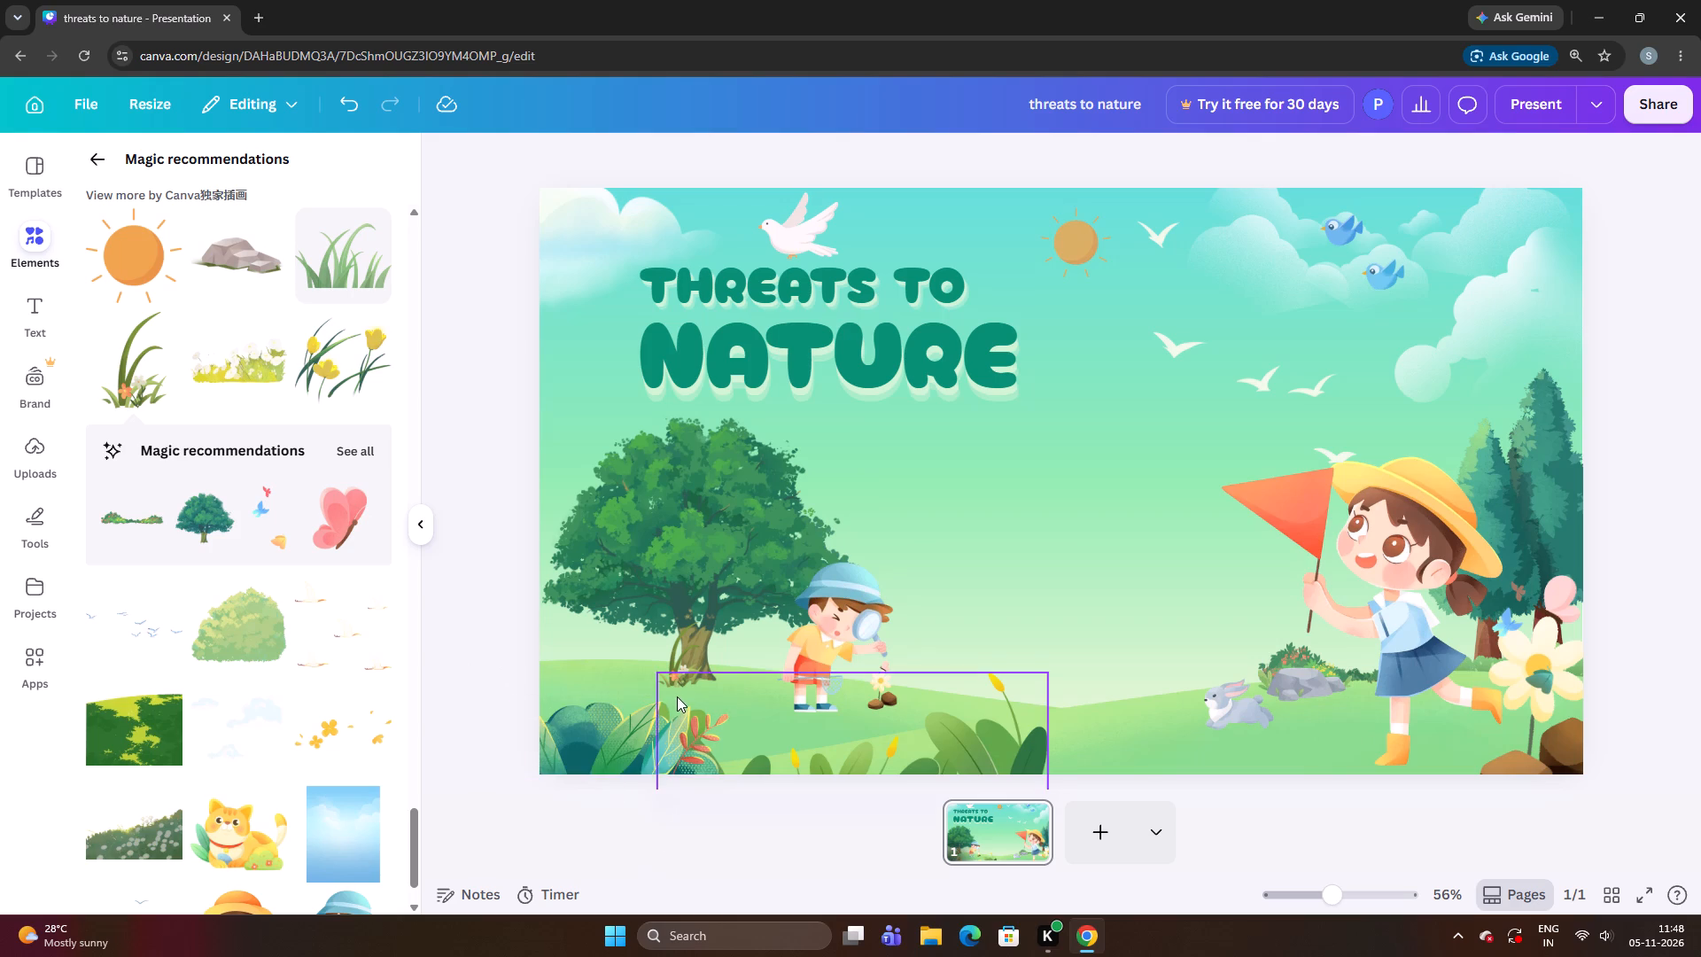
Browse the full set of magic recommendations for more matching nature illustrations.
scroll(286, 797, up, 3)
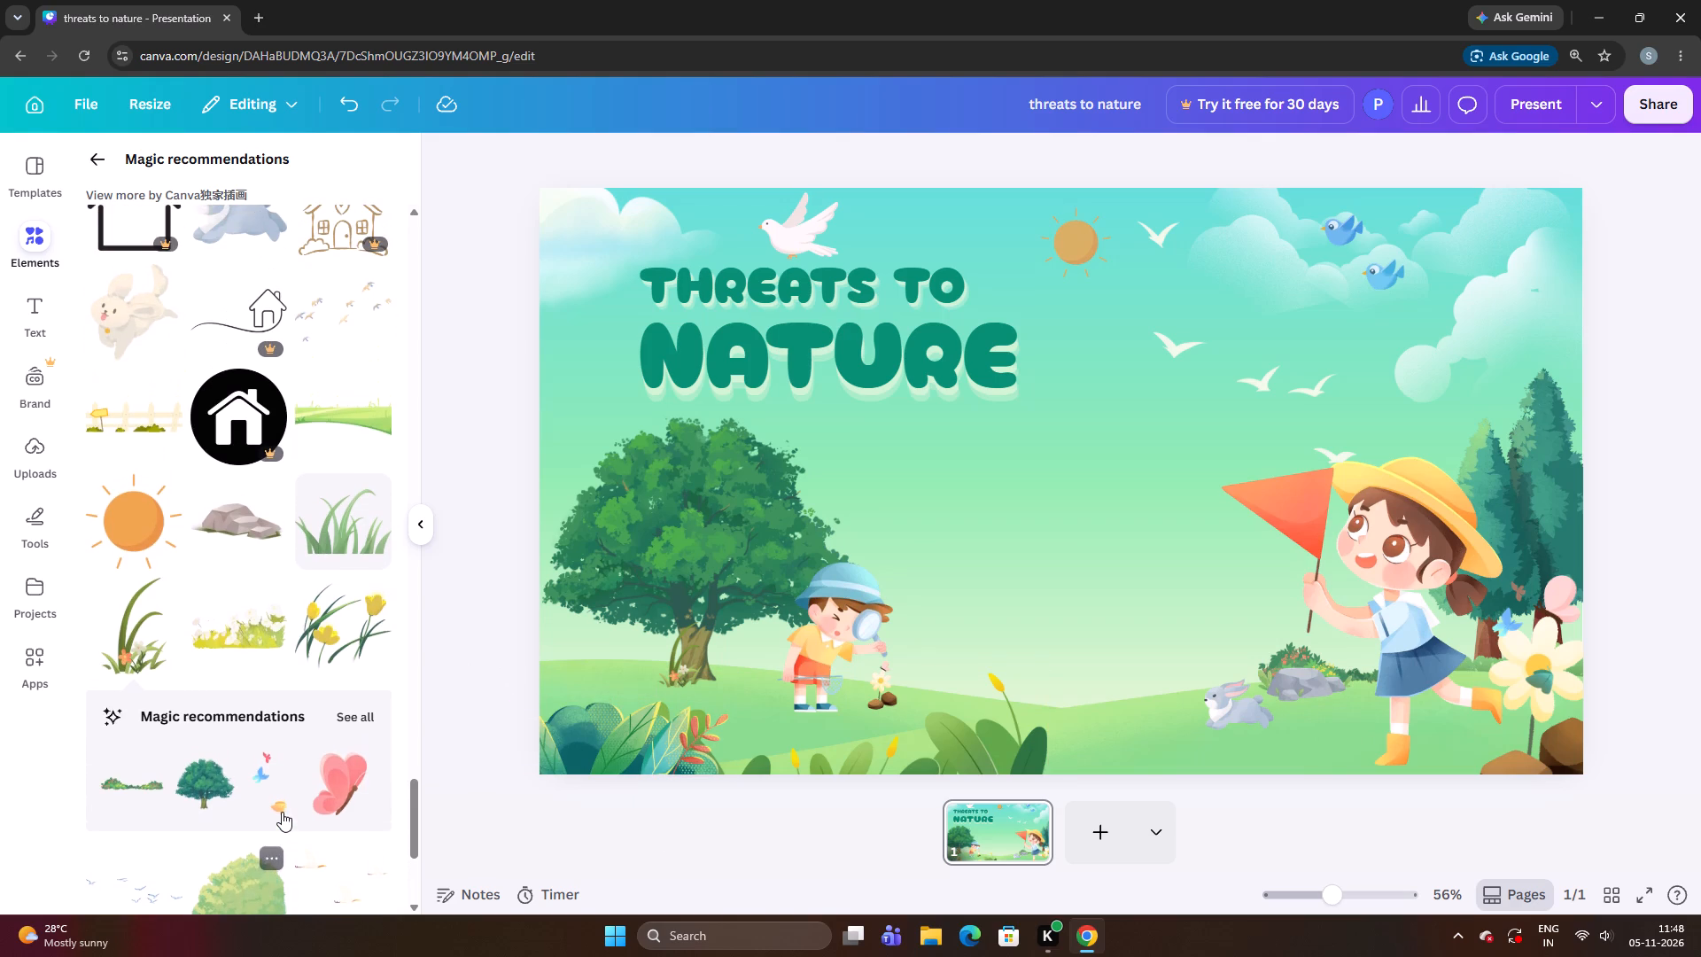
click(376, 720)
scroll(154, 767, up, 1)
scroll(154, 767, down, 5)
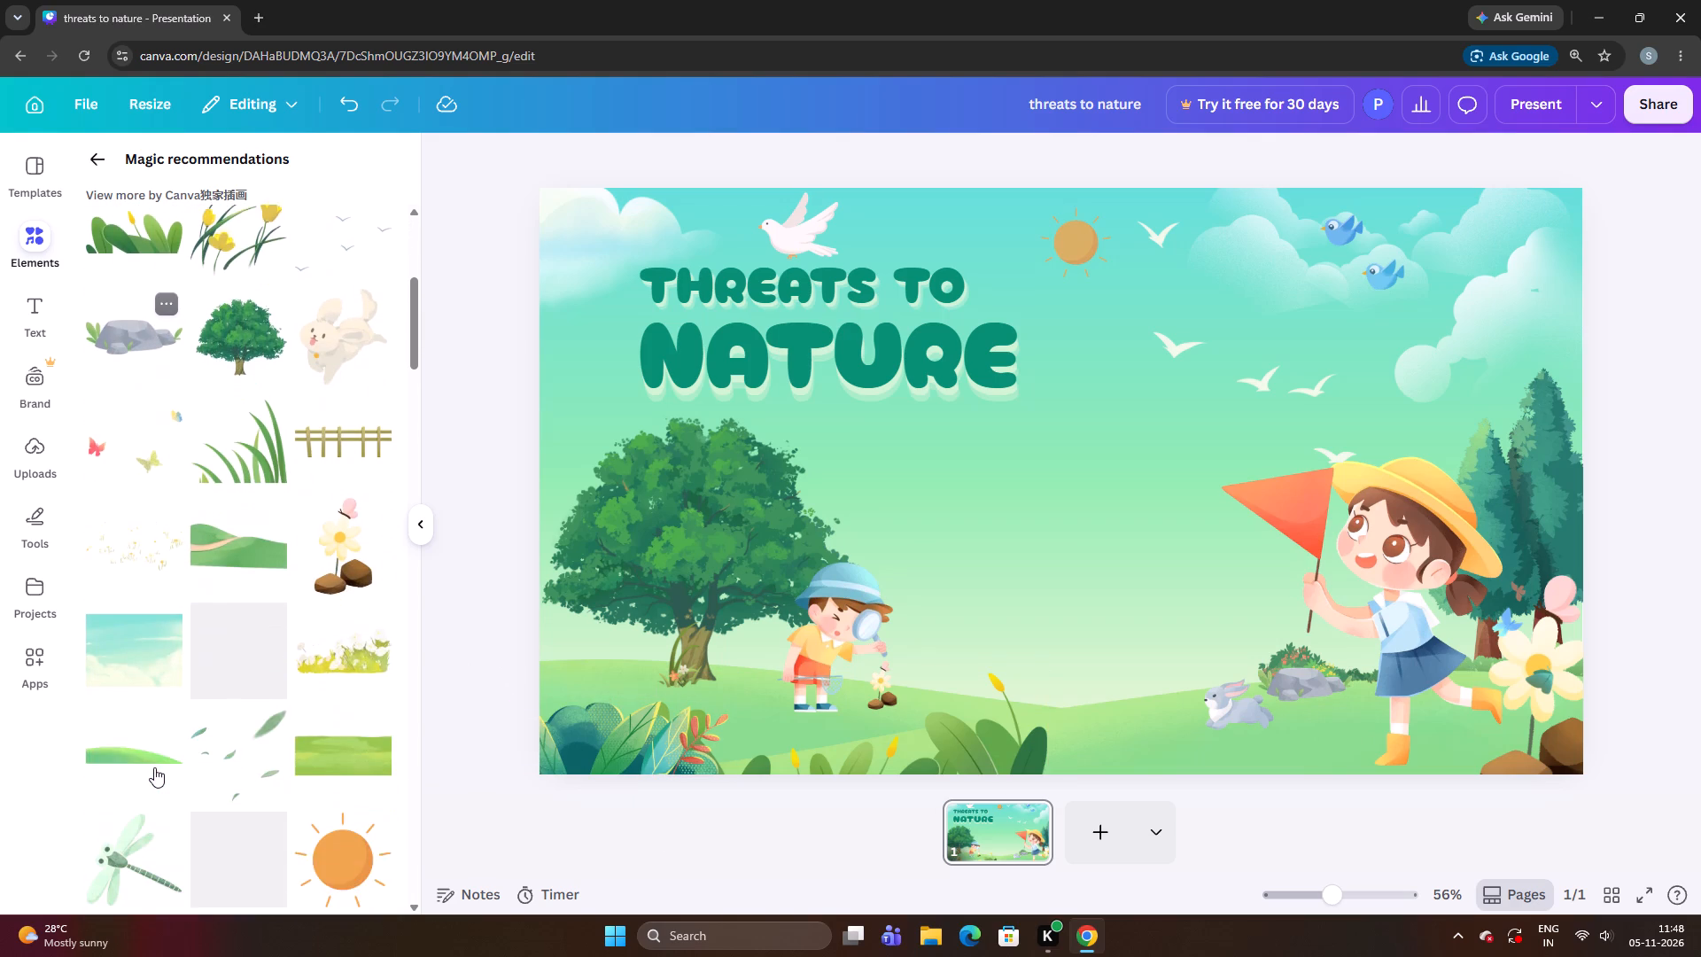
scroll(154, 767, down, 5)
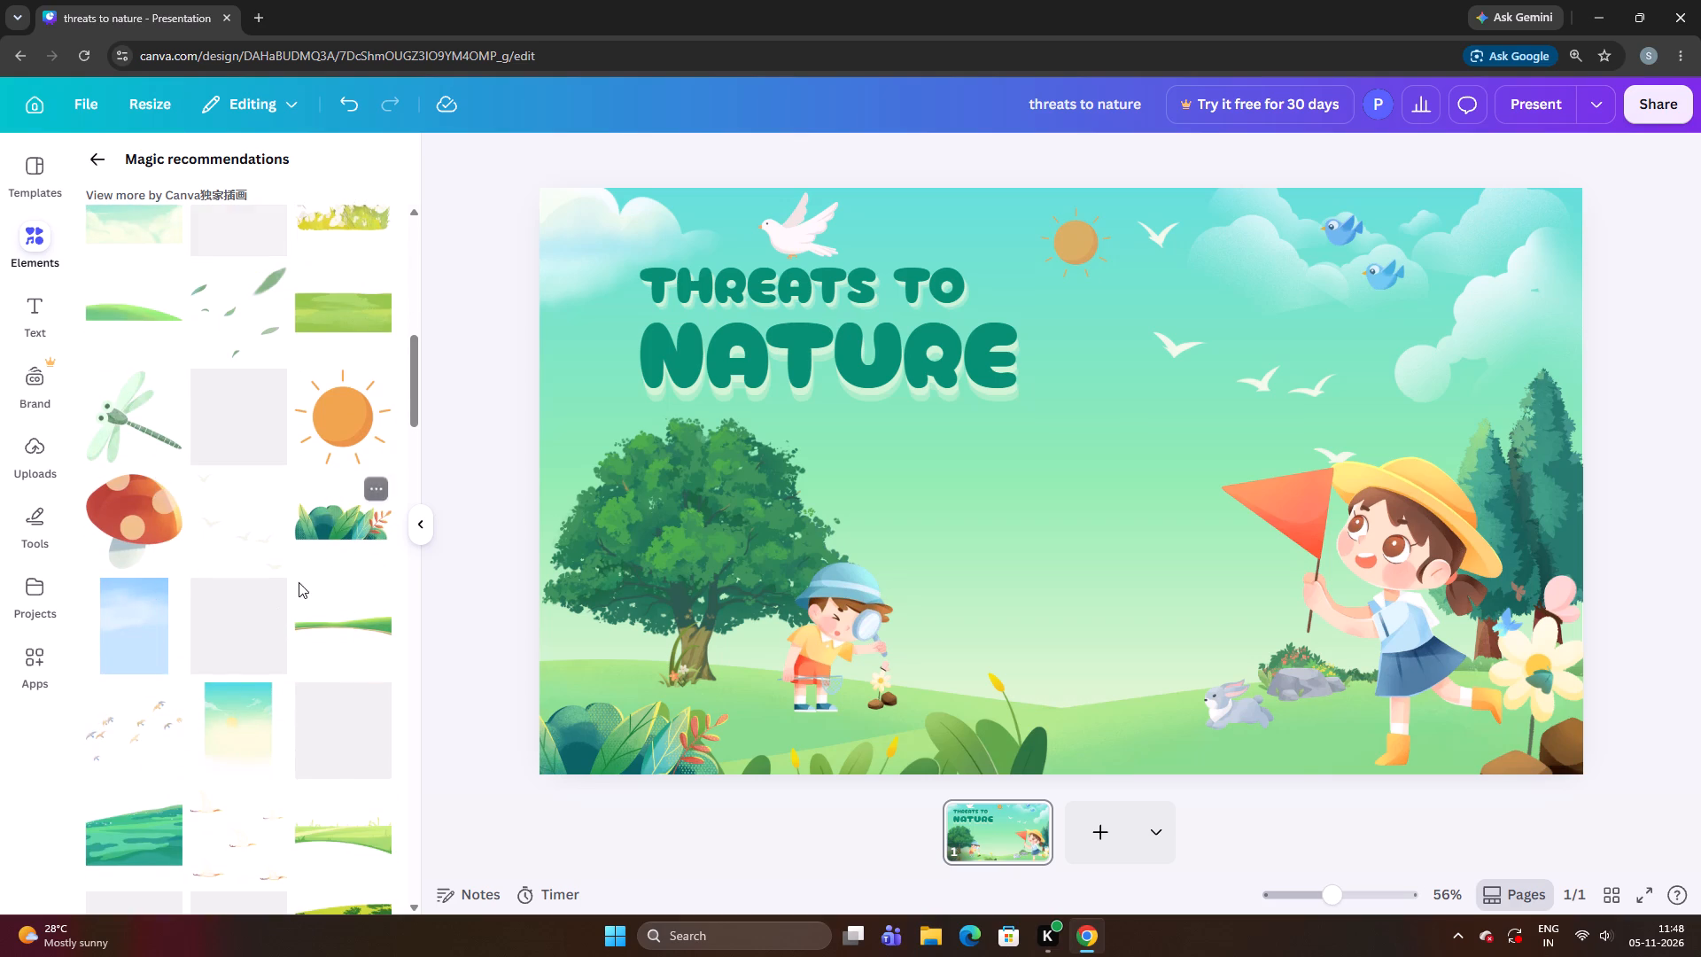
scroll(290, 592, down, 2)
scroll(240, 692, down, 5)
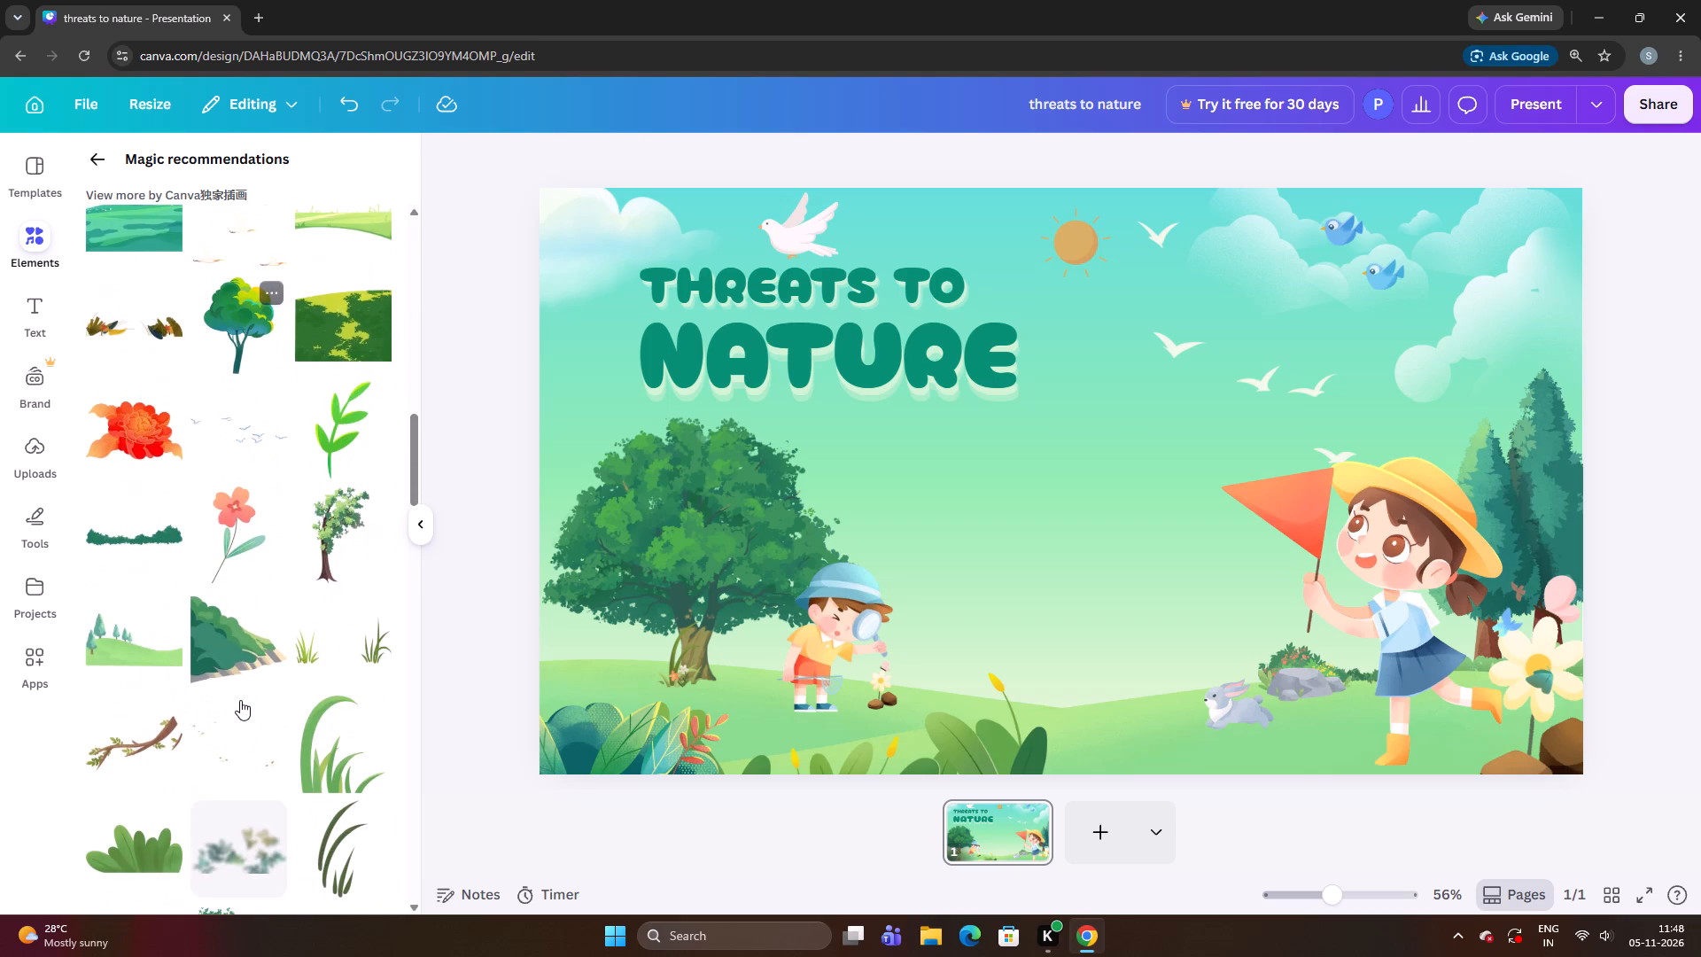
scroll(234, 698, down, 3)
scroll(233, 697, up, 3)
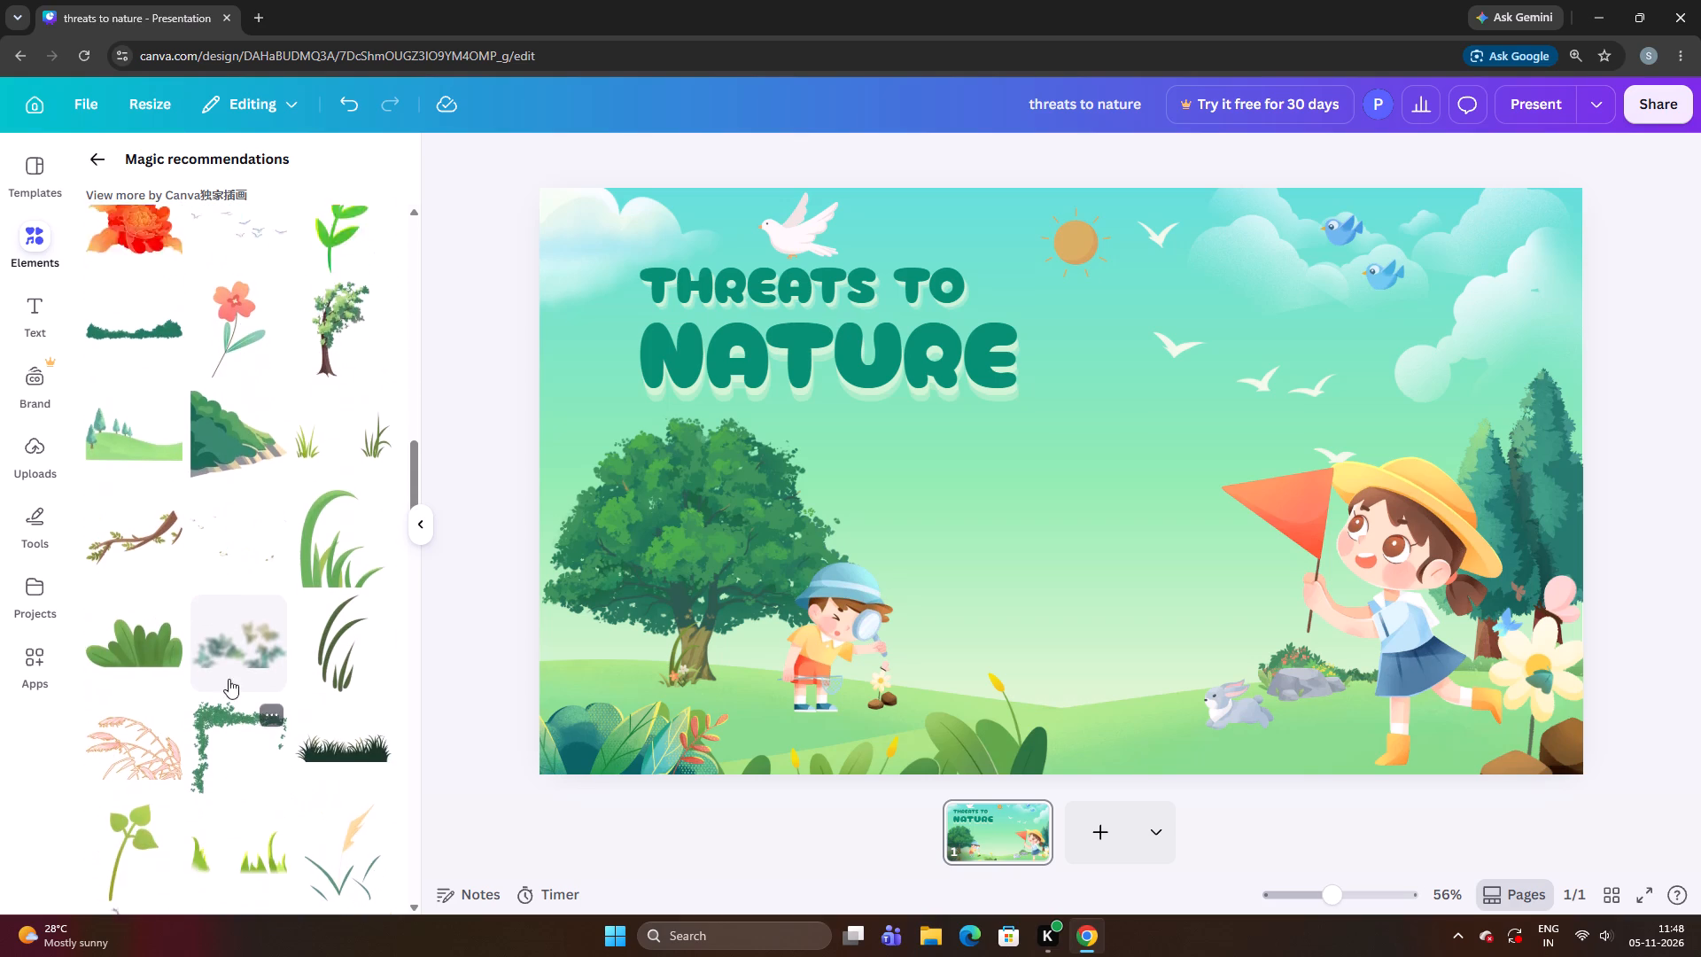
click(92, 144)
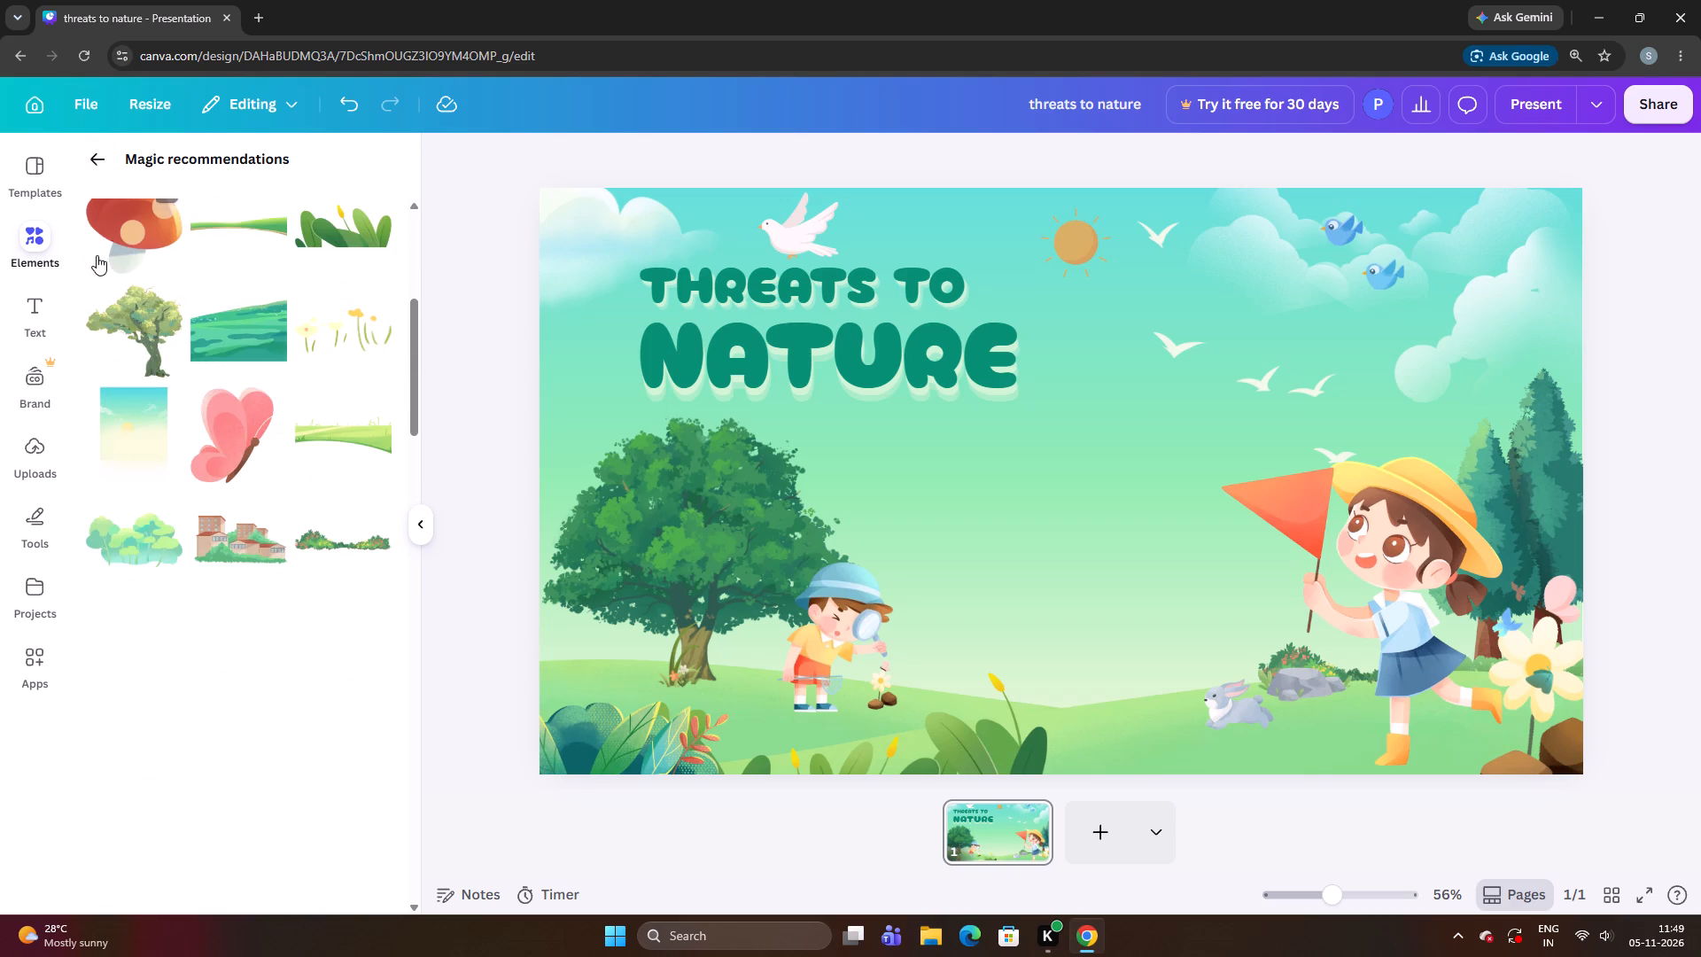
Add the pale green tree cluster, shrink it to a small clump, and place it on the grass left of the large tree's trunk.
click(116, 528)
drag(1039, 493, 1040, 493)
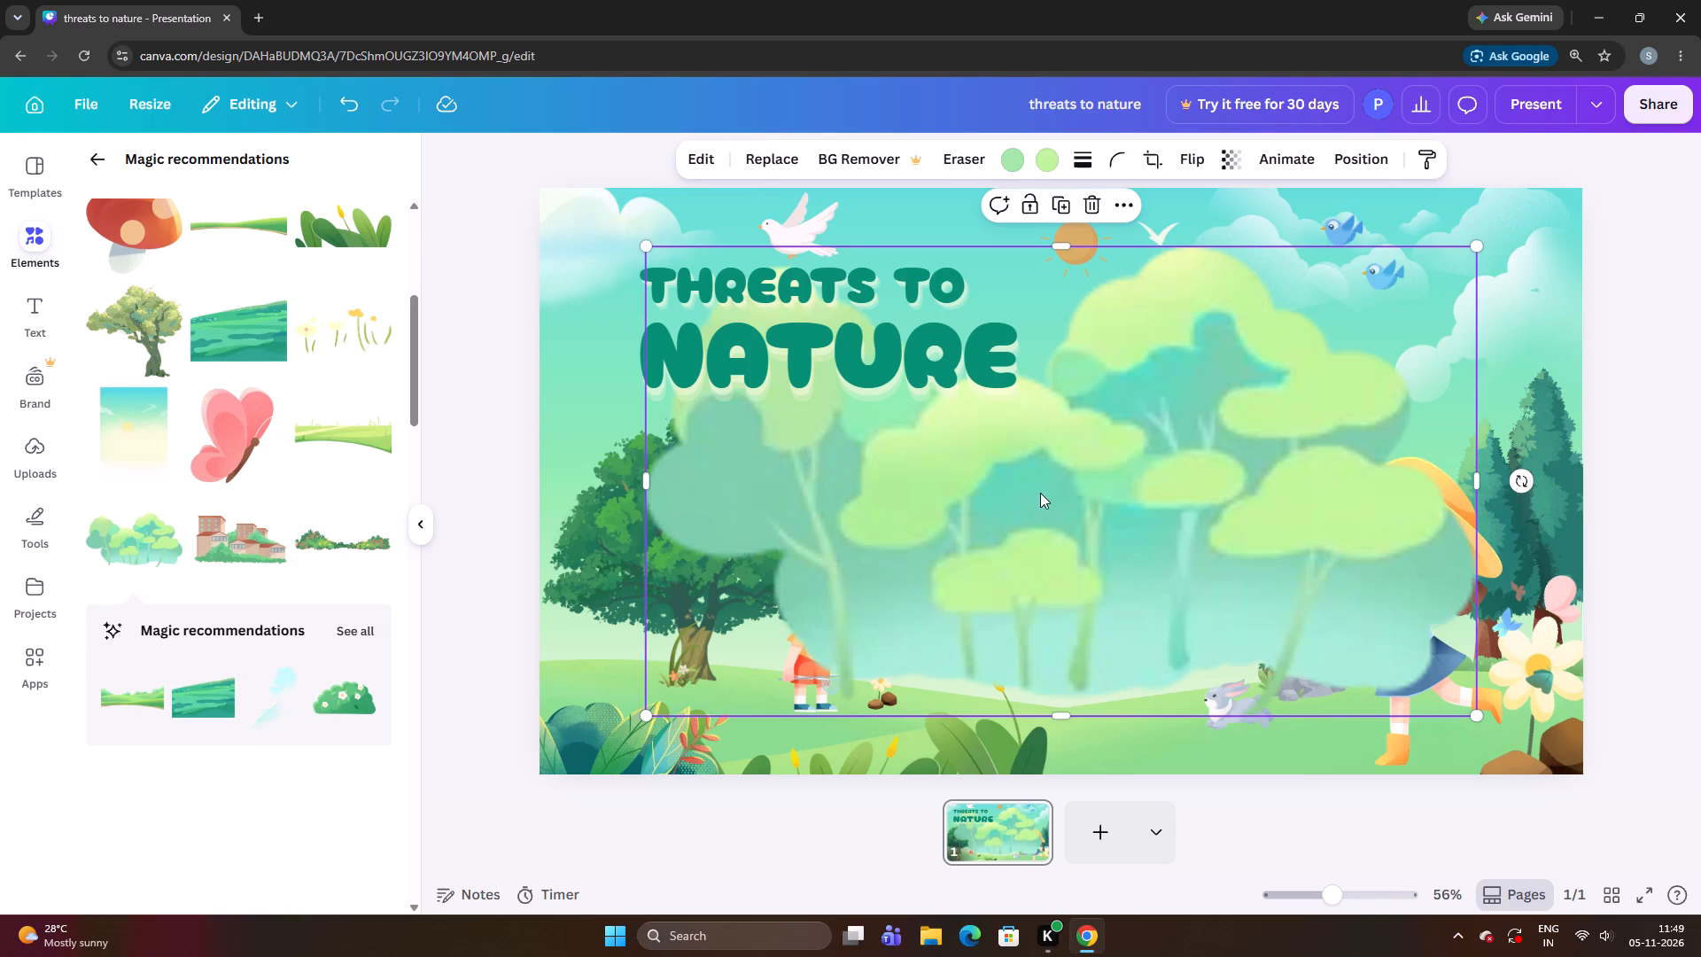
drag(1040, 493, 858, 555)
drag(858, 565, 895, 569)
drag(916, 601, 983, 586)
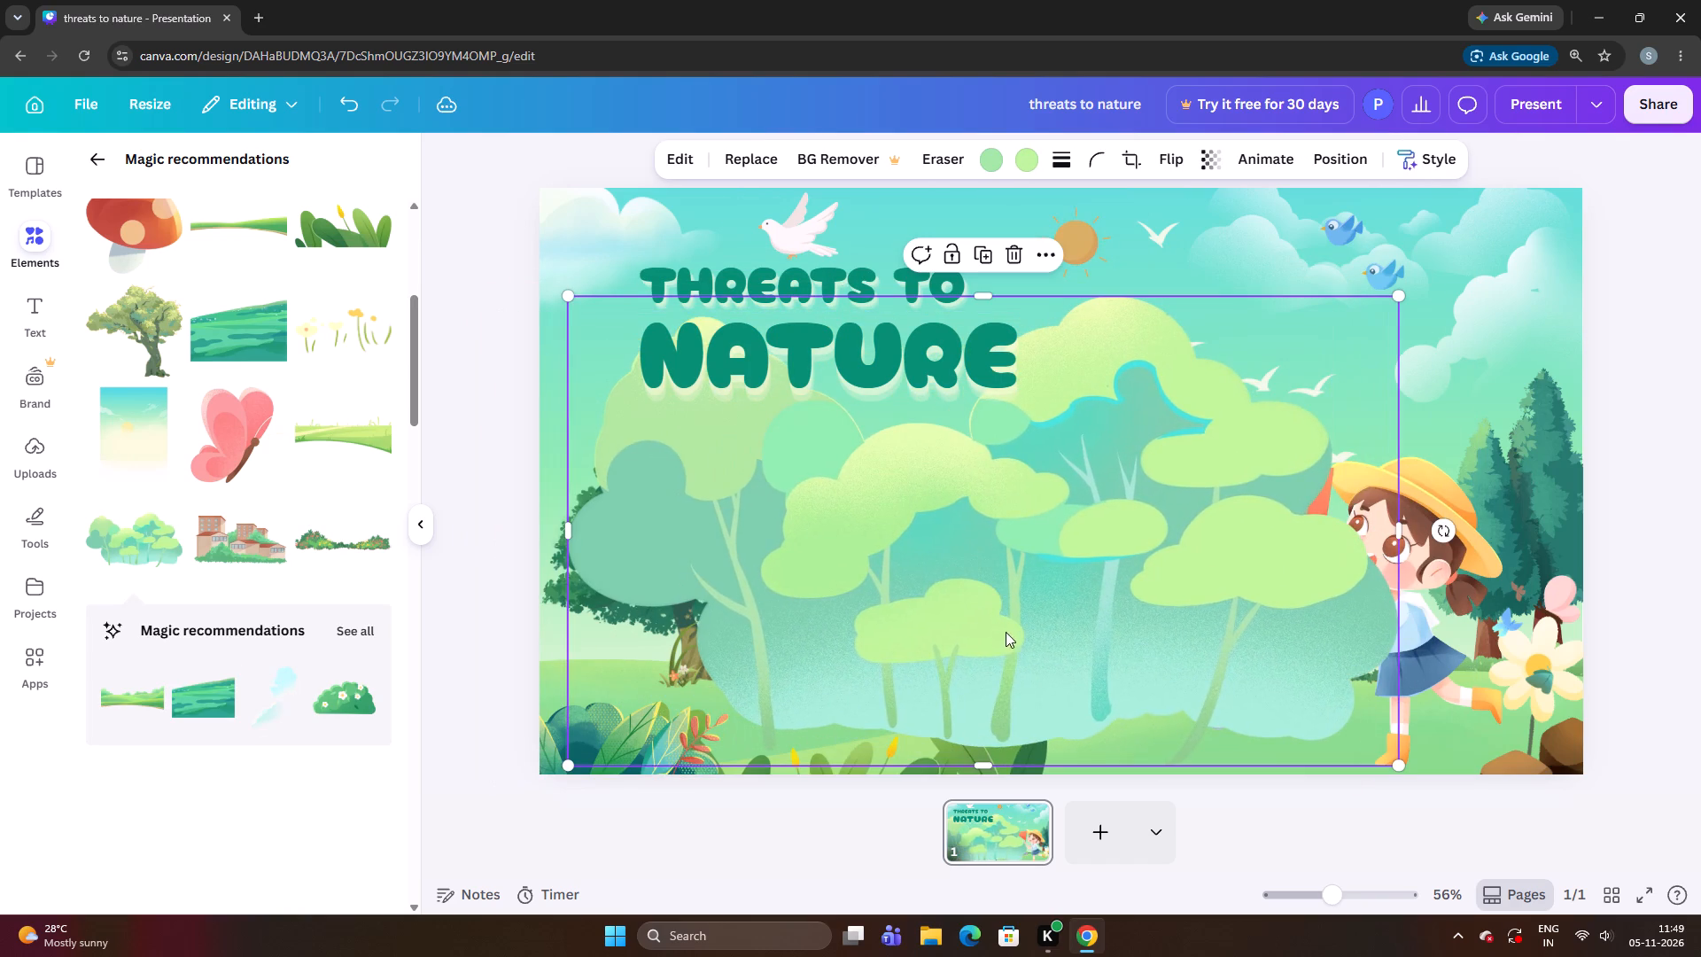
drag(1396, 763, 937, 556)
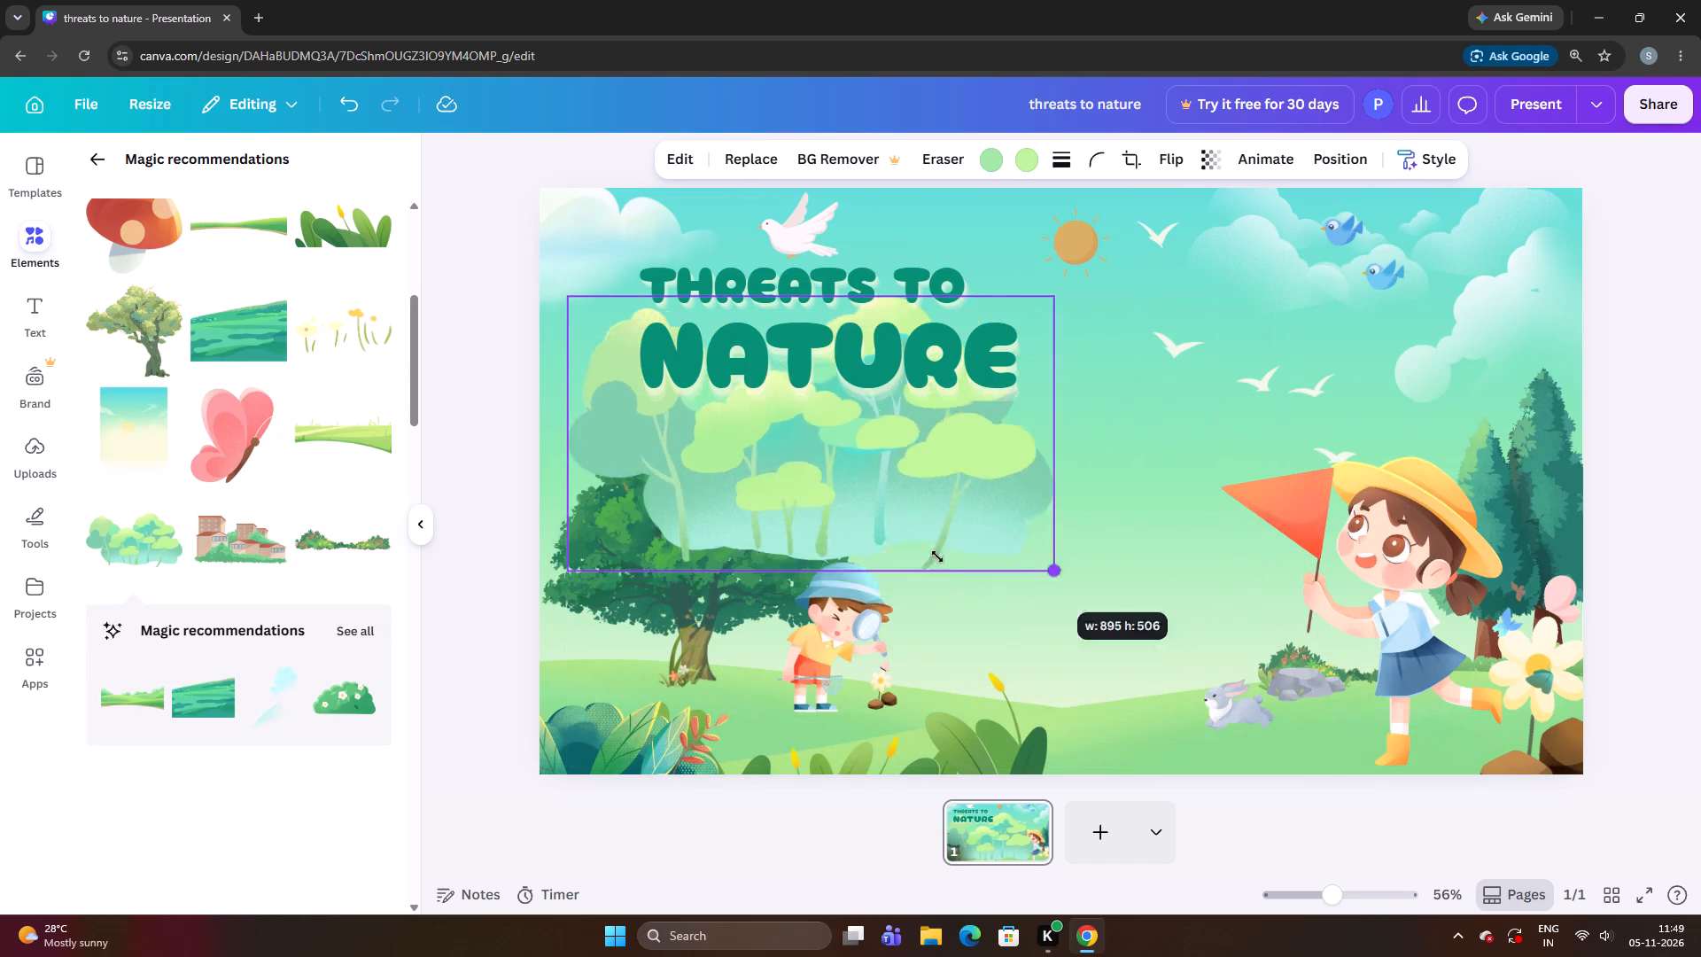
drag(937, 556, 639, 463)
drag(589, 324, 565, 529)
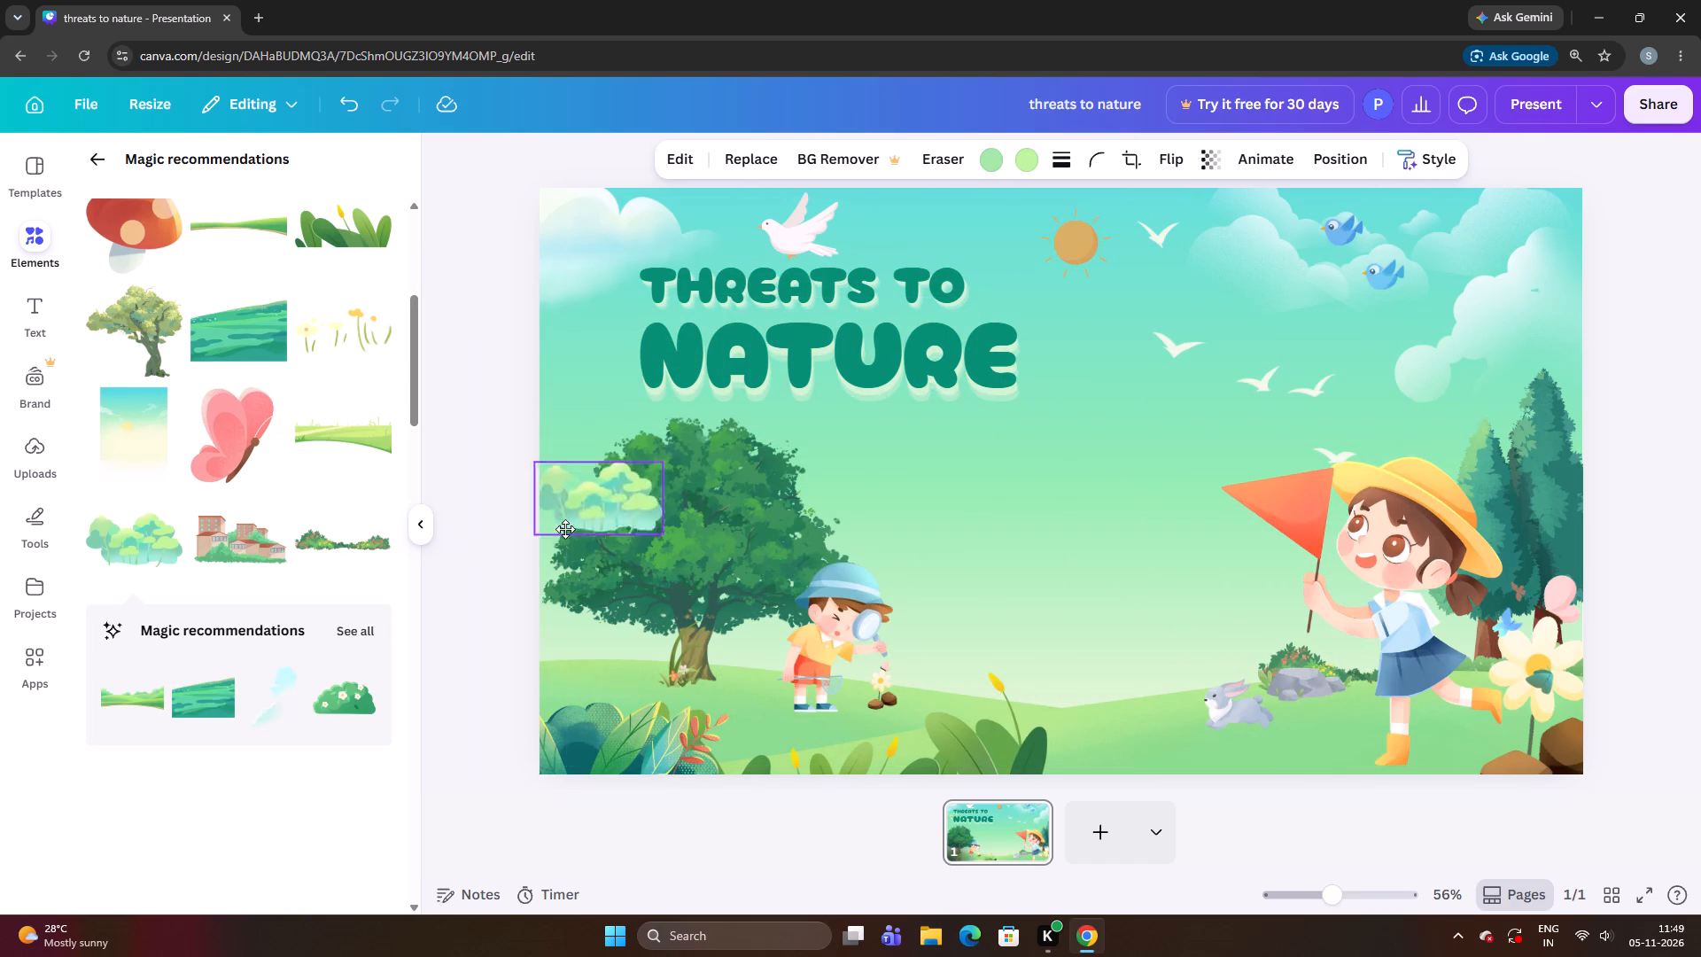
drag(565, 529, 681, 665)
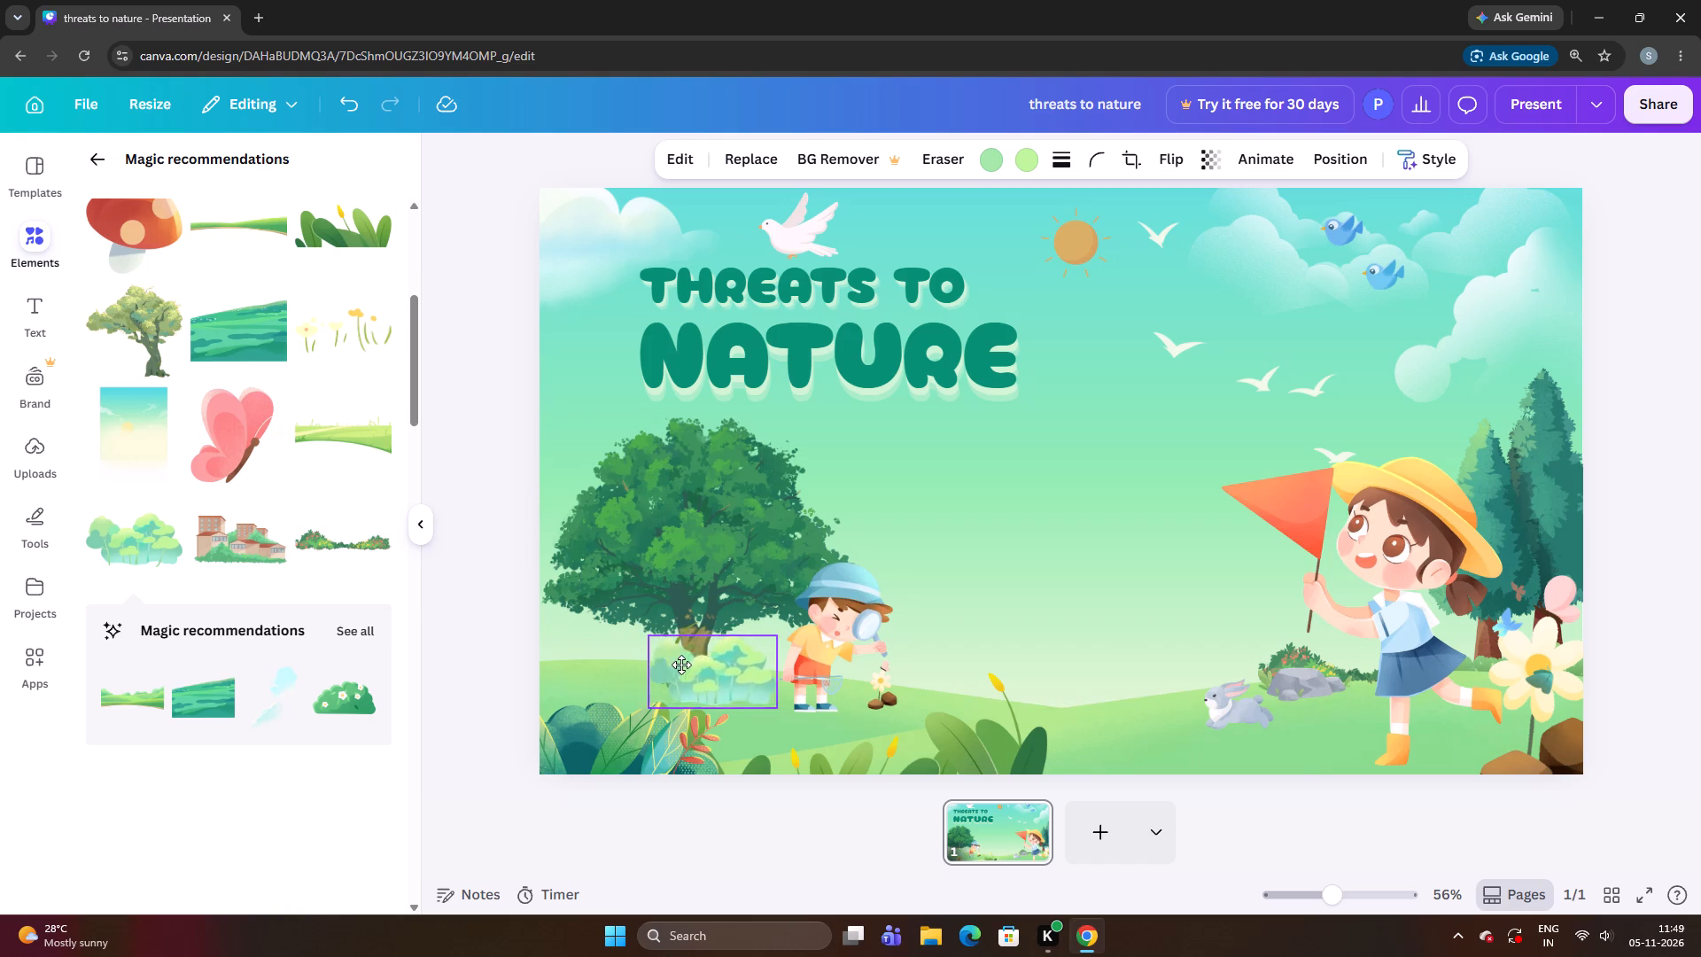
drag(681, 665, 547, 654)
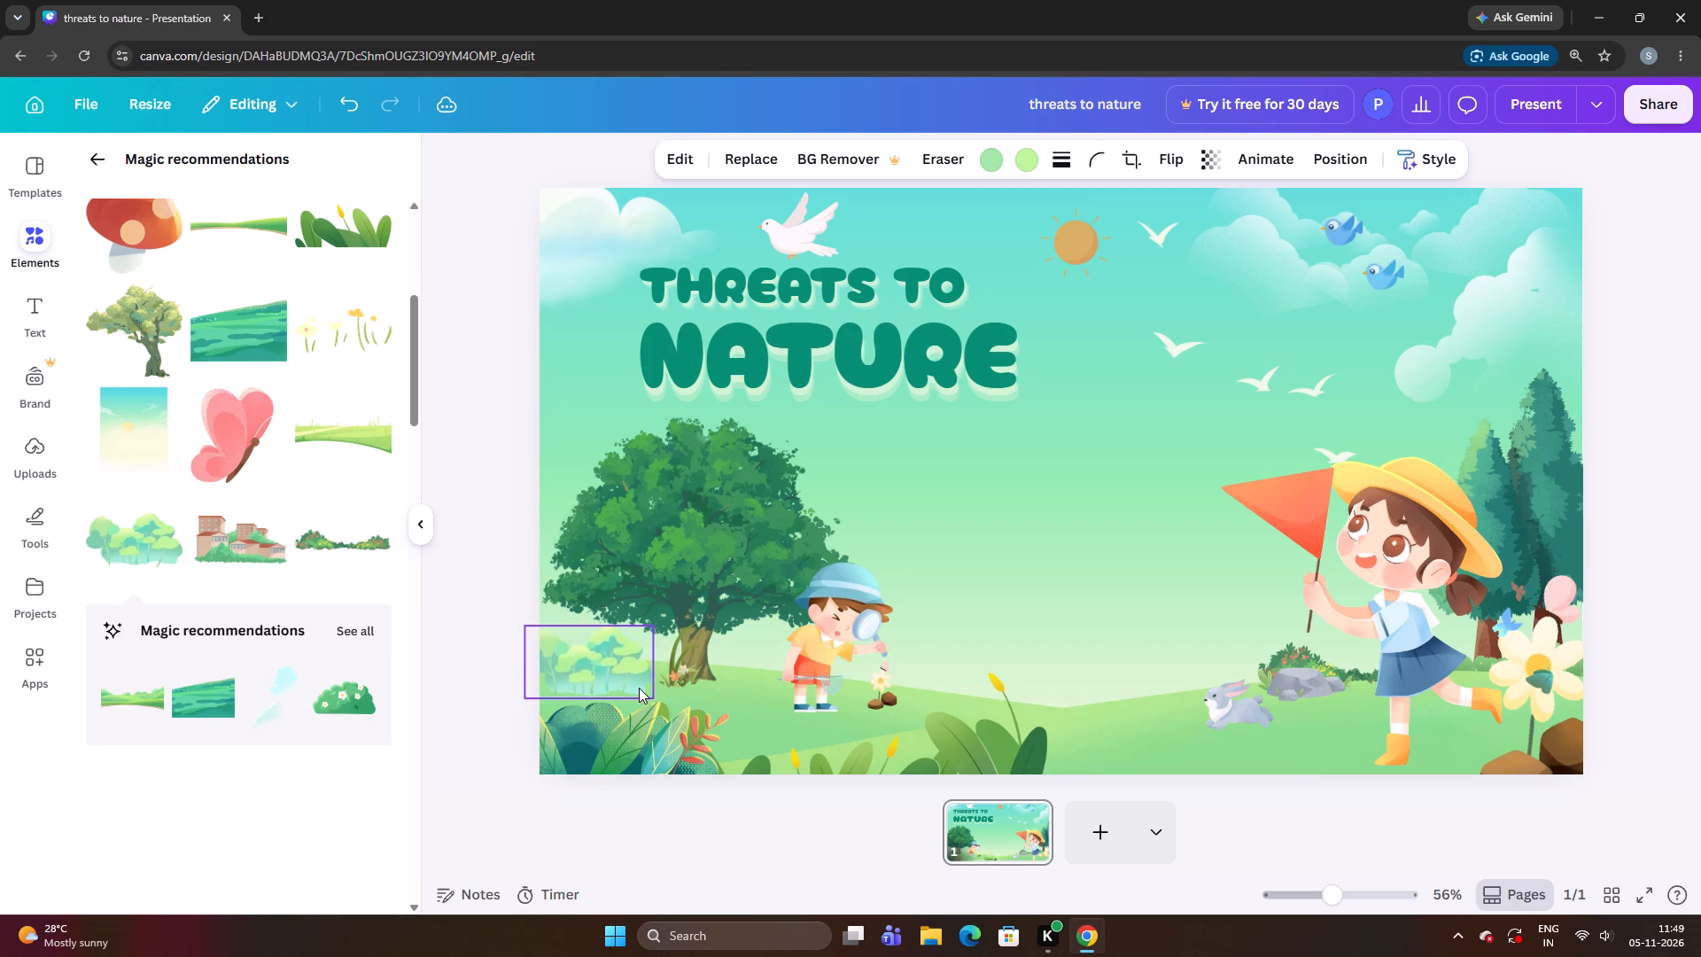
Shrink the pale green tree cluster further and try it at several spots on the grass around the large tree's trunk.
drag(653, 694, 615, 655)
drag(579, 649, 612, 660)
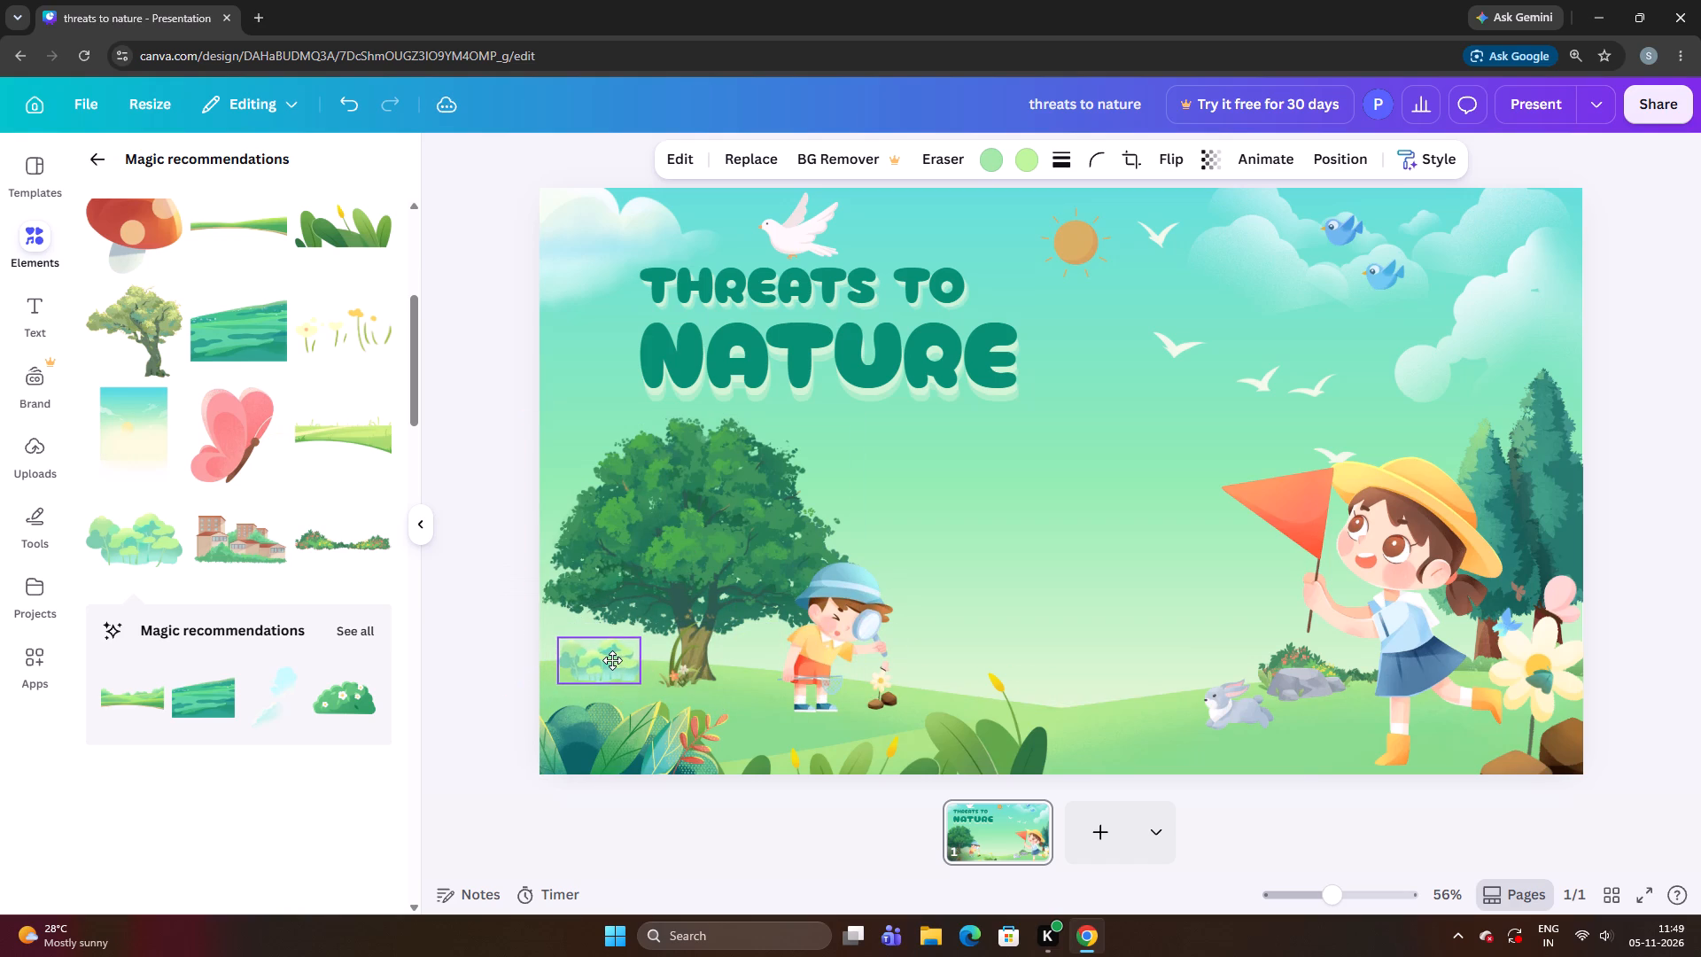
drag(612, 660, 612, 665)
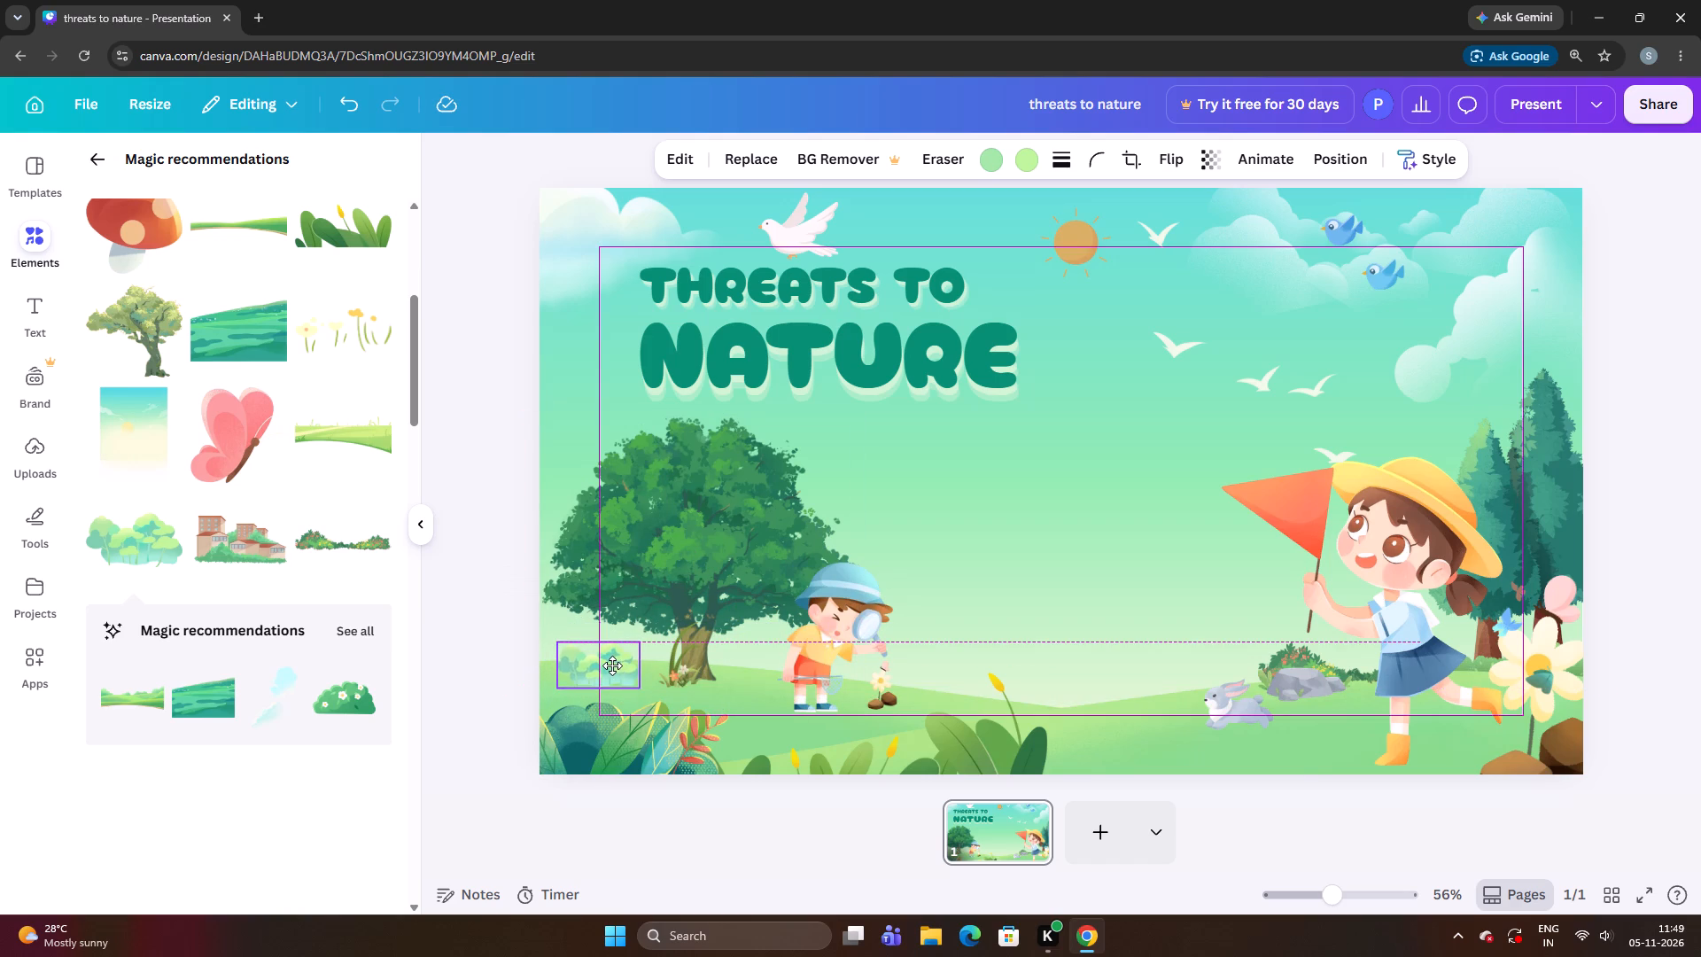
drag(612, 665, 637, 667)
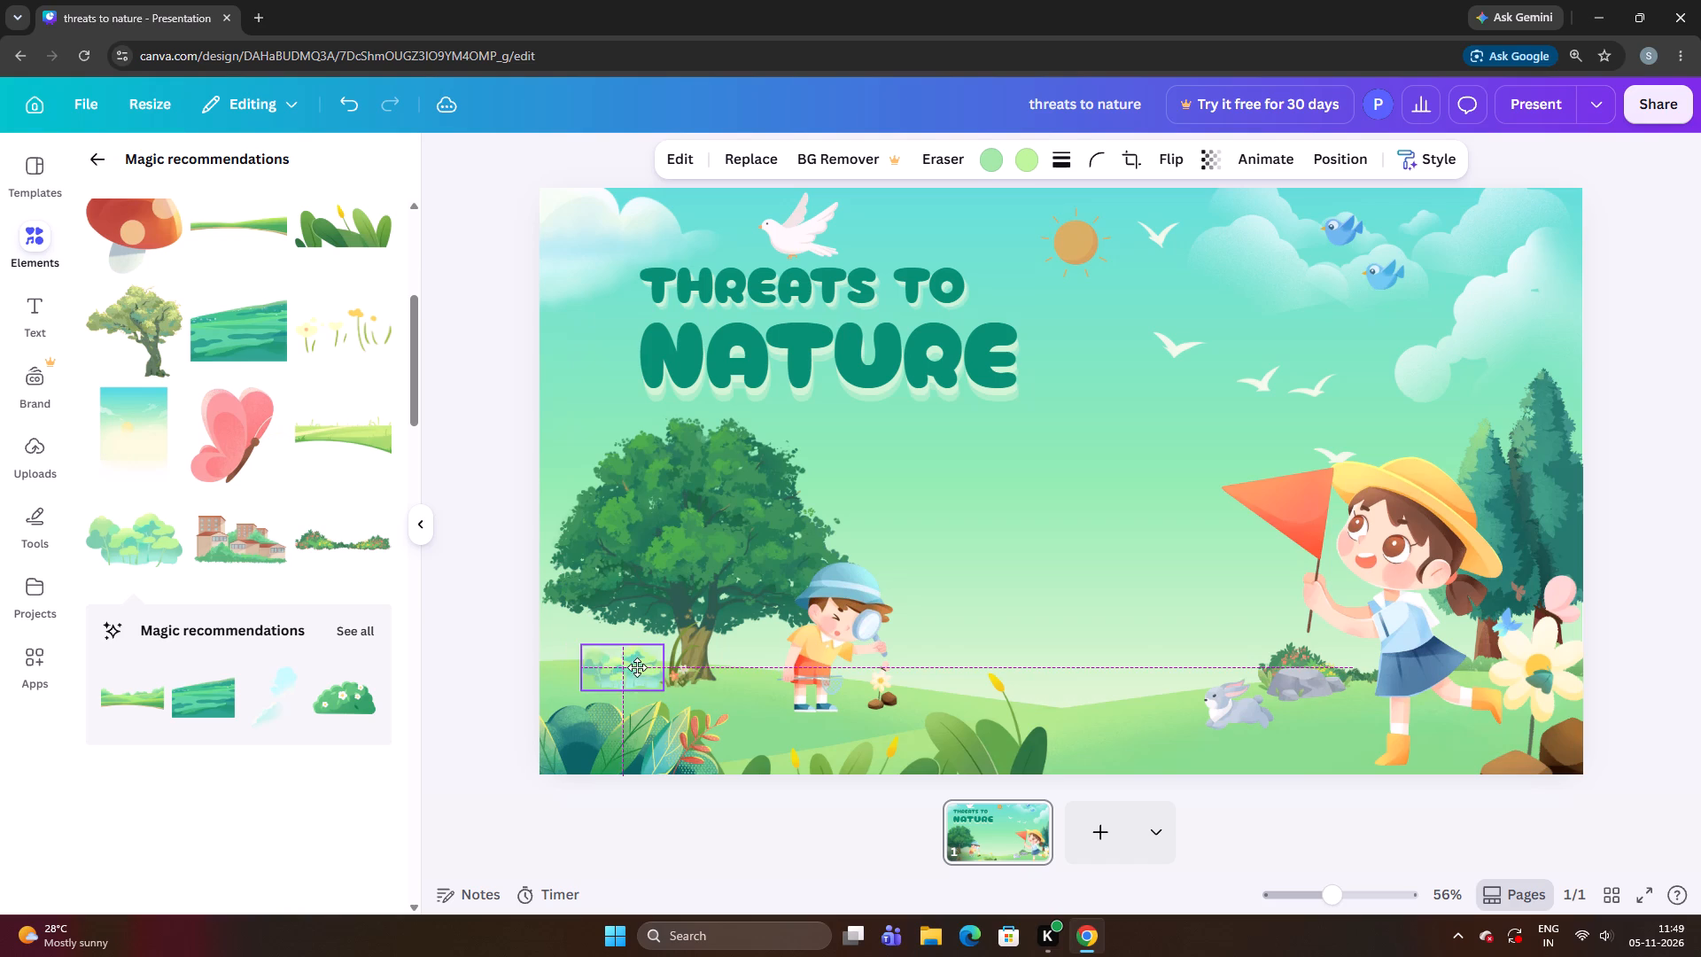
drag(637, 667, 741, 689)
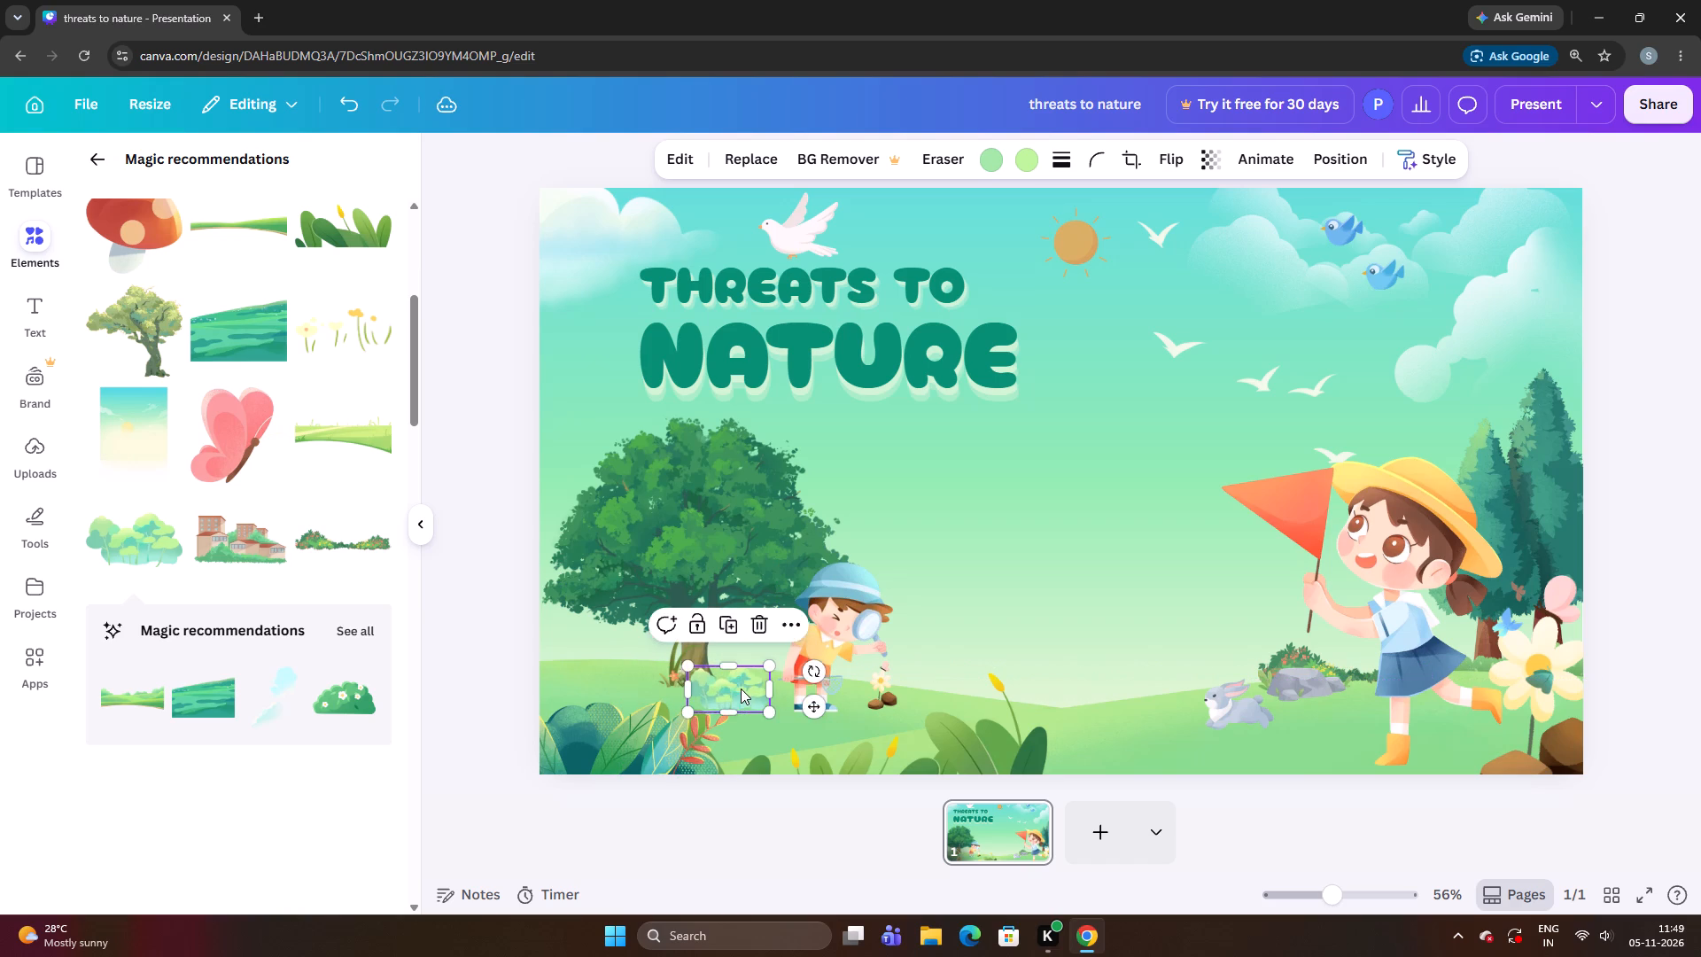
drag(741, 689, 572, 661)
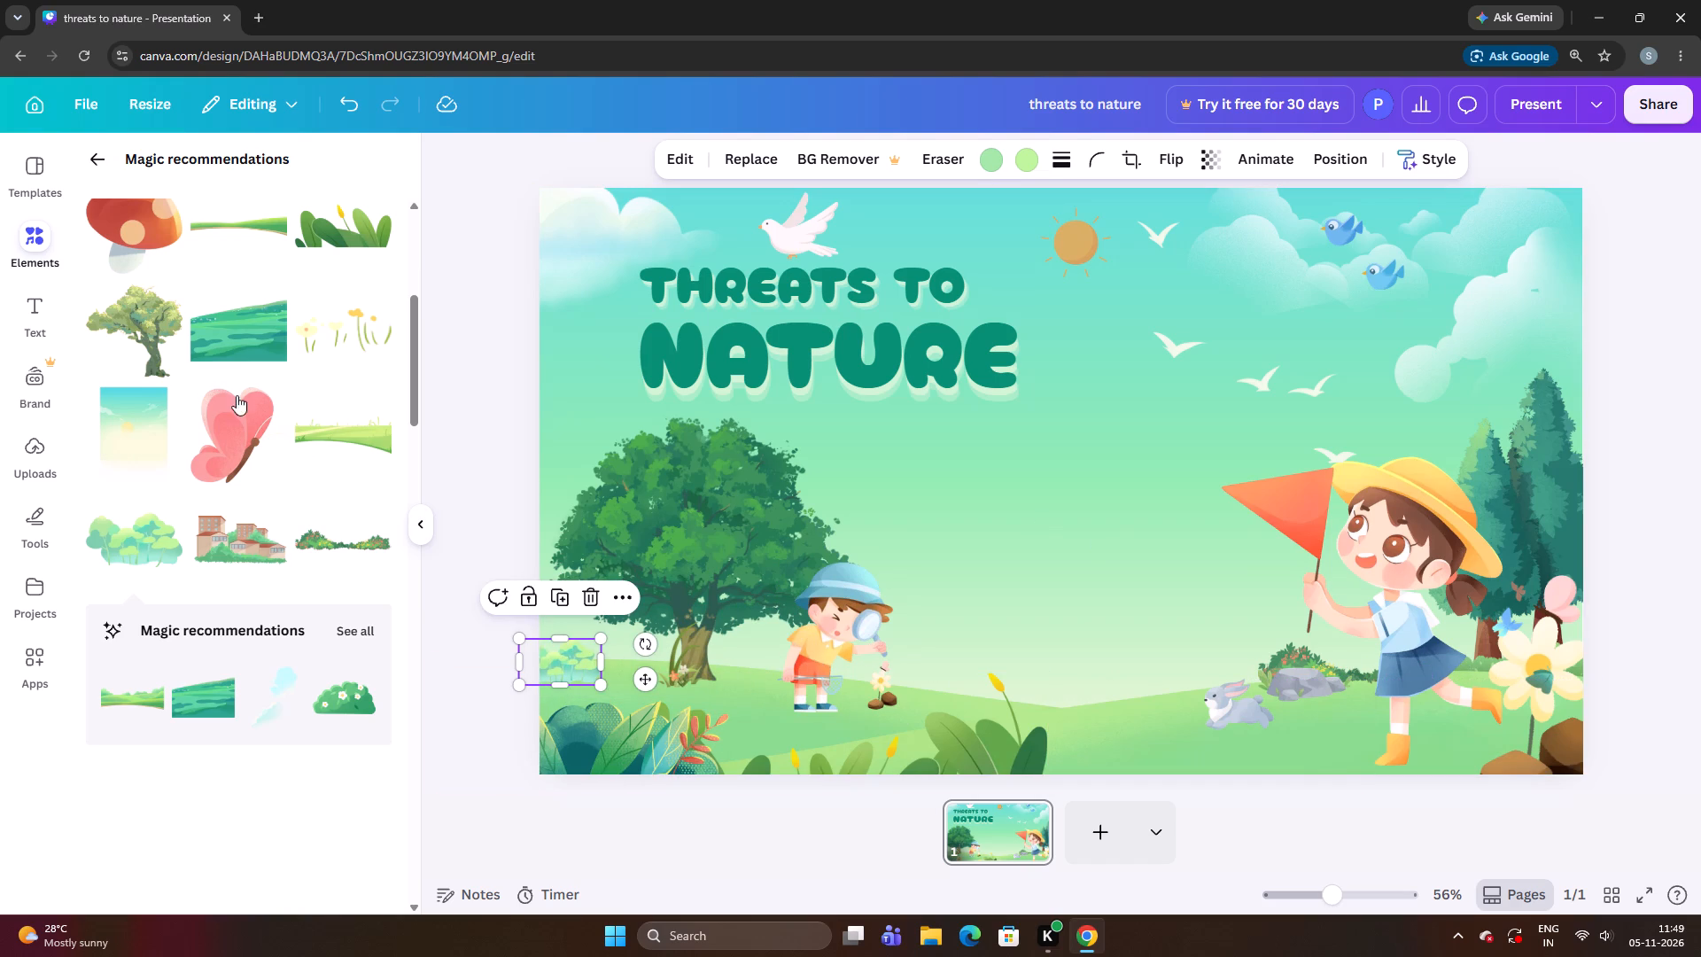
Add the rounded green bush with white flowers from the recommended elements.
click(85, 157)
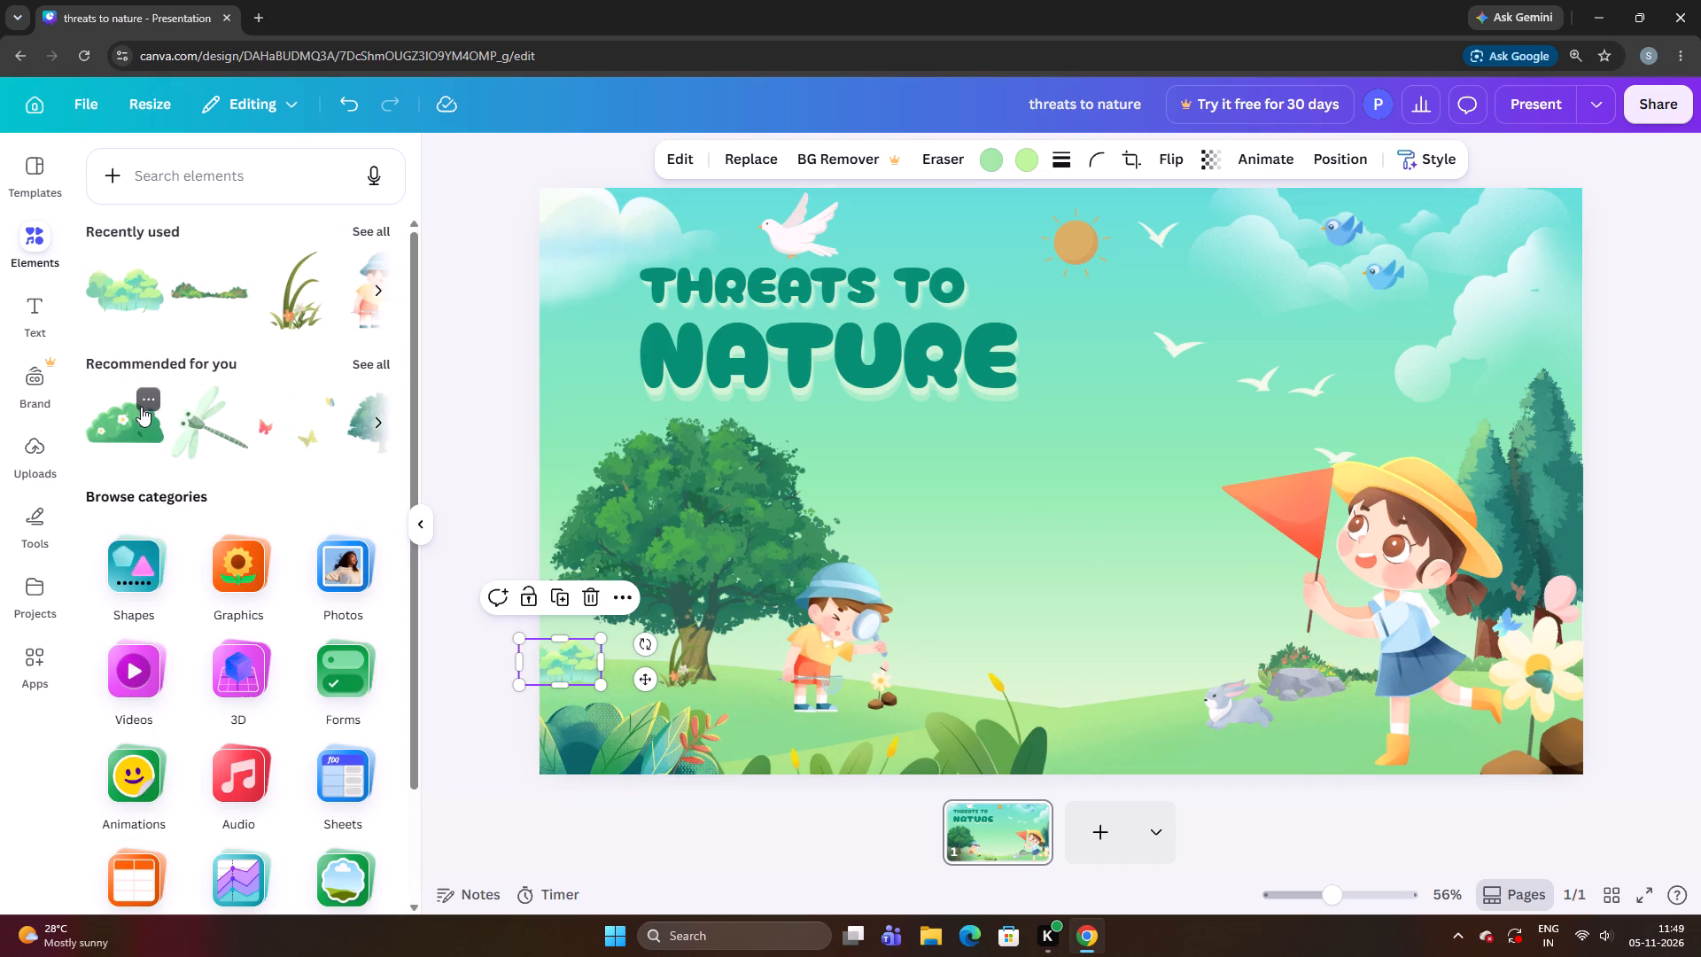
click(138, 417)
drag(711, 552, 809, 570)
Delete the small pale green tree cluster beside the large tree.
click(583, 653)
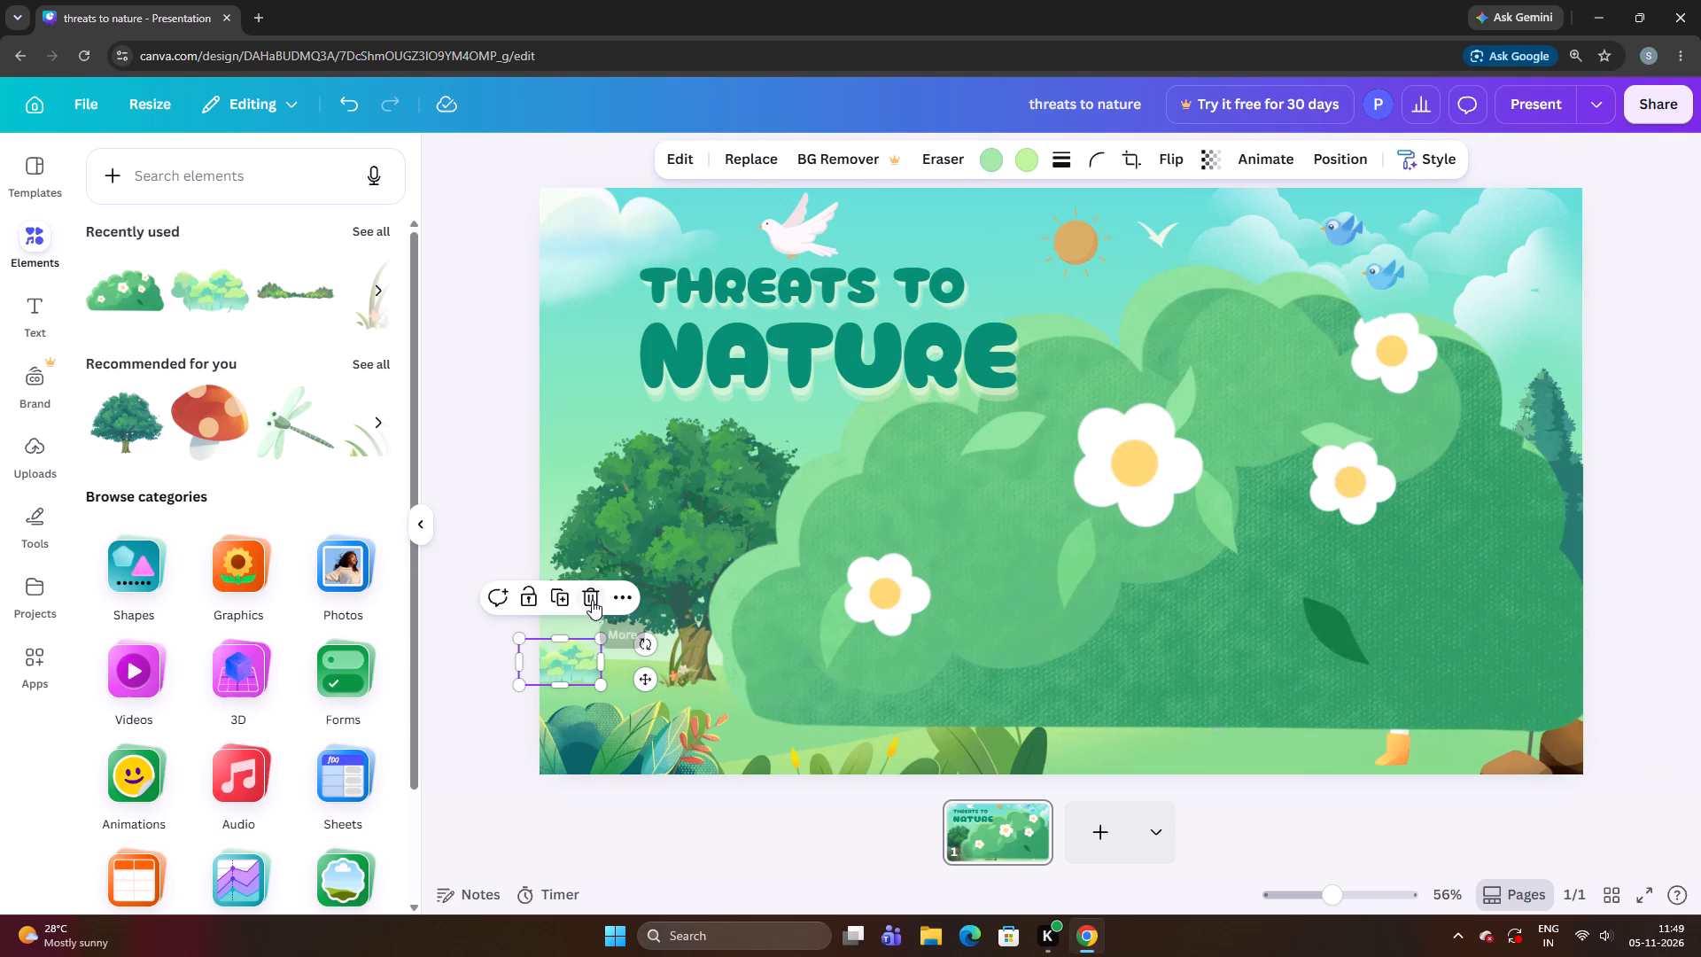
click(592, 600)
Reduce the white-flowered bush to about half the banner's width, keeping its proportions.
drag(1073, 644, 928, 619)
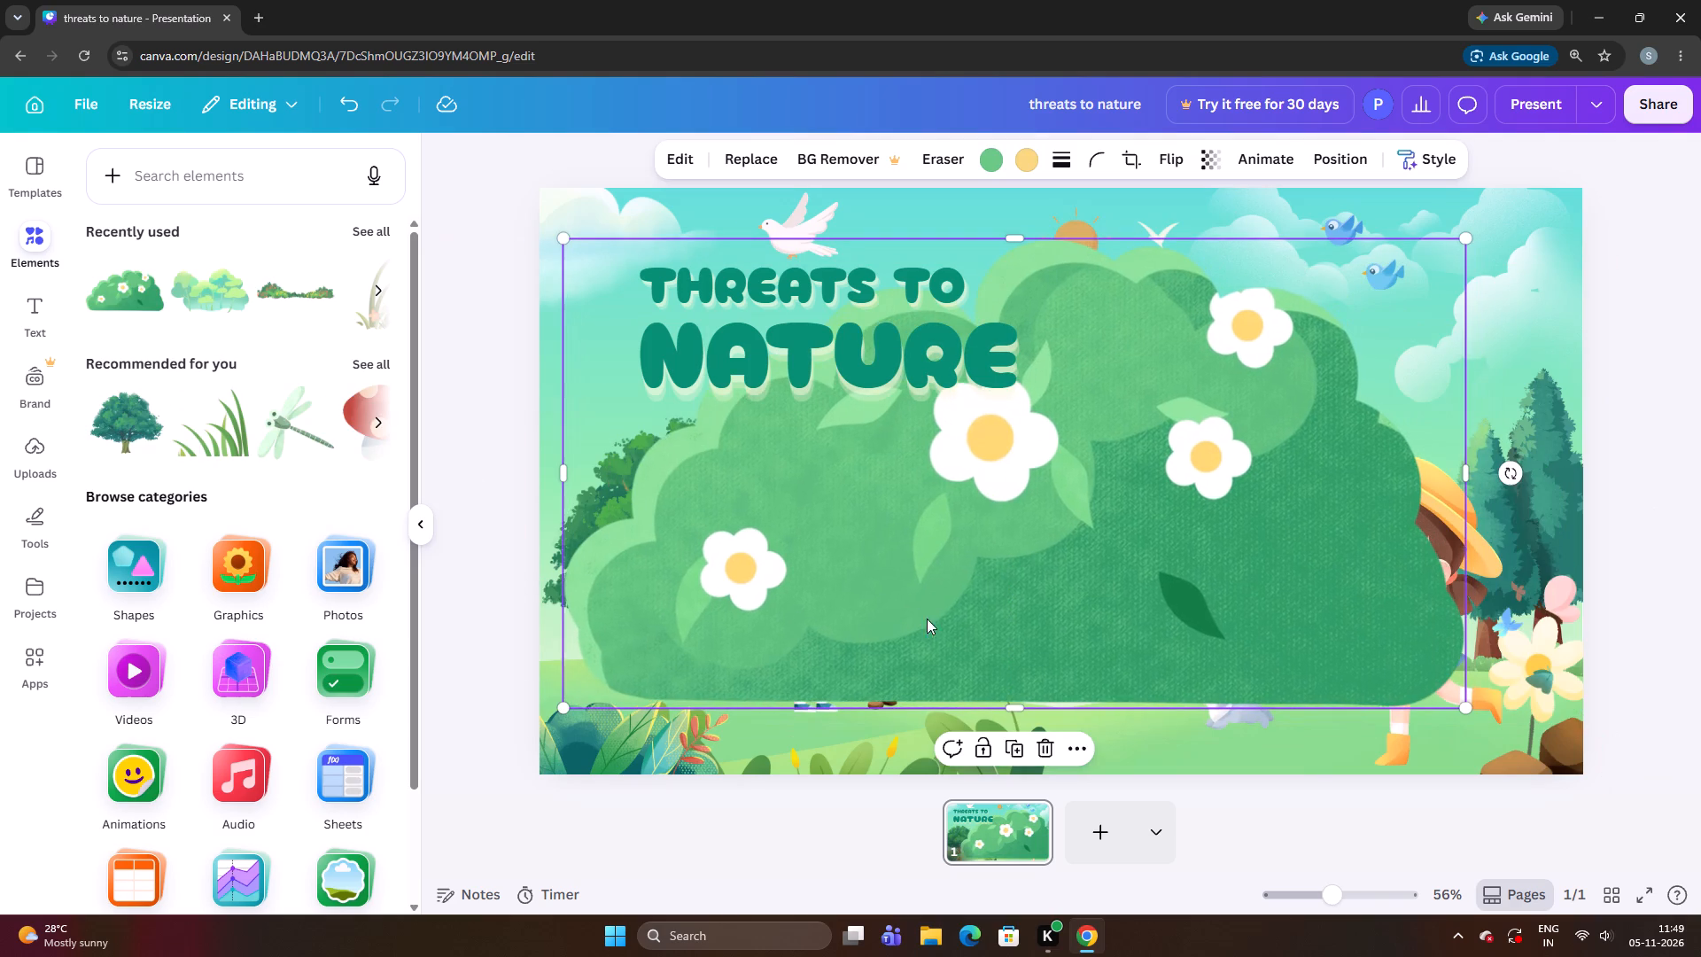
drag(1459, 710, 1439, 683)
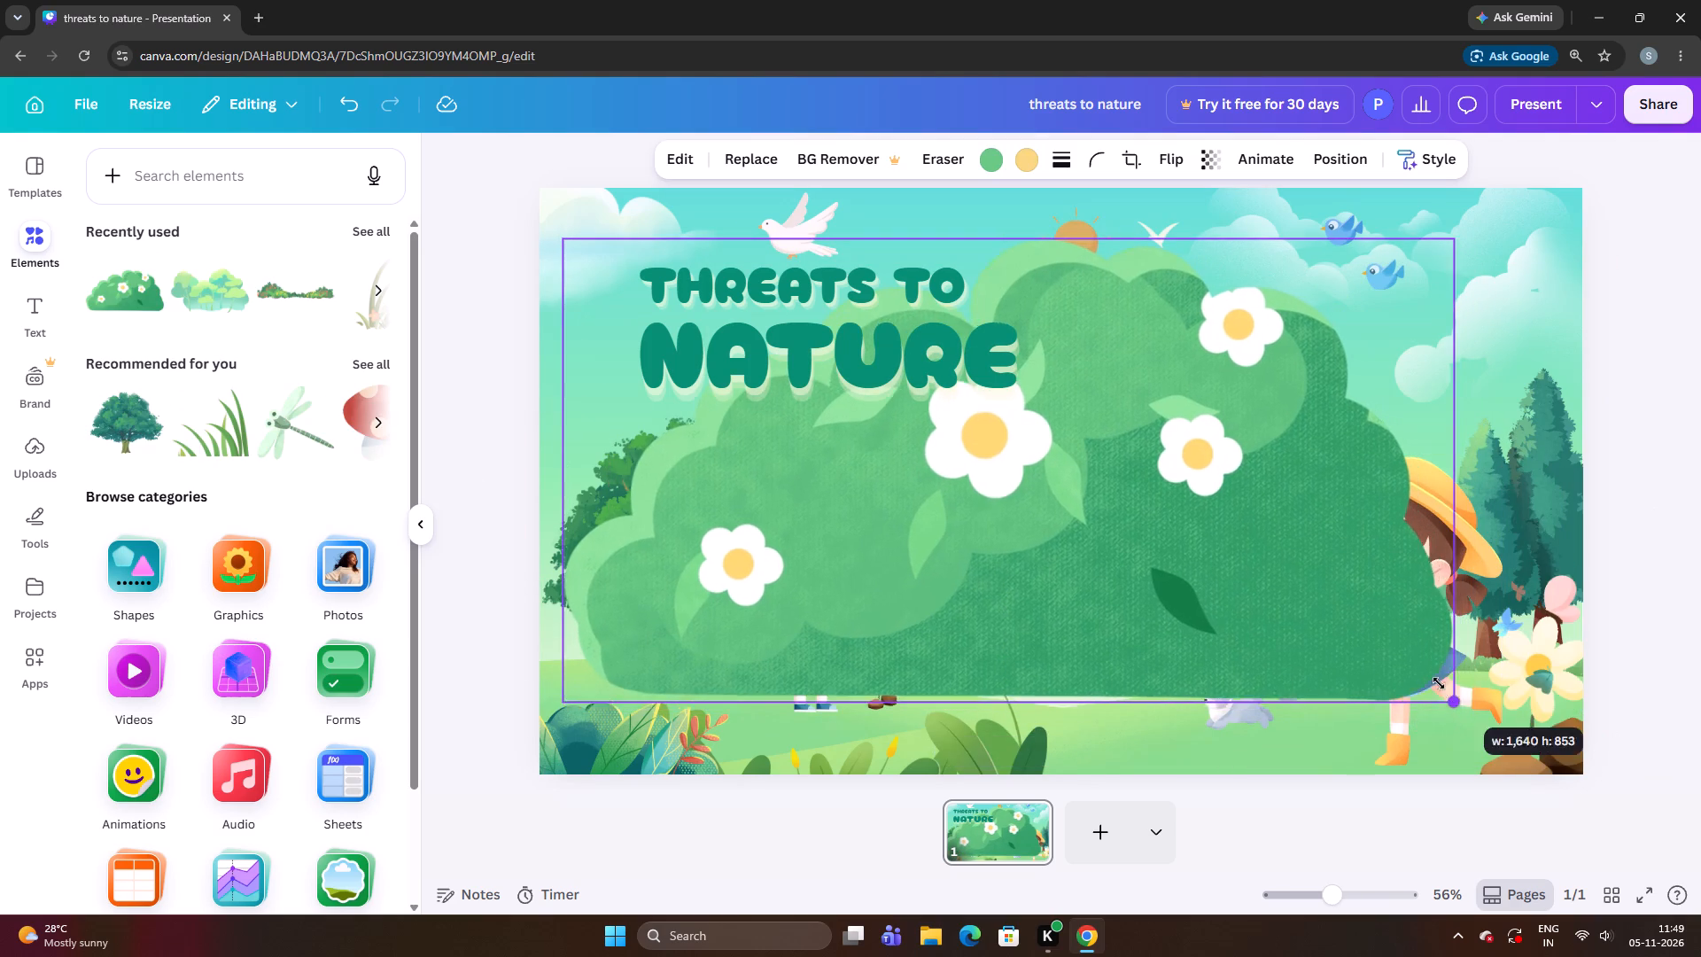
drag(1439, 683, 1410, 659)
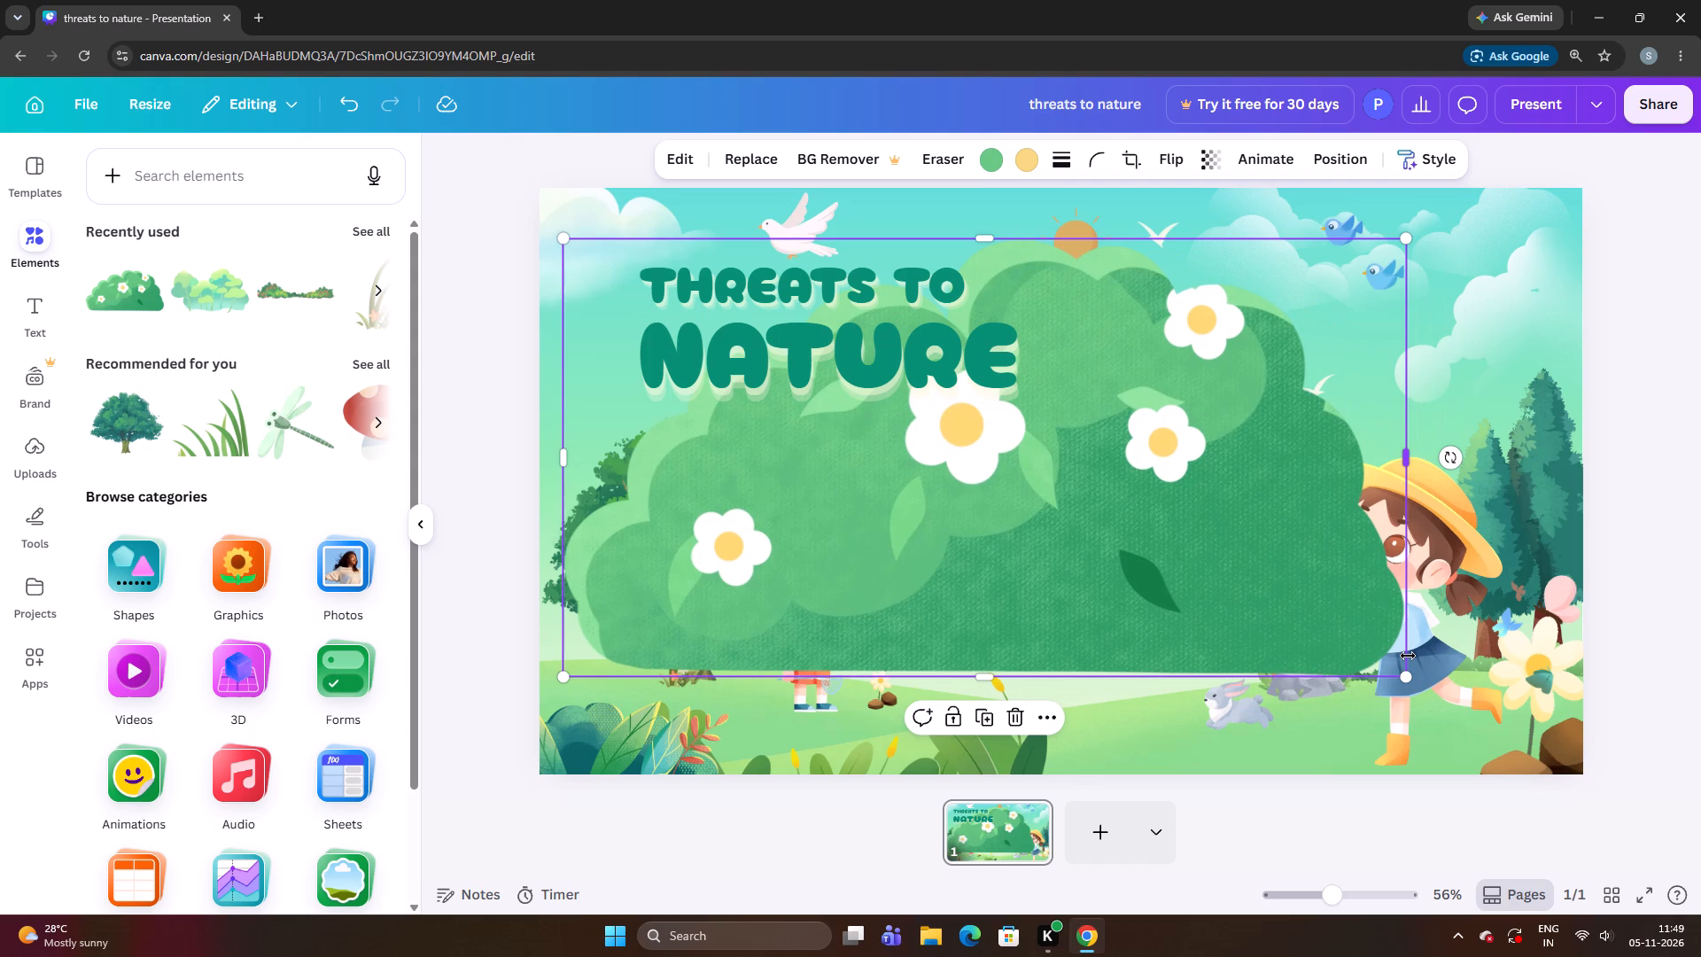
drag(1316, 582, 1280, 619)
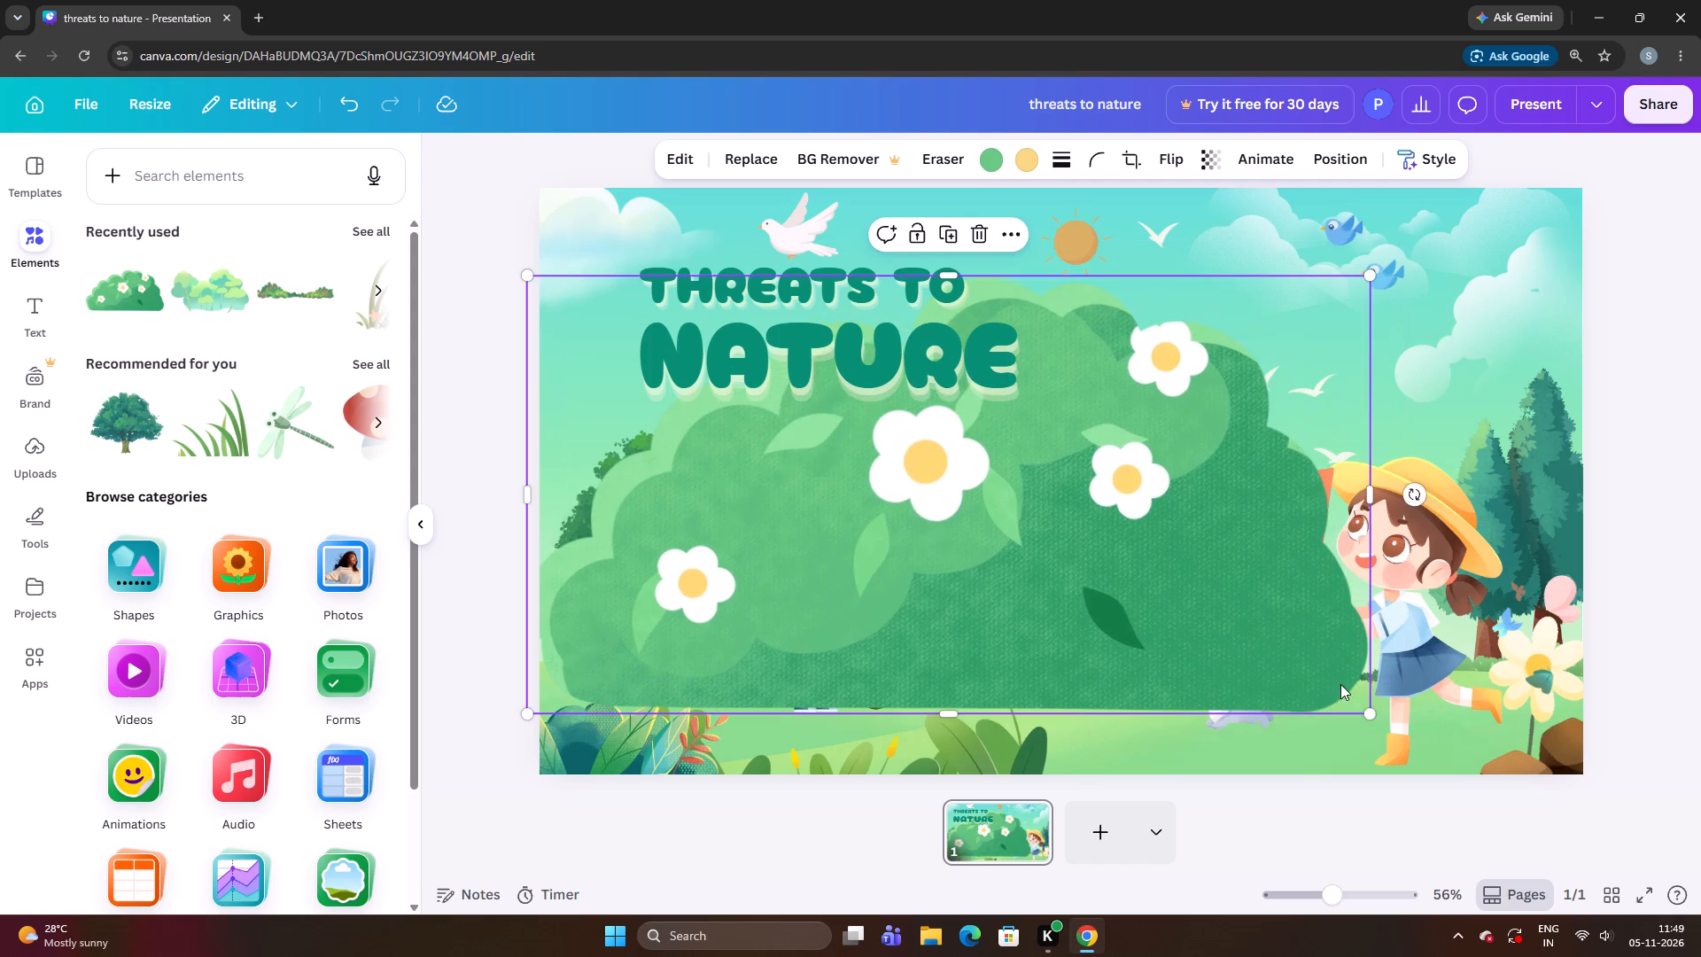
click(1361, 704)
click(1154, 634)
drag(1369, 714, 1137, 596)
drag(1001, 537, 1120, 609)
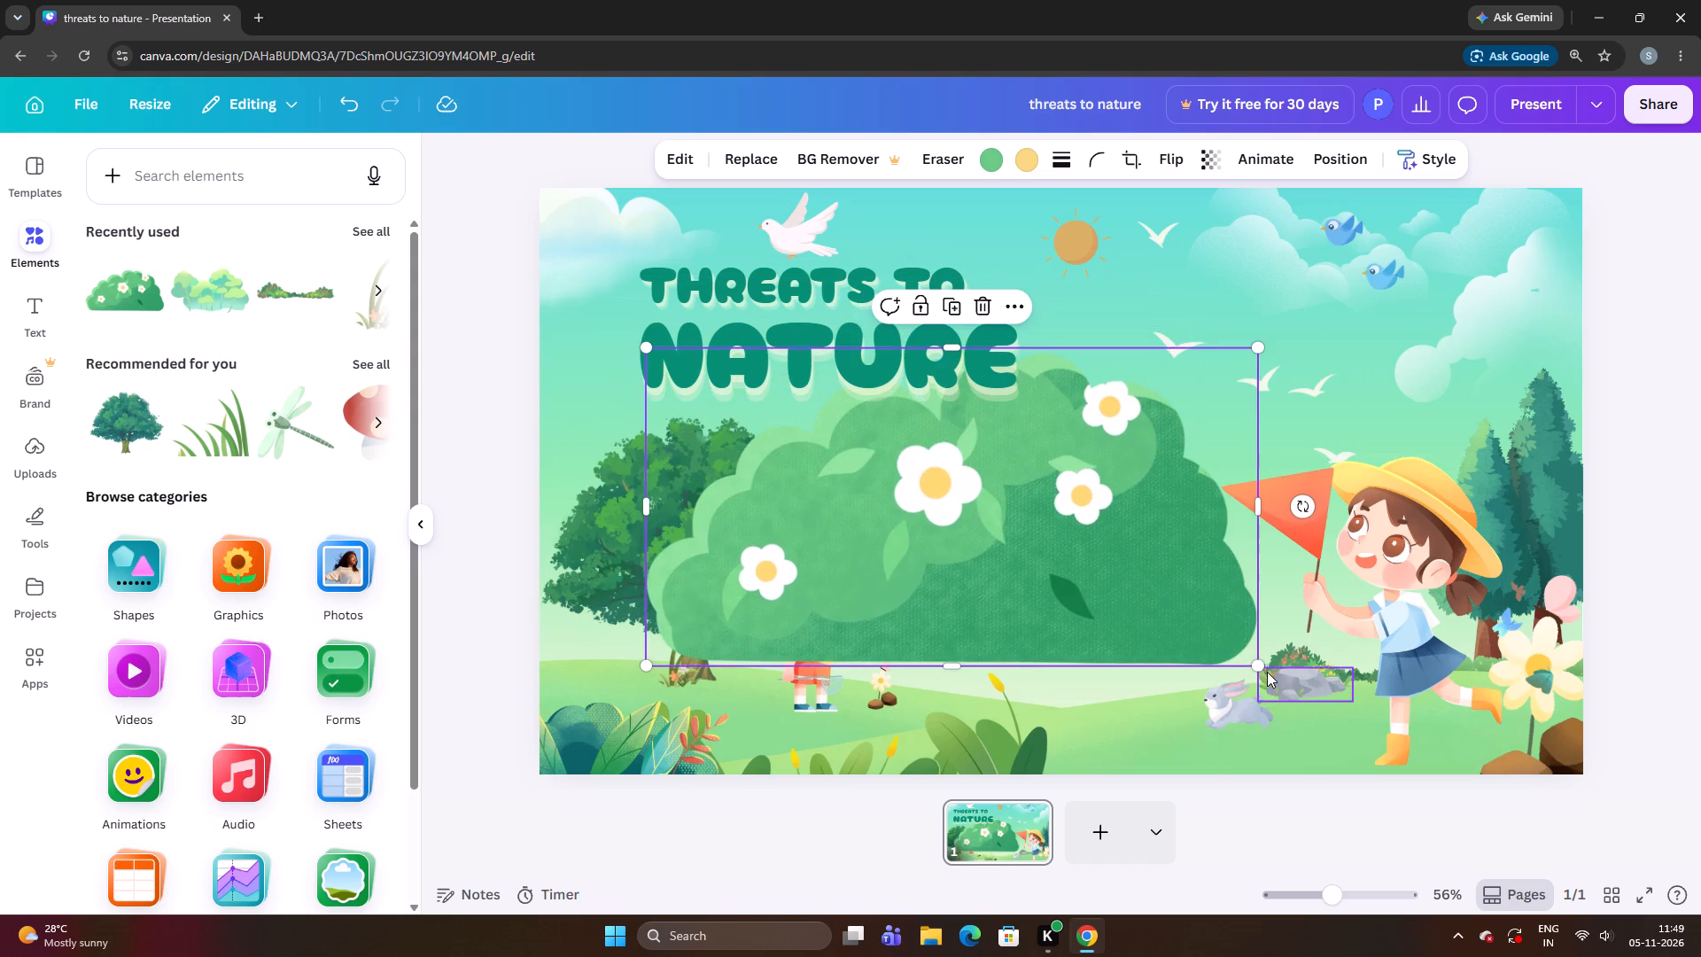
drag(1262, 665, 1139, 602)
drag(1040, 554, 1051, 616)
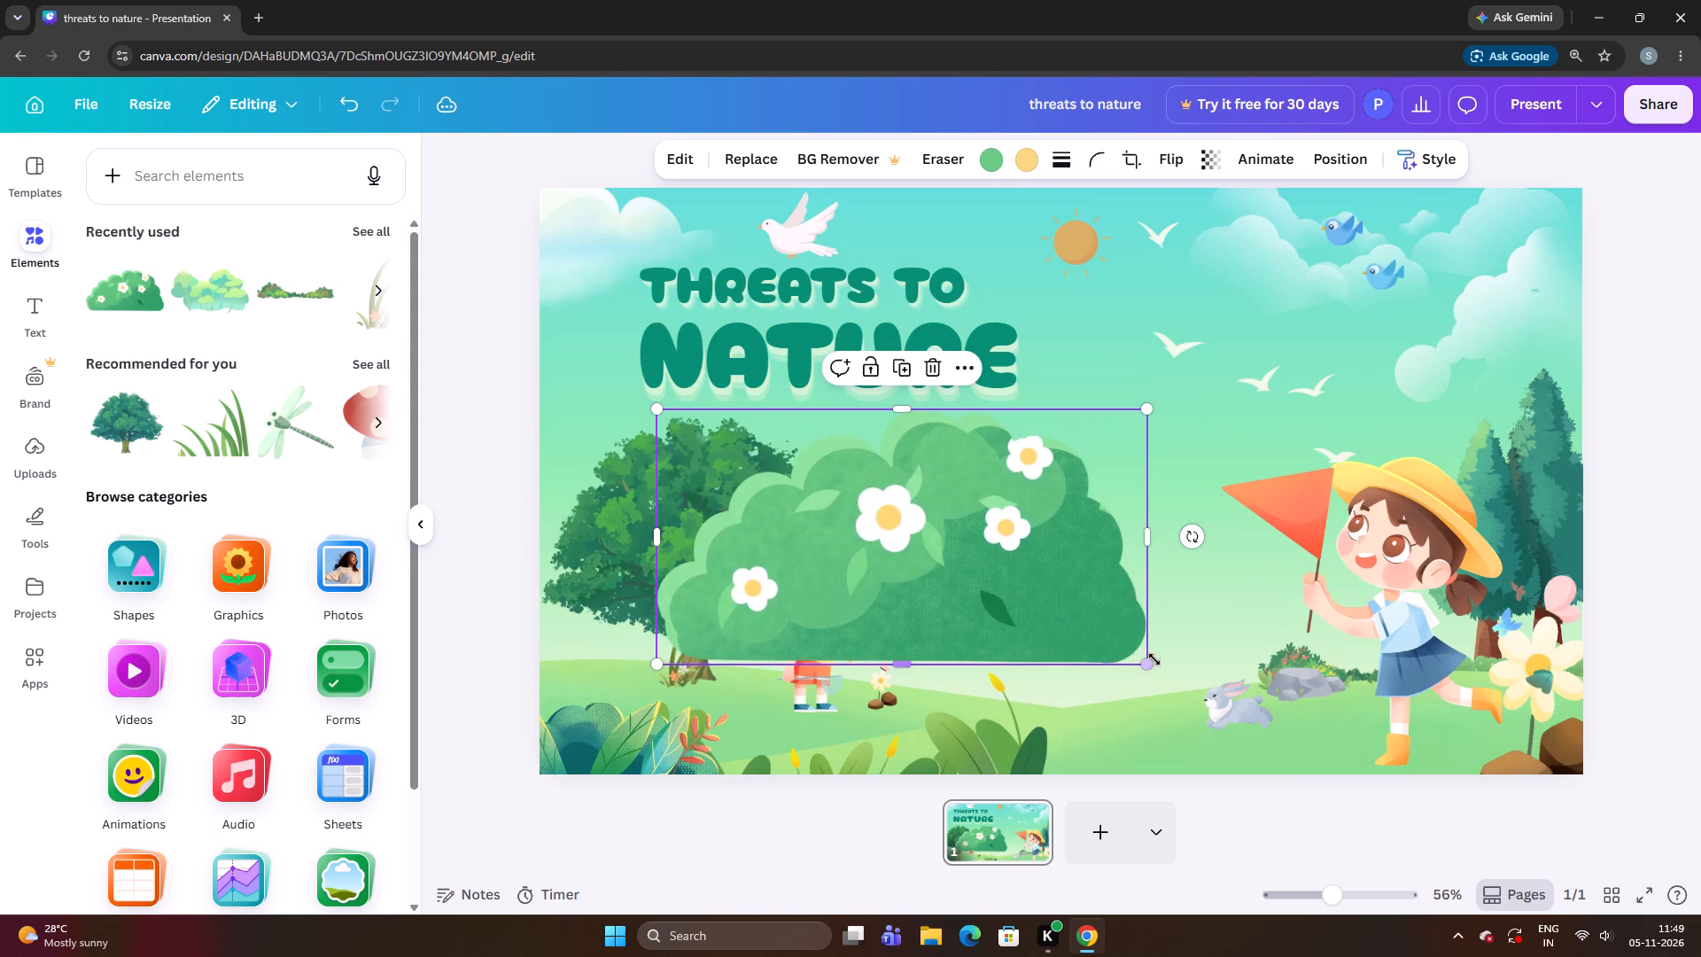
Shrink the white-flowered bush further to a small clump about one tenth of the banner's width.
drag(1140, 657, 1065, 575)
drag(1016, 568, 975, 603)
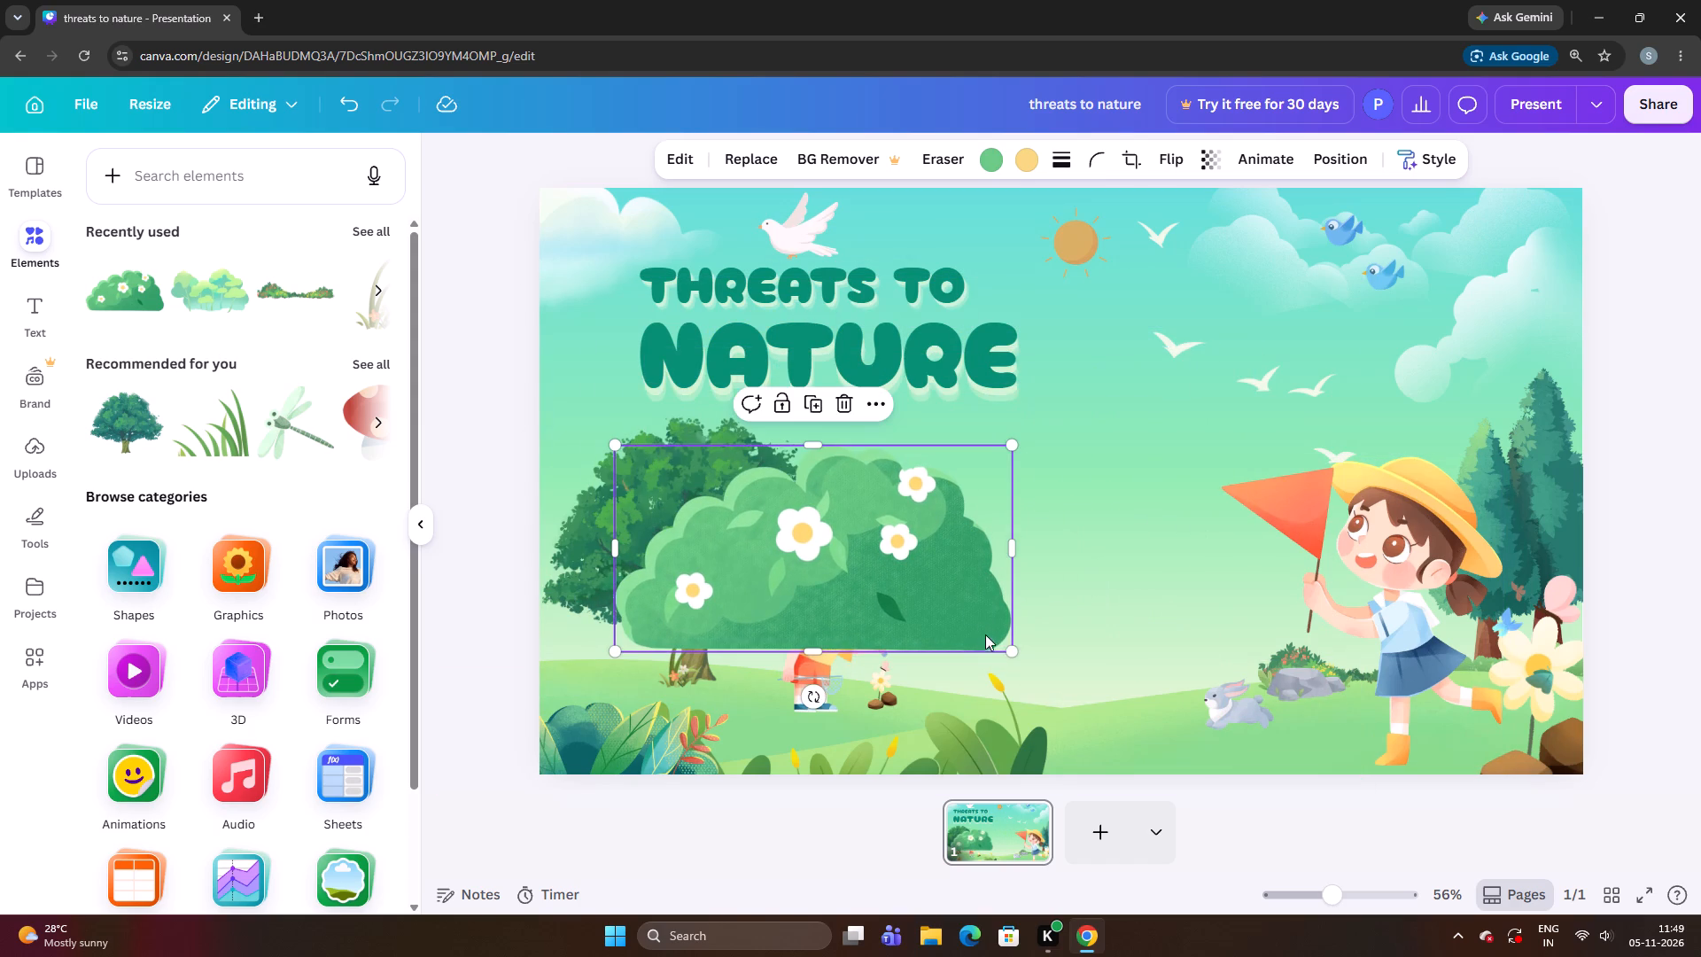
drag(1012, 650, 925, 599)
drag(866, 561, 861, 605)
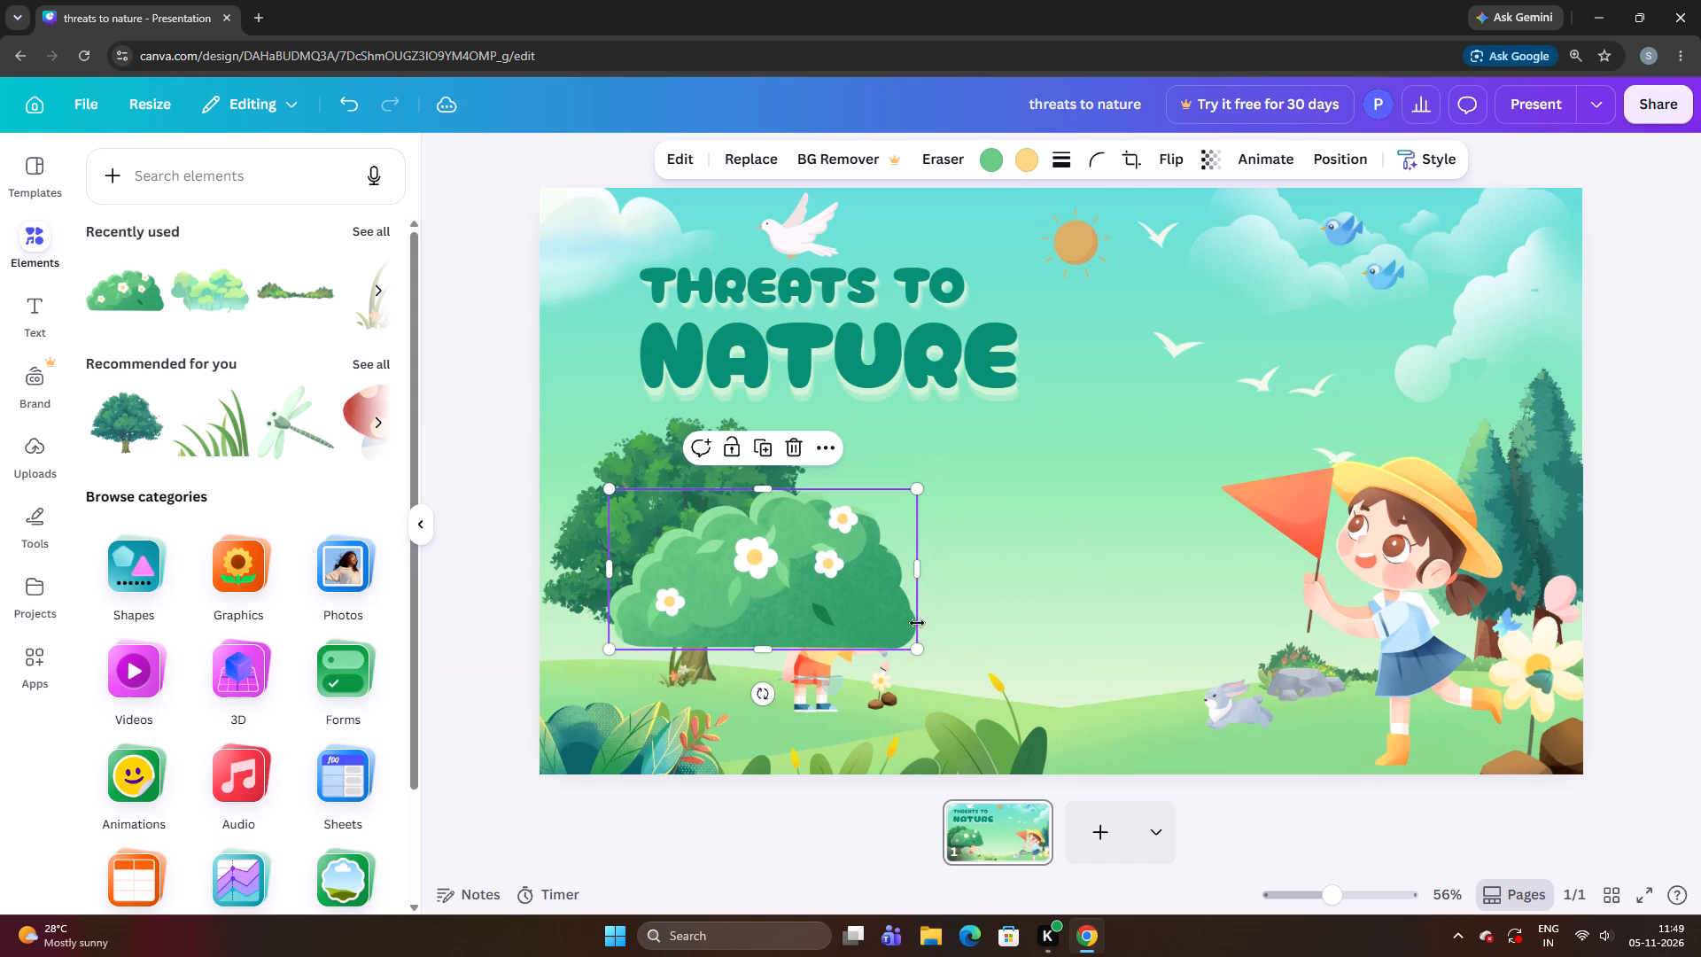
drag(913, 643, 843, 615)
drag(774, 589, 806, 641)
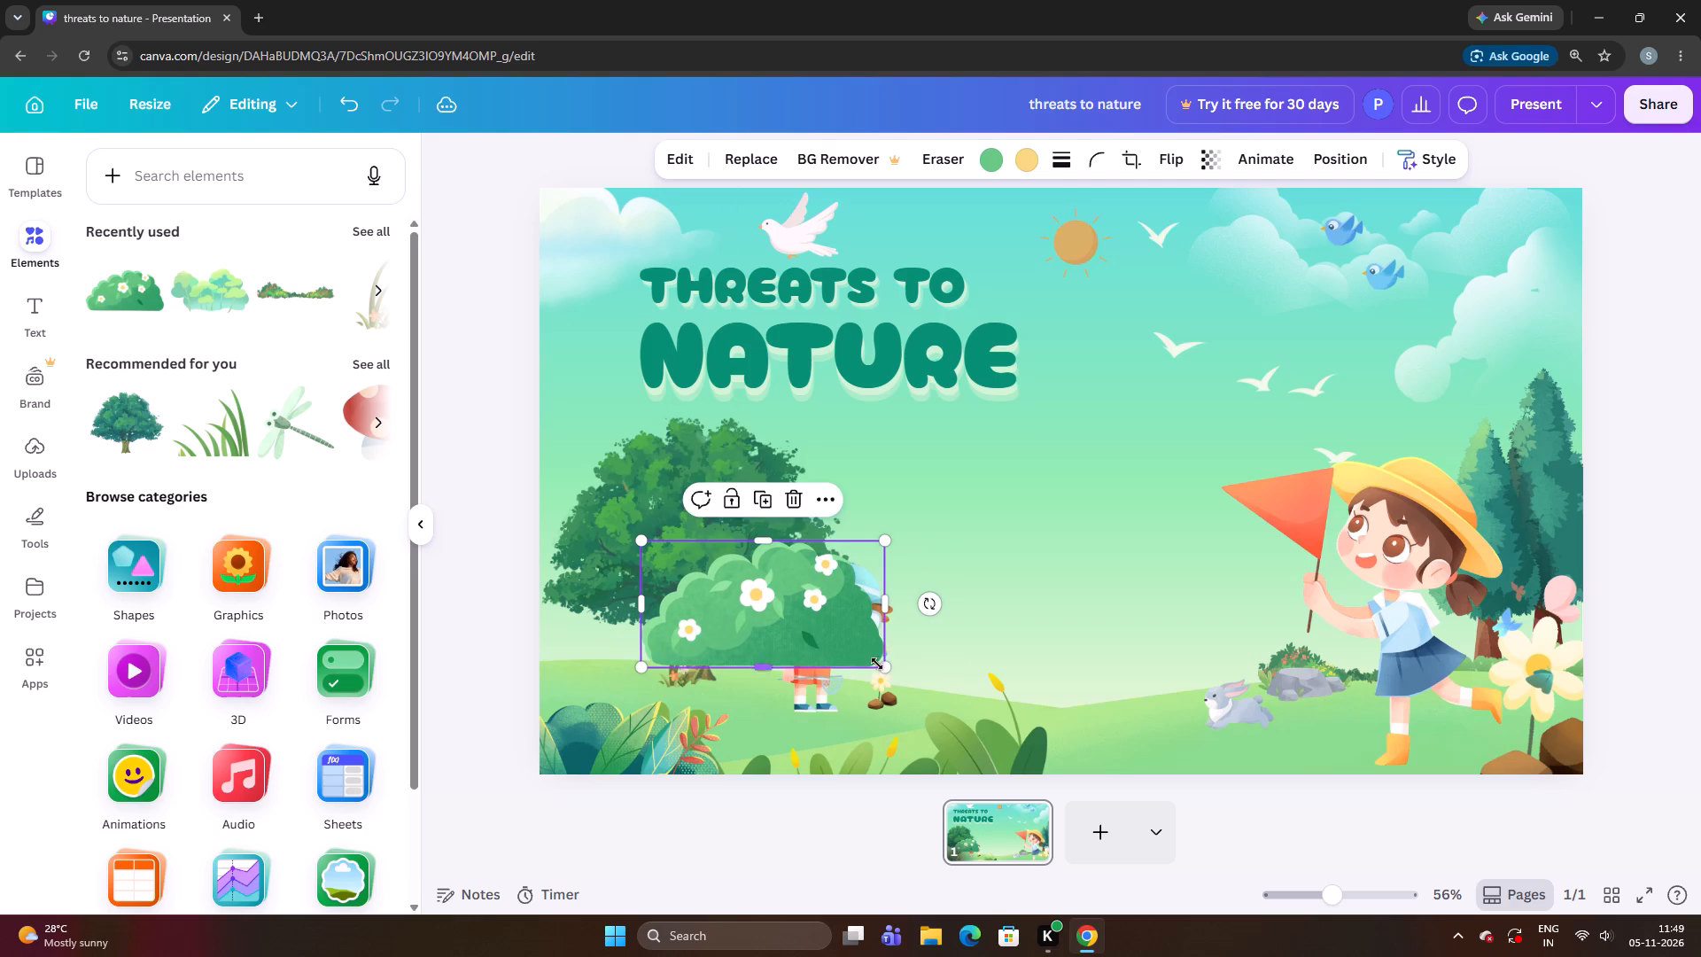
drag(883, 667, 845, 653)
drag(812, 634, 780, 635)
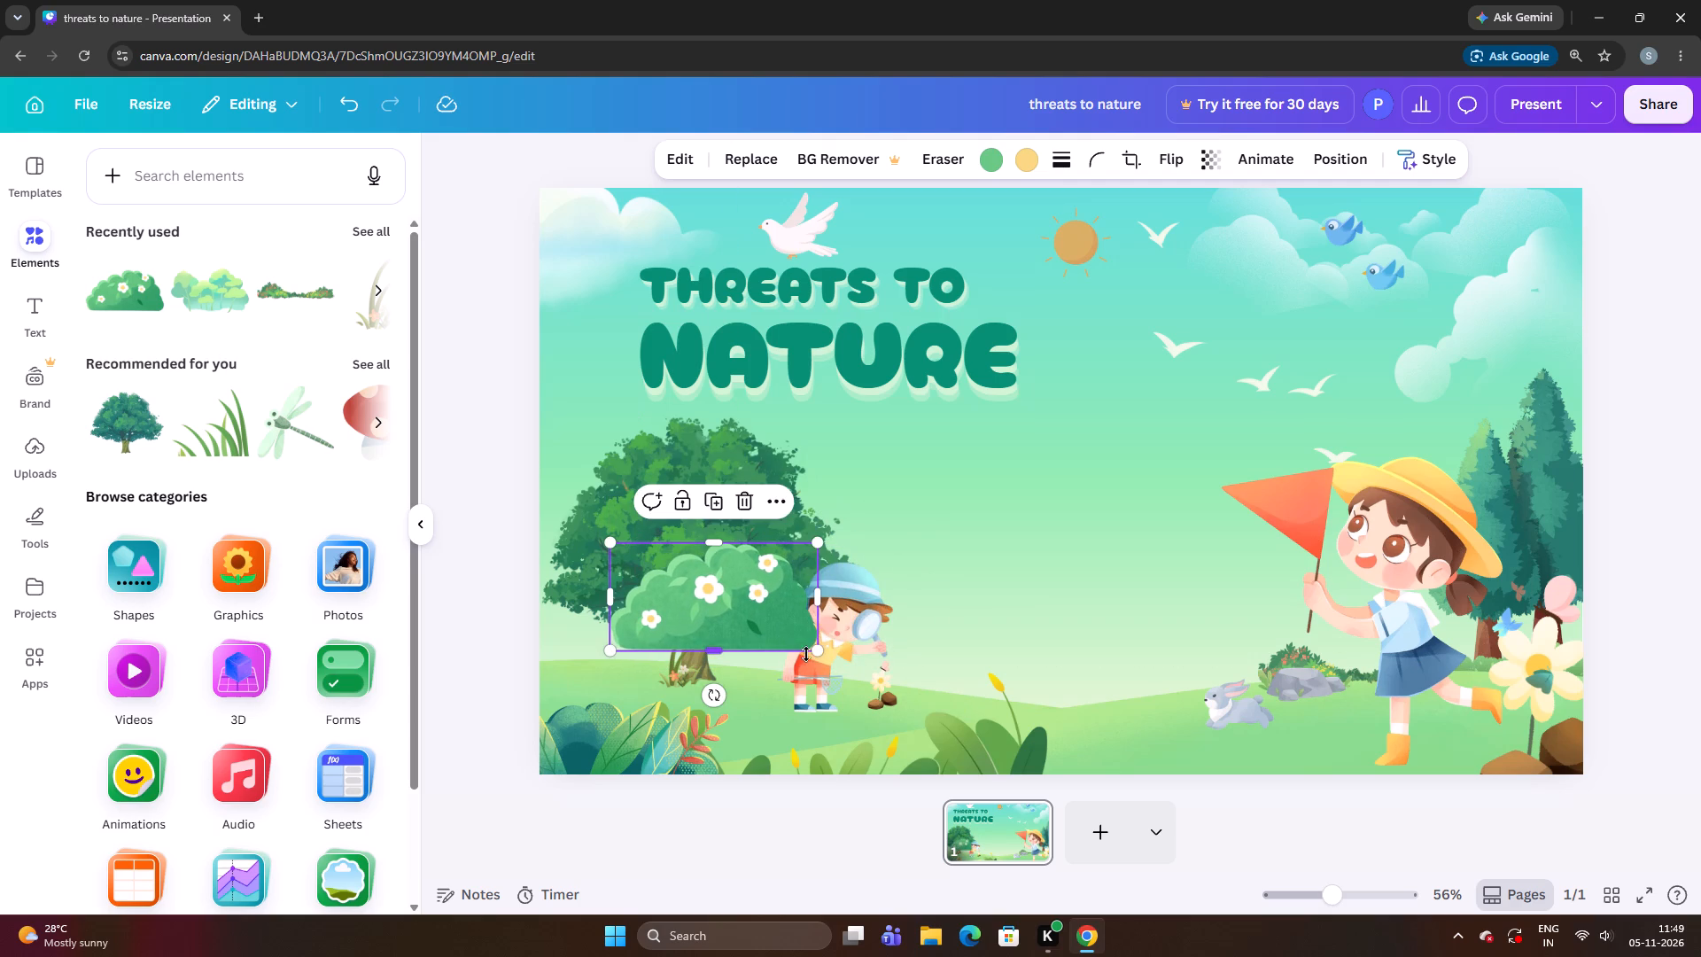
drag(813, 654, 718, 596)
drag(674, 562, 682, 608)
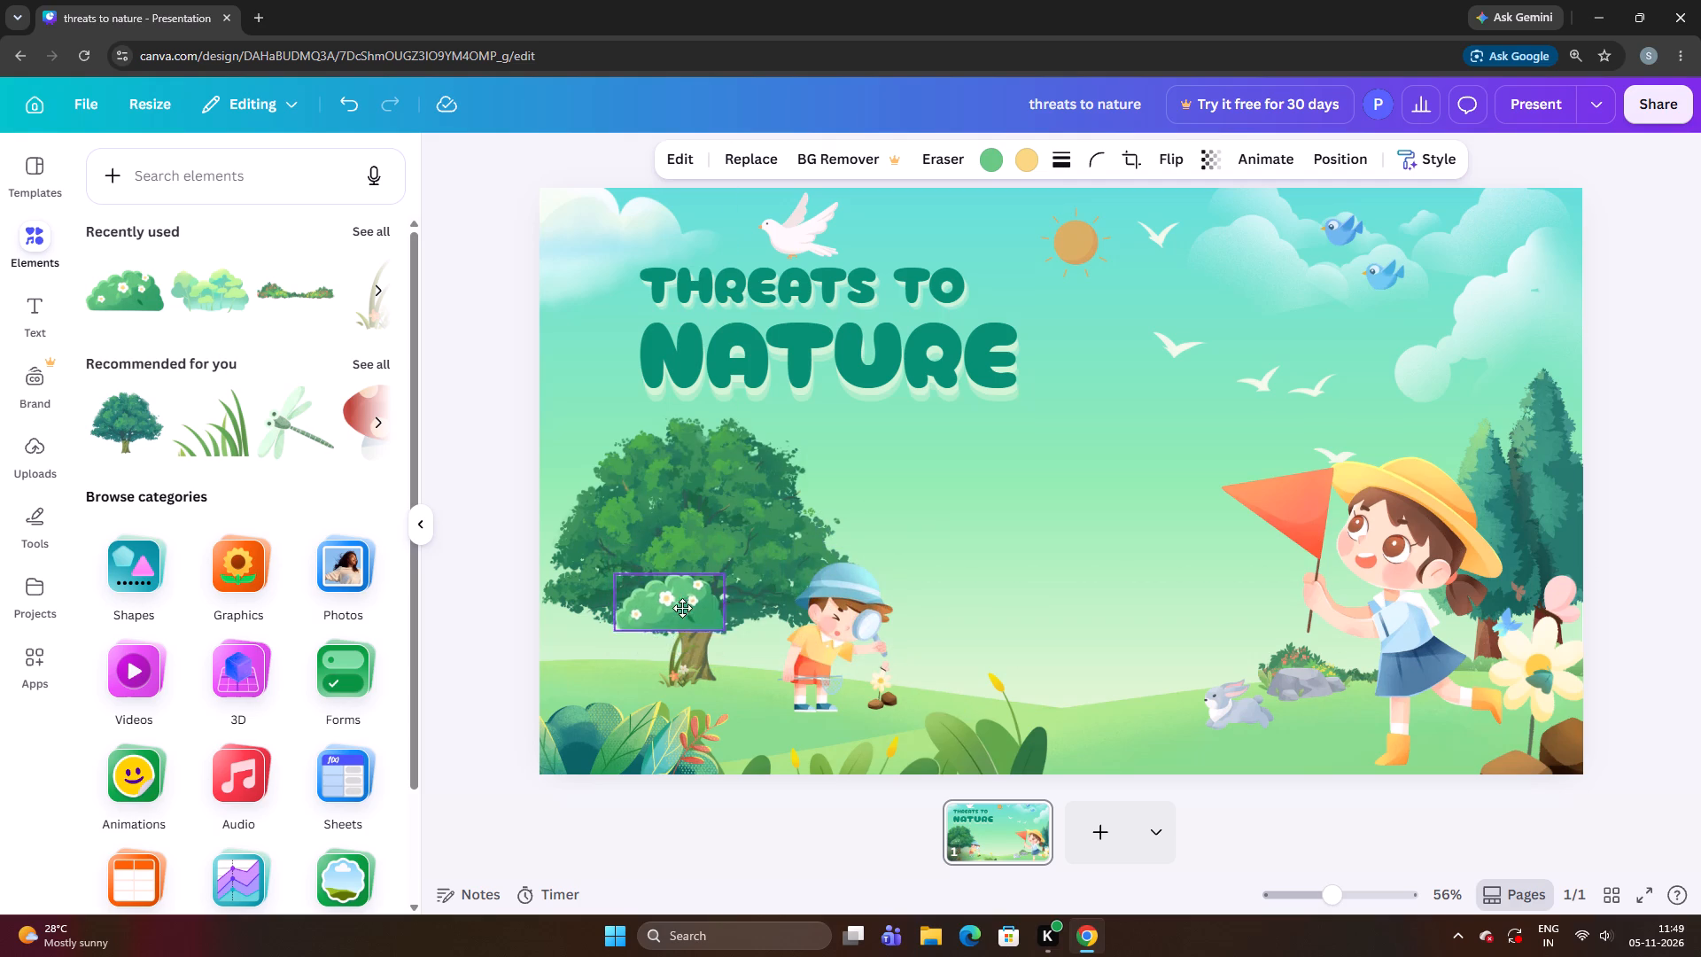
Place the white-flowered bush at the banner's bottom edge, between the dark leafy foliage with red sprigs and the yellow-budded plants.
drag(682, 608, 625, 659)
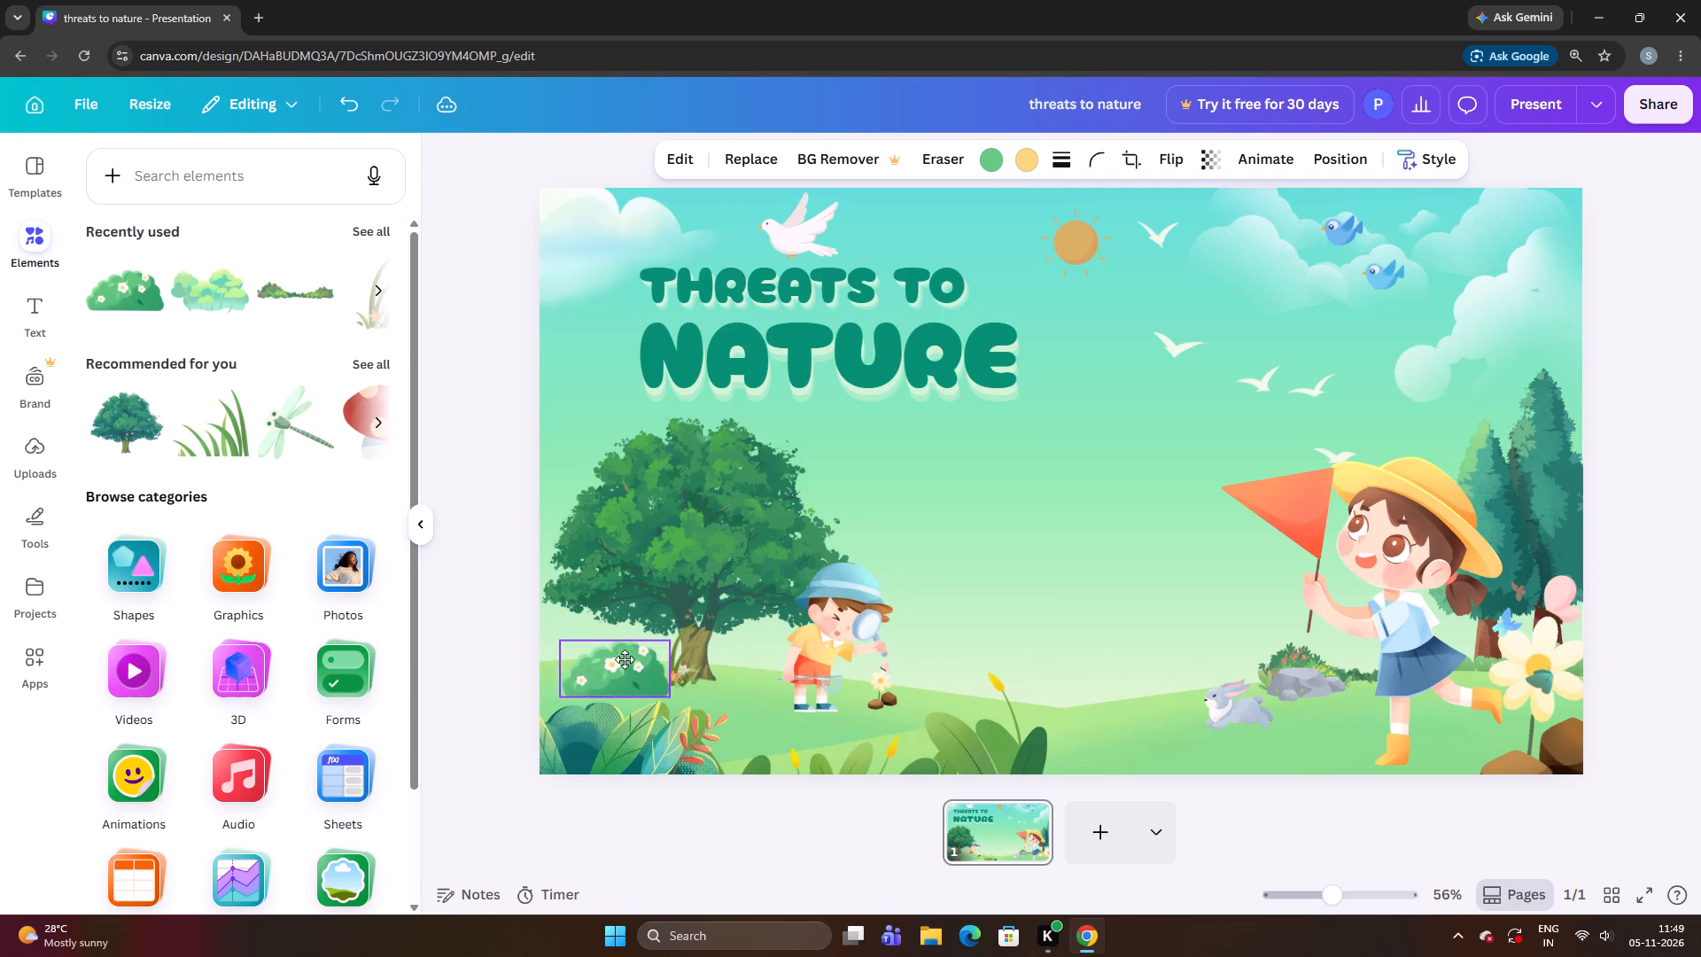
drag(625, 659, 1132, 658)
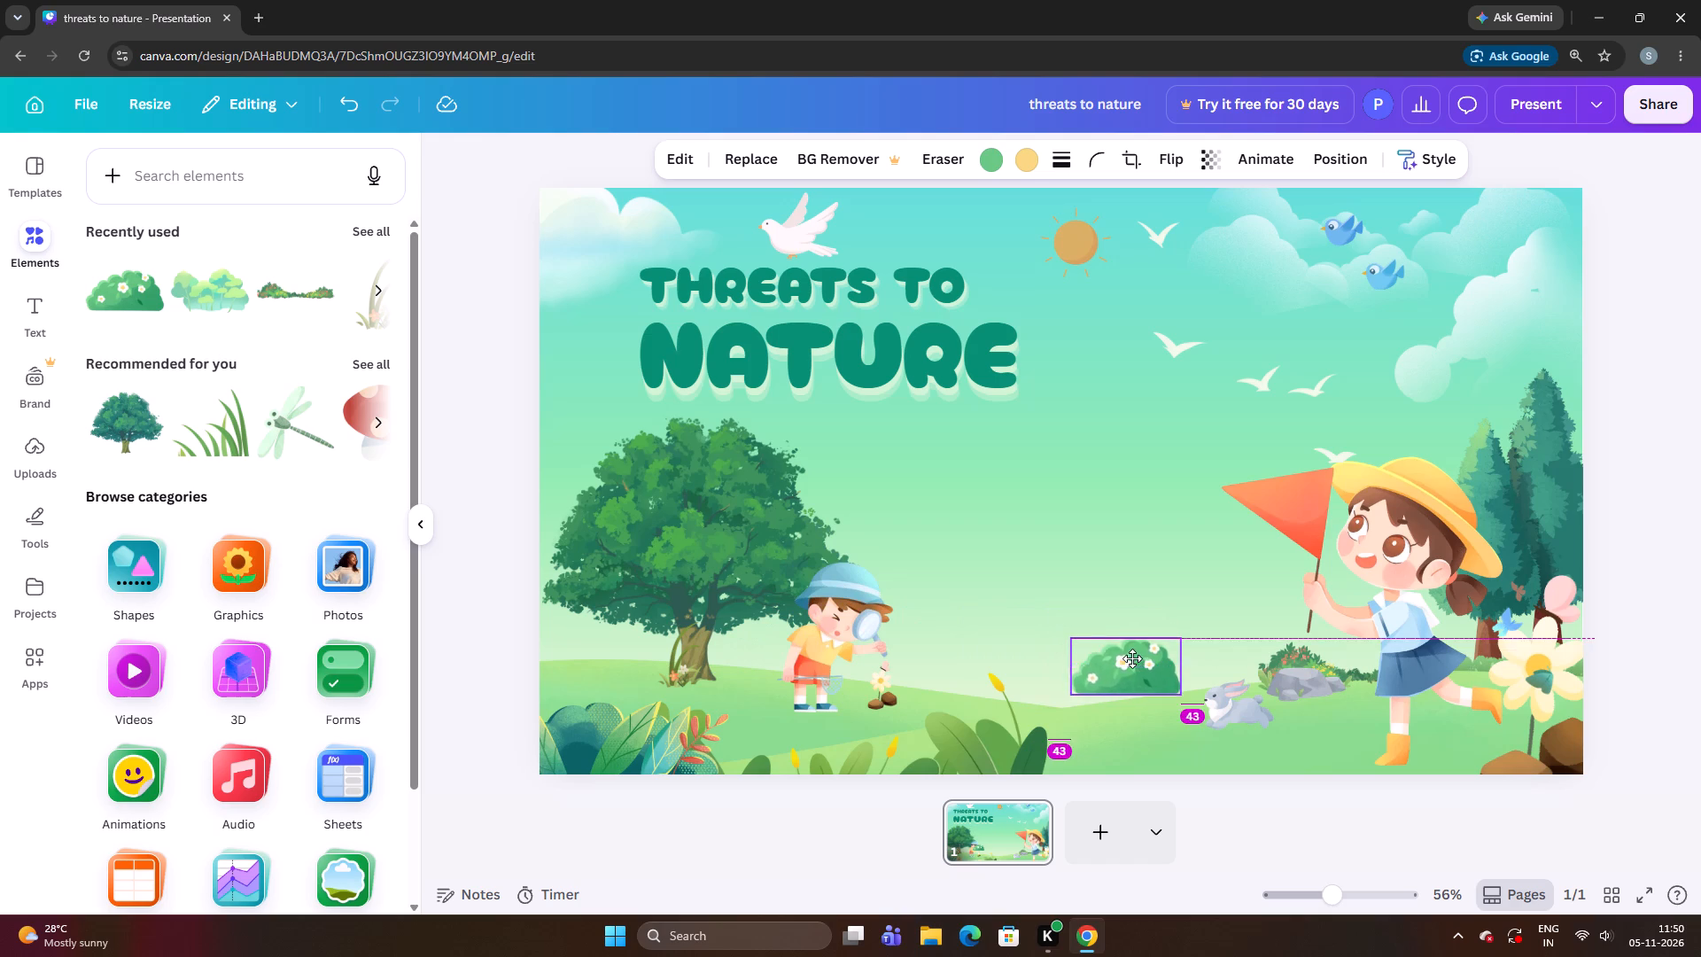
drag(1132, 658, 805, 723)
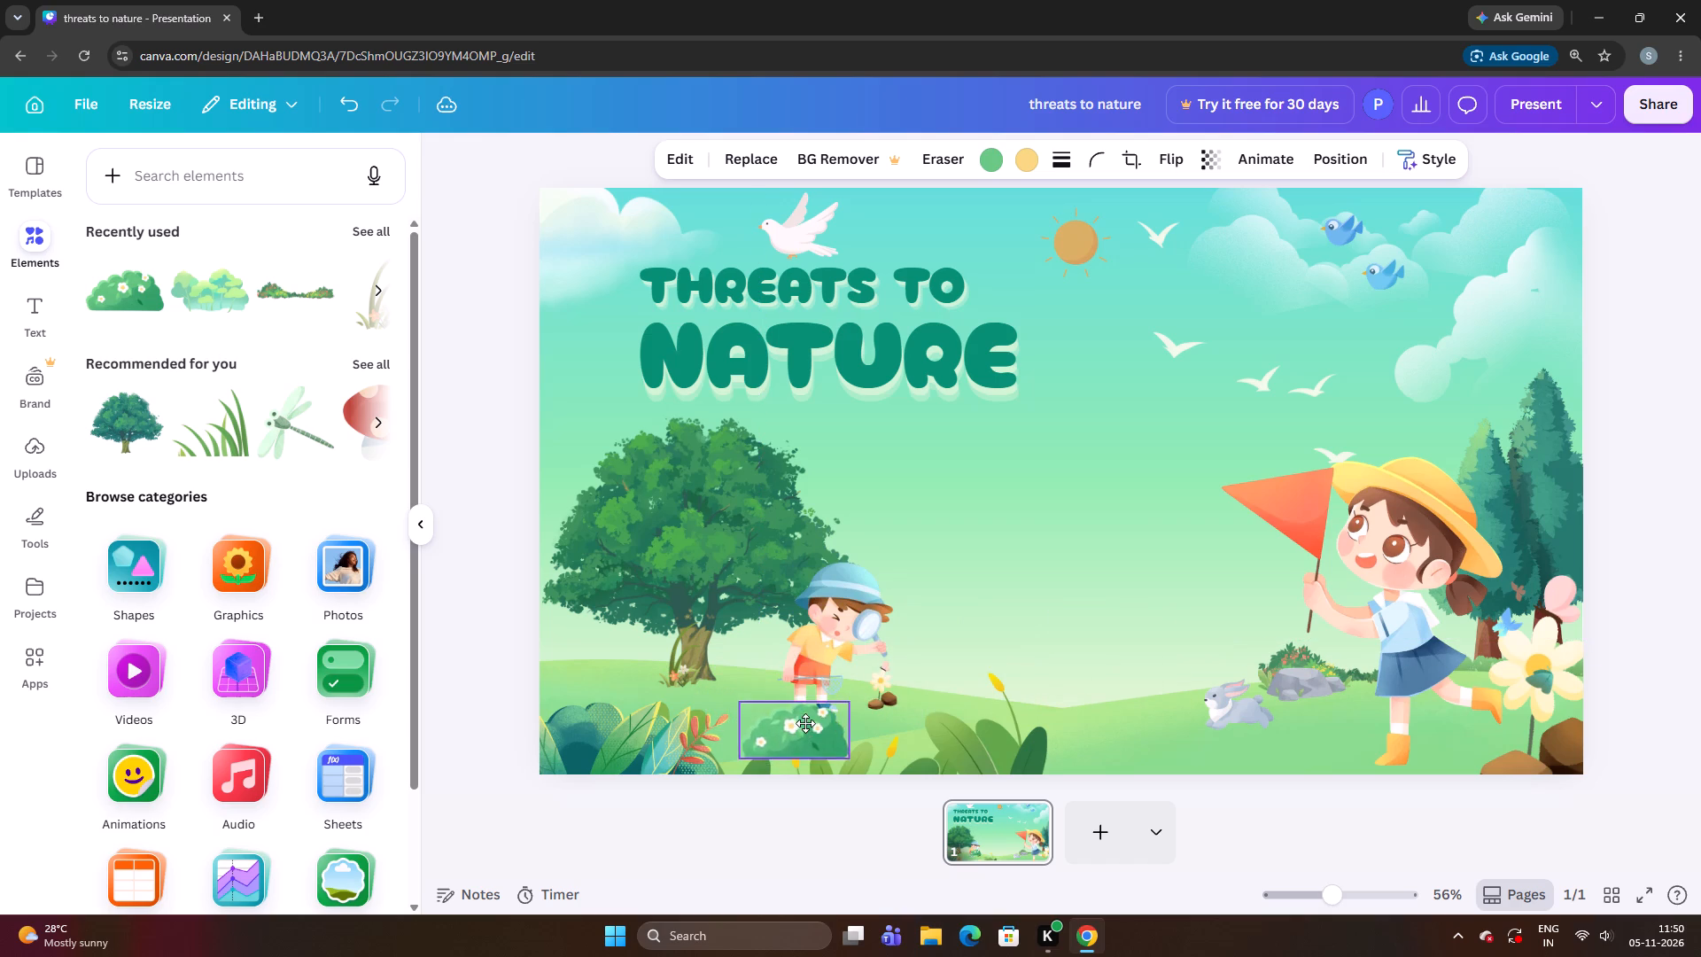
drag(805, 723, 747, 745)
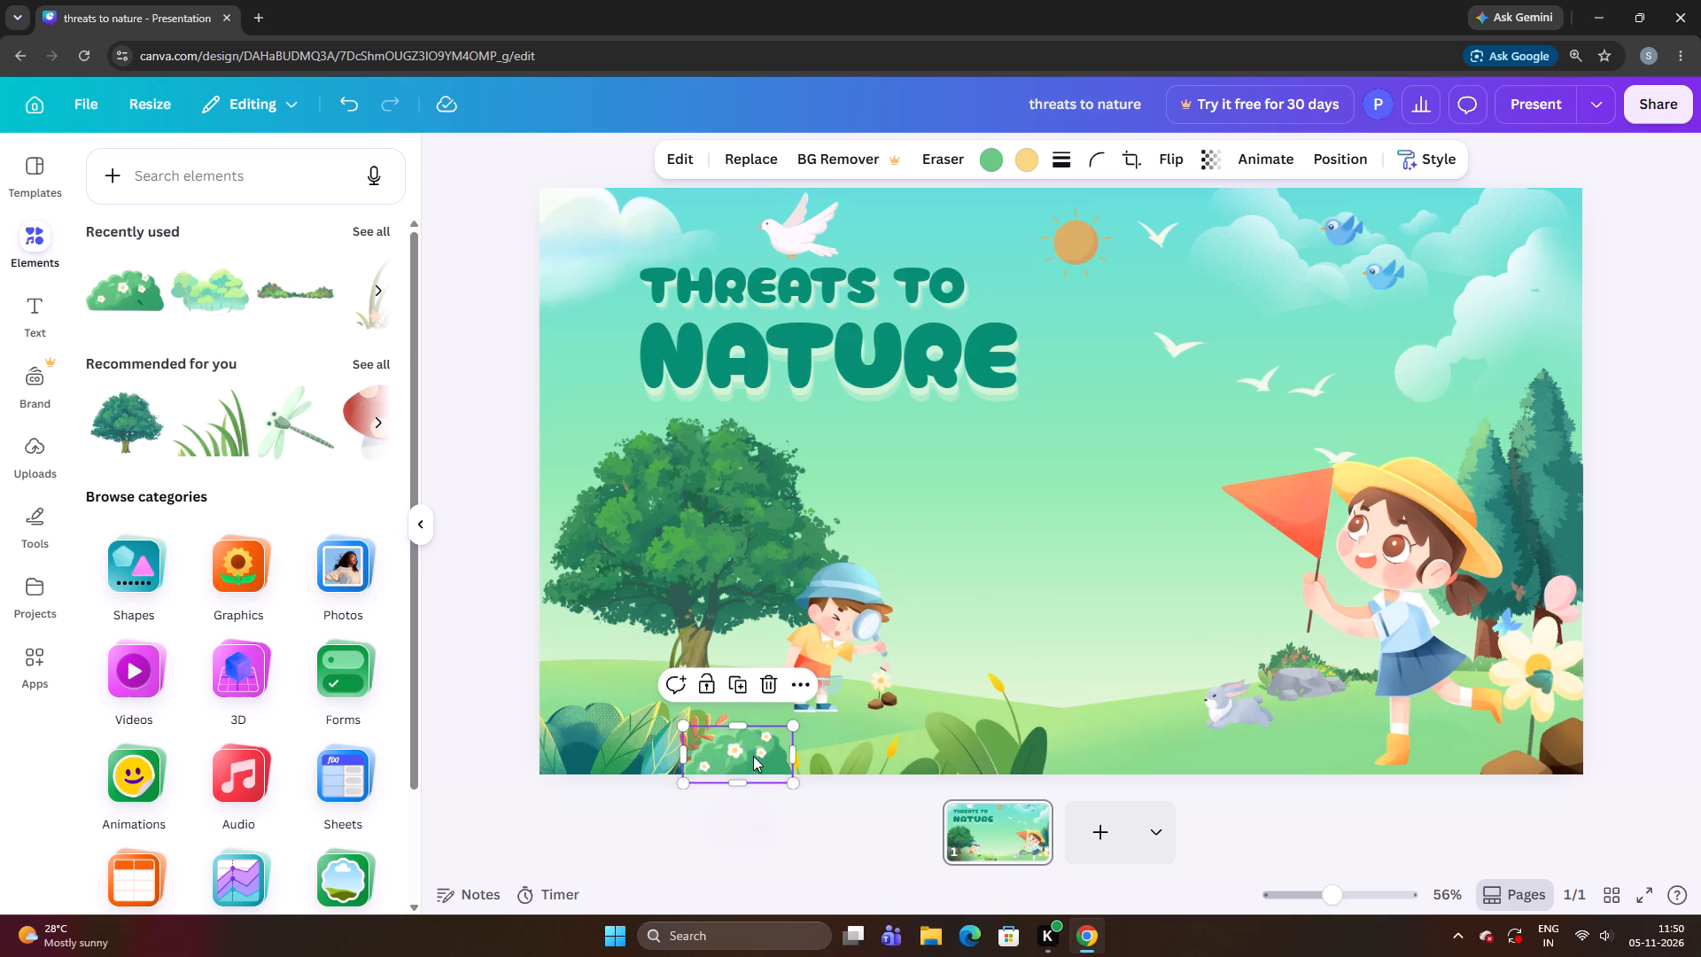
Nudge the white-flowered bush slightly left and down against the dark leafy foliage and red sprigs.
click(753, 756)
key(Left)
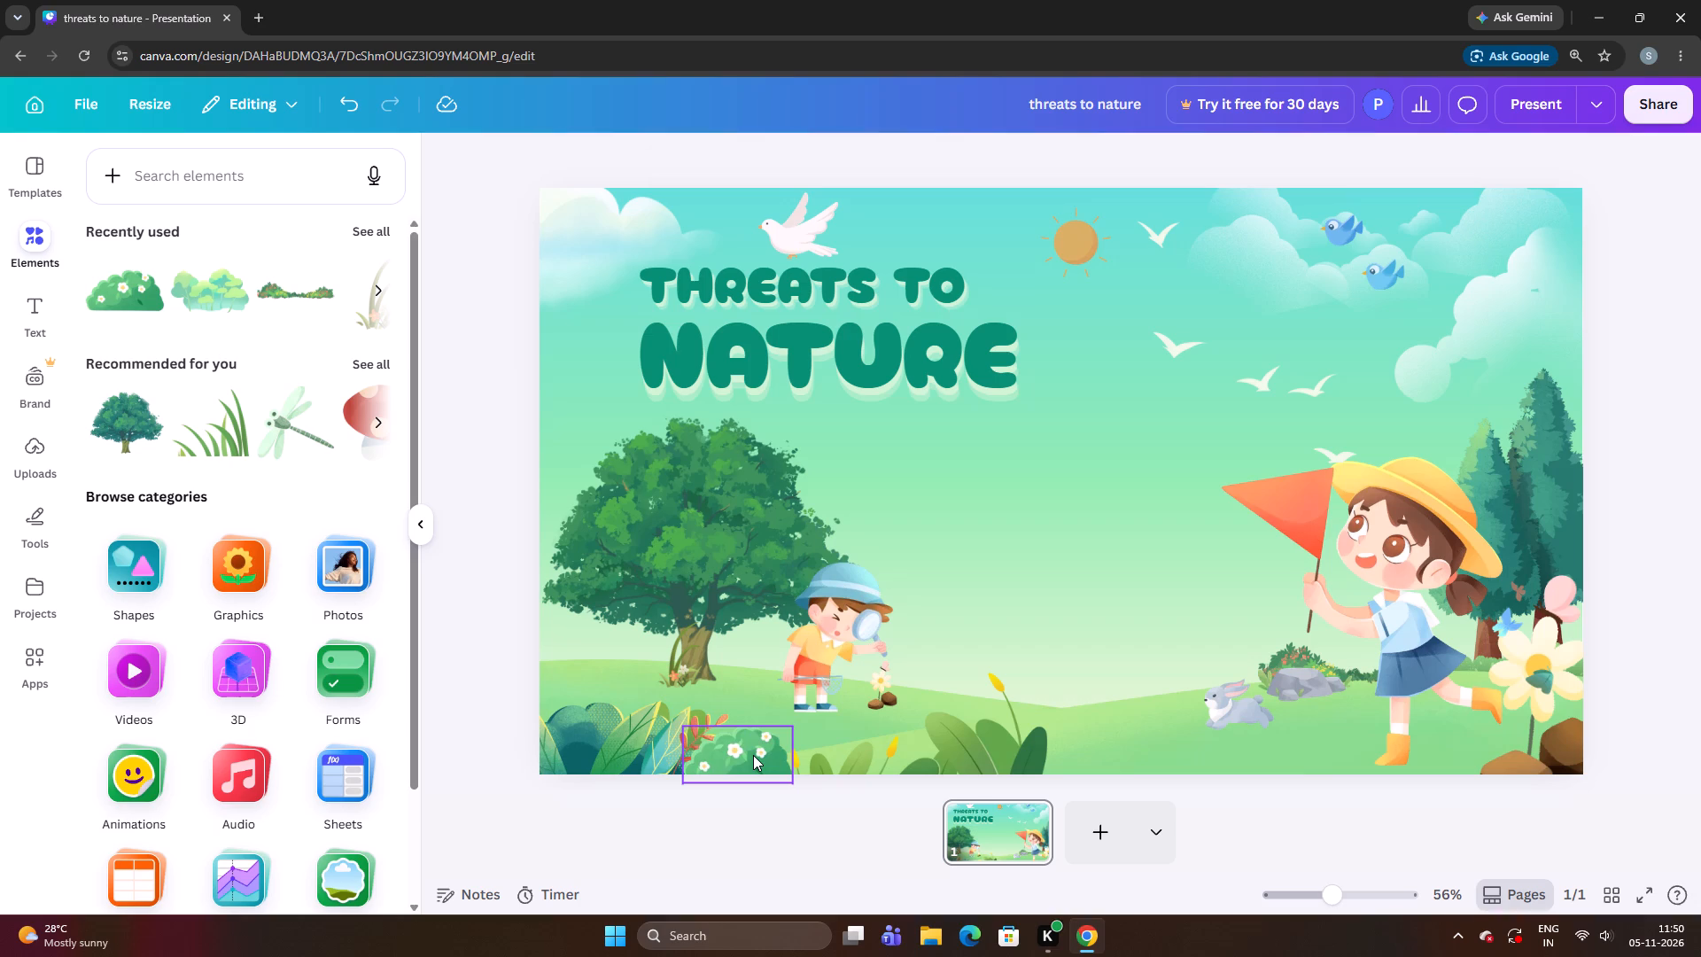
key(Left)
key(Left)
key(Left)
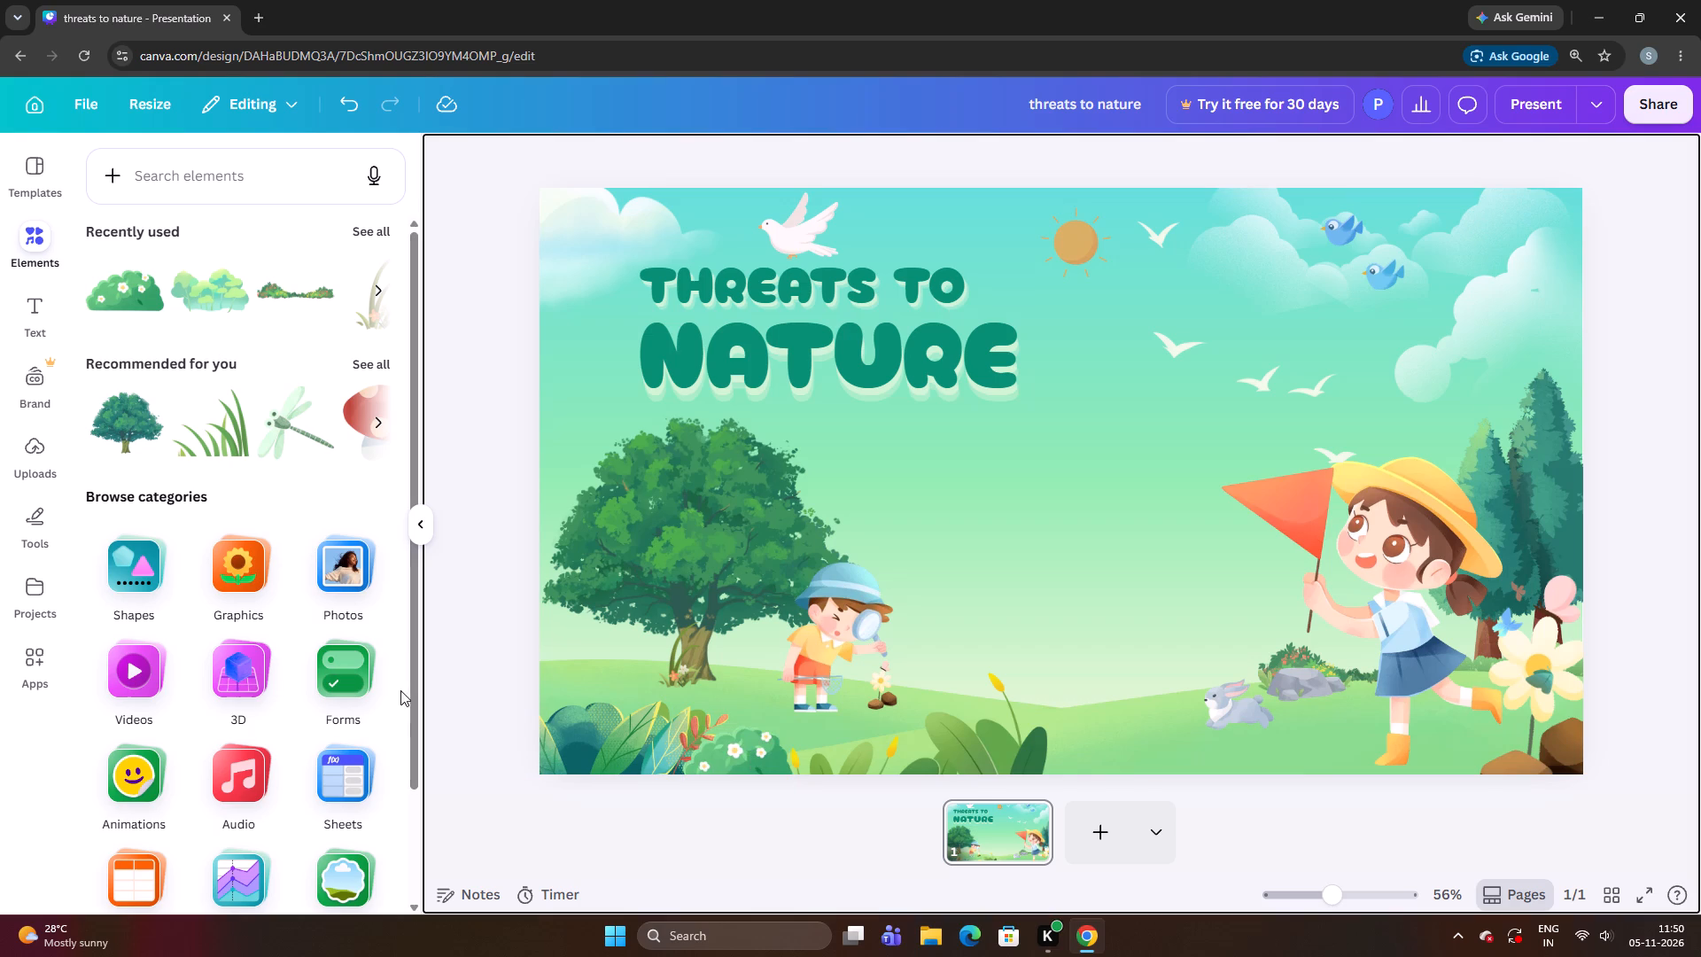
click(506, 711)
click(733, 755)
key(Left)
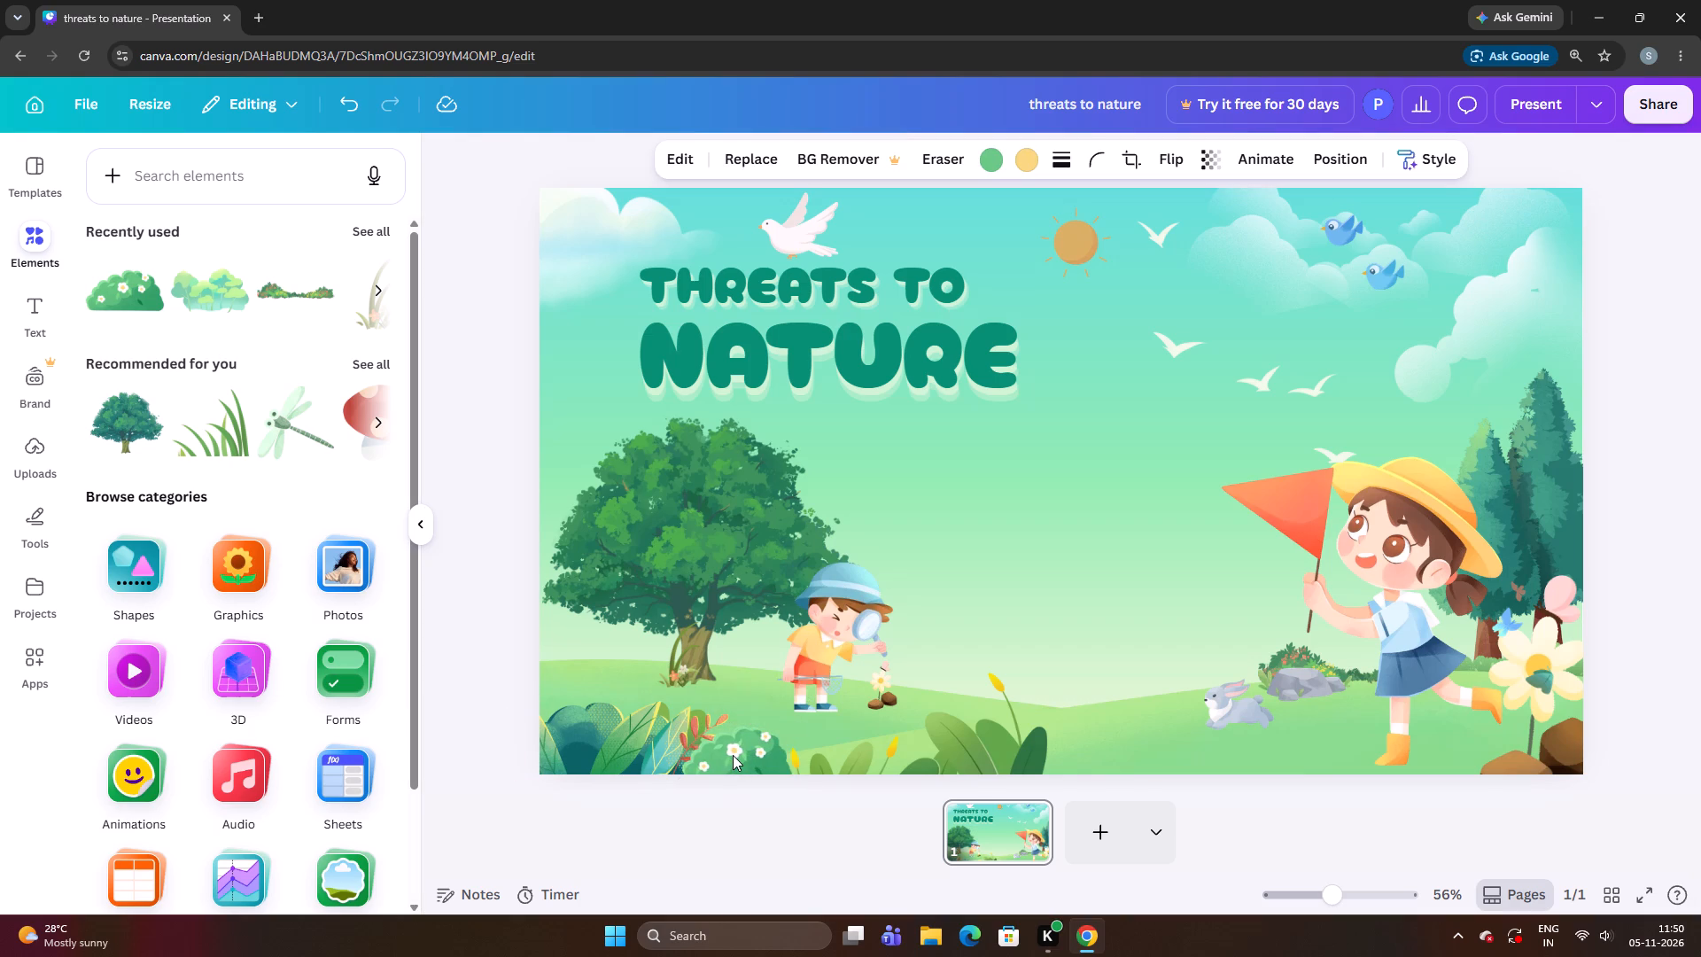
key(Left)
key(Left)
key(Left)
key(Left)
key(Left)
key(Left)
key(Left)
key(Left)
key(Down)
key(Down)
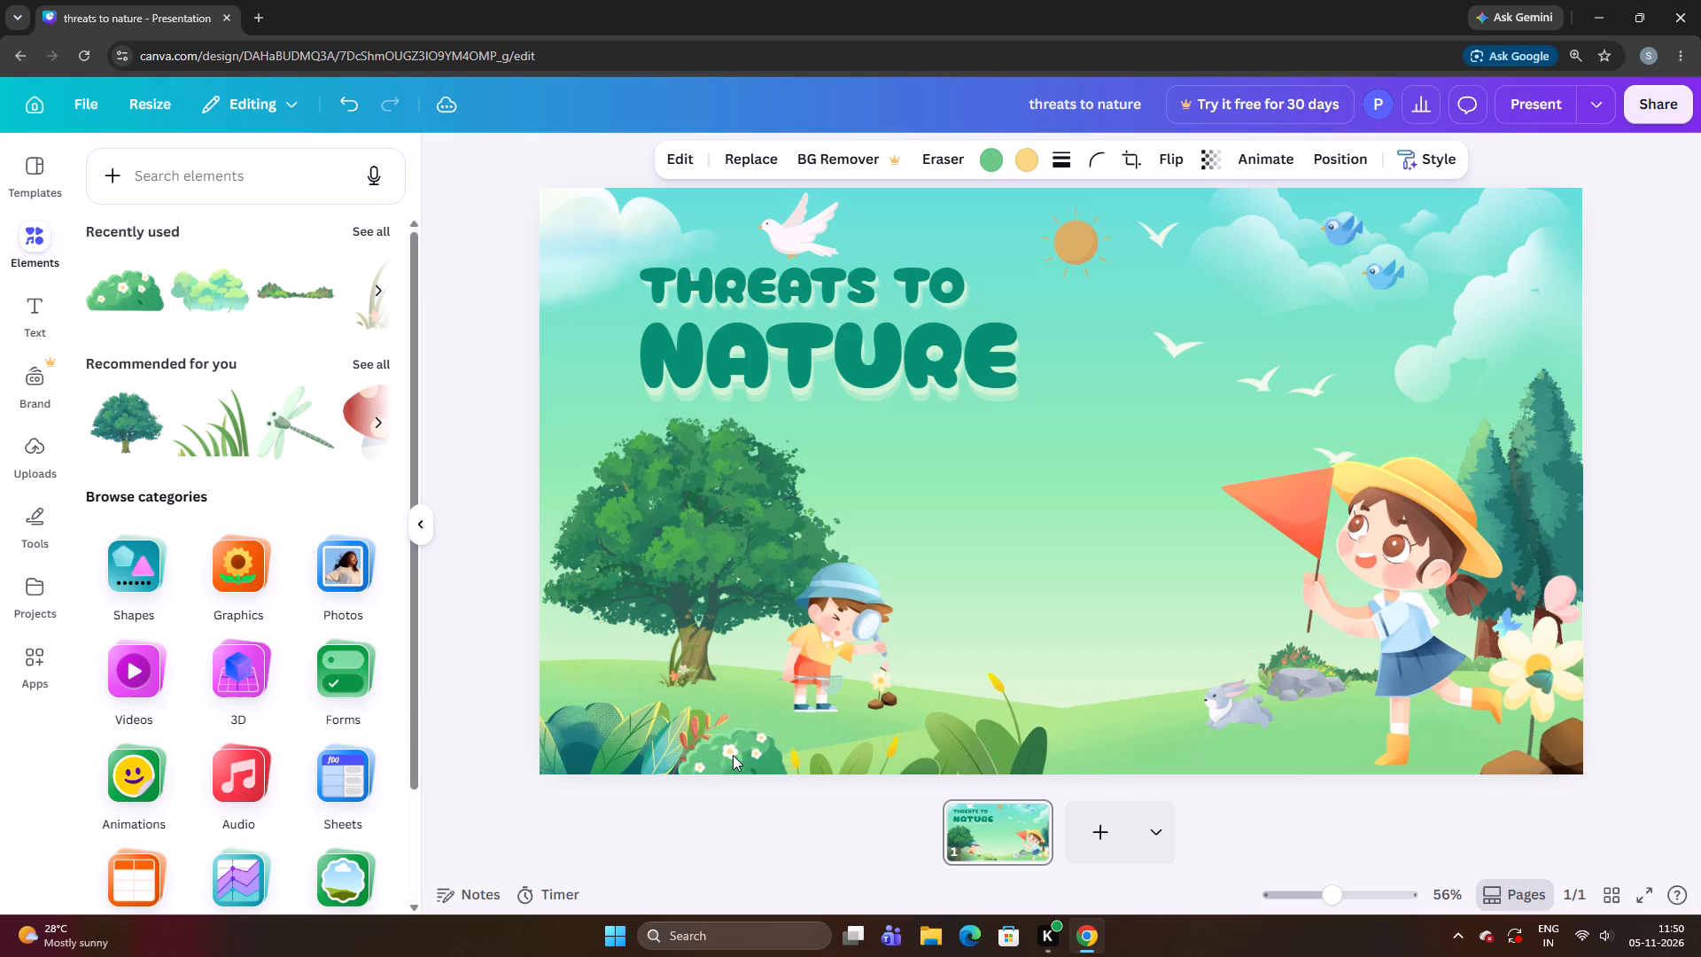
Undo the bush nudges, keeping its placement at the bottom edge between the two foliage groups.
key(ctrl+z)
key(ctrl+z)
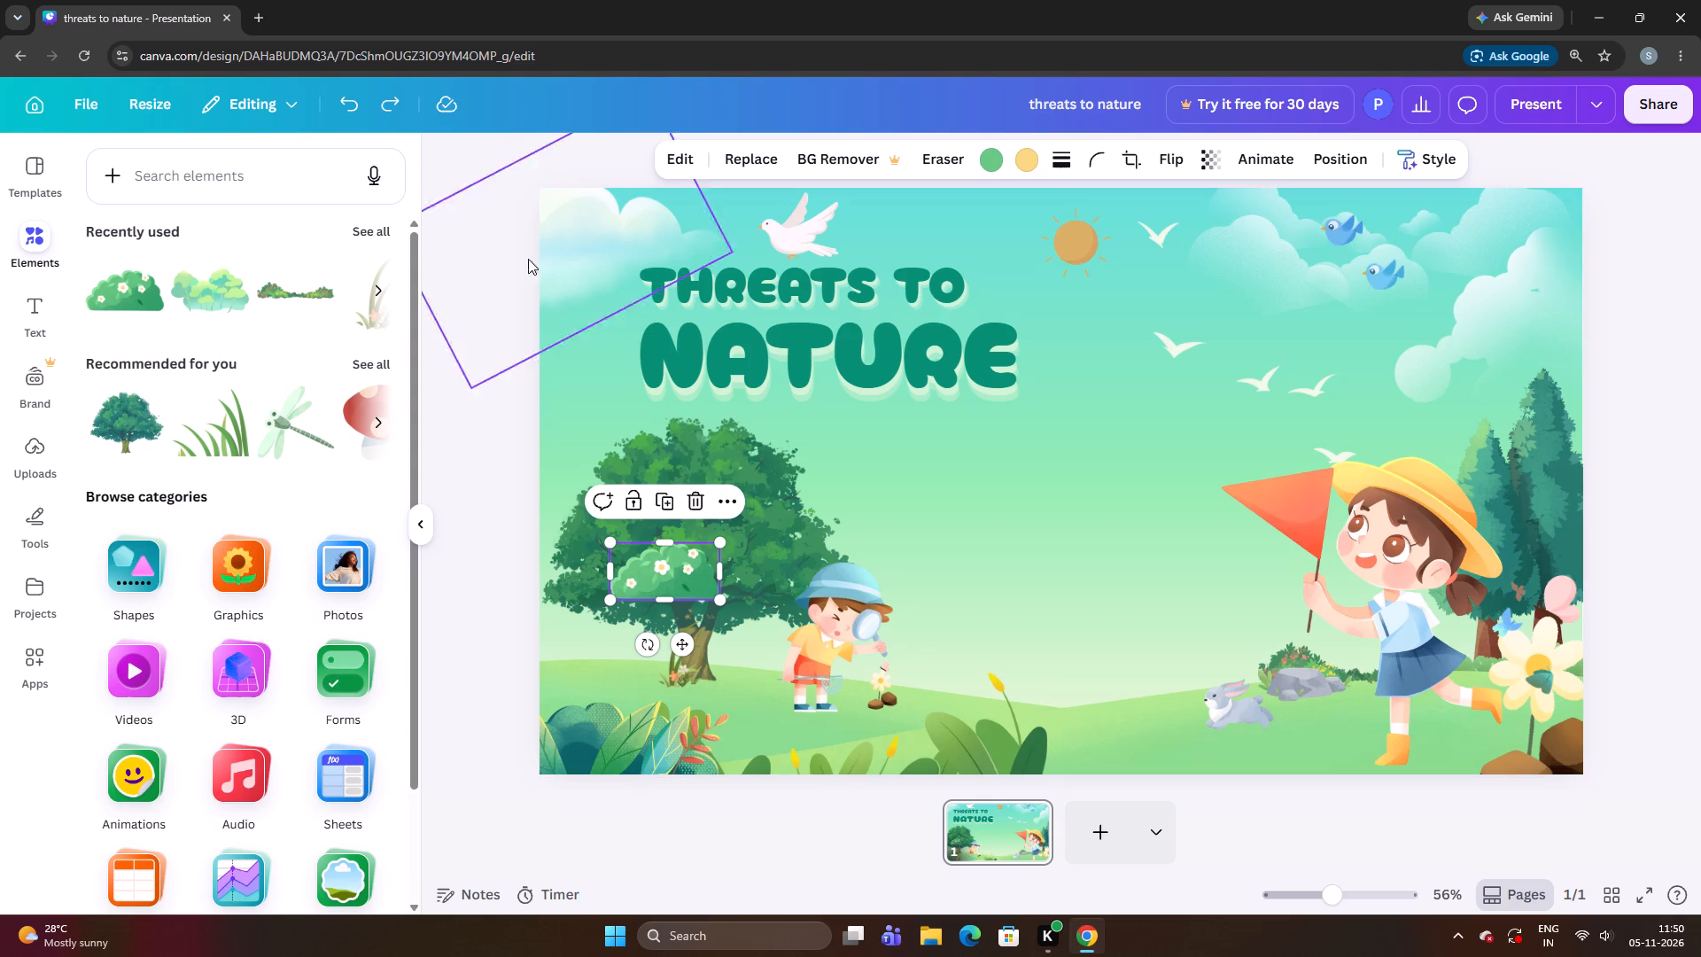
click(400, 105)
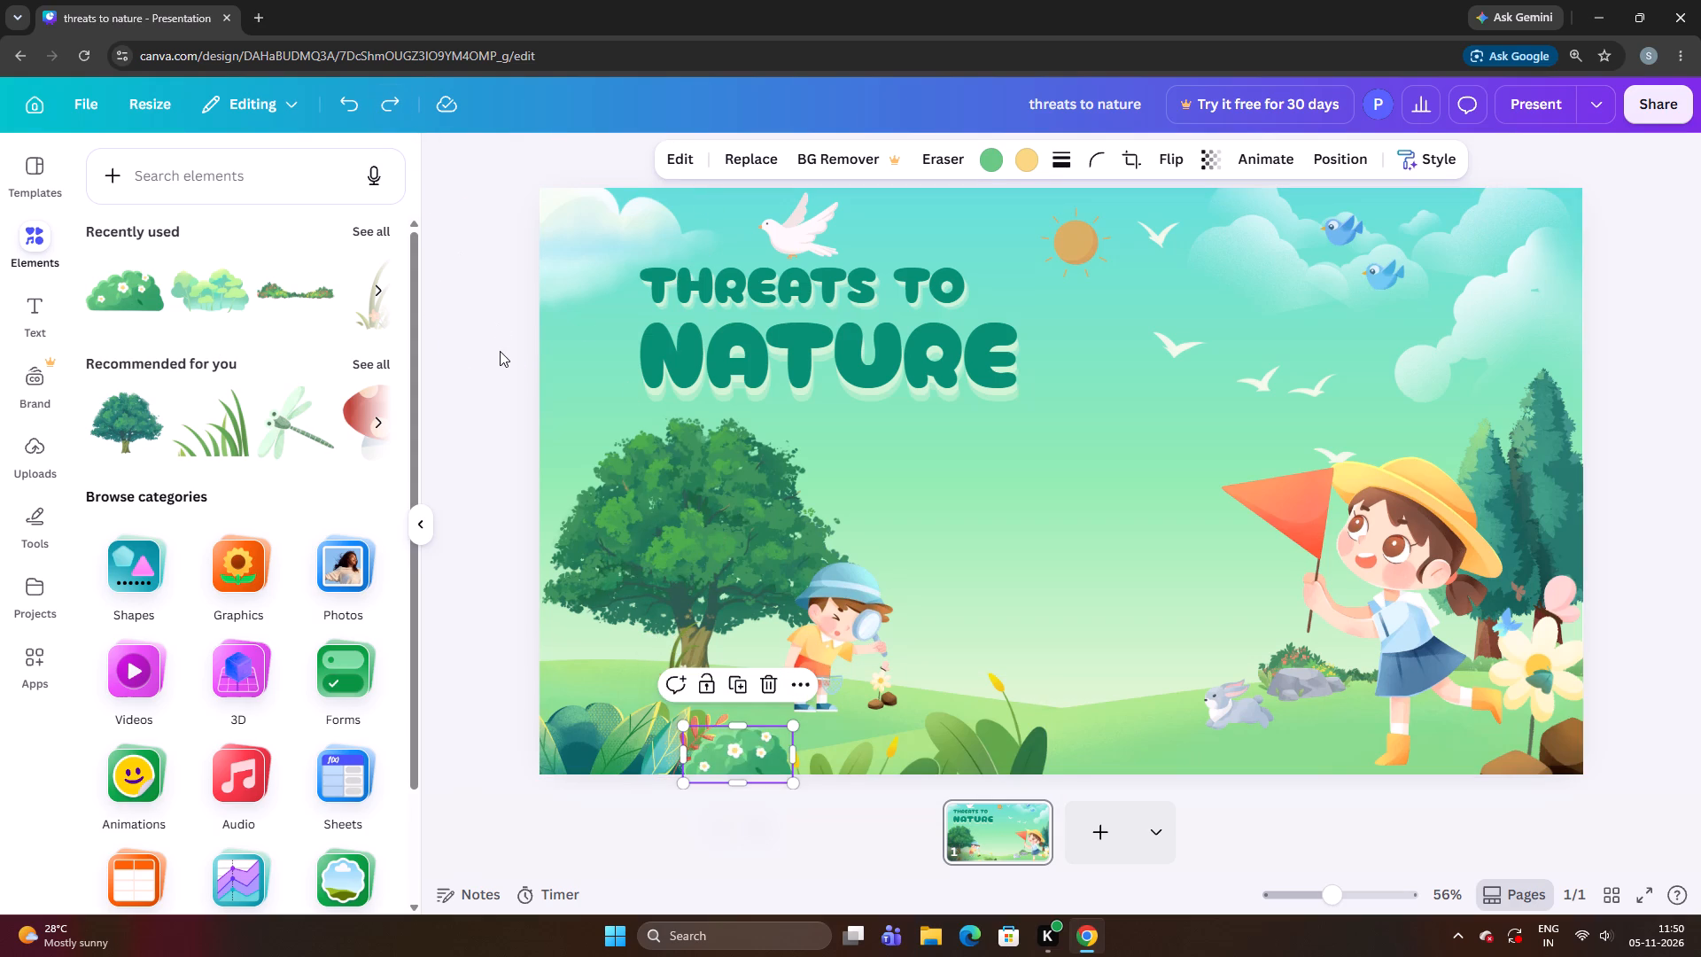
Nudge the white-flowered bush slightly right to fill the gap between the red sprigs and the yellow-budded foliage.
key(Right)
key(Right)
key(Right)
click(499, 345)
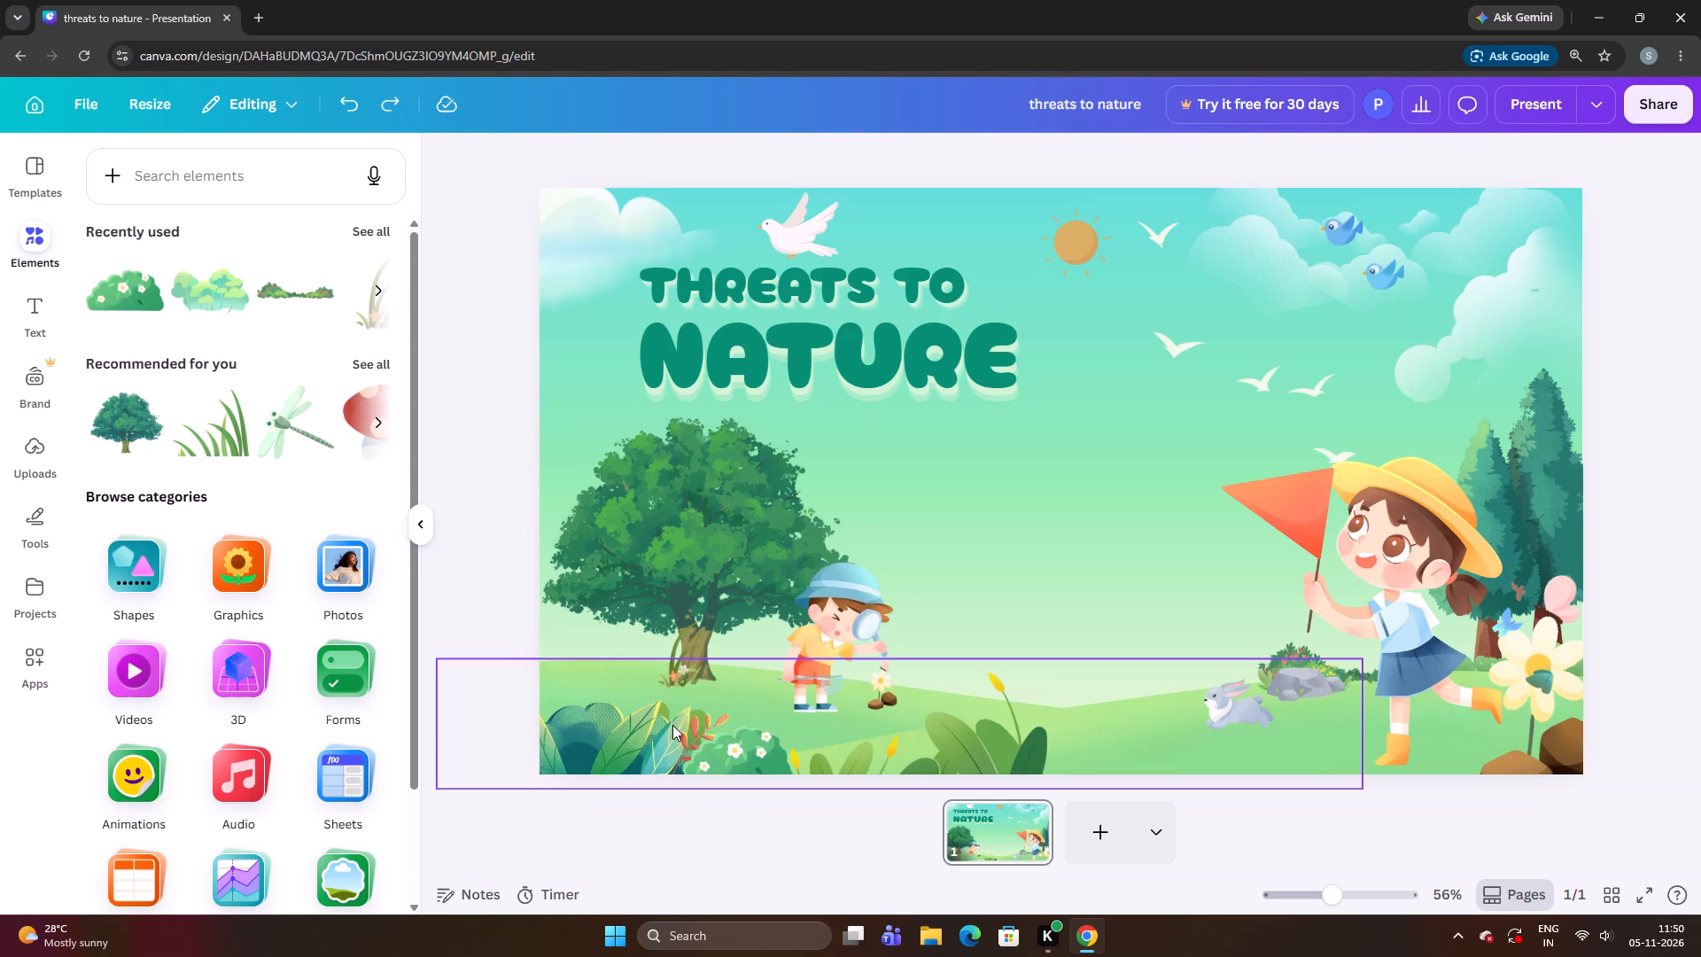
click(717, 756)
key(Right)
key(Right)
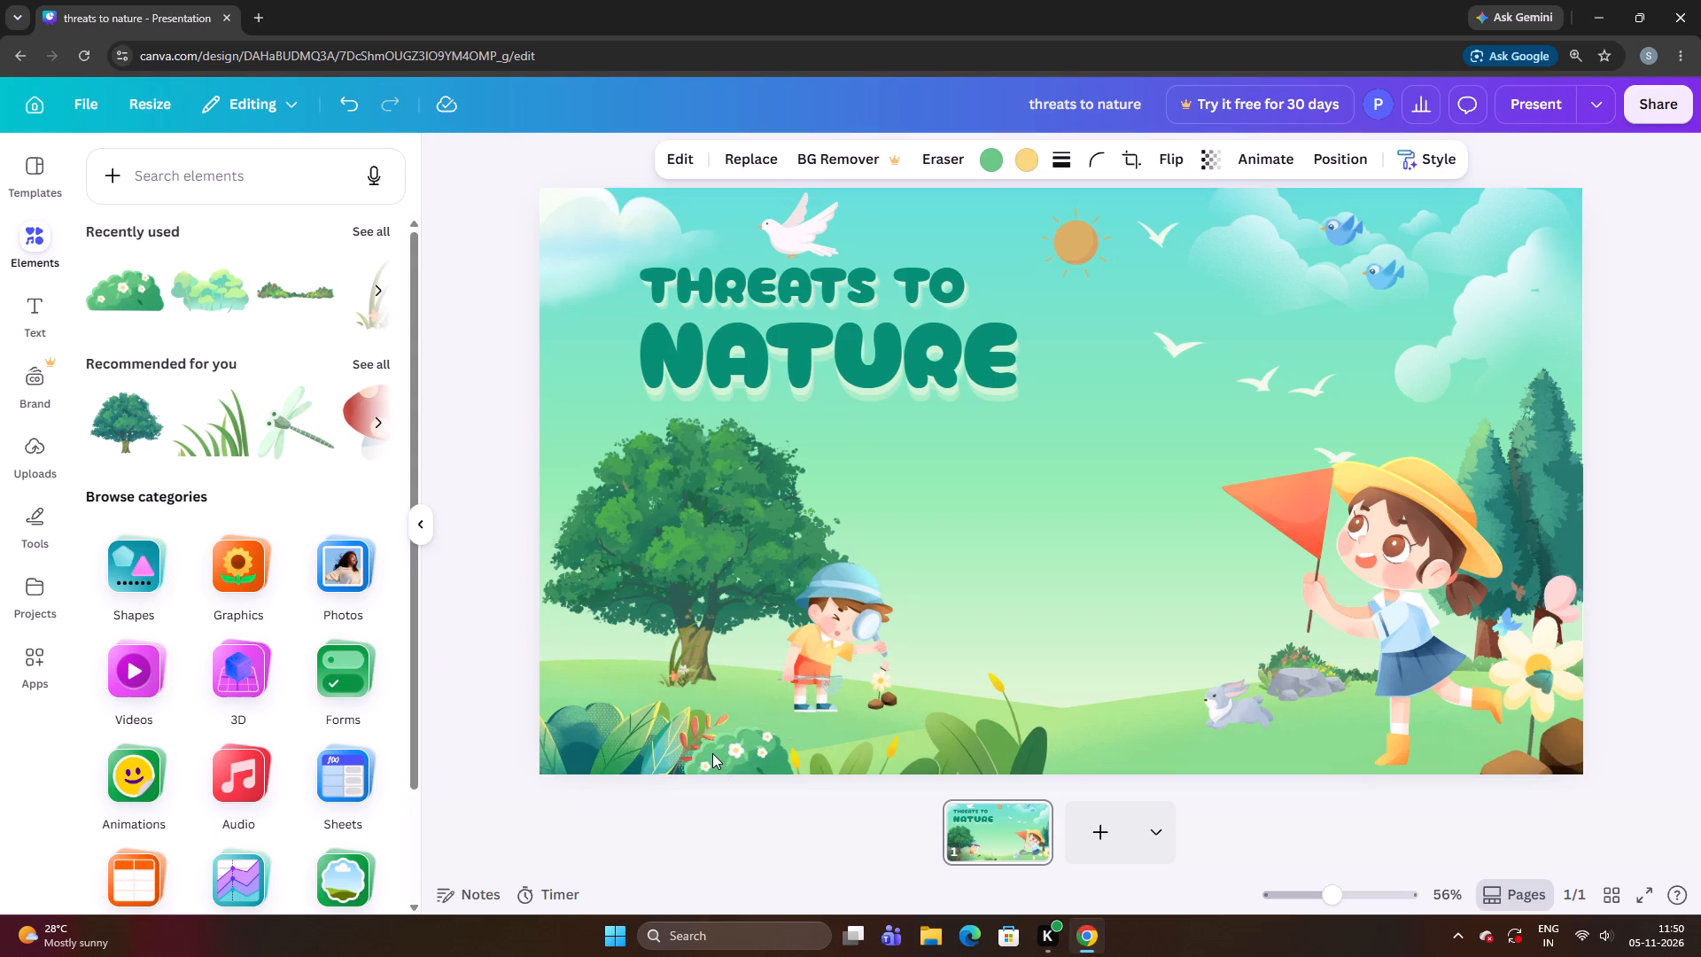
key(Right)
key(Up)
key(Right)
key(Down)
key(Right)
key(Right)
key(Up)
key(Right)
key(Up)
key(Down)
key(Right)
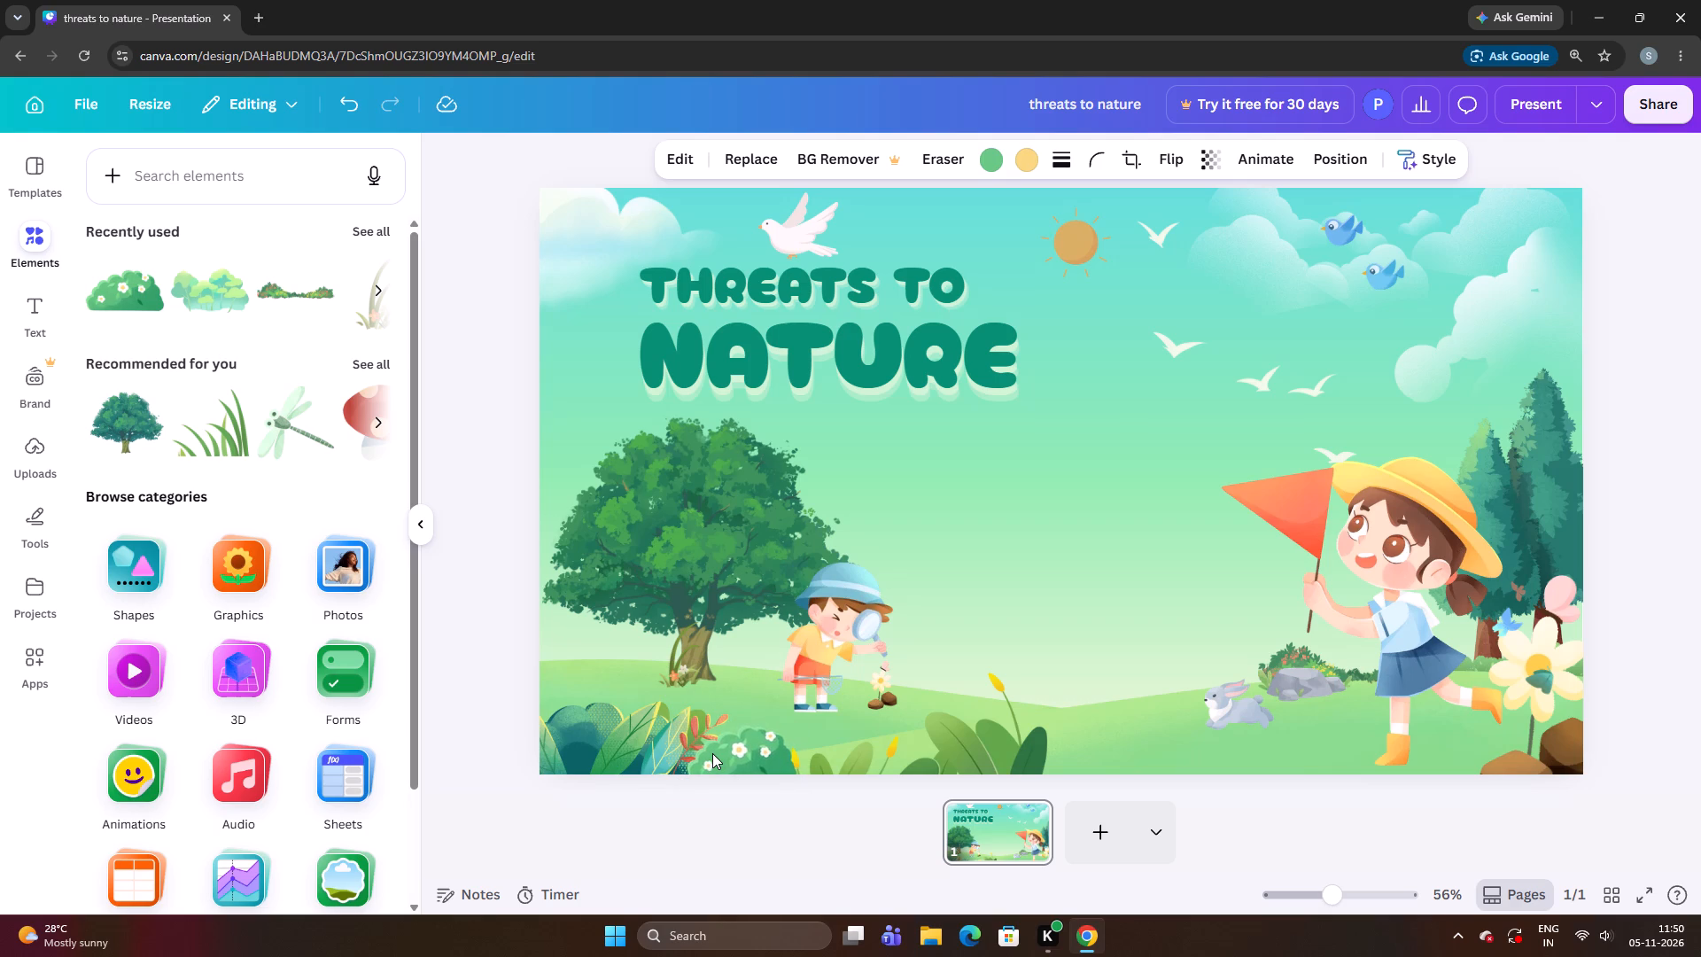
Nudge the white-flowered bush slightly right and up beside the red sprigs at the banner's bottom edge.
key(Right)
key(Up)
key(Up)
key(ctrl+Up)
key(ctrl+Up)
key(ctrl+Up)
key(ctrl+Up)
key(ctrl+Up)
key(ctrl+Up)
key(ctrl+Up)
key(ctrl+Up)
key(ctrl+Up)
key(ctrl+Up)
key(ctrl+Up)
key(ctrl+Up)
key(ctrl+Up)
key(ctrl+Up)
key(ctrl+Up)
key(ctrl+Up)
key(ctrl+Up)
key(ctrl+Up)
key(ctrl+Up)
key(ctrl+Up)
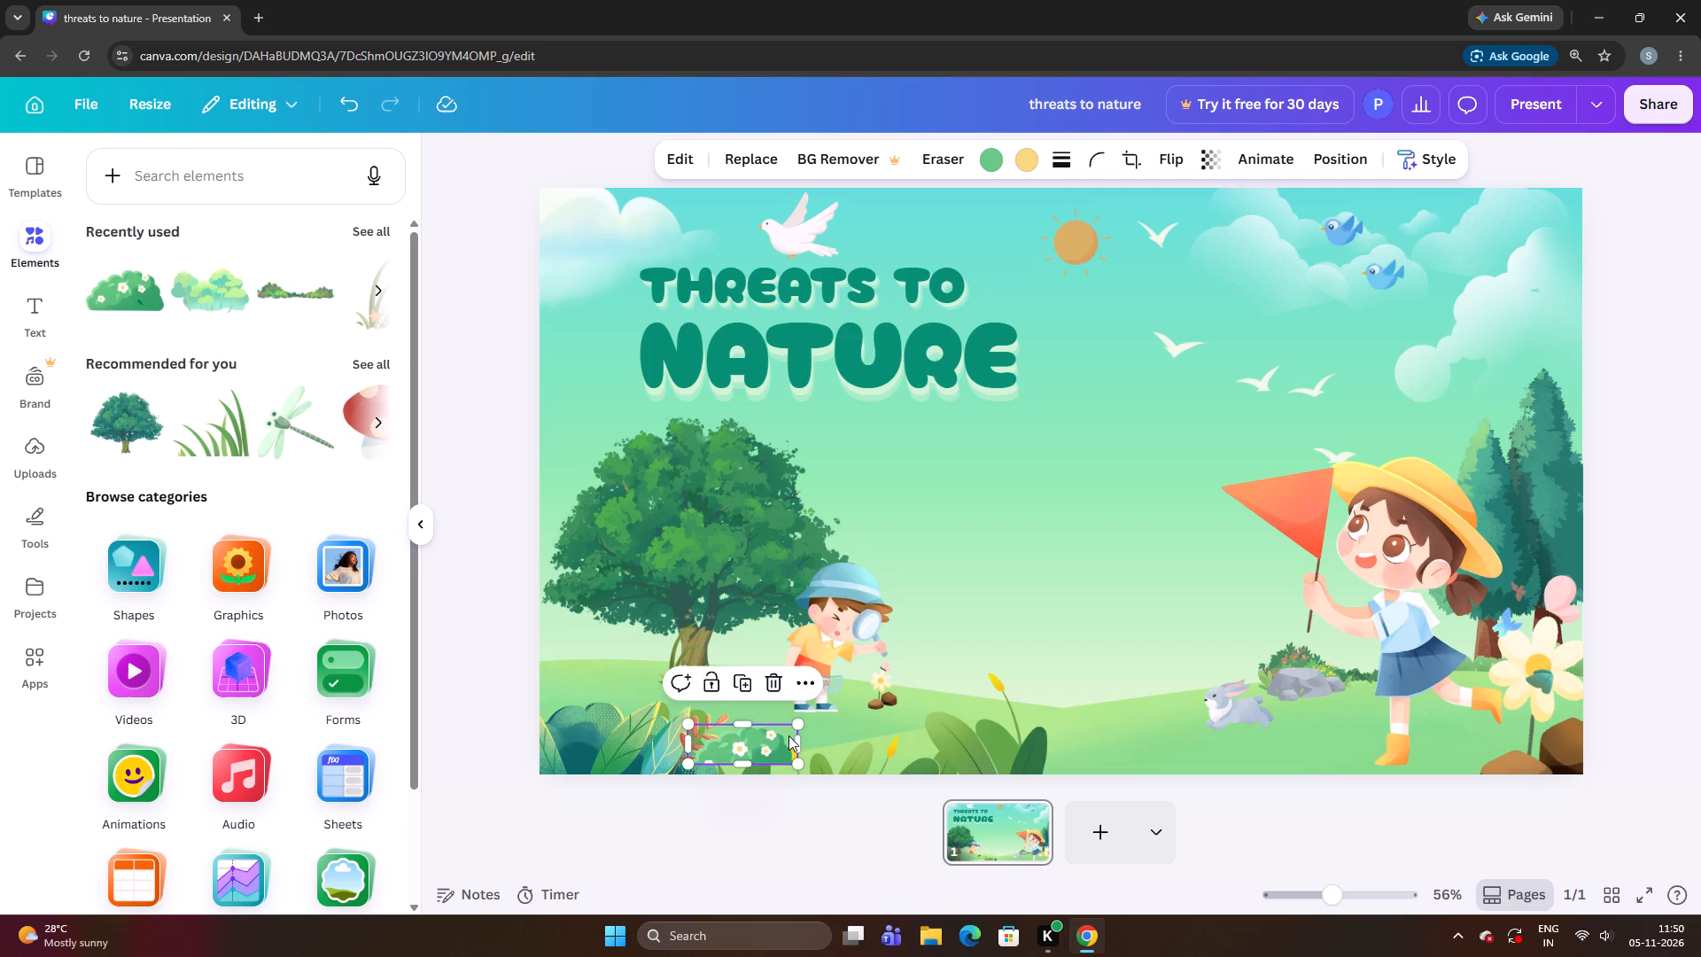
Raise the white-flowered bush onto the grass and extend its cropped bottom and right side to reveal more foliage.
drag(762, 751, 766, 716)
drag(753, 724, 751, 734)
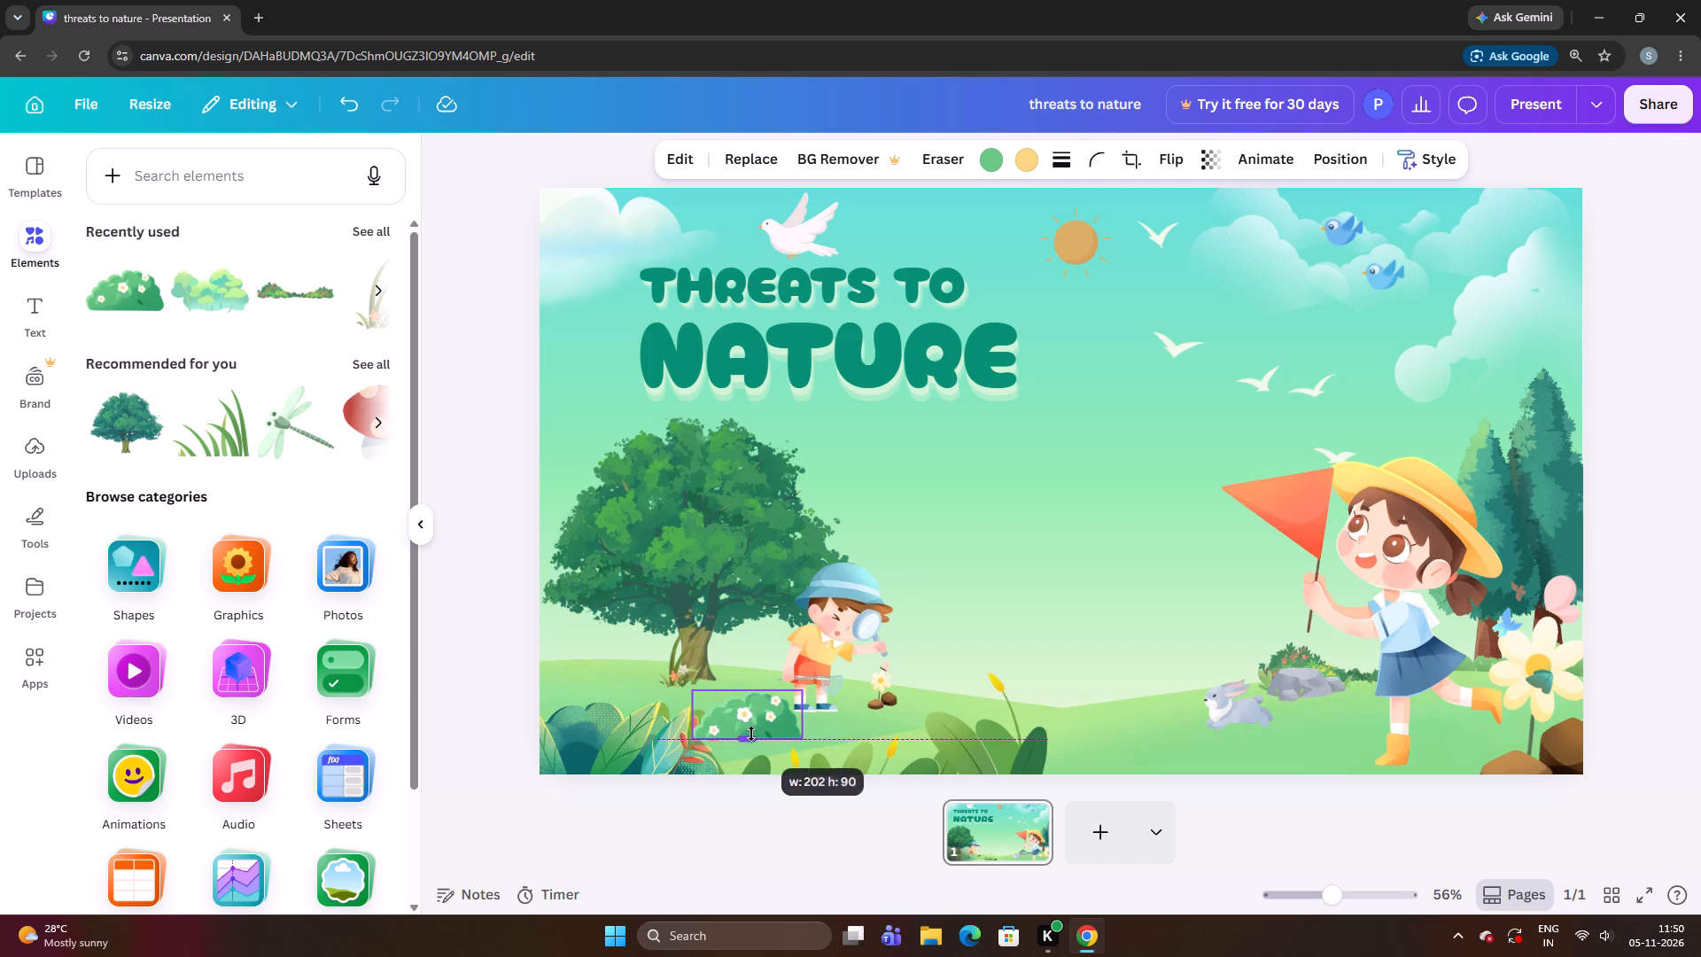
drag(751, 734, 750, 747)
key(ctrl+z)
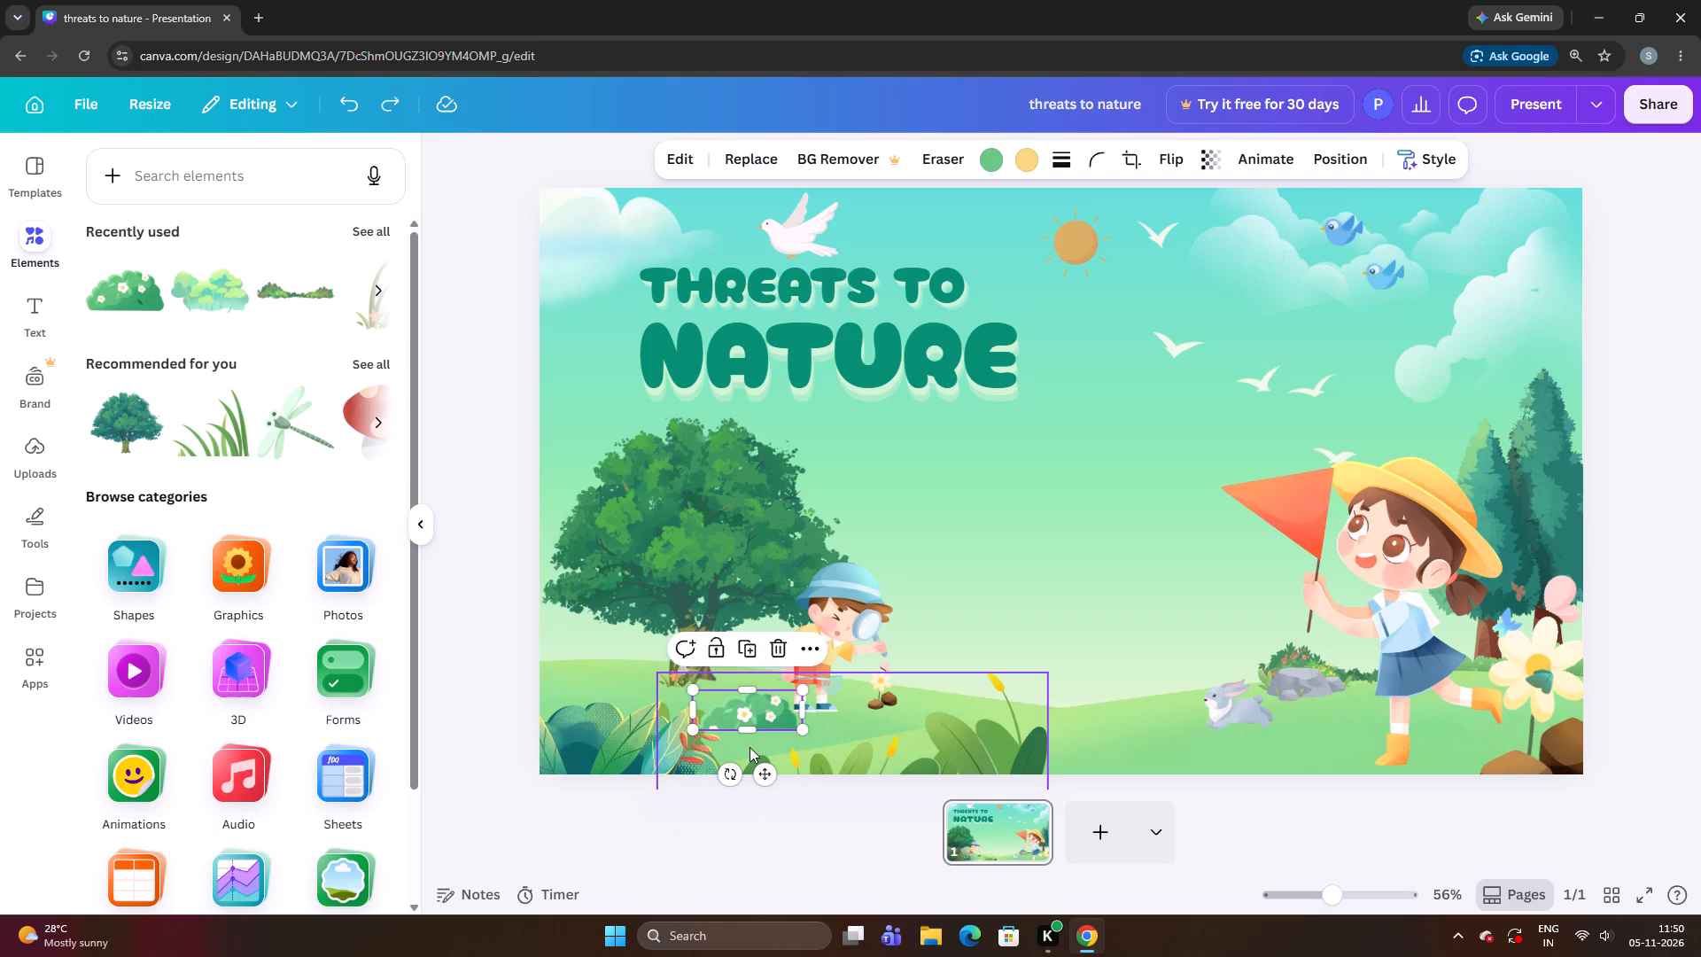
drag(754, 736, 756, 756)
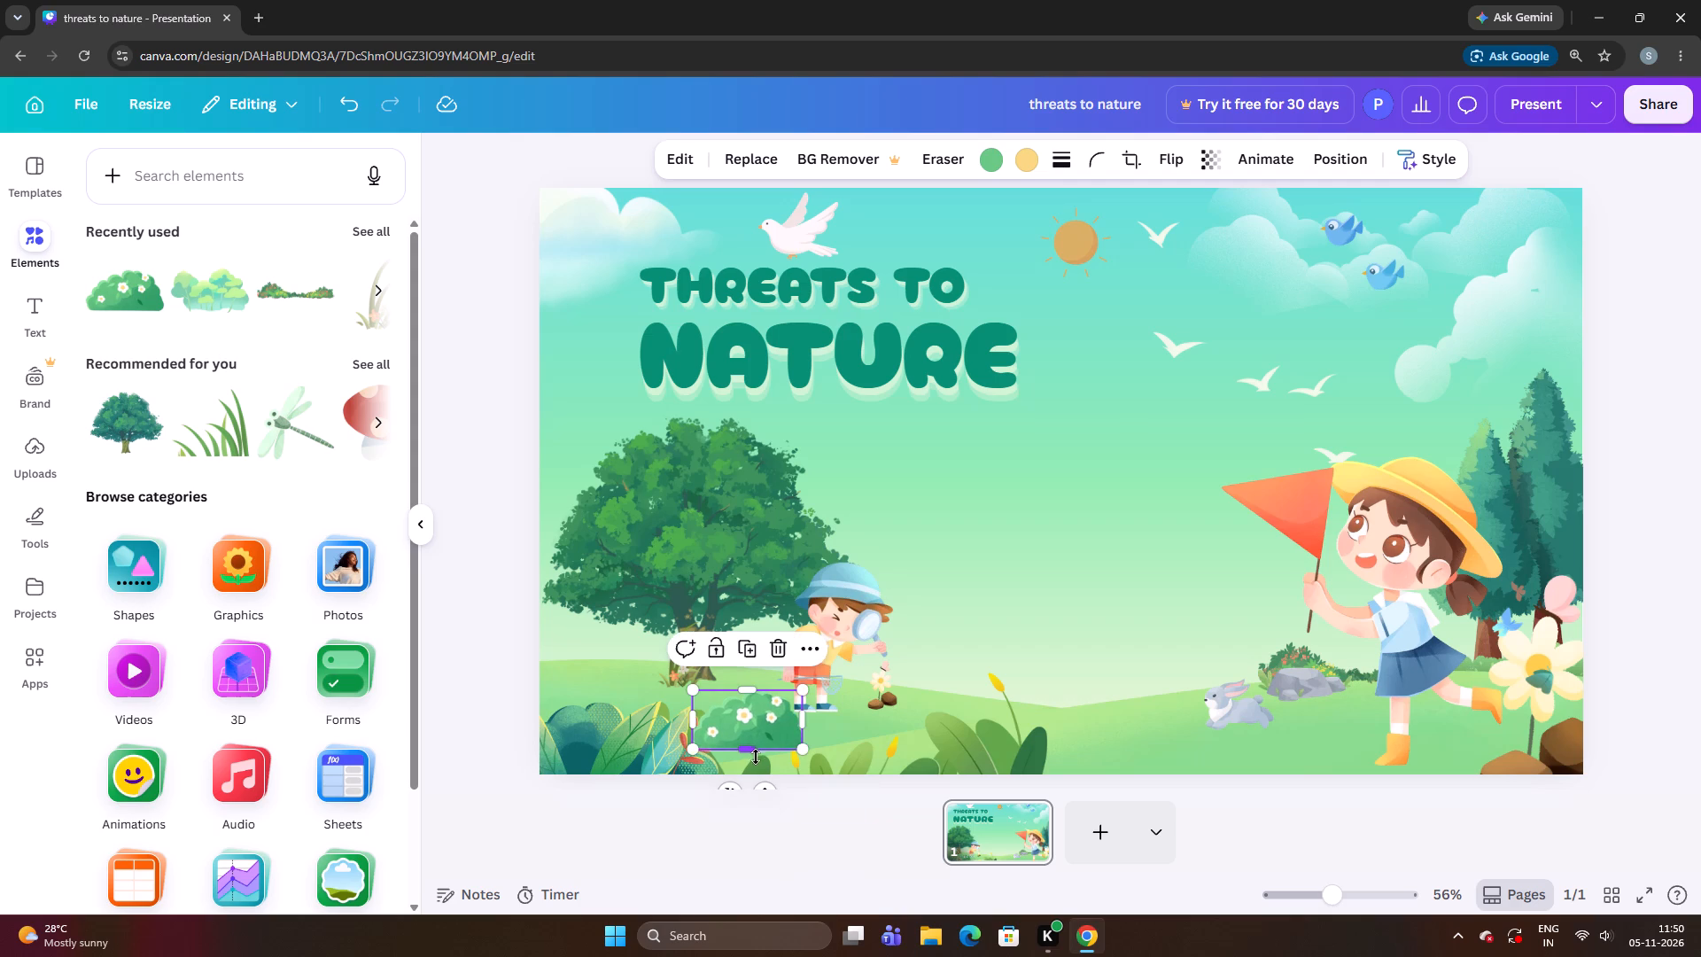
click(803, 726)
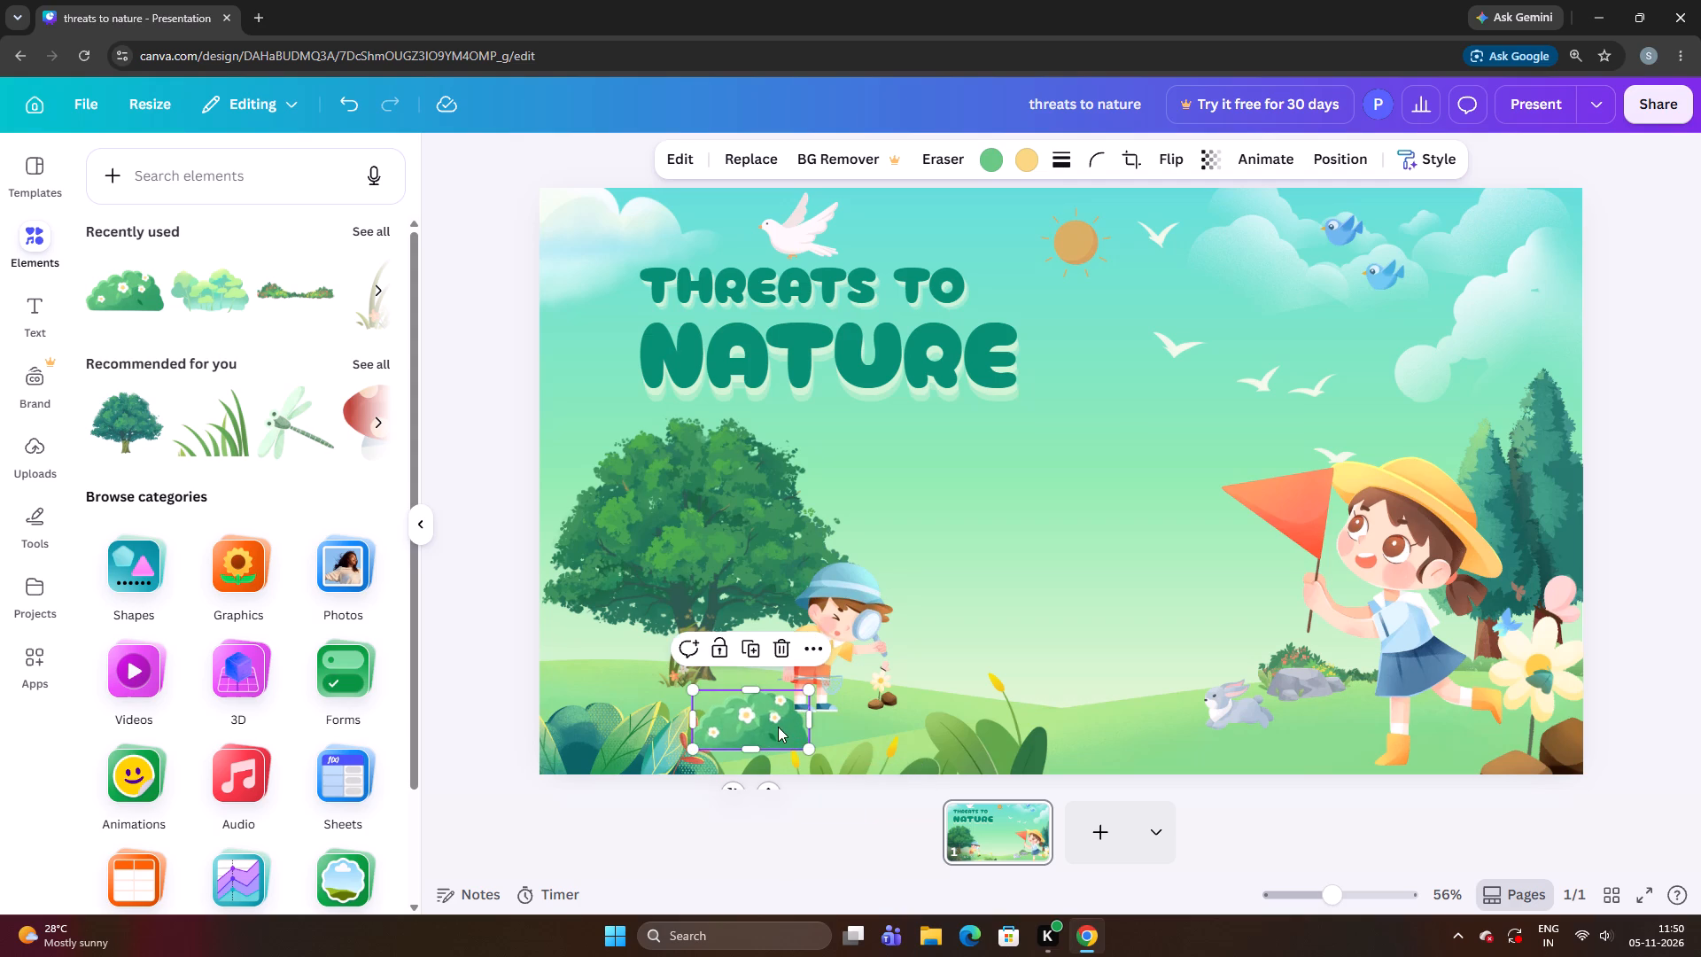
Shift the white-flowered bush right and down beside the red sprigs and scale it down slightly.
drag(778, 727, 791, 723)
drag(791, 723, 788, 736)
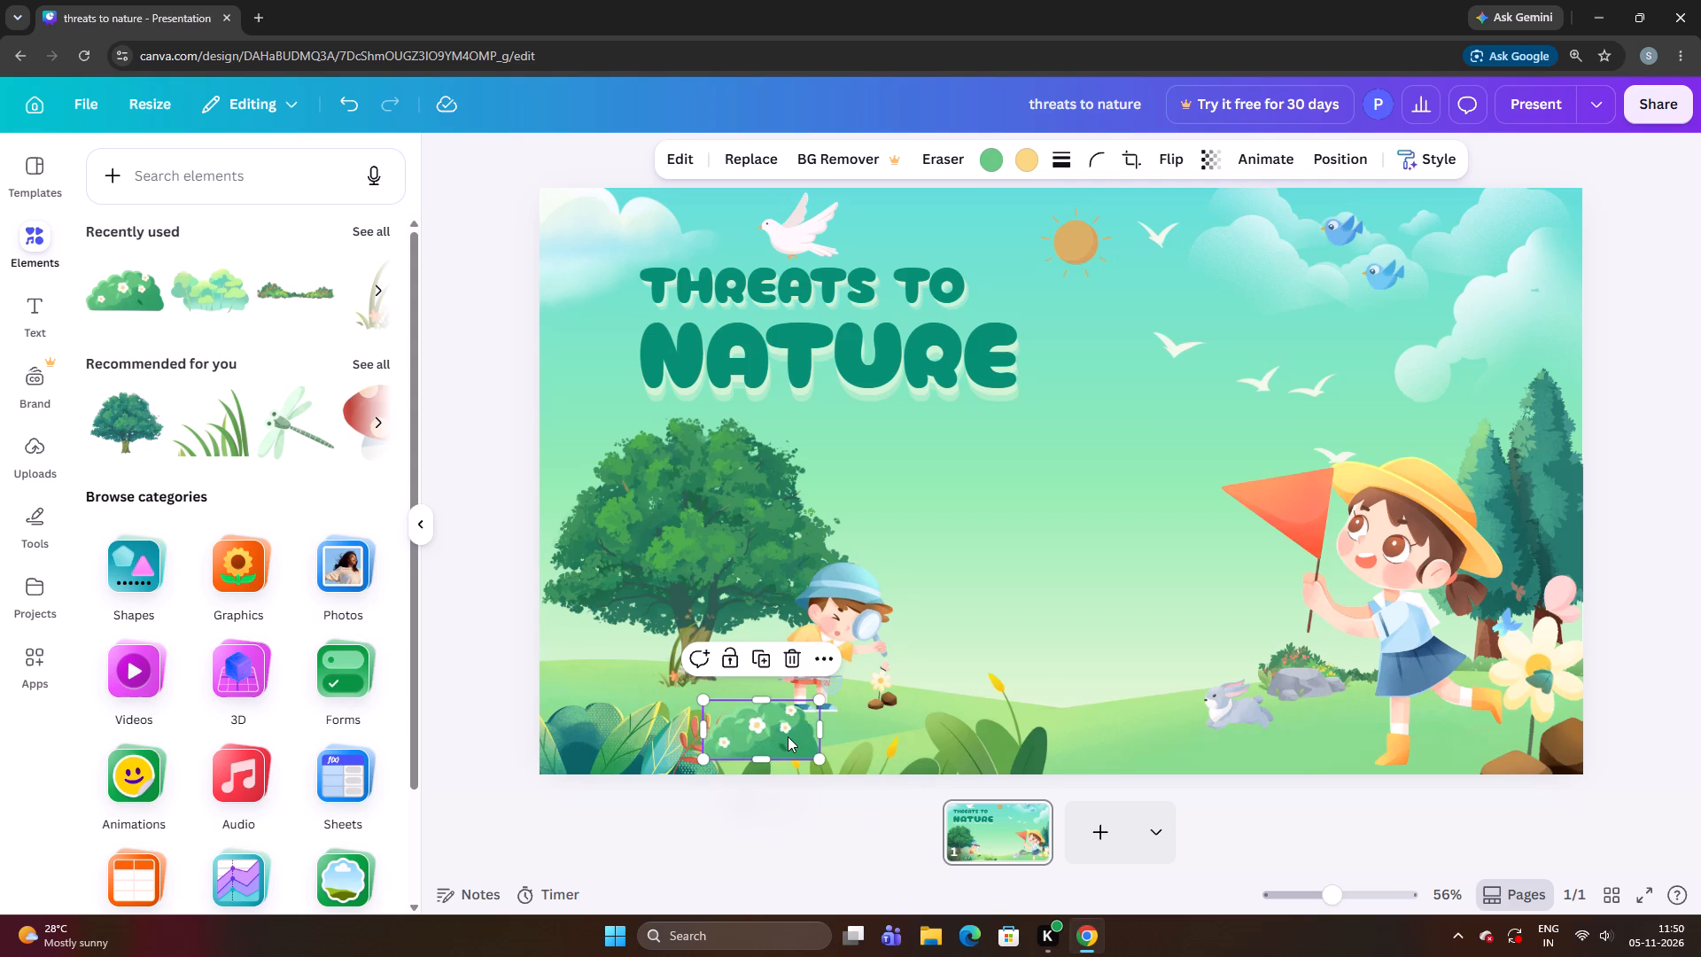
drag(818, 760, 802, 751)
click(782, 727)
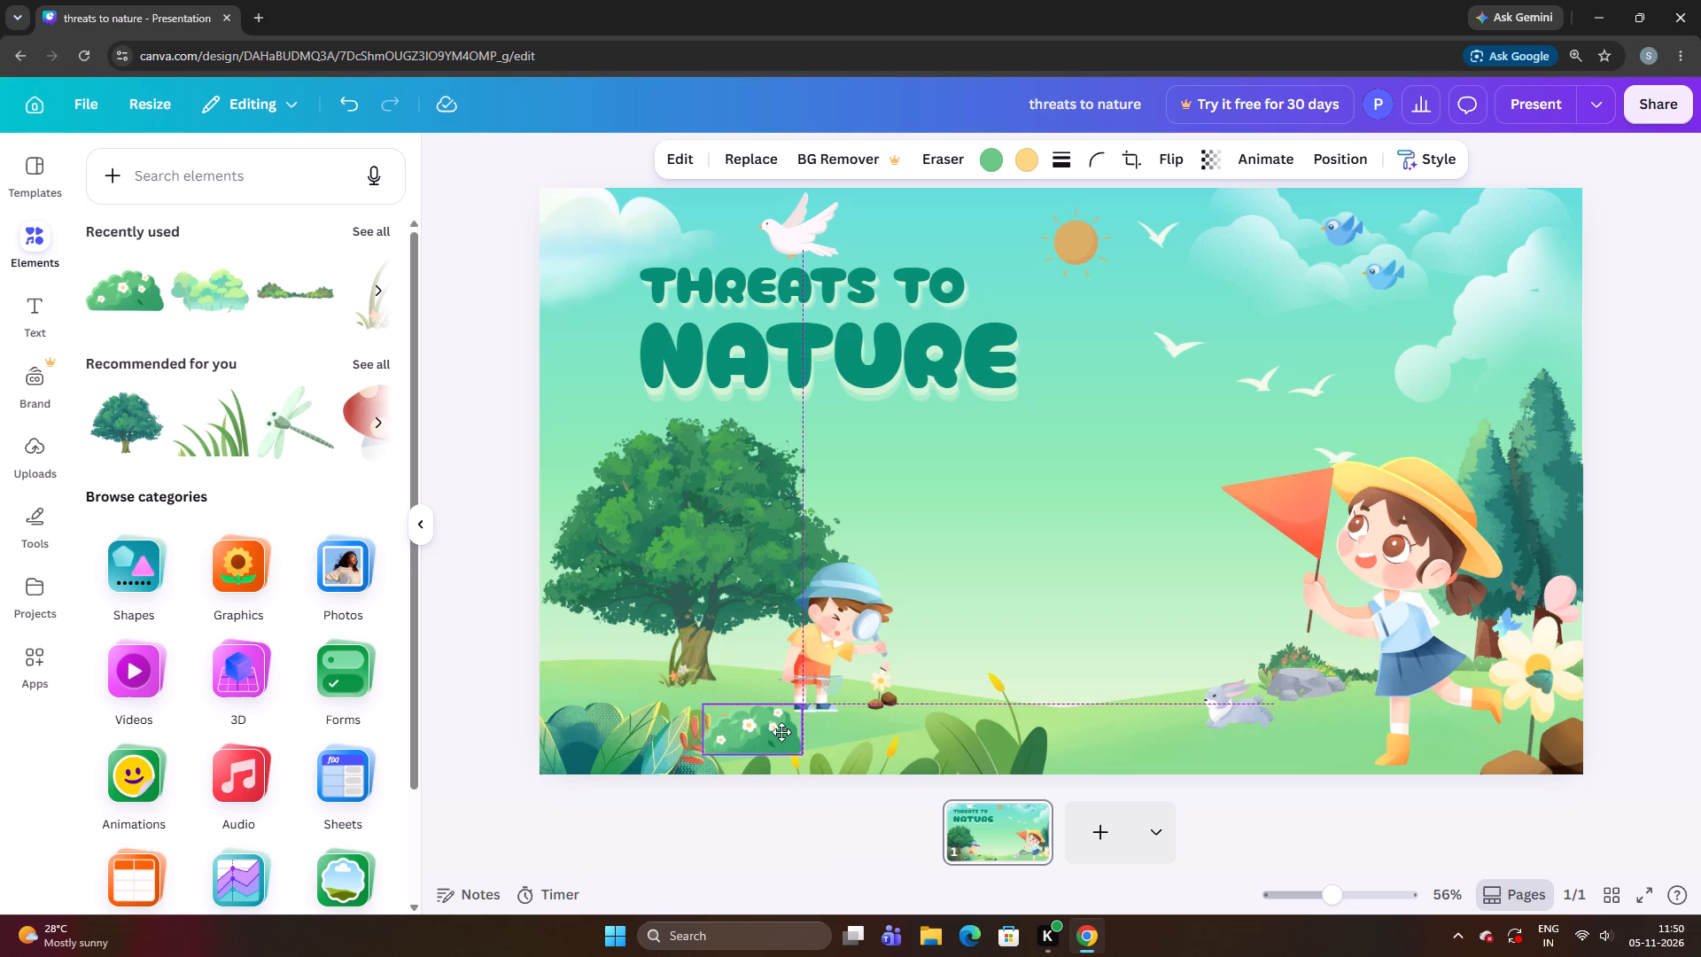
Nudge the white-flowered bush down until its base meets the banner's bottom edge.
key(Down)
key(Down)
key(Down)
key(Down)
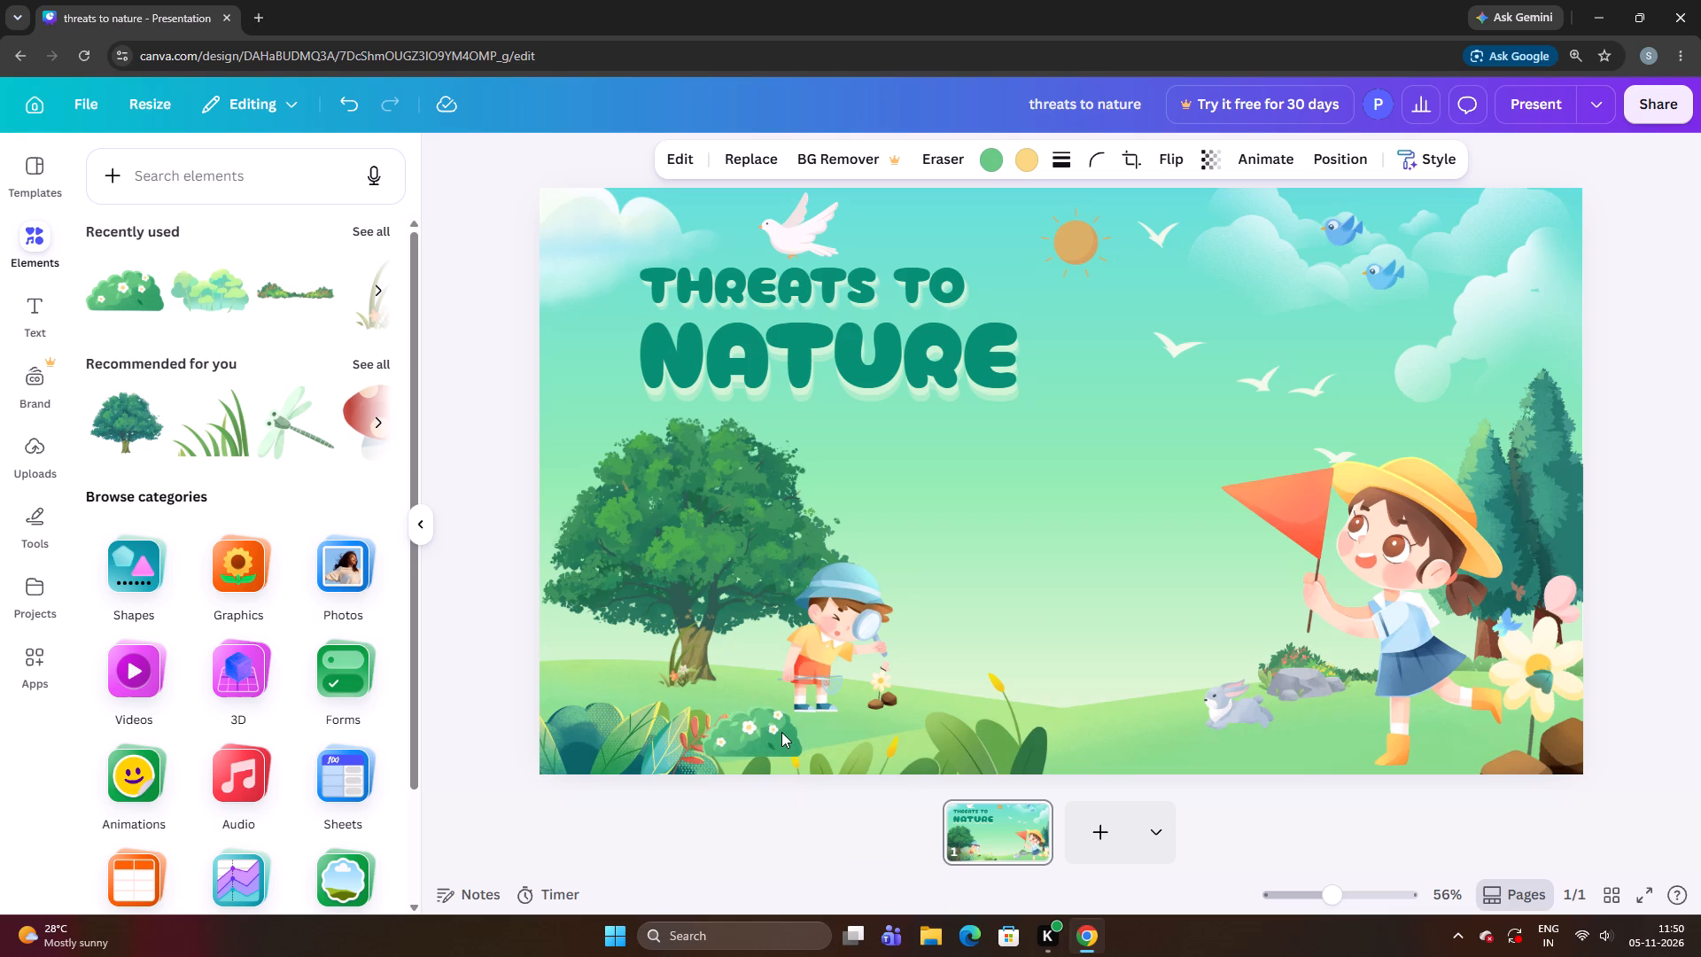
key(Down)
key(Down)
key(Down)
key(Down)
key(Down)
key(Down)
key(Down)
key(Down)
key(Down)
key(Down)
key(Down)
key(Down)
key(Down)
key(Down)
key(Down)
key(Down)
key(Down)
key(Down)
key(Down)
key(Down)
key(Down)
key(Down)
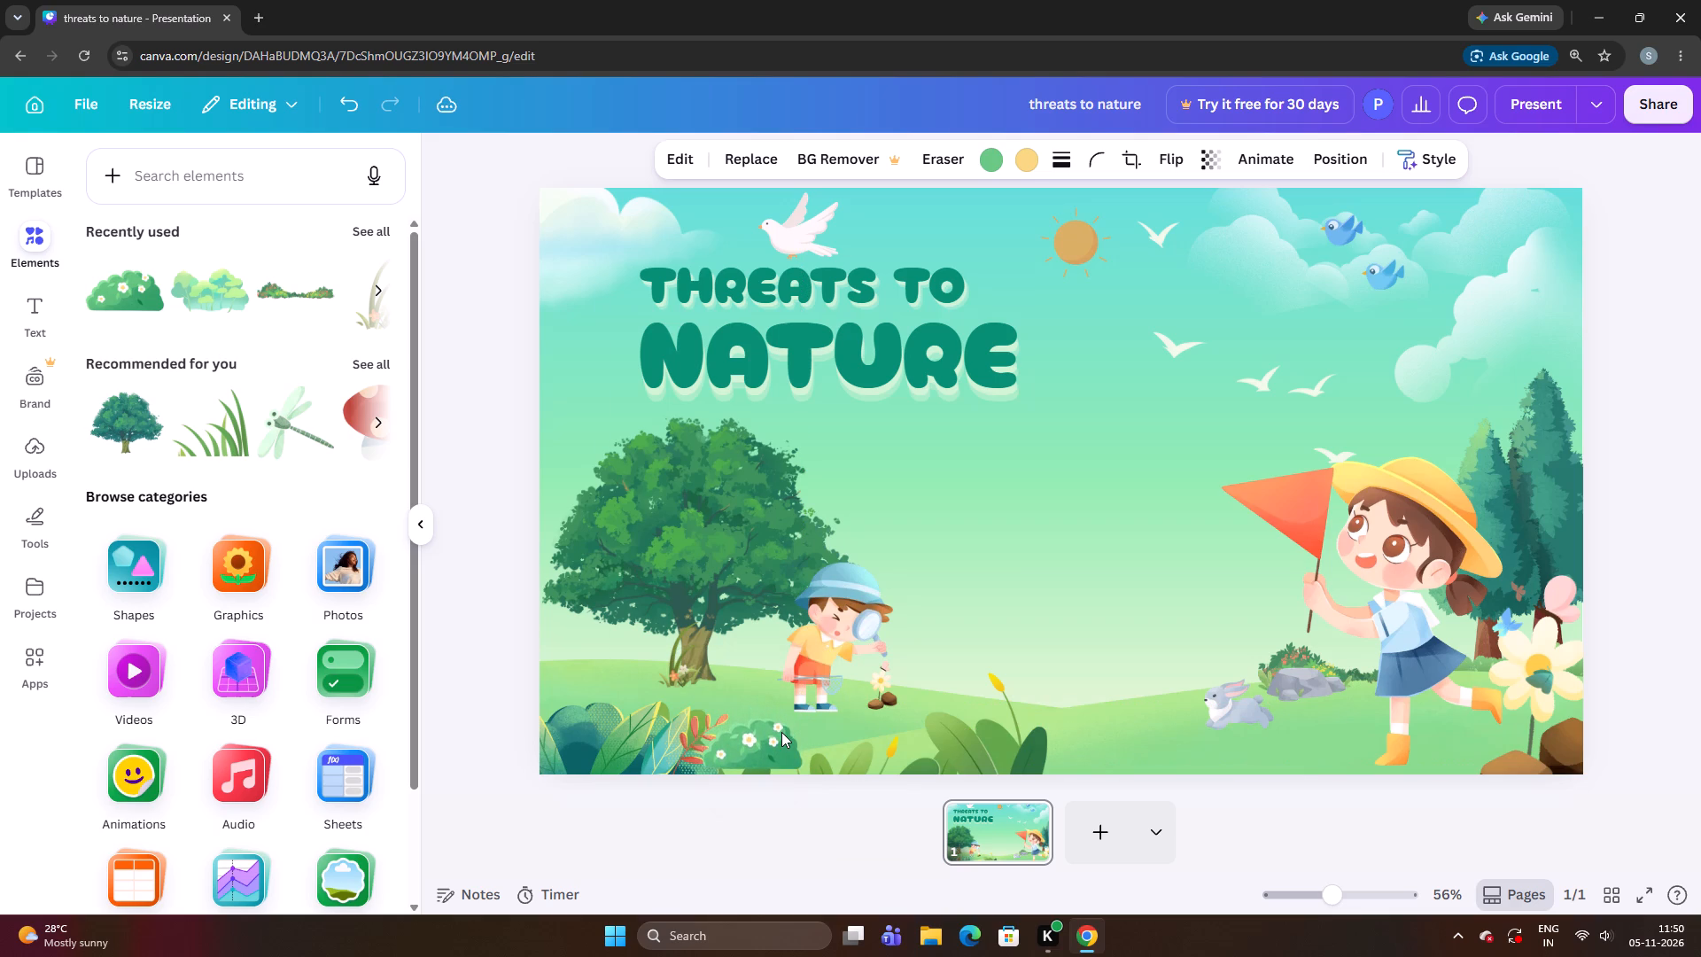
key(Down)
key(Down)
key(Down)
key(Down)
key(Down)
key(Down)
key(Down)
key(Down)
key(Down)
key(Down)
key(Down)
key(Down)
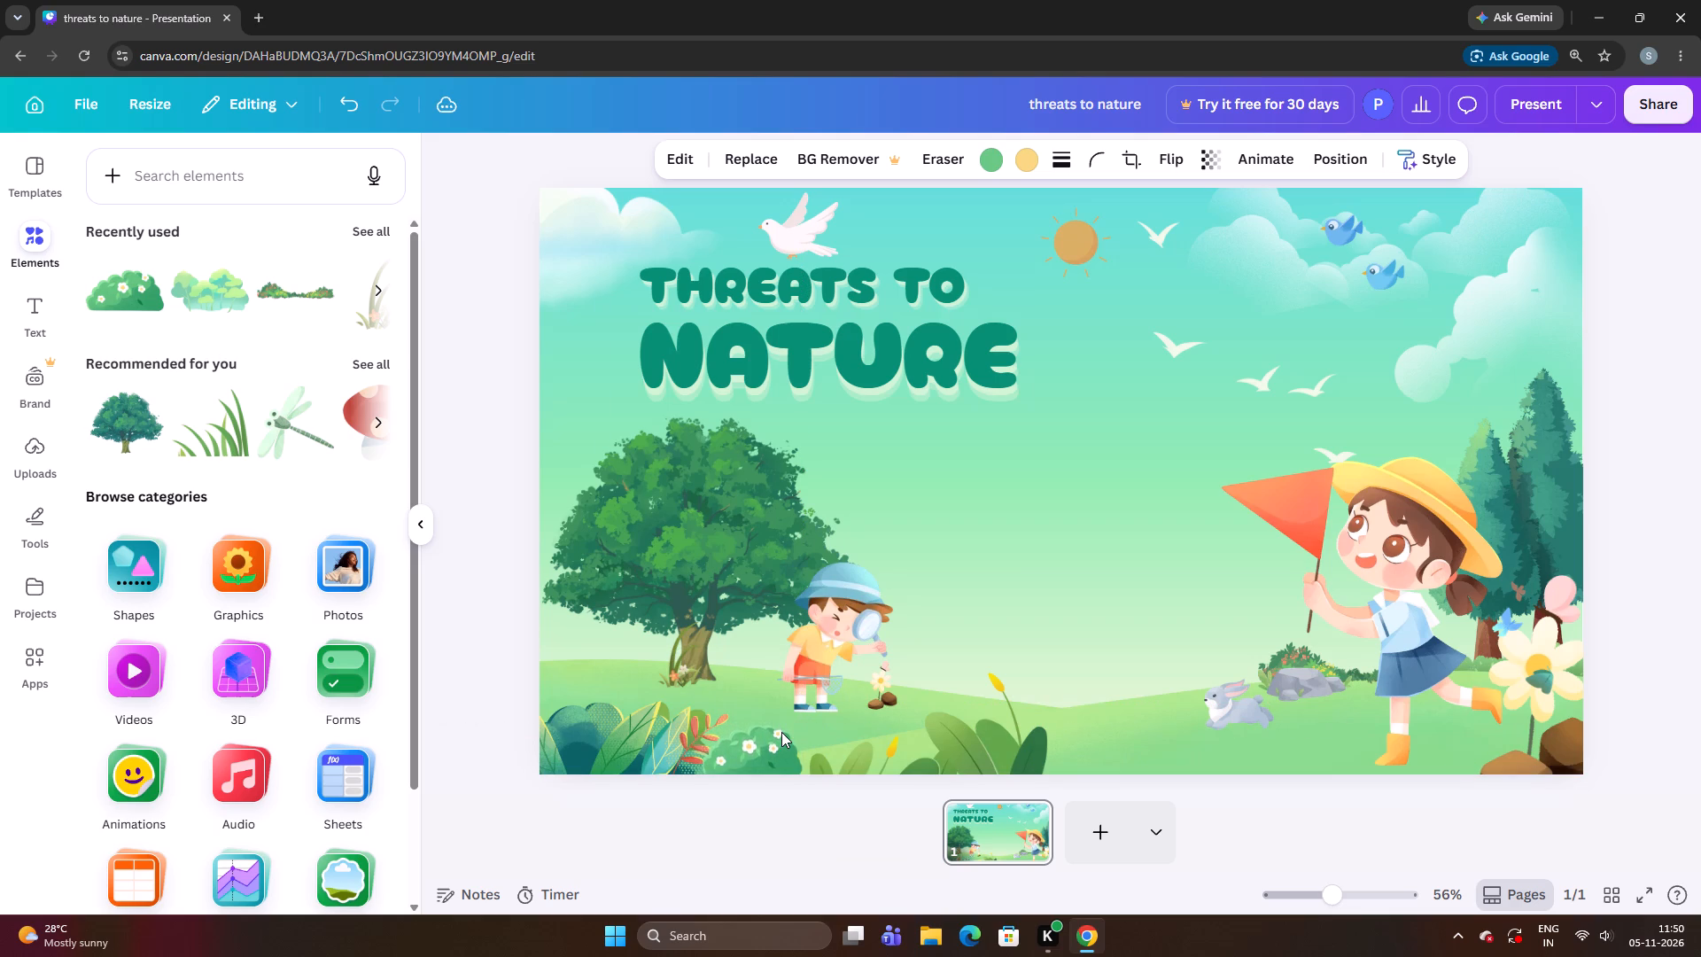
key(Down)
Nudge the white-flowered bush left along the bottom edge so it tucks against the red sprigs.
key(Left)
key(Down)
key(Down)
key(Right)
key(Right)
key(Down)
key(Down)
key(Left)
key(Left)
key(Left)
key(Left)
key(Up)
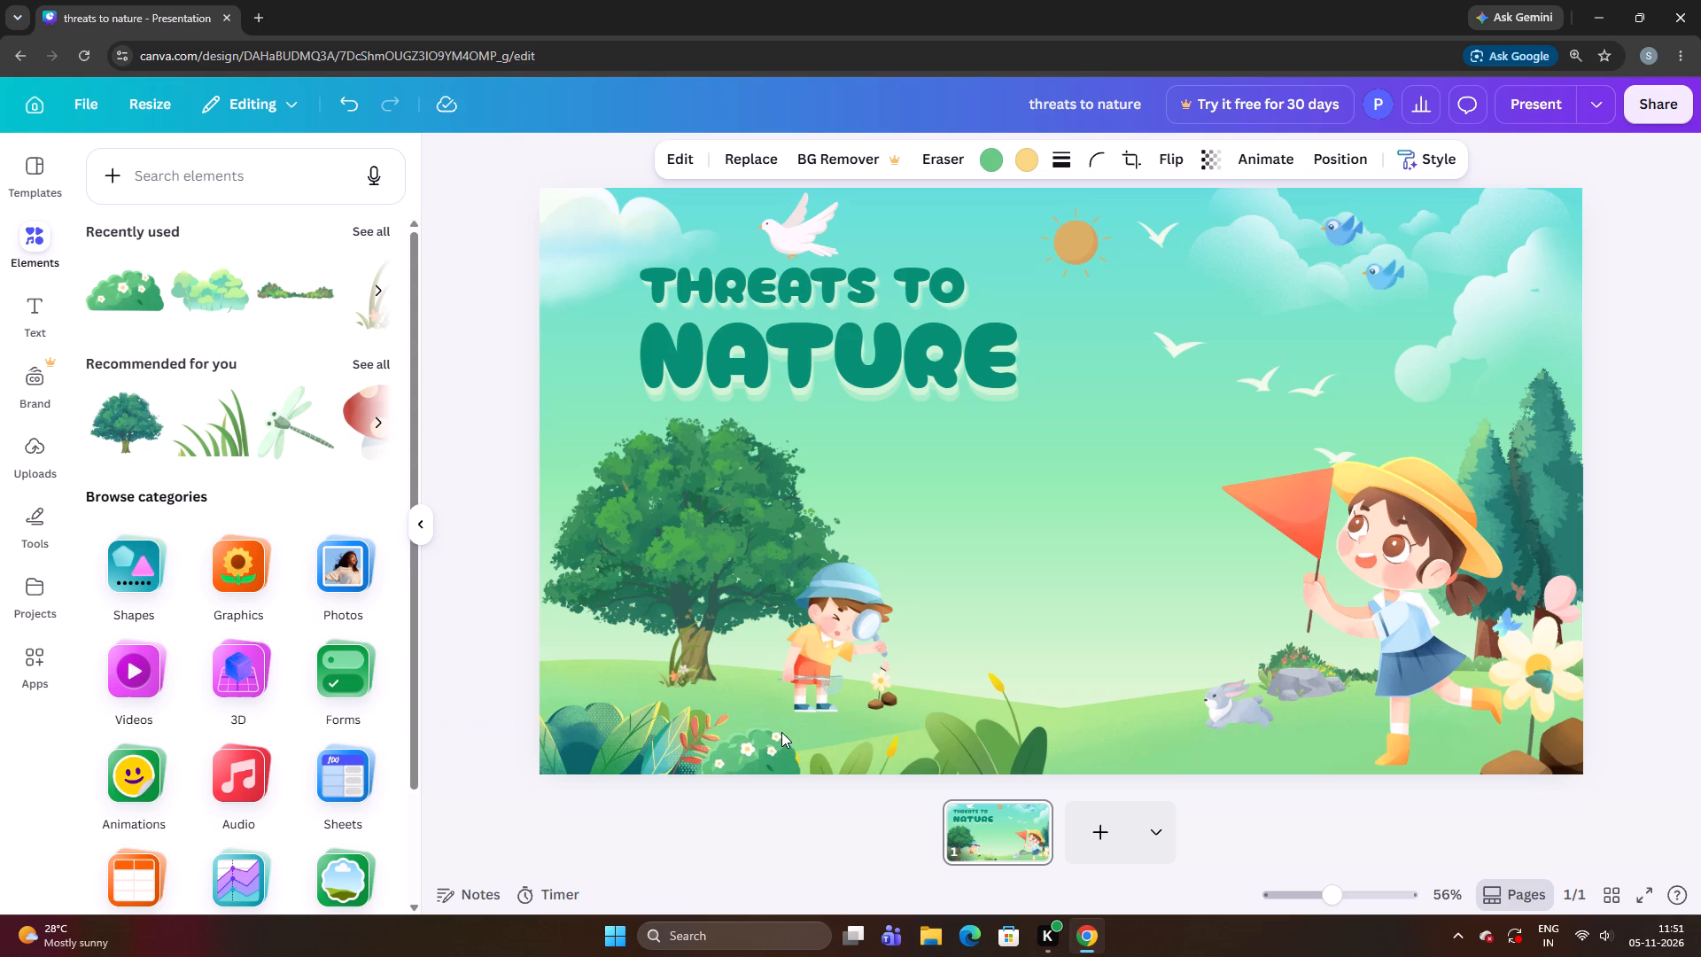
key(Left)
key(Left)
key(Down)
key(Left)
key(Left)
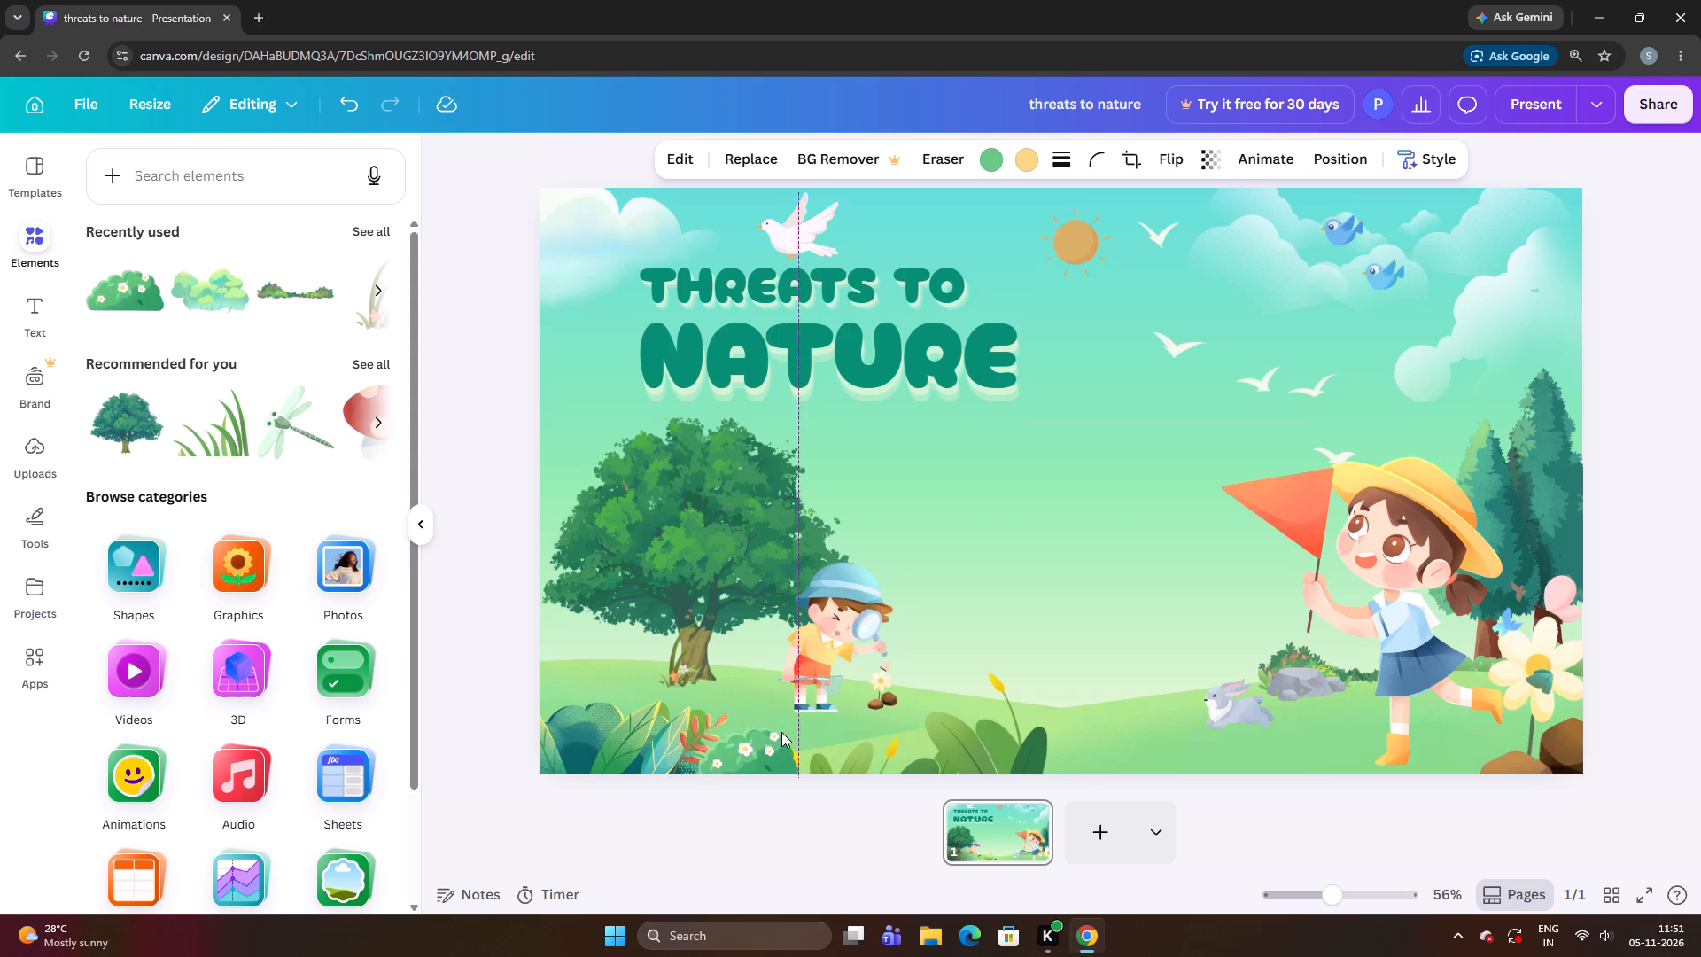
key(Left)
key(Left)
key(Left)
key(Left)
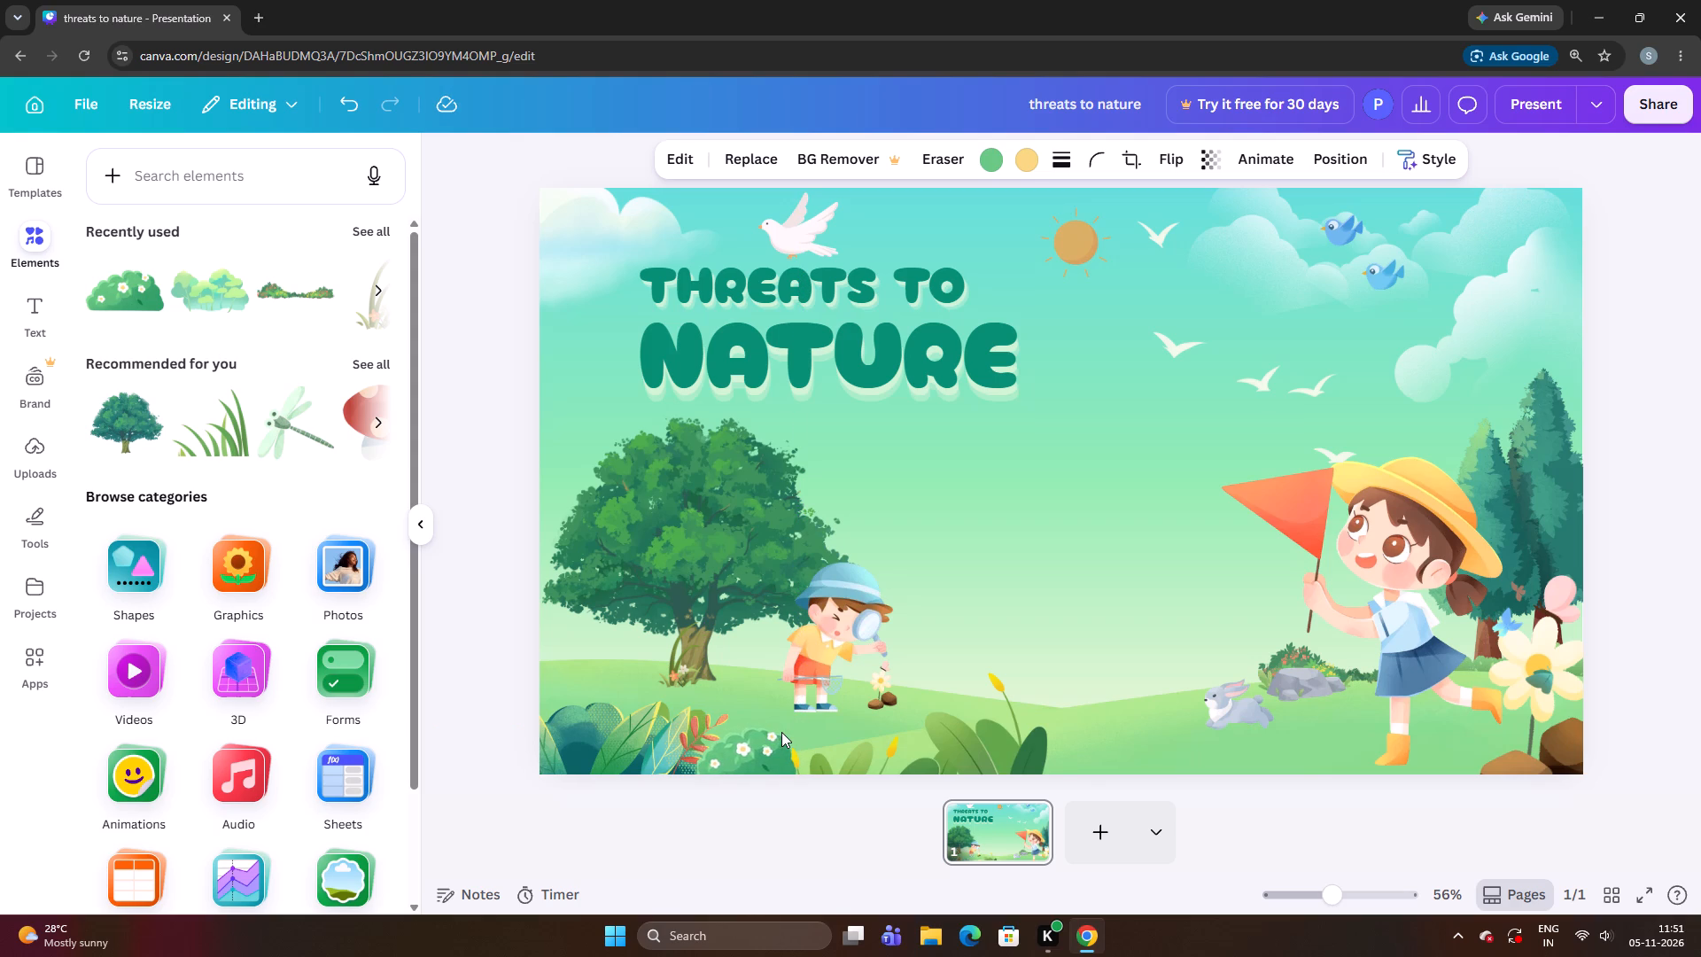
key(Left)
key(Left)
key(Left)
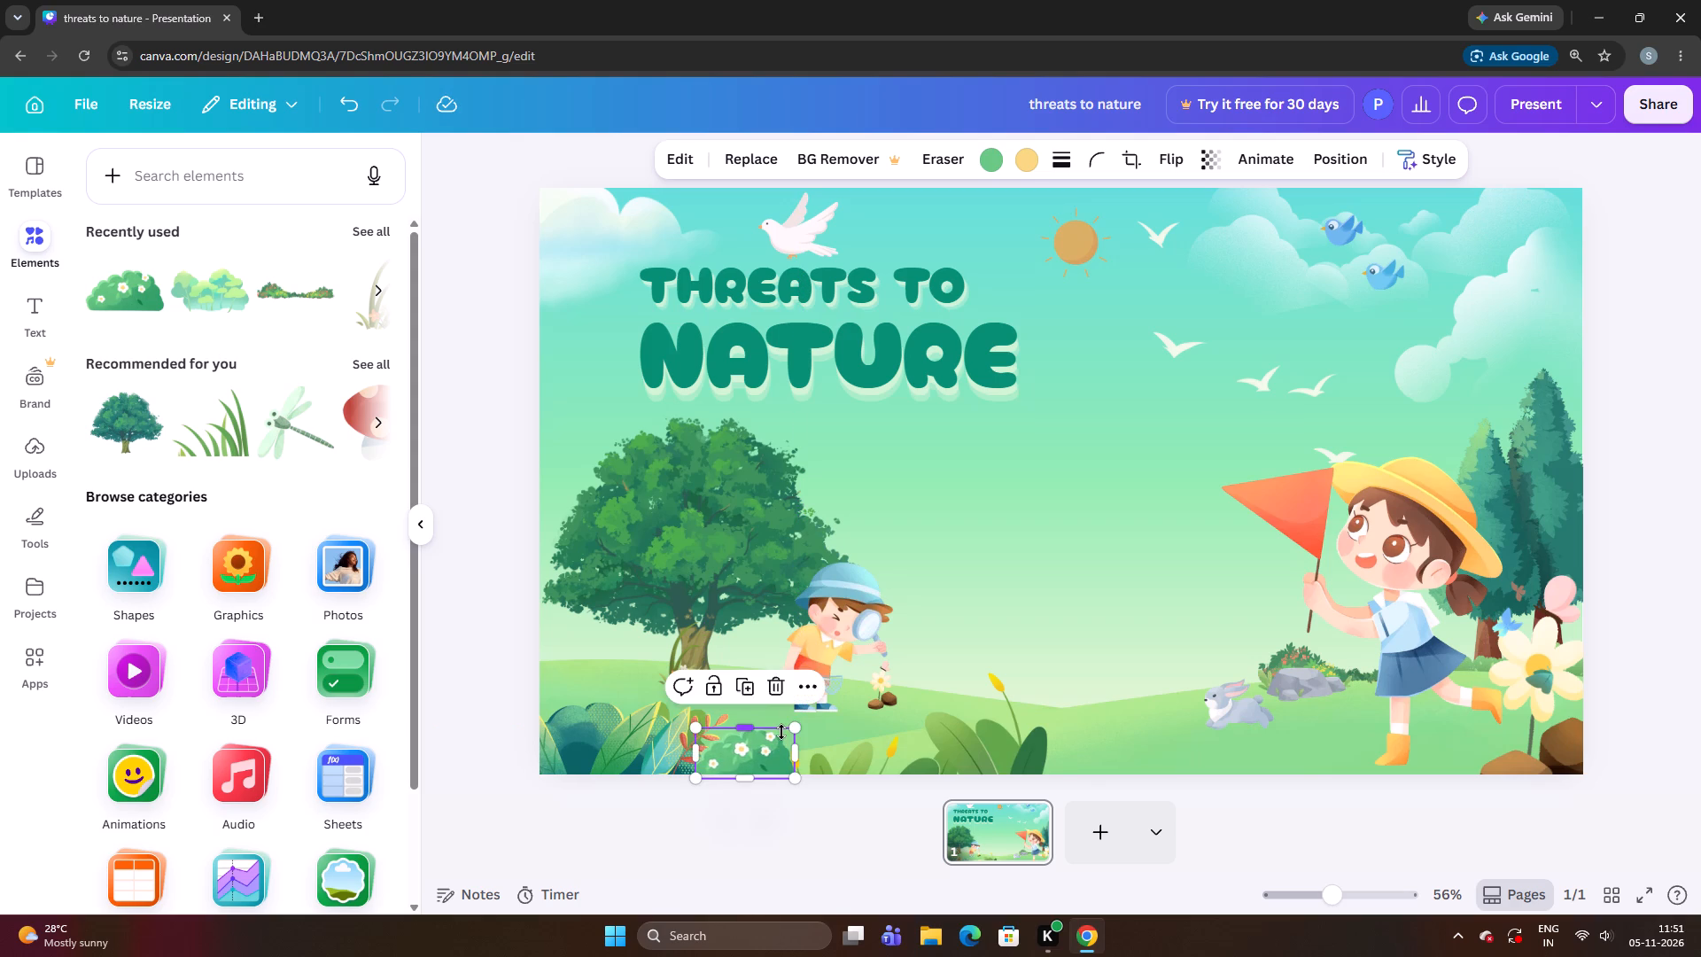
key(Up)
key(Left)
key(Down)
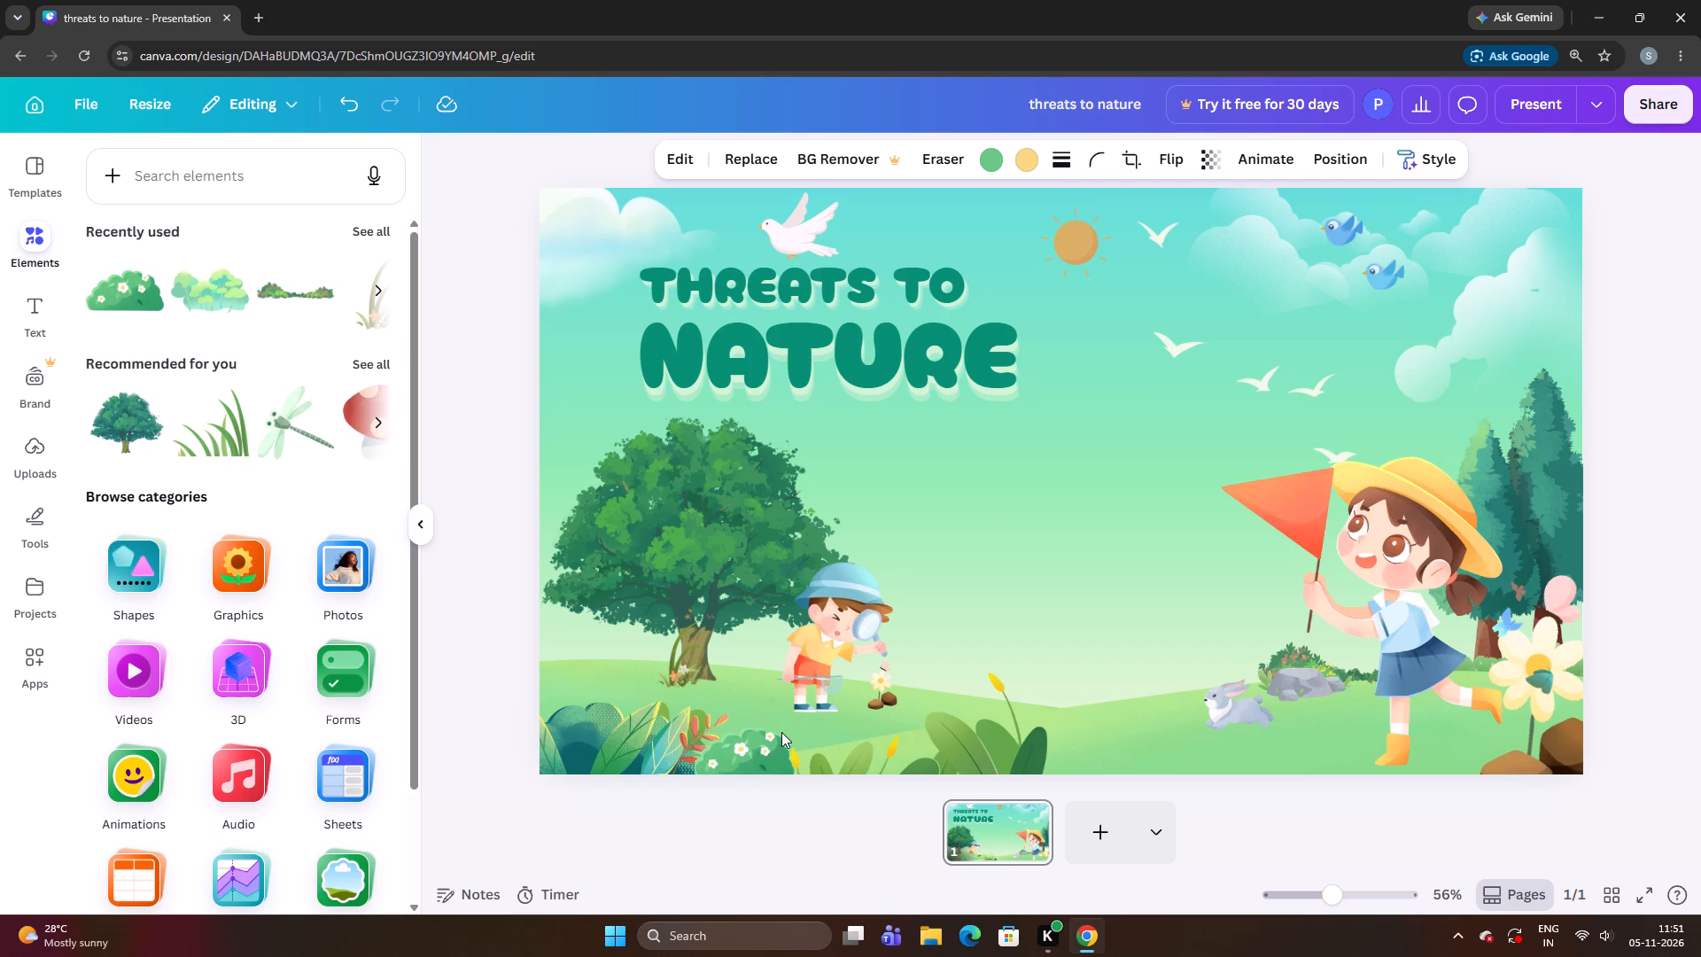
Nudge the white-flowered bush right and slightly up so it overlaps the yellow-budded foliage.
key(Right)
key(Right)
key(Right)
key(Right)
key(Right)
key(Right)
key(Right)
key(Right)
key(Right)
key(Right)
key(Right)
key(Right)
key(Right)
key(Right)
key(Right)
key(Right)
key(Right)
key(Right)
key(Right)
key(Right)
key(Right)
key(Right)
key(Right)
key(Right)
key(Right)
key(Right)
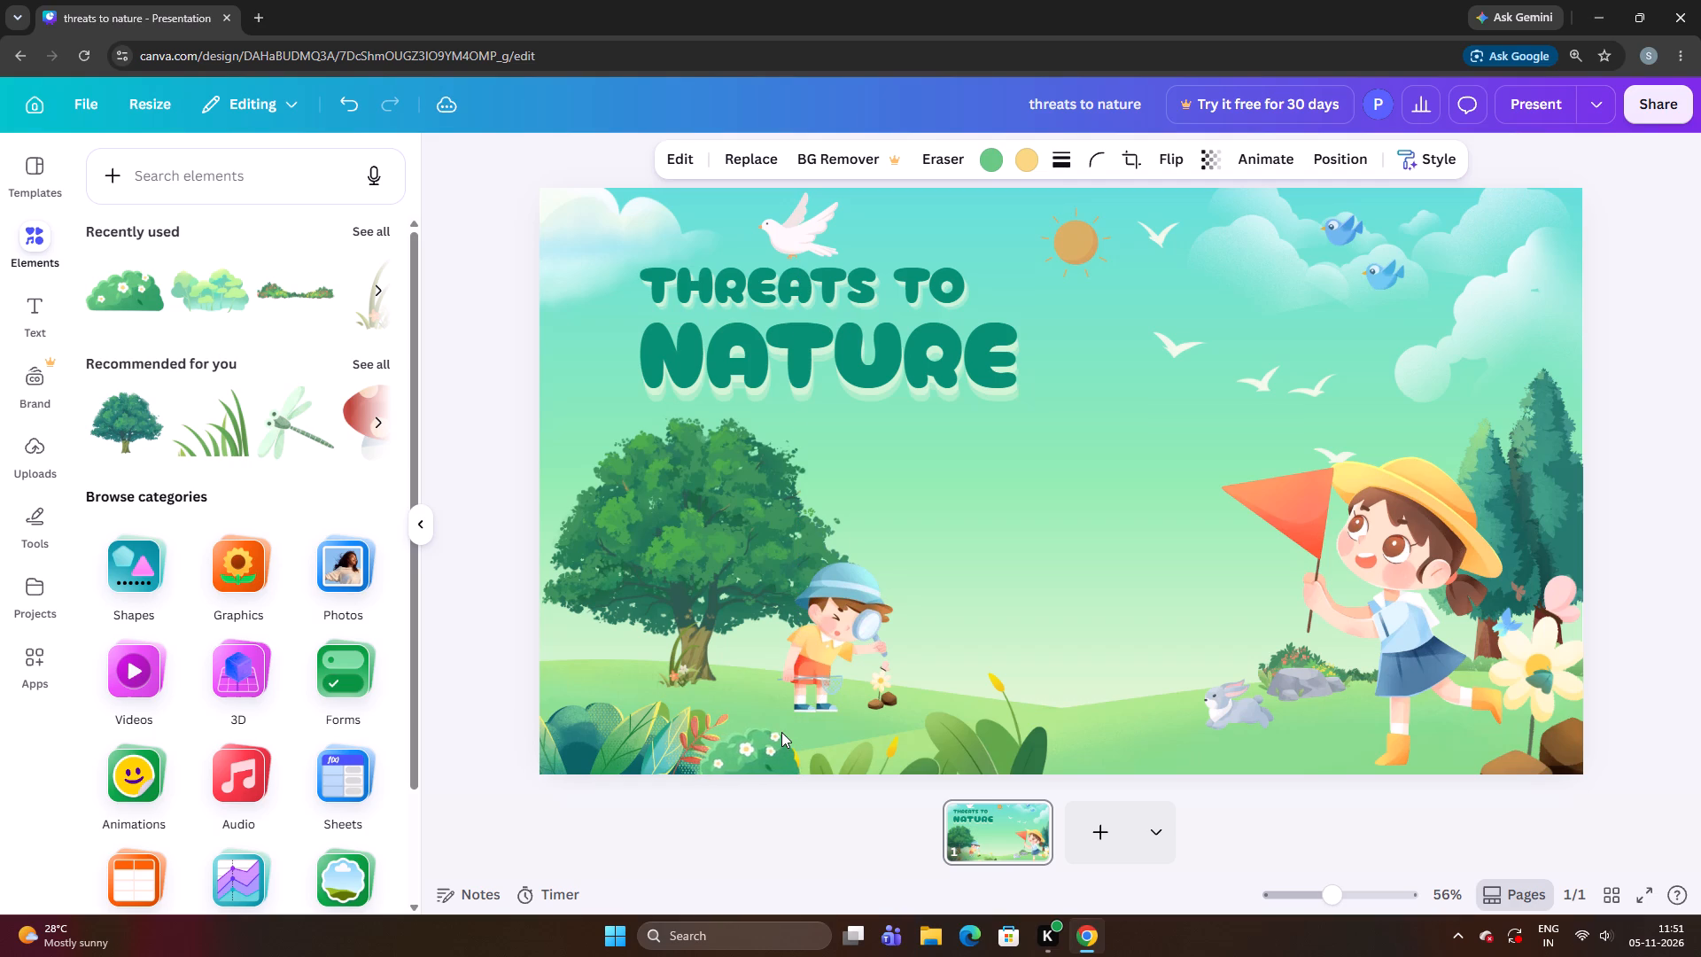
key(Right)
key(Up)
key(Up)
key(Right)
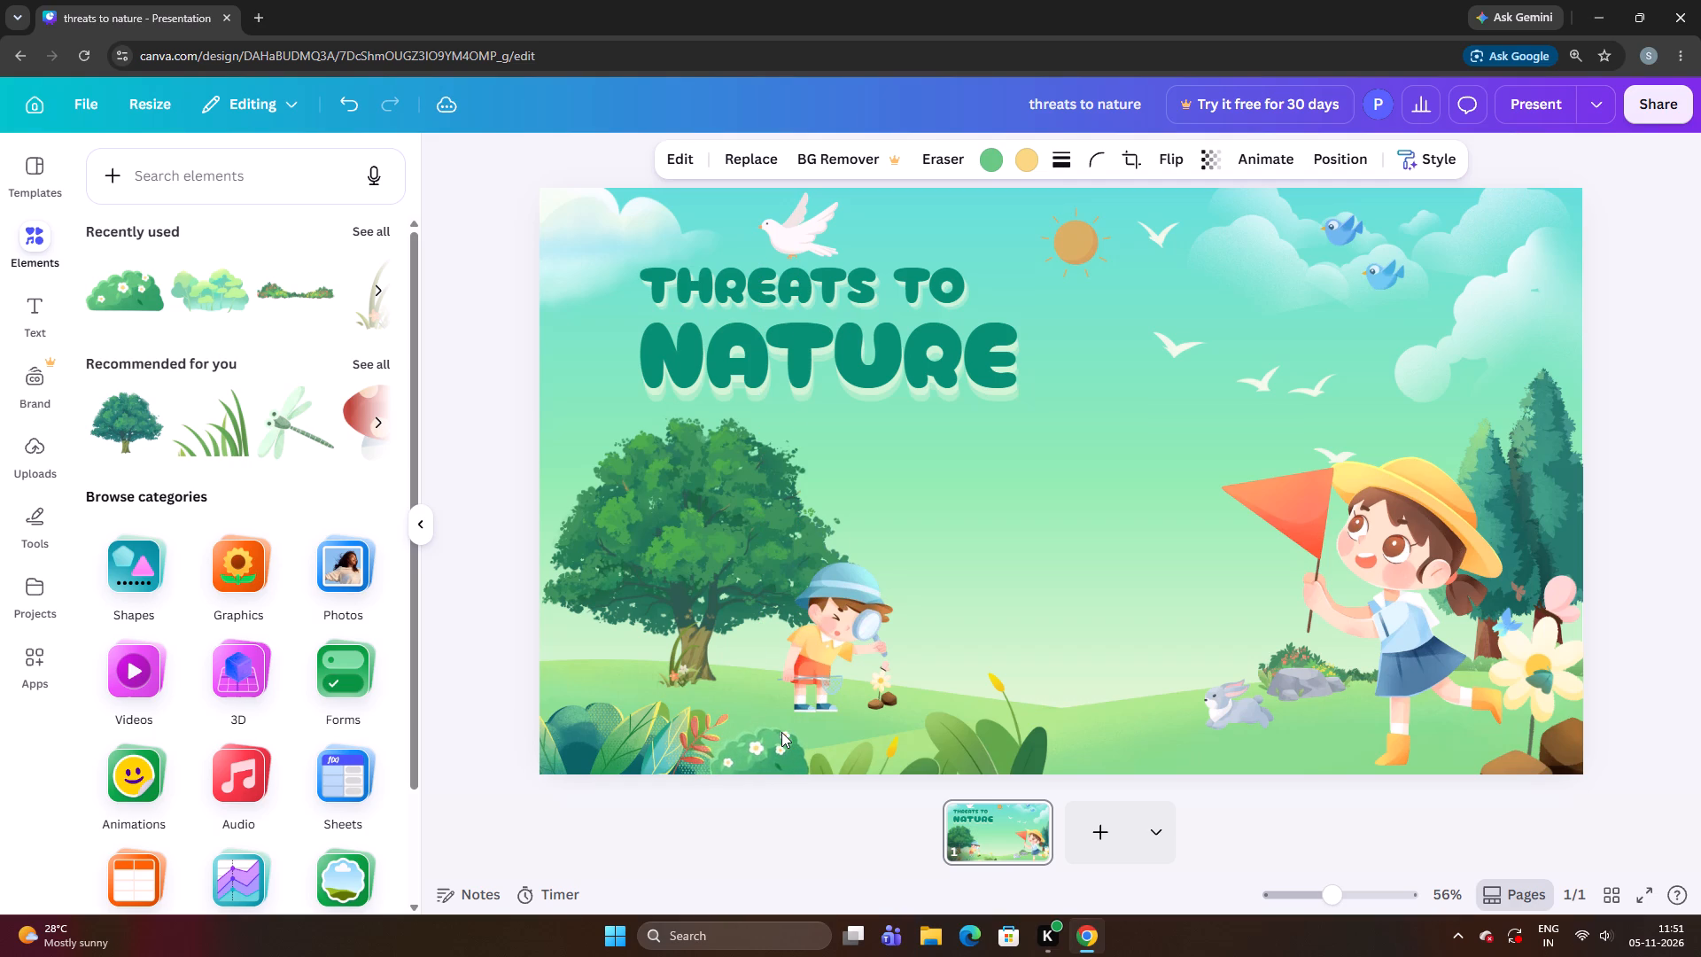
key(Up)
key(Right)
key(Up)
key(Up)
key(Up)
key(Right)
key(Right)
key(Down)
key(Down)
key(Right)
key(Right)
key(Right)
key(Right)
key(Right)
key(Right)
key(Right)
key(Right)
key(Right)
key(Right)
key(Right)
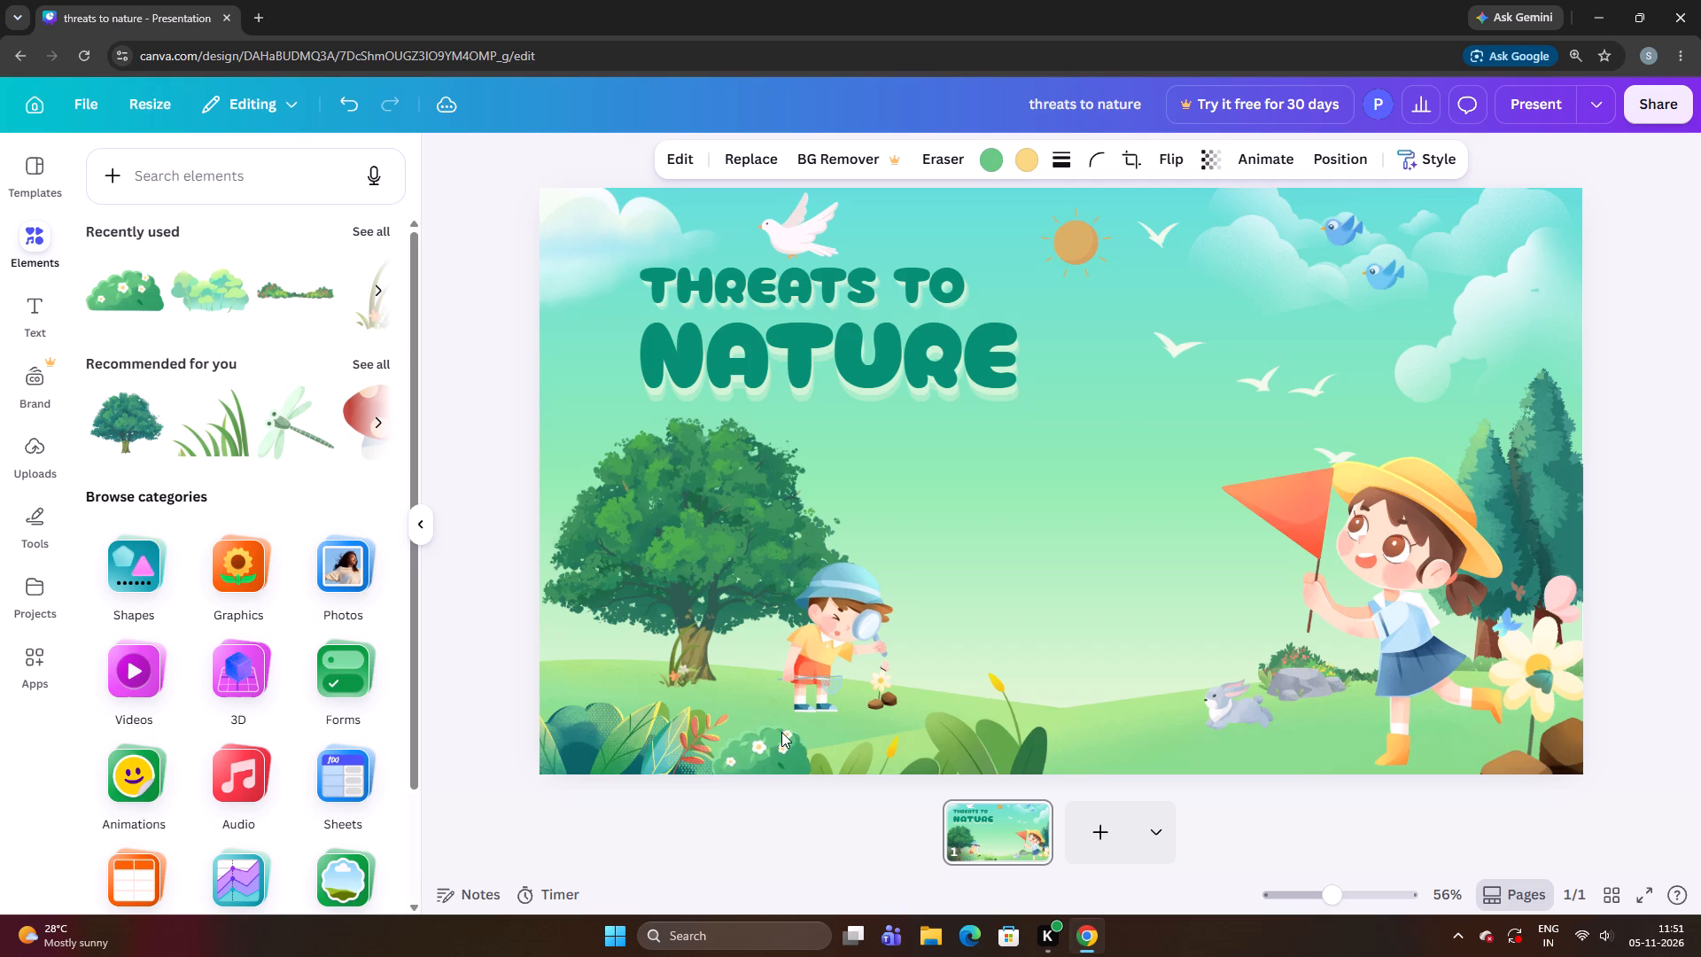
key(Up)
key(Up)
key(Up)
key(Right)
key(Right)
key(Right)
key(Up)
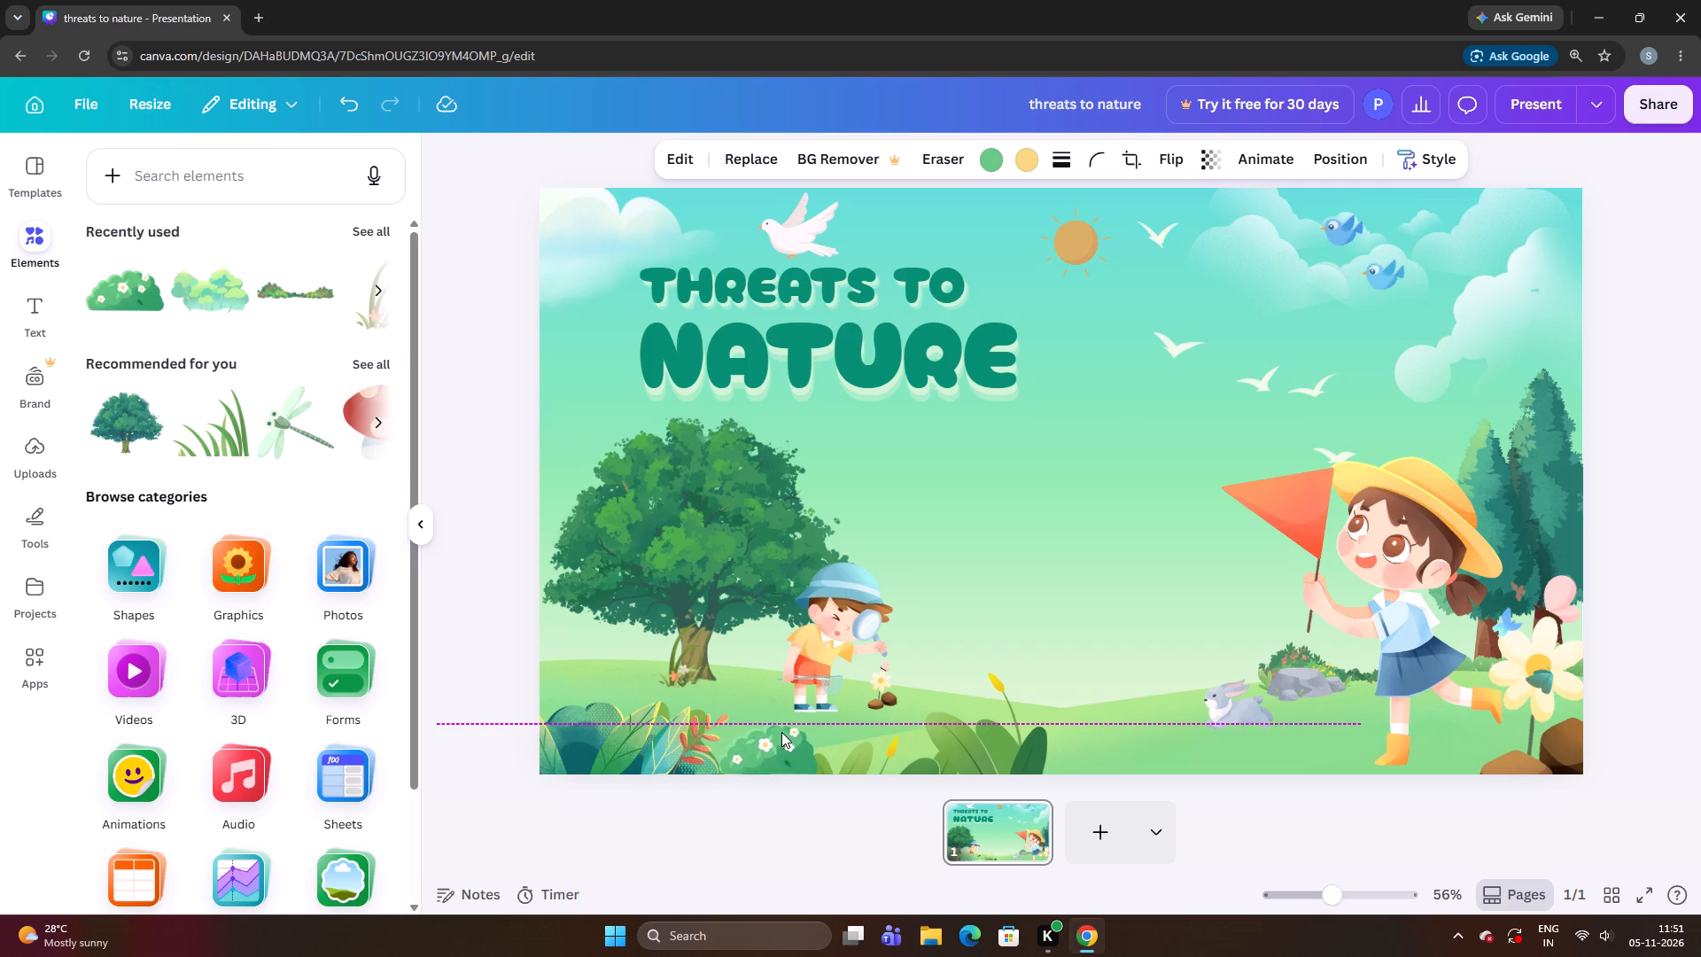
Move the white-flowered bush back left, seating it on the bottom edge between the red sprigs and yellow-budded foliage.
drag(773, 751, 751, 745)
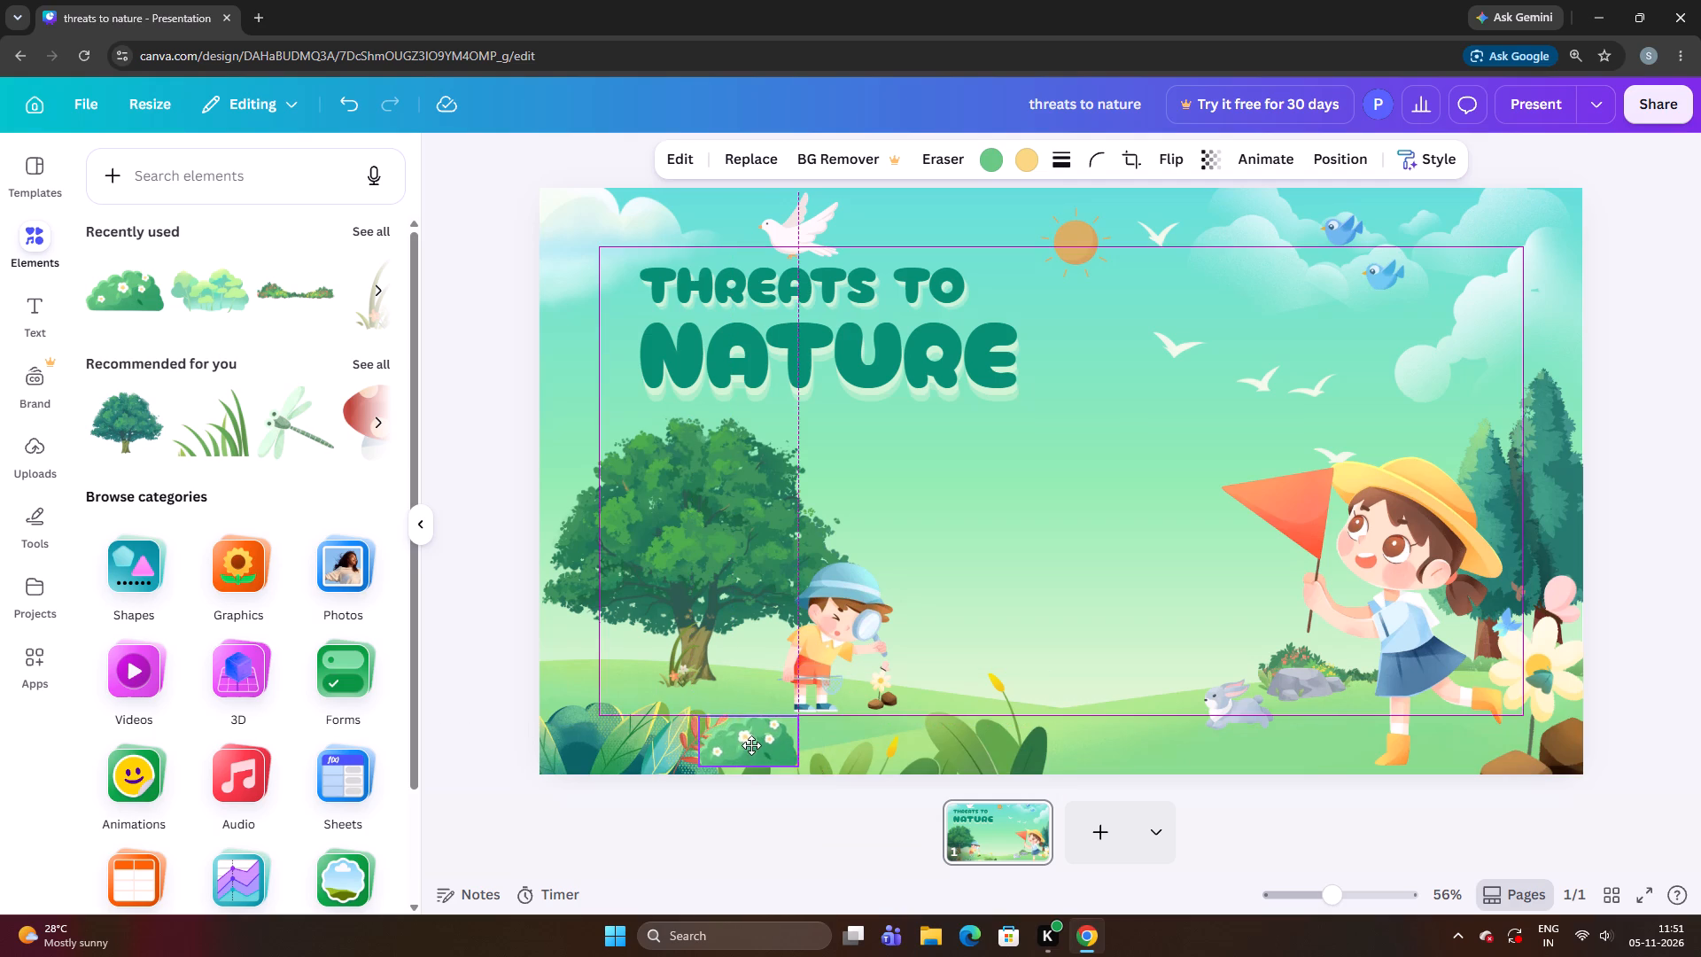
drag(751, 745, 759, 751)
click(470, 707)
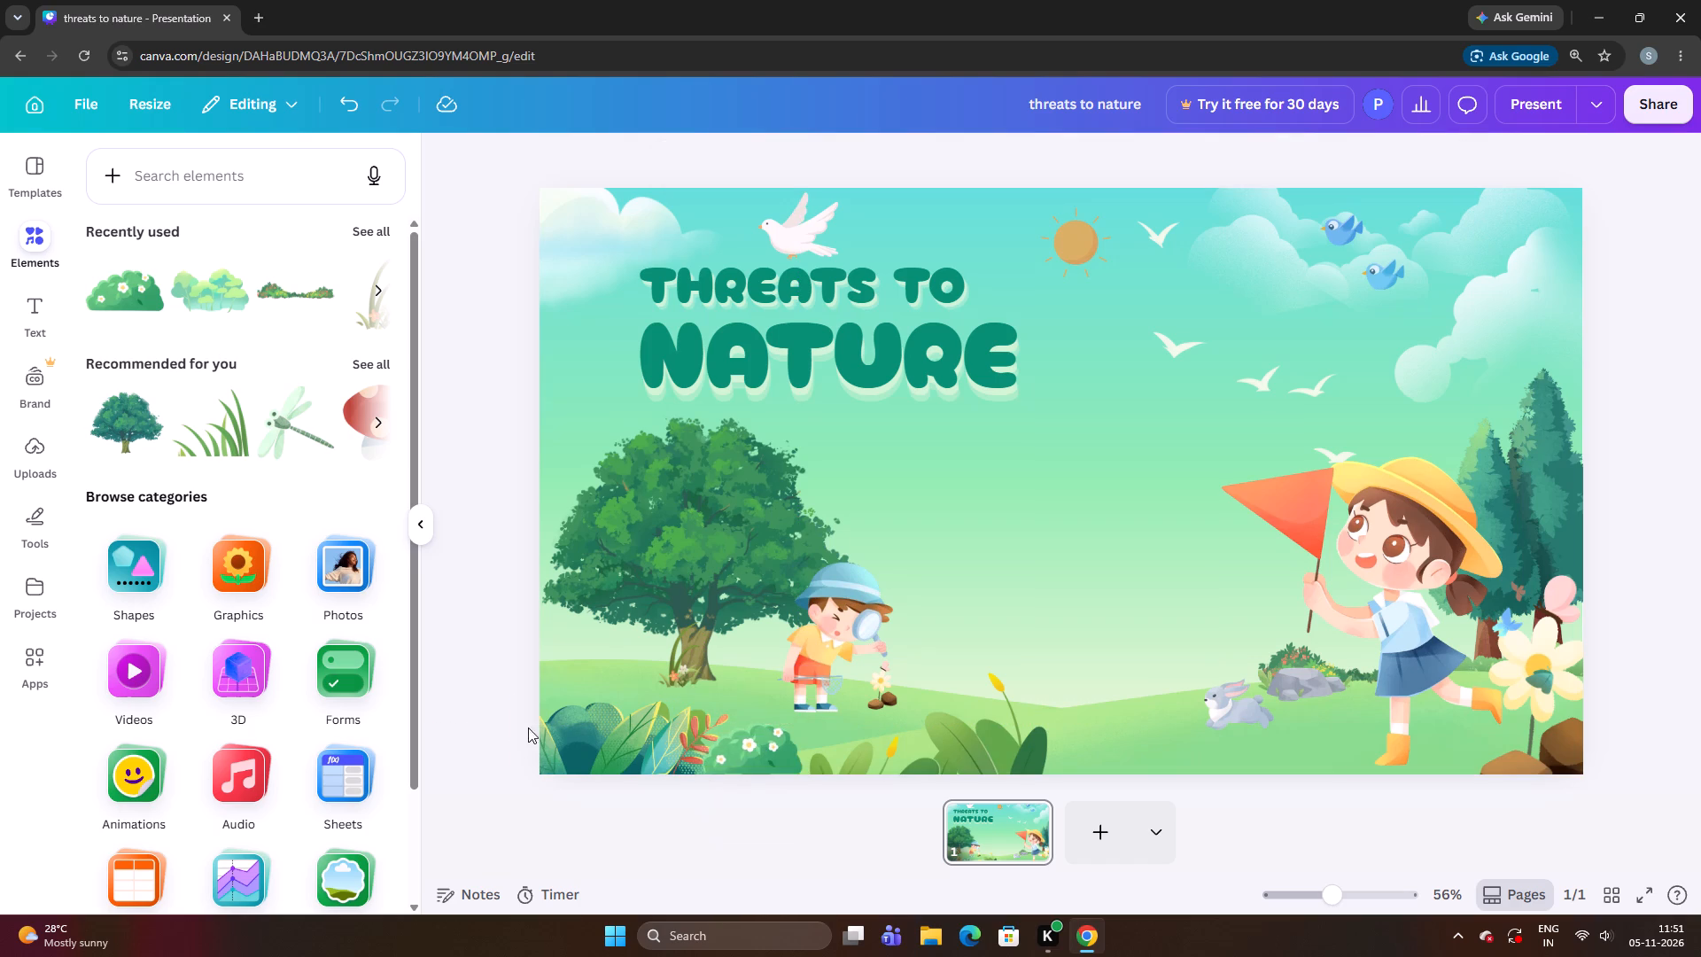
Nudge the white-flowered bush slightly right and down so its base drops just past the banner's bottom edge.
click(746, 764)
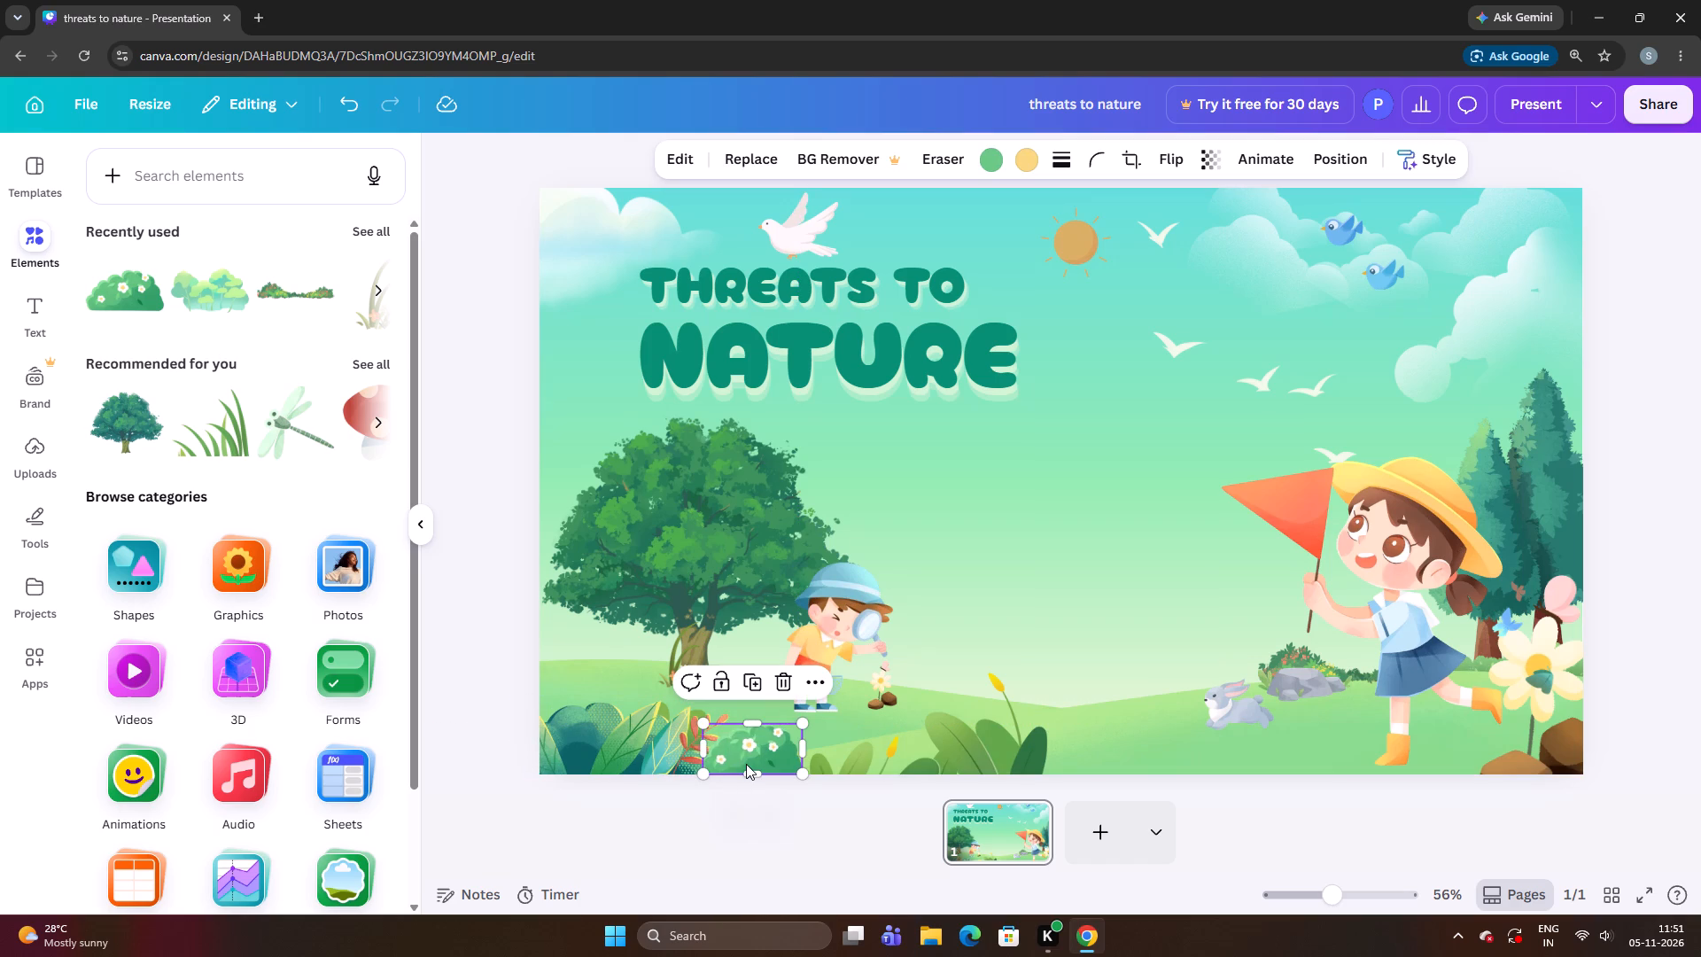
click(512, 652)
click(737, 756)
key(Down)
key(Right)
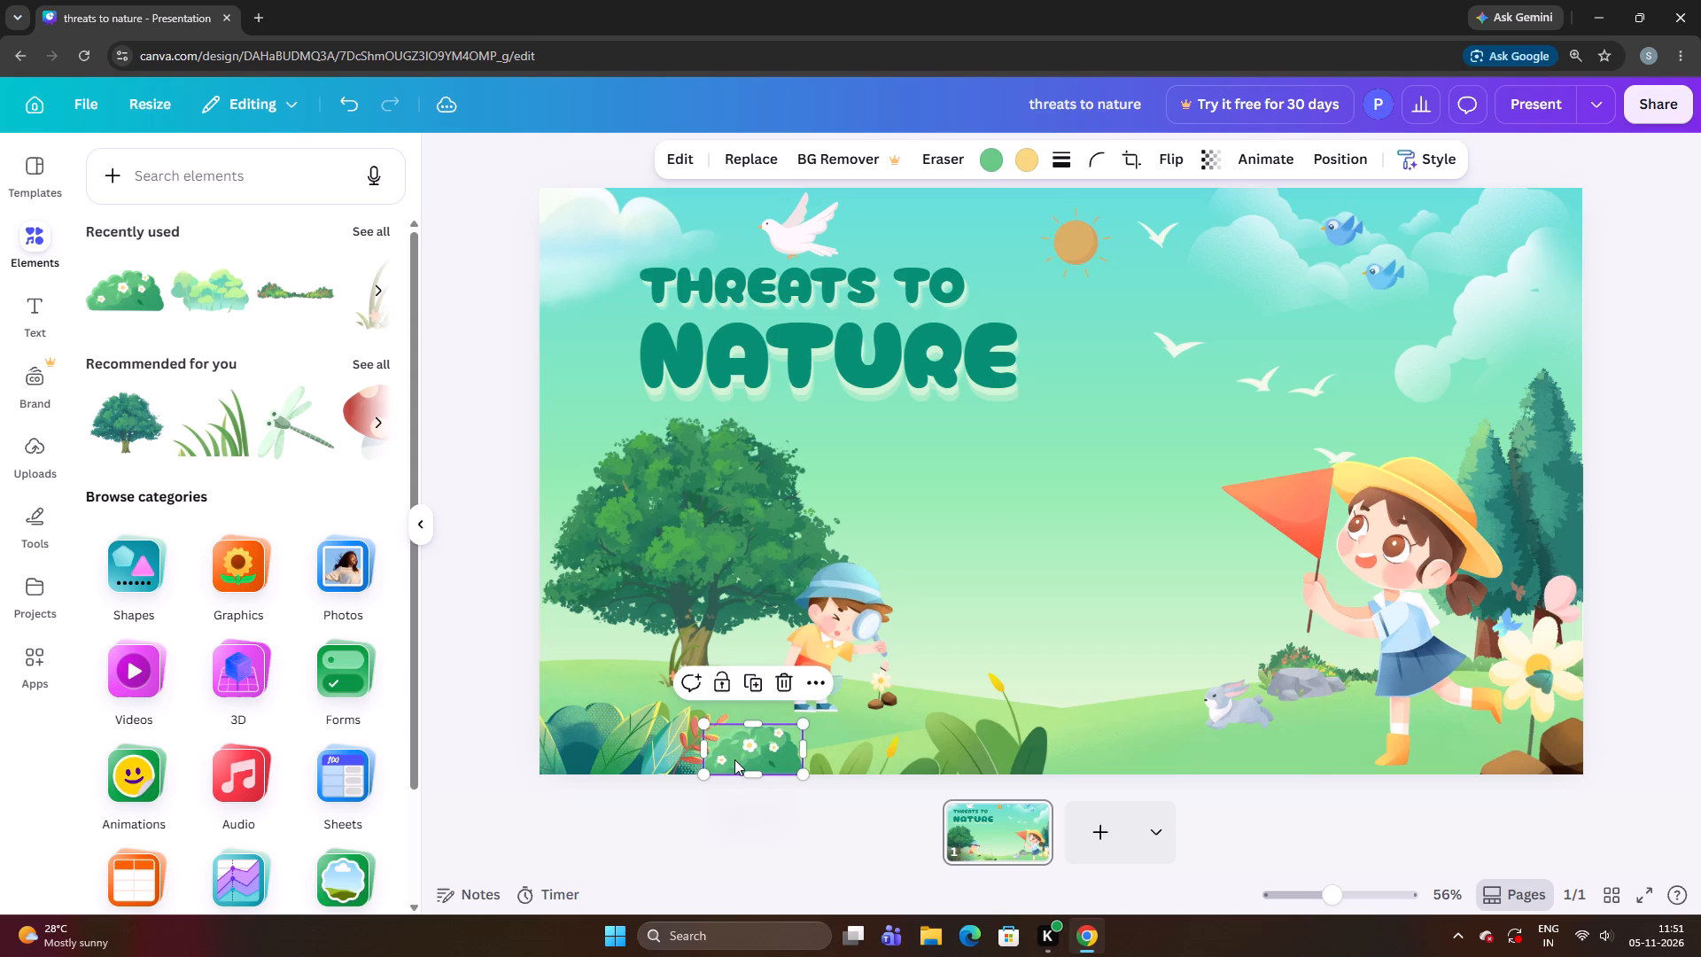
key(Up)
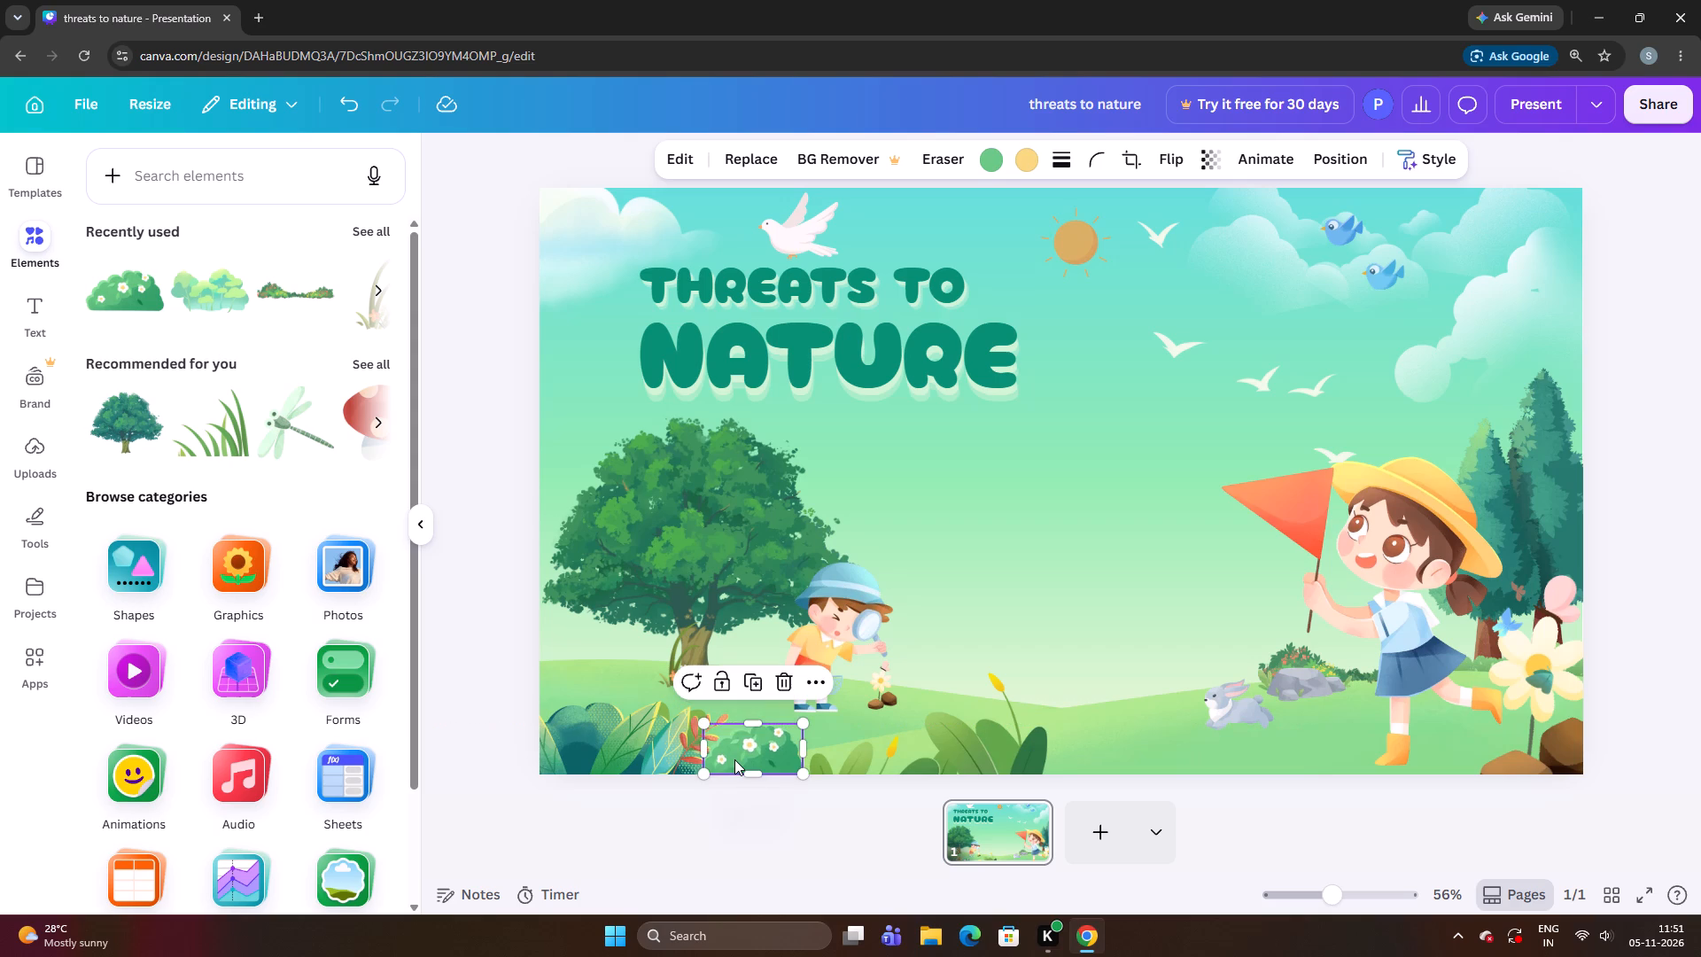
key(Right)
key(Right)
key(Down)
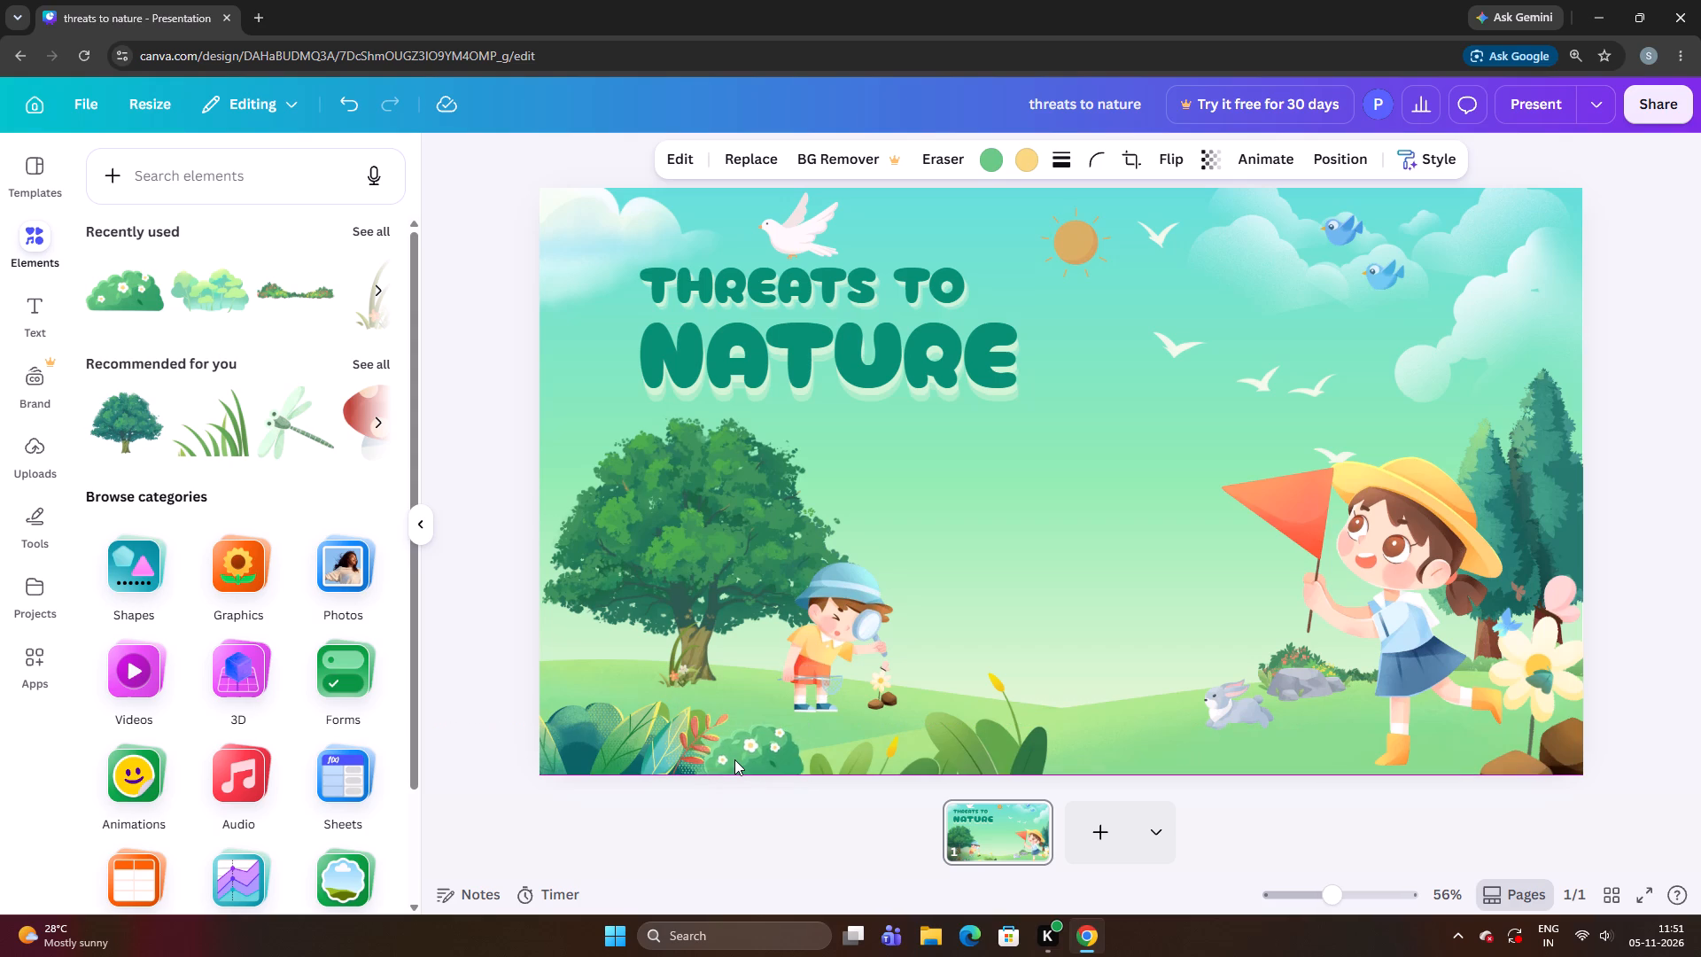
key(Down)
key(Down)
key(Down)
key(Down)
key(Down)
key(Down)
Nudge the white-flowered bush further right and a touch lower, away from the red sprigs.
key(Right)
key(Right)
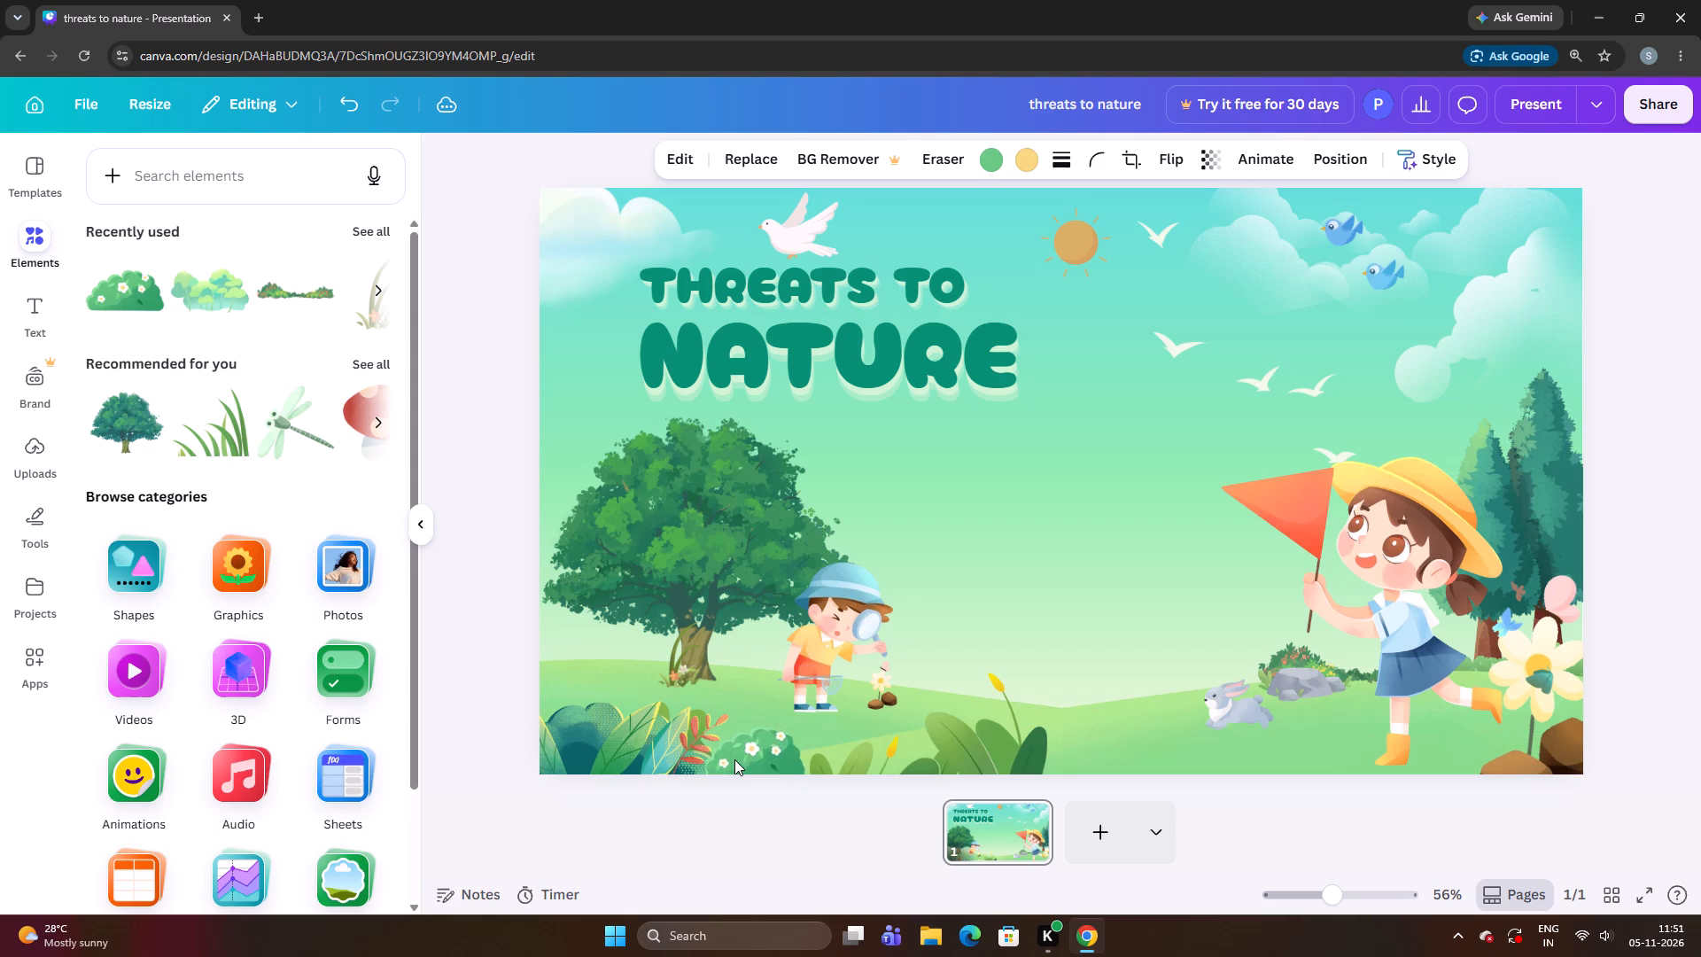
key(Right)
key(Right)
key(Right)
key(Right)
key(Down)
key(Down)
key(Right)
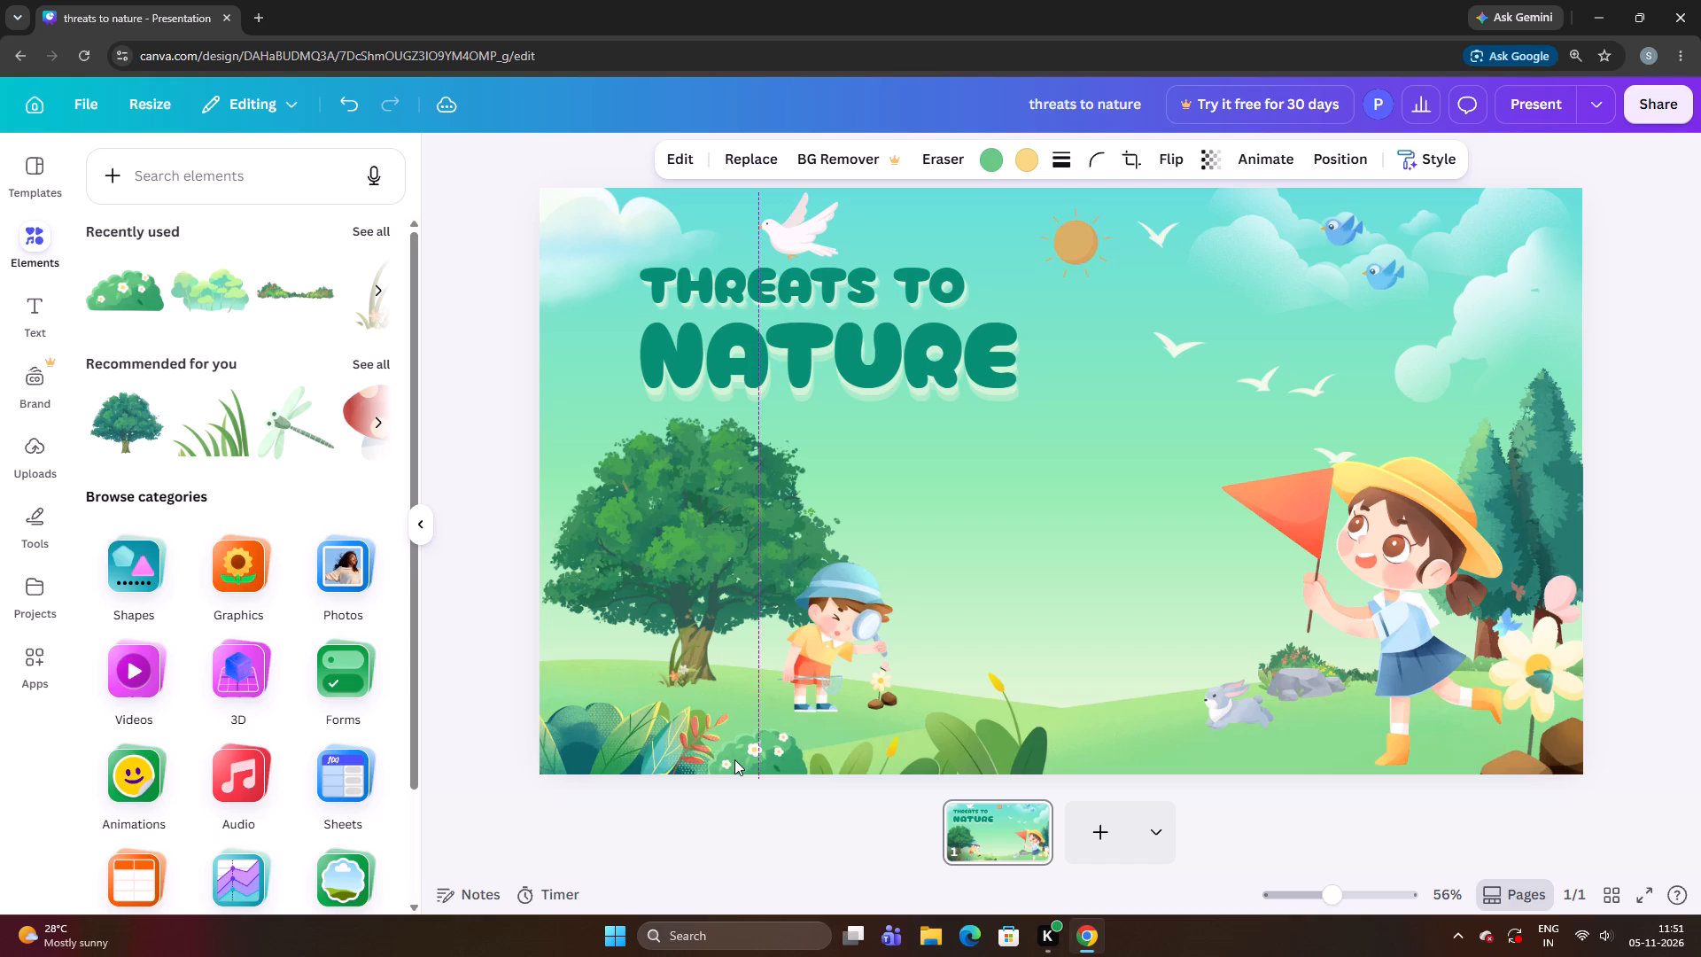
Fine-tune the white-flowered bush slightly lower and a hair left along the banner's bottom edge.
key(Up)
key(Down)
key(Down)
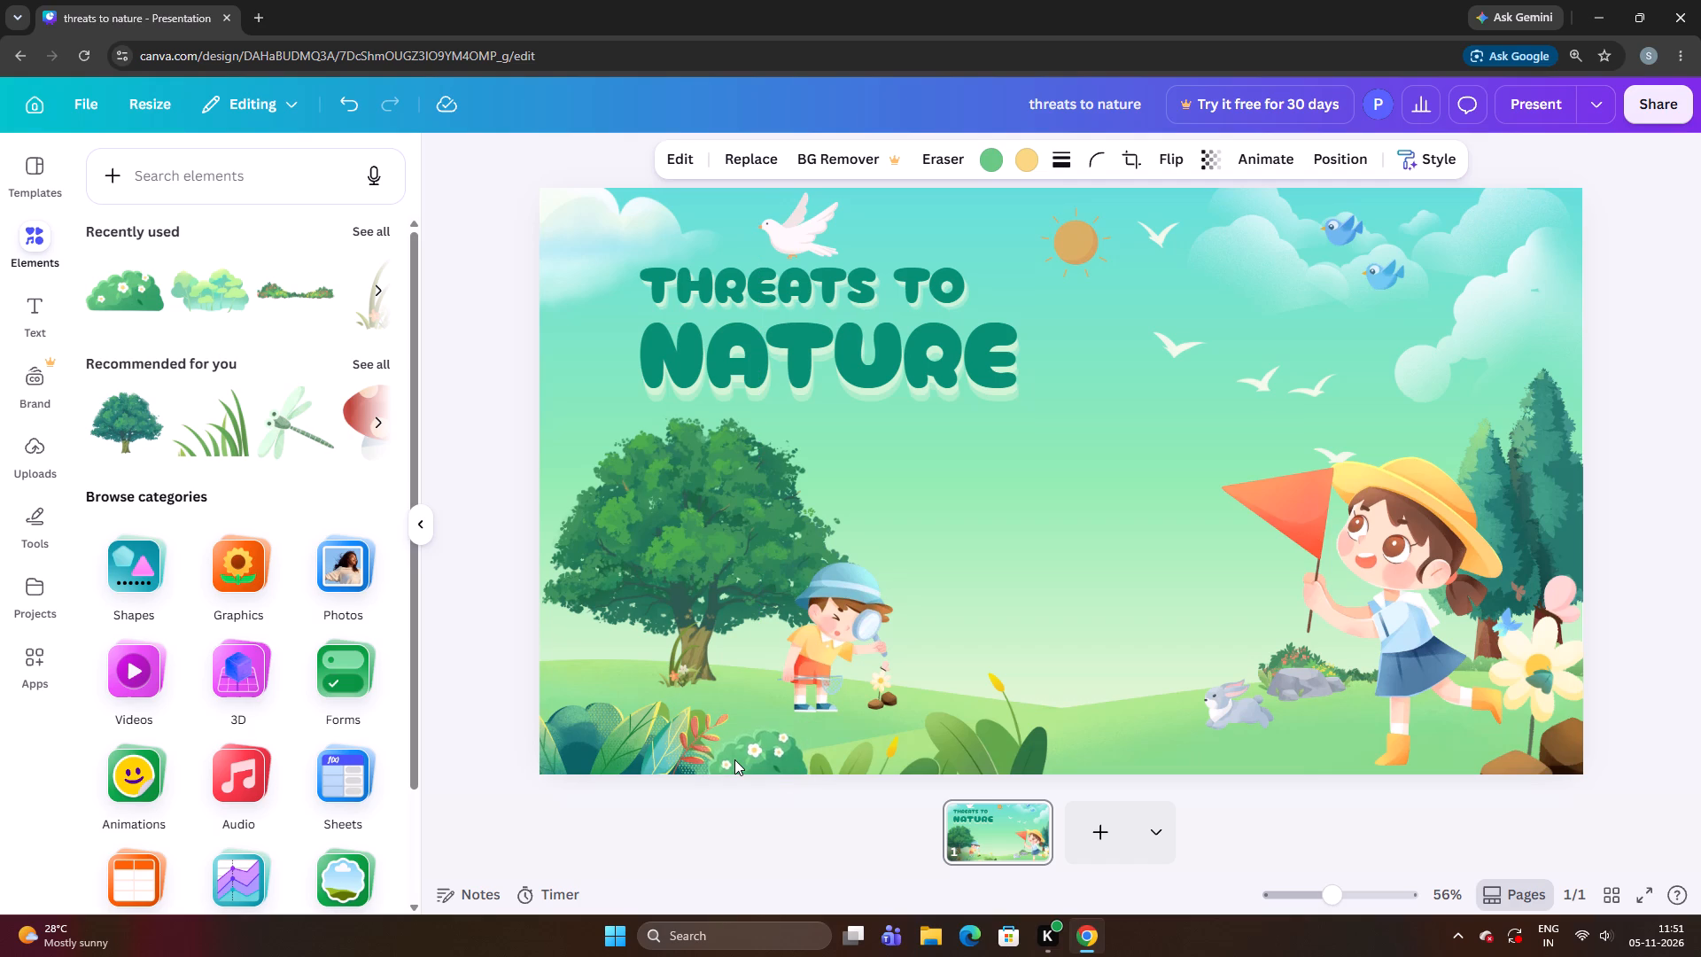
key(Down)
key(Right)
key(Down)
key(Left)
key(Left)
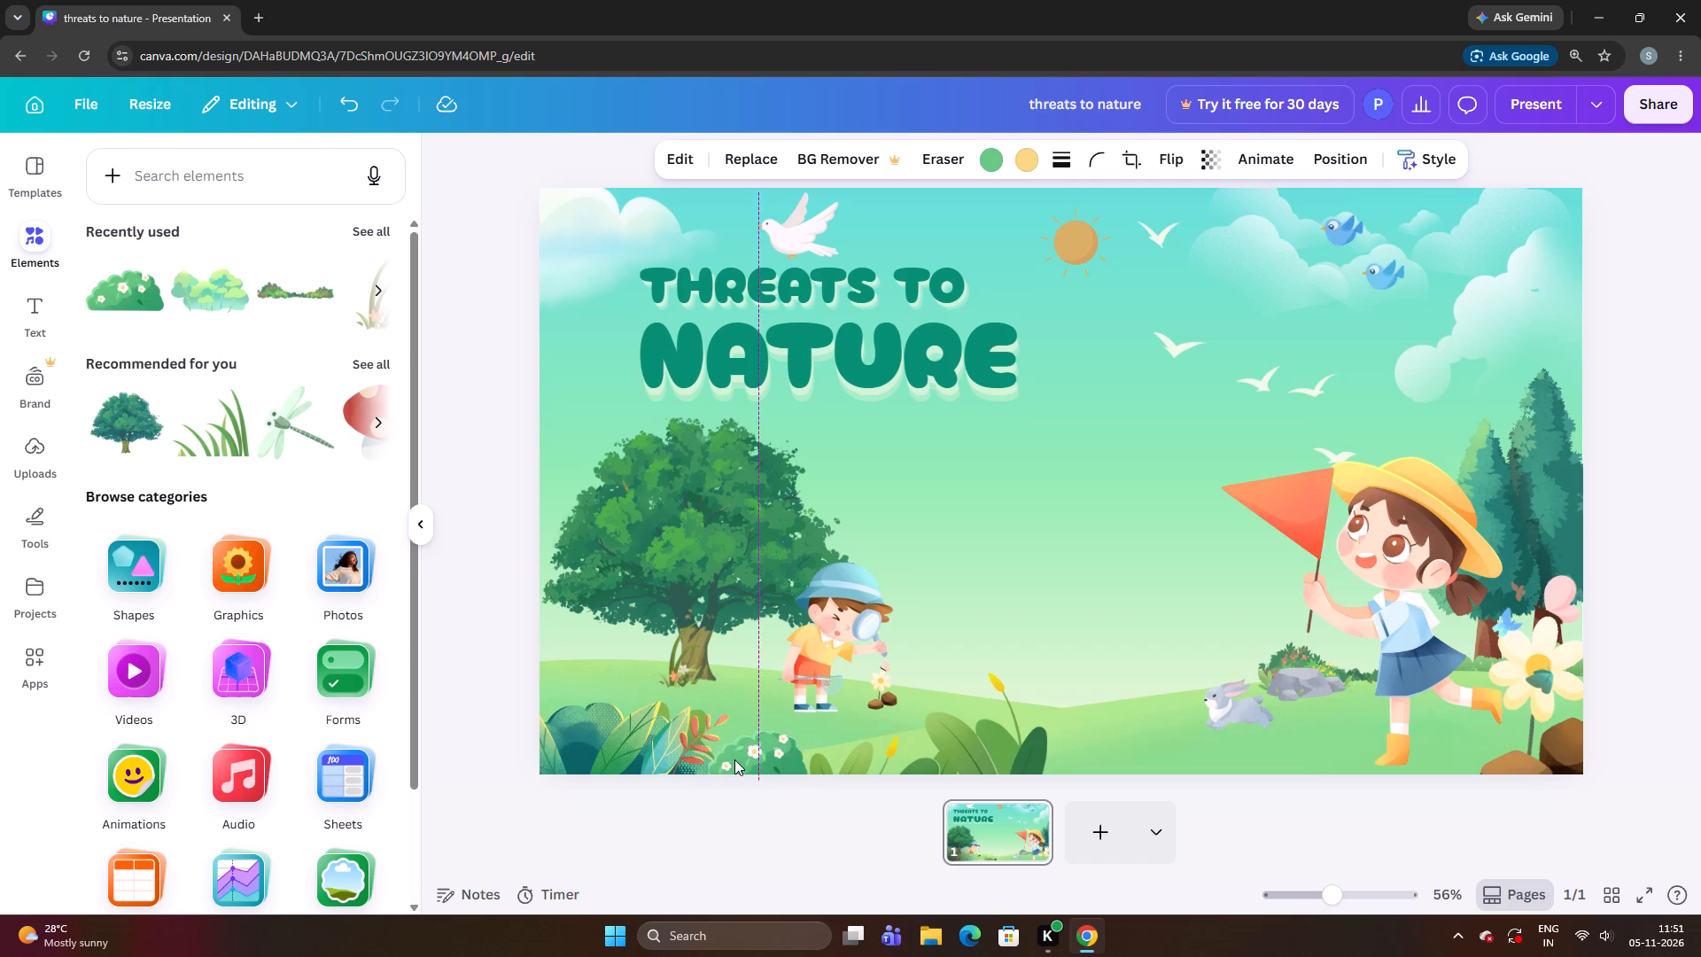
key(Up)
key(Up)
key(Down)
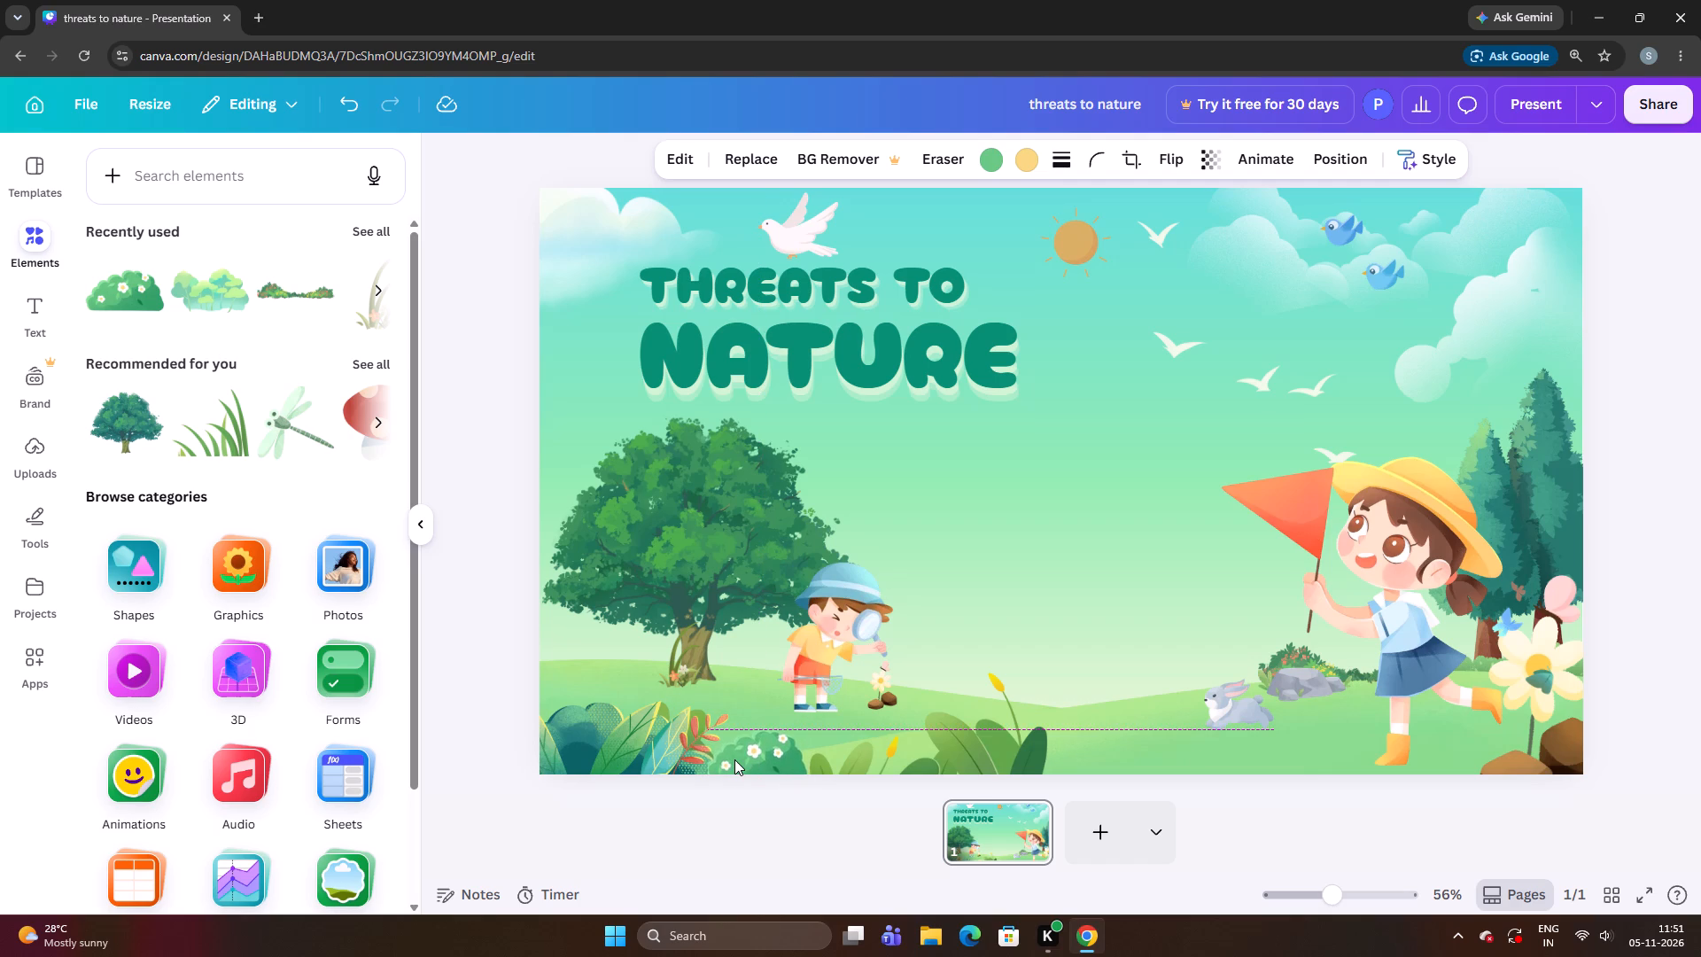
Nudge the white-flowered bush slightly up and right toward the yellow-budded foliage.
key(Up)
key(Right)
key(Up)
key(Up)
key(Right)
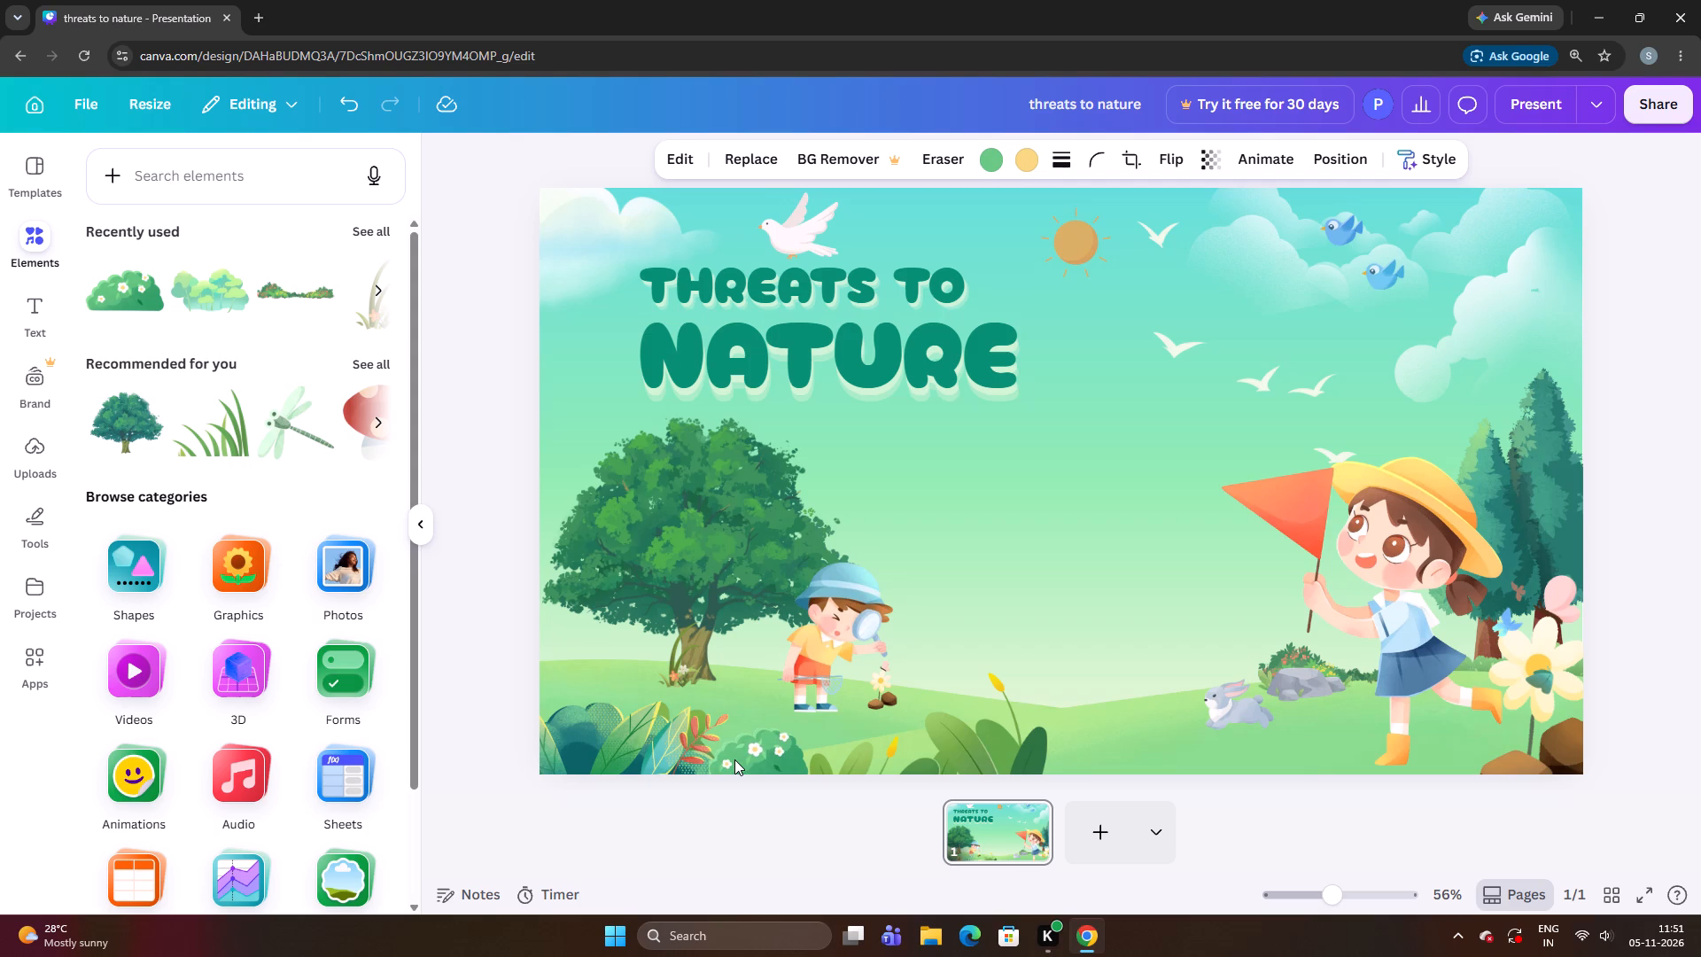
key(Down)
key(Up)
key(Right)
key(Down)
Fine-tune the white-flowered bush between the red sprigs and yellow-budded foliage, seating it a hair further right at the same height.
key(Up)
key(Left)
key(Left)
key(Down)
key(Down)
key(Right)
key(Right)
key(Up)
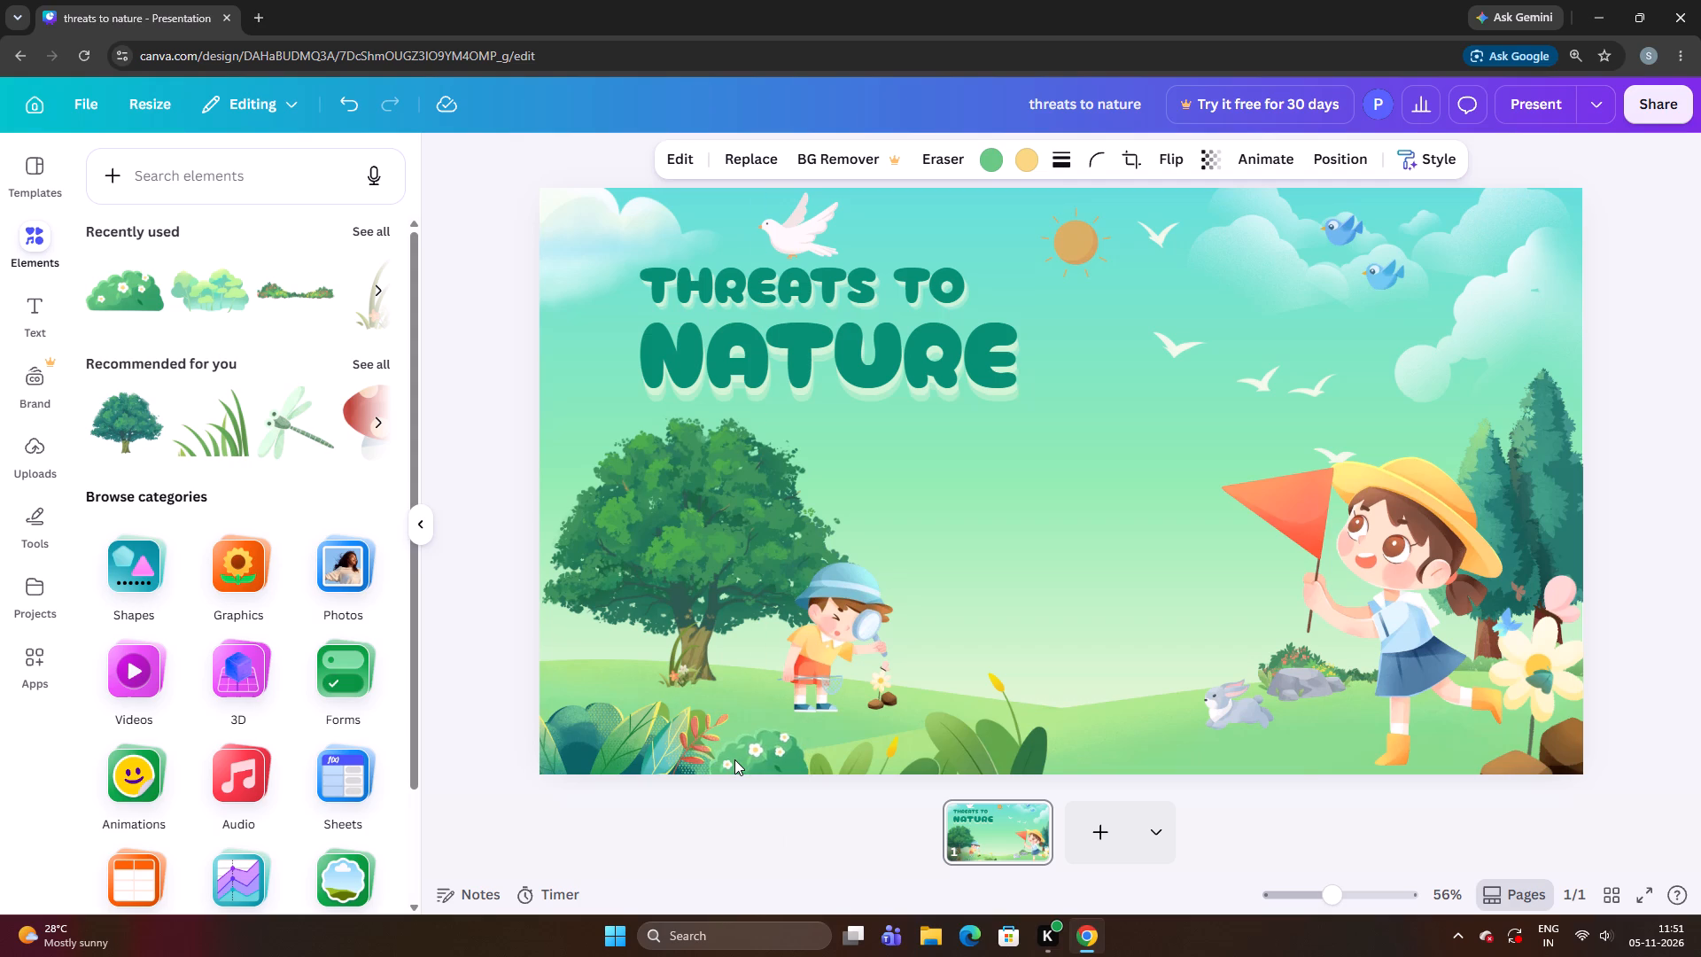
key(Right)
key(Down)
key(Up)
Shift the rabbit very slightly up and left beside the grey rocks.
click(887, 687)
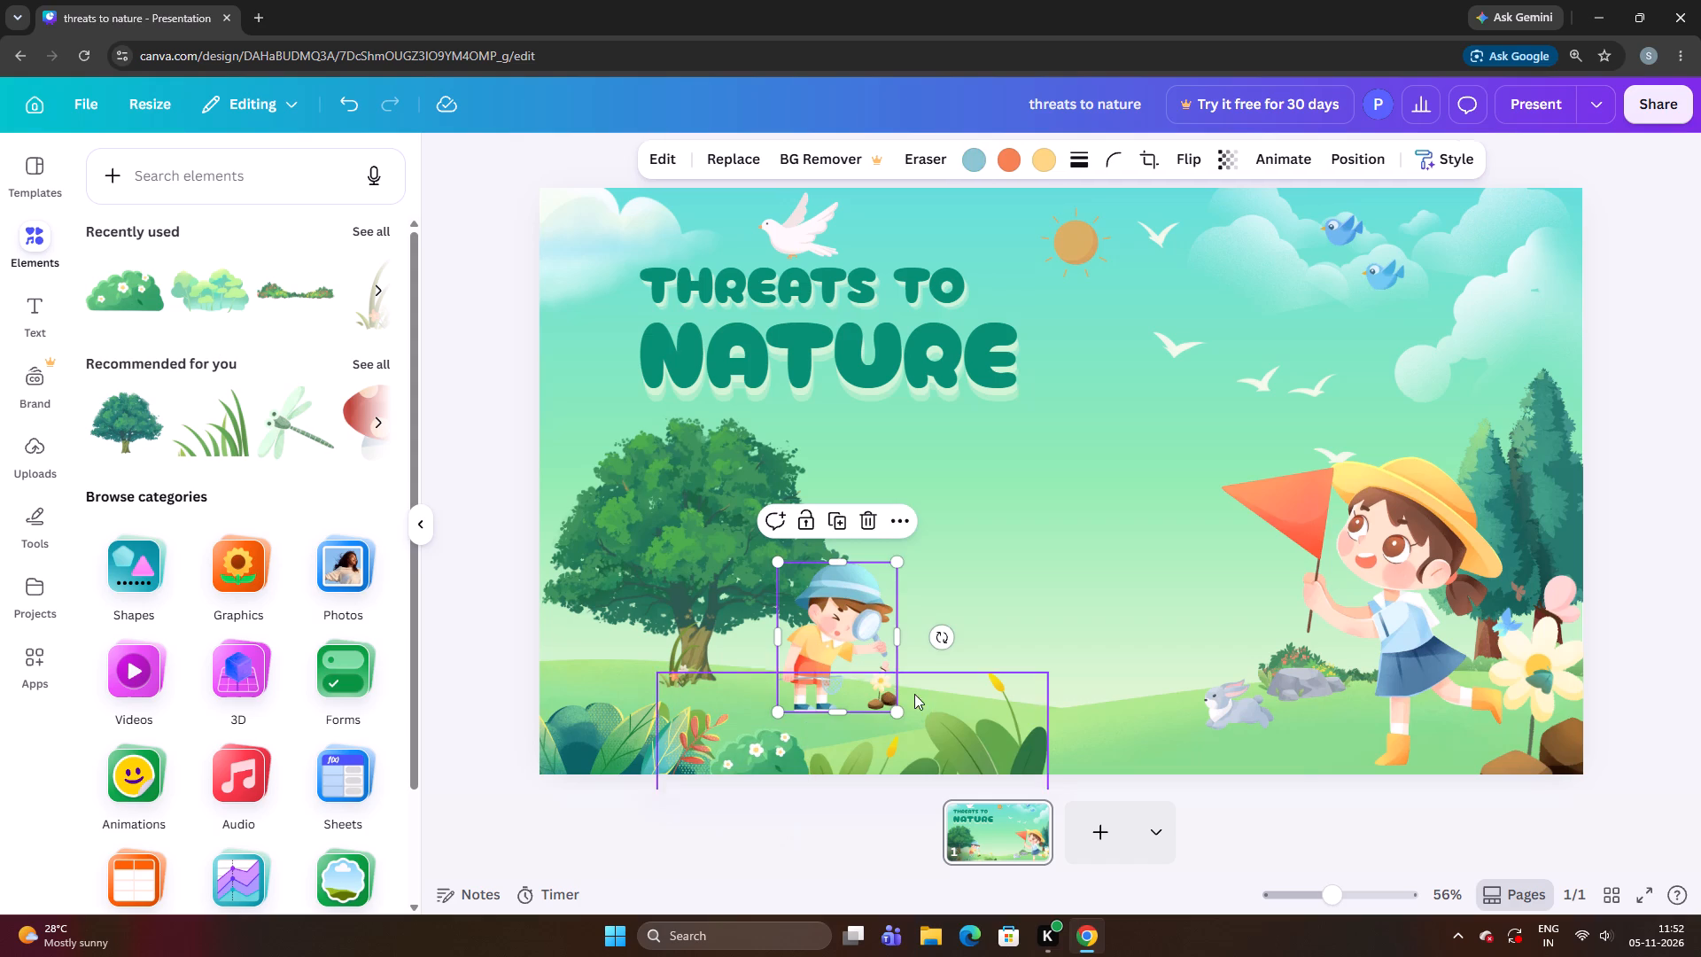
click(1216, 714)
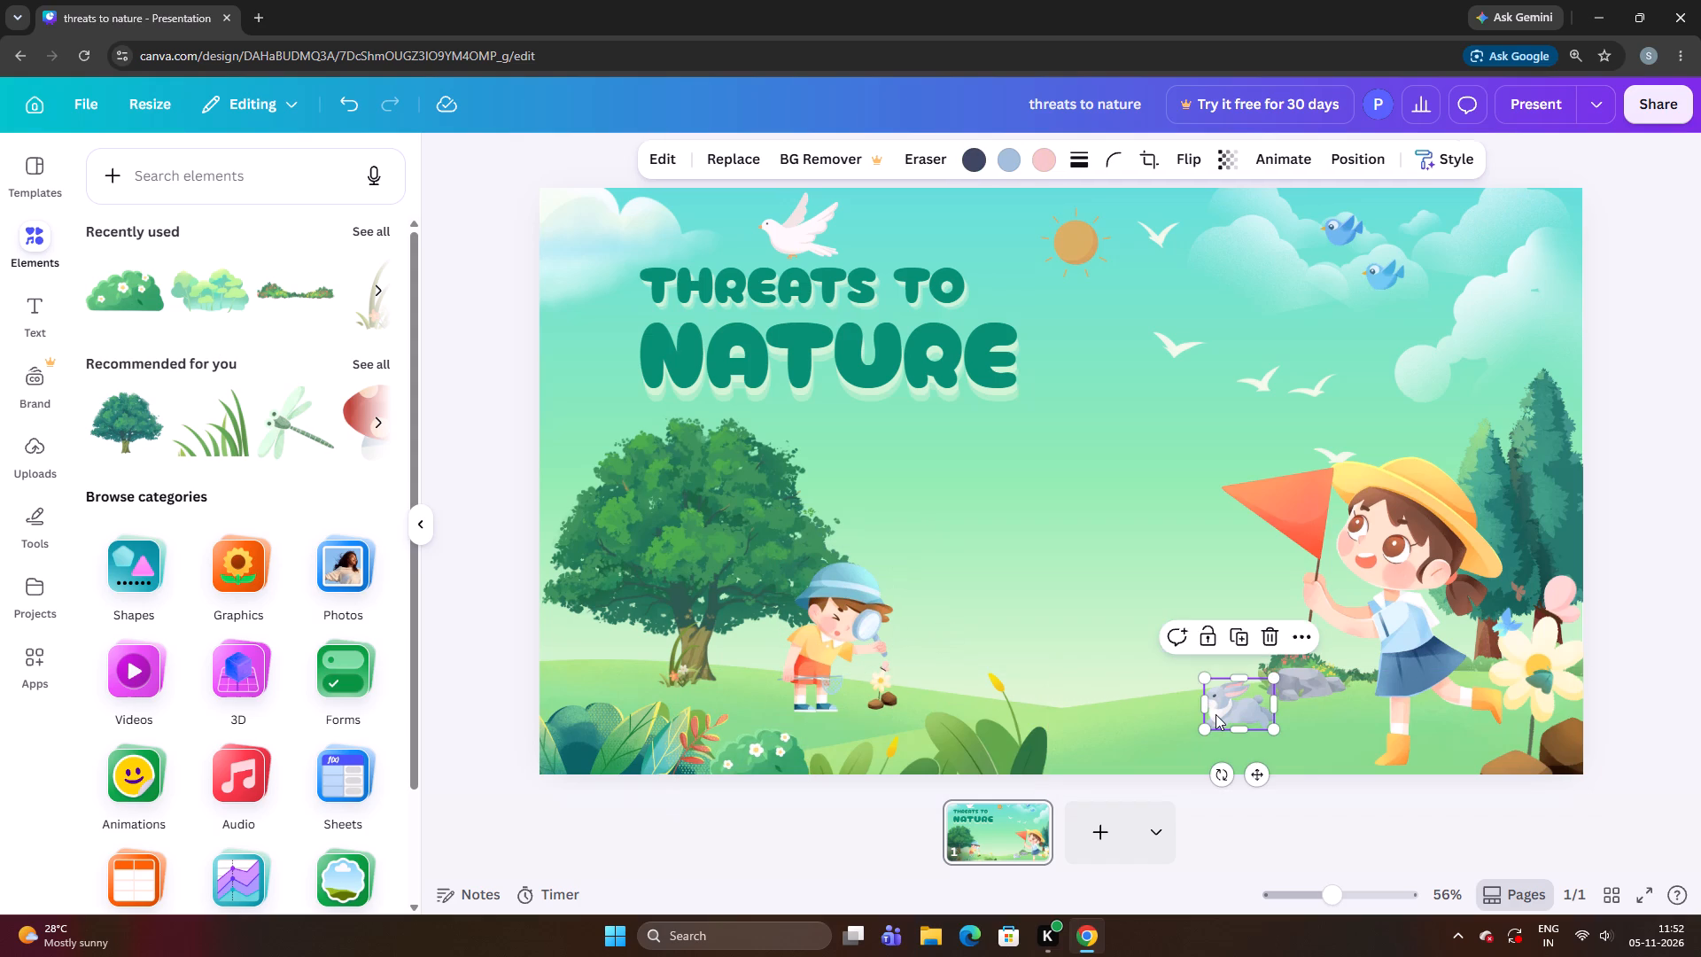
click(1216, 714)
click(484, 756)
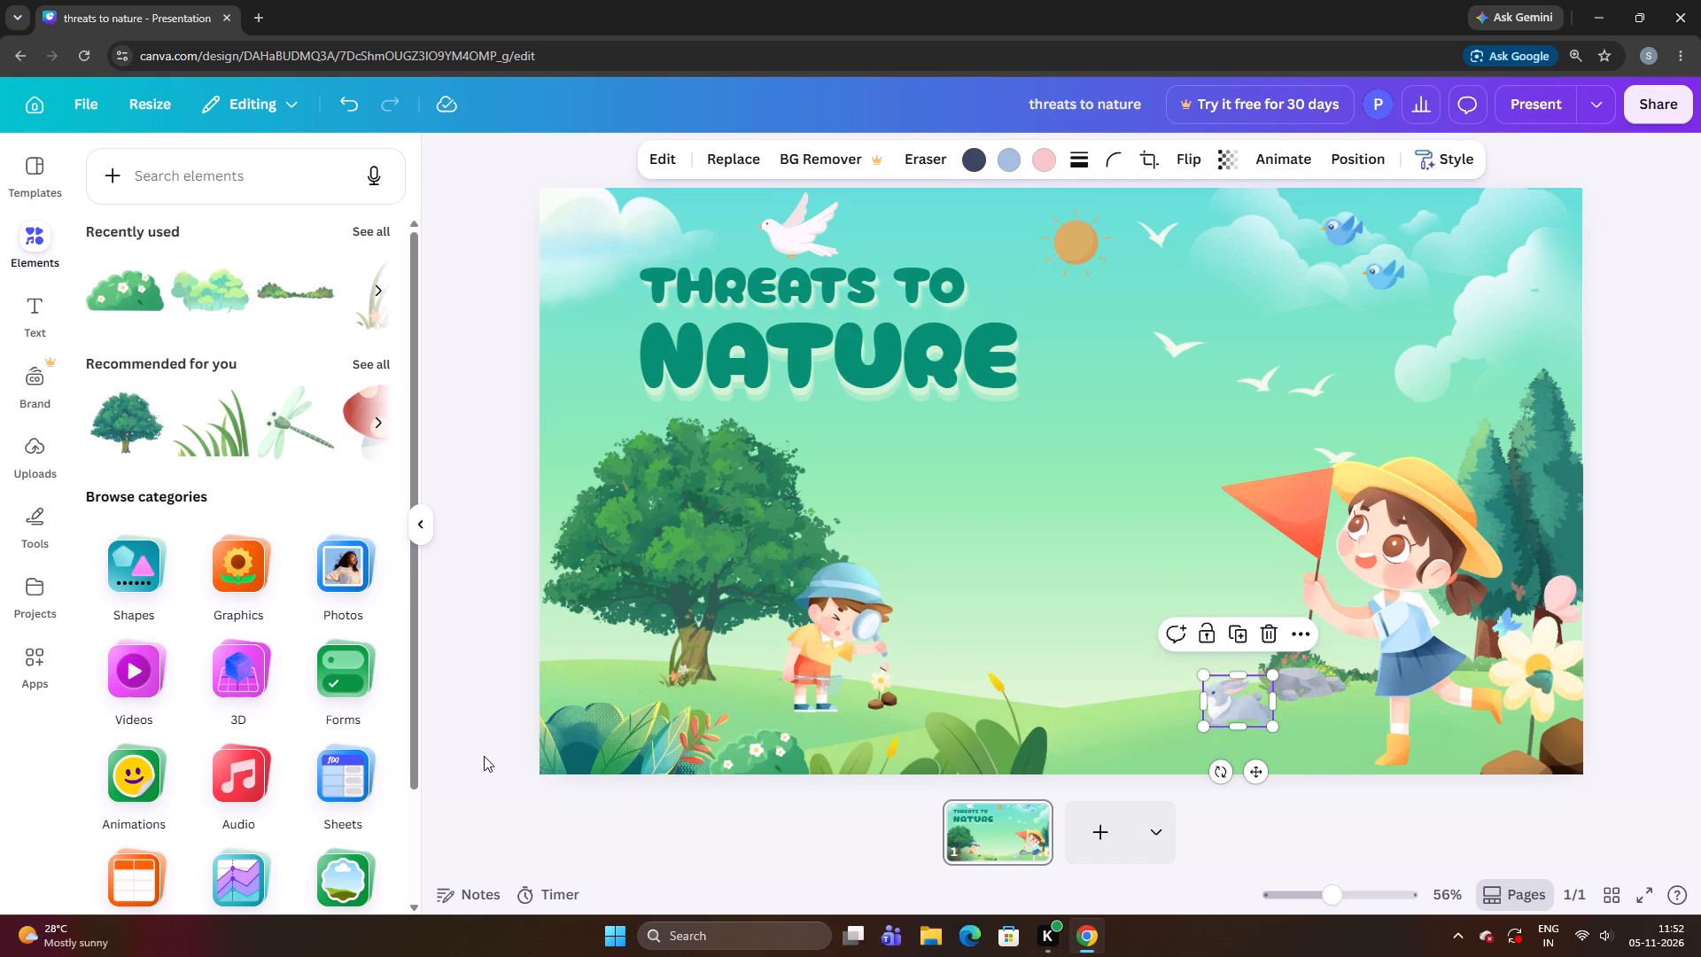
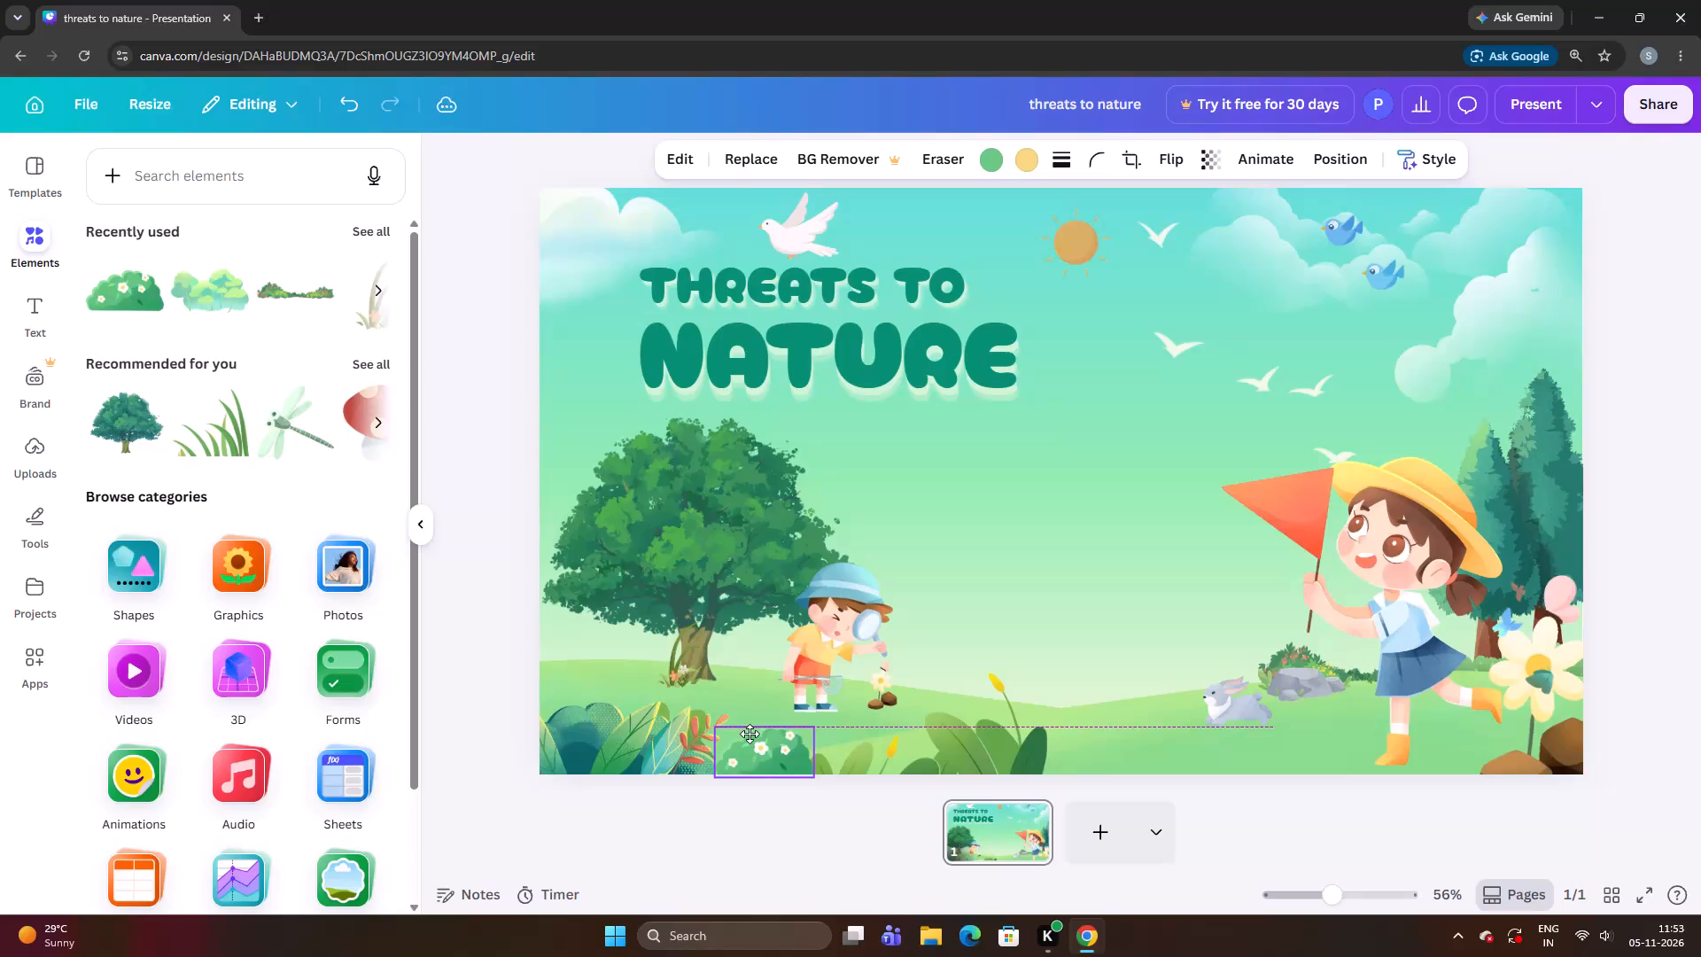
Nudge the white-flowered bush into place along the slide's bottom edge, between the red plant and the large leaves.
click(488, 714)
click(747, 759)
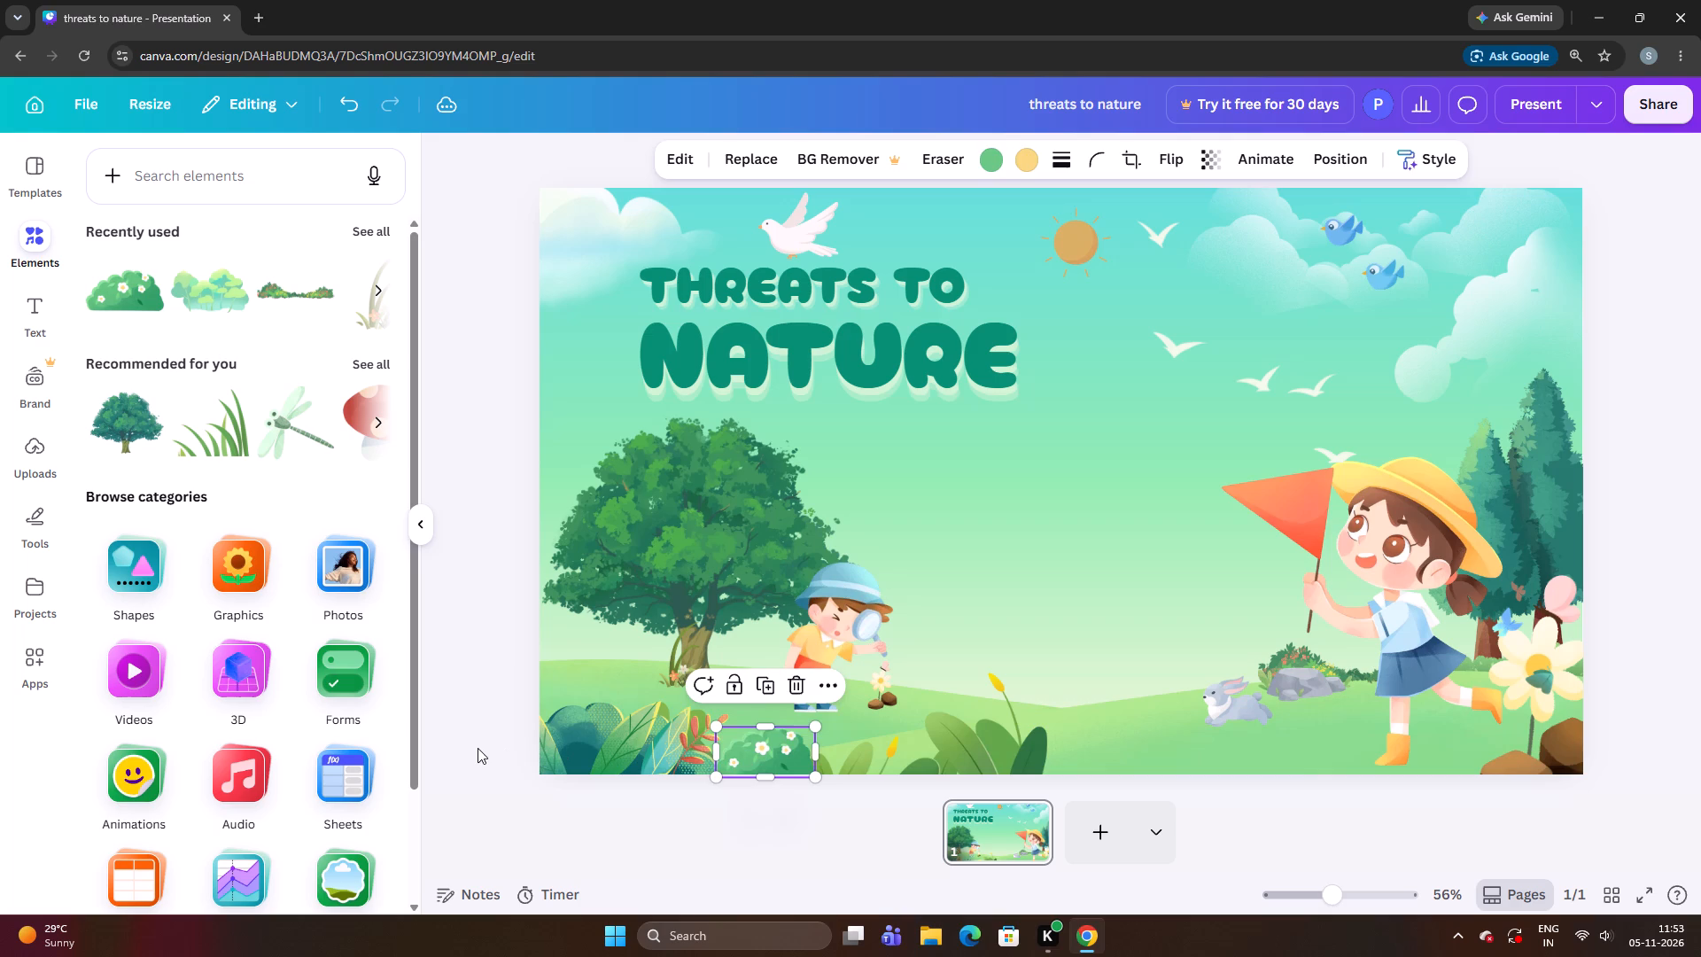
click(478, 748)
click(778, 762)
key(Left)
key(Left)
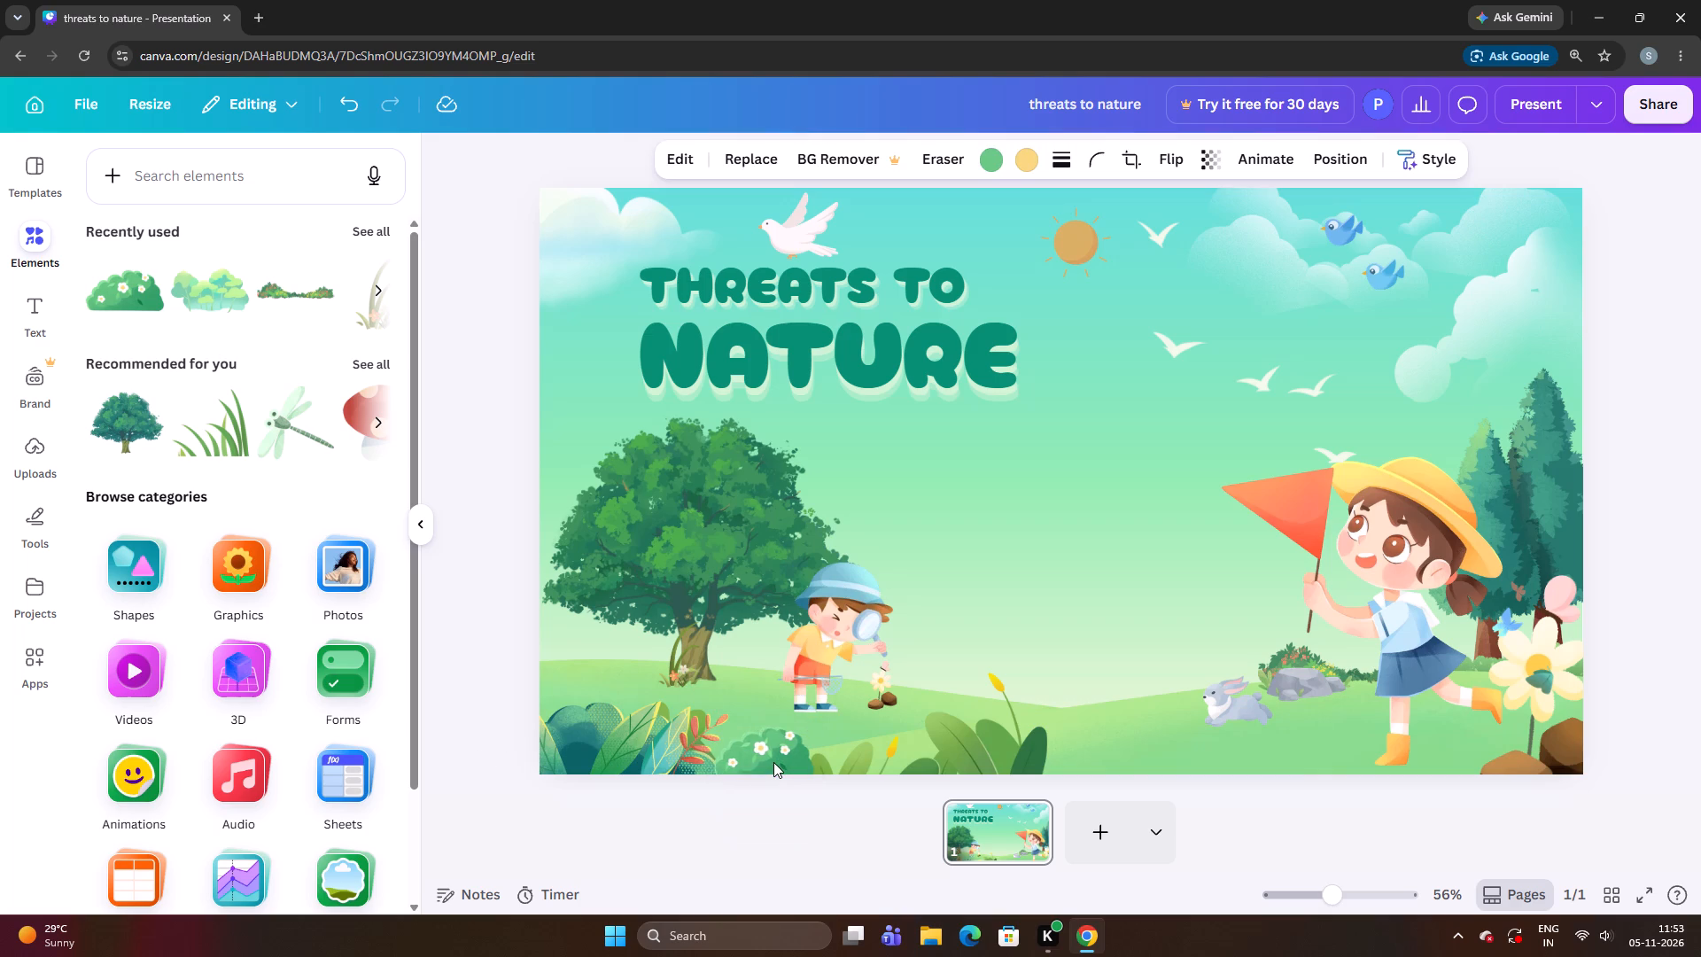
key(Up)
key(Left)
key(Down)
key(Up)
key(Down)
key(Right)
key(Right)
key(Up)
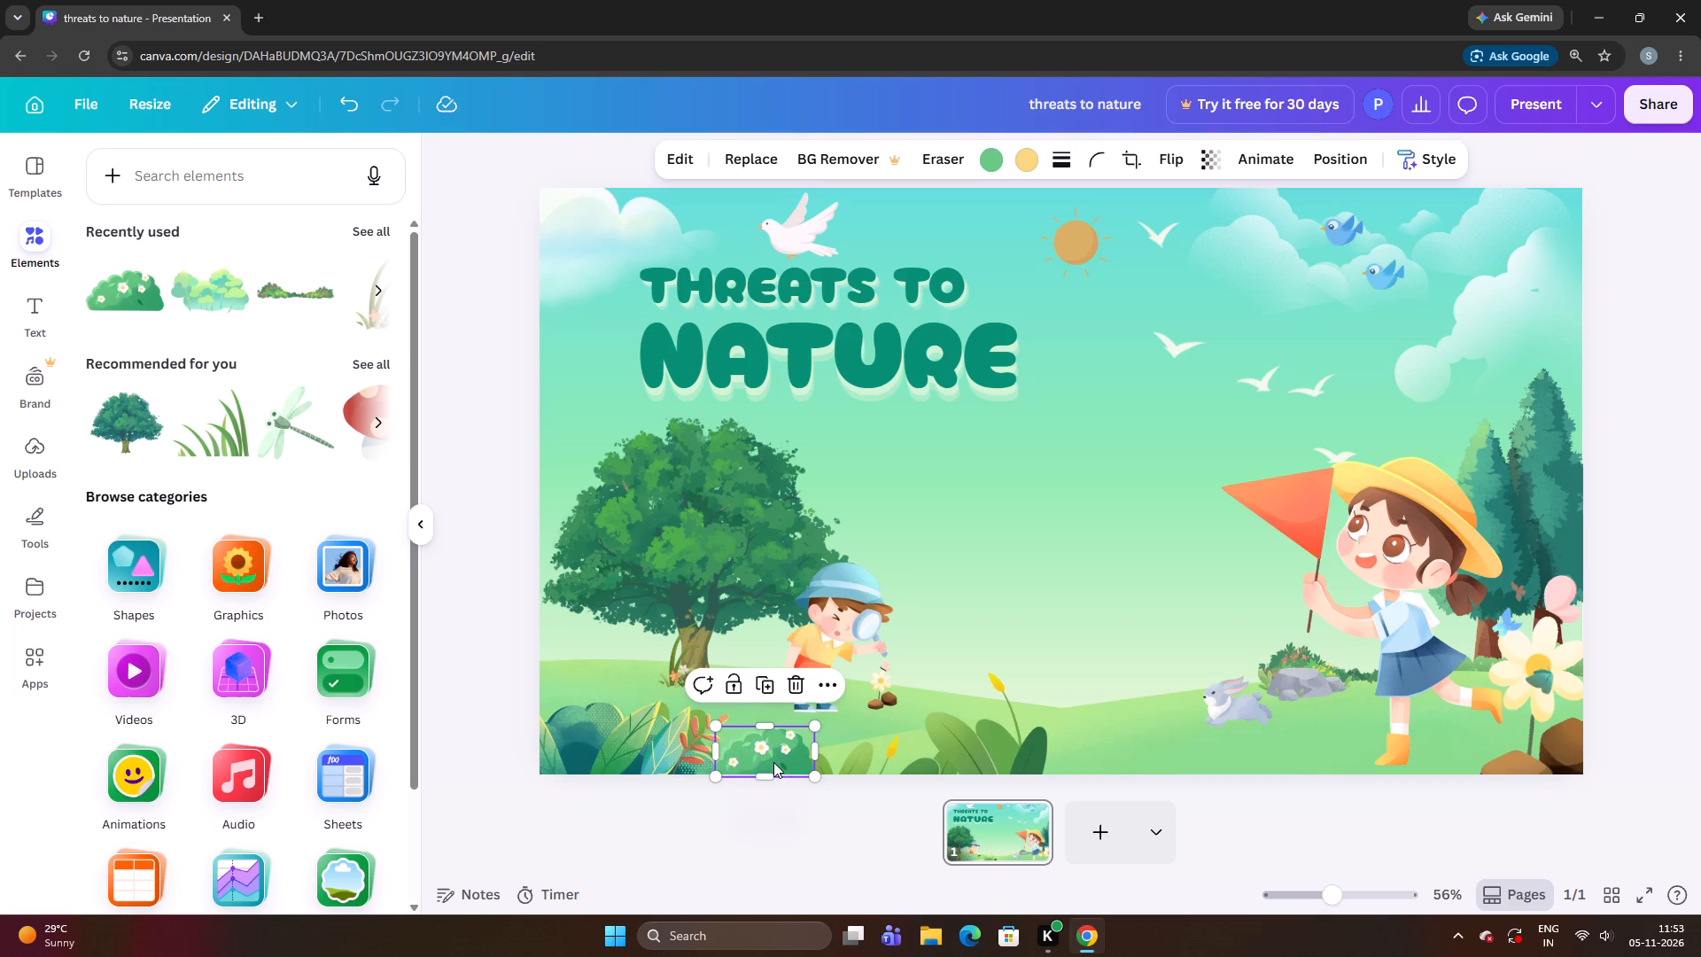
click(499, 705)
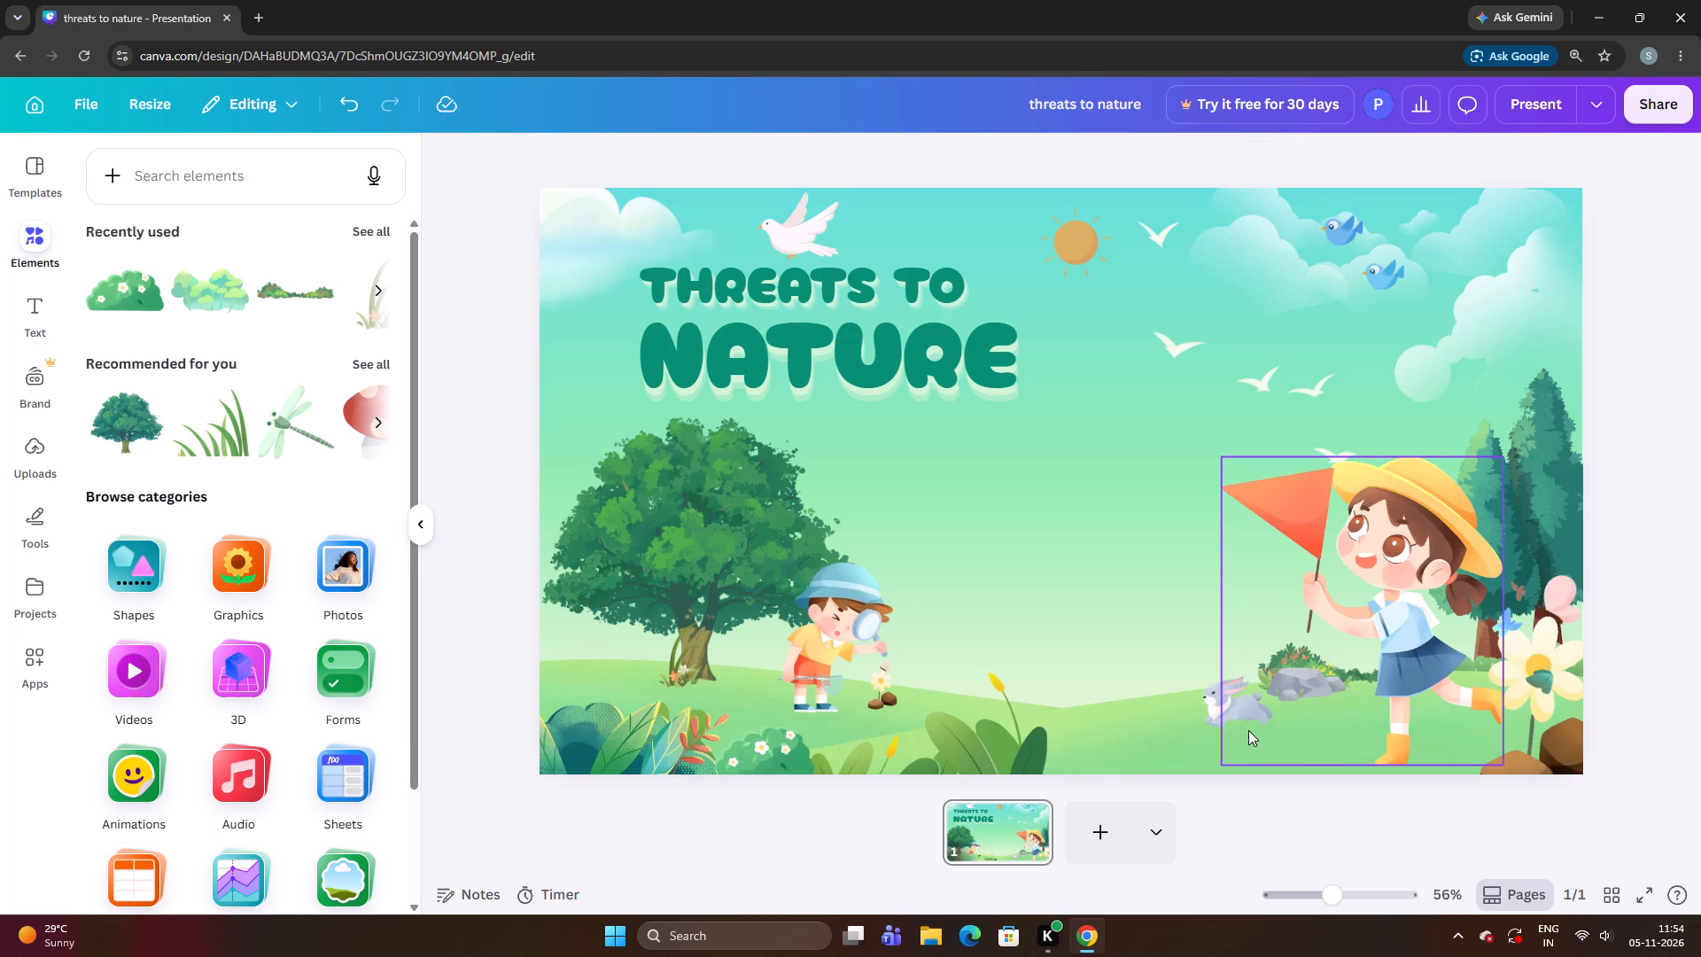
Shift the rabbit slightly away from the rocks and fine-tune its height on the grass.
click(1231, 714)
click(1231, 714)
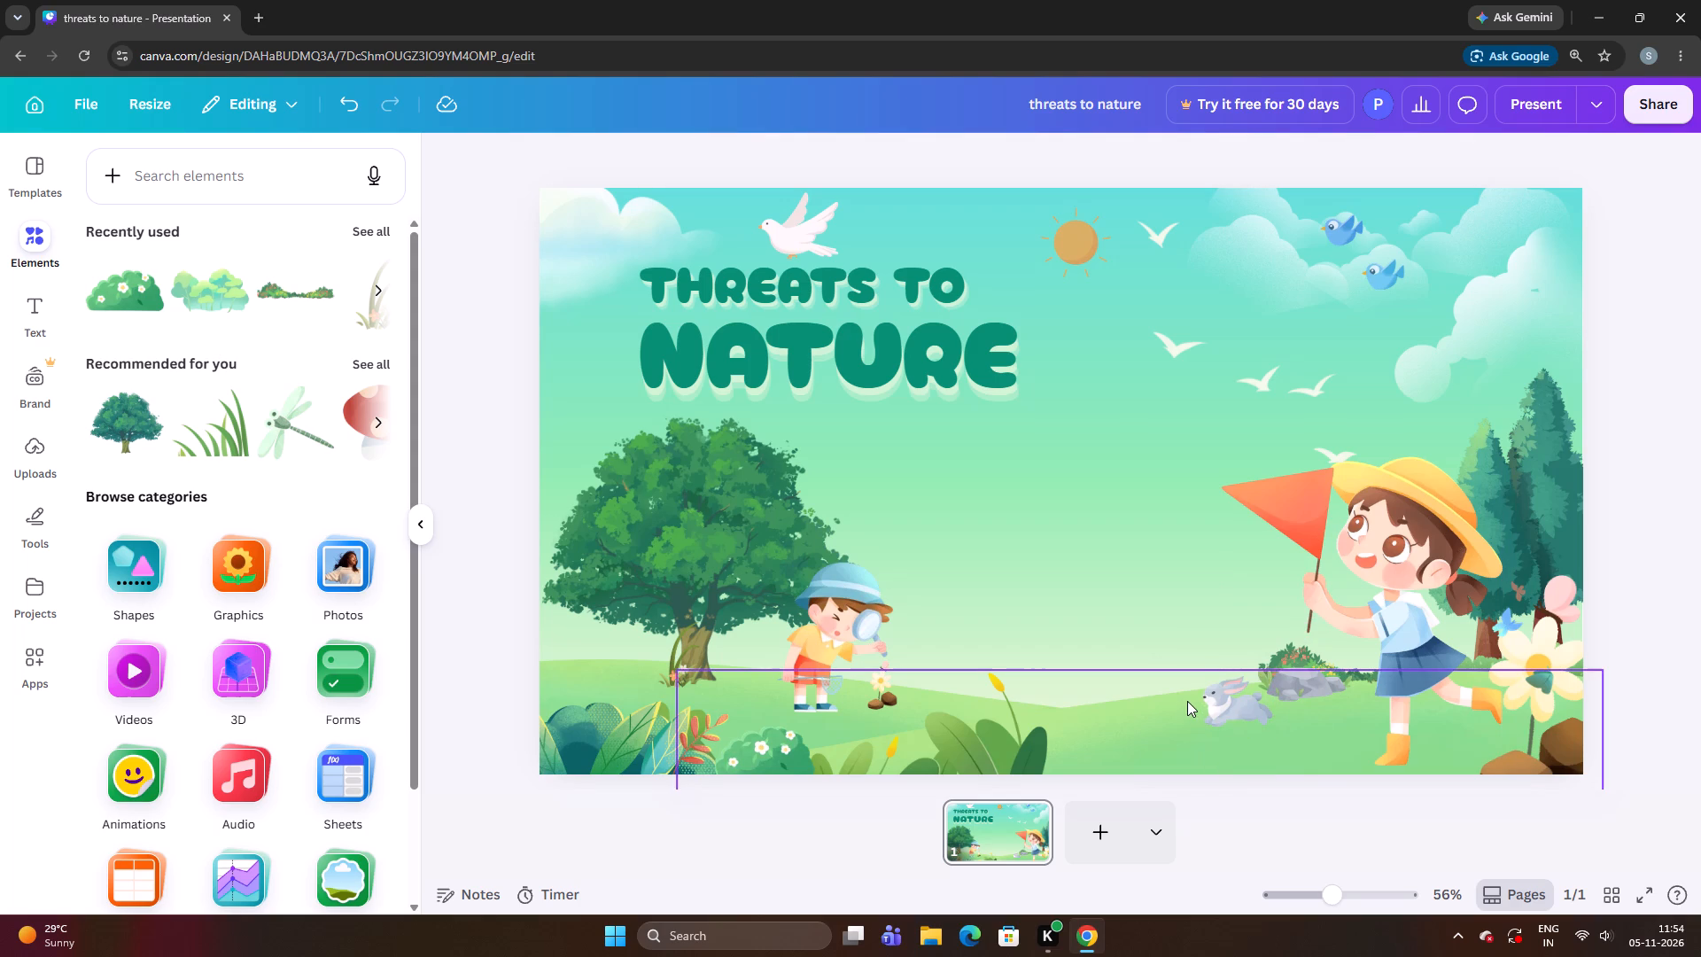
drag(1258, 686, 1238, 688)
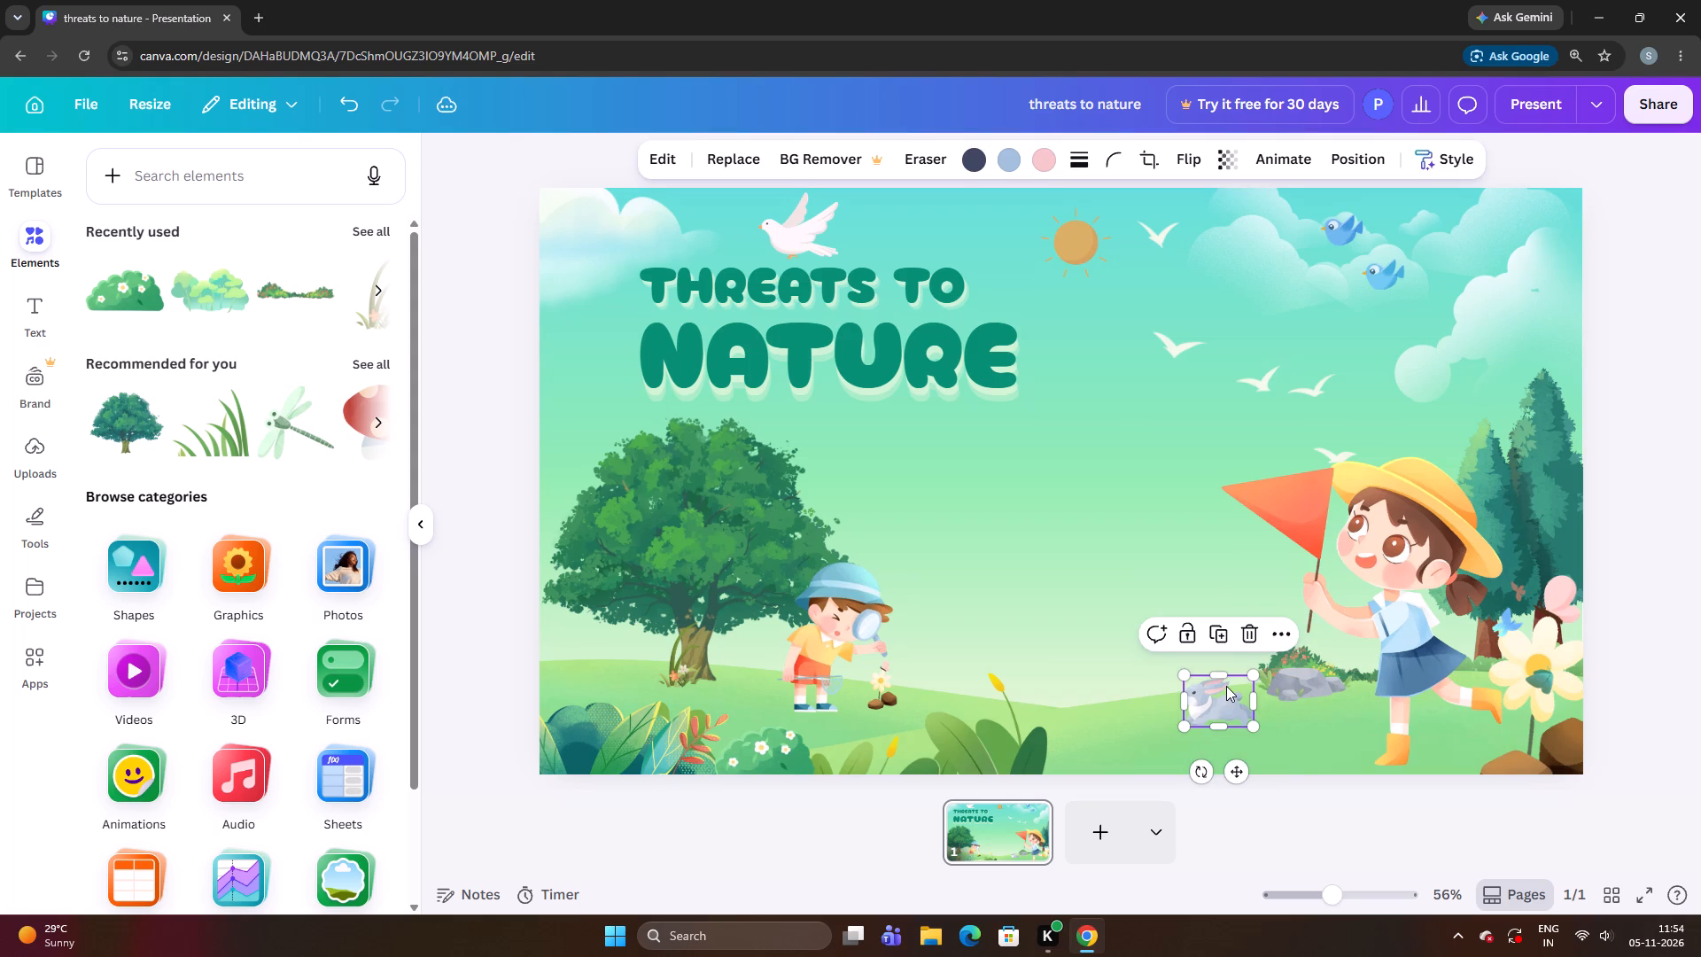
key(Down)
key(ctrl+Down)
key(ctrl+Down)
key(ctrl+Down)
key(ctrl+Down)
key(ctrl+Down)
key(ctrl+Down)
key(ctrl+Down)
key(ctrl+Down)
key(ctrl+Down)
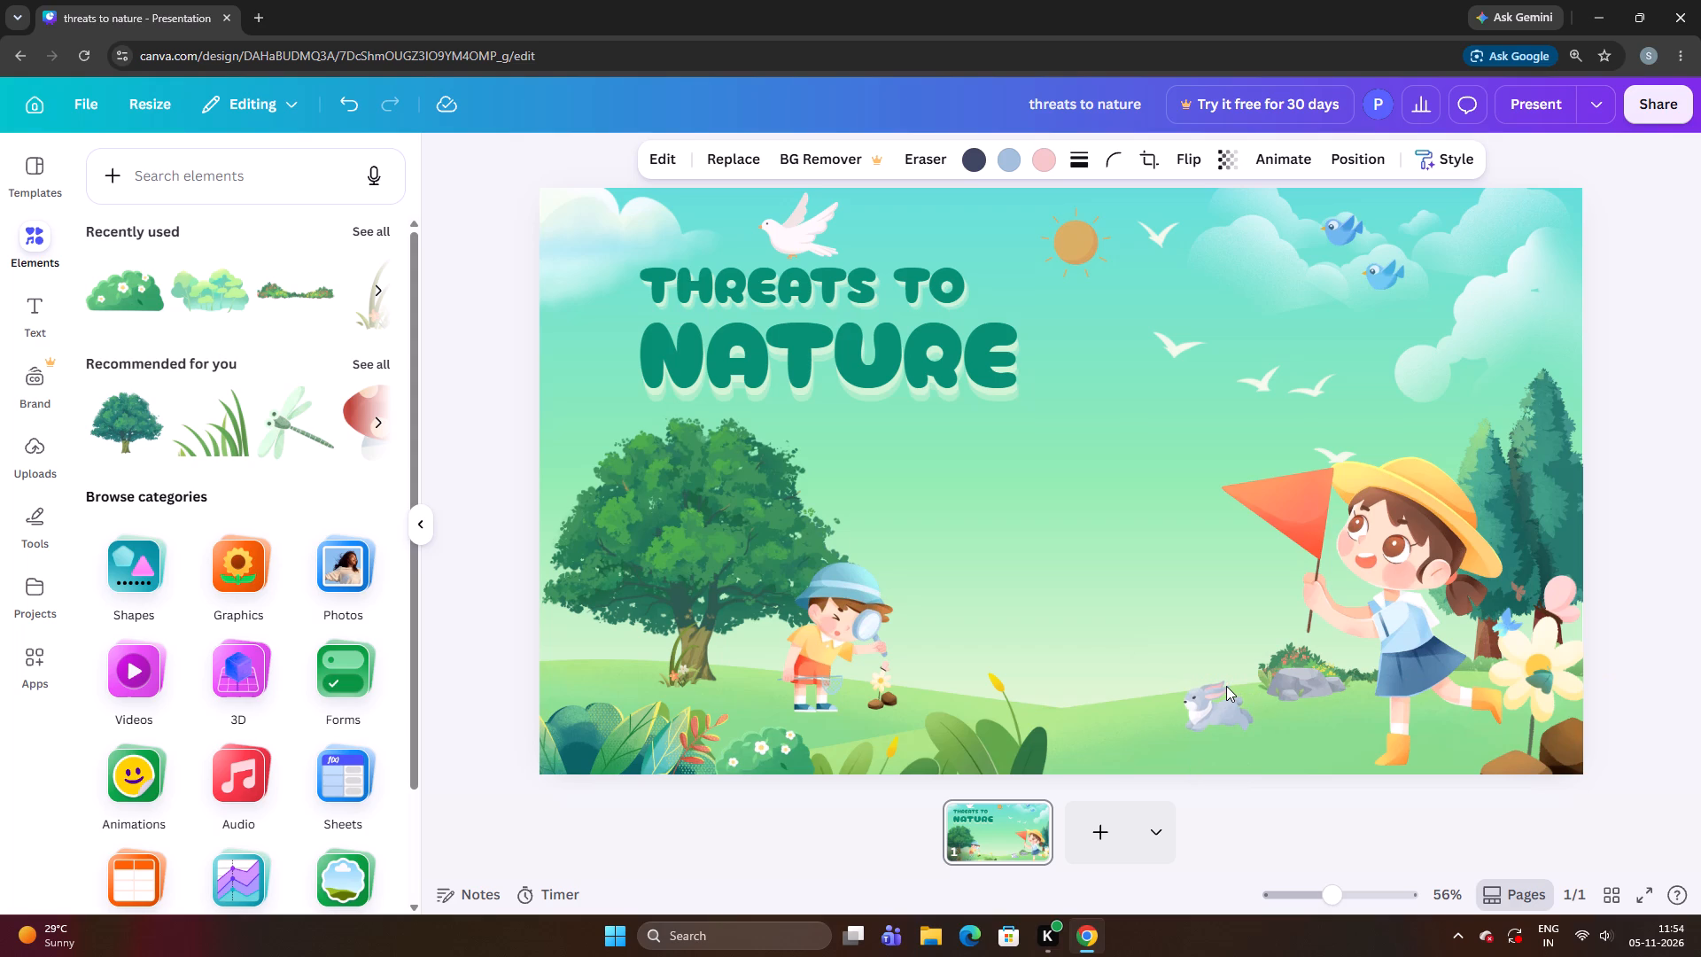
key(Up)
key(Up)
key(Up)
key(Up)
key(Up)
key(Up)
key(Up)
key(Up)
key(Up)
key(Up)
key(Up)
key(Up)
key(Up)
key(Up)
key(Up)
key(Up)
key(Up)
key(ctrl+Down)
key(ctrl+Down)
key(ctrl+Down)
key(ctrl+Down)
key(ctrl+Down)
key(ctrl+Down)
key(ctrl+Down)
key(ctrl+Down)
key(ctrl+Down)
key(ctrl+Down)
key(ctrl+Down)
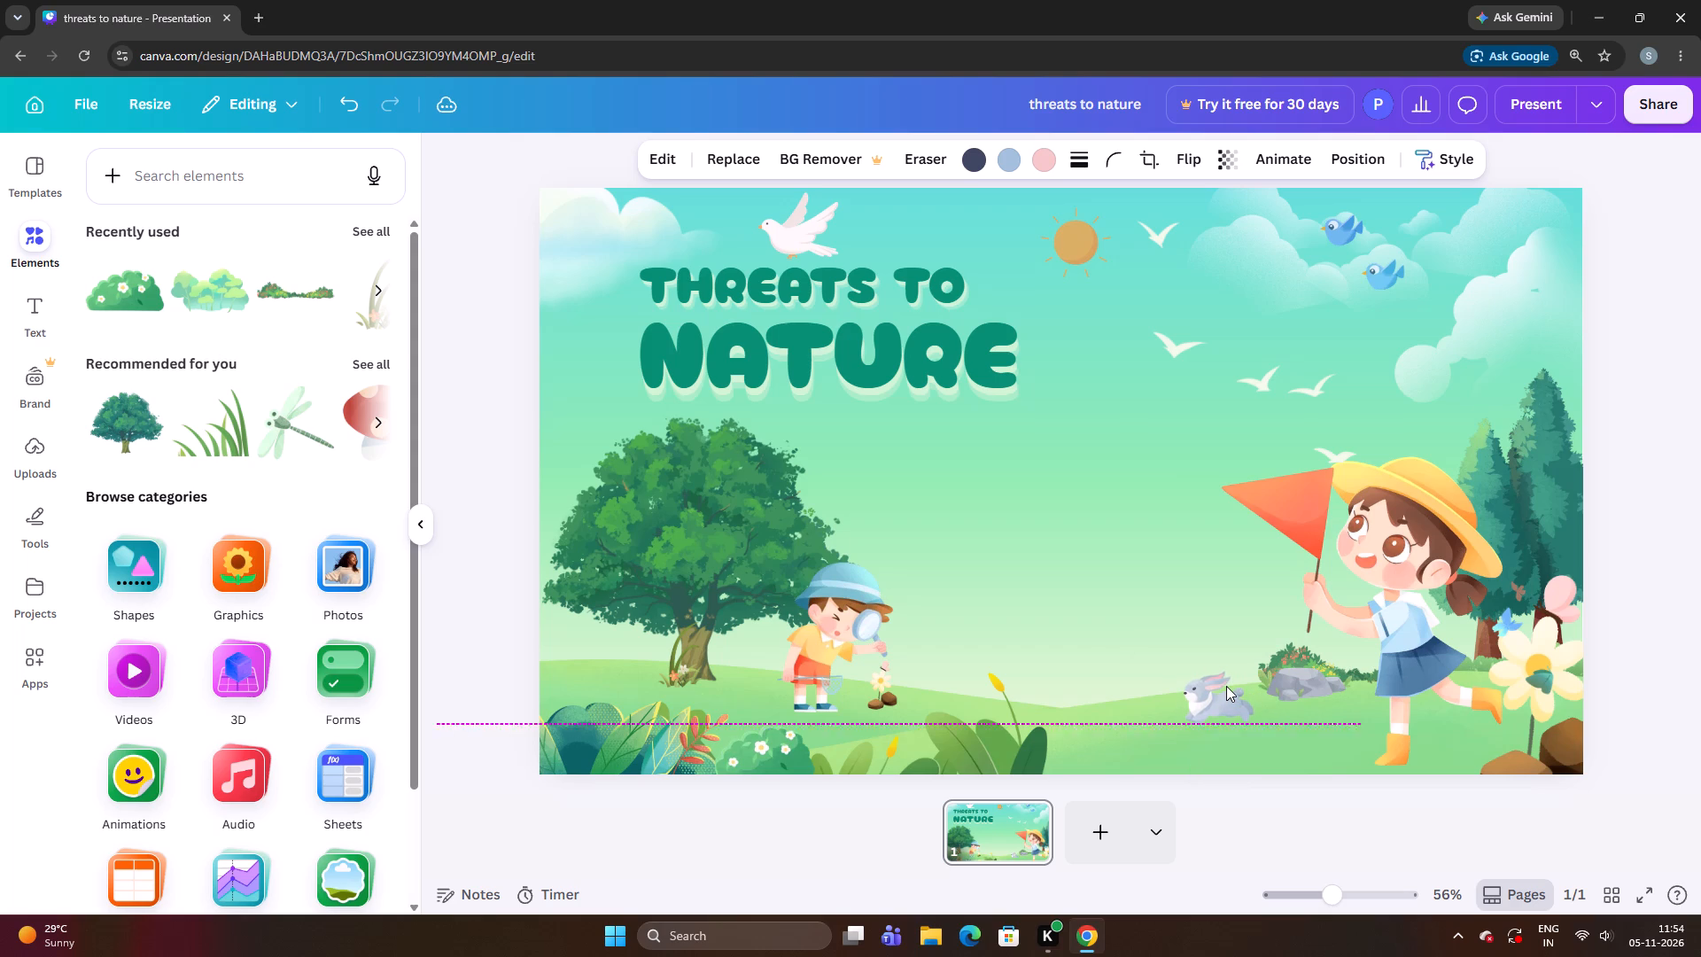
key(Up)
key(Right)
key(Right)
key(Right)
key(Right)
key(Right)
key(Right)
key(Right)
key(Right)
key(Right)
key(Right)
key(Right)
key(Right)
key(Right)
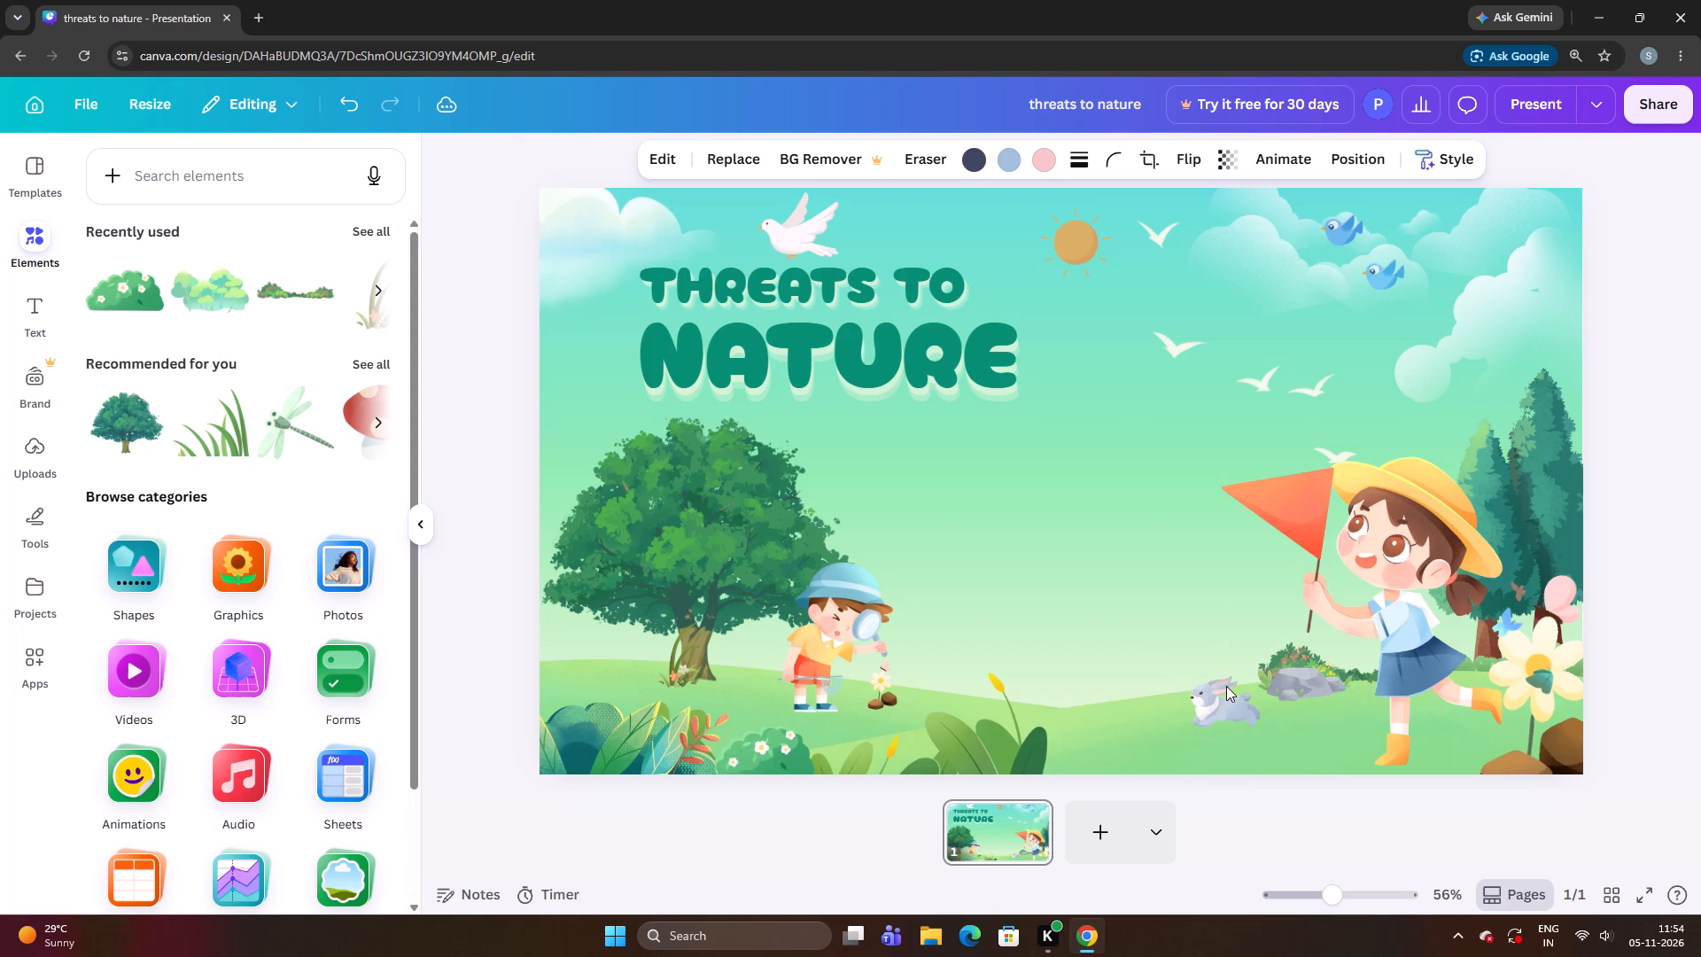
key(ctrl+Down)
key(ctrl+Down)
key(ctrl+Down)
key(ctrl+Down)
key(ctrl+Down)
key(Up)
key(Up)
key(Up)
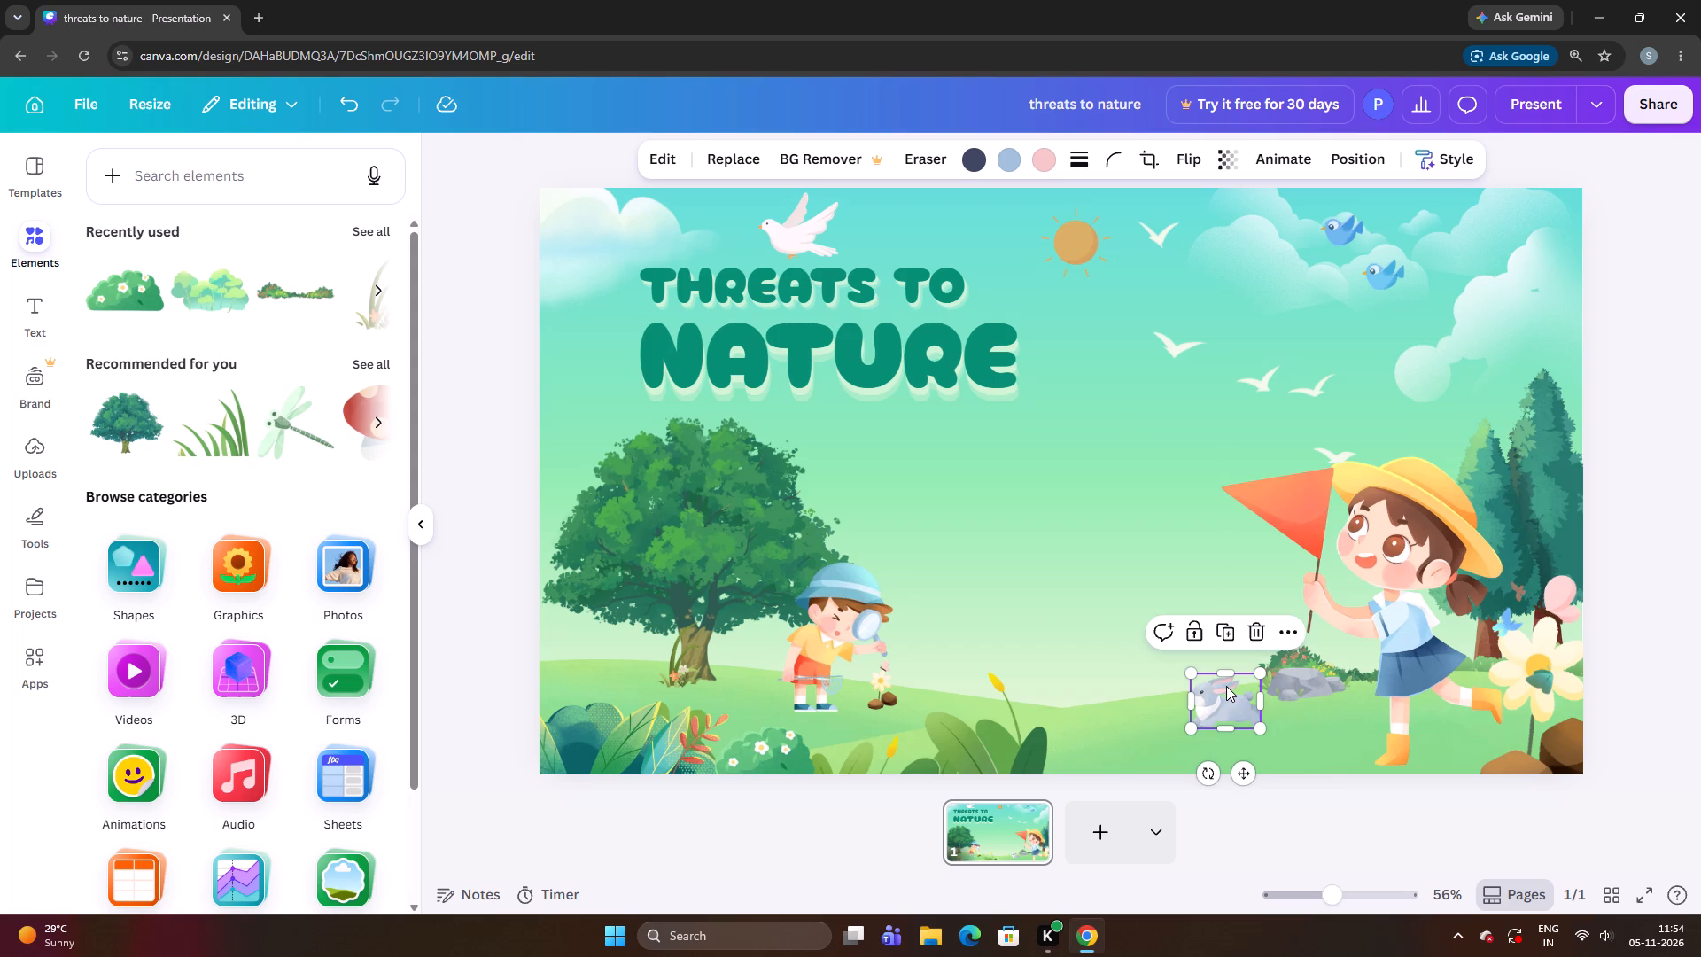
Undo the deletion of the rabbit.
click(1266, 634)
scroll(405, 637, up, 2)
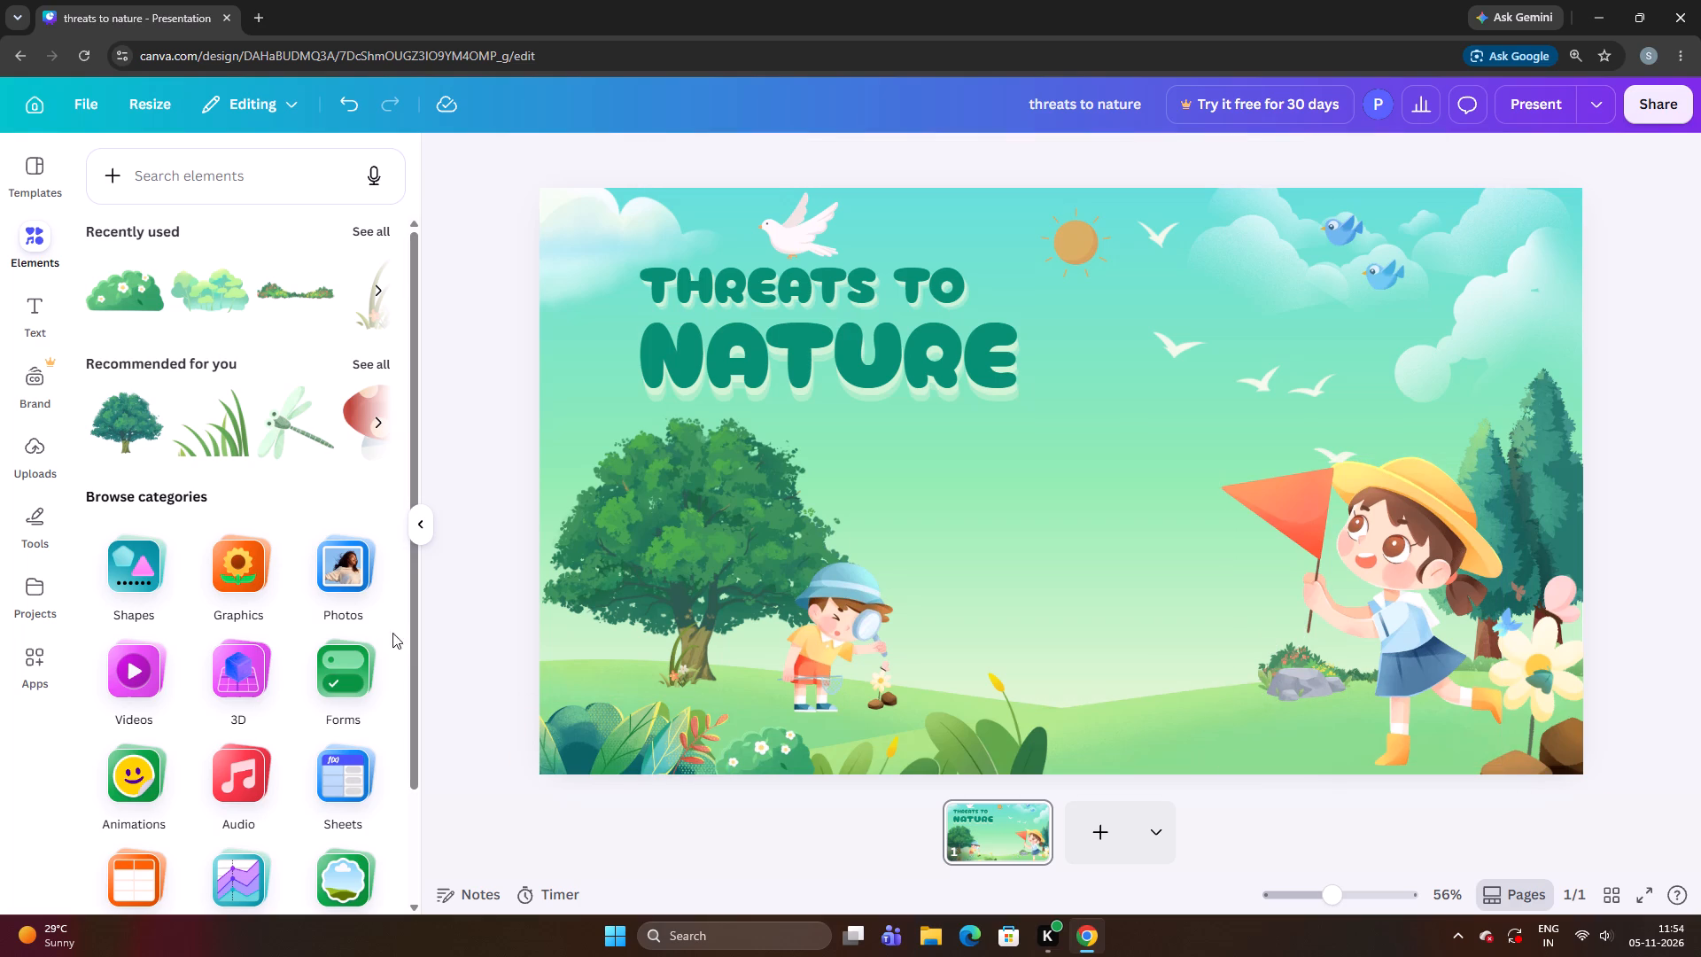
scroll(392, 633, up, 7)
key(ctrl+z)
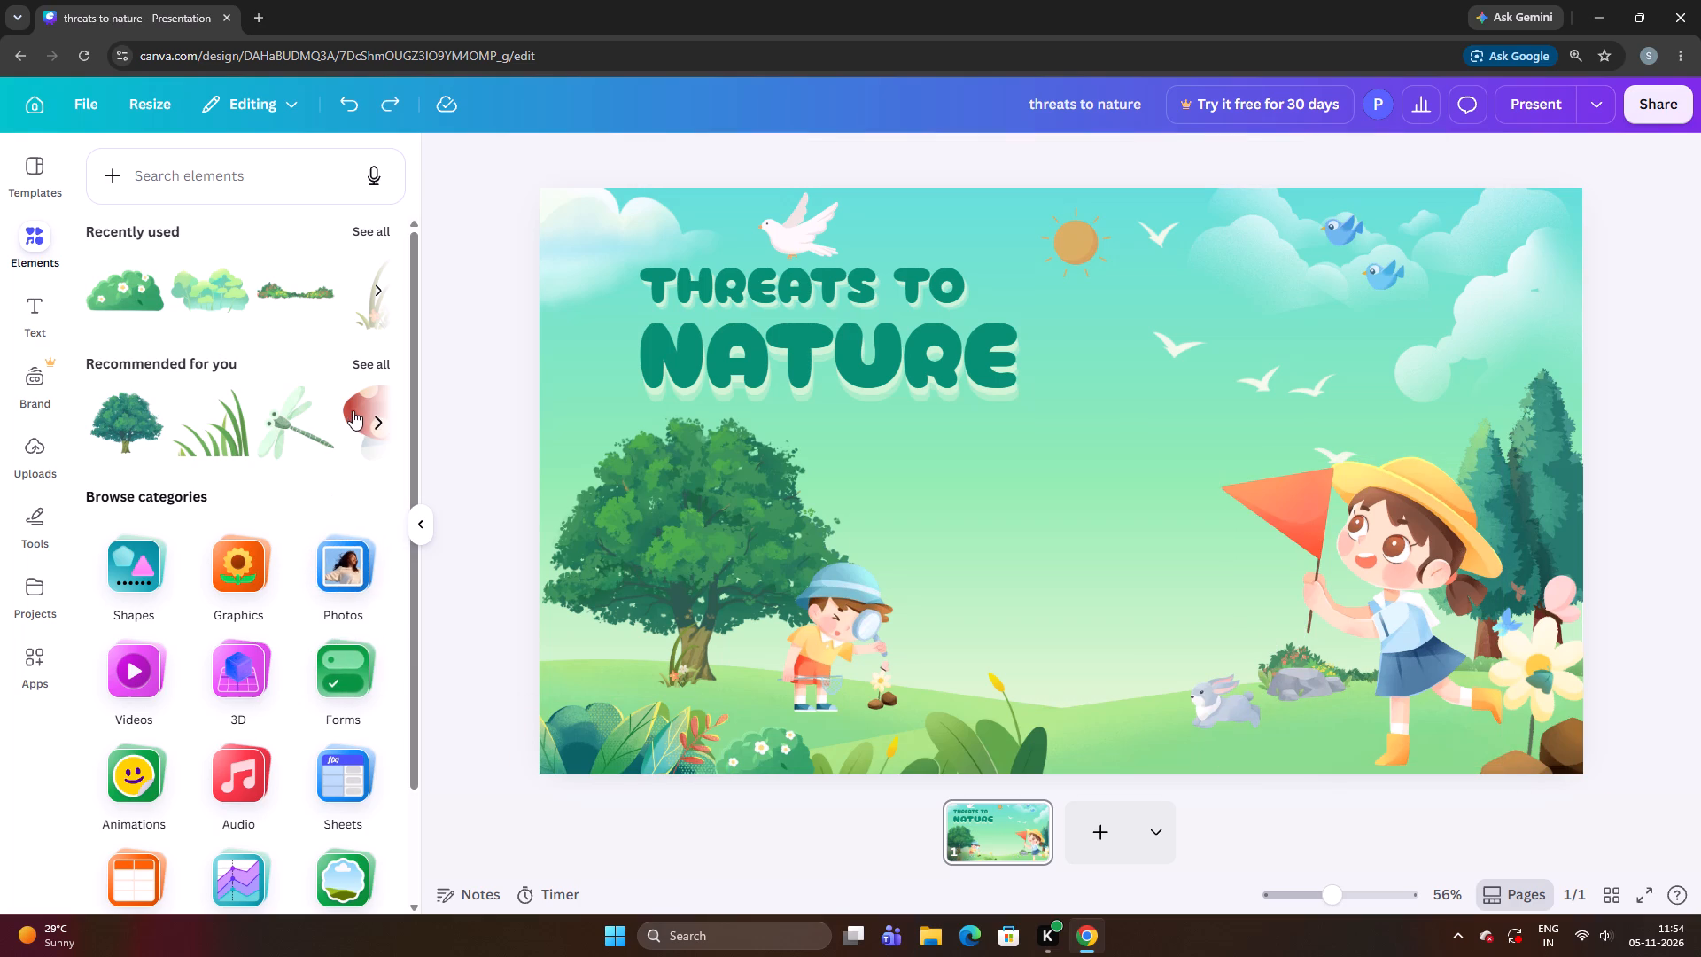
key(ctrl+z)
Extend the rabbit's frame slightly on its tail side.
click(1240, 706)
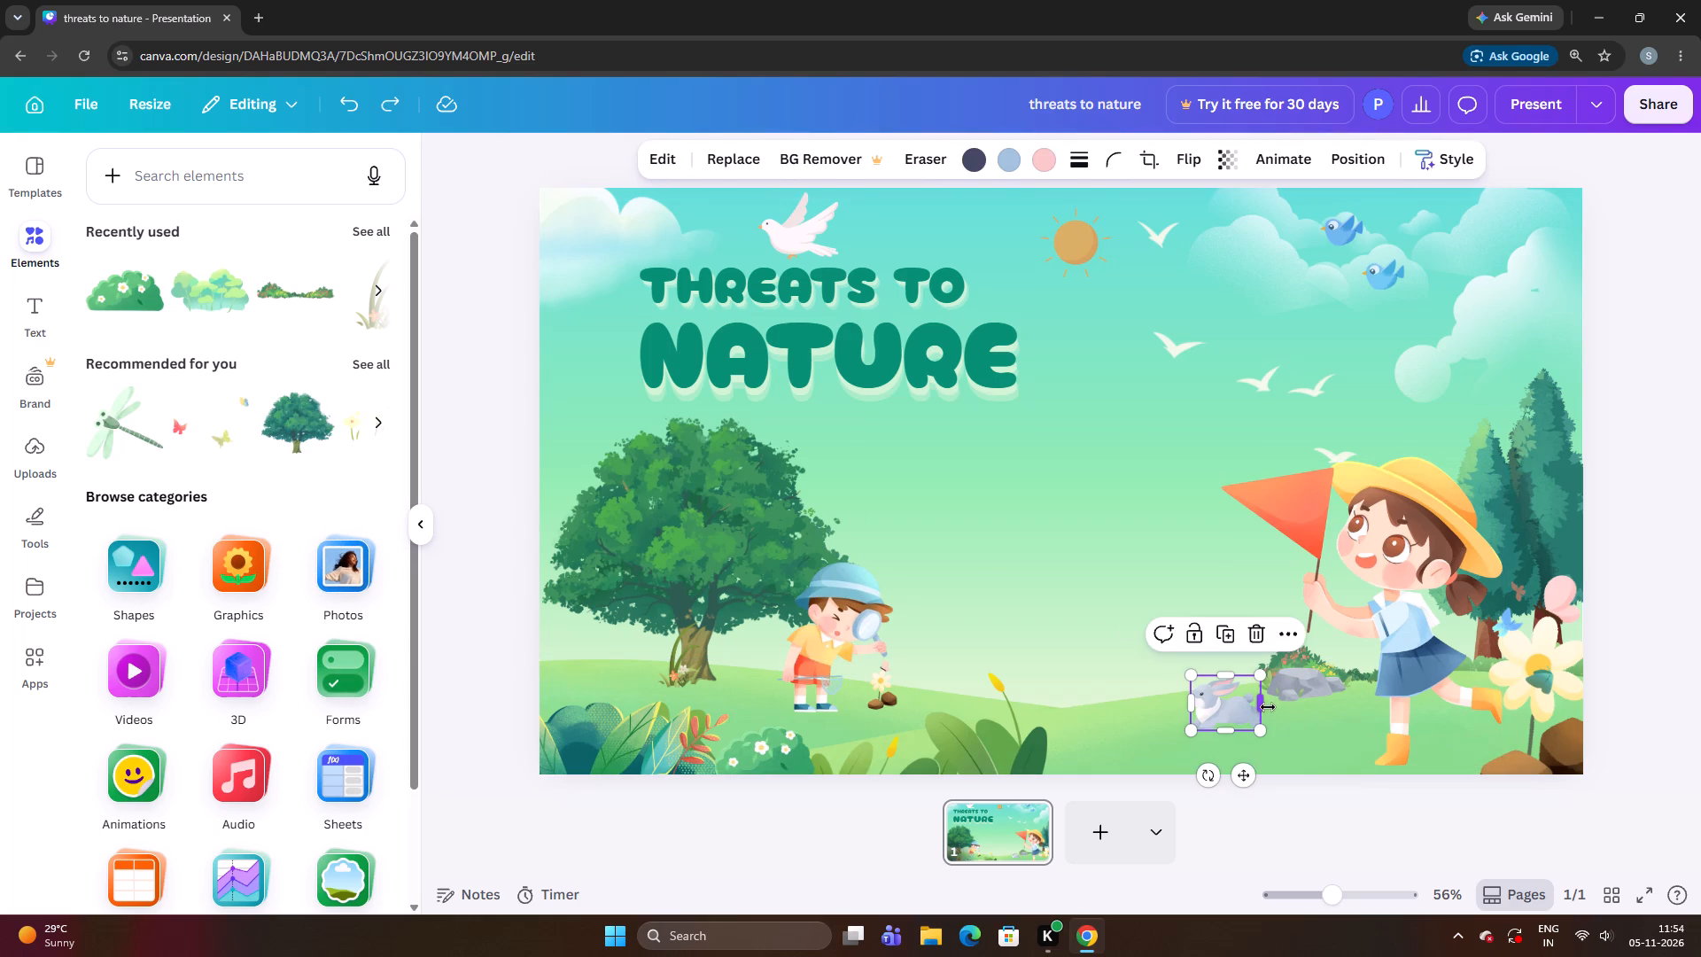
drag(1264, 706, 1266, 716)
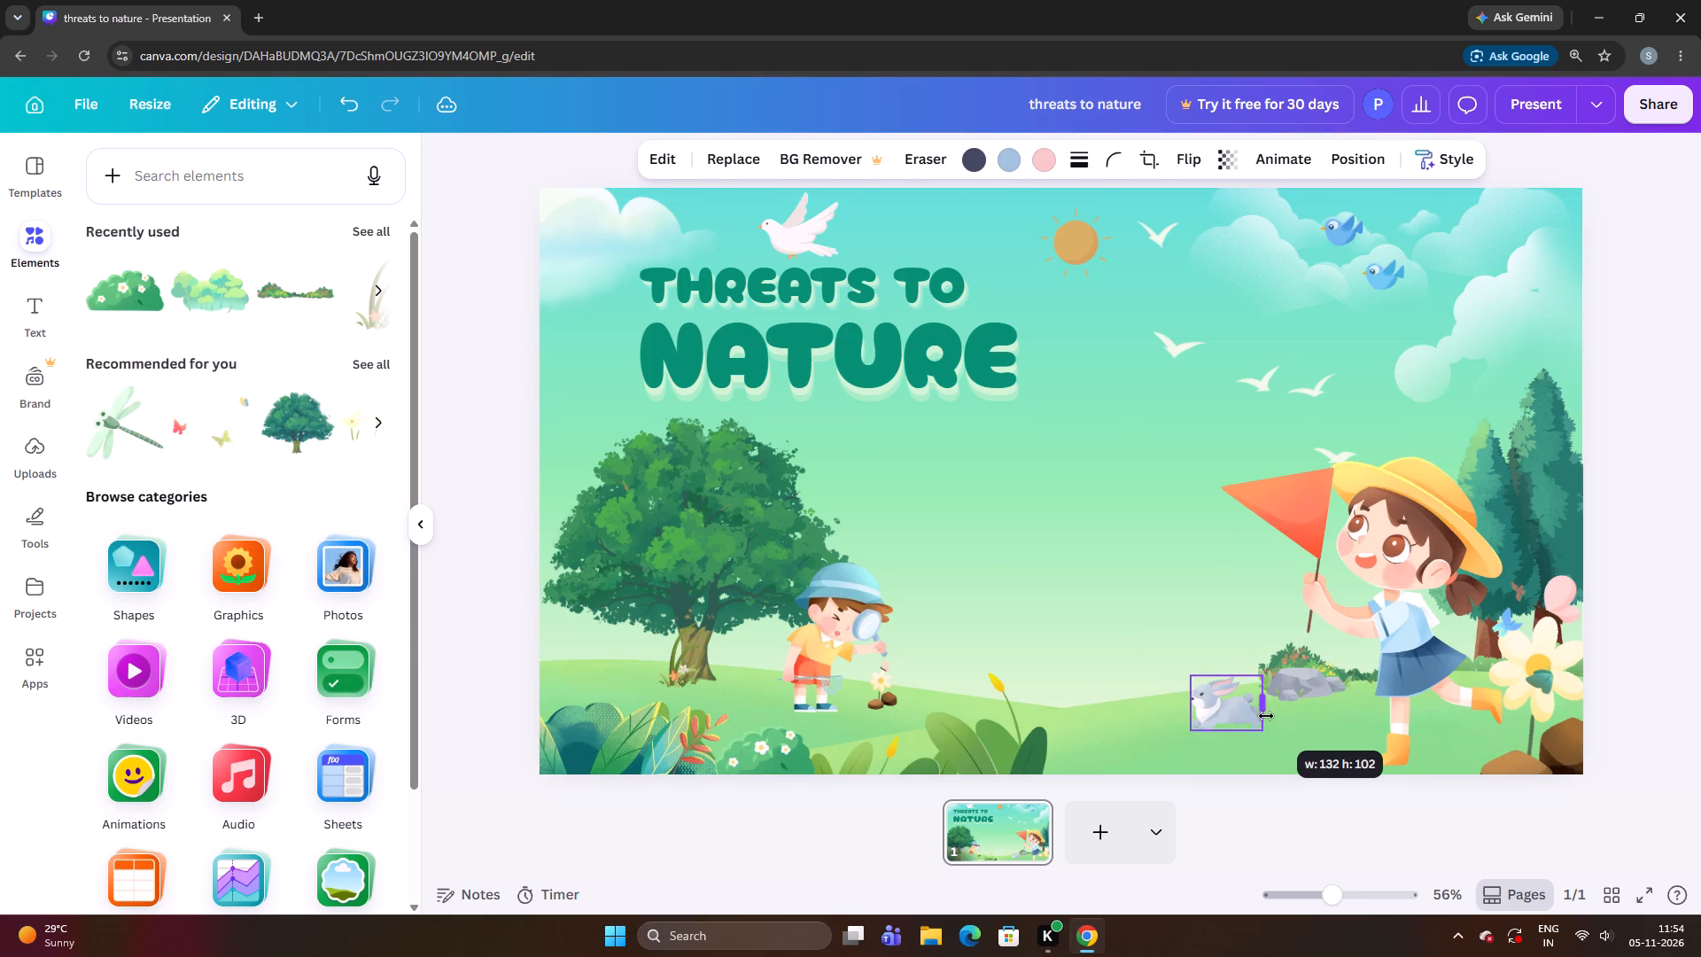
drag(1266, 716, 1268, 724)
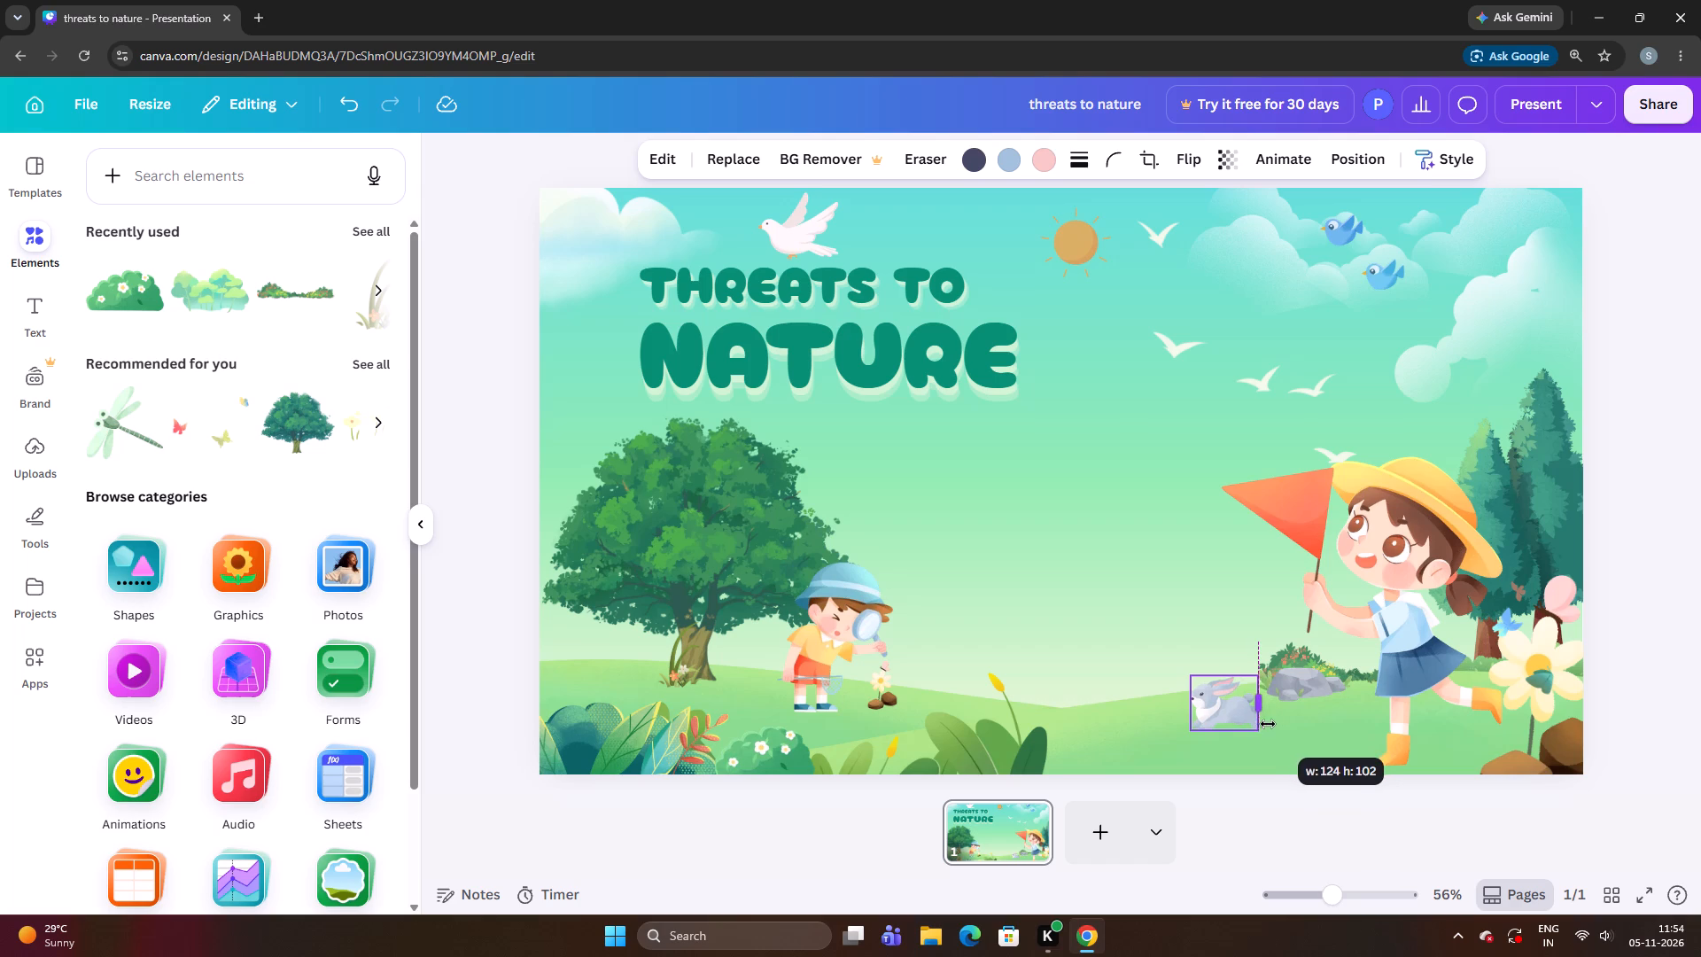
drag(1268, 724, 1271, 727)
click(1290, 741)
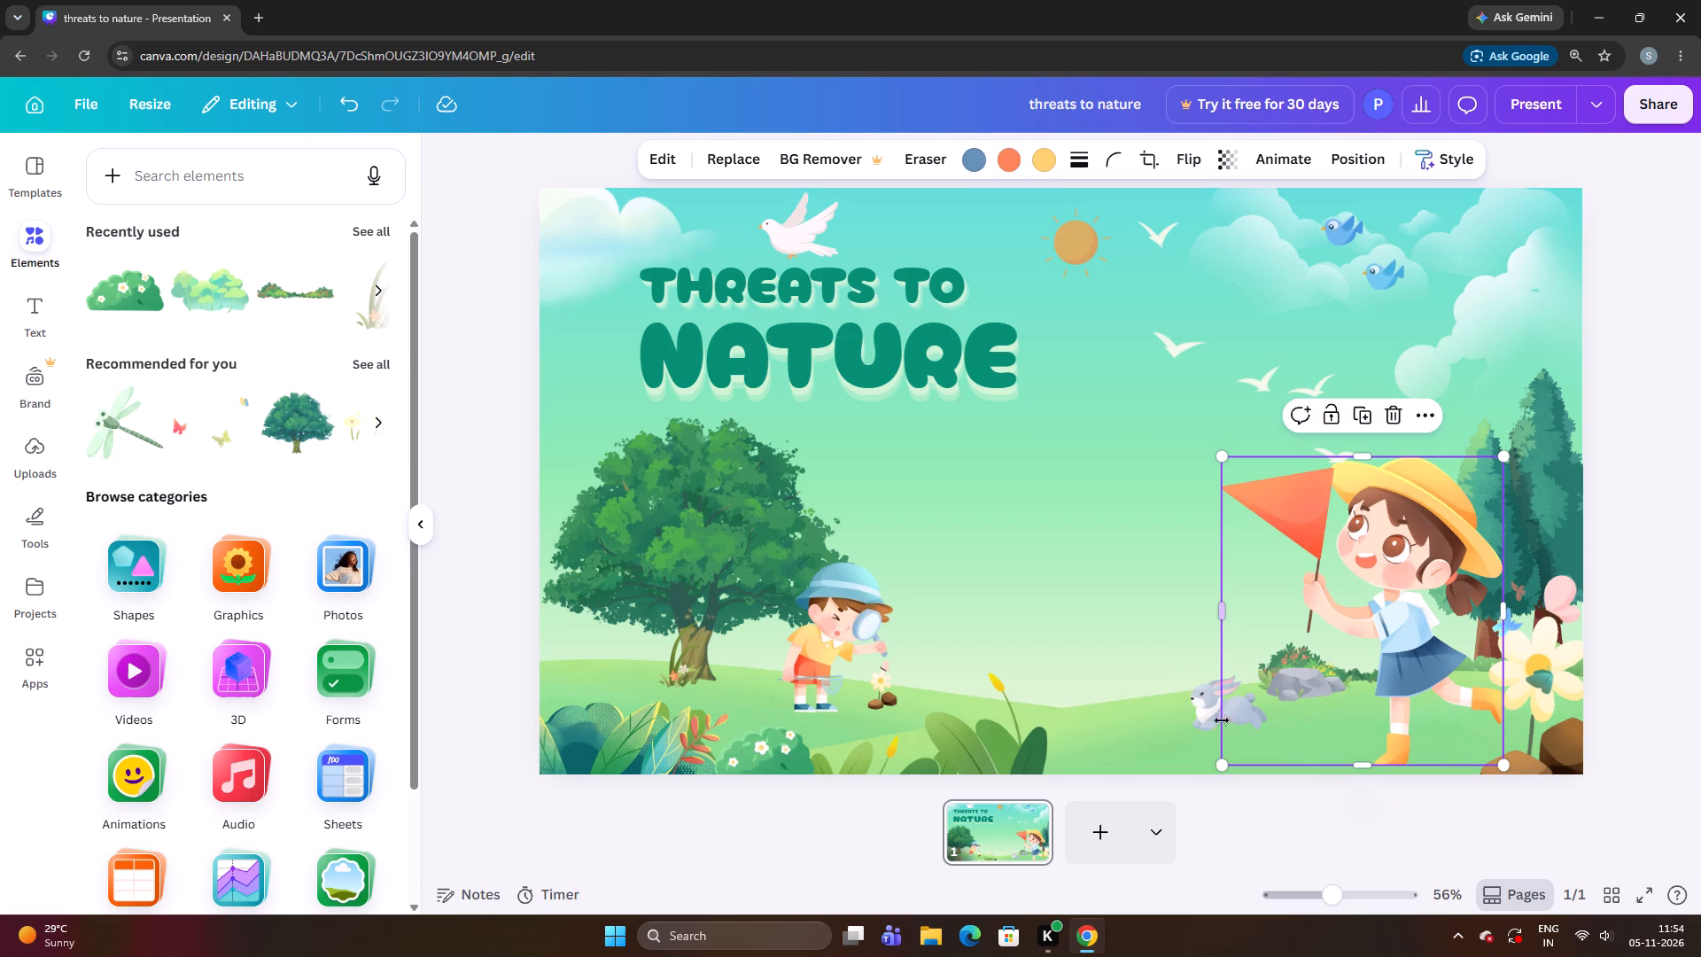
Reposition the rabbit so it sits on the grass just beside the rocks, in front of the flag girl.
click(1151, 725)
drag(1217, 718, 1217, 704)
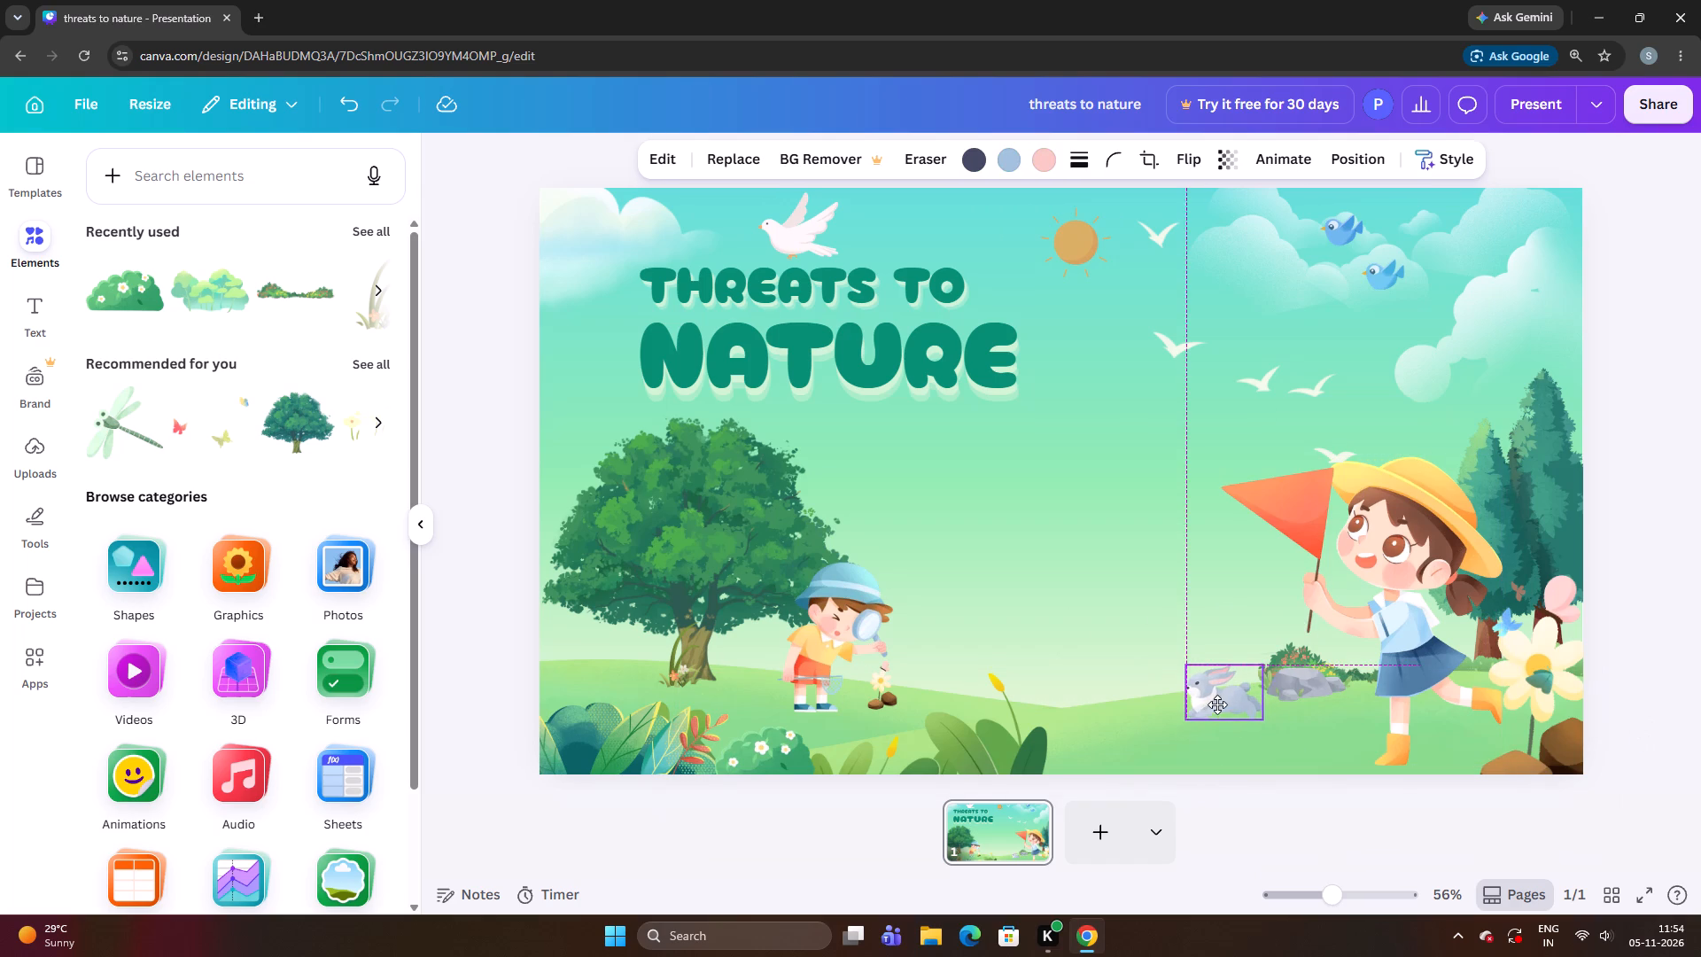
drag(1217, 704, 1207, 704)
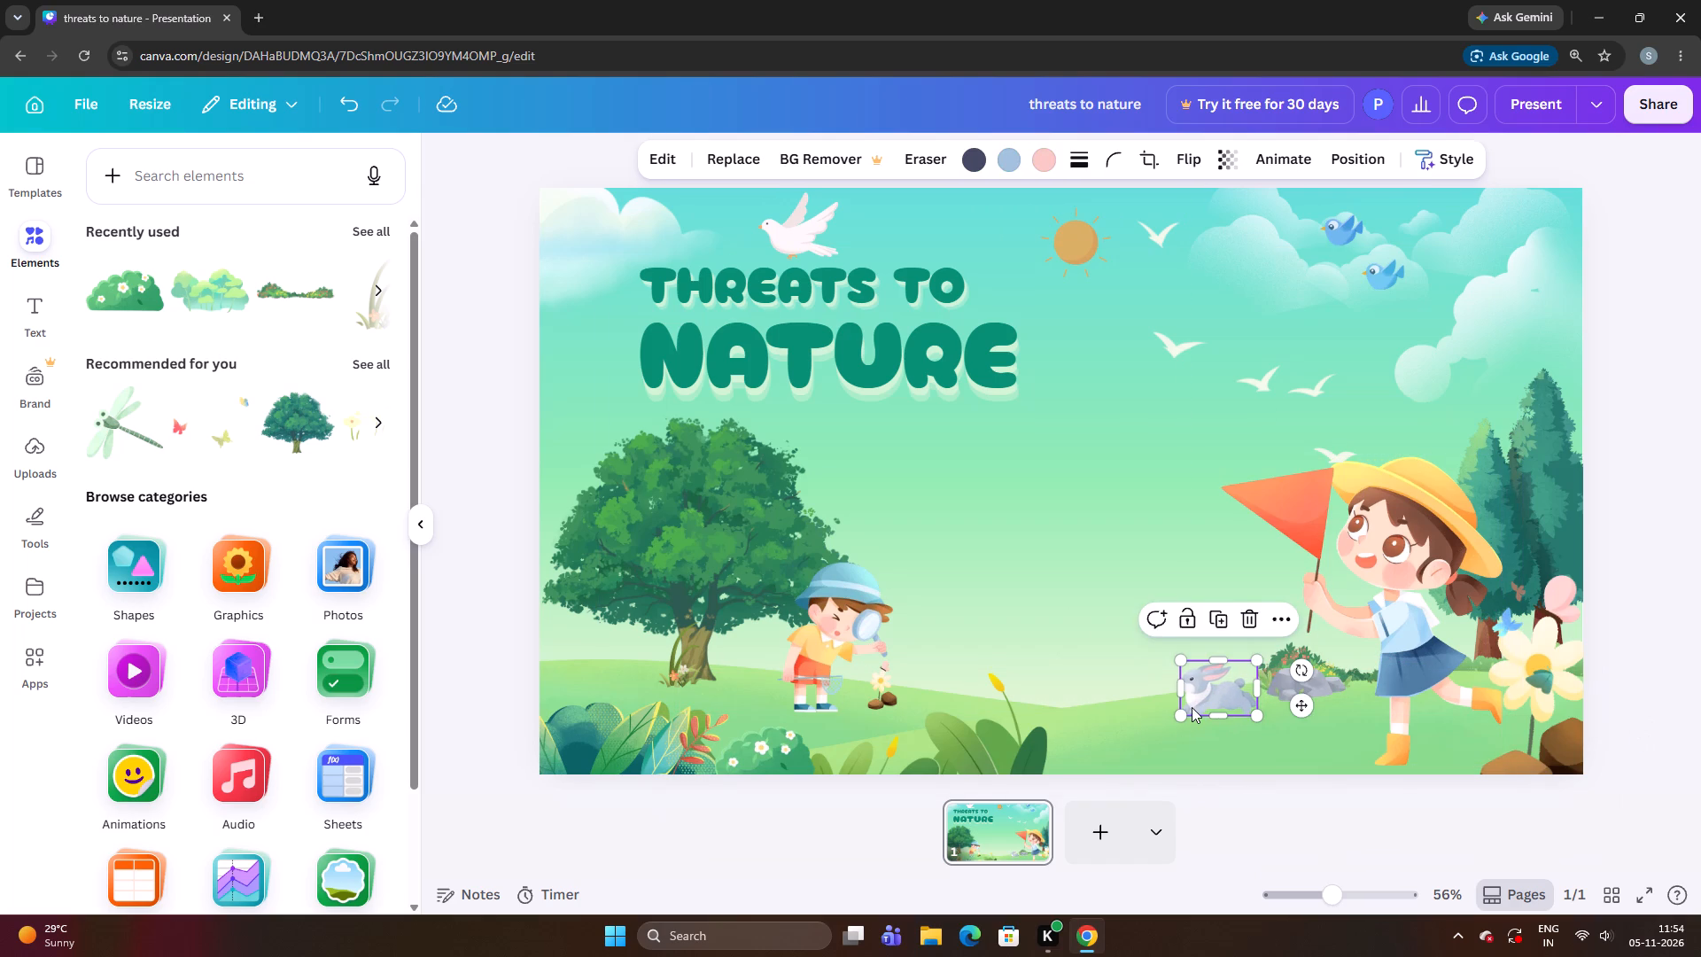
key(Down)
key(Down)
key(Down)
key(Down)
key(Down)
key(Down)
key(Down)
key(Down)
key(Left)
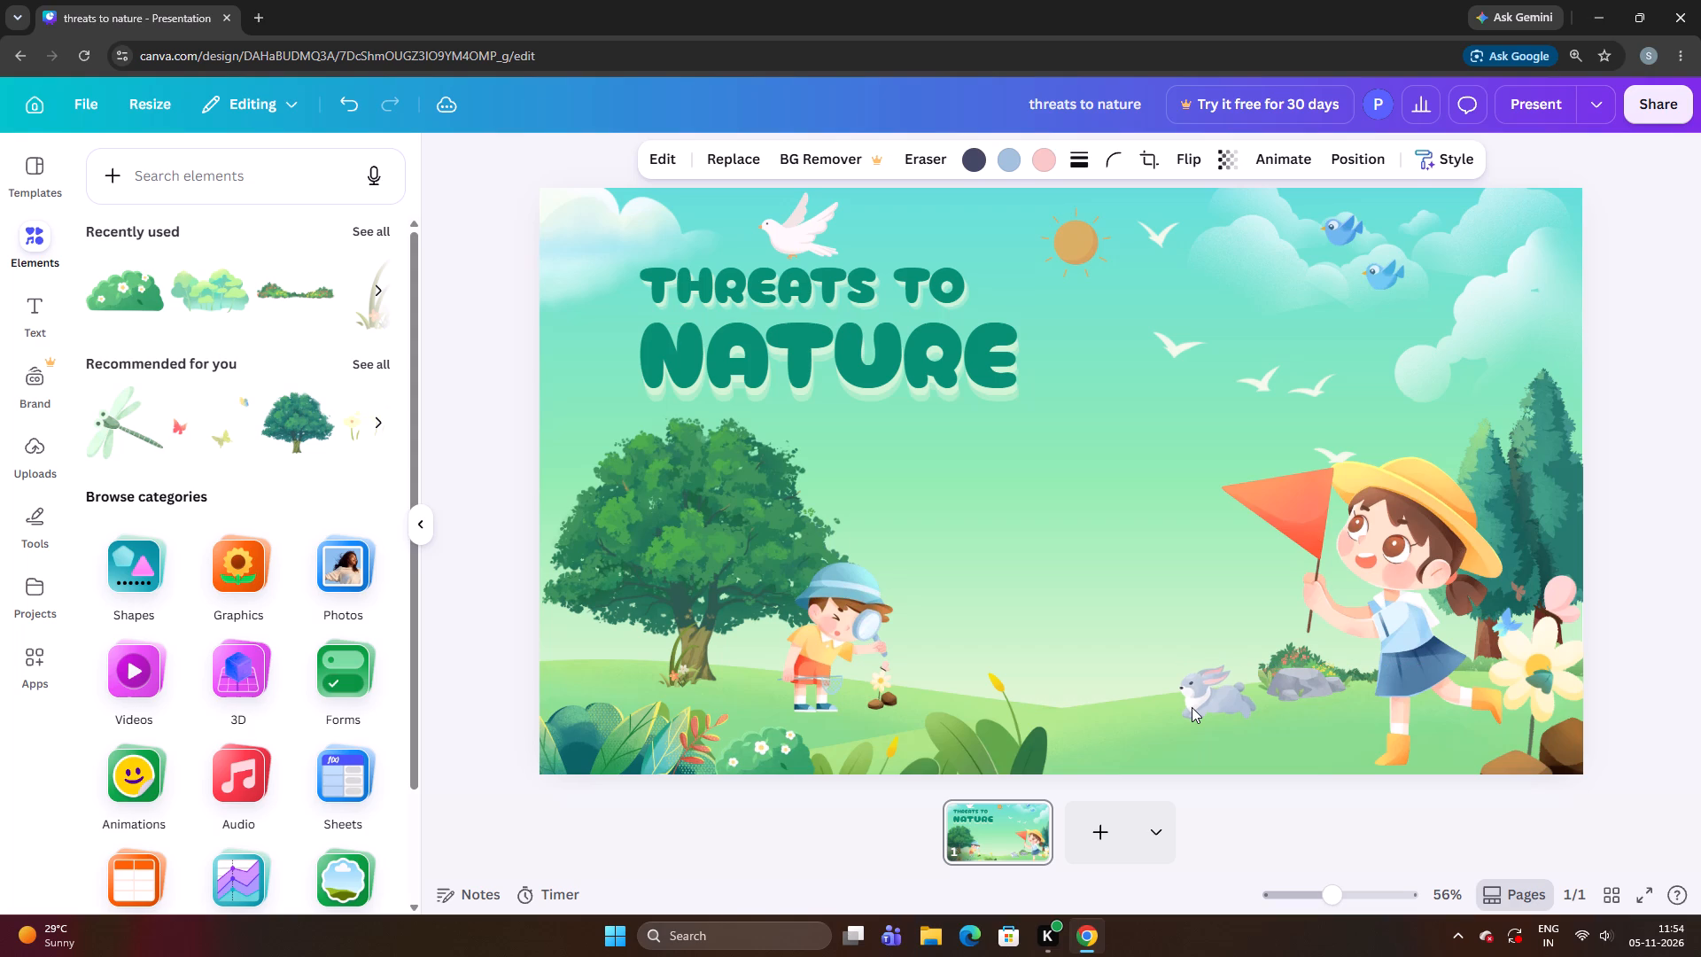
key(Down)
key(Right)
key(Right)
key(Up)
key(Up)
key(Right)
key(Right)
key(Right)
key(Down)
key(Right)
key(Up)
key(Right)
key(Right)
key(Down)
key(Up)
key(Right)
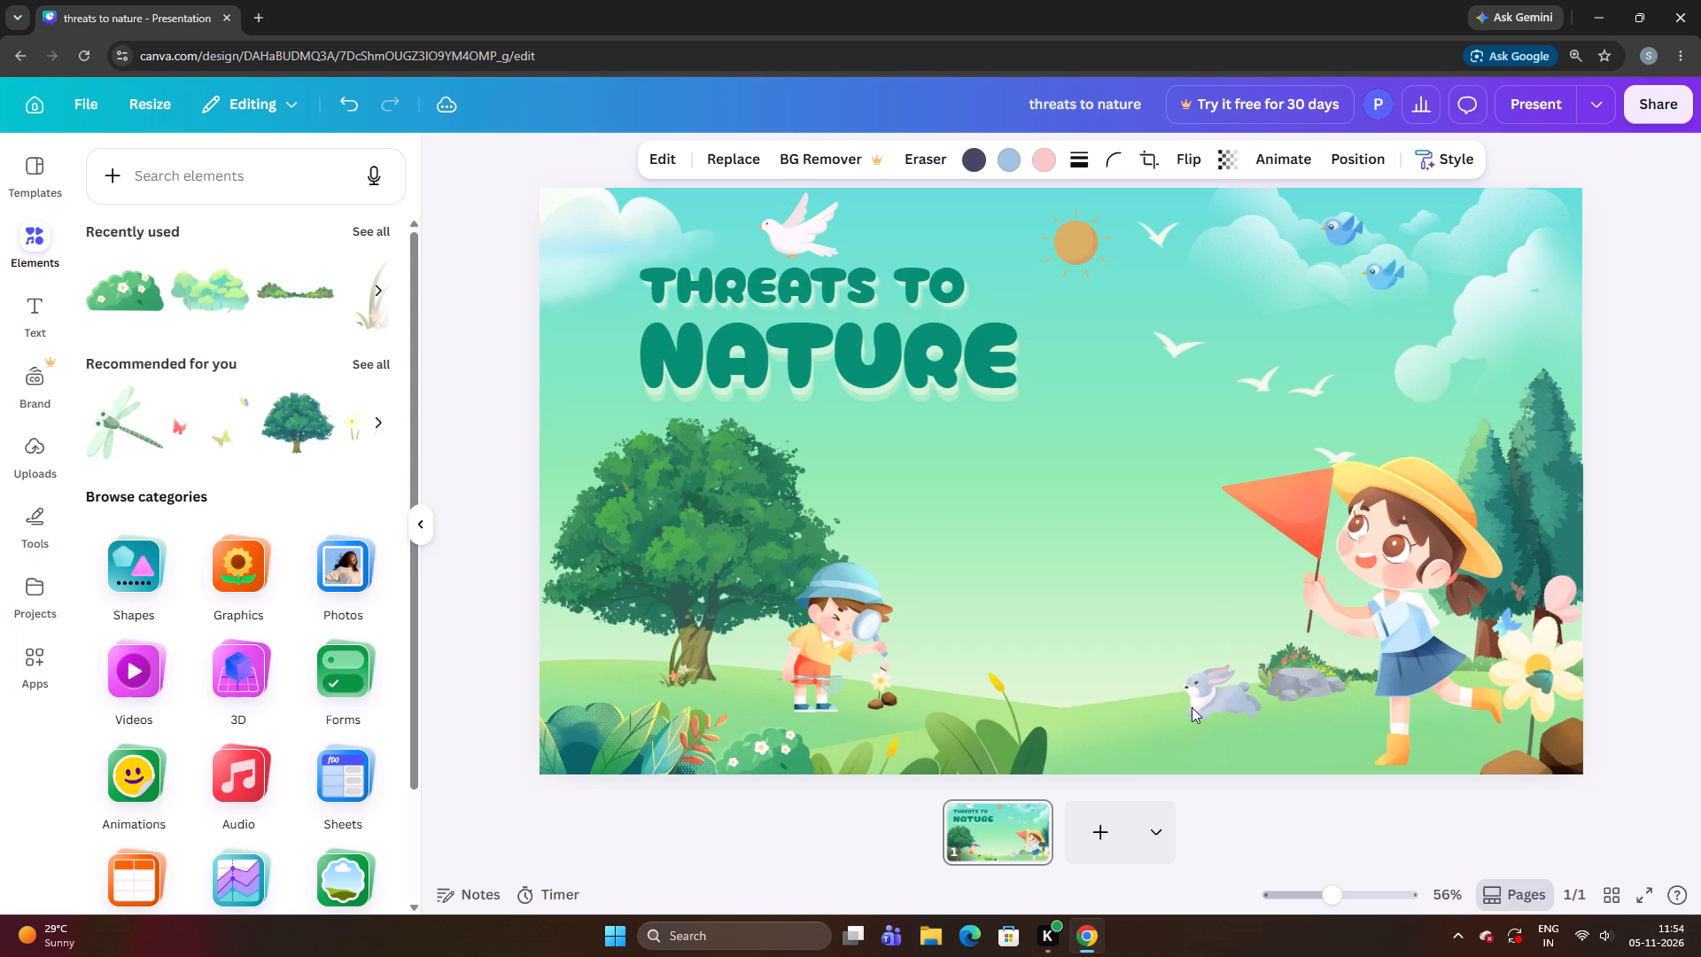
key(Down)
key(Down)
key(Down)
key(Down)
key(Down)
key(Down)
key(Down)
key(Down)
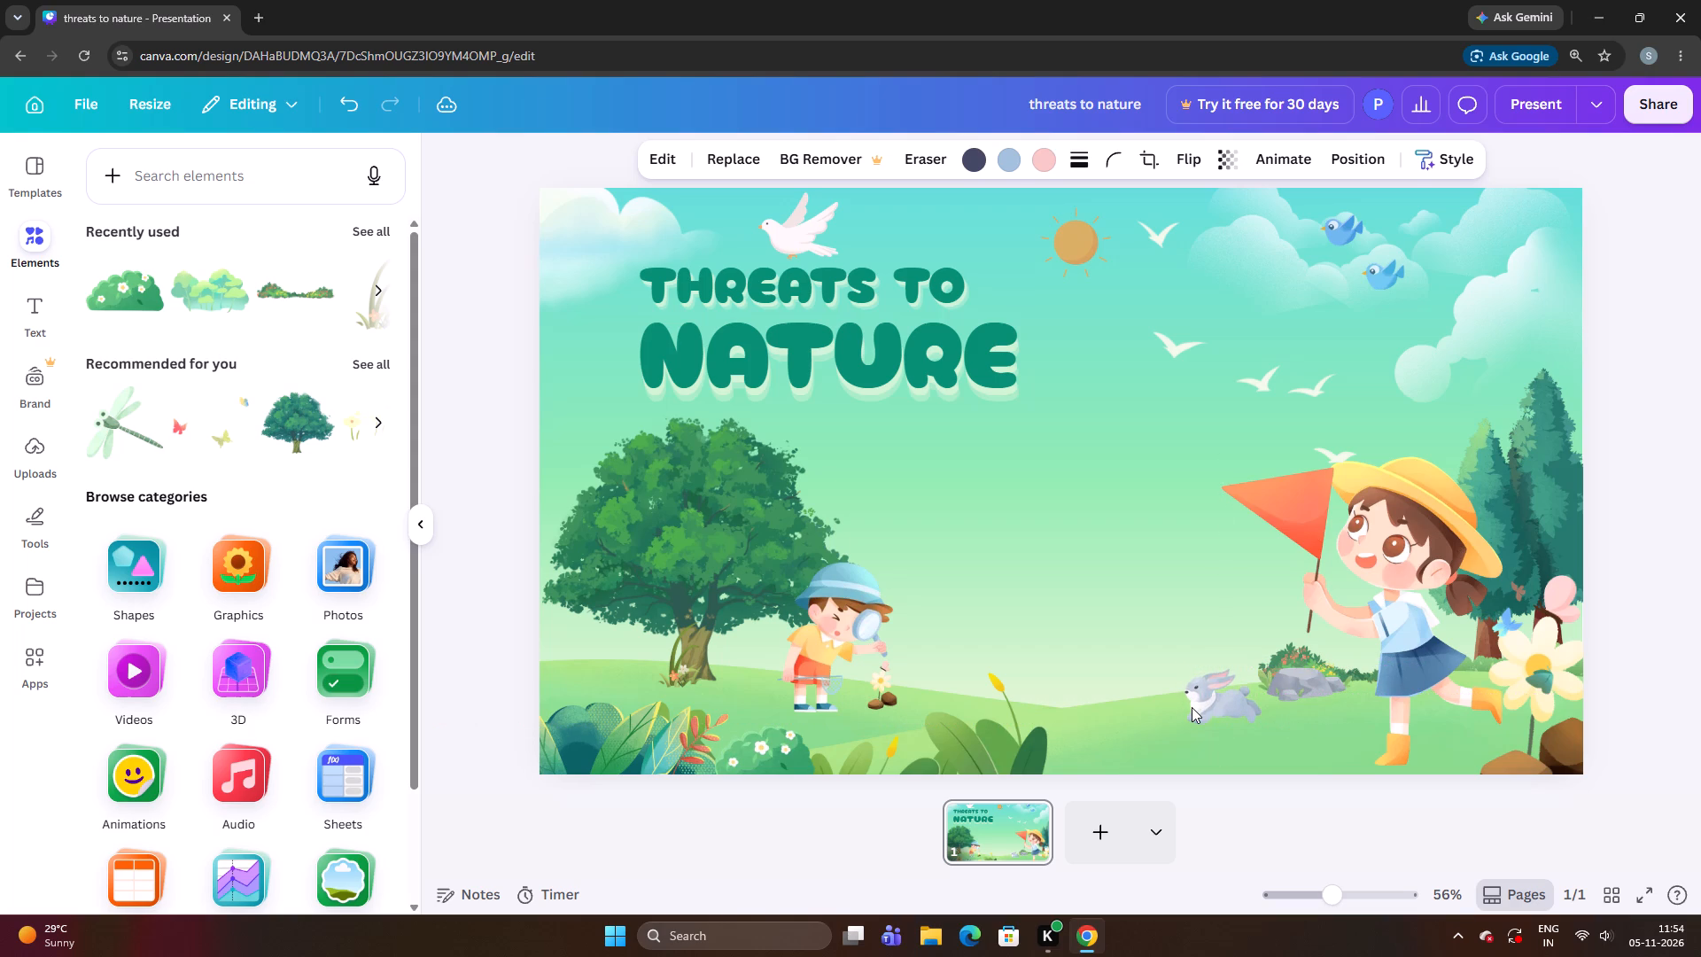
key(Down)
key(Down)
key(Down)
key(Down)
key(Down)
key(Left)
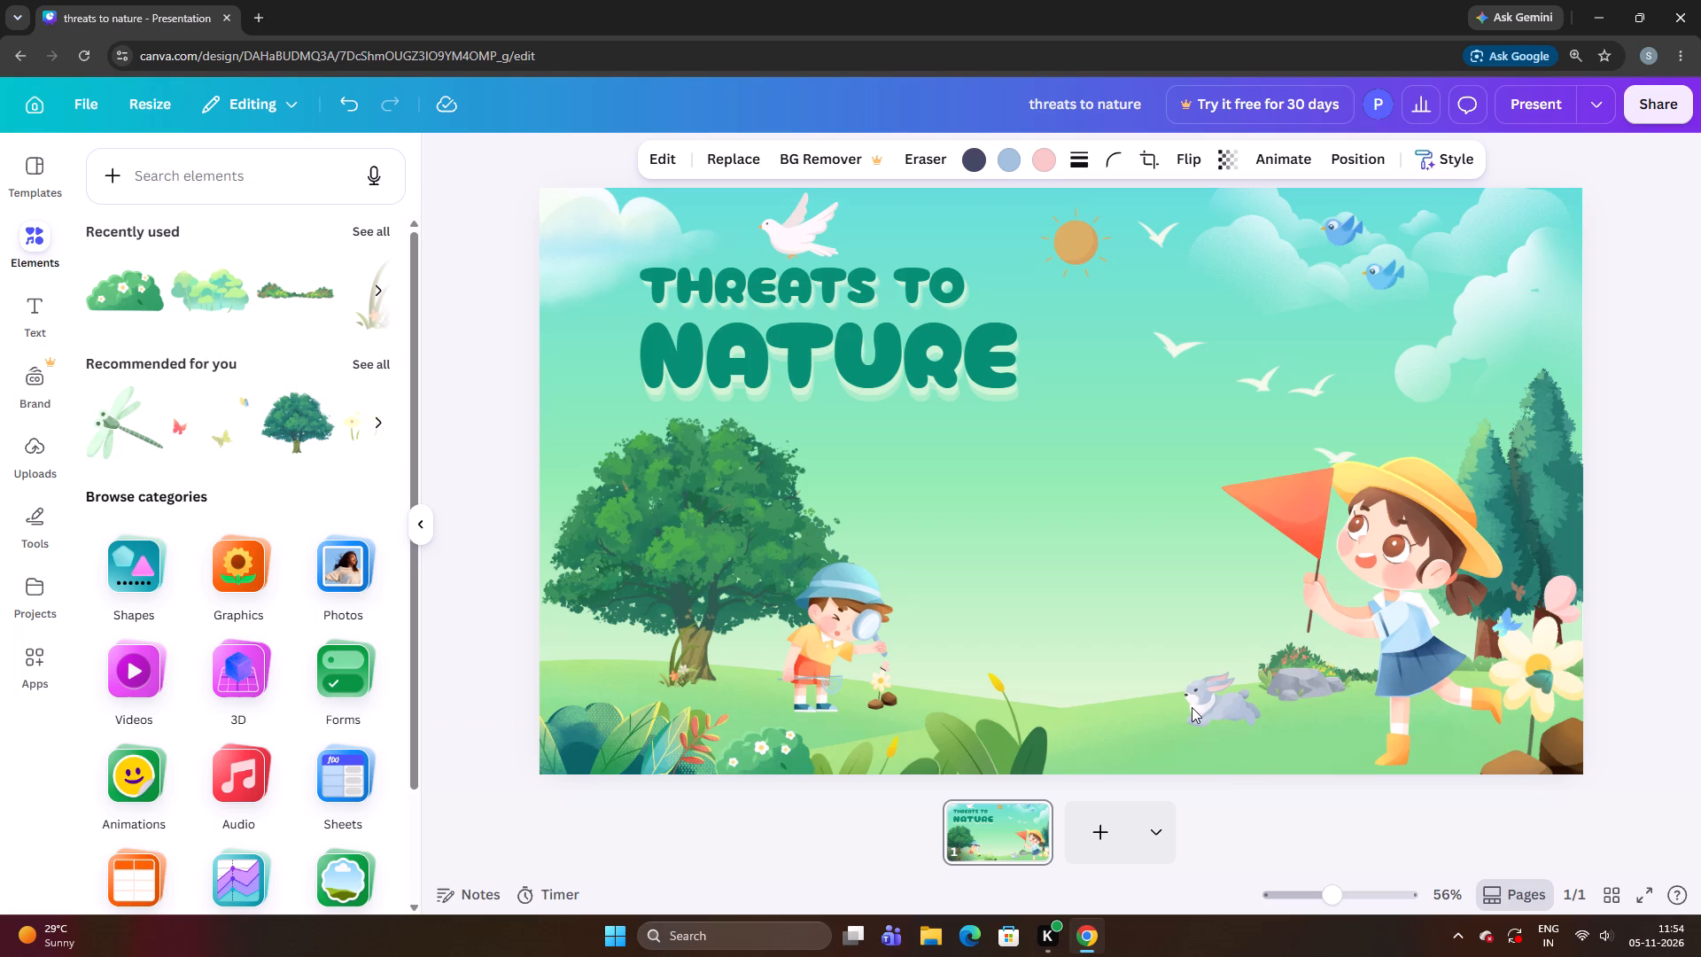
key(Left)
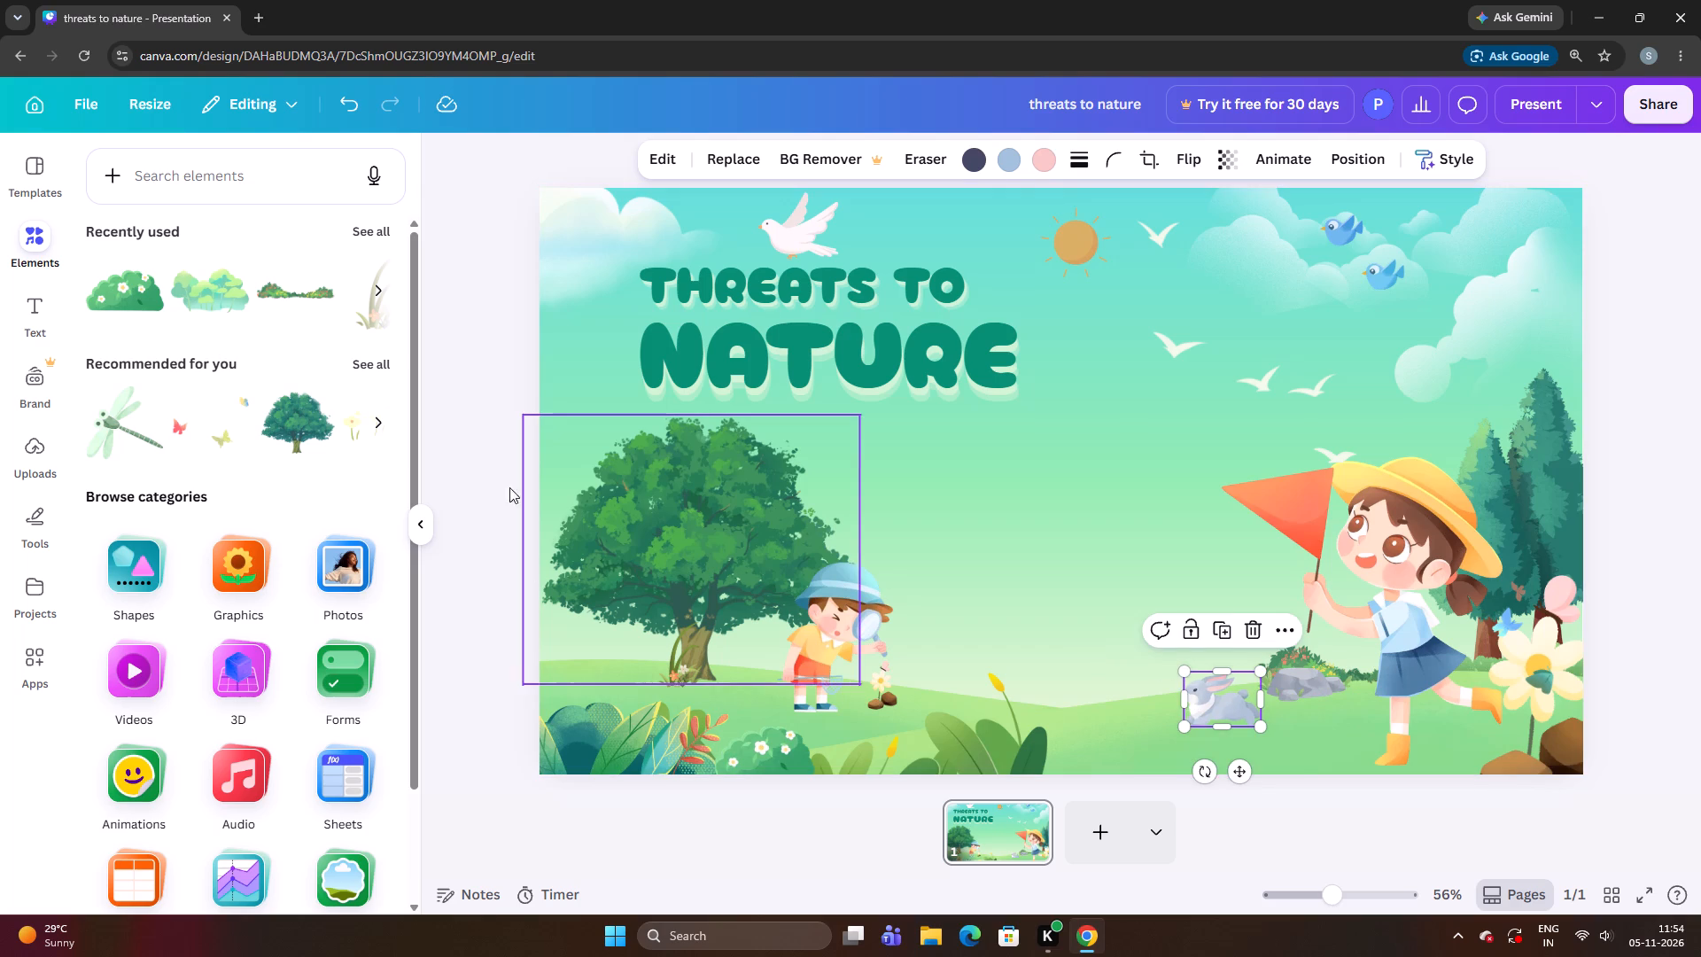
Add the pair of orange birds from the full set of magic recommendations to the slide.
click(384, 369)
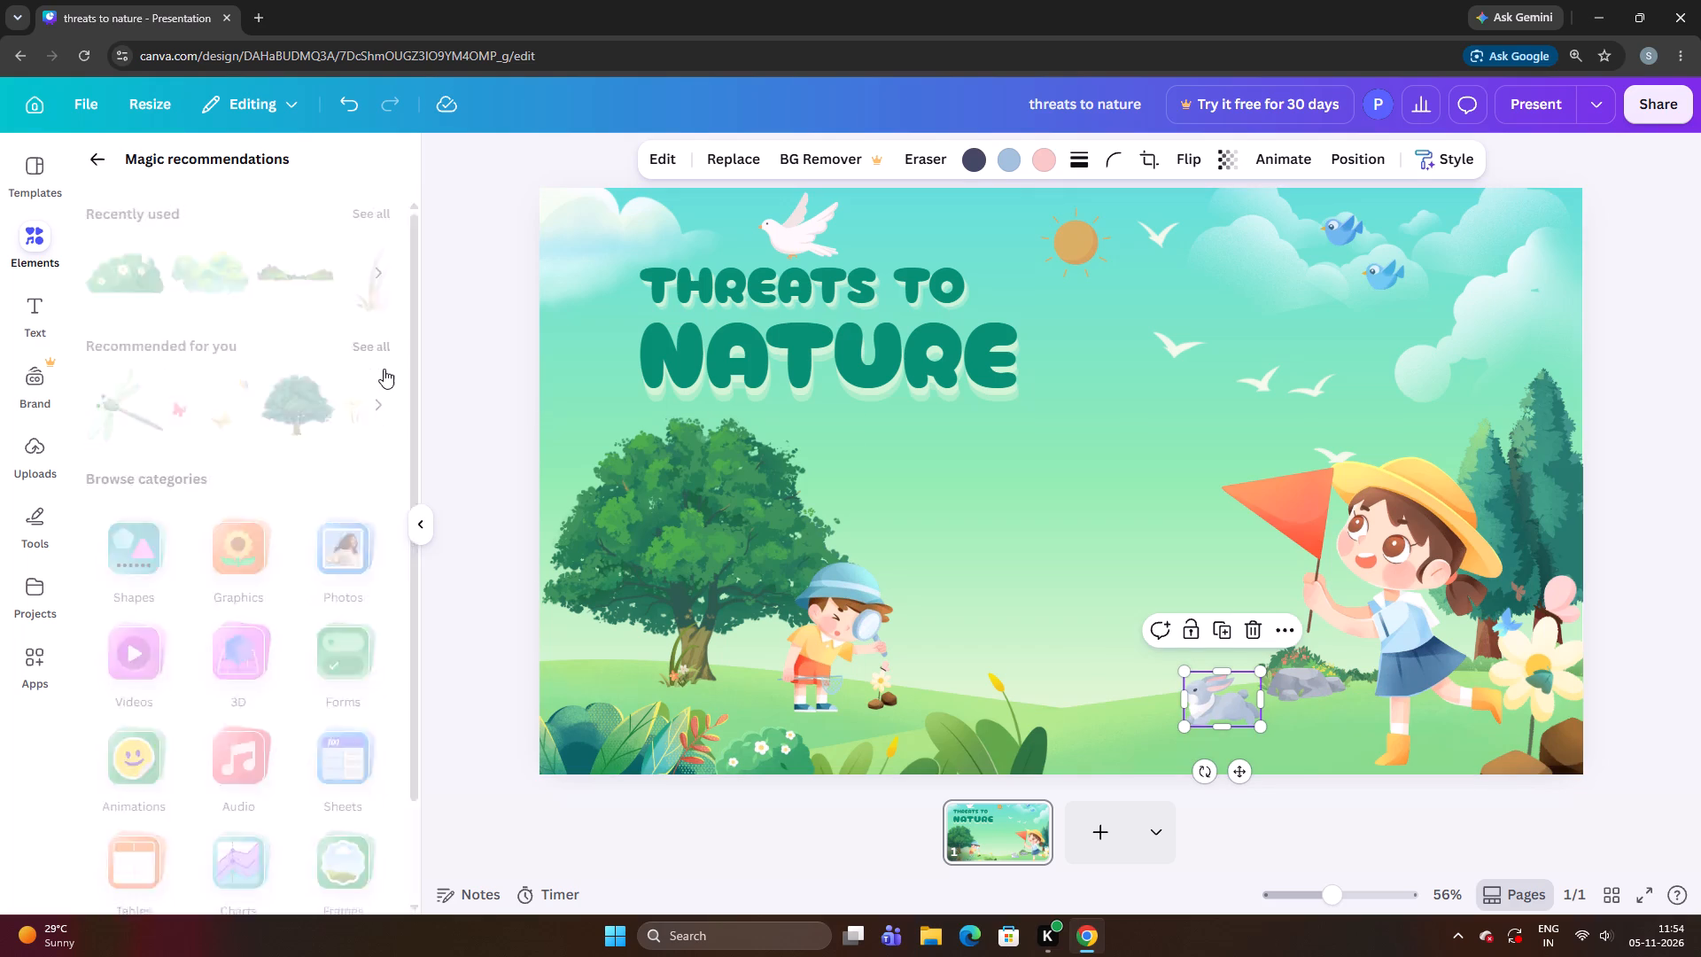
scroll(198, 463, down, 3)
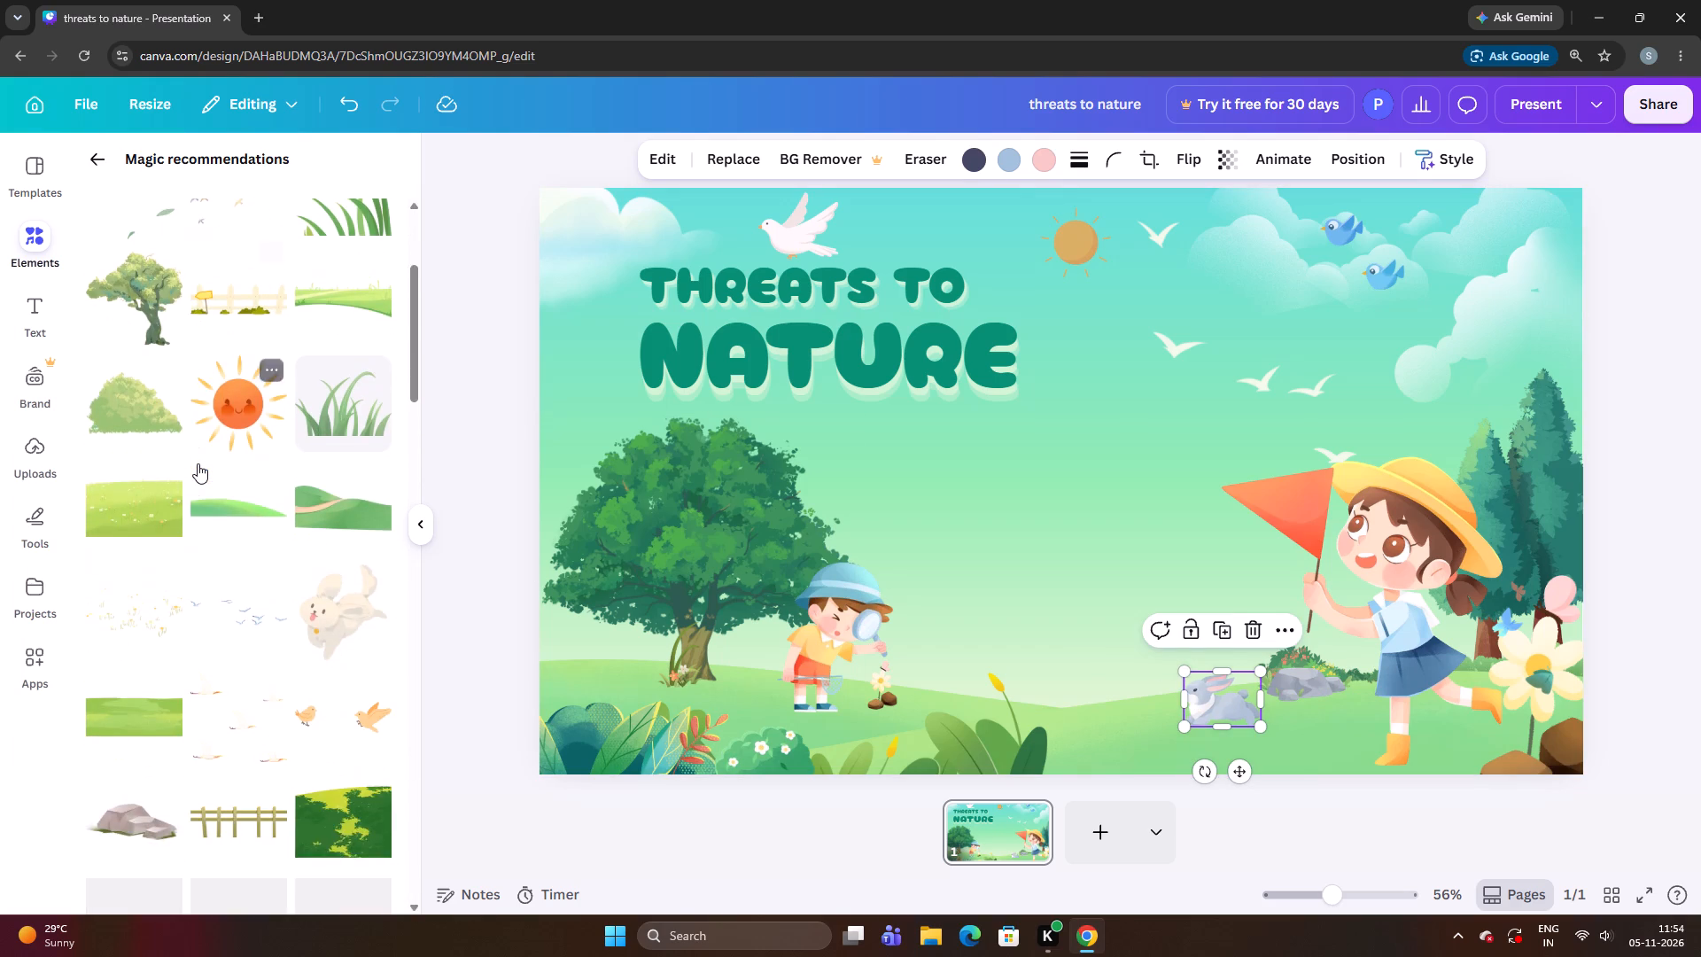
scroll(198, 463, down, 3)
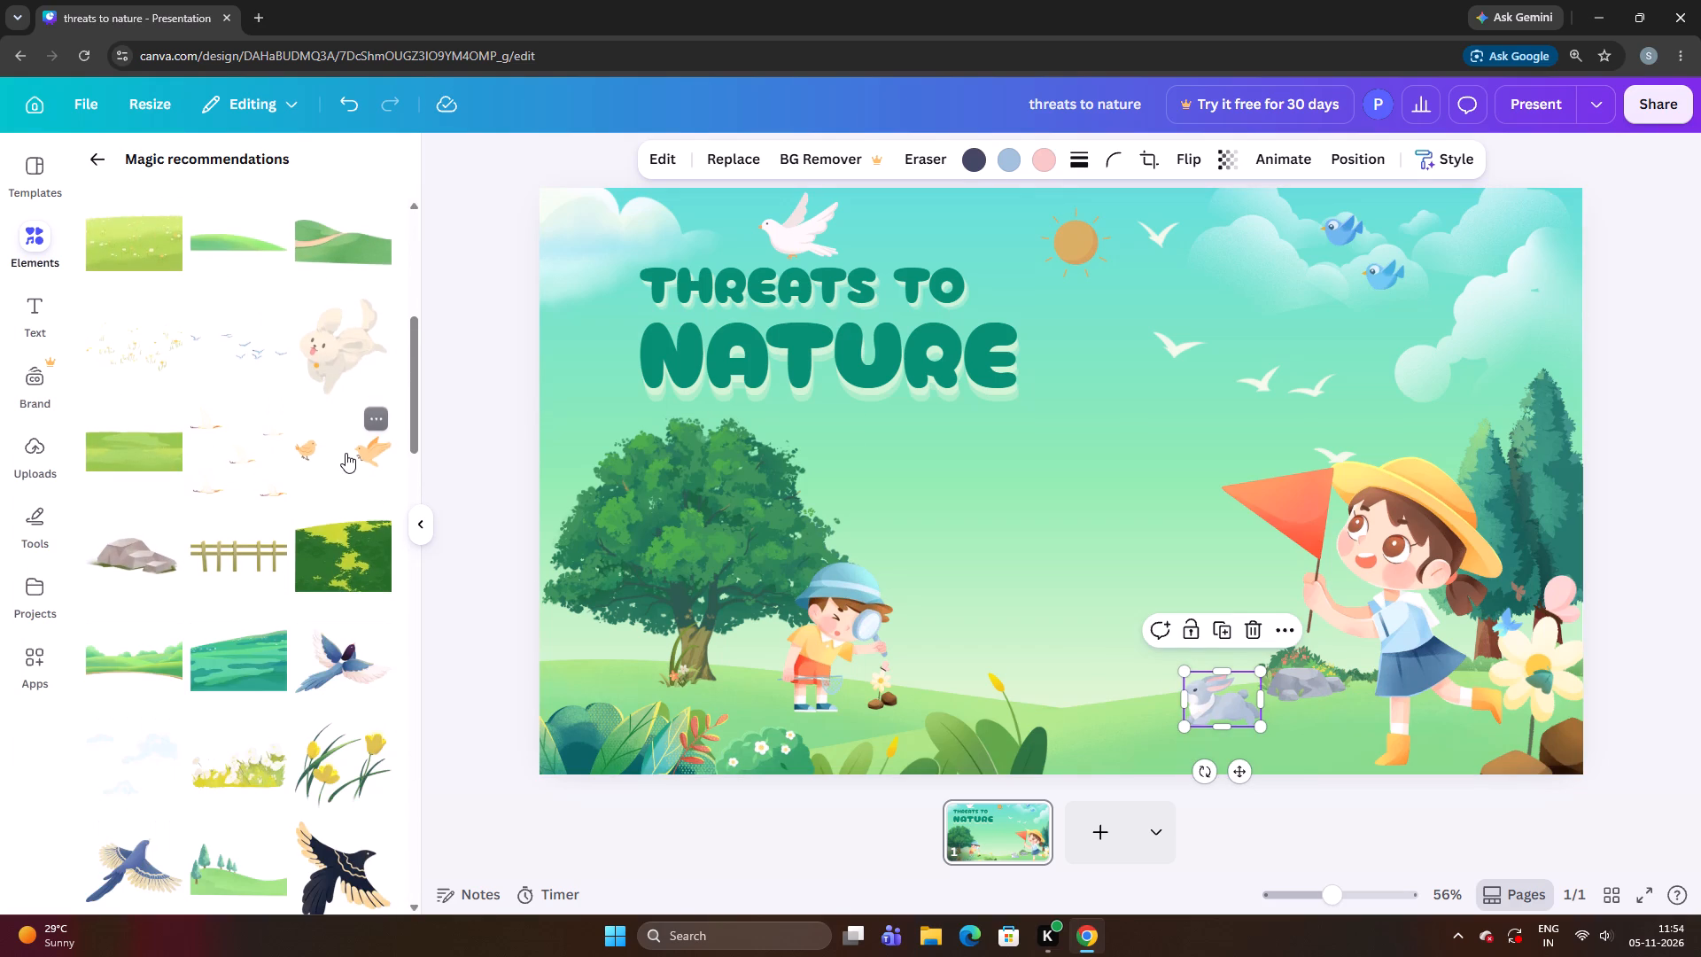
click(346, 453)
Shrink the orange bird pair to a small size and place it over the big tree's foliage, above the boy.
drag(991, 443, 1093, 510)
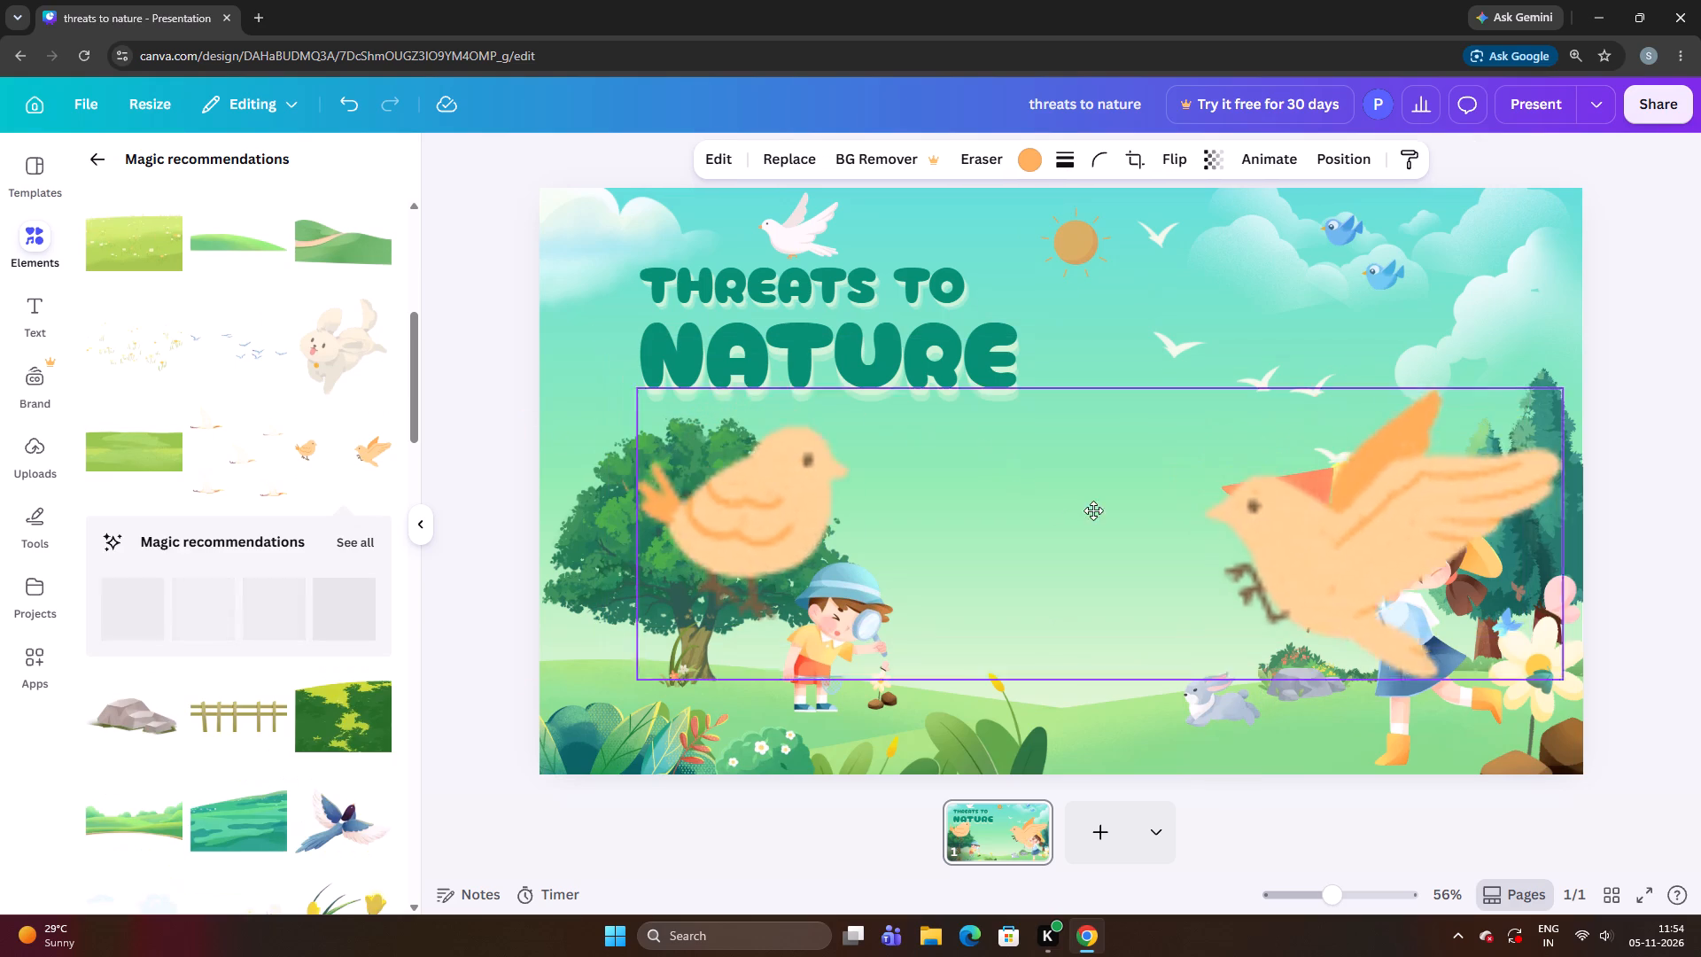
drag(1093, 510, 1060, 527)
drag(1060, 528, 1000, 541)
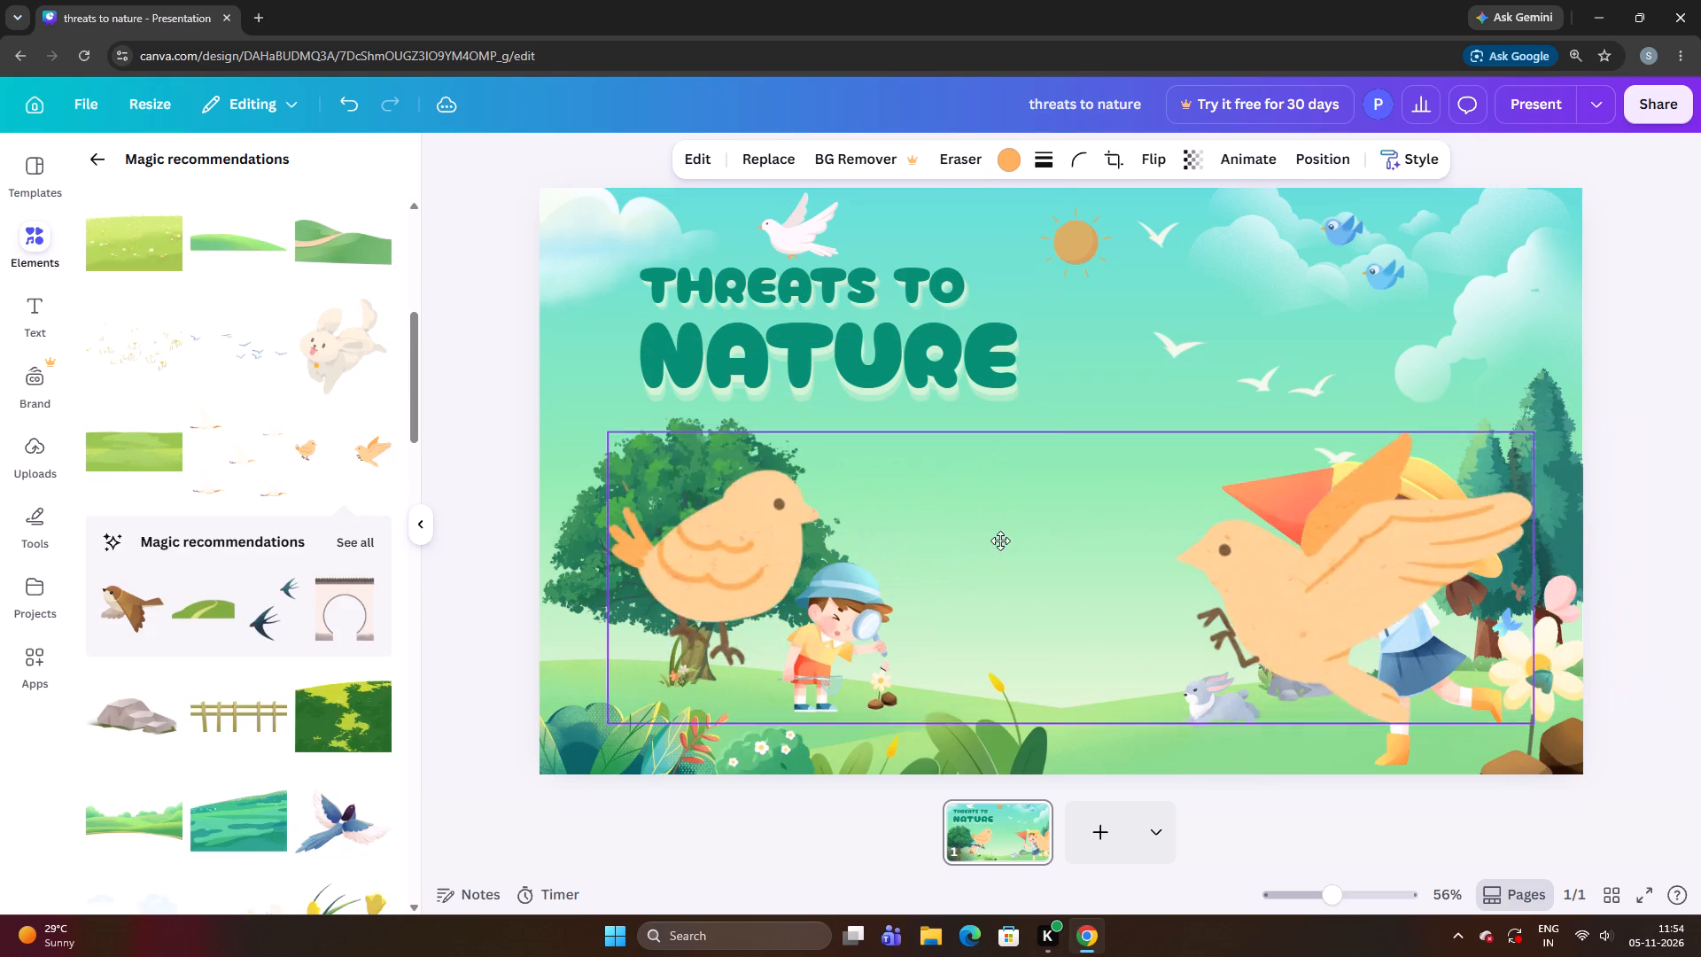
drag(1000, 541, 988, 541)
drag(988, 541, 892, 442)
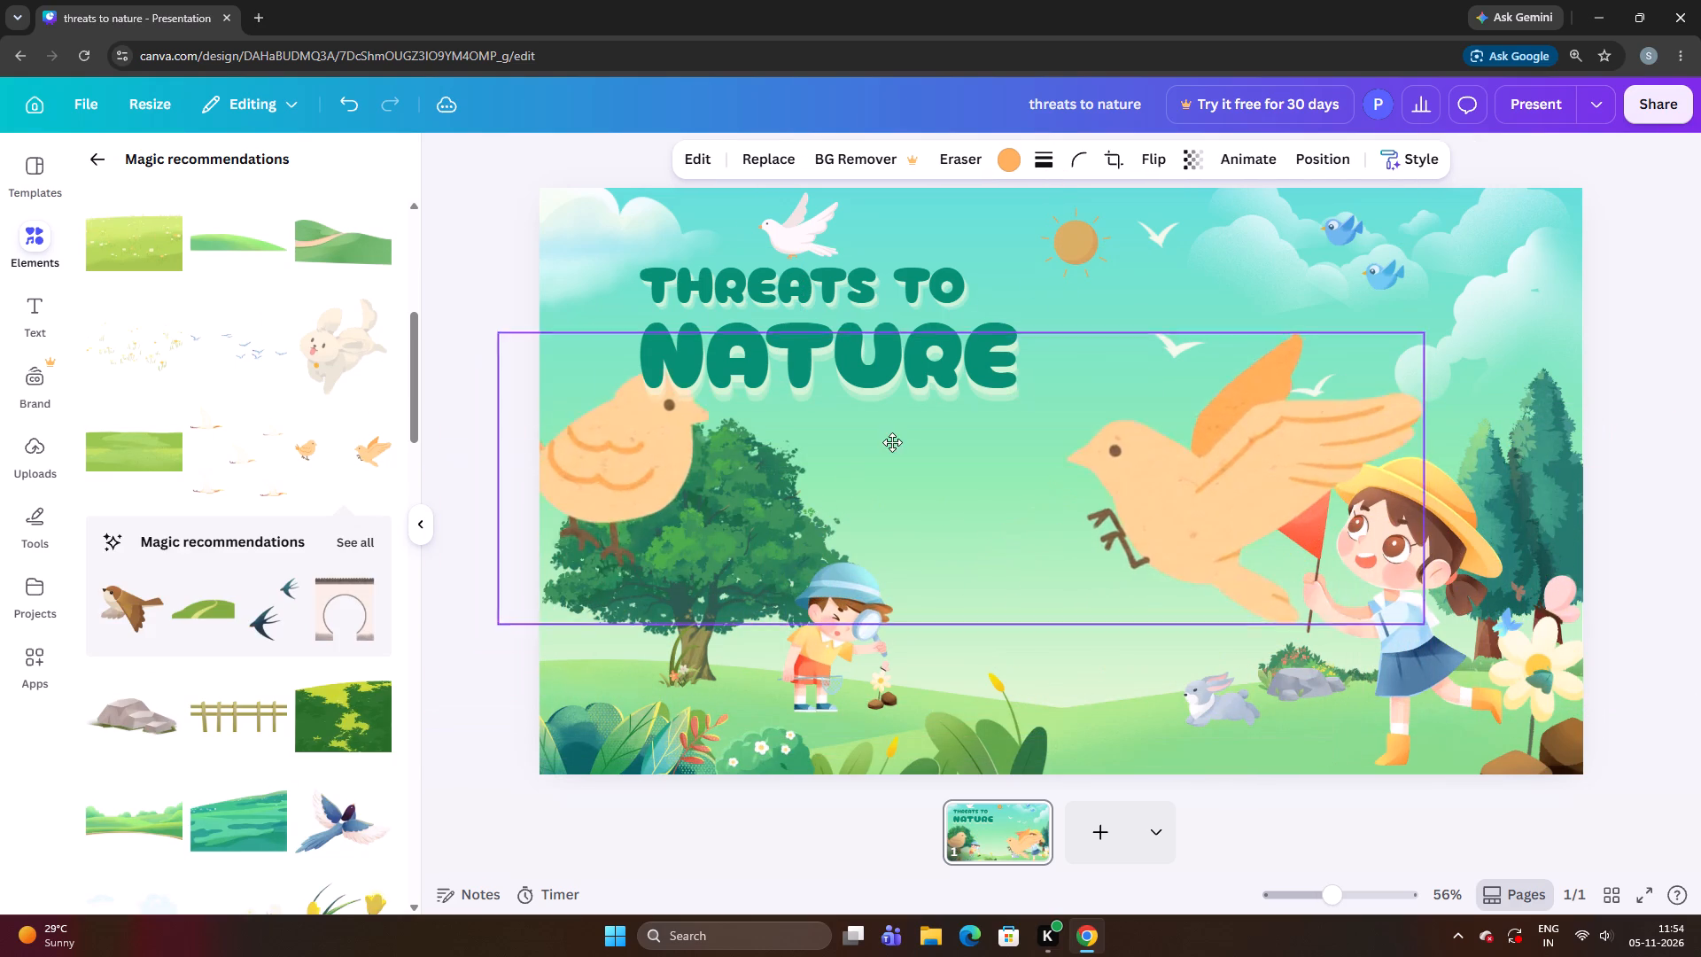
drag(892, 442, 906, 424)
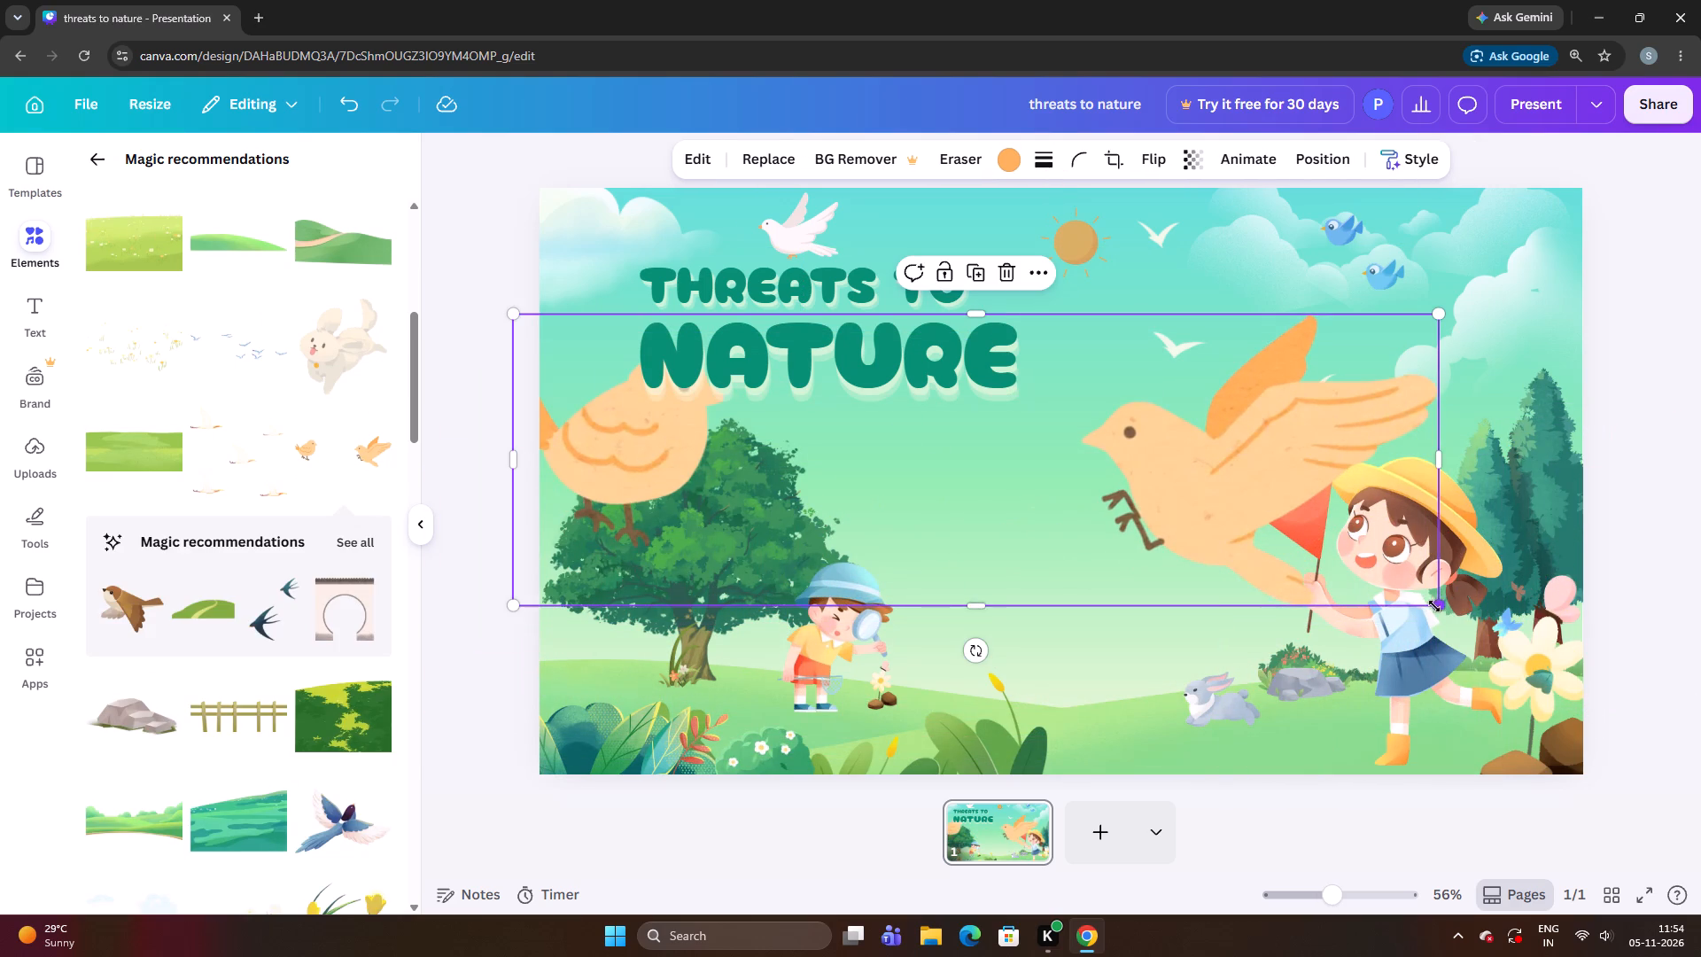
drag(1435, 607, 613, 440)
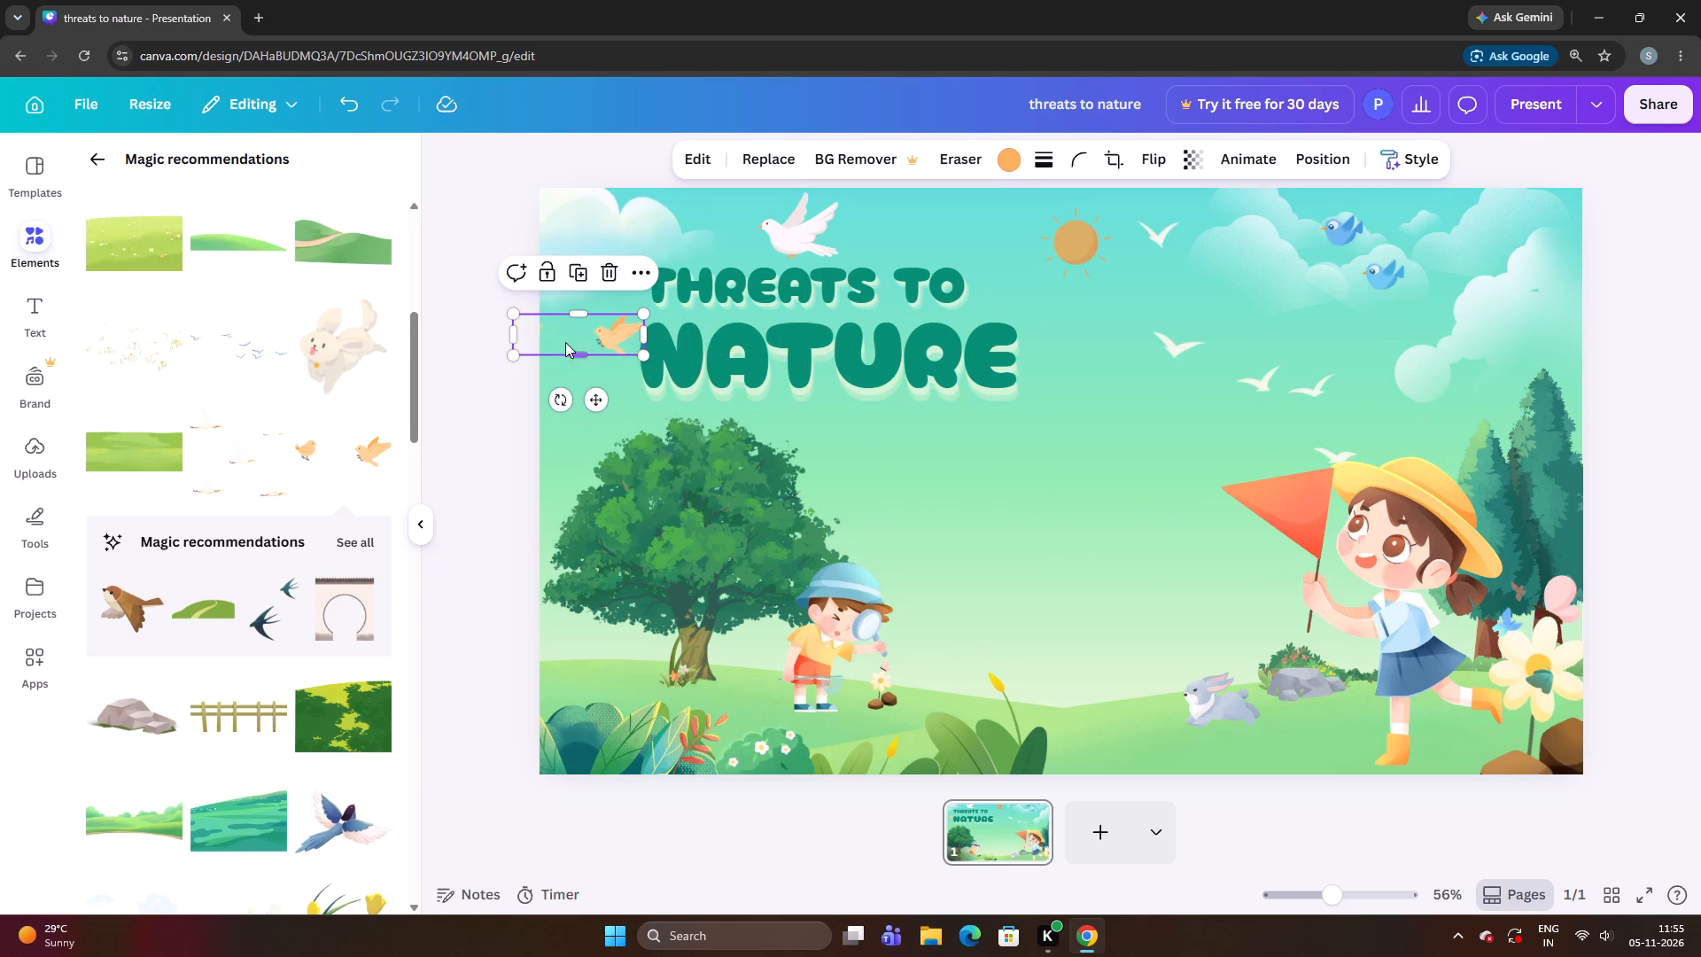
drag(563, 331, 787, 470)
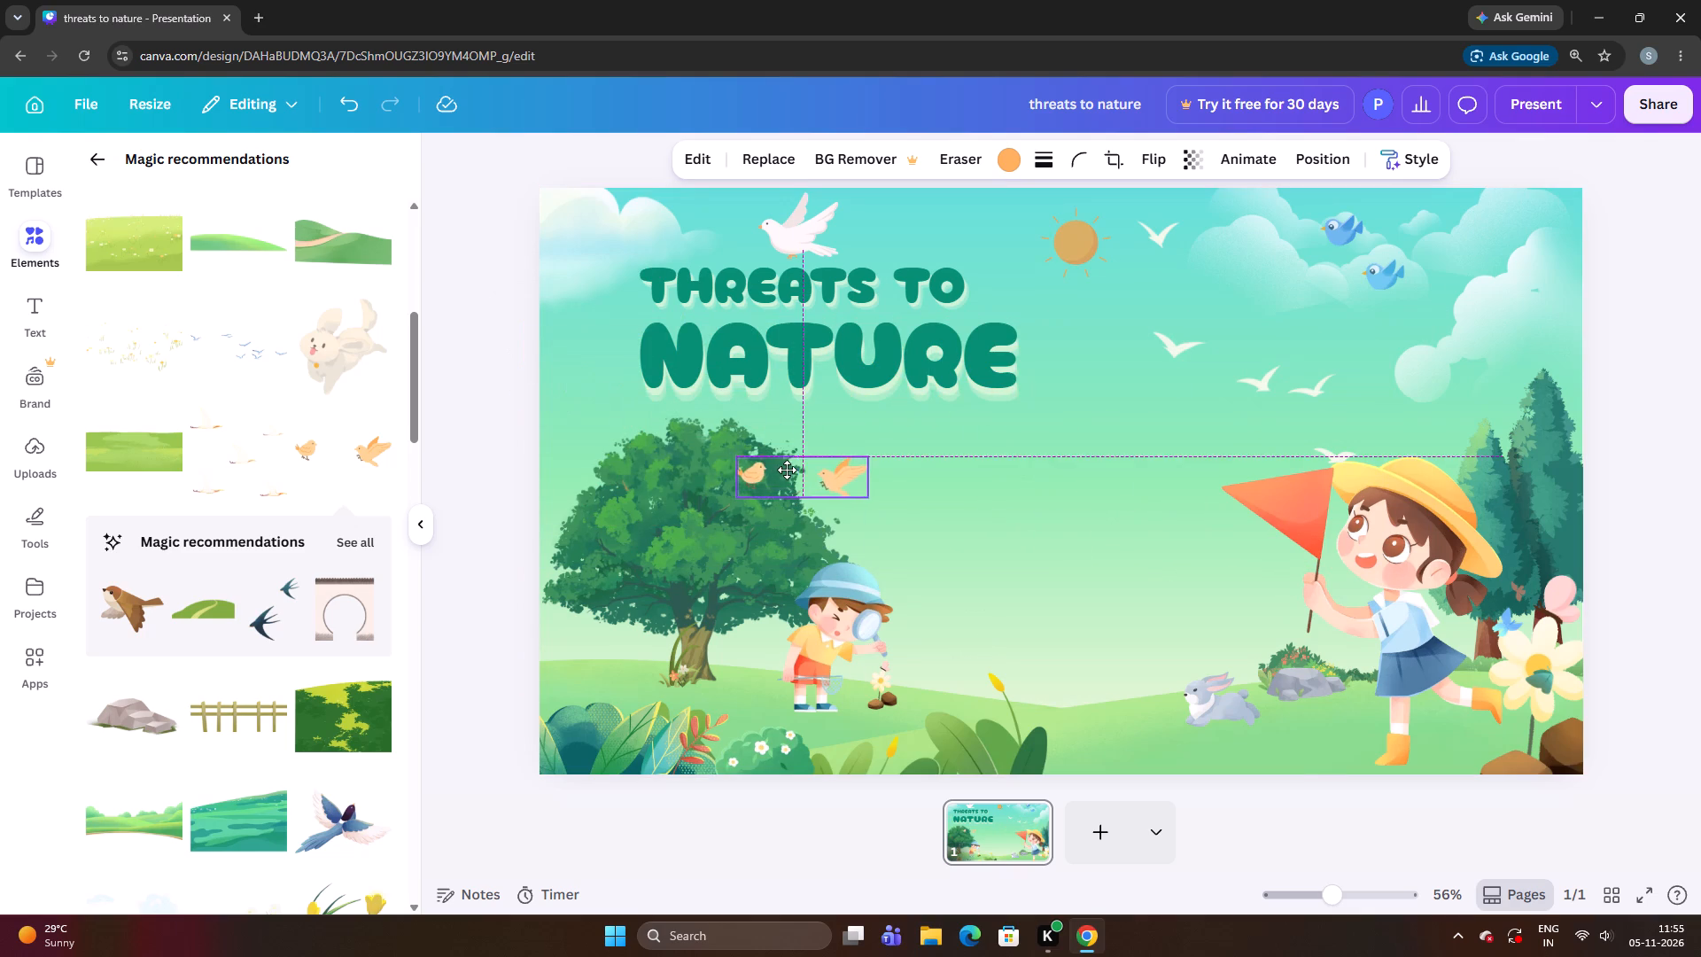
drag(787, 470, 803, 488)
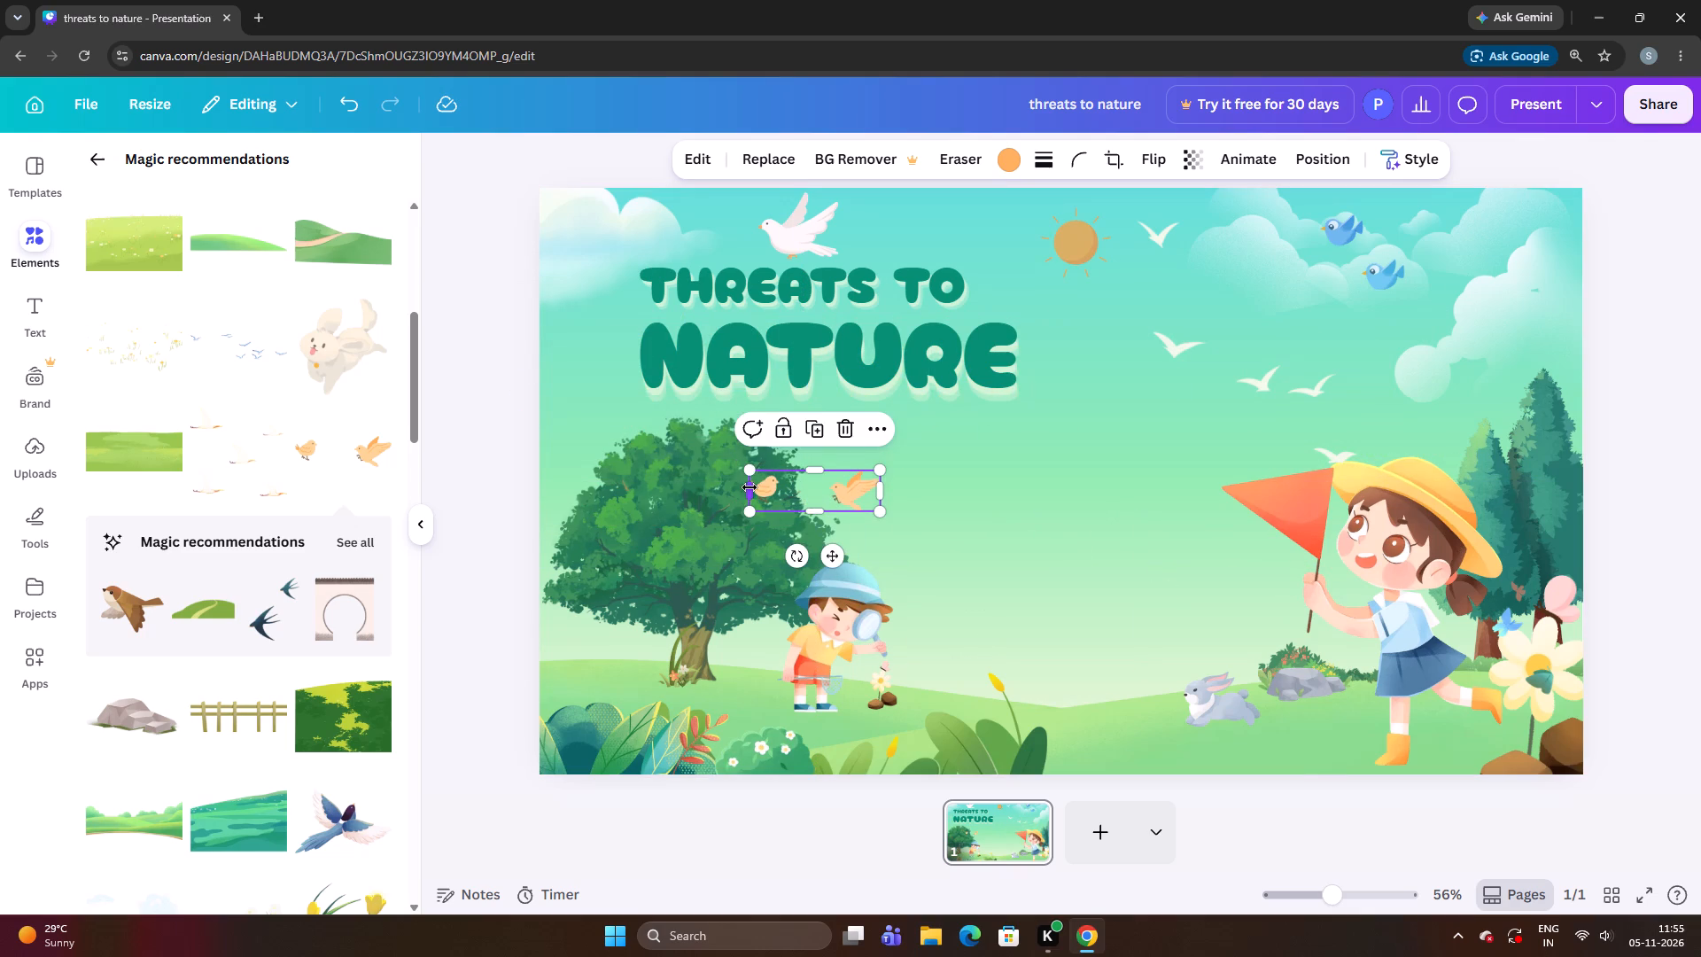
Crop the orange bird pair from its tree side so only the flying bird remains.
drag(750, 487, 803, 500)
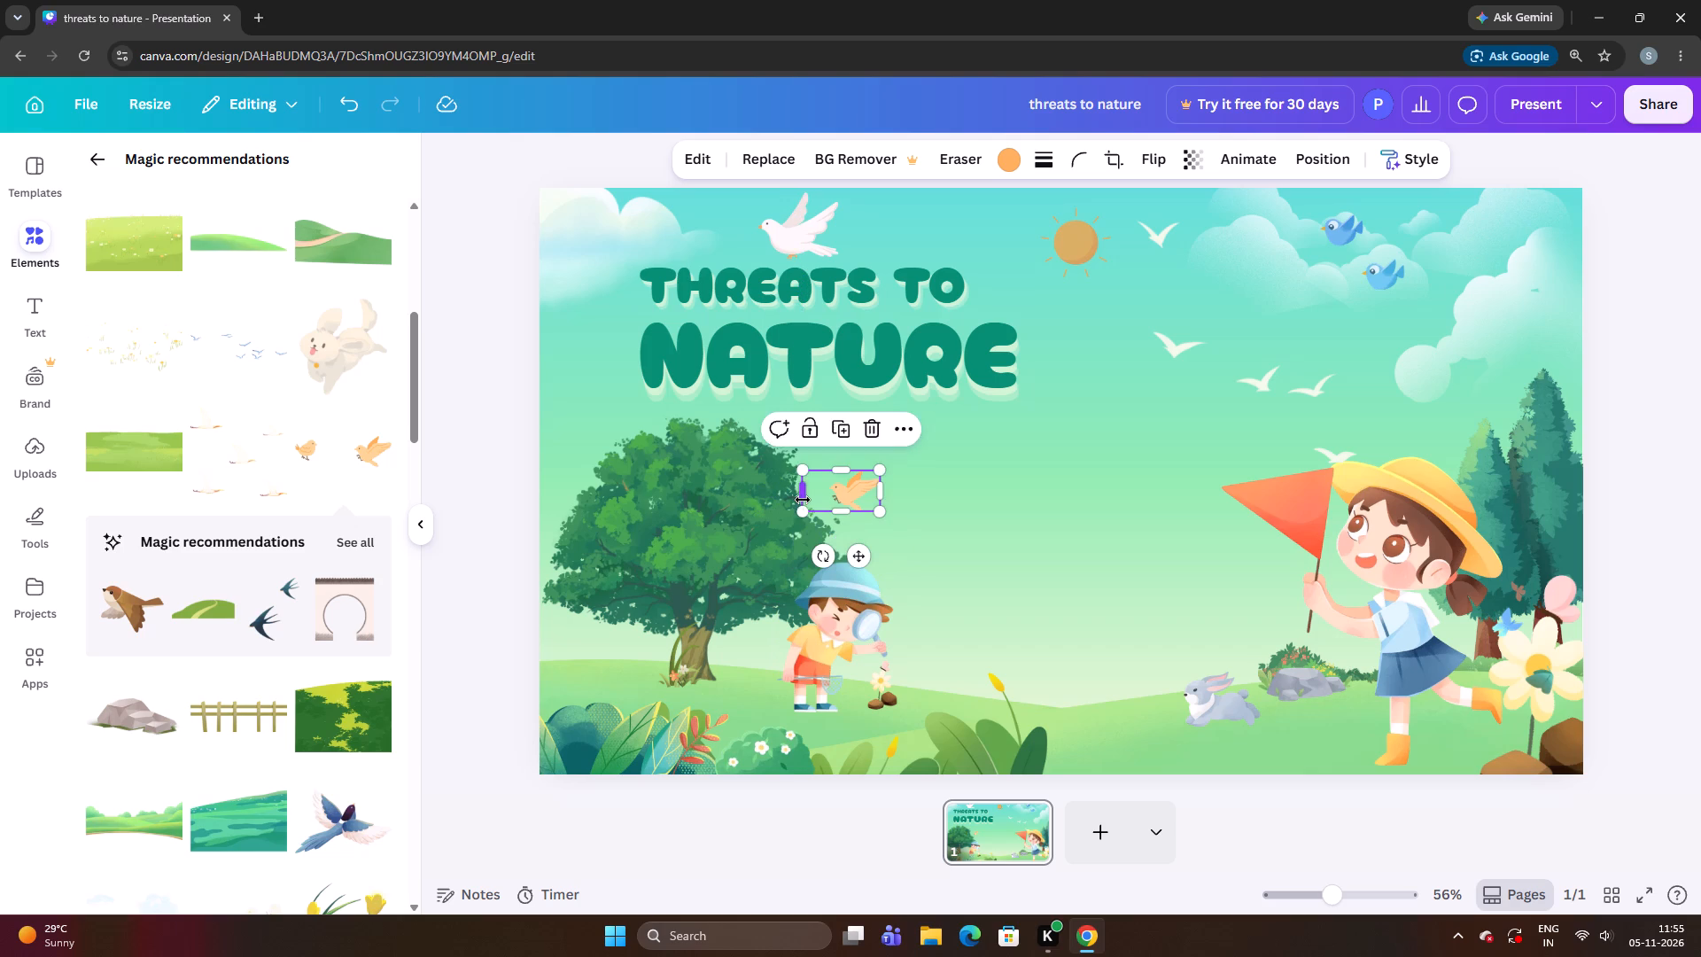
Raise the orange bird to beside the top of the big tree and tilt it slightly counter-clockwise.
drag(827, 493, 821, 461)
drag(825, 521, 831, 526)
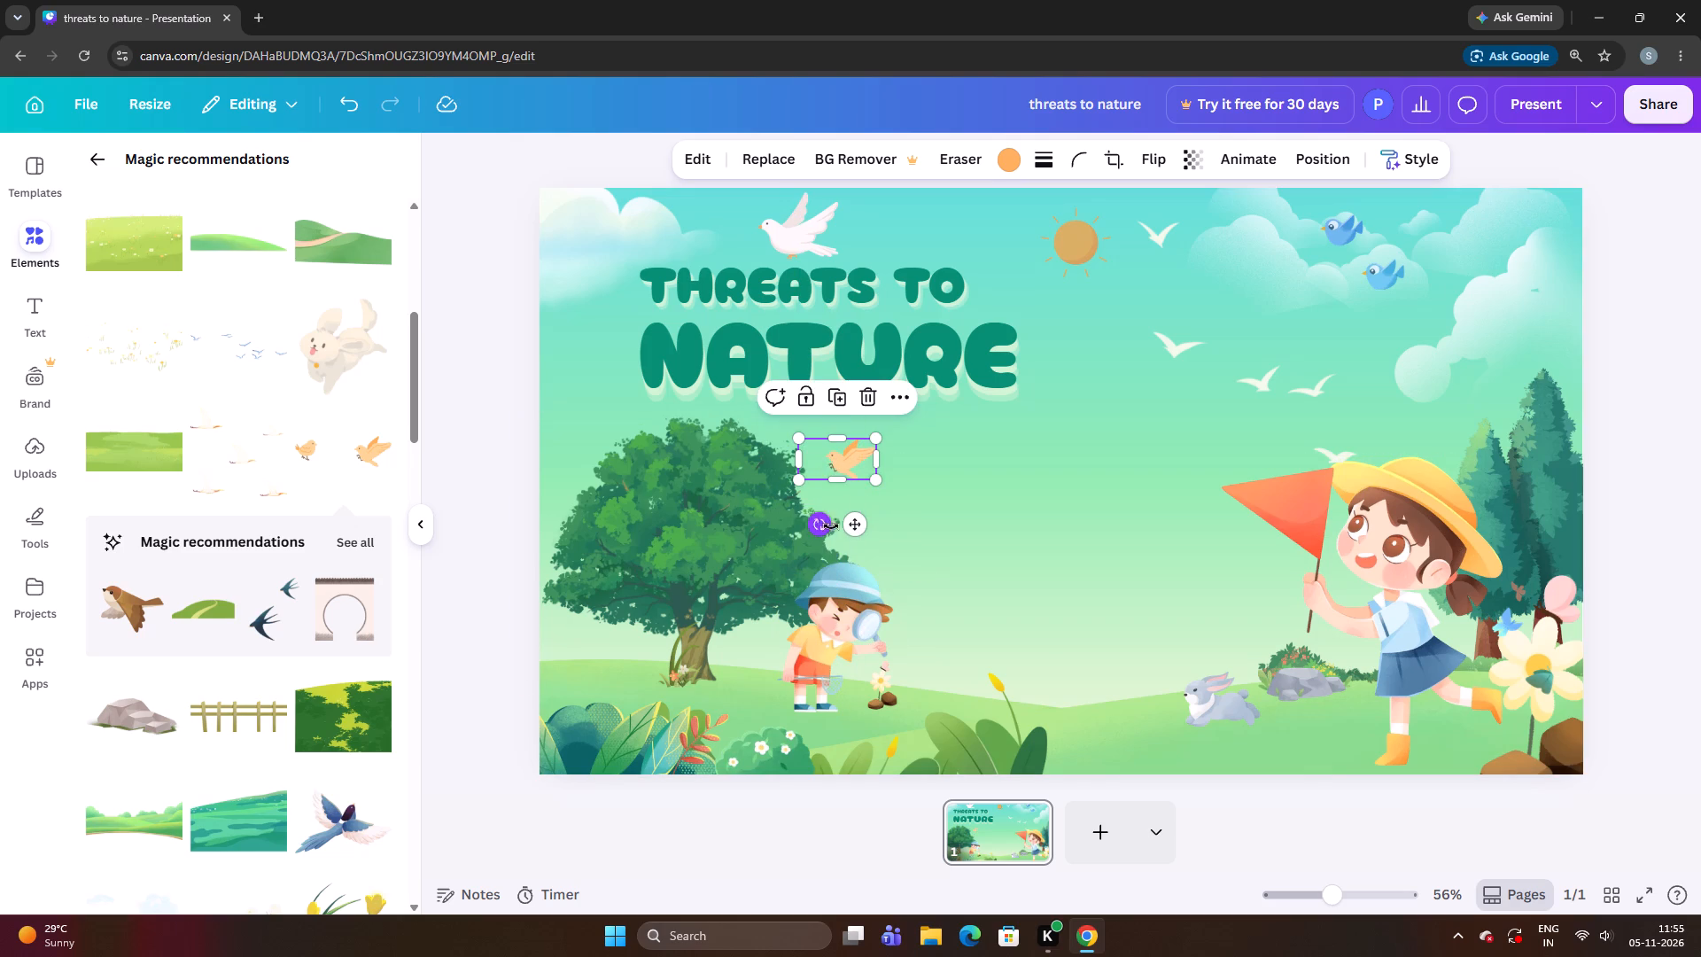
drag(831, 526, 839, 536)
click(477, 584)
click(827, 459)
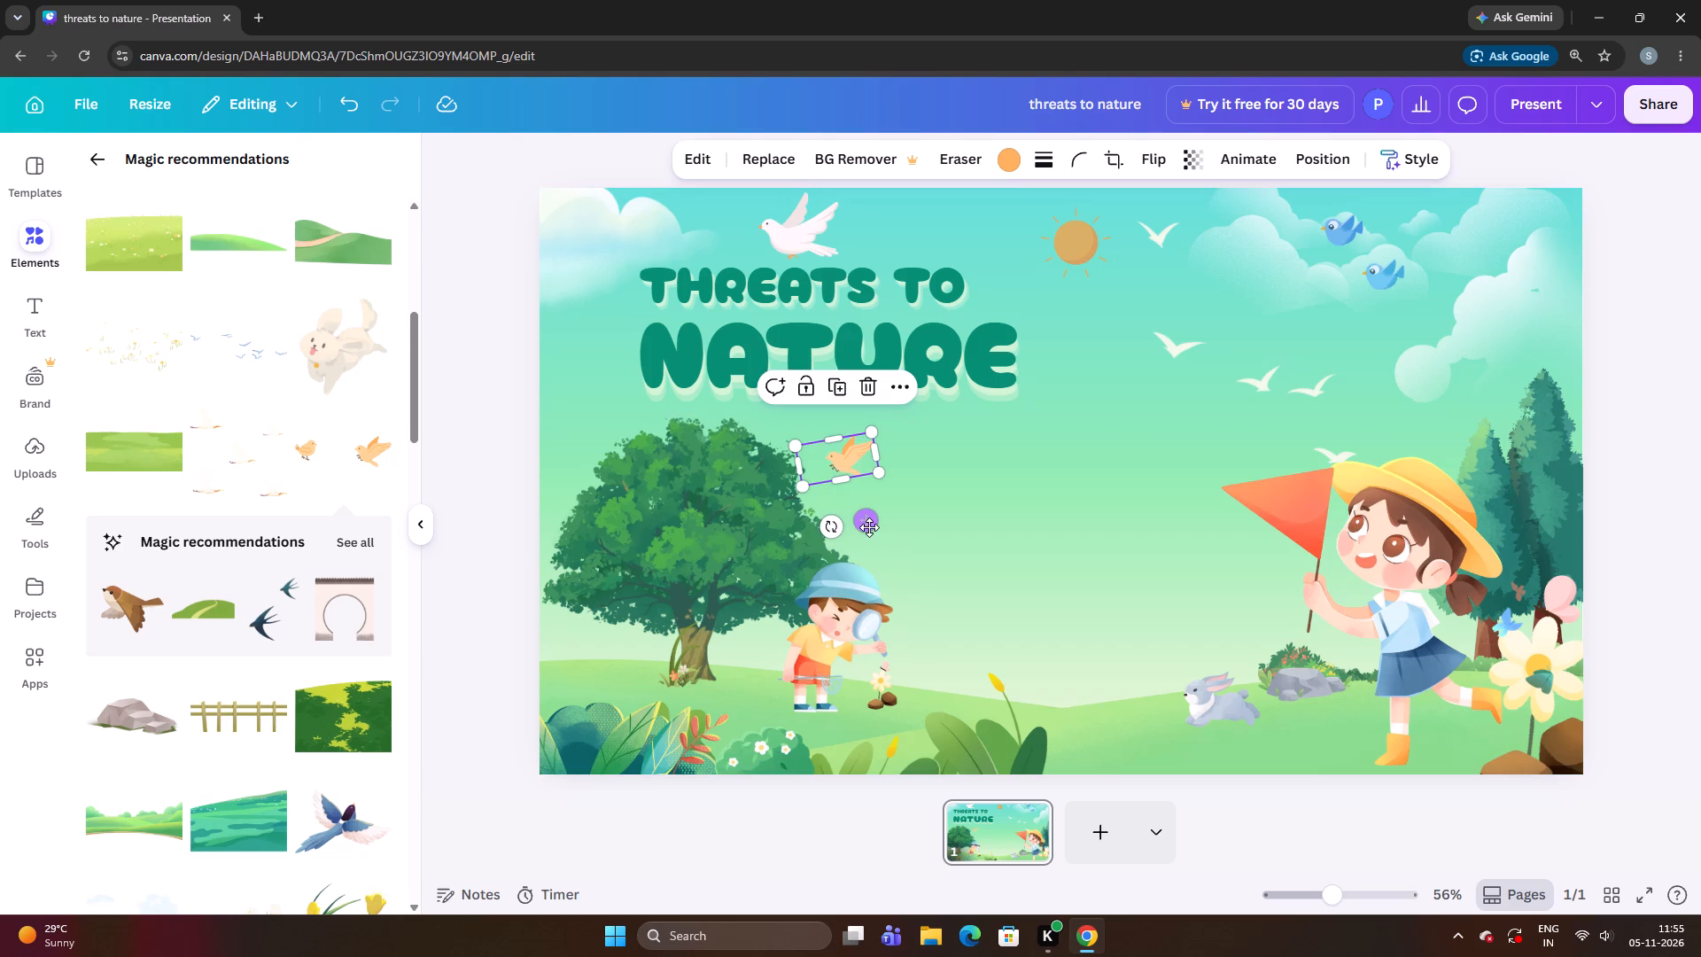
Delete the pair of blue birds from the clouds above the flag girl.
click(1352, 268)
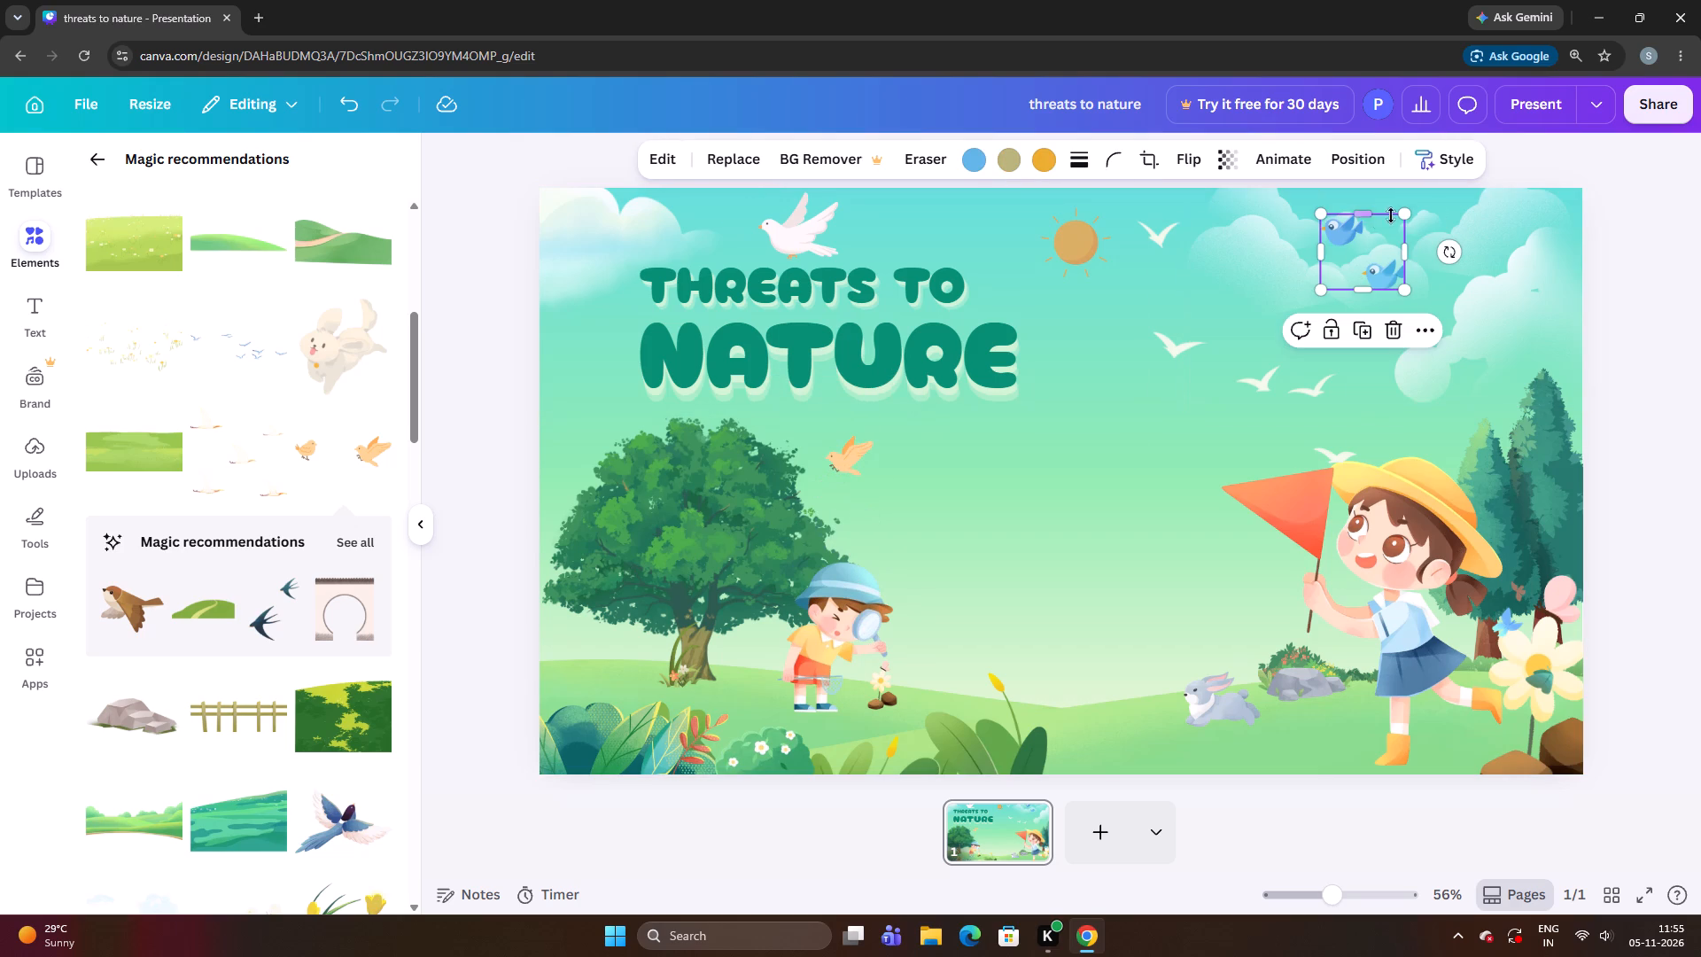
click(1391, 329)
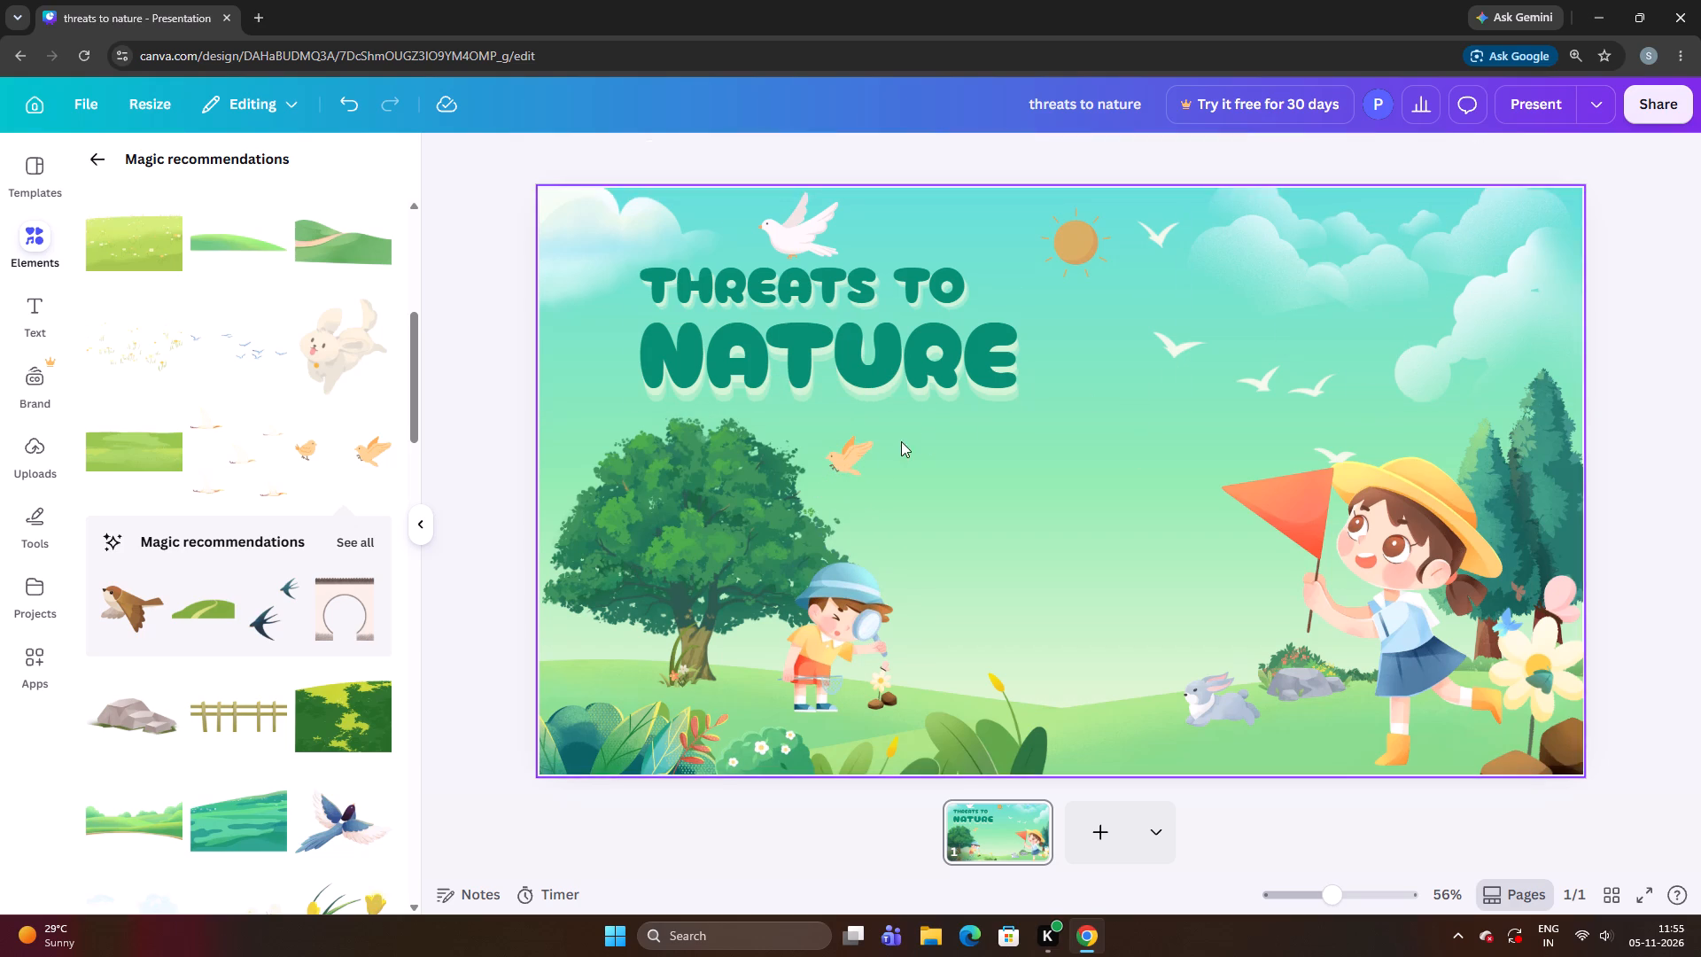
Enlarge the orange bird beside the big tree slightly.
click(844, 468)
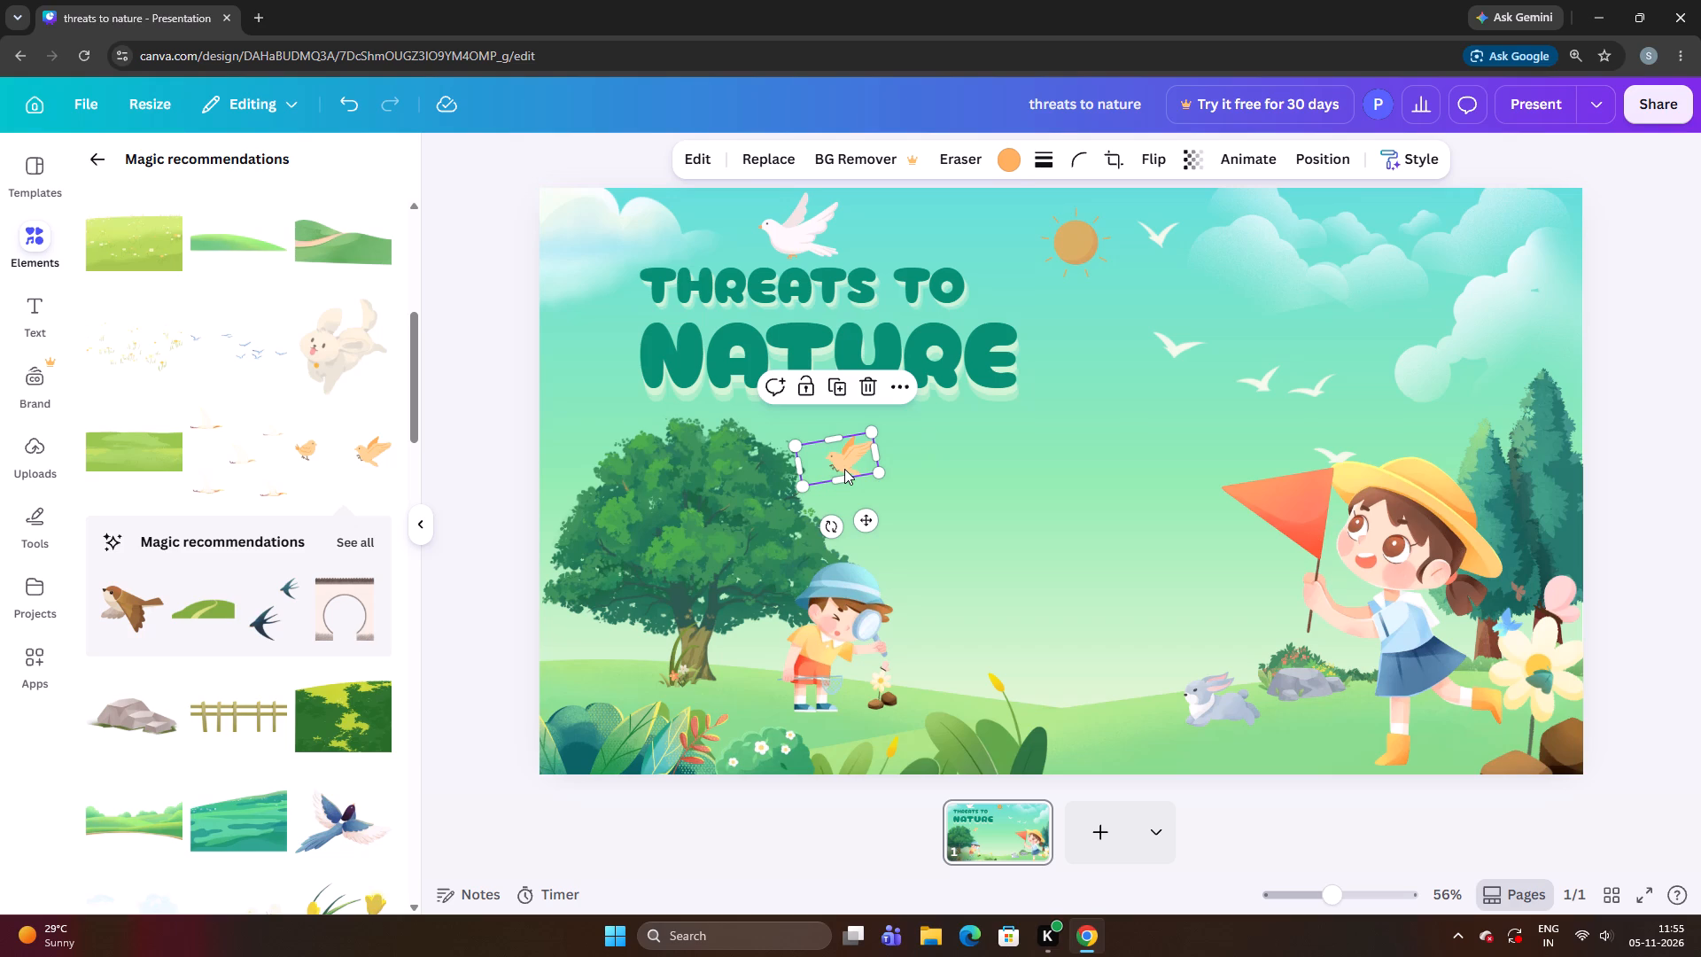
drag(875, 469, 889, 489)
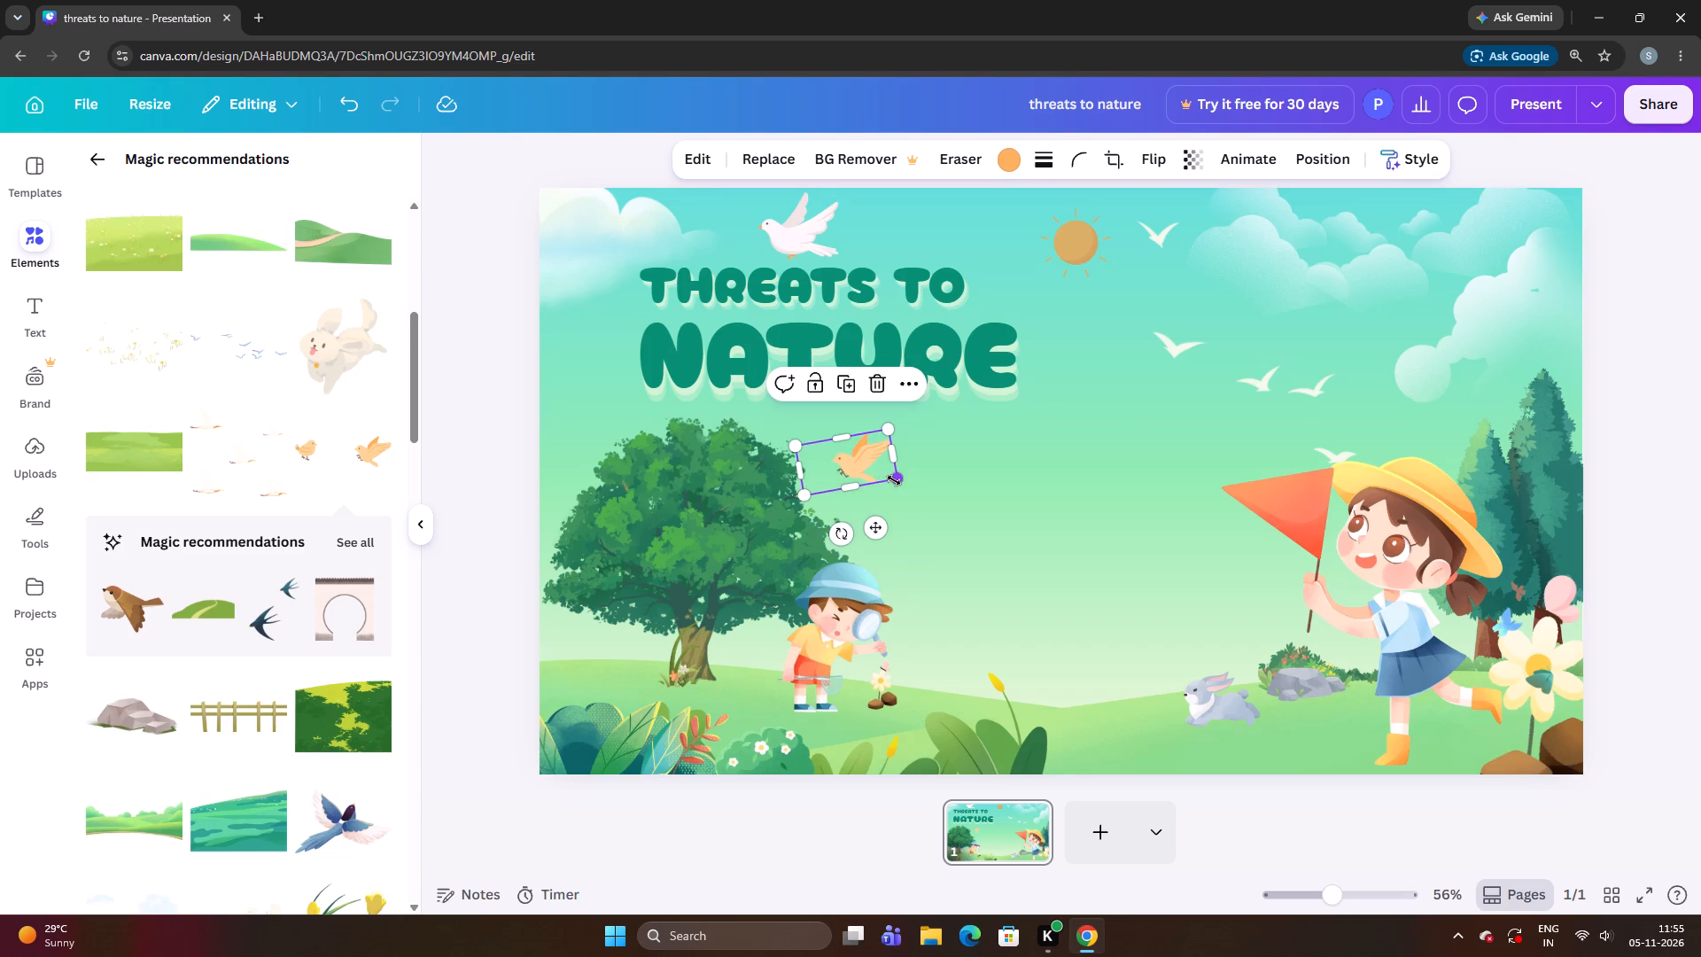
drag(894, 480, 884, 475)
click(947, 477)
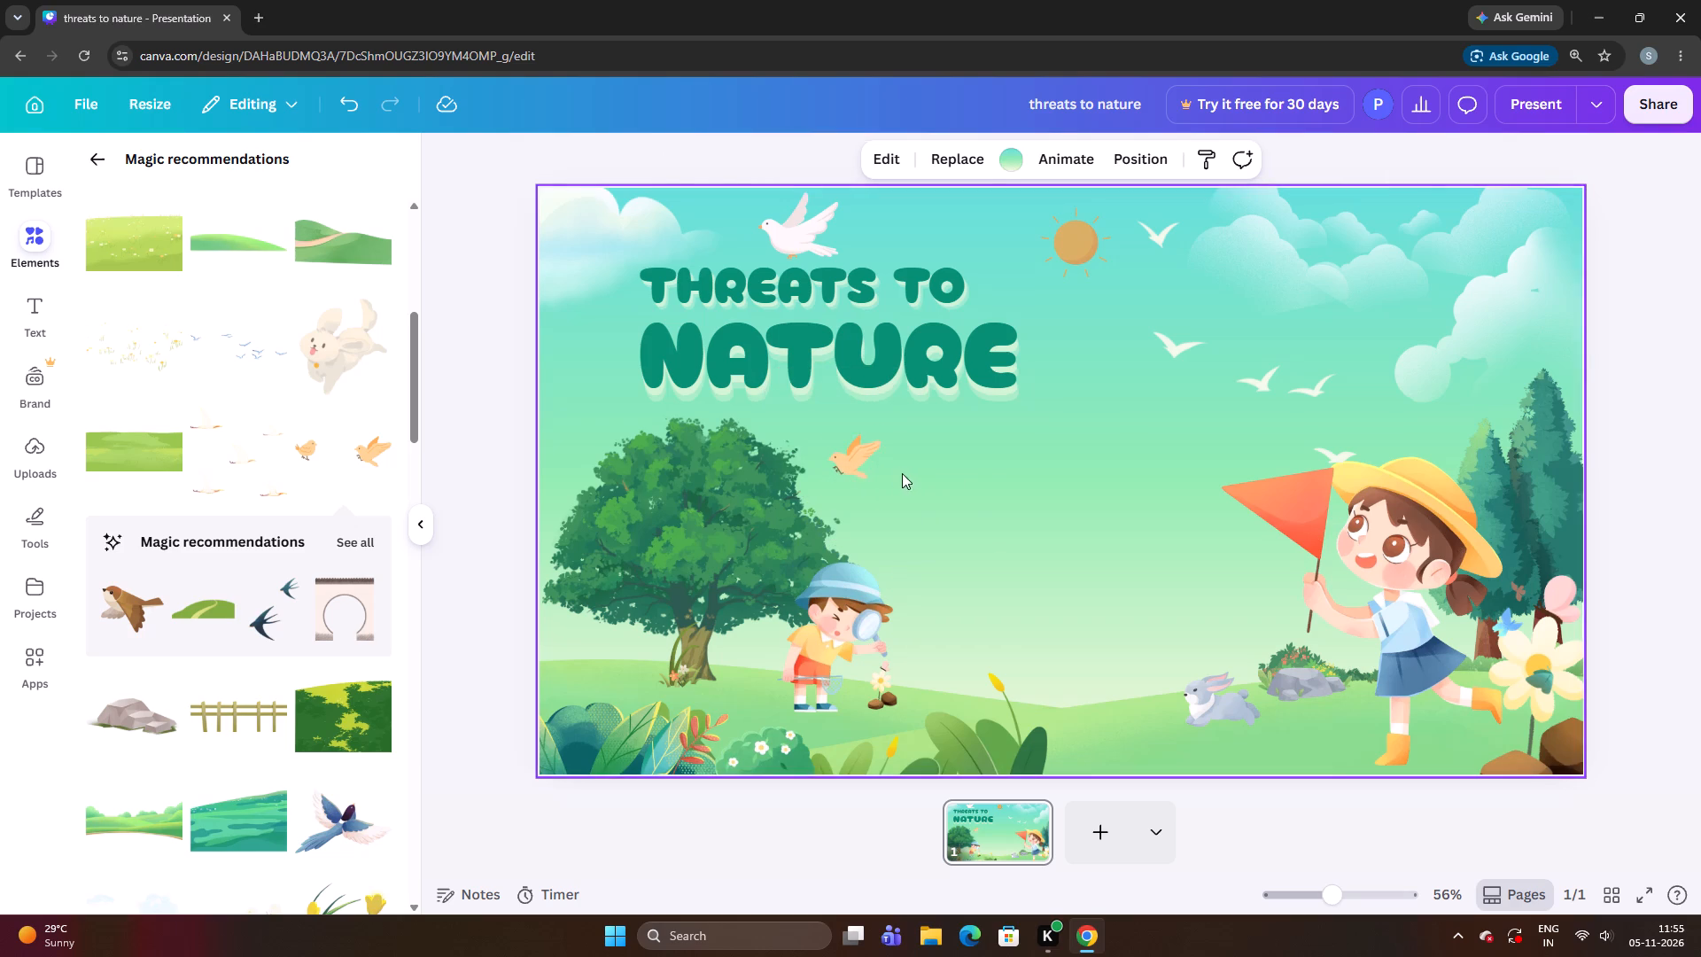
Adjust the tail side of the orange bird's frame, trimming it slightly so it ends close to the bird.
click(847, 447)
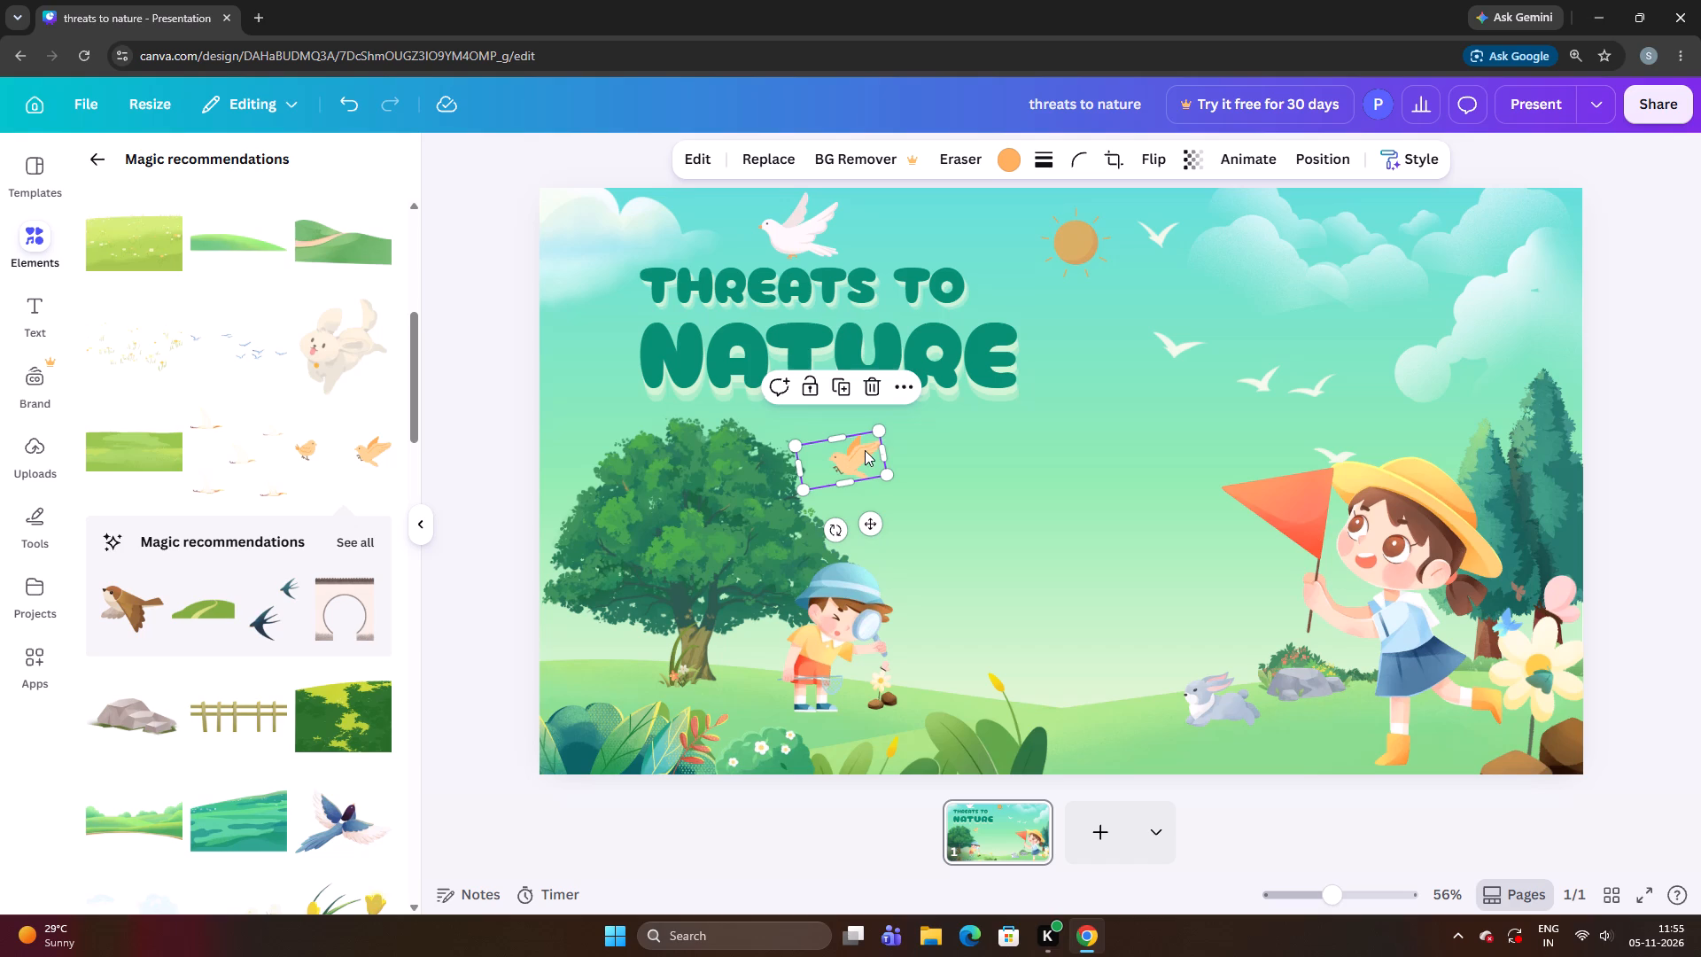
drag(882, 458, 883, 468)
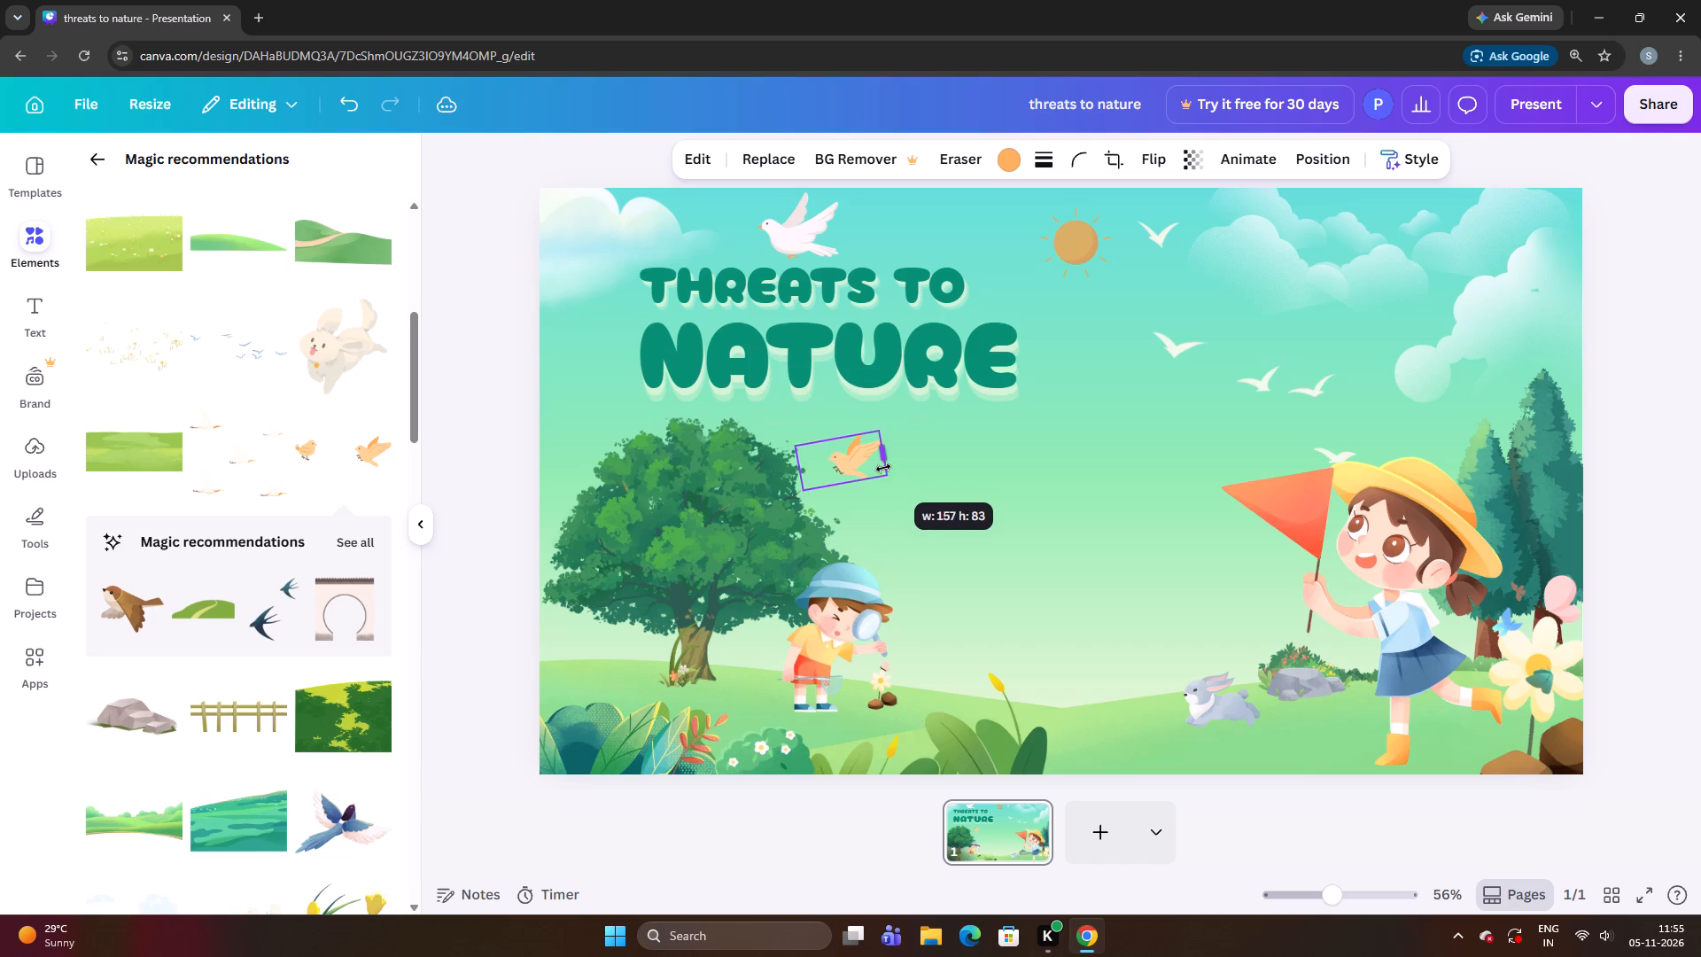
drag(883, 468, 874, 478)
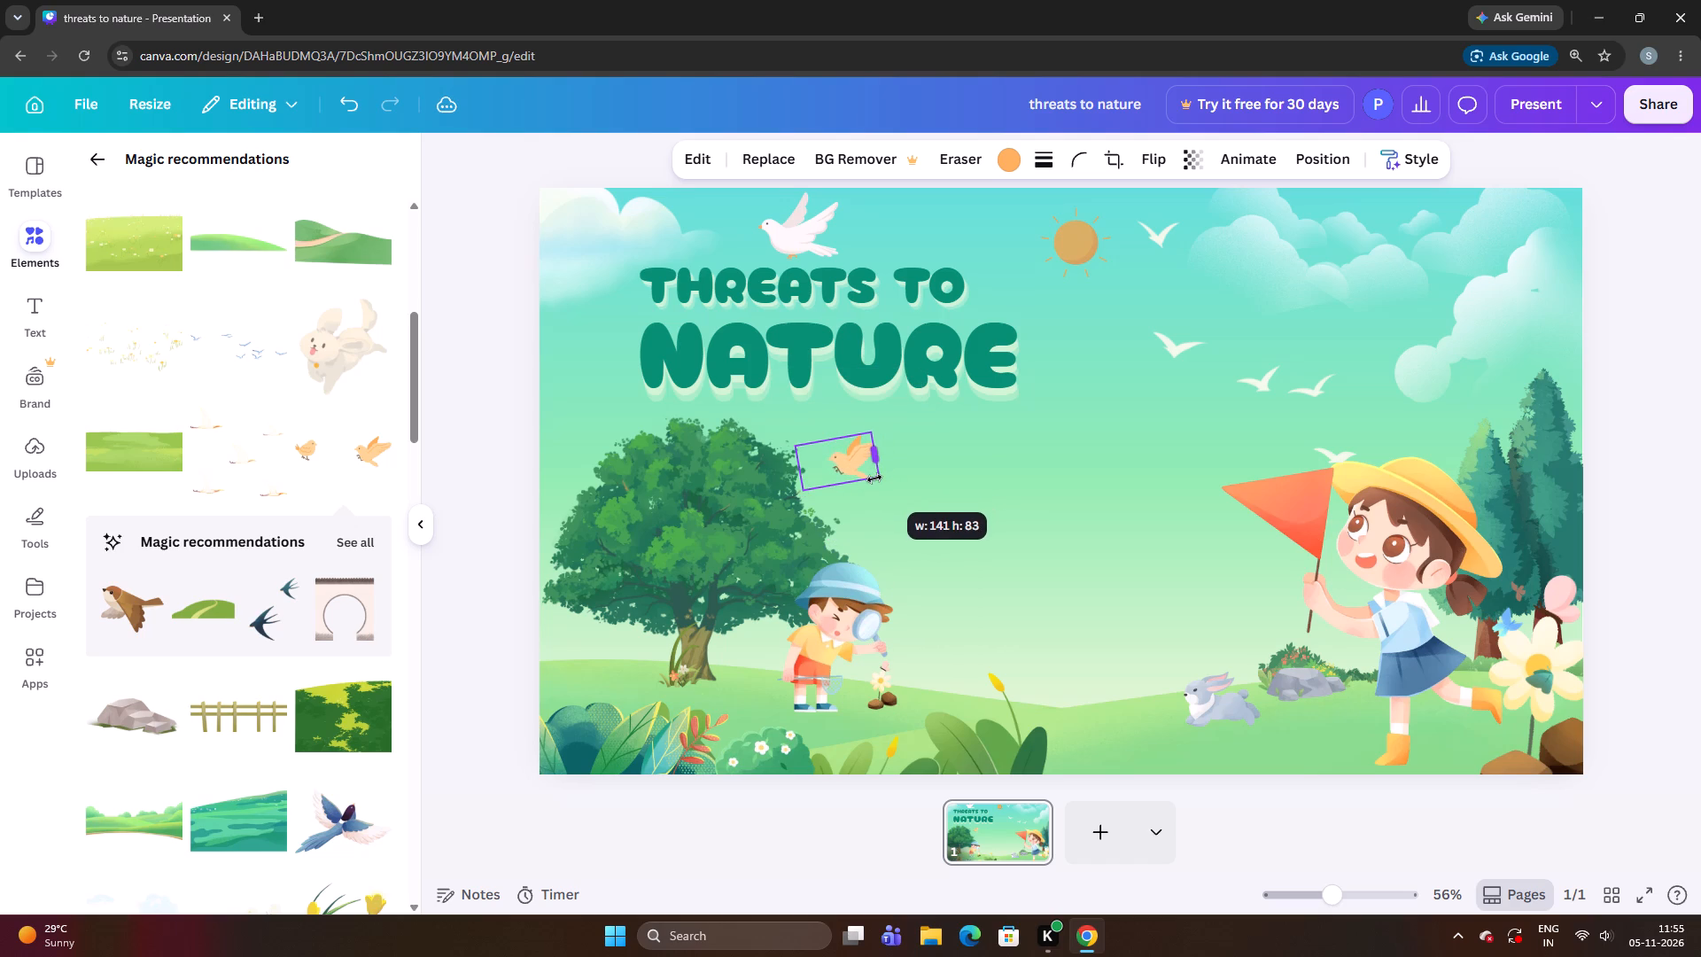
drag(874, 478, 1124, 510)
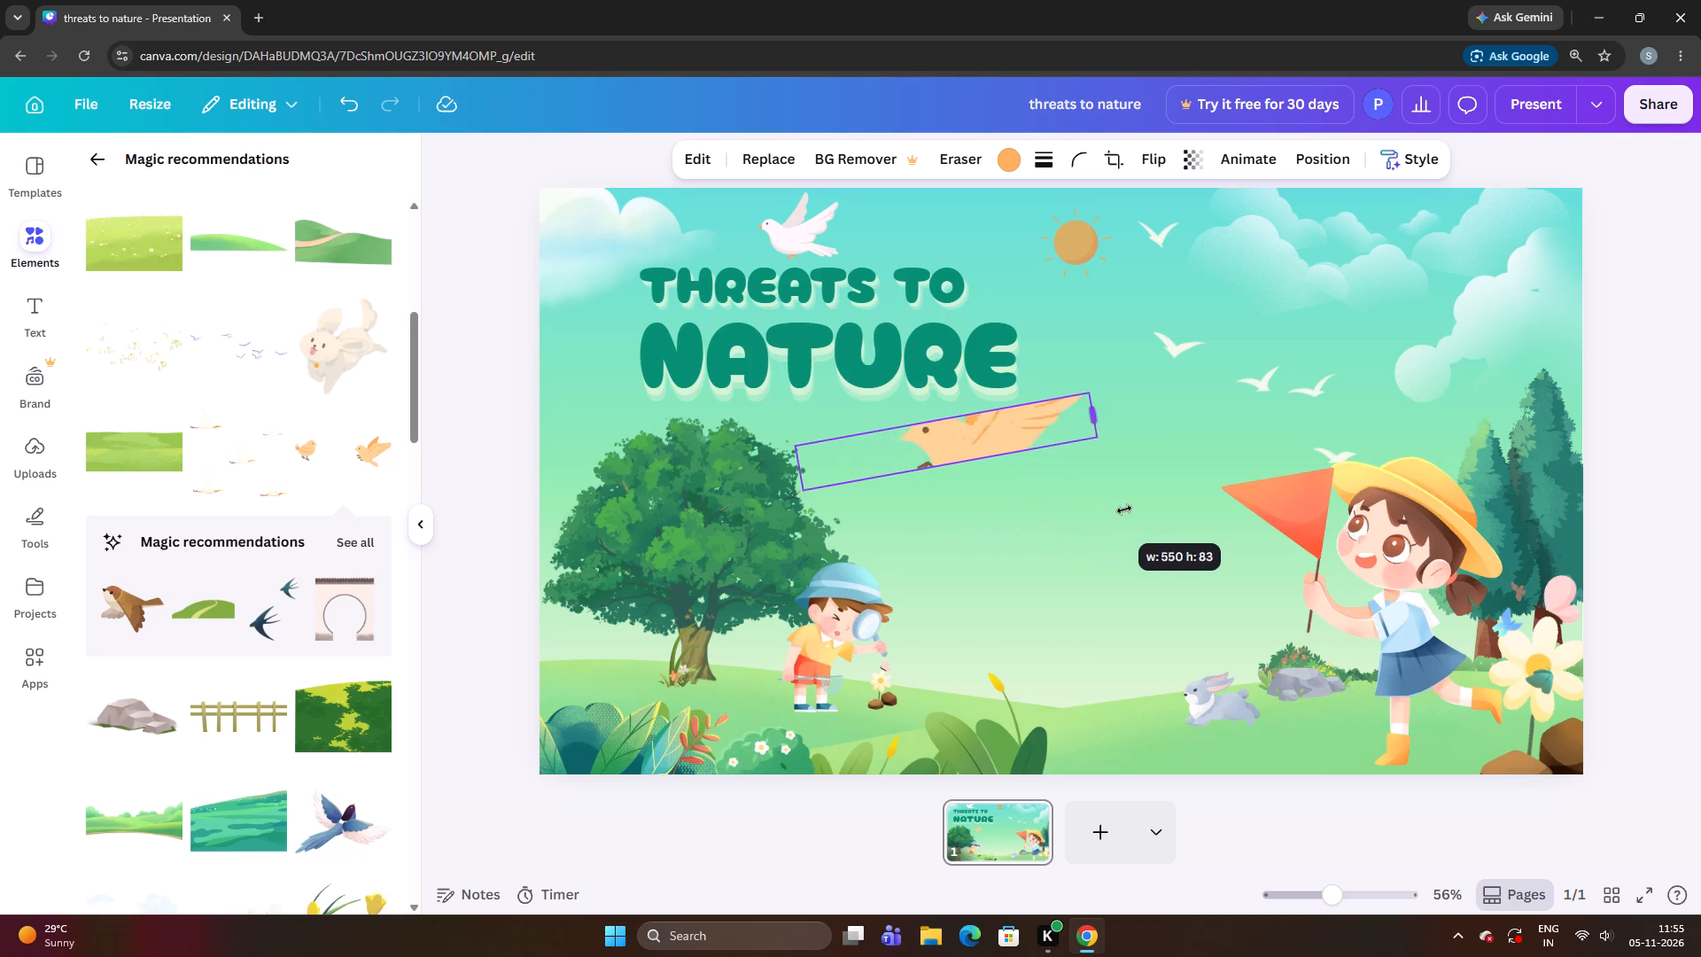
drag(1124, 510, 1243, 511)
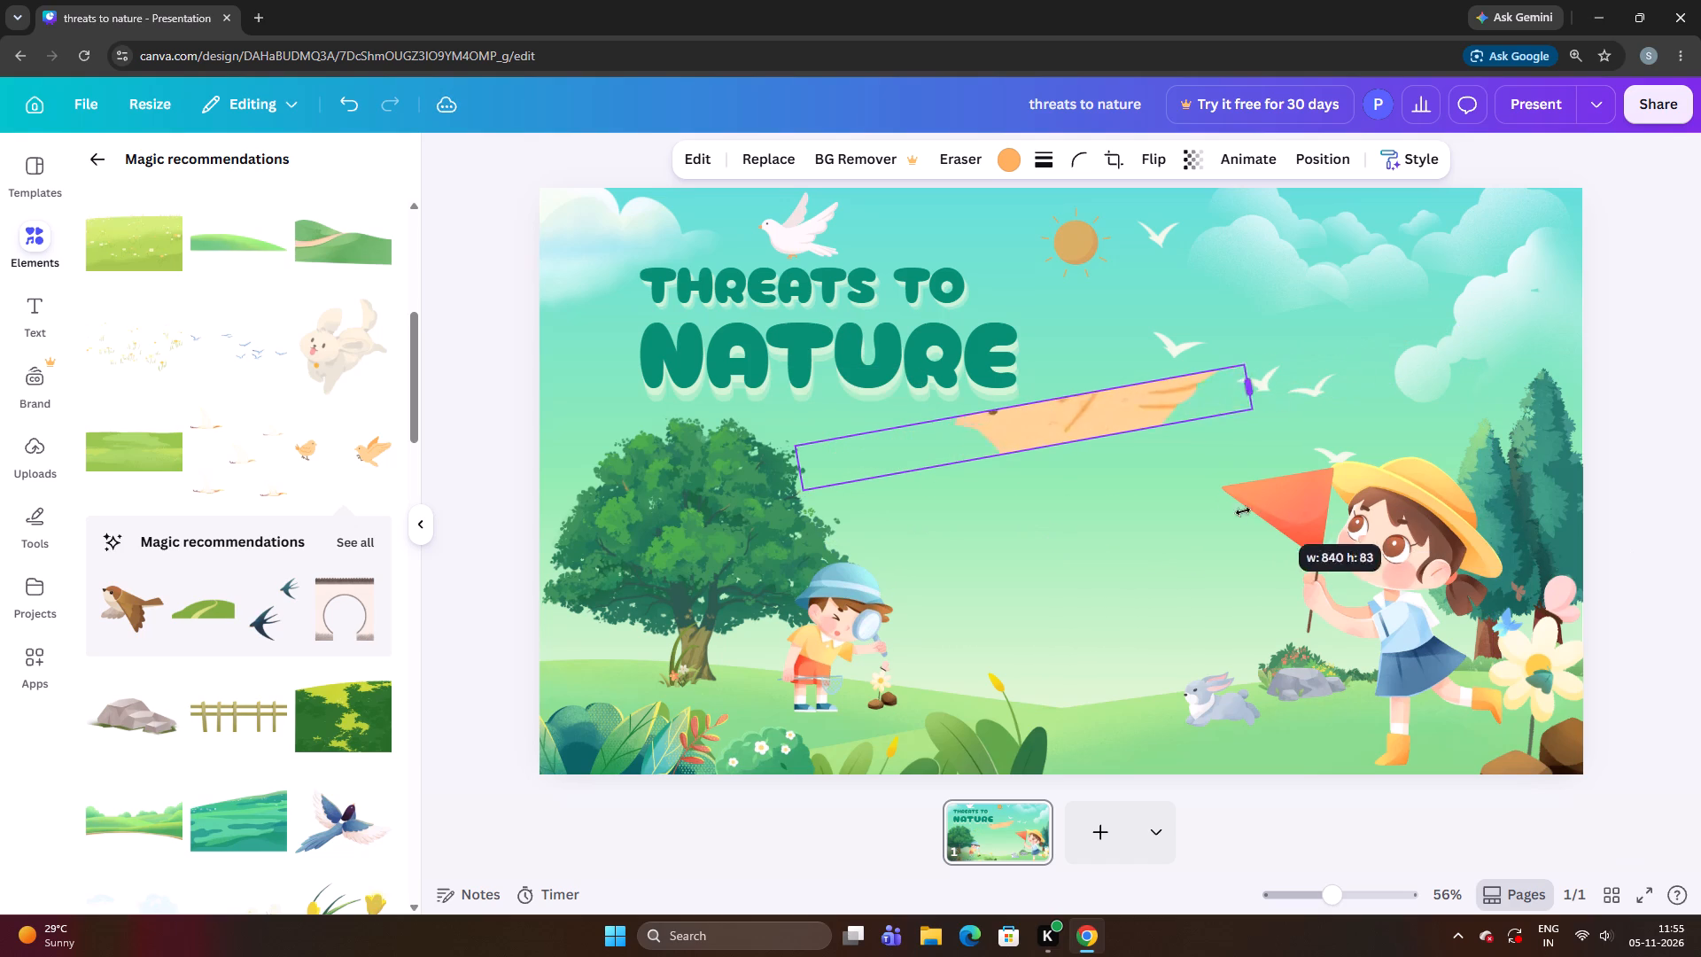
drag(1243, 511, 932, 556)
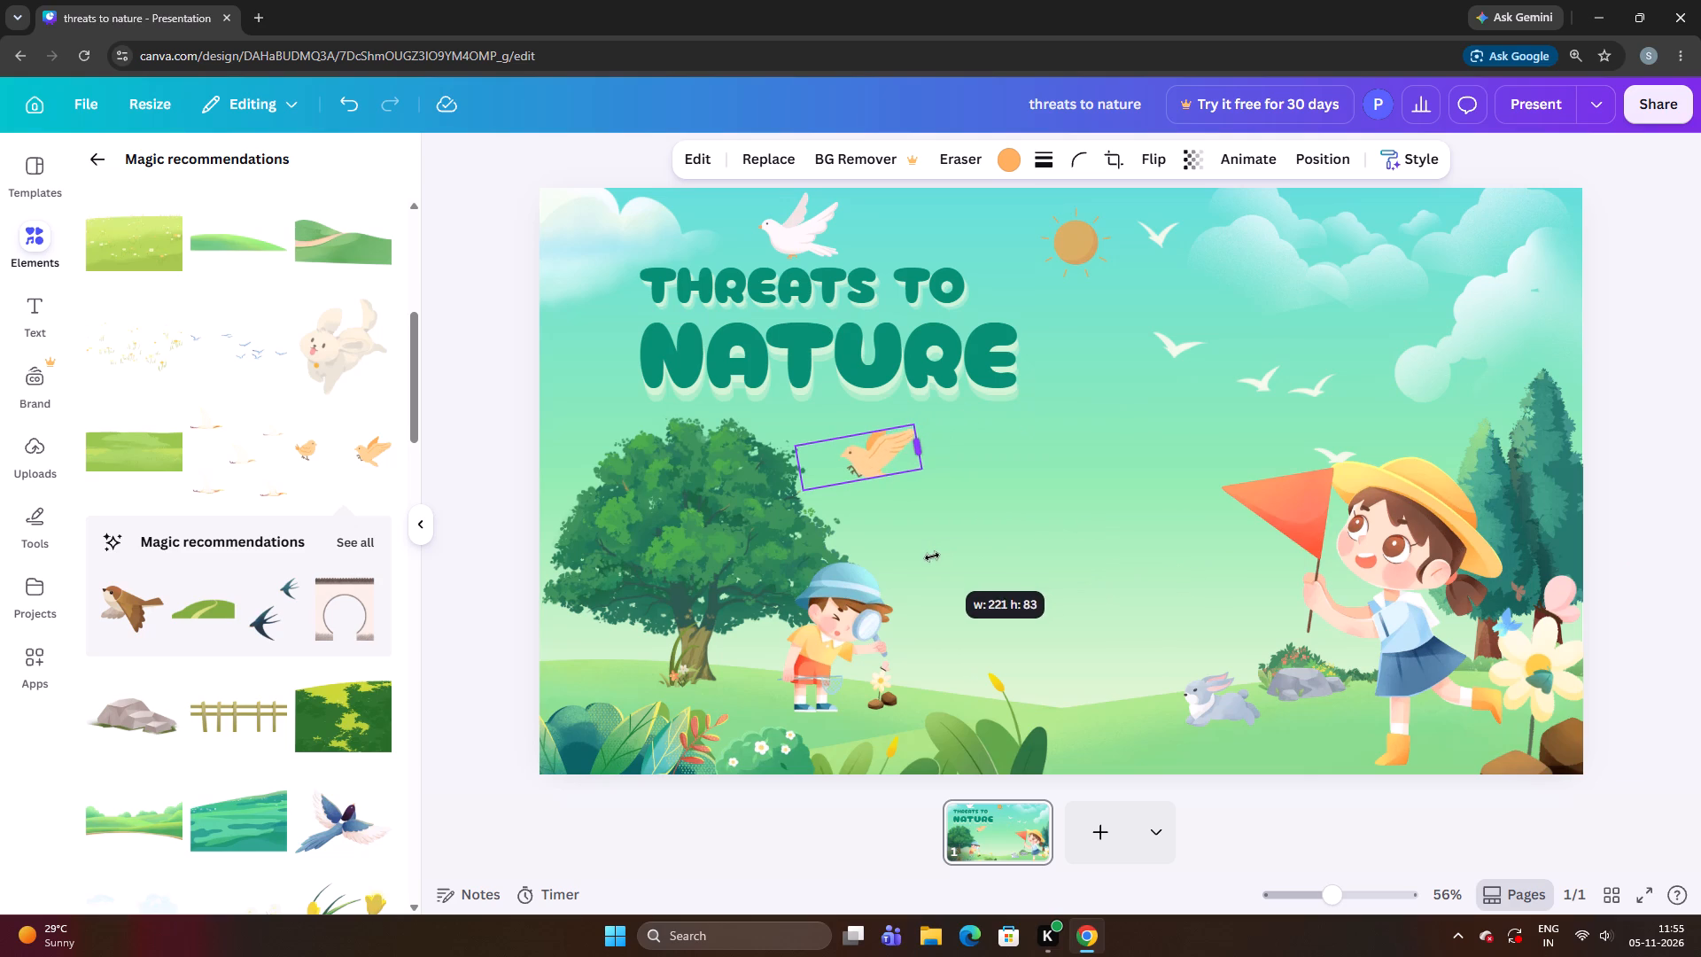
drag(932, 556, 910, 561)
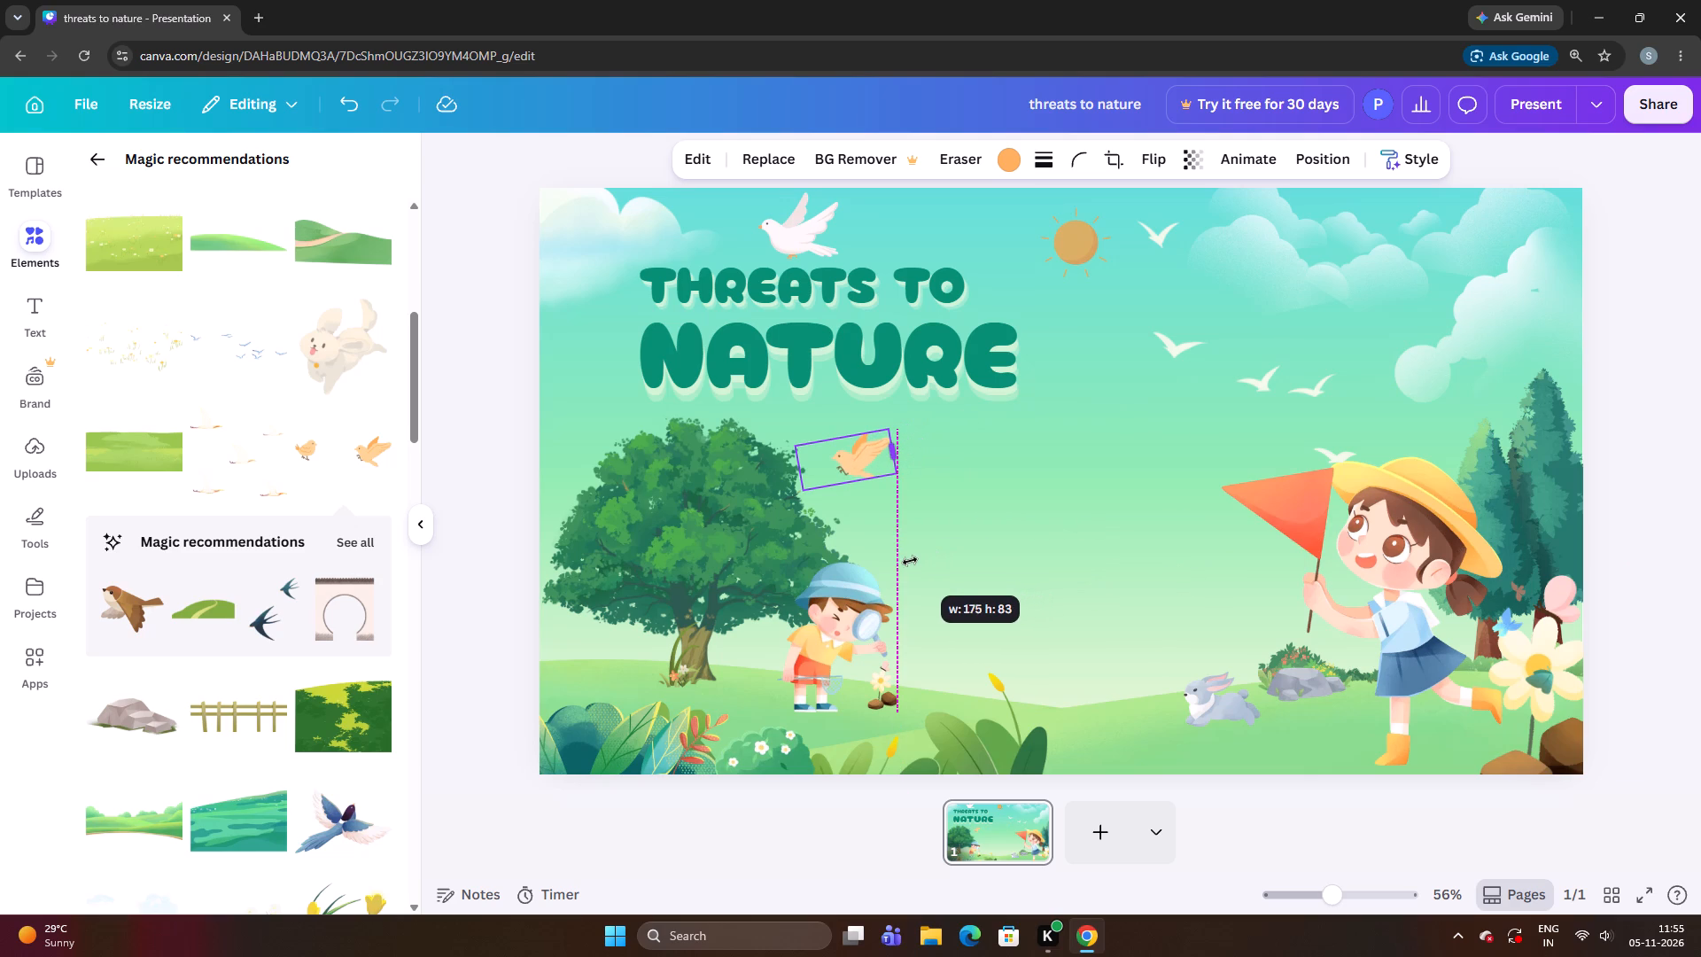
drag(910, 561, 893, 566)
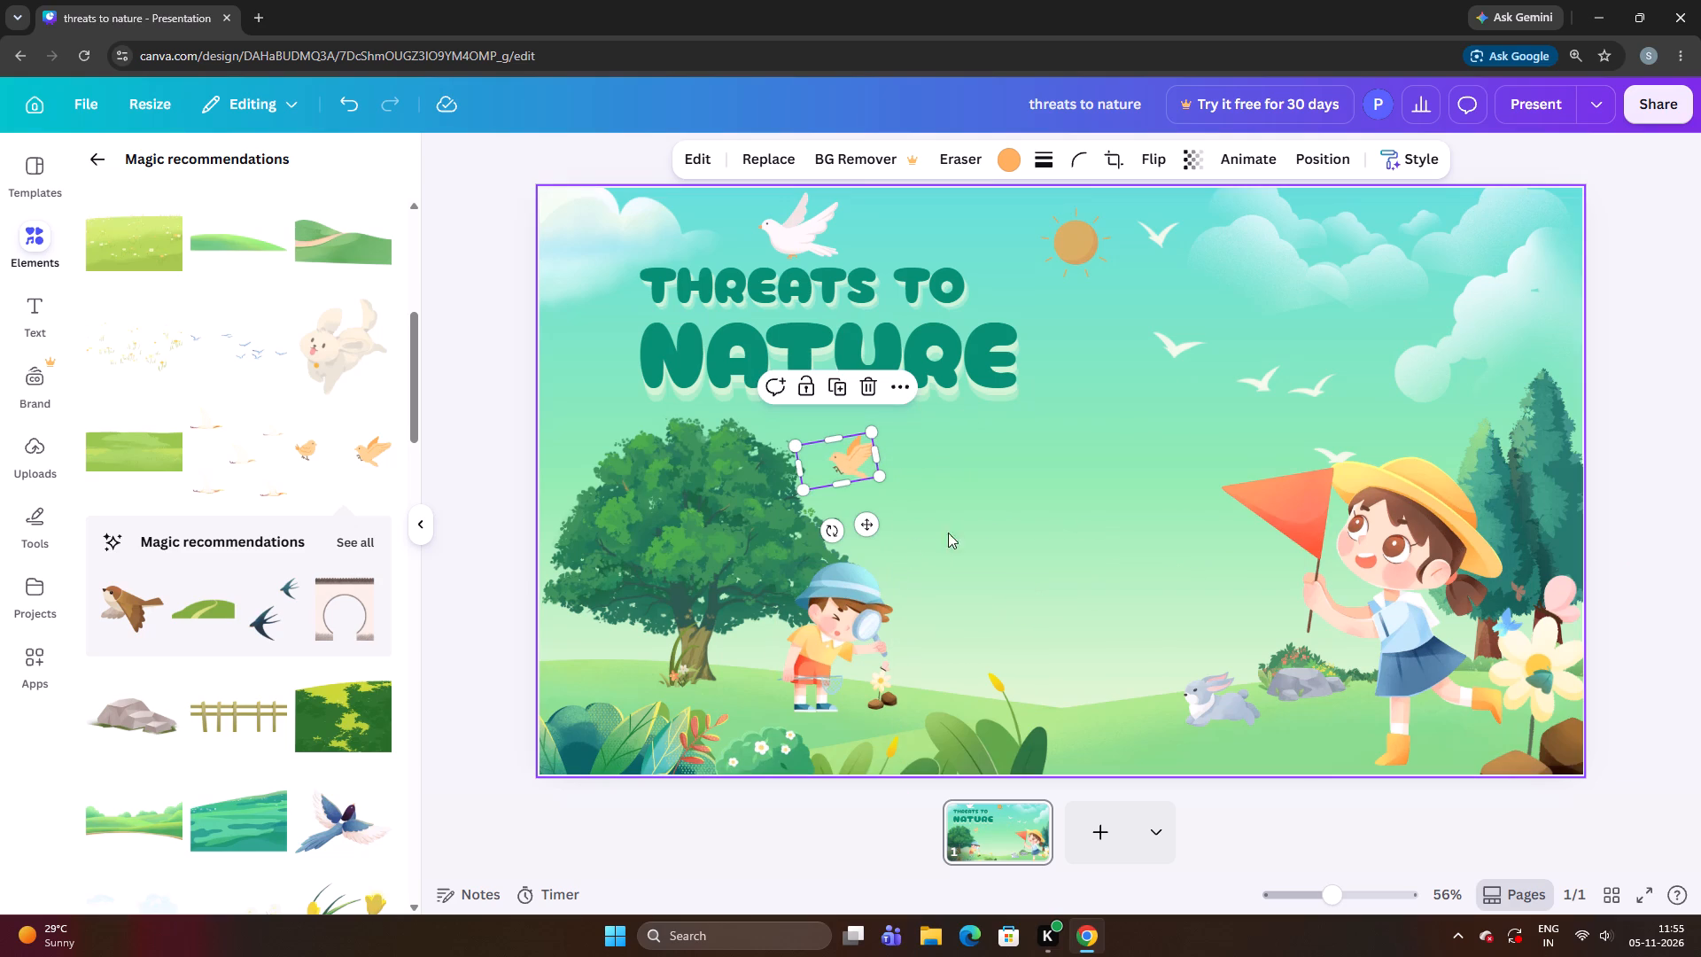
click(987, 522)
click(949, 474)
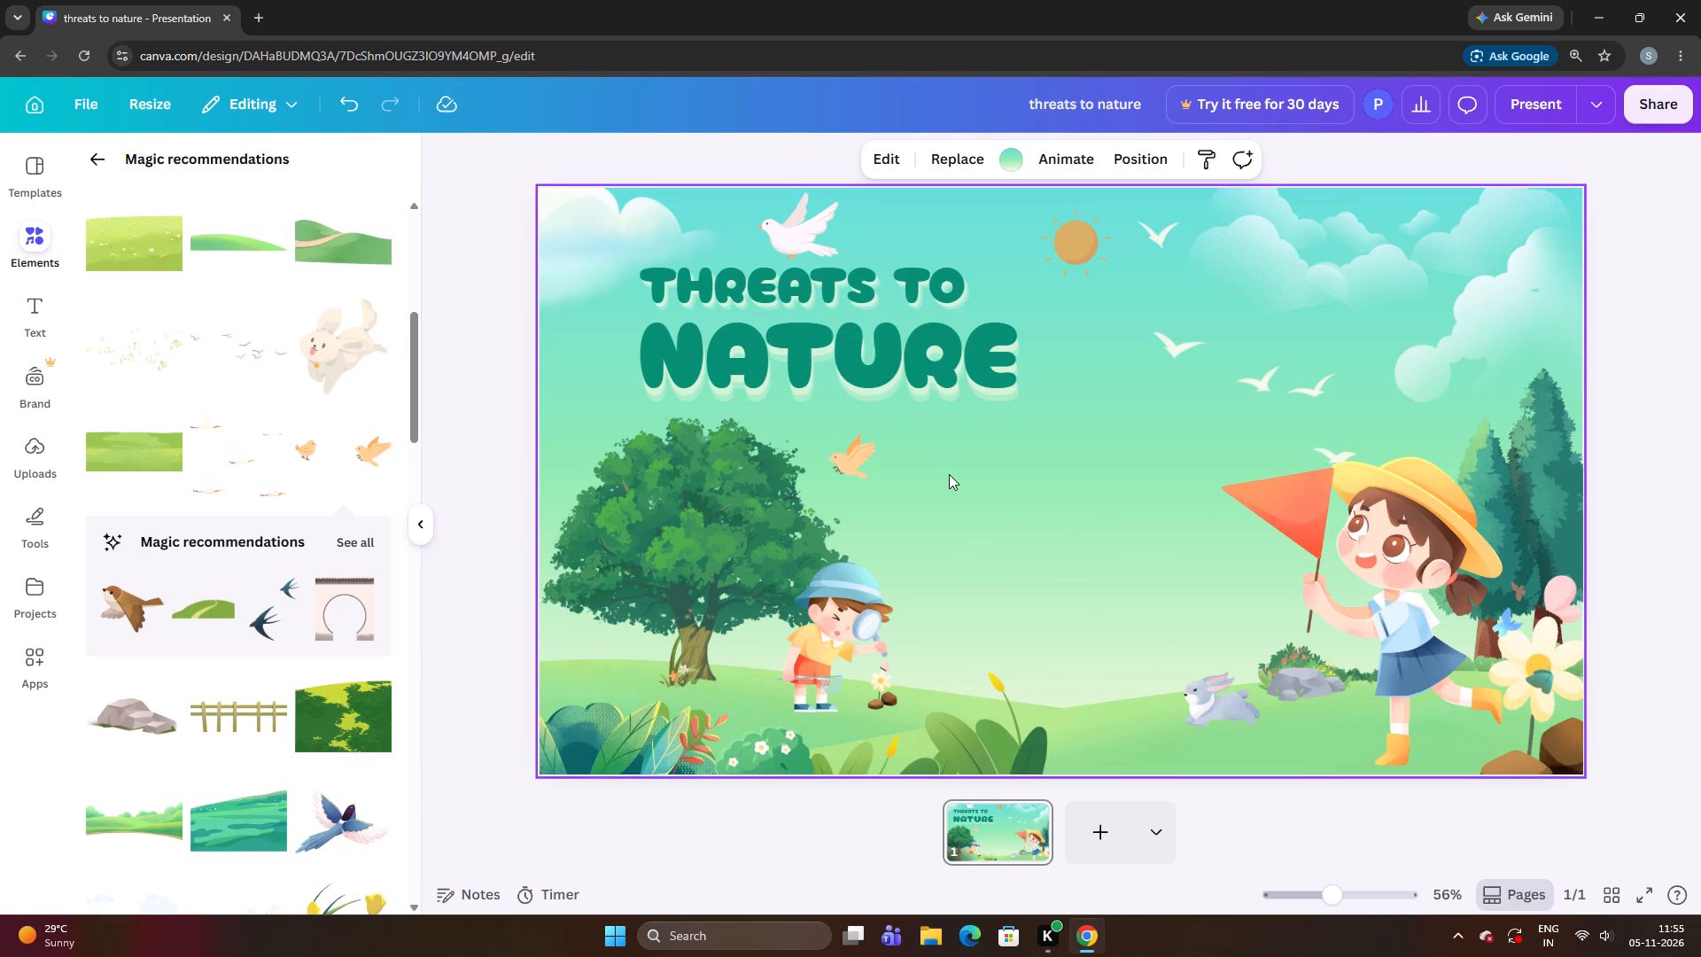
Nudge the orange bird slightly away from the big tree's foliage, fine-tuning its height above the boy.
click(874, 469)
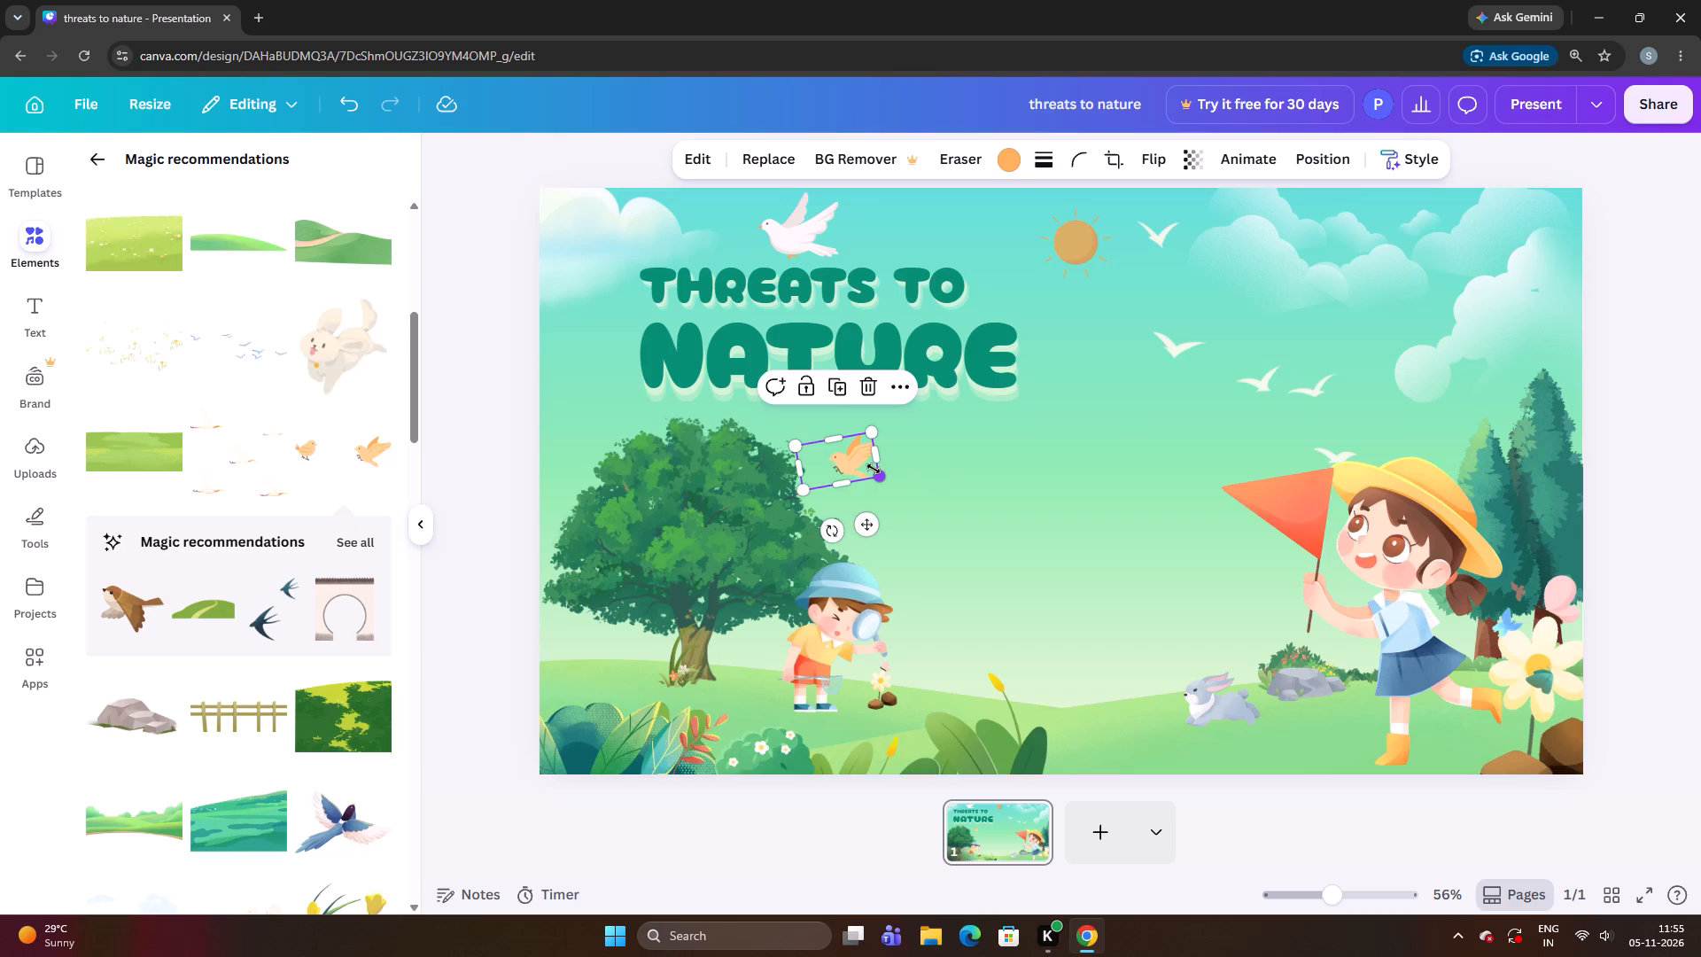
key(Right)
key(Right)
key(Right)
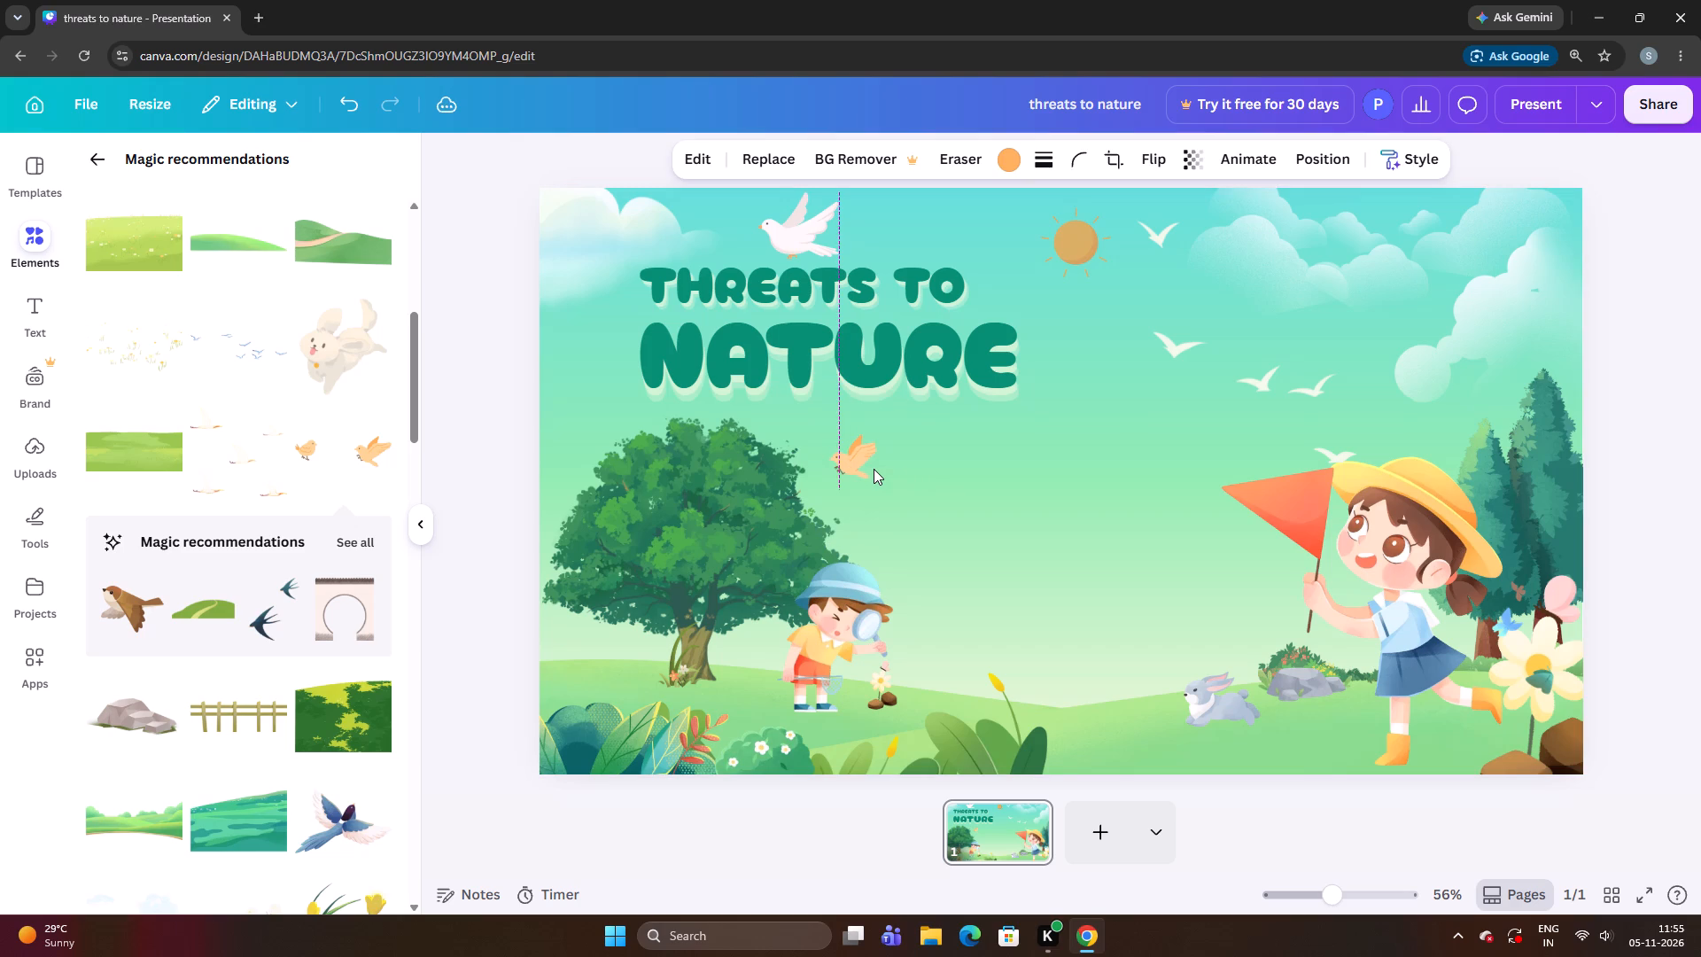
key(Up)
key(Up)
key(Right)
key(Down)
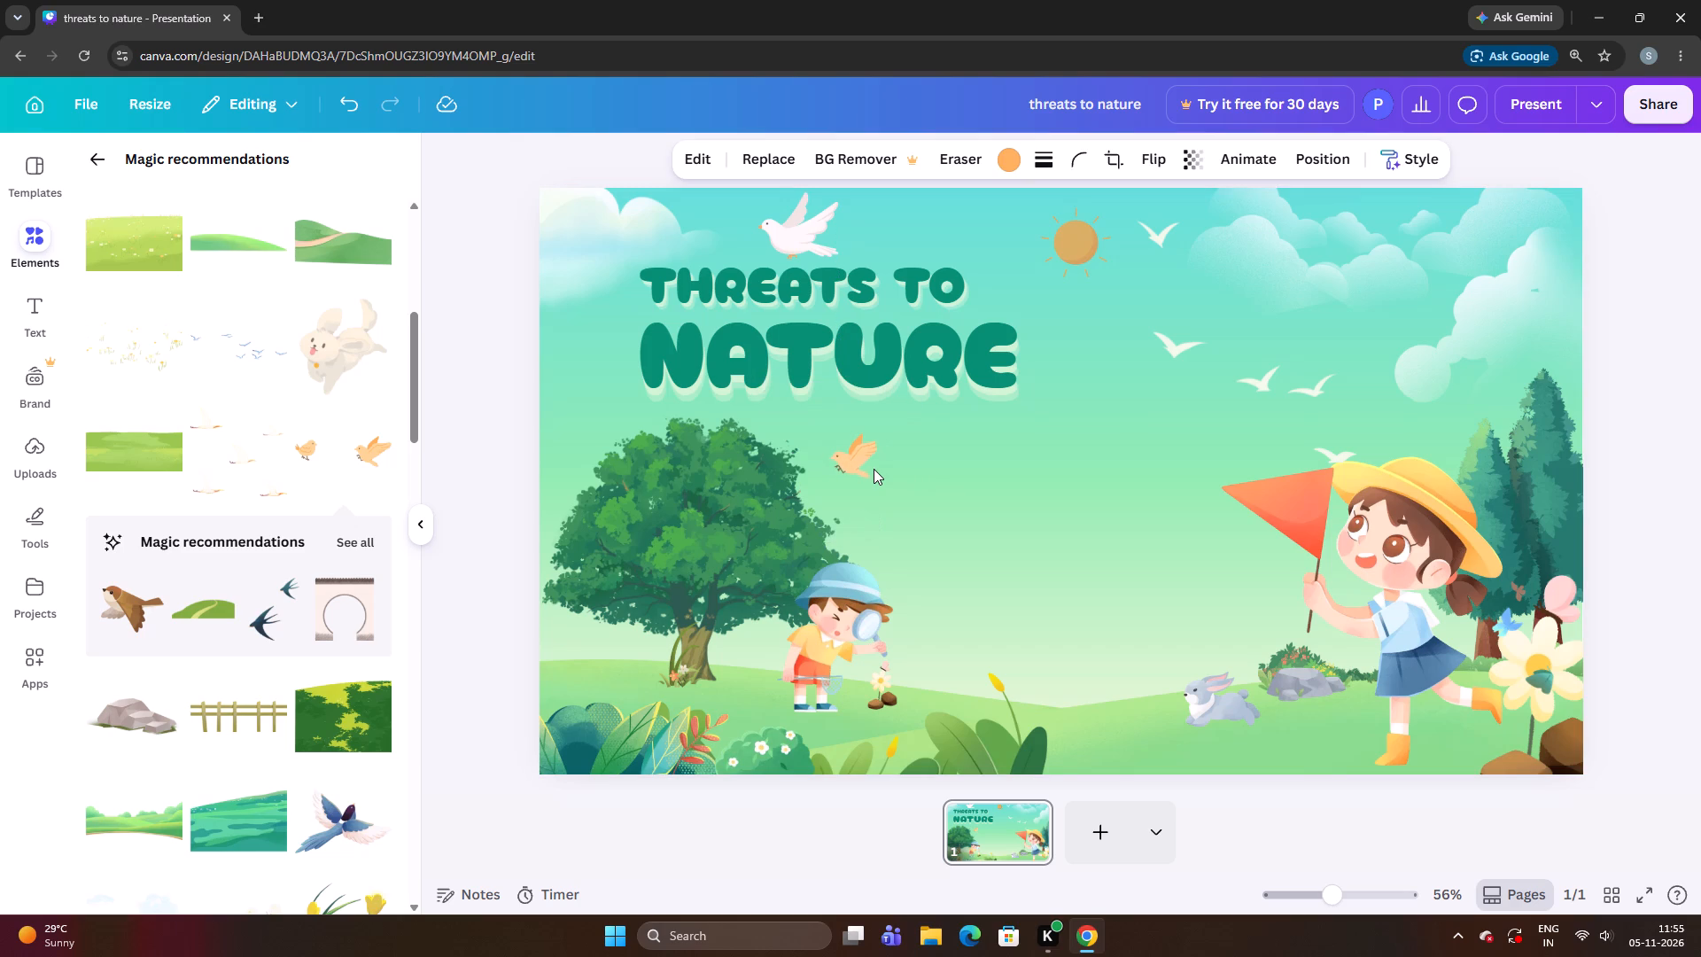
key(Down)
key(Down)
key(Right)
key(Right)
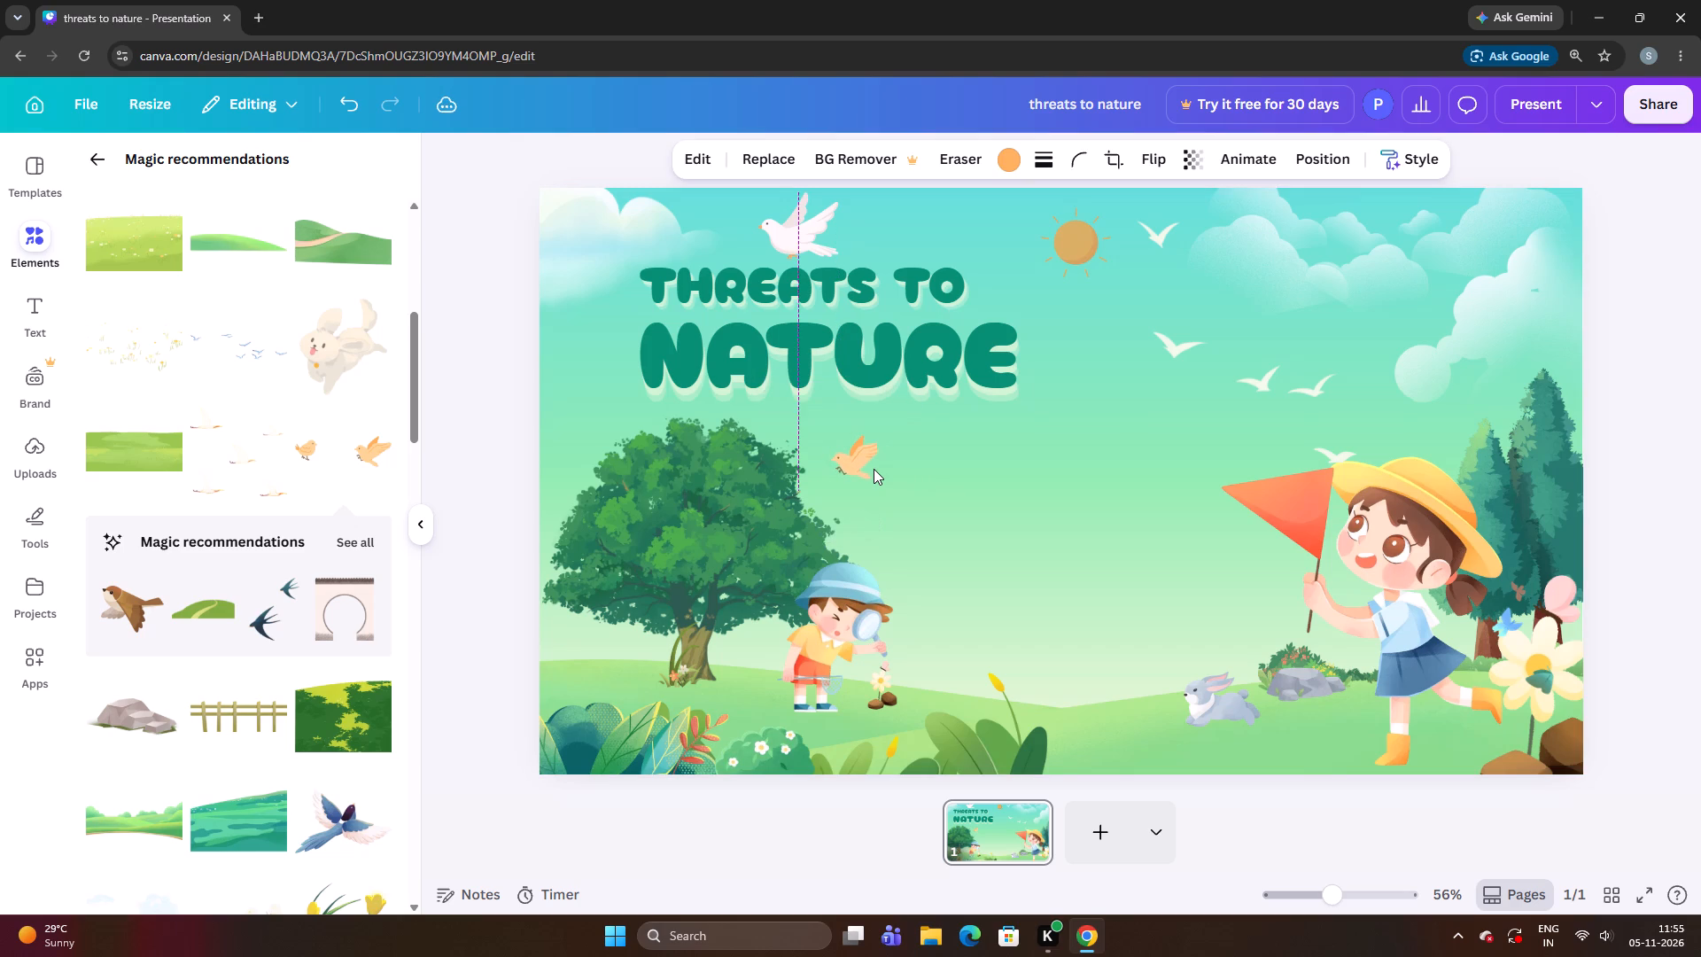
key(Up)
key(Up)
key(Up)
key(Up)
key(Up)
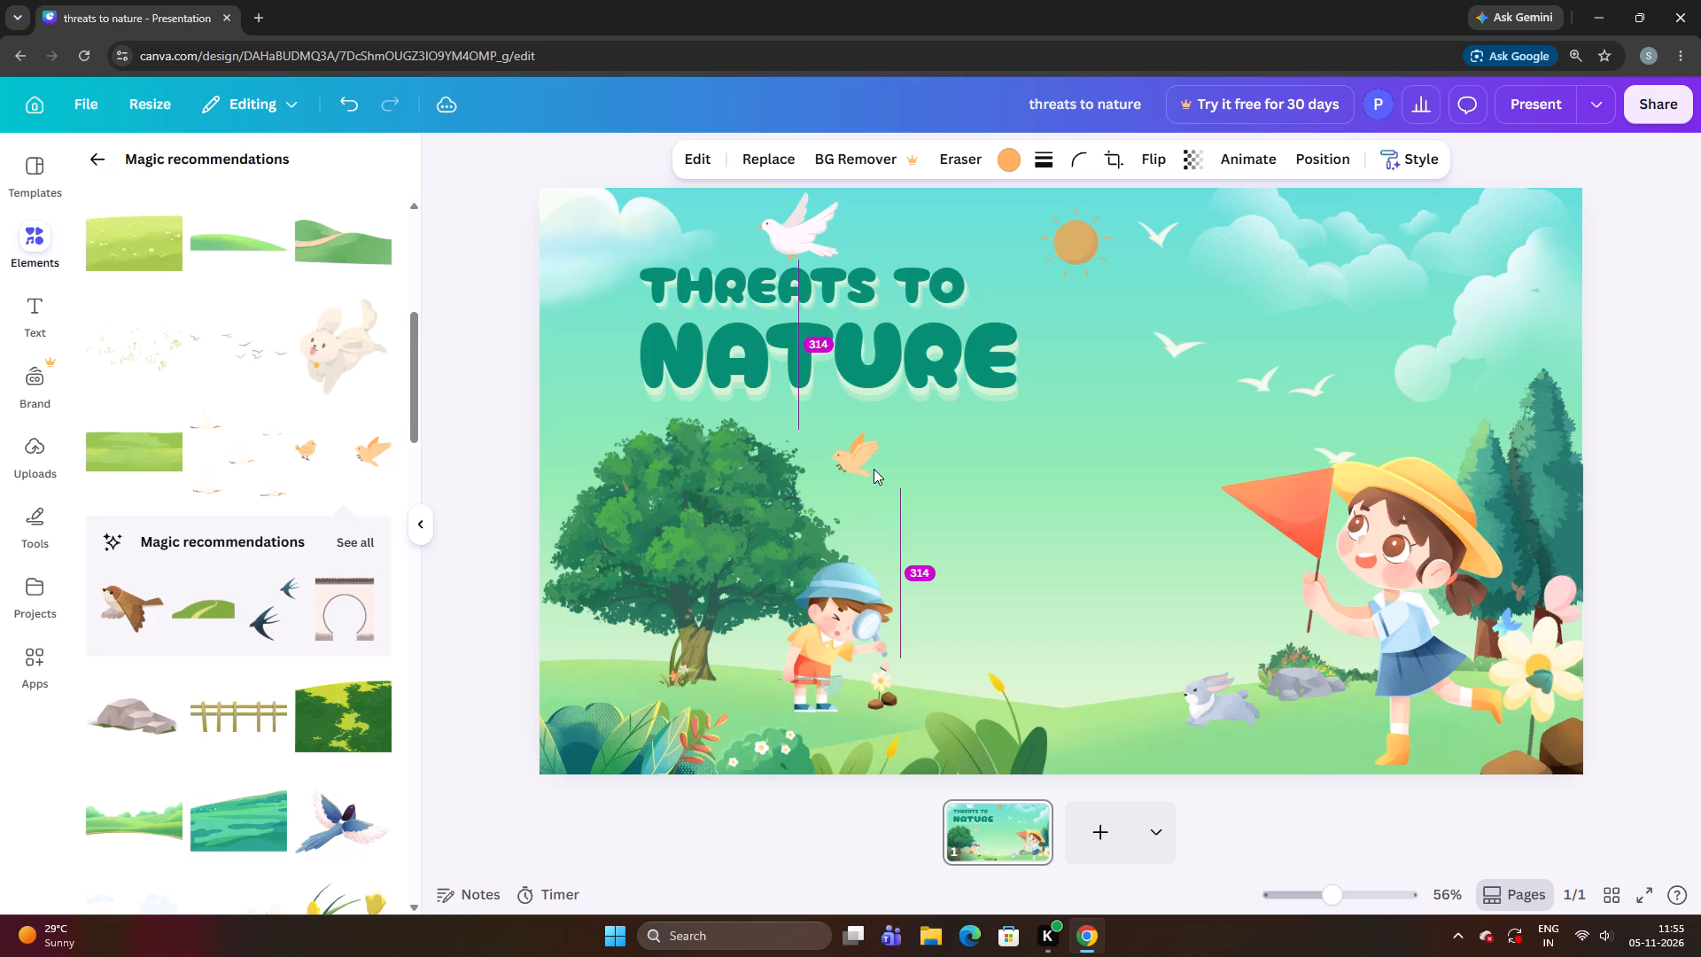
key(Down)
key(Up)
key(Down)
key(Down)
key(Down)
key(Down)
key(Up)
key(Up)
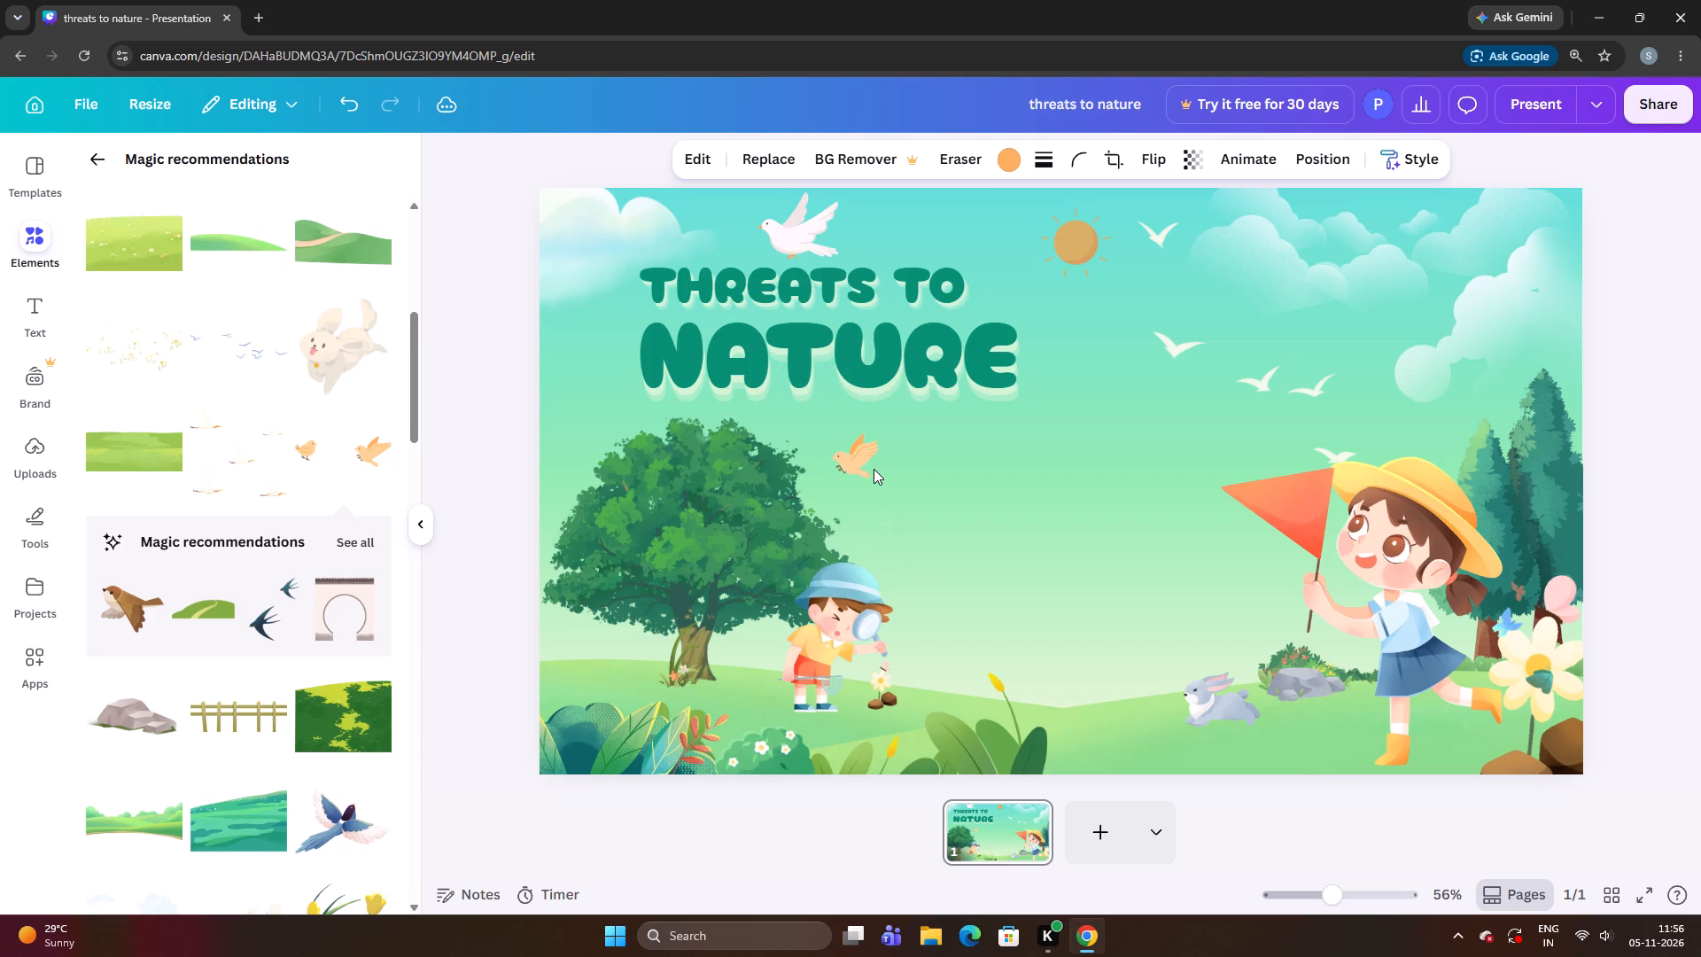
click(507, 498)
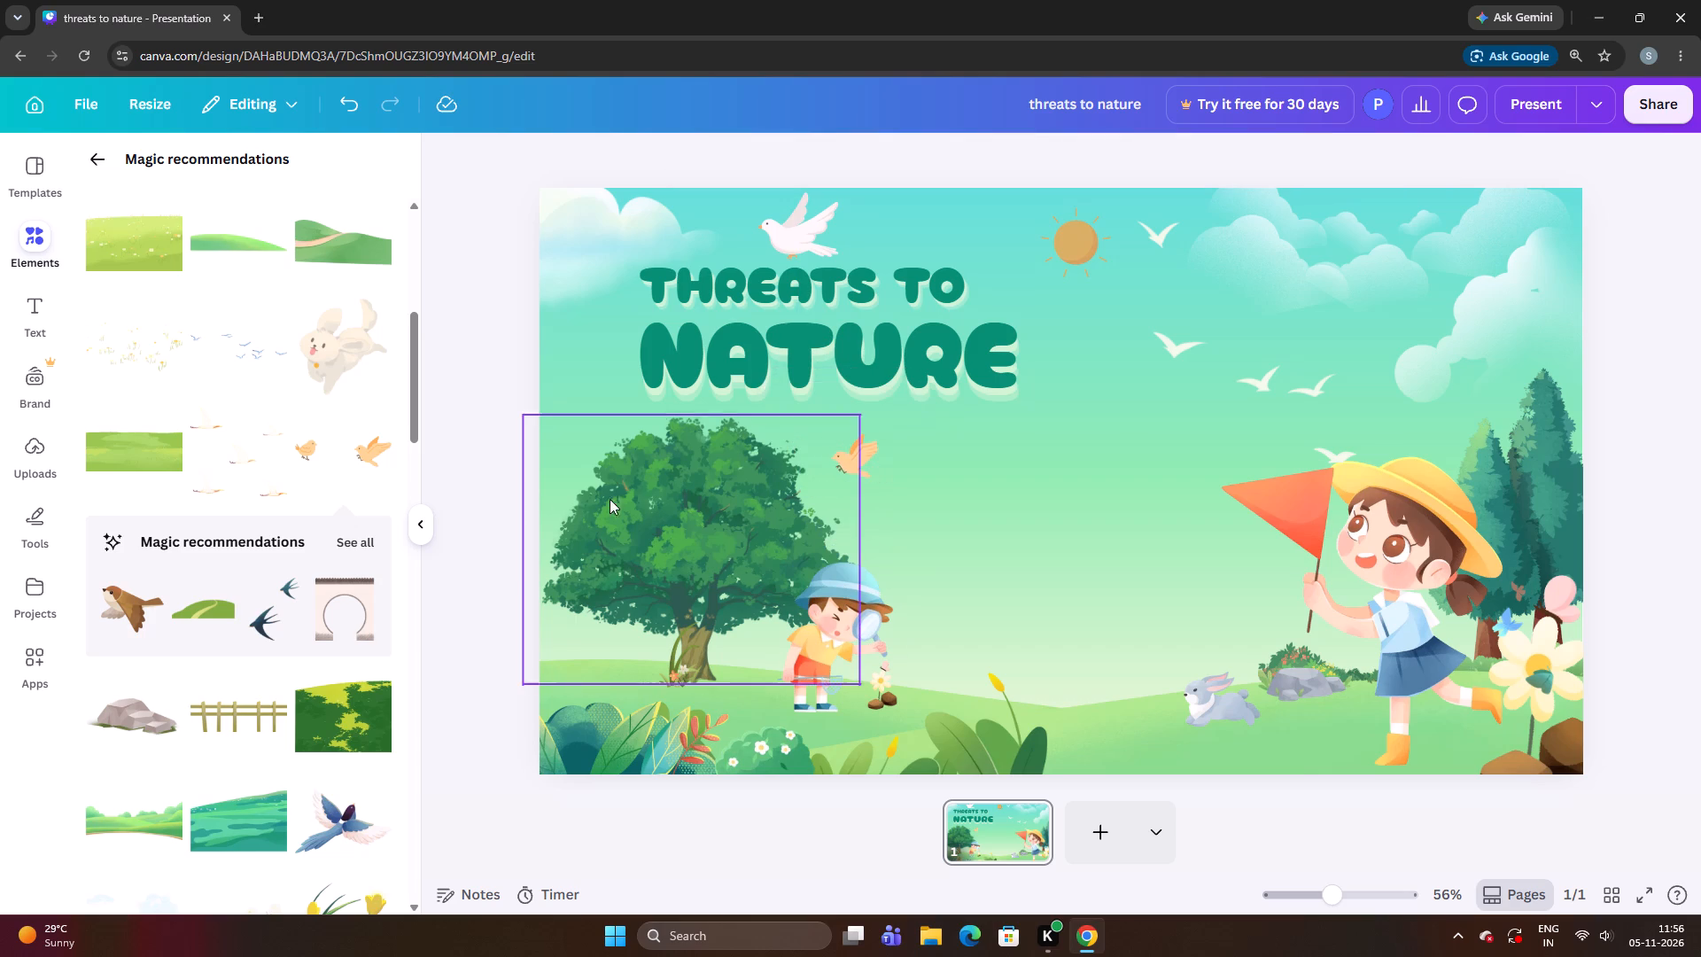
Nudge the orange bird in small increments a little farther from the big tree into the open sky.
click(848, 473)
key(Up)
key(Up)
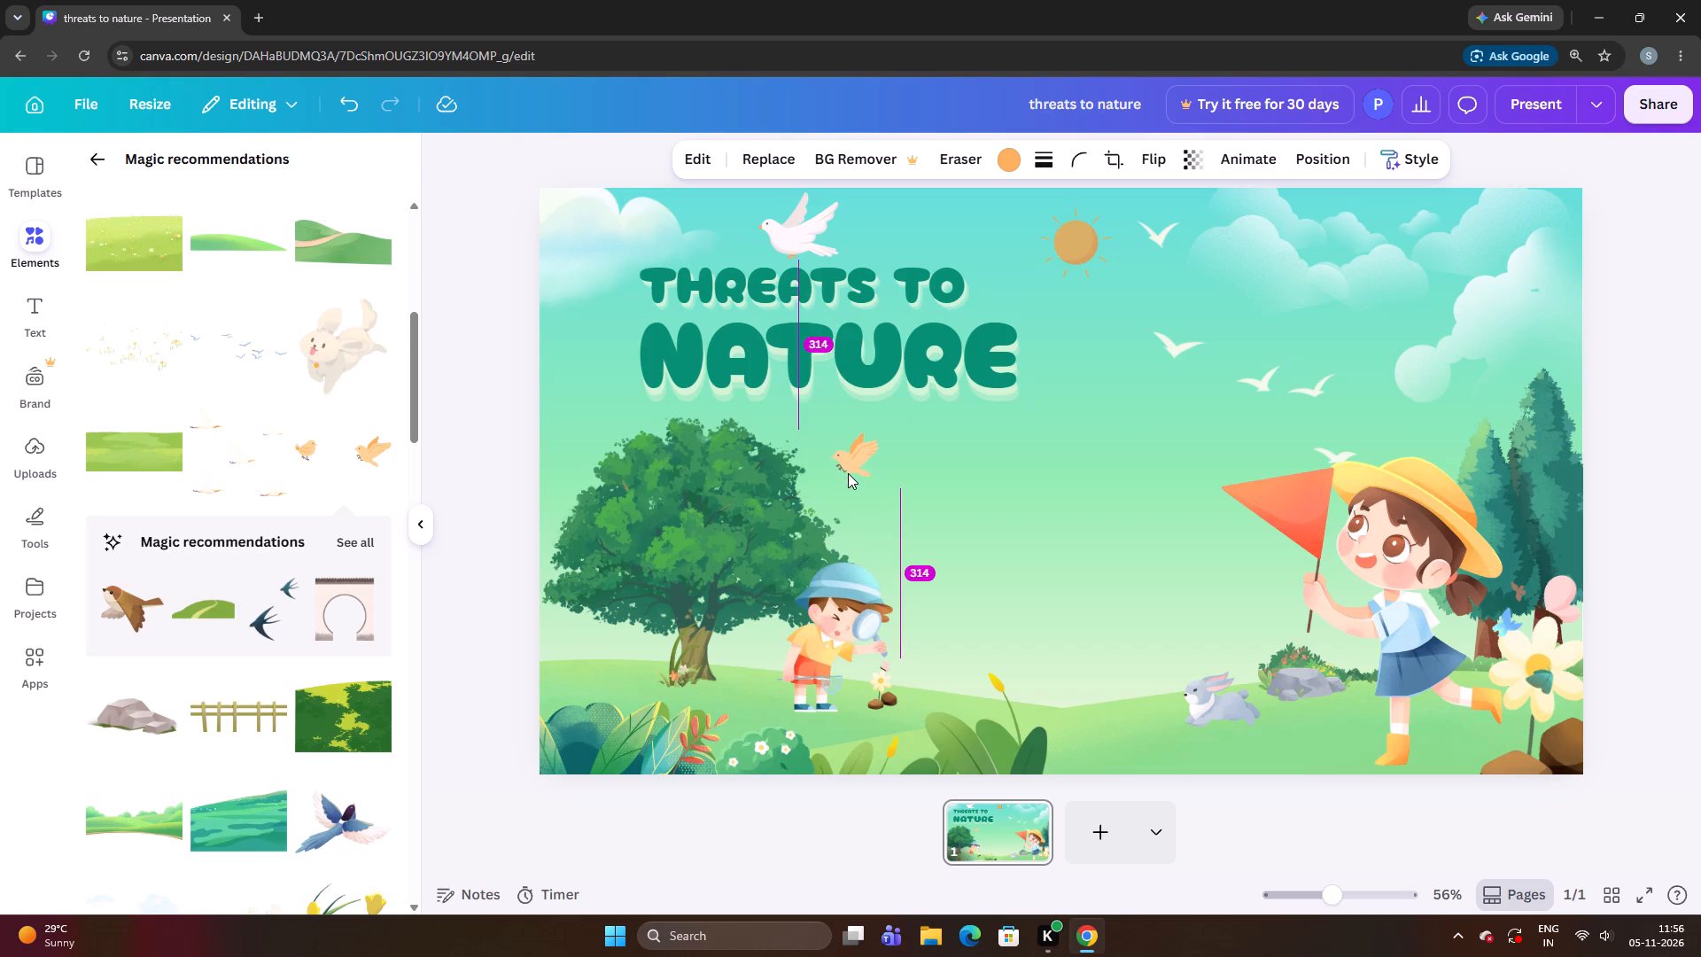
key(Up)
key(Right)
key(Right)
key(Down)
key(Up)
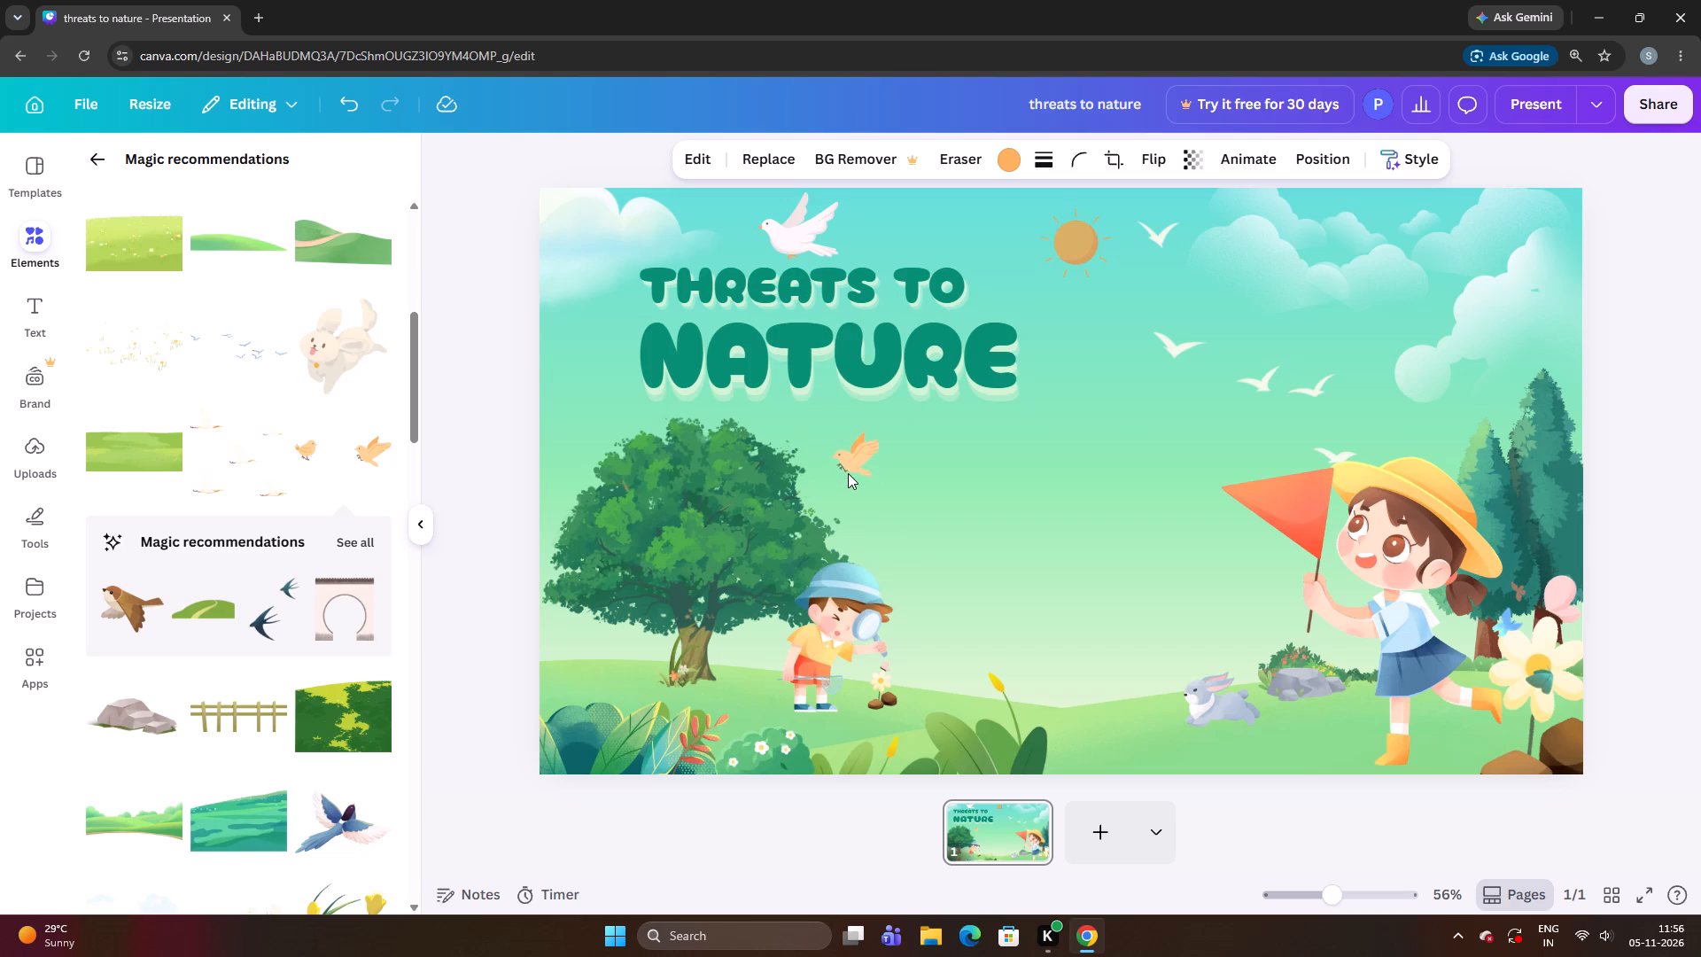
key(Right)
key(Down)
key(Up)
key(Right)
key(Up)
key(Right)
key(Down)
key(Left)
key(Down)
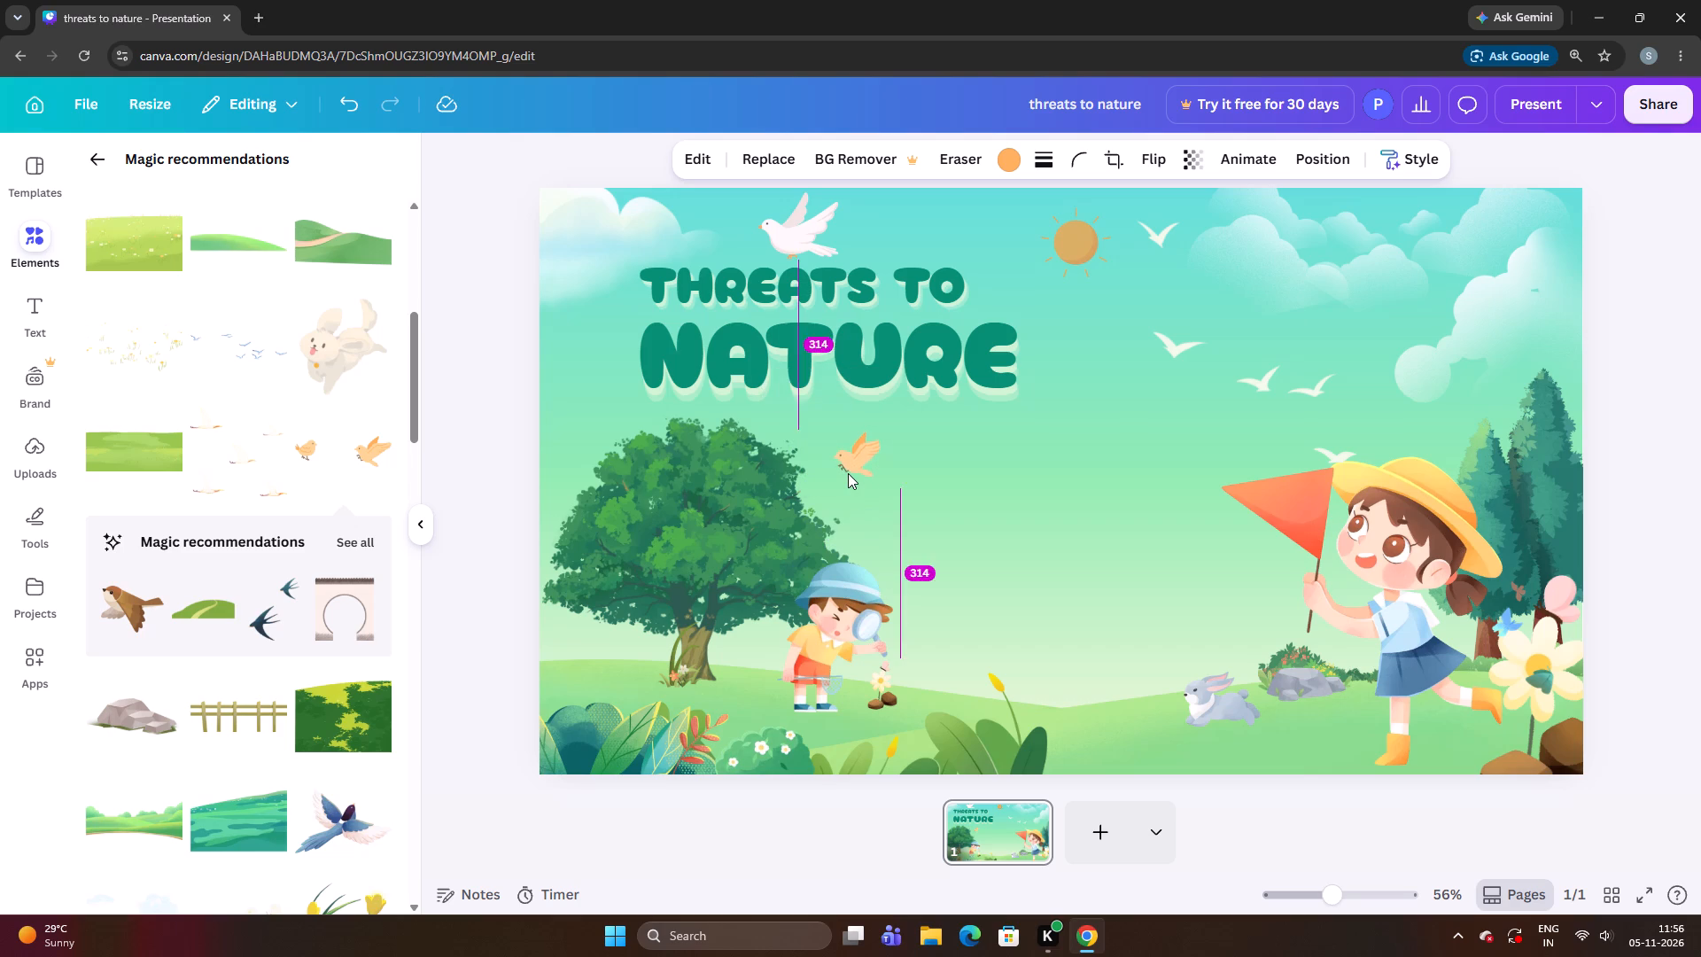
key(Down)
key(Right)
key(Up)
key(Right)
key(Down)
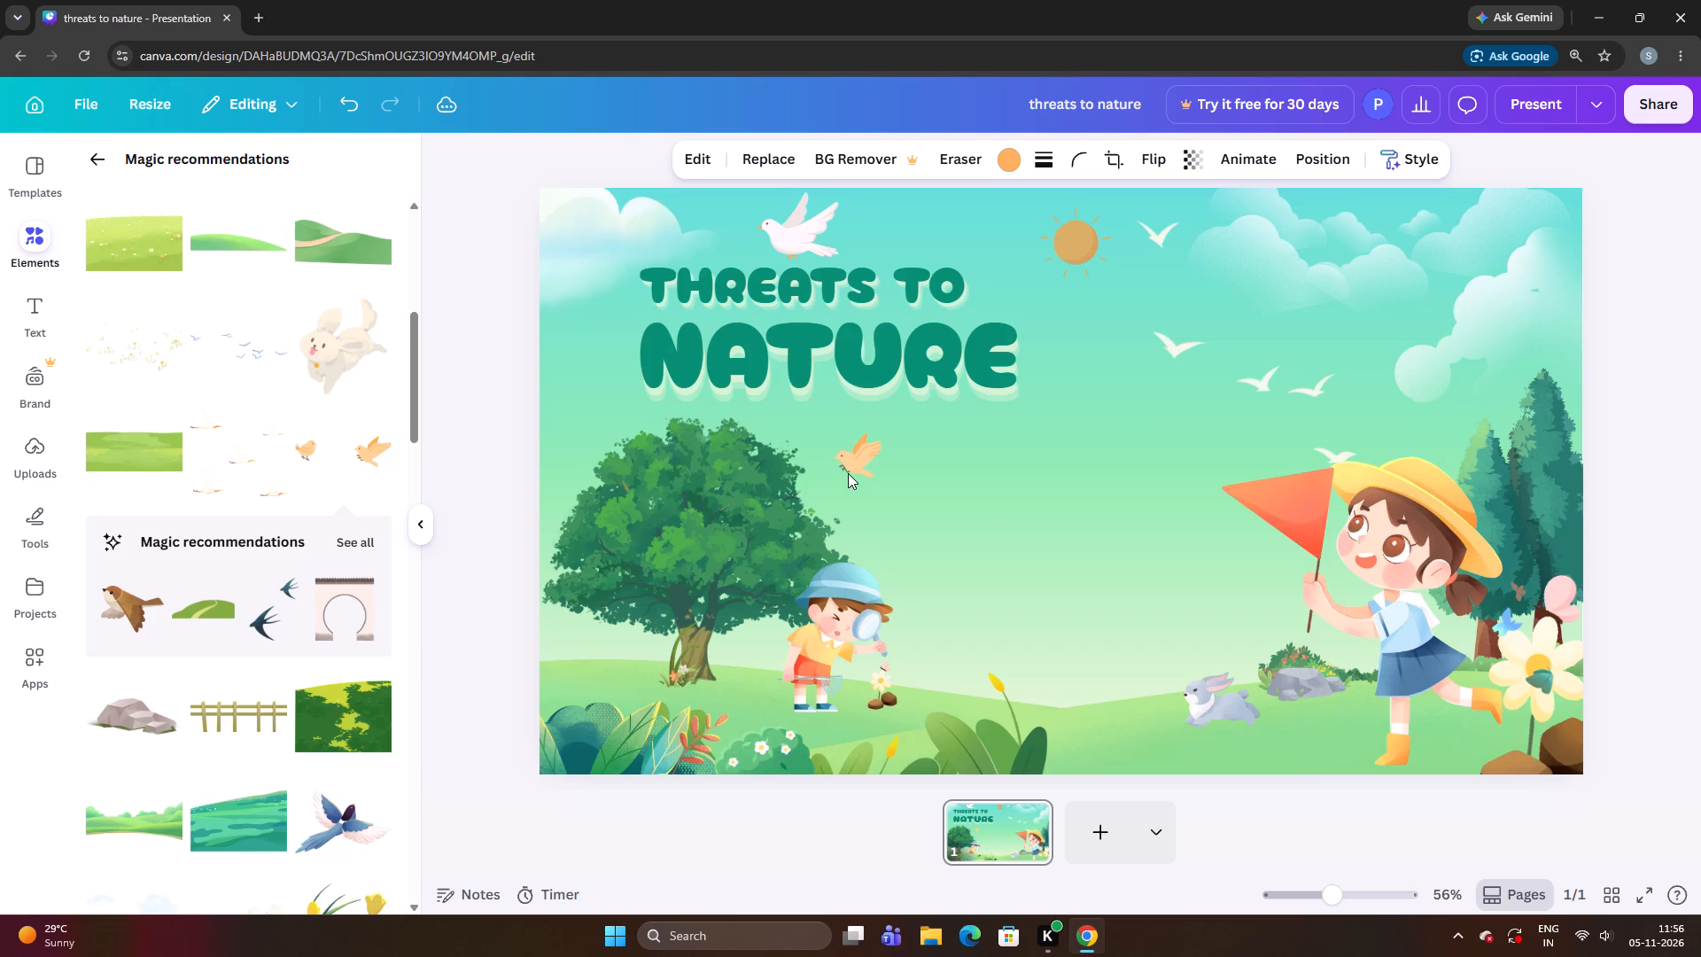
key(Right)
key(Right)
key(Down)
key(Up)
key(Right)
key(Down)
key(Up)
key(Right)
key(Right)
key(Down)
key(Right)
key(Down)
key(Up)
key(Right)
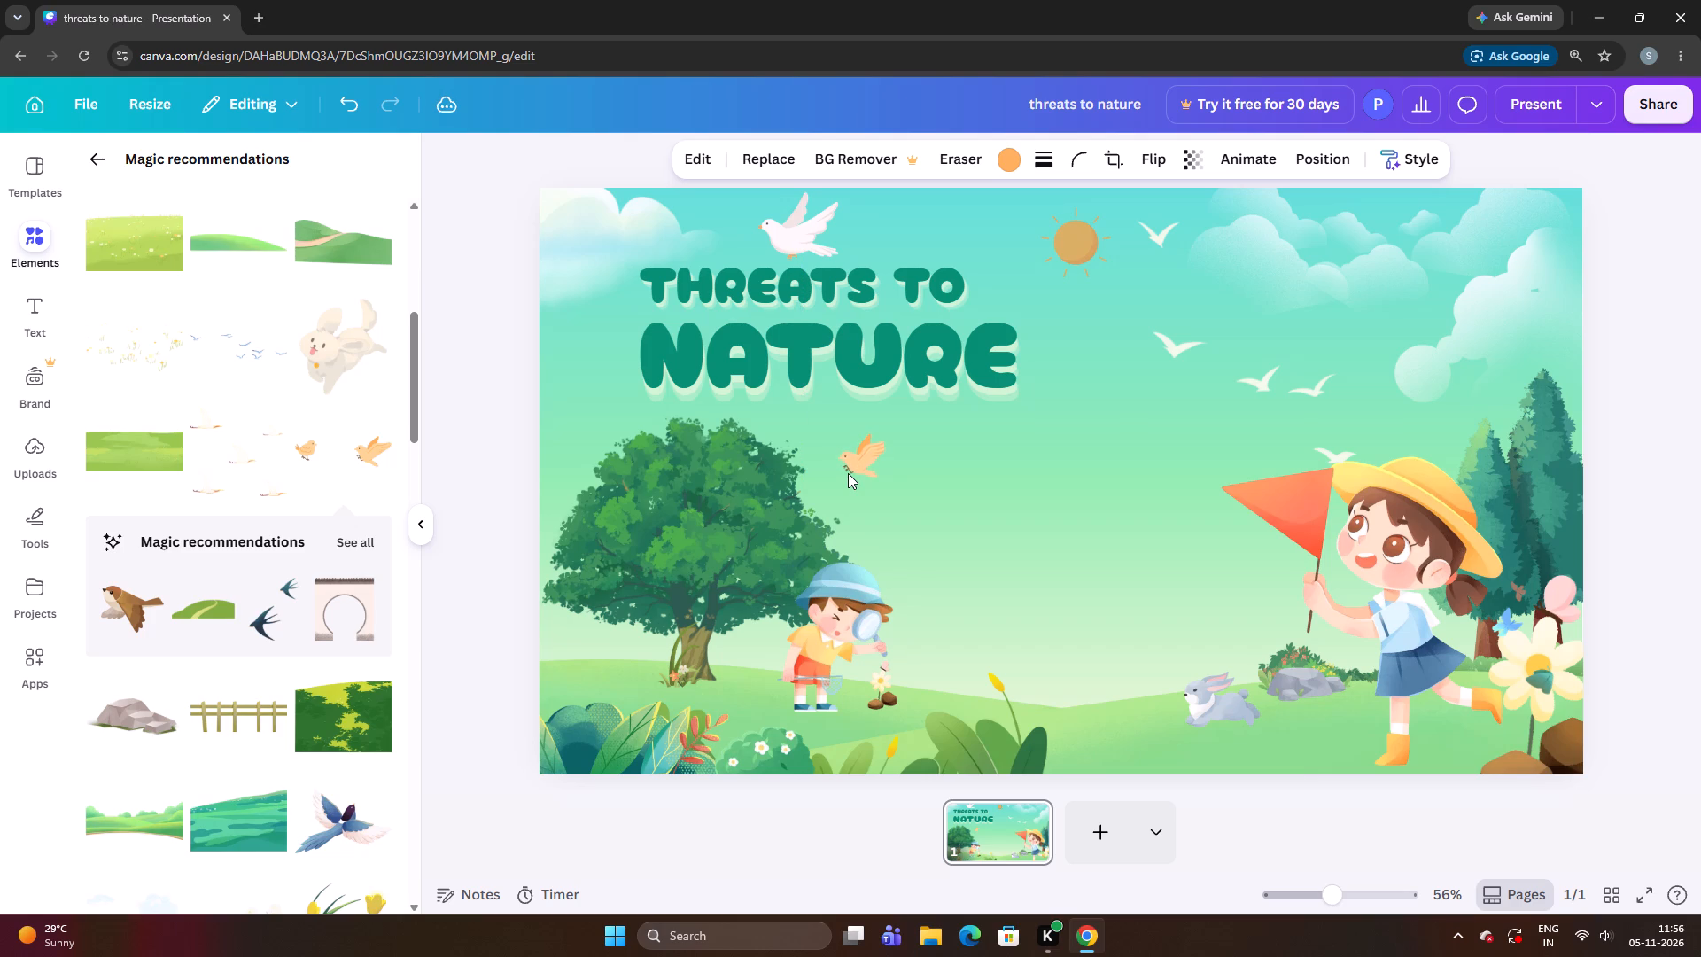
key(Down)
key(Right)
key(Right)
key(Down)
key(Up)
key(Up)
key(Up)
key(Up)
Nudge the orange bird slightly back toward the big tree and a touch lower, above the boy's hat.
key(Left)
key(Left)
key(Up)
key(Up)
key(Left)
key(Left)
key(Left)
key(Left)
key(Left)
key(Left)
key(Left)
key(Left)
key(Left)
key(Down)
key(Down)
key(Down)
key(Down)
key(Down)
key(Down)
key(Down)
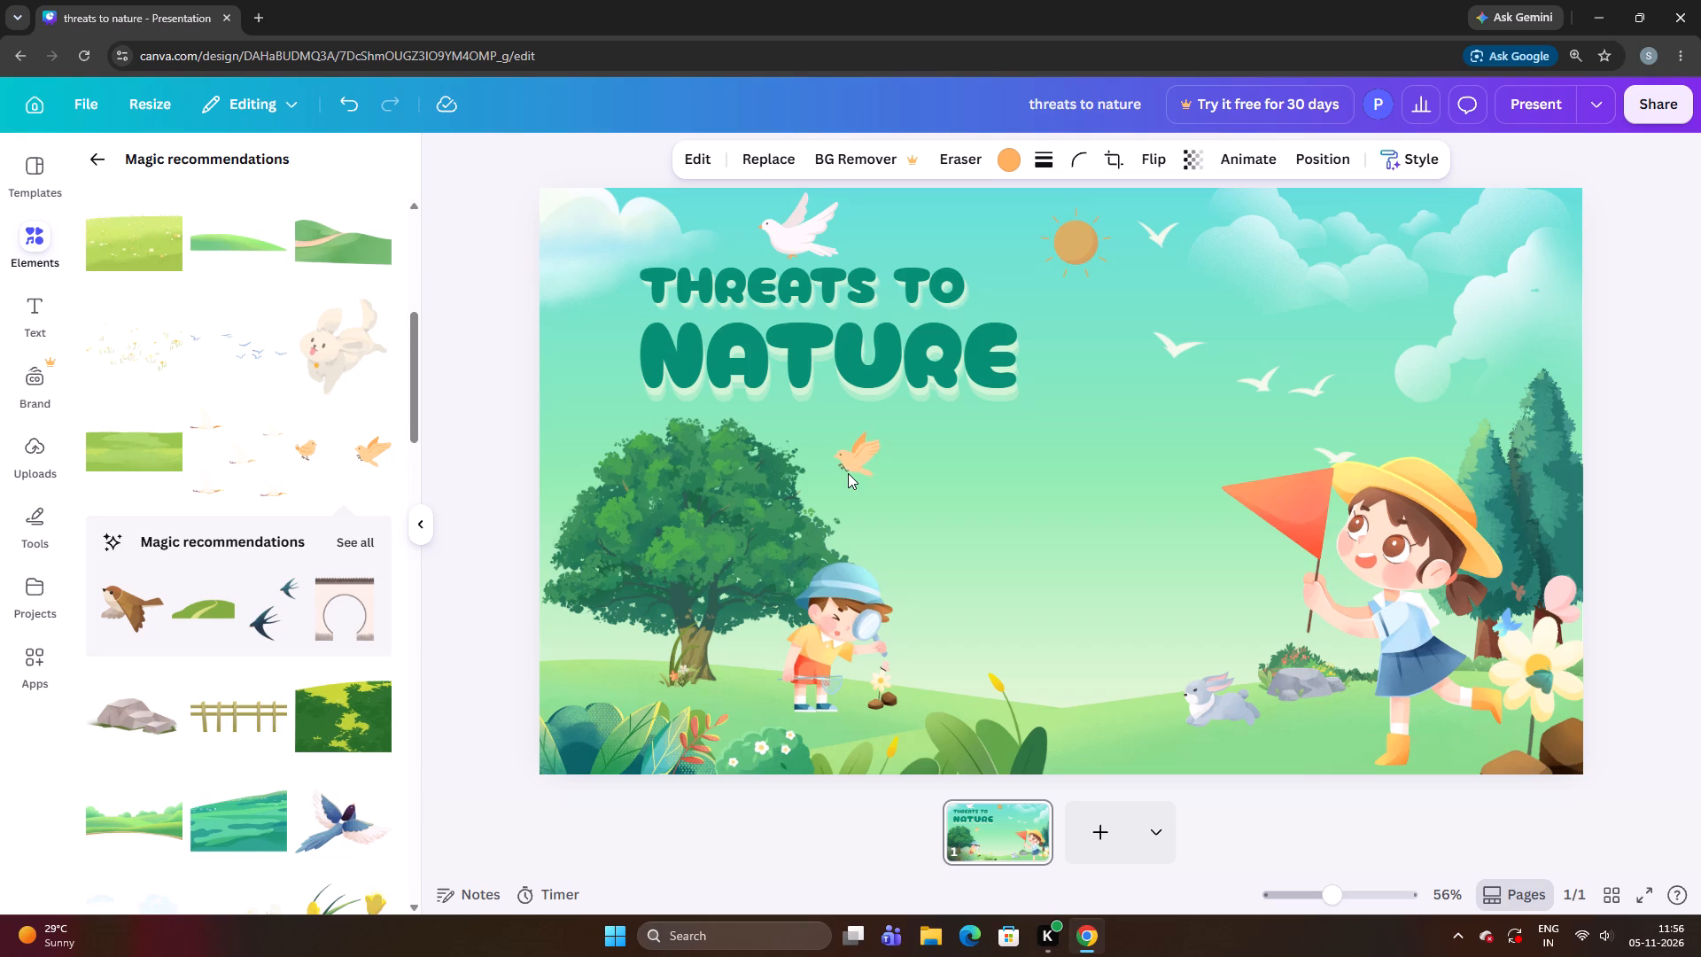
Nudge the orange bird slightly up and closer to the big tree's foliage.
key(Up)
key(Up)
key(Up)
key(Left)
key(Left)
key(Left)
key(Left)
key(Left)
key(Left)
key(Left)
key(Left)
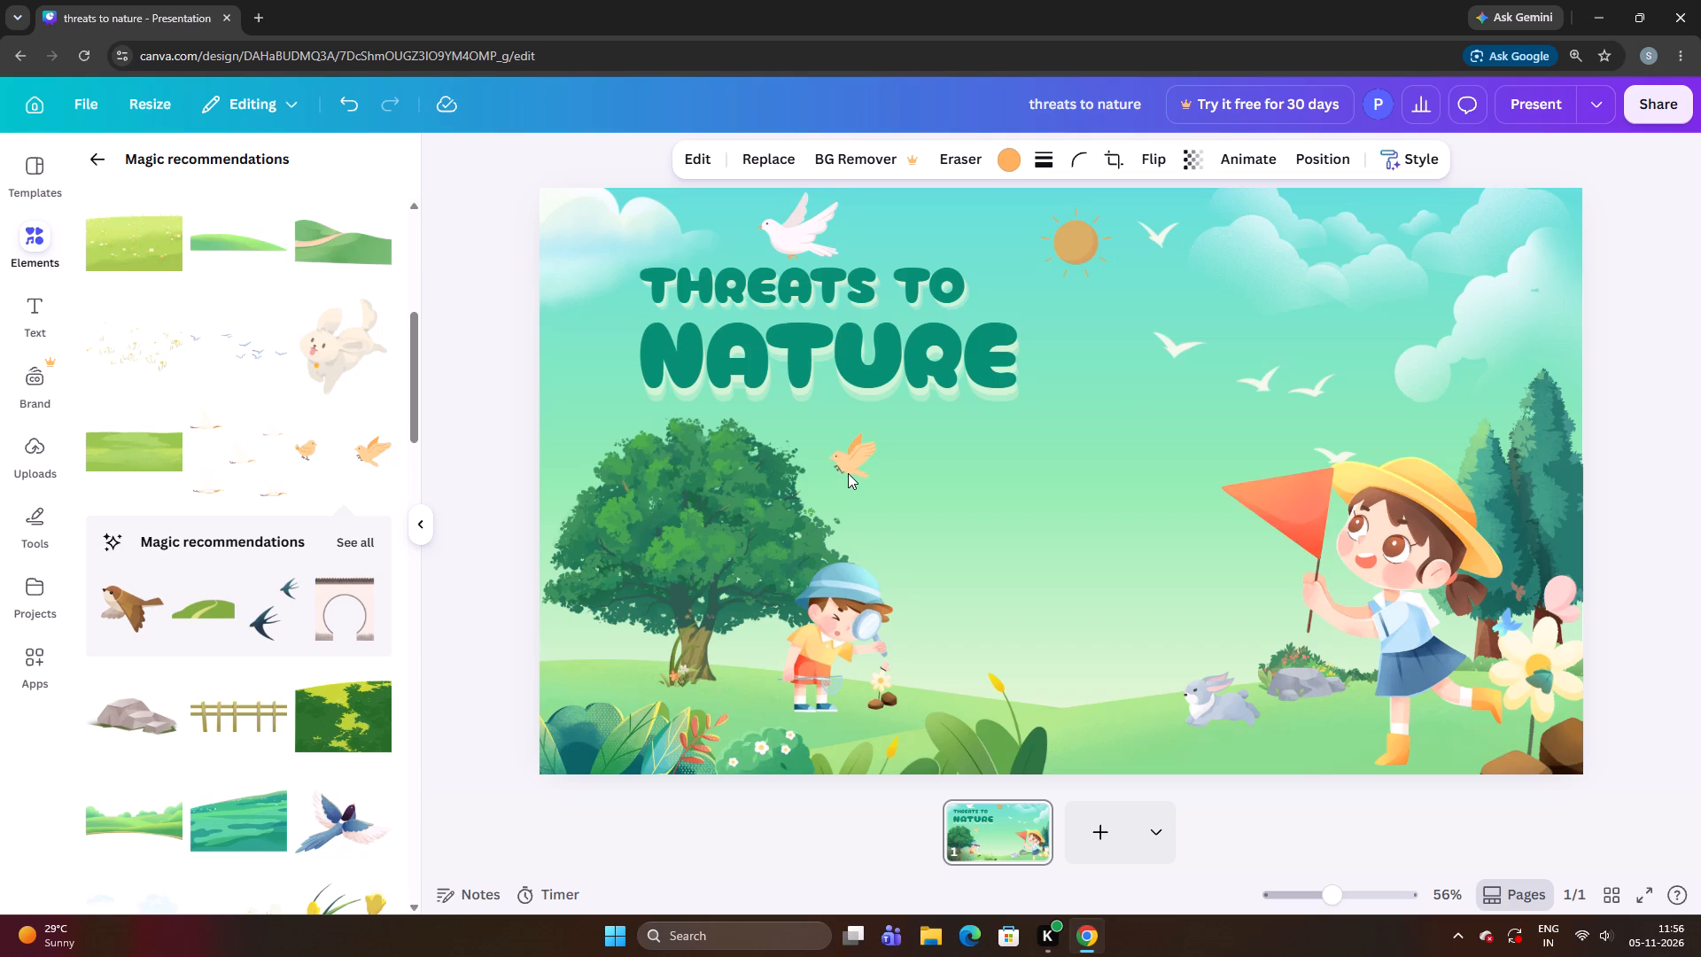
Nudge the orange bird down in small increments so it hovers a little closer above the boy's hat.
key(Down)
key(Down)
key(Down)
key(Down)
key(Down)
key(Down)
key(Down)
key(Down)
key(Down)
key(Down)
key(Down)
key(Down)
key(Down)
key(Down)
key(Down)
key(Down)
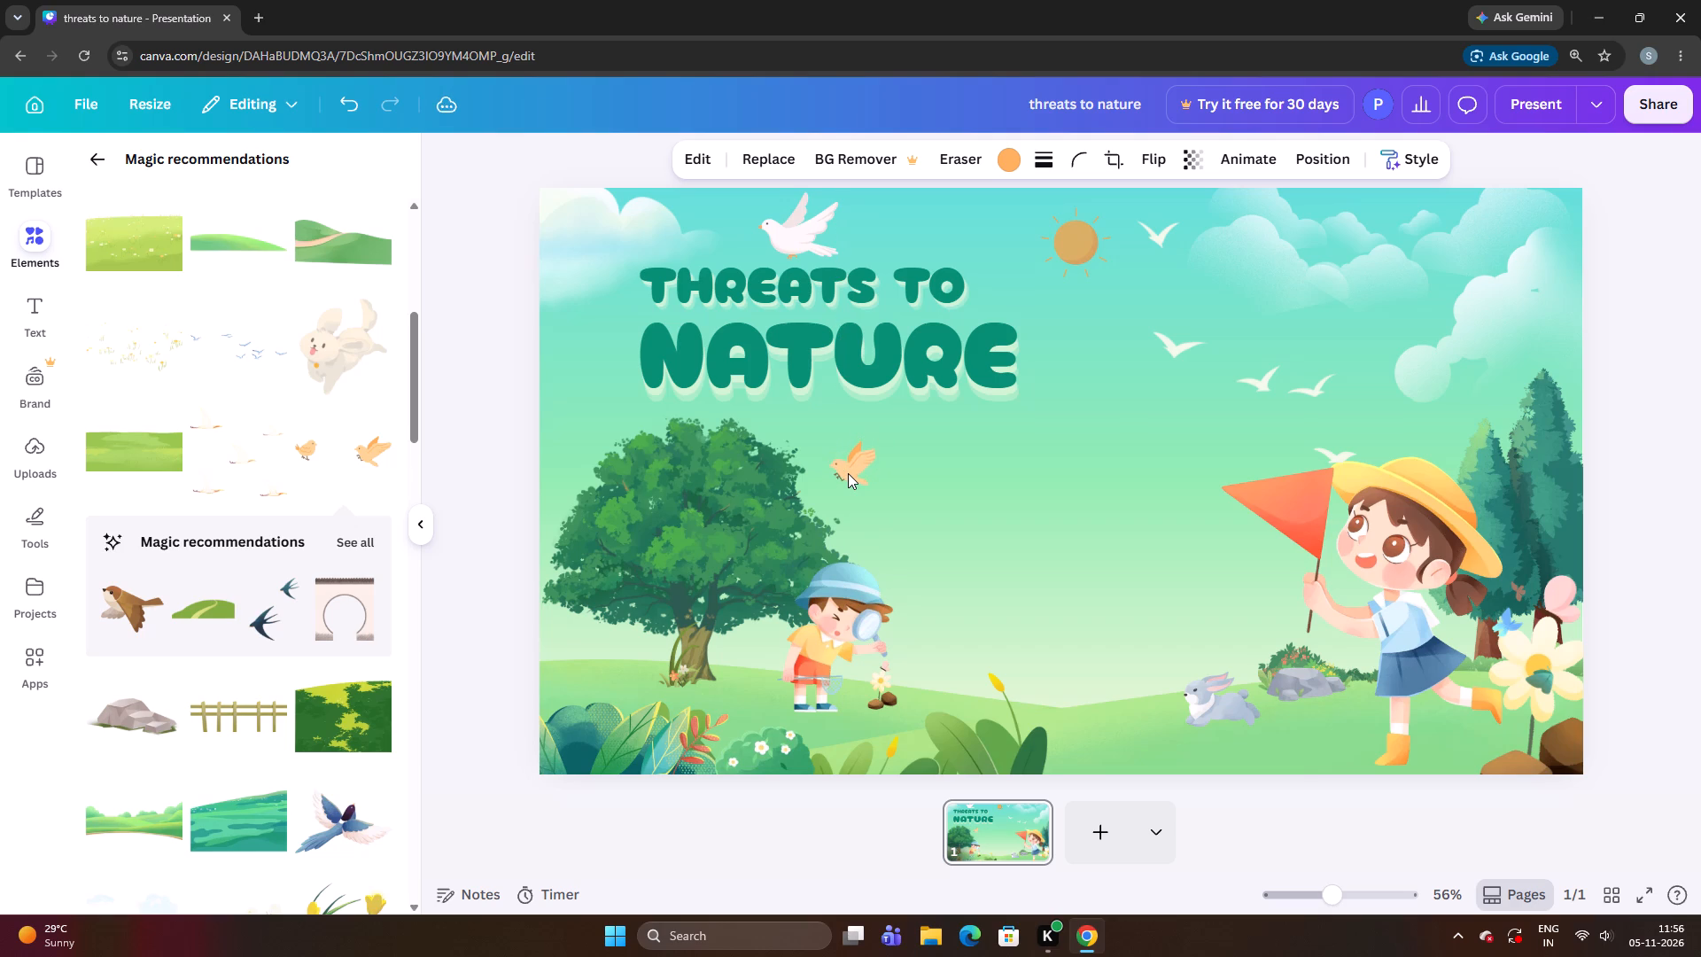
Add the green hill illustration with pine trees to the slide and shrink it to a little over half the slide's width.
scroll(259, 781, down, 8)
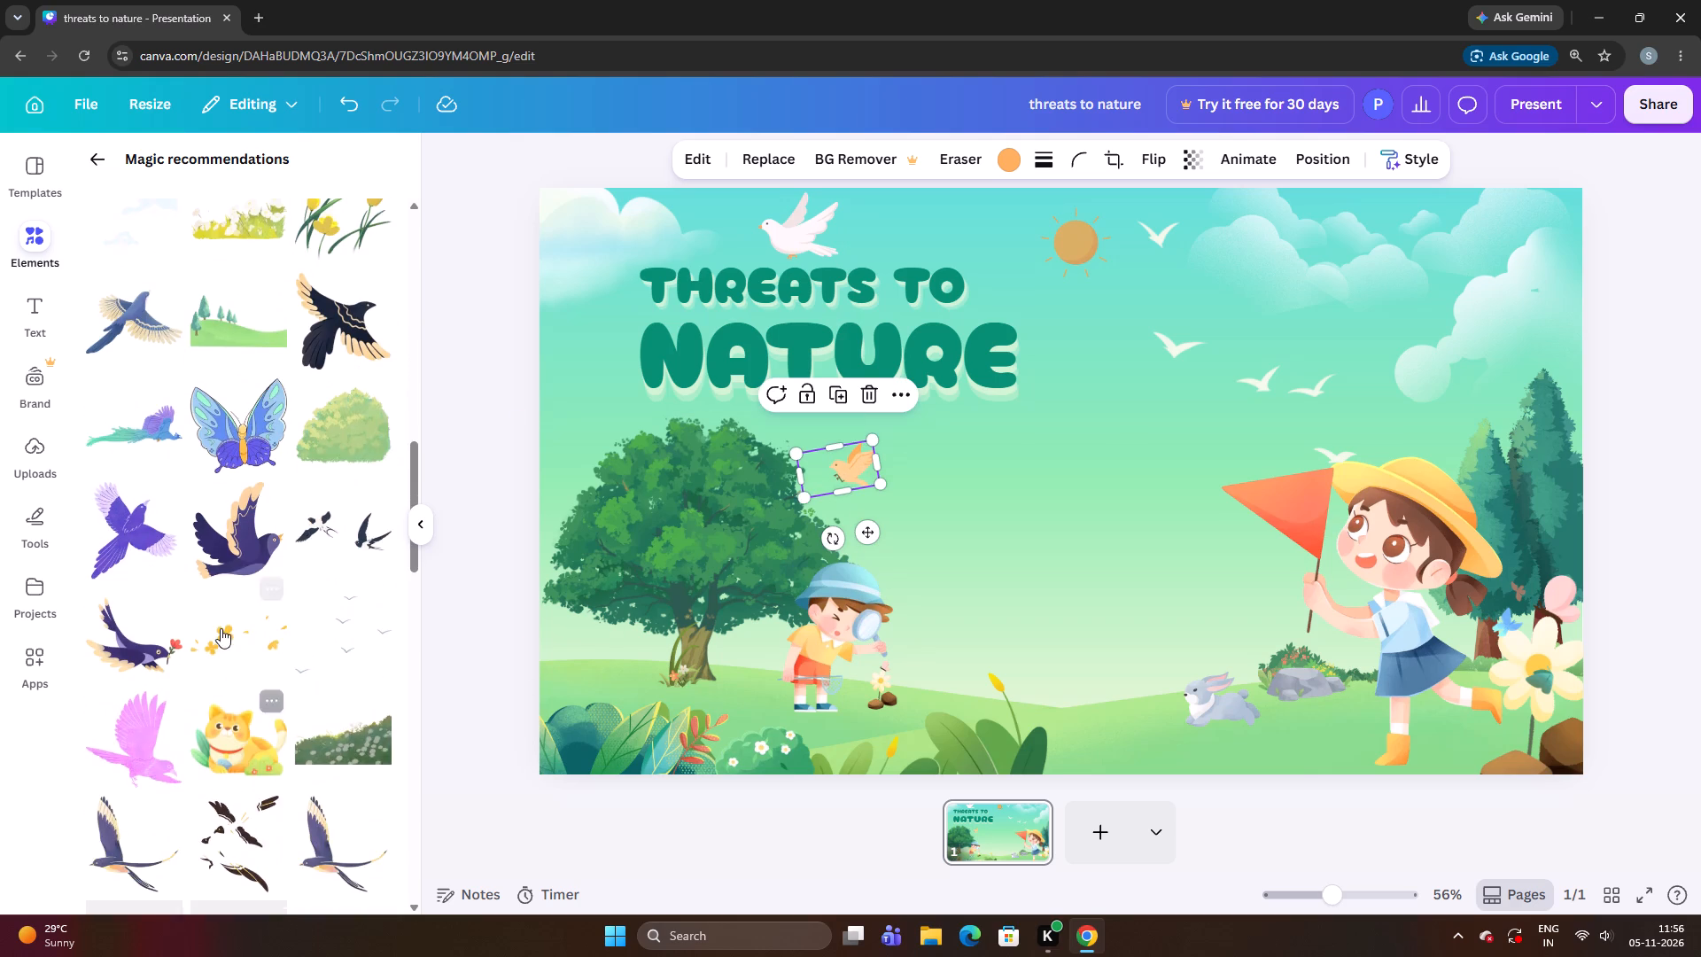
scroll(221, 628, up, 2)
click(207, 517)
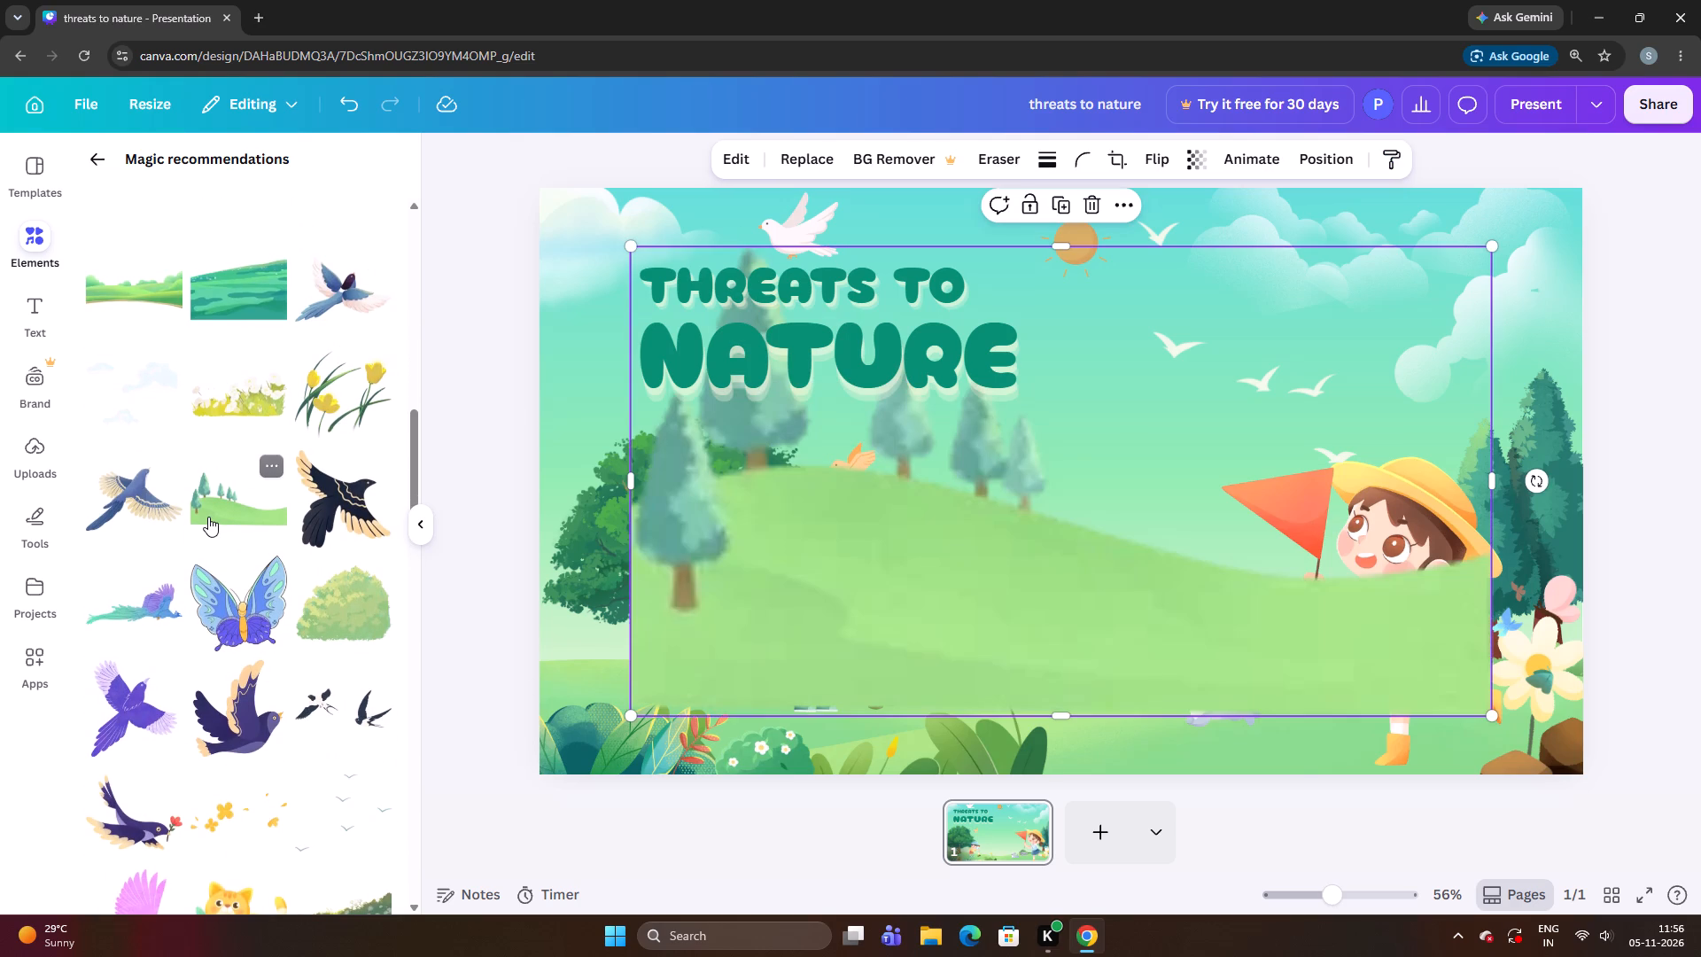
drag(797, 601, 680, 607)
click(683, 607)
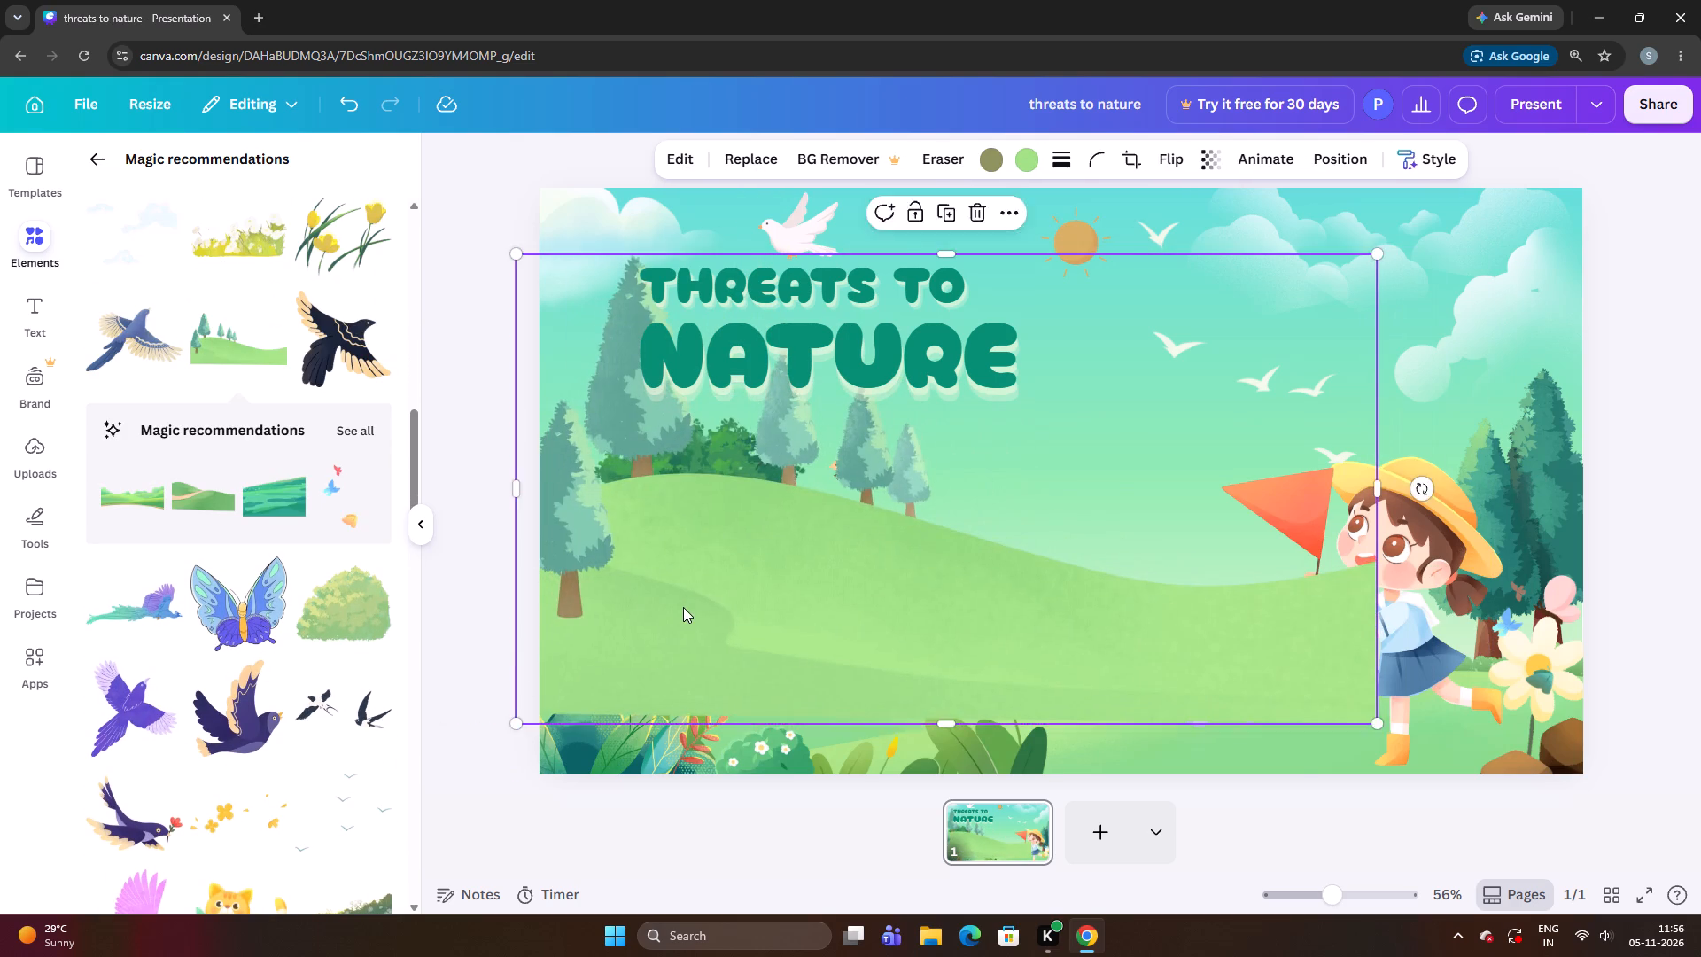
drag(1381, 728, 1351, 720)
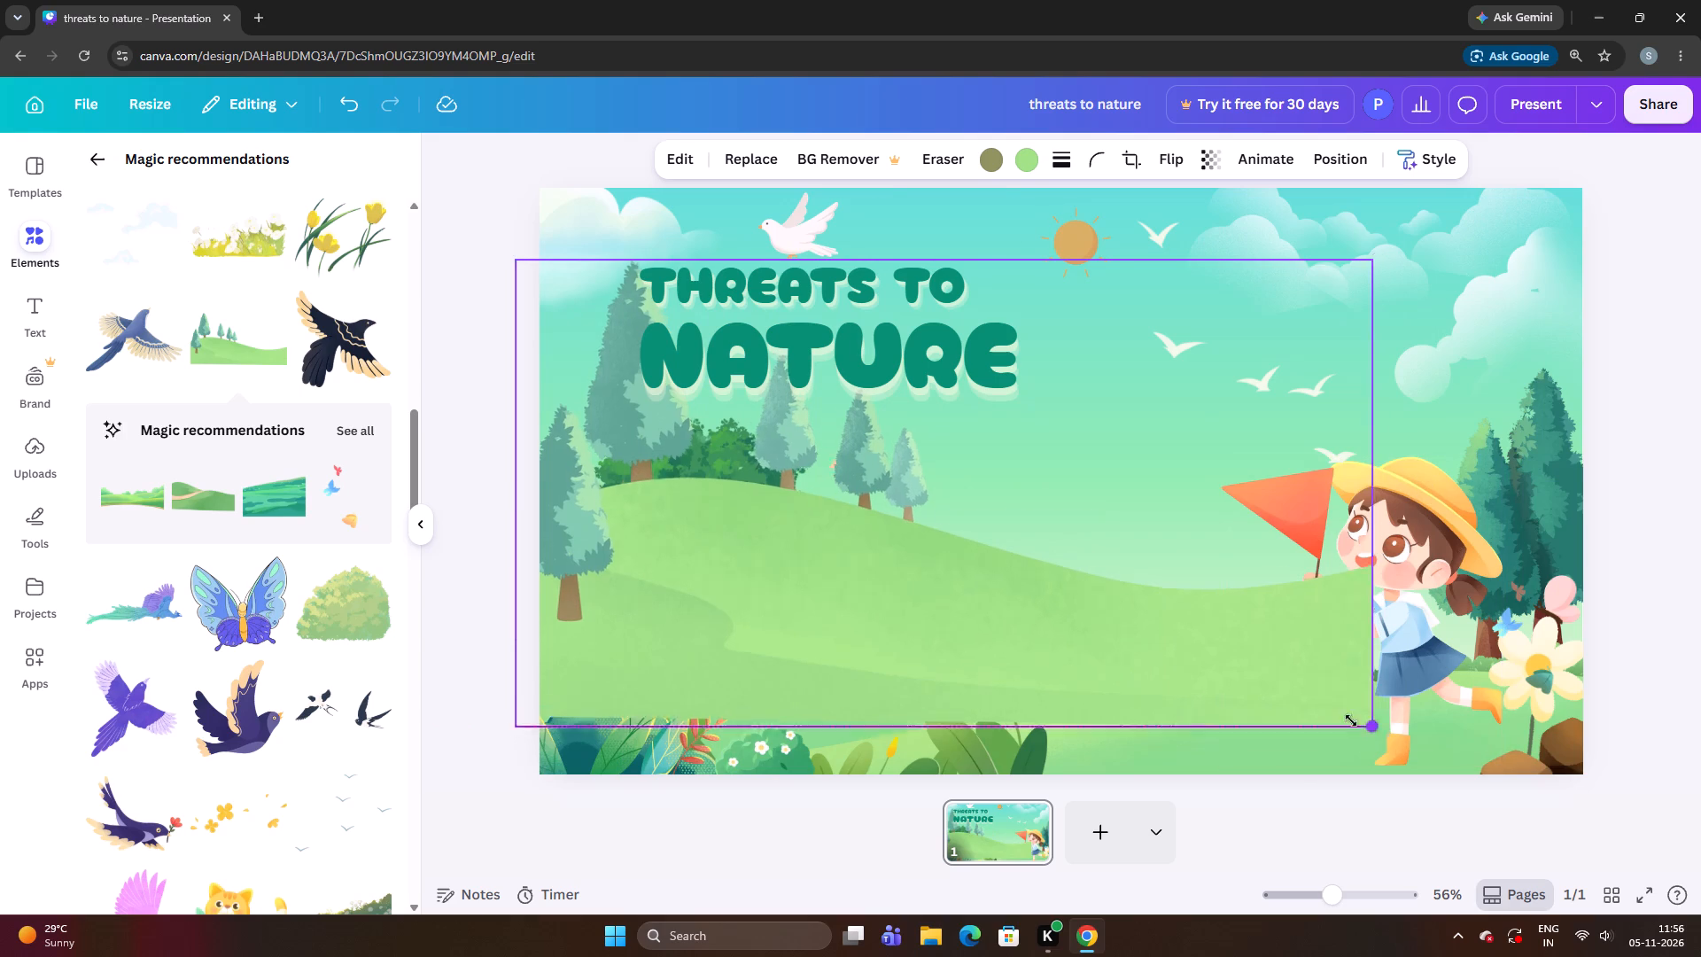
drag(1351, 720, 1060, 637)
Try the pine-tree hill in several spots, ending with it over the girl's half of the slide.
drag(994, 539, 960, 655)
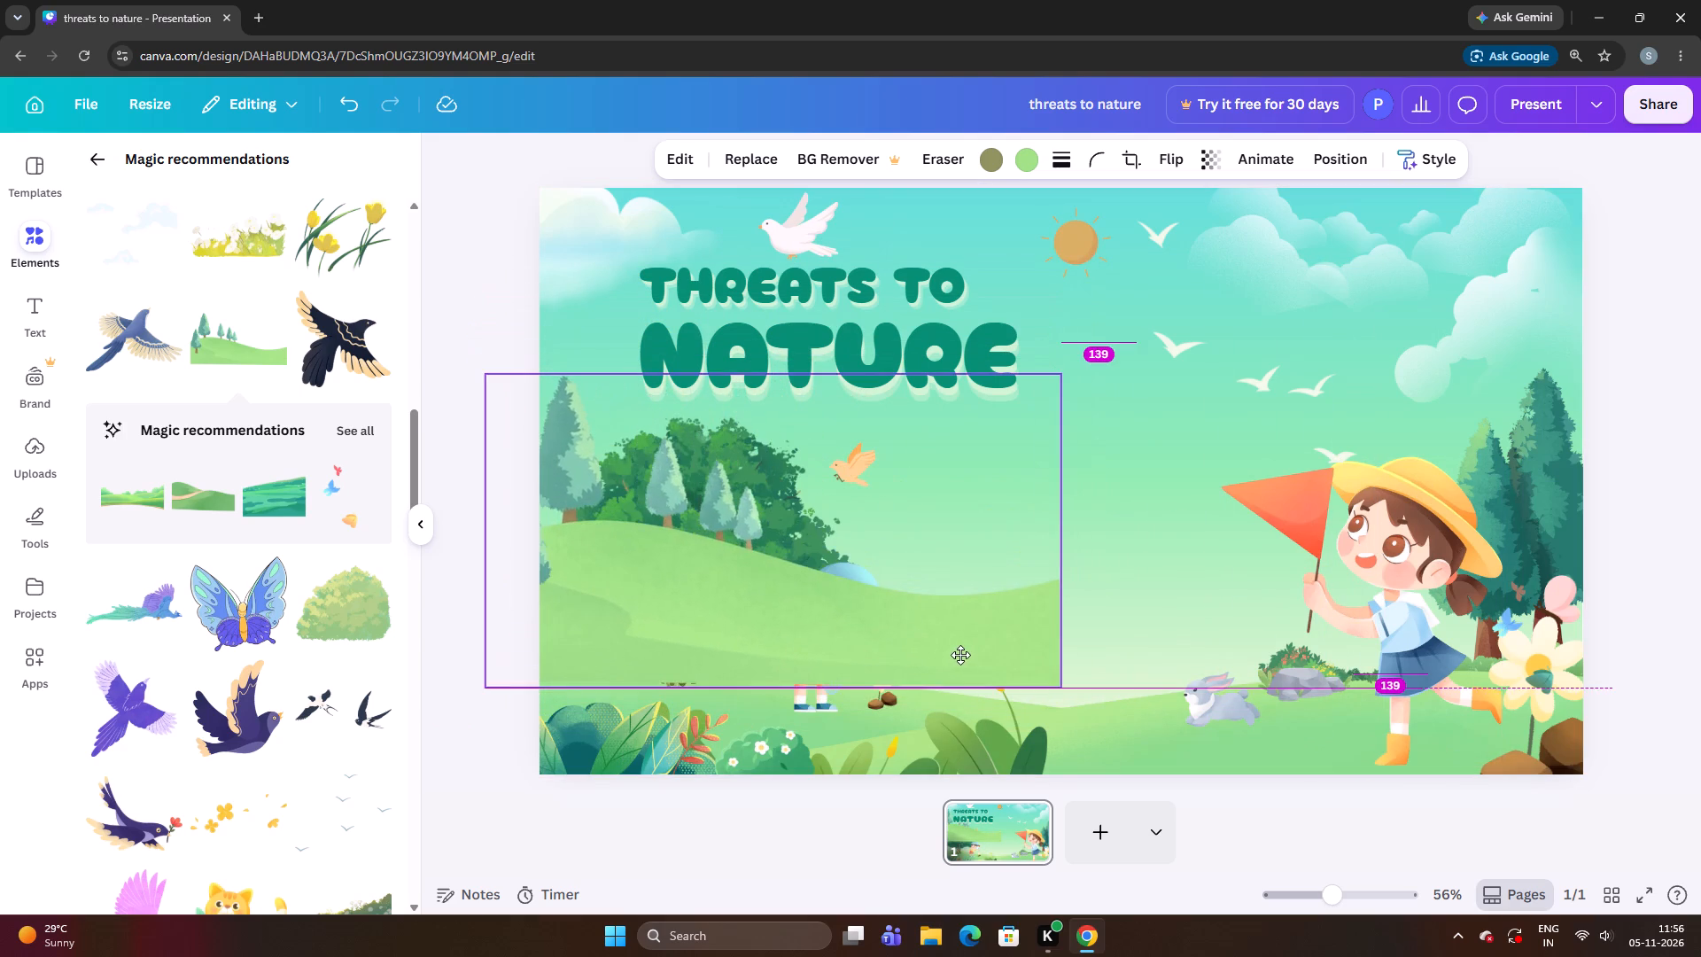
drag(960, 655, 961, 661)
drag(961, 661, 919, 704)
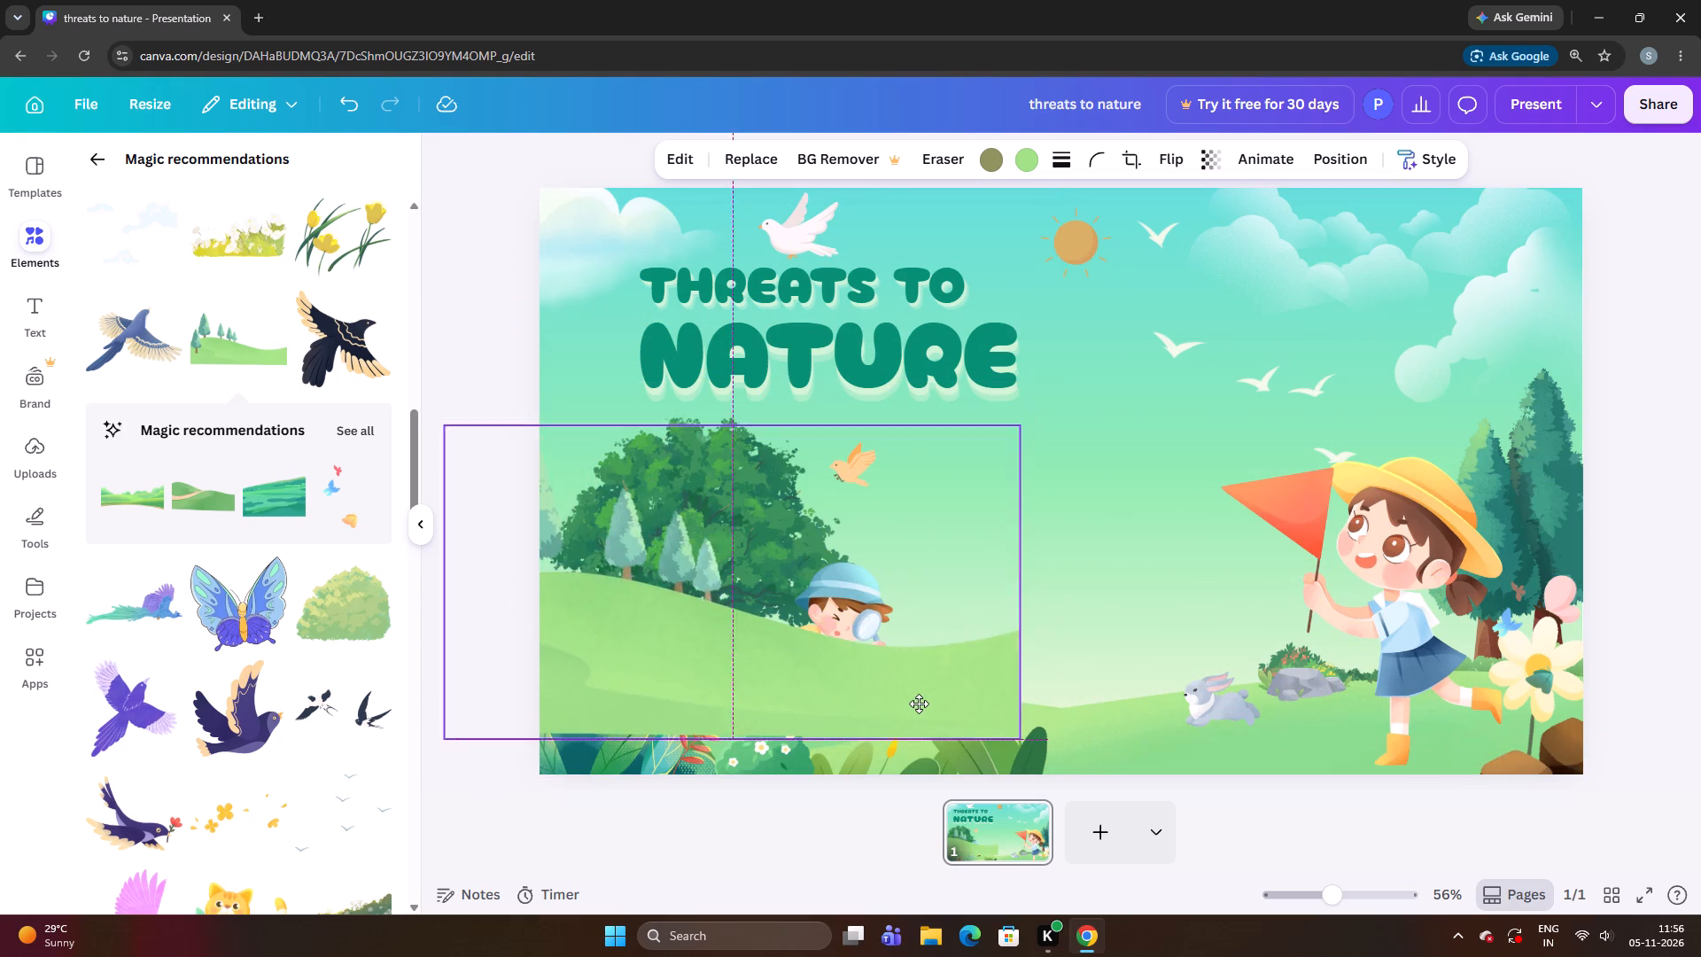
drag(919, 704, 972, 631)
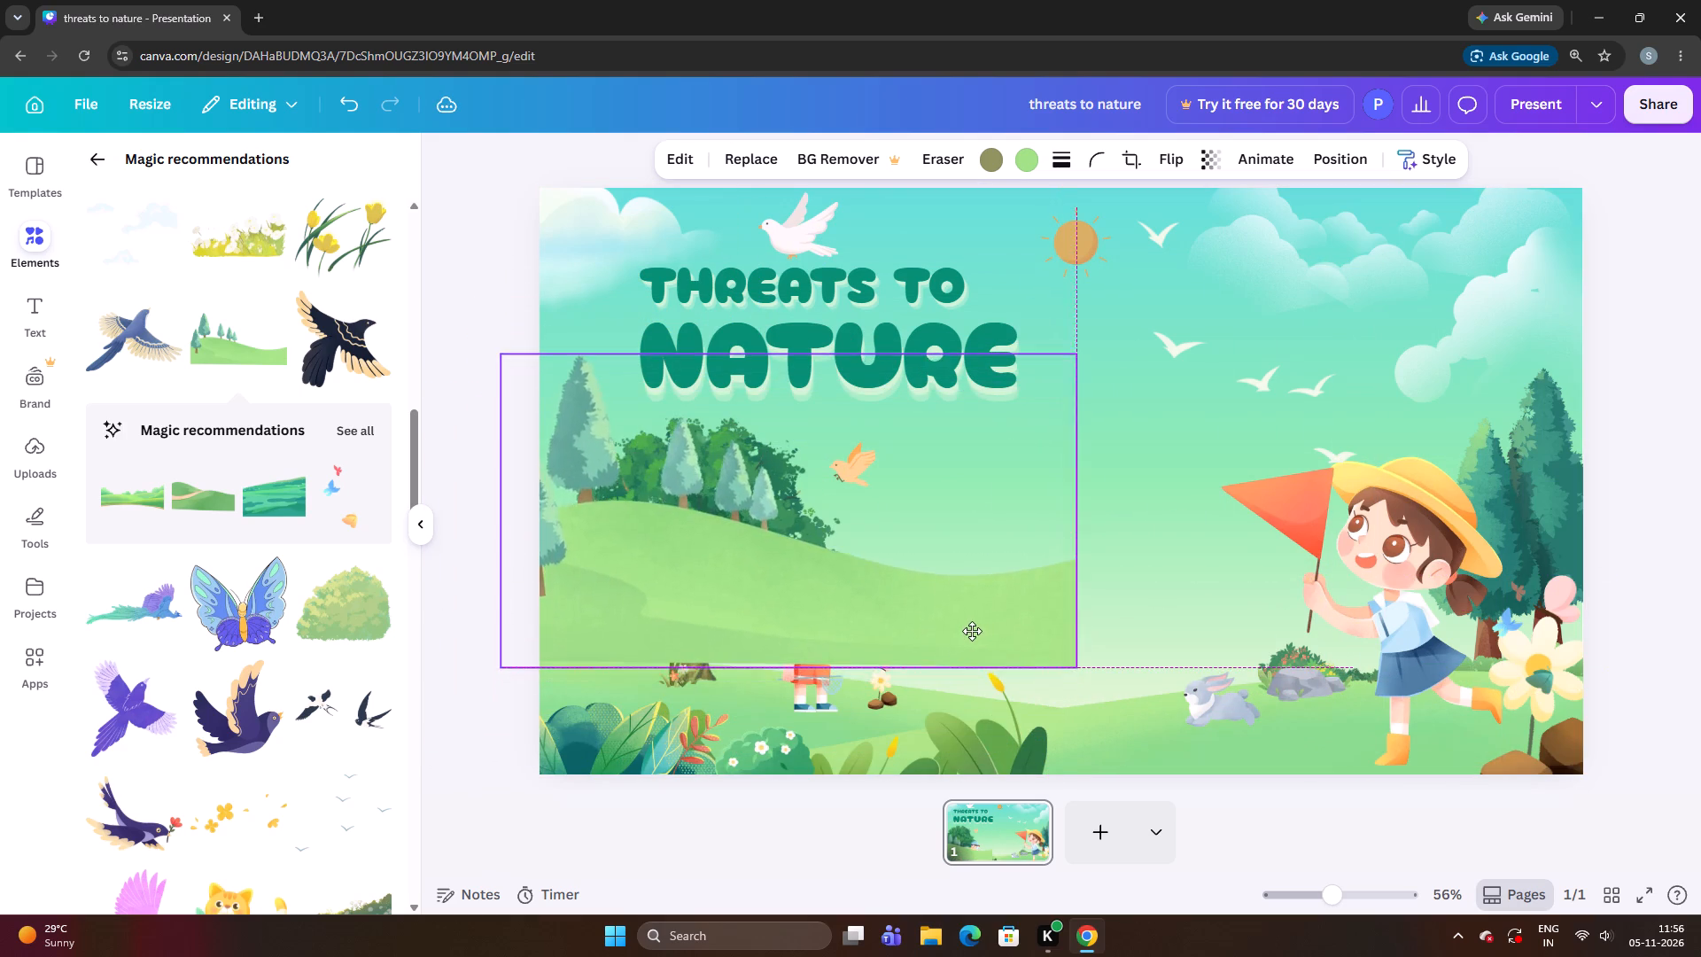
drag(972, 631, 1552, 659)
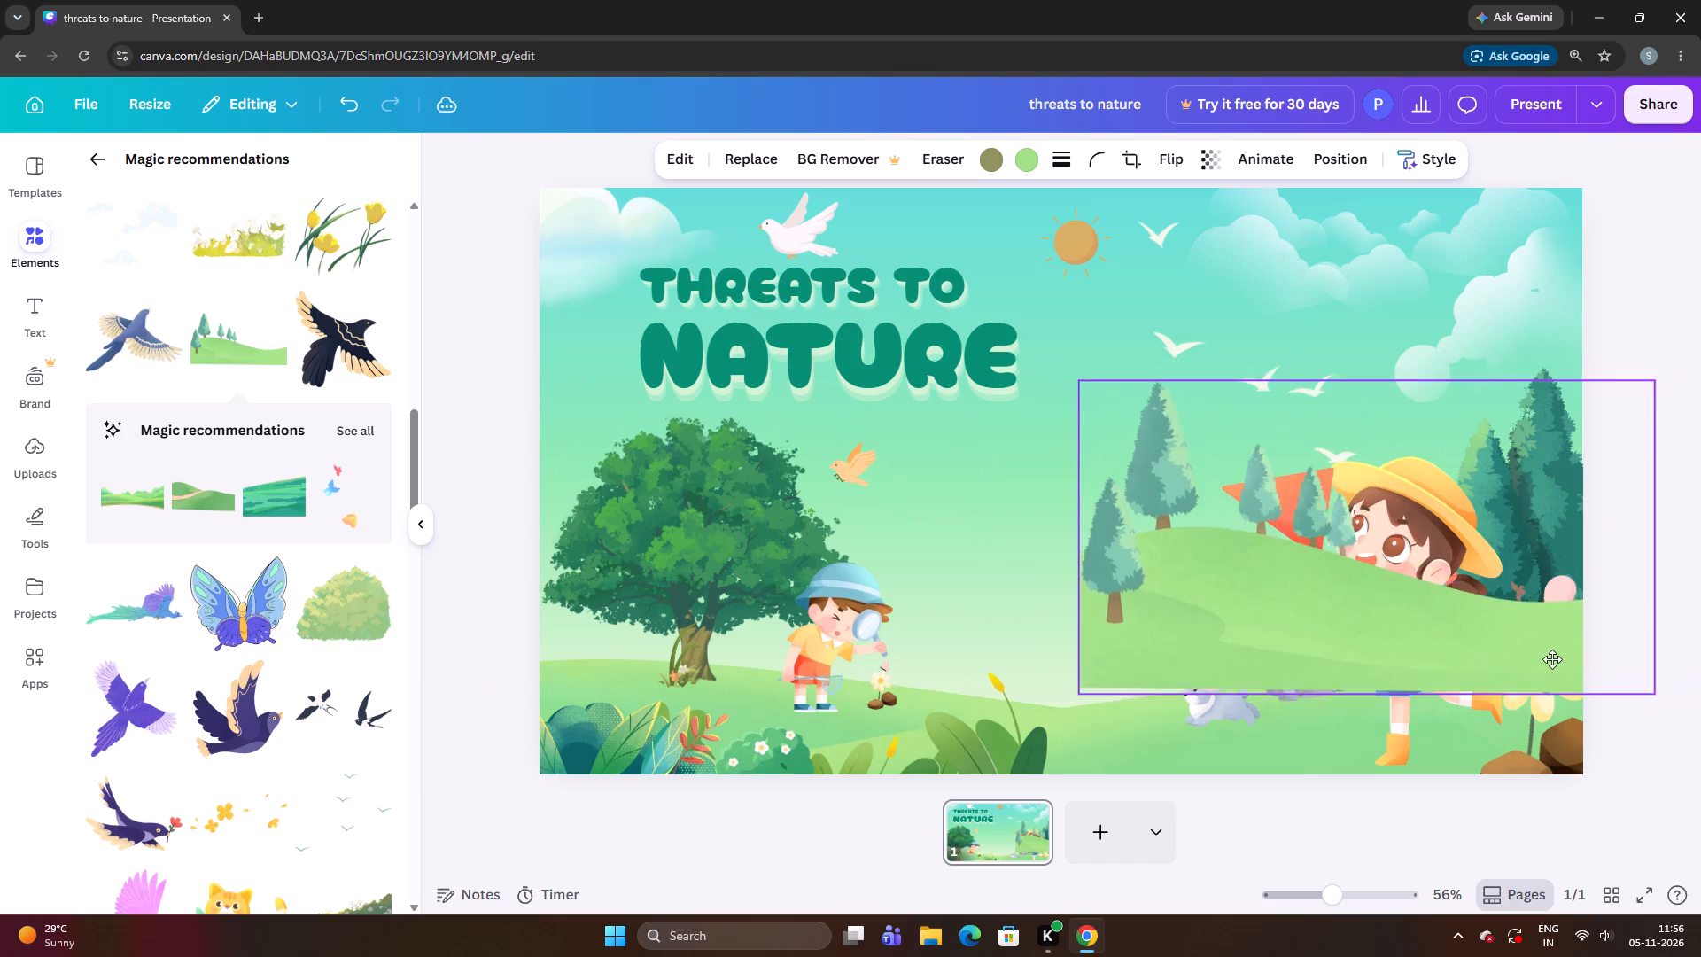
drag(1552, 659, 1428, 668)
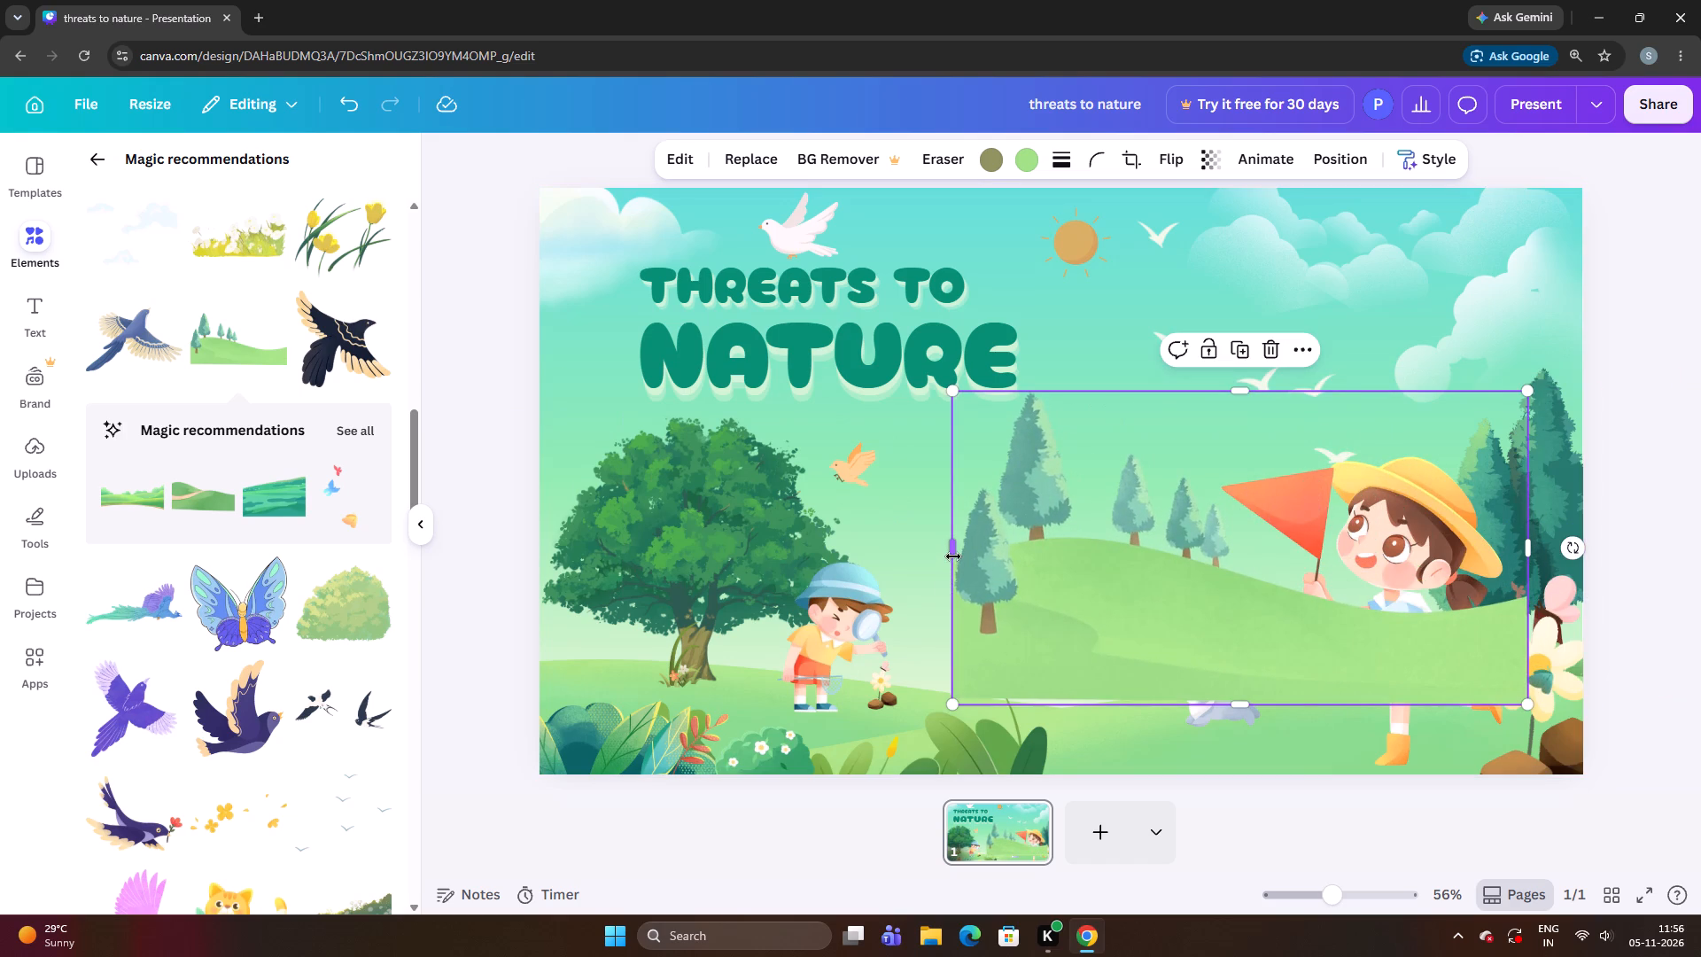
Widen the pine-tree hill to about 1,899, extending past the slide edge beside the big tree, and shift it up slightly.
drag(953, 556, 555, 651)
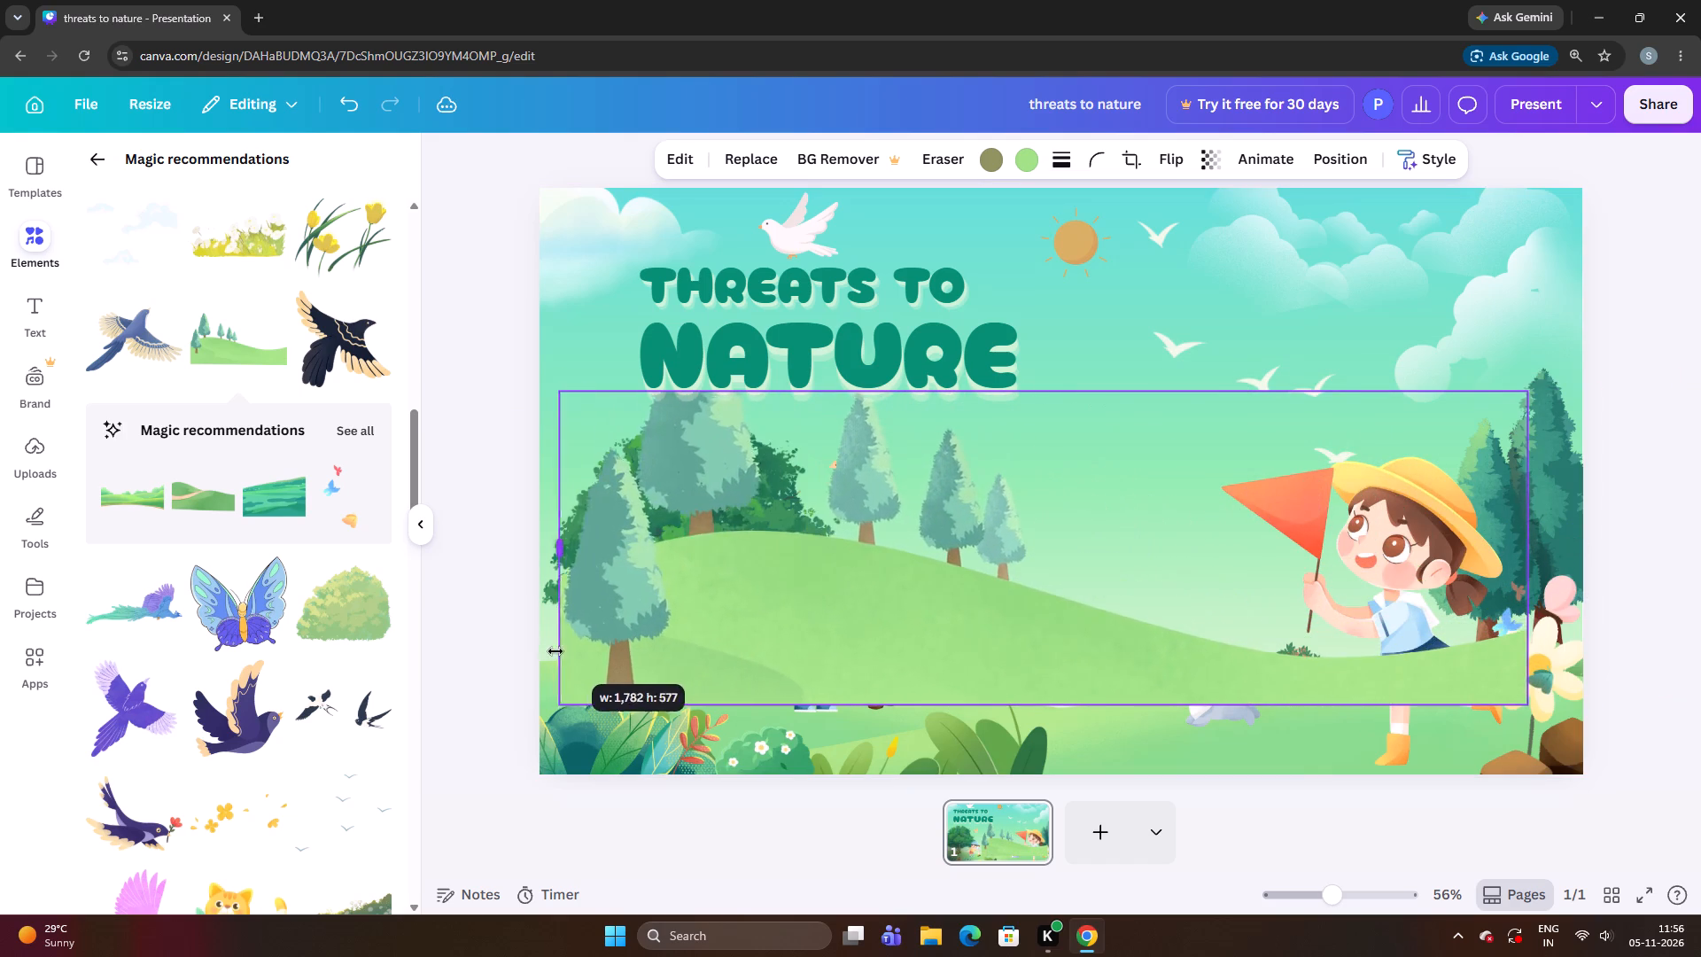
drag(555, 651, 498, 666)
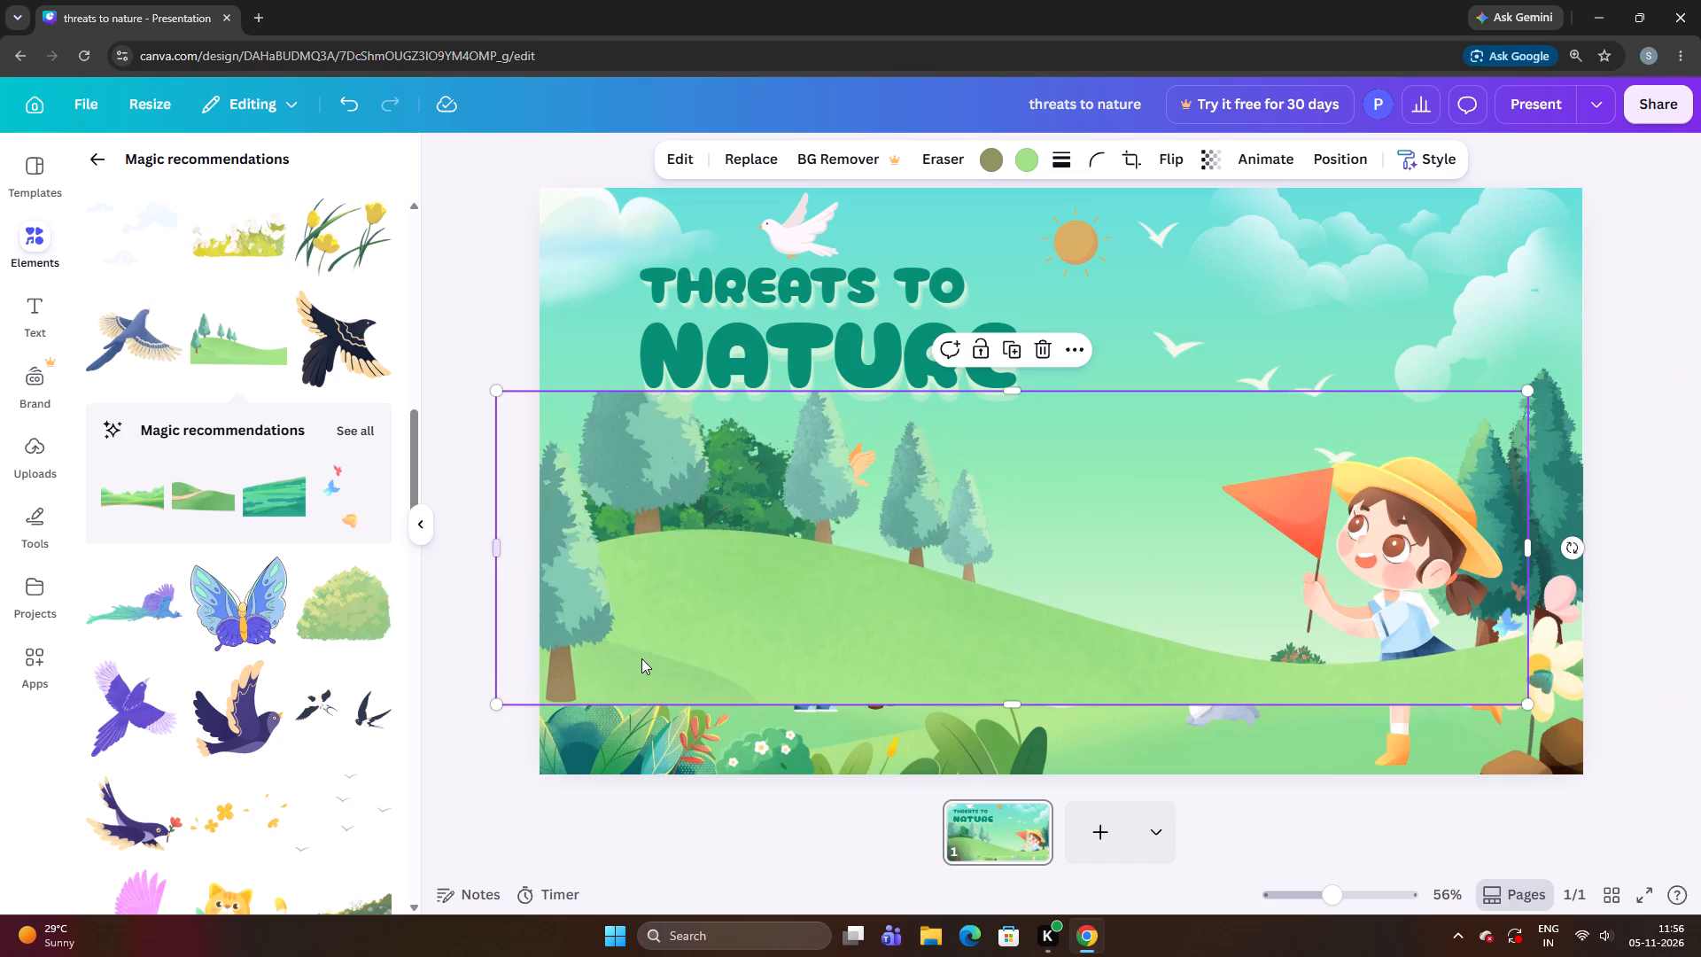
drag(641, 657, 662, 610)
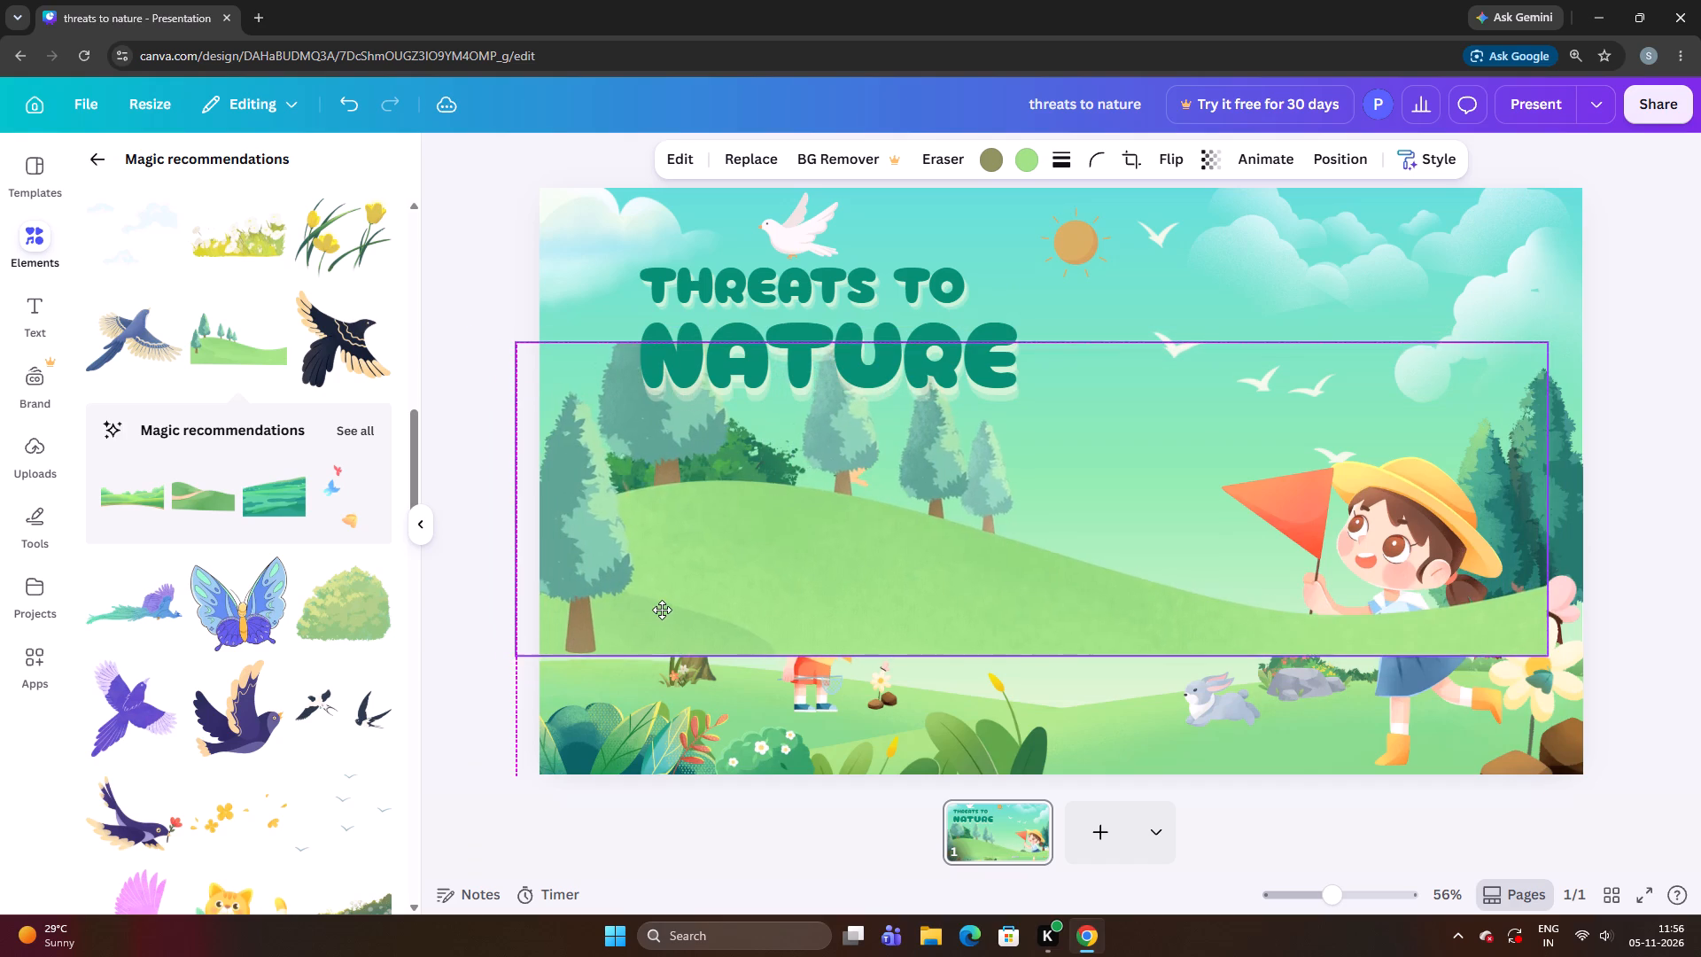
drag(662, 610, 653, 621)
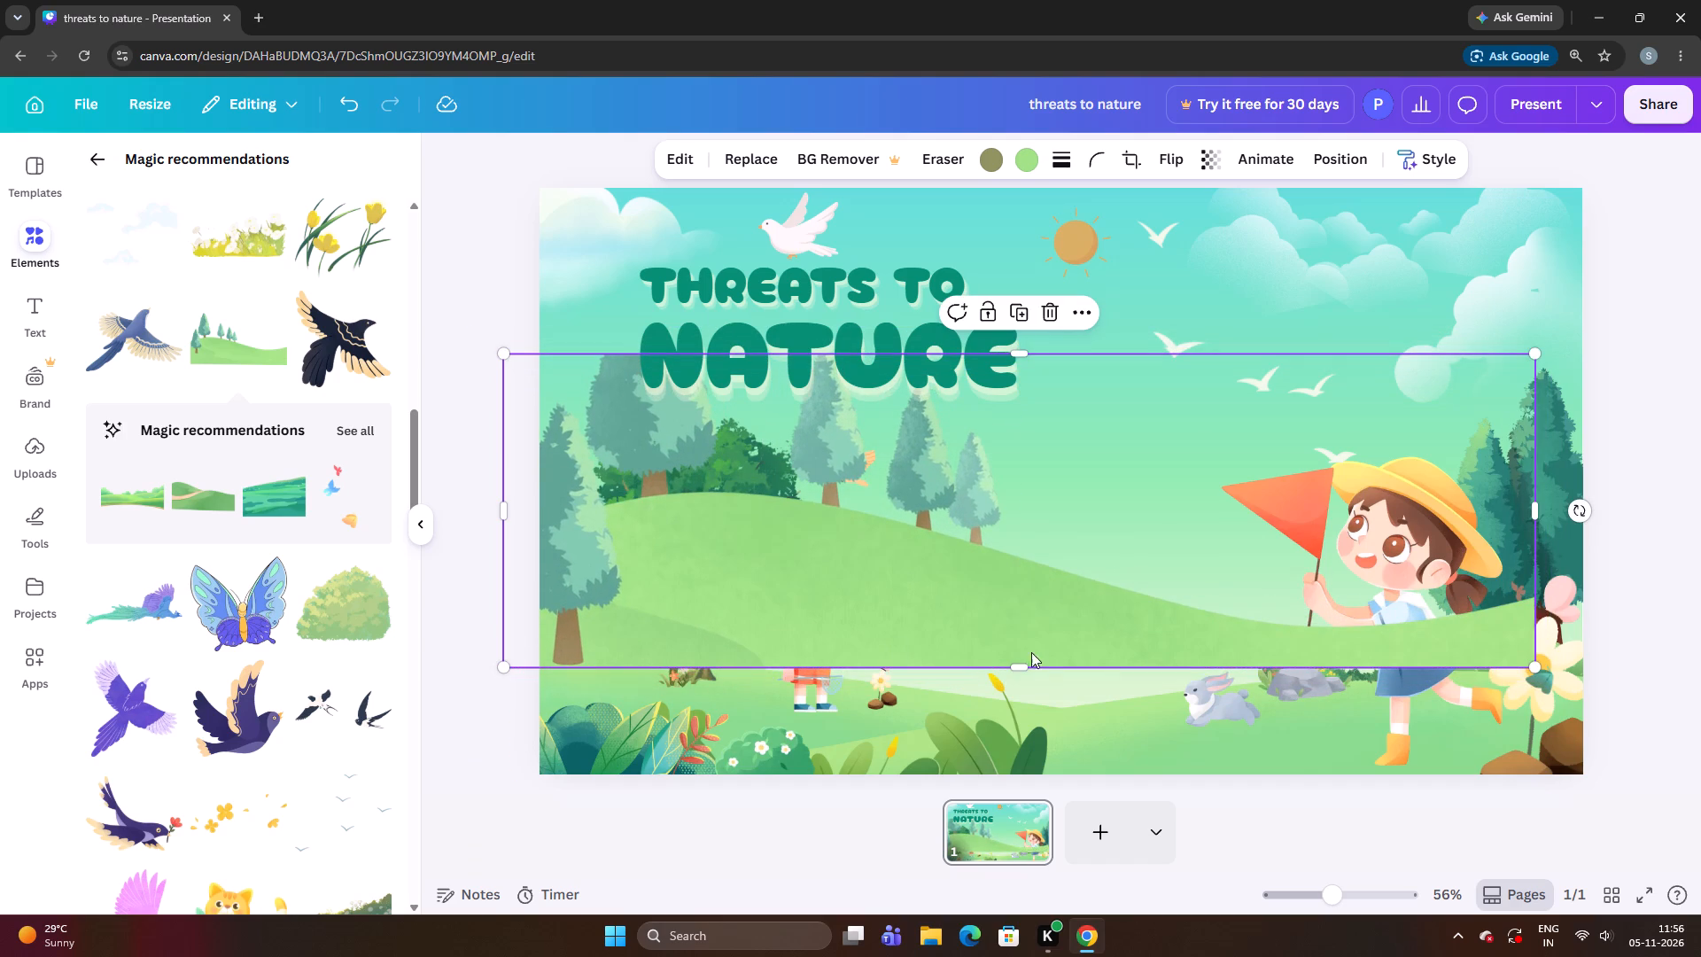
Send the pine-tree hill backward layer by layer until it sits behind all other slide elements.
right_click(953, 607)
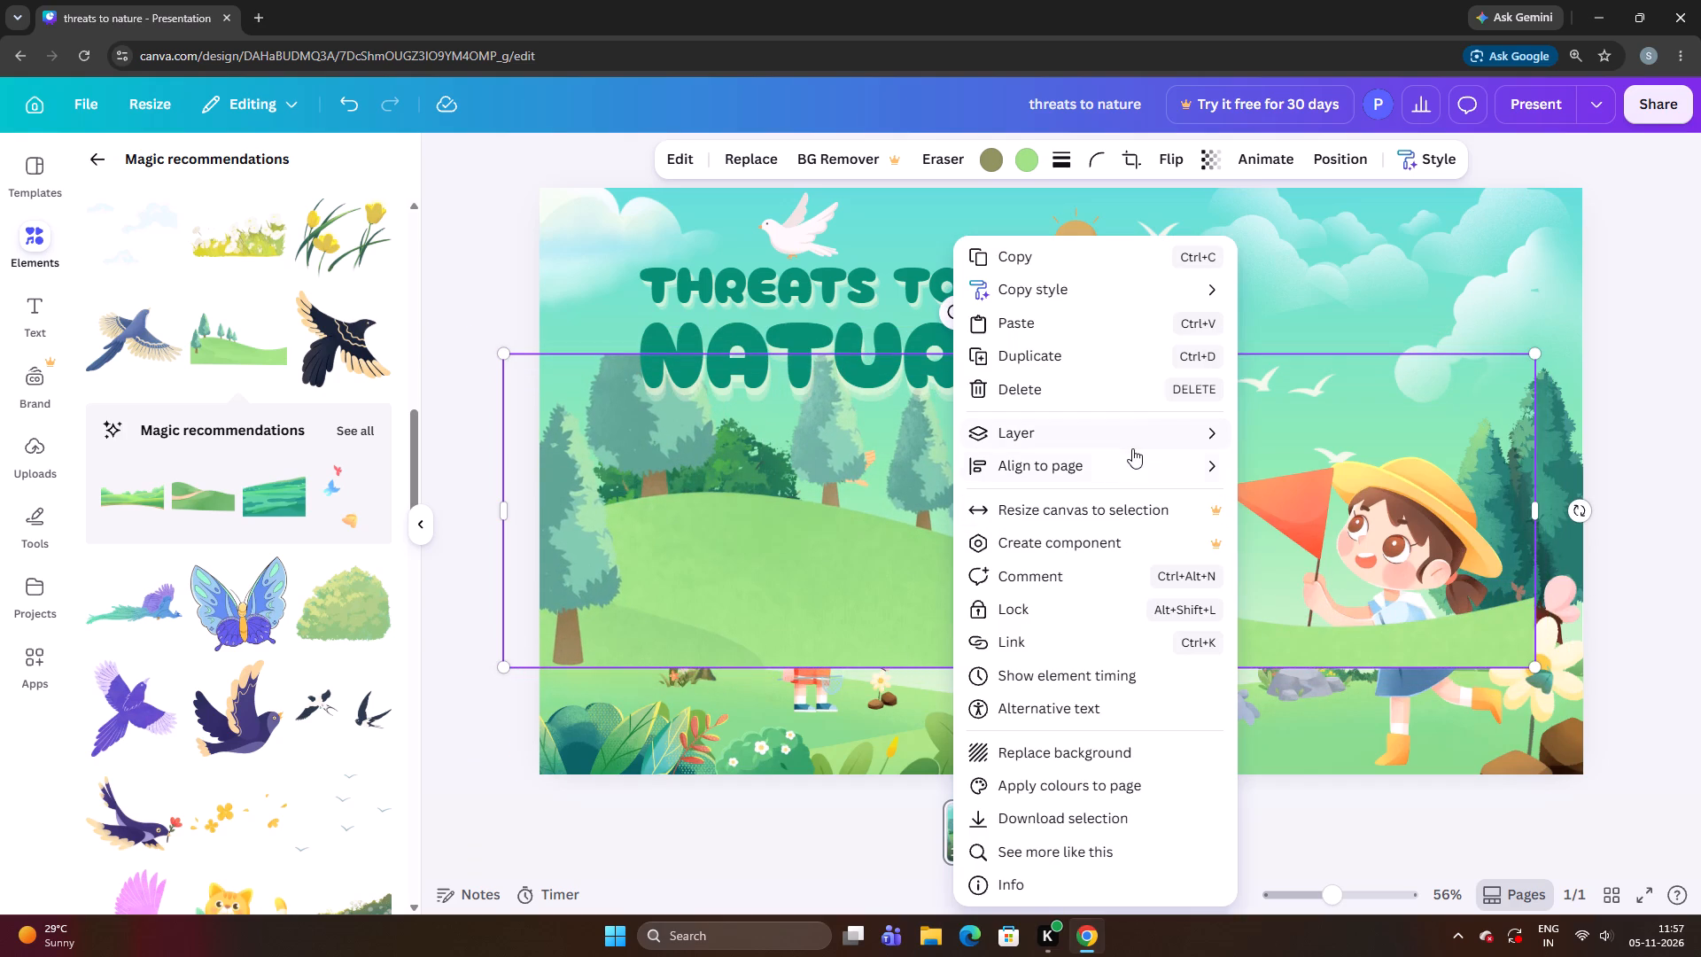
click(1132, 448)
triple_click(1254, 502)
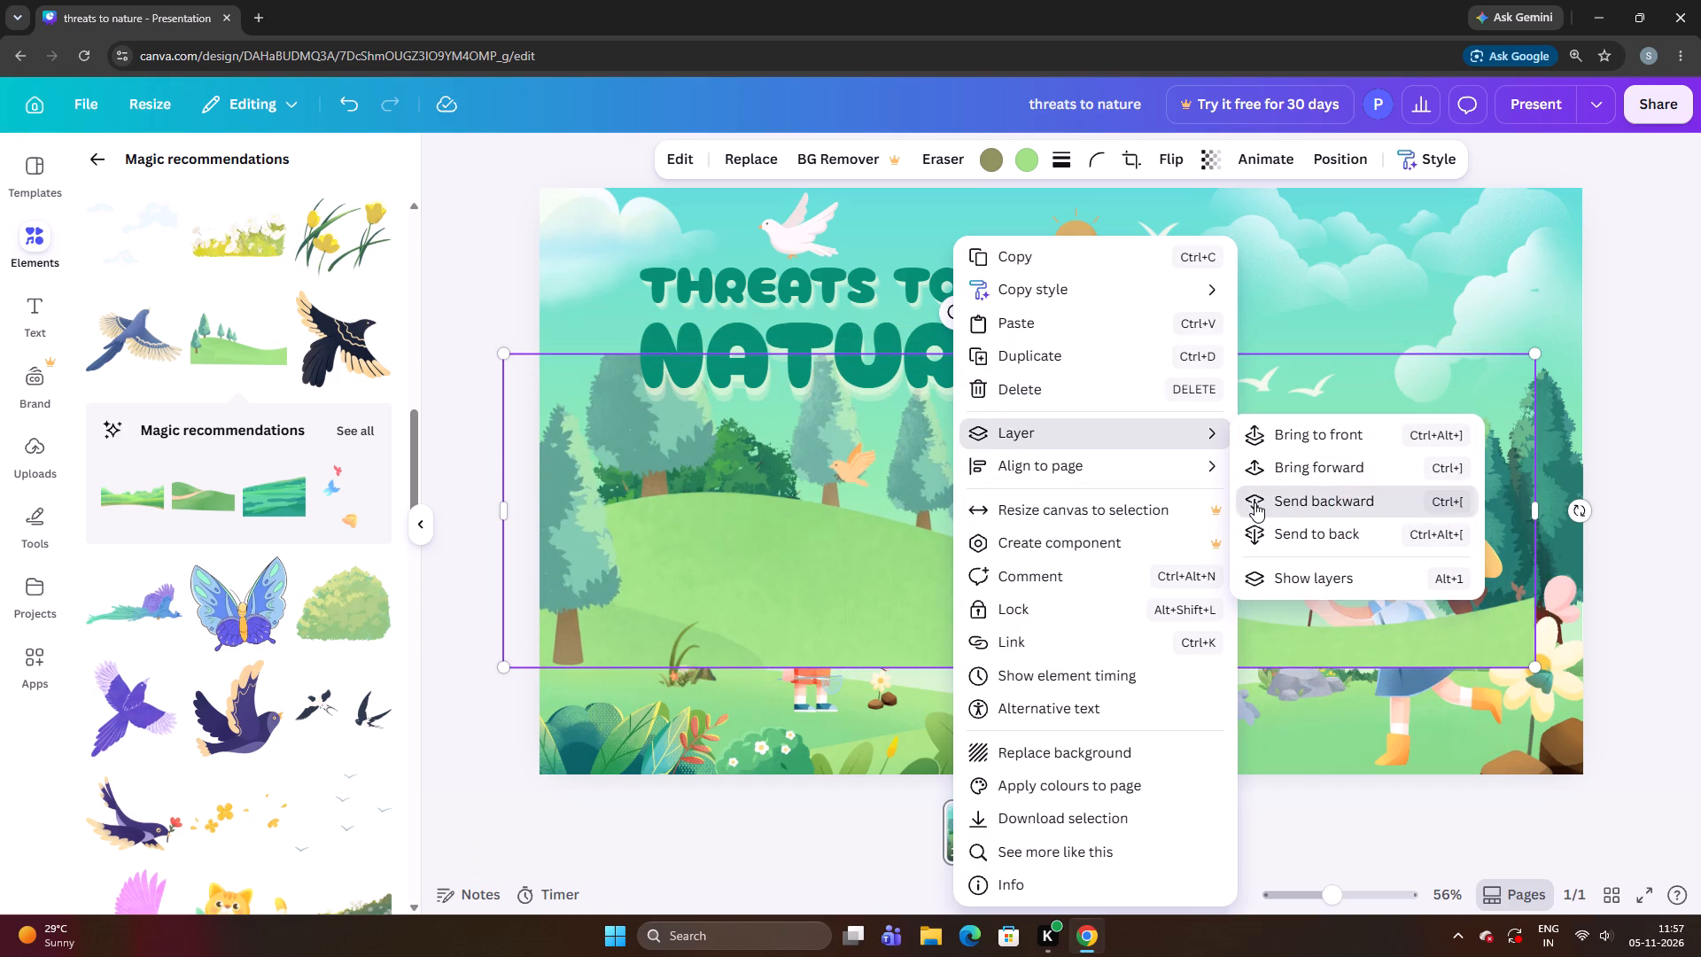
triple_click(1254, 502)
click(1254, 502)
click(1254, 502)
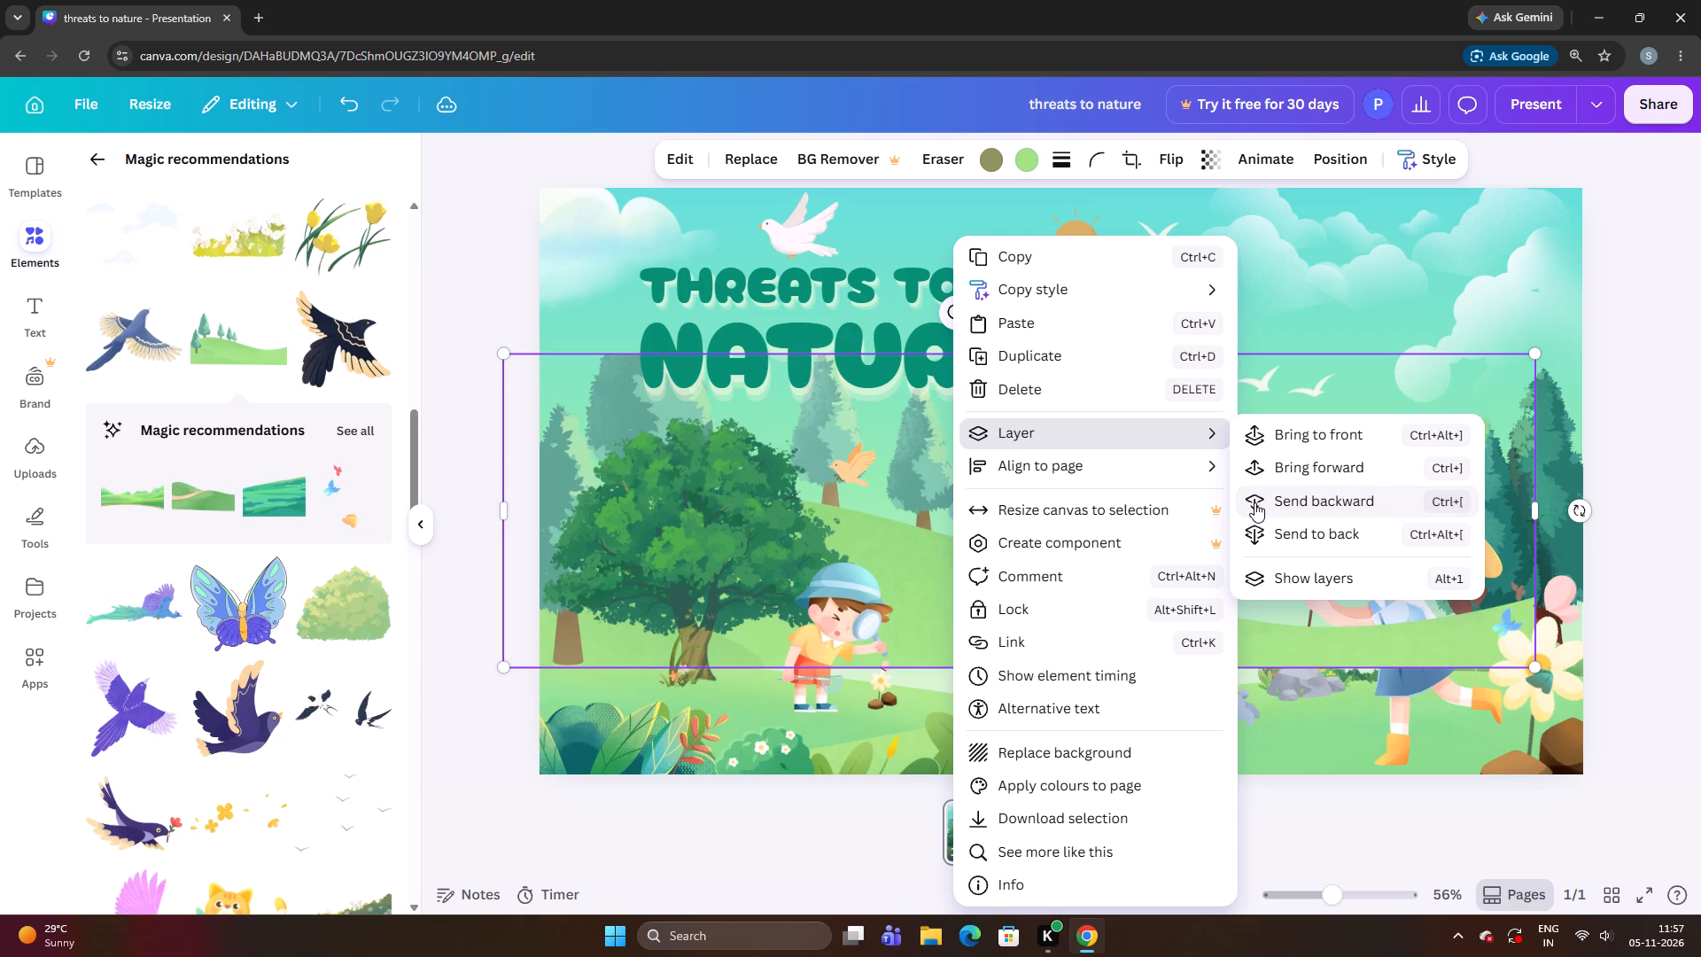
click(1254, 502)
click(1254, 502)
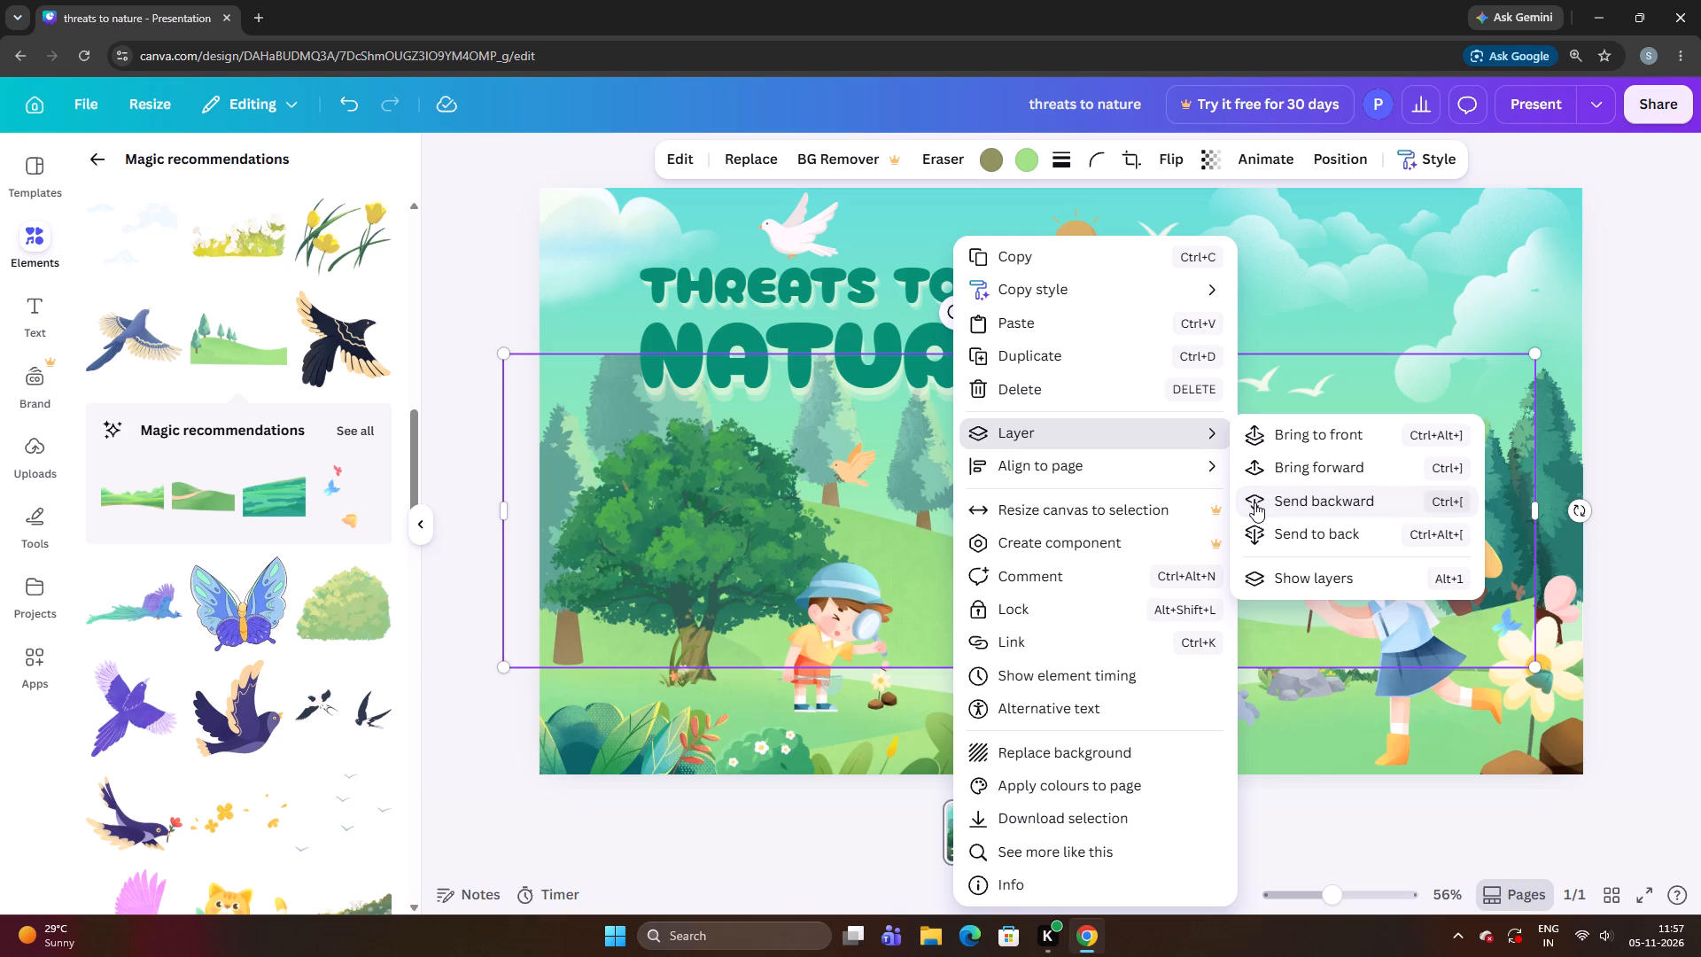
click(1254, 502)
click(1254, 502)
click(1254, 502)
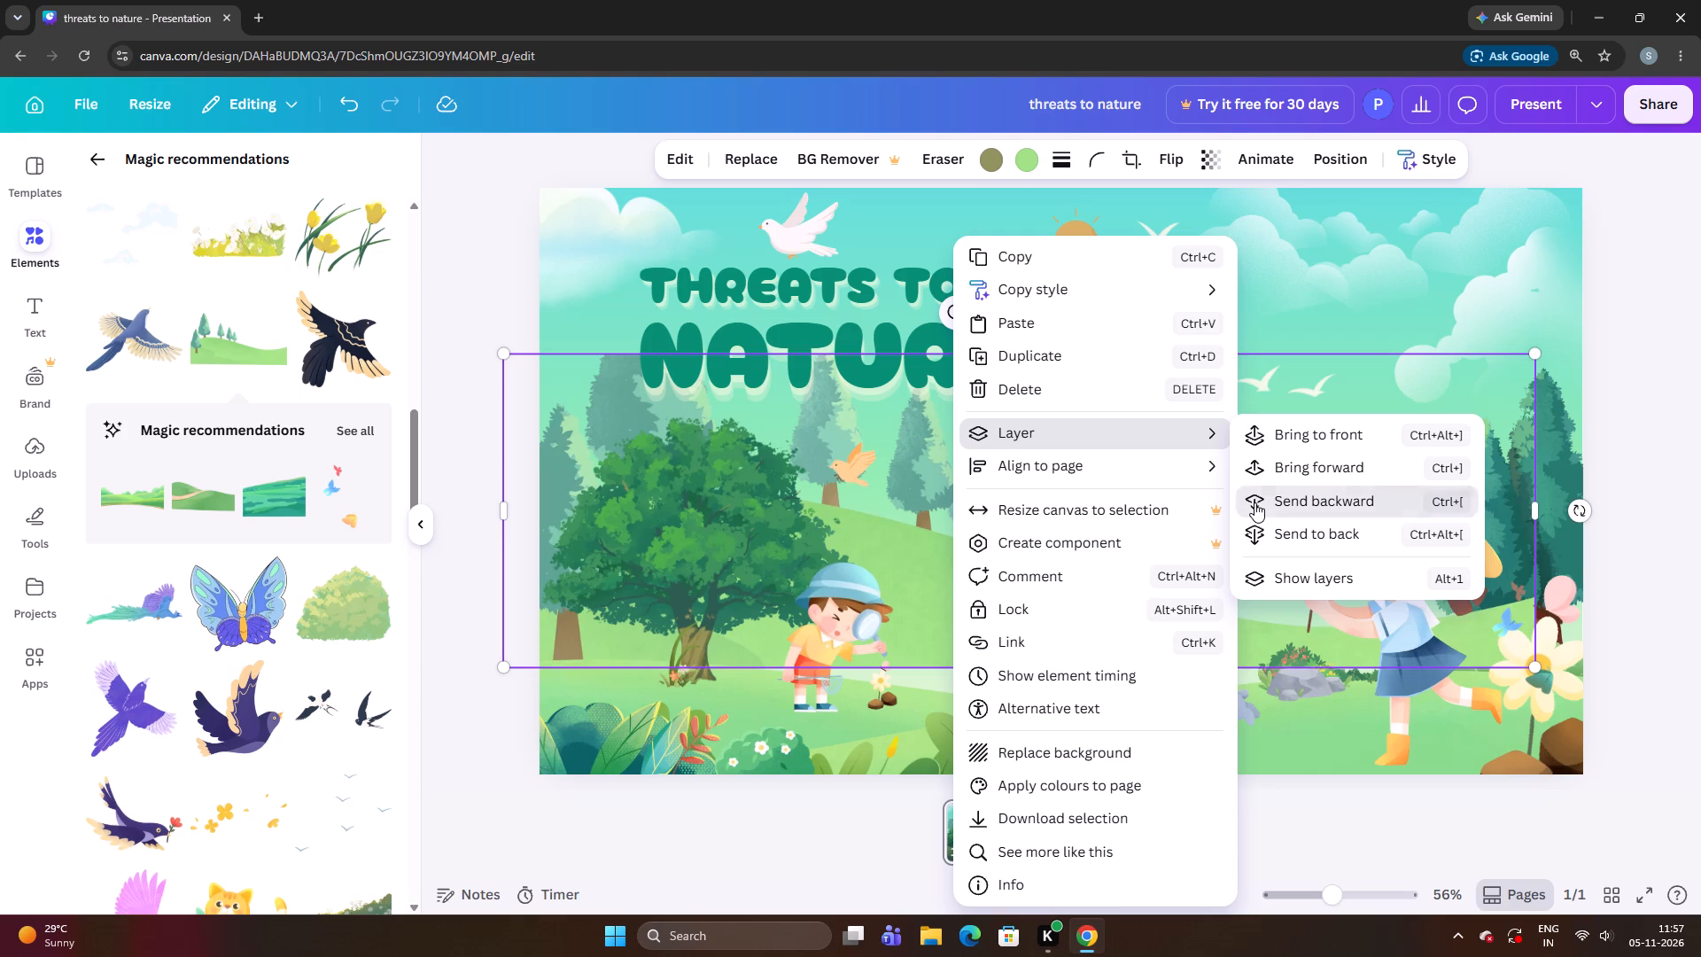
click(1254, 502)
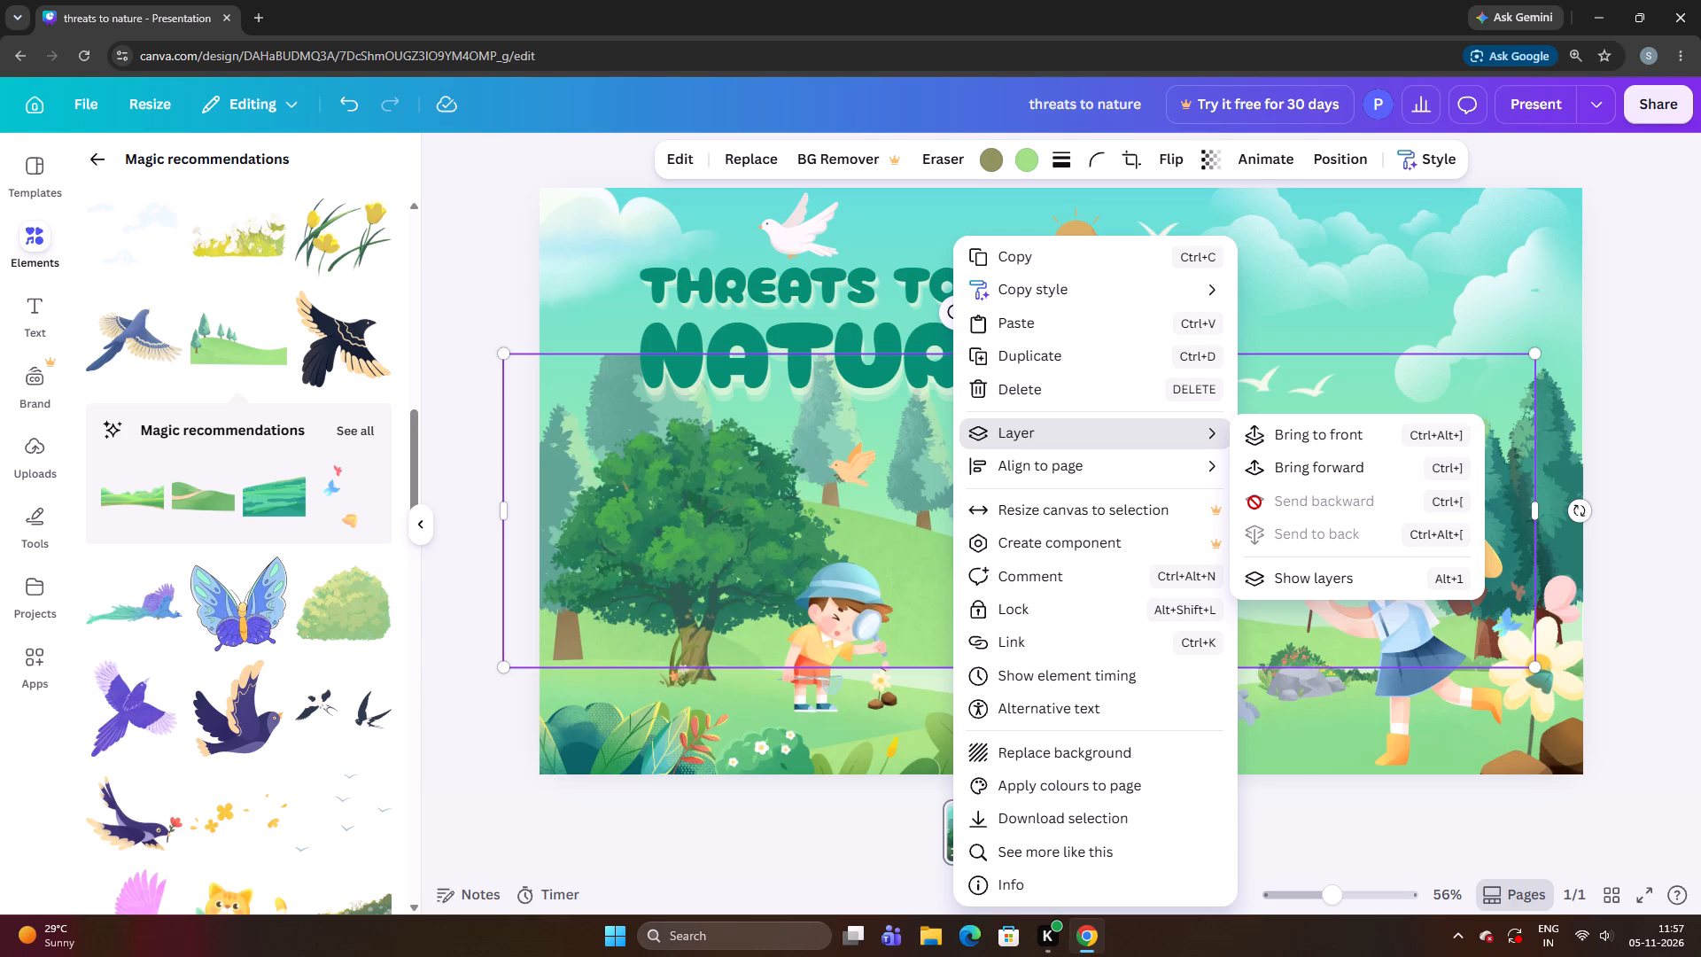
click(1254, 502)
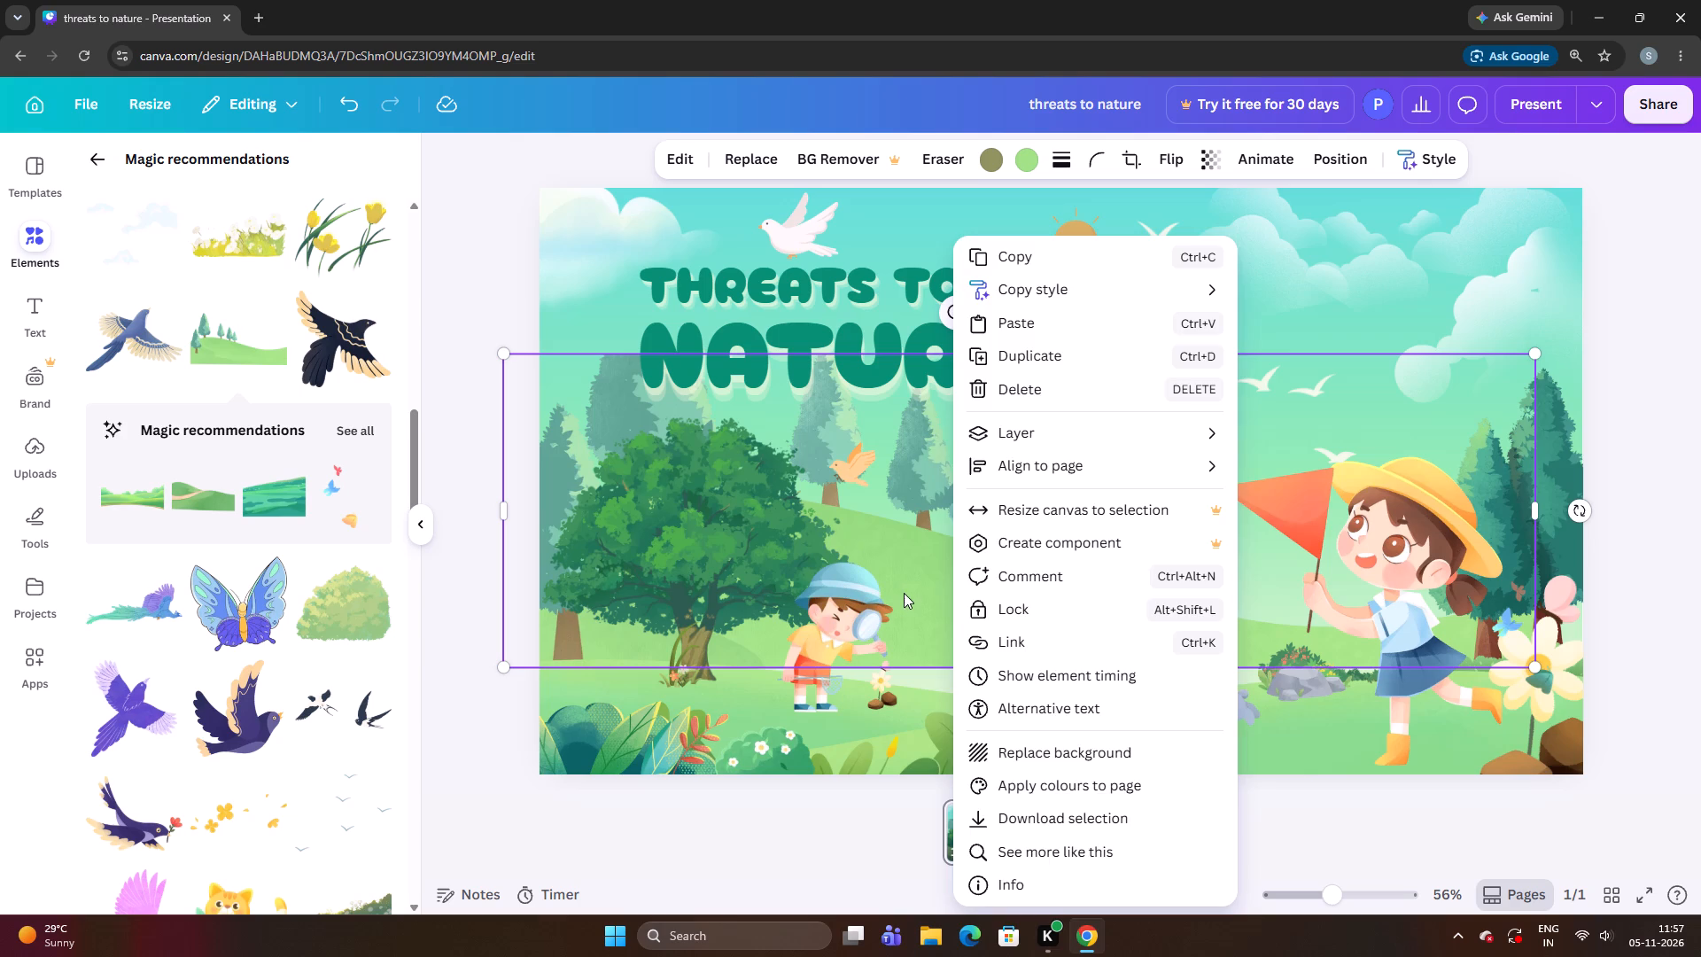
Lower the pine-tree hill so its slope runs behind the boy and blends into the meadow.
drag(904, 585, 907, 610)
drag(945, 599, 950, 644)
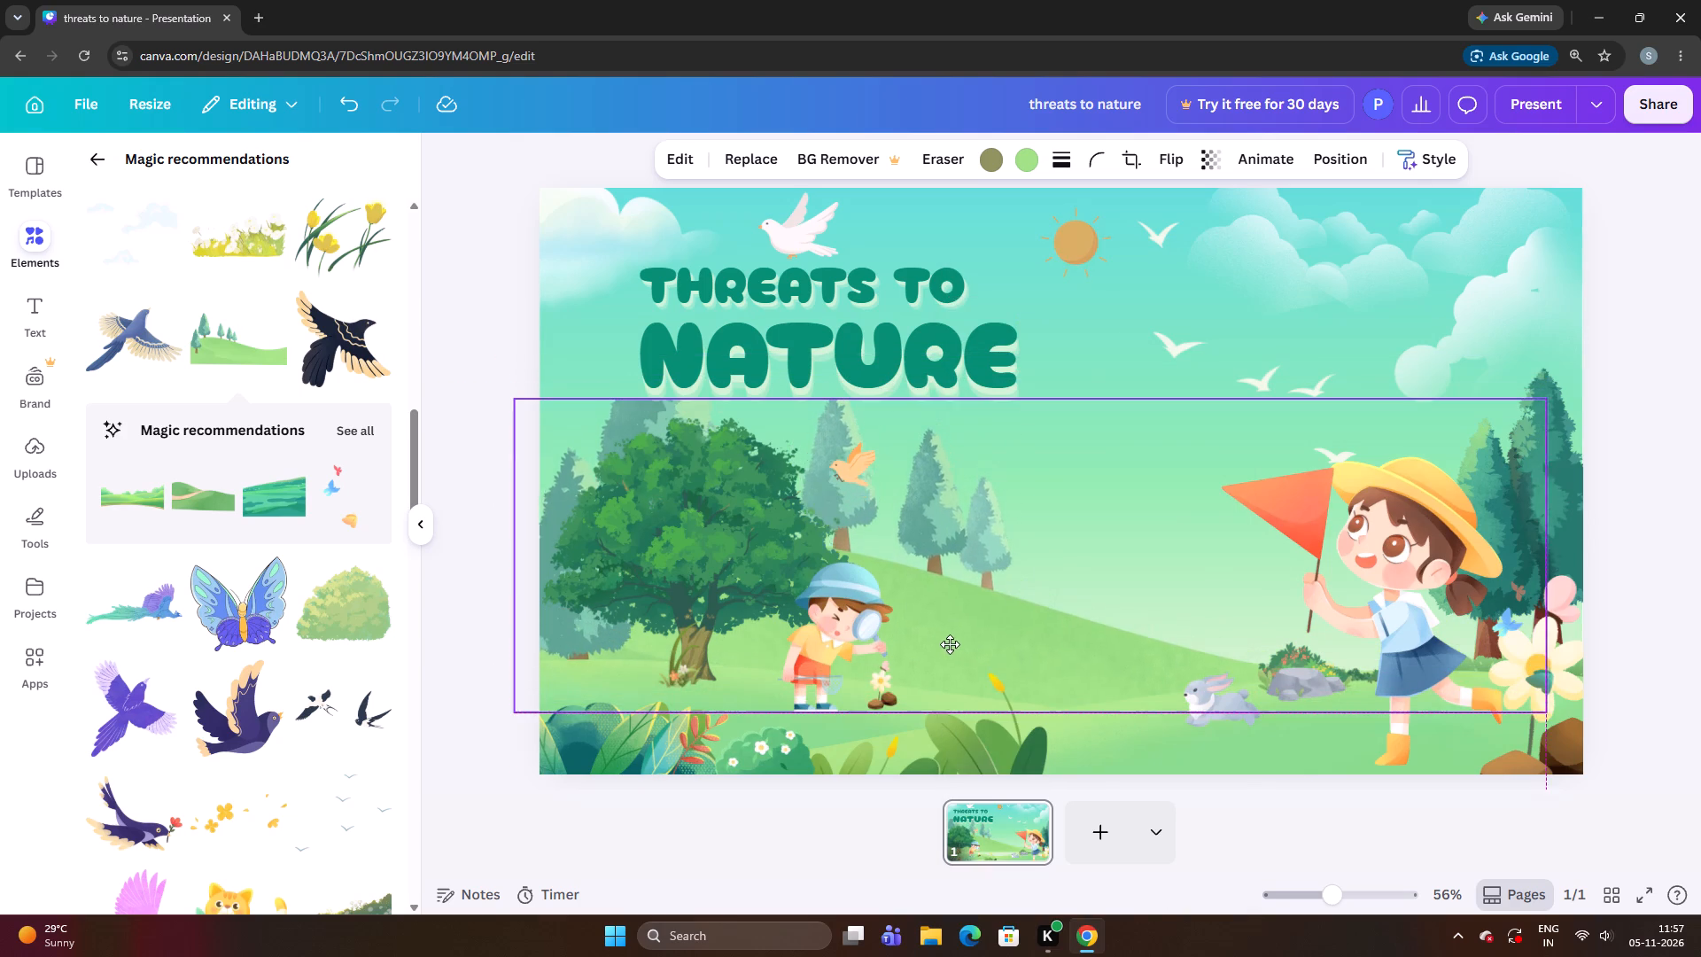
drag(950, 644, 944, 644)
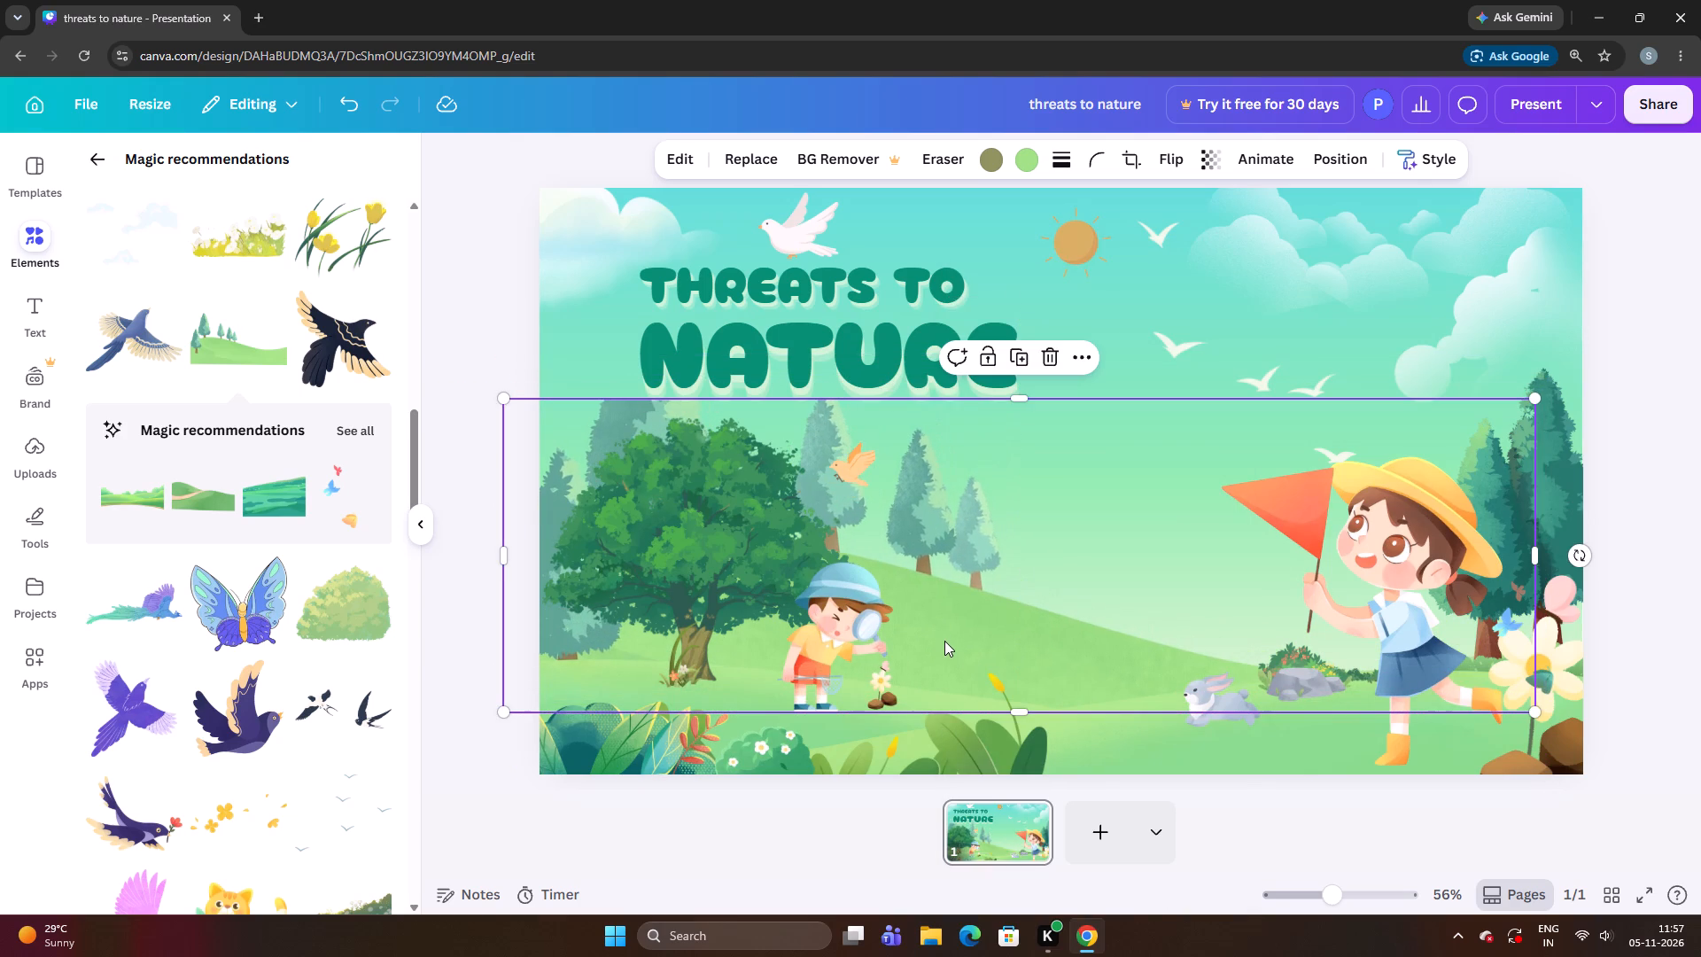
click(439, 635)
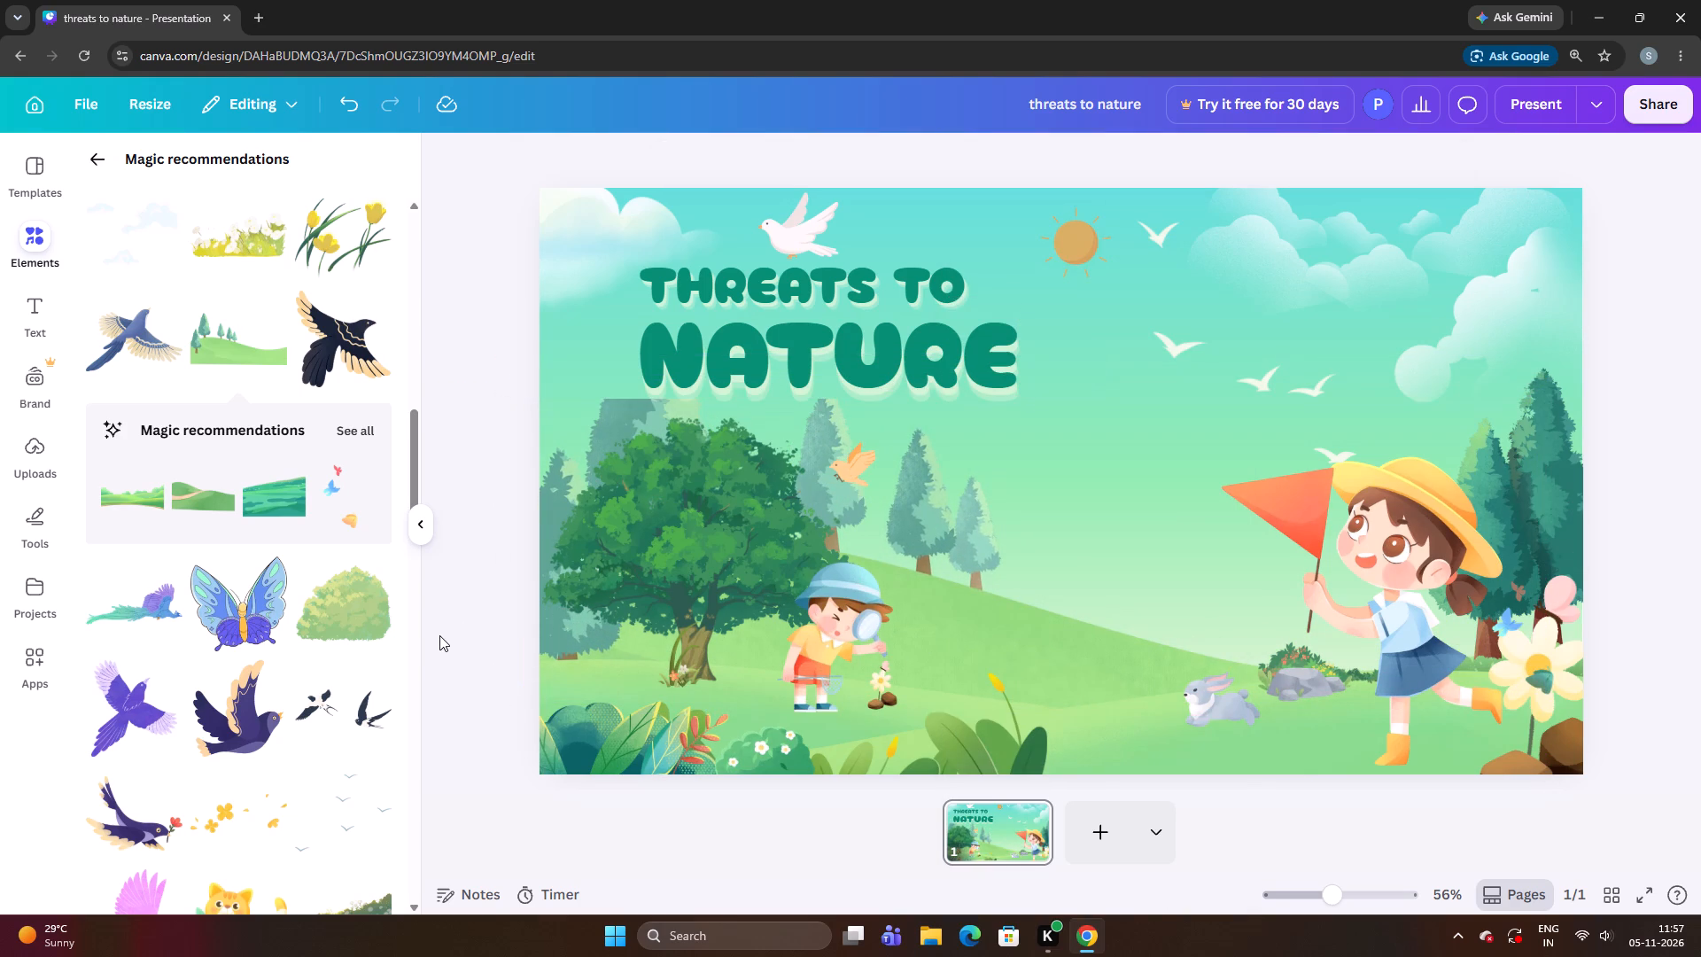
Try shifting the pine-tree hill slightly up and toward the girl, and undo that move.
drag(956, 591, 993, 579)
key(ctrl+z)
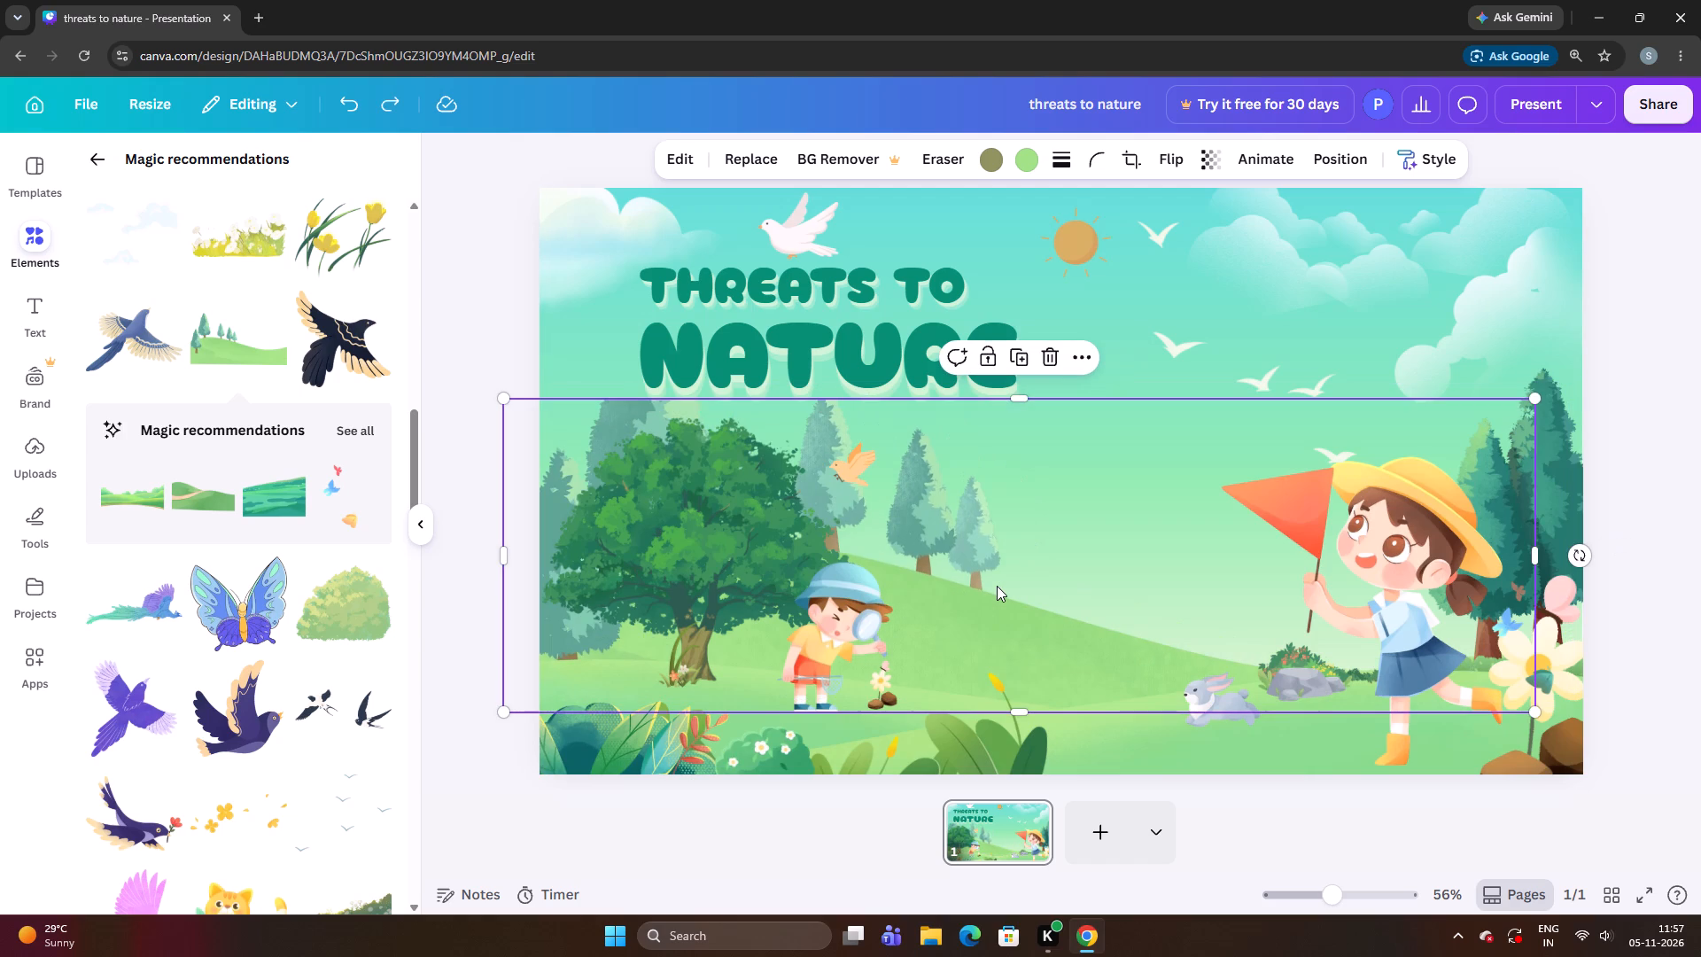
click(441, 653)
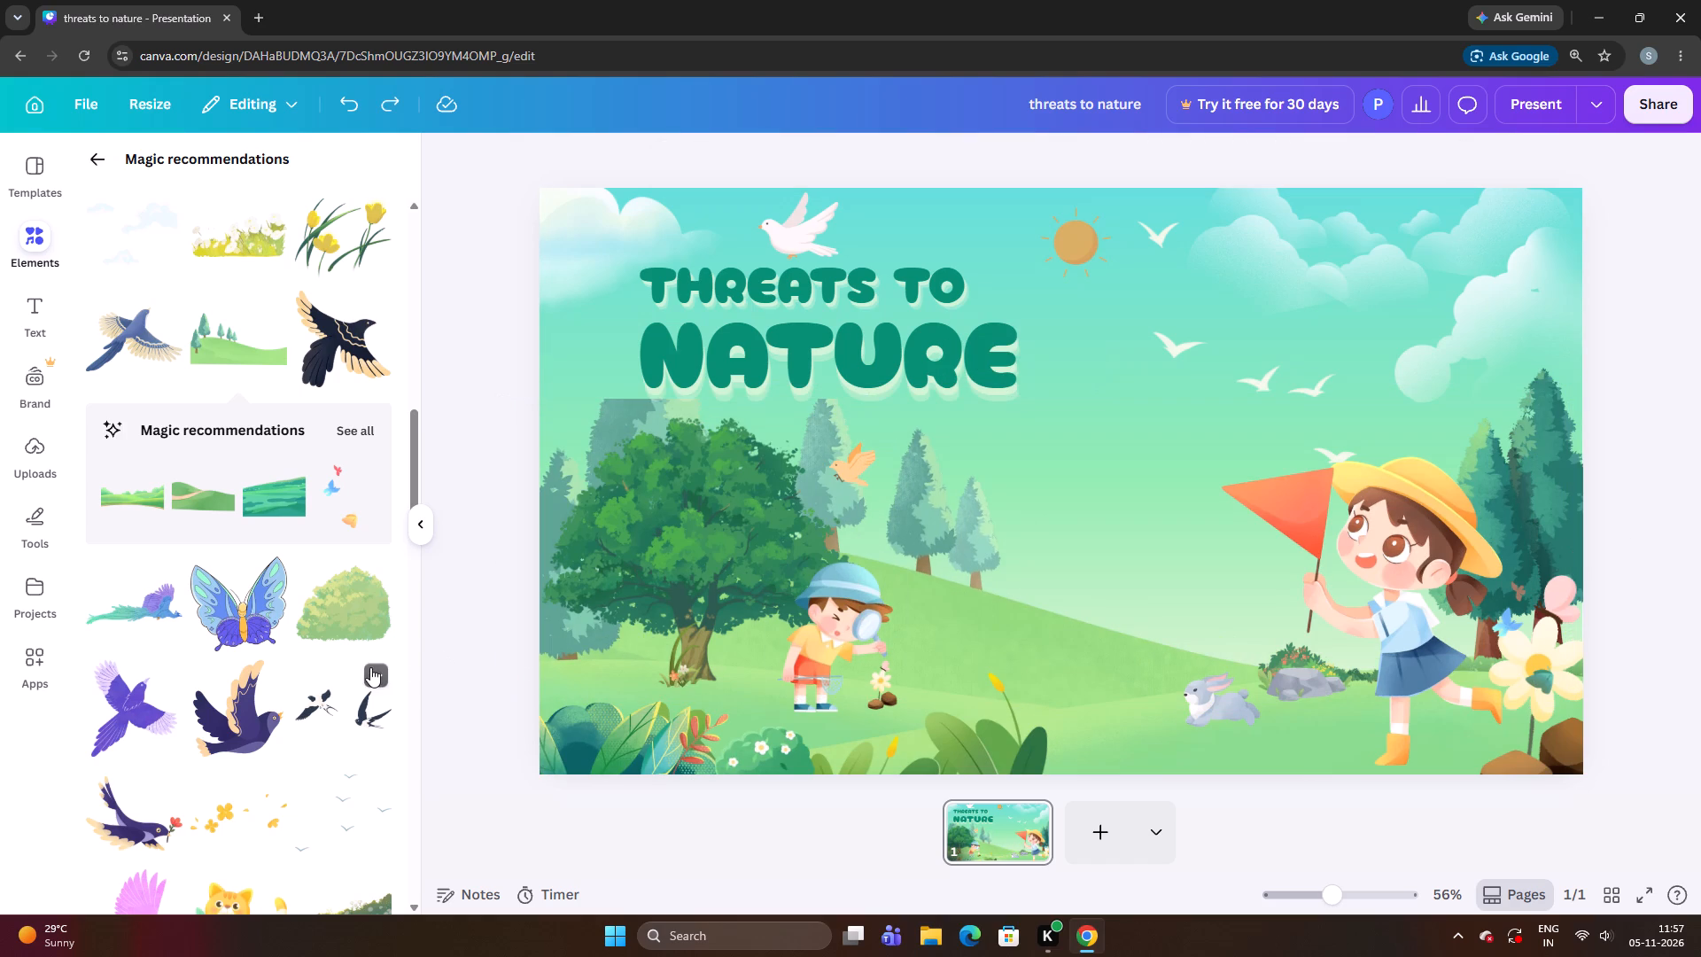
Extend the pine-tree hill's frame upward to above the title text, so the tall pines behind the big tree are not cut off.
click(618, 404)
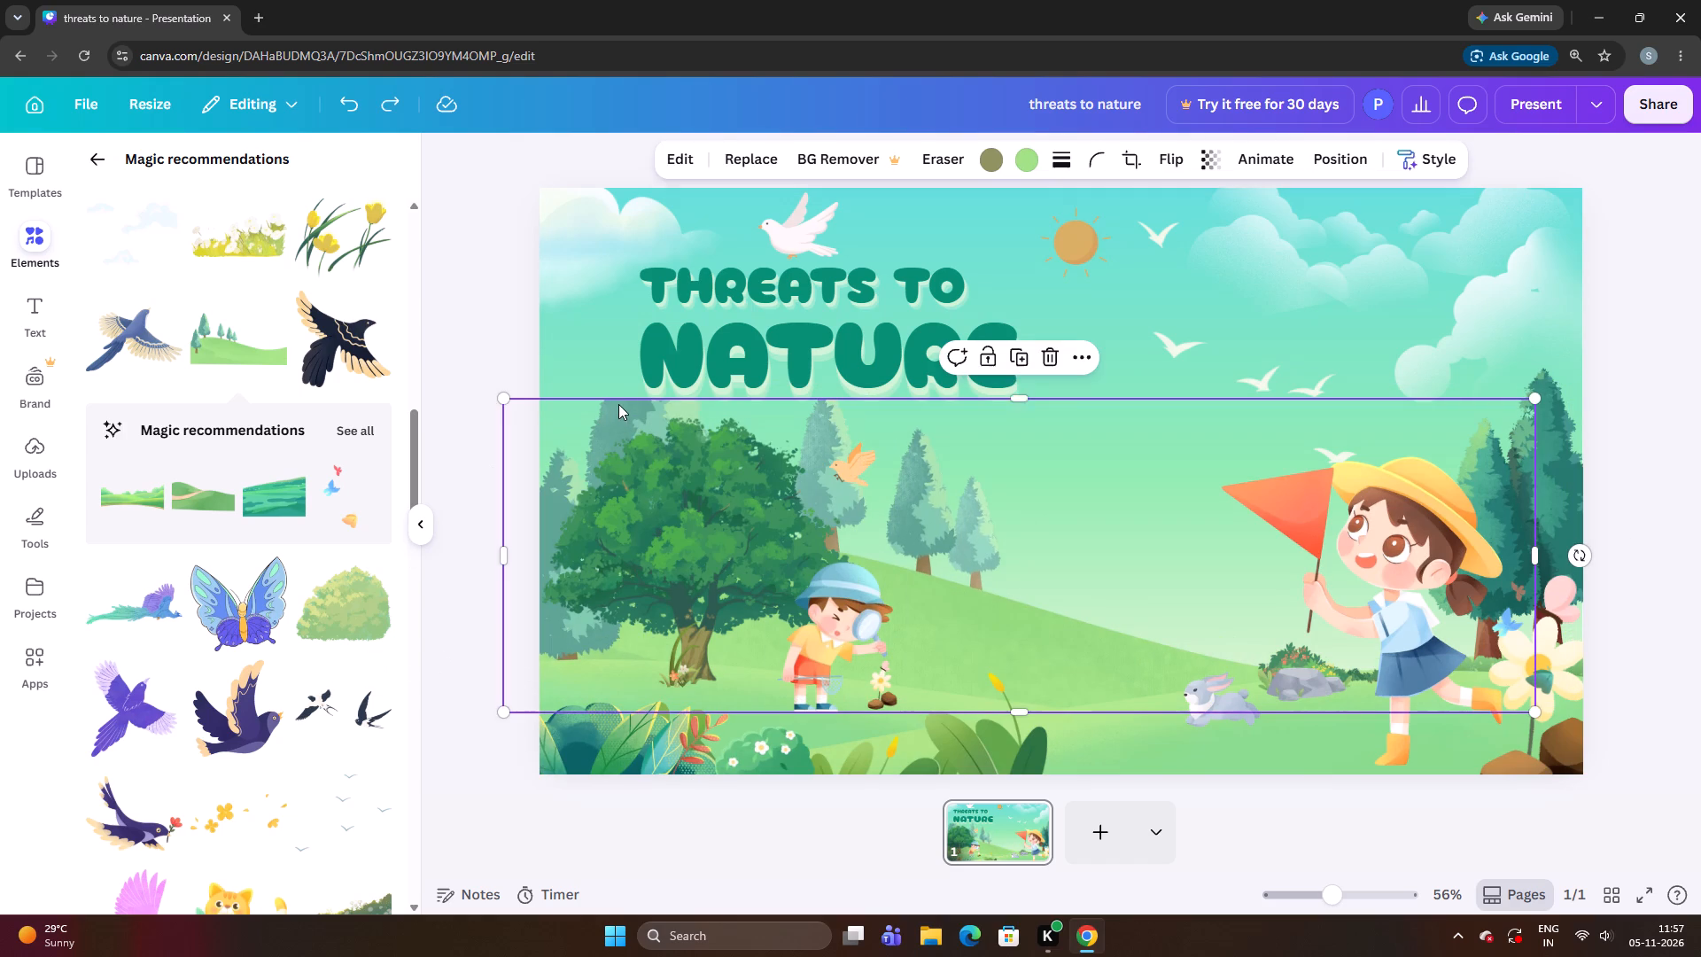
drag(1020, 393, 1019, 354)
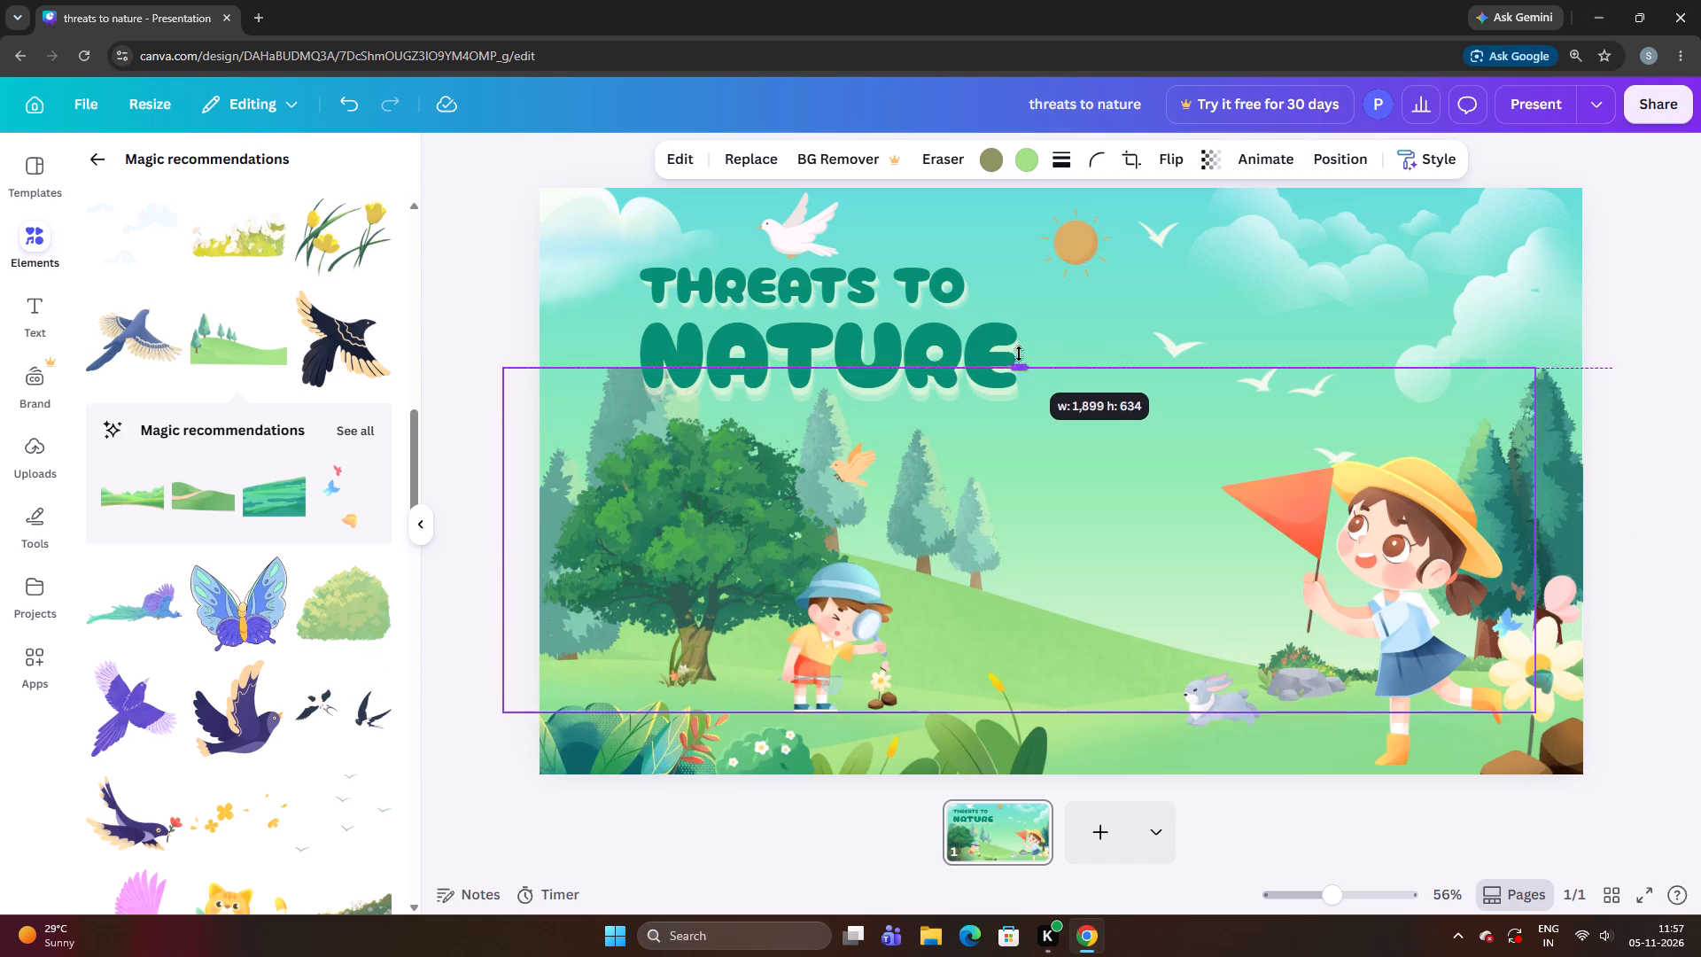
drag(1019, 354, 1010, 303)
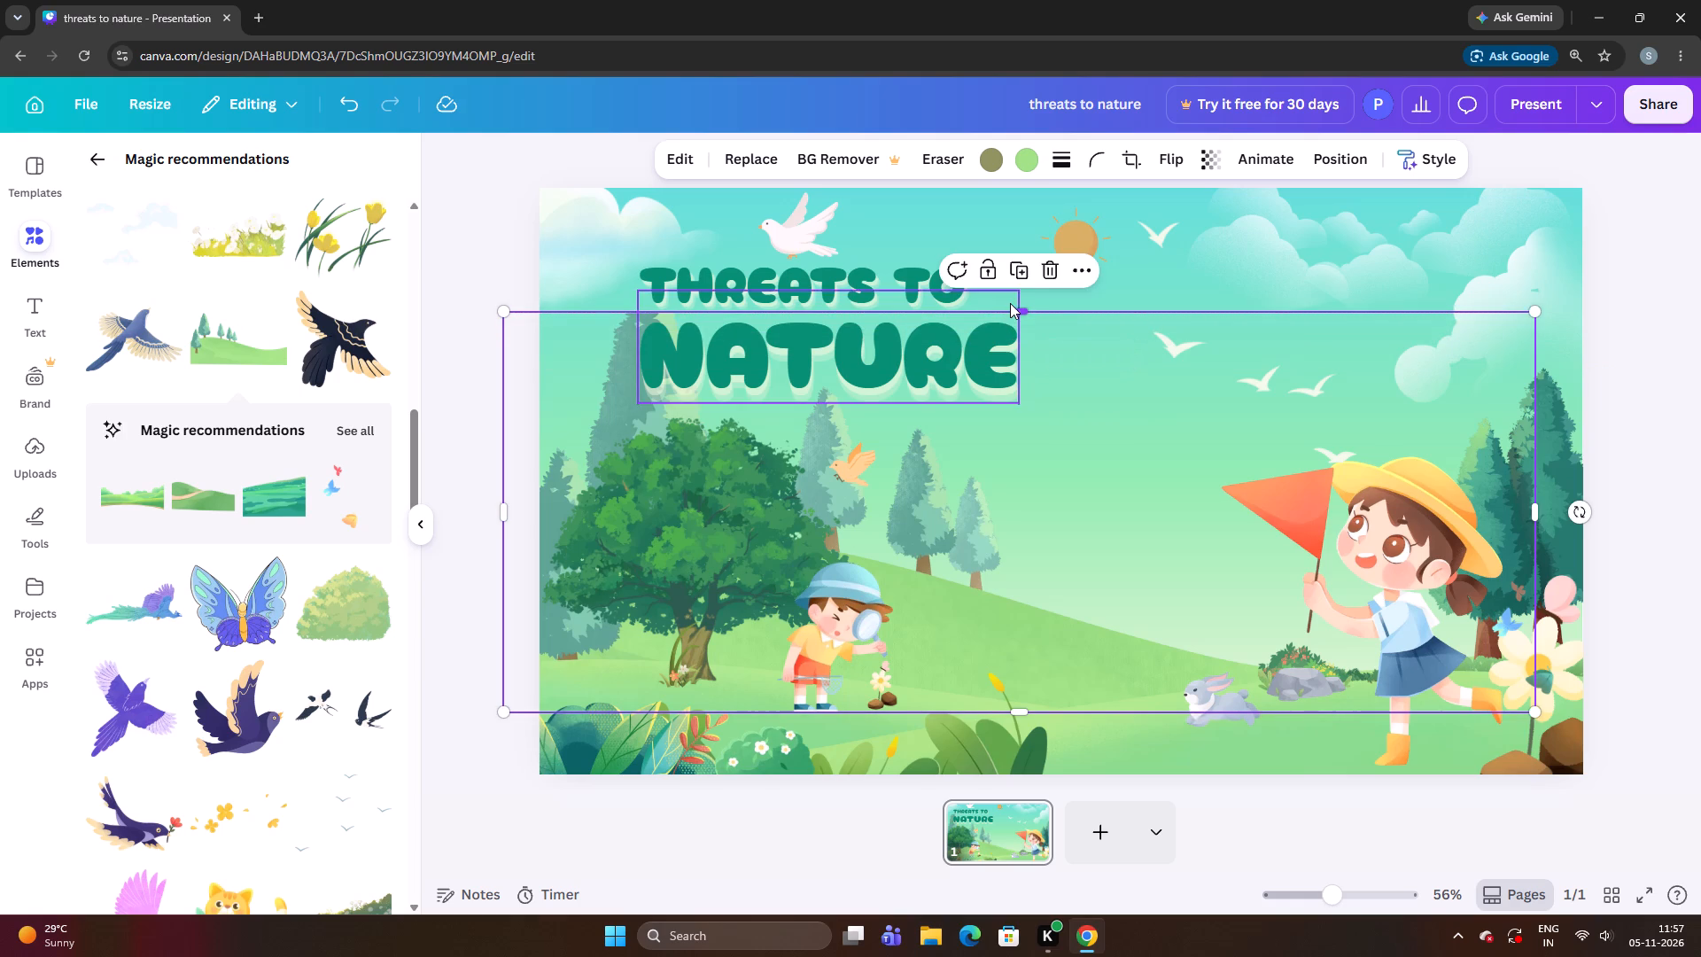
drag(1027, 313, 1022, 271)
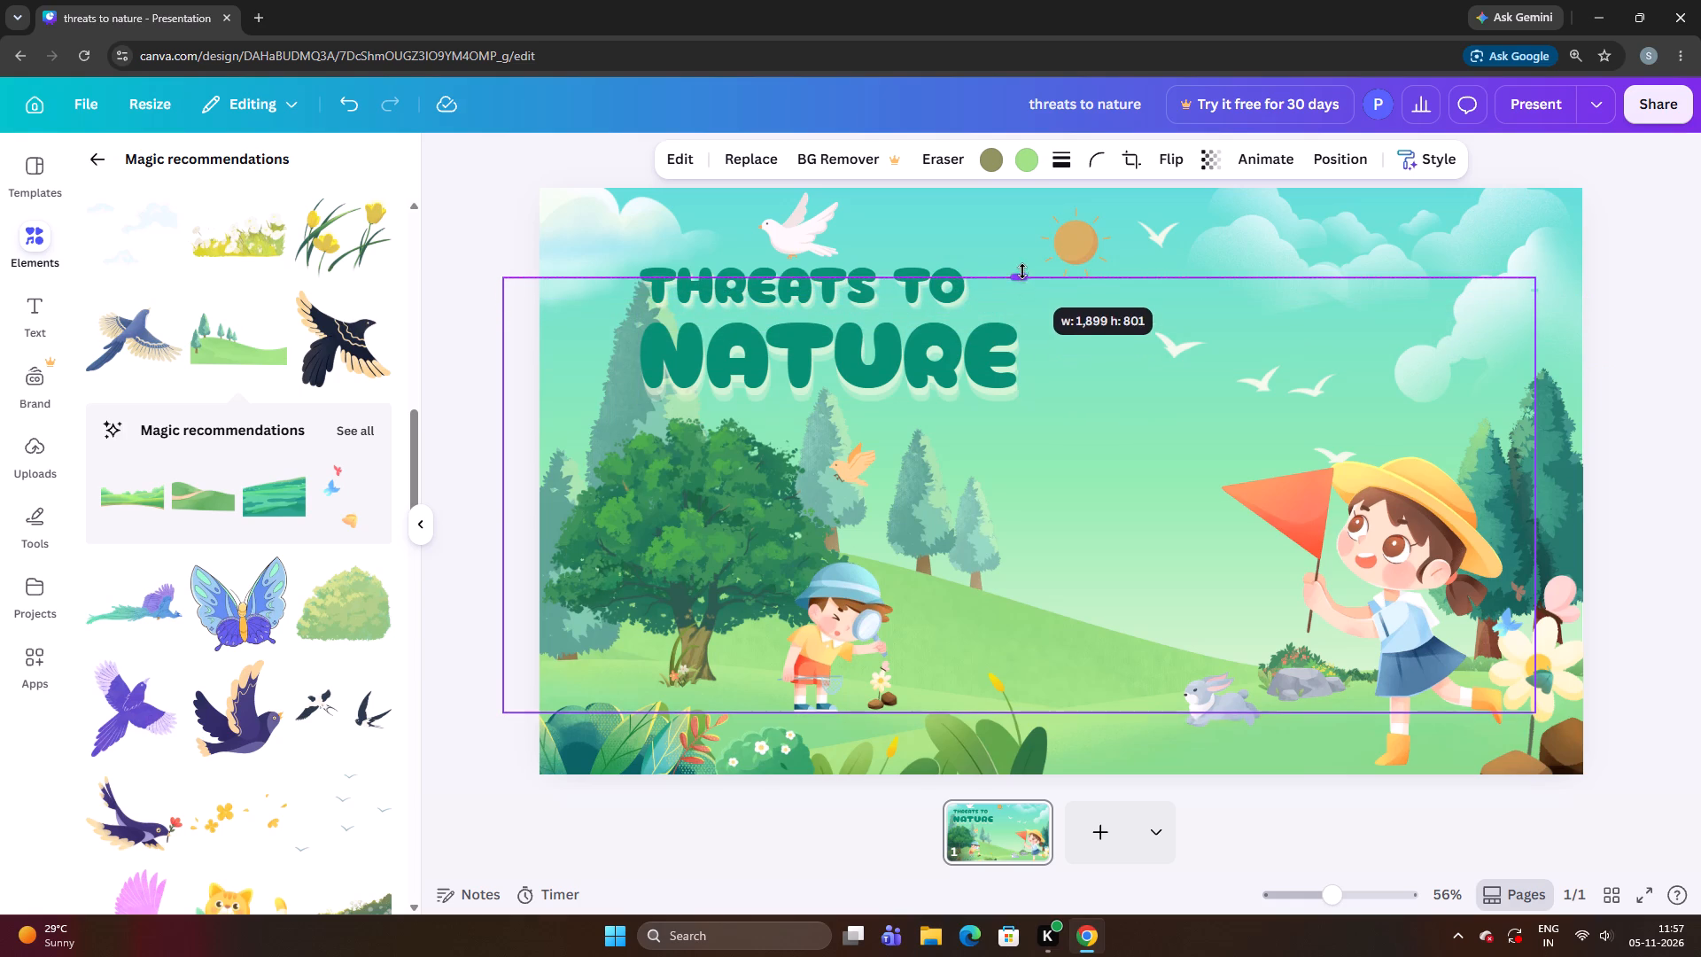
drag(1022, 271, 1021, 243)
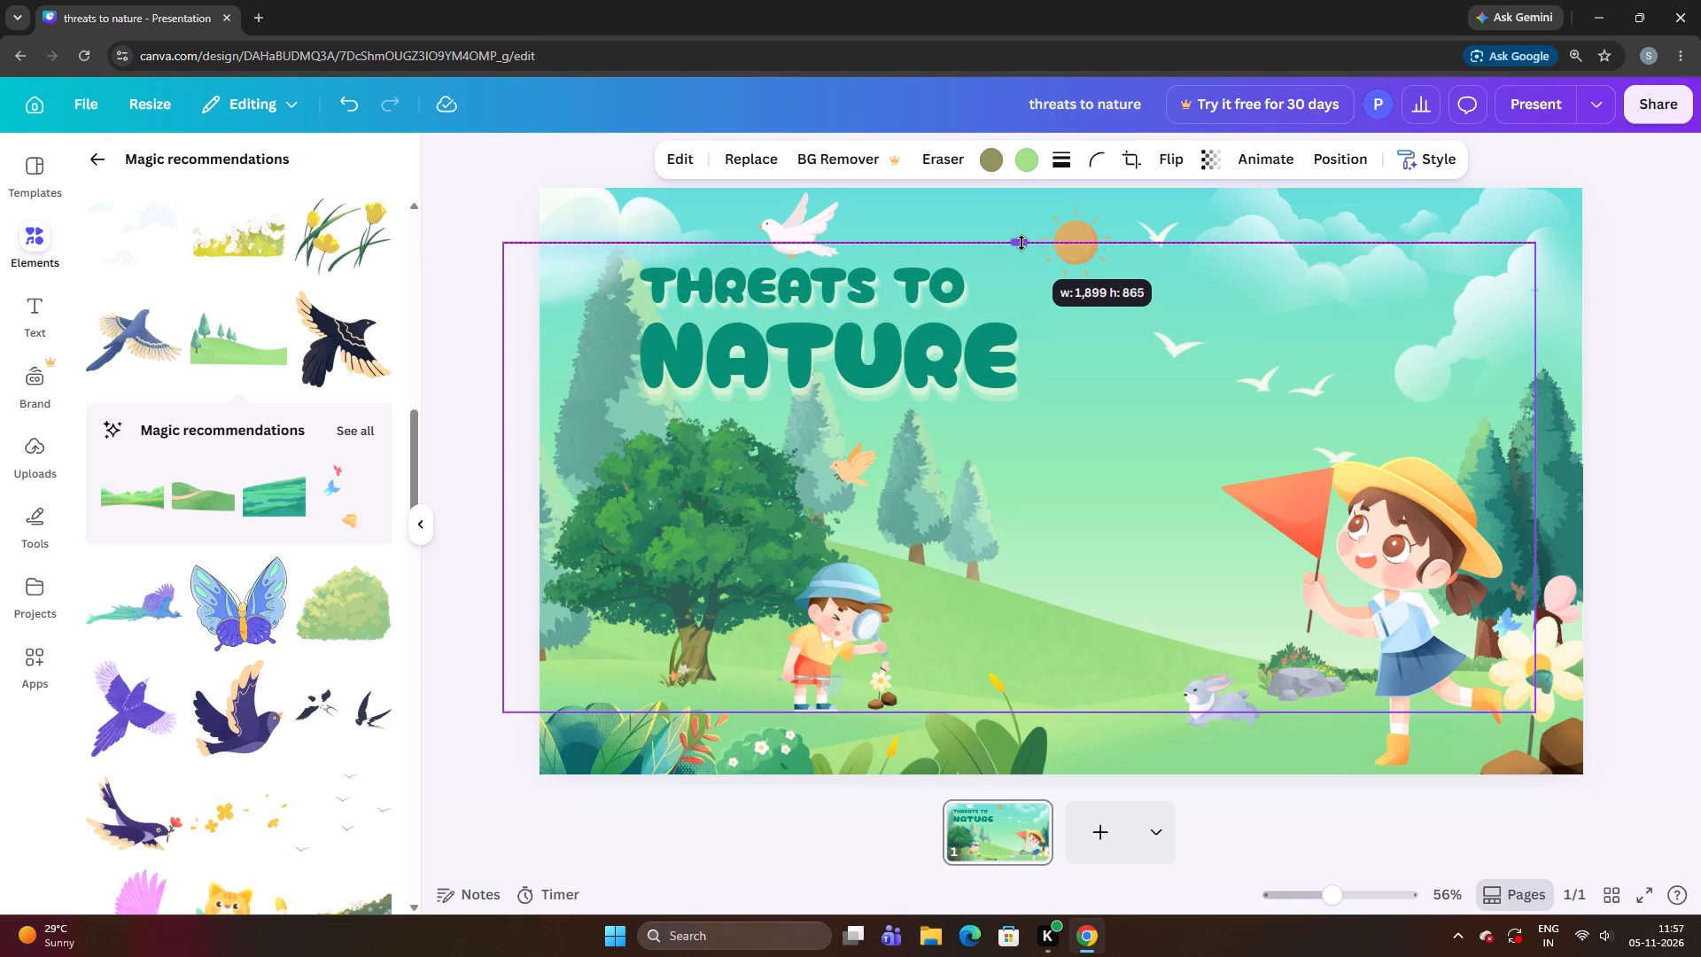
drag(1021, 243, 1021, 206)
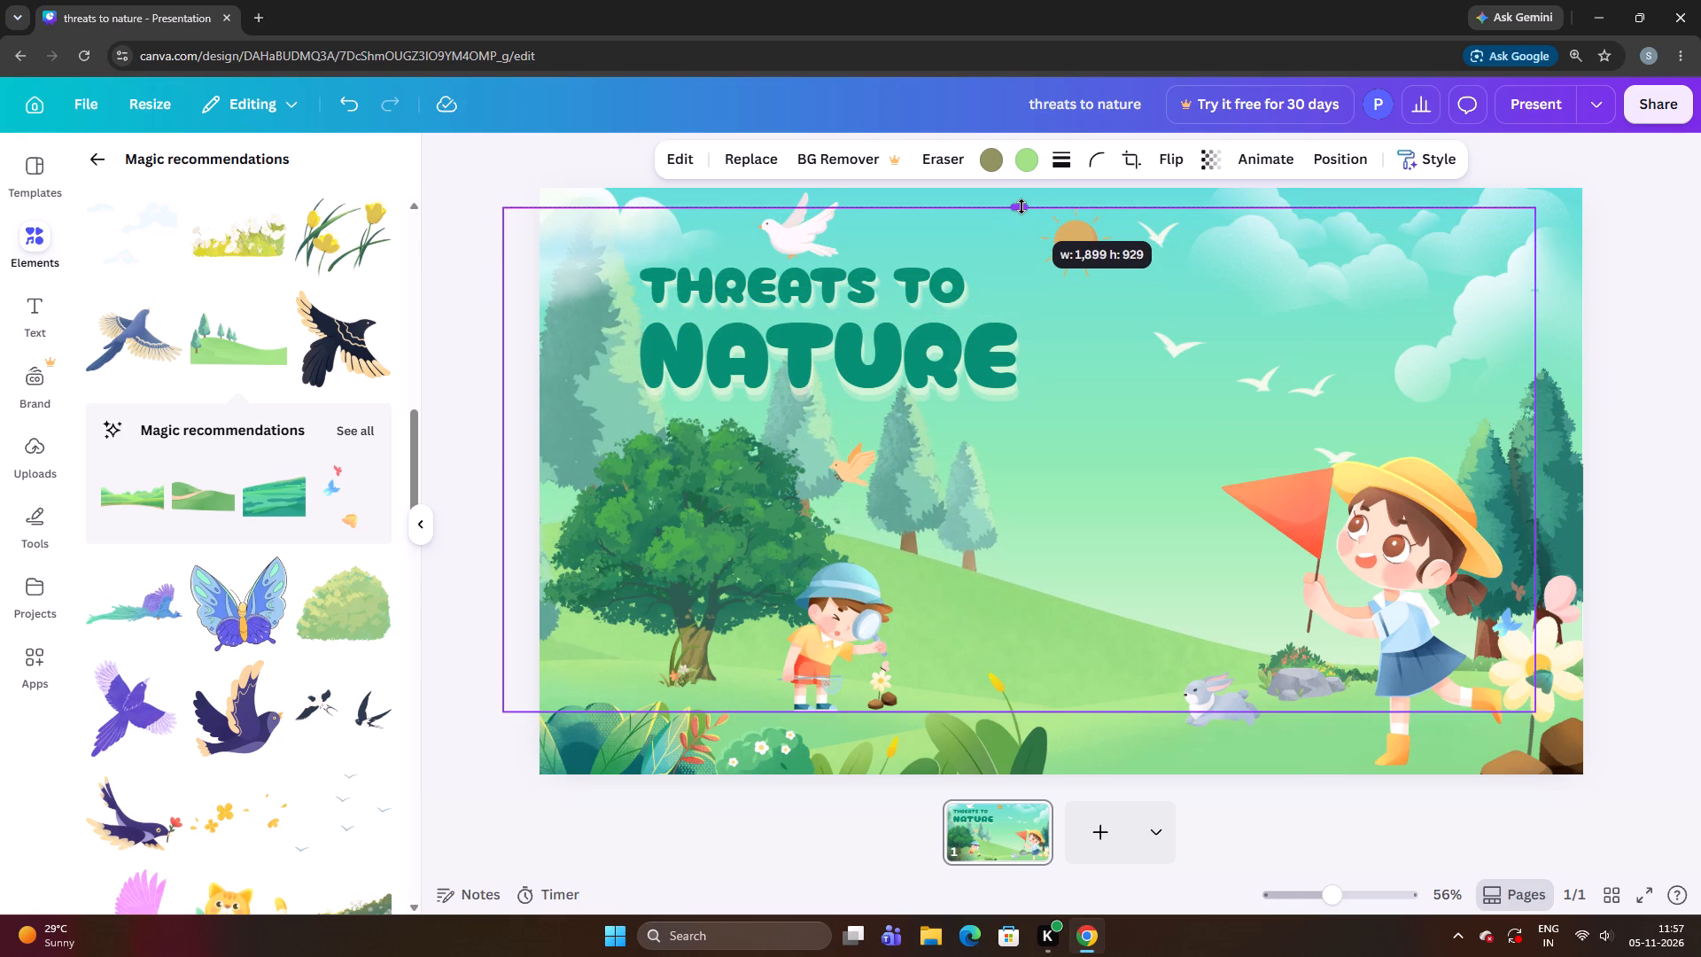
drag(1021, 206, 1030, 220)
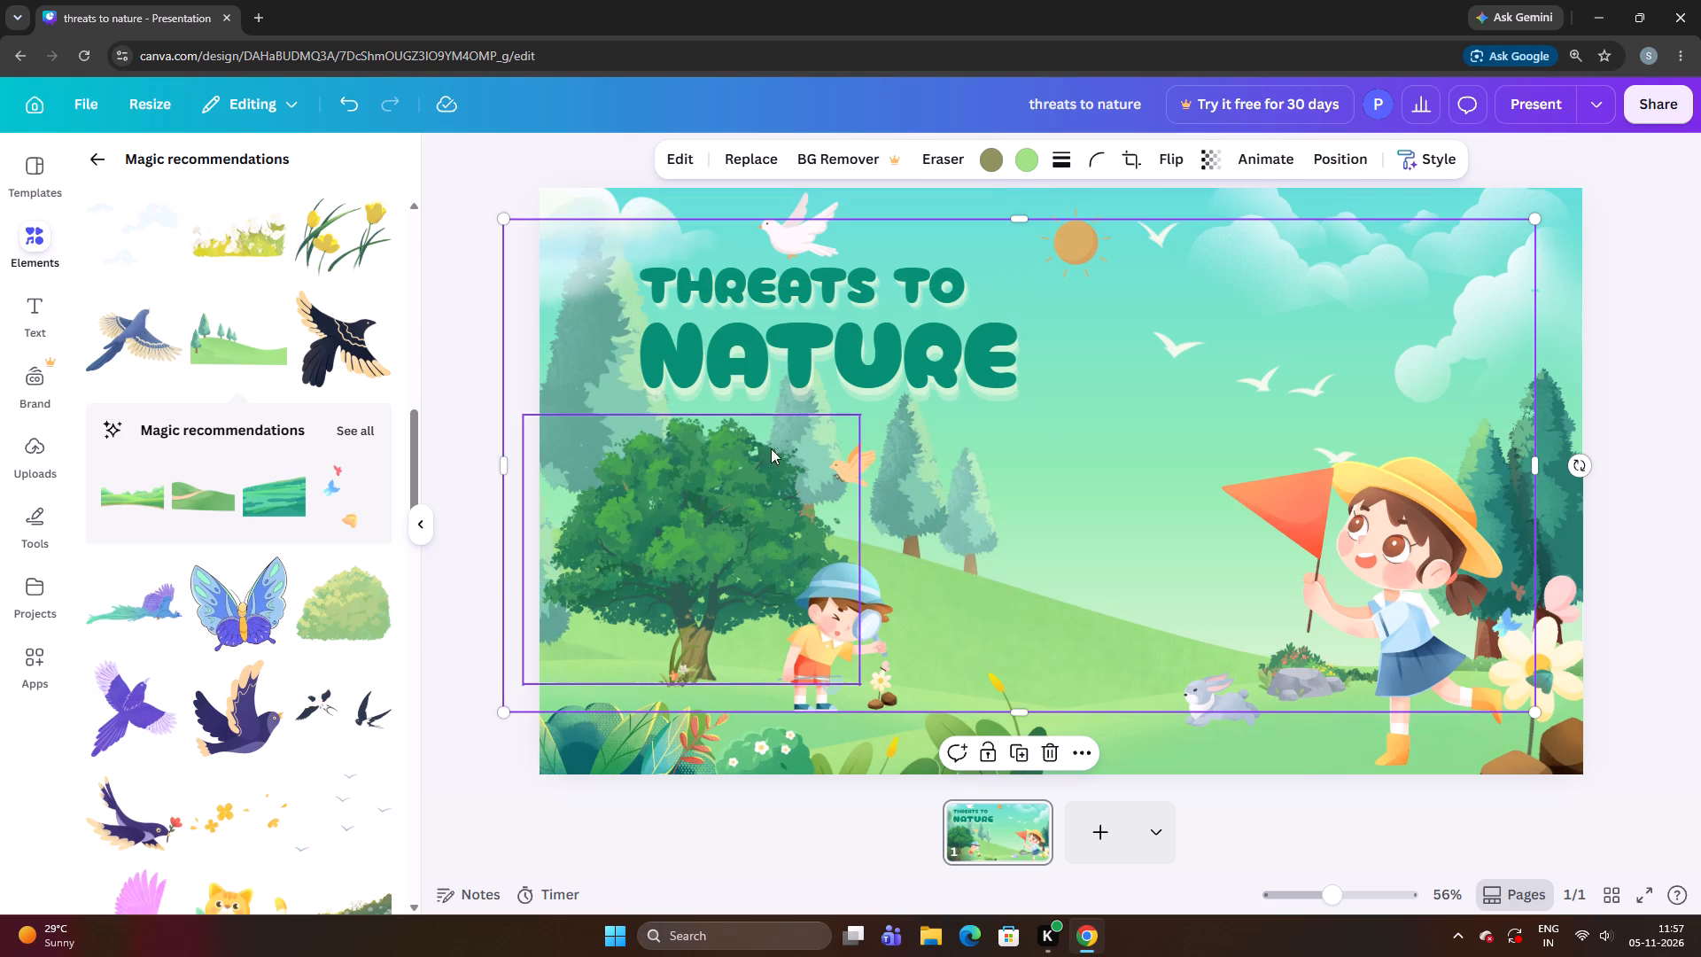
Bring the tilted cloud from the slide's upper-left corner onto the sky and shrink it to about 360 by 220.
click(442, 574)
drag(589, 261, 592, 261)
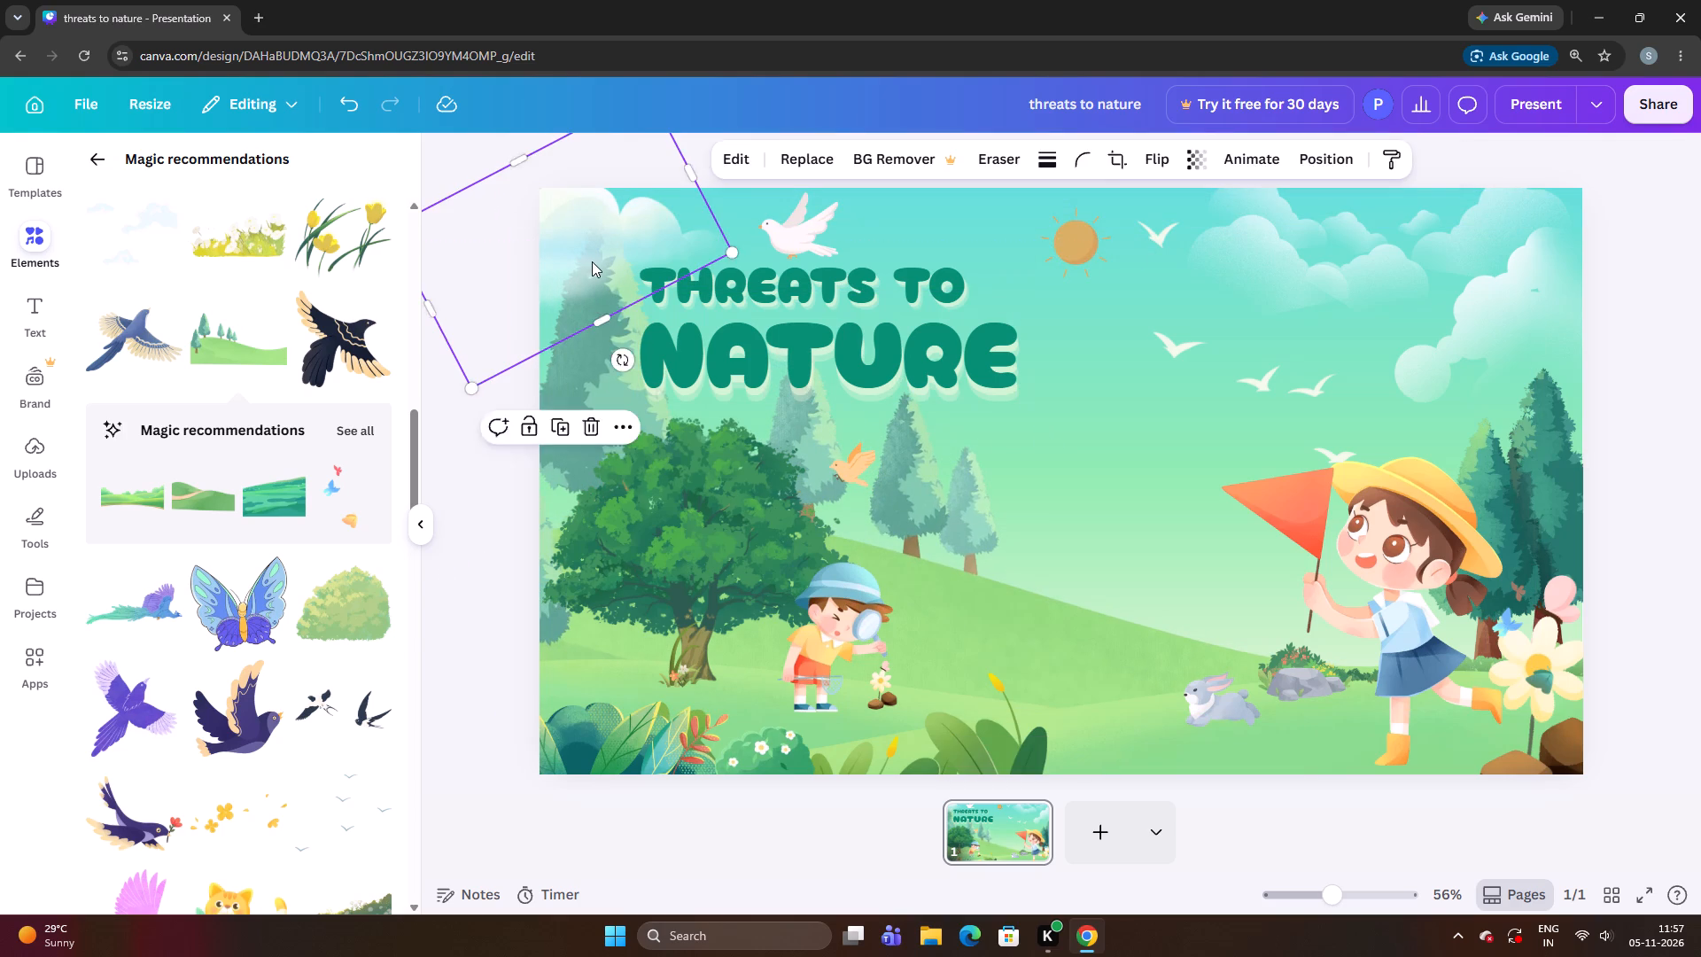
drag(592, 261, 1093, 438)
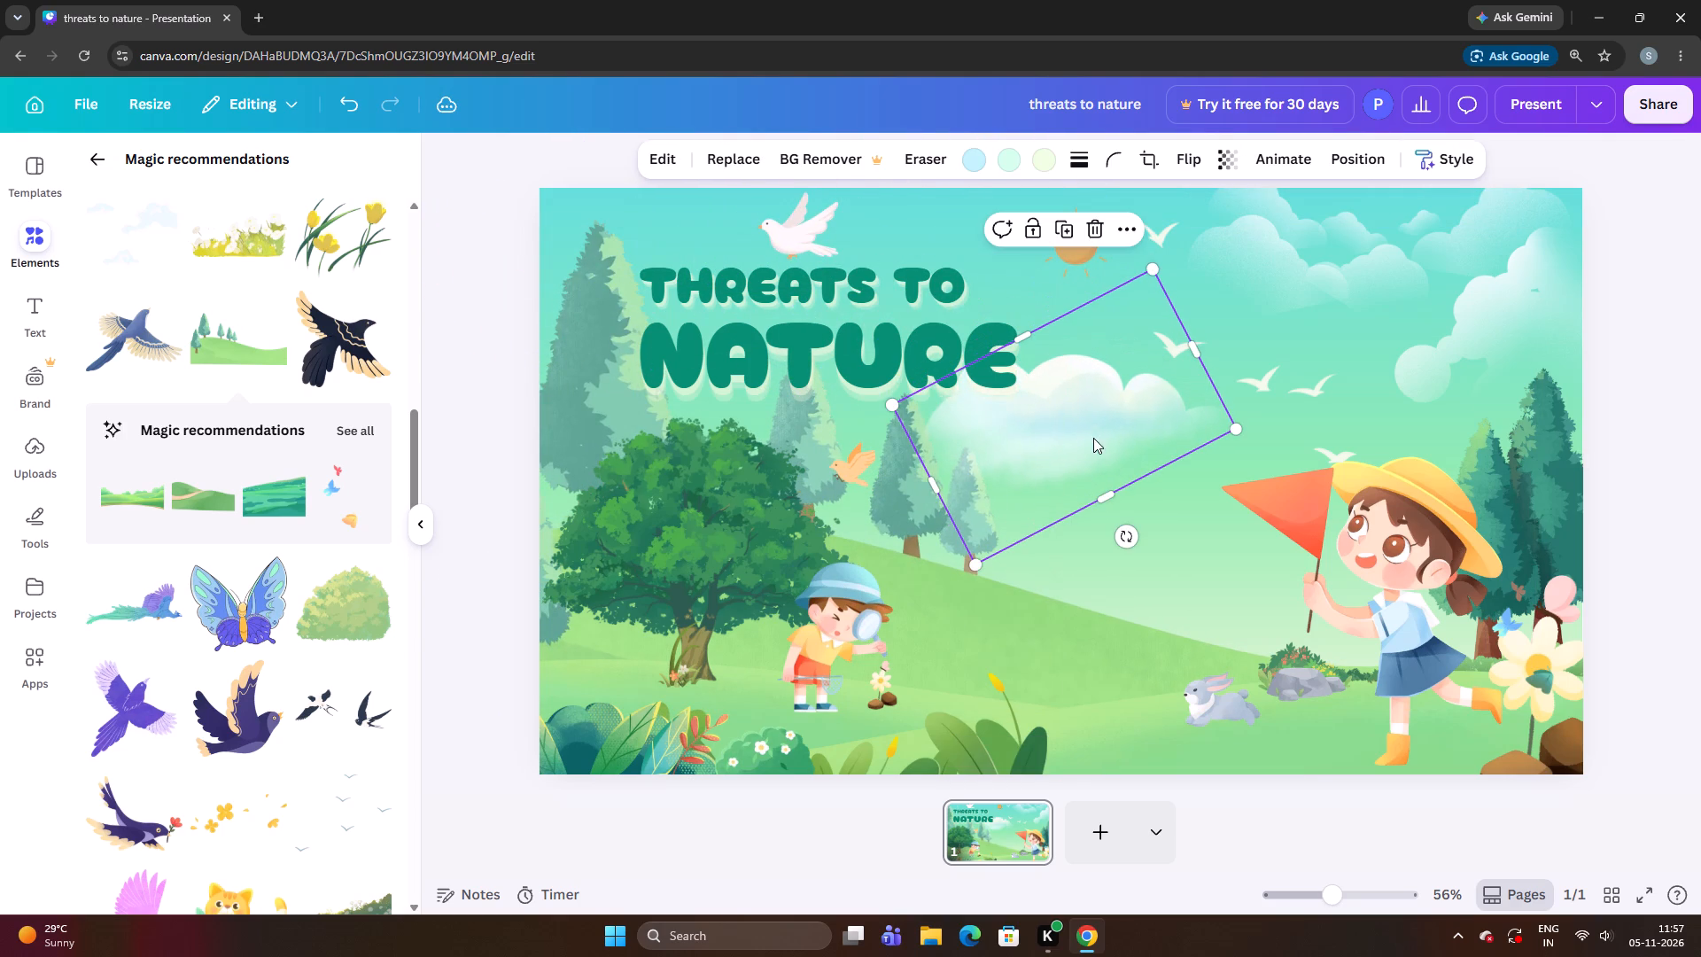
drag(1235, 427, 1113, 408)
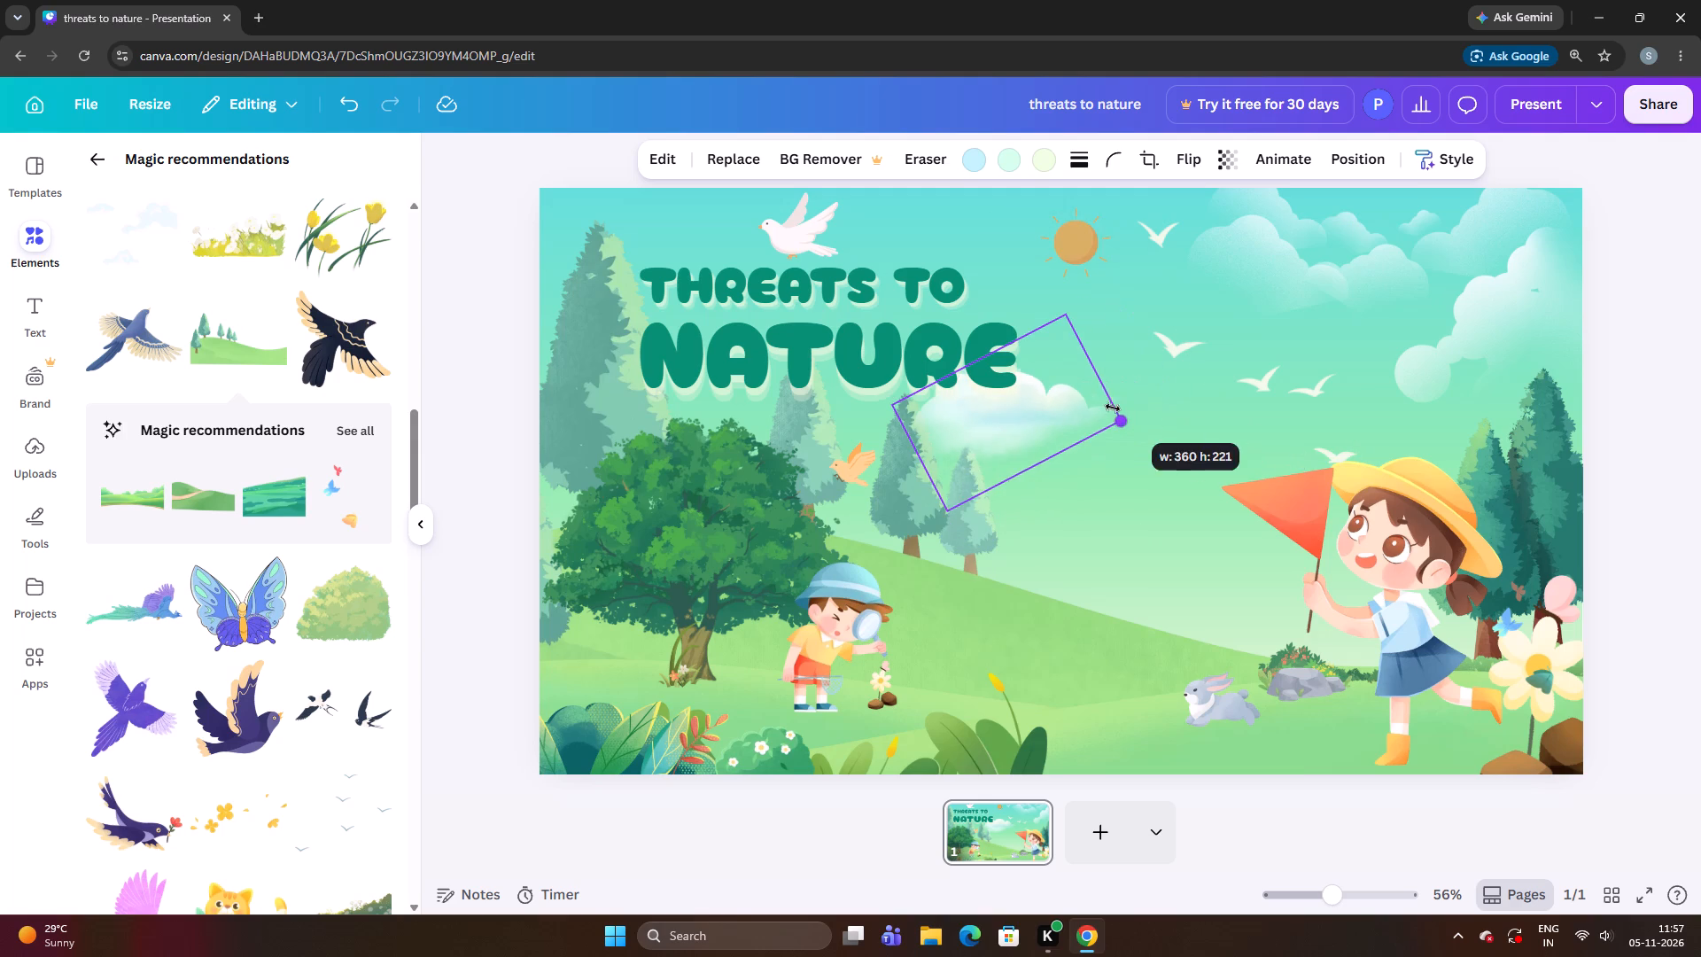
drag(1113, 408, 1107, 405)
Place the shrunken cloud above the word THREATS, between the tall pine and the white dove.
drag(1019, 403, 959, 228)
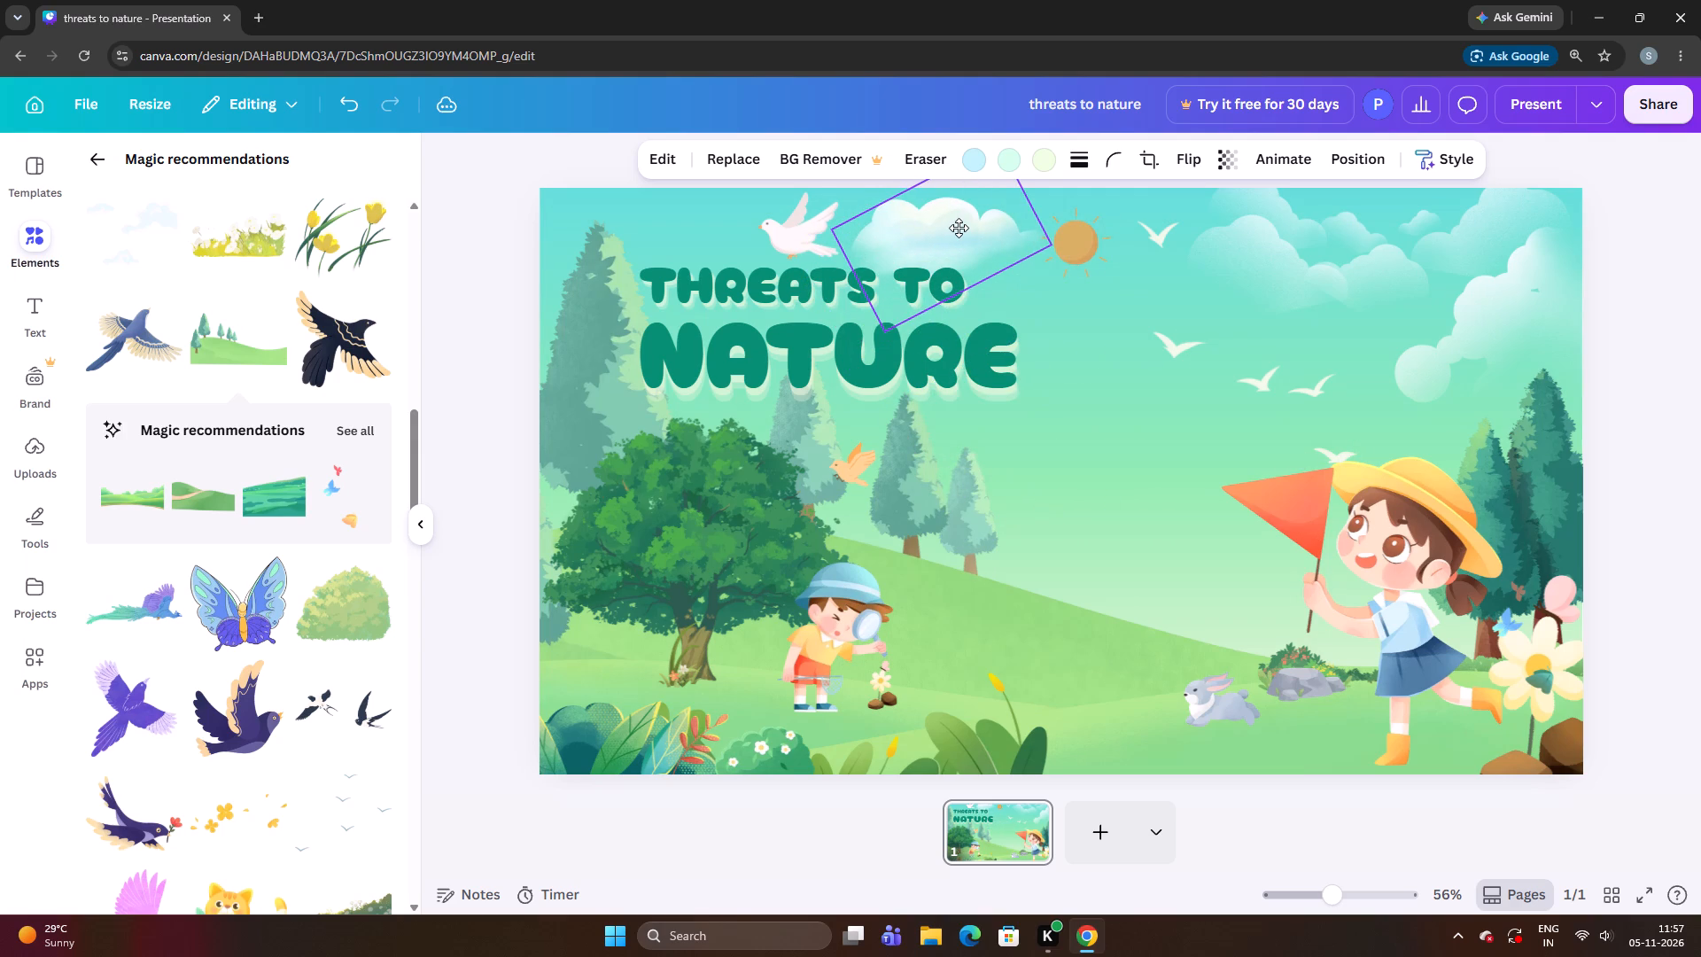
drag(959, 228, 735, 227)
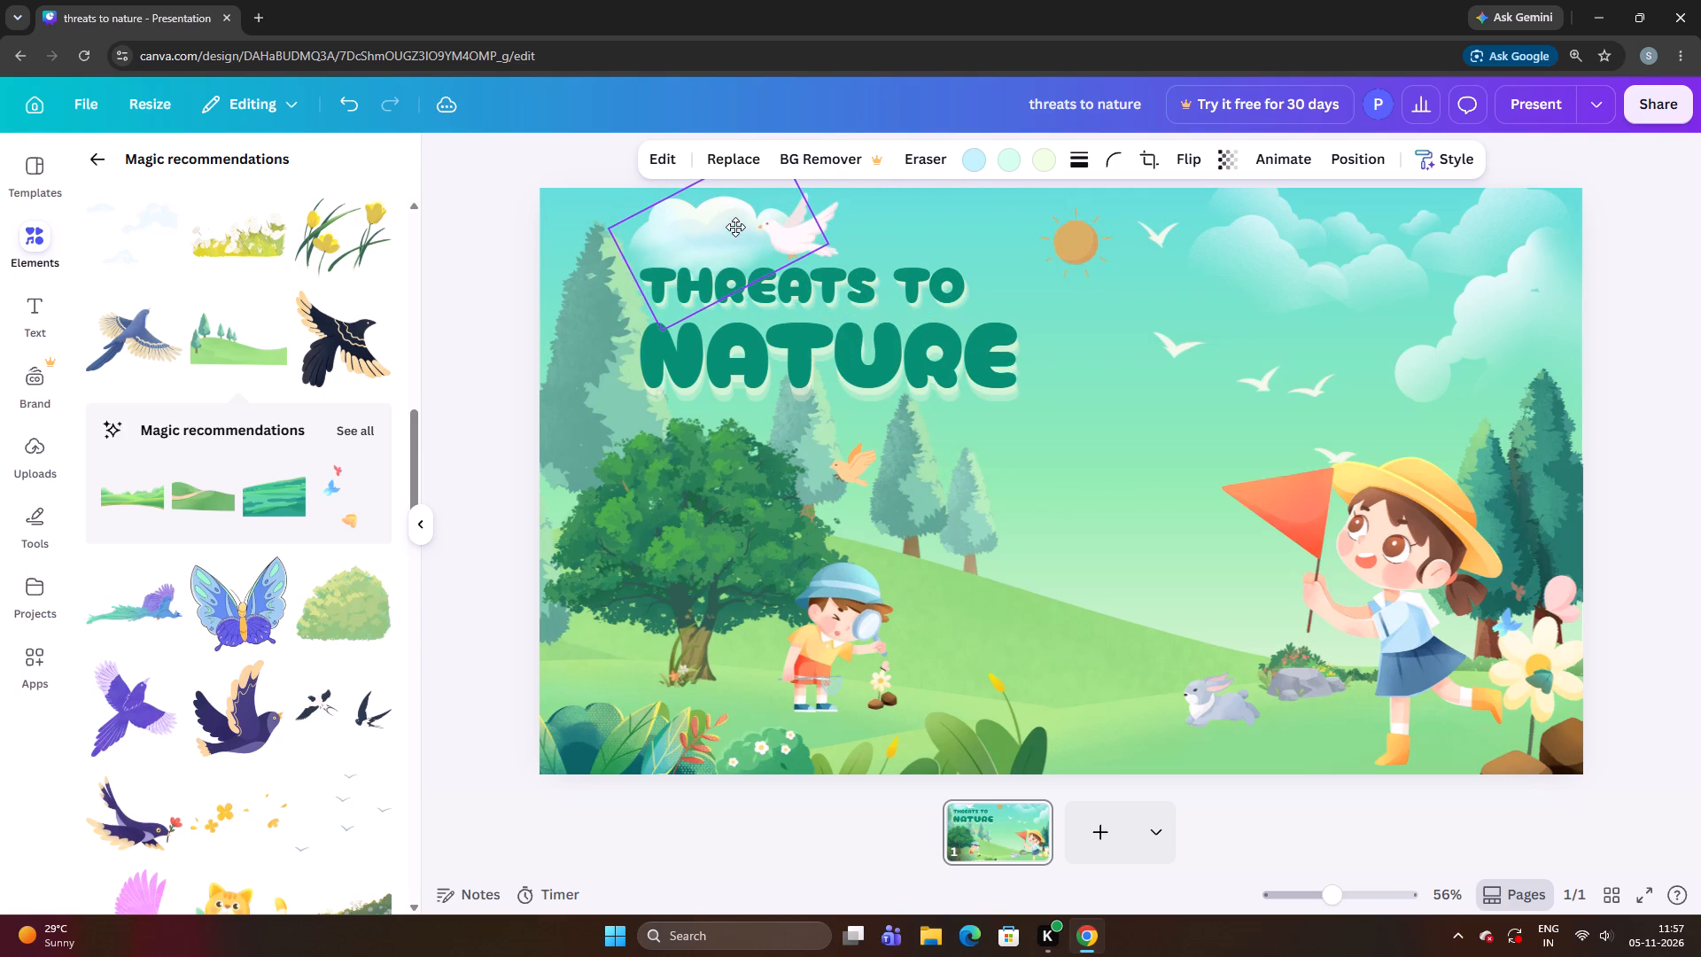
drag(735, 227, 741, 227)
drag(741, 227, 708, 227)
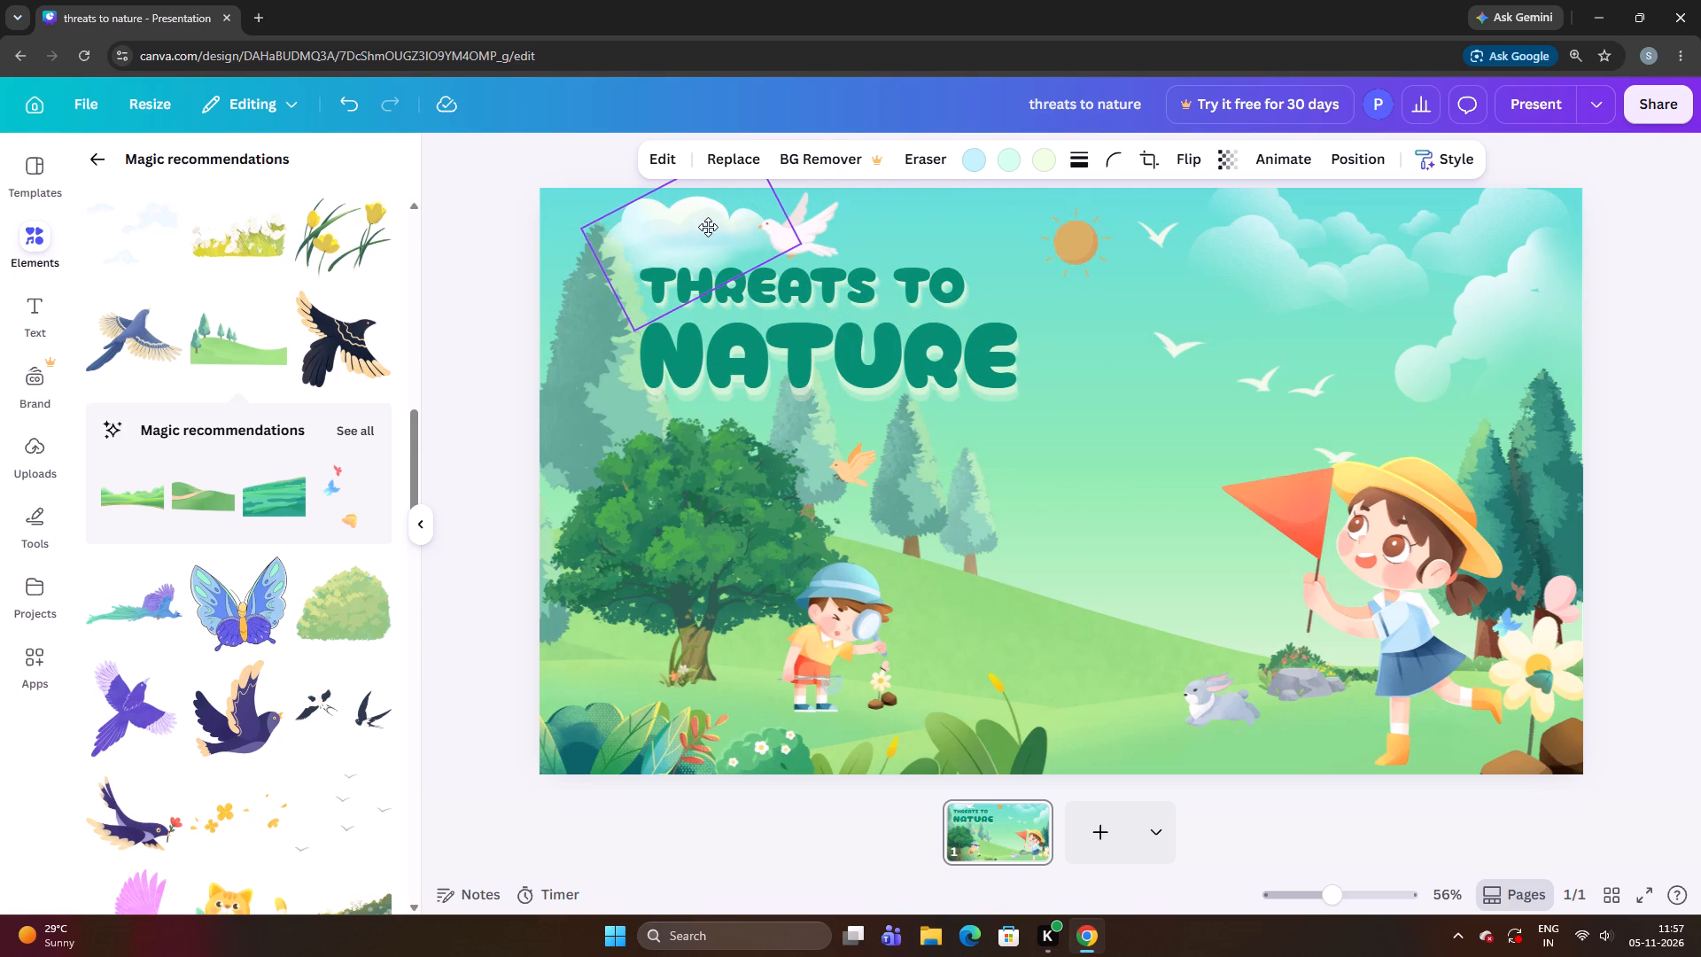
drag(708, 227, 694, 230)
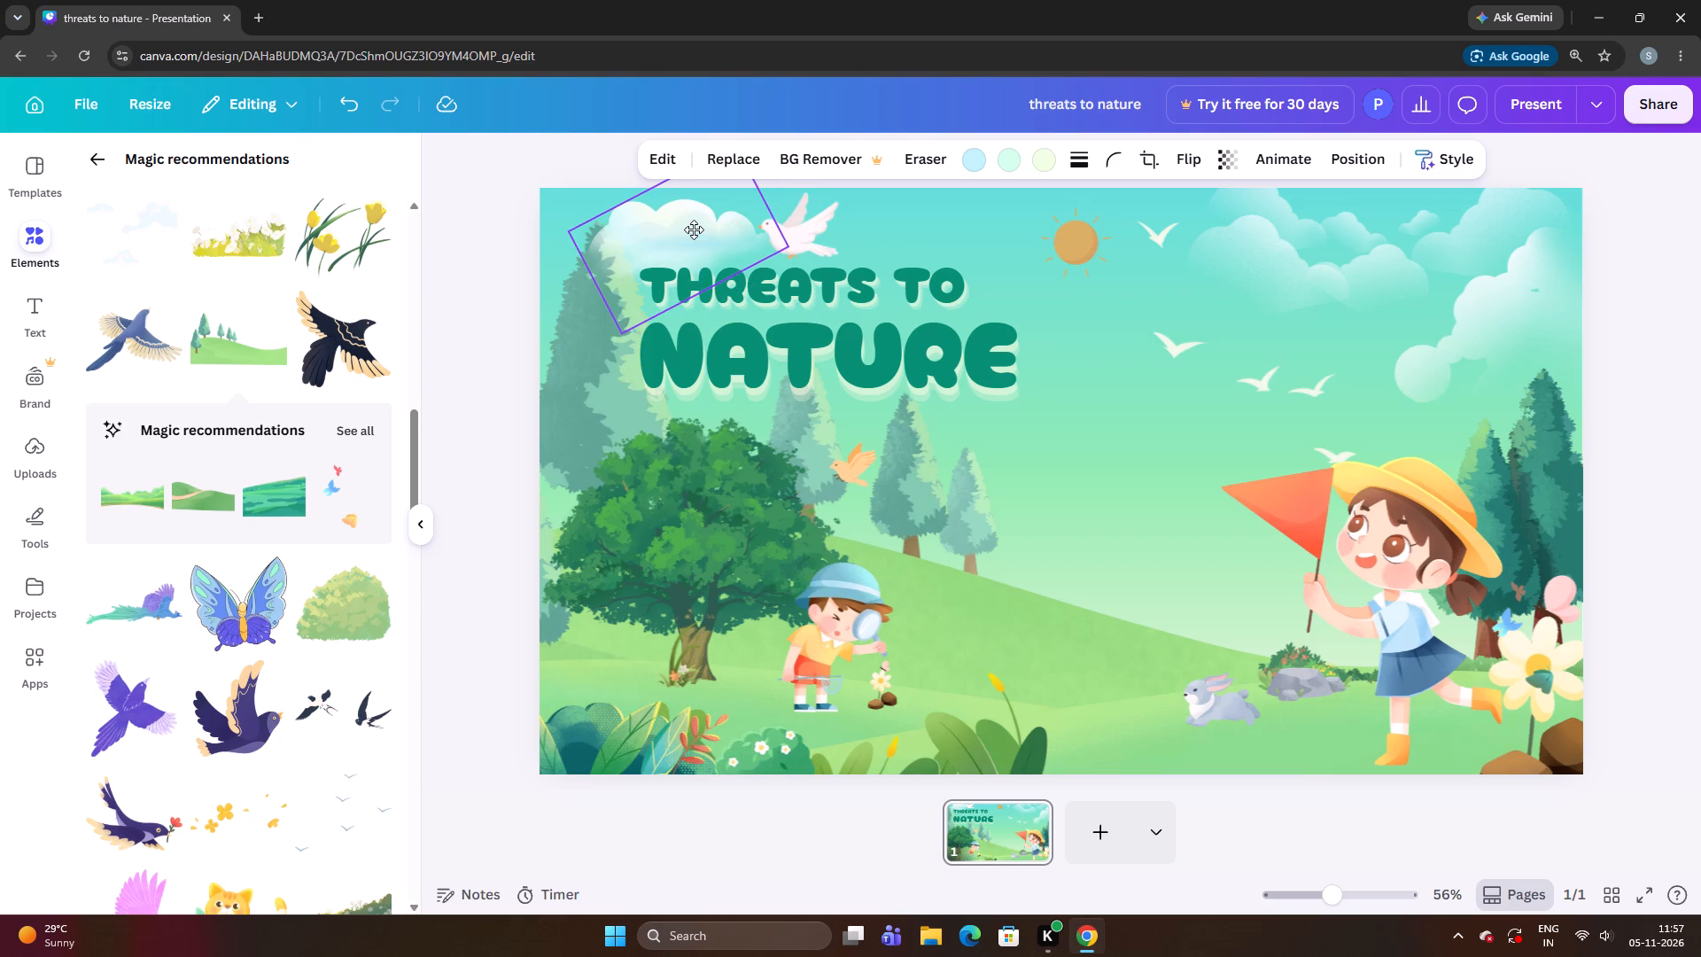
drag(694, 230, 700, 231)
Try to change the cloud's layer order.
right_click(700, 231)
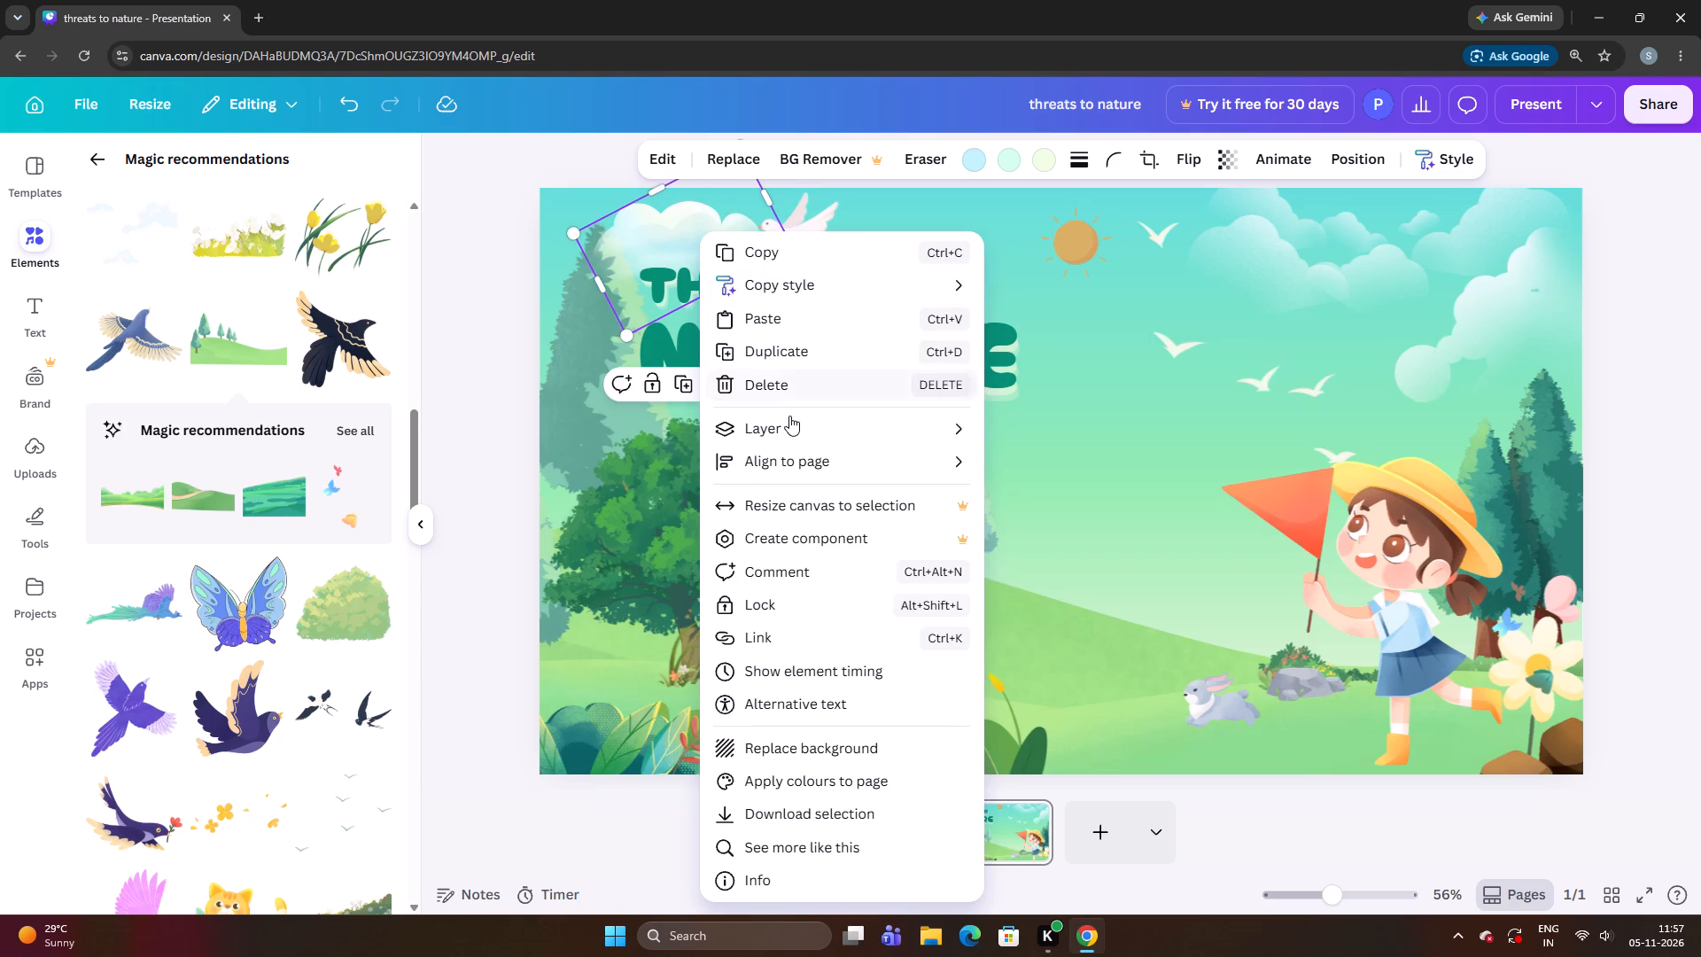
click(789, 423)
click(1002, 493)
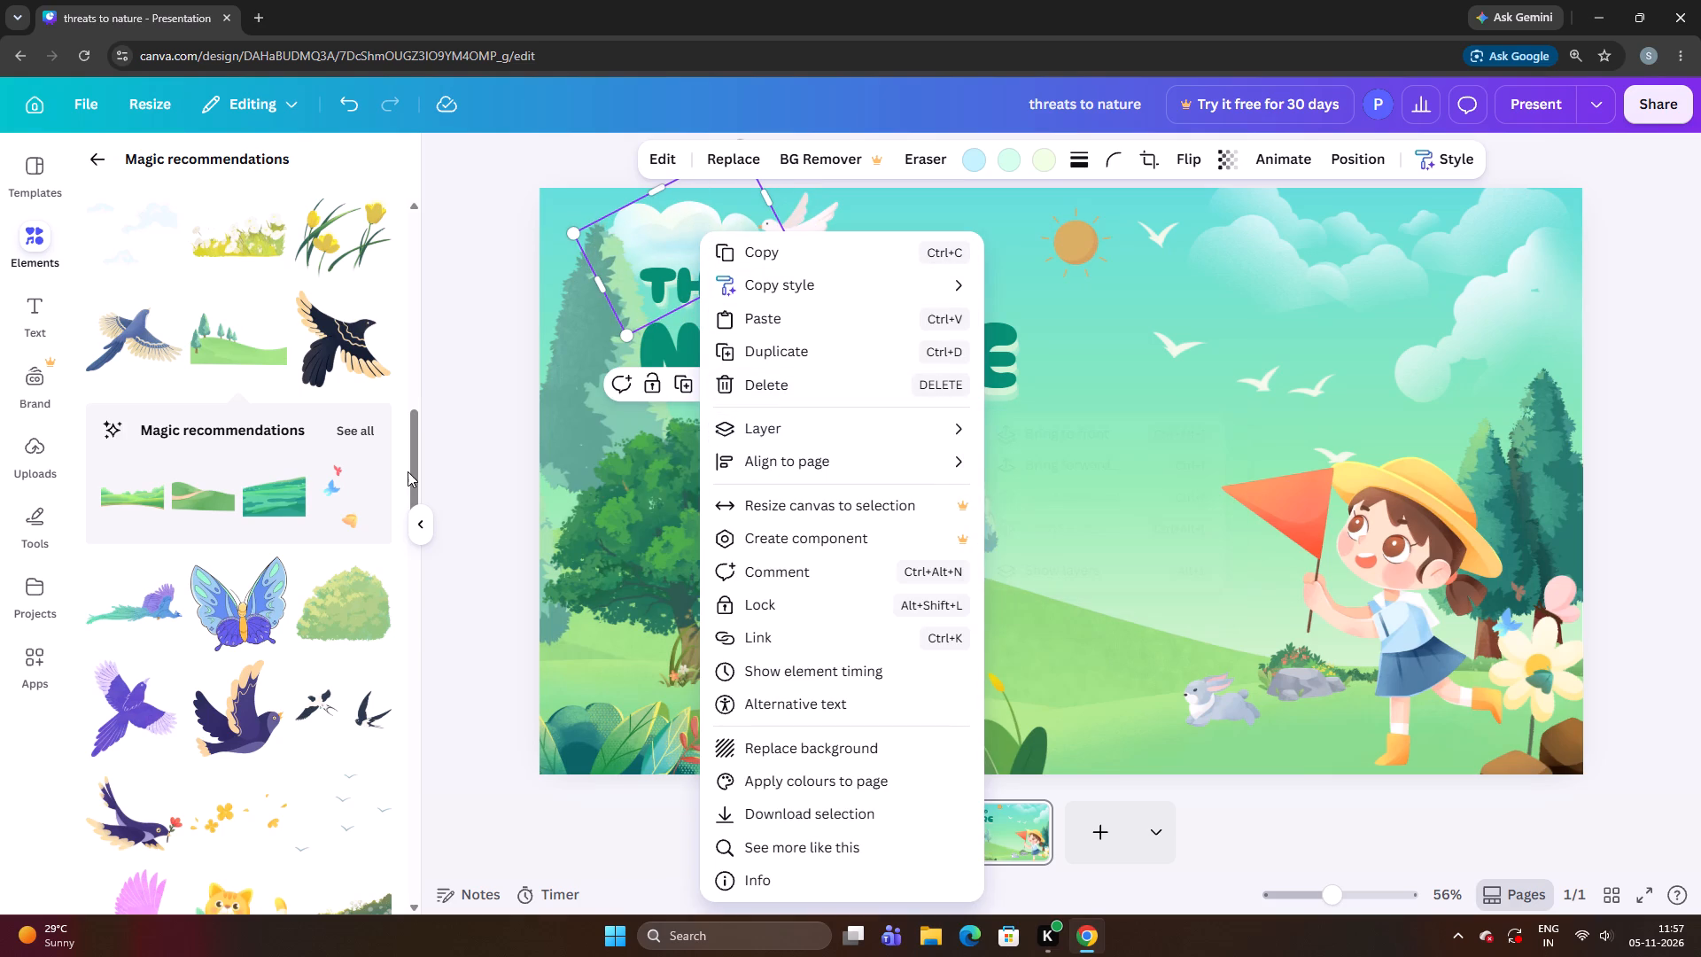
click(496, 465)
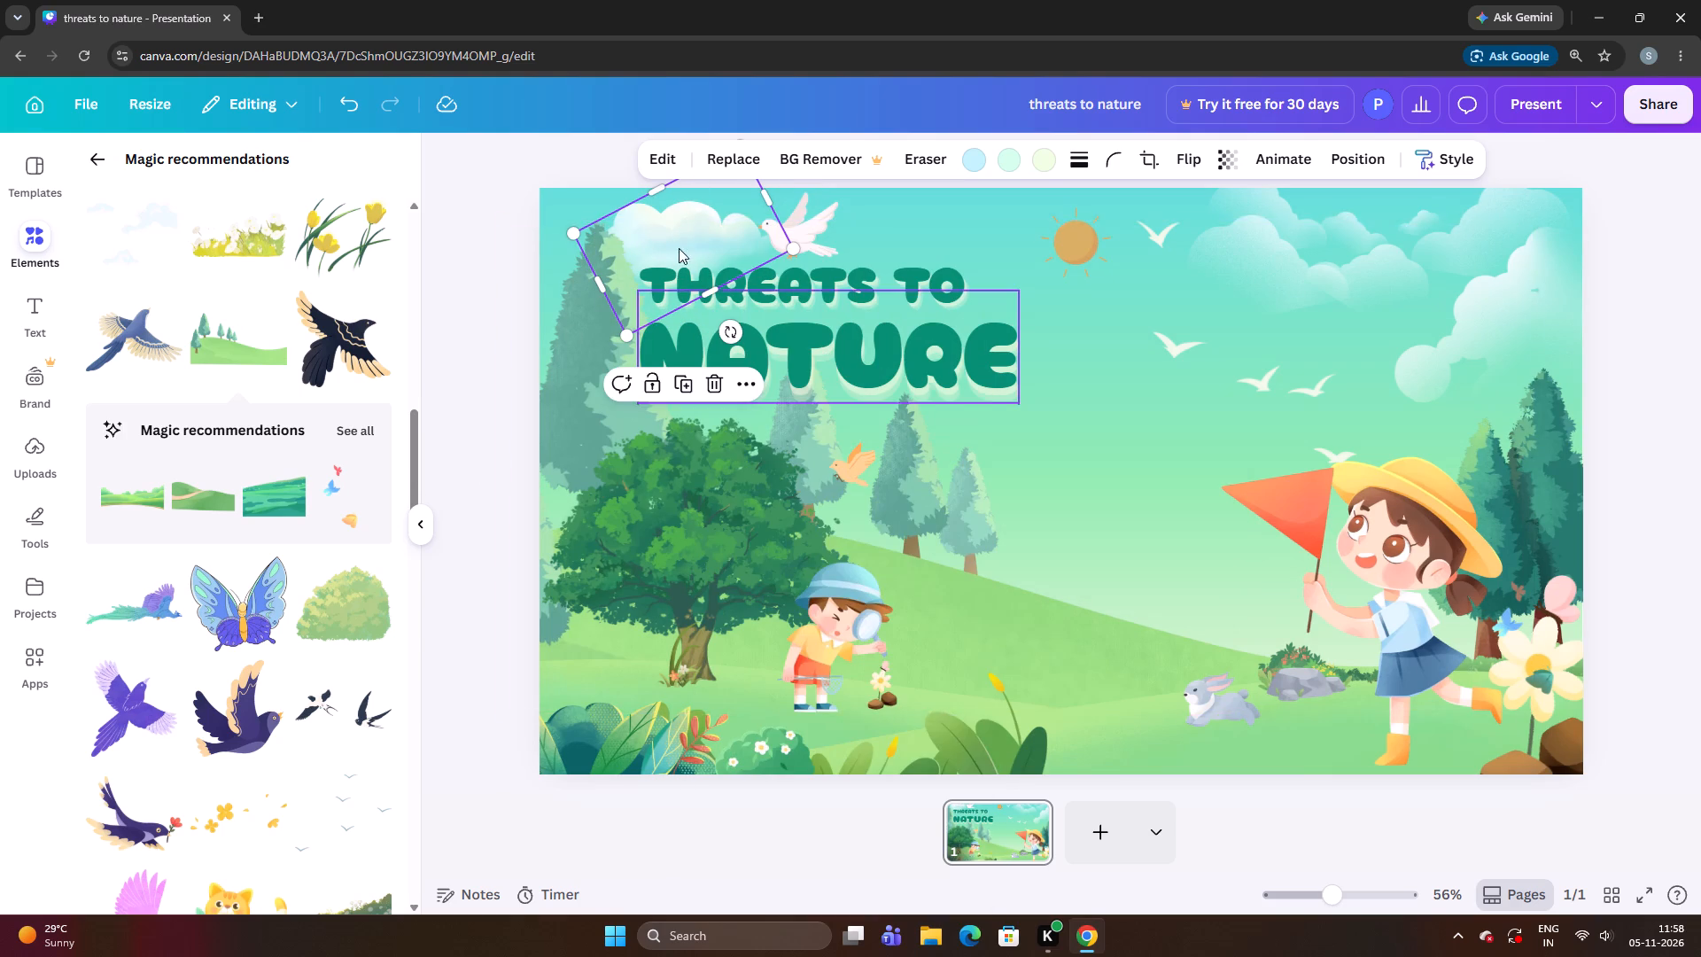
Shift the cloud slightly toward the tall pine, away from the white dove.
click(675, 214)
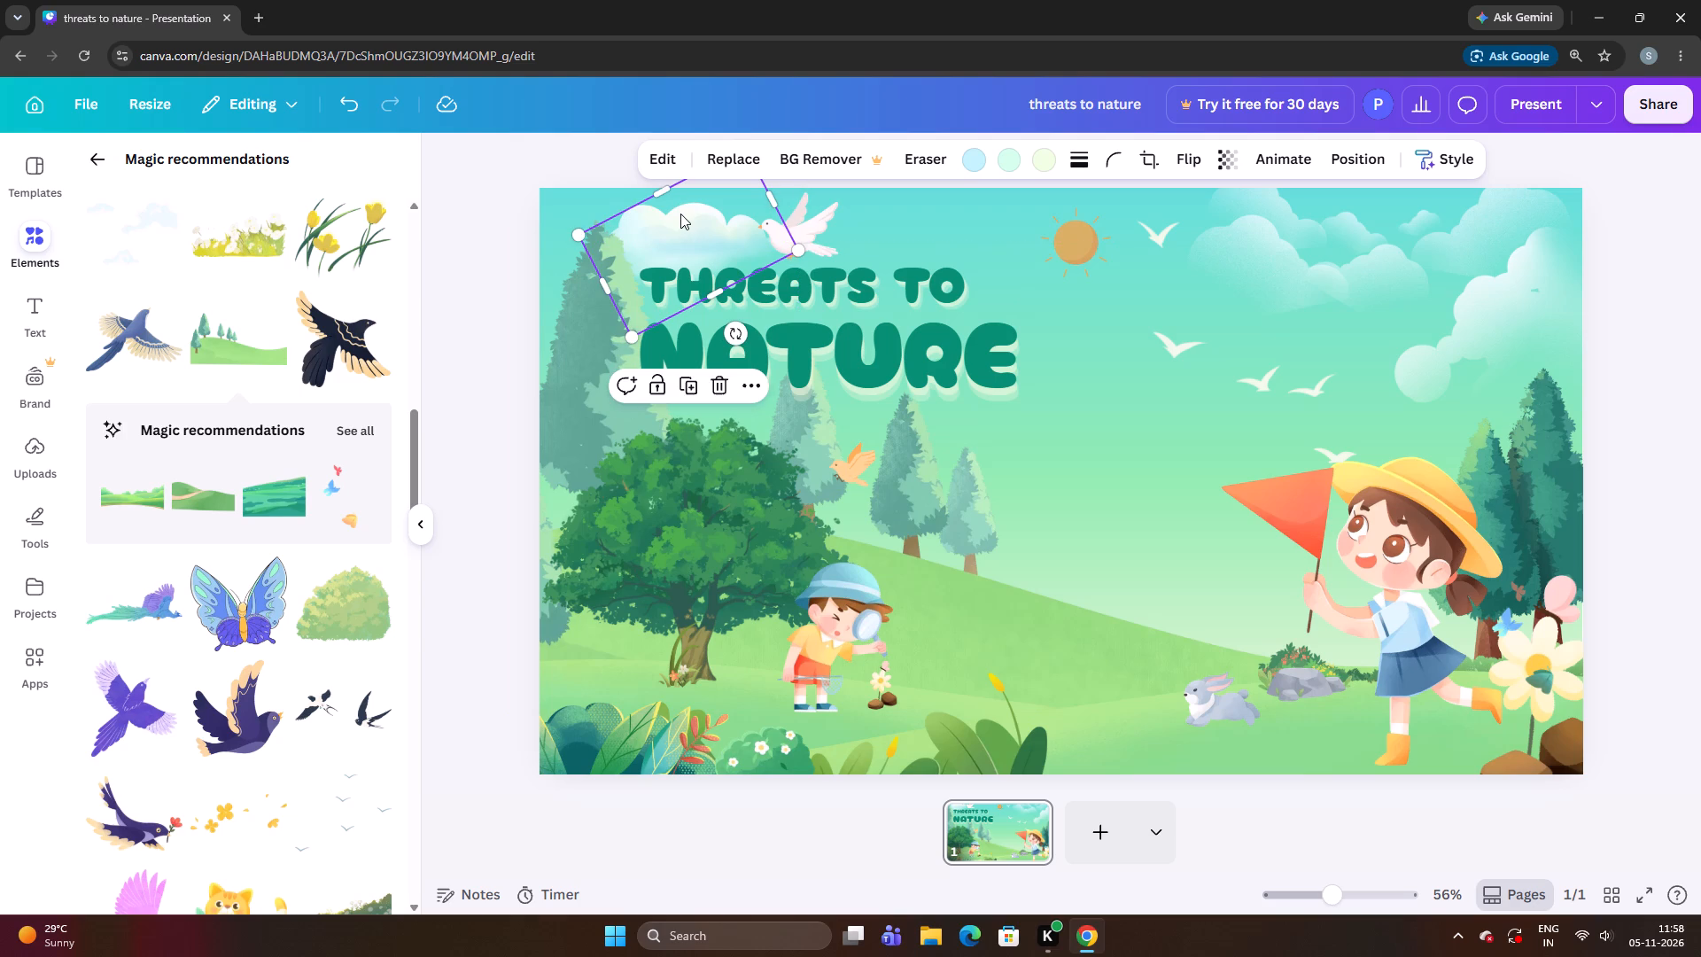
drag(680, 214, 686, 216)
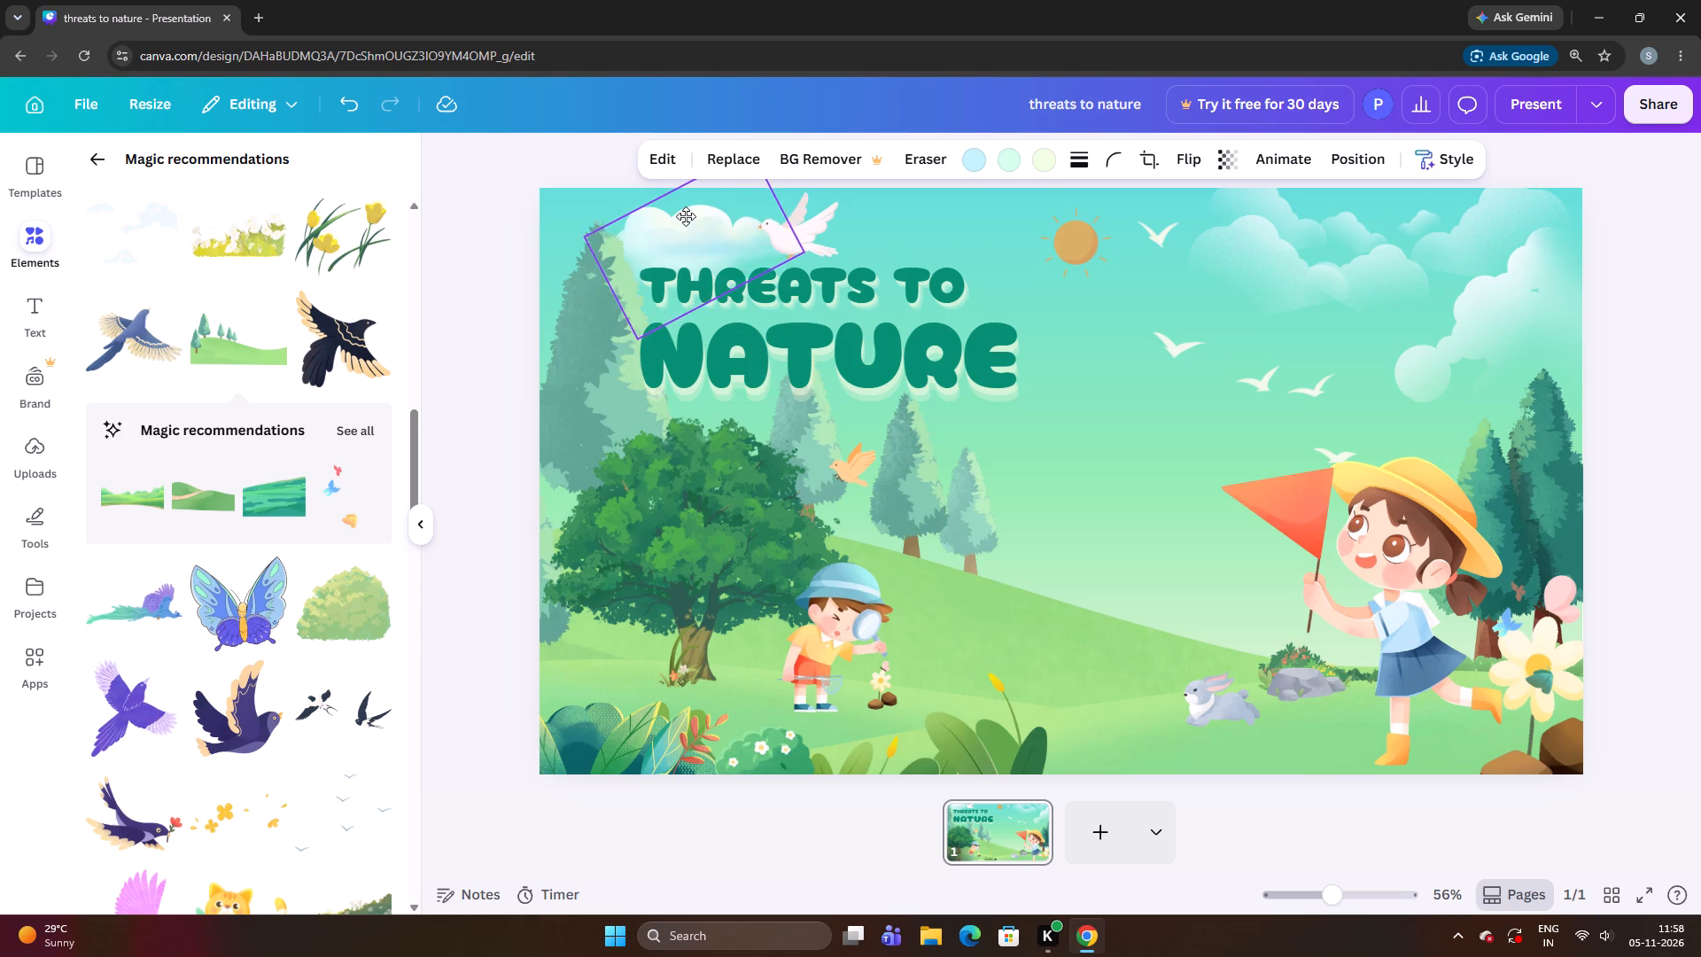
drag(686, 216, 667, 216)
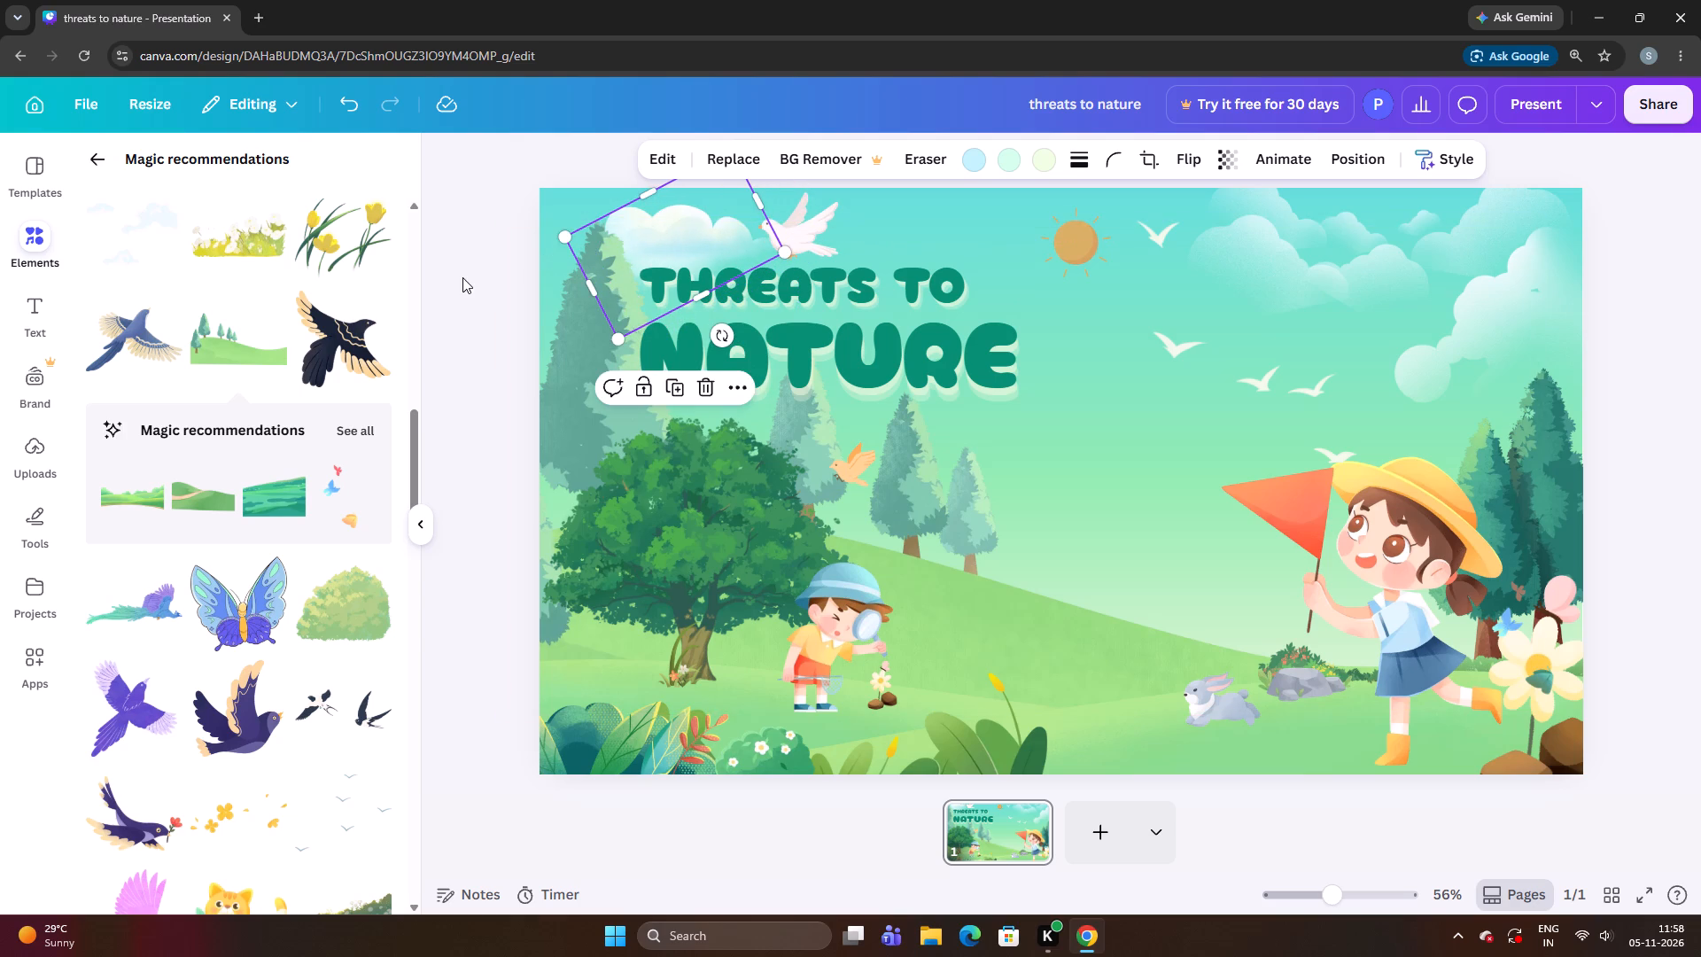
Fine-tune the cloud's position in small nudges so it sits slightly farther right, just above the word THREATS.
click(462, 277)
click(677, 206)
key(Down)
key(Down)
key(Down)
key(Right)
key(Right)
key(Right)
key(Right)
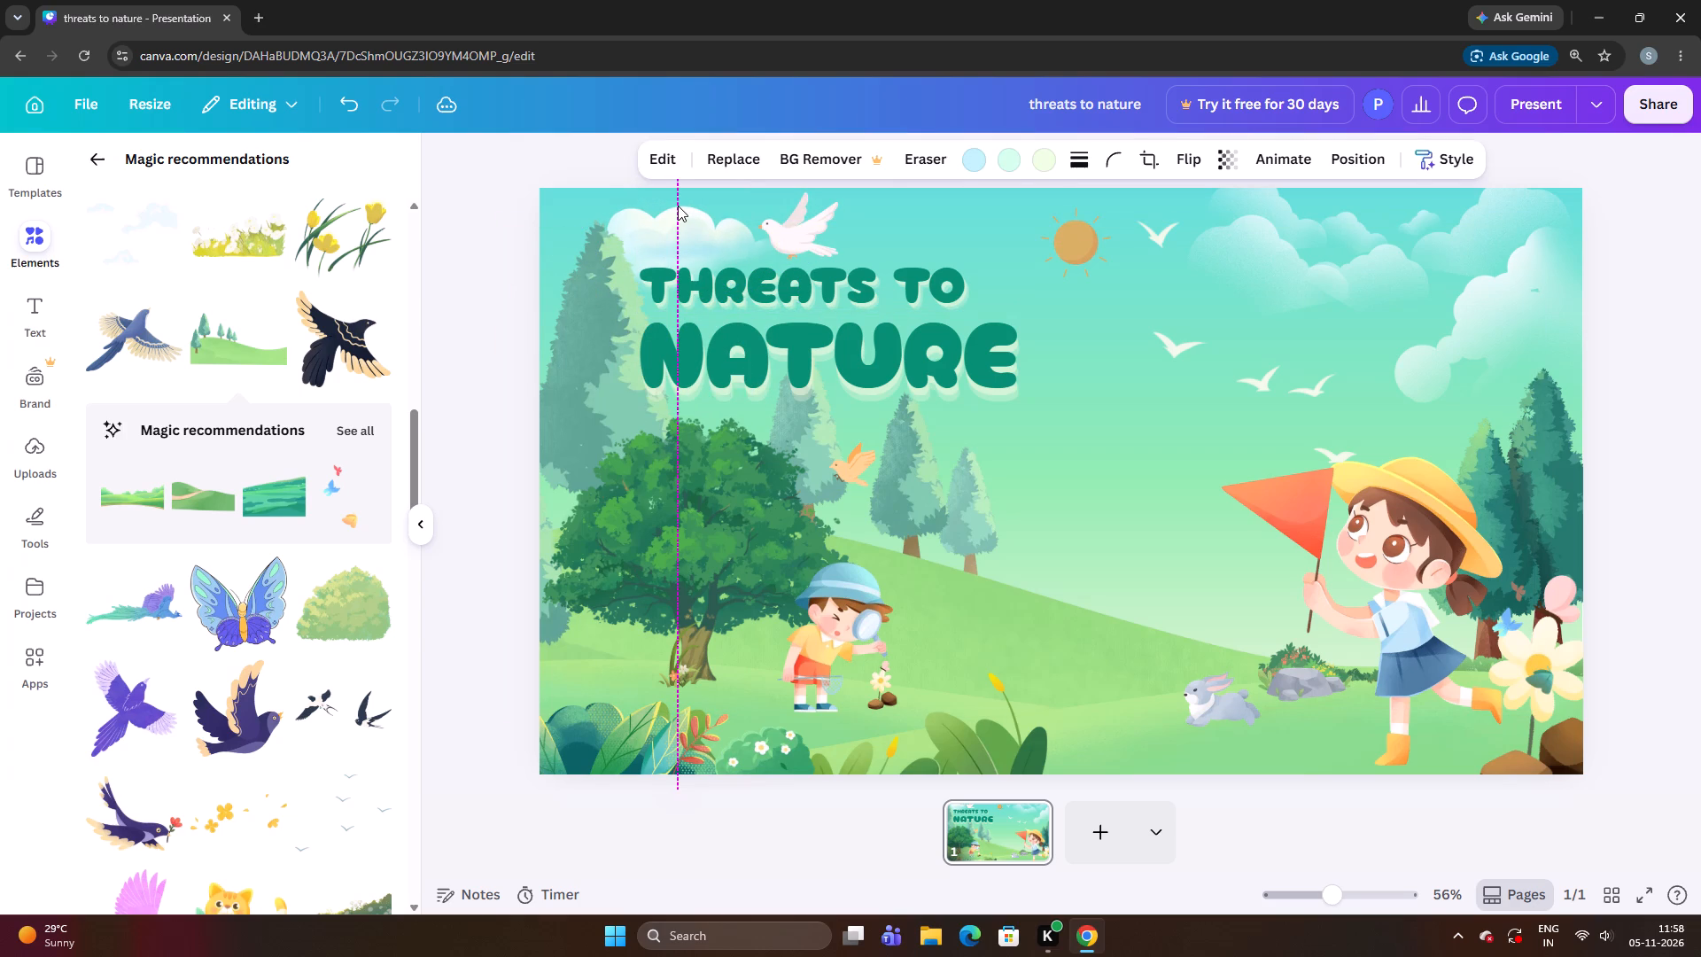
key(Up)
key(Up)
key(Up)
key(Up)
key(Up)
key(Up)
key(Right)
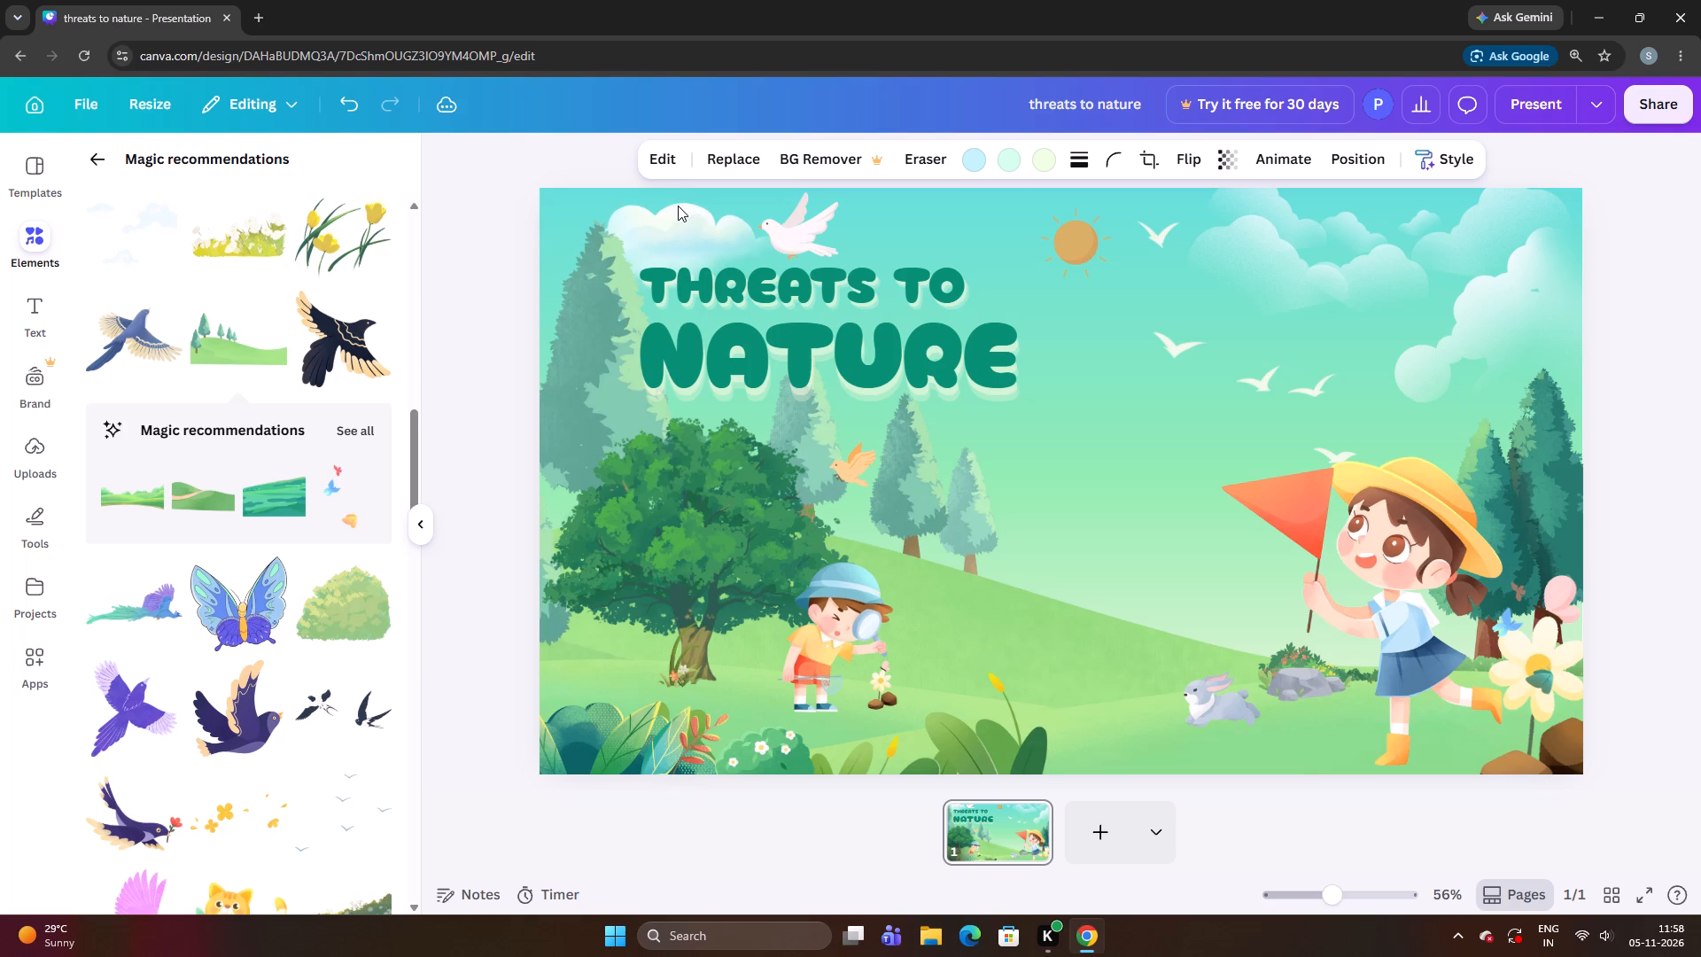
key(Right)
key(Down)
key(Right)
key(Right)
key(Right)
key(Right)
key(Right)
key(Down)
key(Up)
key(Up)
key(Up)
key(Down)
key(Down)
key(Right)
key(Right)
key(Right)
key(Right)
key(Right)
key(Down)
key(Down)
key(Down)
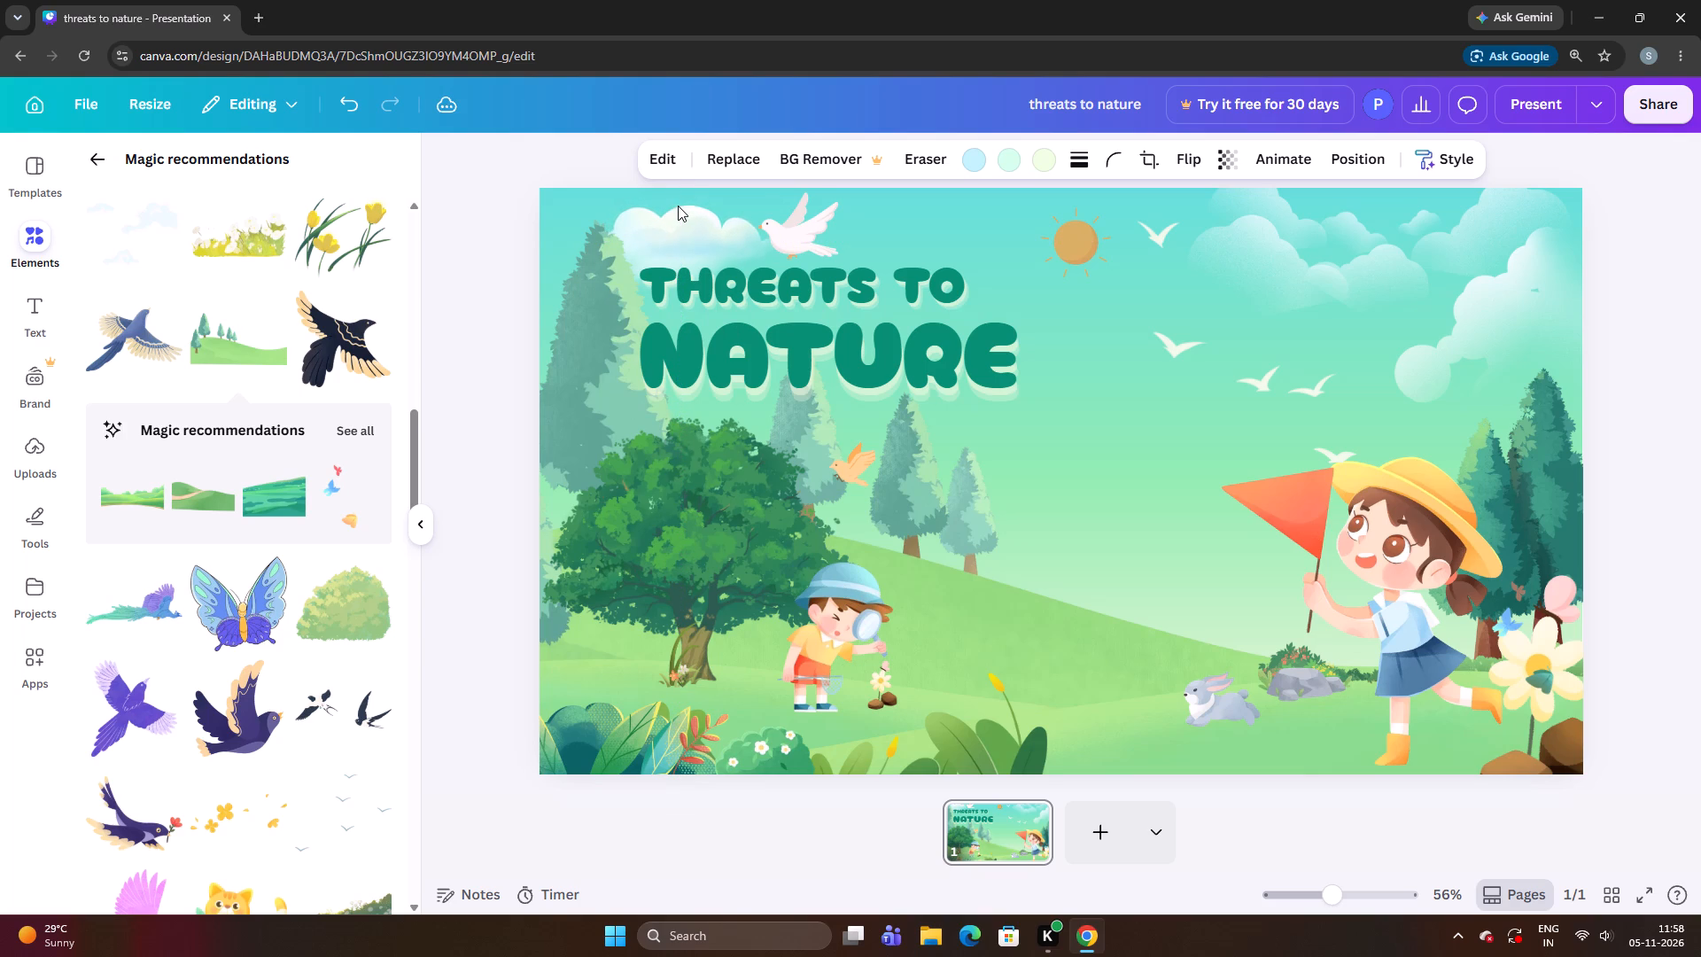
key(Up)
key(Up)
key(Up)
key(Up)
key(Up)
key(Up)
key(Down)
key(Down)
key(Down)
key(Down)
key(Down)
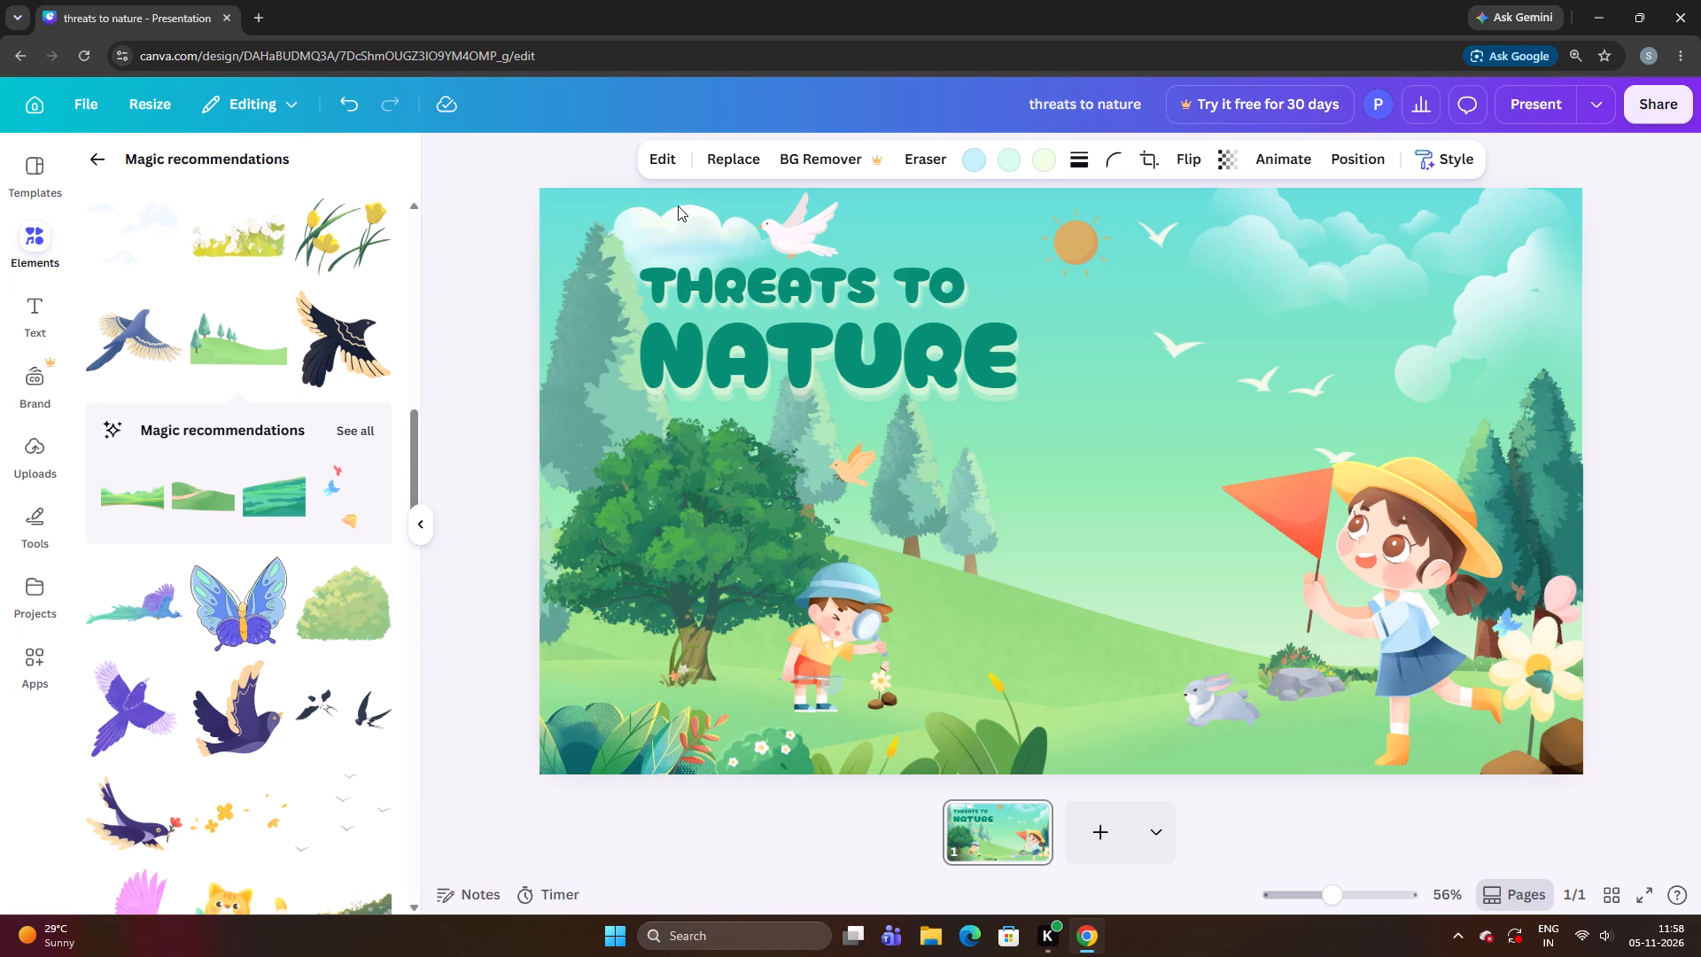
key(Down)
key(Down)
key(Down)
key(Down)
key(Down)
key(Up)
Move the white dove away from the cloud to above the title's word TO, and make it slightly smaller.
drag(816, 223, 959, 224)
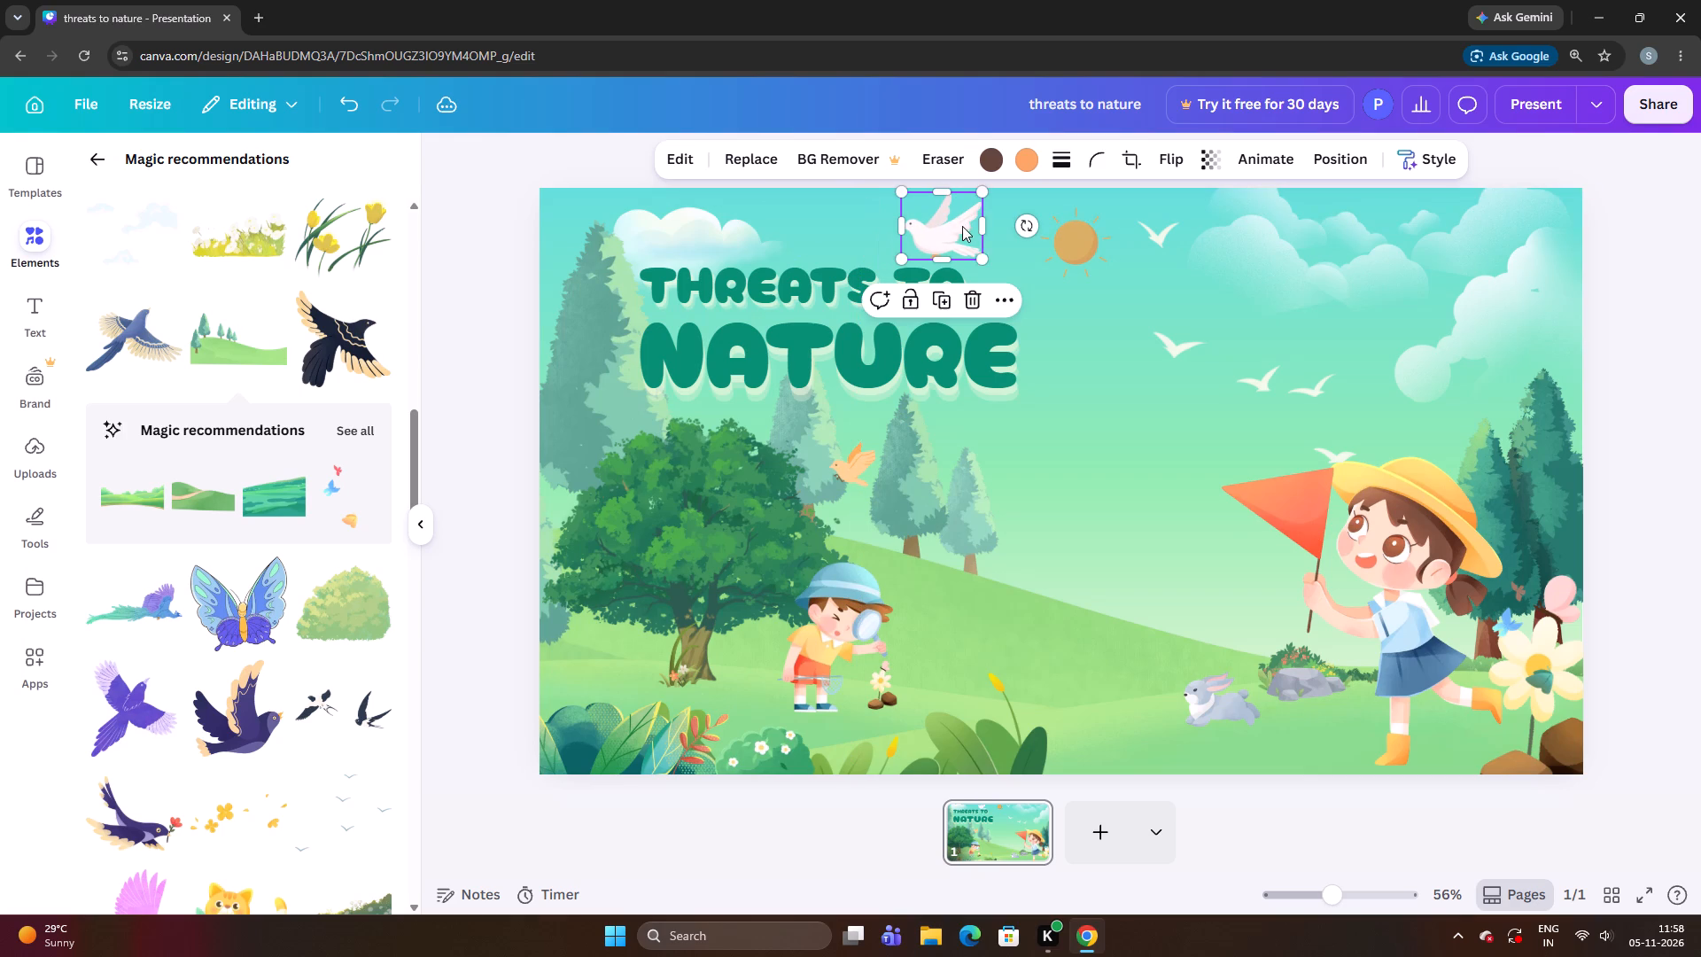
drag(987, 261, 972, 258)
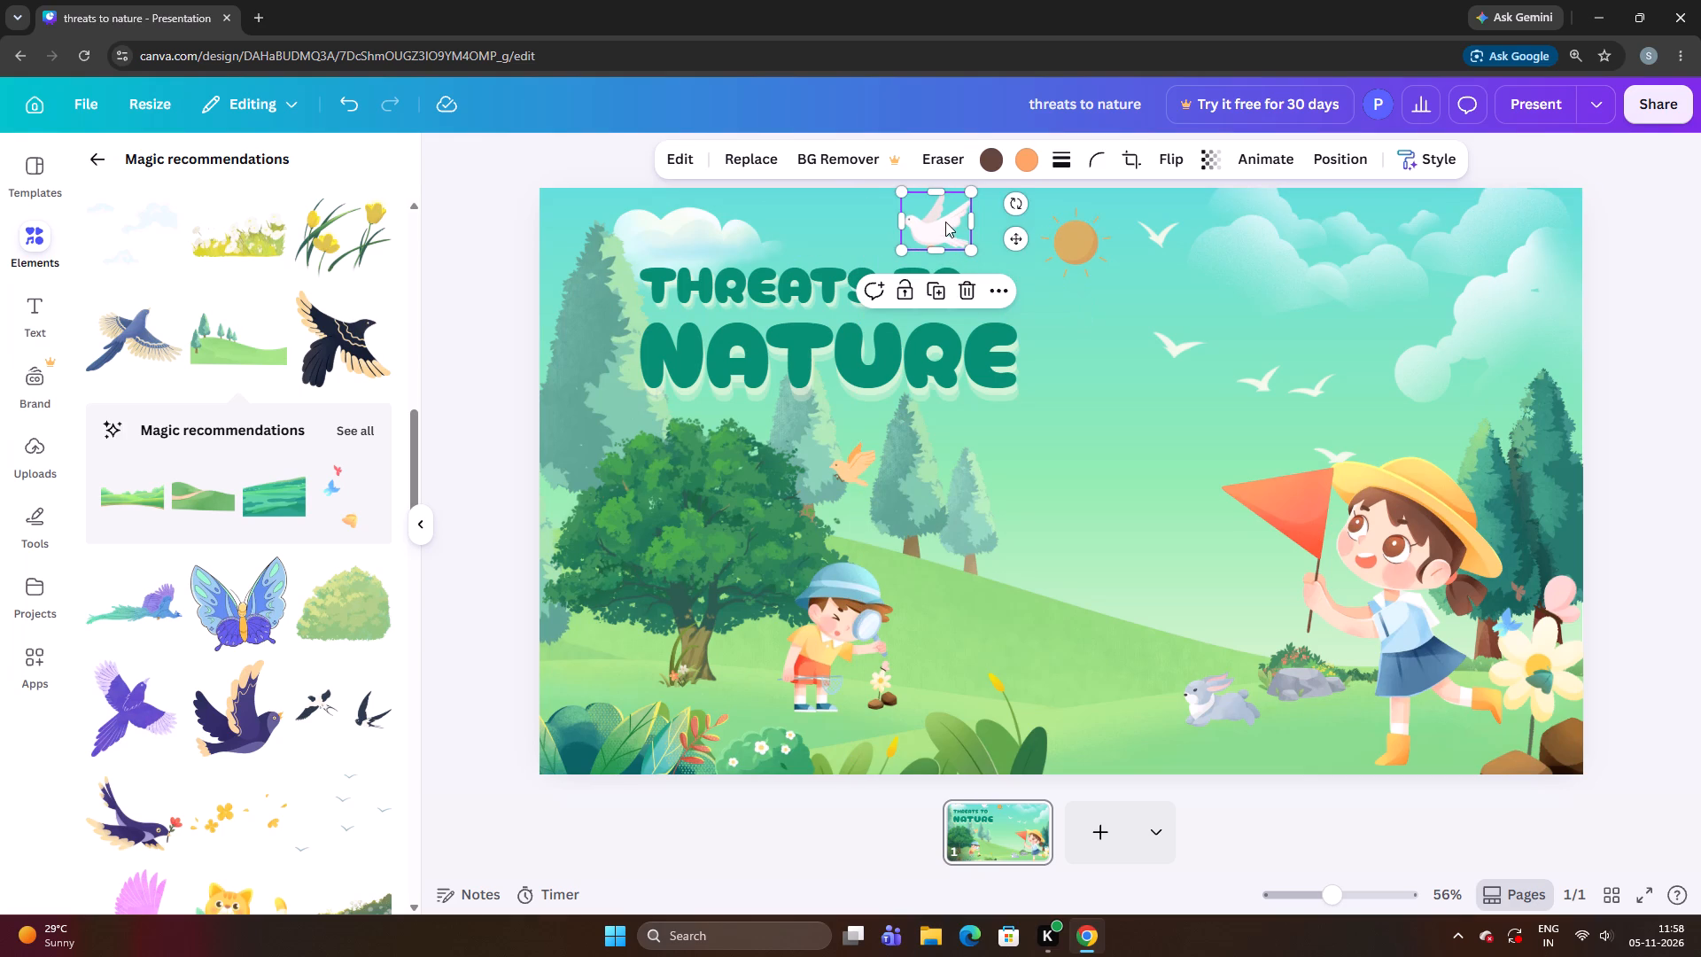
drag(944, 222, 921, 229)
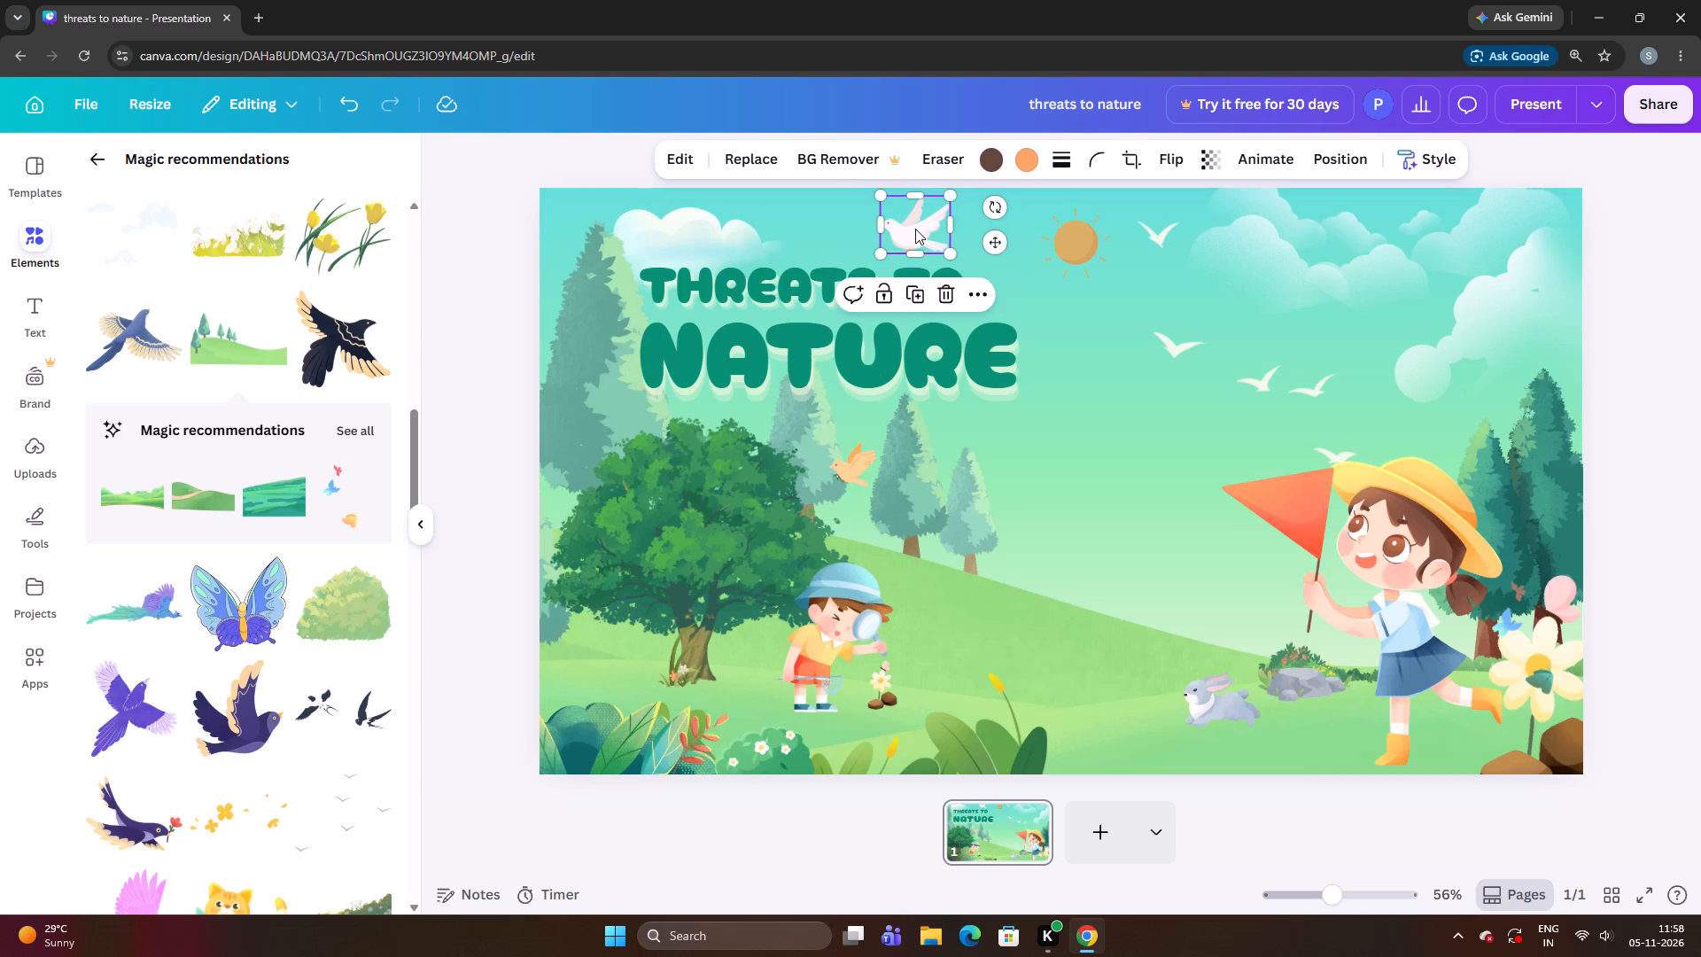
Nudge the white dove slightly down and left so it hovers just above the gap before the title's word TO.
key(Down)
key(Down)
key(Down)
key(Down)
key(Down)
key(Left)
key(Left)
key(Left)
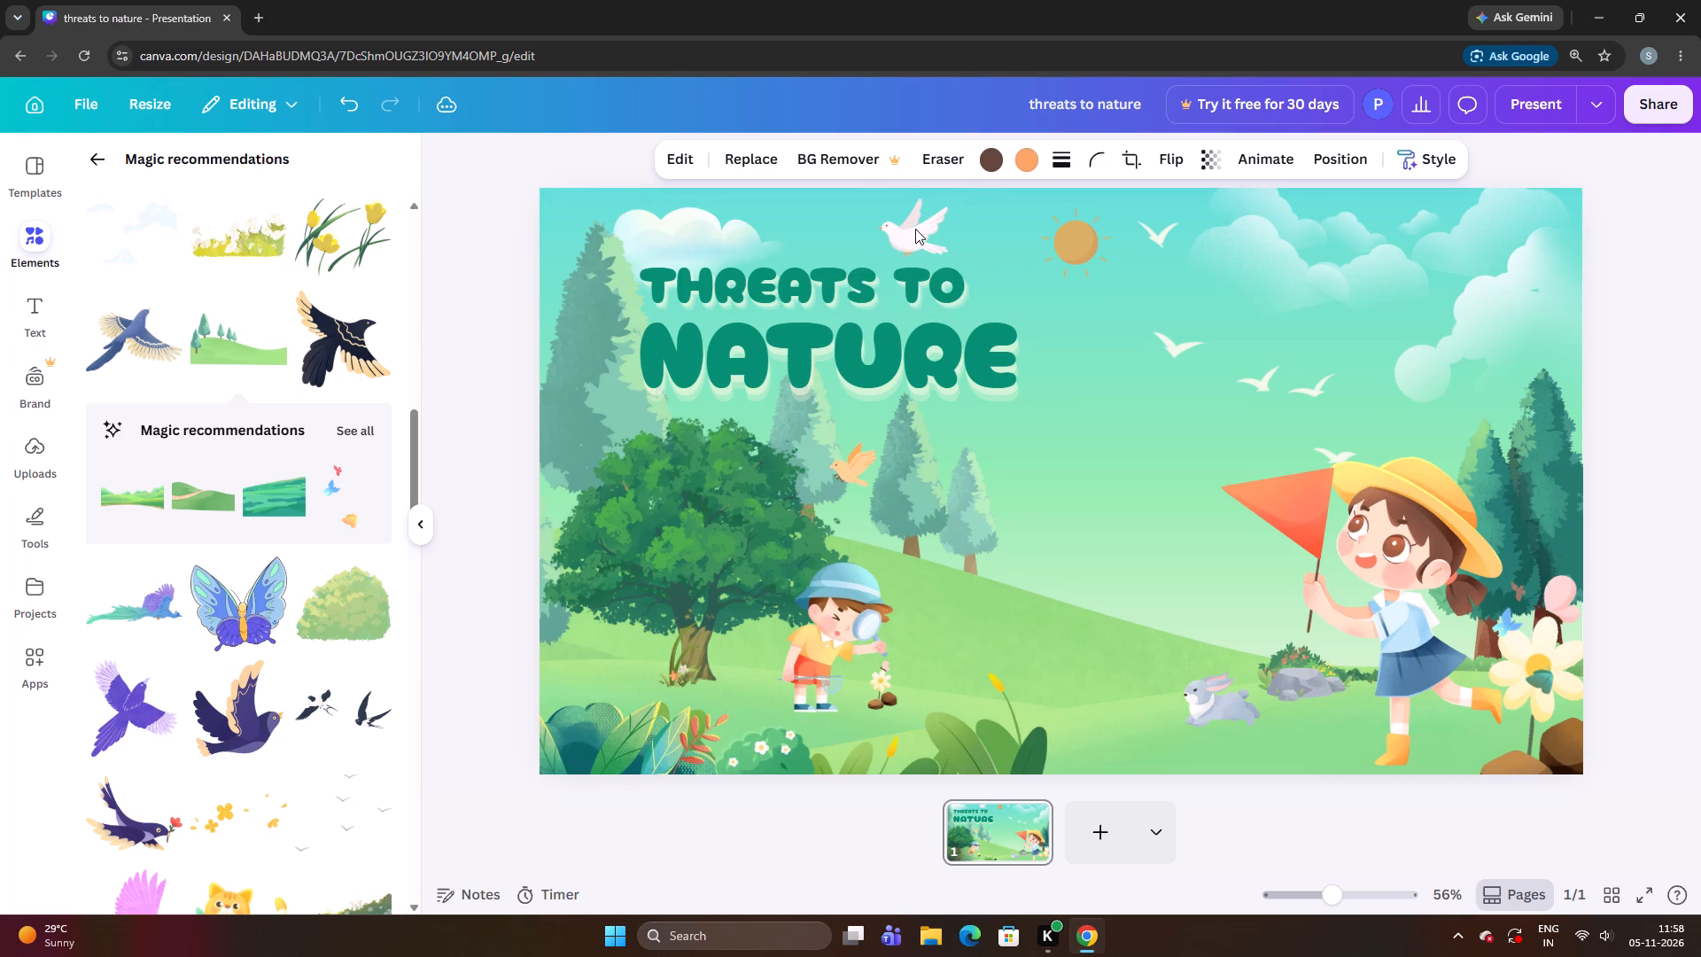
key(Left)
key(Left)
key(Left)
key(Down)
key(Down)
key(Down)
key(Down)
key(Up)
key(Up)
key(Left)
key(Left)
key(Left)
key(Left)
key(Left)
key(Left)
key(Left)
key(Left)
key(Left)
key(Left)
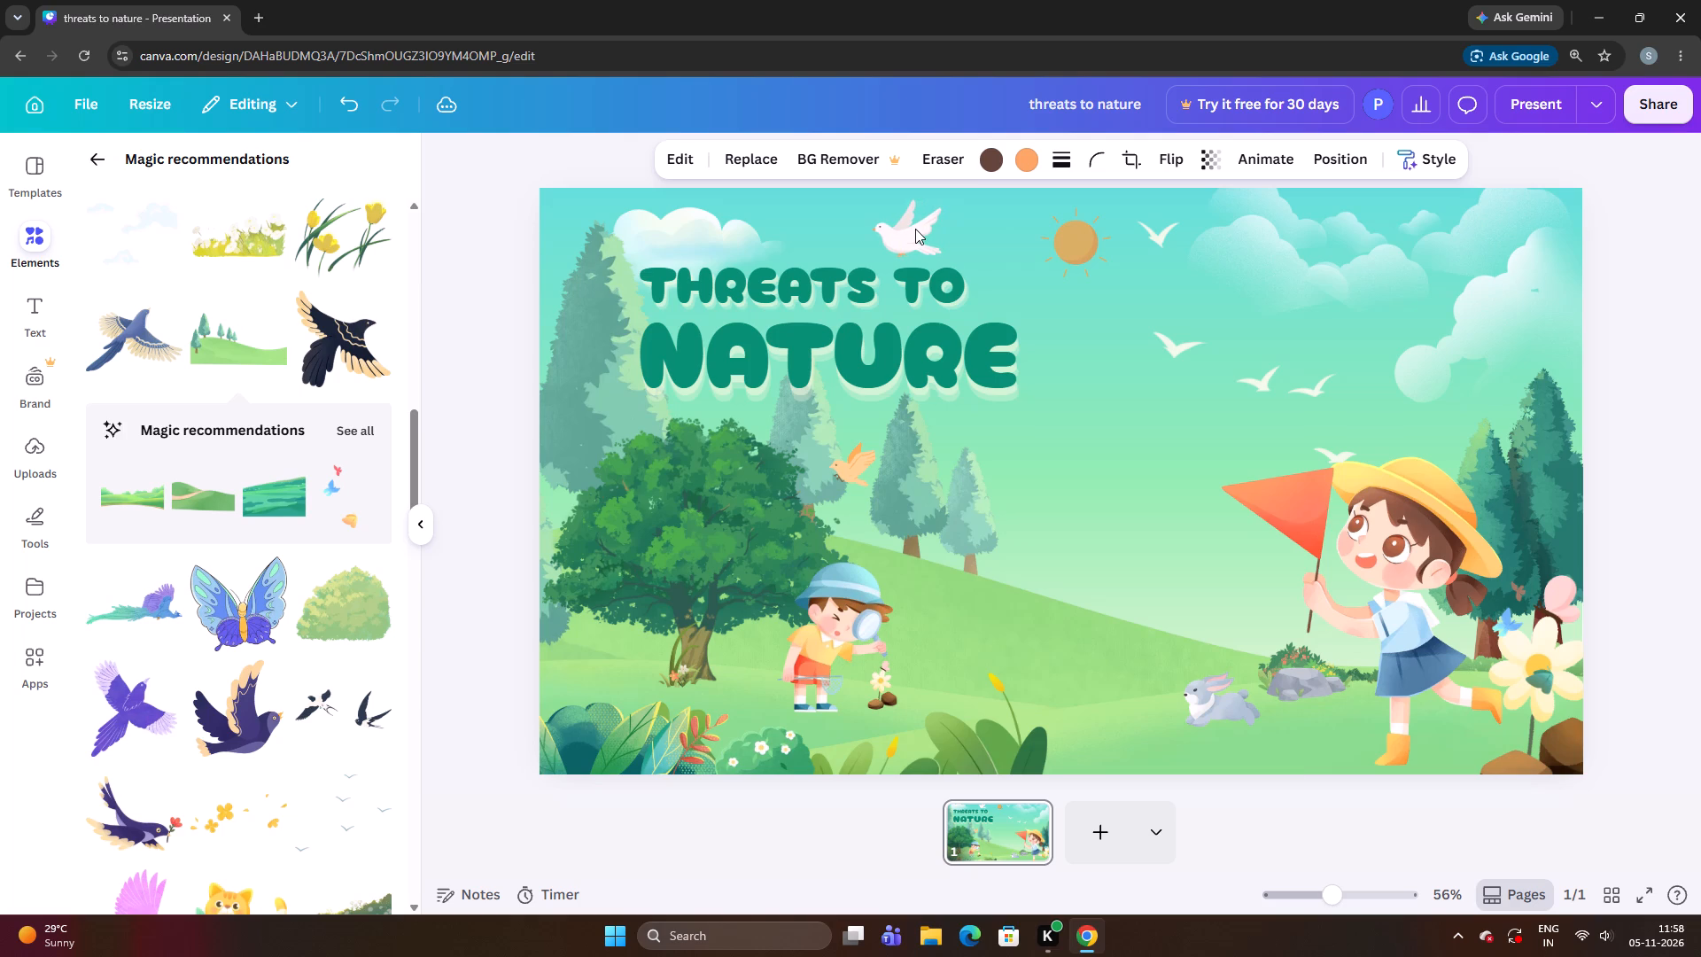
key(Left)
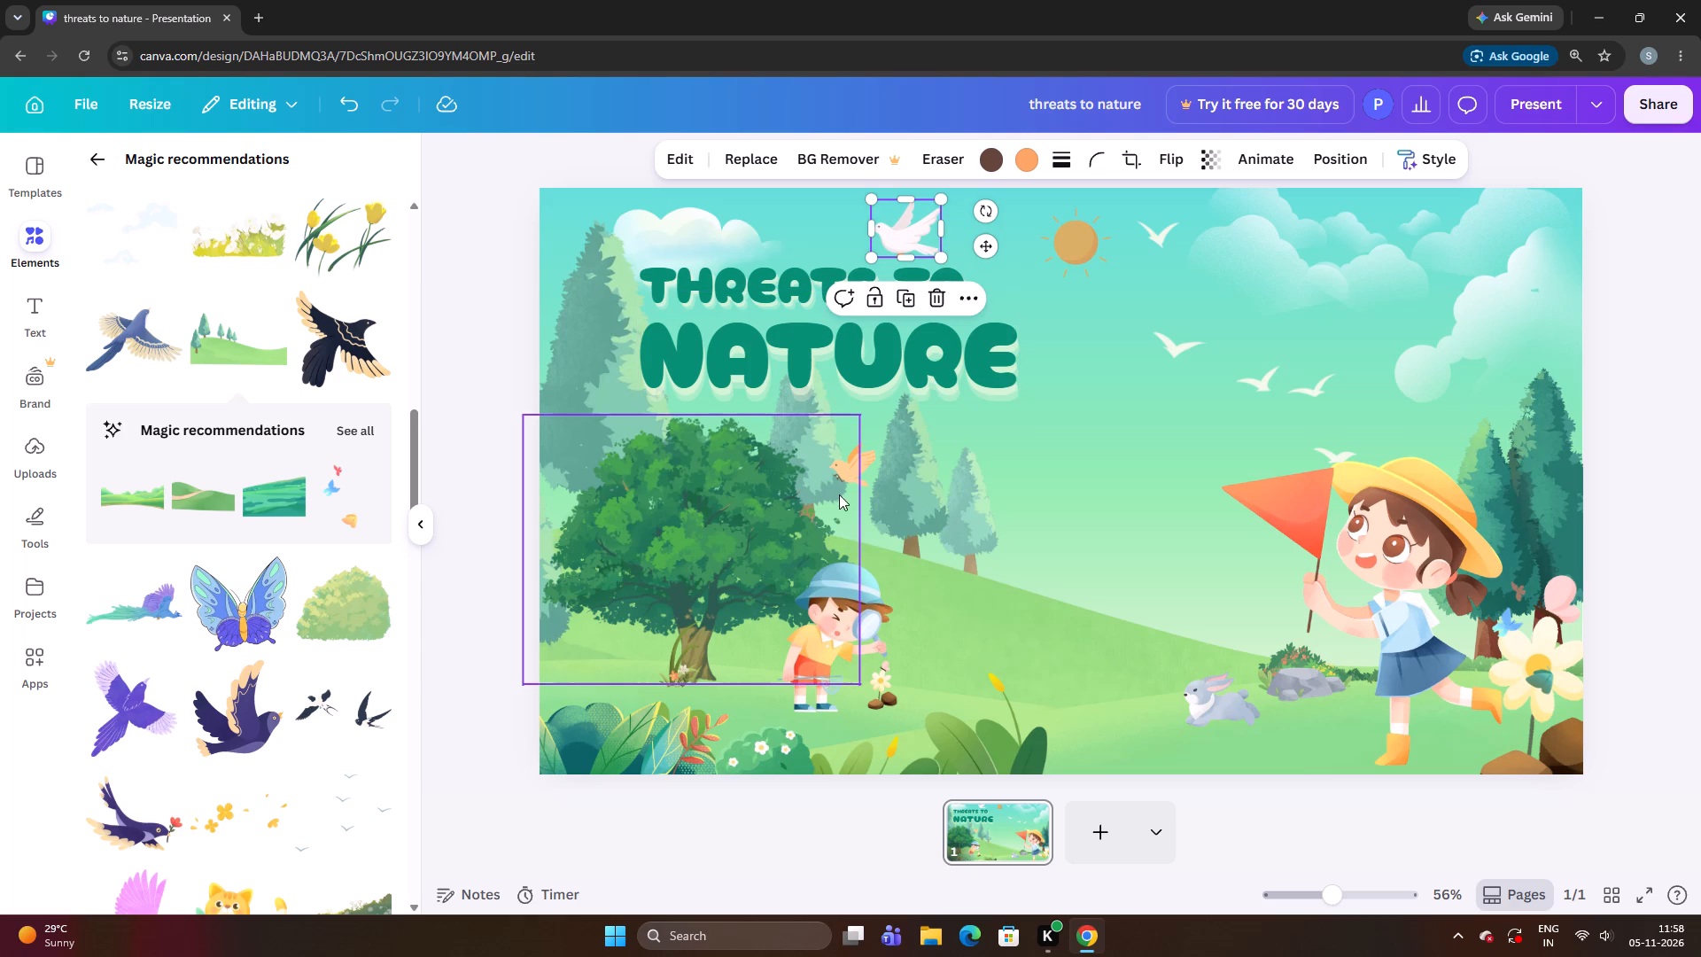
Move the orange bird slightly down and right, between the big tree and the nearby pine.
drag(850, 478, 888, 503)
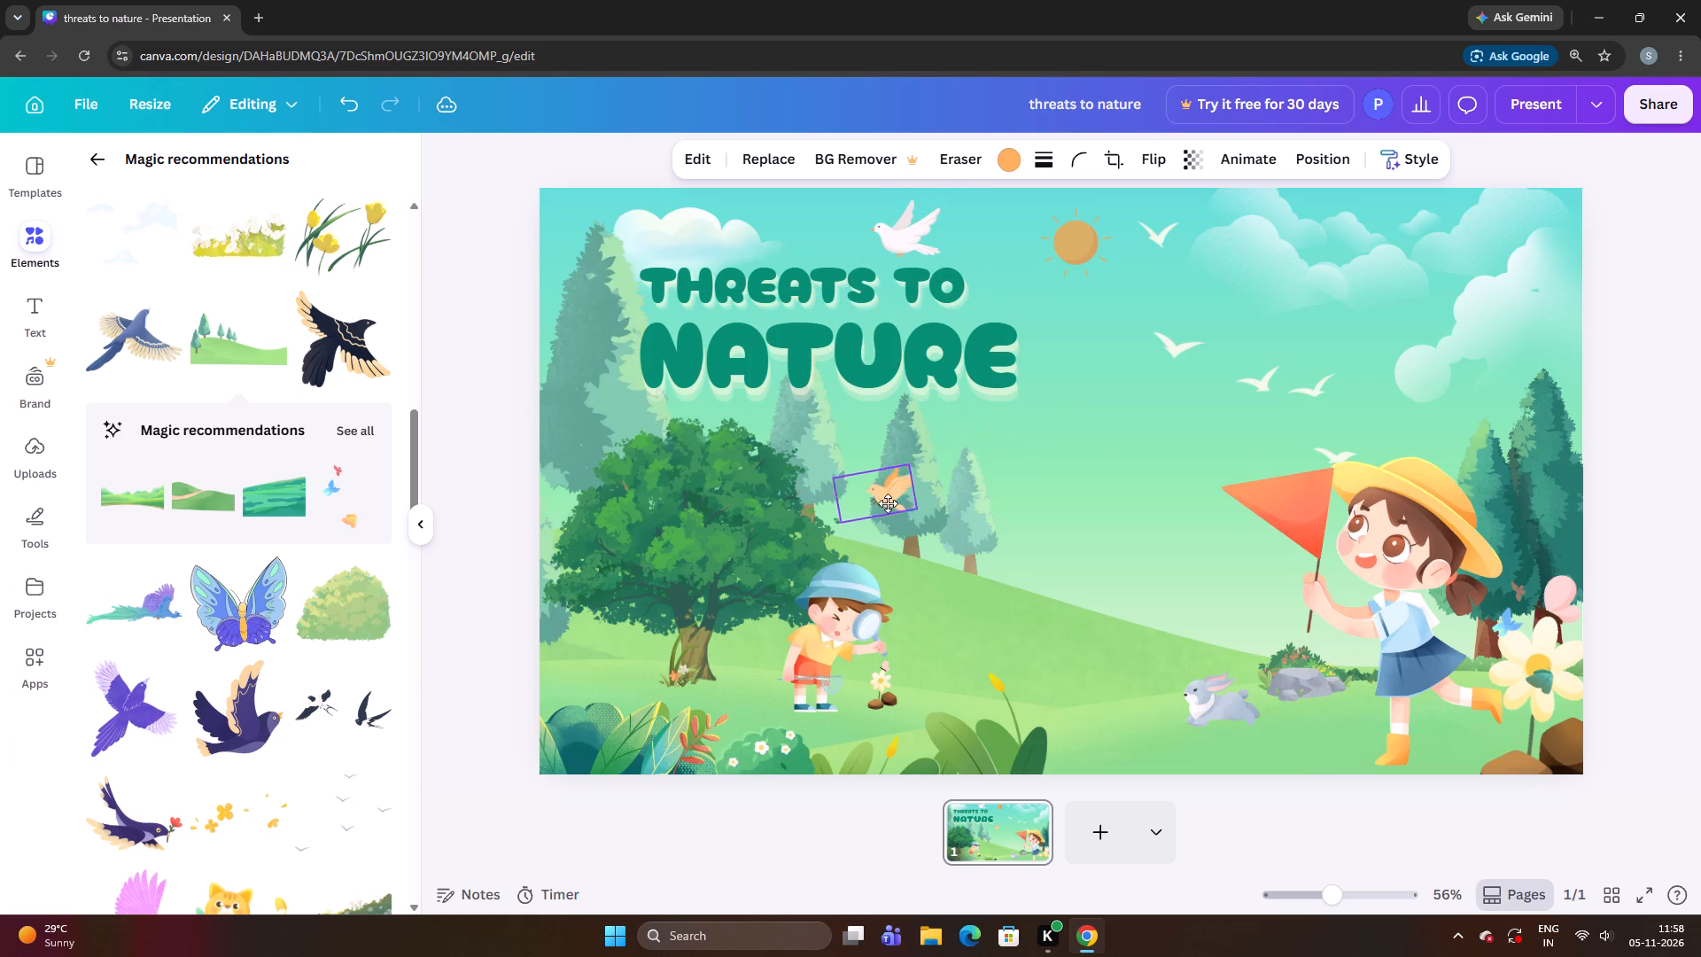
drag(888, 503, 866, 498)
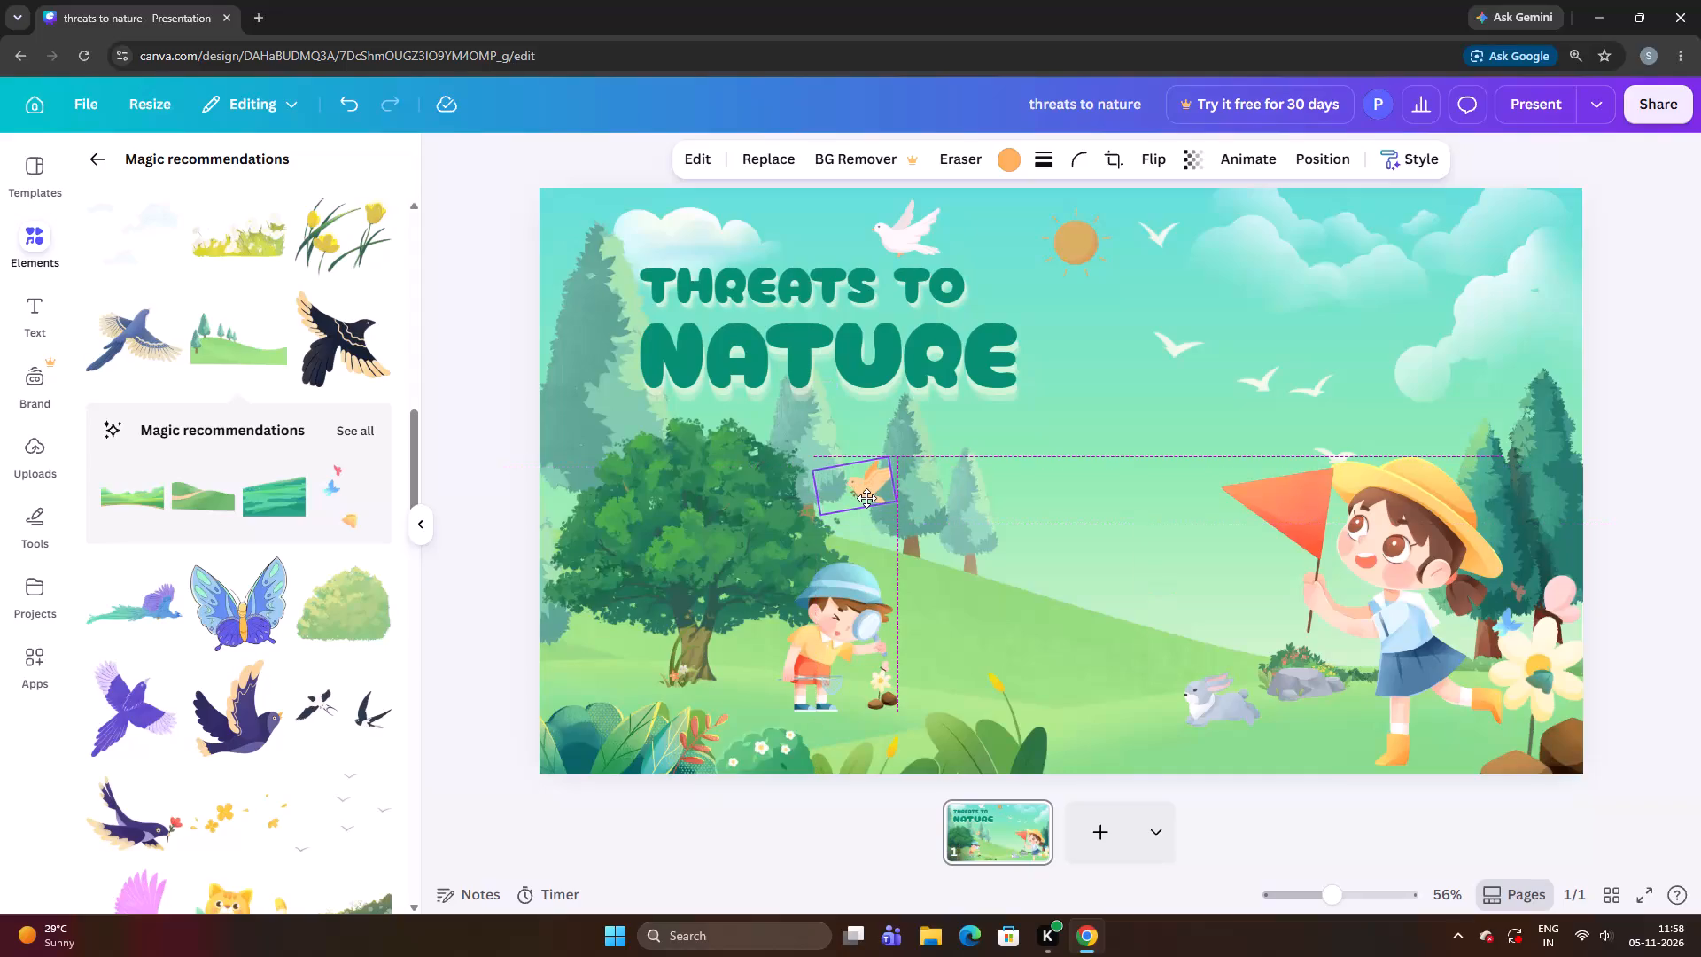
drag(866, 498, 866, 495)
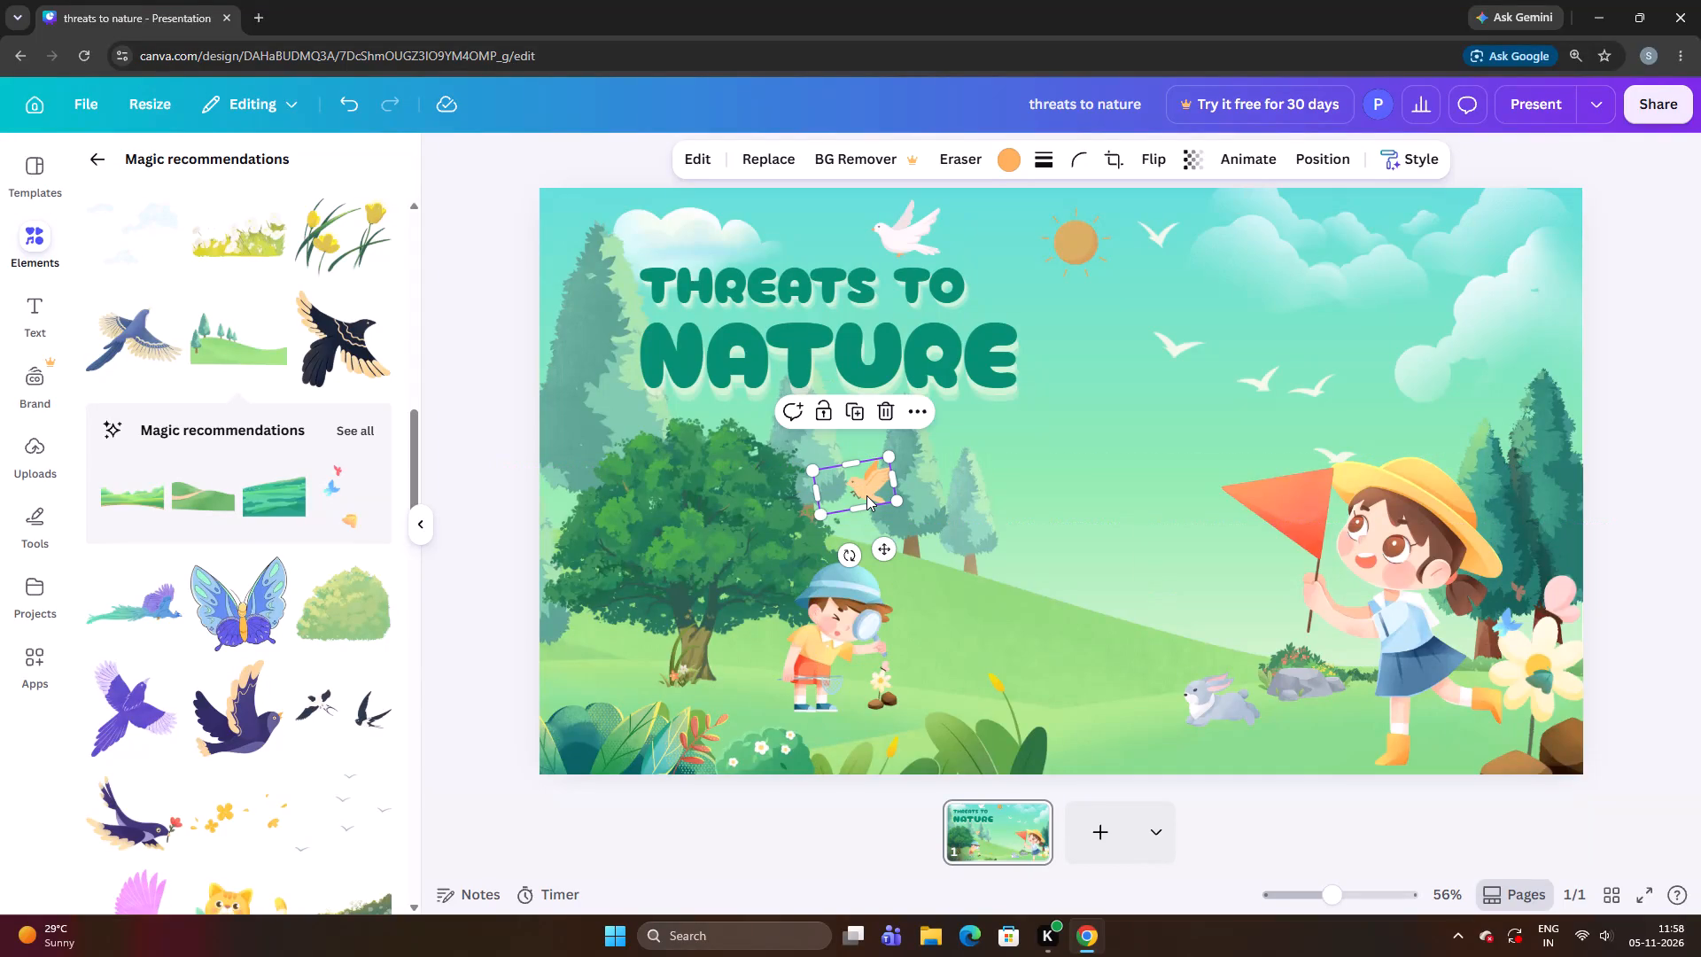
Nudge the orange bird farther right, with small vertical adjustments, so it flies in front of the pine above the boy.
key(Down)
key(Down)
key(Down)
key(Down)
key(Down)
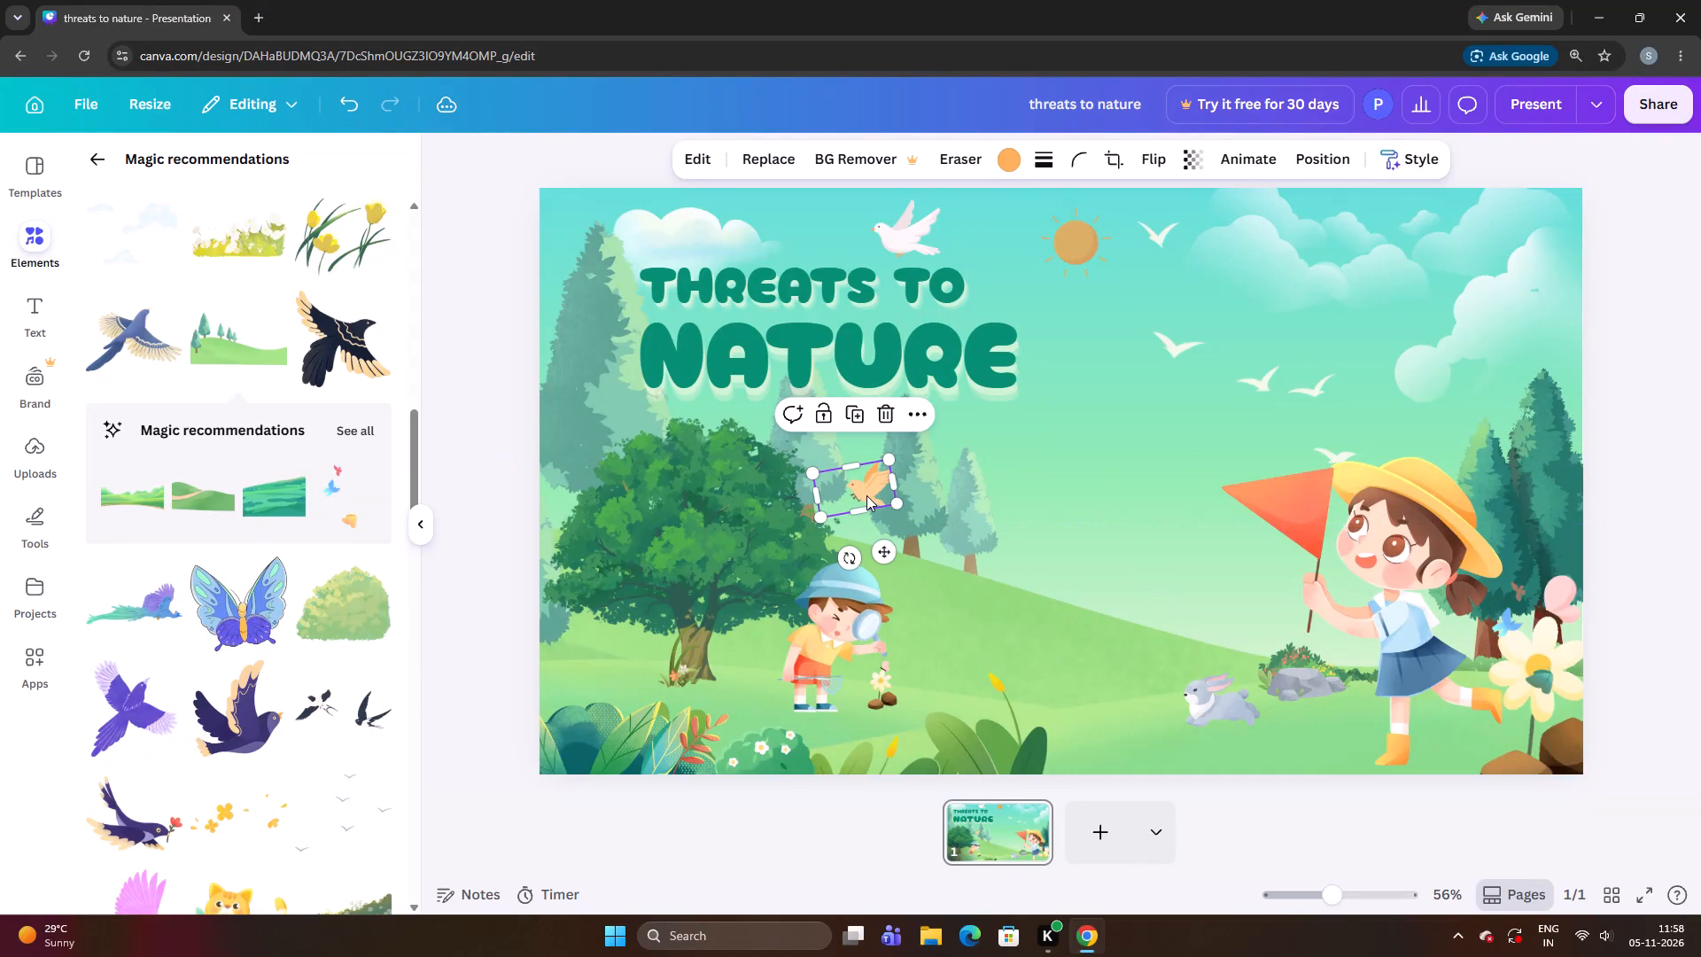
key(Right)
key(Right)
key(Right)
key(Right)
key(Right)
key(Right)
key(Right)
key(Right)
key(Right)
key(Right)
key(Right)
key(Right)
key(Right)
key(Right)
key(Right)
key(Right)
key(Right)
key(Right)
key(Right)
key(Right)
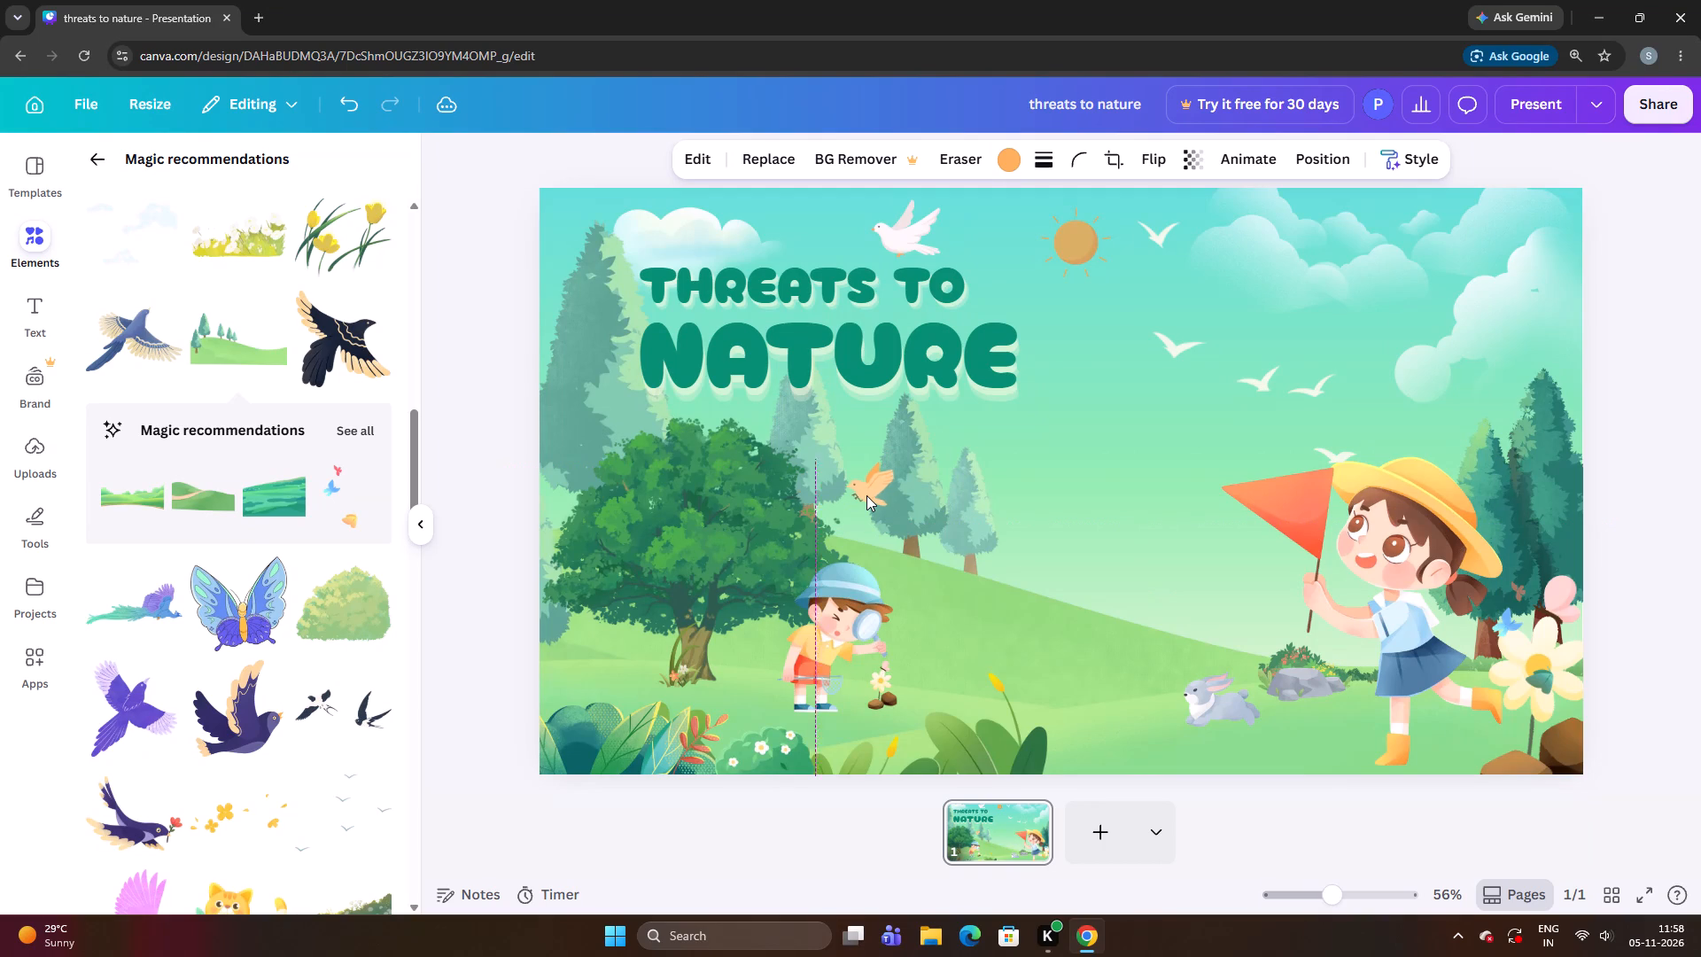
key(Up)
key(Up)
key(Up)
key(Up)
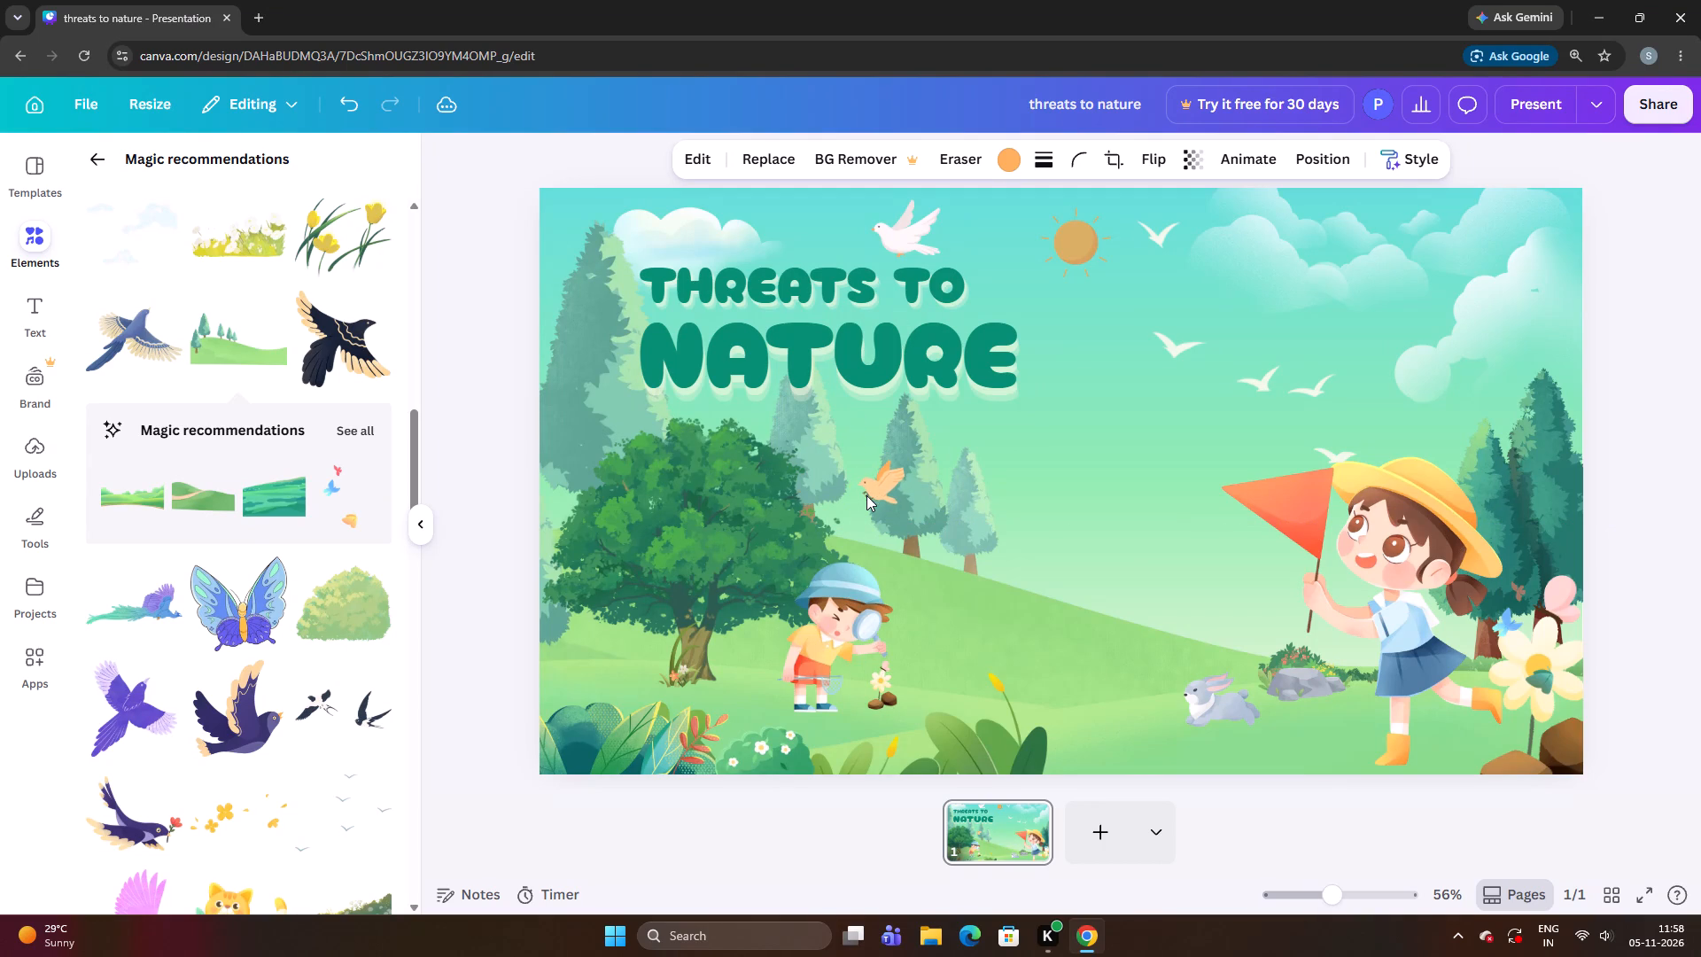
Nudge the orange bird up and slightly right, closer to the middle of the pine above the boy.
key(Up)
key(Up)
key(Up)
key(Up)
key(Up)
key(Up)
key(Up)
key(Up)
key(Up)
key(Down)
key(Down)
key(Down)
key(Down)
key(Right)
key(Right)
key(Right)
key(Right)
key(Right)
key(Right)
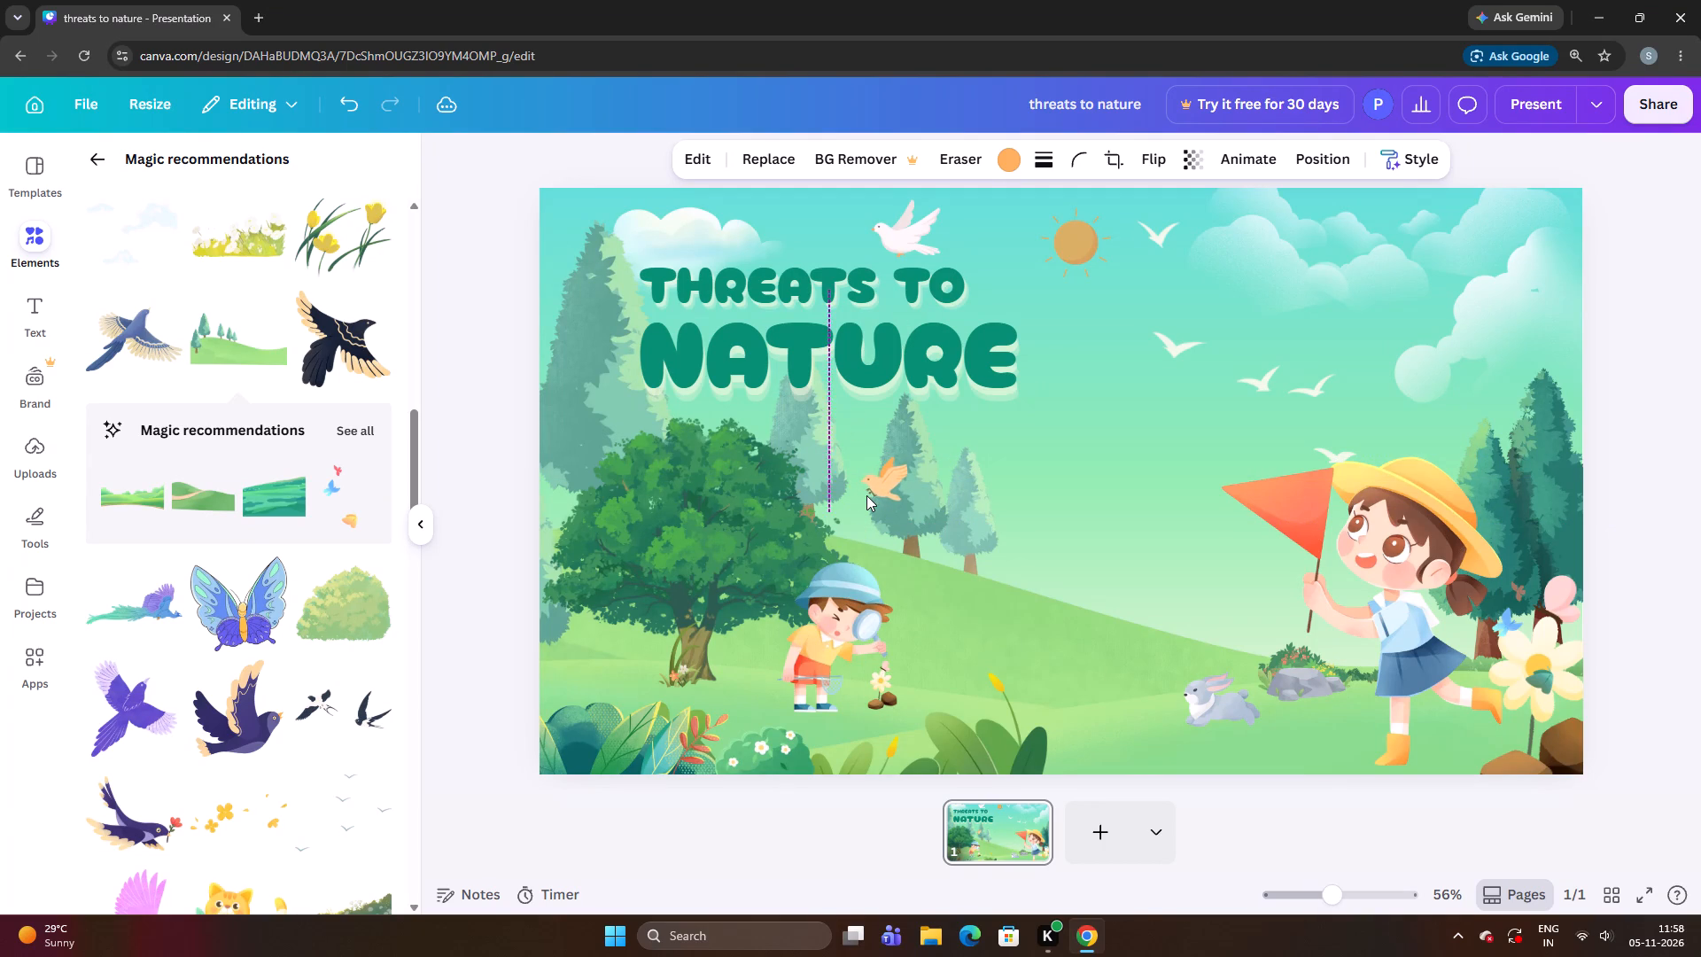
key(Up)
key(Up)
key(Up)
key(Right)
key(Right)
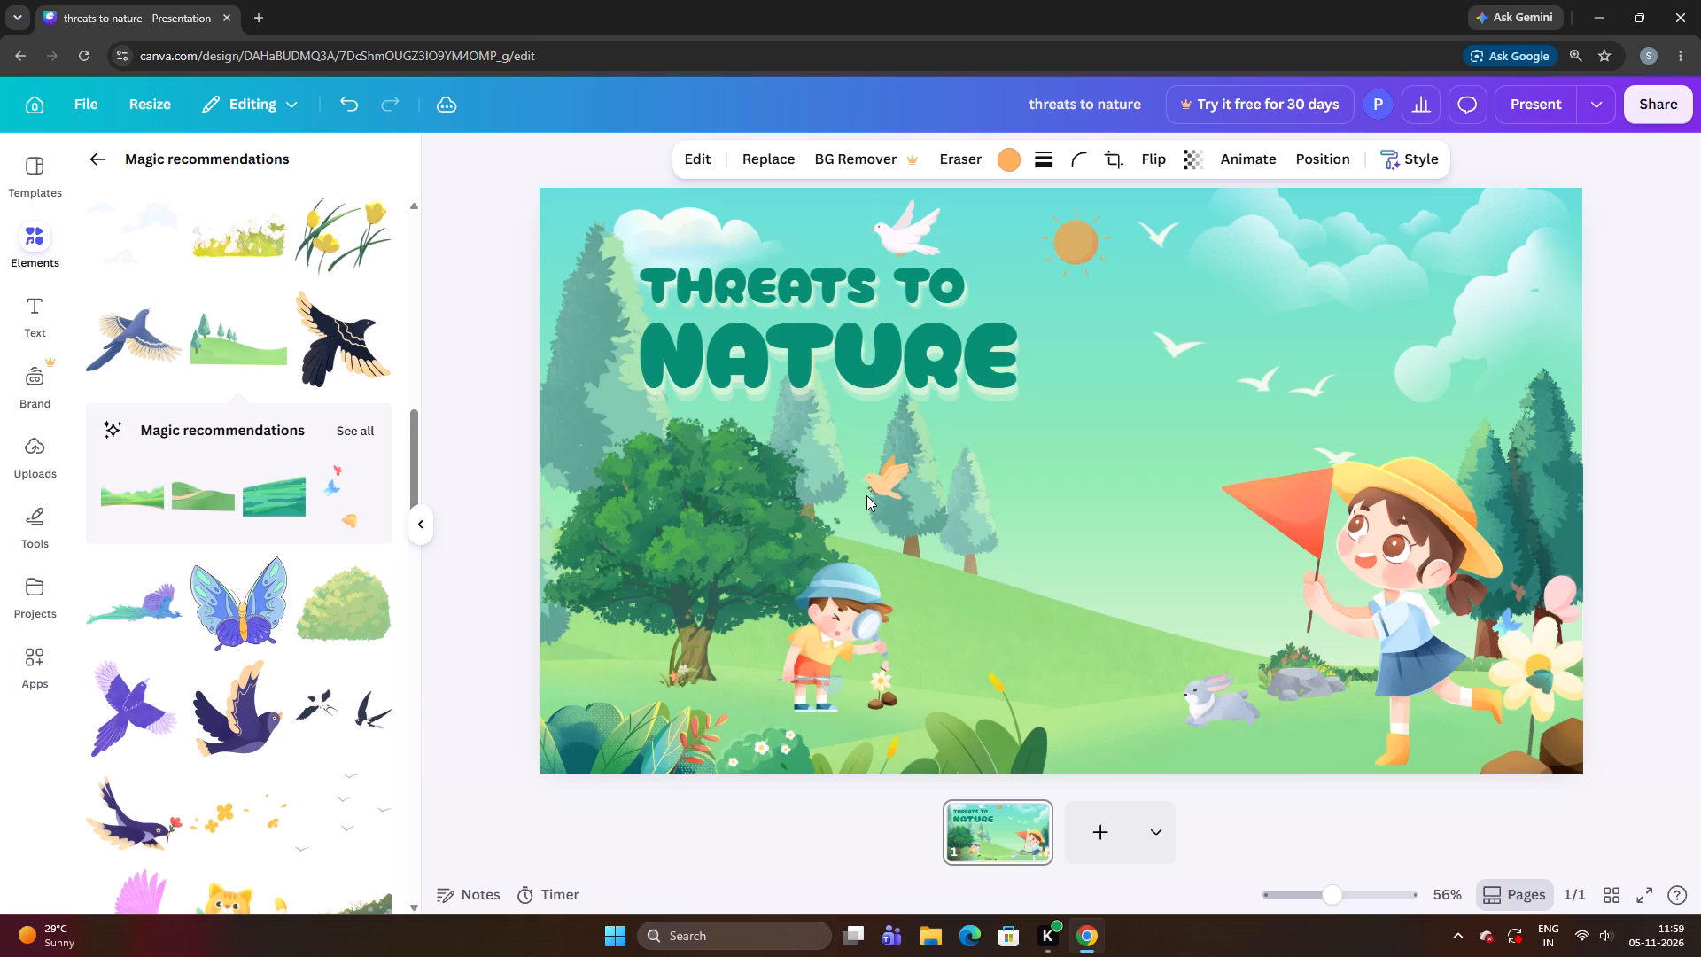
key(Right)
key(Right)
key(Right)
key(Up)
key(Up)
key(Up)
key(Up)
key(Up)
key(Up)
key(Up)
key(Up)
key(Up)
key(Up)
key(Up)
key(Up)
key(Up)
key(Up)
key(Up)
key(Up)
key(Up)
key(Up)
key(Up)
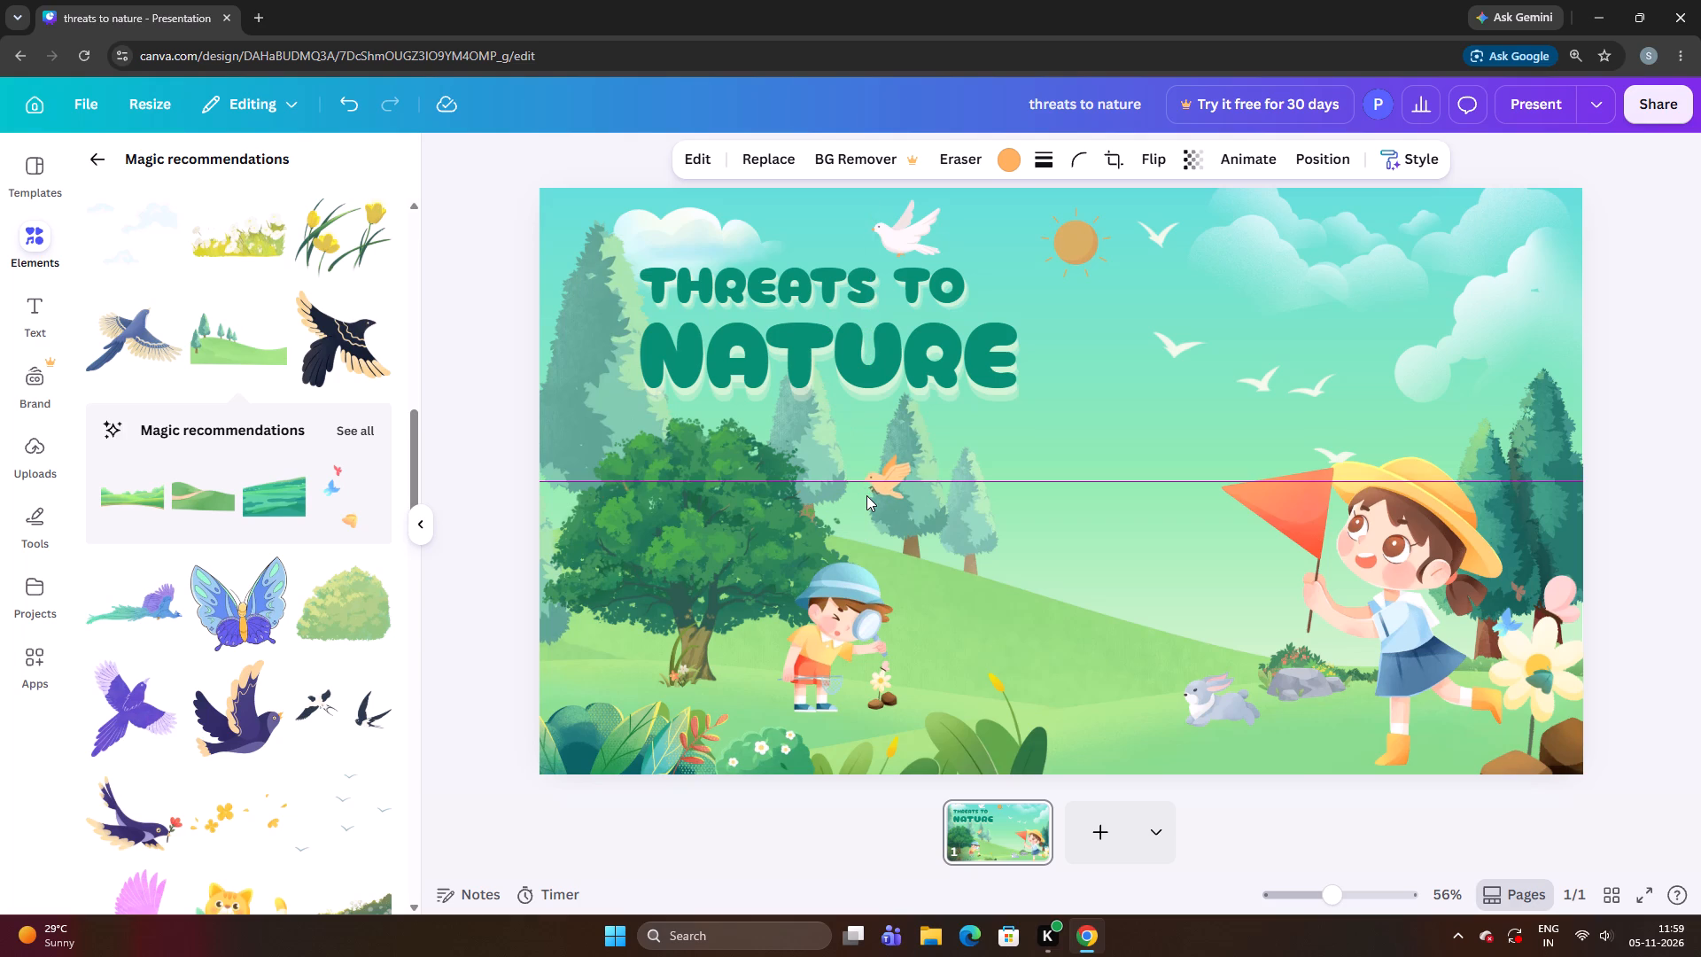
Nudge the orange bird left, with small vertical adjustments, into the gap between the big tree and the pine above the boy.
key(Left)
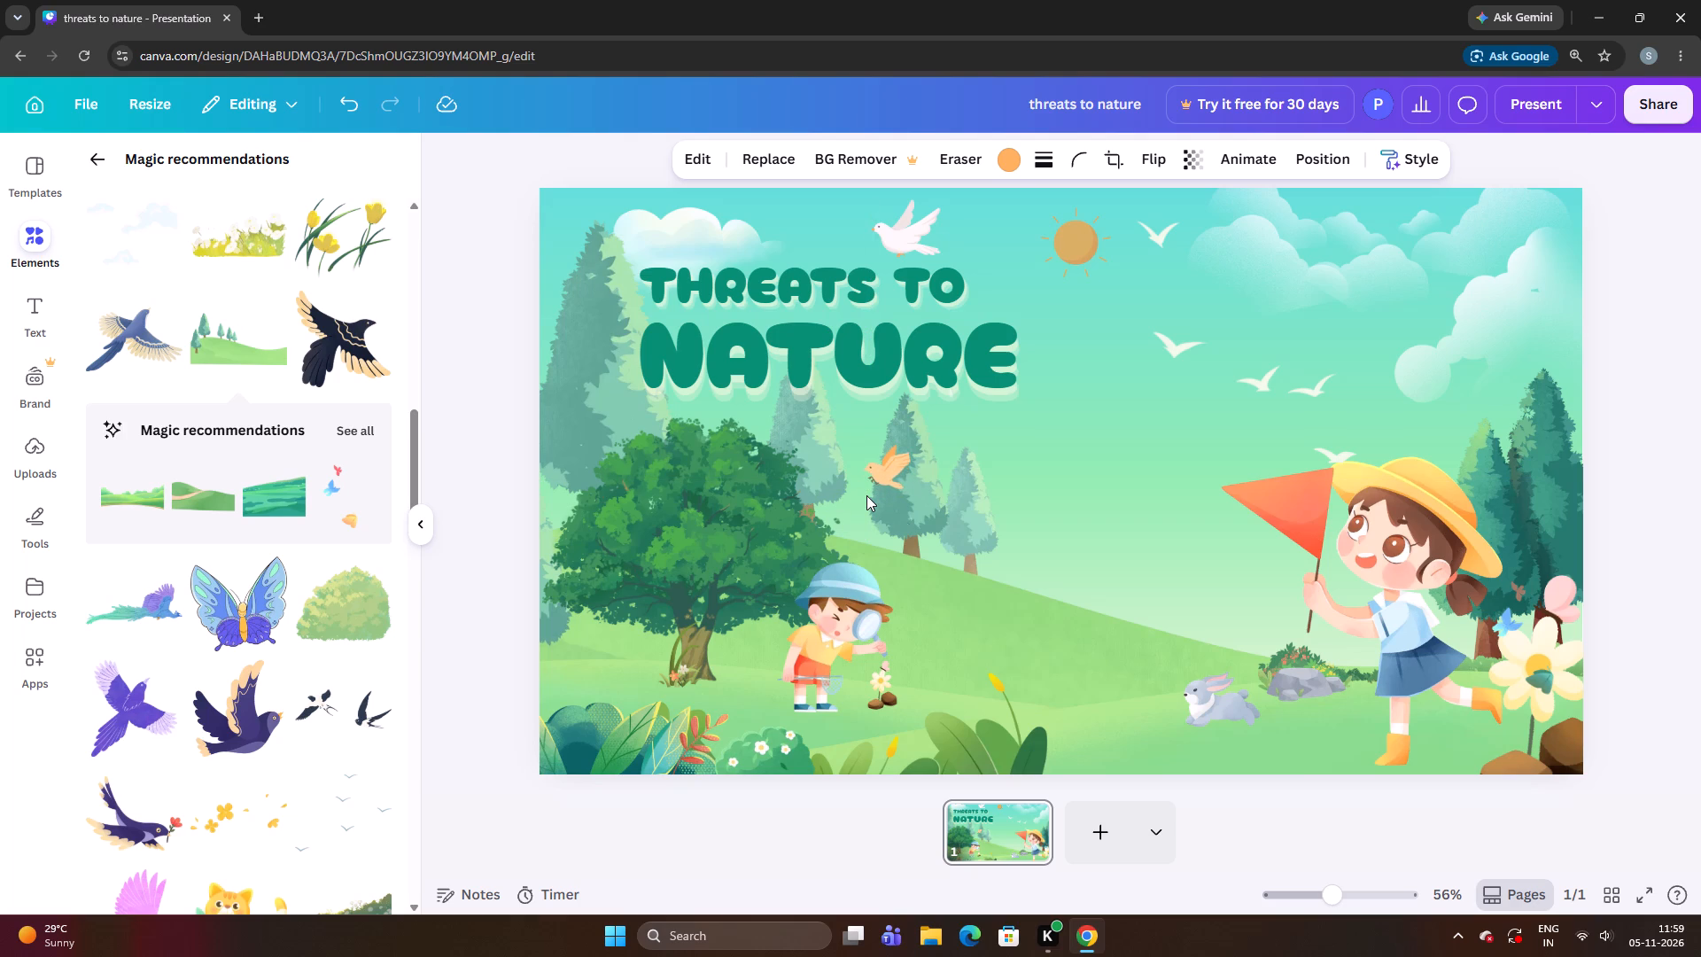
key(Down)
key(Down)
key(Down)
key(Down)
key(Left)
key(Left)
key(Left)
key(Left)
key(Left)
key(Left)
key(Left)
key(Left)
key(Left)
key(Left)
key(Left)
key(Left)
key(Left)
key(Left)
key(Left)
key(Left)
key(Left)
key(Left)
key(Left)
key(Left)
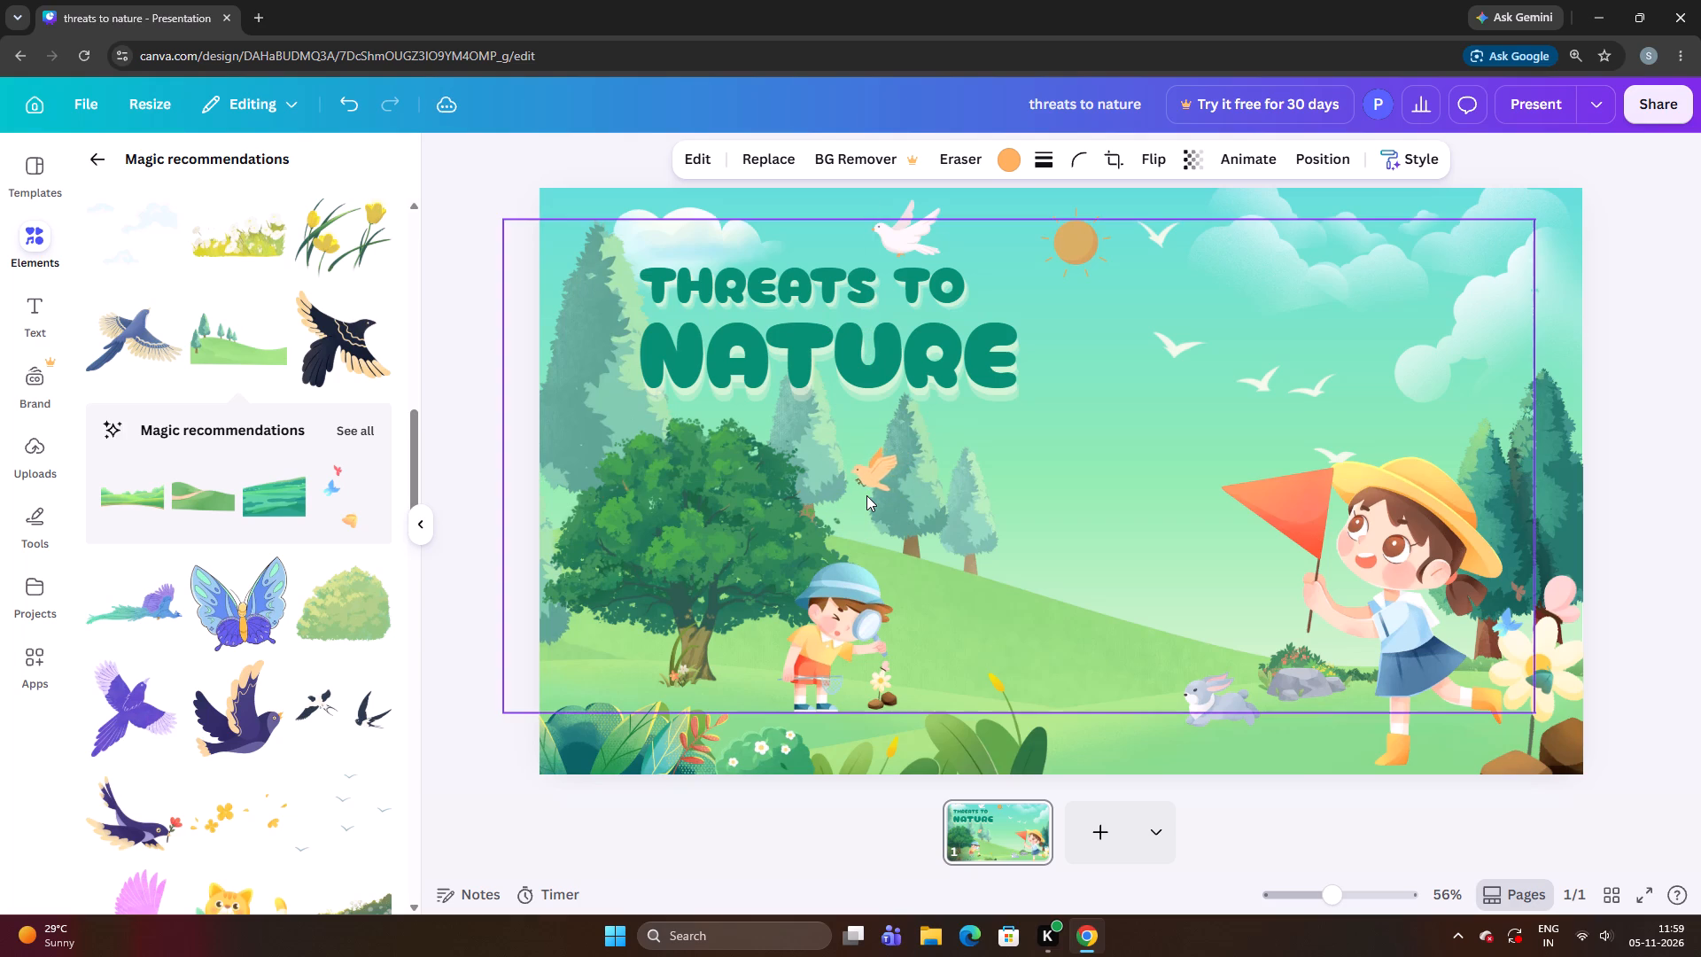
key(Down)
key(Down)
key(Down)
key(Down)
key(Up)
key(Left)
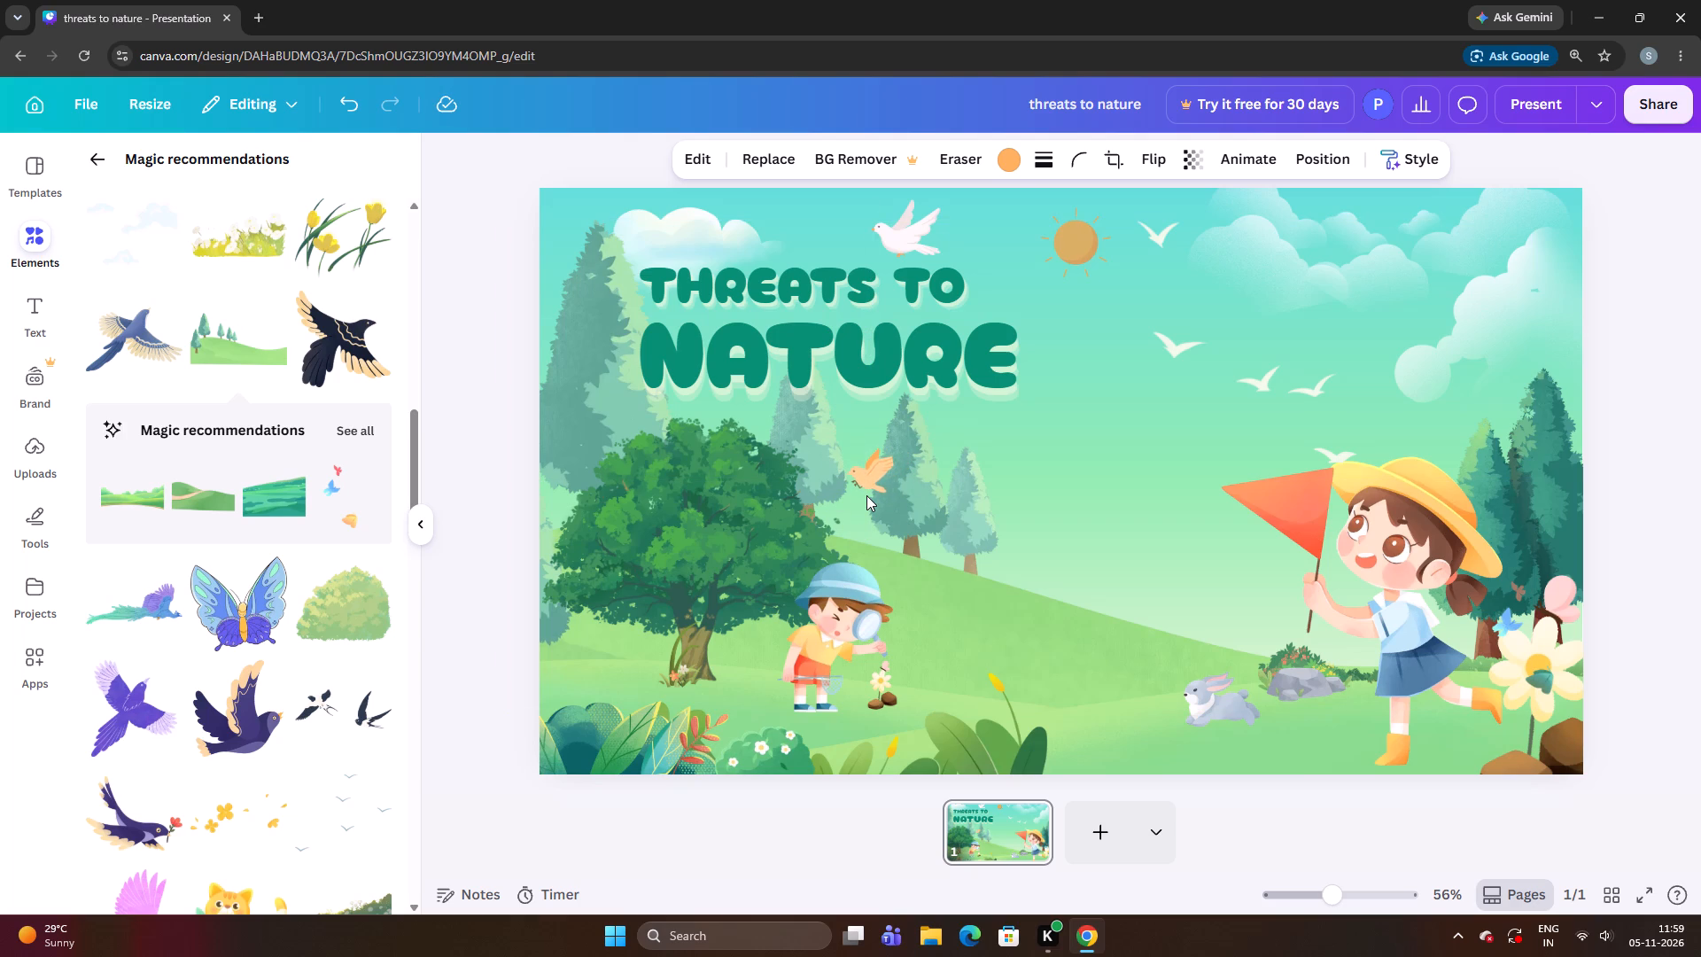
key(Left)
key(Left)
key(Left)
key(Left)
key(Left)
key(Up)
key(Up)
key(Left)
key(Left)
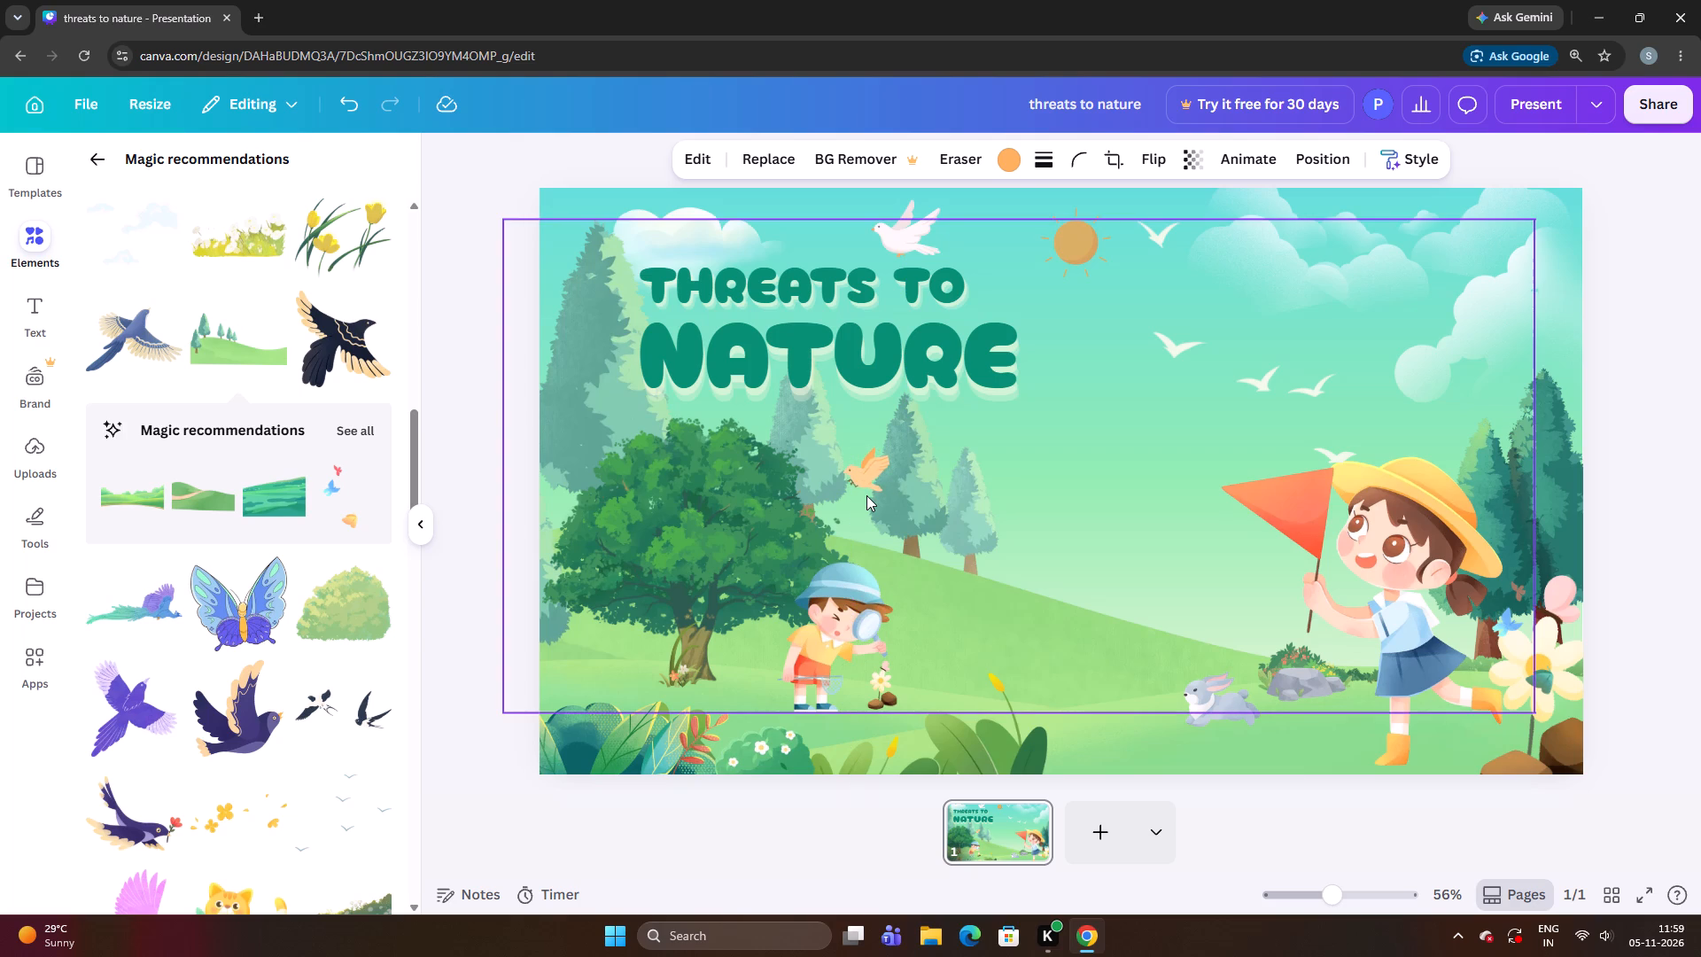
key(Up)
key(Left)
key(Up)
key(Down)
key(Left)
key(Left)
key(Left)
key(Left)
key(Left)
key(Left)
key(Left)
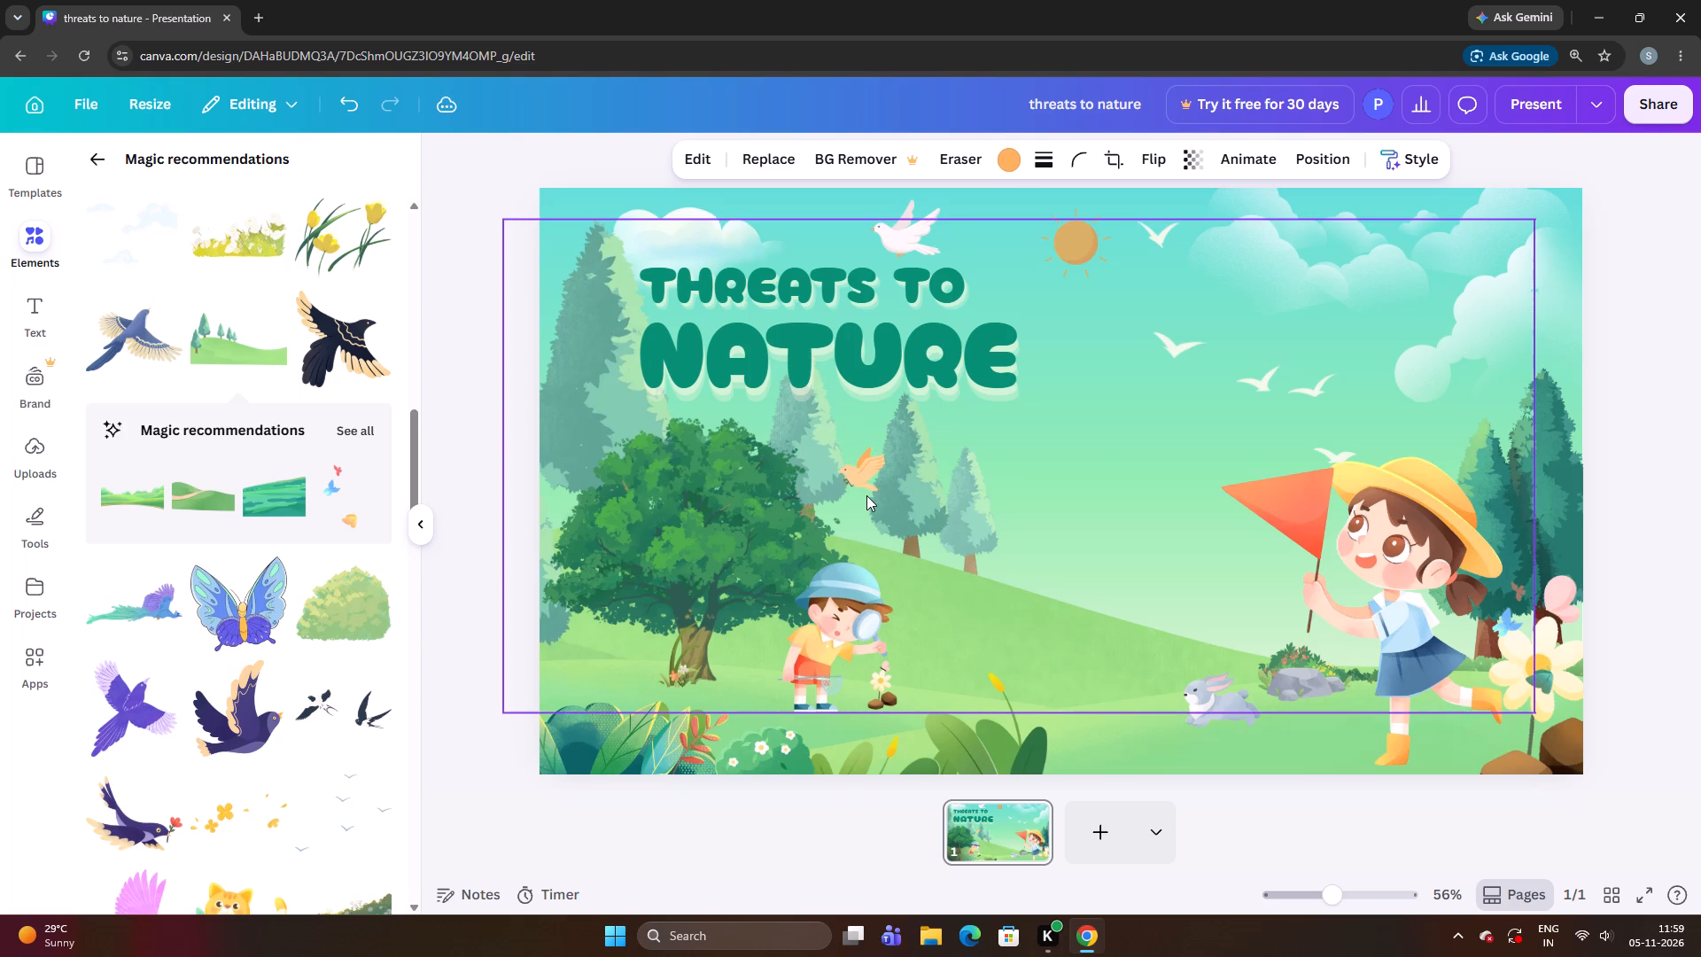
Nudge the orange bird slightly right and down so it hovers just off the pine's edge, above the boy's hat.
key(Down)
key(Down)
key(Right)
key(Right)
key(Right)
key(Right)
key(Right)
key(Right)
key(Right)
key(Right)
key(Right)
key(Right)
key(Right)
key(Right)
key(Down)
key(Down)
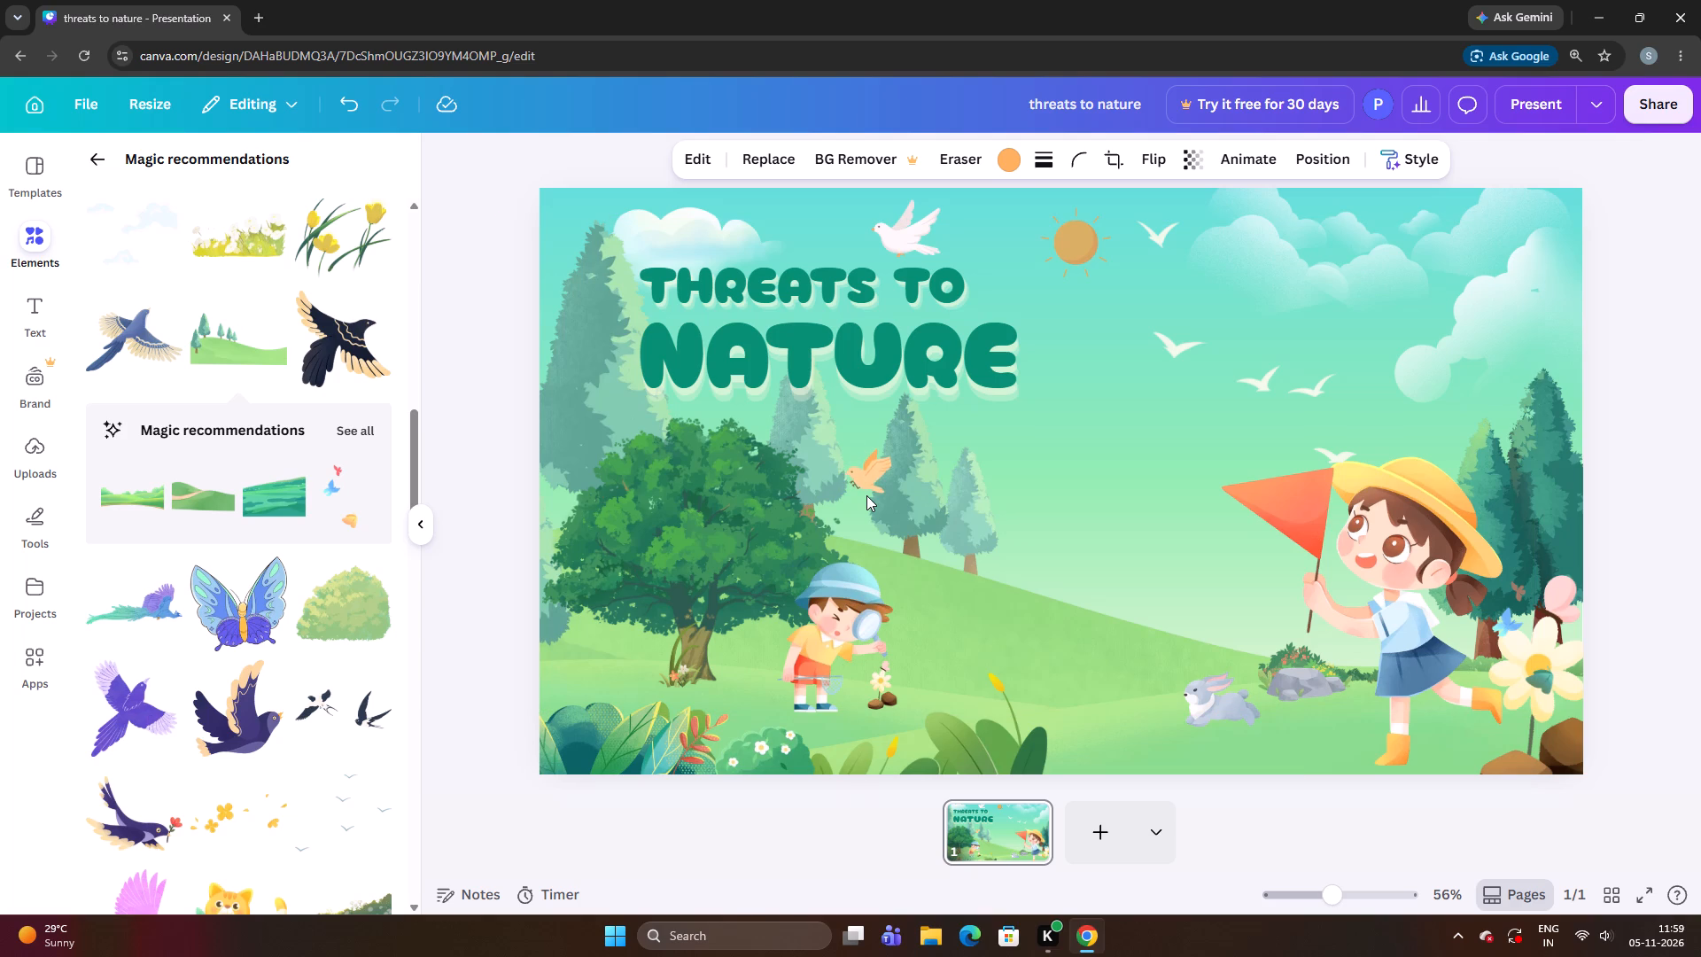
key(Down)
key(Down)
key(Down)
key(Down)
key(Down)
key(Down)
key(Down)
key(Down)
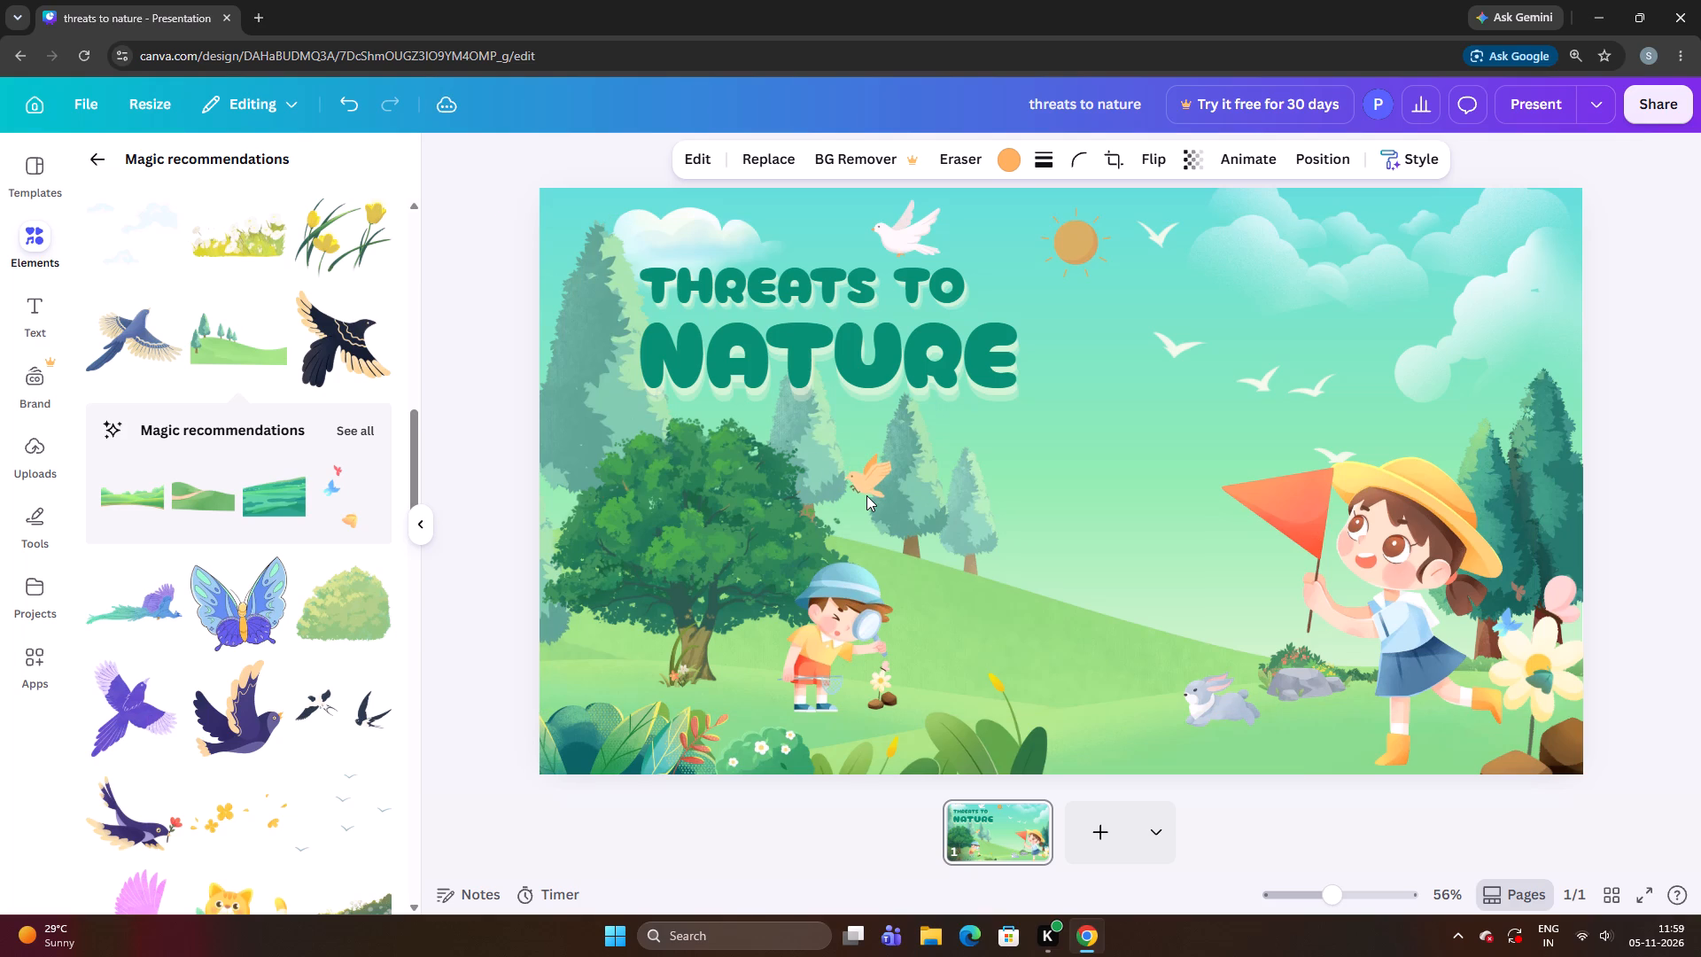
key(Down)
key(Down)
key(Down)
key(Down)
key(Down)
key(Down)
key(Down)
key(Down)
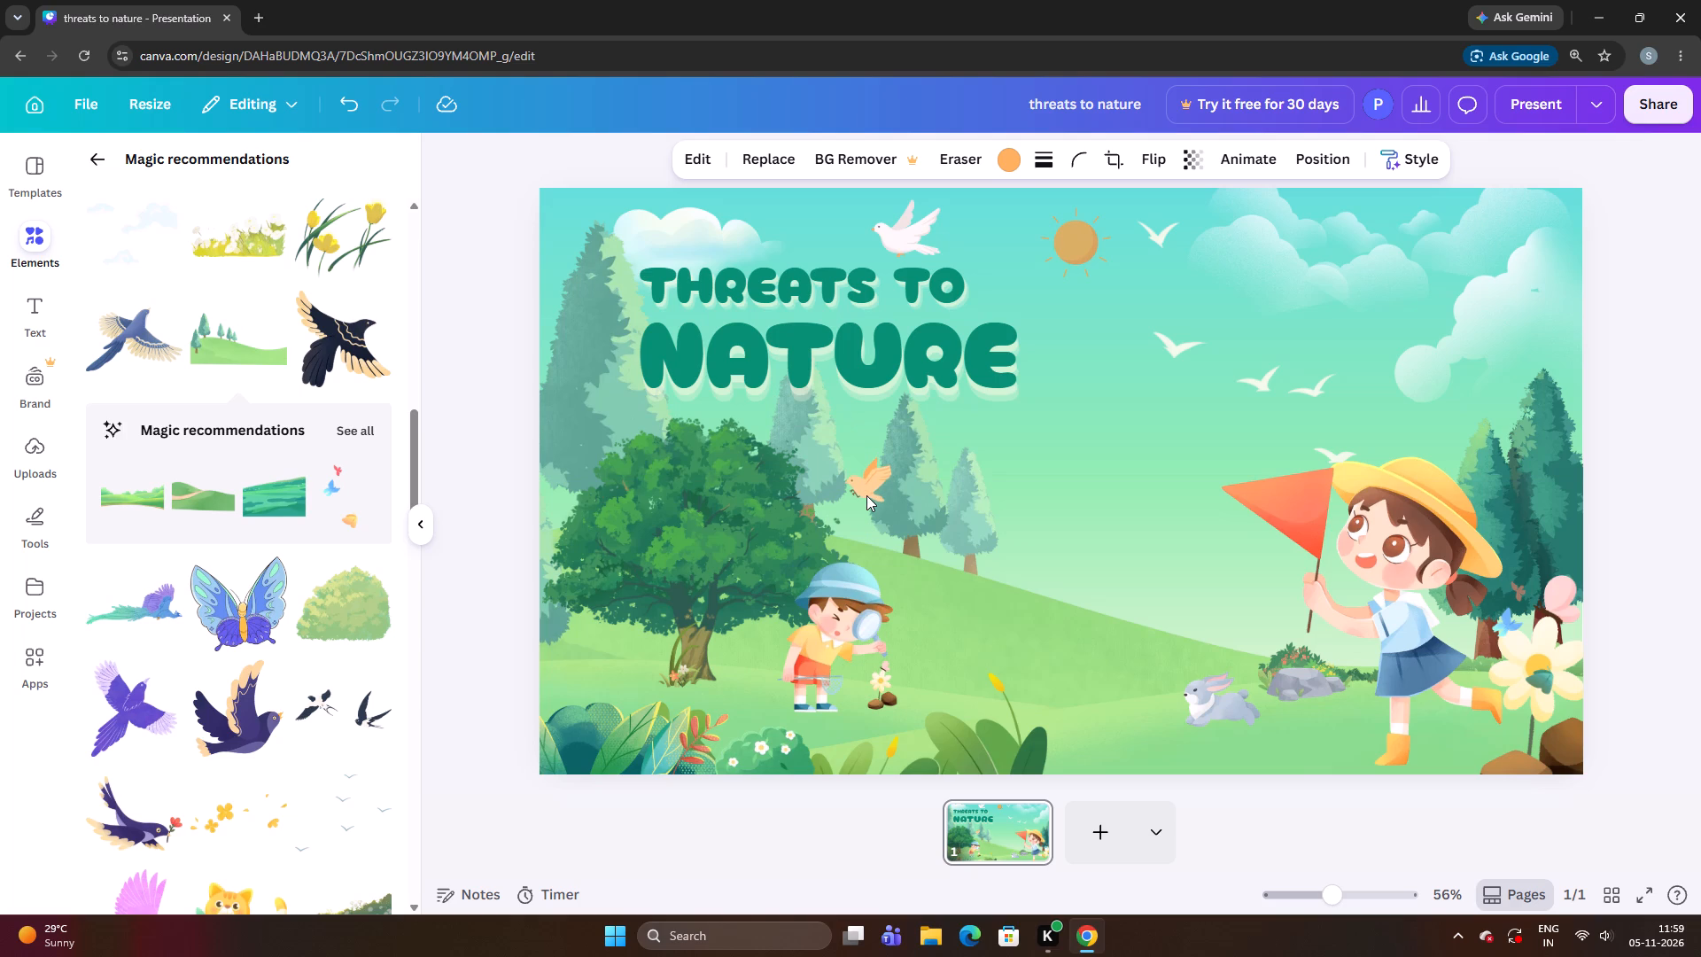
key(Down)
key(Down)
key(Right)
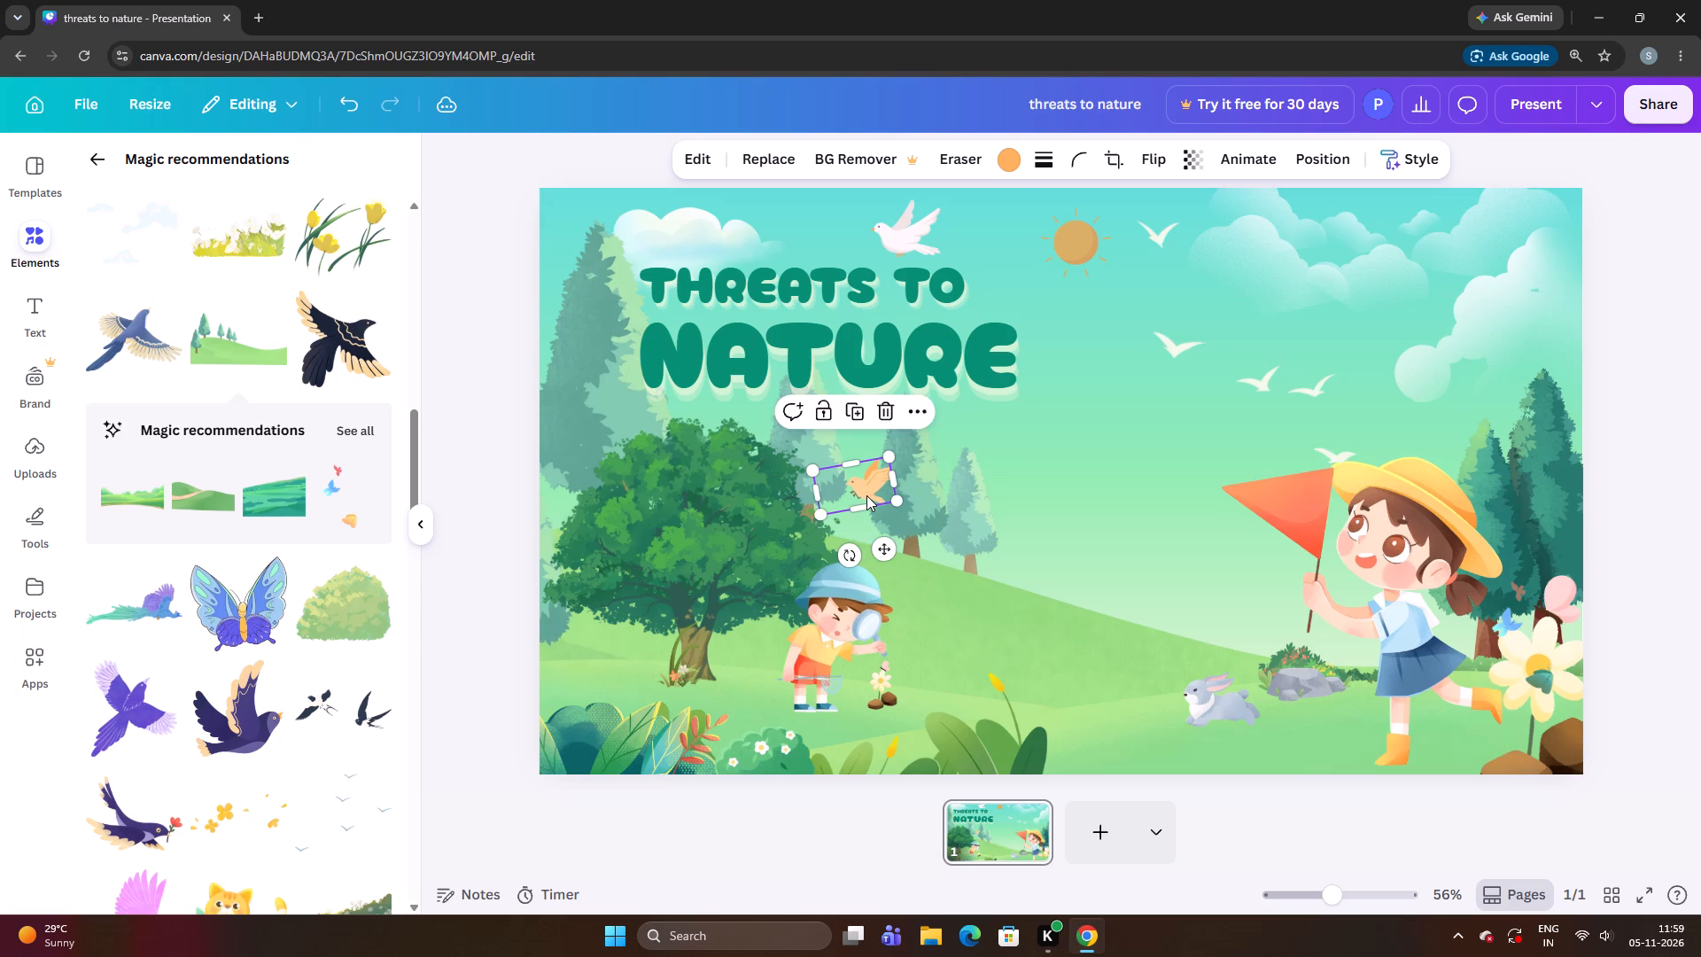
key(Down)
key(Down)
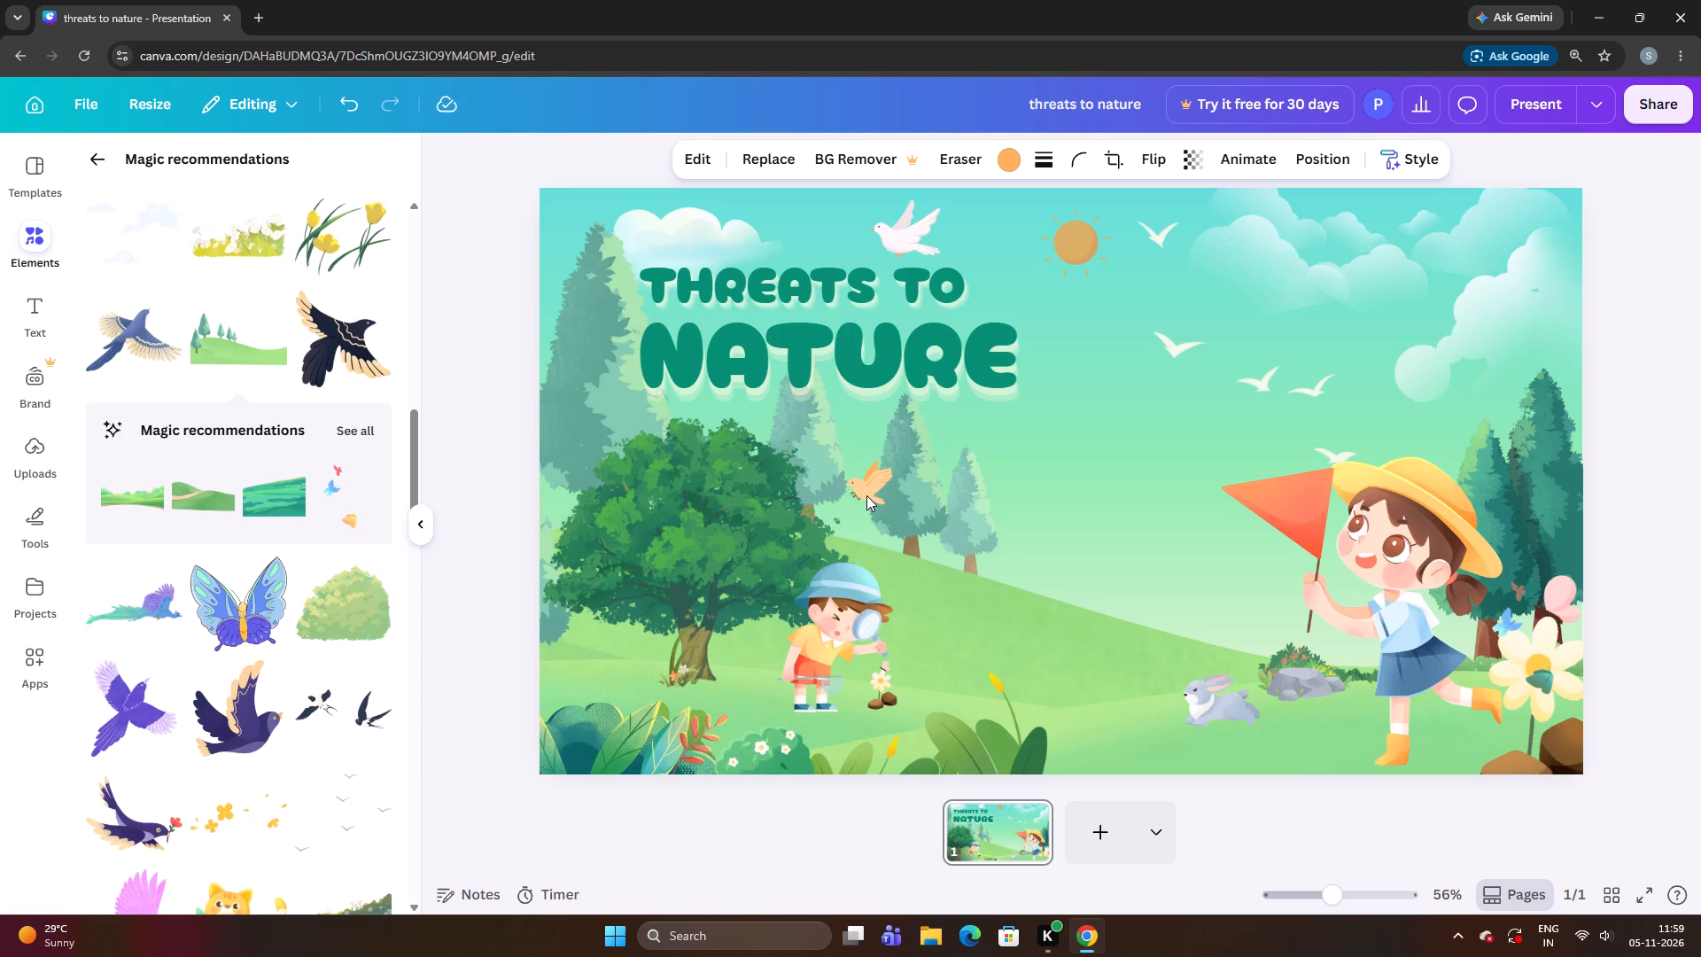
key(Right)
key(Right)
key(Down)
key(Left)
key(Left)
key(Up)
key(Up)
key(Up)
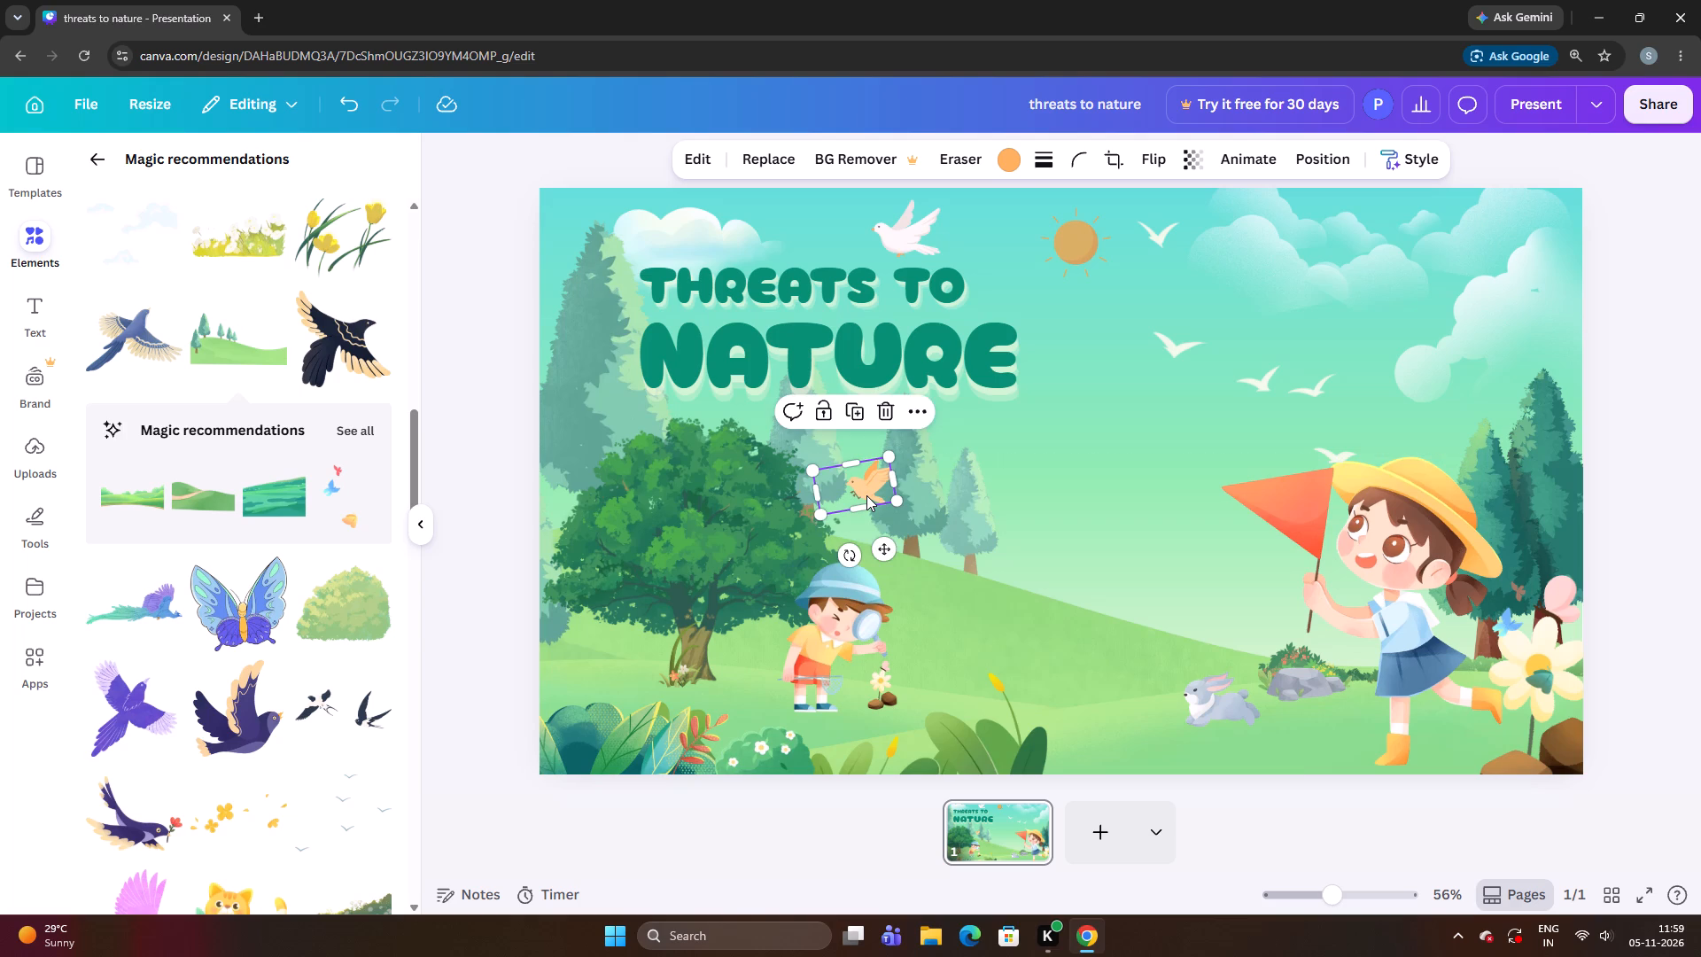
key(Up)
key(Up)
key(Down)
key(Down)
Widen the orange bird slightly toward the pine and nudge it up a little.
drag(899, 485, 912, 485)
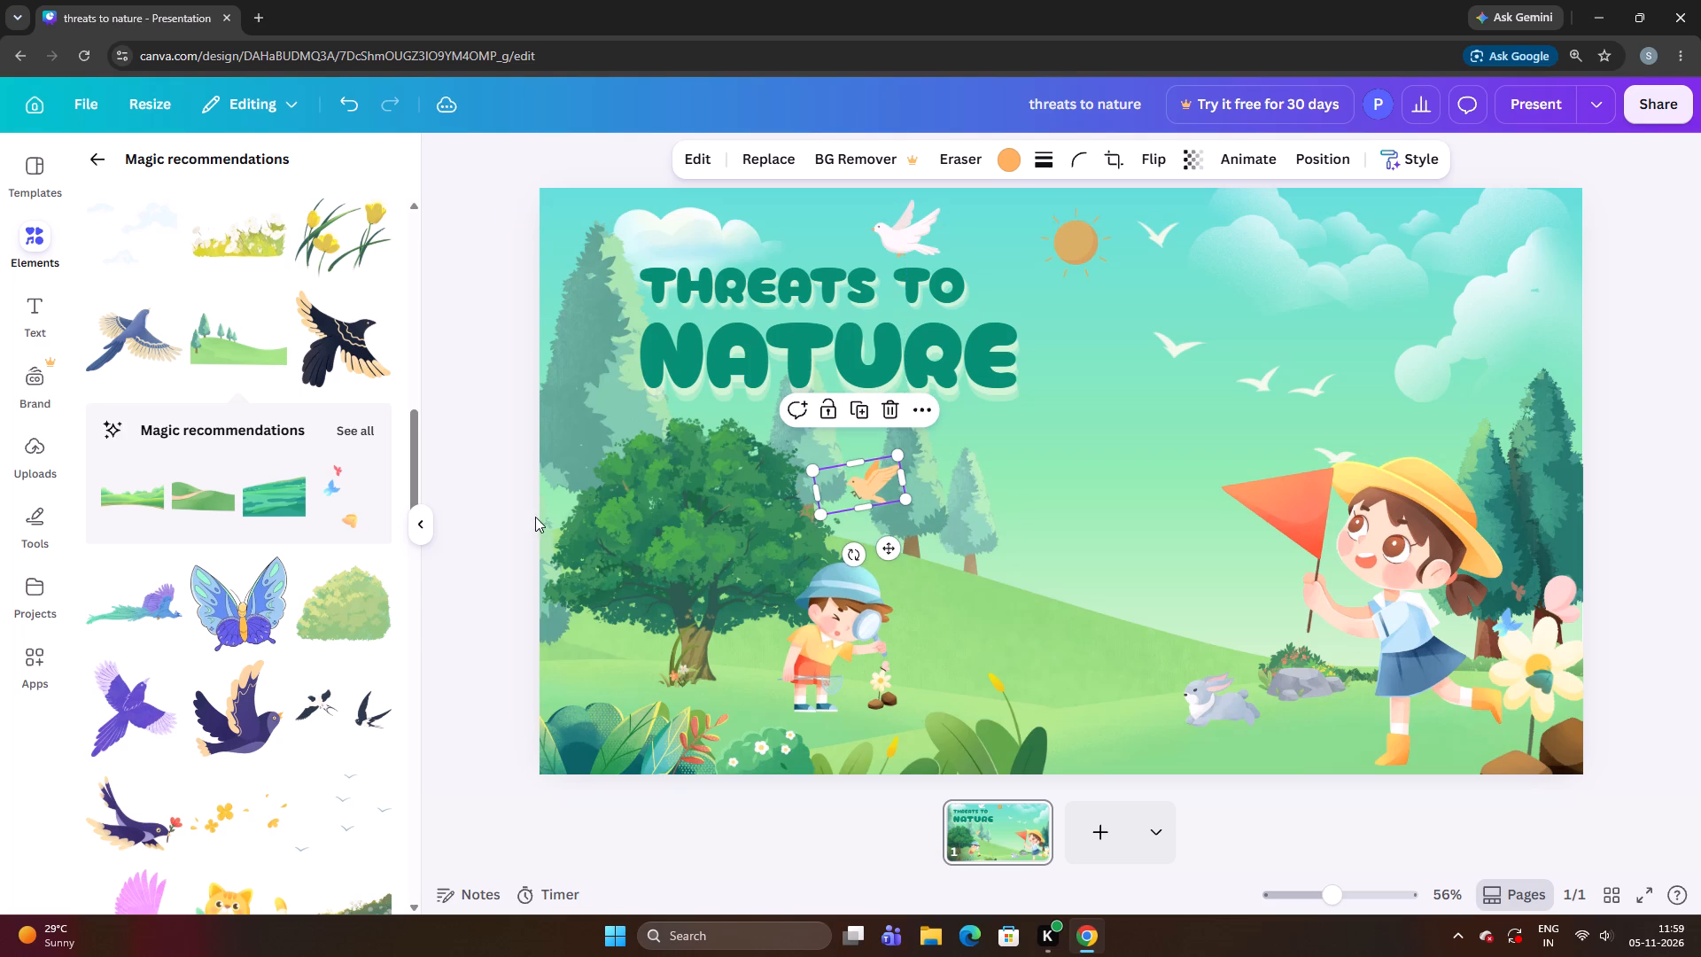
click(501, 524)
click(871, 485)
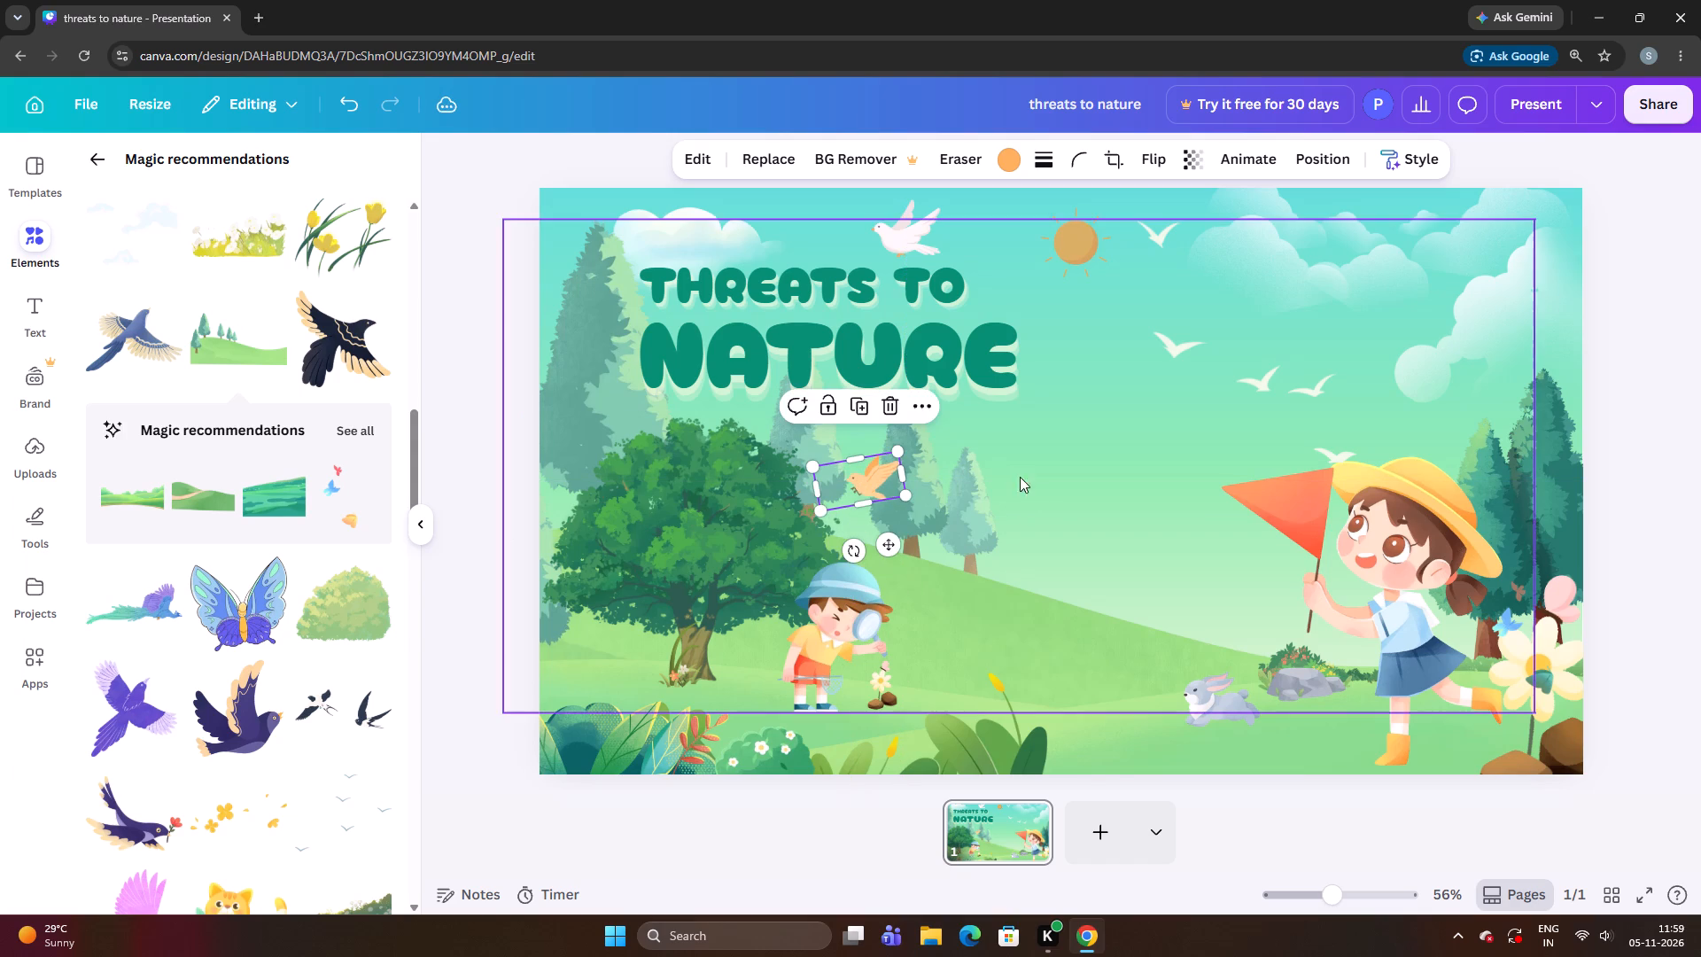
click(1050, 501)
click(857, 478)
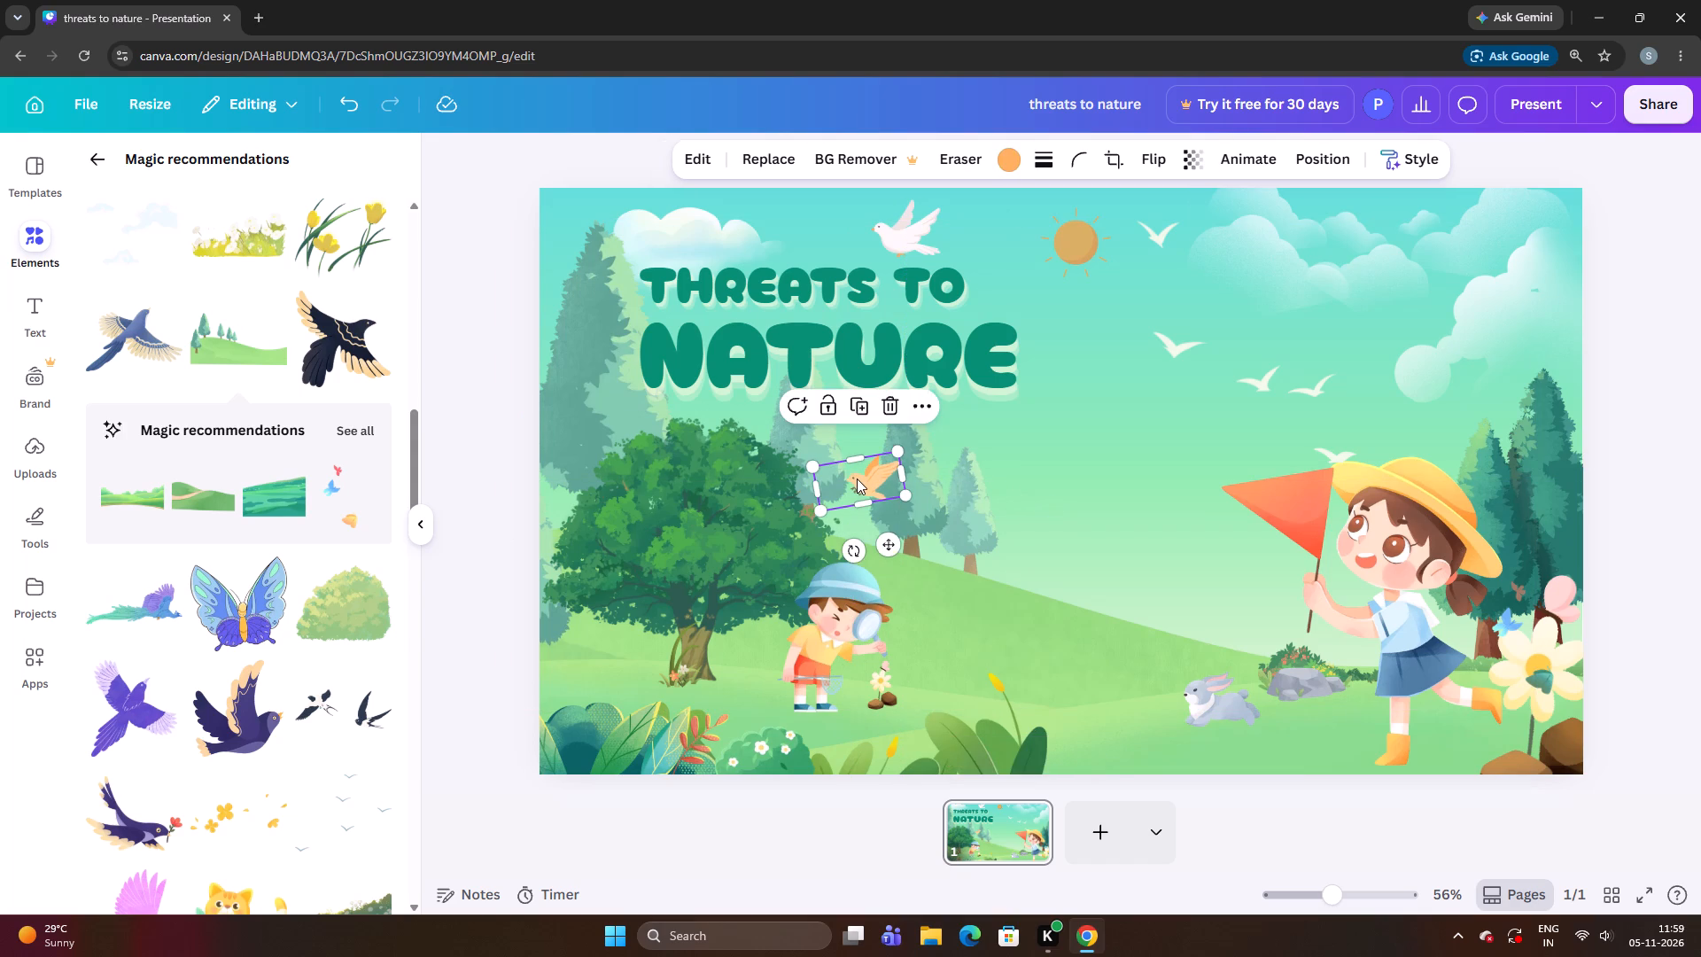
key(Up)
key(Up)
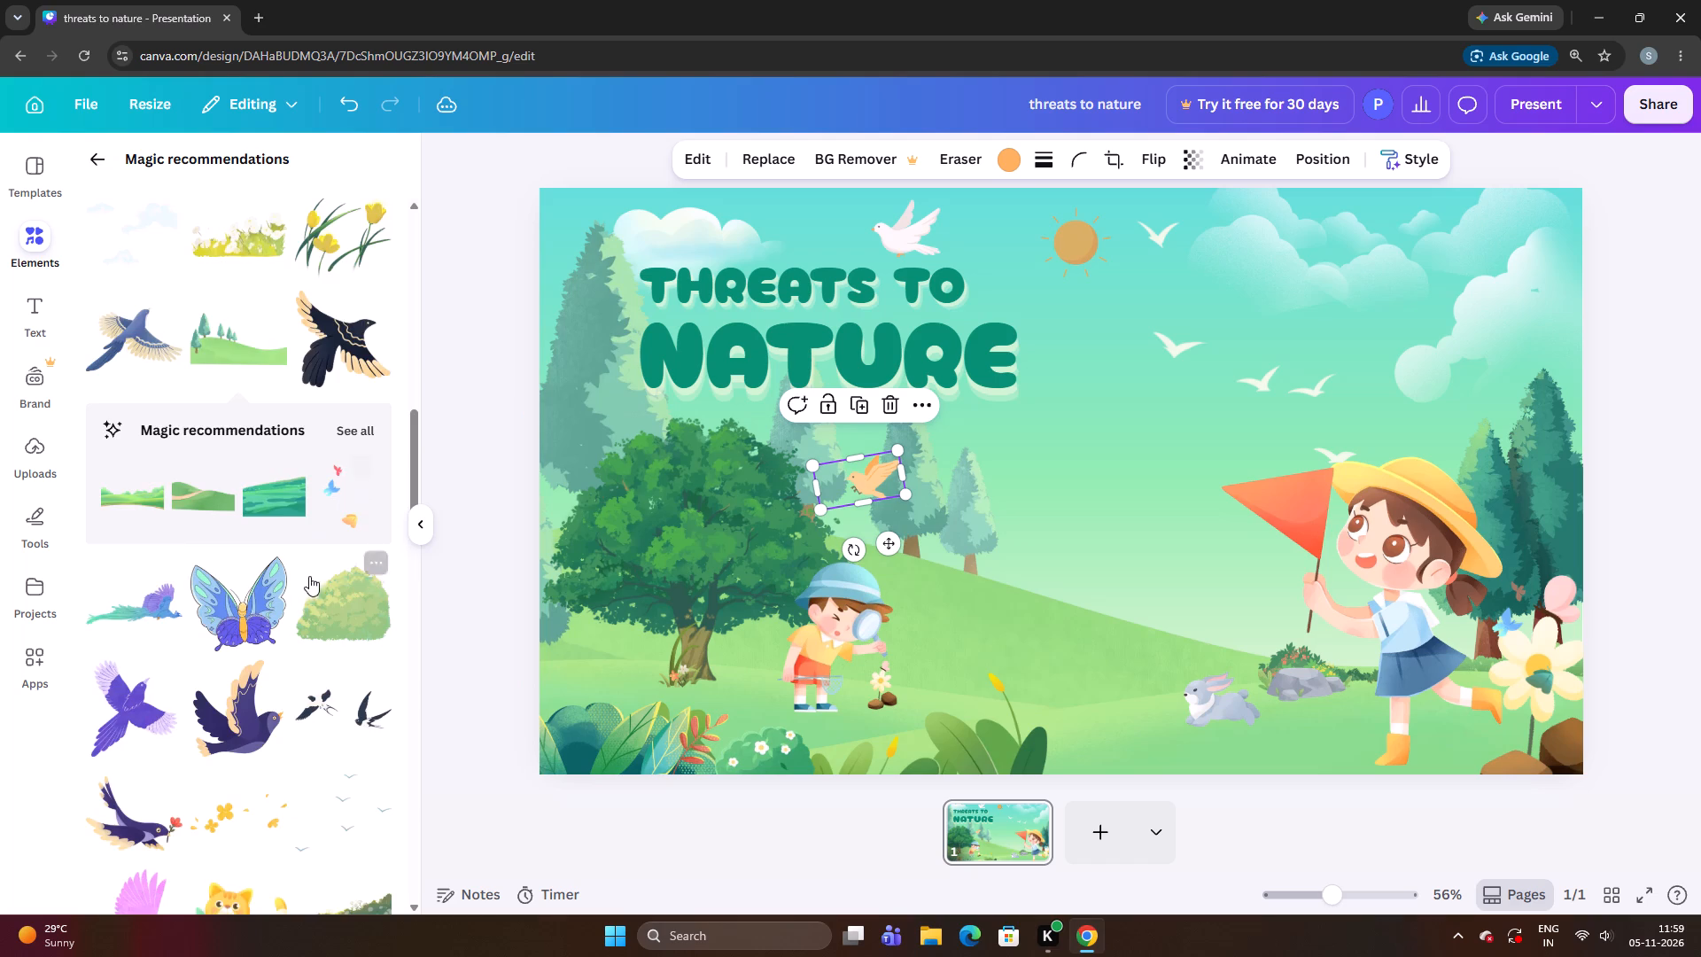
Add the flock of small grey birds from the recommendations, shrink it to under half size, and place it between the pines and the red flag.
scroll(311, 584, down, 4)
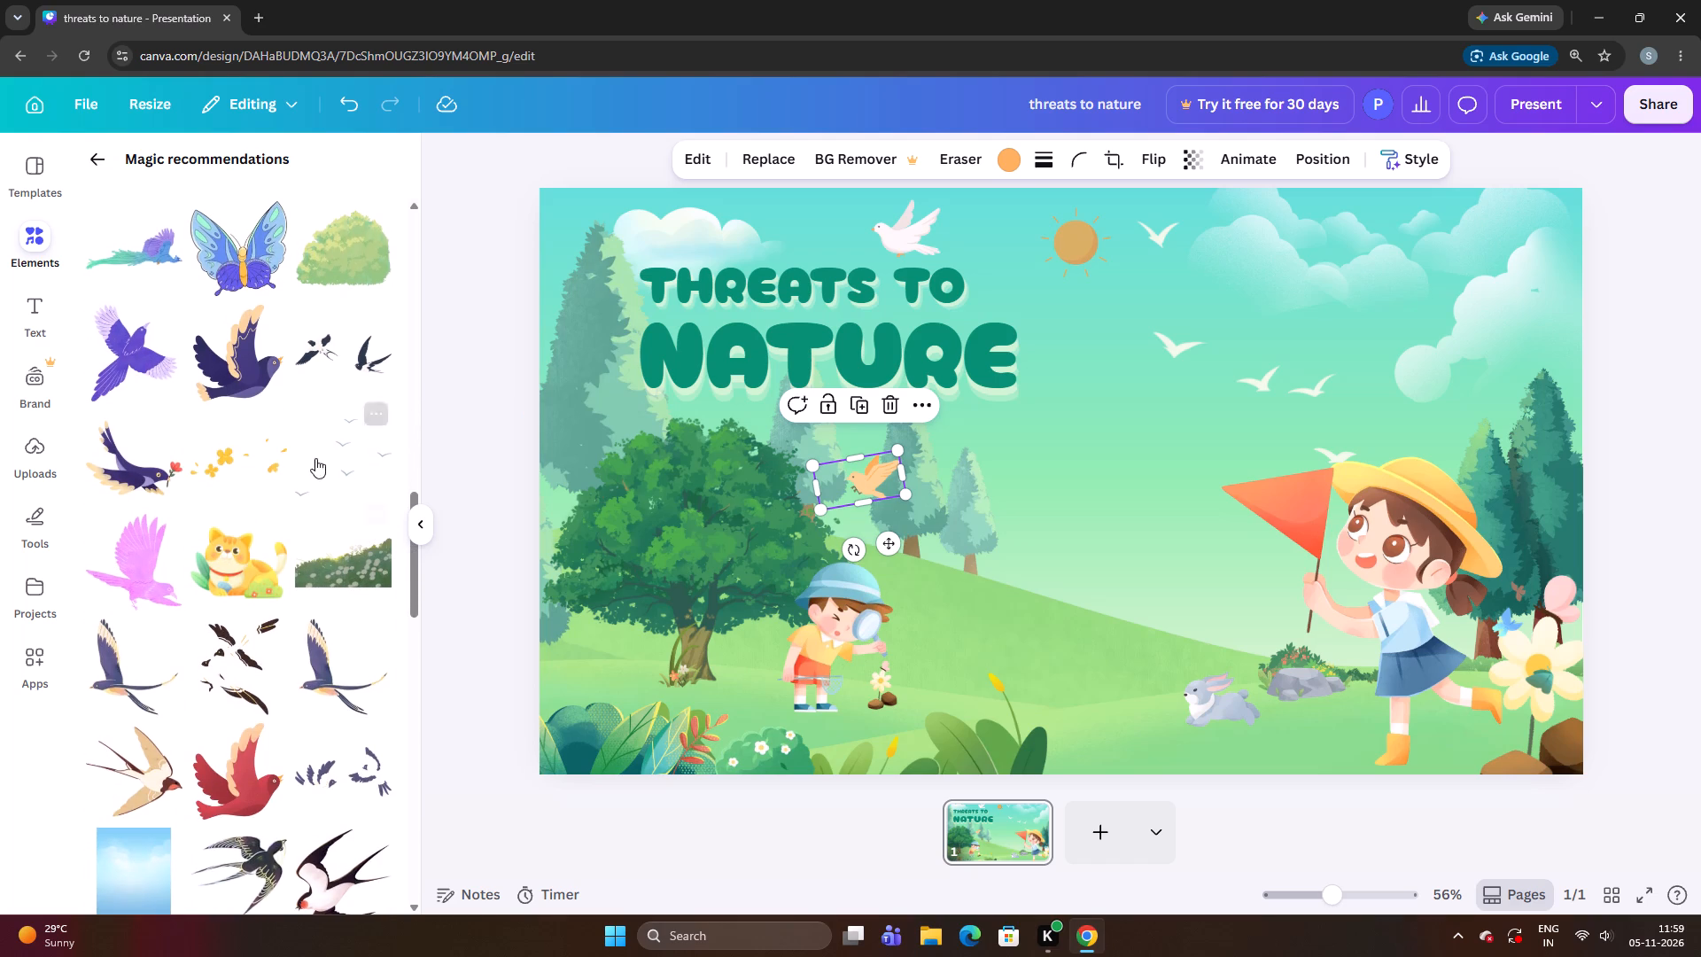
click(339, 471)
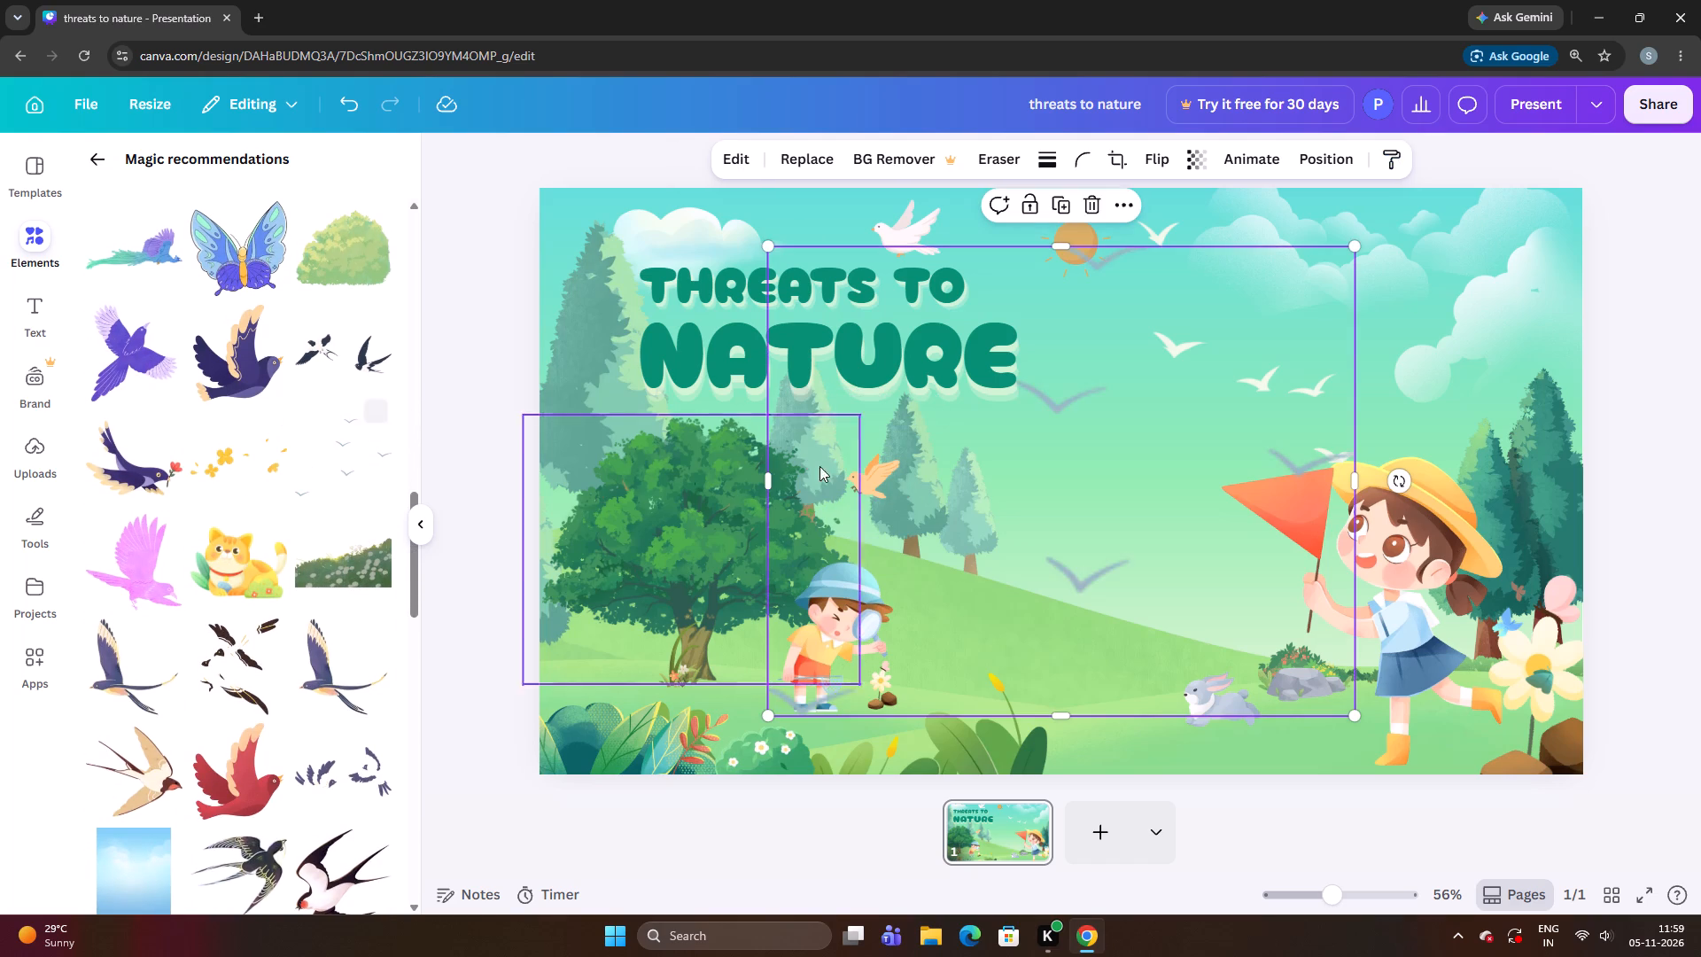
drag(978, 488, 711, 518)
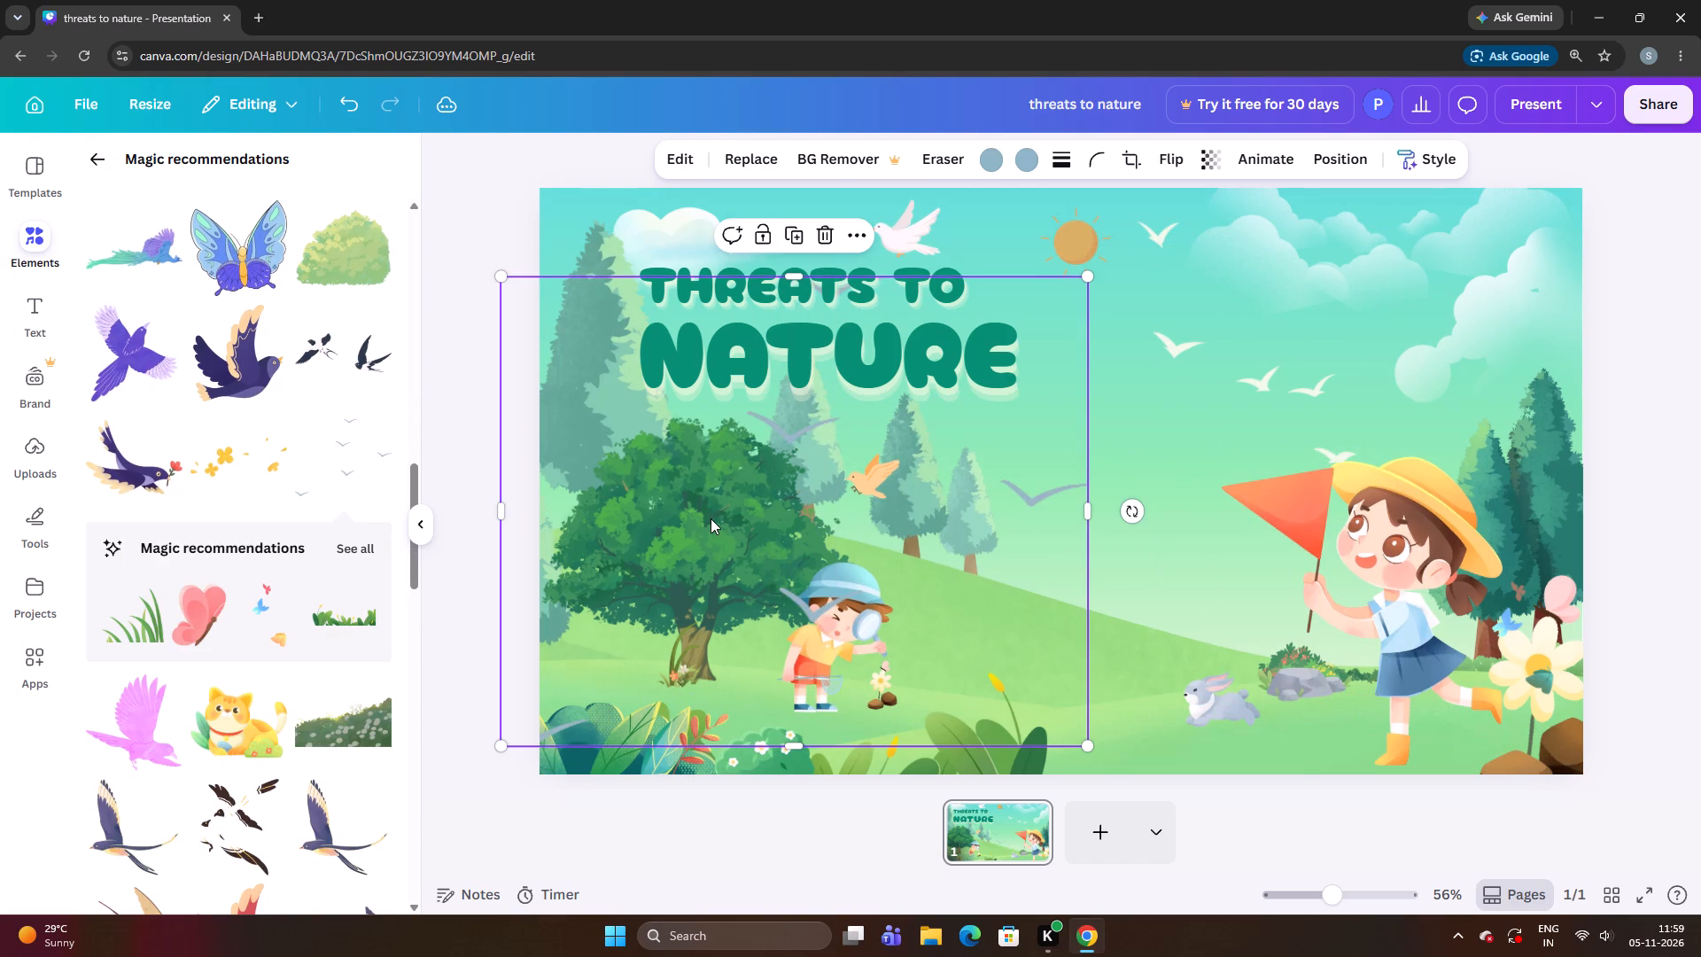
drag(1080, 739, 756, 480)
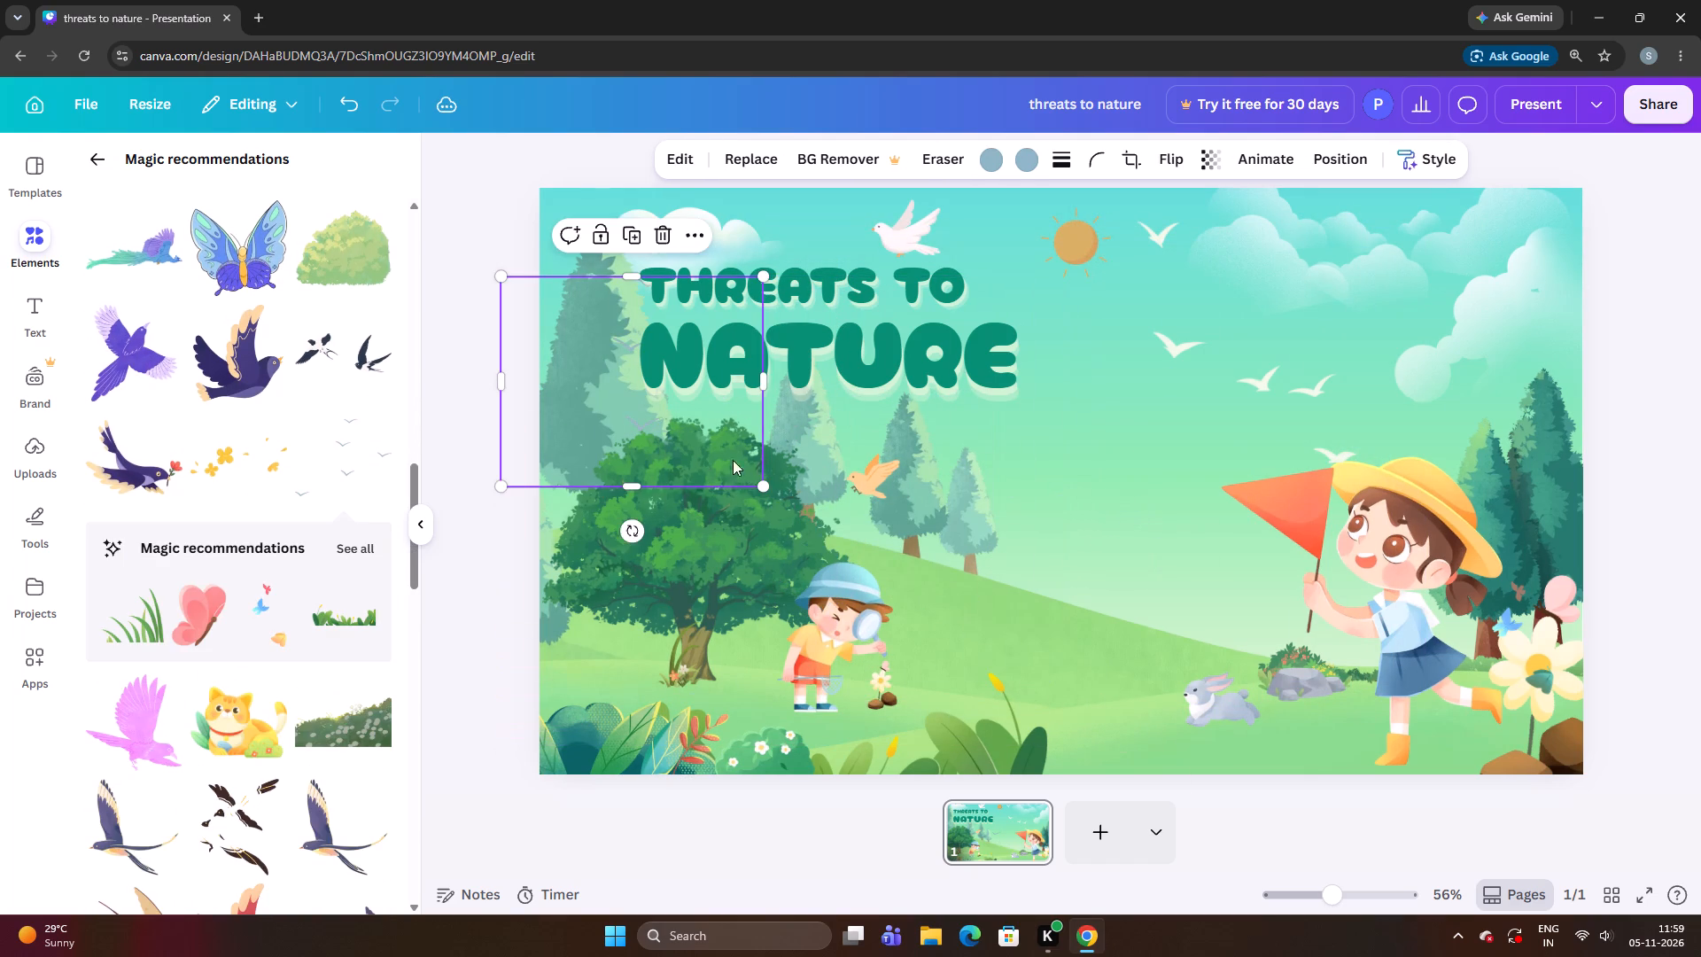
drag(716, 443, 1144, 542)
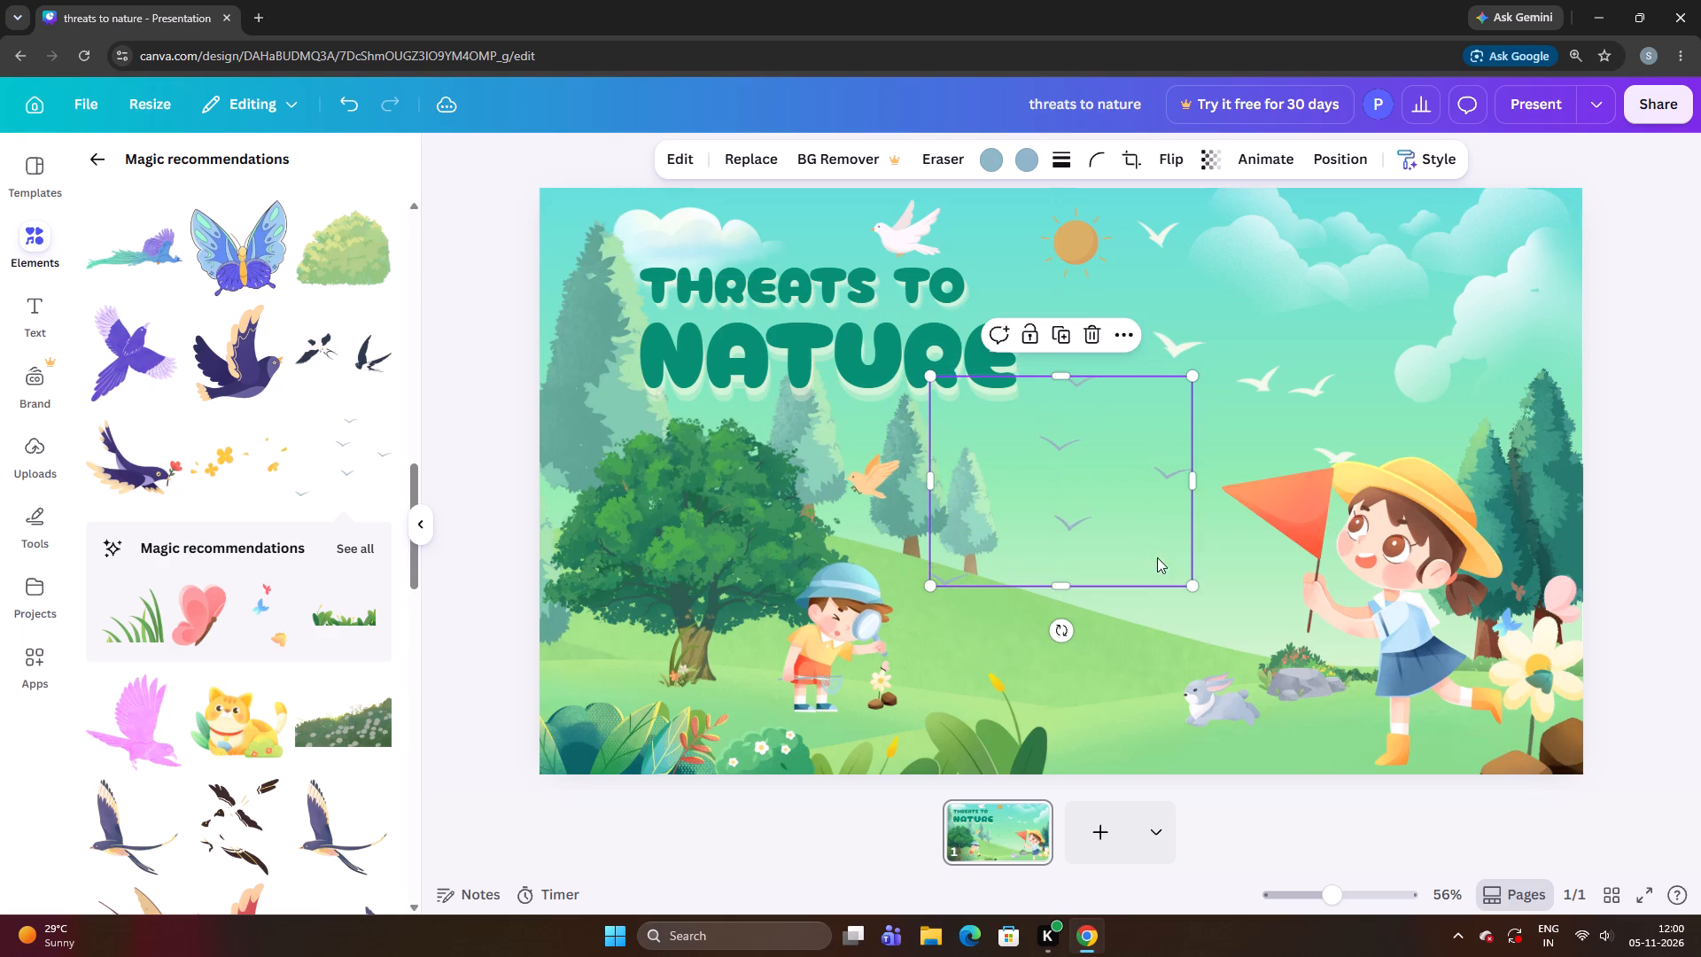
Shrink the flock of small grey birds by about a fifth and set it just below the end of the title.
drag(1190, 589, 1140, 534)
drag(1085, 479, 1093, 480)
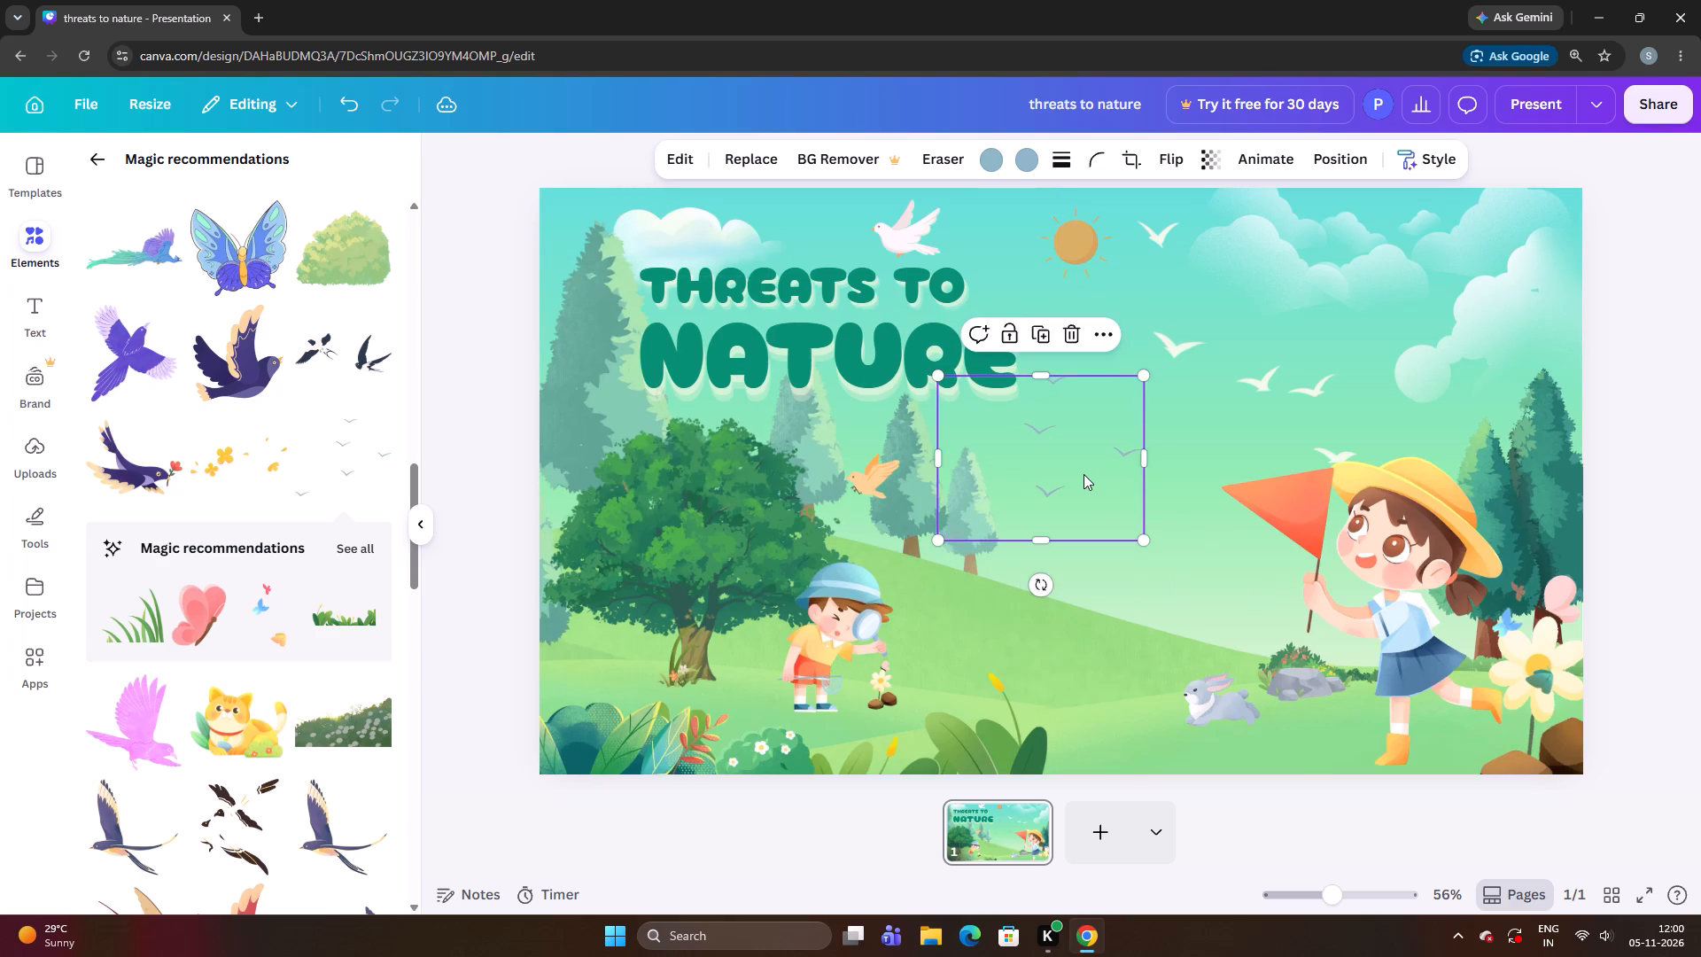
key(Right)
key(Right)
key(Right)
key(Down)
key(Down)
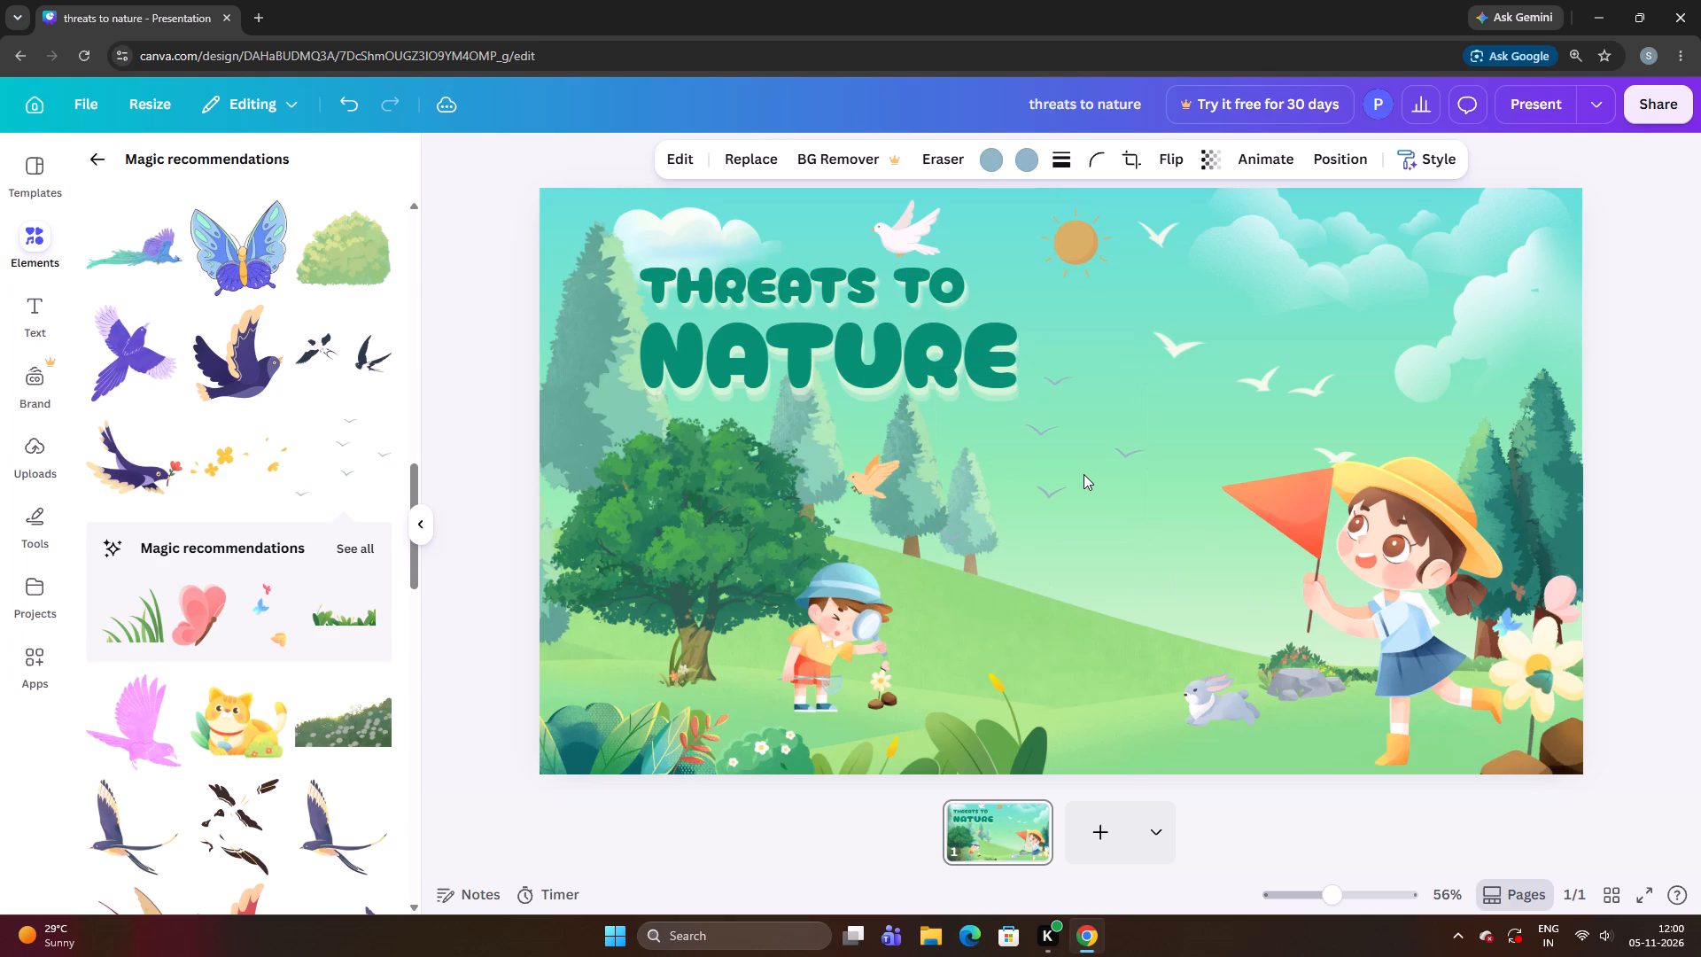
Nudge the grey bird flock right, away from the title and pines, into the open sky.
key(Right)
key(Right)
key(Right)
key(Right)
key(Right)
key(Right)
key(Right)
key(Right)
key(Right)
key(Right)
key(Right)
key(Right)
key(Right)
key(Right)
key(Right)
key(Right)
key(Right)
key(Right)
key(Right)
key(Right)
key(Right)
key(Right)
key(Right)
key(Right)
key(Right)
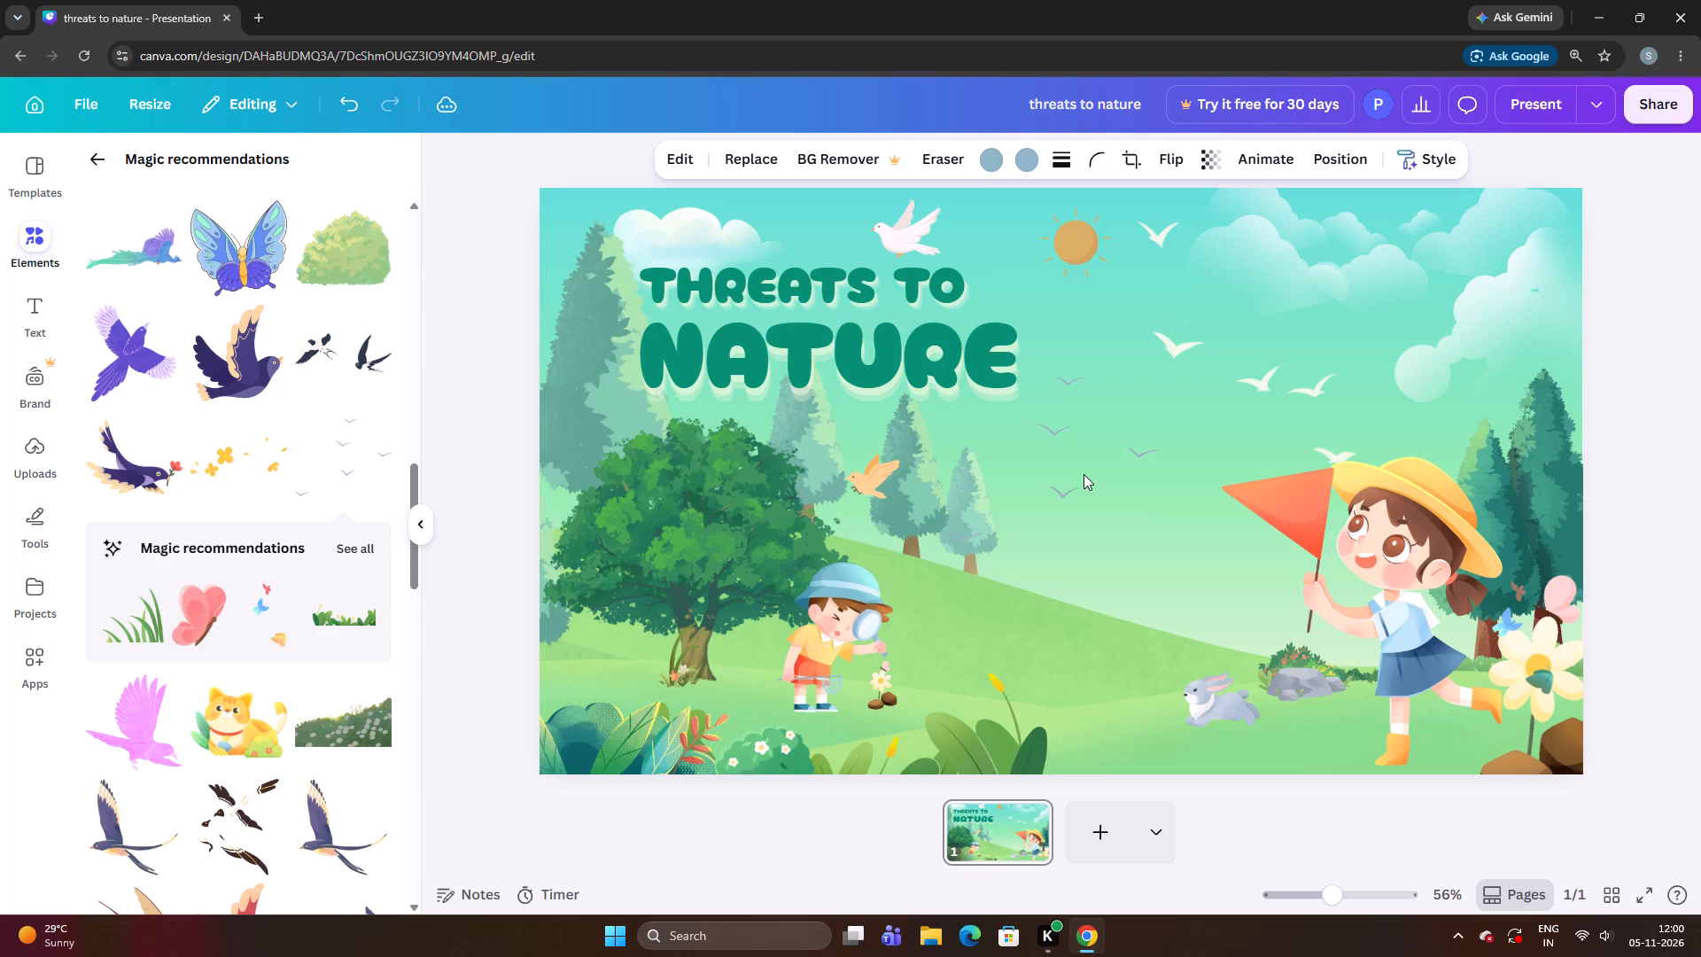
key(Right)
key(Right)
key(Right)
key(Right)
key(Right)
key(Right)
key(Right)
key(Right)
Fine-tune the grey flock's height and nudge it slightly further right and down.
key(Up)
key(Up)
key(Up)
key(Down)
key(Down)
key(Down)
key(Down)
key(Down)
key(Right)
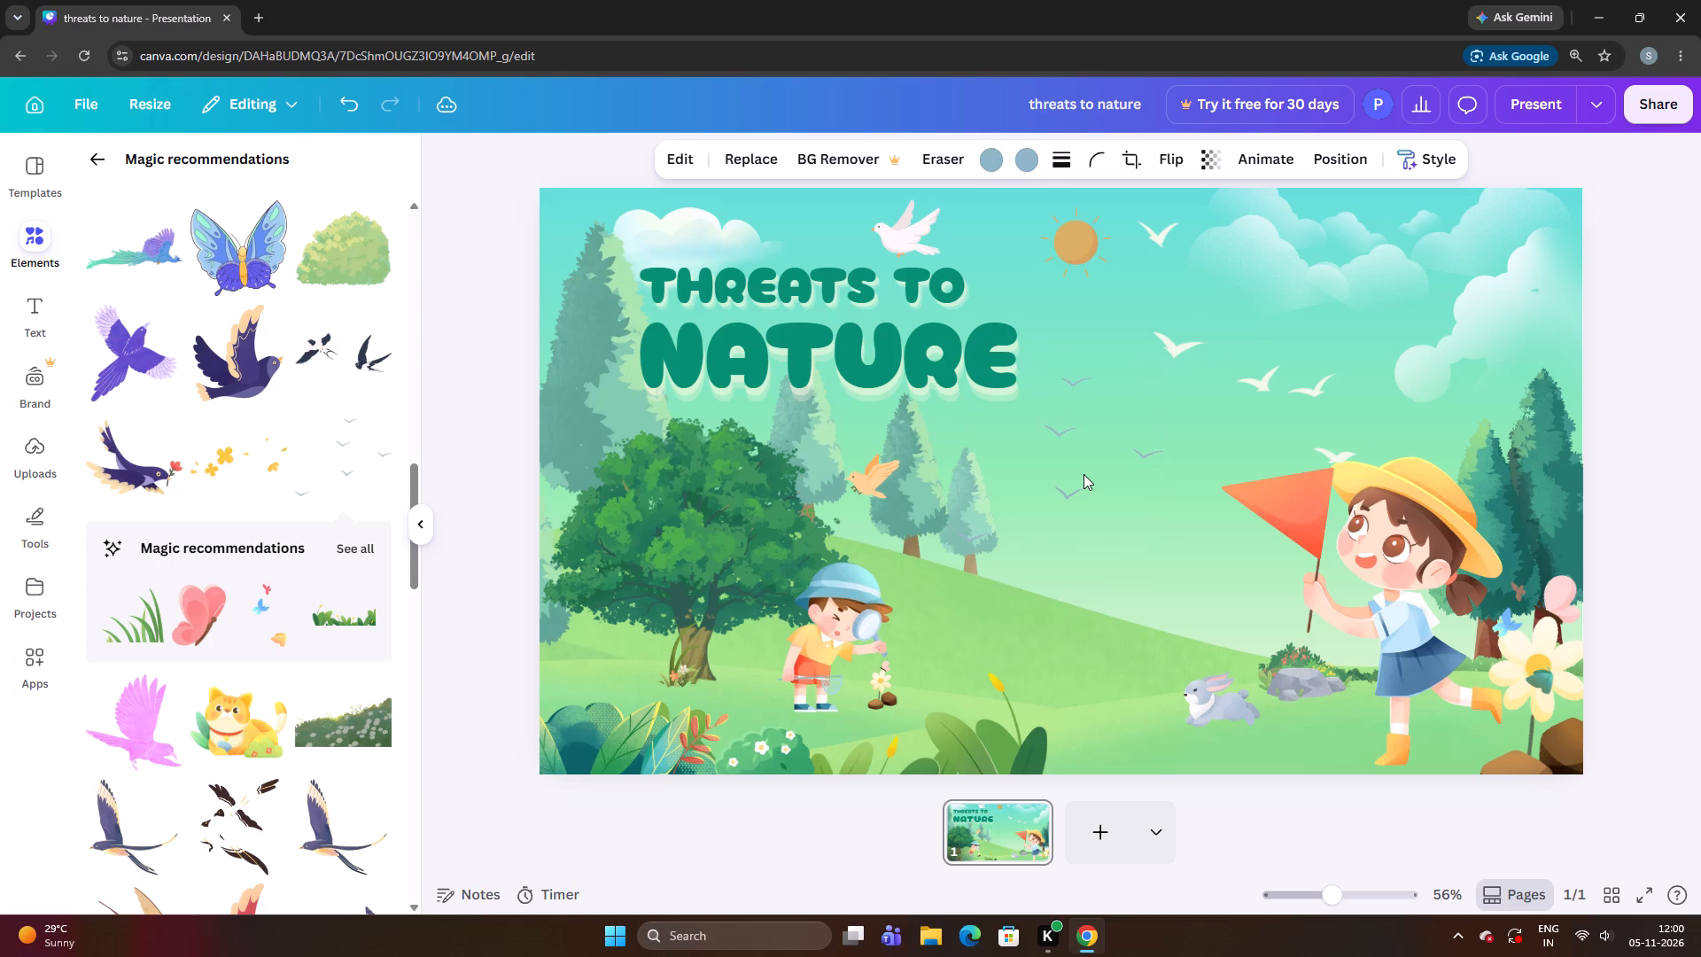
key(Right)
key(Right)
key(Right)
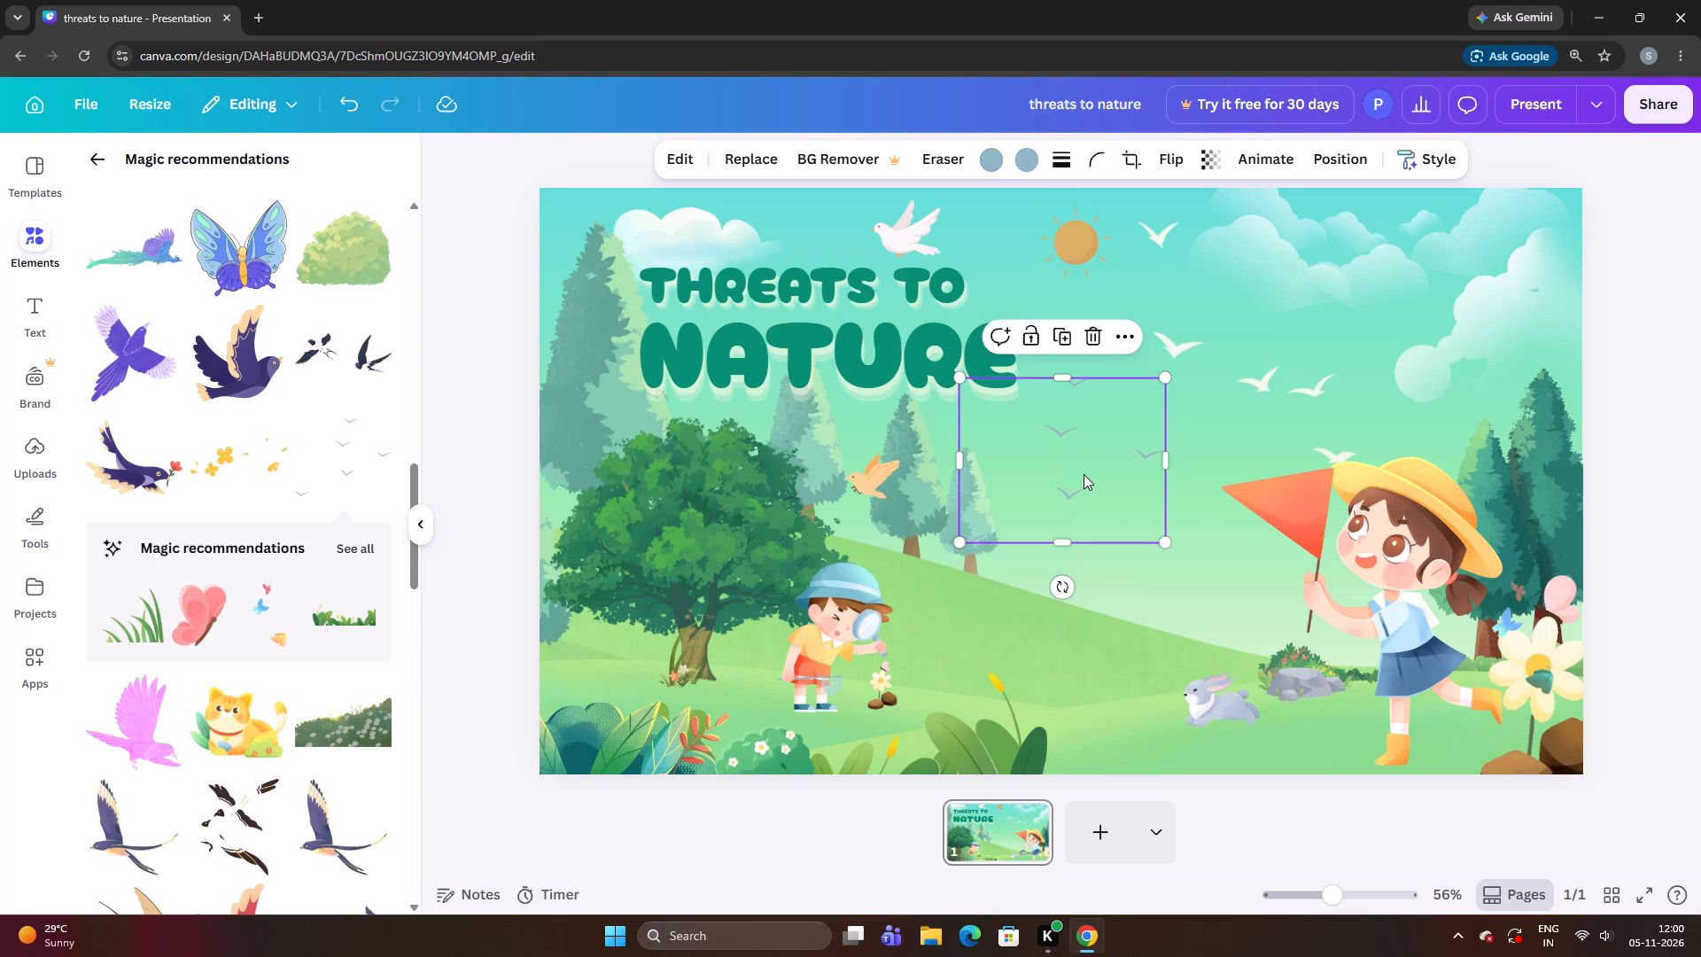
key(Right)
key(Right)
Nudge the grey bird flock slightly upward beside the word "NATURE".
key(Up)
key(Up)
key(Up)
key(Up)
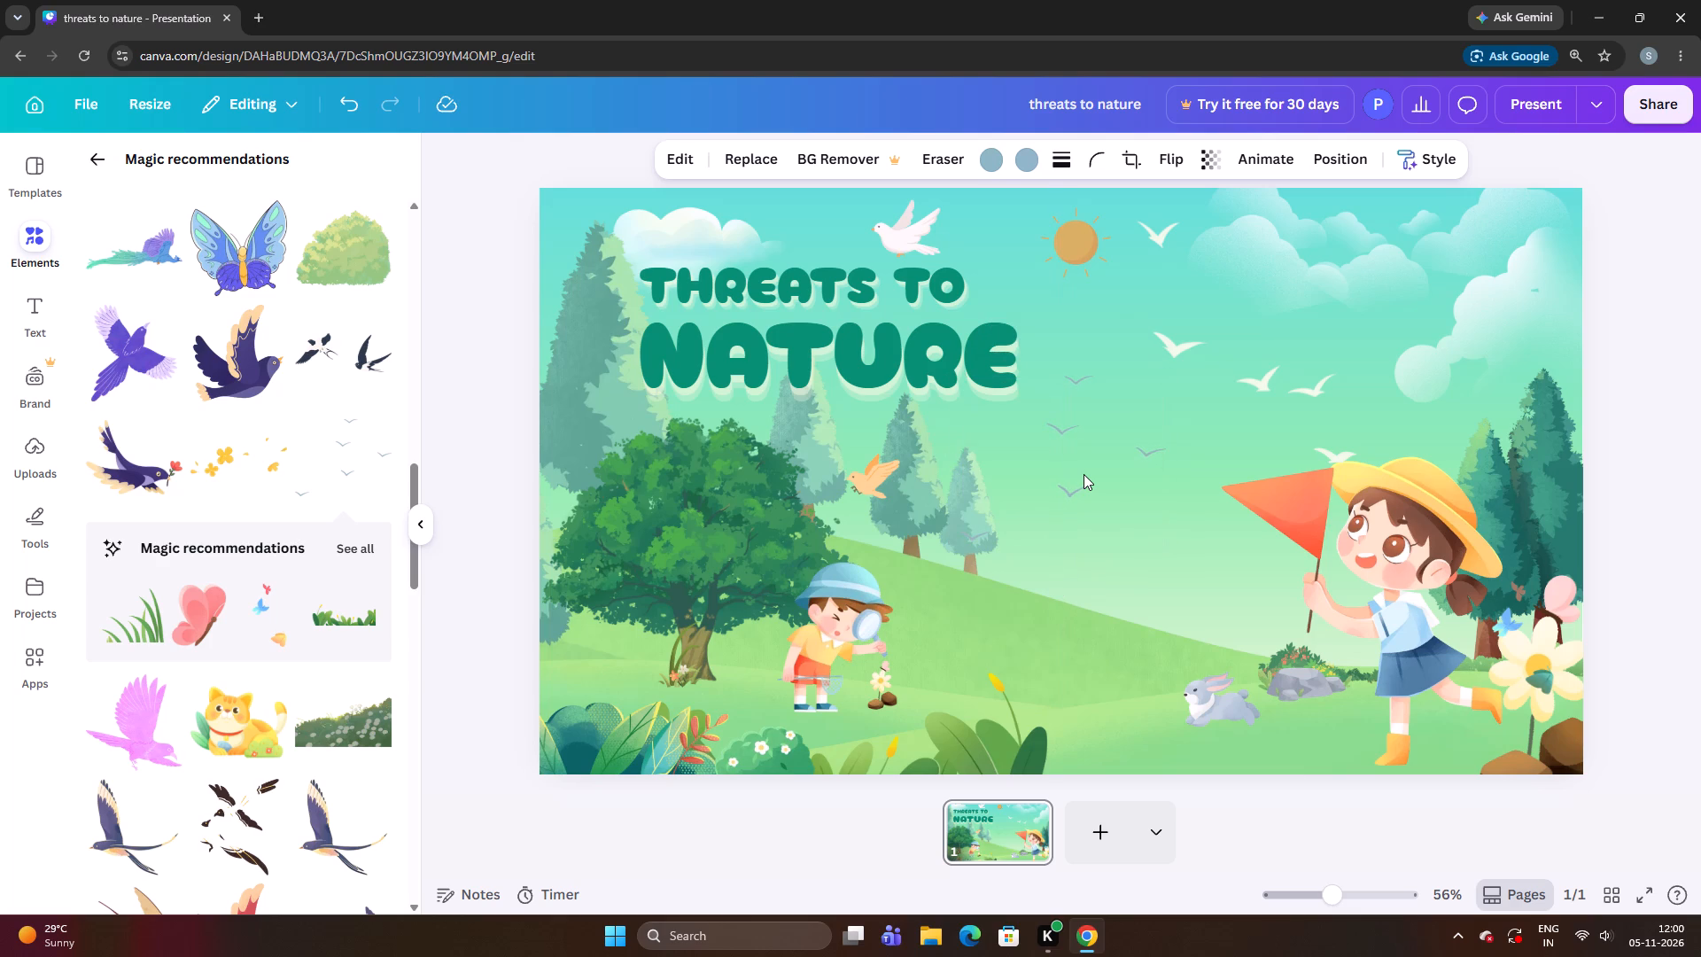
key(Up)
key(Up)
key(Up)
key(Up)
key(Up)
key(Up)
key(Up)
key(Up)
Nudge the grey bird flock slightly left and back down over the hillside sky.
key(Down)
key(Down)
key(Left)
key(Left)
key(Left)
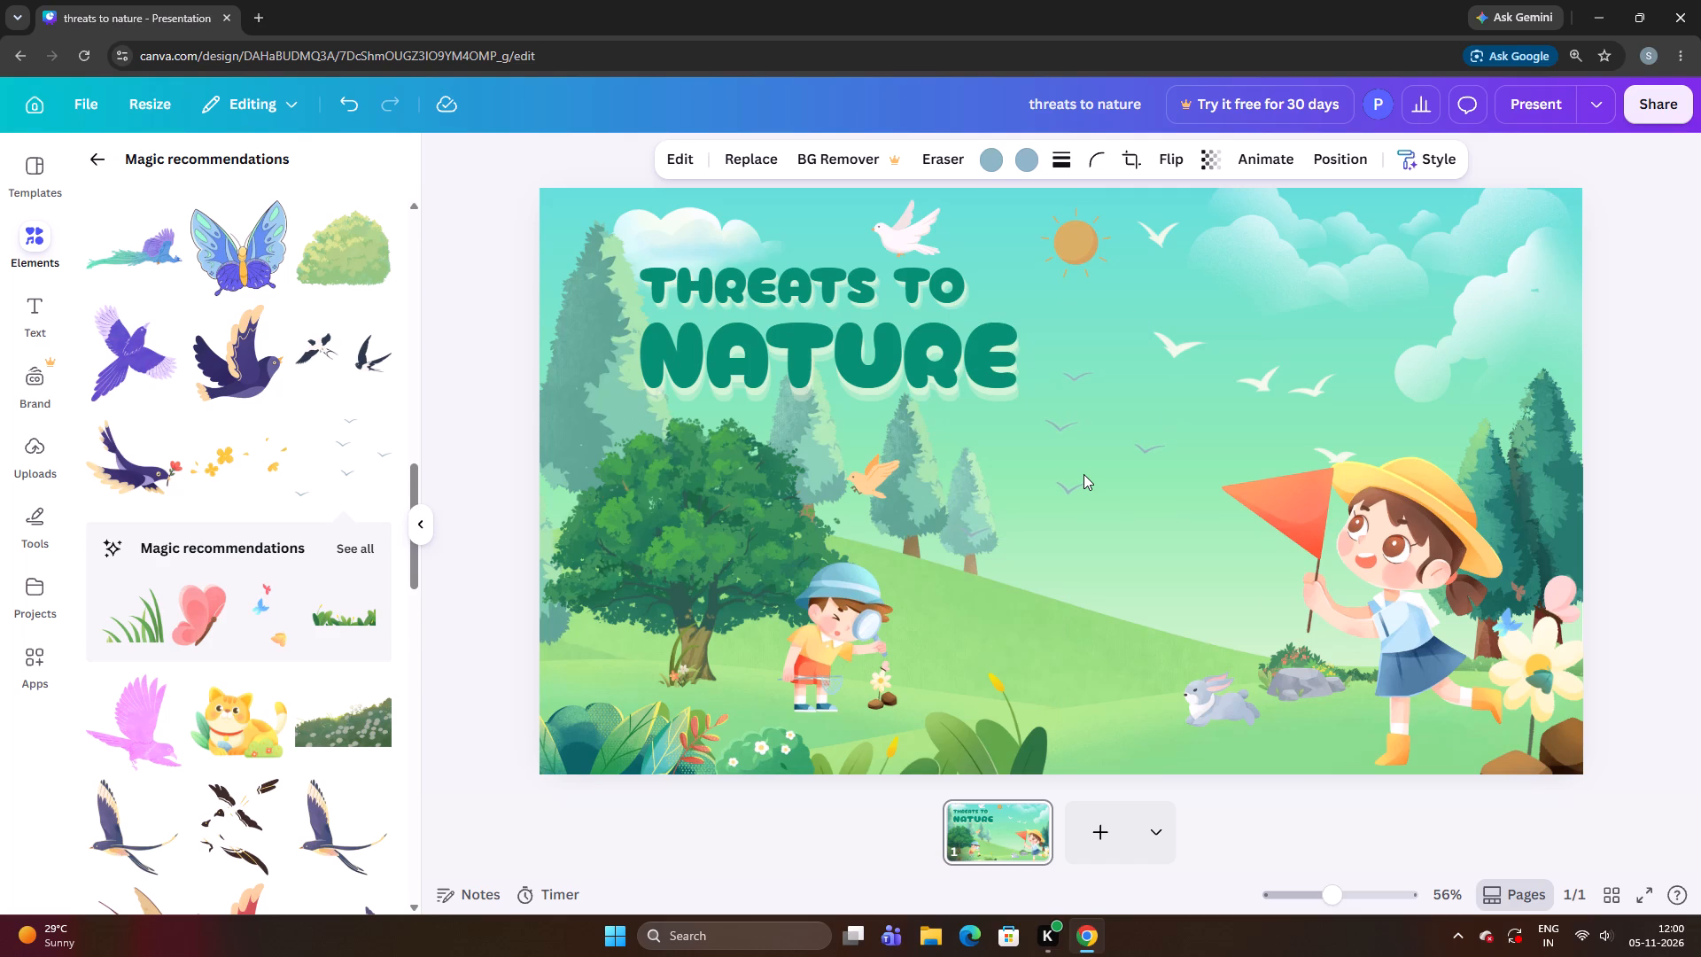
key(Left)
key(Down)
key(Down)
key(Down)
key(Down)
key(Down)
key(Down)
key(Down)
key(Down)
key(Down)
key(Down)
Move the white gull flock right toward the clouds, shrink it to about three quarters size, and place it above the red flag.
drag(1178, 301, 1243, 288)
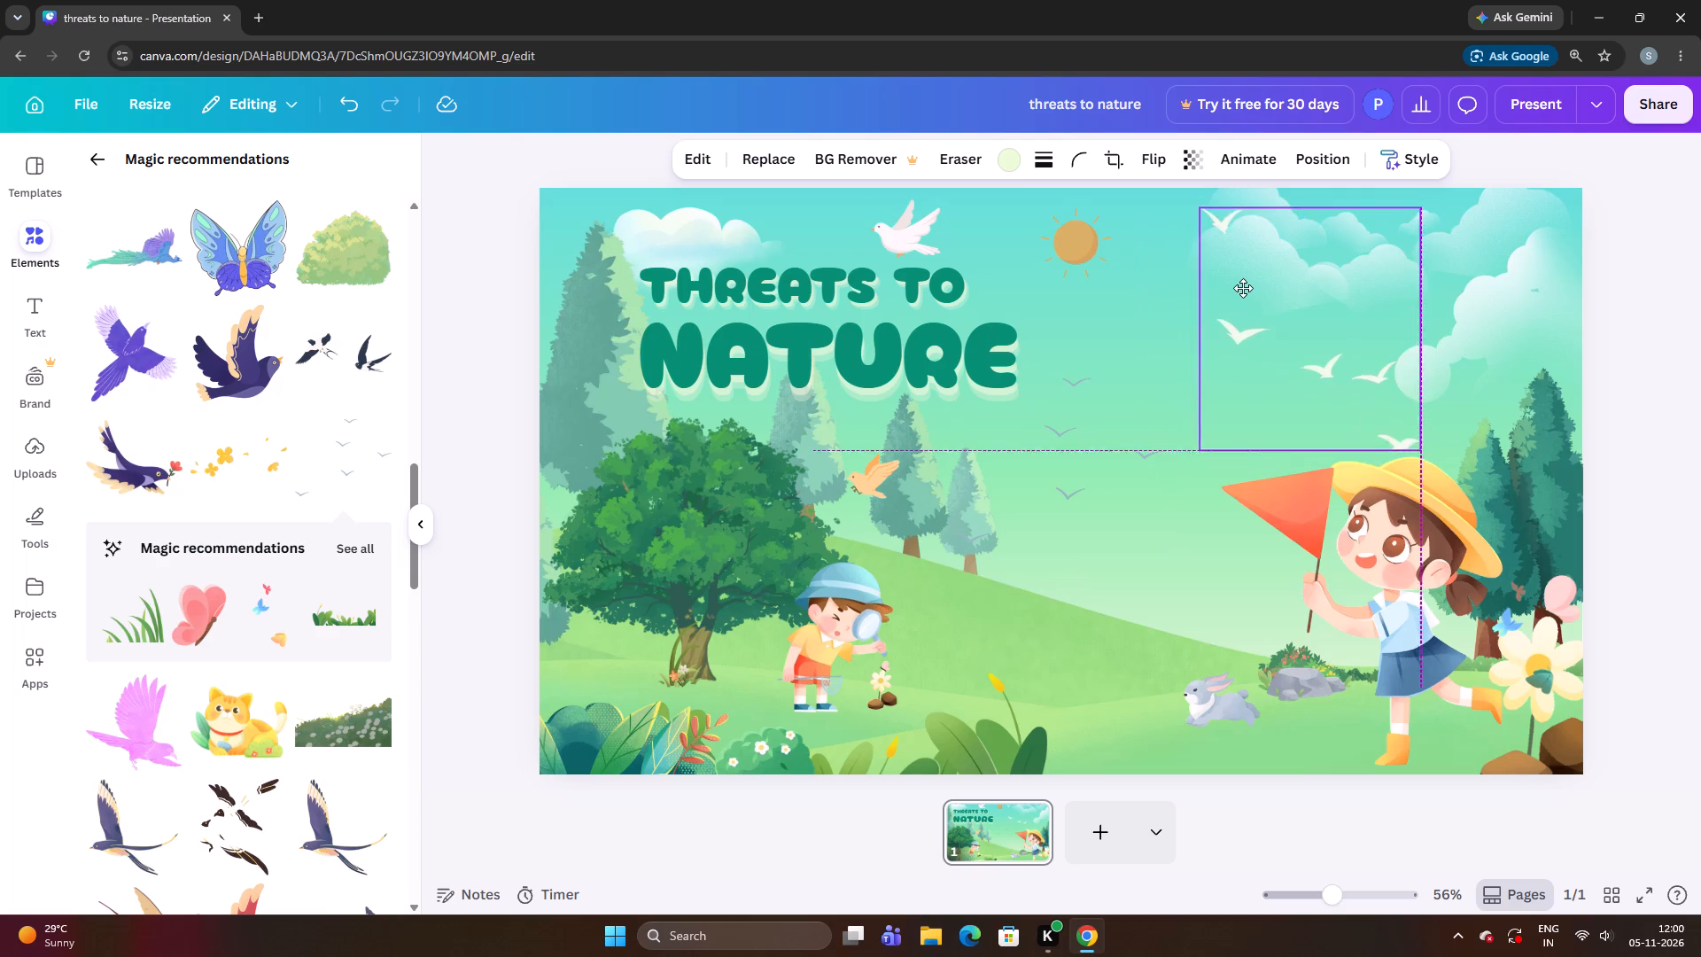
drag(1243, 288, 1235, 275)
drag(1240, 276, 1248, 284)
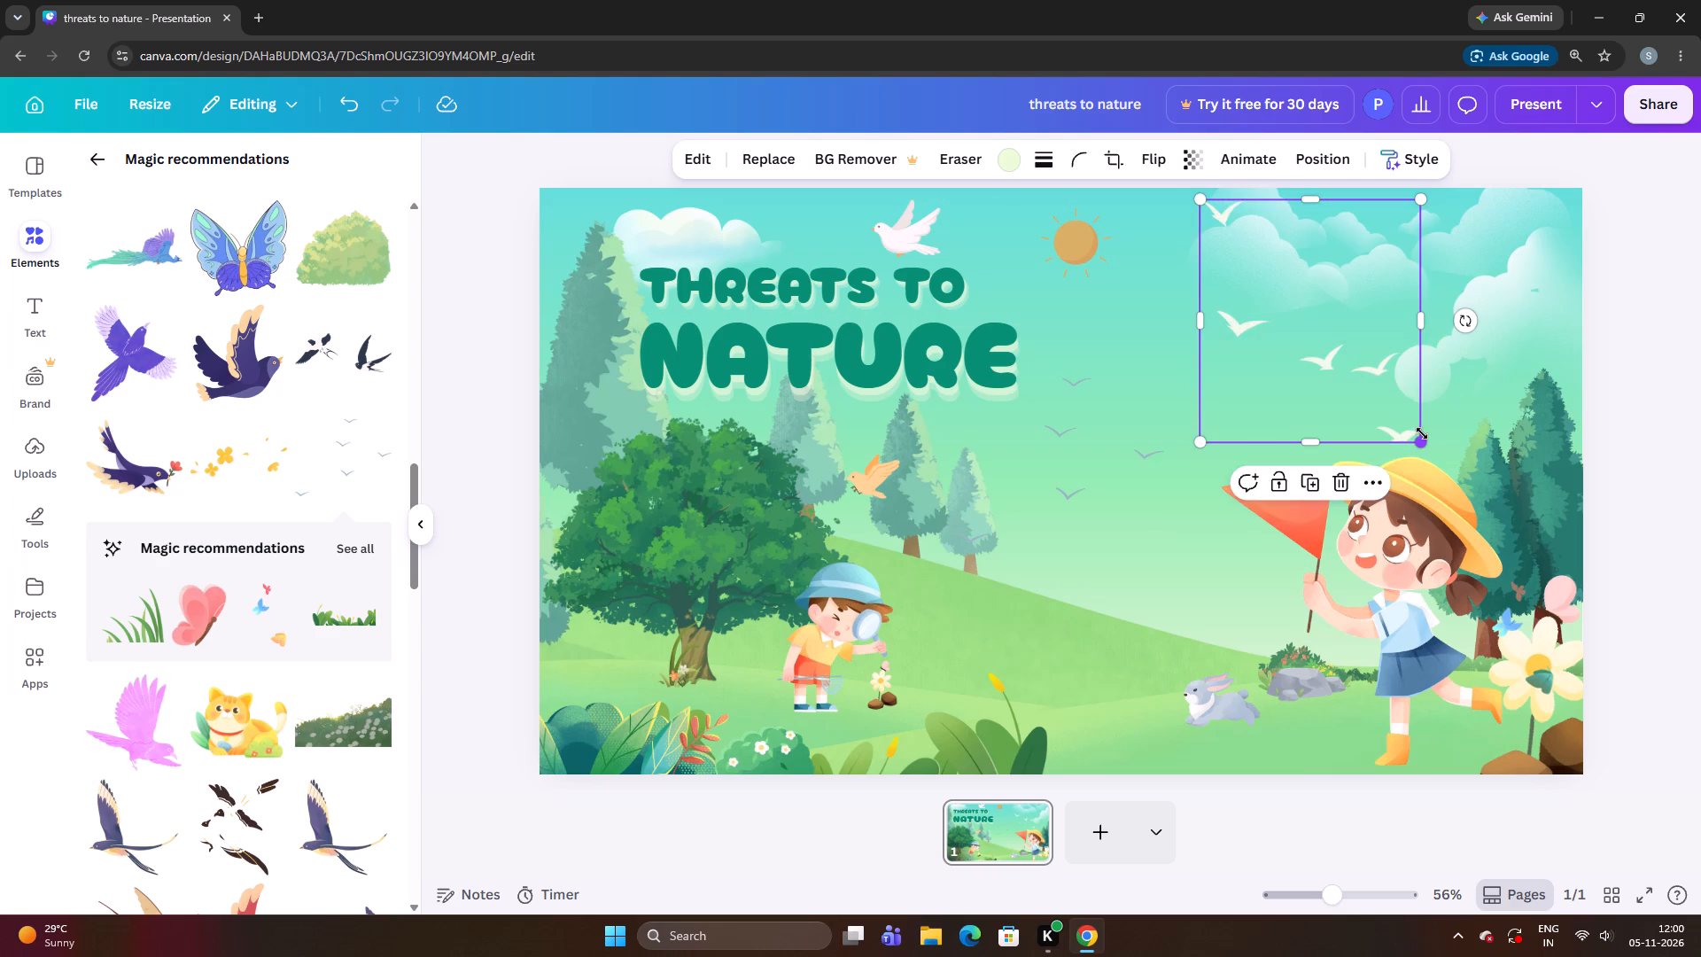
drag(1422, 436, 1365, 385)
drag(1314, 326, 1318, 359)
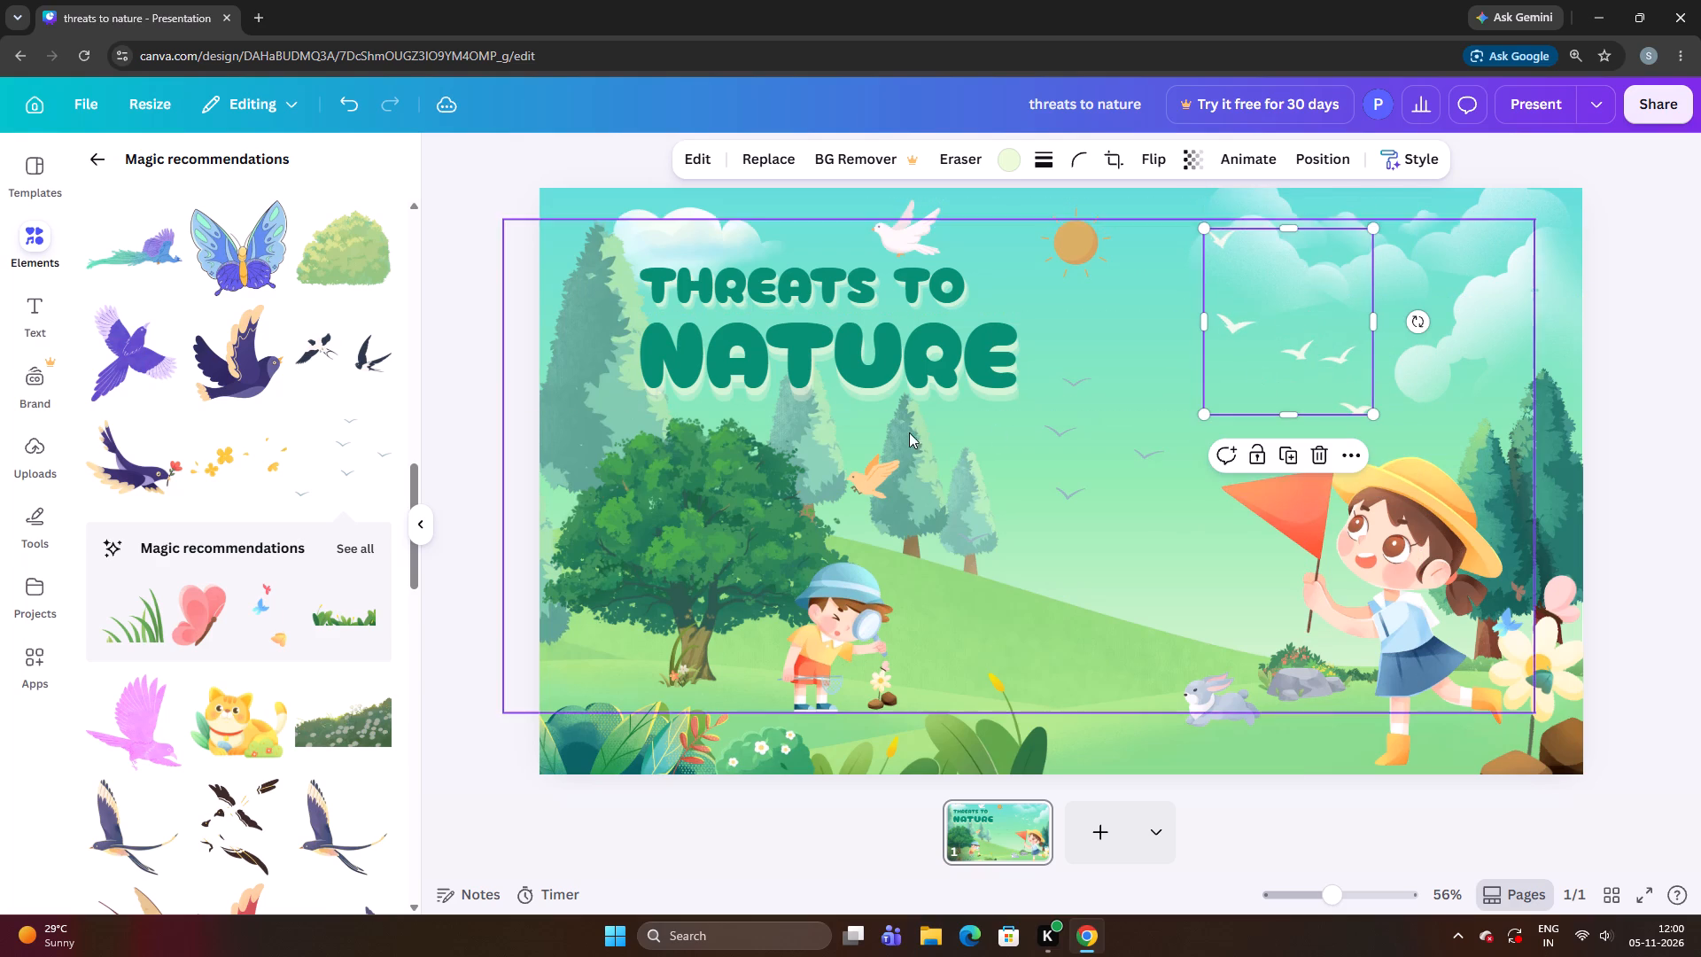
click(484, 552)
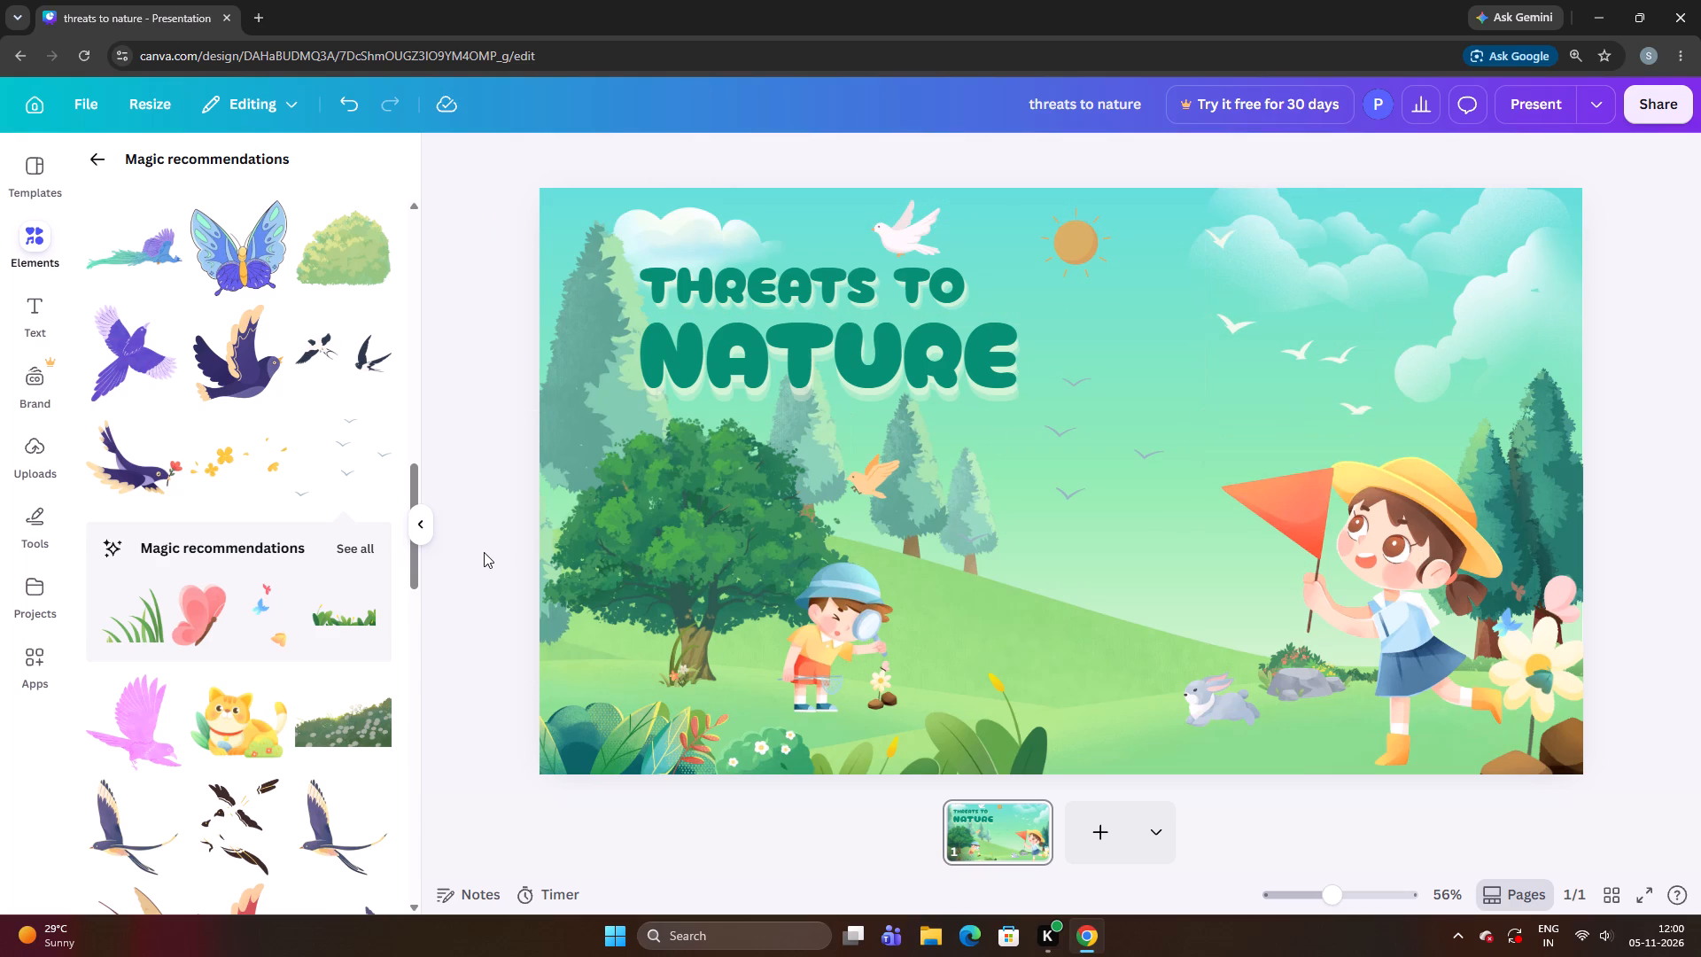
Fine-tune the white gull flock's position with small nudges slightly right and down.
click(1257, 367)
key(Right)
key(Right)
key(Right)
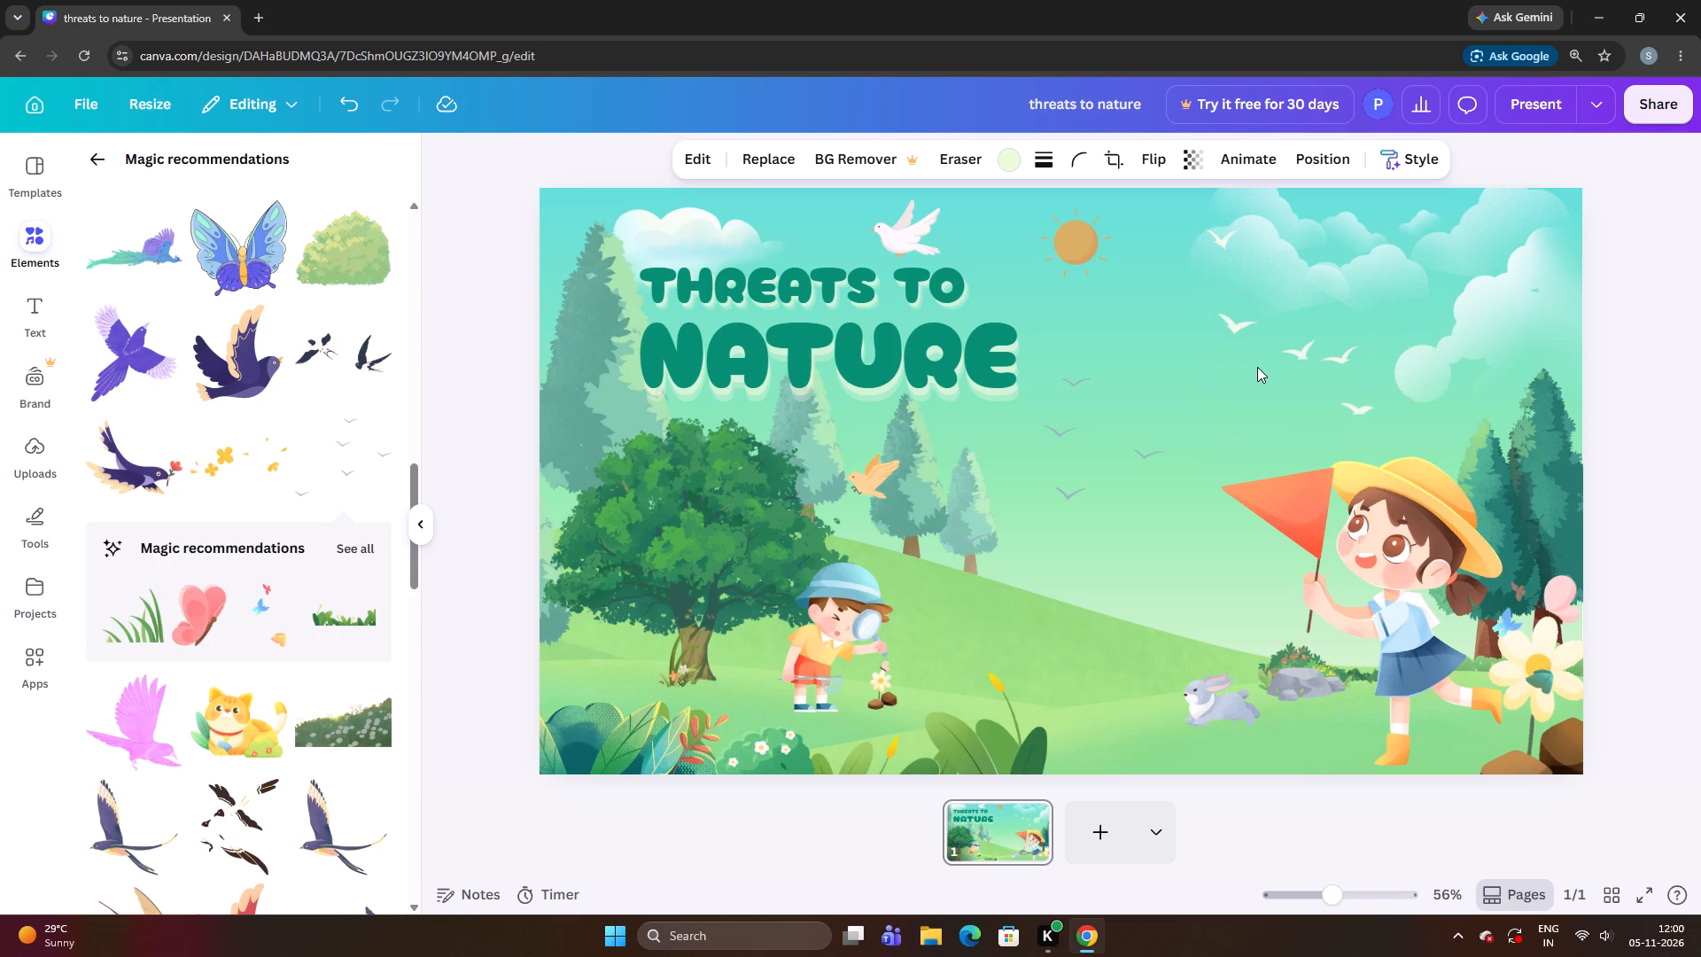
key(Right)
key(Down)
key(Up)
key(Down)
key(Down)
key(Down)
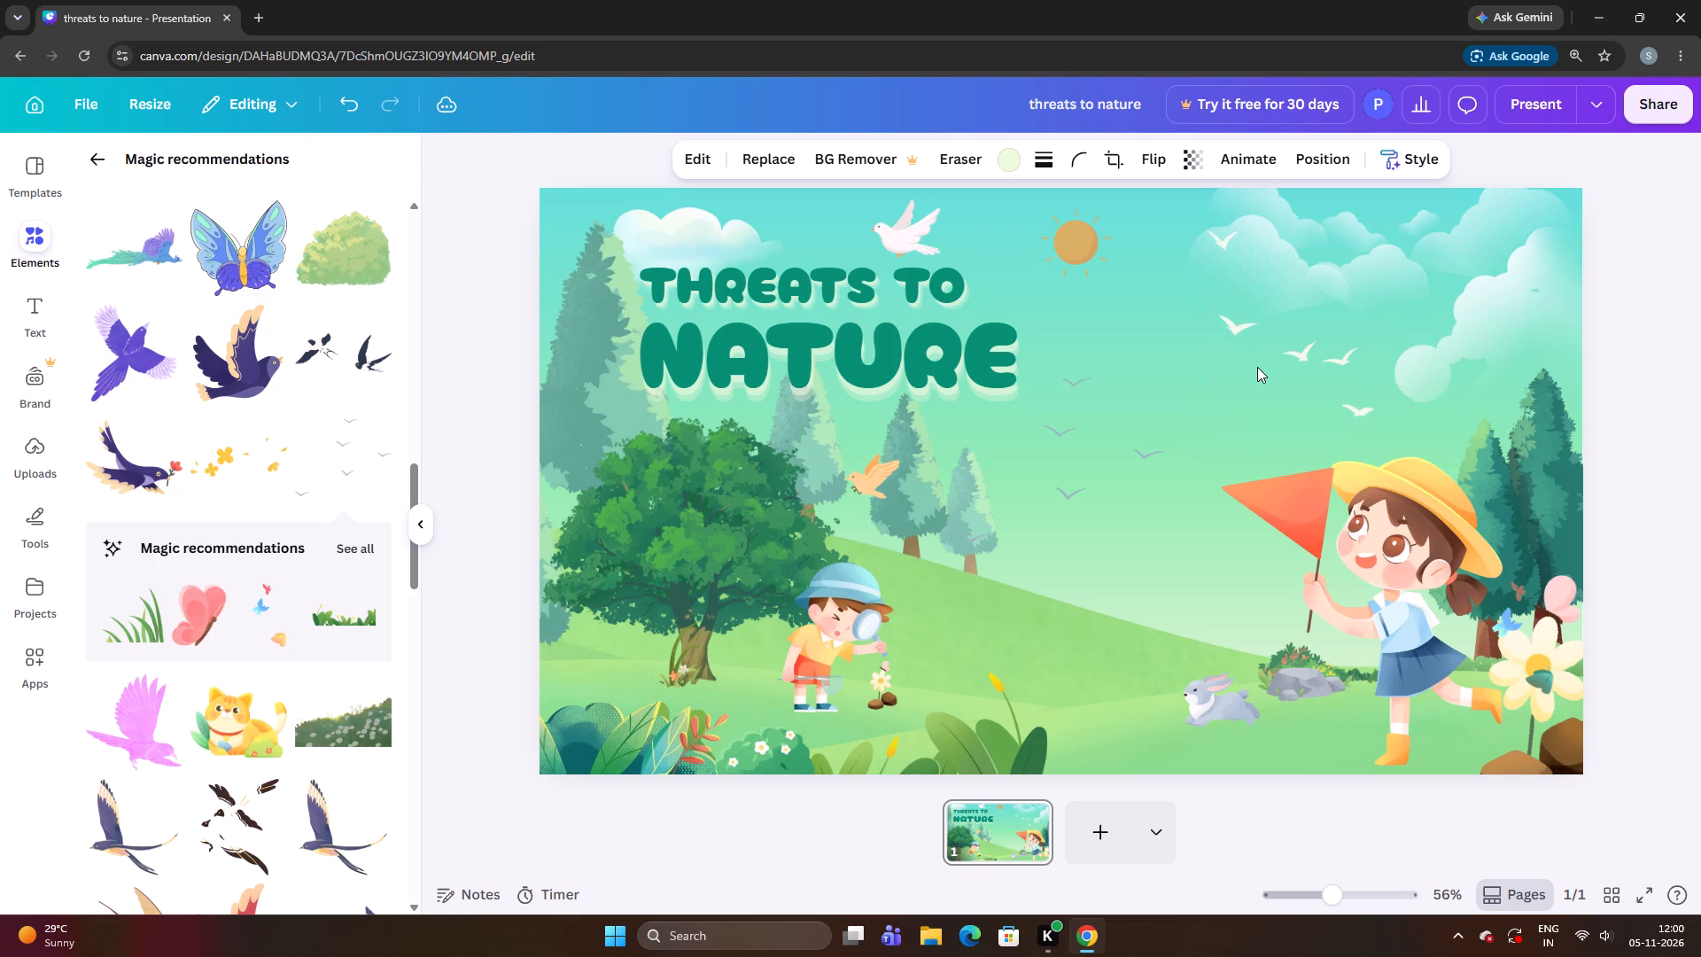
key(Left)
key(Left)
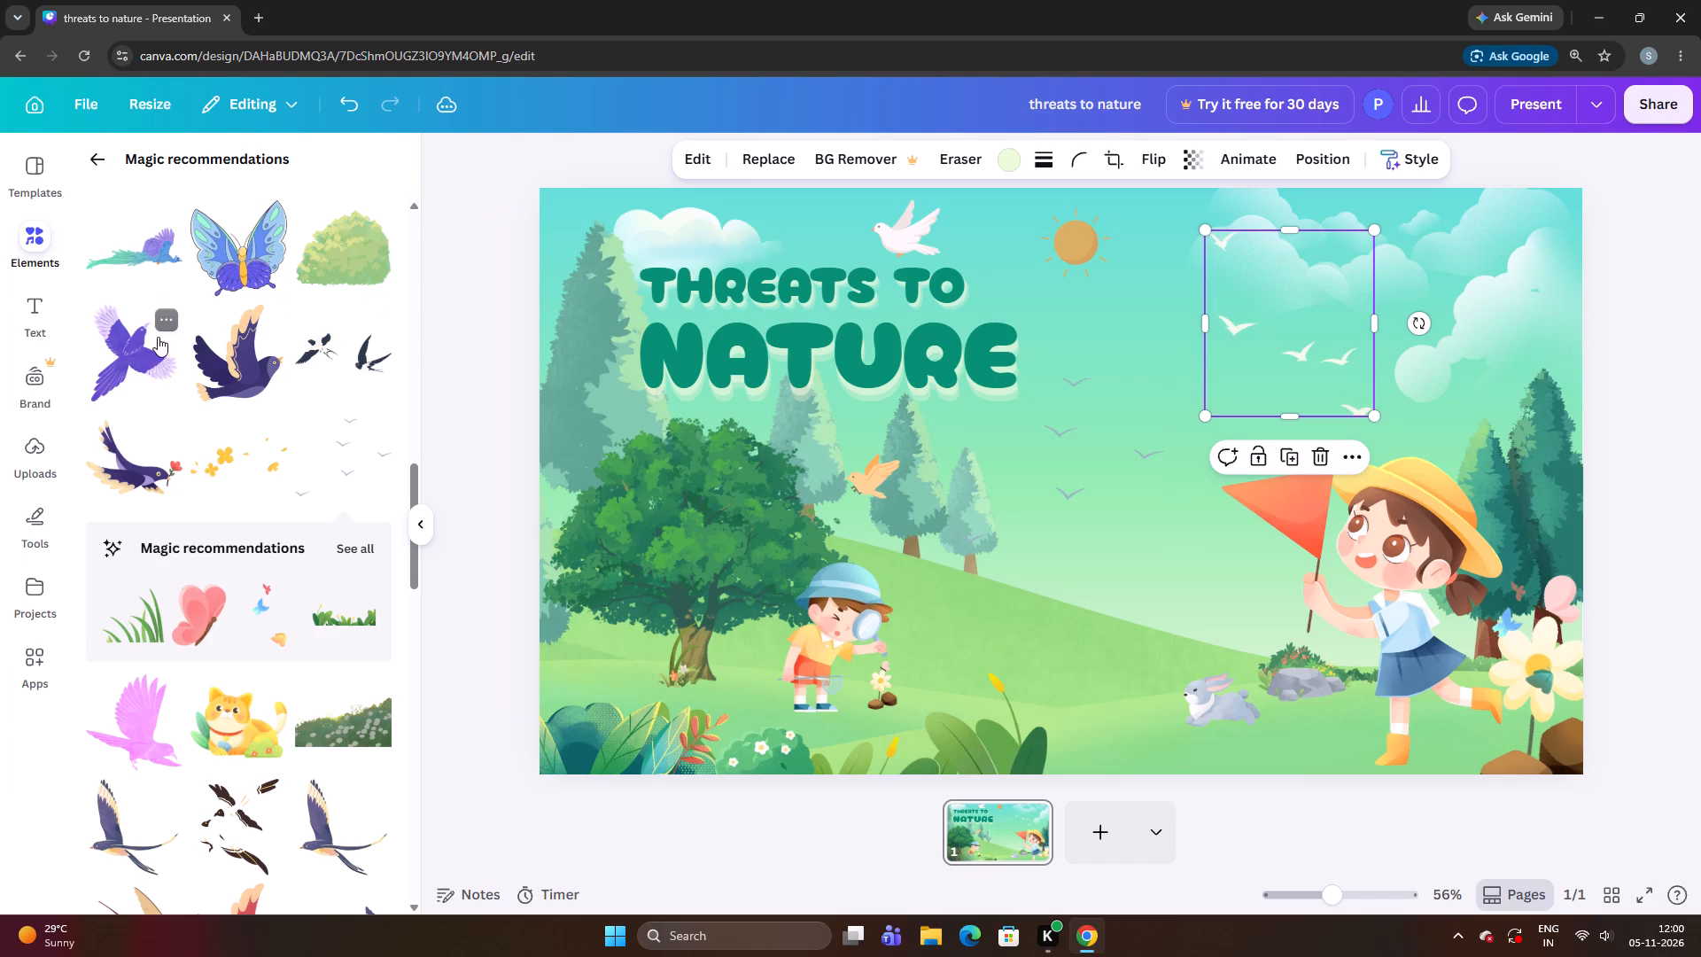
Add the white picket fence with the yellow arrow sign from the recommended elements to the slide.
scroll(158, 336, down, 8)
scroll(229, 354, down, 4)
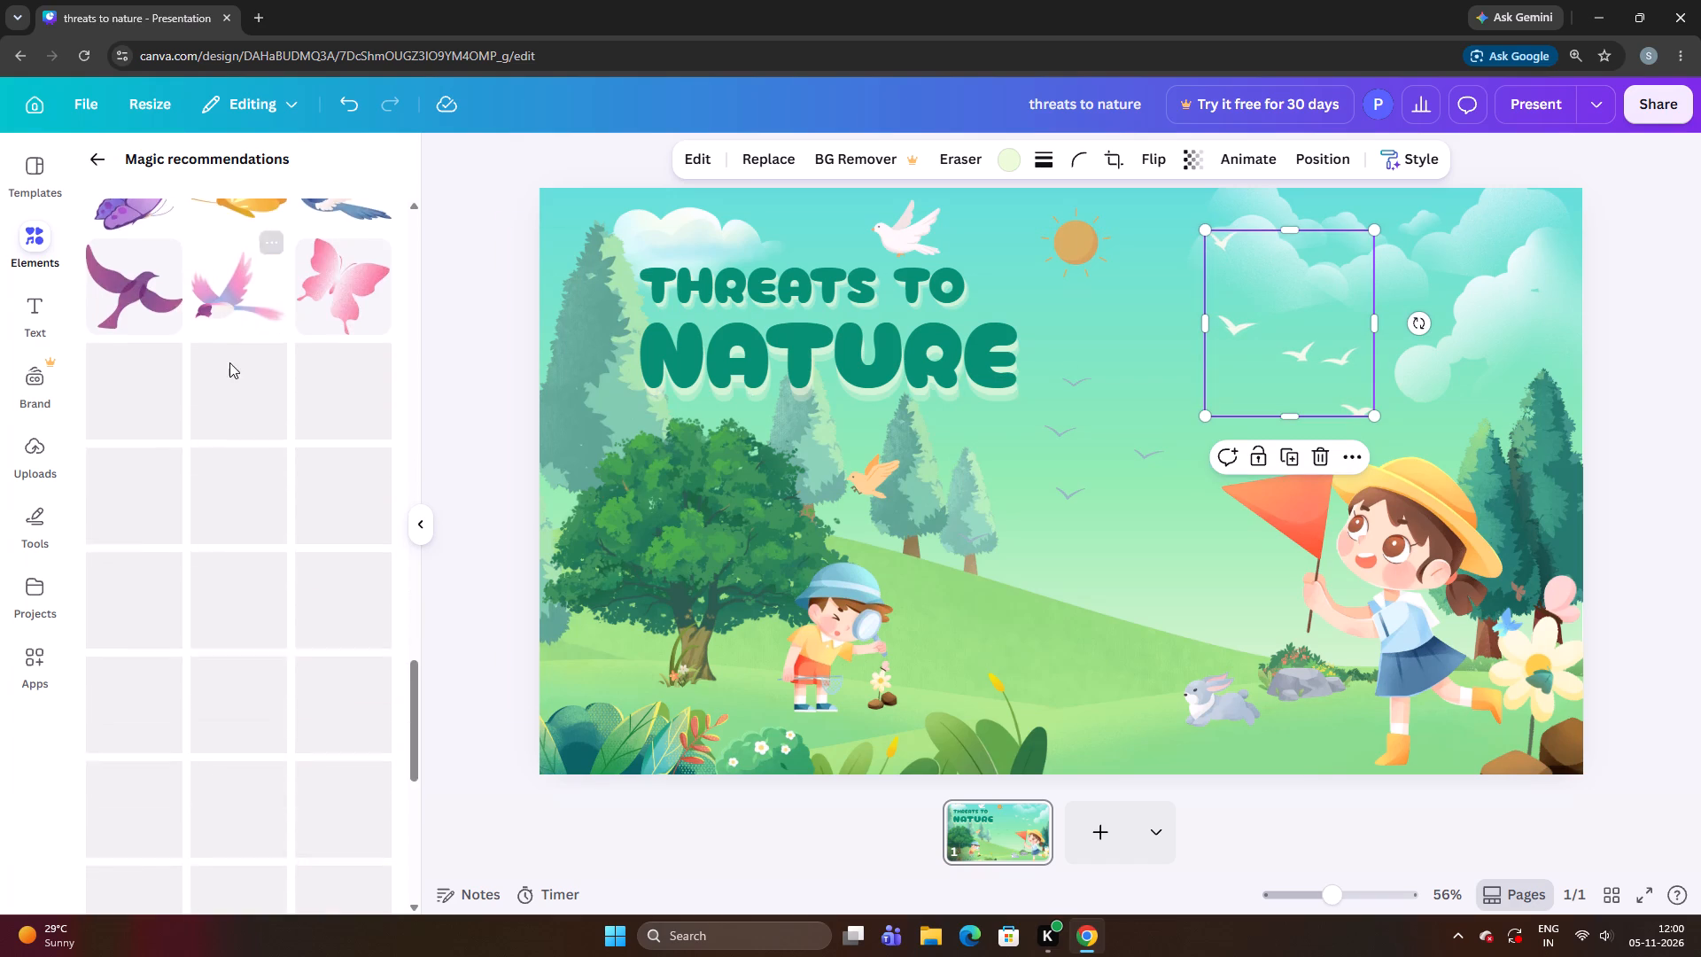
scroll(229, 362, down, 2)
click(92, 140)
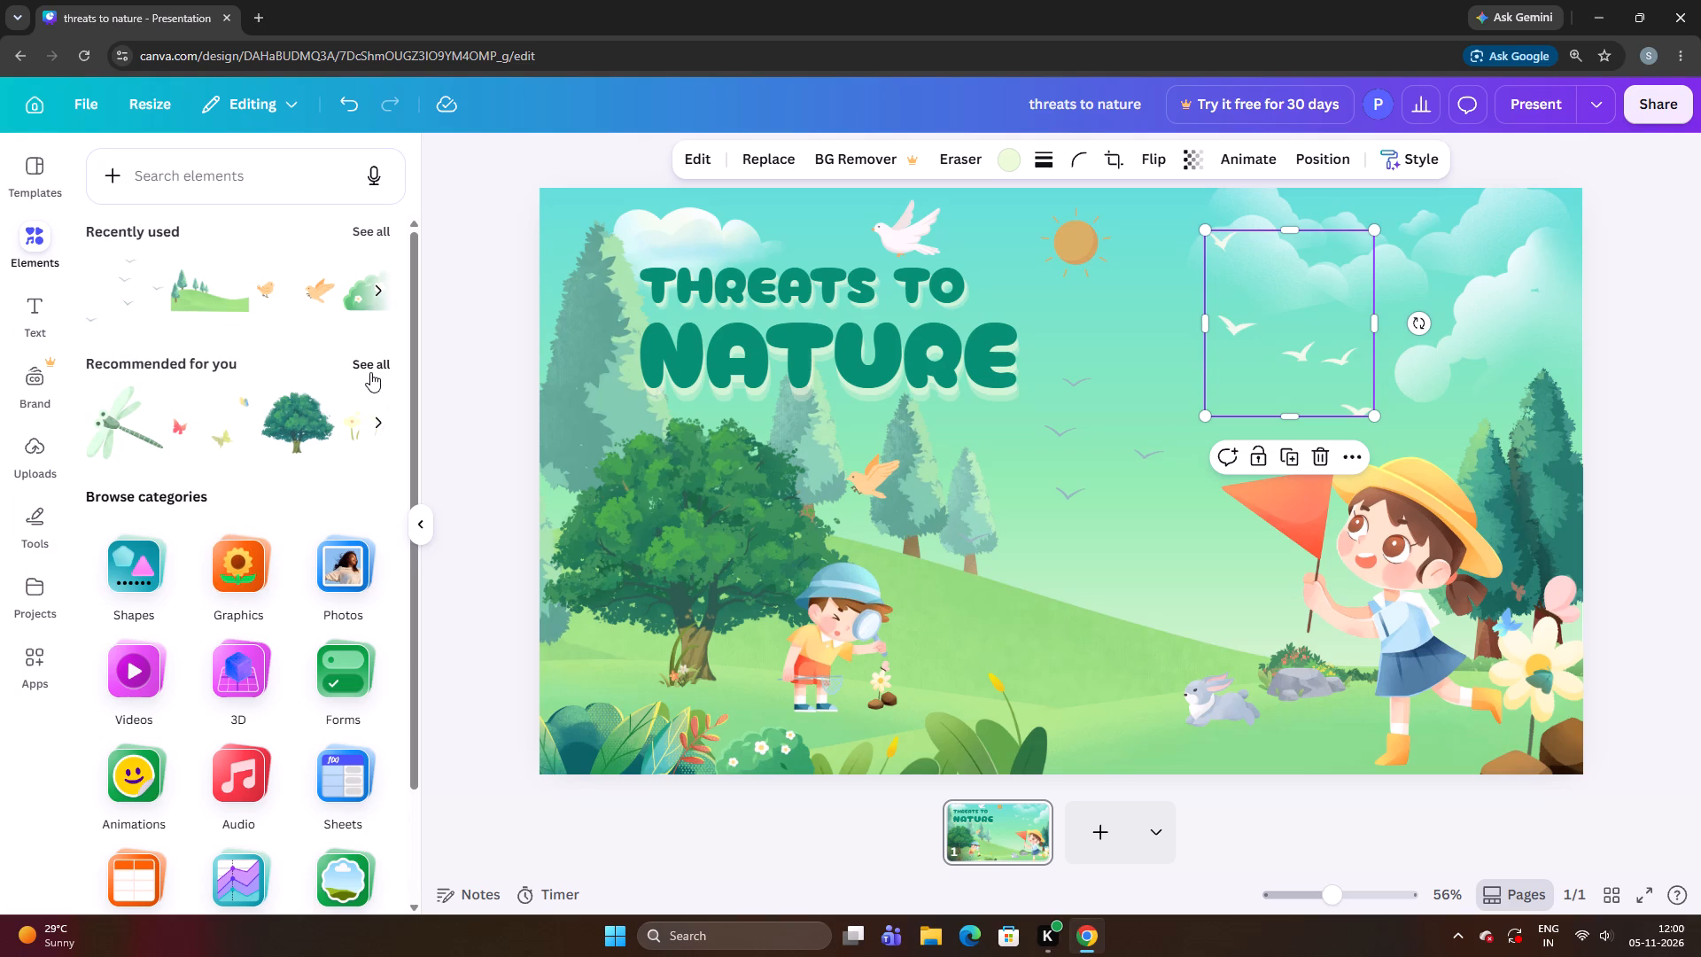
click(370, 370)
scroll(108, 498, down, 3)
scroll(108, 498, up, 1)
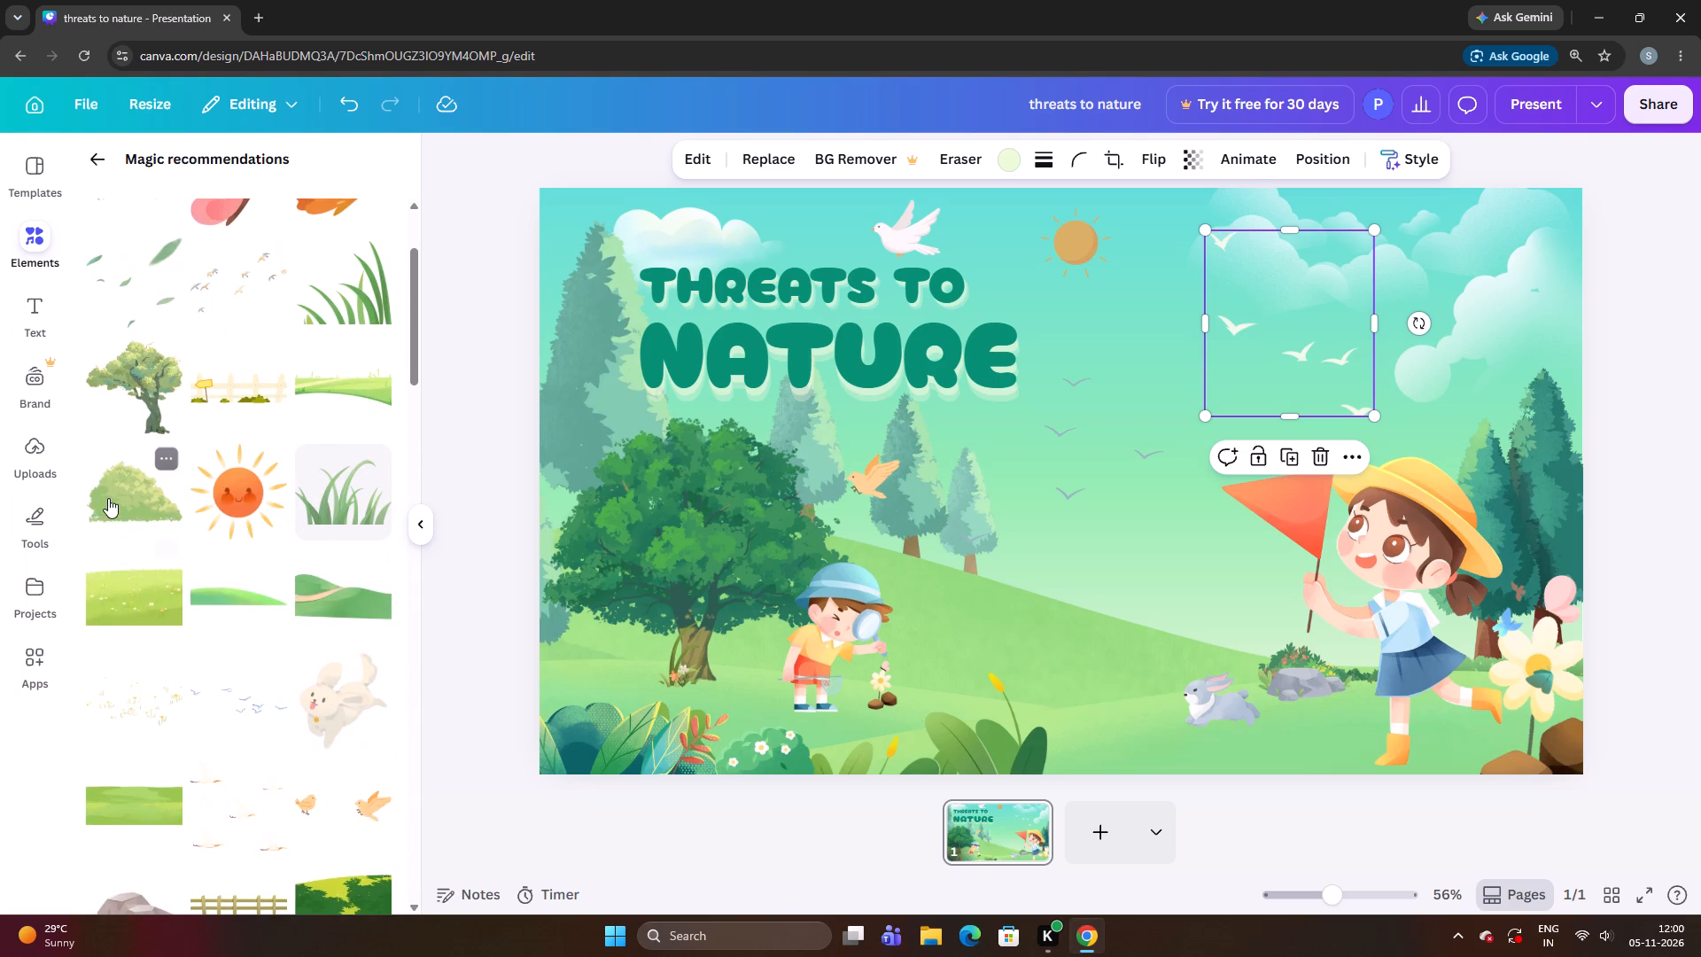
click(225, 407)
drag(891, 528, 859, 482)
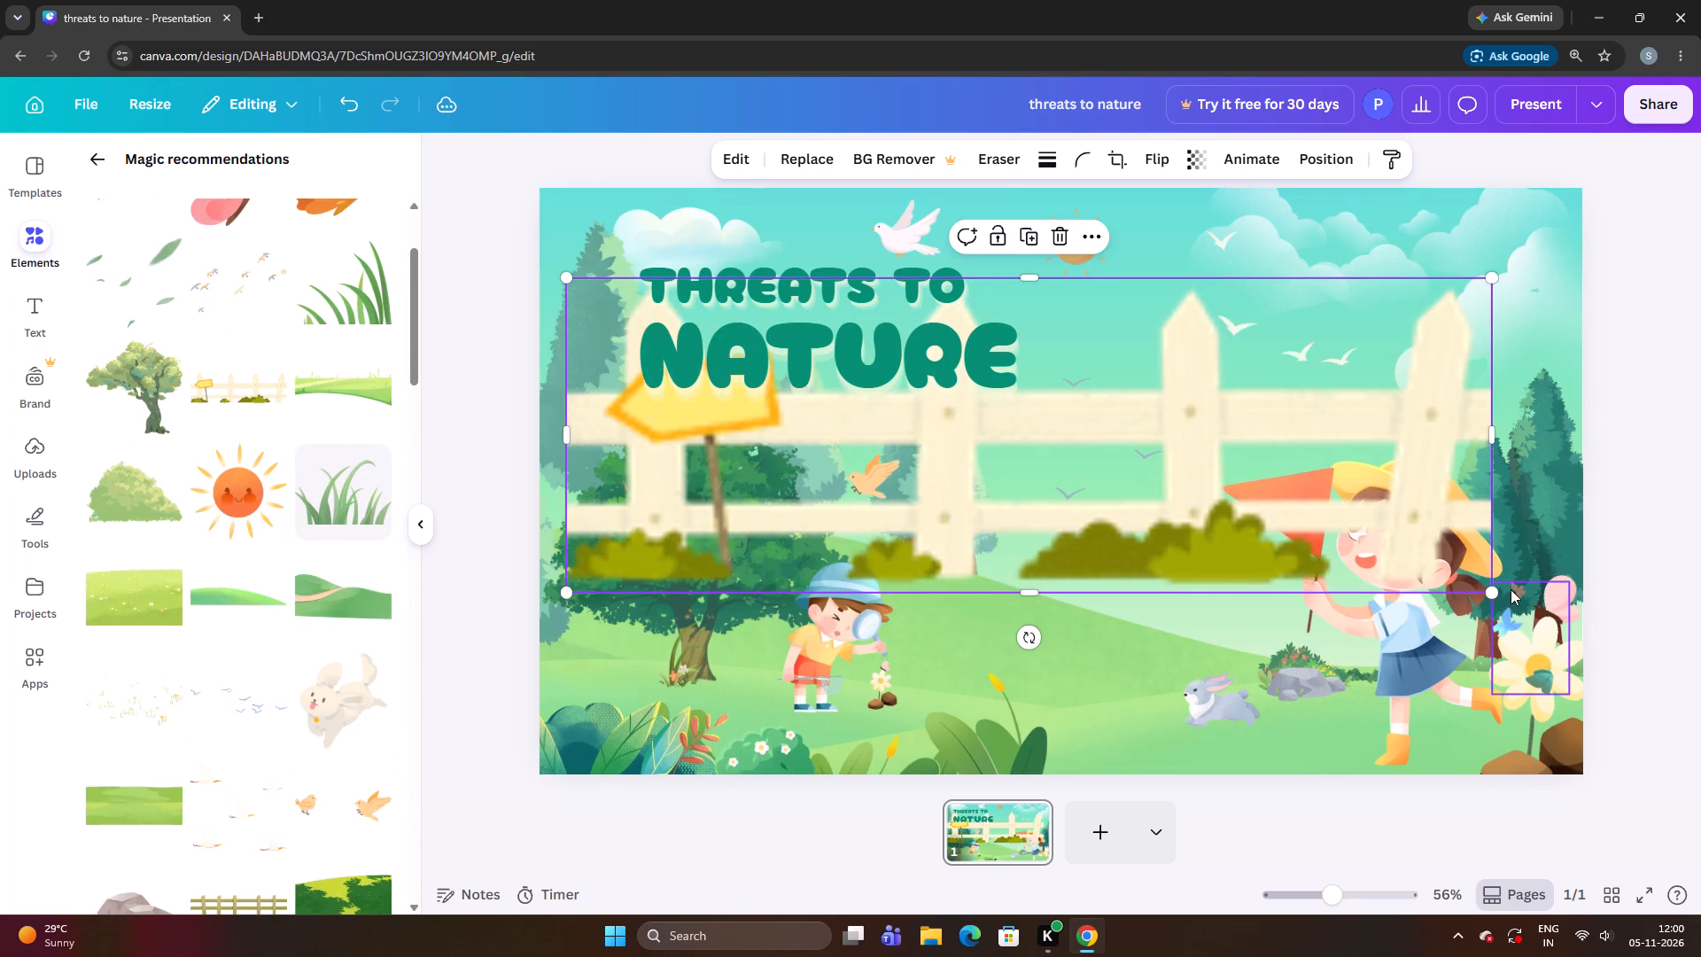
Shrink the picket fence to under half its size and place it across the big tree and pines, above the boy.
drag(1487, 590, 1396, 567)
drag(1290, 528, 1210, 574)
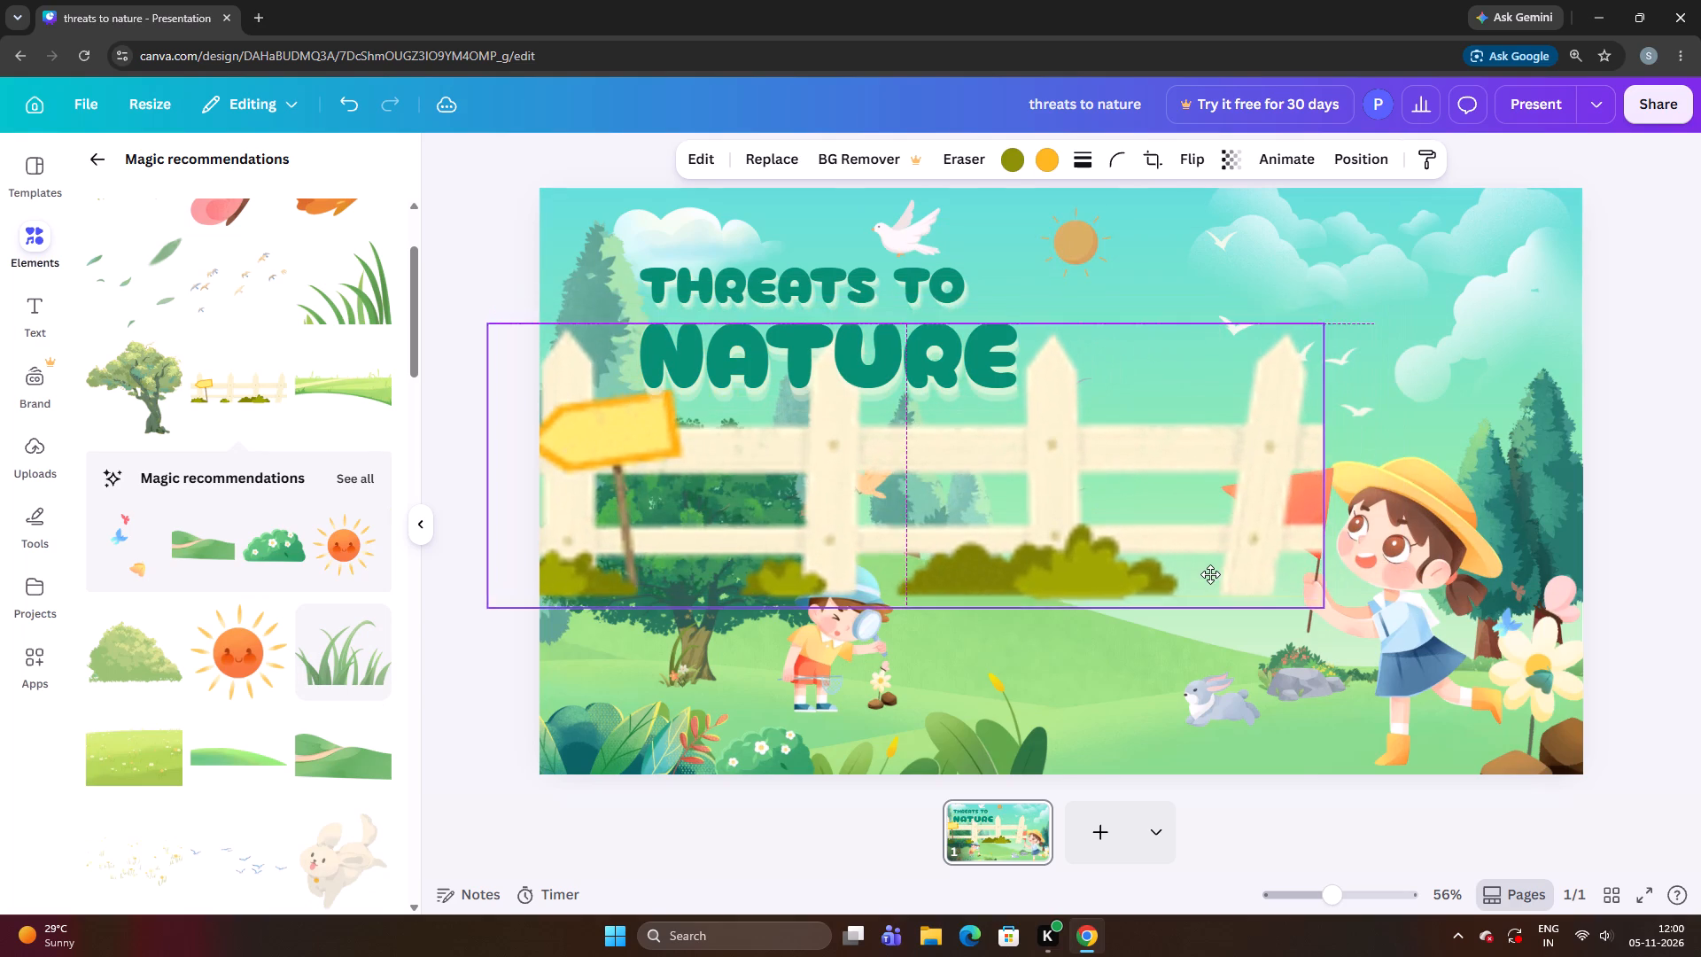
drag(1210, 574, 1209, 578)
drag(1319, 604, 1140, 566)
drag(925, 525, 1068, 565)
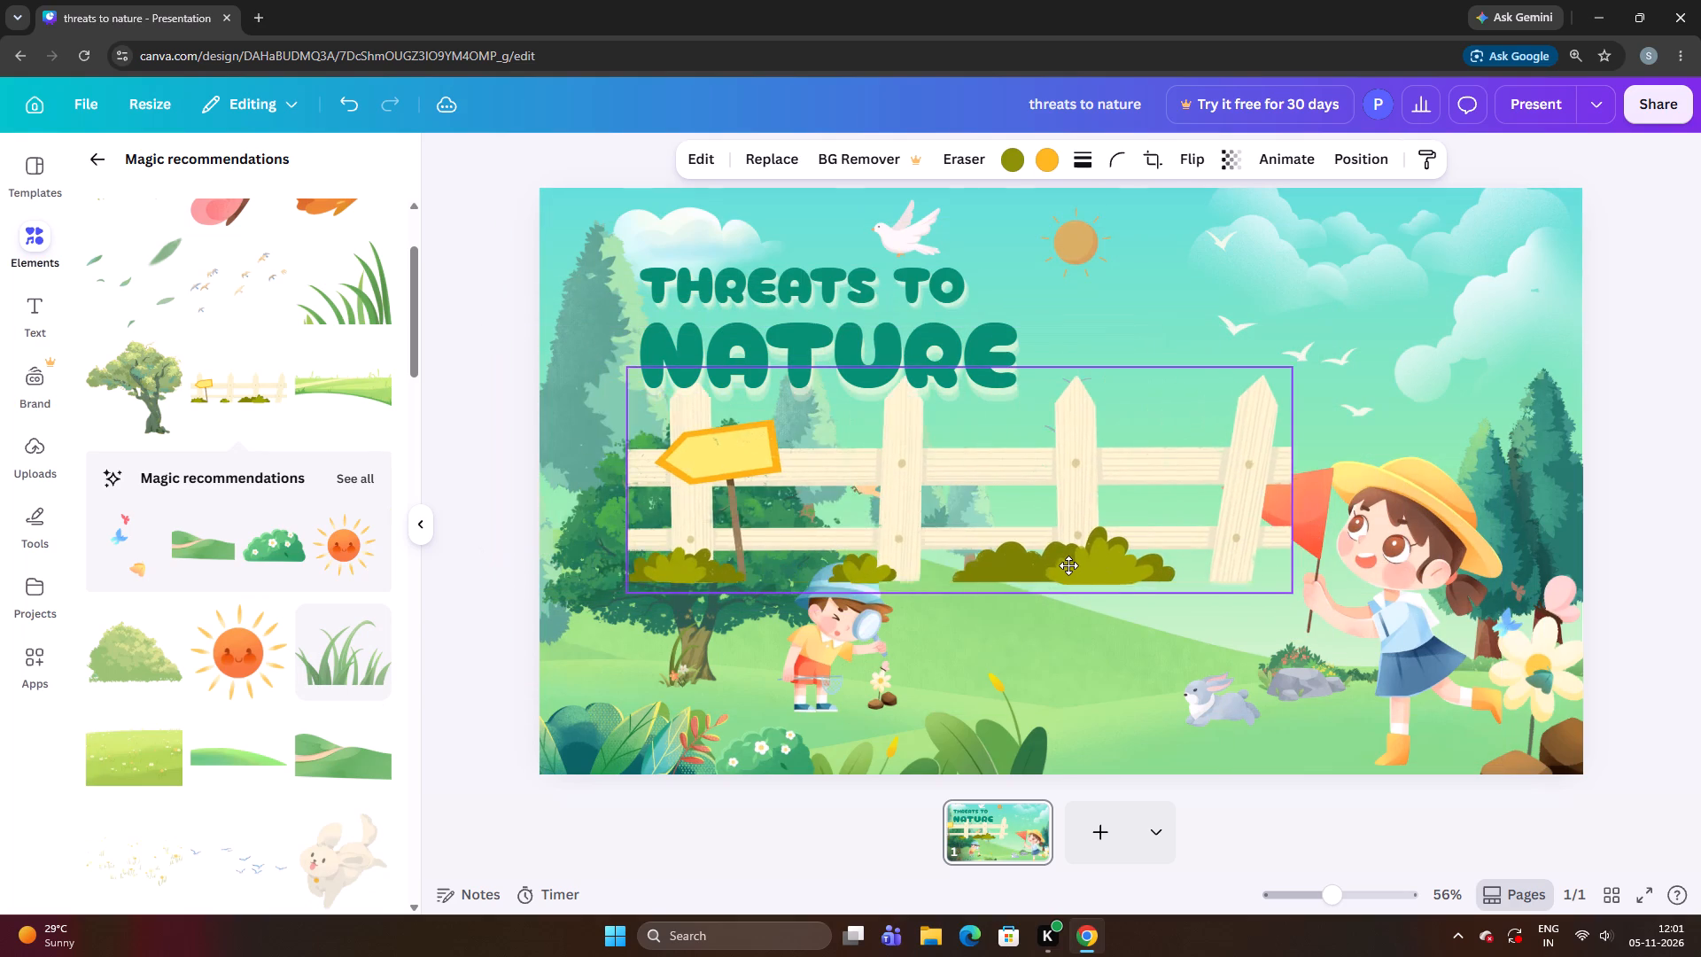
drag(1068, 565, 1042, 566)
drag(1277, 593, 1272, 588)
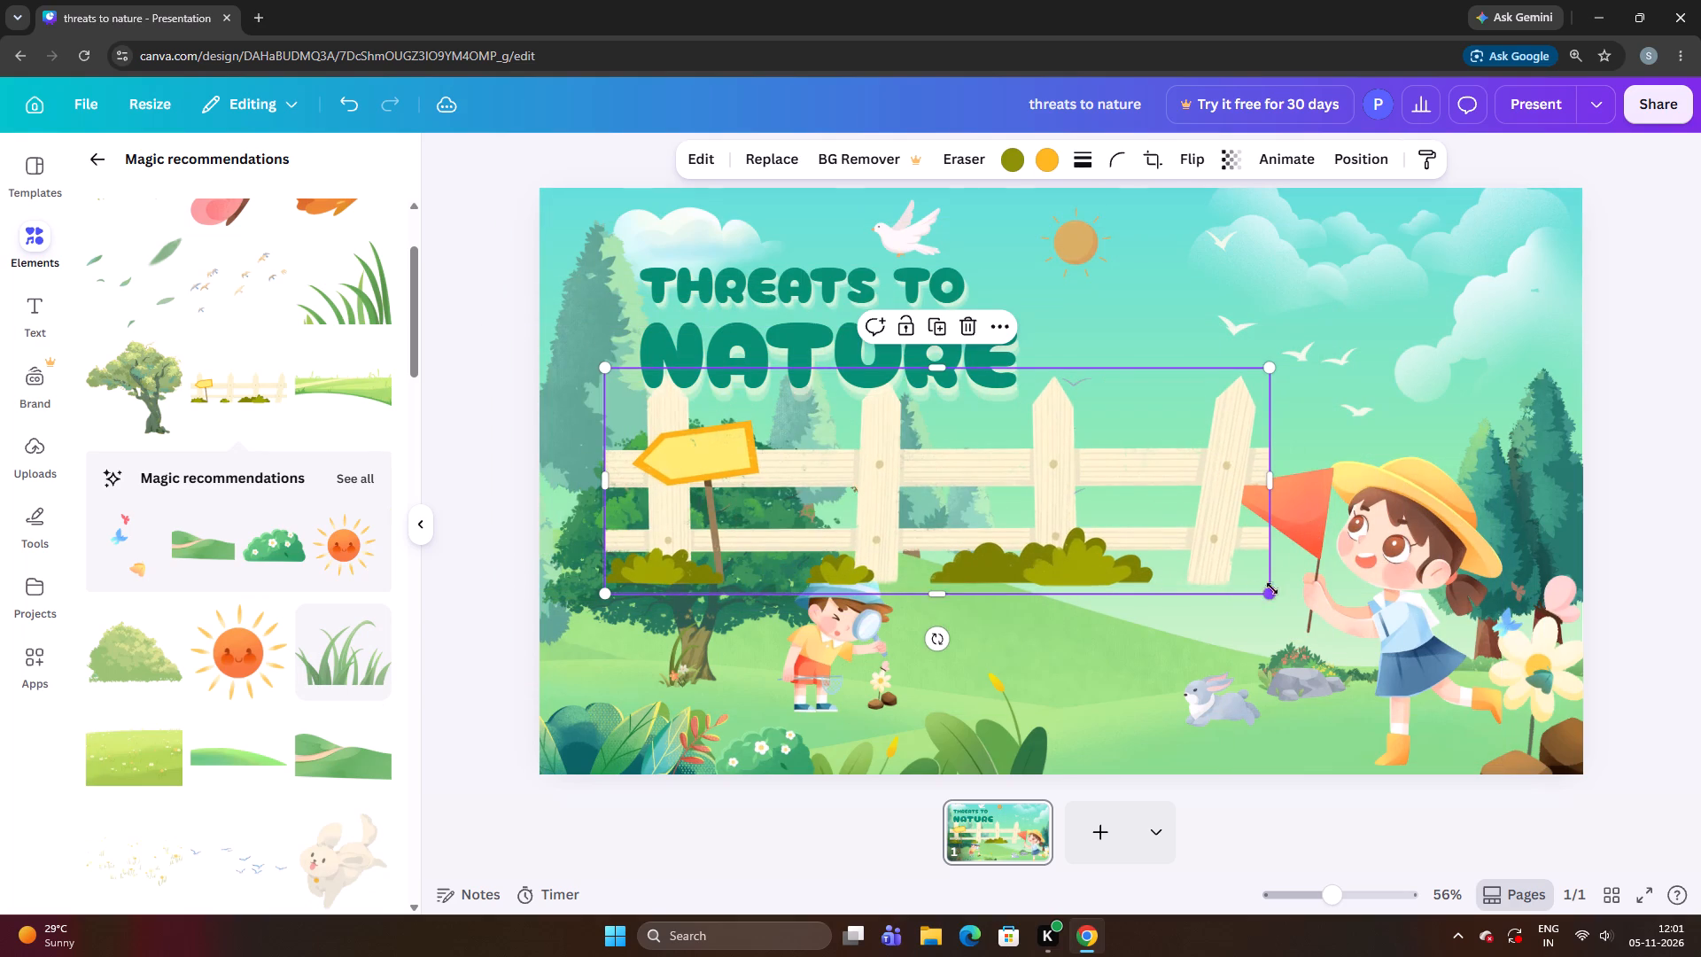
drag(1272, 588, 974, 481)
drag(880, 442, 947, 527)
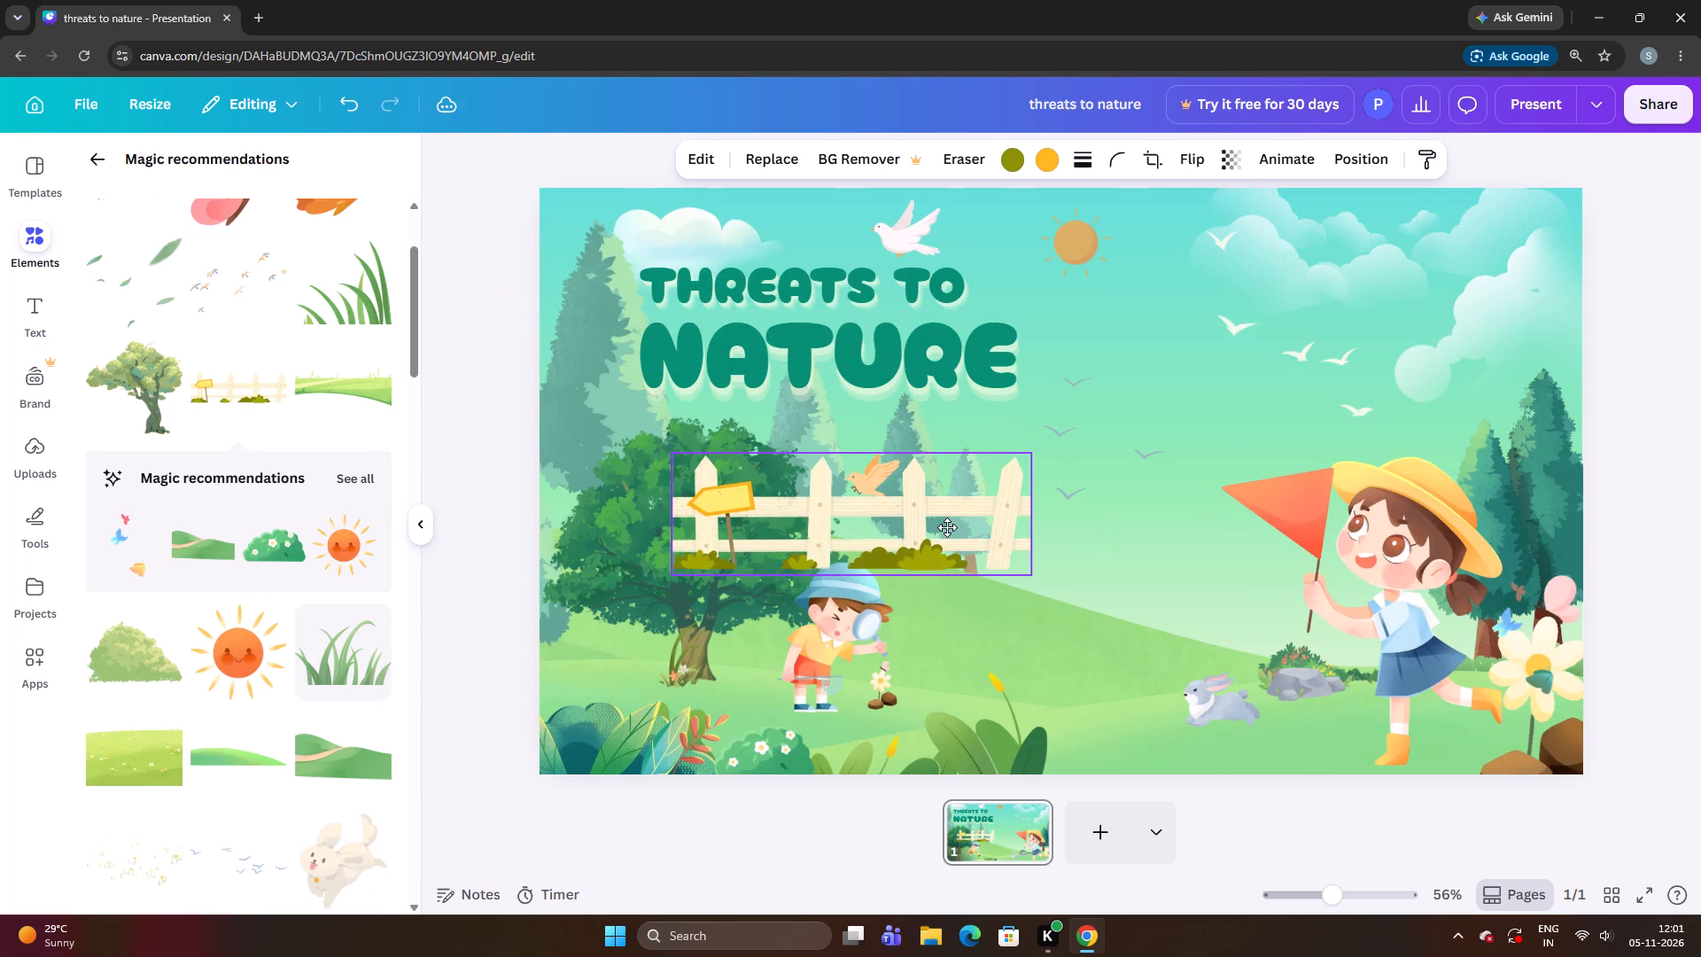
drag(947, 527, 944, 542)
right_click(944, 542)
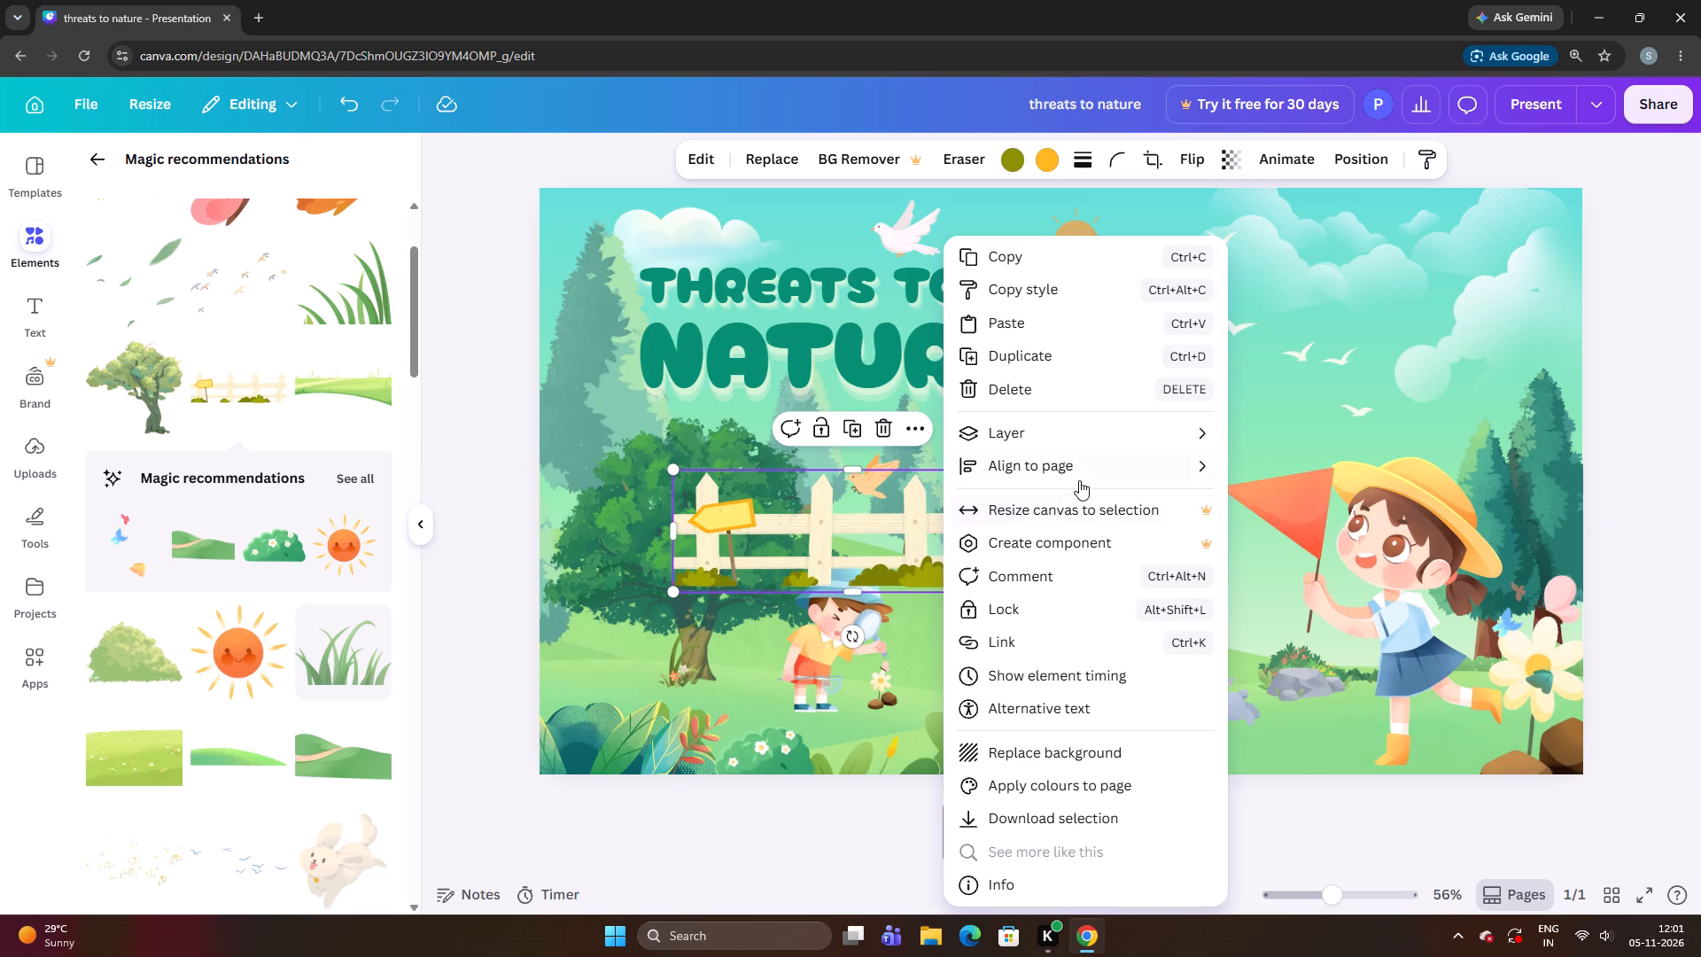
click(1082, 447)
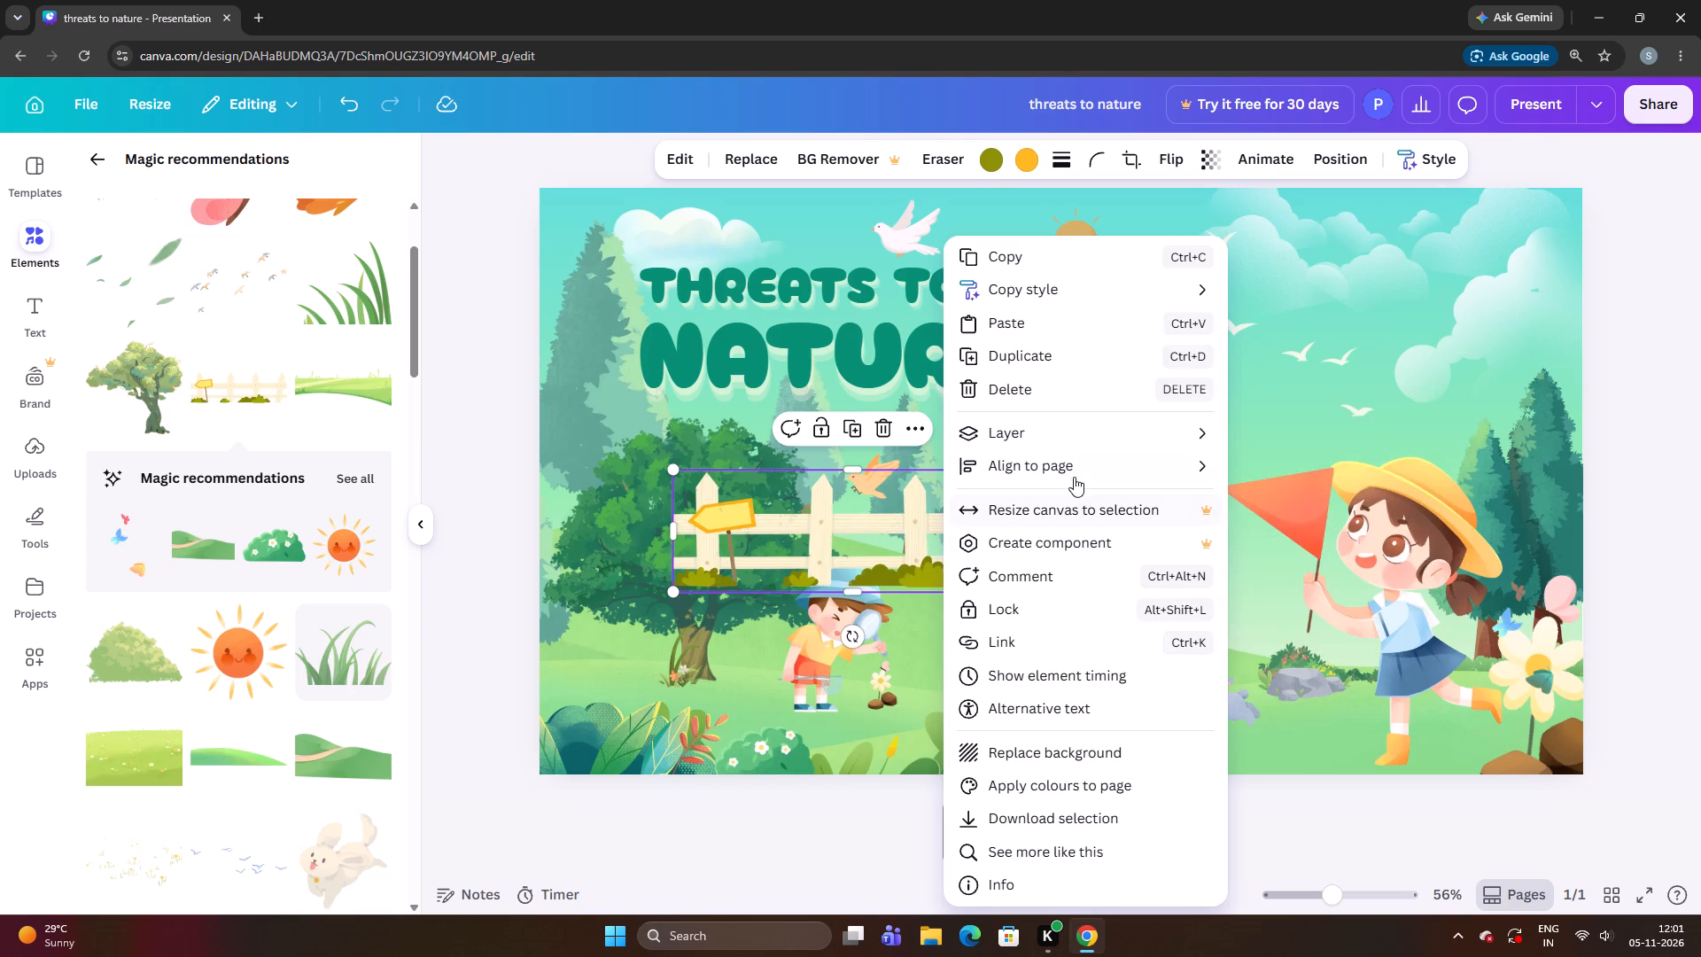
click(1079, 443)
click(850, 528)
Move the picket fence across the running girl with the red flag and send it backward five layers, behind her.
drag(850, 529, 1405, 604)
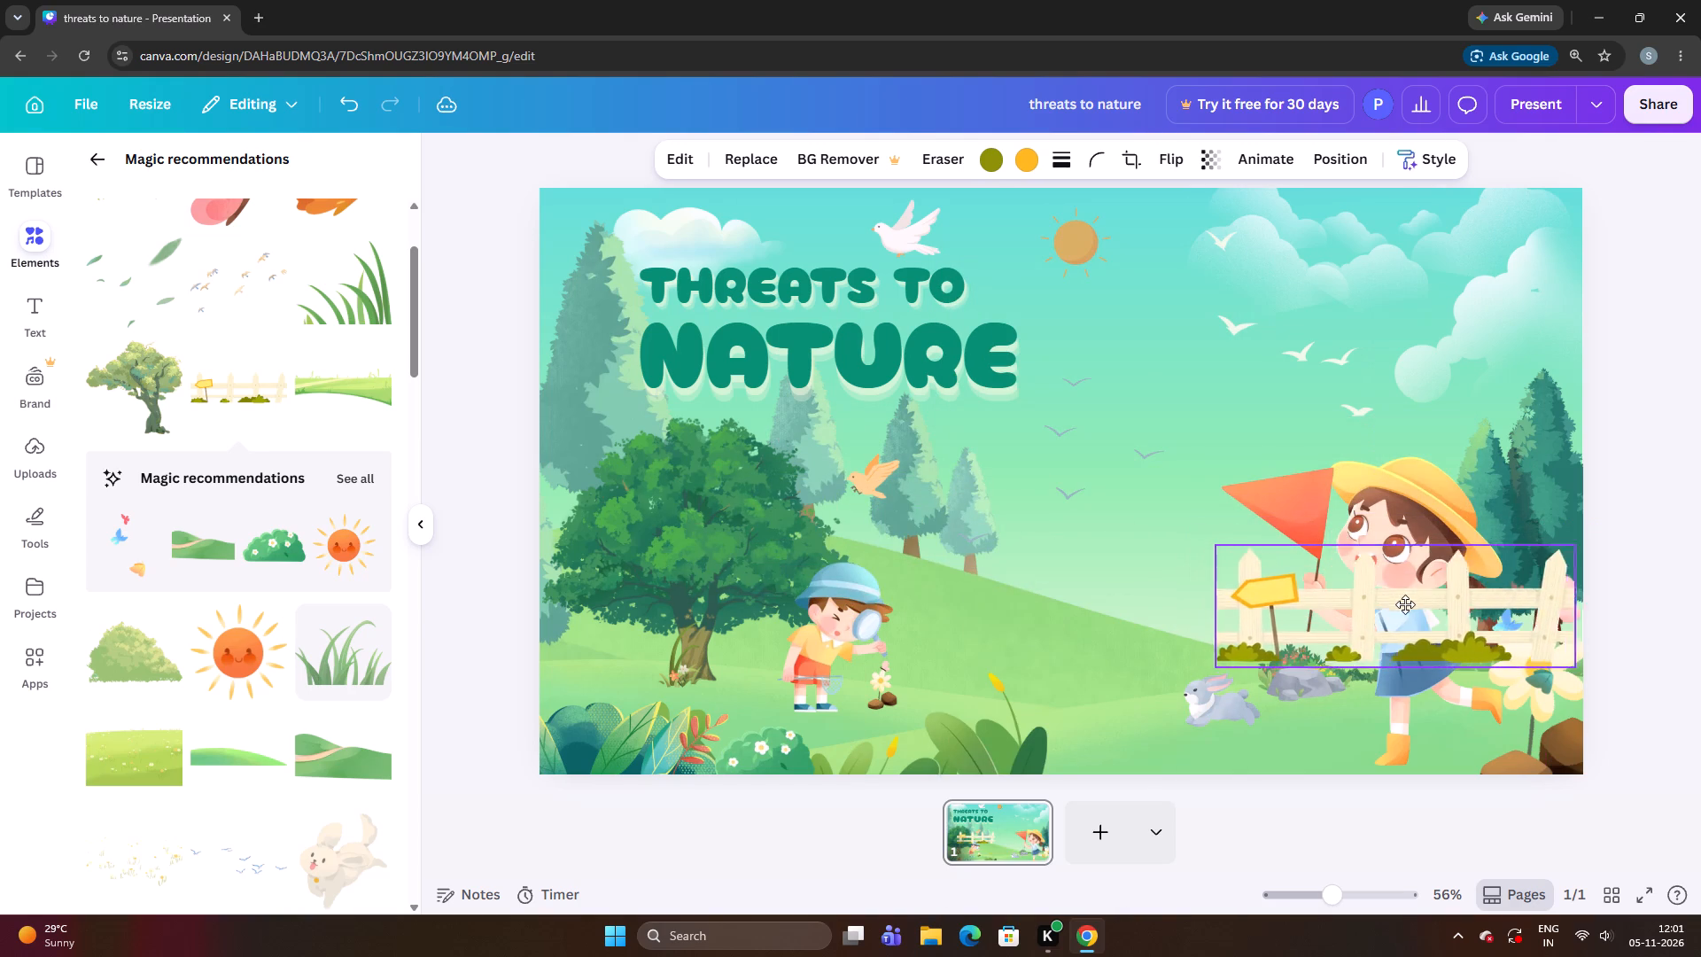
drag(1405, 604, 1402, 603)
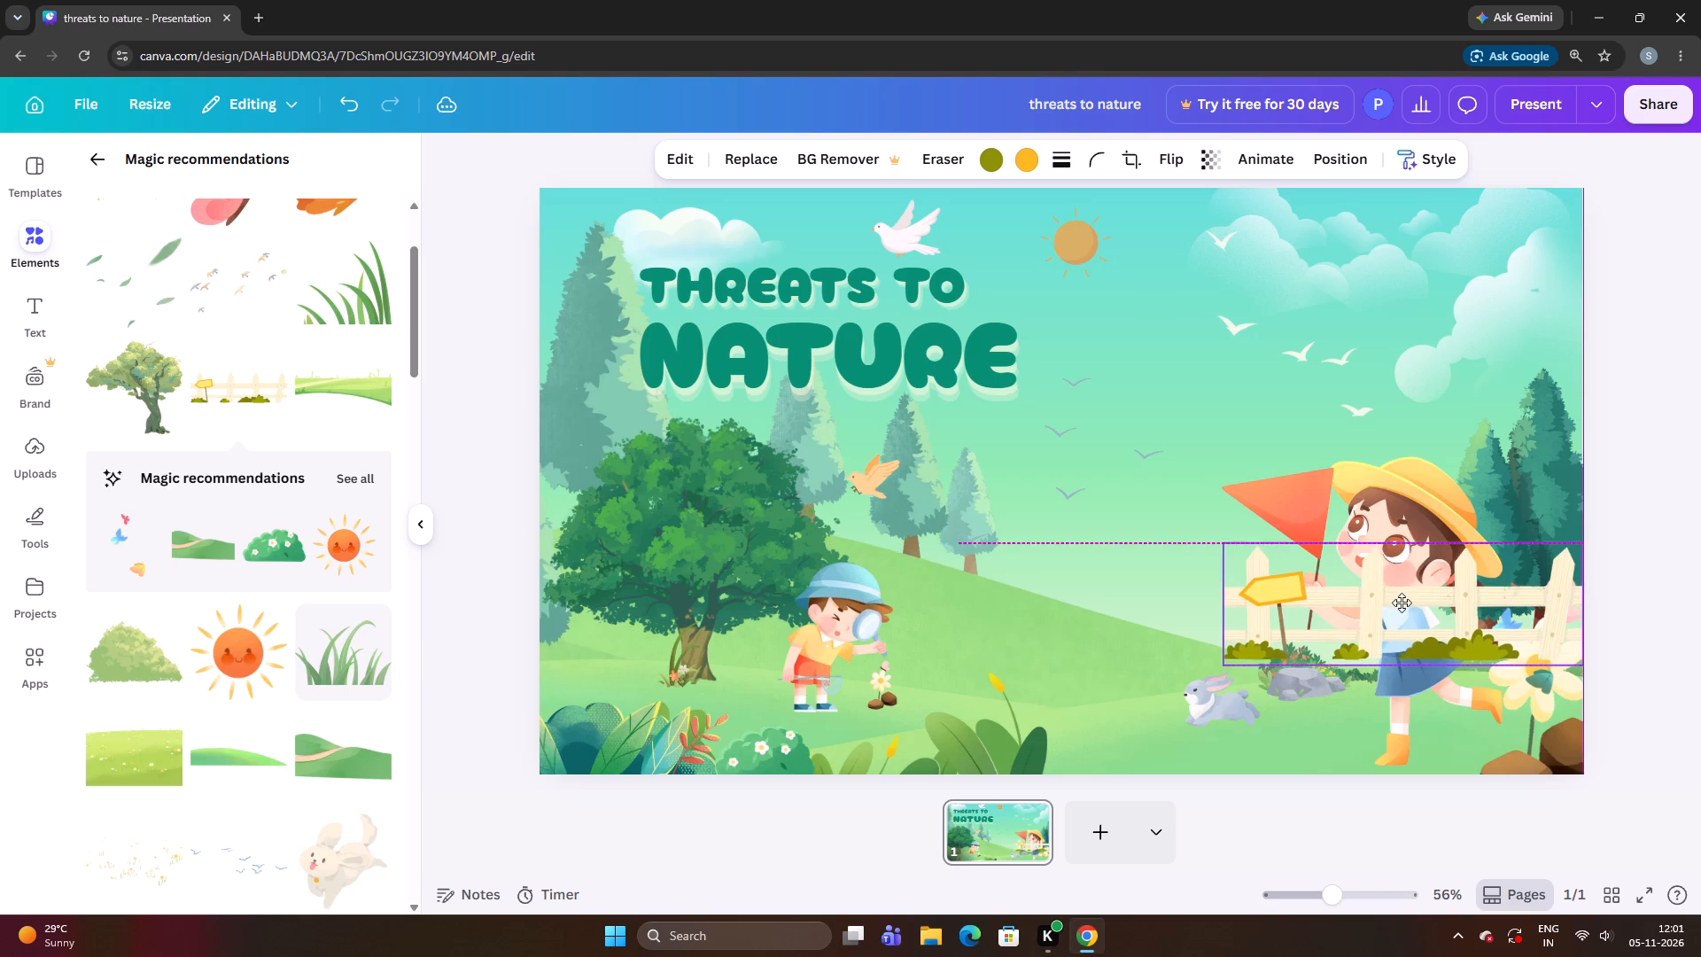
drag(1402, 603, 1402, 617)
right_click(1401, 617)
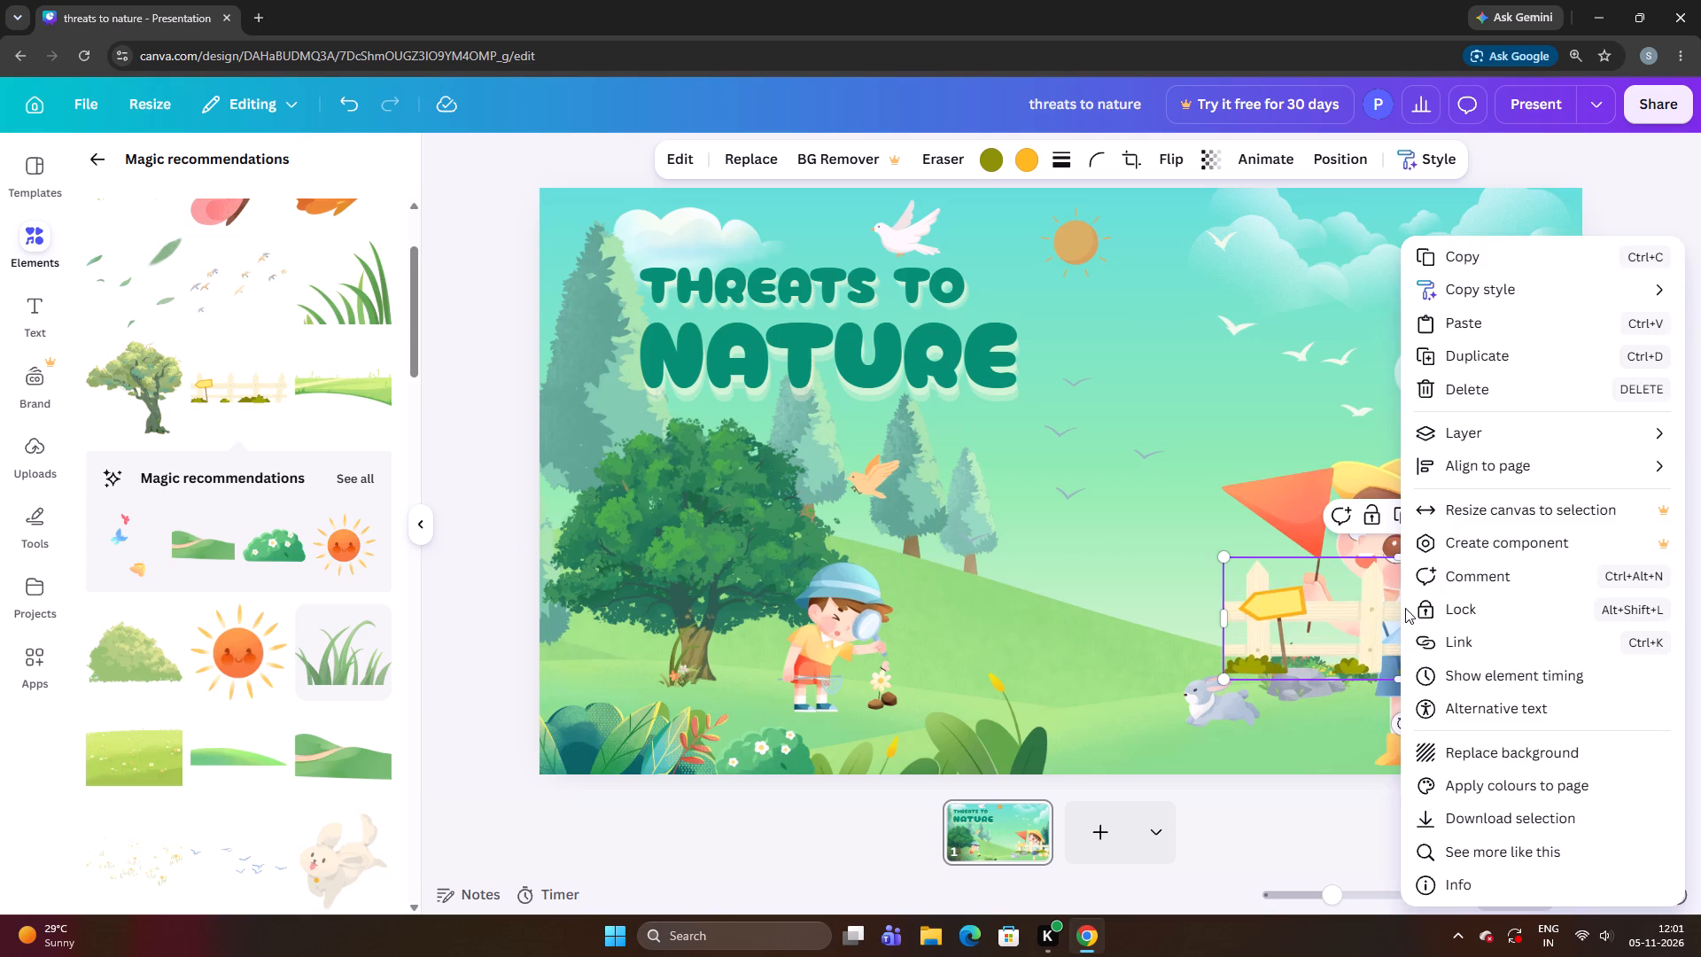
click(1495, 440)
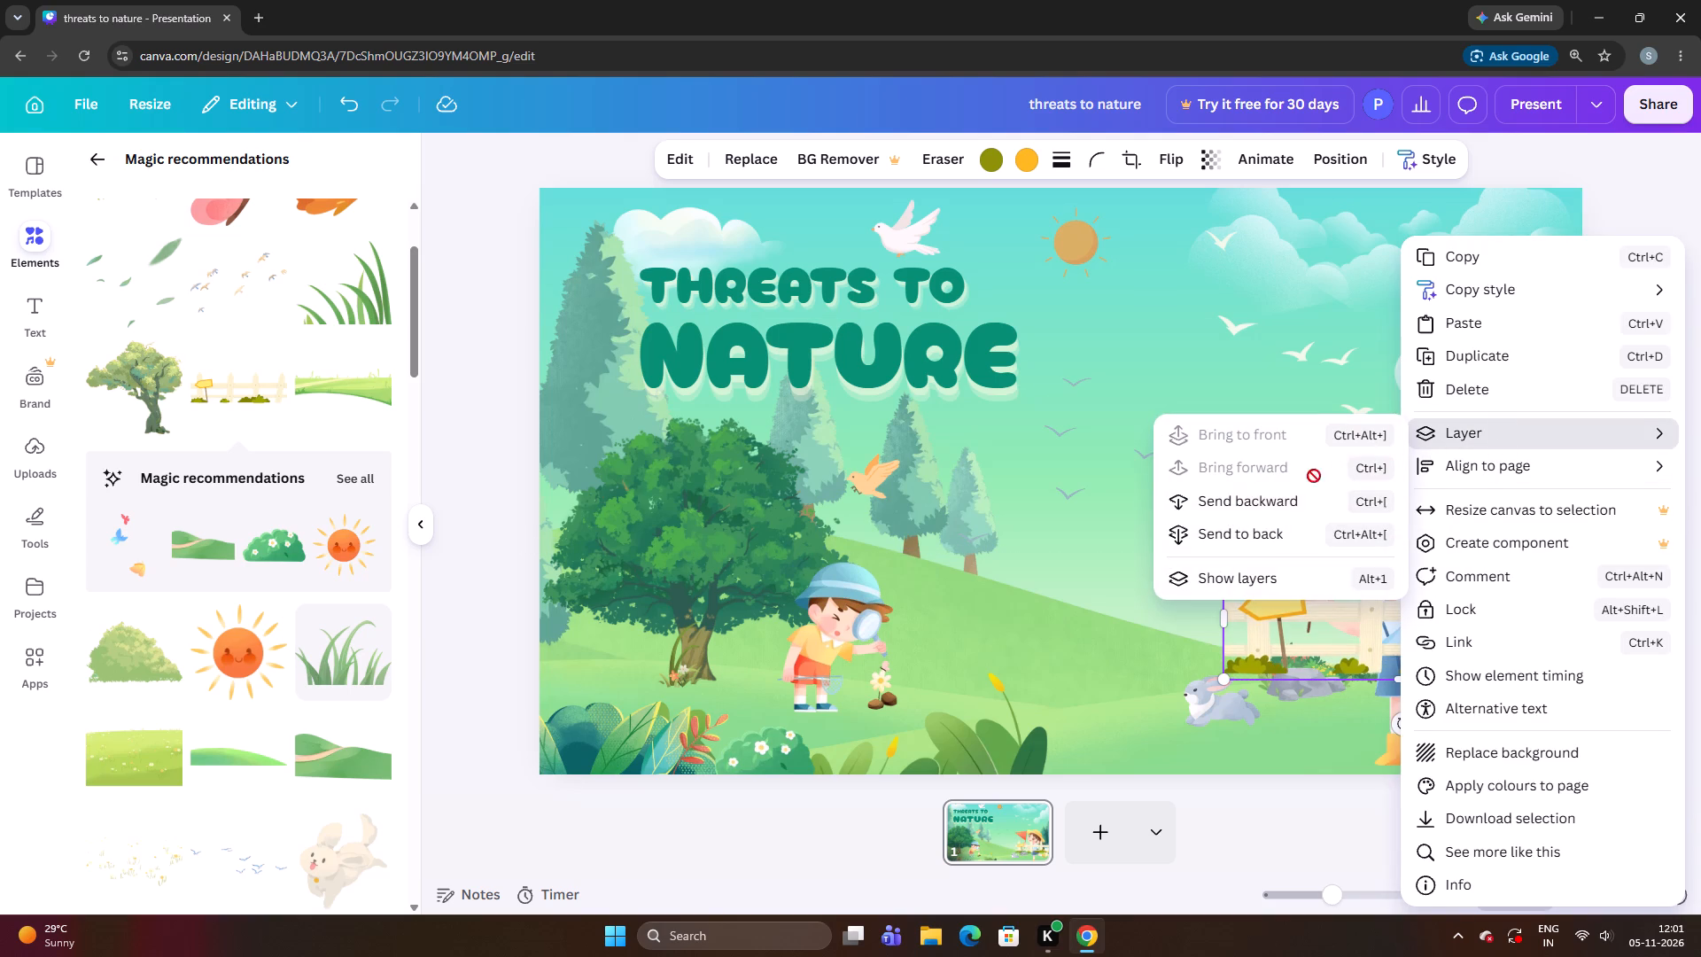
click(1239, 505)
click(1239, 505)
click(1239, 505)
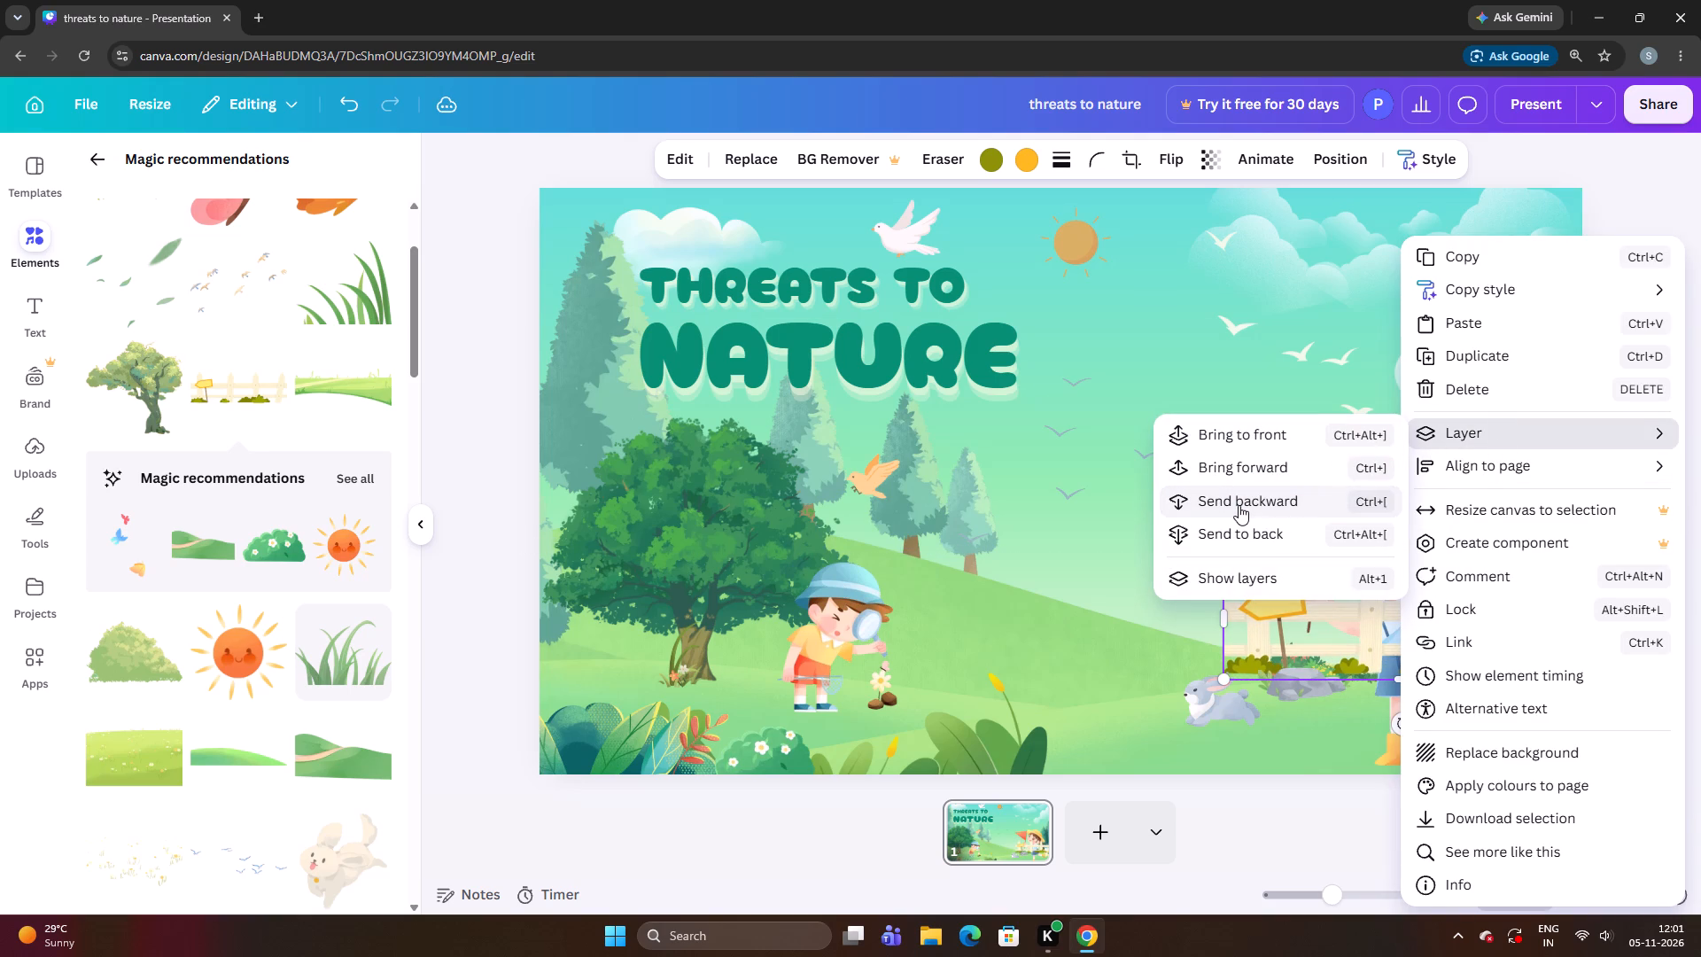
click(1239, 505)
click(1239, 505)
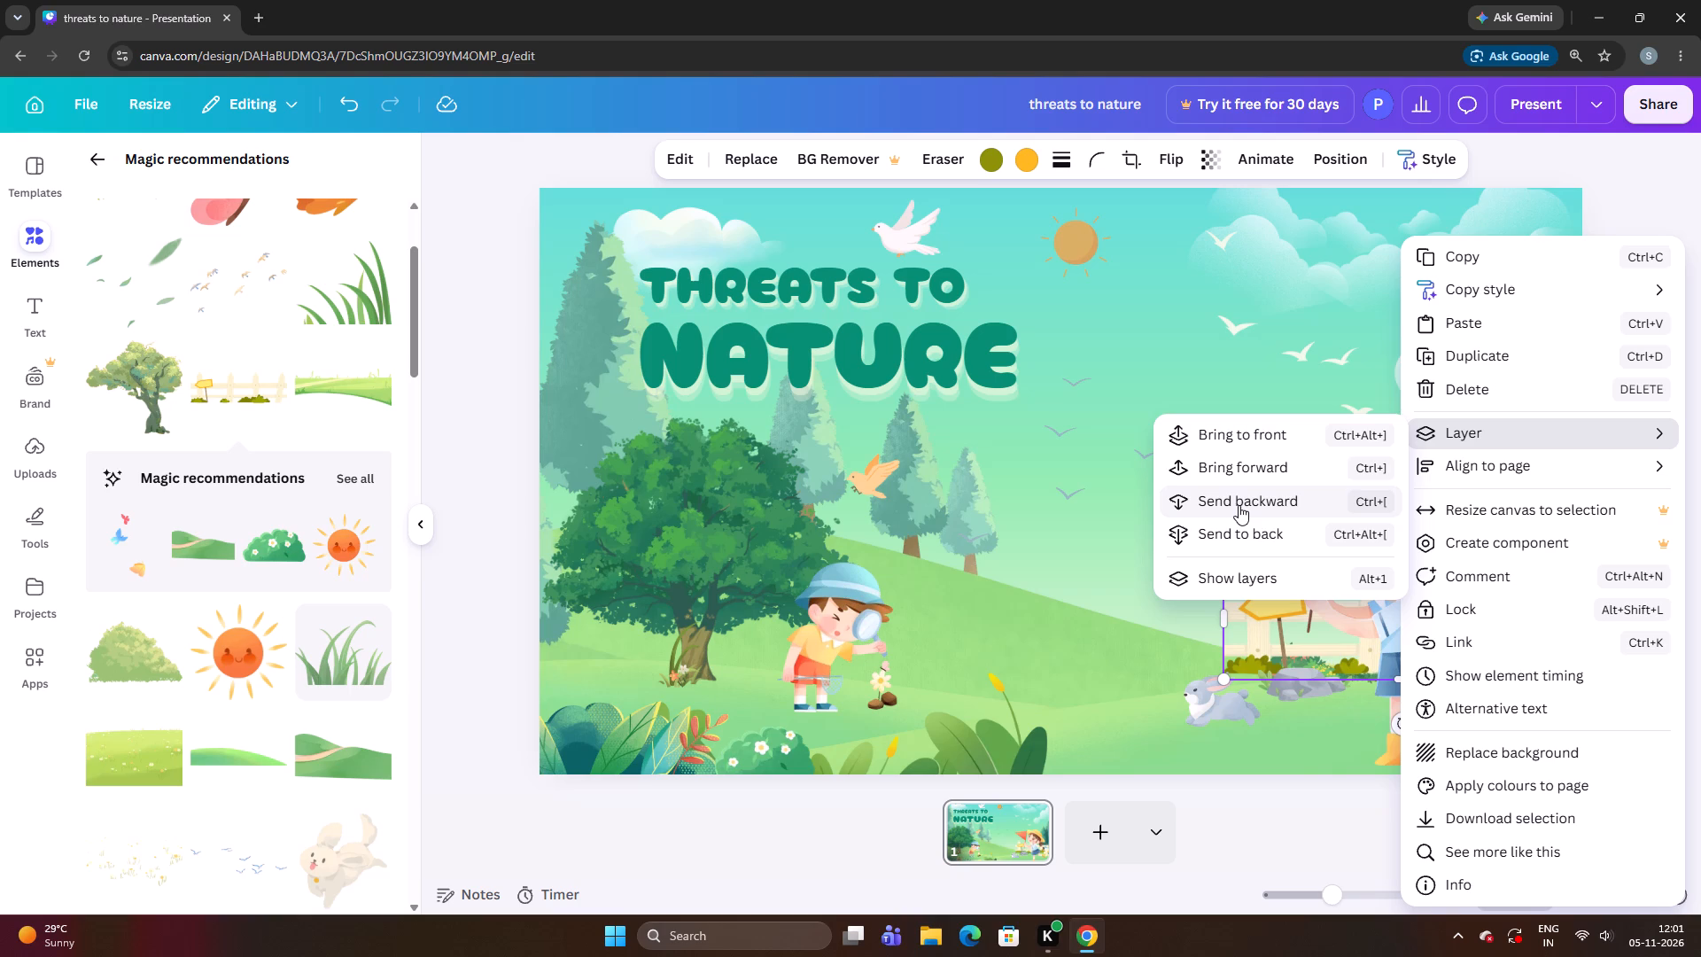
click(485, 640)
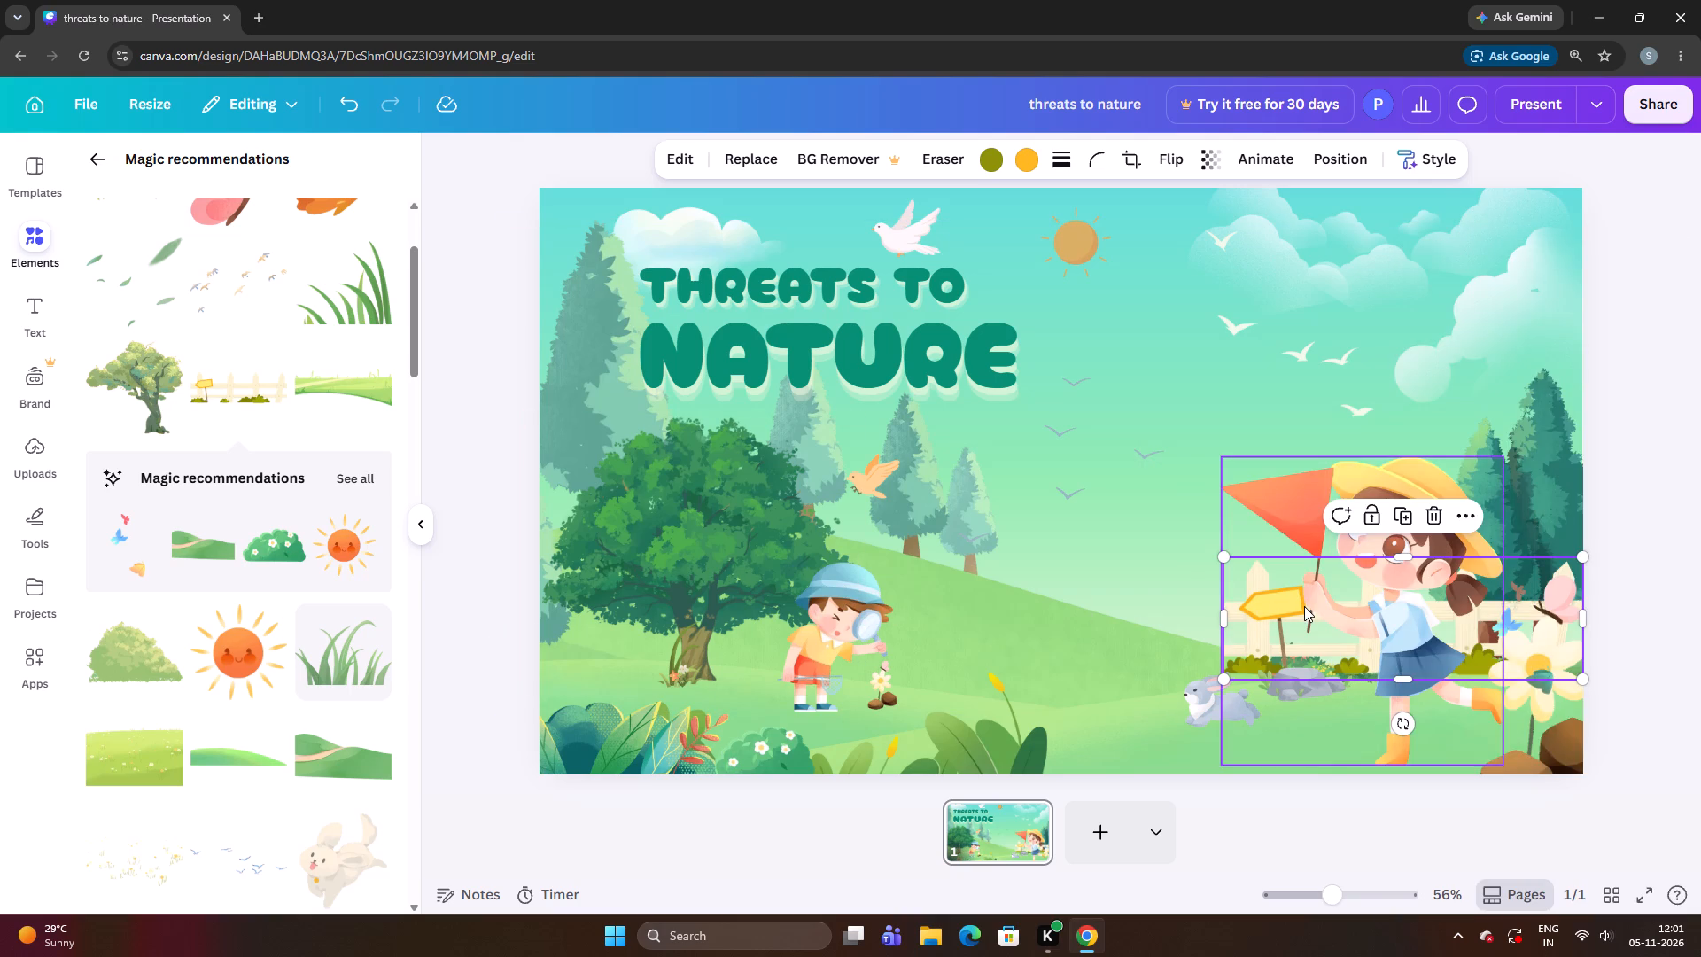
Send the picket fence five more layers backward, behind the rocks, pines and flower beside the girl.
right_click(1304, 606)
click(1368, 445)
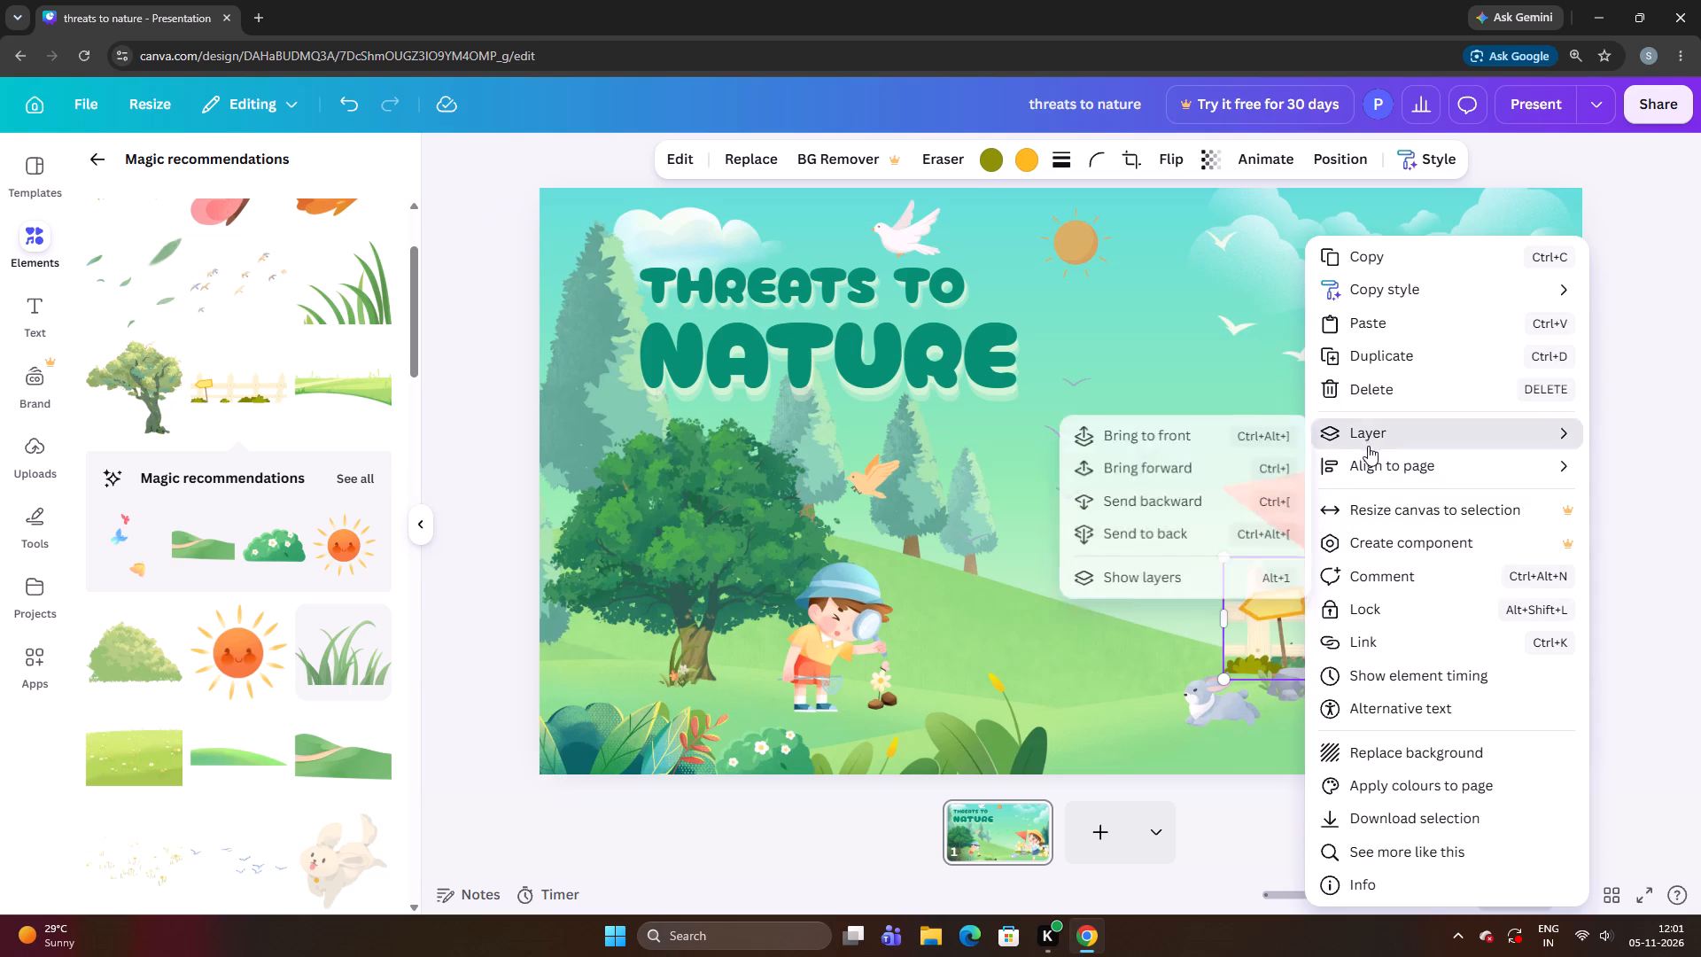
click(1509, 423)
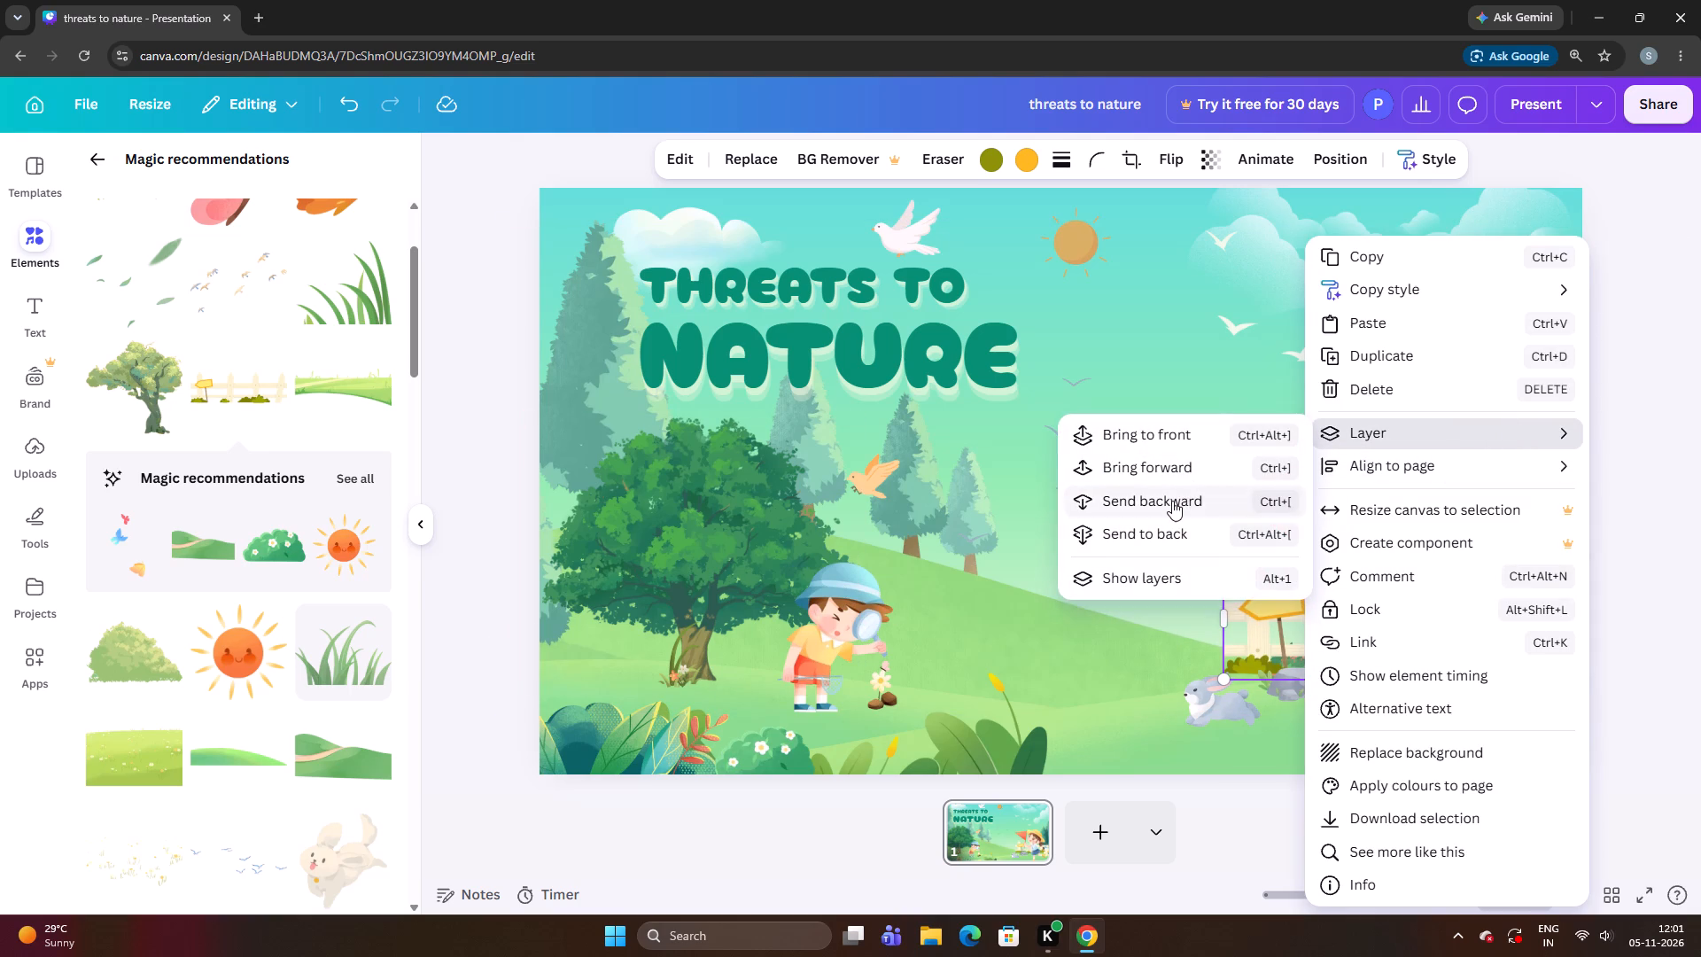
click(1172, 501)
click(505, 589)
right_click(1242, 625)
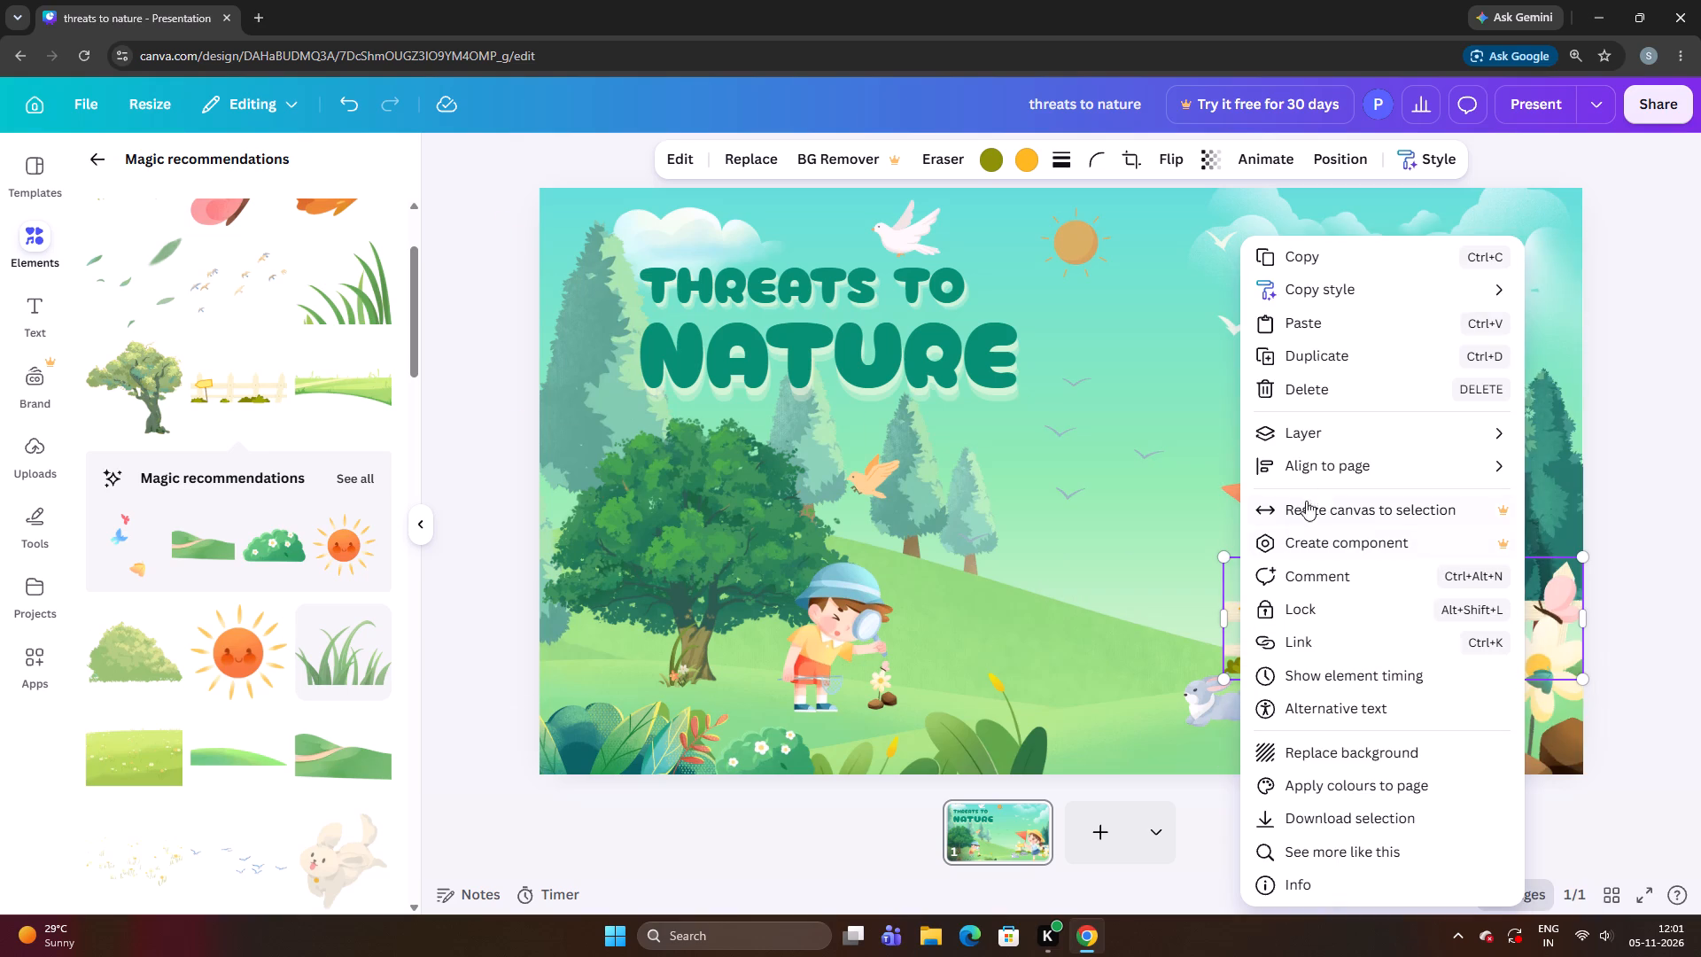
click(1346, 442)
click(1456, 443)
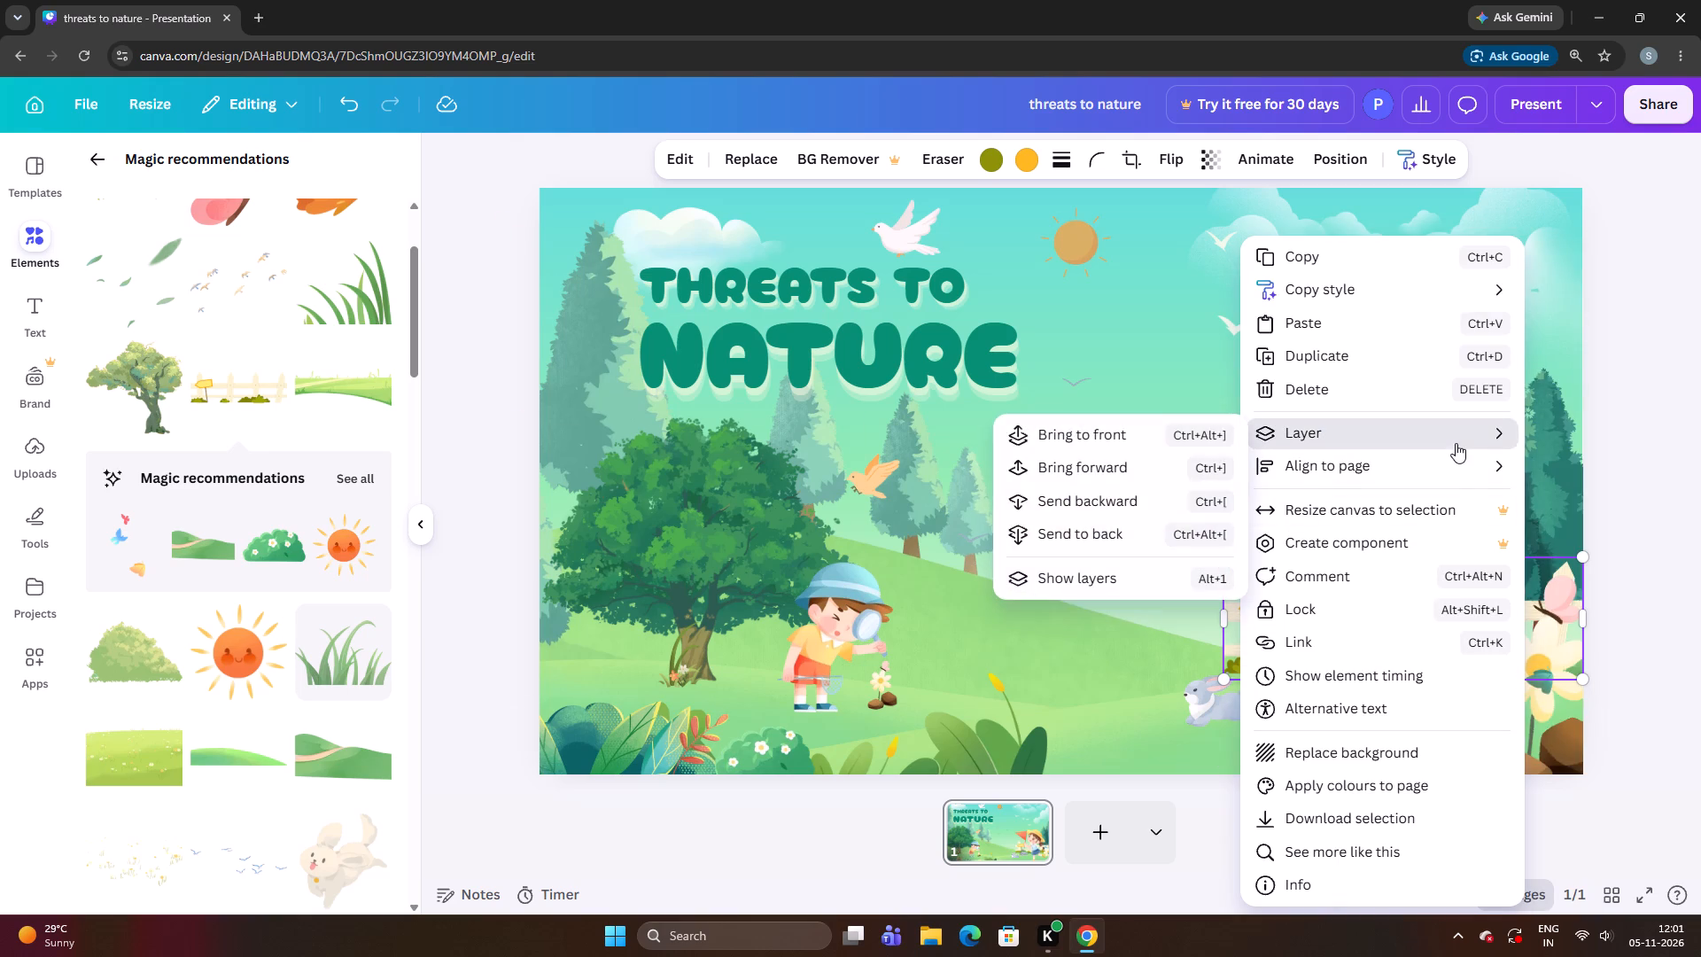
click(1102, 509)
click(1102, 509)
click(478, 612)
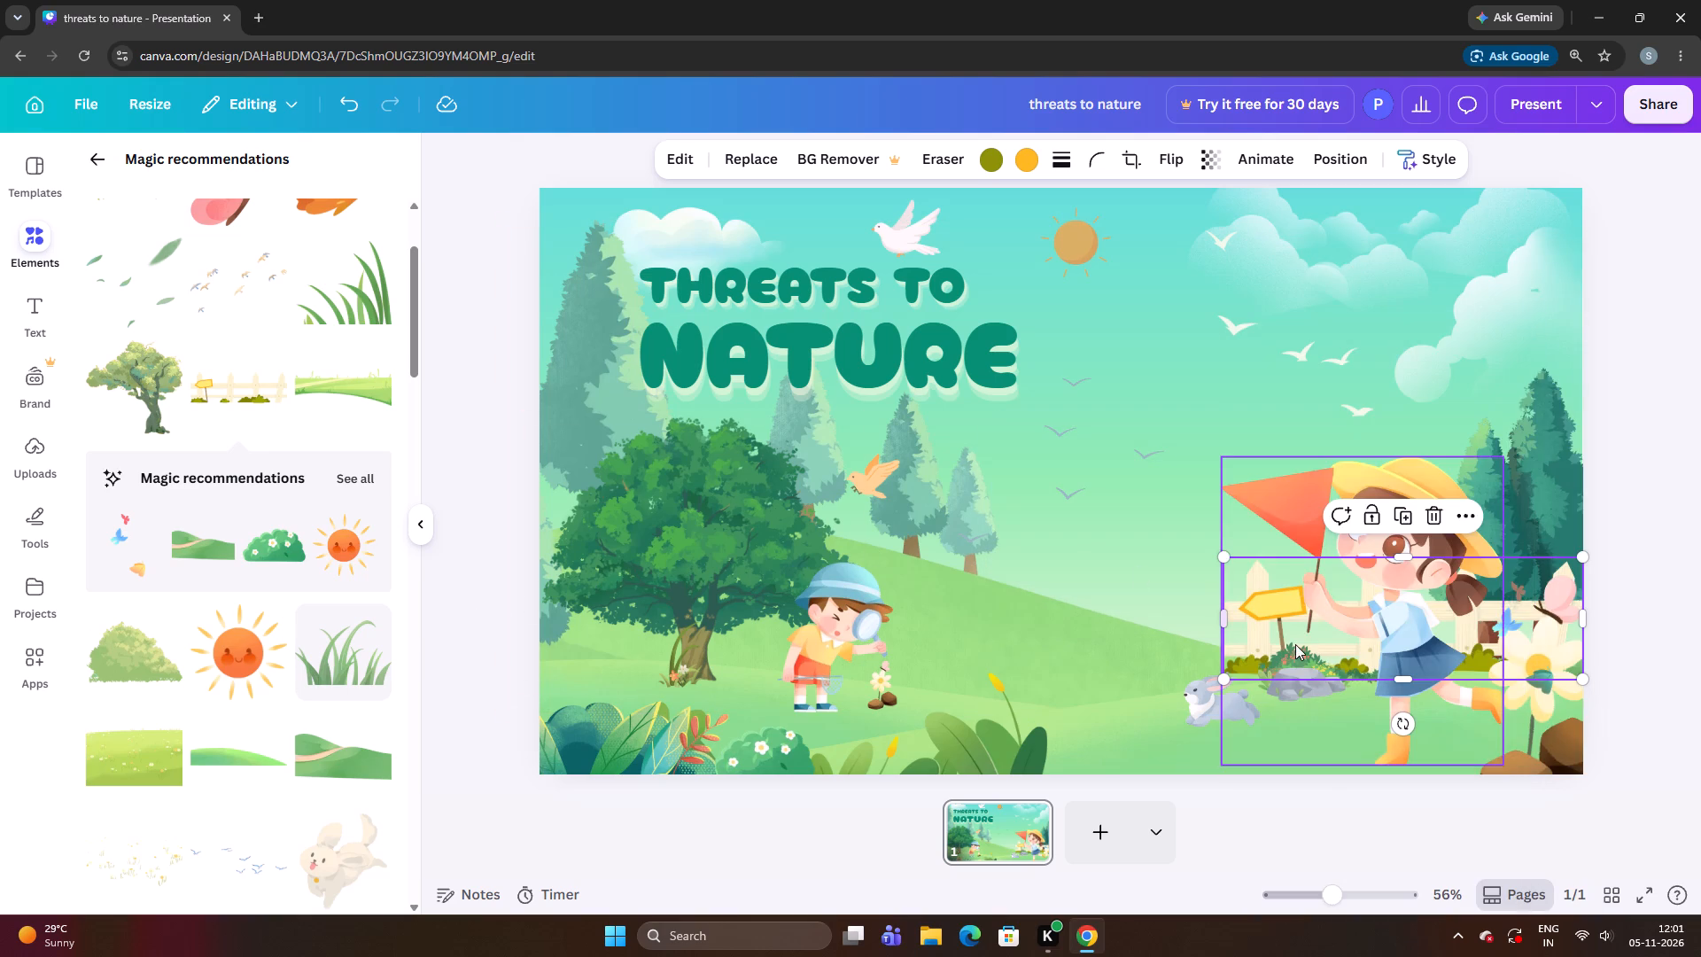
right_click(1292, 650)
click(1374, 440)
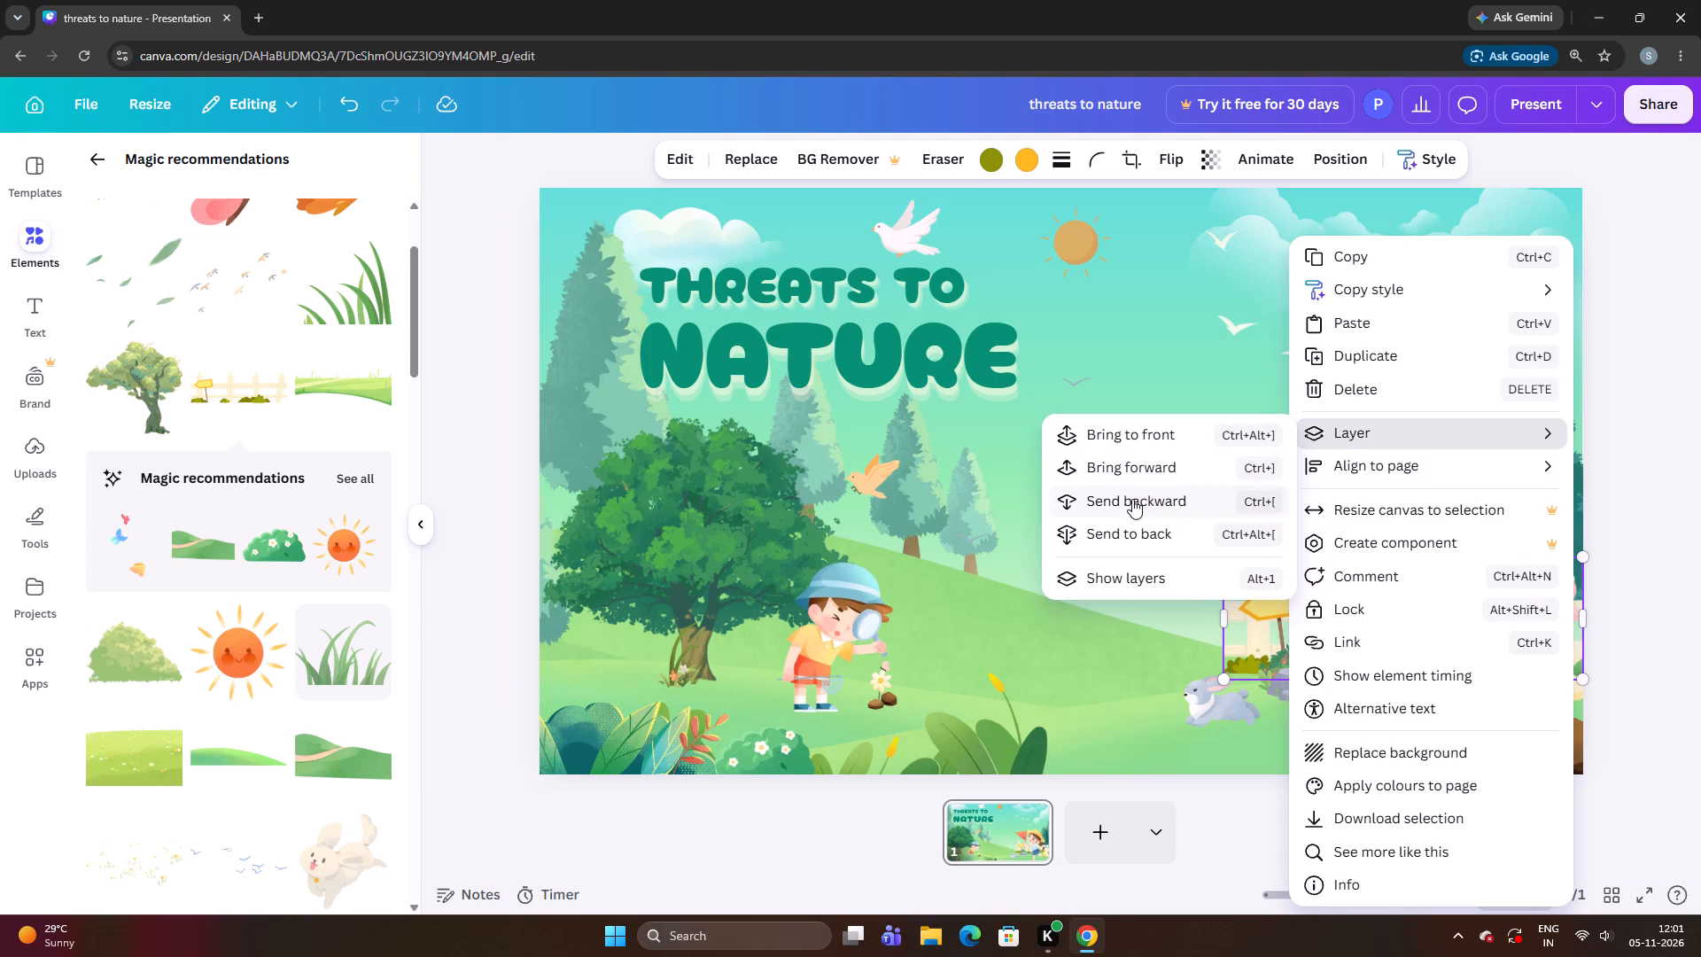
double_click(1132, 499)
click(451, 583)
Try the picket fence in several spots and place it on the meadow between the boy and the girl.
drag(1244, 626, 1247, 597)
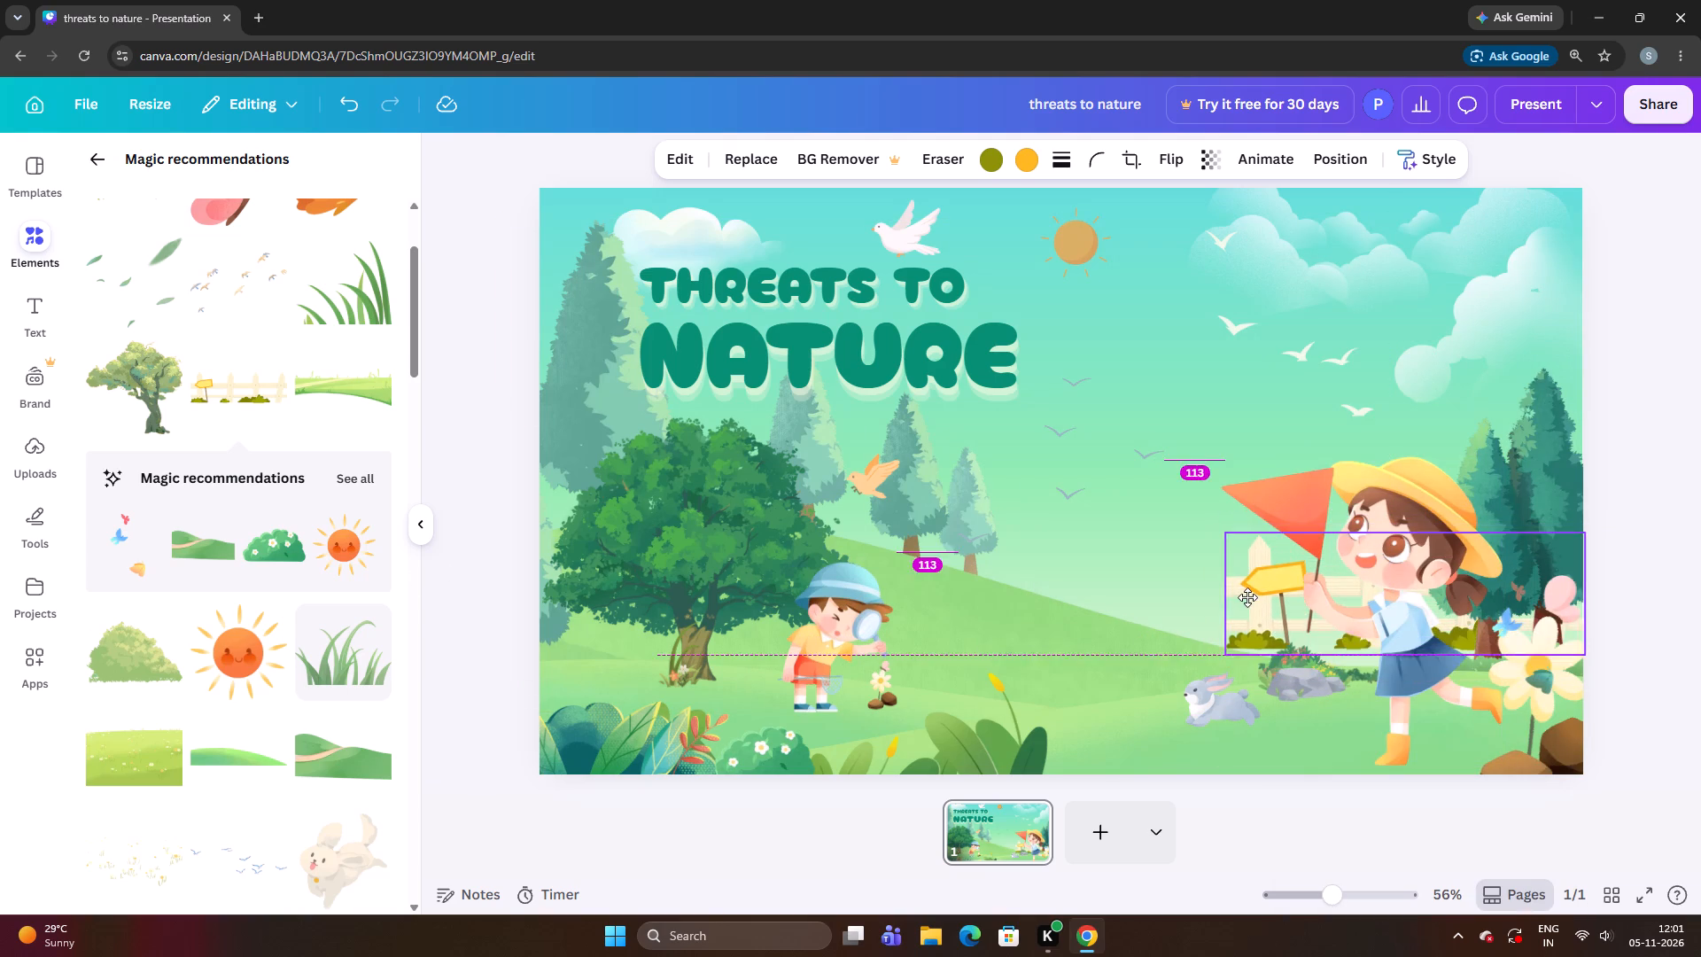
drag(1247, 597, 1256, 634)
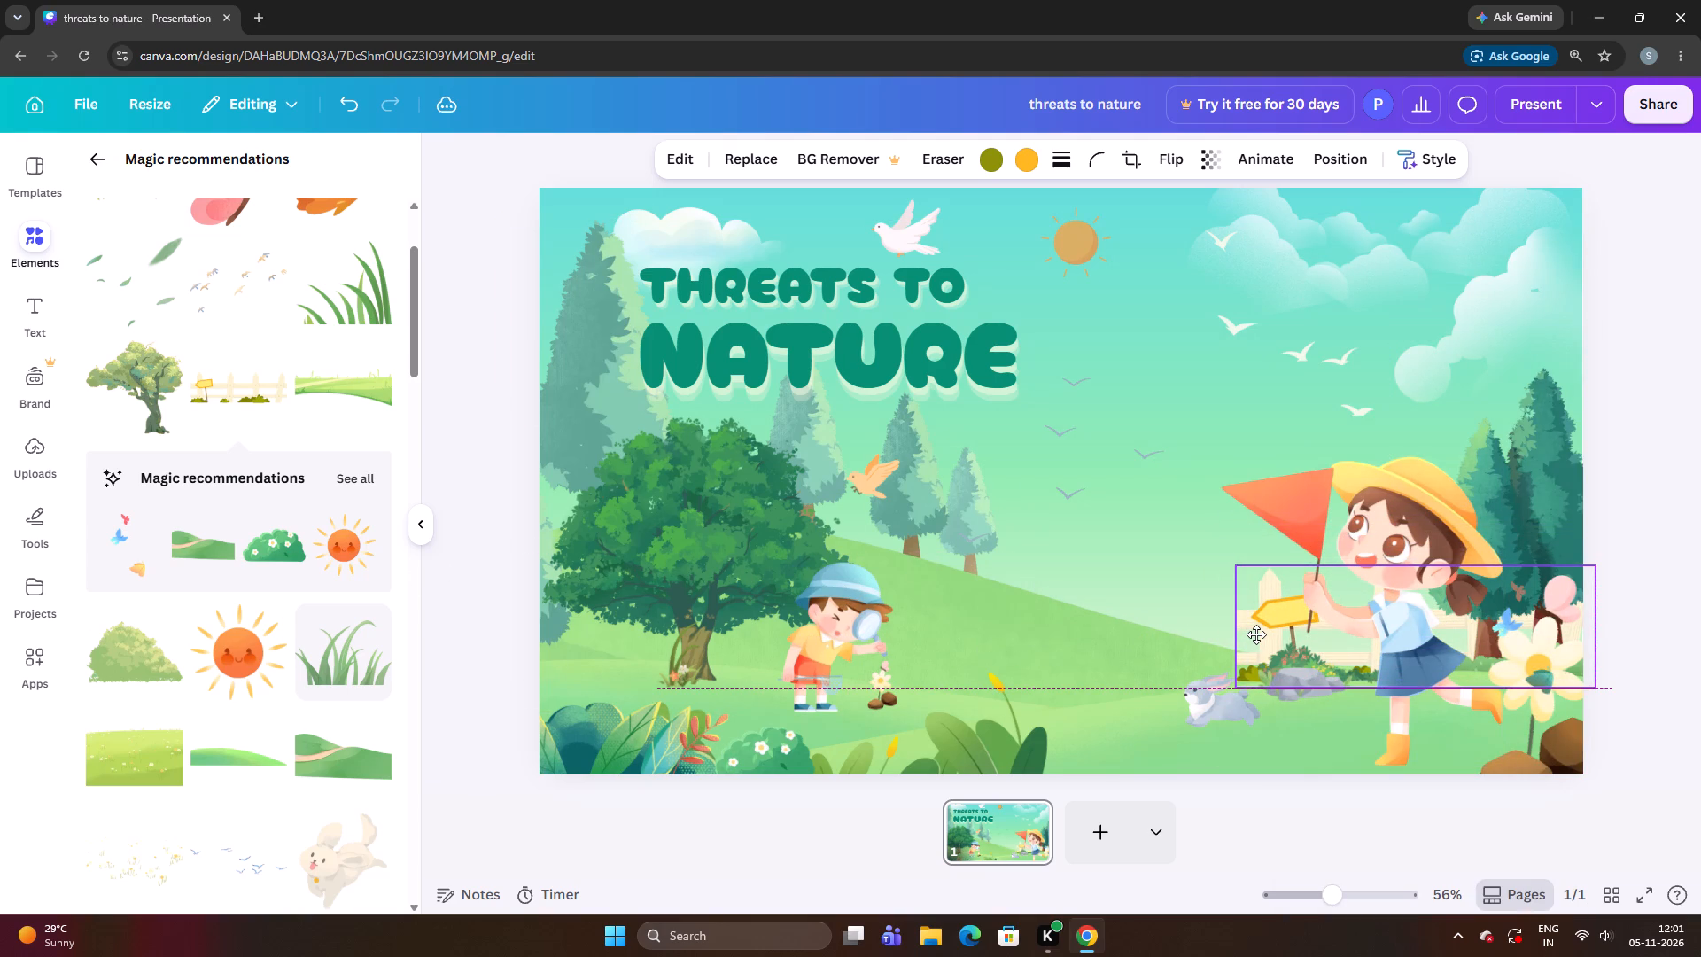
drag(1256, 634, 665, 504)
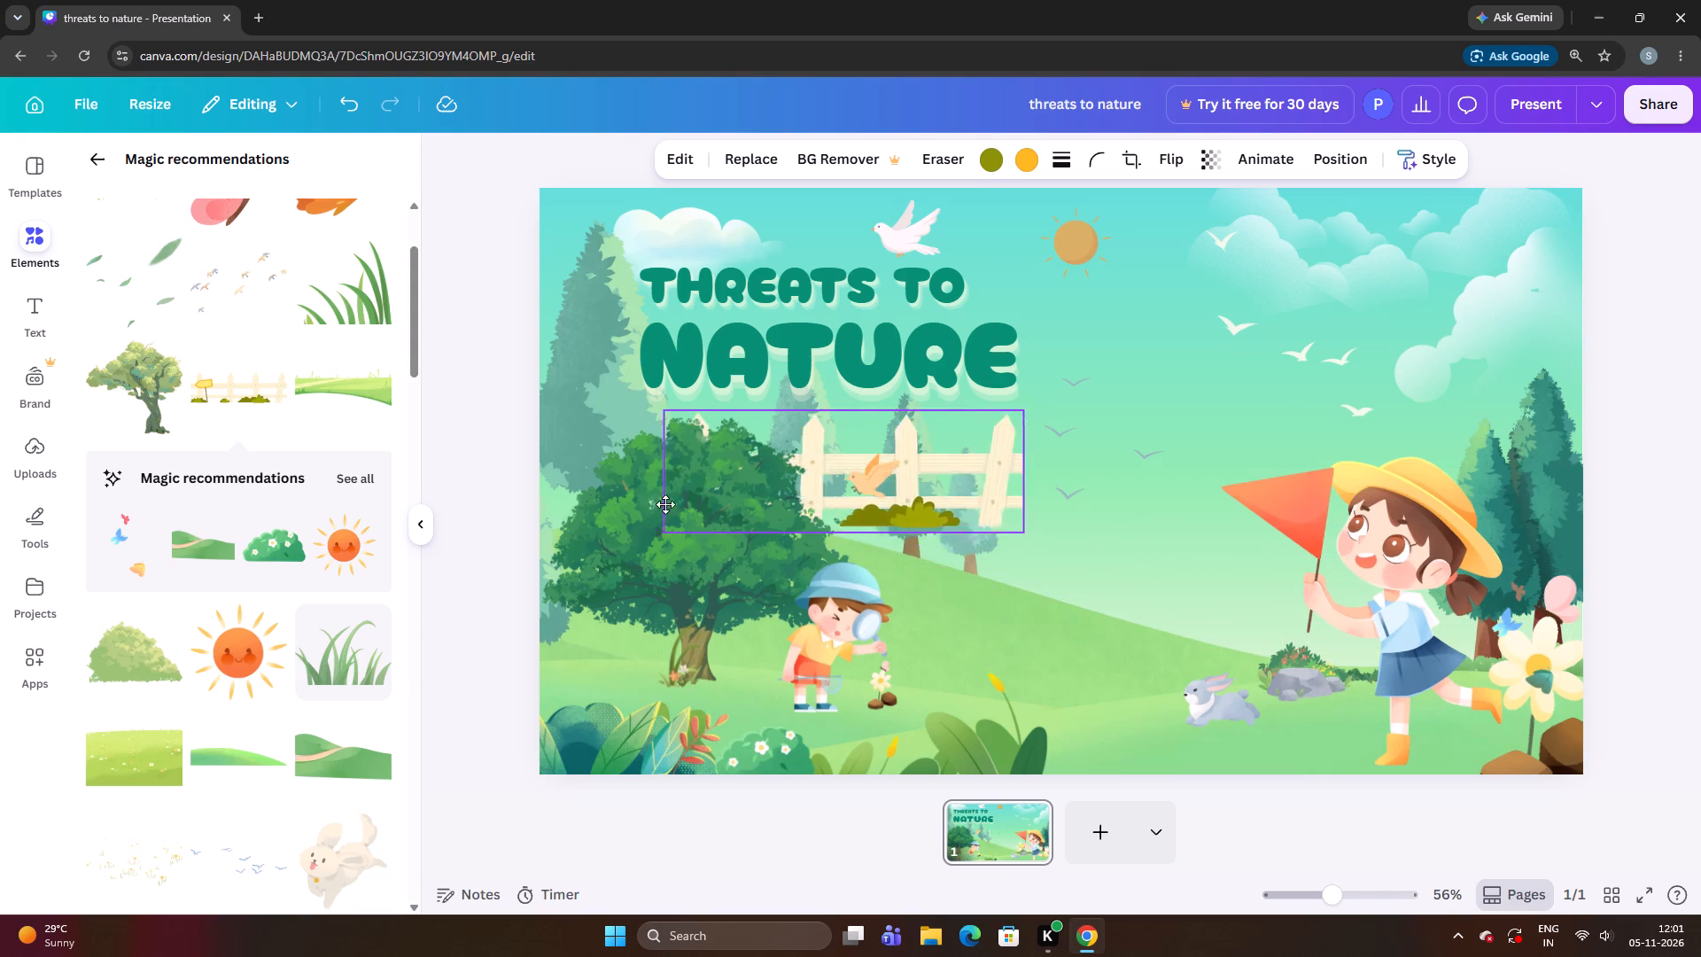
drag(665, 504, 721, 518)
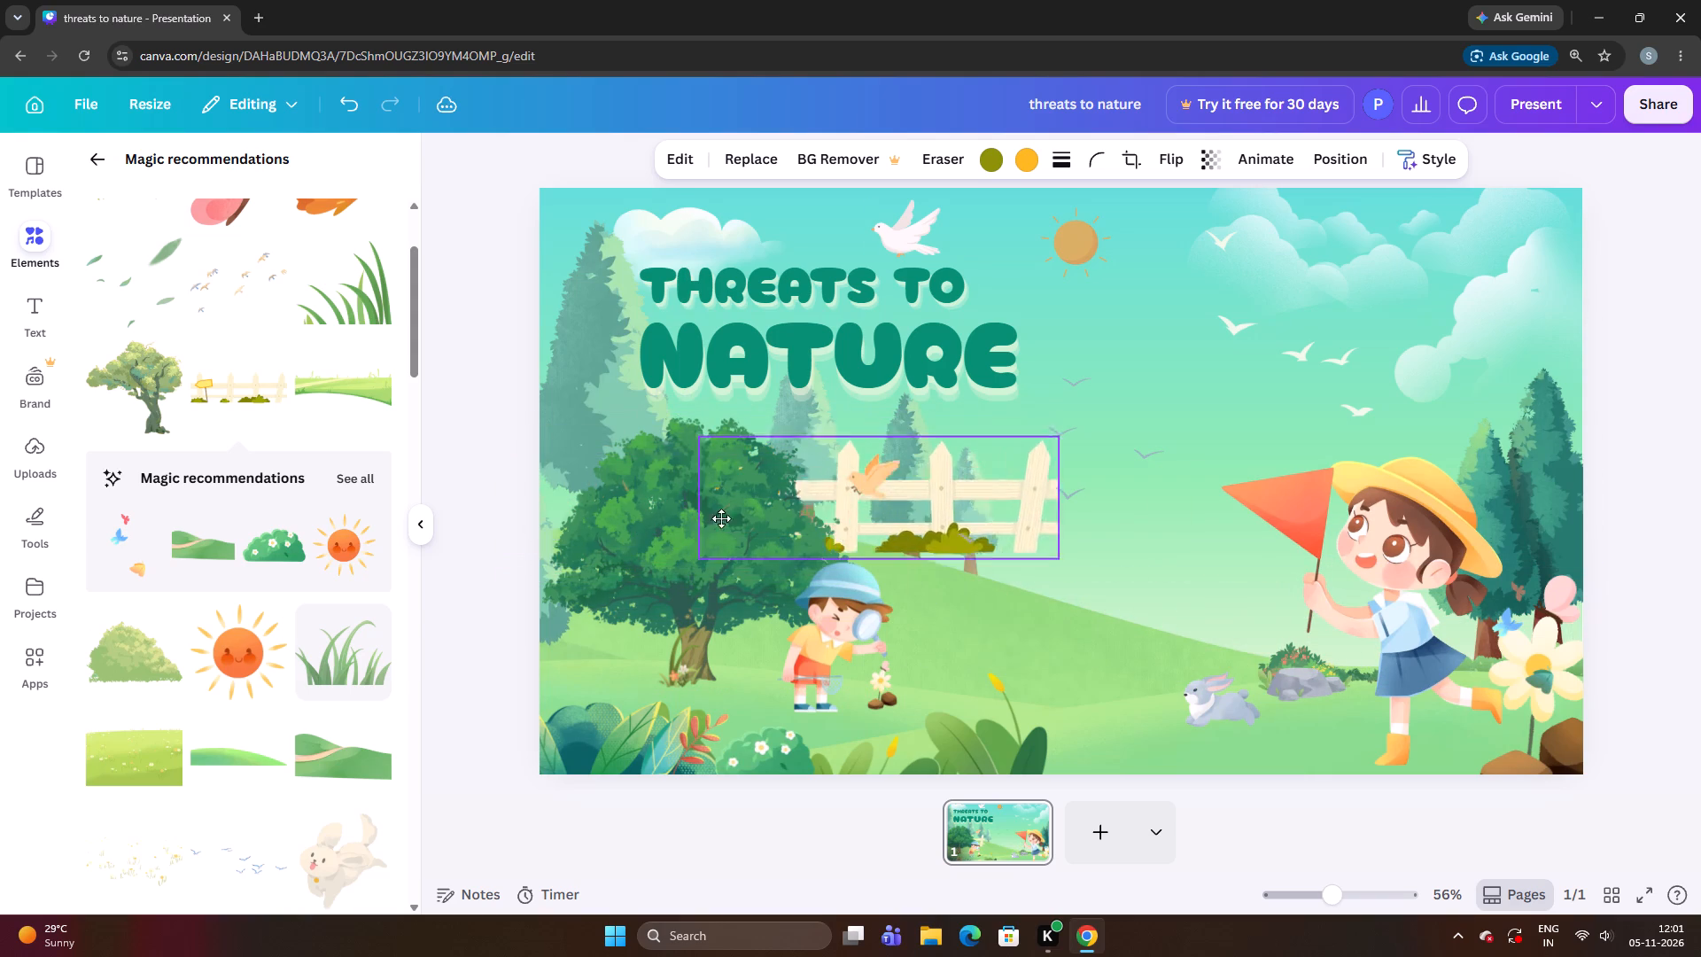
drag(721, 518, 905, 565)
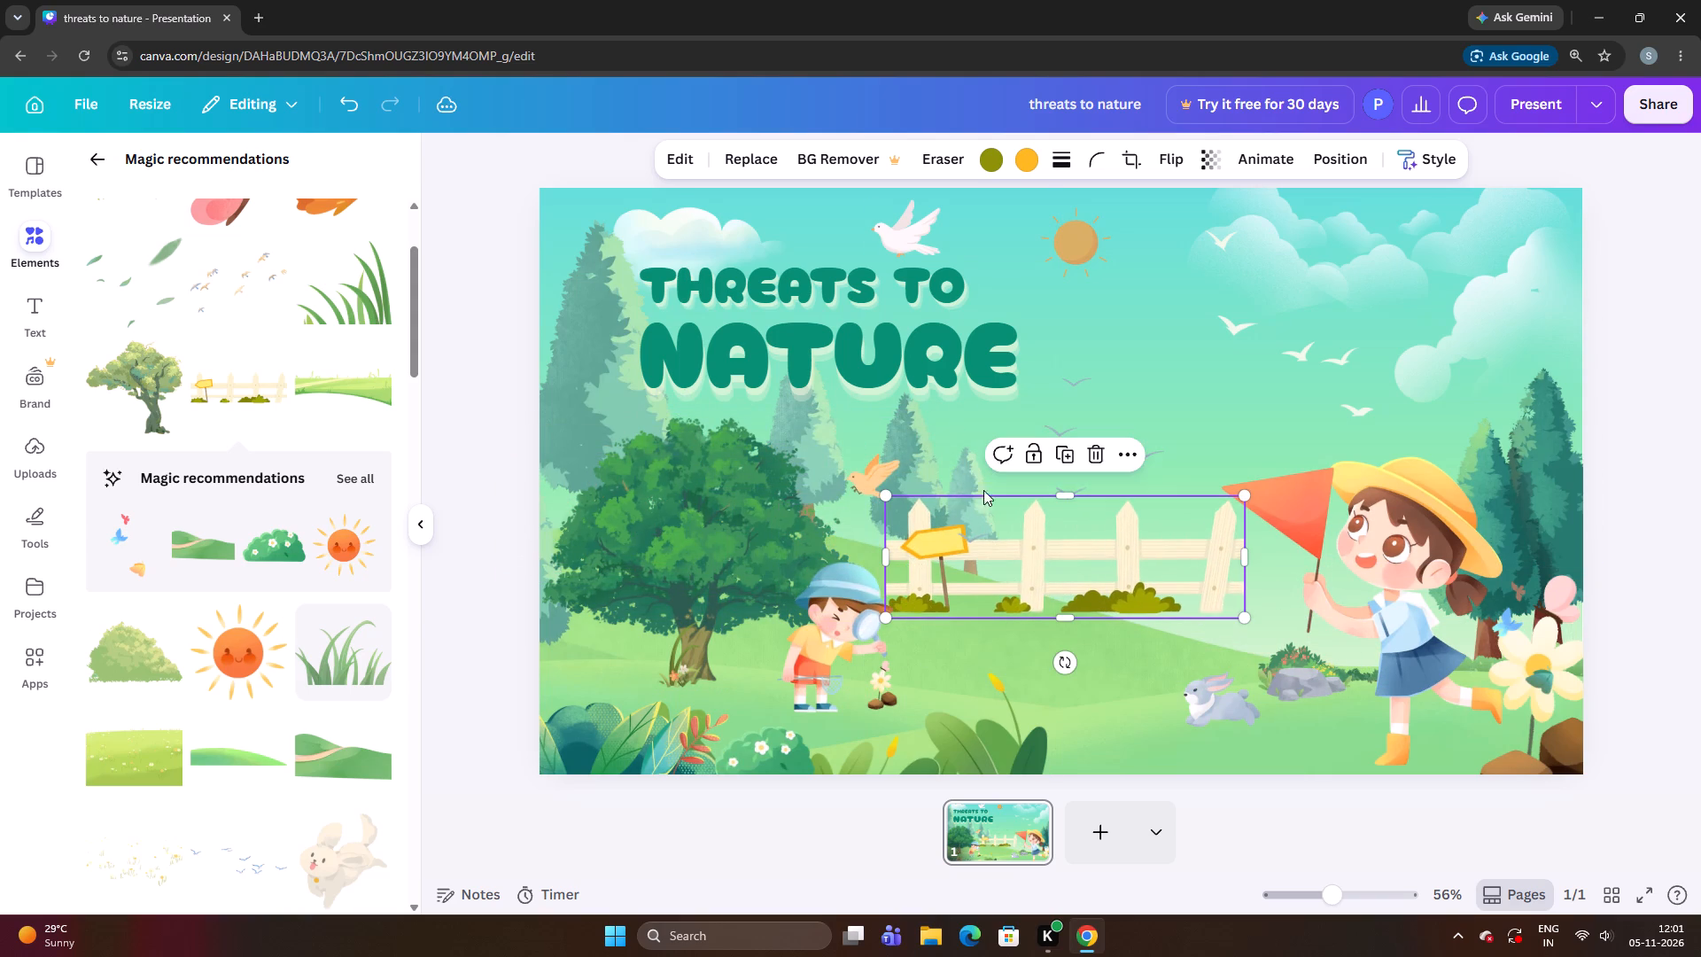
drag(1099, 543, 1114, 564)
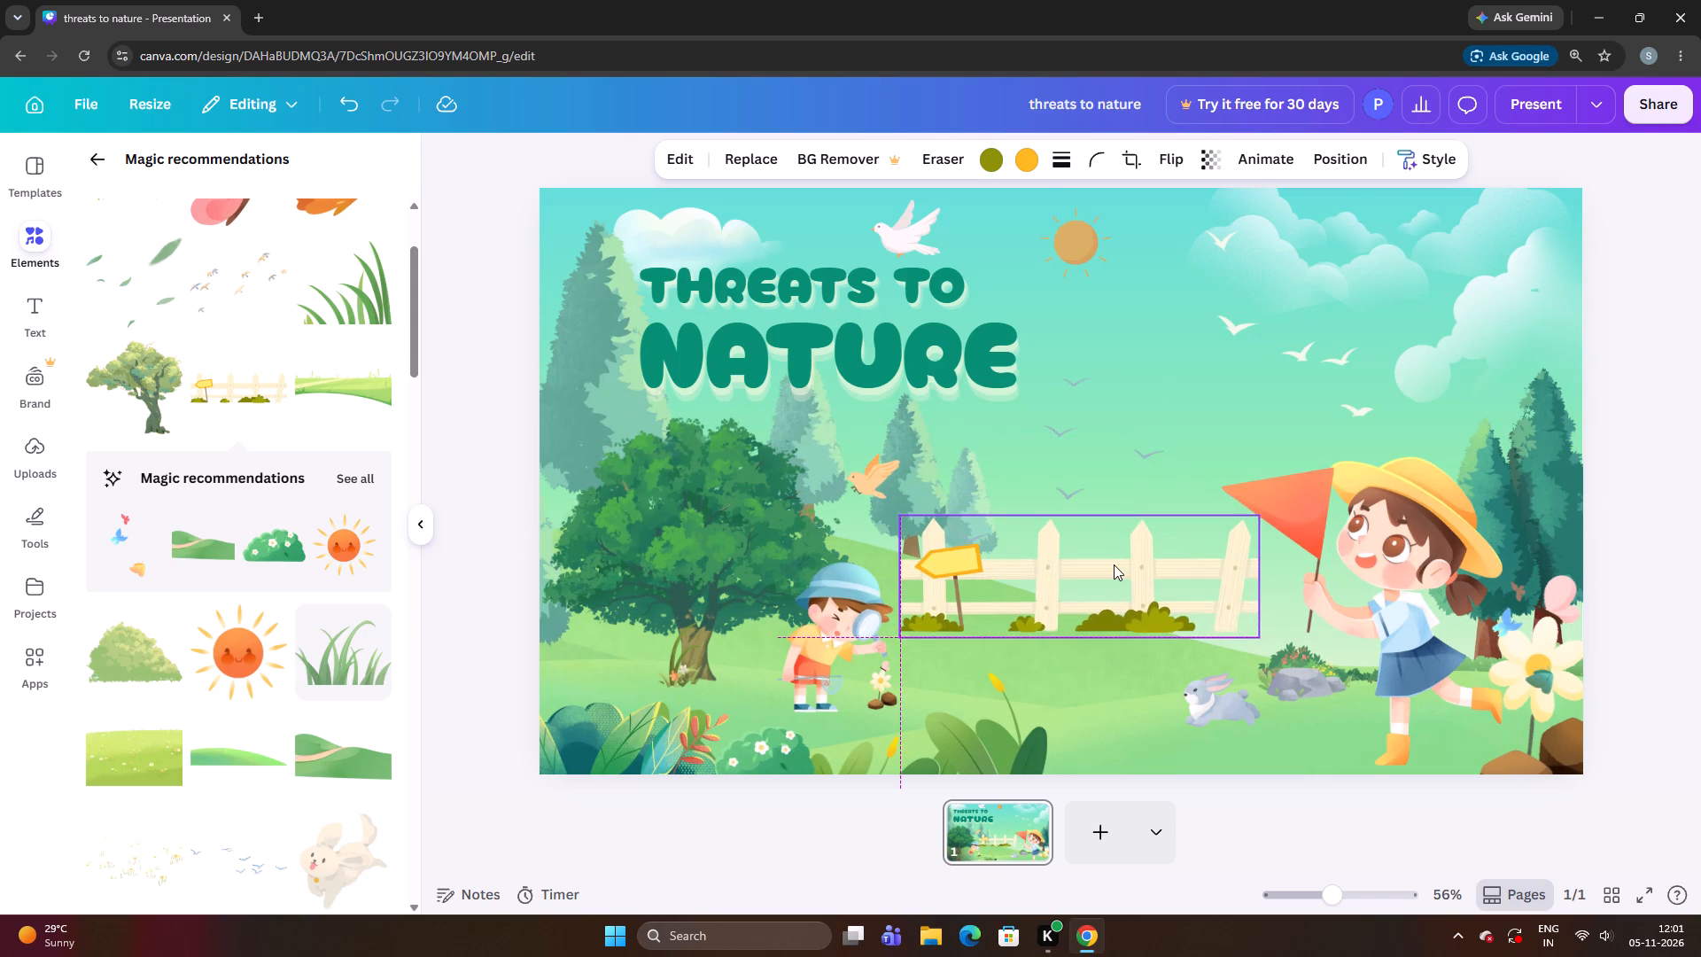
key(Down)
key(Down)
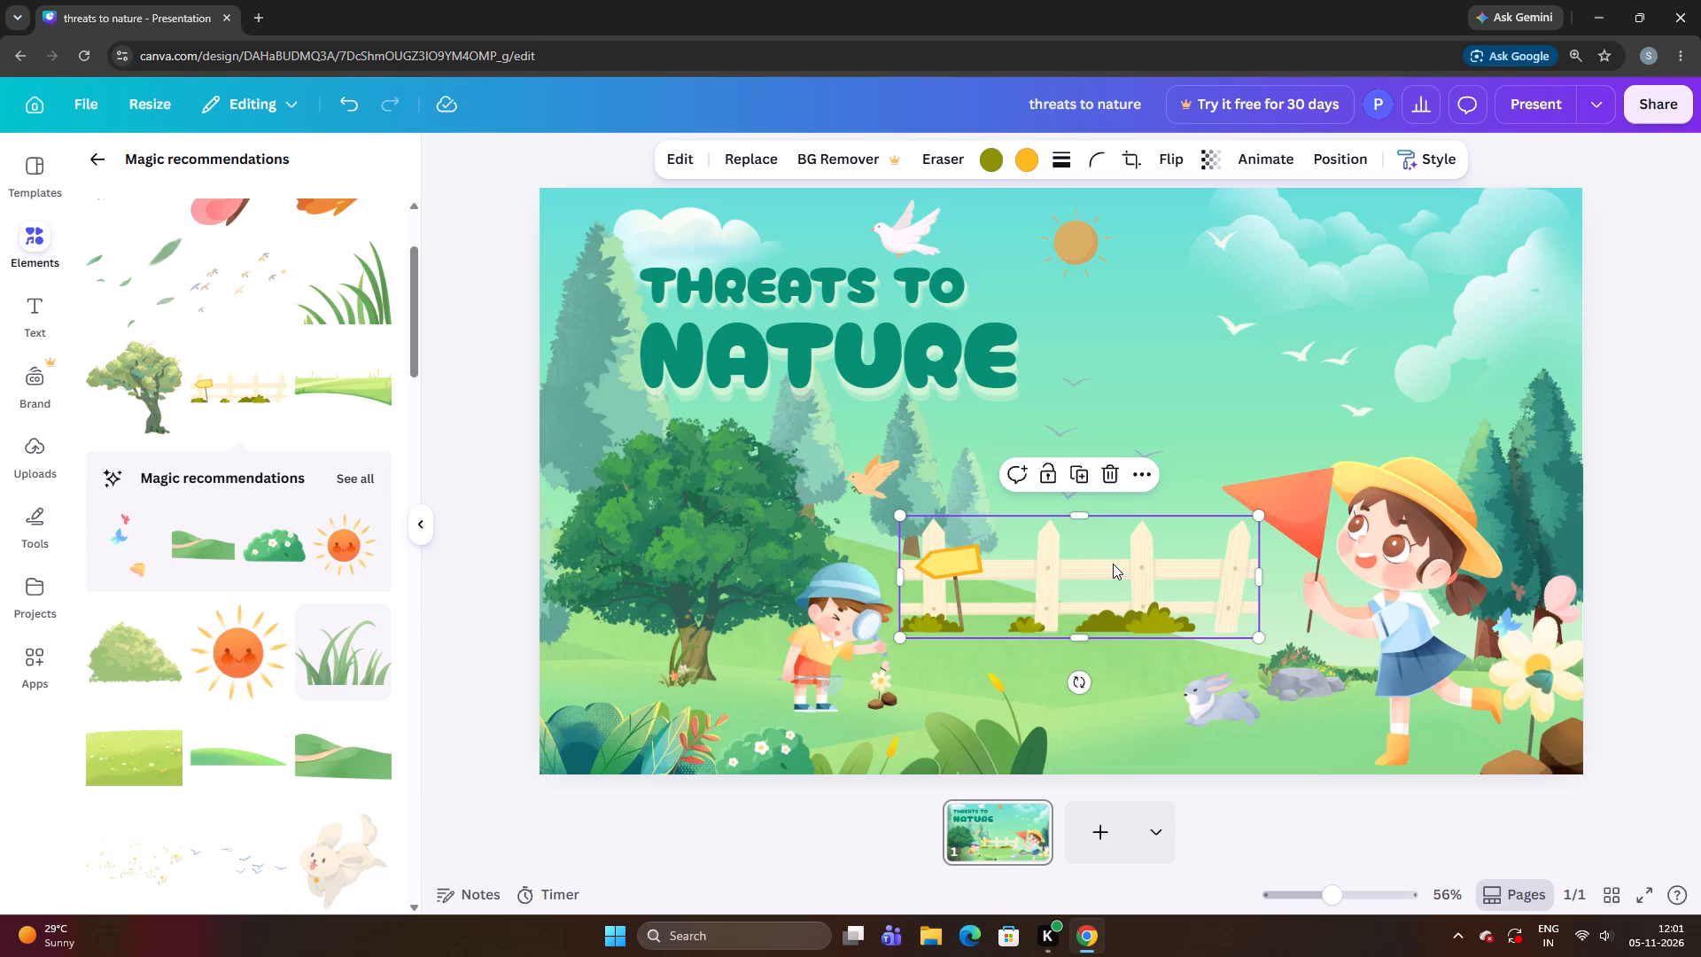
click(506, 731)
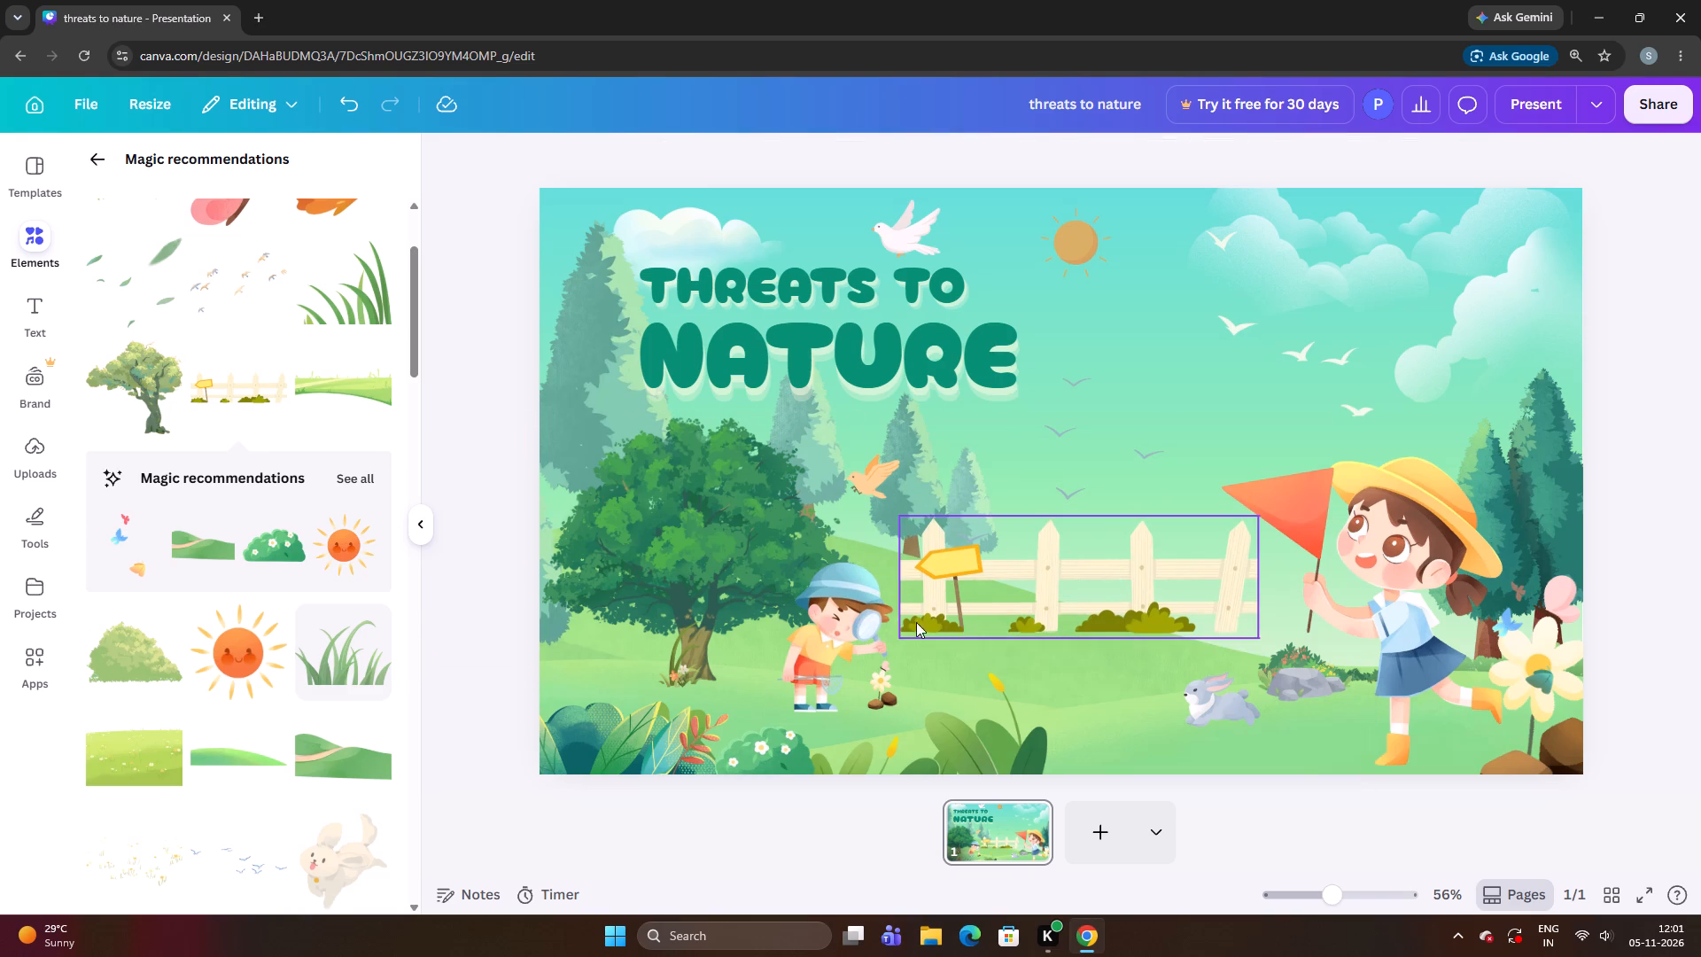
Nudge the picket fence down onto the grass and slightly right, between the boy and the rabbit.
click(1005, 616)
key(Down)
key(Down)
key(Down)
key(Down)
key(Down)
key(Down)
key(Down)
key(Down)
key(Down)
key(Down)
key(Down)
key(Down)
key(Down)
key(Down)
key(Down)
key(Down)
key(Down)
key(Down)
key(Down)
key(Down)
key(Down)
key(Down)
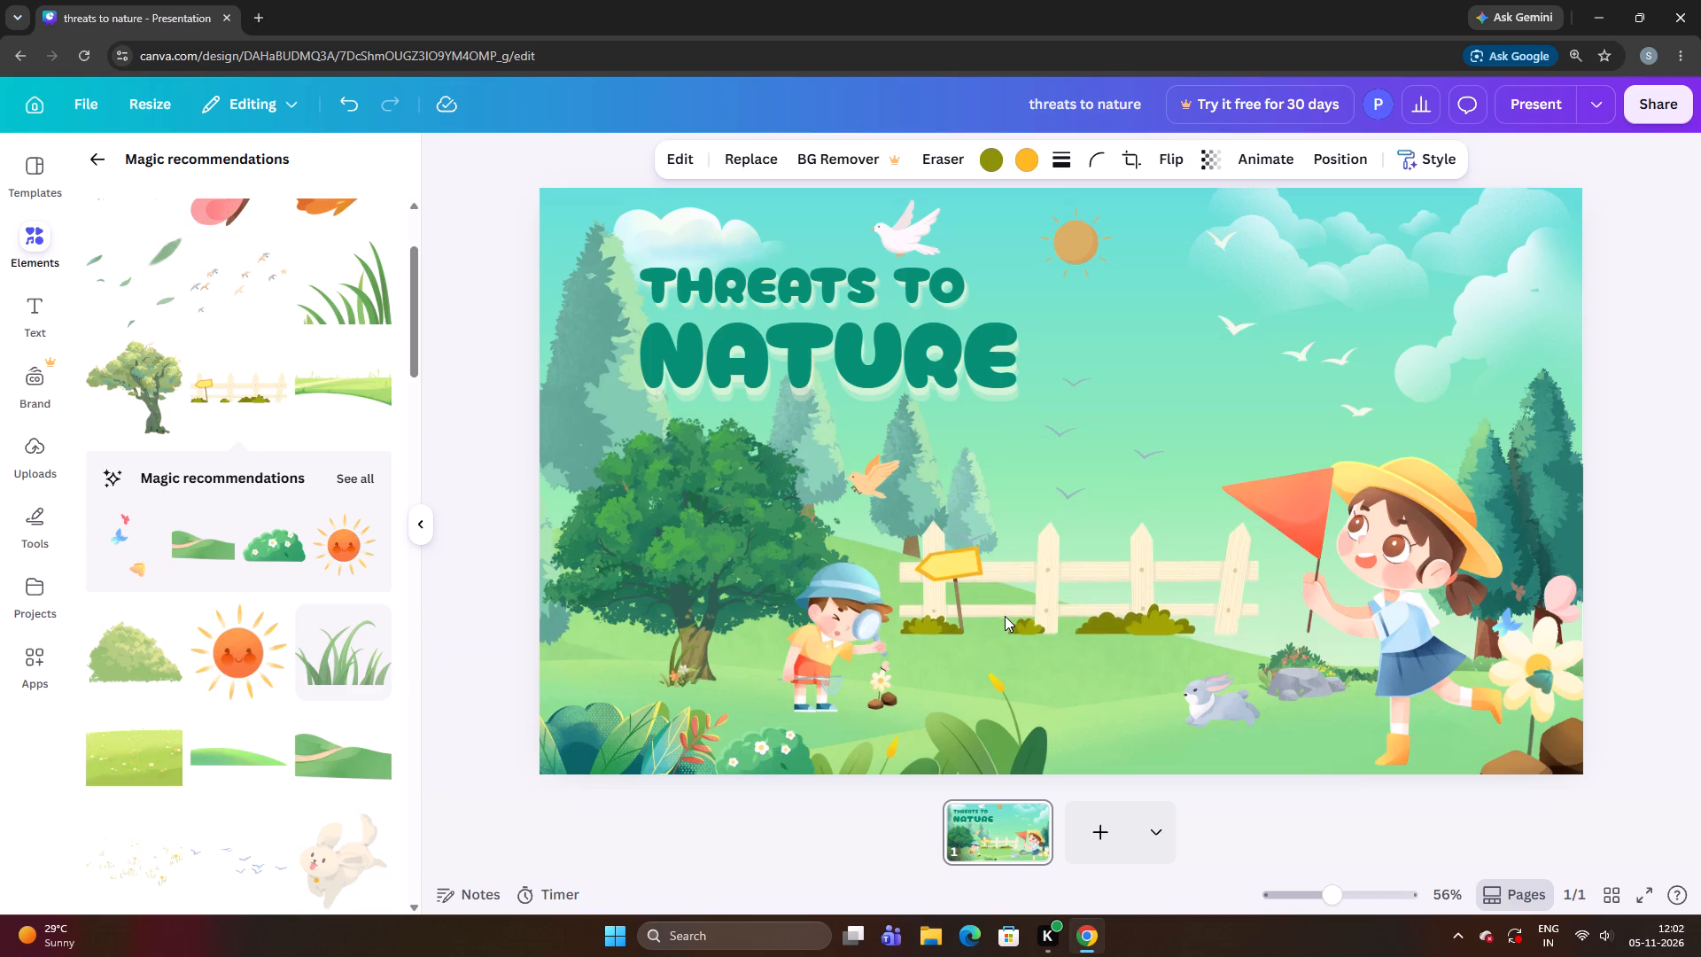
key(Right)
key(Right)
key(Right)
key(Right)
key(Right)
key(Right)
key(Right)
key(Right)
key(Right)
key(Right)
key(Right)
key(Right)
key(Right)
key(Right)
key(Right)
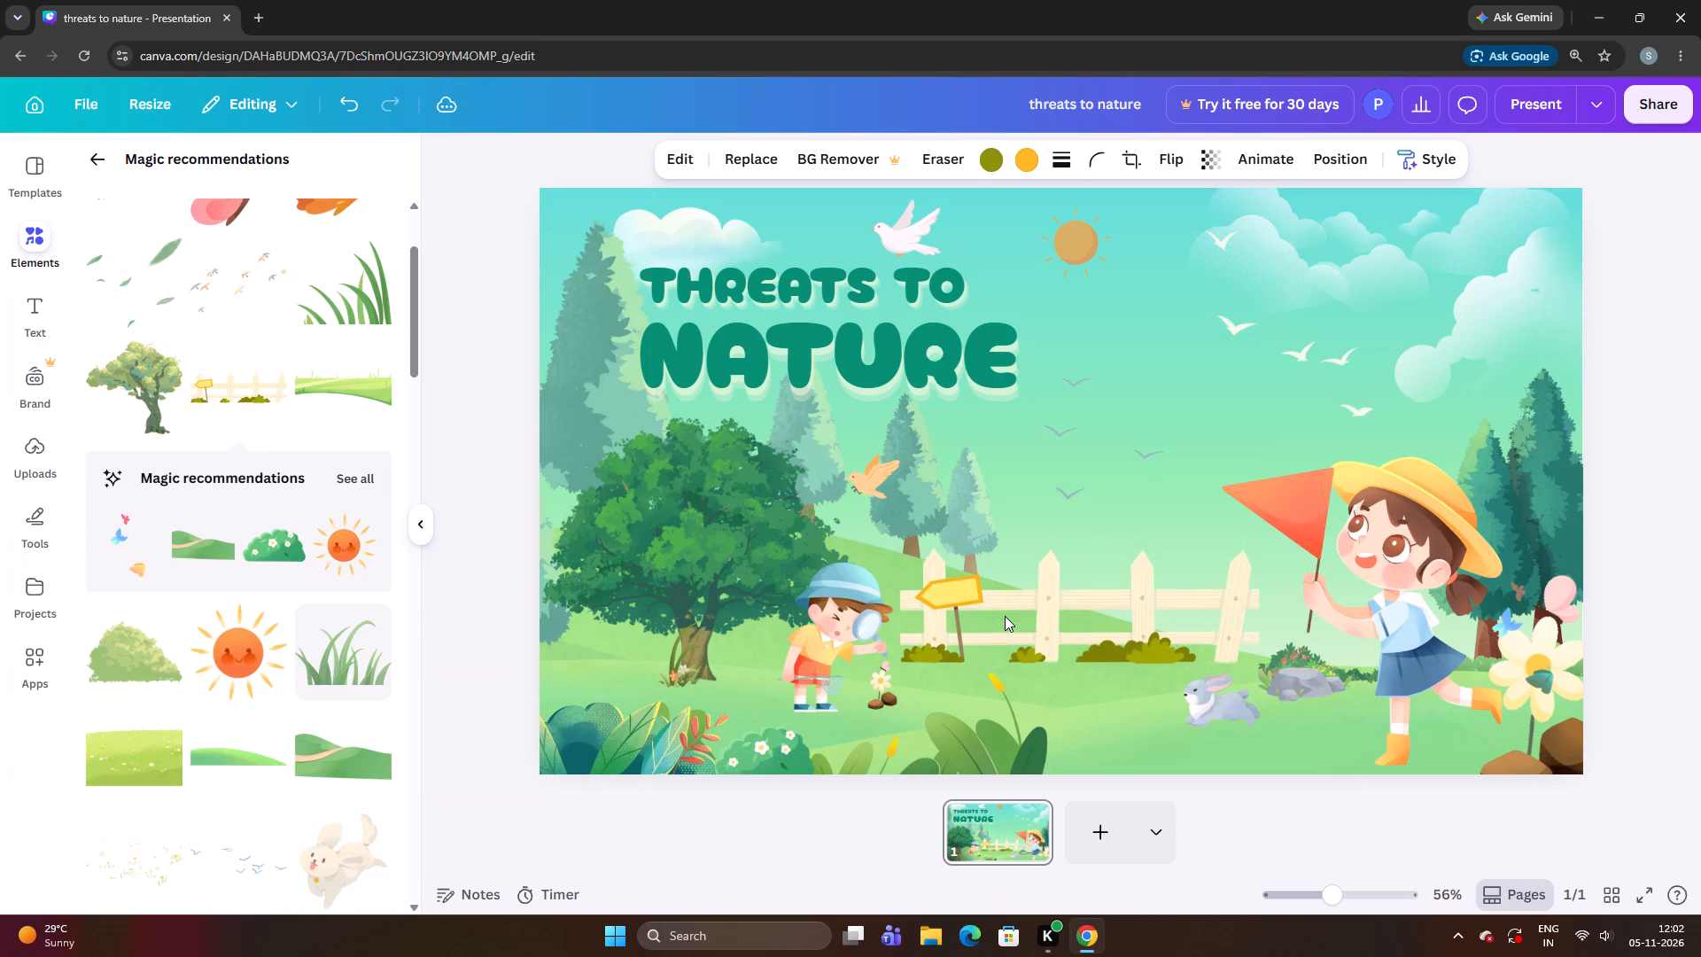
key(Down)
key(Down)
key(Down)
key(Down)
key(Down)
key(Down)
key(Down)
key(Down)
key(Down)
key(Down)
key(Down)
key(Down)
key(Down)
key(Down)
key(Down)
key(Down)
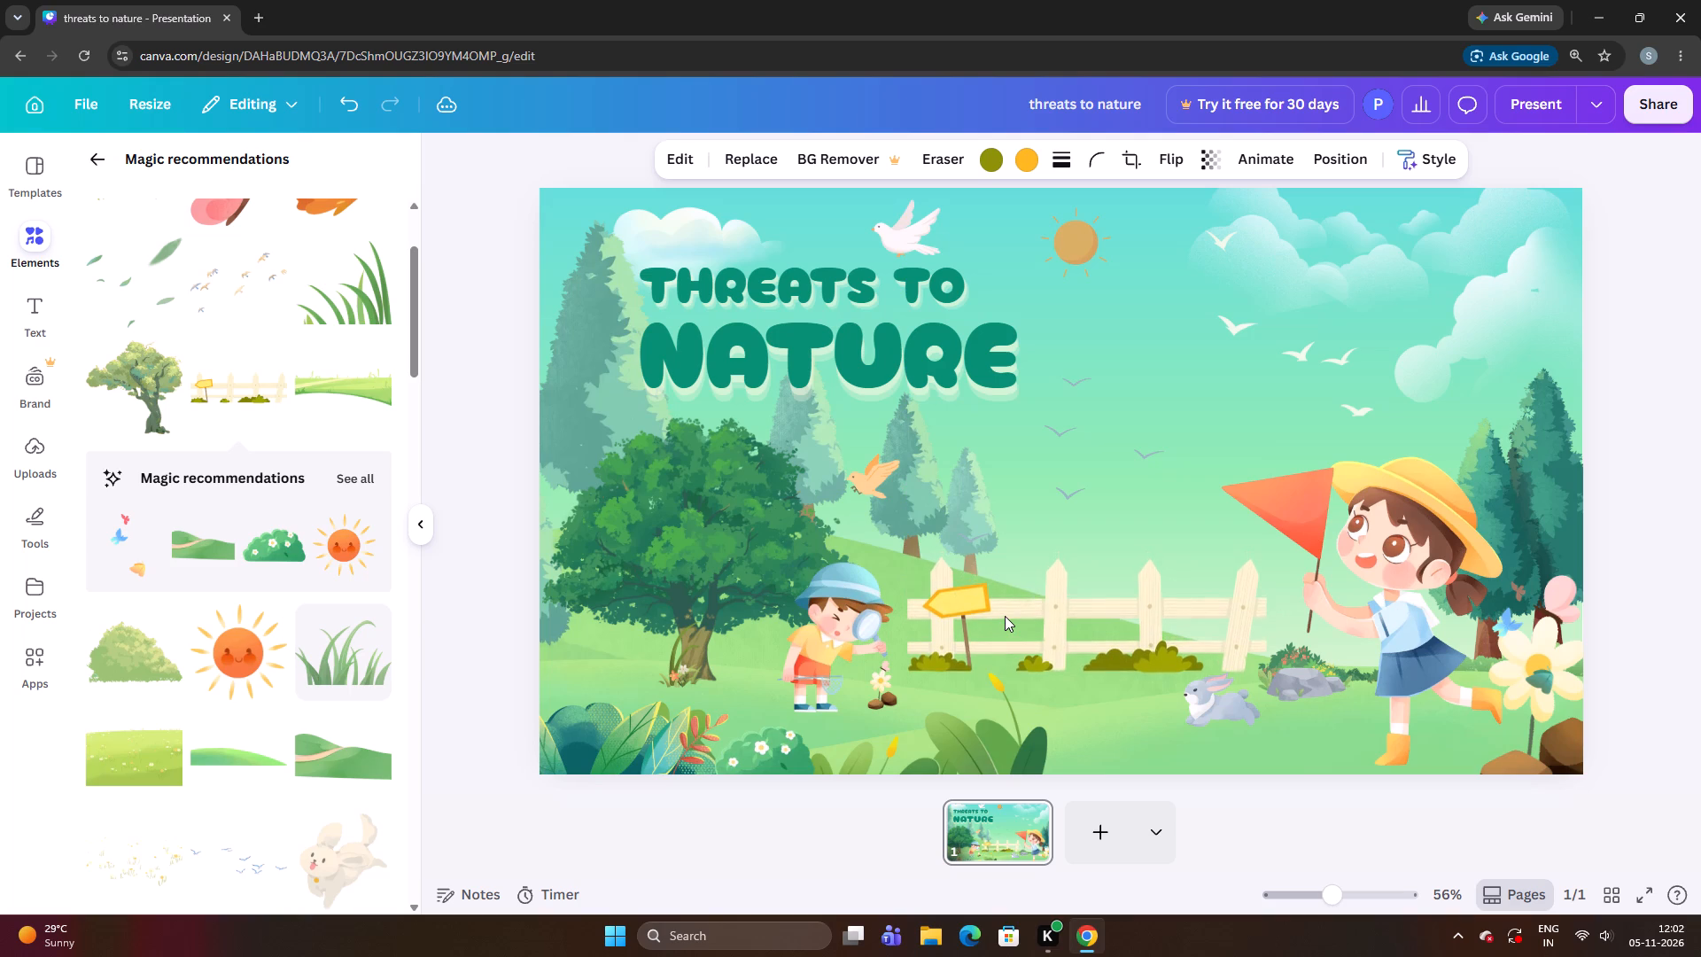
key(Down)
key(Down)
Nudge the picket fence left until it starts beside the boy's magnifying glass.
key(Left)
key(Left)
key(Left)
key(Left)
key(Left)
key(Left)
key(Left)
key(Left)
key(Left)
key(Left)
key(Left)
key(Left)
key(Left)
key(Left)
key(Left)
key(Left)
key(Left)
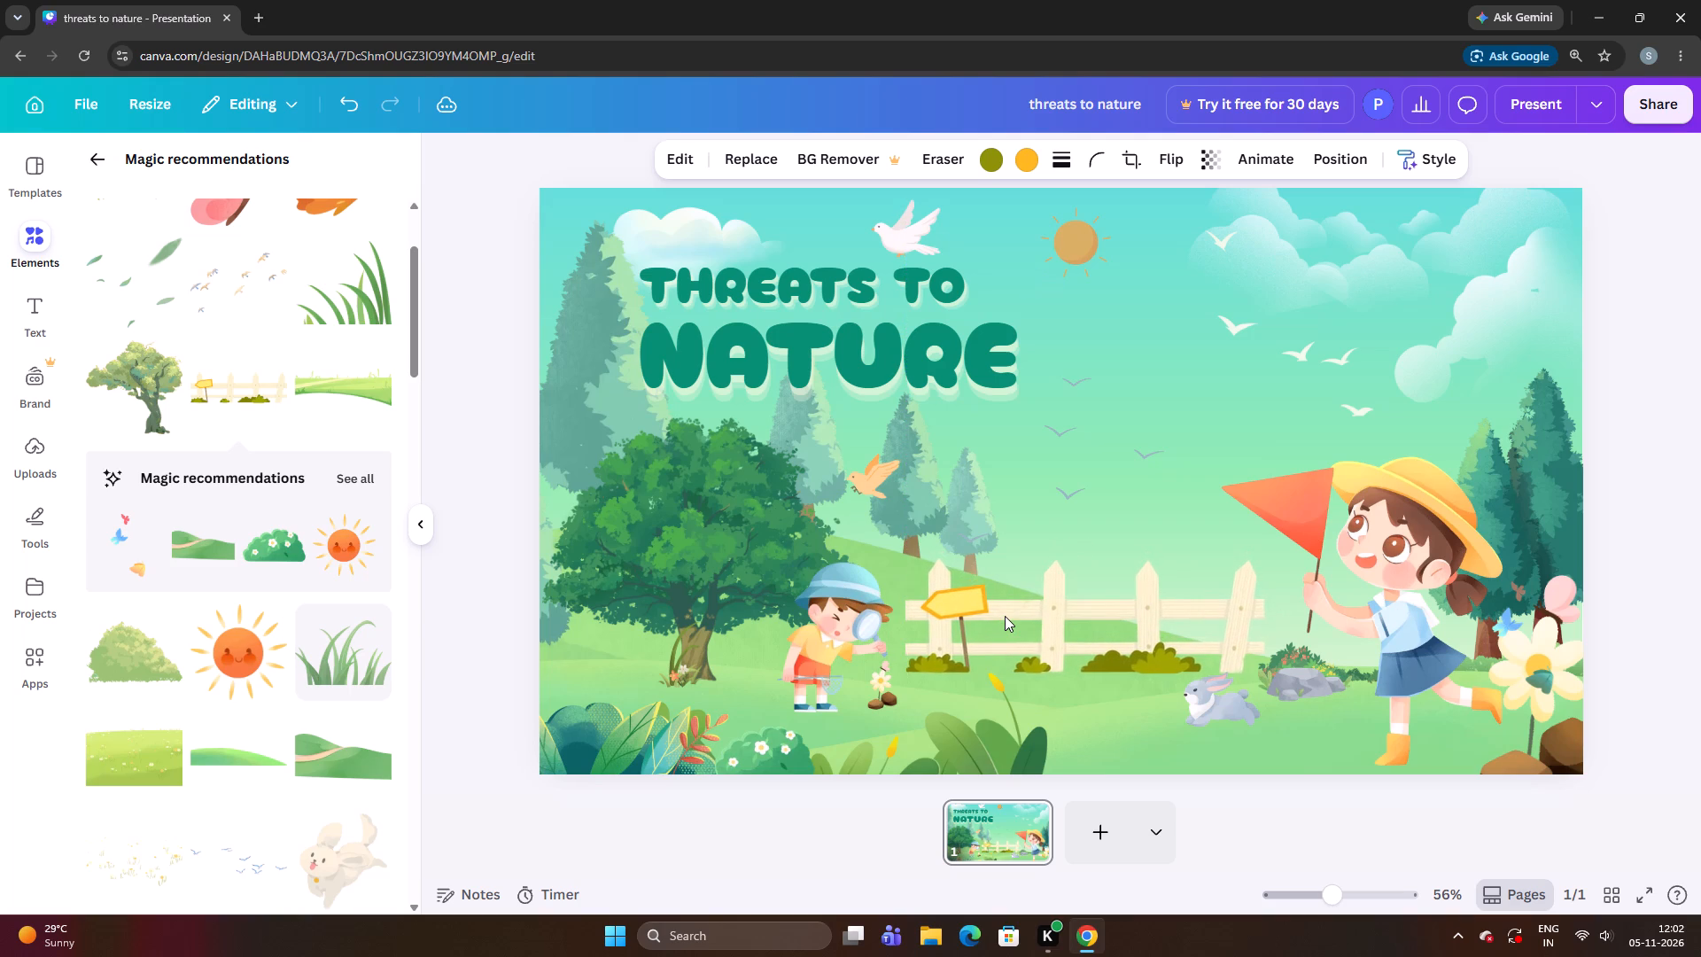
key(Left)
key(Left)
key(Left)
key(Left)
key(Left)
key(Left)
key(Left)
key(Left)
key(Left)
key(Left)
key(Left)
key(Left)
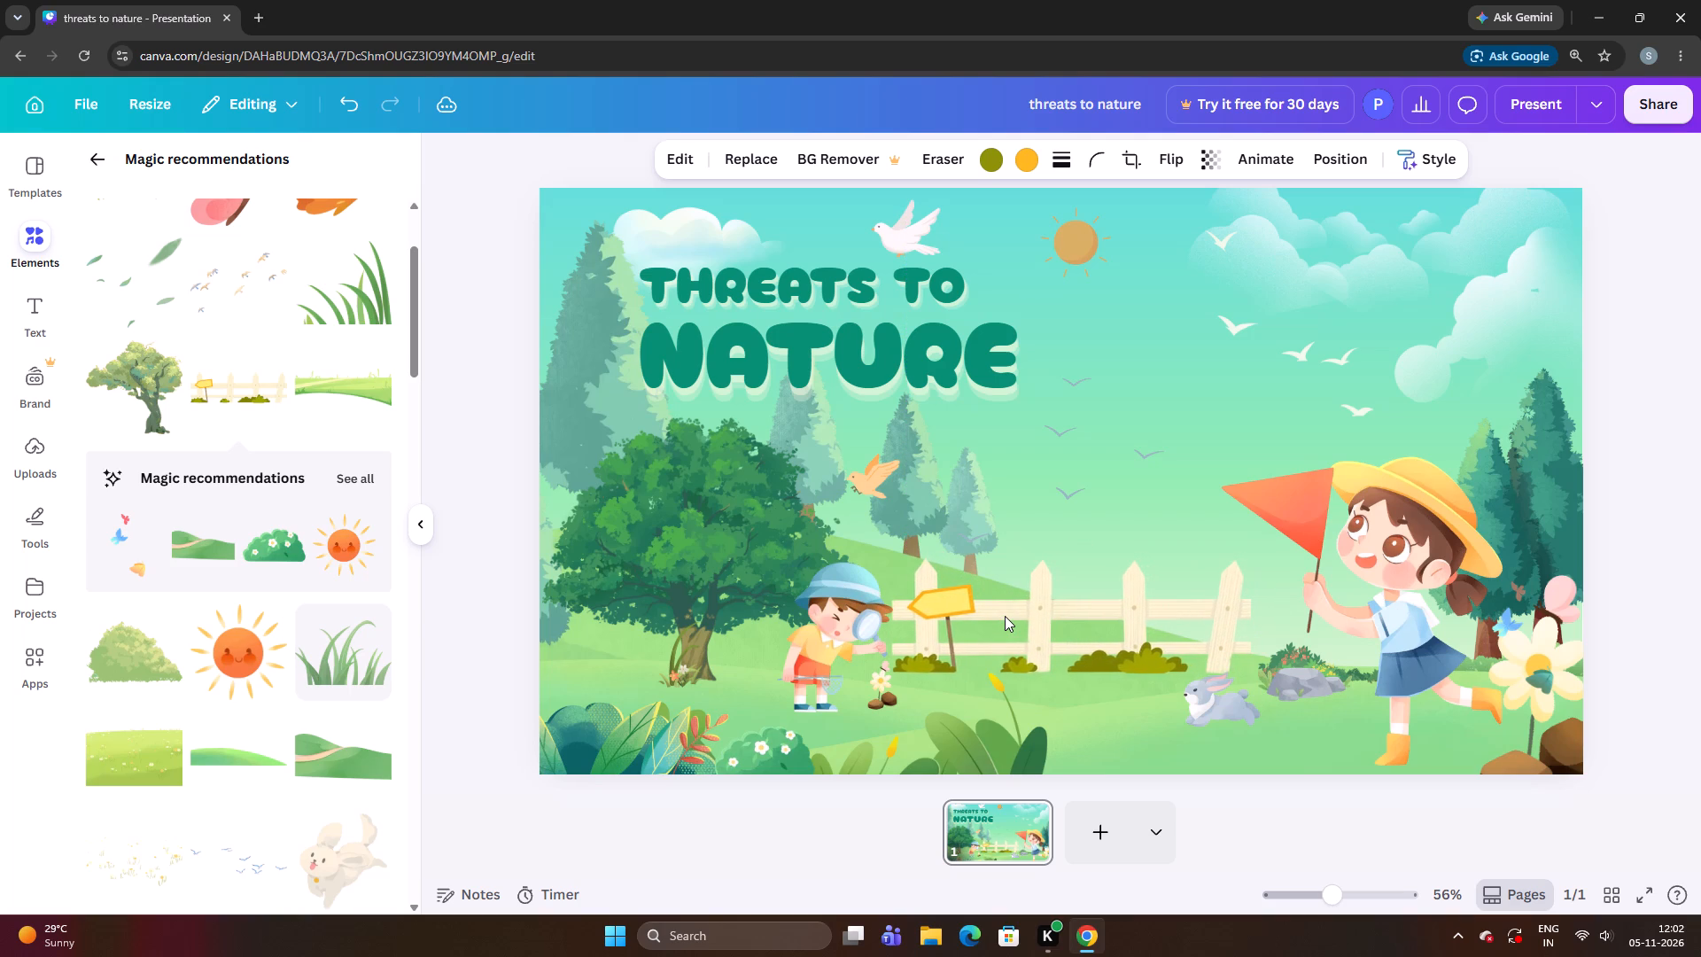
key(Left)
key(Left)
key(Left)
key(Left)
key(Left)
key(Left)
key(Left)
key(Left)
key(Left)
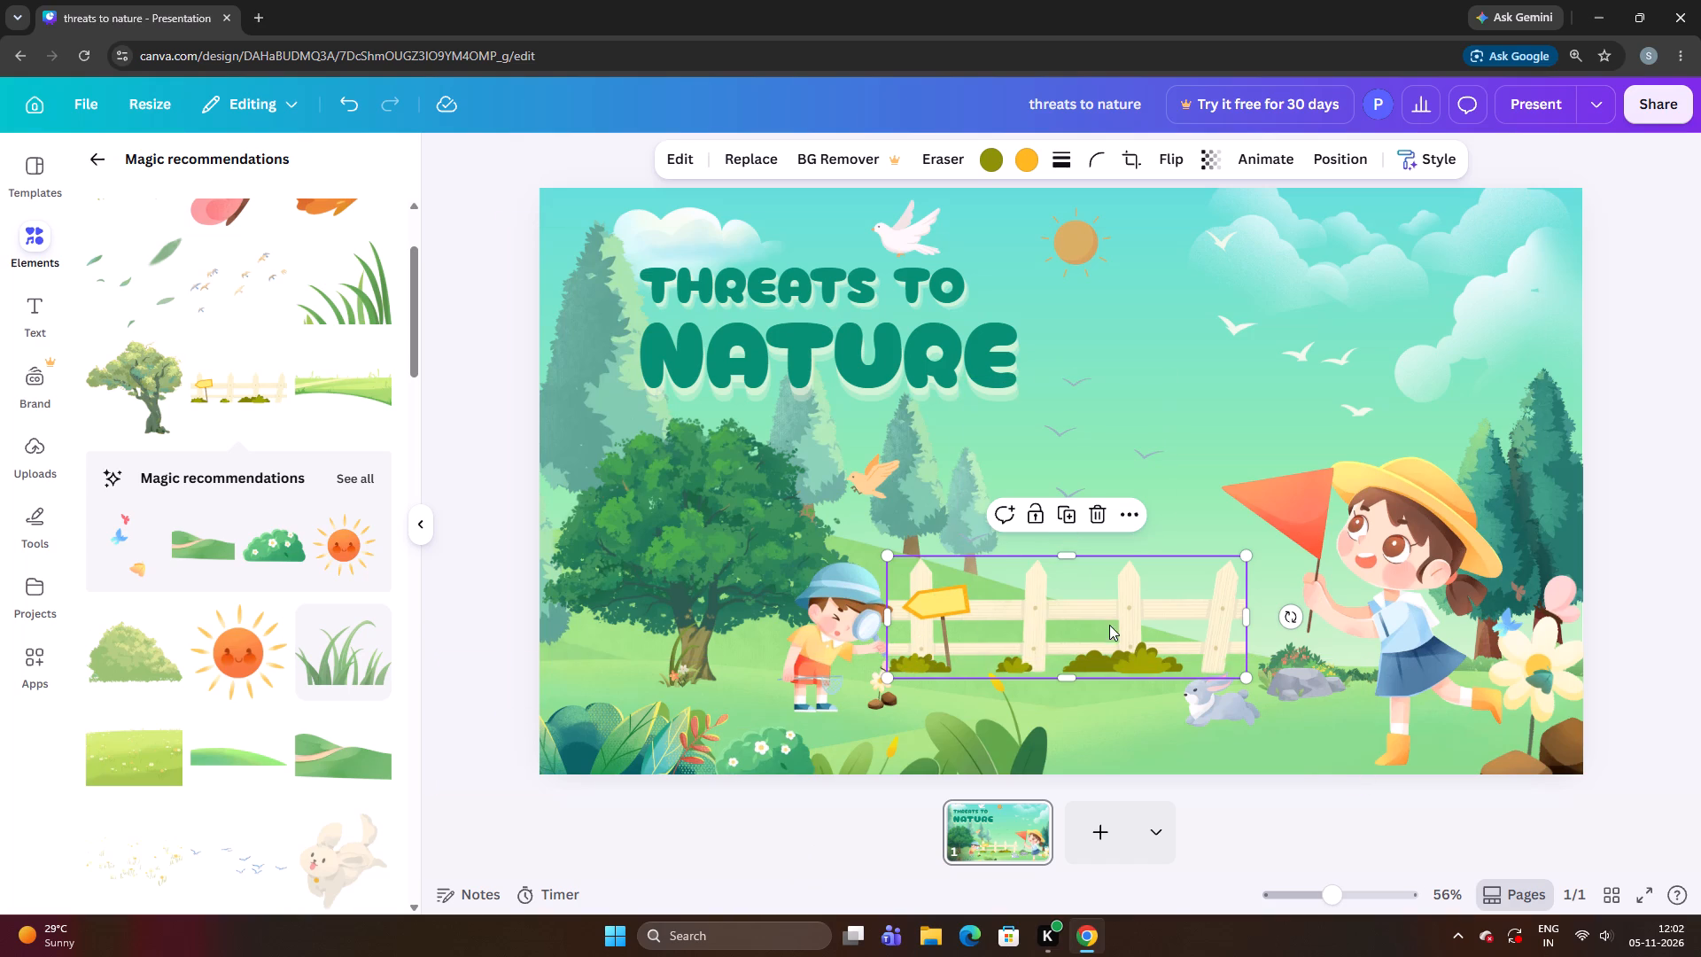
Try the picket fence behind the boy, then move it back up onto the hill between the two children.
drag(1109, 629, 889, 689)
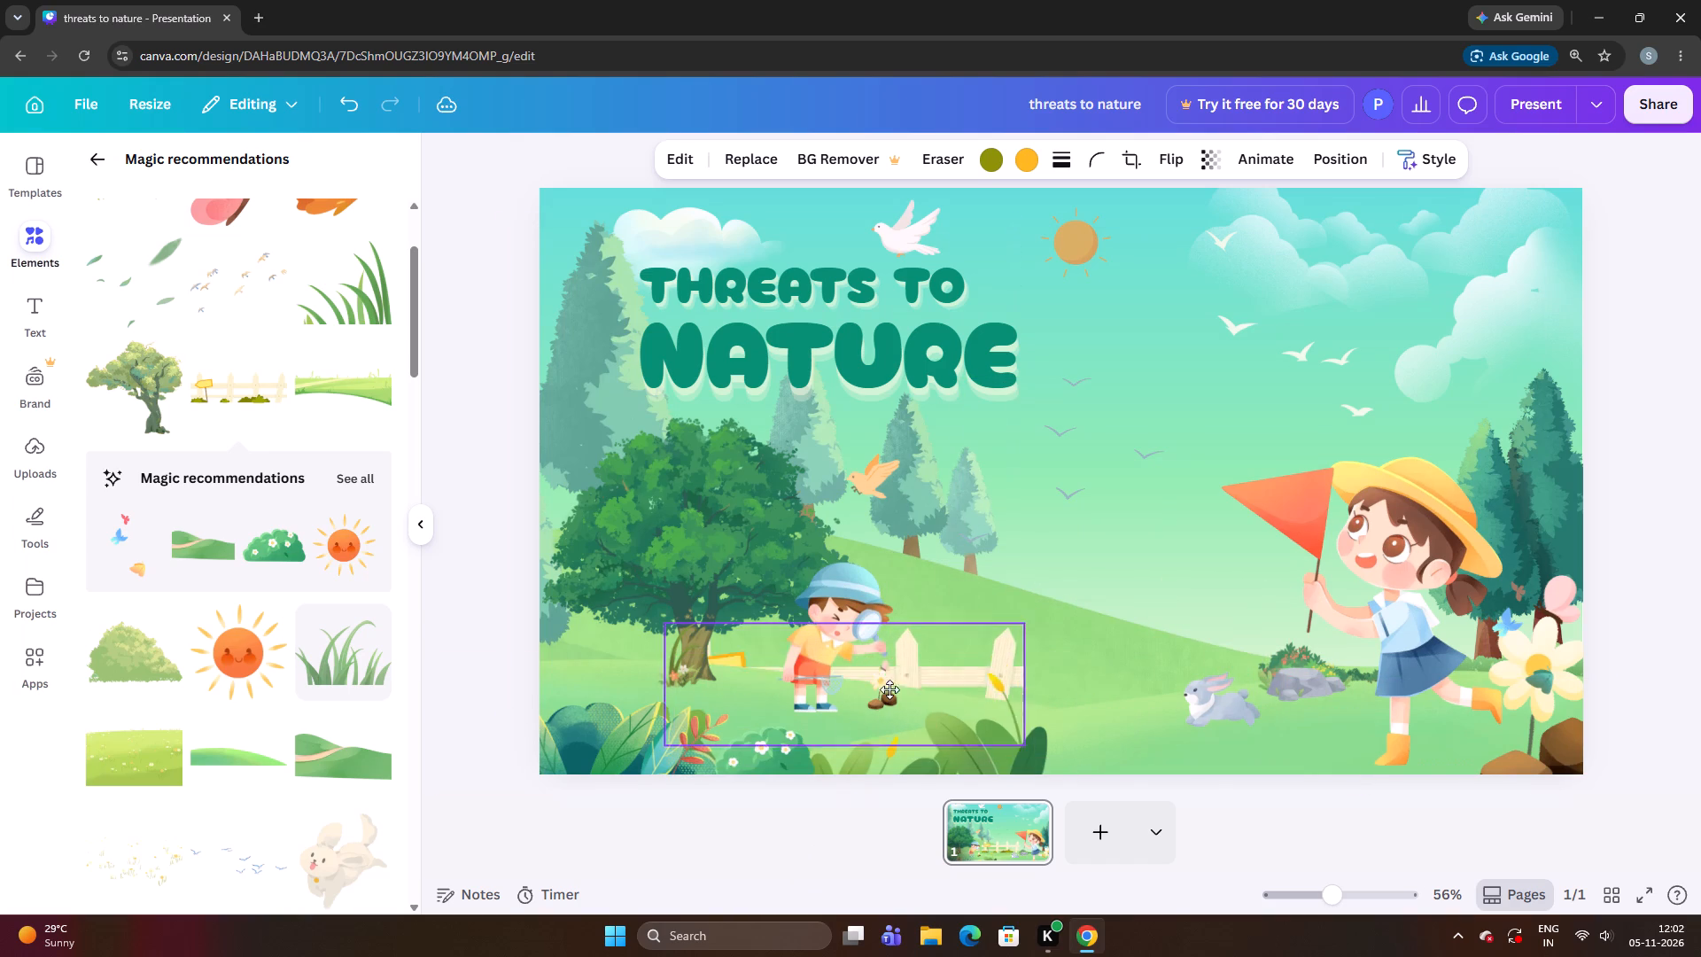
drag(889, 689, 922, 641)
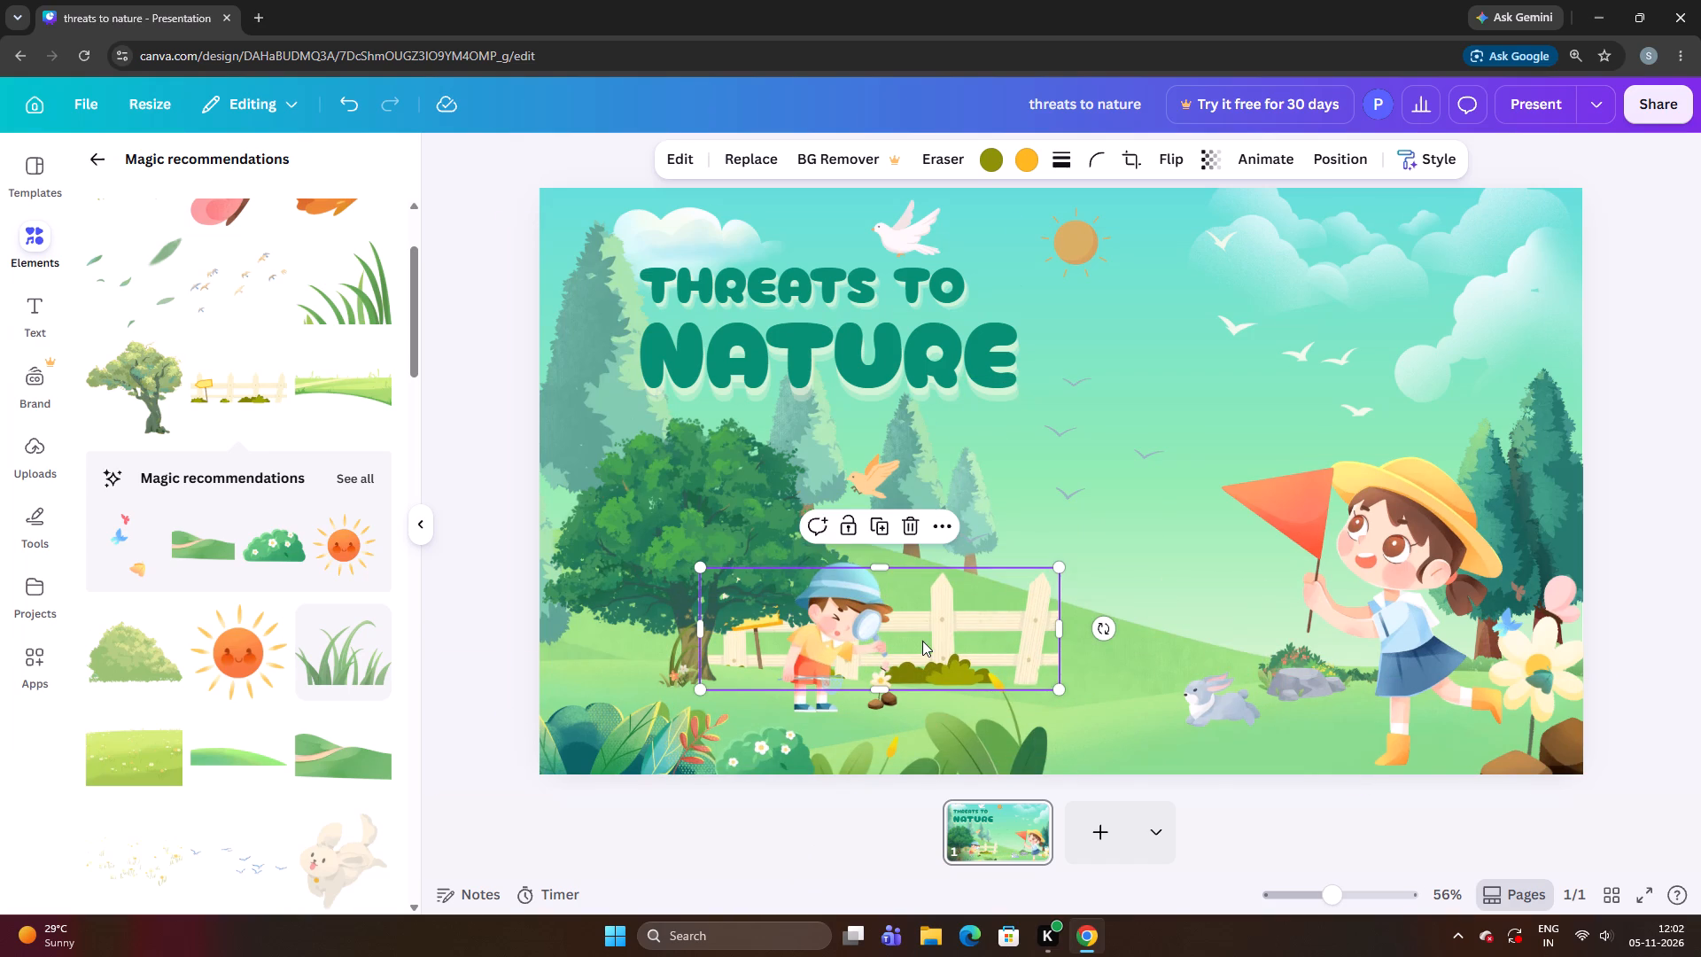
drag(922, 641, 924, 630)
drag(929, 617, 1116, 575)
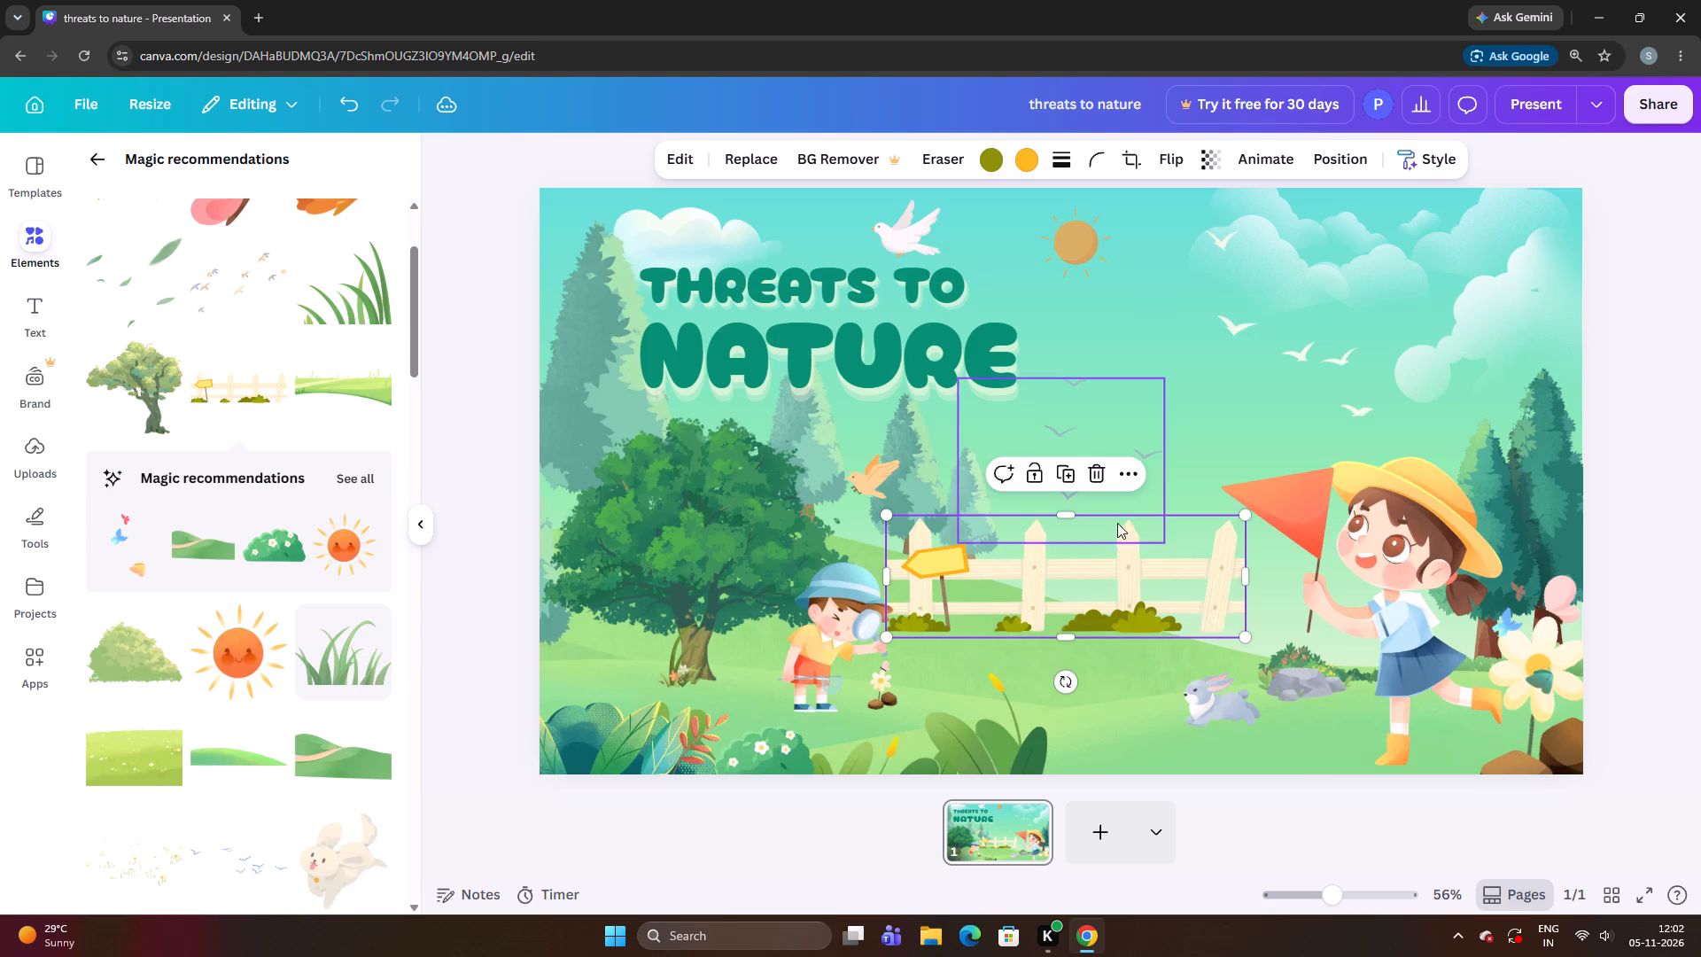
Delete the picket fence from the slide.
click(1098, 487)
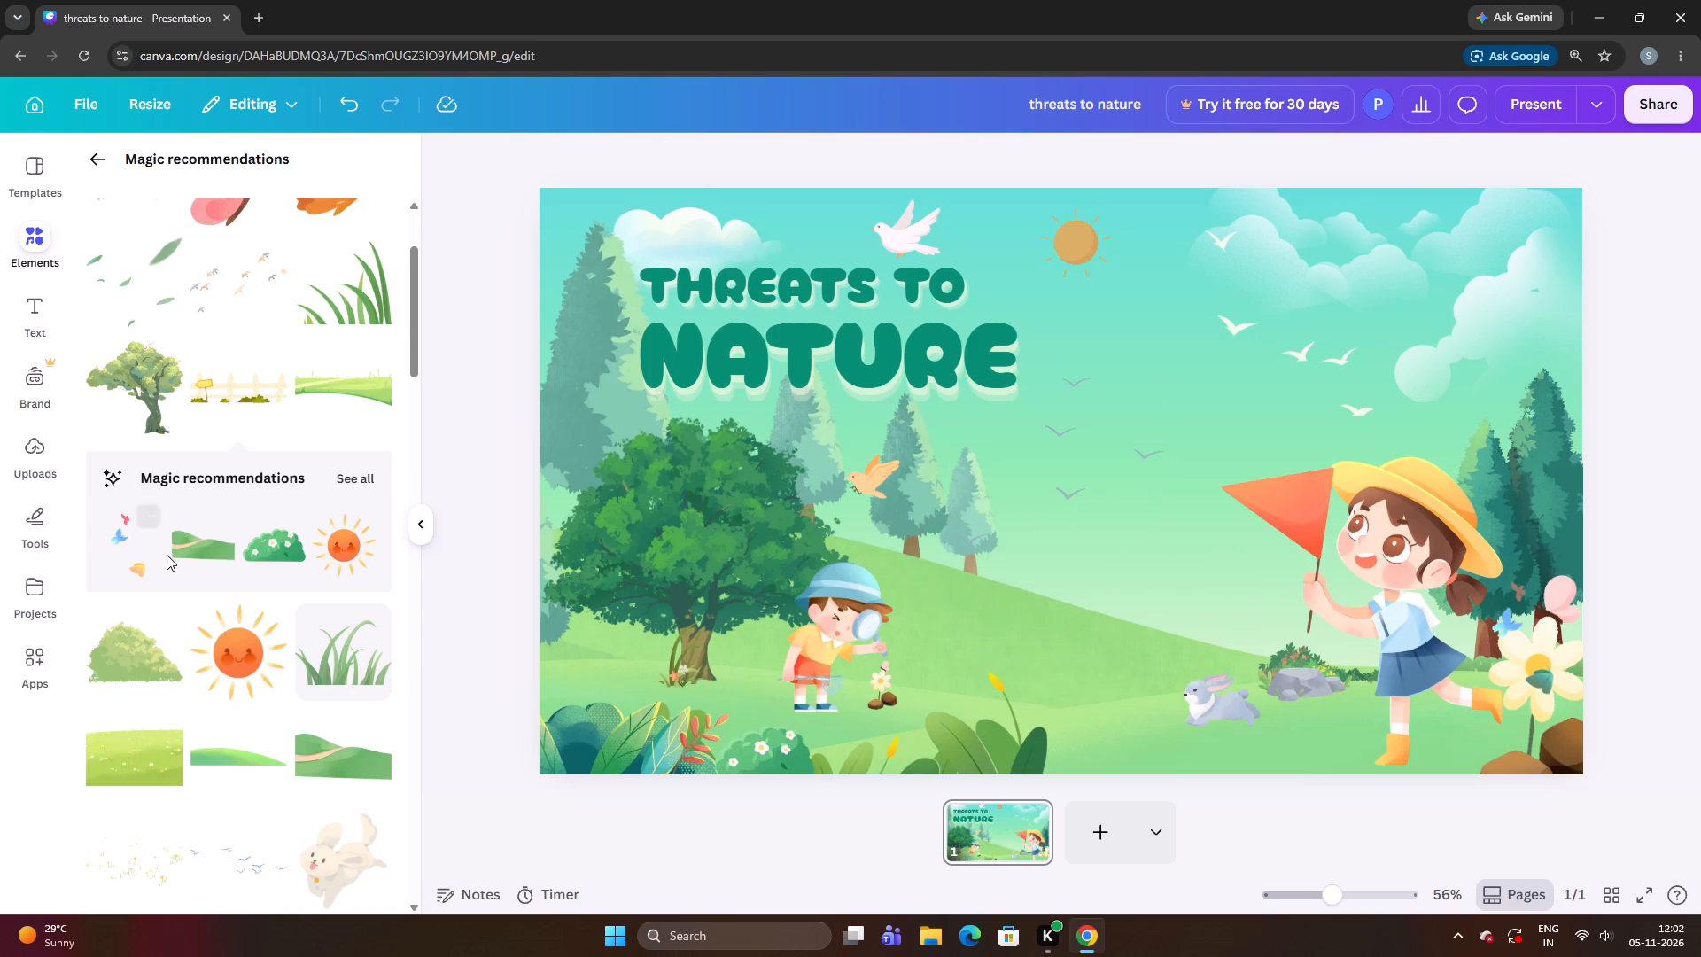
Add the green hill with the winding path from the recommendations and shrink it over the middle of the slide.
click(197, 548)
drag(841, 592, 960, 628)
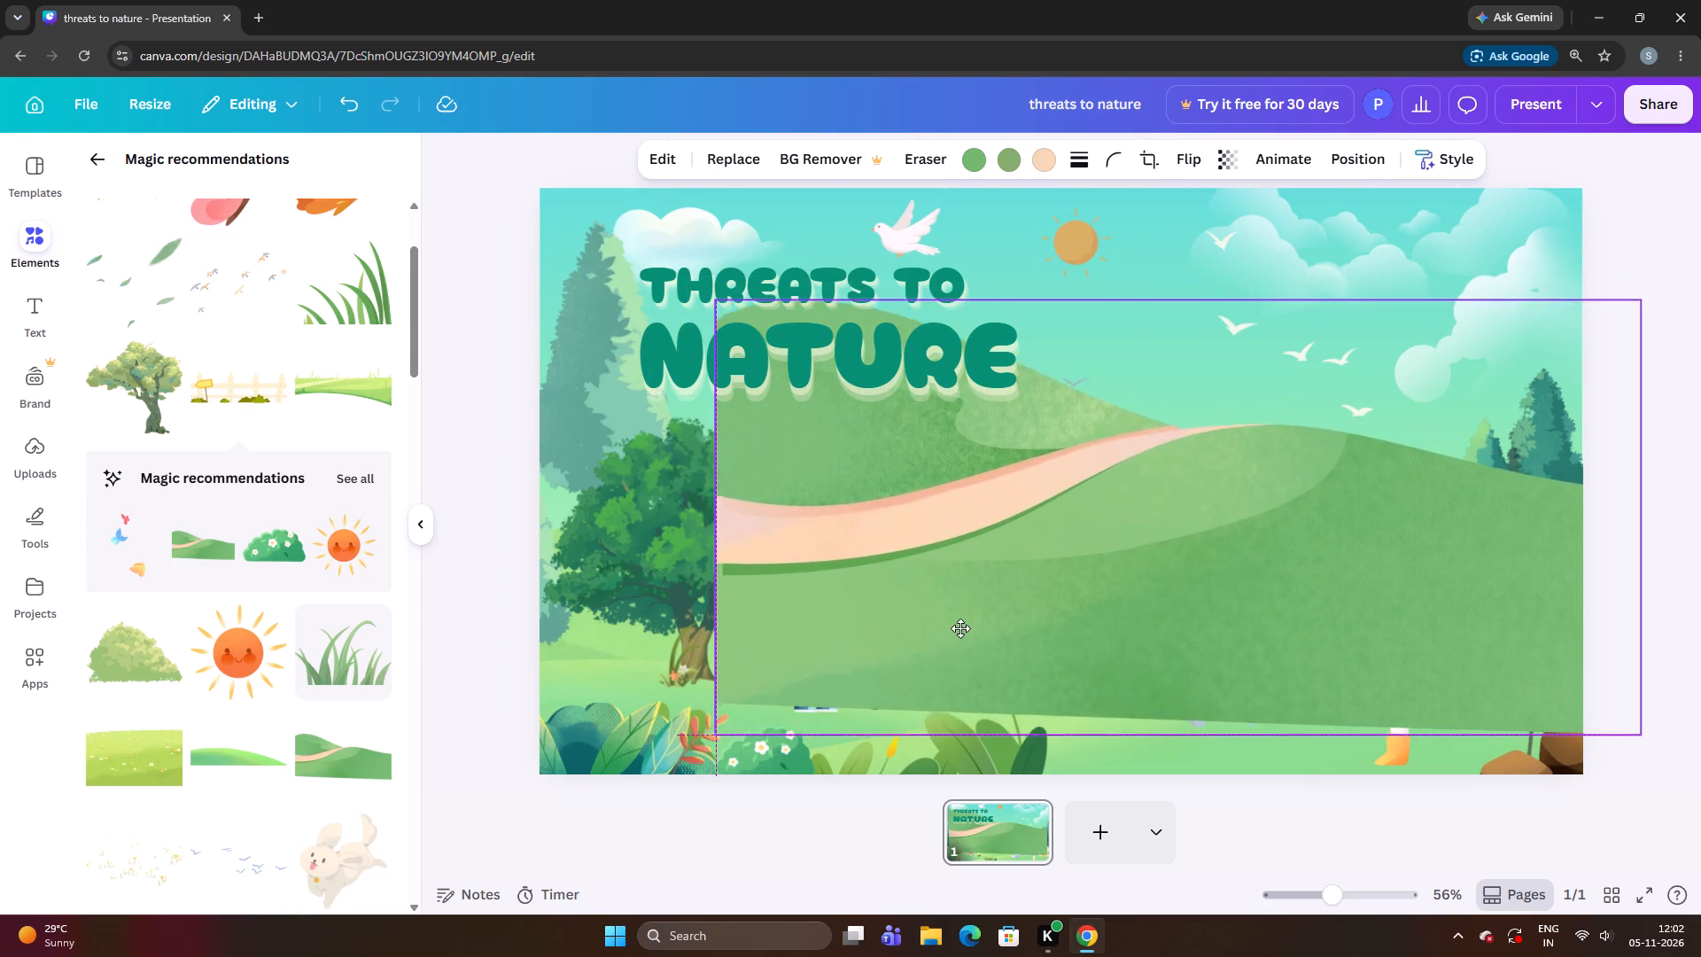
drag(960, 628, 904, 638)
drag(928, 634, 678, 602)
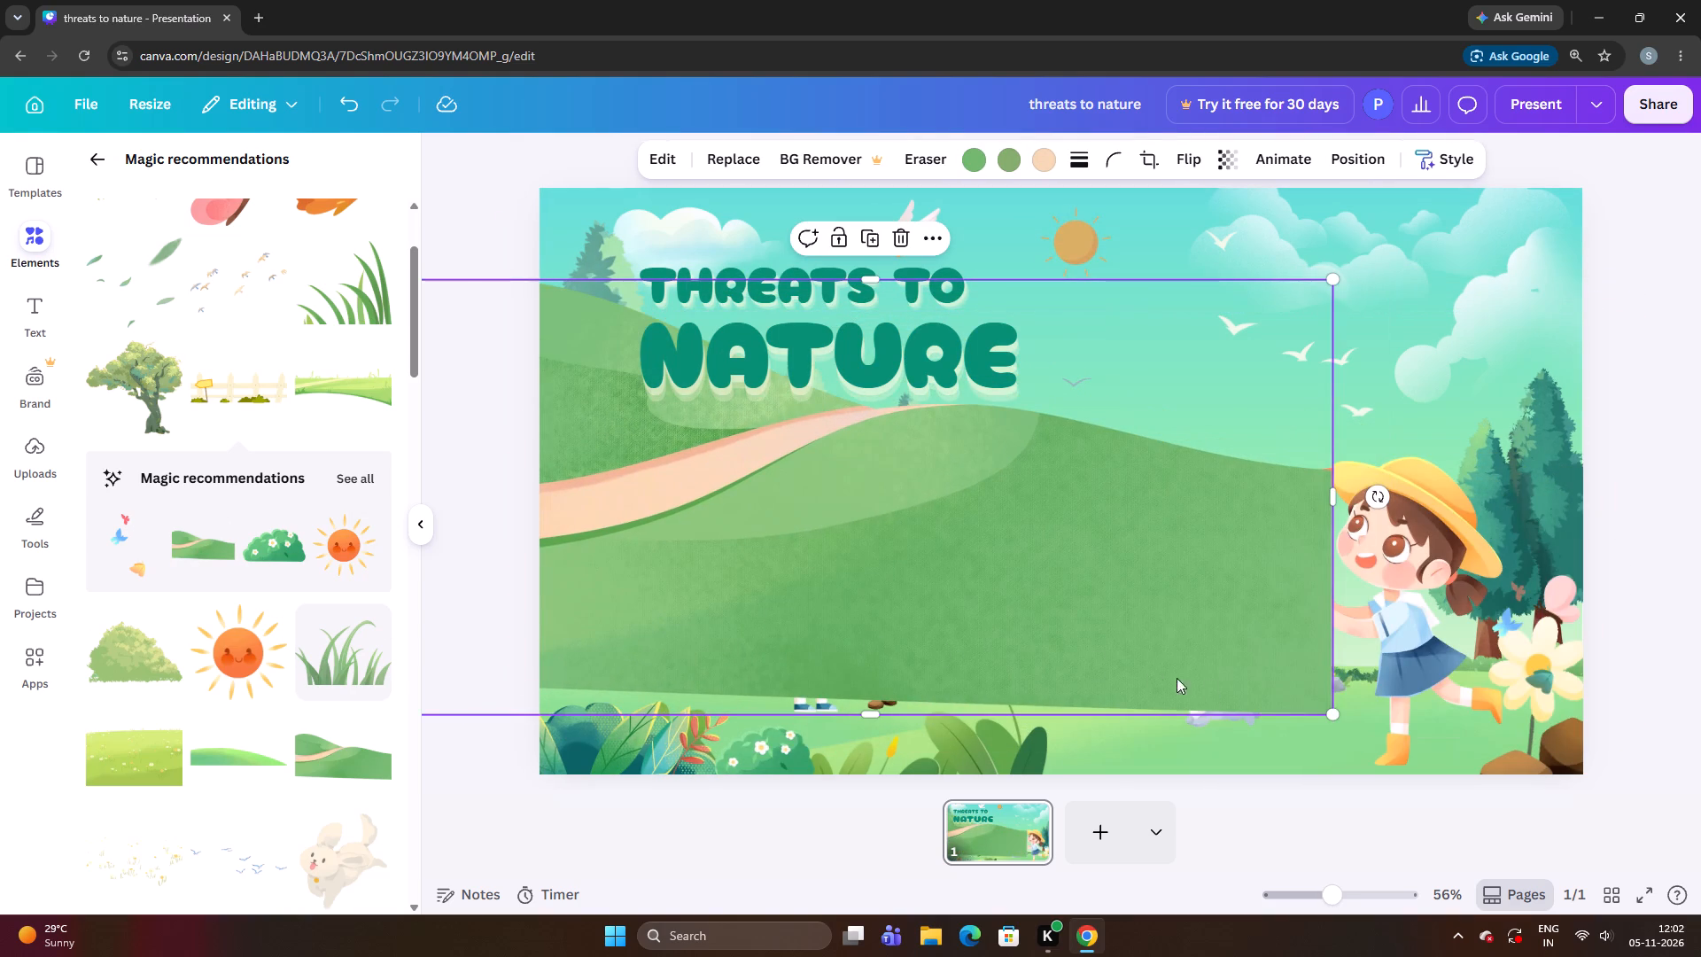
drag(1337, 711, 1144, 642)
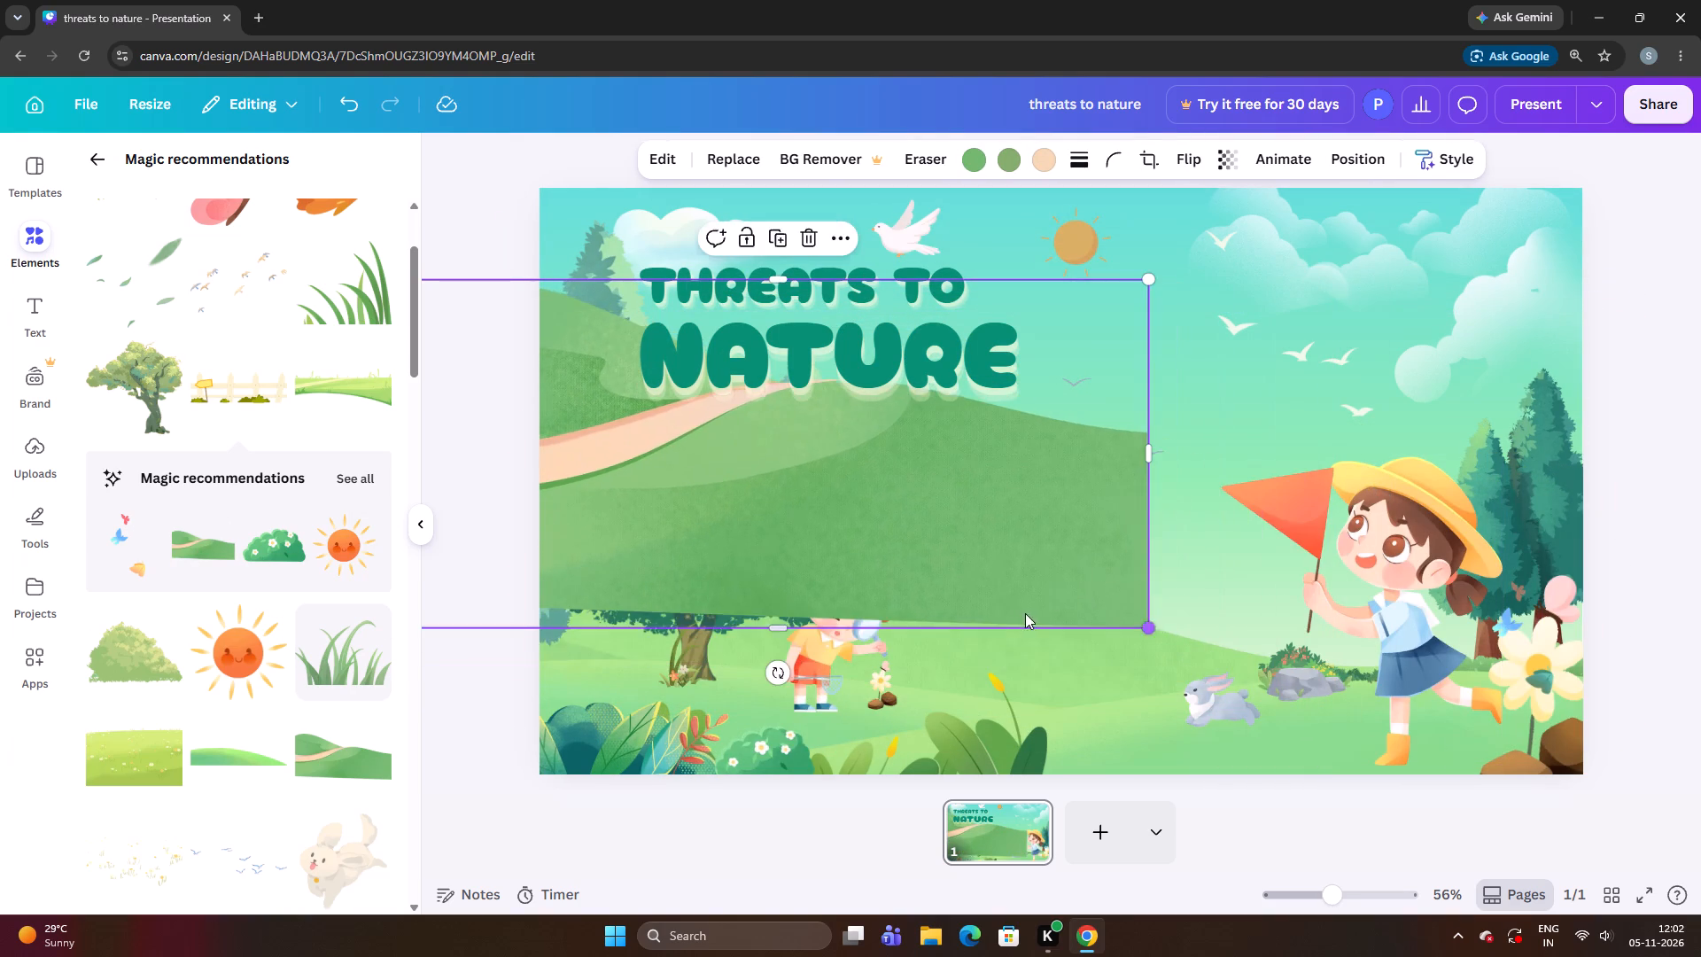
drag(954, 565, 1161, 620)
drag(1351, 679, 1239, 614)
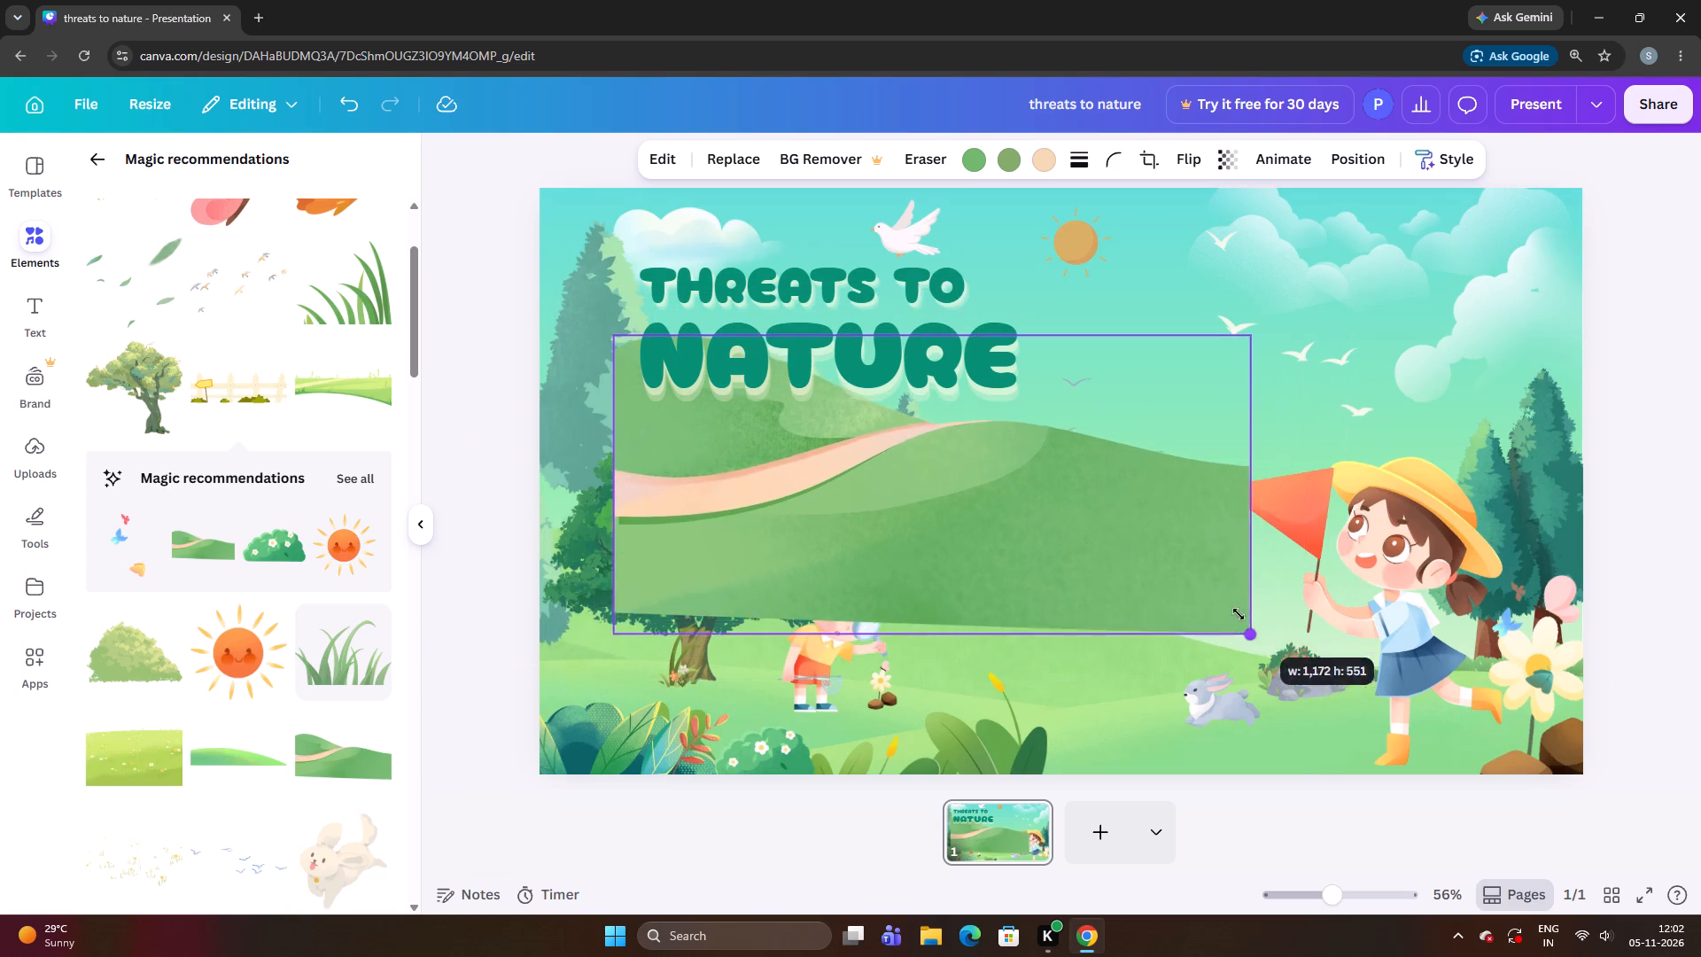
drag(1239, 614, 1210, 597)
drag(1022, 535, 1079, 554)
drag(1116, 569, 1196, 603)
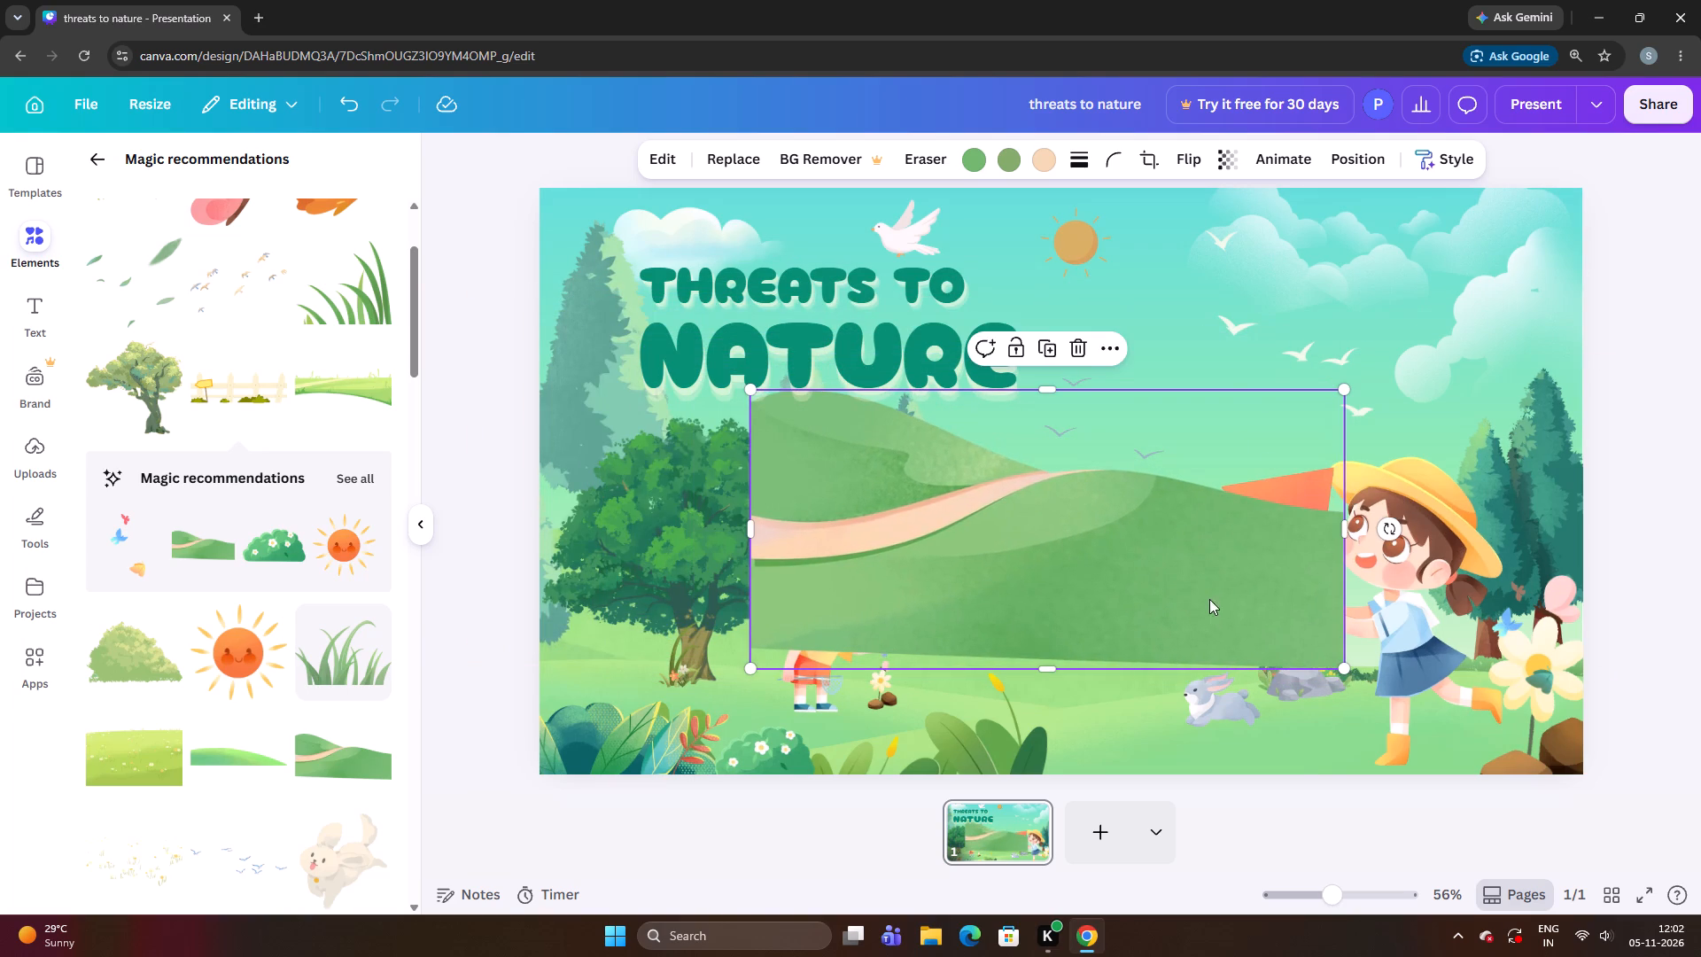
Enlarge the path hill to about 1,270 wide and place it over the slide's right half, covering the girl.
click(506, 580)
drag(981, 609, 1181, 615)
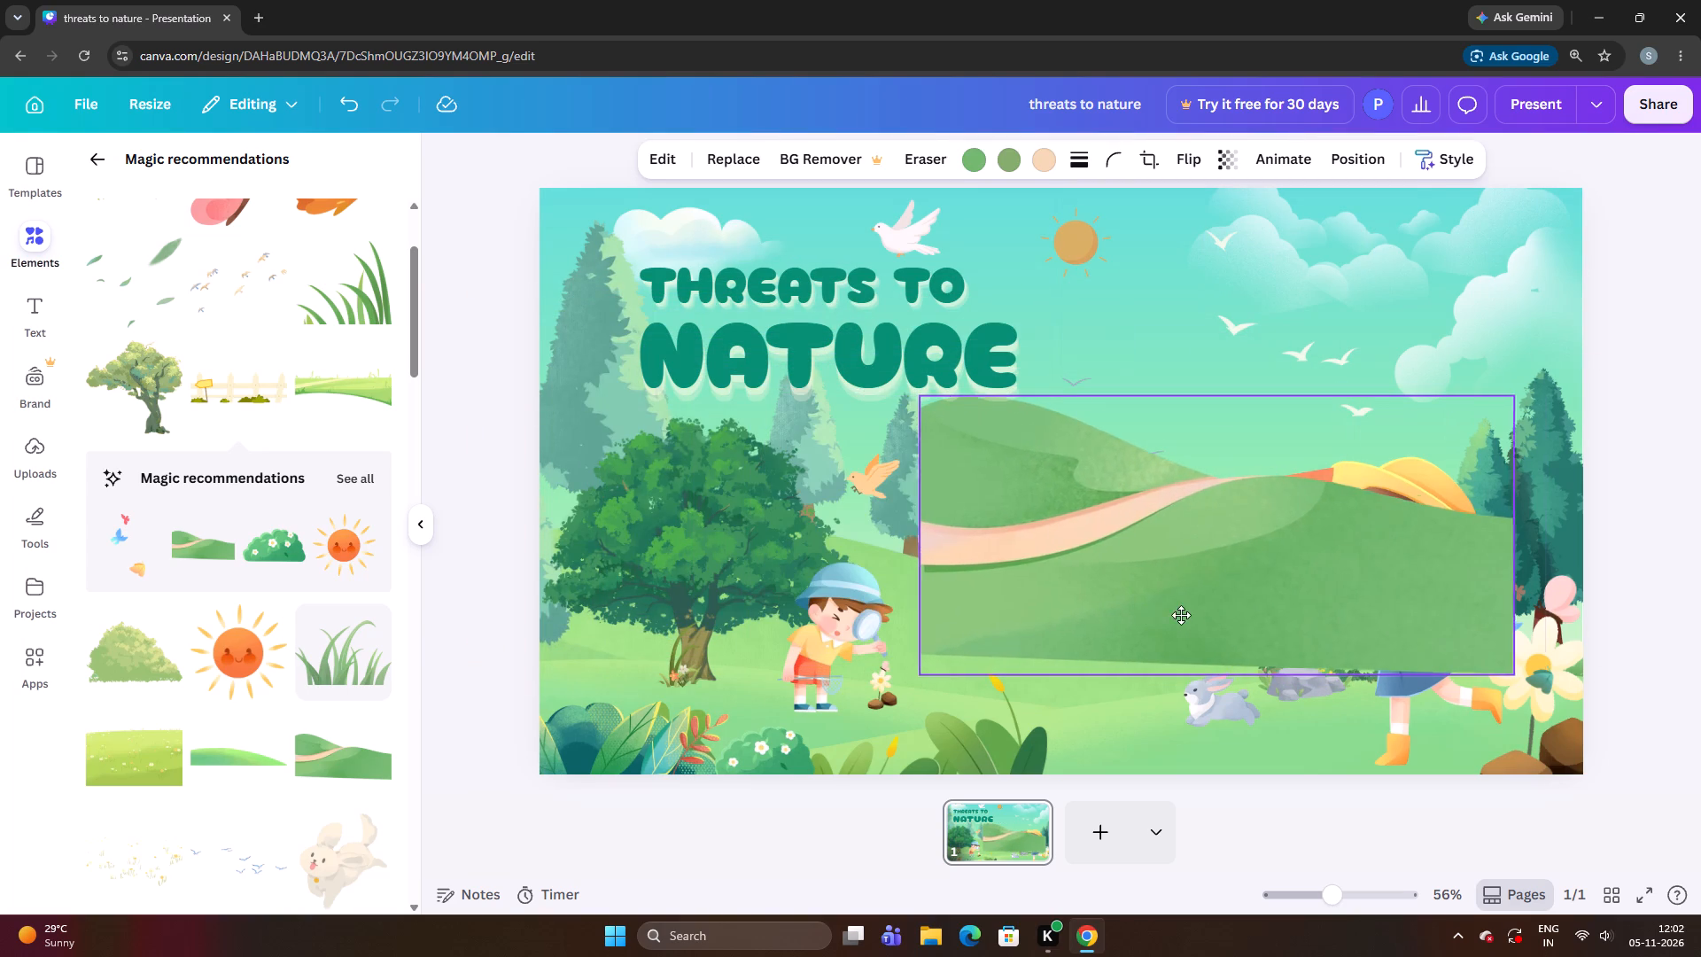
drag(1181, 615, 1068, 625)
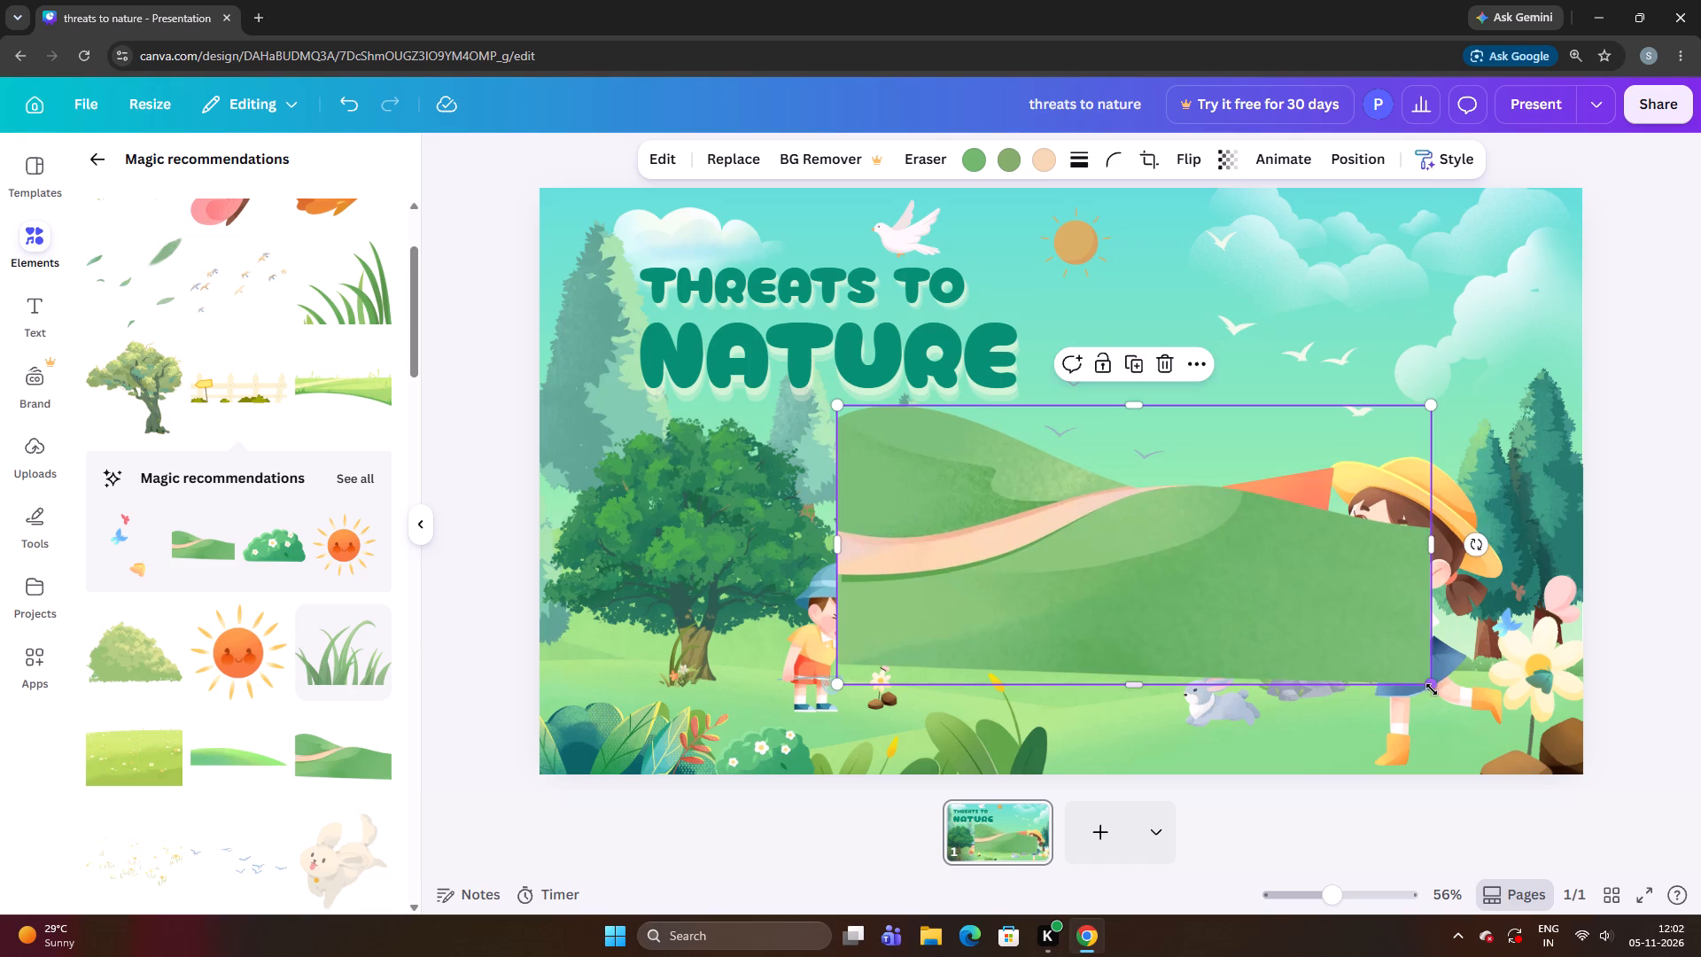
drag(1432, 689, 1542, 706)
drag(1491, 653, 1528, 672)
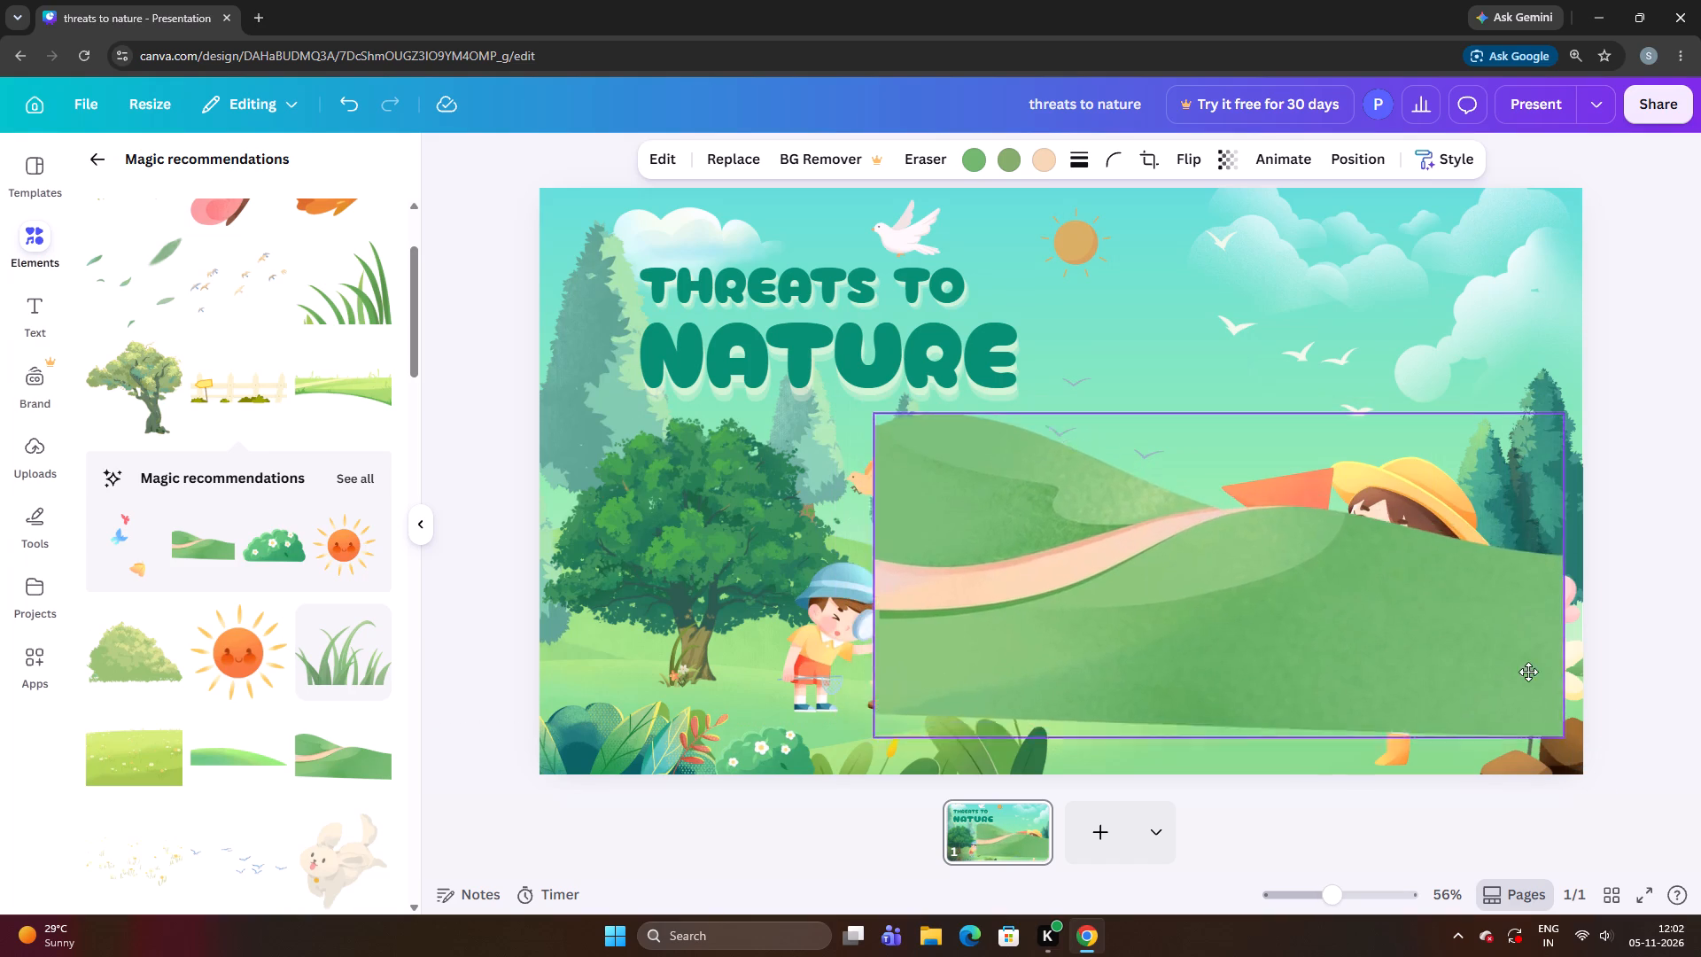
drag(1528, 672, 1609, 694)
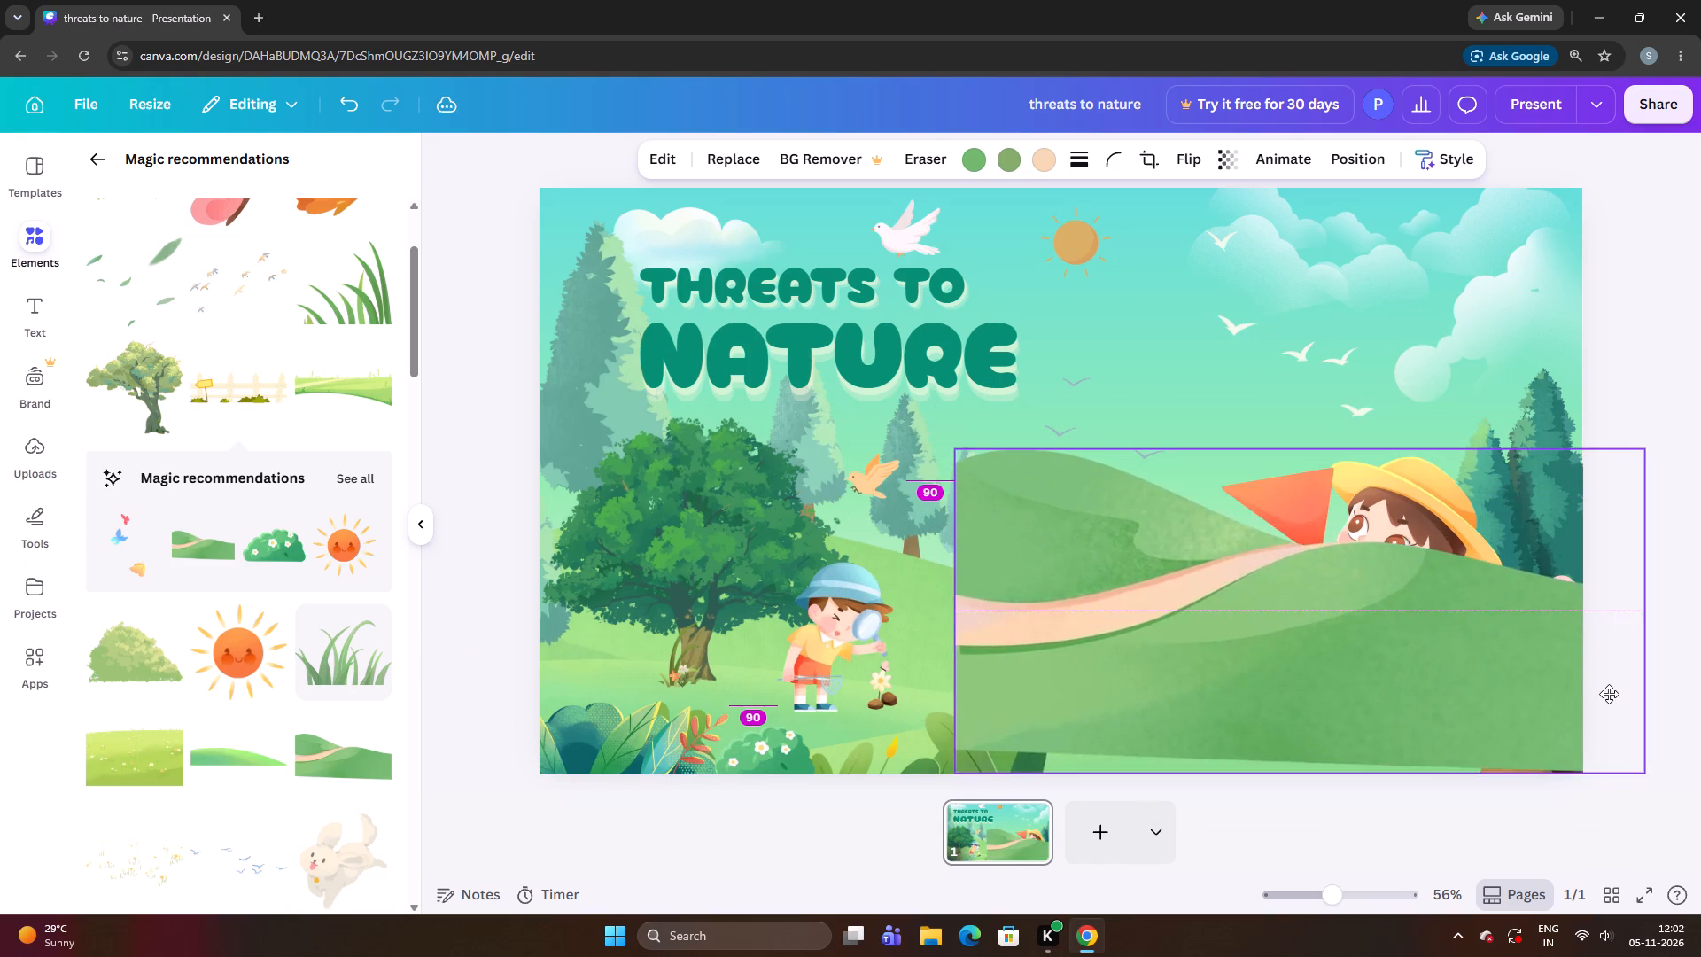
drag(1609, 694, 1595, 597)
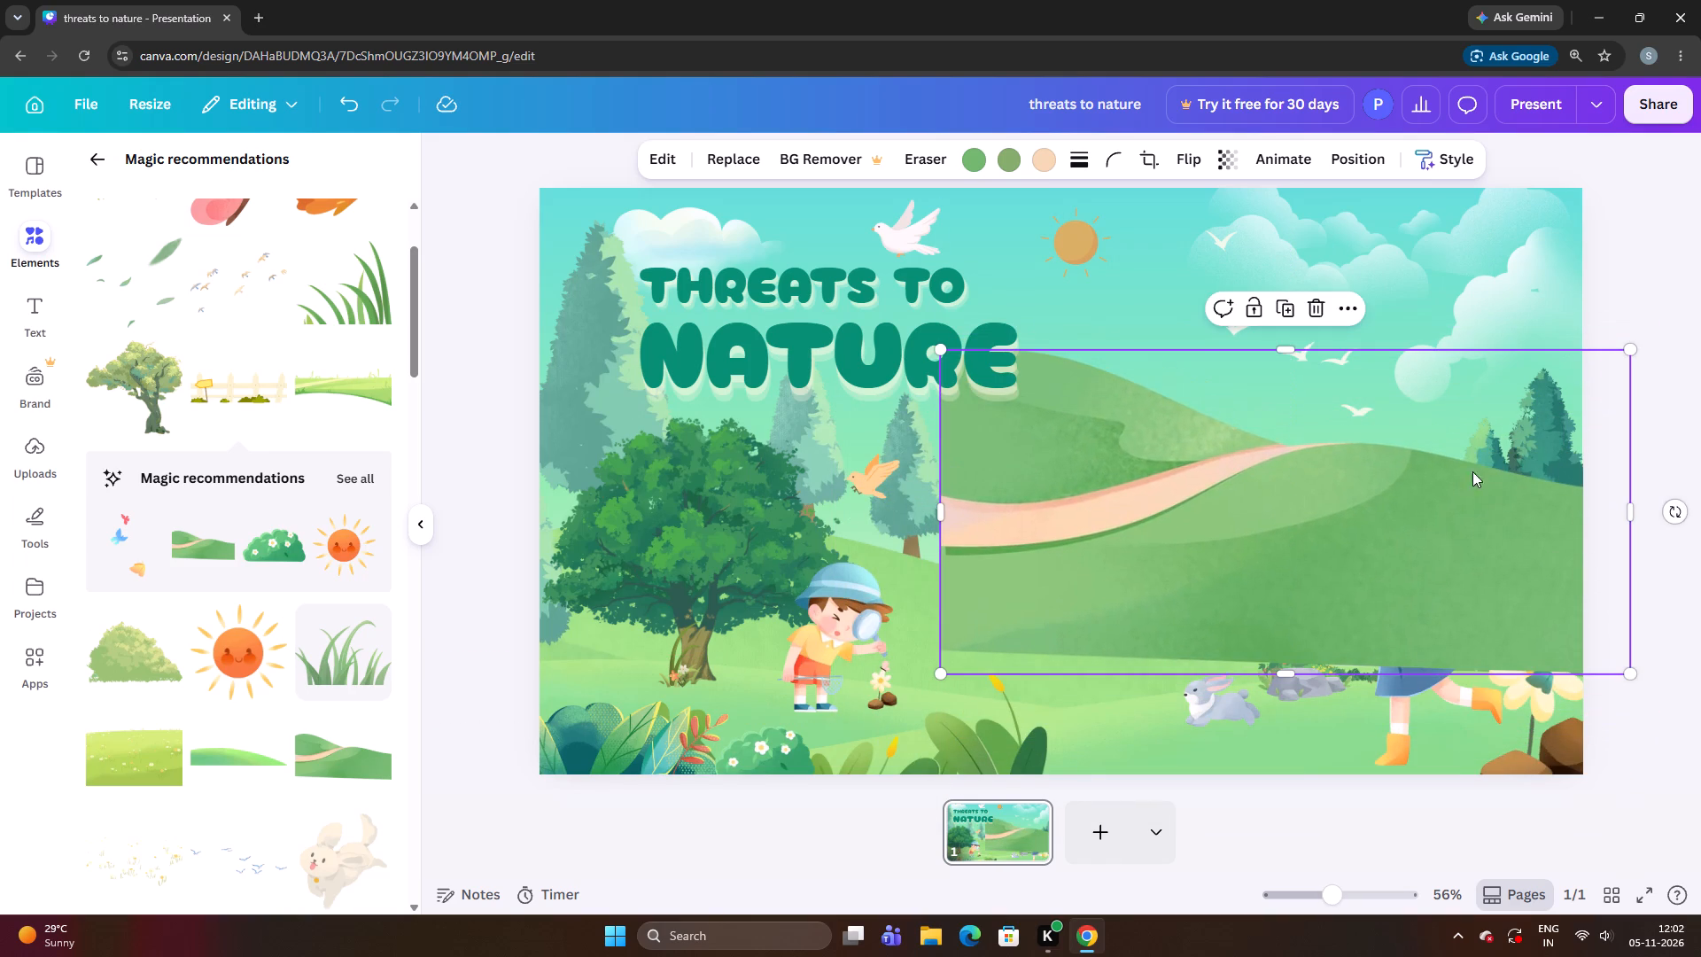
Try several crops of the path hill's top edge, settle near its full height, and nudge it slightly down and left.
drag(1291, 351, 1306, 446)
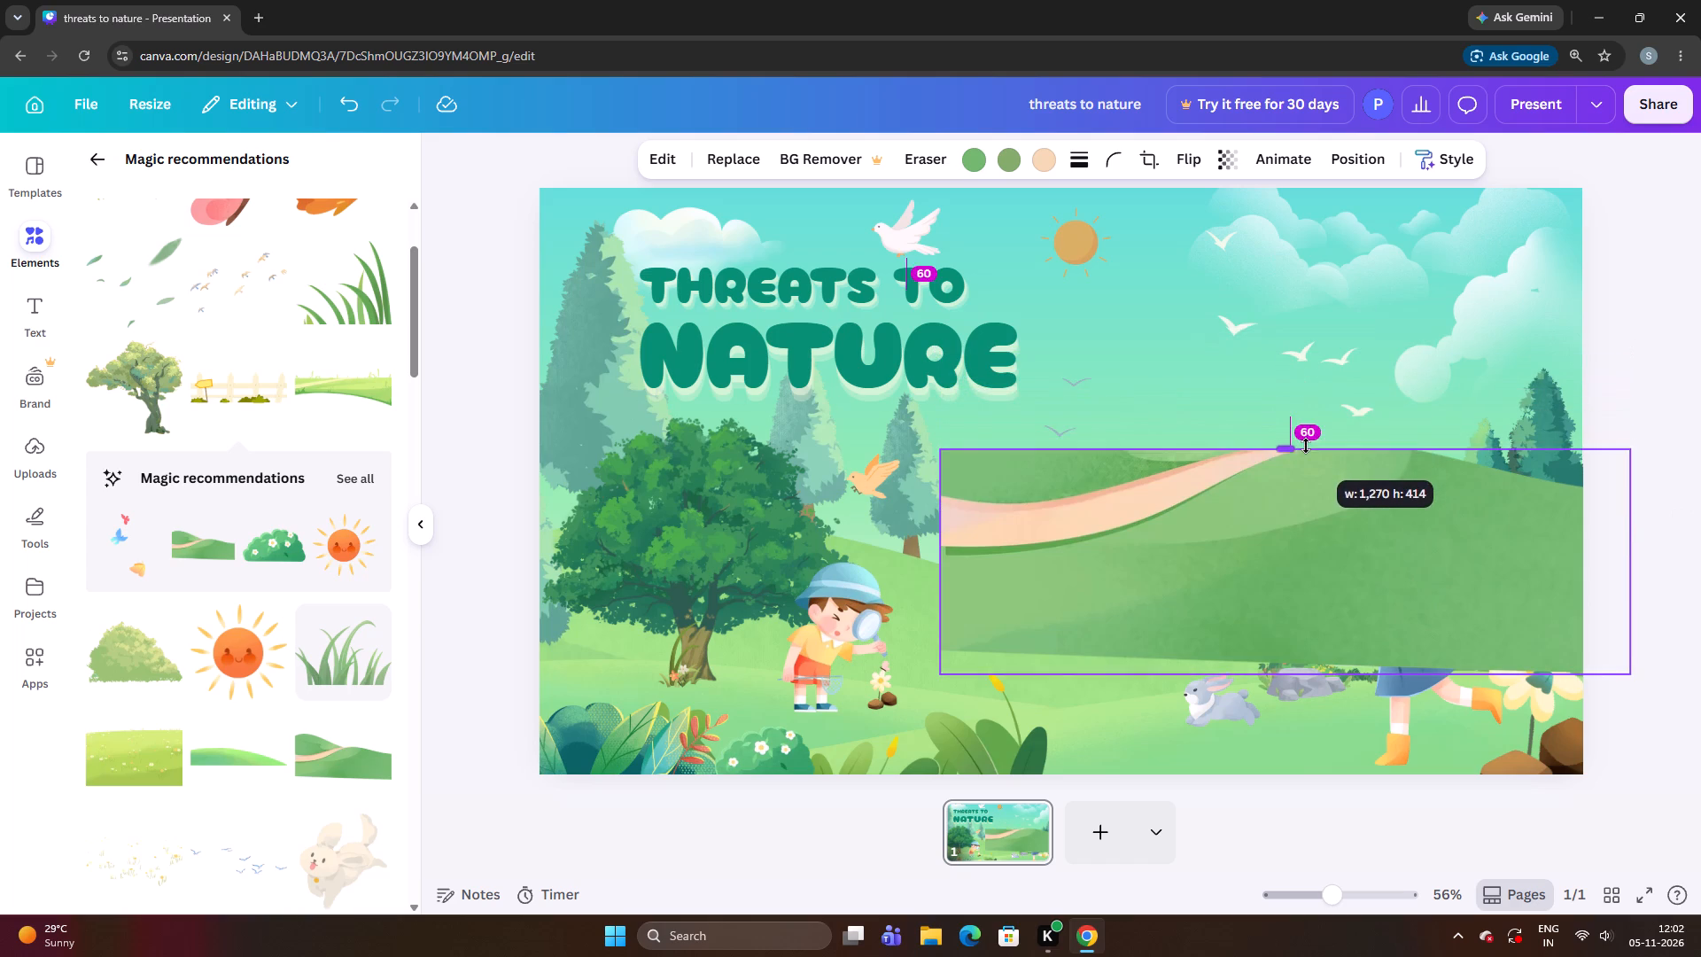
drag(1306, 446, 1340, 267)
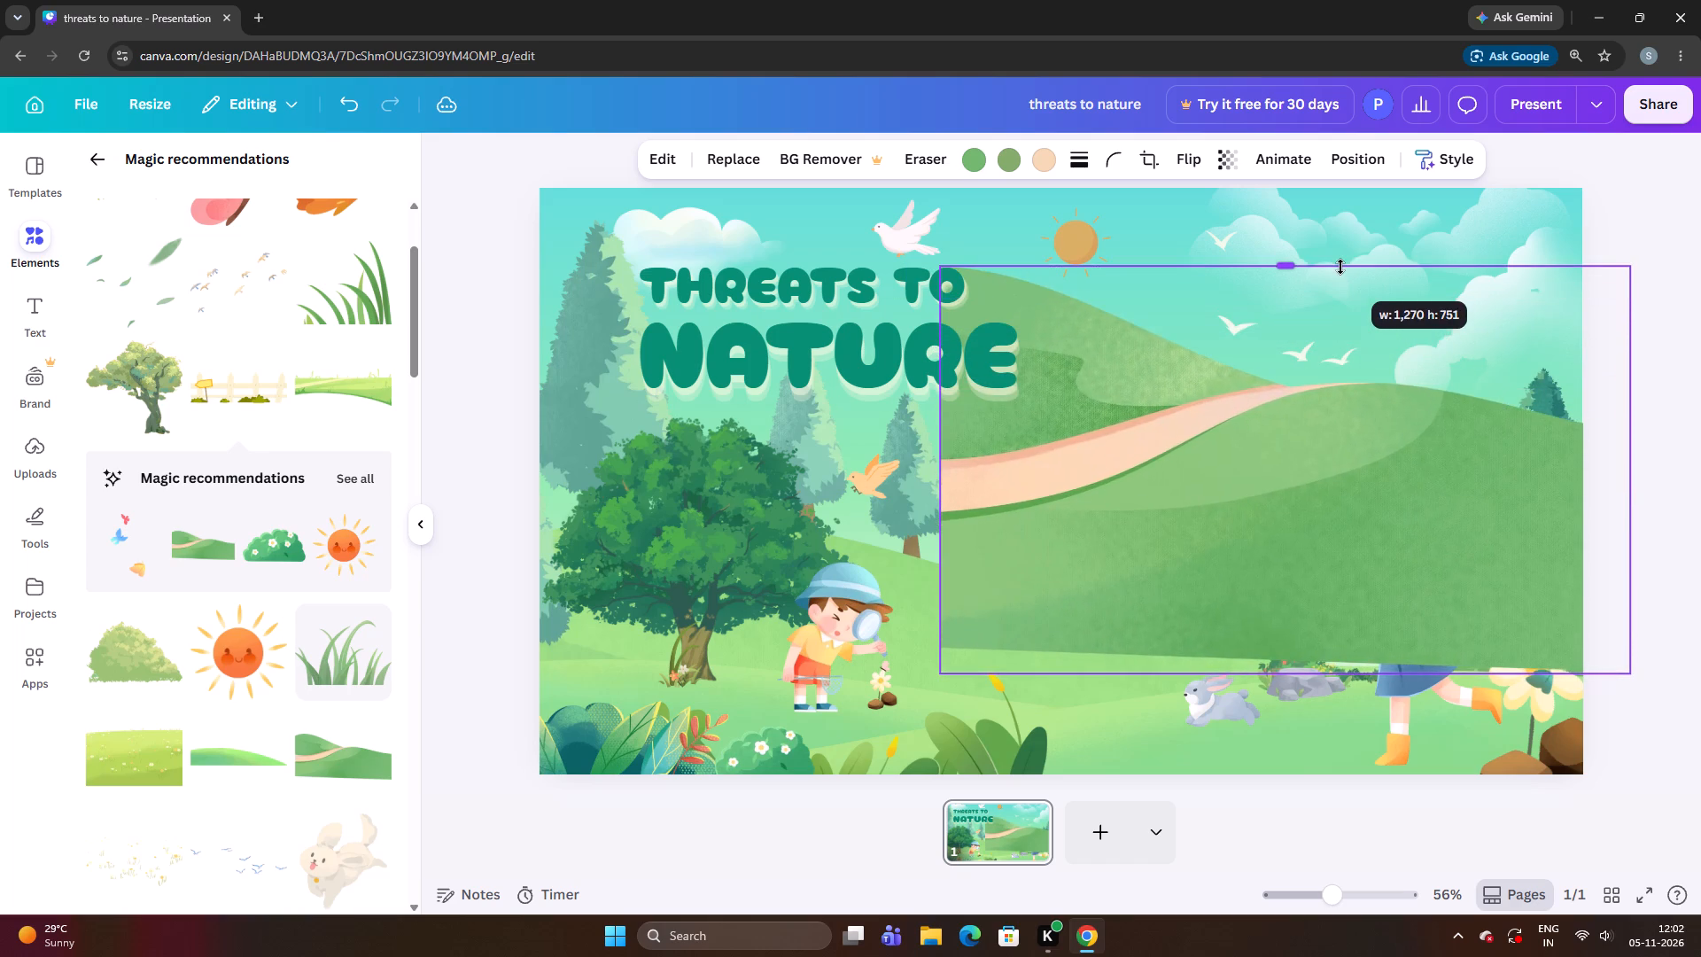
drag(1340, 267, 1331, 410)
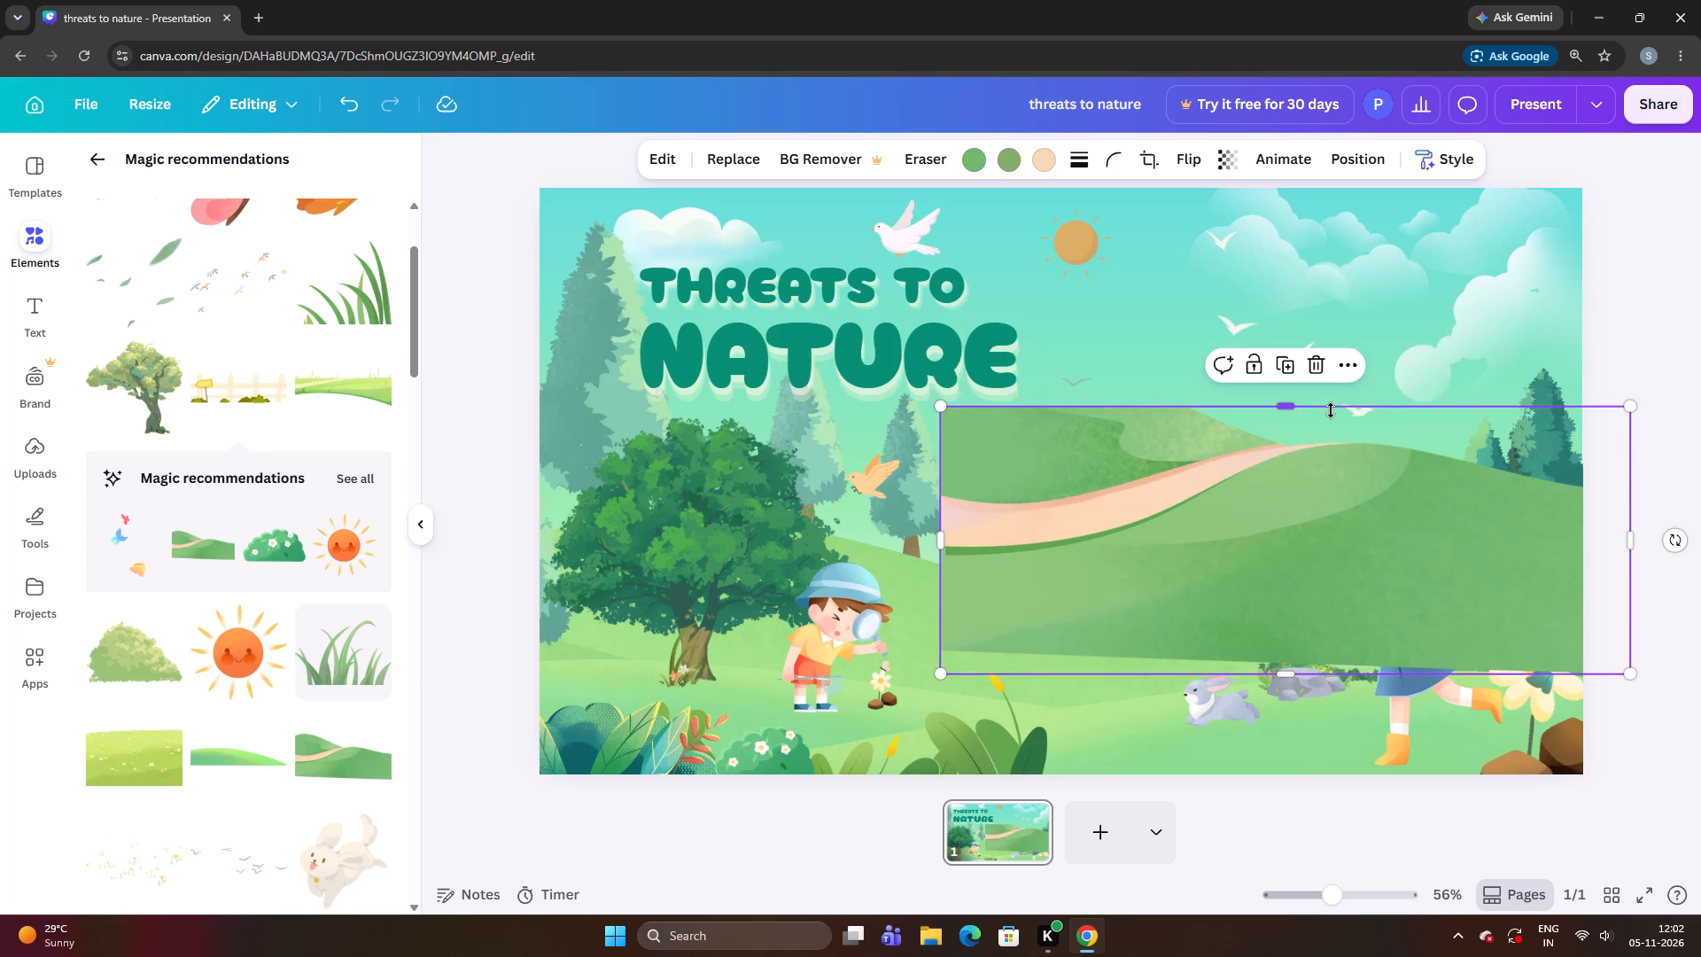
drag(1293, 406, 1297, 354)
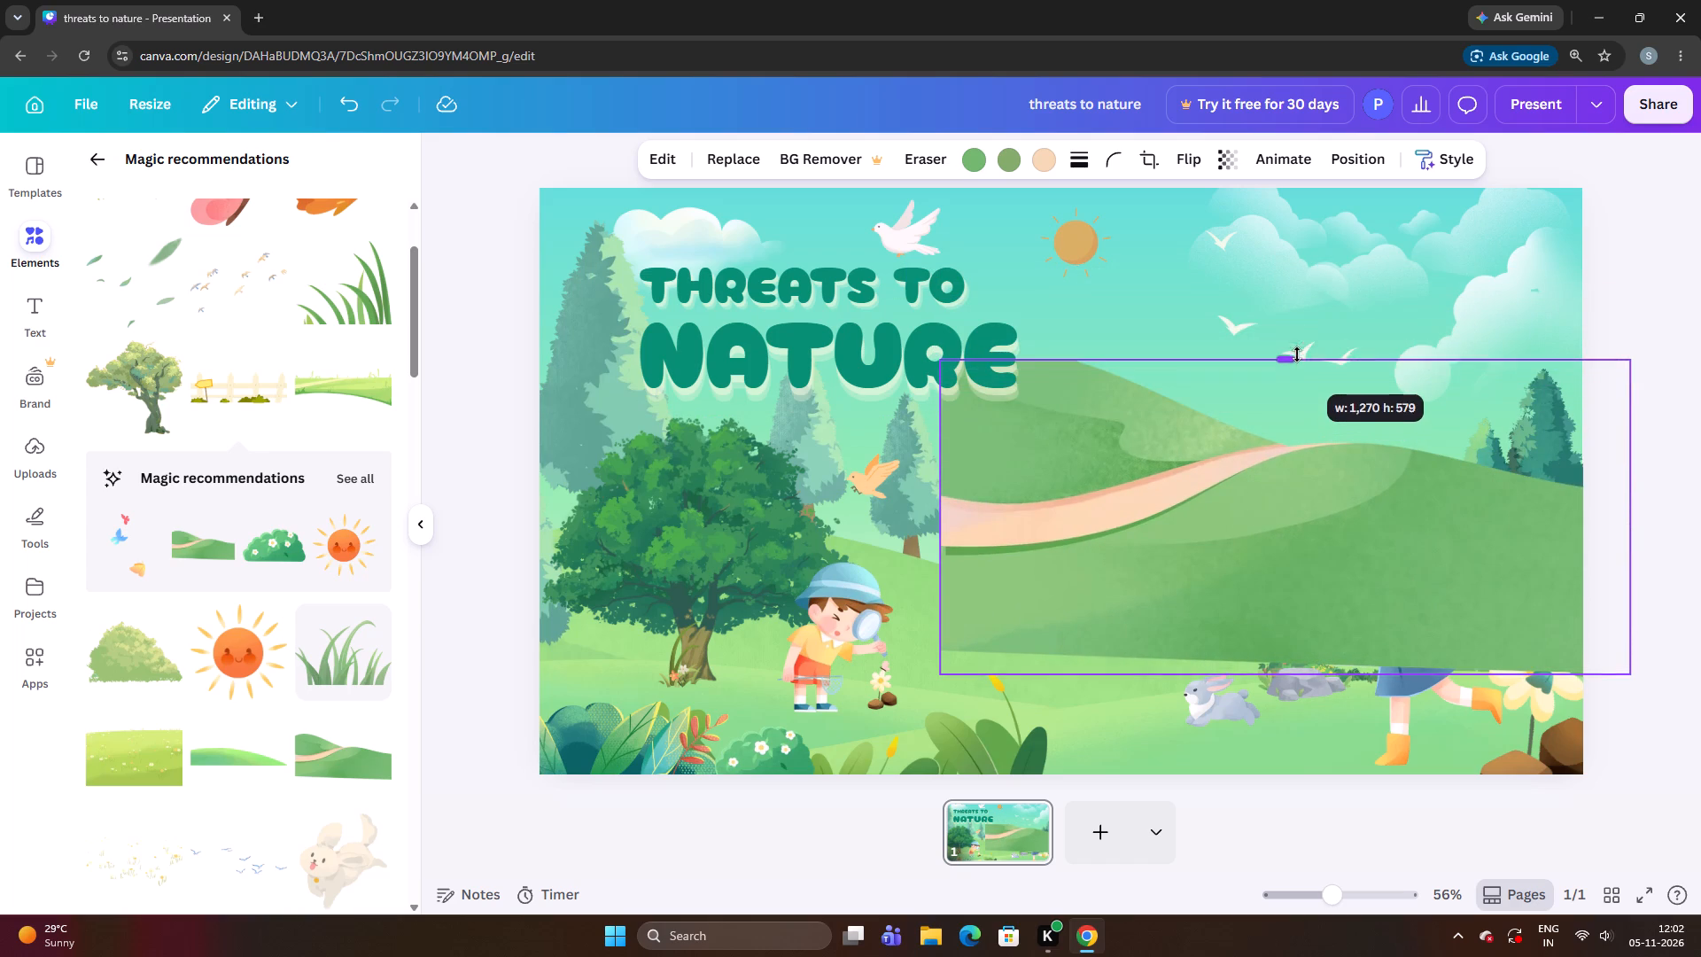
drag(1297, 354, 1299, 350)
drag(1279, 430, 1254, 458)
Send the path hill backward repeatedly until it is the lowest layer, behind the children, rabbit and pines.
right_click(1254, 458)
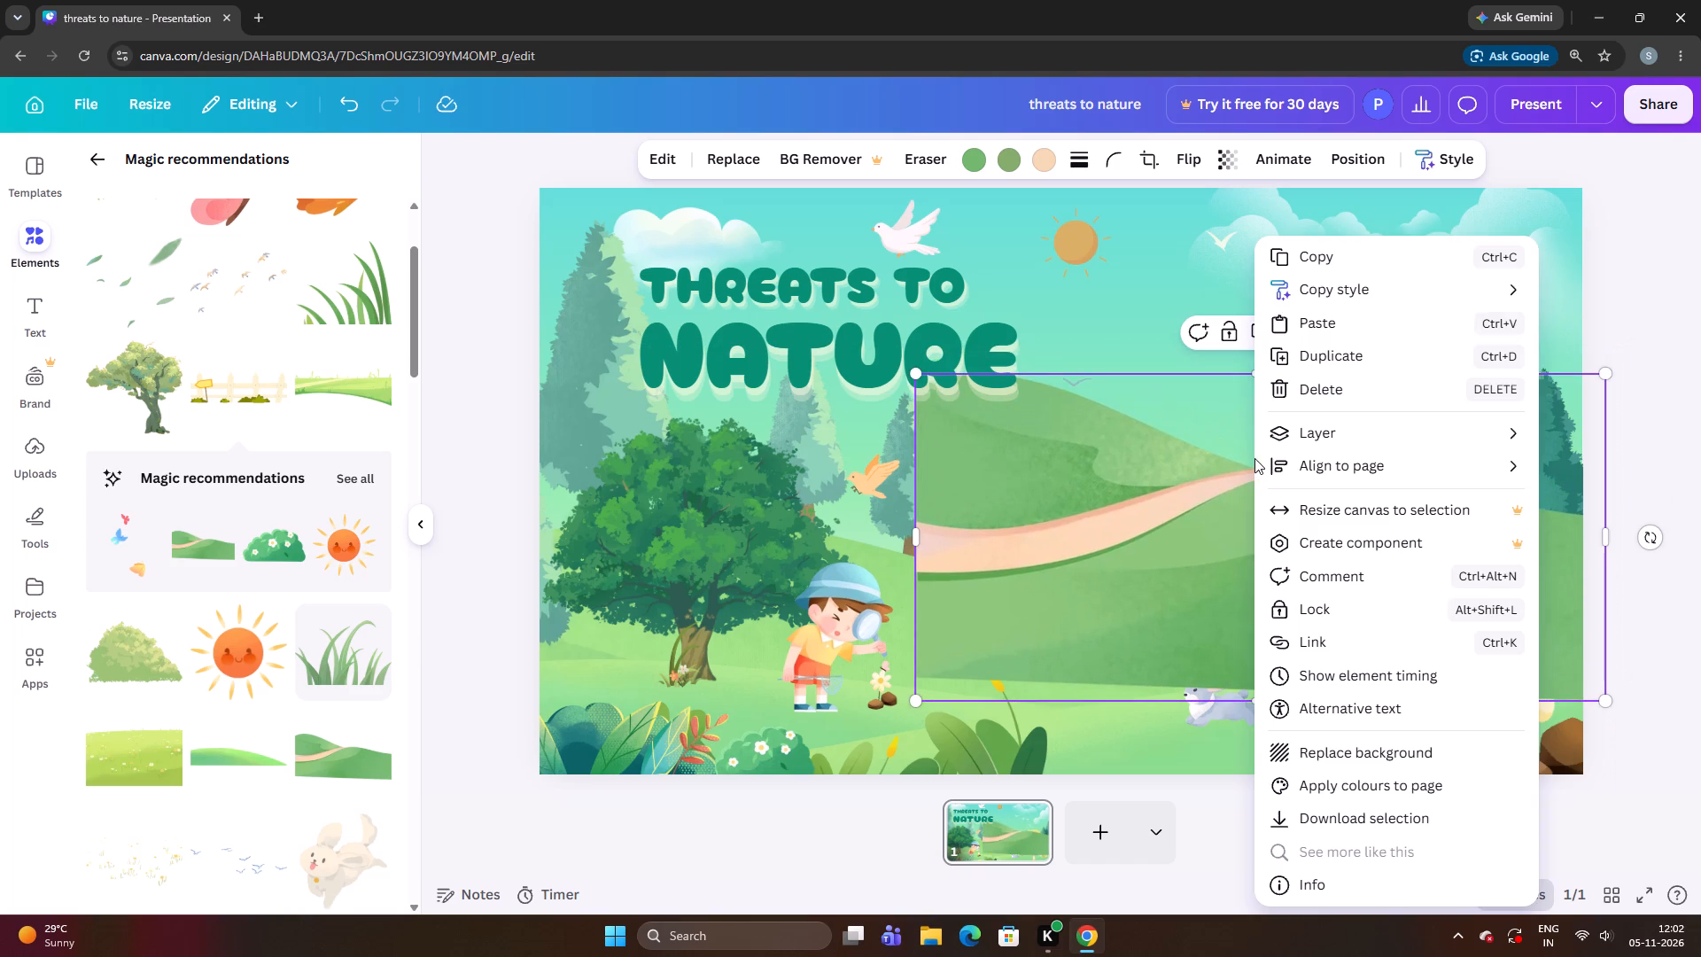
click(1488, 427)
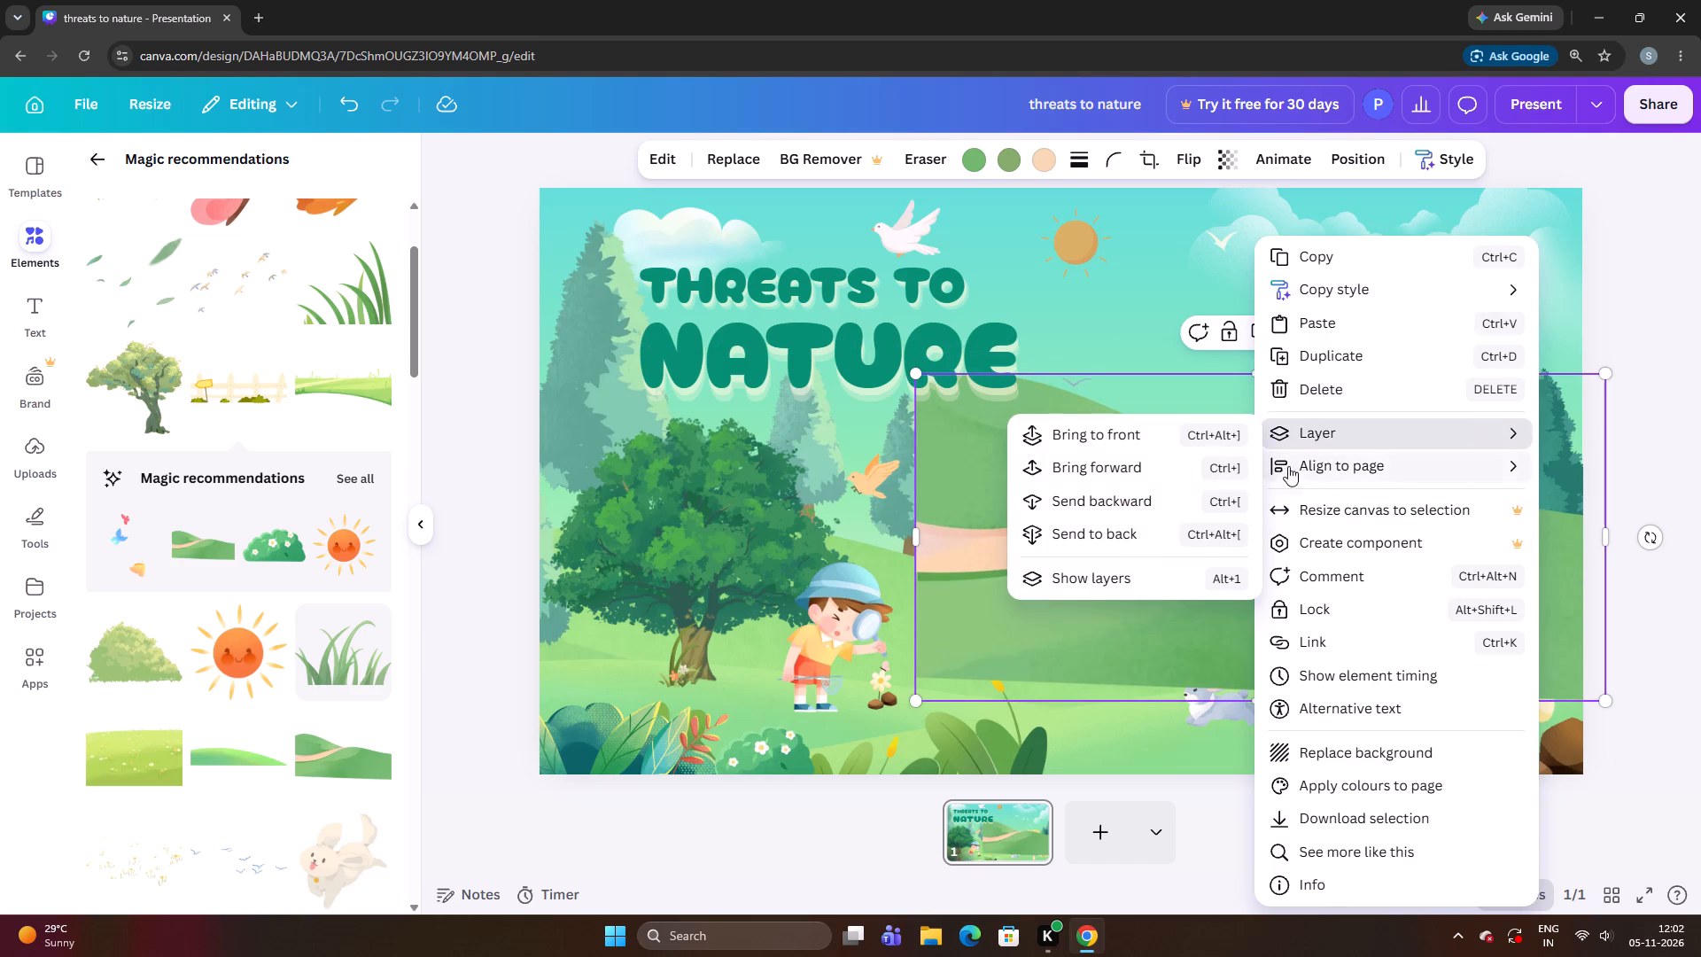
triple_click(1138, 499)
double_click(1138, 499)
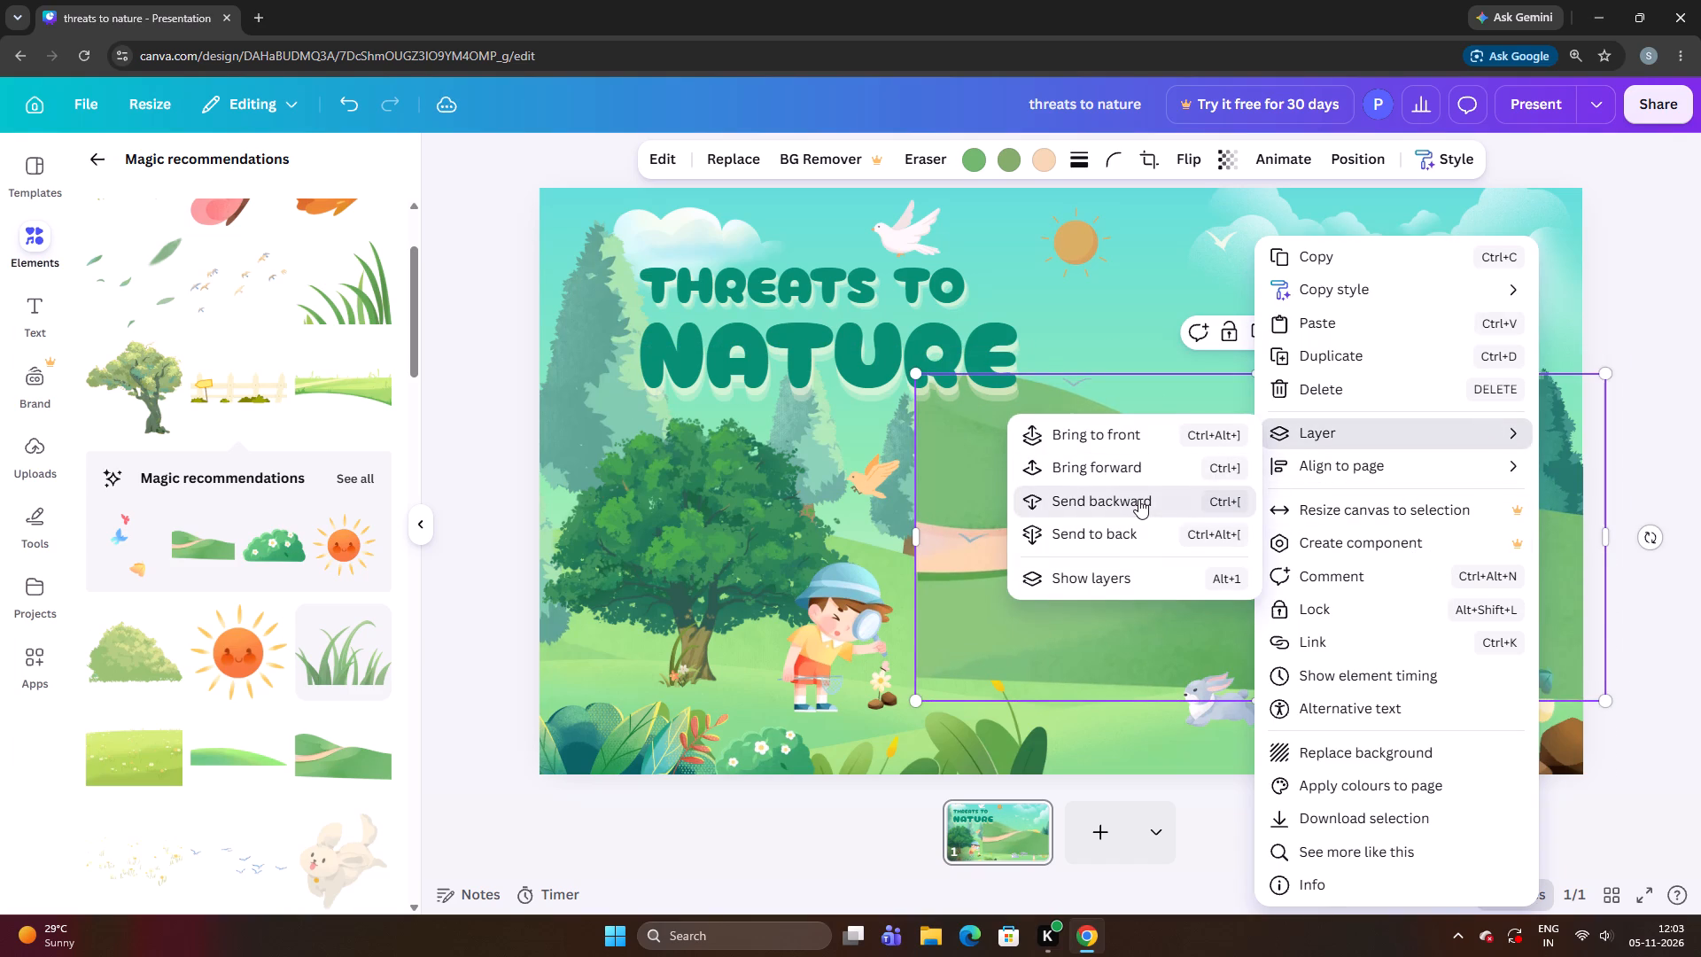
double_click(1138, 499)
triple_click(1138, 499)
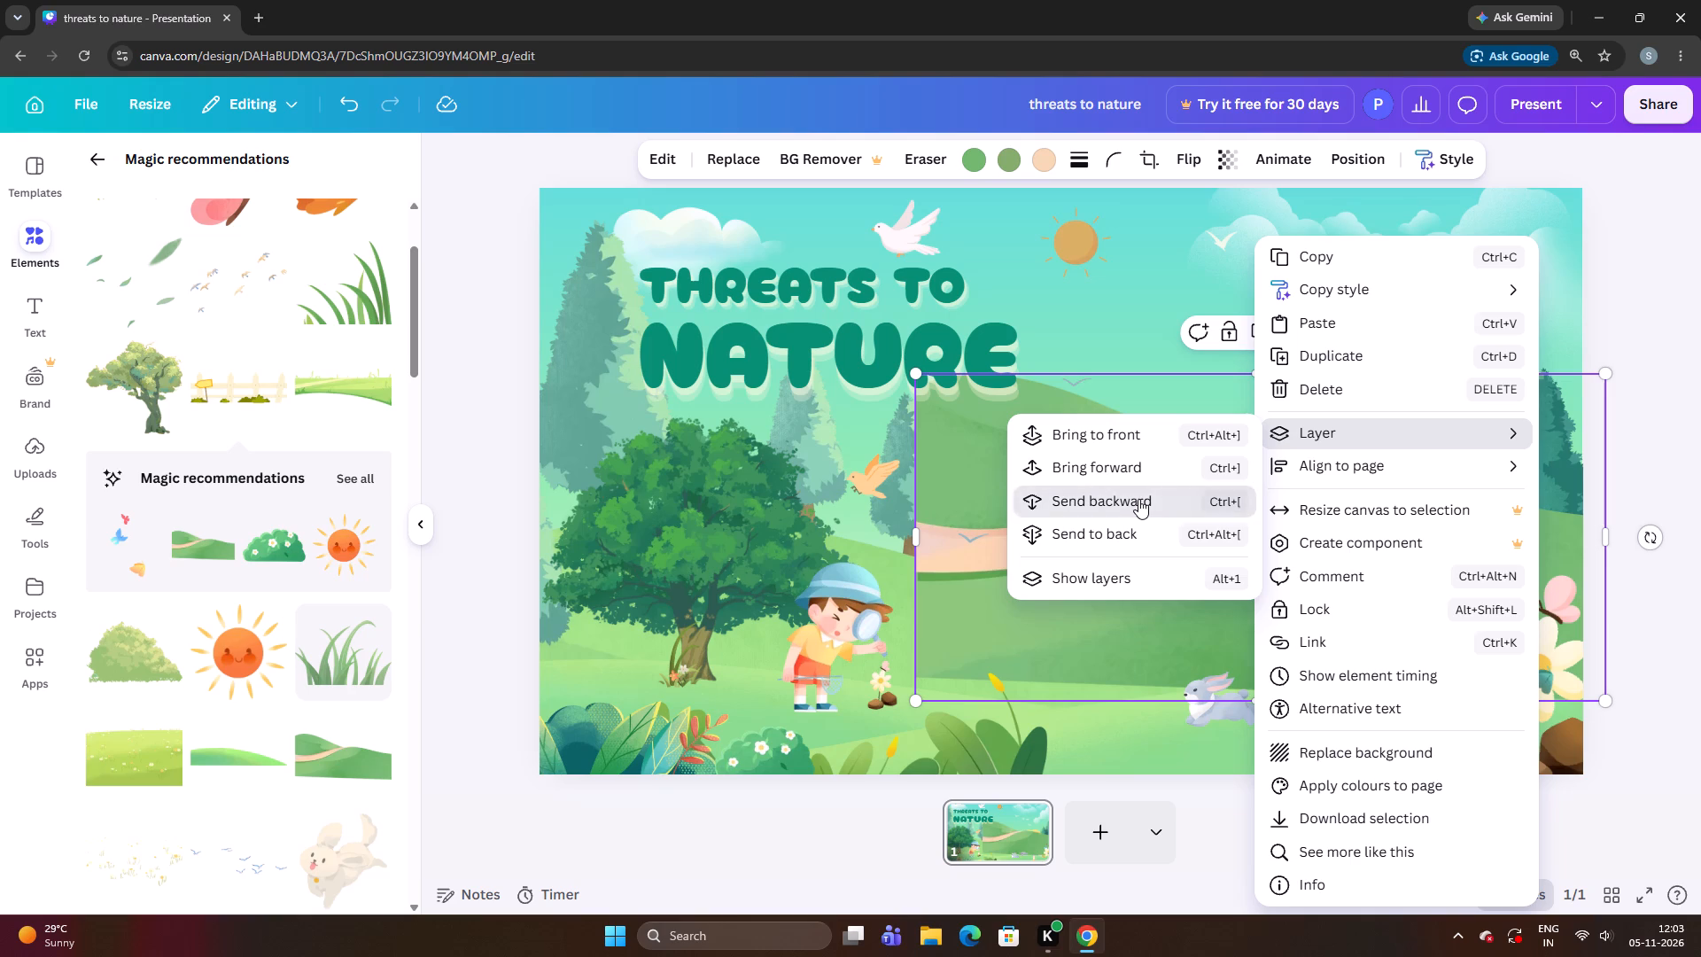
click(1138, 499)
triple_click(1138, 499)
double_click(1138, 499)
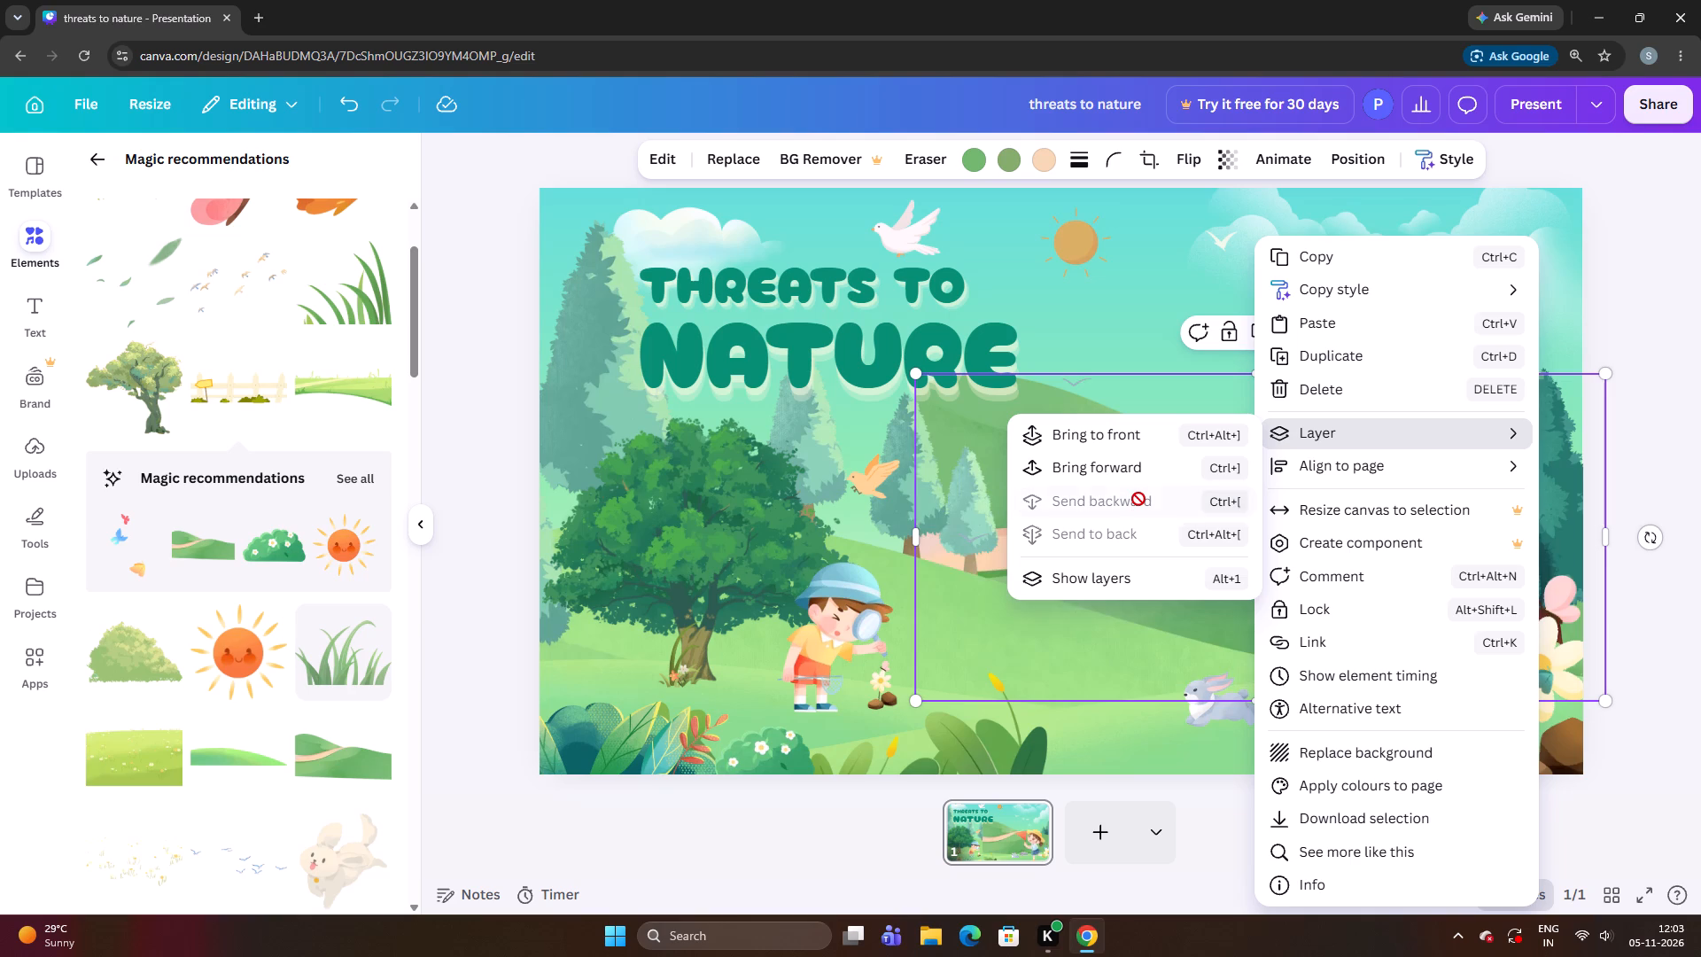
click(501, 578)
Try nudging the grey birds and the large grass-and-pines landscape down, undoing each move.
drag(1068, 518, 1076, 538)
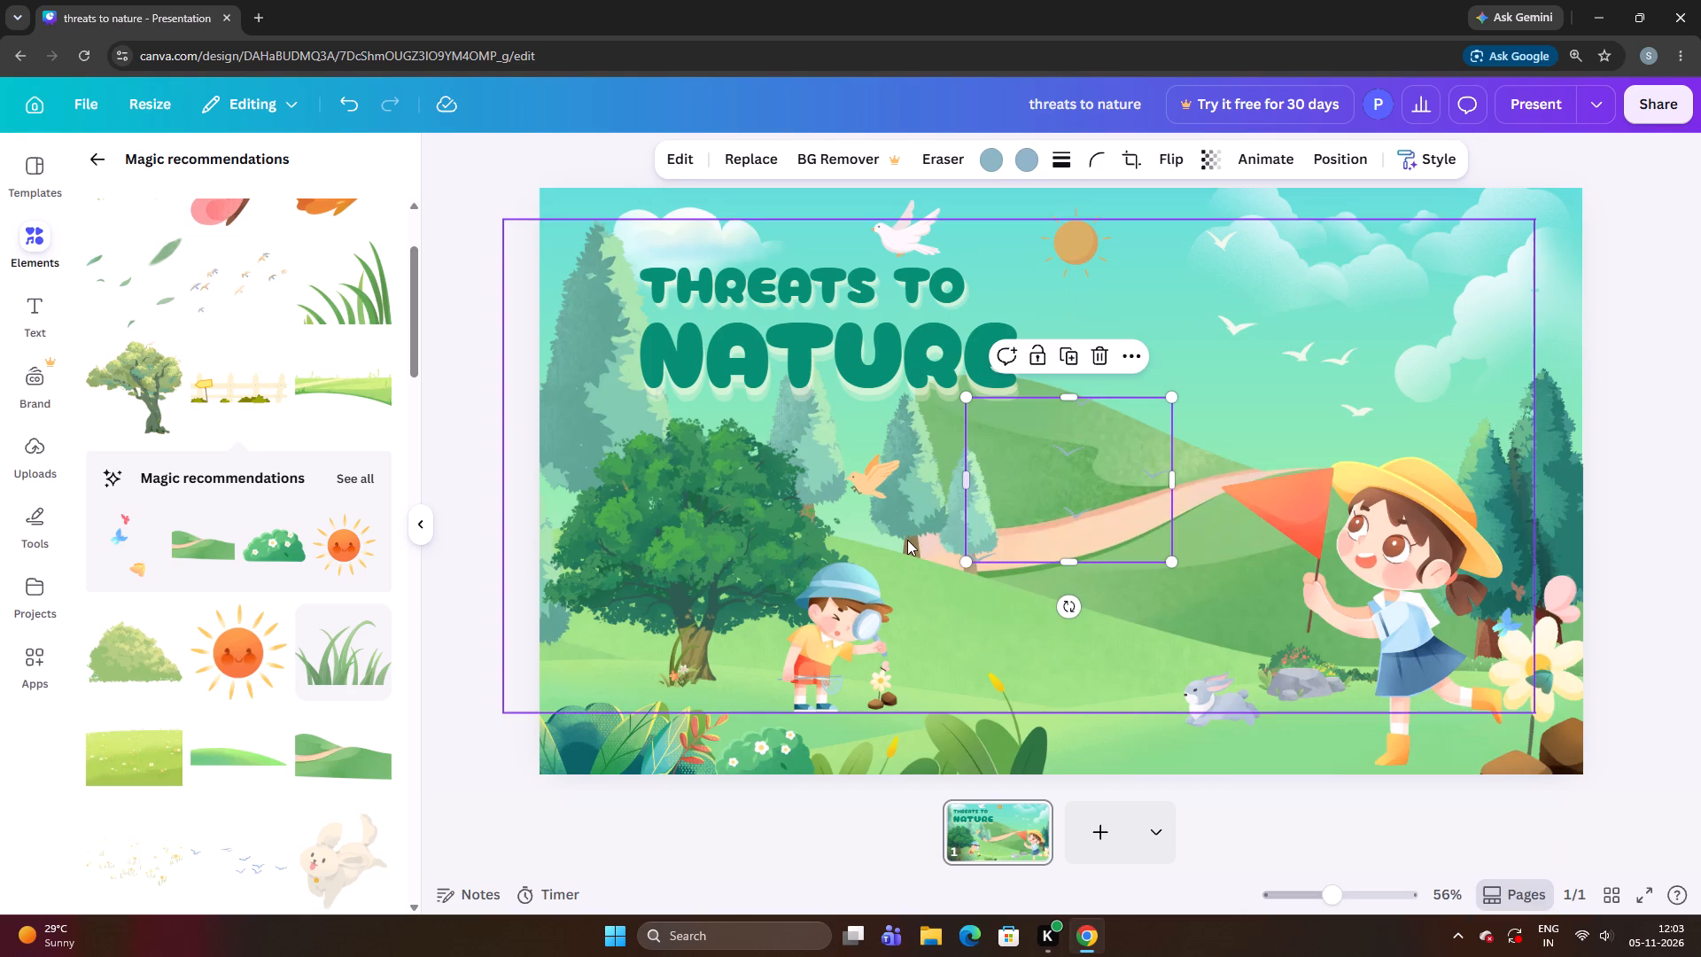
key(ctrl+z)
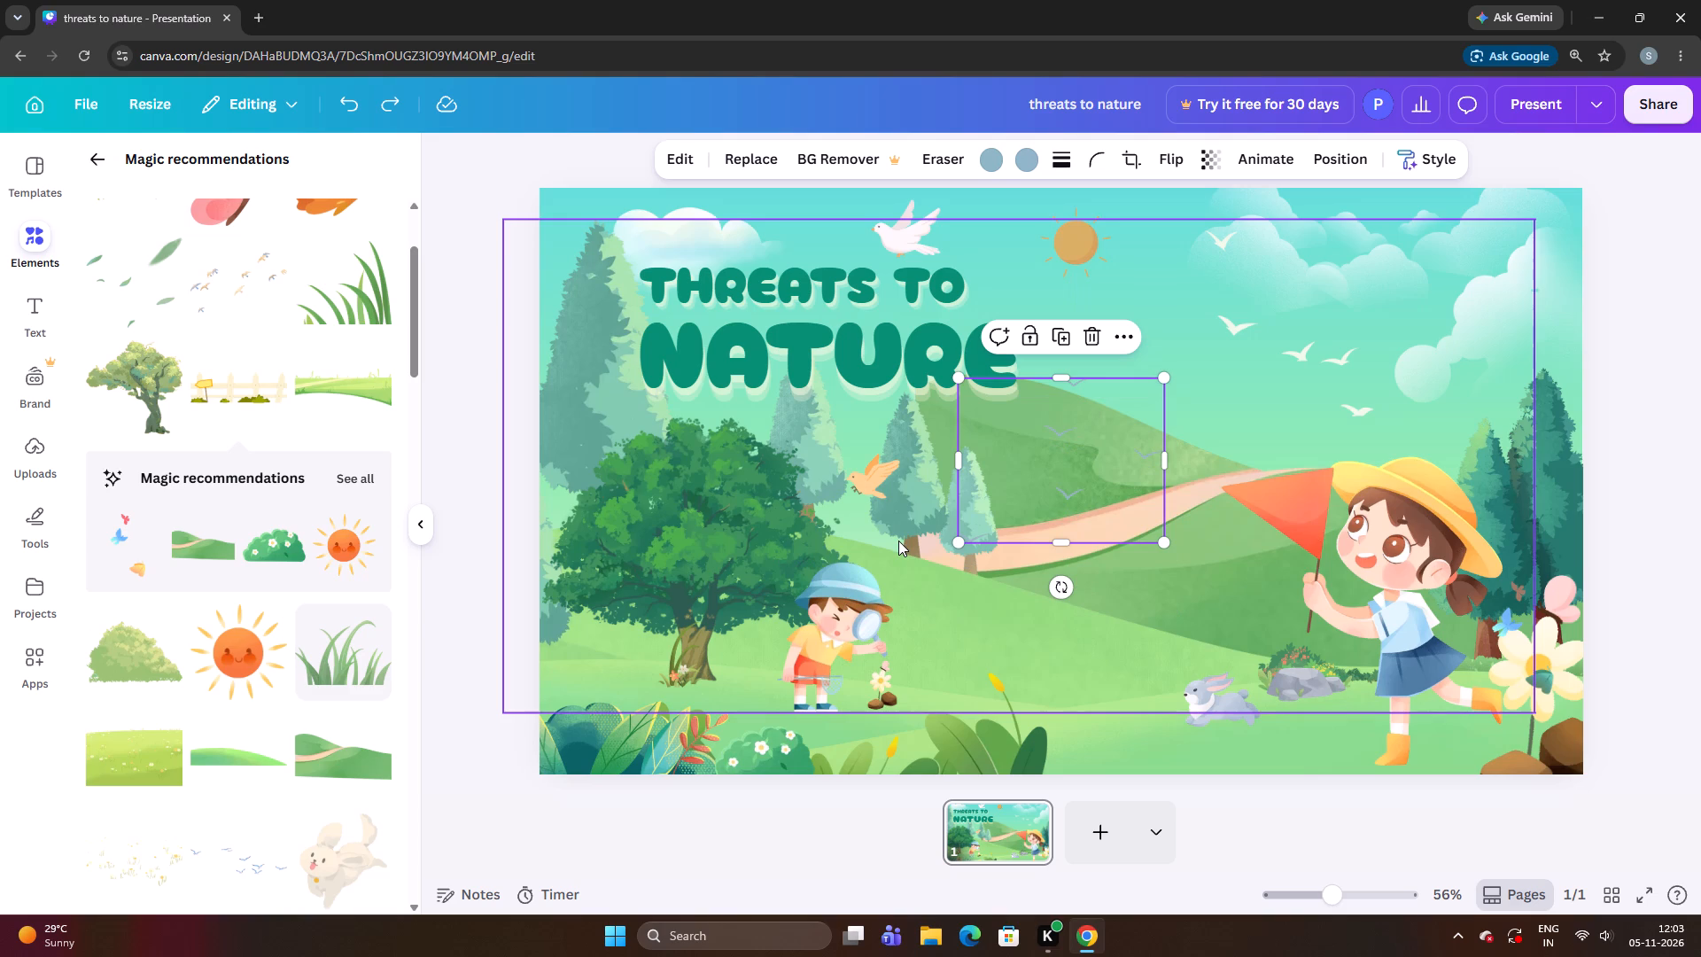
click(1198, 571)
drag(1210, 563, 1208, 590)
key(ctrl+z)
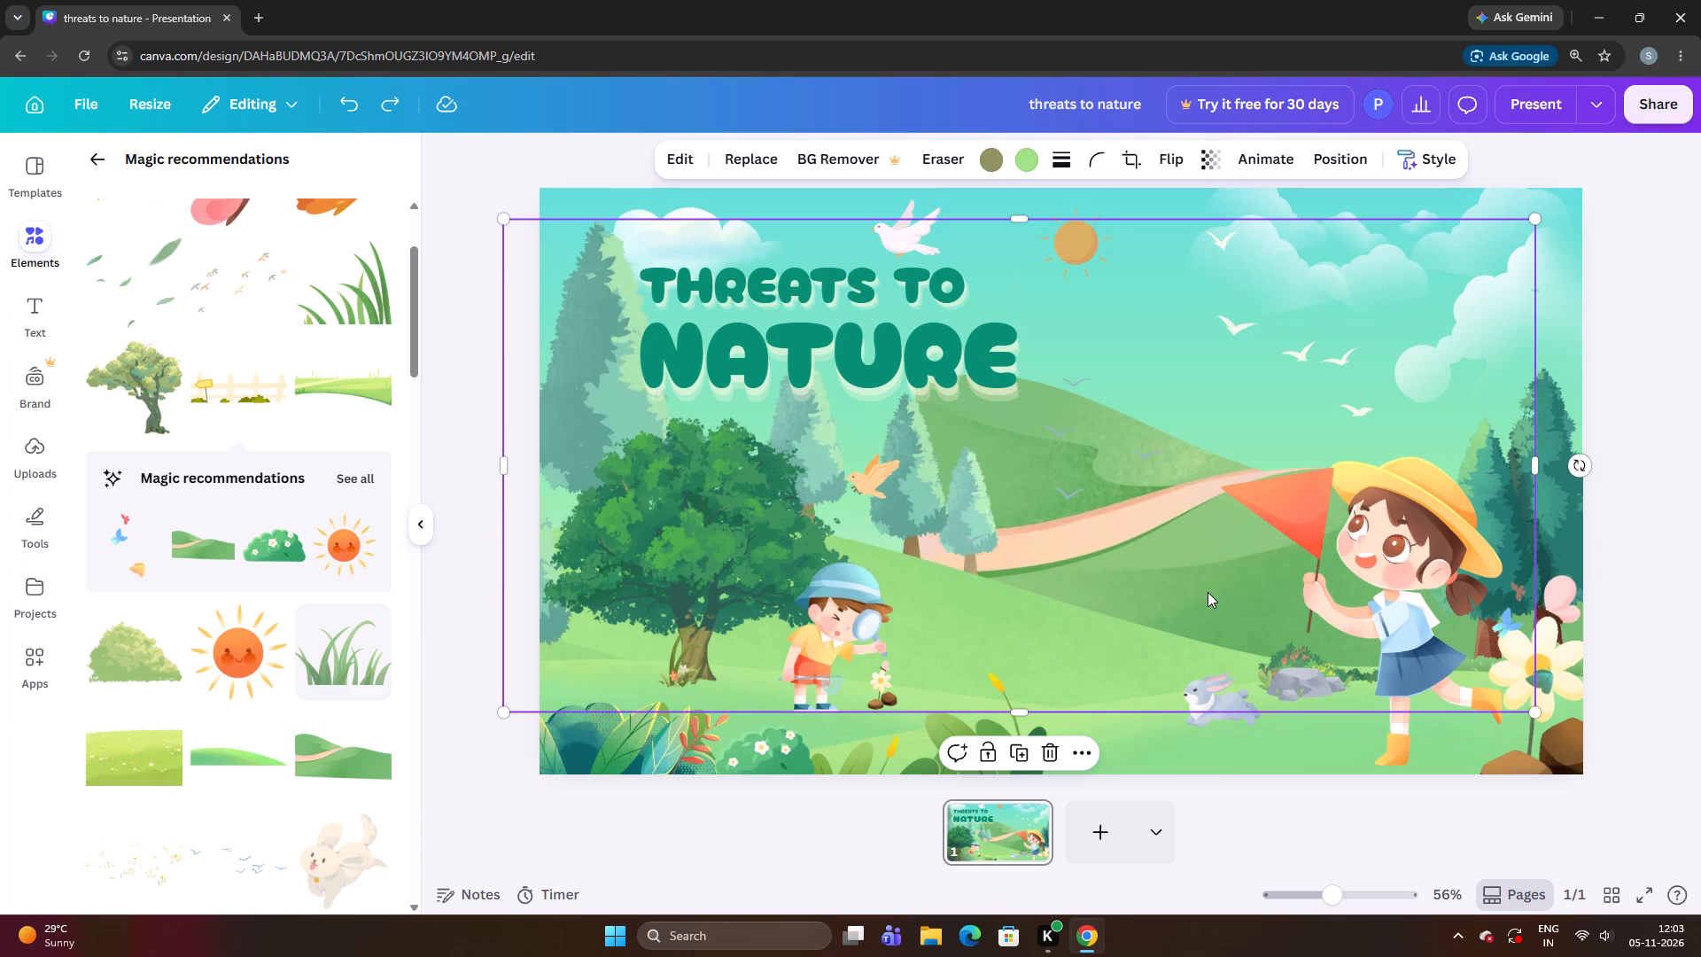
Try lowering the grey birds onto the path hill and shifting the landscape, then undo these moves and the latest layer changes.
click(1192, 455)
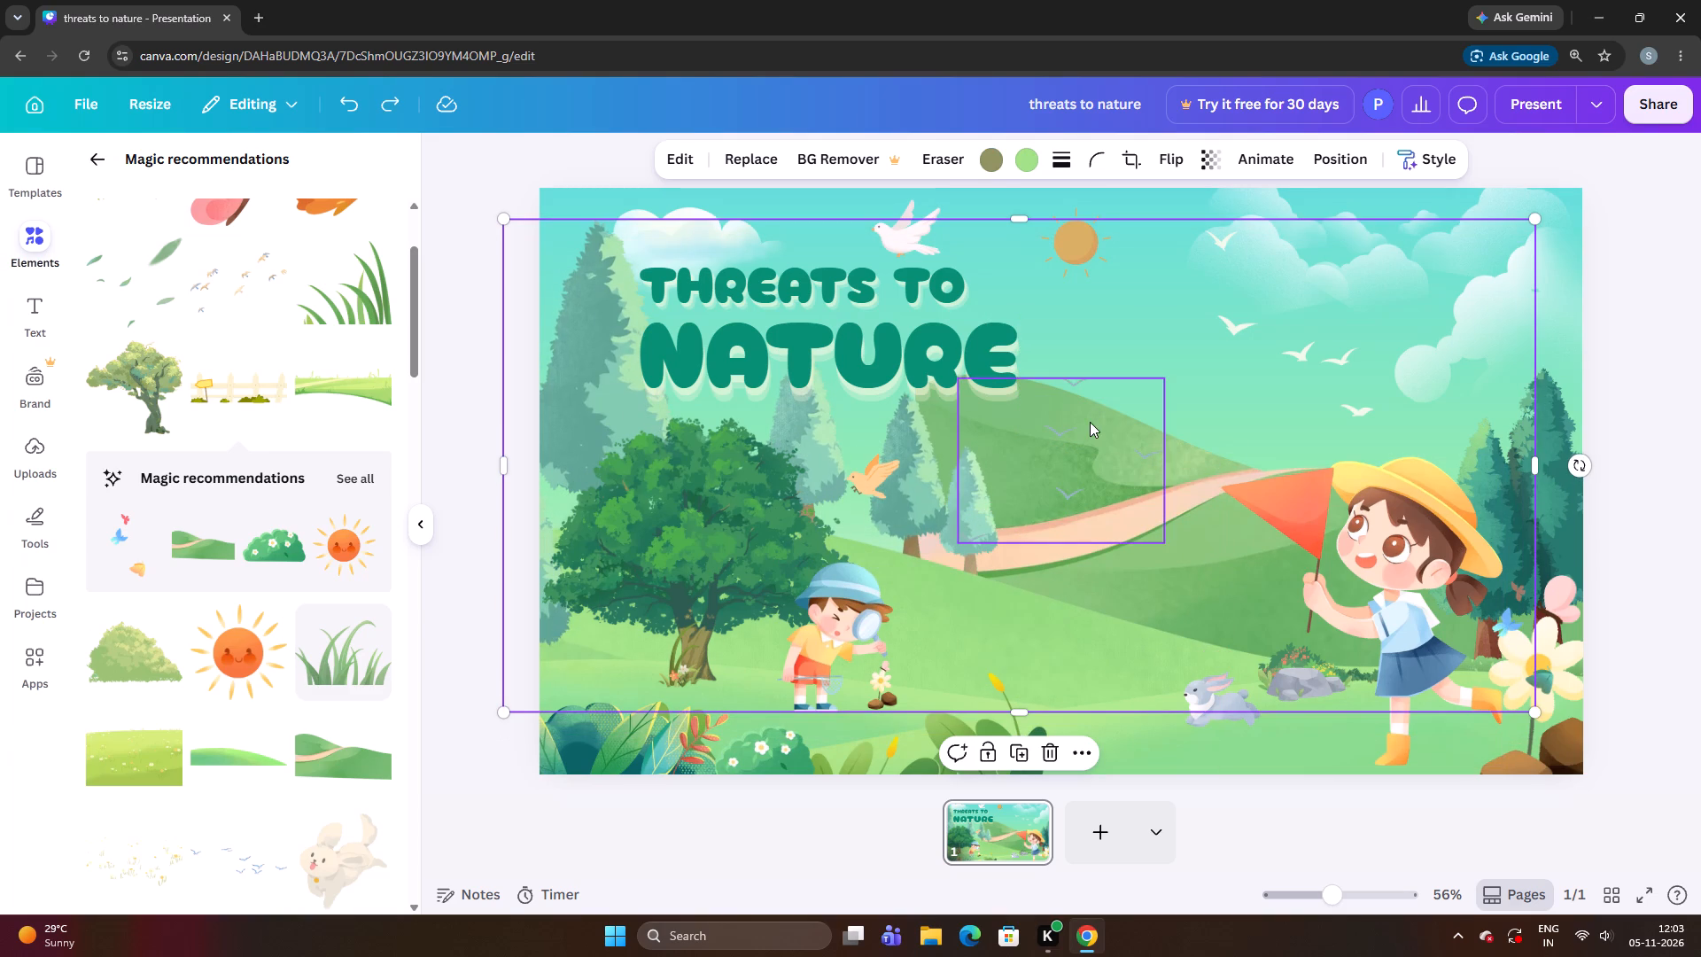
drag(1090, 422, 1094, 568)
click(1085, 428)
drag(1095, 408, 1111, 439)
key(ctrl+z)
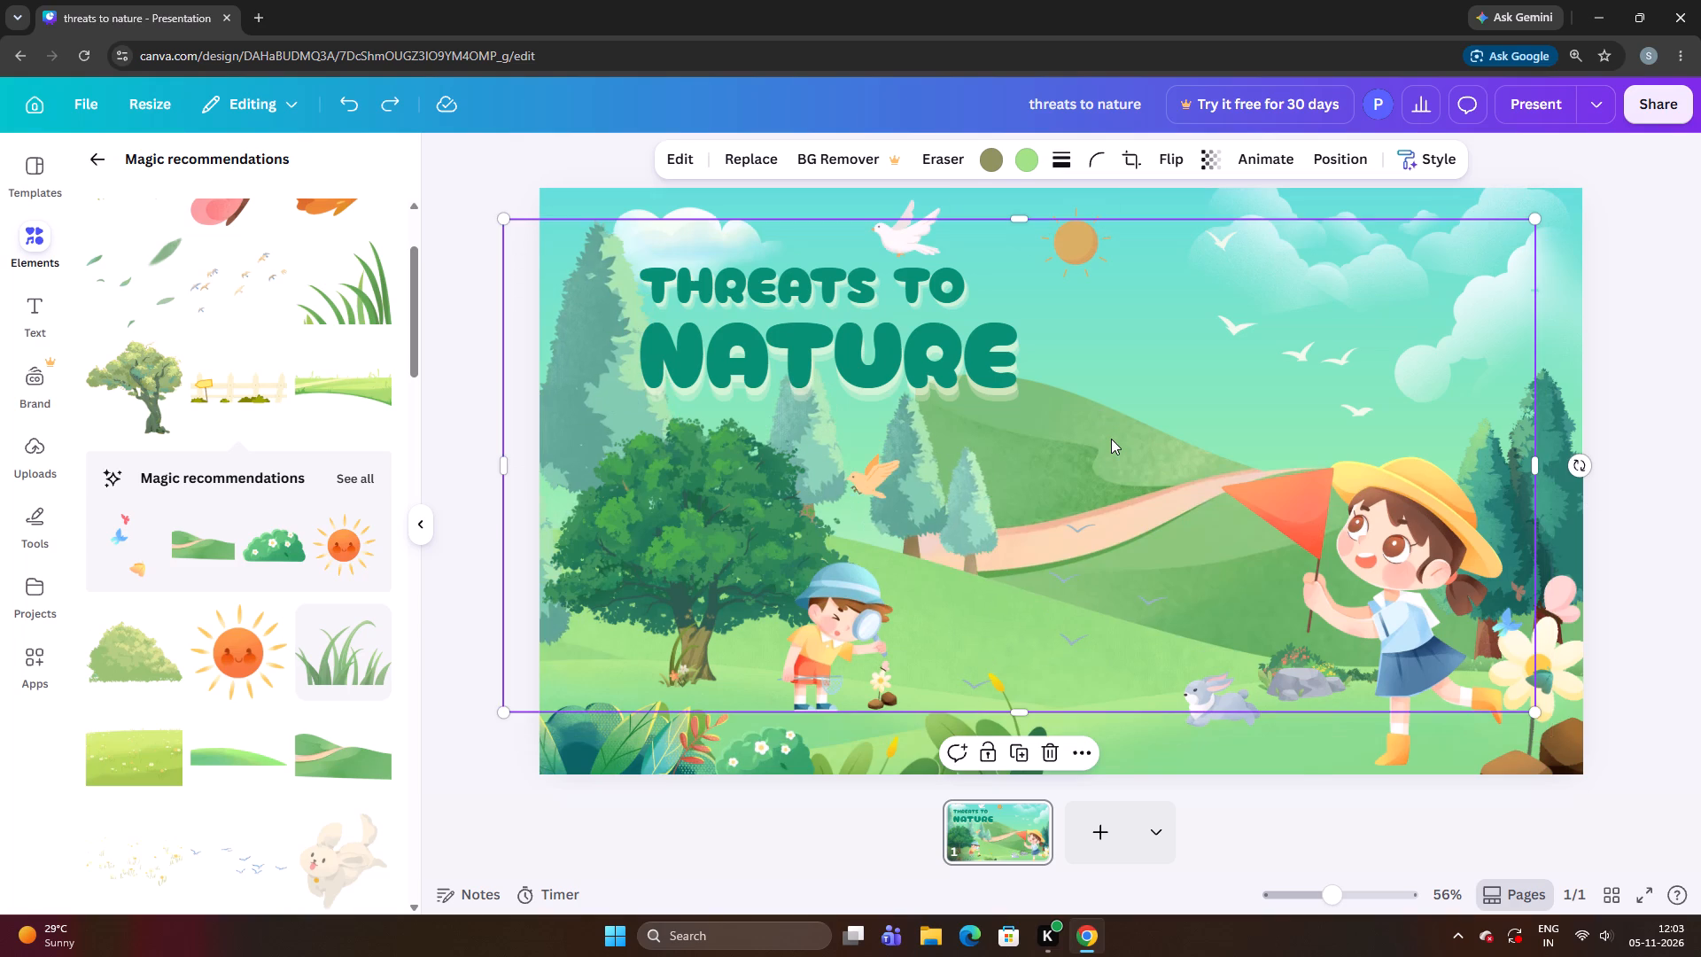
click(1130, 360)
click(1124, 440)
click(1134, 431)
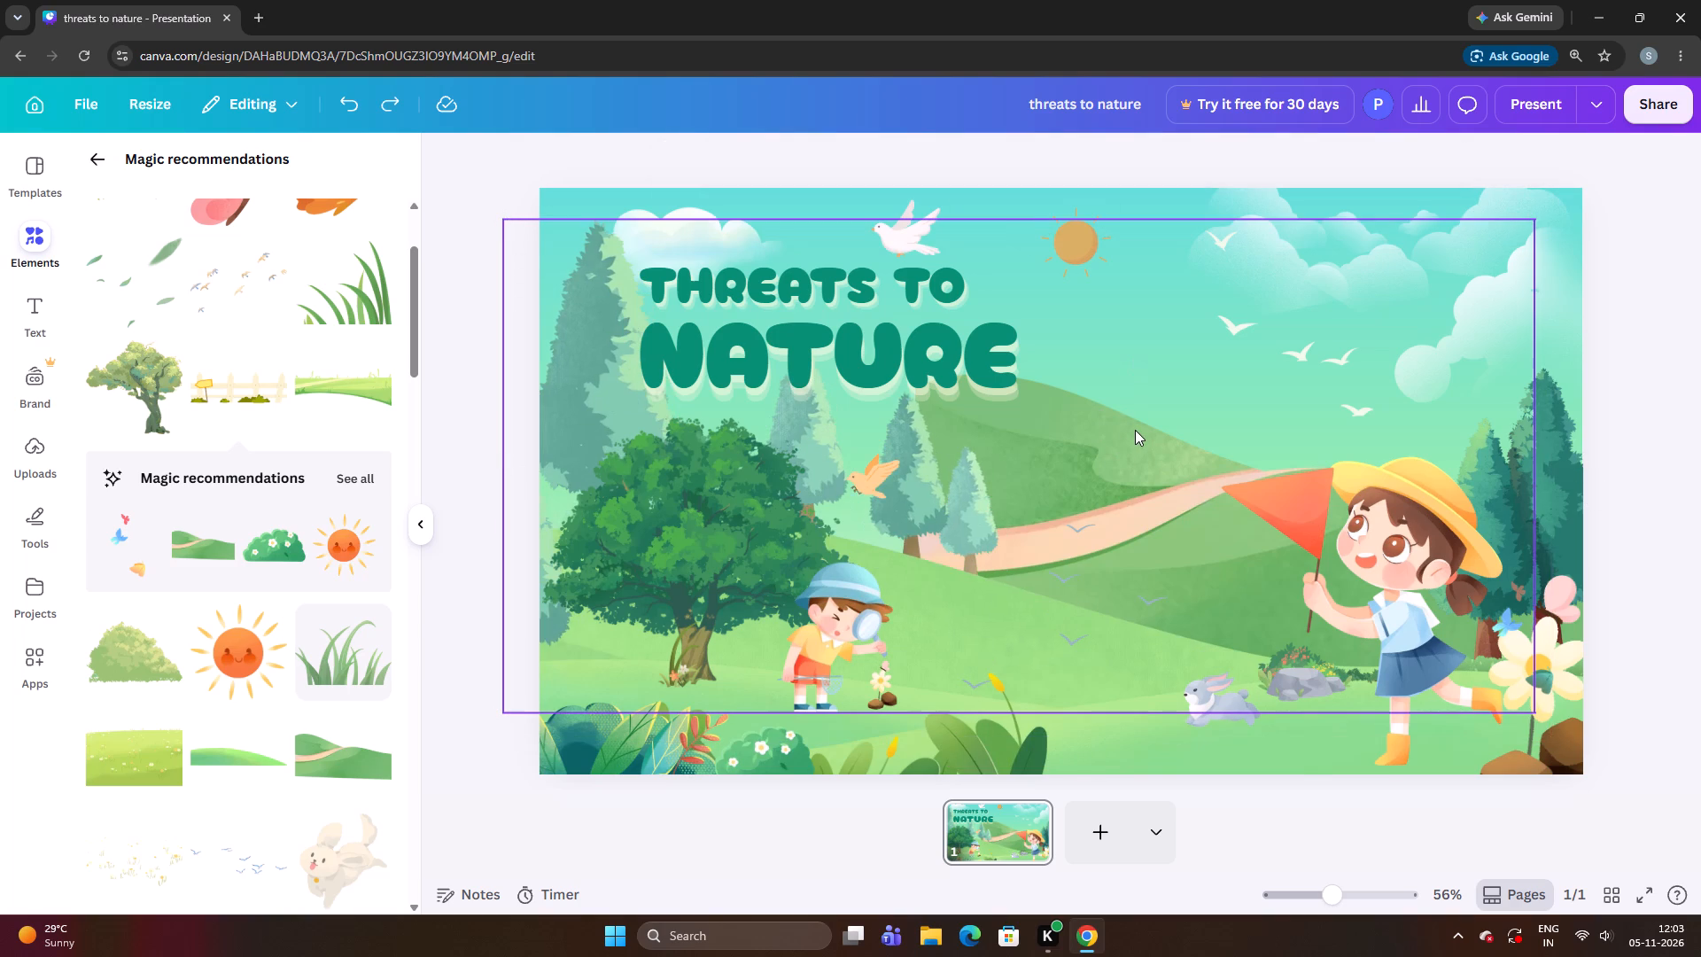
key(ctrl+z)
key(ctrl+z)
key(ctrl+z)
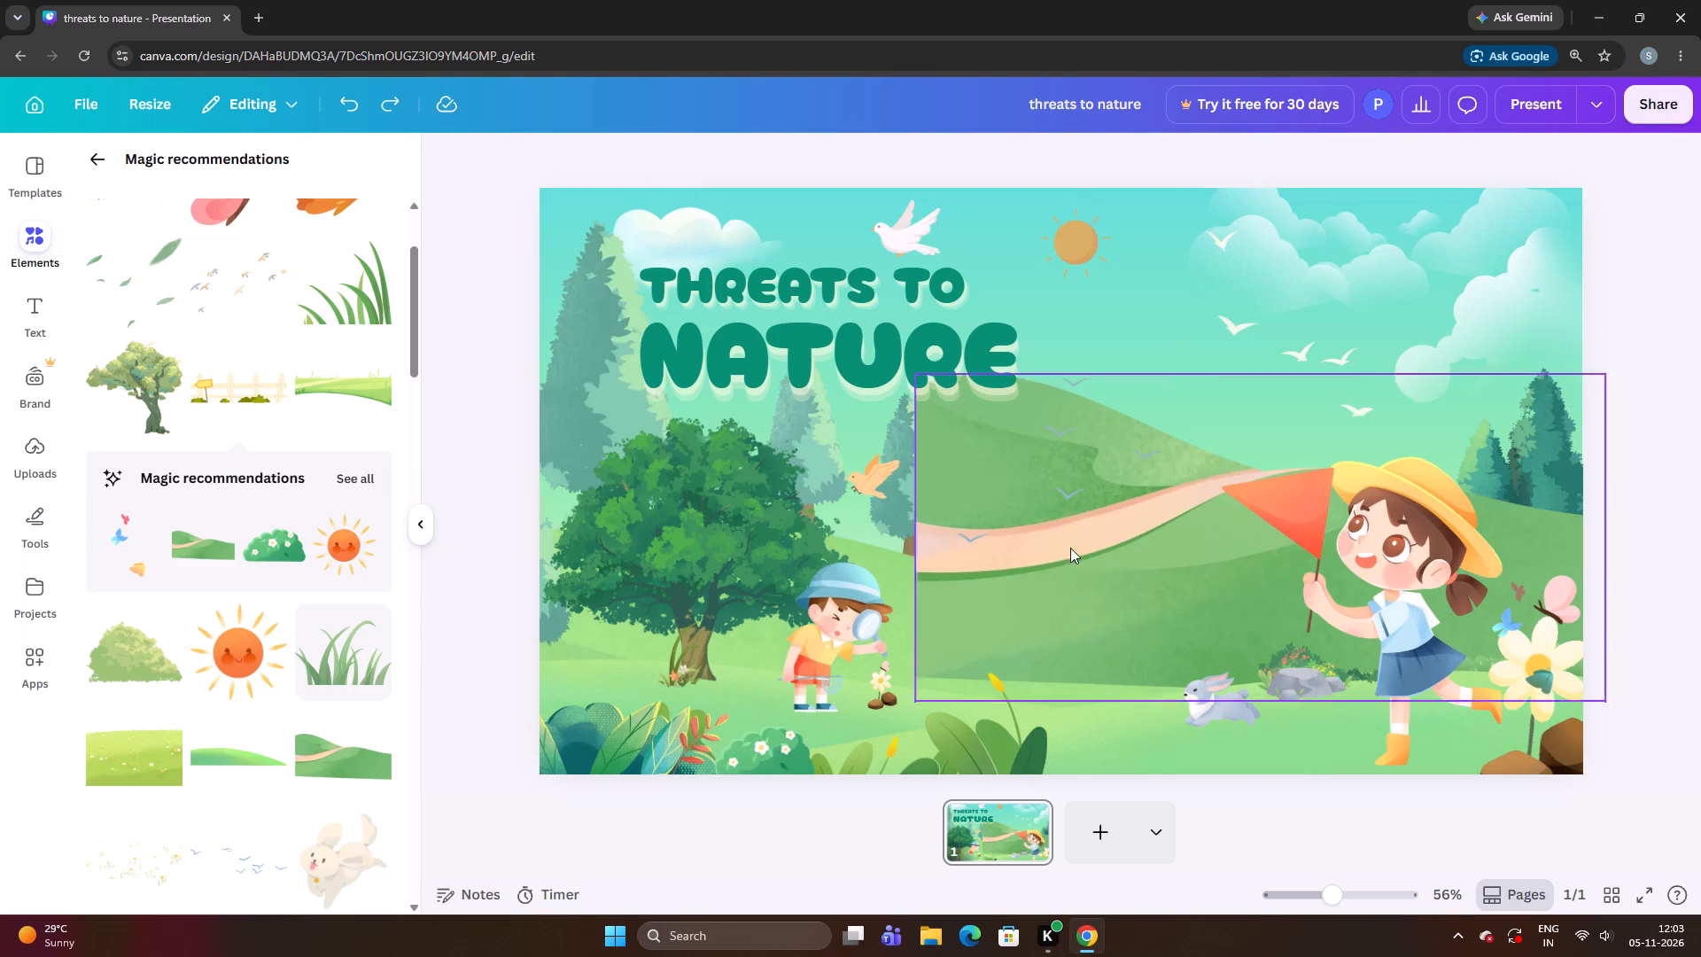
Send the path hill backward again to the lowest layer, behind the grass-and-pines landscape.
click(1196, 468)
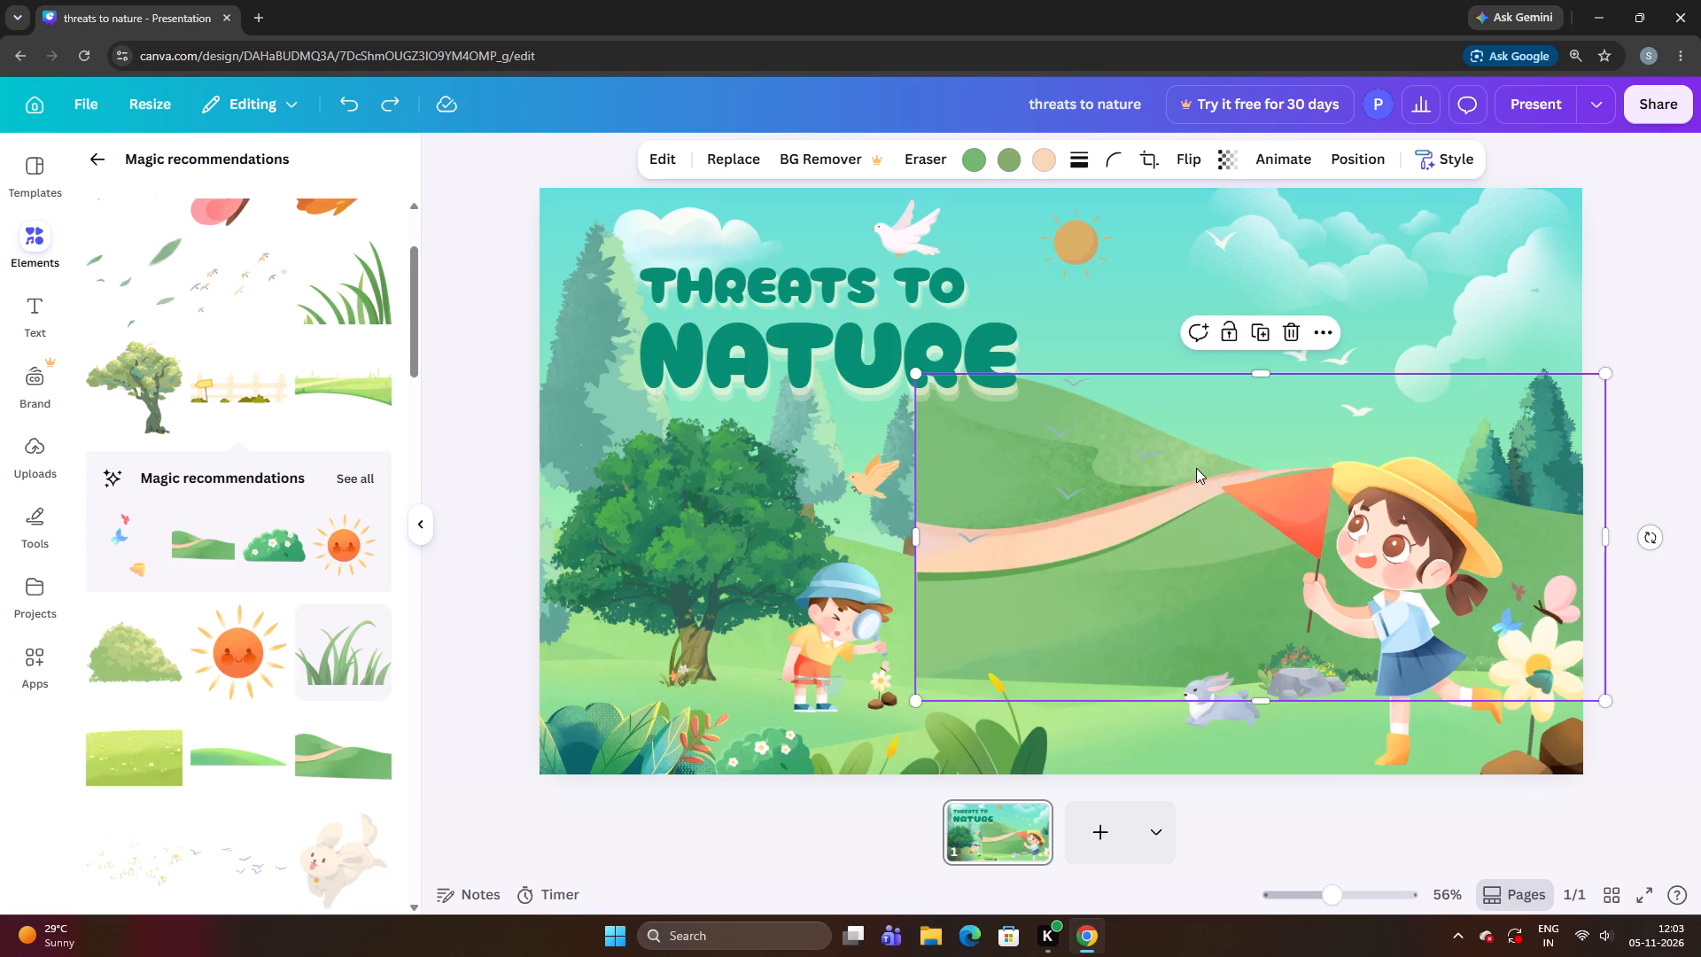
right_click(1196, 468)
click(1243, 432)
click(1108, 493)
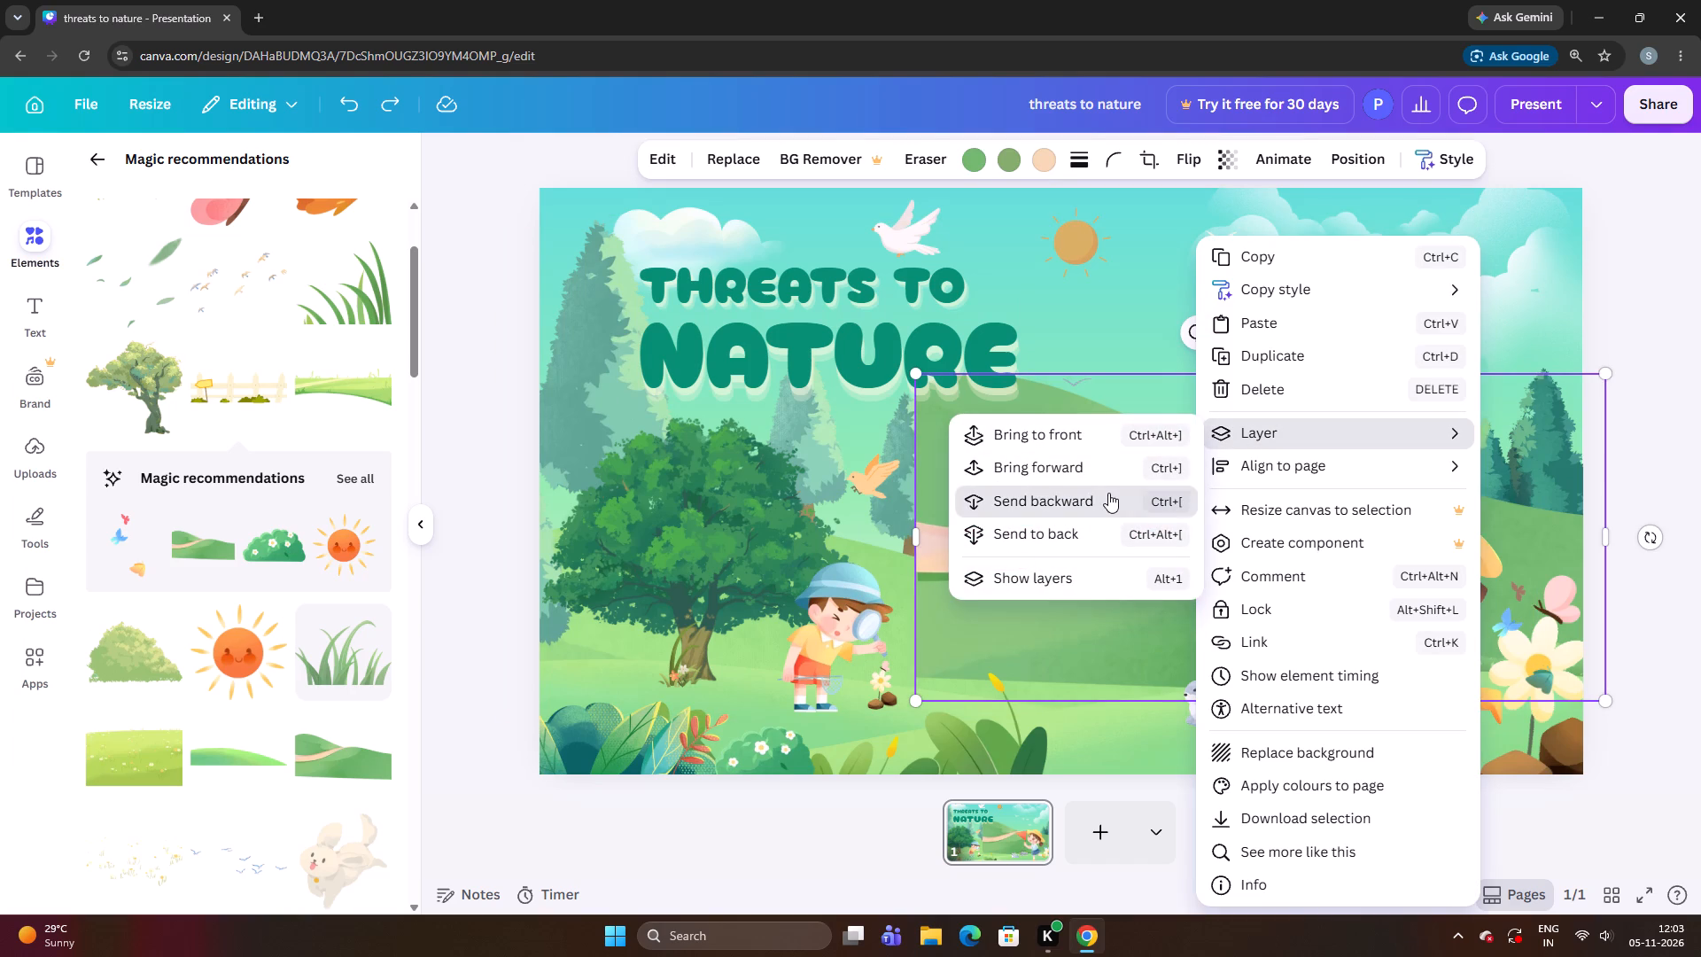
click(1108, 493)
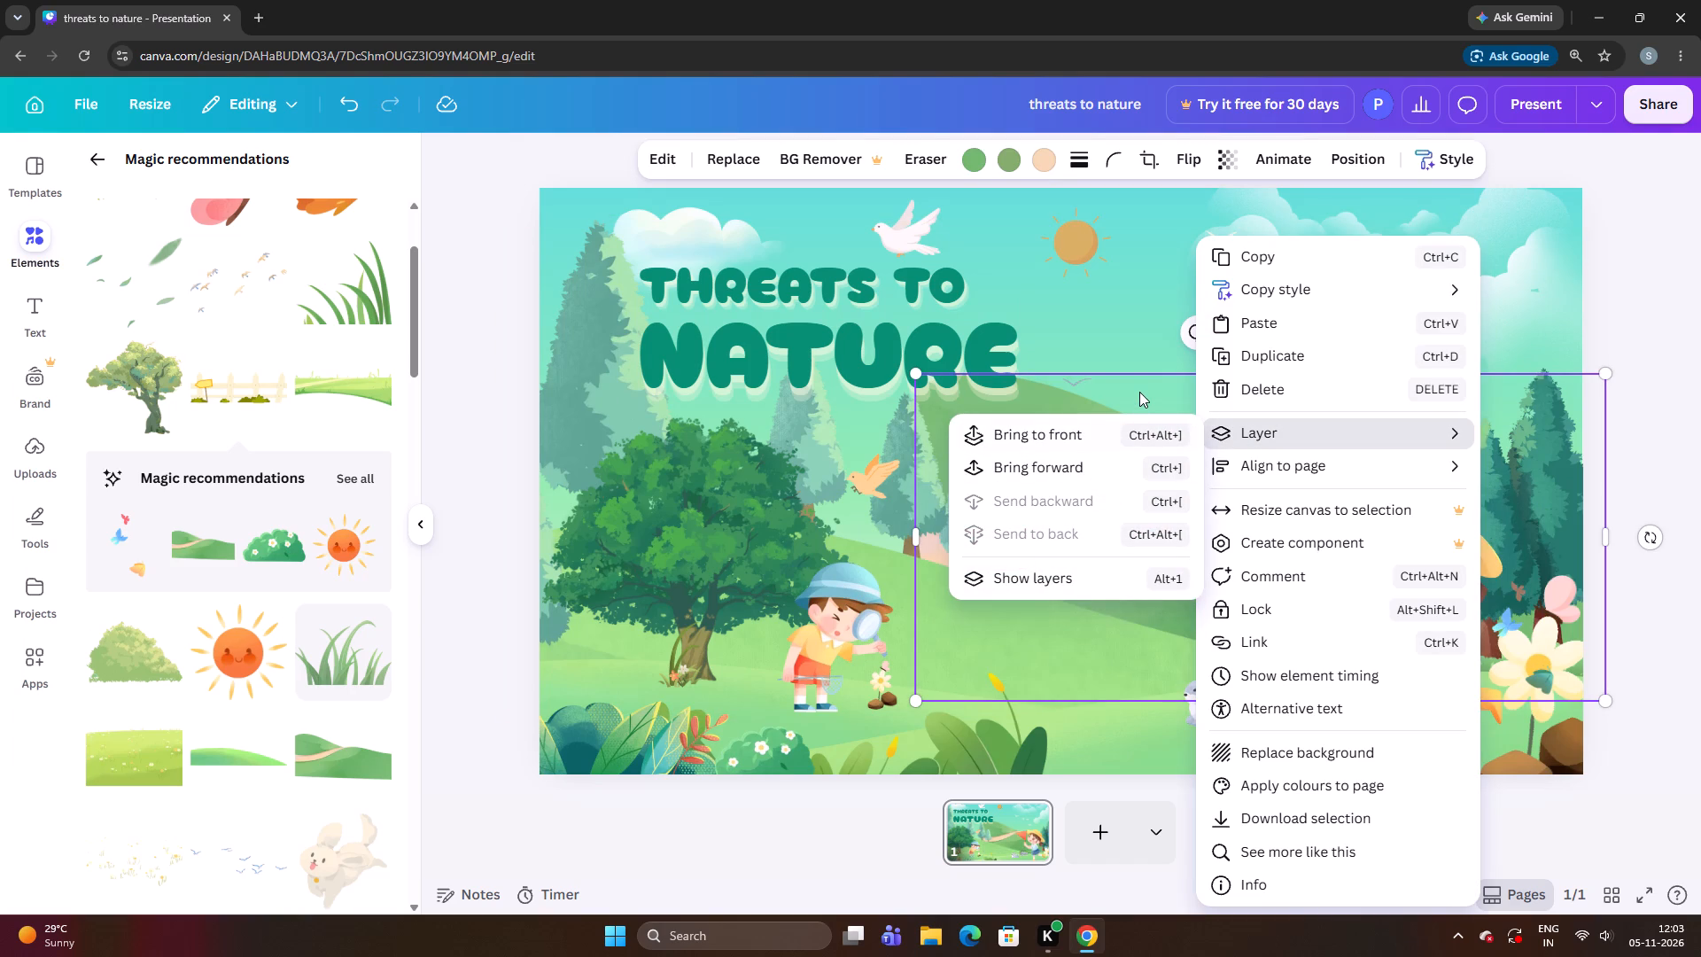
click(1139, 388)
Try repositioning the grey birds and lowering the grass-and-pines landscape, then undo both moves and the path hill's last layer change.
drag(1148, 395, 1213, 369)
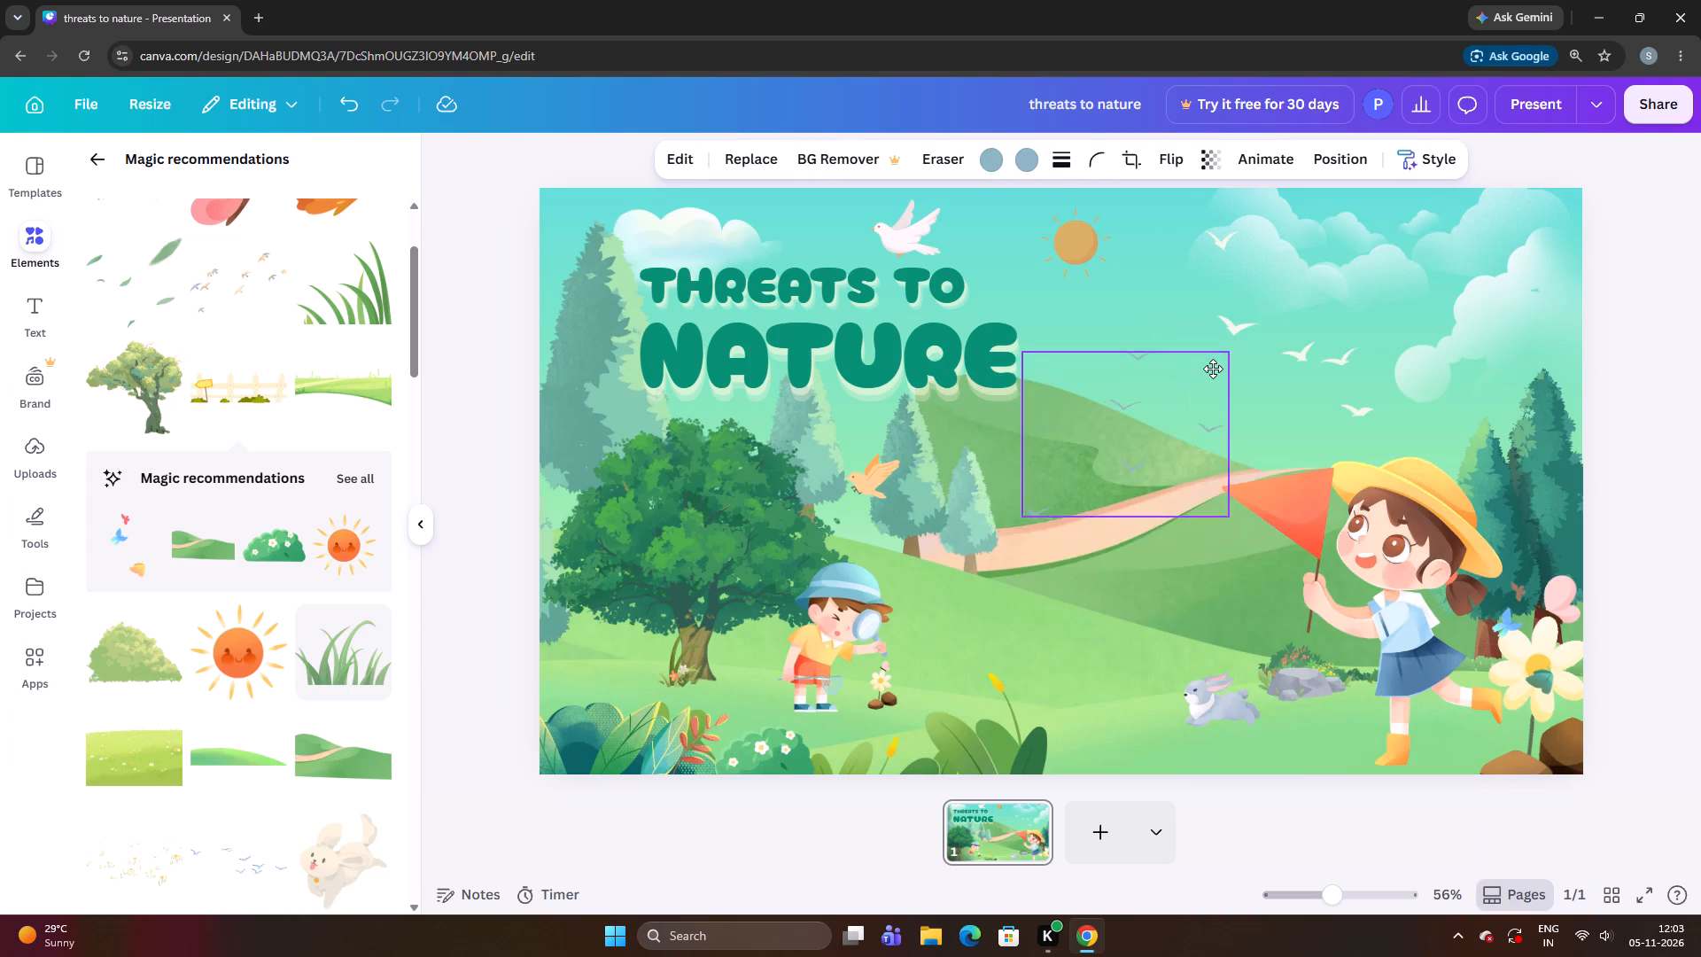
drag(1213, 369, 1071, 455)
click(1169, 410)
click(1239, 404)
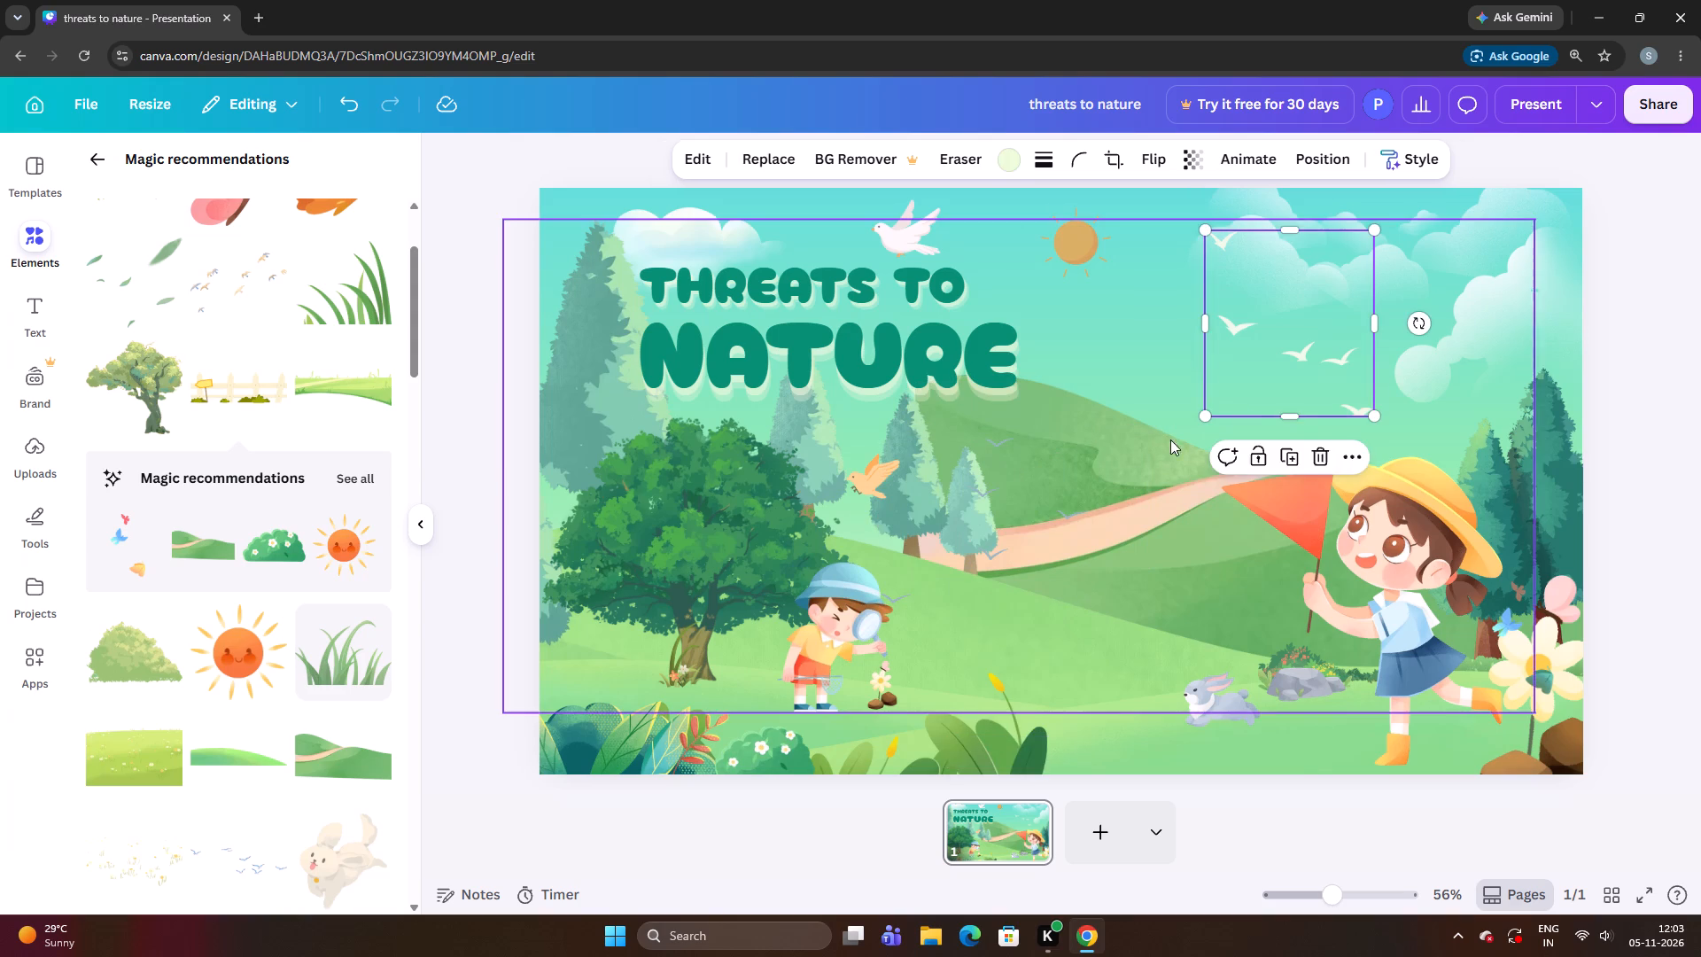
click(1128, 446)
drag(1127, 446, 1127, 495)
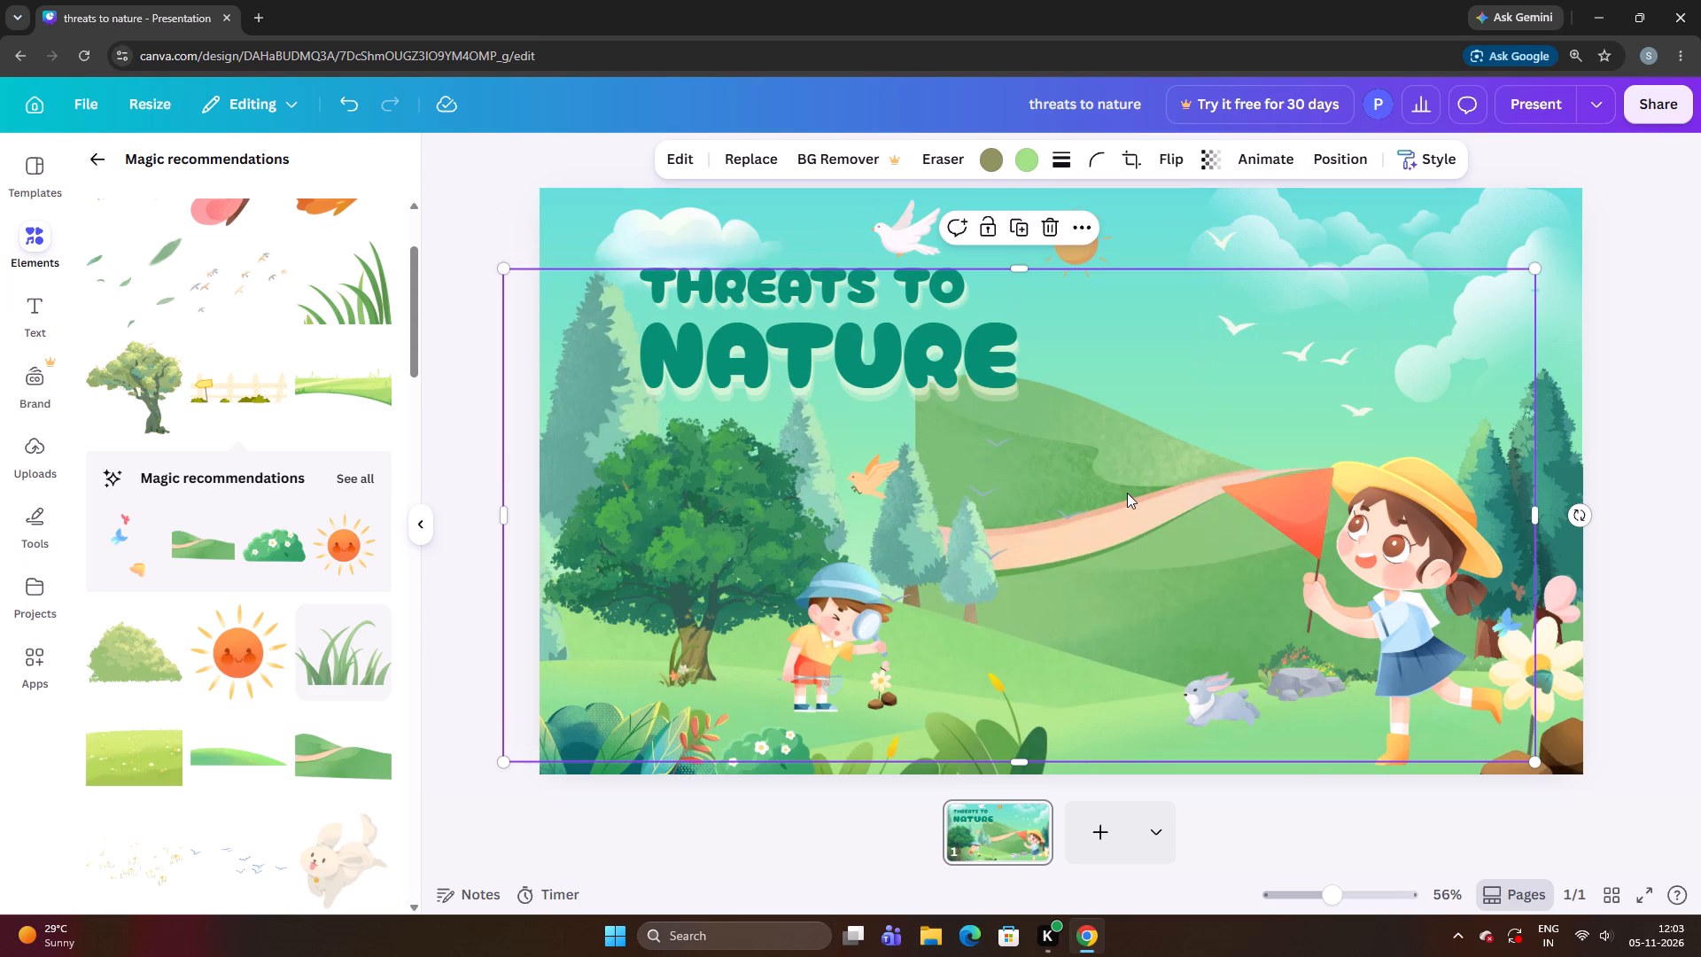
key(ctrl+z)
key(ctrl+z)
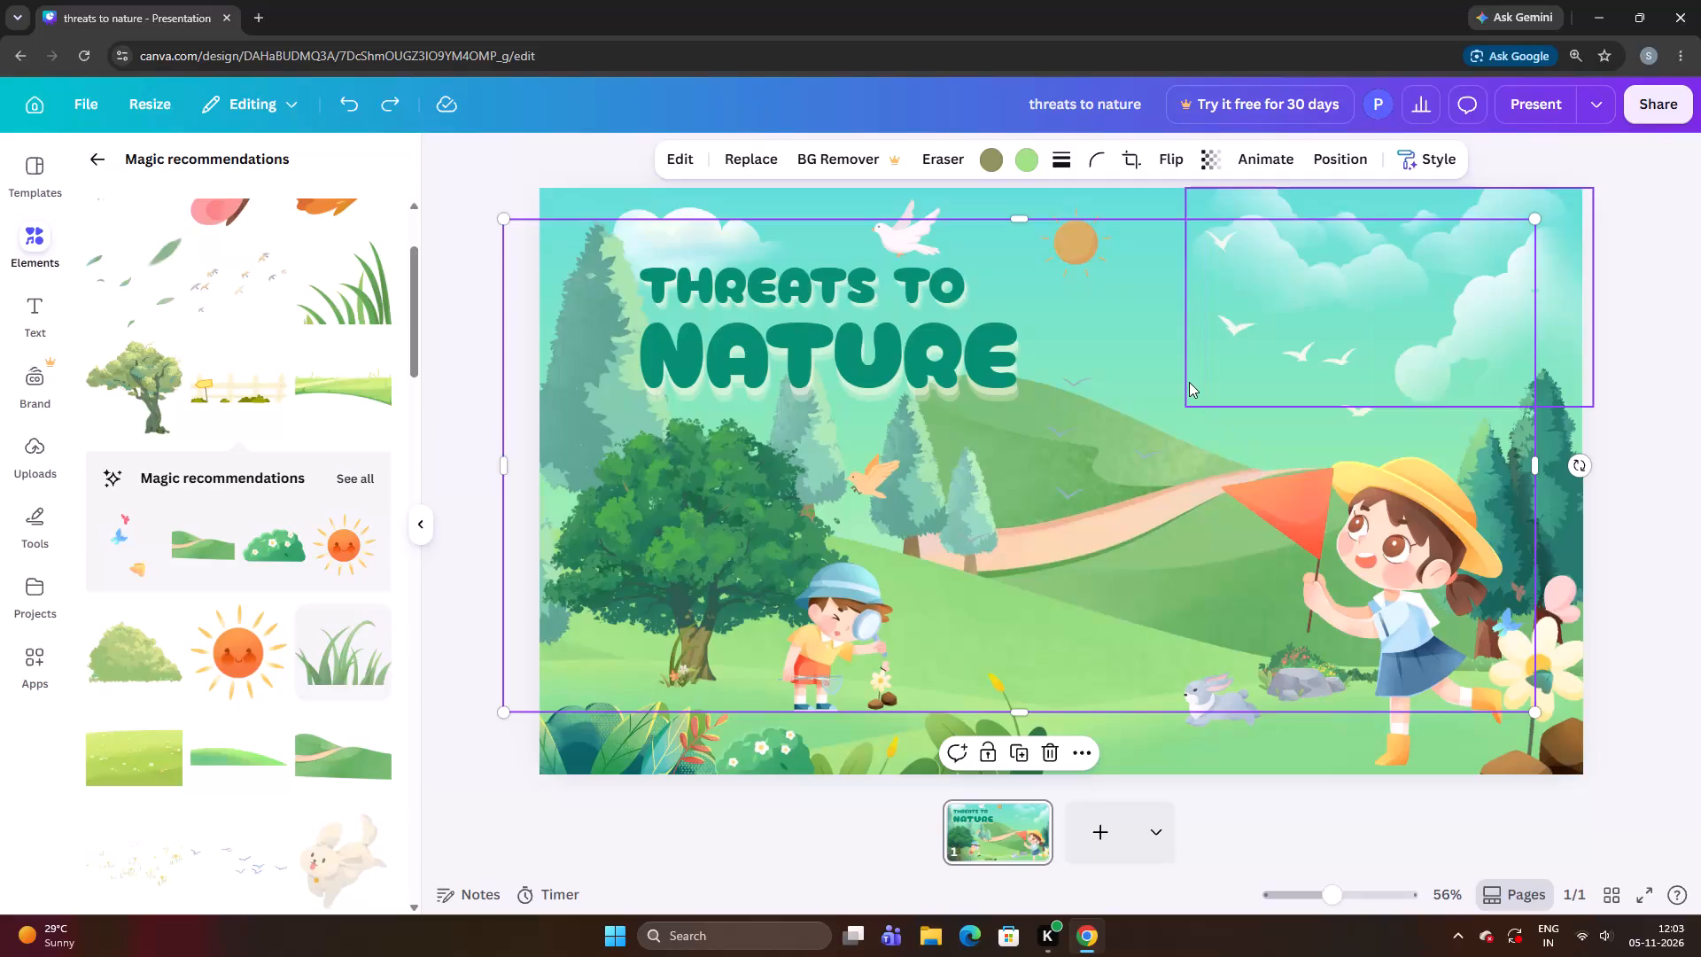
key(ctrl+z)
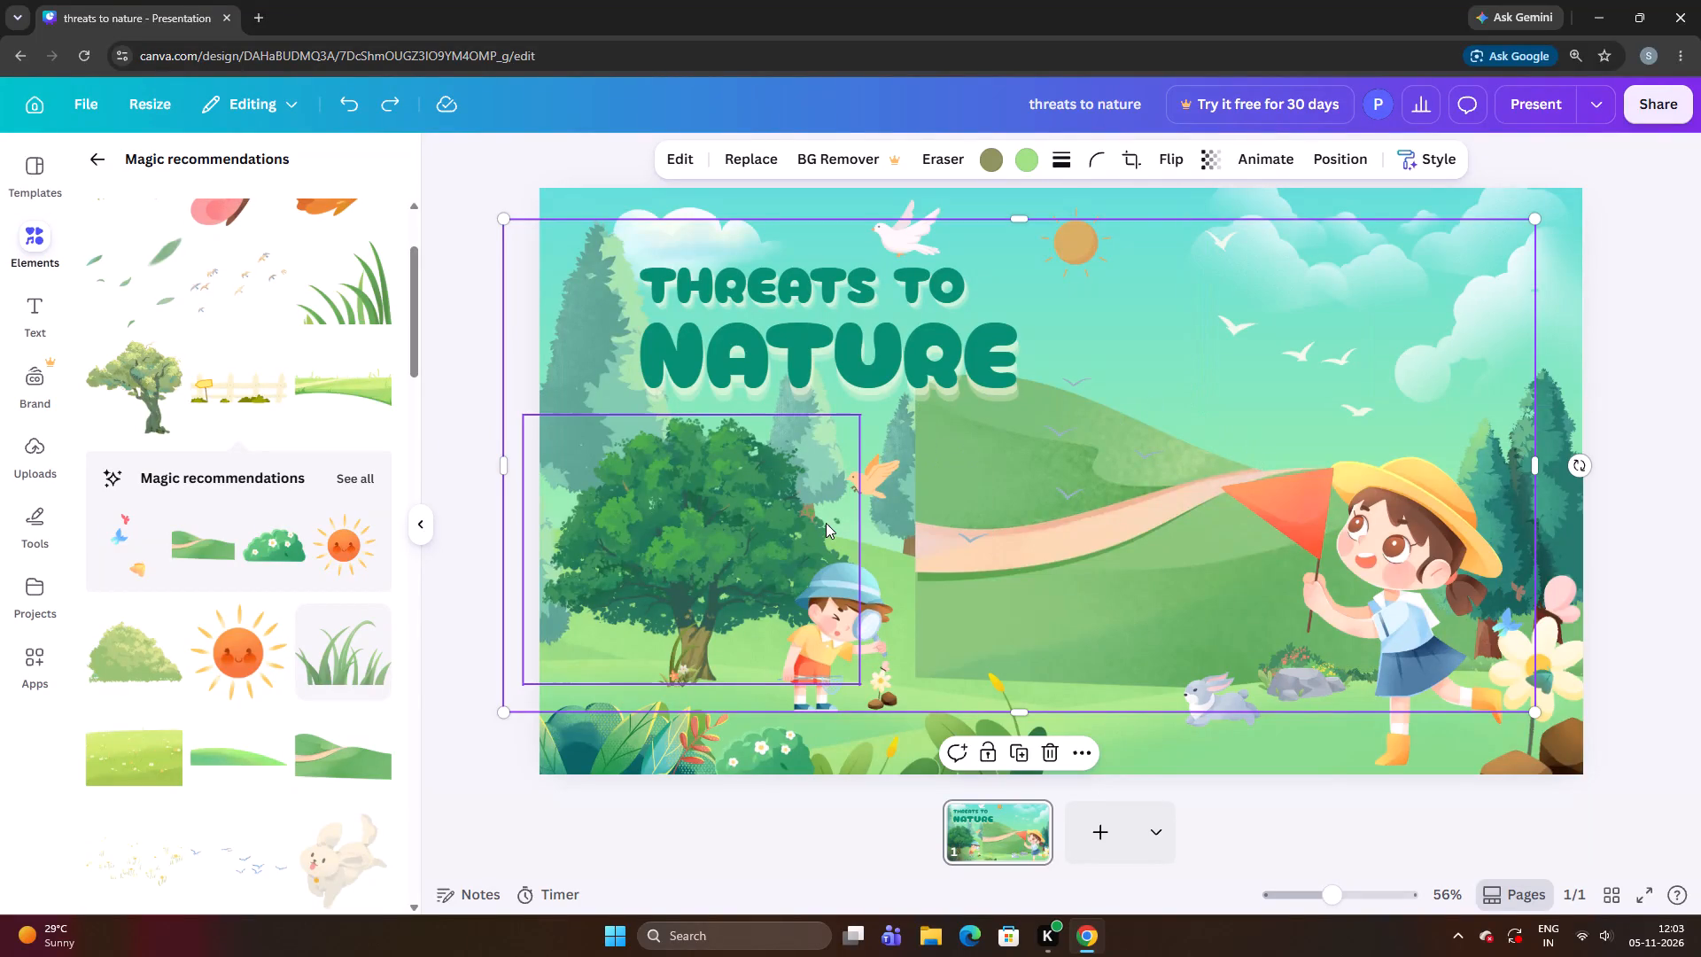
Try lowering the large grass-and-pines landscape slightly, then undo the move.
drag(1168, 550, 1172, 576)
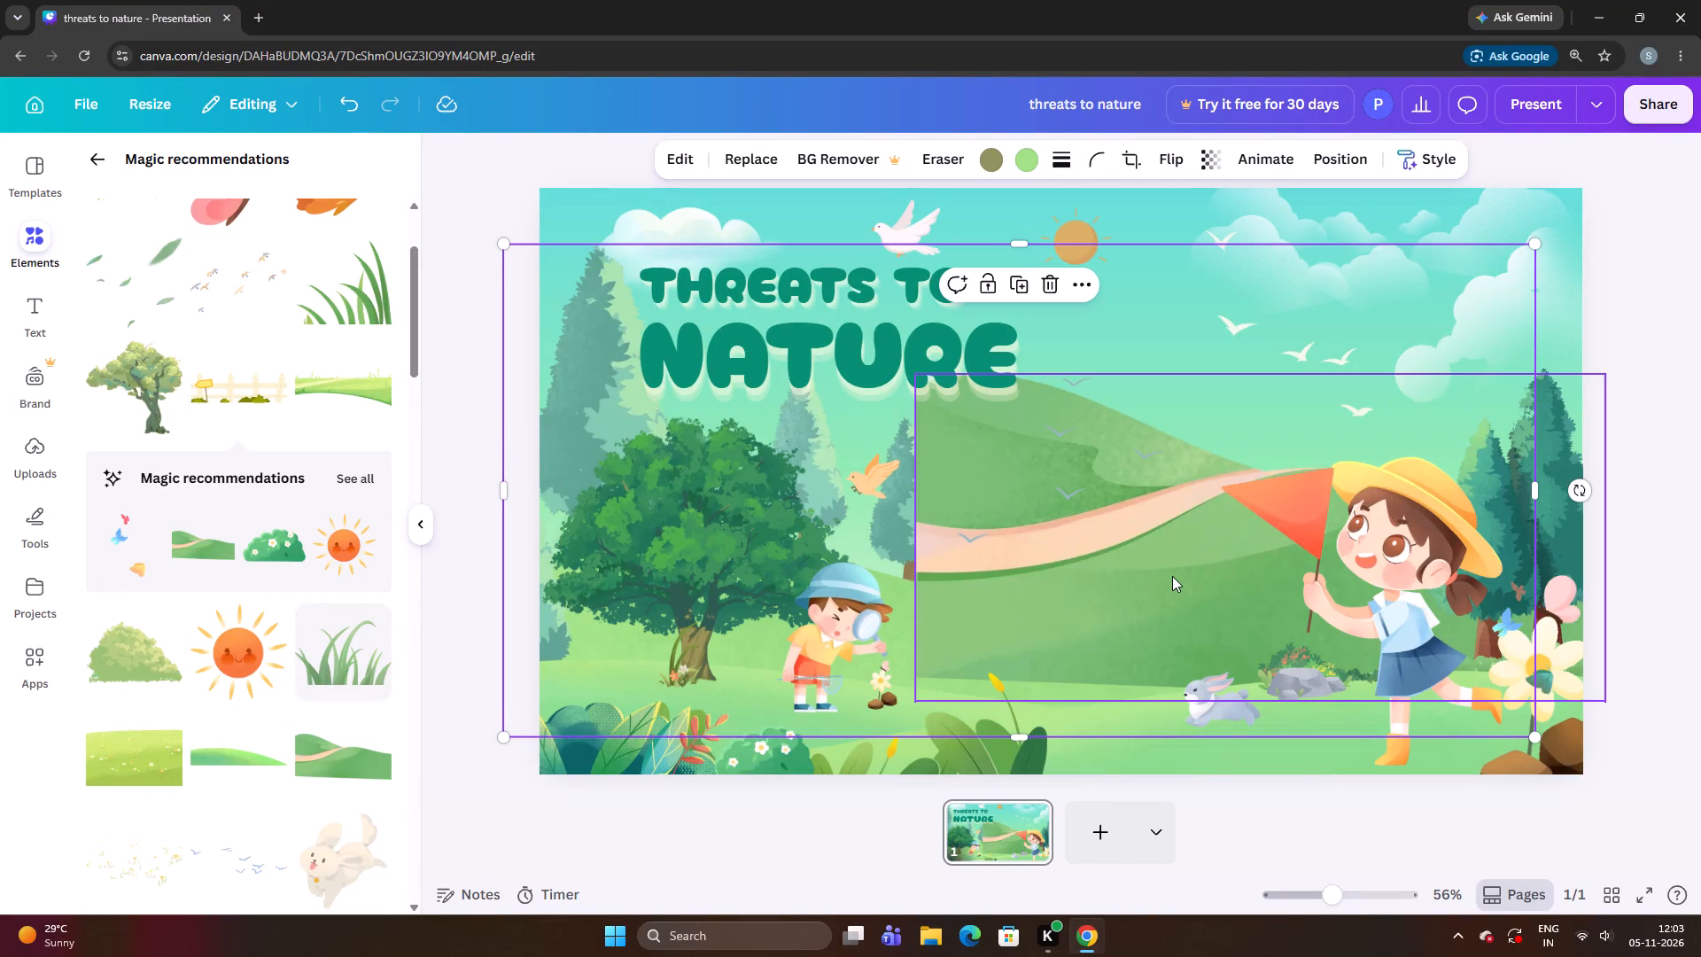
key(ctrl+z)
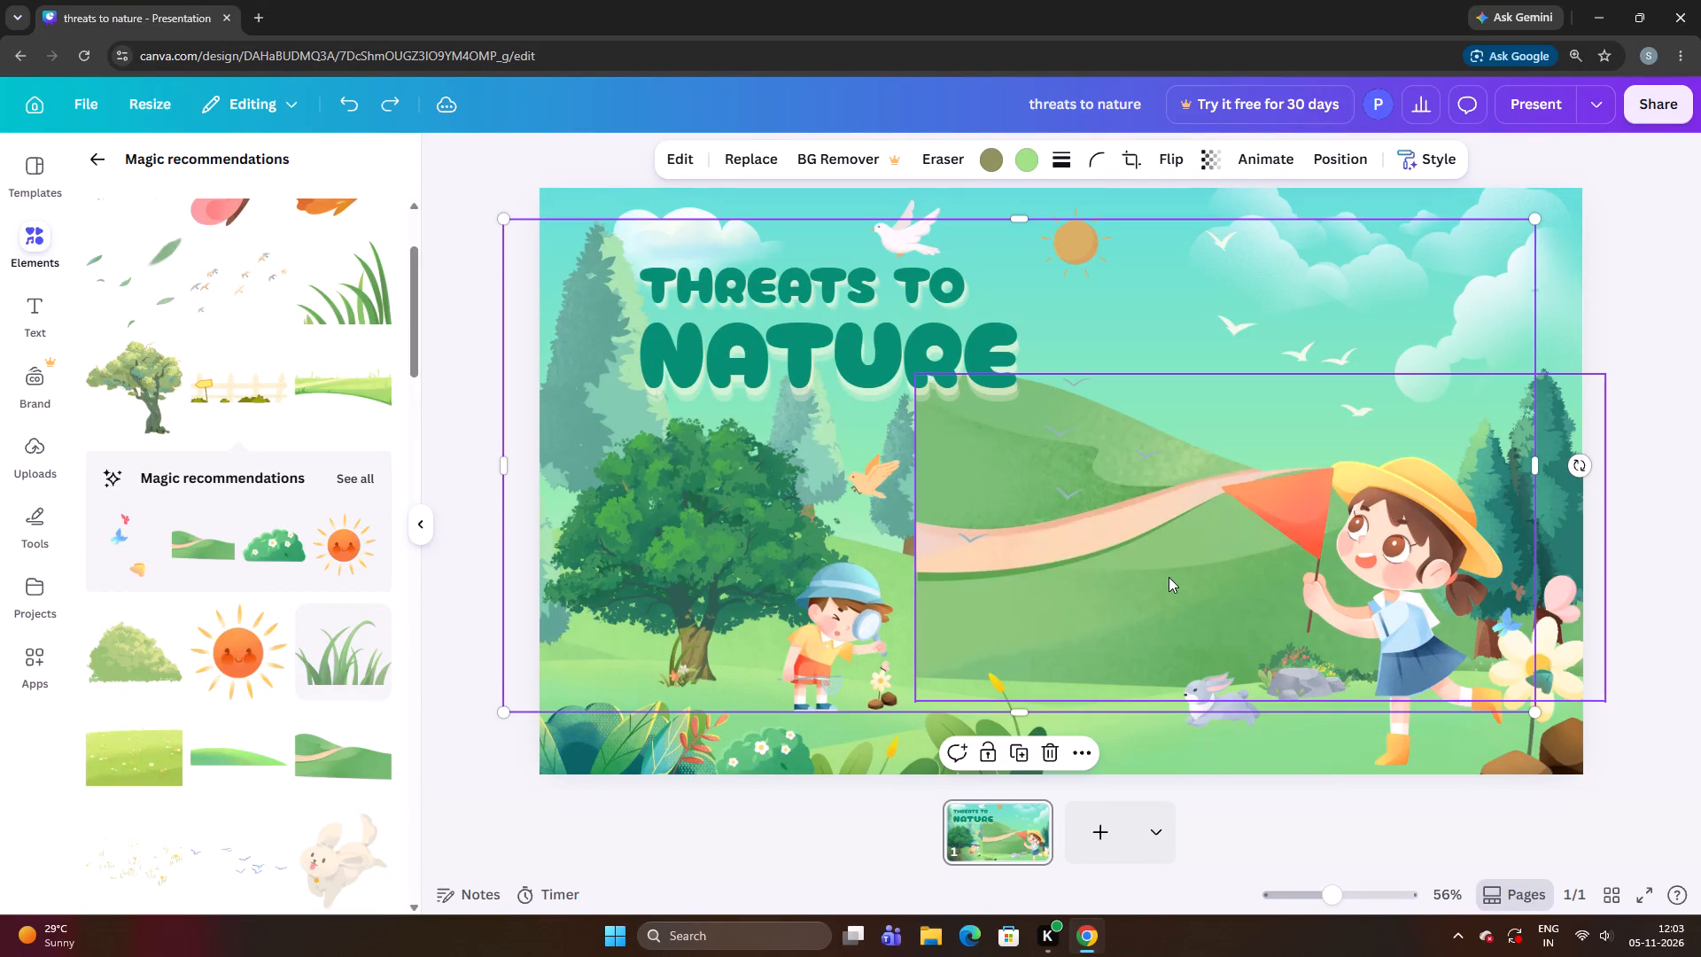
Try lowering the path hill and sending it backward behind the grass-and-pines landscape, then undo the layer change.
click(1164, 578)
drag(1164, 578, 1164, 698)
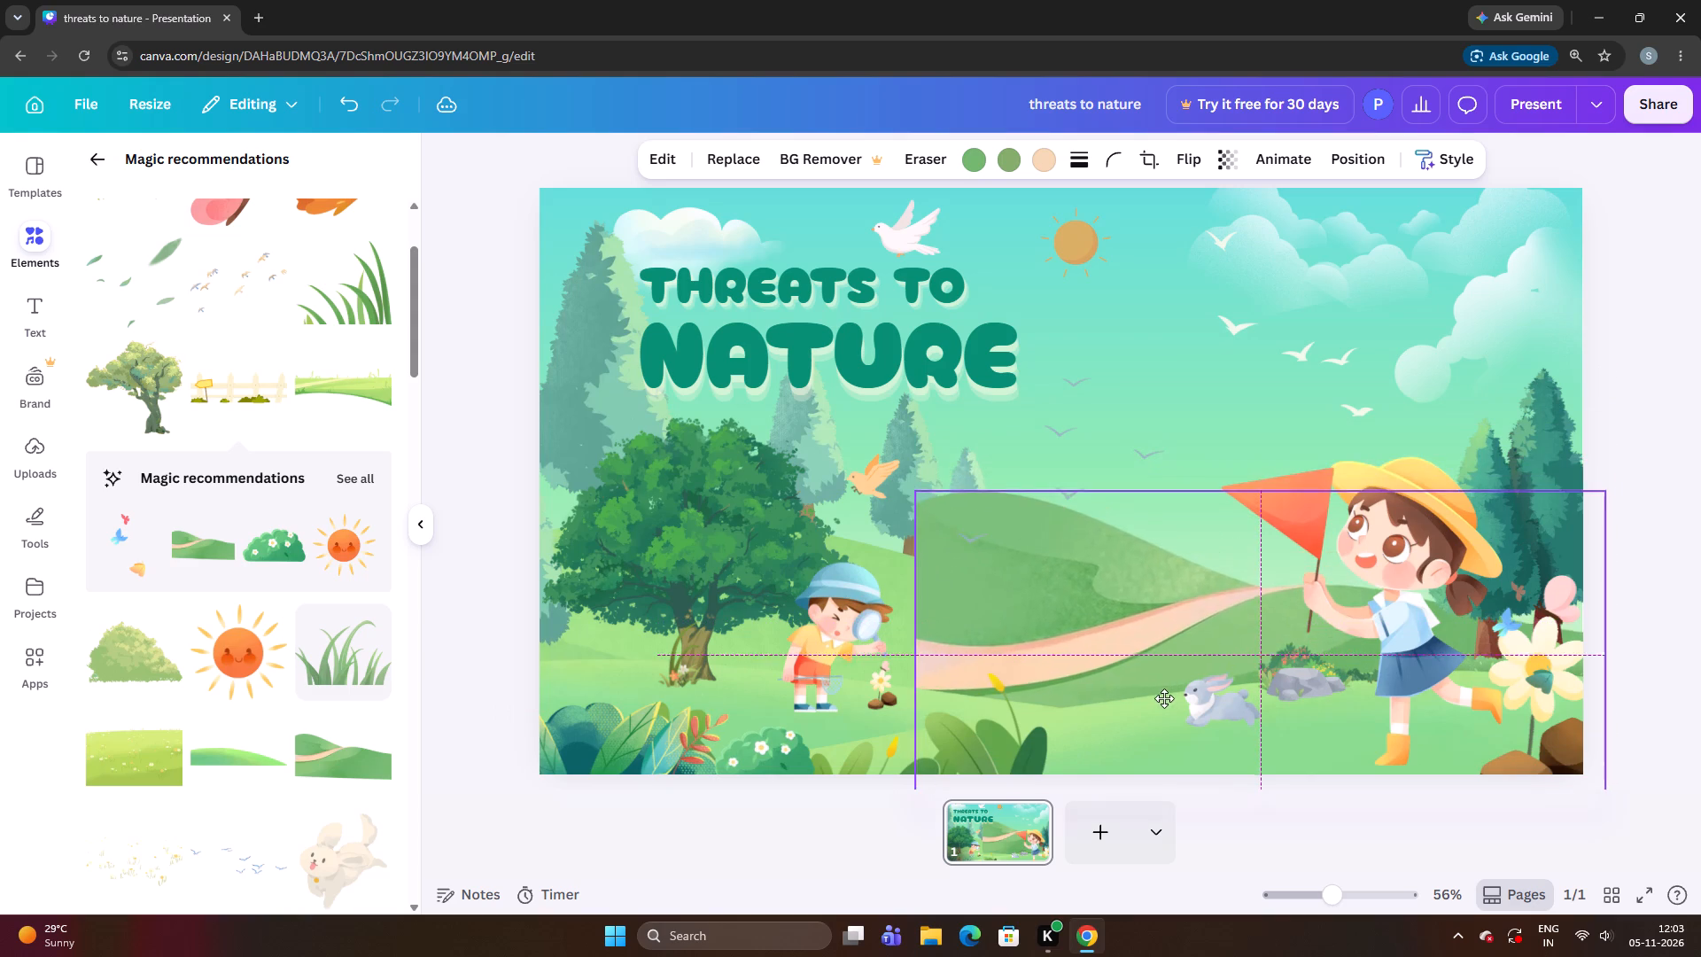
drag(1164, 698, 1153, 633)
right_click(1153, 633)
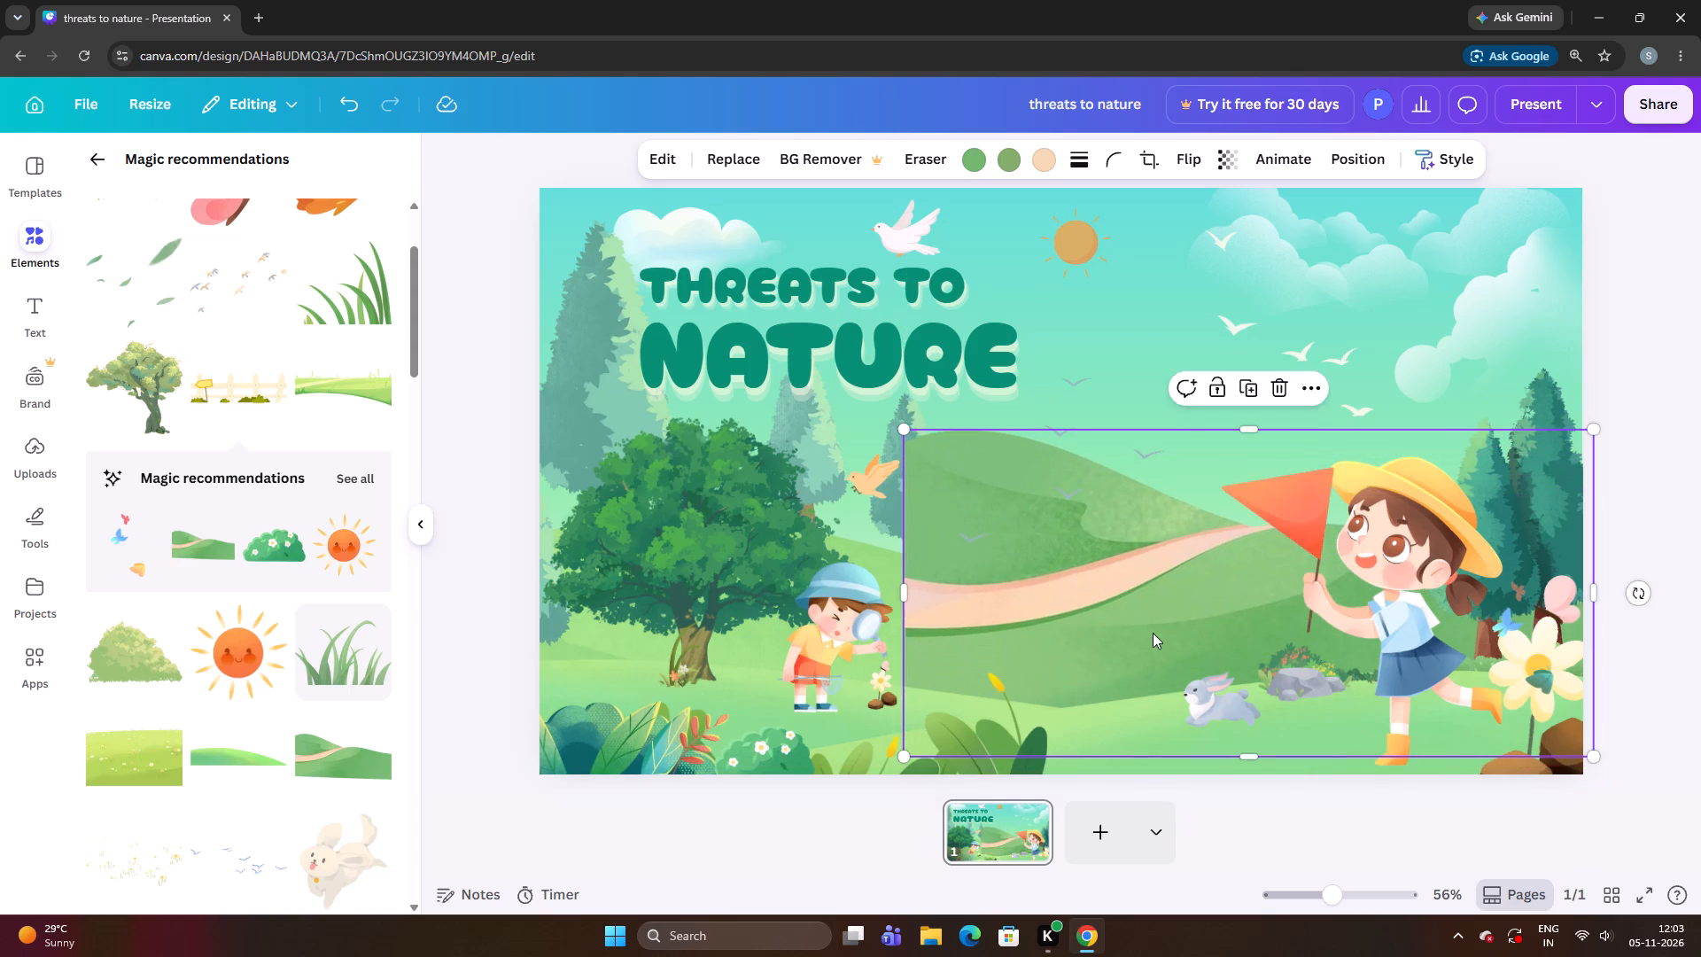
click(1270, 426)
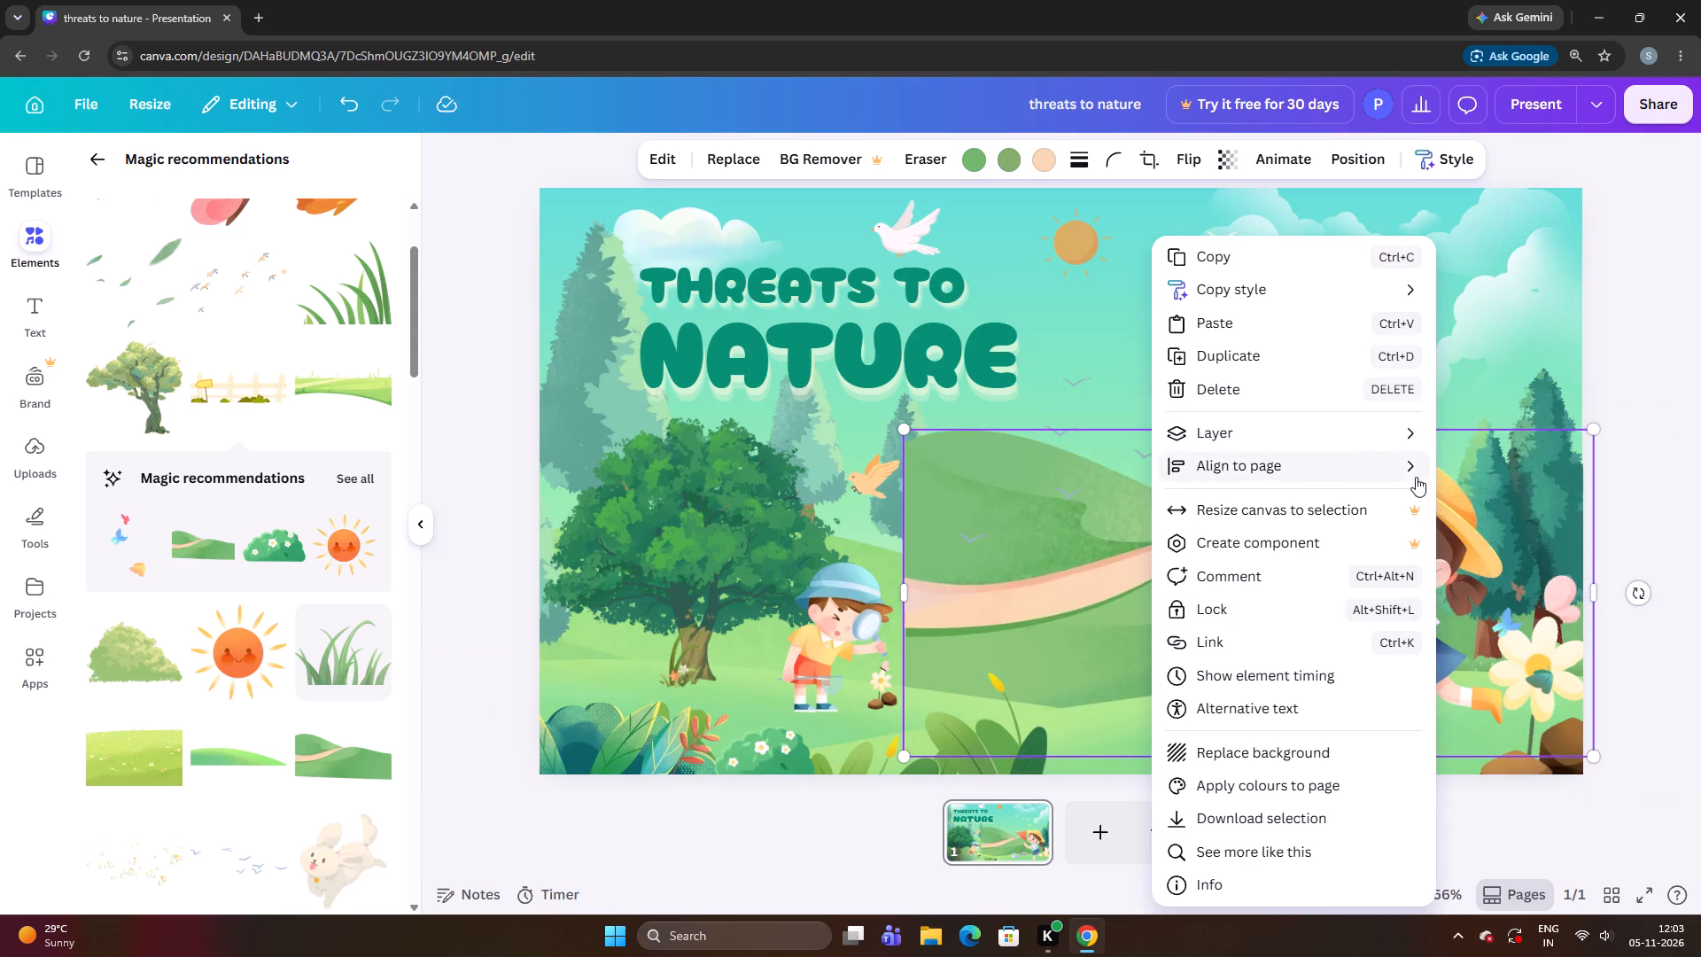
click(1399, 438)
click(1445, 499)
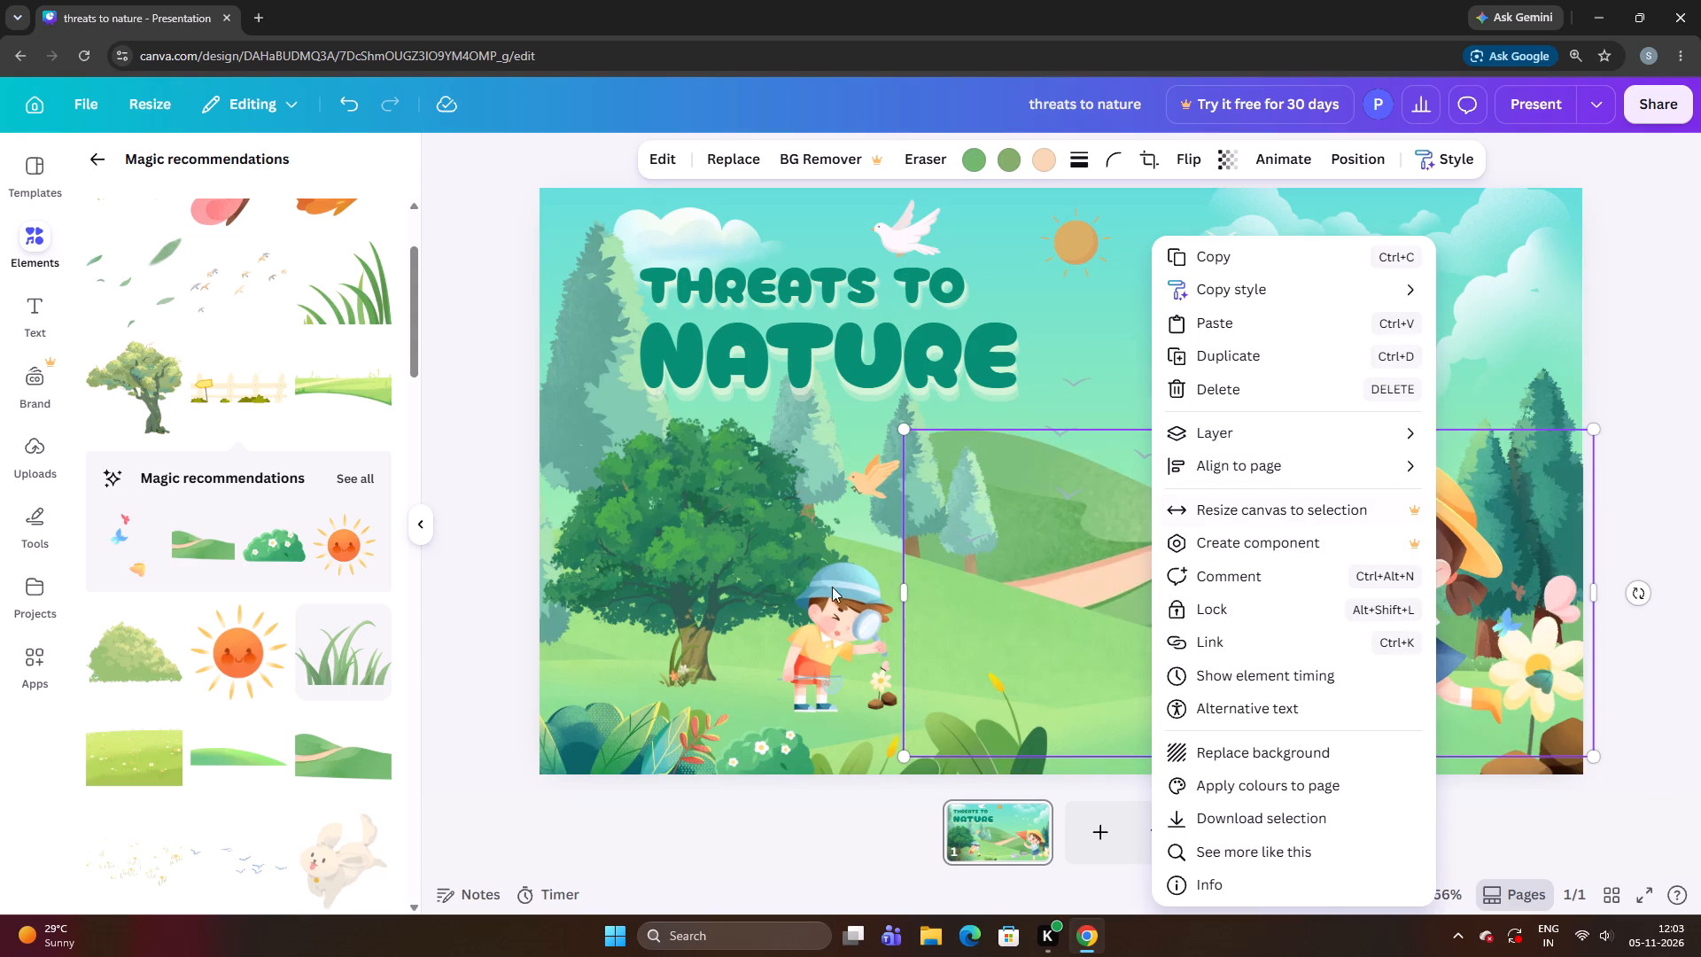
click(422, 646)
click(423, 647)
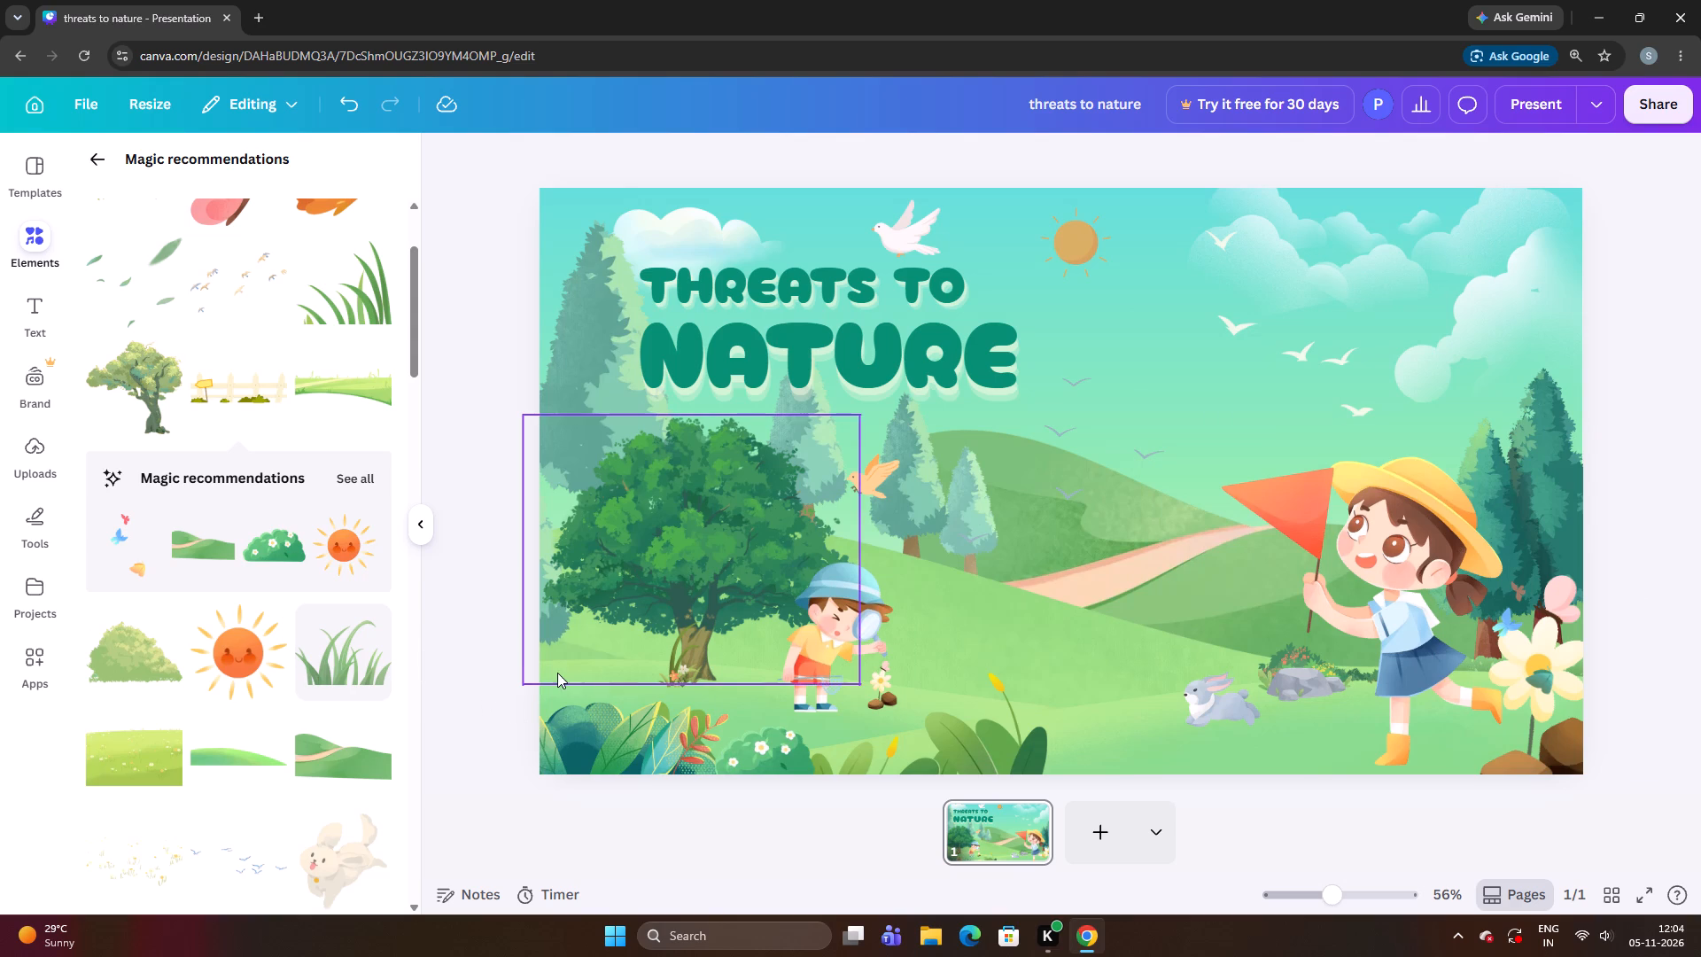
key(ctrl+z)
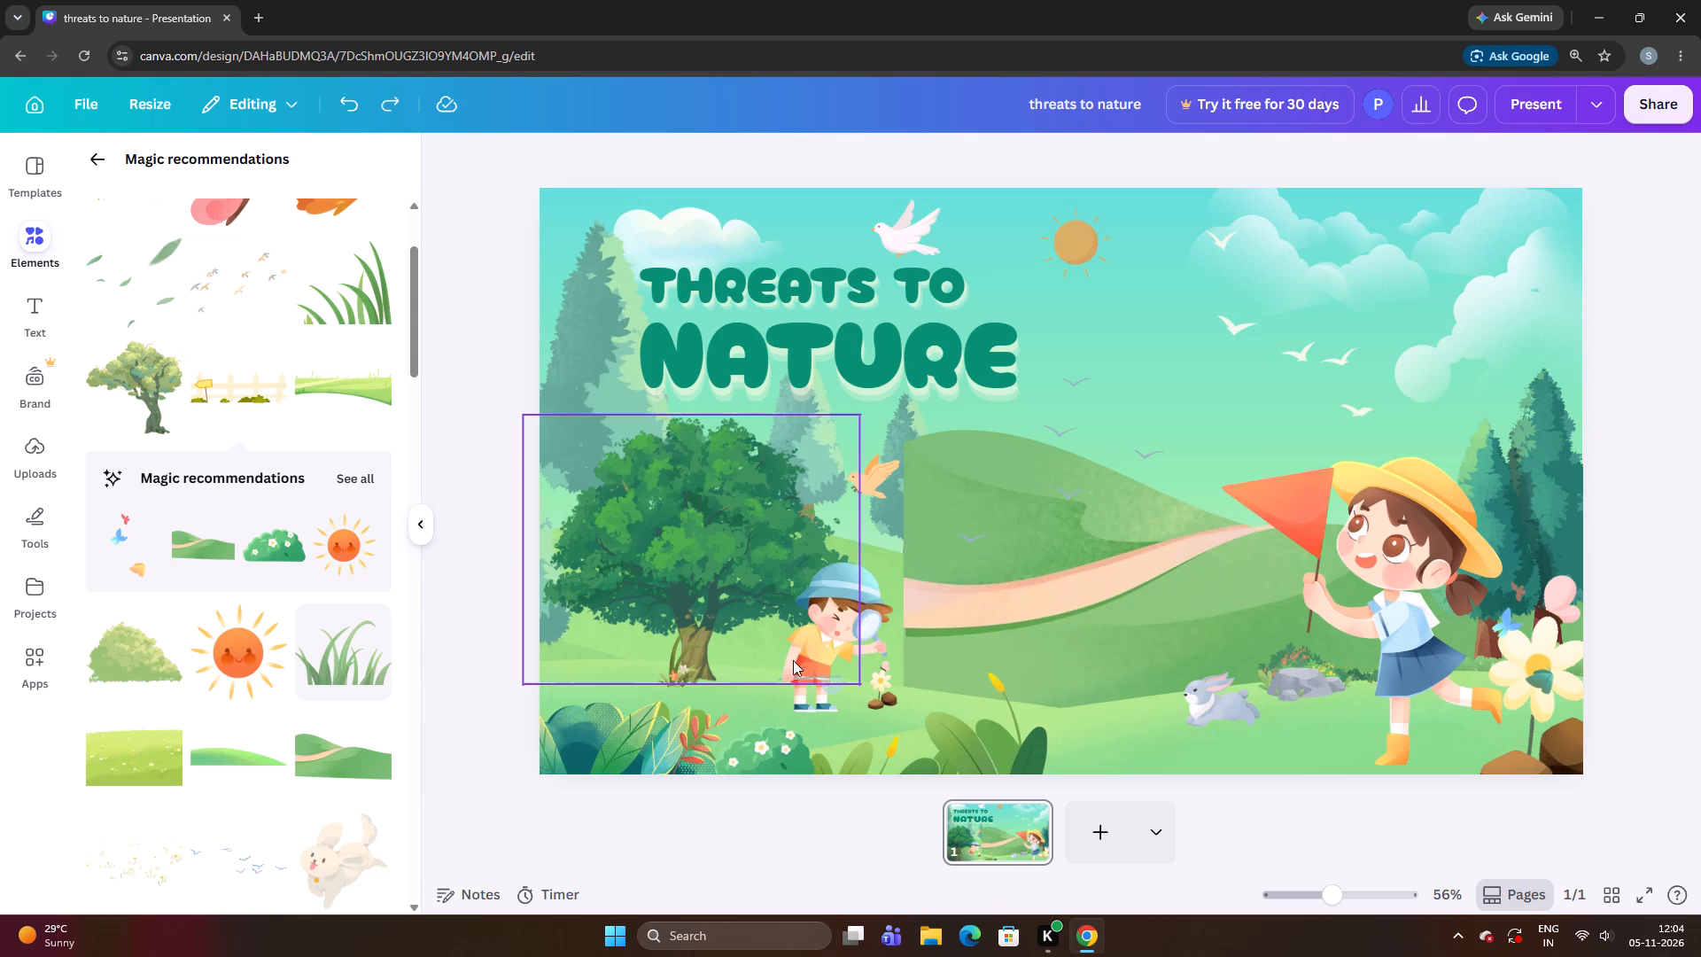
Delete the path hill illustration from the slide.
click(1028, 611)
click(1278, 392)
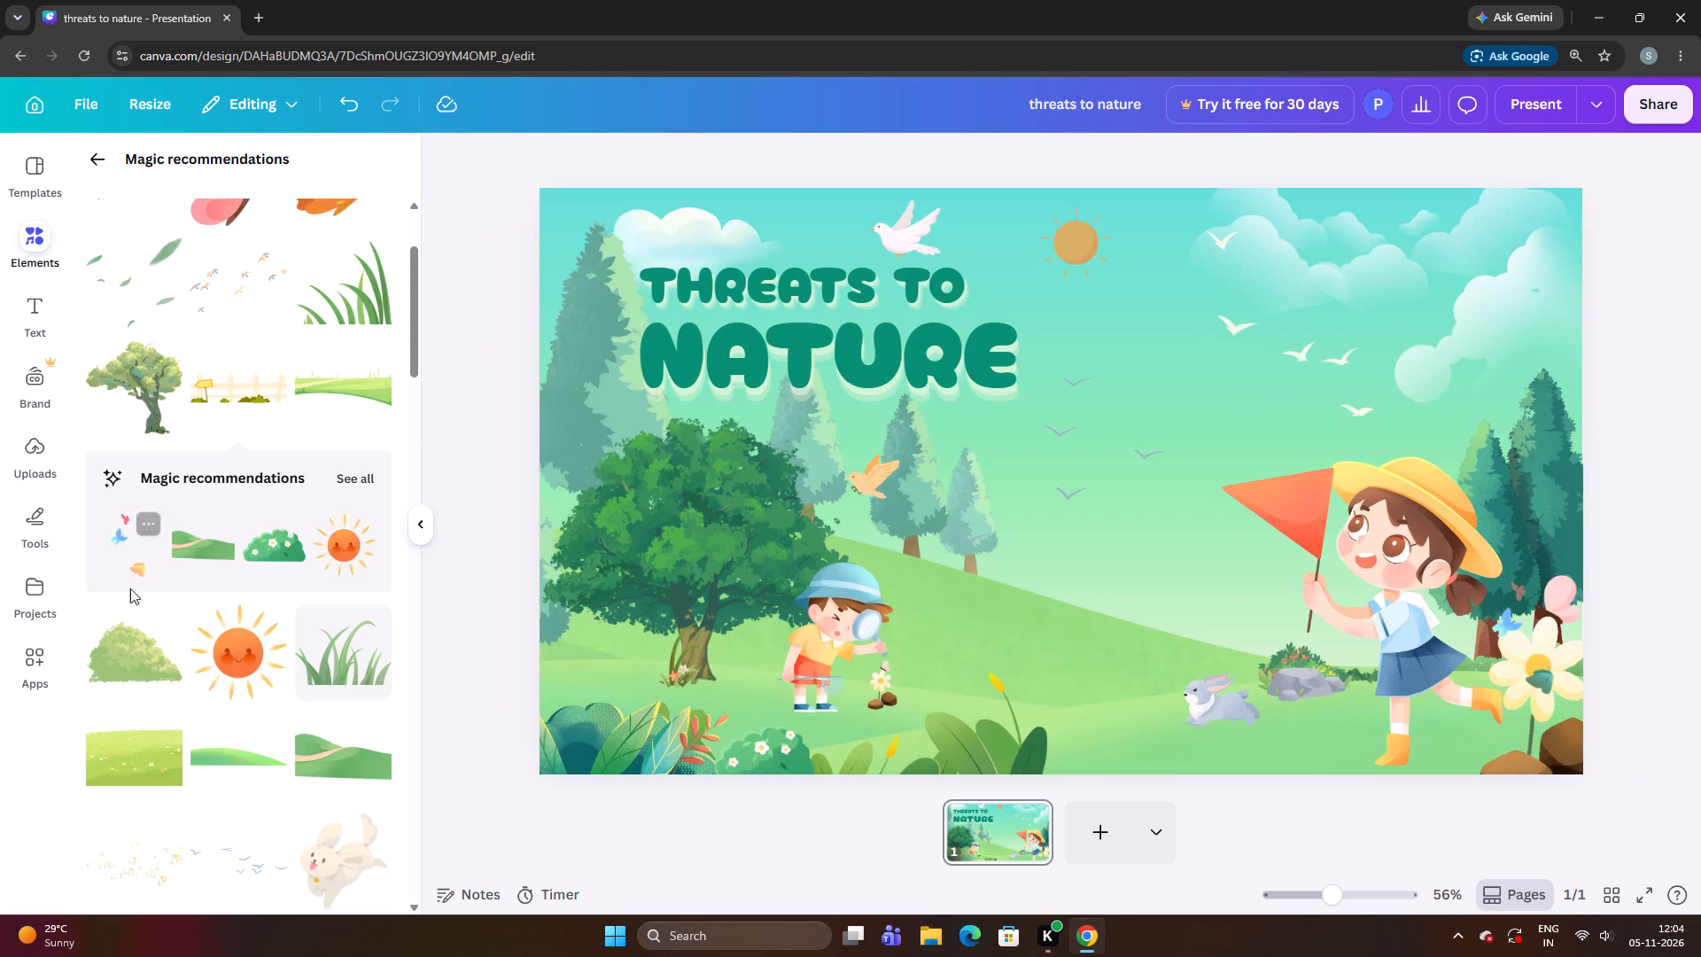
Add the green grass-blades illustration to the slide and shrink it to a small tuft near the middle pines.
scroll(128, 602, down, 2)
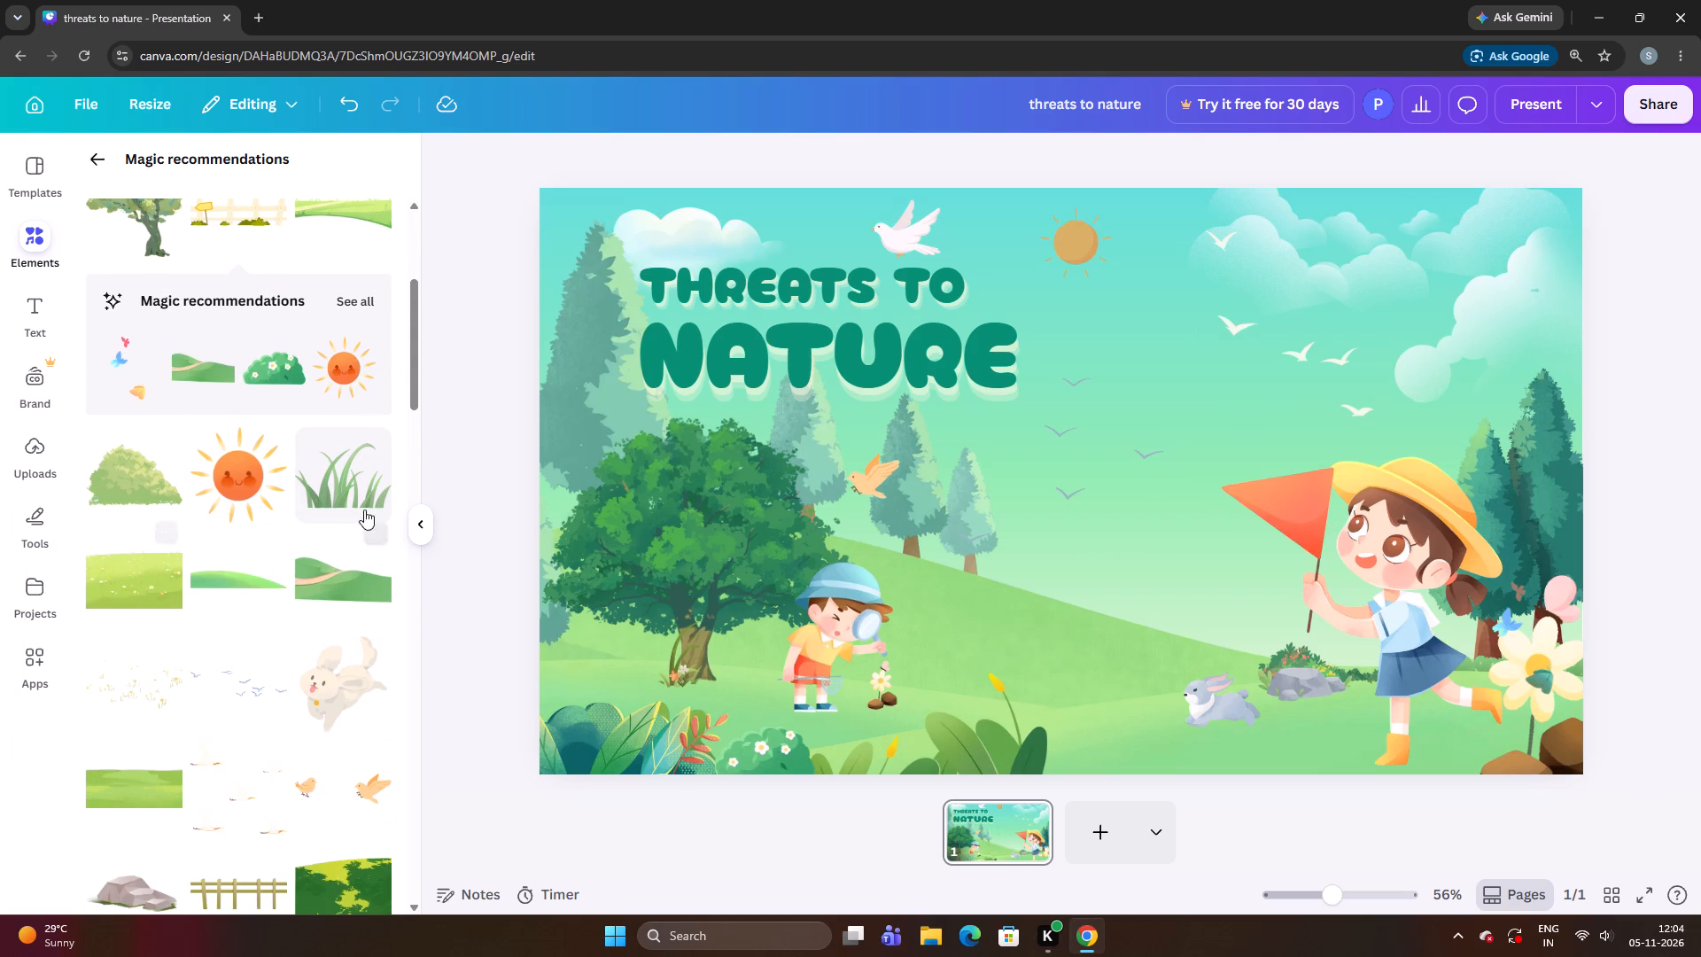
click(360, 482)
drag(1012, 599, 1150, 586)
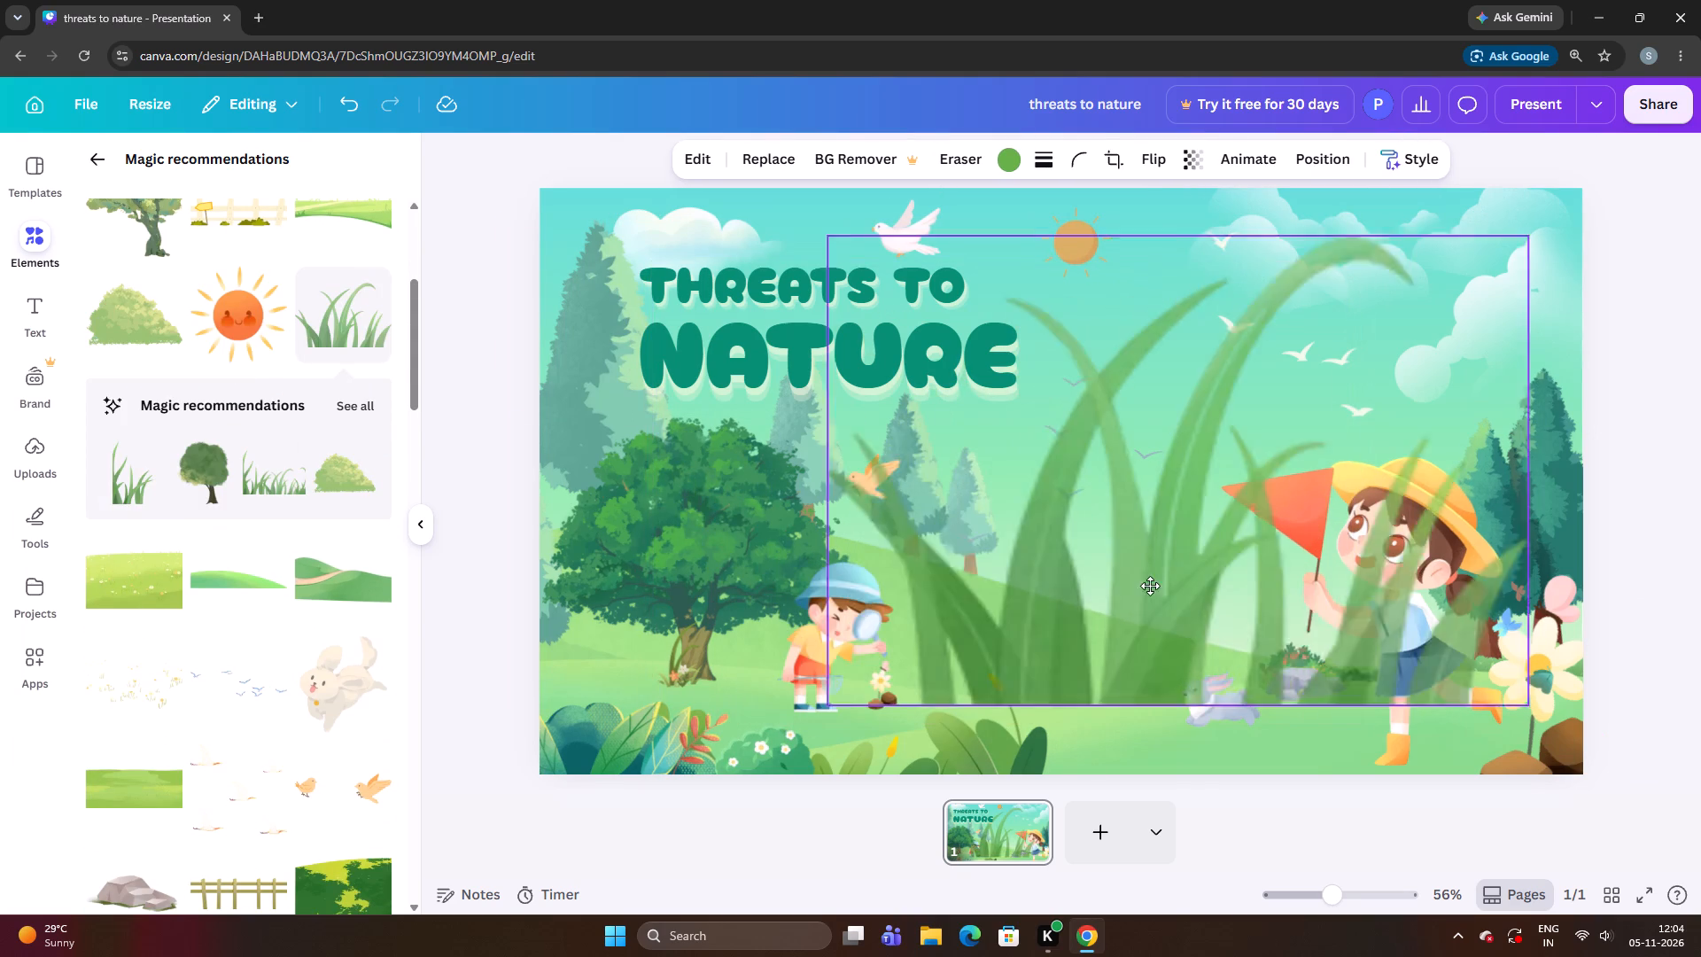
drag(1150, 586, 1088, 575)
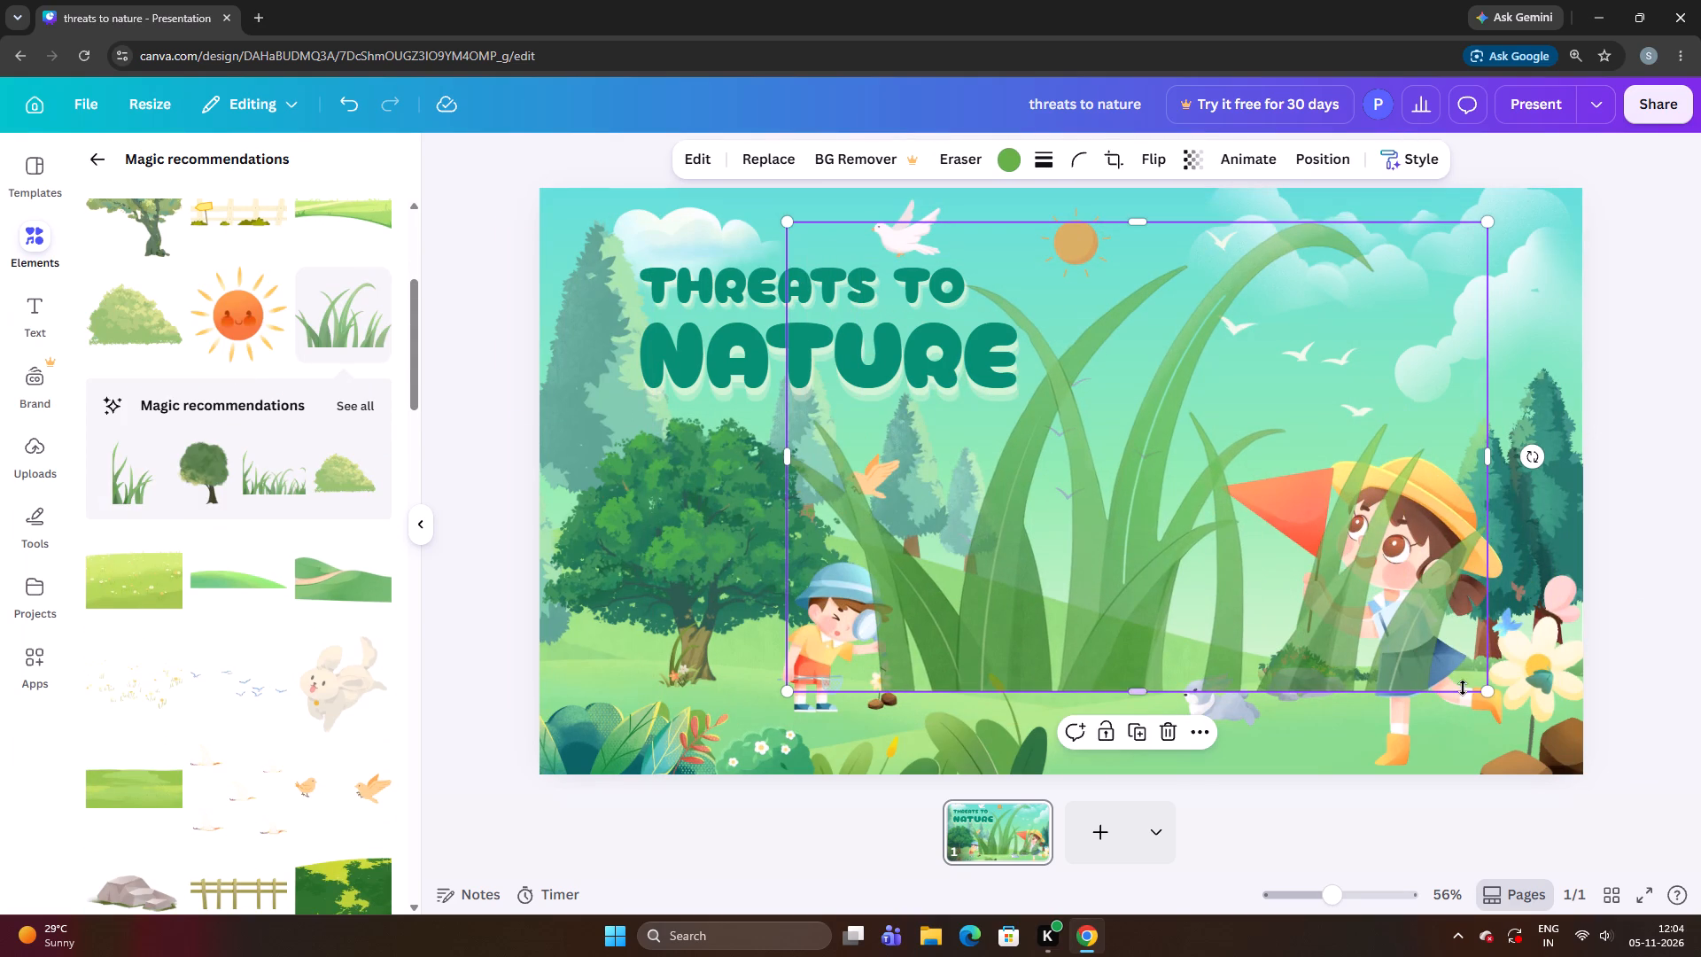
drag(1490, 690, 1162, 599)
drag(1115, 464, 1202, 509)
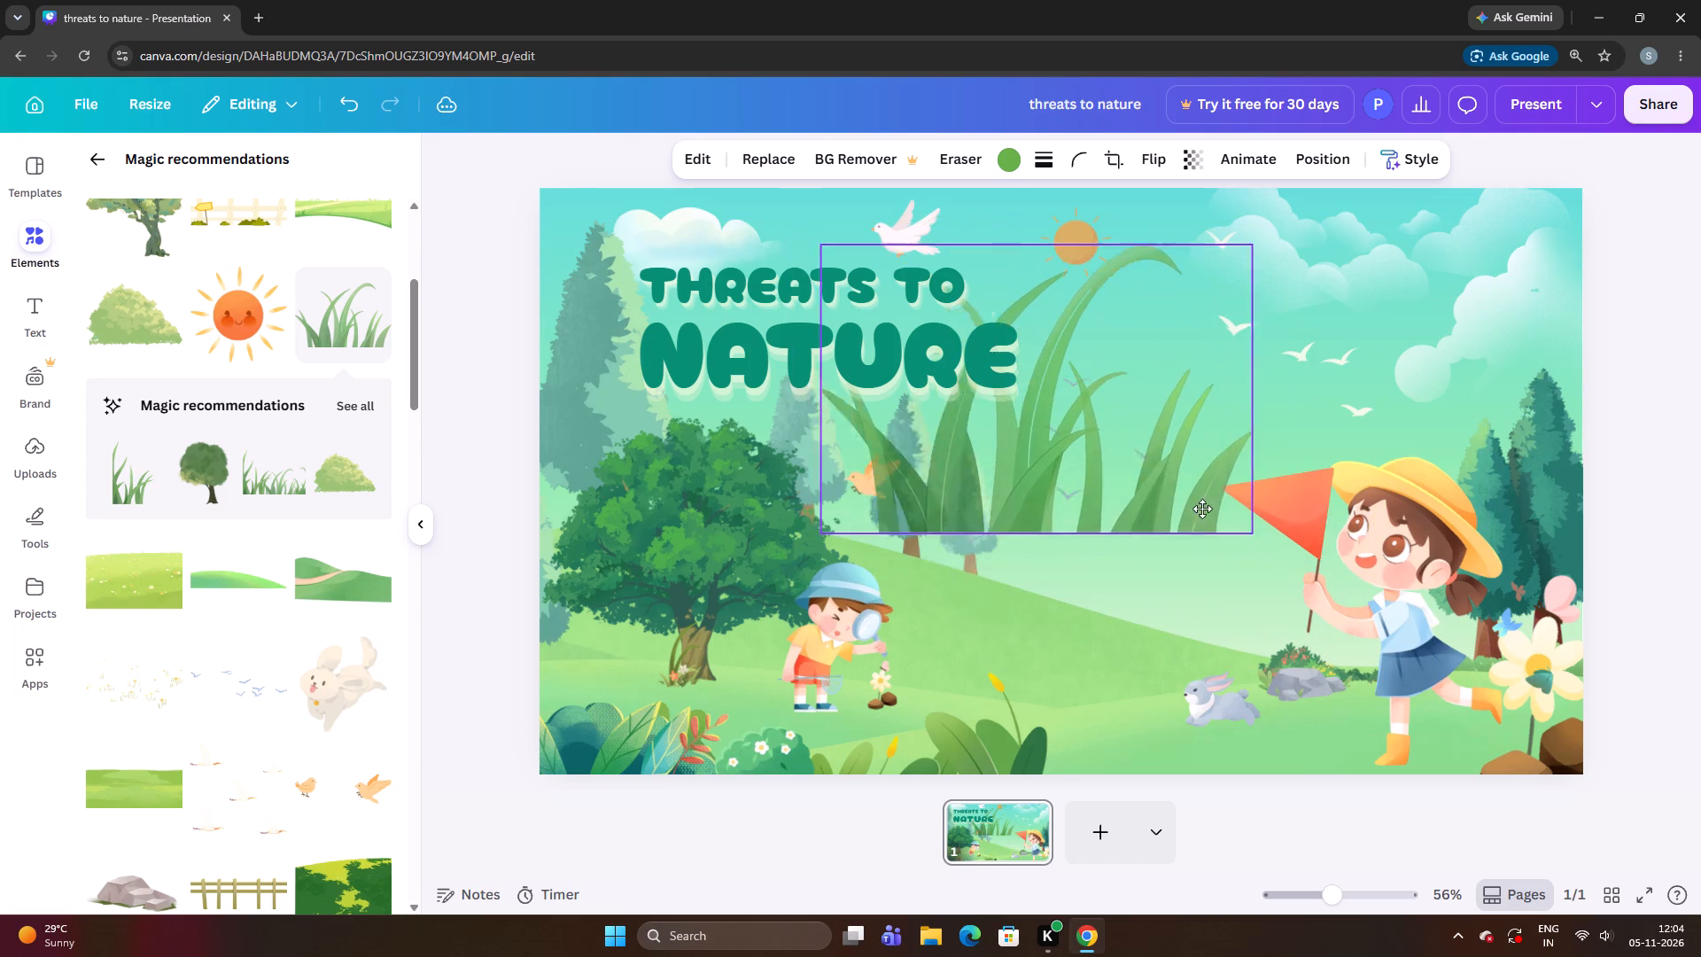
drag(1202, 509, 1138, 600)
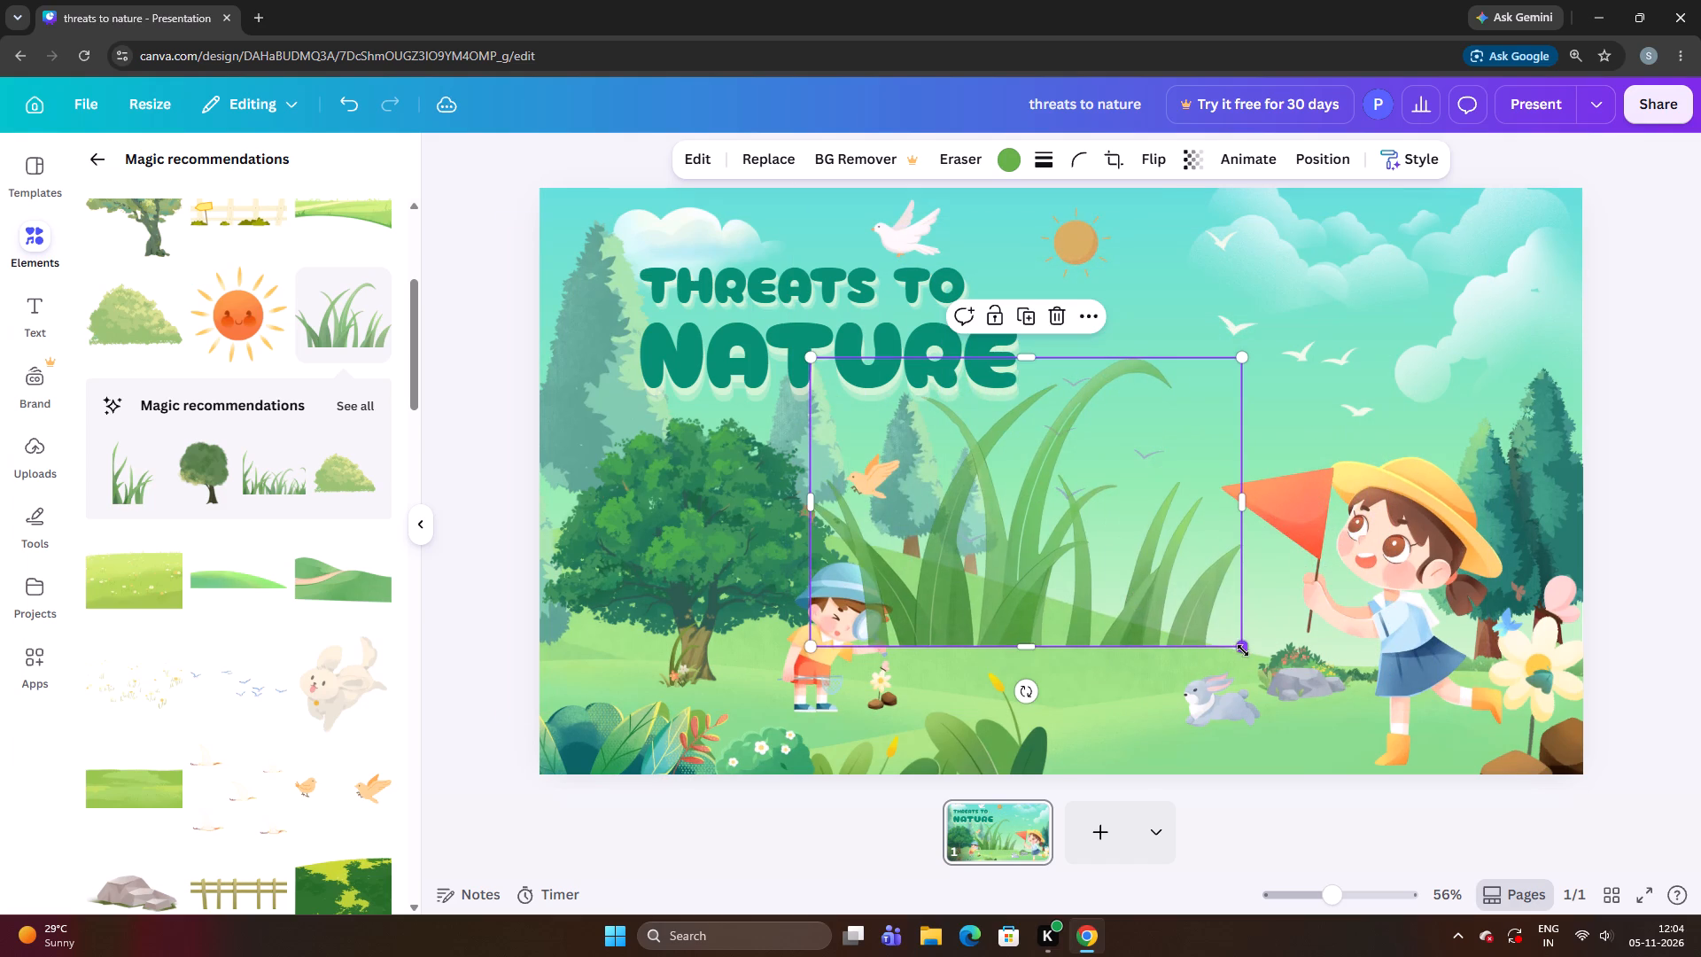
drag(1243, 650, 1091, 585)
drag(1015, 488, 1106, 618)
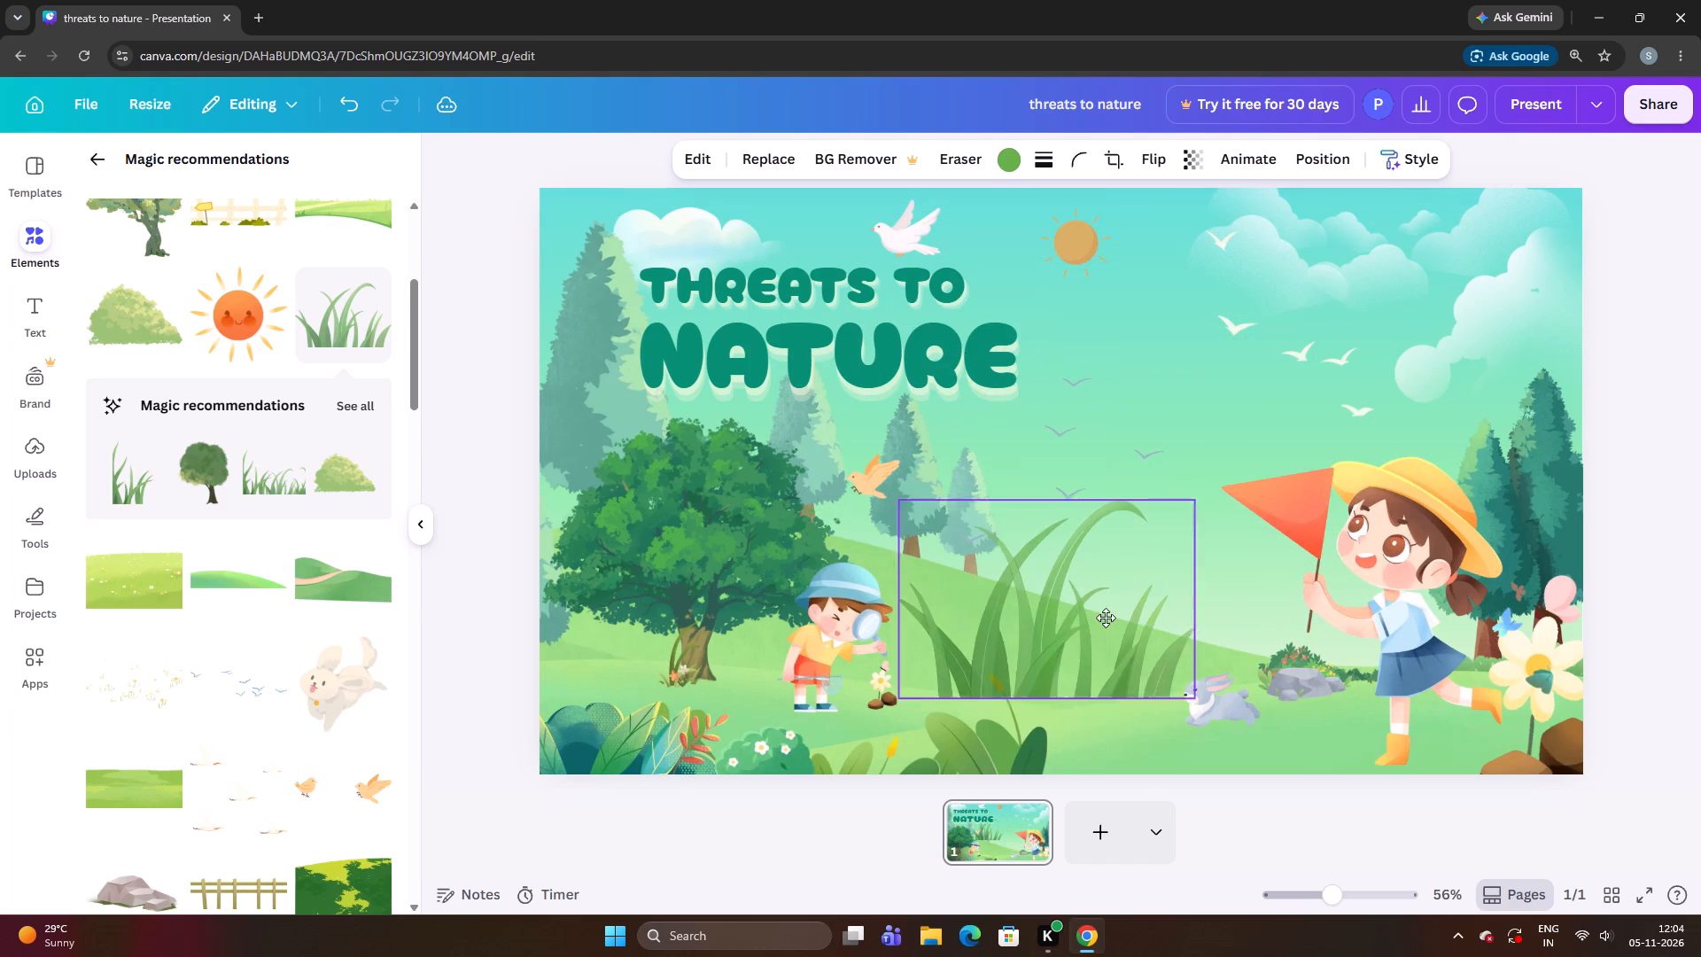
drag(1106, 618, 1106, 603)
drag(1199, 672, 1036, 584)
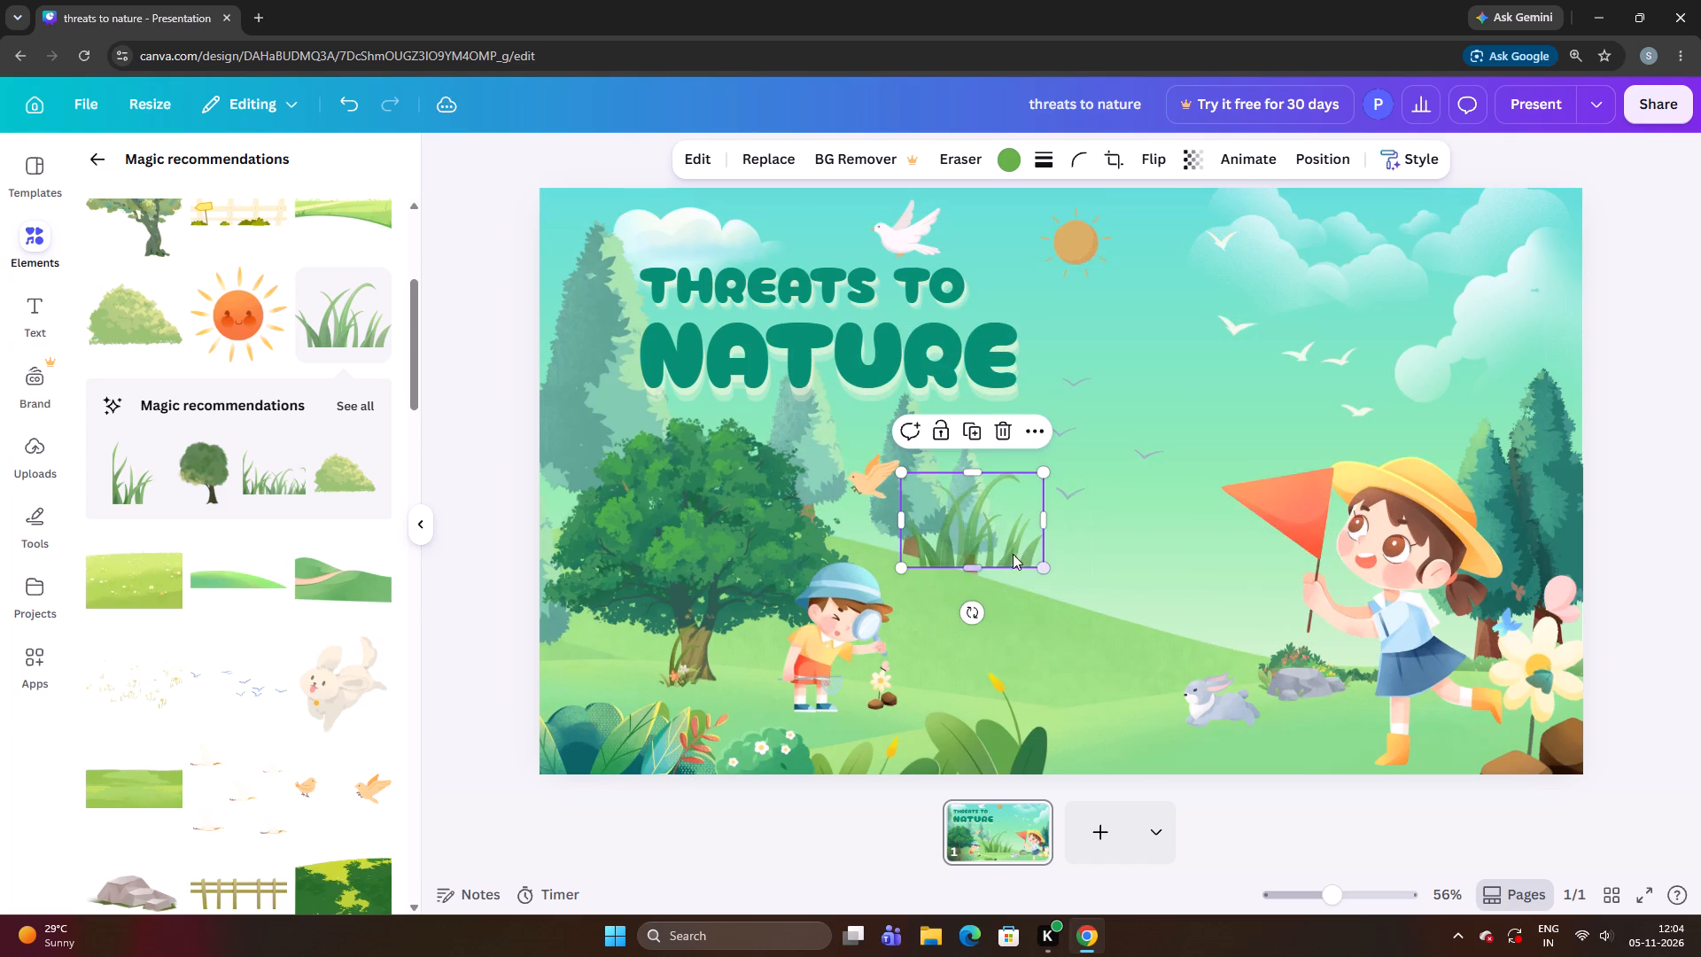
Move the grass tuft to the slide's left edge beside the large tree's trunk and shrink it further.
drag(982, 532, 621, 664)
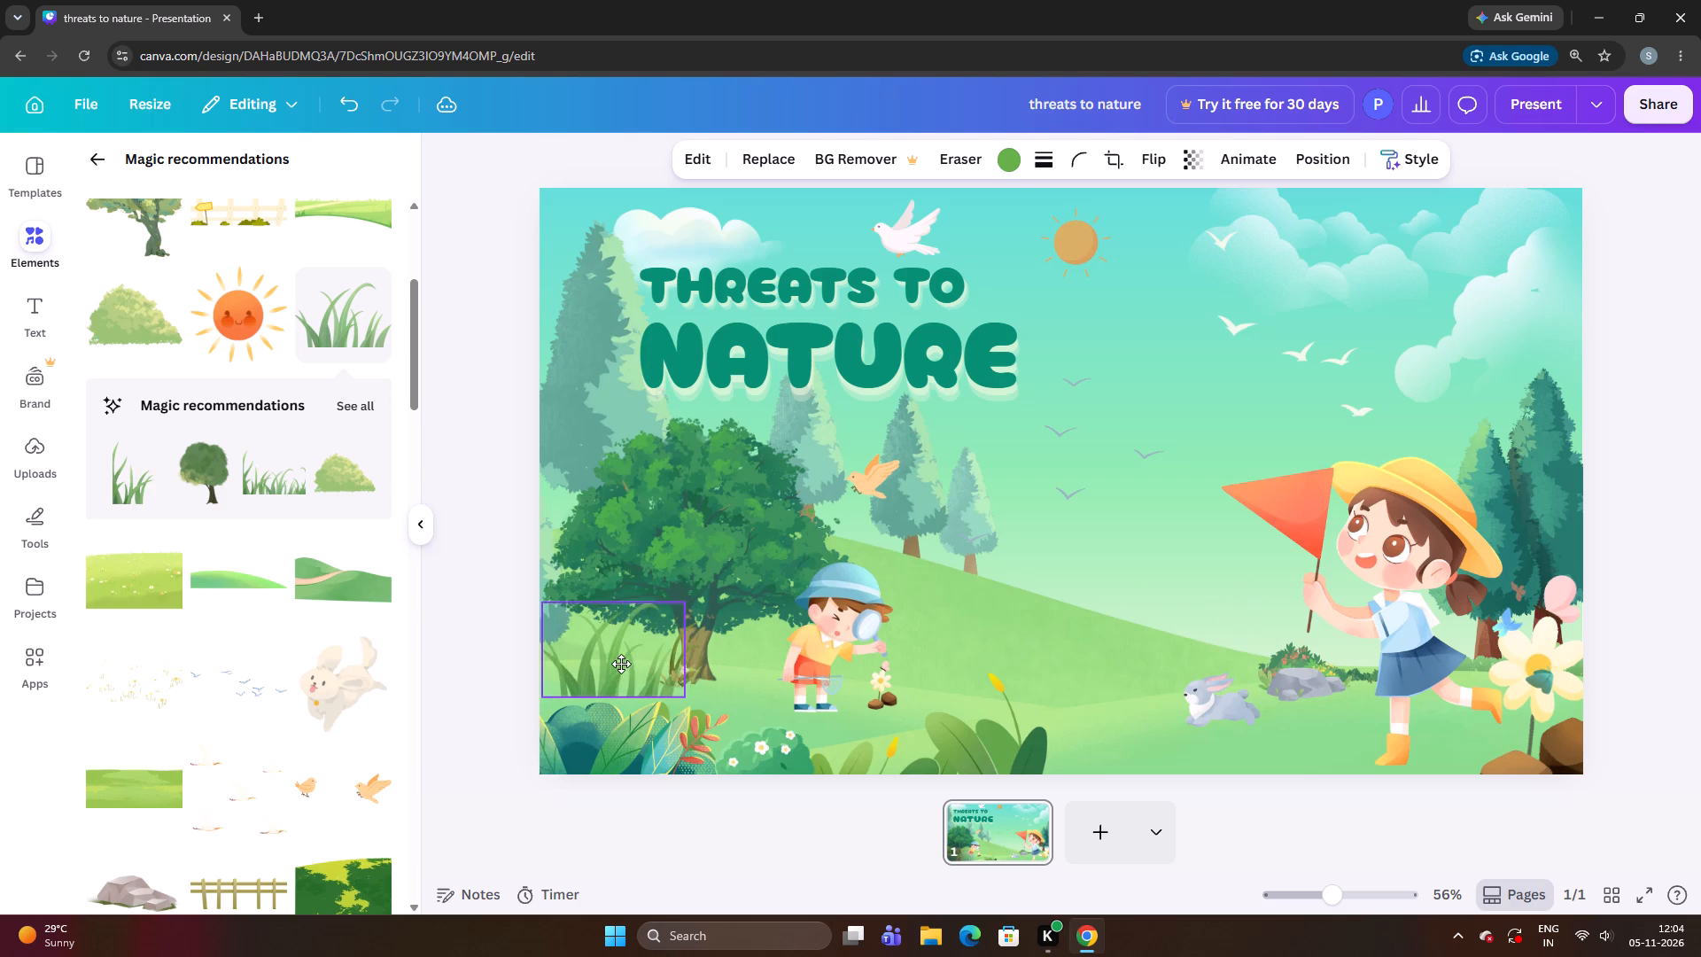
drag(621, 664, 609, 663)
drag(666, 700, 650, 673)
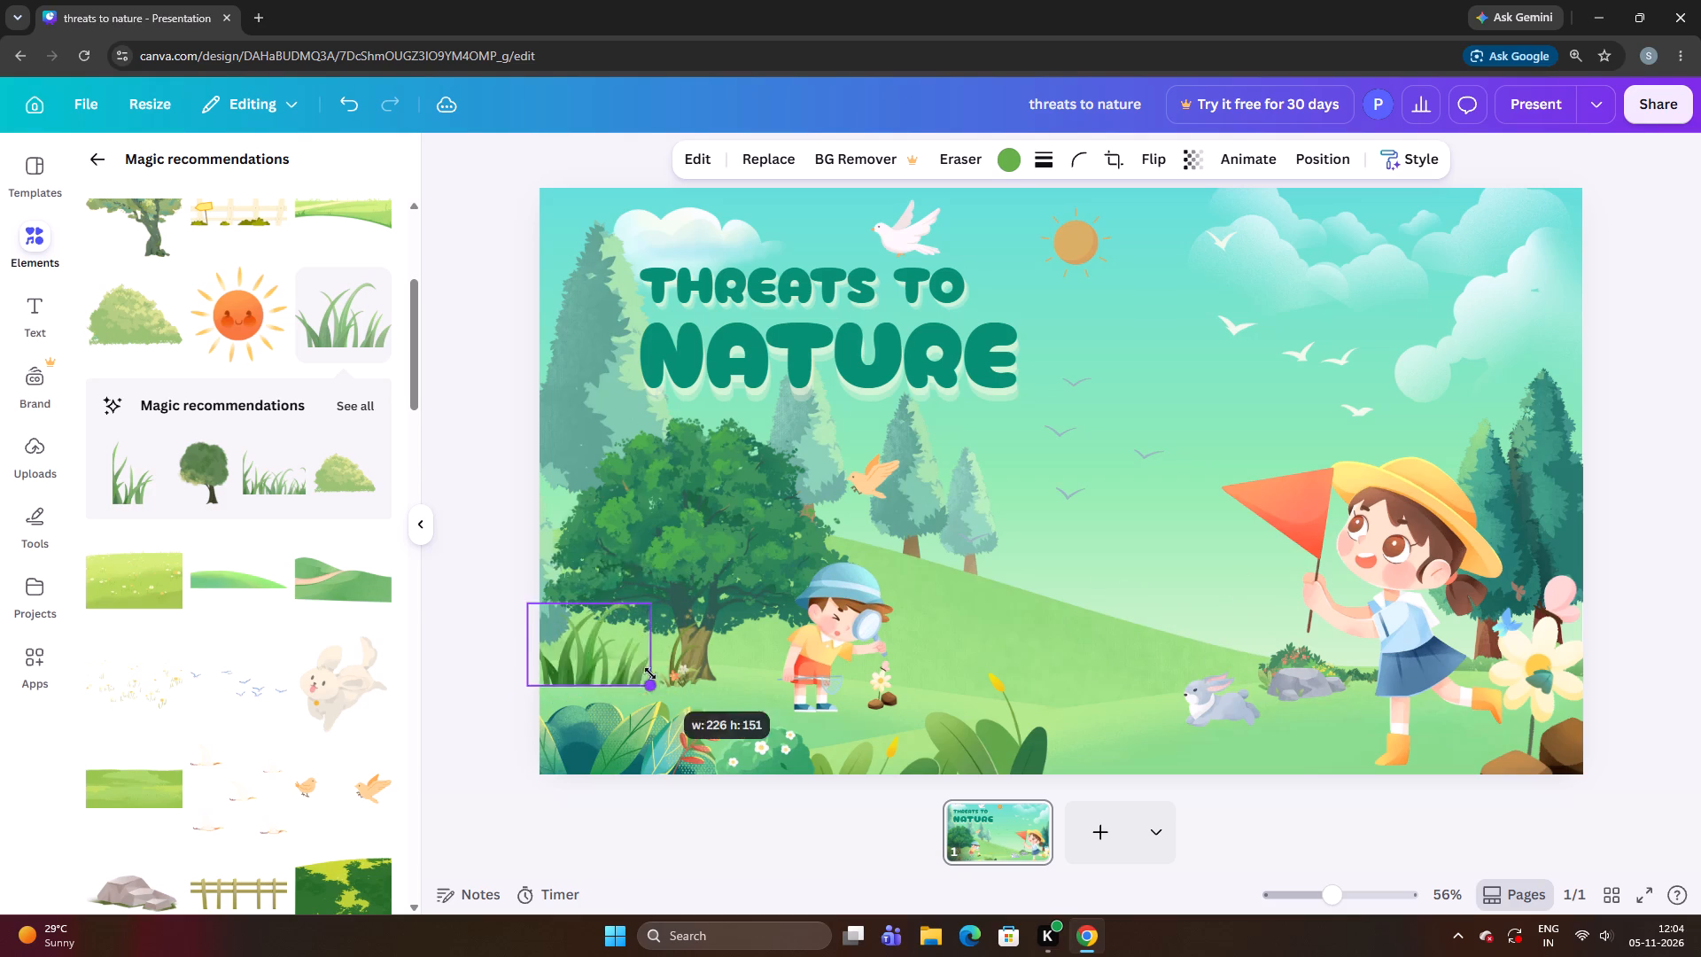
drag(650, 673, 650, 673)
drag(586, 637, 598, 633)
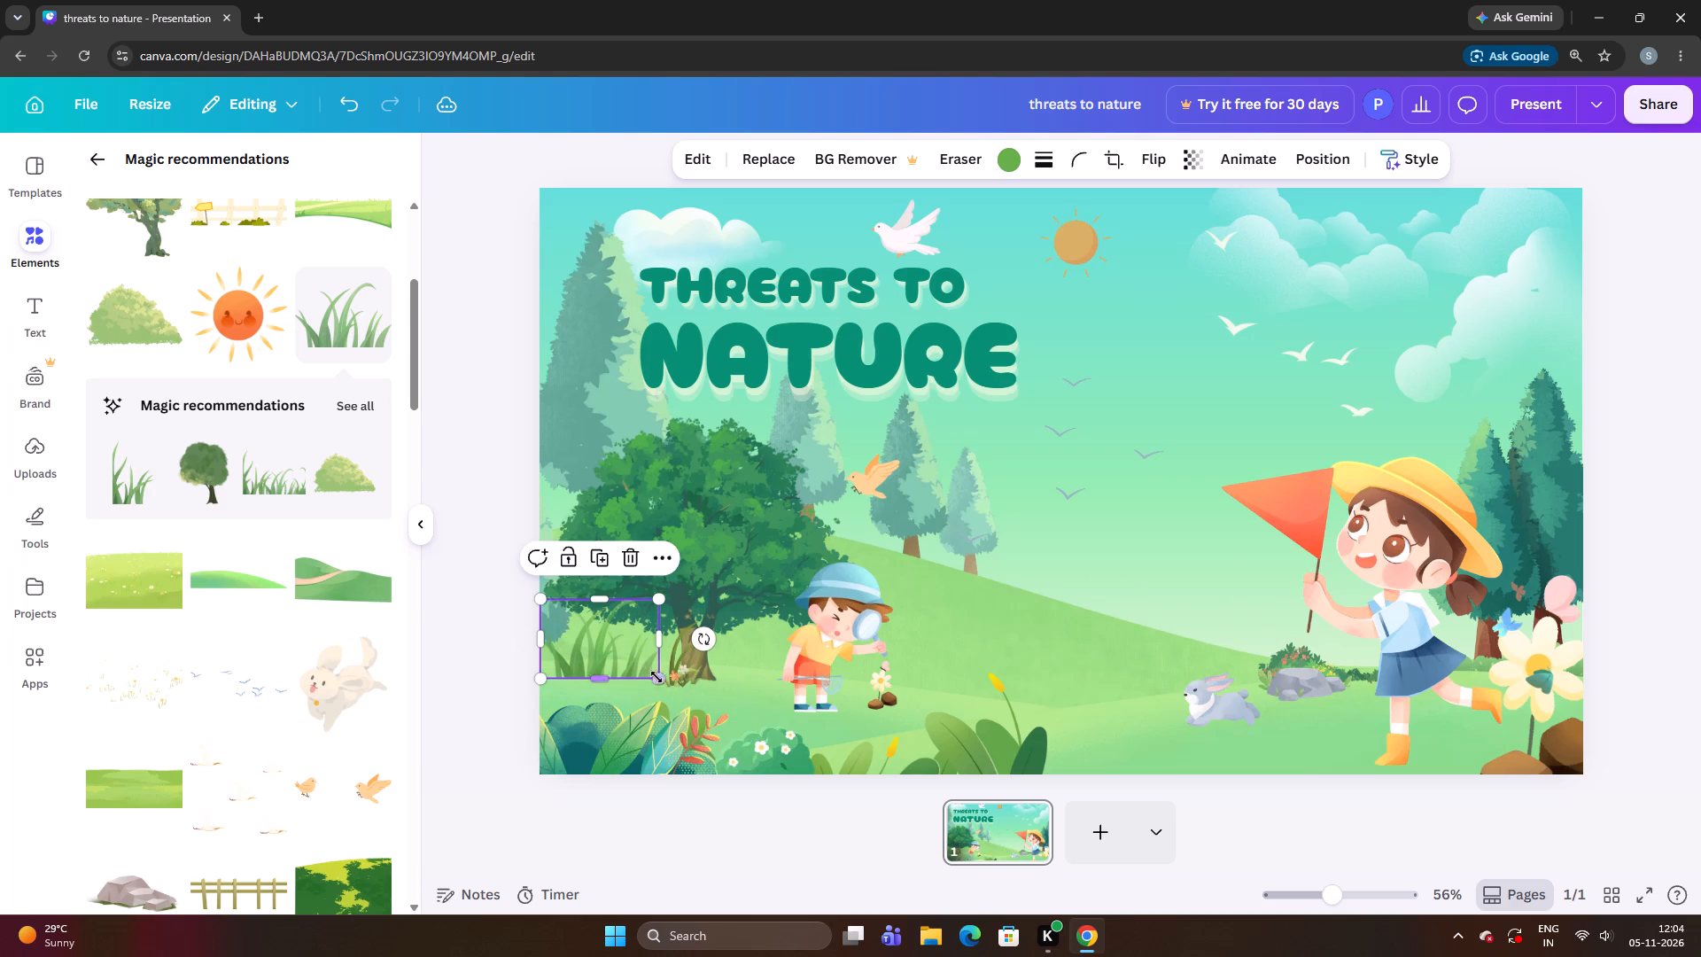
drag(657, 677, 638, 656)
click(607, 634)
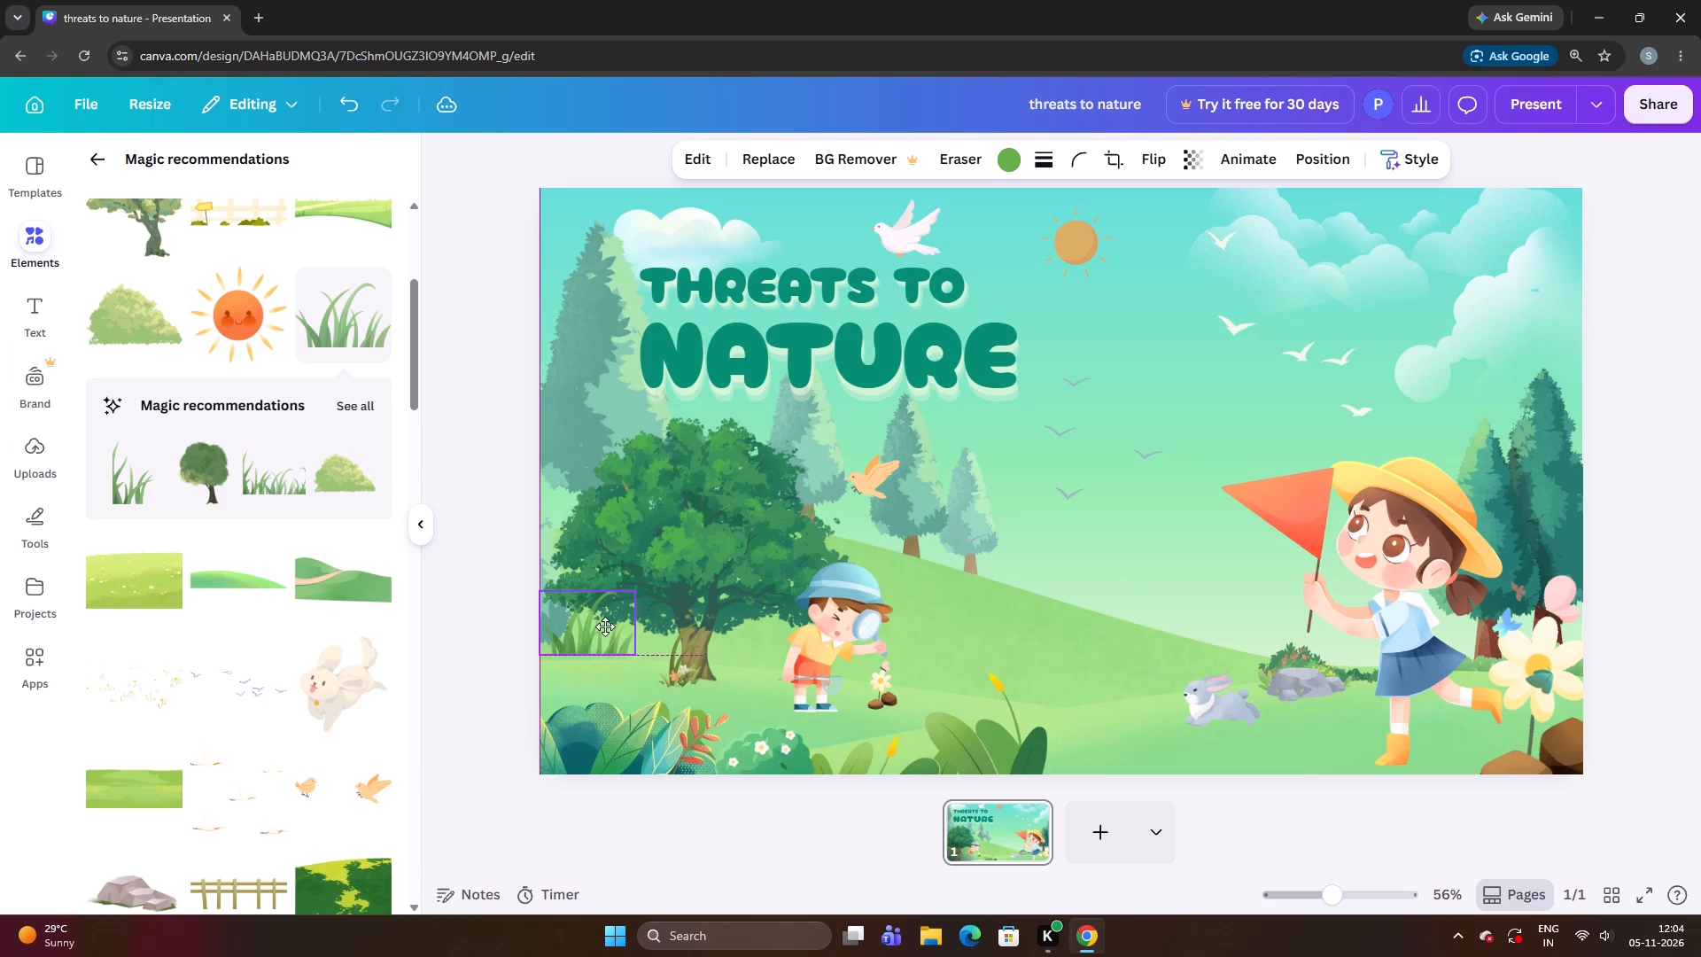
click(503, 679)
drag(577, 640, 577, 649)
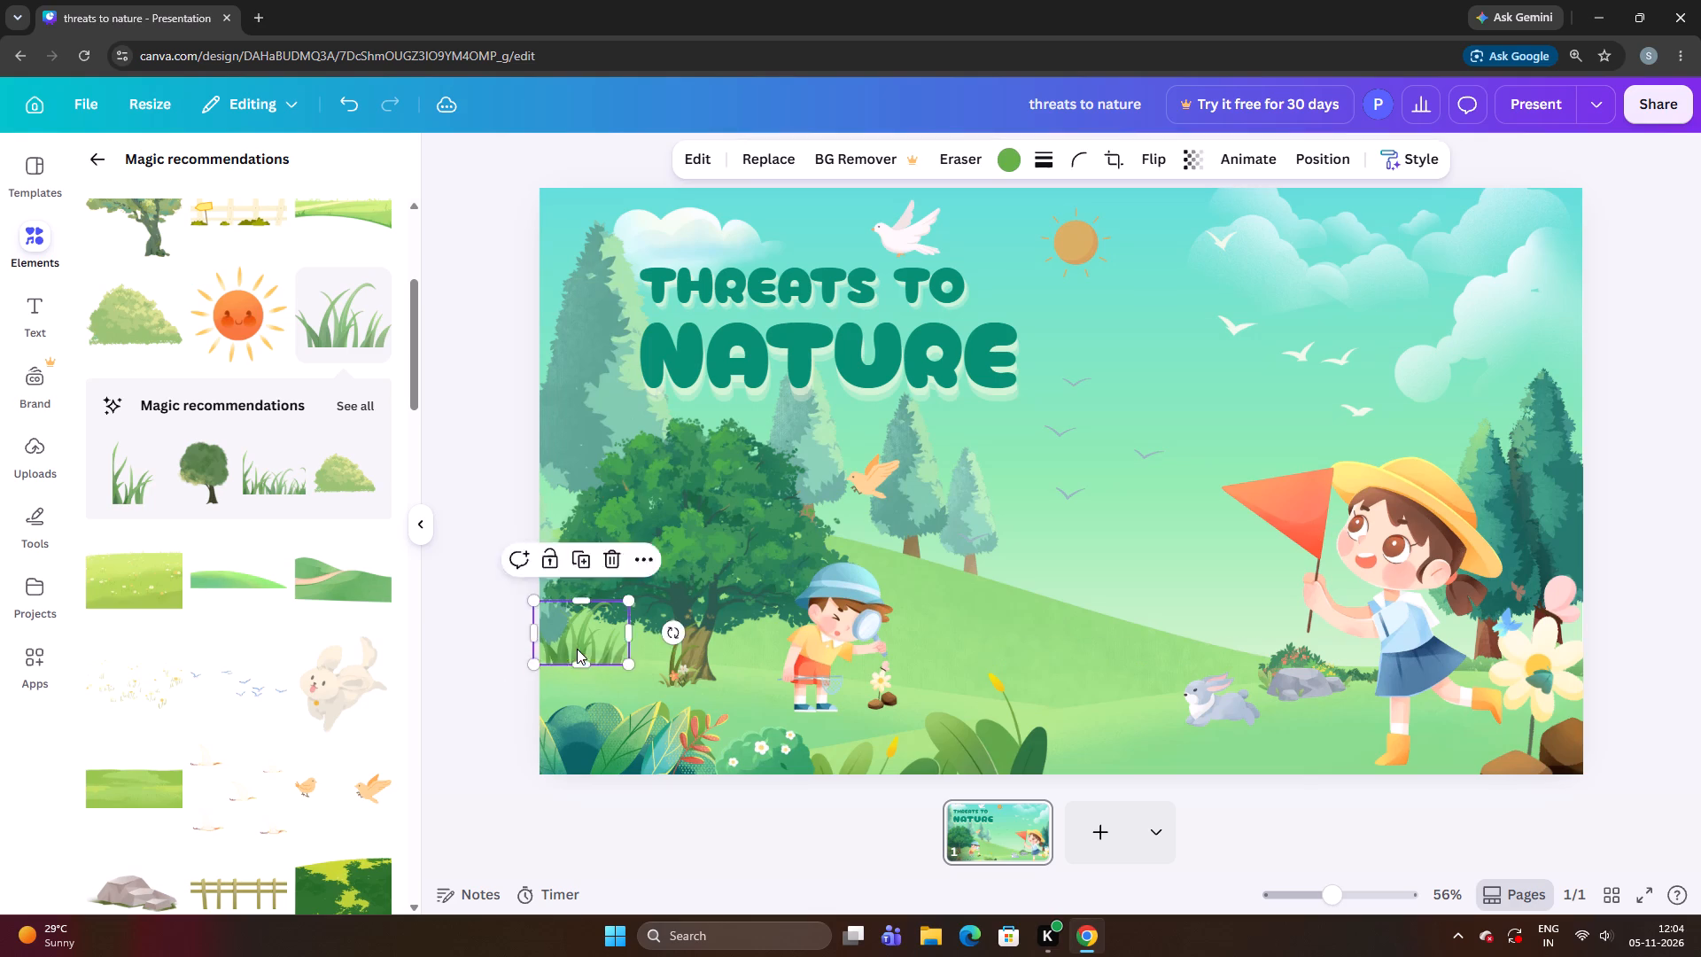
drag(577, 649, 574, 662)
drag(625, 682, 620, 669)
drag(578, 658, 592, 662)
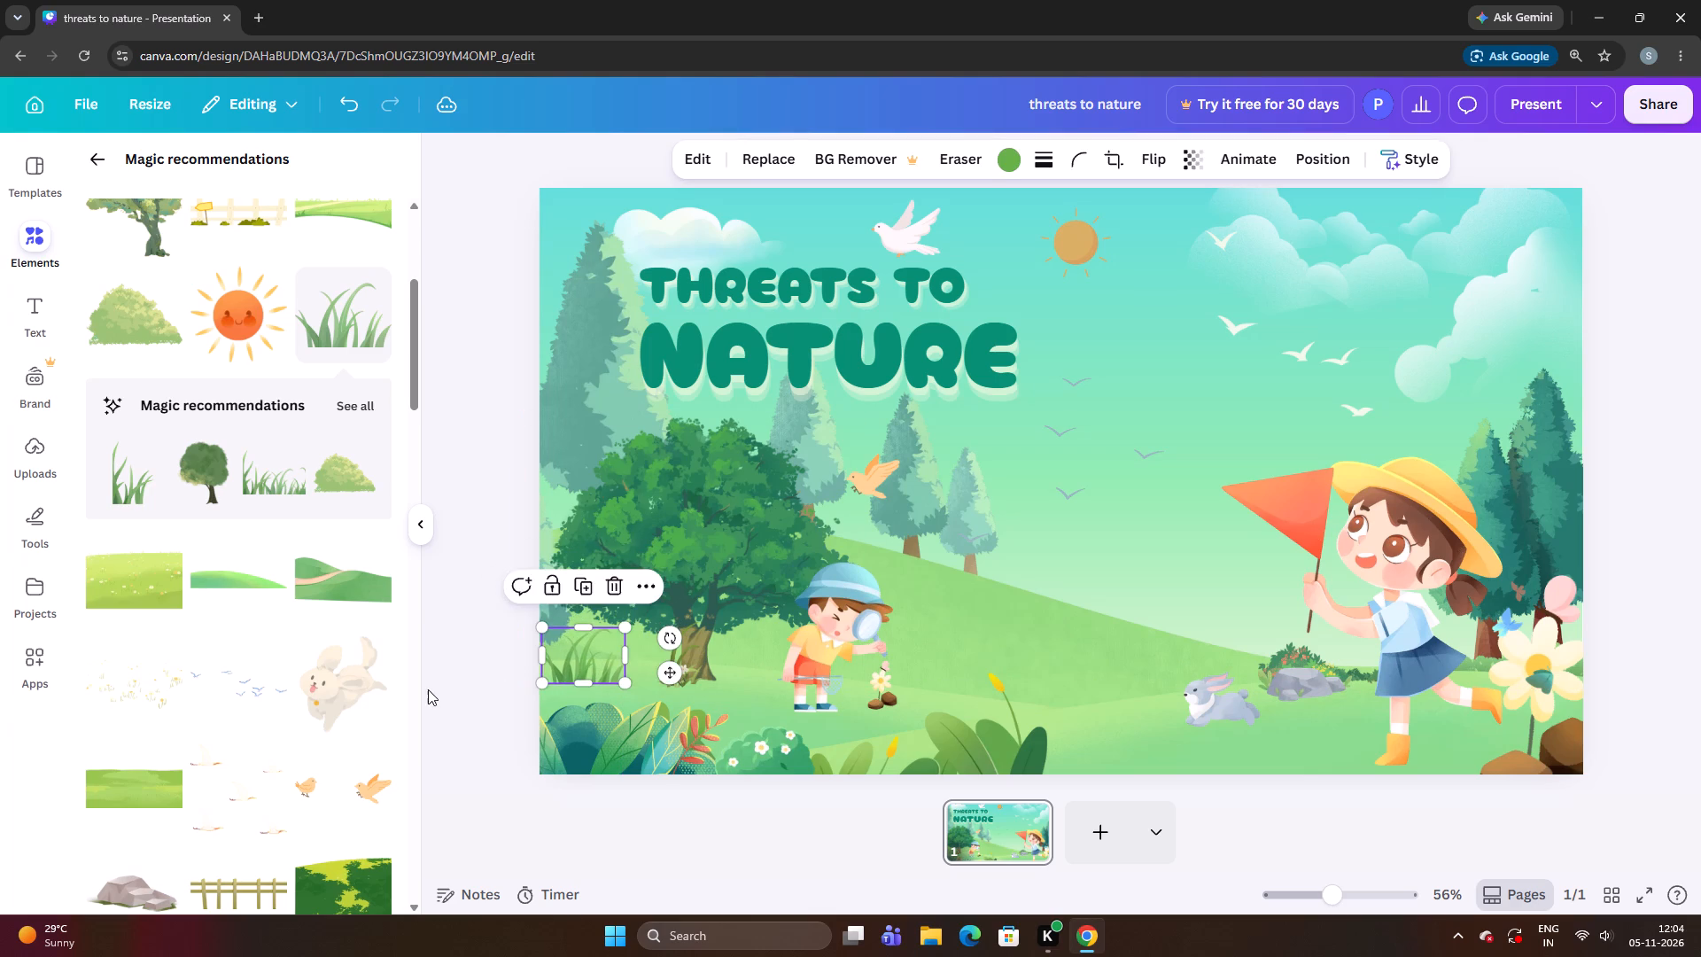
Try the grass tuft at the tree trunk, then settle it at the slide's left edge beneath the foliage.
click(428, 689)
drag(581, 665, 683, 669)
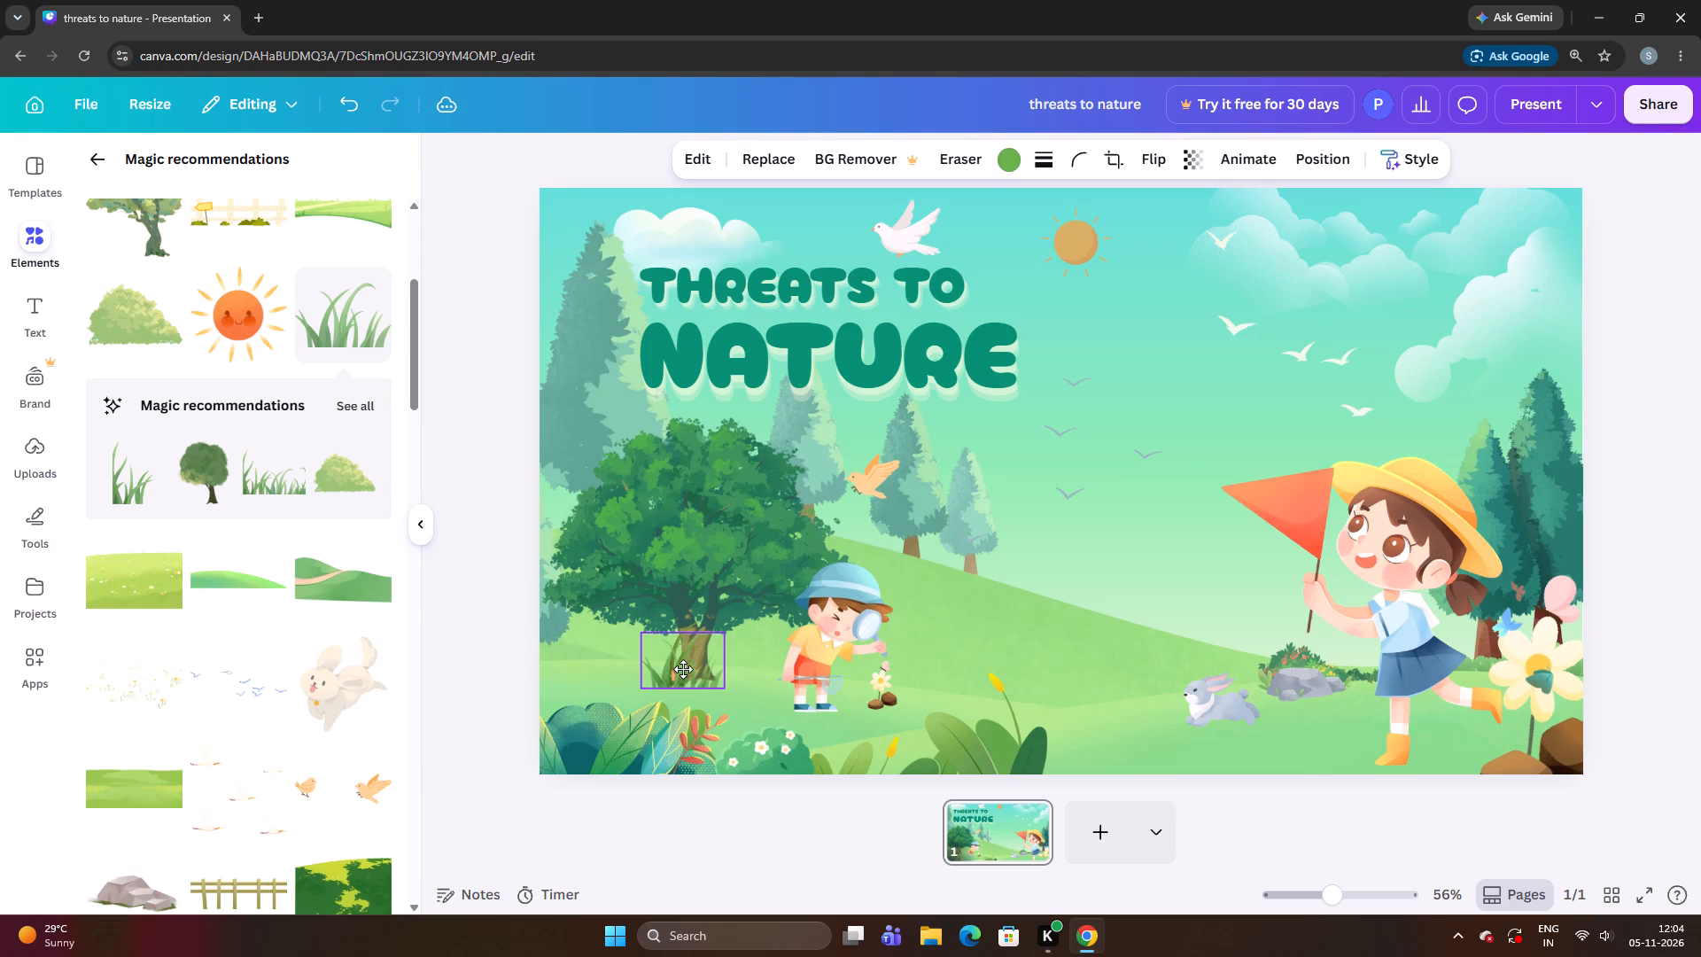
drag(683, 669, 554, 672)
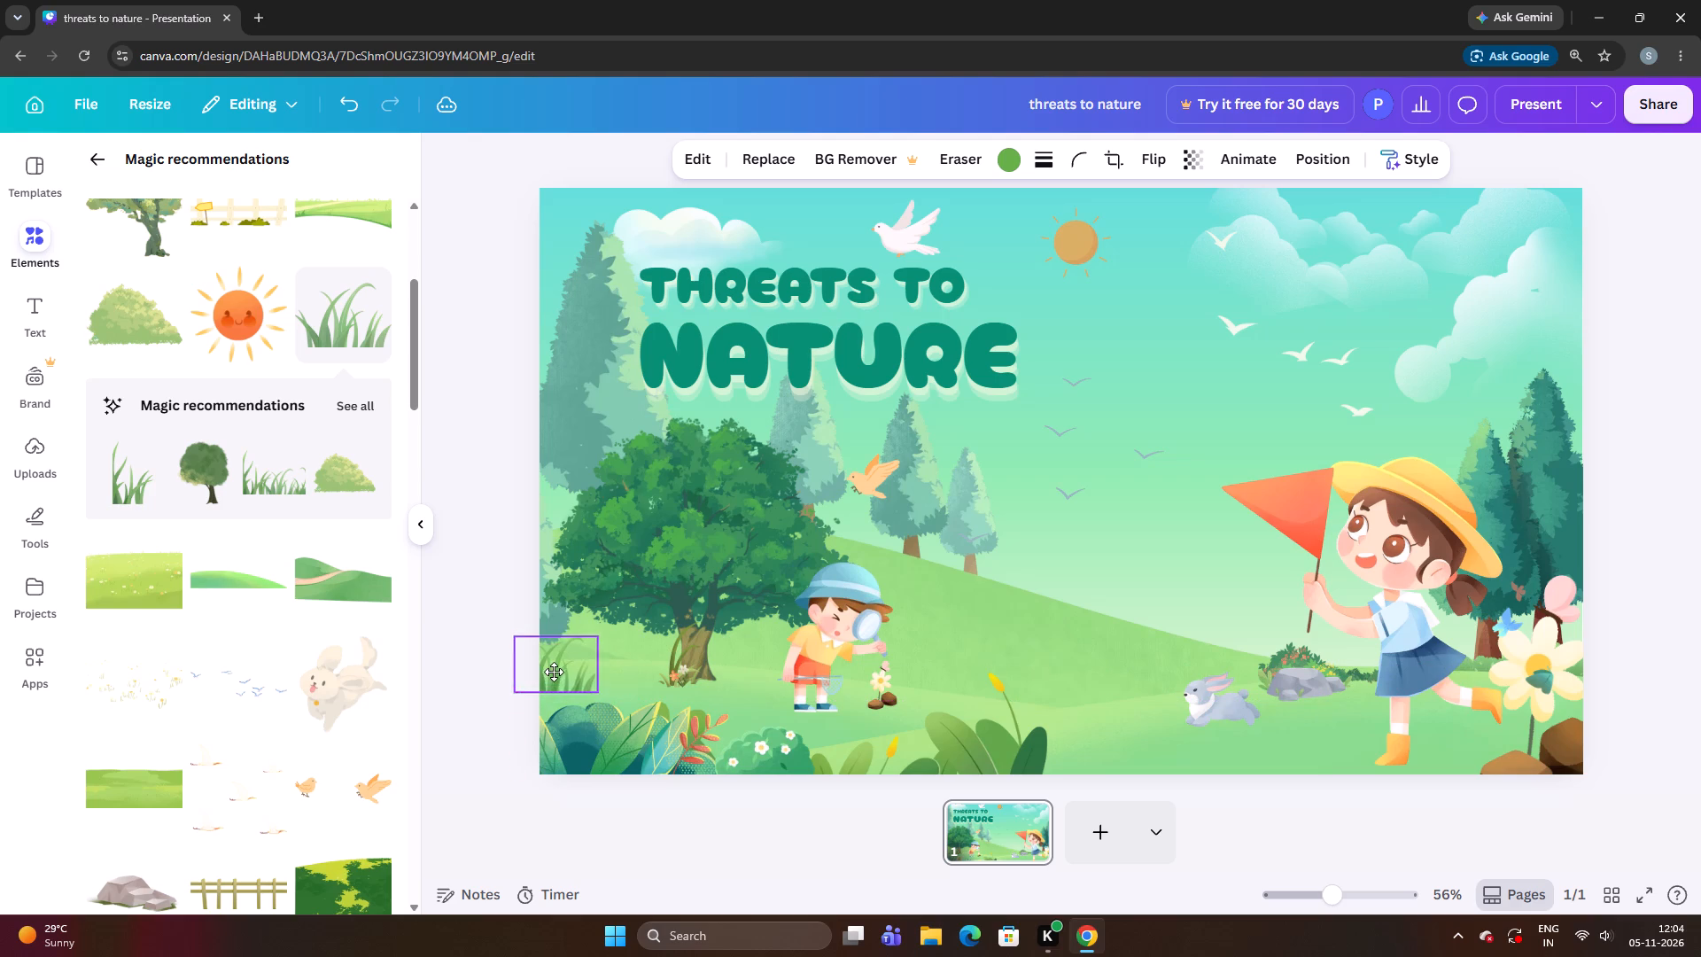
drag(554, 672, 562, 641)
drag(562, 641, 566, 658)
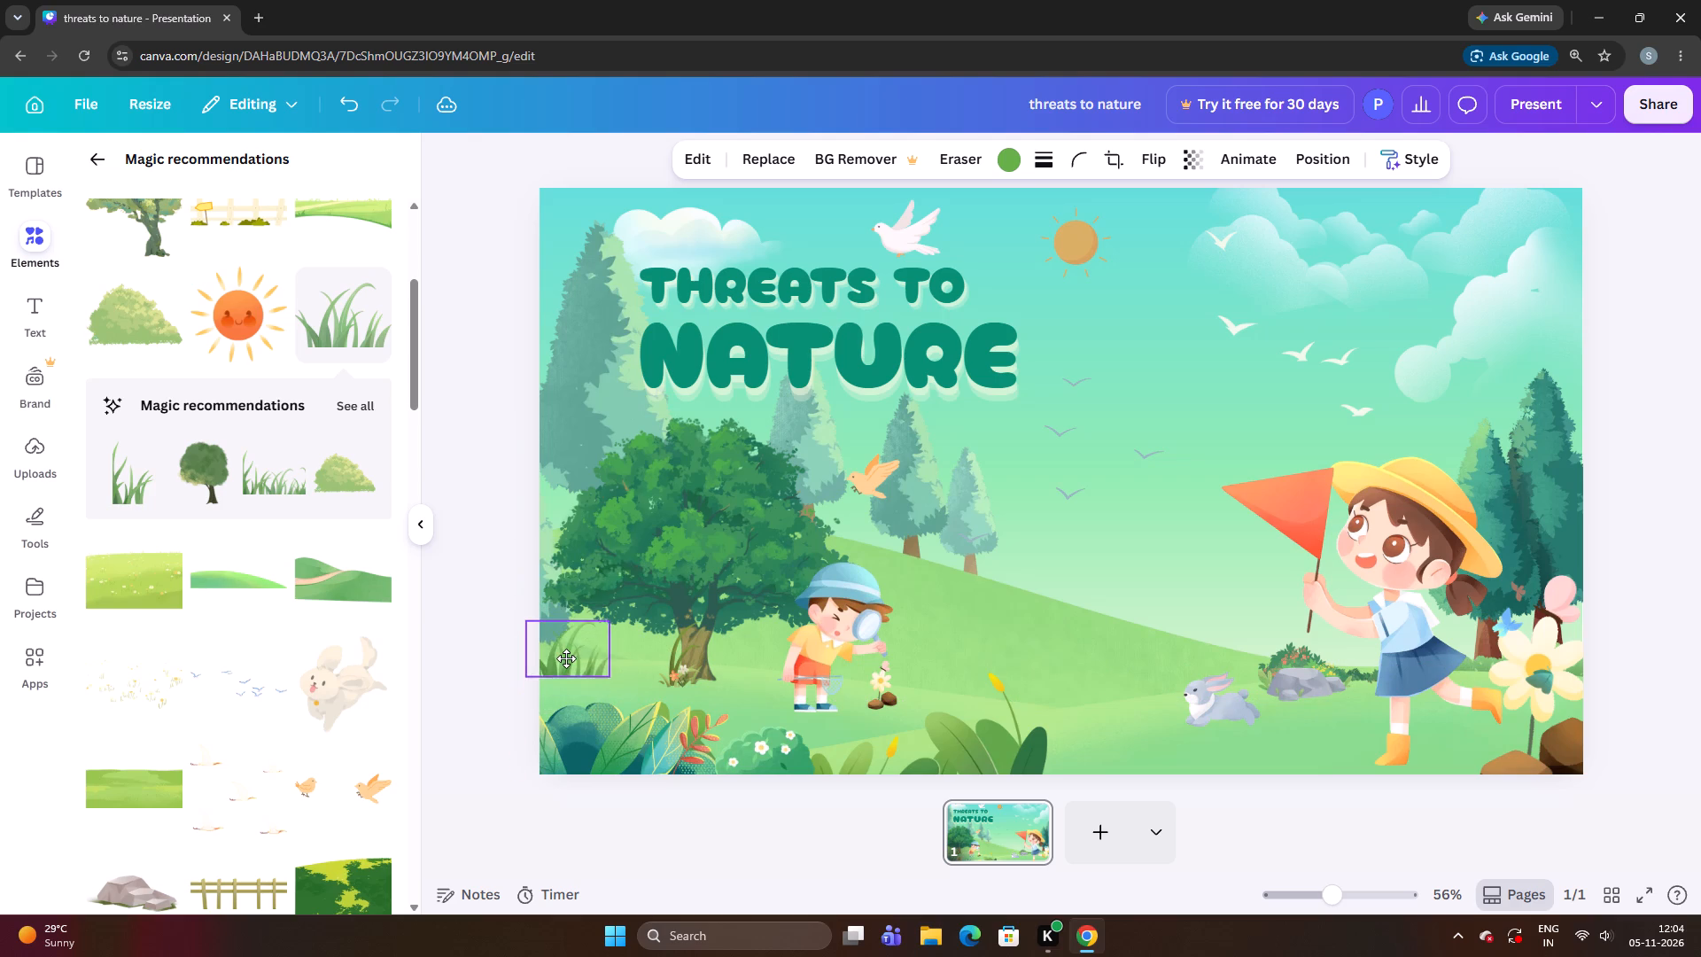
drag(566, 658, 570, 647)
Send the grass tuft backward in the layer order, behind the large tree.
right_click(570, 647)
click(740, 438)
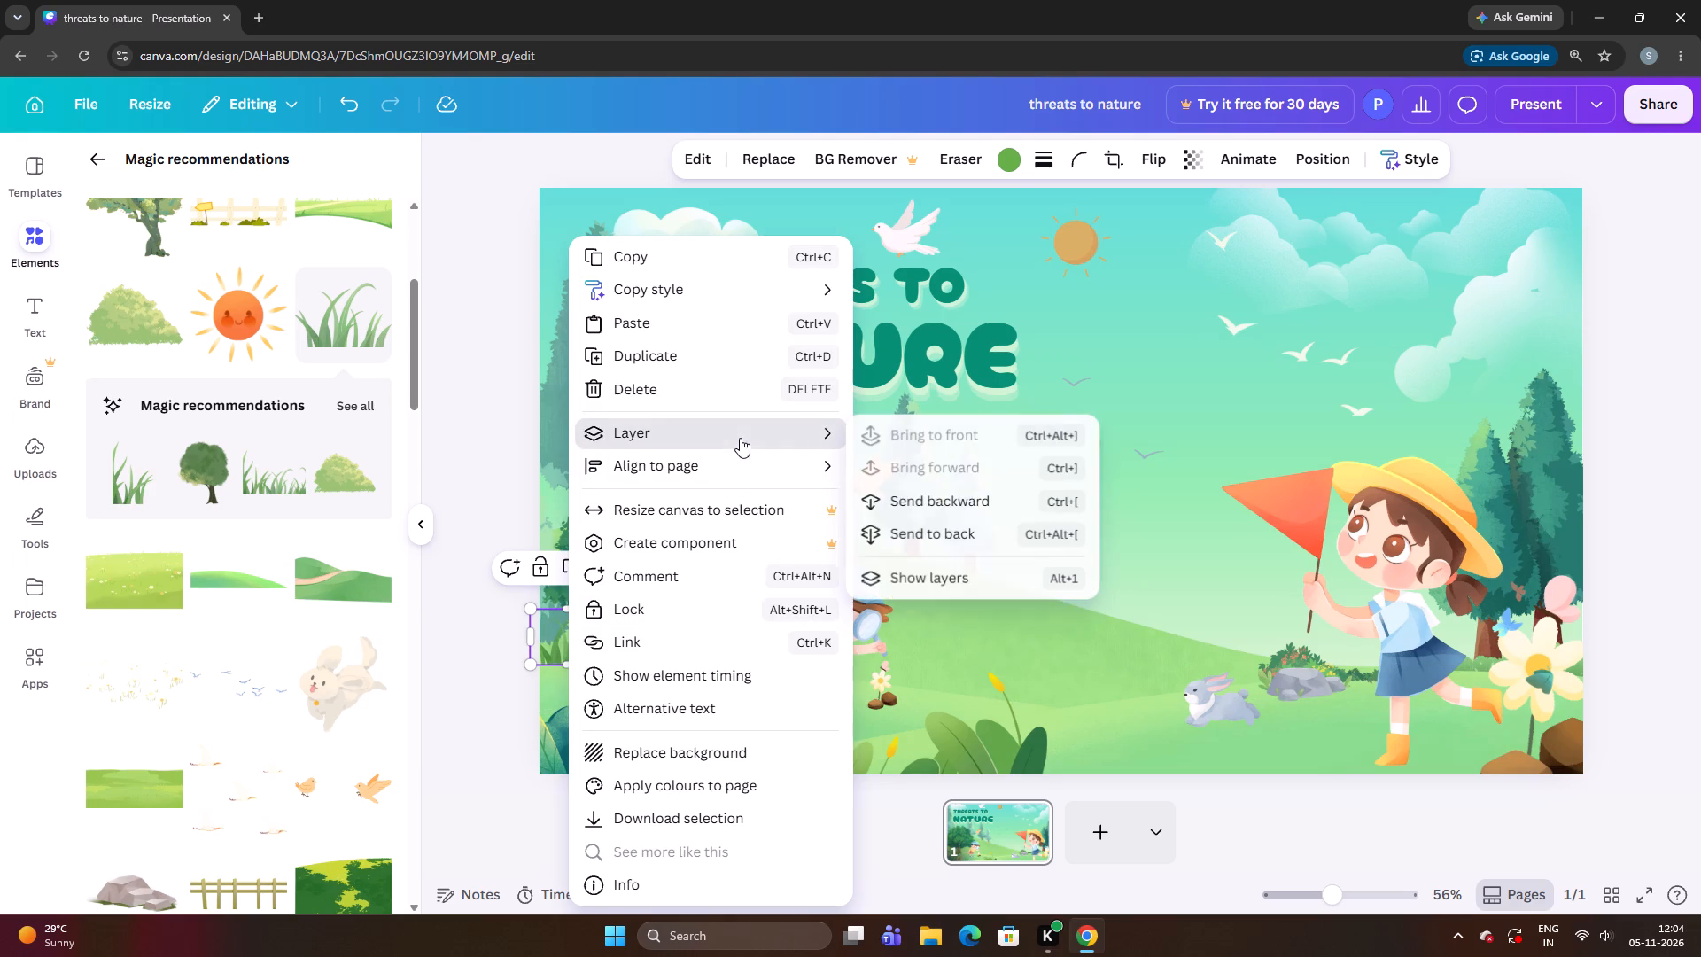
click(867, 498)
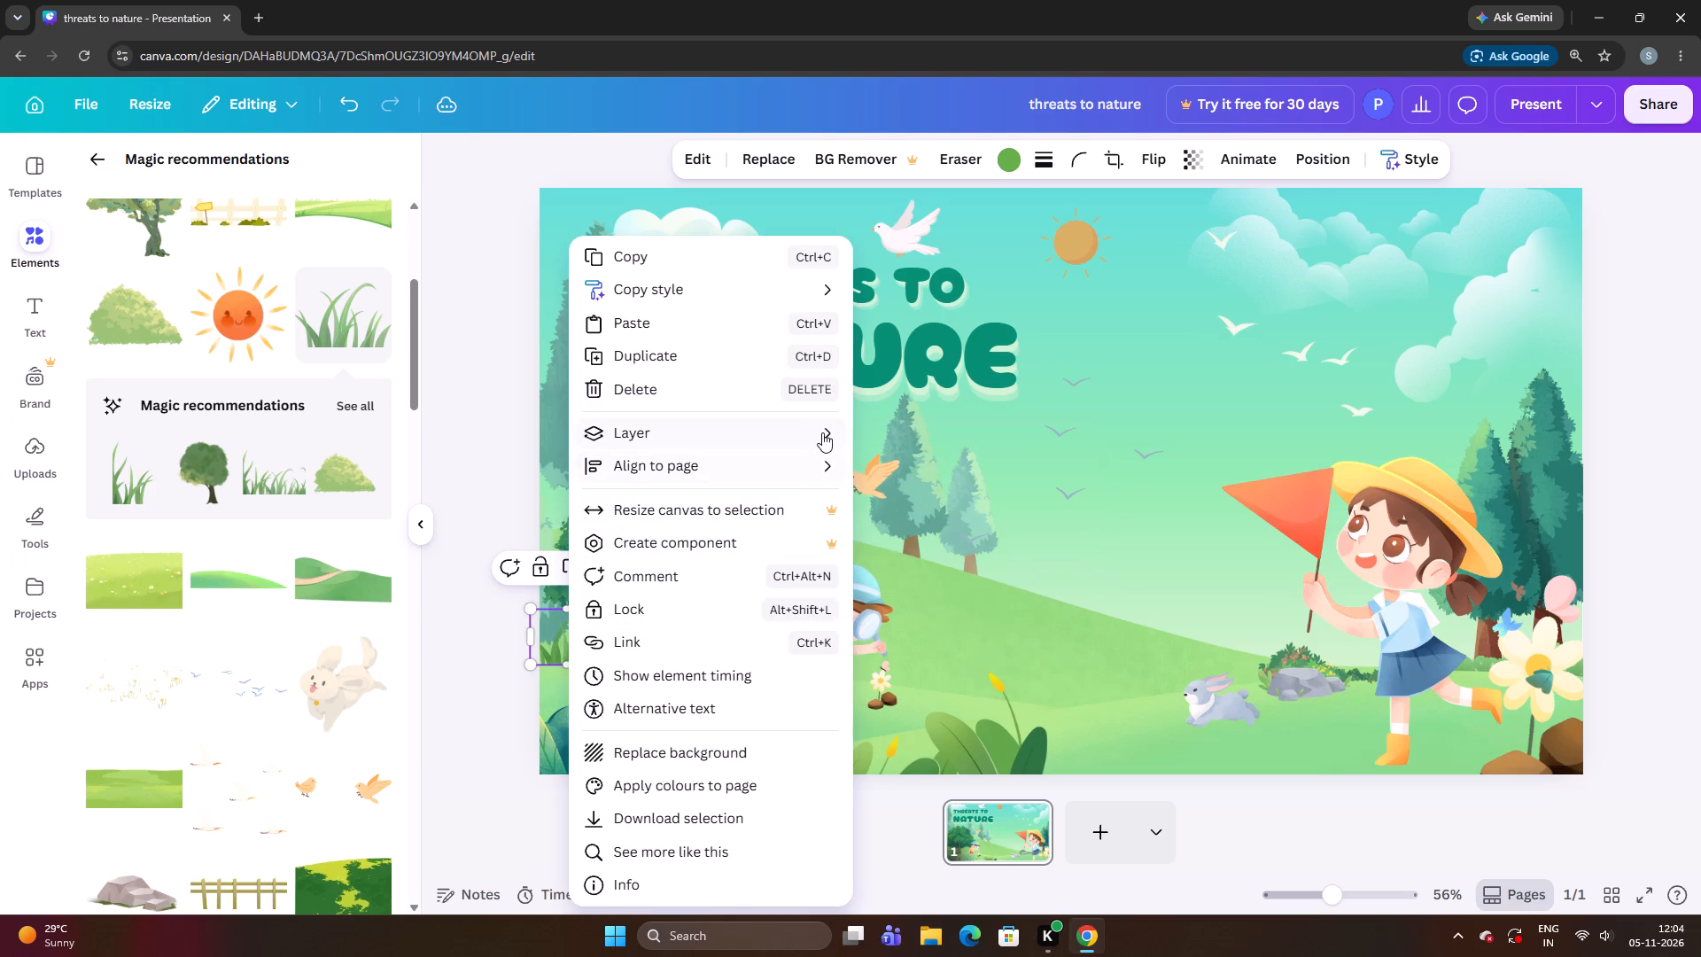
click(822, 426)
click(819, 433)
click(879, 491)
click(447, 642)
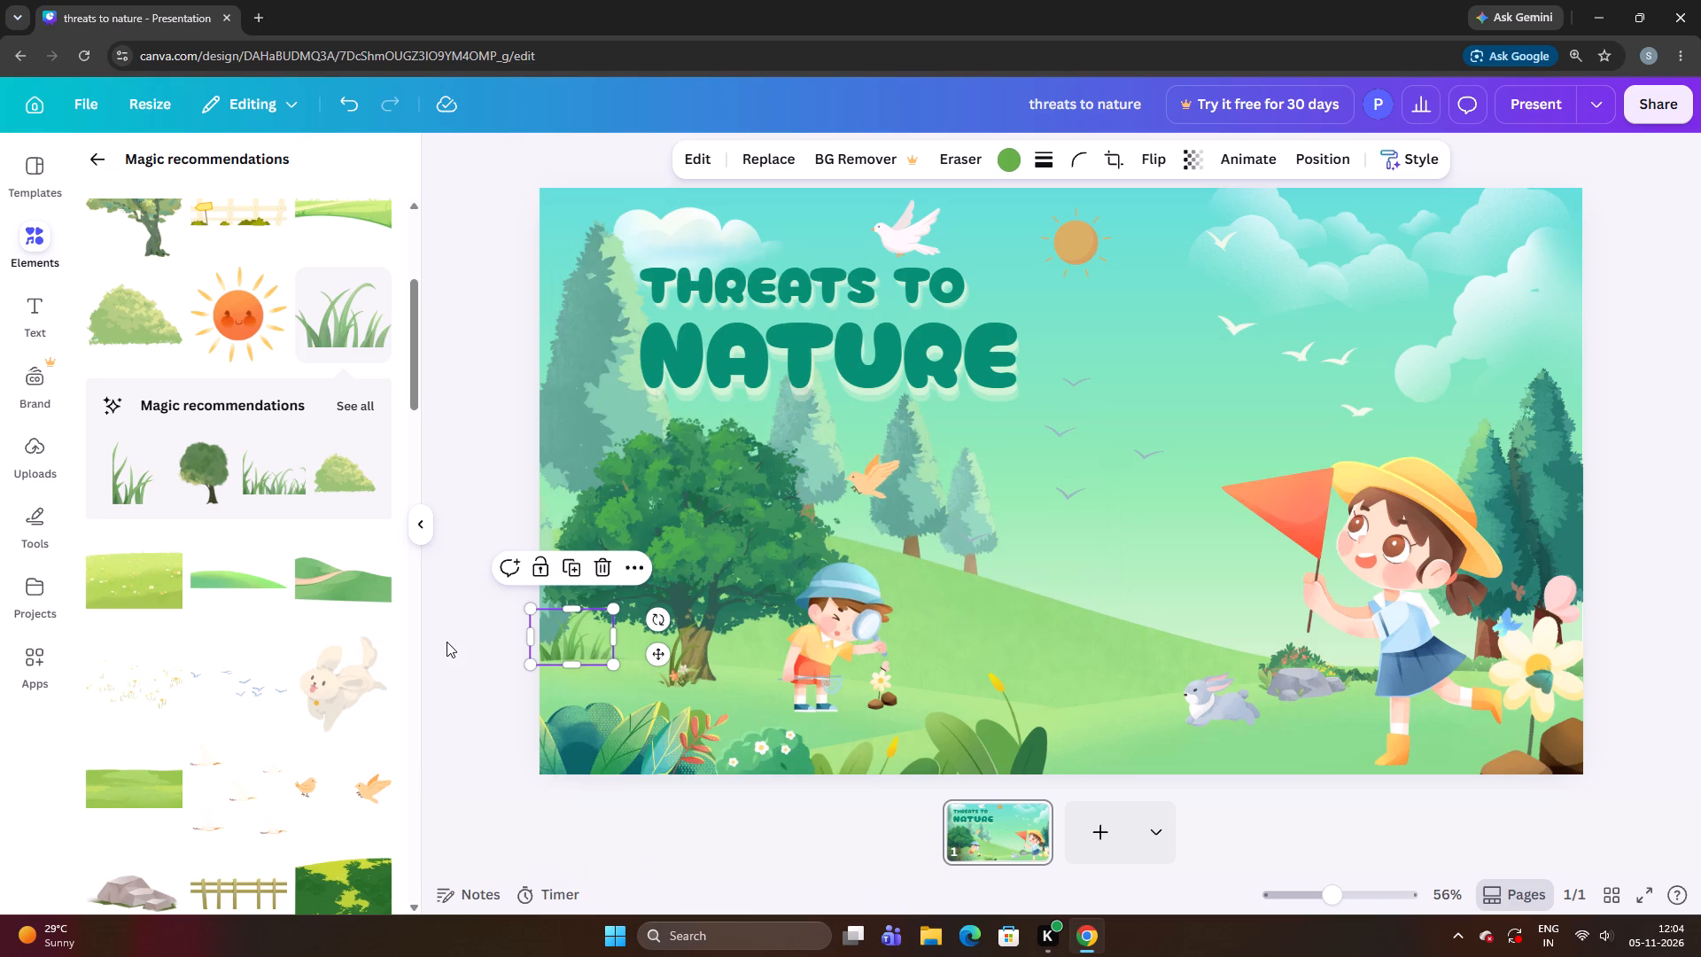
click(454, 643)
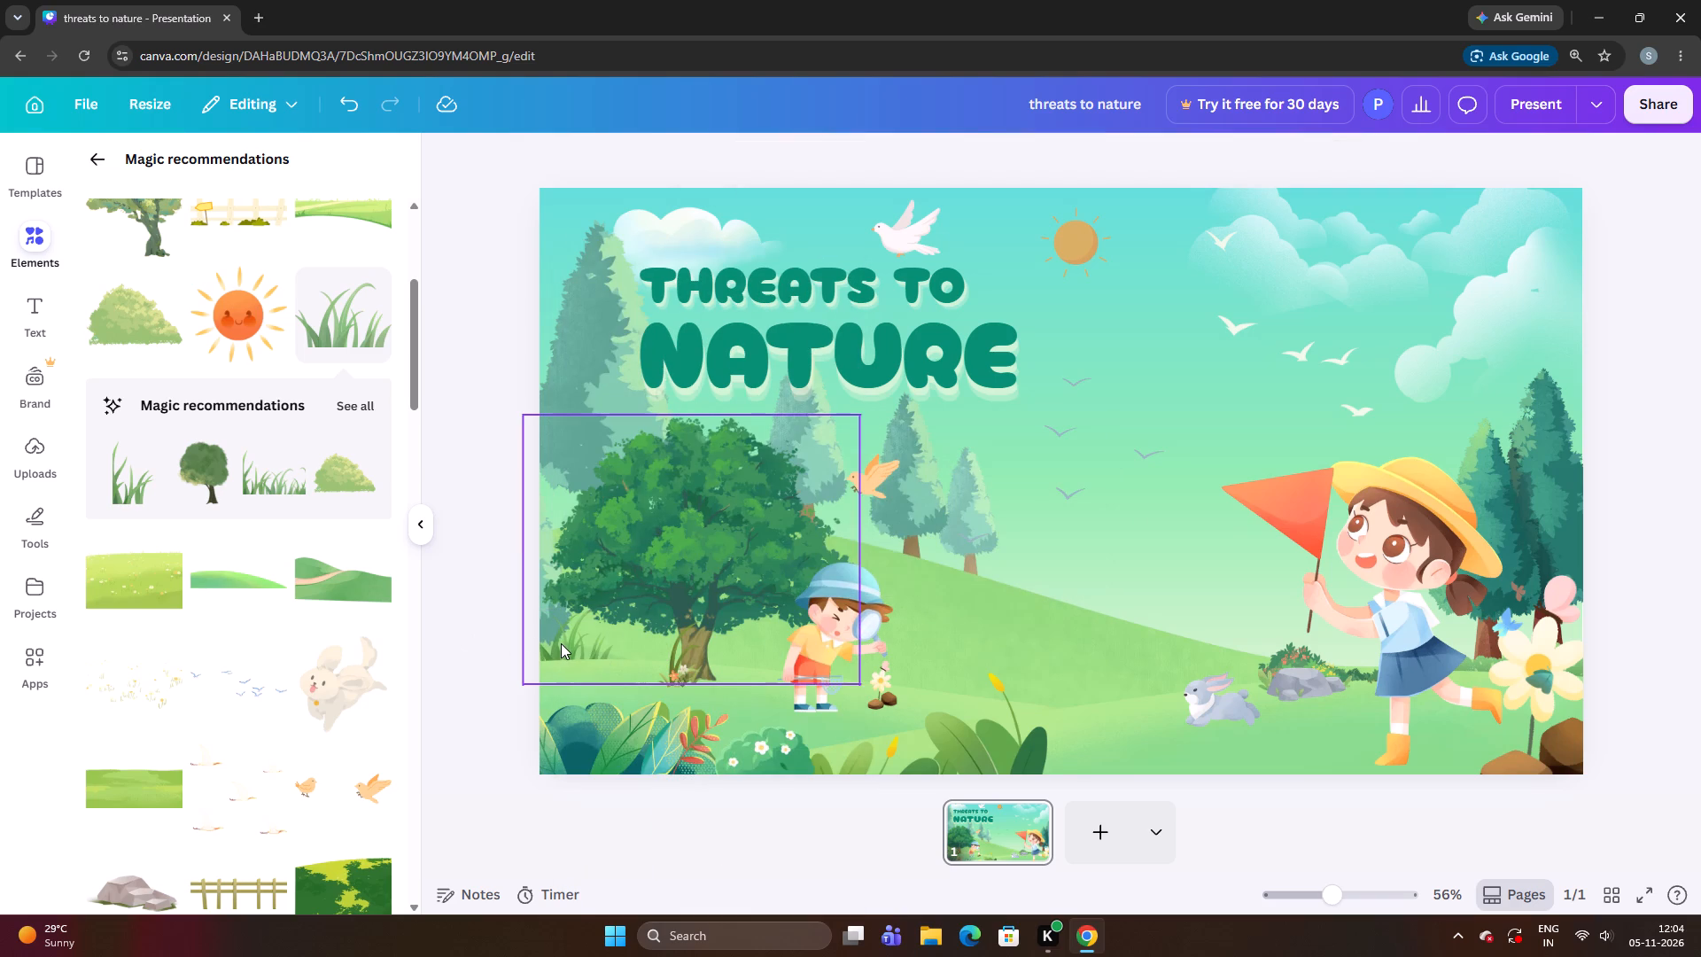
click(562, 643)
click(455, 663)
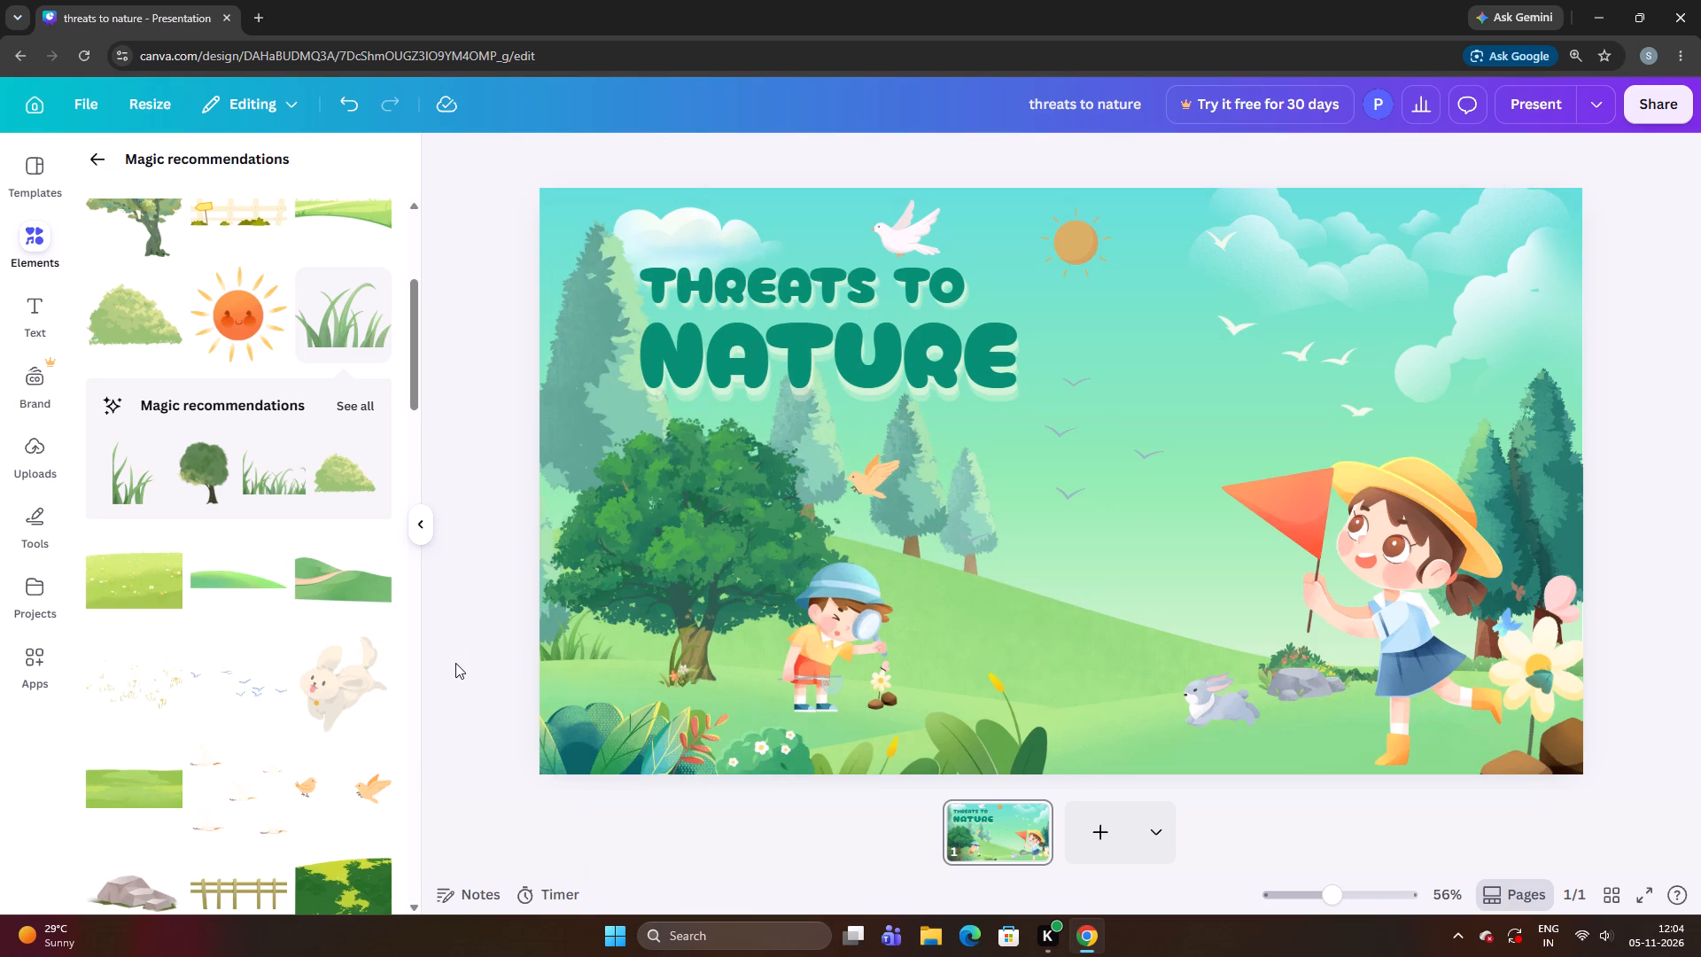
Add the running cream-coloured puppy illustration to the slide.
scroll(365, 642, up, 3)
scroll(329, 642, down, 2)
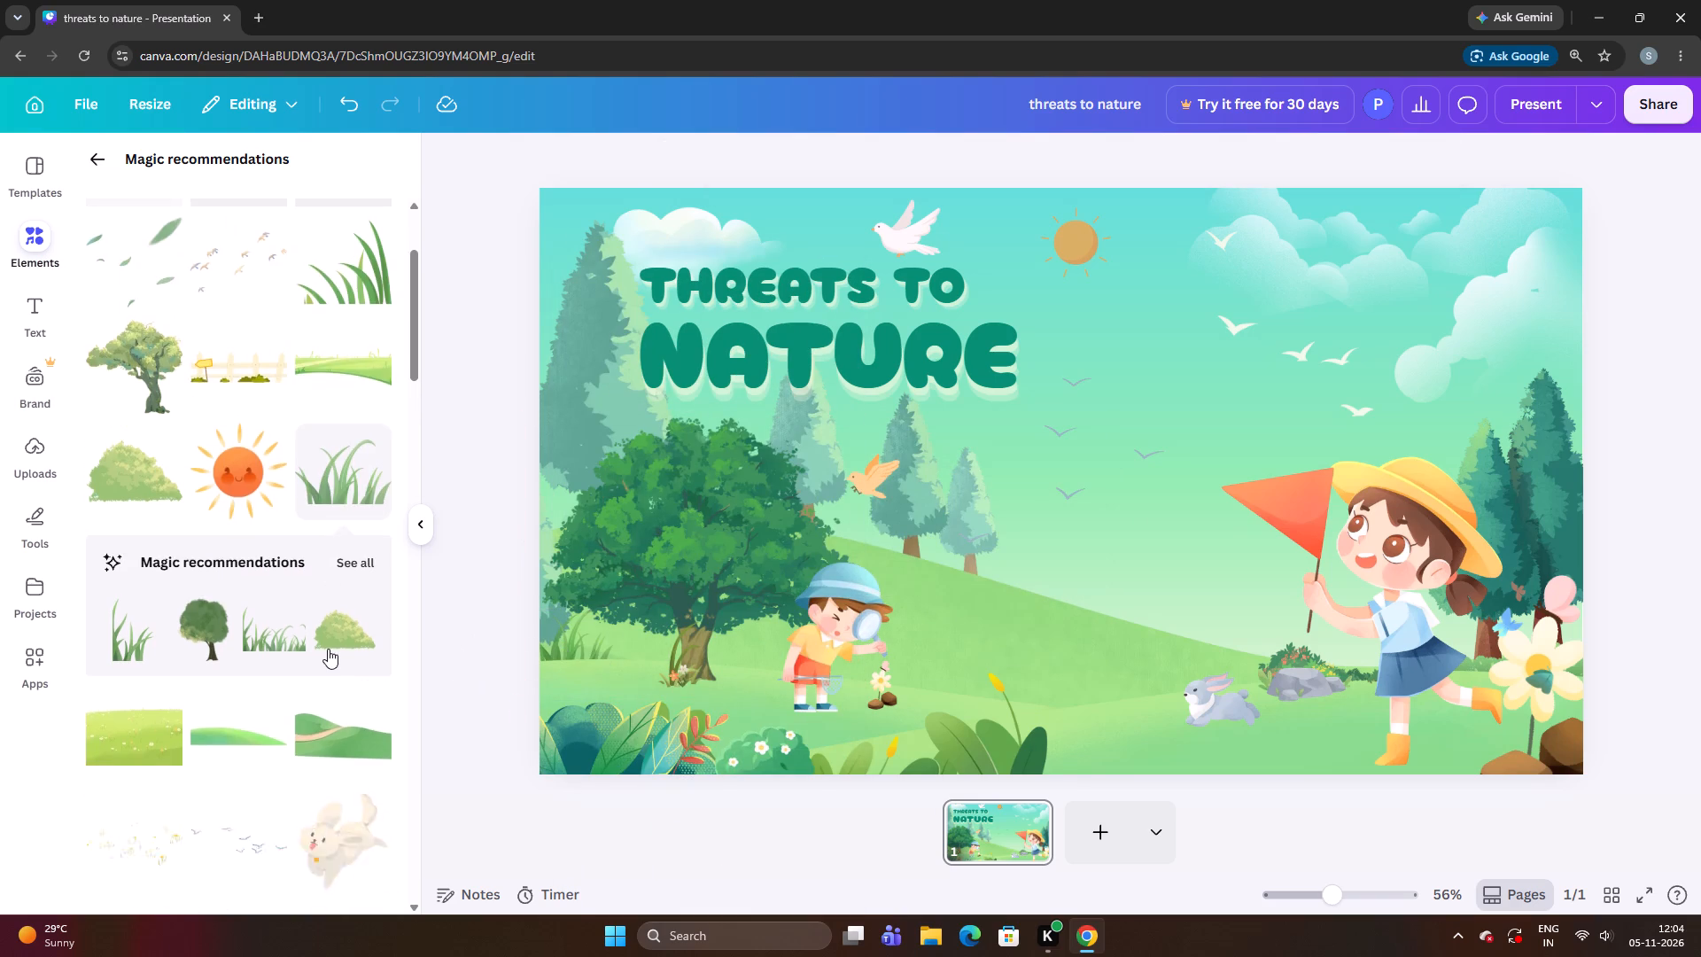
scroll(328, 649, down, 2)
click(330, 626)
drag(933, 611, 937, 613)
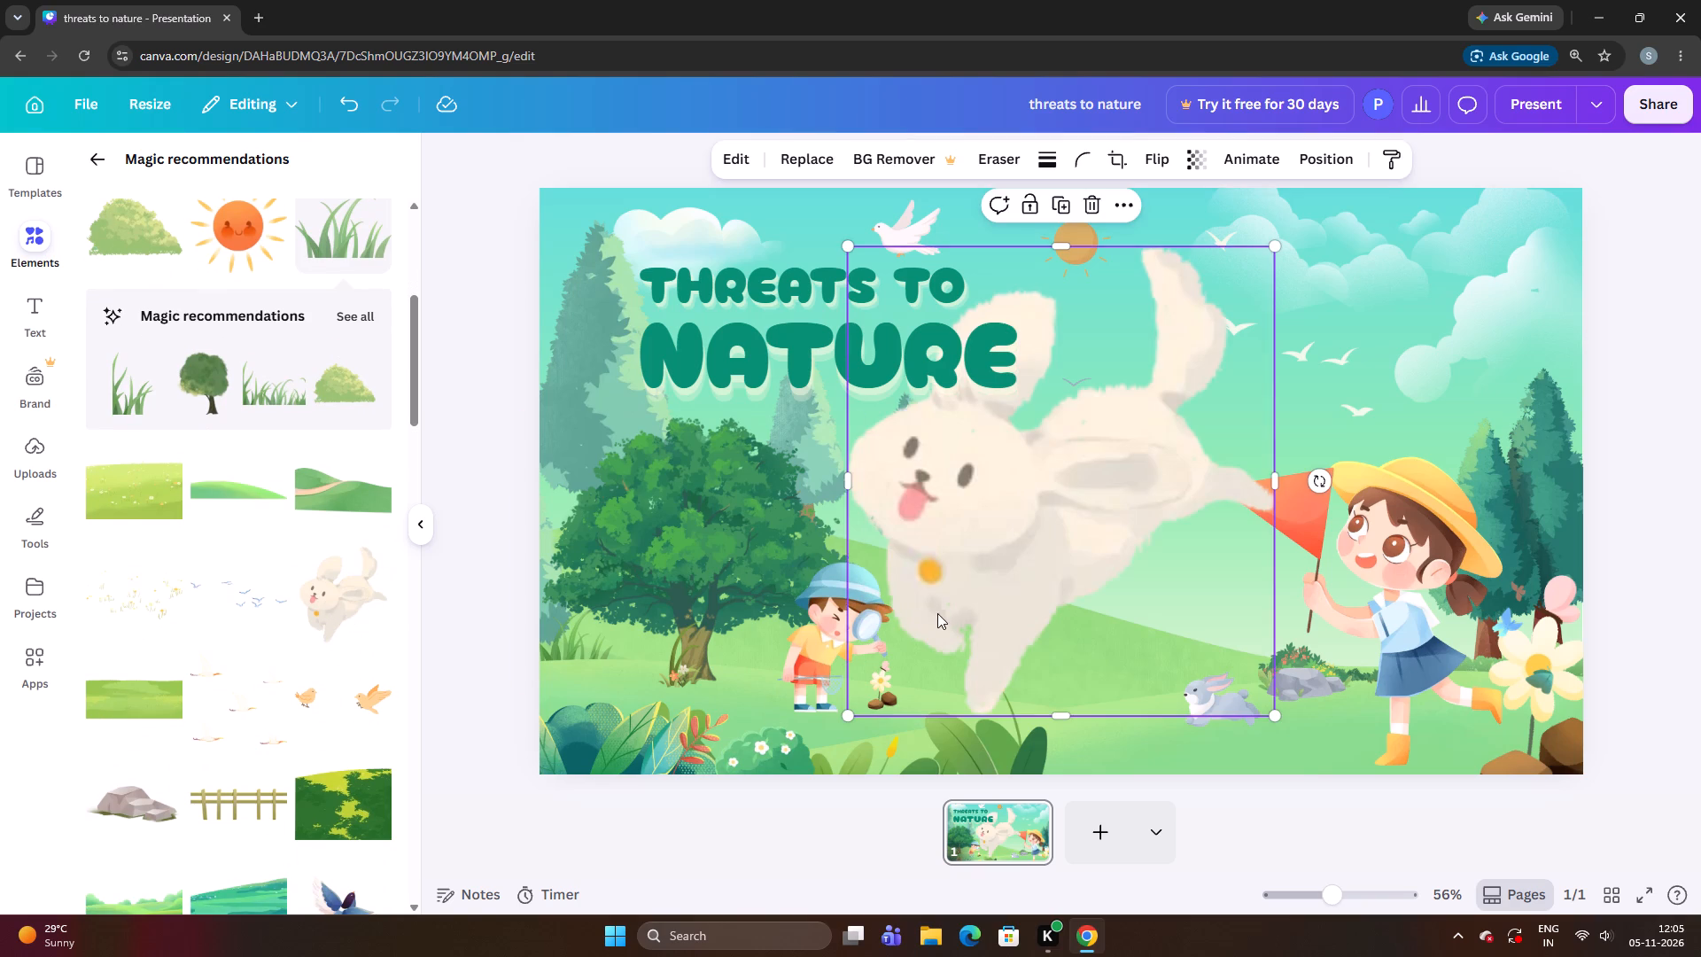
drag(937, 613, 944, 617)
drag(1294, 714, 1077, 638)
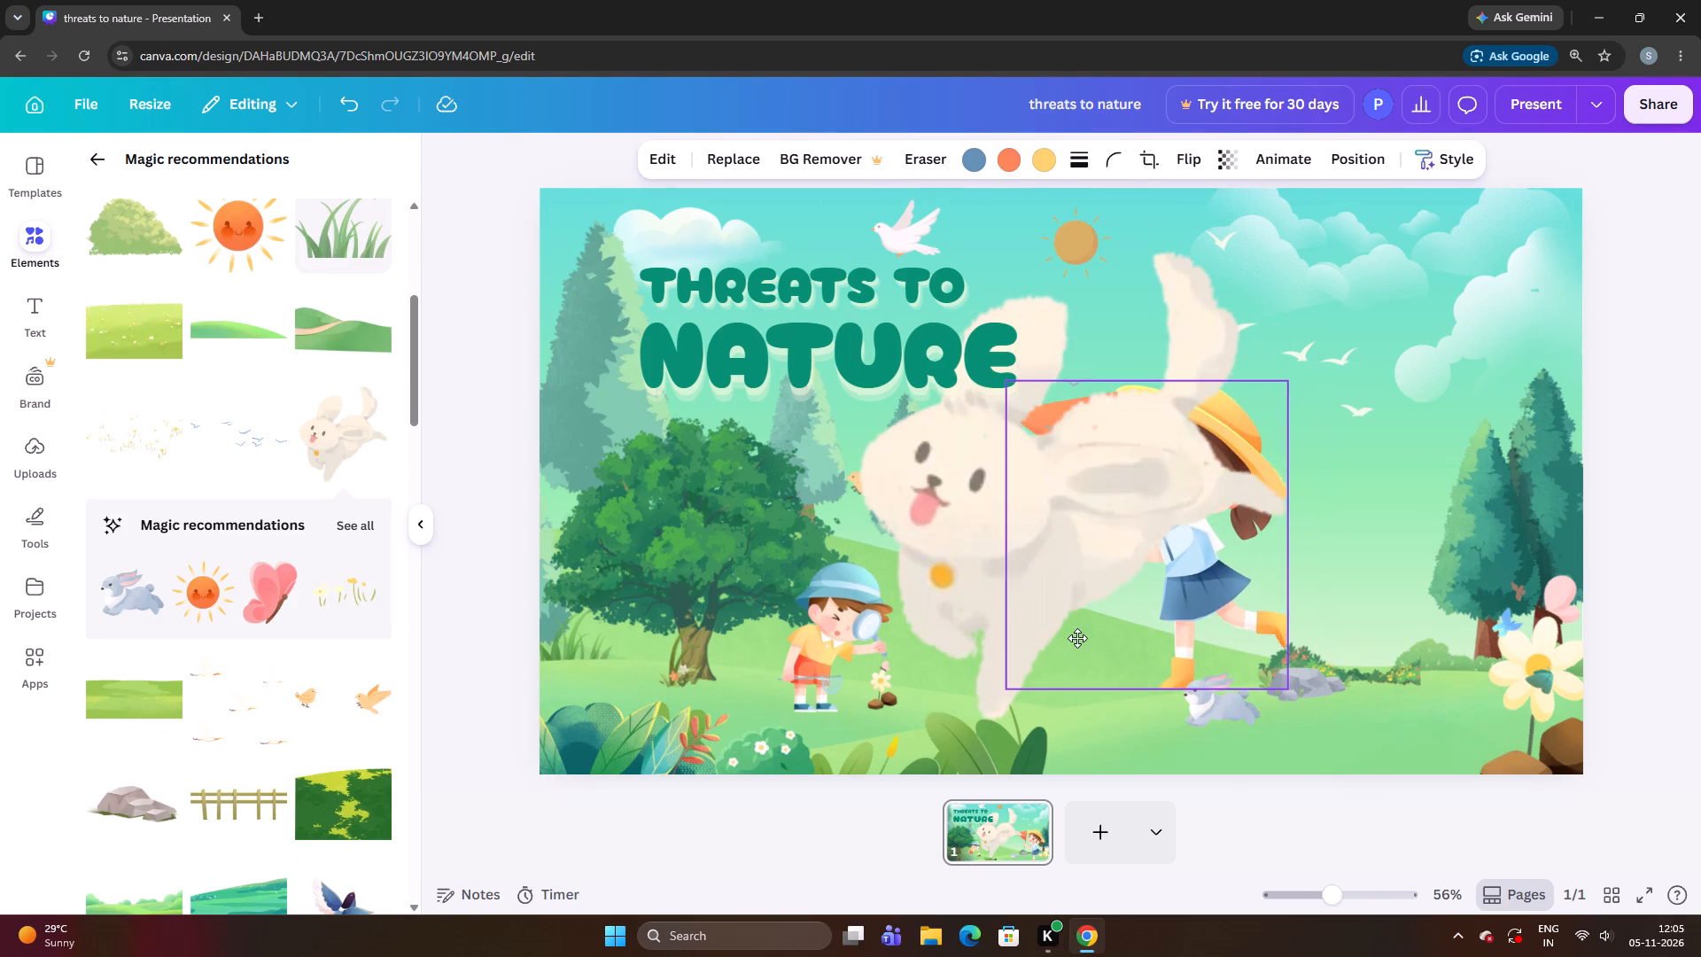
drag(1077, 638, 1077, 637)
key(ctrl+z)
Shrink the running puppy to a small figure, slightly smaller than the grey rabbit.
drag(943, 621, 820, 629)
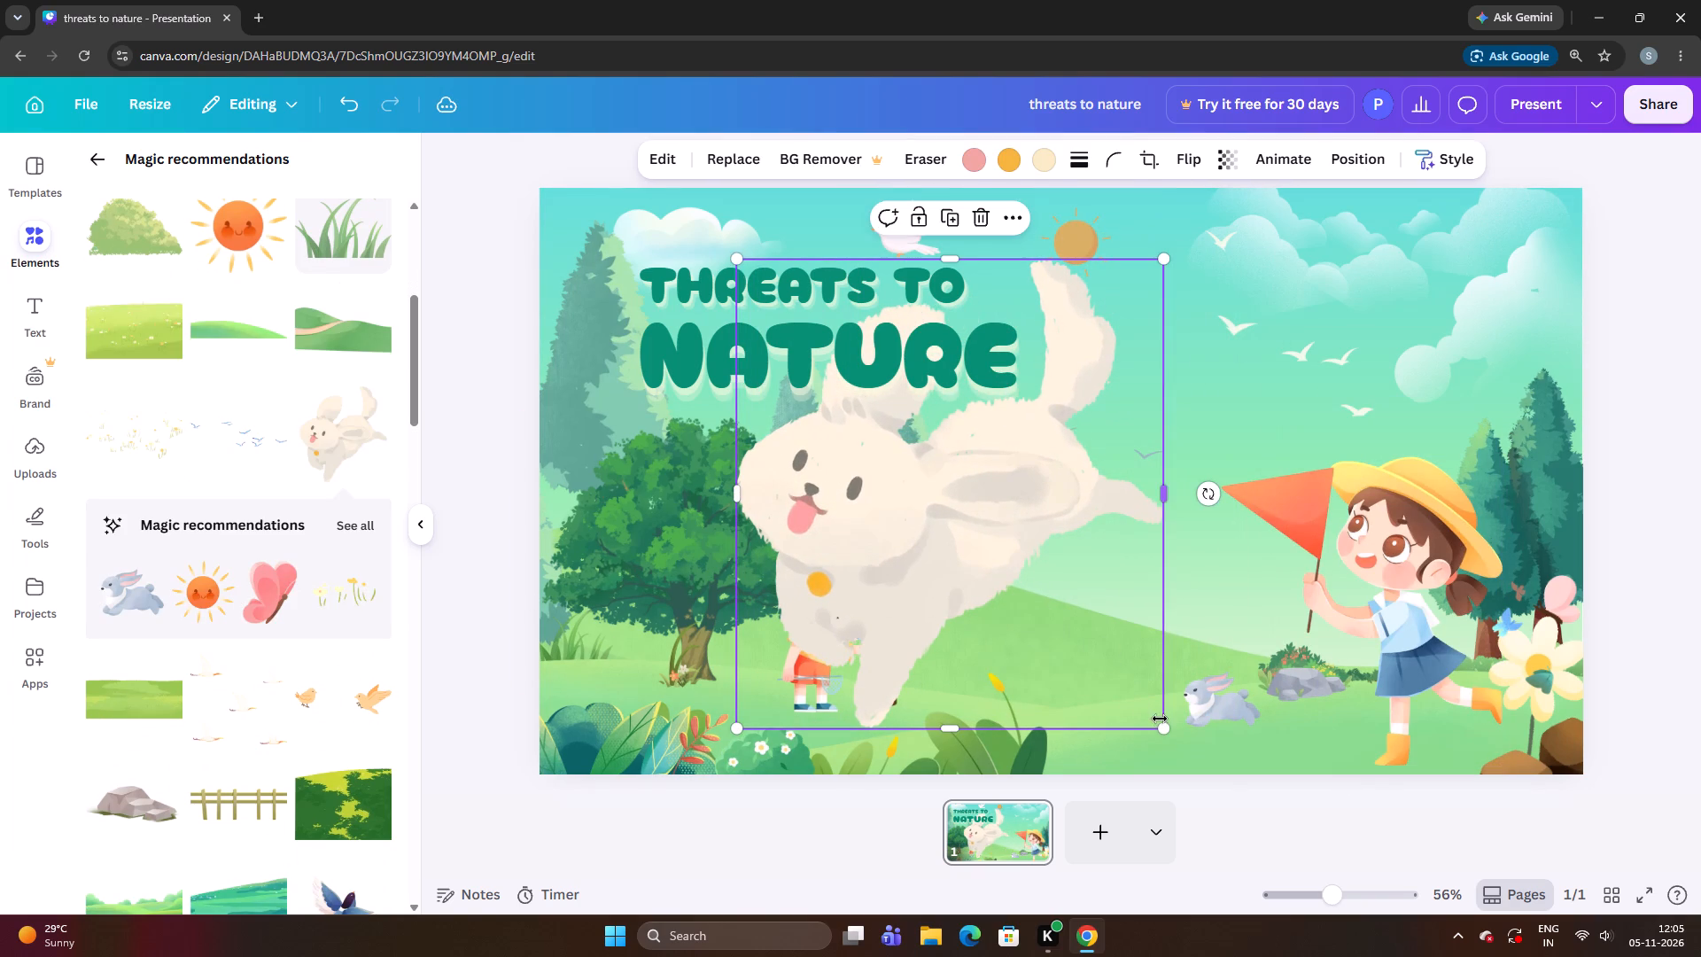
drag(1160, 719, 1161, 727)
drag(1163, 727, 845, 517)
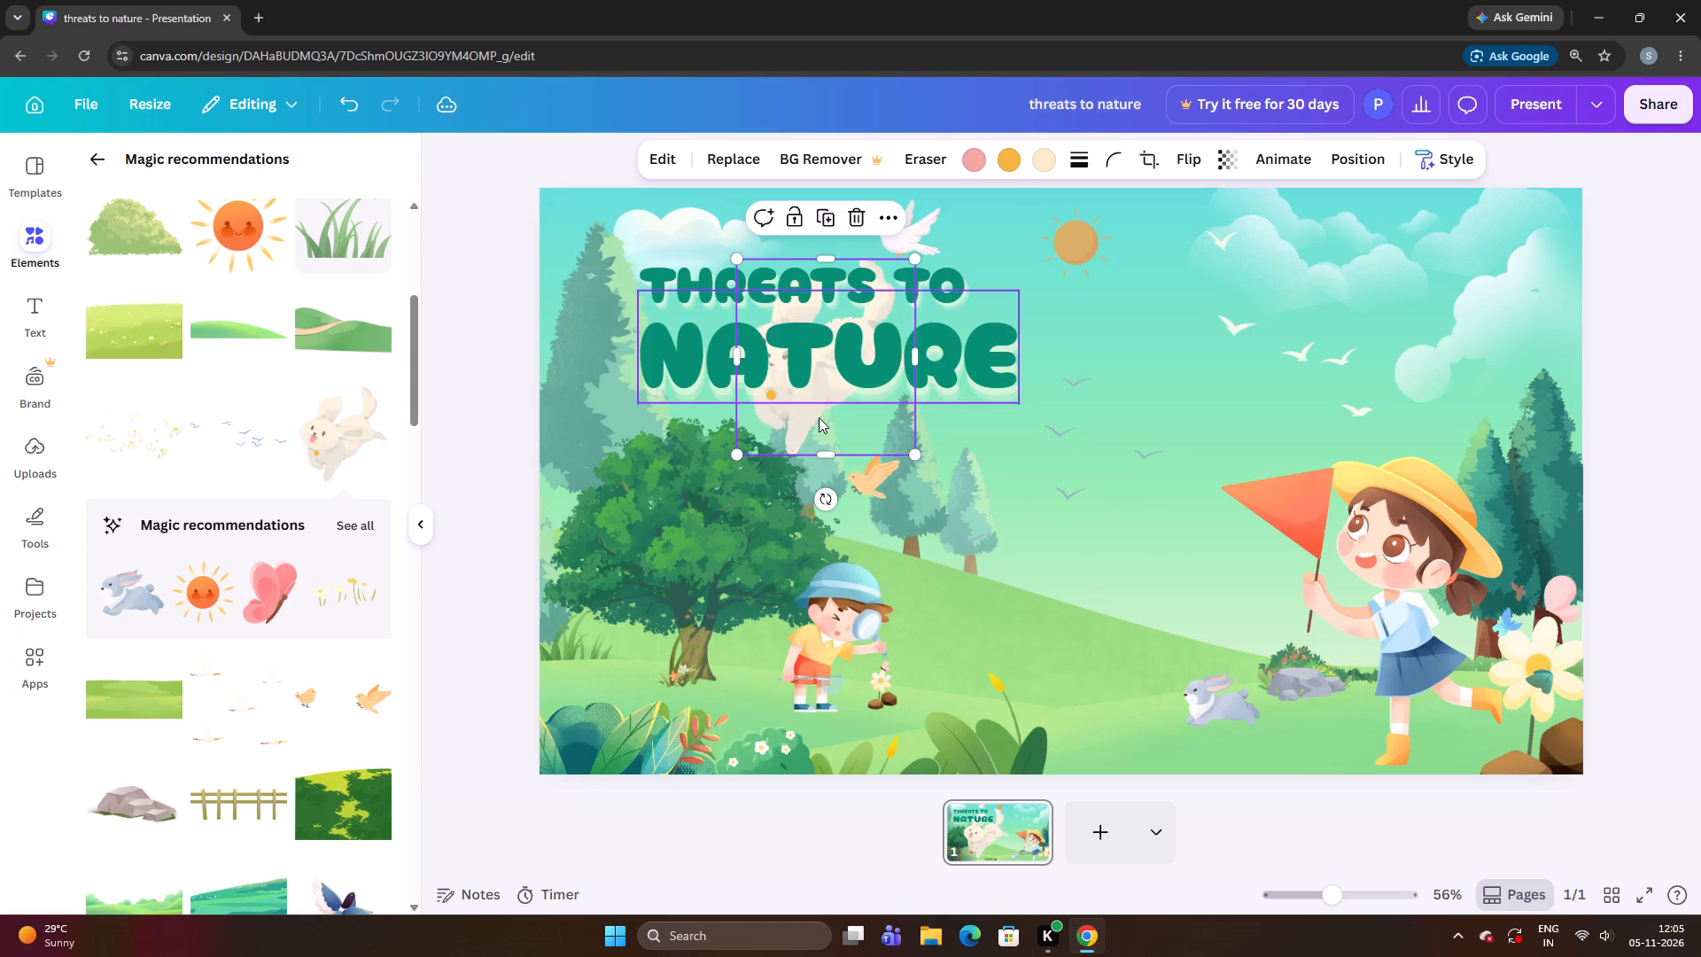
drag(870, 419, 967, 549)
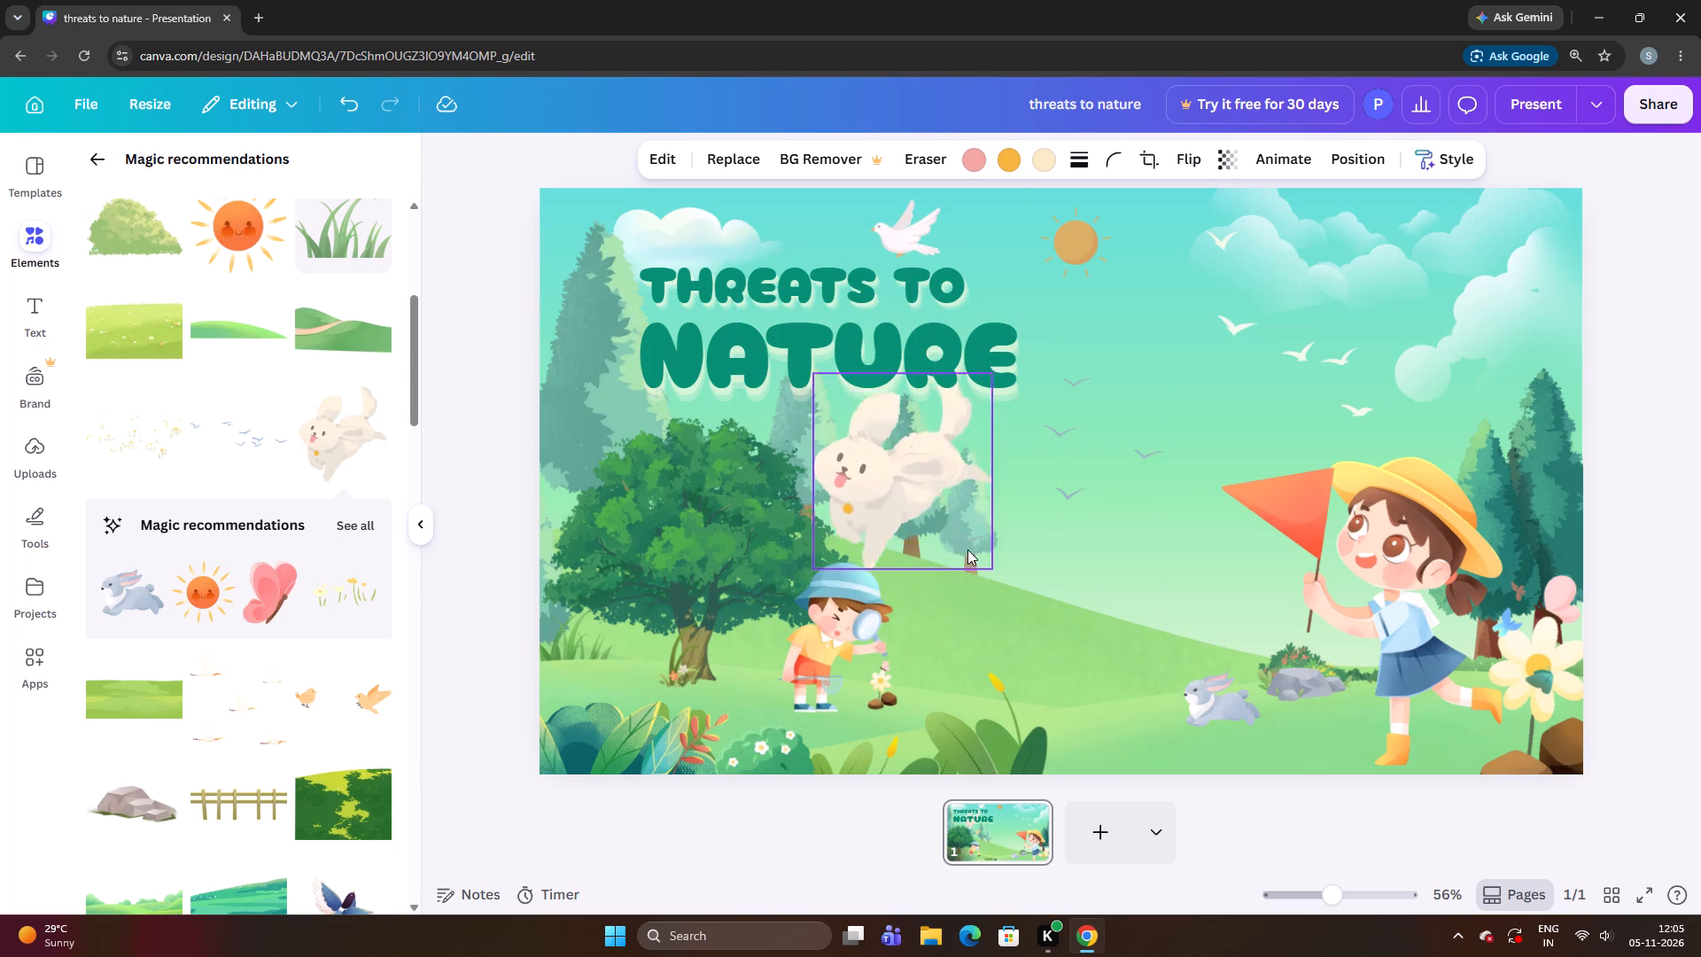
drag(967, 549, 1054, 645)
drag(1102, 676, 950, 550)
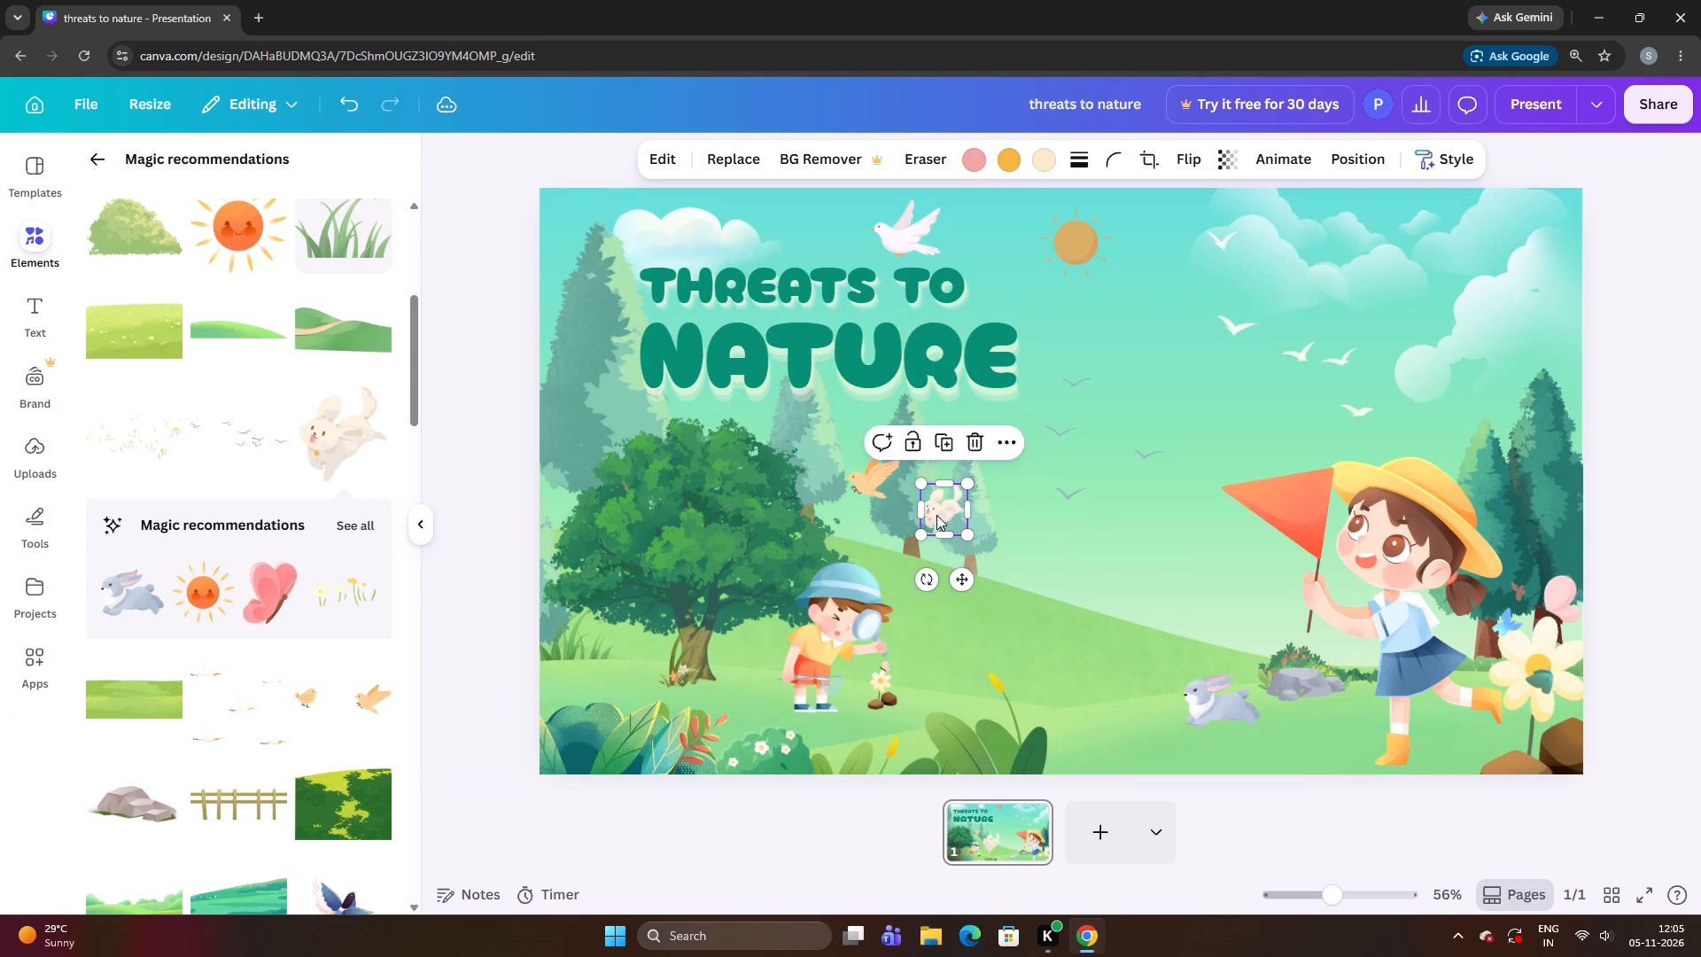
Place the puppy on the grass beside the boy's small flower and tilt it slightly clockwise.
drag(936, 503, 923, 681)
drag(1001, 667, 1012, 700)
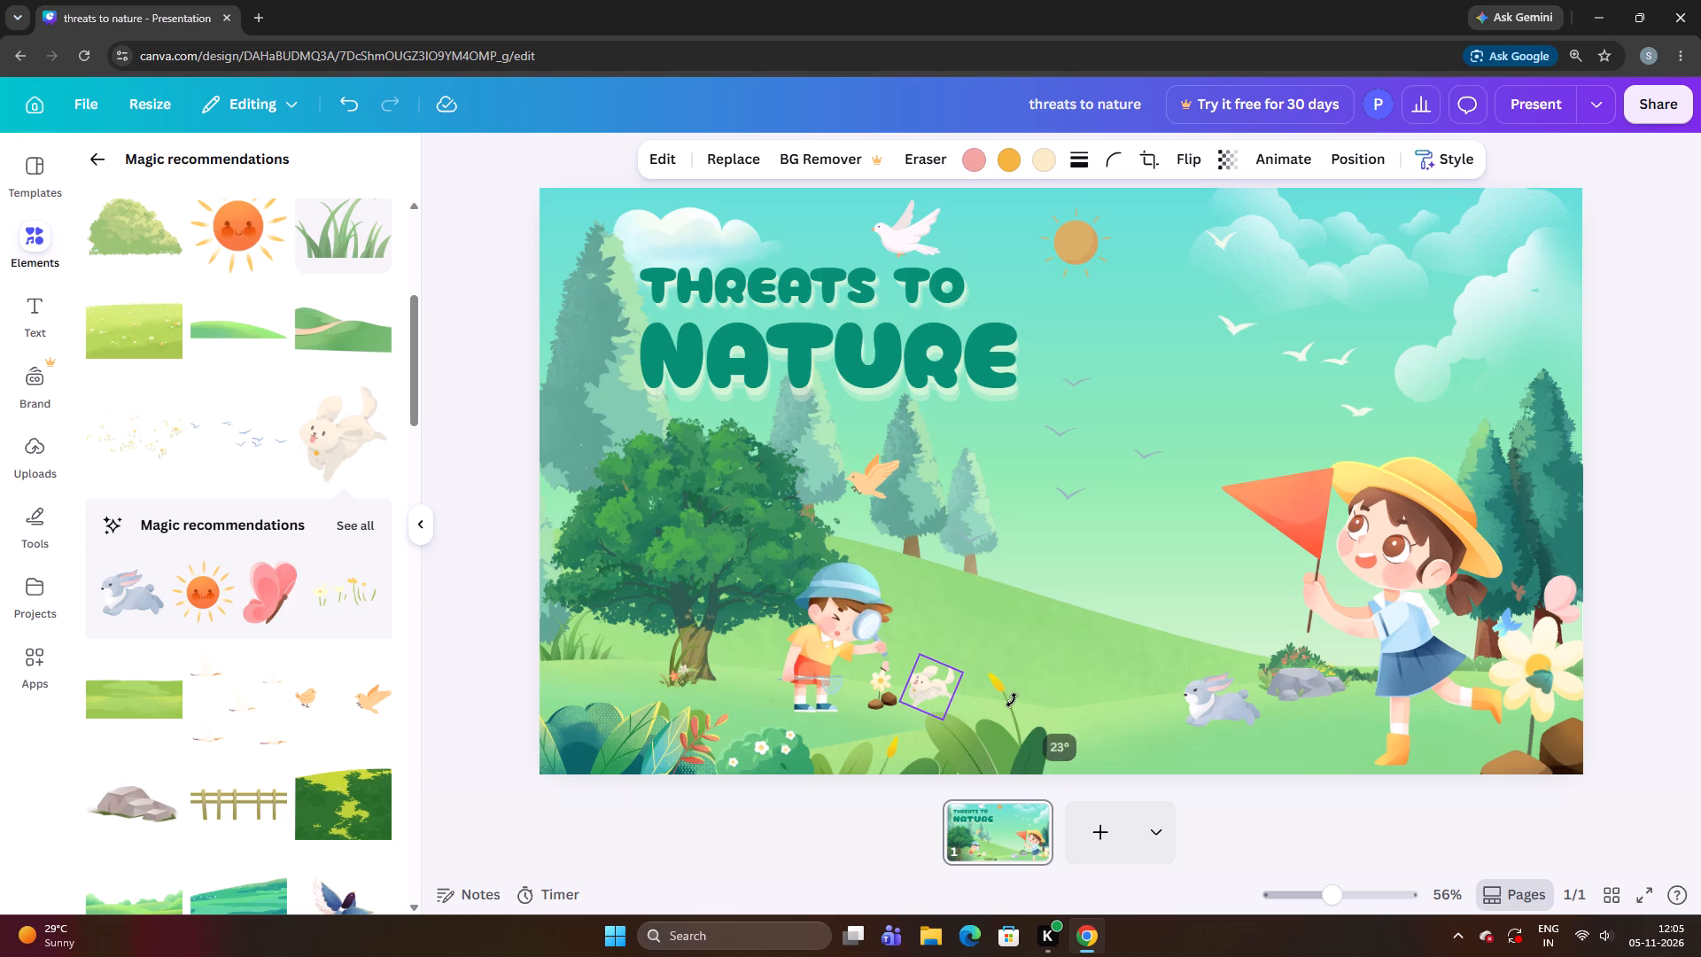
drag(1012, 700, 1012, 681)
Try the puppy just below the boy's small flower, then move it onto the open grass near the grey rabbit.
drag(930, 684, 928, 684)
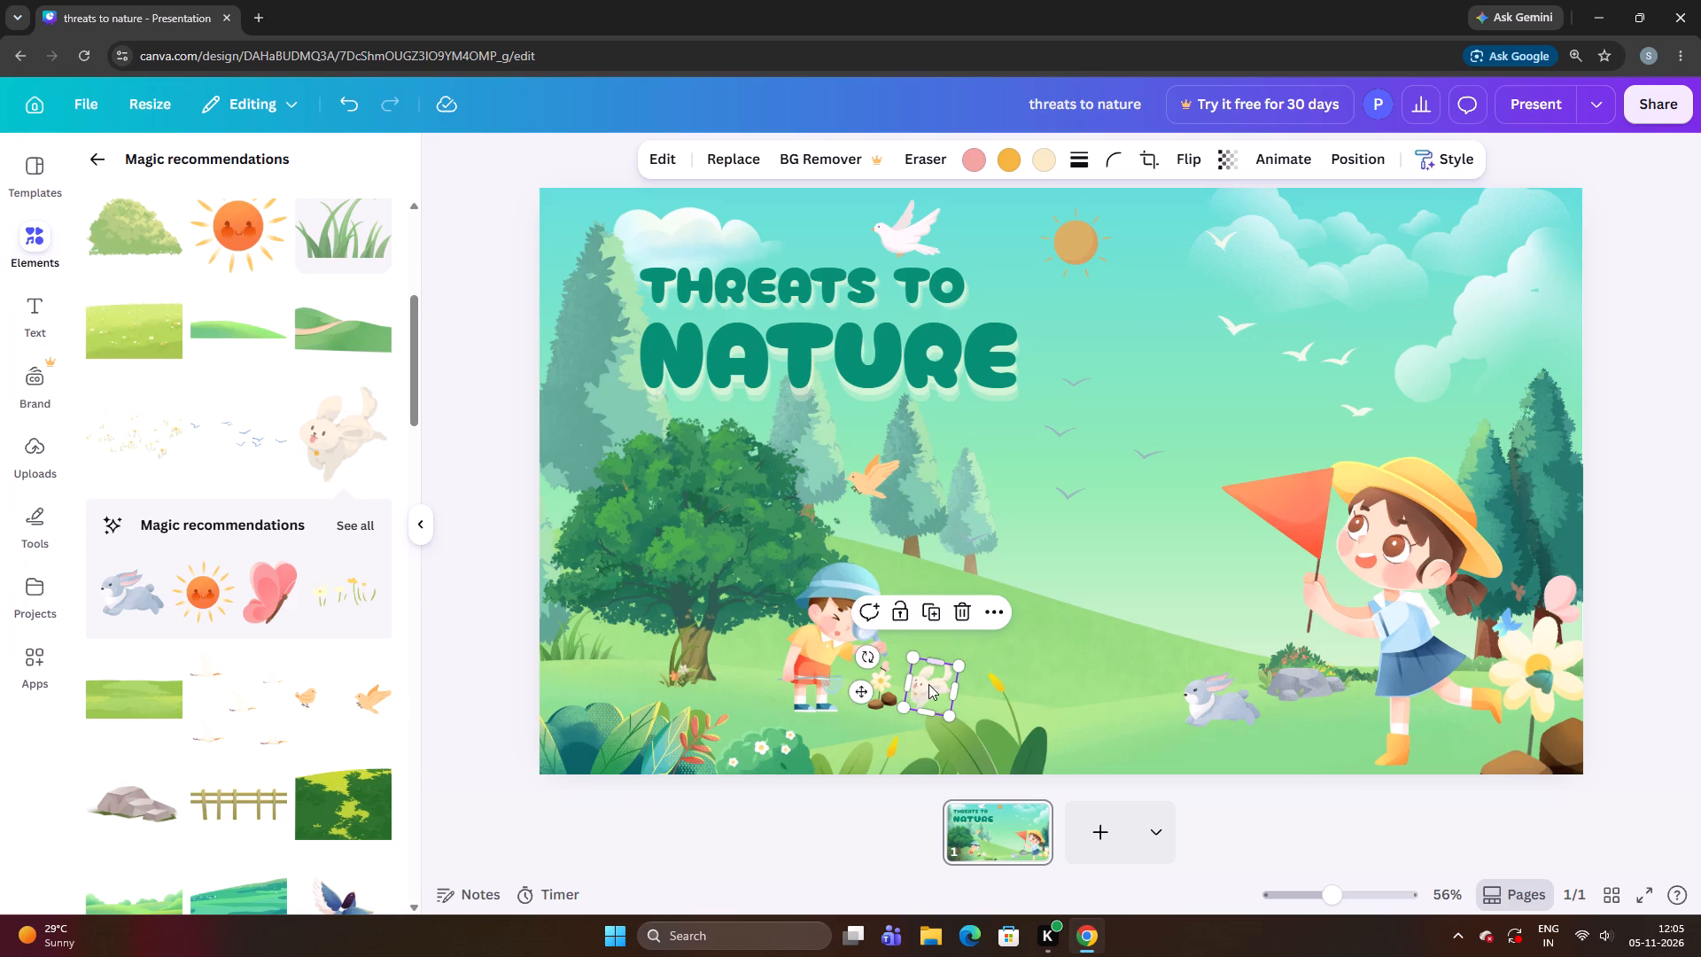
drag(928, 684, 866, 719)
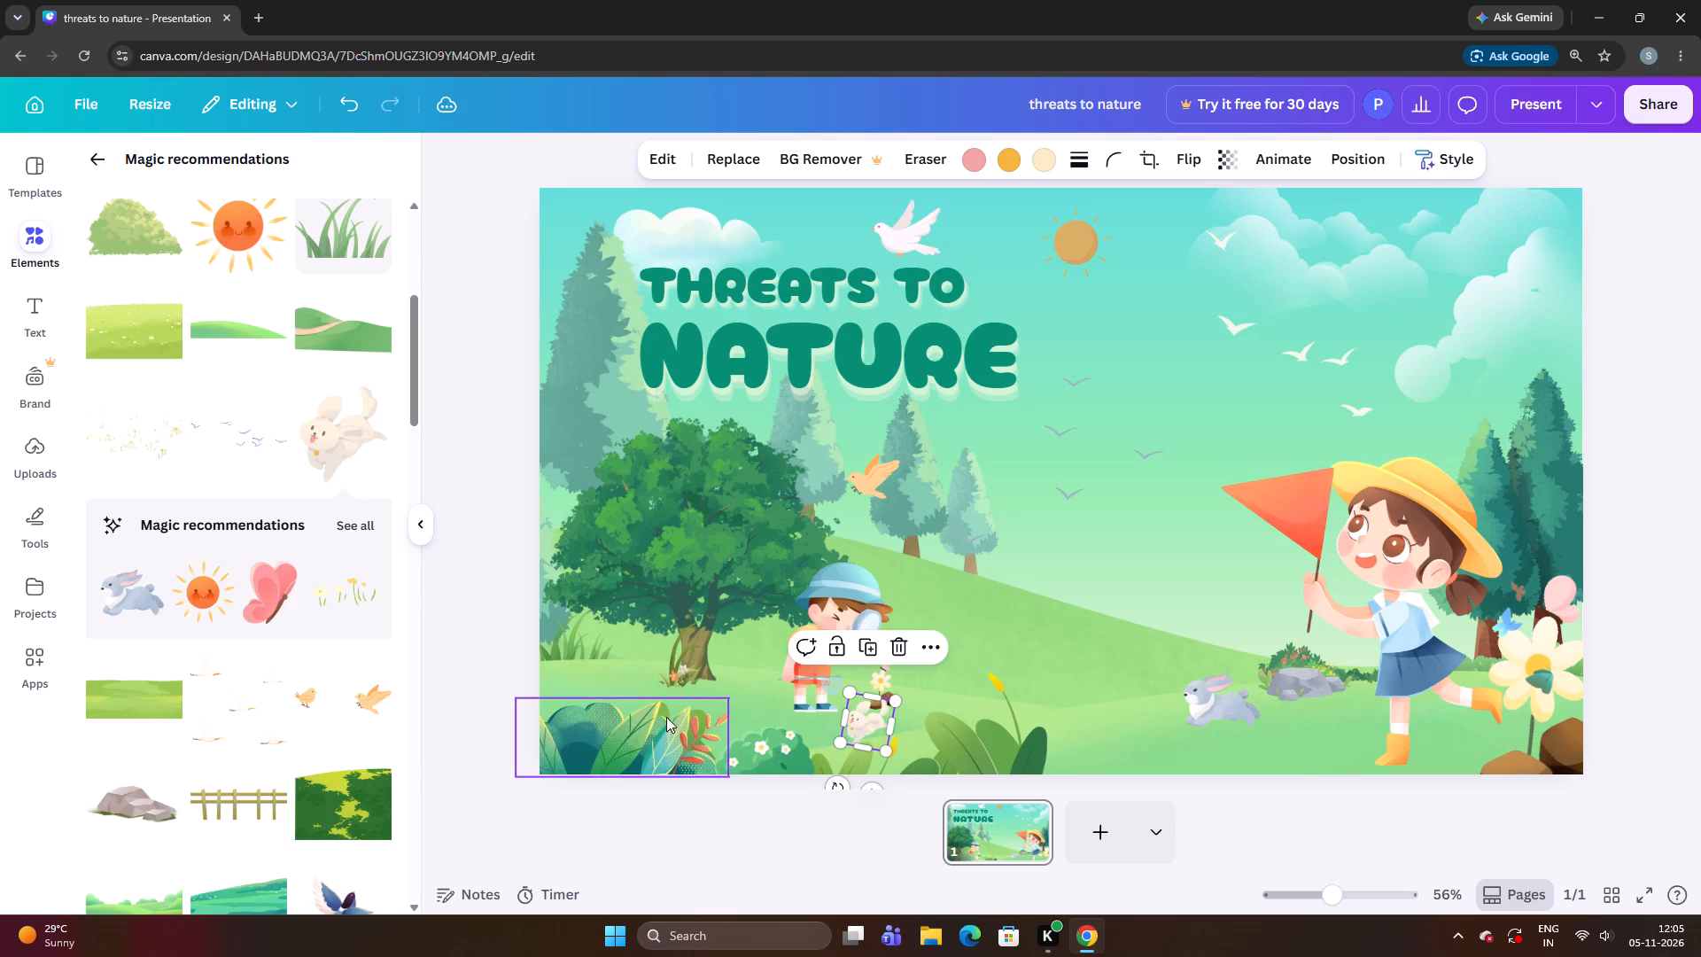
click(501, 725)
drag(863, 720, 874, 716)
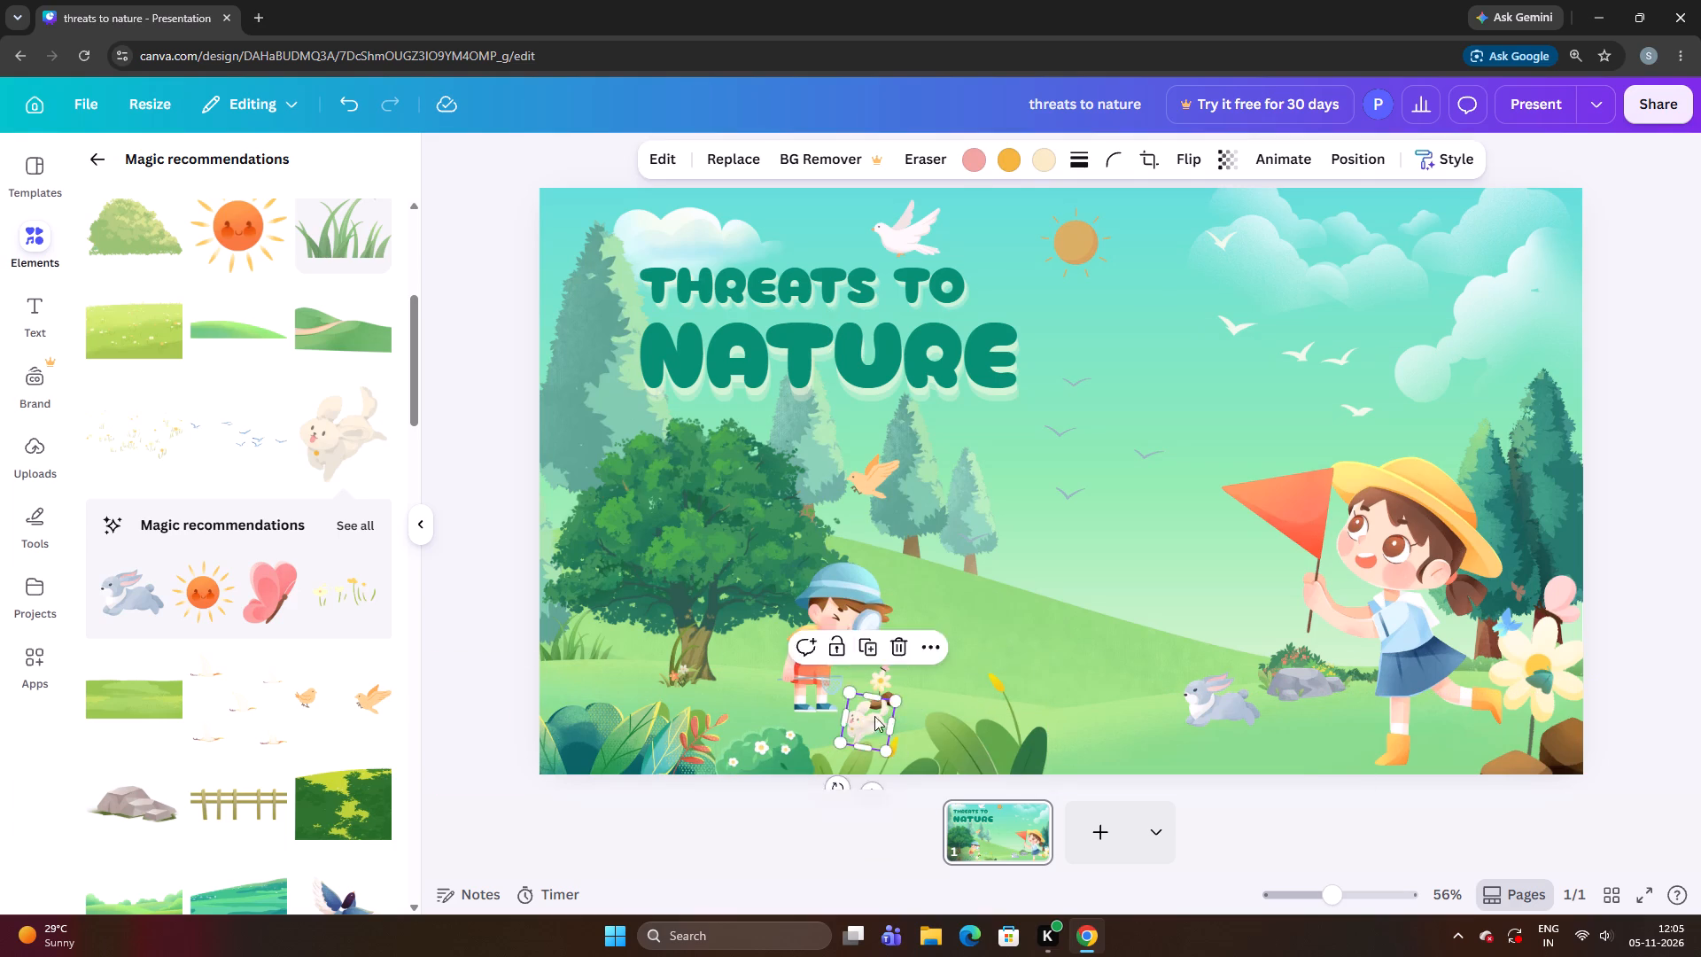
drag(874, 716, 1105, 660)
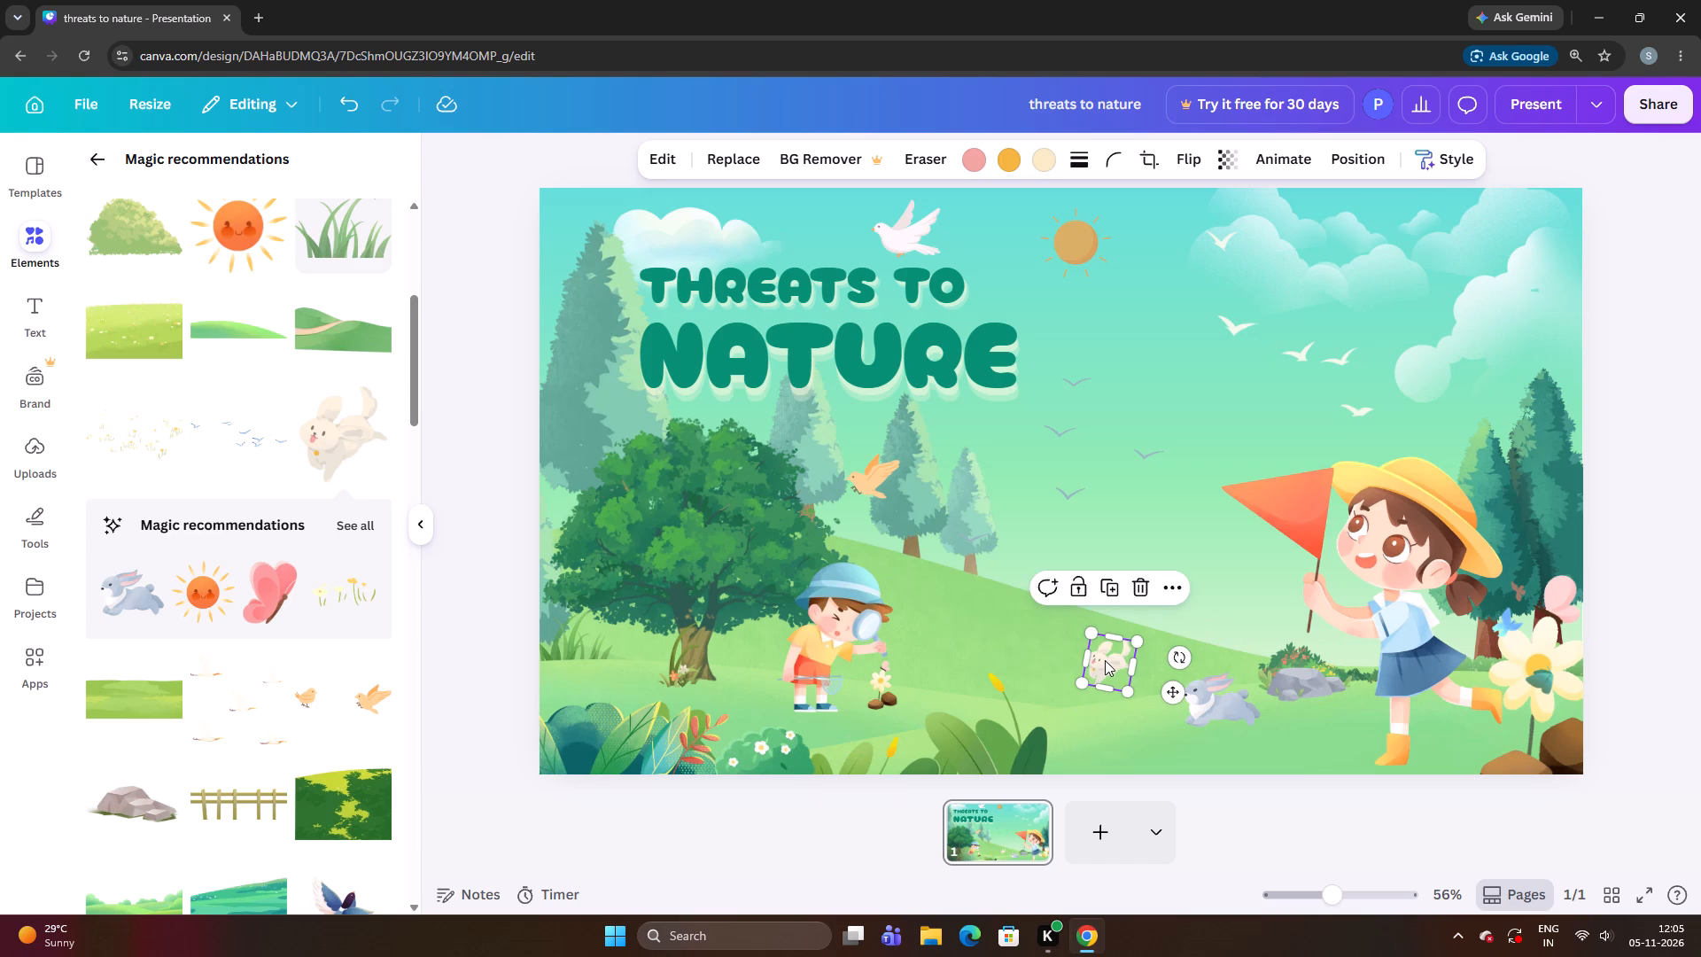
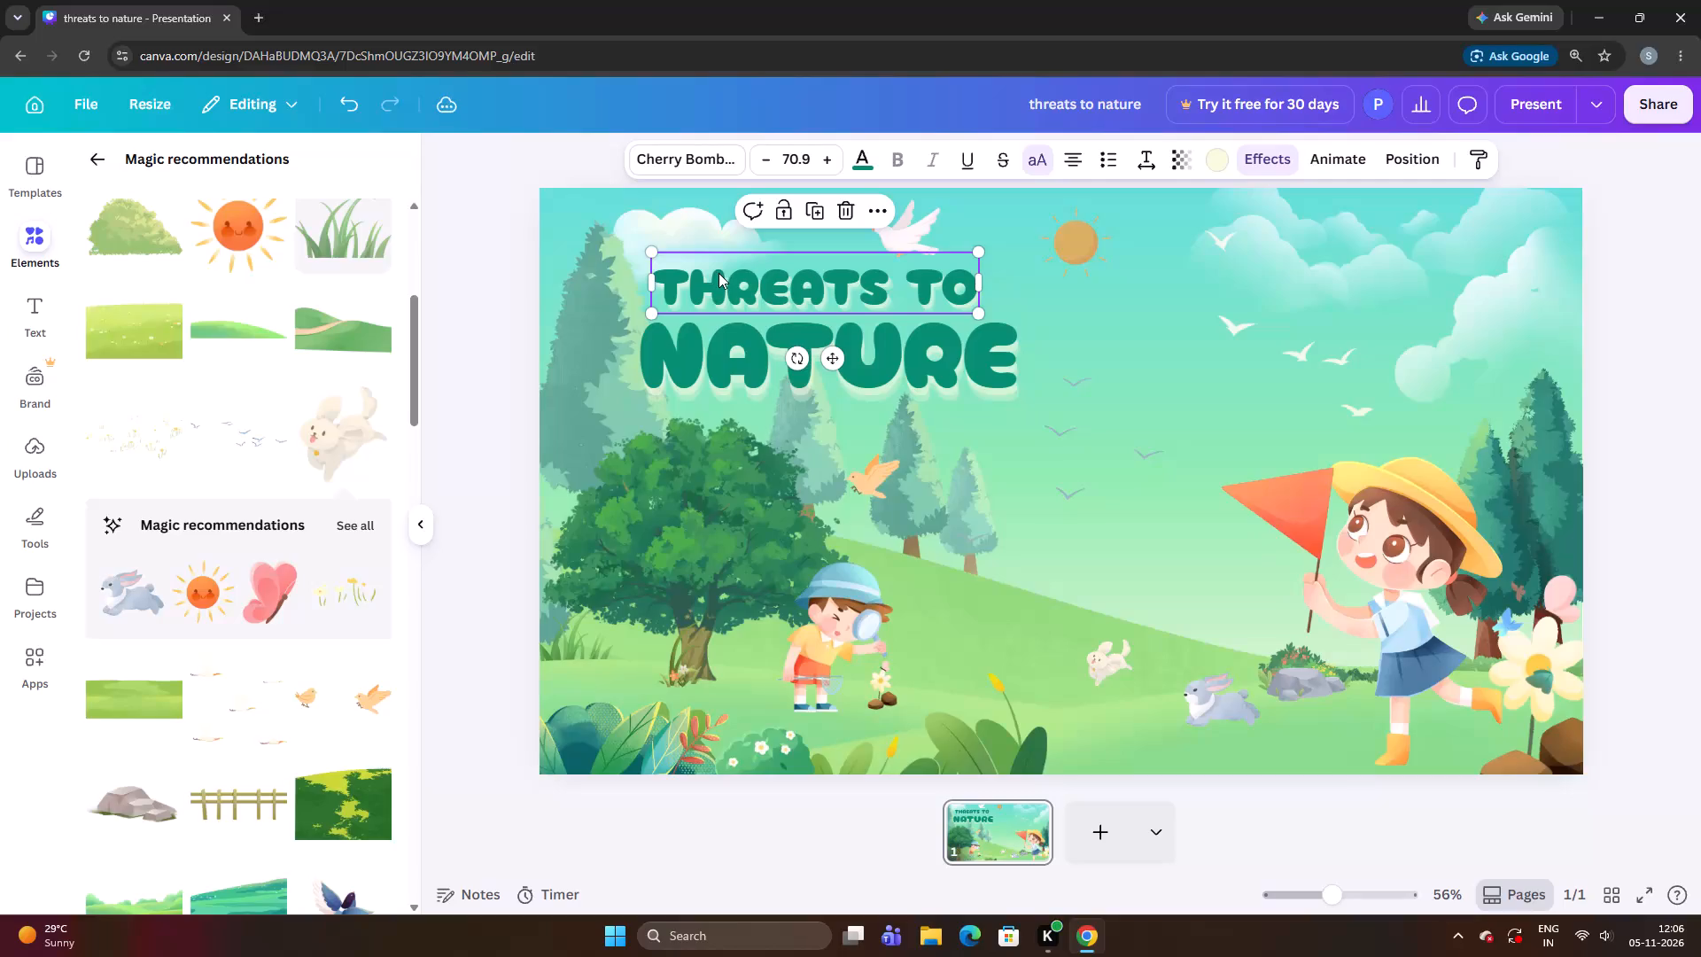
Move both title lines, "Threats to" and "Nature", slightly lower, keeping them closely stacked beneath the cloud.
click(493, 509)
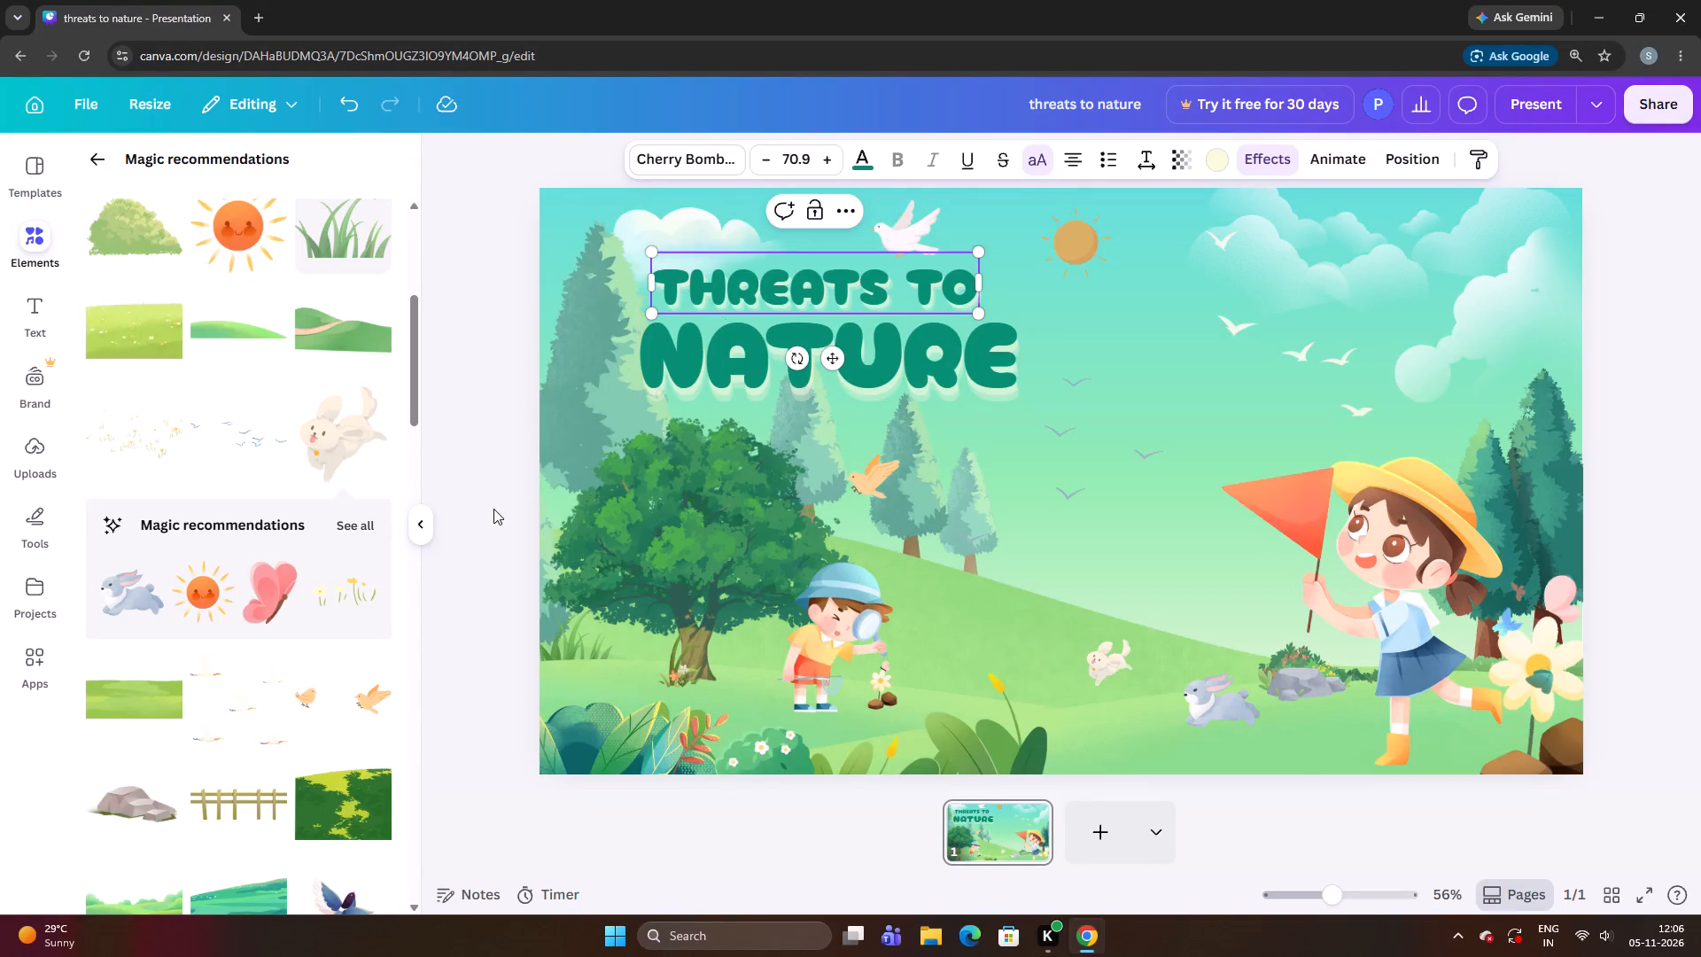
click(711, 290)
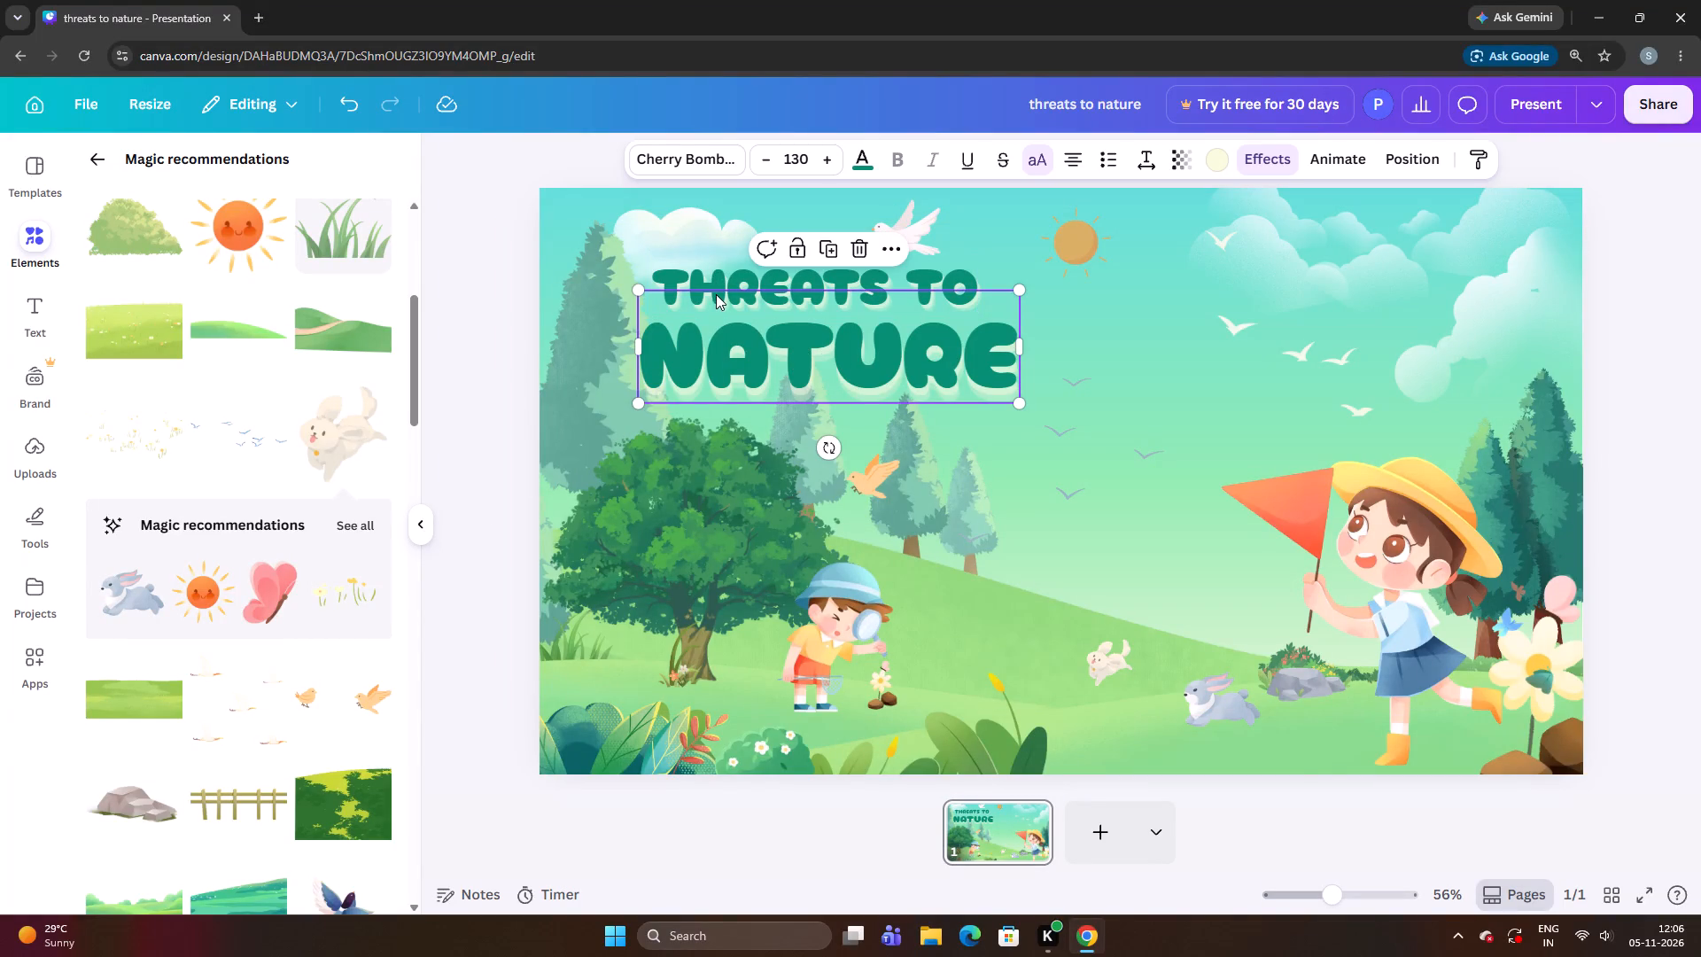
drag(723, 338, 727, 361)
click(727, 358)
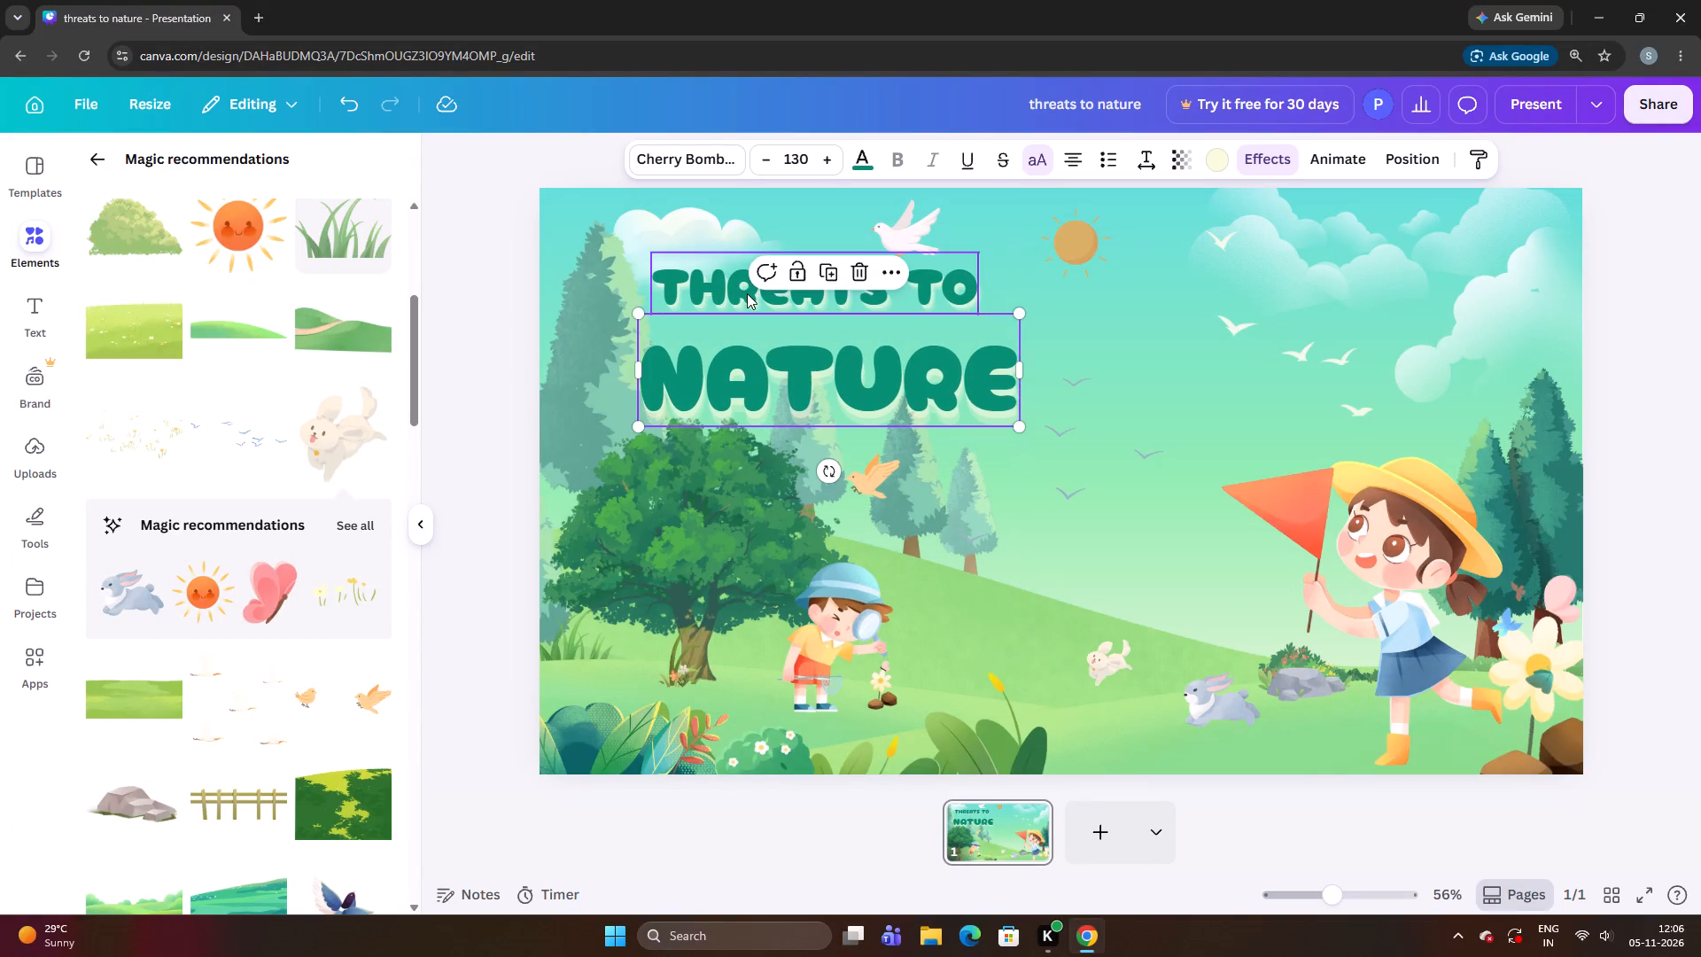
drag(747, 293, 750, 306)
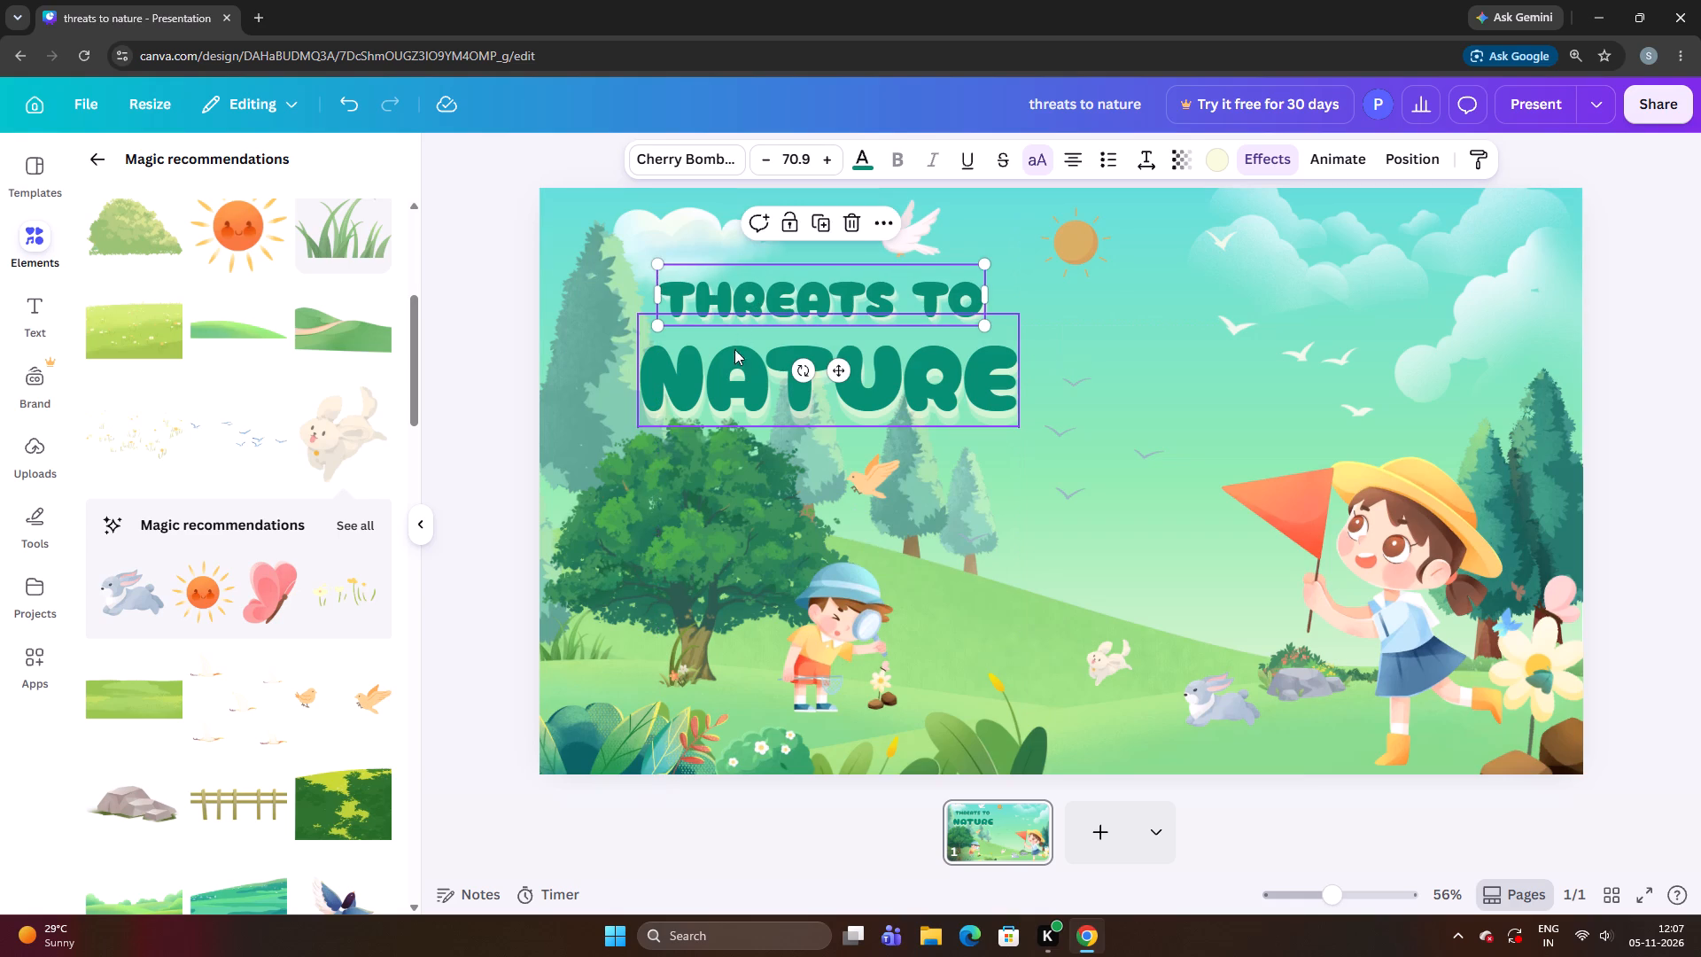
drag(721, 365, 723, 355)
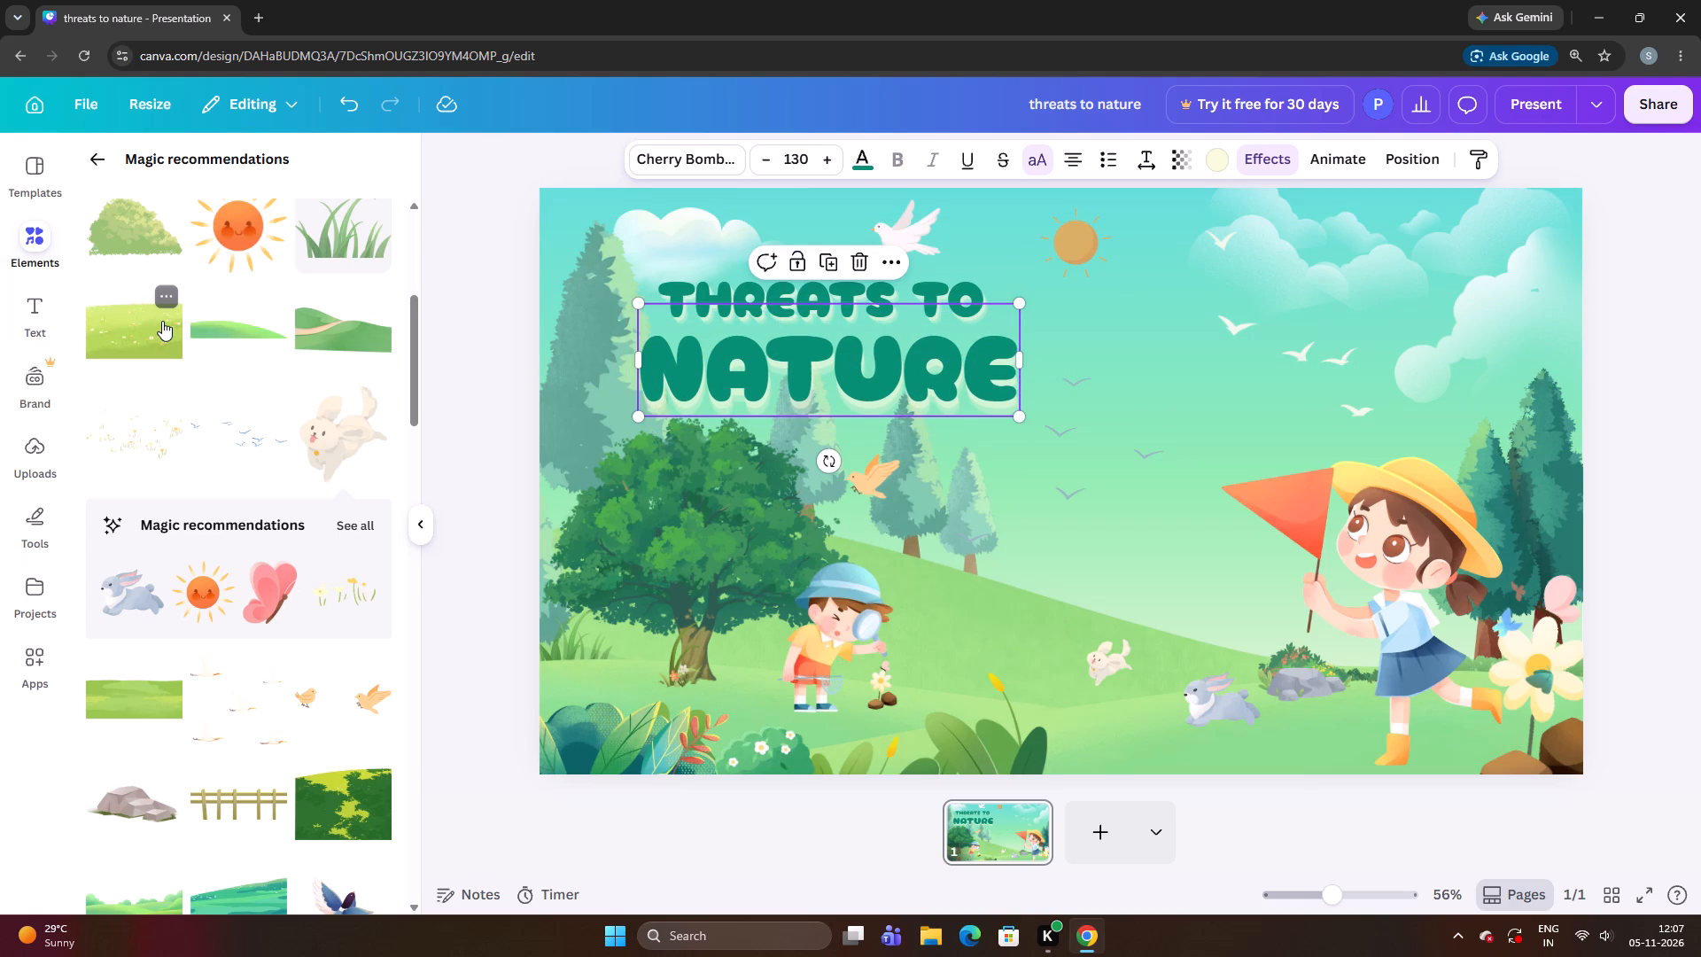
Add a new text box and widen it until its placeholder text fits on a single line.
click(29, 323)
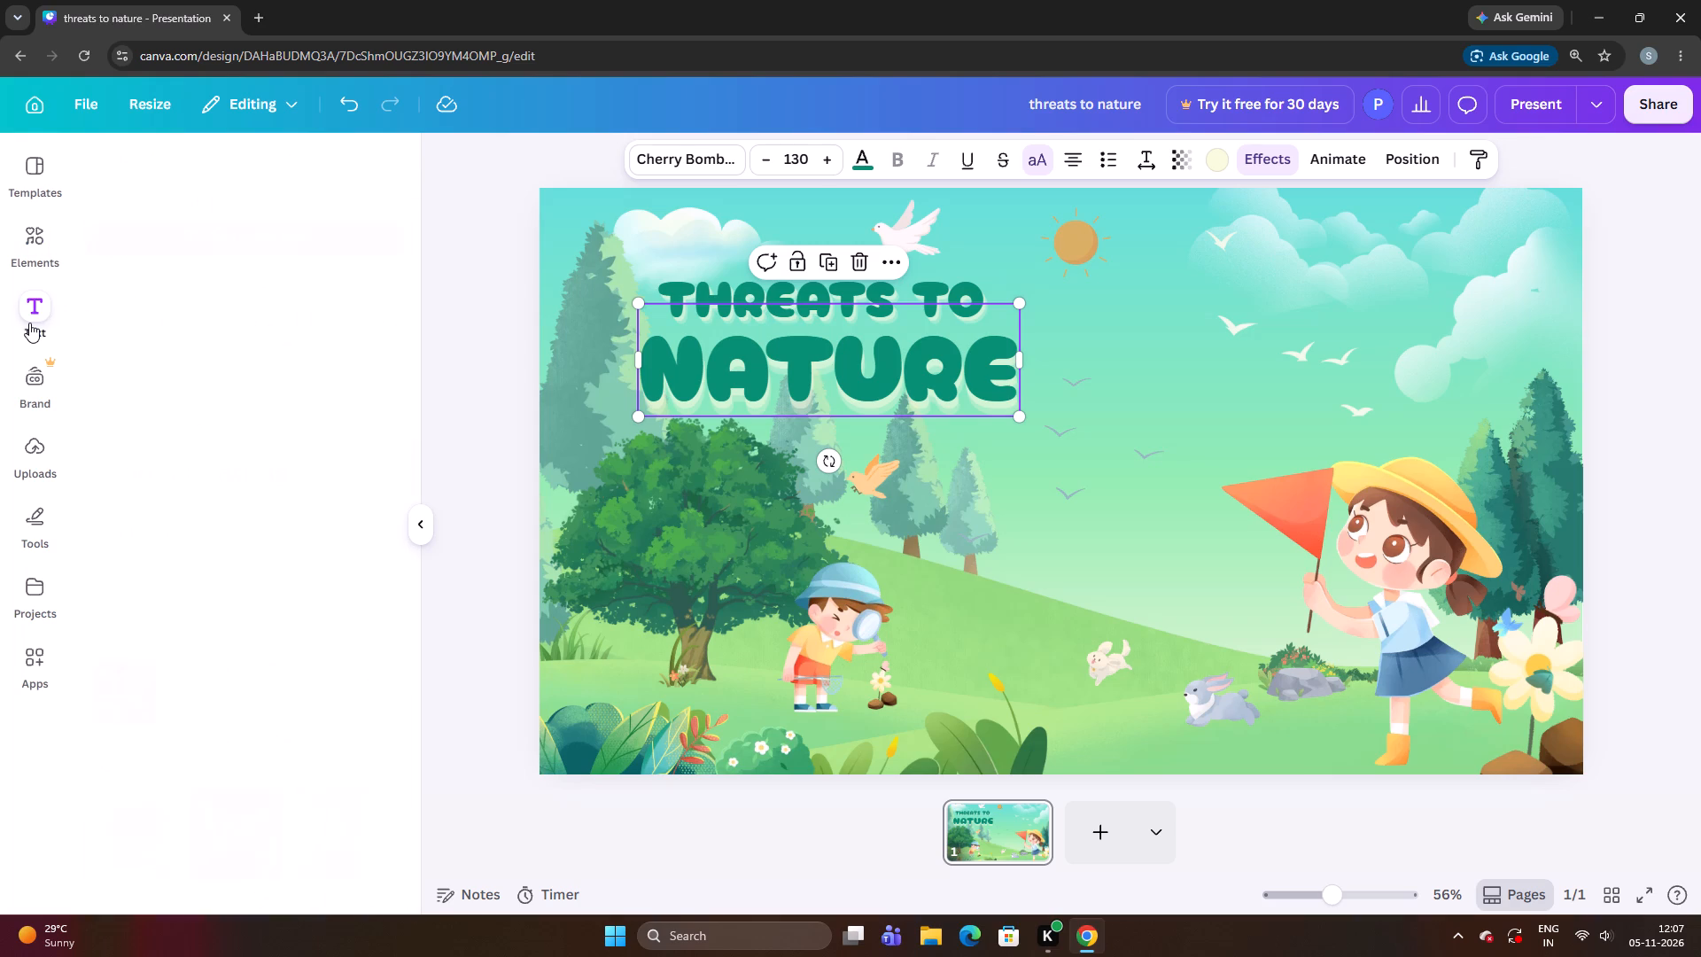
click(278, 229)
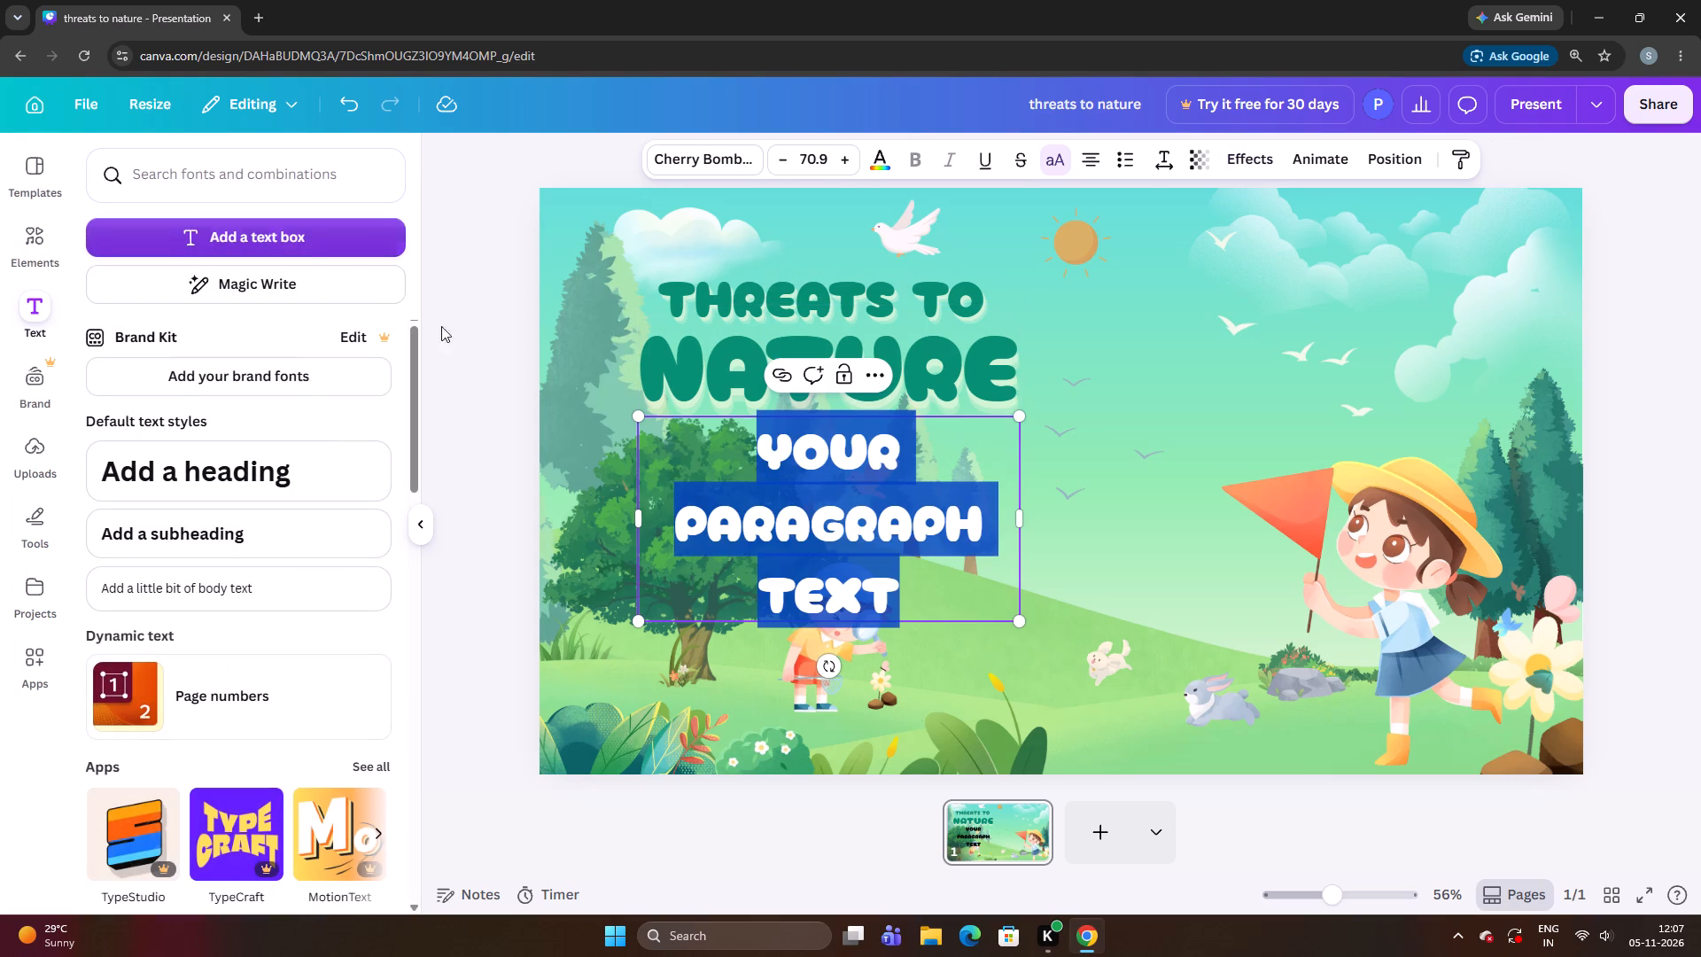
click(461, 456)
click(744, 502)
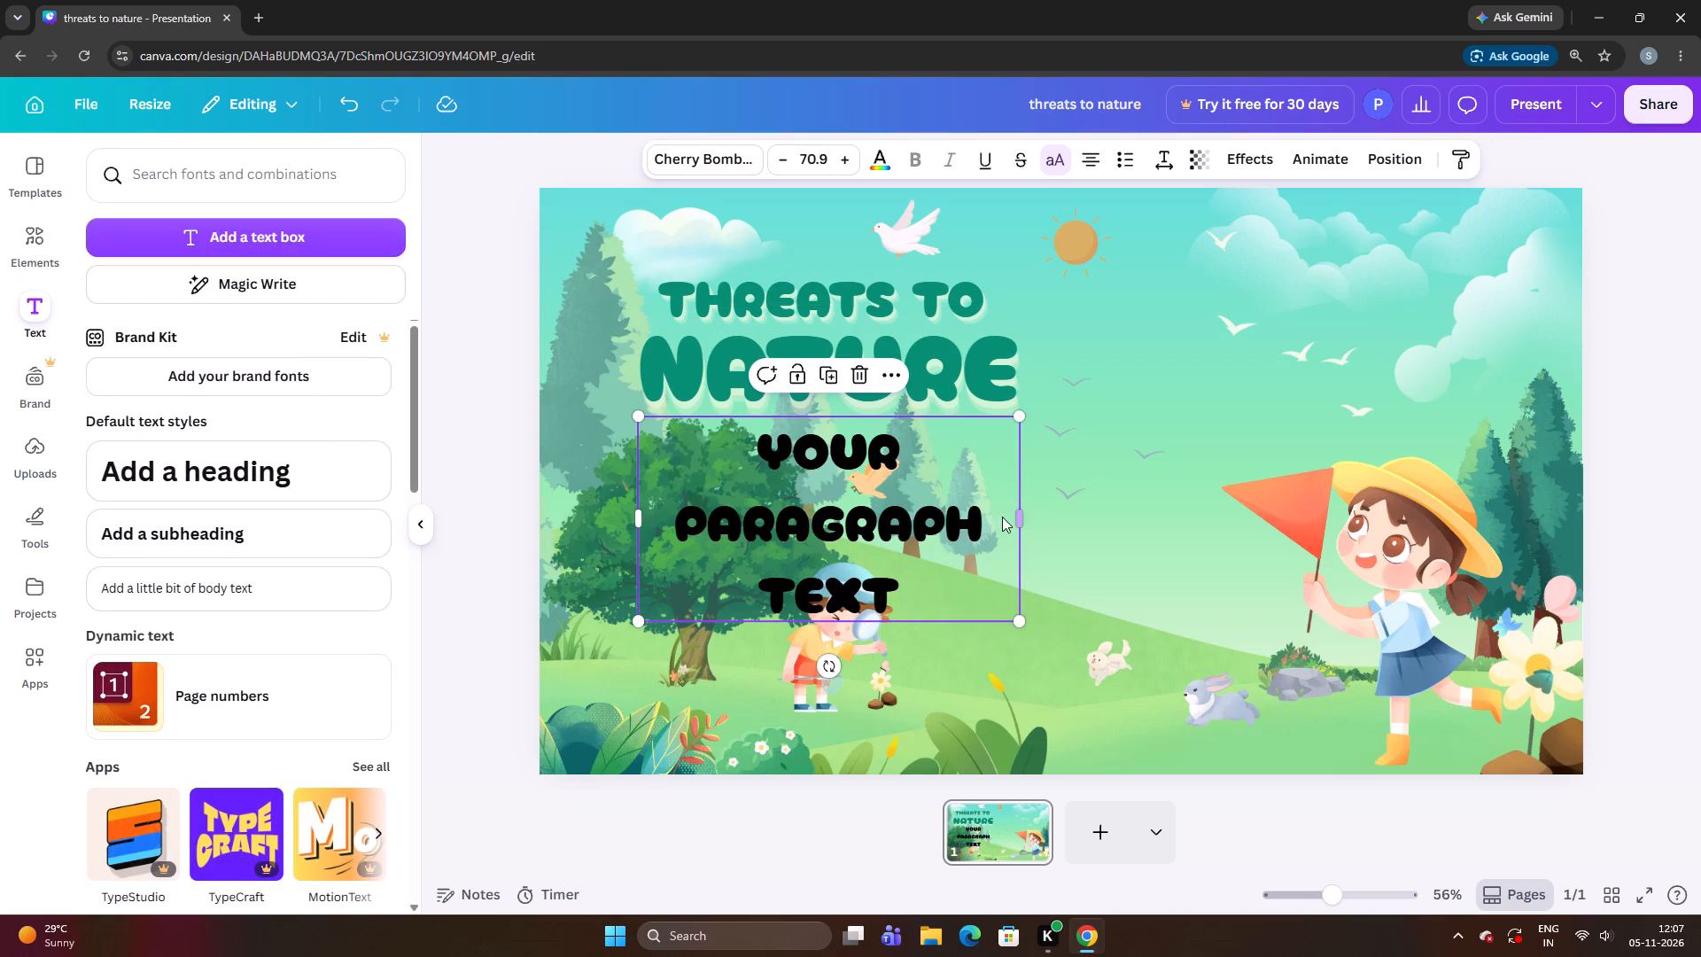
click(1018, 521)
click(1020, 514)
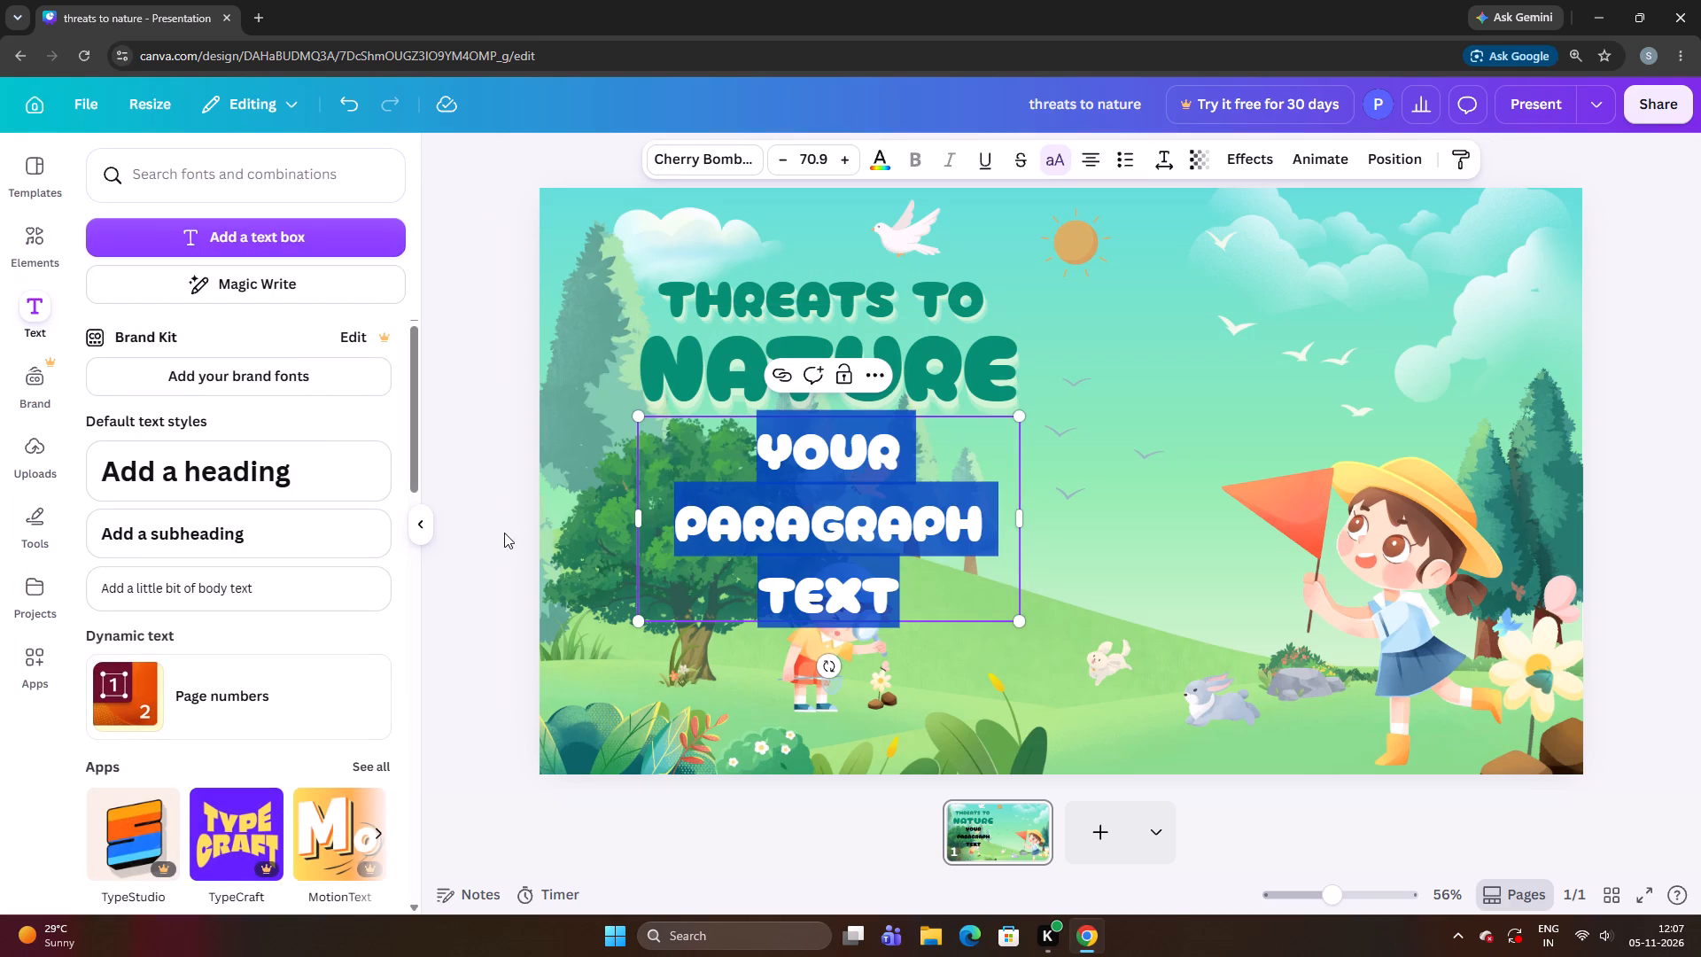
click(504, 533)
drag(718, 552, 774, 550)
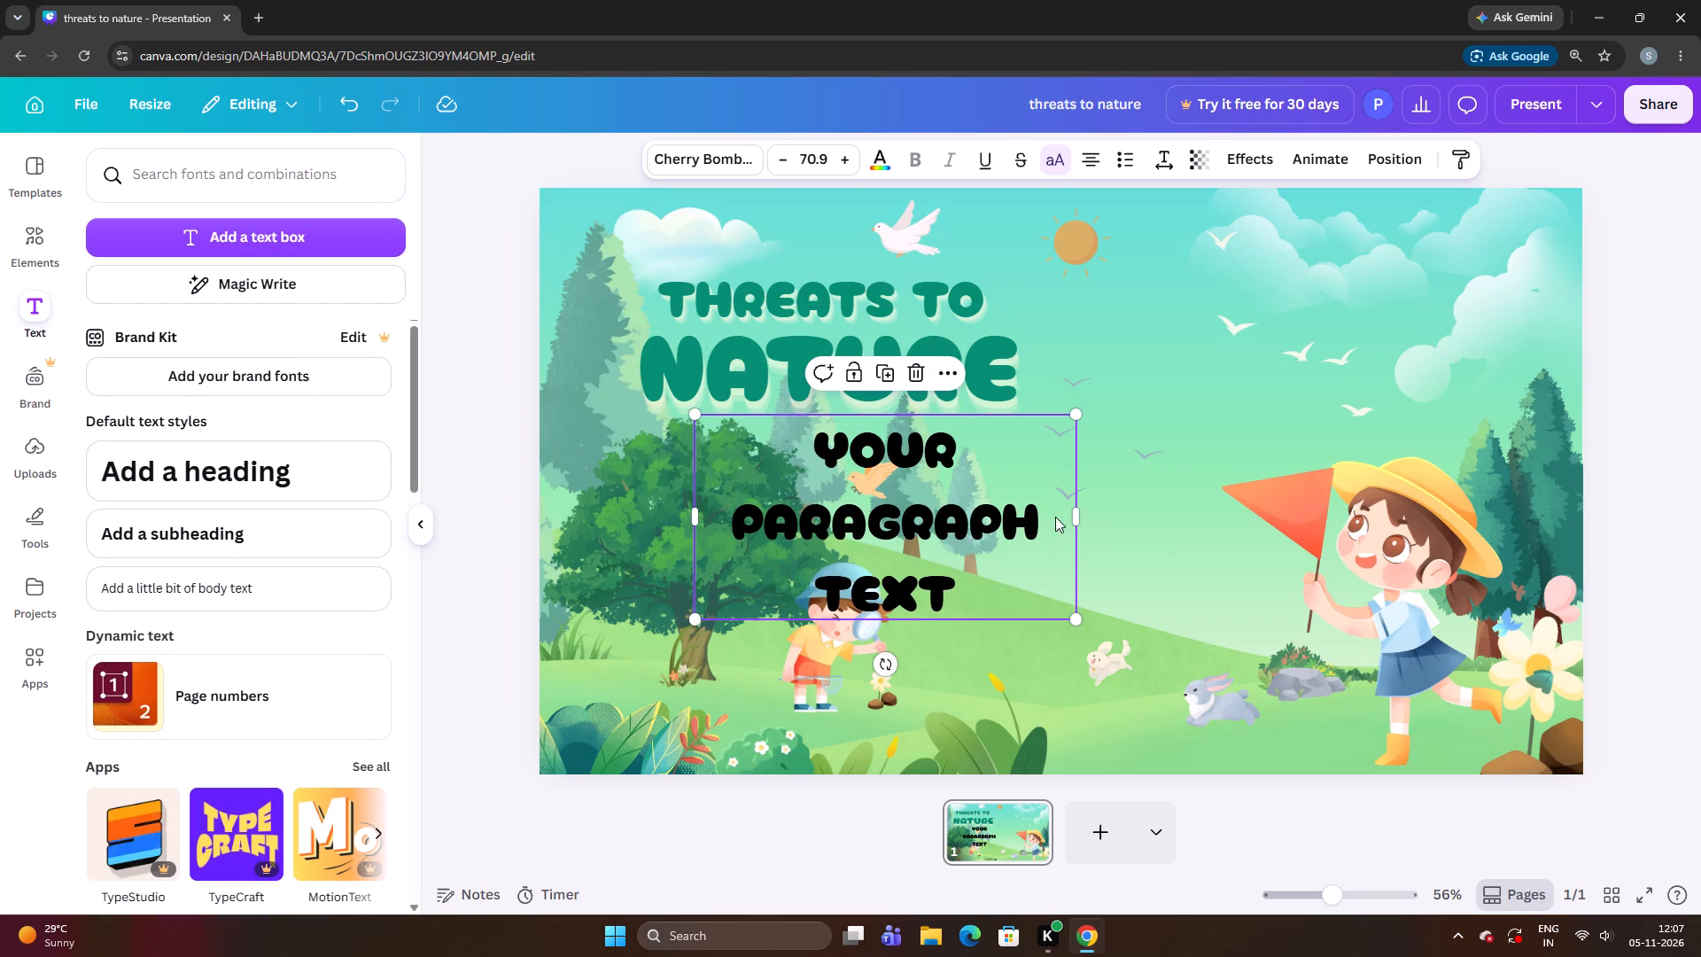
drag(1076, 520, 1149, 514)
drag(1150, 511, 1241, 506)
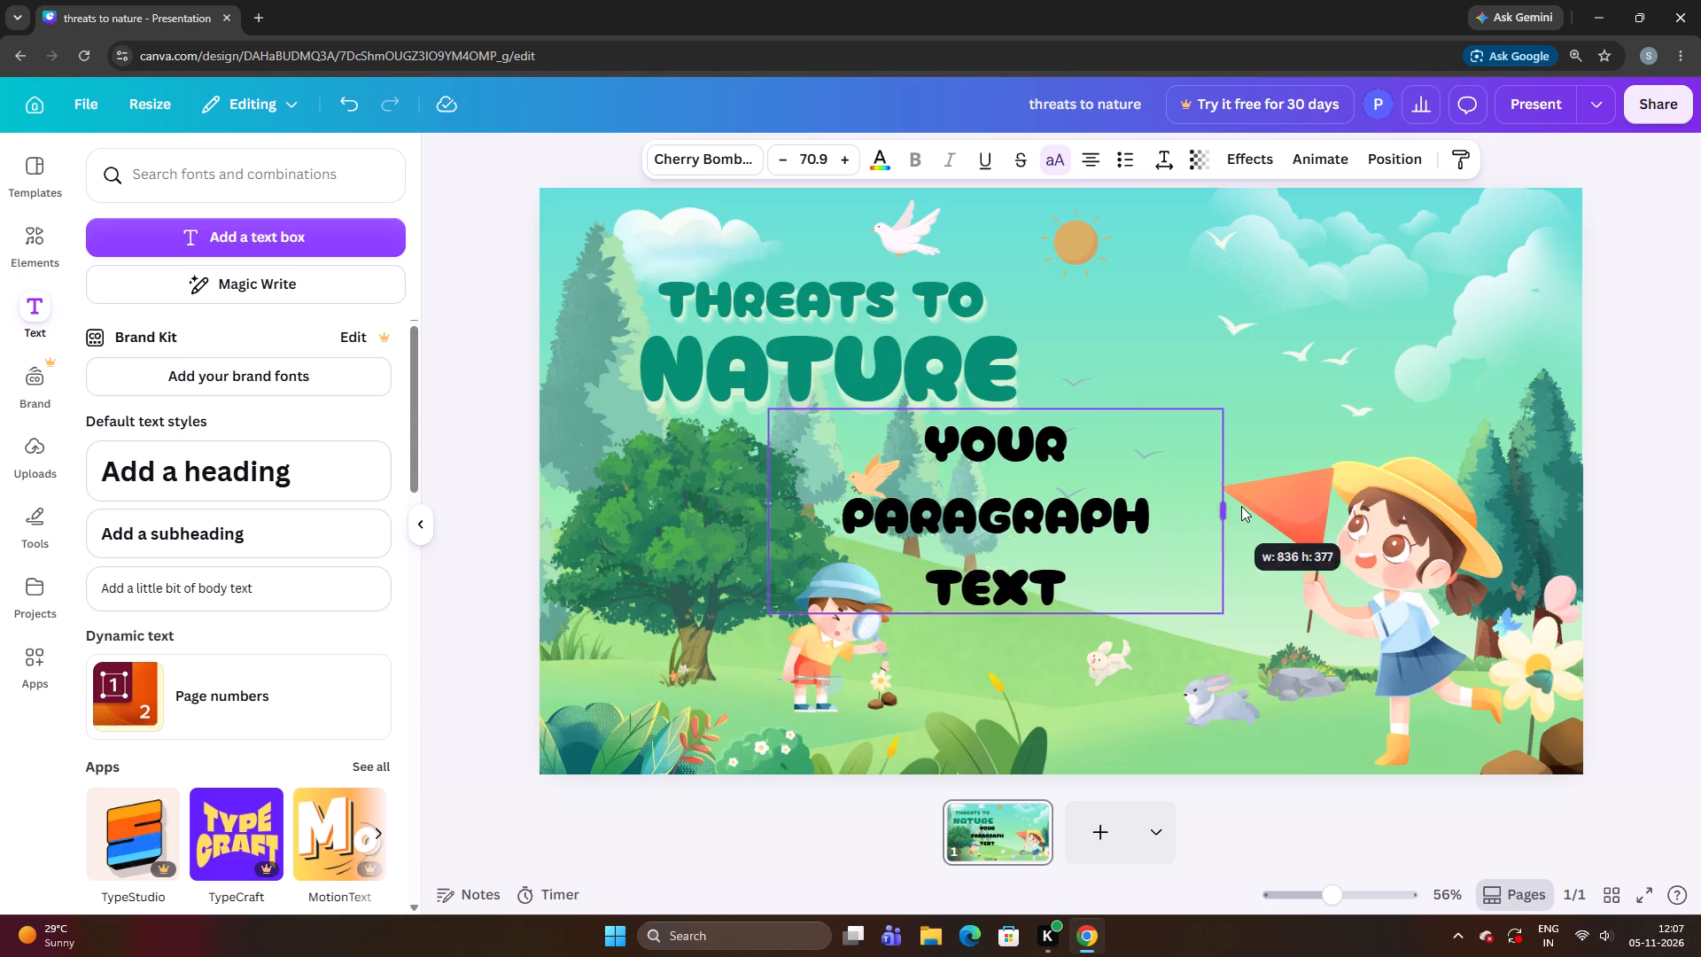
drag(1241, 506, 1454, 477)
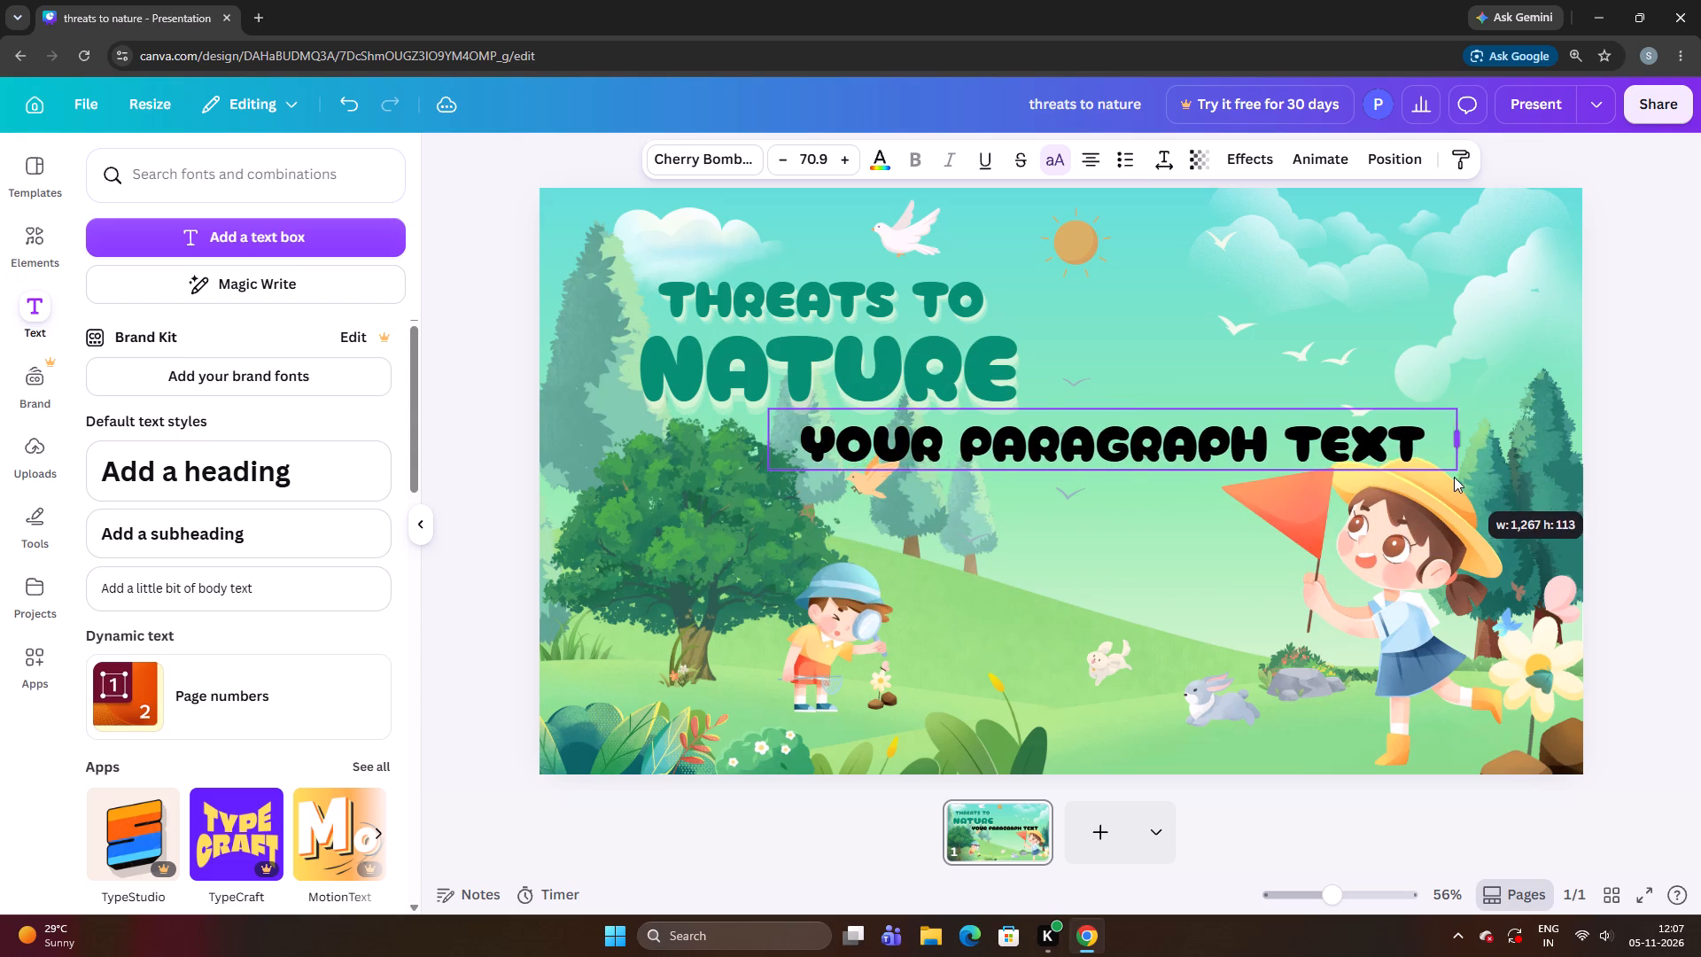
Shrink the placeholder text to size 30.4 and place it over the hill between the boy and the girl.
drag(1454, 477, 1421, 481)
drag(1422, 474, 1214, 486)
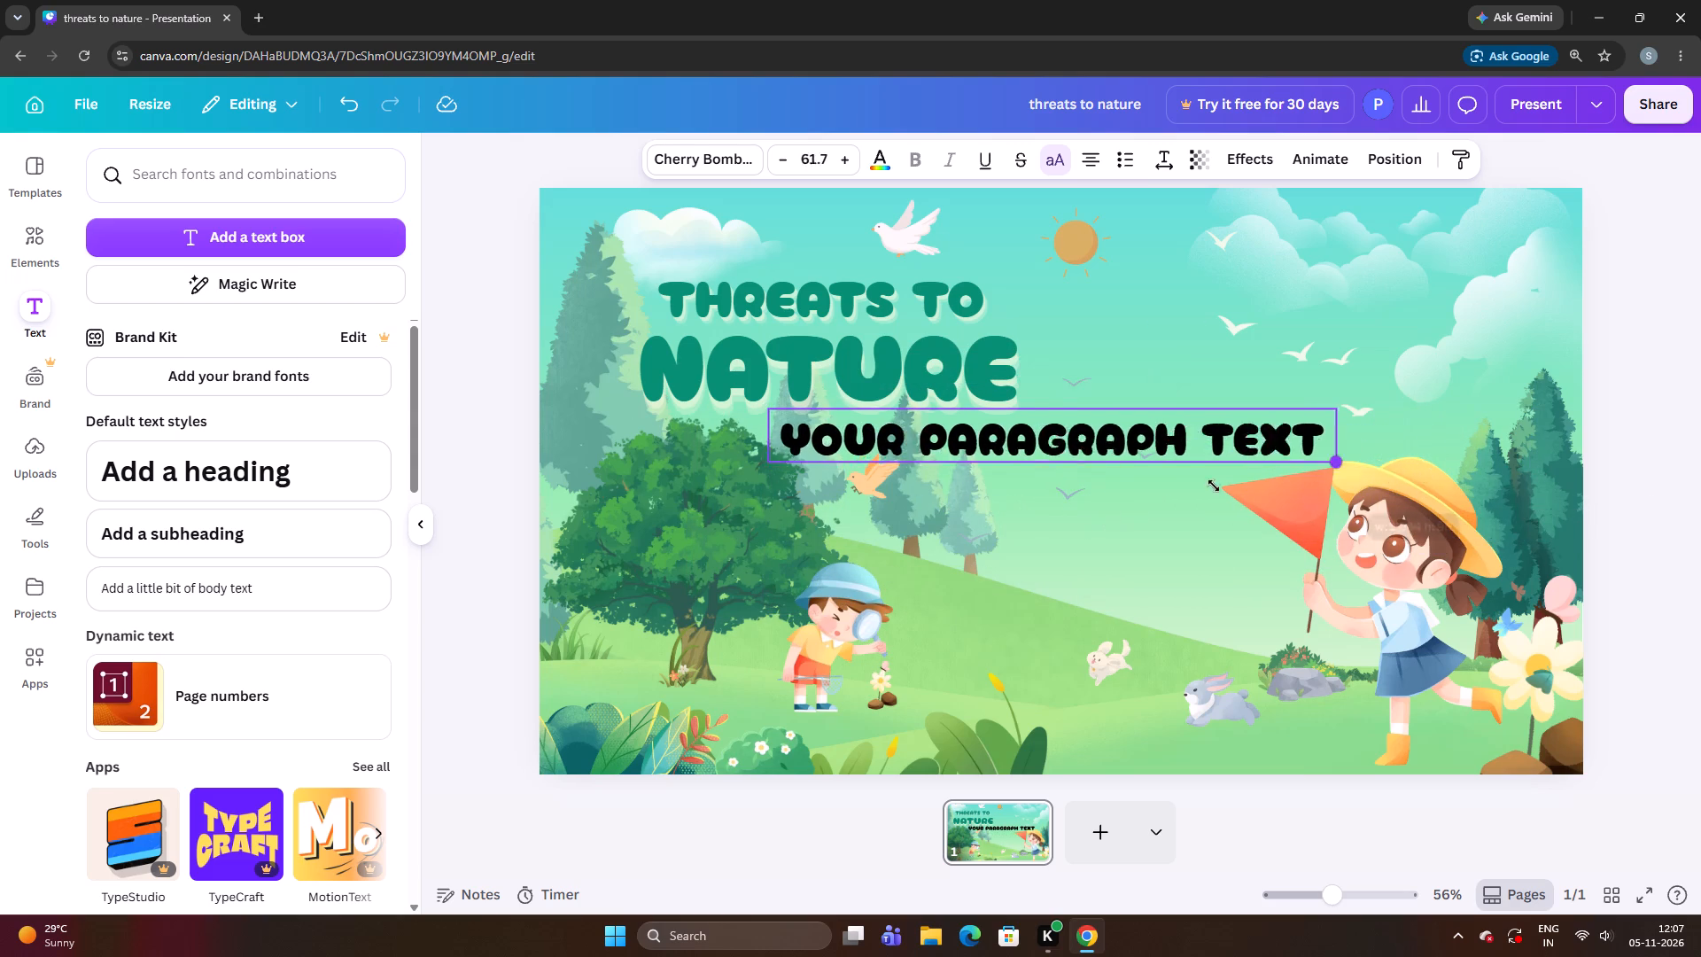
drag(1214, 486, 1115, 479)
drag(1051, 434, 1143, 578)
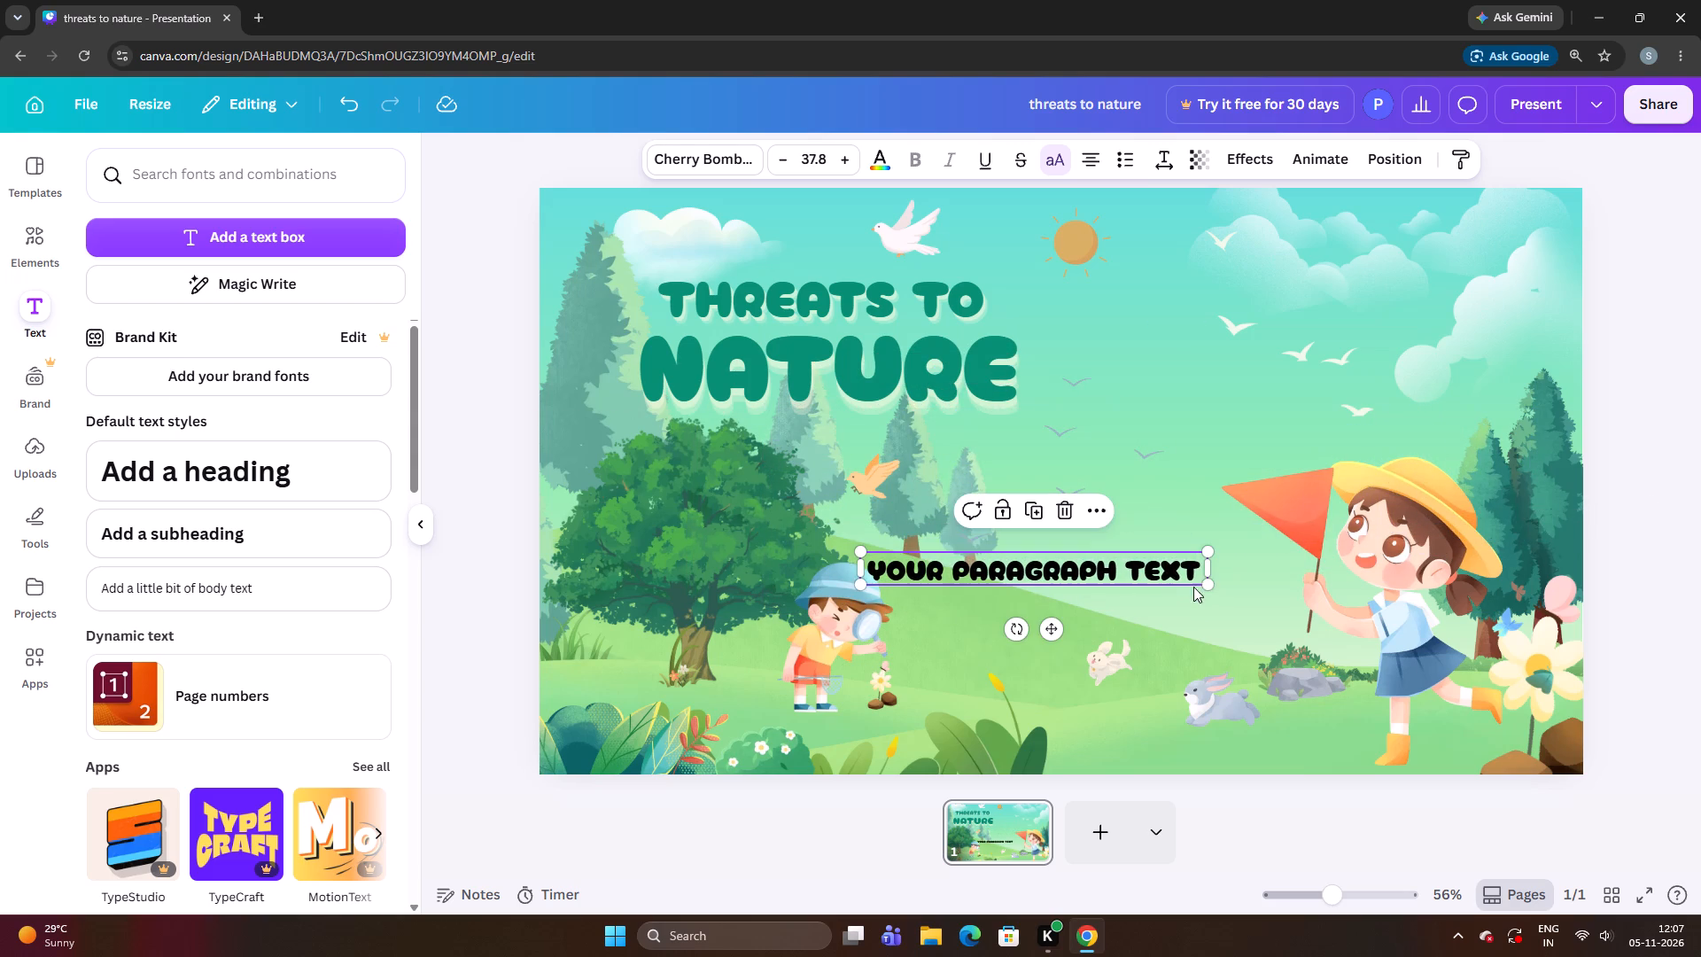
drag(1207, 583, 1145, 580)
drag(1097, 569, 1137, 573)
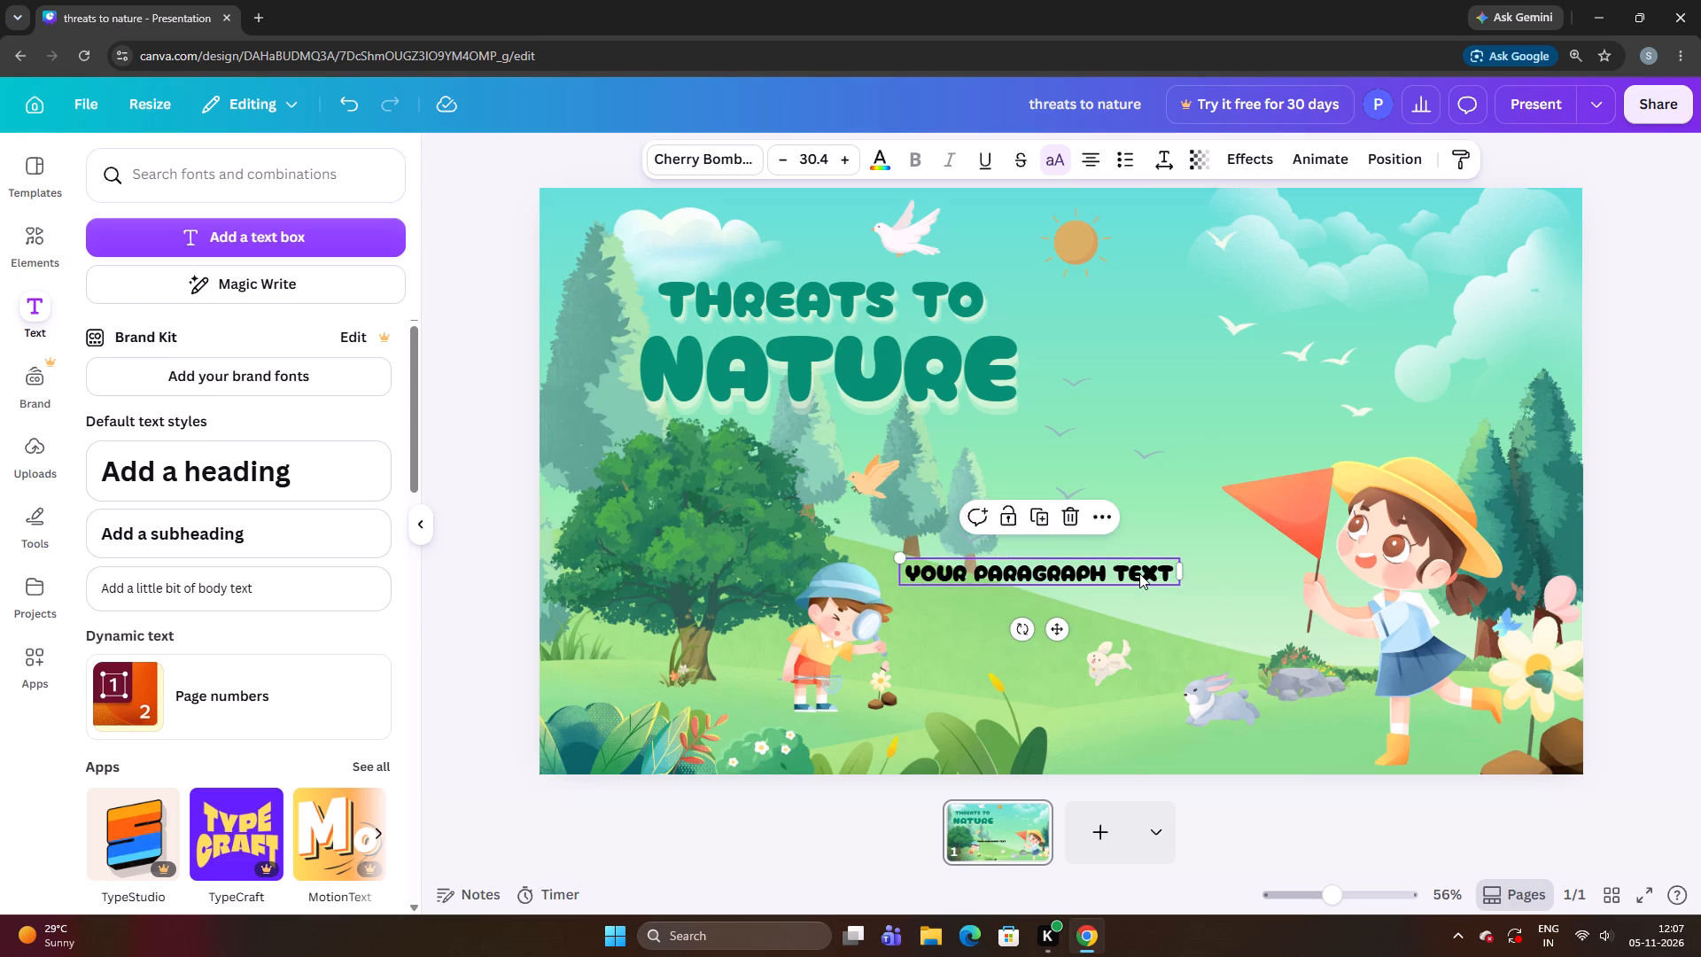
Clear the placeholder text from the new text box.
click(1147, 573)
key(BackSpace)
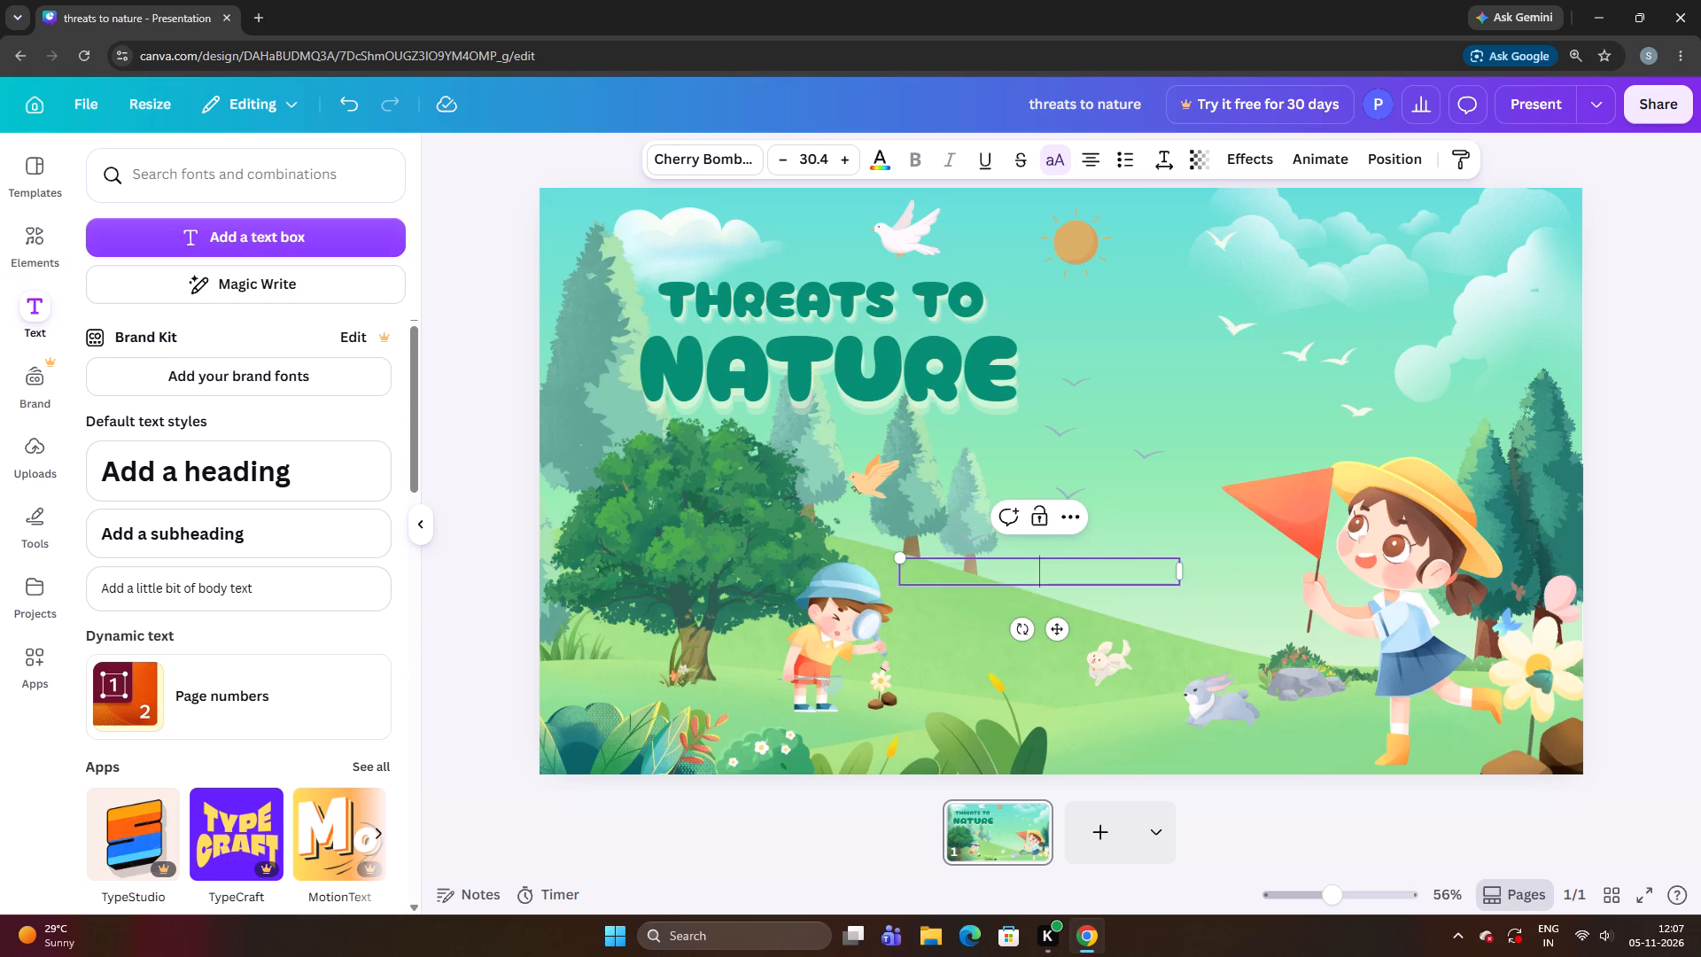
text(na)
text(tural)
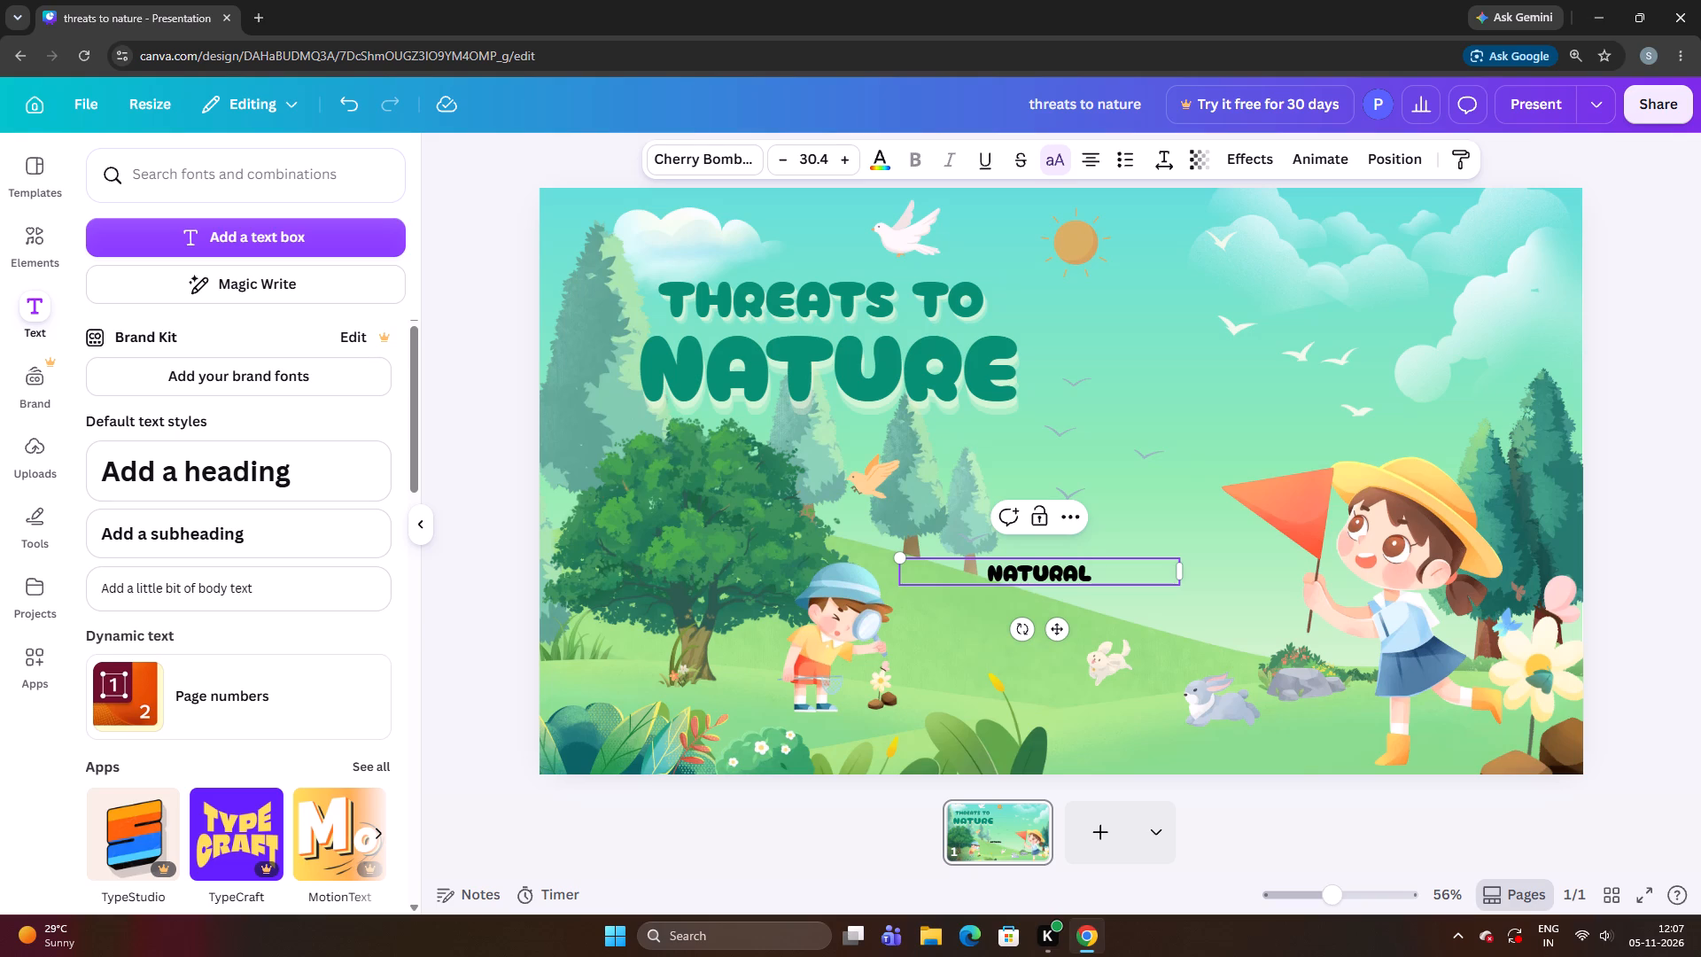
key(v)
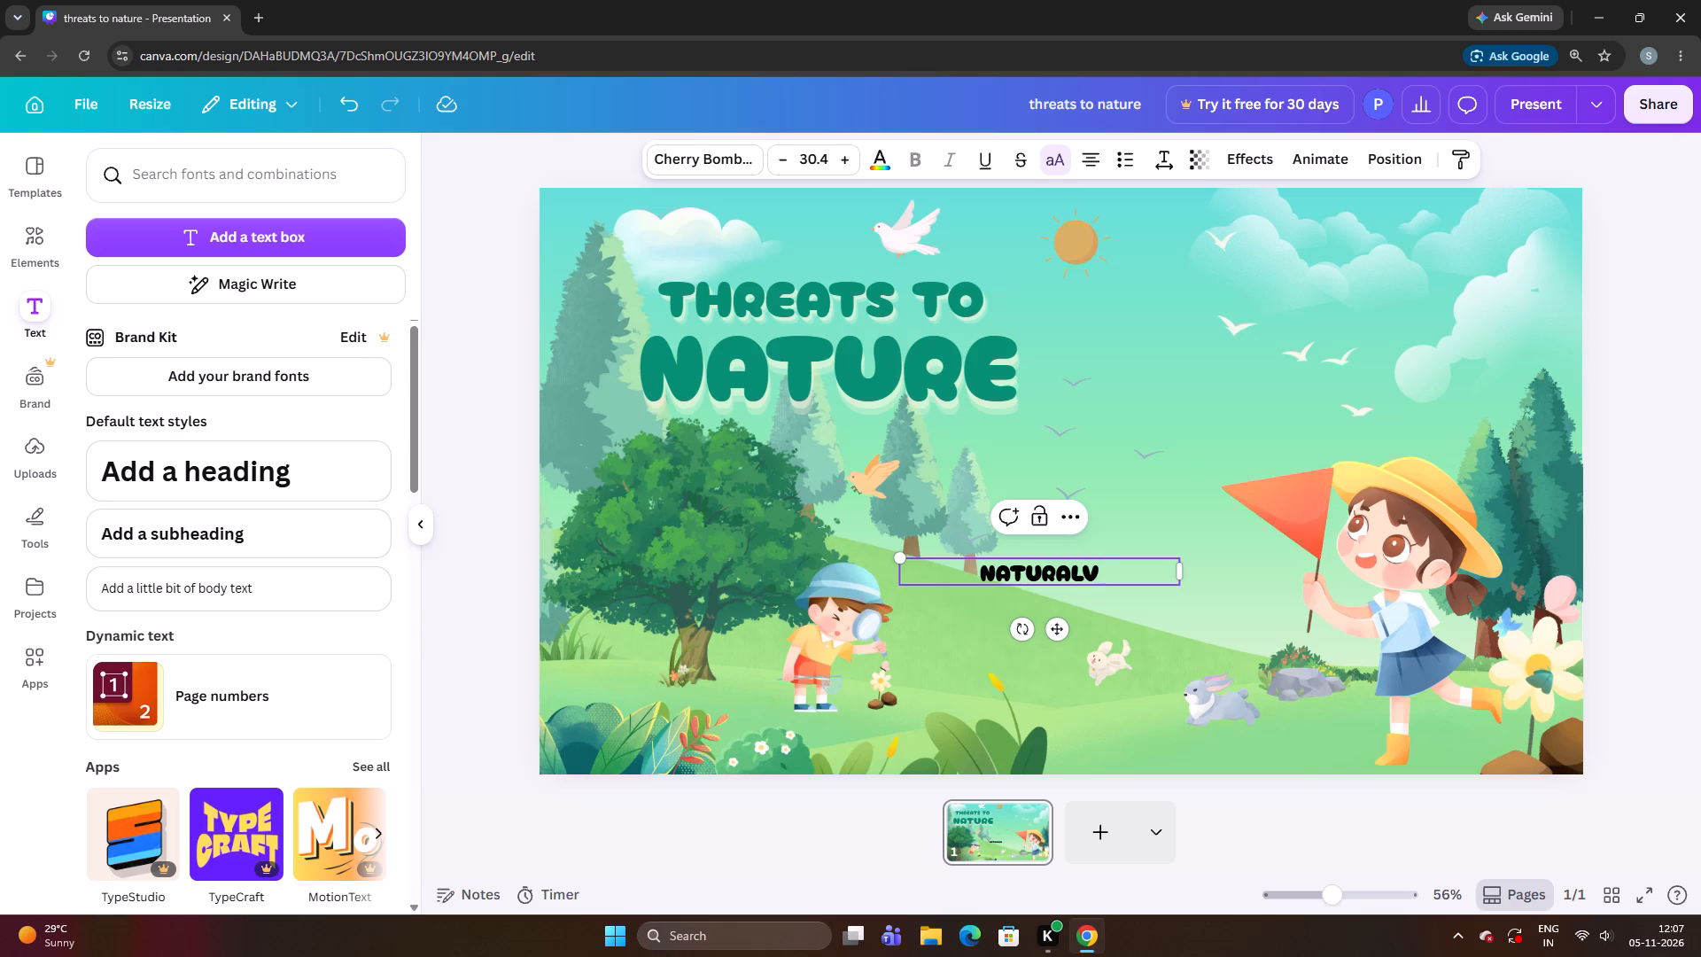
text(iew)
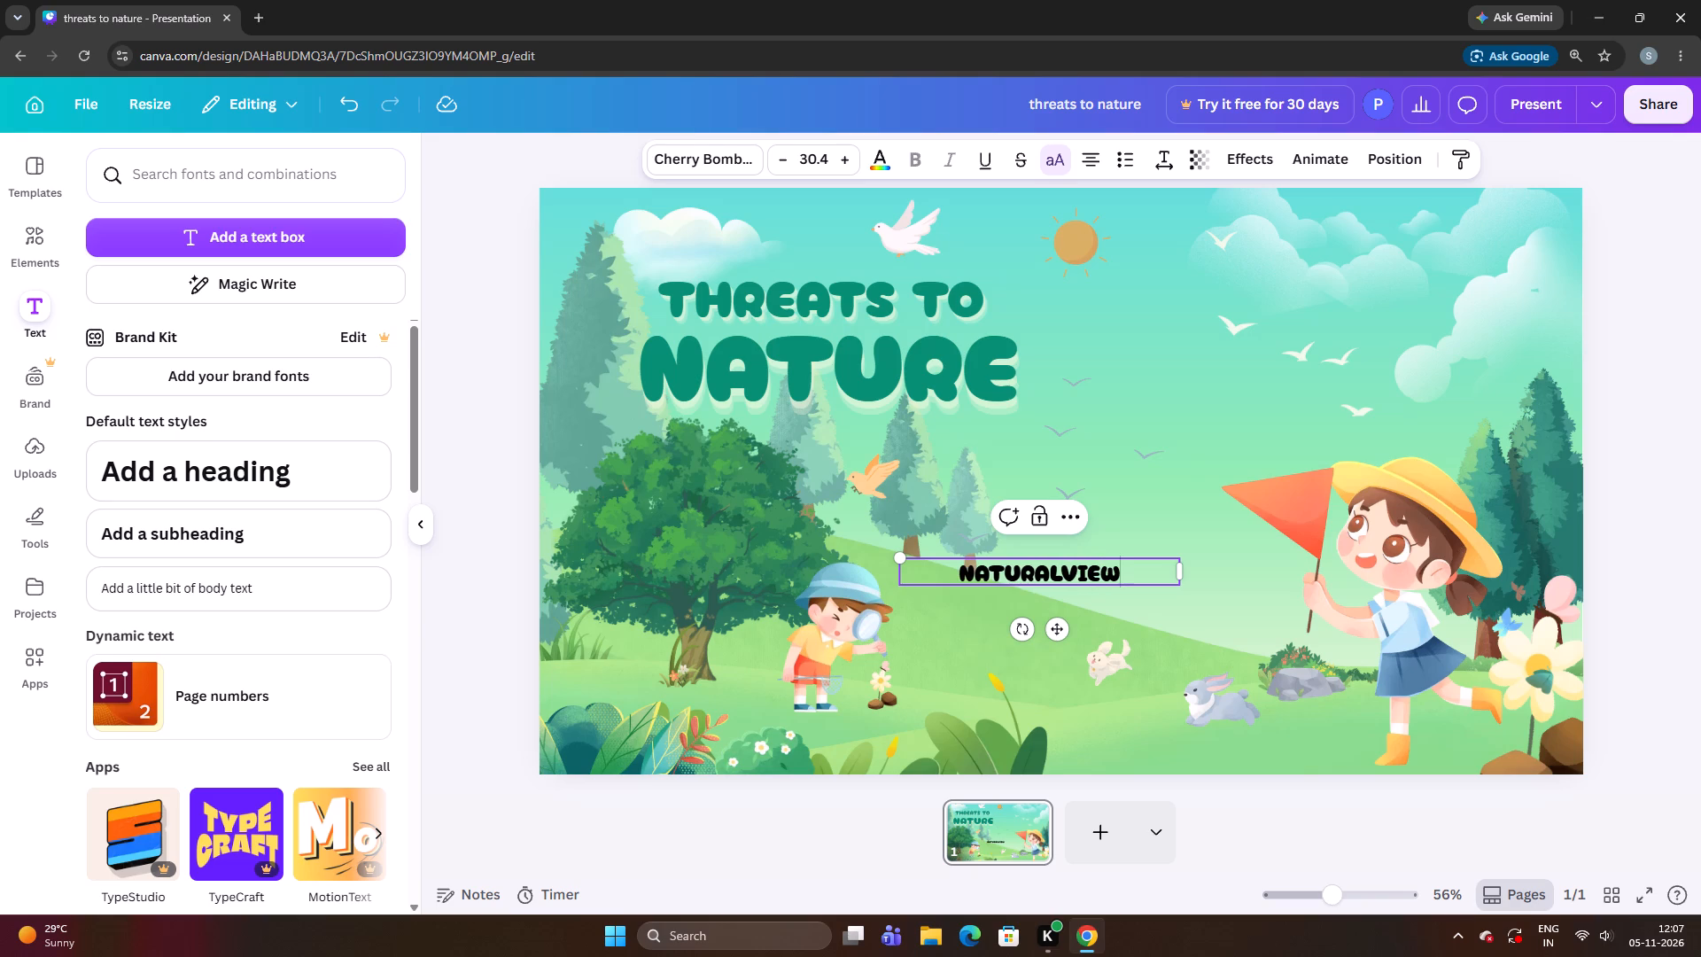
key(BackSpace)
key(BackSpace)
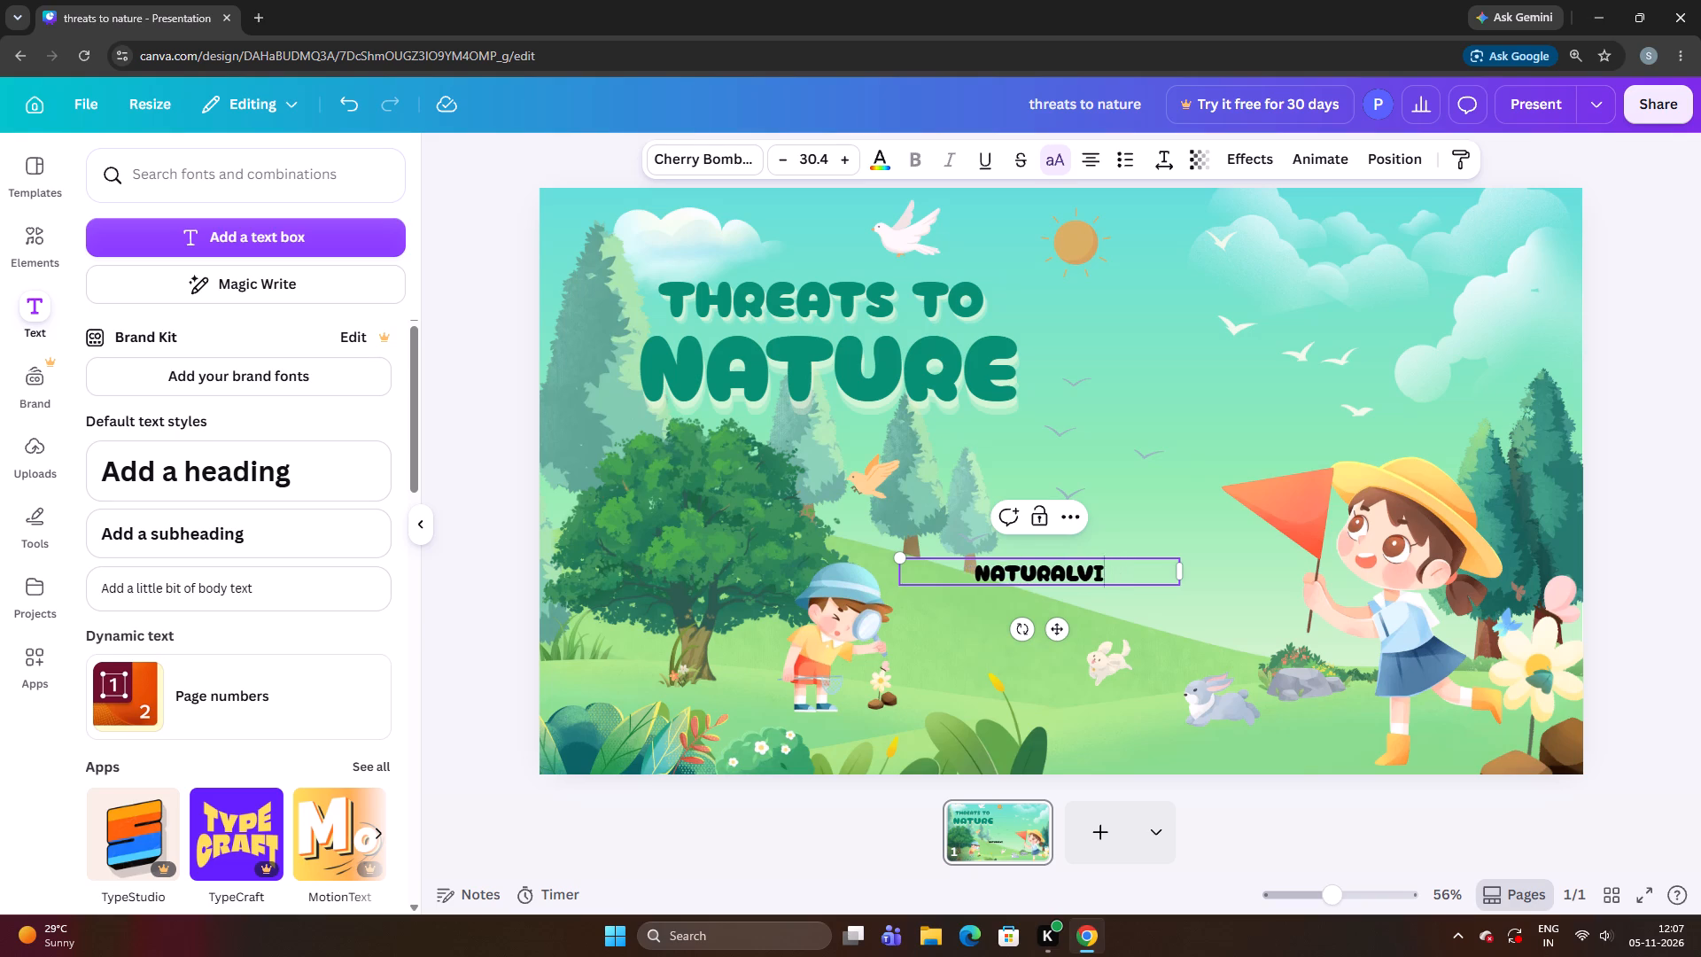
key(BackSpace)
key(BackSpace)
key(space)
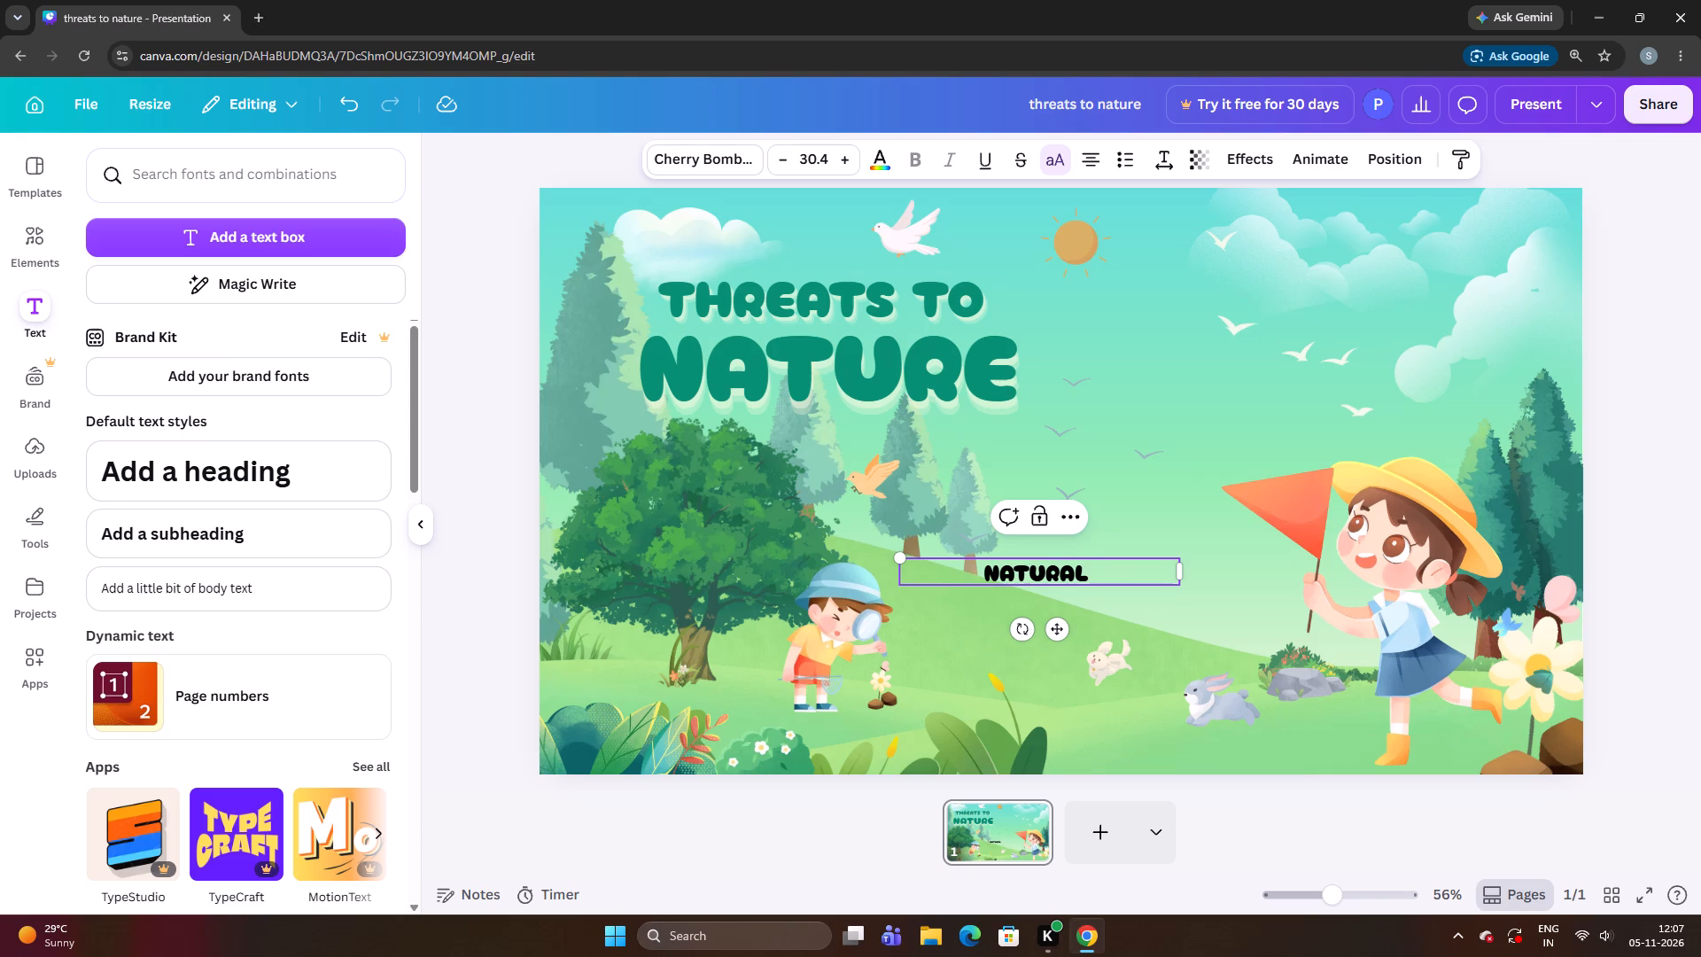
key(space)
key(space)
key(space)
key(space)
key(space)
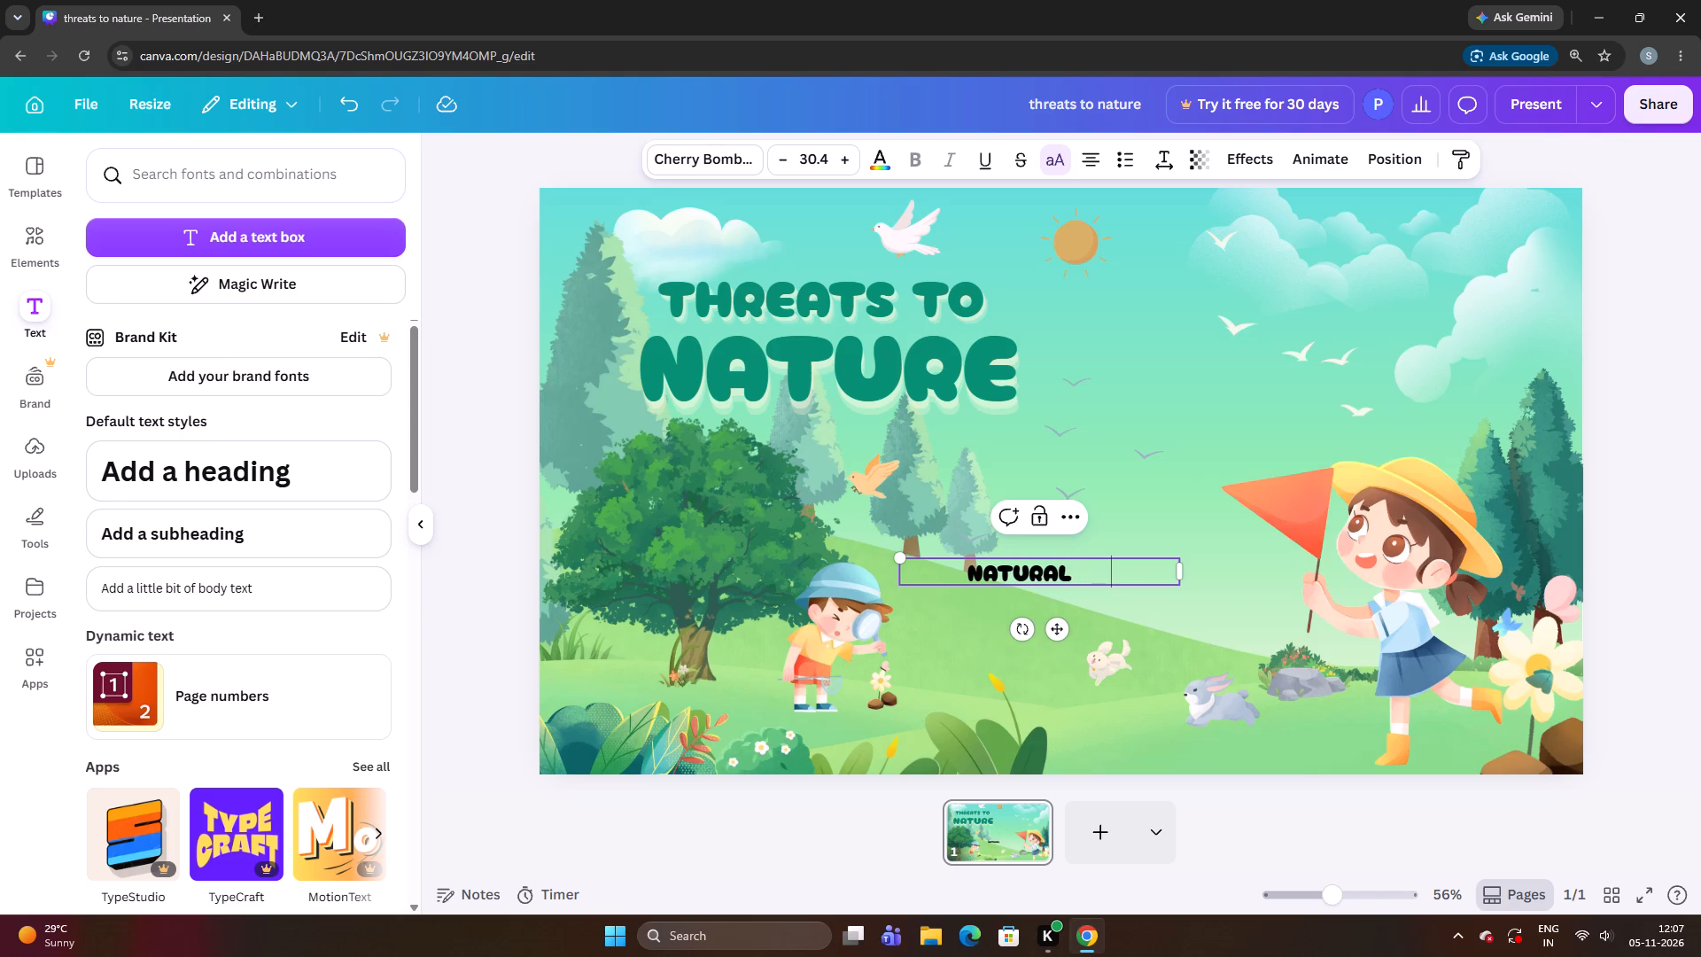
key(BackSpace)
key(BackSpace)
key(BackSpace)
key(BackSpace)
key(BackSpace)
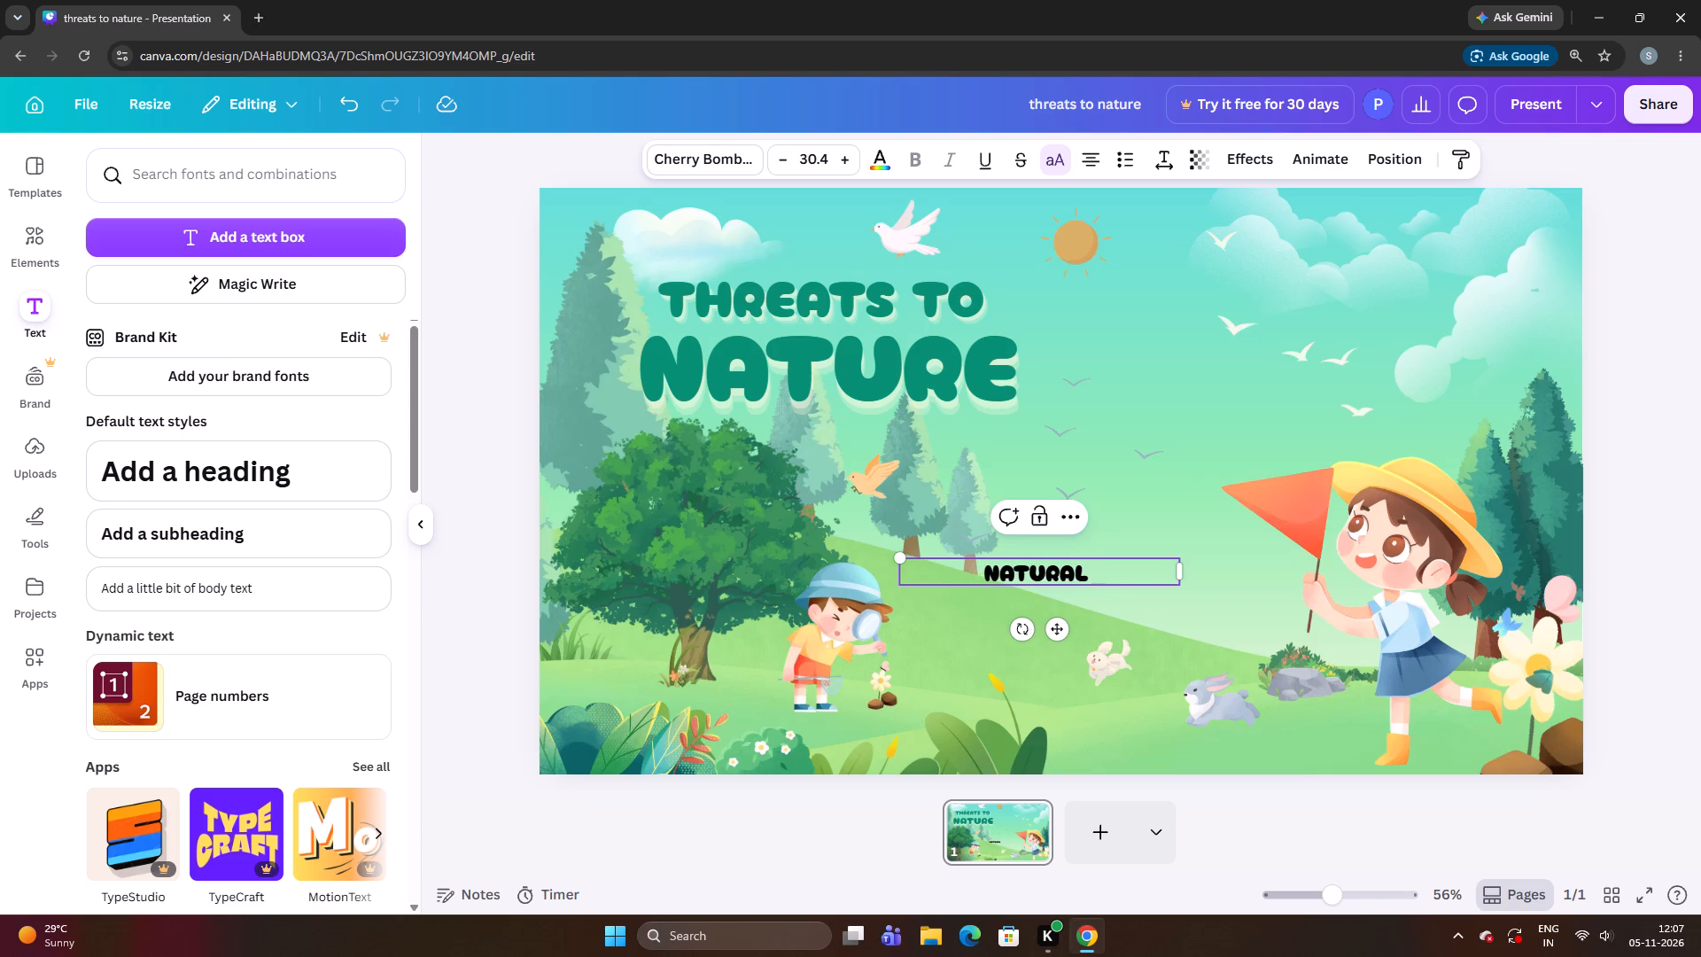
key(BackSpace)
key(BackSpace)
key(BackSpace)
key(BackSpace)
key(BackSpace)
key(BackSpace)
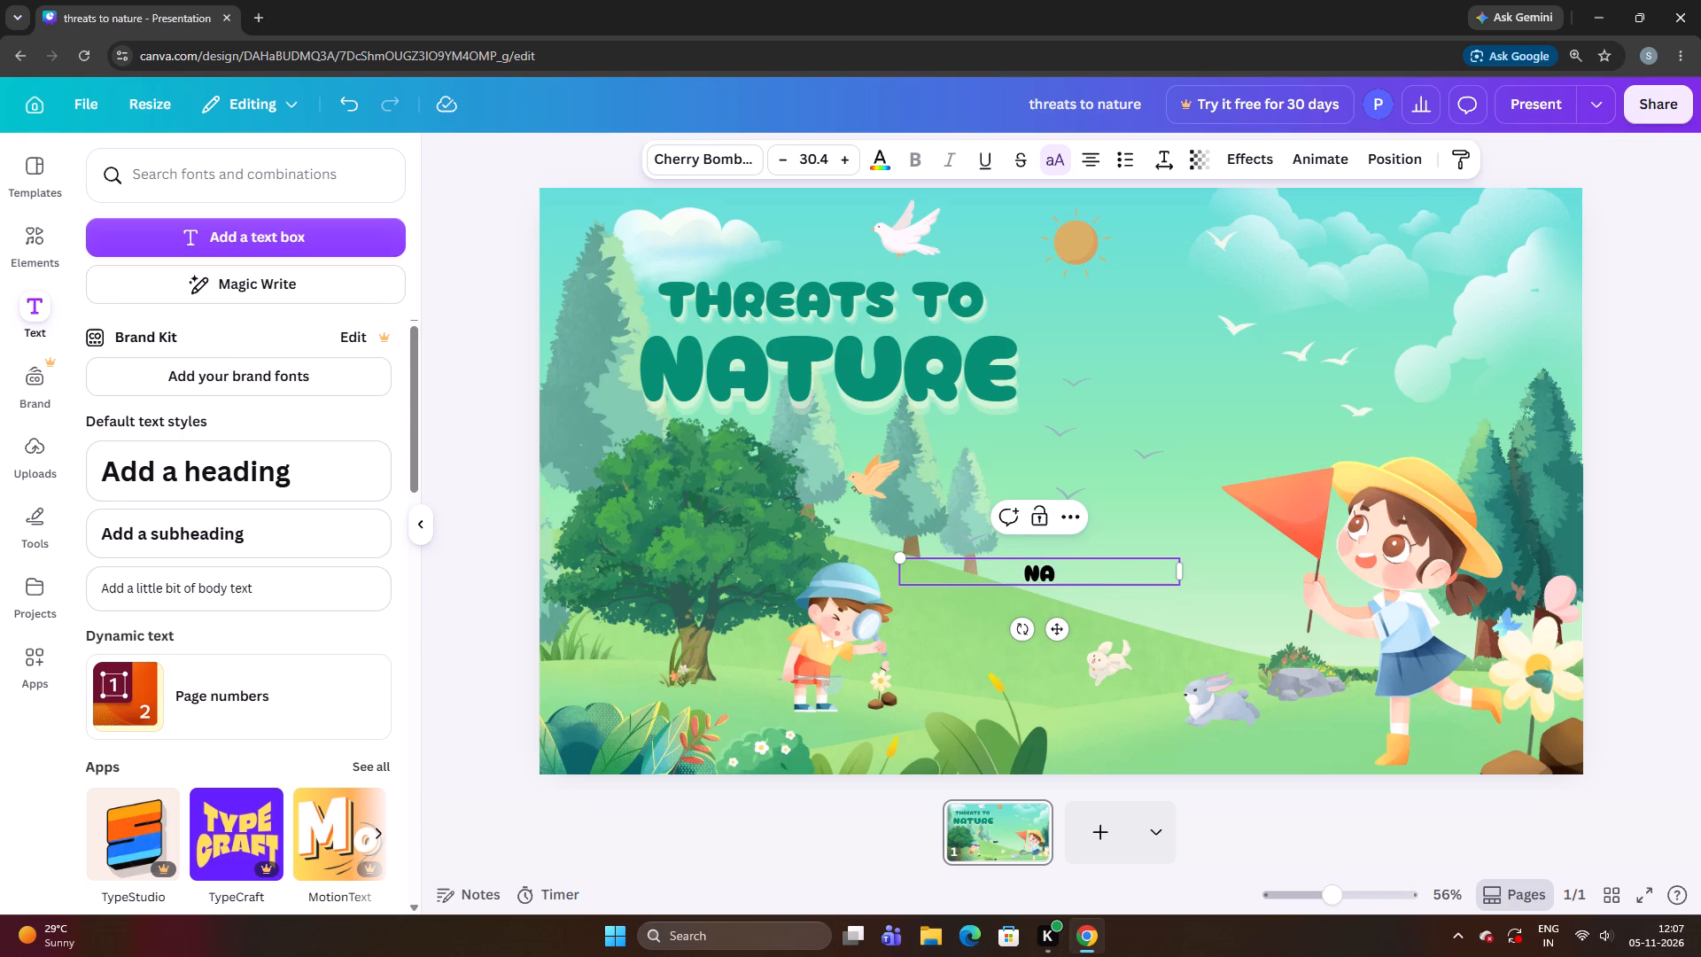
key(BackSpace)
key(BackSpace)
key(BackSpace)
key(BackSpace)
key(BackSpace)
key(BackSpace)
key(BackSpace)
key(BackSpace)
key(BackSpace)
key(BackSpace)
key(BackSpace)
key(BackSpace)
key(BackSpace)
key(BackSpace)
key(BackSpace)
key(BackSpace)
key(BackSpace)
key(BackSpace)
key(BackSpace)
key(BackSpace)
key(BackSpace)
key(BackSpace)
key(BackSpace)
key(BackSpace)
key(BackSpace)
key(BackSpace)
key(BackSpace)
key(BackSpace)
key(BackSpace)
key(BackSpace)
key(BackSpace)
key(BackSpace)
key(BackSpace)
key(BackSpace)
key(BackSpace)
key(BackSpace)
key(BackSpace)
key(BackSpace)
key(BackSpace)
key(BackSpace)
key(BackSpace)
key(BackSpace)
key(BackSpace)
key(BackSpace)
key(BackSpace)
Enter "natural view" in the empty text box.
text(na)
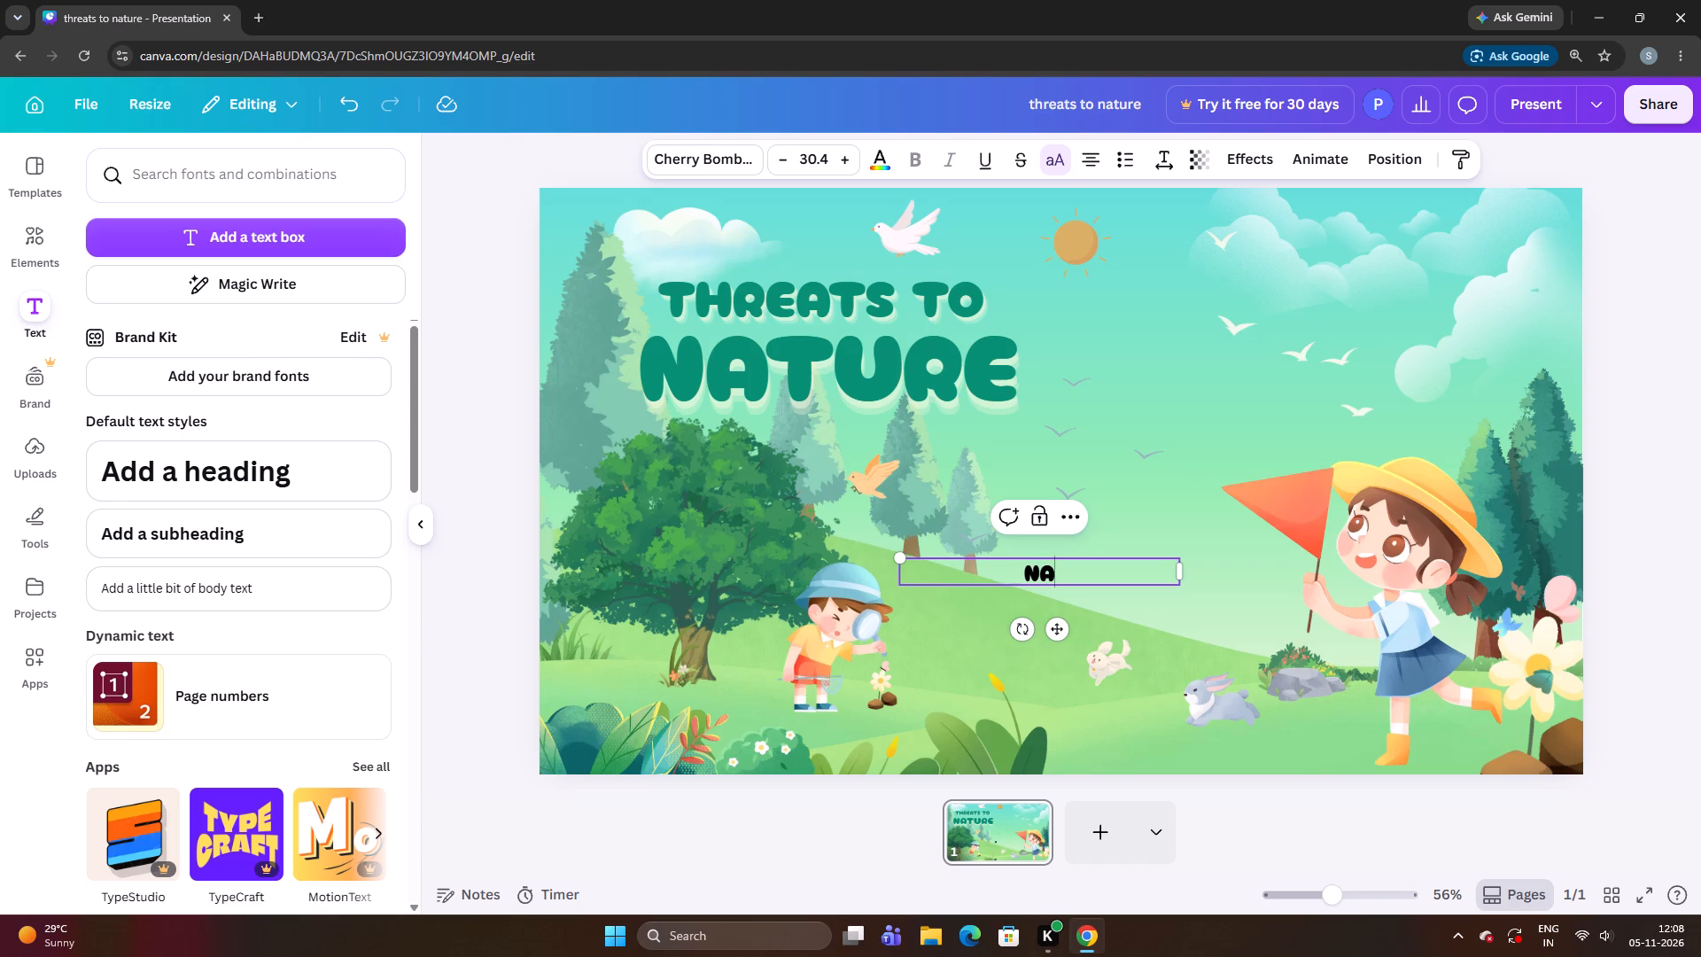
text(tural)
key(space)
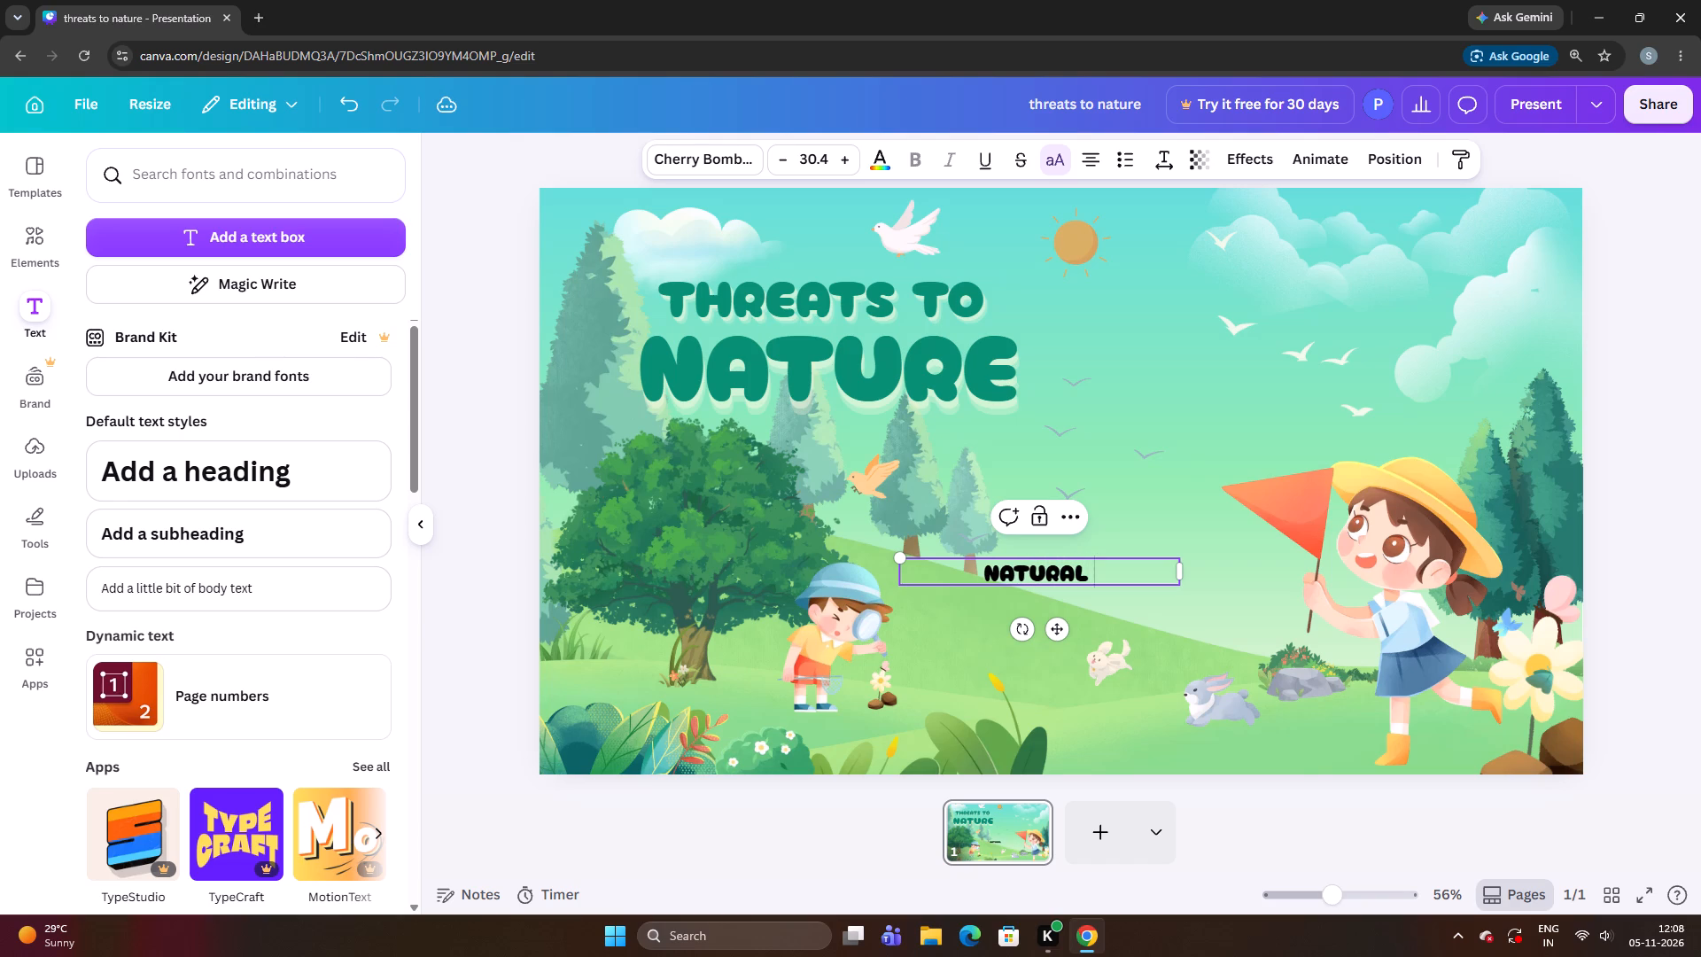
text(view)
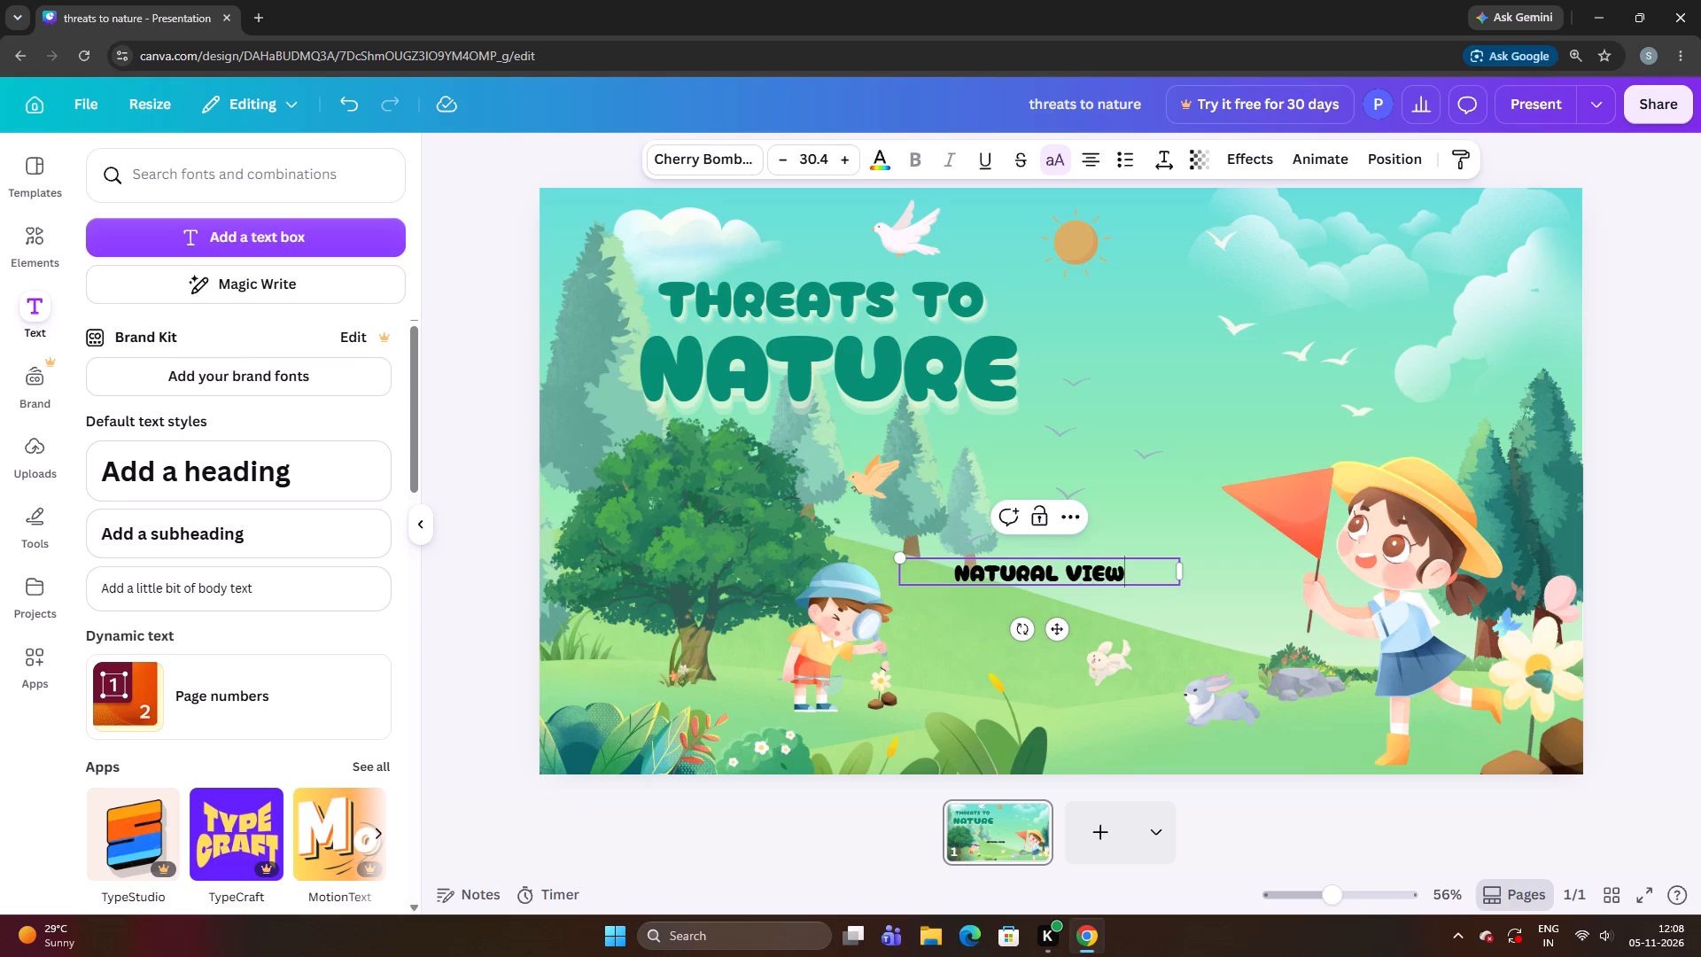
click(1155, 466)
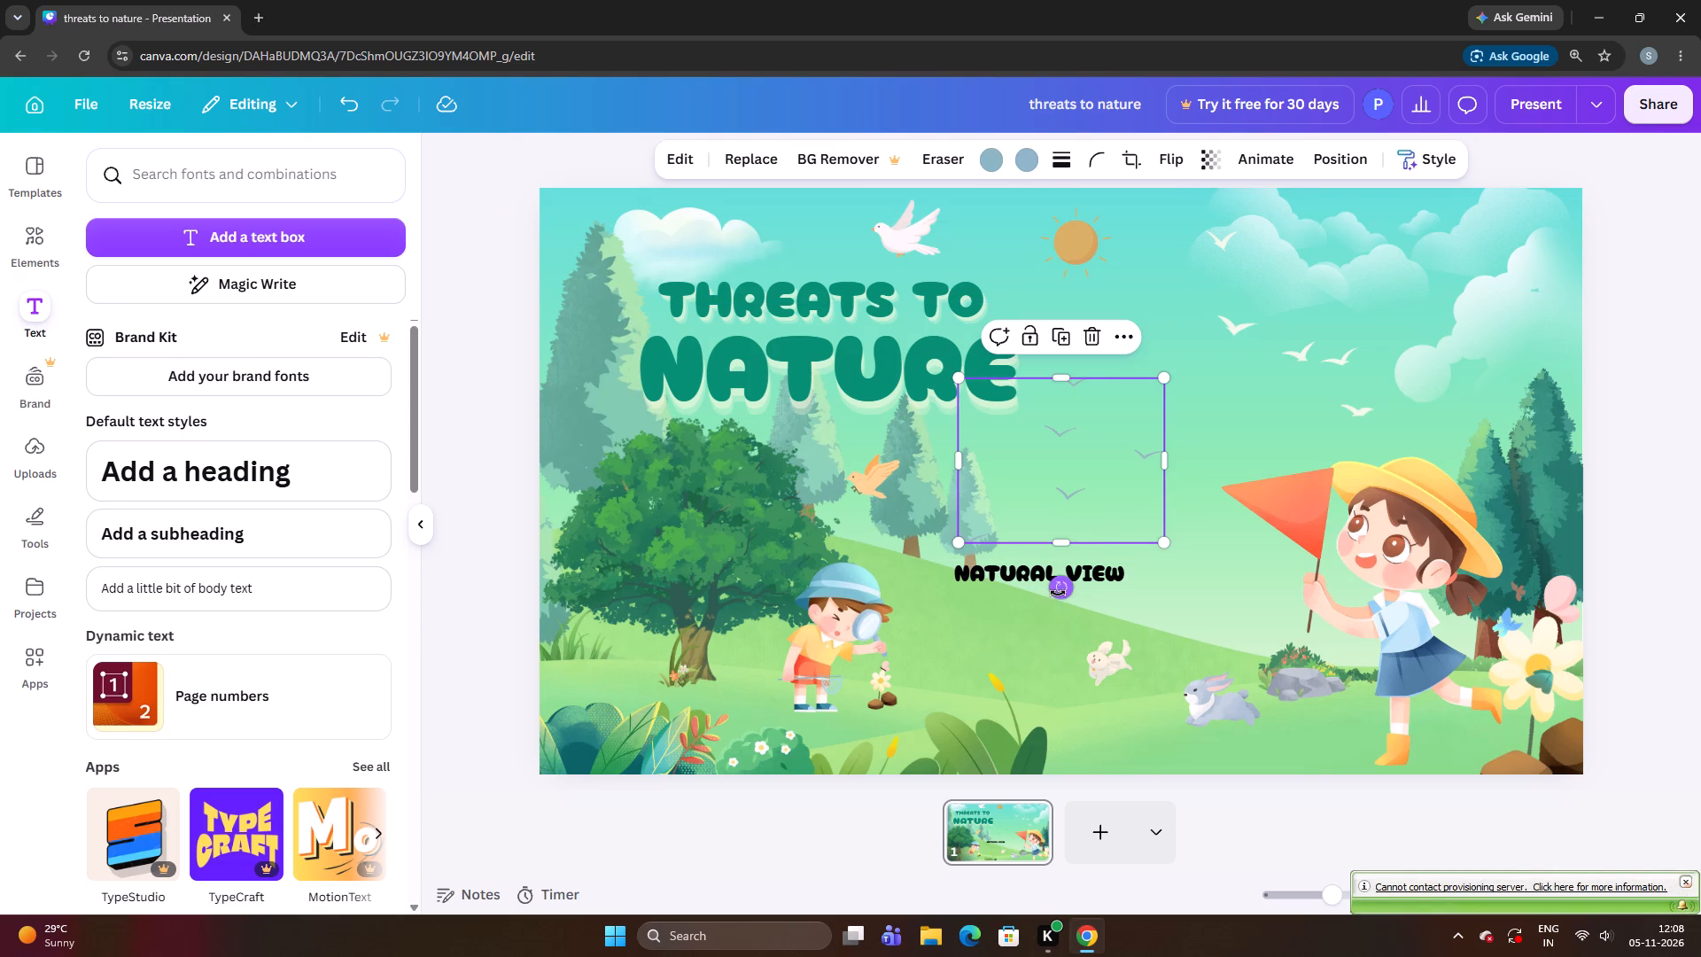
Move the "natural view" text into the sky just below the sun and narrow its box to fit the words.
drag(983, 574, 983, 599)
drag(985, 595, 1170, 312)
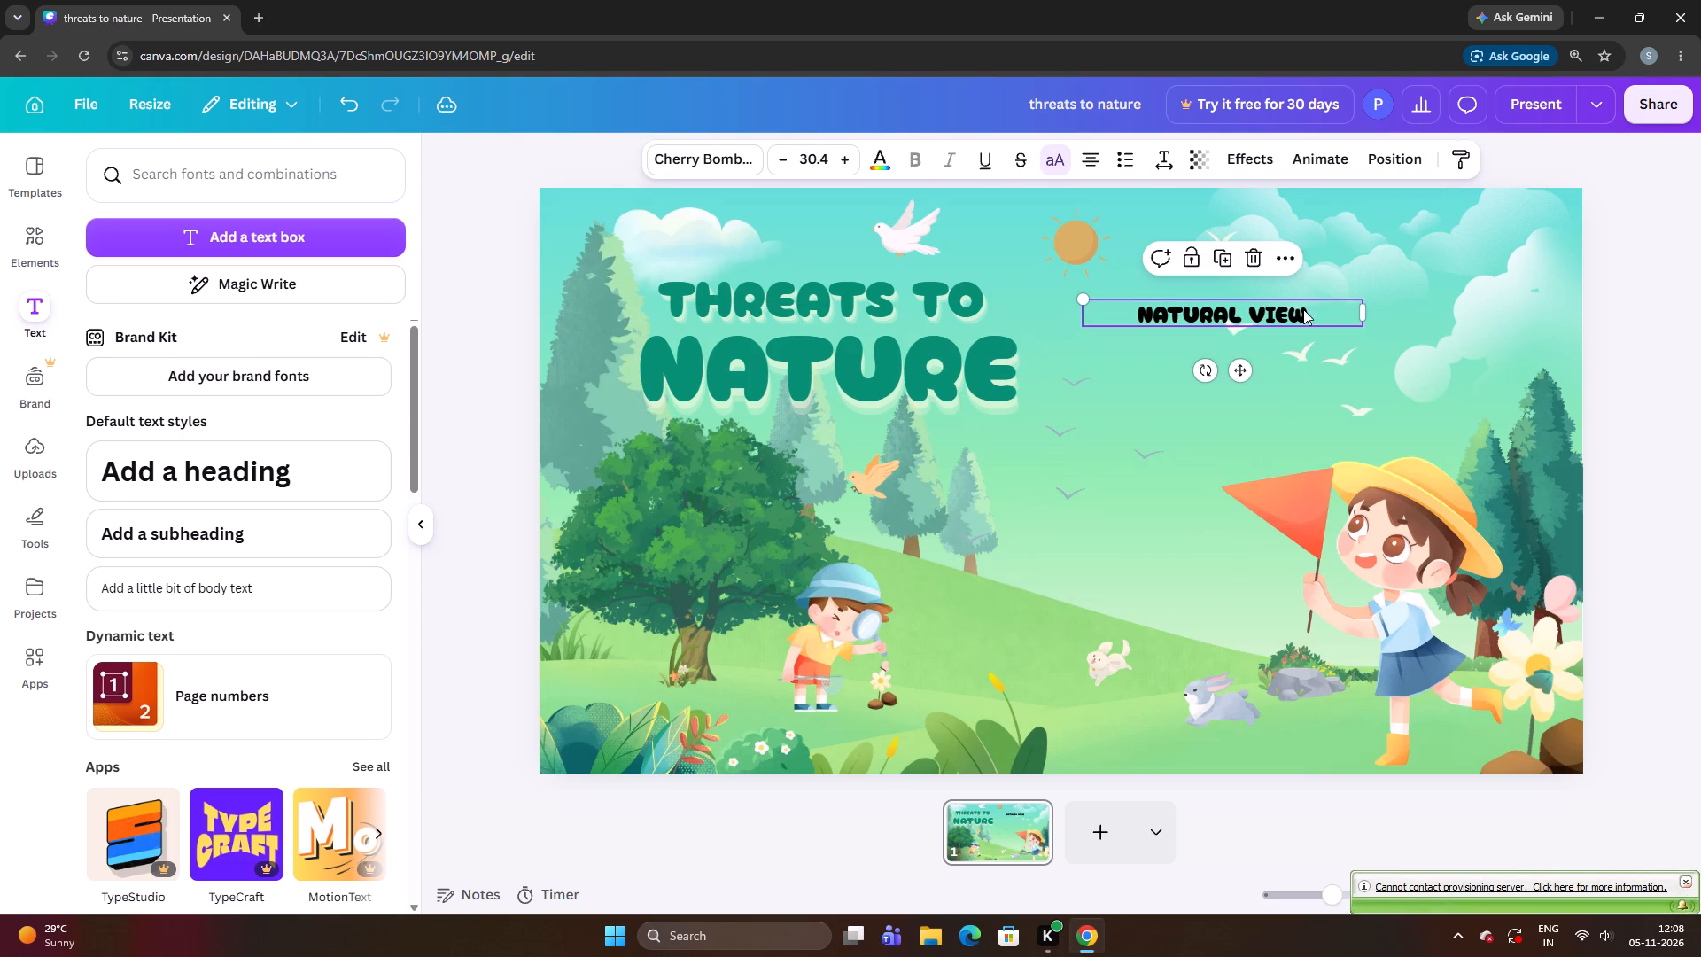
drag(1367, 311, 1262, 353)
drag(1221, 304, 1238, 303)
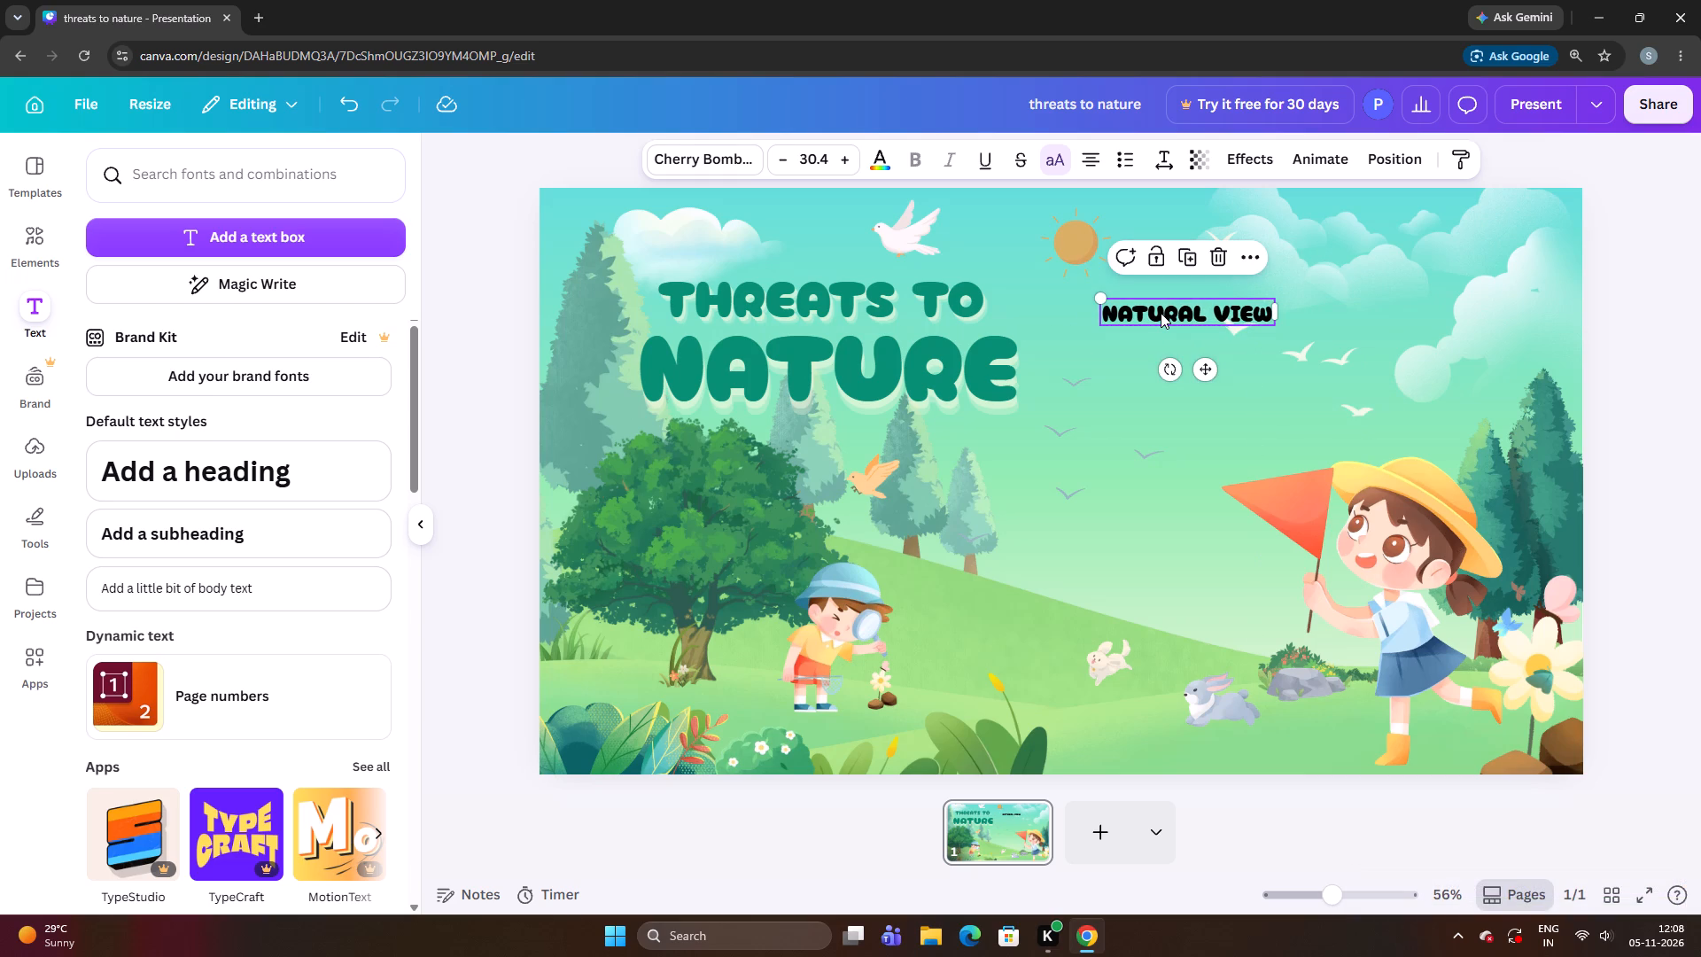
Enlarge the "natural view" text to size 37.3 and shift it slightly toward the clouds, keeping it below the sun.
key(ctrl+Down)
key(ctrl+Down)
key(ctrl+Down)
key(ctrl+Down)
key(ctrl+Down)
key(ctrl+Down)
click(1161, 313)
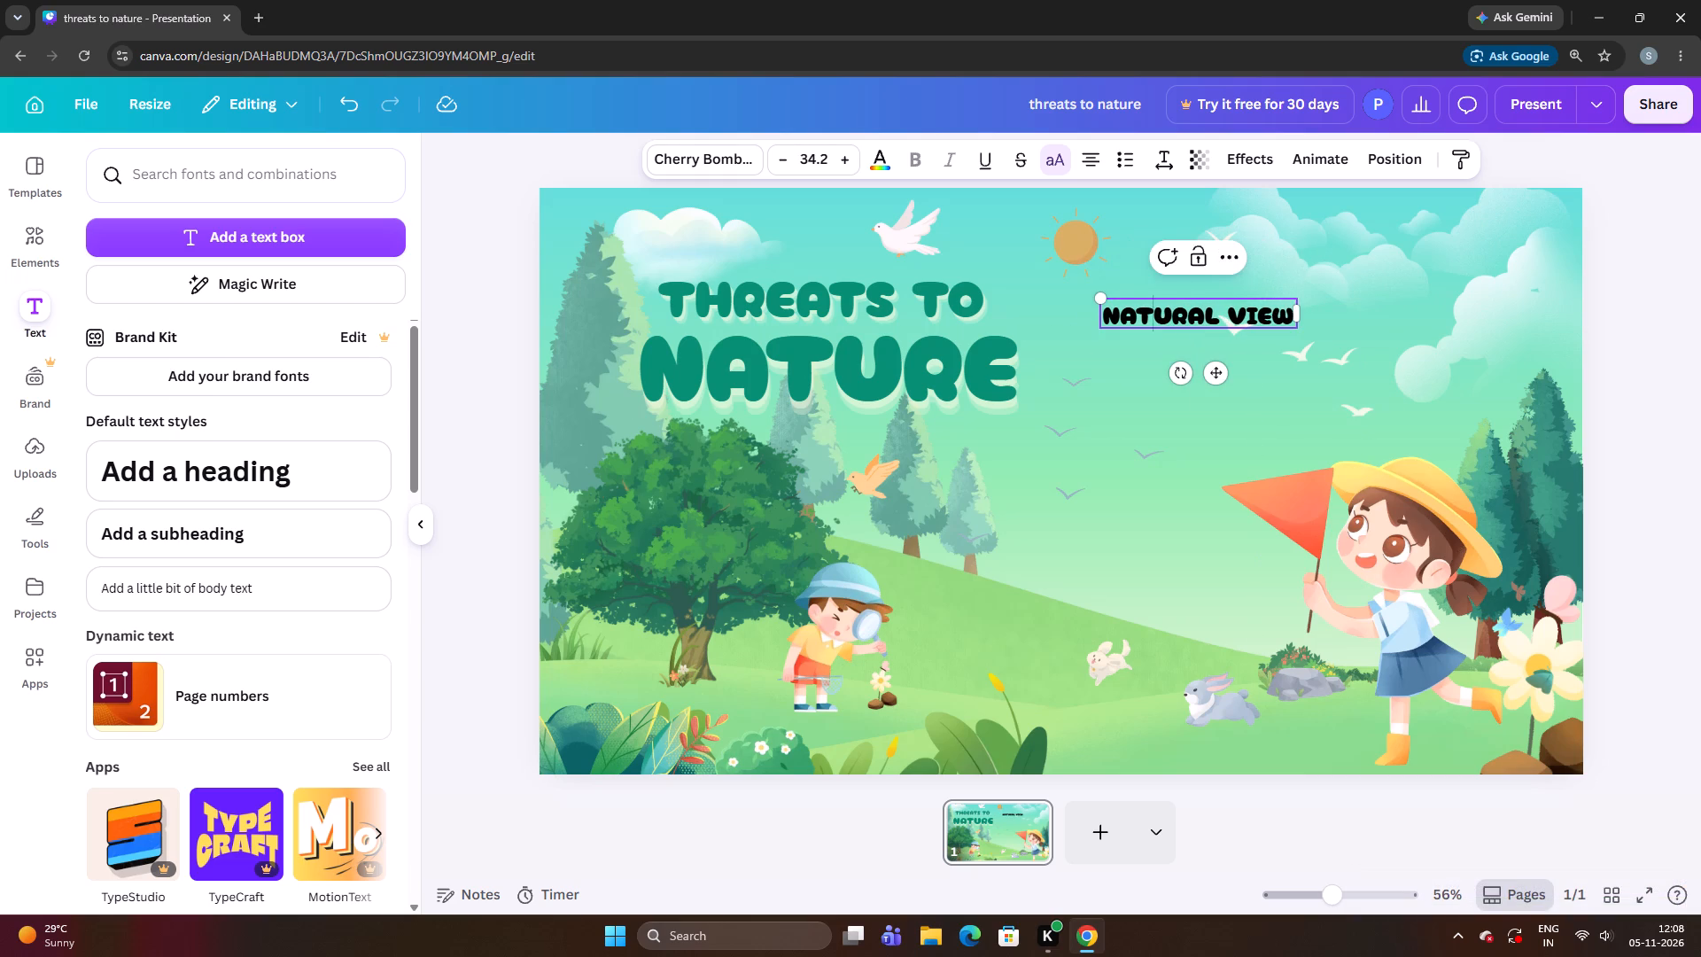
click(1386, 276)
double_click(1260, 314)
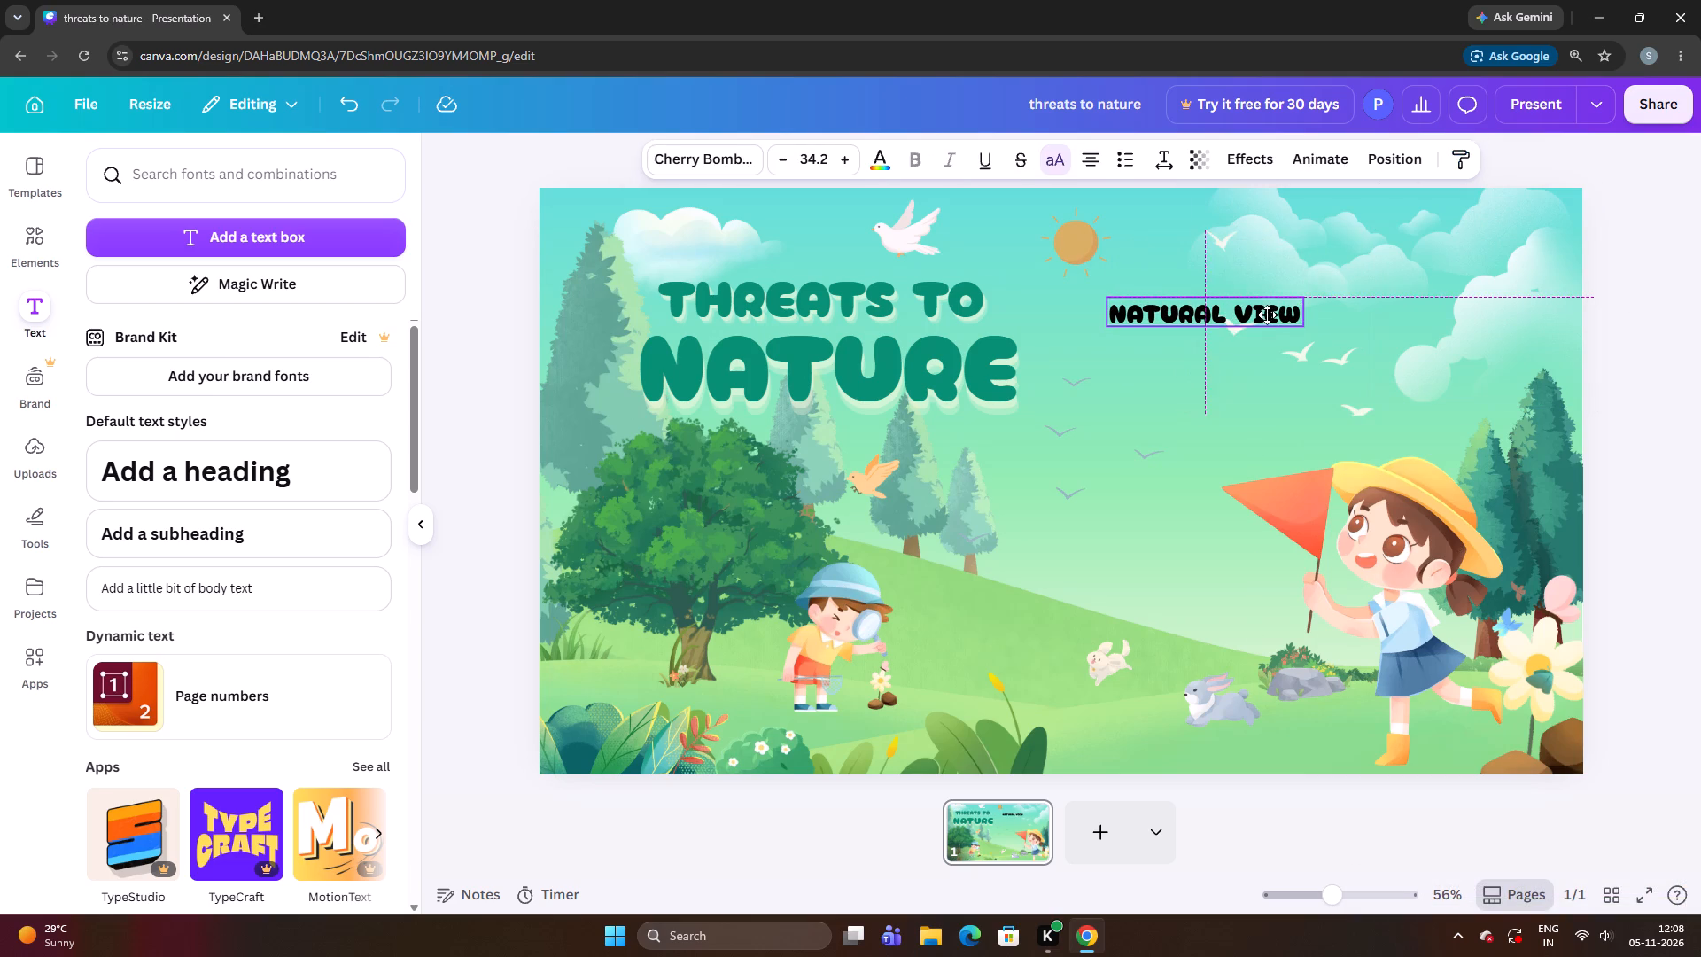
key(ctrl+Down)
key(ctrl+Down)
key(ctrl+Down)
key(ctrl+Down)
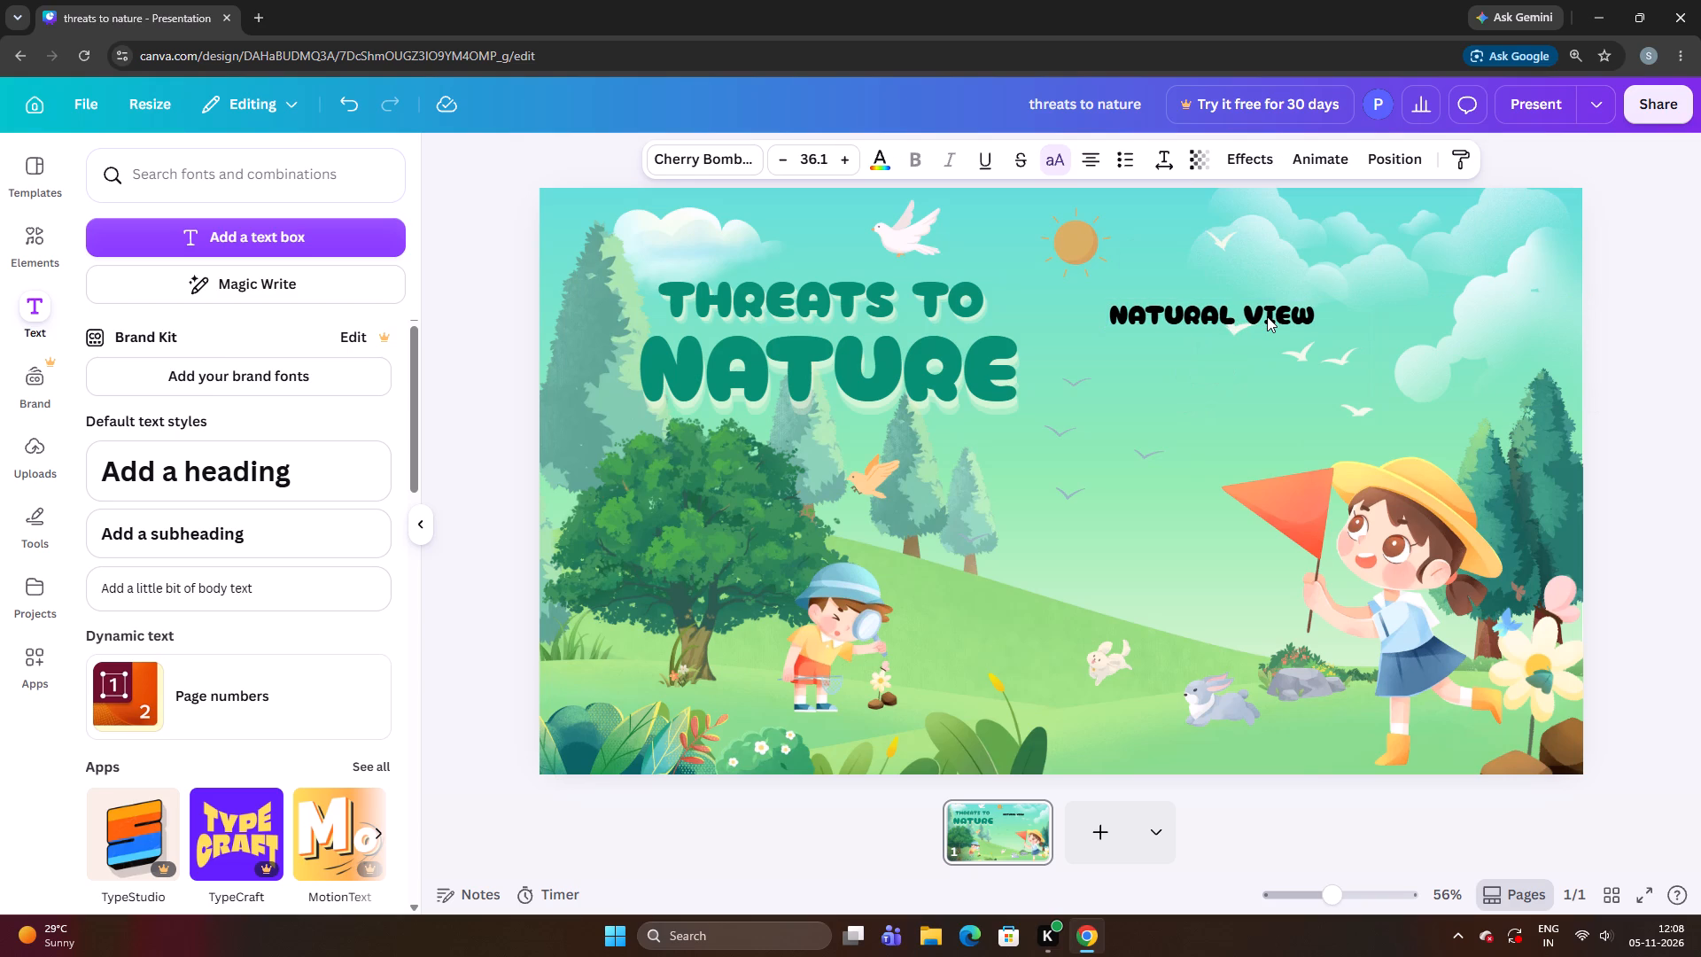
key(Up)
key(Up)
key(Up)
key(Up)
key(ctrl+Down)
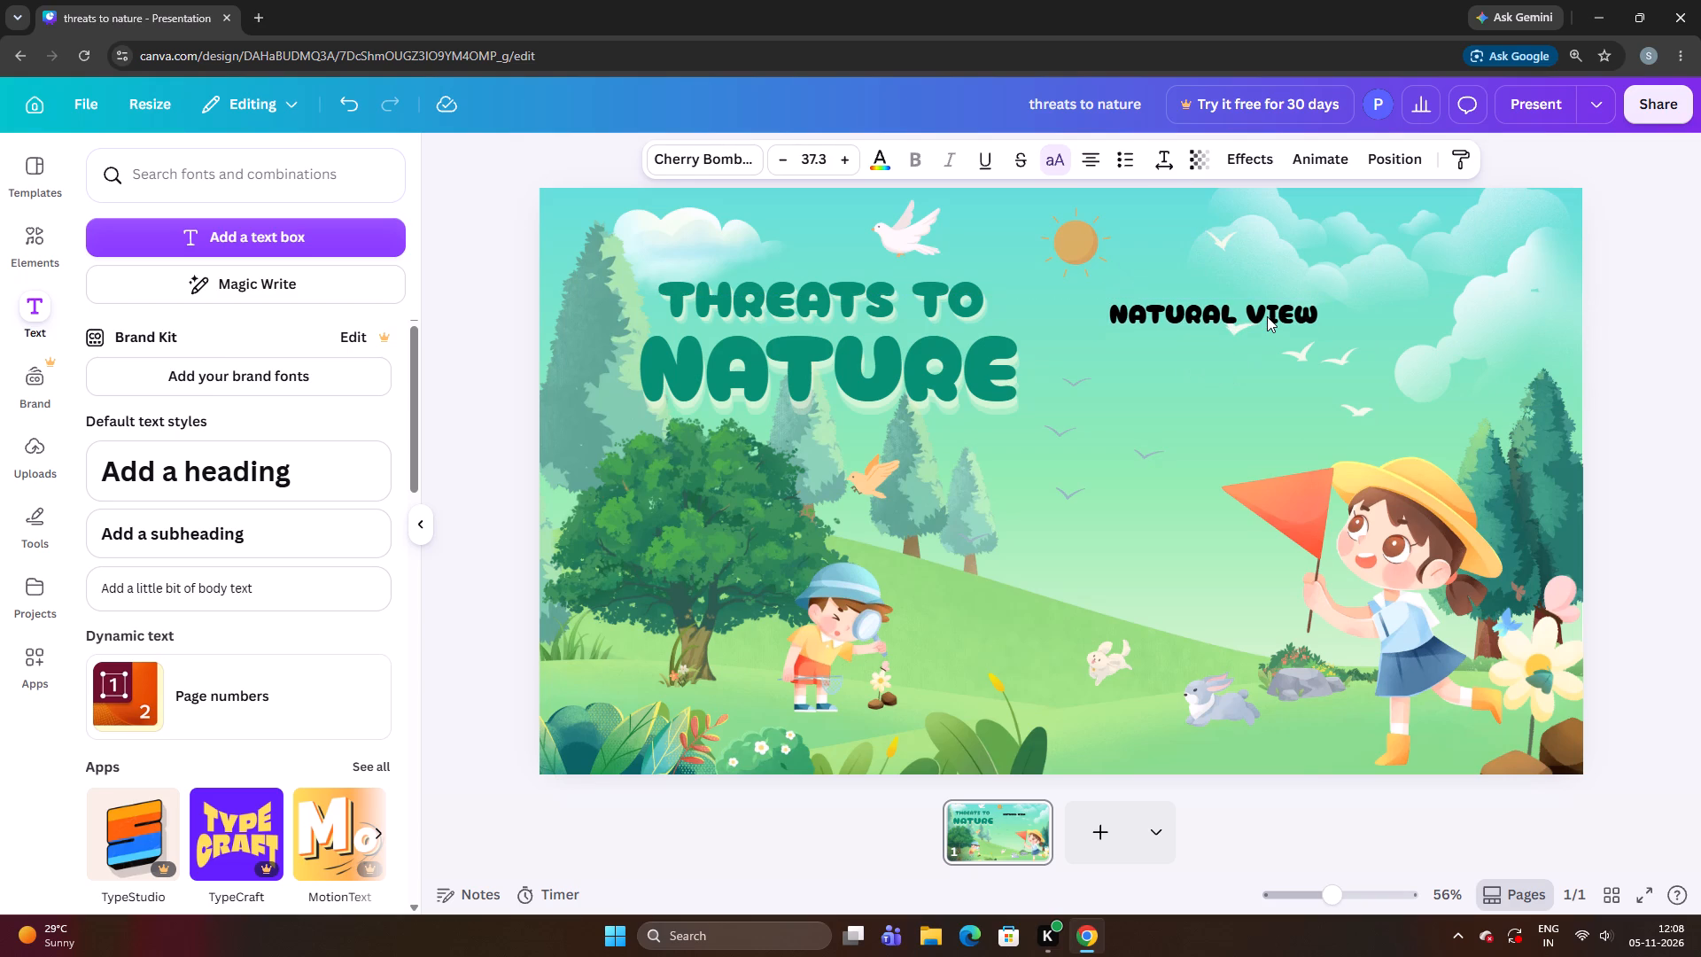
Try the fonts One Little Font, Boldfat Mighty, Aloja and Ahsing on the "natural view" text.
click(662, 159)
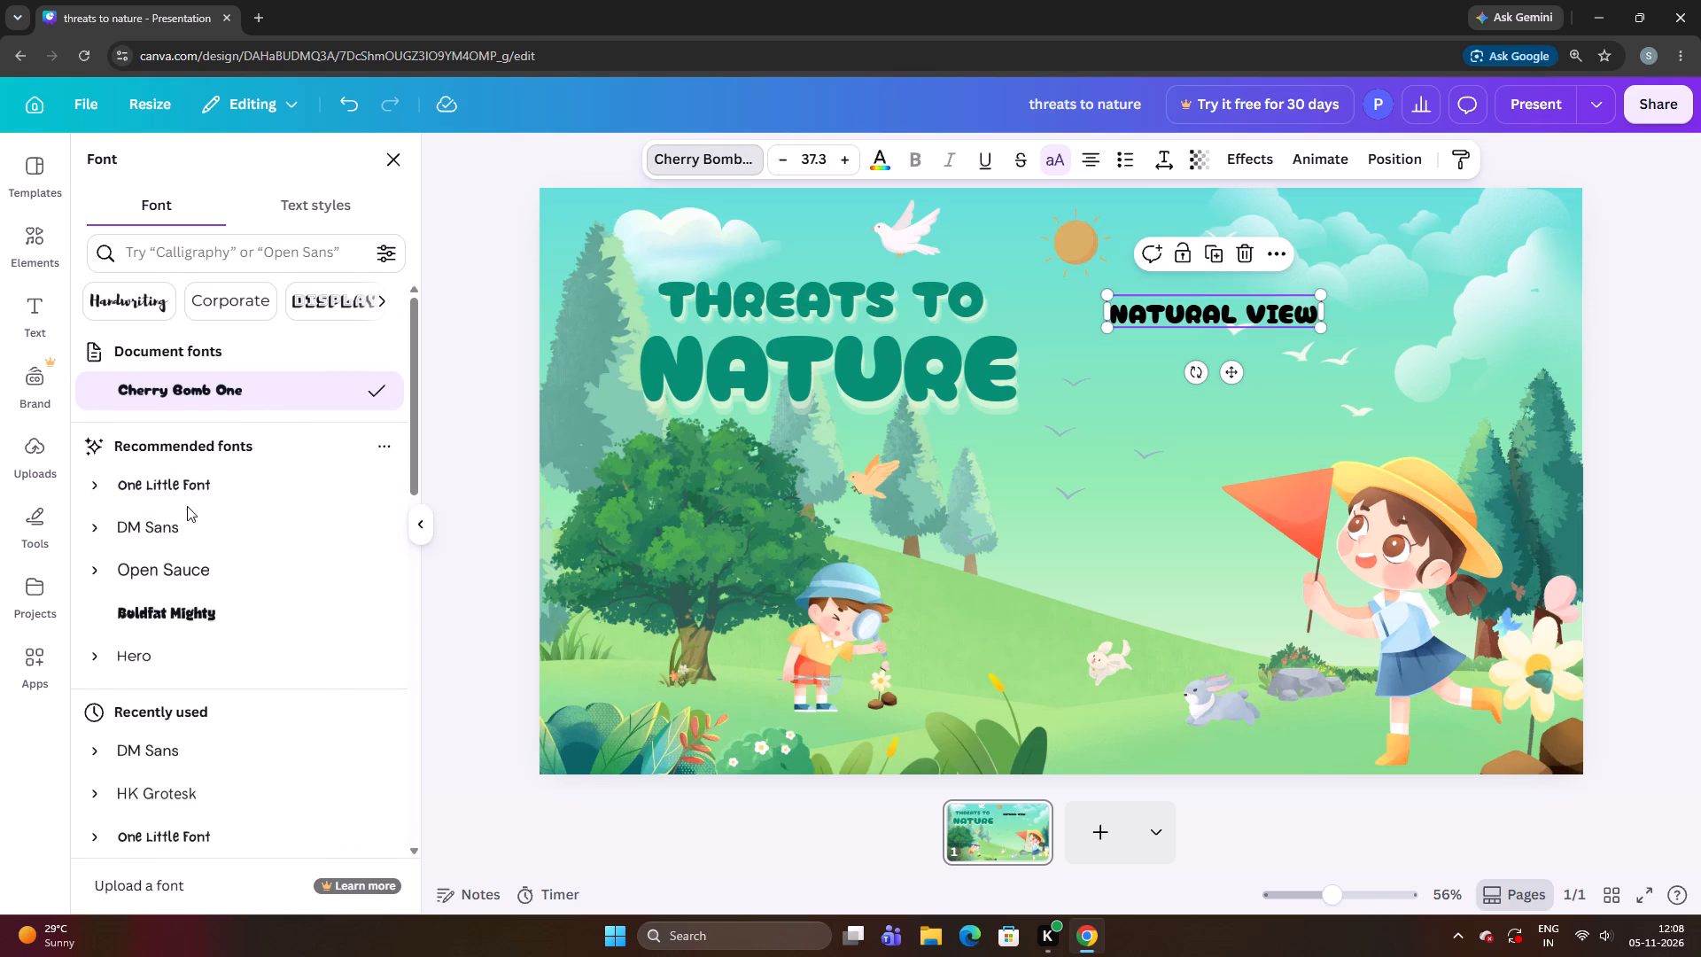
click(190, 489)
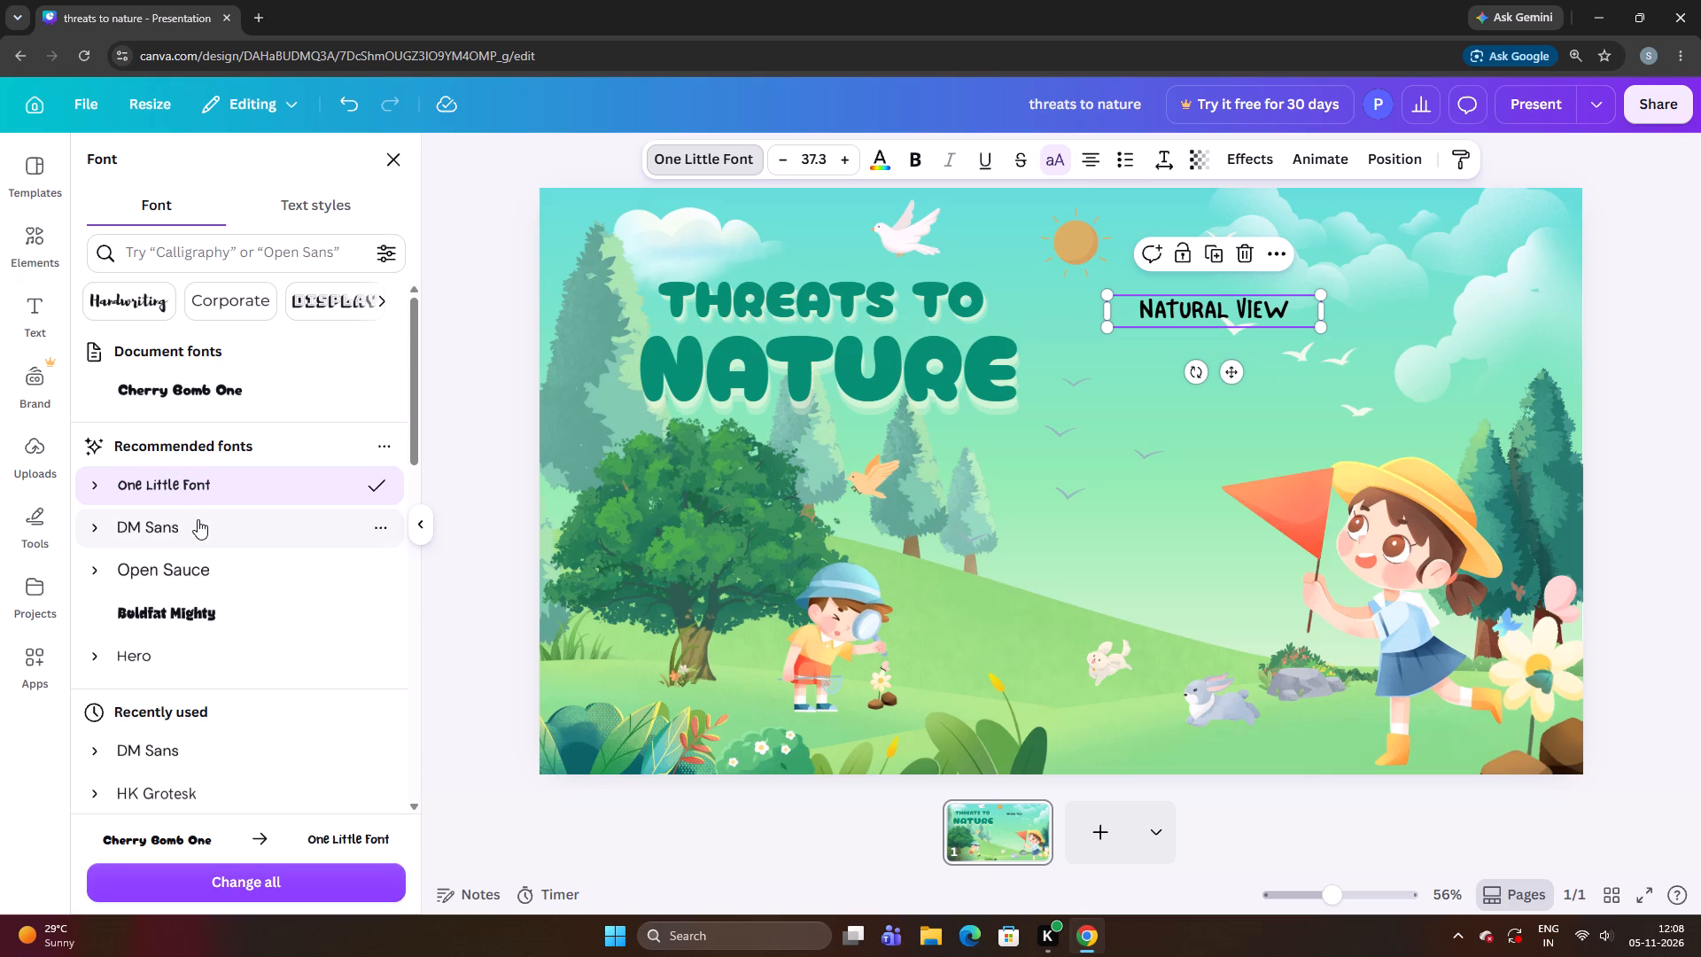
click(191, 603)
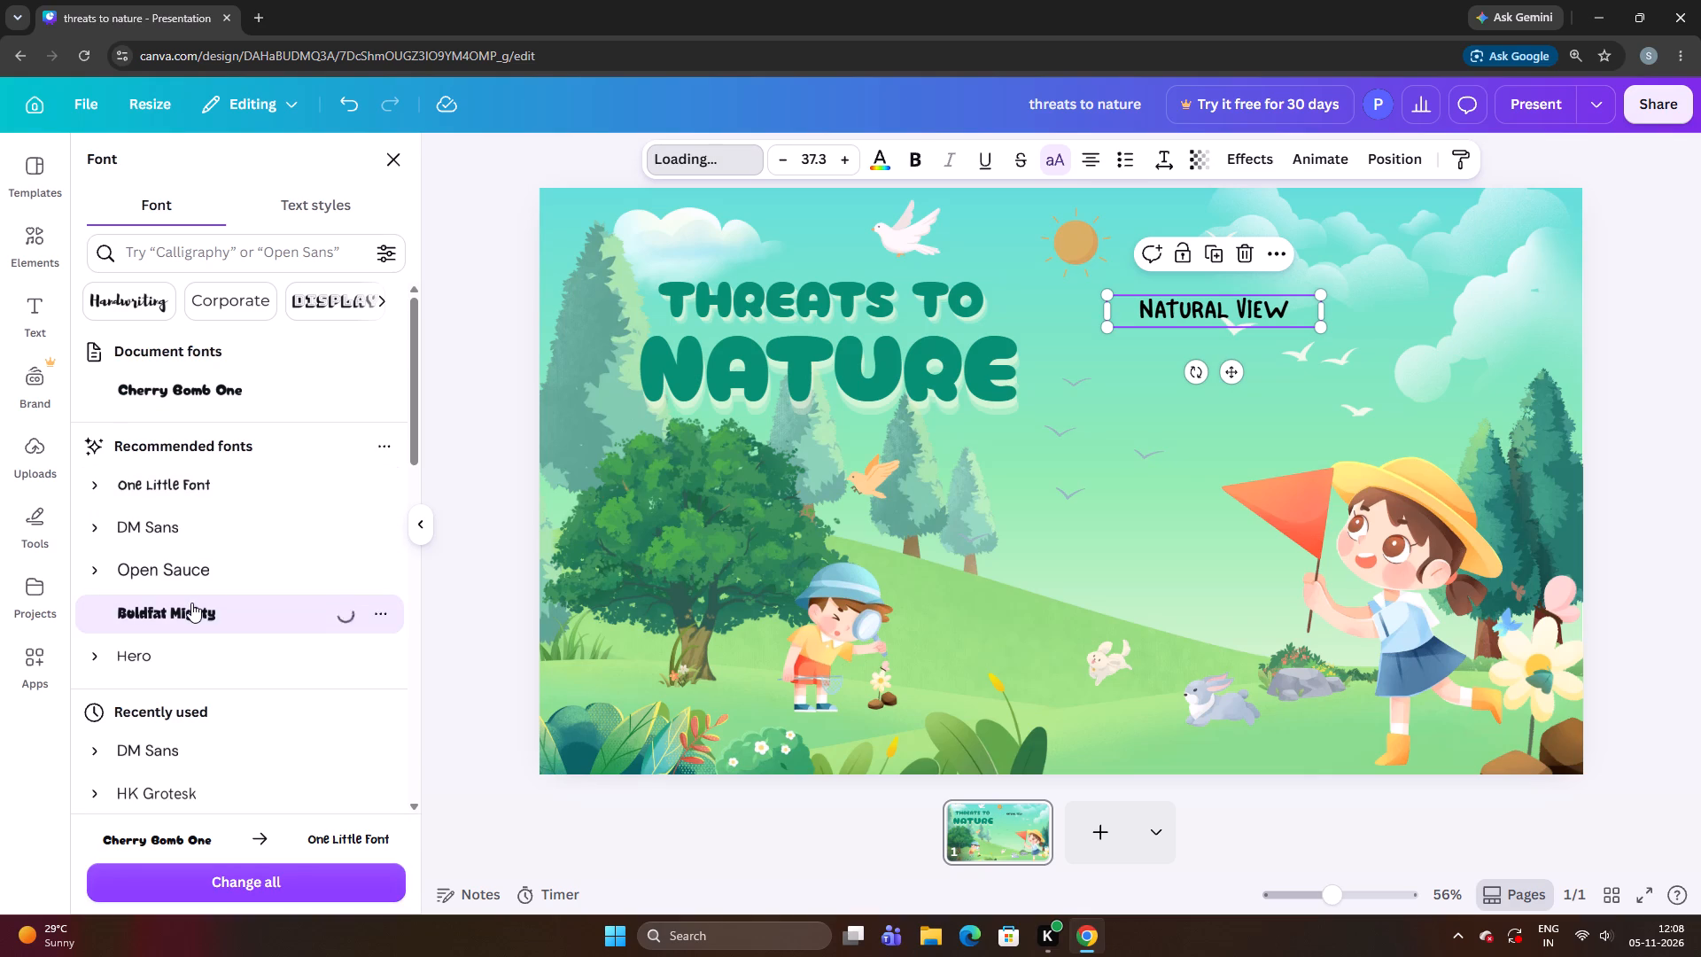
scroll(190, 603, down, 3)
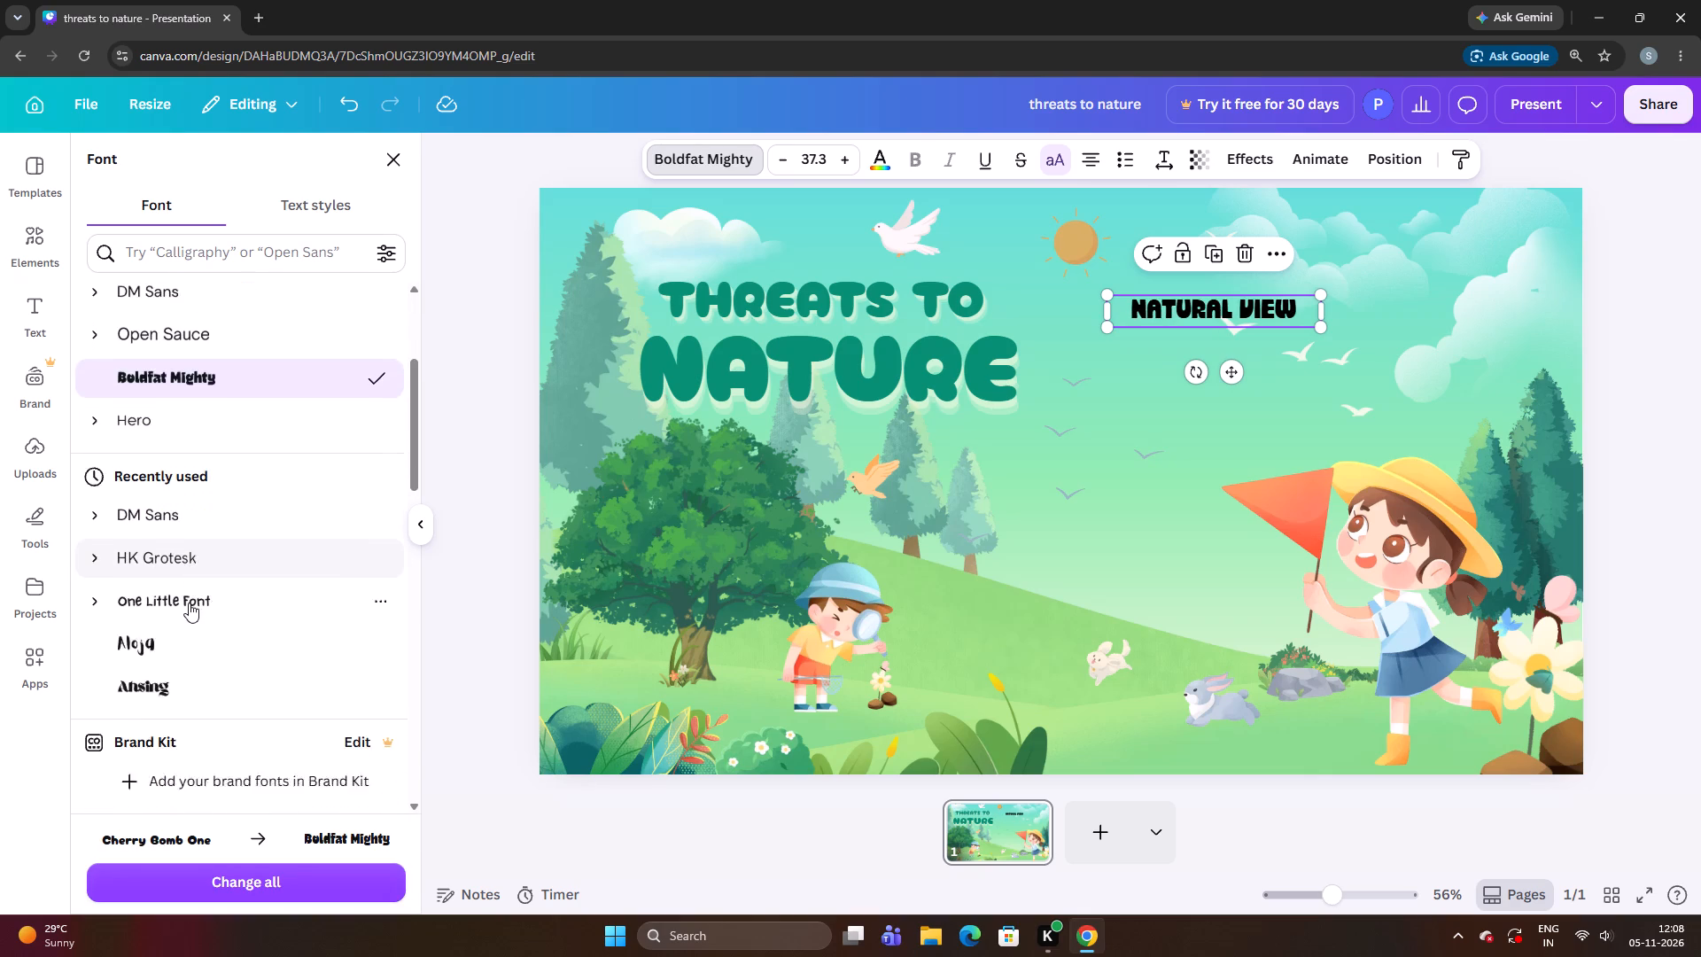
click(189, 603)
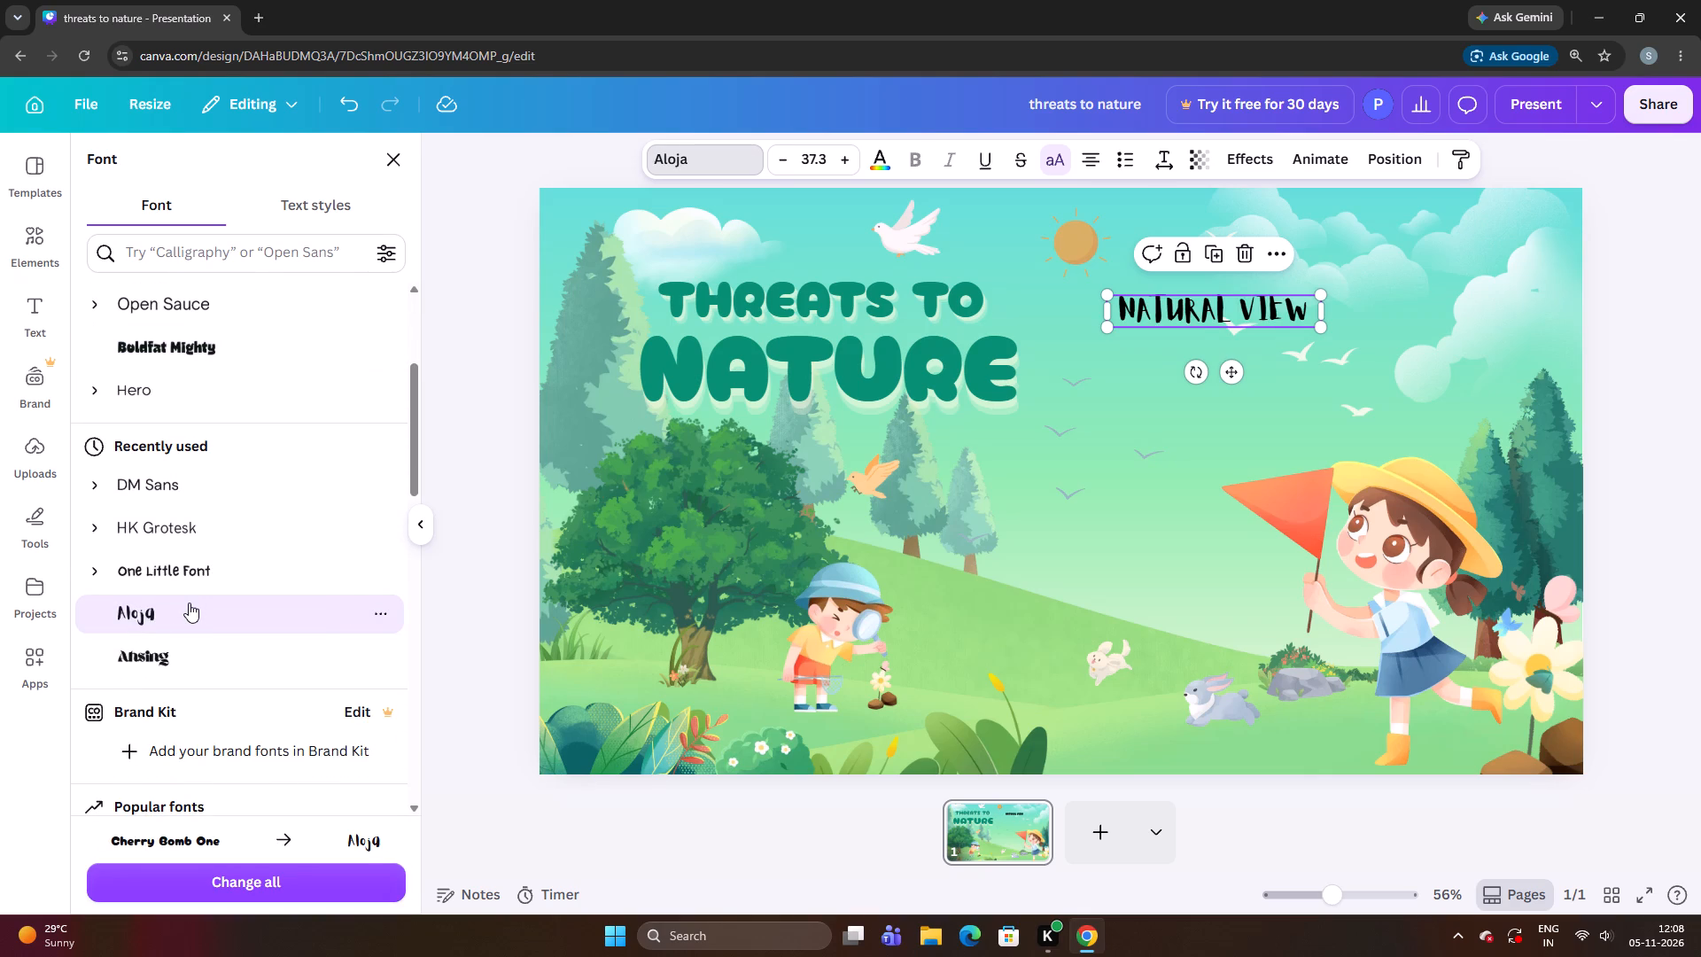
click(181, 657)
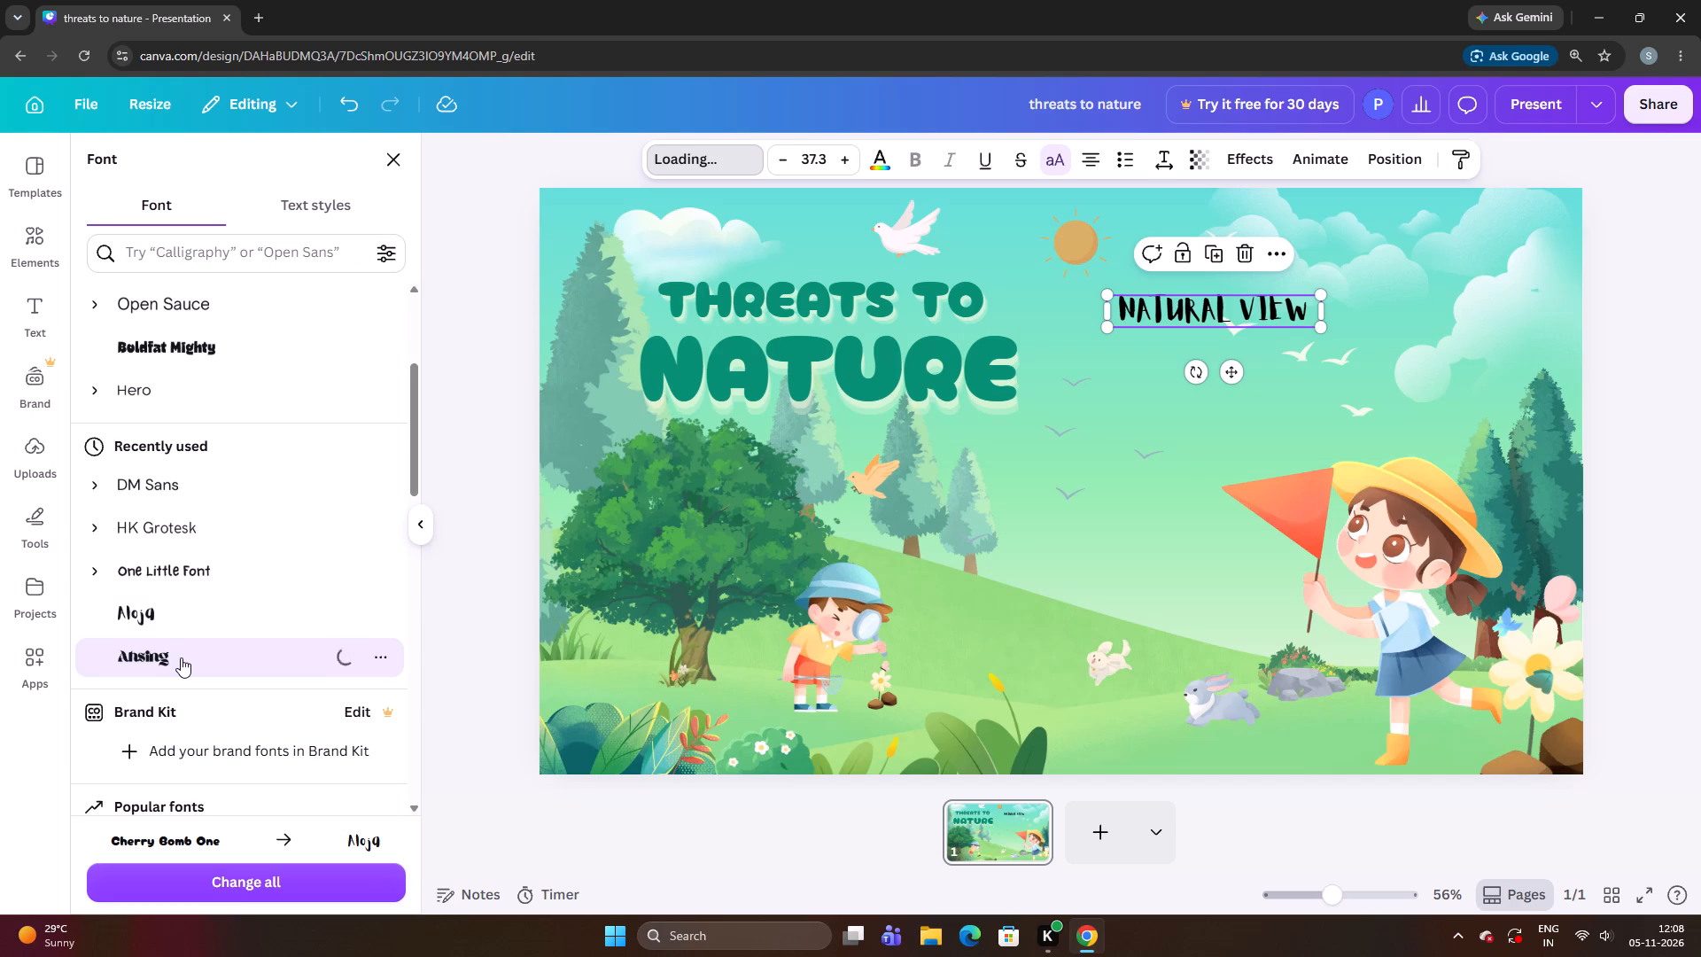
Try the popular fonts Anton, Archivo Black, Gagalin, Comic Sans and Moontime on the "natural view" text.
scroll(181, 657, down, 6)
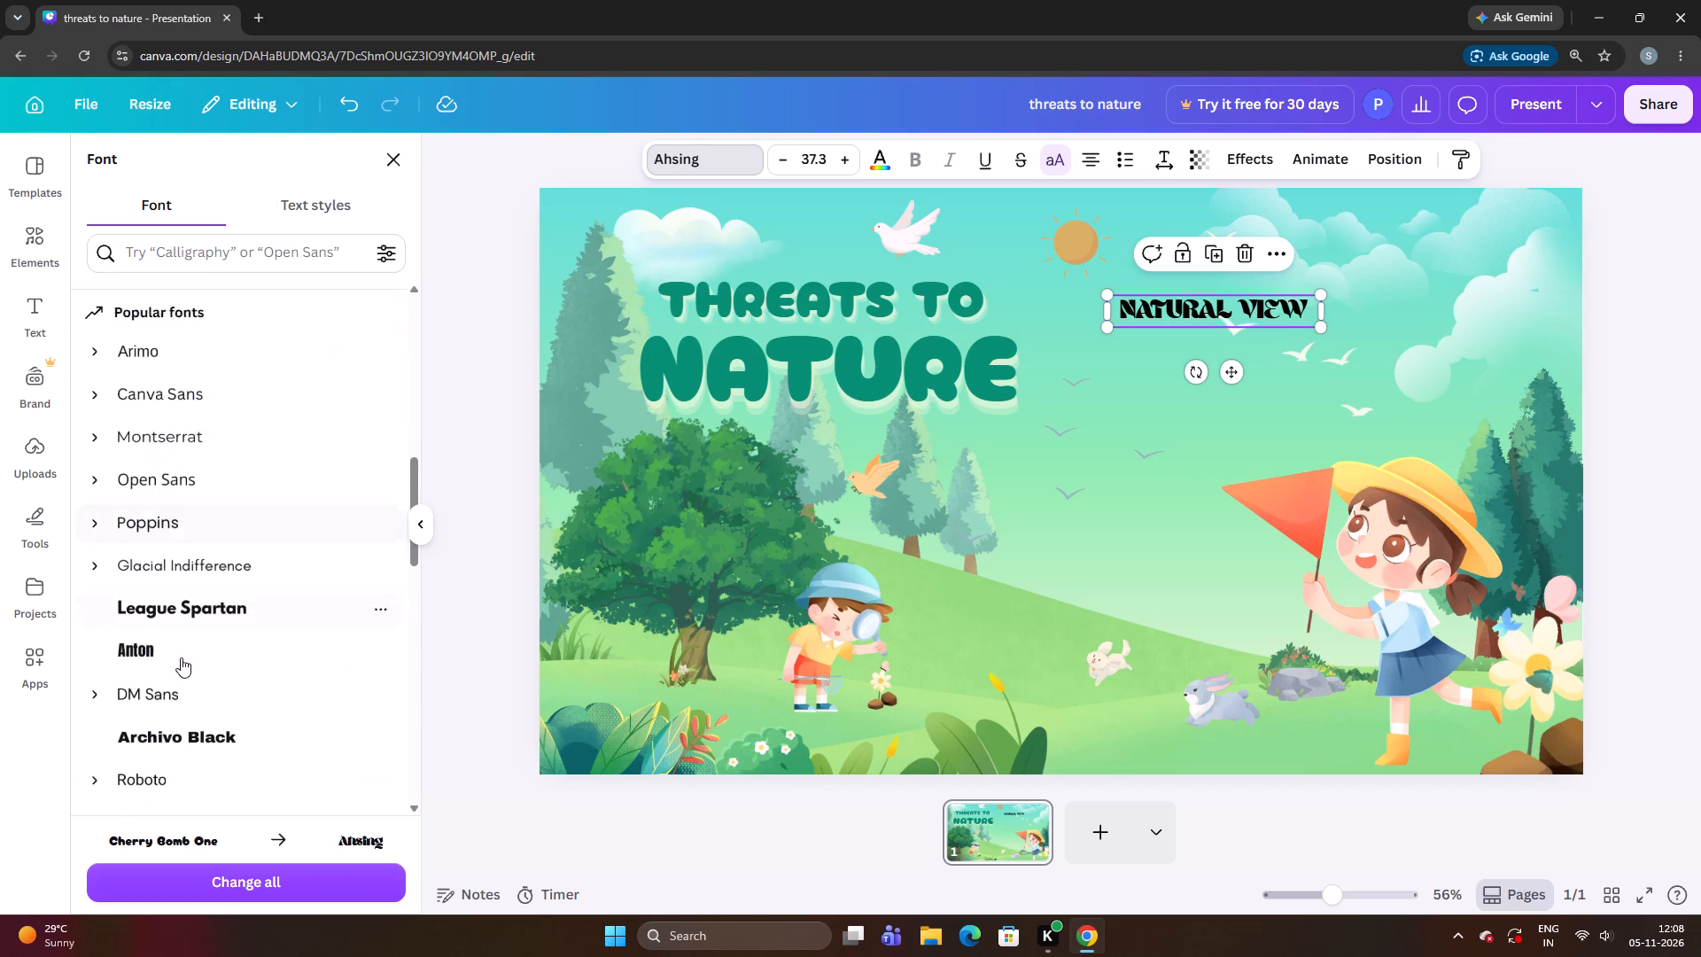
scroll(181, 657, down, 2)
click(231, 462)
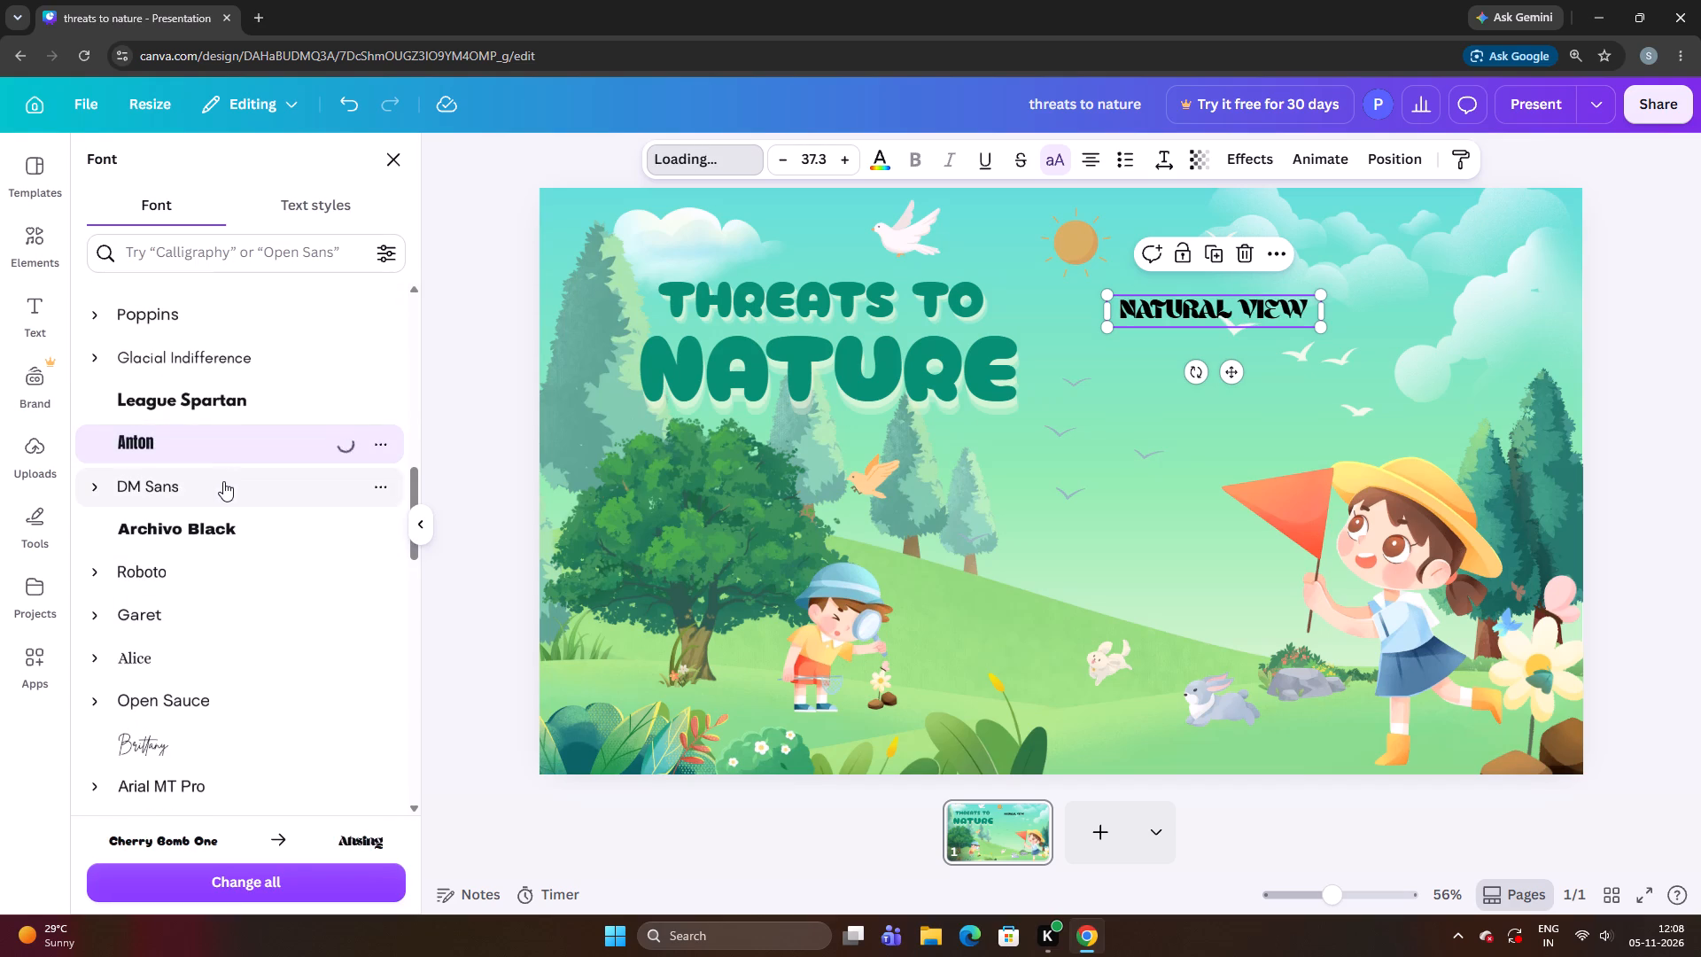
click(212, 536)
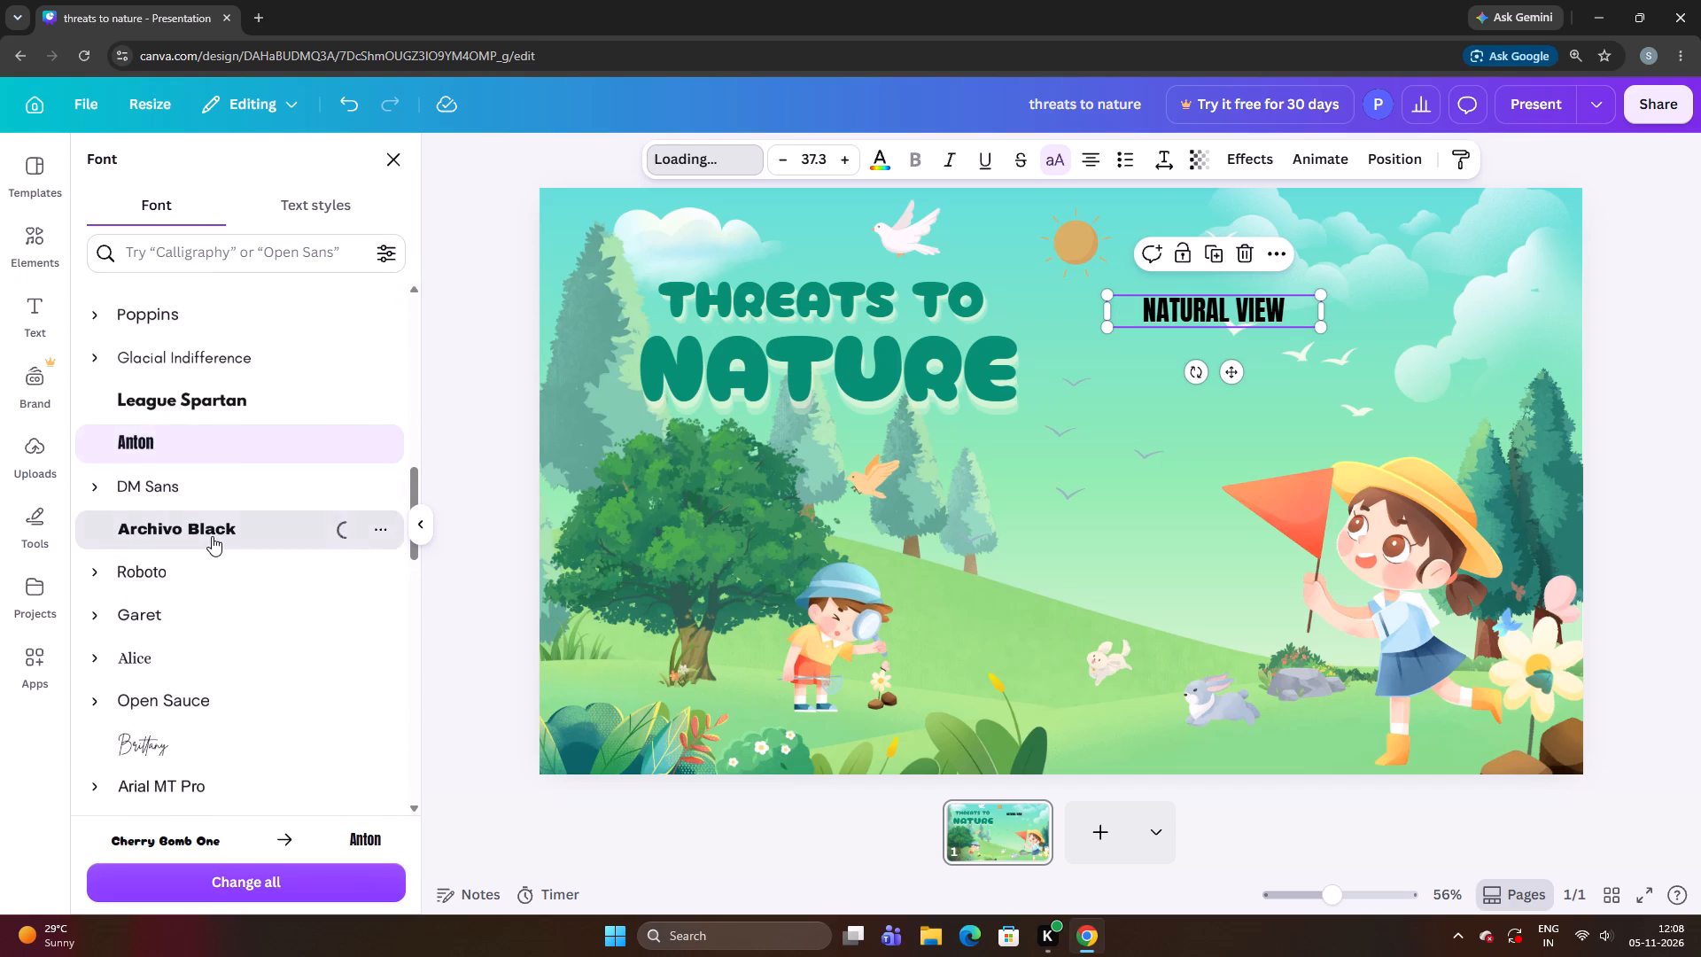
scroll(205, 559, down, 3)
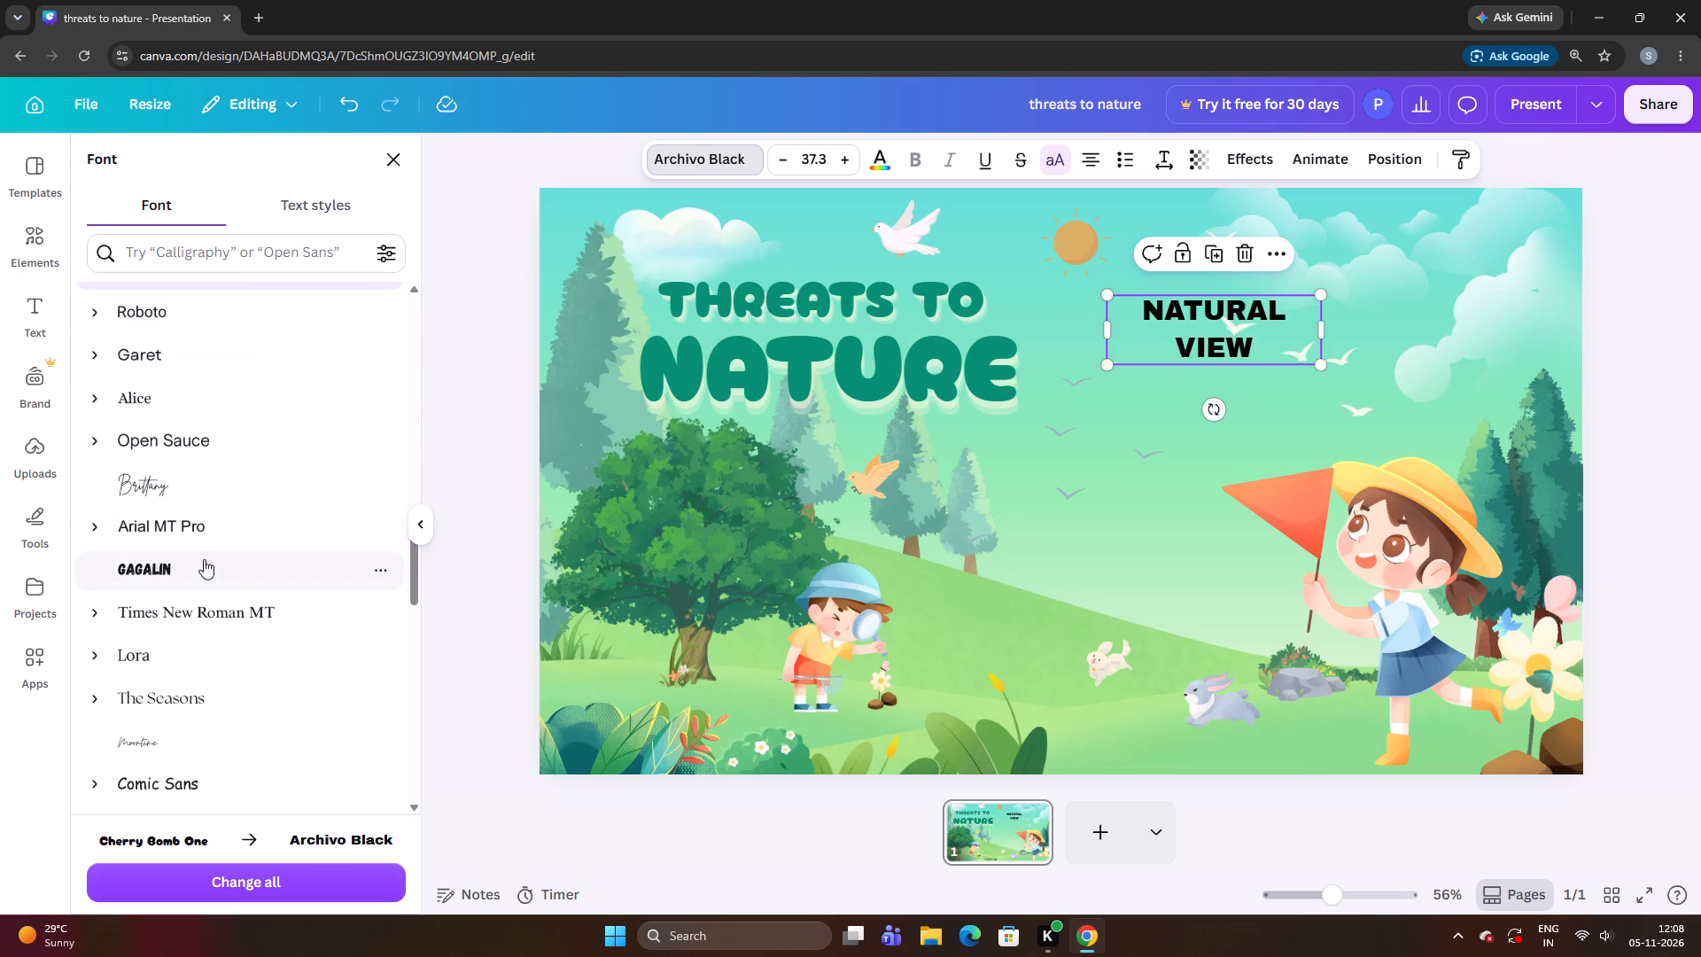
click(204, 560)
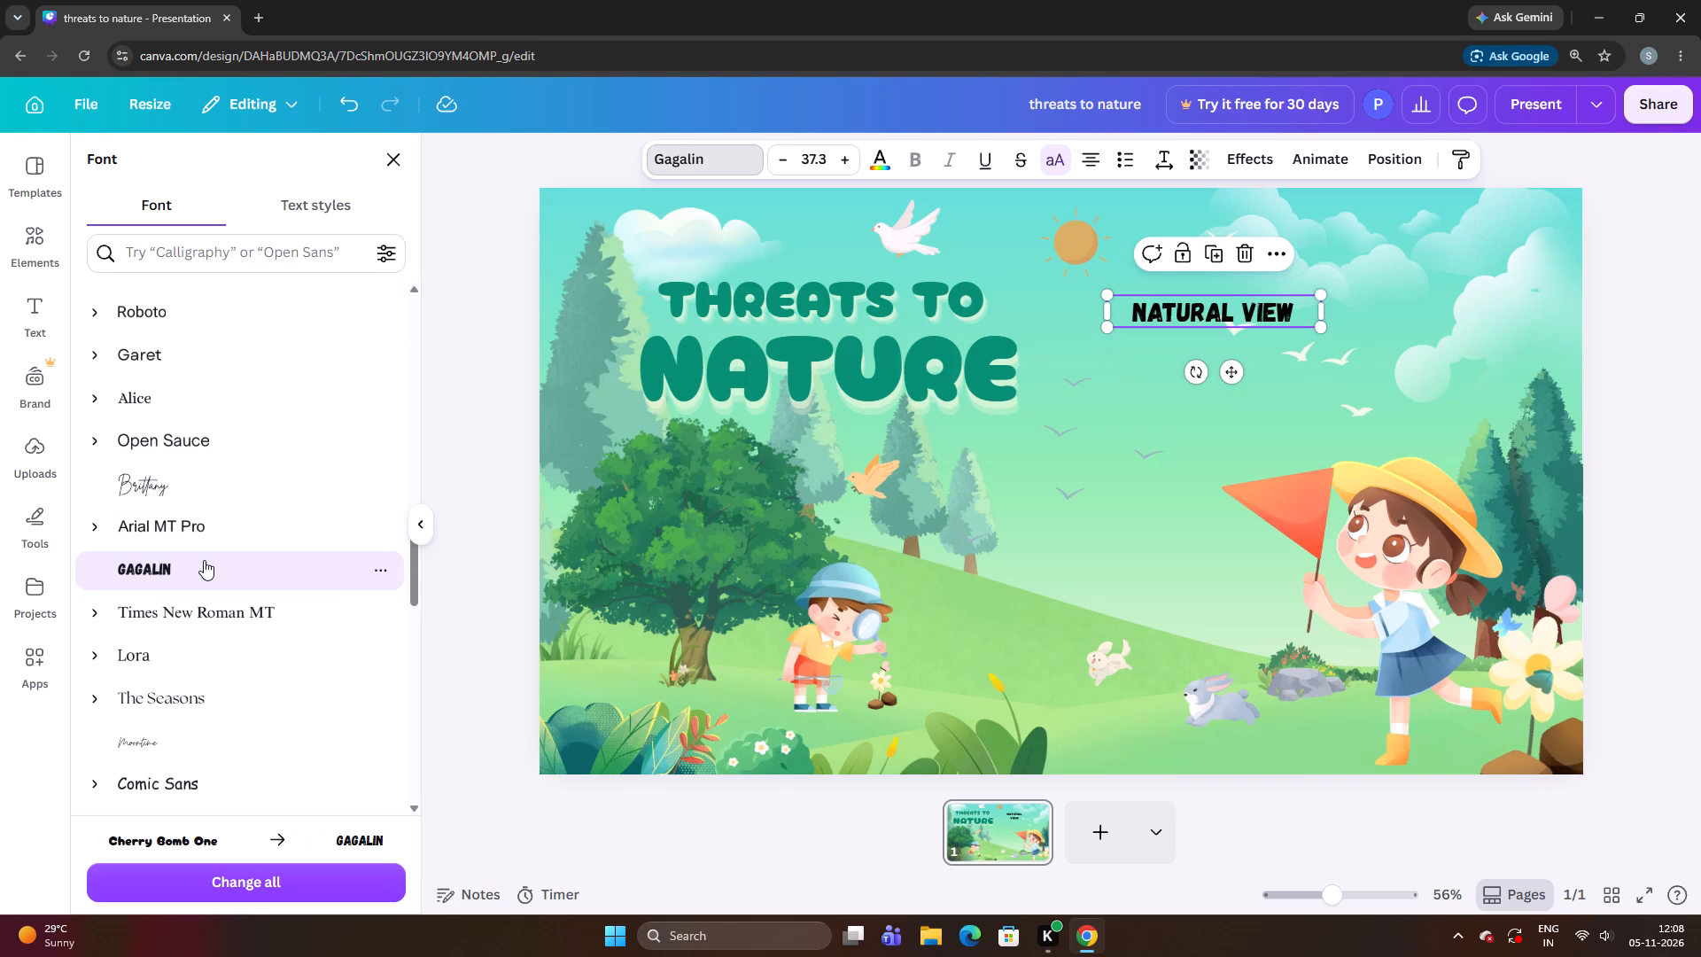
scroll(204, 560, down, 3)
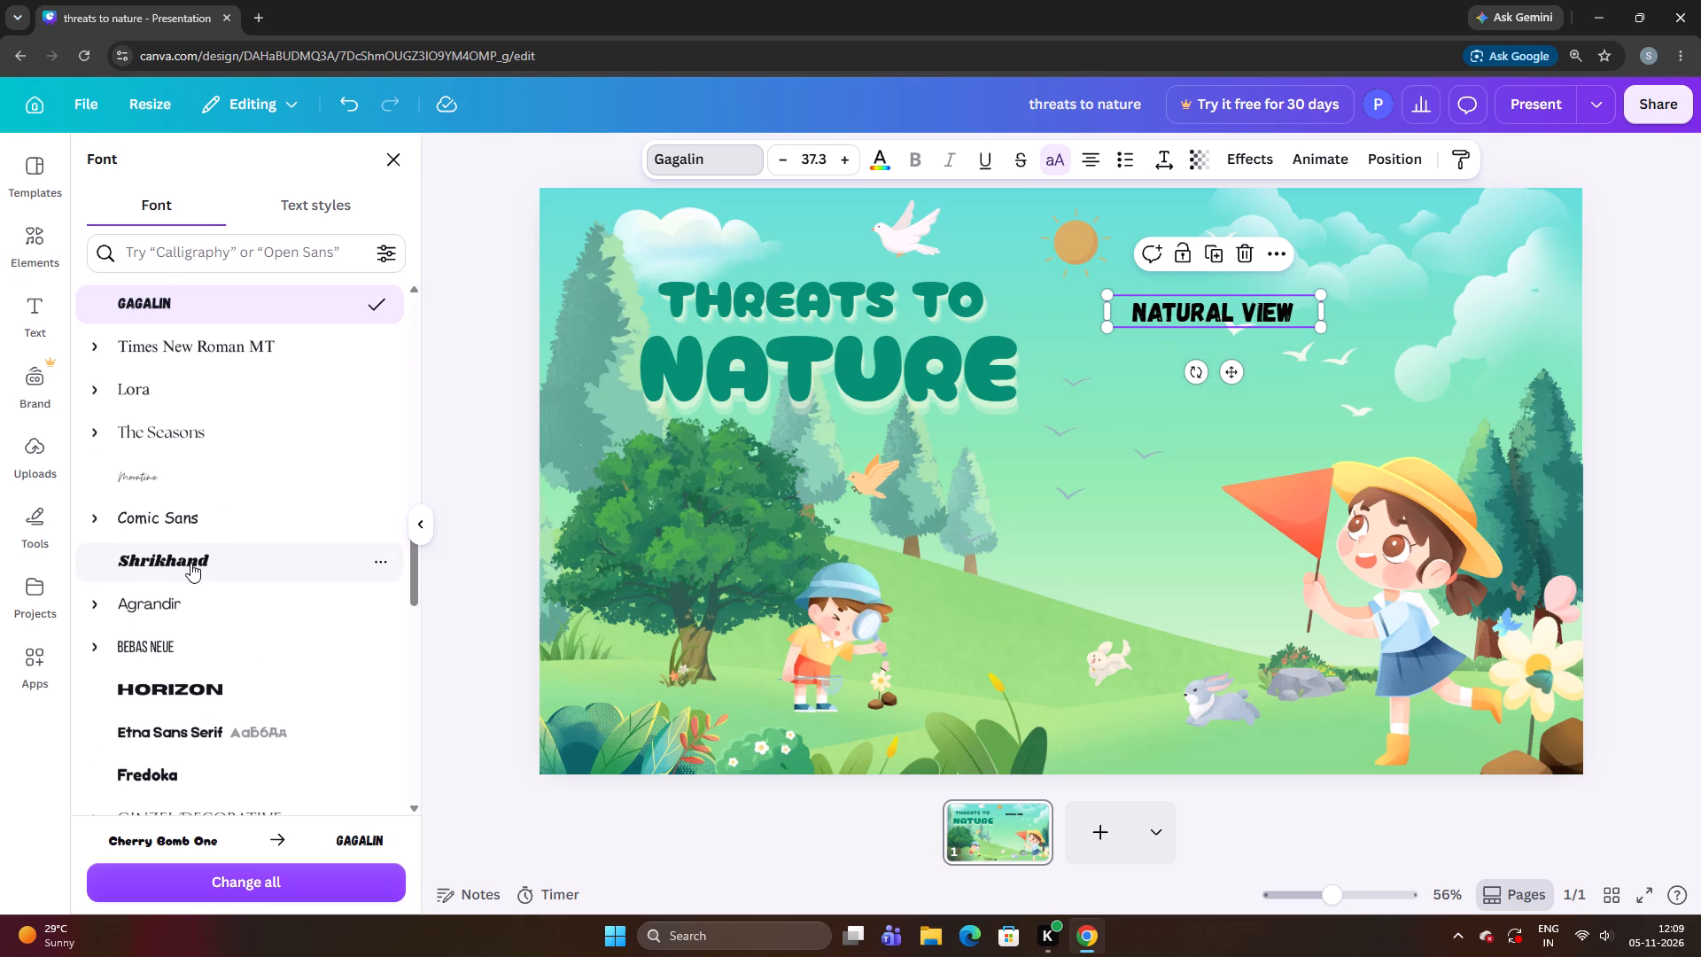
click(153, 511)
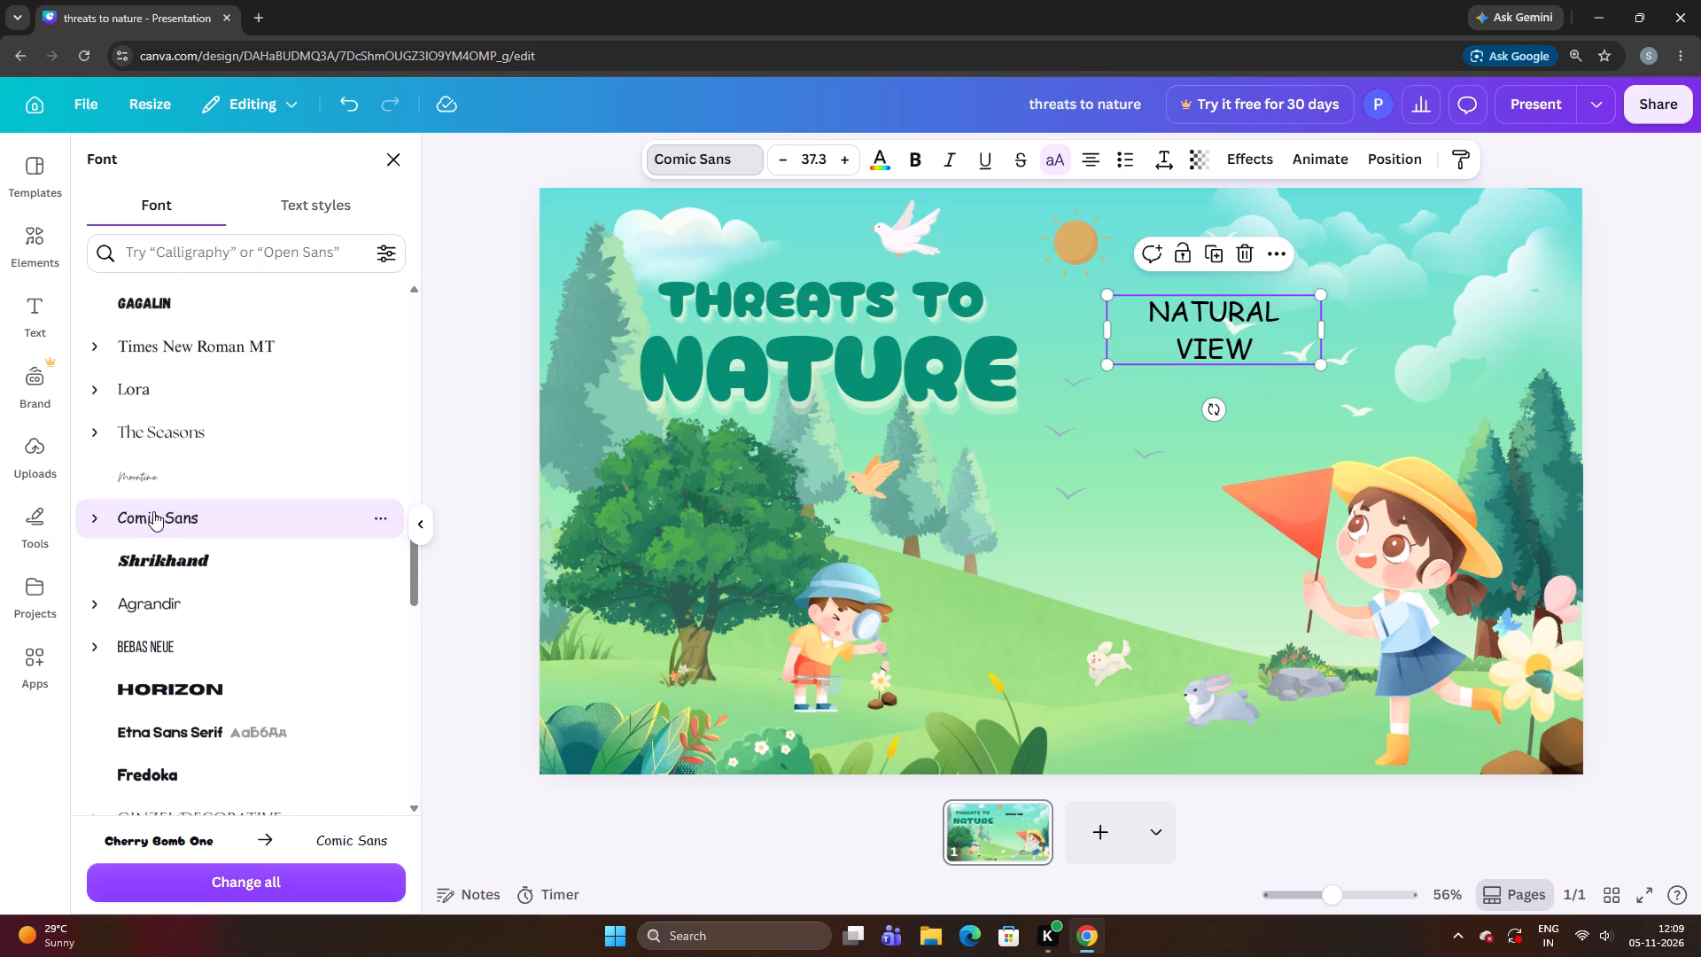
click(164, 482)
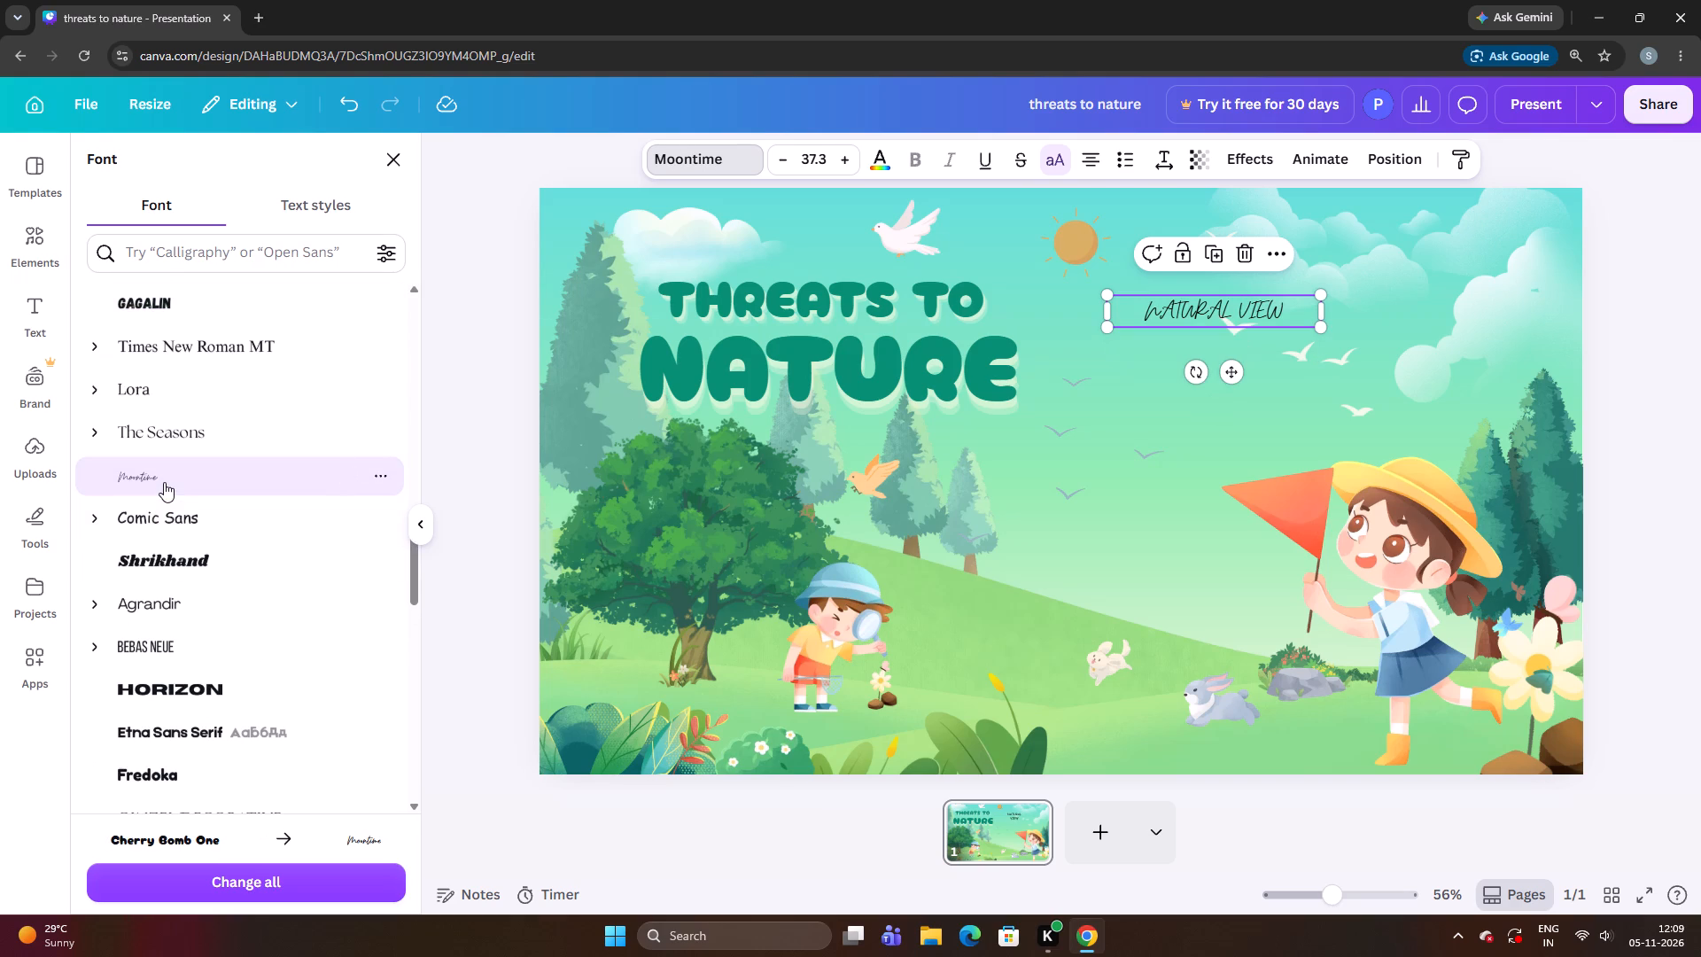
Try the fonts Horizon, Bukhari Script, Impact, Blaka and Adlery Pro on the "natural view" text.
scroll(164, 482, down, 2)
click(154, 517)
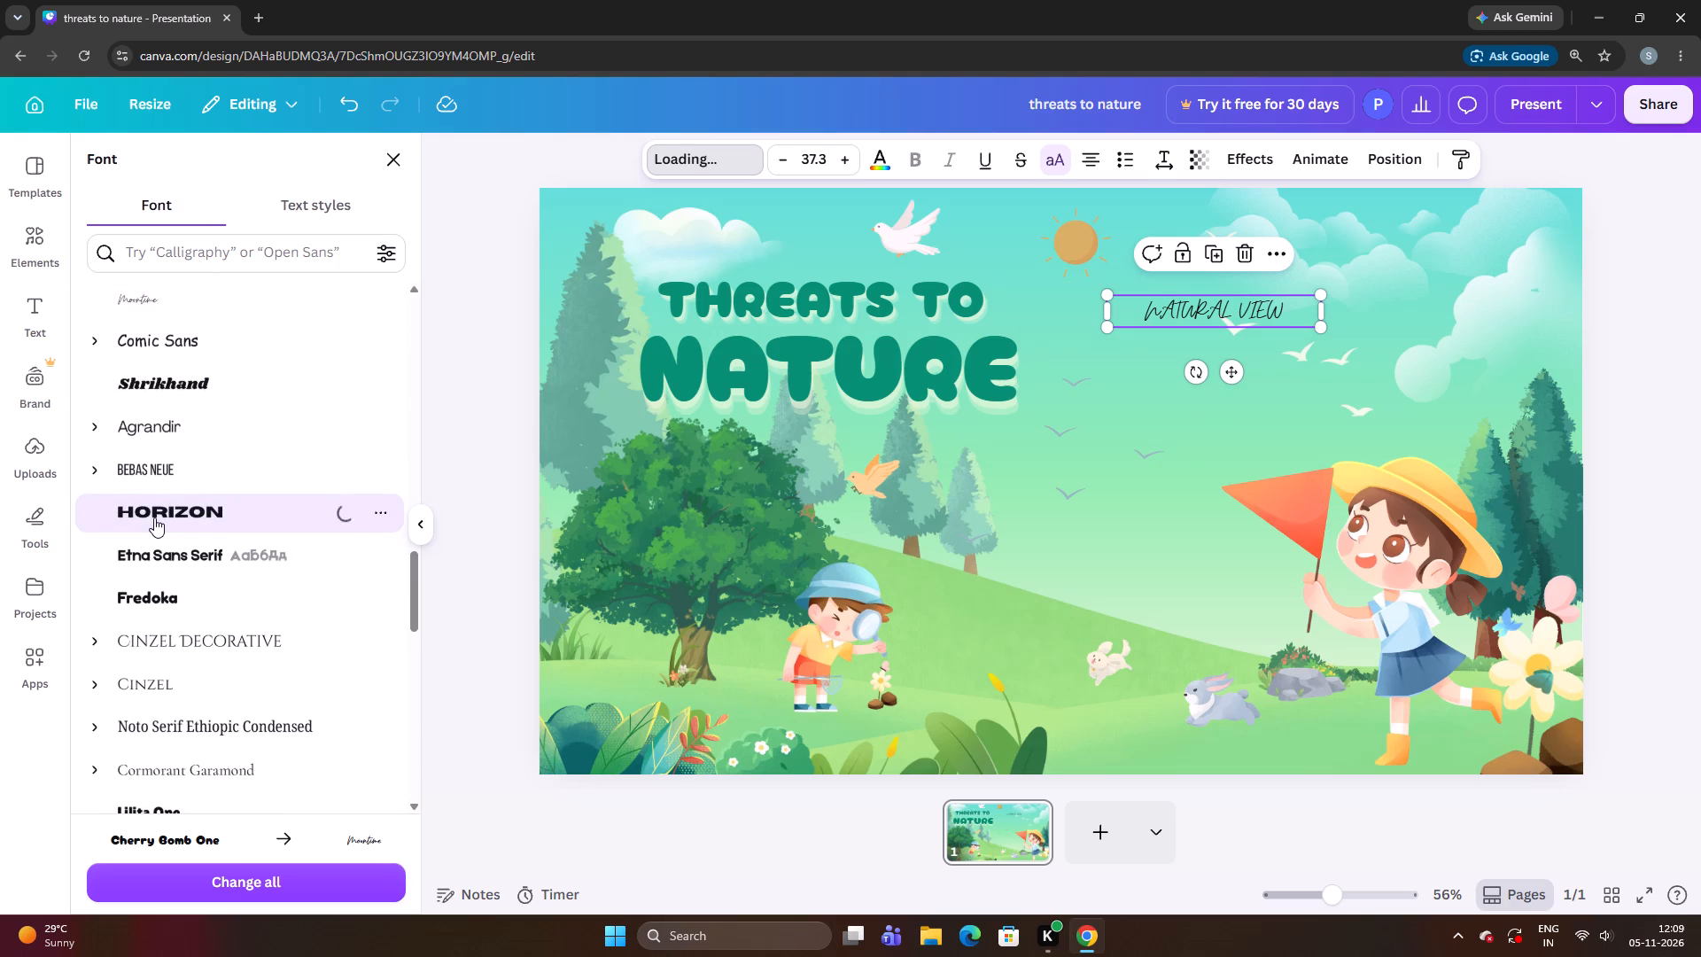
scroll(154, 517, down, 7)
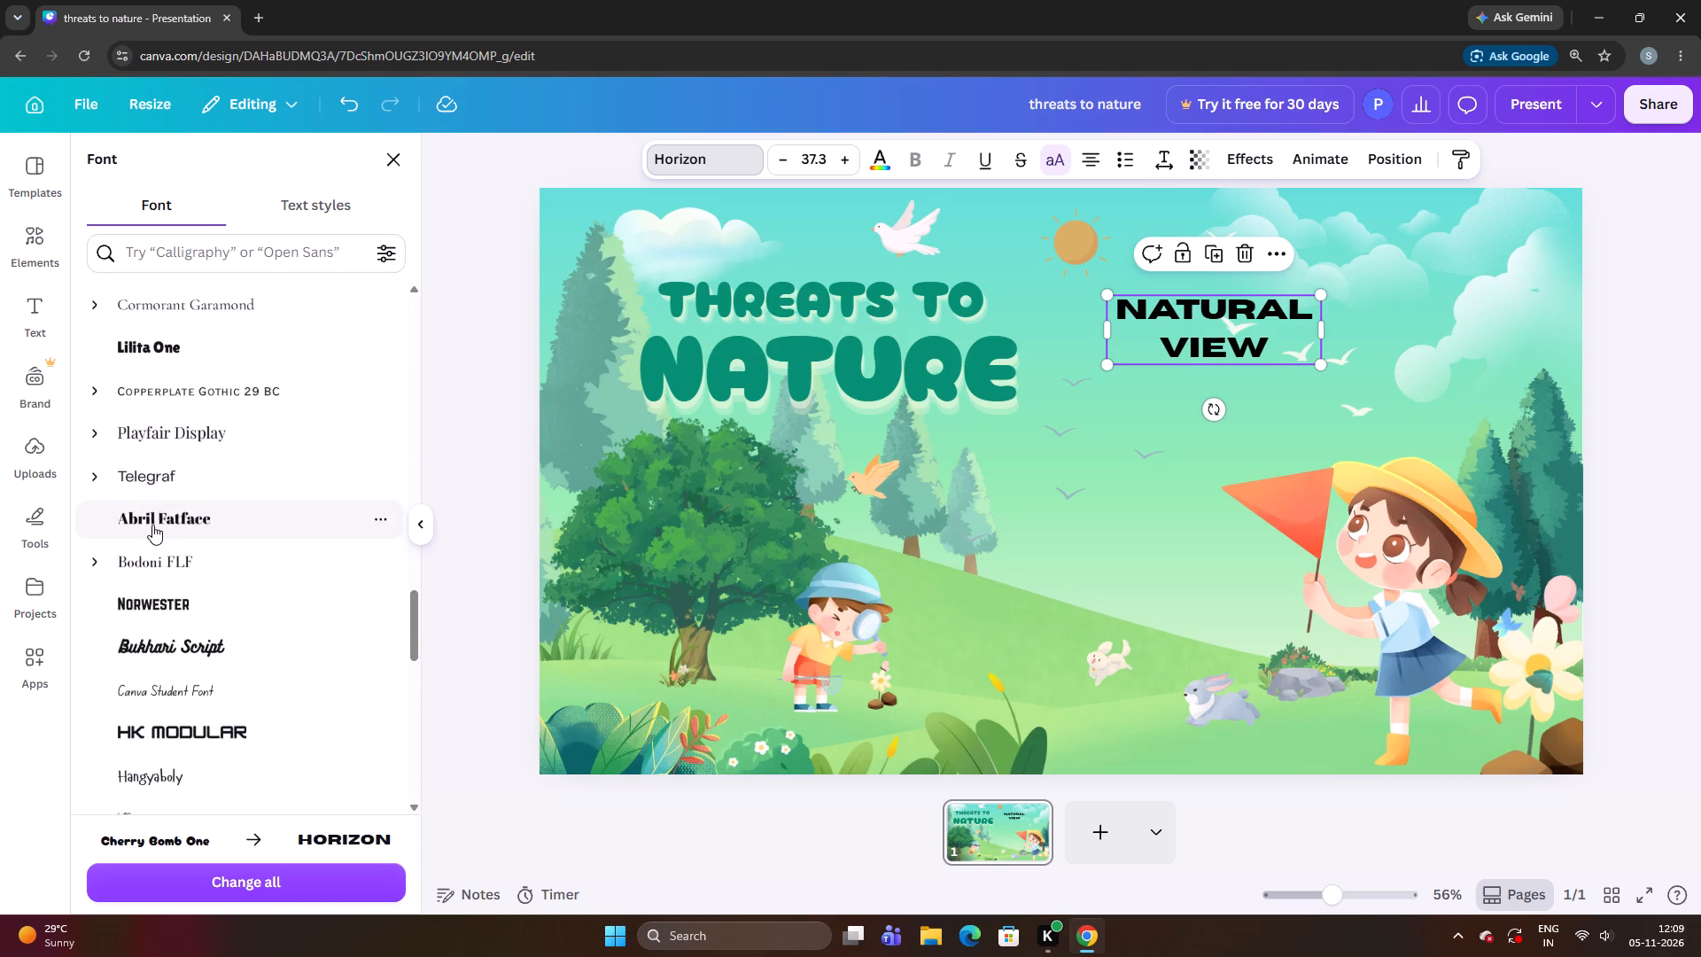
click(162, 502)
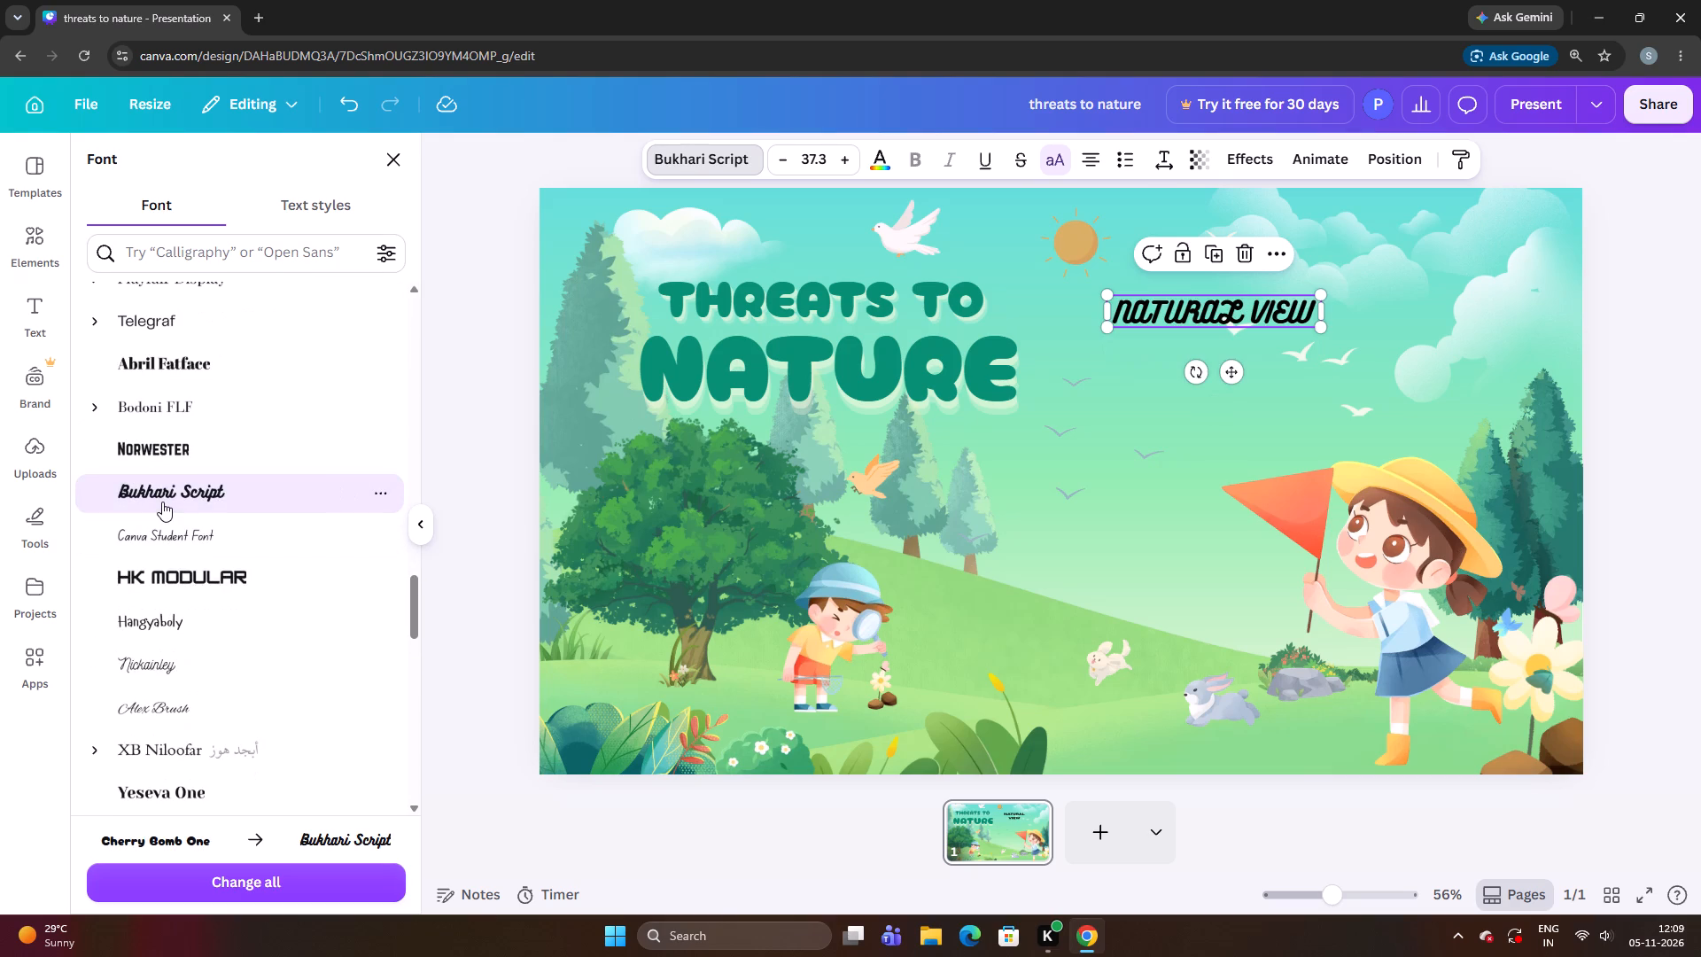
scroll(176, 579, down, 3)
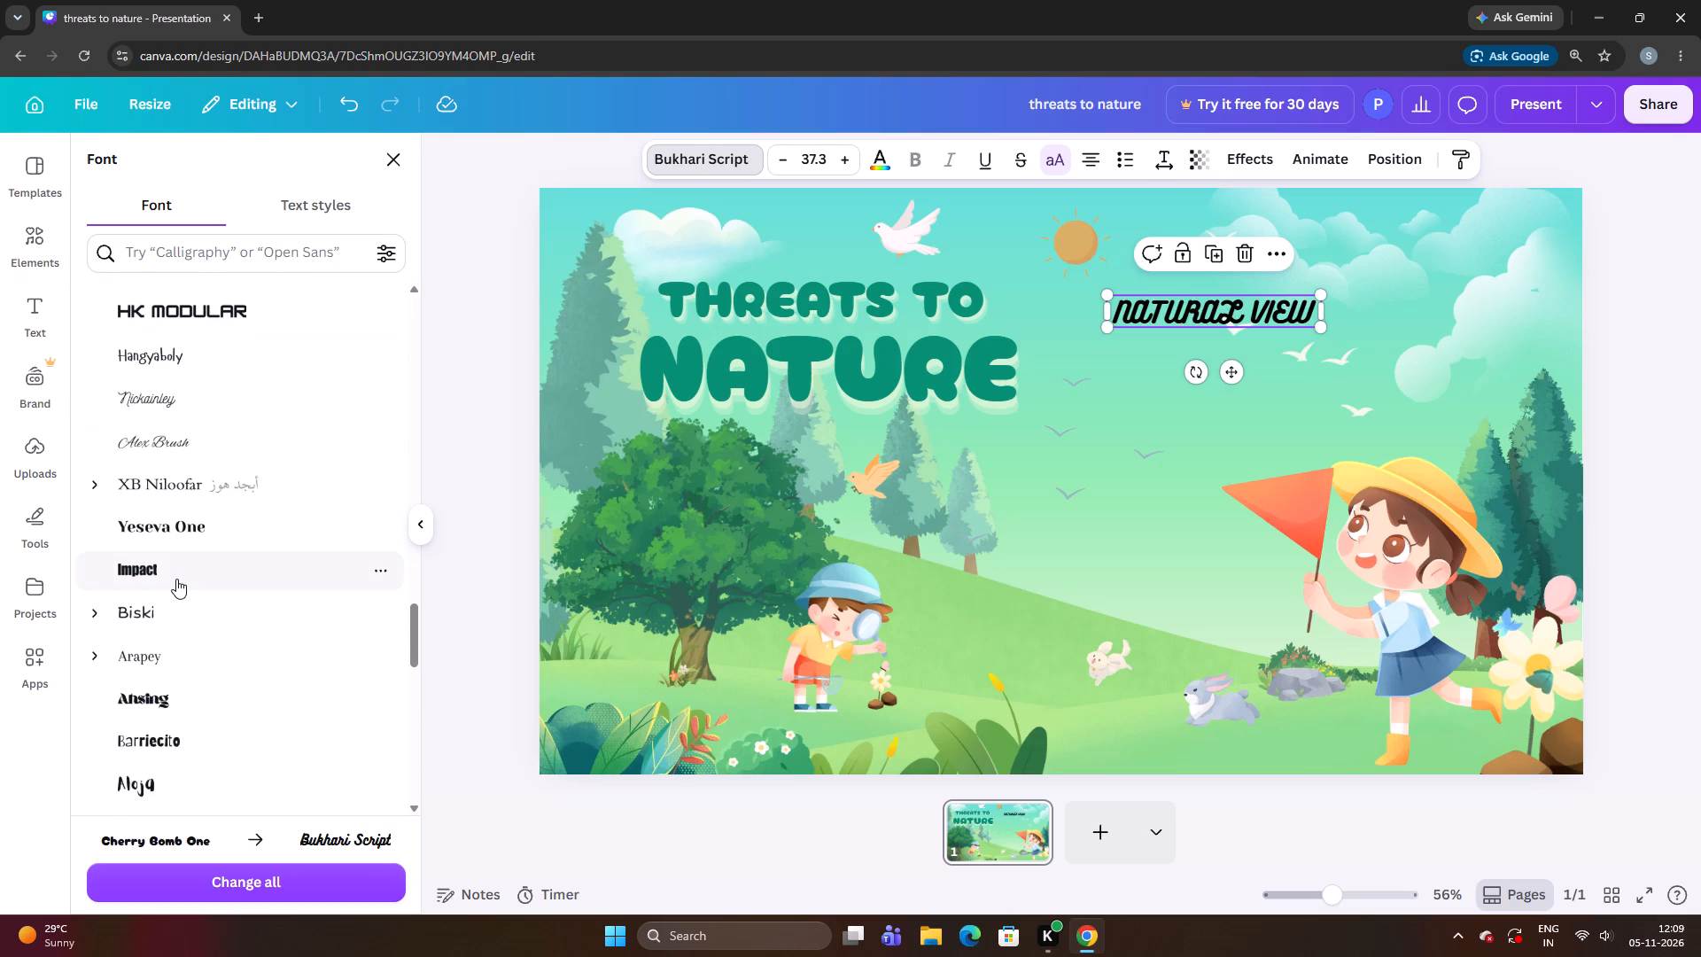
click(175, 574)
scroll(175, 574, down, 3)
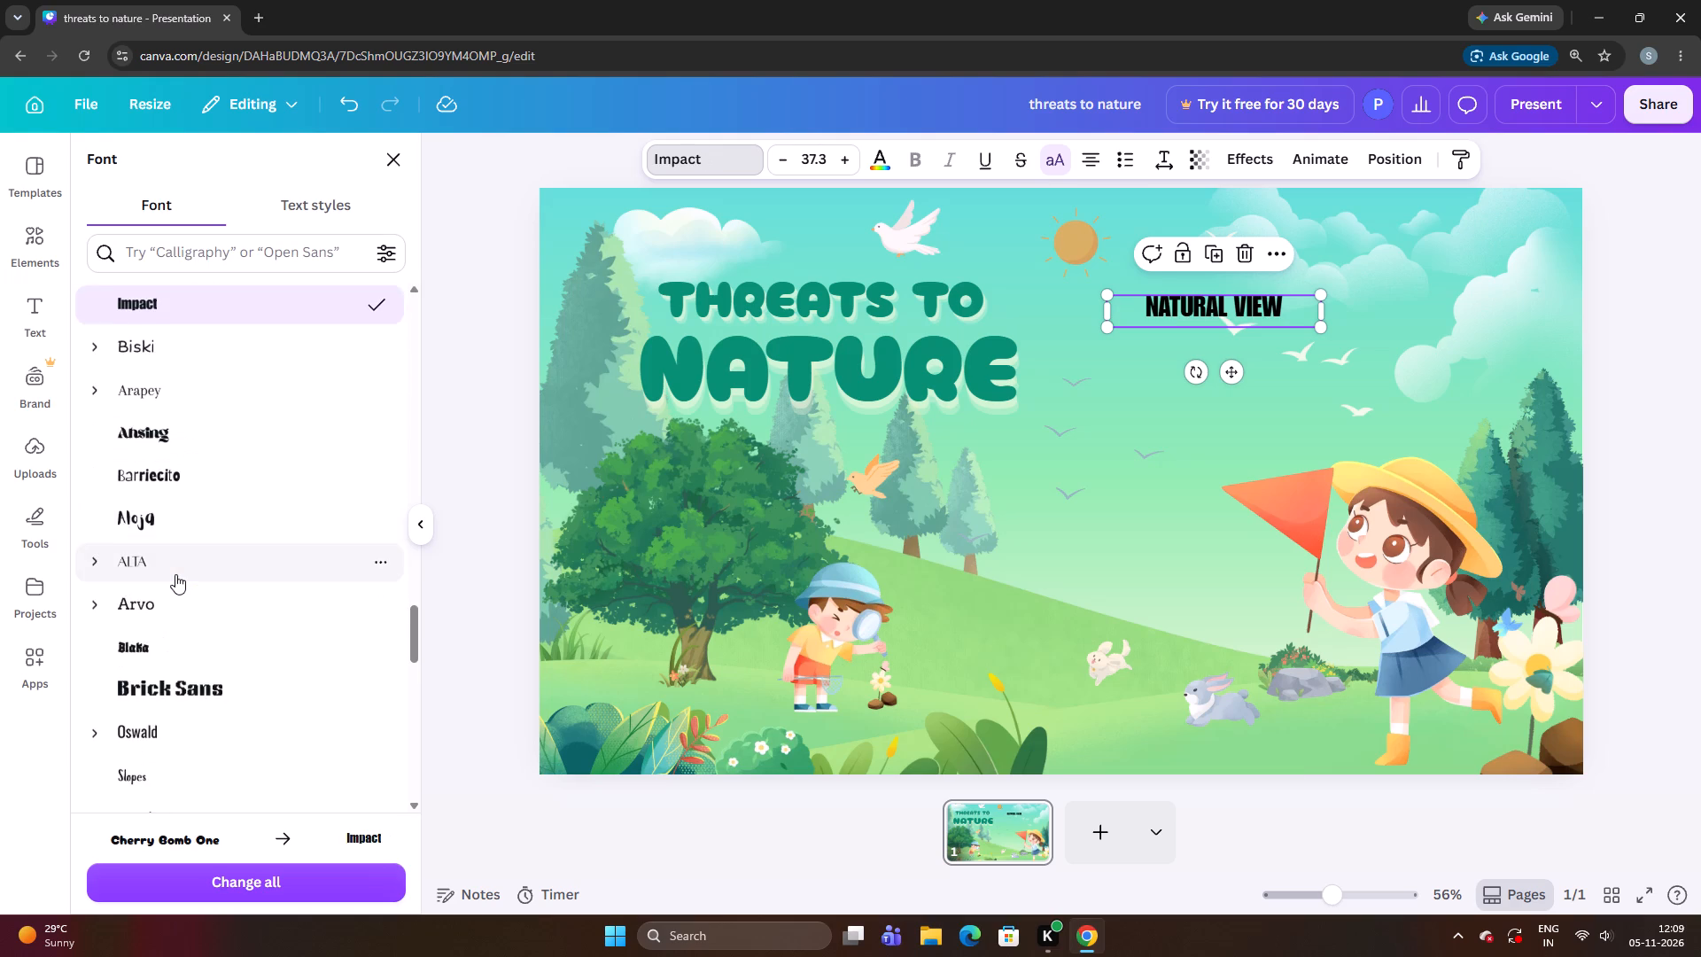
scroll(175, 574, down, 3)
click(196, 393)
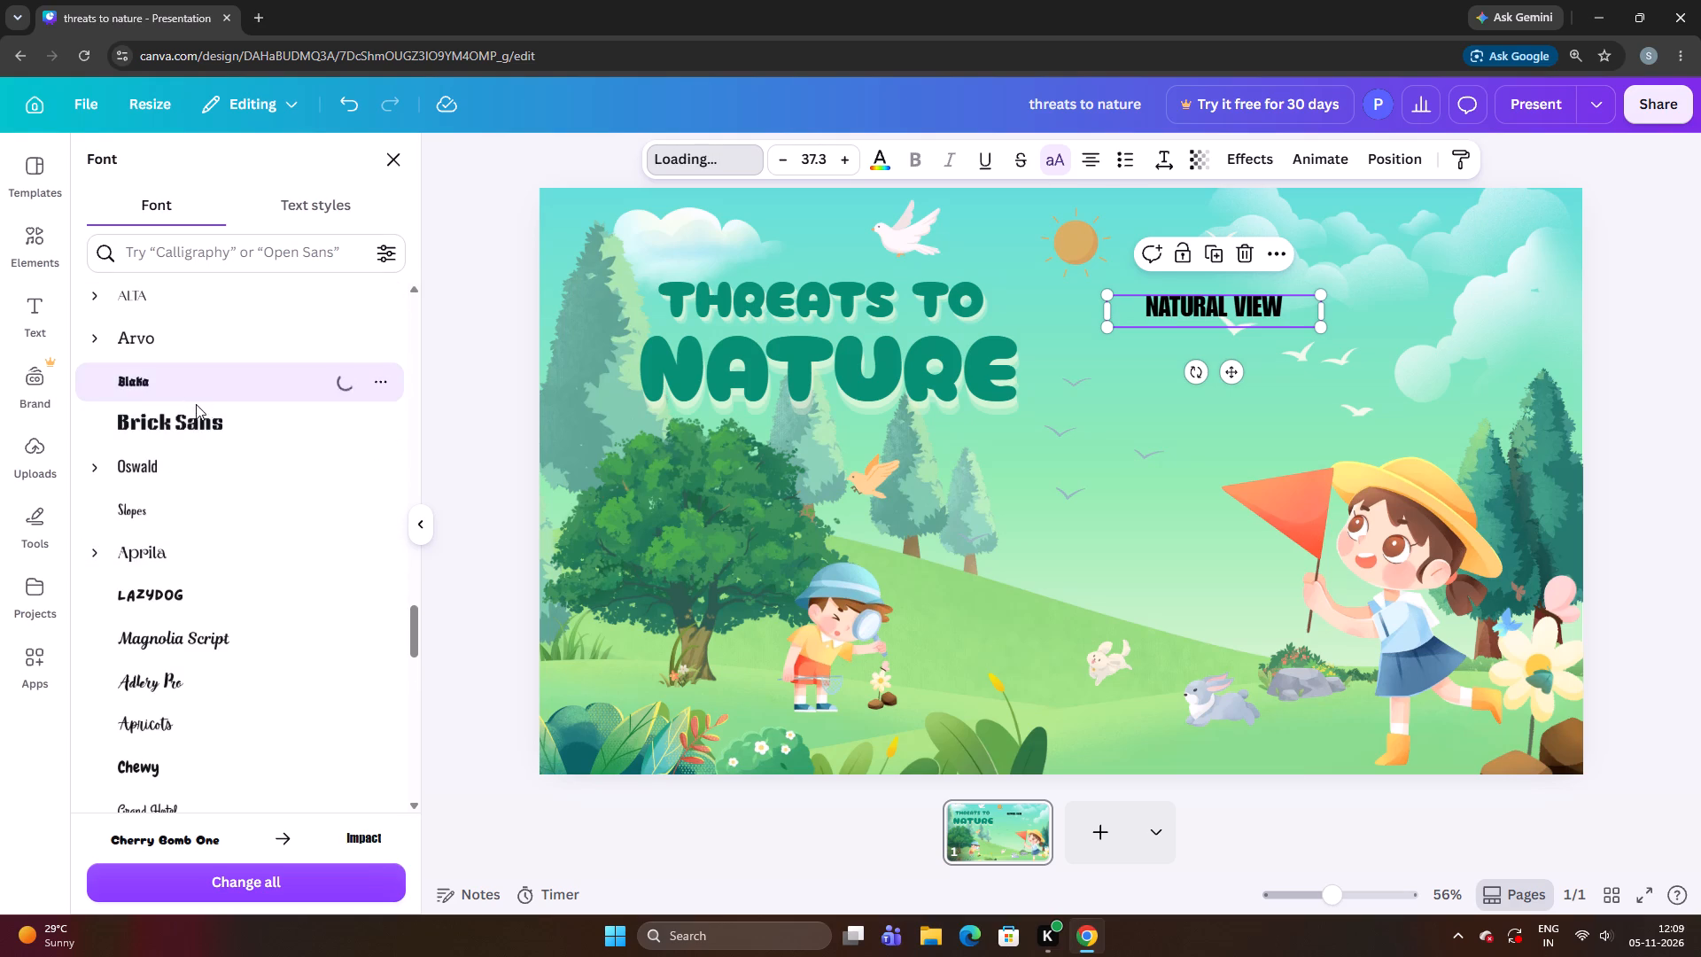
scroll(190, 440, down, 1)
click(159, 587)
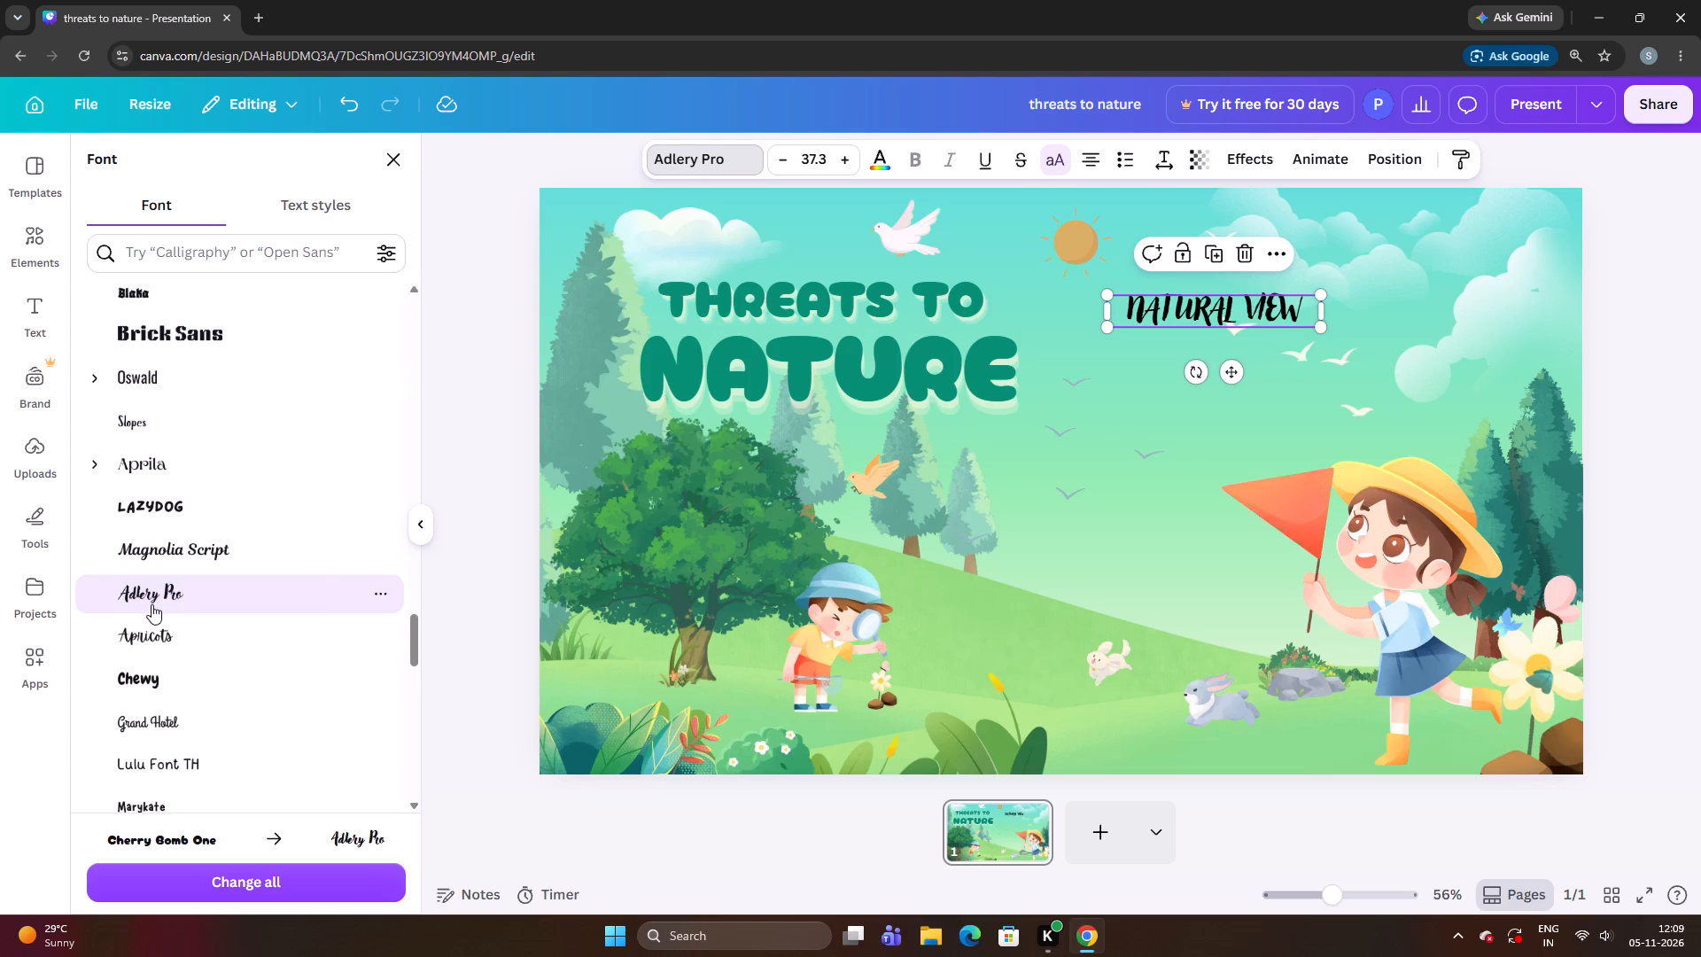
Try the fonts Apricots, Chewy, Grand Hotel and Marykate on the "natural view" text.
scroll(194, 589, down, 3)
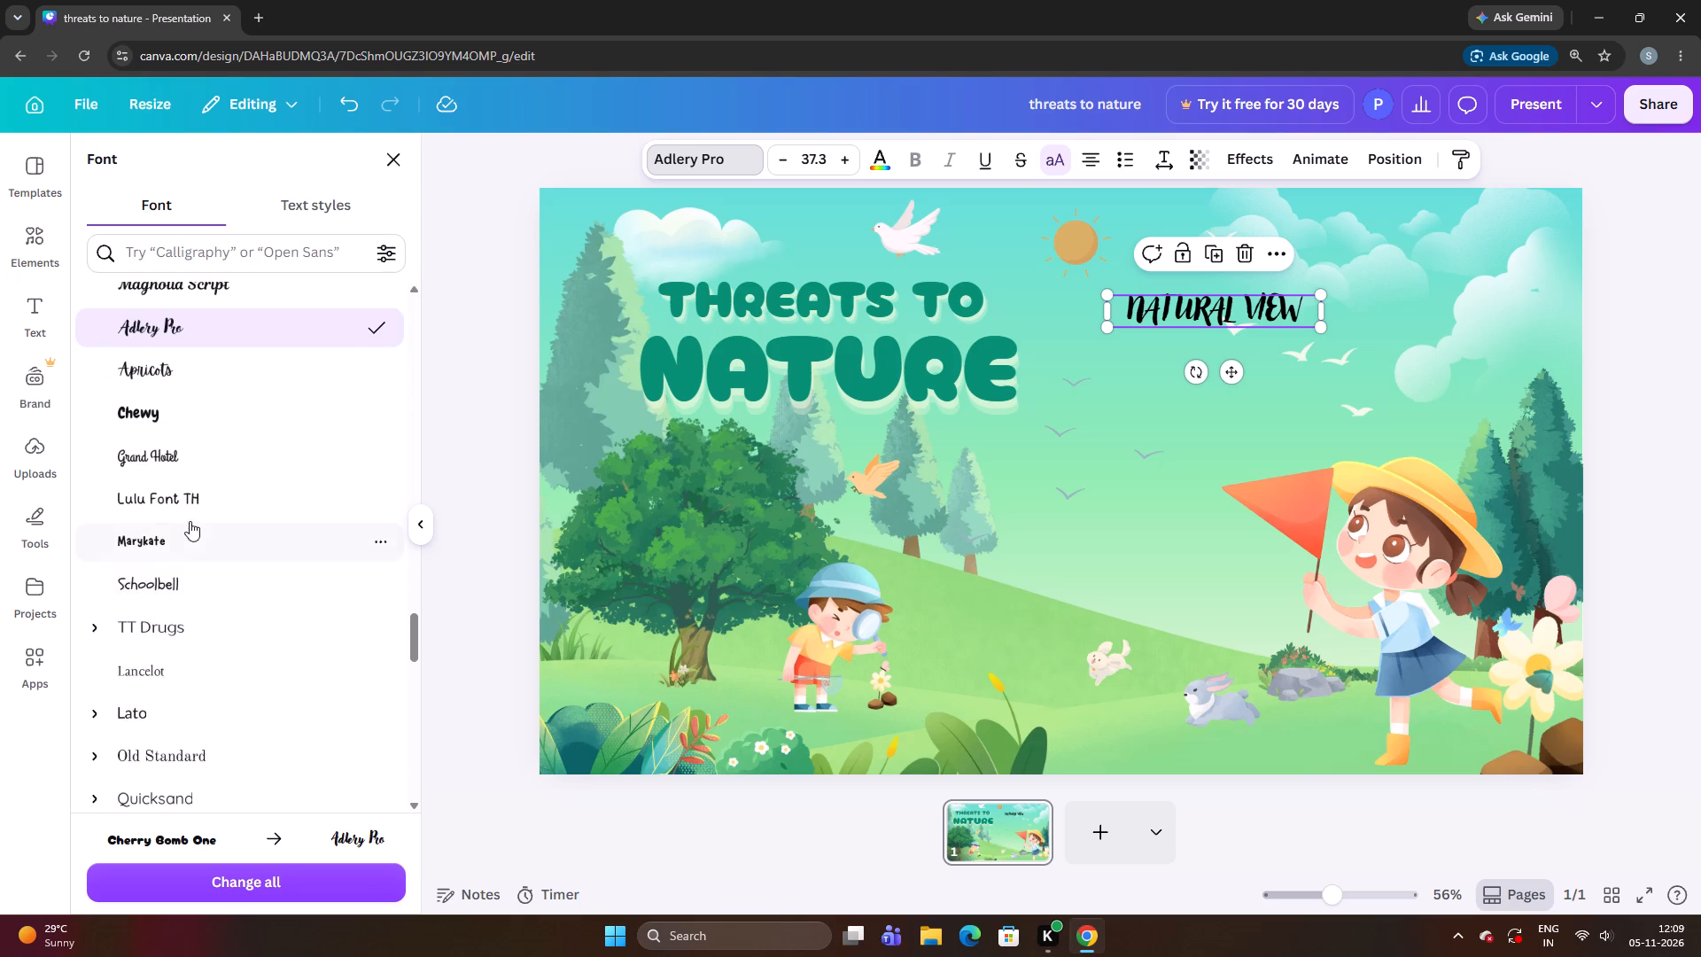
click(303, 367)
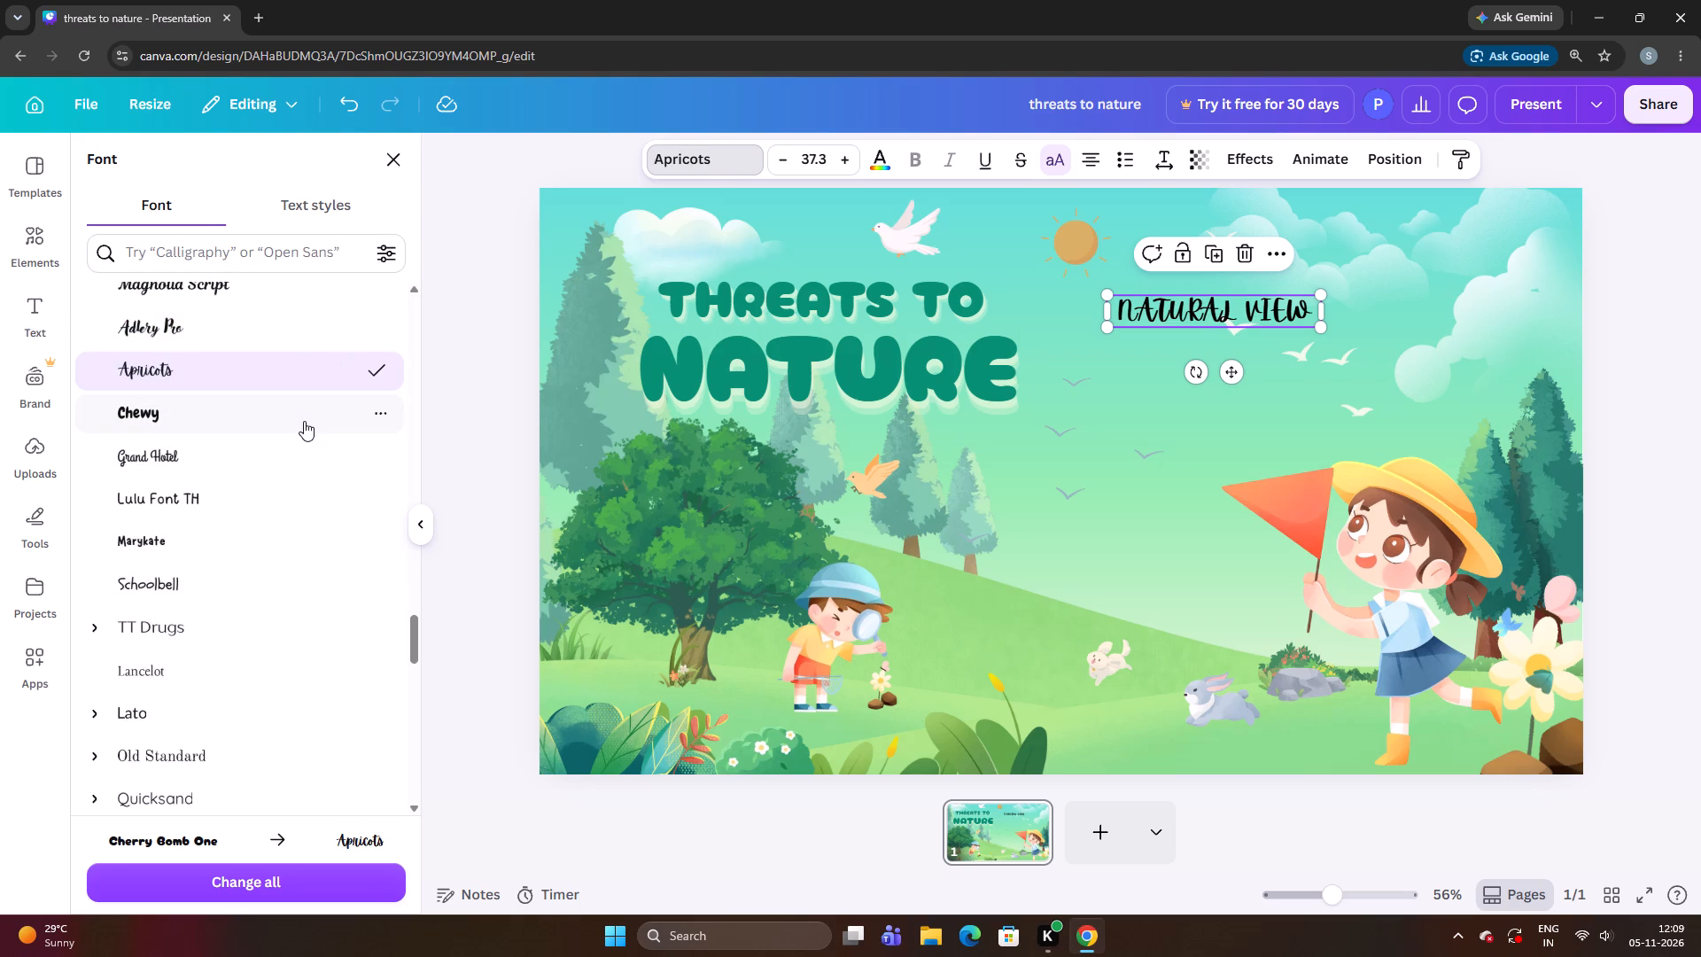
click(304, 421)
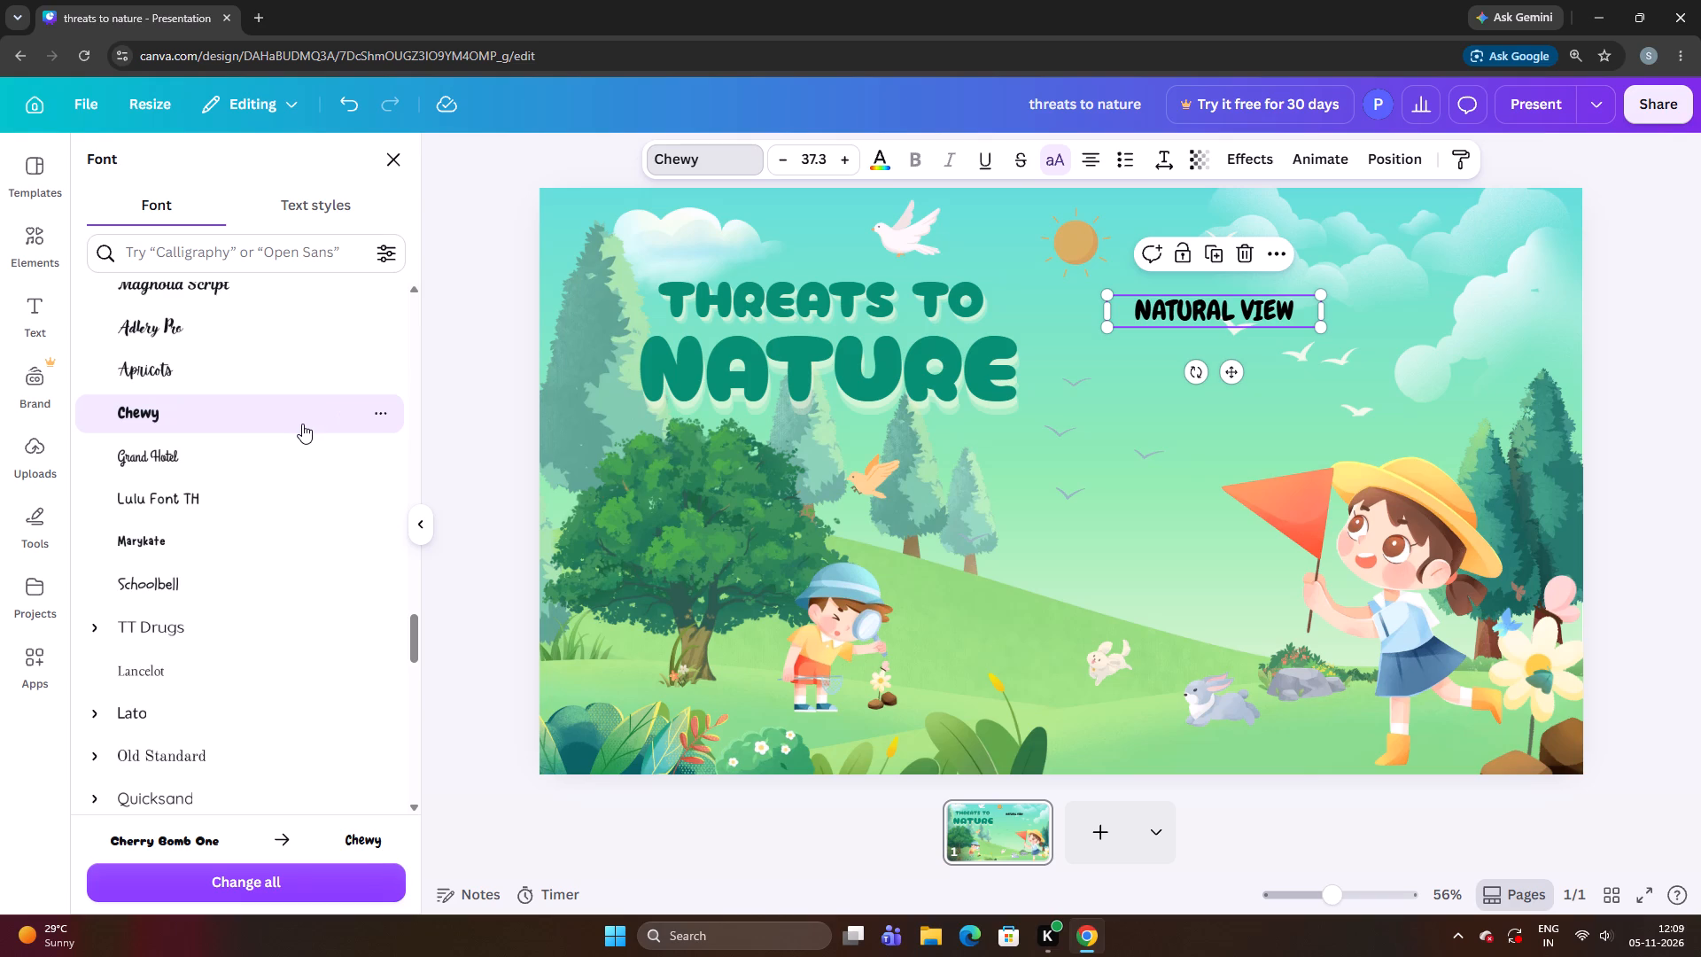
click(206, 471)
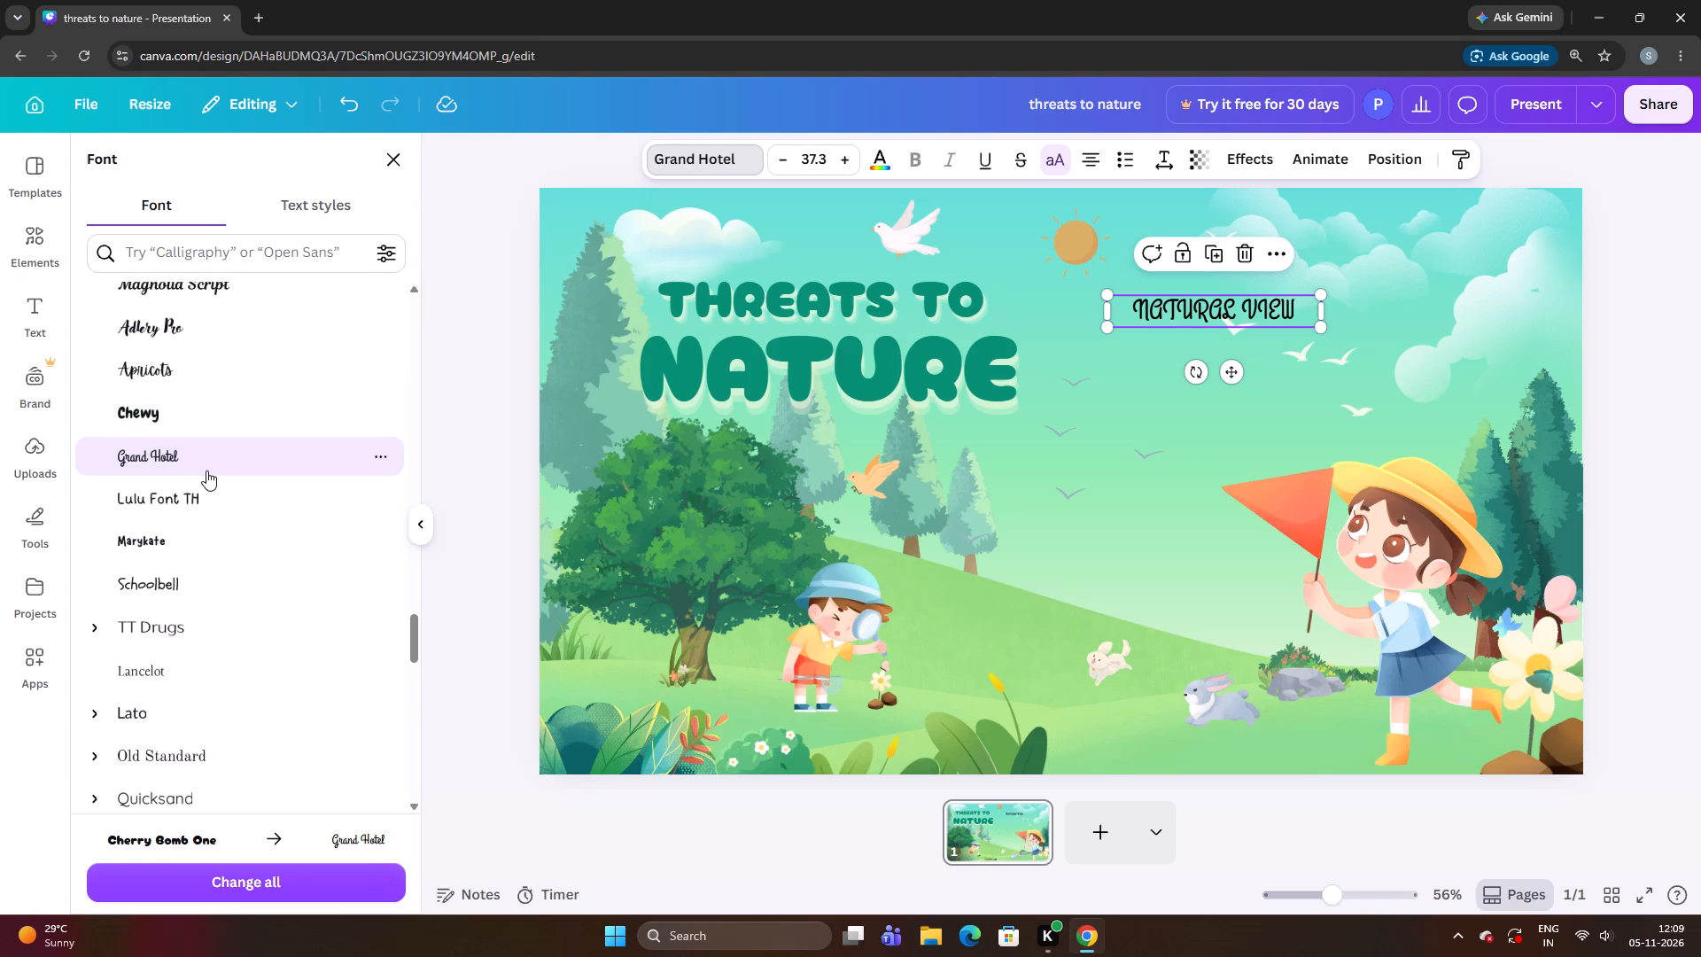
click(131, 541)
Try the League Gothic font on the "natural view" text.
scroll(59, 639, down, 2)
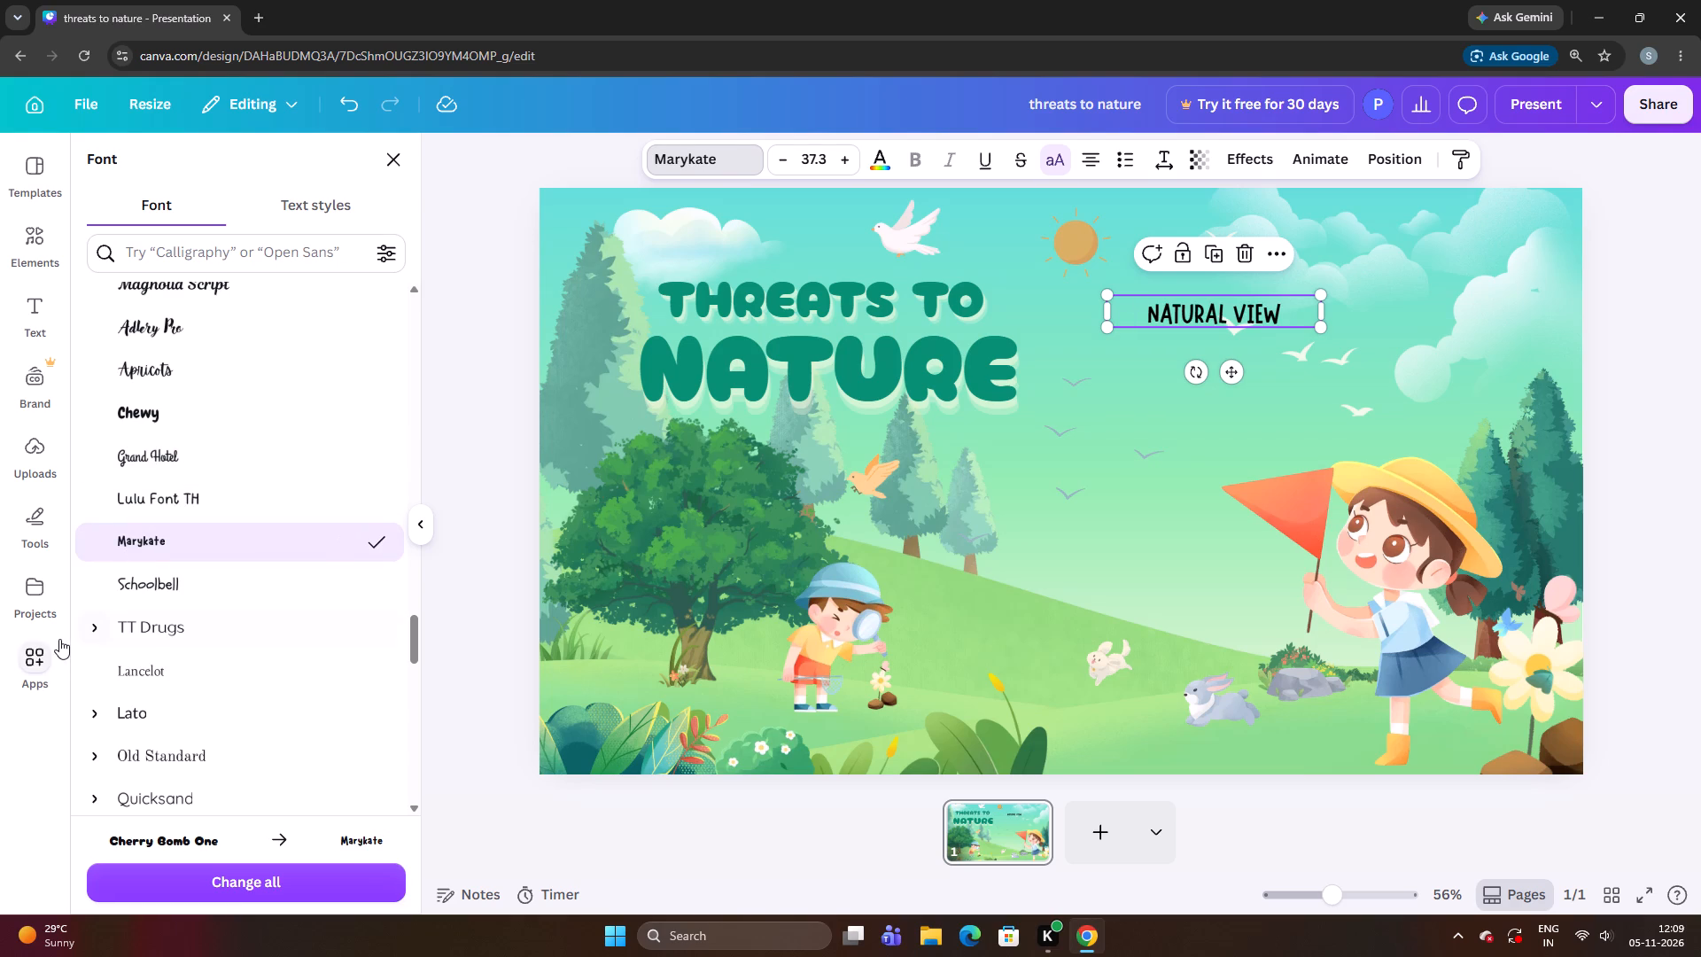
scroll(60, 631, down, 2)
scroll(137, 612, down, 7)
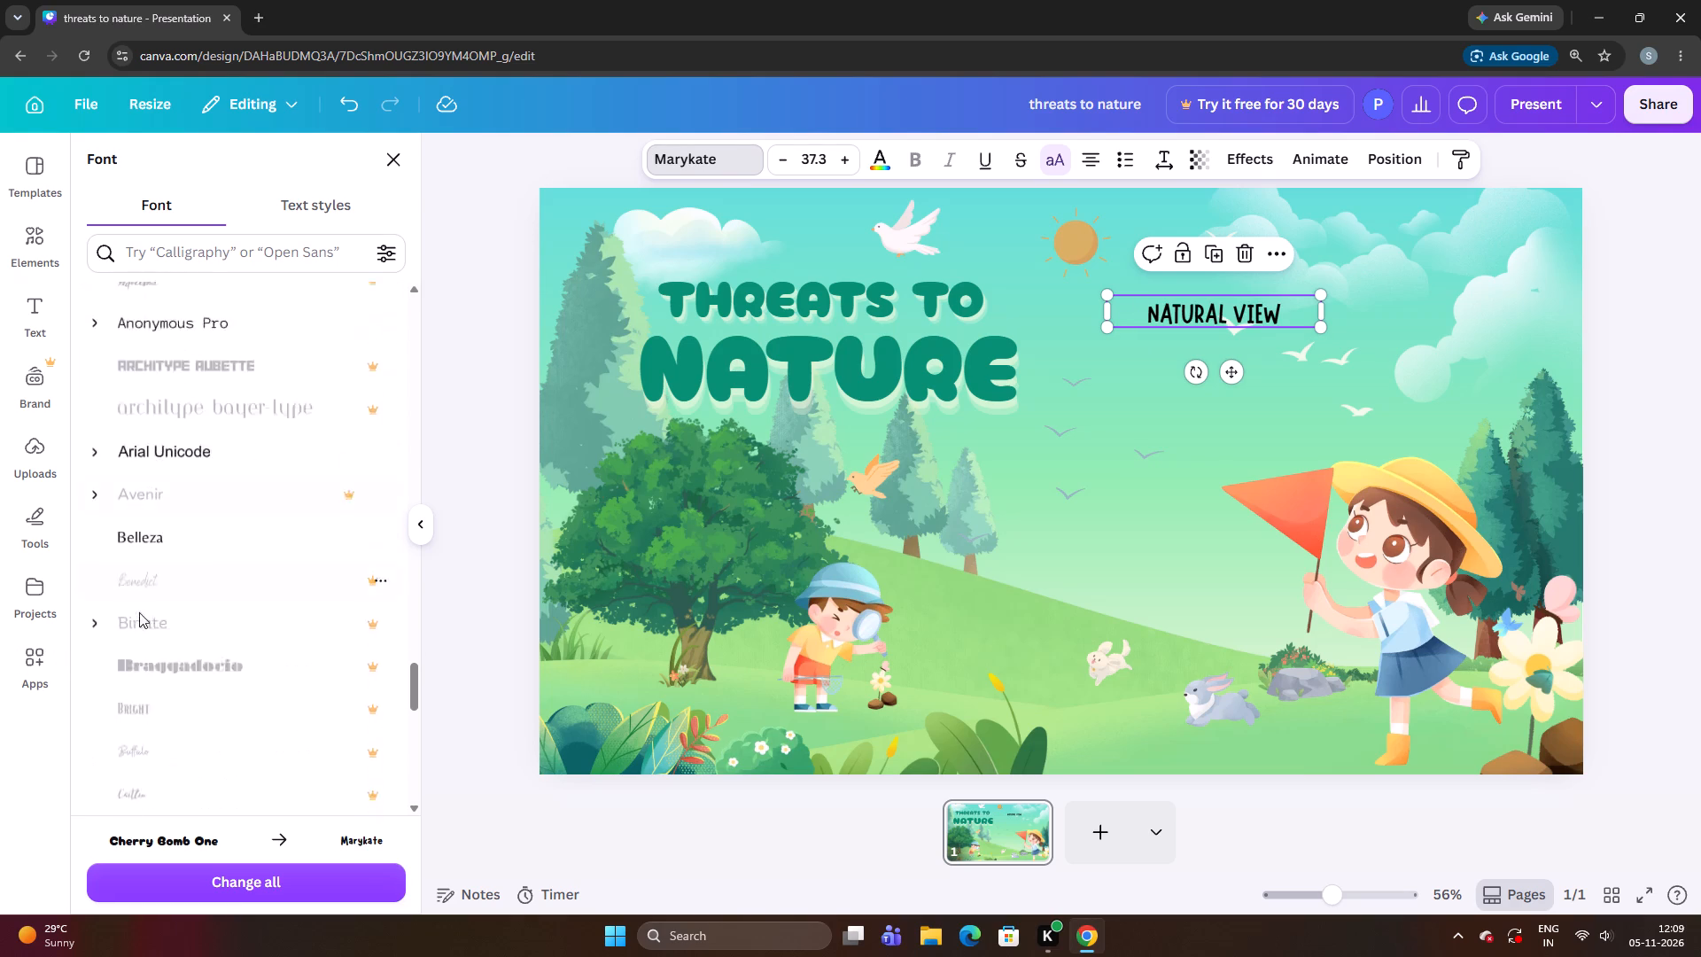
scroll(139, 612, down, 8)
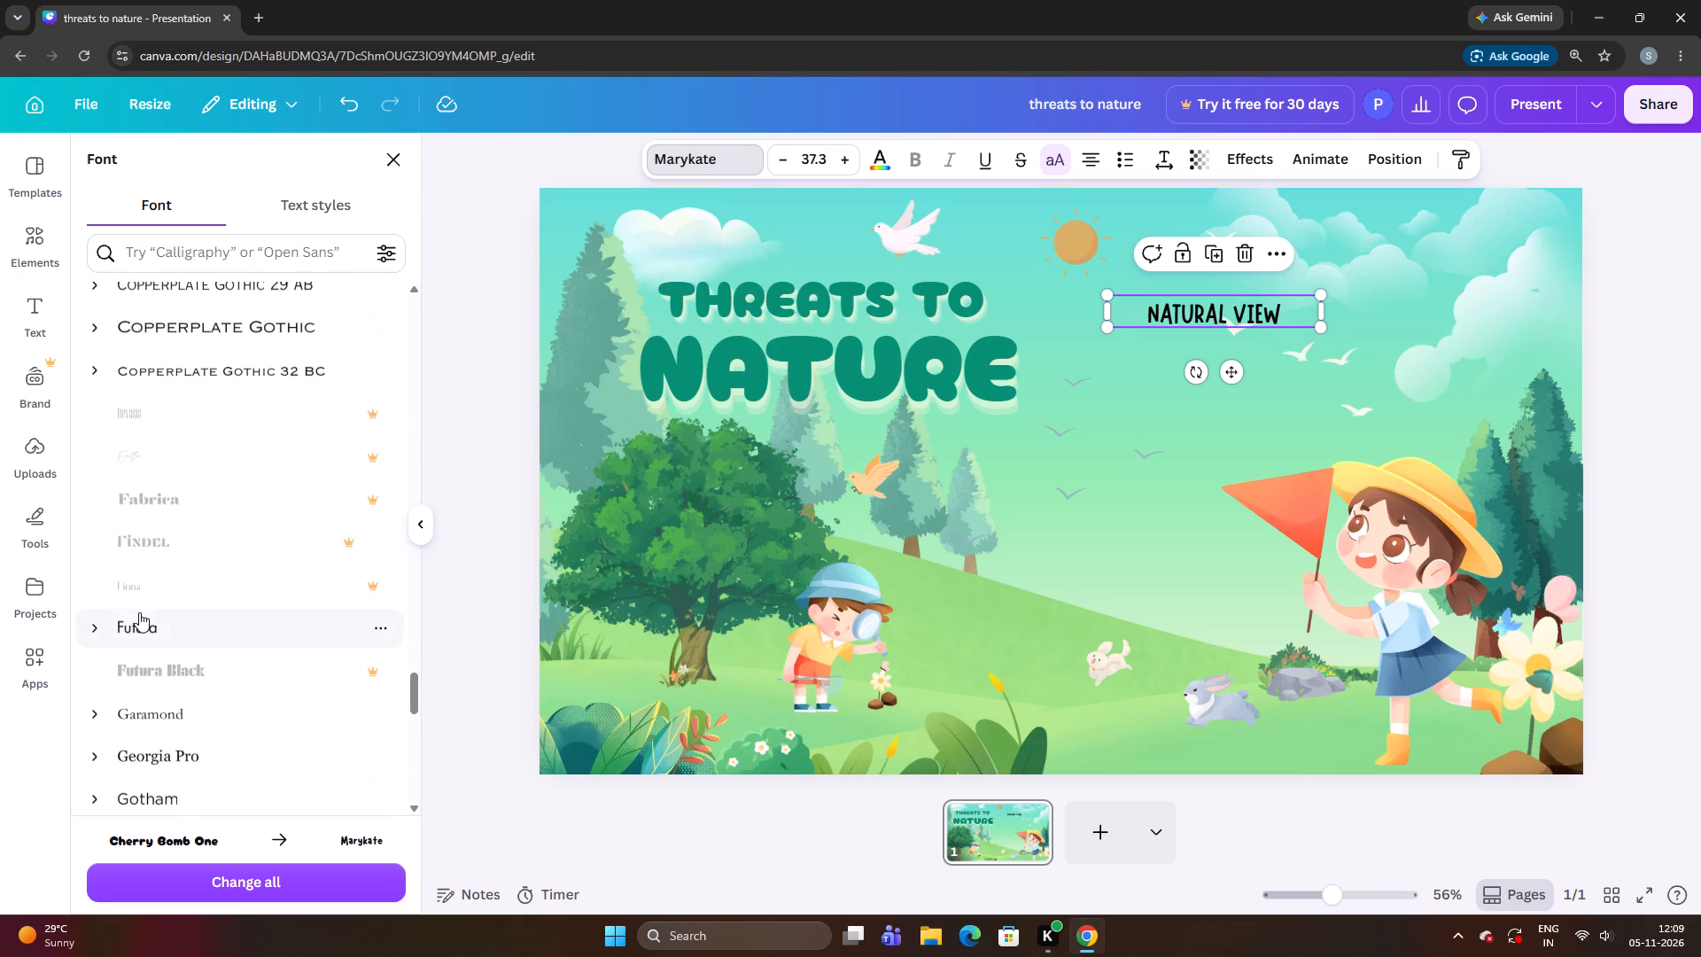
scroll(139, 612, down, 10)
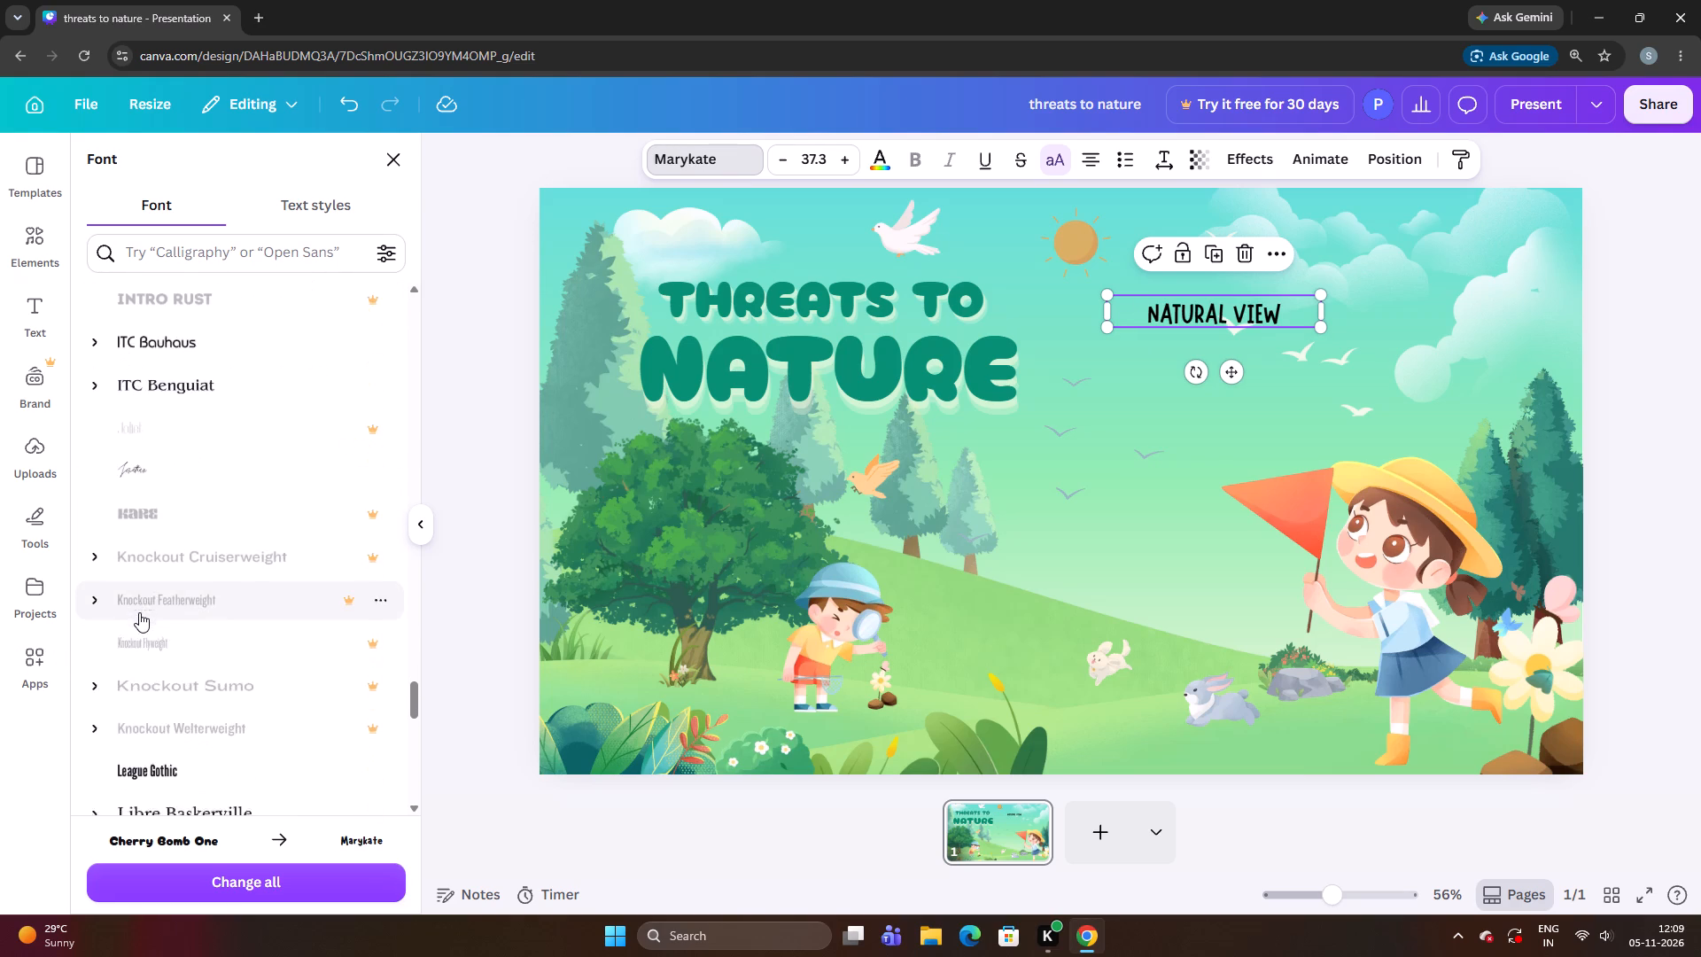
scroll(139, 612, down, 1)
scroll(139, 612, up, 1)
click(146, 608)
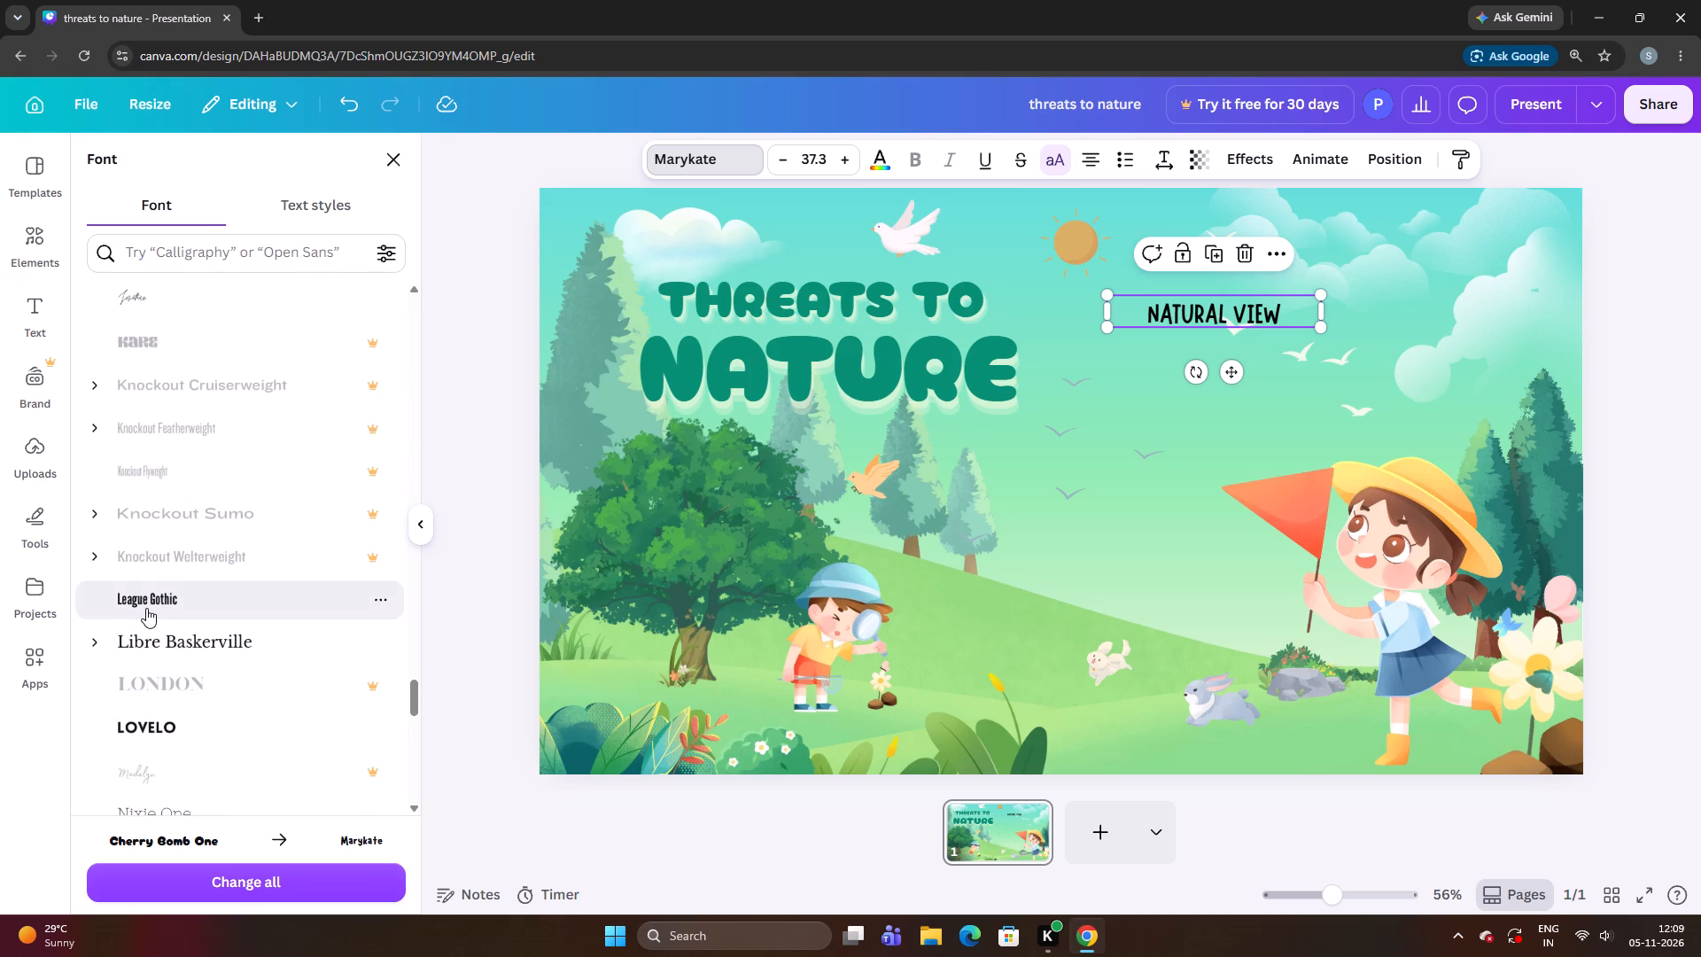
Look through the rest of the font list for a more fitting typeface for the "natural view" text.
scroll(146, 608, up, 2)
scroll(146, 608, down, 6)
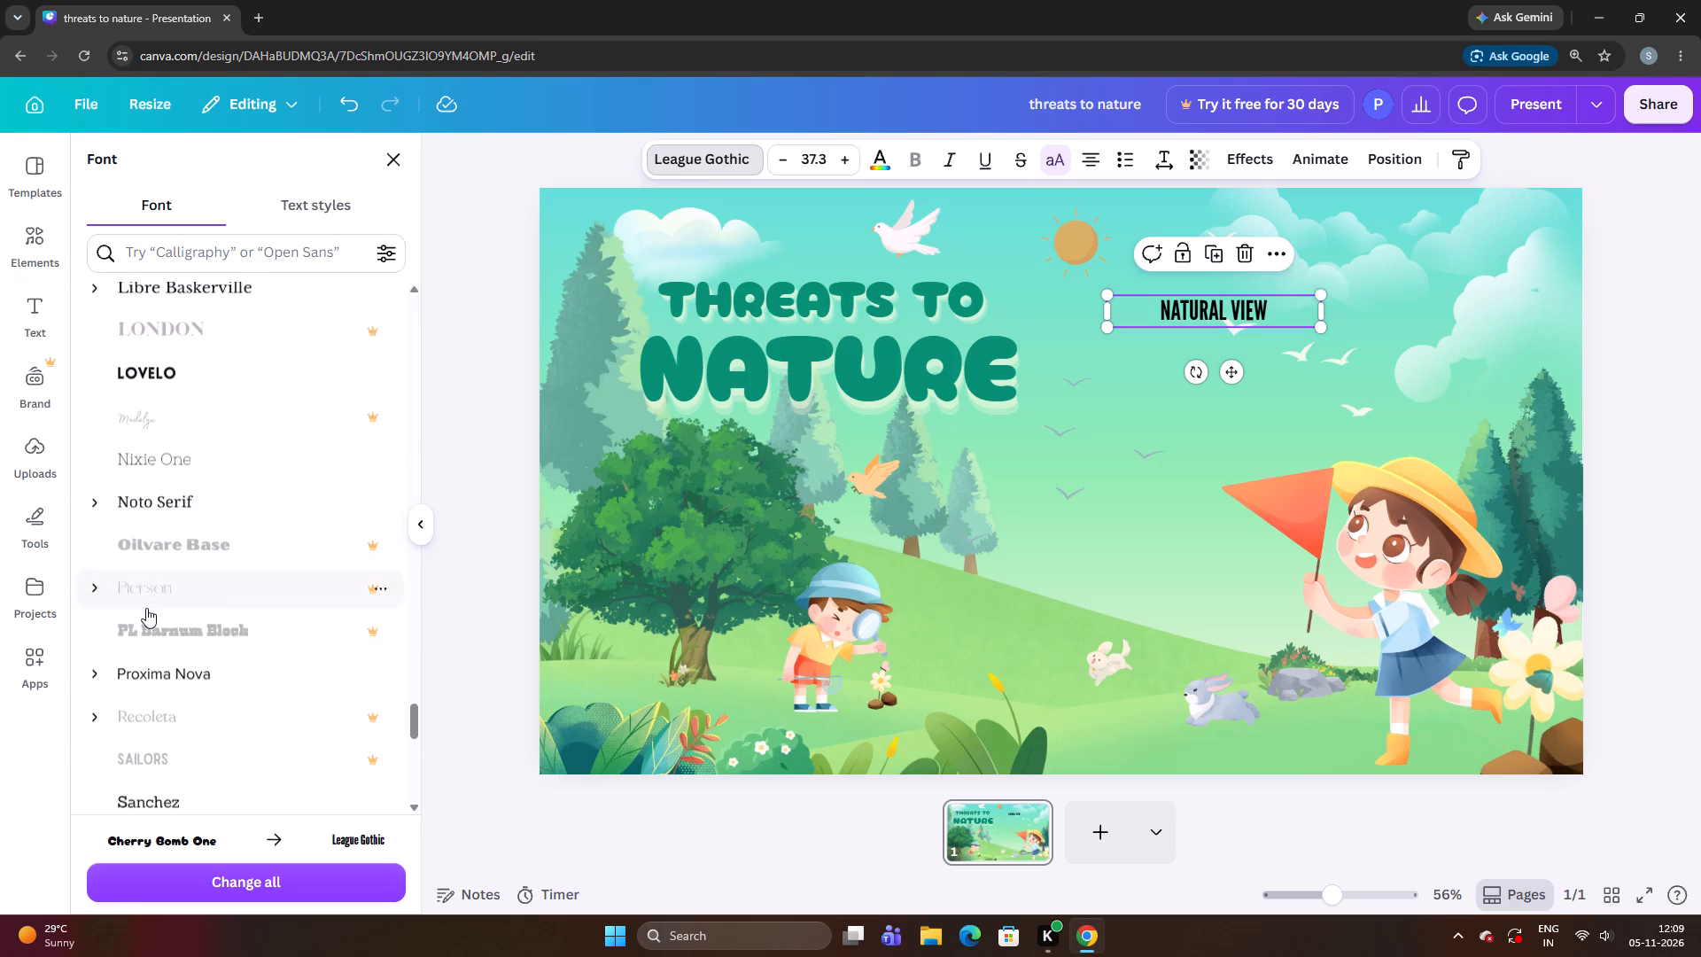
scroll(146, 608, down, 10)
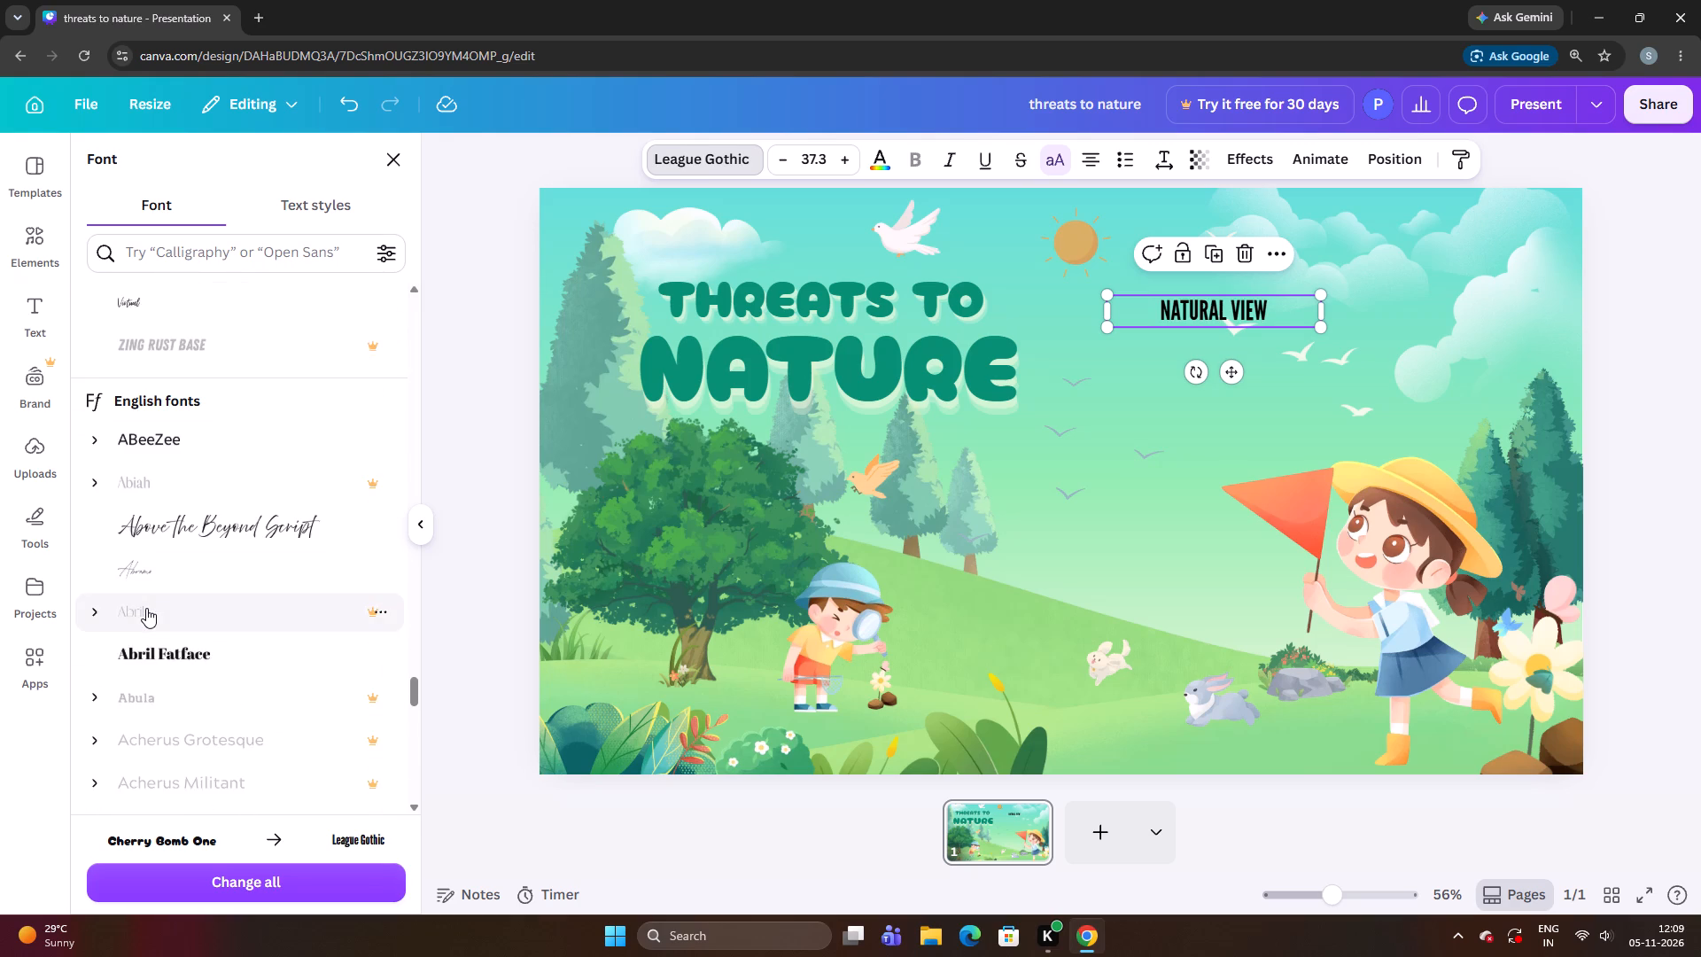
scroll(146, 608, down, 6)
scroll(146, 608, up, 14)
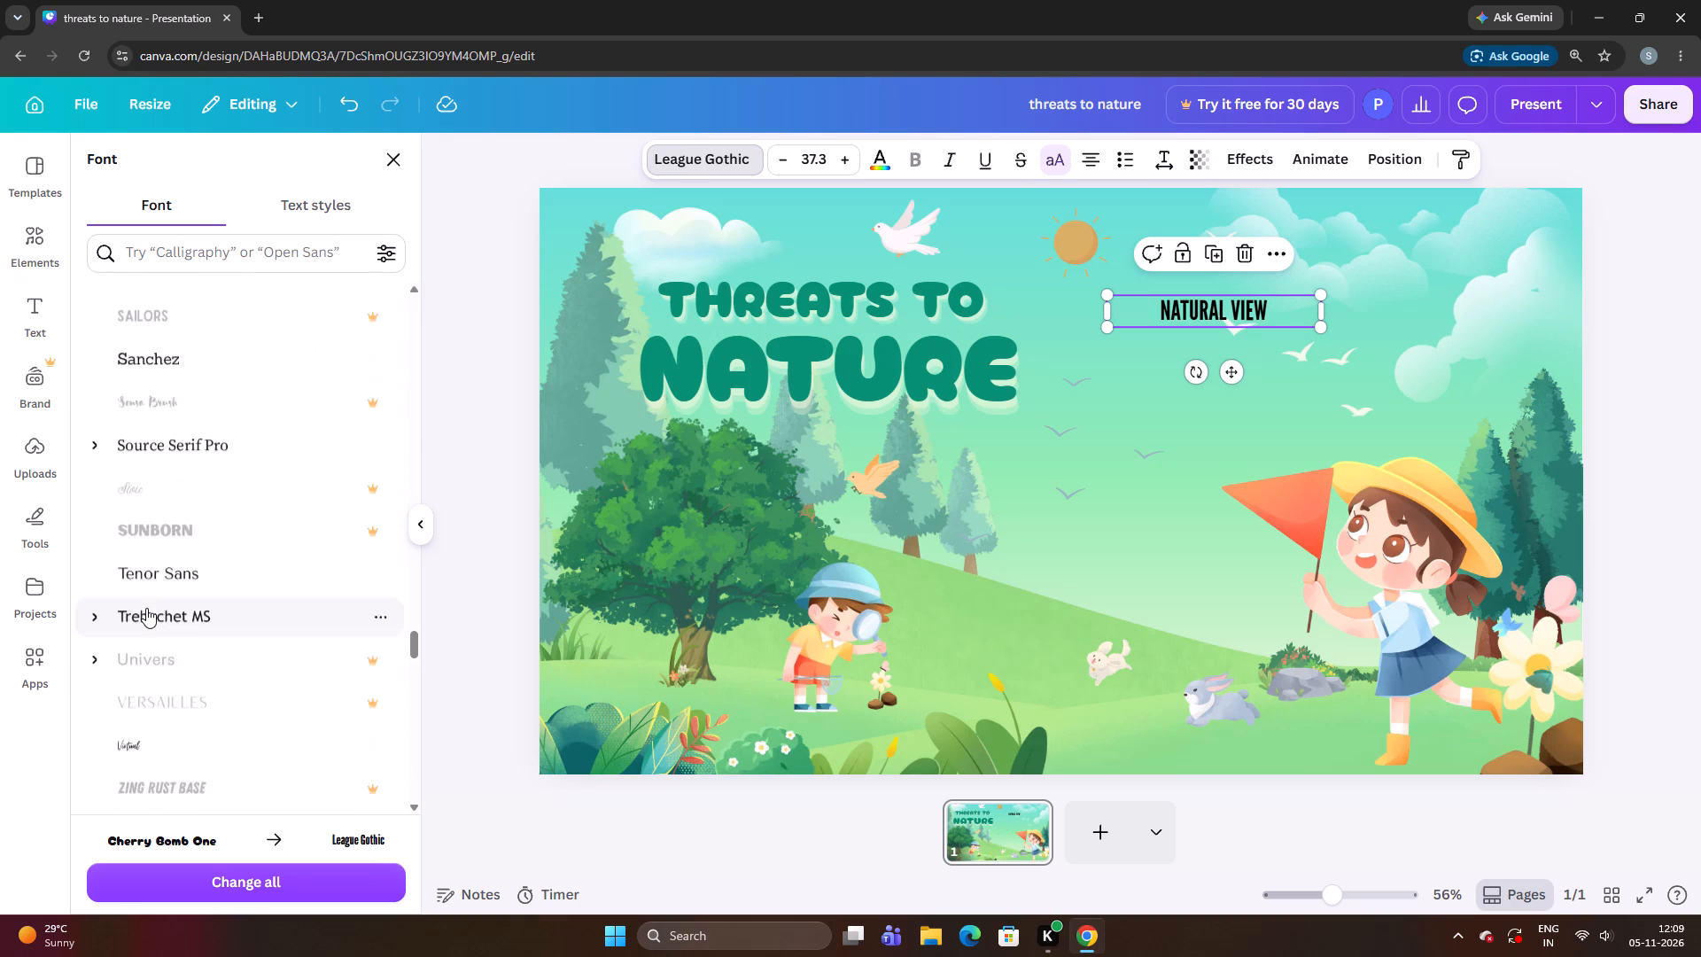
scroll(146, 608, up, 18)
scroll(163, 540, up, 9)
click(183, 494)
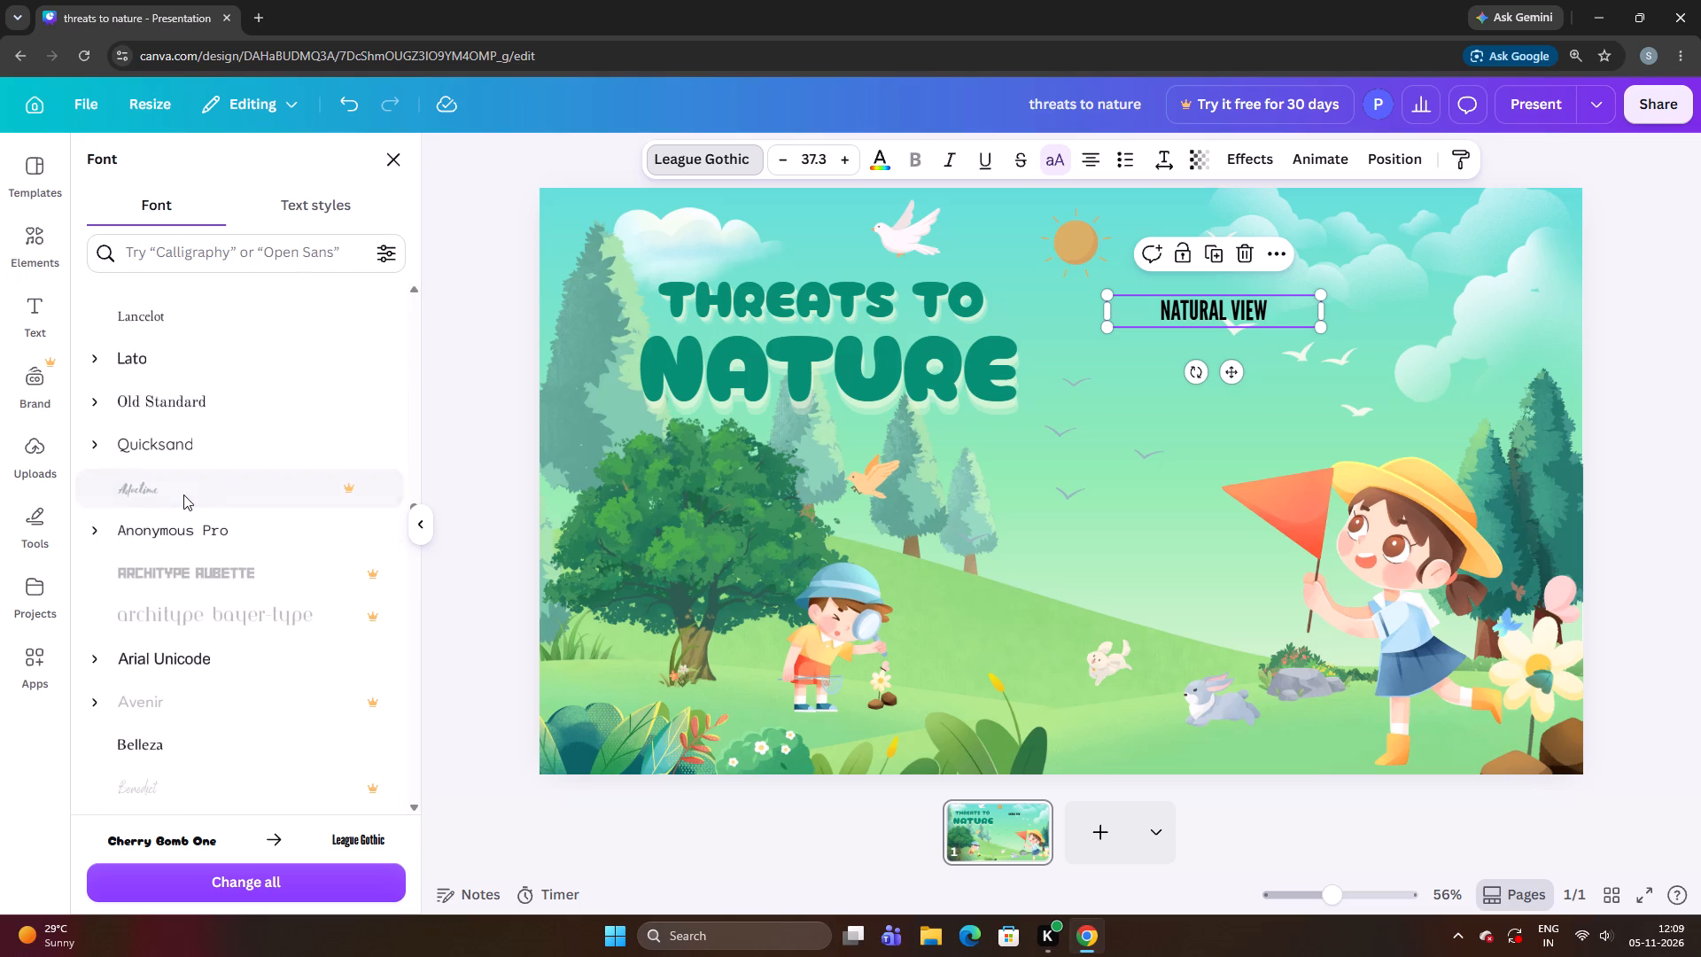
click(1340, 223)
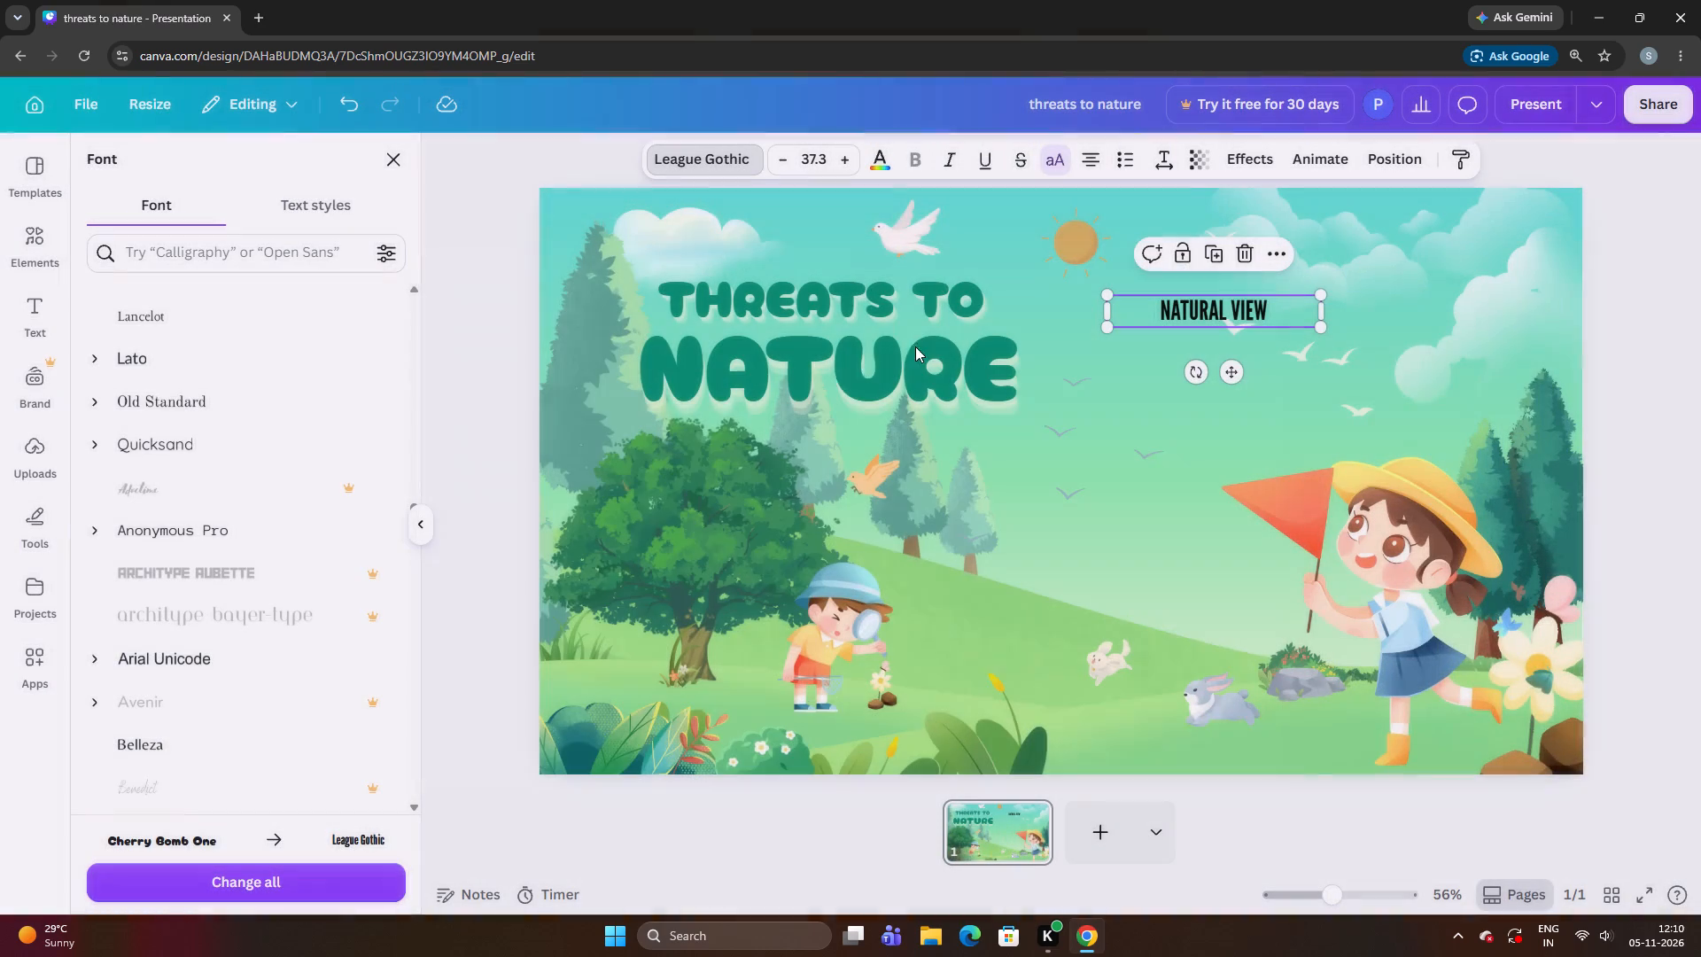
Set the "natural view" text's font to Gagalin.
scroll(719, 394, up, 15)
scroll(247, 317, up, 2)
scroll(233, 372, down, 3)
scroll(198, 475, up, 4)
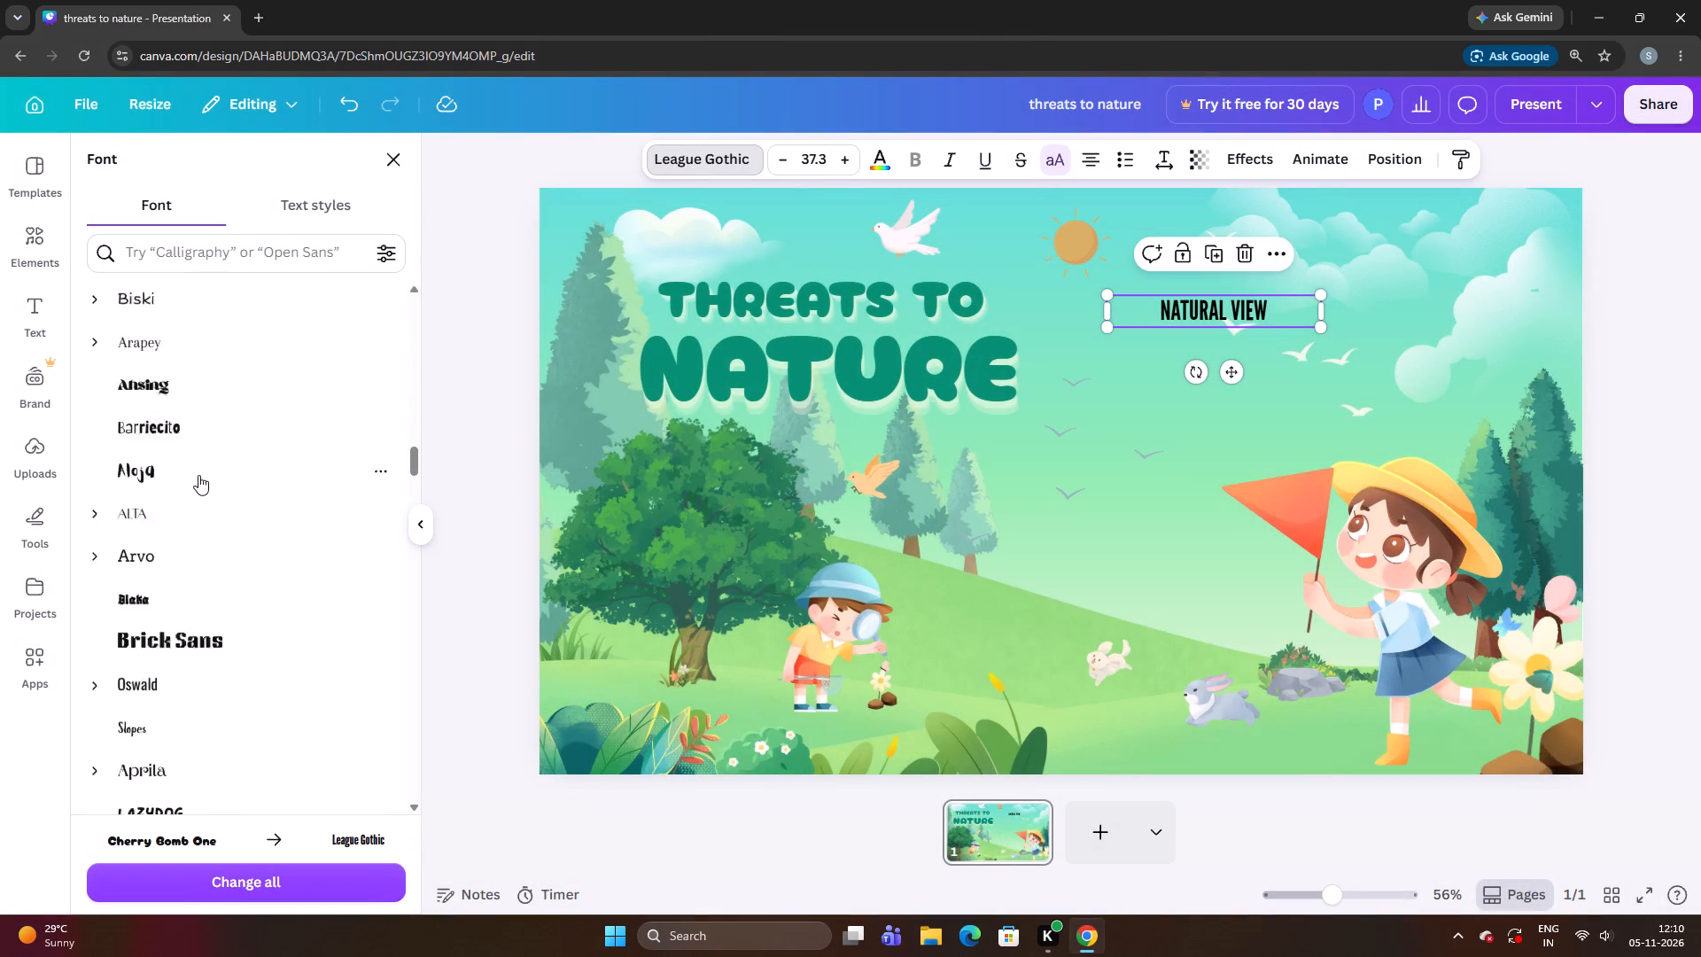
scroll(198, 475, up, 18)
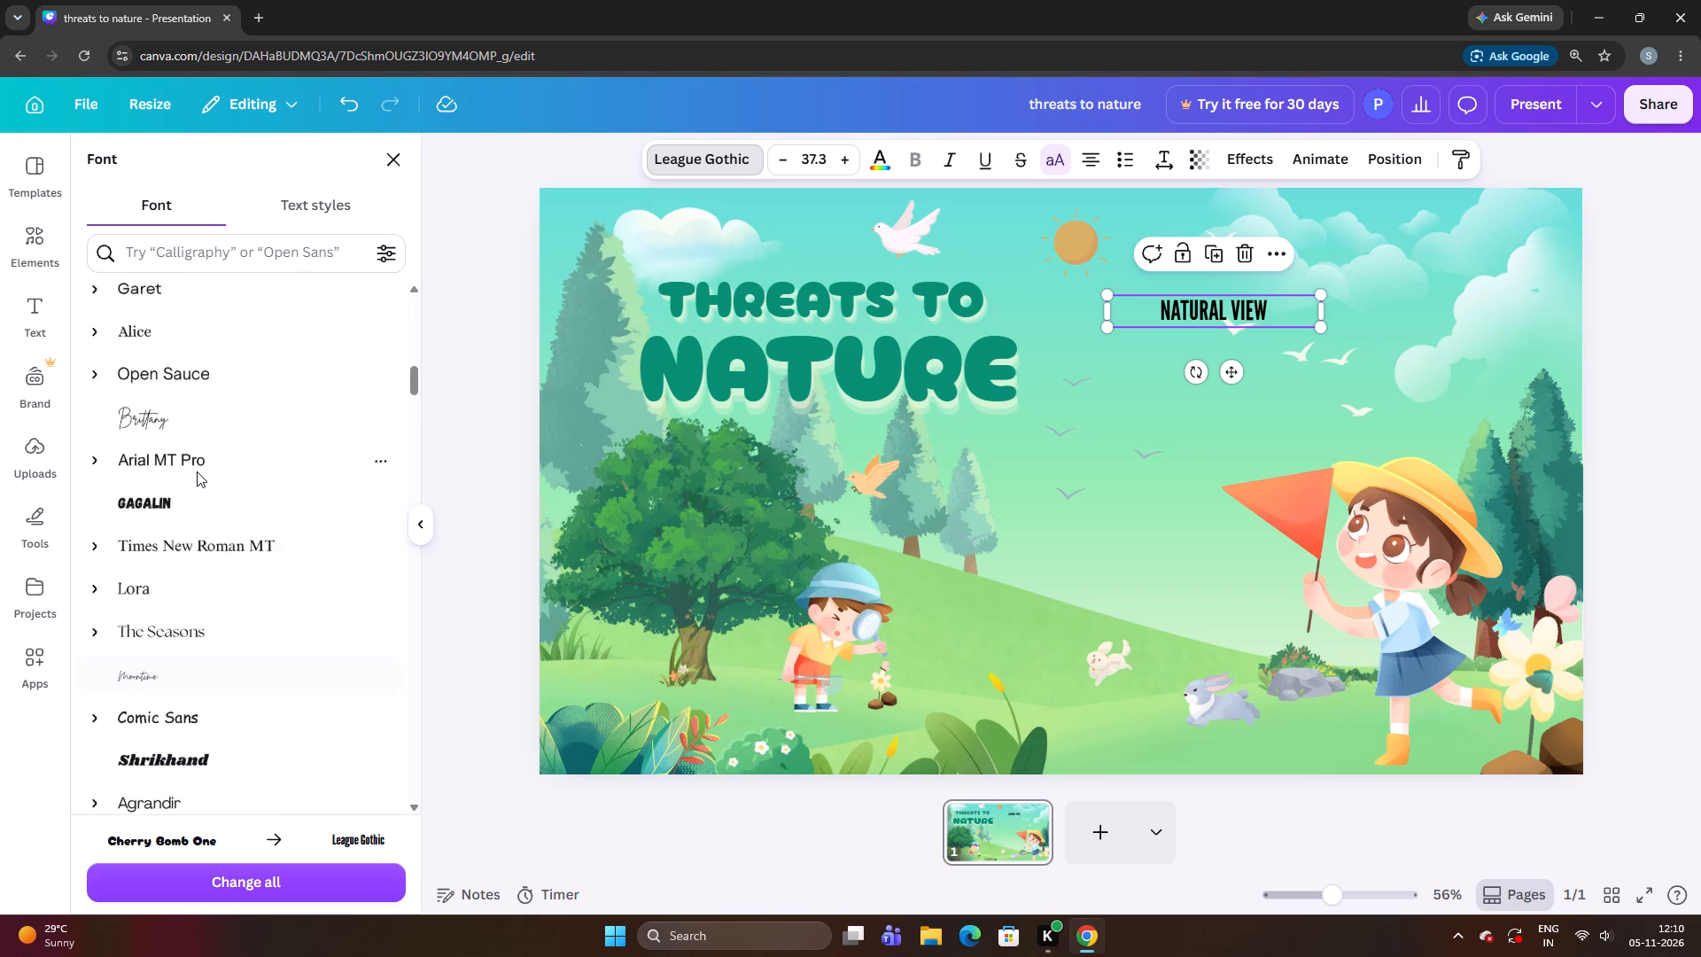
click(170, 576)
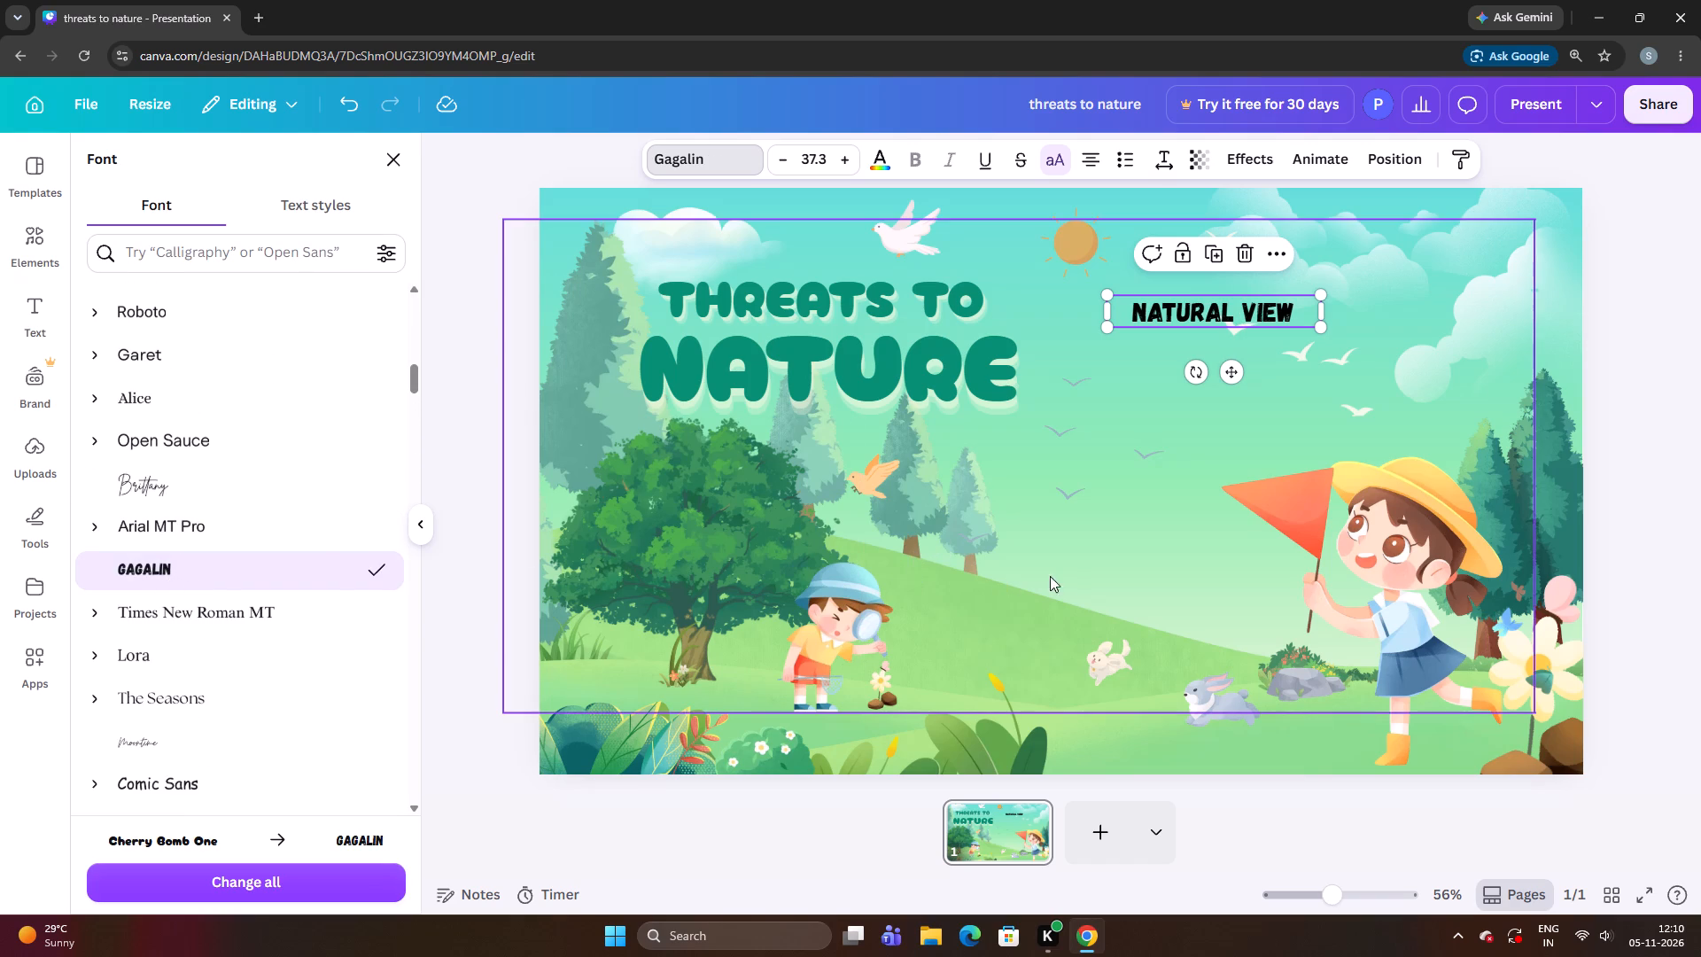
click(471, 642)
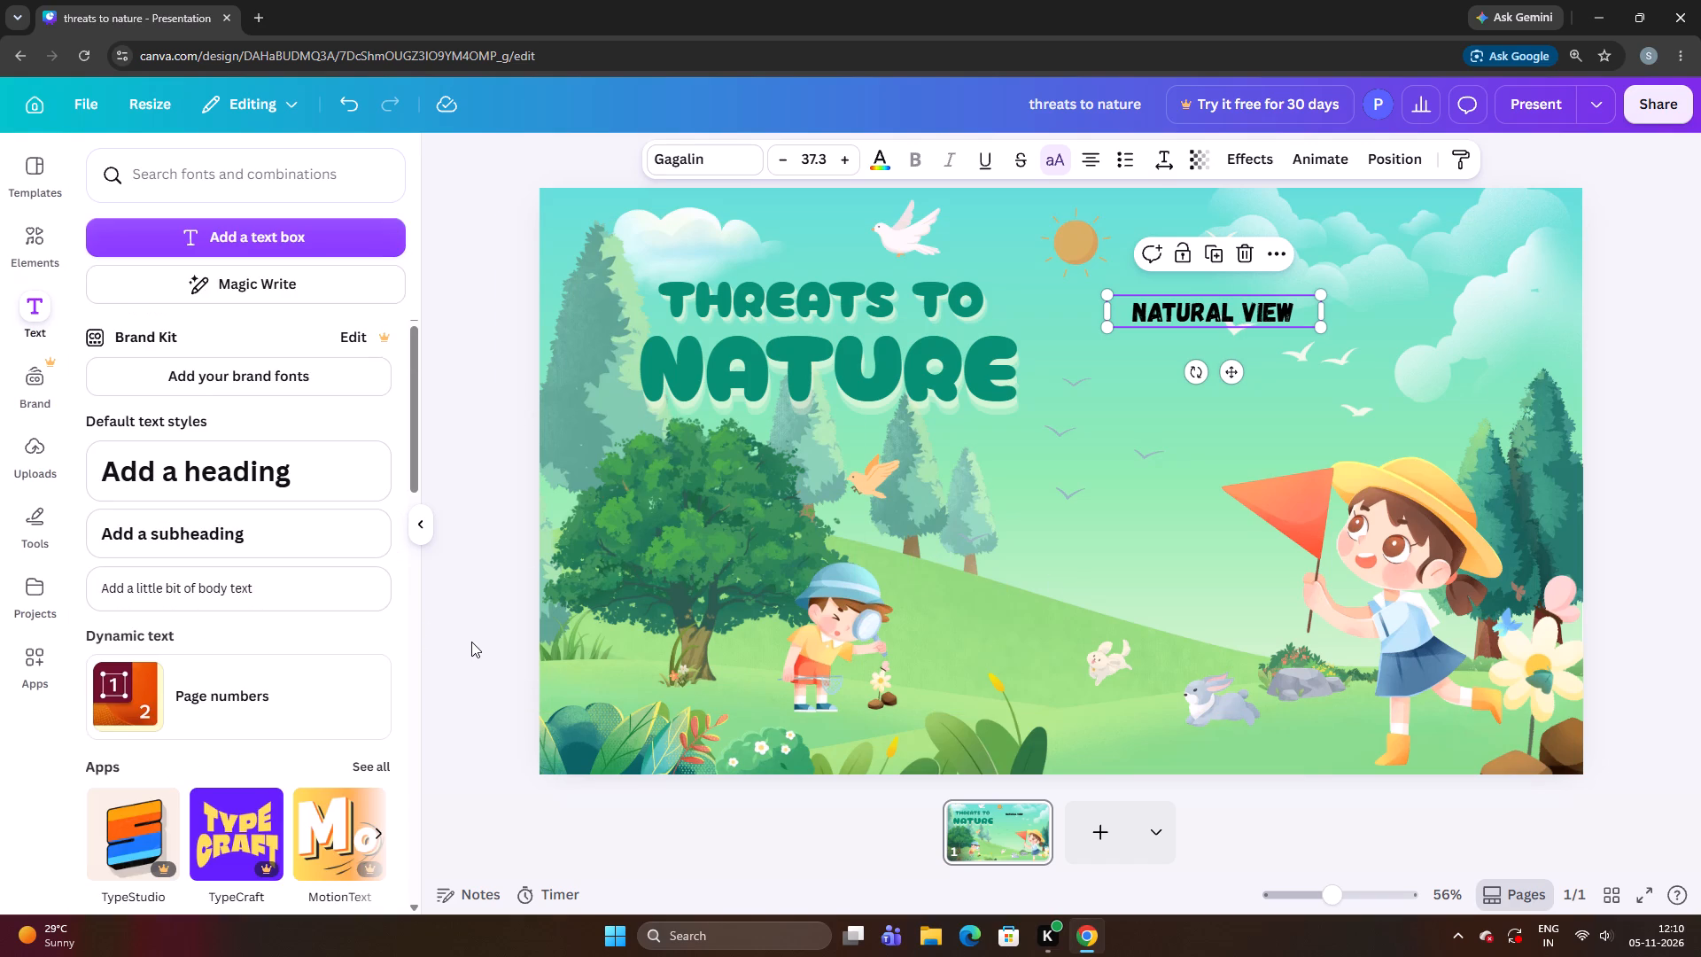
Move the "natural view" text into the sky beside the sun, just above the white birds.
drag(1167, 304, 1239, 329)
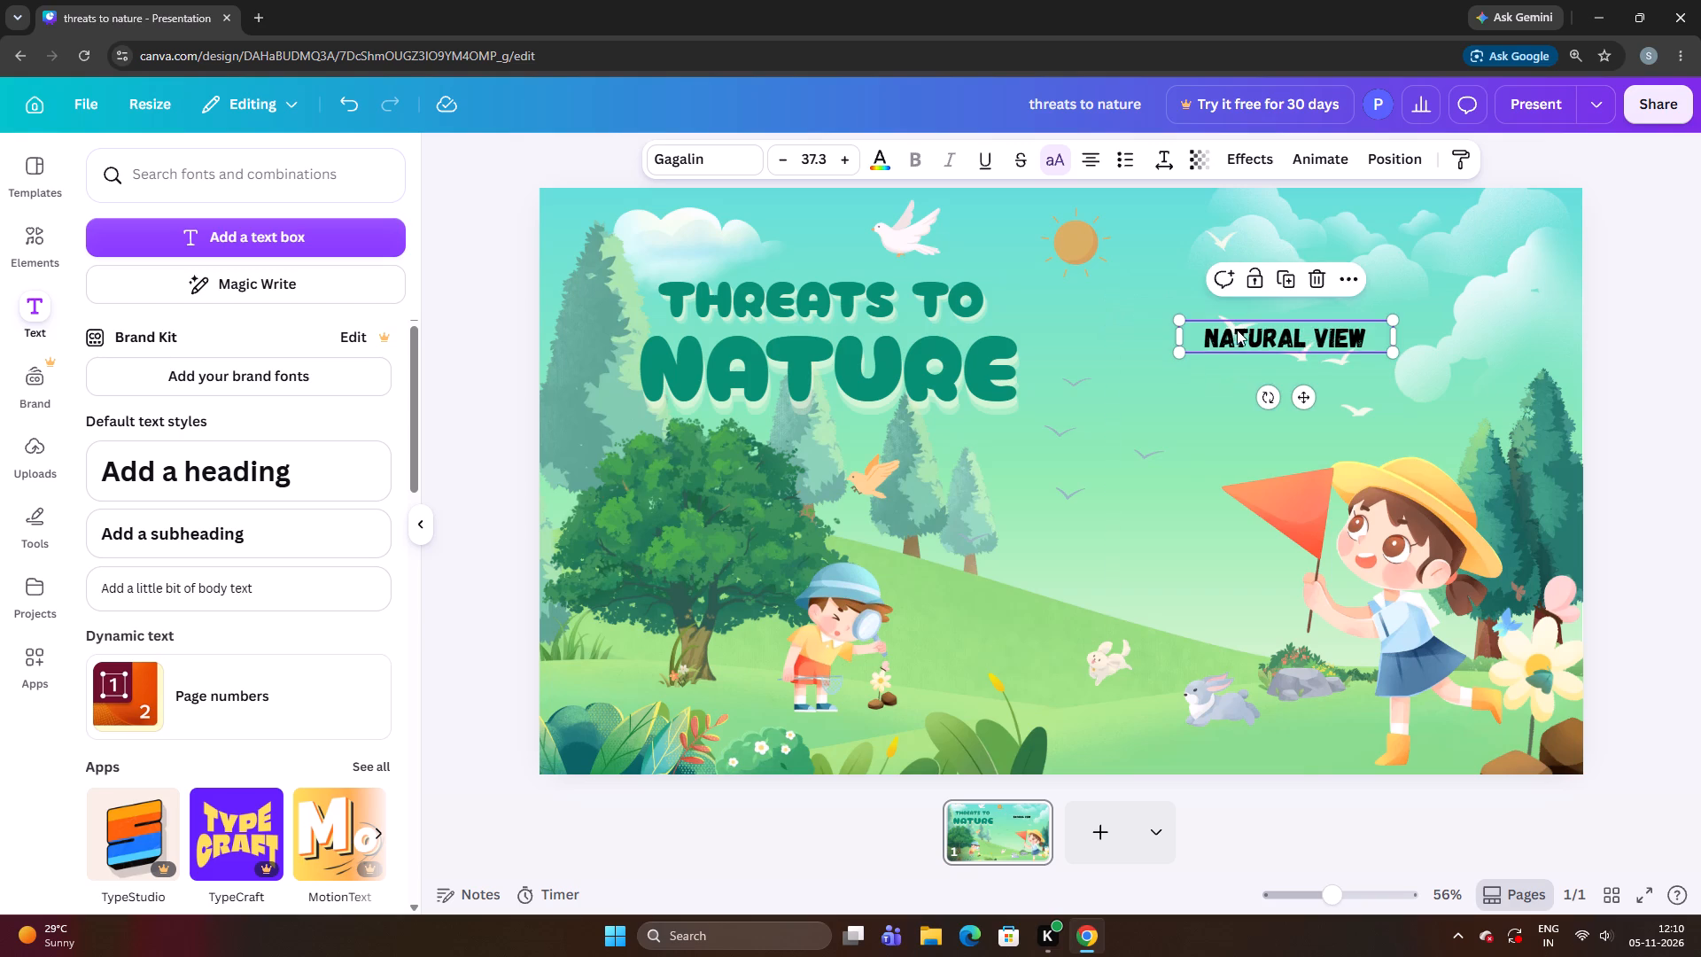
drag(1233, 341, 1216, 298)
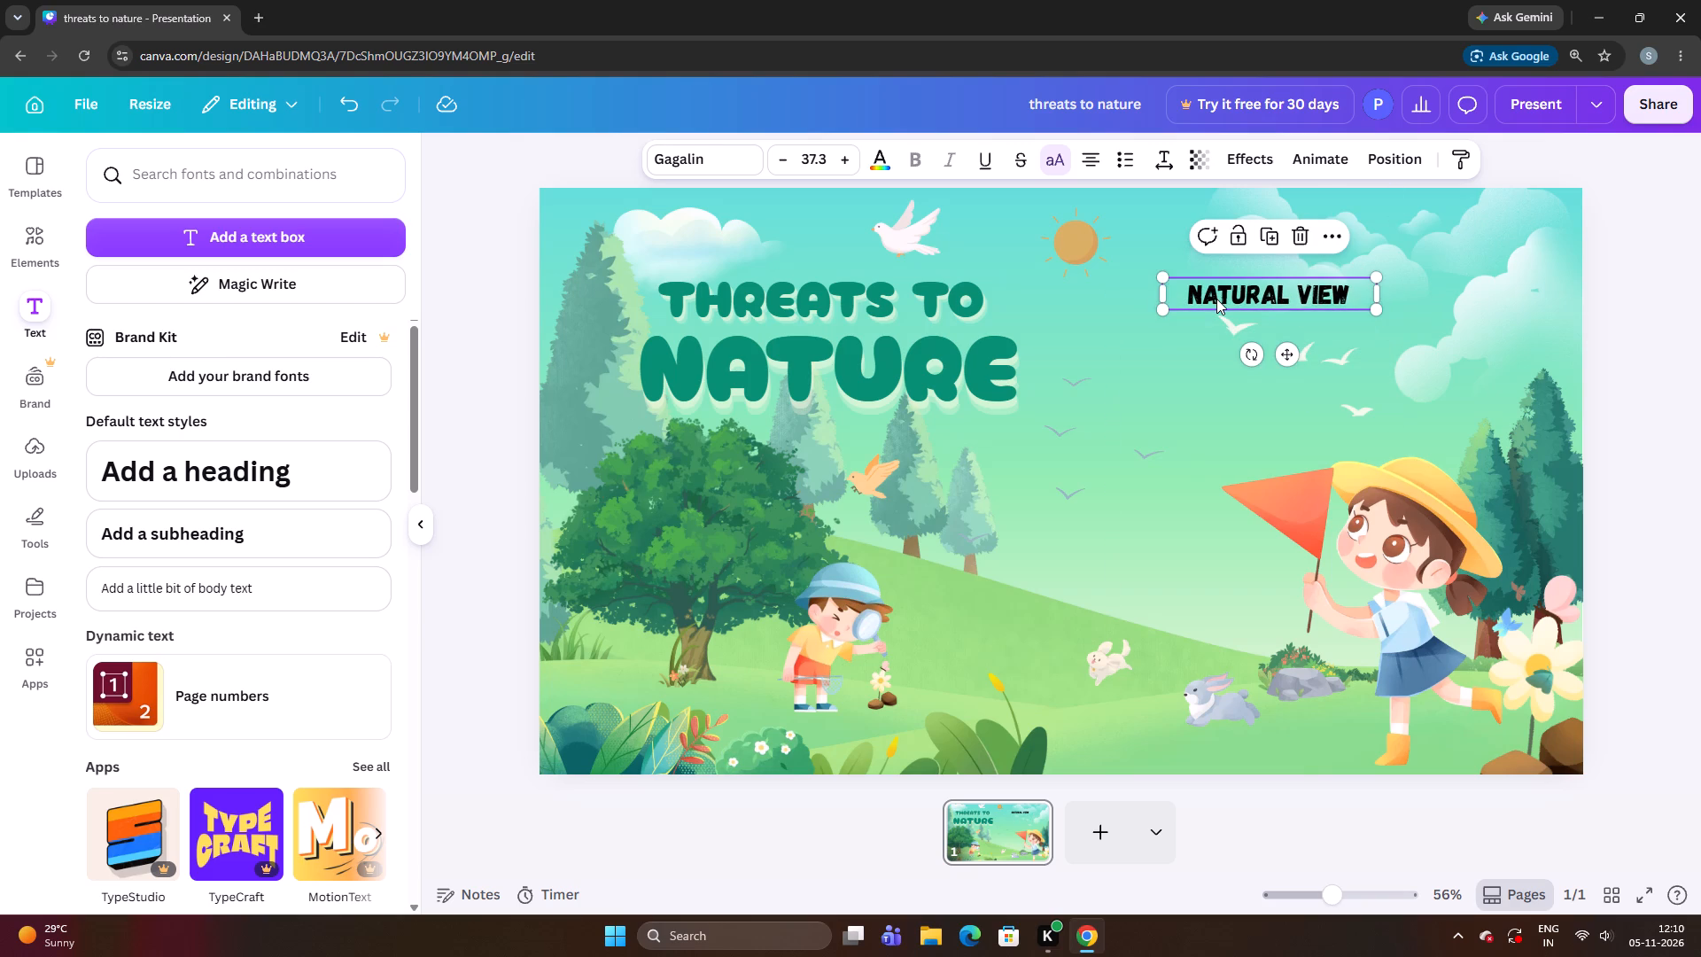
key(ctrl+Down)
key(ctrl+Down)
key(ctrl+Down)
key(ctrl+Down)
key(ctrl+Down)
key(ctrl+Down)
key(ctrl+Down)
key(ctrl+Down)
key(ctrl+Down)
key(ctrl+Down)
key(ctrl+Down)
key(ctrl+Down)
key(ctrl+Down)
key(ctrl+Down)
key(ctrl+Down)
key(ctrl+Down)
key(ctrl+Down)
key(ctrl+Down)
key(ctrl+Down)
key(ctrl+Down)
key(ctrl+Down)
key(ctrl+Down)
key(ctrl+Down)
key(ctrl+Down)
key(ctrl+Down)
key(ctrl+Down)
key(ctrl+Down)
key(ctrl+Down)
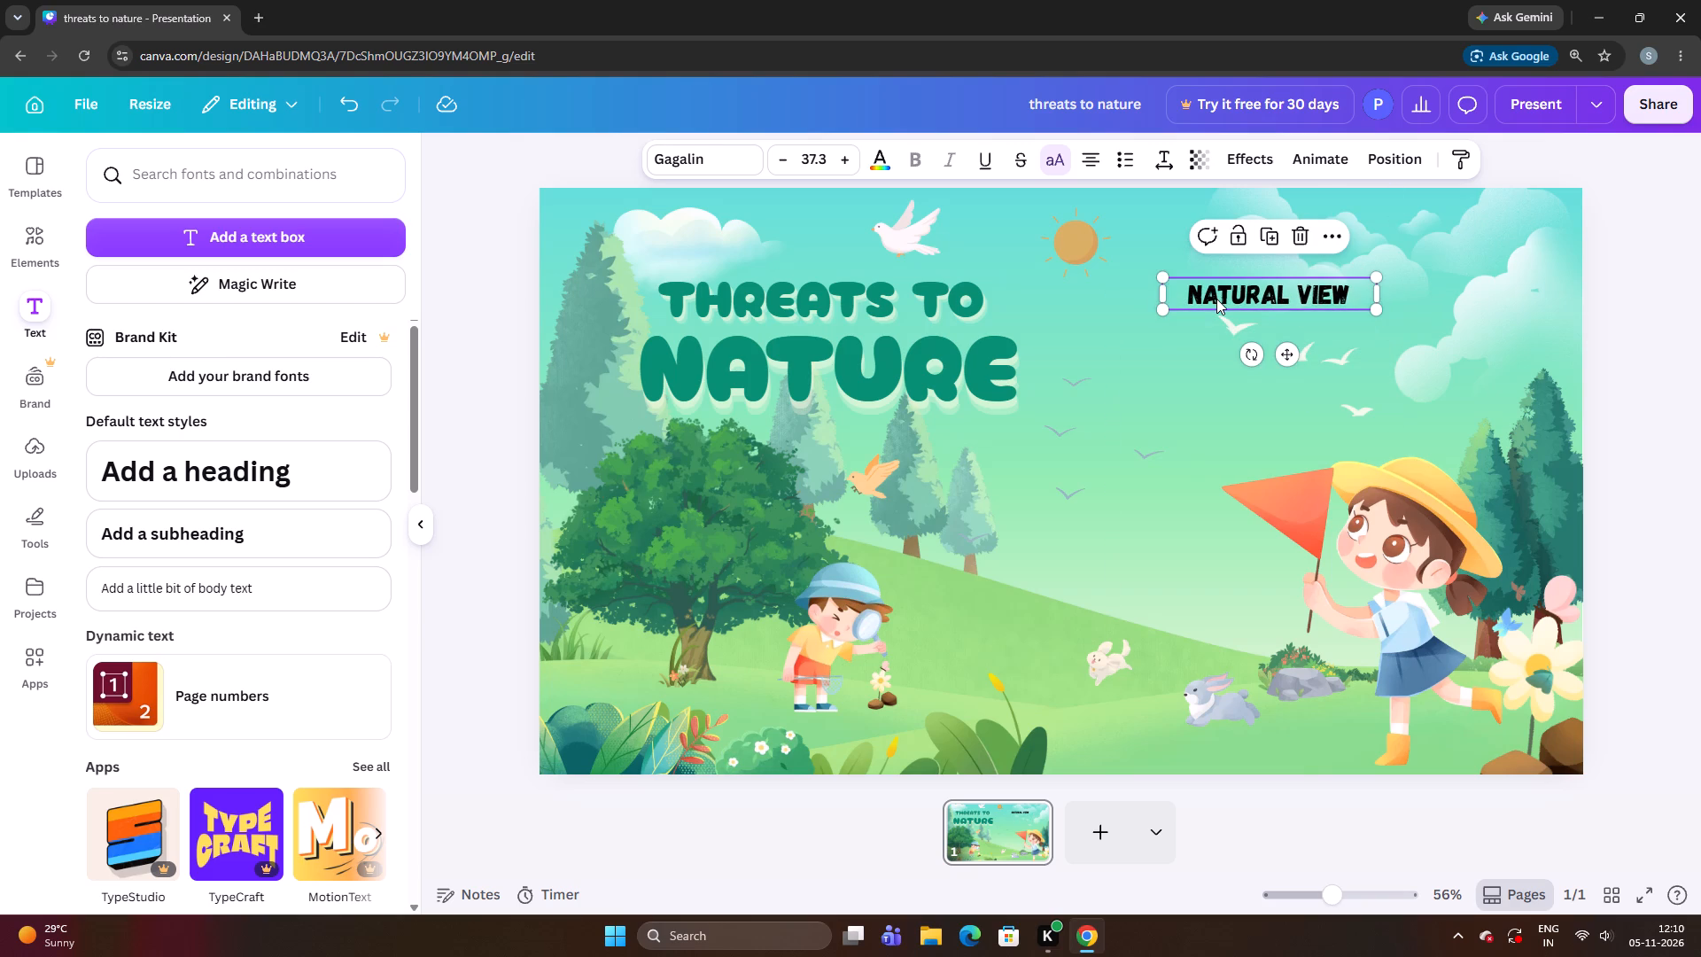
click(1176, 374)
Enlarge the "natural view" text to a font size of about 61.3.
click(1220, 286)
key(ctrl+Down)
key(ctrl+Down)
key(ctrl+Down)
key(ctrl+Down)
key(ctrl+Down)
key(ctrl+Down)
key(ctrl+Down)
key(ctrl+Down)
key(ctrl+Down)
key(ctrl+Down)
key(ctrl+Down)
key(ctrl+Down)
key(ctrl+Down)
key(ctrl+Down)
key(ctrl+Down)
key(ctrl+Down)
key(ctrl+Down)
key(ctrl+Down)
key(ctrl+Down)
key(ctrl+Down)
key(ctrl+Down)
key(ctrl+Down)
key(ctrl+Down)
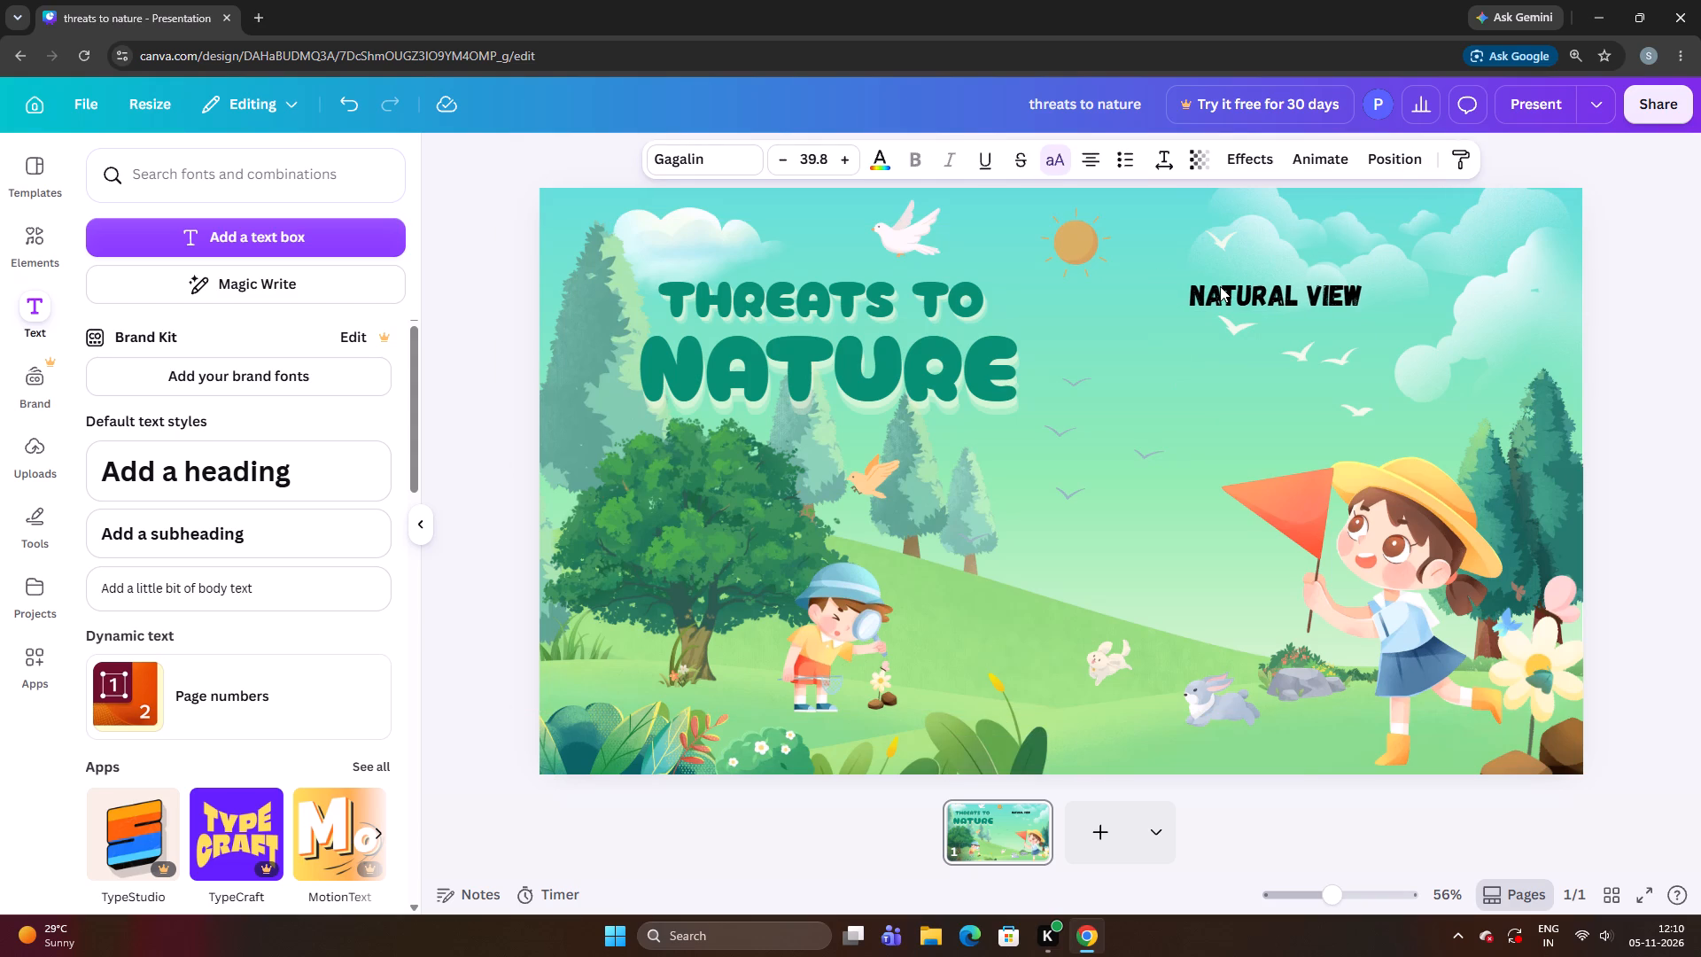
key(ctrl+Up)
key(ctrl+Up)
key(ctrl+Up)
key(ctrl+Up)
key(ctrl+Up)
key(ctrl+Up)
key(ctrl+Up)
key(ctrl+Up)
key(ctrl+Up)
key(ctrl+Up)
key(ctrl+Up)
key(ctrl+Up)
key(ctrl+Up)
key(ctrl+Up)
key(ctrl+Up)
key(ctrl+Up)
key(ctrl+Up)
key(ctrl+Up)
key(ctrl+Up)
key(ctrl+Up)
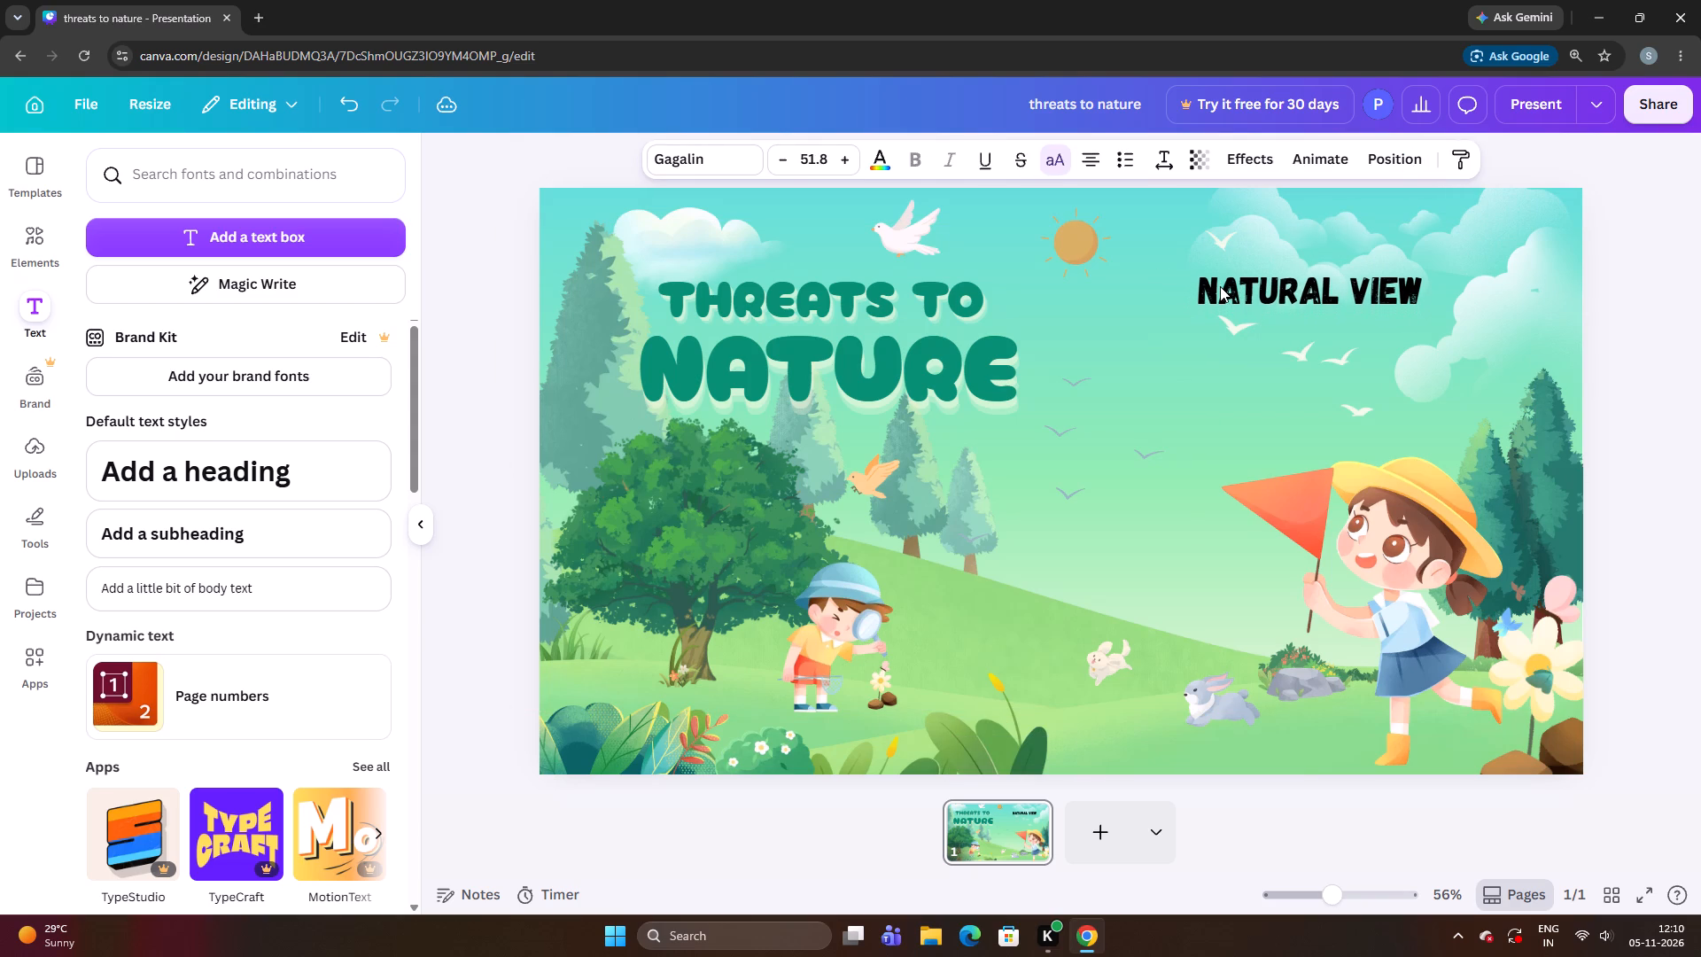
key(ctrl+Down)
key(ctrl+Down)
key(ctrl+Down)
key(ctrl+Down)
key(ctrl+Down)
key(ctrl+Down)
key(ctrl+Down)
key(ctrl+Down)
key(ctrl+Down)
key(ctrl+Down)
key(ctrl+Down)
key(ctrl+Down)
key(ctrl+Down)
key(ctrl+Down)
key(ctrl+Down)
Nudge the enlarged "natural view" text slightly up and to the left in the sky.
key(Up)
key(Up)
key(Up)
key(Up)
key(Up)
key(Up)
key(Up)
key(Up)
key(Up)
key(Up)
key(Up)
key(Up)
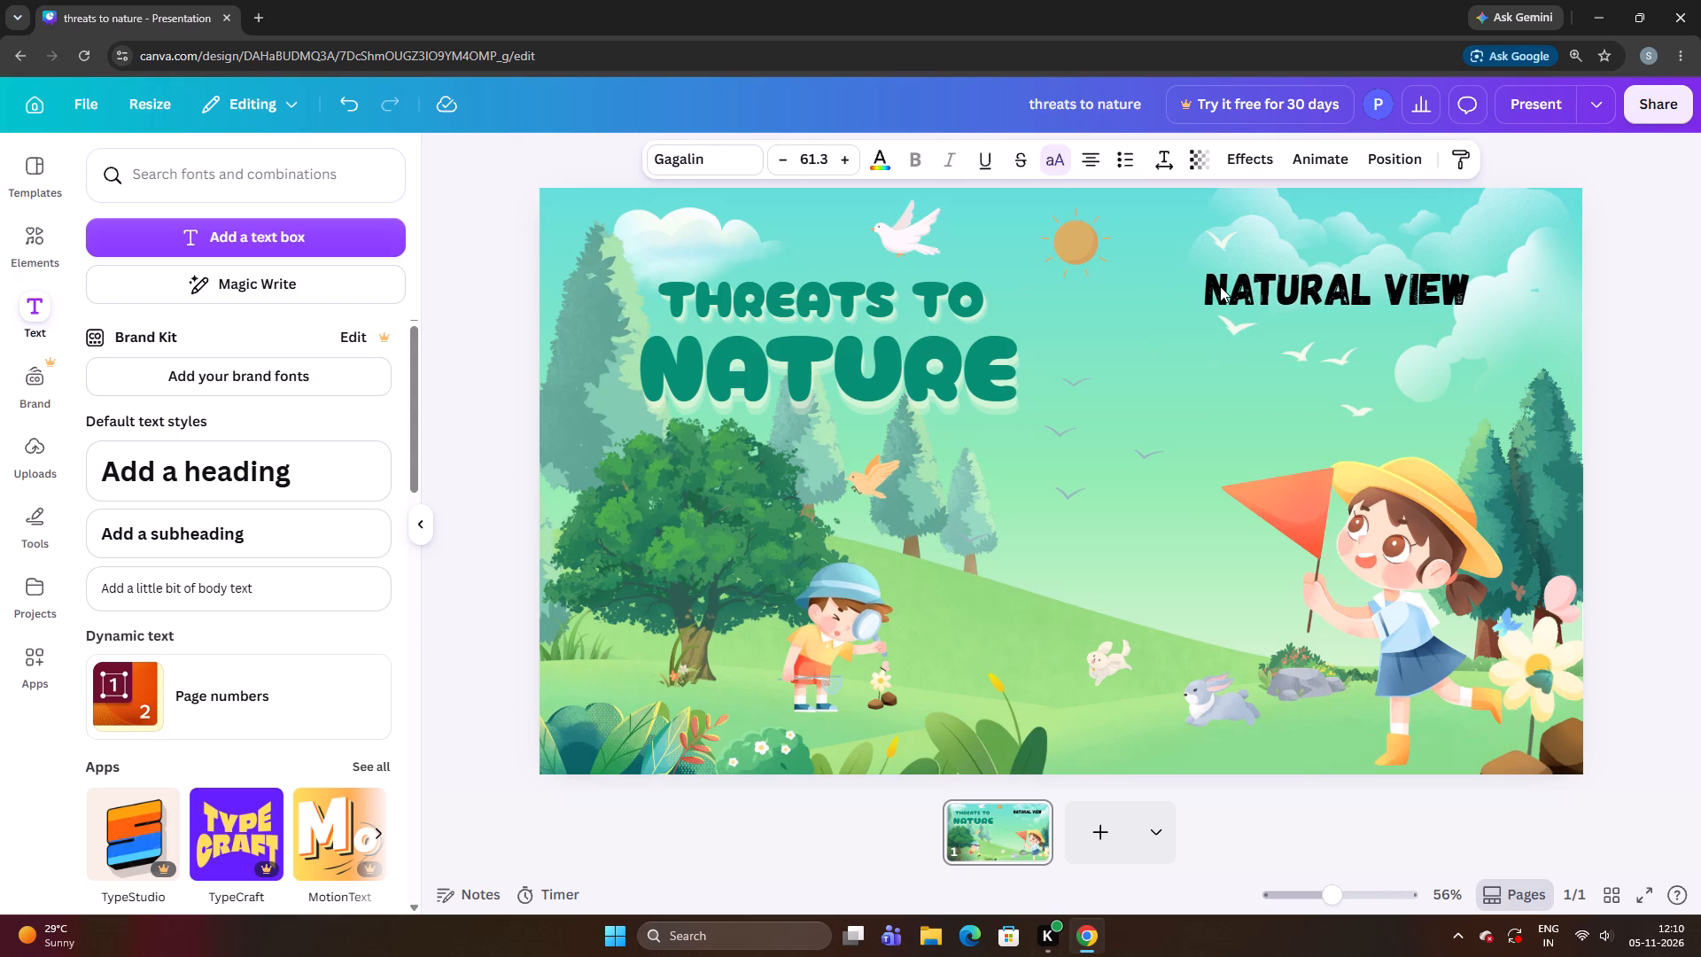
key(Left)
key(Left)
key(Left)
key(Left)
key(Left)
key(Left)
key(Left)
key(Left)
key(Left)
key(Left)
key(Left)
key(Left)
key(Left)
key(Left)
key(Left)
key(Left)
key(Left)
key(Left)
key(Left)
key(Left)
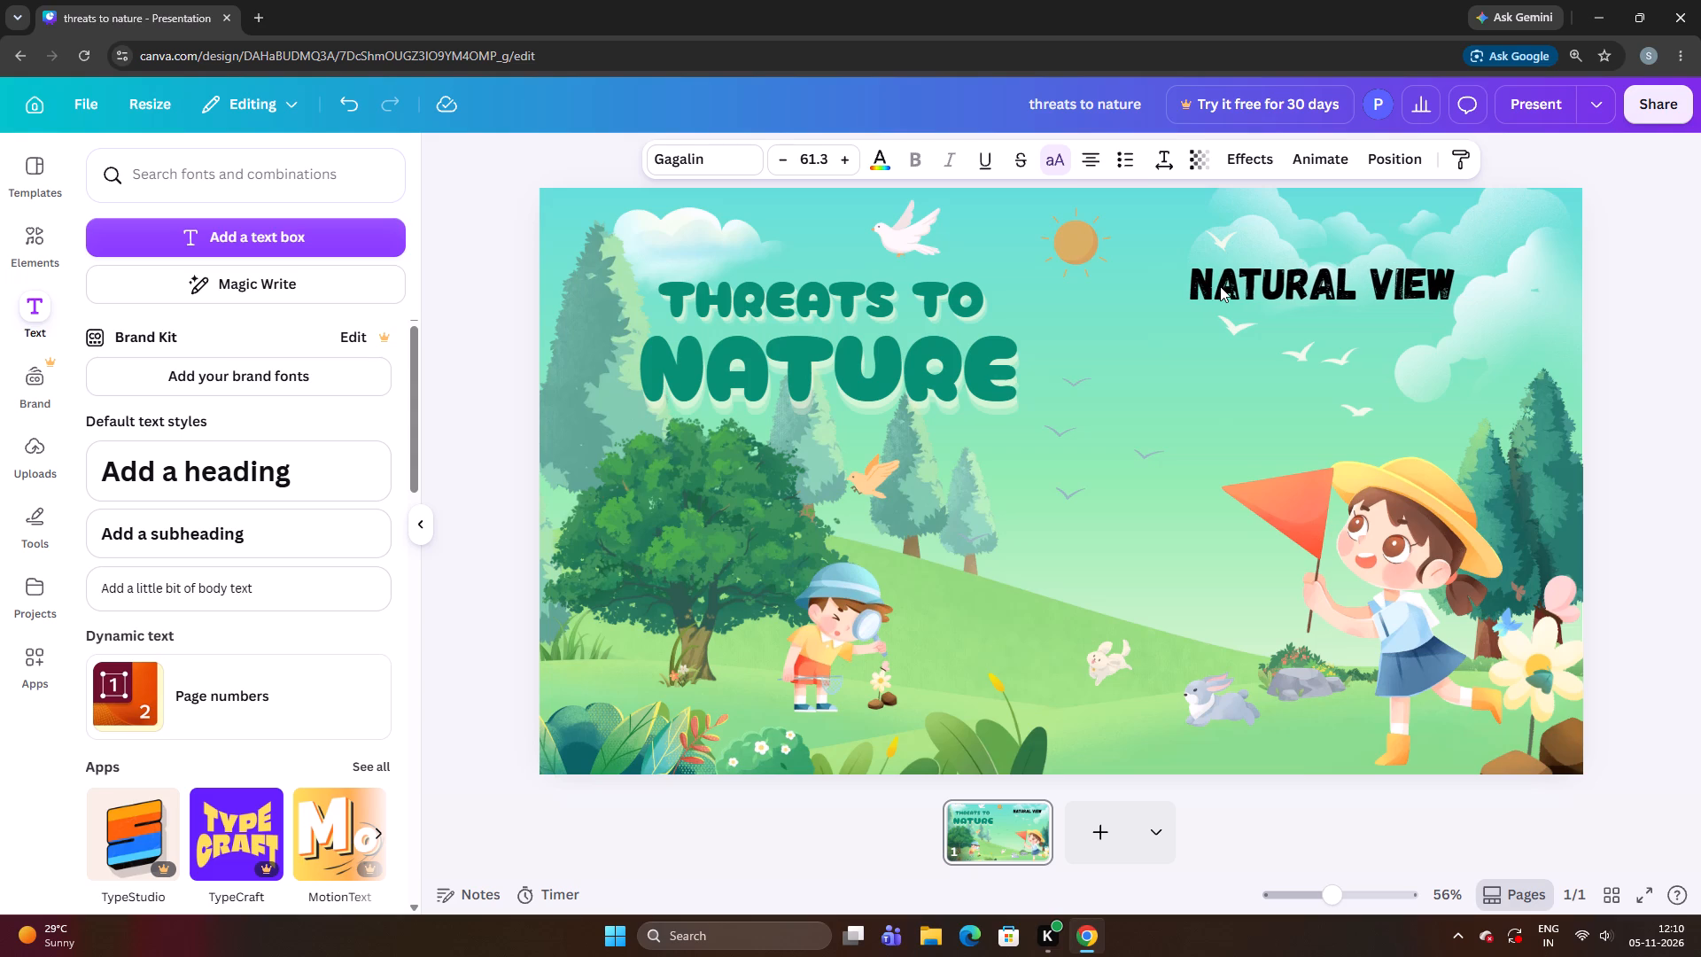
Enlarge the "Natural view" text to a font size of about 65.1 and nudge it slightly left in the sky.
key(Left)
key(ctrl+Down)
key(ctrl+Down)
key(ctrl+Down)
key(ctrl+Down)
key(ctrl+Down)
key(ctrl+Down)
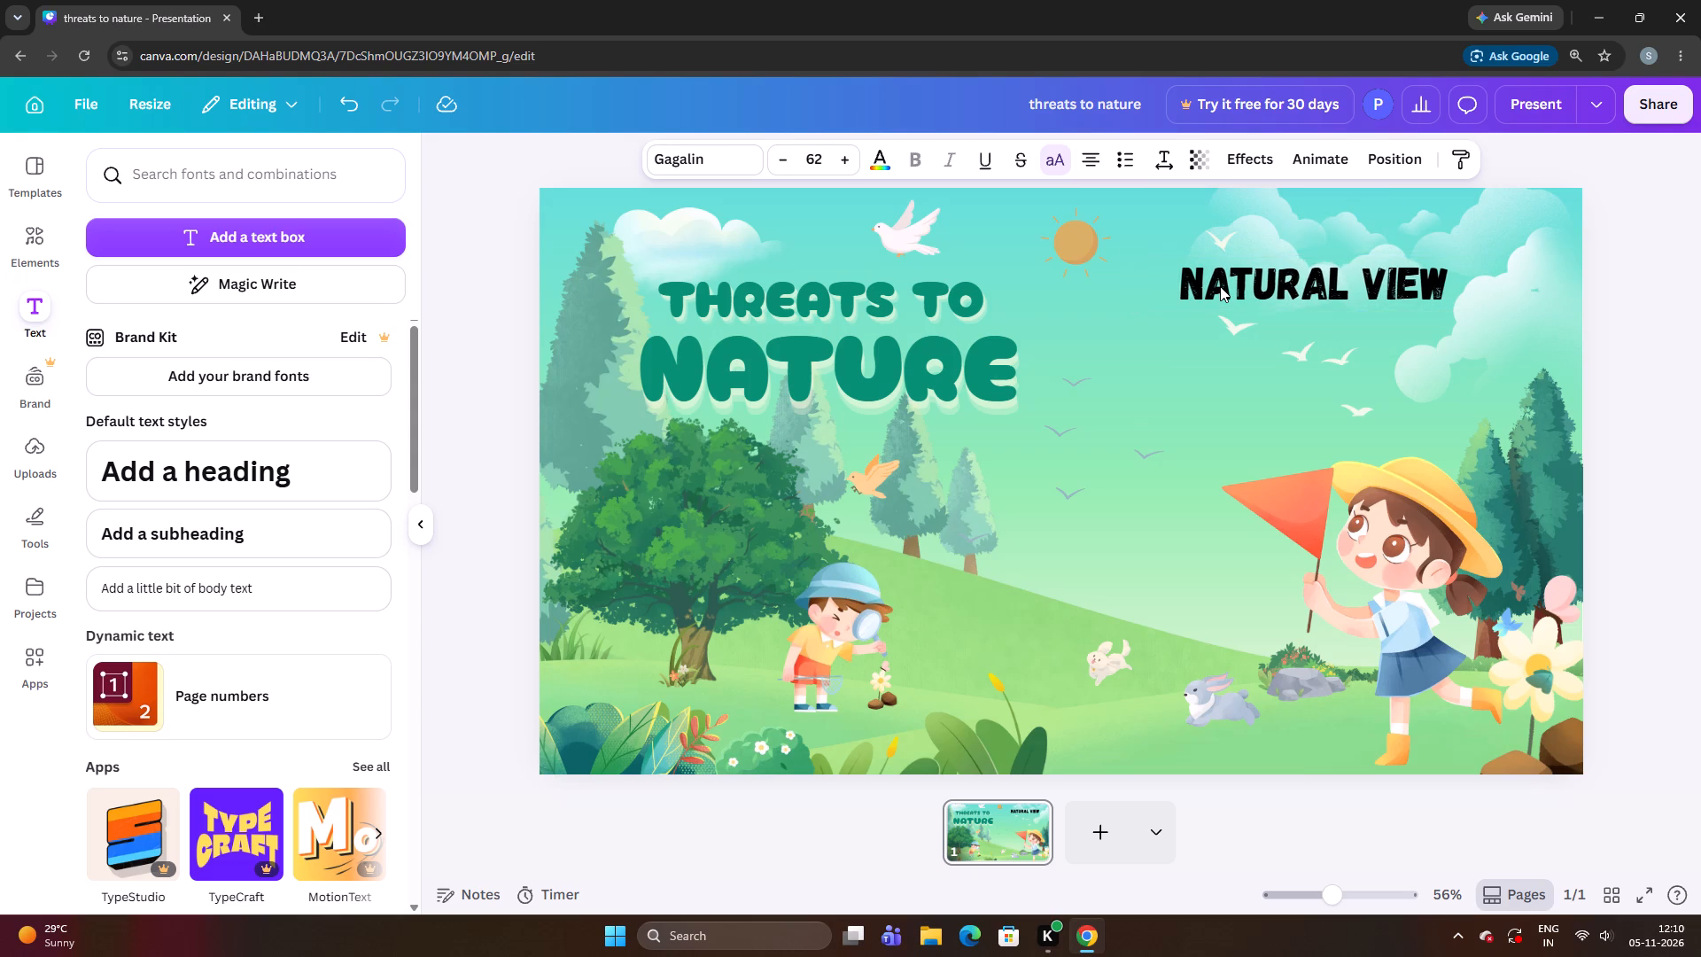
key(Left)
key(Up)
key(Up)
key(Up)
key(Up)
key(Up)
key(Up)
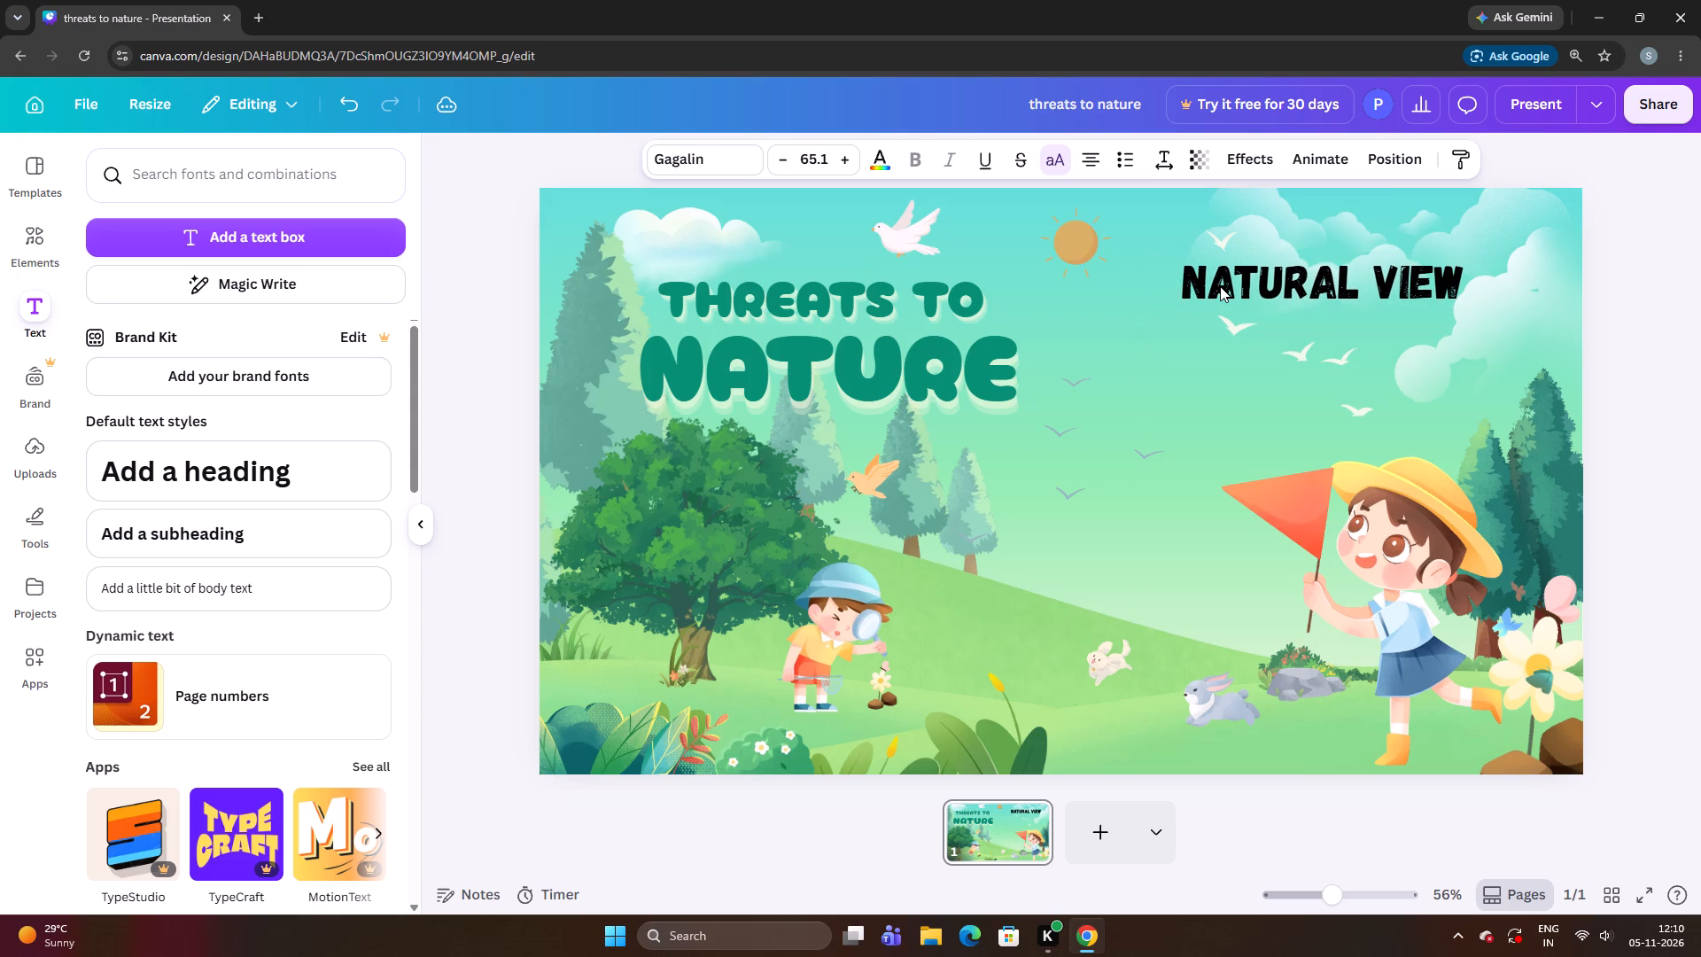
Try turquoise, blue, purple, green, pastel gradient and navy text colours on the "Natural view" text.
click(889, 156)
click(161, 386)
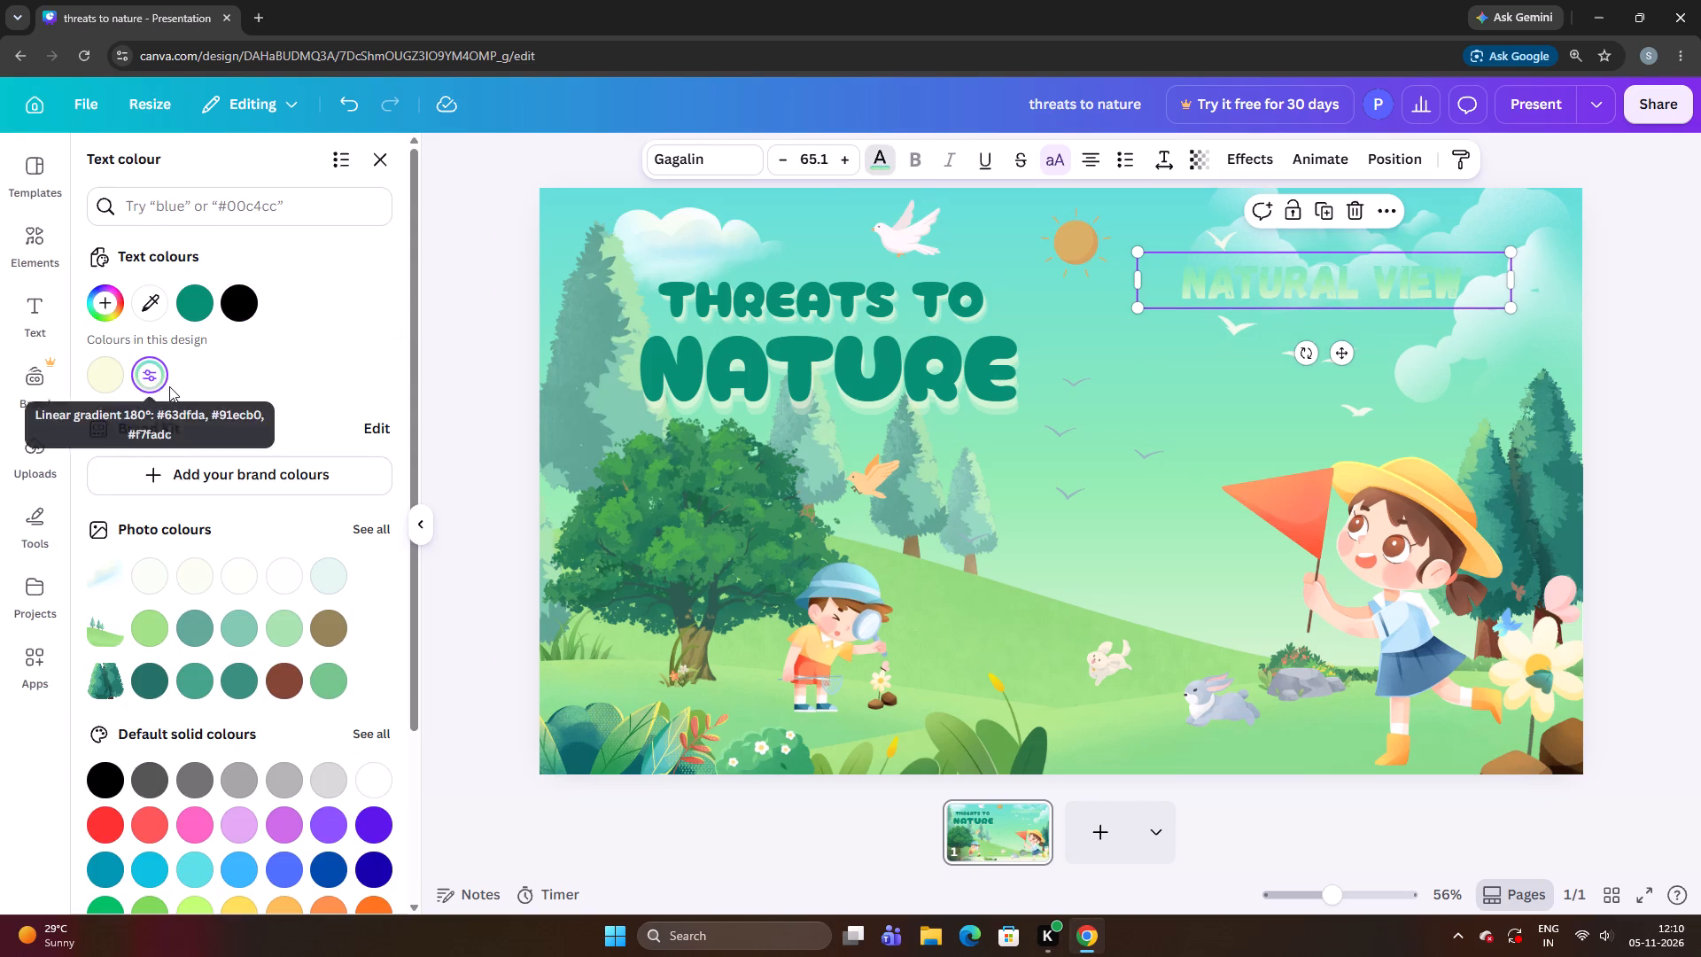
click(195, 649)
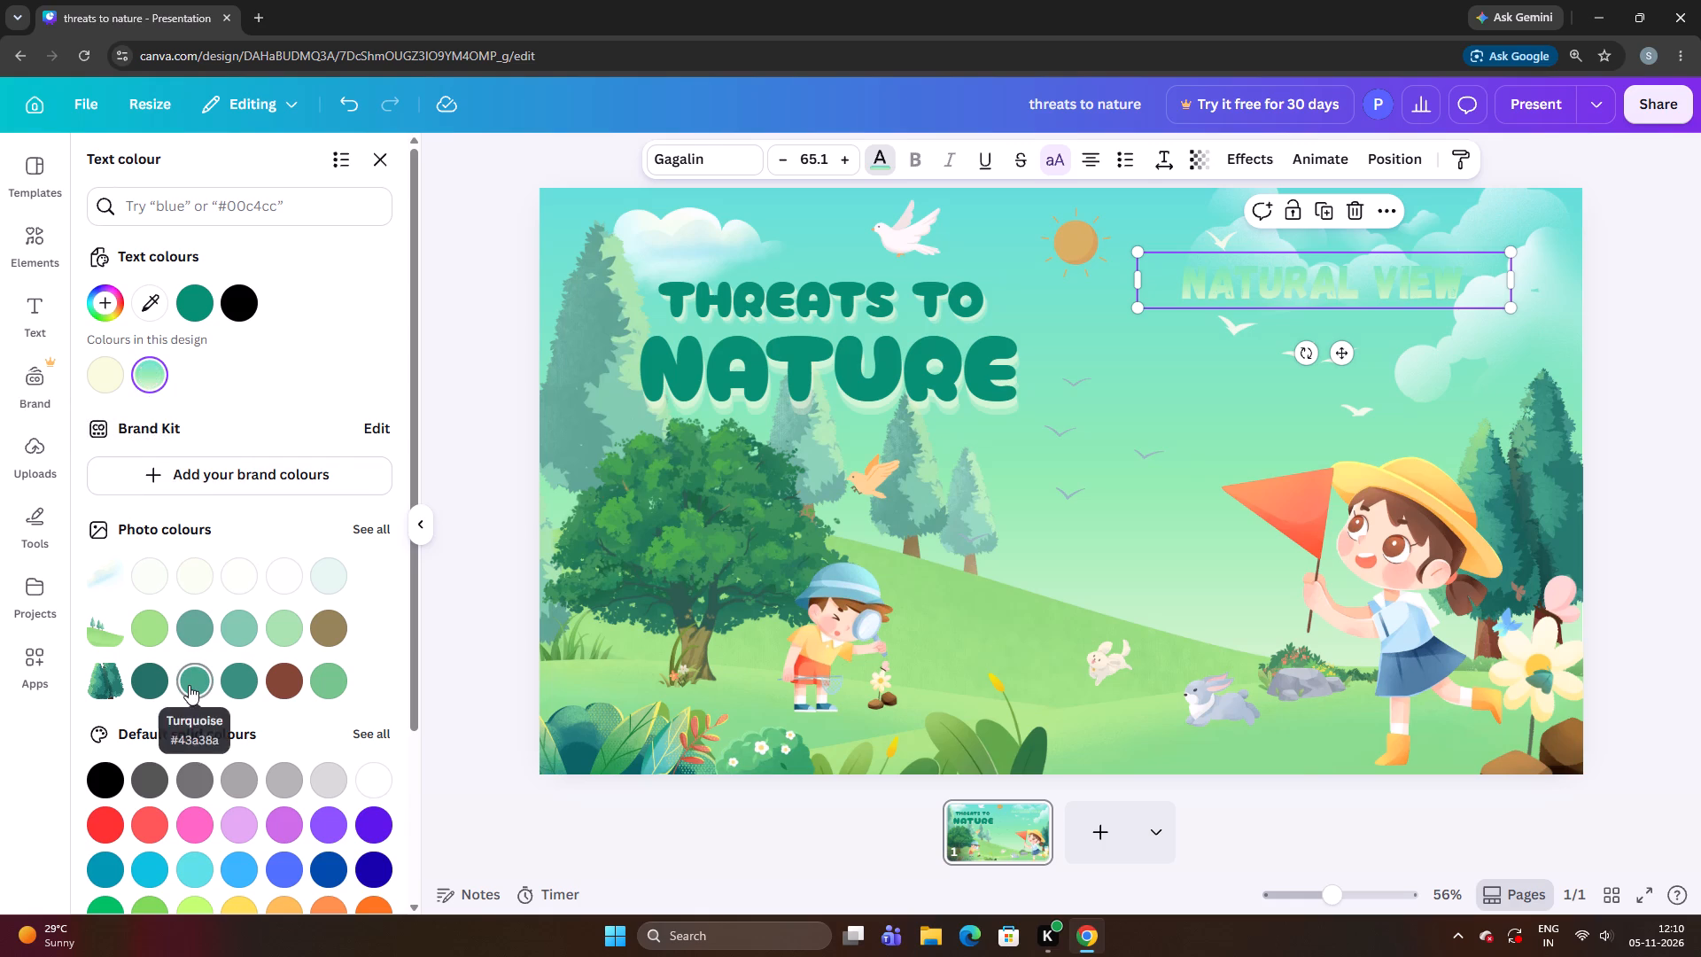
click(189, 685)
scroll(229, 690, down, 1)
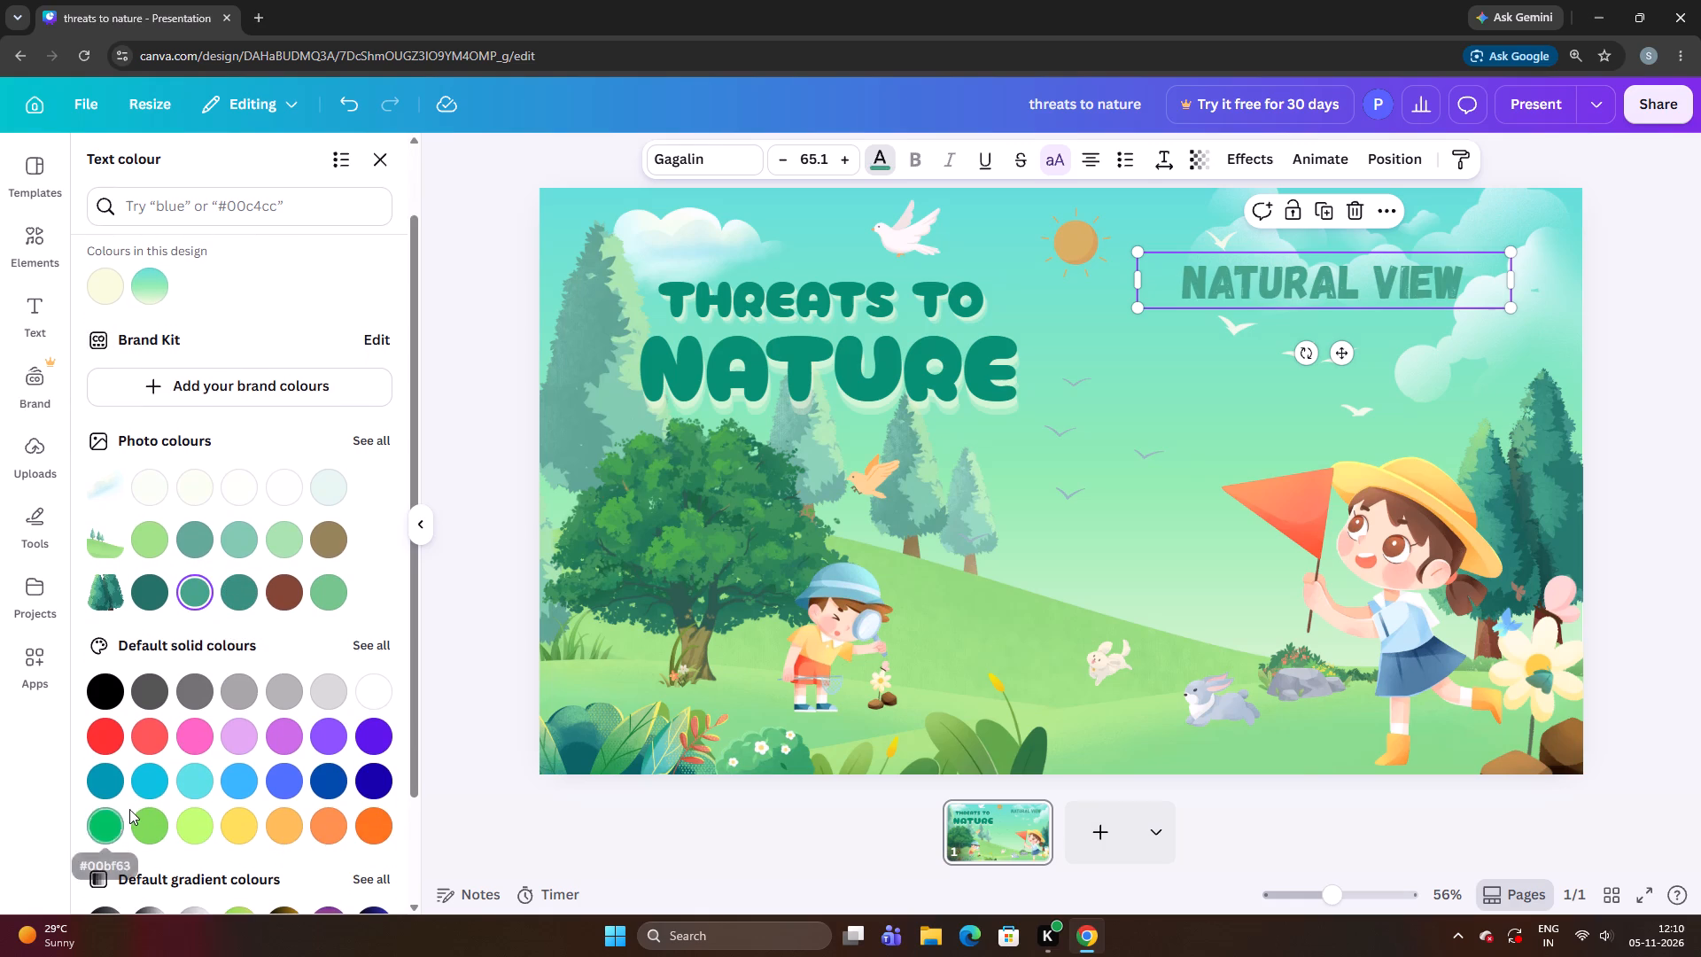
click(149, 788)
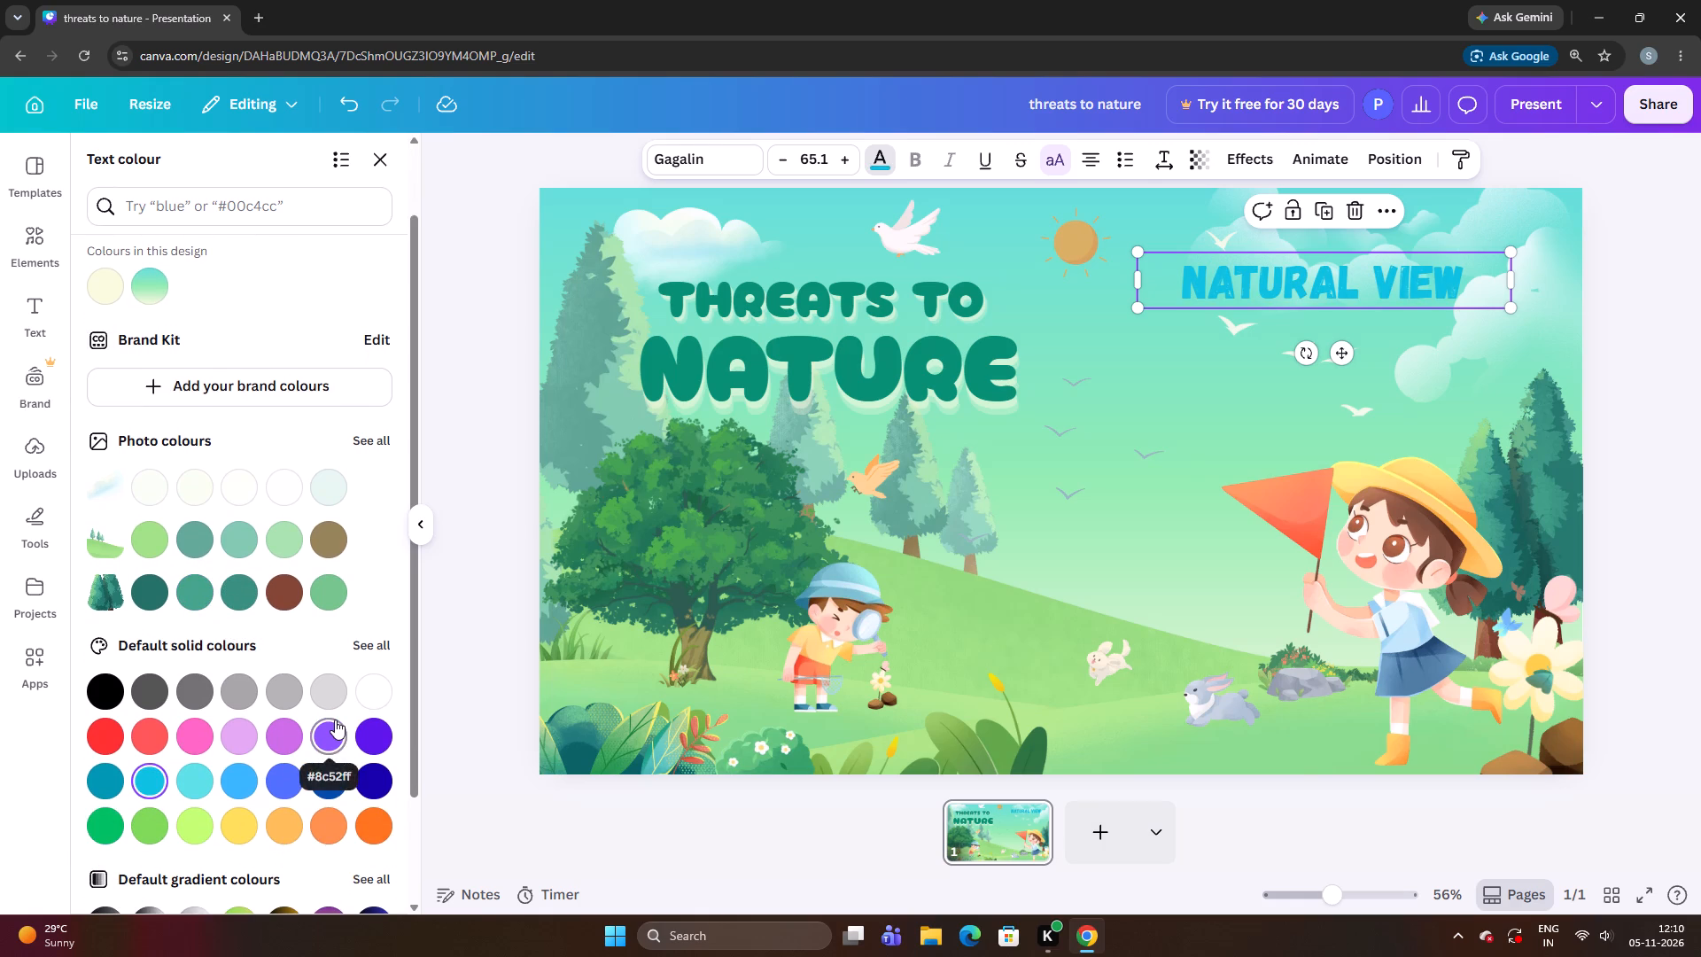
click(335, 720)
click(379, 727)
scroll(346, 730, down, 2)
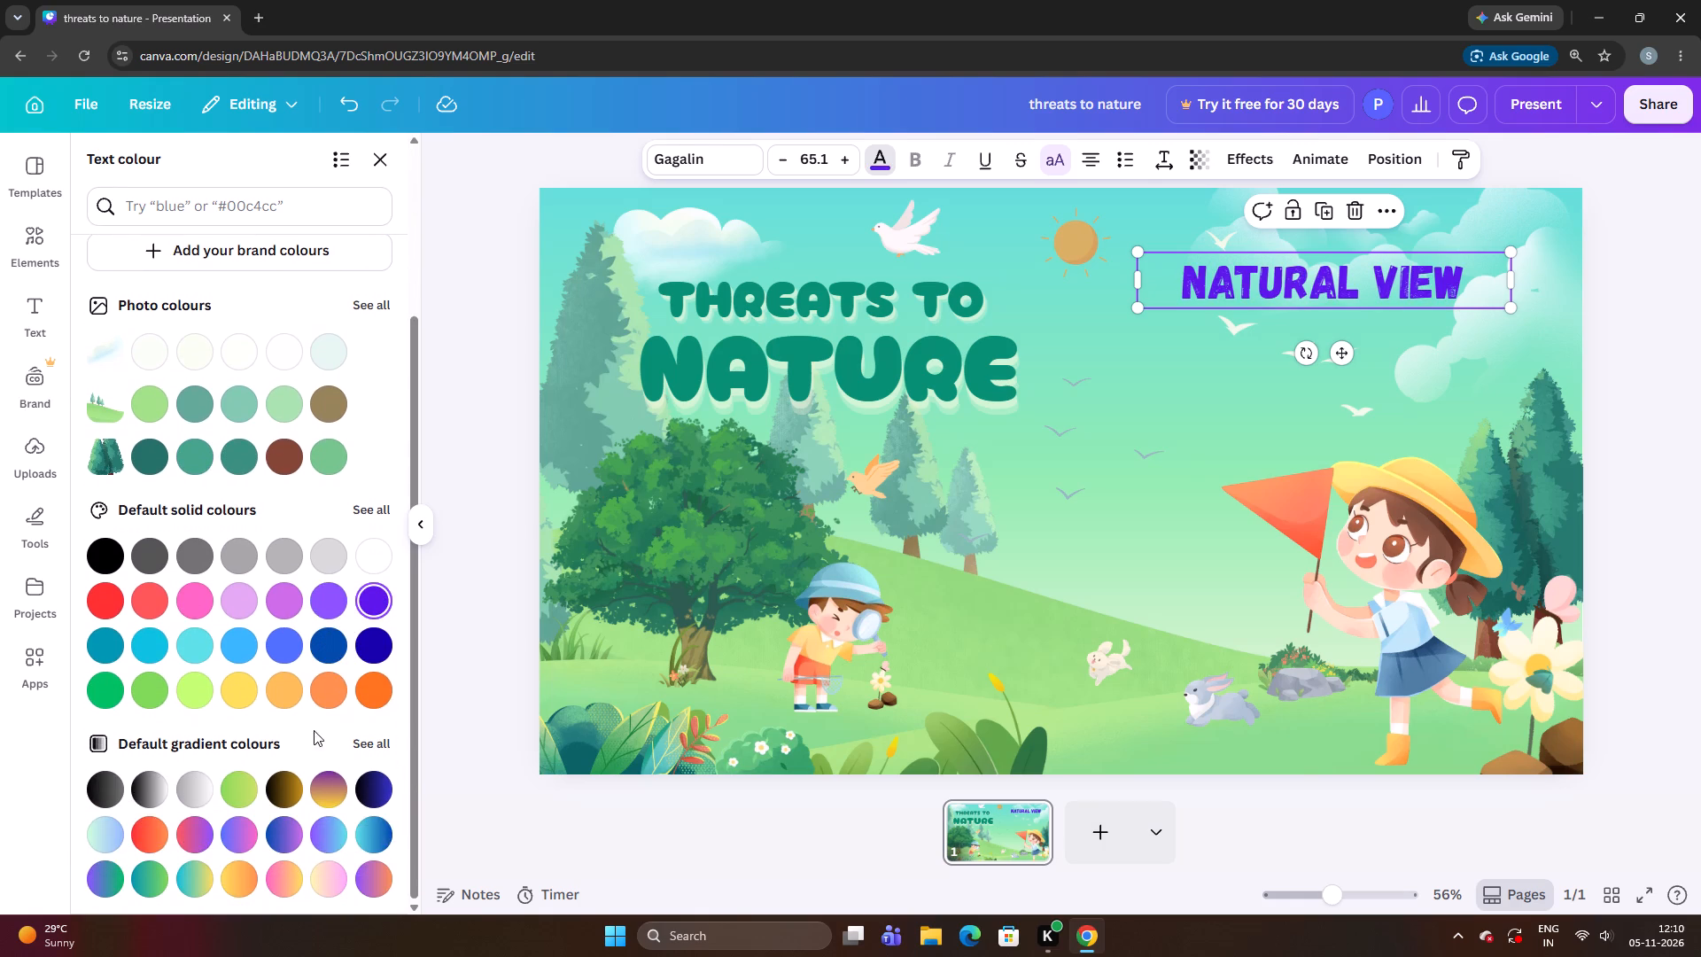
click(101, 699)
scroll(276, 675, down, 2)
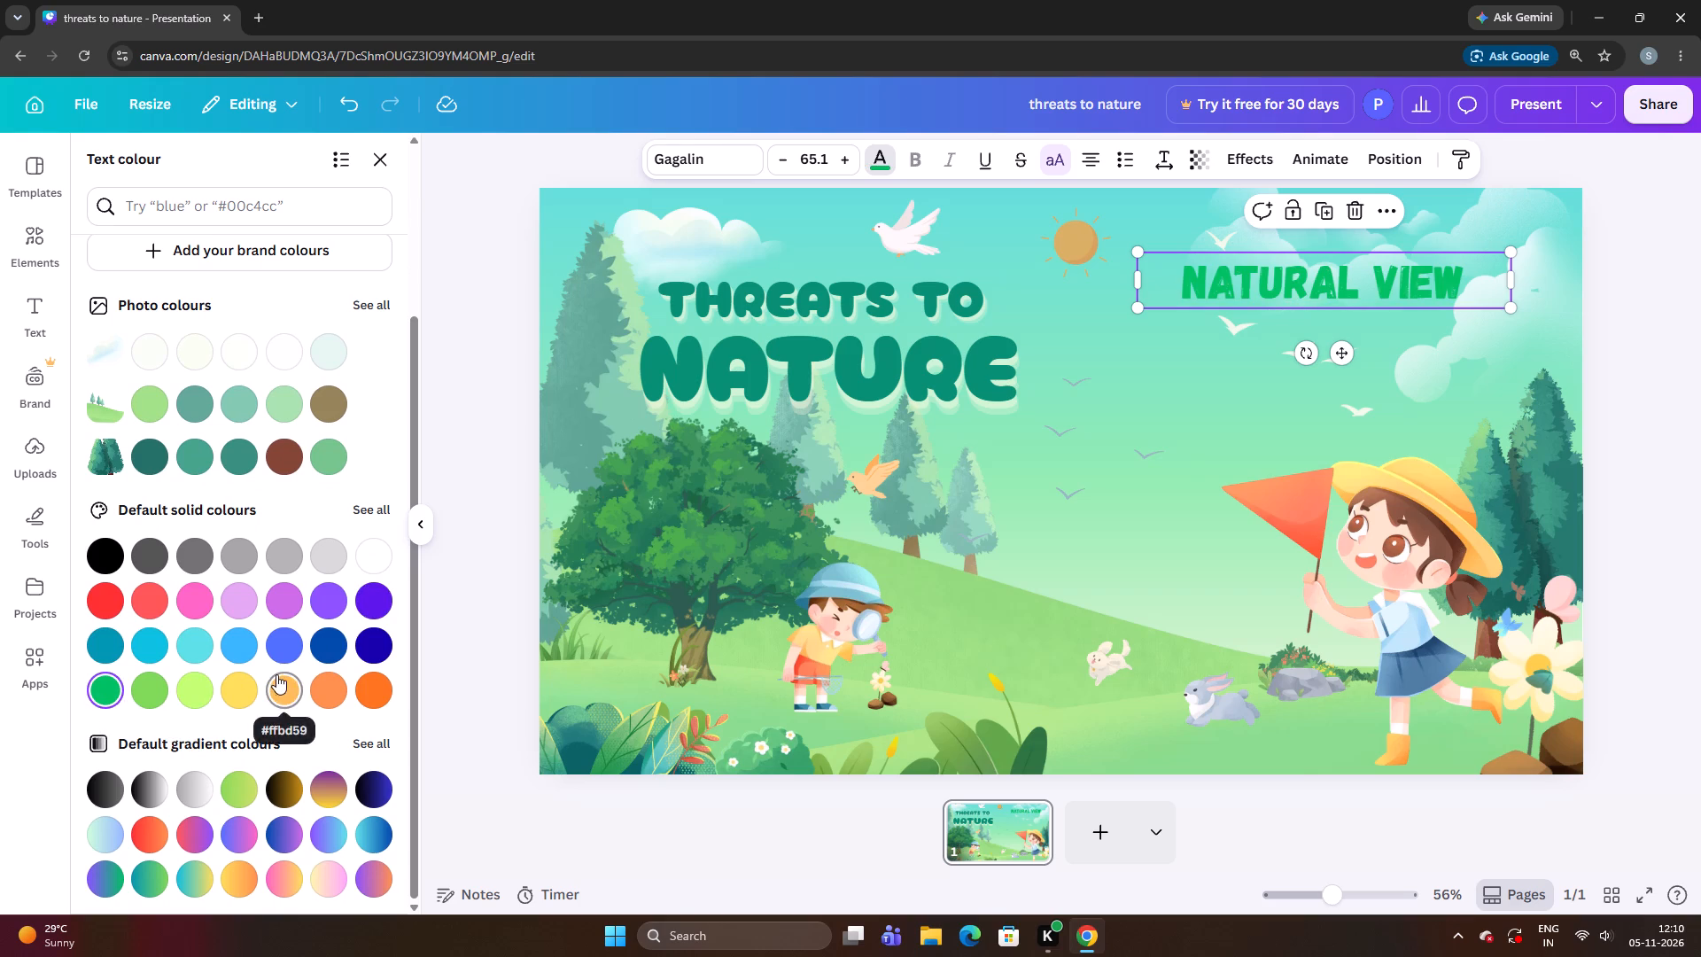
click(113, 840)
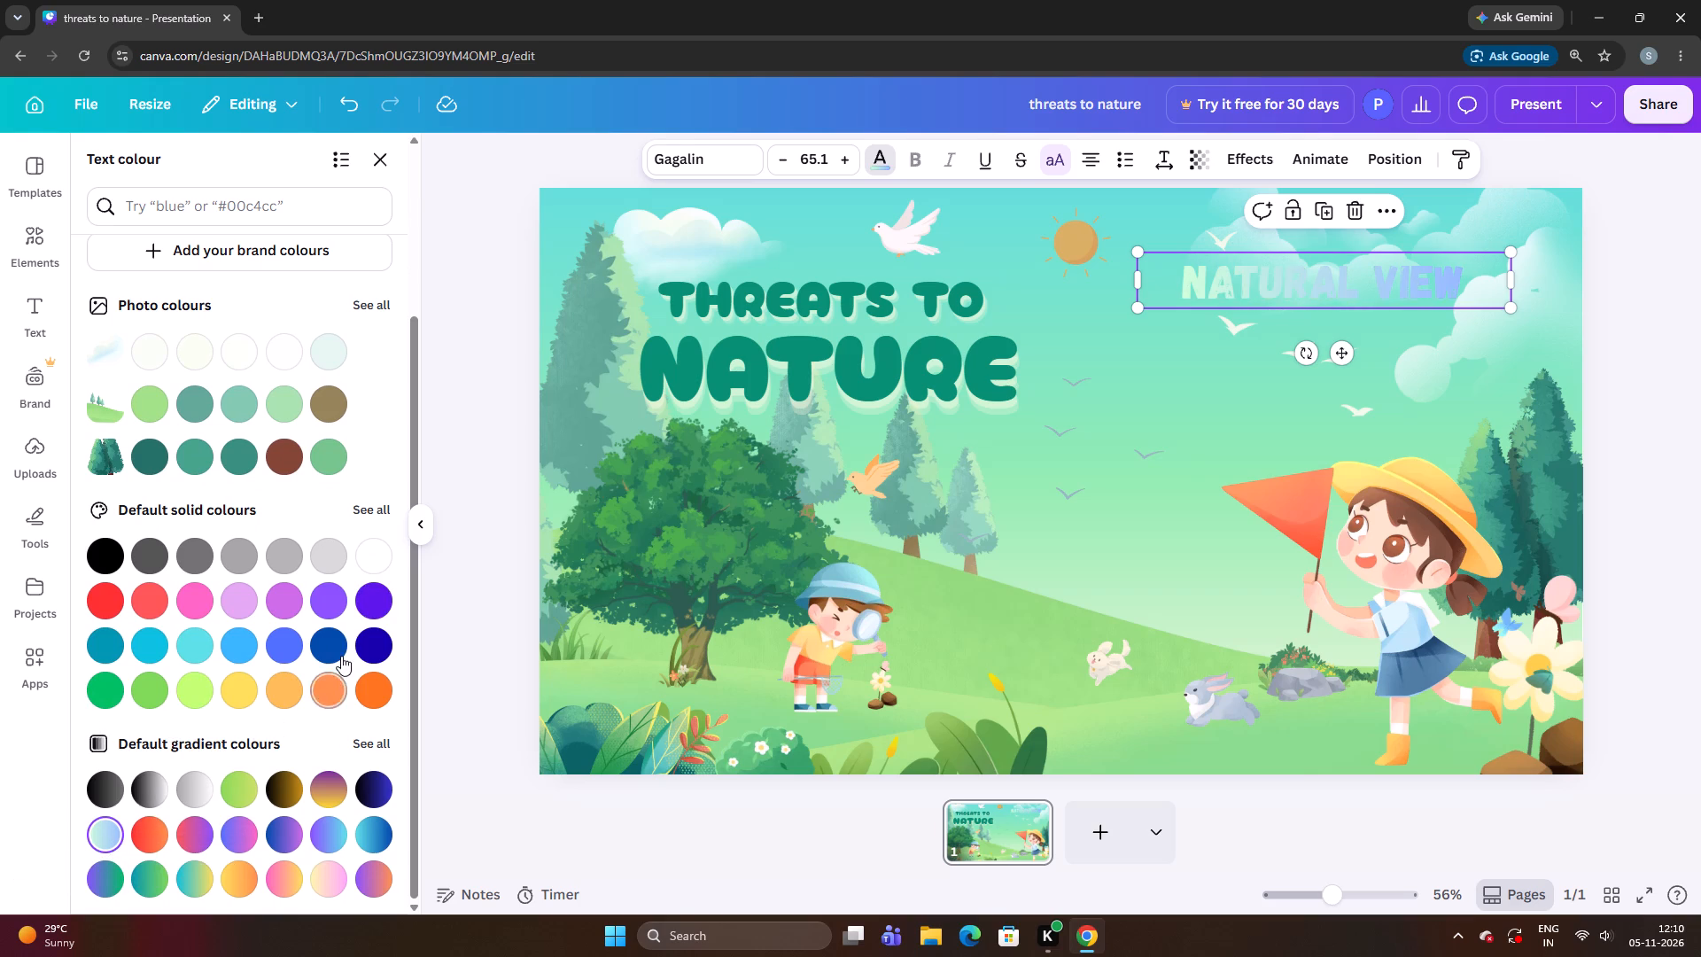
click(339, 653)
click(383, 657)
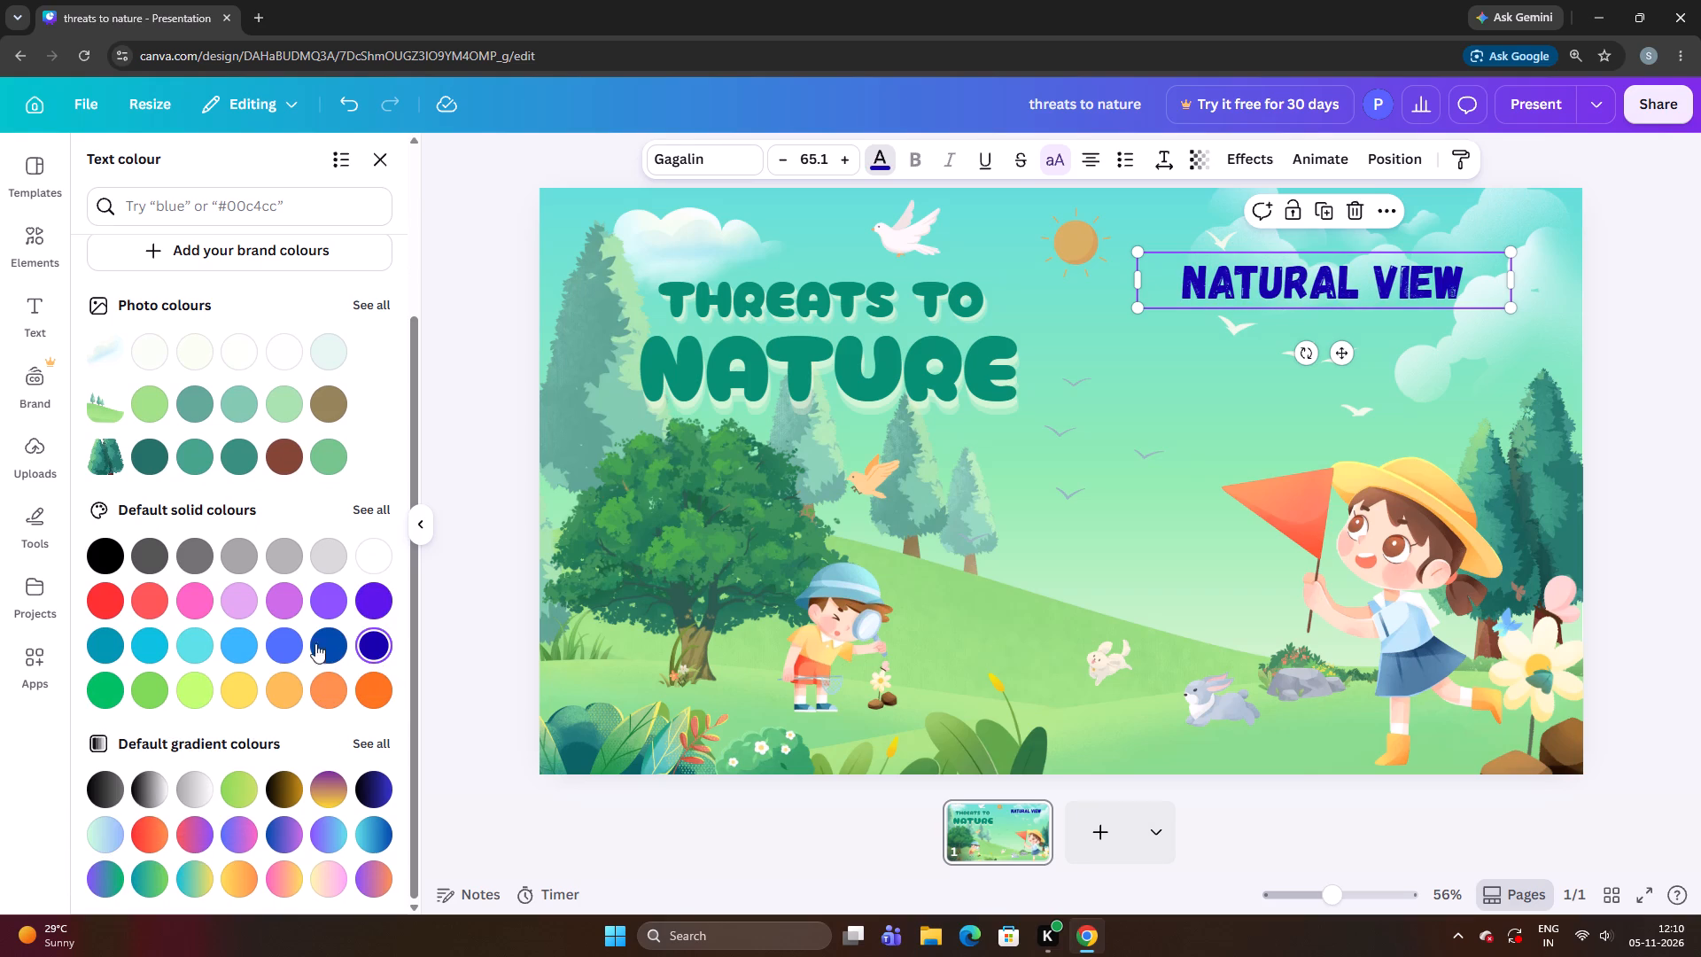
Recolour the "Natural view" text, comparing teal photo shades before applying the same green as the "Threats to Nature" title.
scroll(246, 603, down, 2)
scroll(245, 603, up, 5)
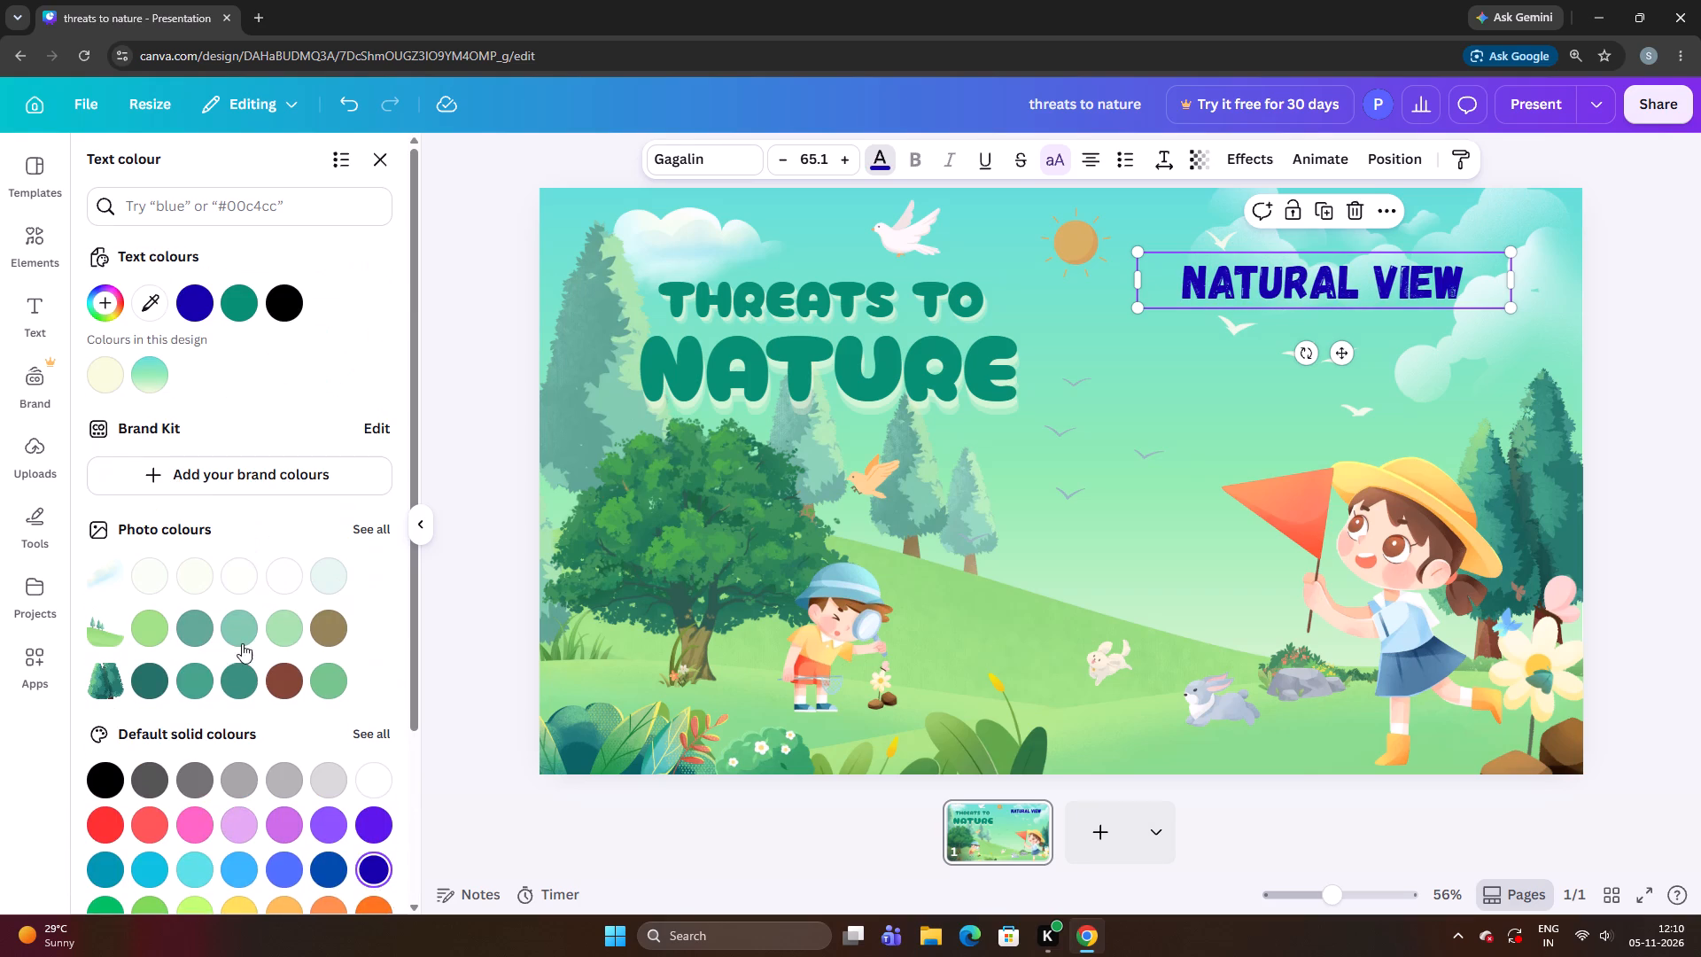
click(242, 640)
click(154, 678)
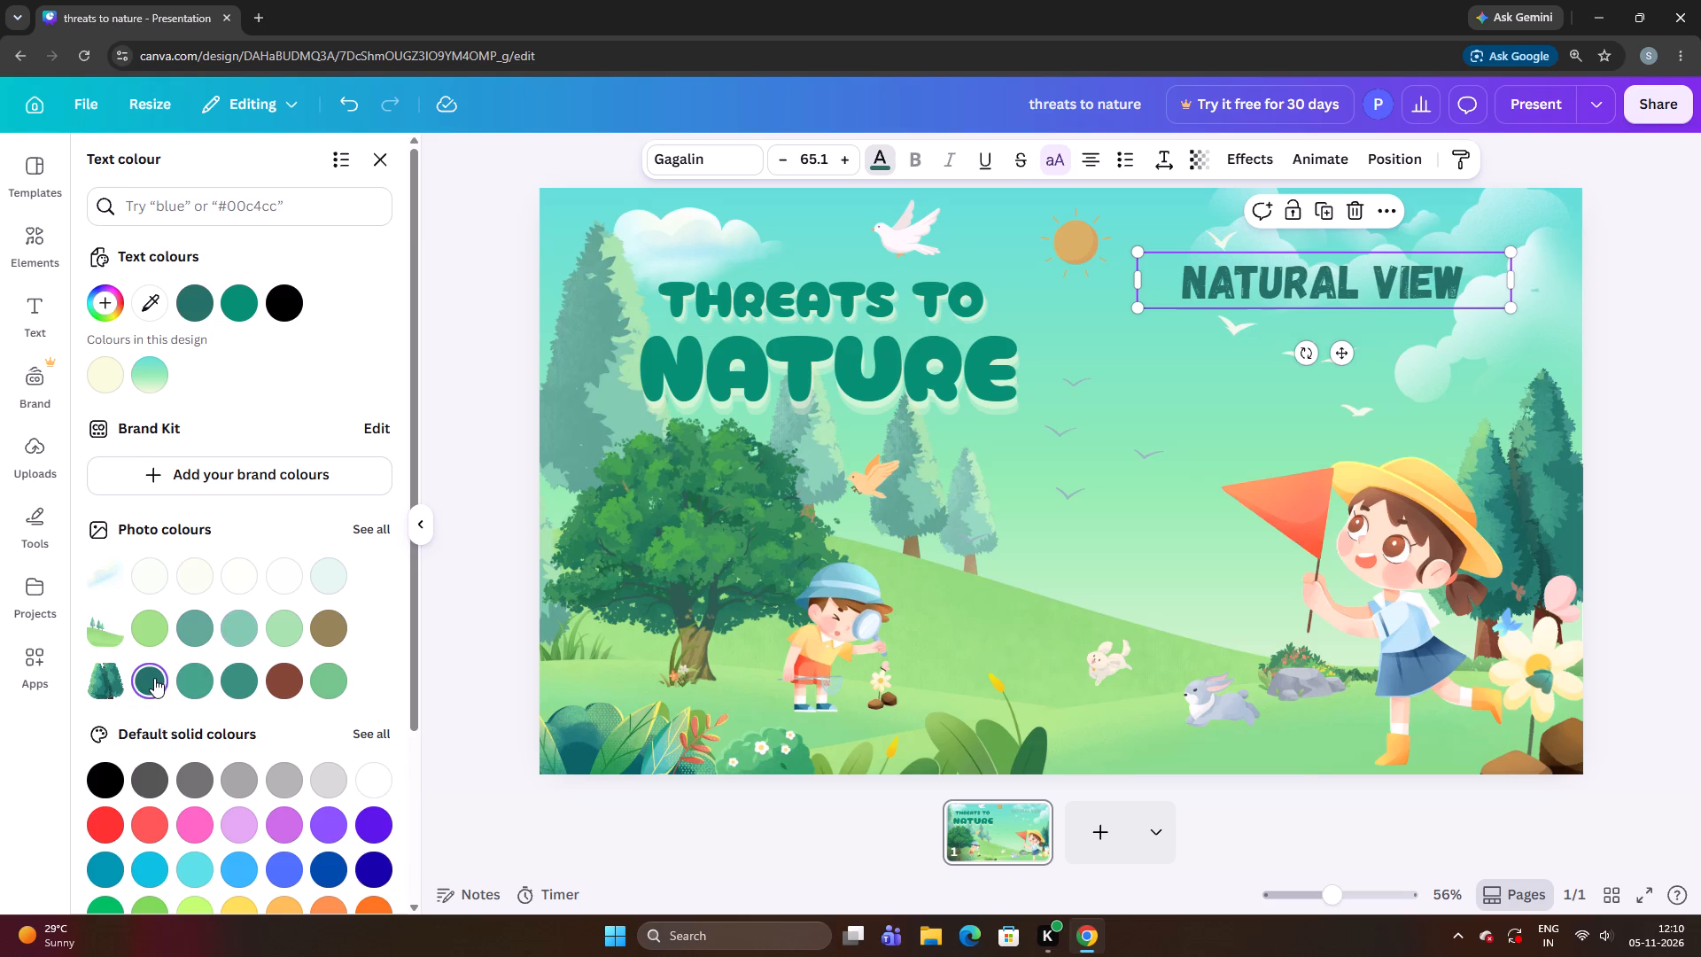
click(192, 678)
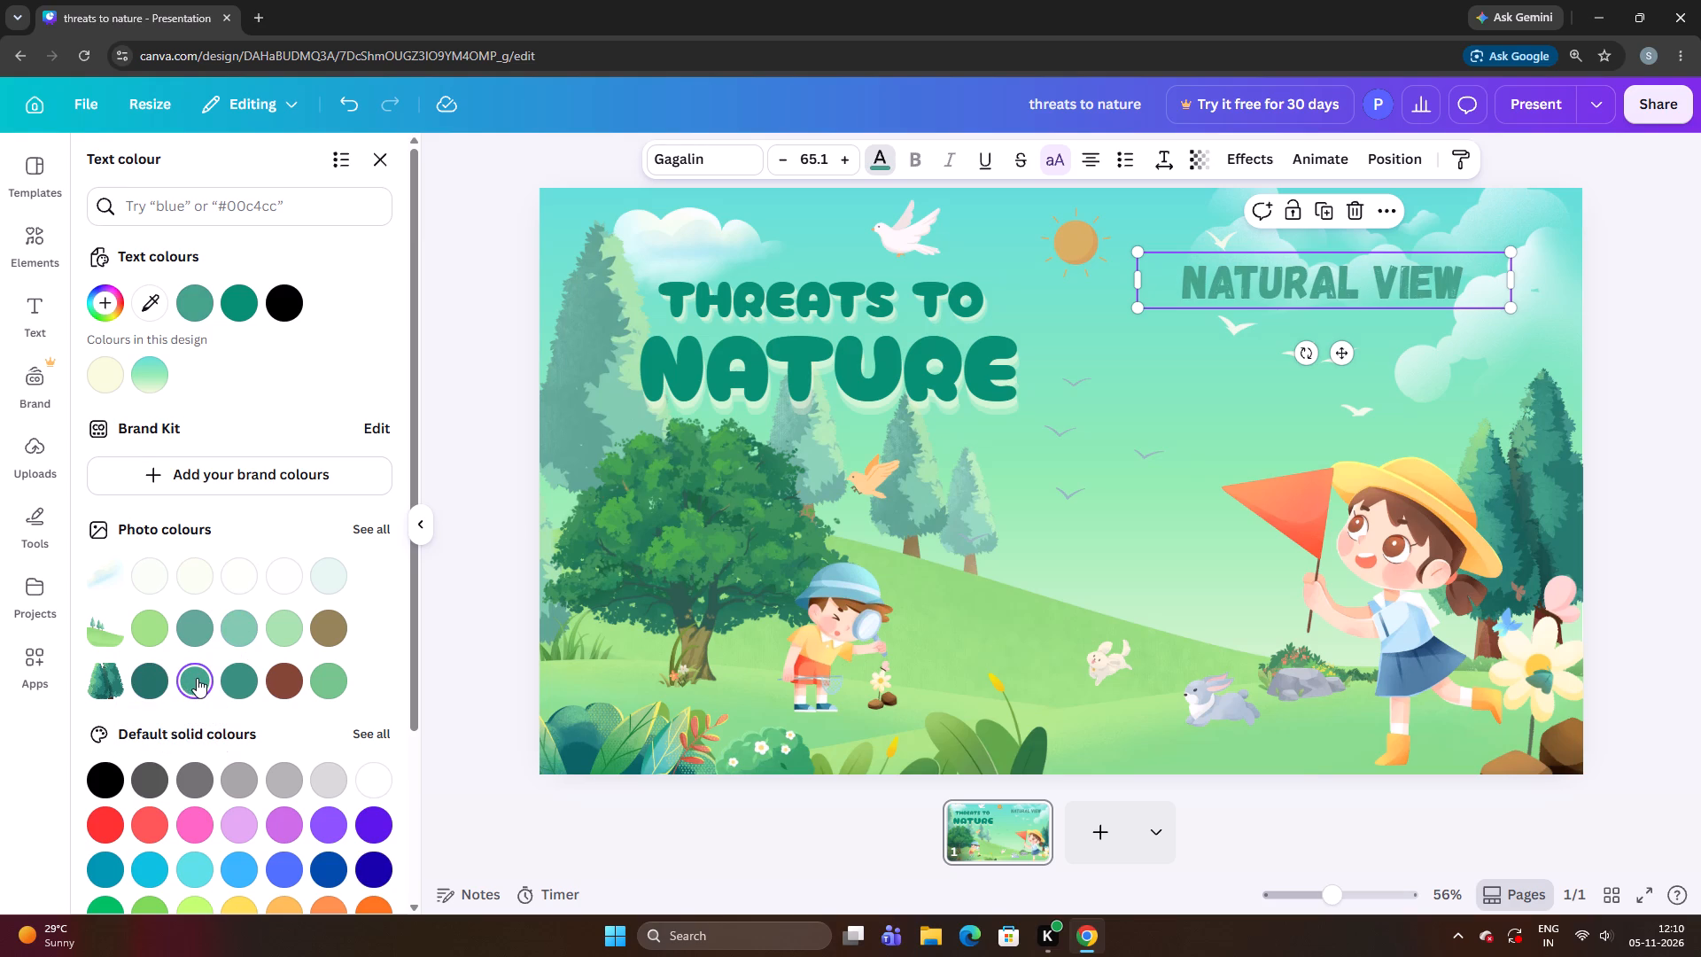
scroll(203, 657, up, 4)
click(244, 316)
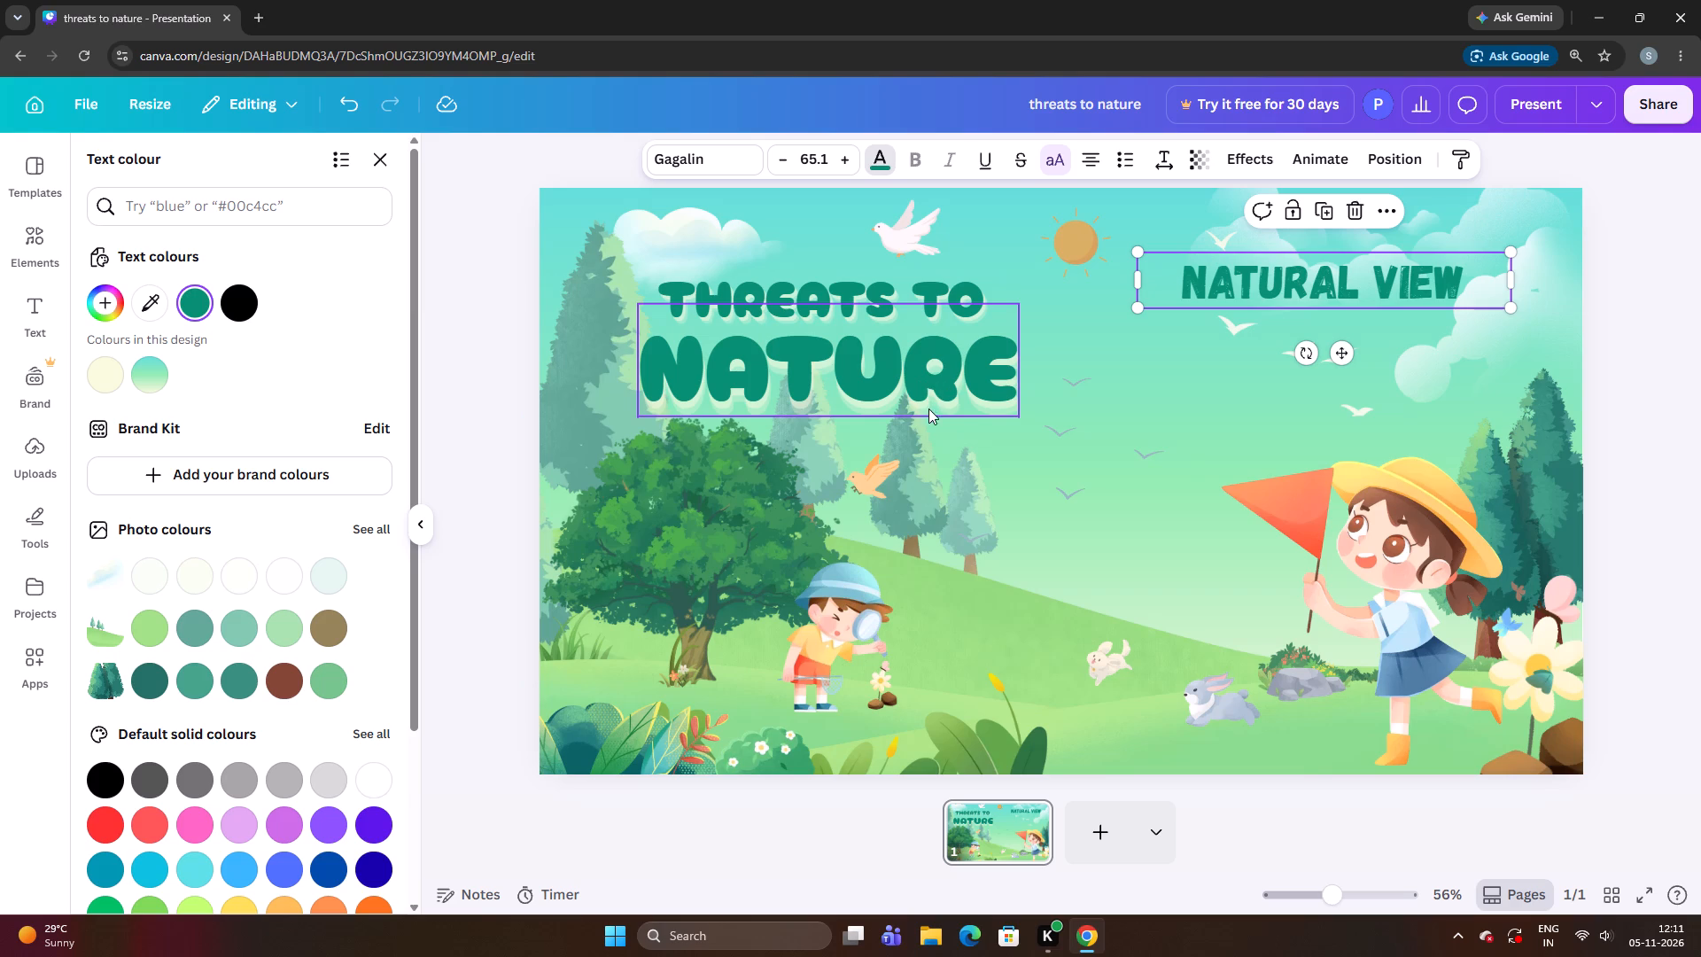
Reposition the "Natural view" text slightly left in the sky, between the sun and the clouds, just above the white birds.
drag(1239, 295, 1202, 306)
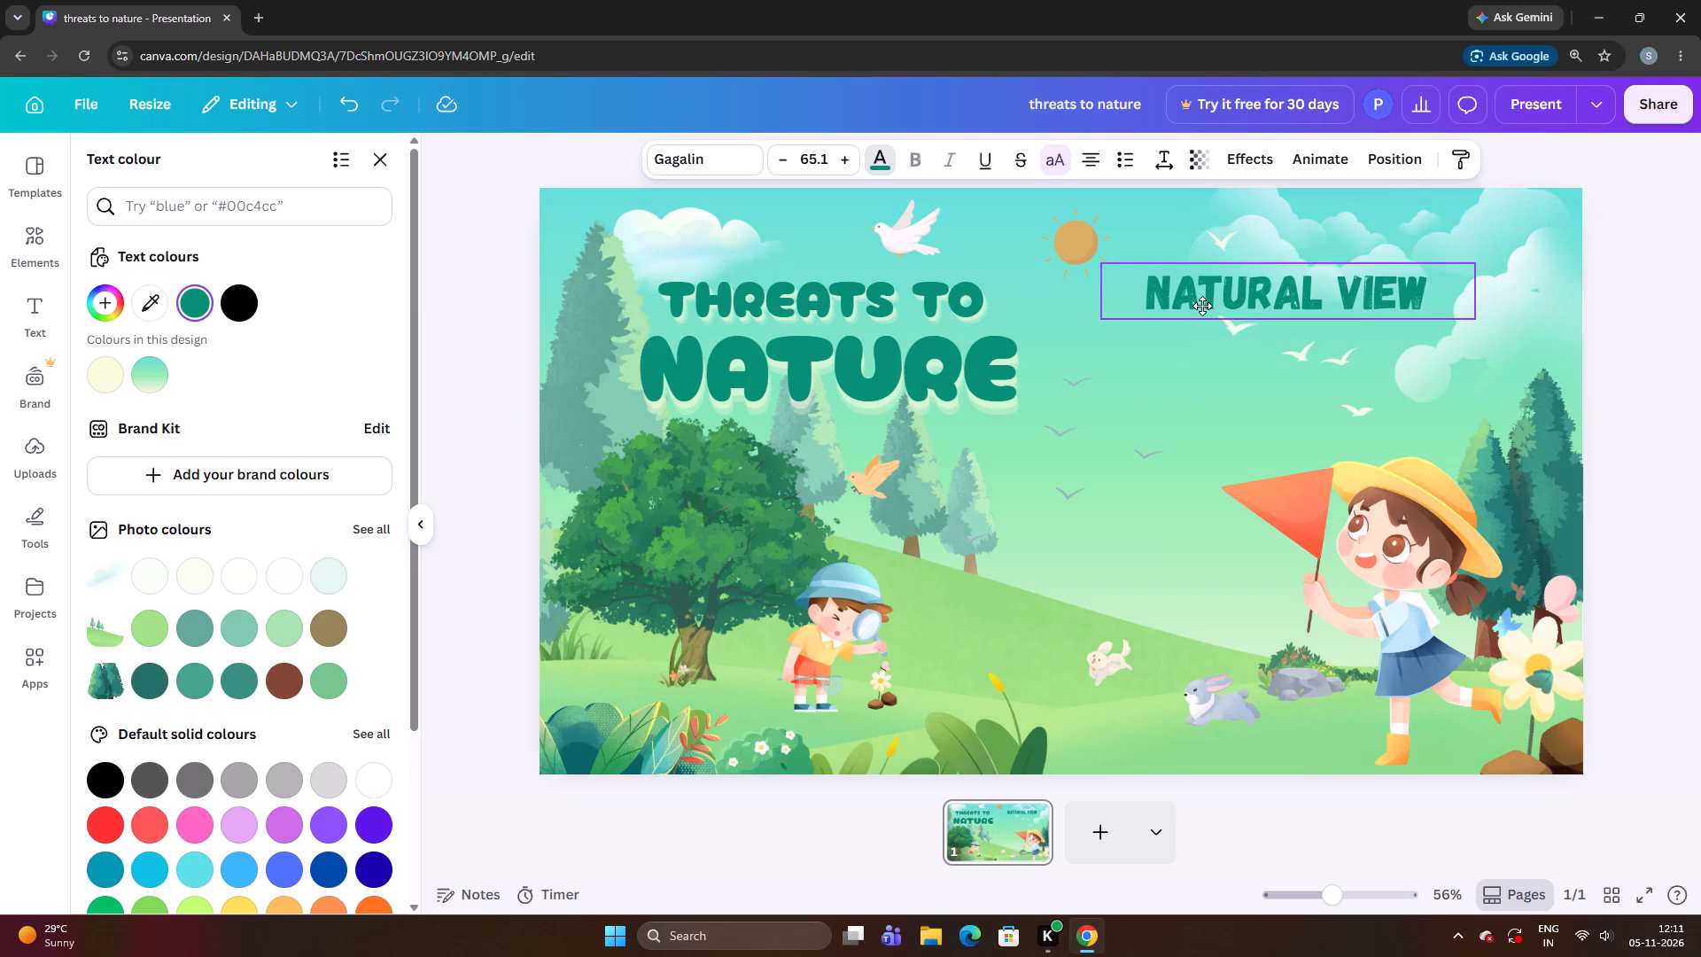
drag(1202, 306, 1201, 306)
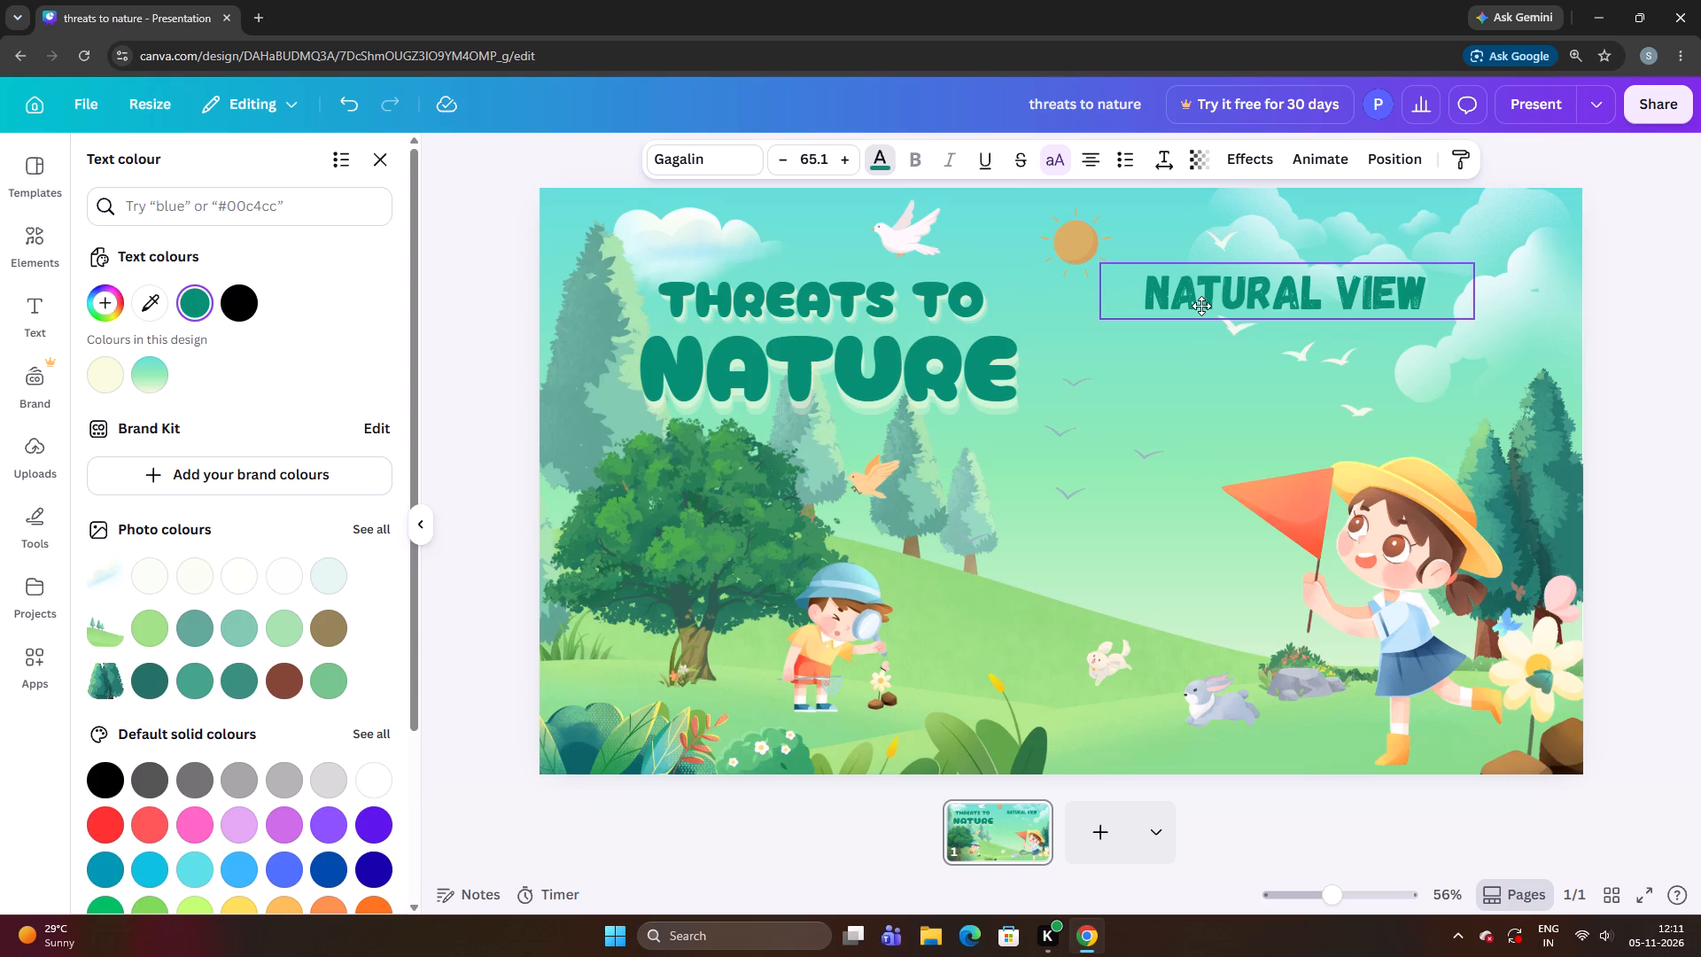
drag(1201, 306, 1119, 353)
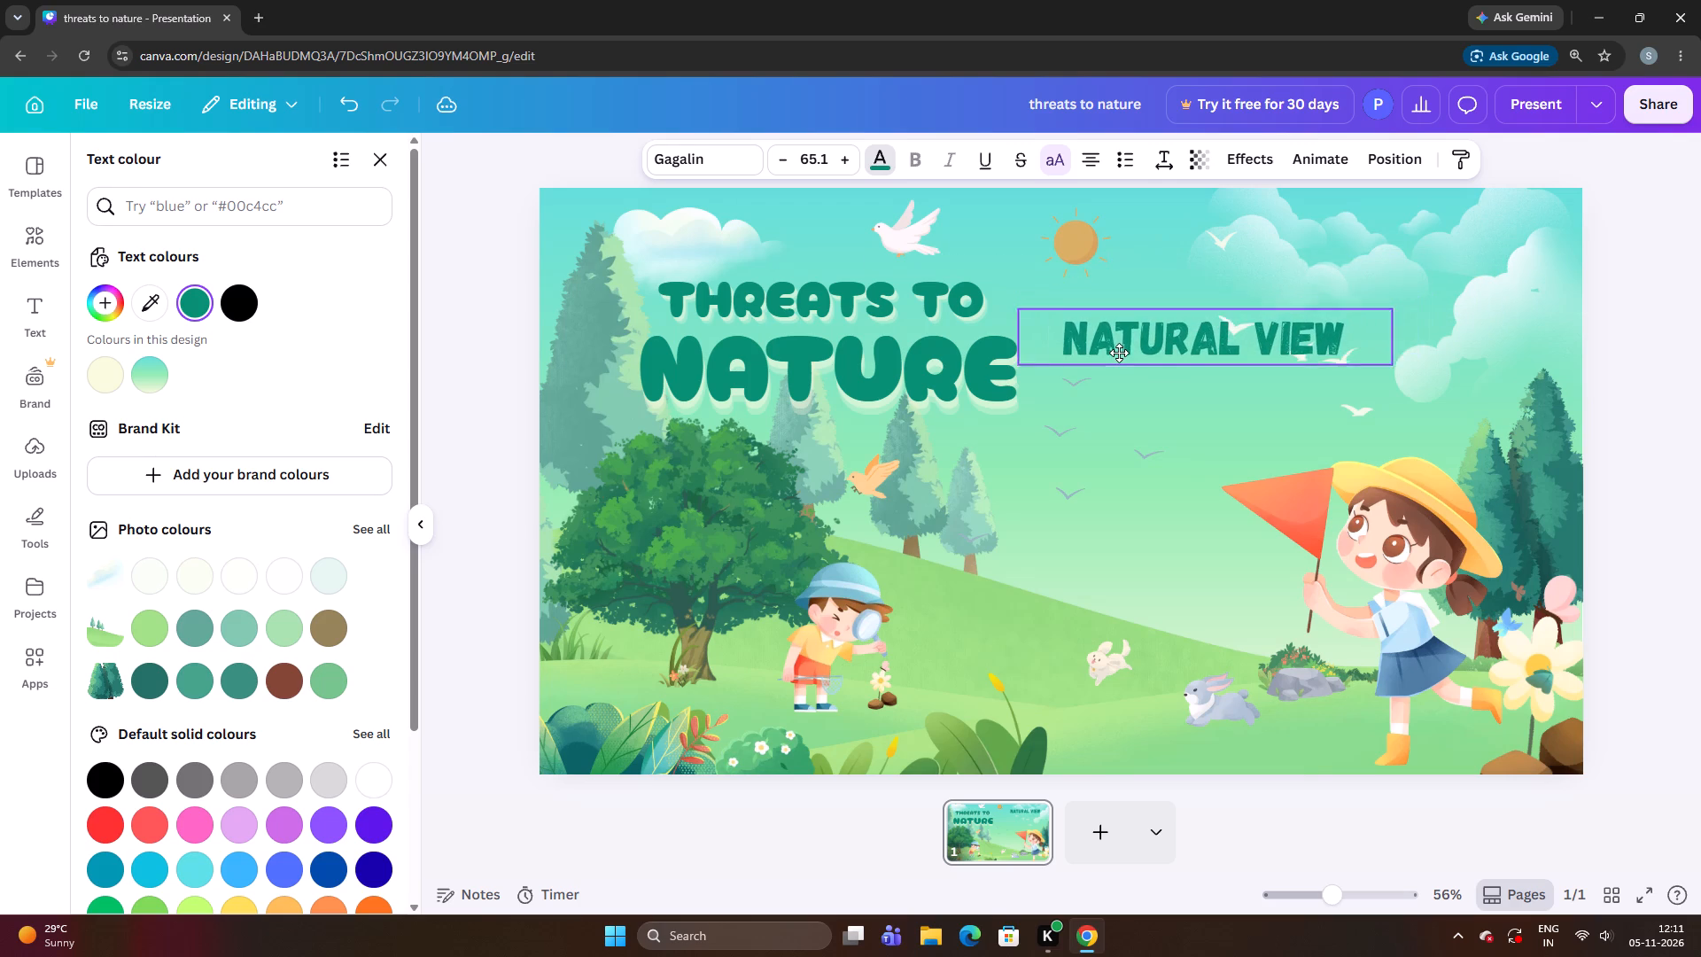
drag(1119, 353, 1120, 334)
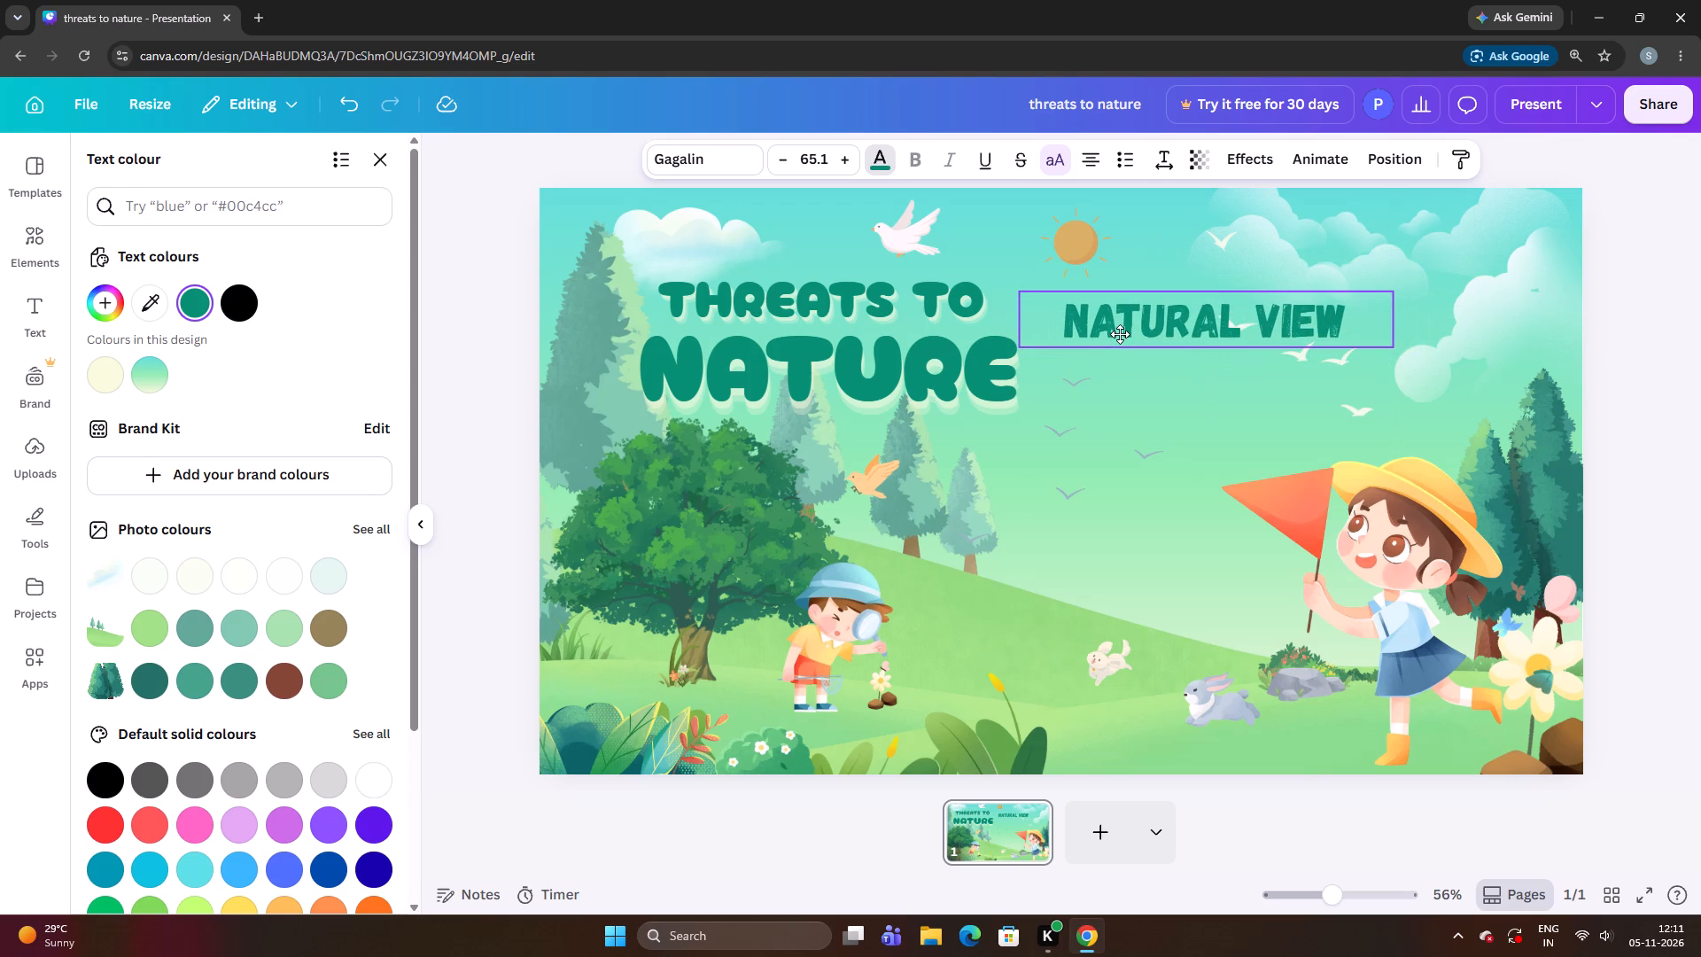
drag(1120, 334, 1152, 324)
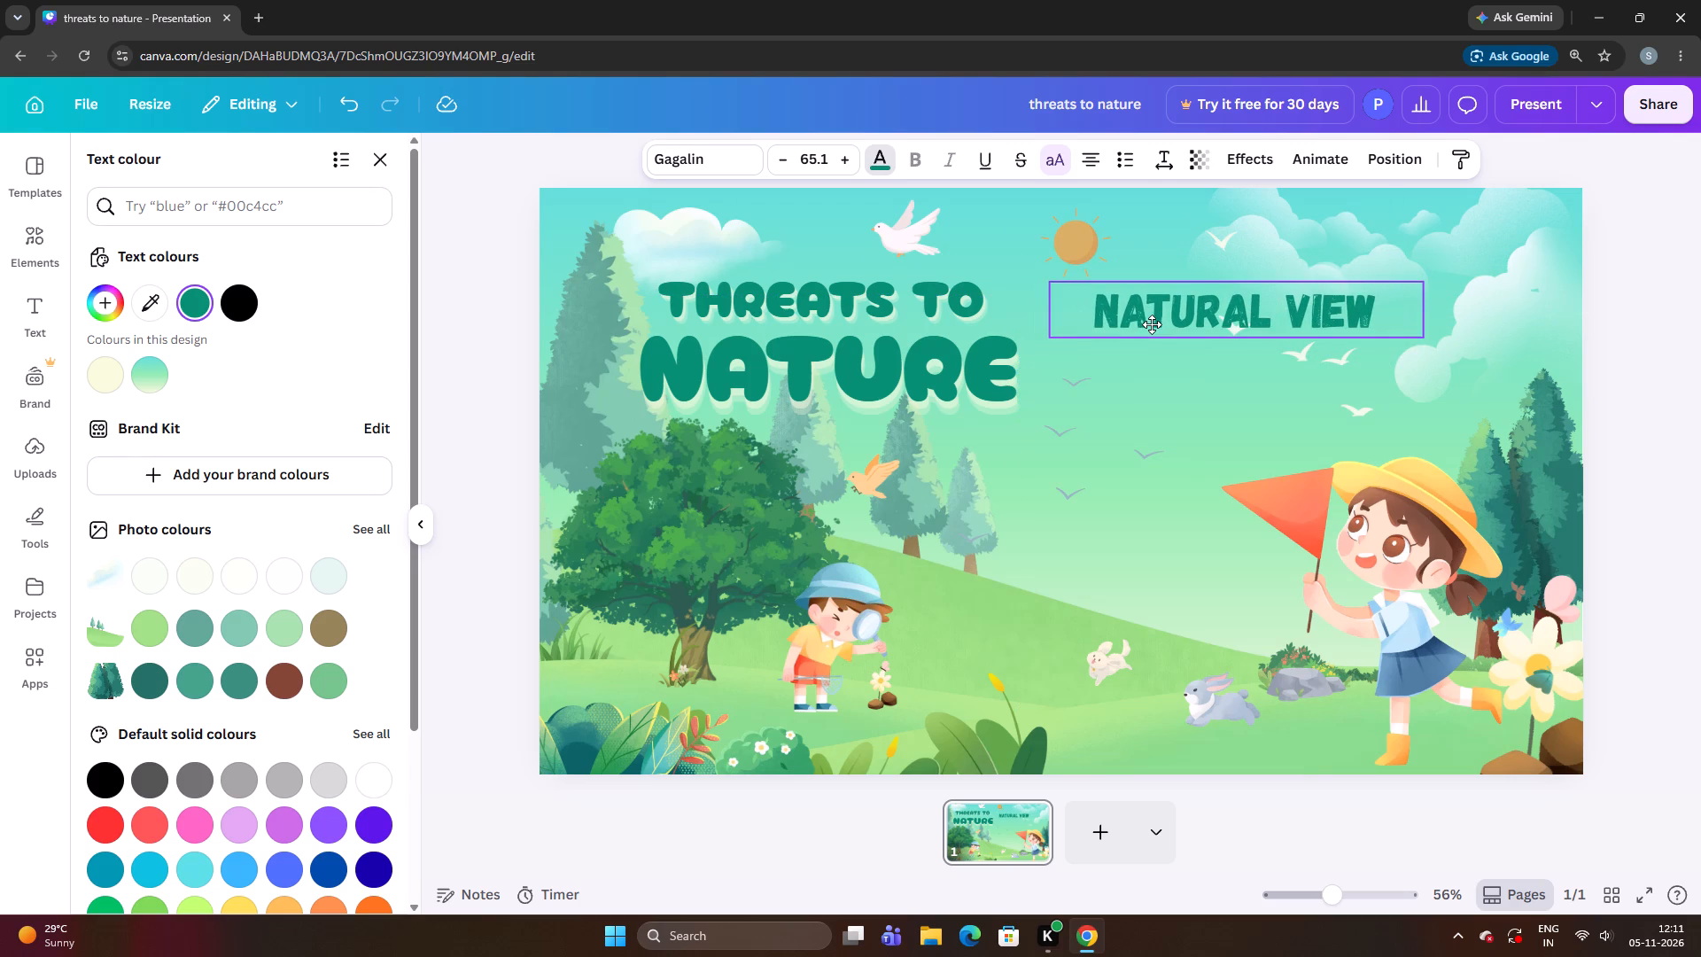
drag(1152, 324, 1161, 322)
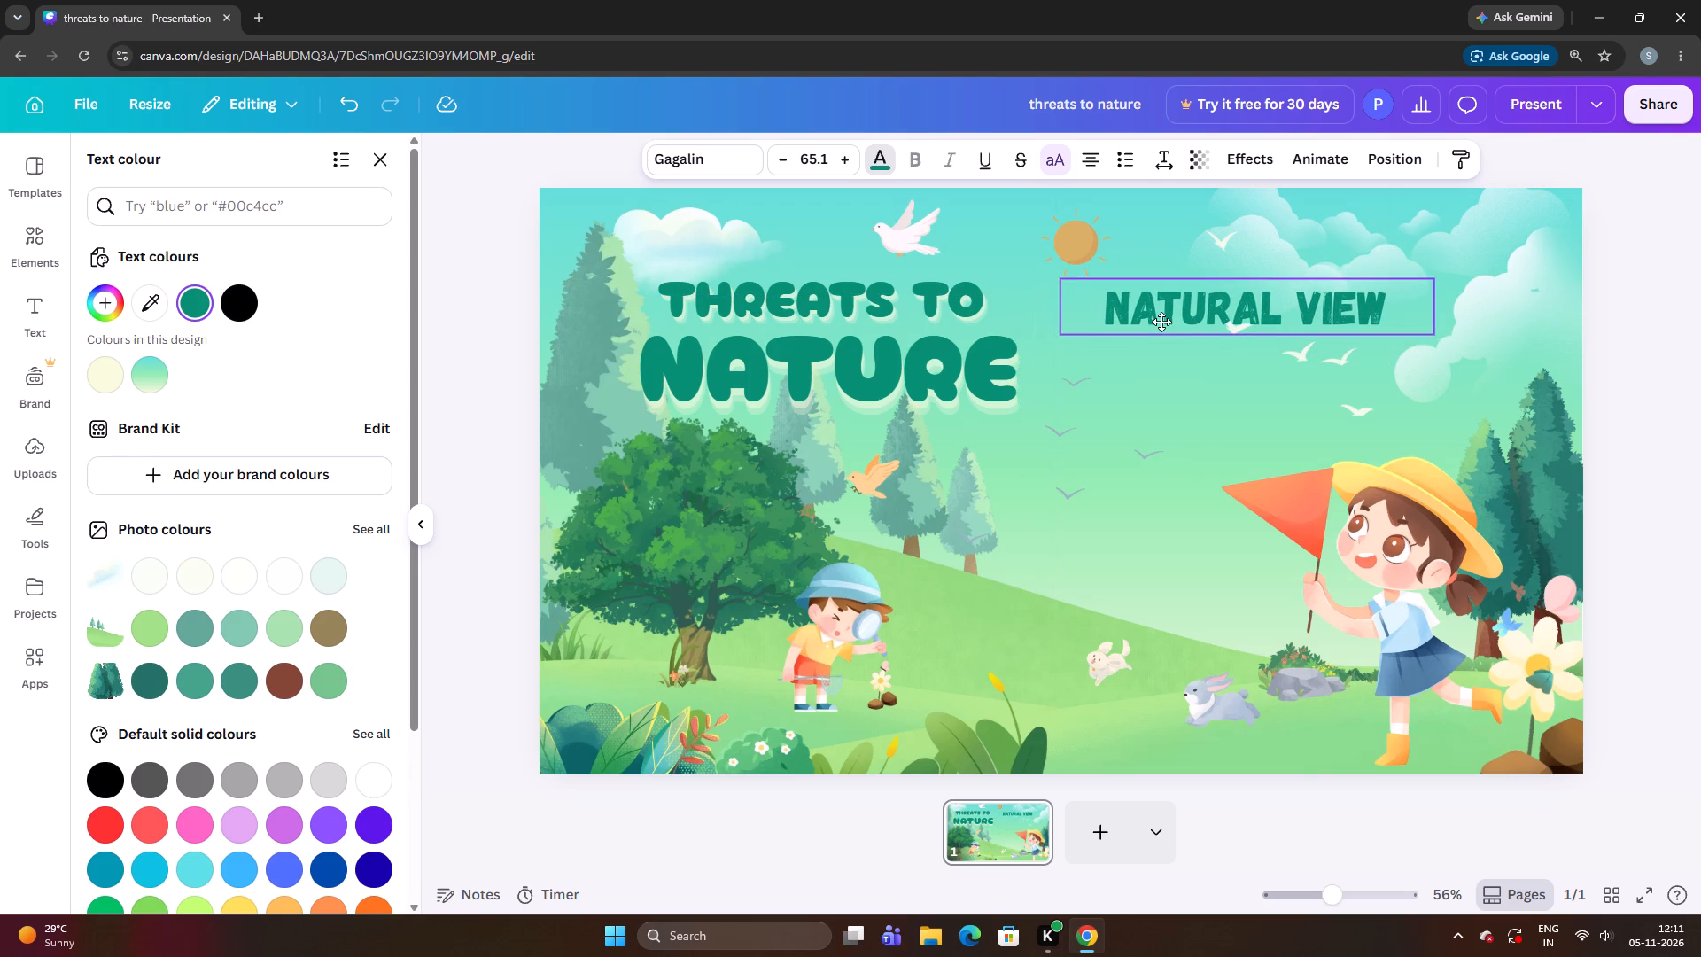
drag(1161, 322, 1157, 331)
drag(1157, 331, 1178, 331)
drag(1178, 331, 1185, 308)
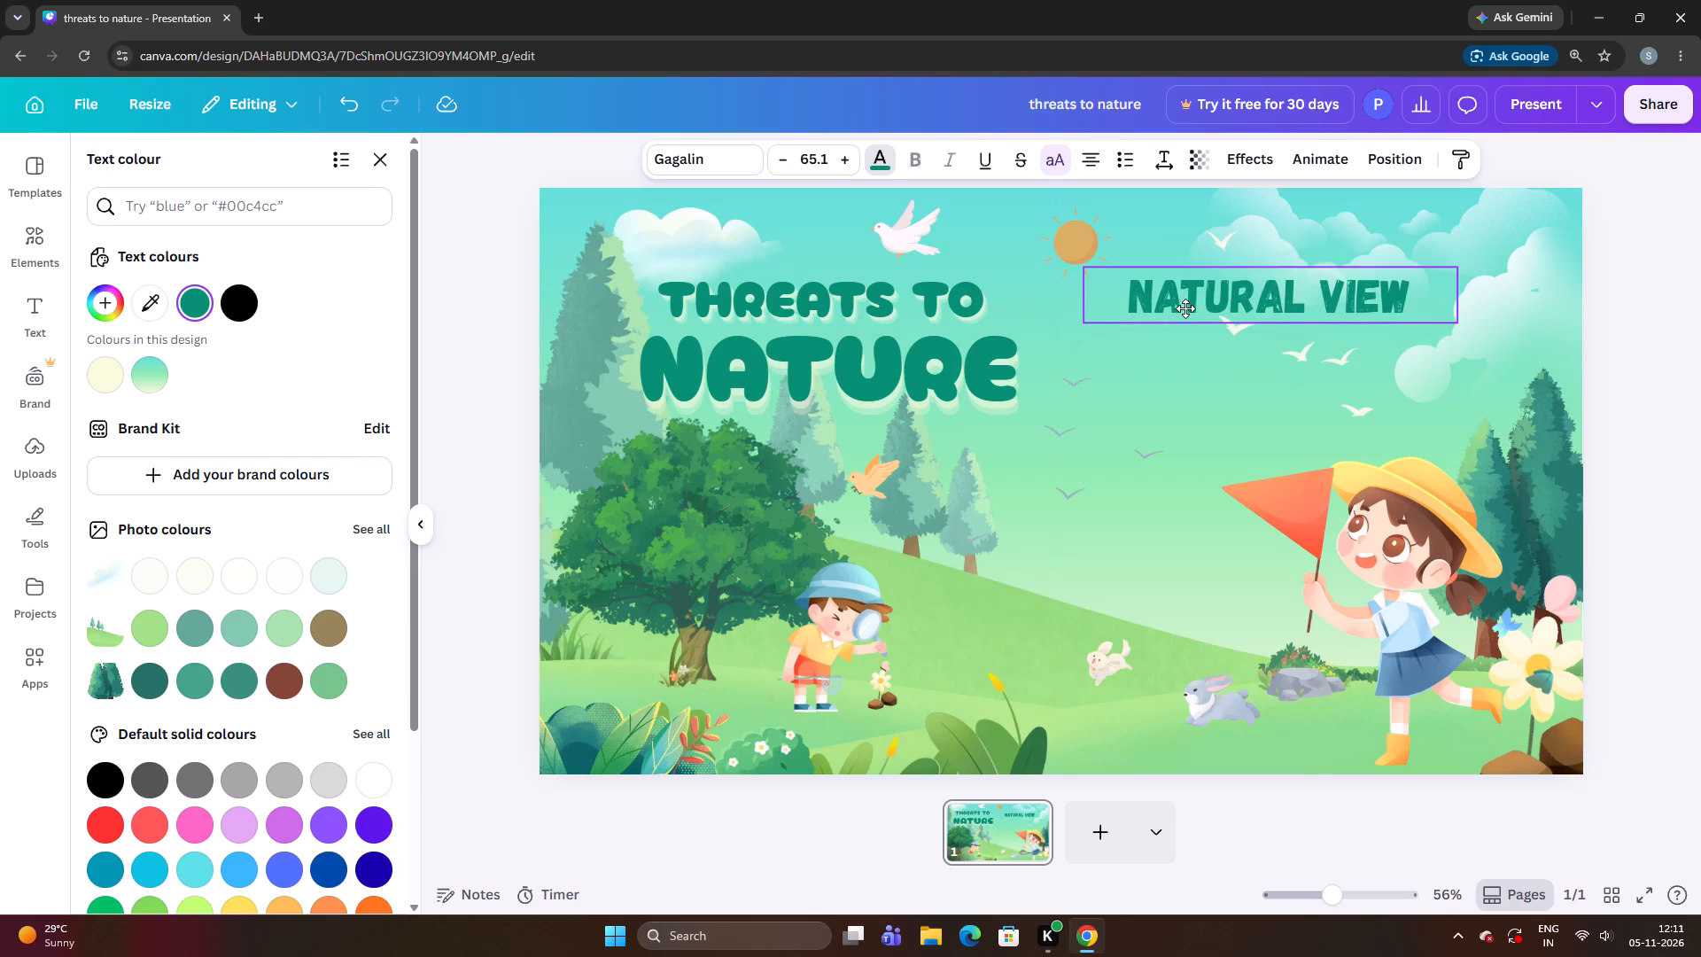
drag(1185, 308, 1169, 354)
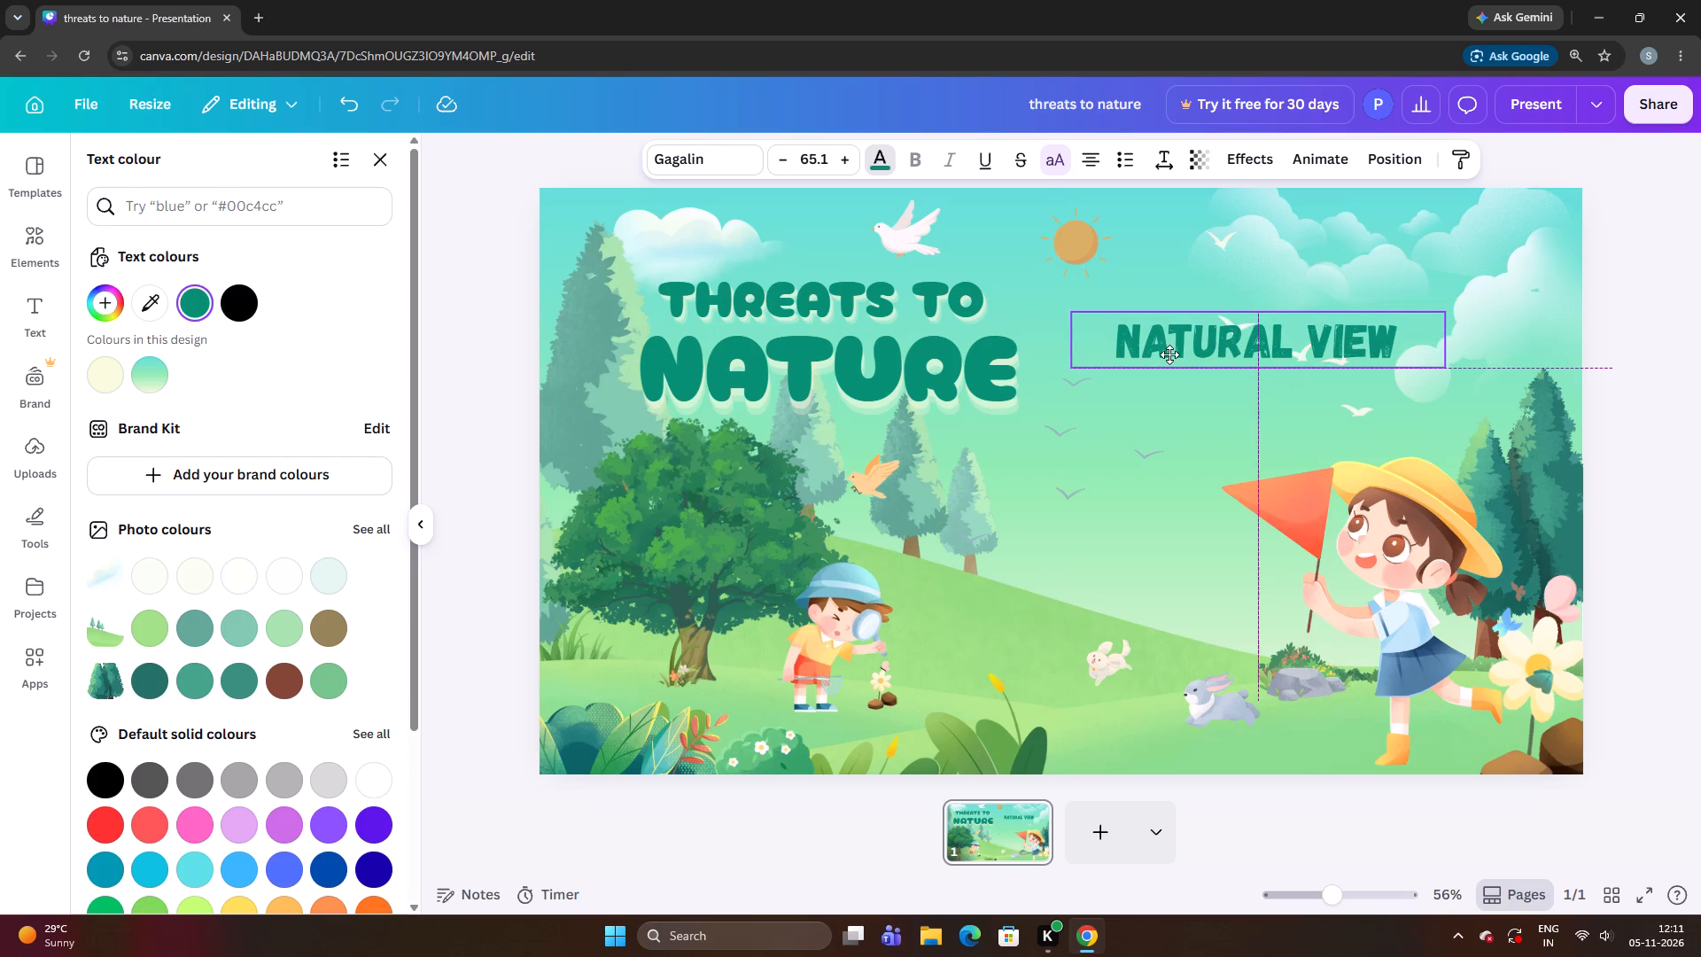
drag(1169, 354, 1178, 268)
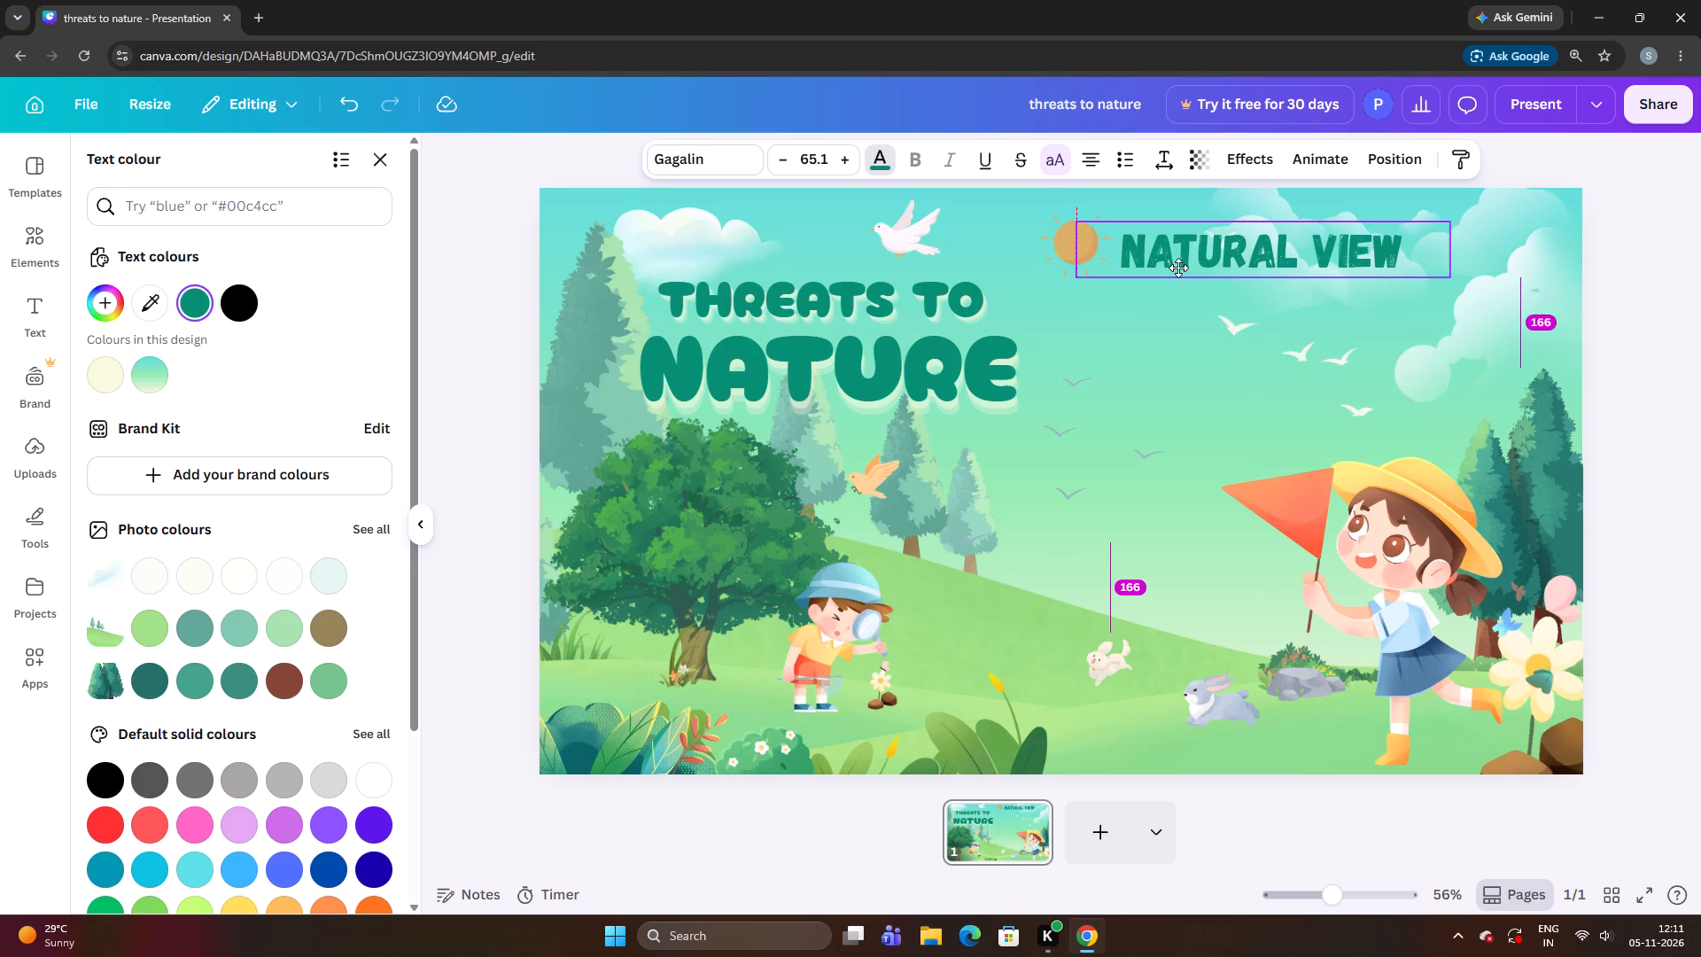
drag(1178, 268, 1211, 295)
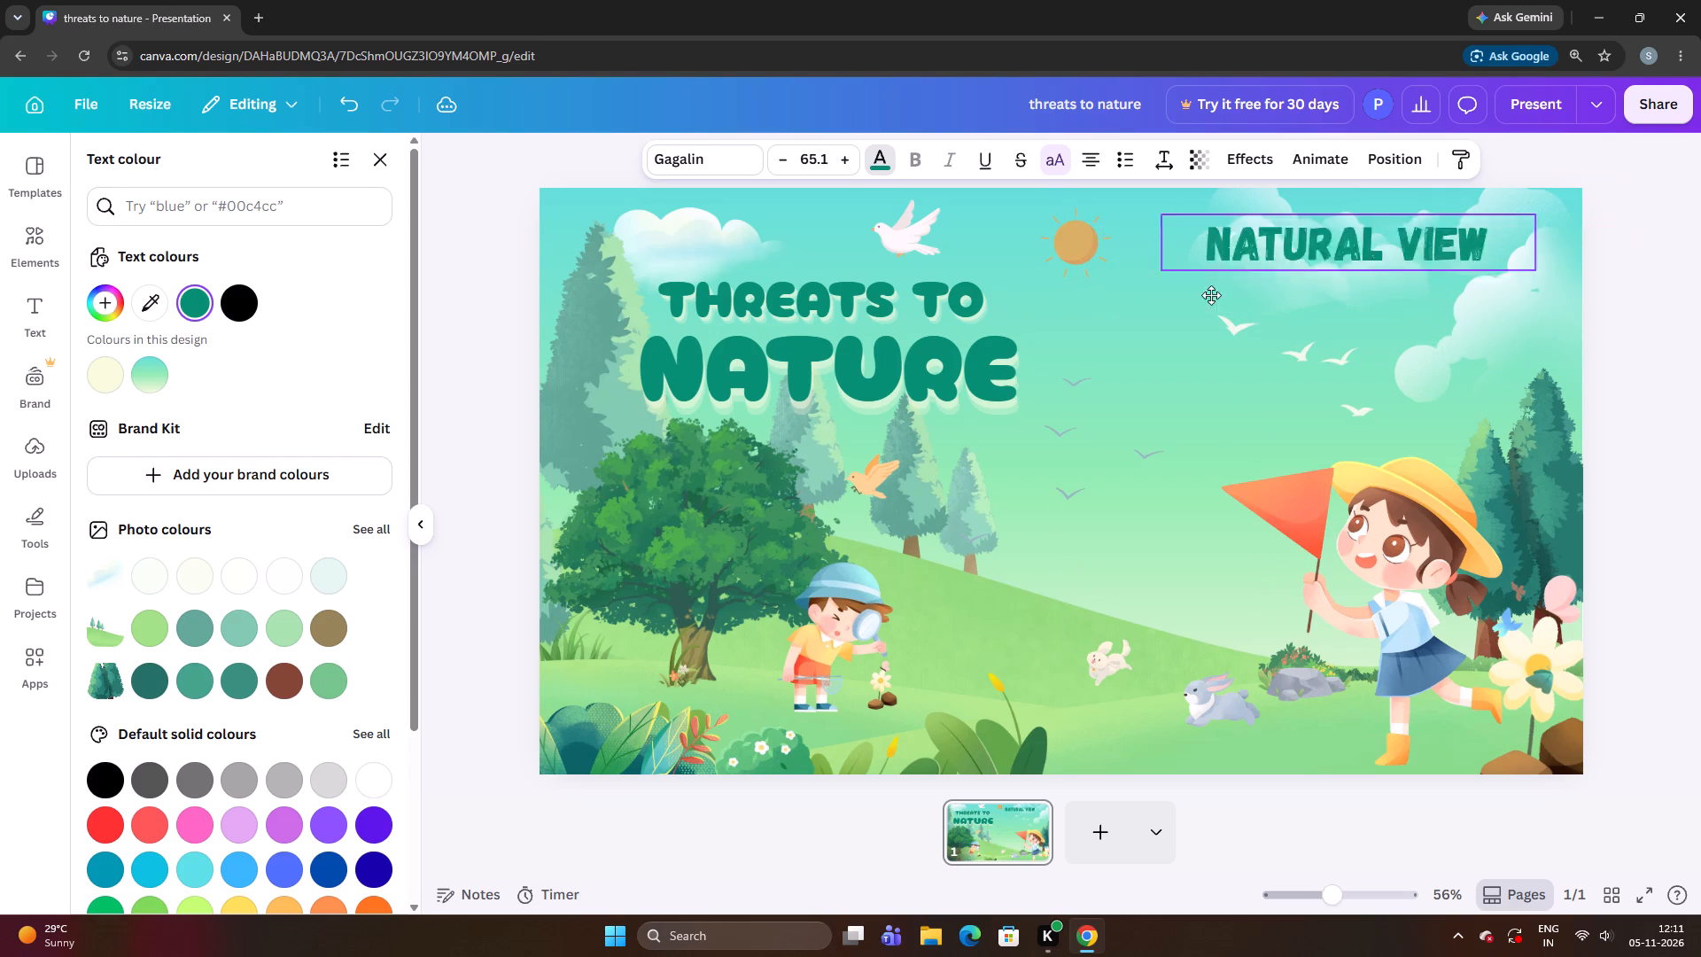
drag(1211, 295, 1204, 300)
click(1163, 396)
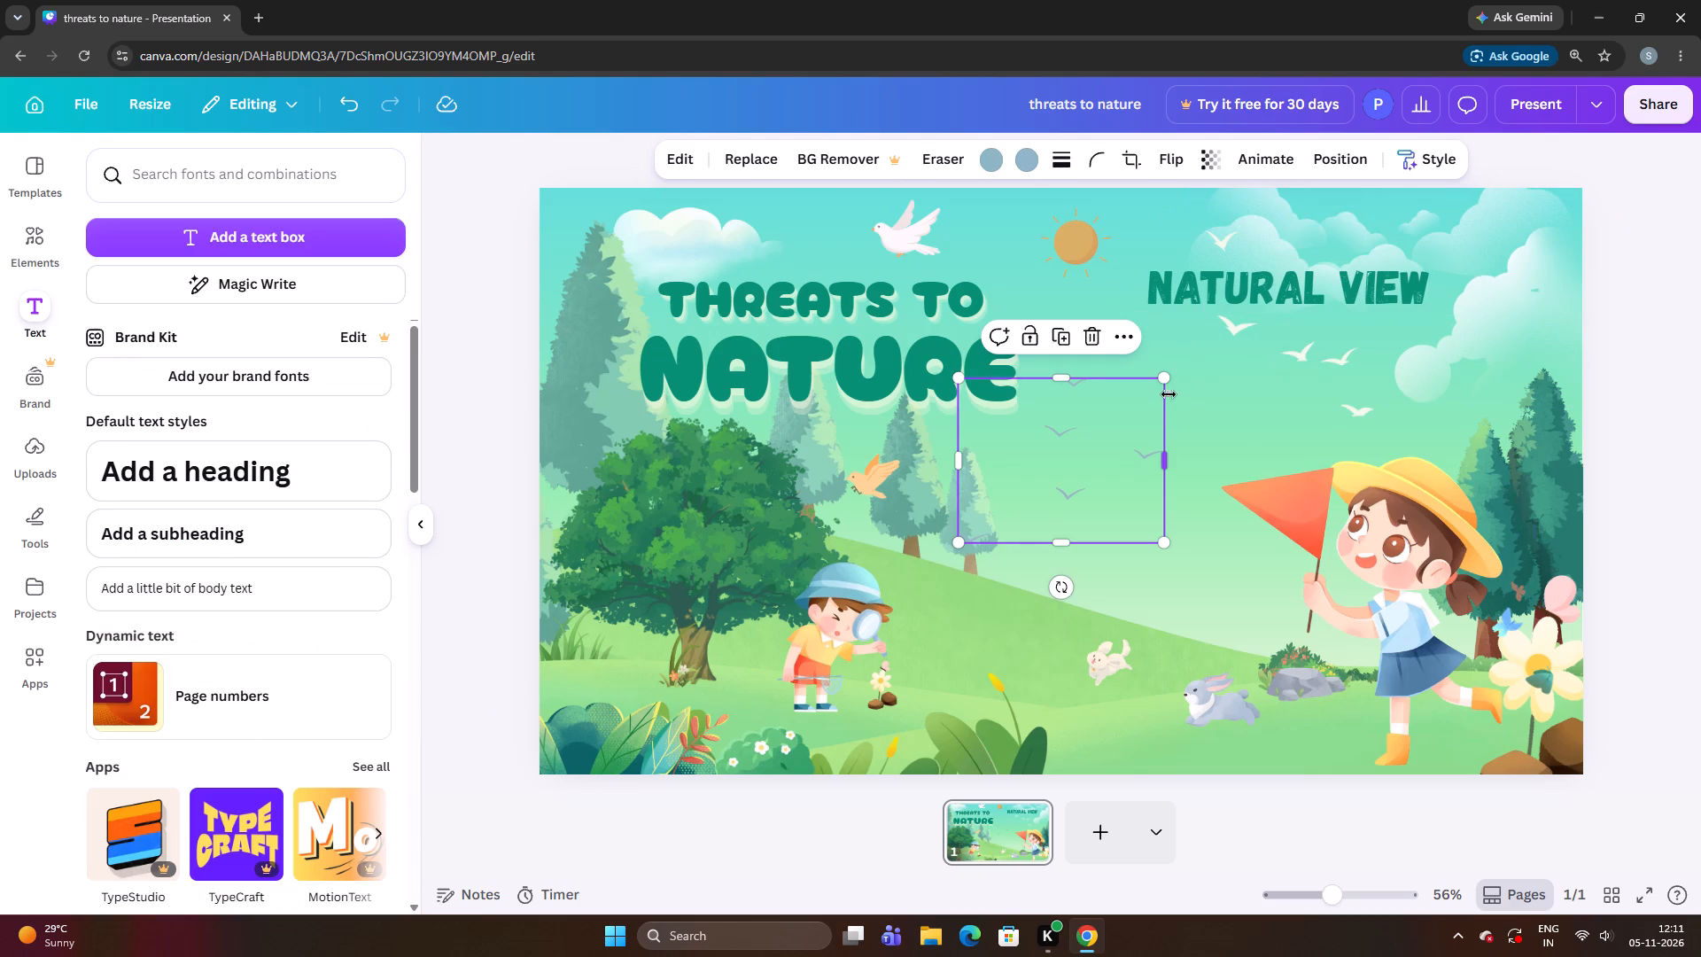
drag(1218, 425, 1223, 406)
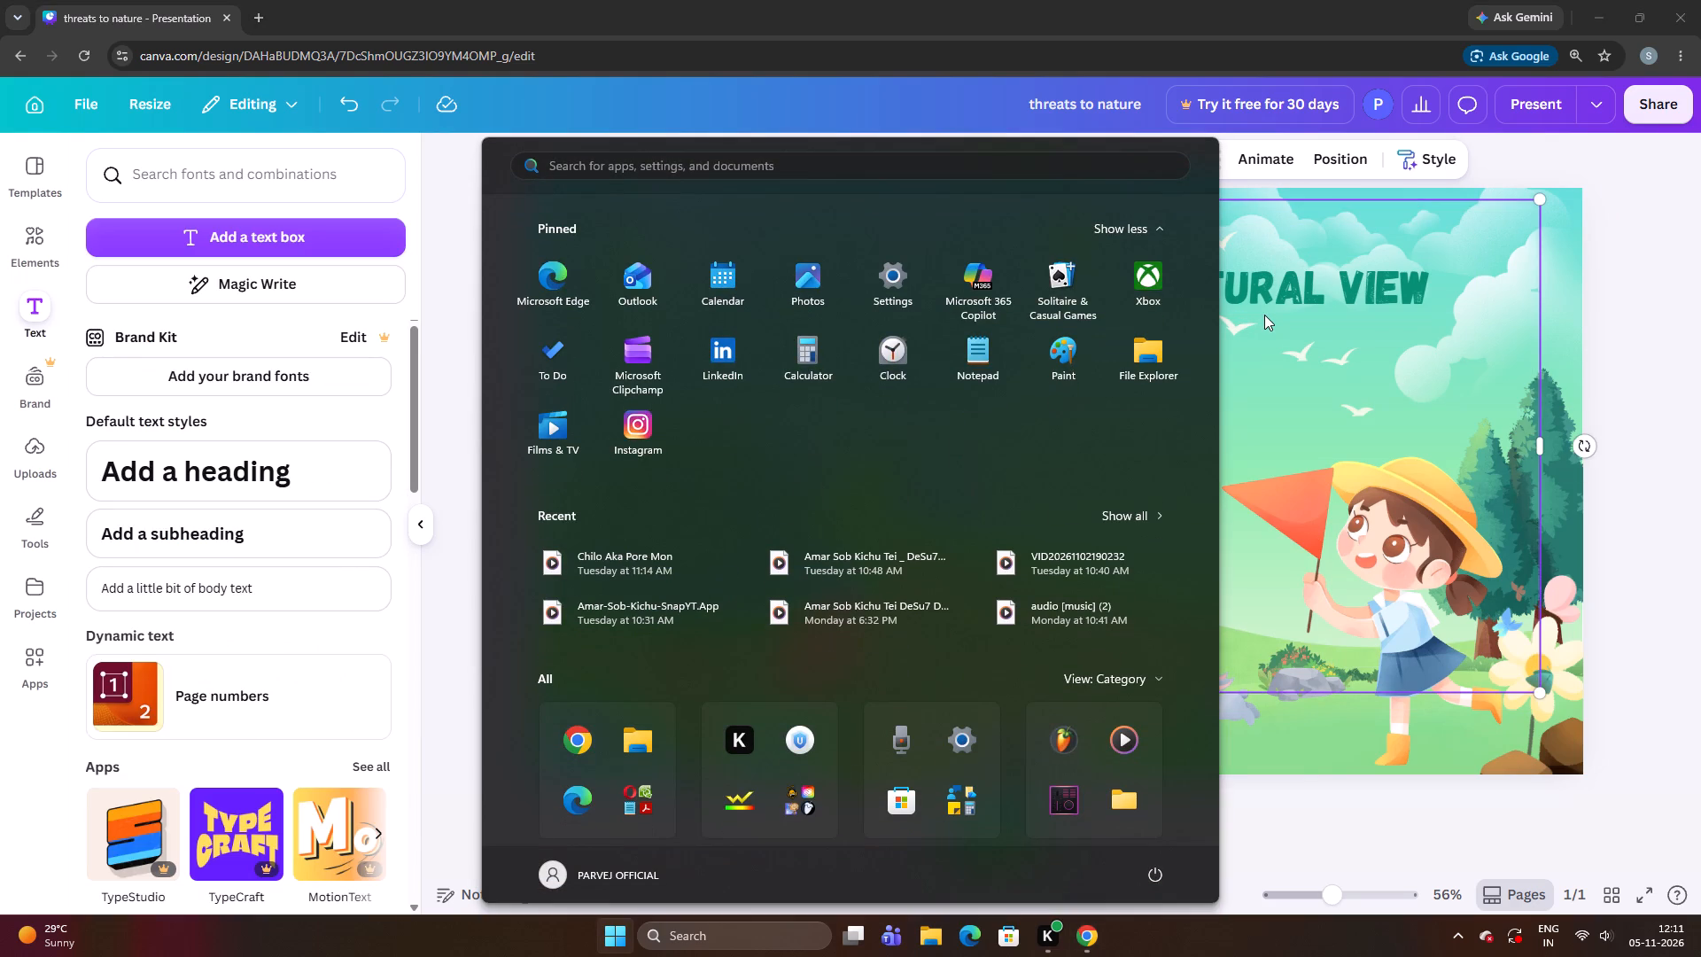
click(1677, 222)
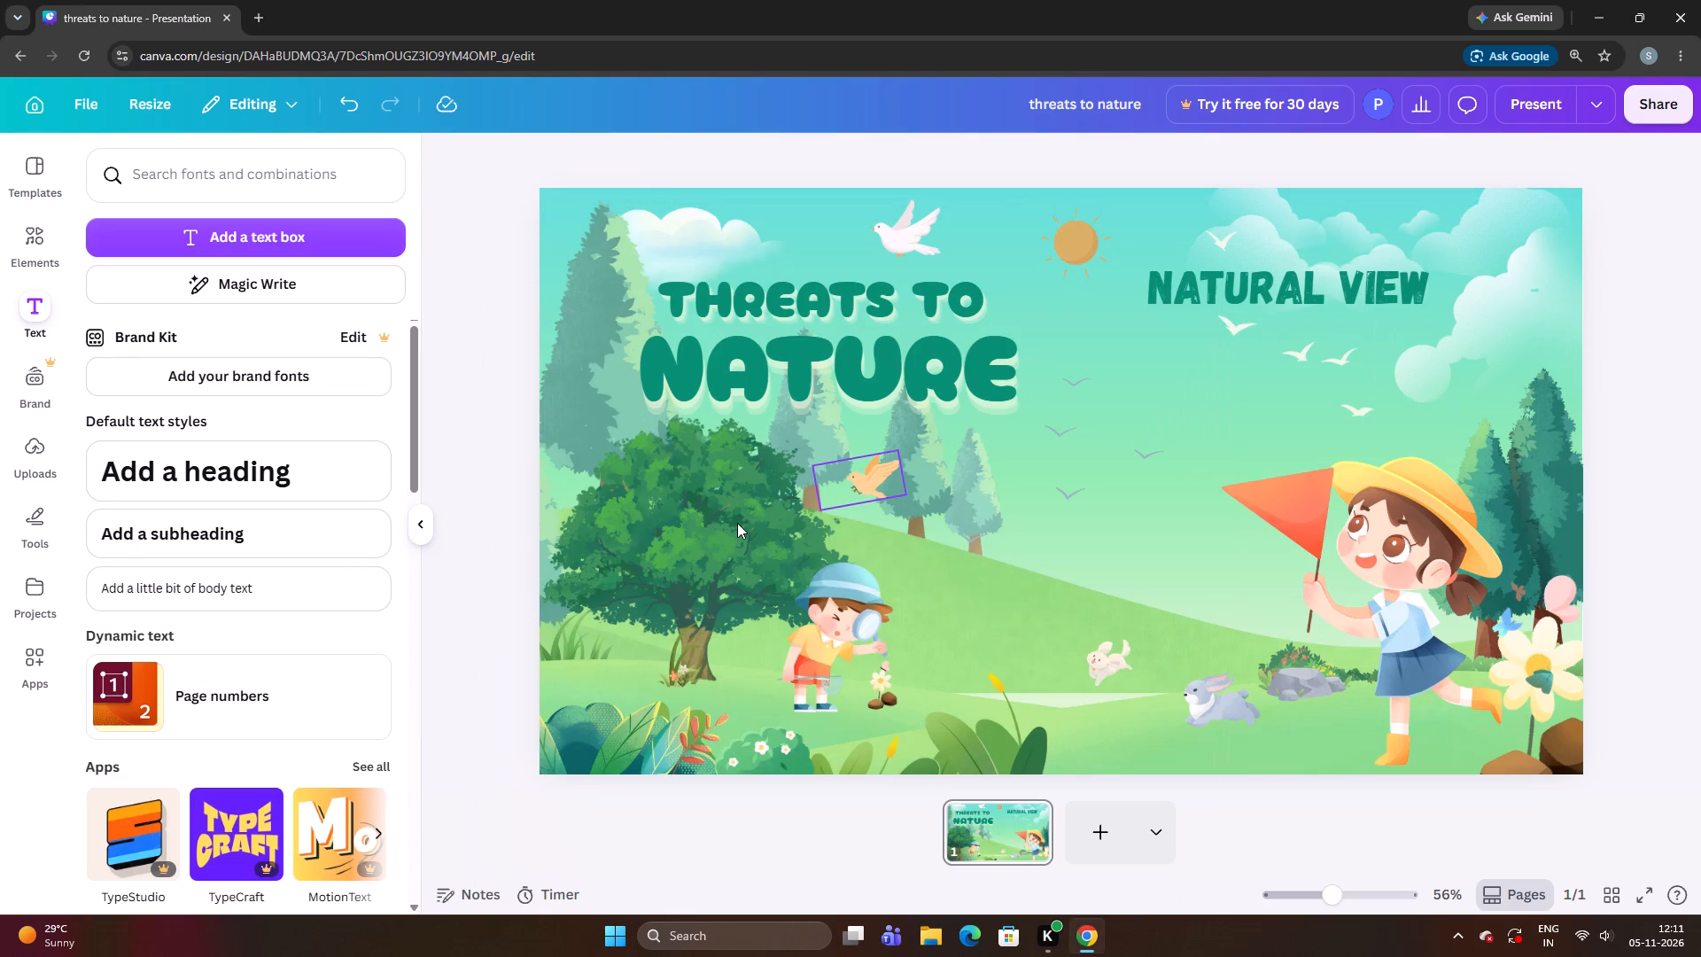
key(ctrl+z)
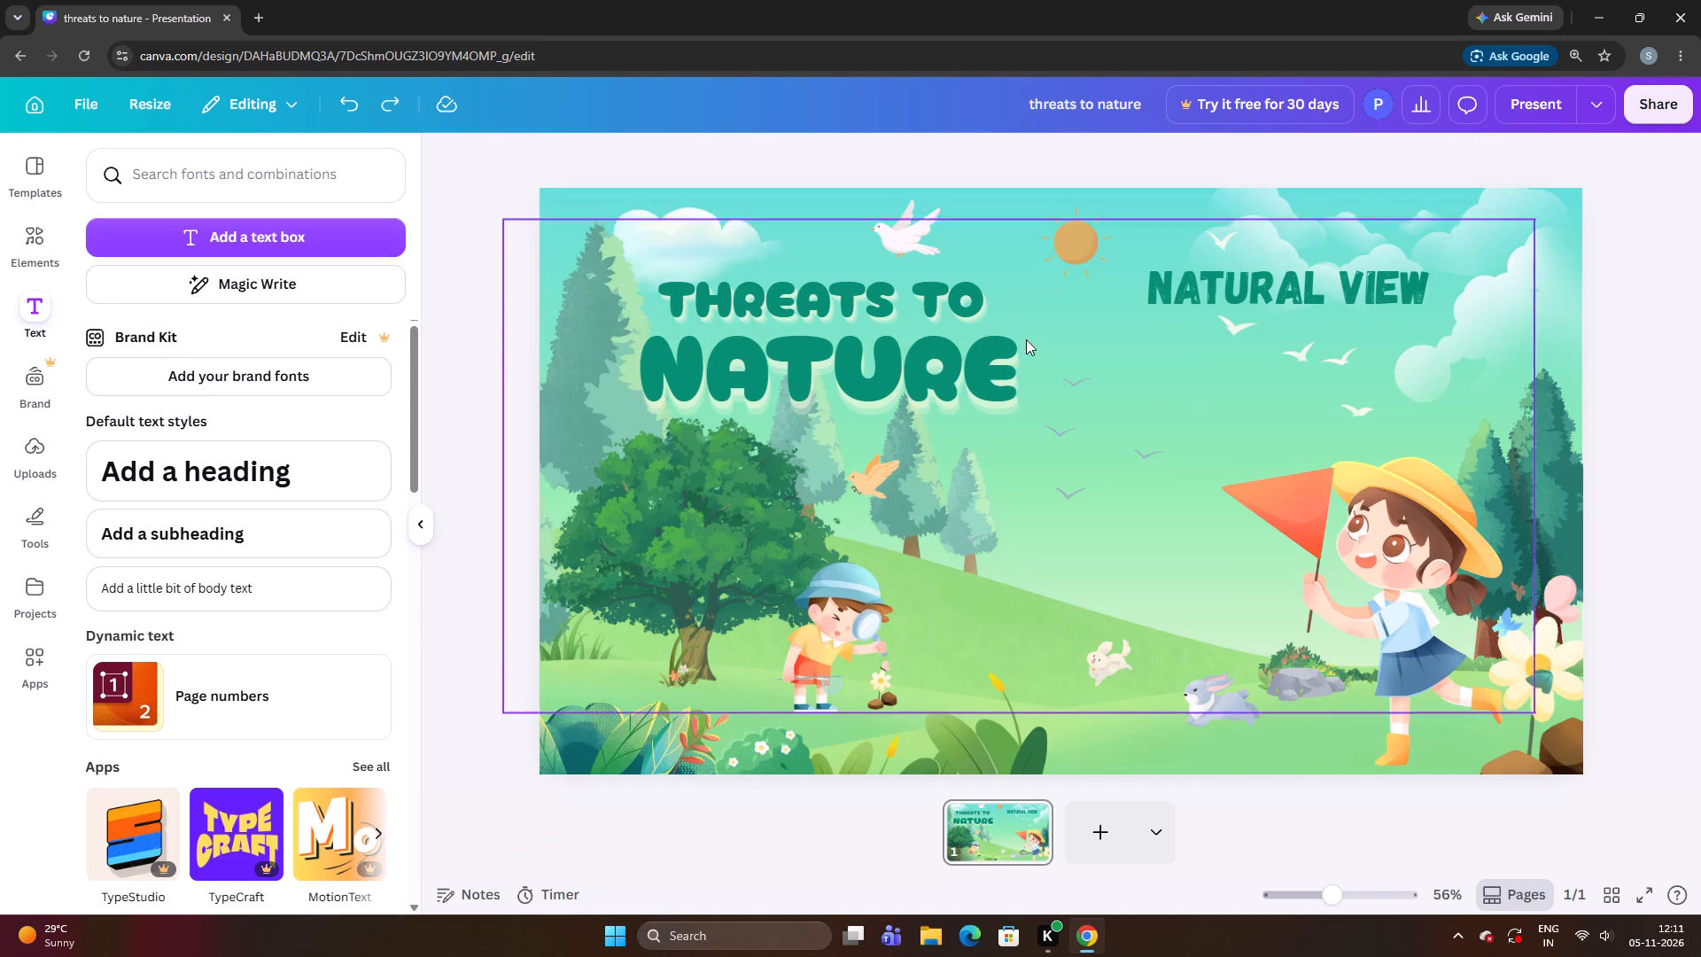
Nudge the "Natural view" text down in small increments until it is about level with the "Threats to" title line.
click(1185, 306)
key(Down)
key(Down)
key(Down)
key(Down)
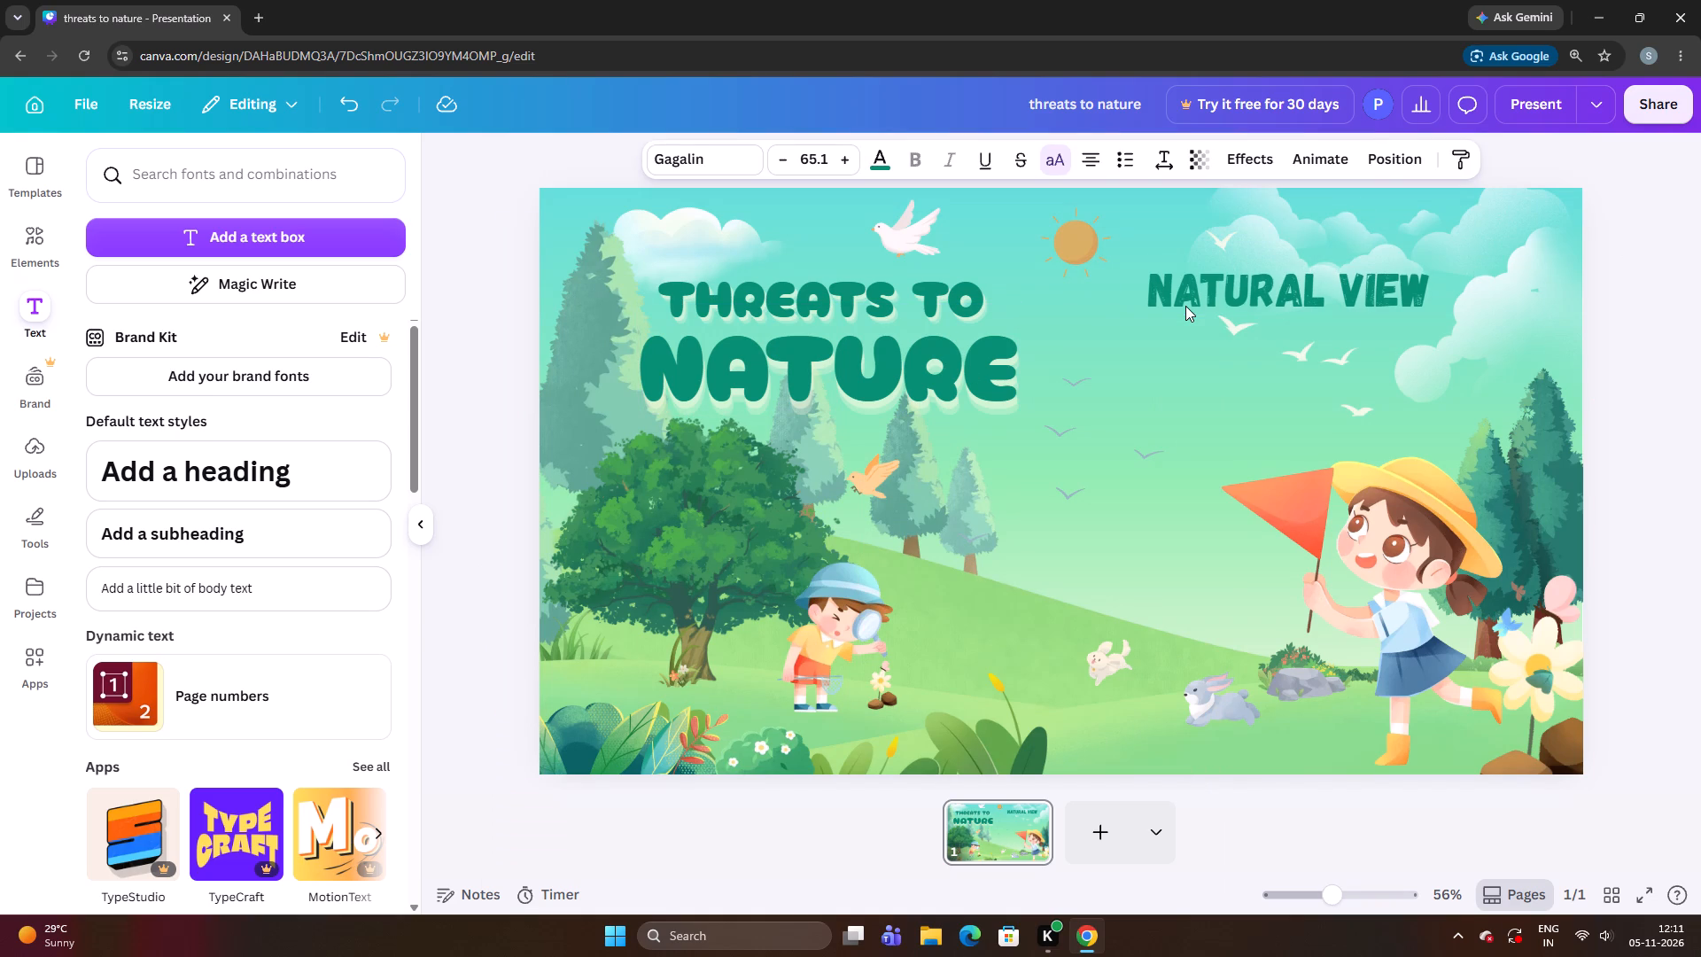
key(Down)
key(Down)
key(Down)
key(Down)
key(Down)
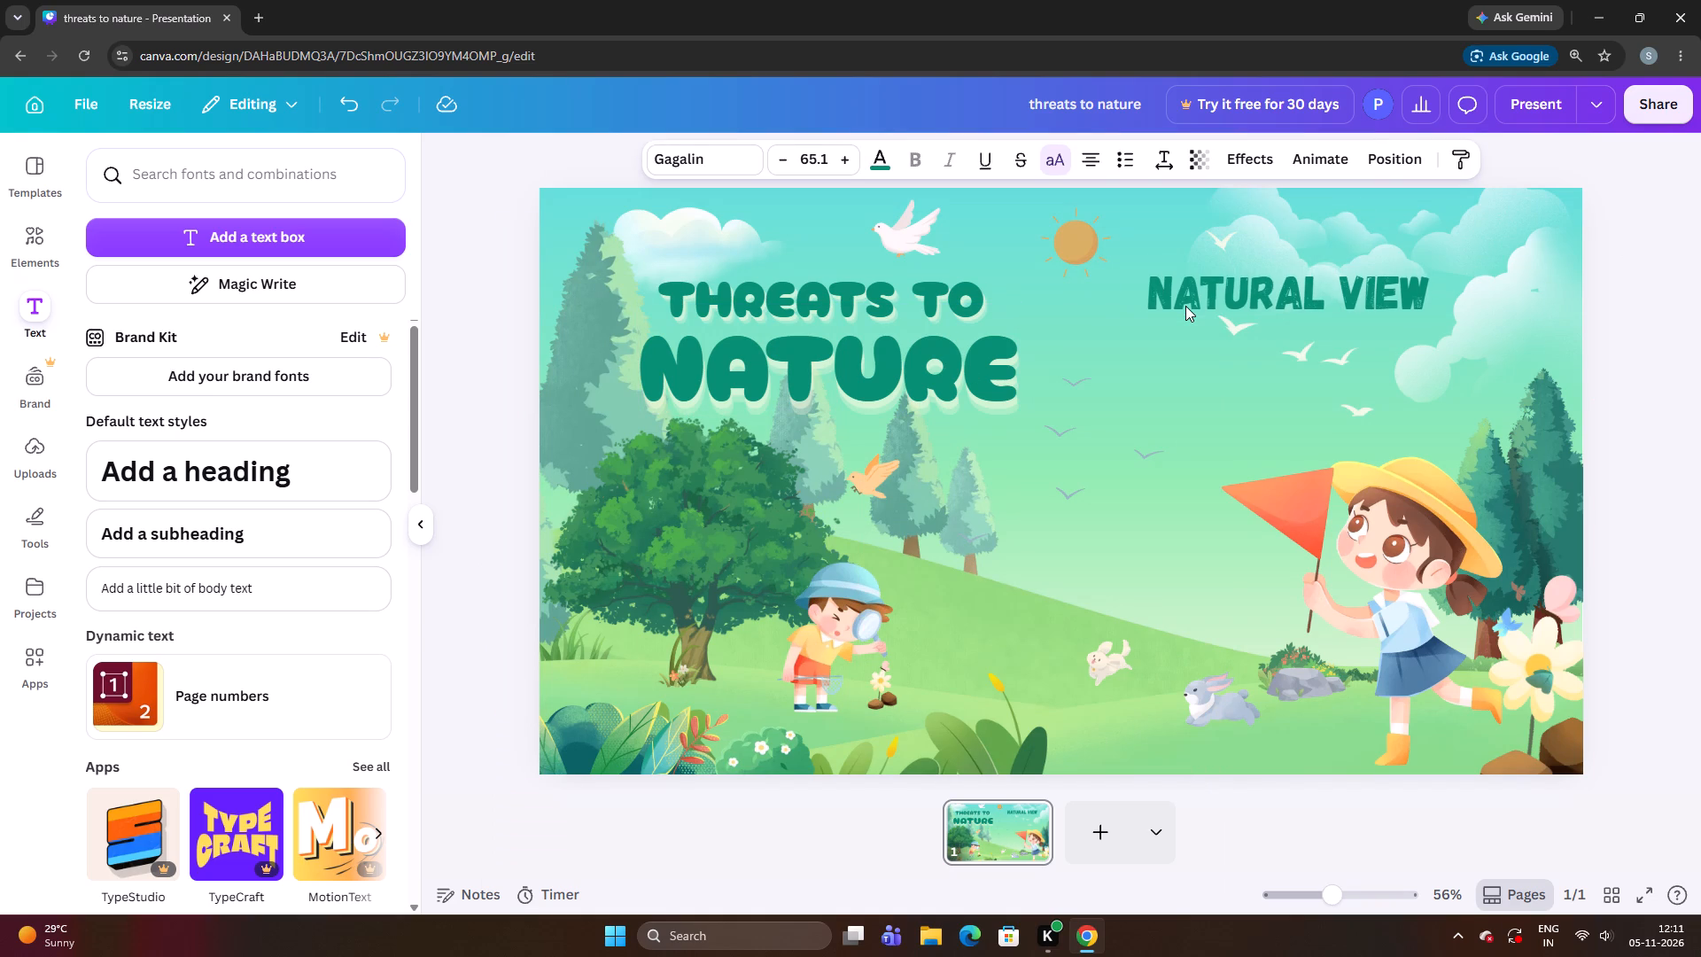
key(Down)
key(Down)
key(Down)
key(Down)
key(Down)
key(Down)
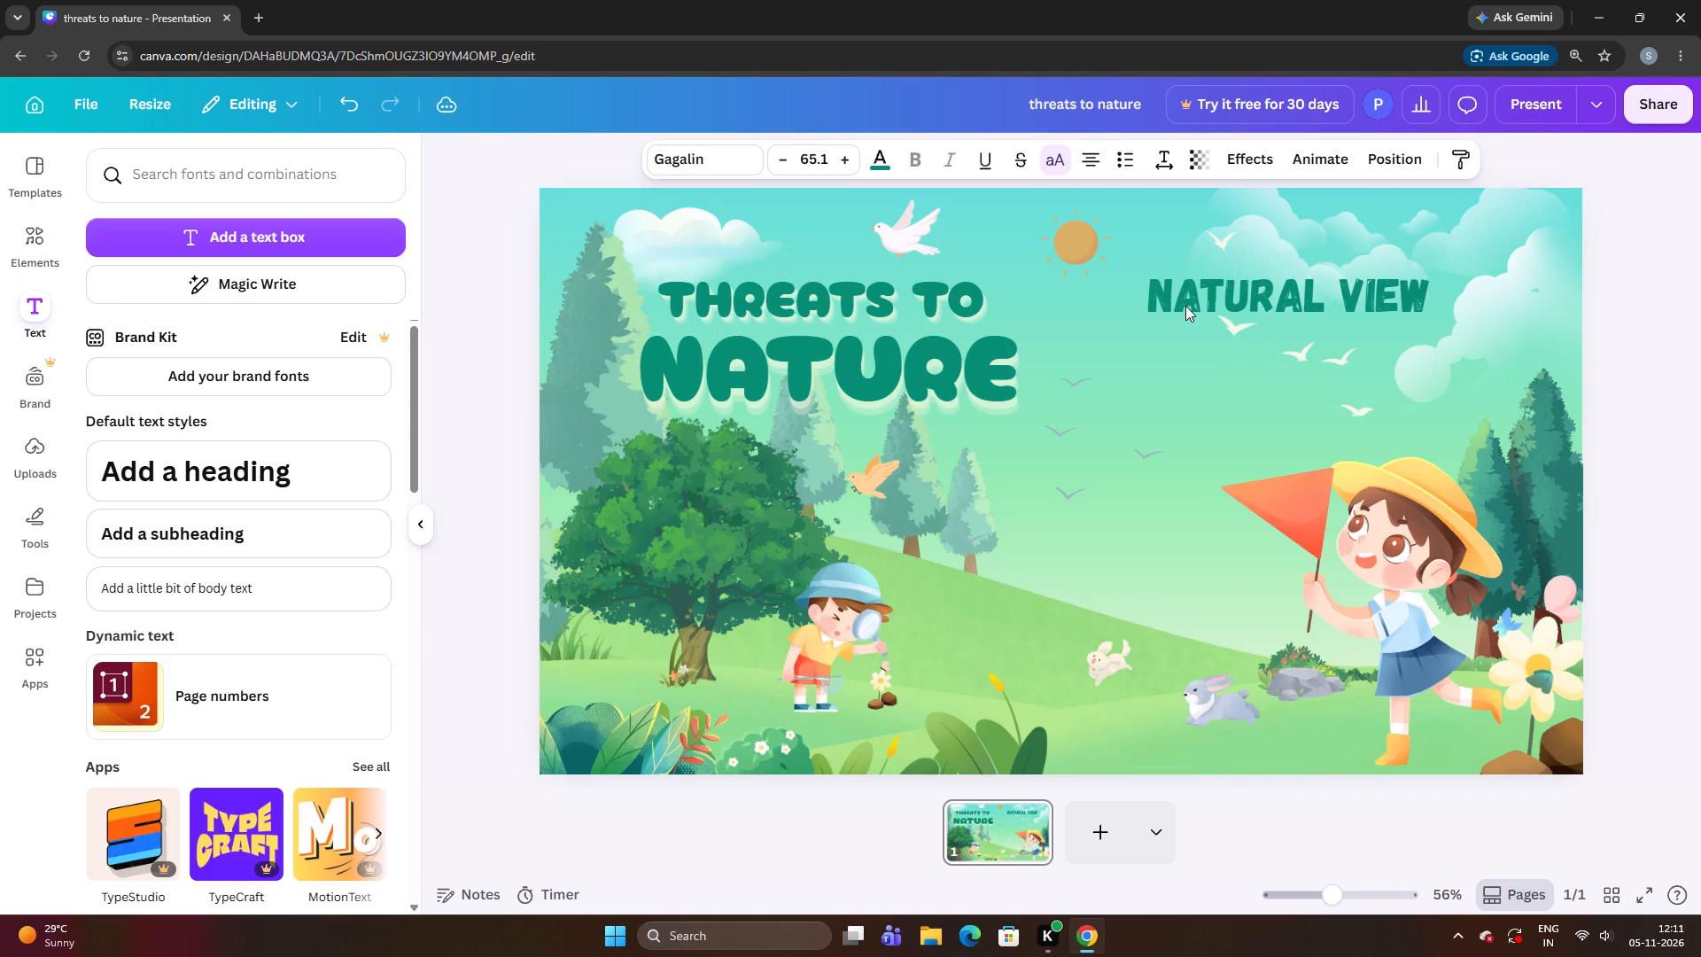
key(Down)
key(Down)
key(Down)
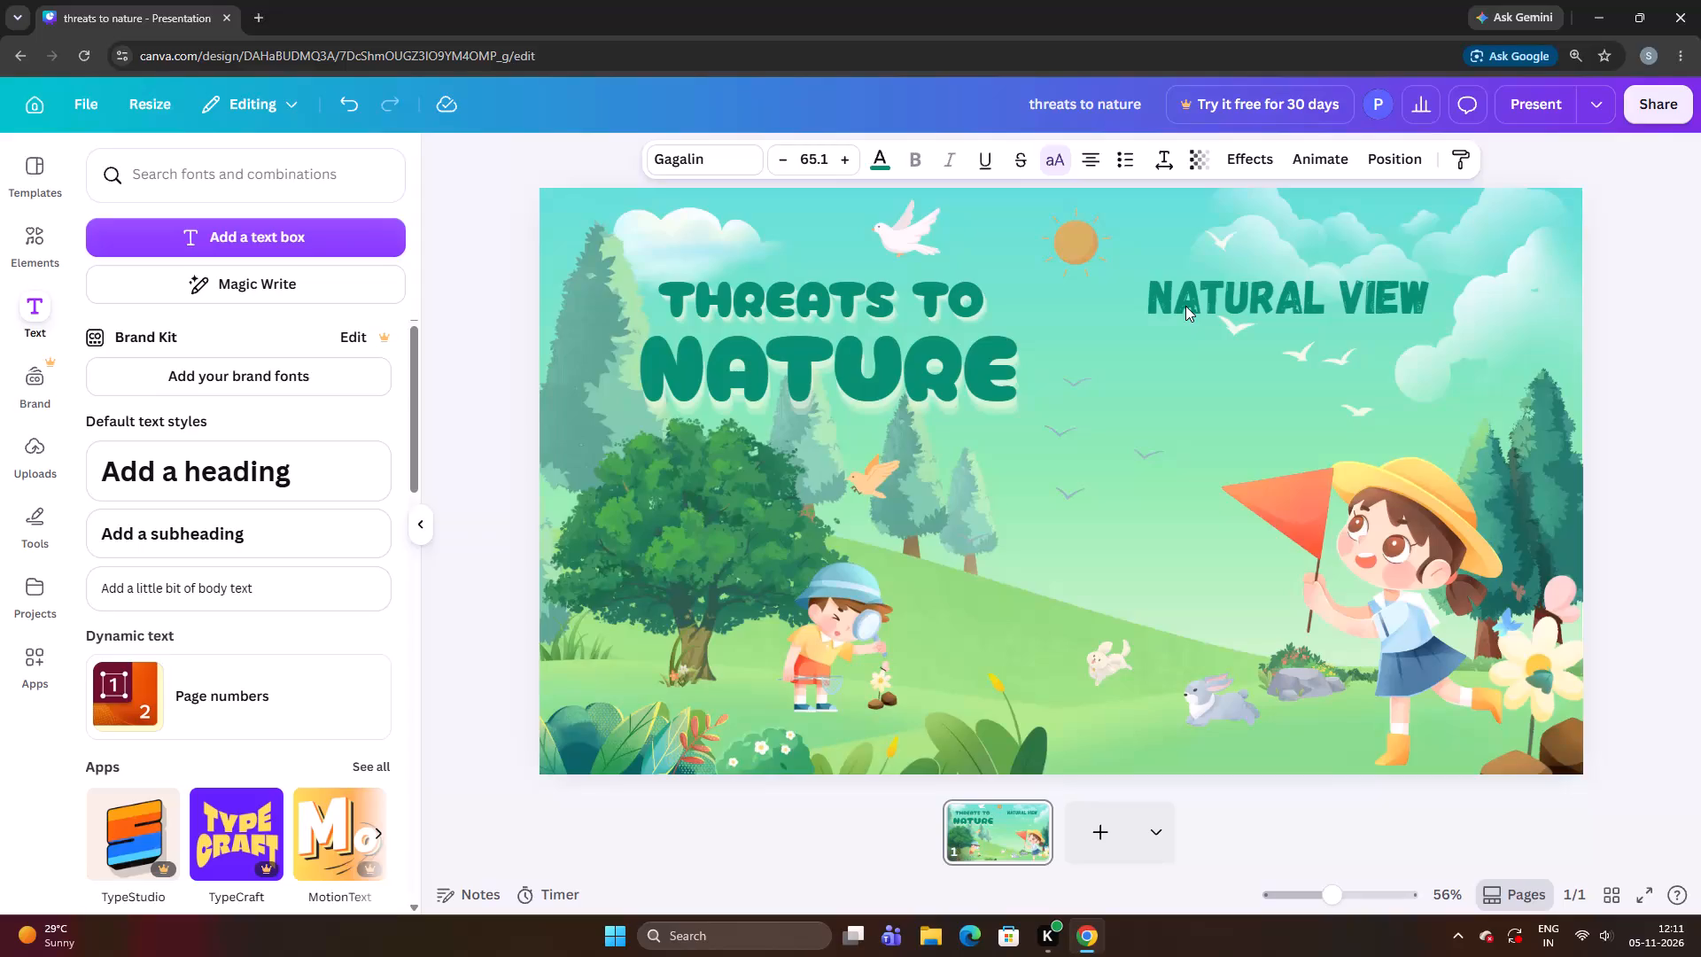
key(Down)
key(Down)
key(Down)
key(Down)
key(Down)
key(Down)
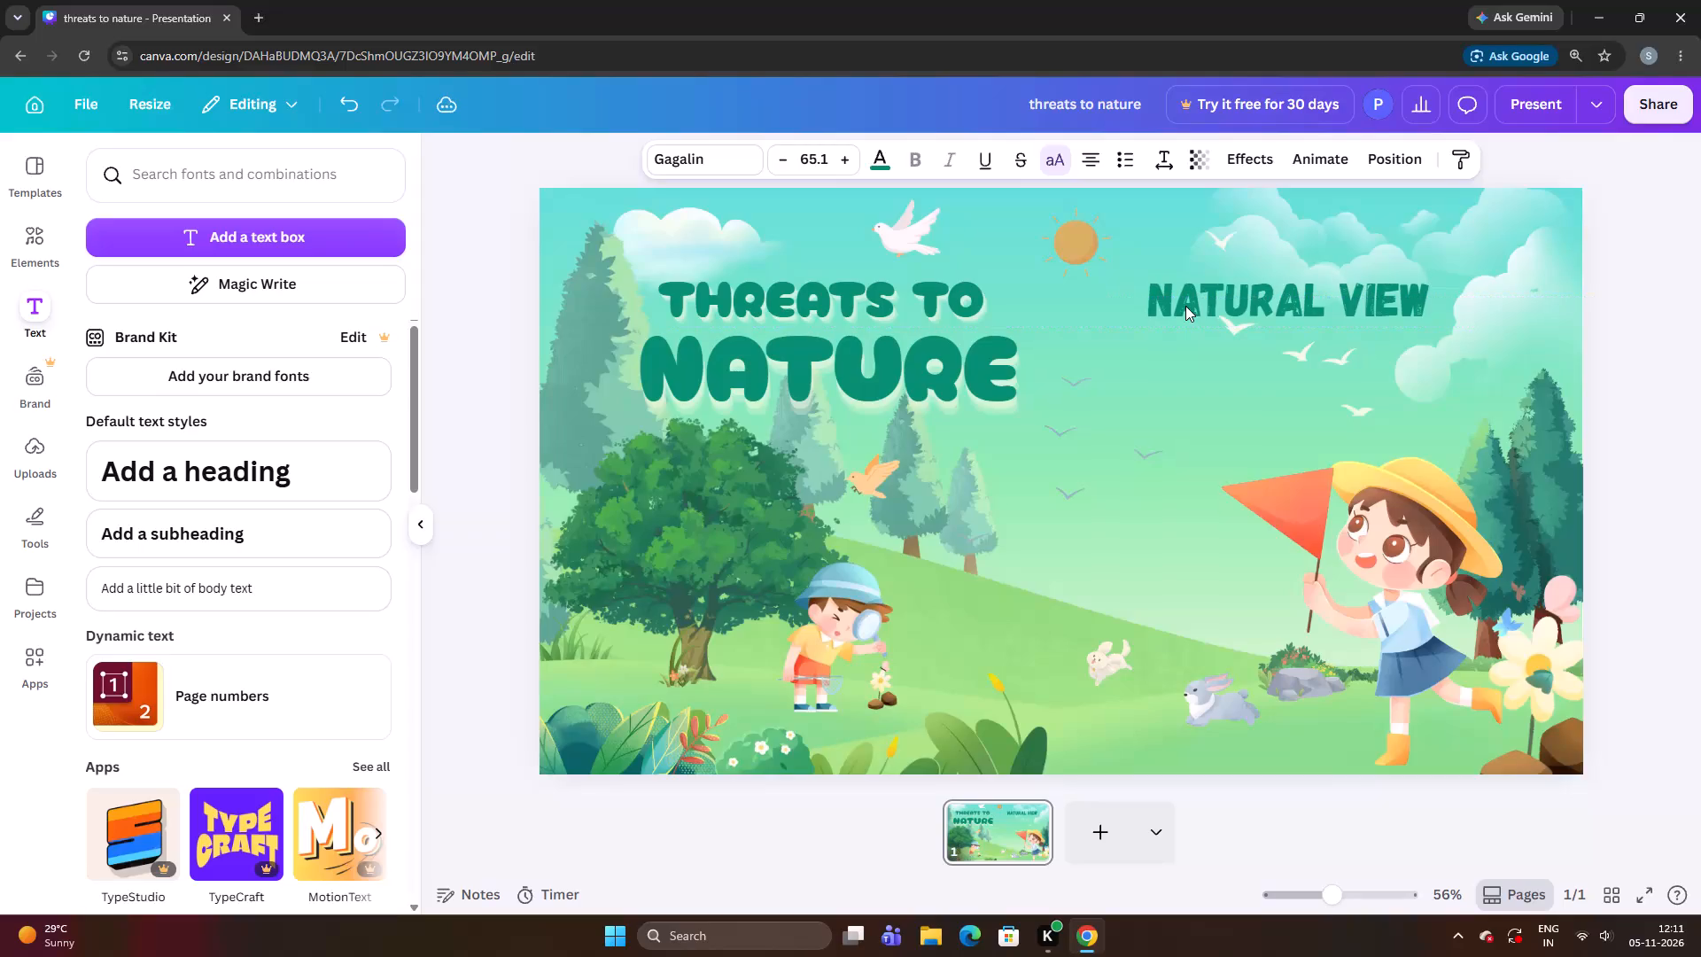
key(Down)
key(Down)
key(Down)
key(Down)
key(Down)
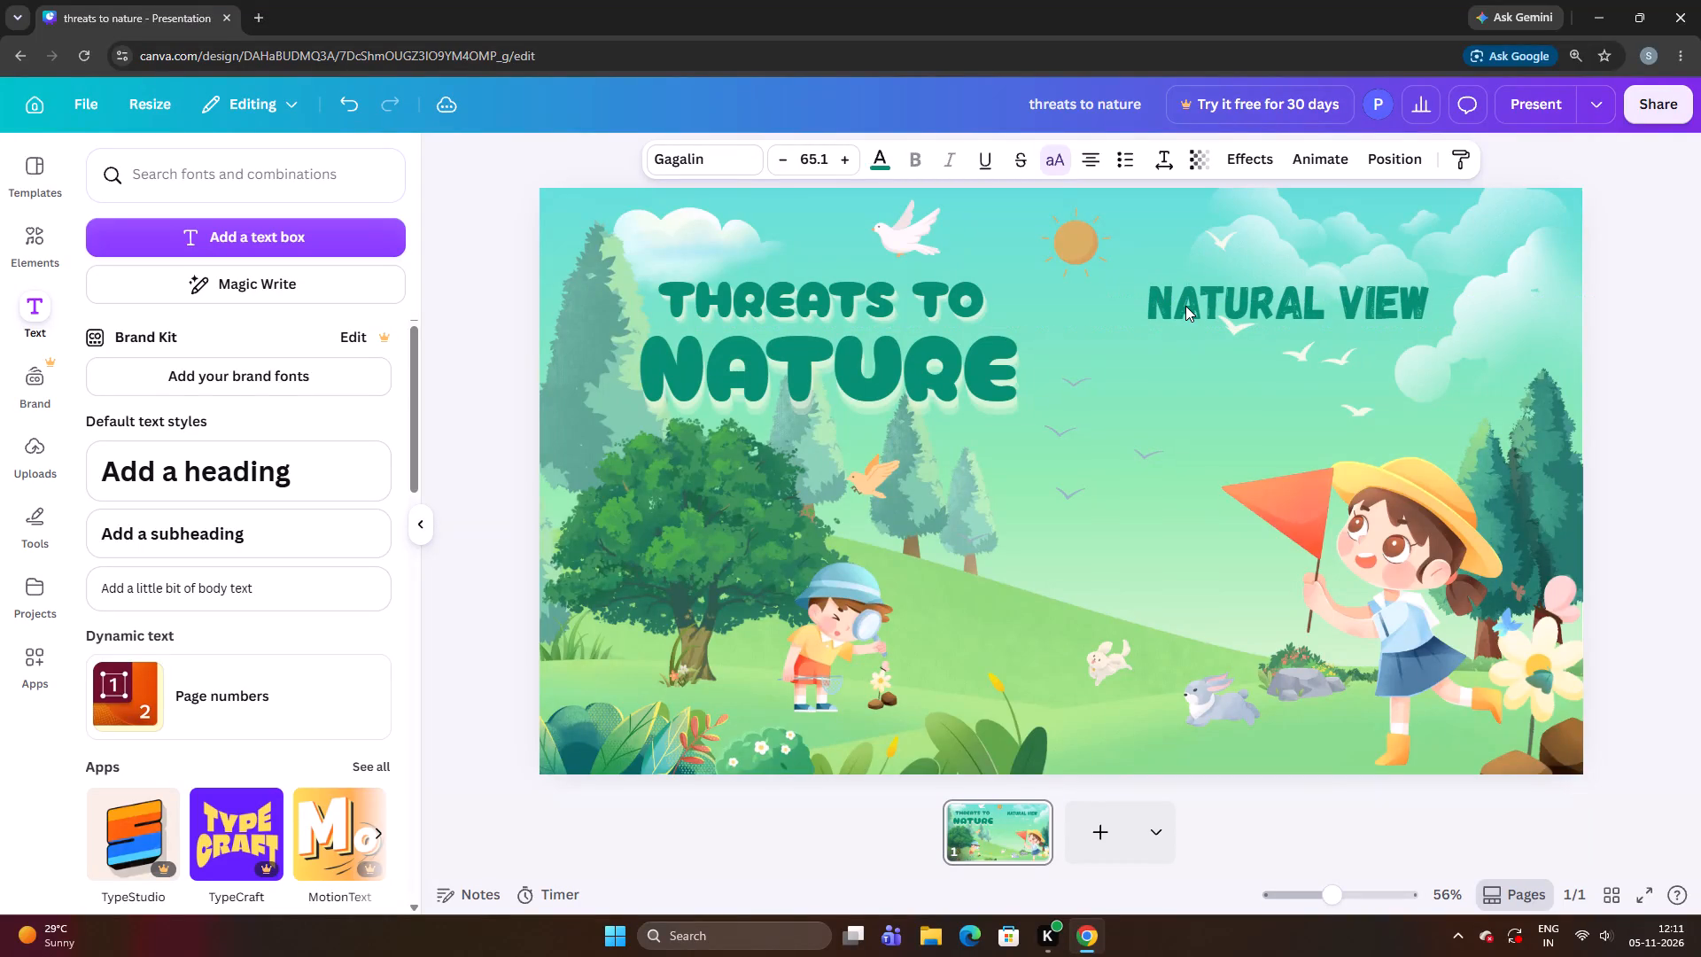
key(Down)
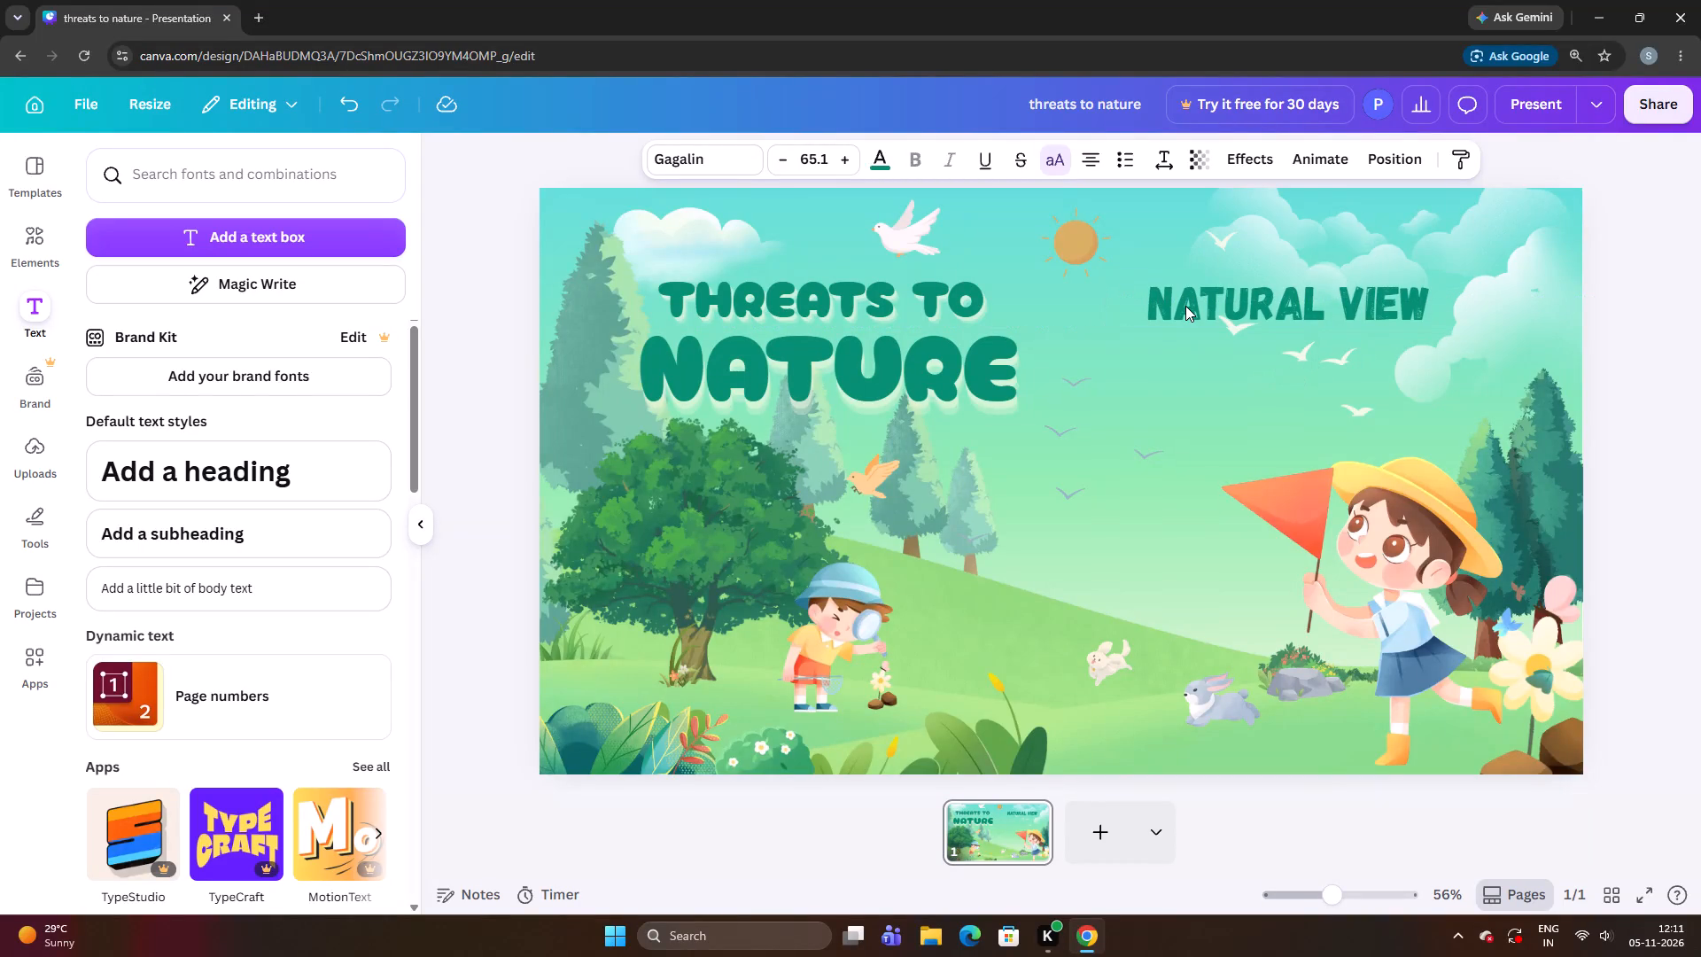
Nudge the "Natural view" text slightly down and a little to the right in the sky, away from the sun.
key(Down)
key(Down)
key(Down)
key(Down)
key(Down)
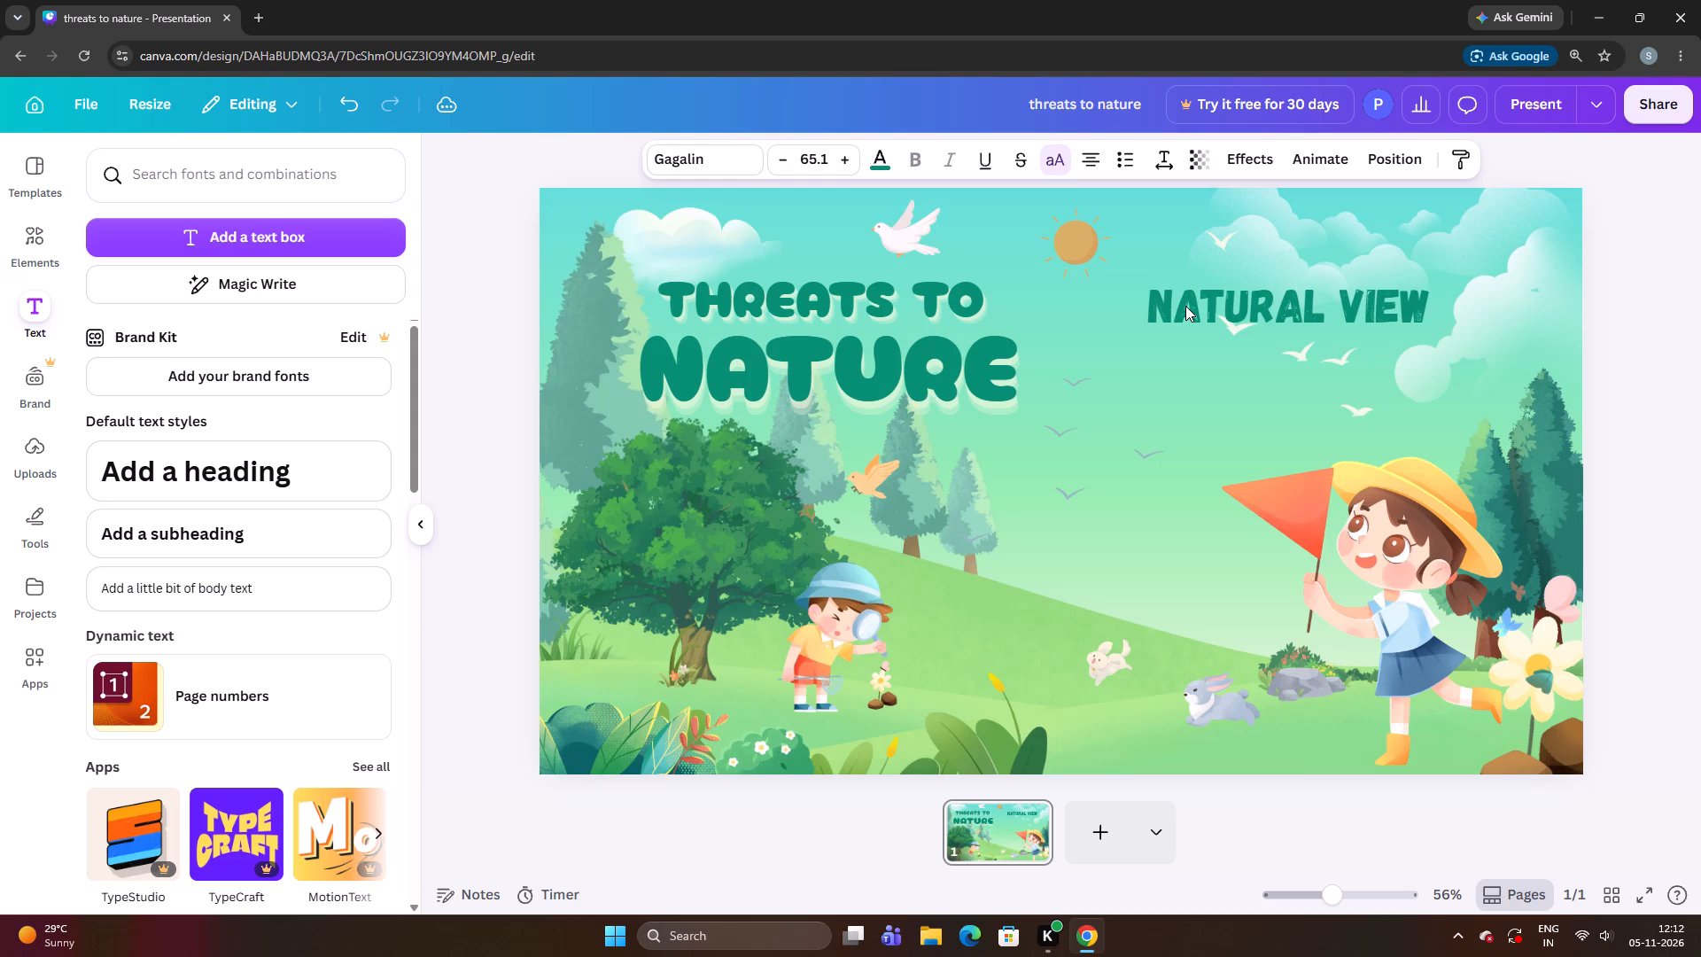
key(Down)
key(Down)
key(Right)
key(Right)
key(Right)
key(Right)
key(Right)
key(Right)
key(Right)
key(Right)
key(Right)
key(Right)
key(Right)
key(Right)
key(Right)
key(Right)
key(Right)
key(Right)
key(Right)
key(Right)
key(Right)
key(Right)
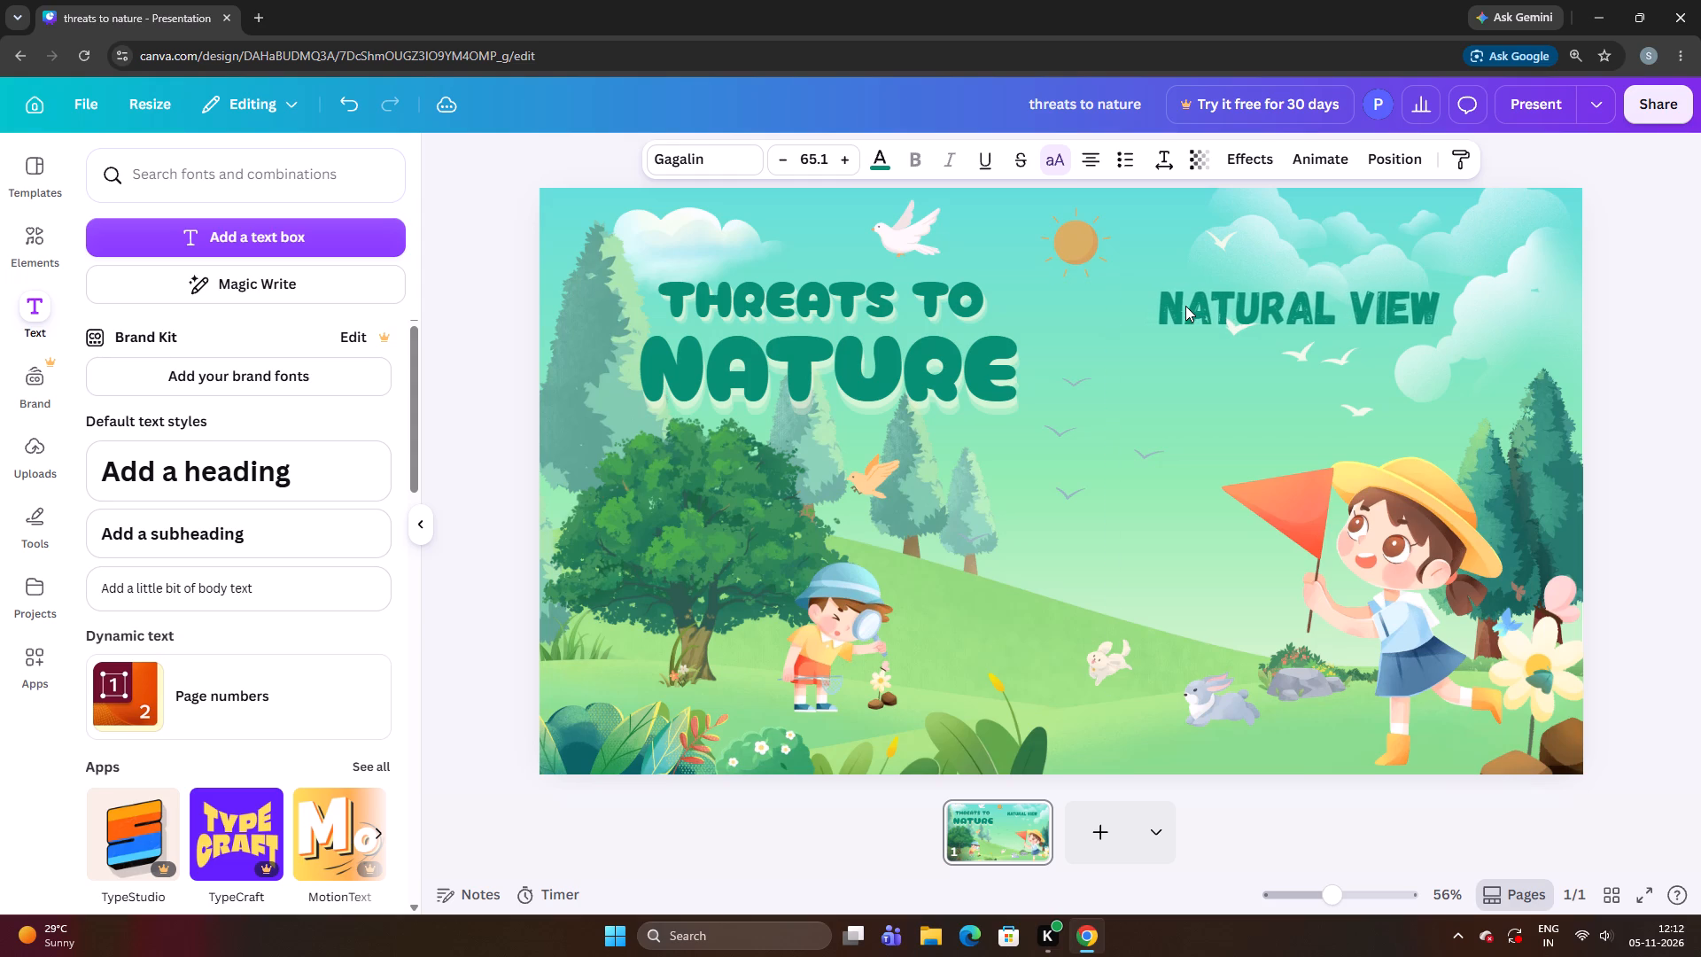
key(Right)
key(Right)
key(Right)
key(Right)
key(Right)
key(Right)
key(Right)
key(Right)
key(Right)
key(Right)
key(Right)
key(Right)
key(Right)
key(Right)
key(Right)
key(Right)
key(Right)
key(Right)
key(Right)
key(Right)
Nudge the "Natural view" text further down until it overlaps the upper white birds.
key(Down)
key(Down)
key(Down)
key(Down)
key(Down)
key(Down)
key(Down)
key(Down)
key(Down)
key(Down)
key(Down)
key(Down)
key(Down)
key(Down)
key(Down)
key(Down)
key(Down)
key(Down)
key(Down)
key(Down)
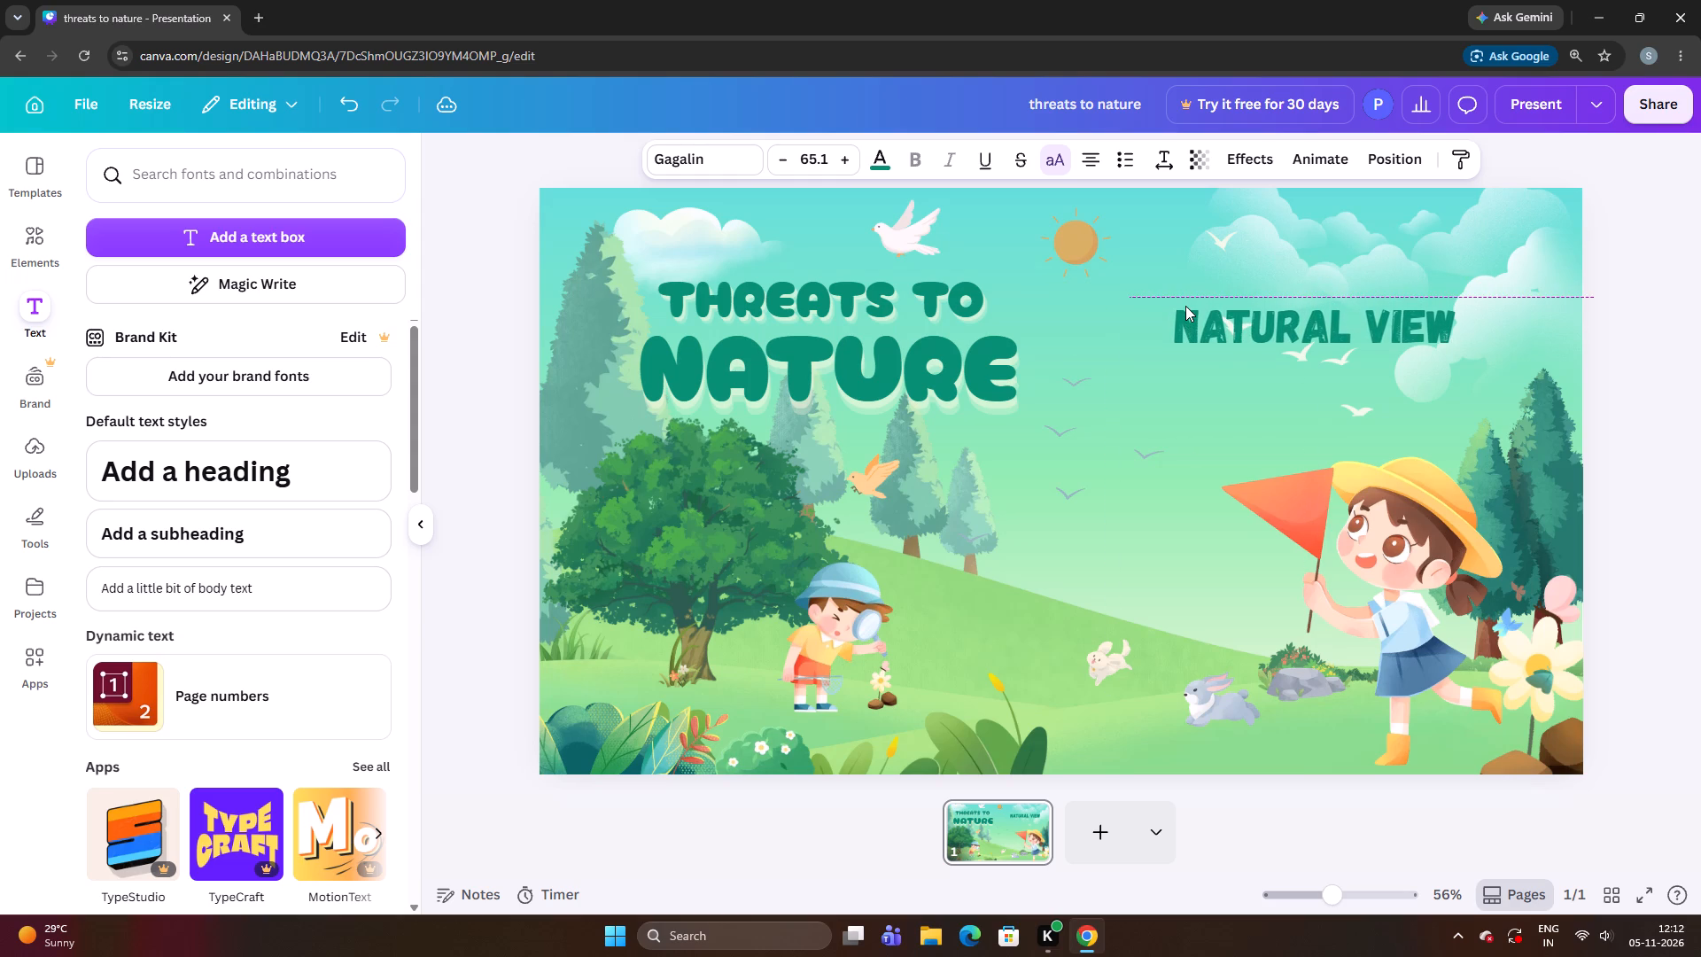
Nudge the "Natural view" text up until it clears the white birds below it, and enlarge it slightly to size 66.4.
key(Up)
key(Up)
key(Up)
key(Up)
key(Up)
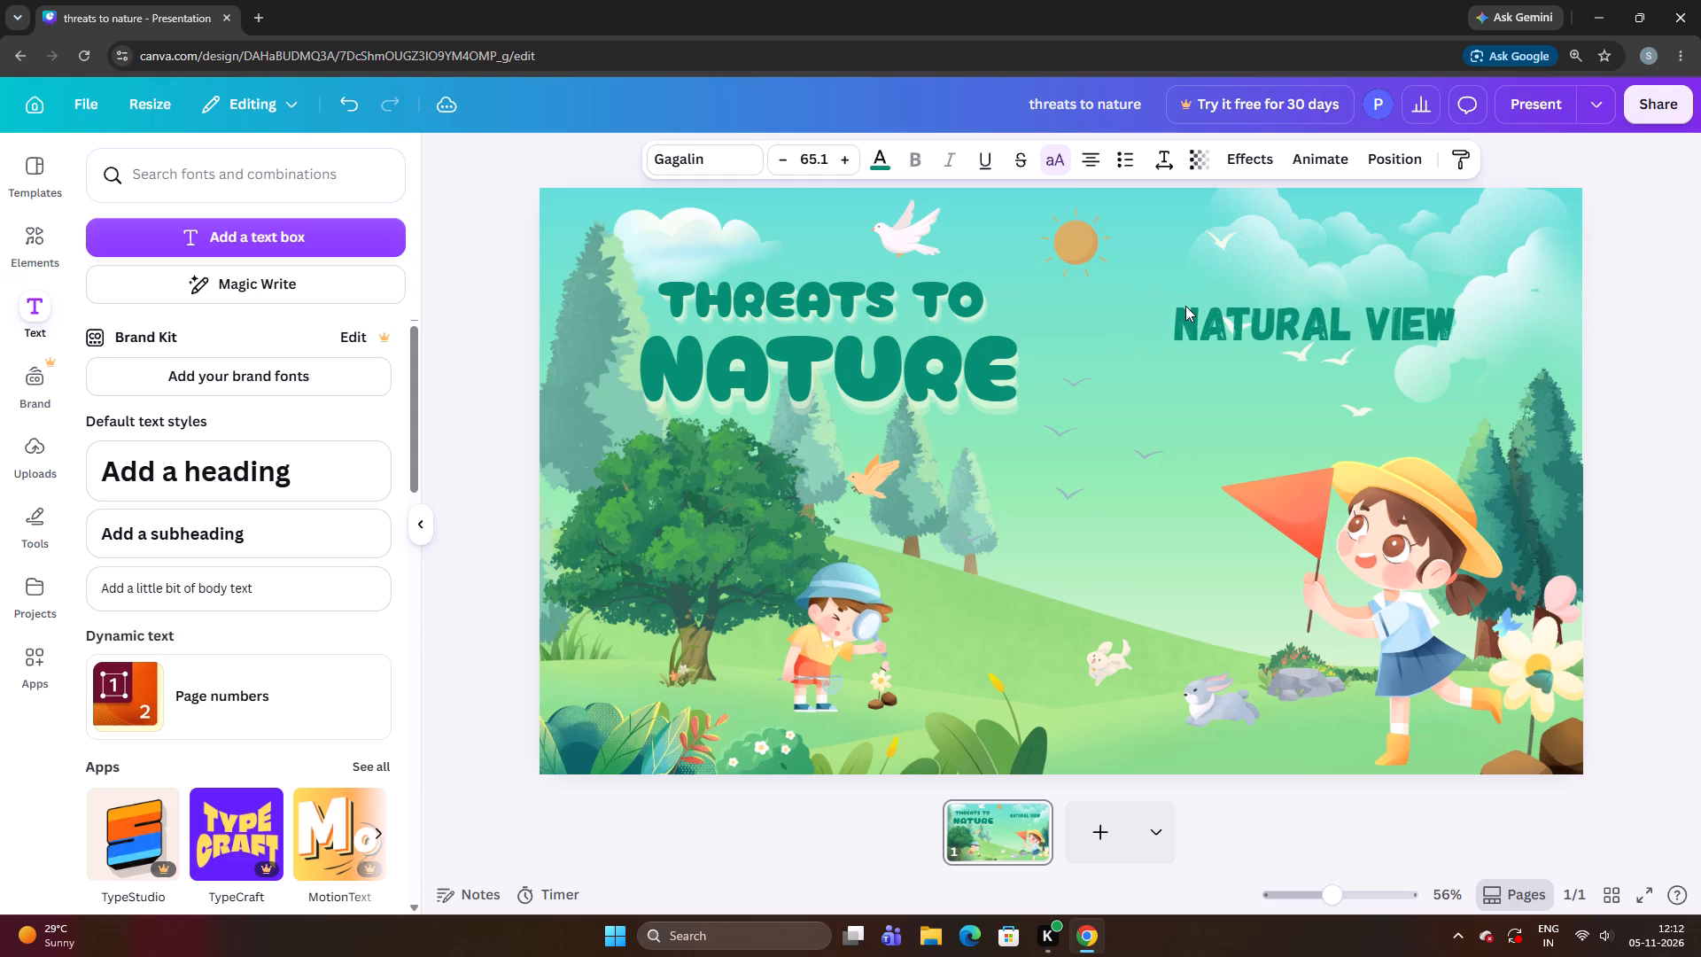
key(Up)
key(Up)
key(Up)
key(Up)
key(Up)
key(Up)
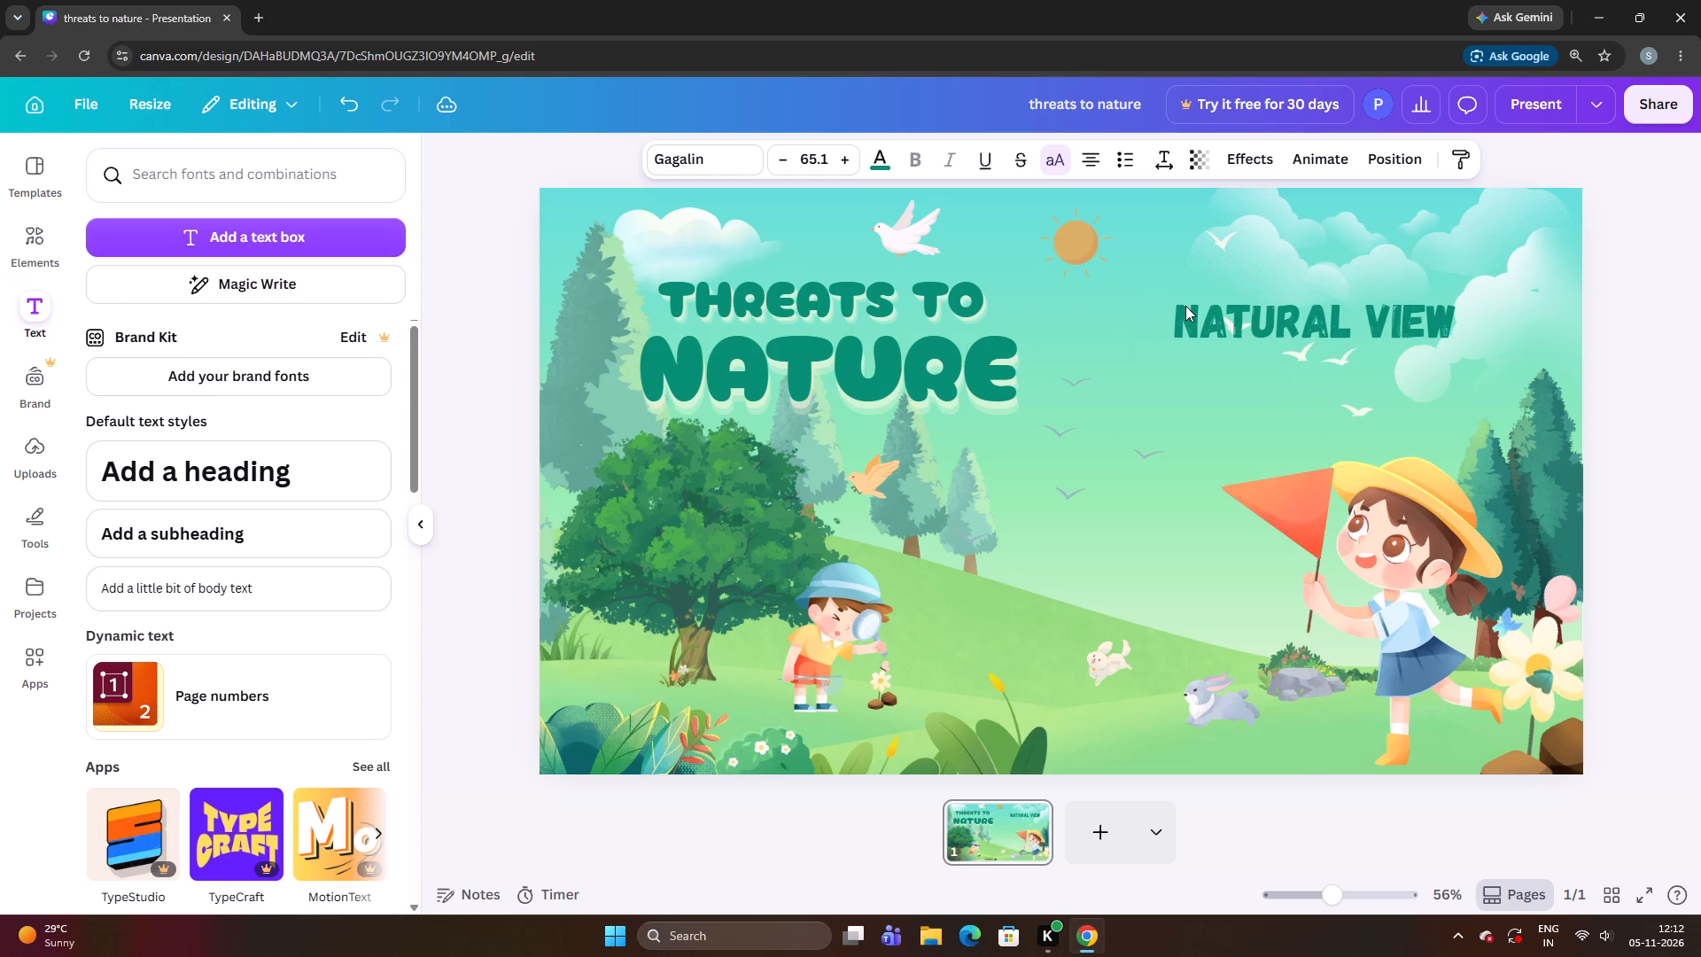
key(Up)
key(Up)
key(Up)
key(Up)
key(Up)
key(Up)
key(Up)
key(Up)
key(Up)
key(Up)
key(Up)
key(Up)
key(Up)
key(Up)
key(Up)
key(Up)
key(Up)
key(Up)
key(Up)
key(Up)
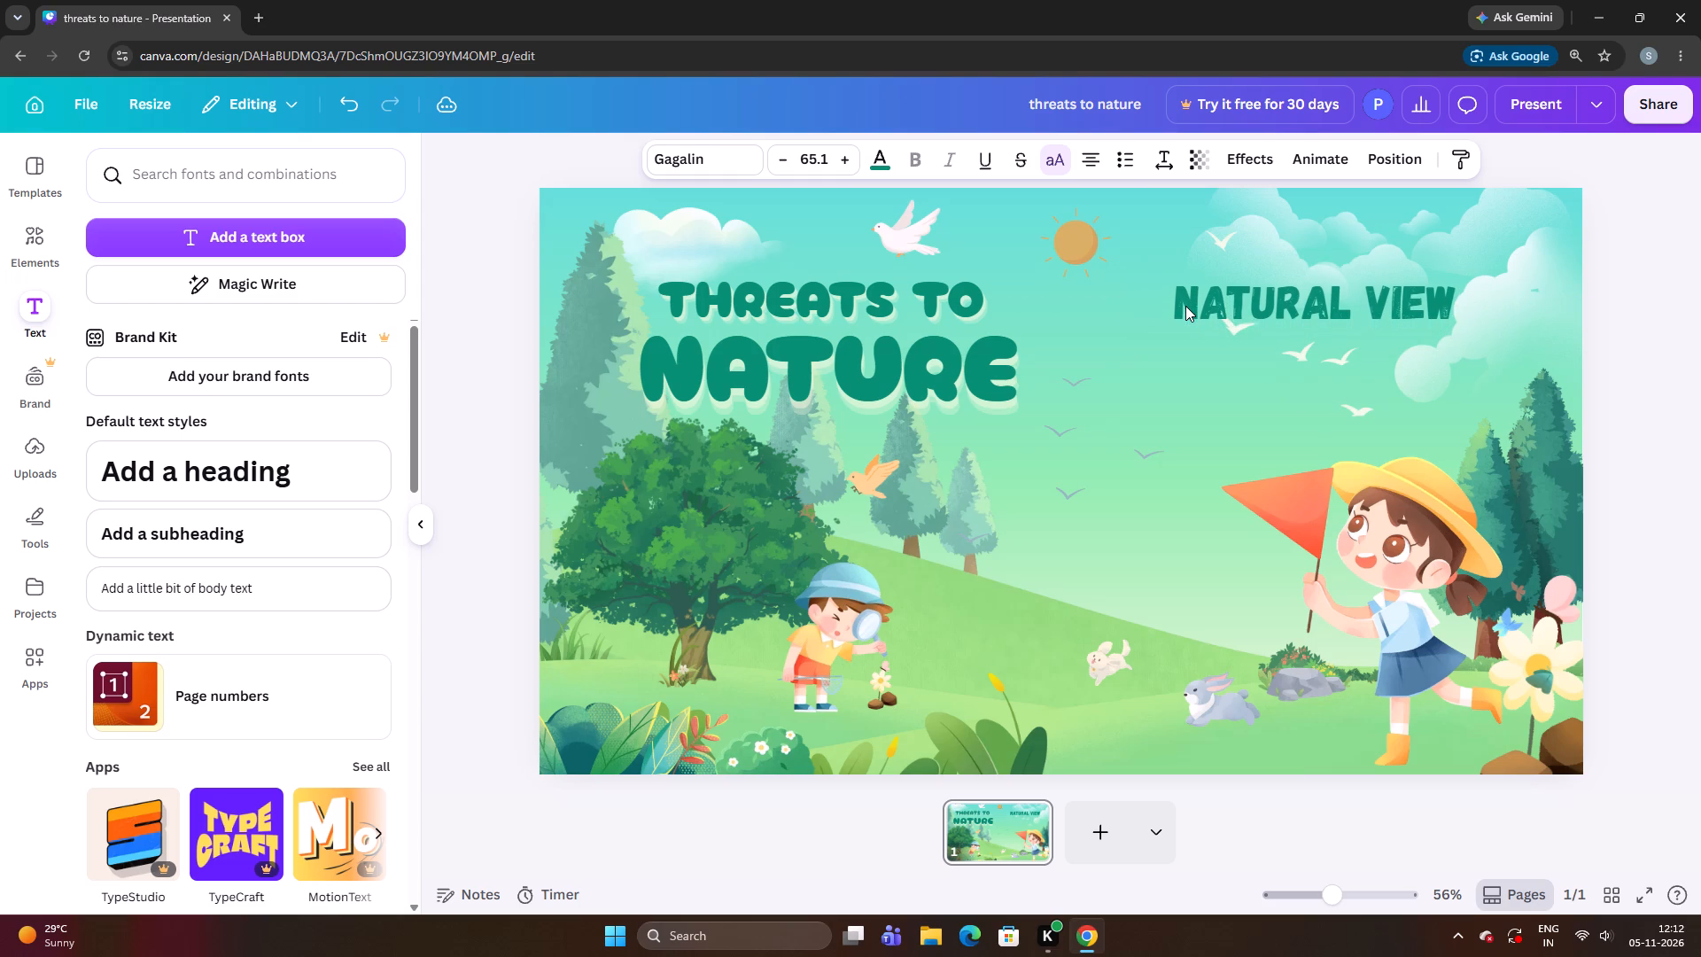
key(Up)
key(Up)
key(Up)
key(Up)
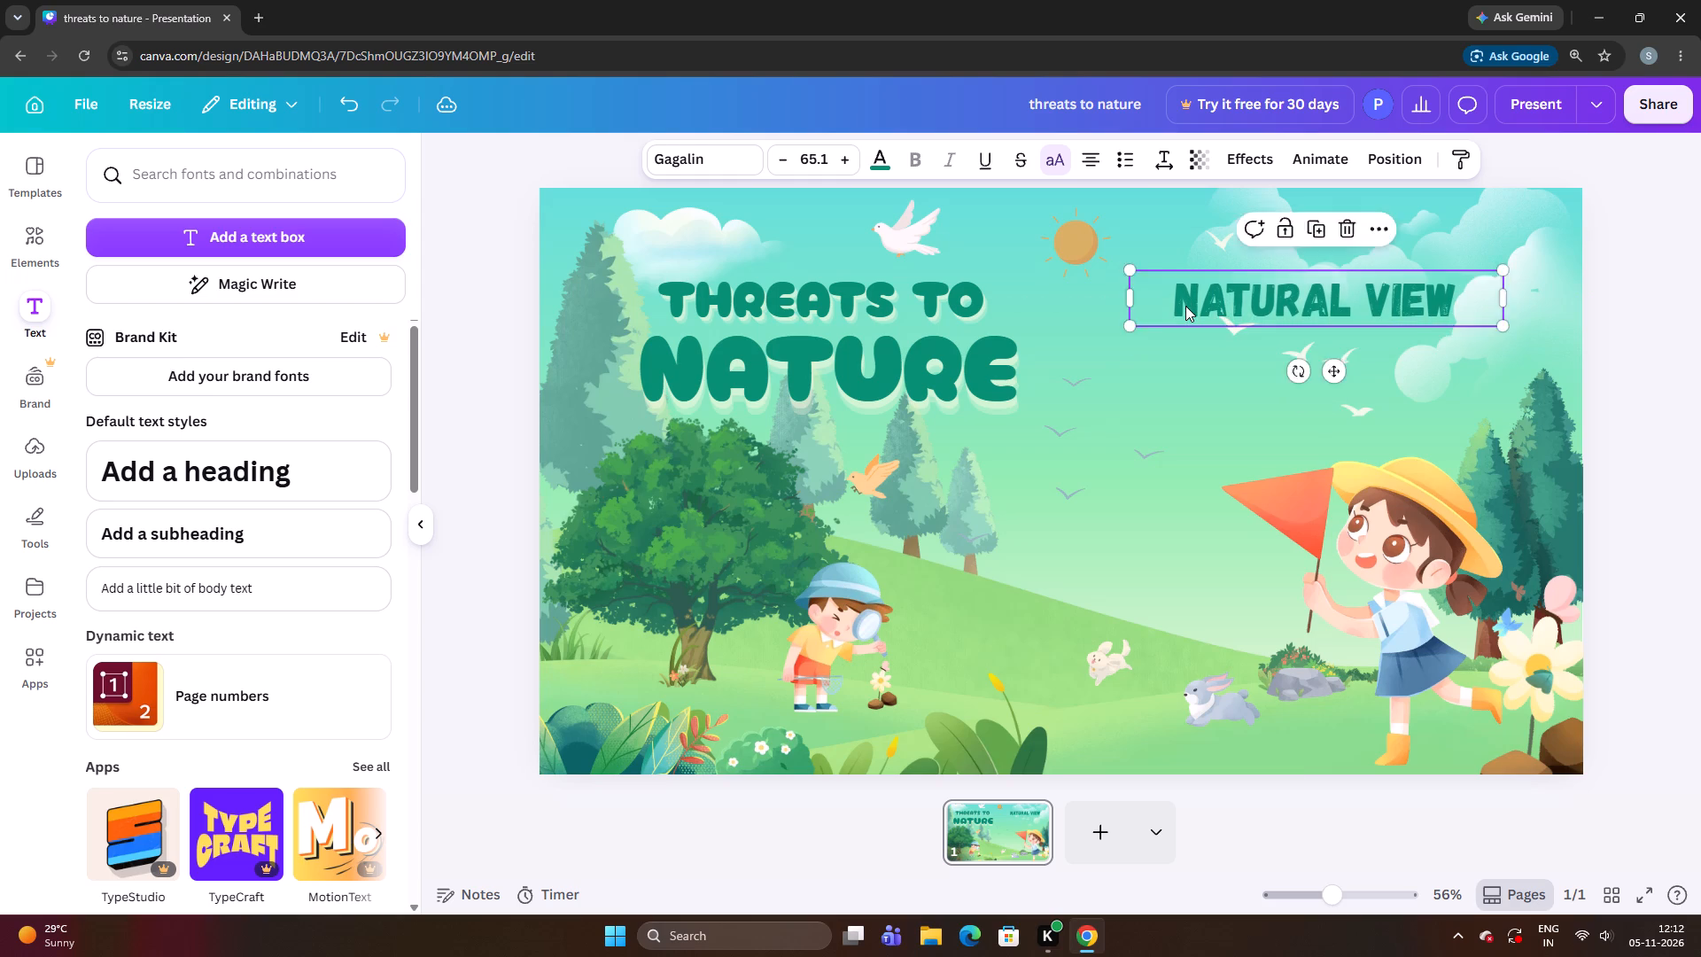
key(Up)
key(Up)
key(Up)
key(Up)
key(Up)
key(Up)
key(Up)
key(Up)
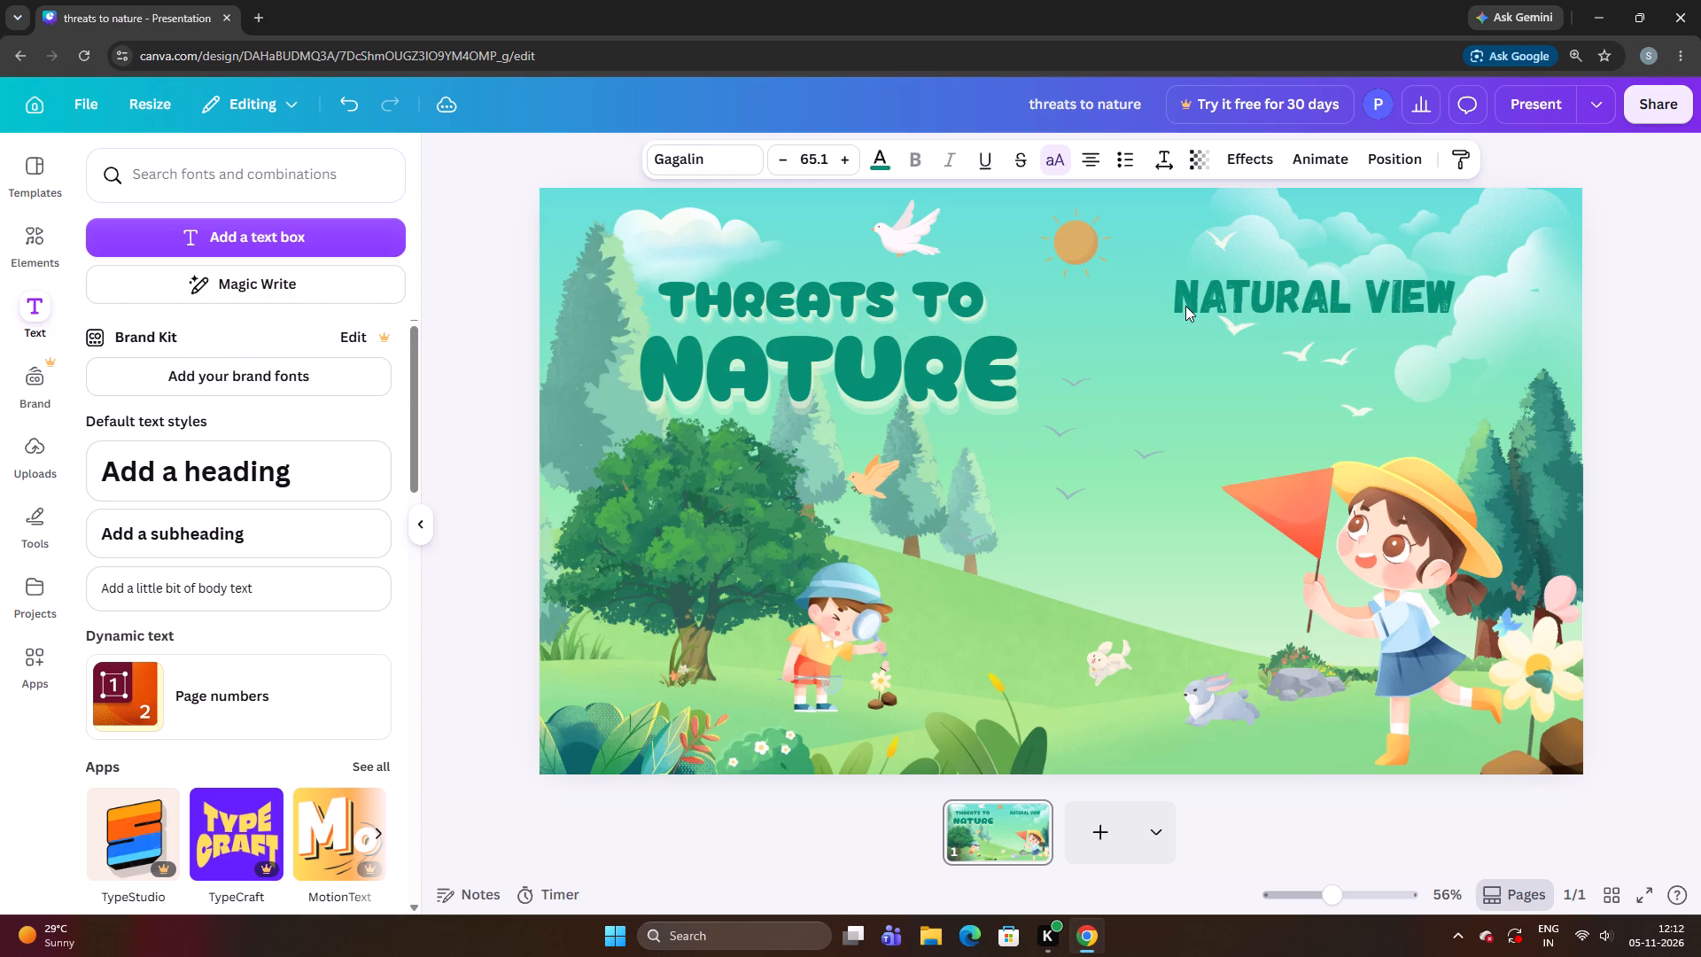
key(Up)
key(Up)
key(Up)
key(Up)
key(ctrl+Down)
key(ctrl+Down)
key(Up)
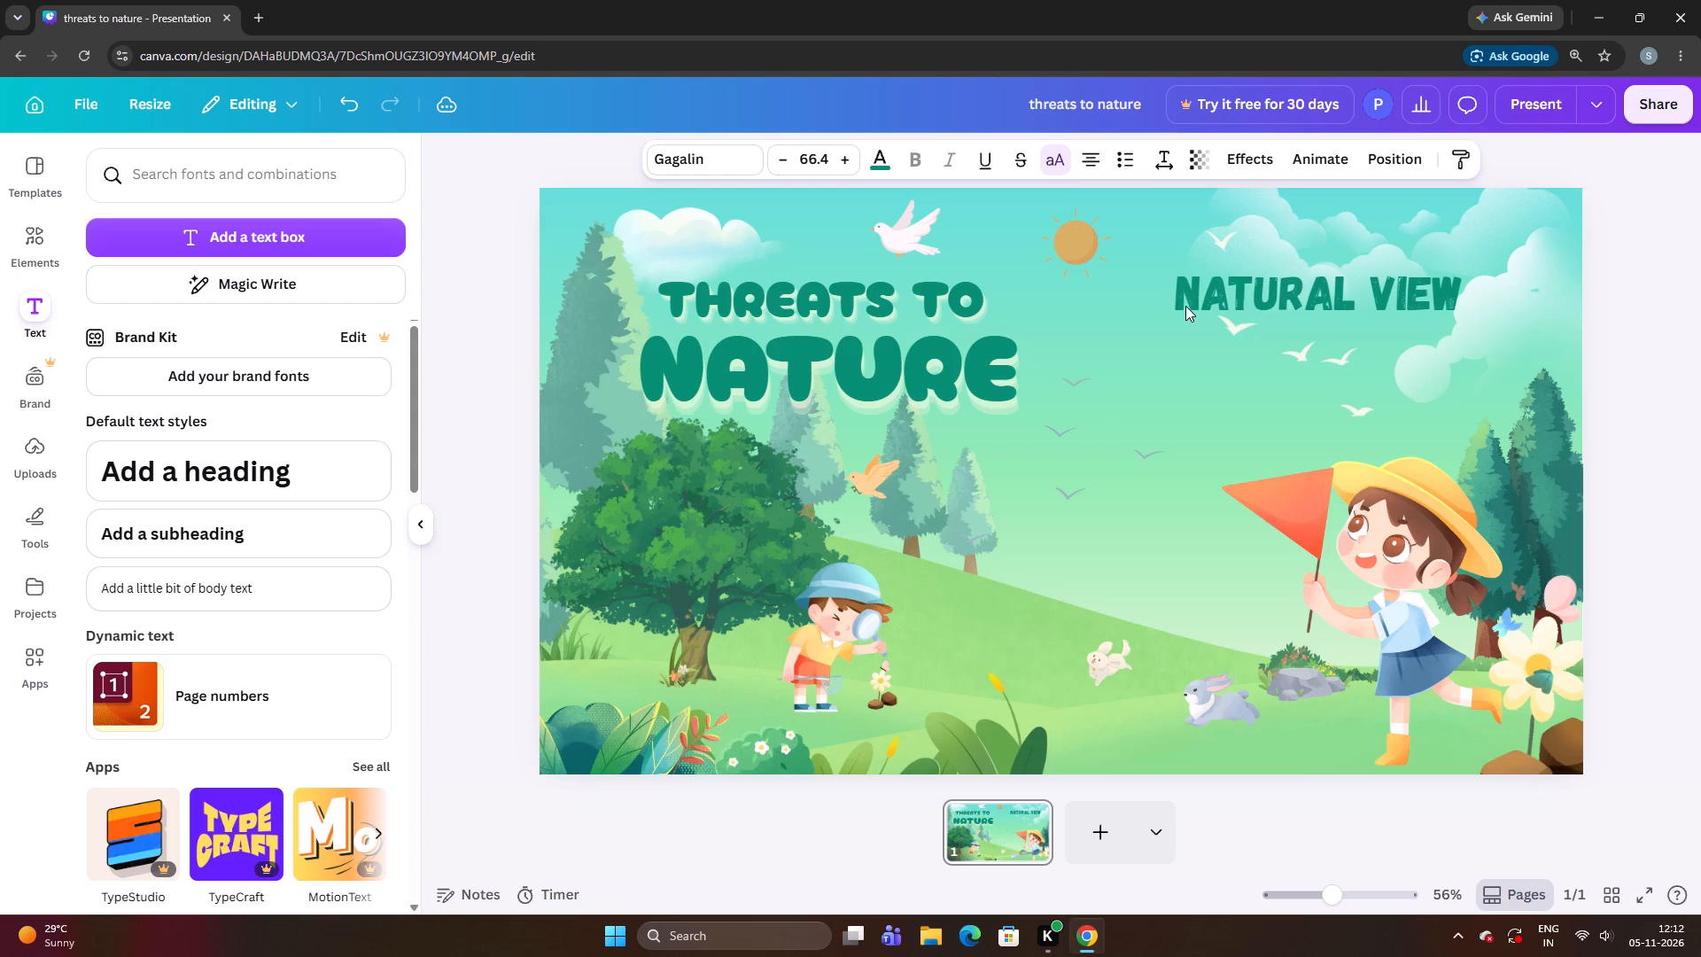
key(Up)
key(Up)
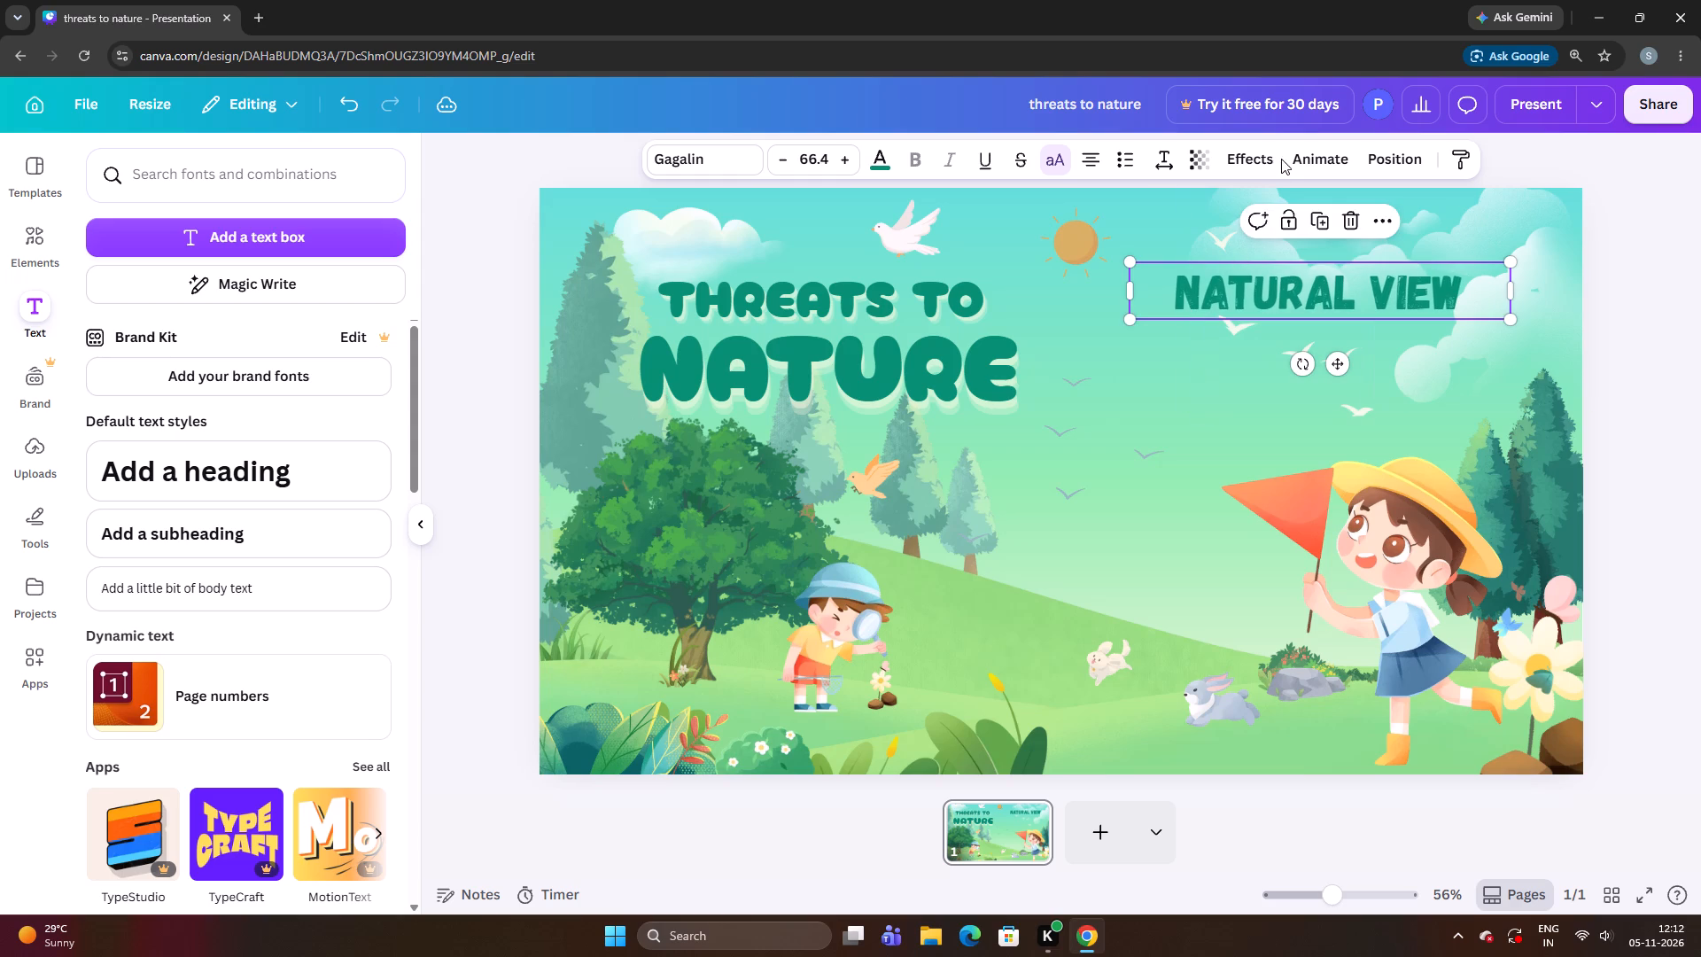
Try the Glow effect on the "Natural view" text, then apply the Drop shadow effect with its direction set to 64.
click(1275, 158)
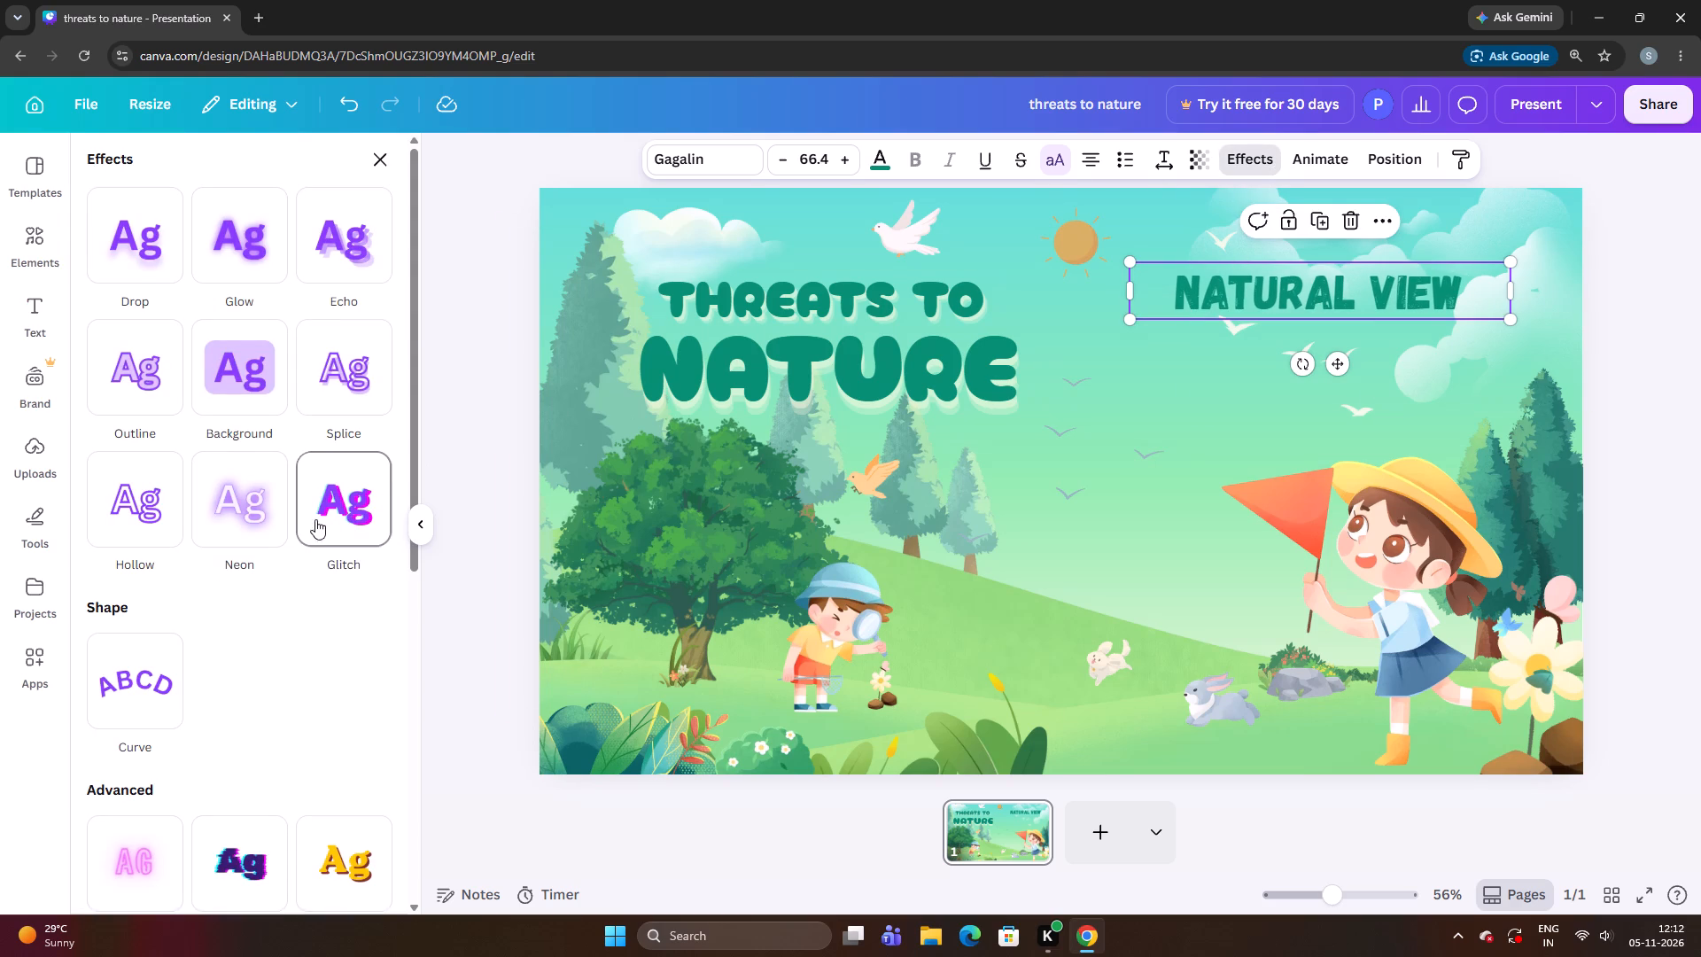
click(257, 237)
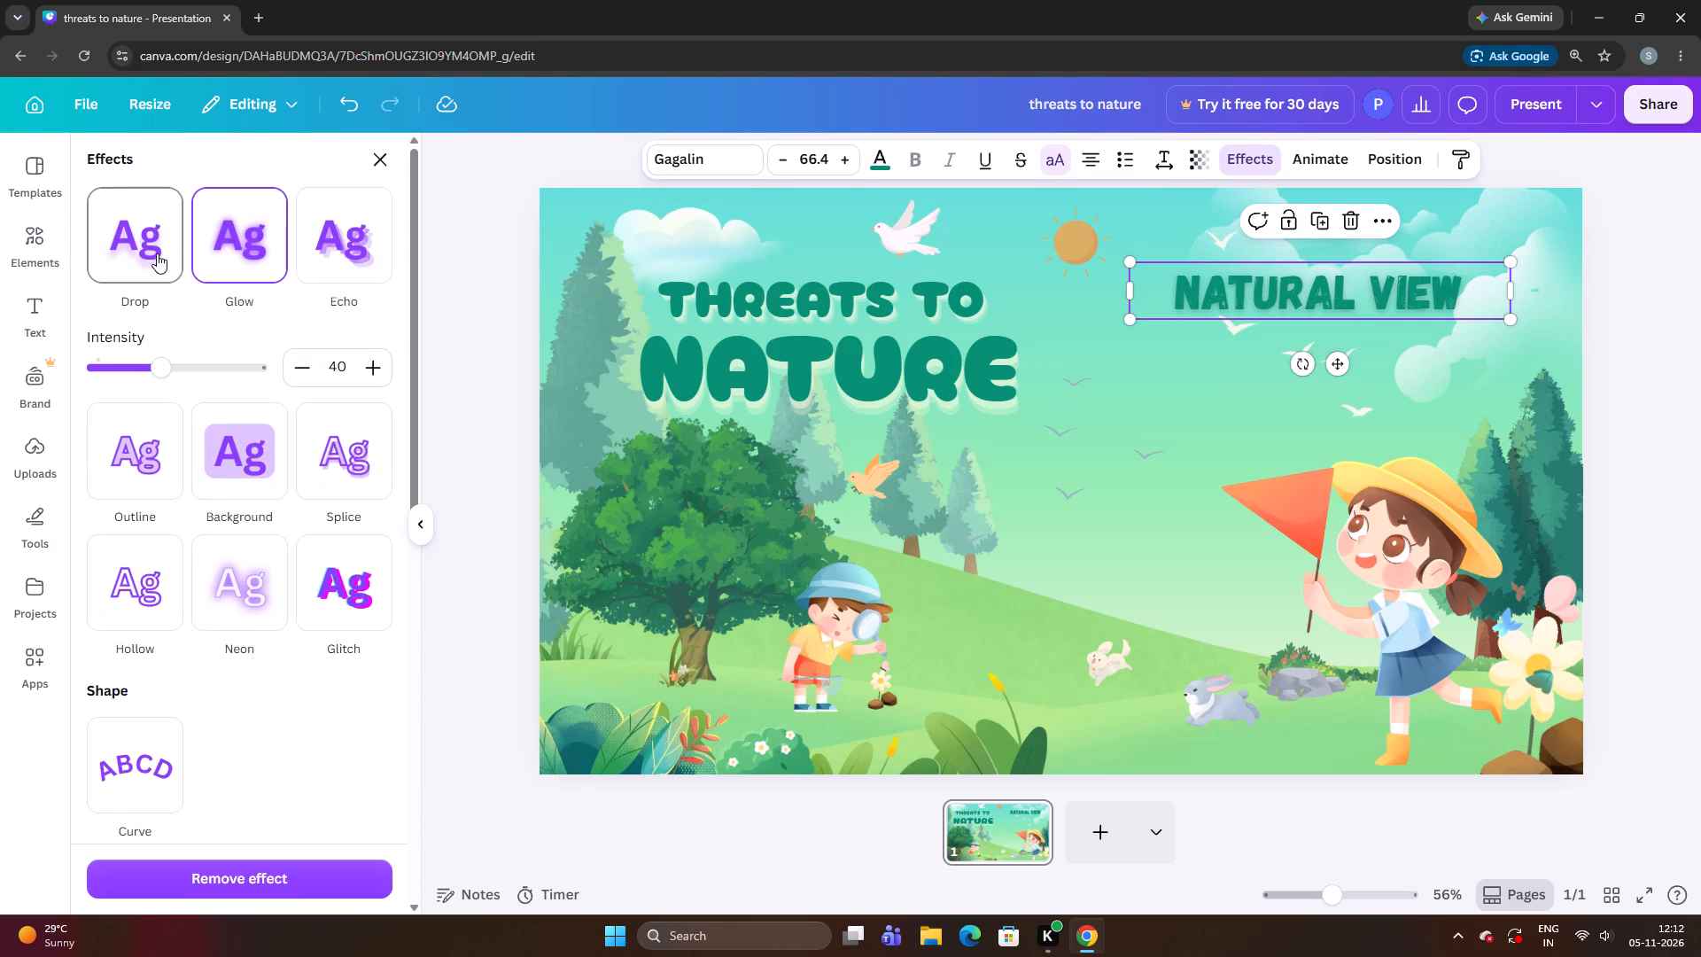
click(157, 253)
drag(159, 369, 163, 373)
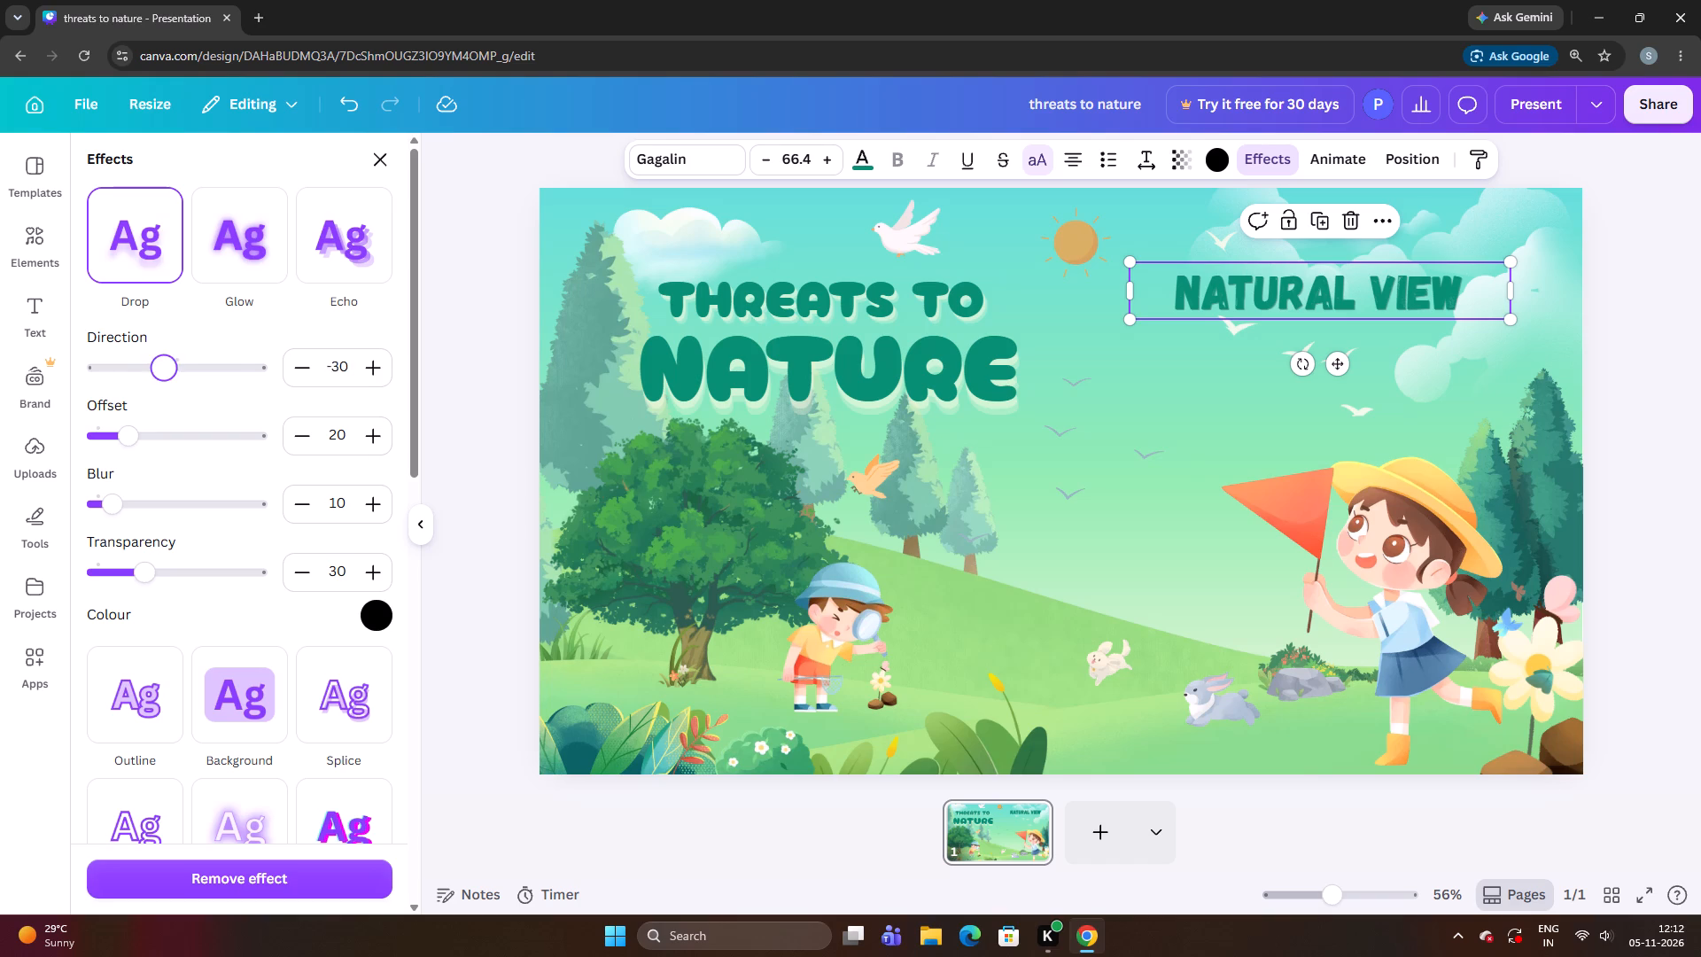
drag(163, 373, 290, 401)
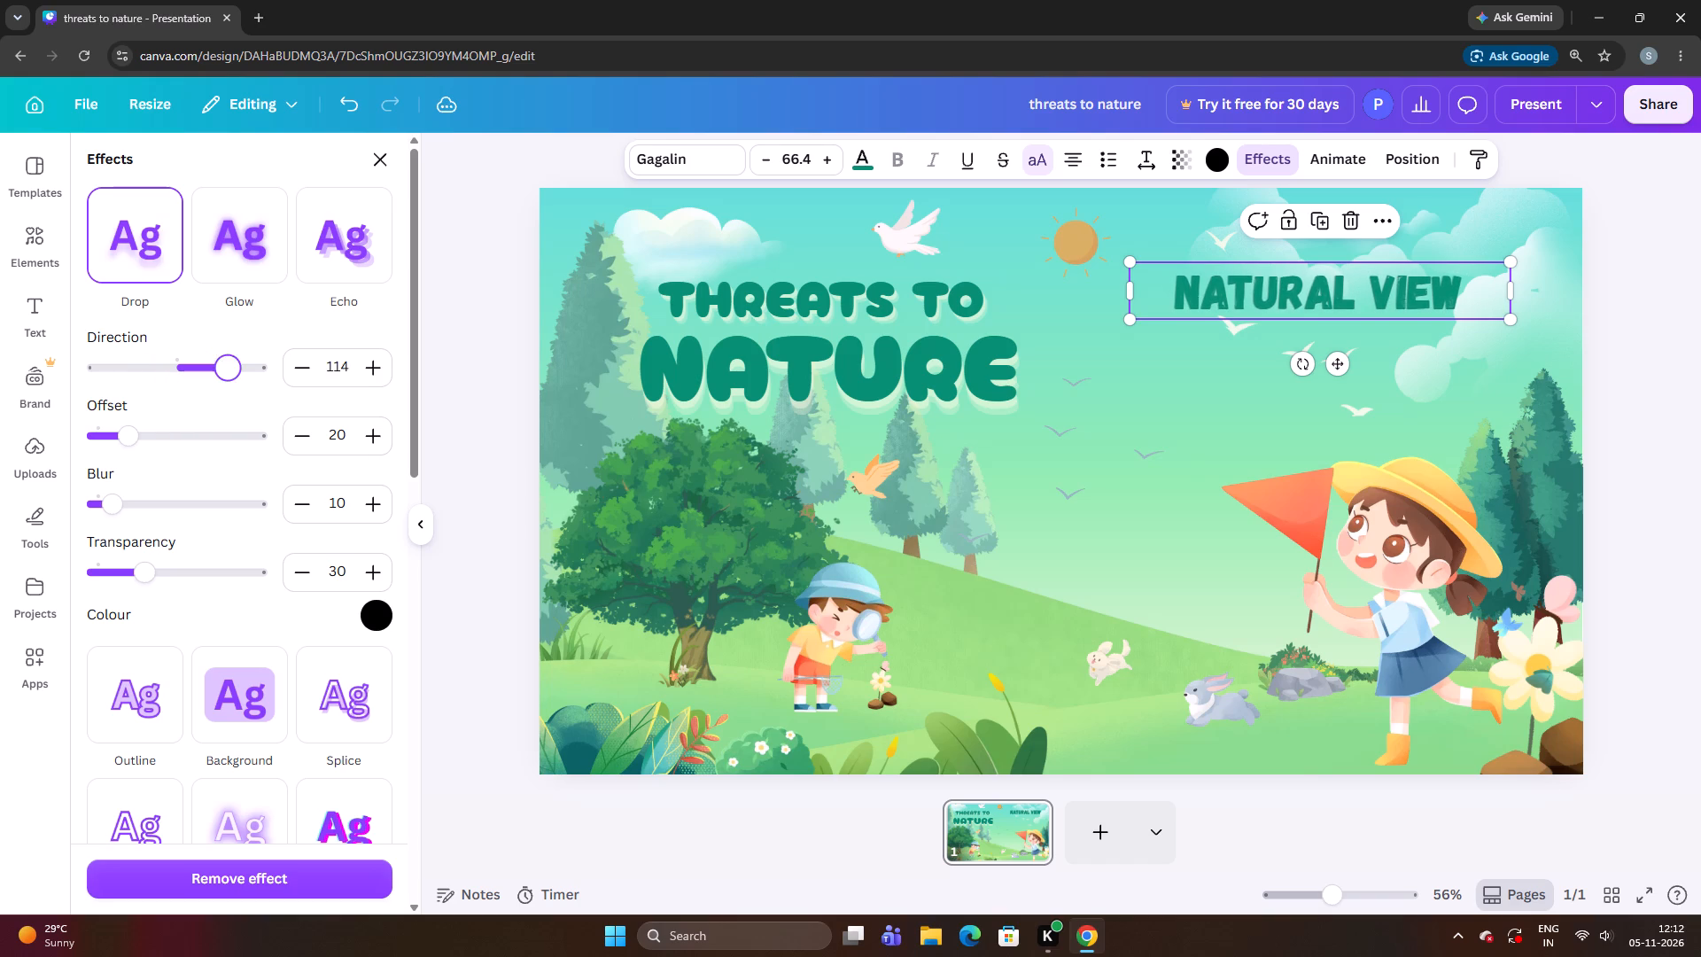
drag(290, 401, 250, 415)
click(252, 353)
drag(252, 362, 252, 367)
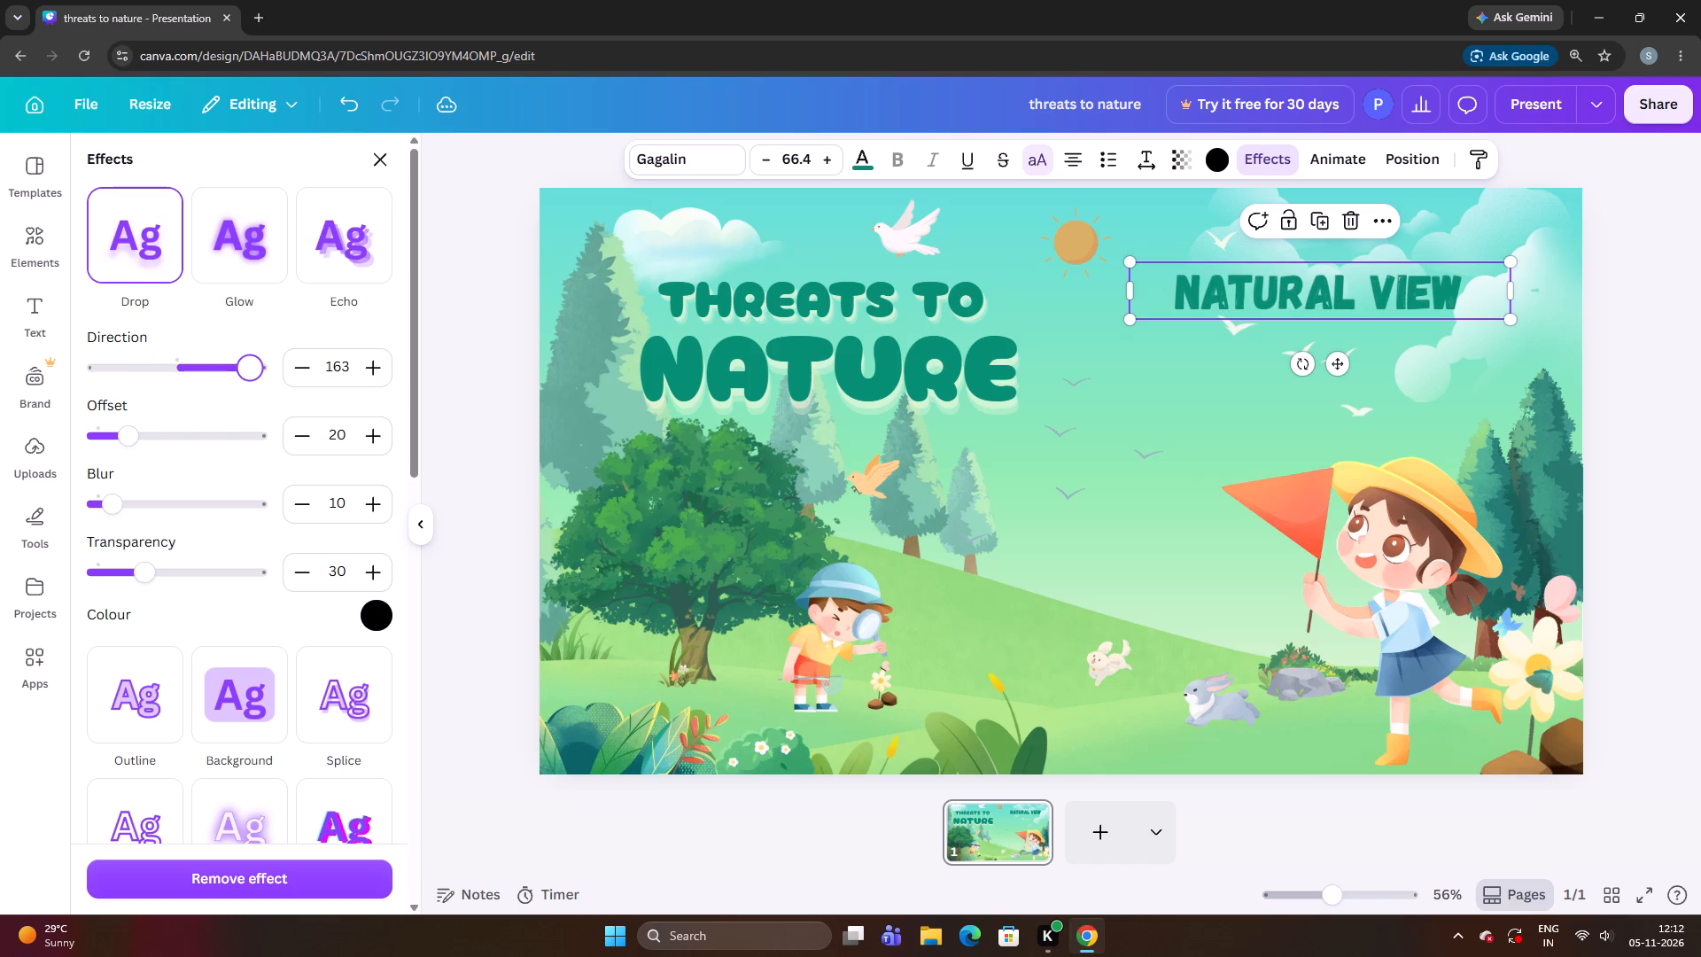
drag(252, 367, 207, 425)
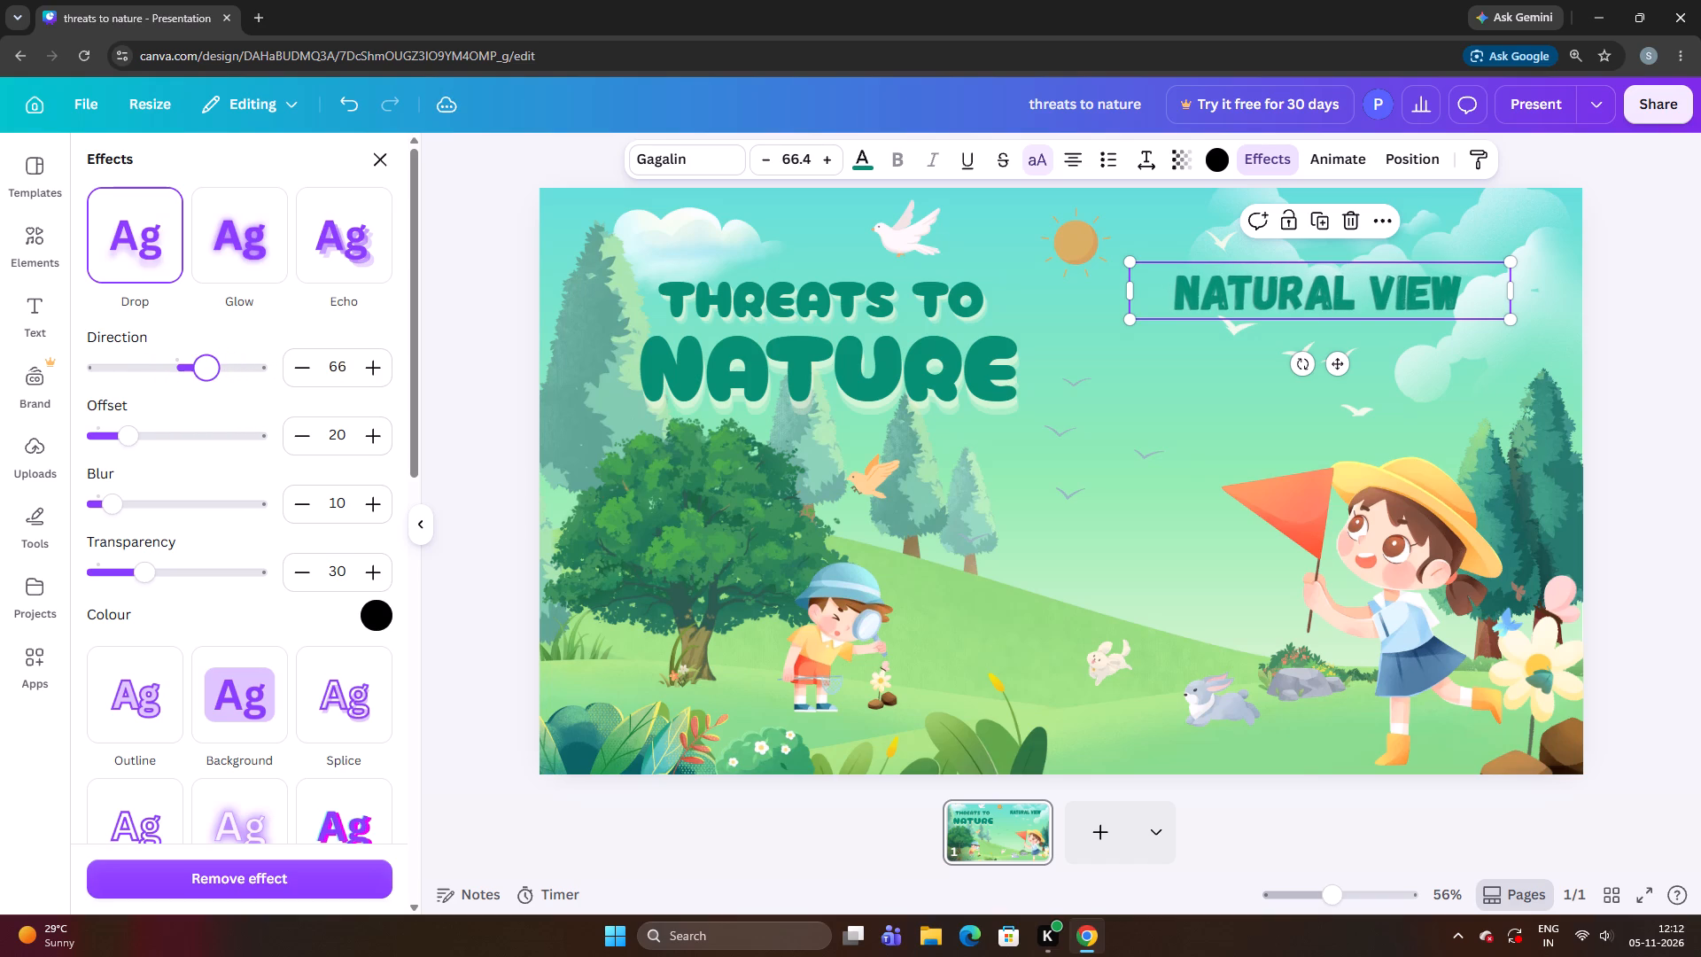
drag(207, 425, 206, 428)
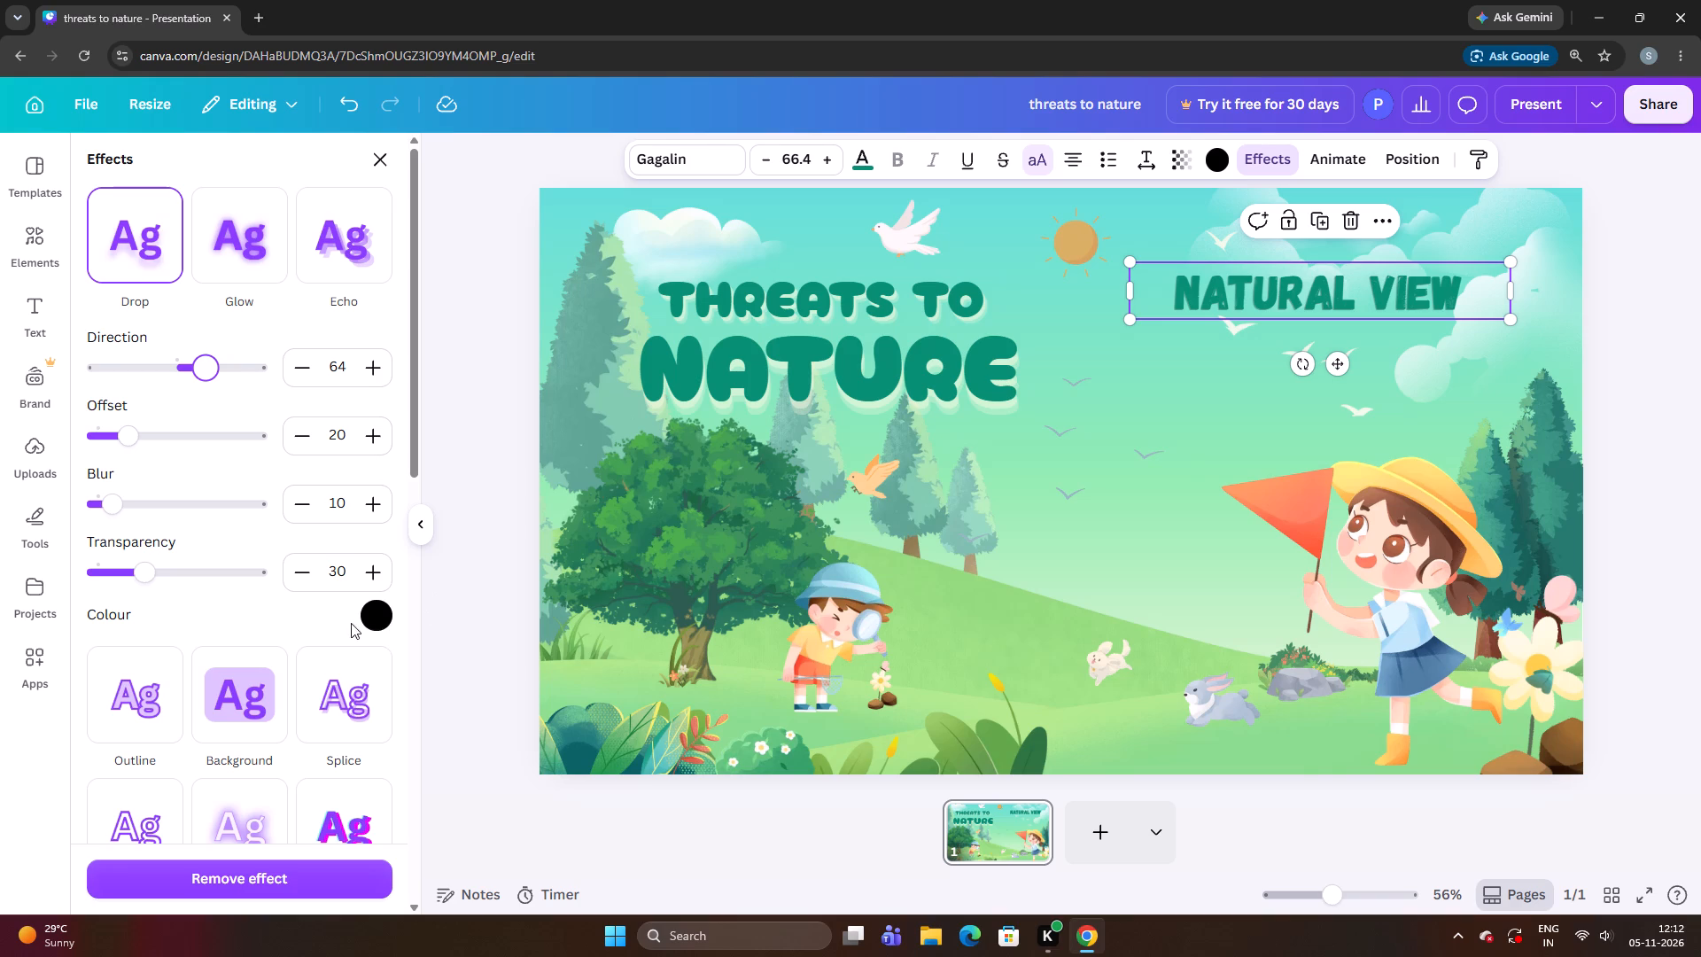
Try purple for the "Natural view" drop shadow, then set the shadow colour to yellow.
click(368, 619)
click(265, 507)
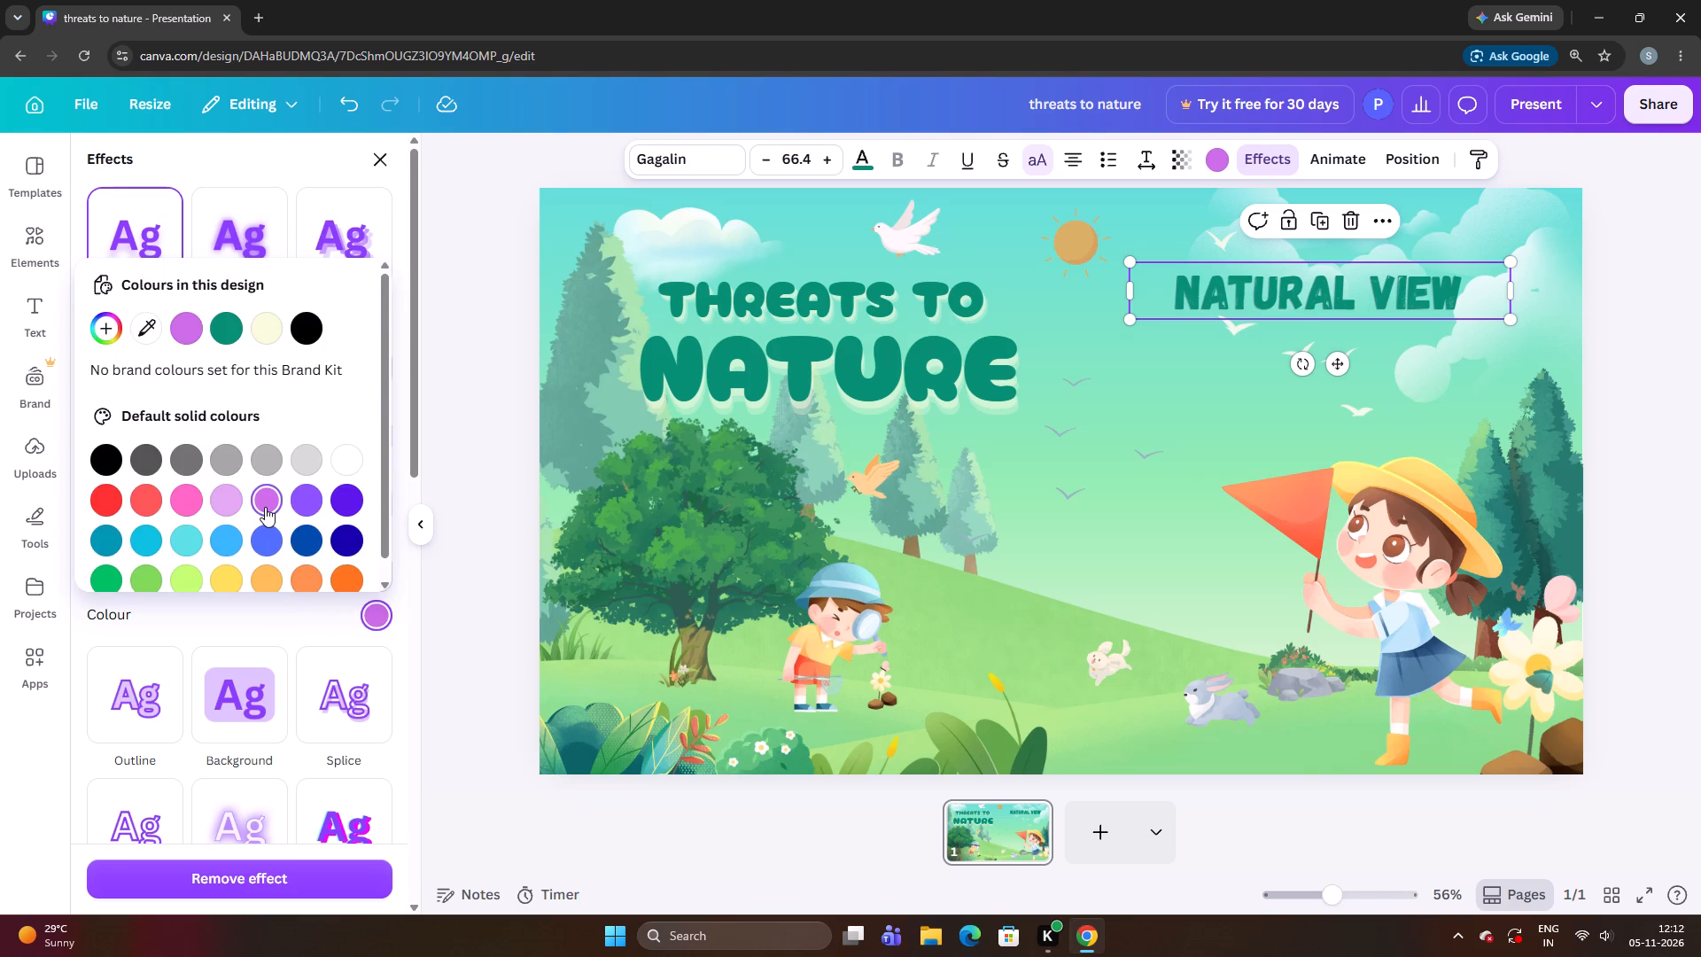
scroll(299, 542, down, 1)
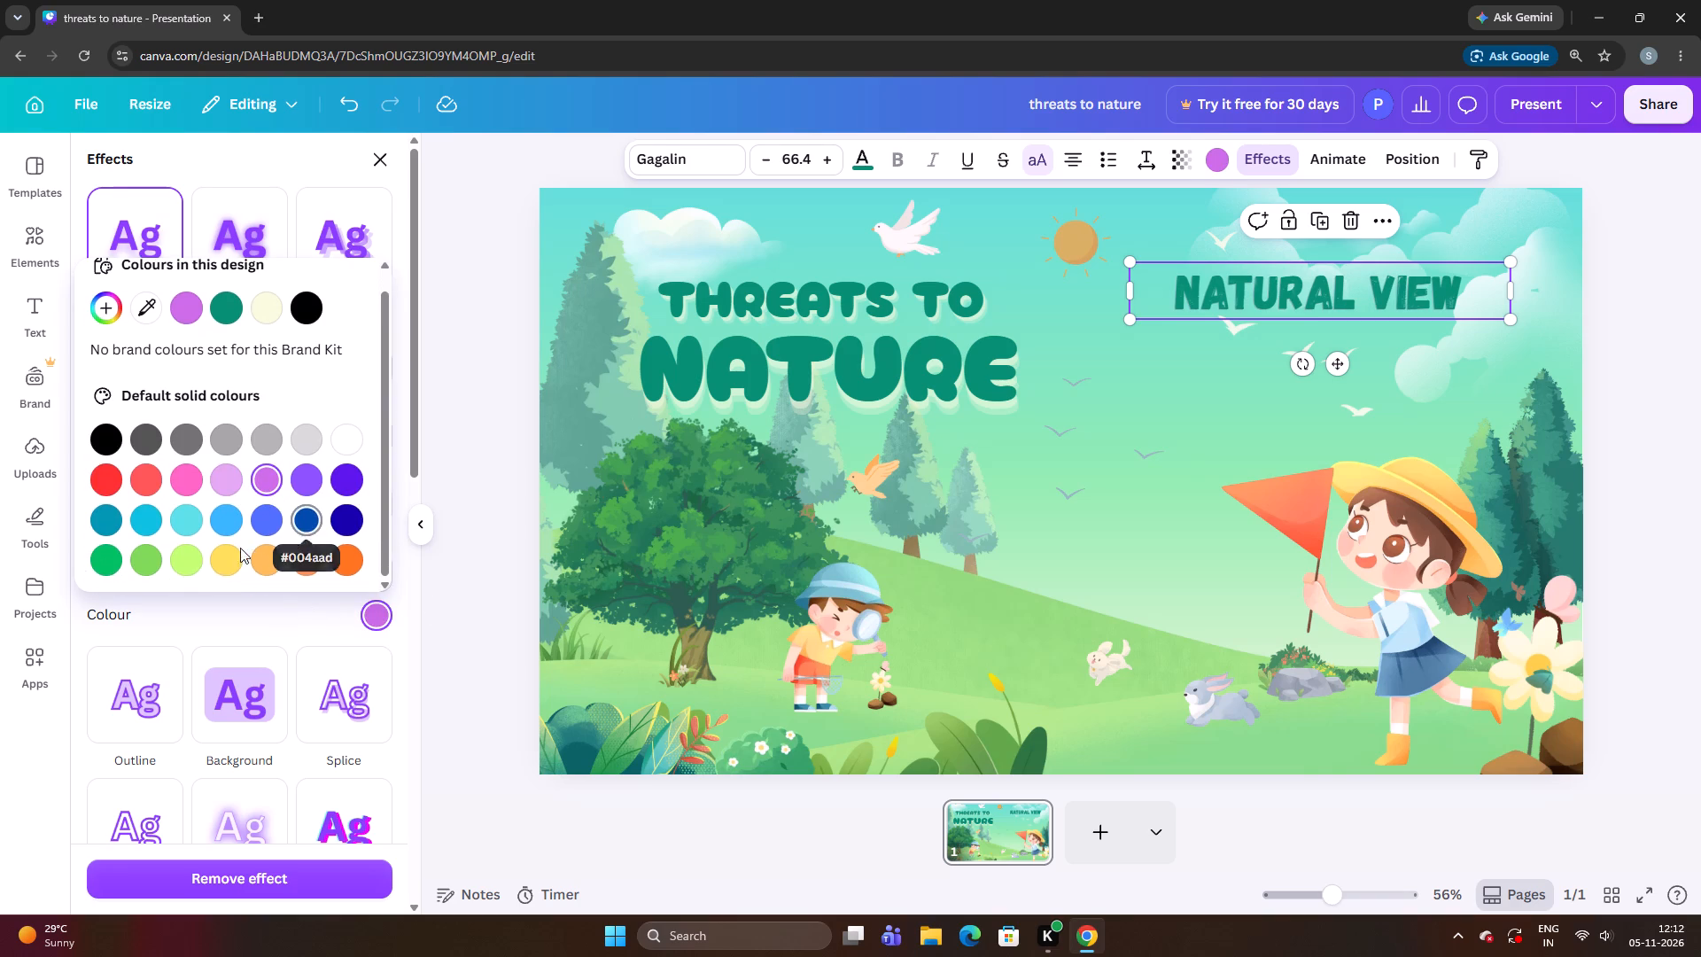
click(234, 556)
scroll(234, 556, down, 1)
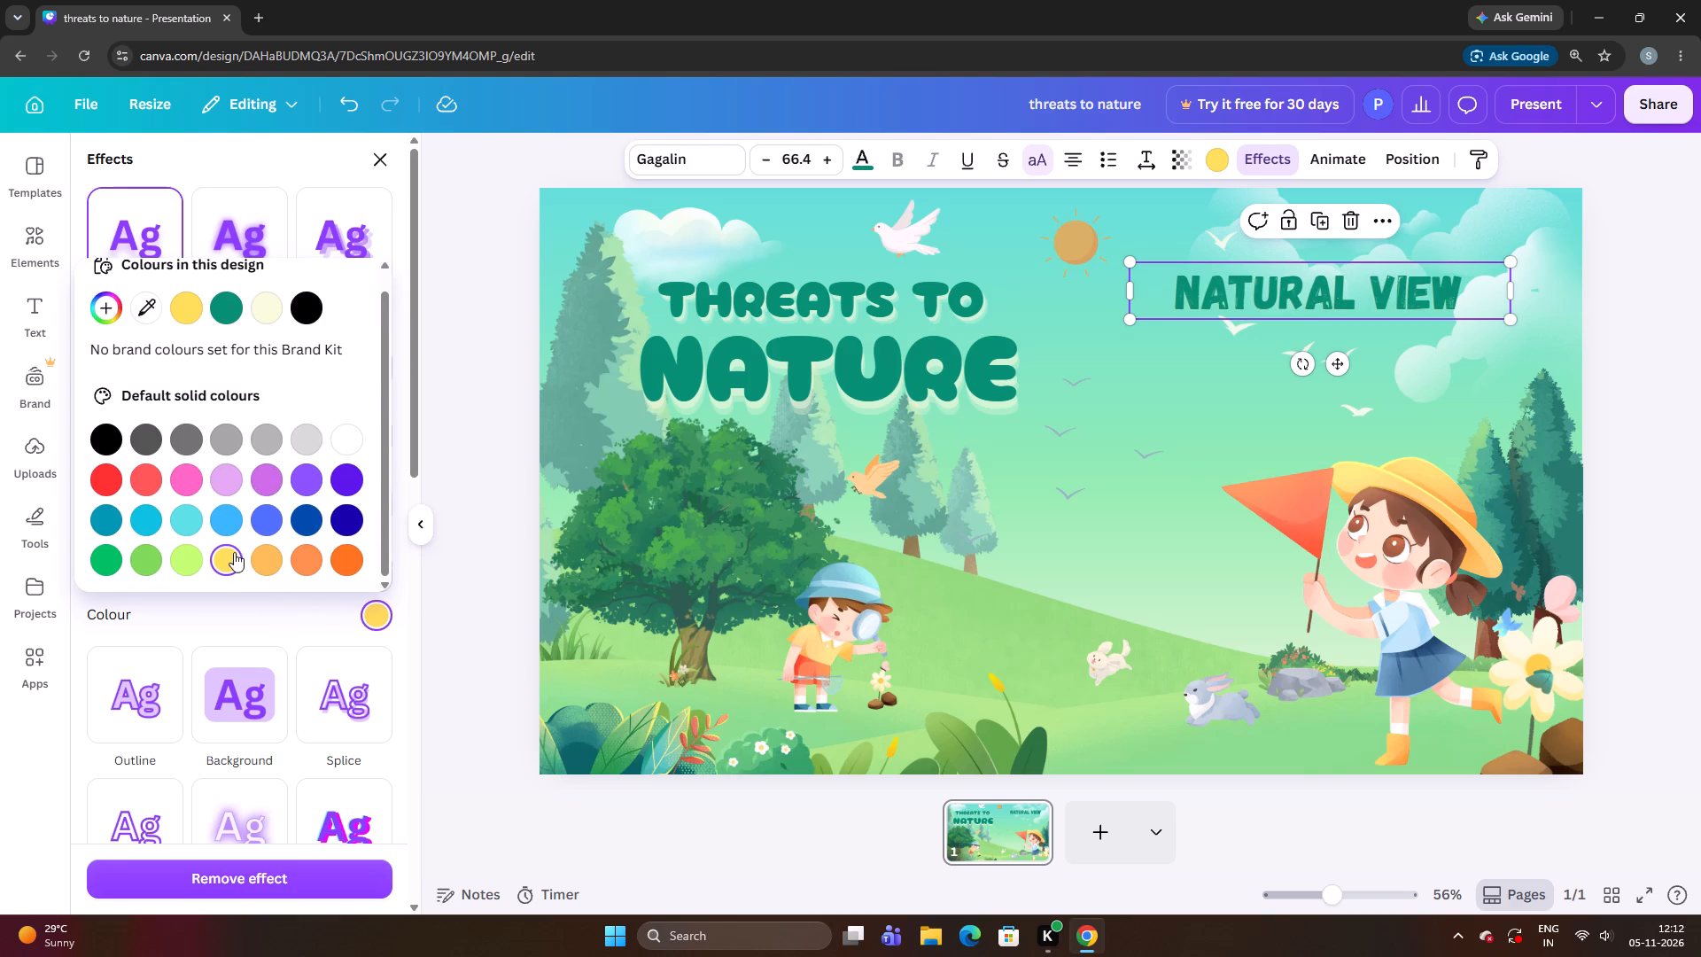
scroll(269, 551, up, 2)
scroll(150, 292, up, 4)
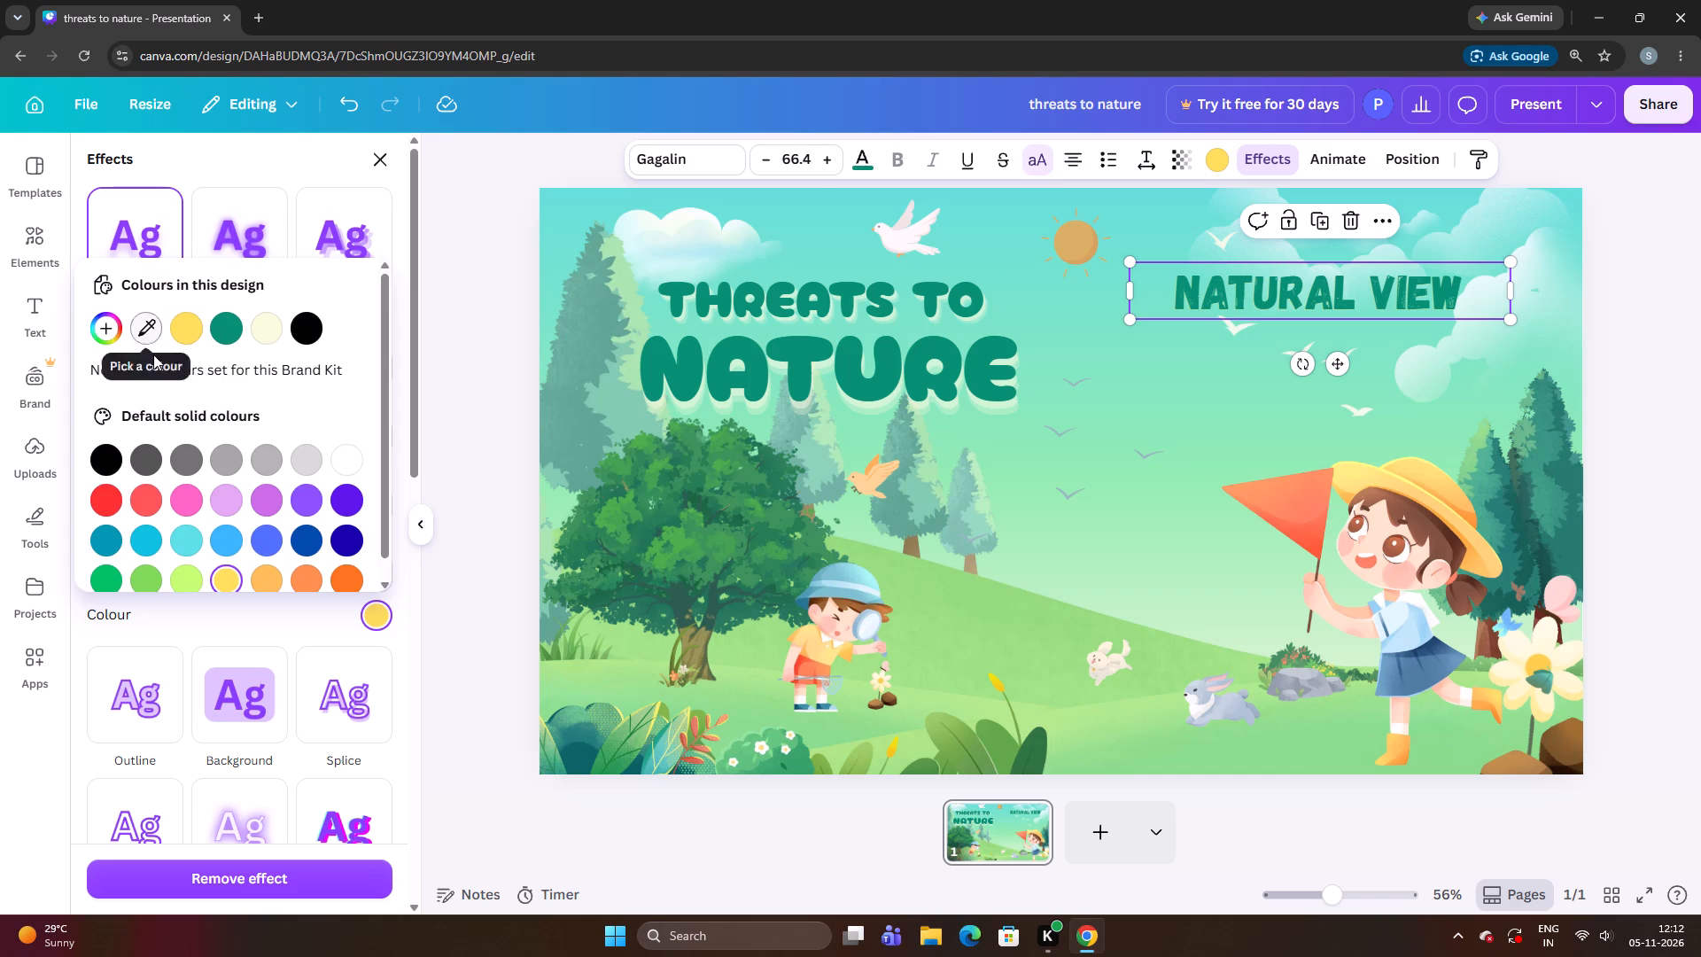
scroll(186, 422, down, 3)
scroll(273, 331, down, 3)
scroll(263, 470, down, 3)
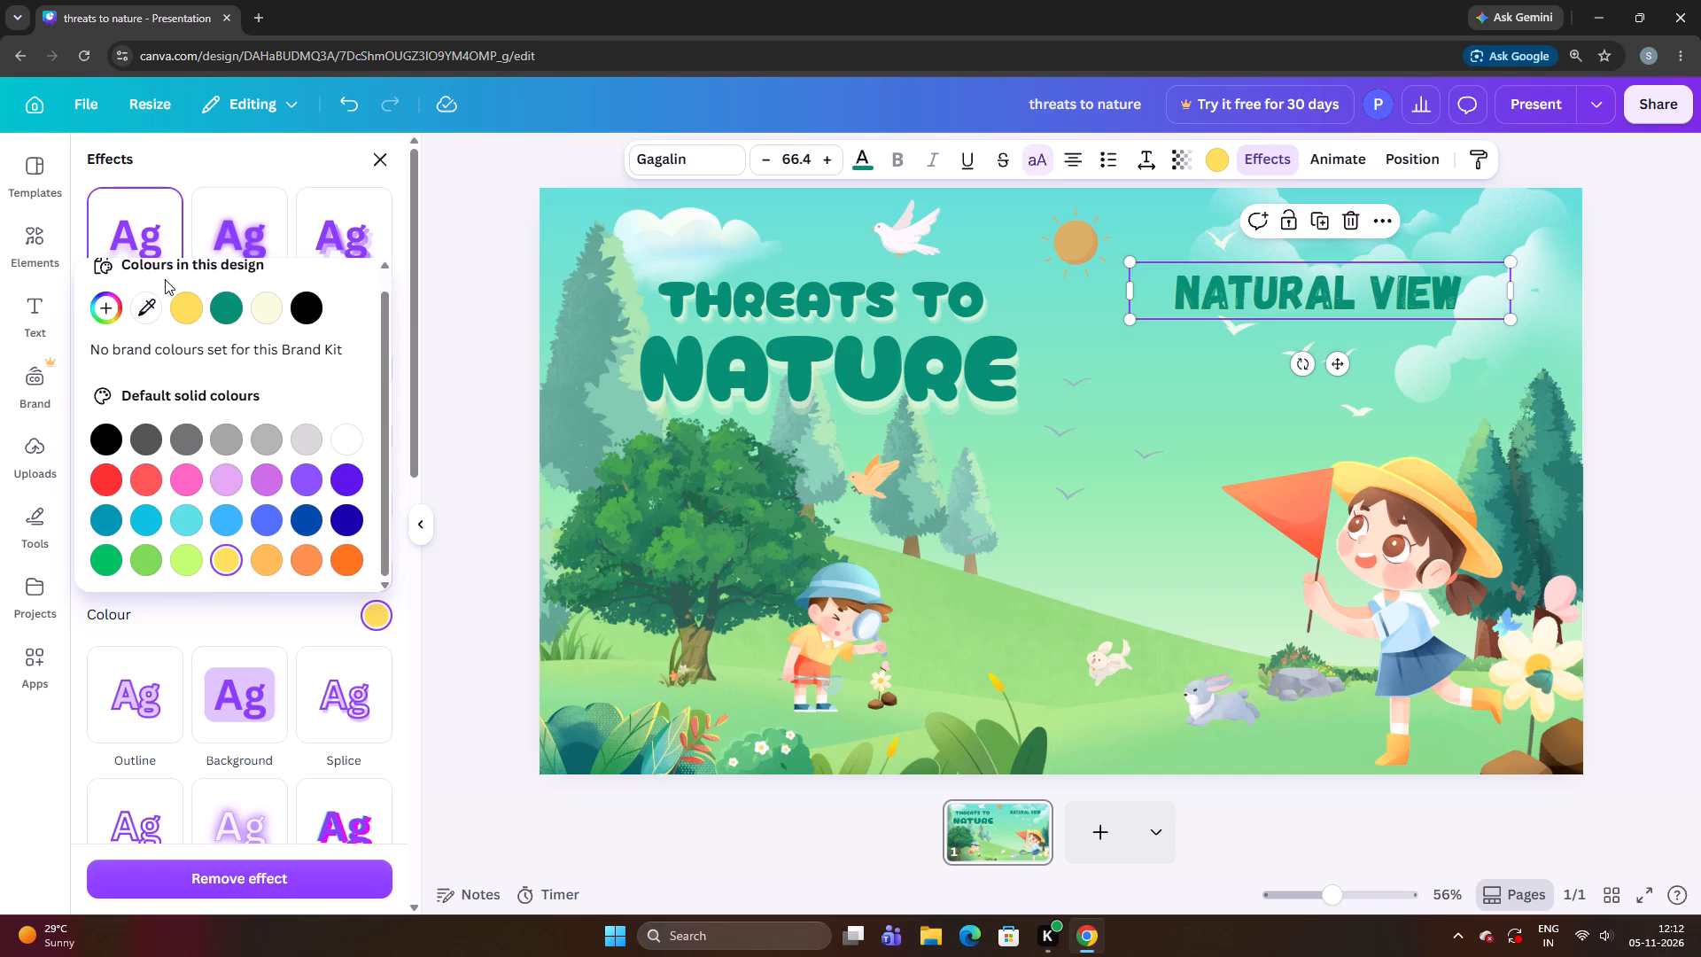
scroll(208, 338, up, 6)
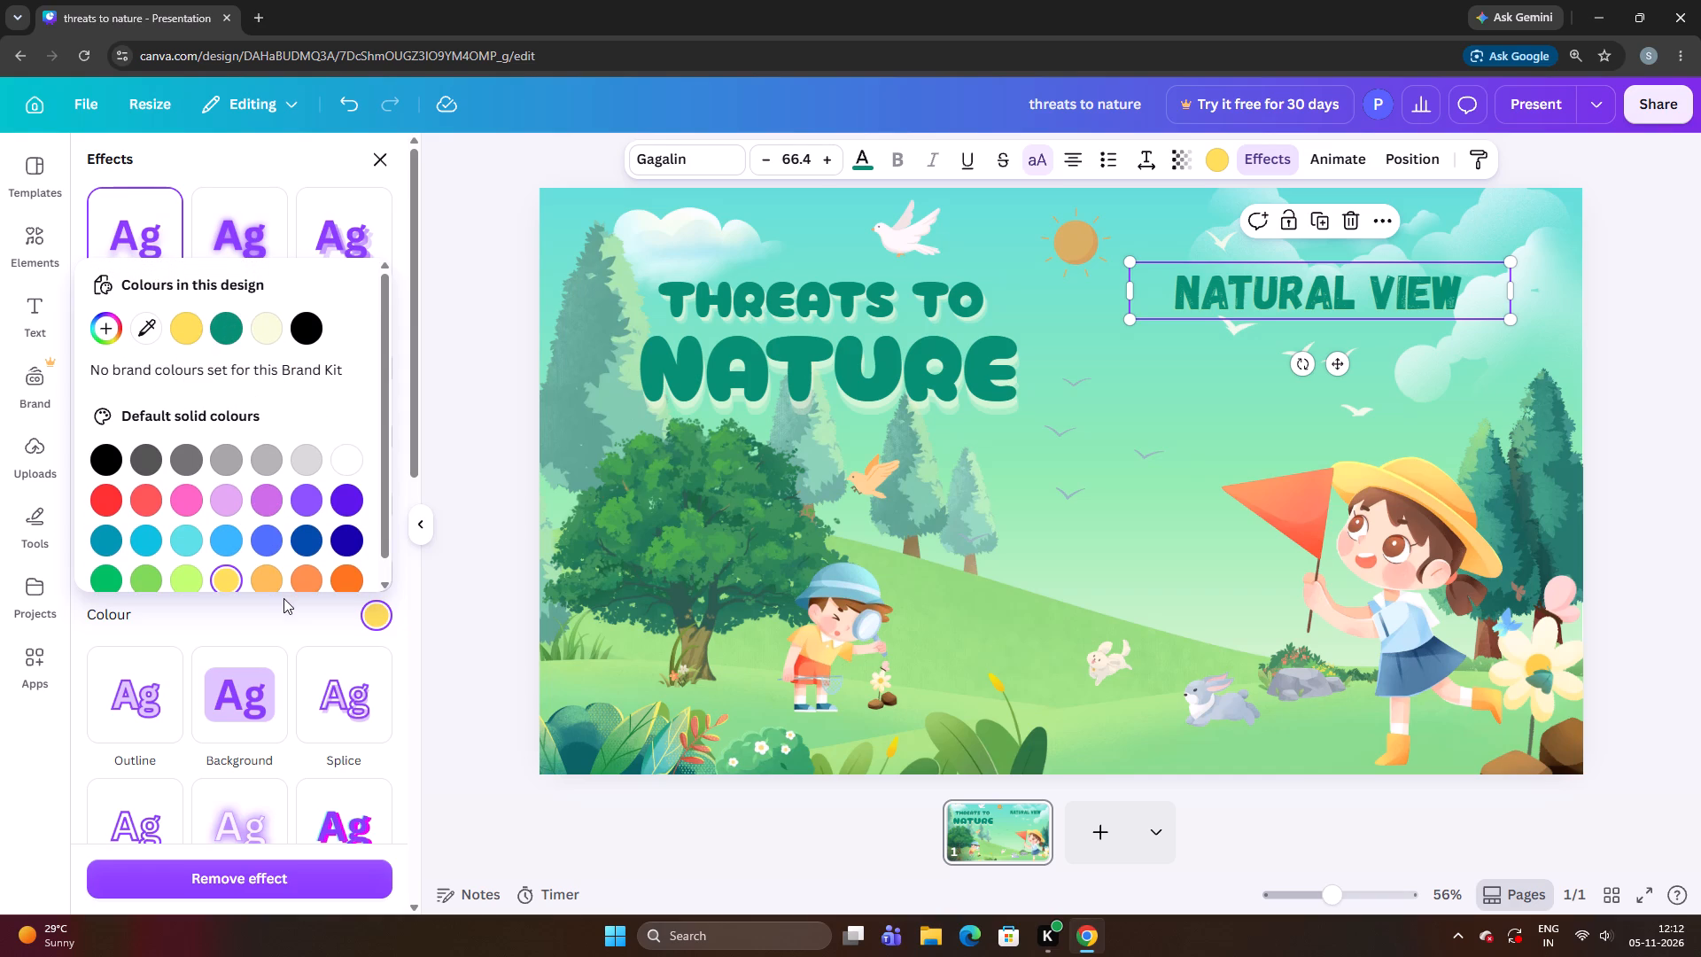
click(283, 598)
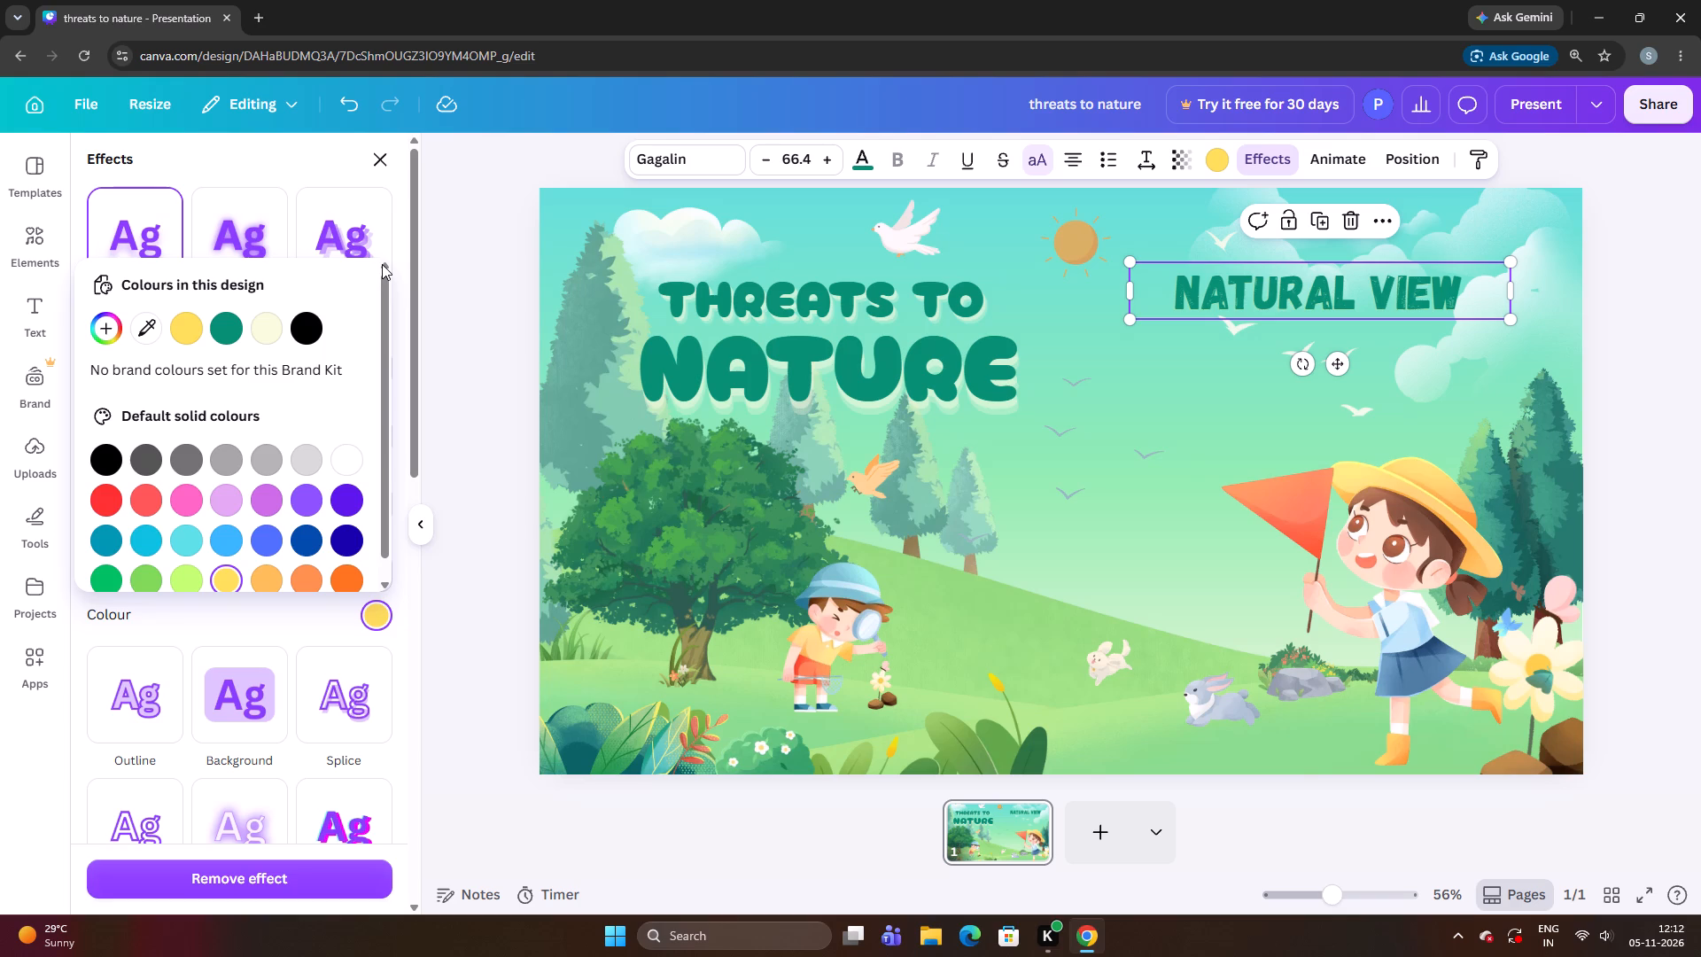
click(382, 264)
scroll(383, 254, up, 3)
click(362, 144)
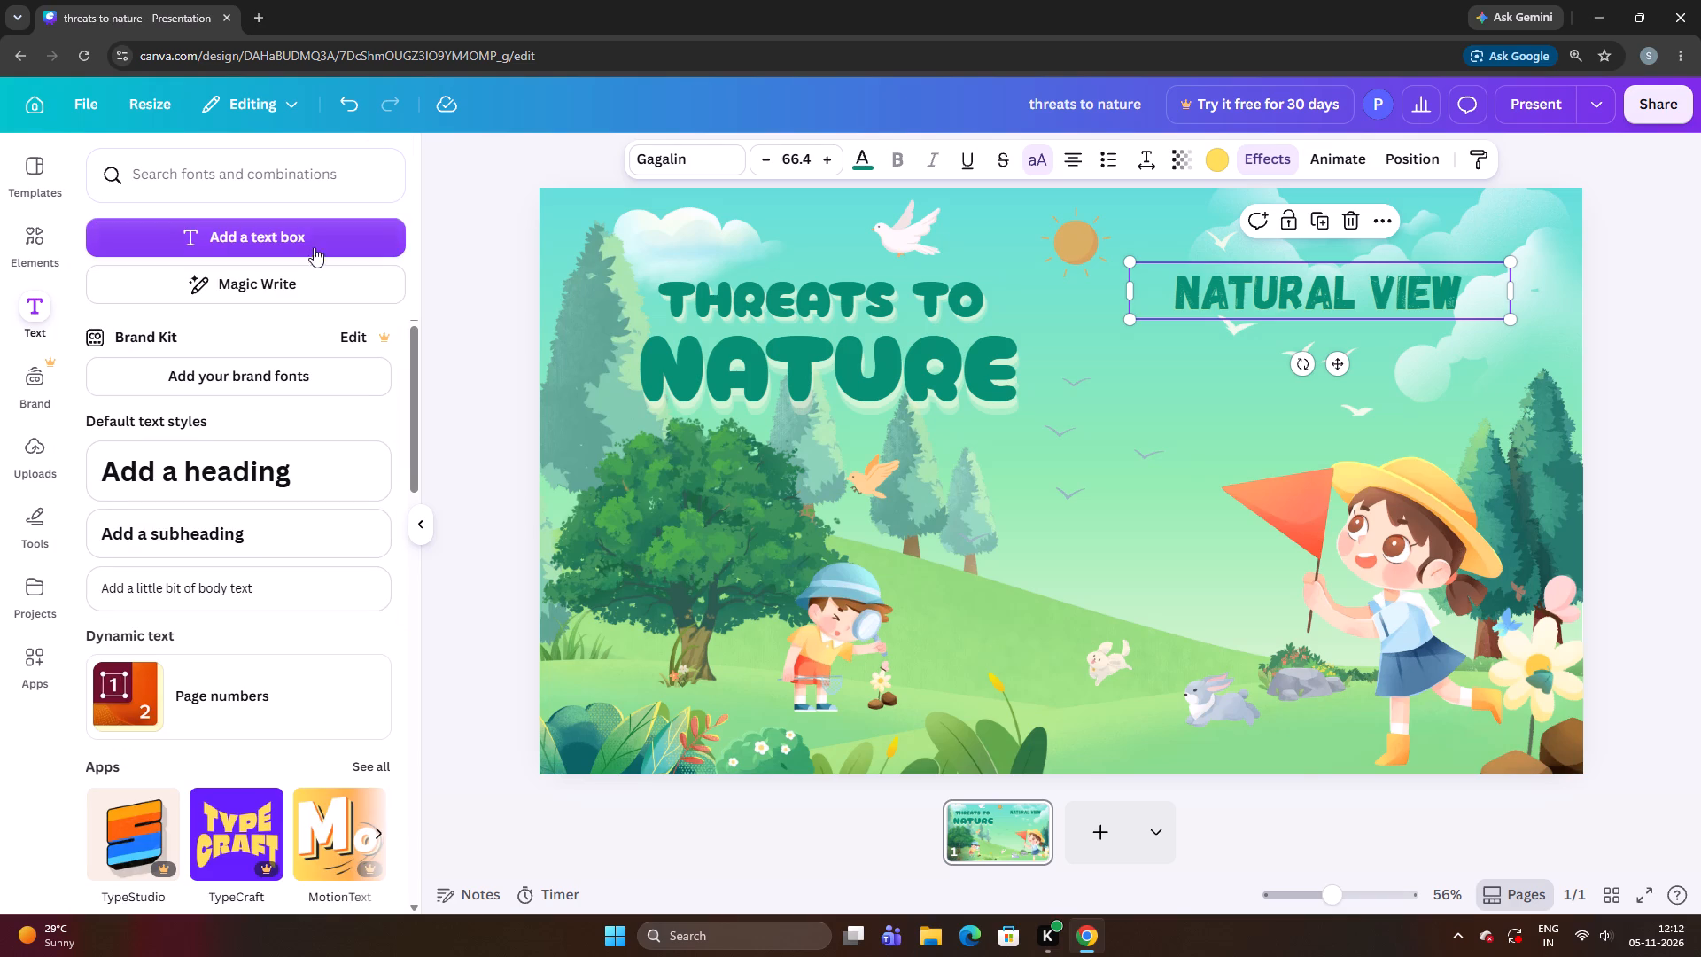
Increase the "Natural view" drop shadow's offset, and set its blur to 22 and transparency to 80.
click(1285, 156)
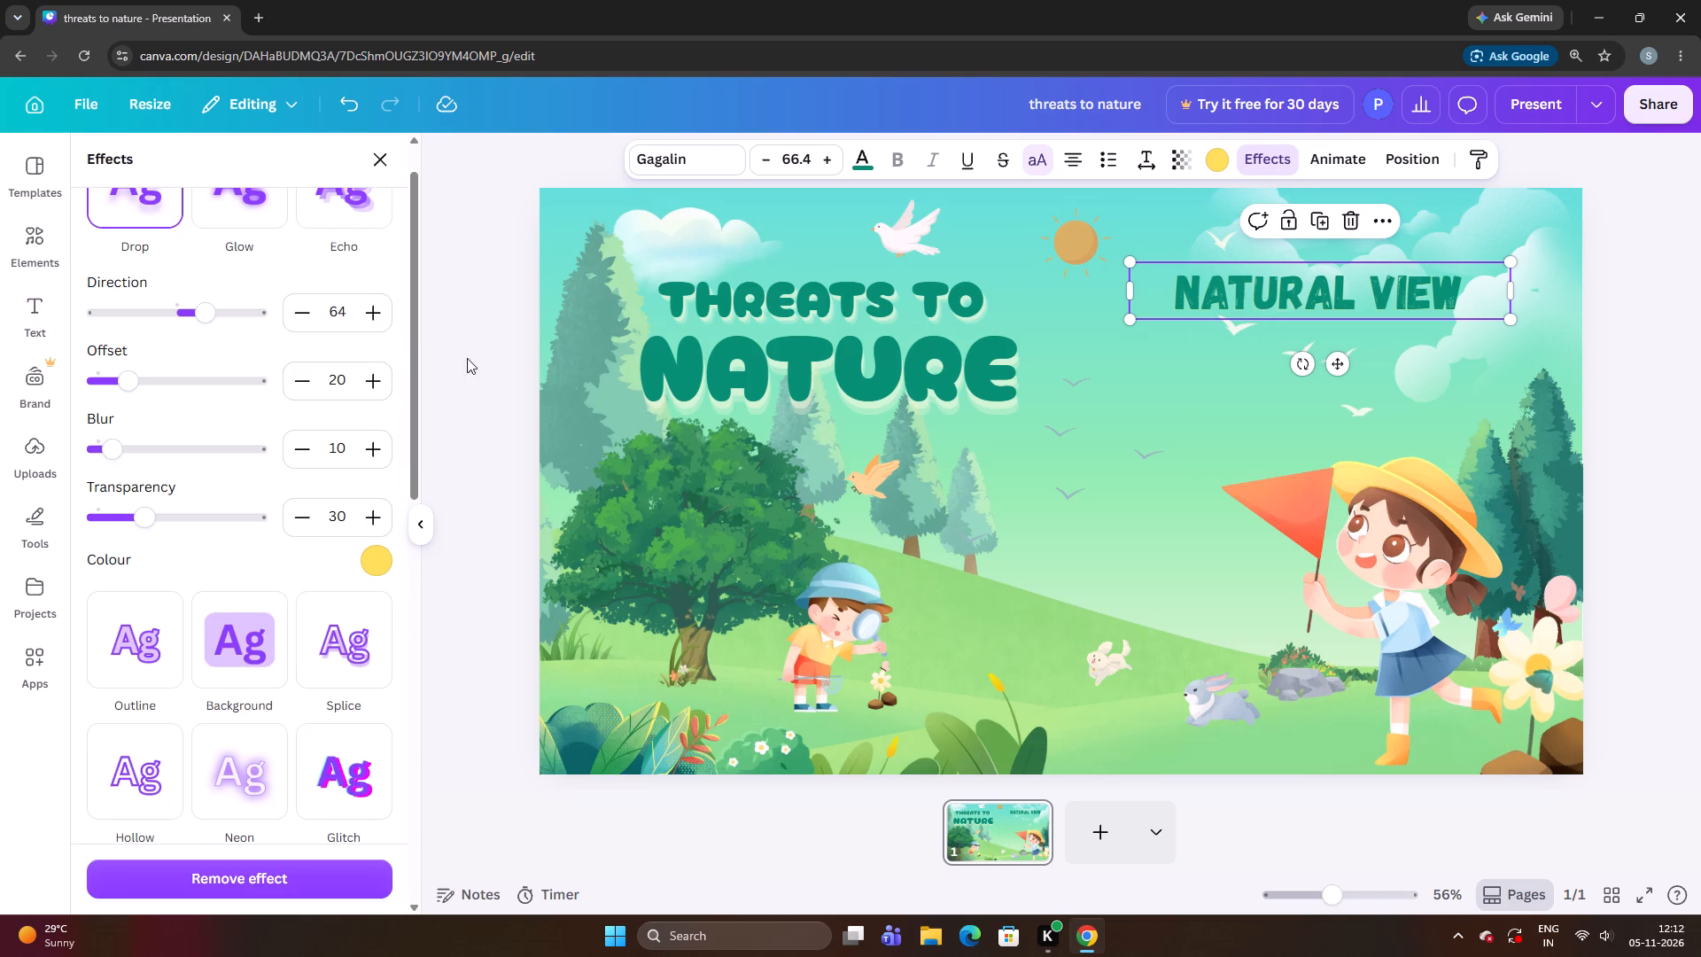
scroll(263, 423, up, 4)
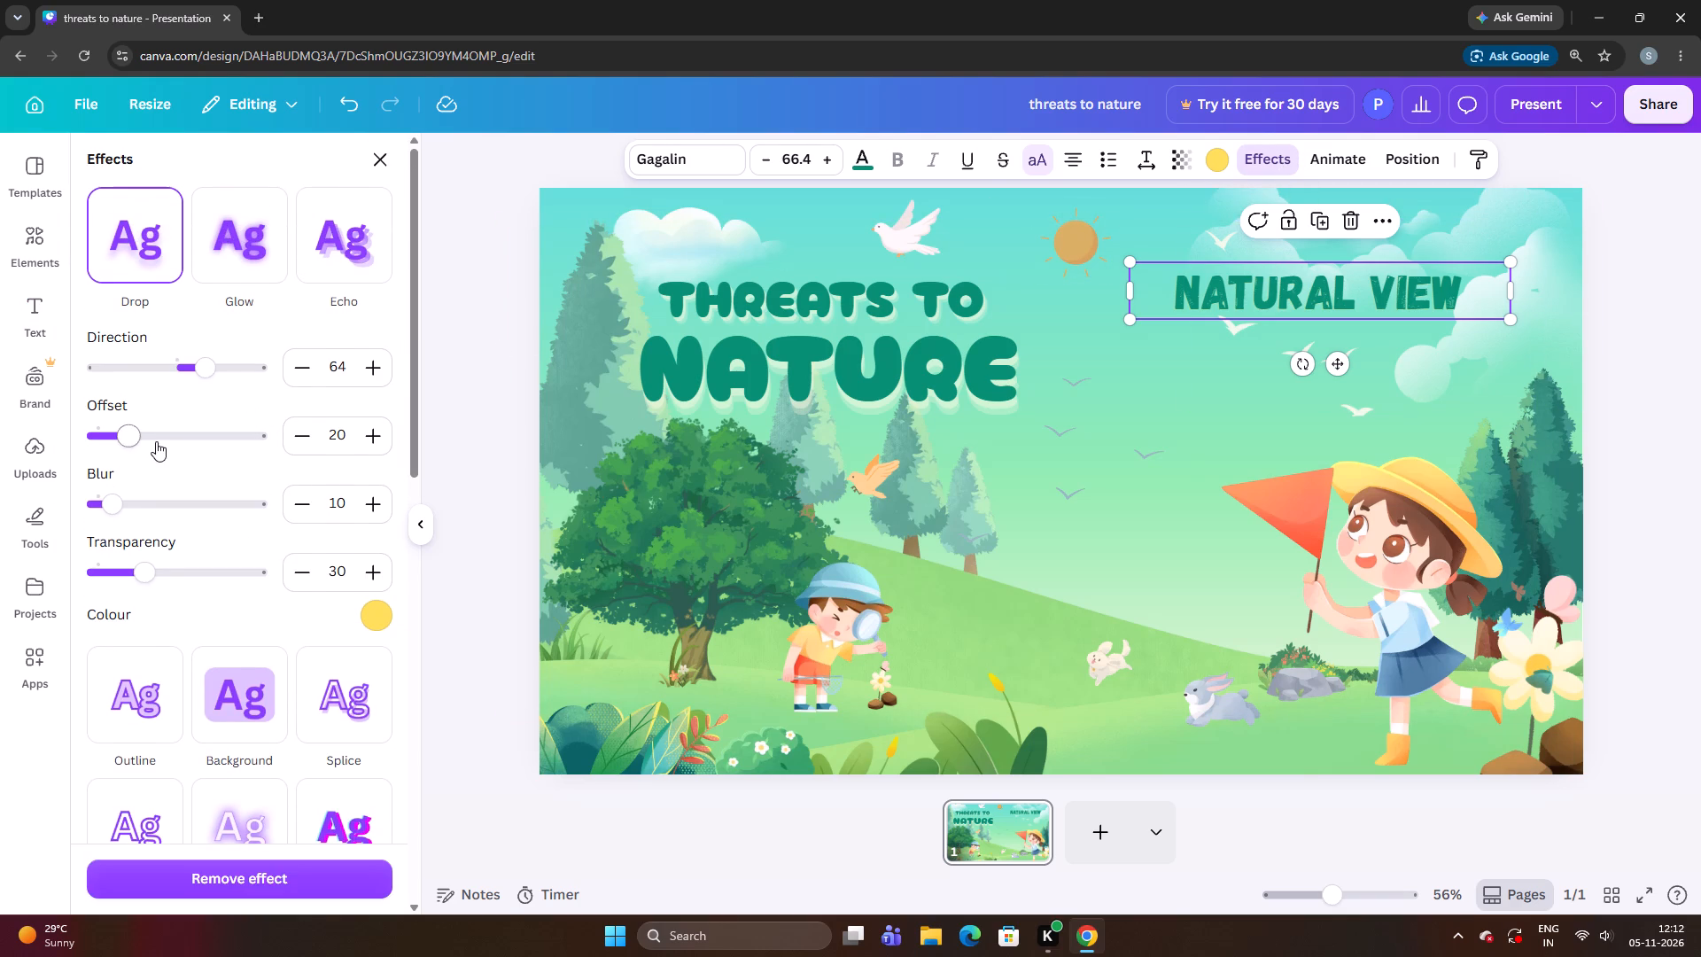
drag(143, 436, 218, 455)
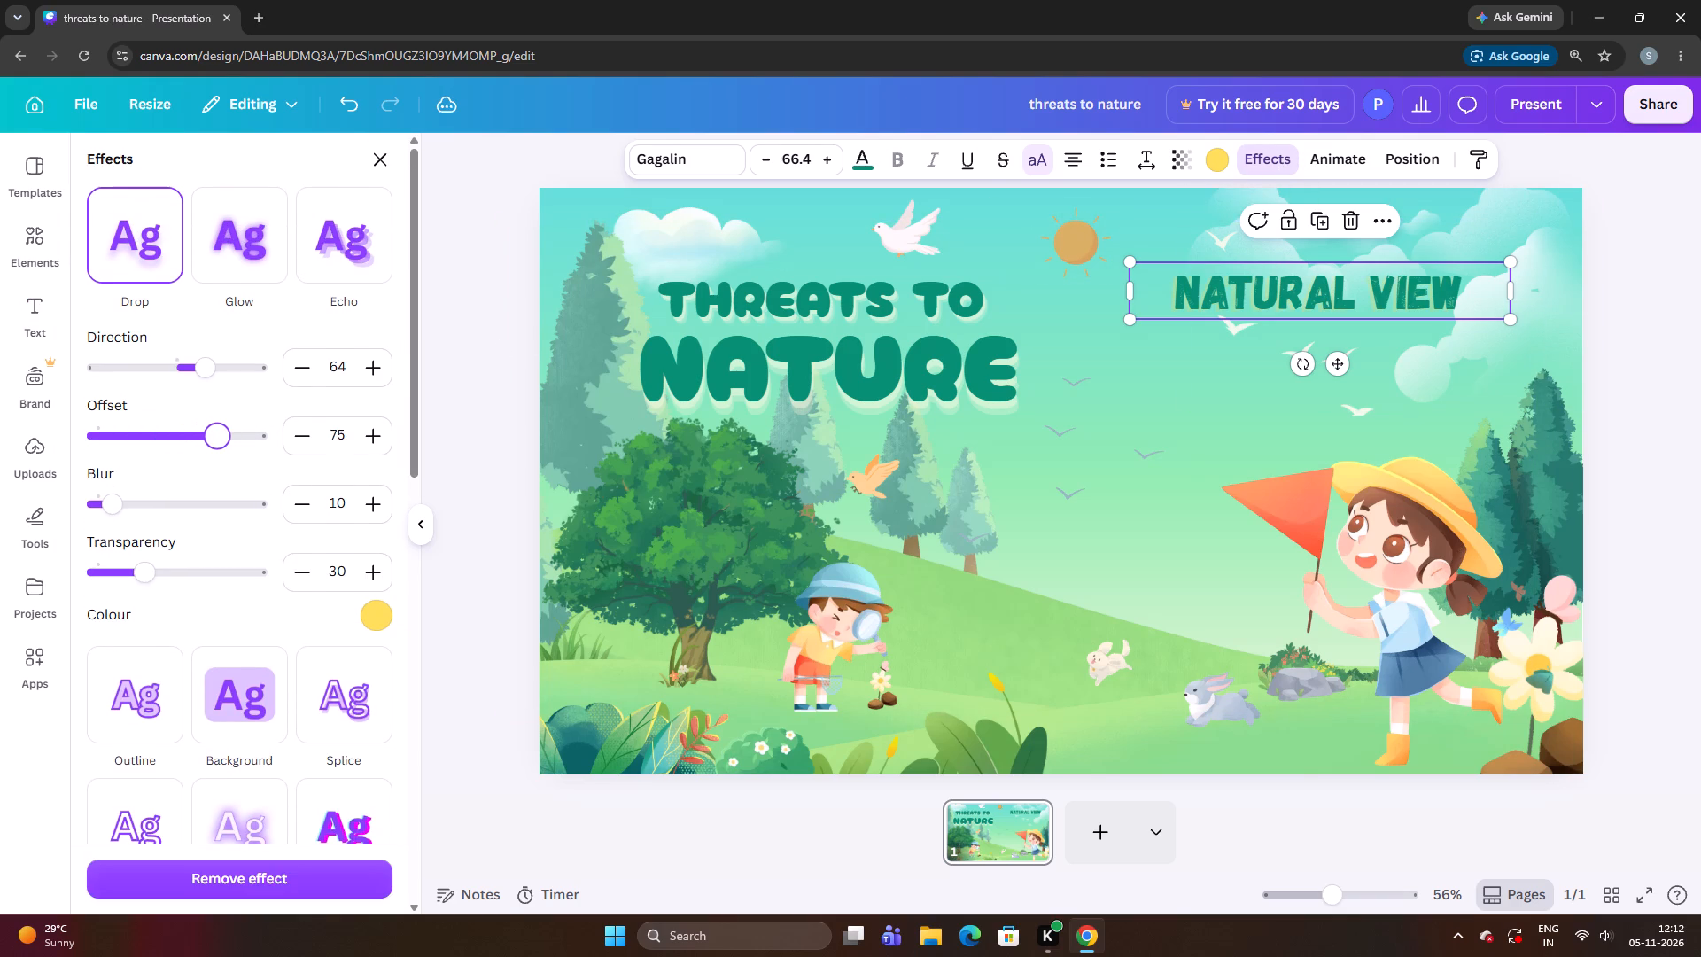
drag(218, 455, 199, 462)
drag(126, 495, 200, 507)
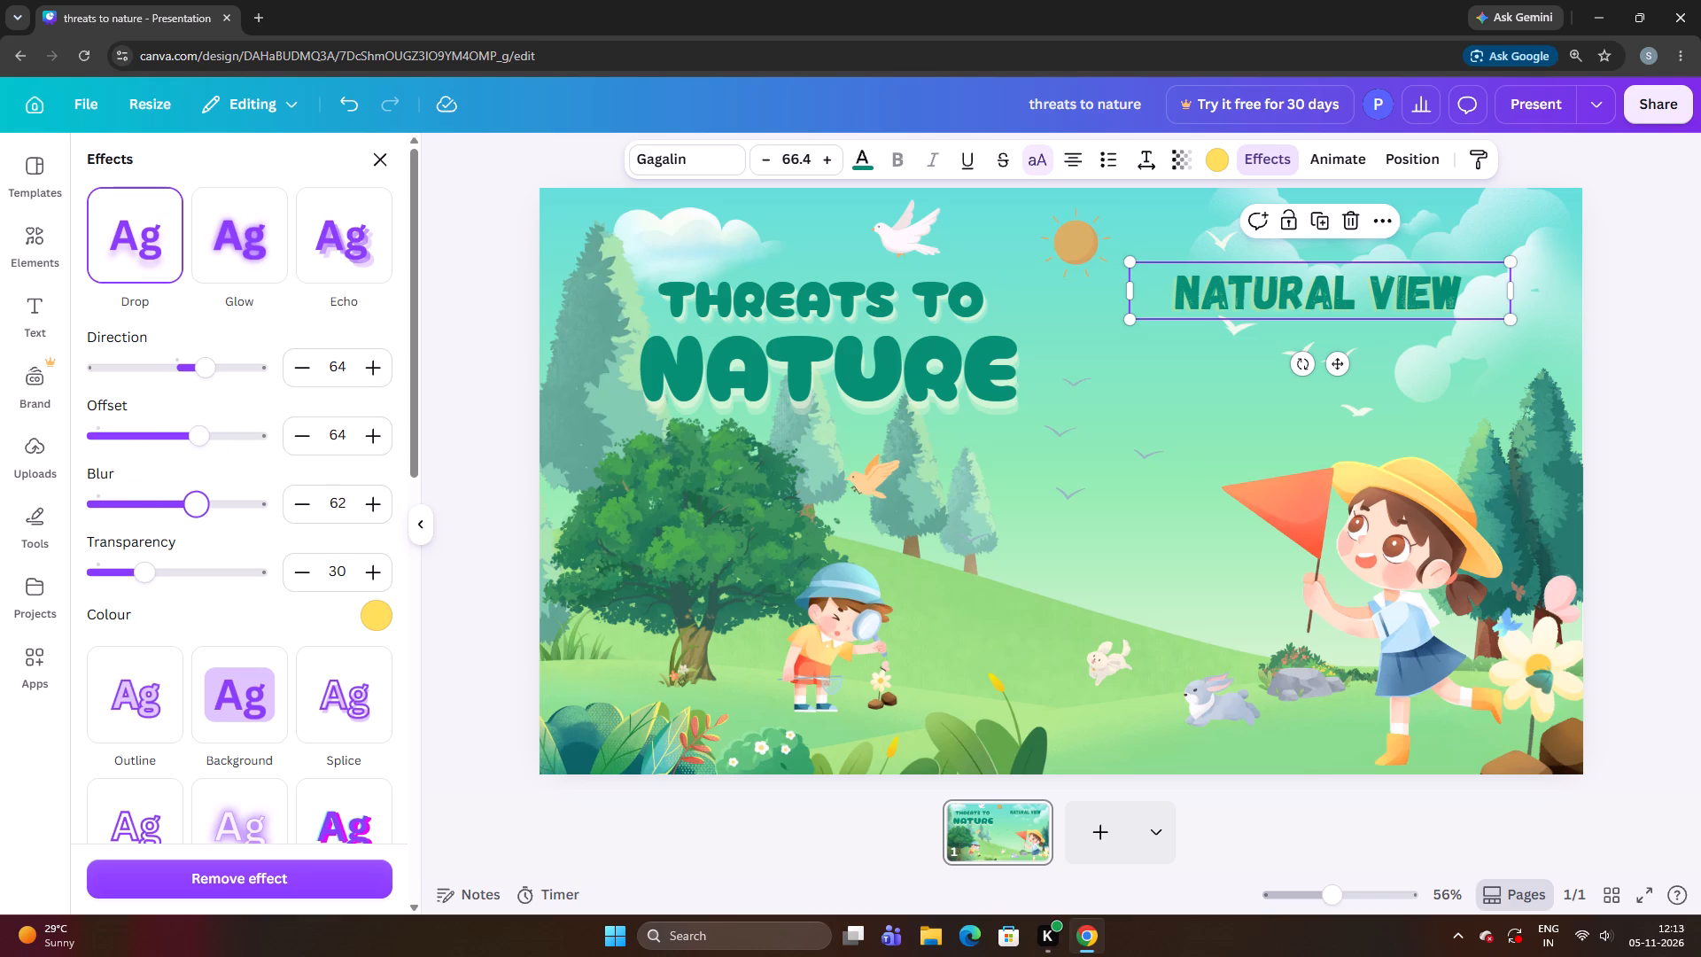
drag(200, 507, 131, 547)
drag(134, 563, 185, 576)
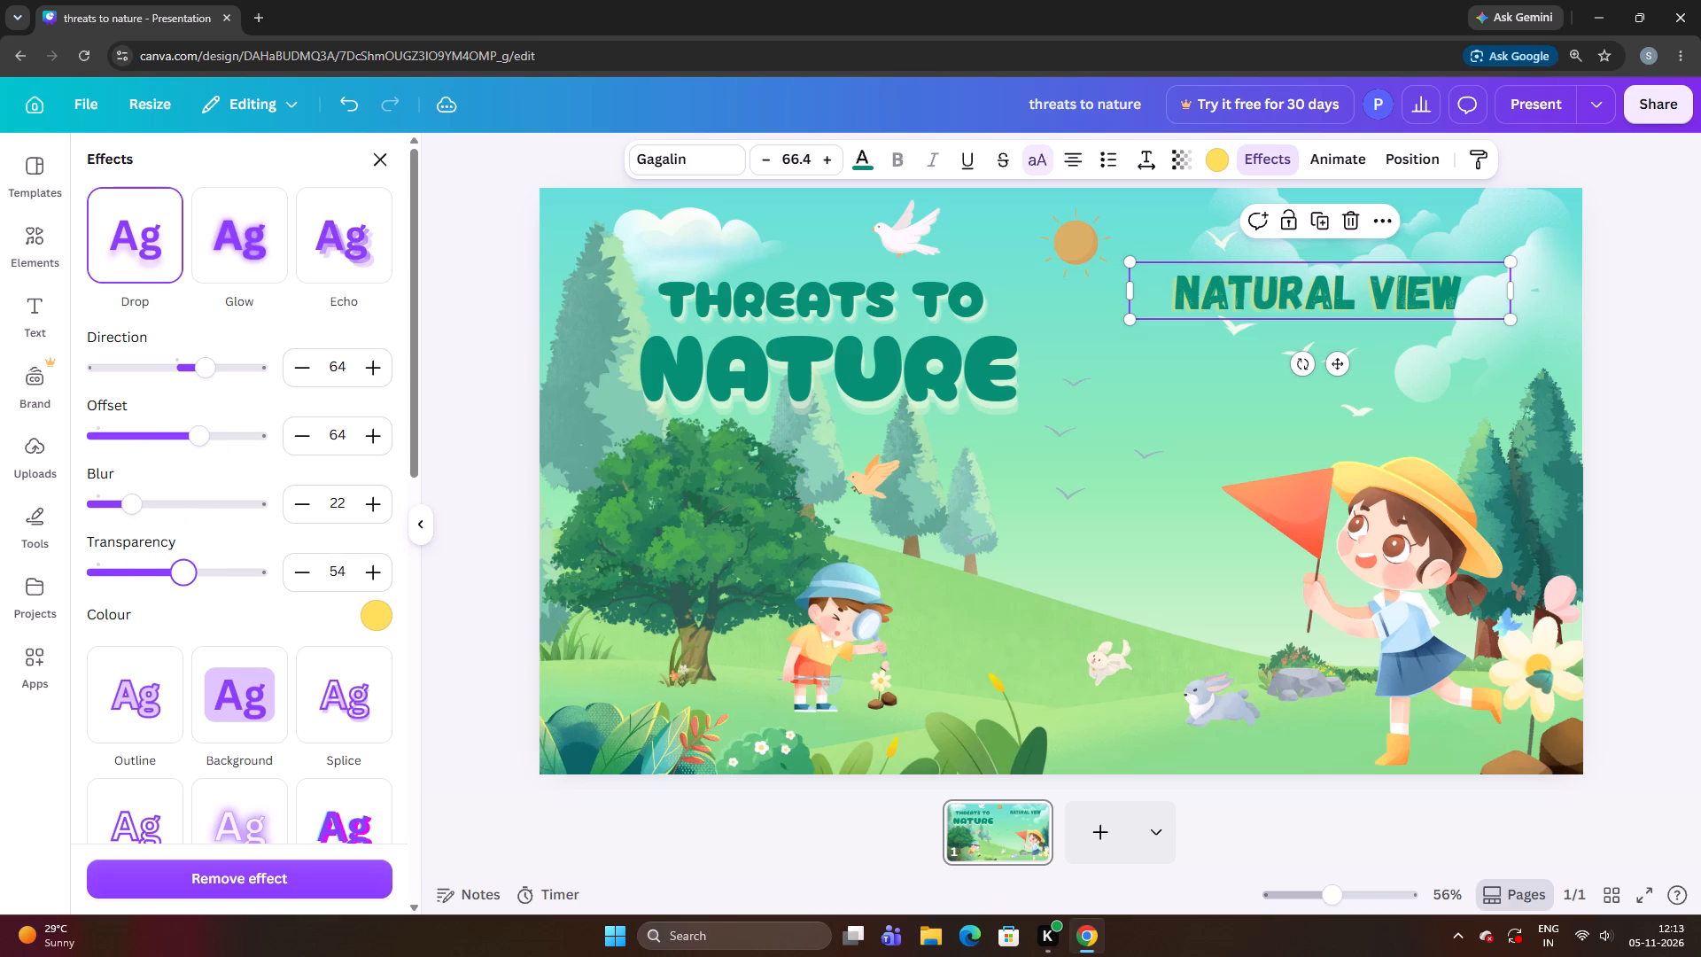
drag(185, 576, 216, 604)
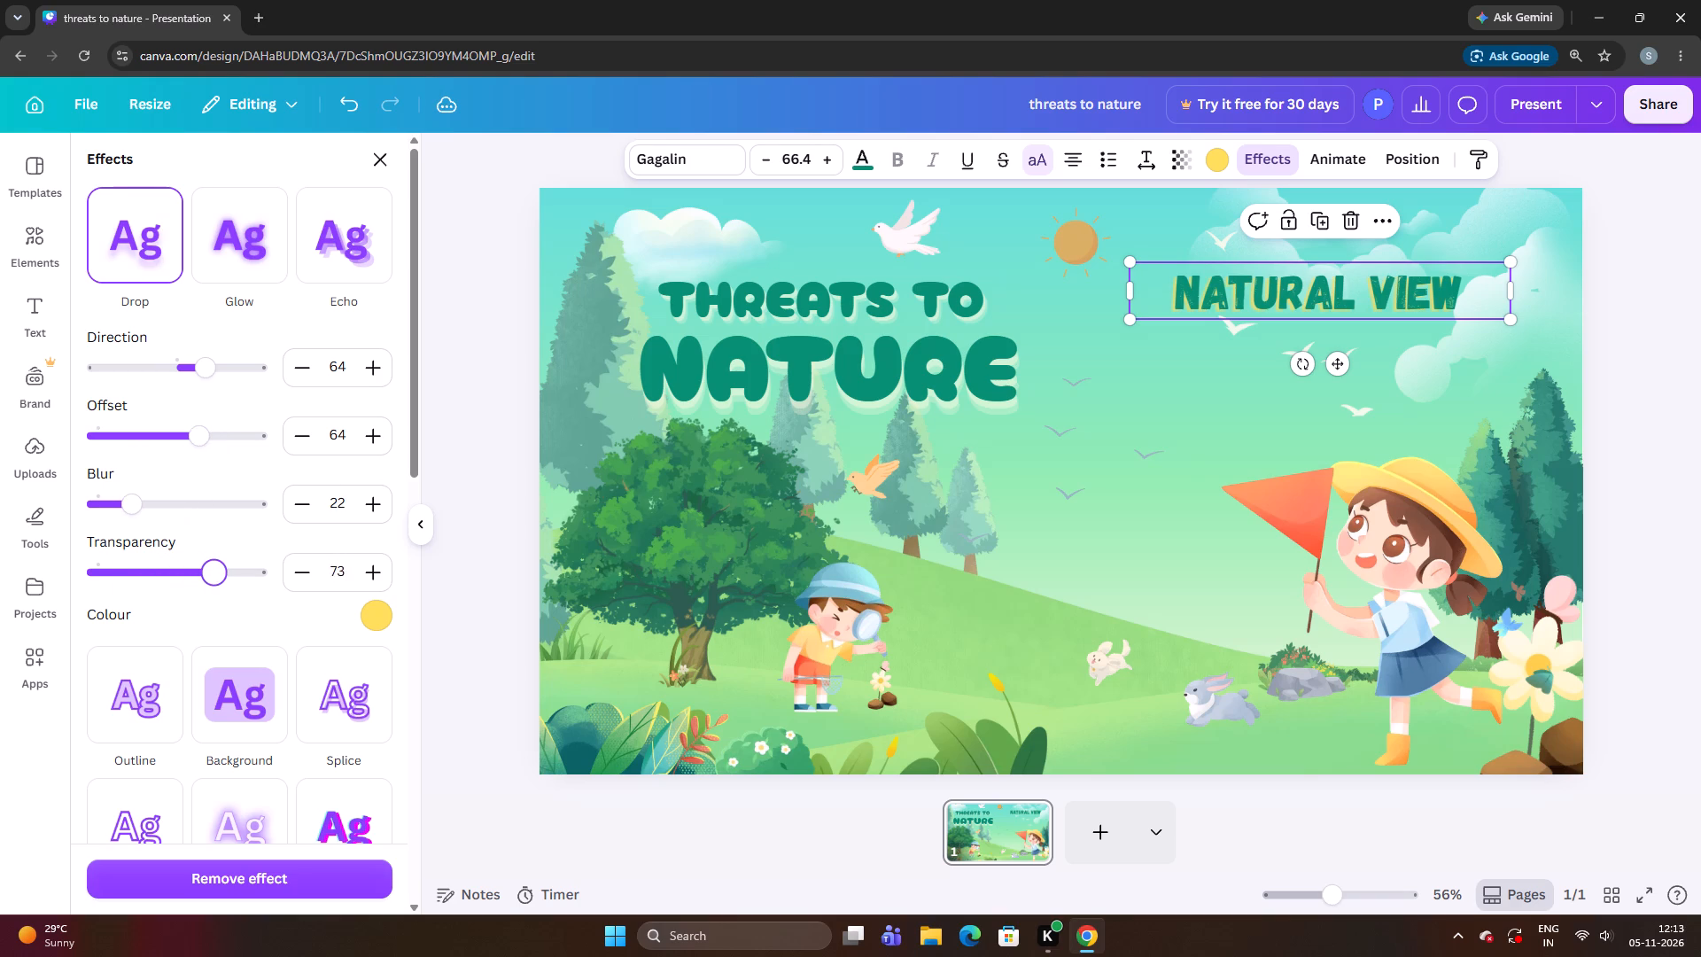
drag(216, 604, 219, 604)
click(219, 604)
drag(214, 570, 227, 570)
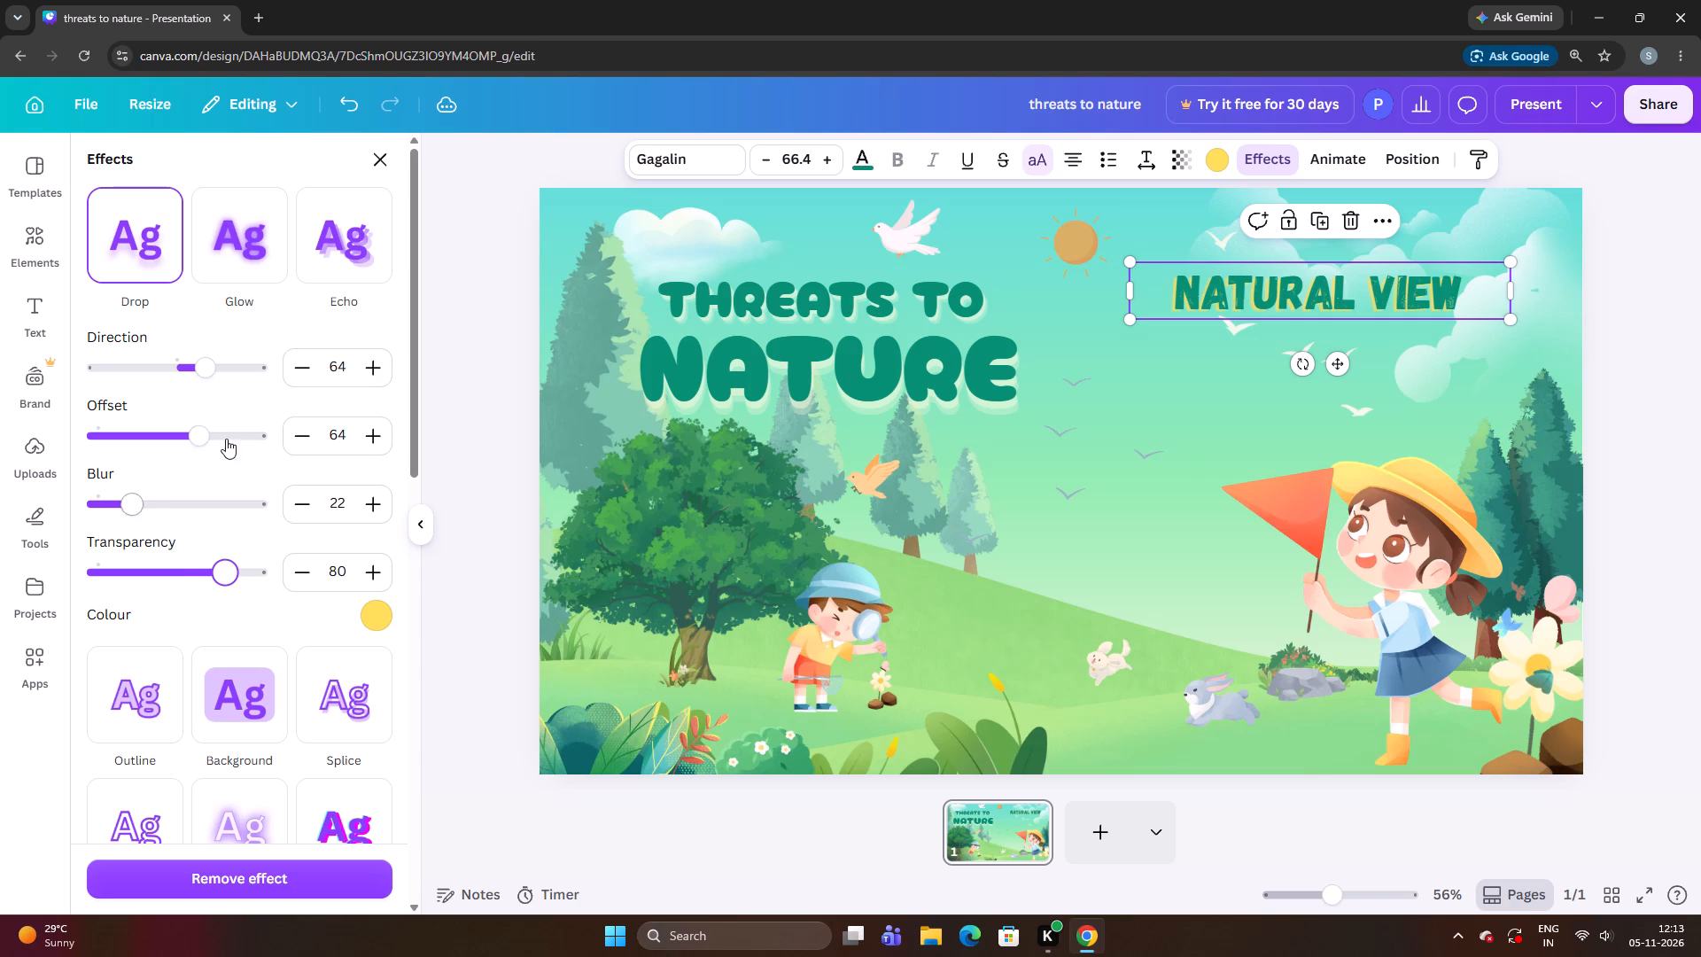
drag(195, 428, 181, 459)
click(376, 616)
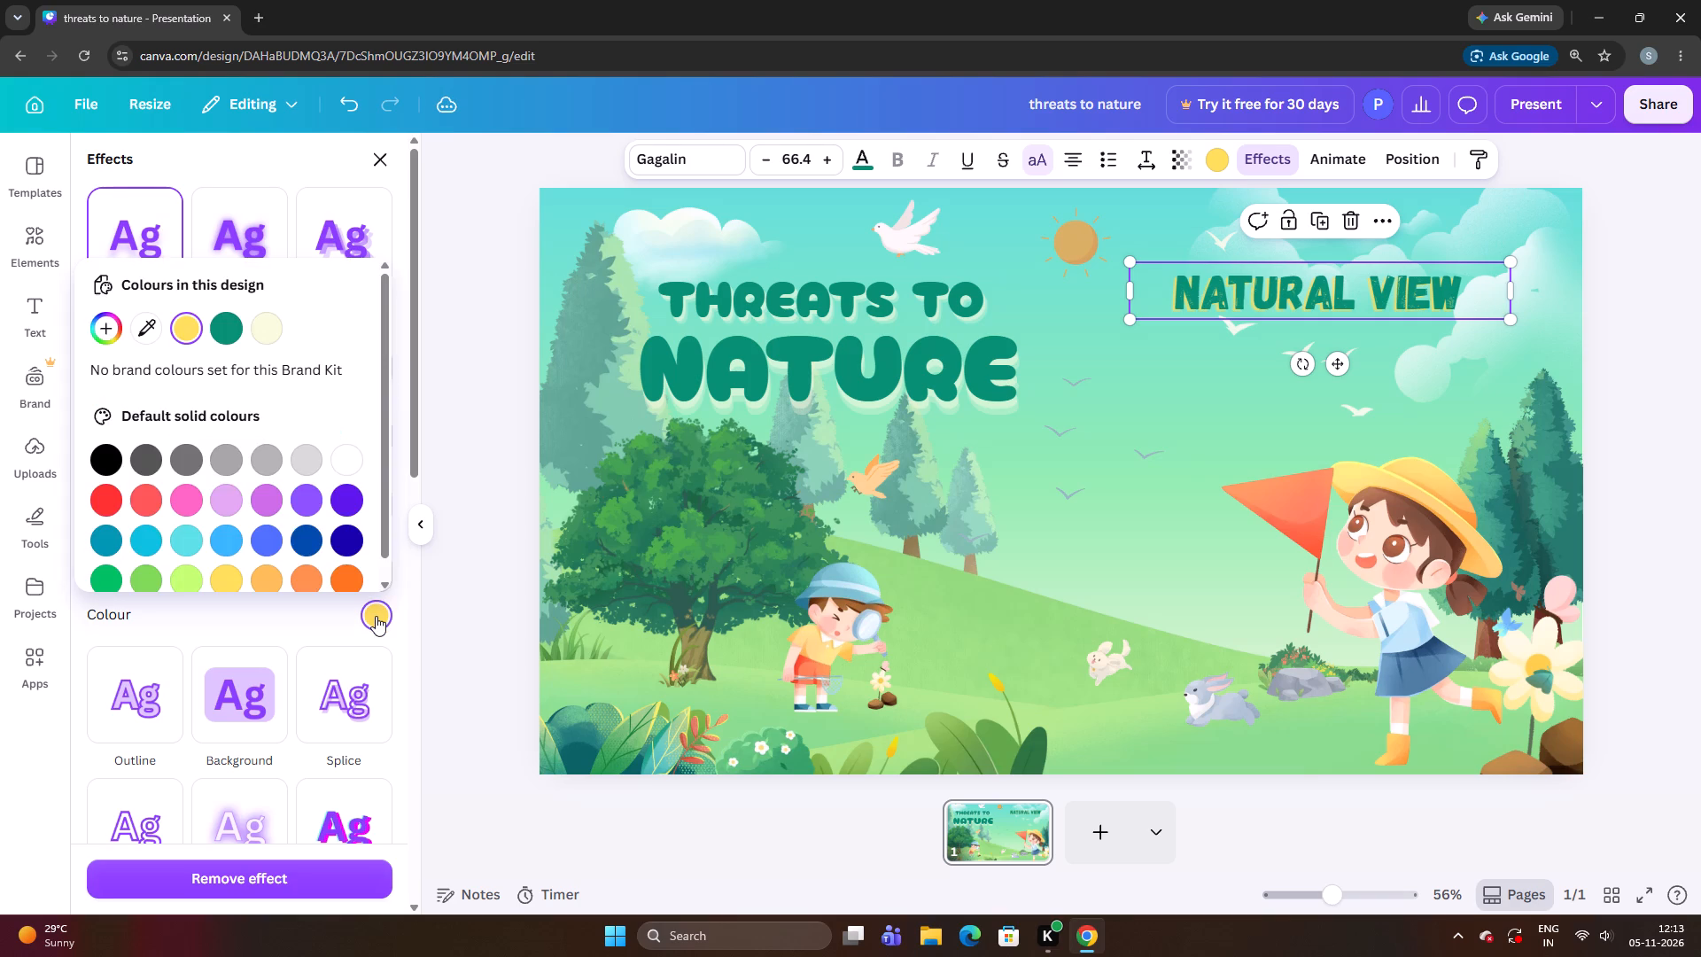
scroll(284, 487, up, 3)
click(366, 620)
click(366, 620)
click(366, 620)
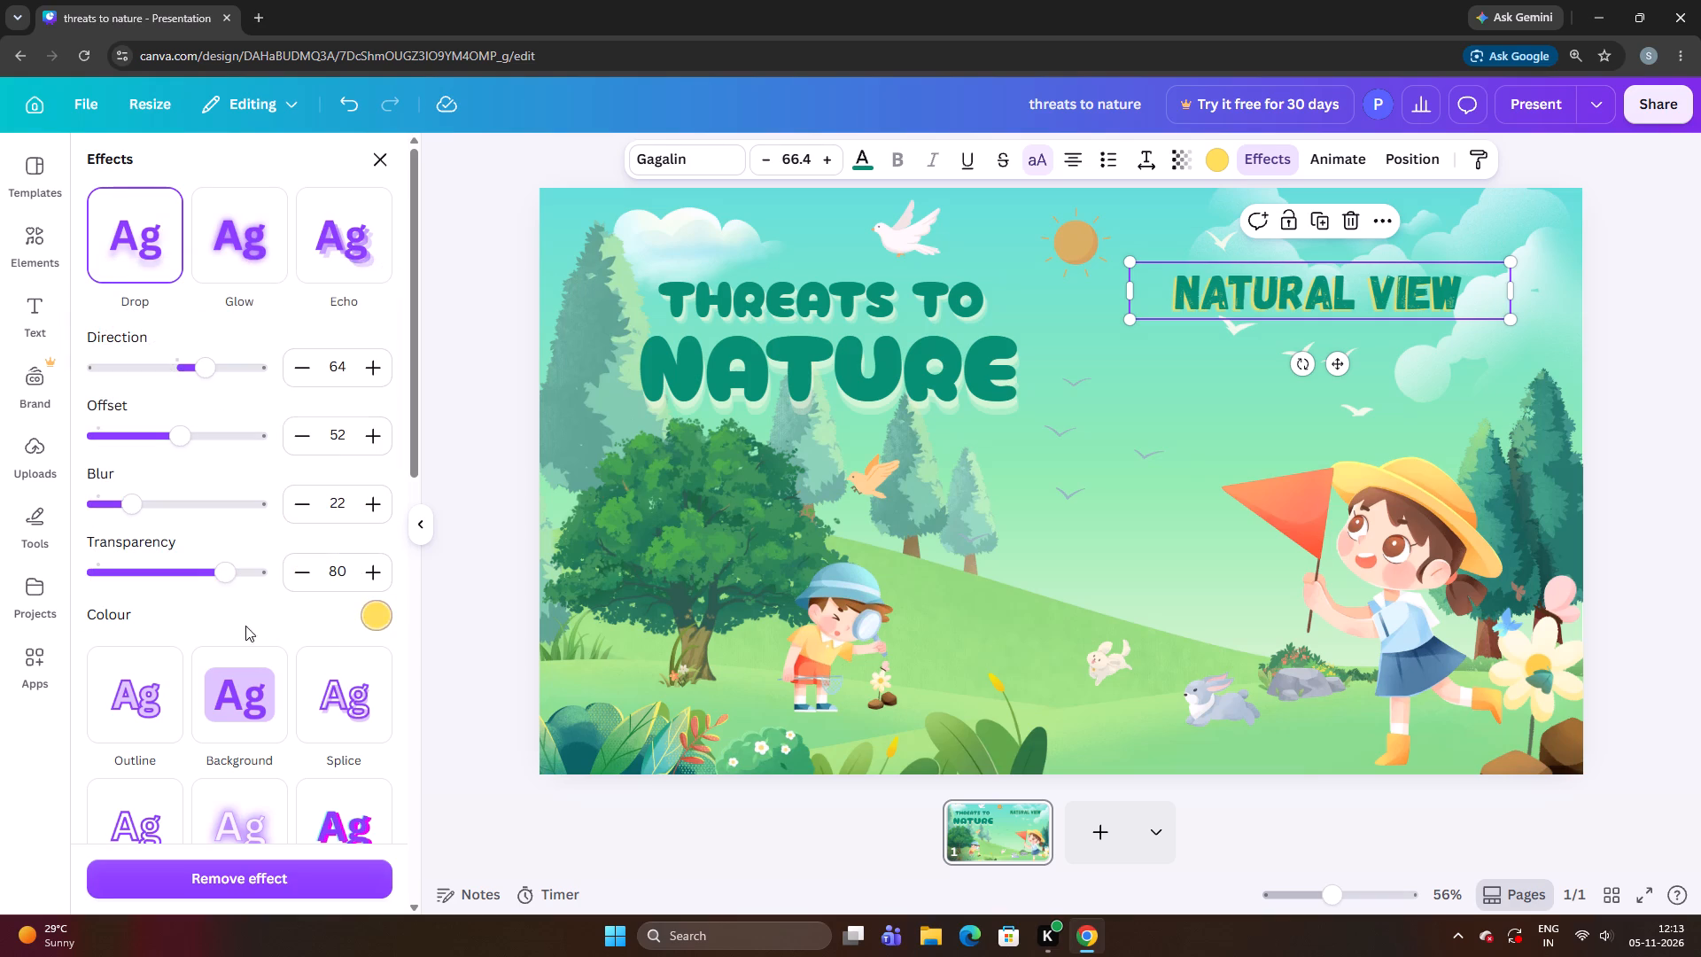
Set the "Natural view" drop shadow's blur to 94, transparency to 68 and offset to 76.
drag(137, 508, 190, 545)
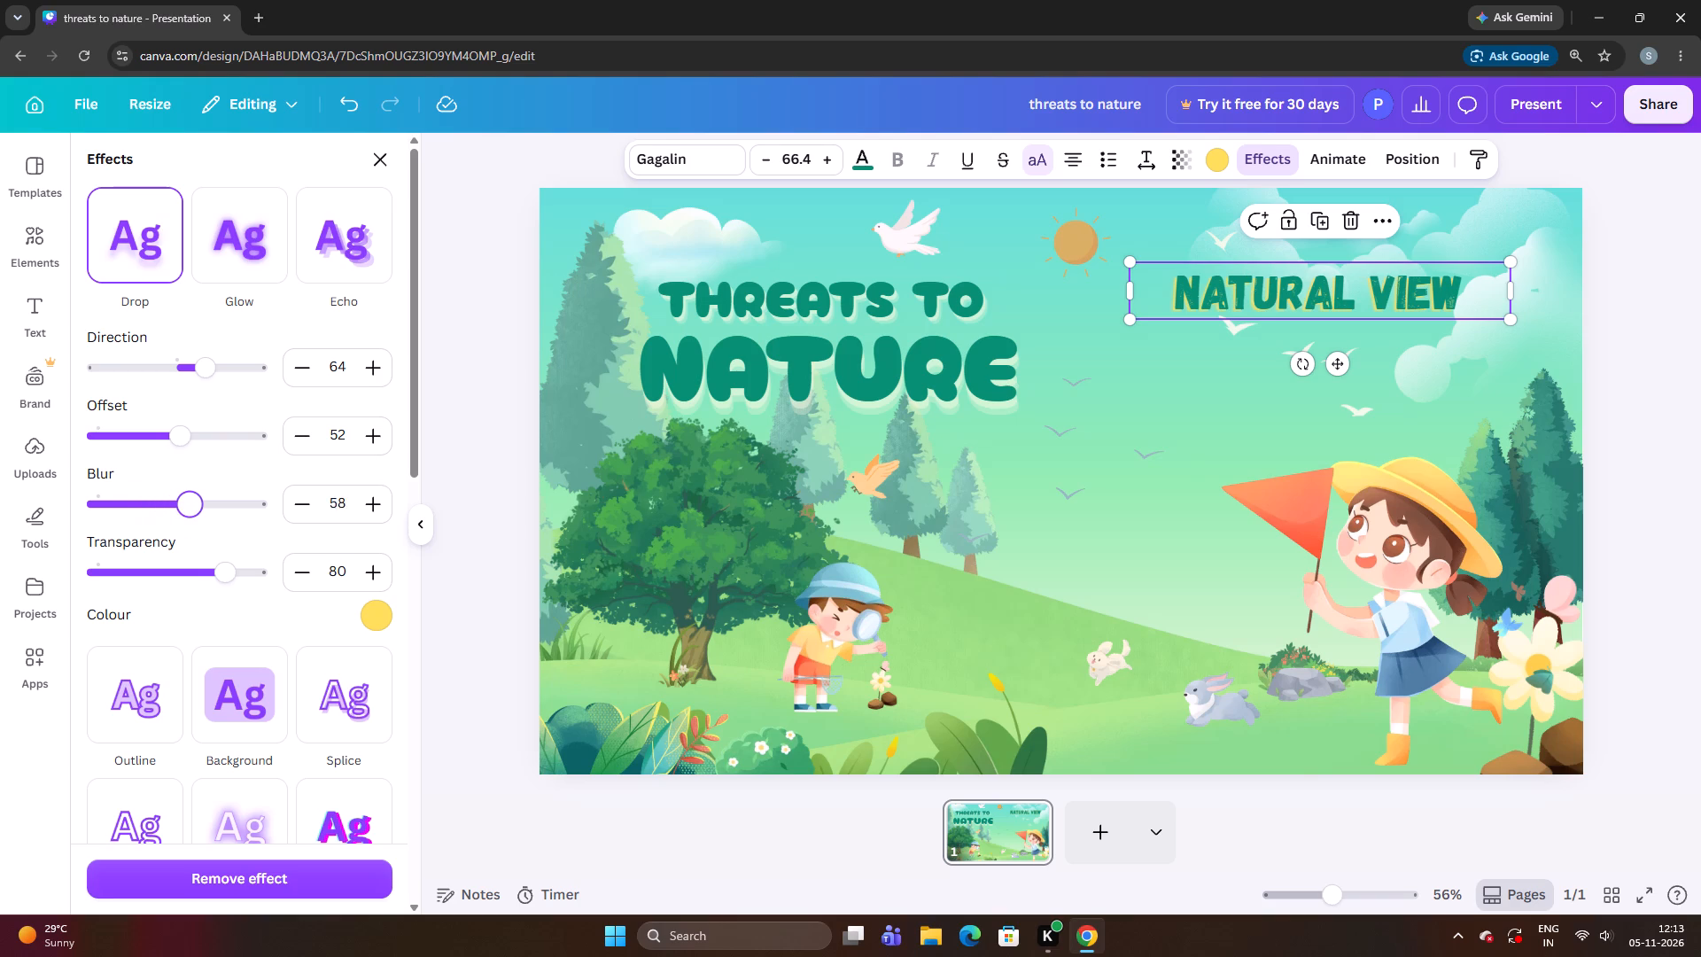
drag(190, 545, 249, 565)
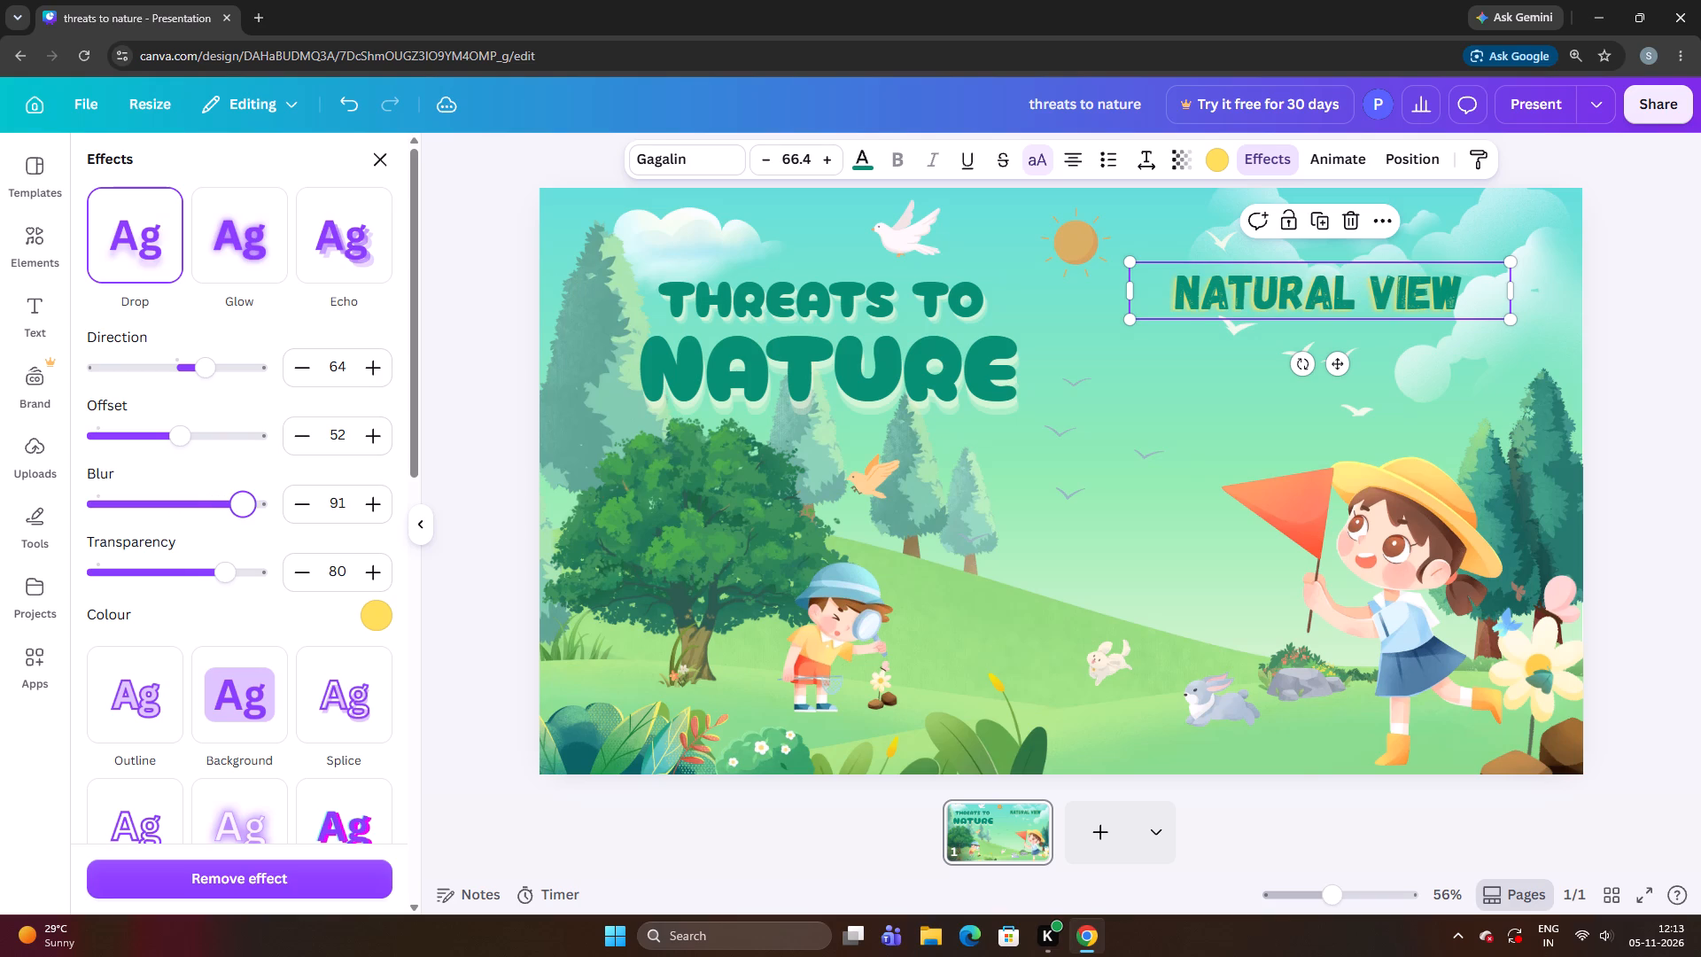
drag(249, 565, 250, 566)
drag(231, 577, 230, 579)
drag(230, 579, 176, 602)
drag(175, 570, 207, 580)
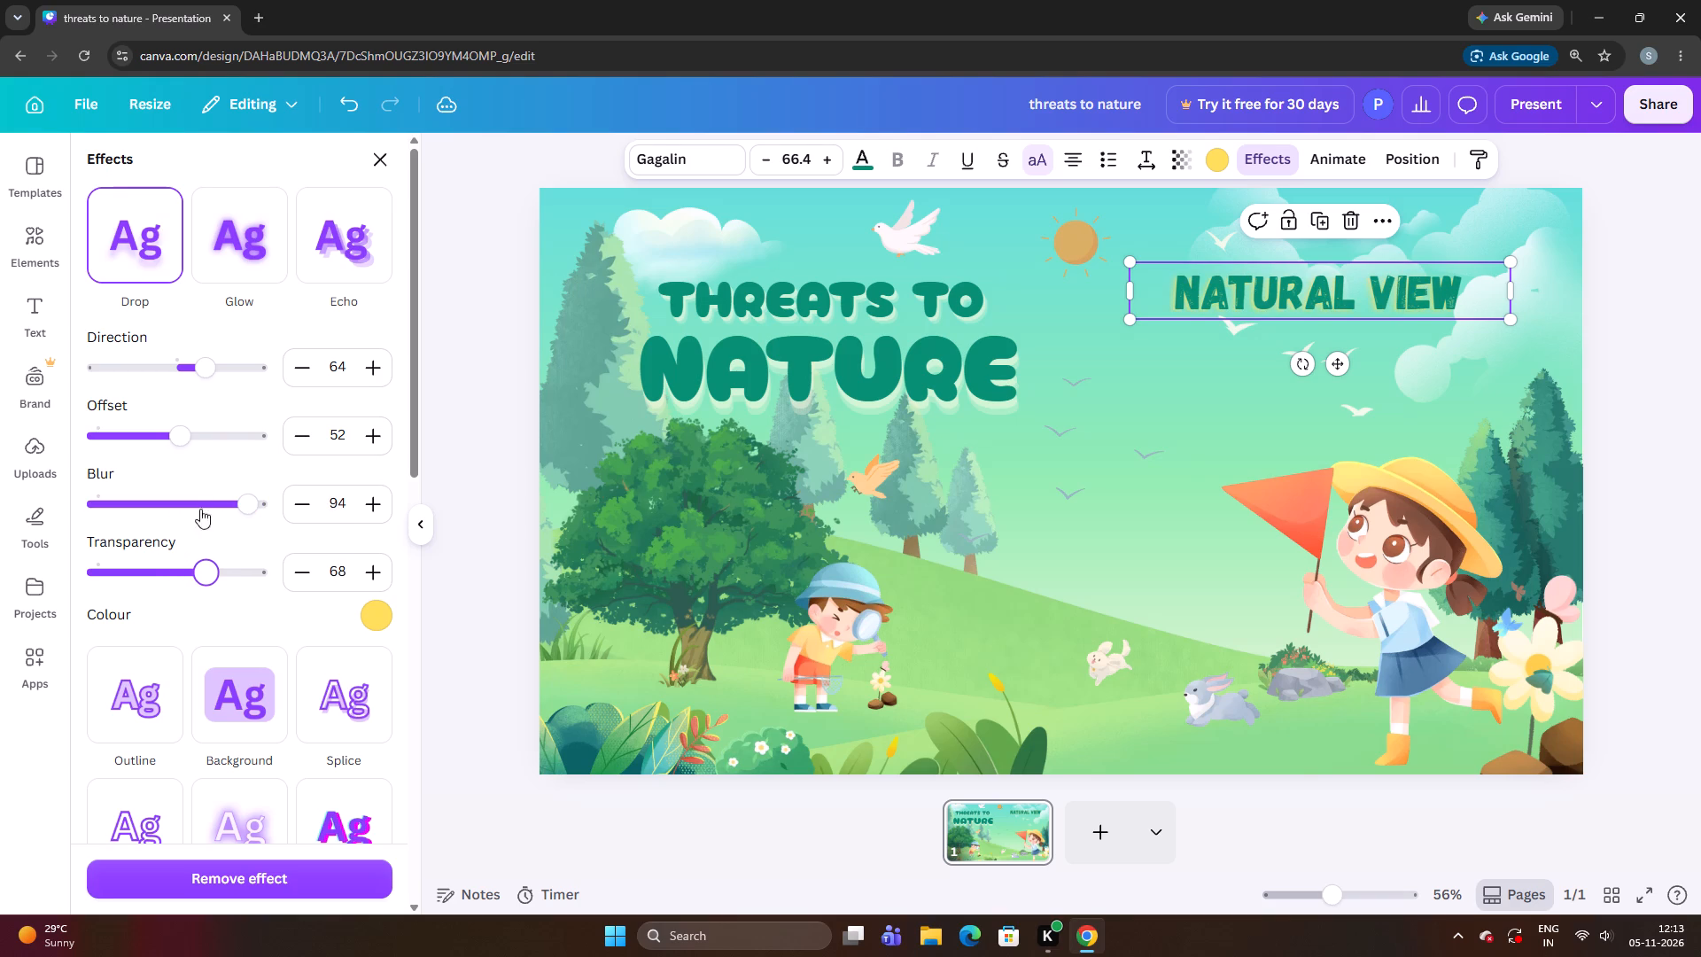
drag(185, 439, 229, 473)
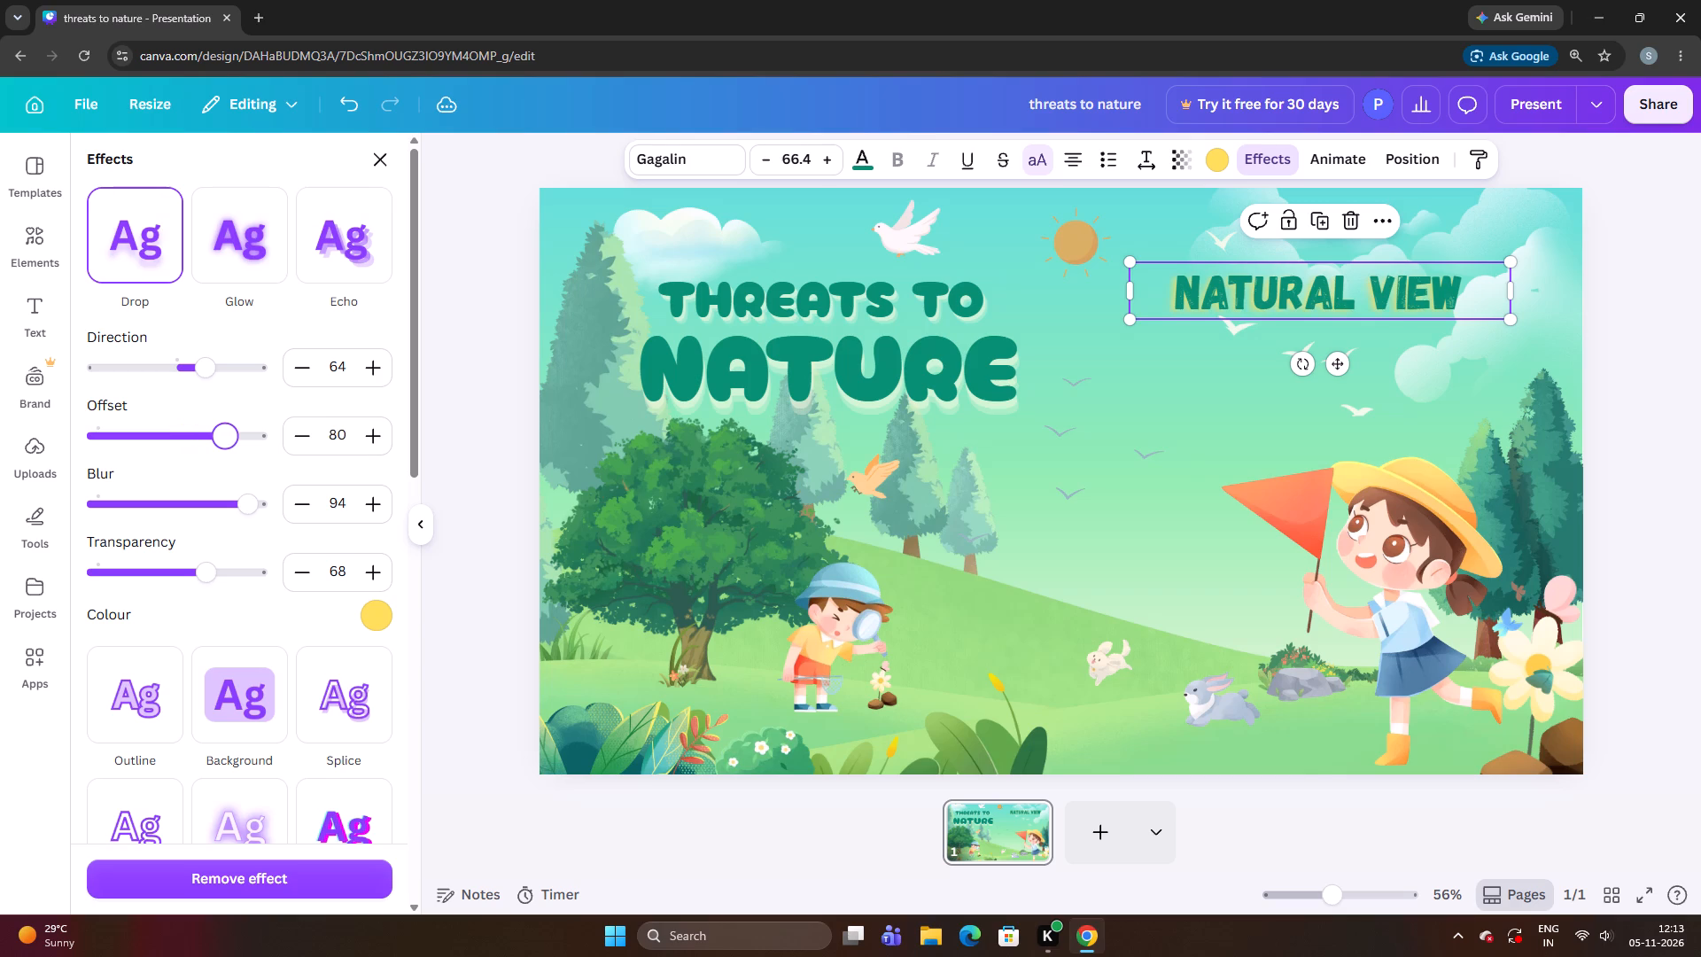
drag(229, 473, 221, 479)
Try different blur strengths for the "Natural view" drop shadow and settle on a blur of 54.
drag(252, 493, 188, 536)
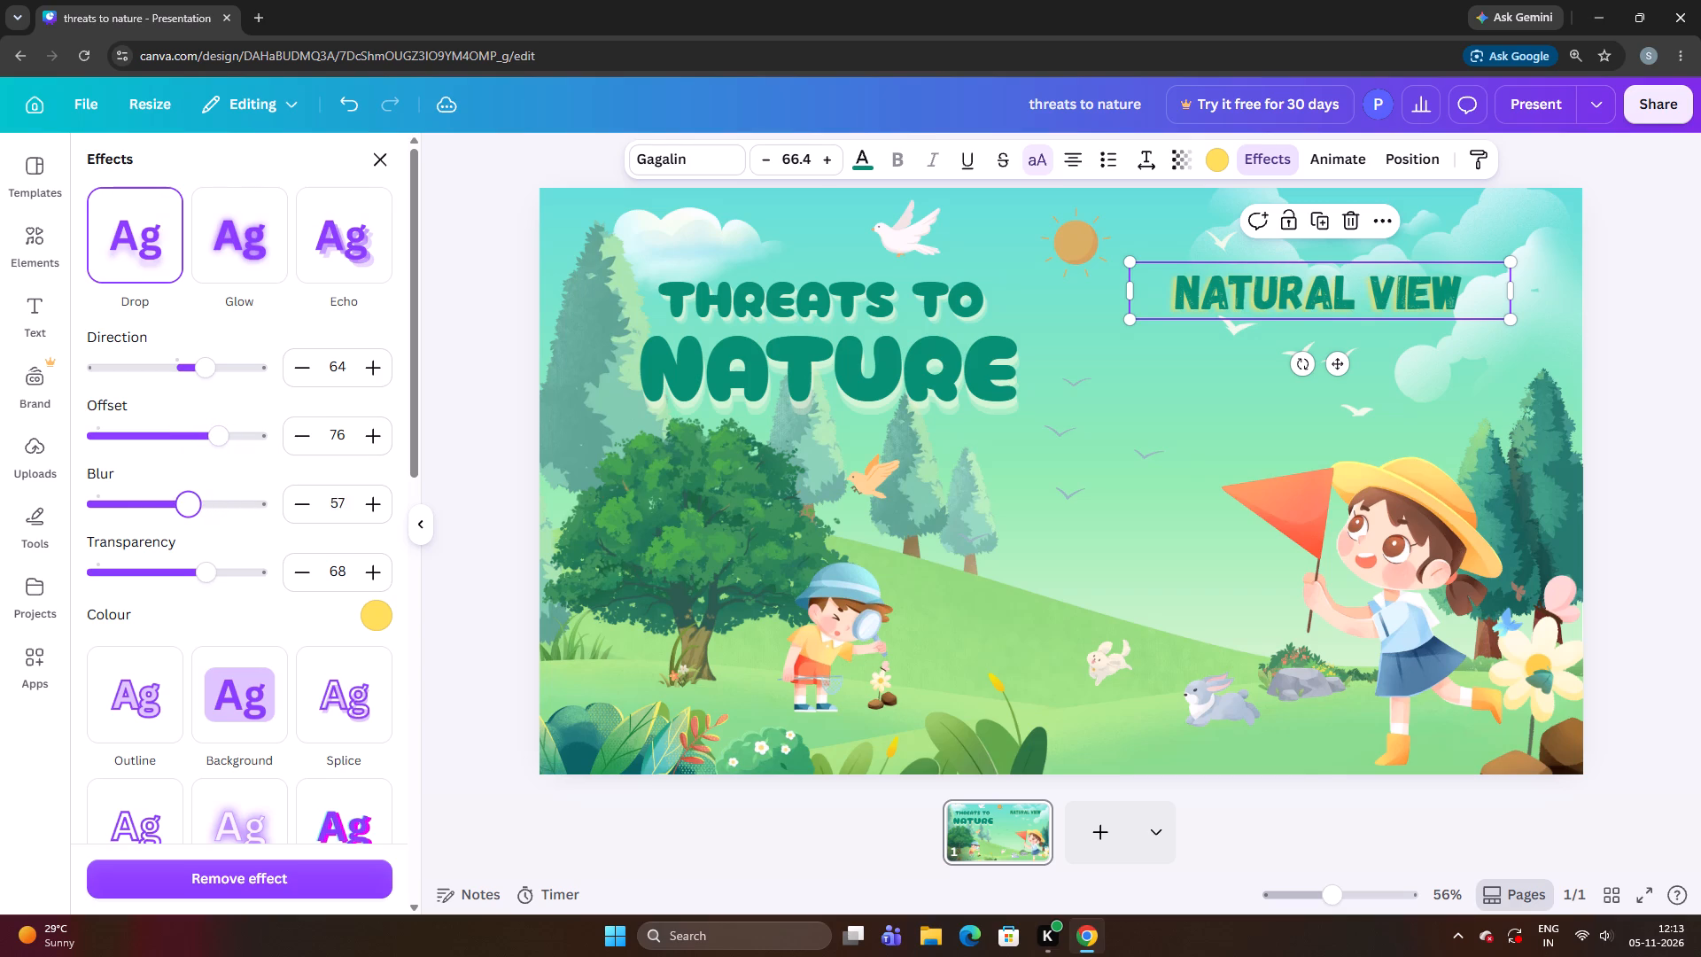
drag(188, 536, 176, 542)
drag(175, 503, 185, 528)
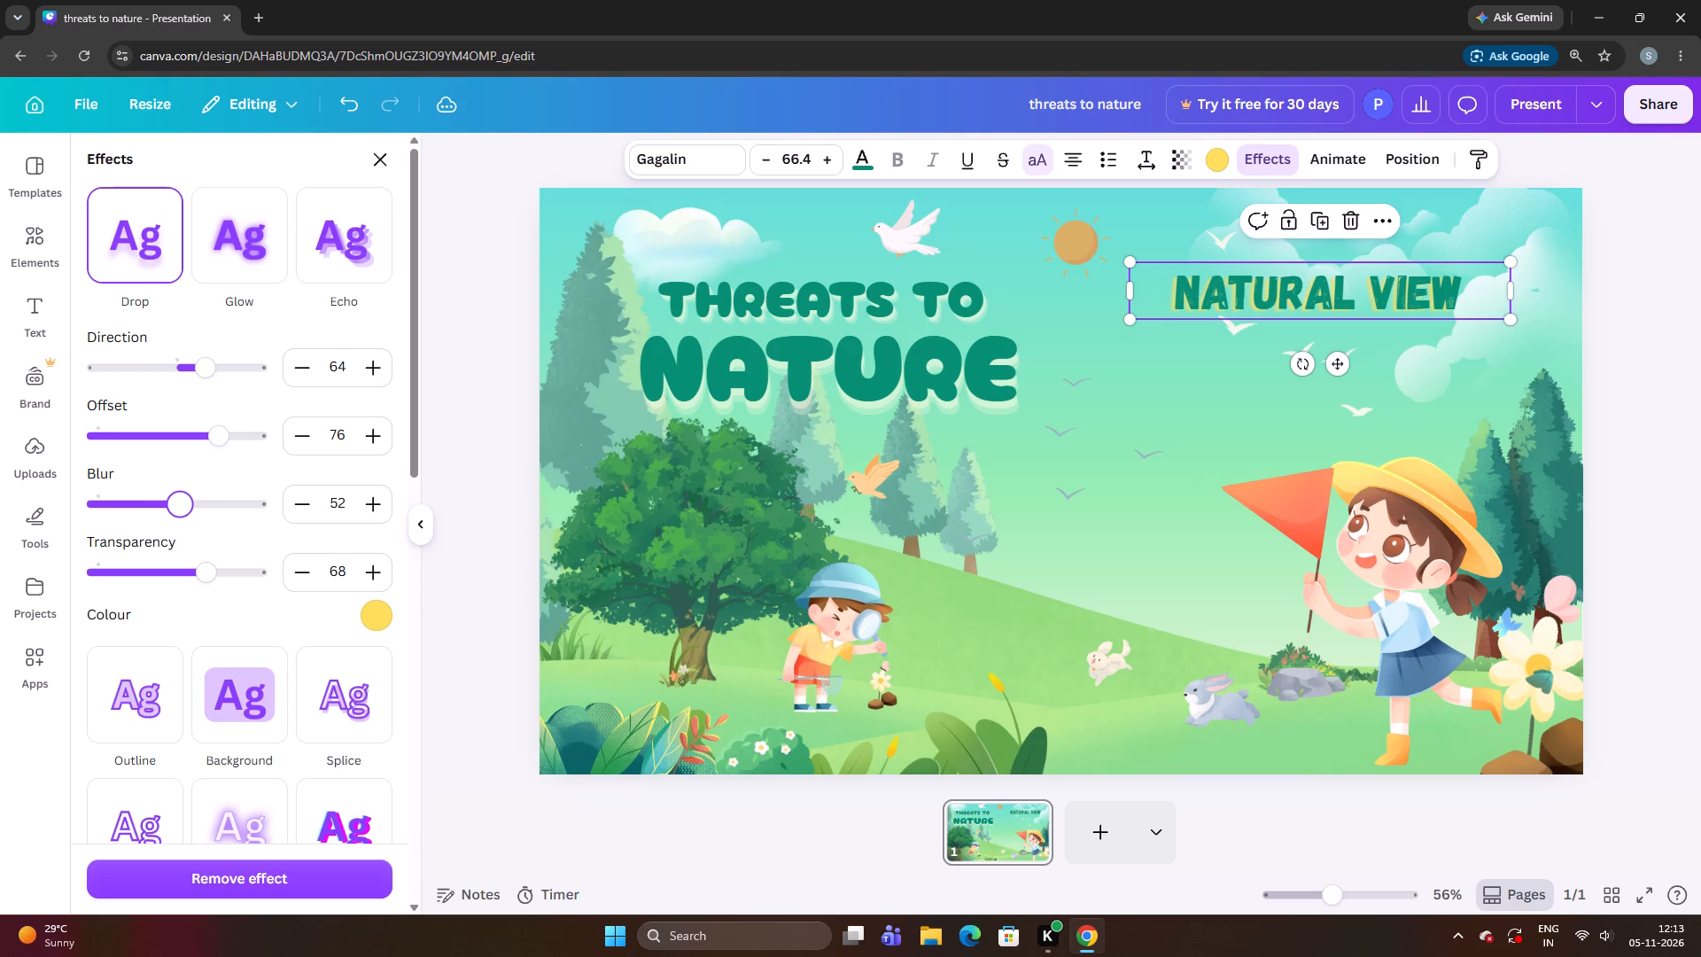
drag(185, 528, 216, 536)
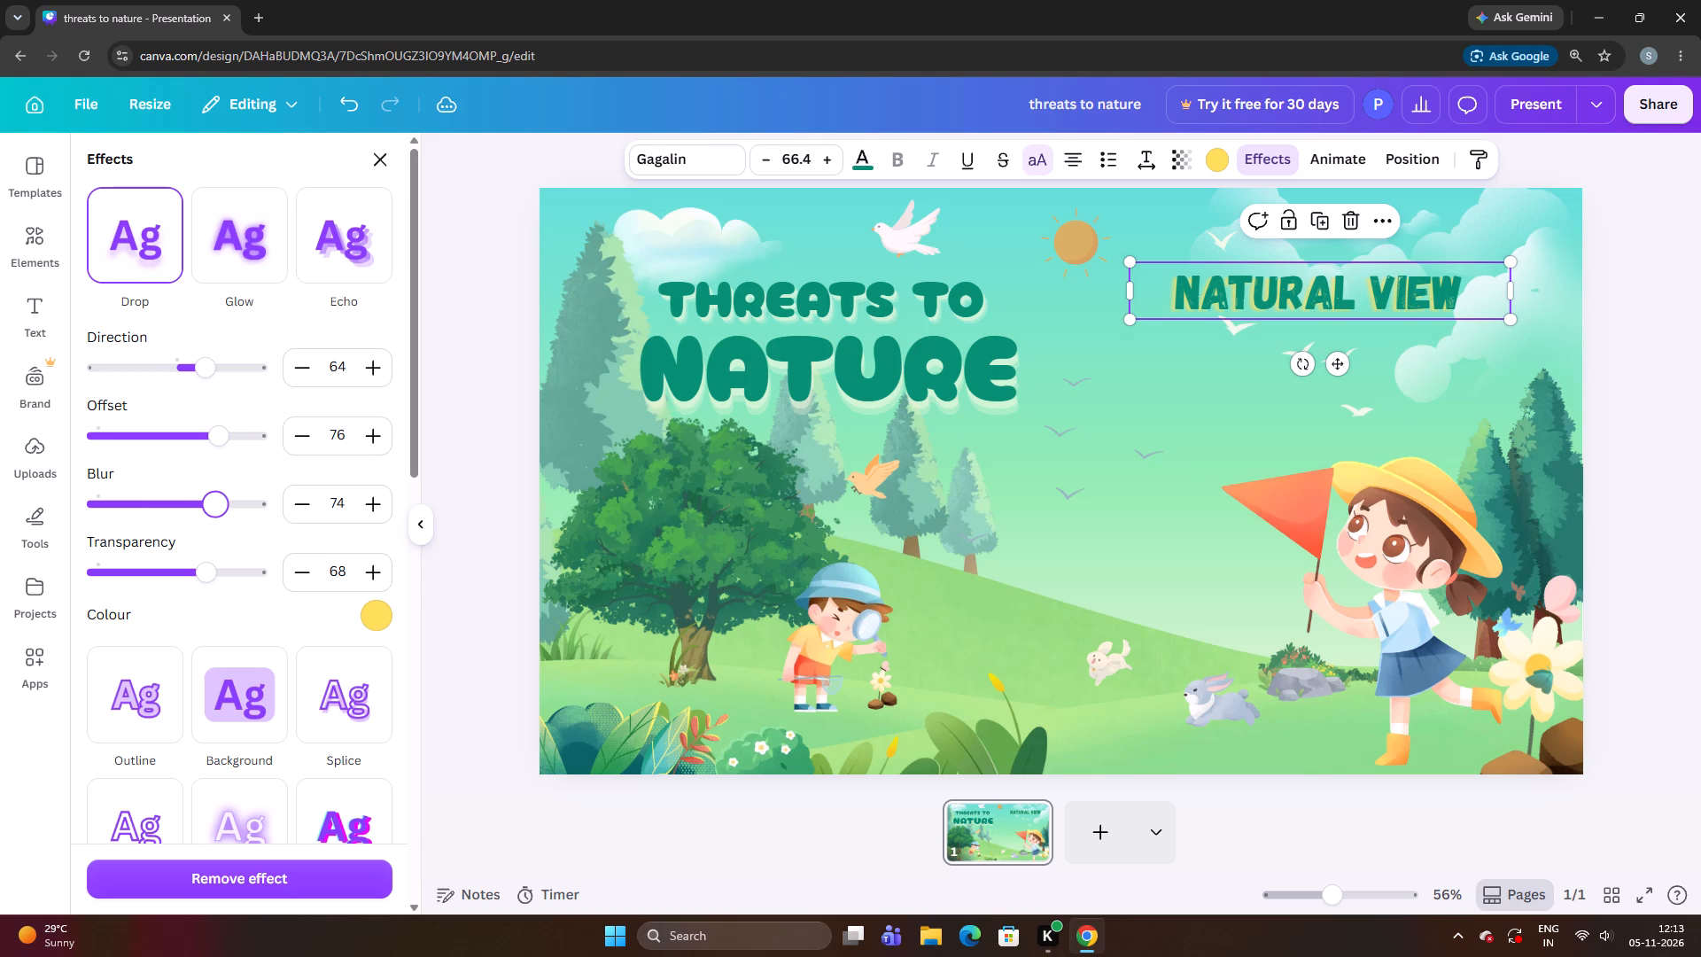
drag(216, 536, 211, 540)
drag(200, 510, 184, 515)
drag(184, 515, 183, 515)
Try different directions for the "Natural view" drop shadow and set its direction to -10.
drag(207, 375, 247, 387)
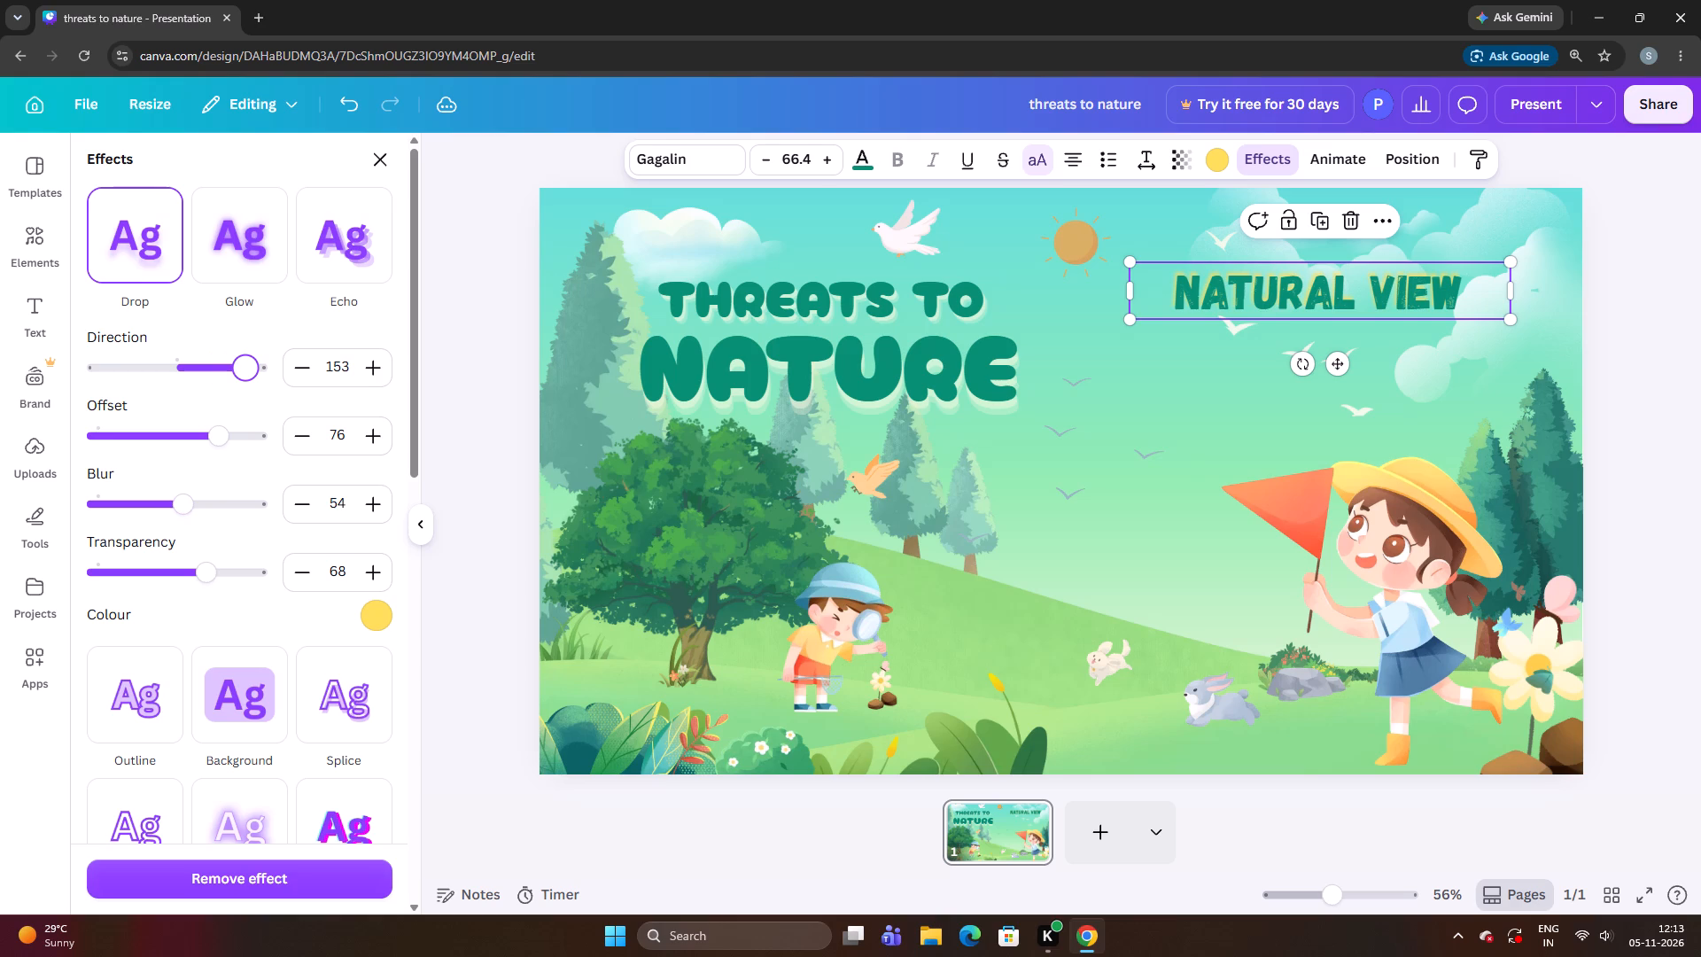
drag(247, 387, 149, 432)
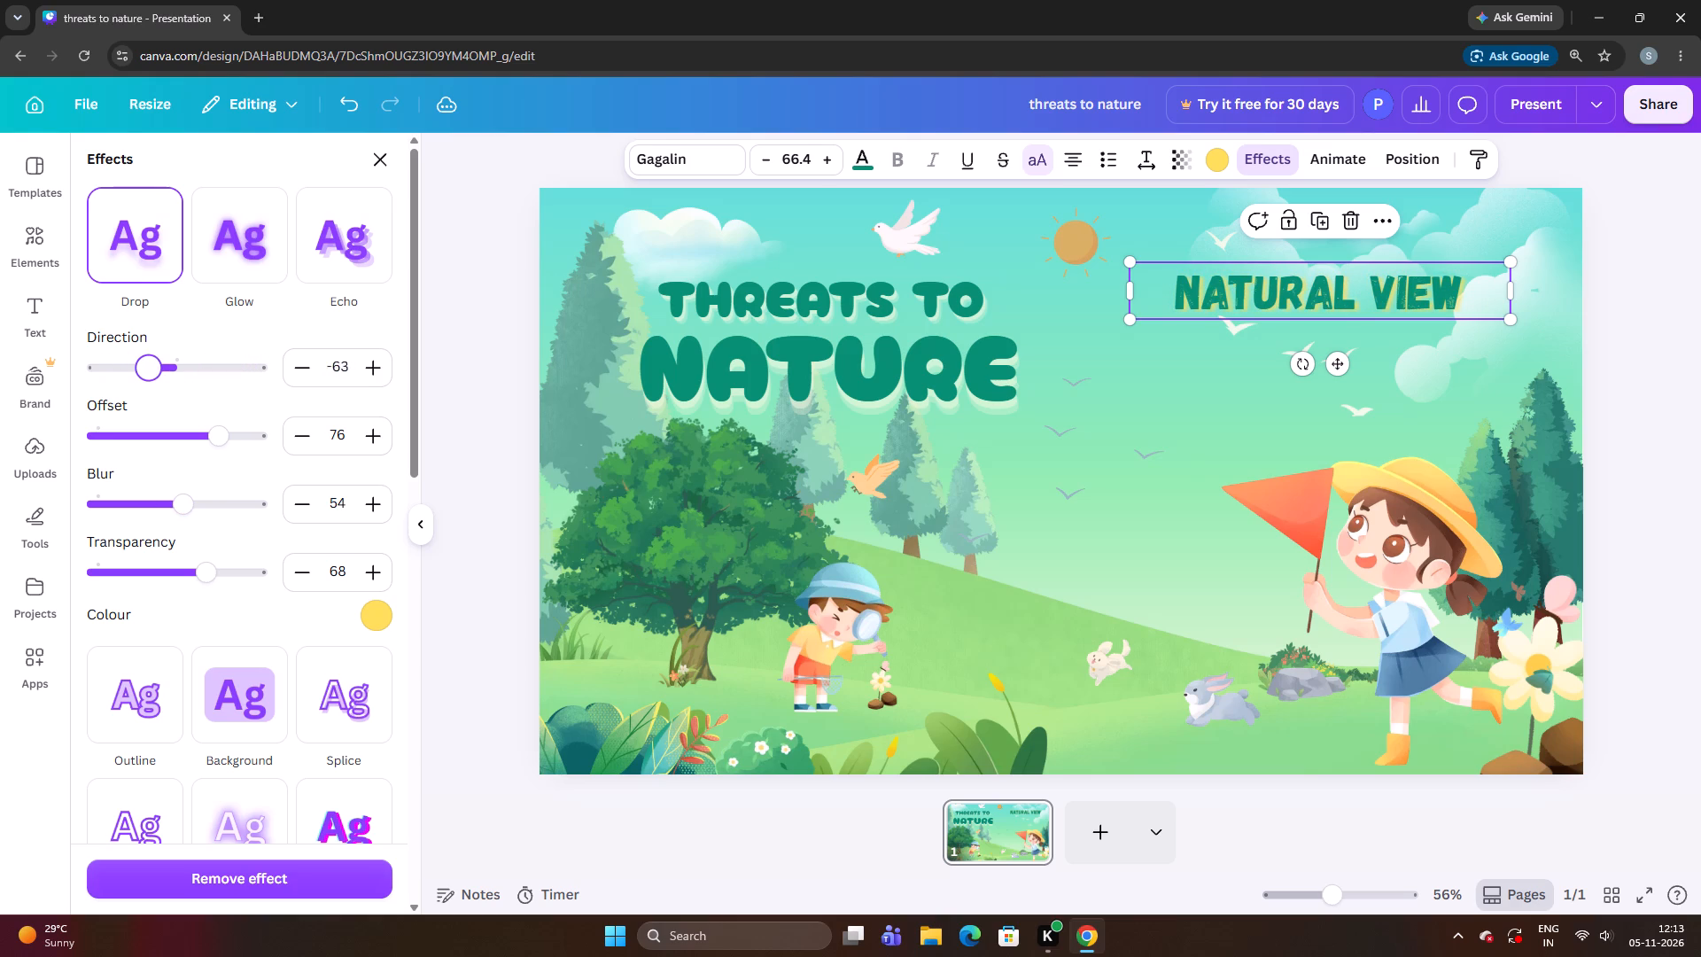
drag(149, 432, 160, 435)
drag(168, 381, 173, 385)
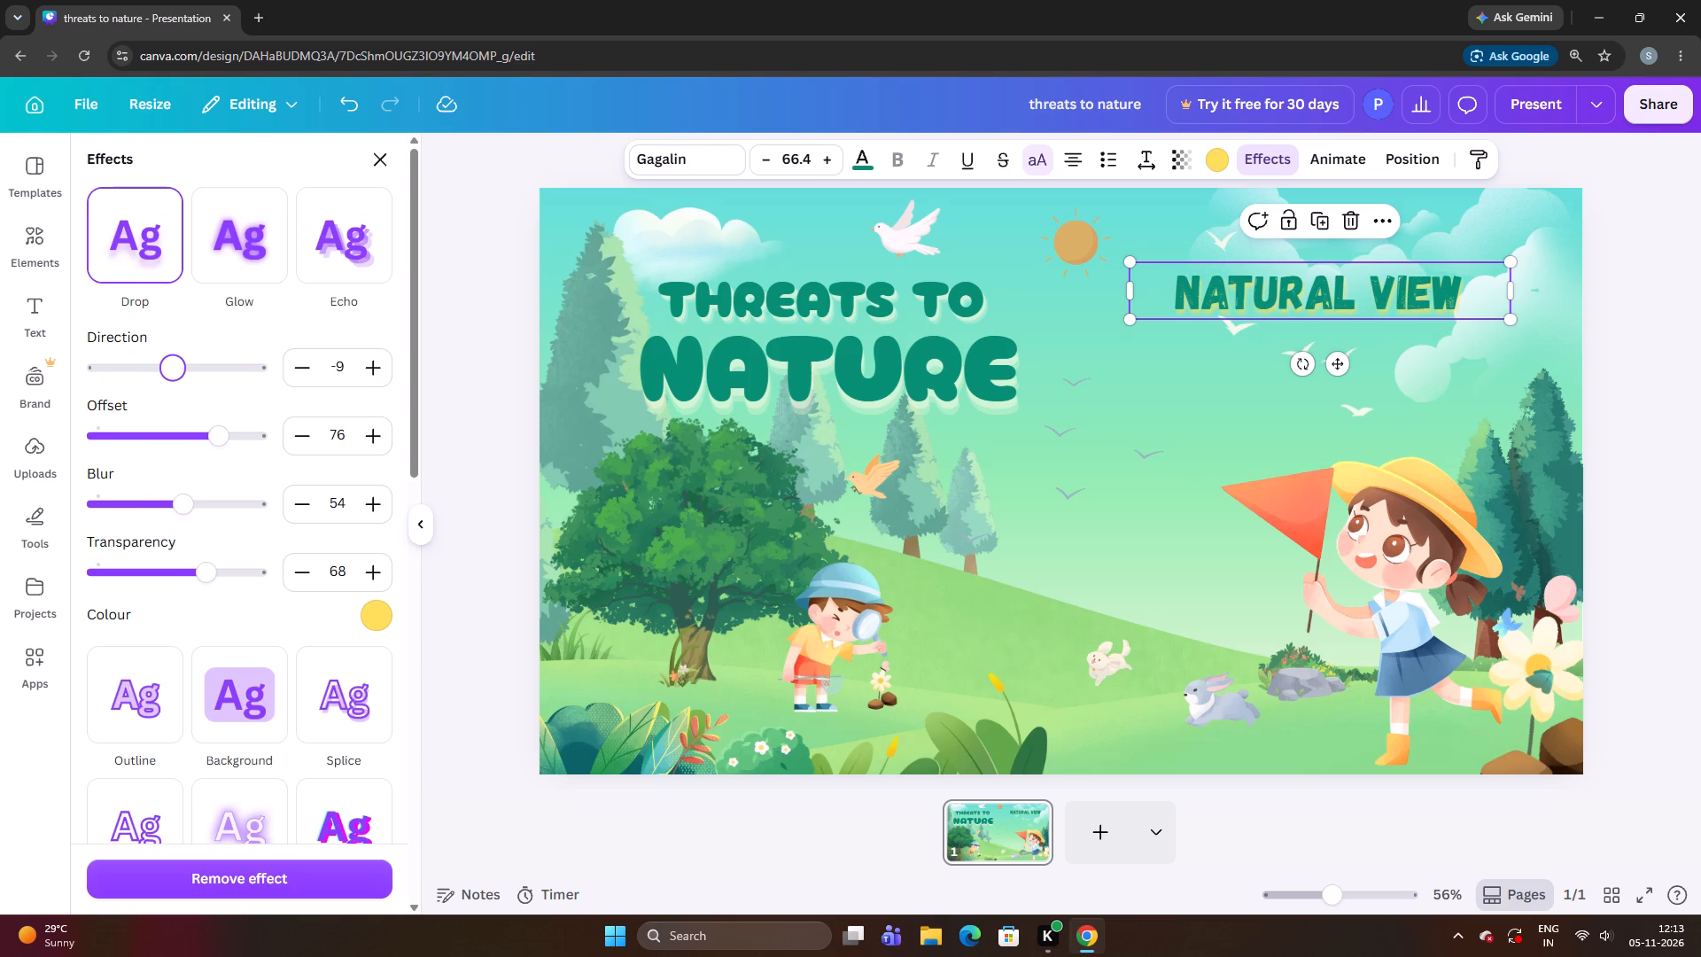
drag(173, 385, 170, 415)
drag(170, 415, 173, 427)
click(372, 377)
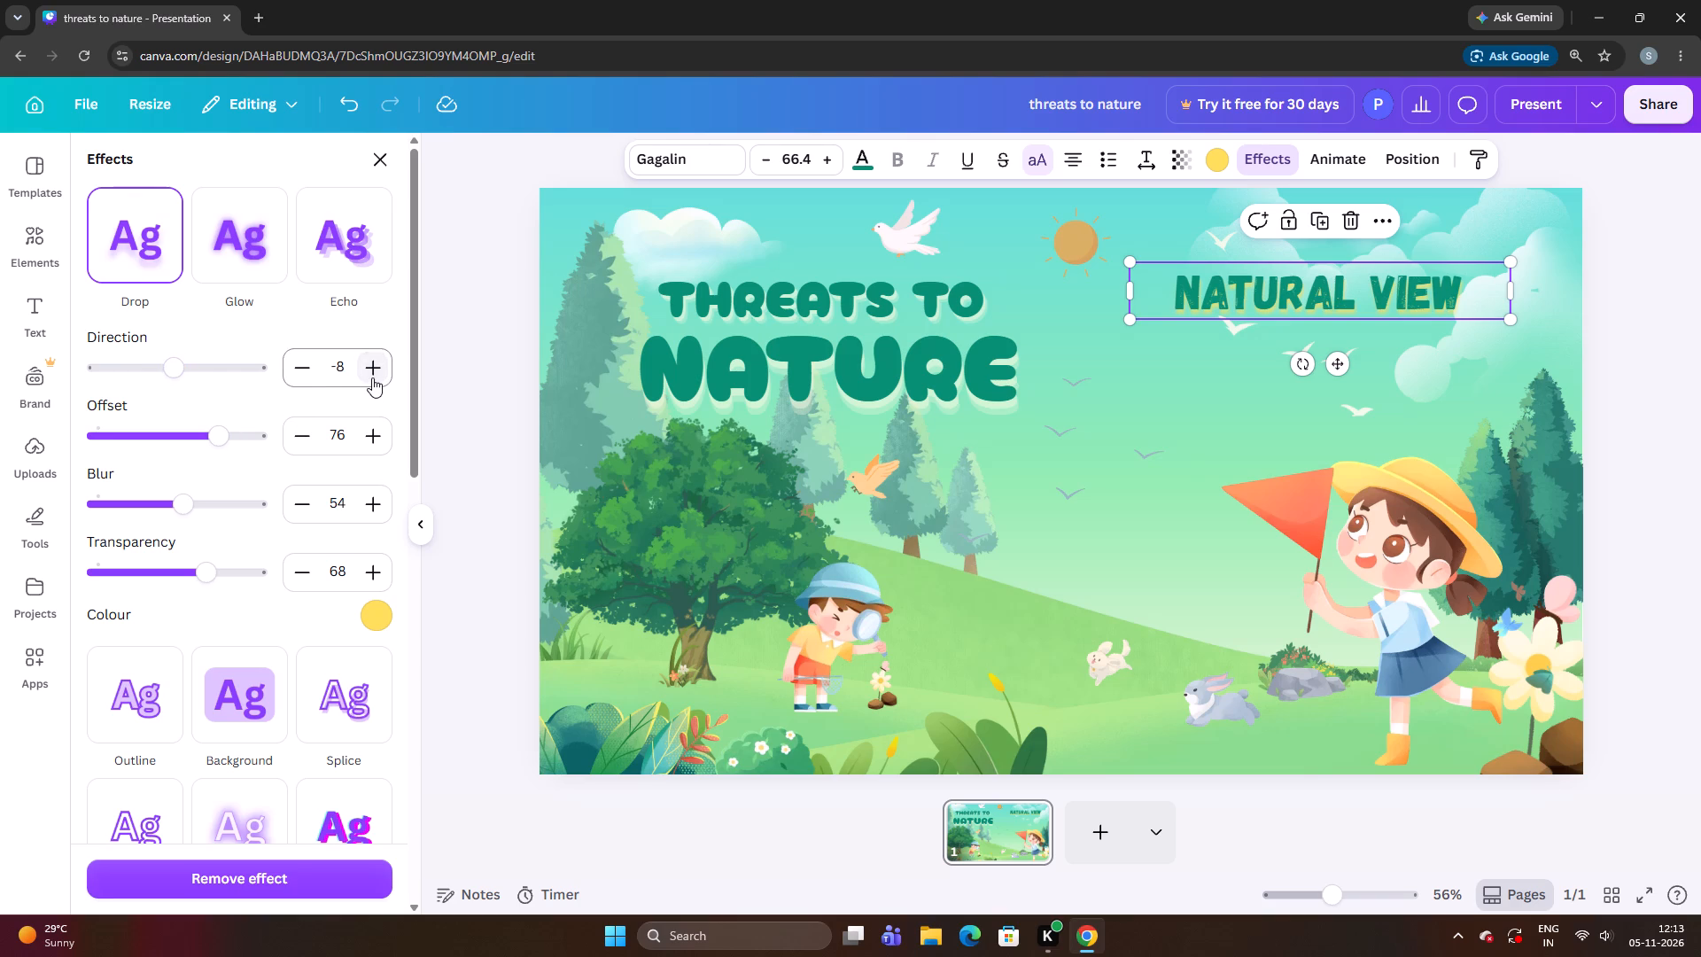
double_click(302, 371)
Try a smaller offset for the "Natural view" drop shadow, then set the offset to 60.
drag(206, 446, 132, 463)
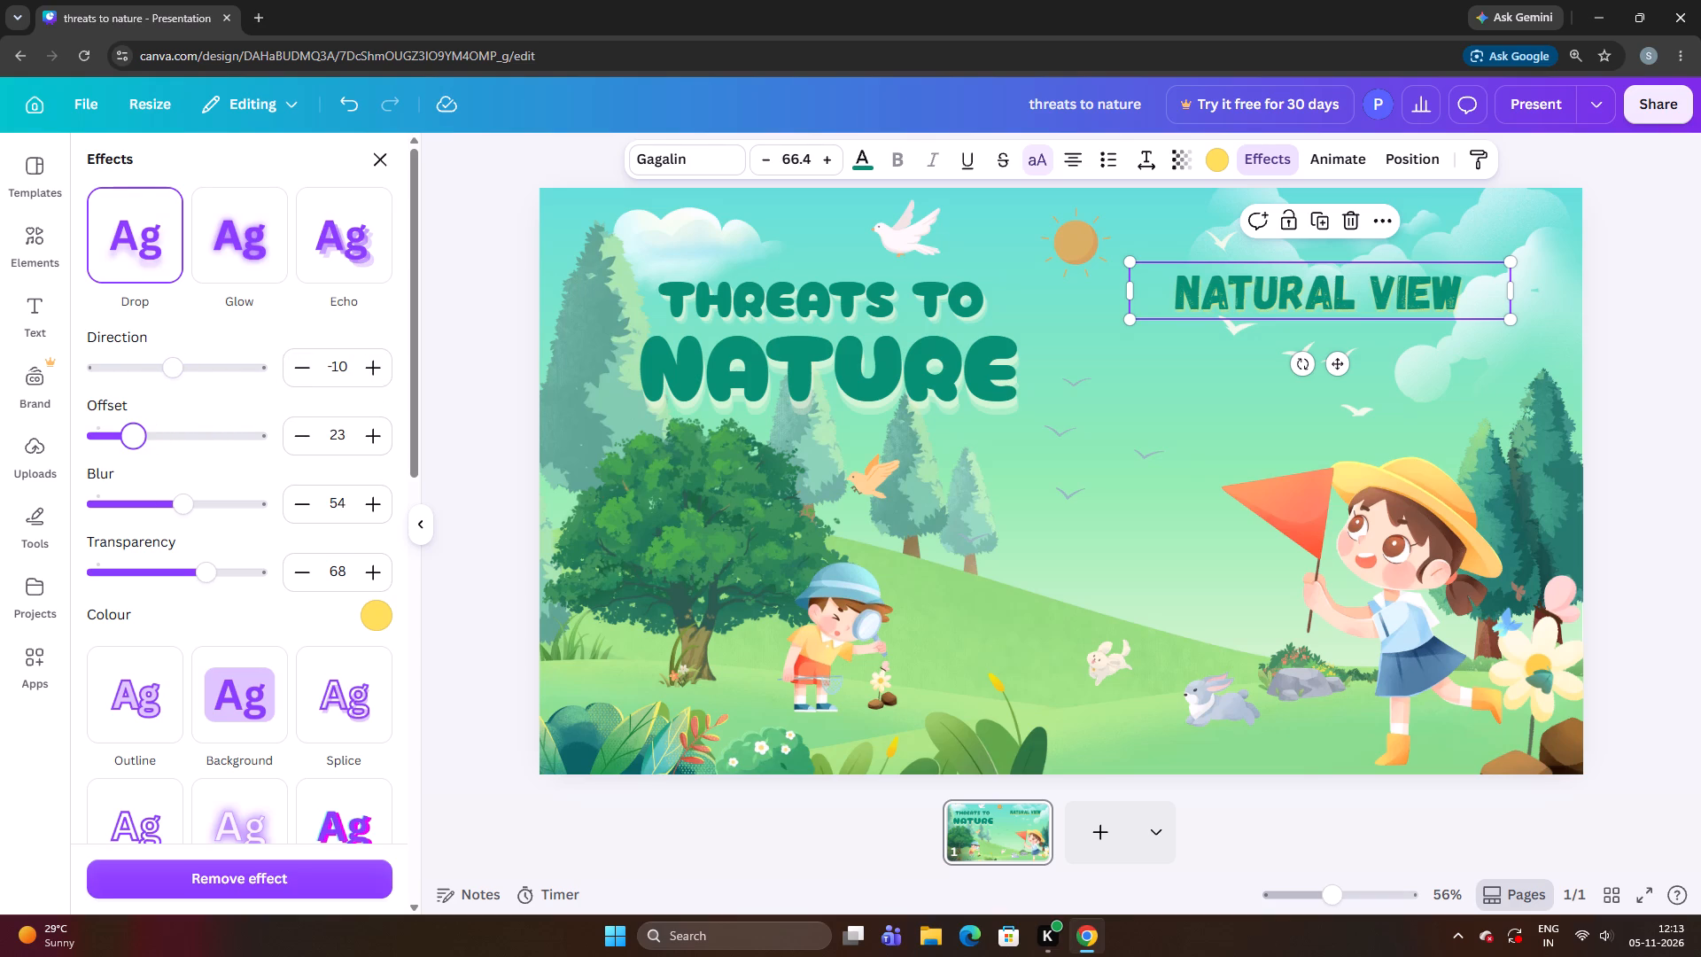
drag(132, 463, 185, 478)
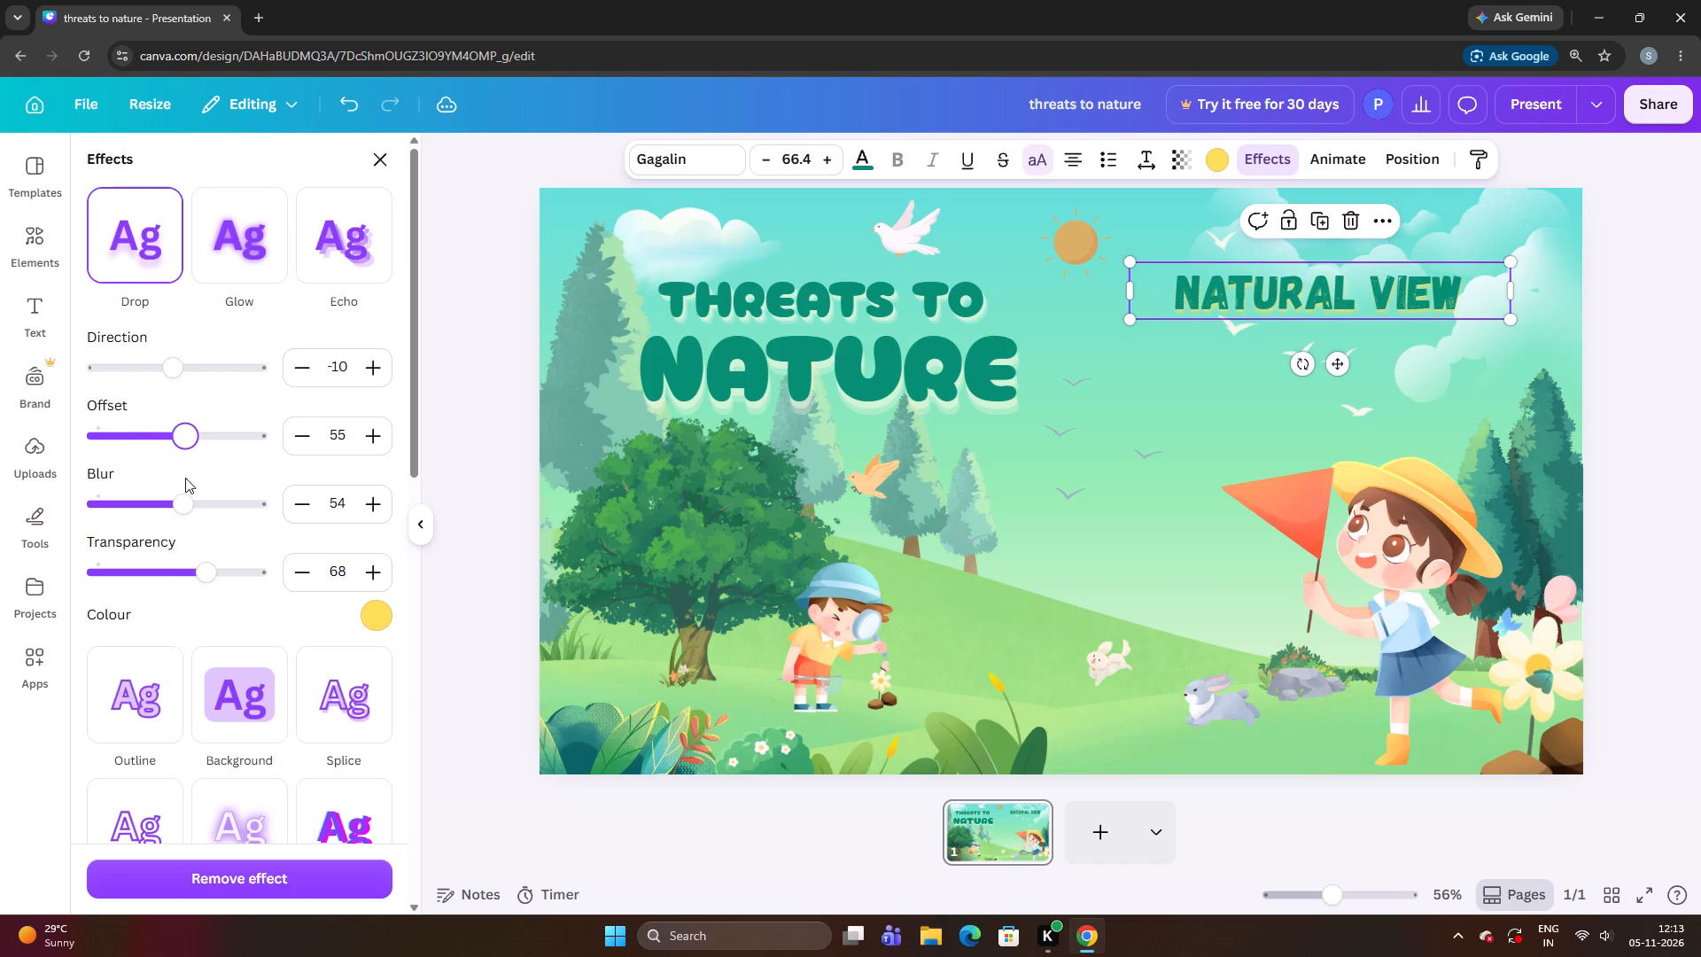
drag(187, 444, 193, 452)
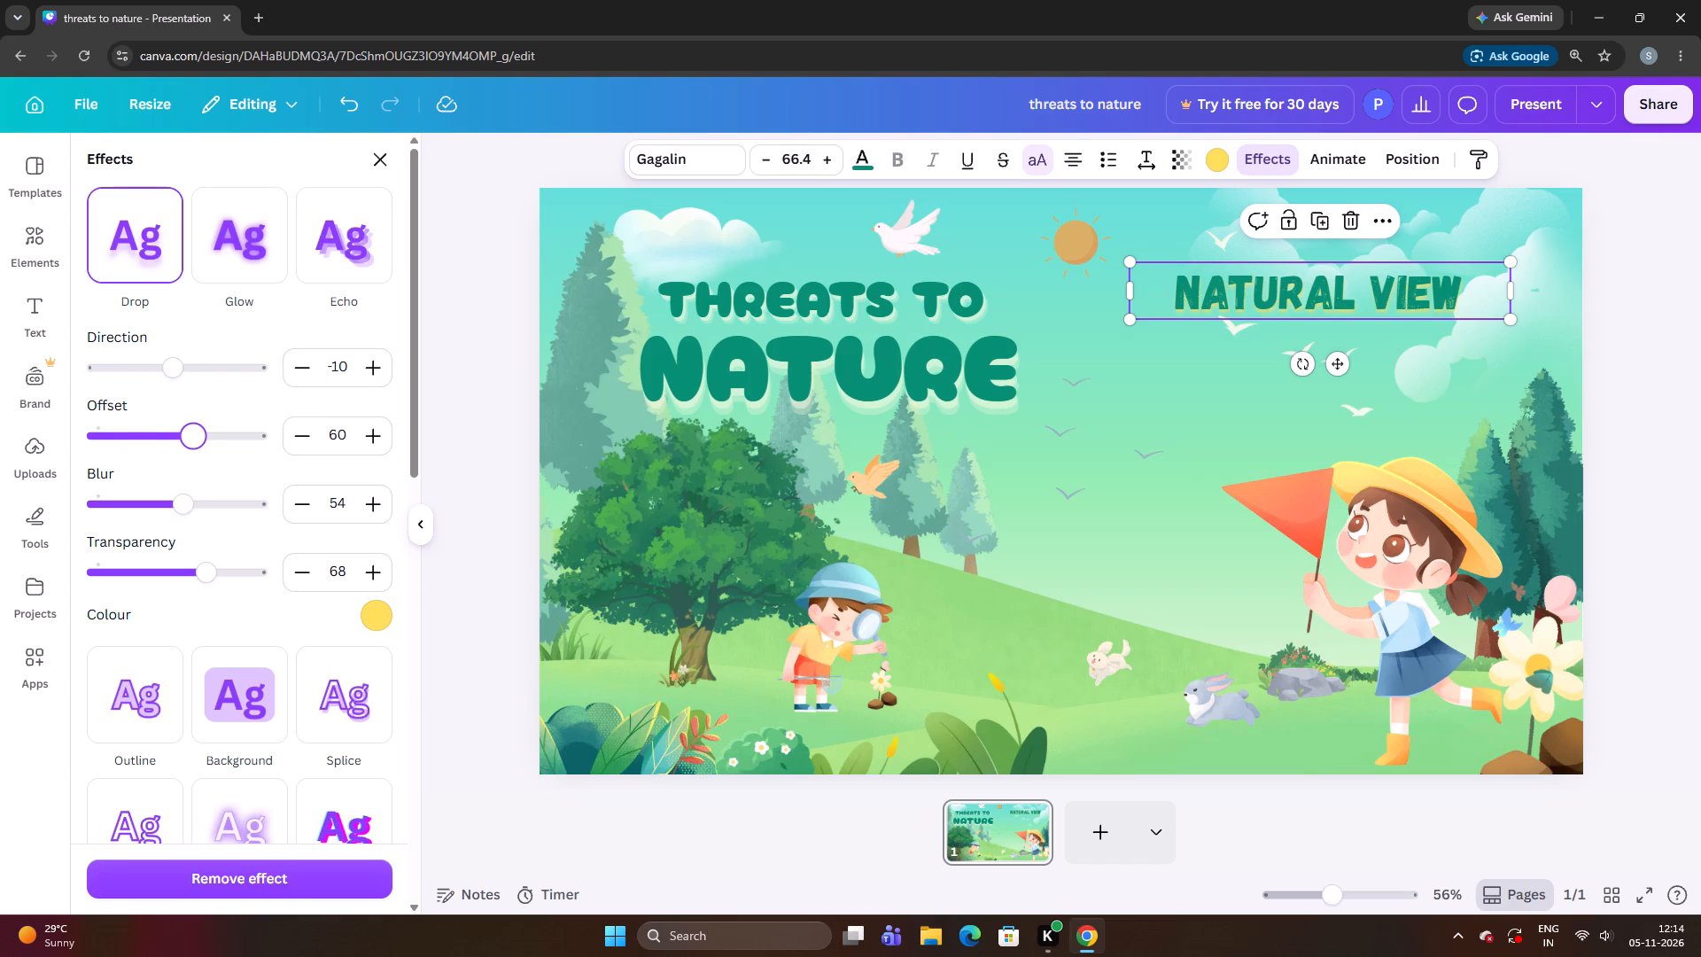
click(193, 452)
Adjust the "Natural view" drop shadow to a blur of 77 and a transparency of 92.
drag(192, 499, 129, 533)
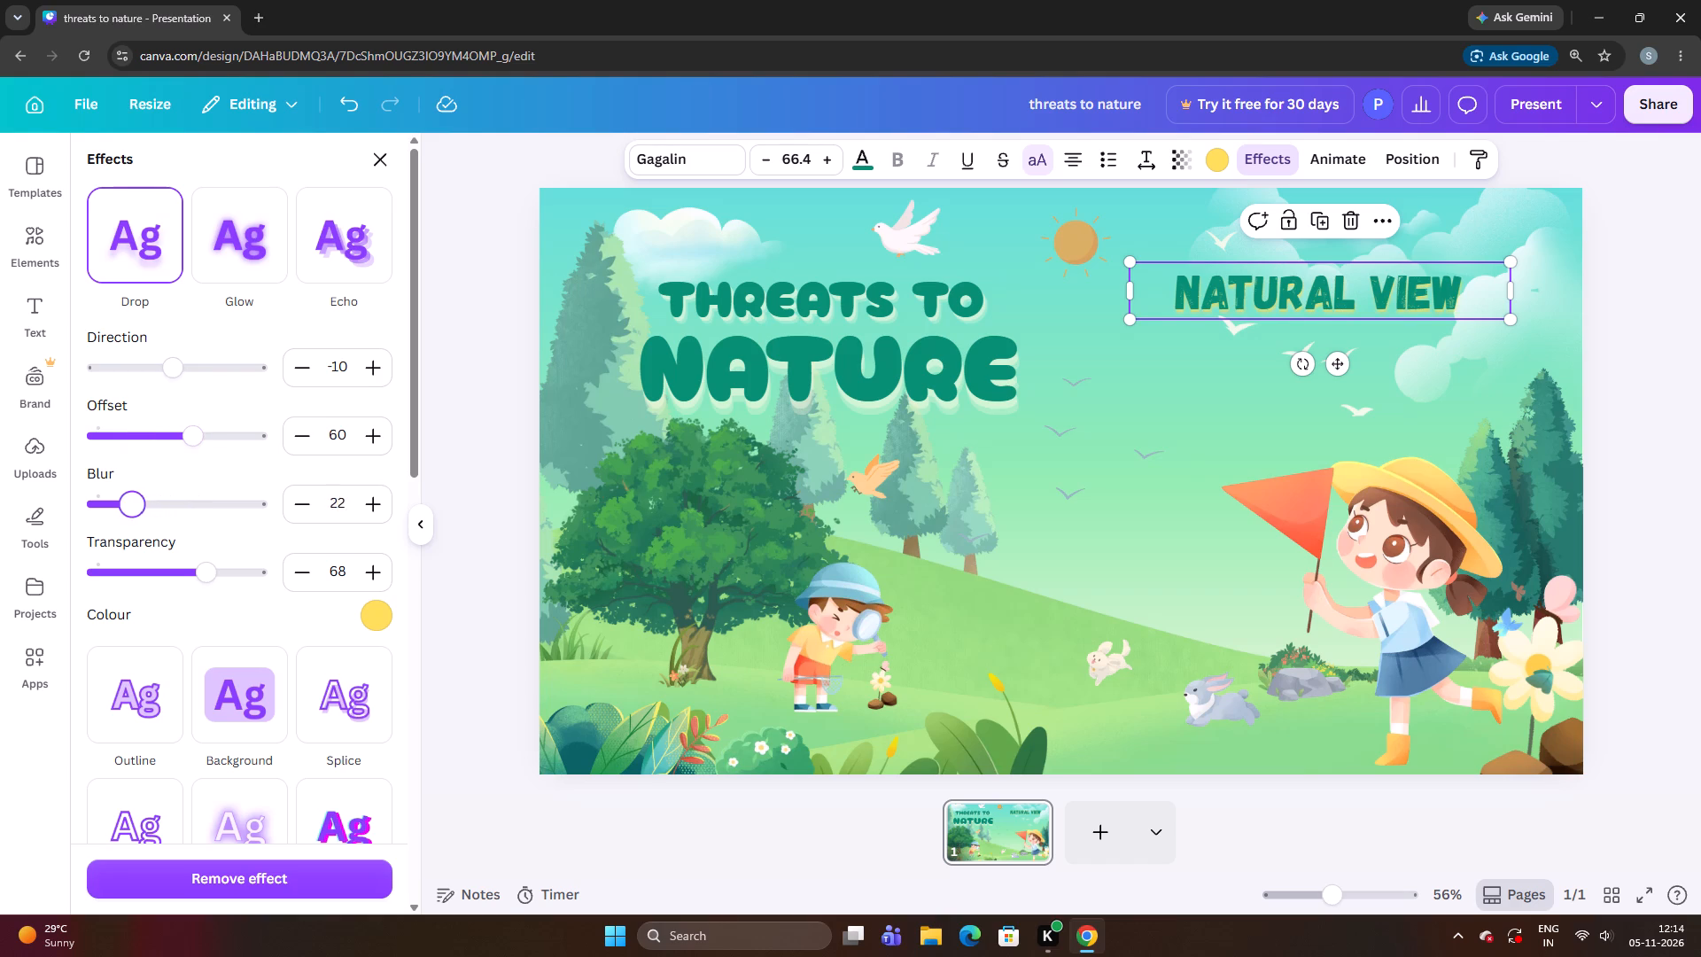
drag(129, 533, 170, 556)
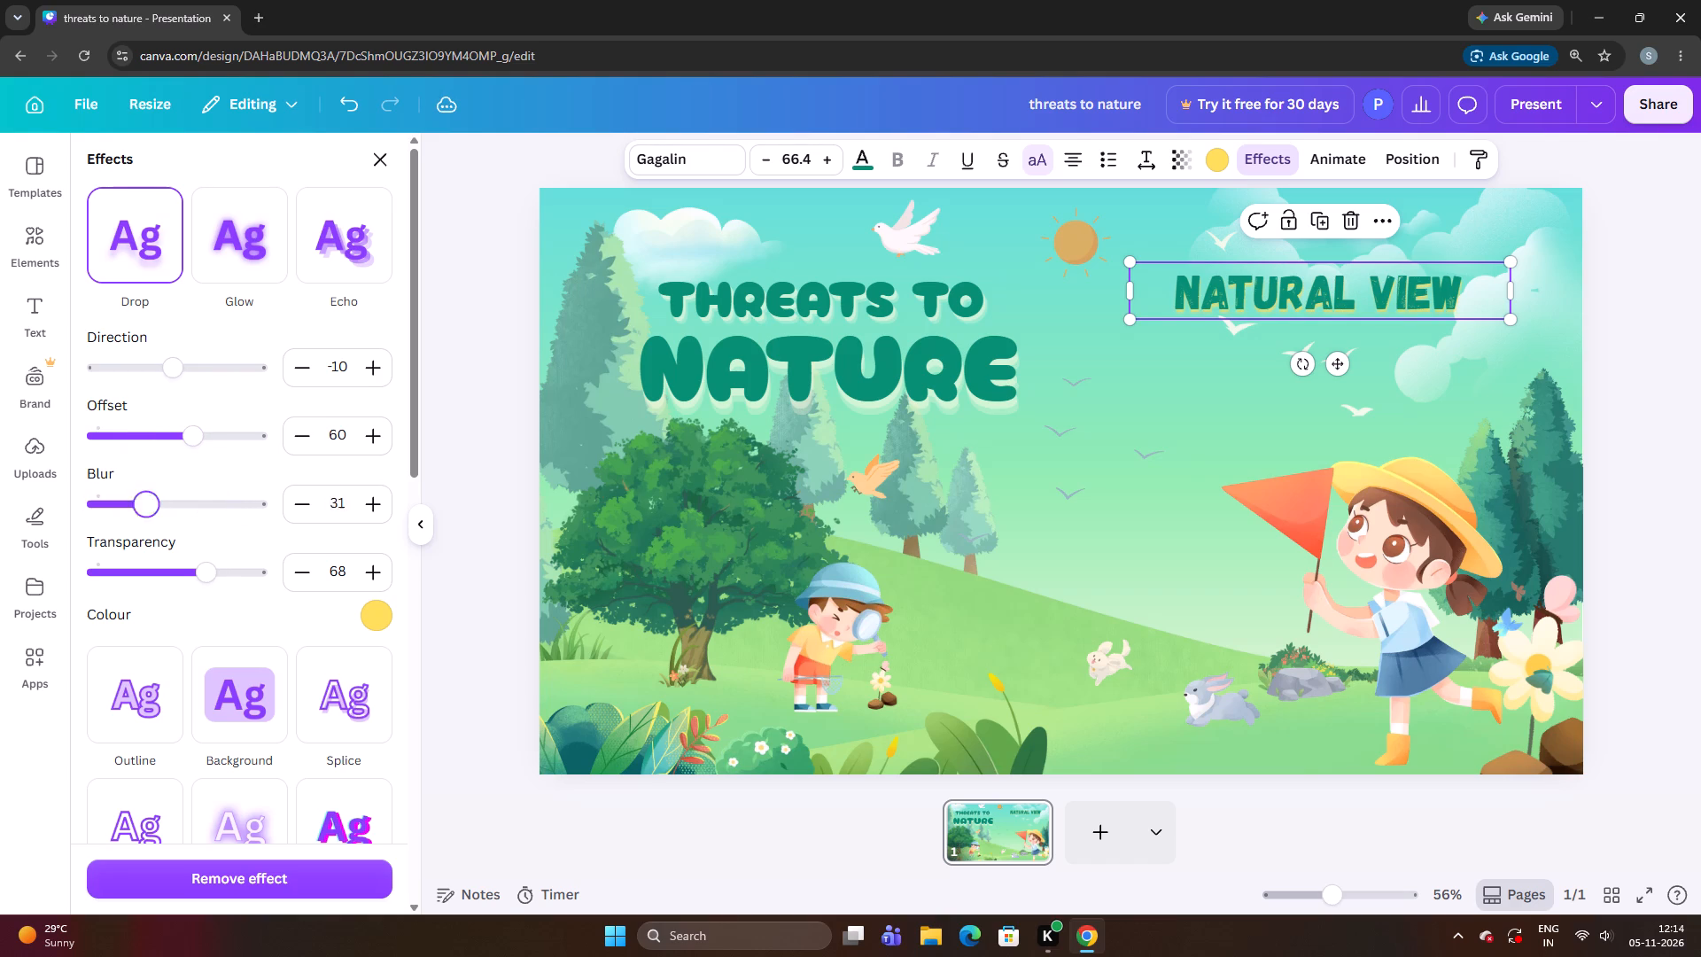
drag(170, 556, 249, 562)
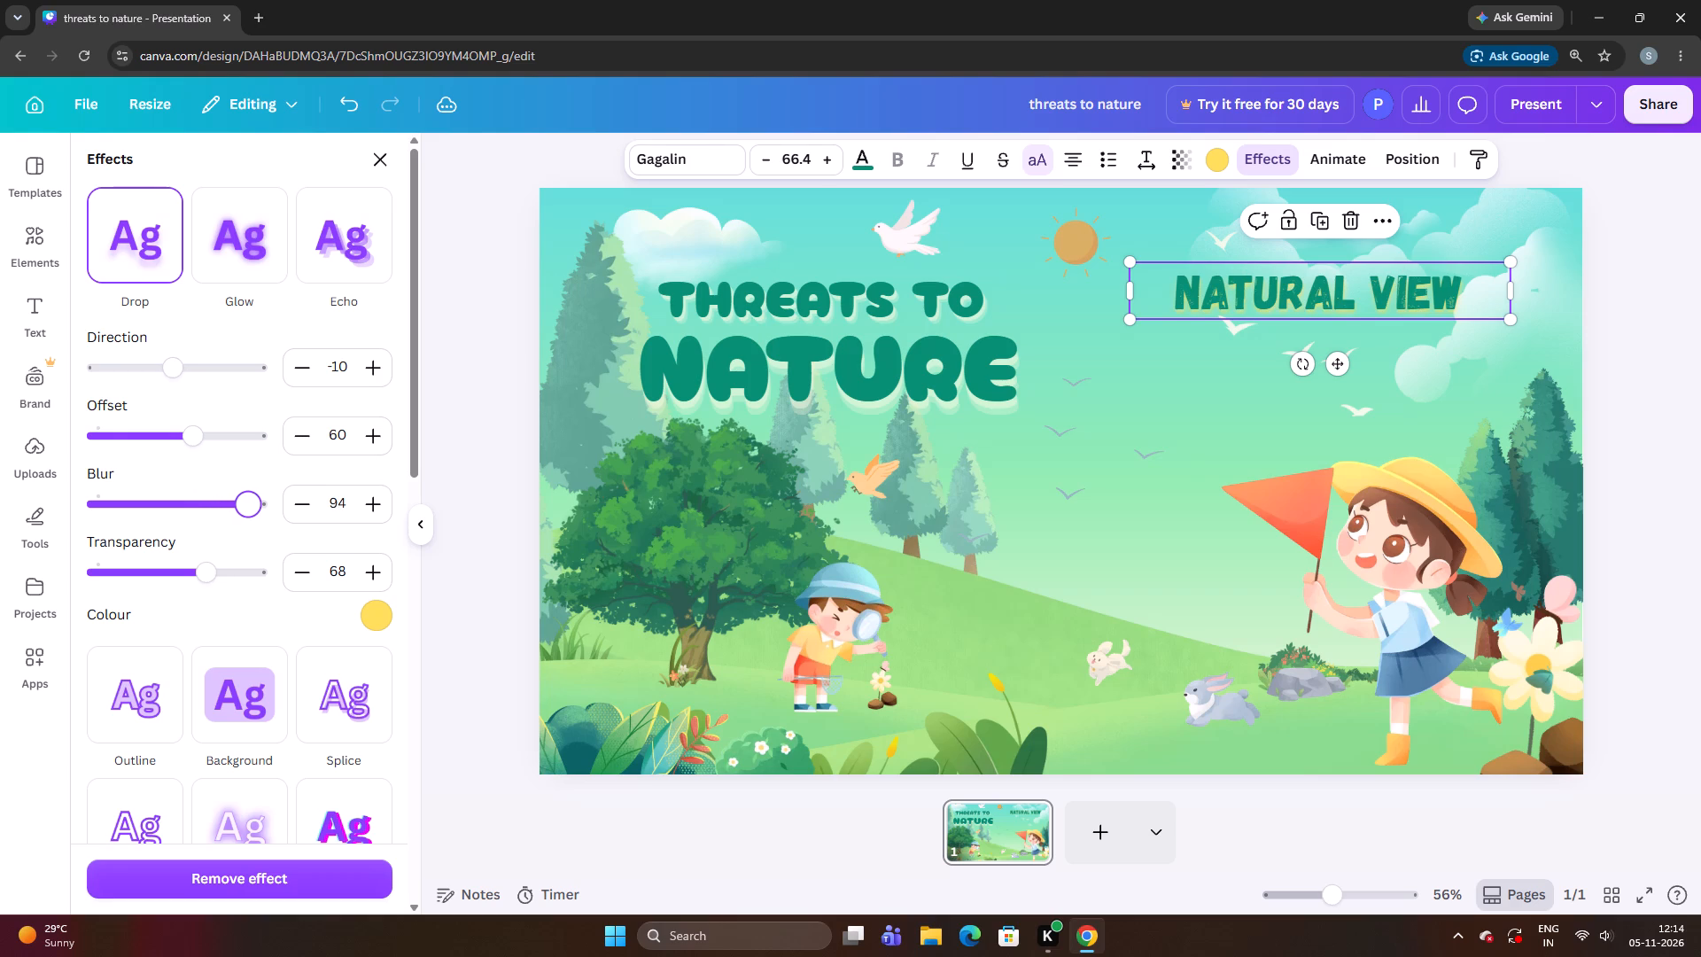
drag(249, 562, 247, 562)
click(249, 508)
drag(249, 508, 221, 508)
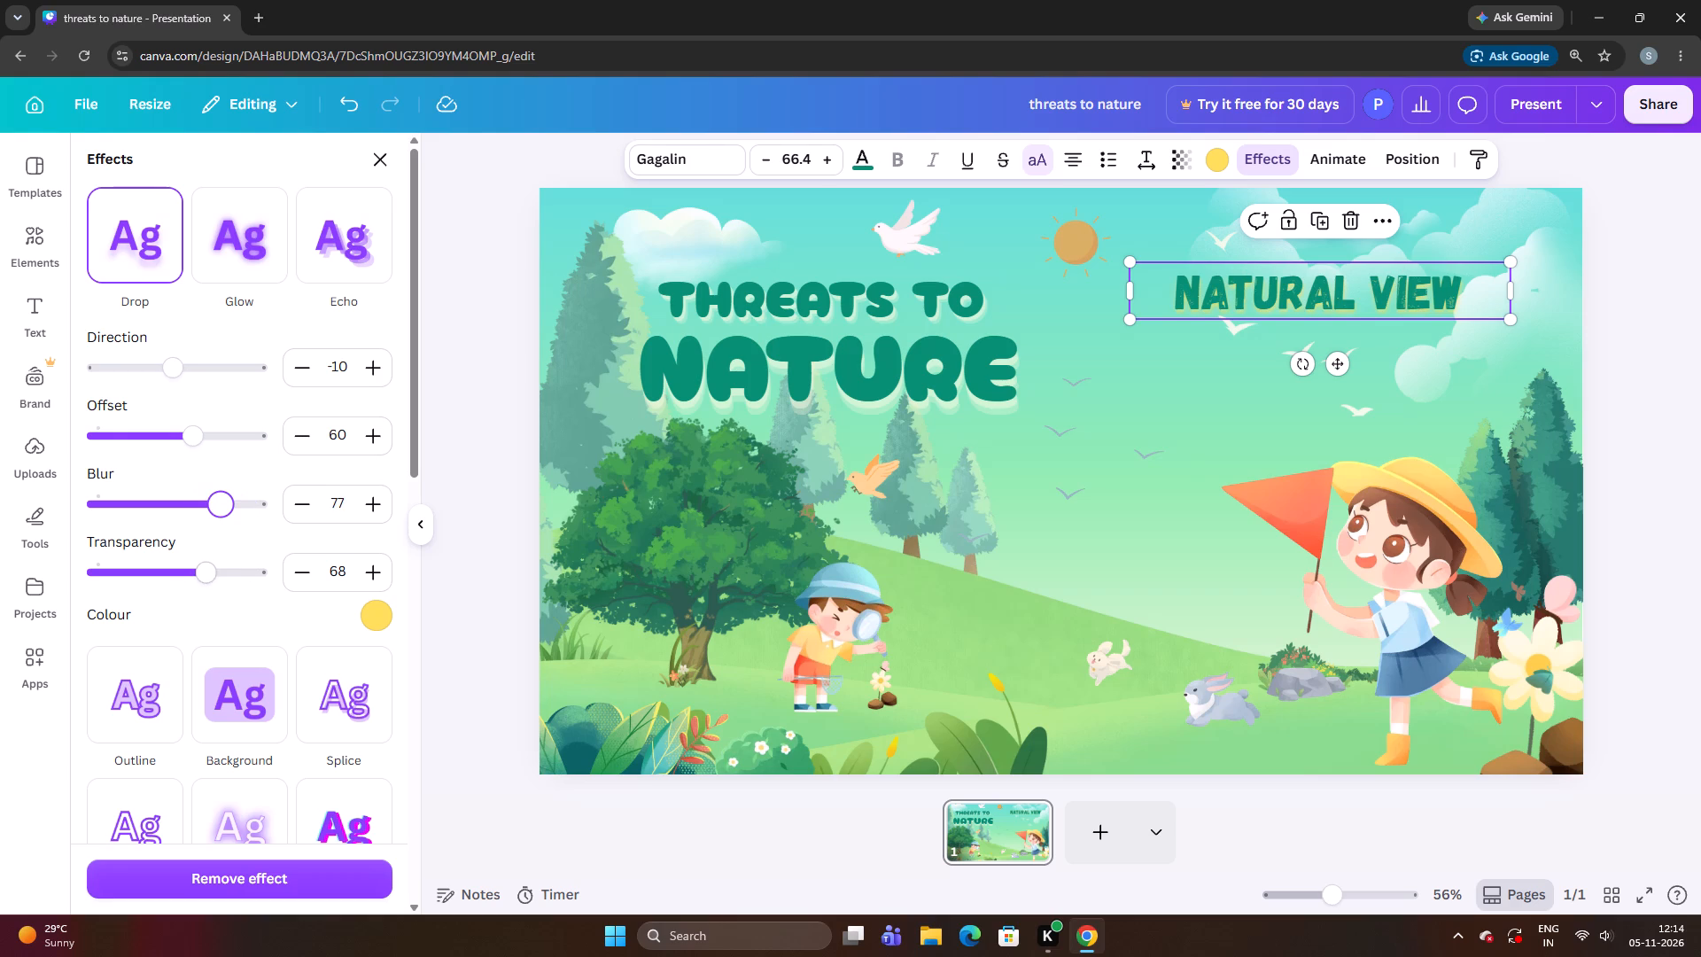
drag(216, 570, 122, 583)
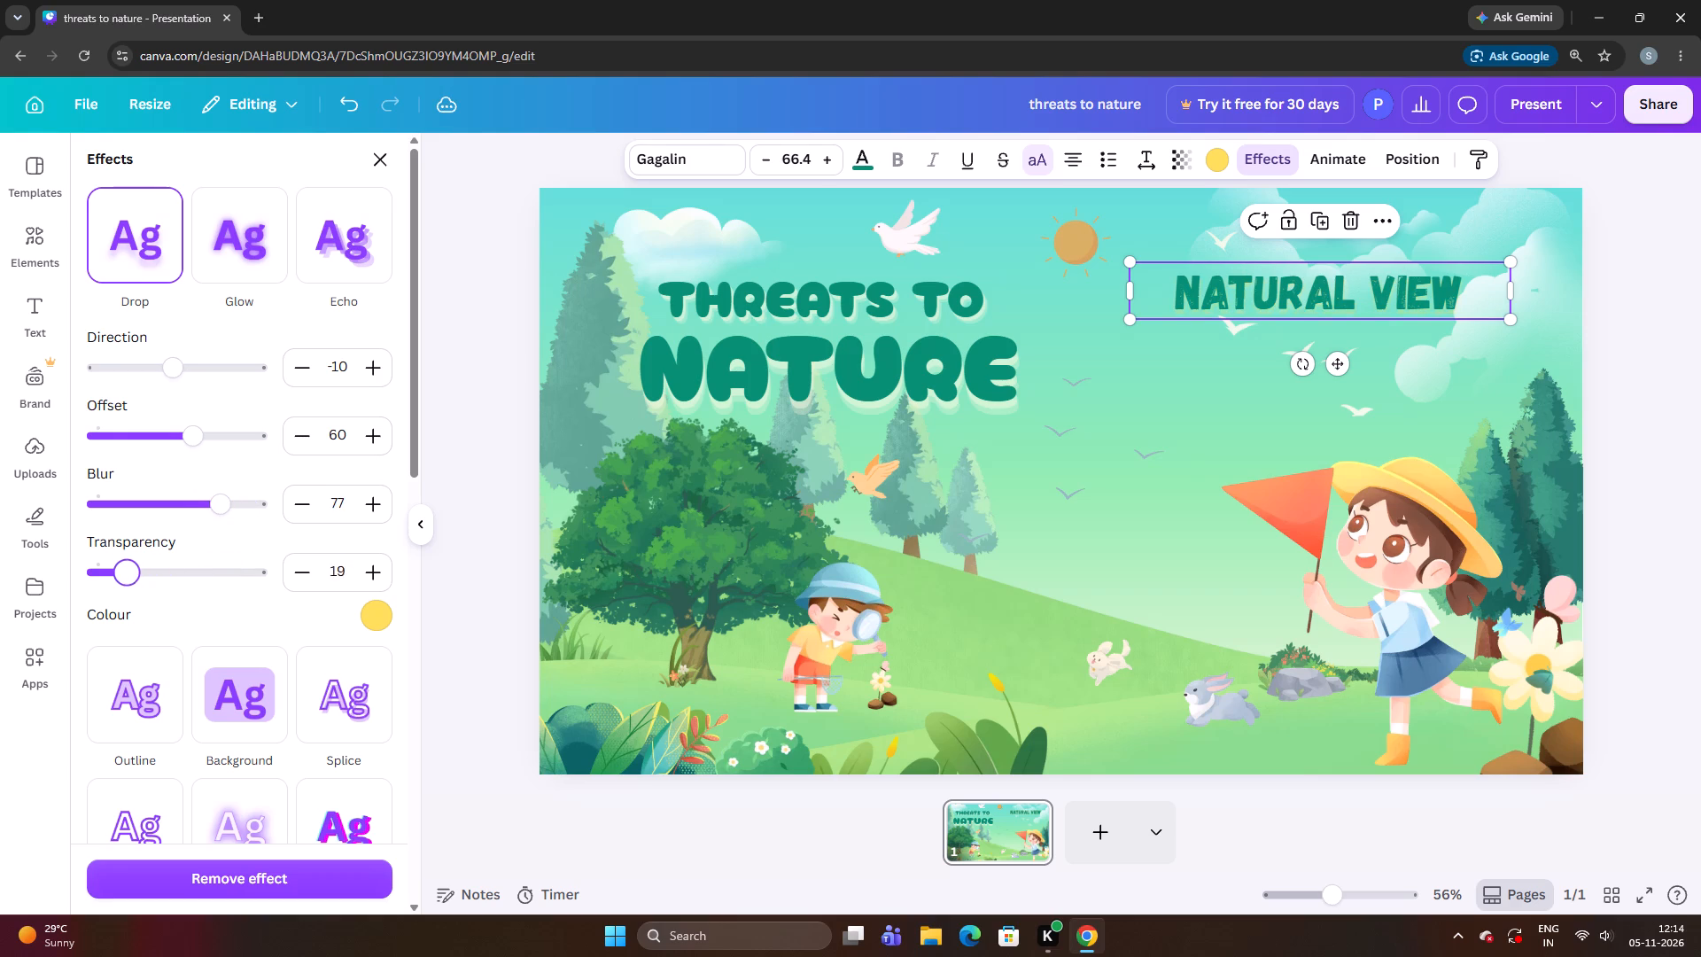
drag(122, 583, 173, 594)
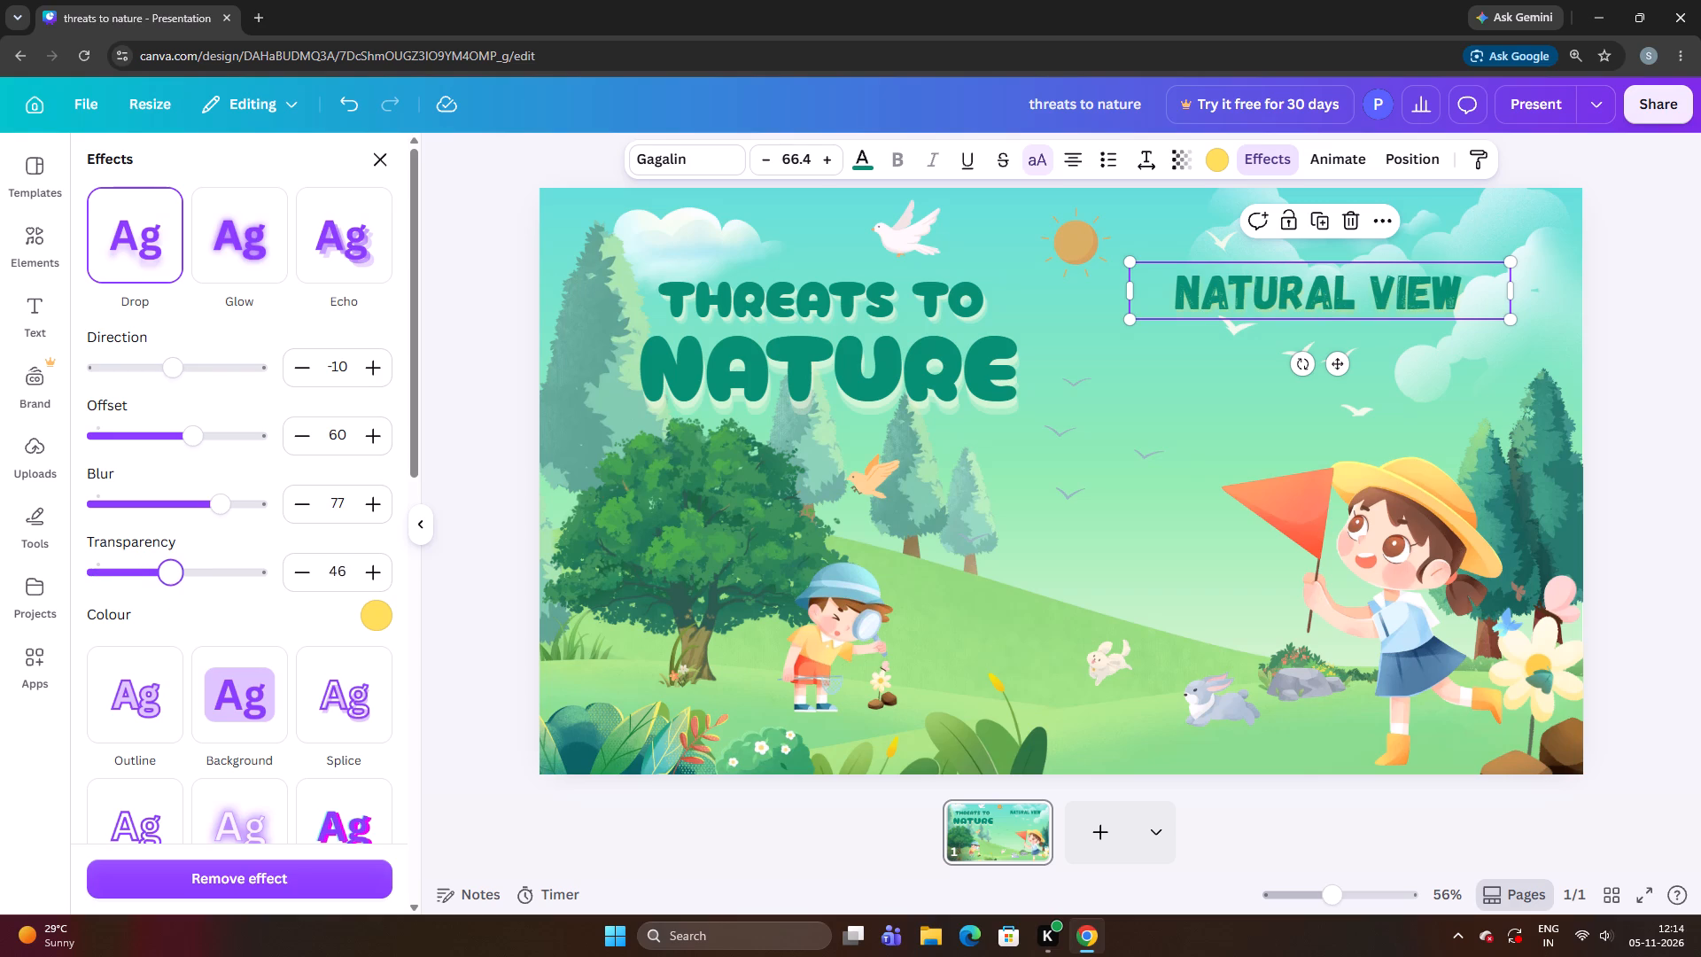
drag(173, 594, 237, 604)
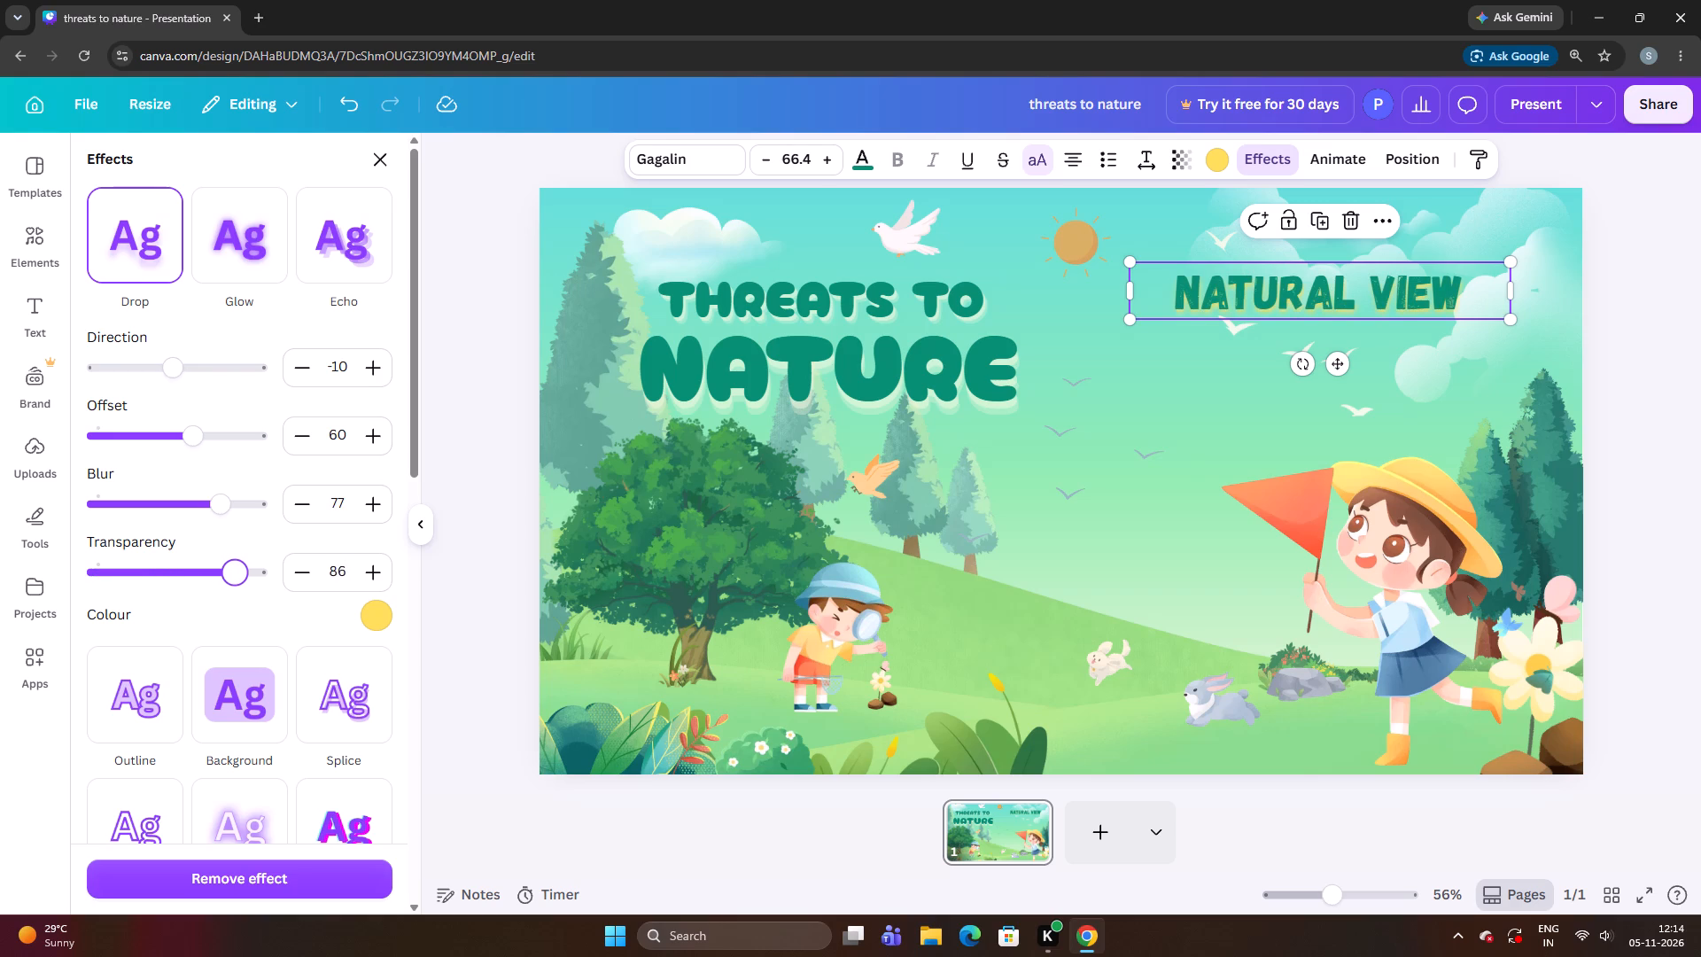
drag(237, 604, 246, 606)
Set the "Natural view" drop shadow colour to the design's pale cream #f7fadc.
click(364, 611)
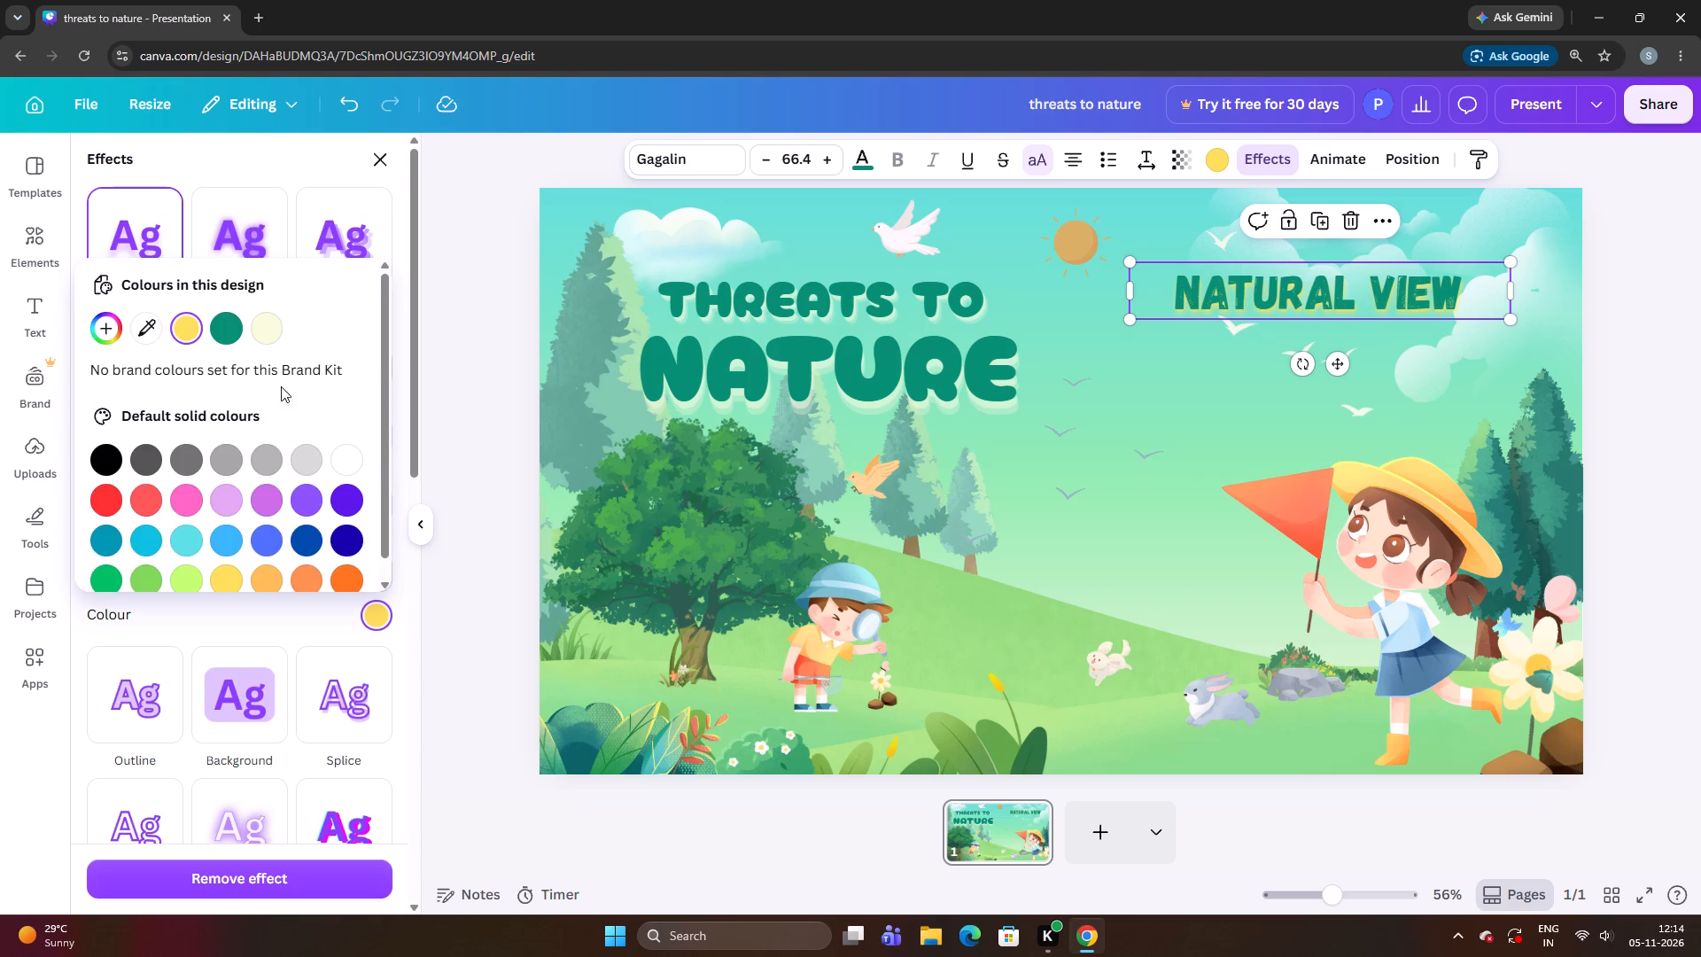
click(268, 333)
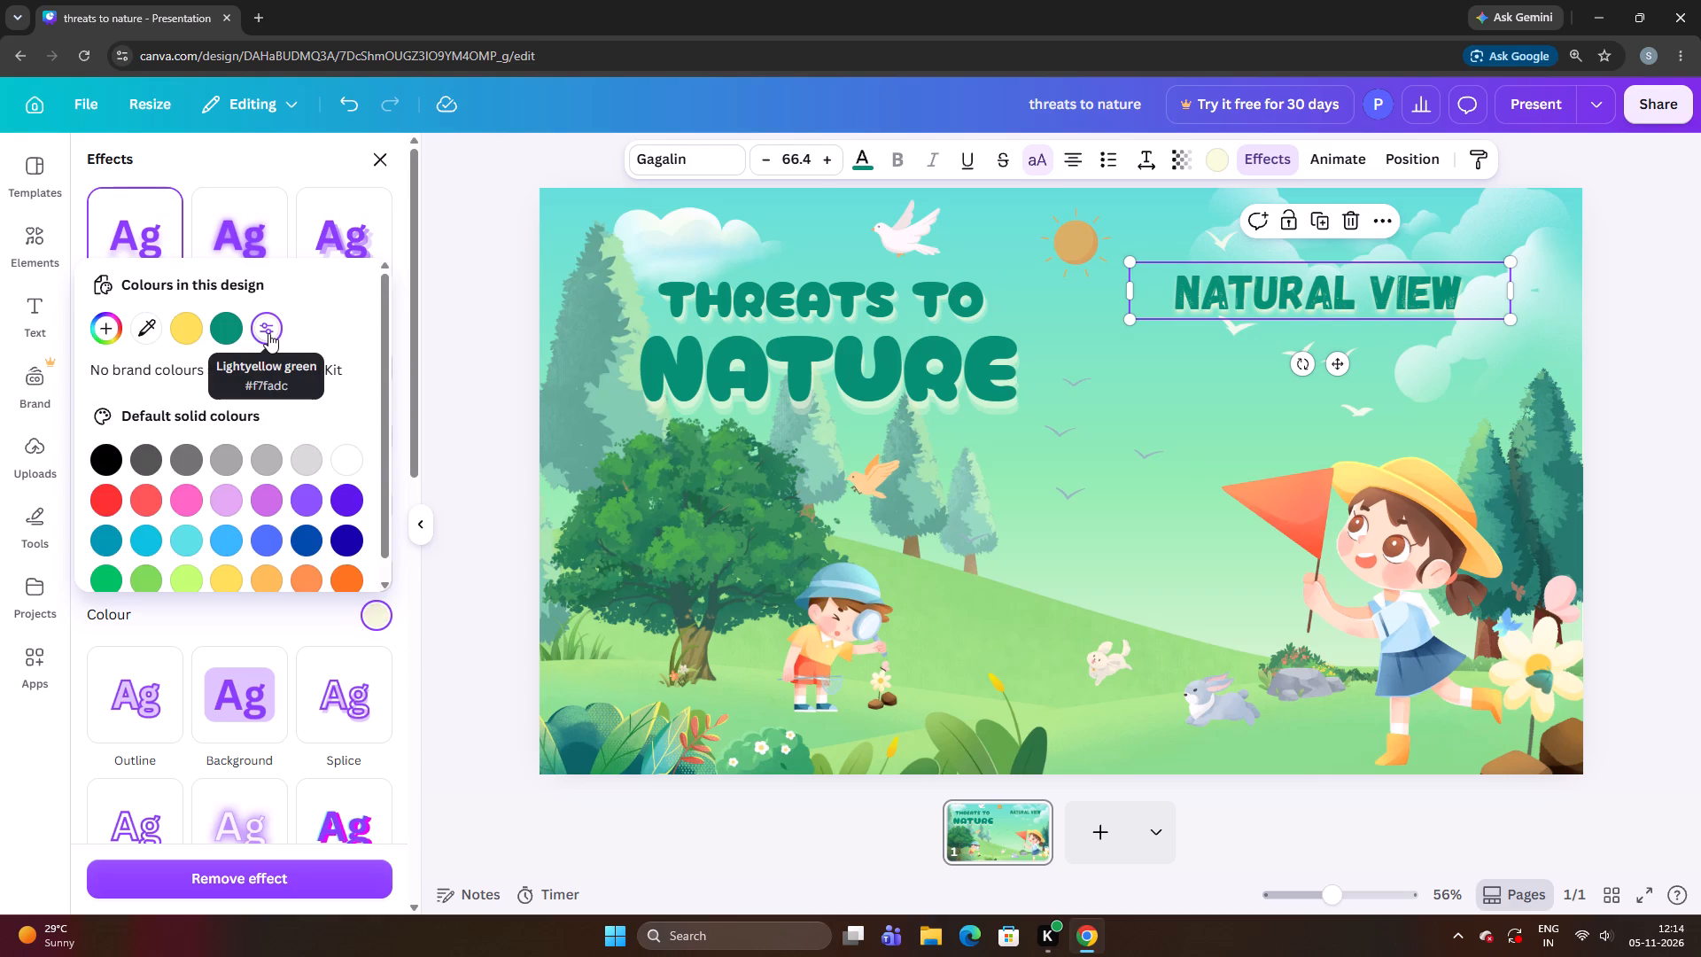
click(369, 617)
Switch the "Natural view" text effect to Echo and colour it with the design's pale cream #f7fadc.
scroll(227, 539, up, 5)
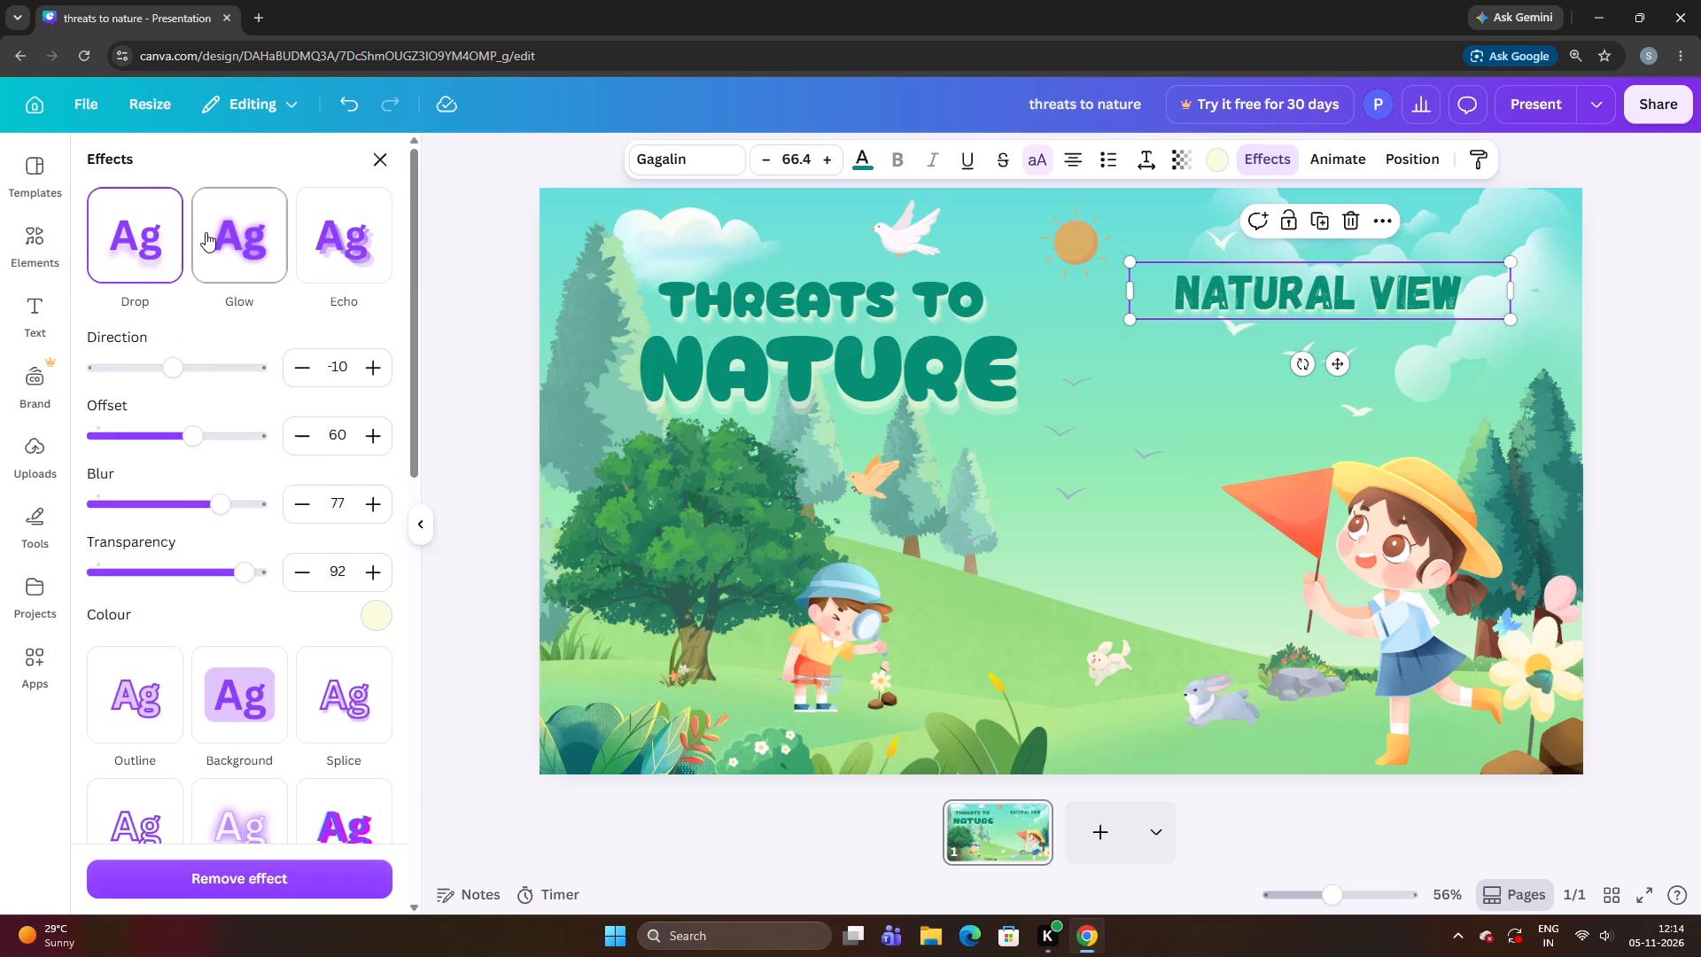
scroll(206, 232, up, 2)
scroll(206, 229, down, 4)
scroll(206, 229, up, 6)
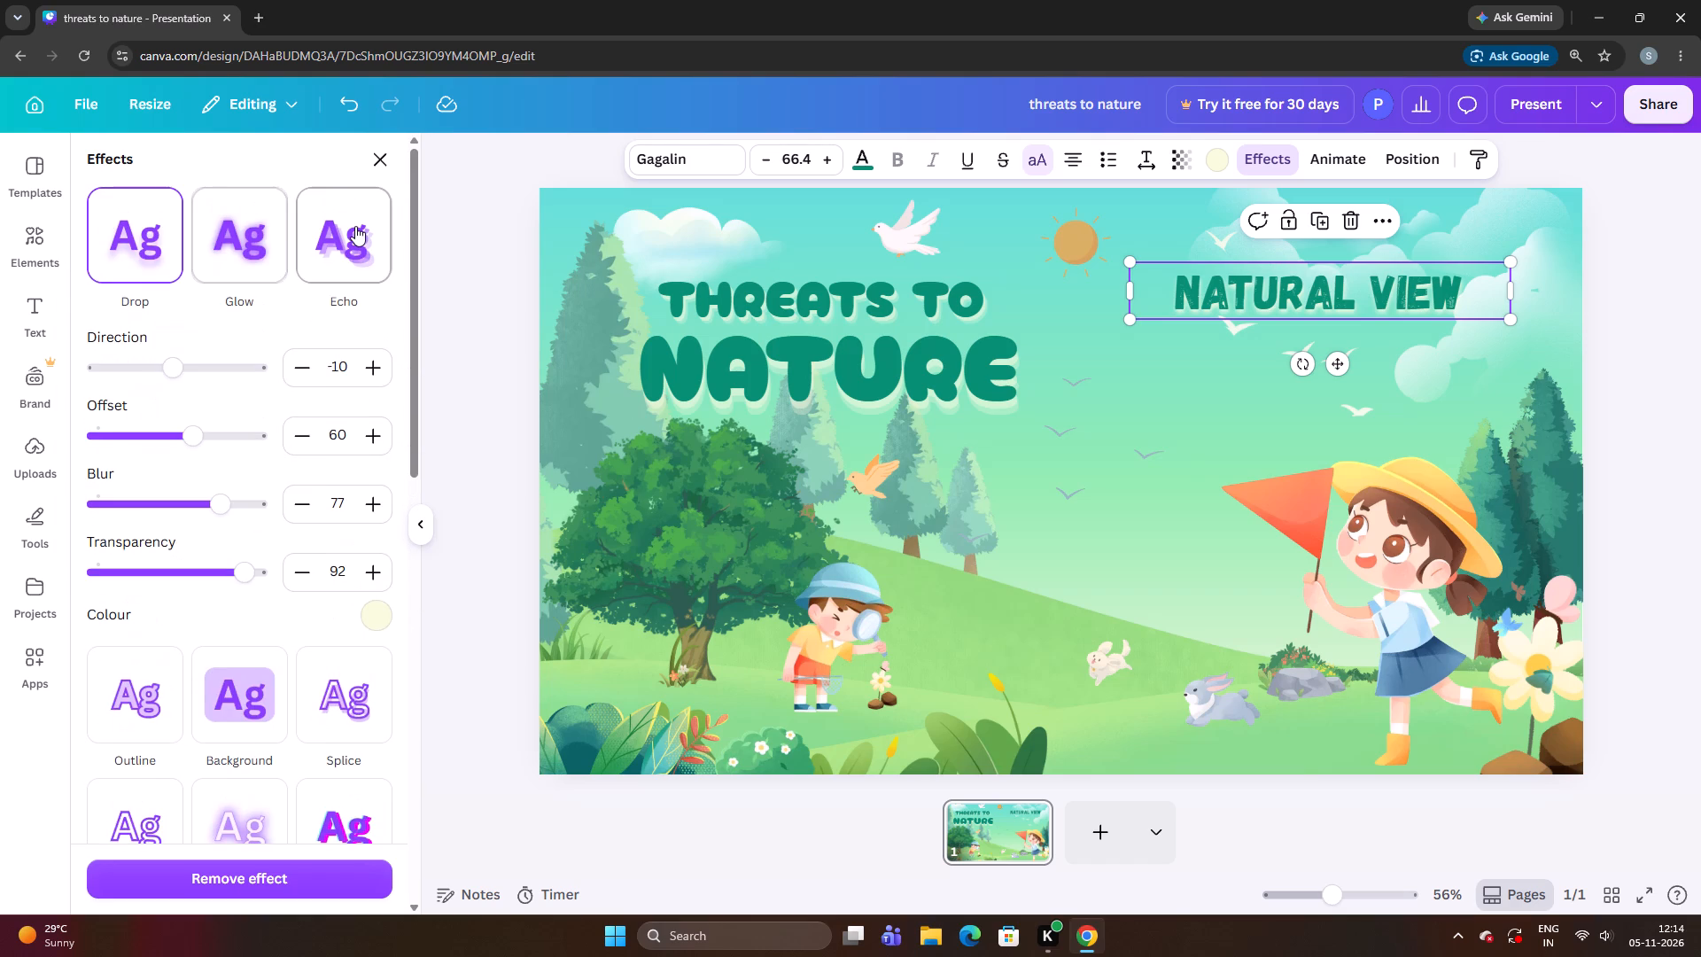
click(355, 226)
click(372, 472)
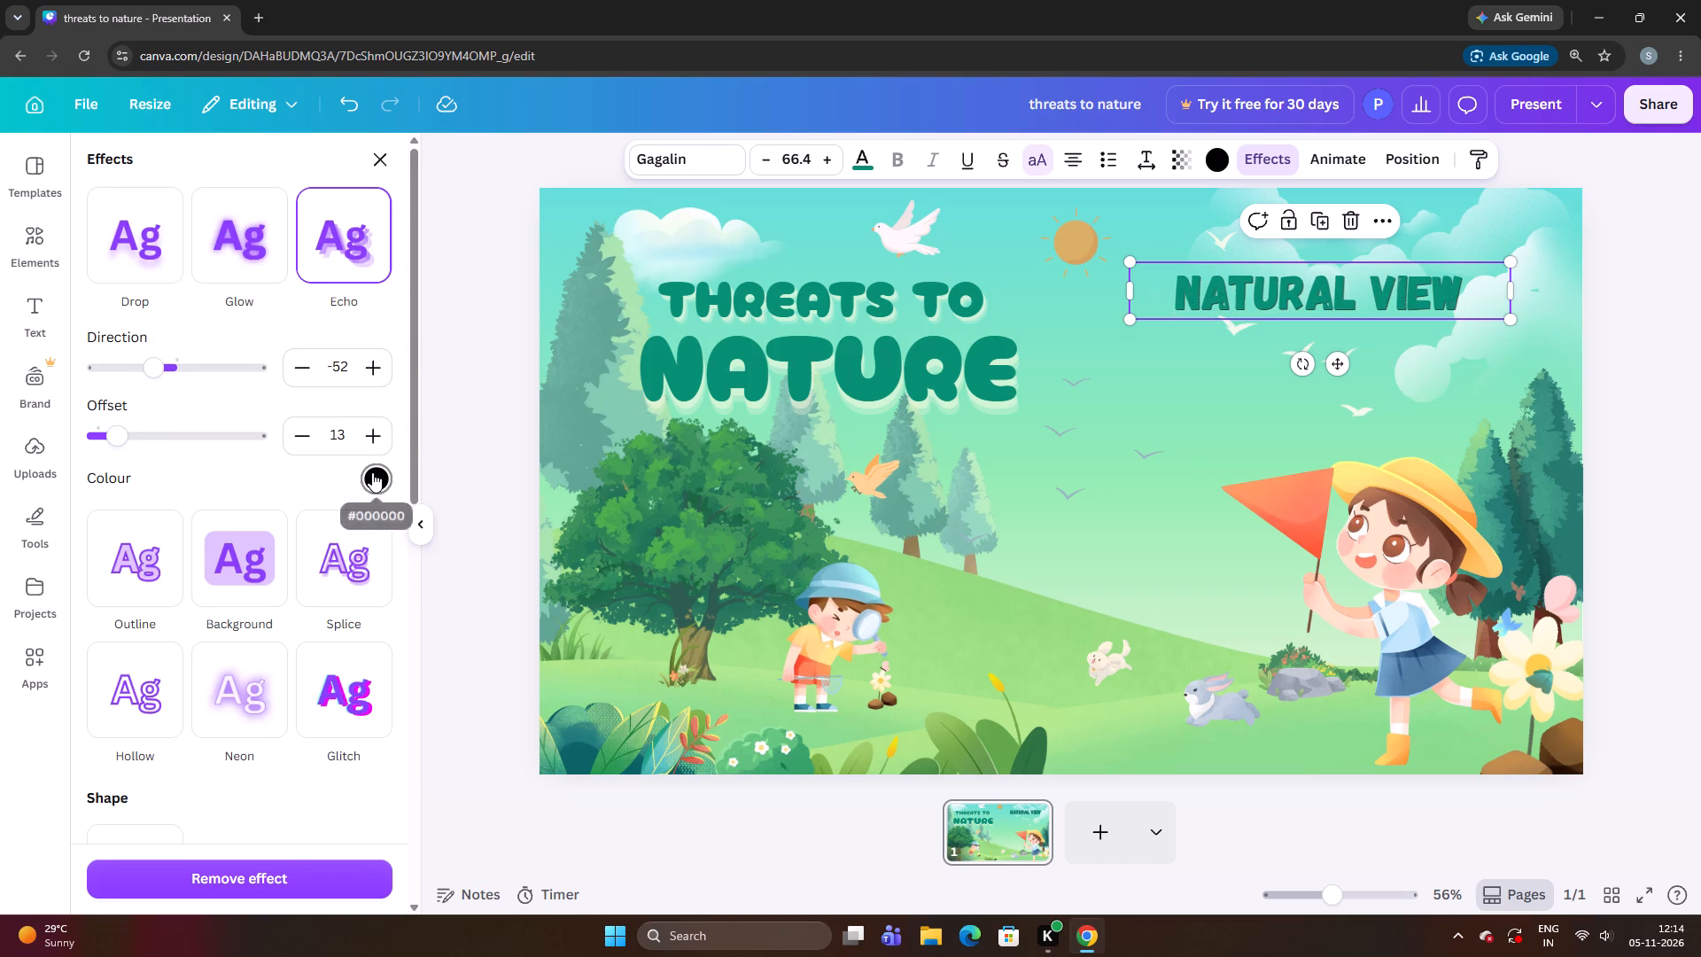
click(230, 559)
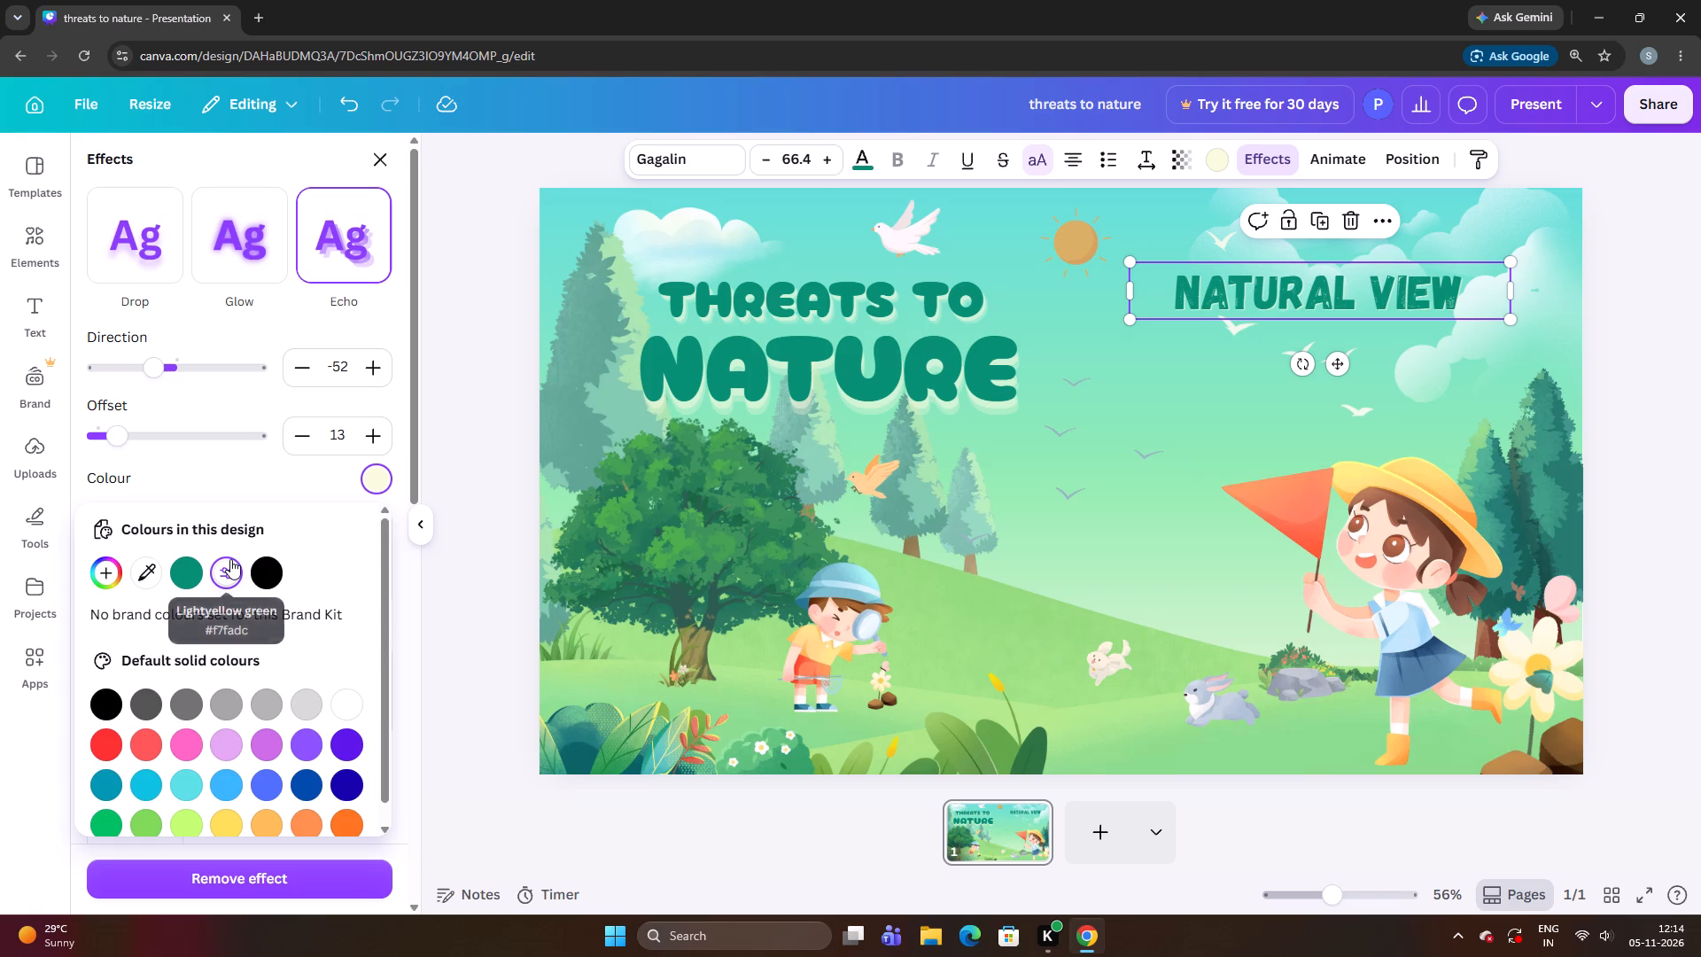
click(119, 446)
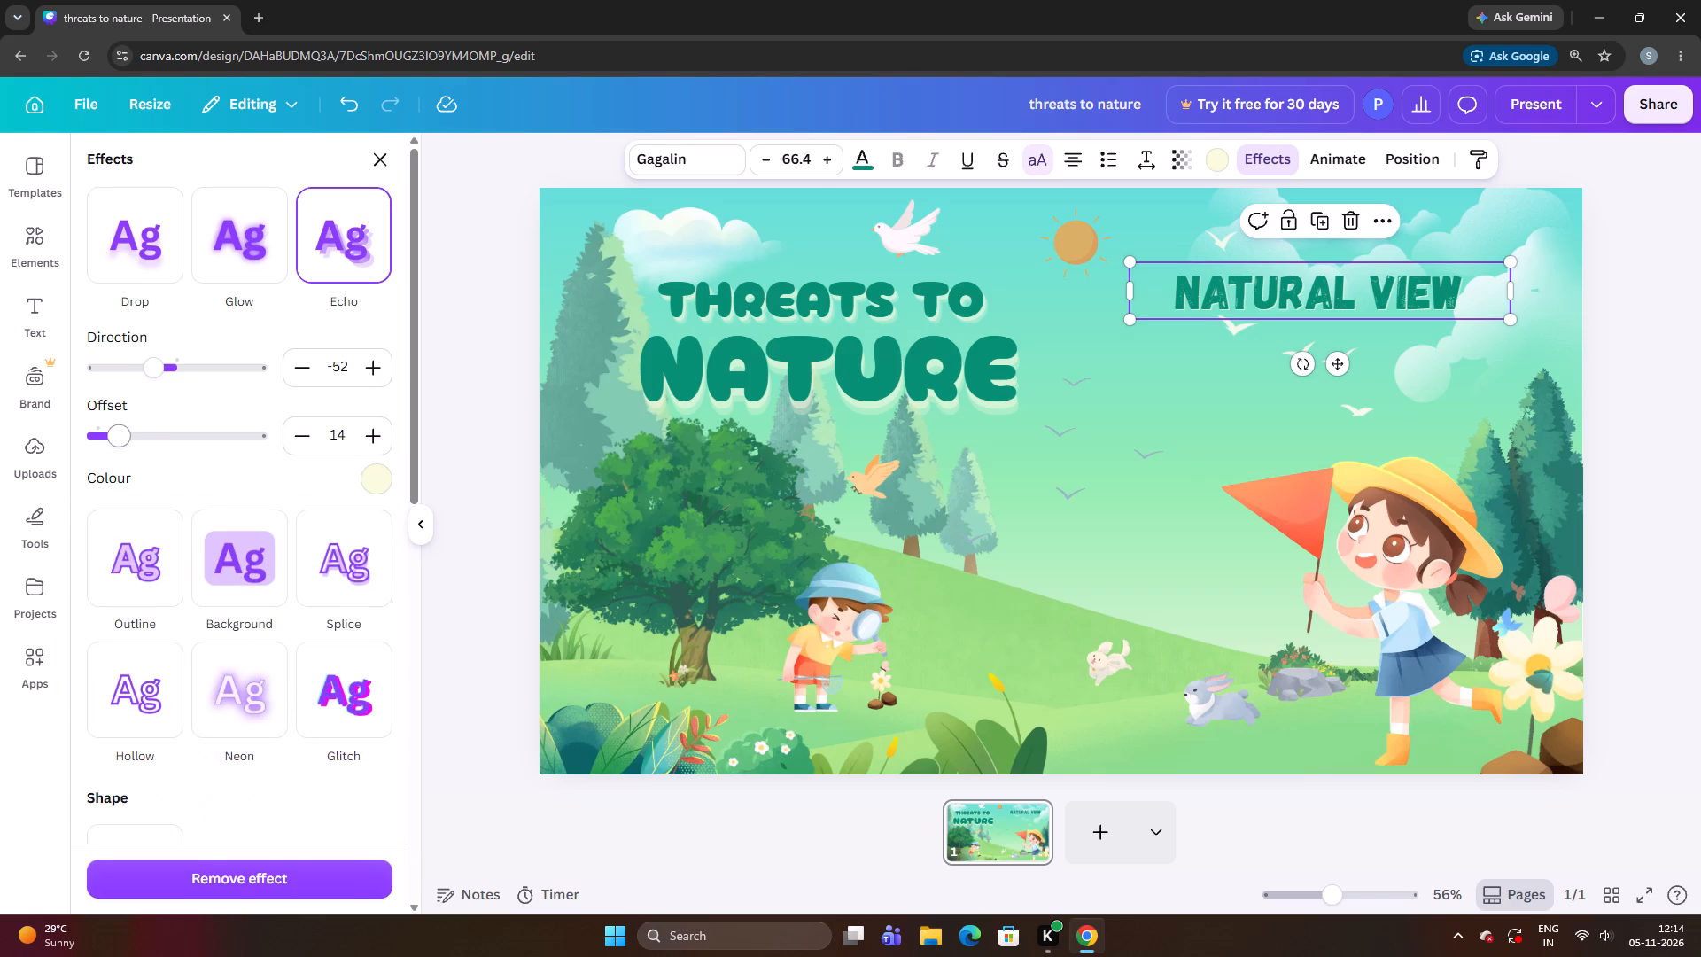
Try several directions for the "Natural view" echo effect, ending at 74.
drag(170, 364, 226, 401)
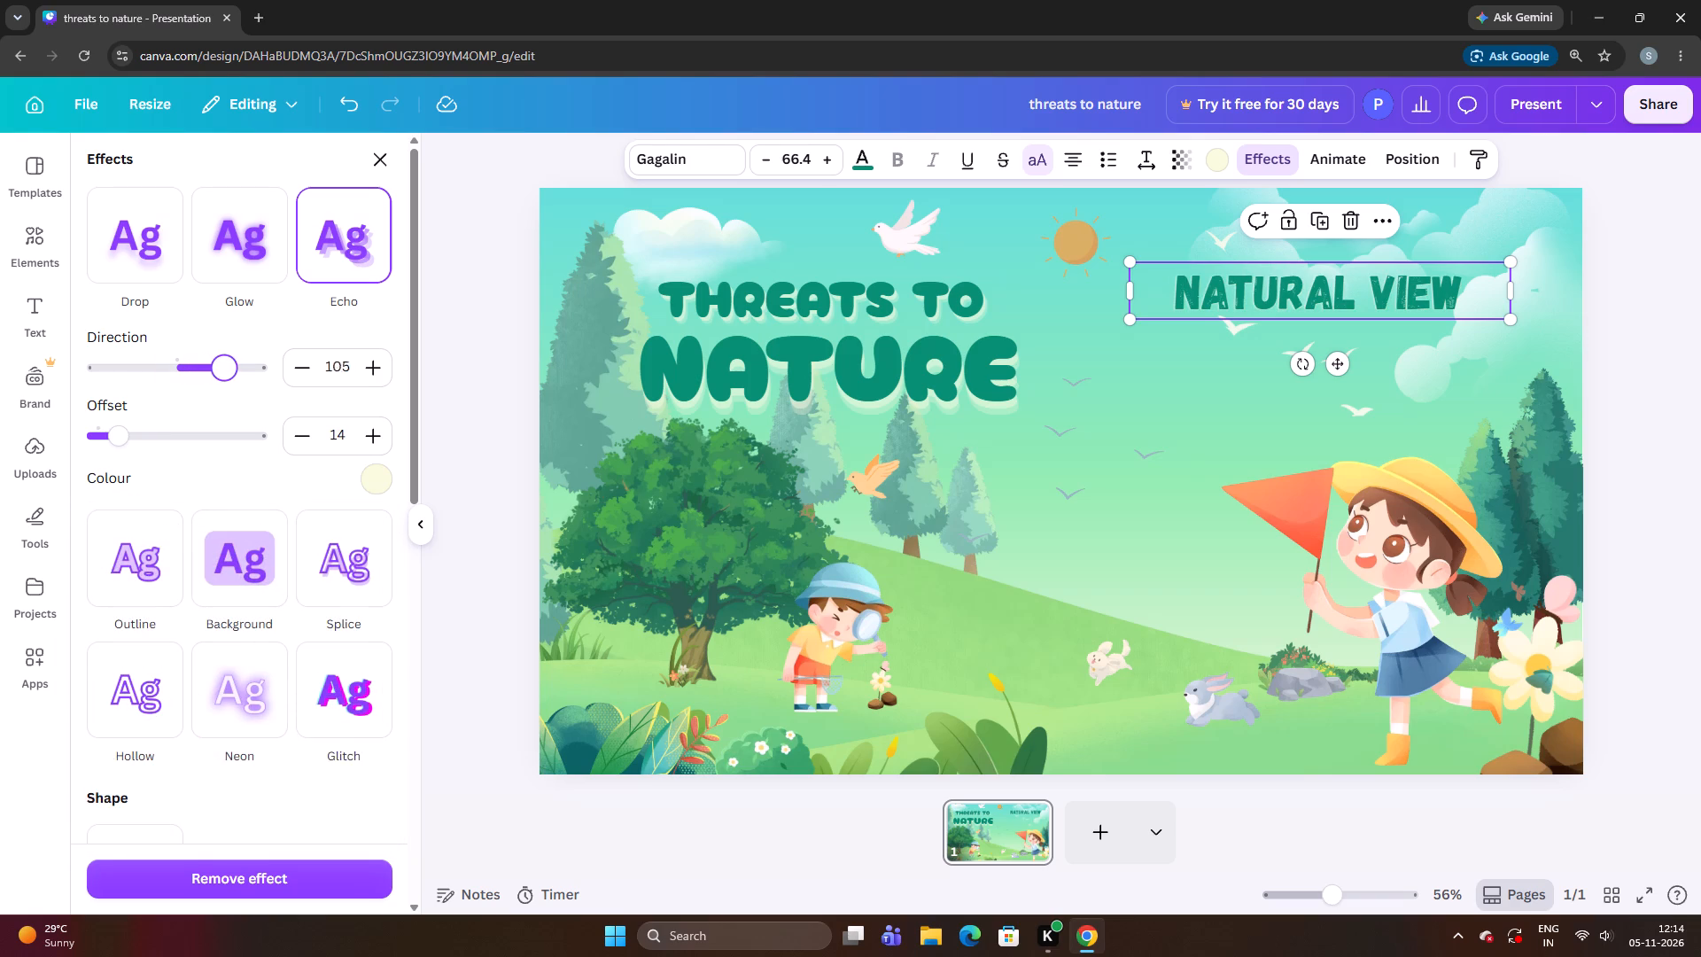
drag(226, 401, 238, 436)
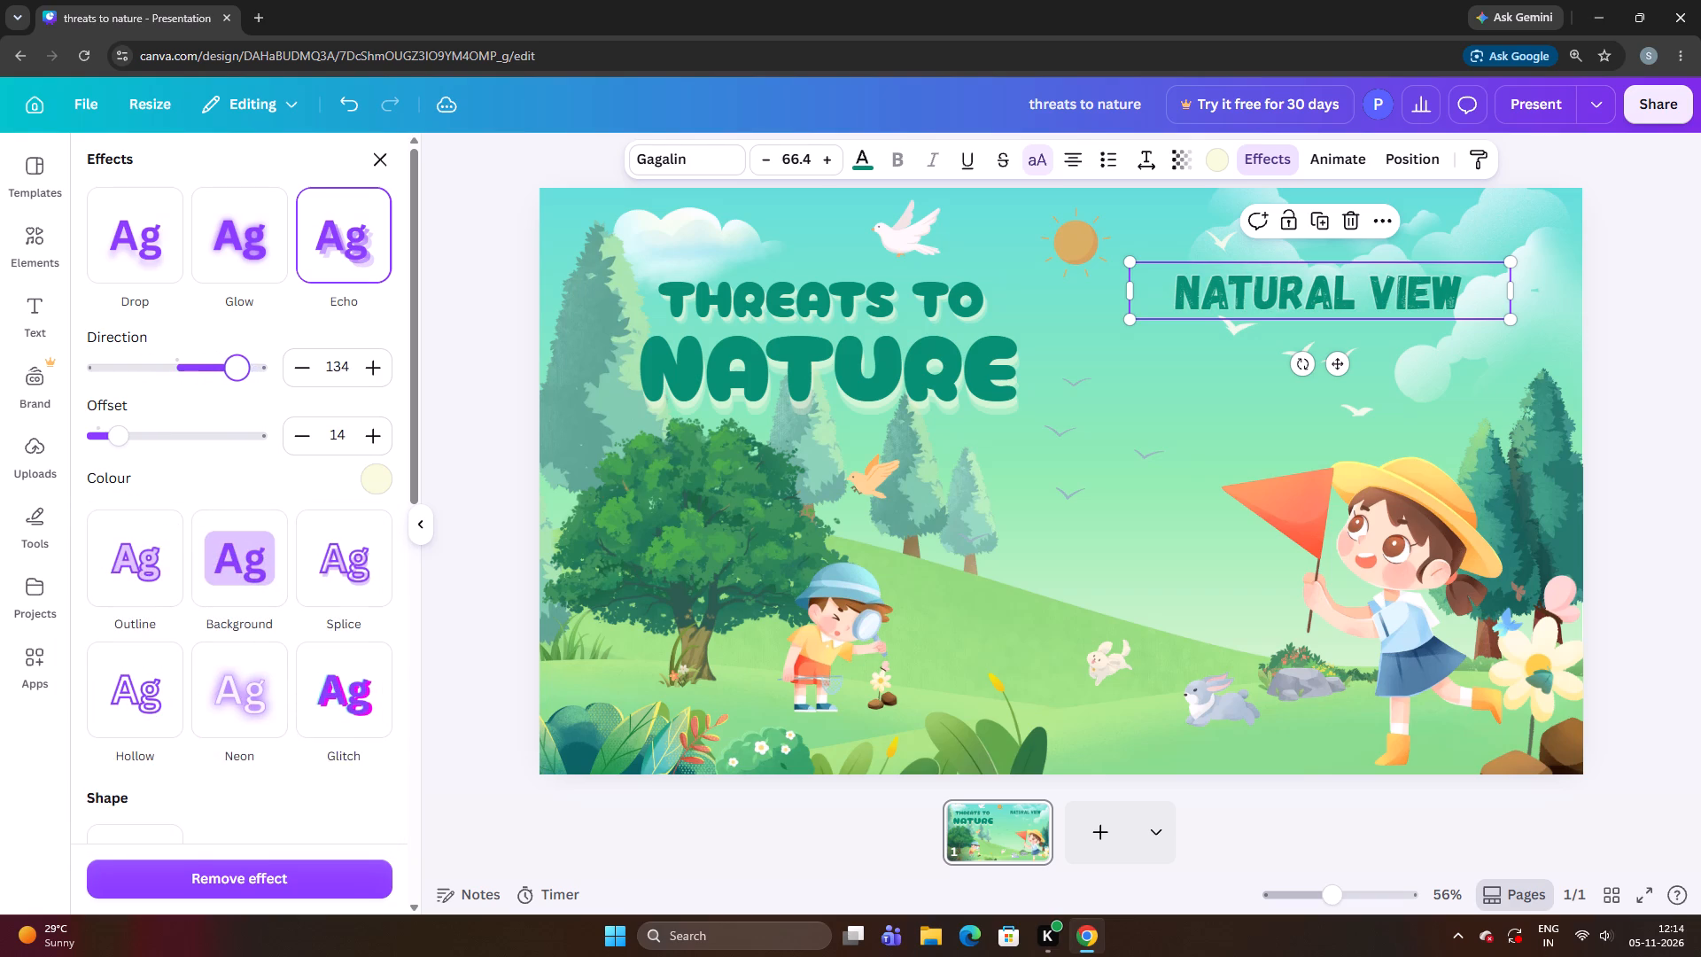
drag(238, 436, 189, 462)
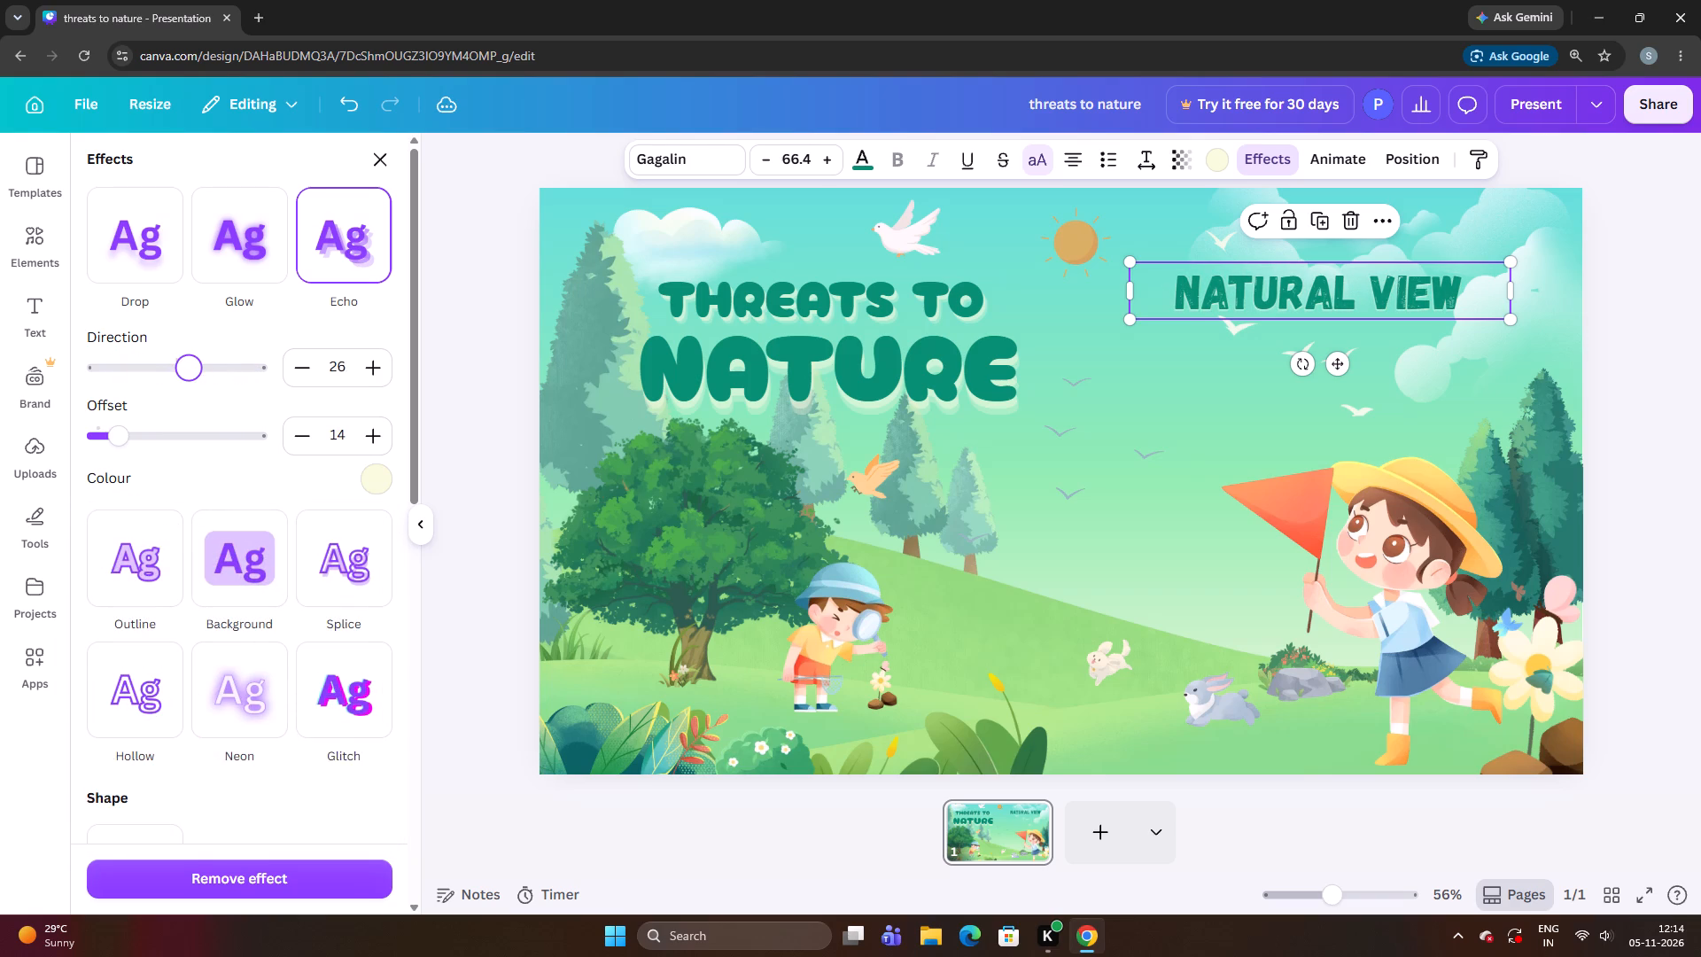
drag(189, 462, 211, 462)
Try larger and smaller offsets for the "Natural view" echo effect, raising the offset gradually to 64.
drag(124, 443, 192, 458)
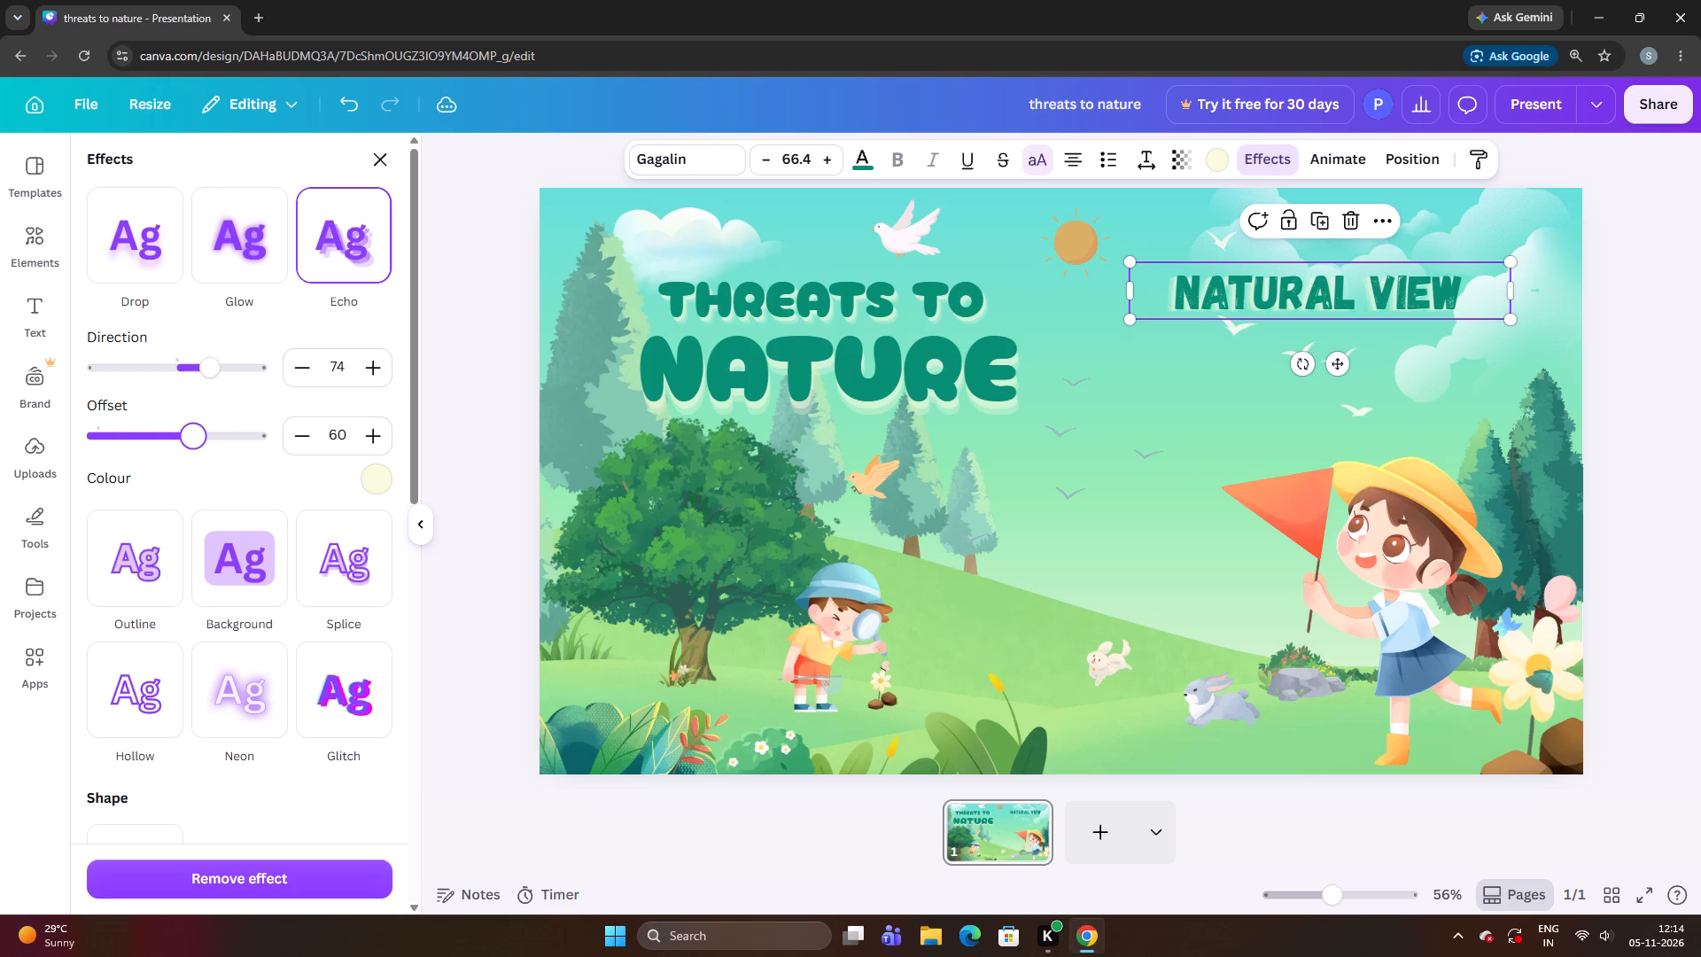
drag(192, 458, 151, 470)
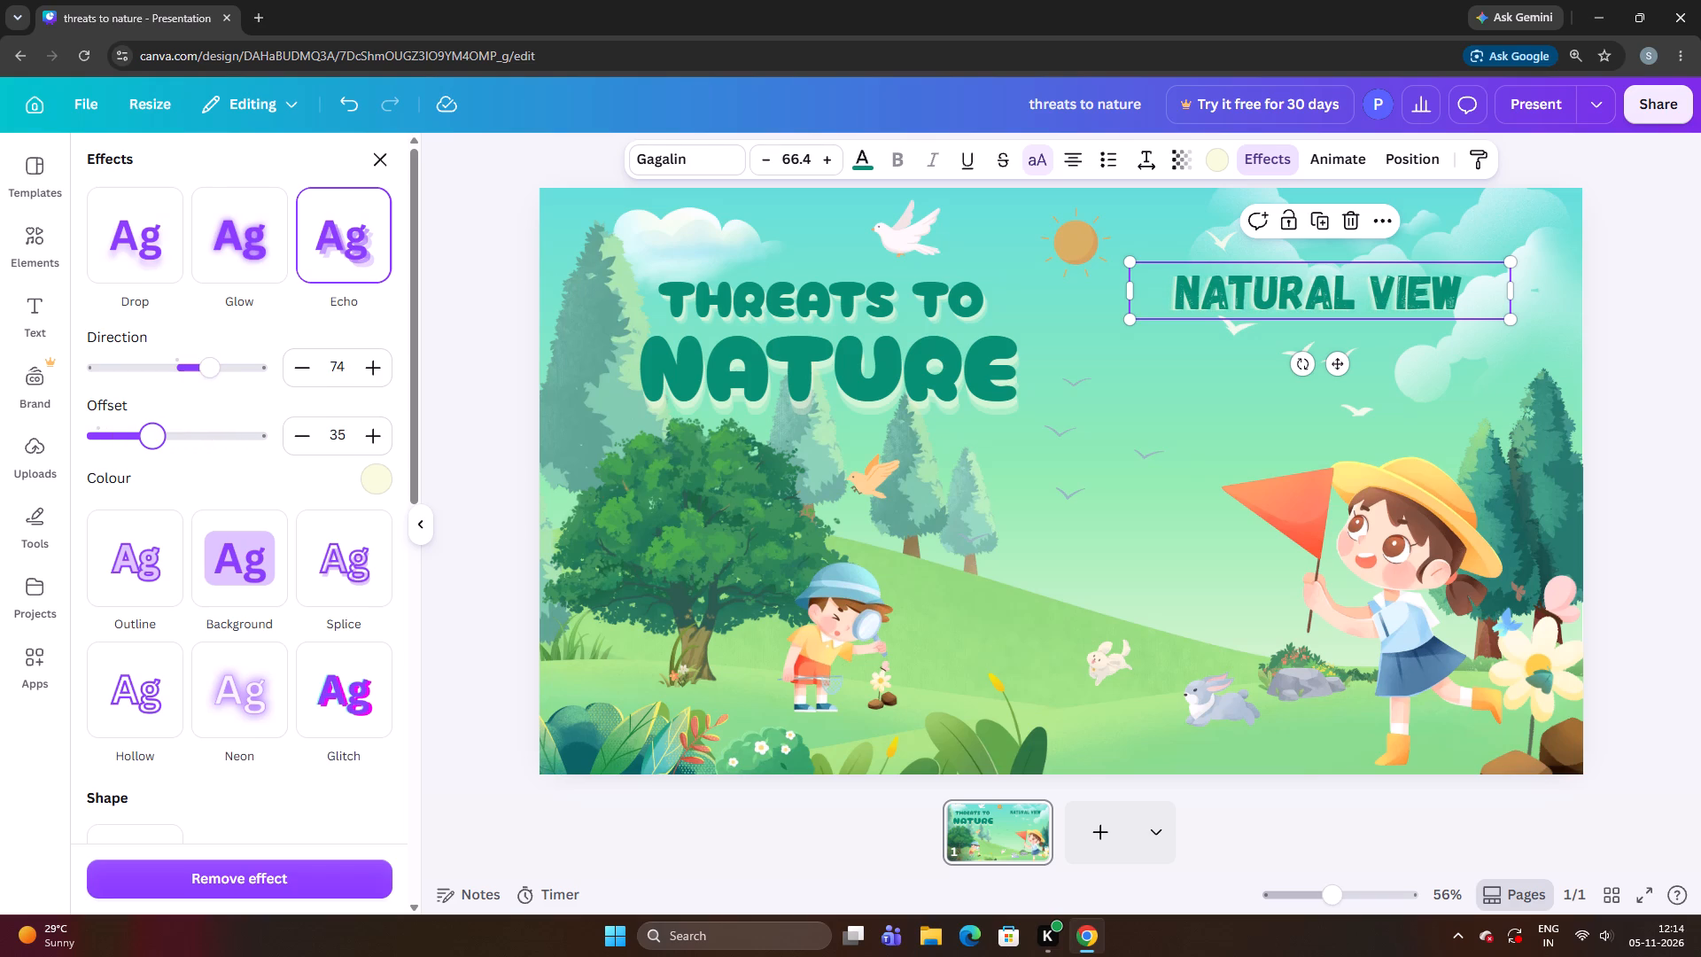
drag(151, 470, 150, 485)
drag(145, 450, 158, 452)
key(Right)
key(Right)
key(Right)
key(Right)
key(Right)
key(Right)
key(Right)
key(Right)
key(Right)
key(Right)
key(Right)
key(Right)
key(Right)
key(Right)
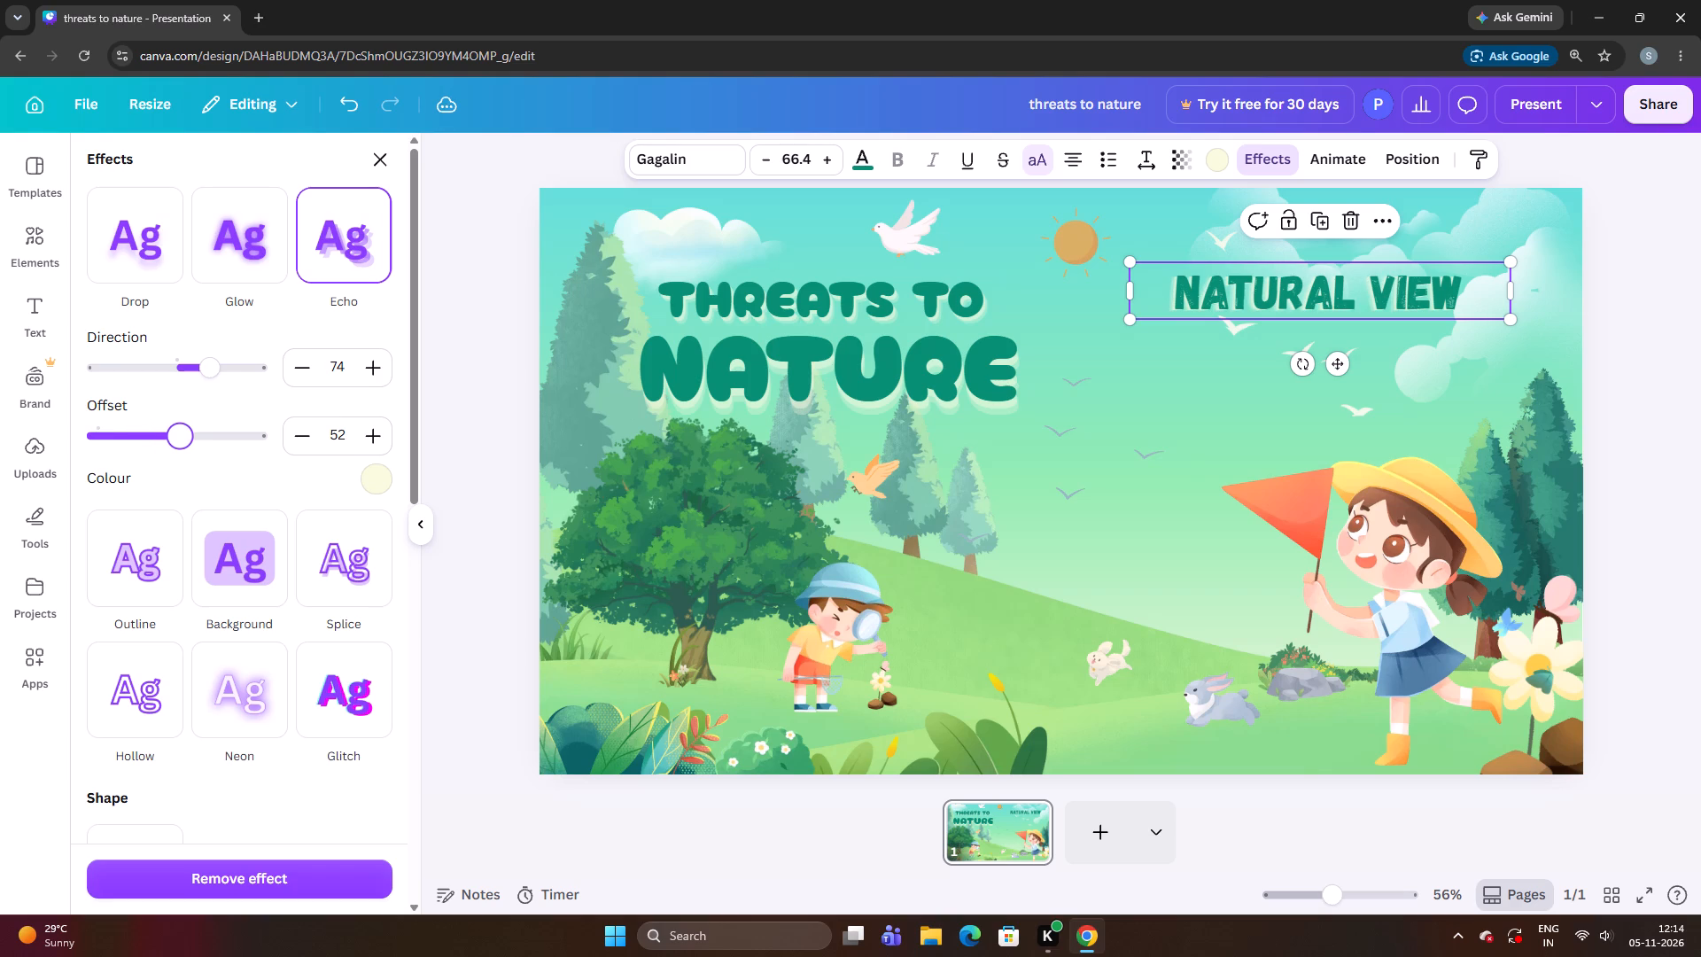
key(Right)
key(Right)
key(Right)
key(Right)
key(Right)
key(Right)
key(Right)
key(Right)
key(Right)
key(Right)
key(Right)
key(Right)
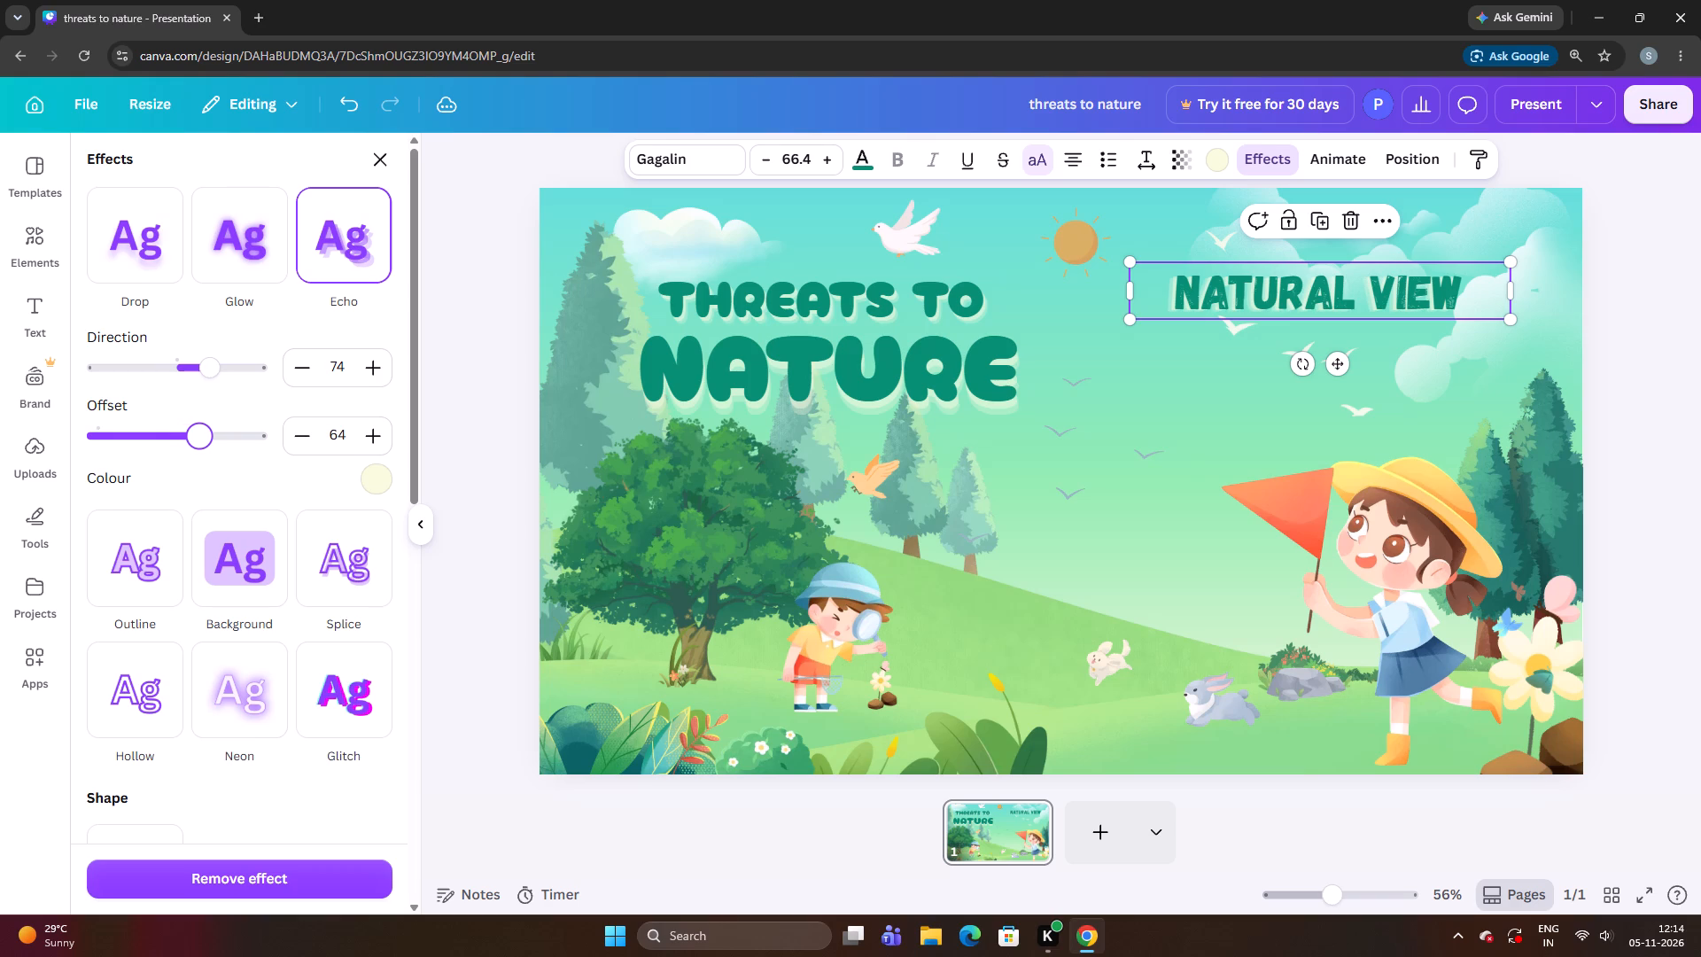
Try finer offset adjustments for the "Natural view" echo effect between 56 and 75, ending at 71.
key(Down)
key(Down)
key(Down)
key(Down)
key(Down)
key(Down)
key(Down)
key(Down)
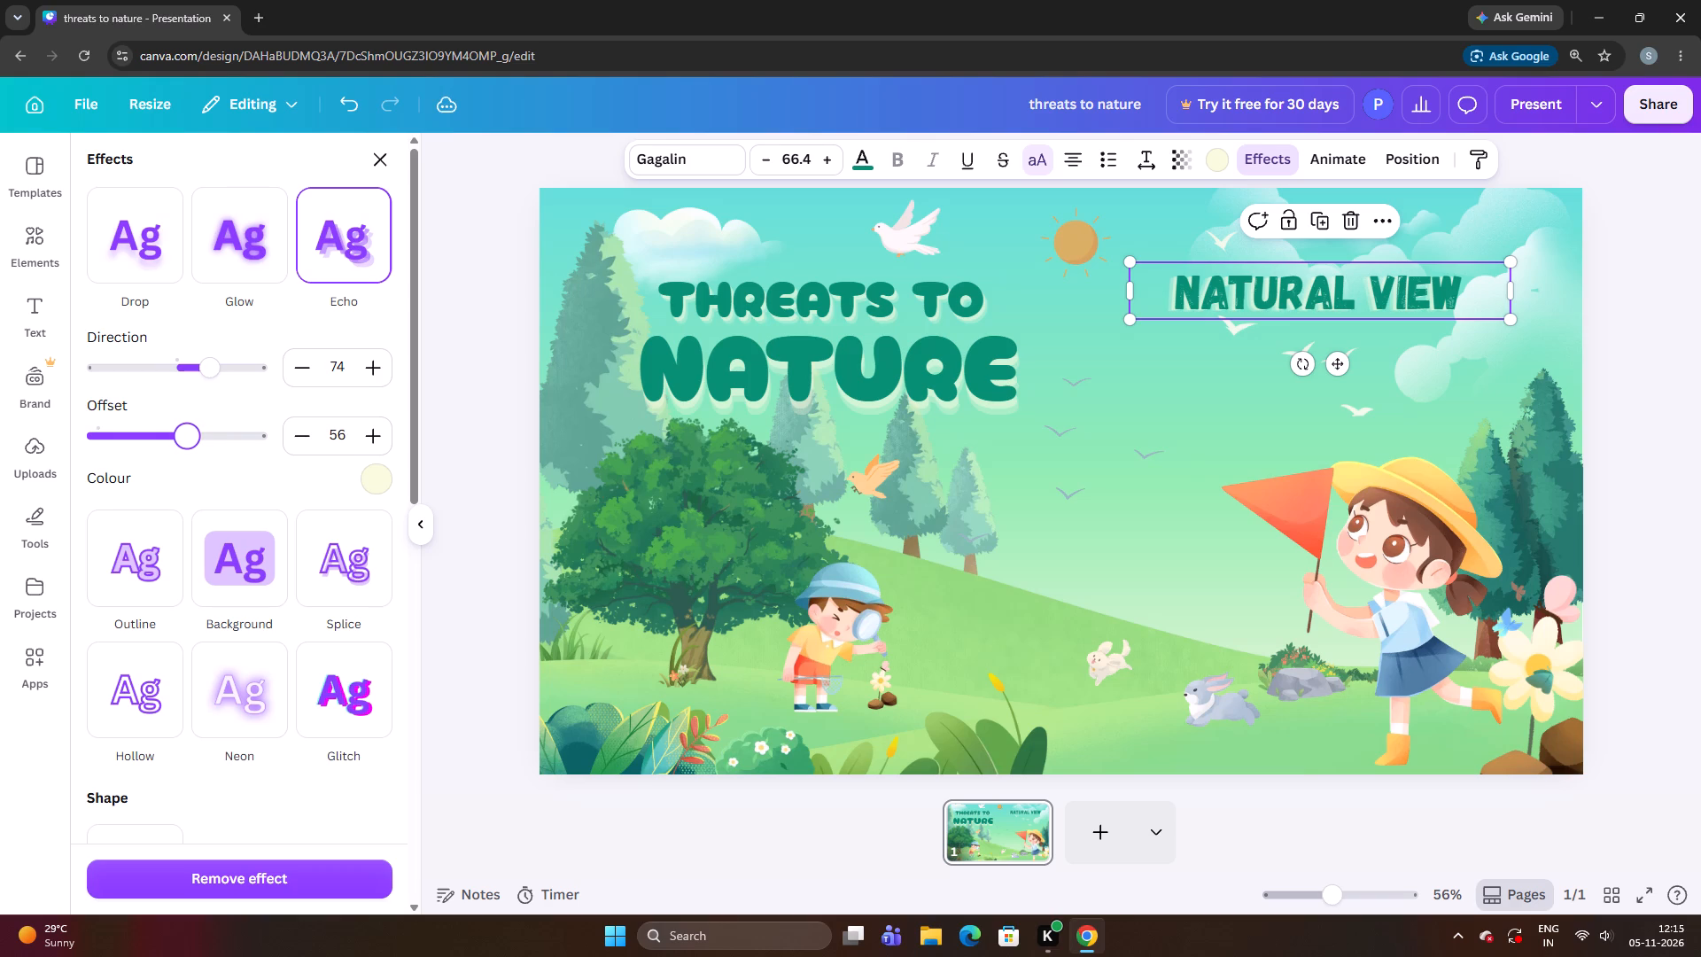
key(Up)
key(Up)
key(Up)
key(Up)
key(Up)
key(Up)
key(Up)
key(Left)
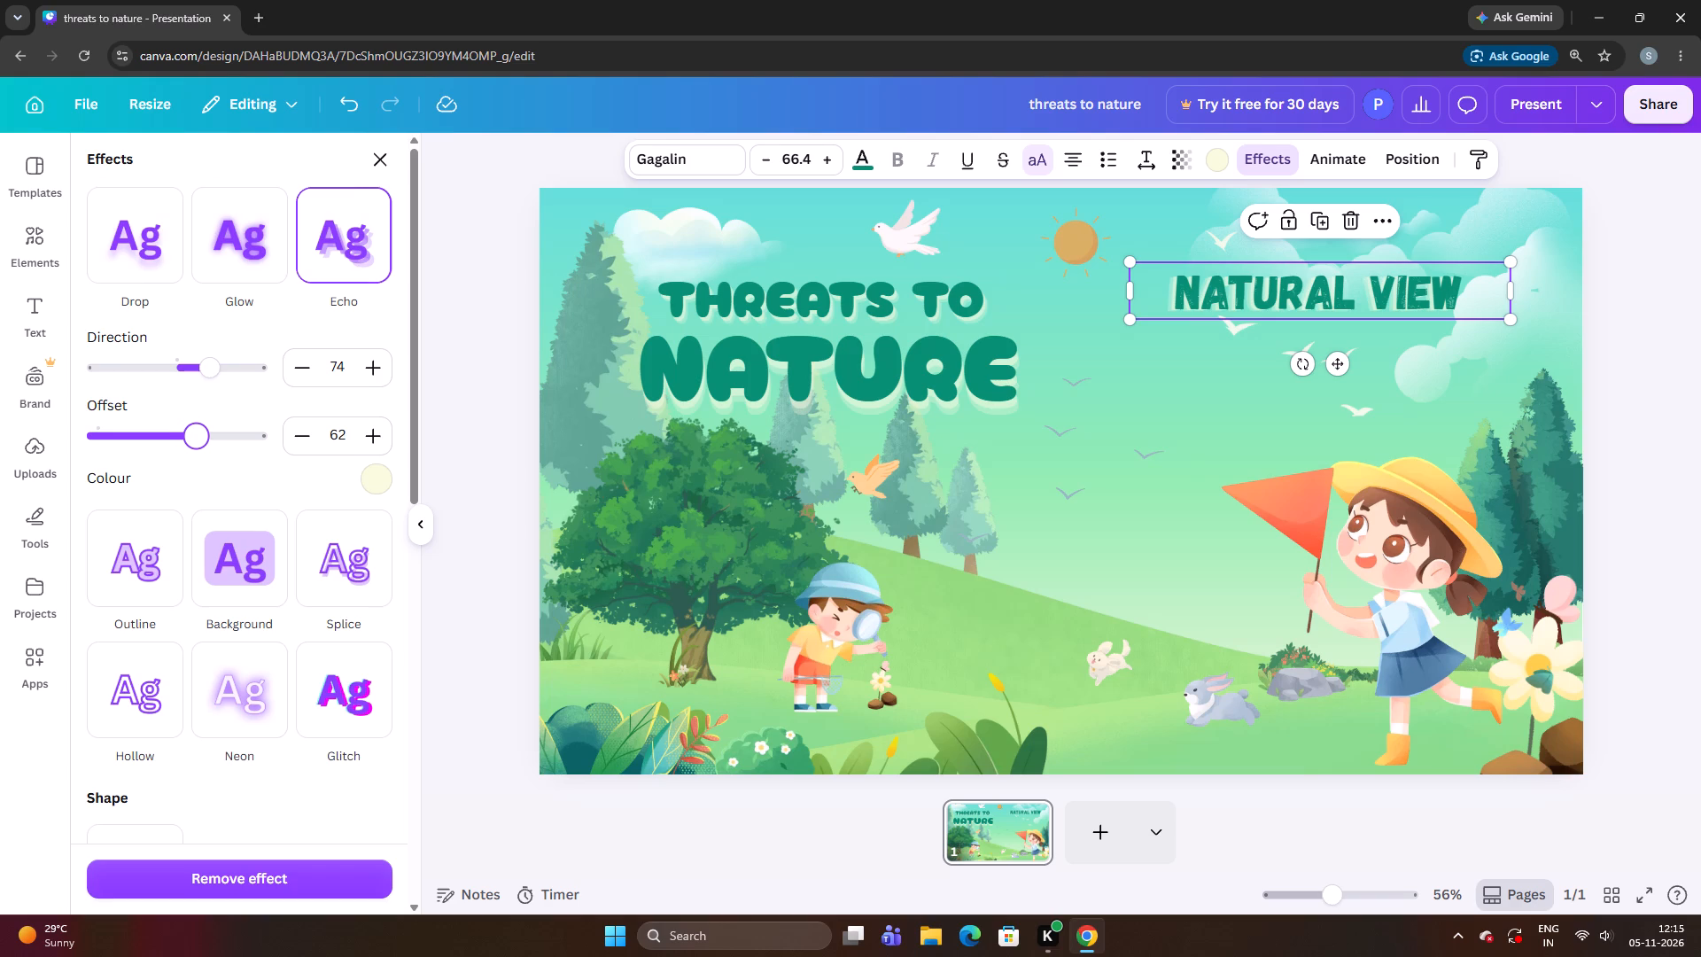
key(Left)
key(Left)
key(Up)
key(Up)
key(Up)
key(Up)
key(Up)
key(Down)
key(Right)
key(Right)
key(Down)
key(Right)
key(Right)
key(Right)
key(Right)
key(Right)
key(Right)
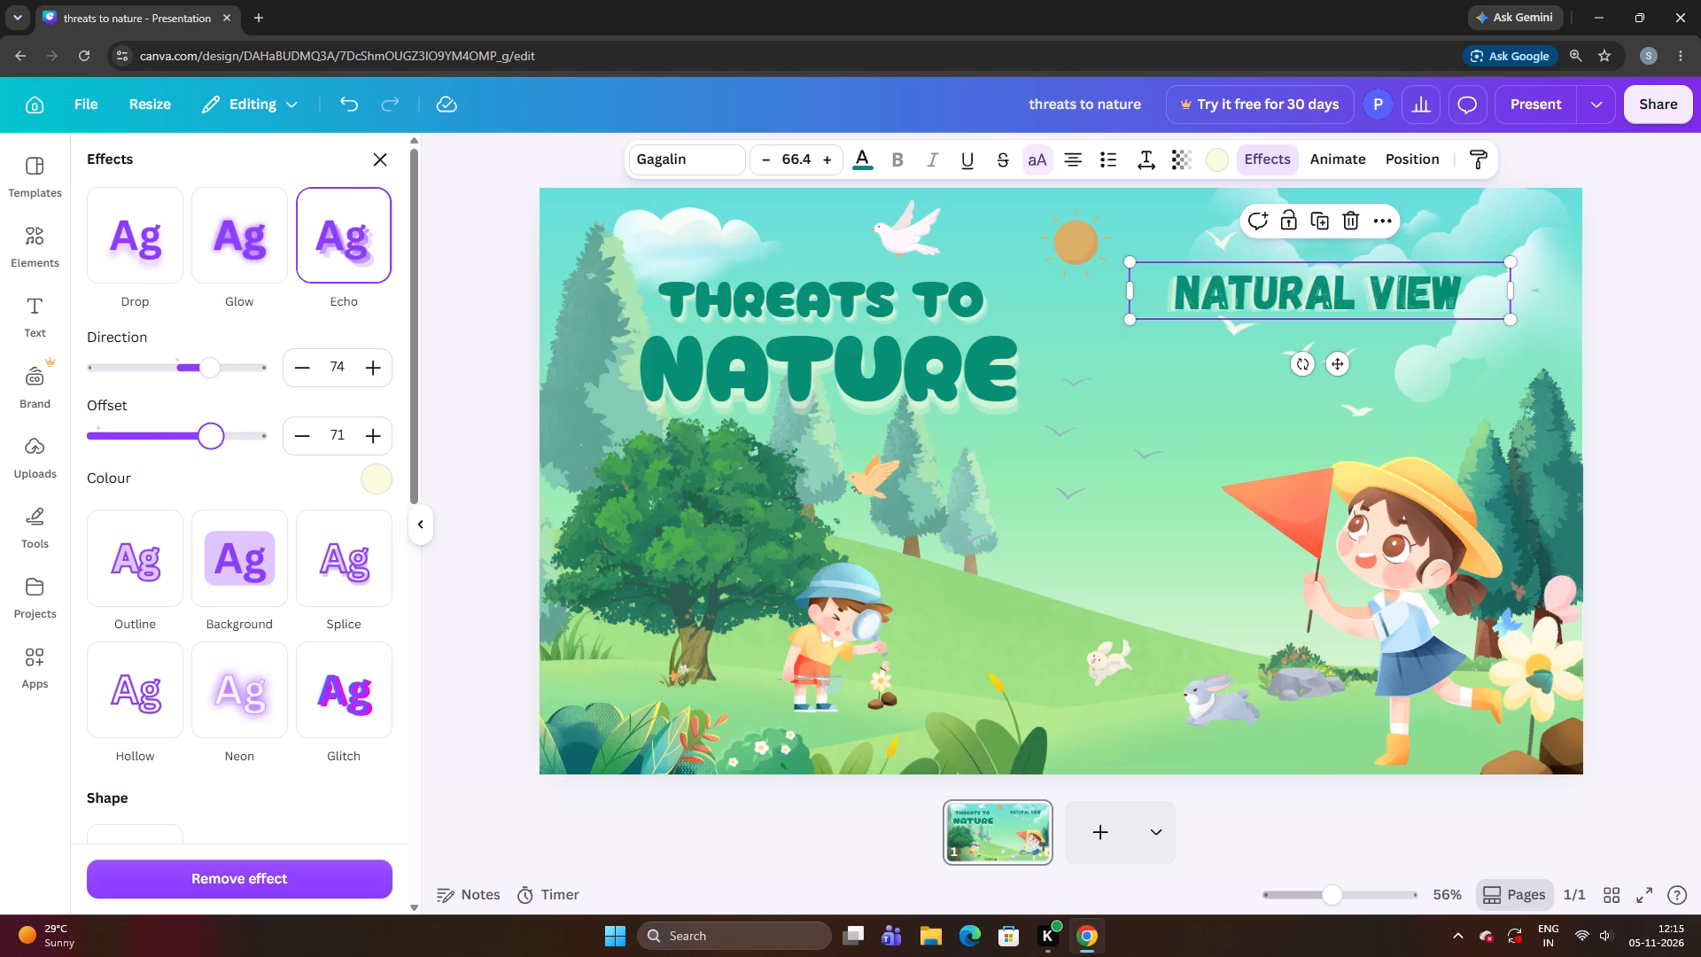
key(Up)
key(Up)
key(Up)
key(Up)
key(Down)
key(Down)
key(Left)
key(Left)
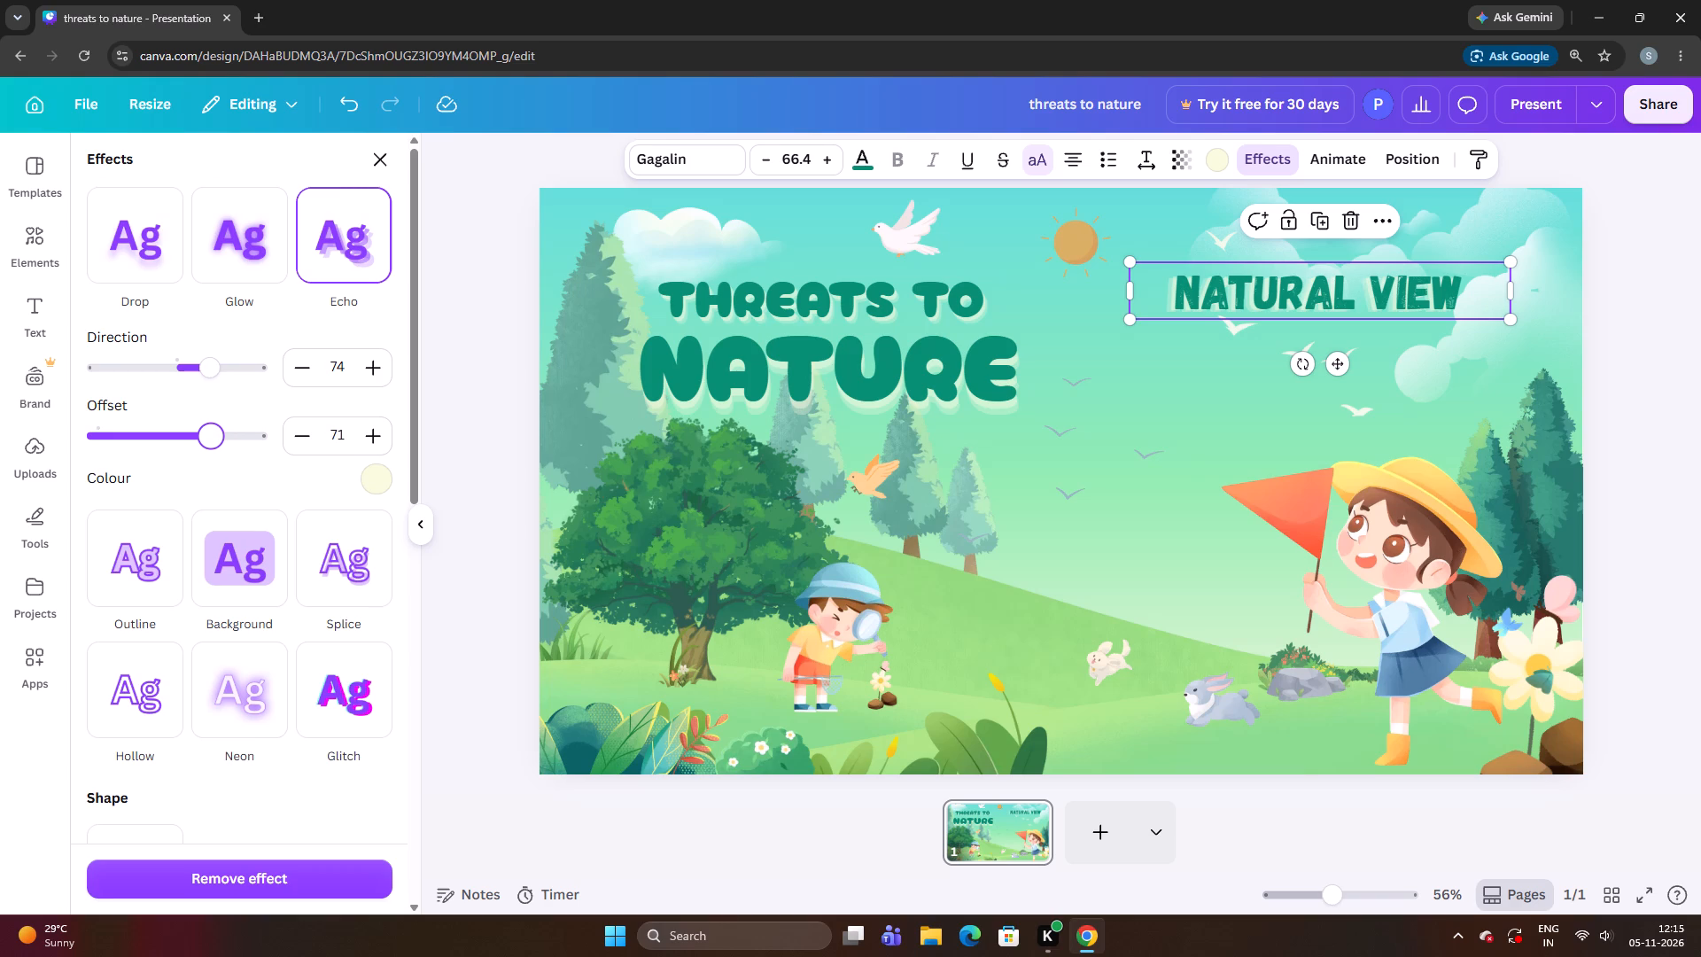
Set the offset of the "Natural view" echo effect to 57.
drag(220, 431, 106, 467)
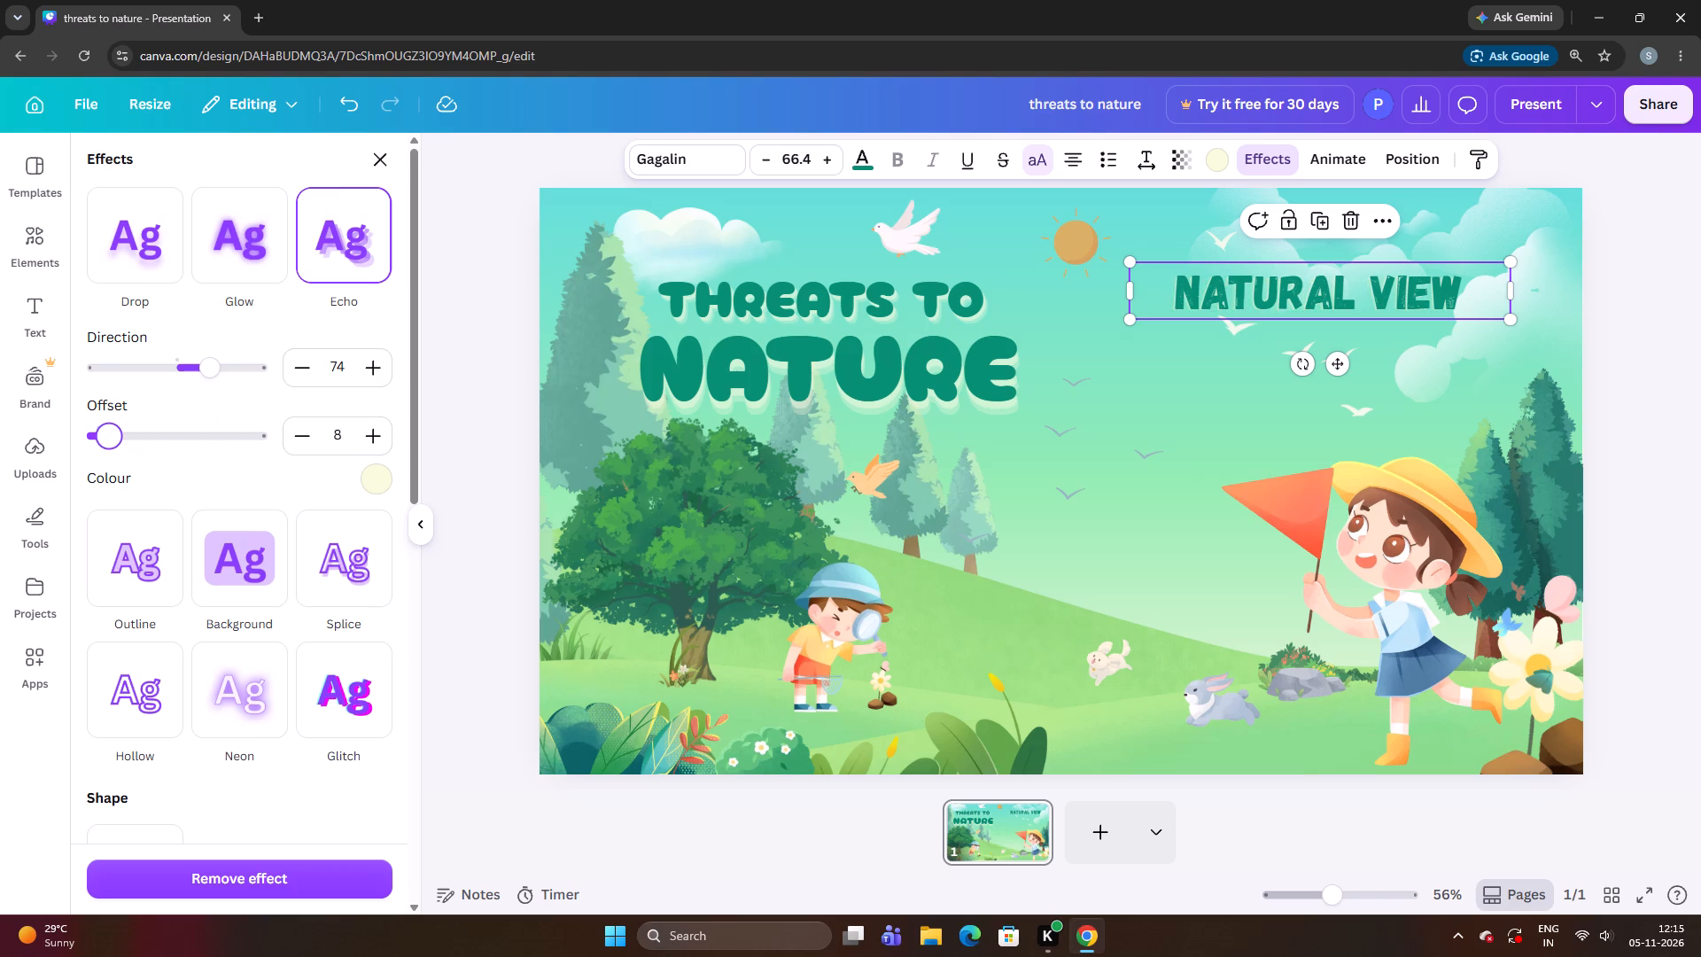
drag(106, 467, 188, 473)
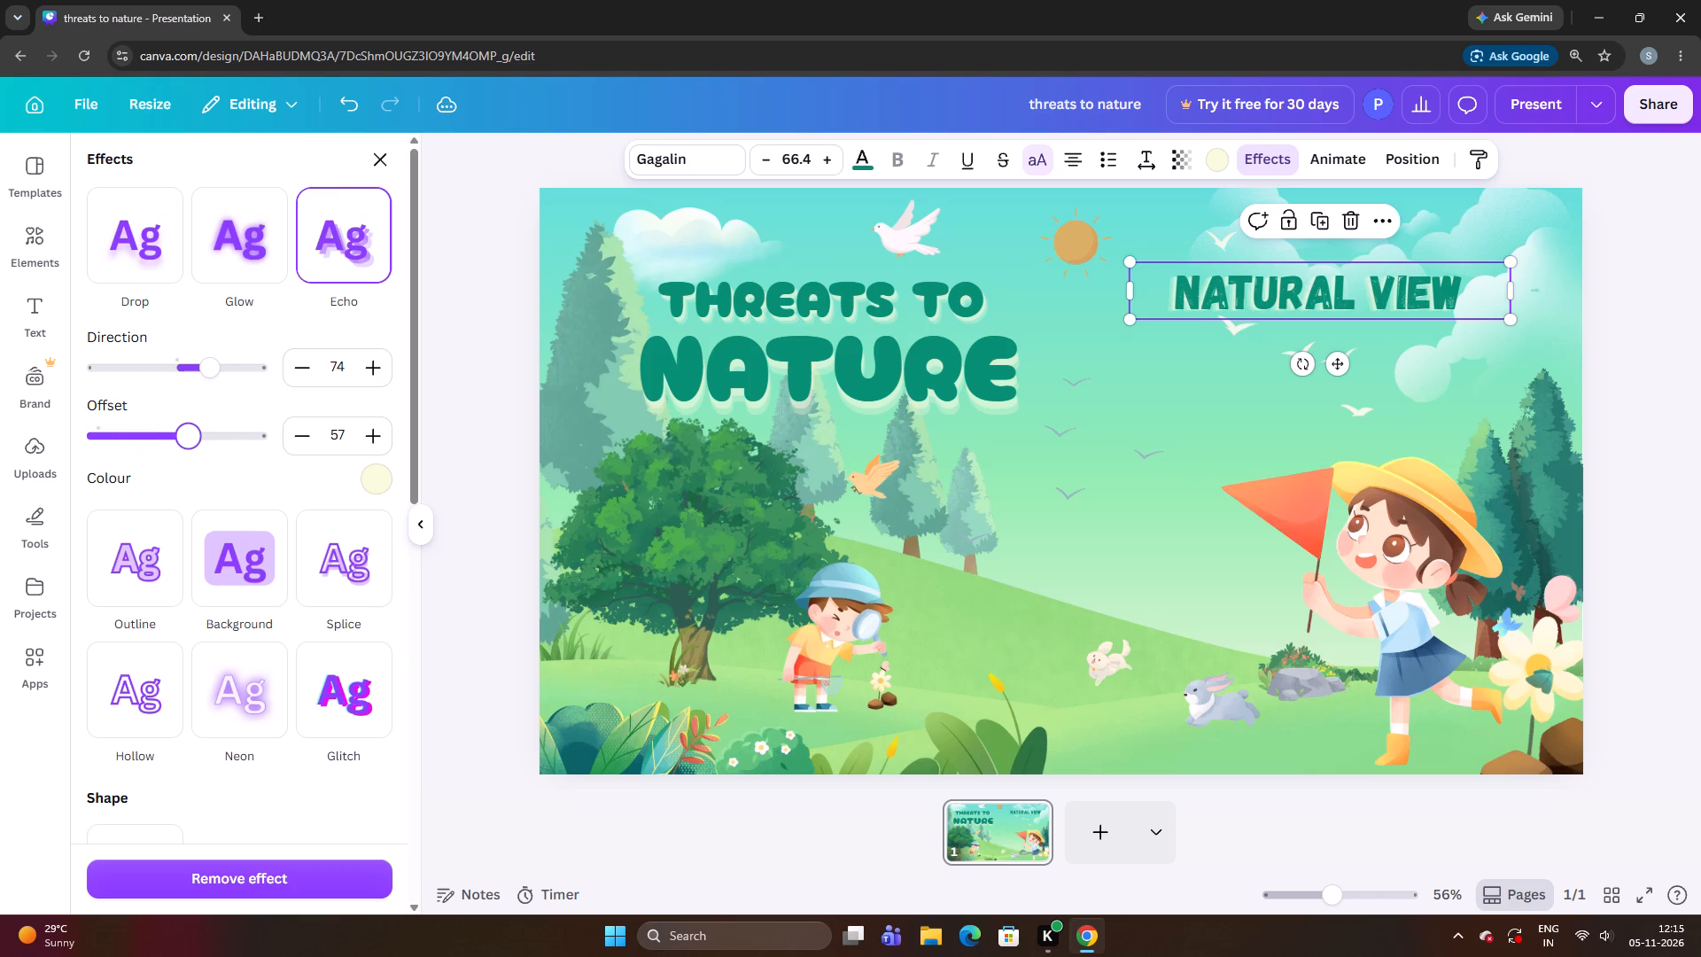
Try negative directions for the "Natural view" echo effect and fine-tune its direction to -10.
drag(208, 375, 159, 425)
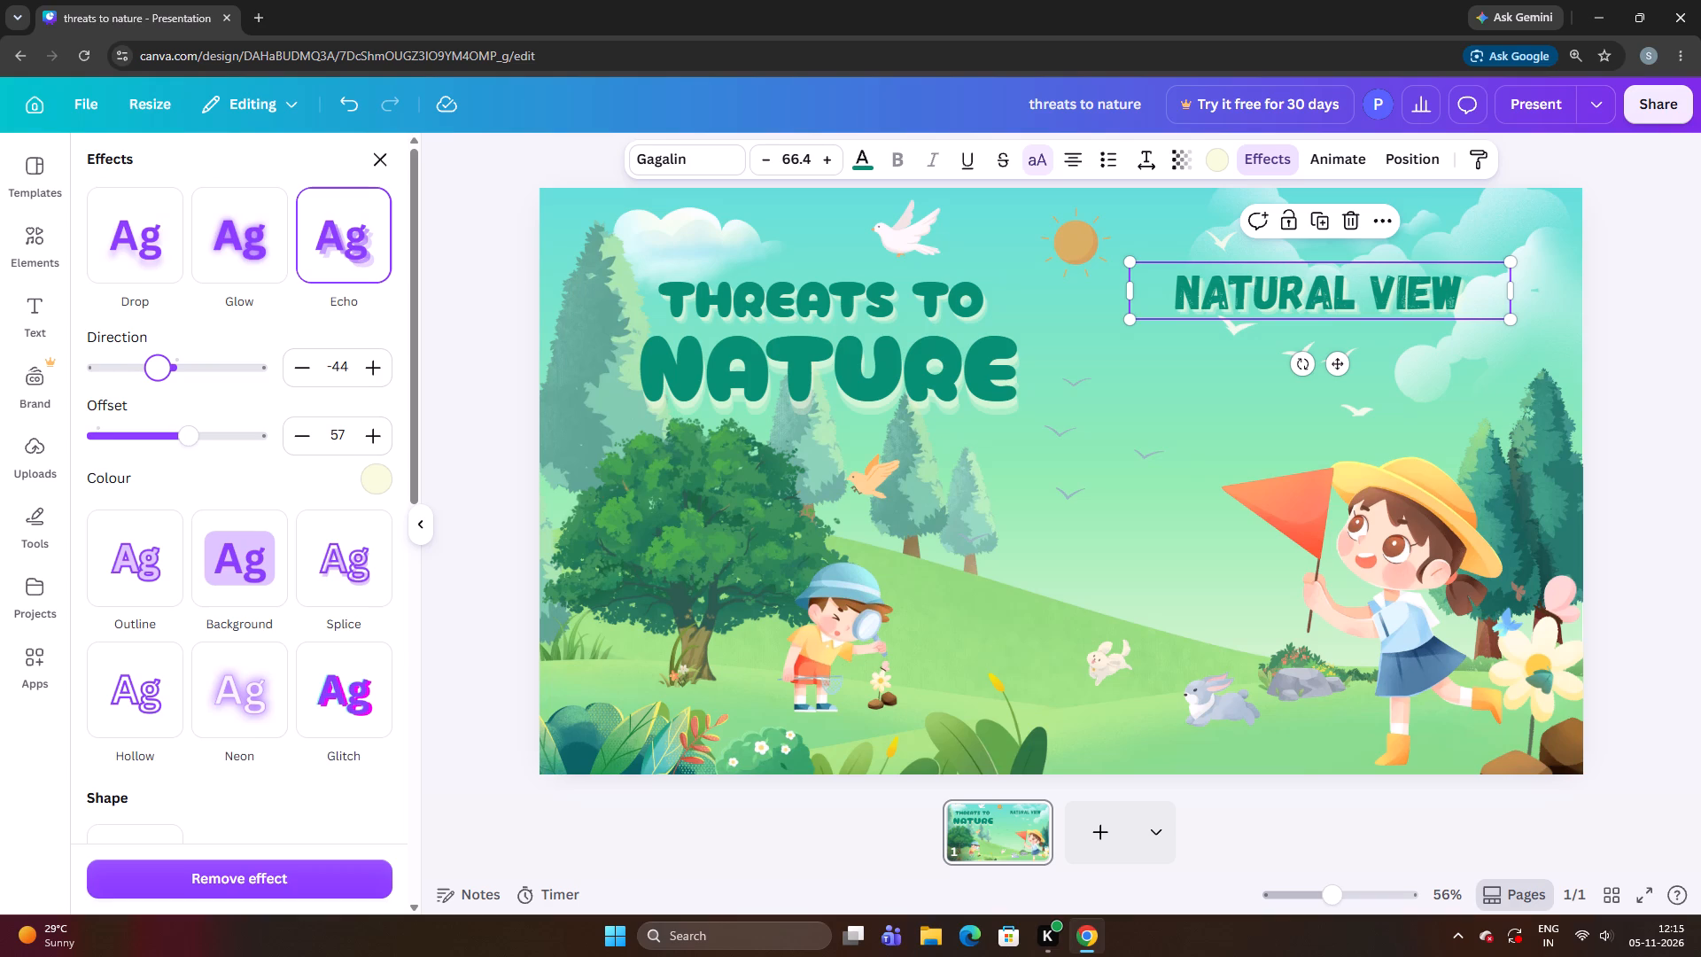
drag(159, 425, 170, 456)
double_click(375, 379)
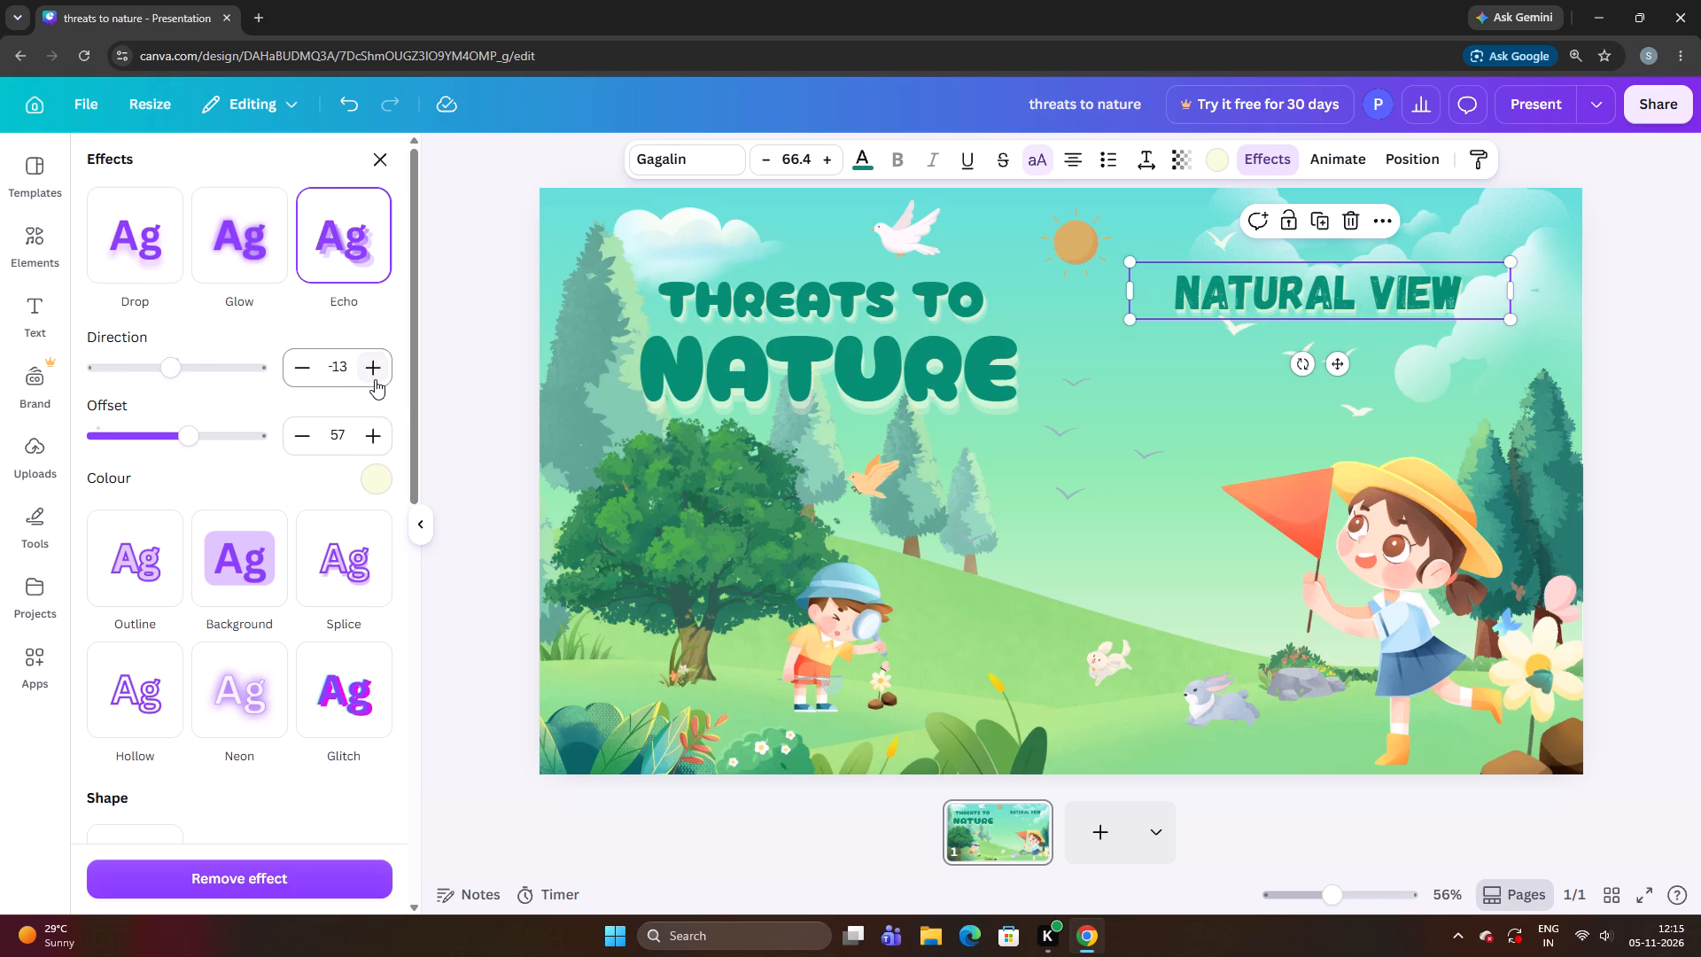
click(375, 379)
click(384, 370)
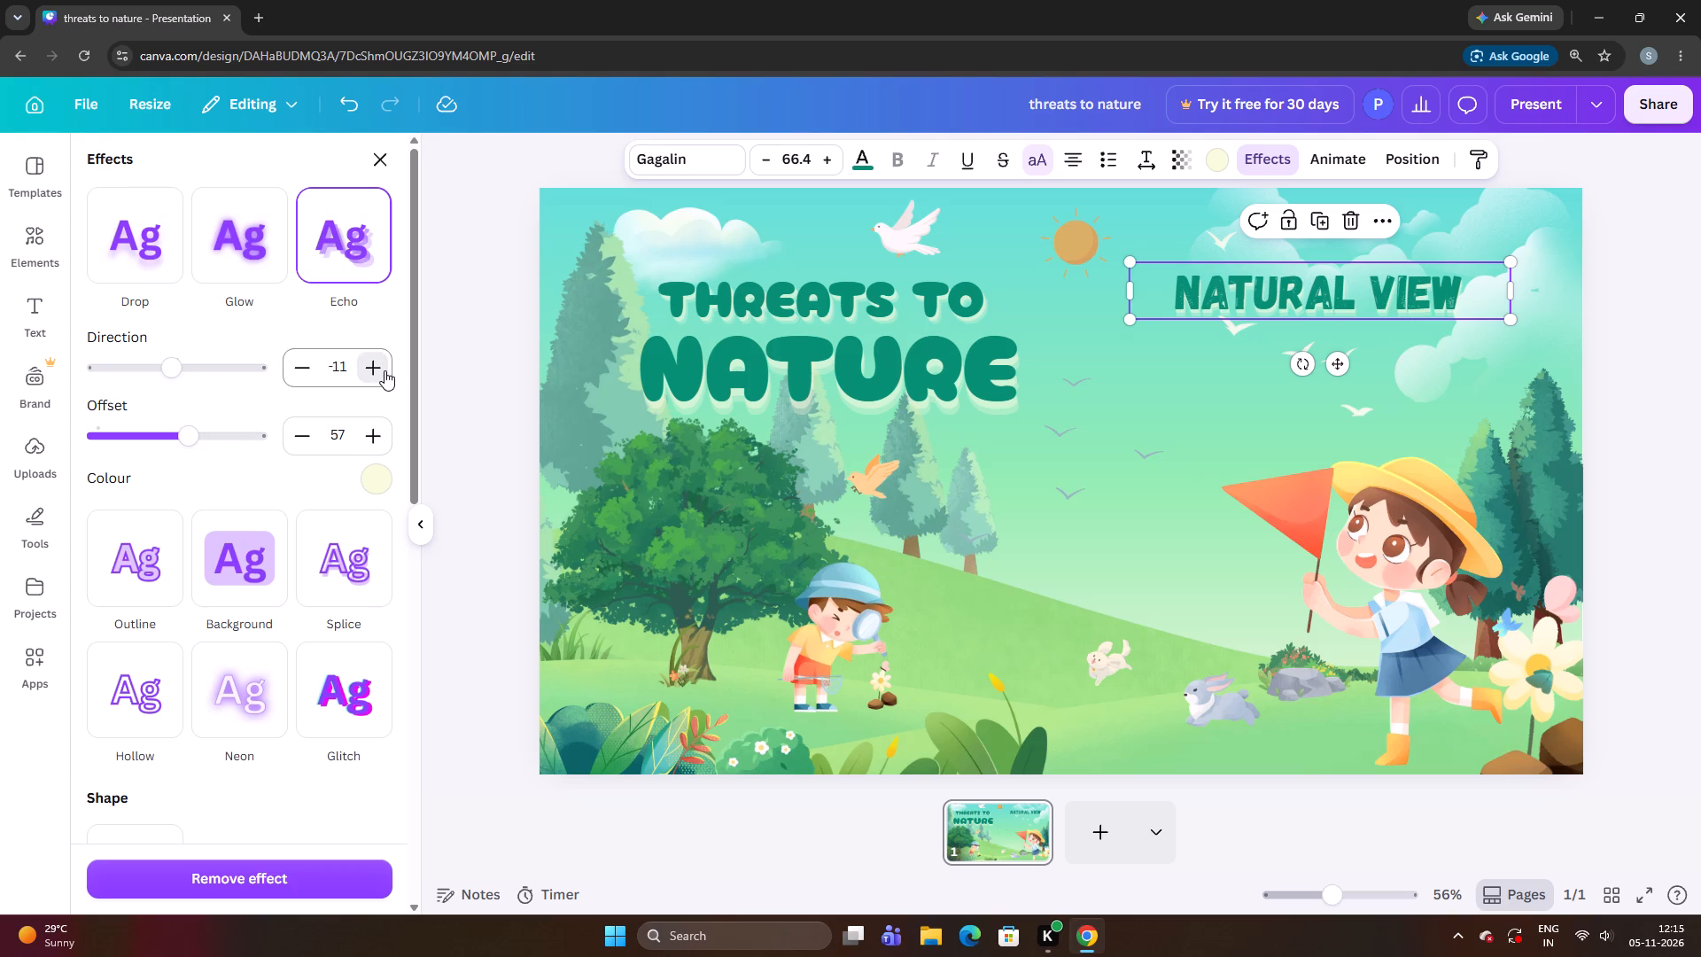
click(384, 370)
click(384, 370)
double_click(296, 362)
click(296, 362)
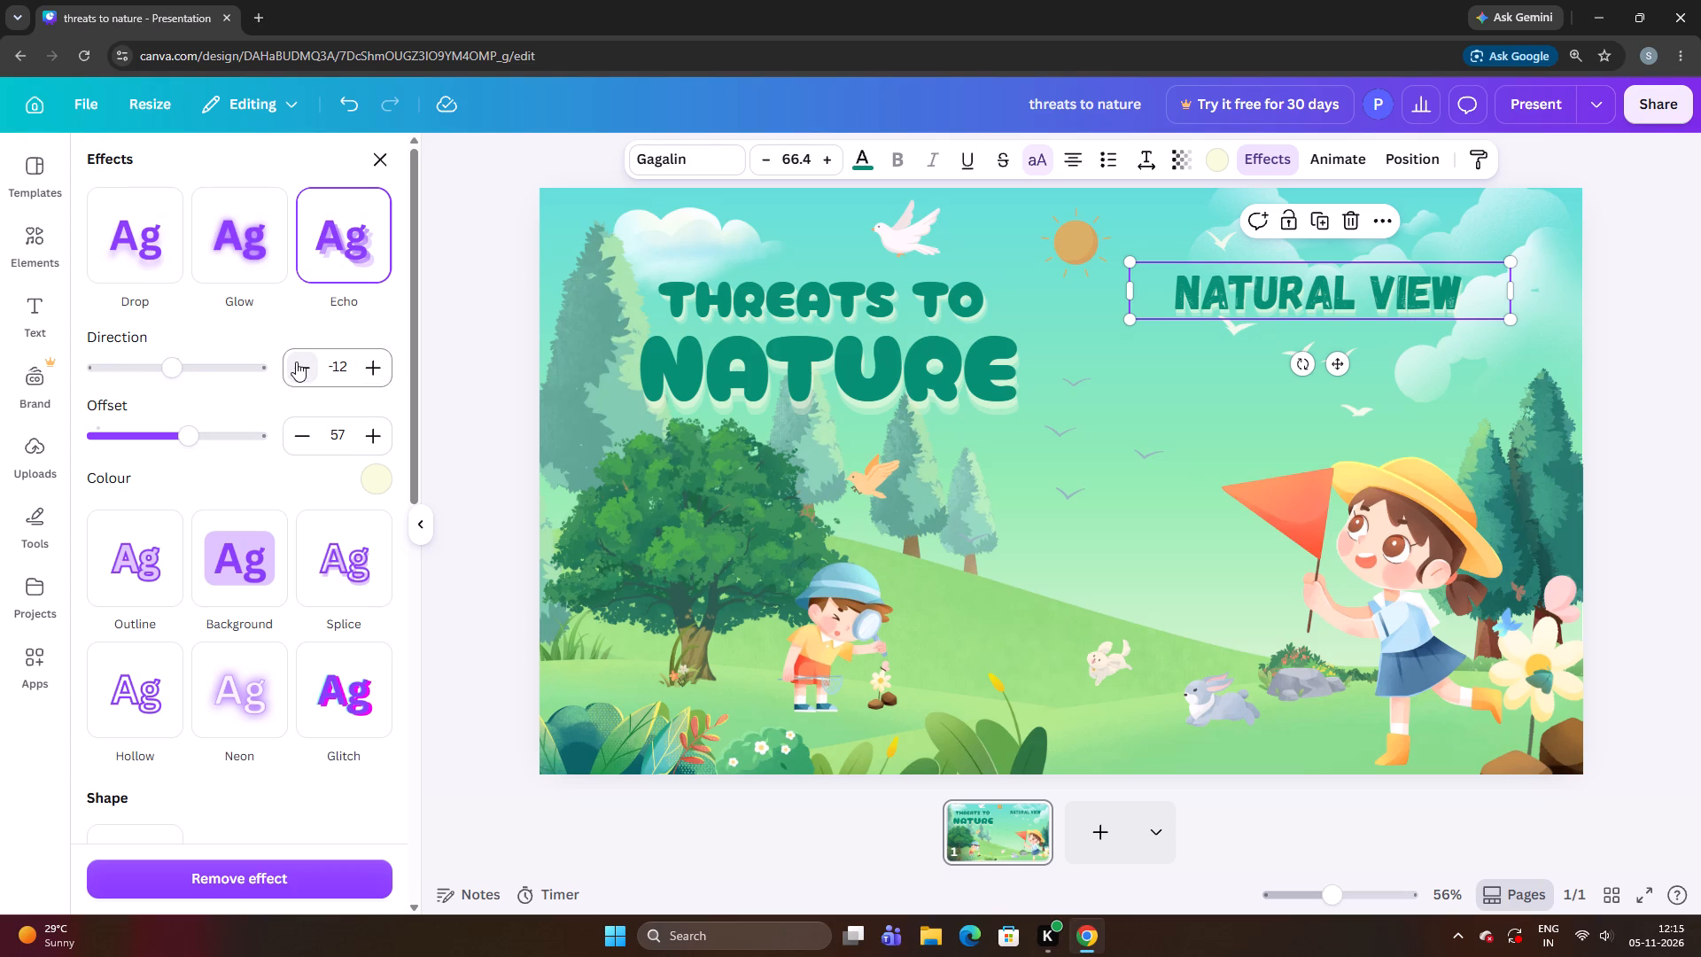
click(296, 362)
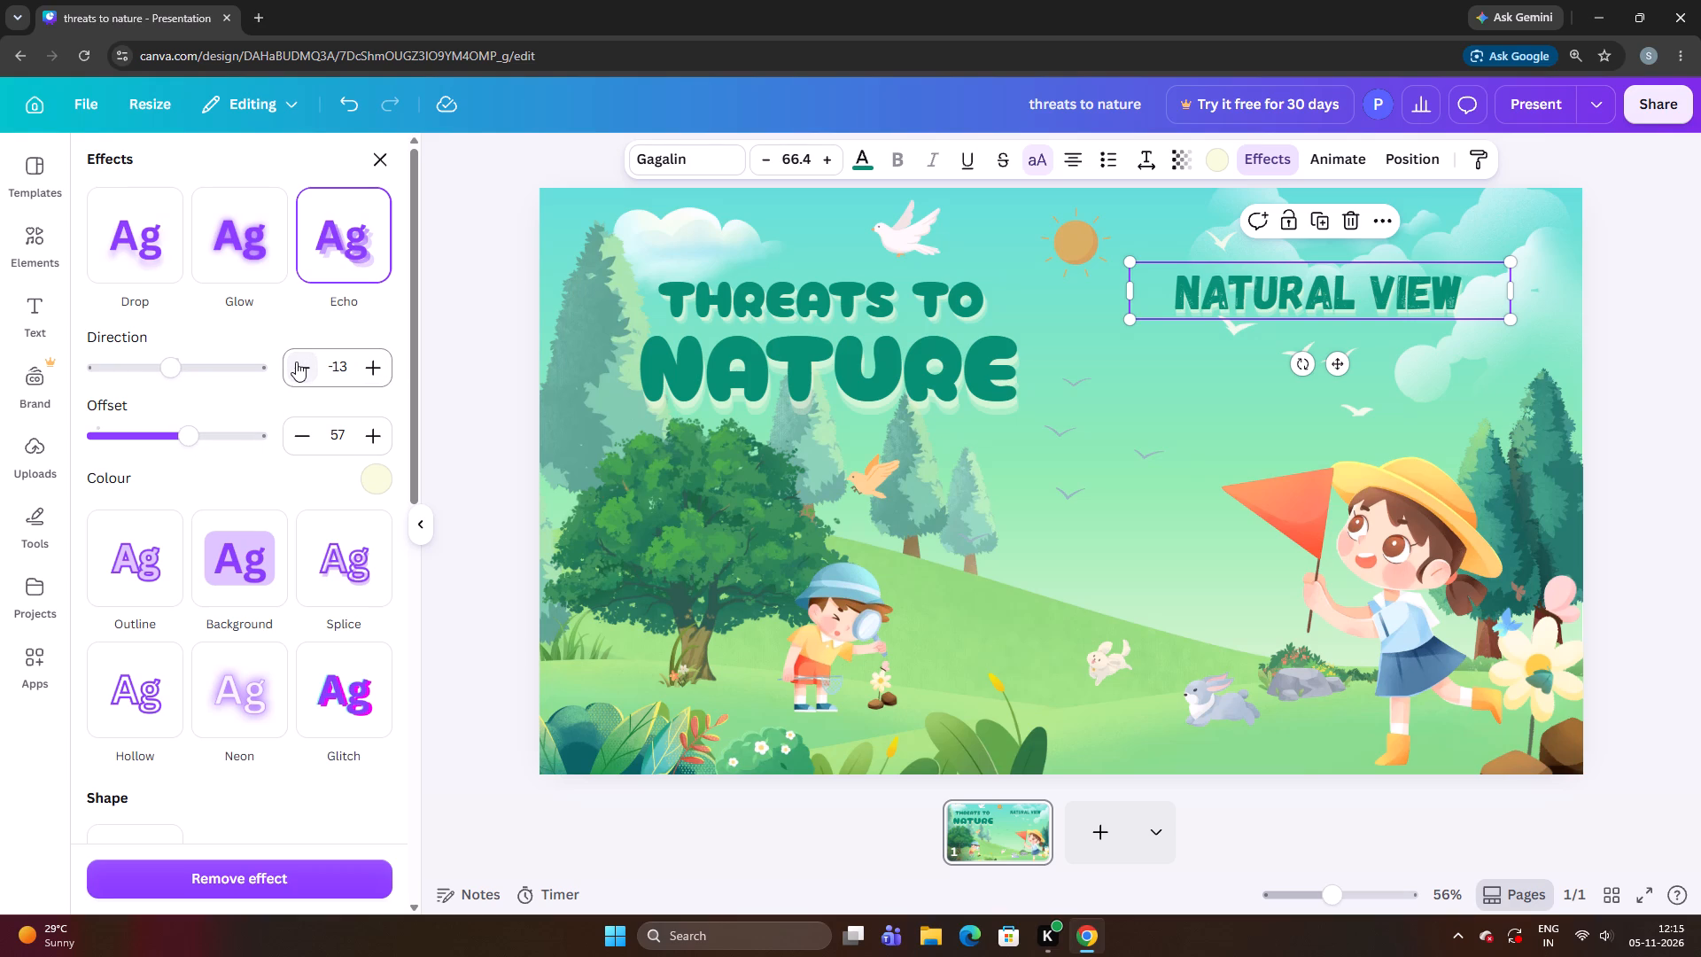
click(296, 362)
click(374, 359)
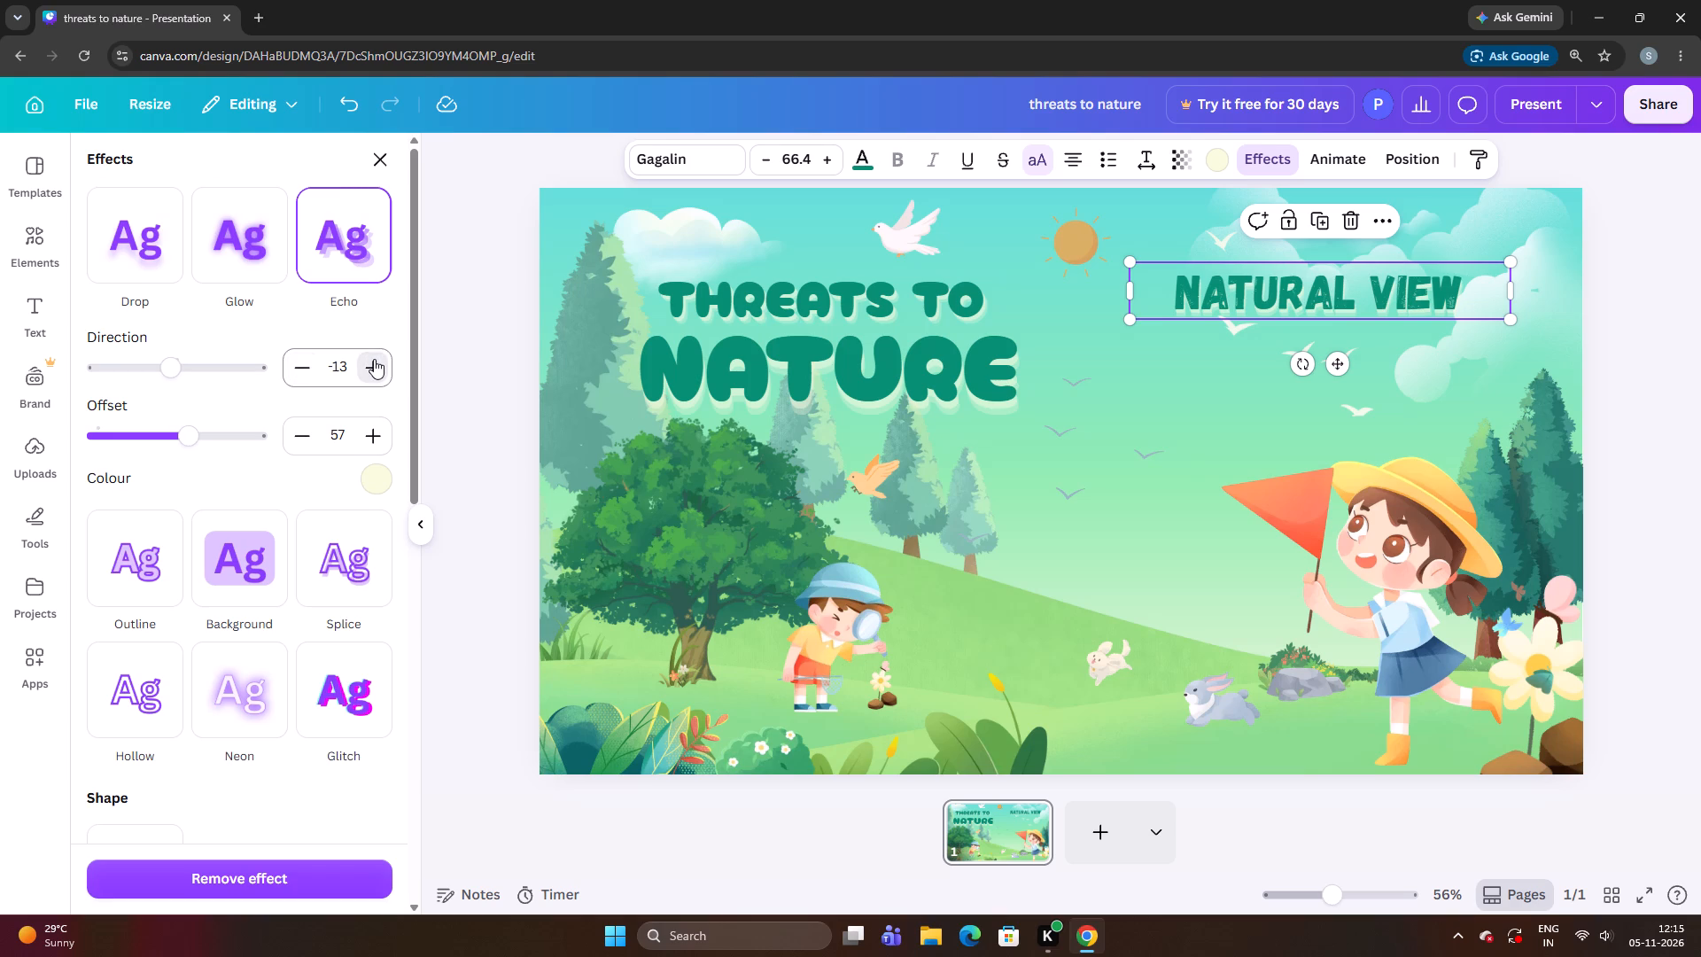
triple_click(374, 359)
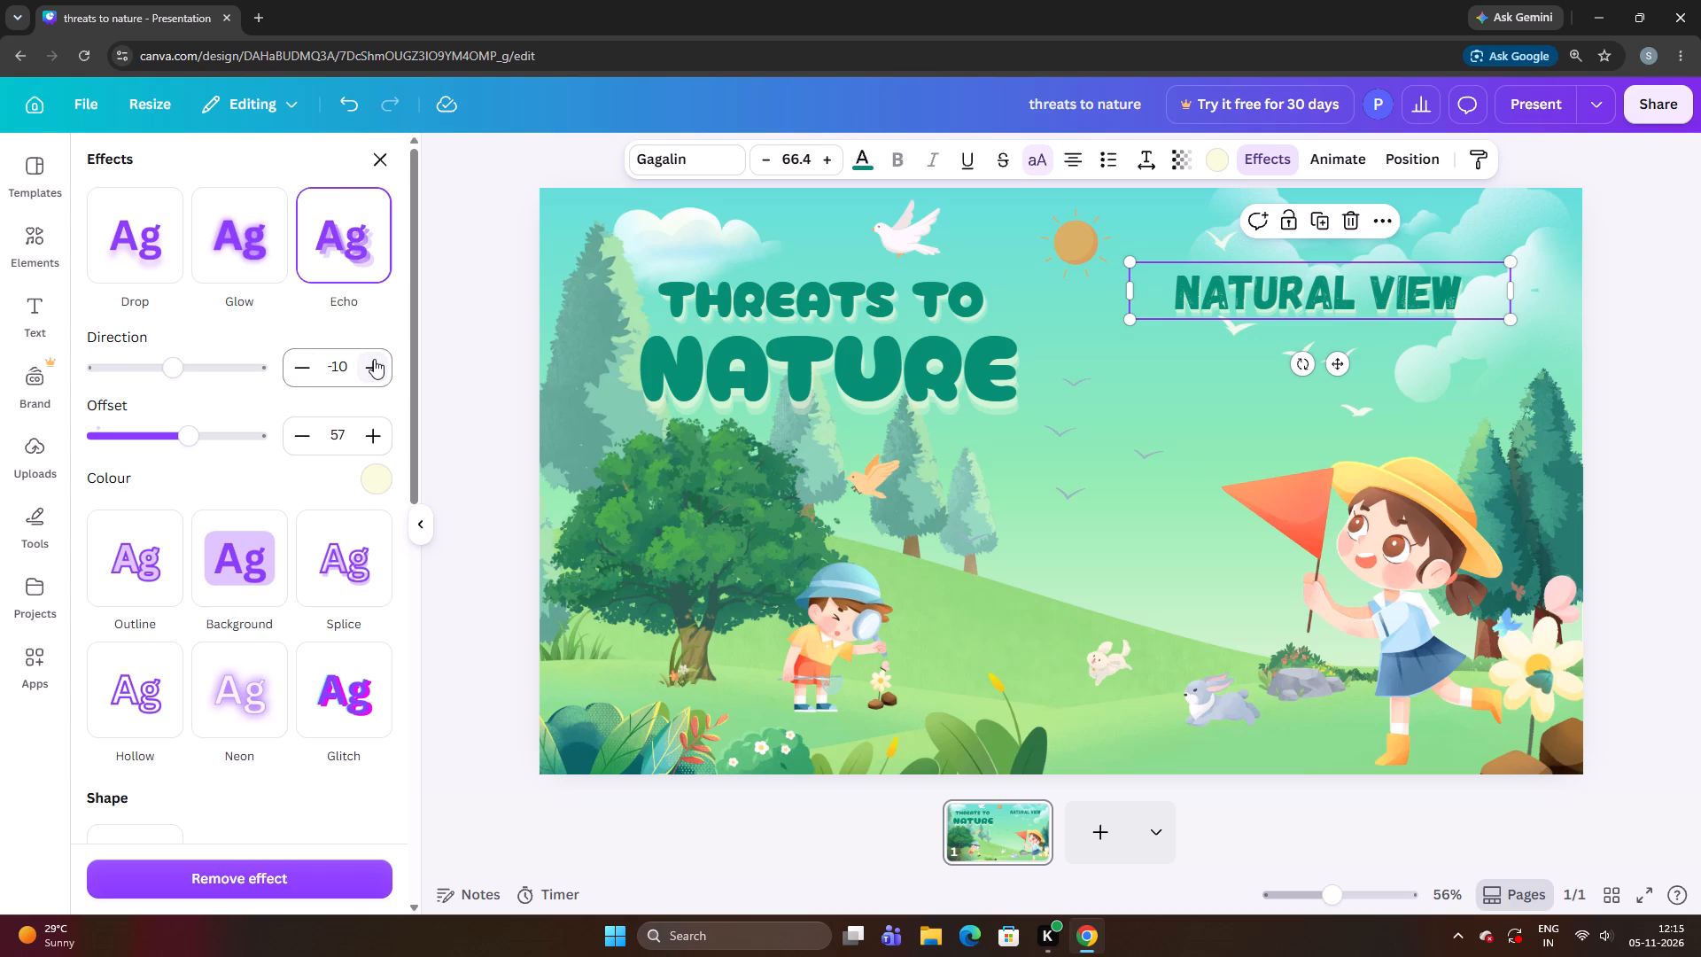
Fine-tune the direction of the "Natural view" echo effect to -15.
click(370, 359)
double_click(319, 367)
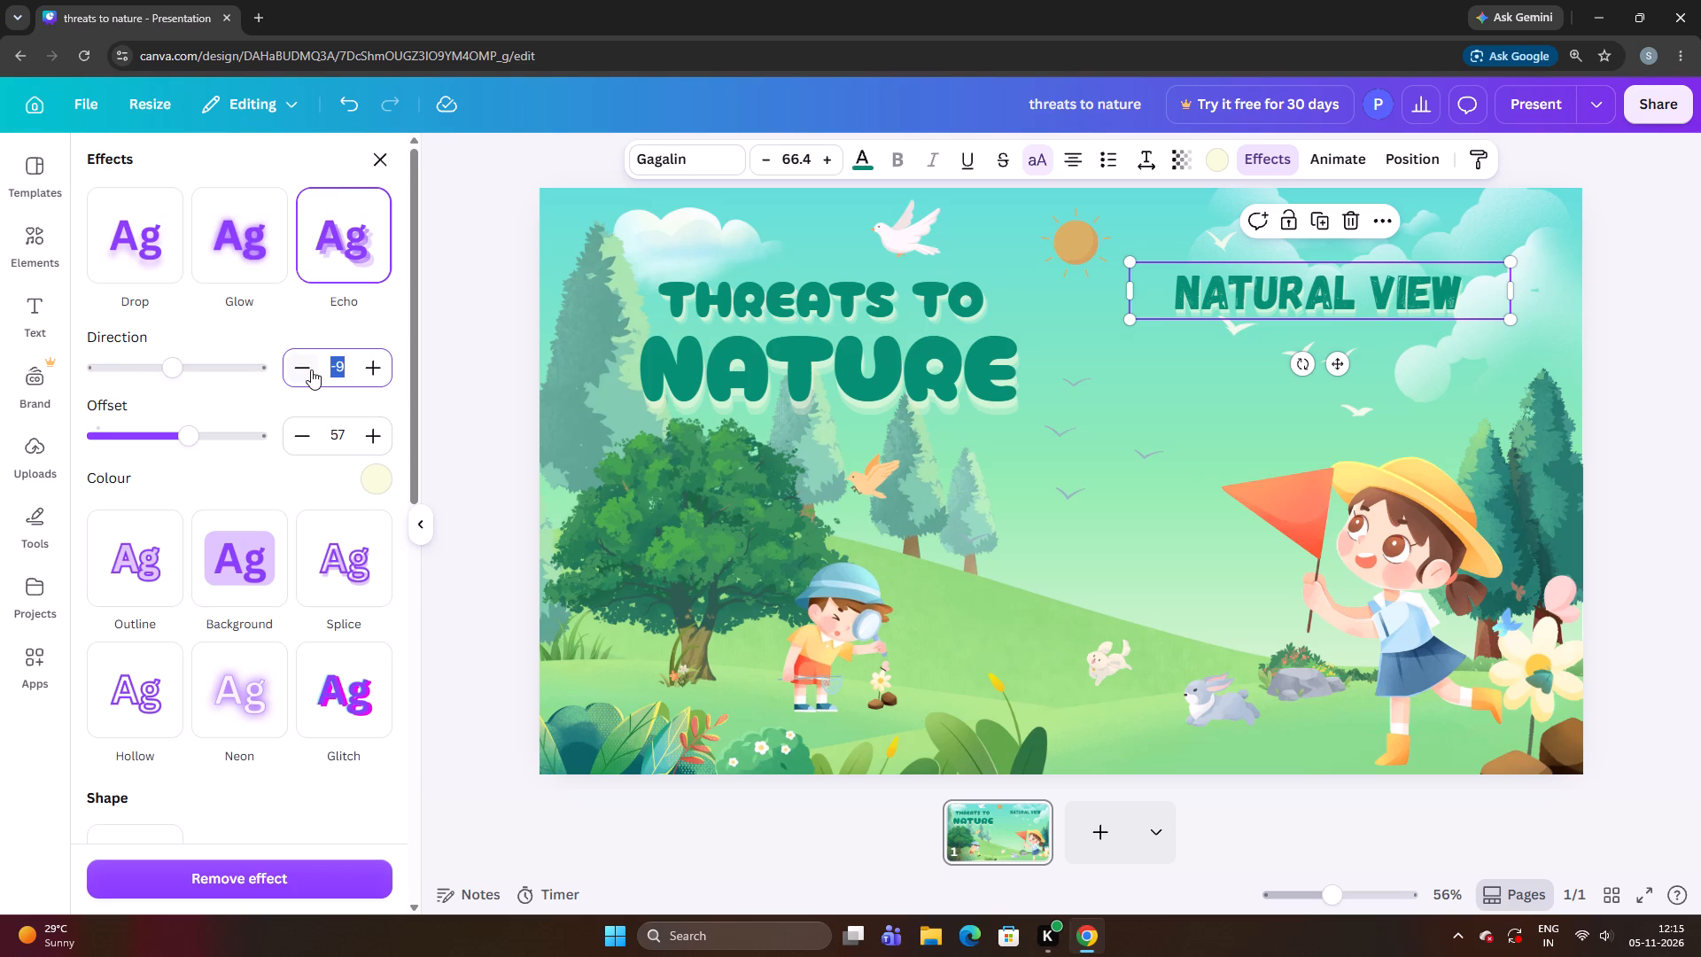
double_click(311, 370)
click(311, 370)
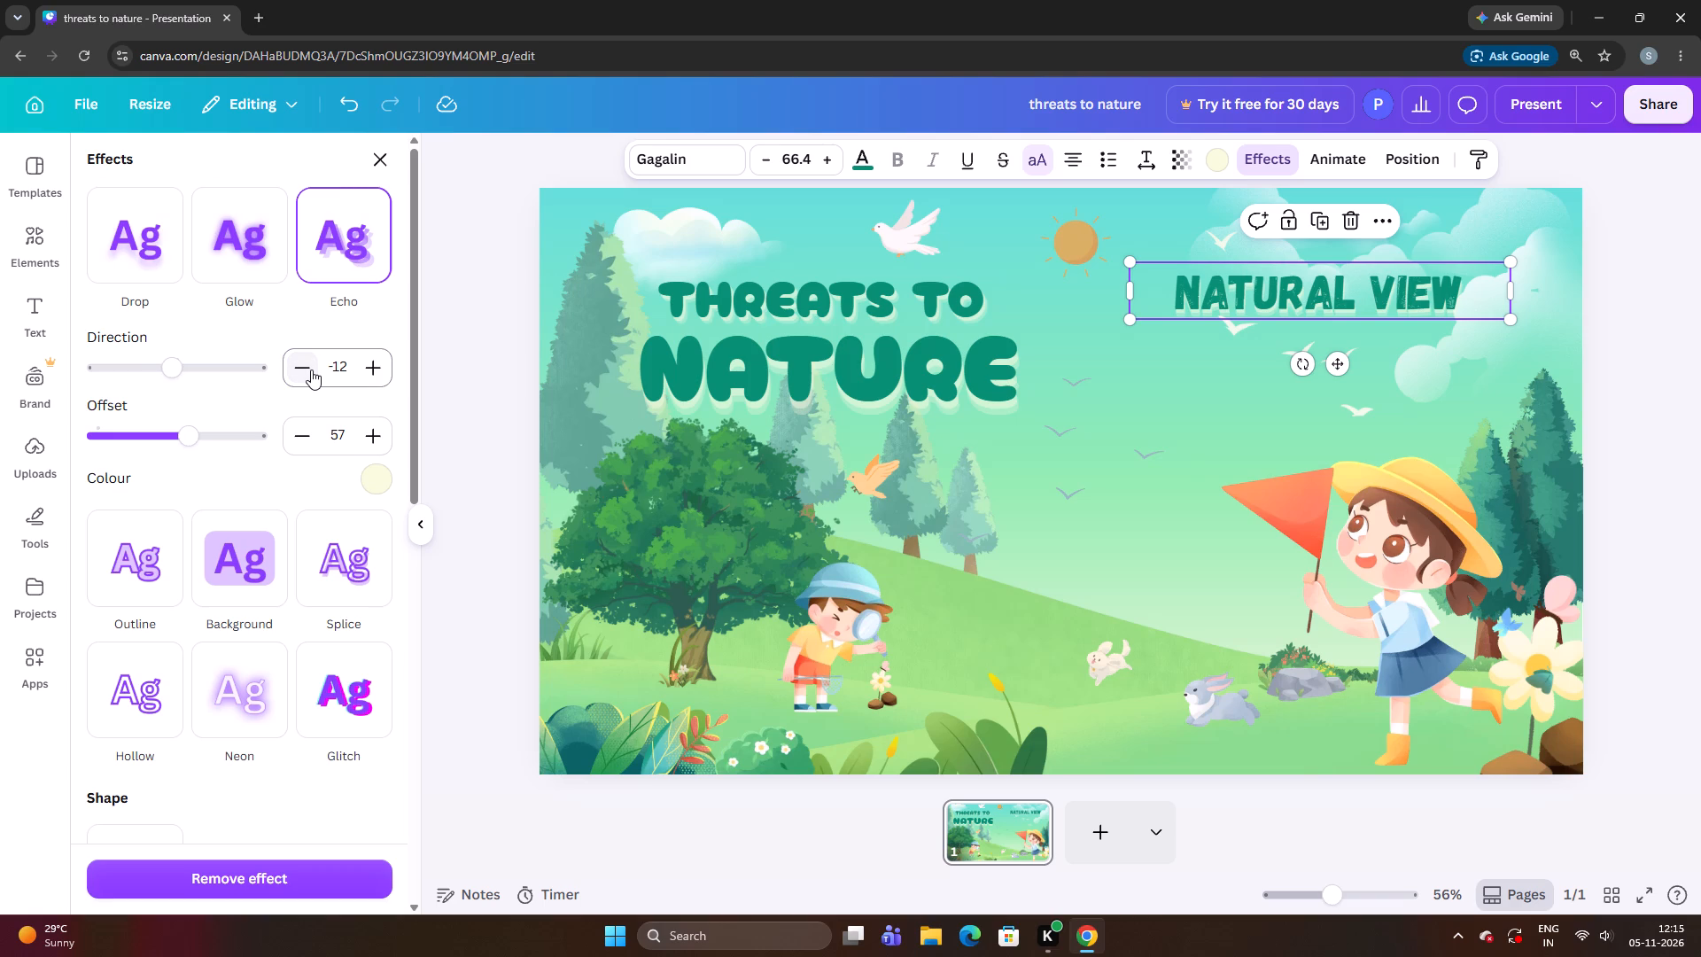
click(311, 370)
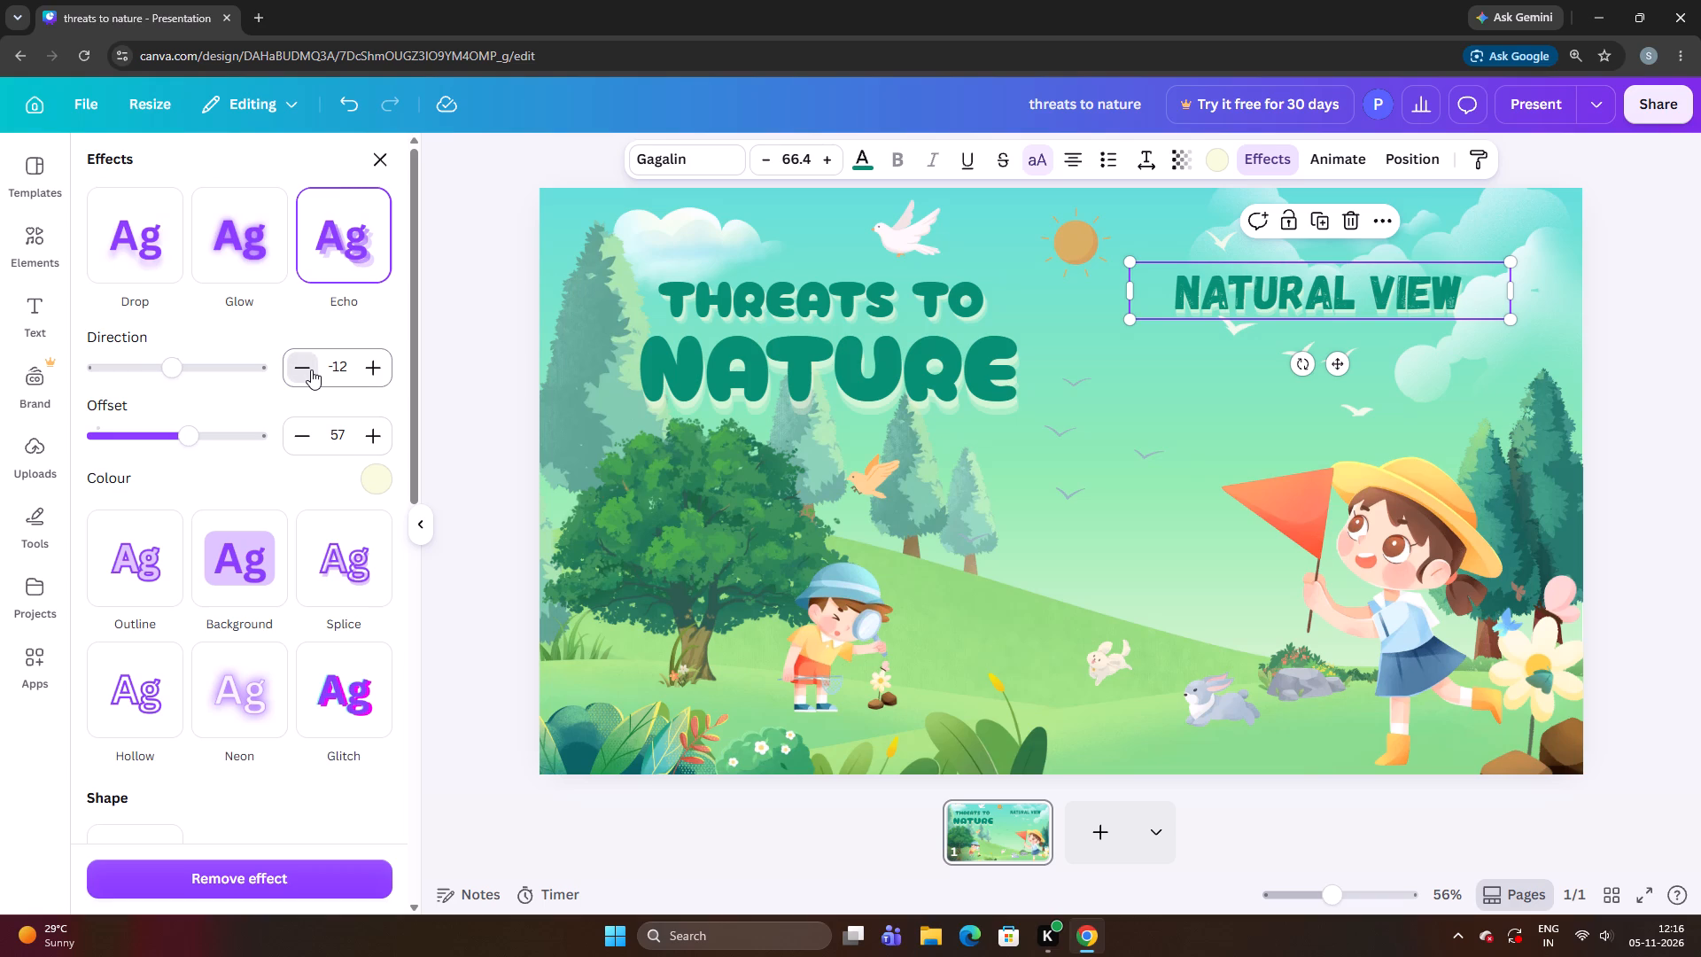
click(311, 370)
click(506, 443)
Move the group of white birds behind "Natural view" up and outward onto the clouds near the slide's upper corner.
click(1373, 357)
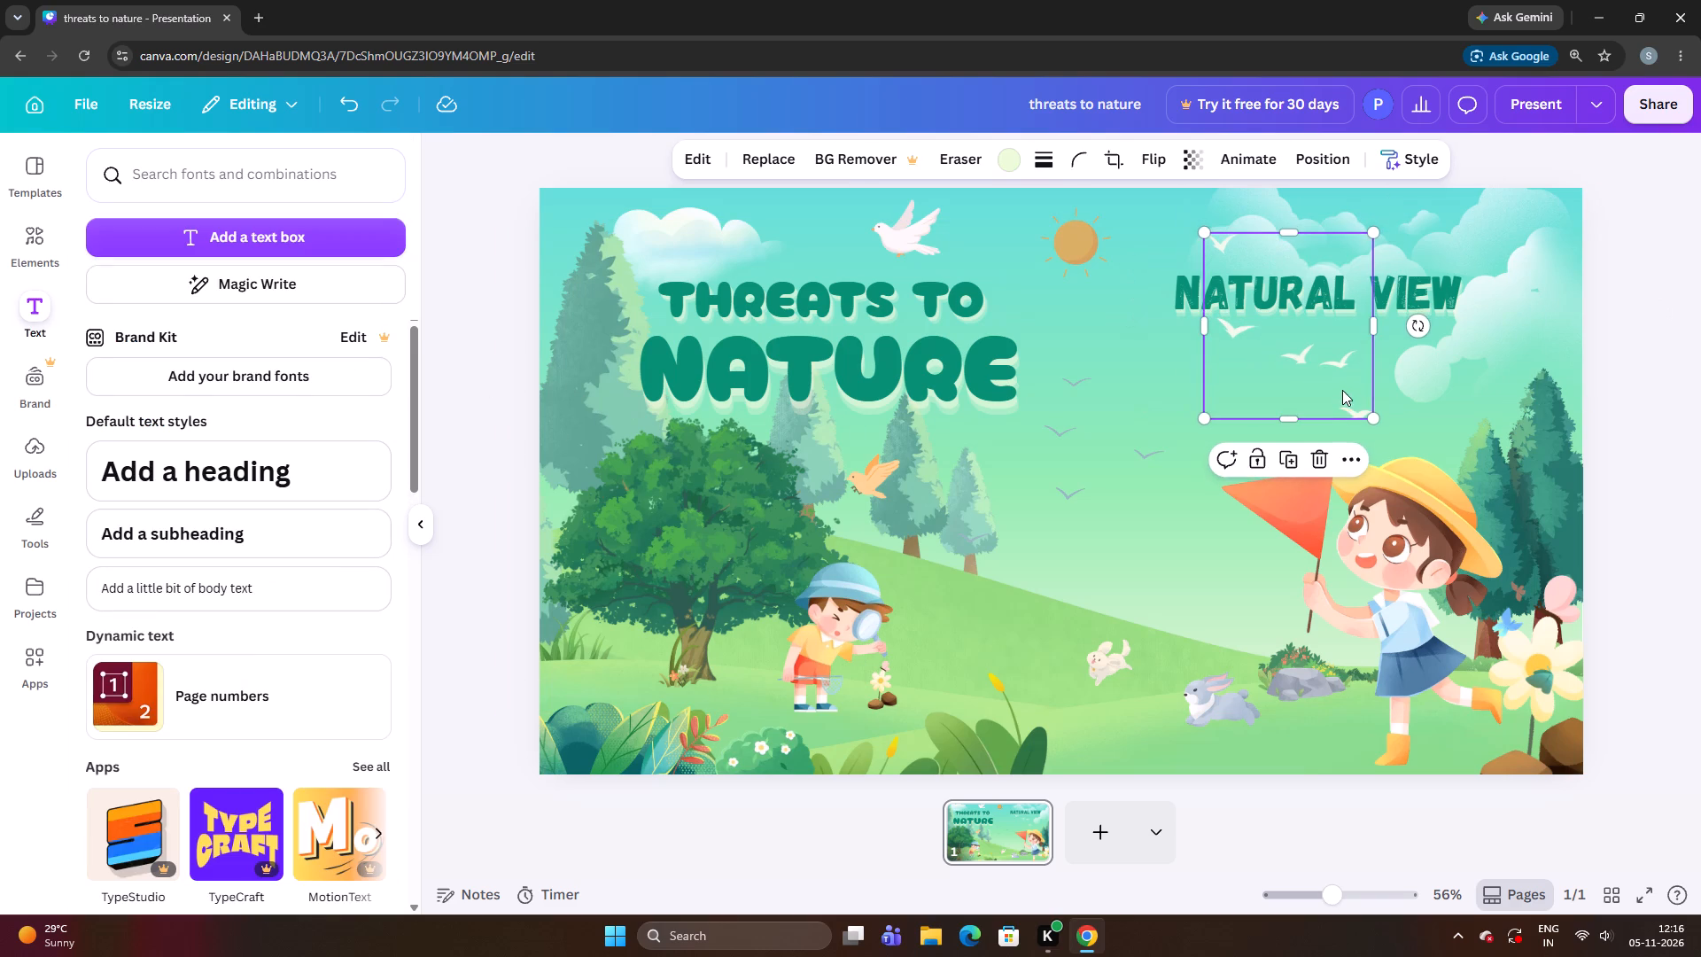
drag(1339, 389, 1349, 412)
drag(1345, 401, 1339, 375)
drag(1332, 308, 1496, 248)
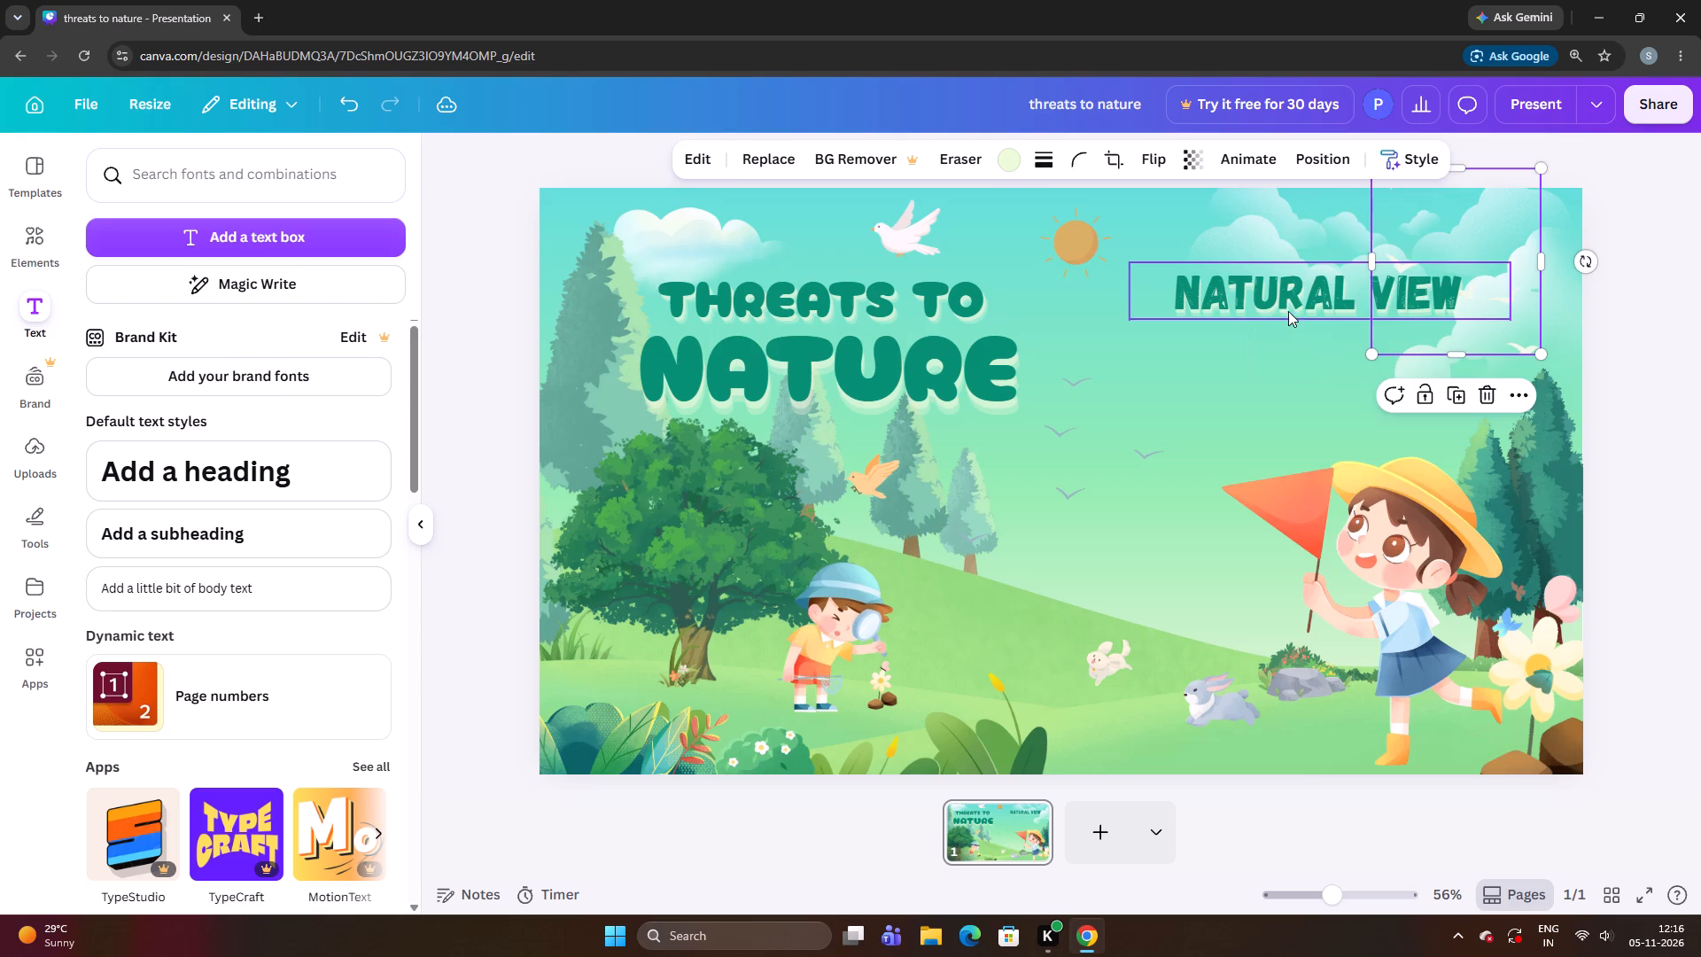
Narrow the "Natural view" text box to fit its words and reposition it in the sky above the girl.
drag(1288, 305, 1180, 424)
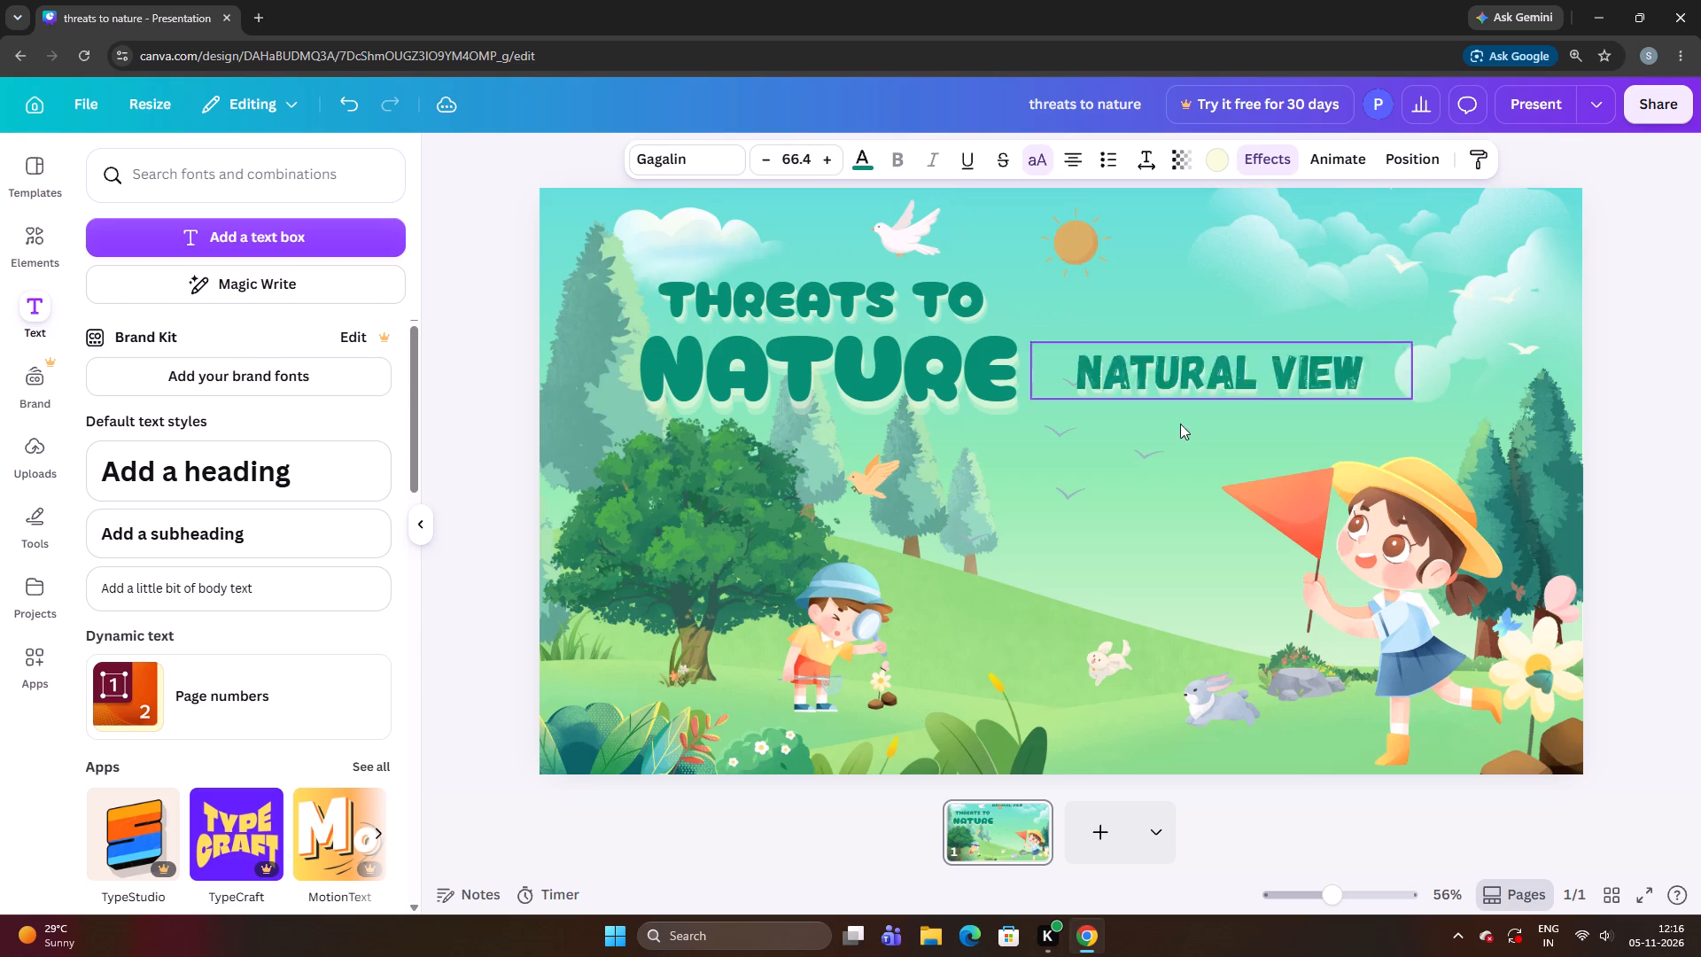
drag(1180, 424, 1232, 351)
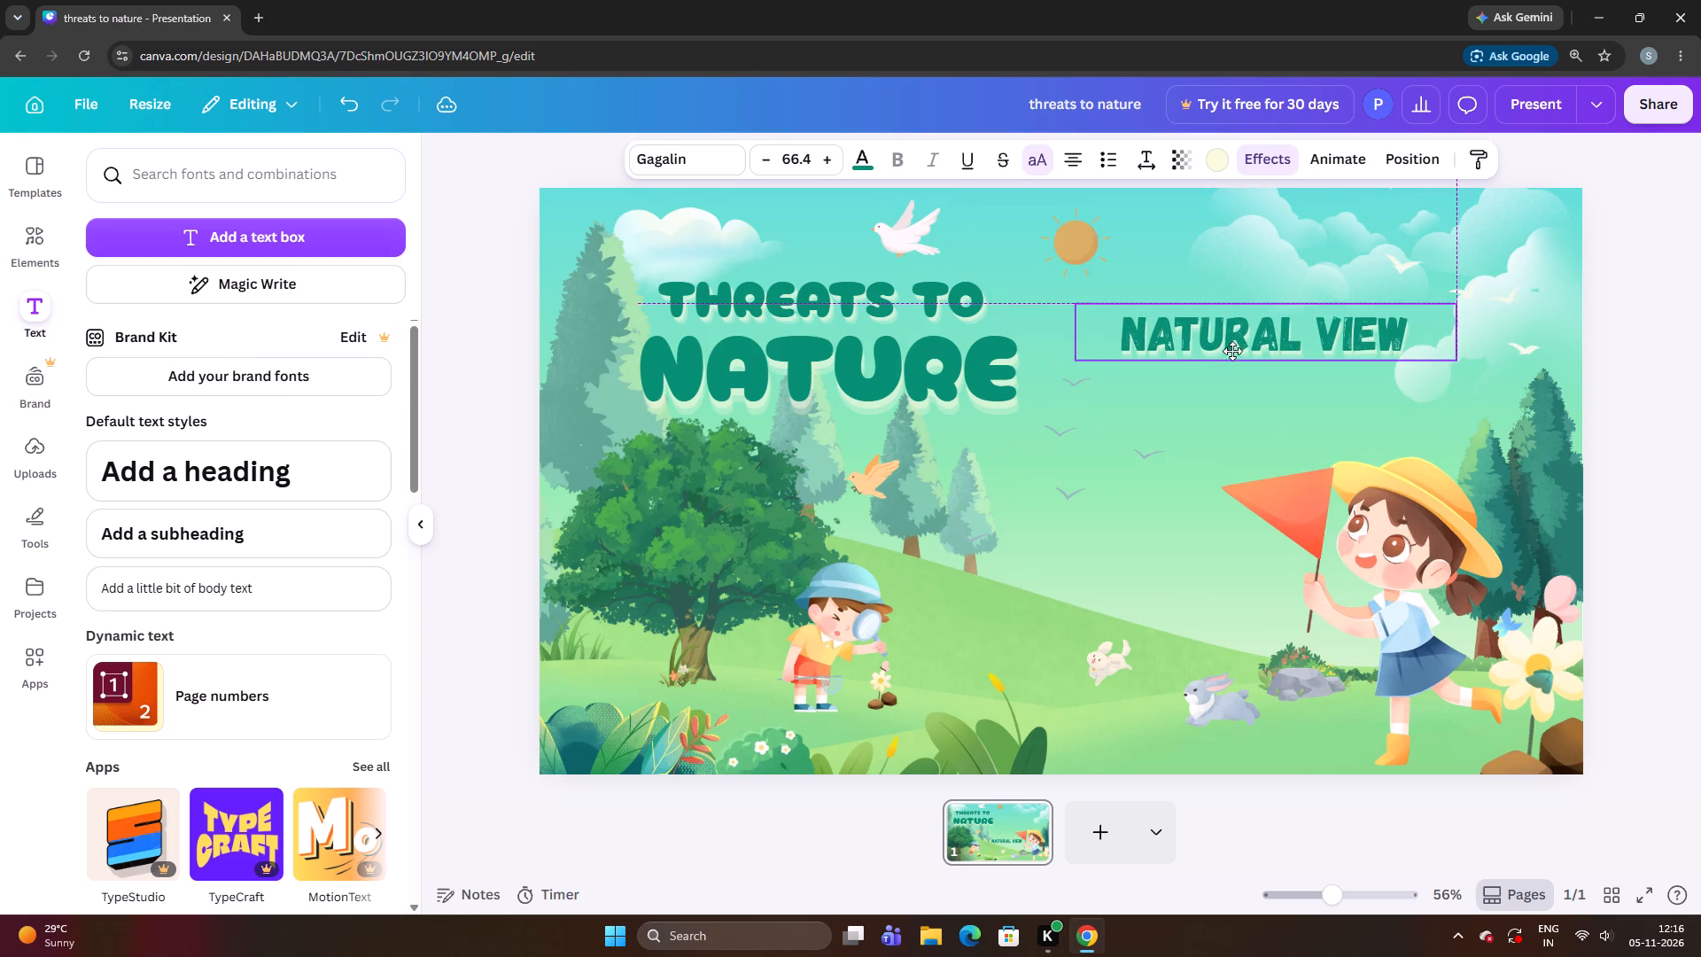
drag(1232, 351, 1243, 386)
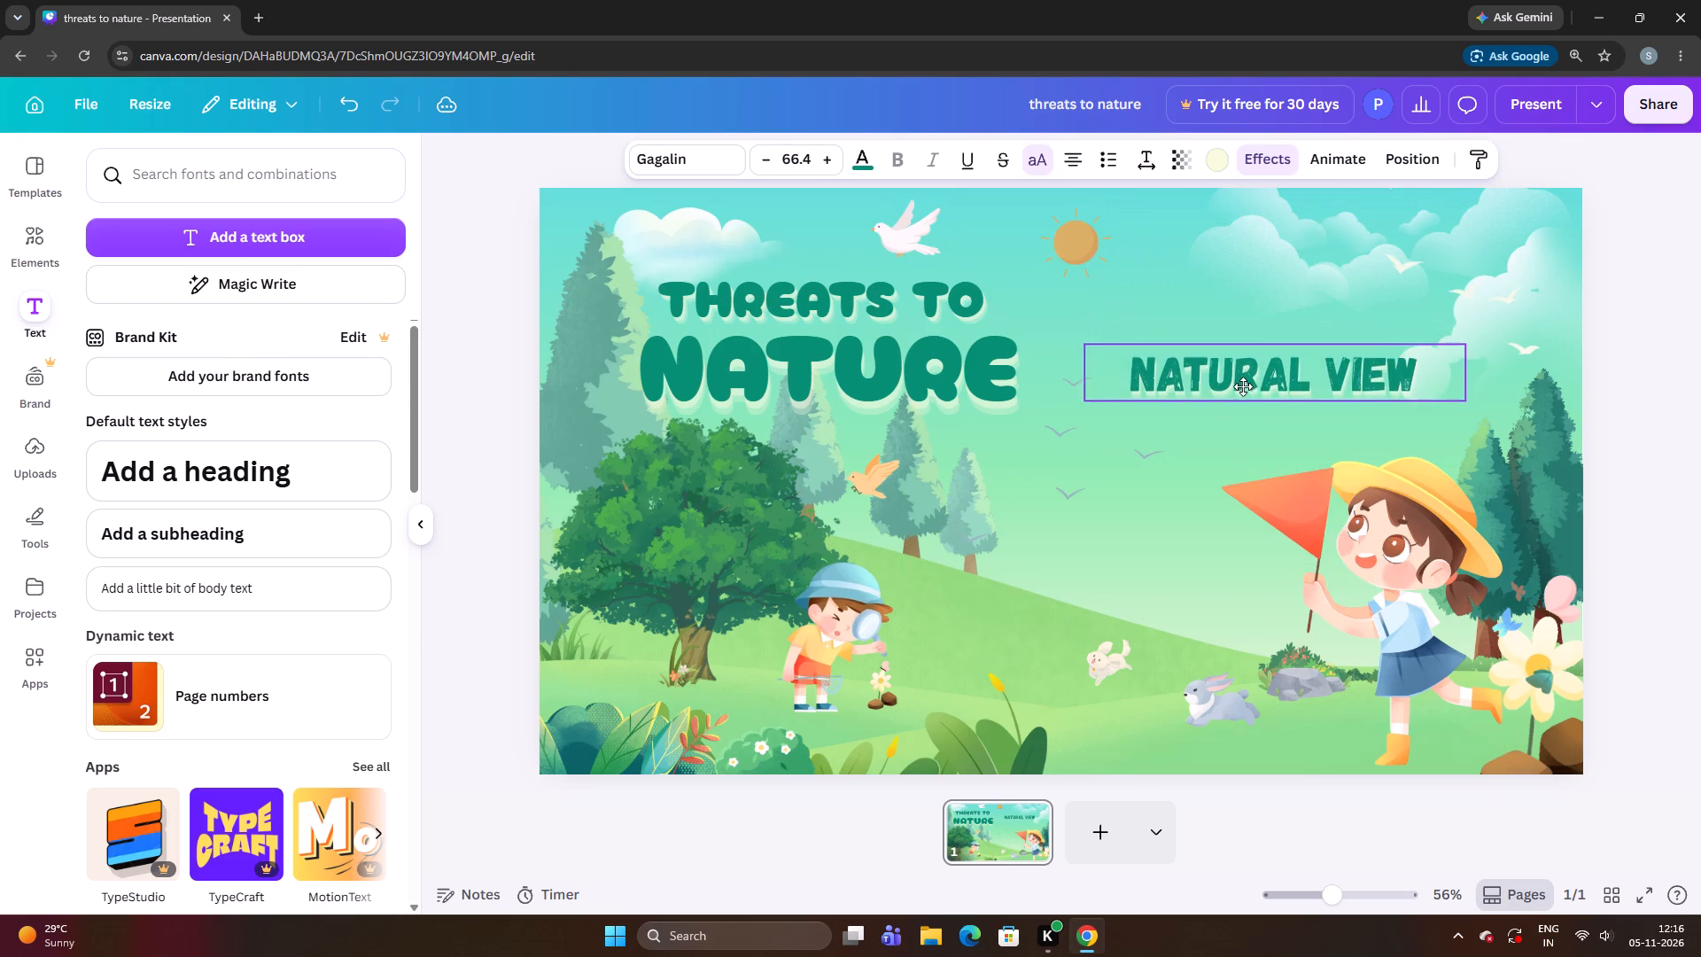
drag(1243, 386, 1242, 358)
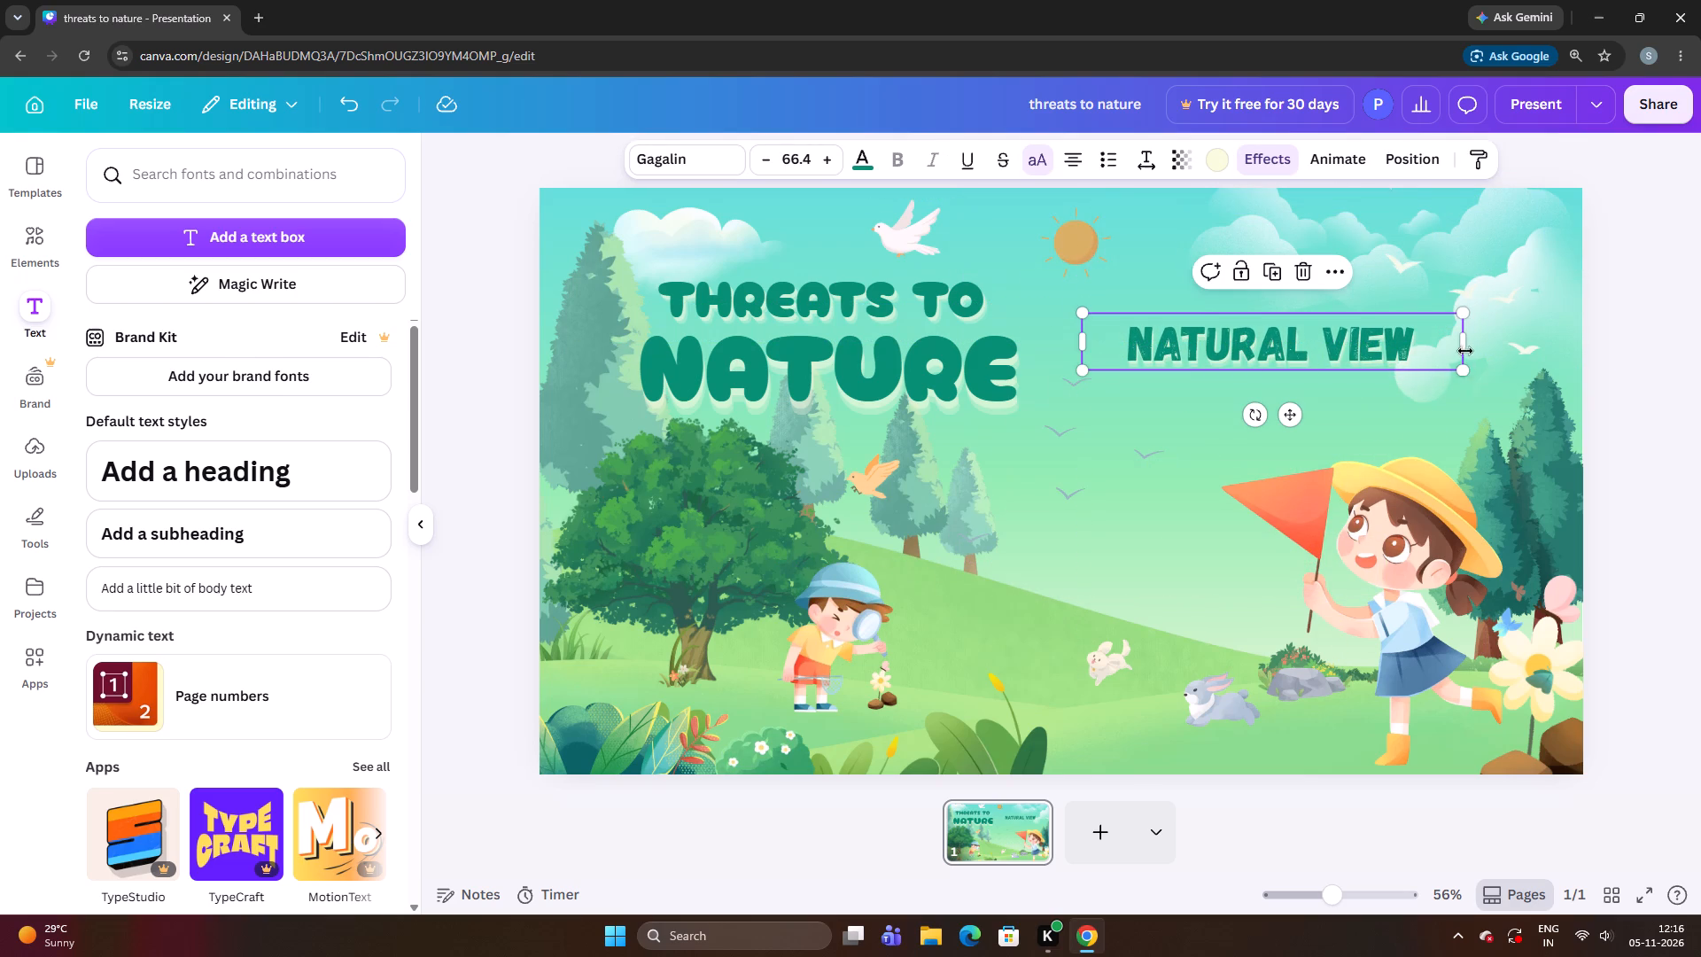
drag(1466, 340, 1386, 358)
drag(1263, 350, 1332, 317)
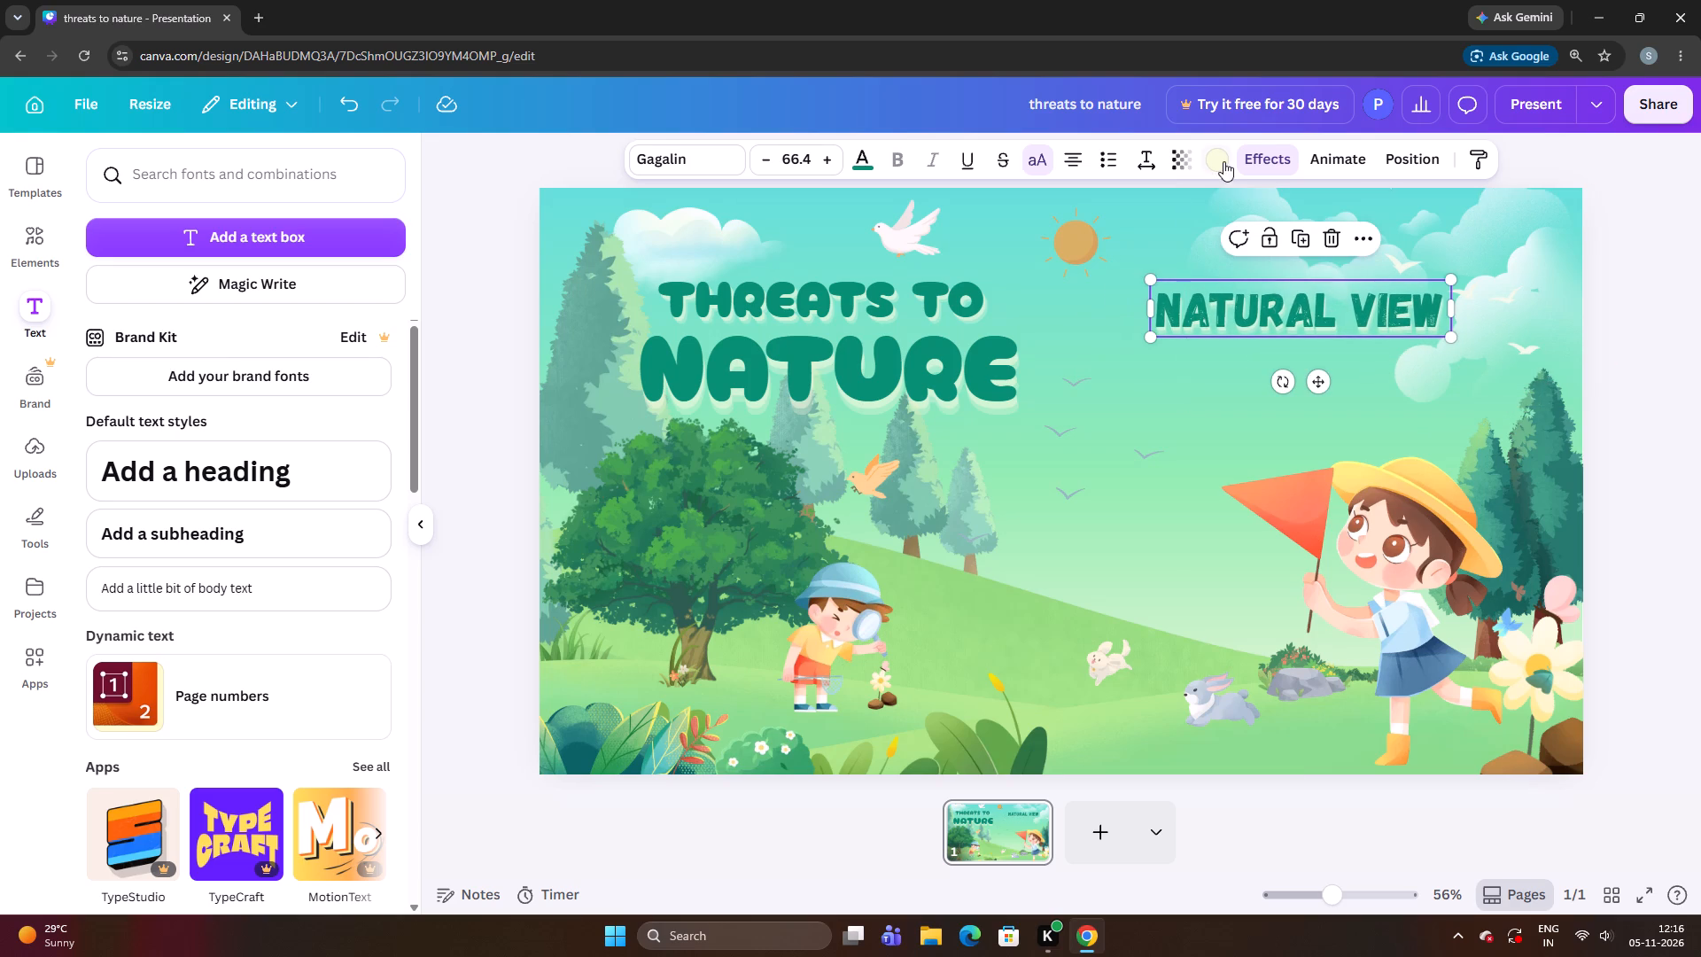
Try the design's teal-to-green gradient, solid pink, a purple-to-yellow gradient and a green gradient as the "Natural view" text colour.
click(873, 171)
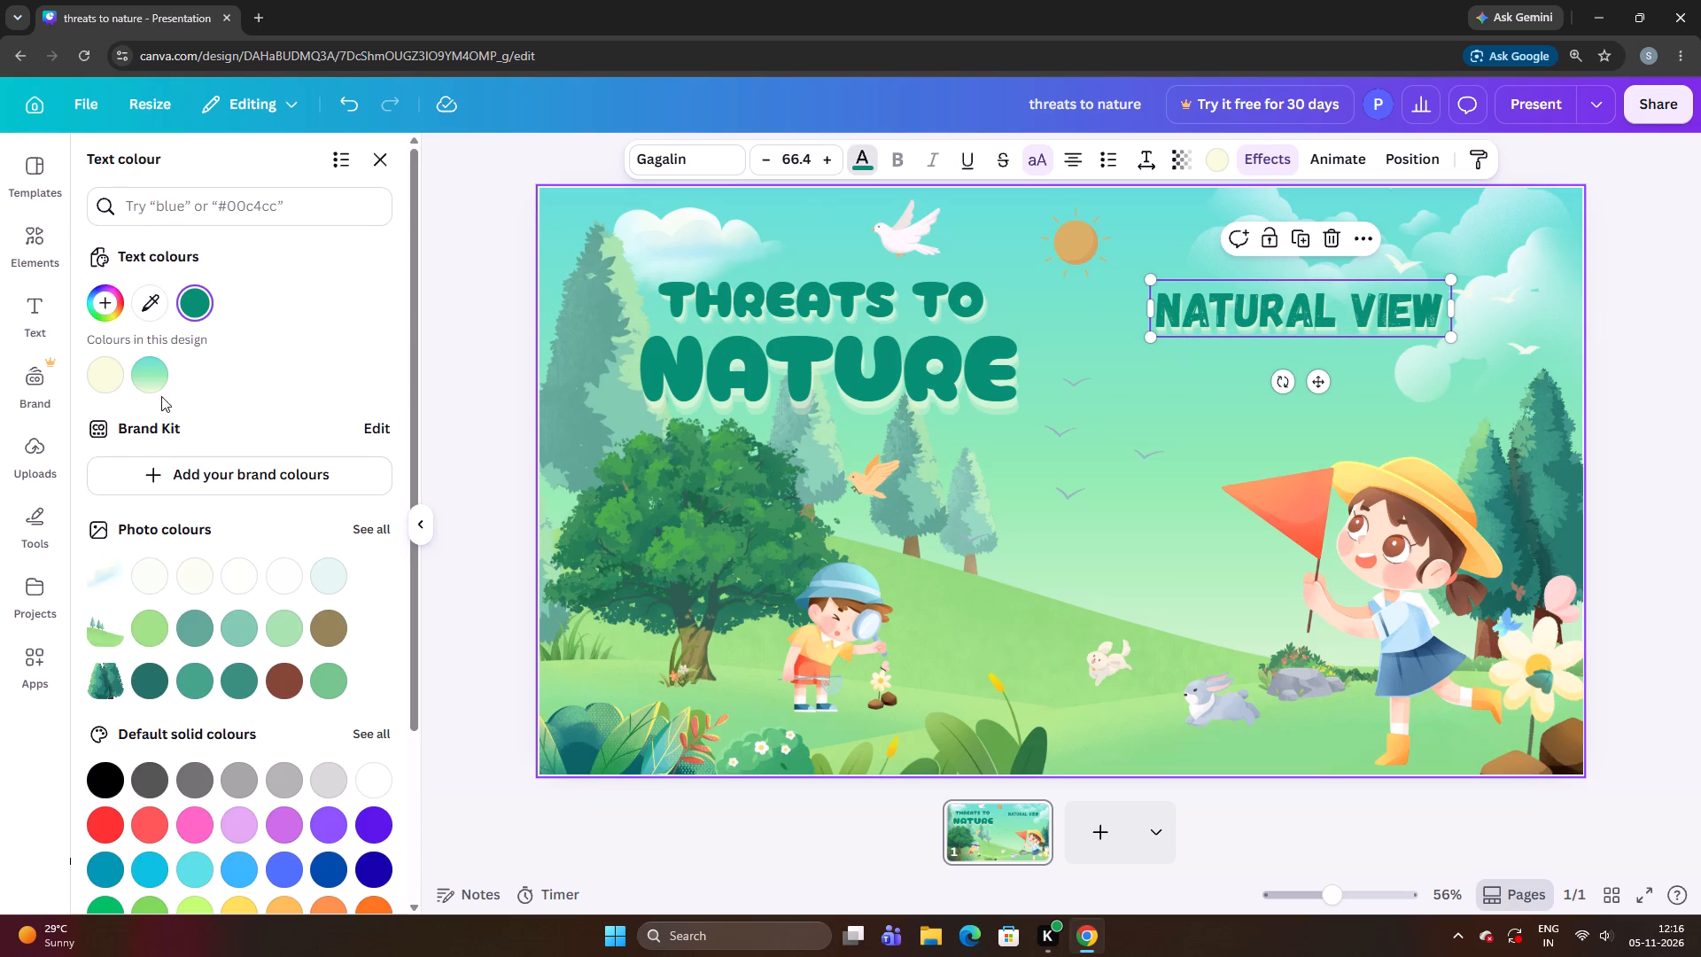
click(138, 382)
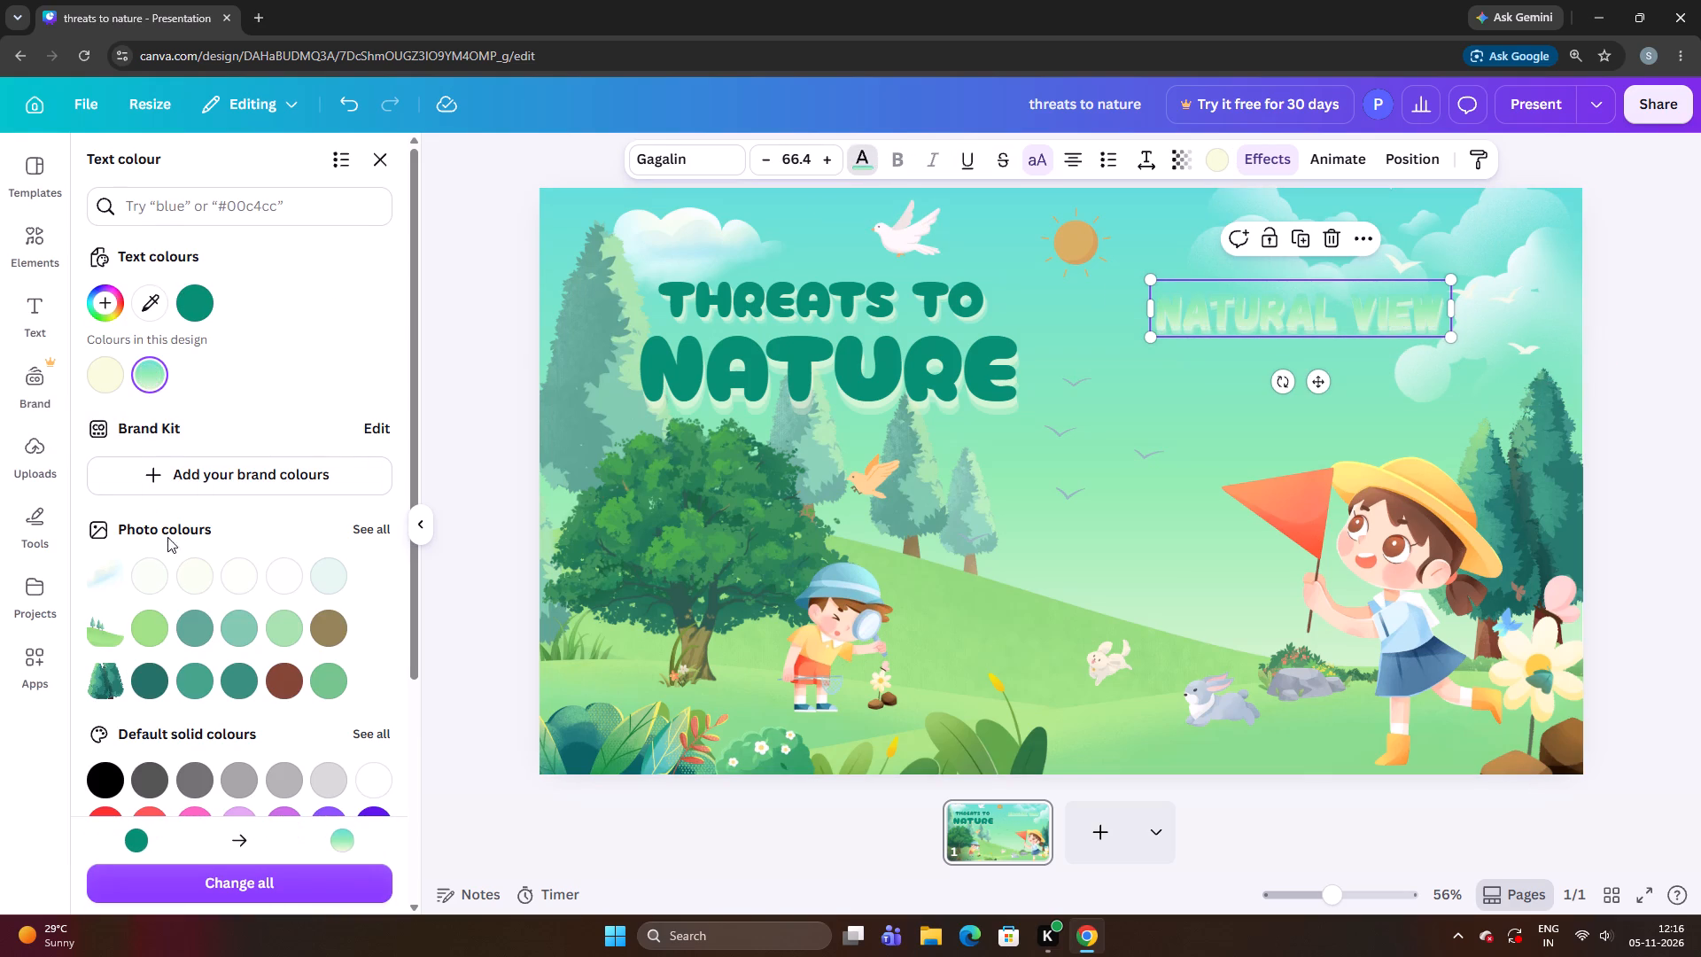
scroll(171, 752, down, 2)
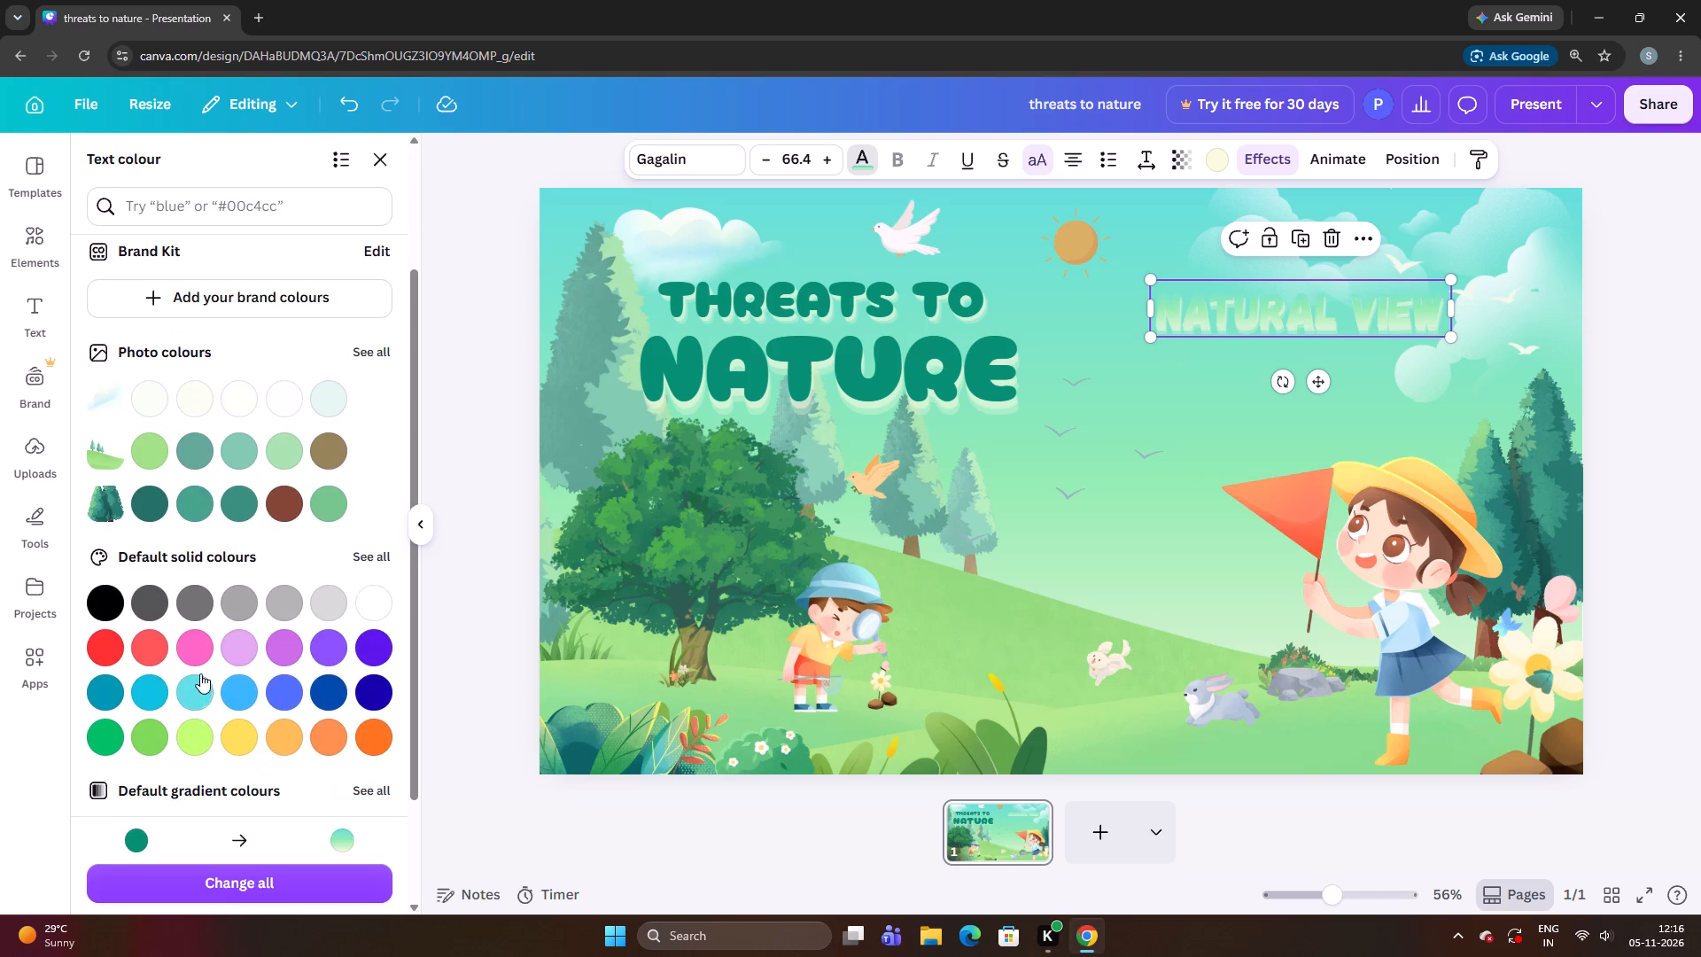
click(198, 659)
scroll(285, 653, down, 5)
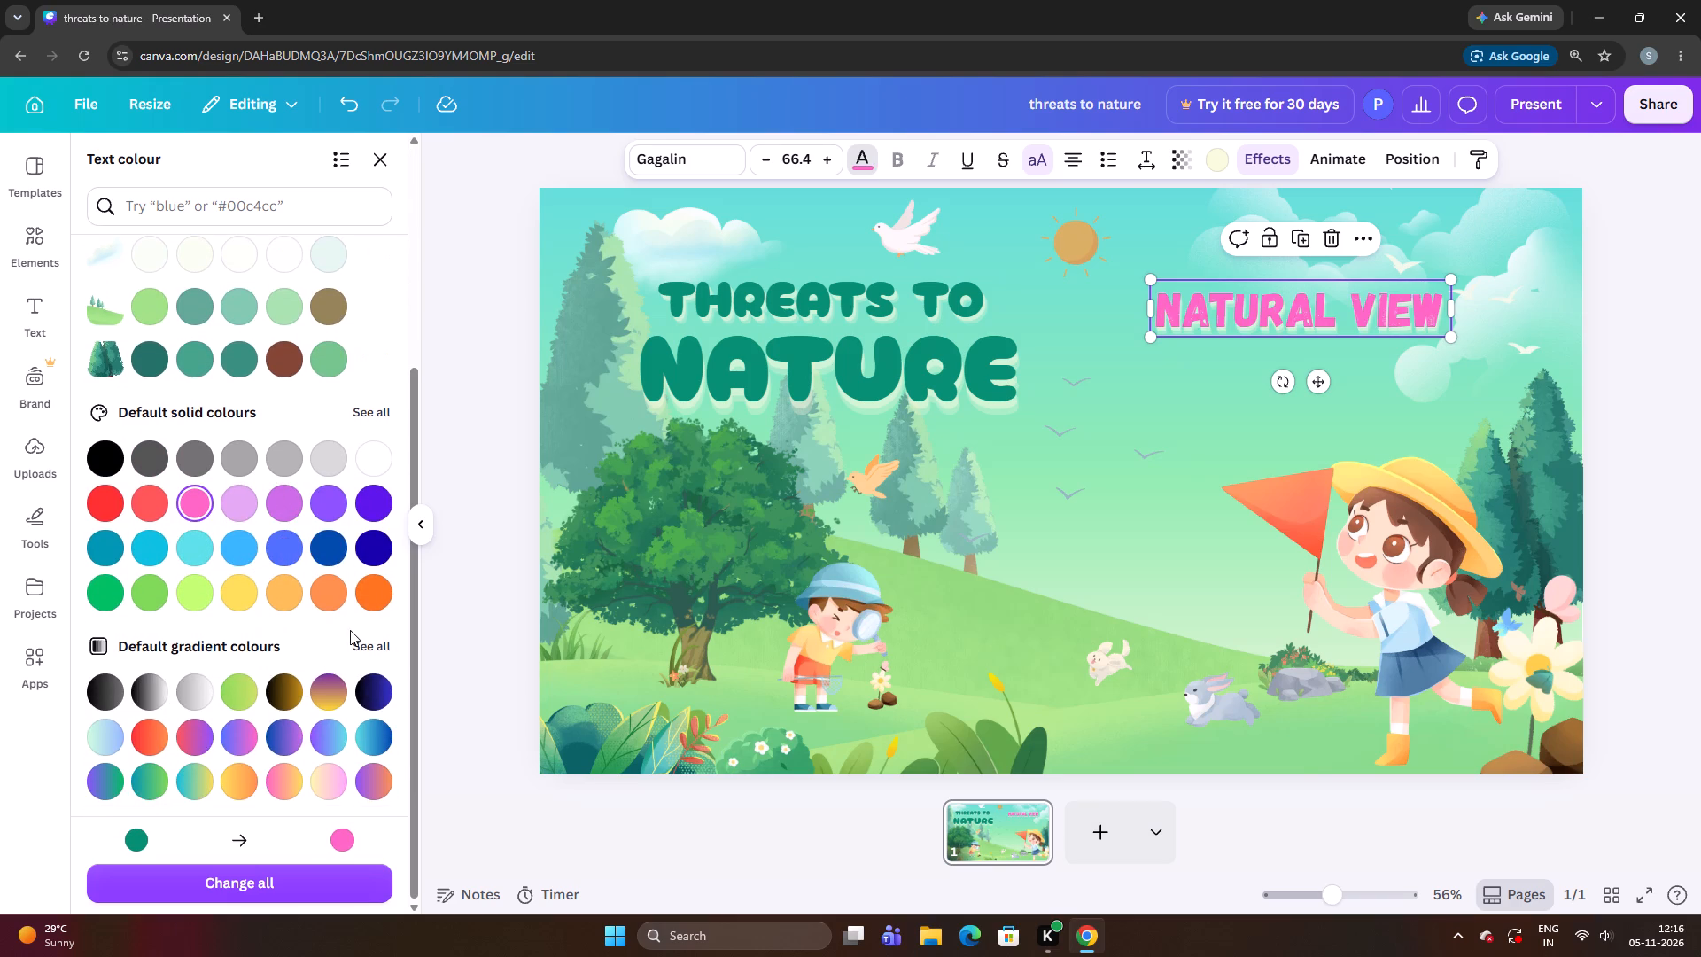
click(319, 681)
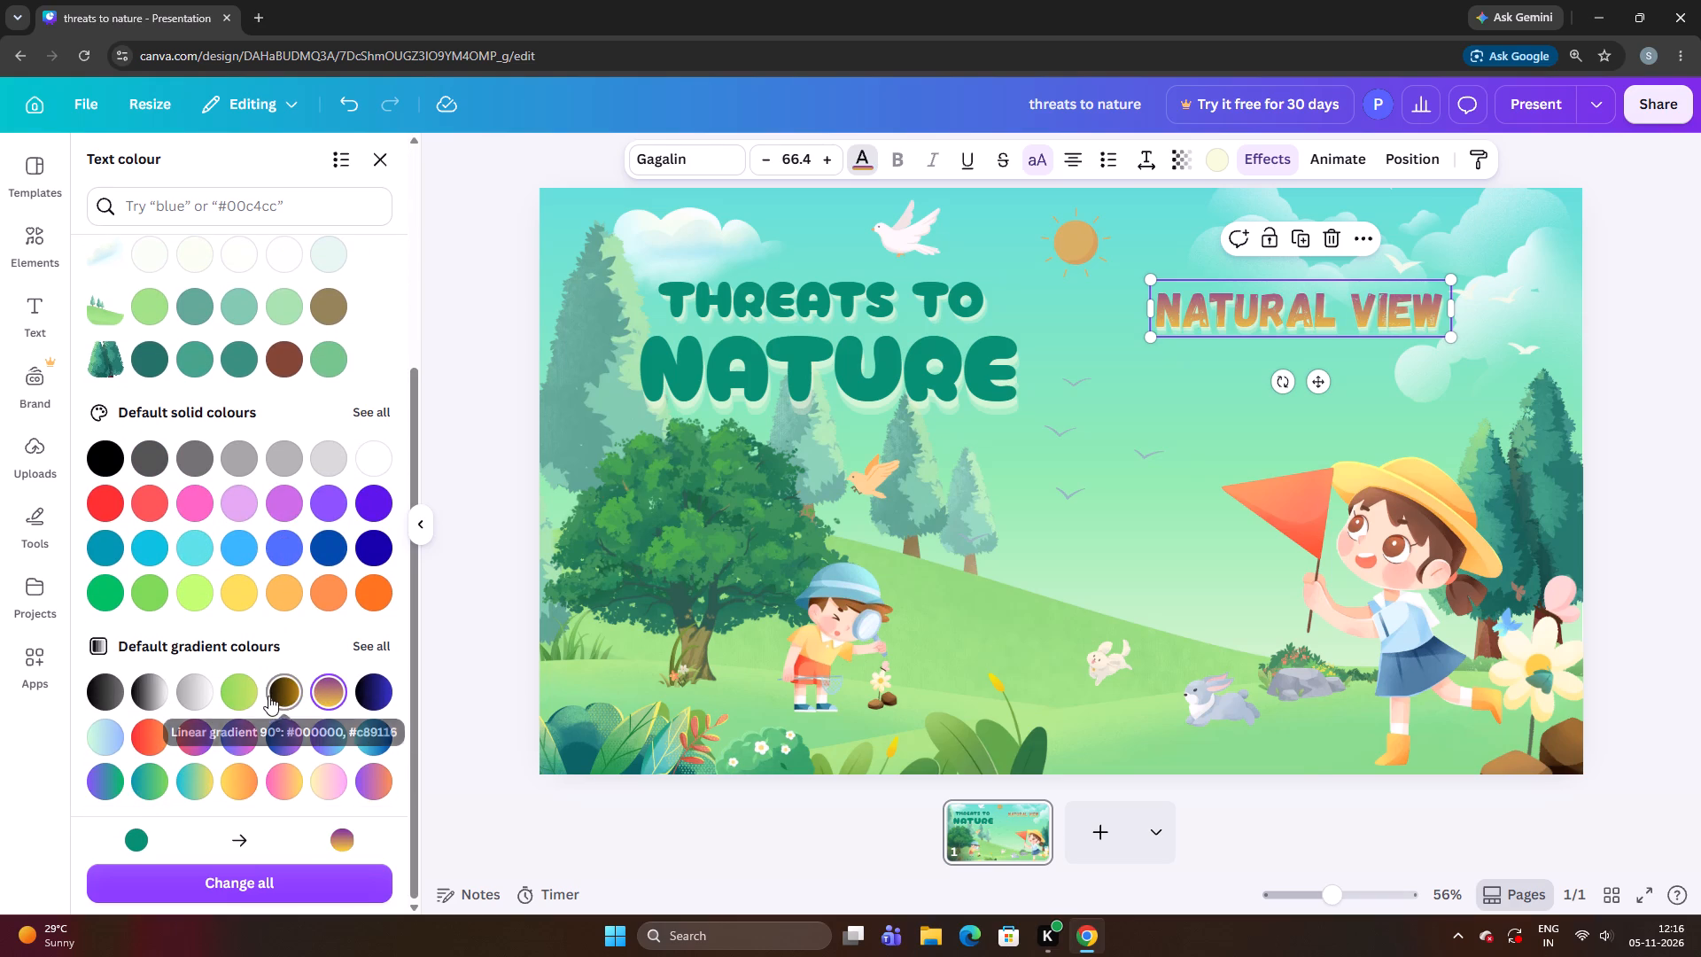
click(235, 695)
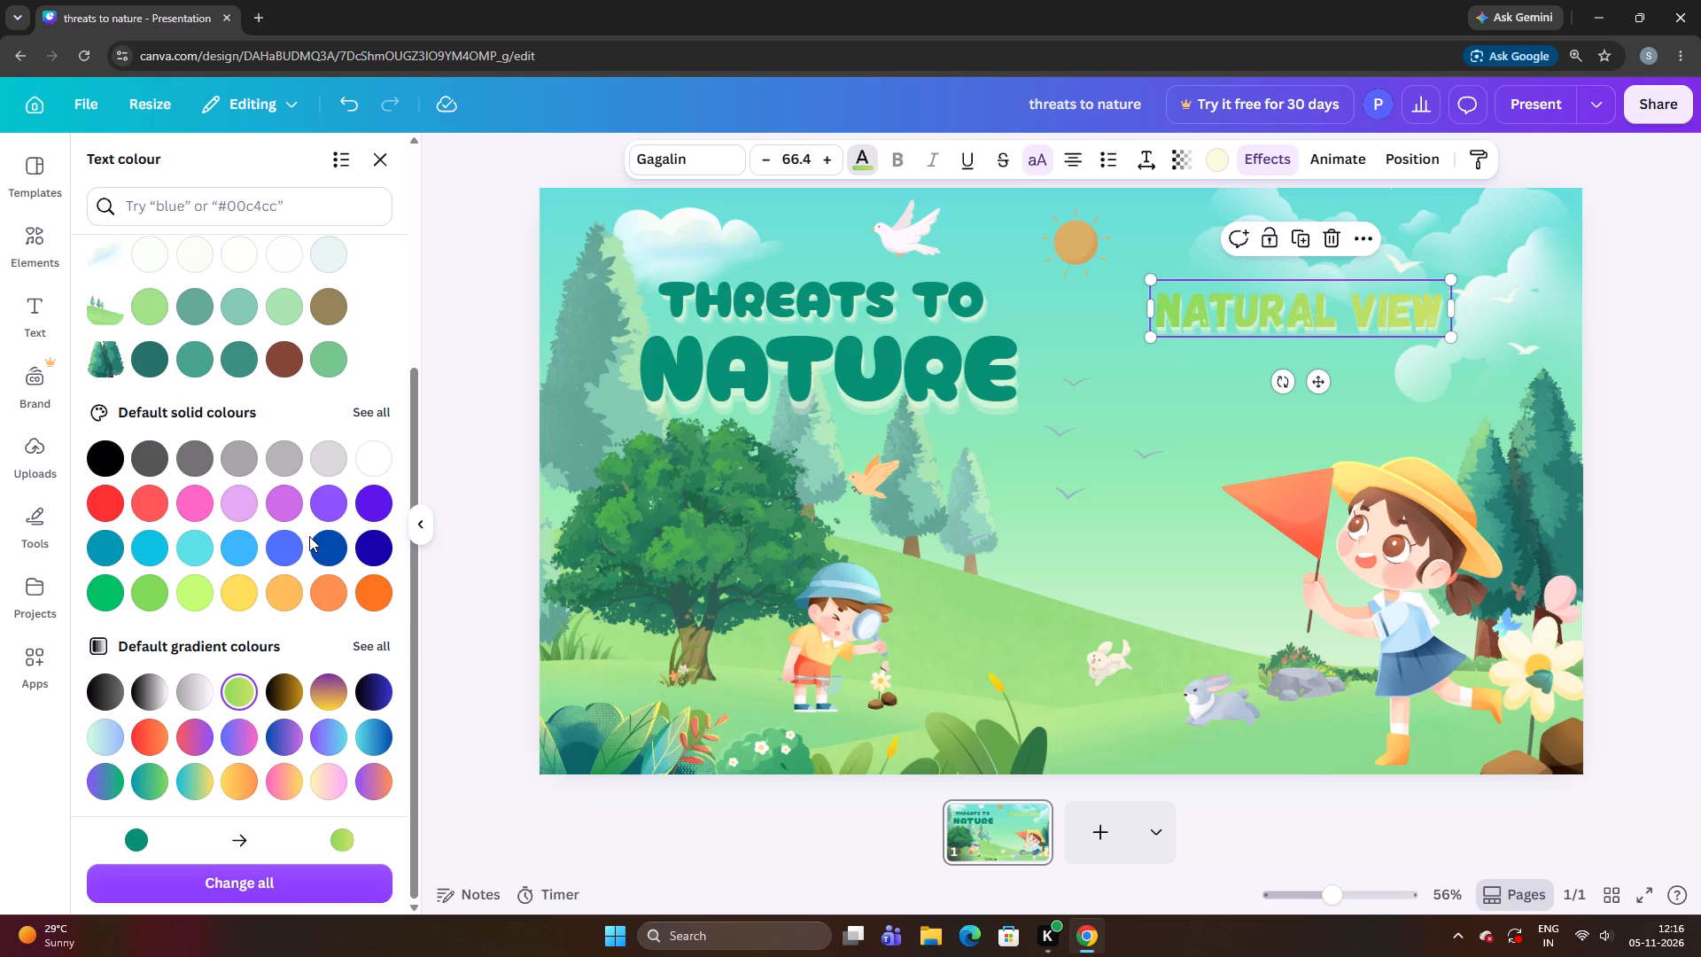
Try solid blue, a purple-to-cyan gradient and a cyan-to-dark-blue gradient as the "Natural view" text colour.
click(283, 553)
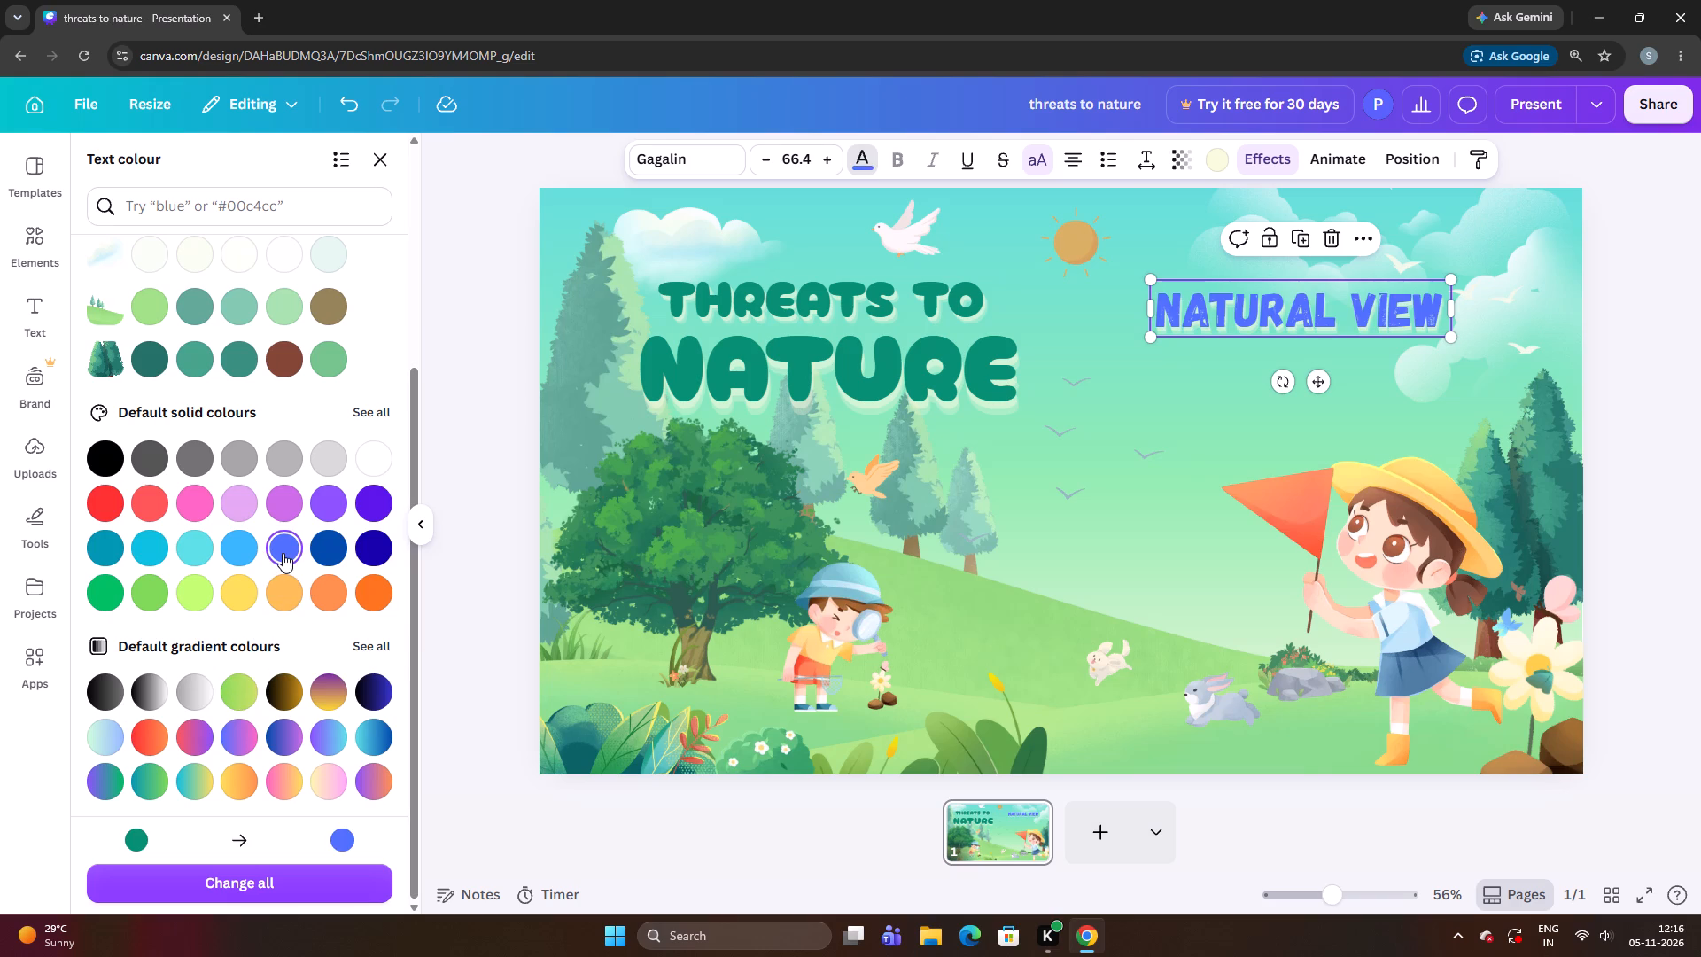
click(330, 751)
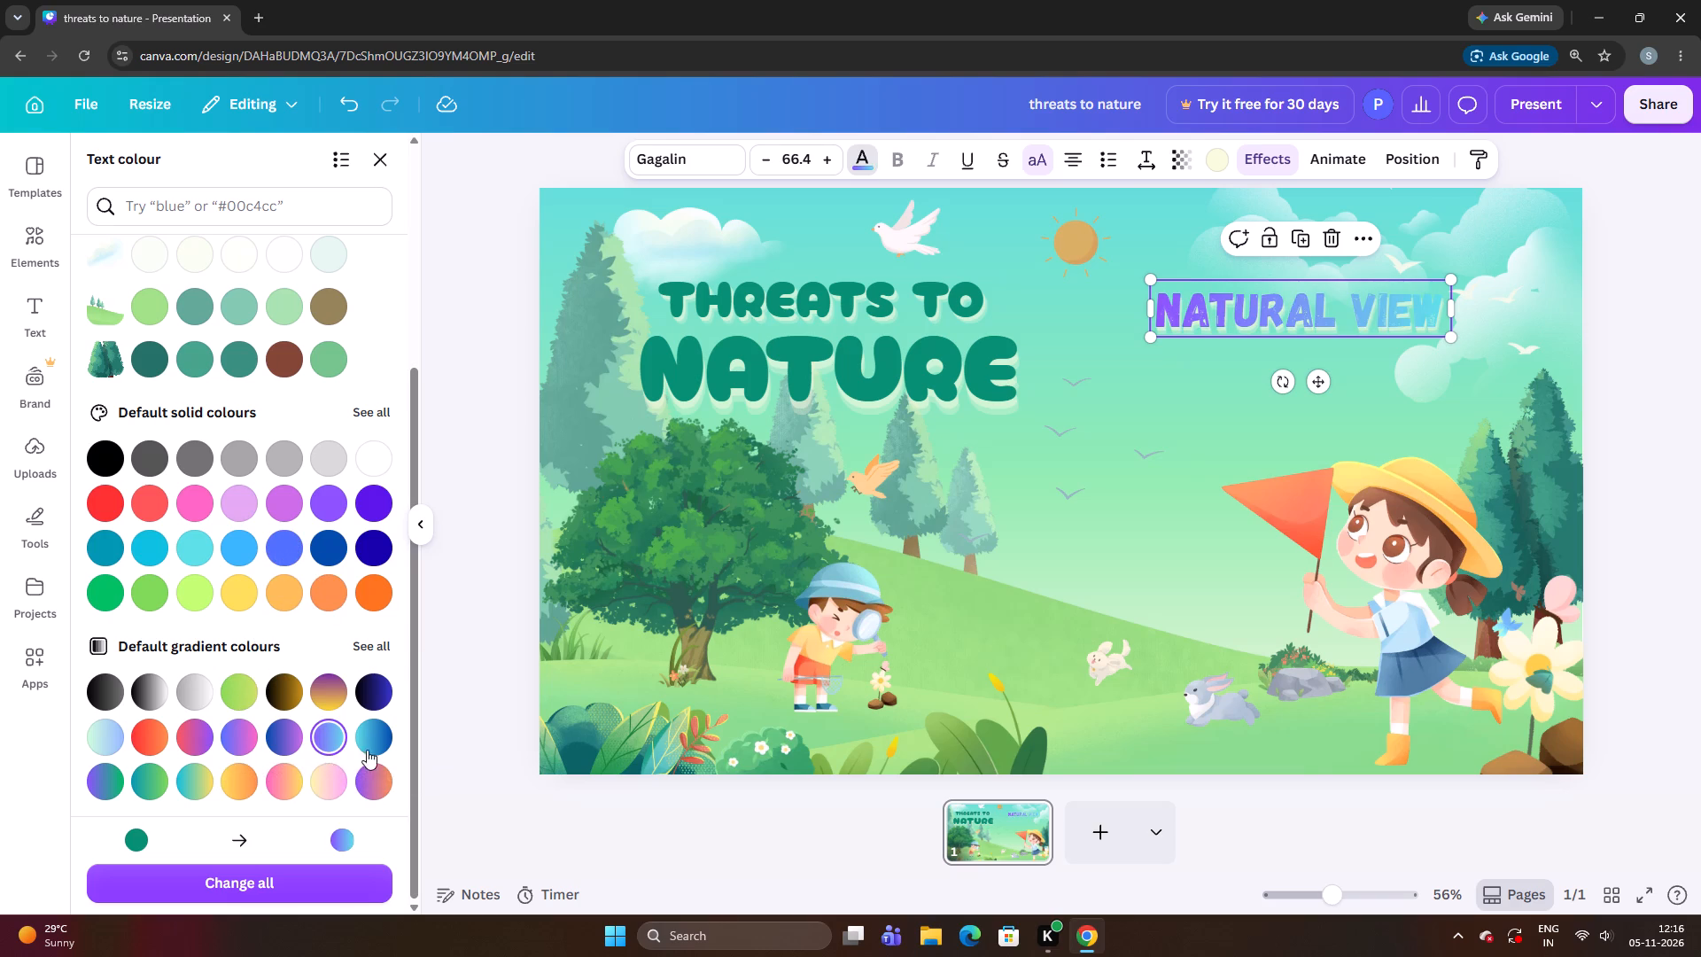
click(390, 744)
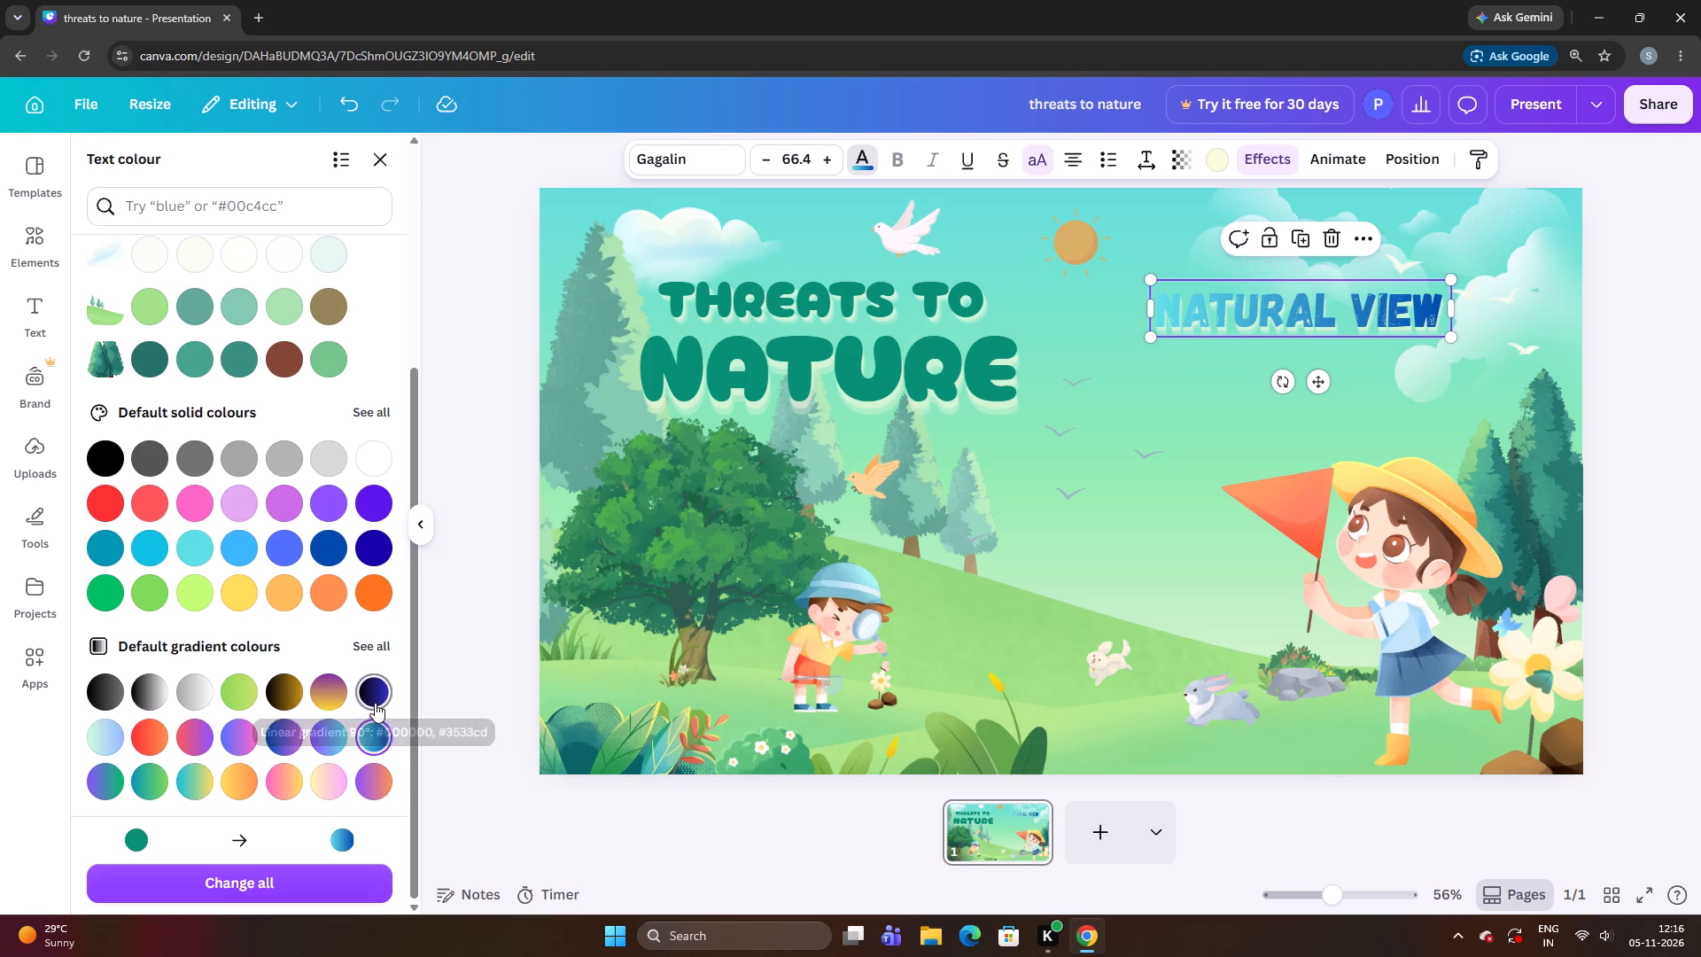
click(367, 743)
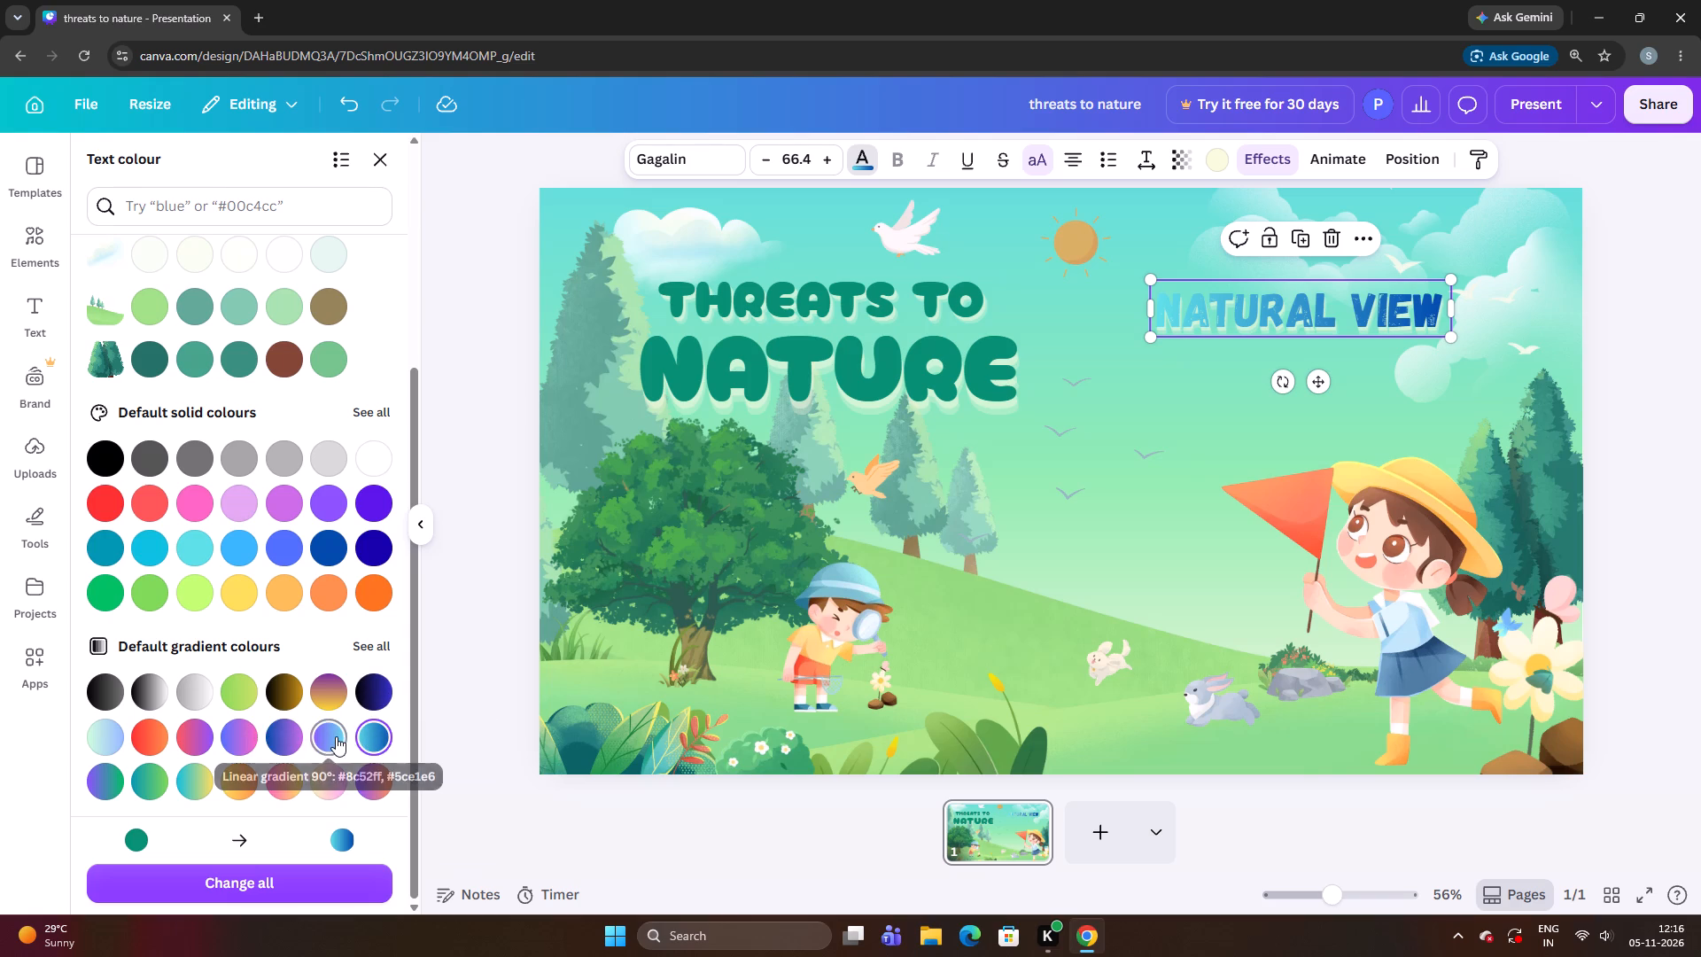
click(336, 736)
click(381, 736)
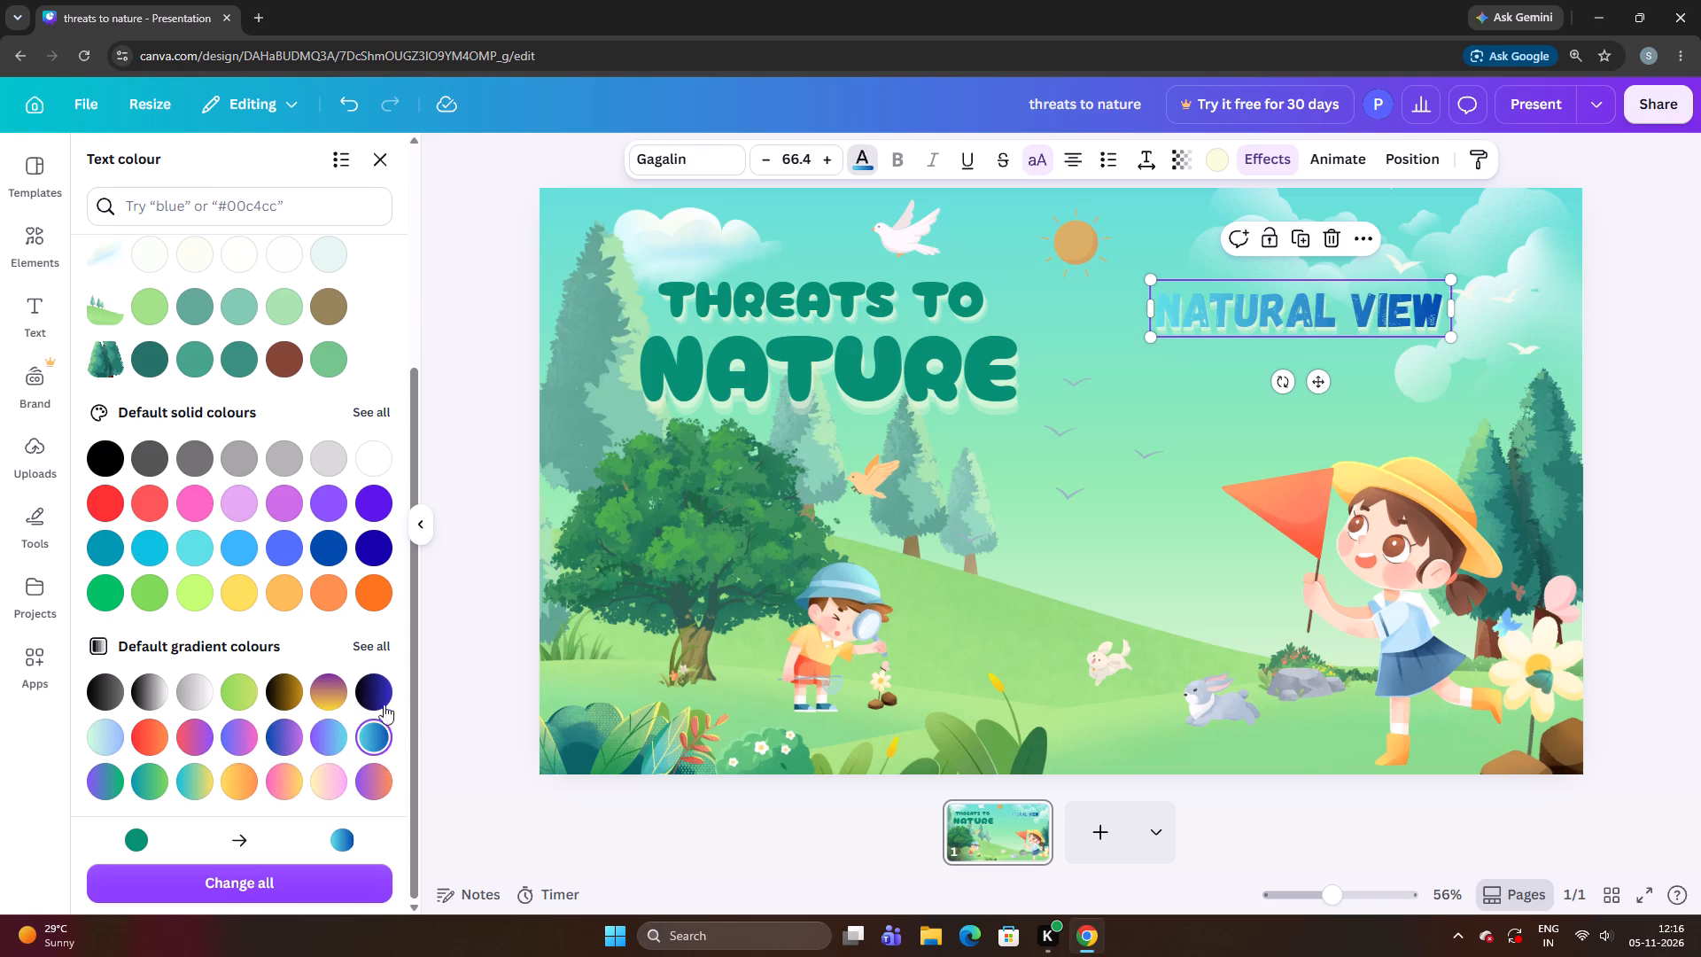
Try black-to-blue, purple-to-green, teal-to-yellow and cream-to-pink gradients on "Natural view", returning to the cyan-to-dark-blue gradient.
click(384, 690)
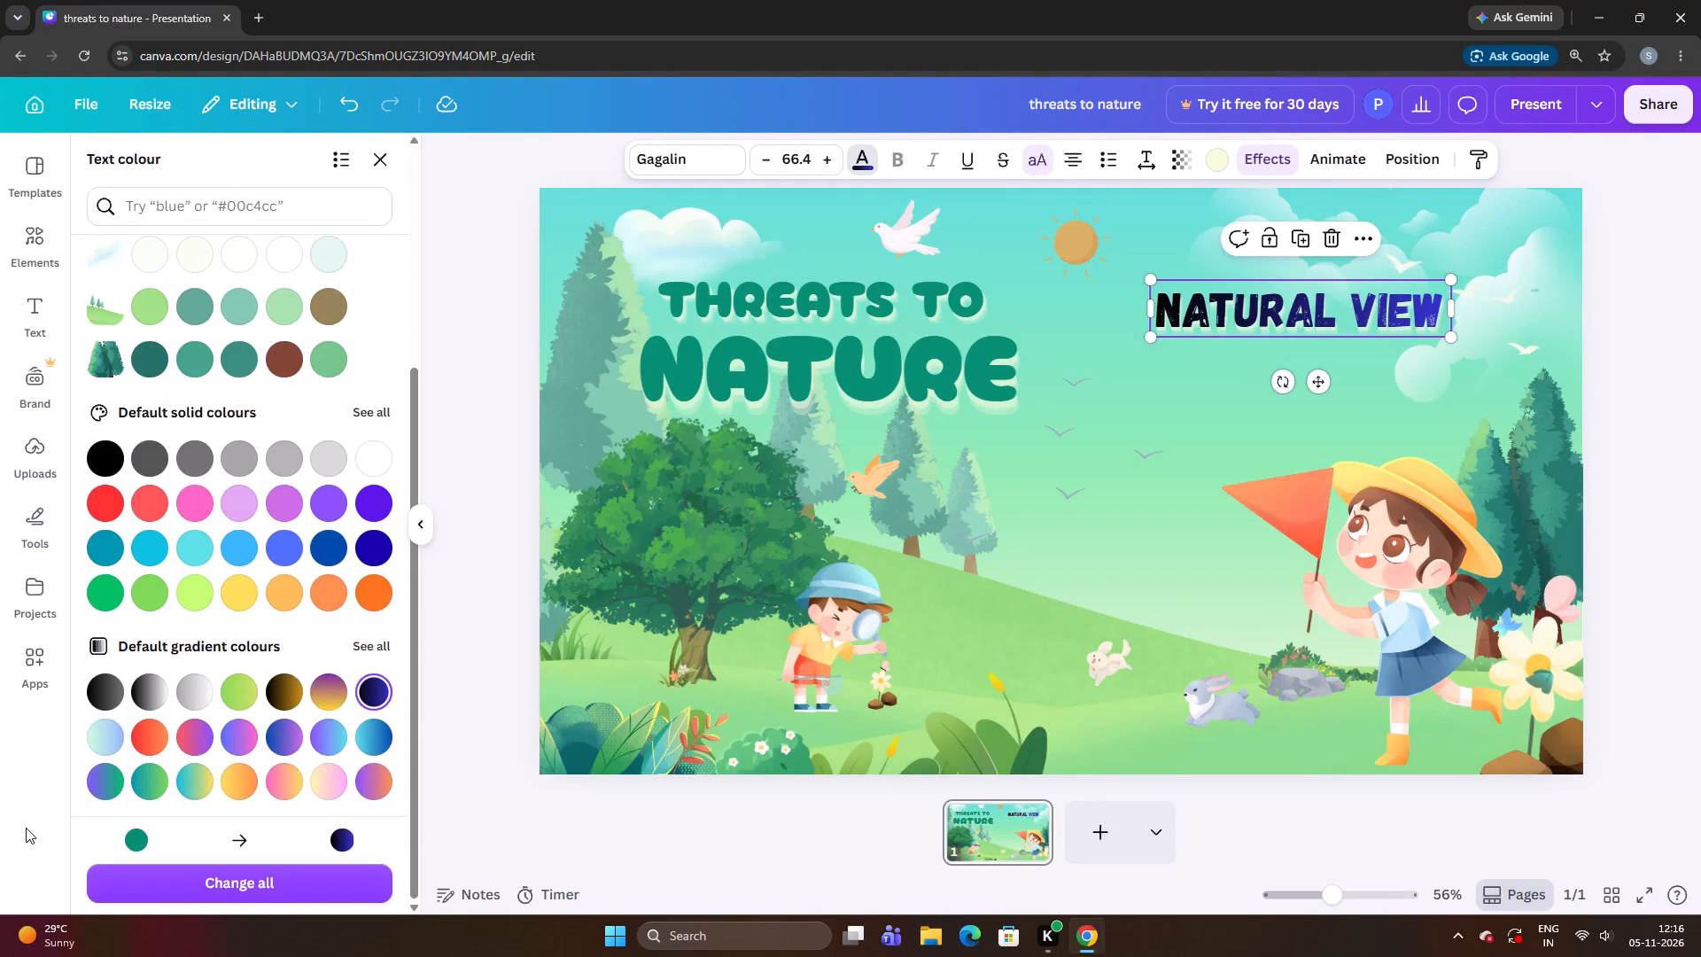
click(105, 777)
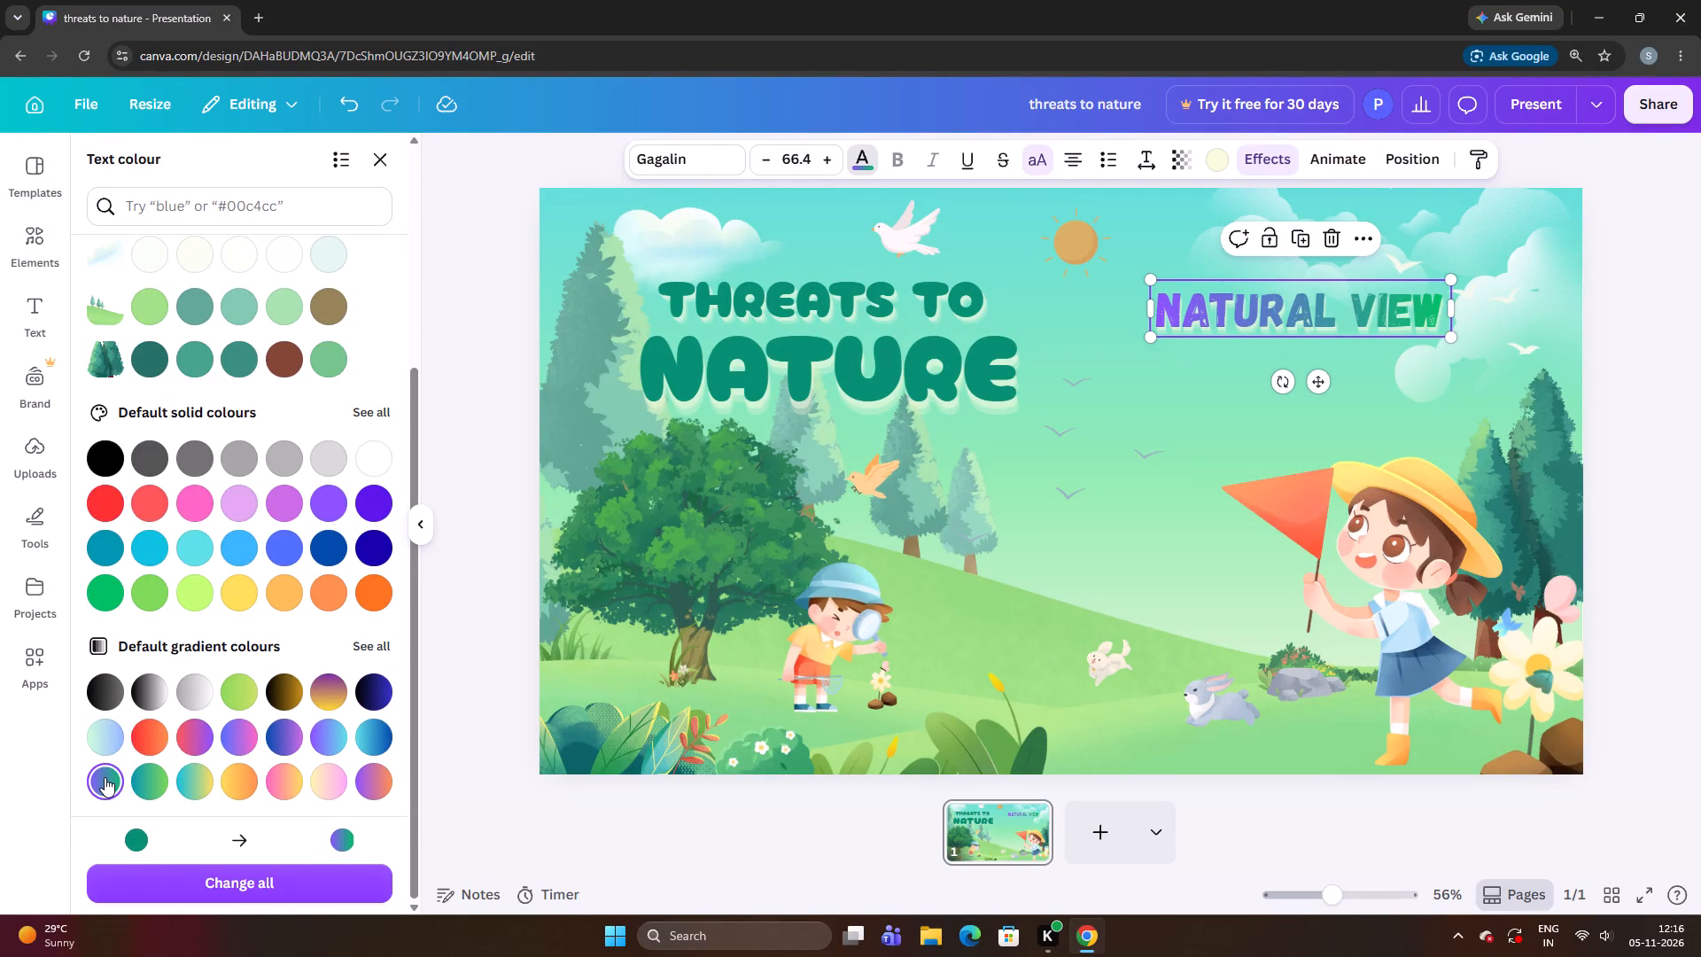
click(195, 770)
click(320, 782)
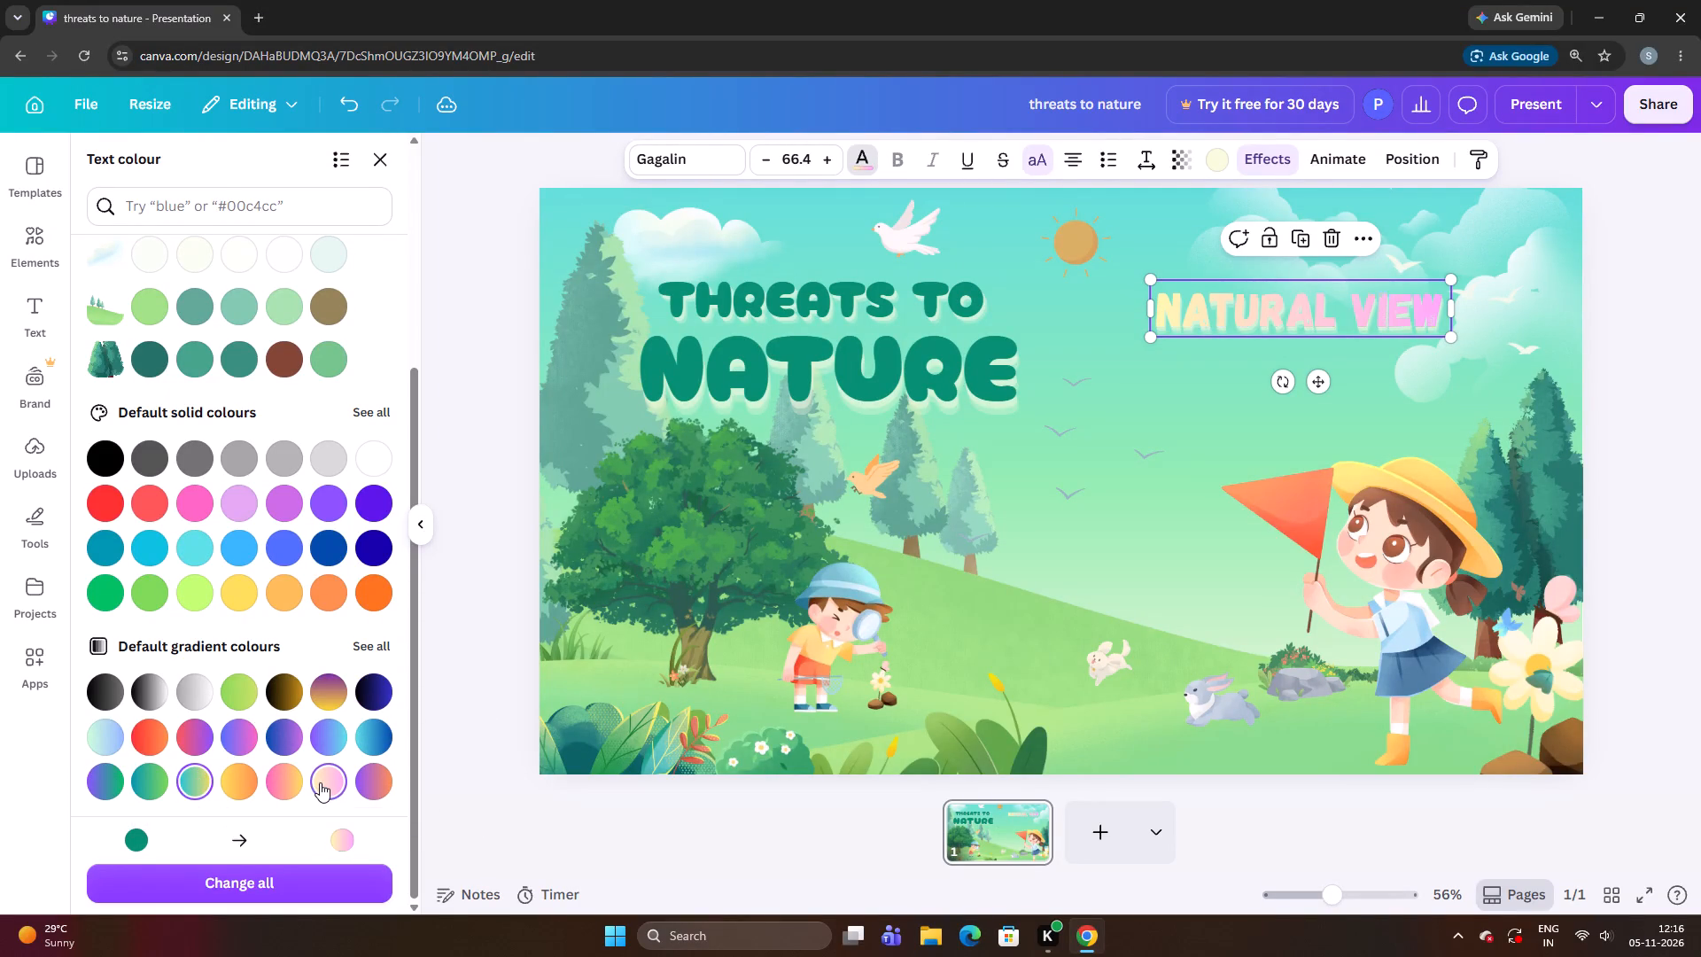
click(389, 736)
Try vertical teal gradients from the full gradient collection on "Natural view", ending with the periwinkle-to-navy one.
scroll(344, 740, down, 3)
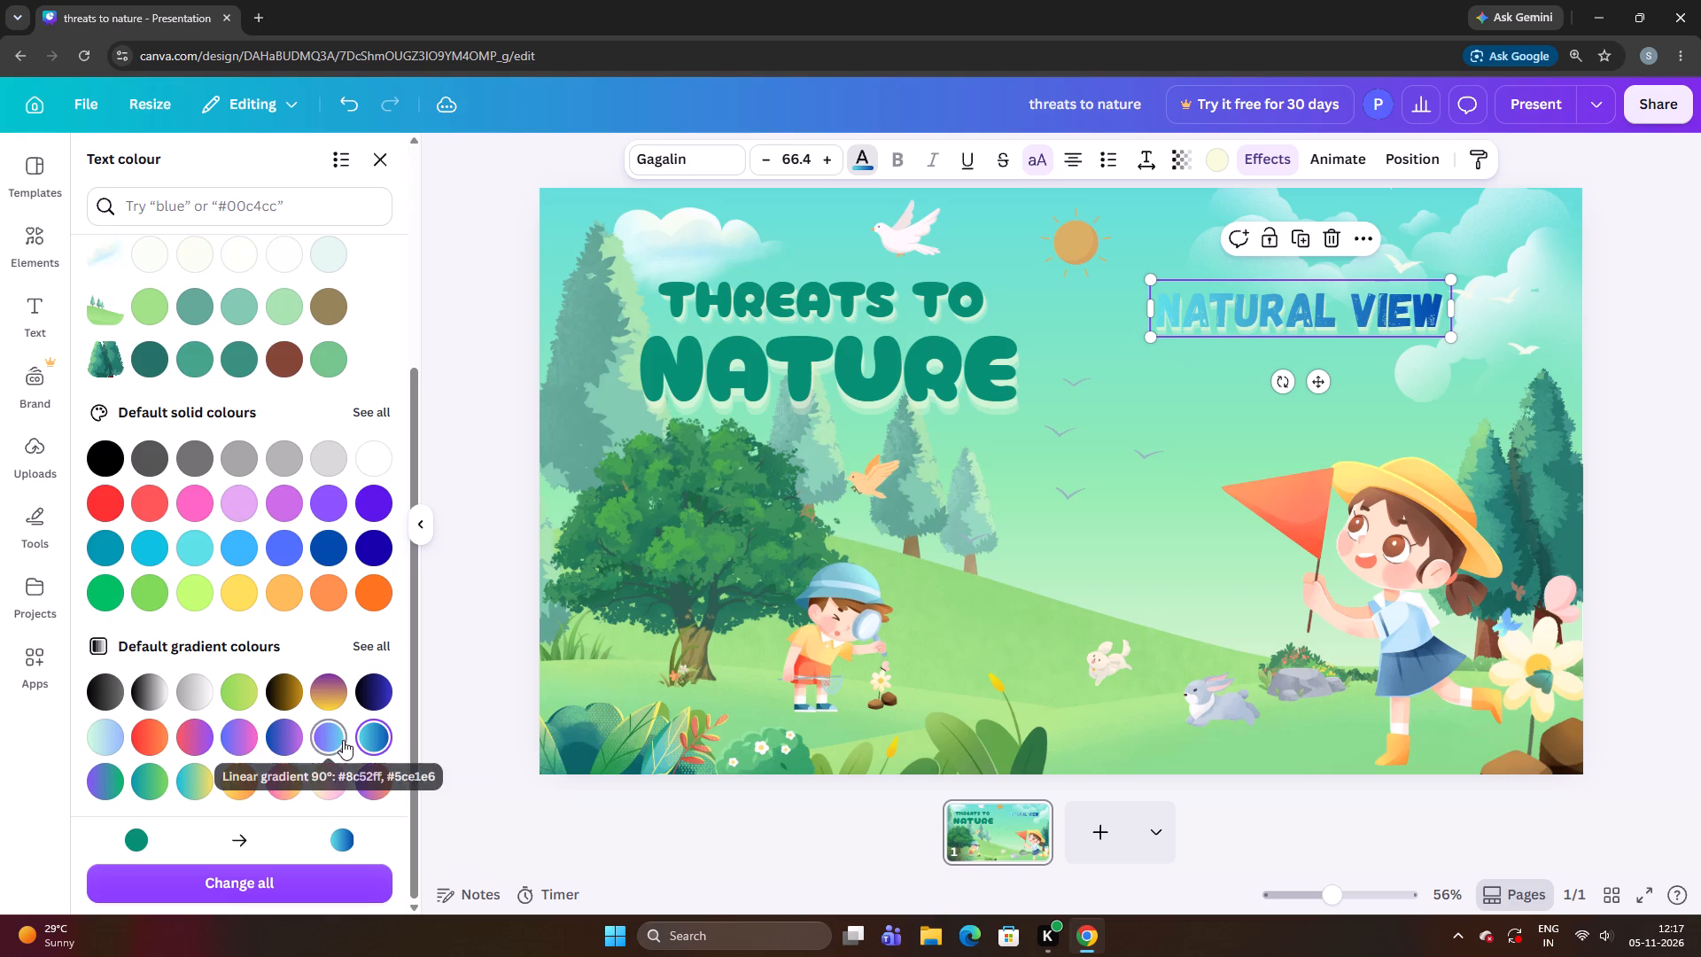
scroll(343, 740, down, 1)
scroll(255, 772, down, 4)
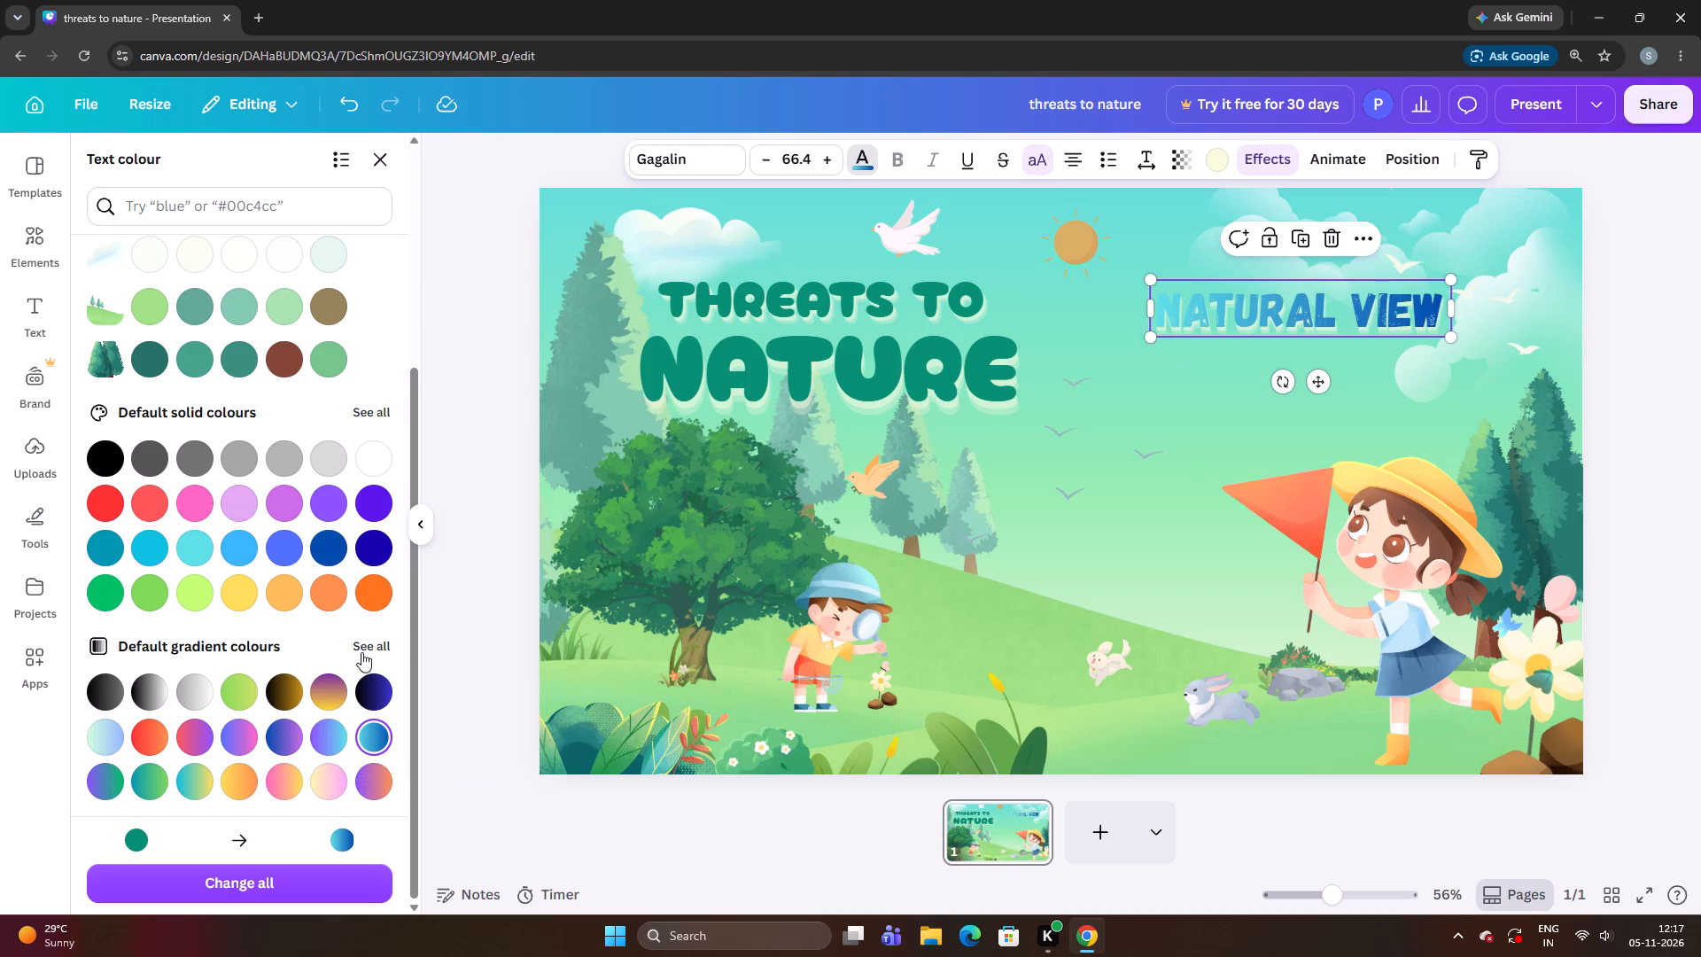
click(368, 643)
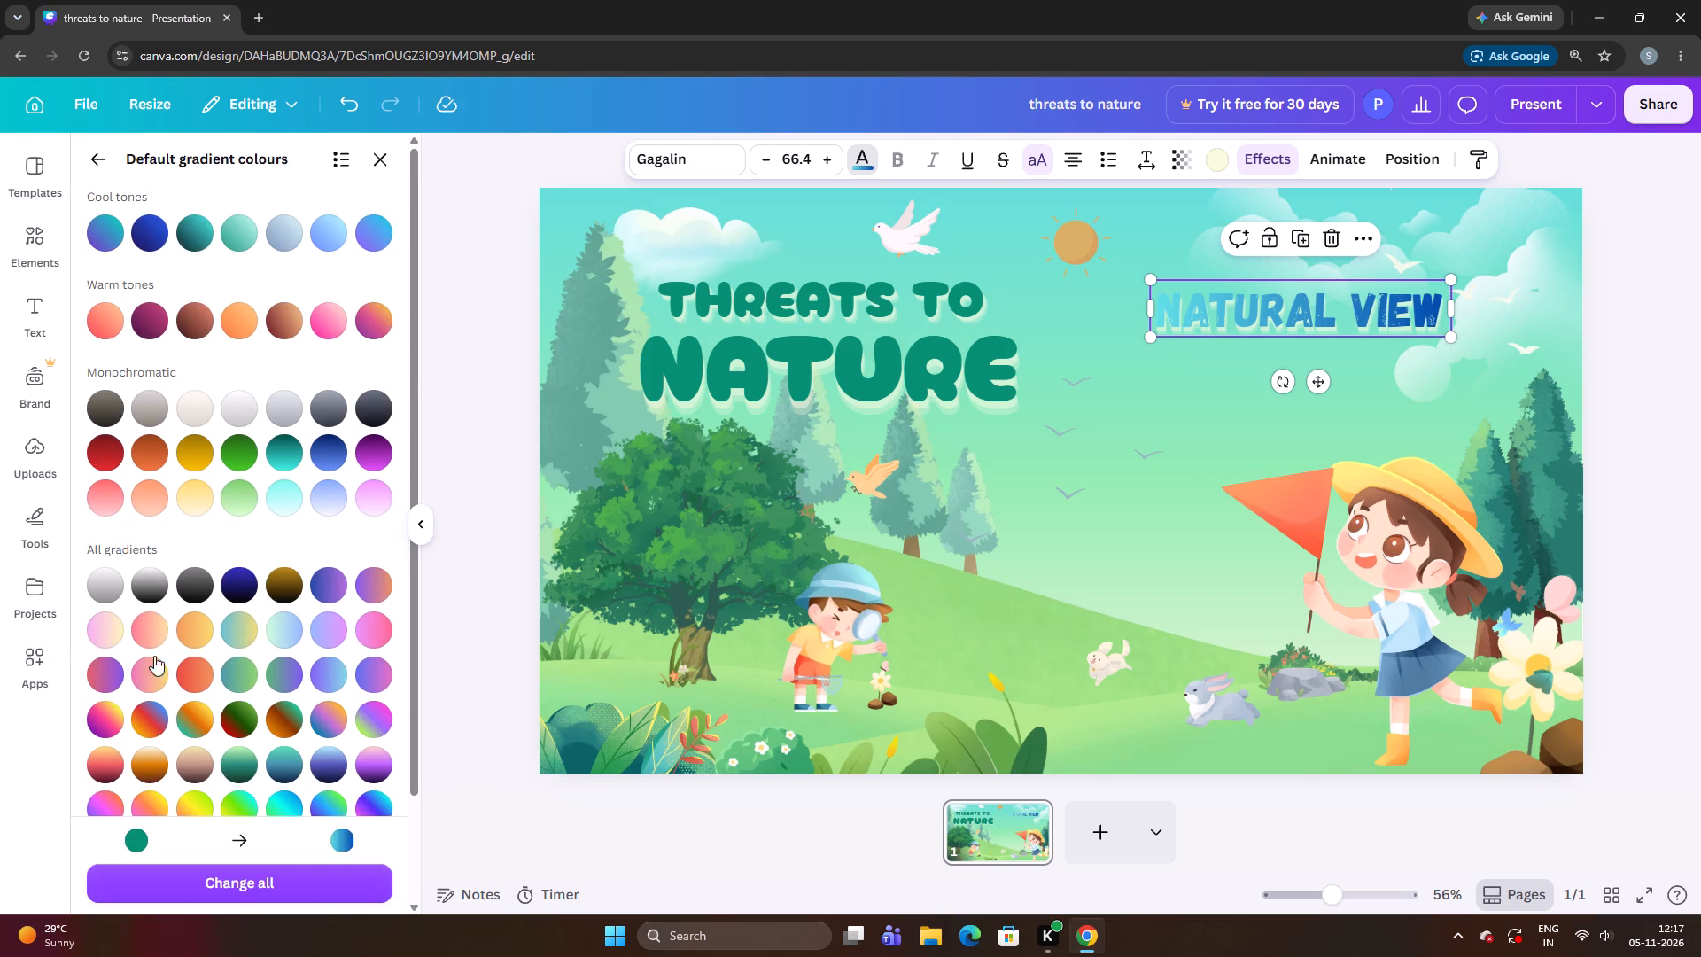
scroll(200, 632, down, 2)
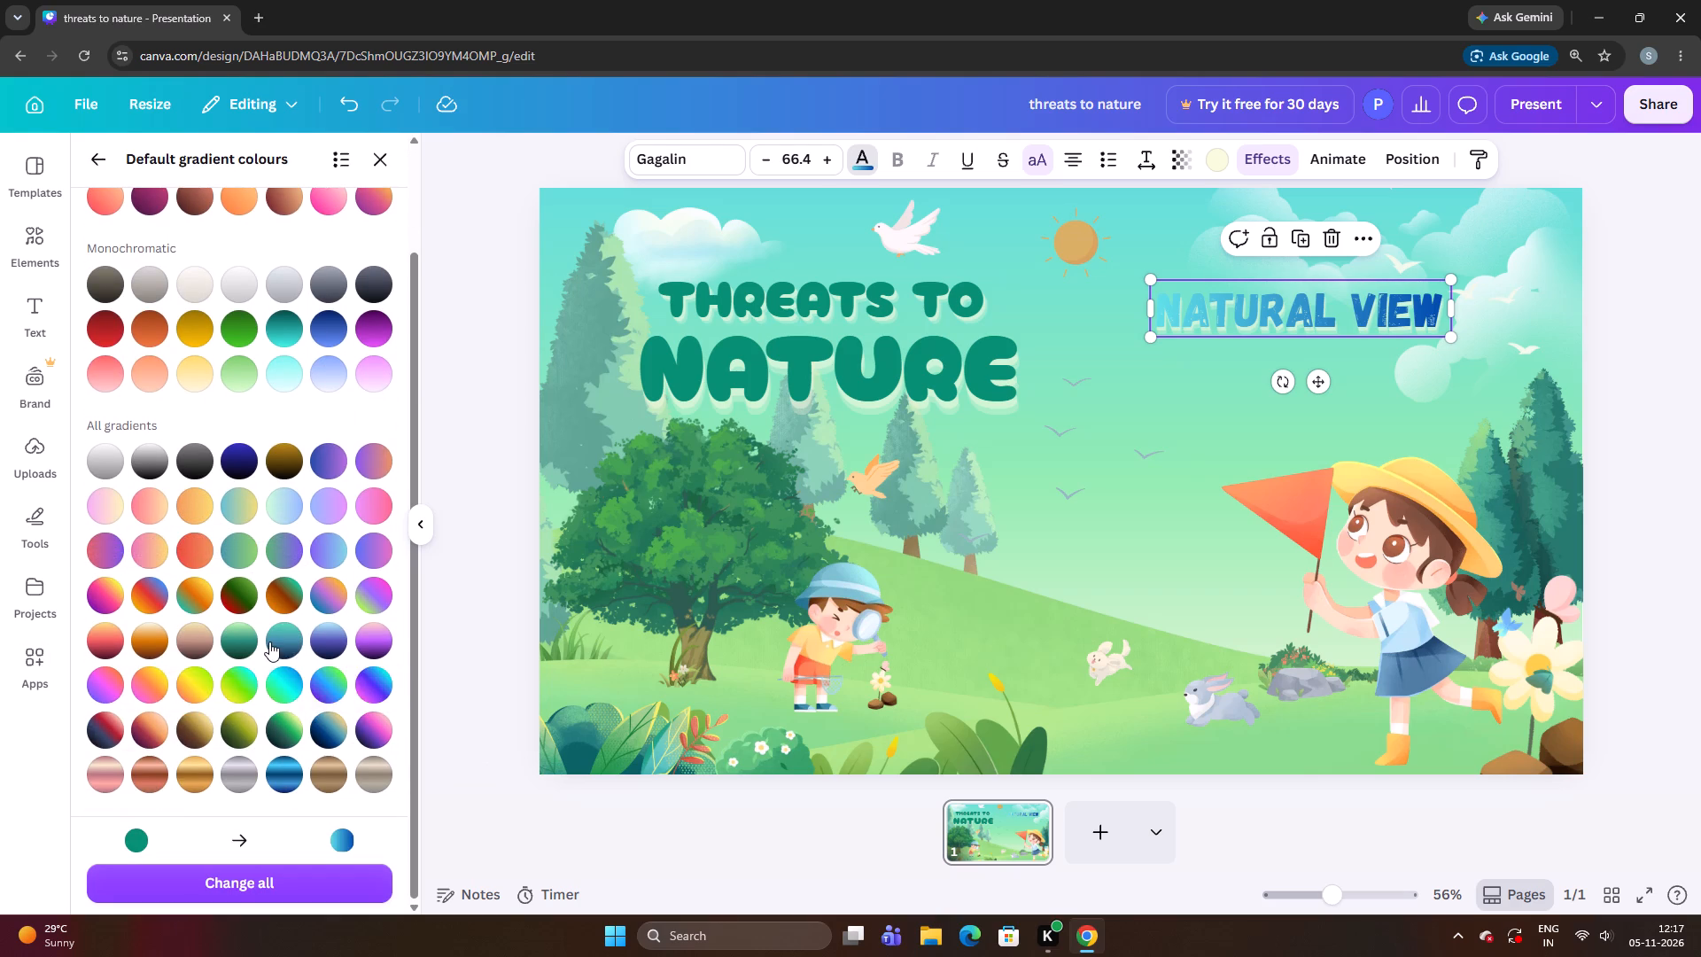
click(275, 642)
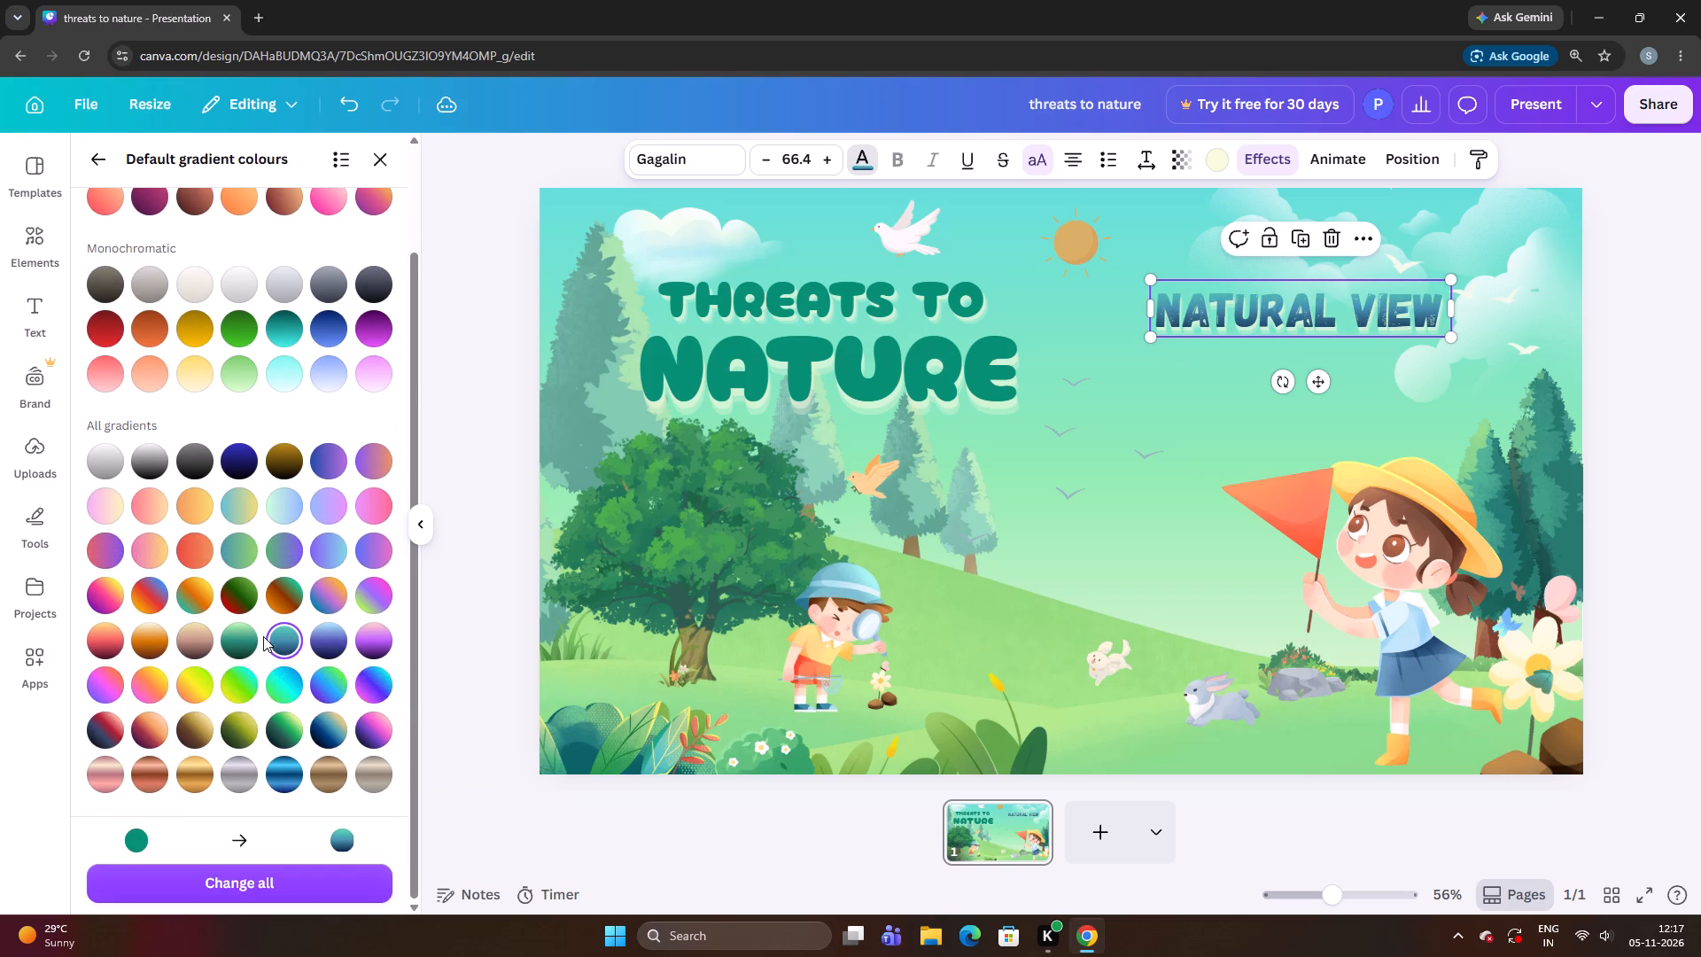
click(248, 638)
click(330, 640)
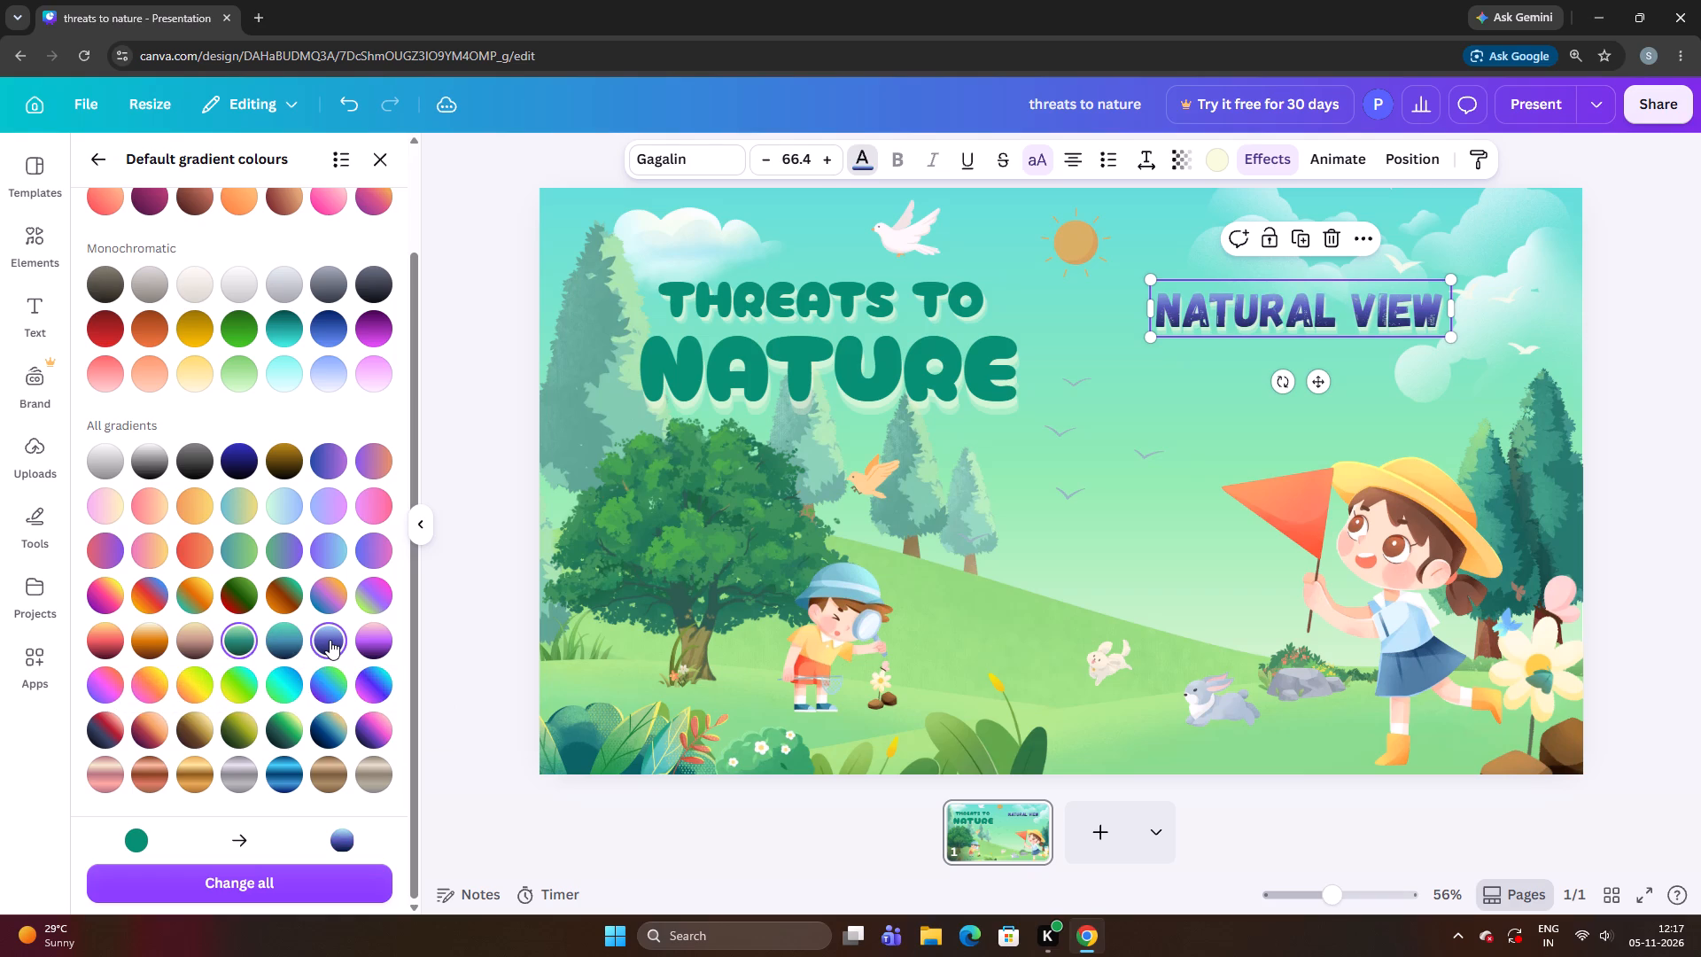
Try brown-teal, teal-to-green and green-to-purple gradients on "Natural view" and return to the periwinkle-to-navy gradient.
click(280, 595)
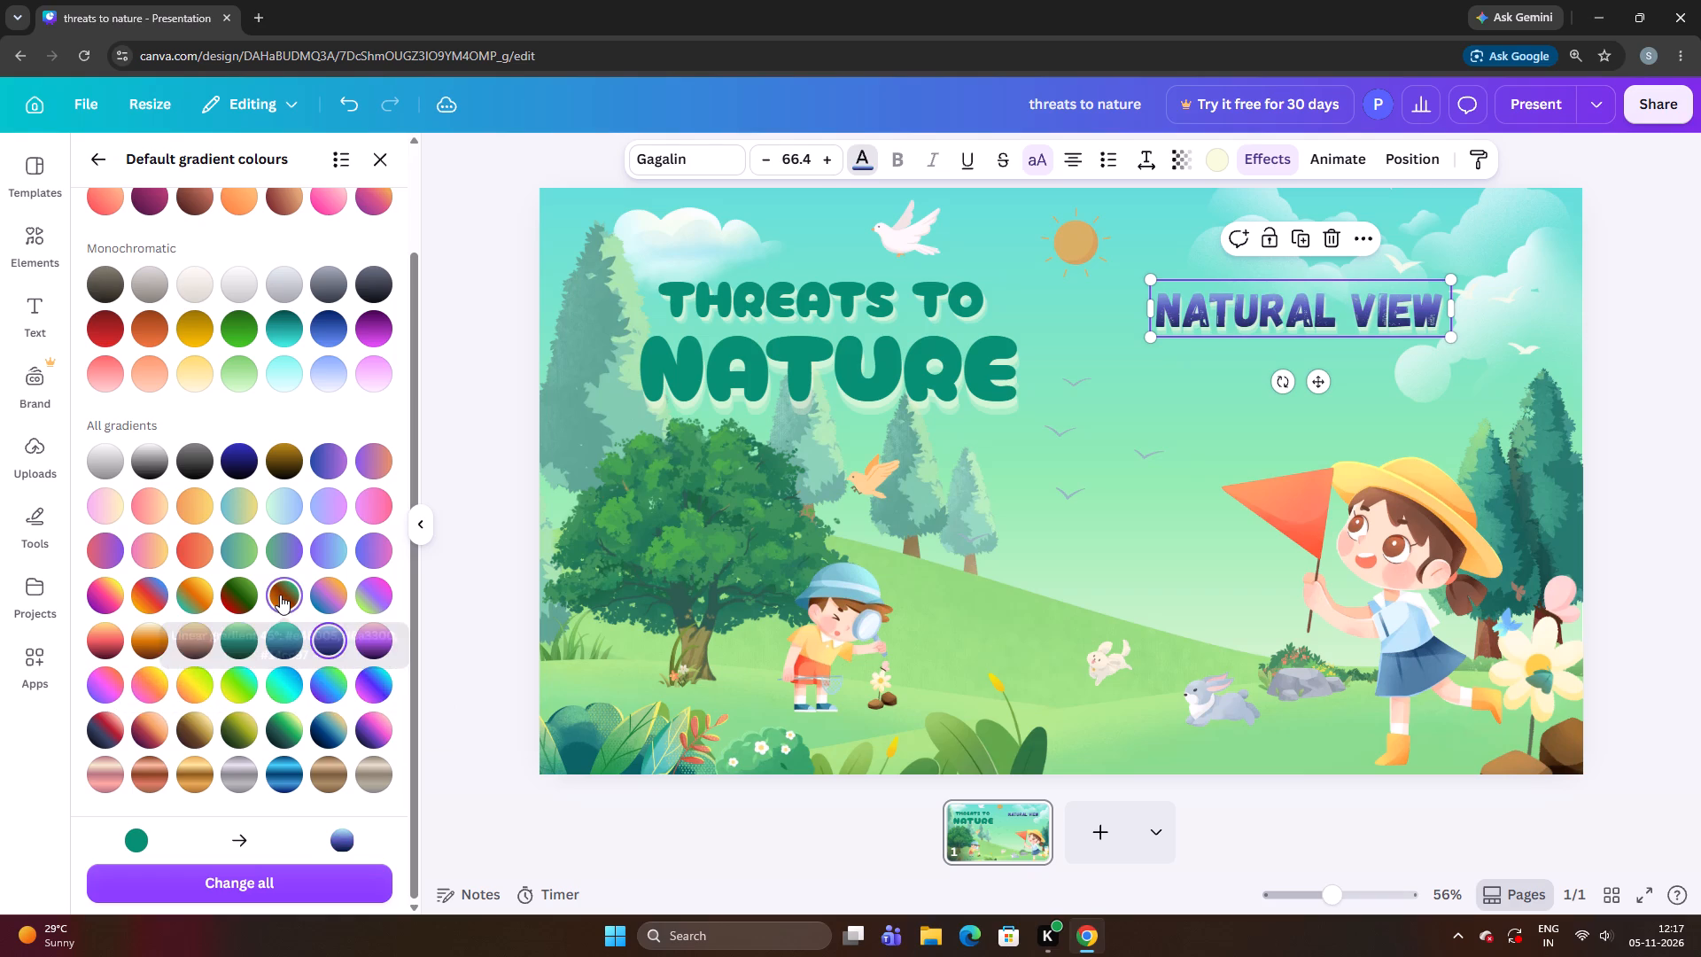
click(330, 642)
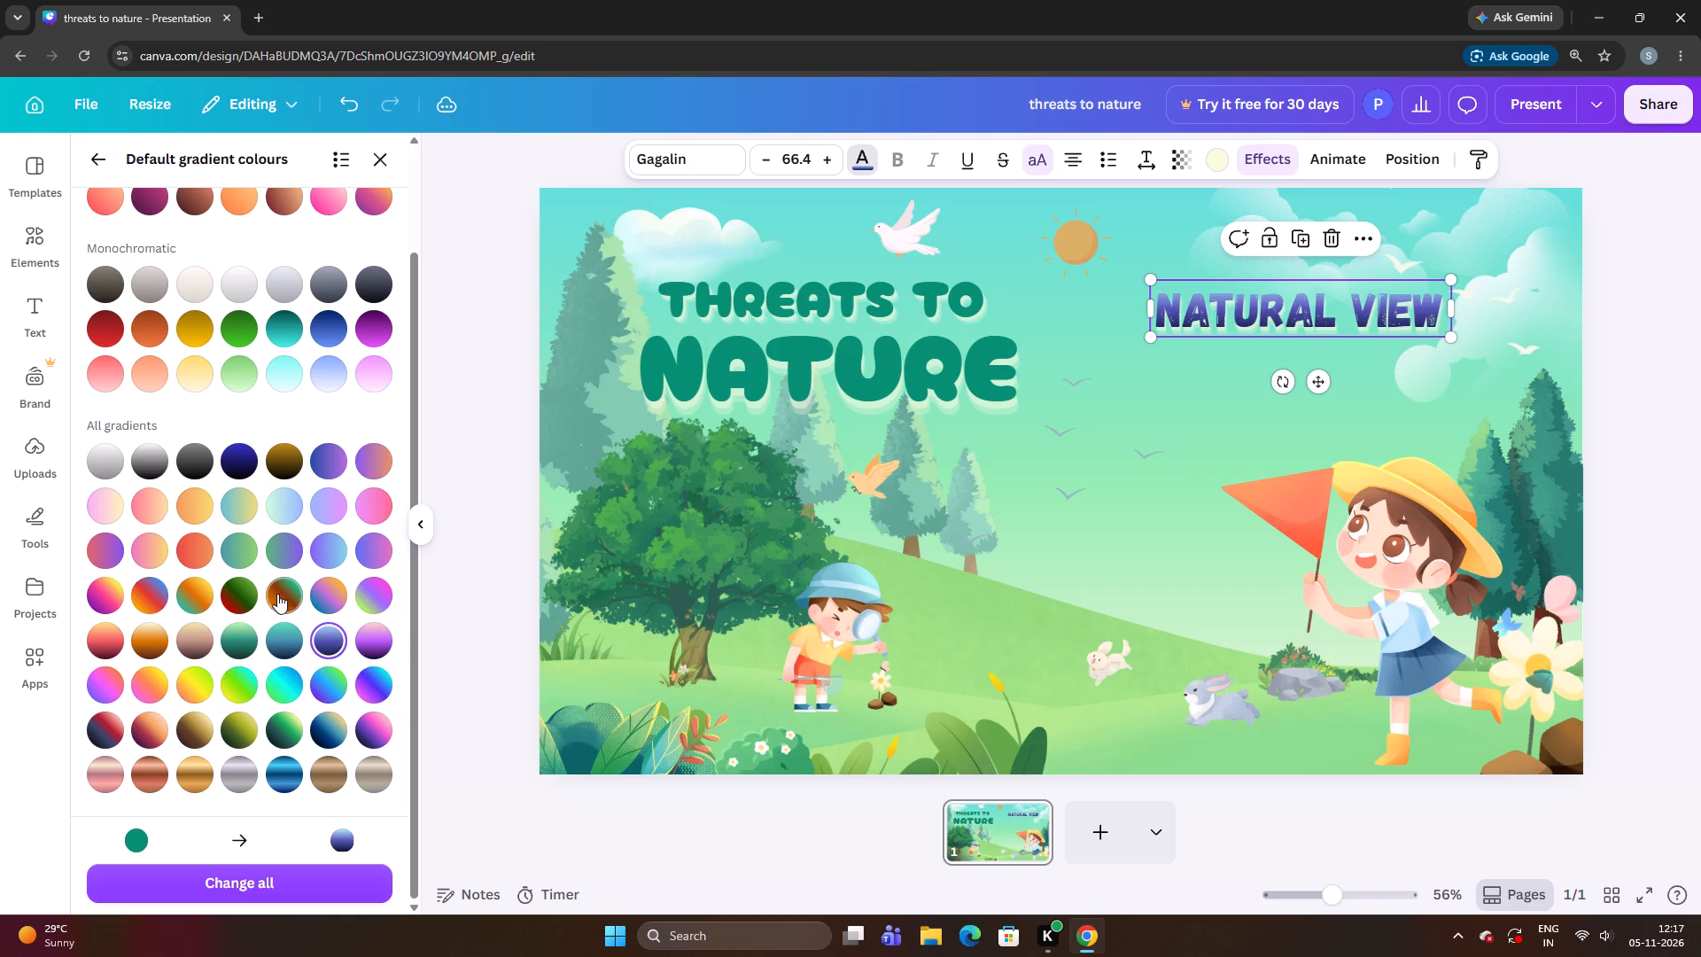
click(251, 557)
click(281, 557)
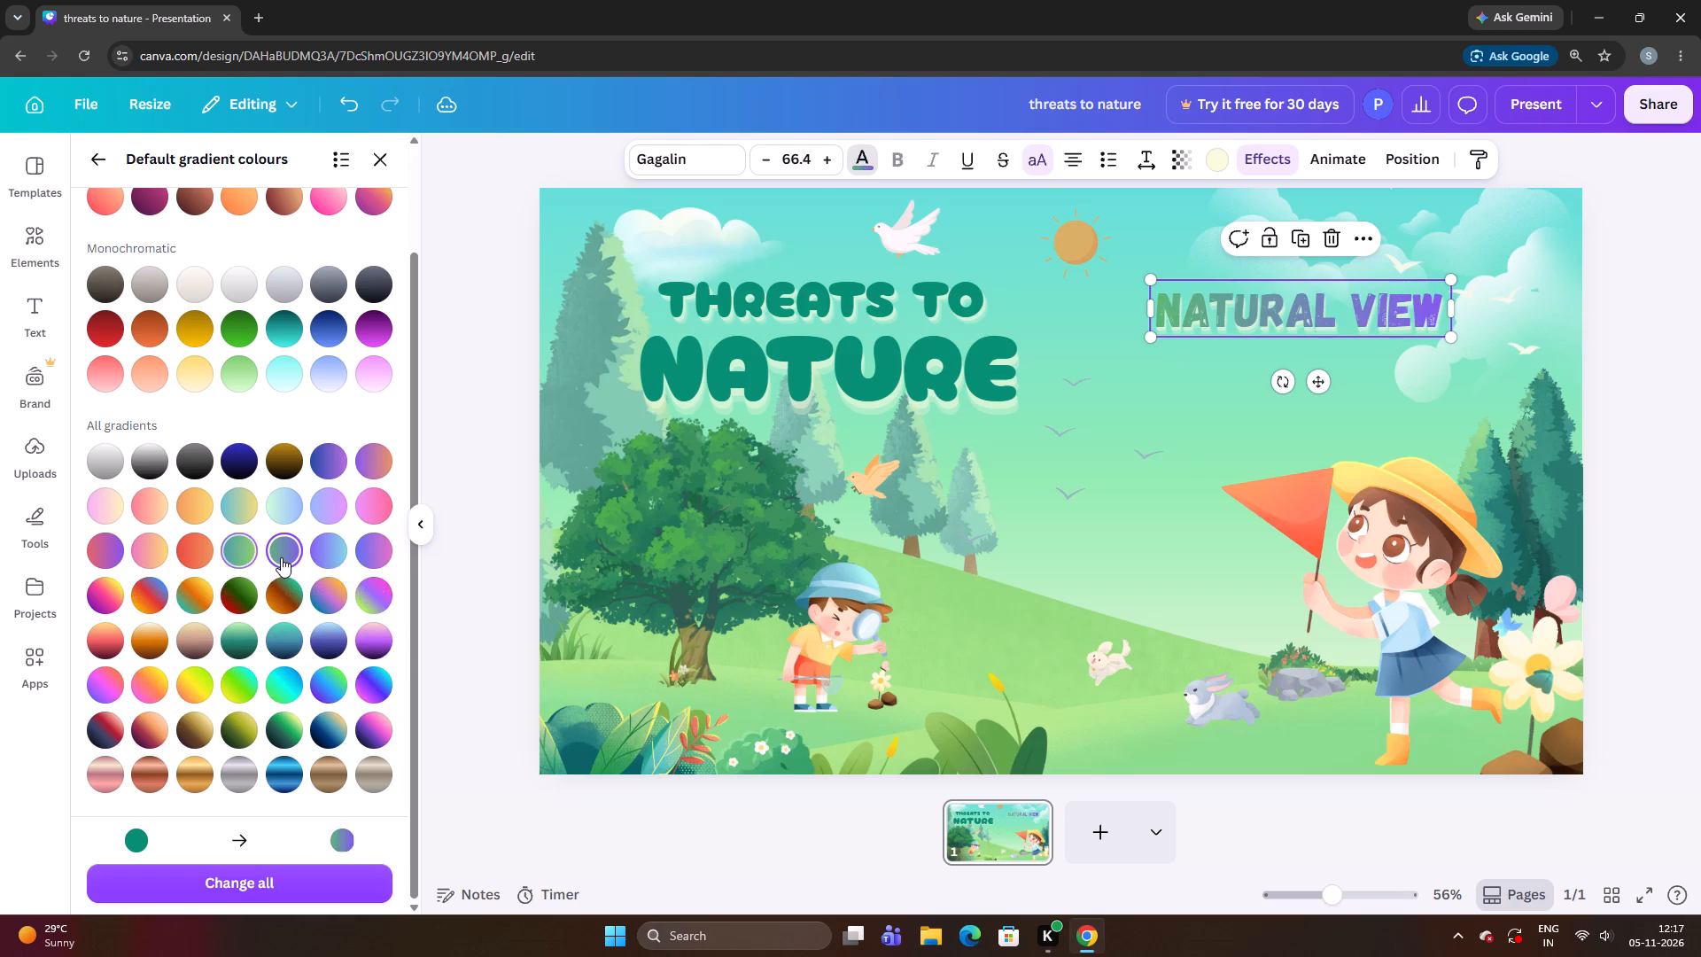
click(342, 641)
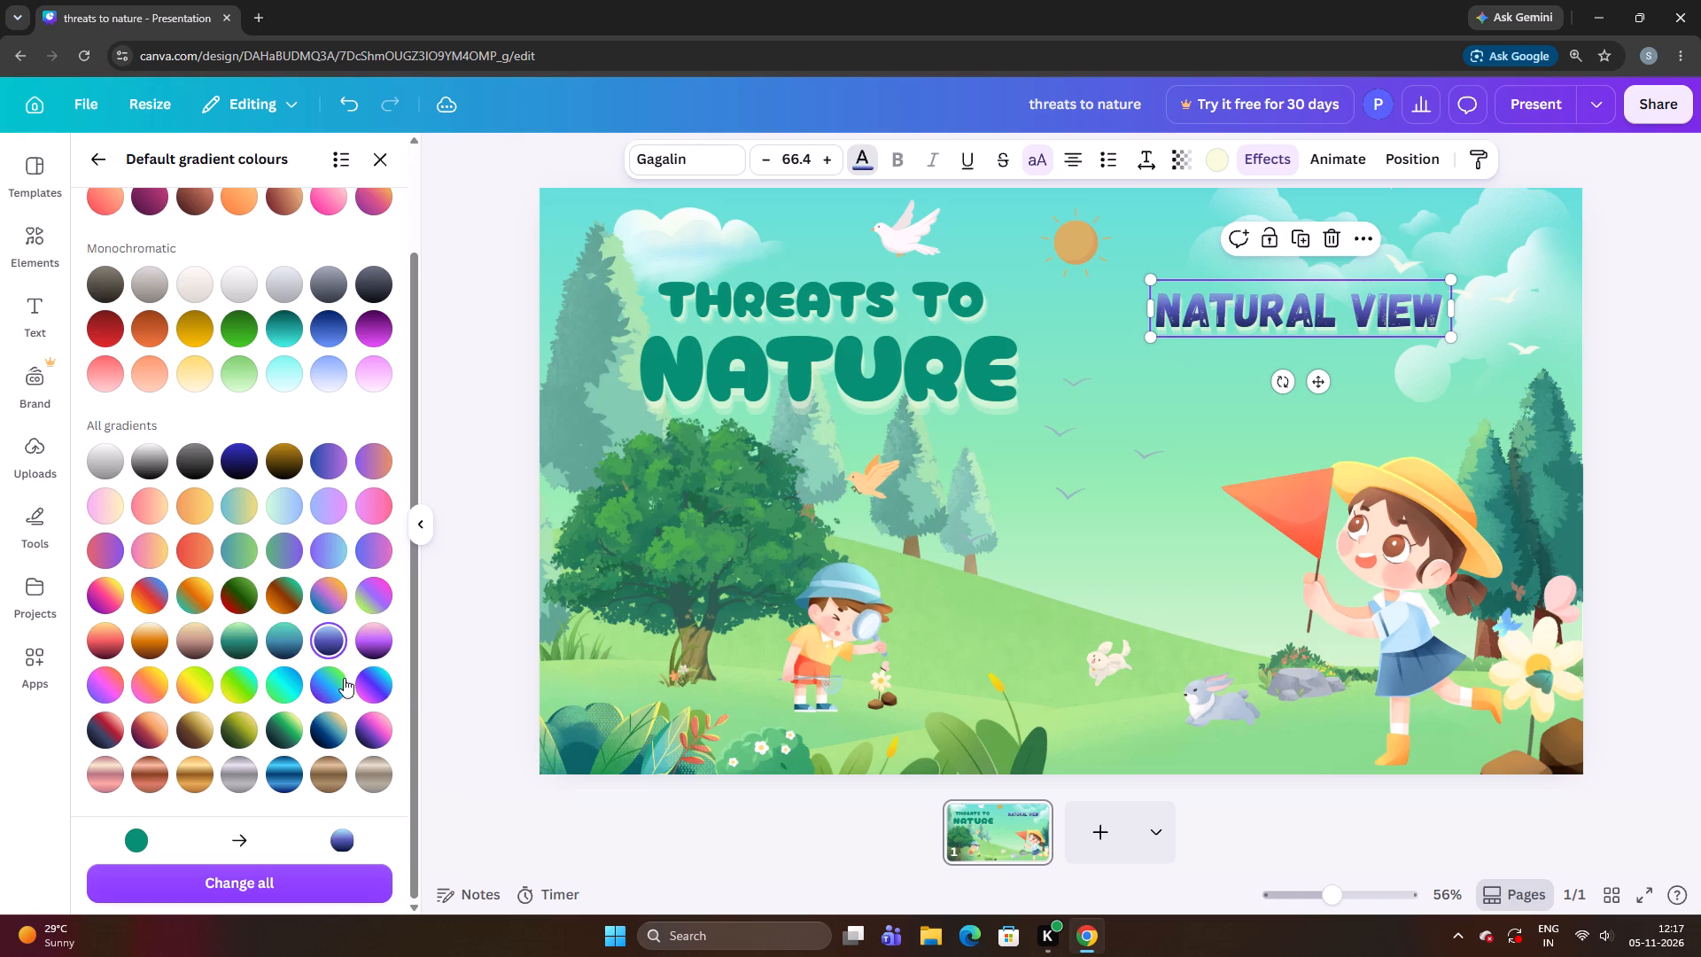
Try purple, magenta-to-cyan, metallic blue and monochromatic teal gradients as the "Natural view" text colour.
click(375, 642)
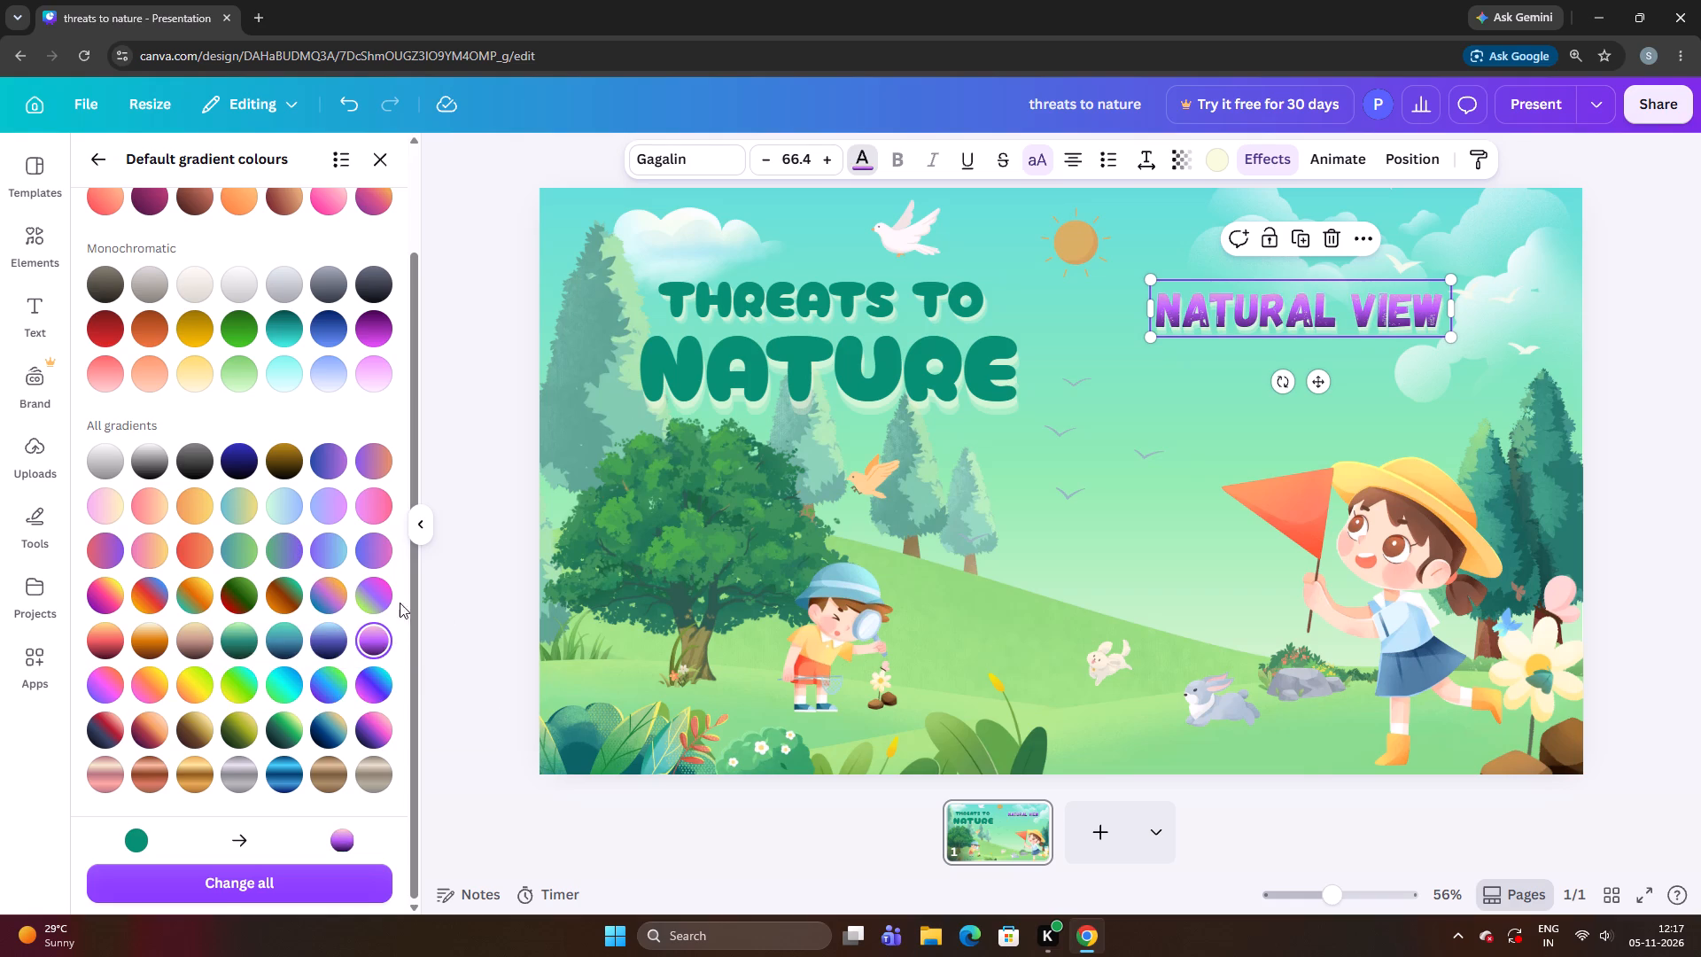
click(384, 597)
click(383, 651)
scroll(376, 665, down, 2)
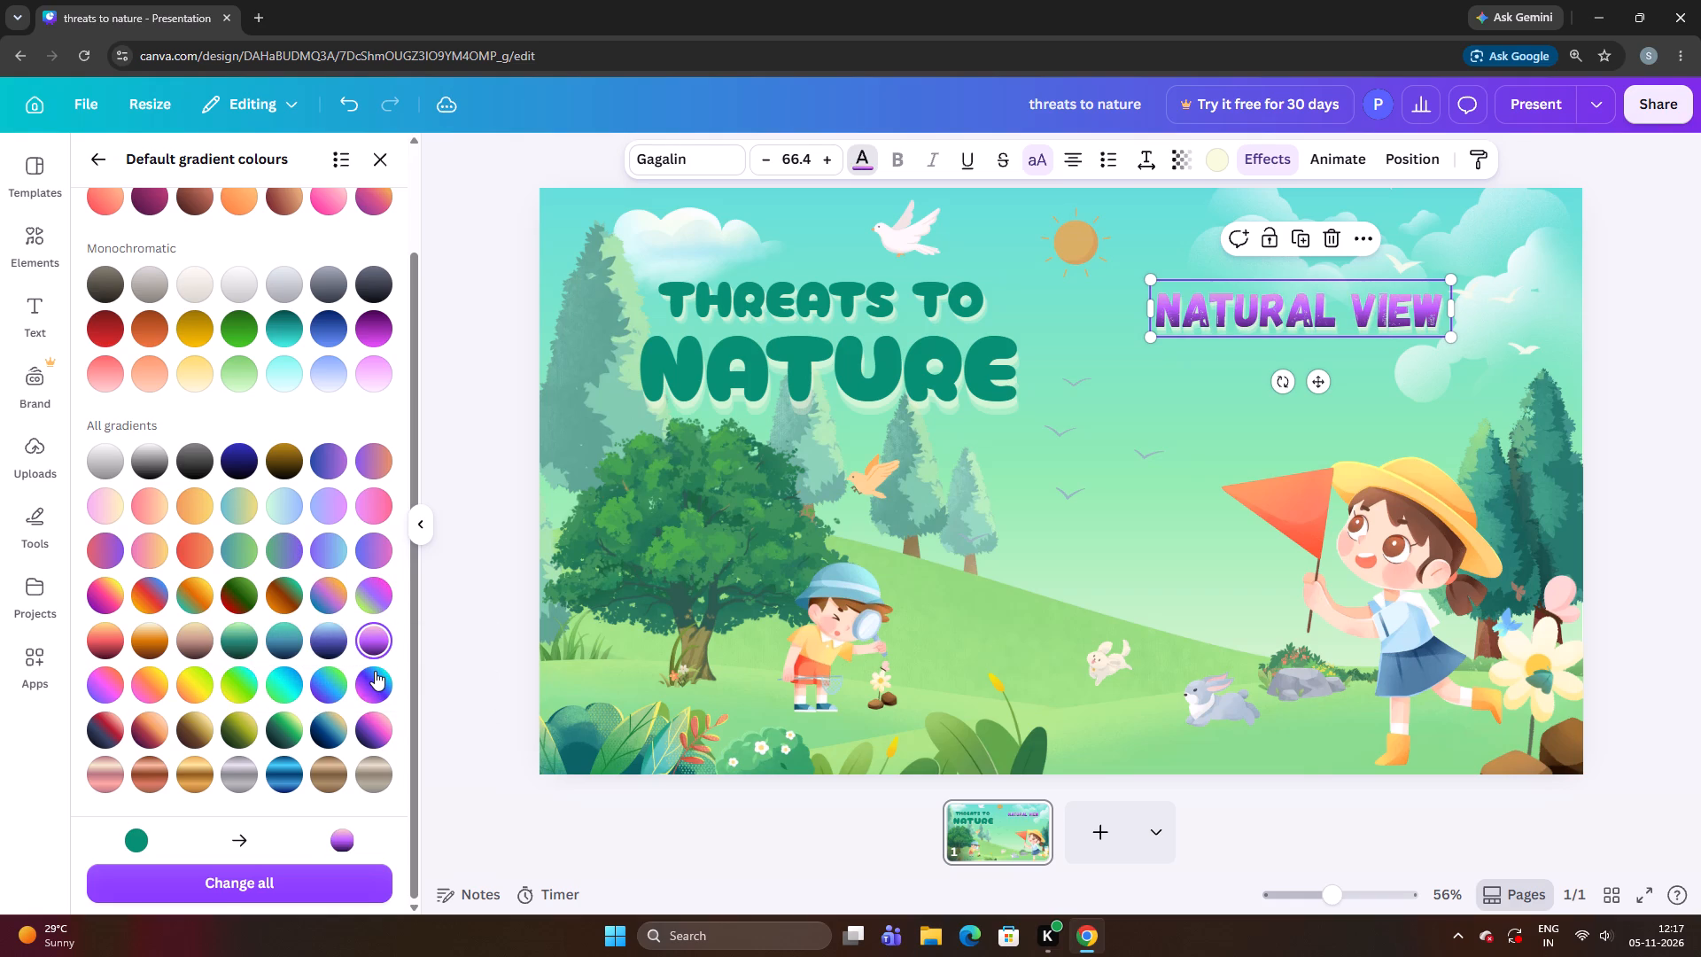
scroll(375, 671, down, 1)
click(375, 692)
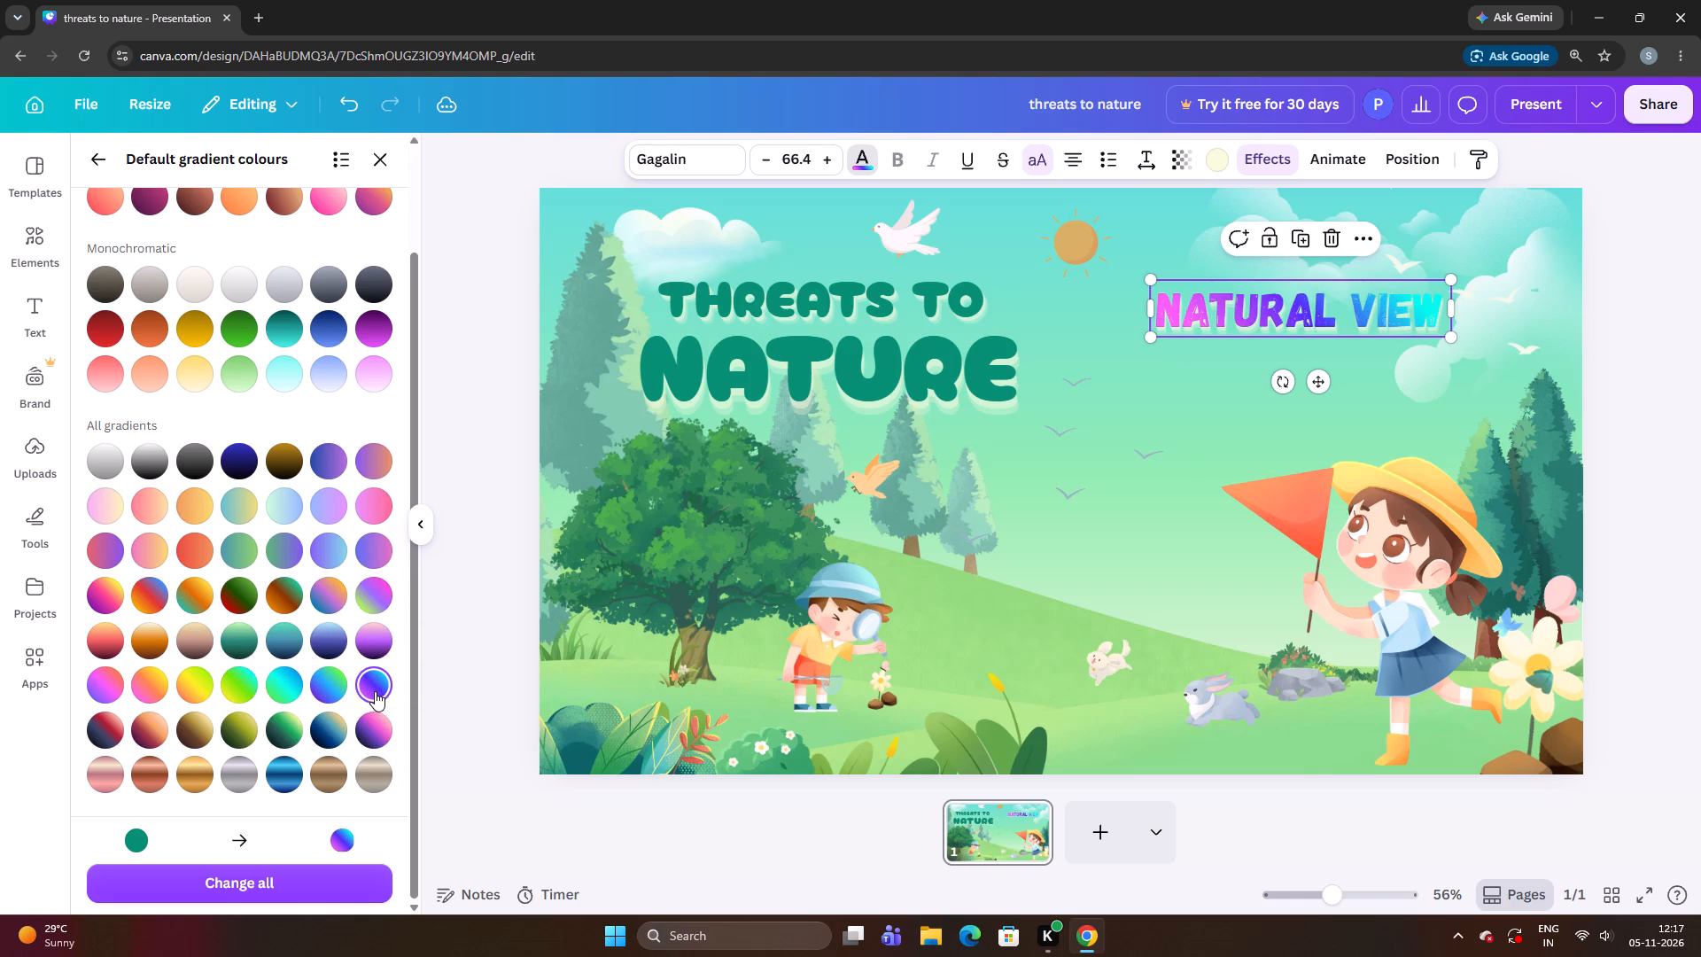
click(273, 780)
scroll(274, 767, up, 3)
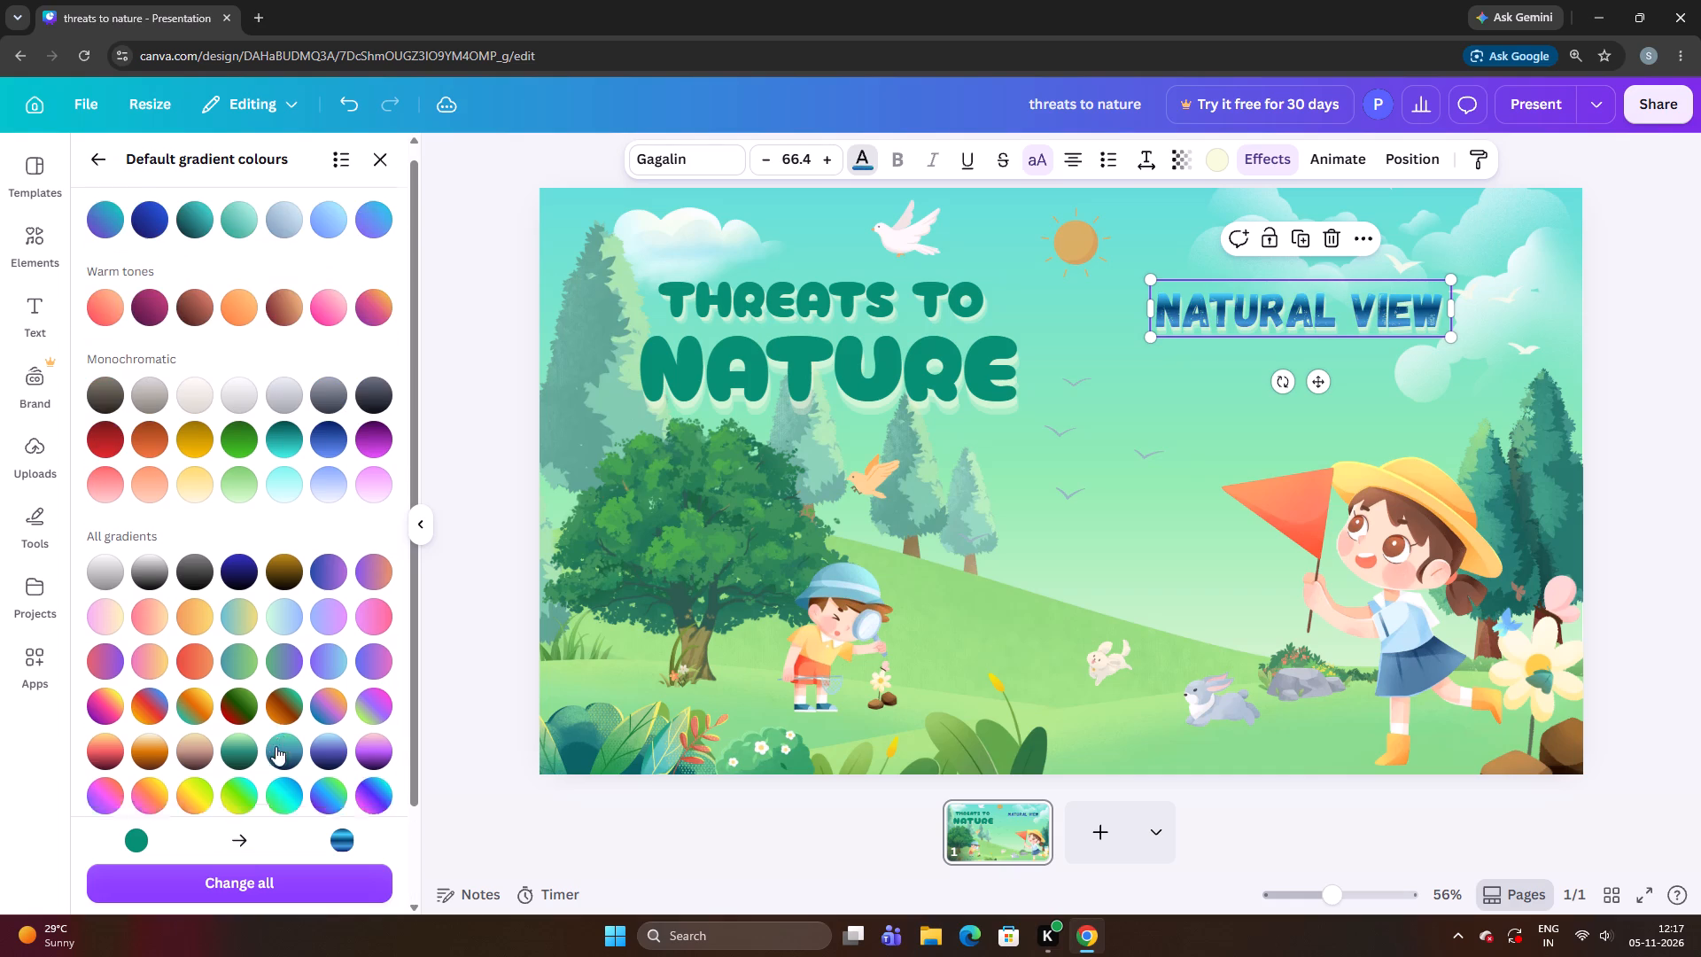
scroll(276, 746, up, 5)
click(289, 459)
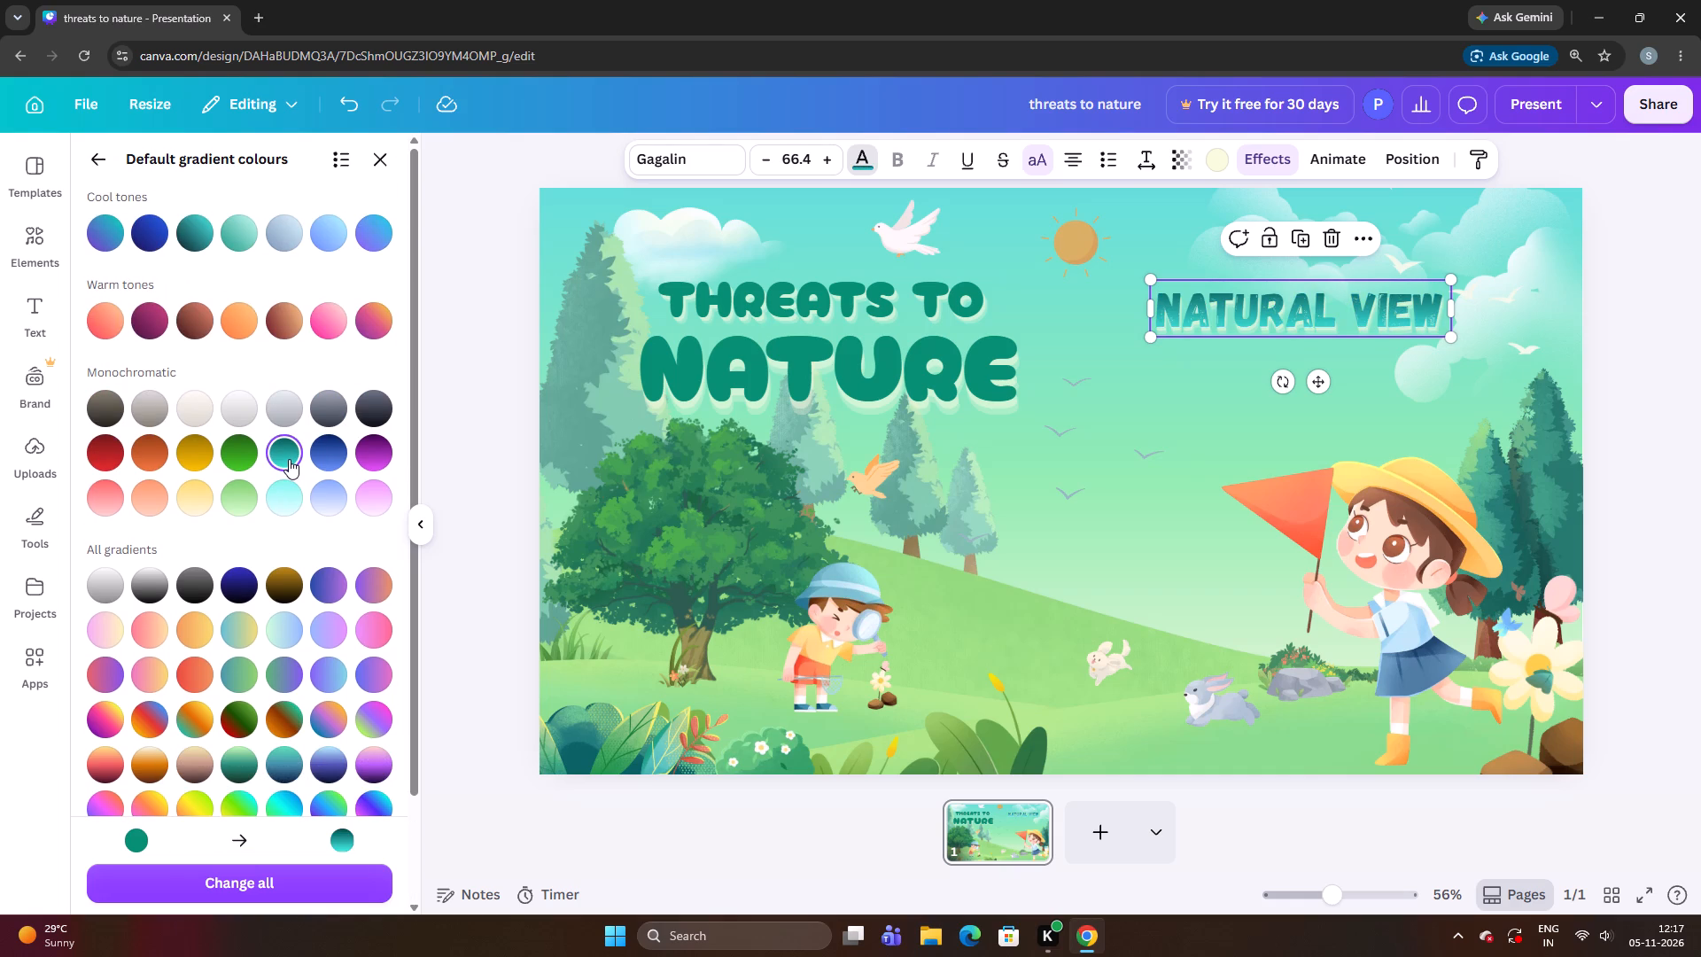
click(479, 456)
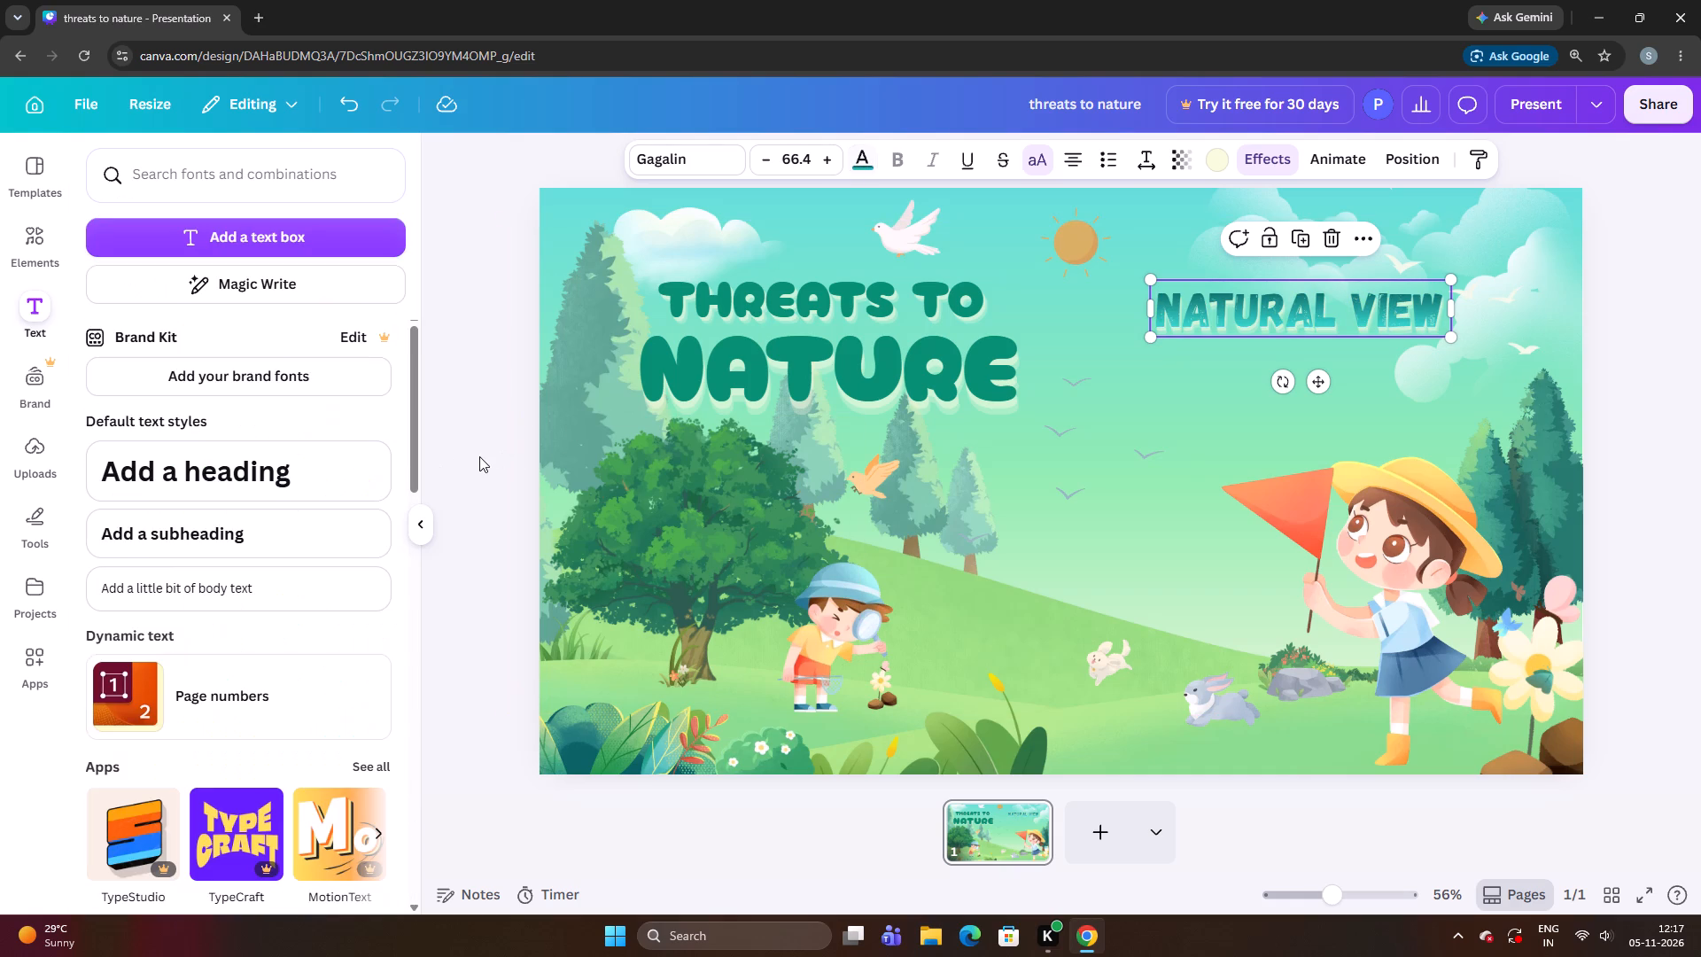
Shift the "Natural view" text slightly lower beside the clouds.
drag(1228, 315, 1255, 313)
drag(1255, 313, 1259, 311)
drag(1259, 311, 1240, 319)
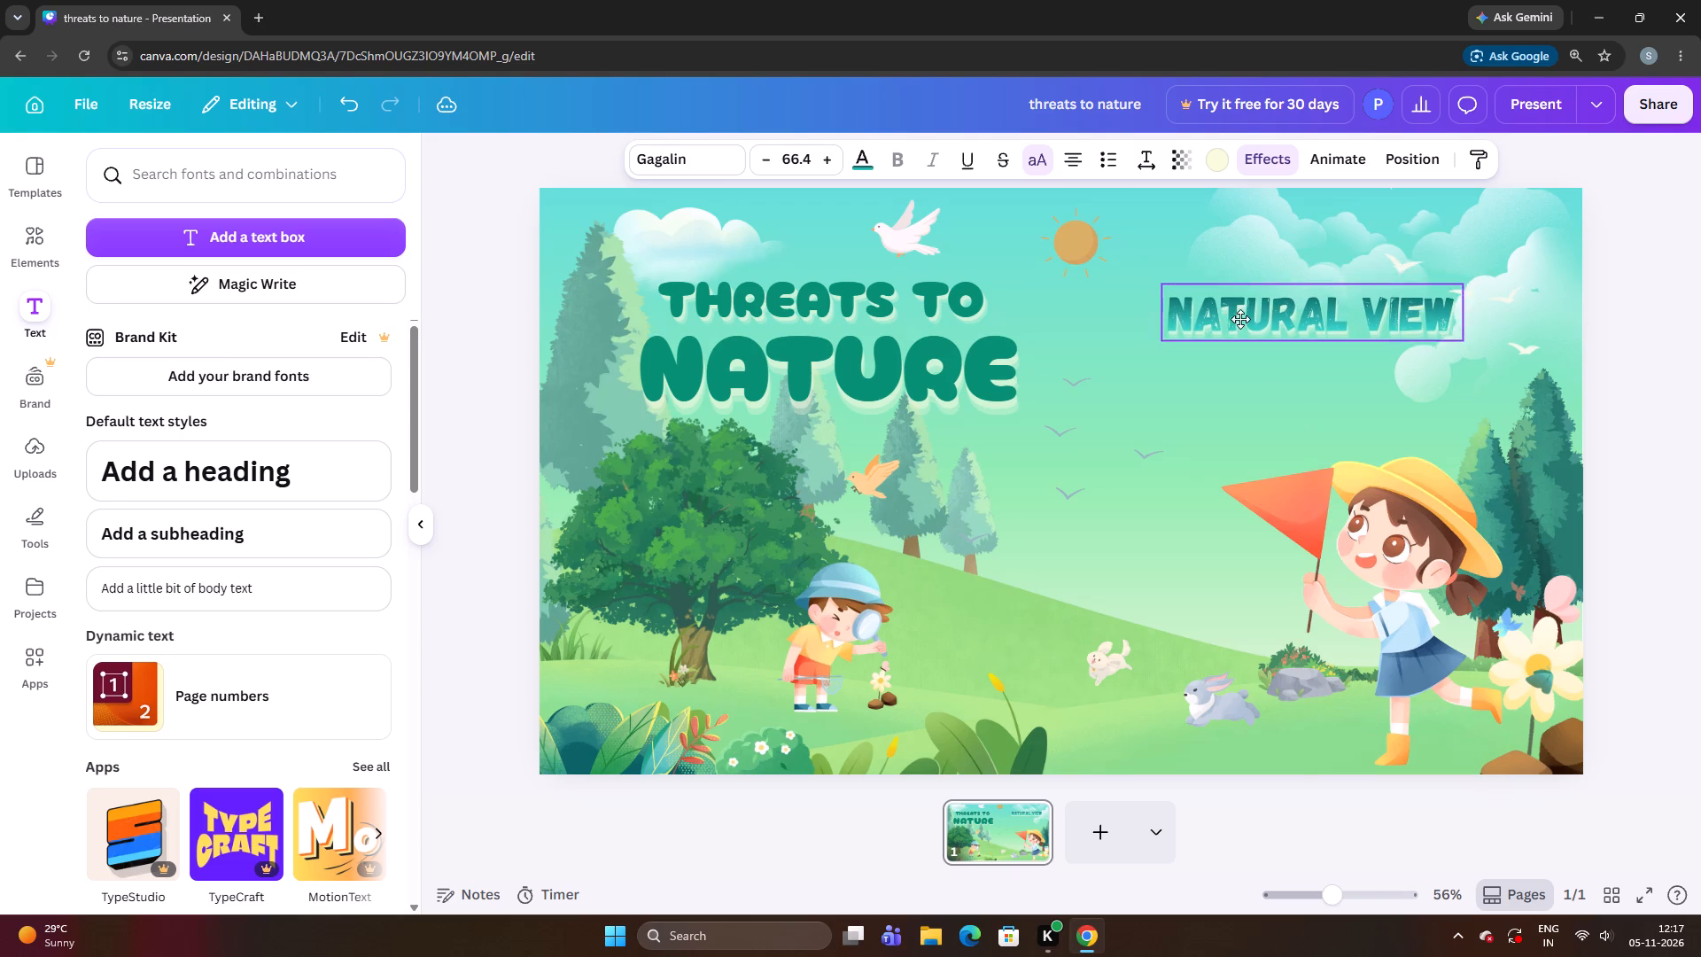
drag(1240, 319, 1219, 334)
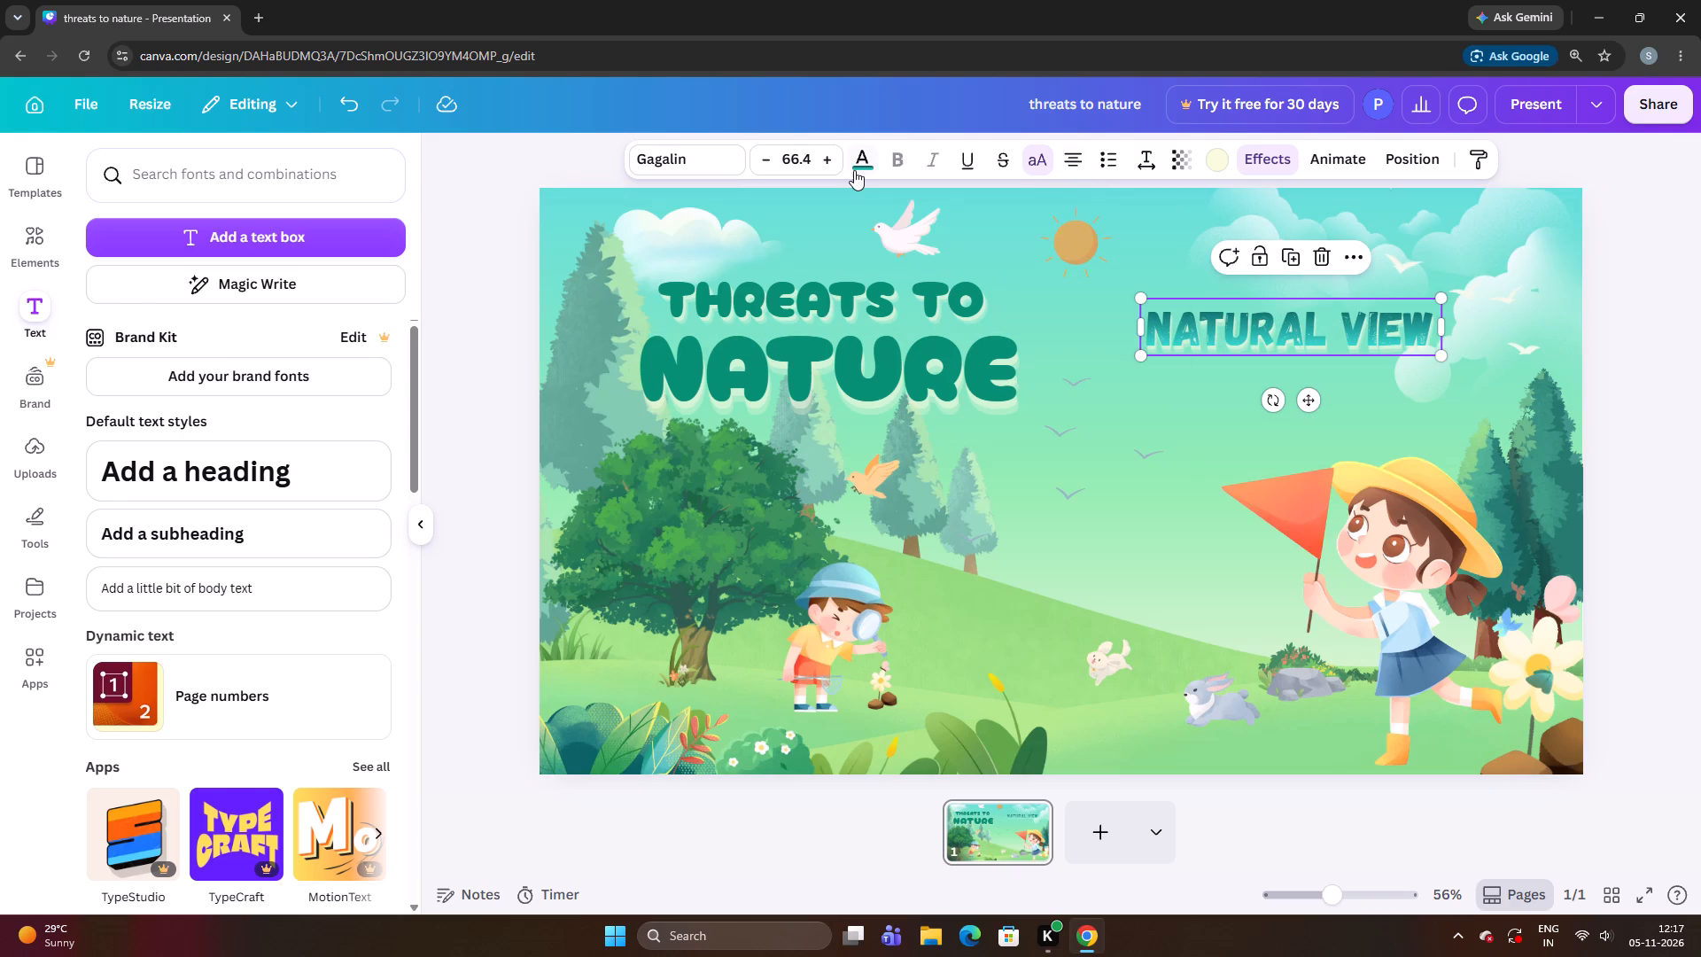
Set the "Natural view" text to the solid green used in the "Threats to Nature" title.
click(854, 170)
click(189, 289)
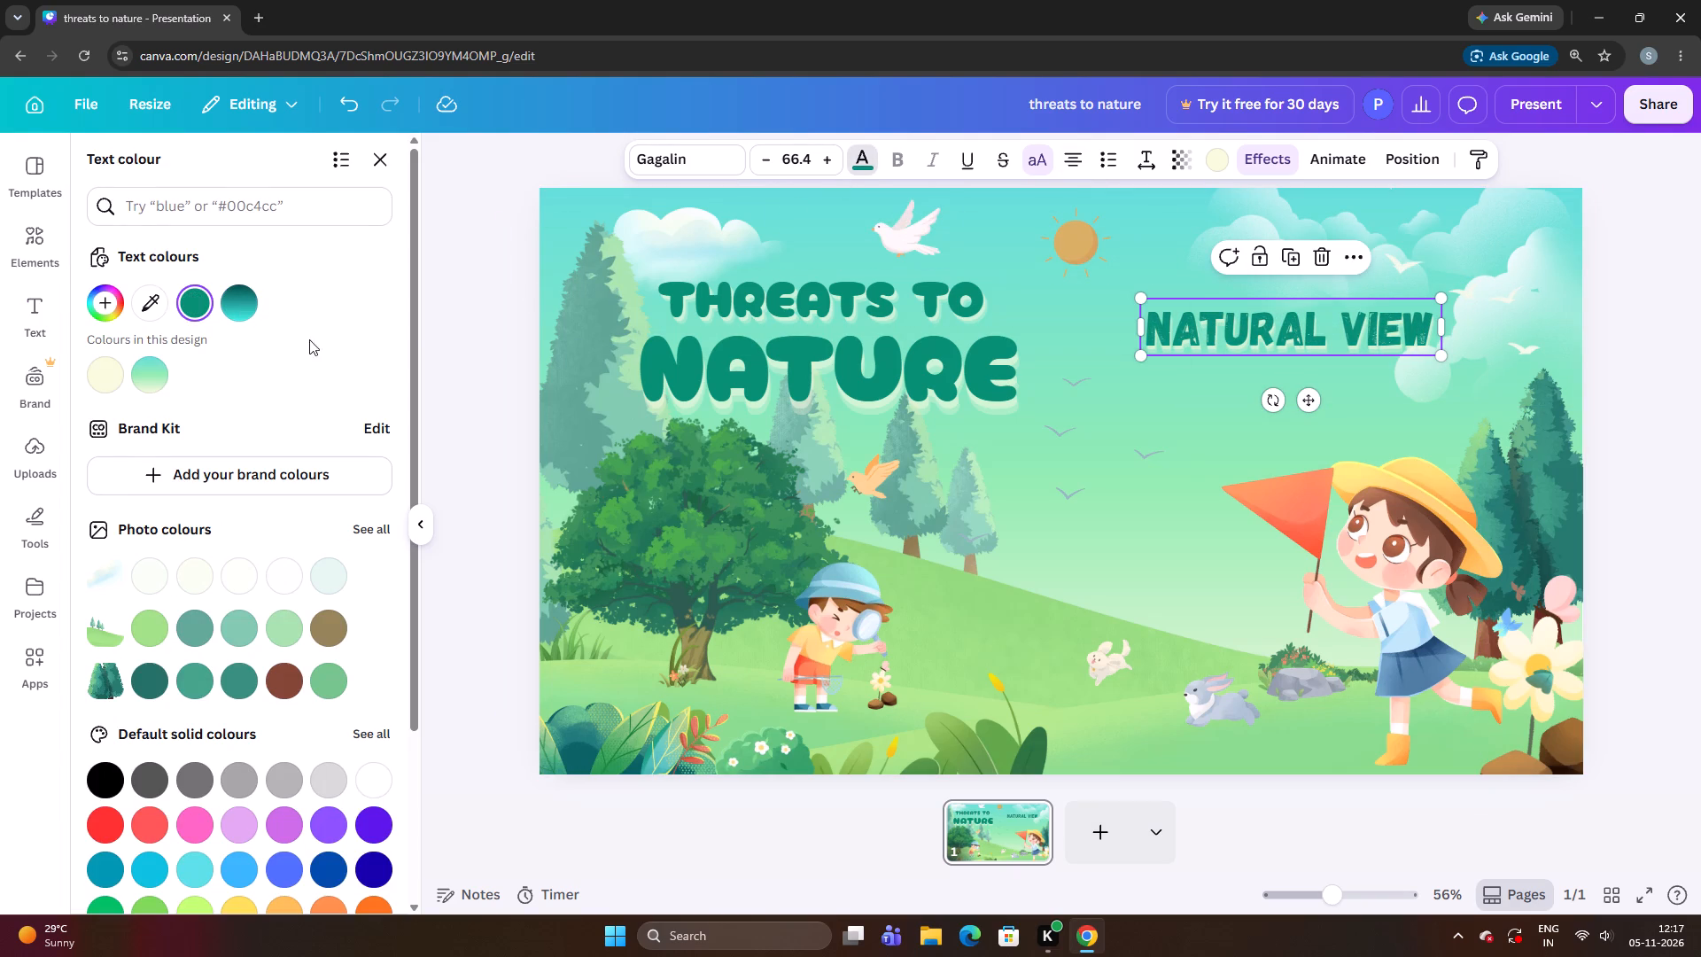
click(466, 394)
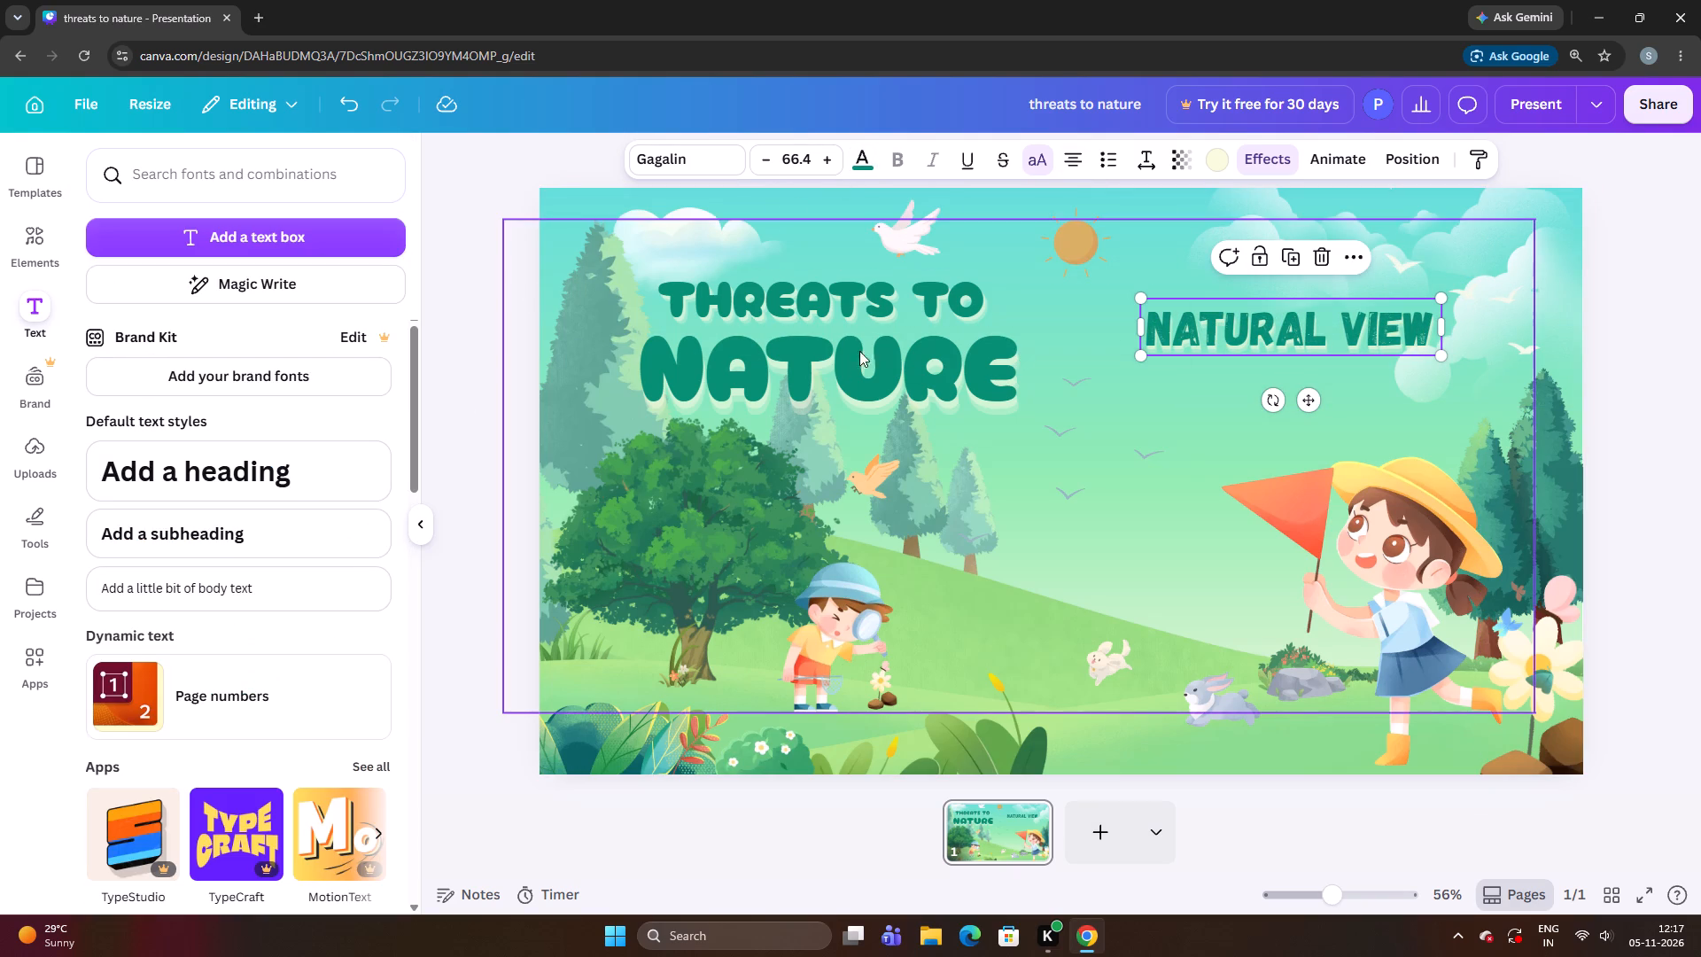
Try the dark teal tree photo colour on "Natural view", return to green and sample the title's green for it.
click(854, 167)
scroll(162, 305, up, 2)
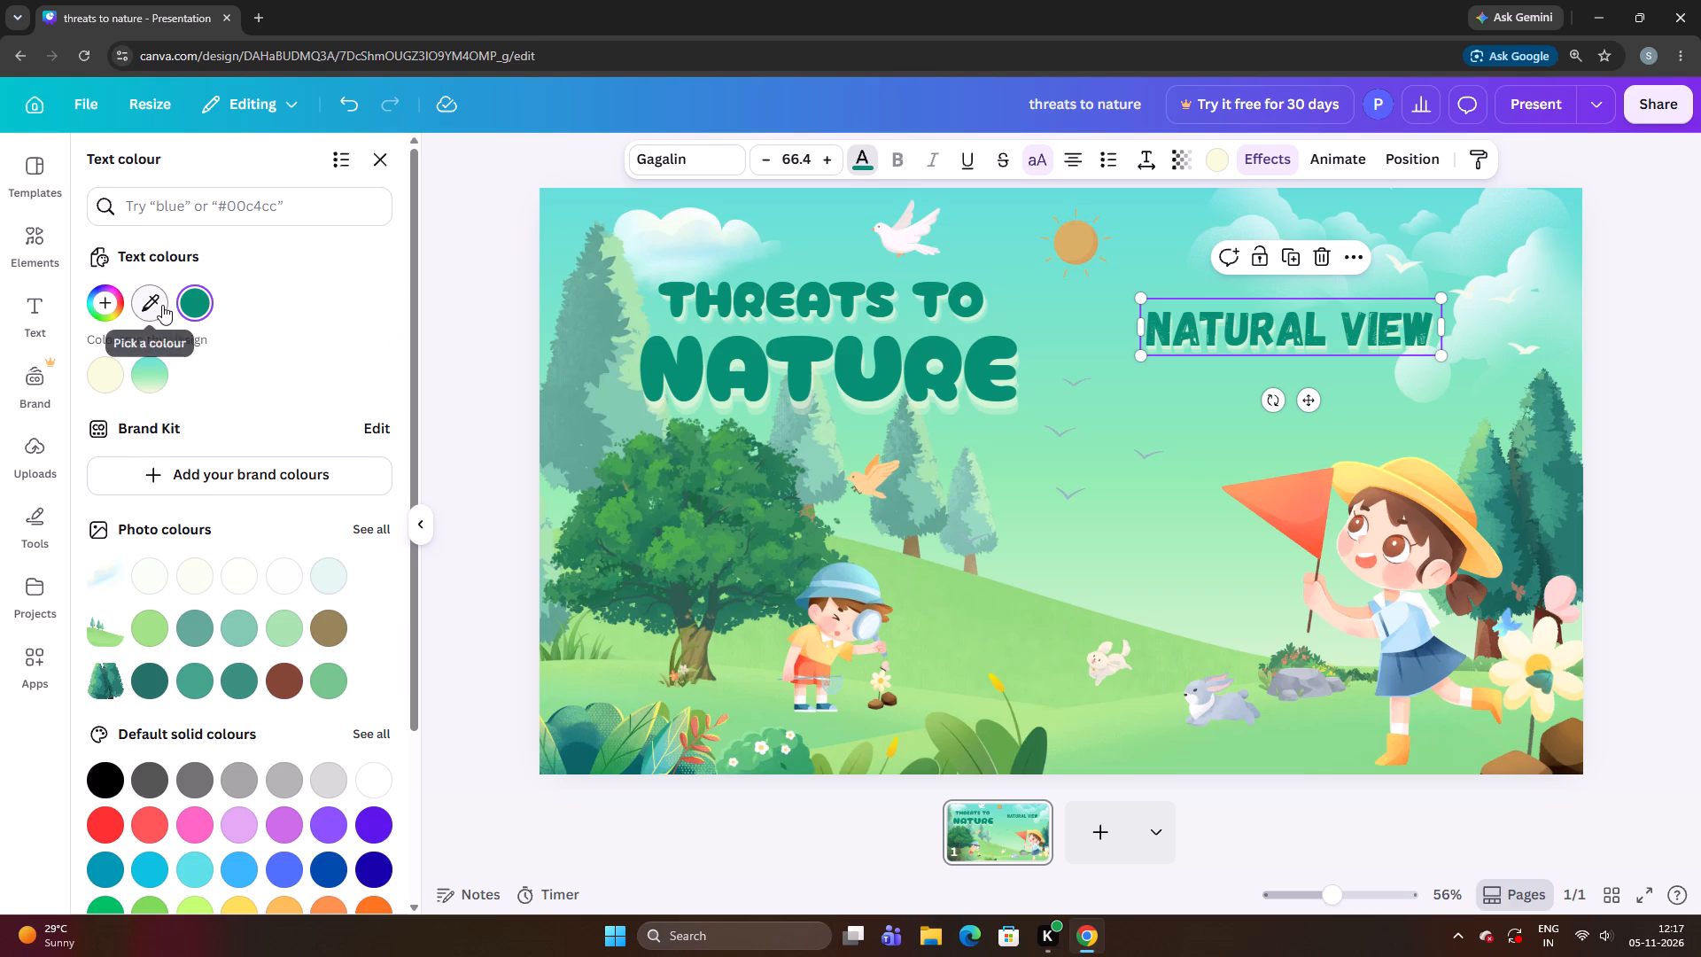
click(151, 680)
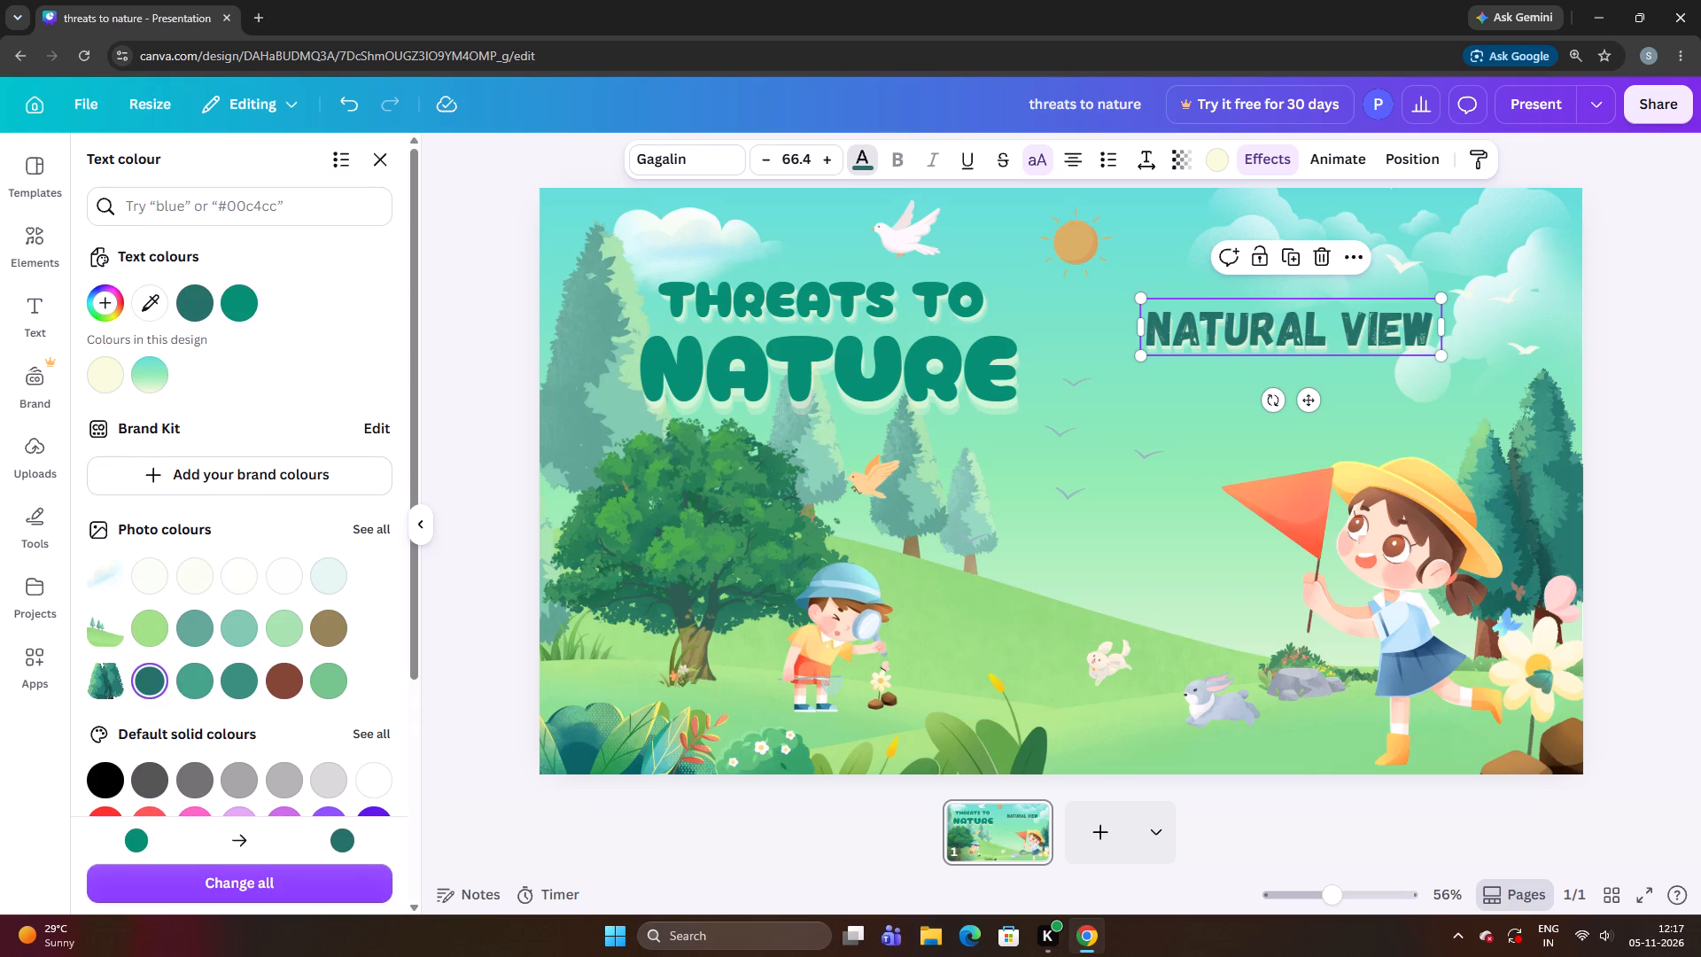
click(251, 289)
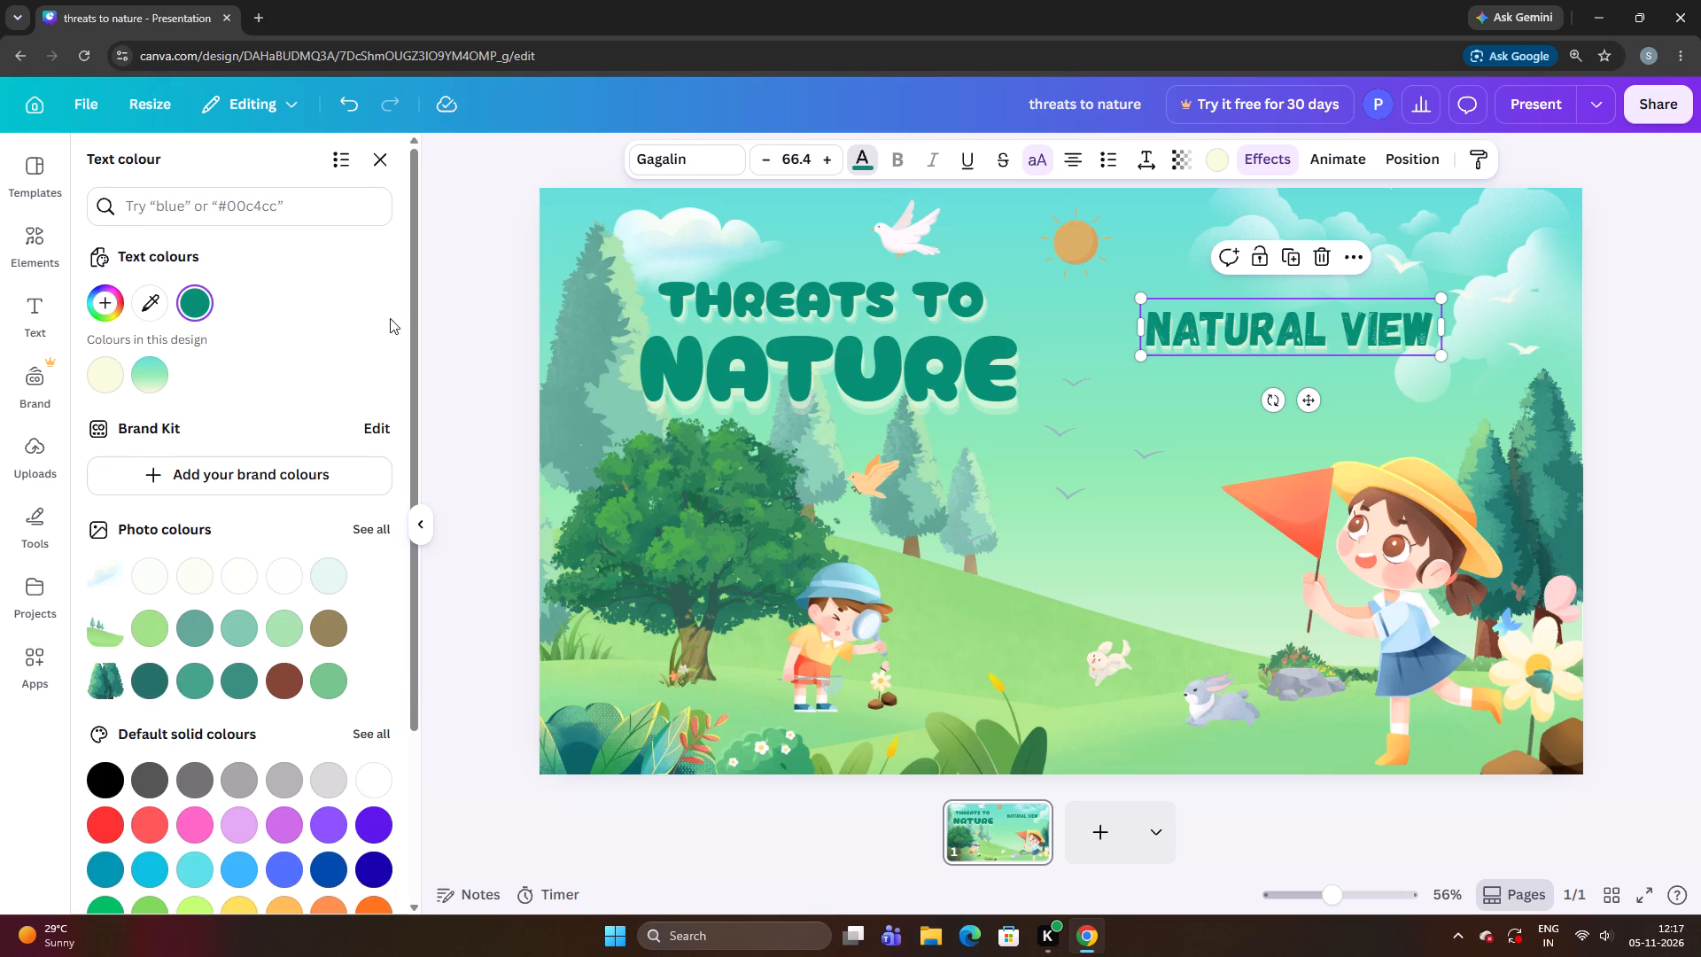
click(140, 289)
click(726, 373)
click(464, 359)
Move the "Natural view" text up and to the right, above the girl and against the clouds.
drag(1185, 344, 1213, 347)
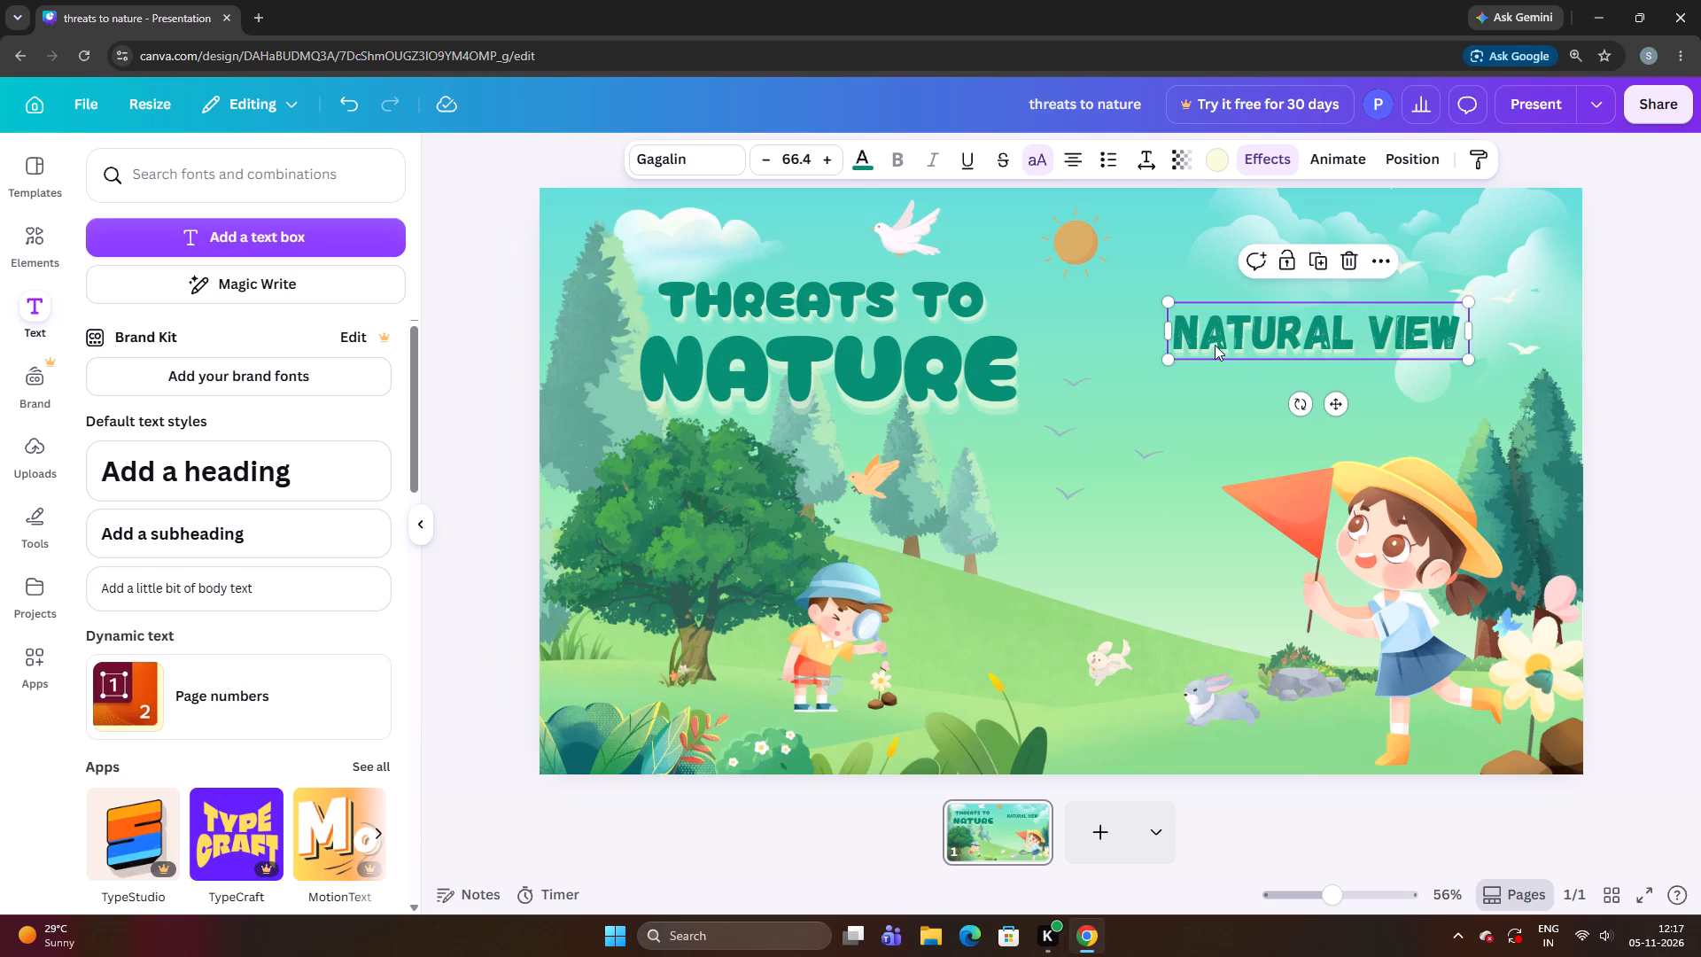
key(Up)
key(Up)
drag(1204, 335, 1204, 308)
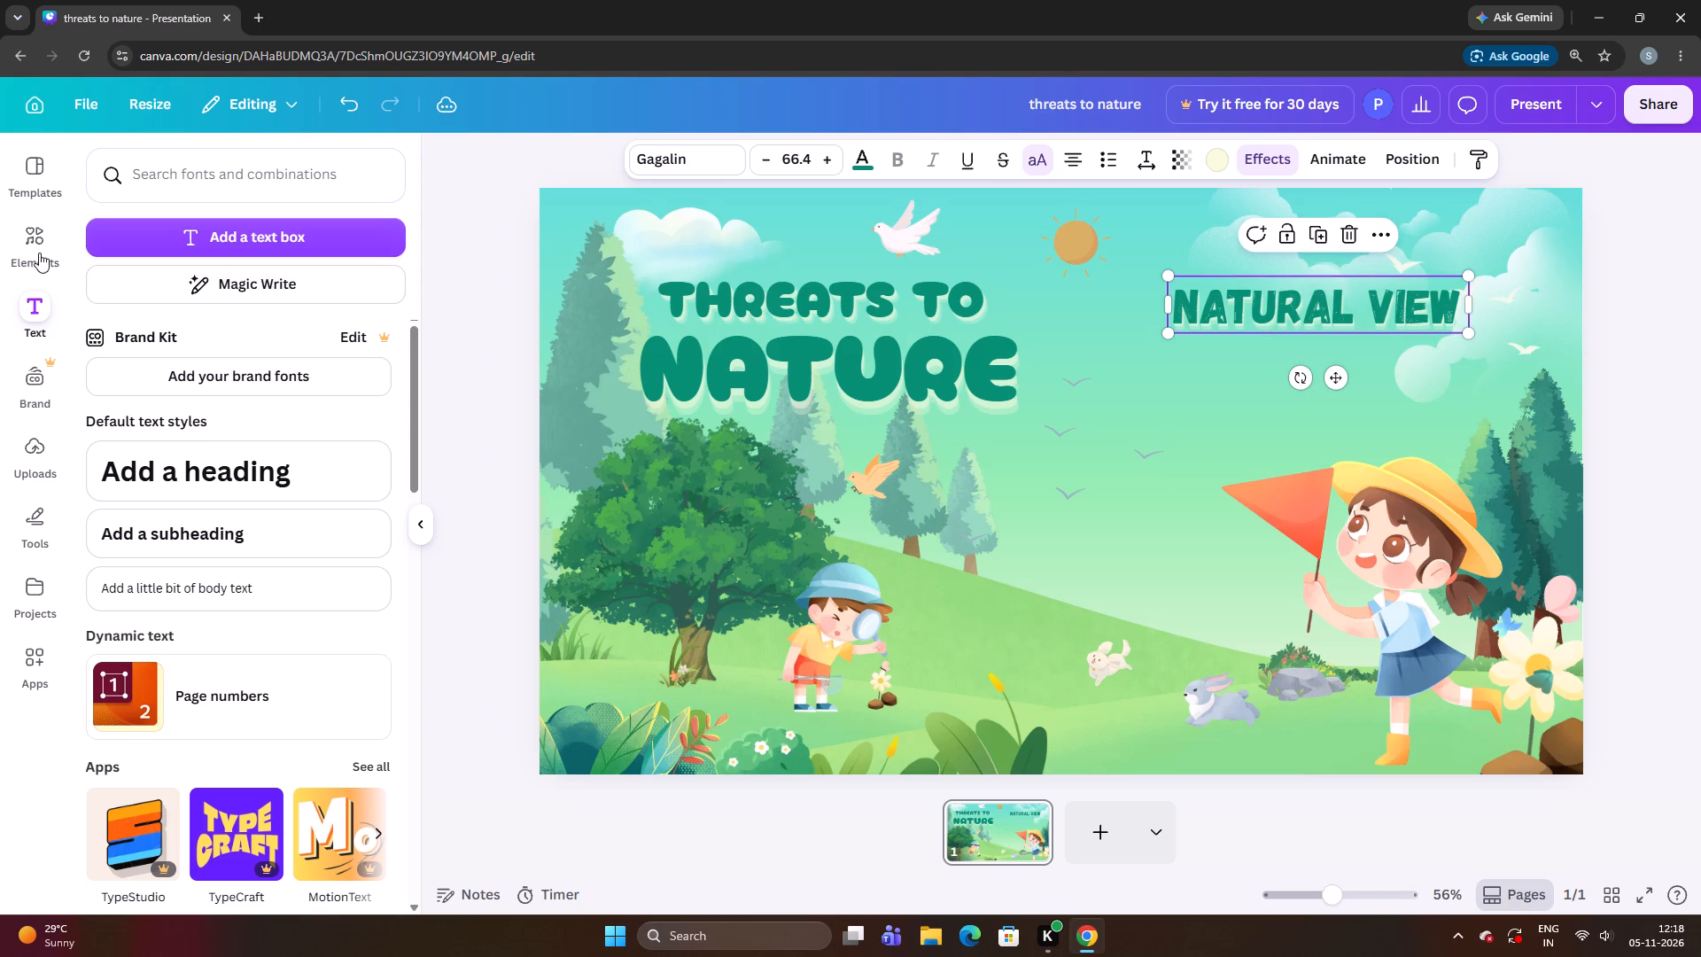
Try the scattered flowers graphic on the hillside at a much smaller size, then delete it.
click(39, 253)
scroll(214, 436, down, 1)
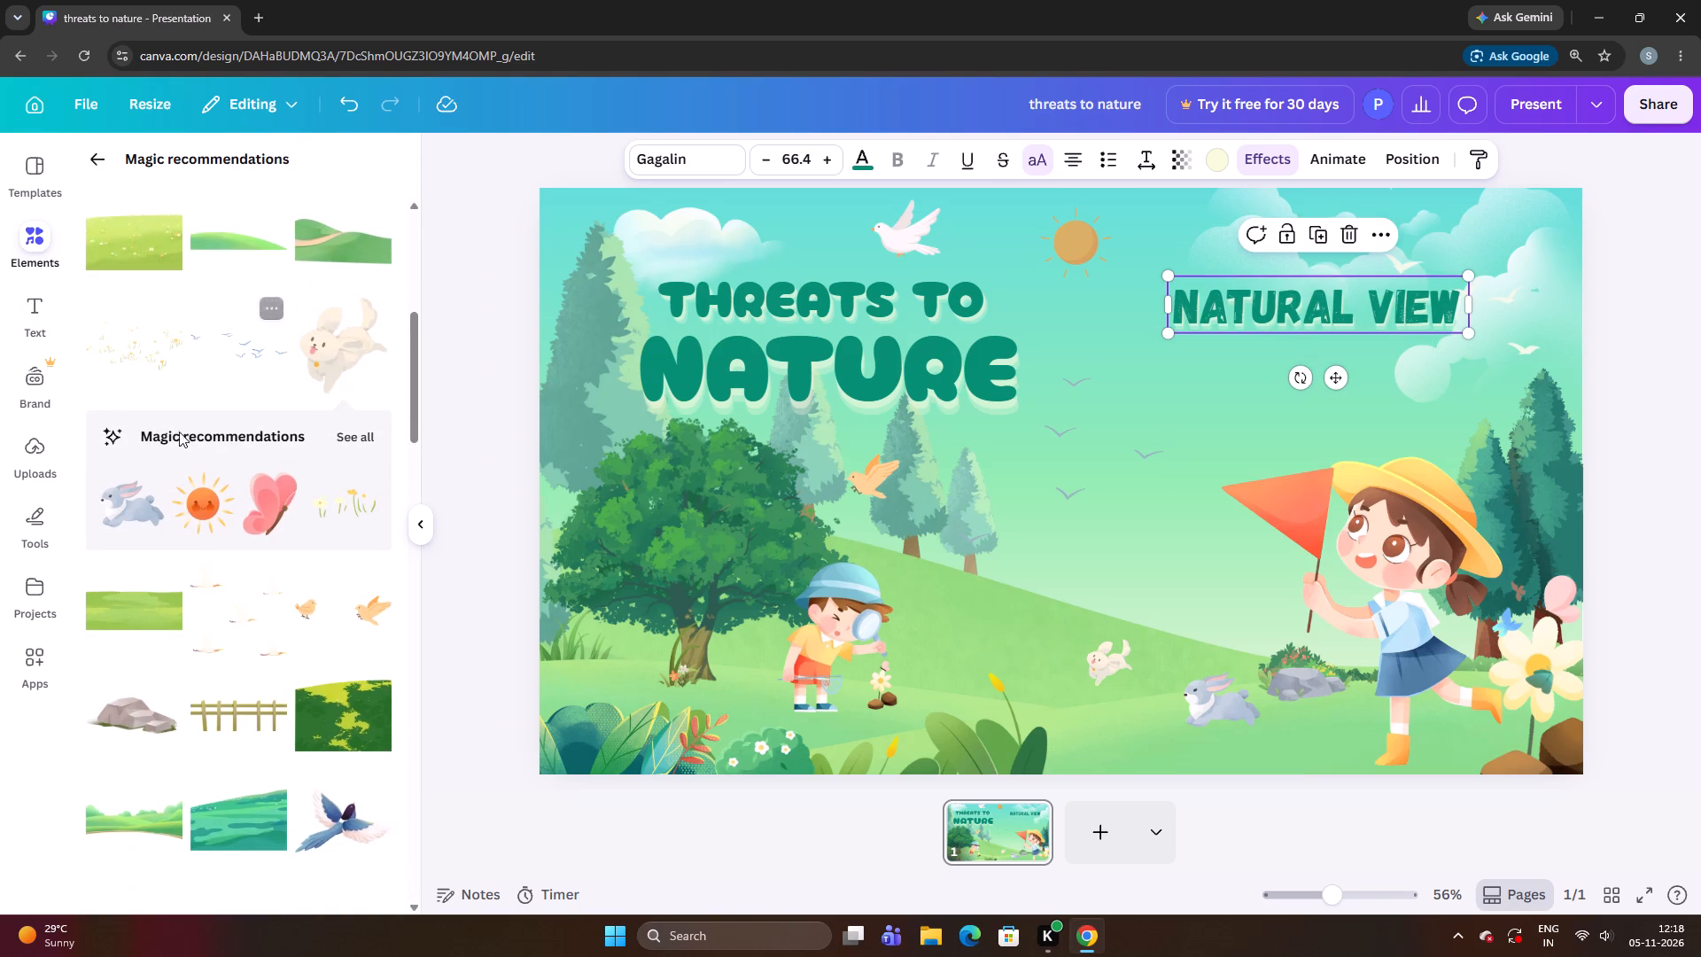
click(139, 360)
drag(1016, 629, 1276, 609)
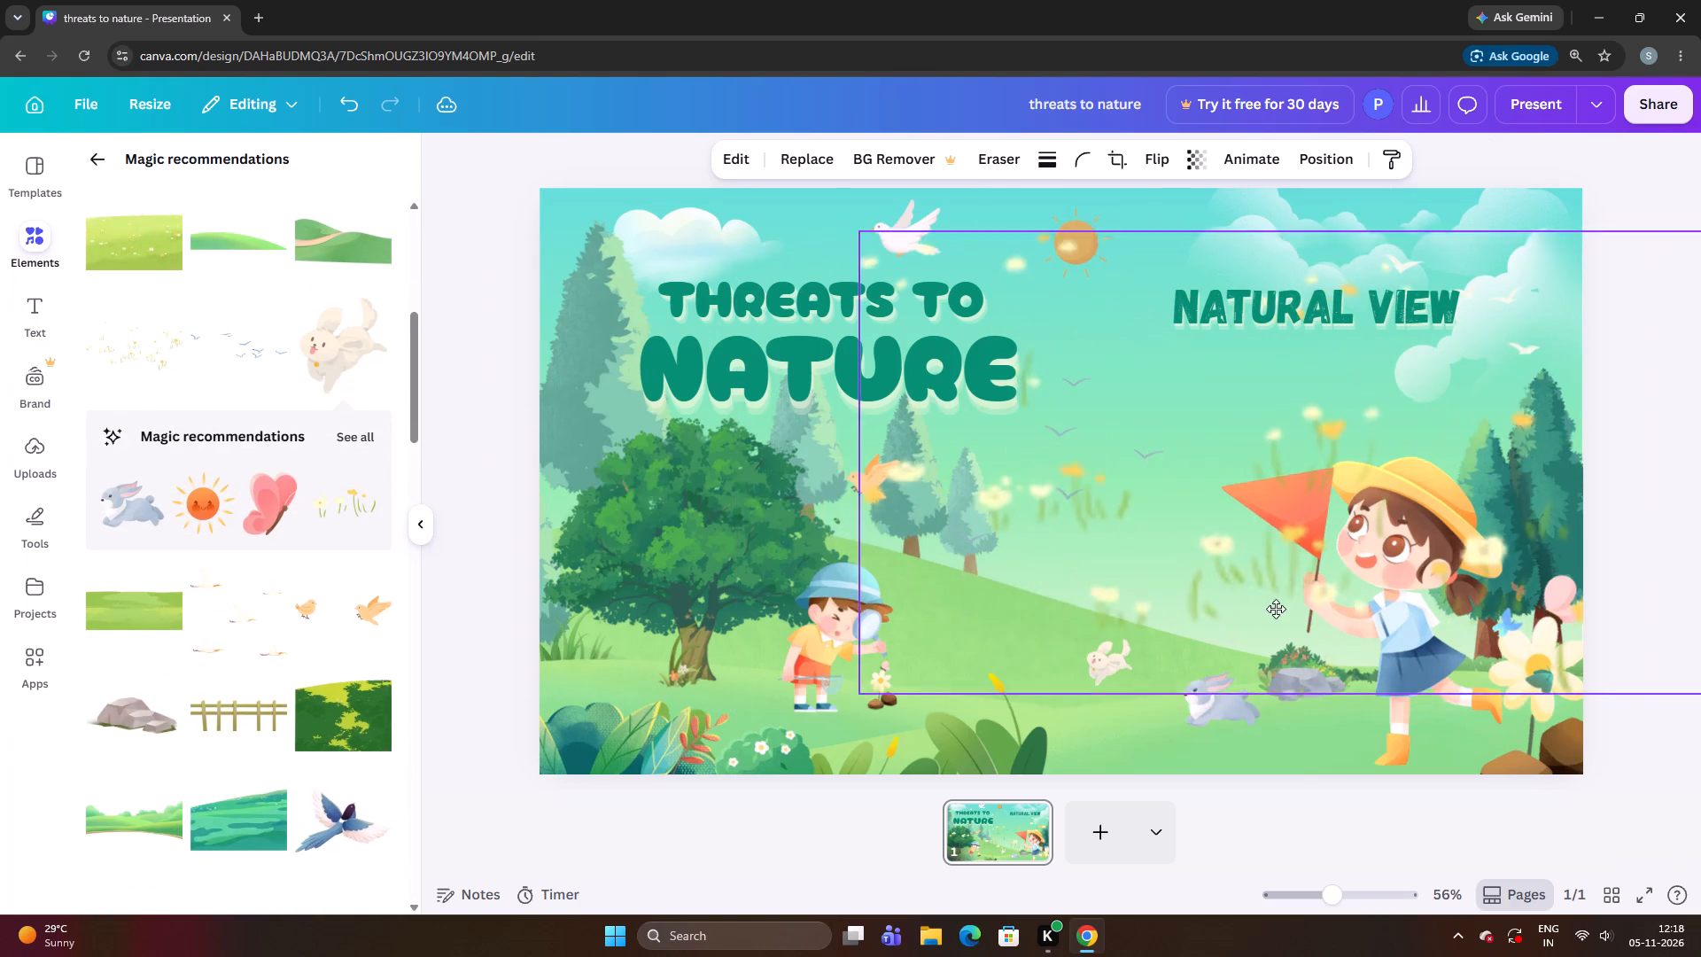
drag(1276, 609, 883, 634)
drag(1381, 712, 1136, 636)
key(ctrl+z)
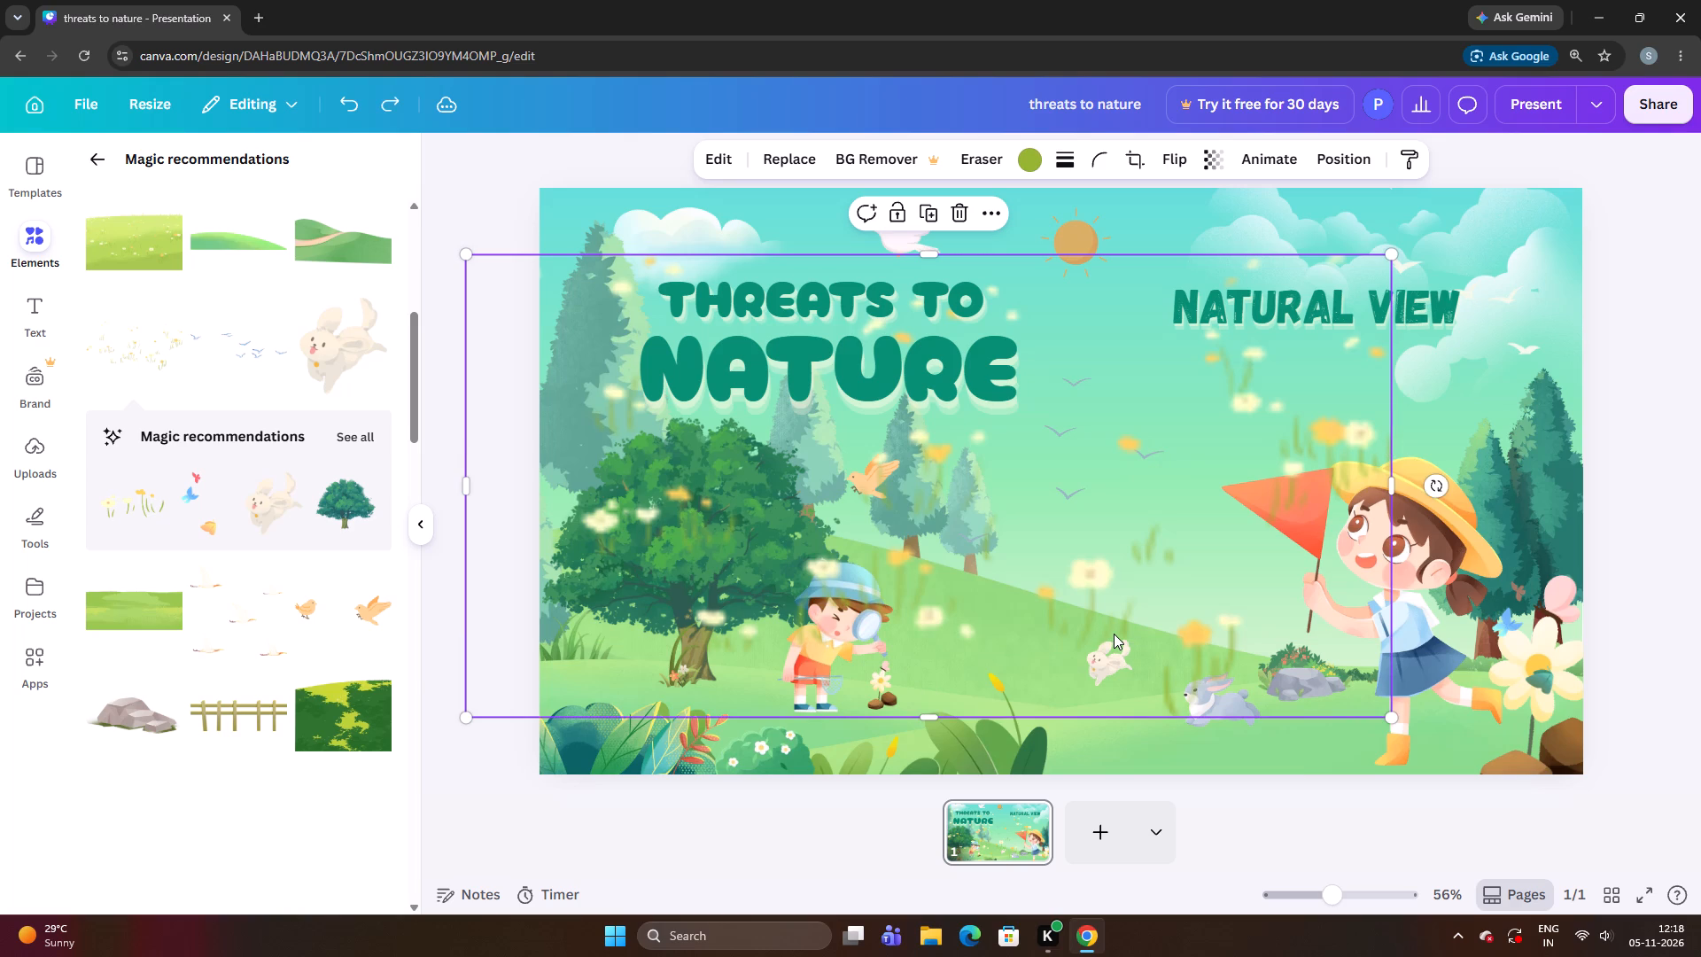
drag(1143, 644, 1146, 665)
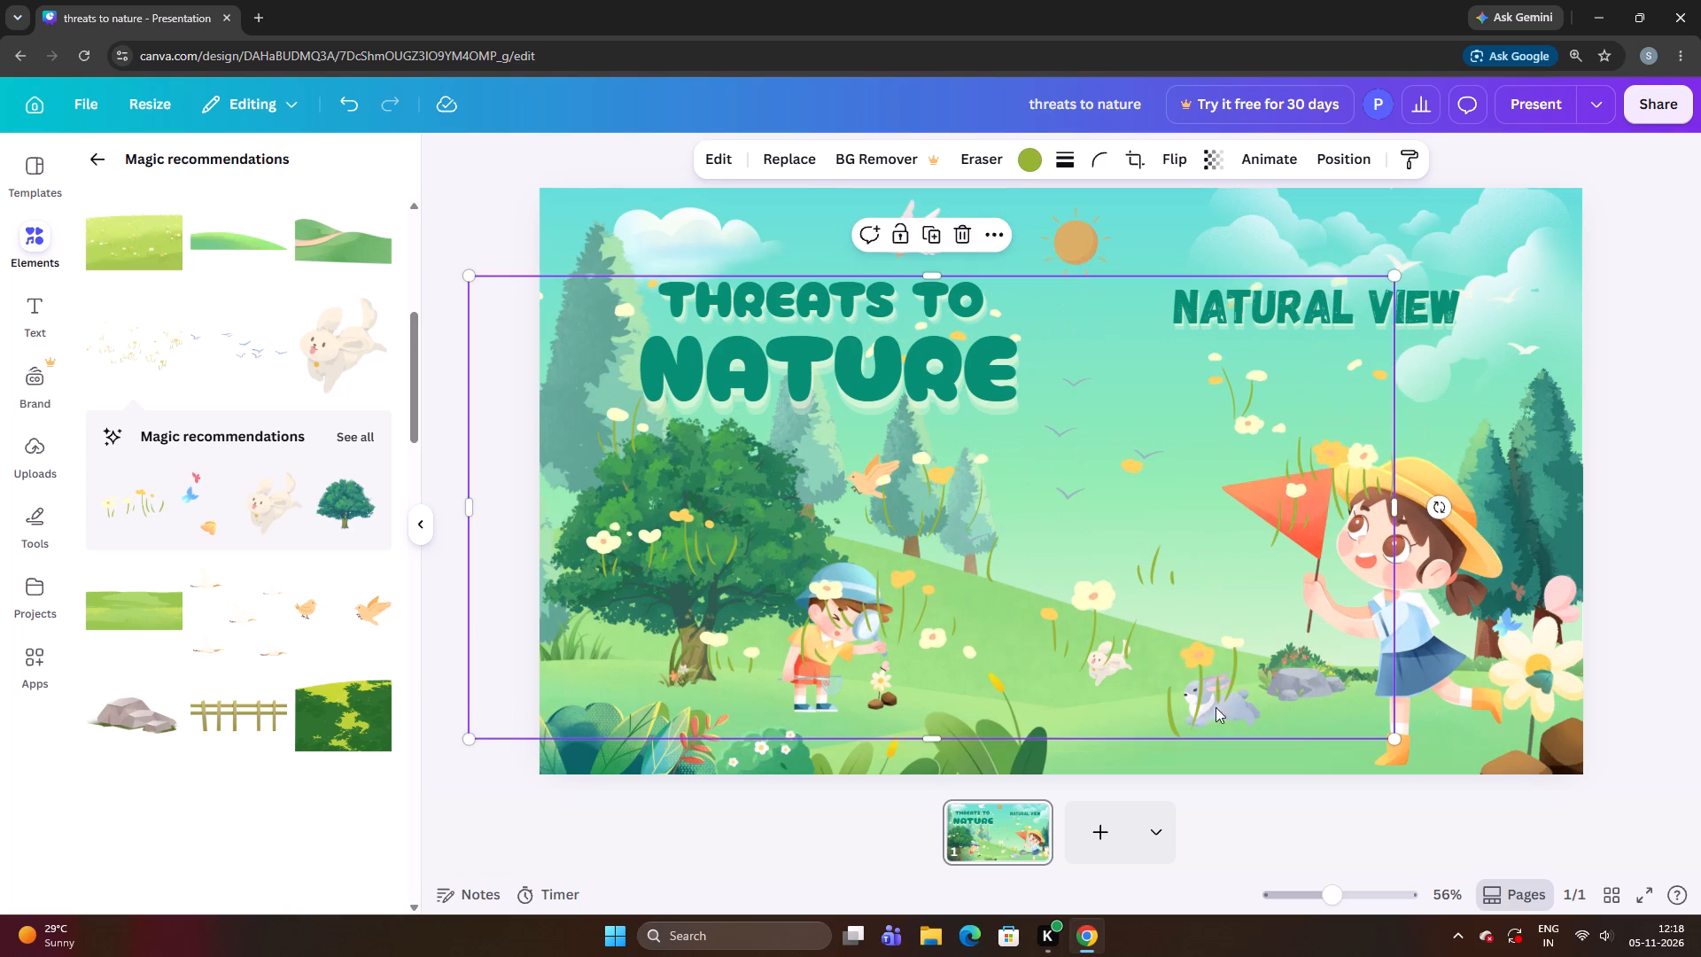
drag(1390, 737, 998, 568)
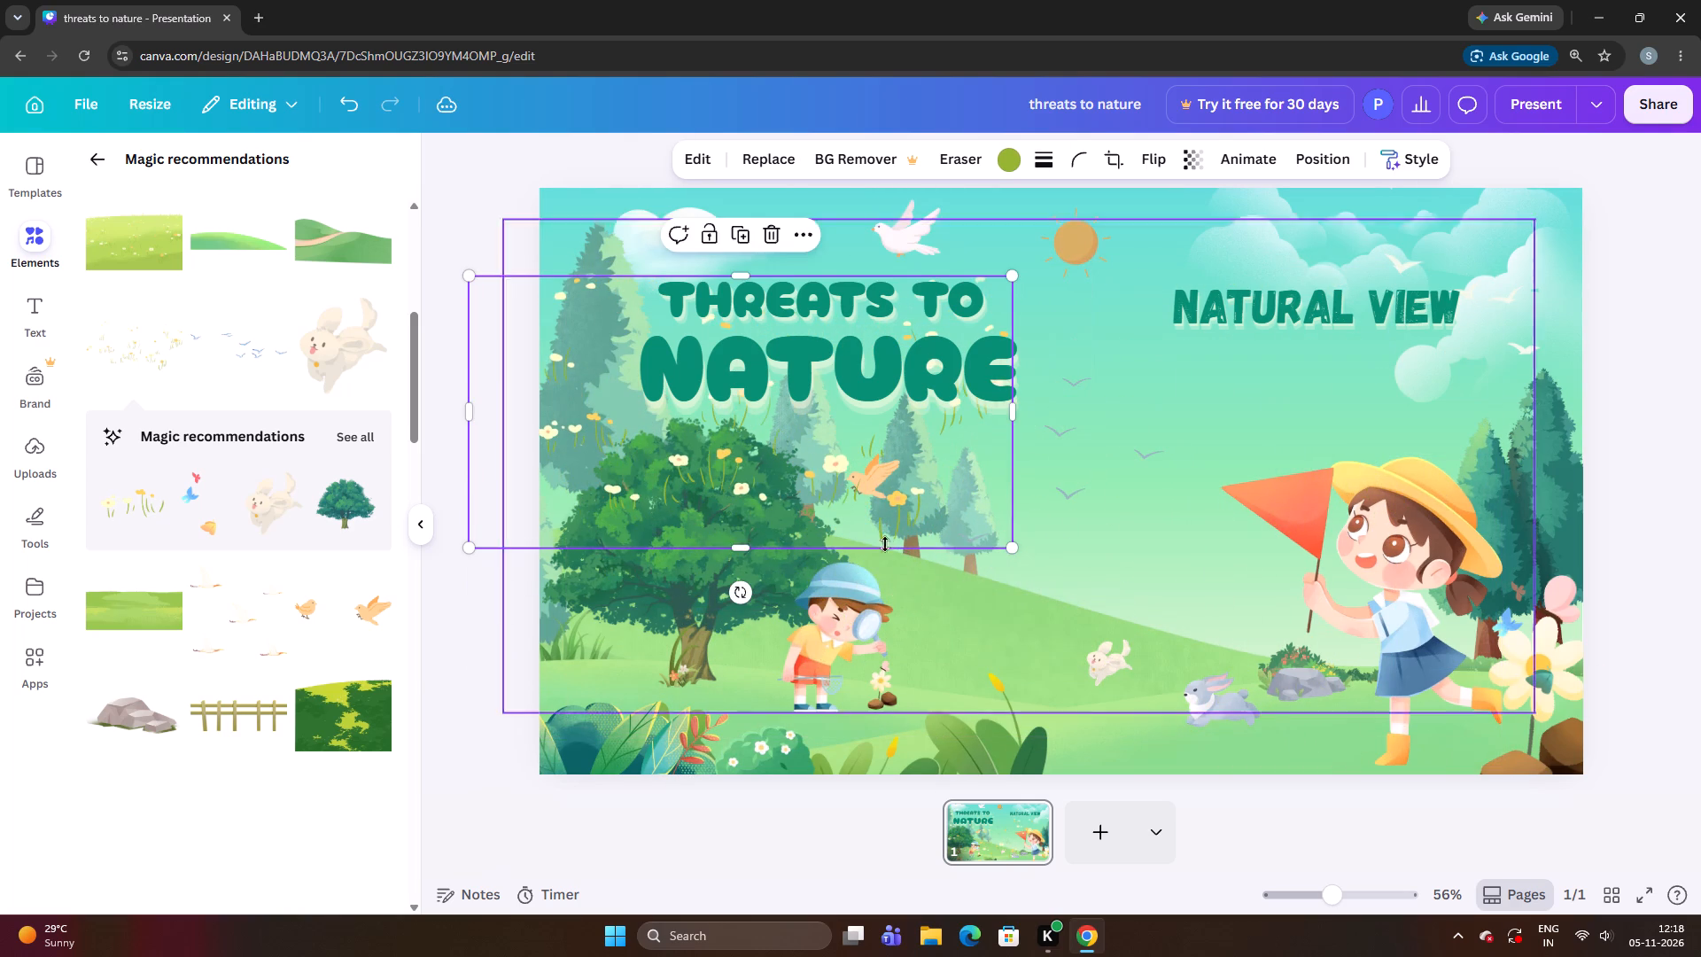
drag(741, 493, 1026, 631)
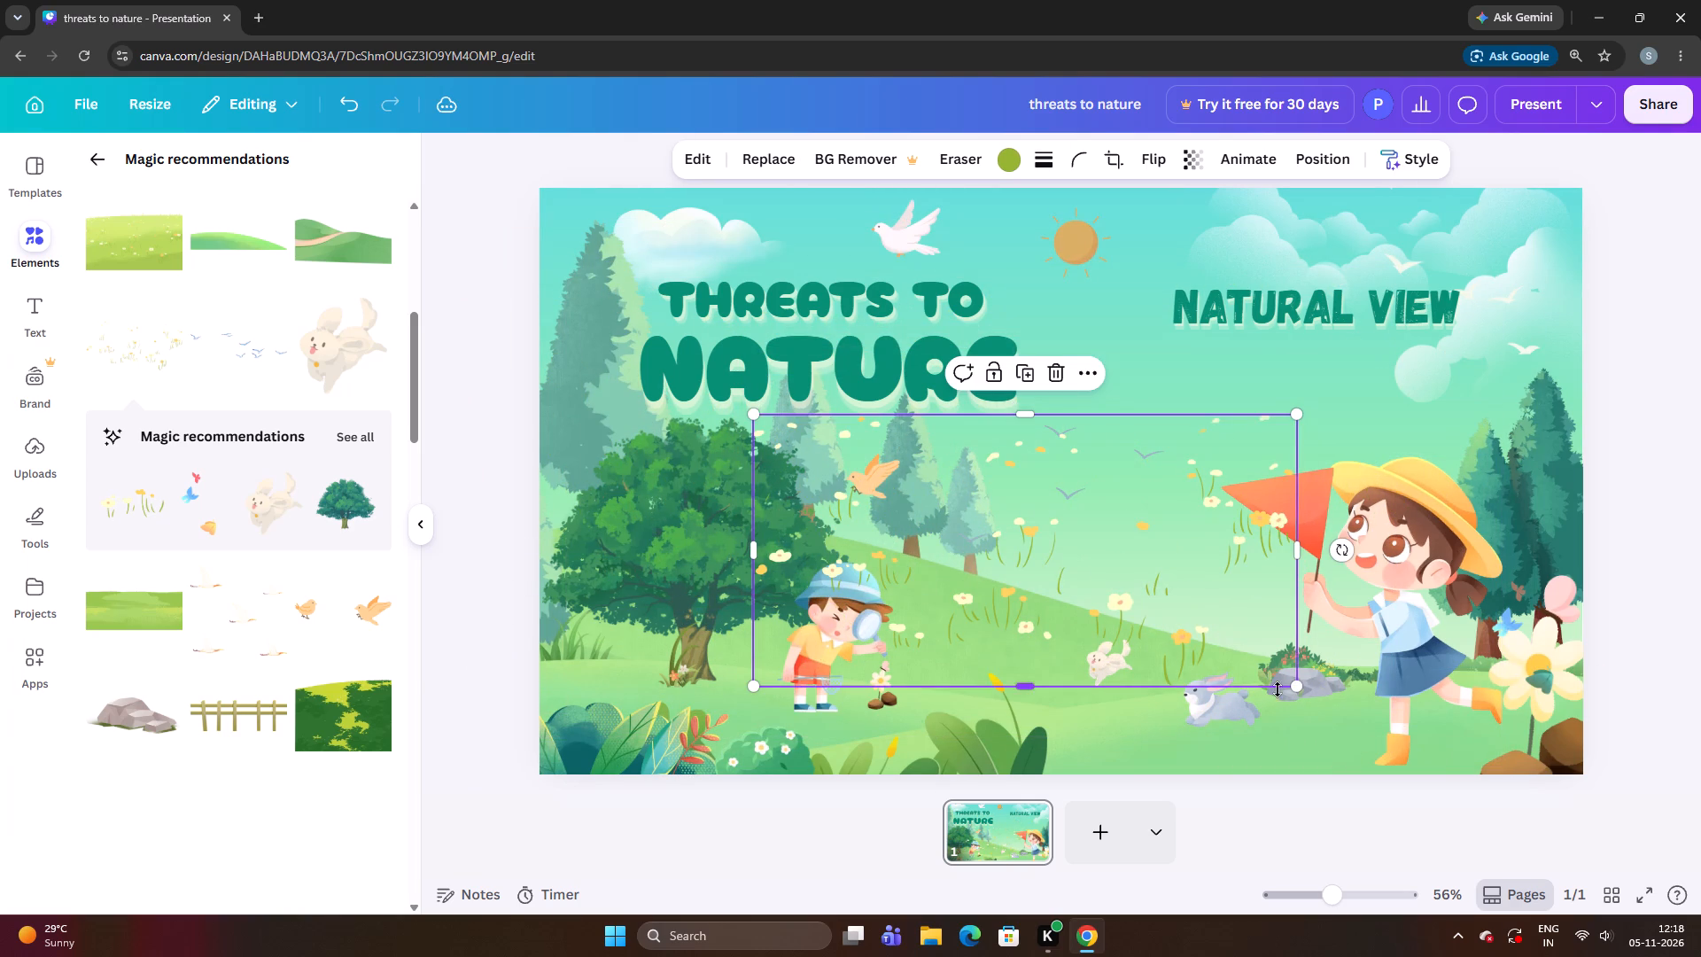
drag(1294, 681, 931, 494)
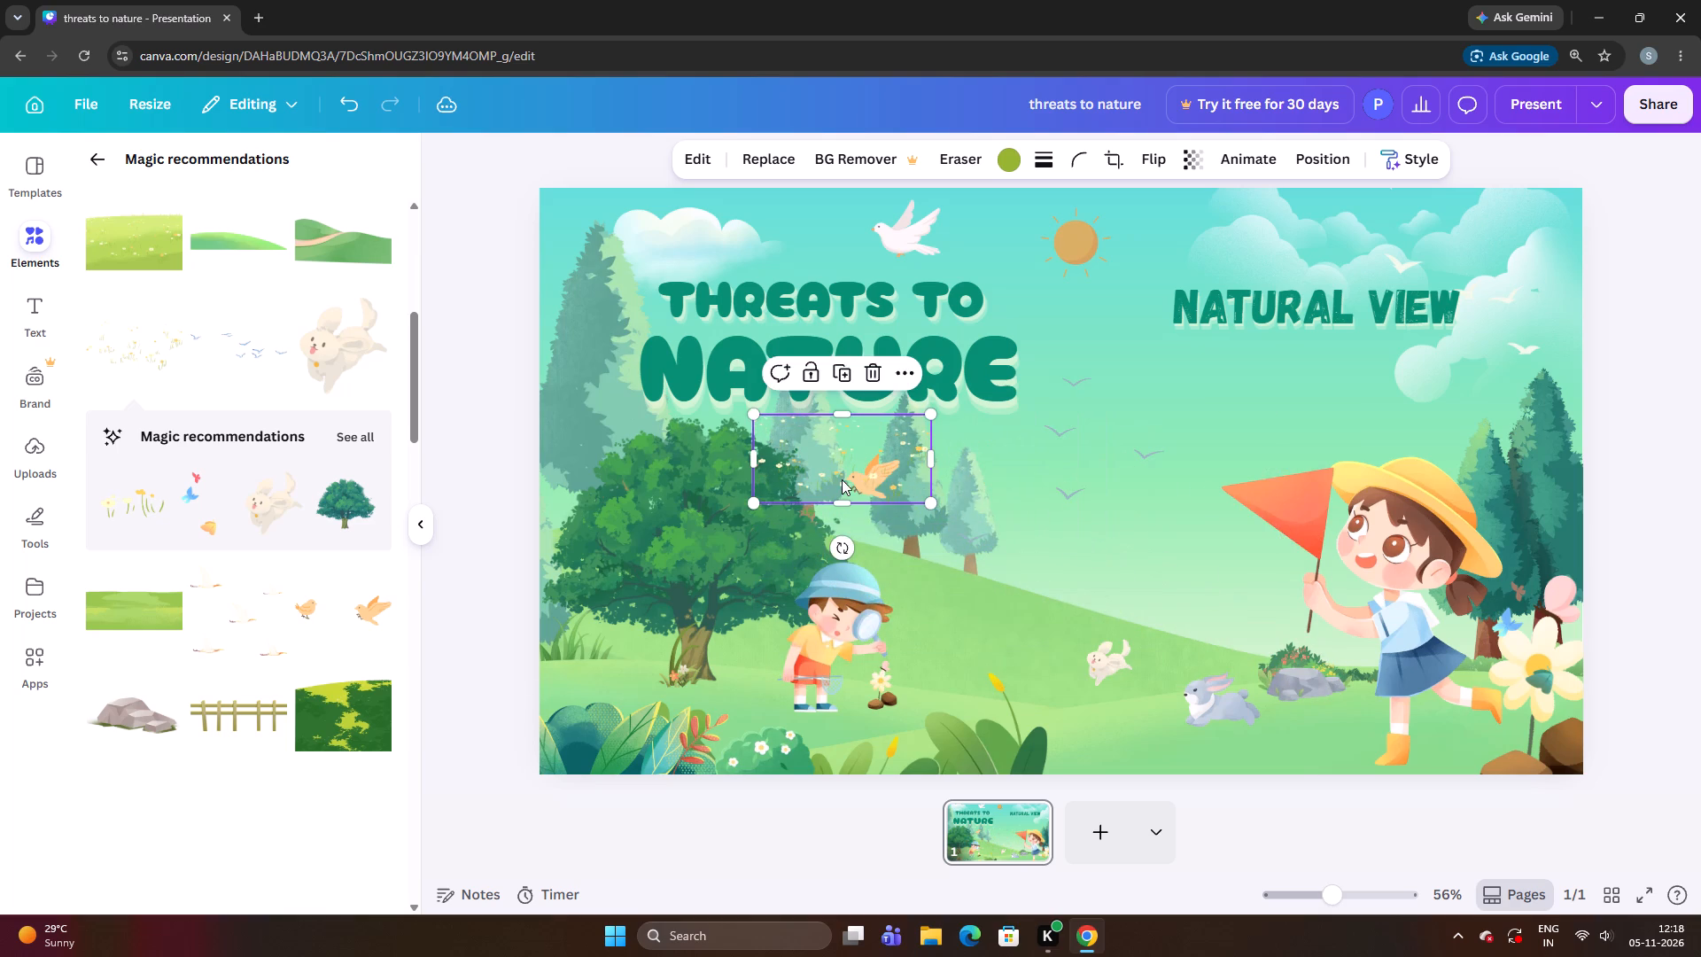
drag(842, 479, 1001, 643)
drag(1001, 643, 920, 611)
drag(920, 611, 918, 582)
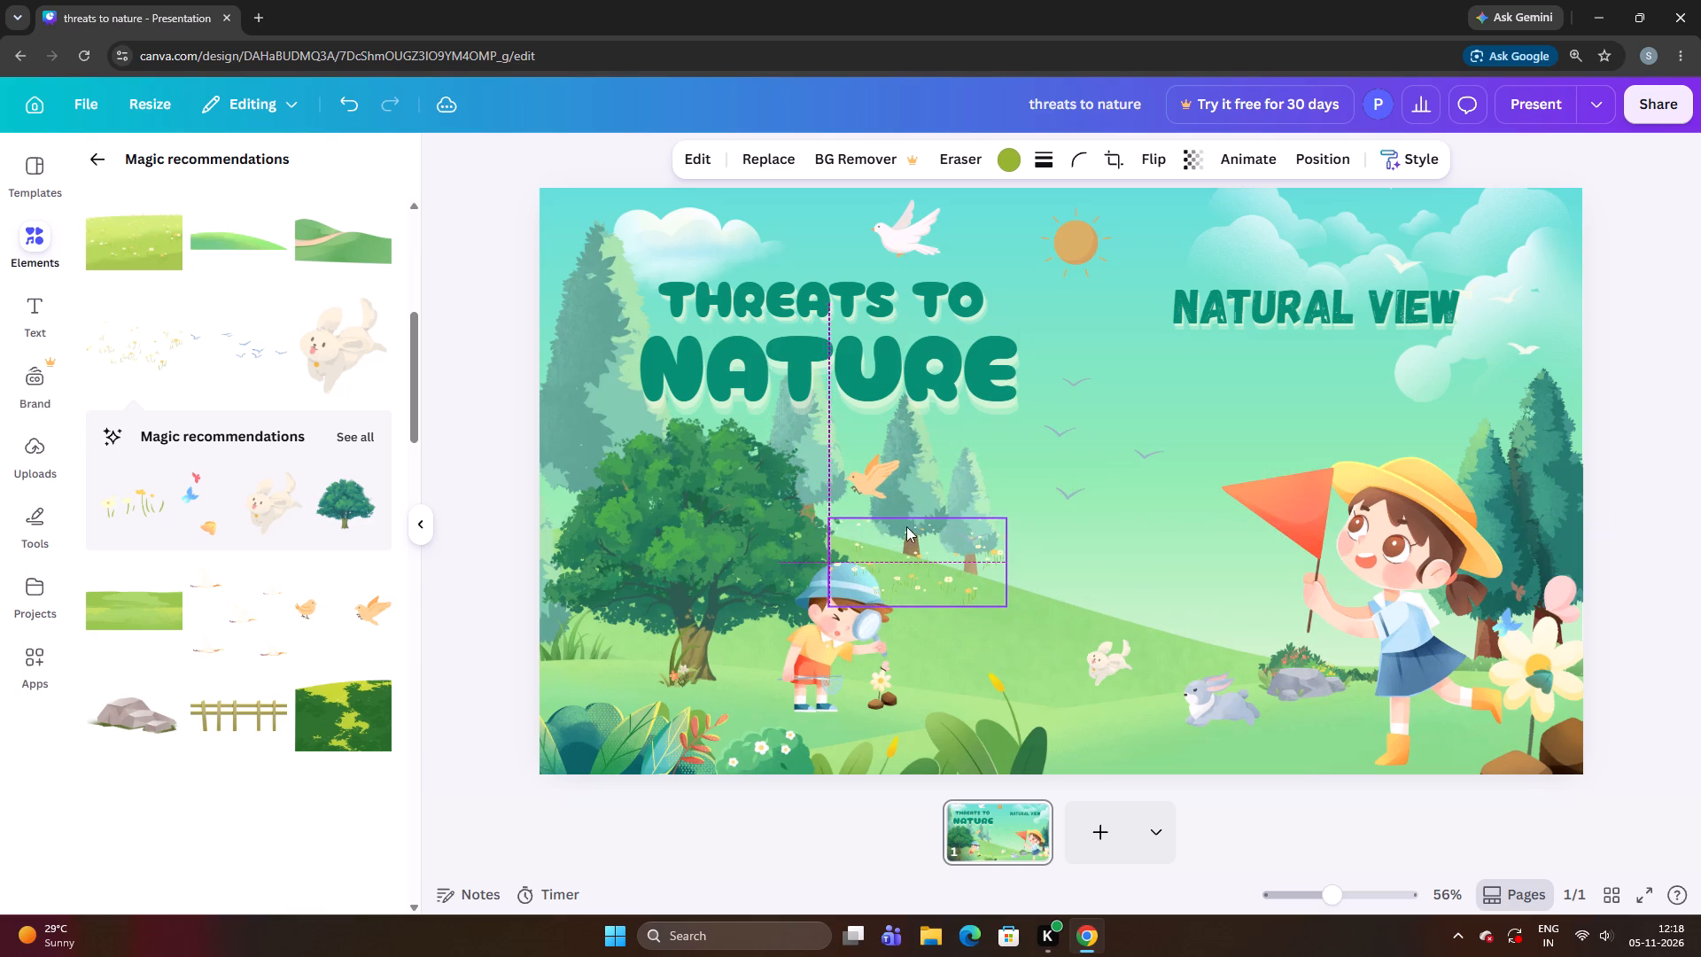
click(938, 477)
Browse the recommended nature graphics and insert the yellow-green treehouse illustration.
scroll(189, 680, down, 4)
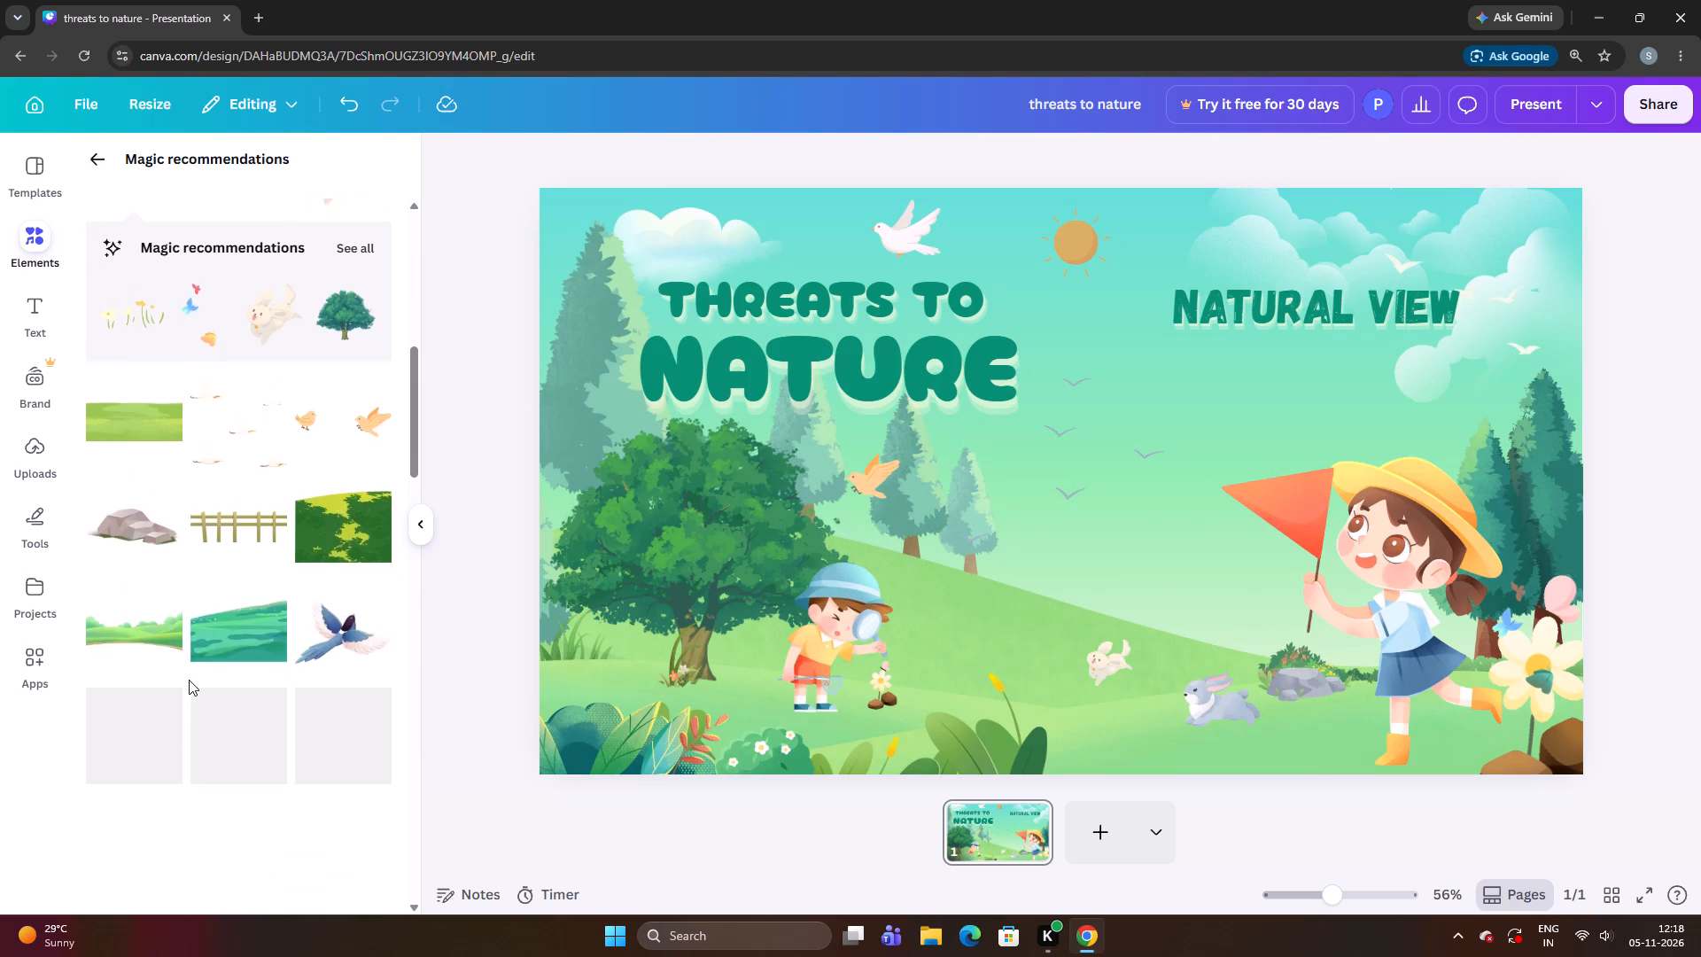
scroll(189, 680, down, 1)
scroll(189, 680, up, 1)
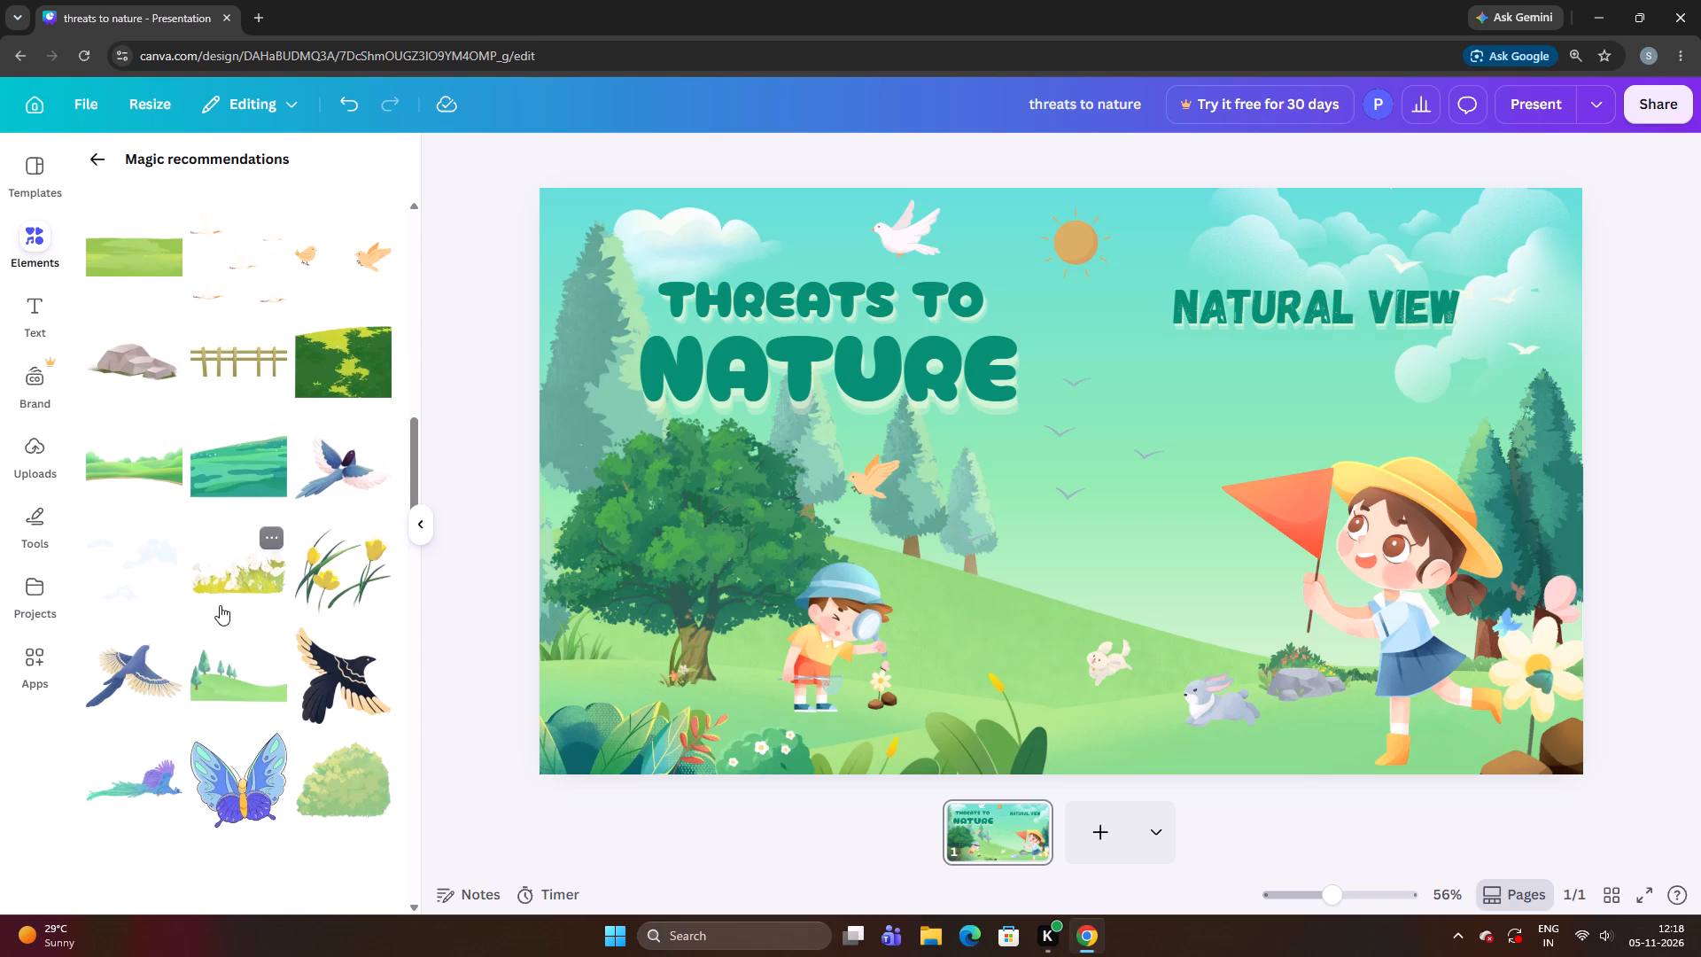
scroll(220, 610, down, 4)
scroll(322, 736, down, 4)
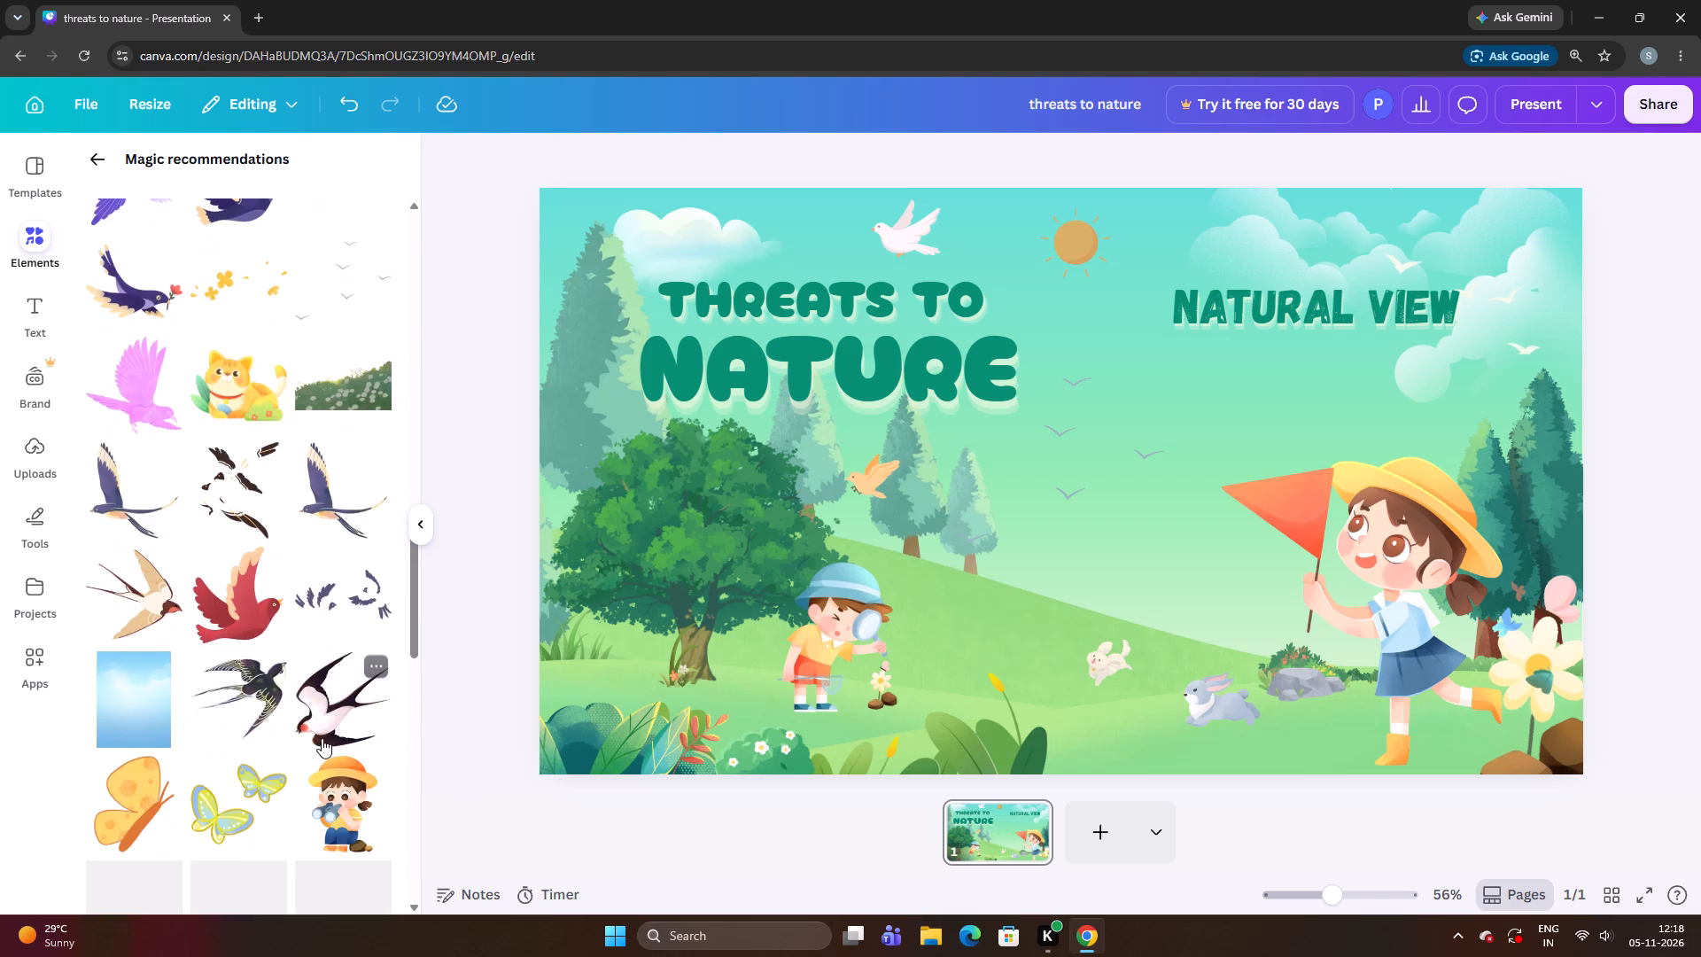
scroll(304, 738, up, 16)
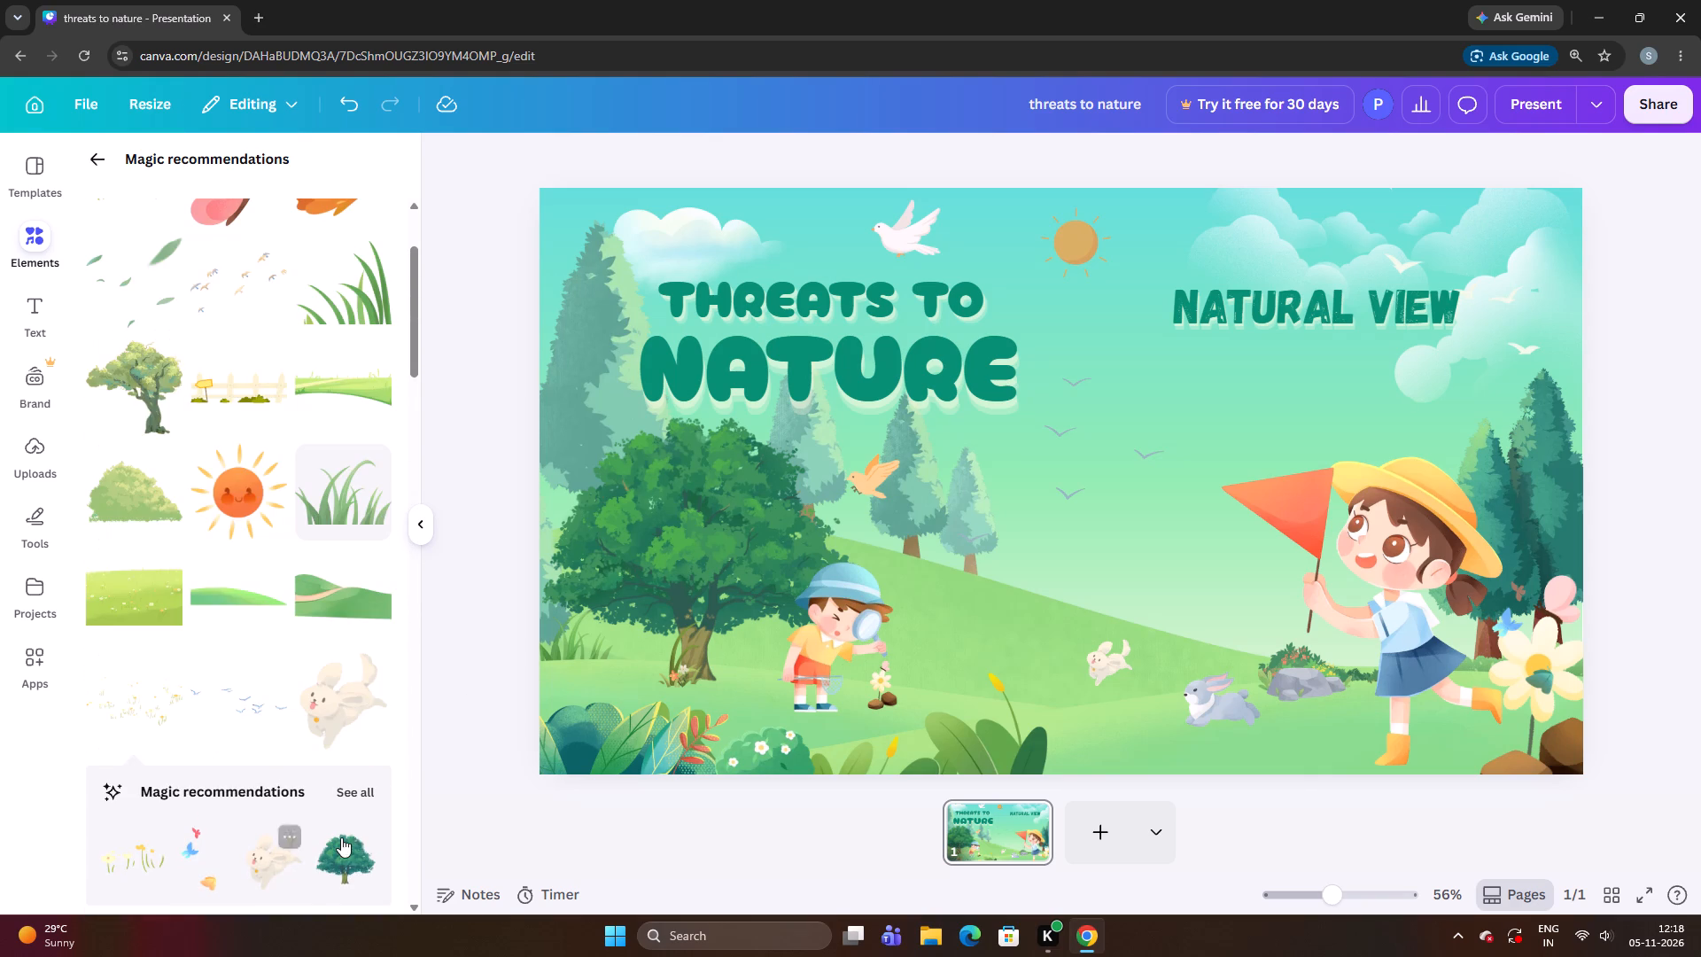
click(360, 783)
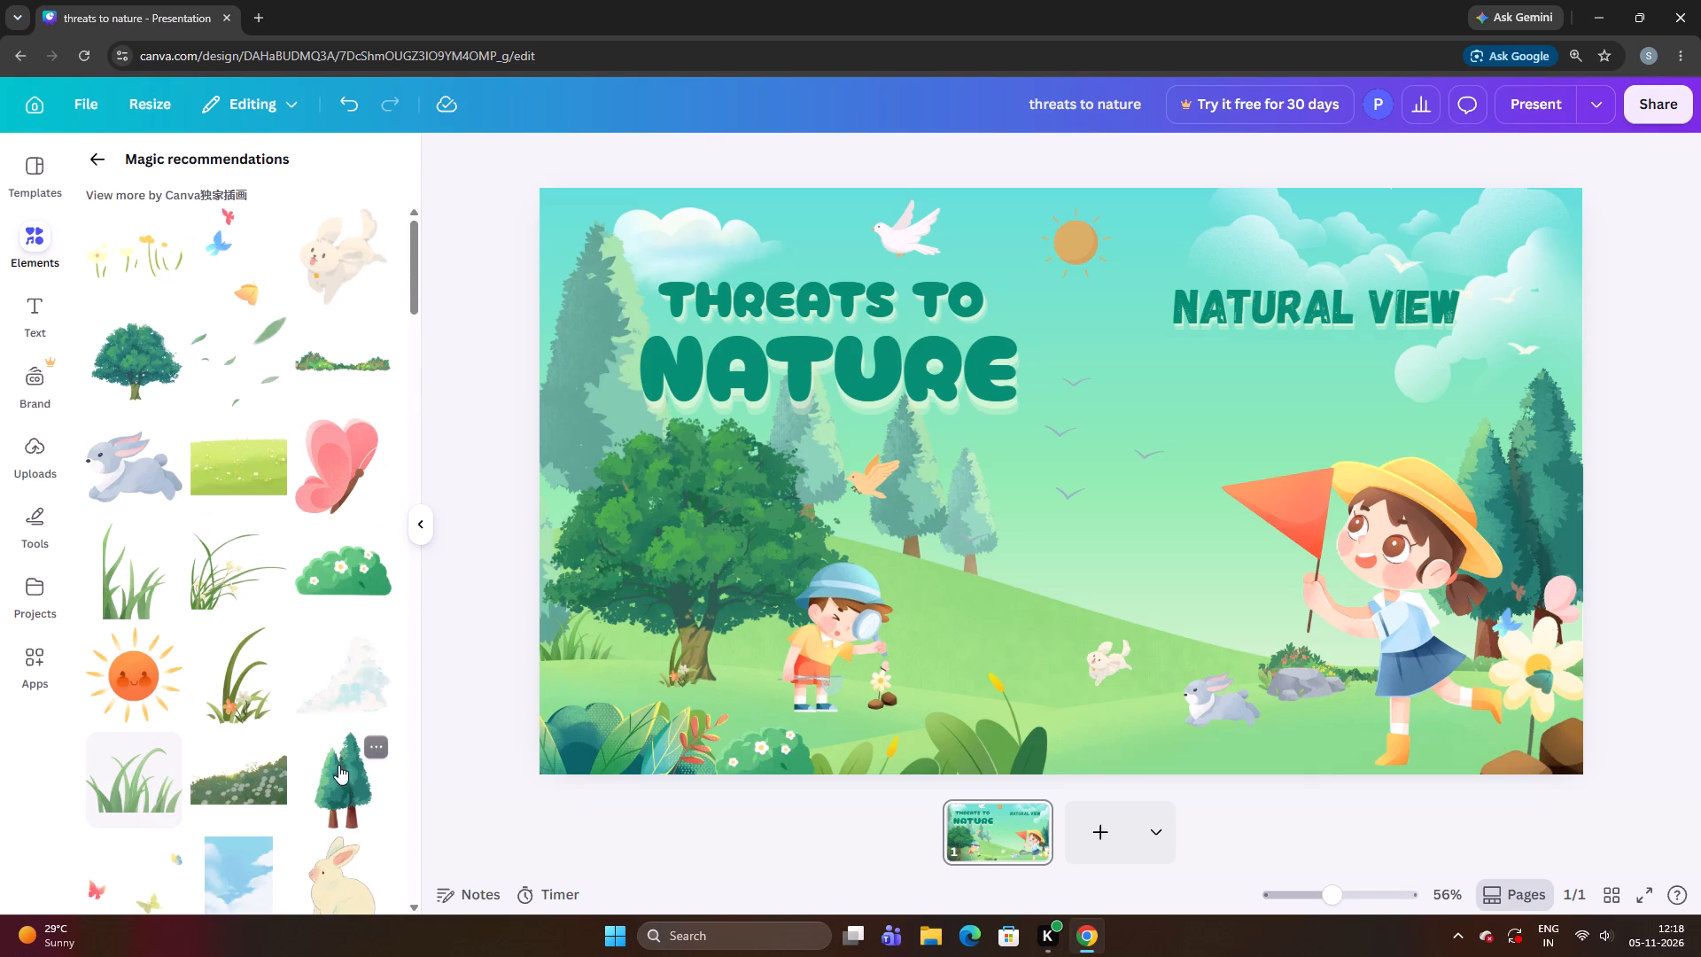
scroll(323, 759, up, 2)
scroll(314, 756, down, 6)
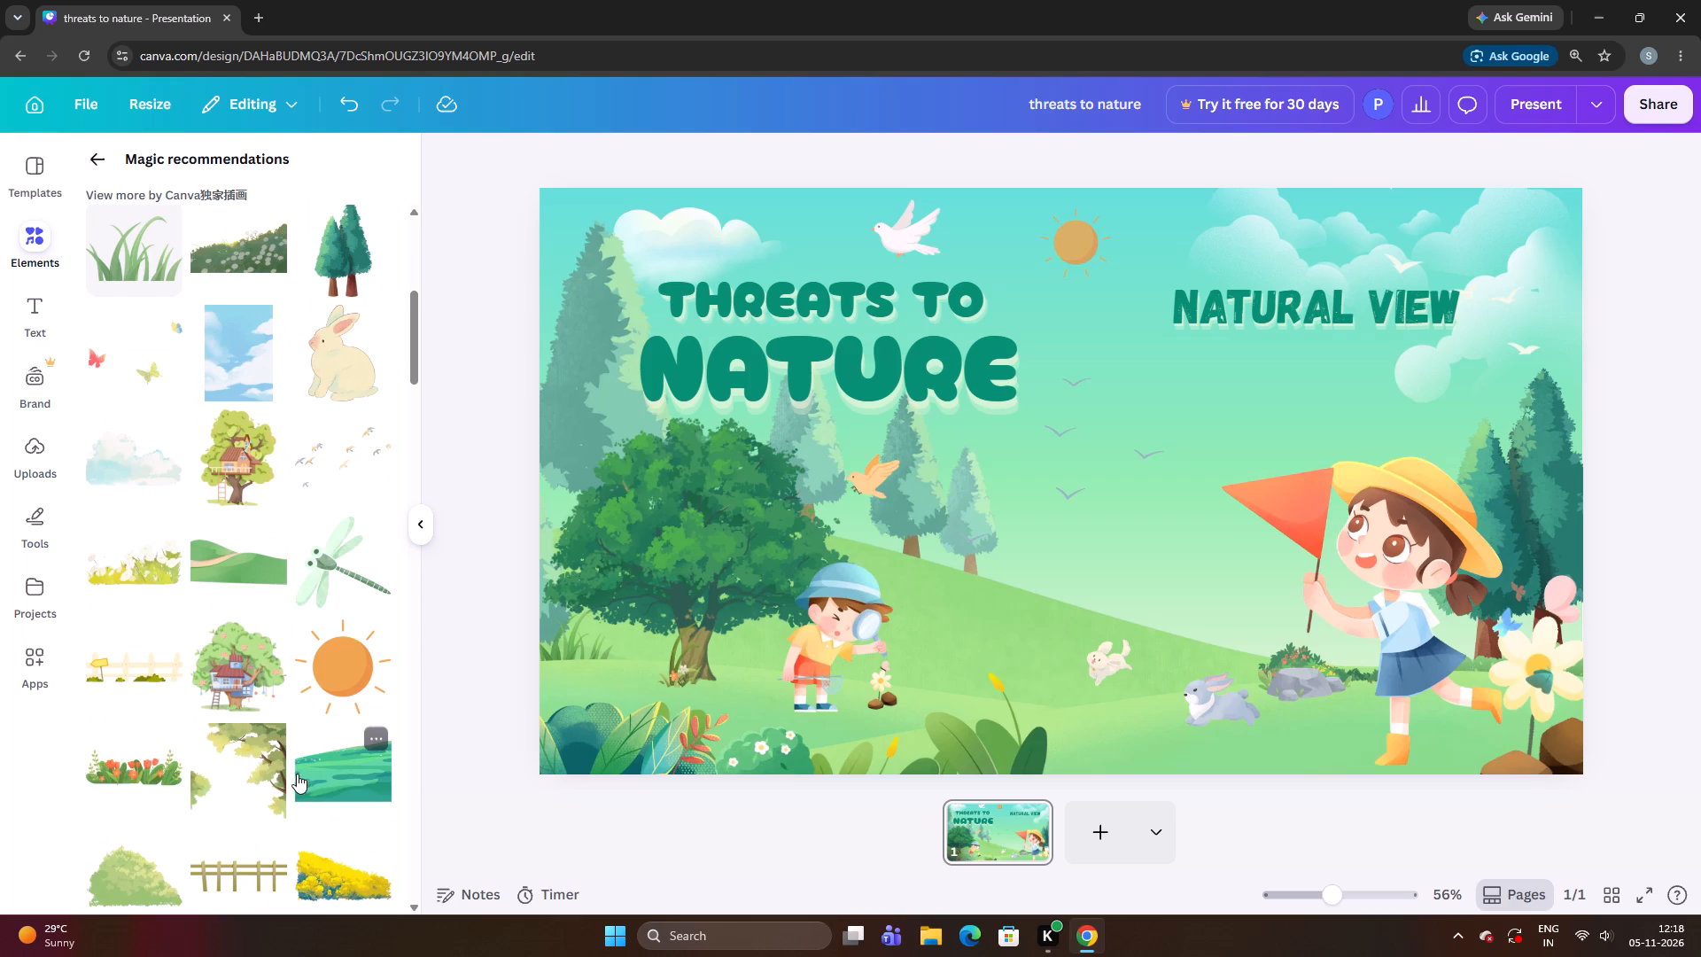
click(227, 450)
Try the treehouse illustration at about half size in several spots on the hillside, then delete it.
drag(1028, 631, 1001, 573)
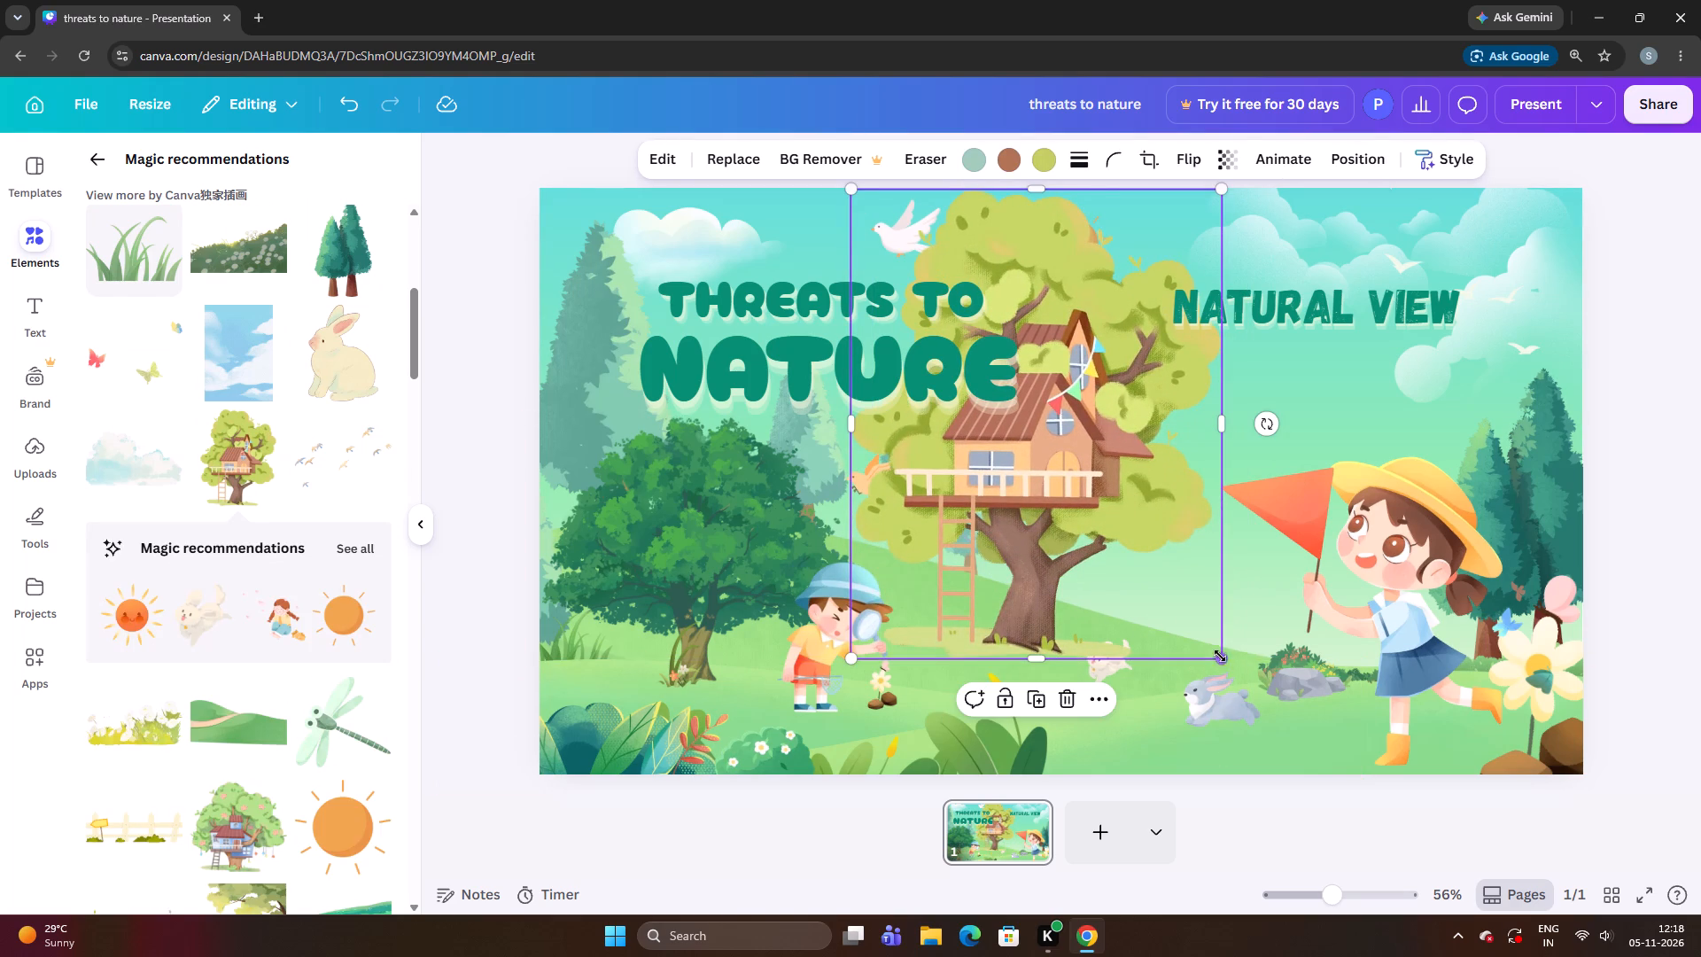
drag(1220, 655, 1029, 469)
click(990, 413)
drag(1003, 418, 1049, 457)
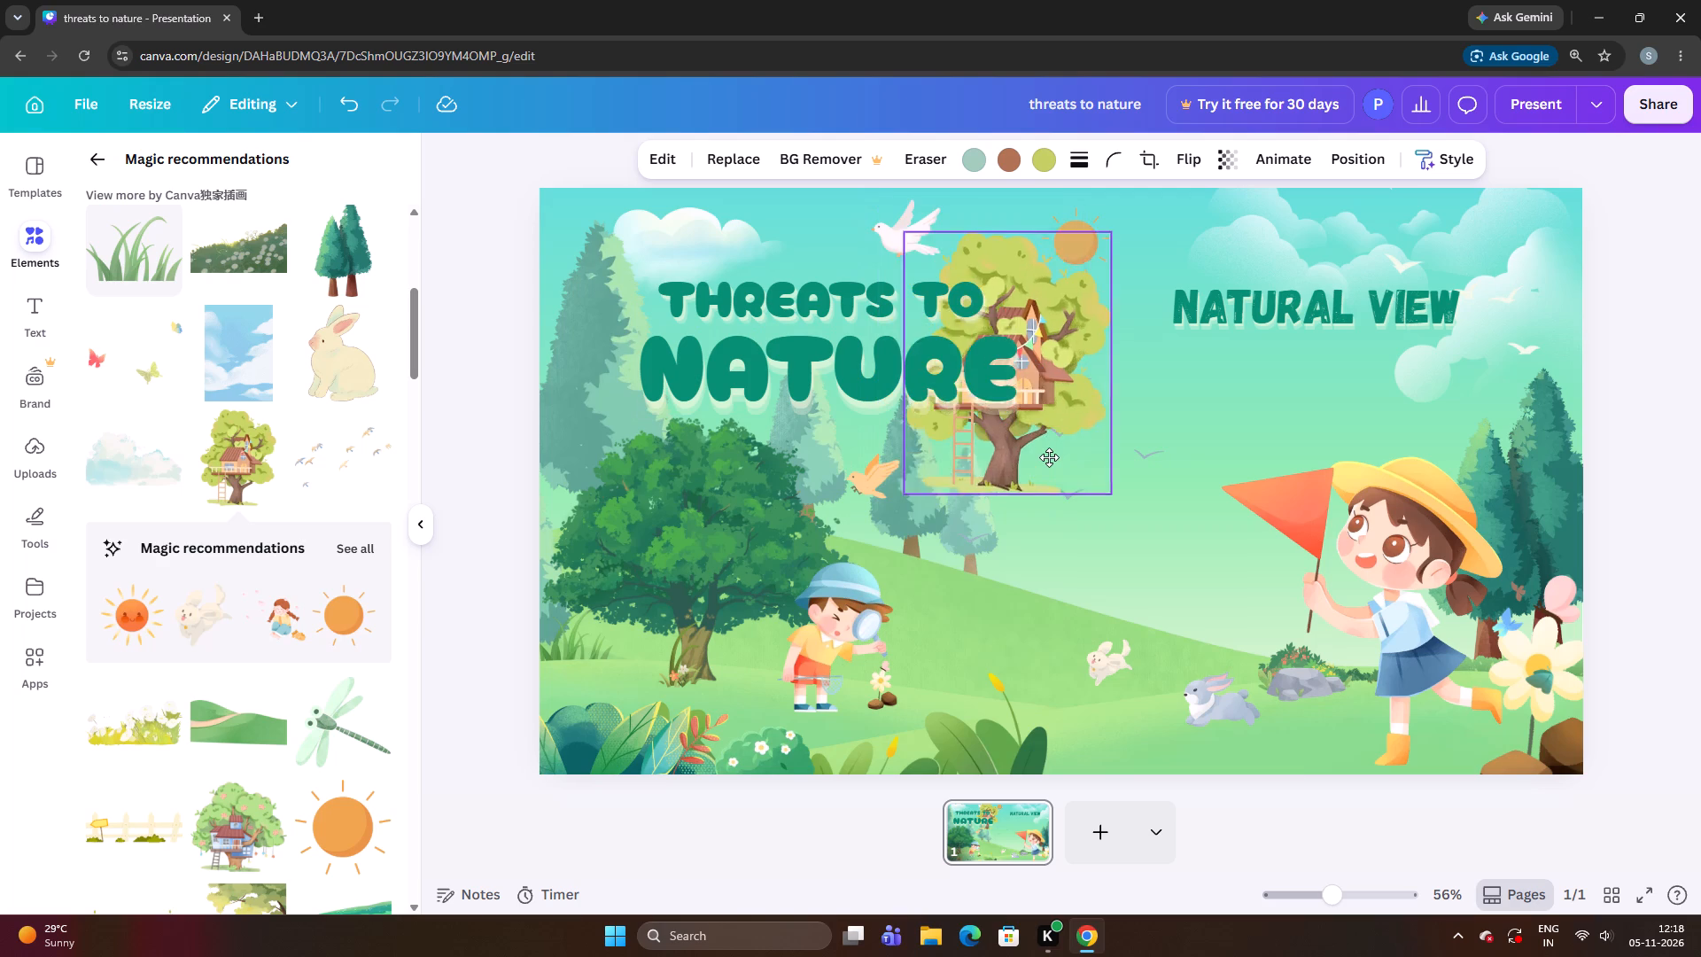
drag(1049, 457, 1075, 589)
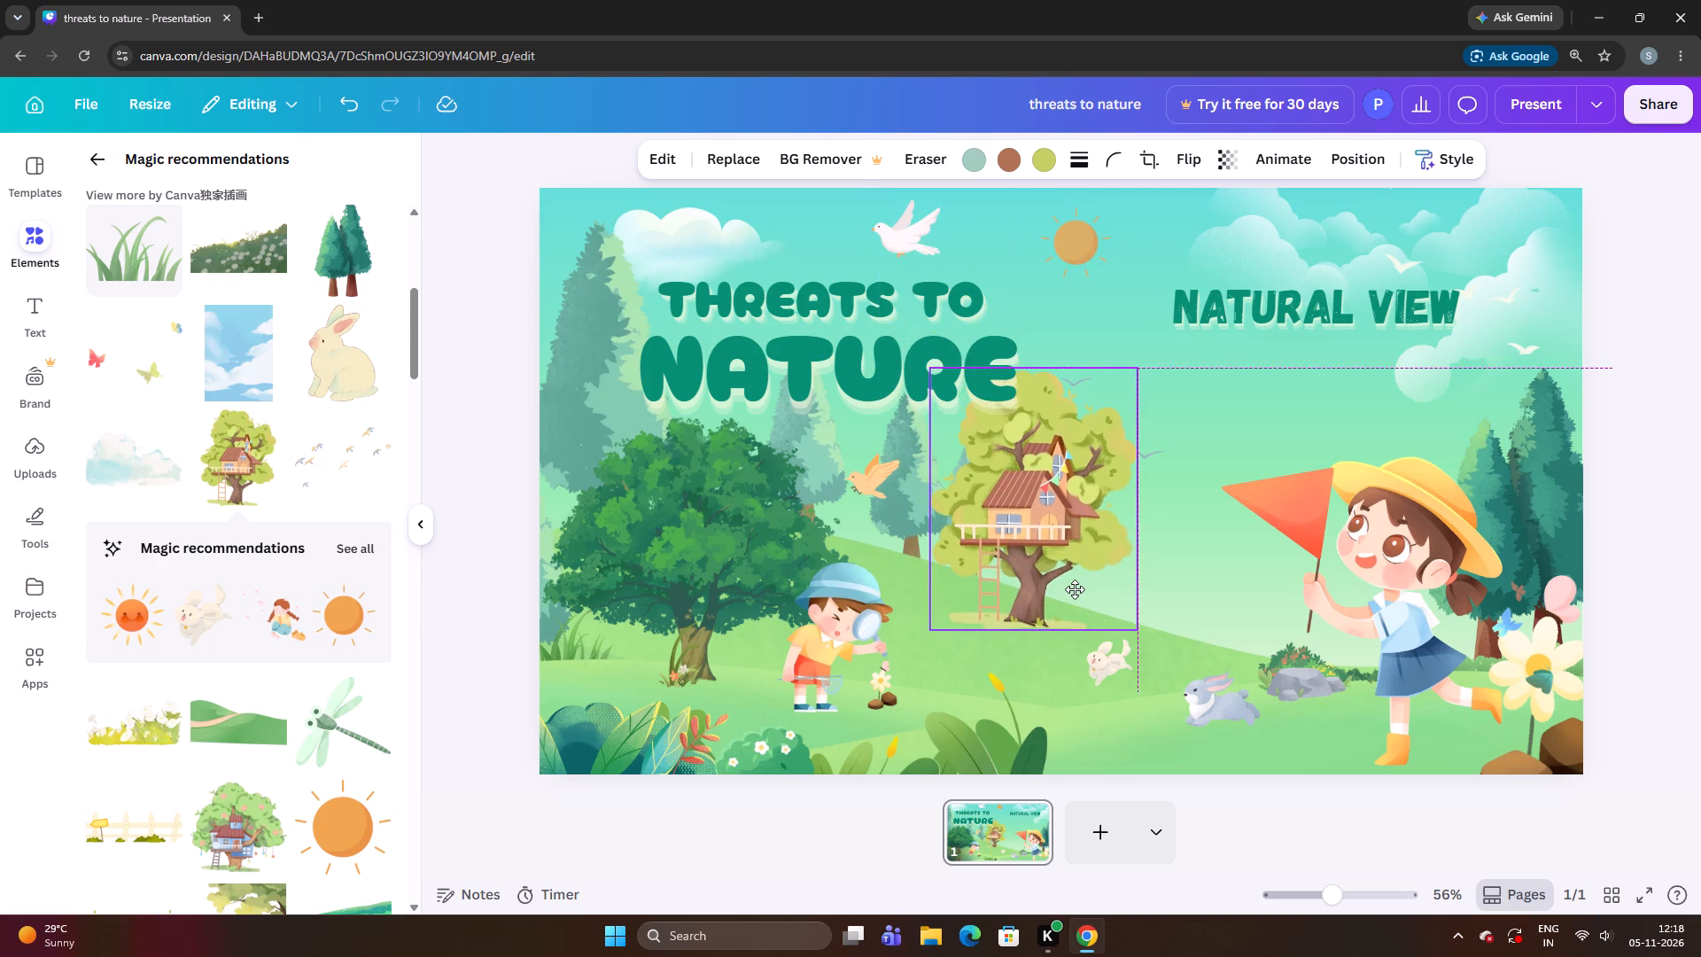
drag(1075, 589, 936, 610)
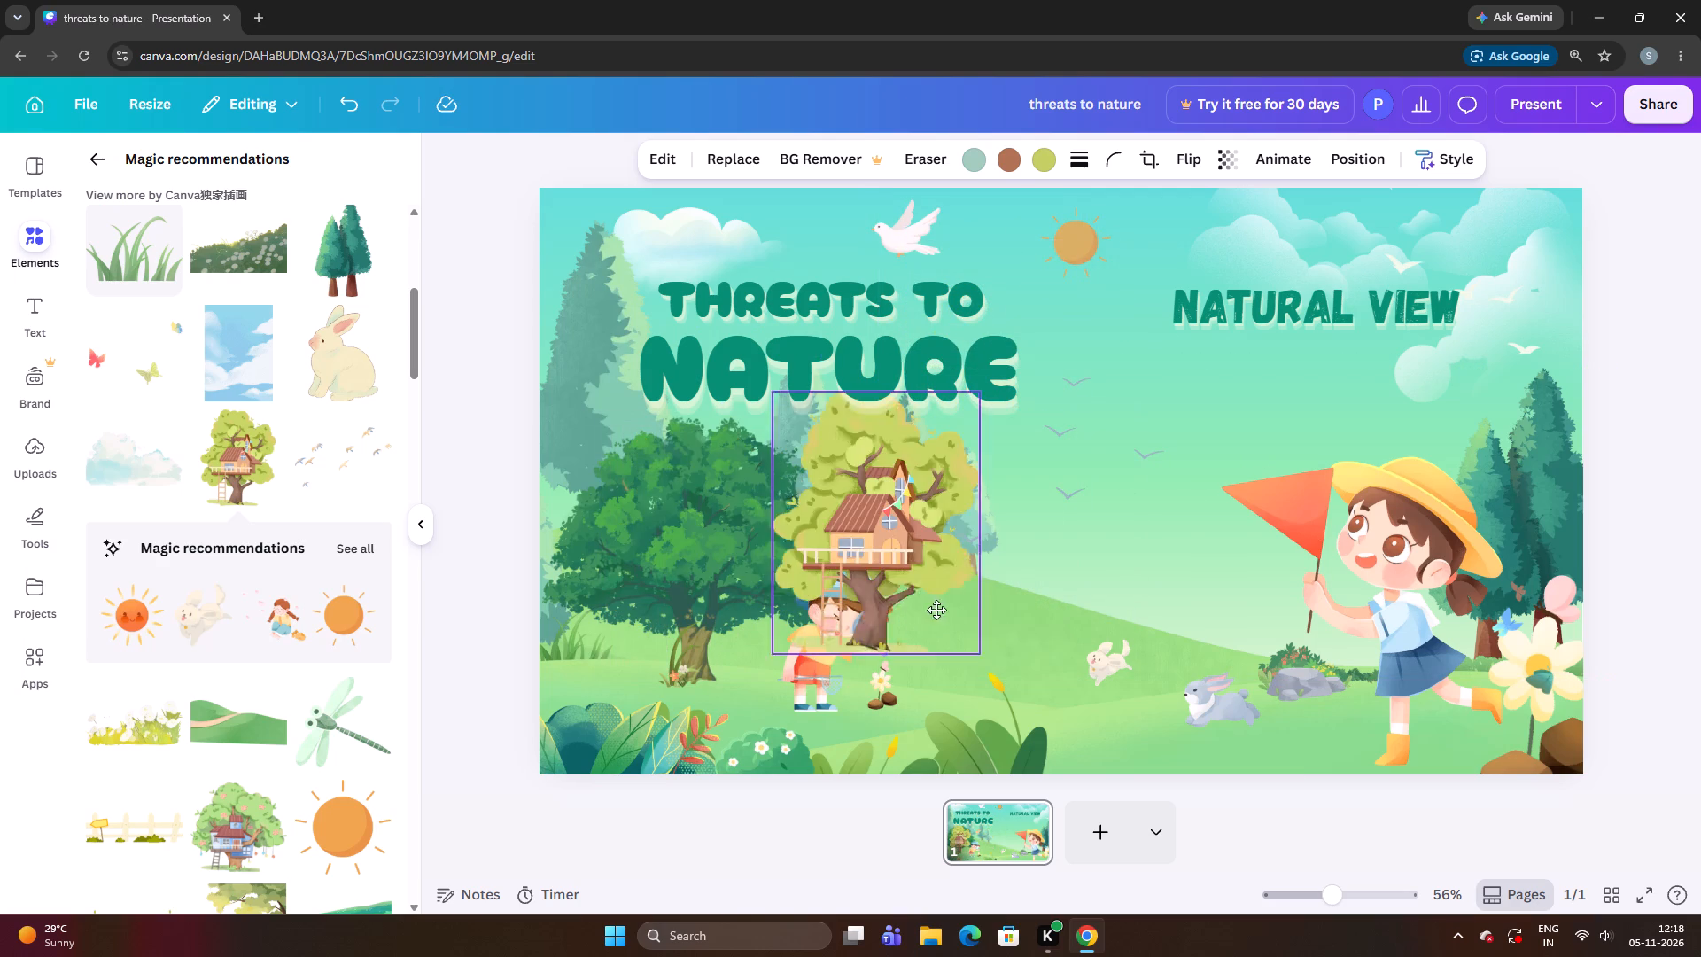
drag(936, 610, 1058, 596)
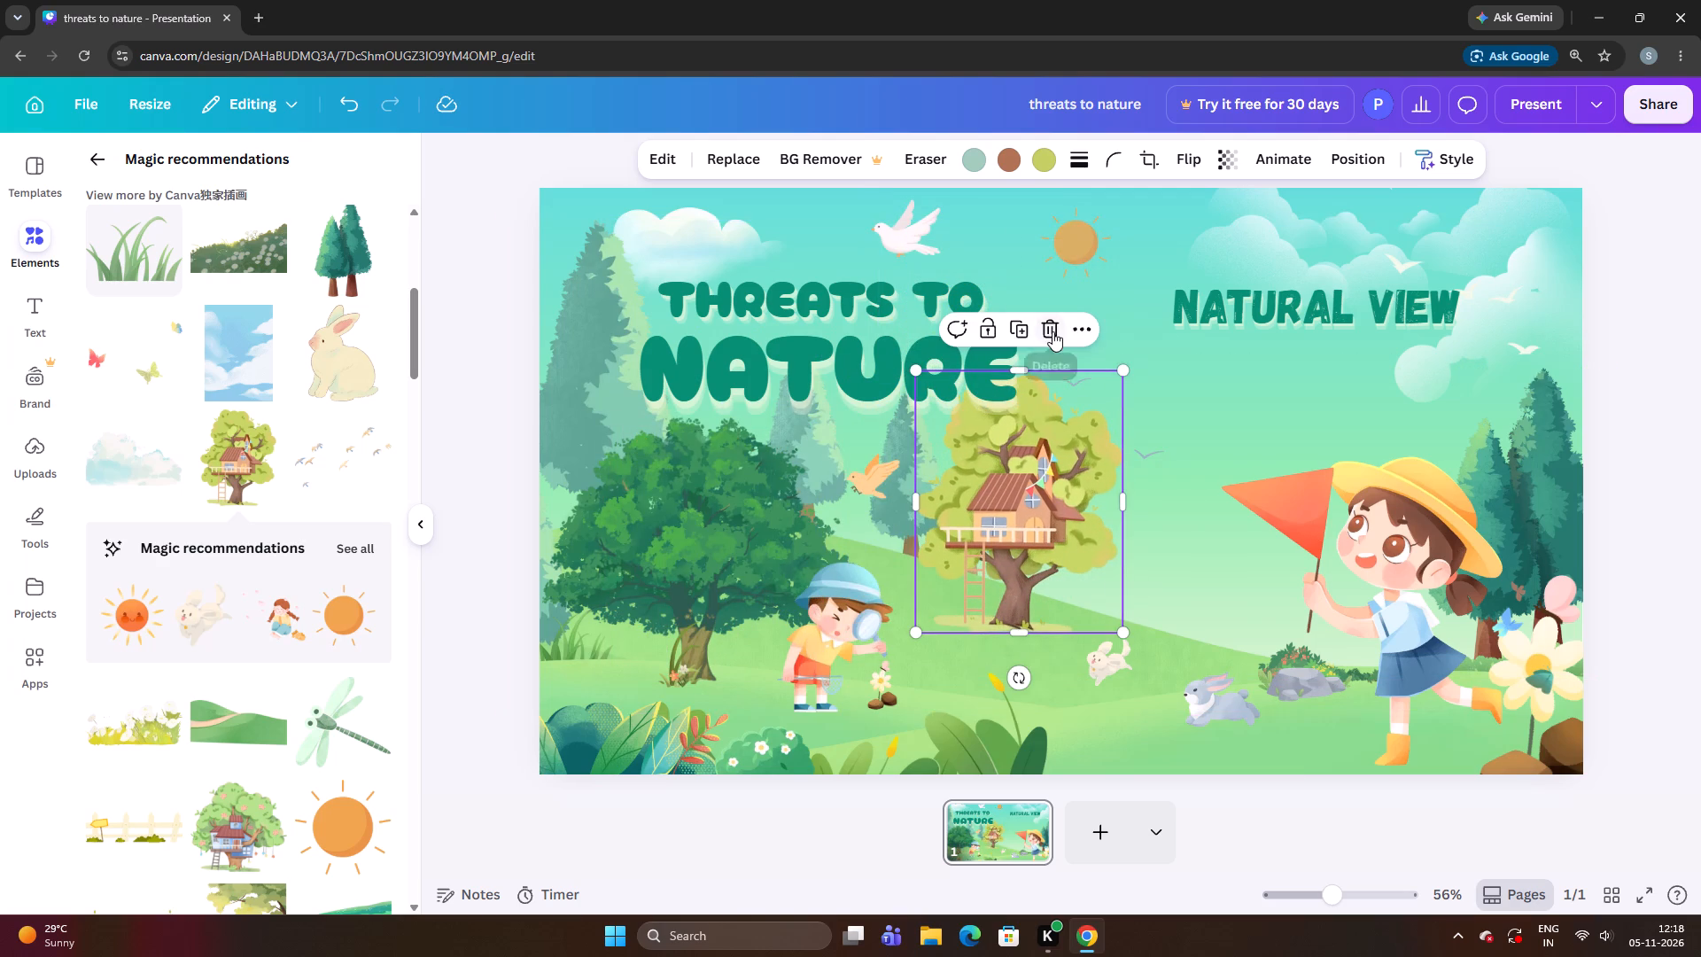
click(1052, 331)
Insert the recommended seated girl with cat and petals, shrink her to a small figure and place her on the hill slope above the white rabbit.
click(291, 626)
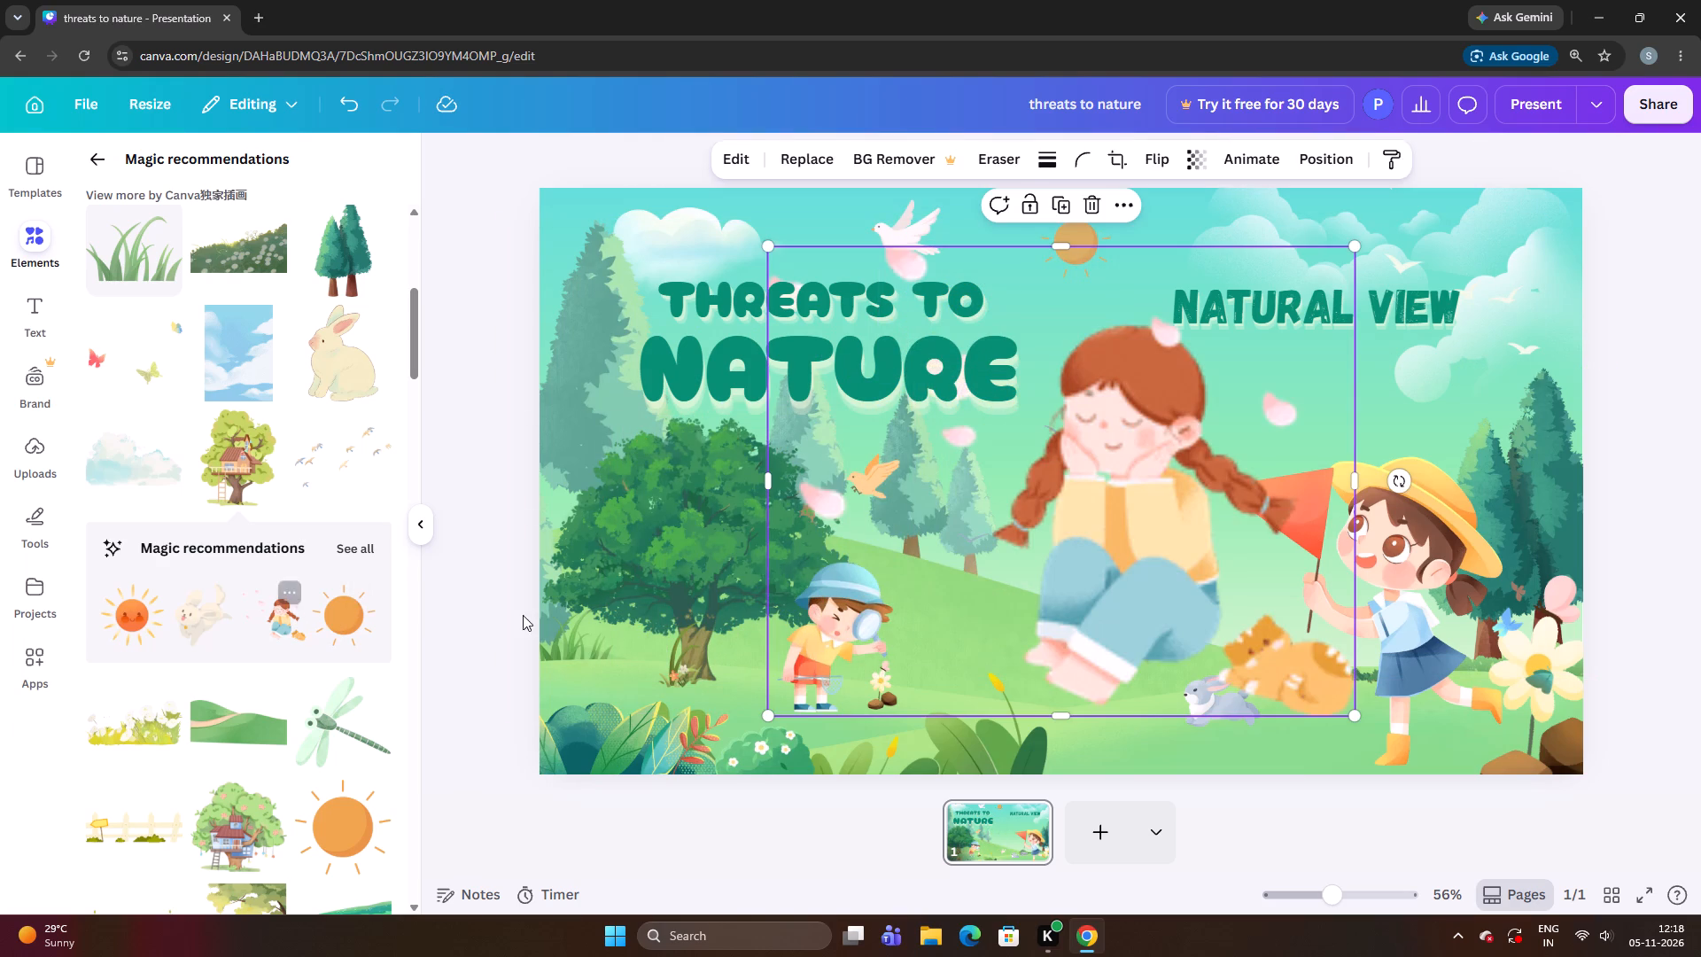
drag(1064, 640, 971, 603)
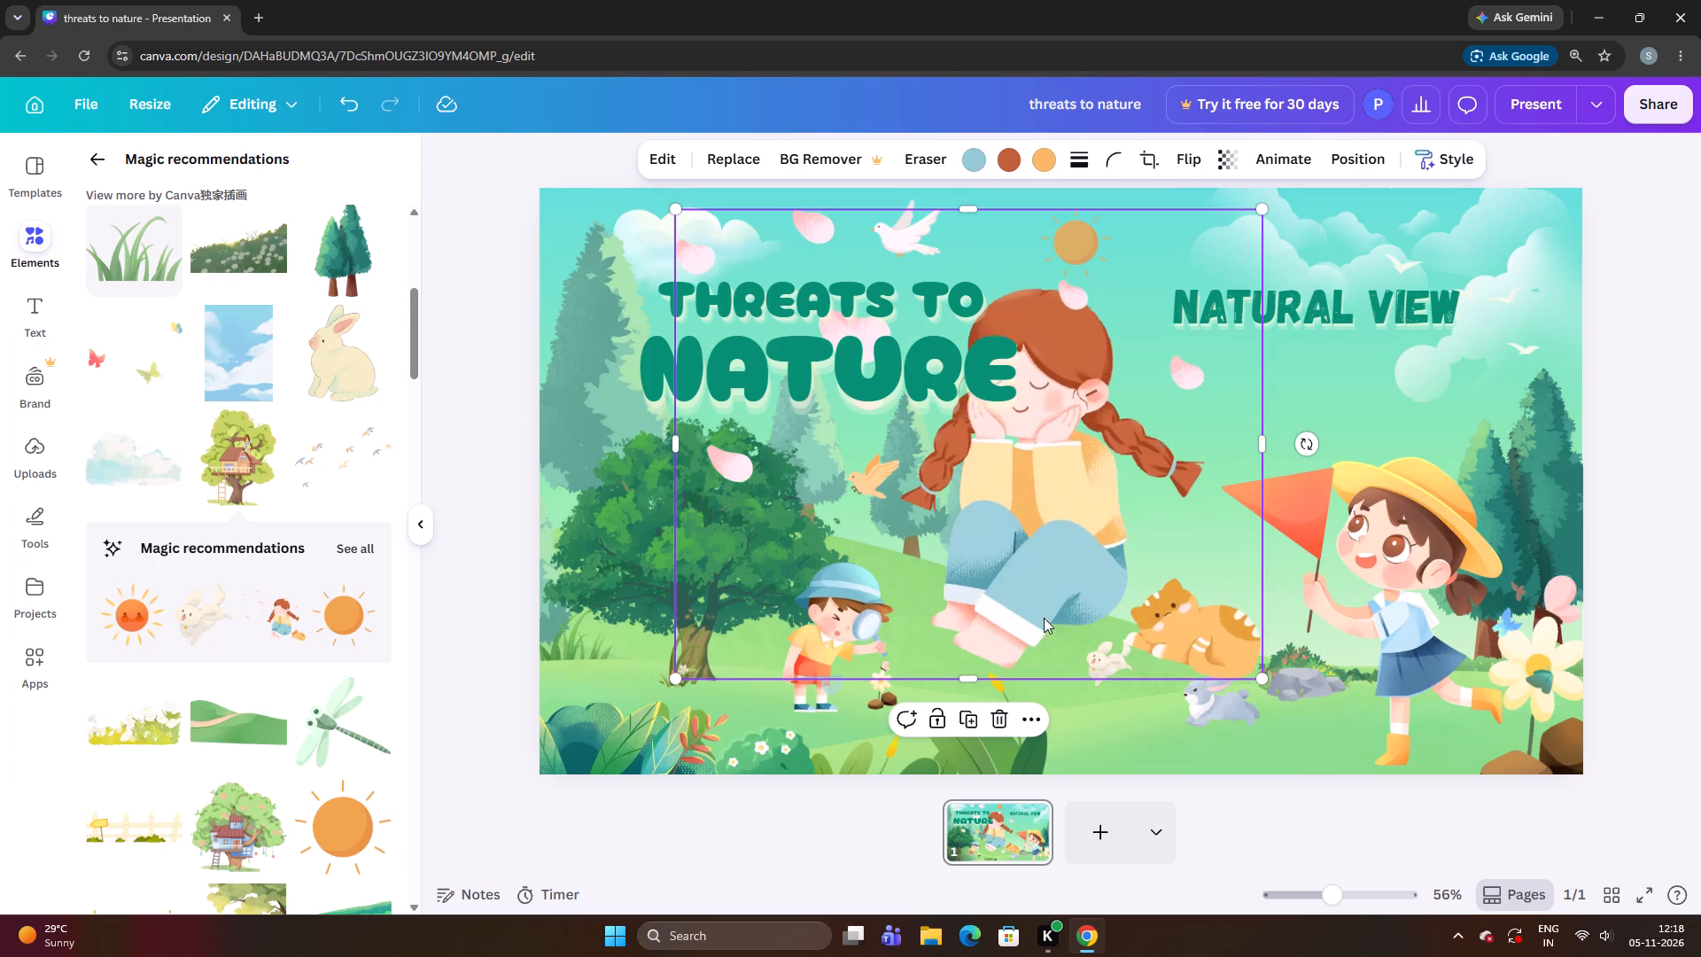
drag(1265, 680, 1032, 537)
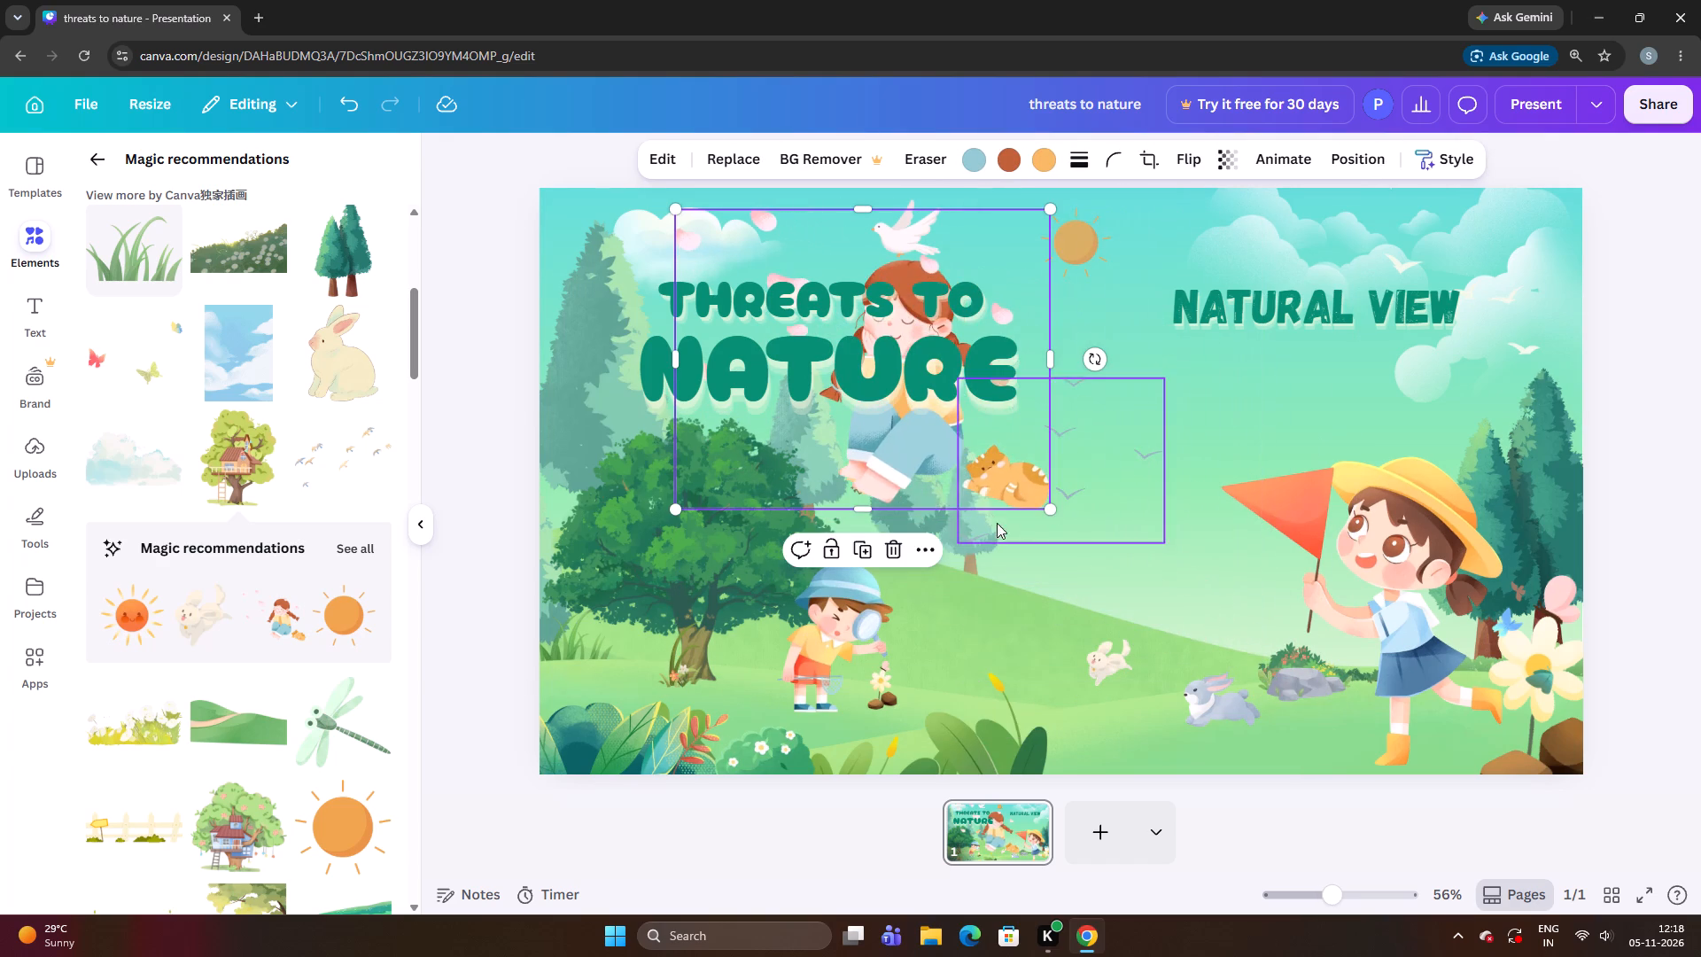
drag(867, 466, 1042, 590)
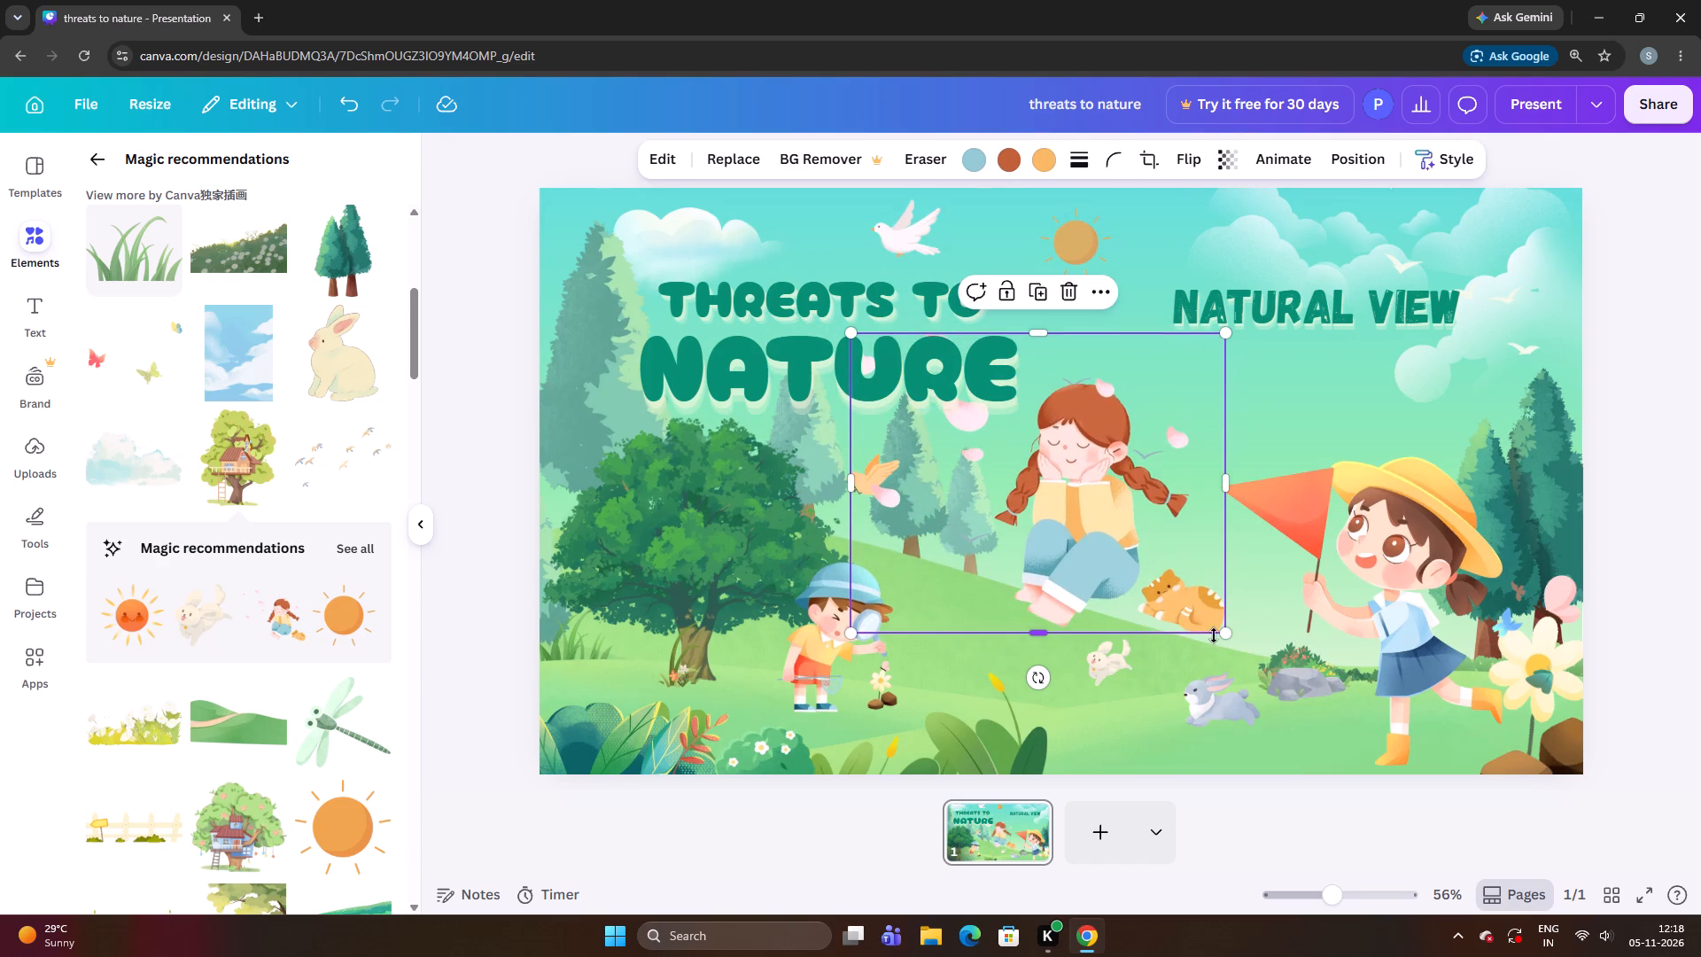
drag(1224, 637, 1092, 532)
drag(939, 464, 1210, 697)
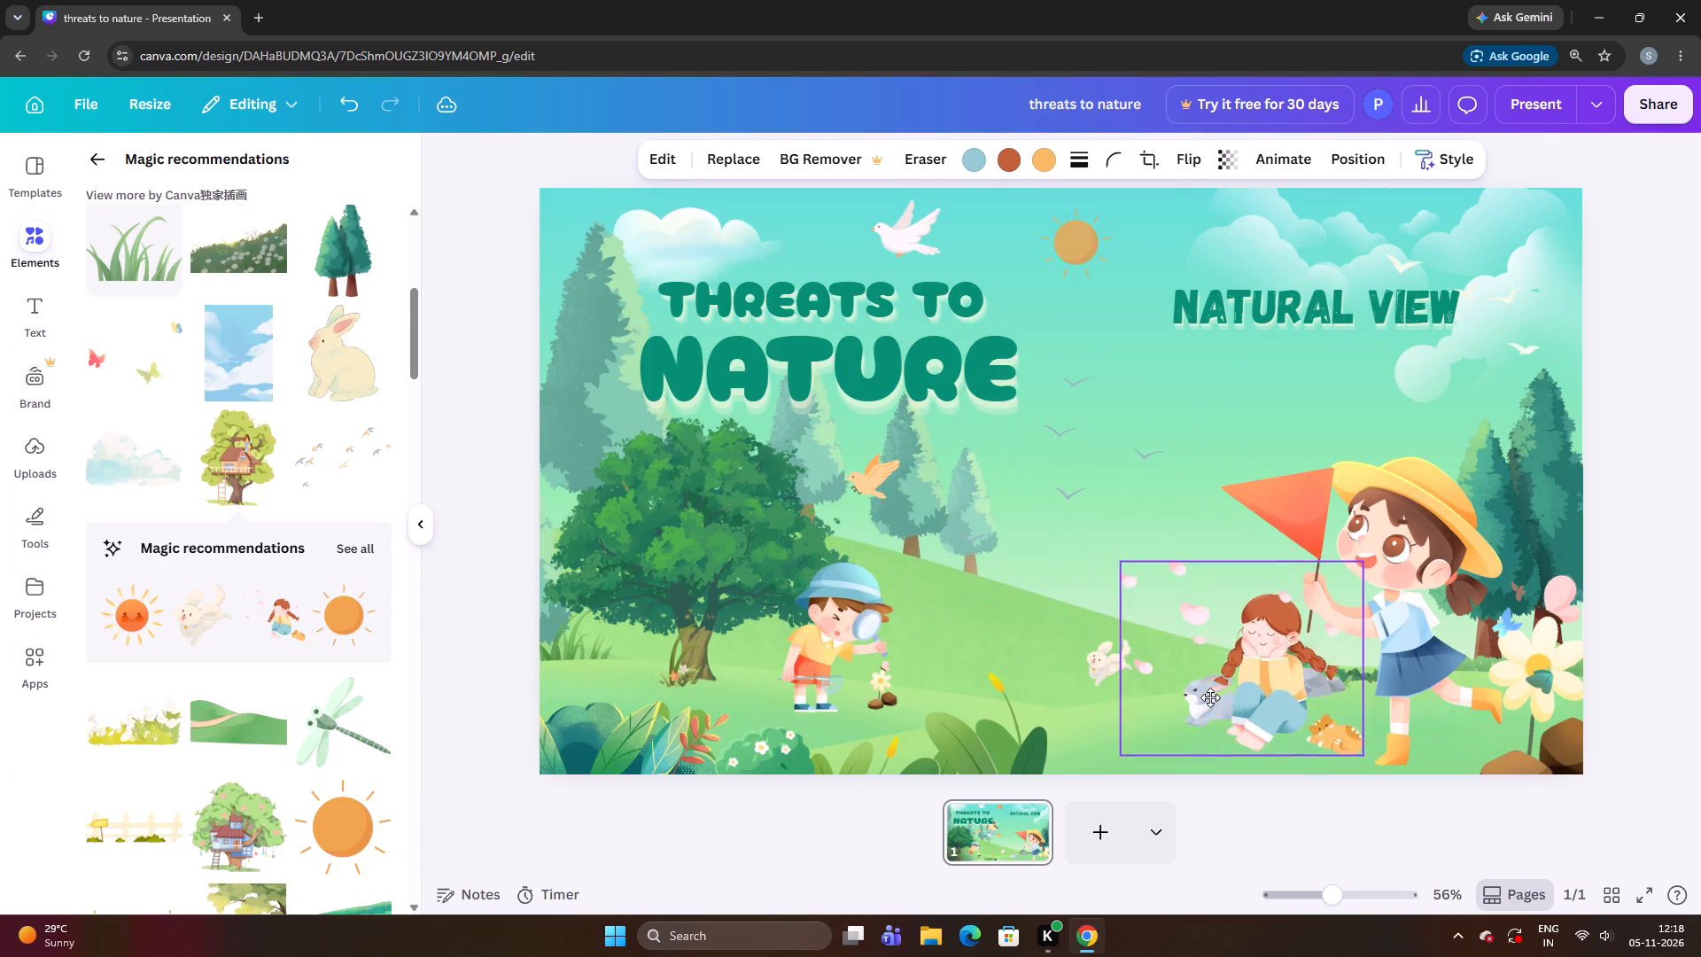
drag(1210, 697, 1220, 644)
drag(1220, 644, 937, 580)
drag(1085, 638, 1048, 604)
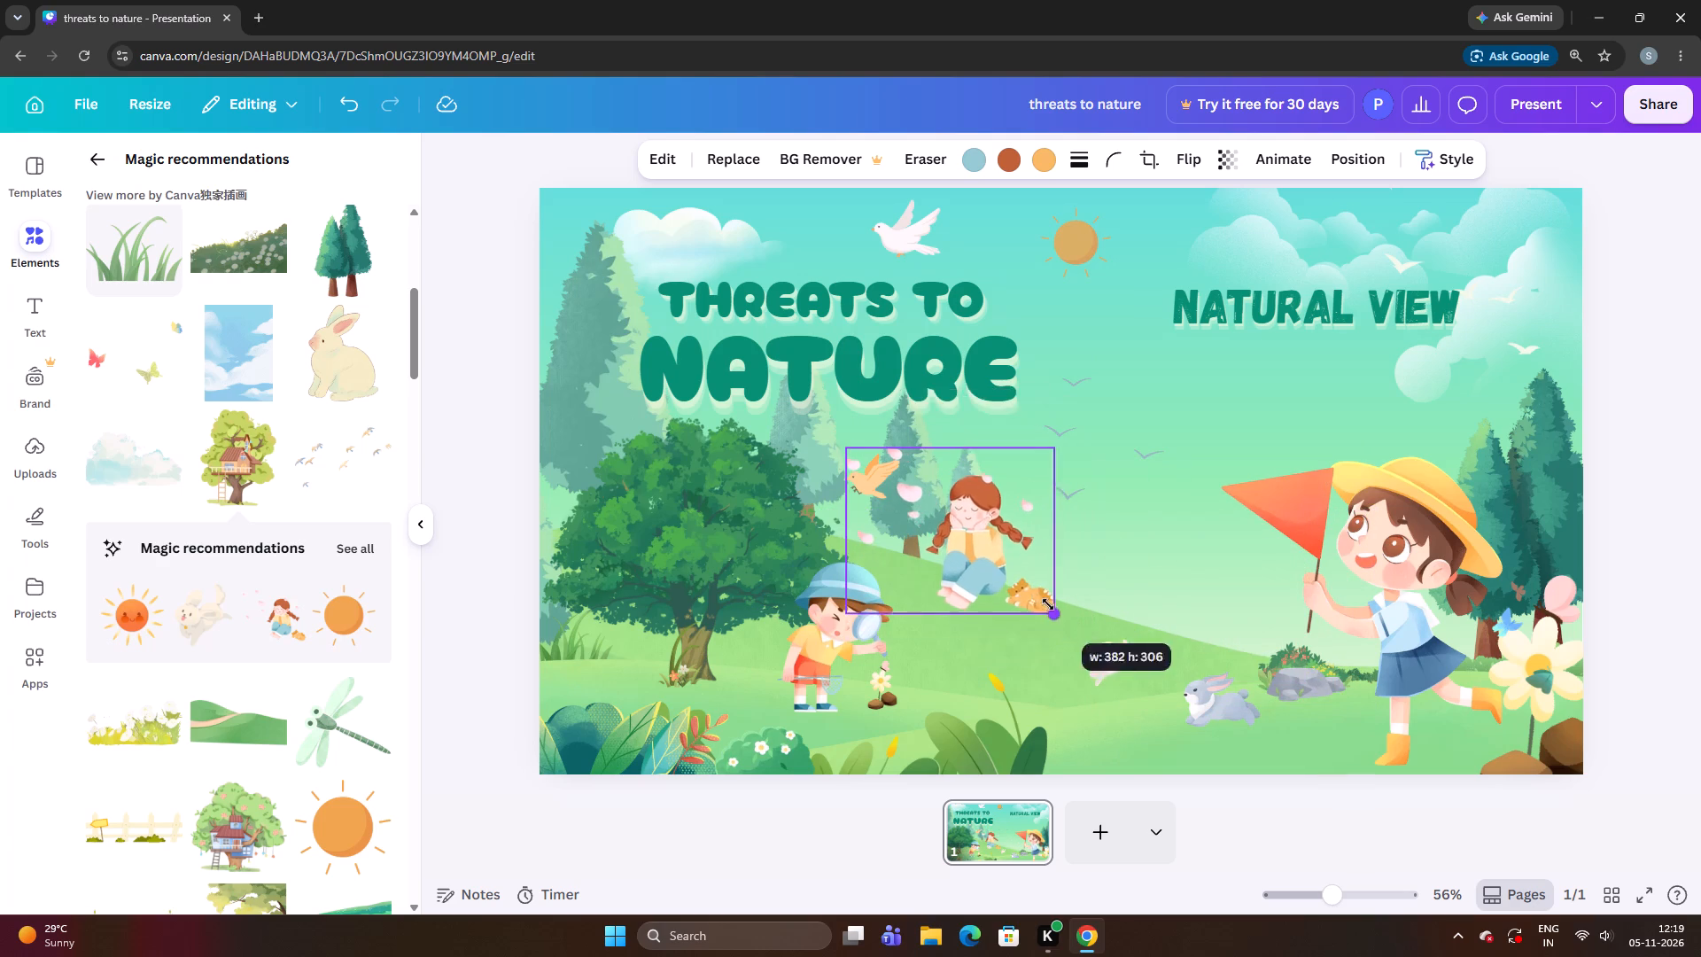
drag(1048, 604, 1045, 600)
drag(993, 531, 1036, 563)
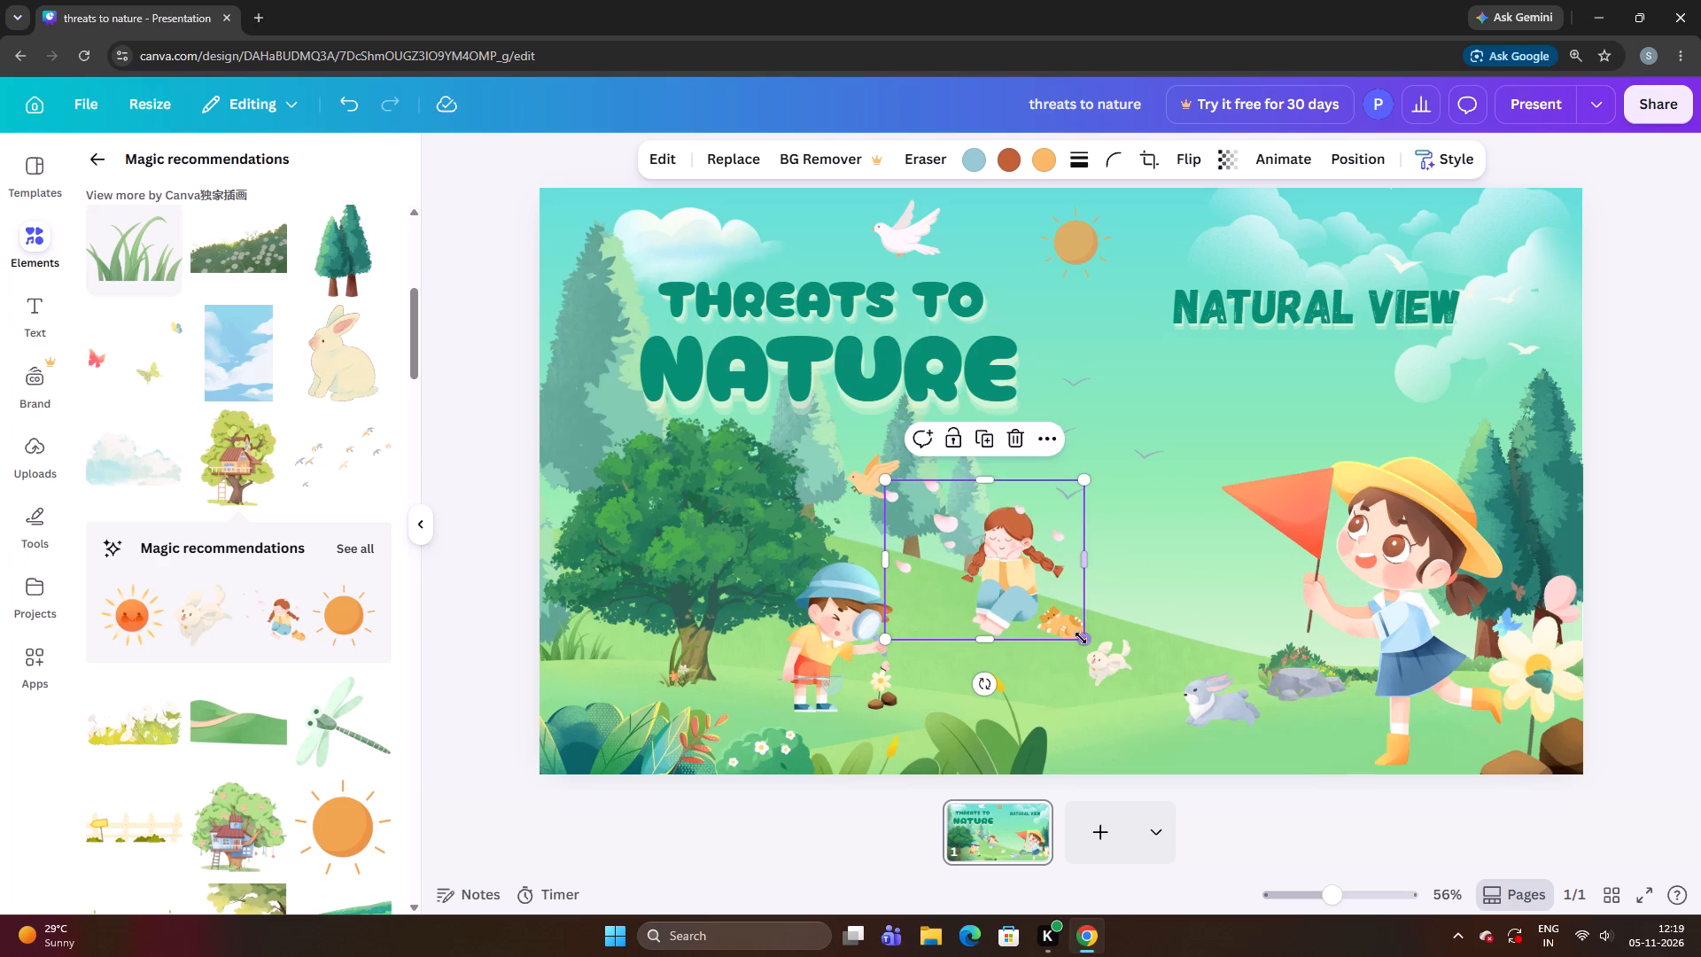
drag(1082, 644, 1048, 613)
drag(994, 539, 1049, 558)
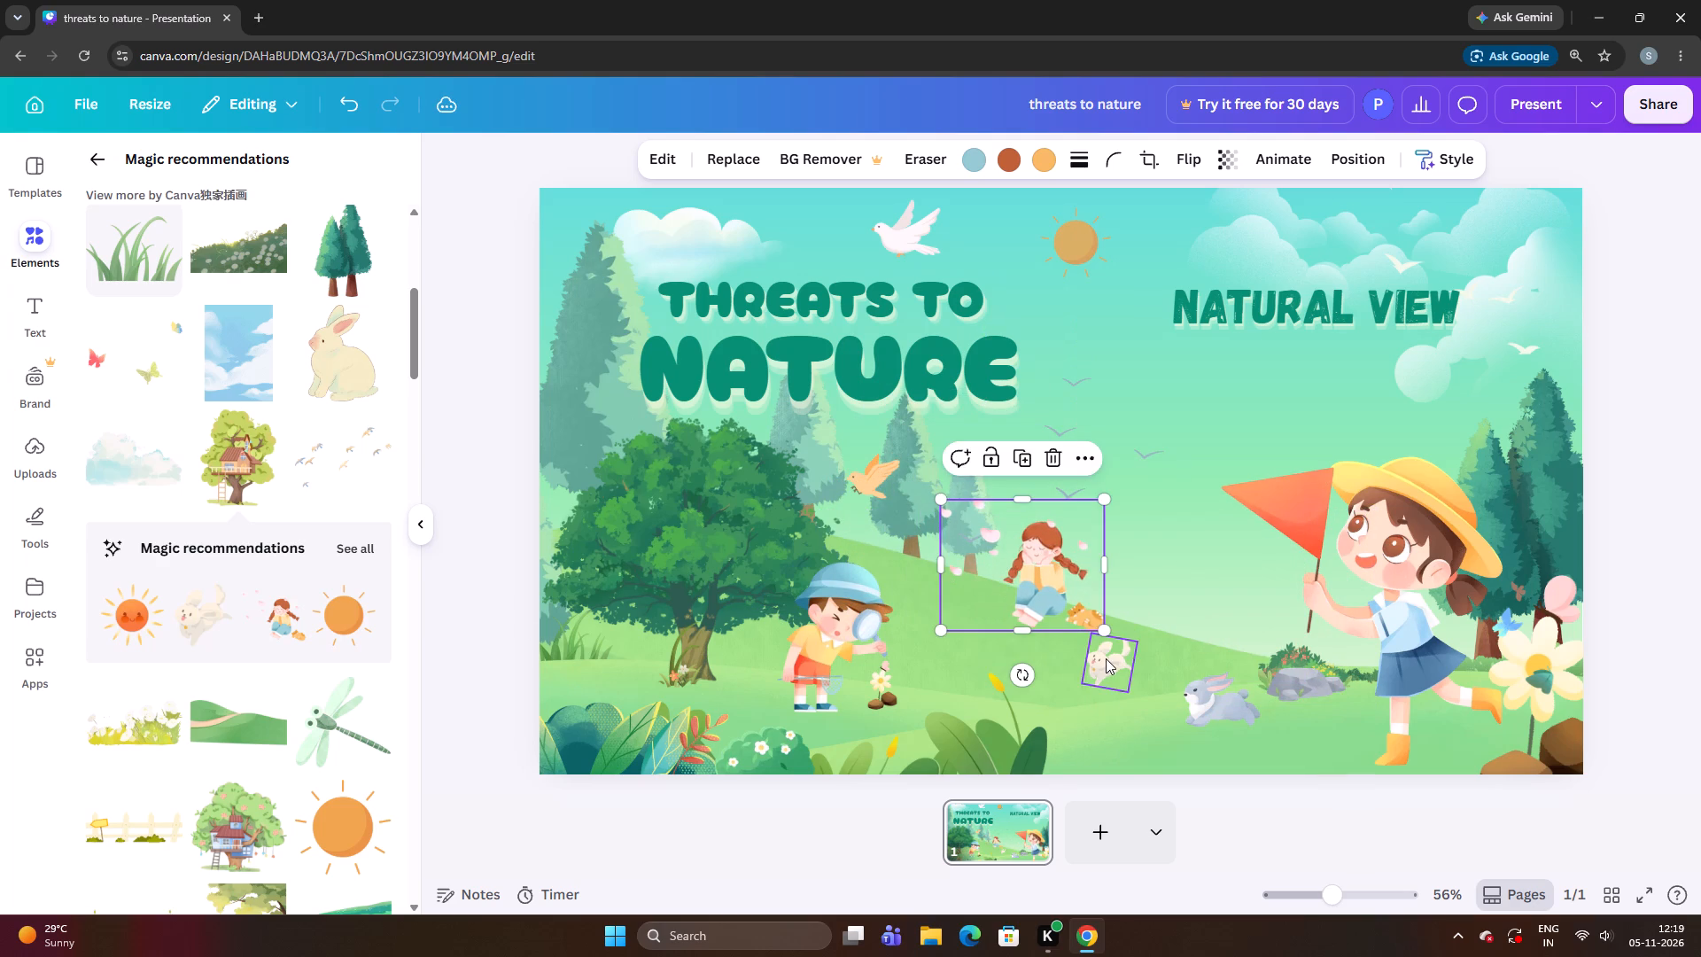
Move the small white rabbit slightly left, just below the seated girl.
drag(1106, 659, 1073, 661)
Nudge the seated girl with cat slightly left and down so she rests on the hill slope.
click(1037, 551)
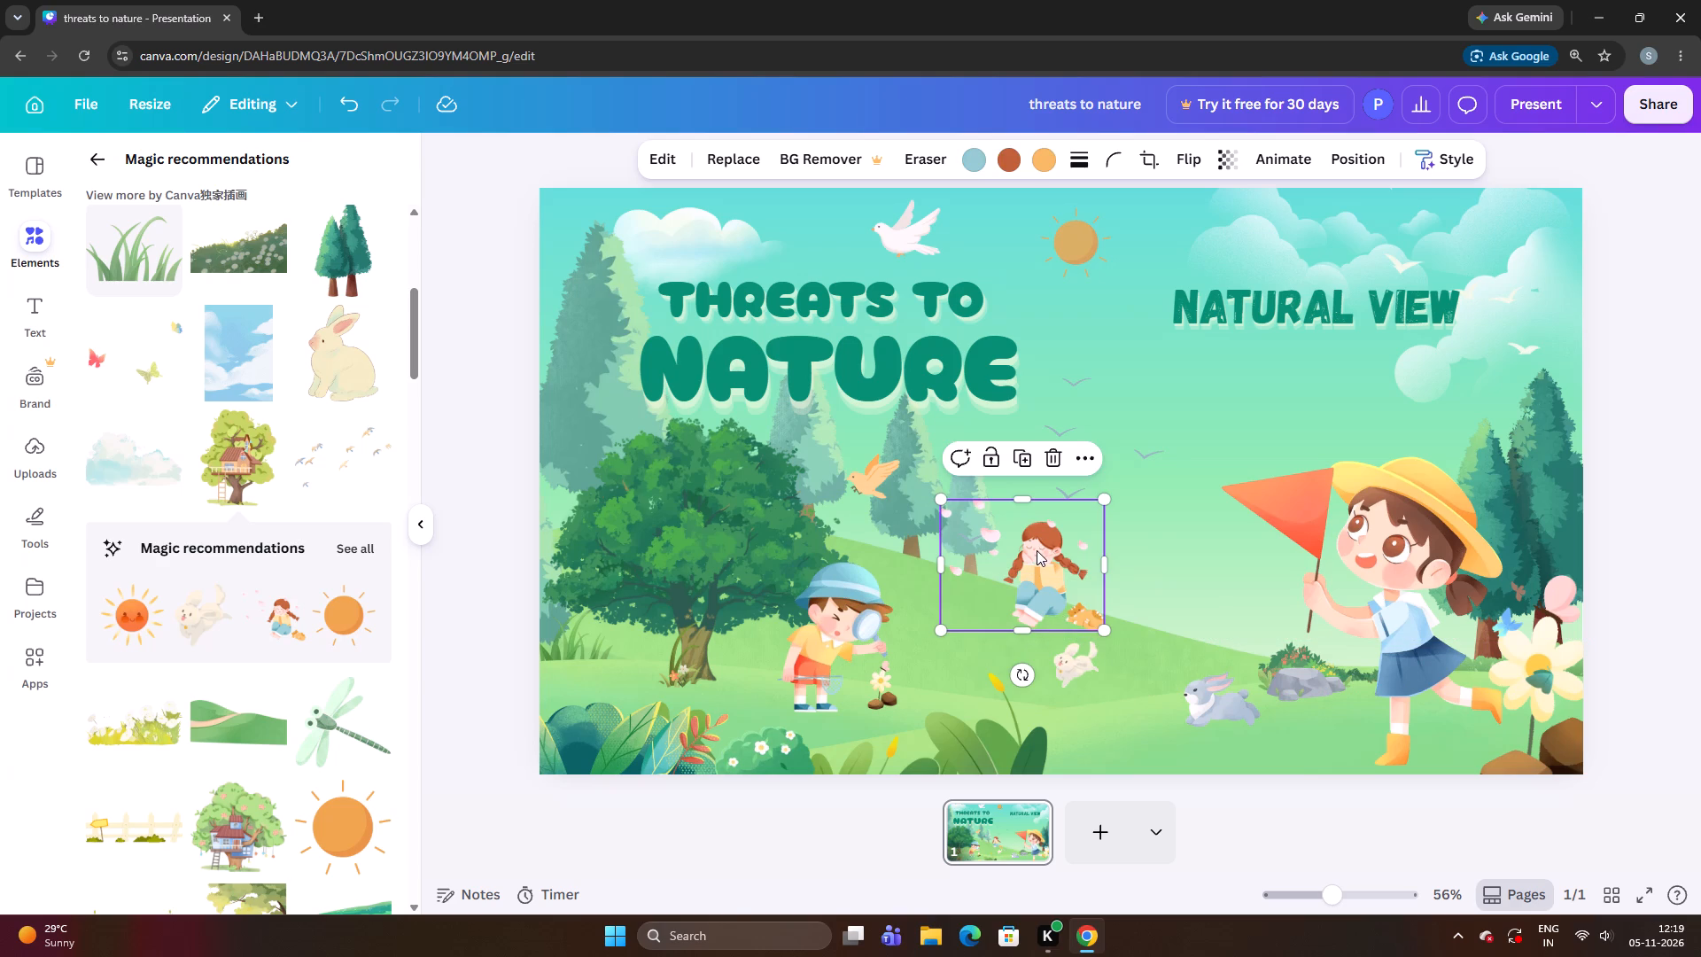
key(Down)
key(Down)
key(Down)
key(Up)
key(Up)
key(Up)
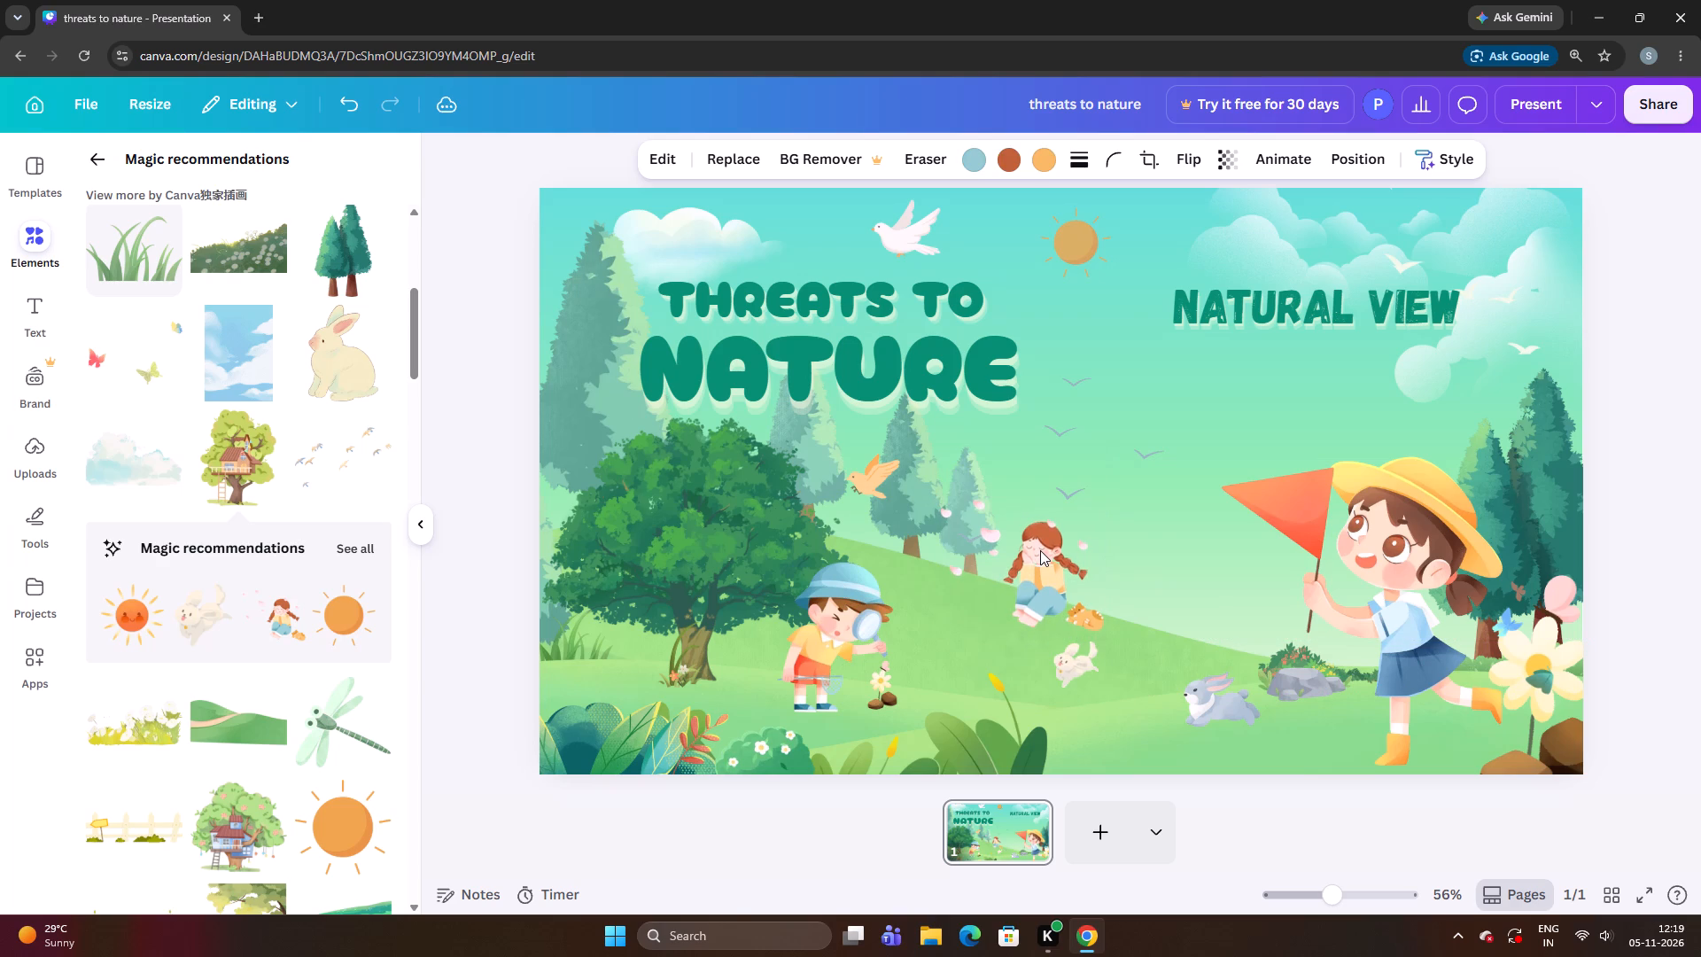
key(Left)
key(Left)
key(Left)
key(Up)
key(Up)
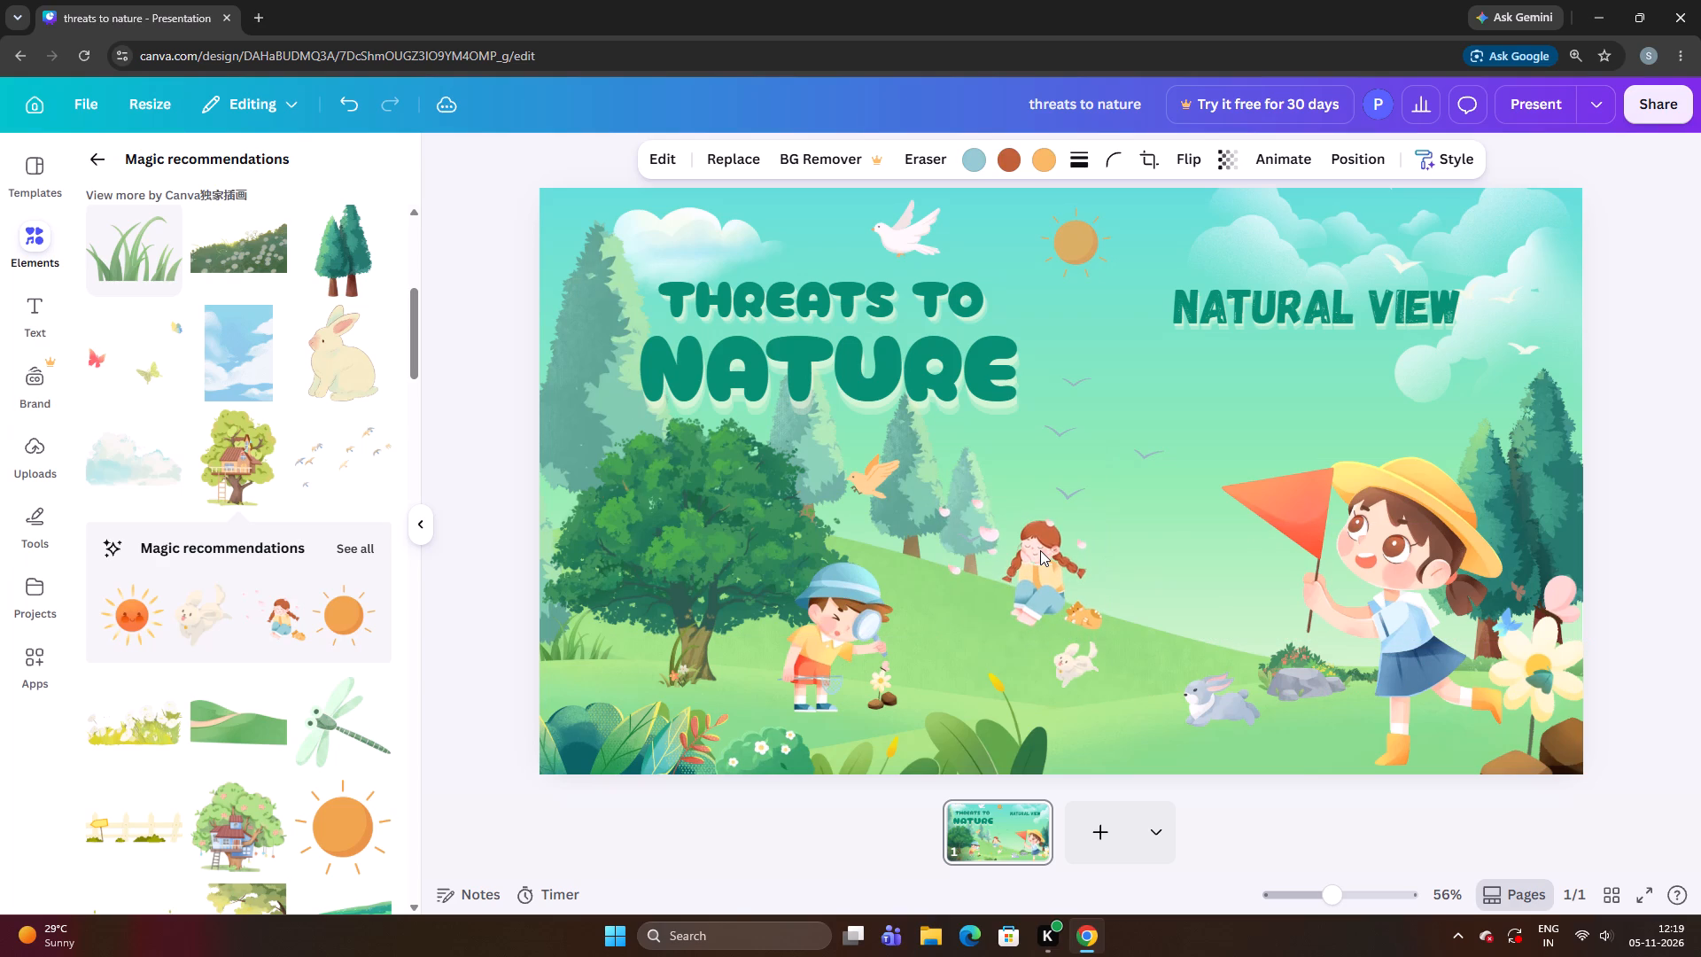
key(Down)
key(Right)
key(Right)
key(Down)
key(Down)
key(Down)
key(Right)
key(Down)
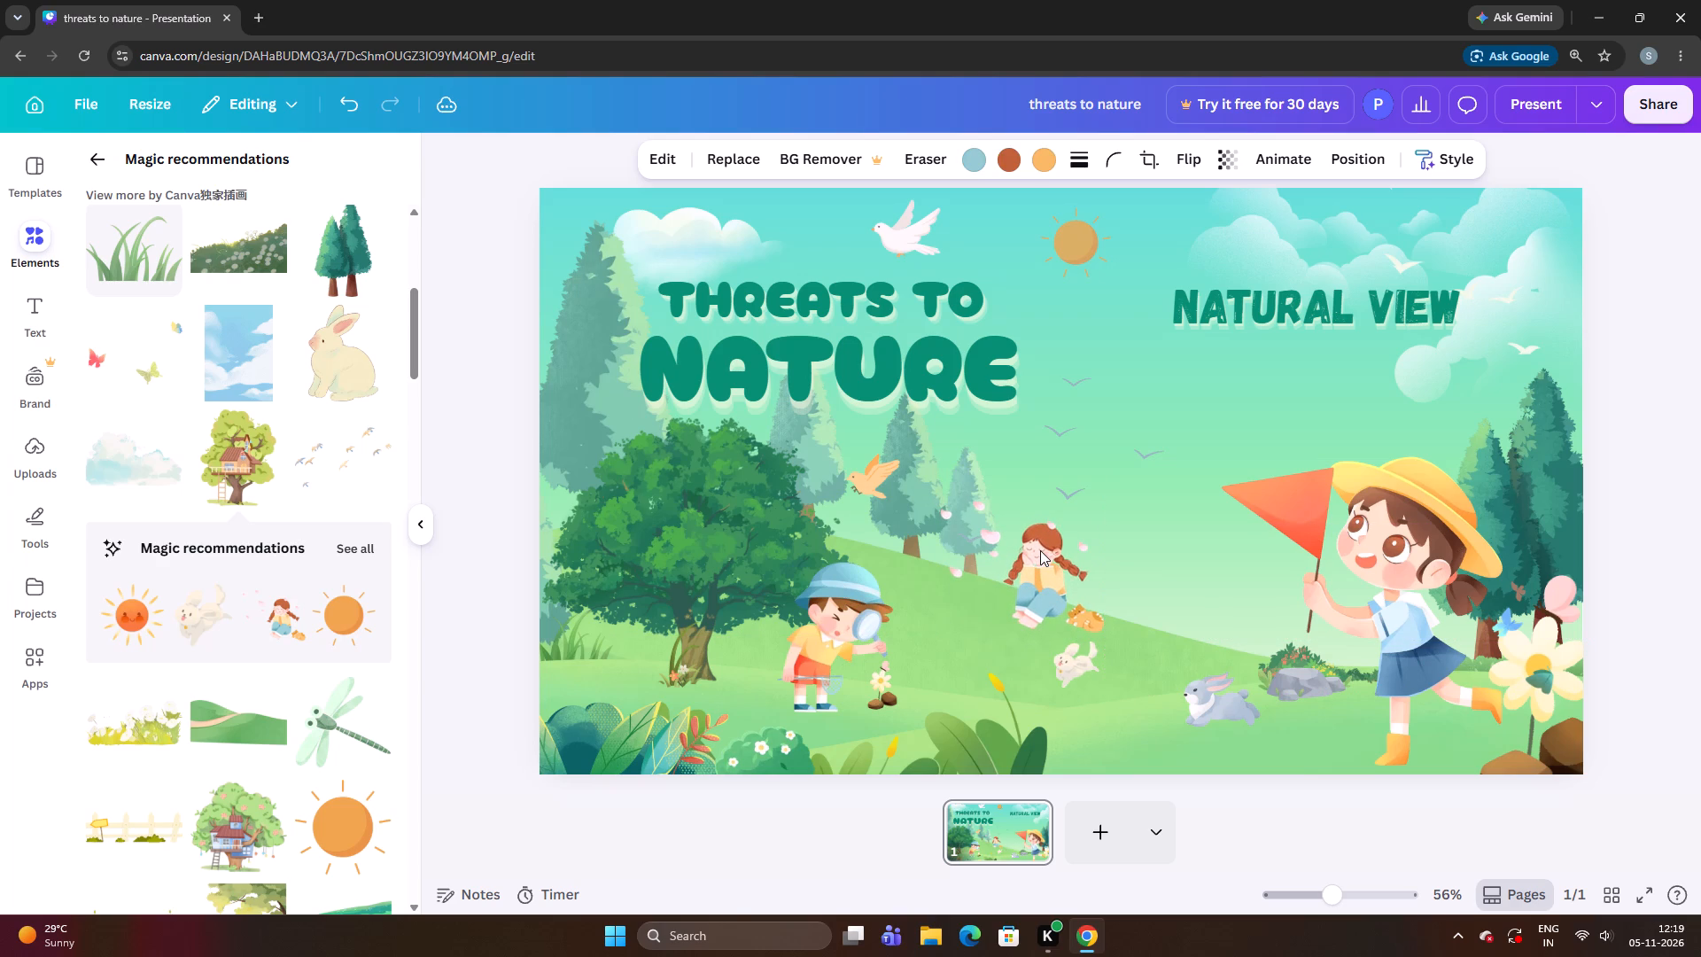
key(Left)
key(Left)
key(Left)
key(Down)
key(Down)
key(Down)
key(Down)
key(Down)
key(Down)
key(Down)
key(Down)
key(Down)
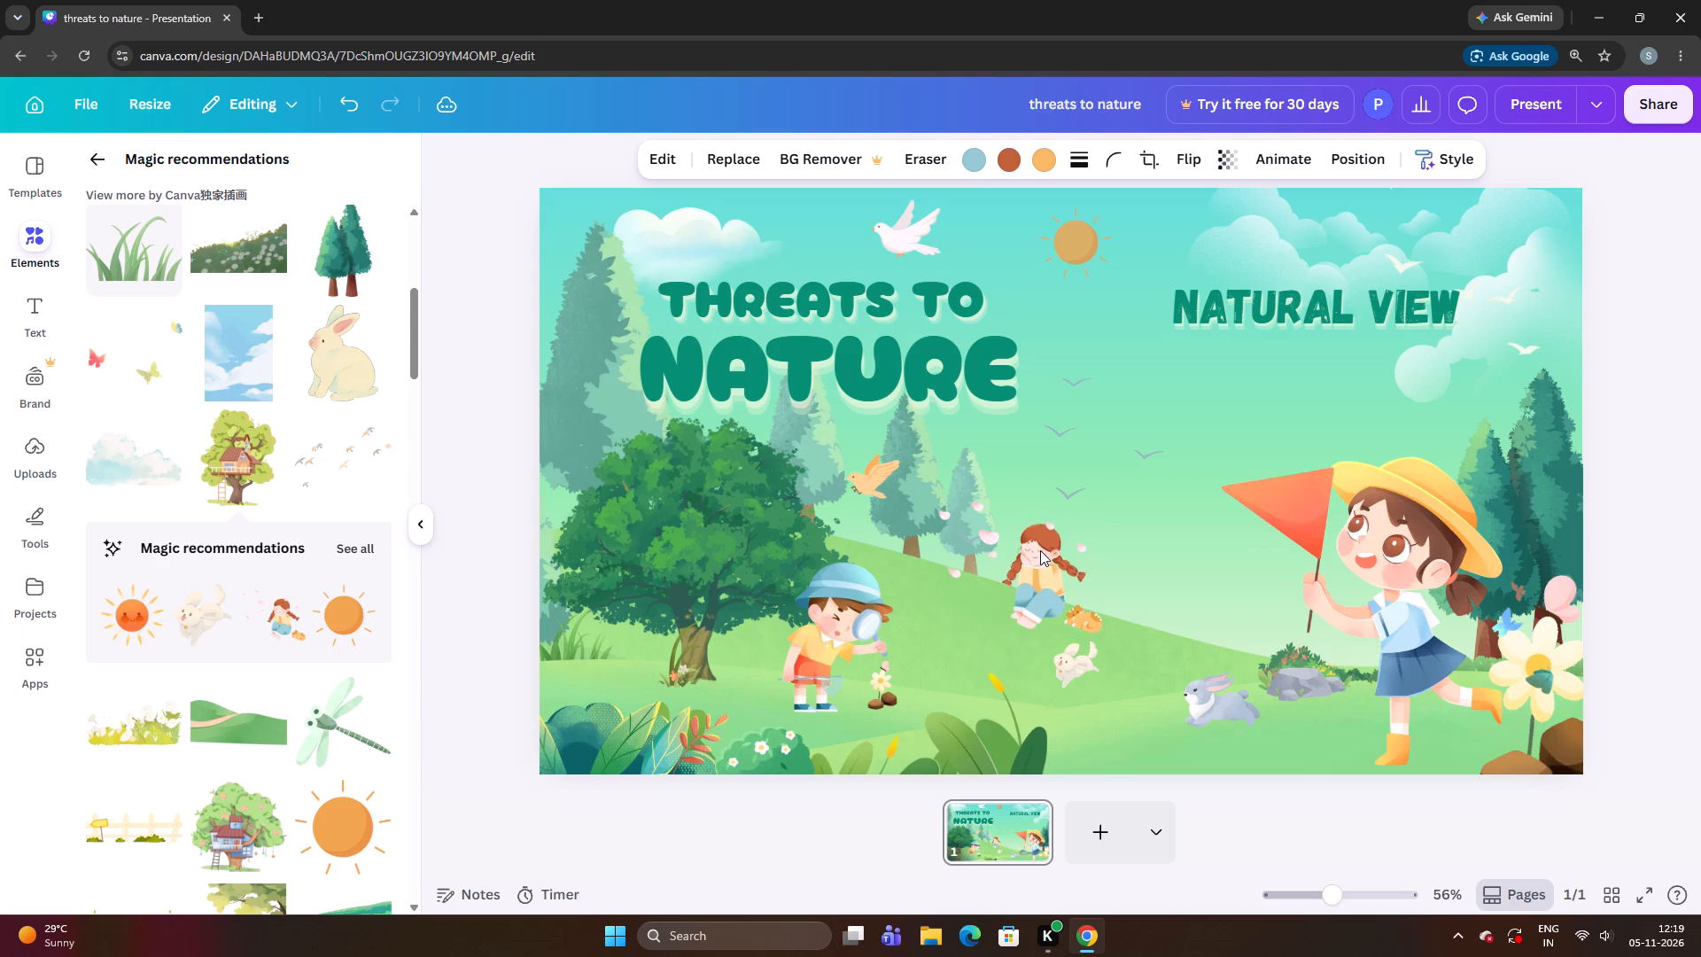
key(Left)
key(Left)
key(Left)
key(Left)
key(Left)
key(Left)
key(Left)
key(Left)
key(Left)
key(Left)
key(Left)
key(Left)
key(Left)
key(Left)
key(Left)
key(Up)
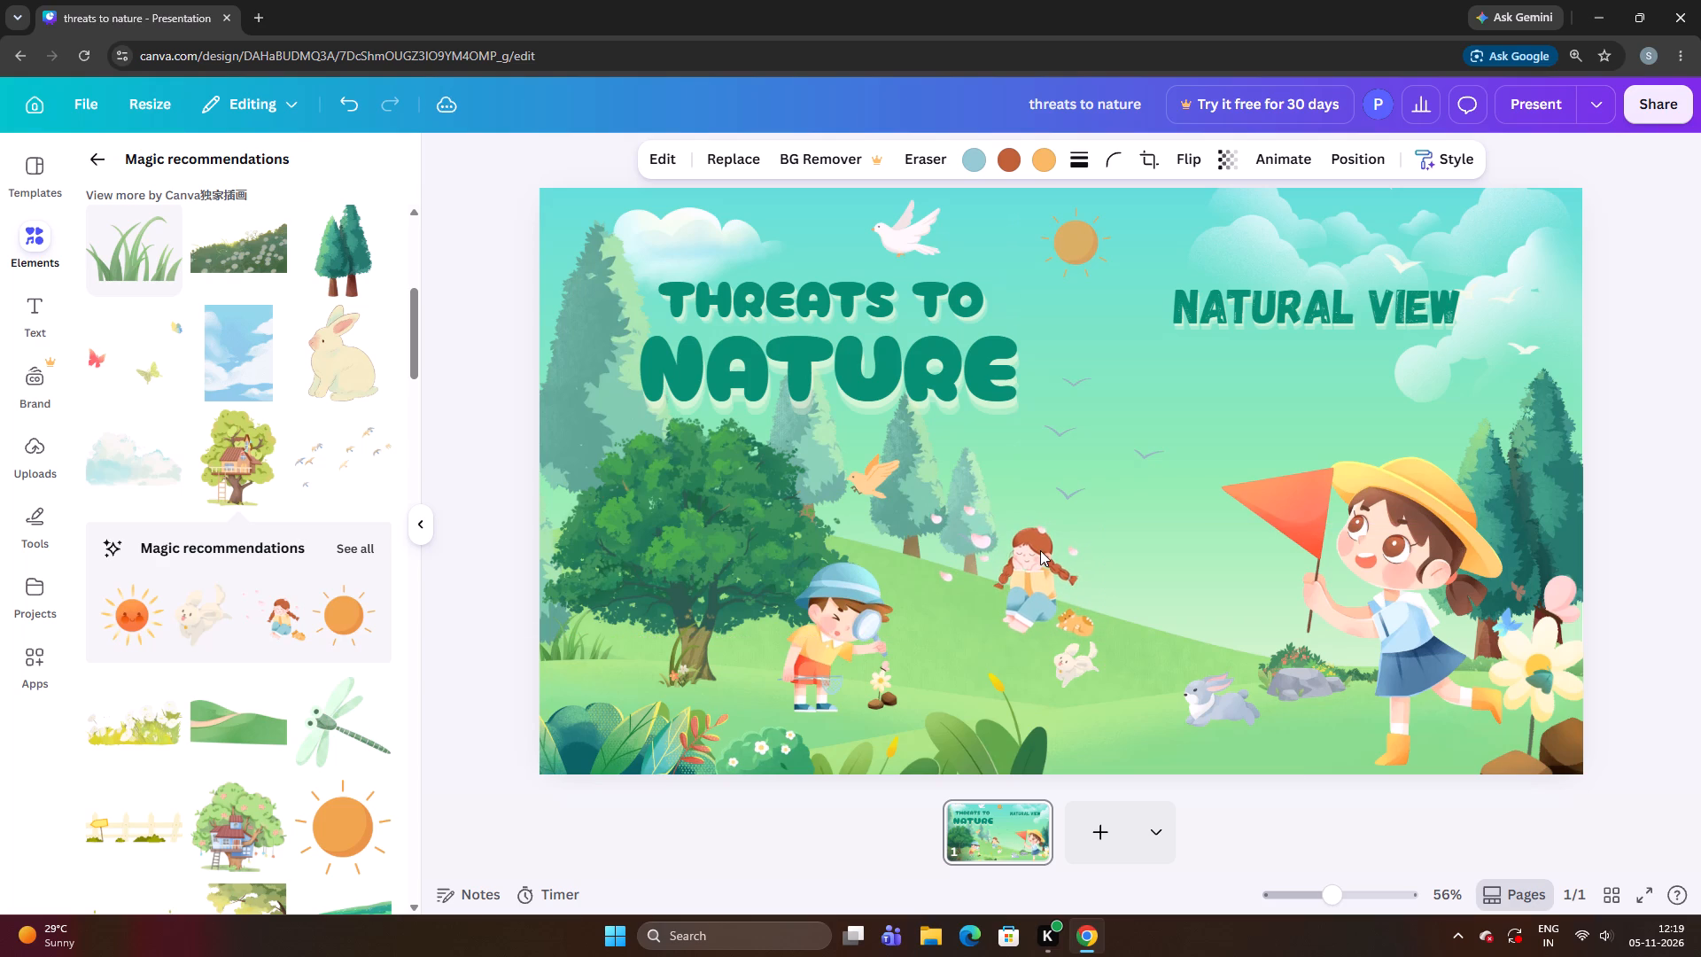
key(Up)
key(Left)
key(Left)
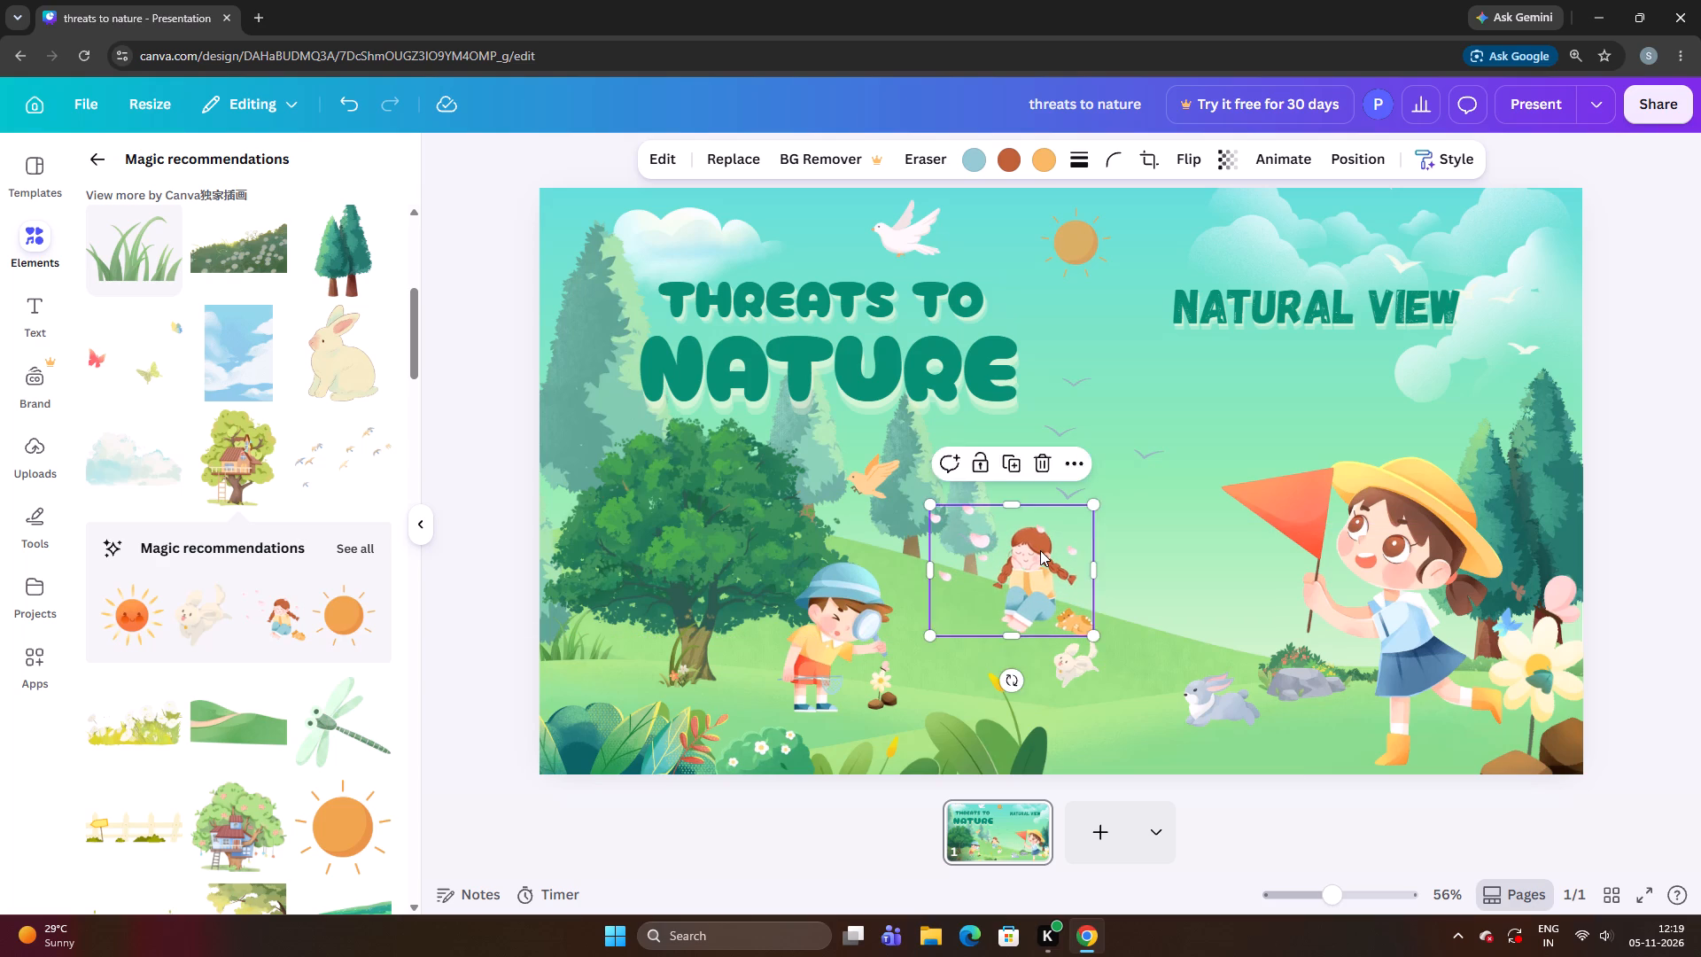
Fine-tune the seated girl's position, shifting her a little further left and slightly up along the slope.
key(Left)
key(Left)
key(Up)
key(Up)
key(Up)
key(Up)
key(Up)
key(Up)
key(Up)
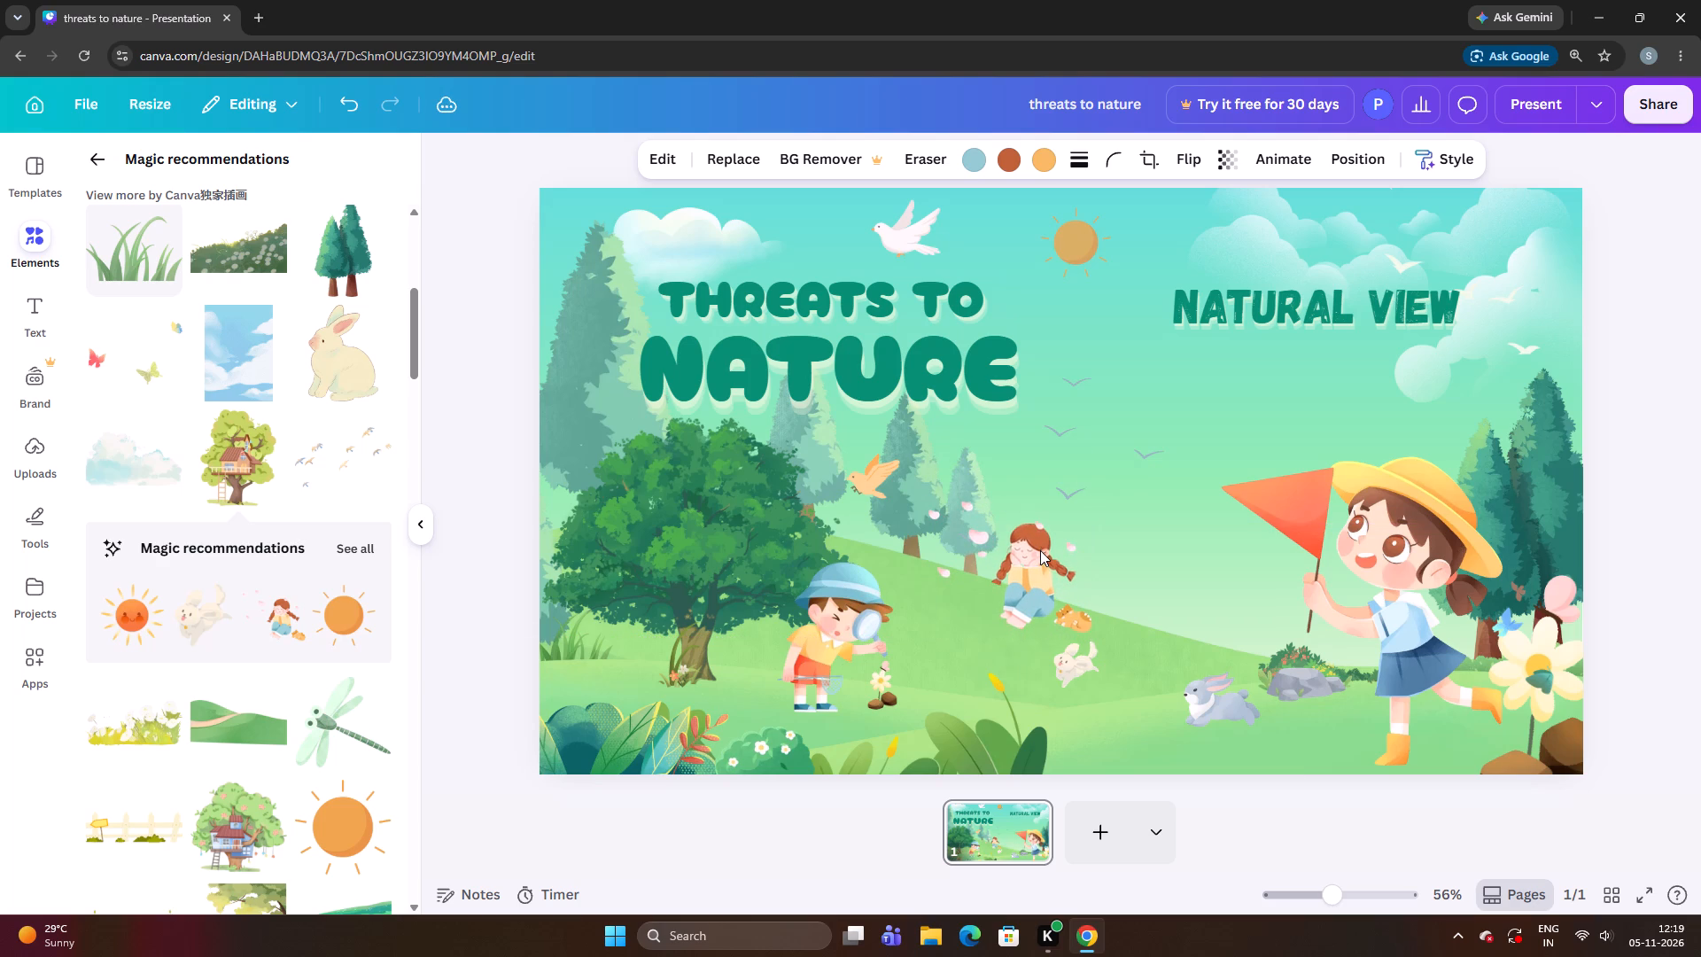
key(Down)
key(Down)
key(Right)
key(Up)
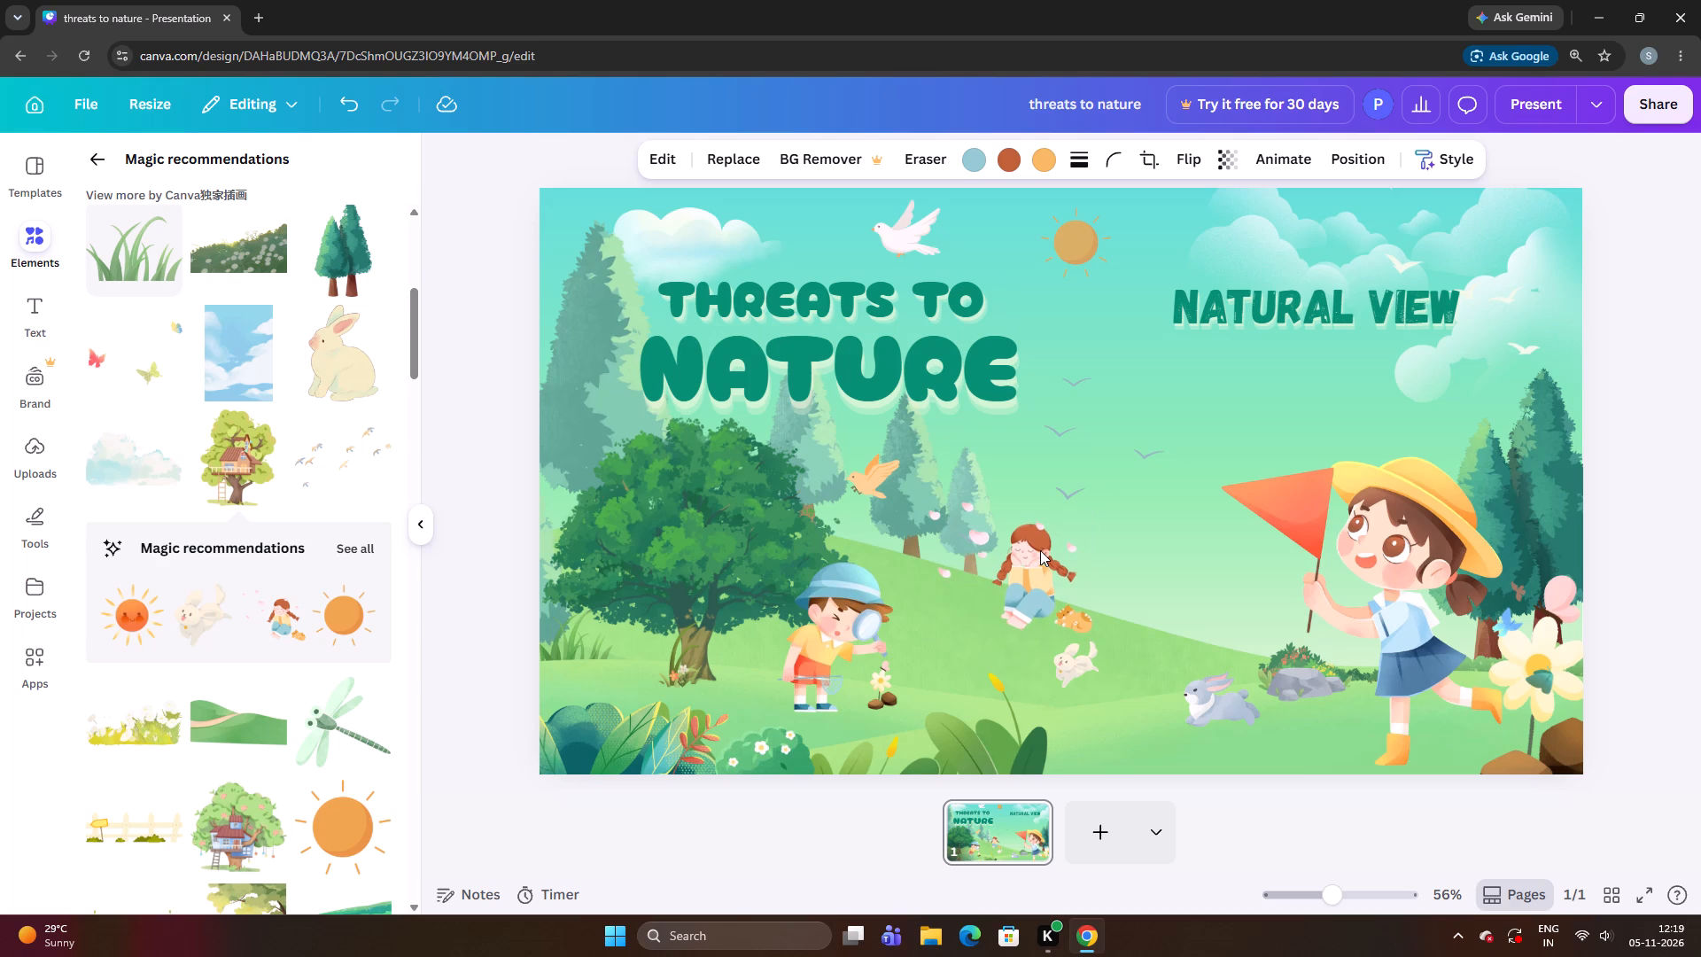
key(Up)
key(Up)
key(Up)
key(Up)
key(Up)
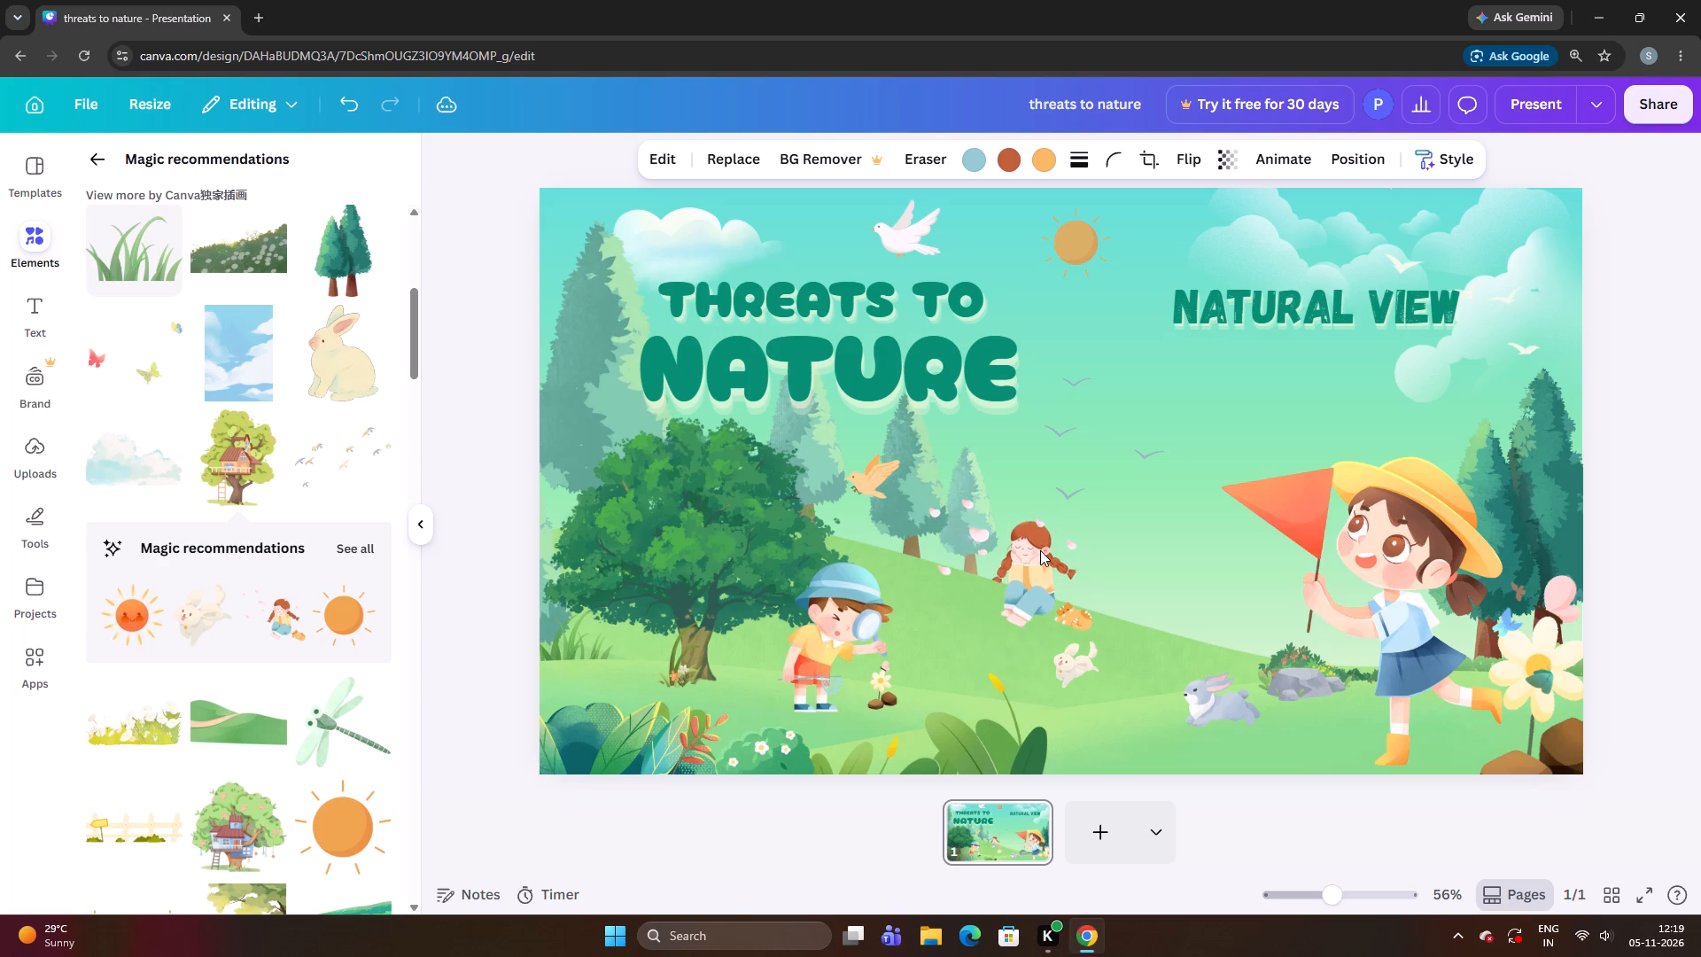
key(Up)
key(Up)
key(Down)
key(Down)
key(Down)
key(Up)
key(Left)
key(Left)
key(Down)
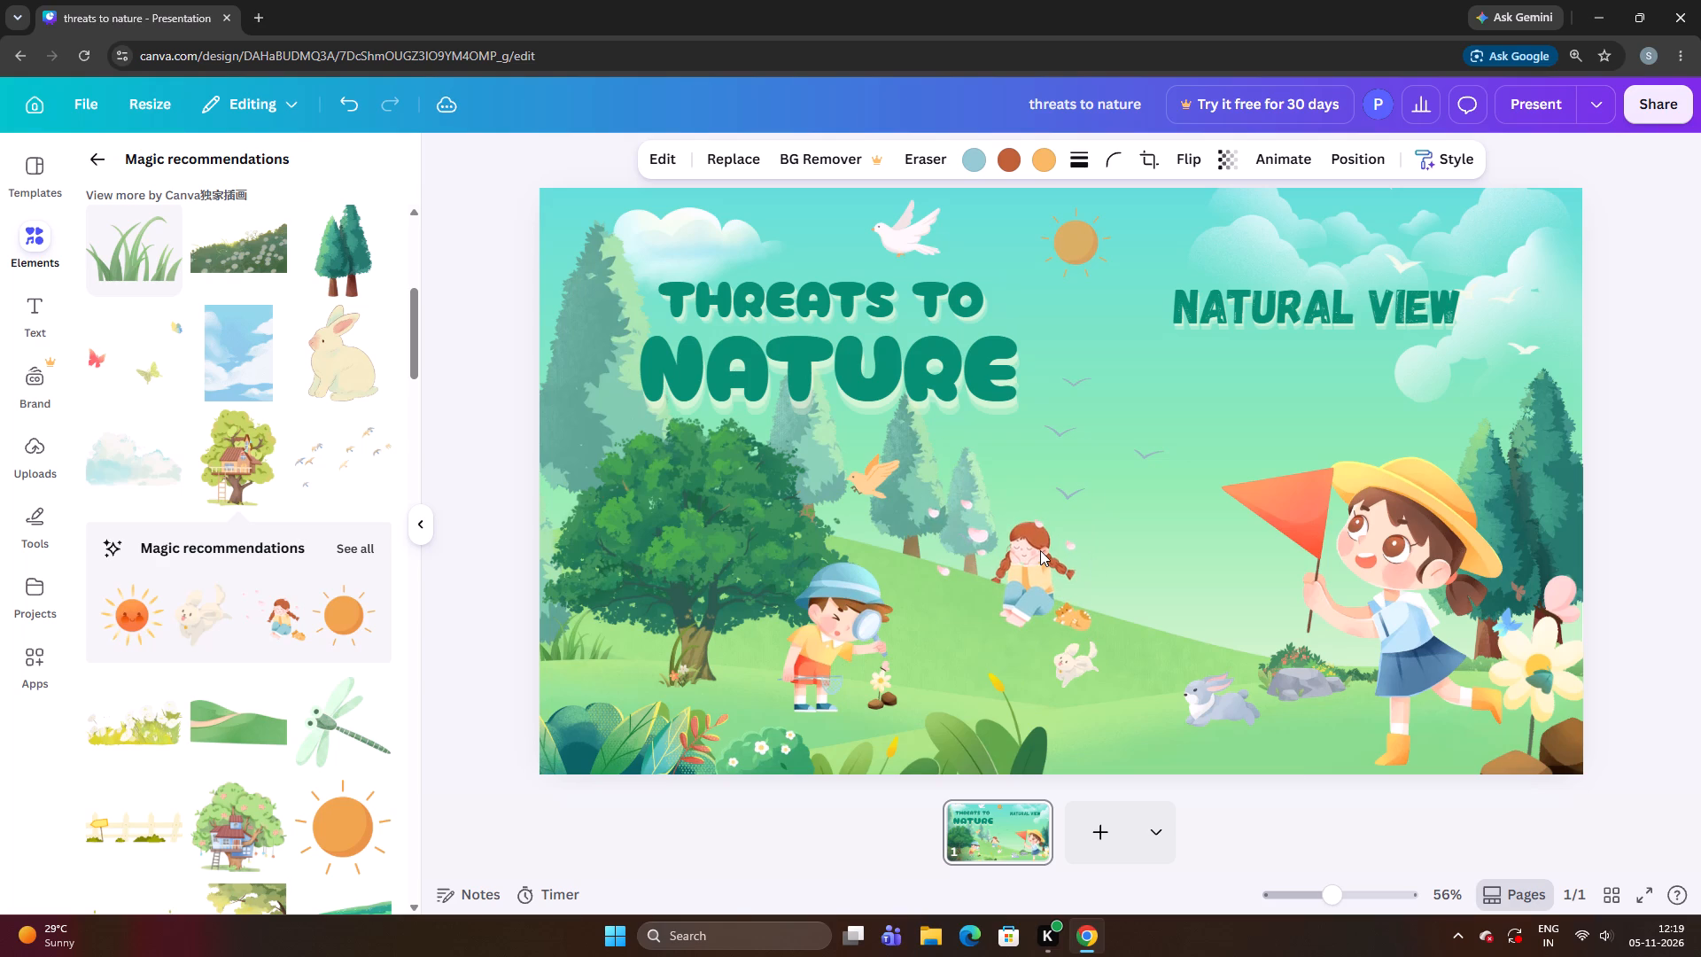
key(Down)
key(Left)
key(Left)
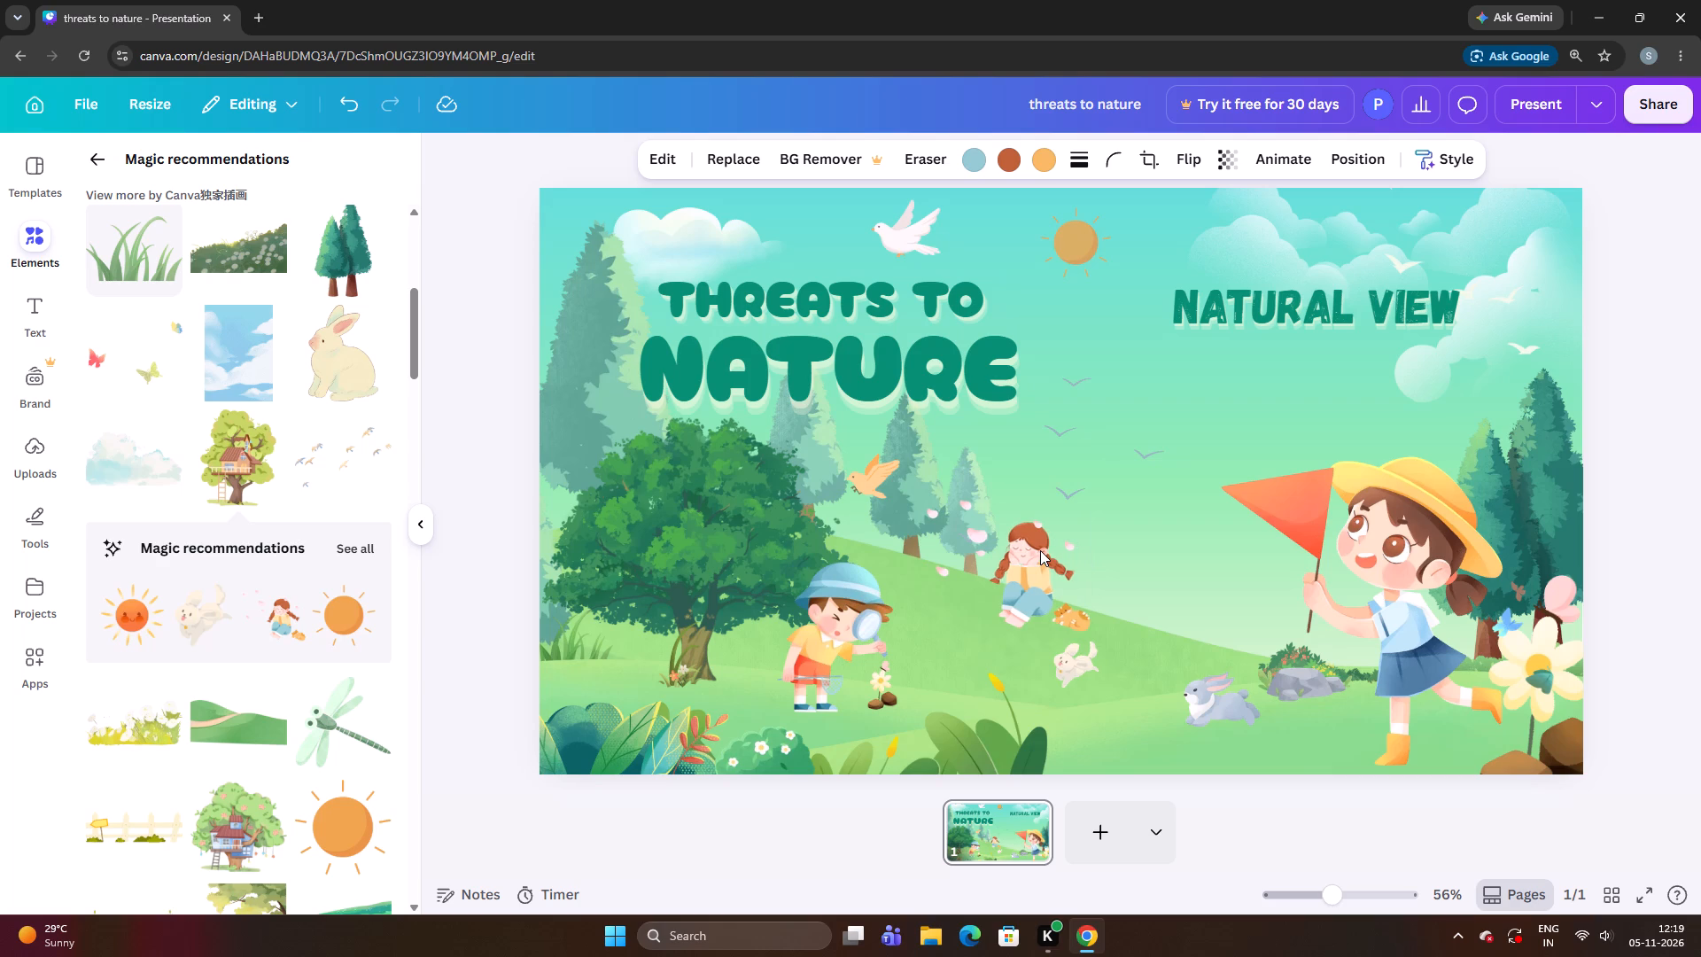
key(Left)
key(Left)
key(Left)
key(Left)
key(Up)
key(Up)
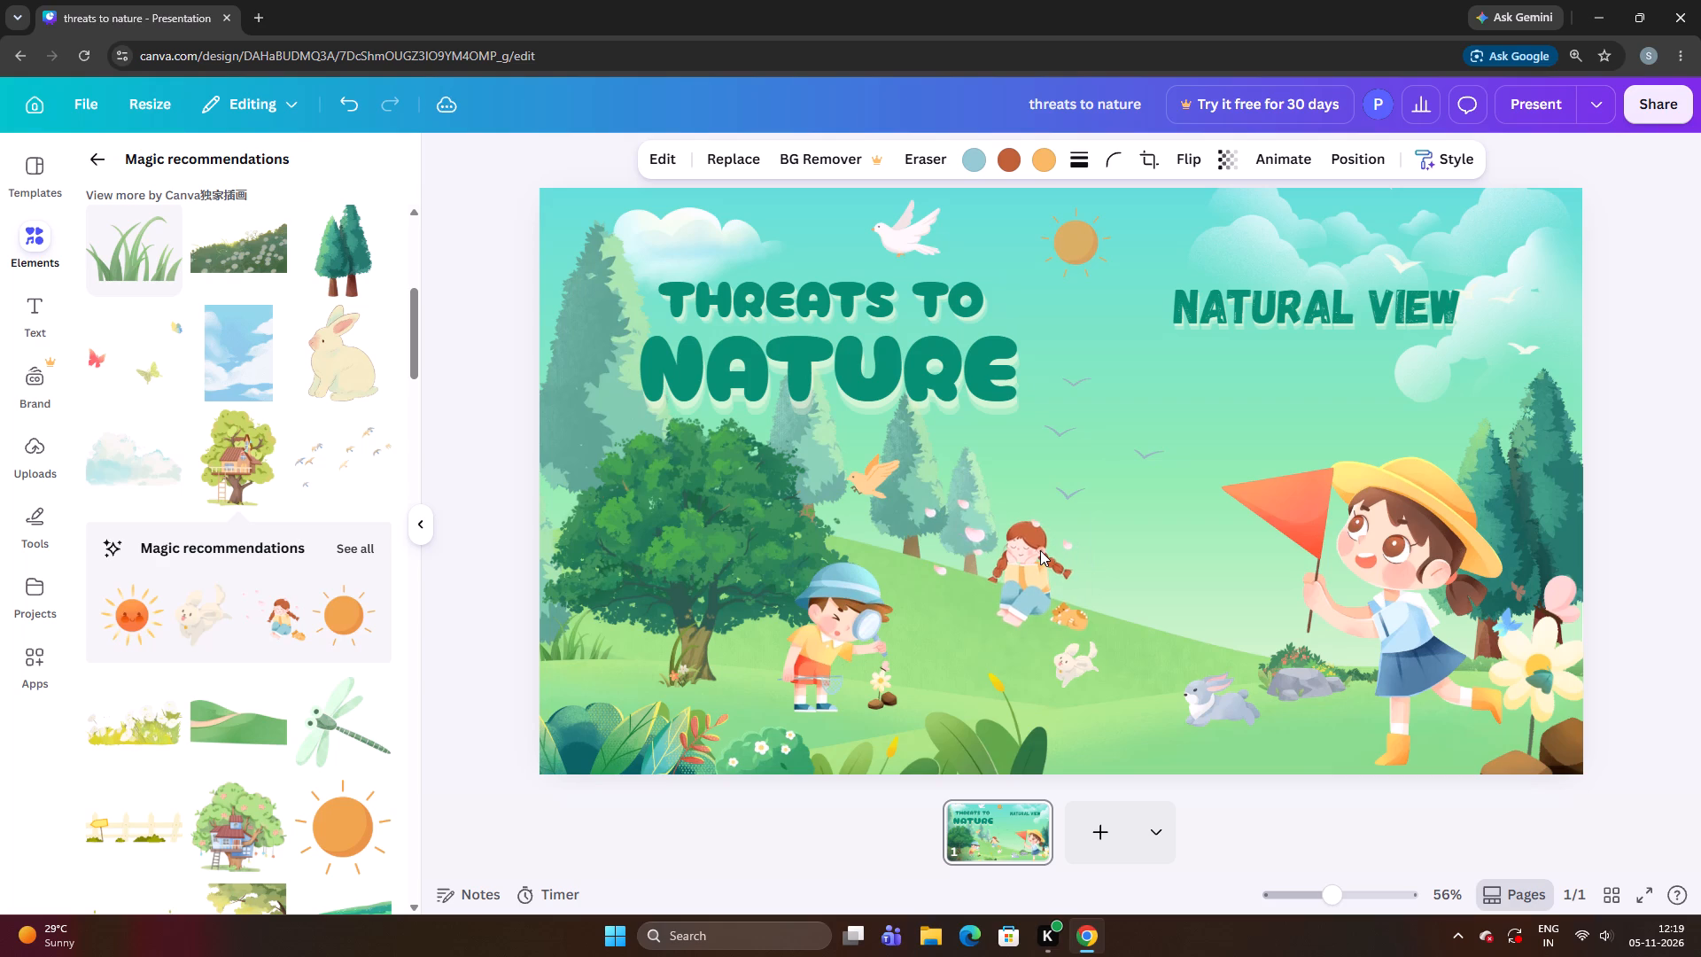
key(Down)
key(Down)
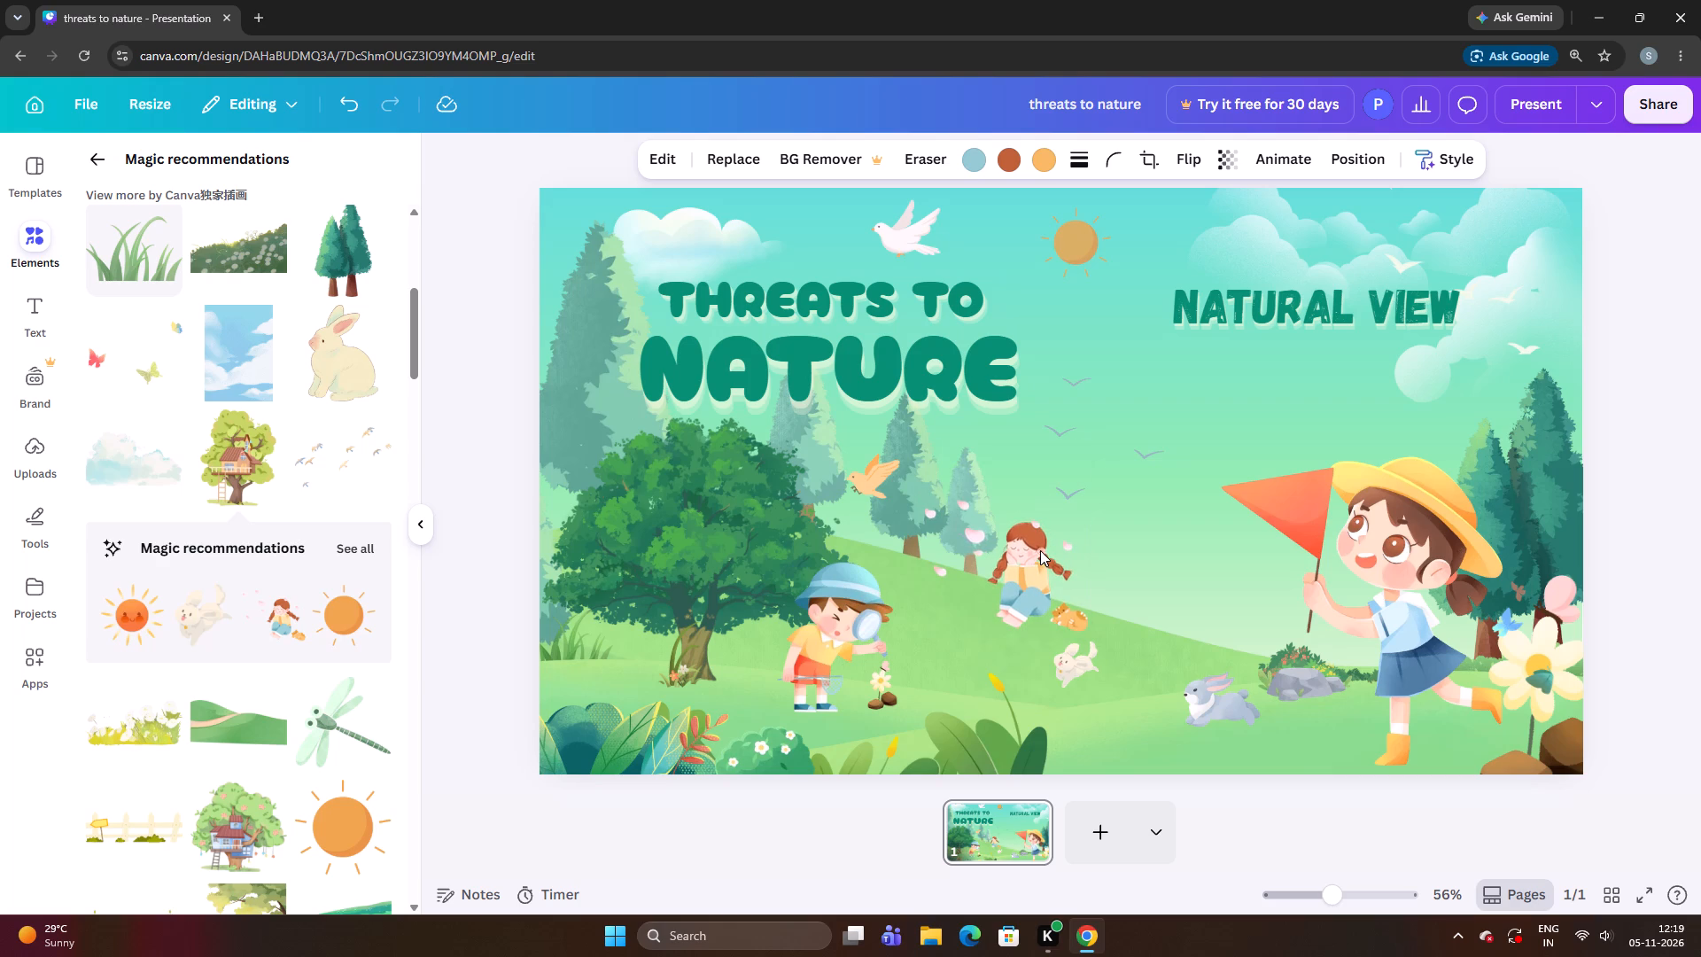
key(Up)
key(Up)
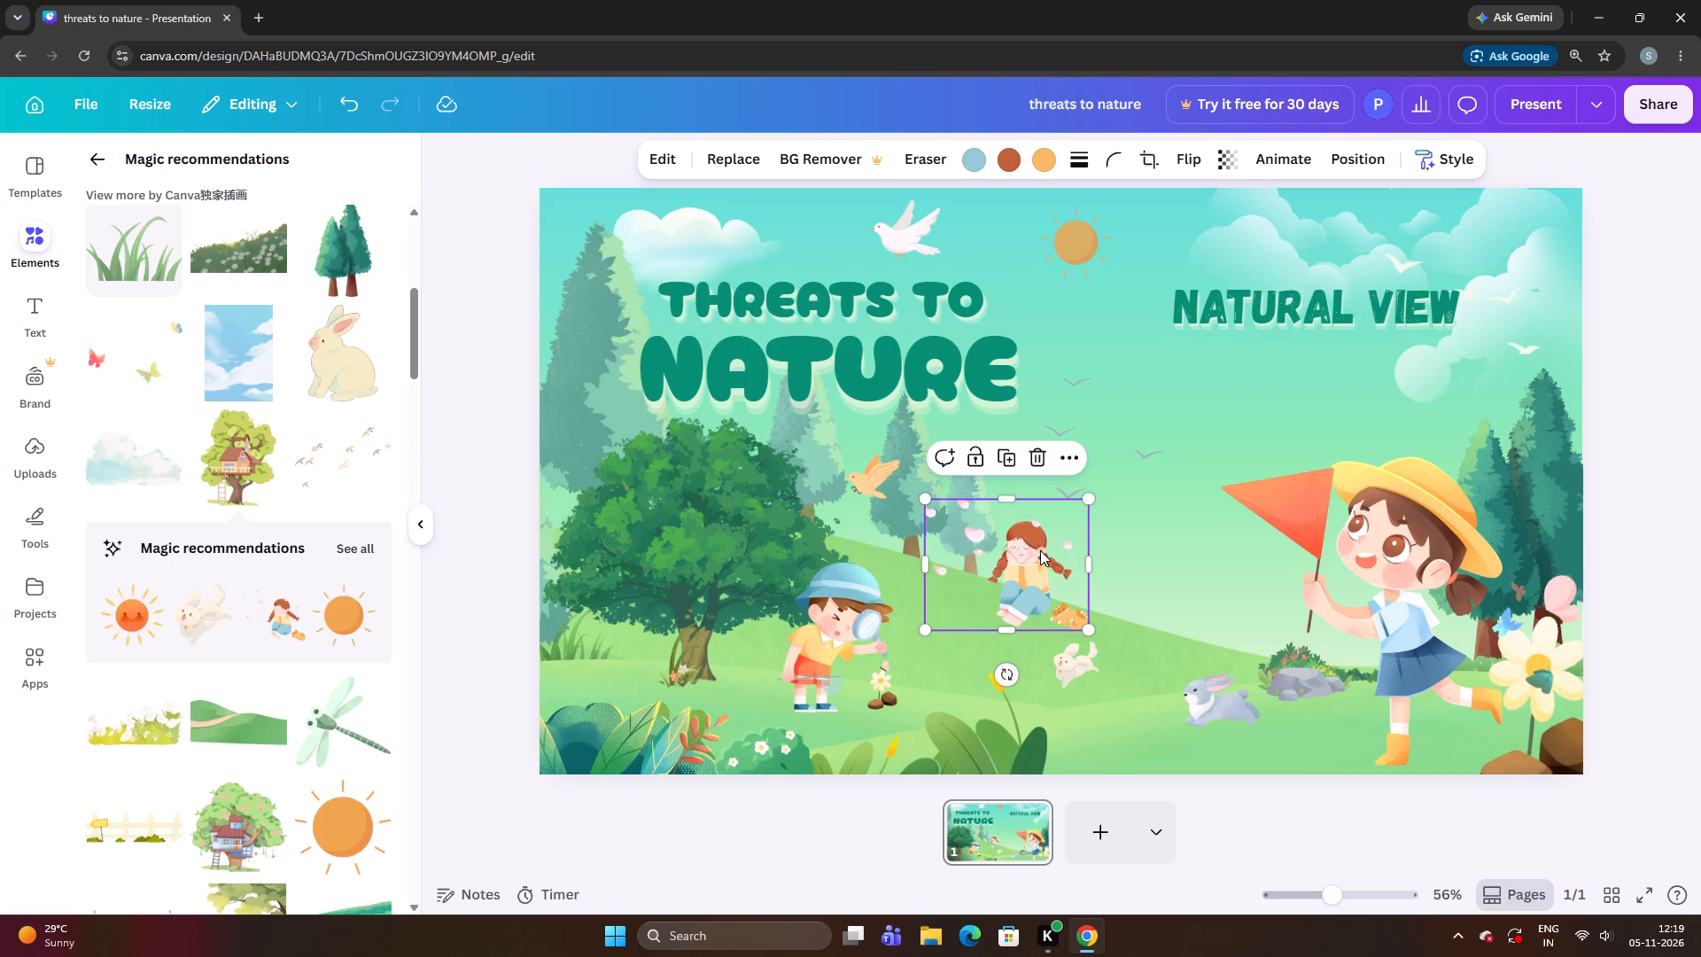
Nudge the seated girl slightly down so she and the cat settle onto the hillside above the rabbit.
key(Down)
key(Down)
key(Down)
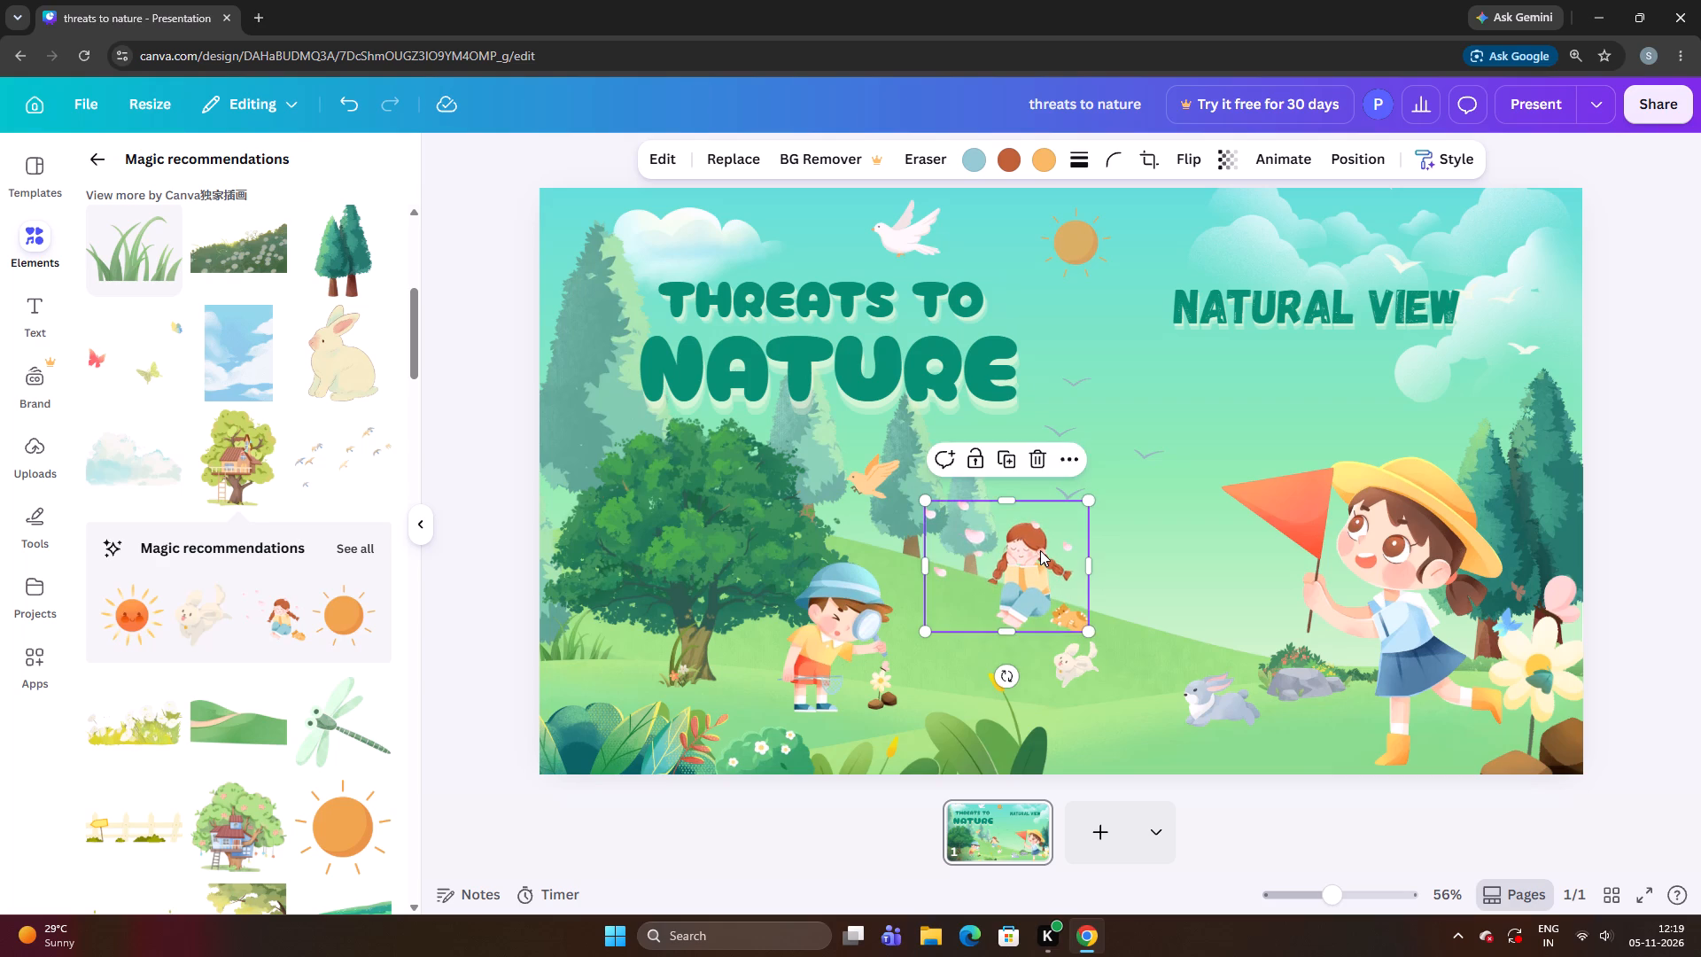
key(Down)
key(Down)
key(Down)
key(Down)
key(Down)
key(Down)
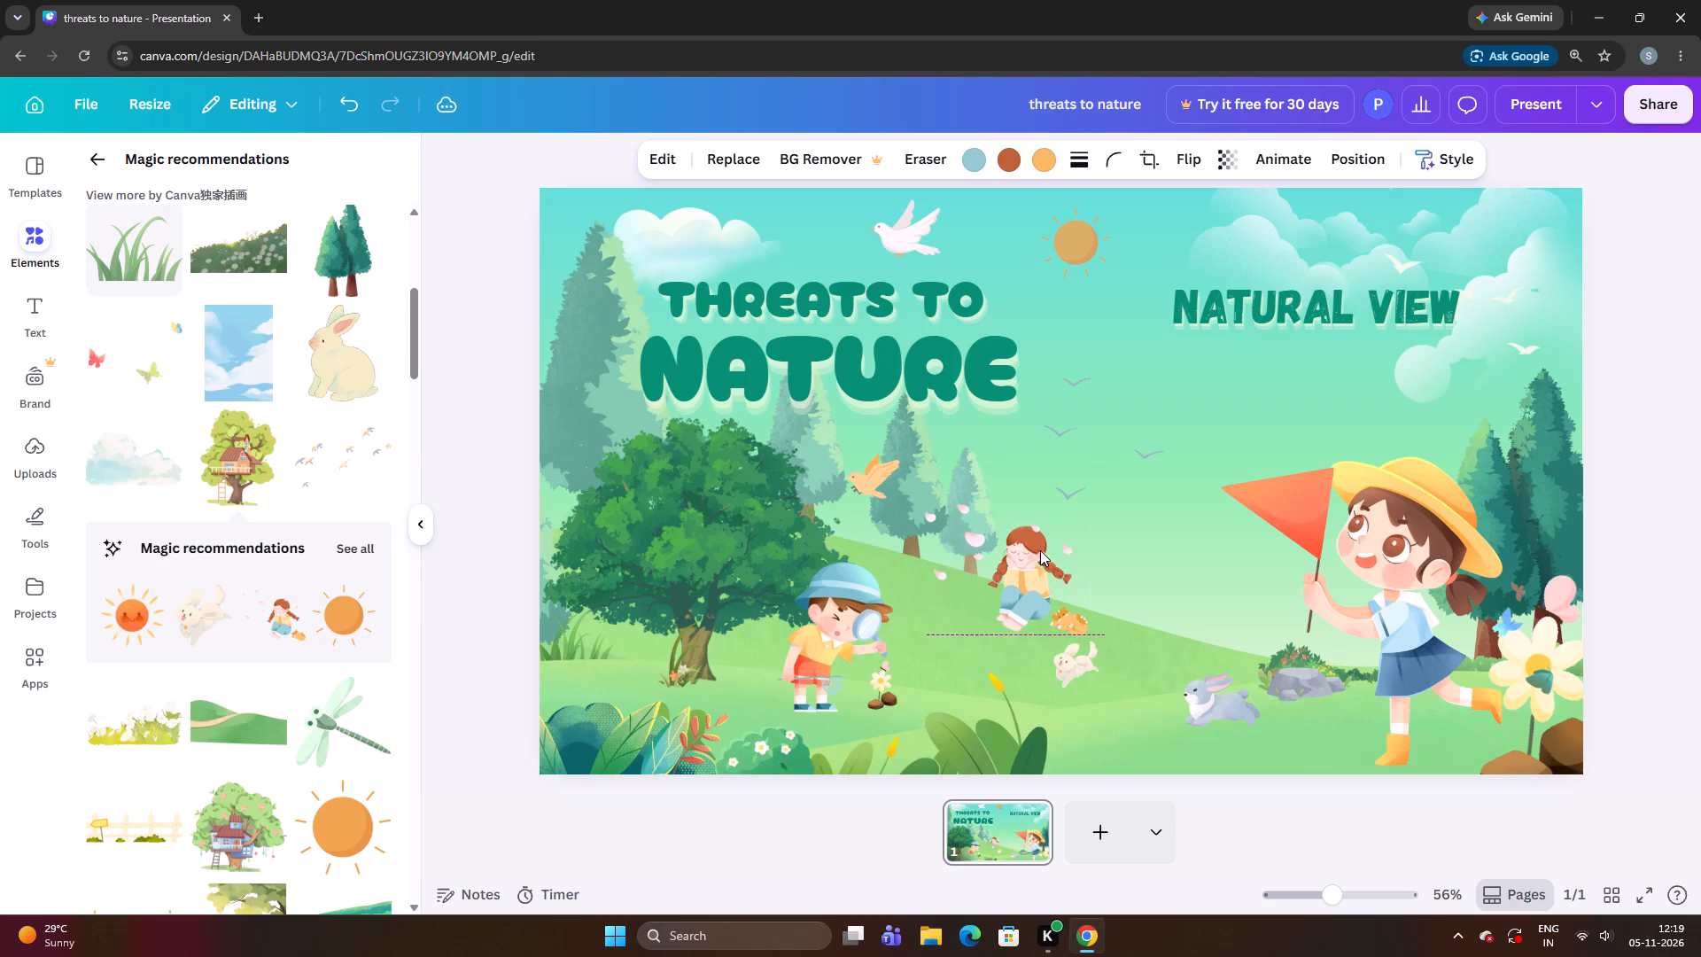
key(Down)
key(Right)
key(Right)
key(Right)
key(Right)
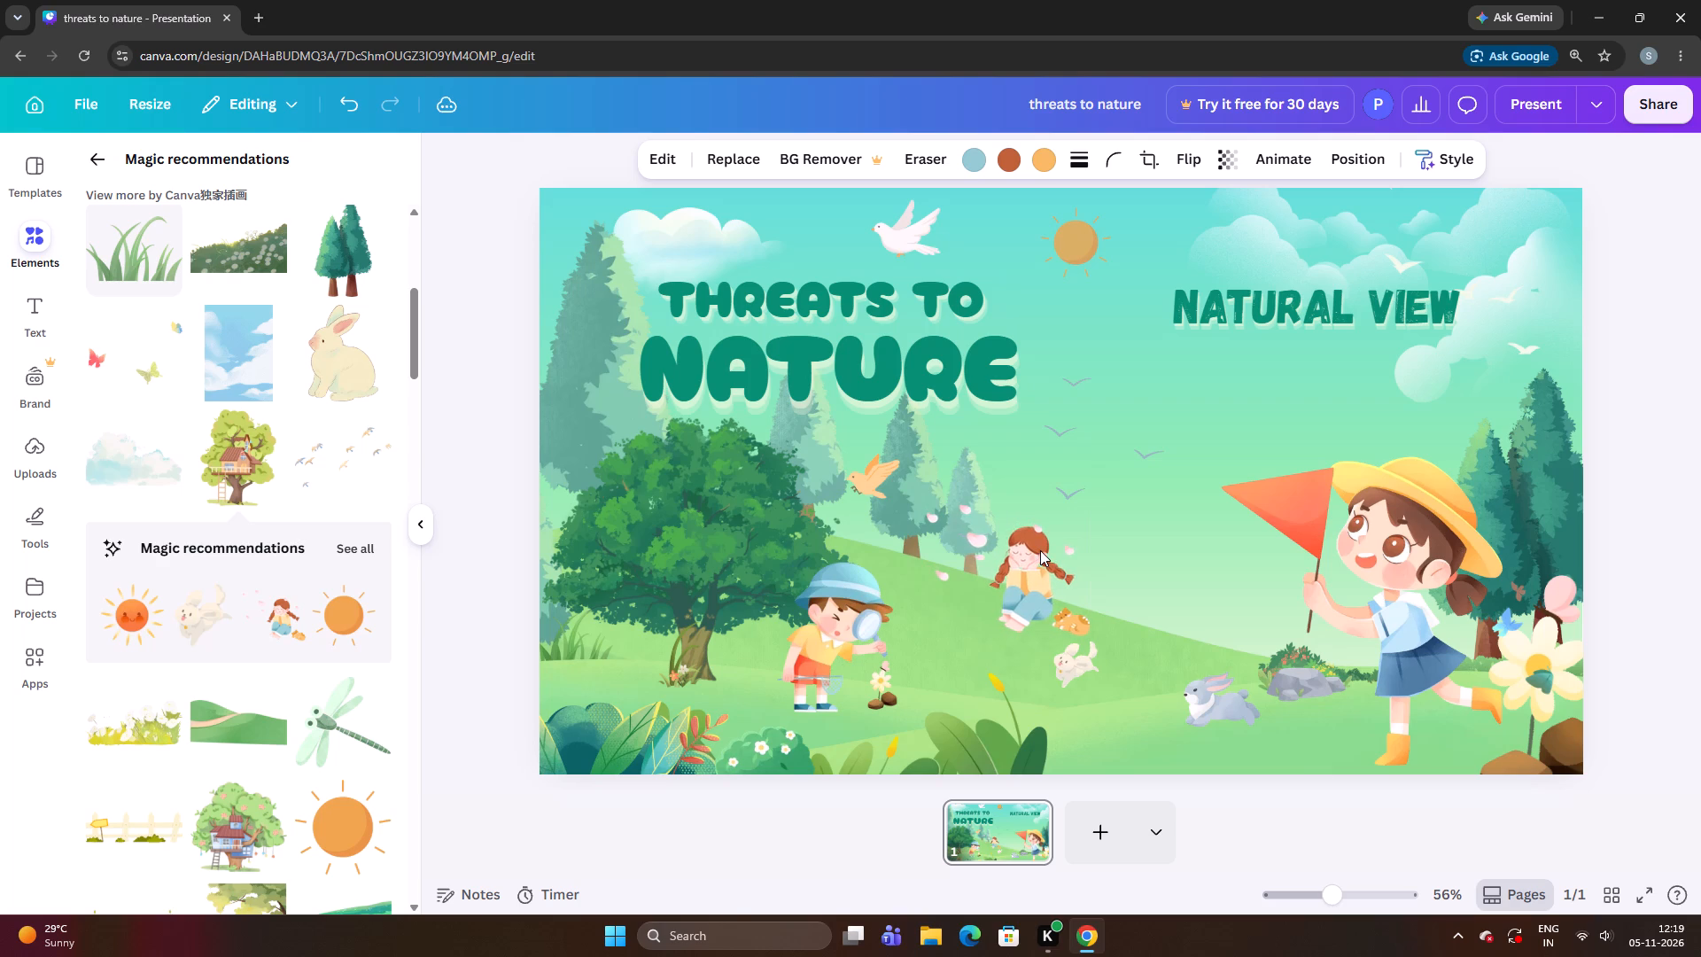
key(Up)
key(Up)
key(Left)
key(Left)
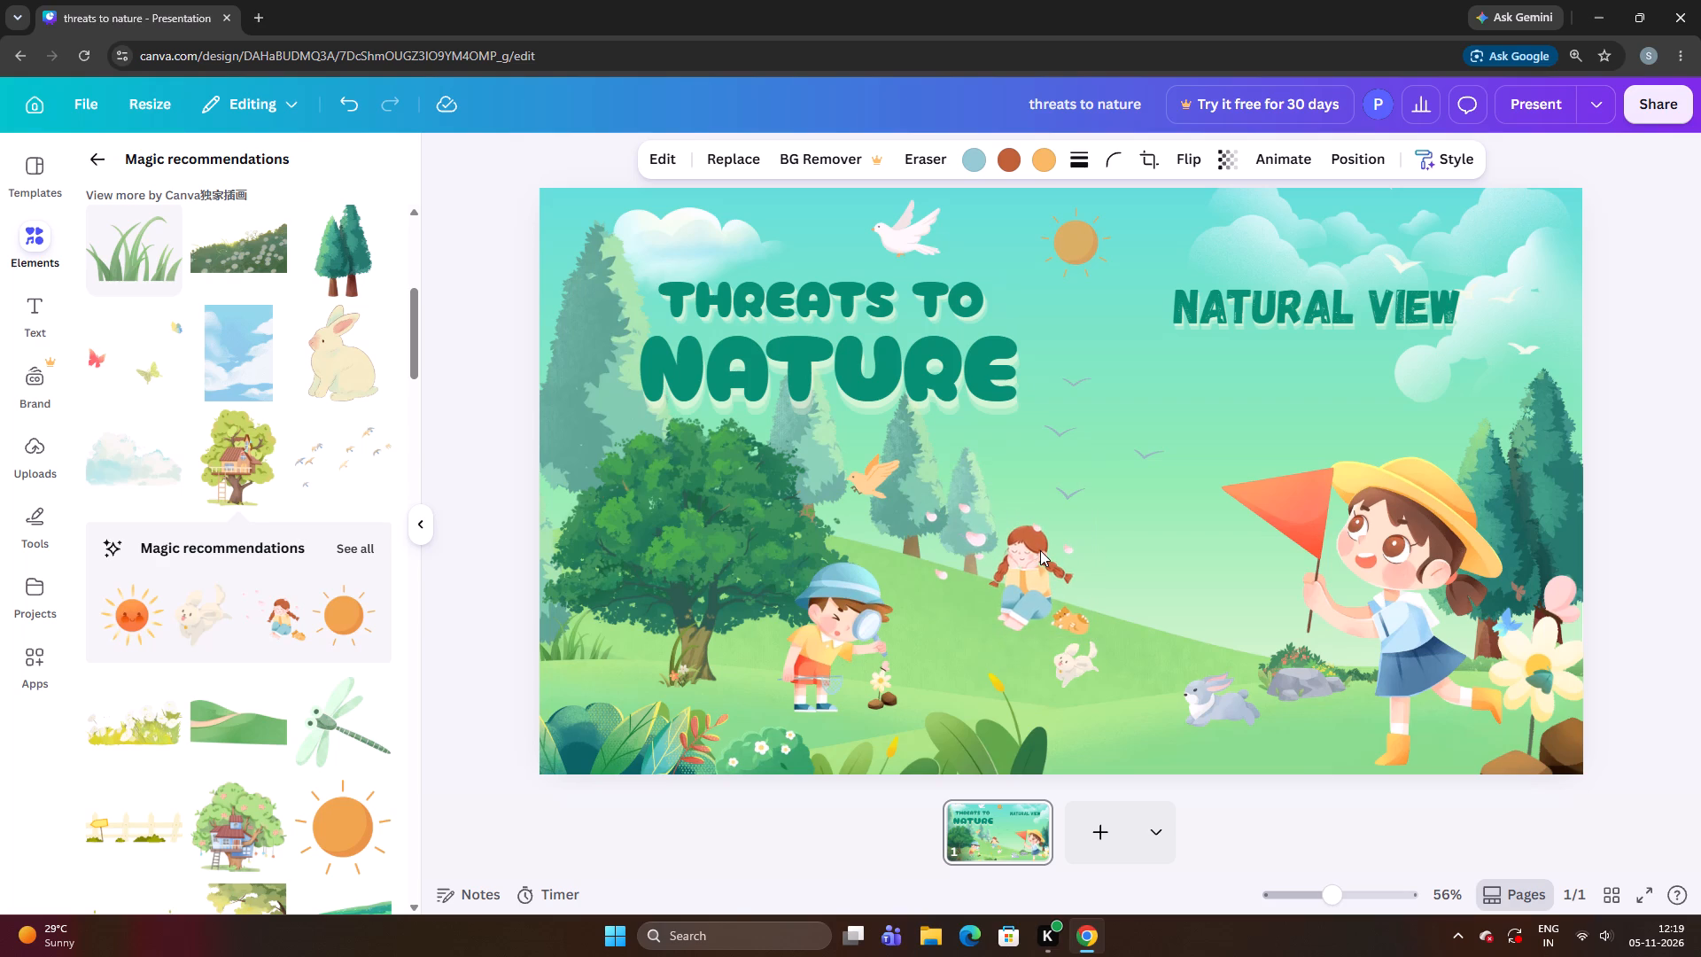
key(Down)
key(Up)
key(Left)
key(Left)
key(Down)
key(Down)
key(Down)
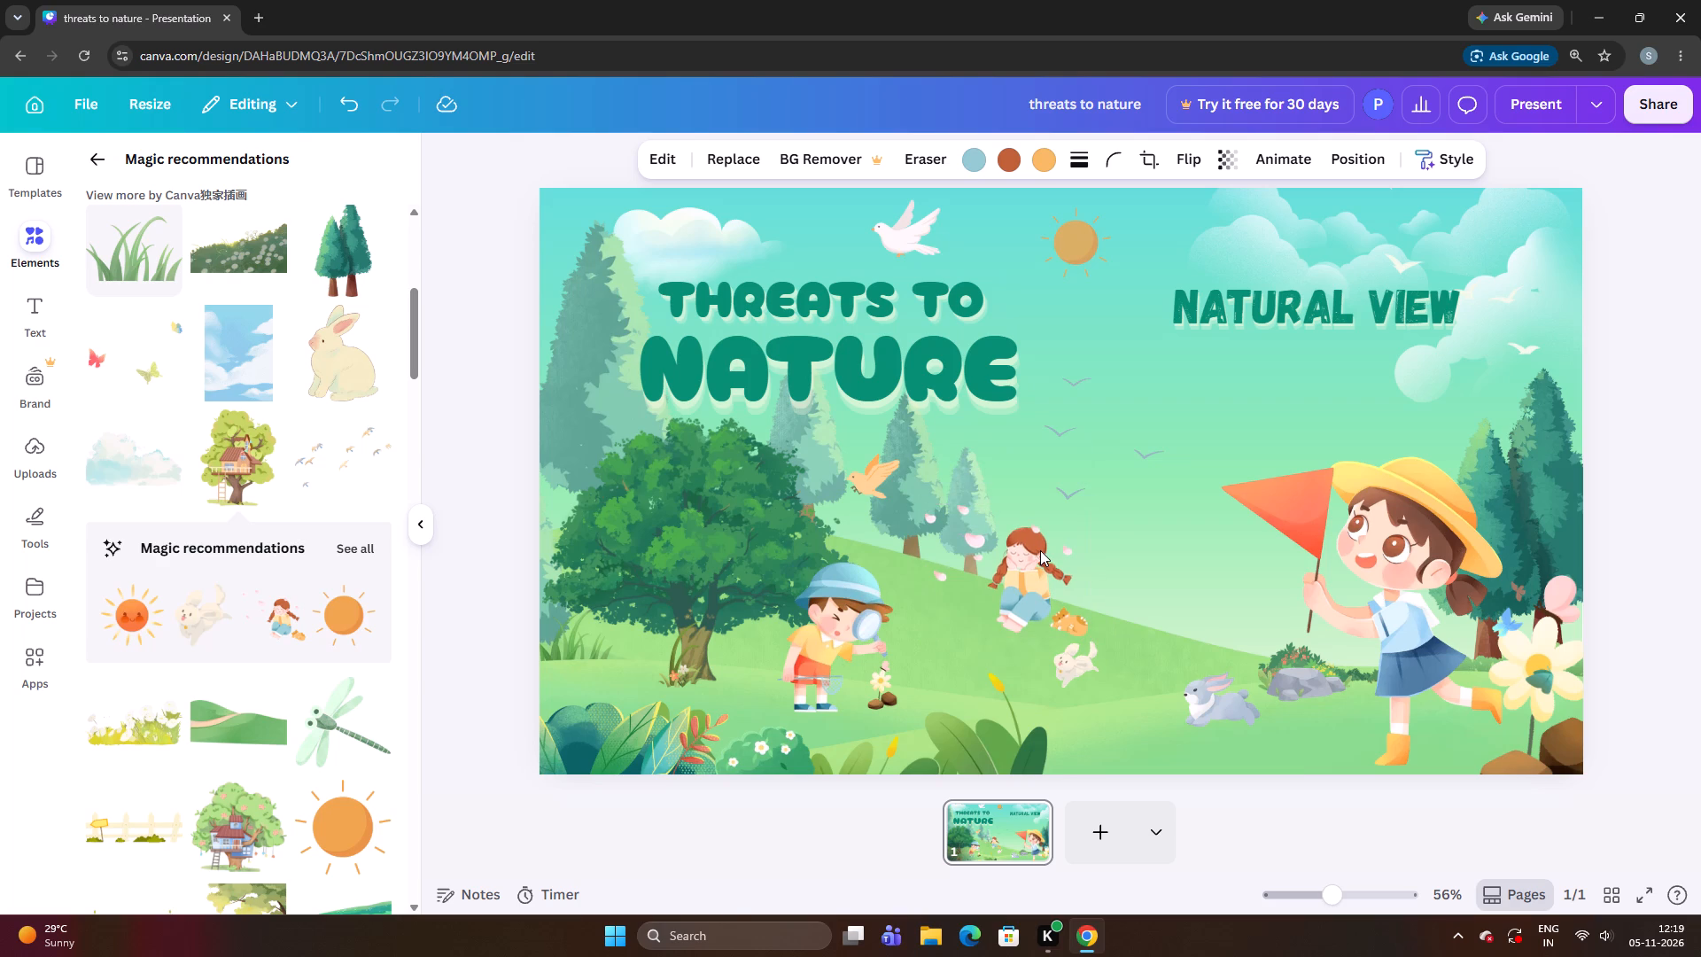
Nudge the seated girl with cat slightly further down and a touch right on the hill slope above the white rabbit.
key(Down)
key(Down)
key(Down)
key(Down)
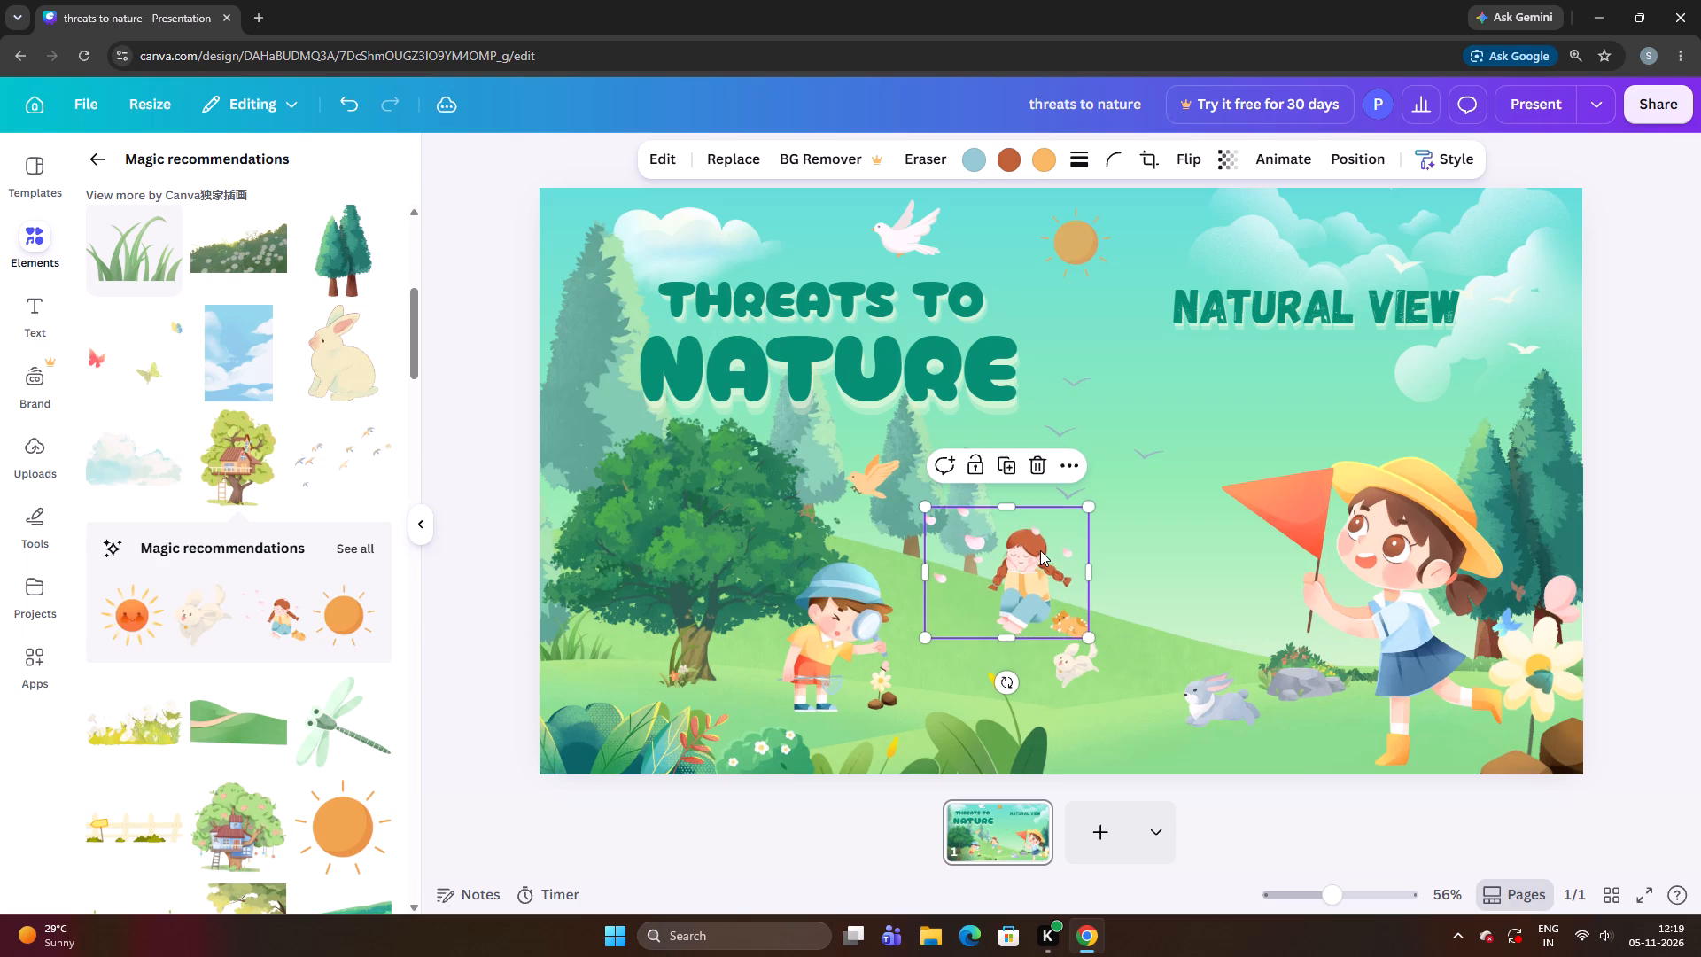
key(Left)
key(Up)
key(Down)
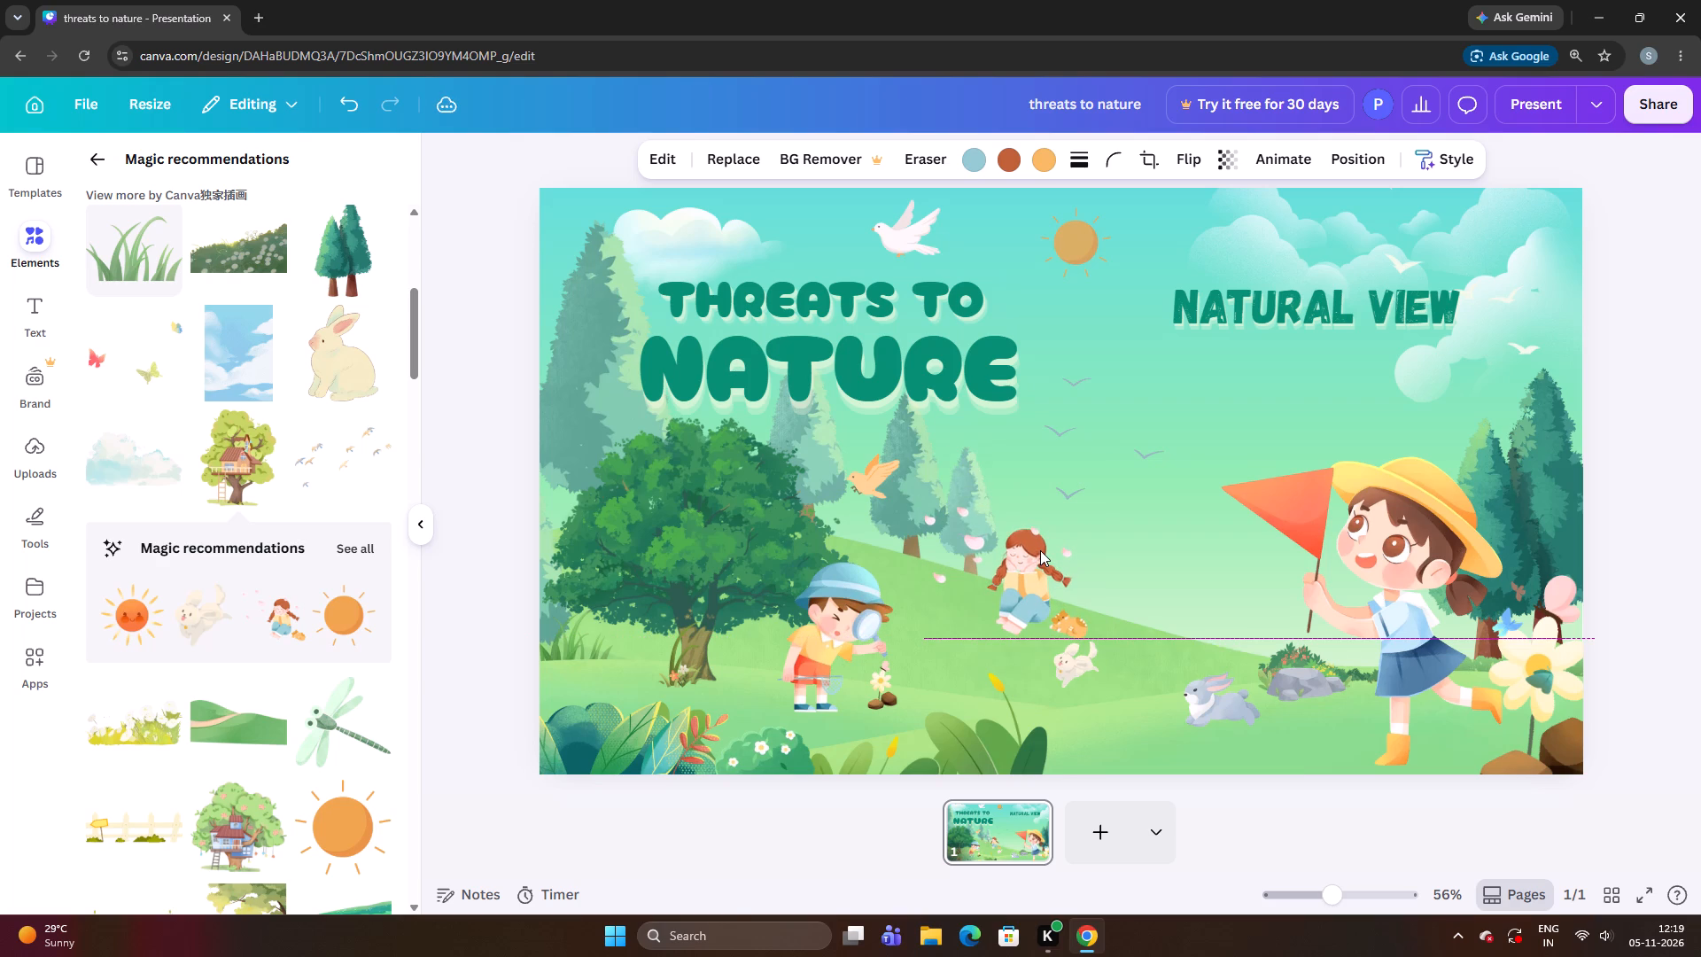
key(Down)
key(Right)
key(Right)
key(Down)
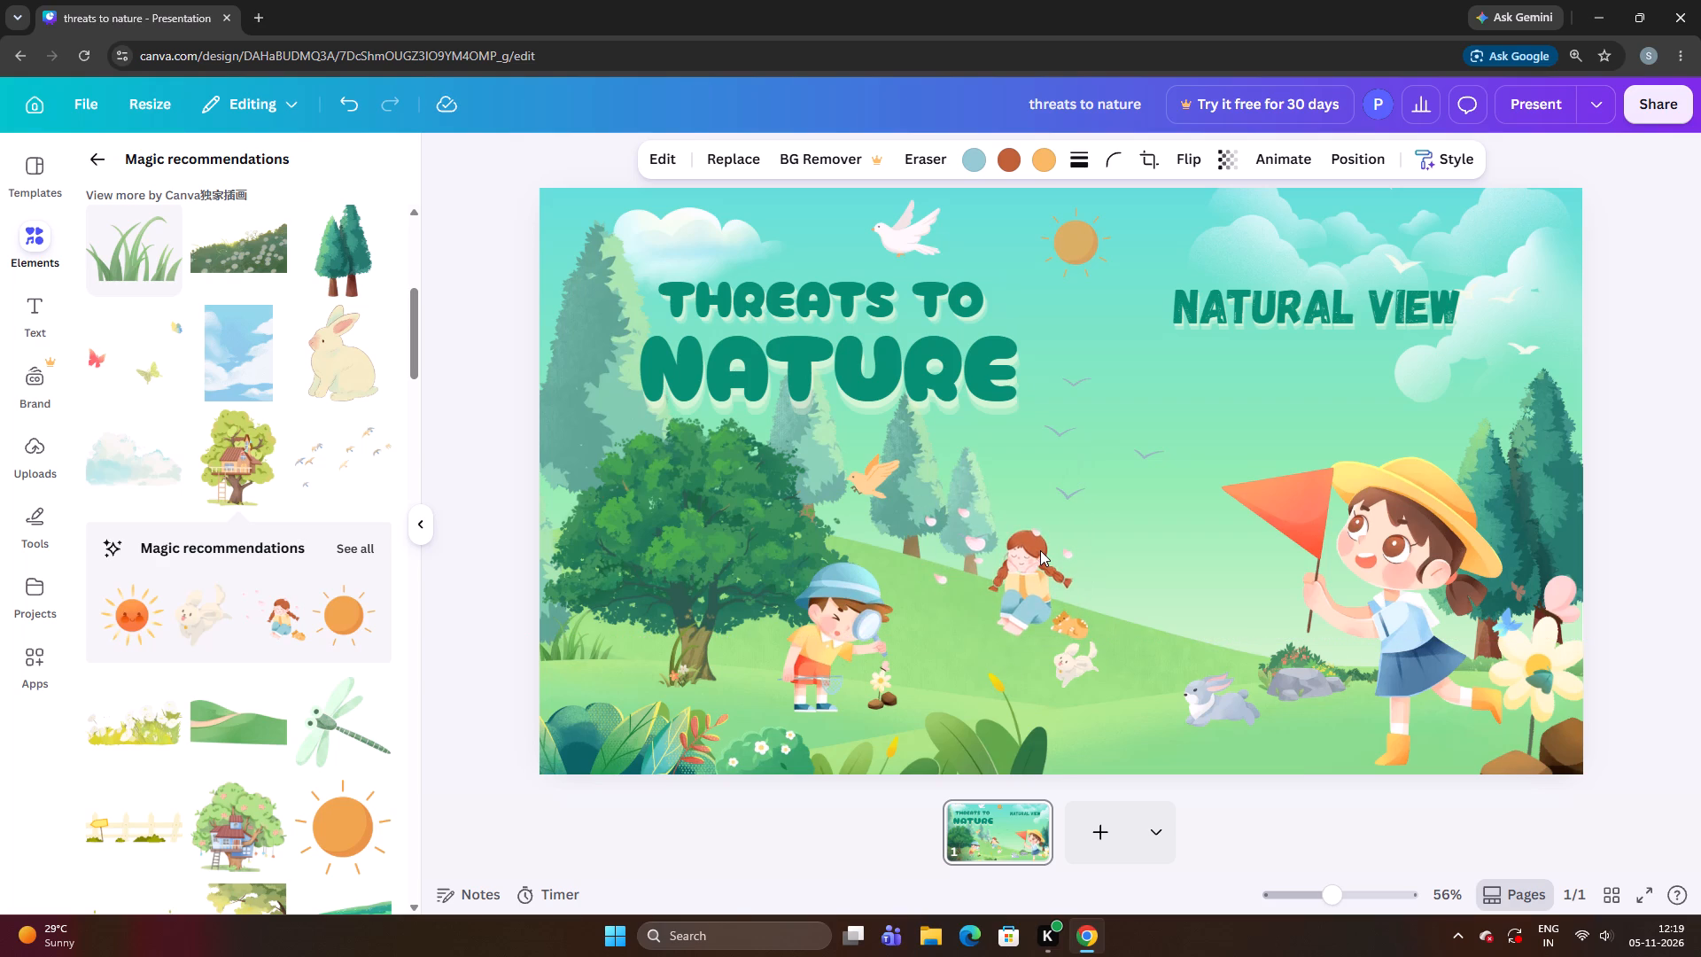
Fine-tune the seated girl with cat slightly down and left on the hillside, and leave her deselected.
key(Down)
key(Down)
key(Up)
key(Up)
key(Up)
key(Down)
key(Down)
key(Down)
key(Left)
key(Left)
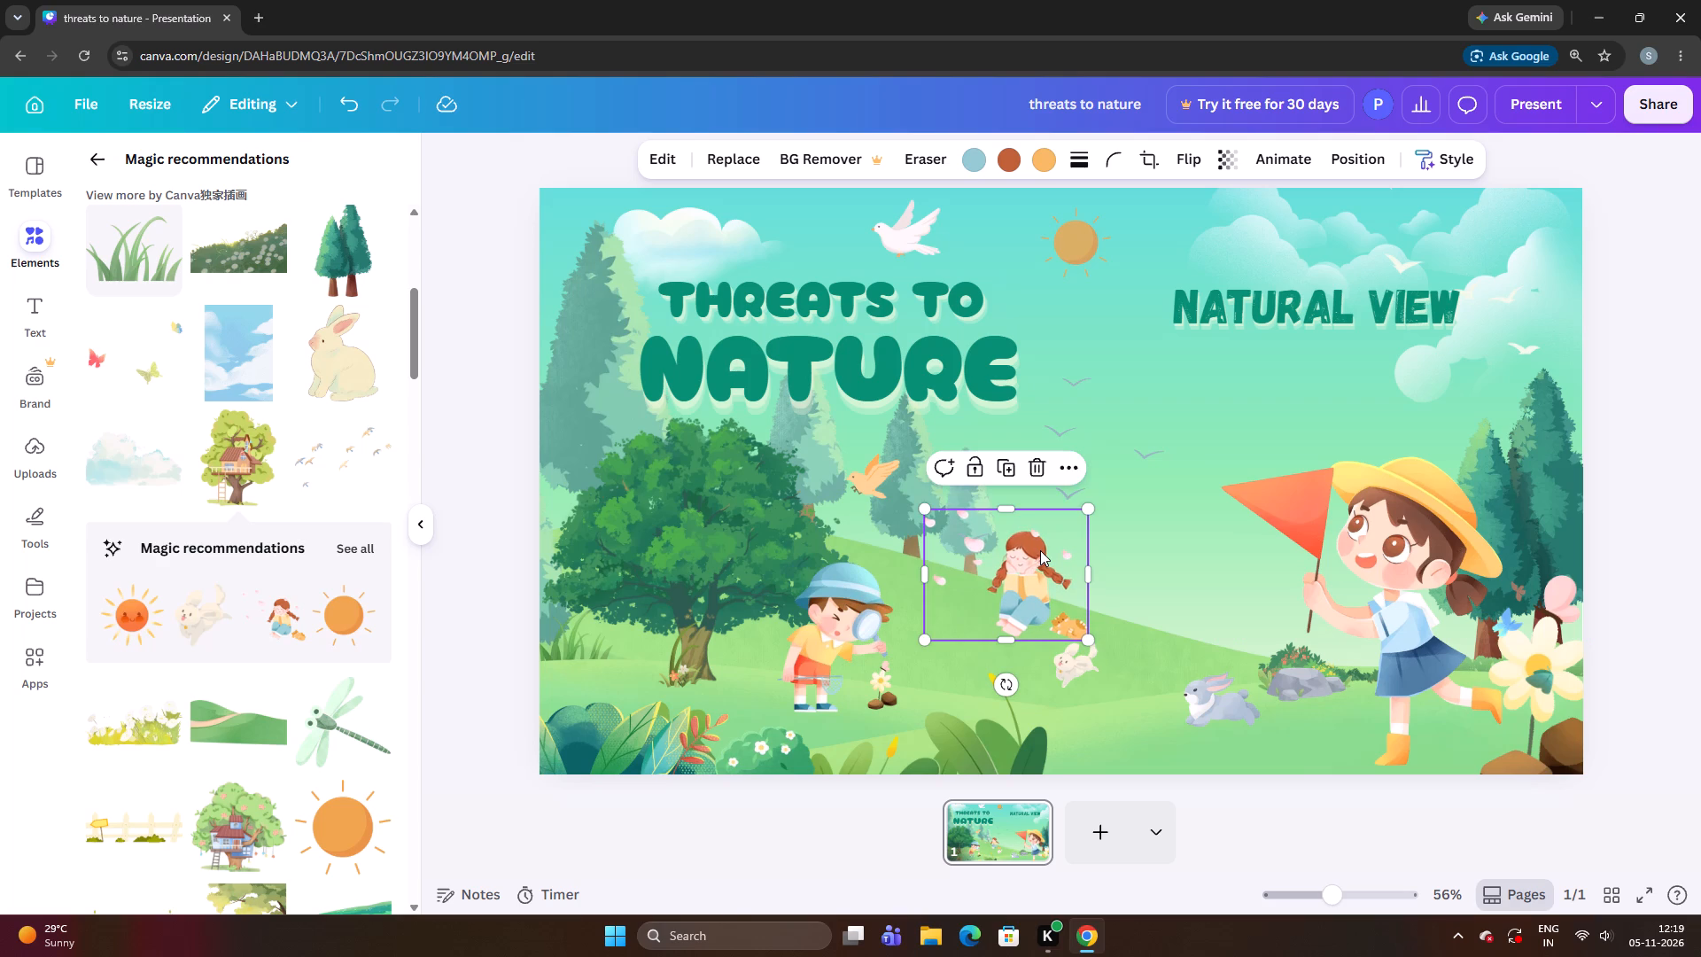
click(507, 711)
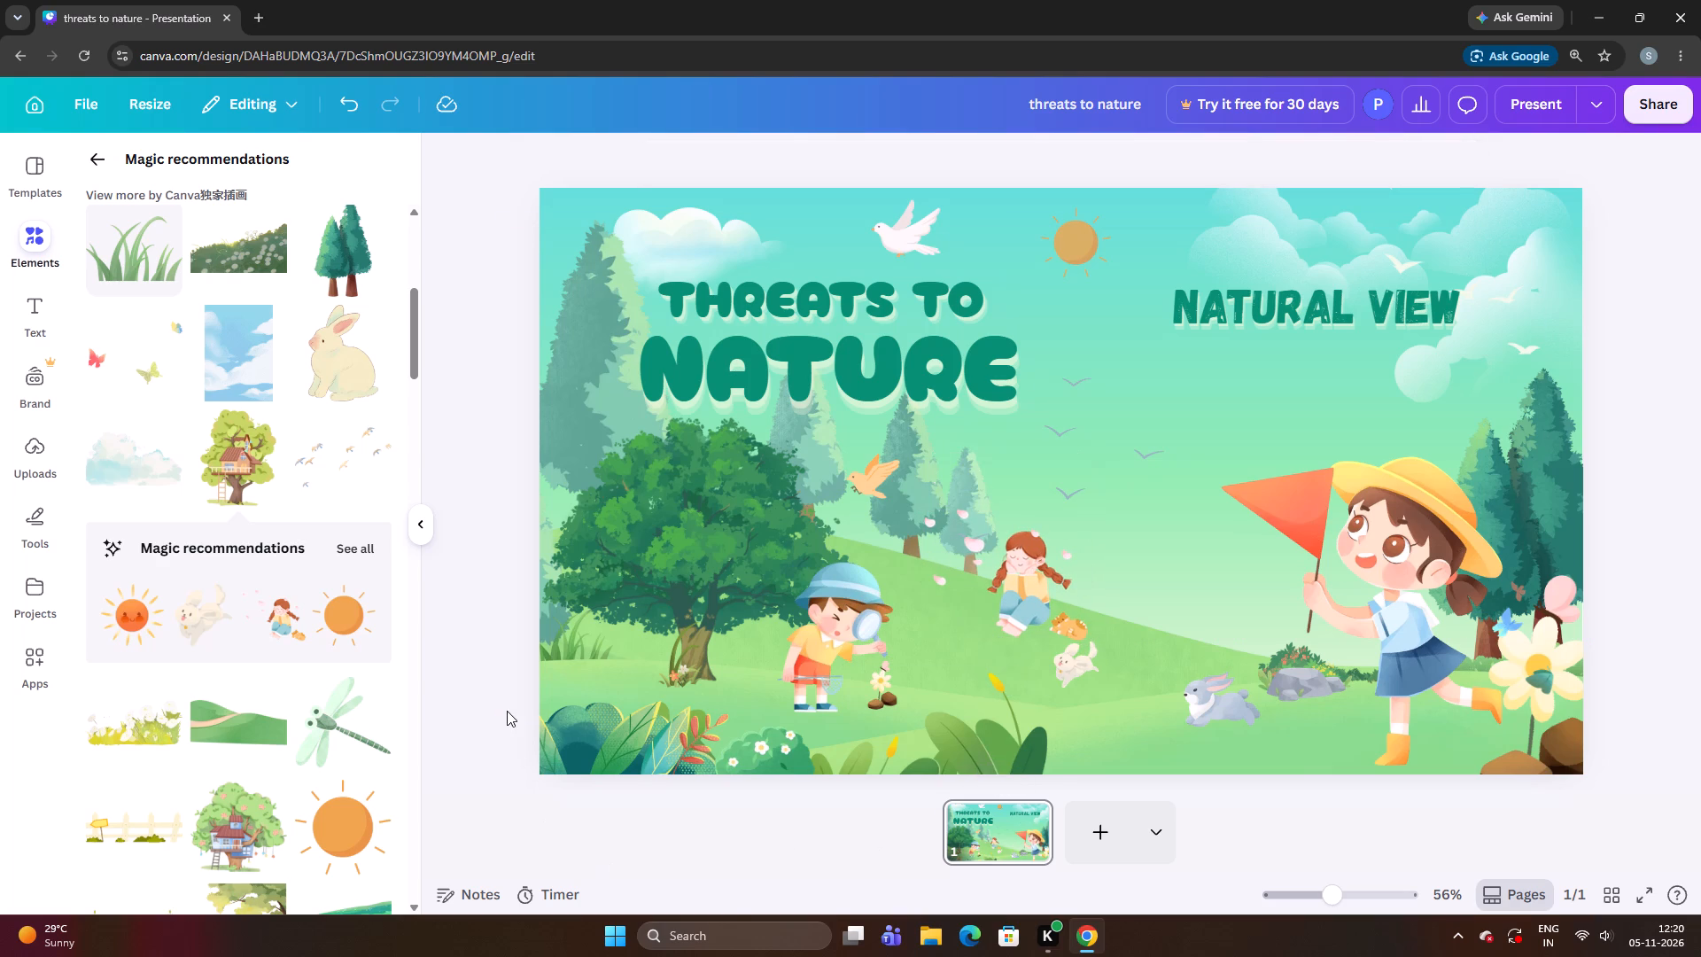
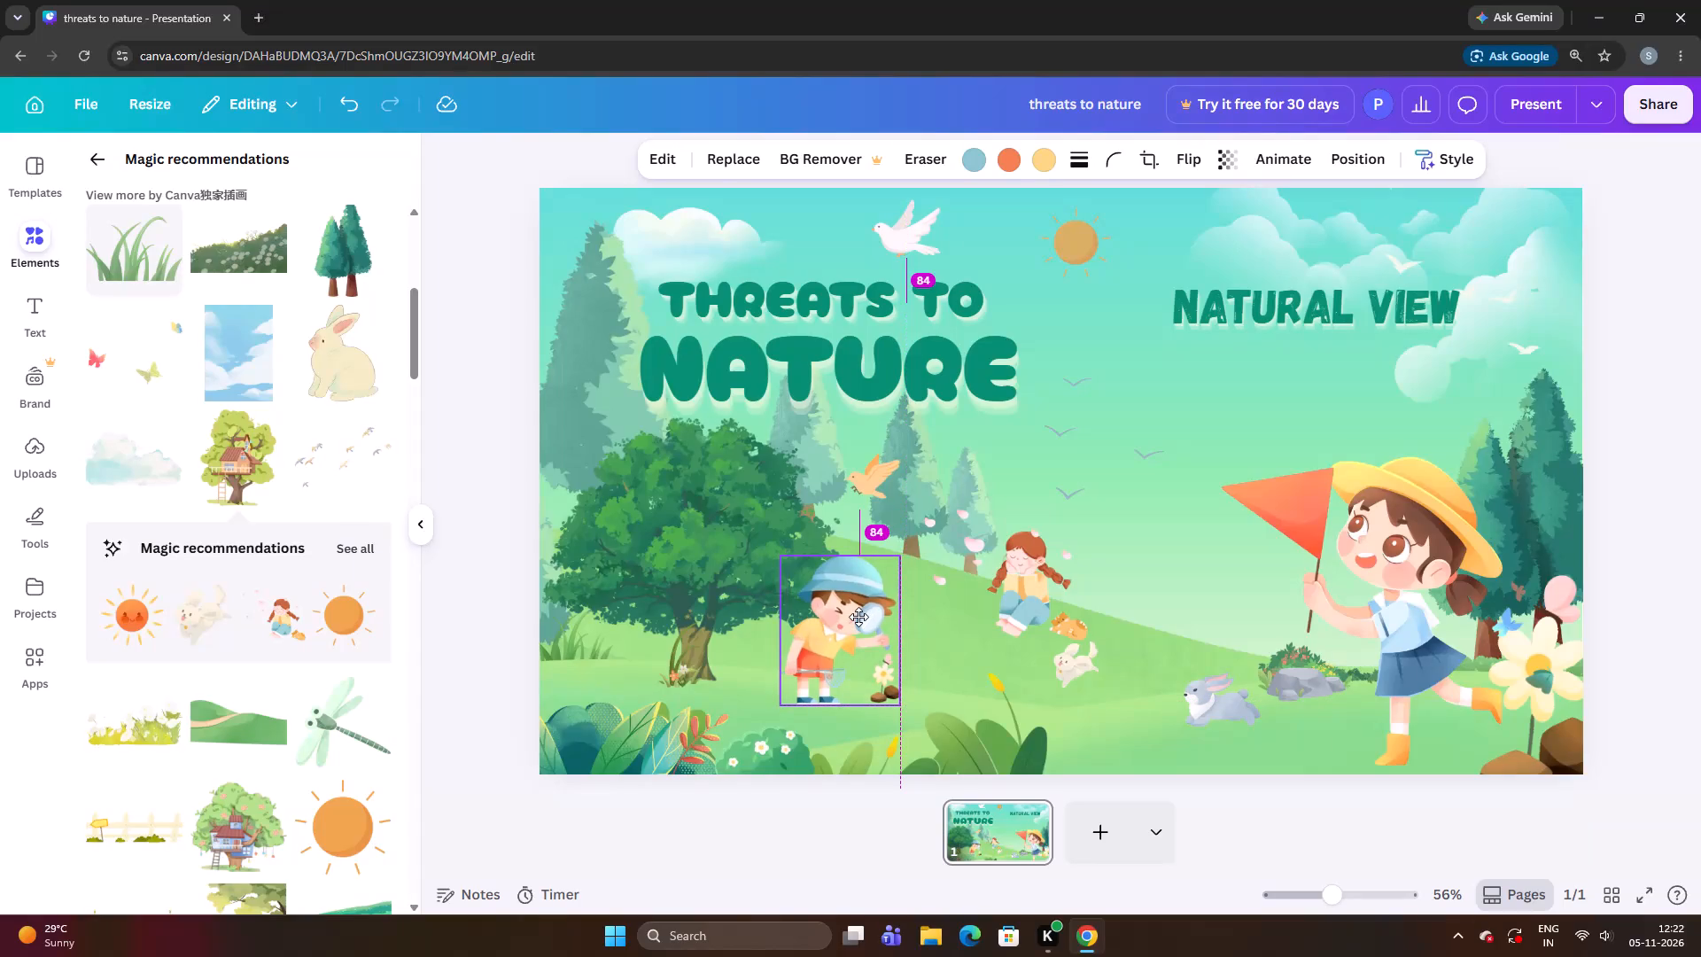
Fine-tune the position of the boy with the magnifying glass on the grass beside the large tree.
click(850, 617)
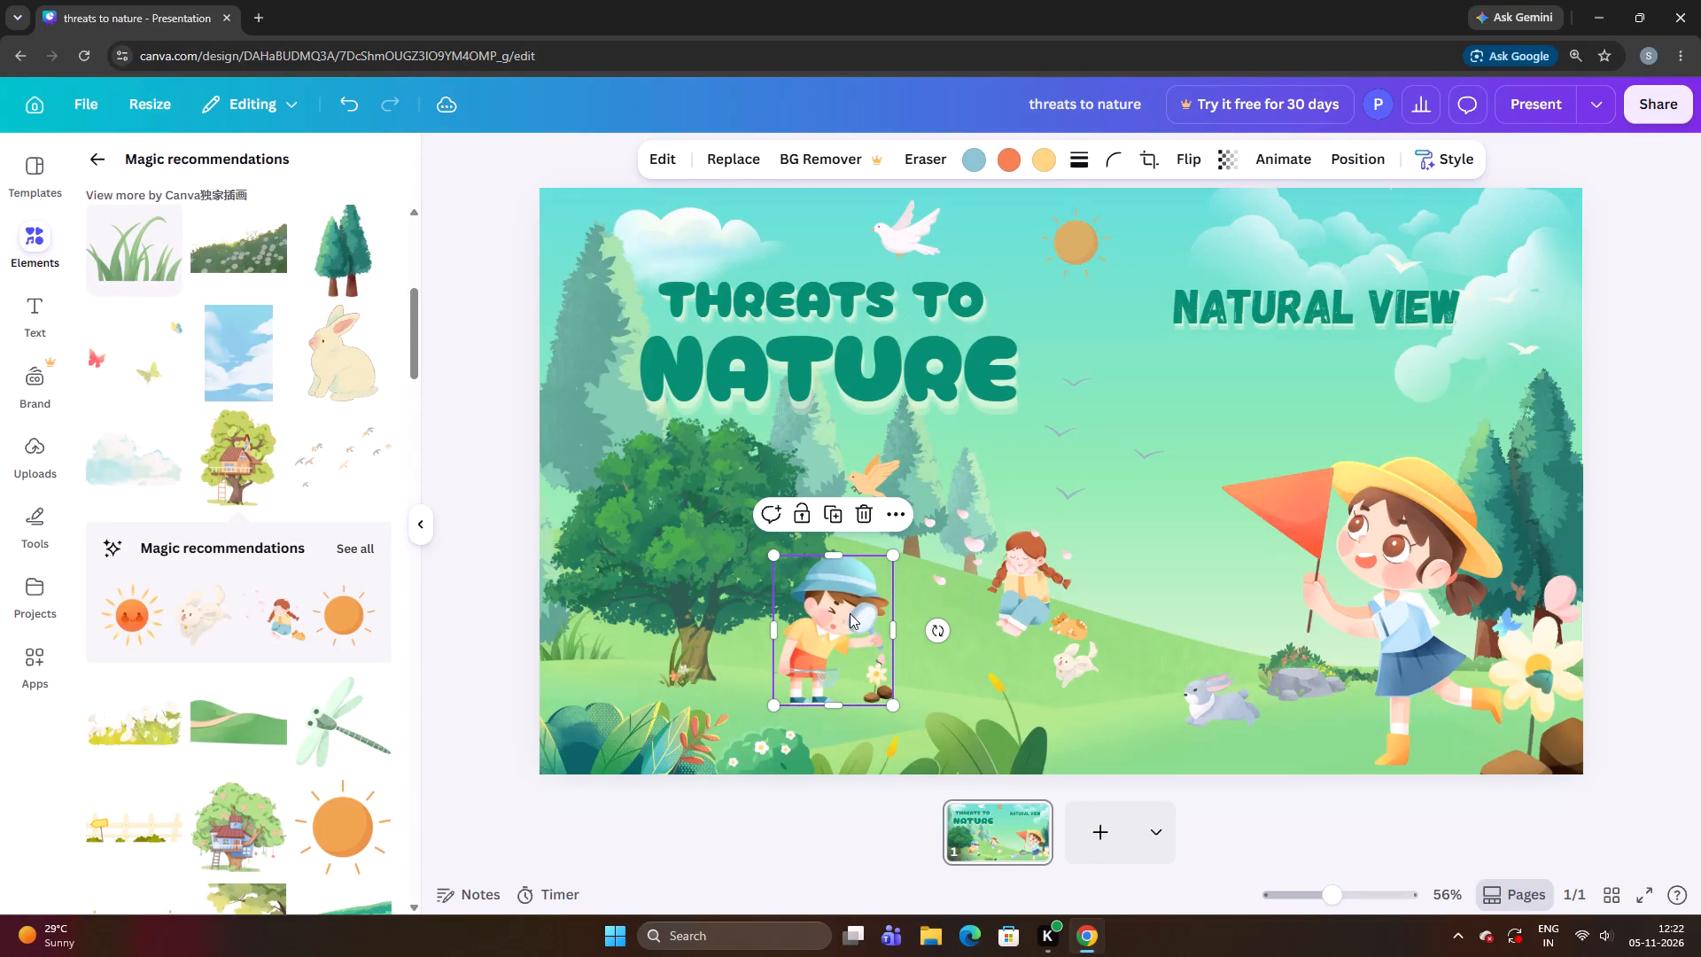
drag(847, 616, 847, 608)
click(848, 608)
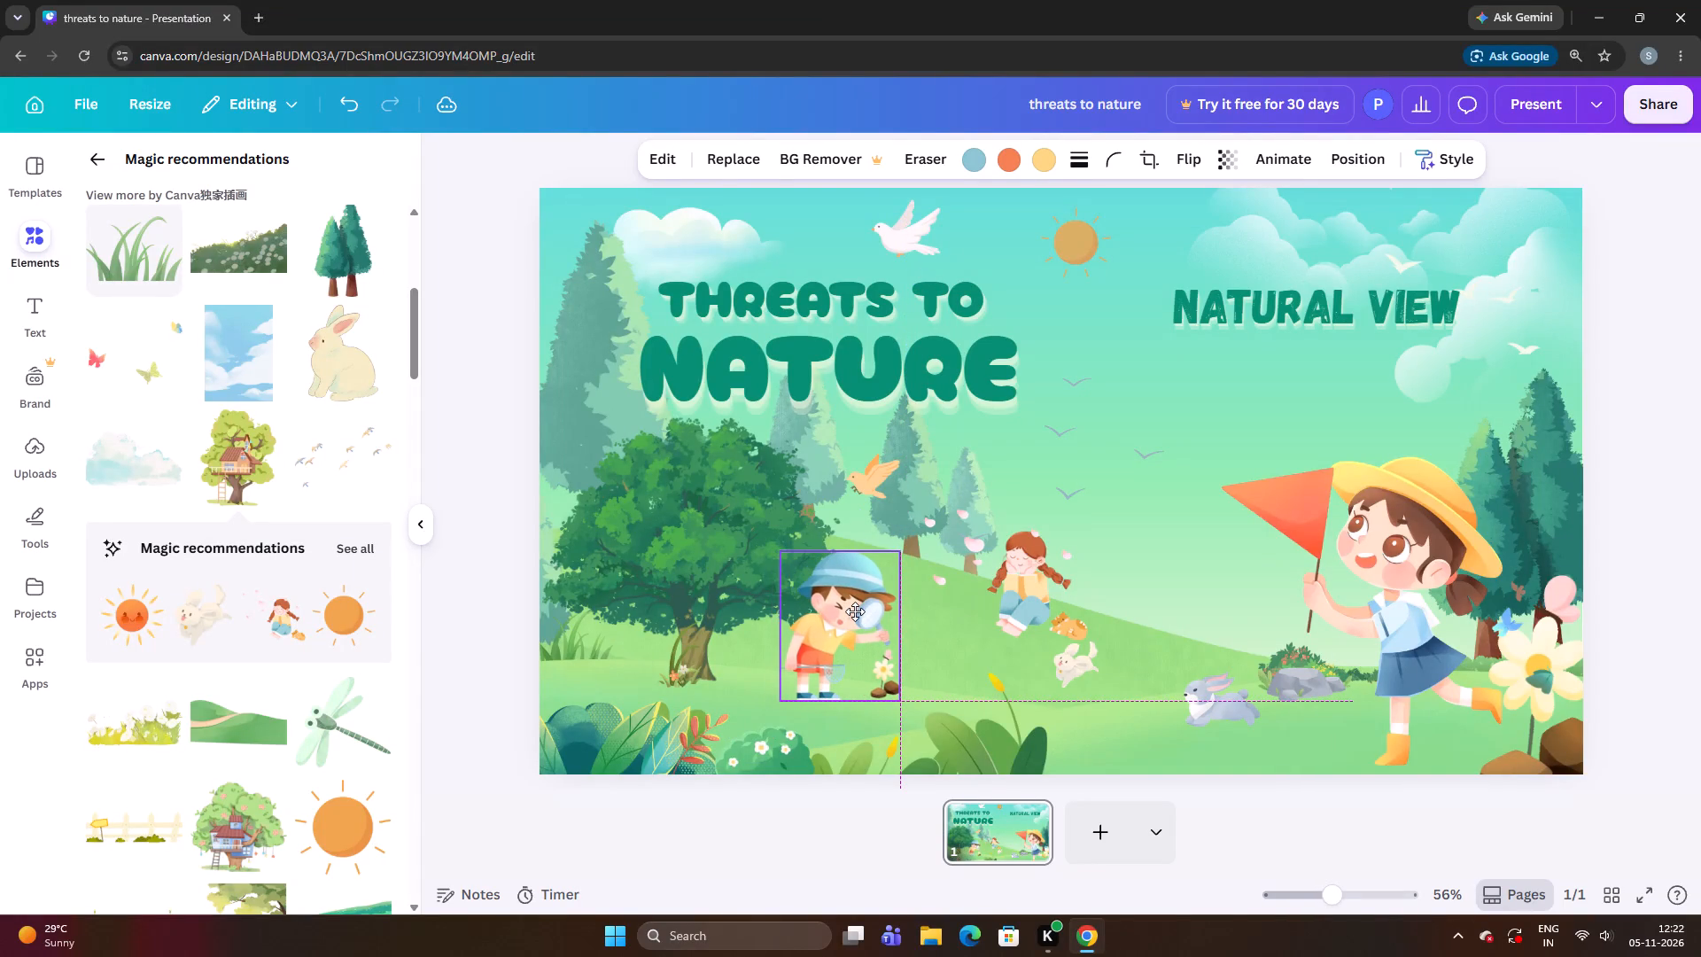
click(992, 593)
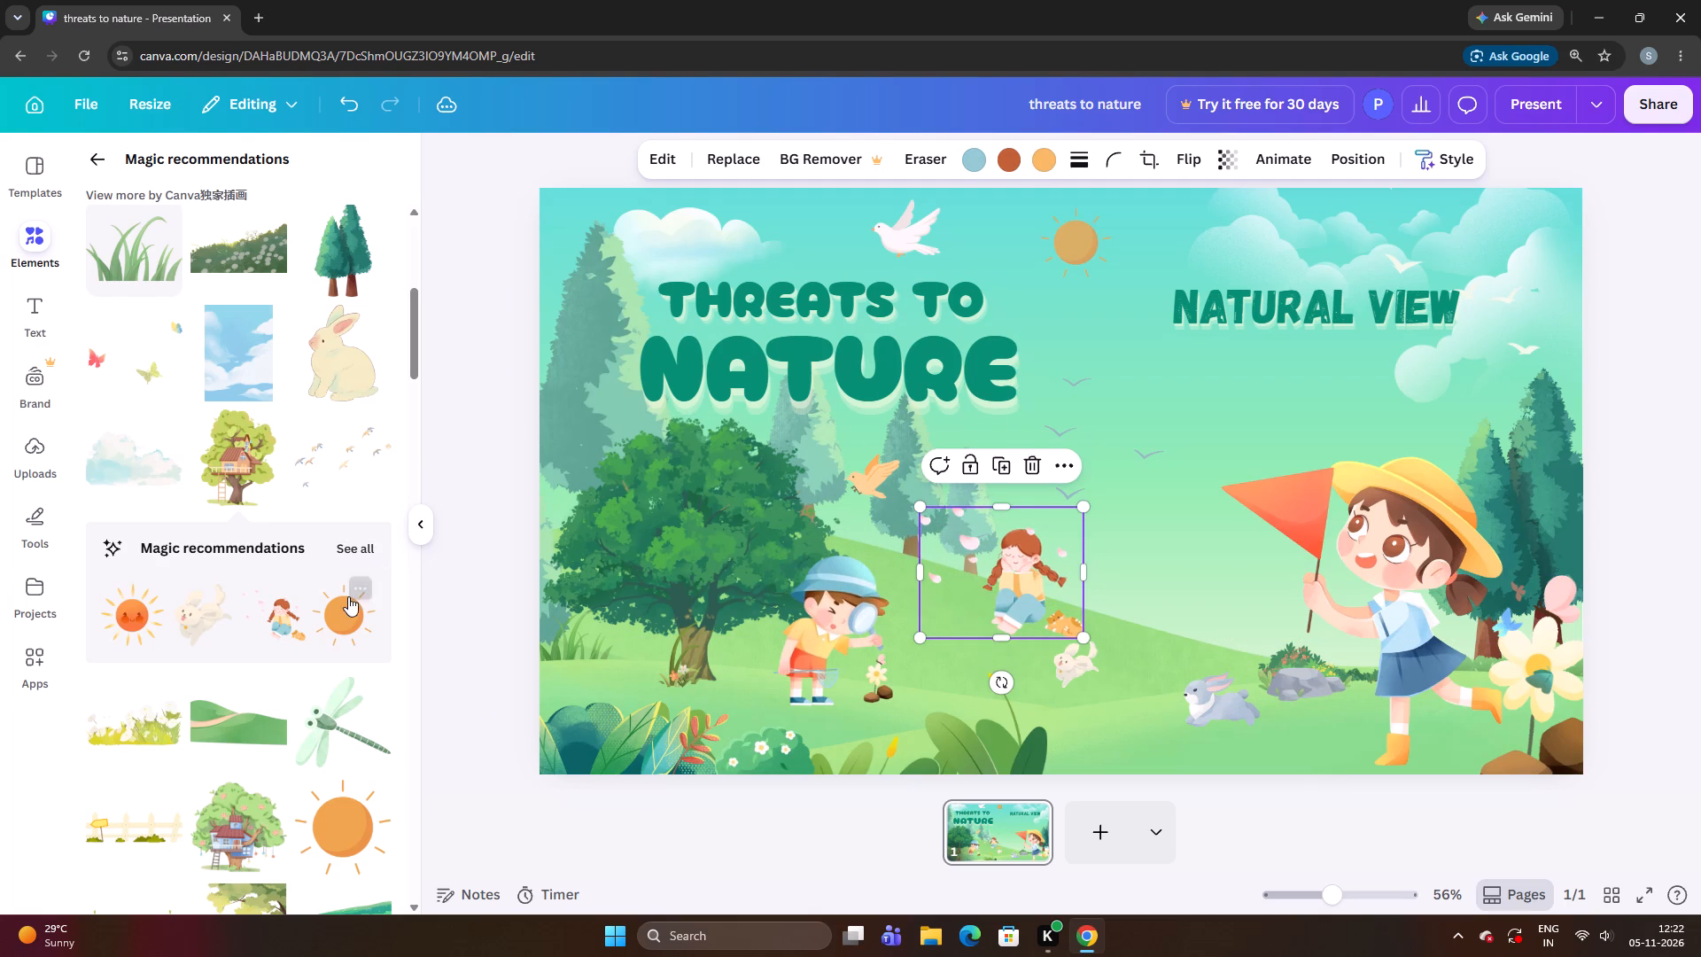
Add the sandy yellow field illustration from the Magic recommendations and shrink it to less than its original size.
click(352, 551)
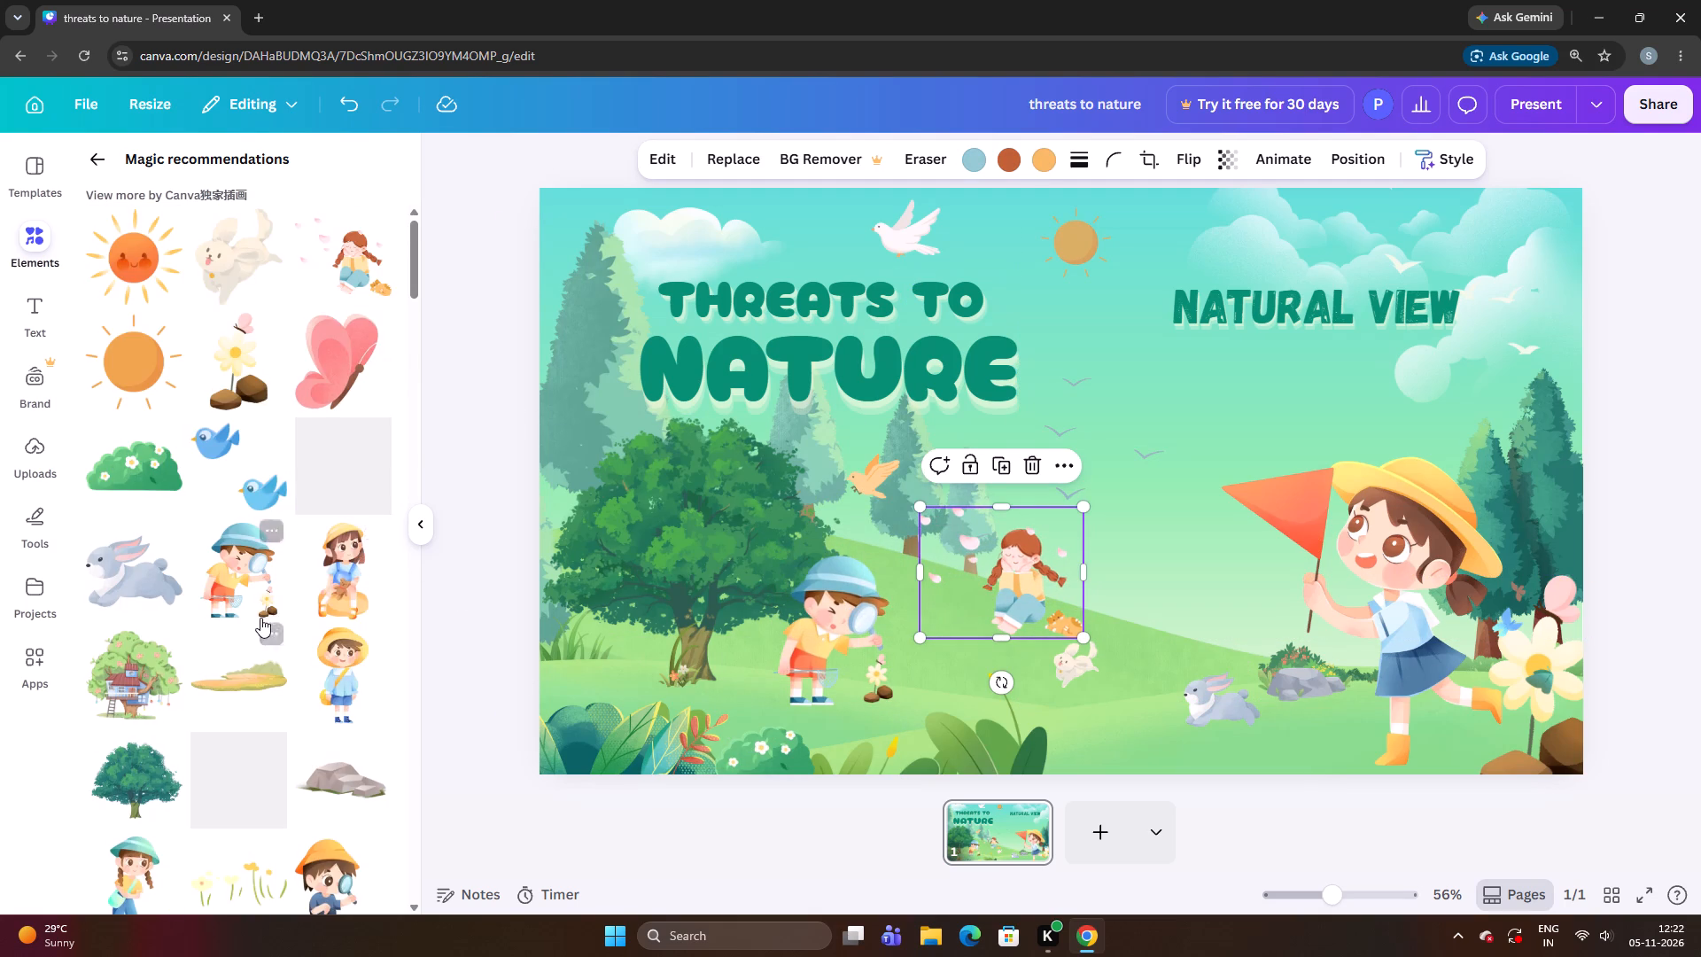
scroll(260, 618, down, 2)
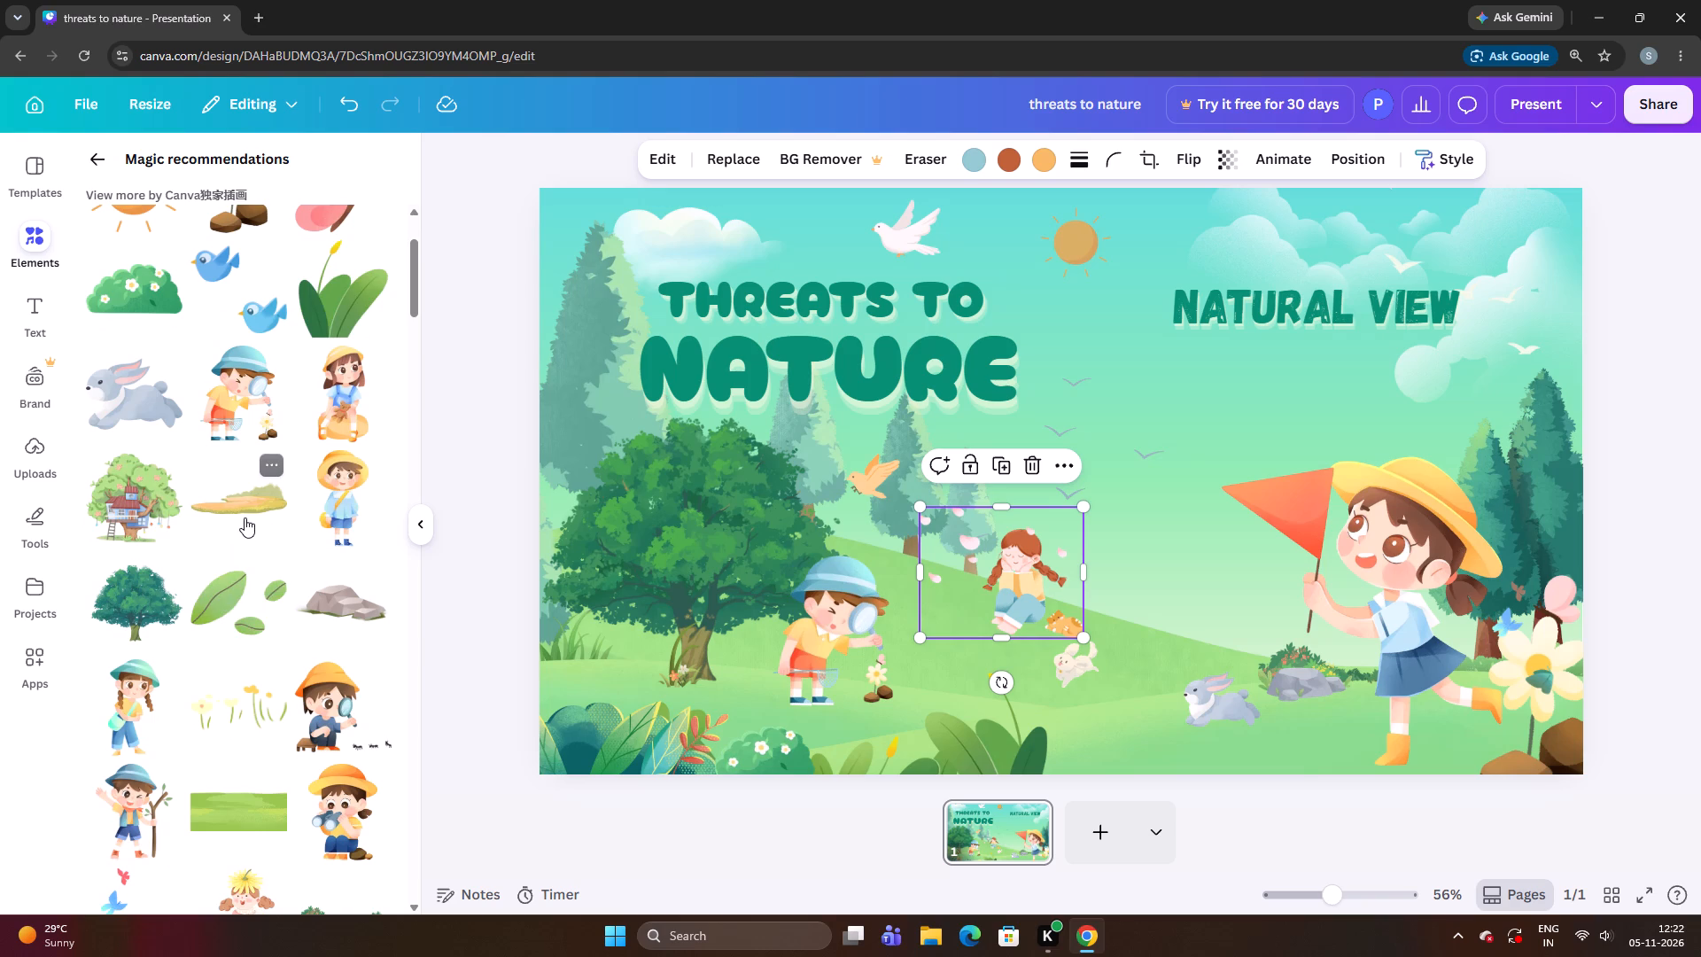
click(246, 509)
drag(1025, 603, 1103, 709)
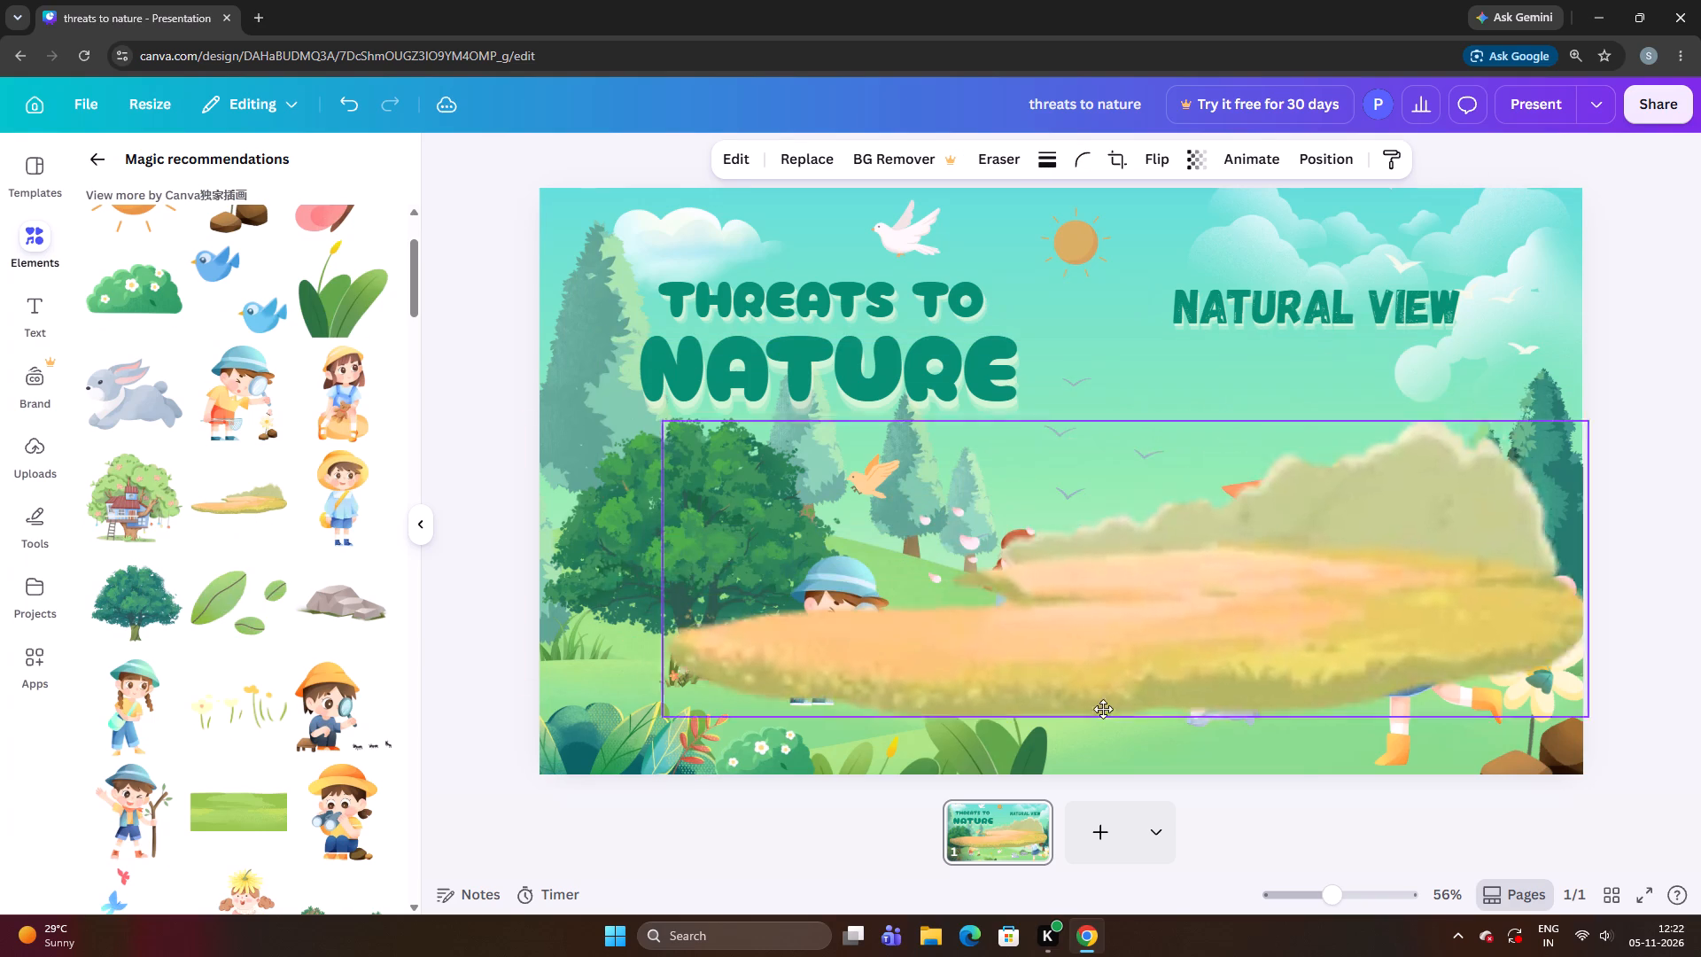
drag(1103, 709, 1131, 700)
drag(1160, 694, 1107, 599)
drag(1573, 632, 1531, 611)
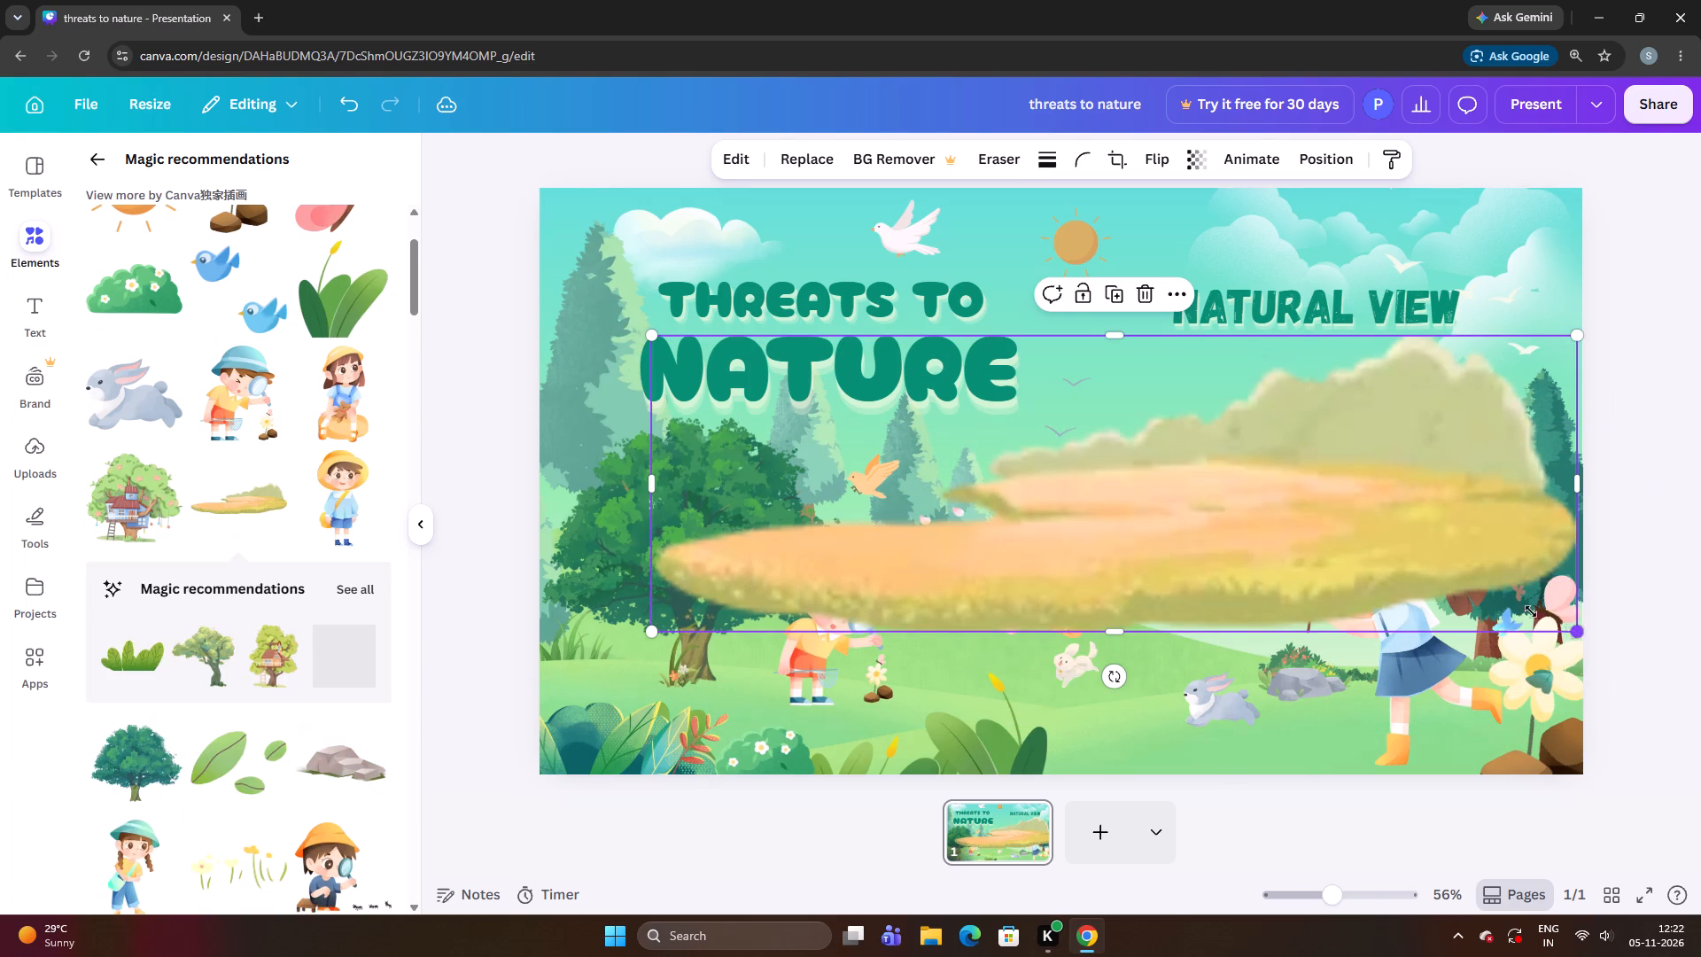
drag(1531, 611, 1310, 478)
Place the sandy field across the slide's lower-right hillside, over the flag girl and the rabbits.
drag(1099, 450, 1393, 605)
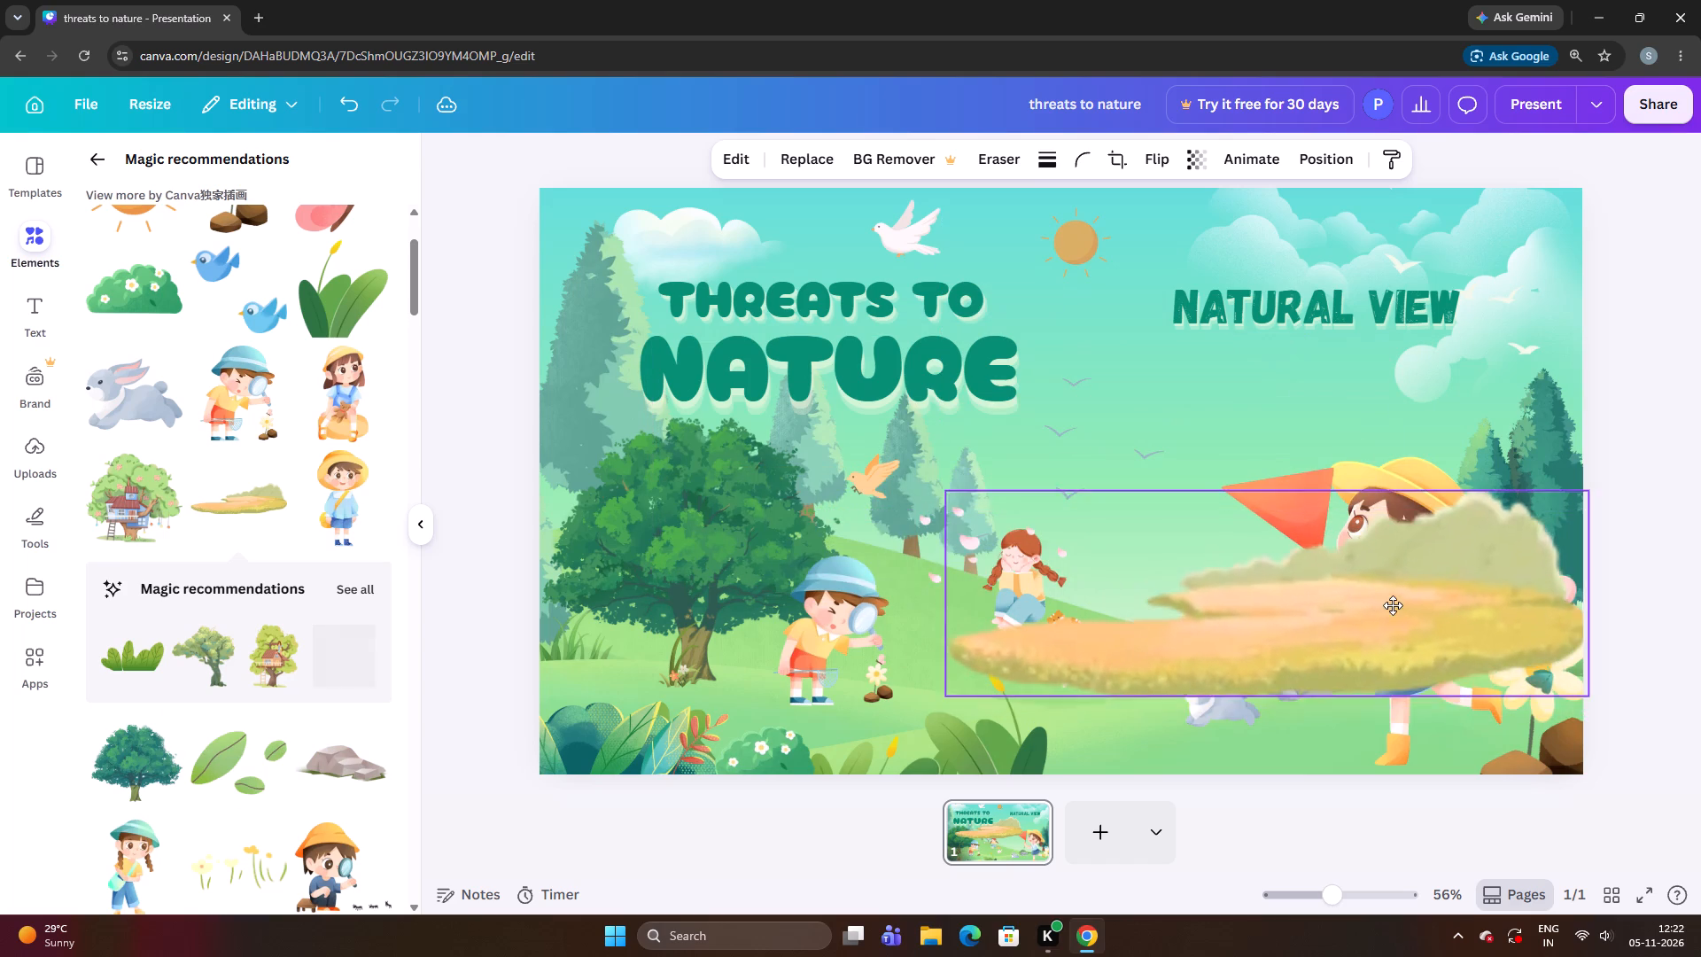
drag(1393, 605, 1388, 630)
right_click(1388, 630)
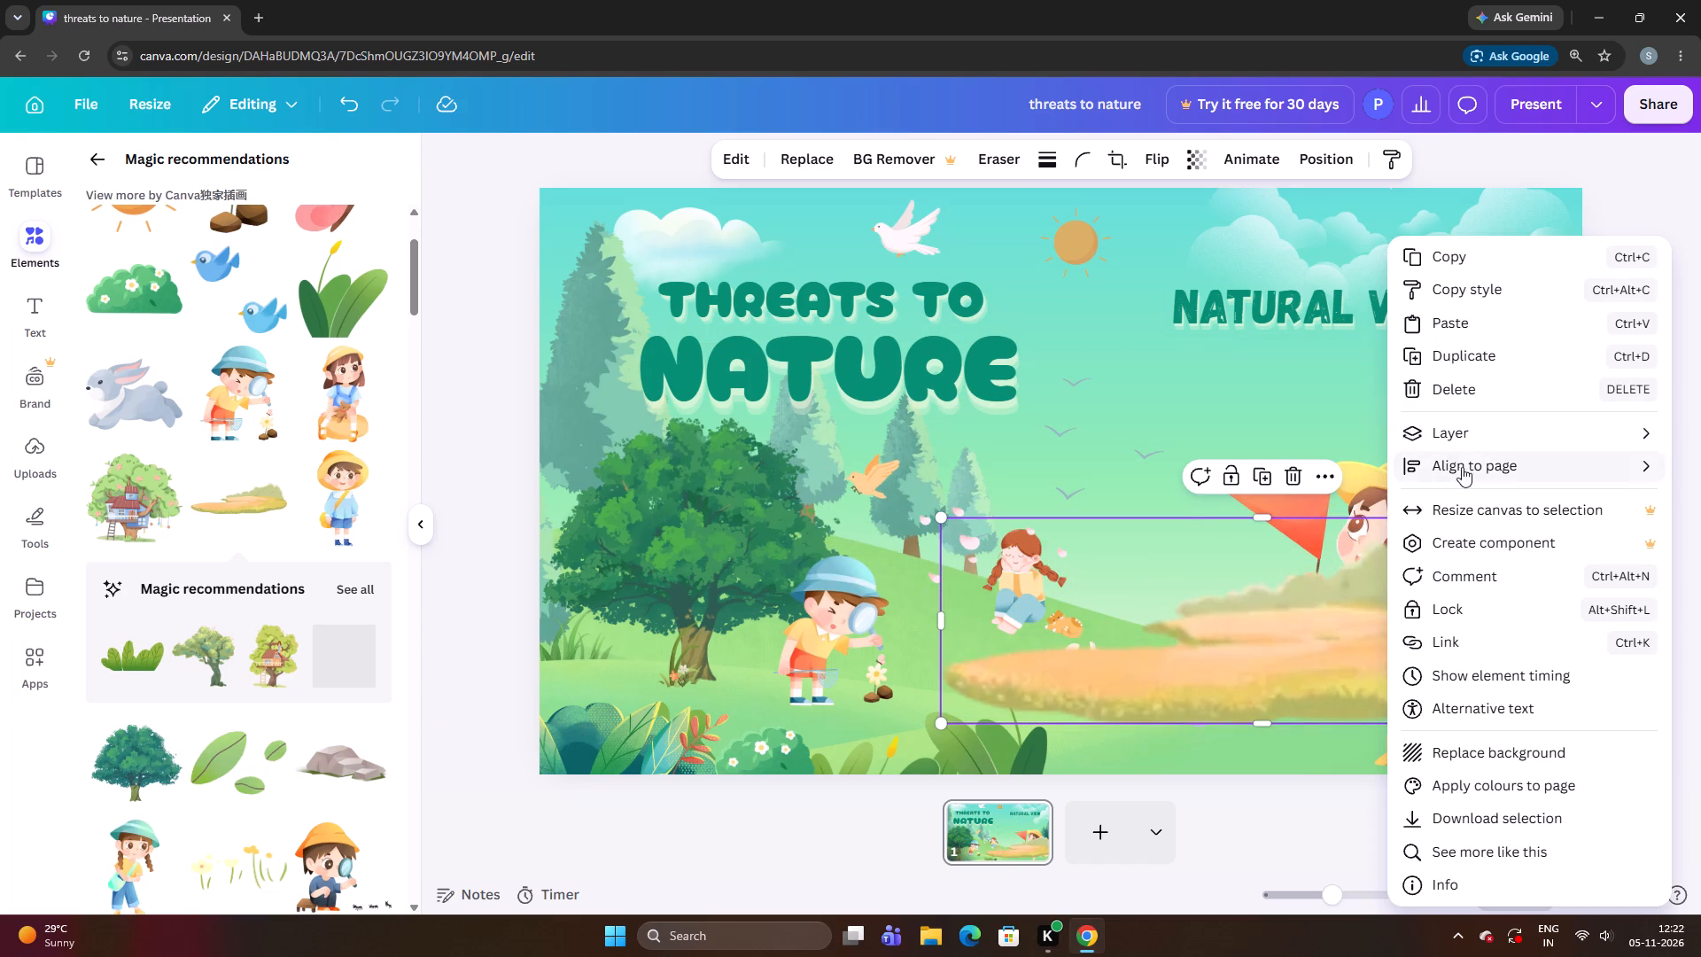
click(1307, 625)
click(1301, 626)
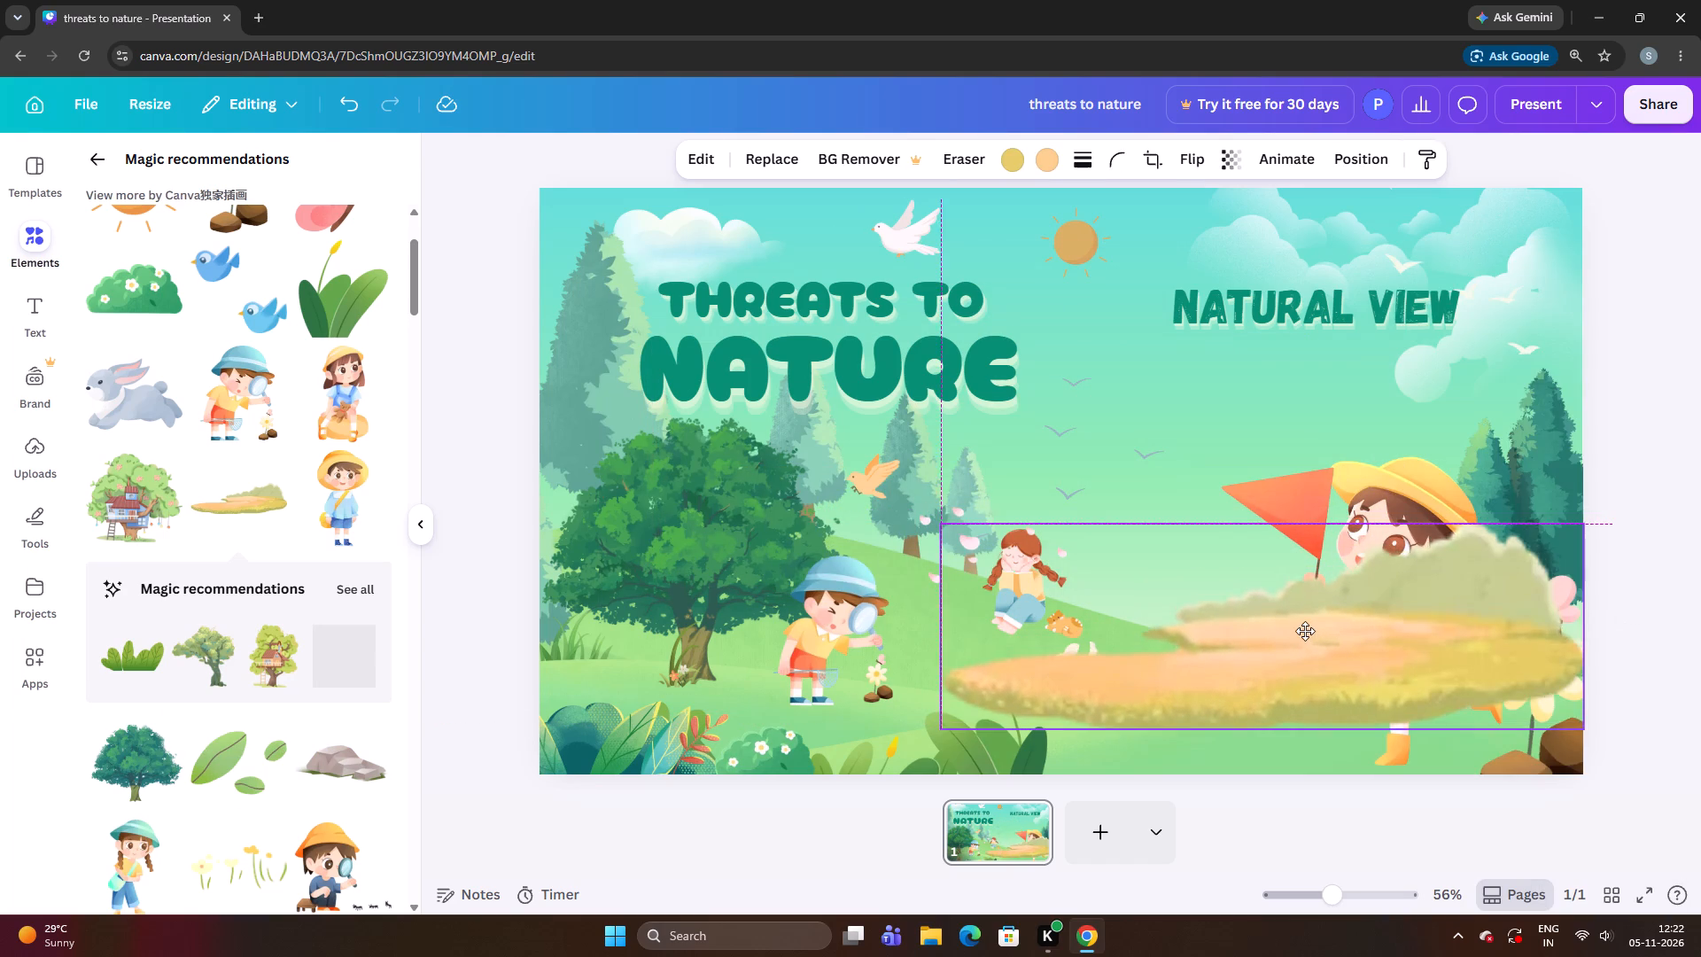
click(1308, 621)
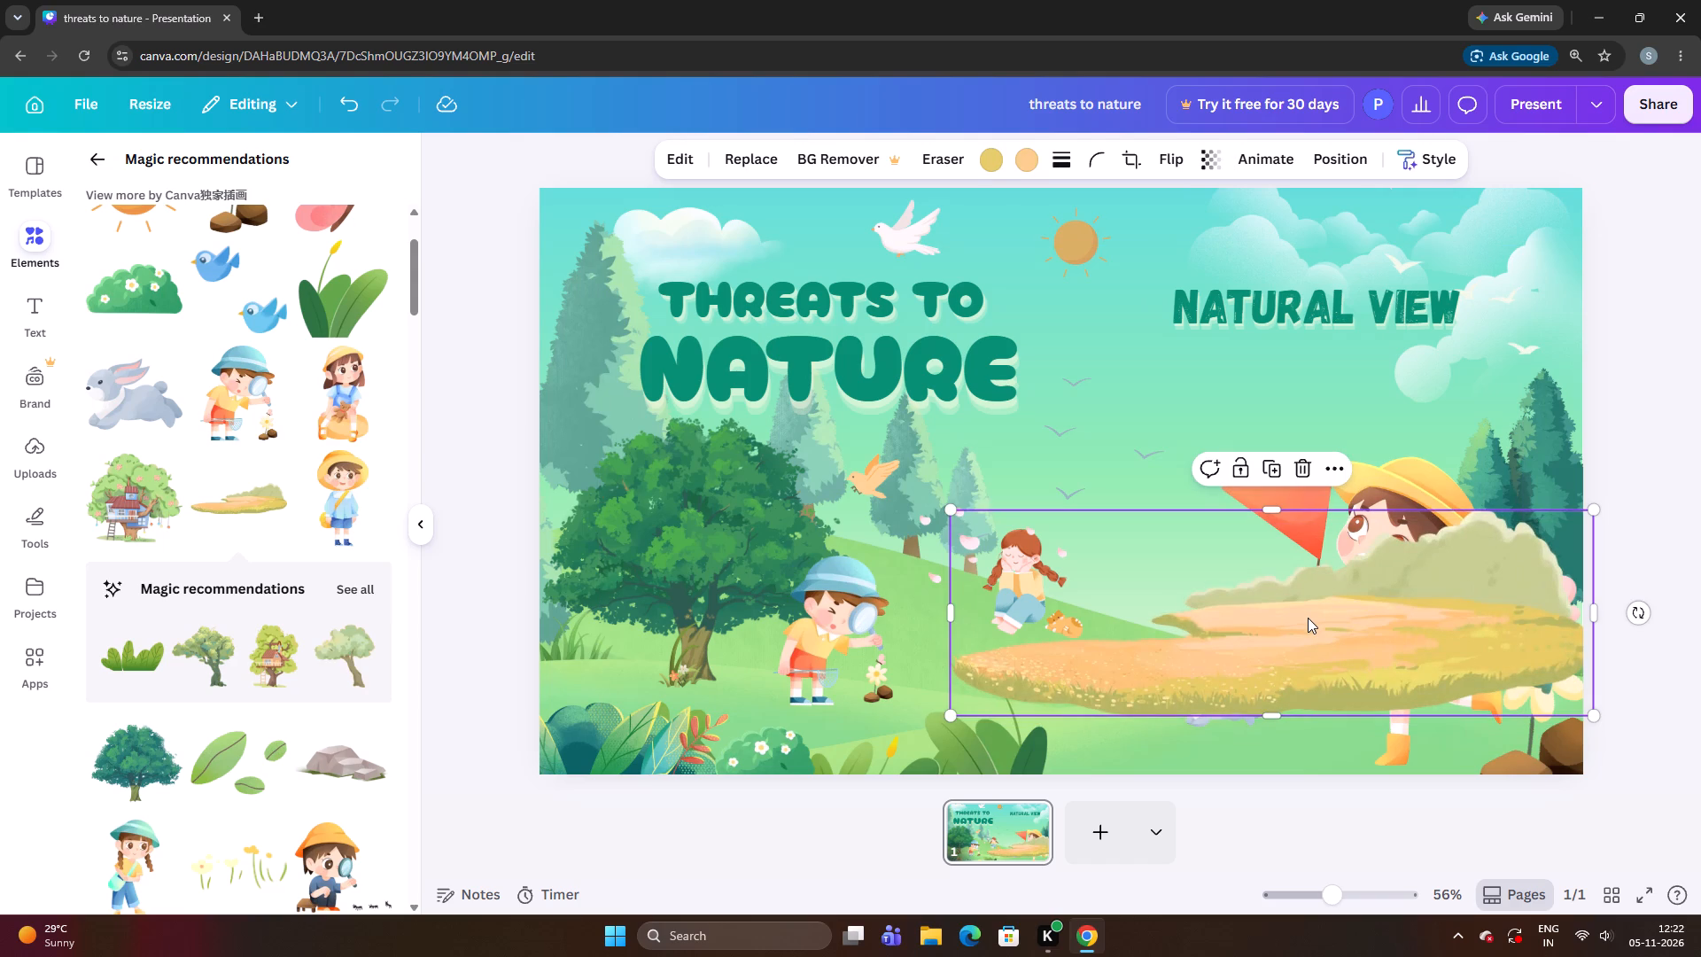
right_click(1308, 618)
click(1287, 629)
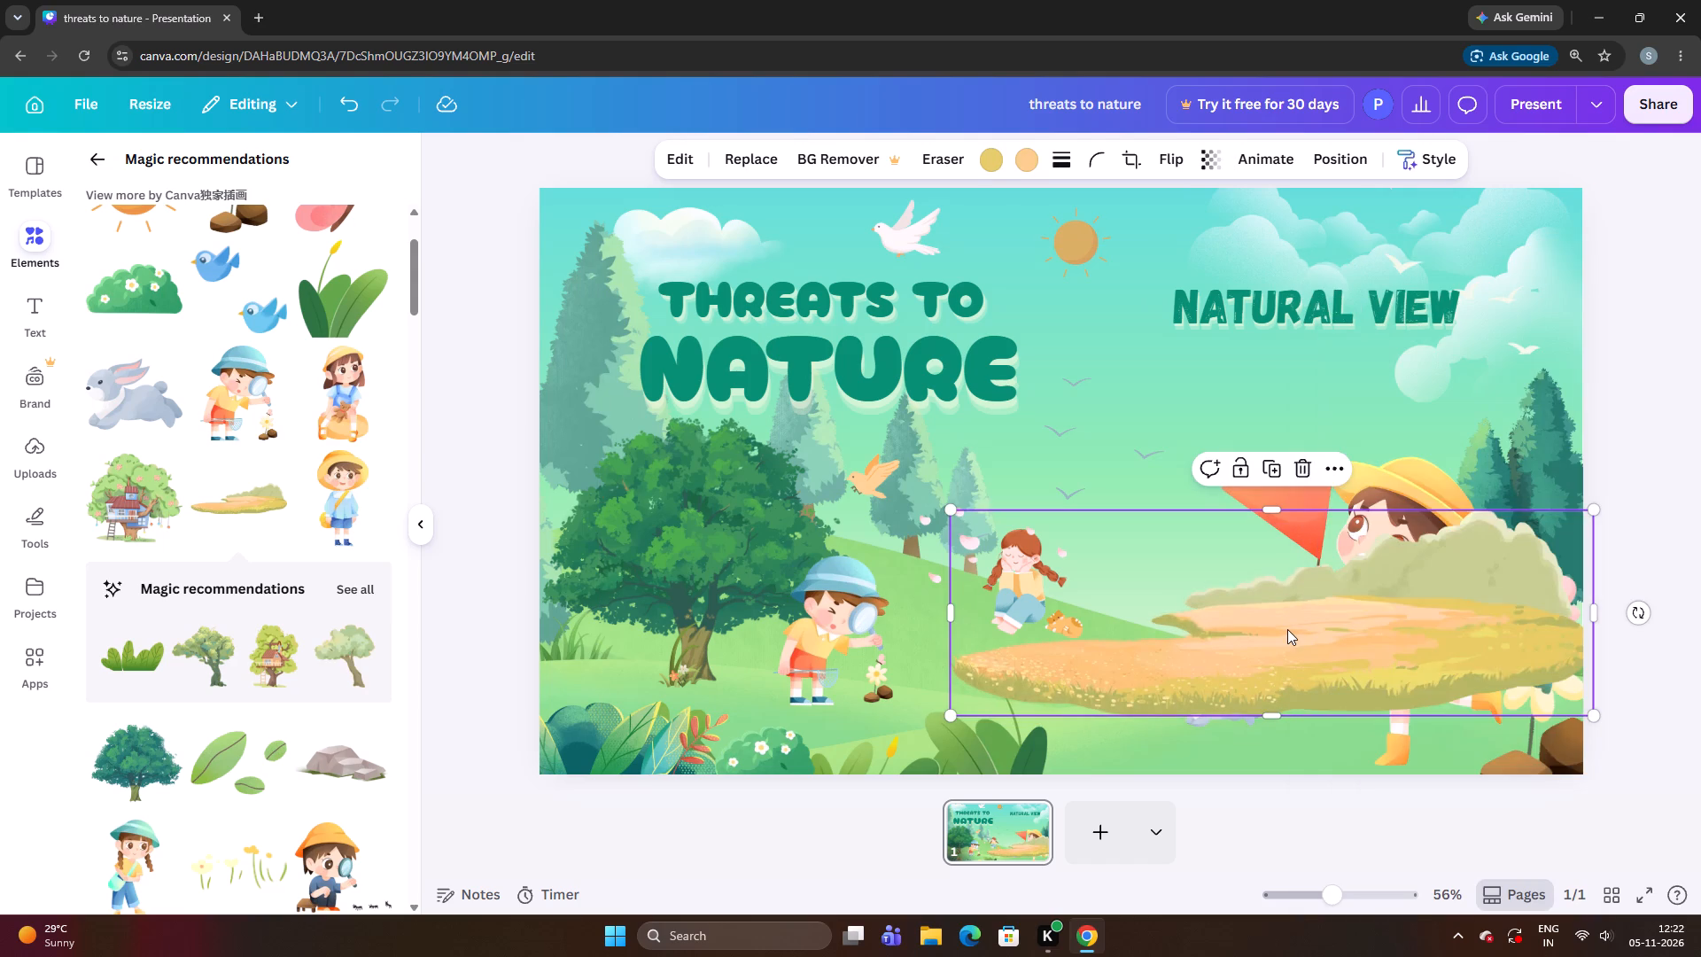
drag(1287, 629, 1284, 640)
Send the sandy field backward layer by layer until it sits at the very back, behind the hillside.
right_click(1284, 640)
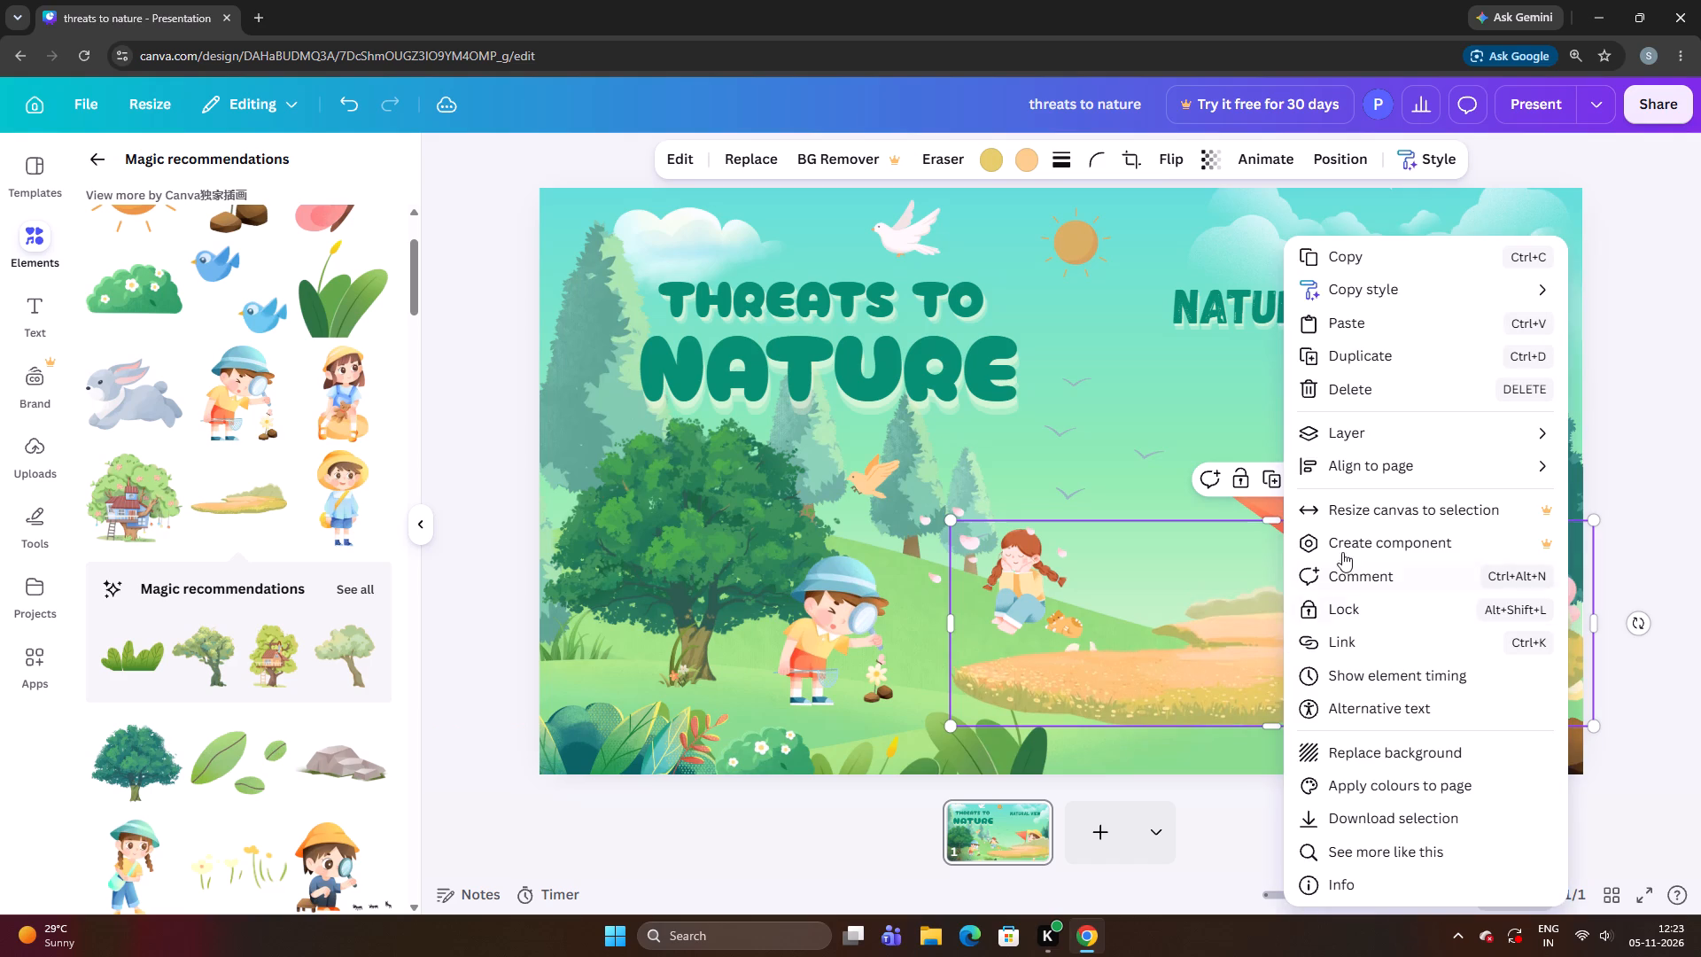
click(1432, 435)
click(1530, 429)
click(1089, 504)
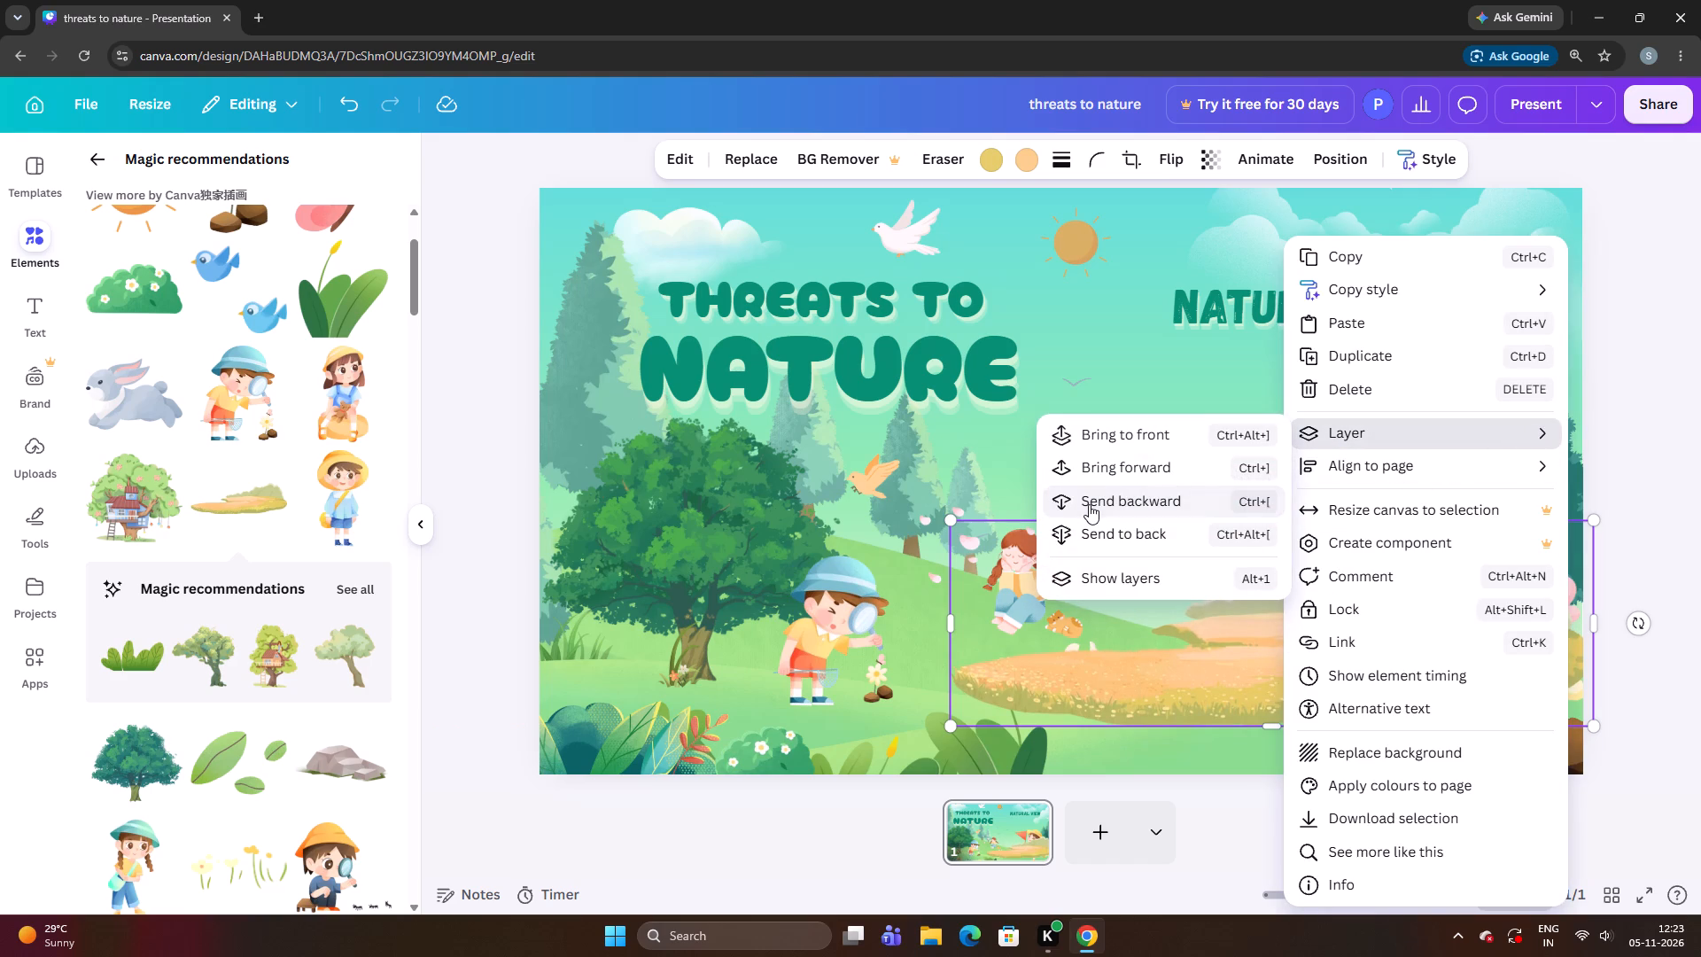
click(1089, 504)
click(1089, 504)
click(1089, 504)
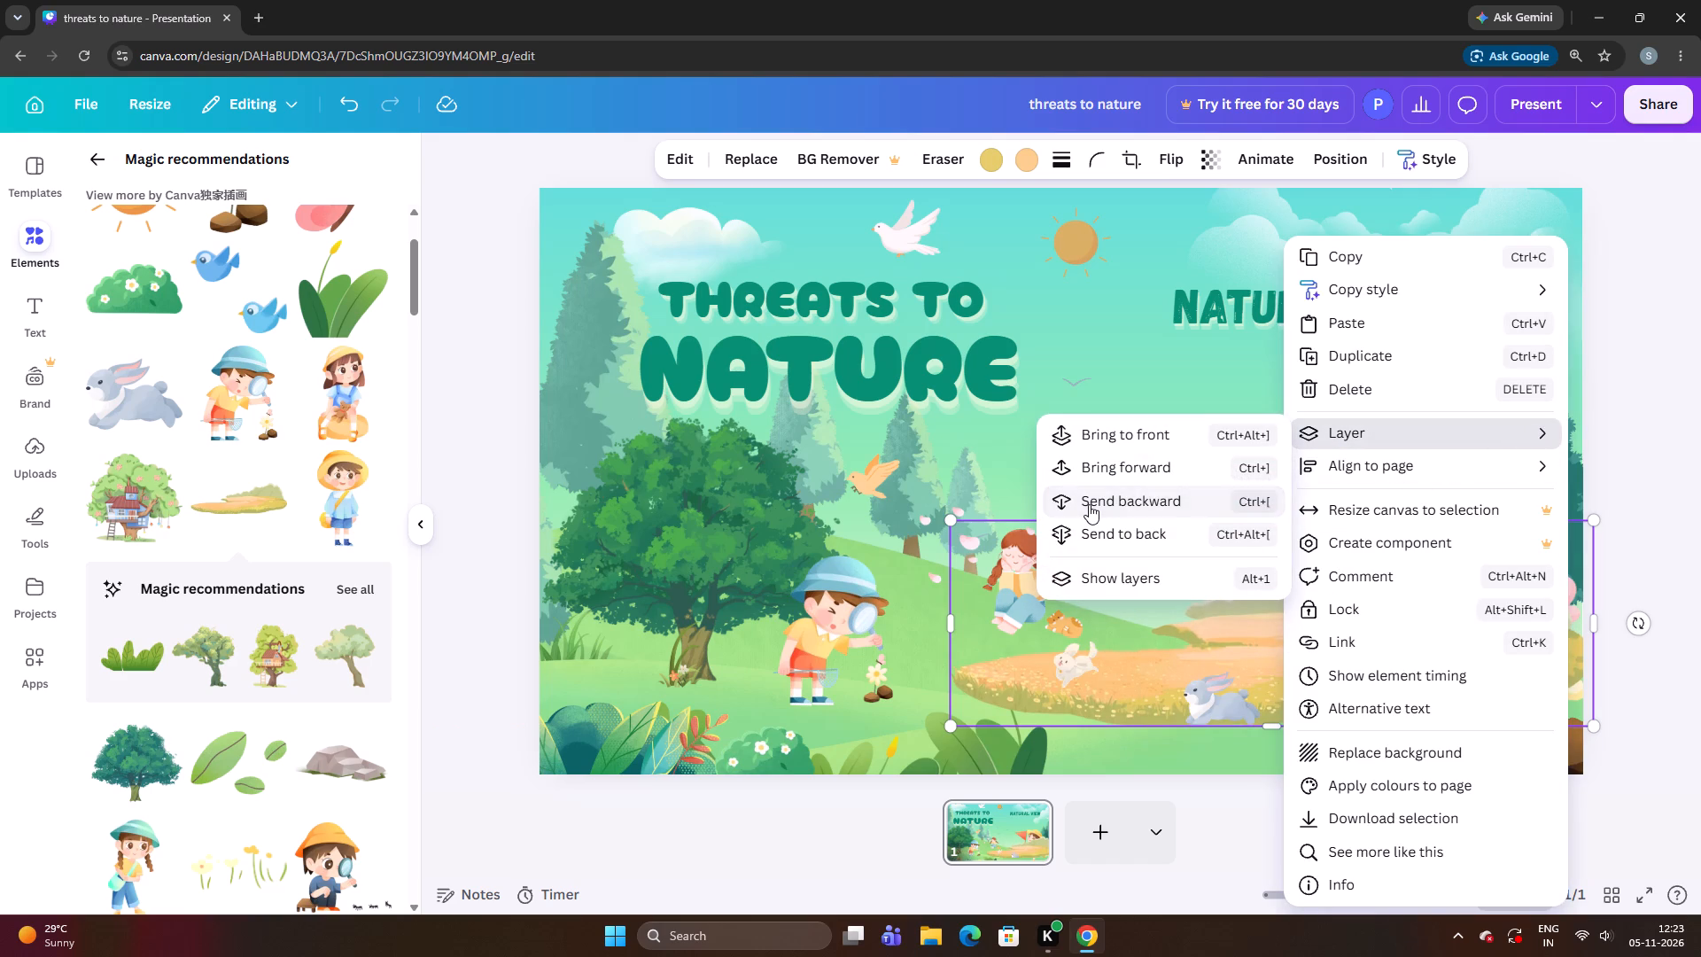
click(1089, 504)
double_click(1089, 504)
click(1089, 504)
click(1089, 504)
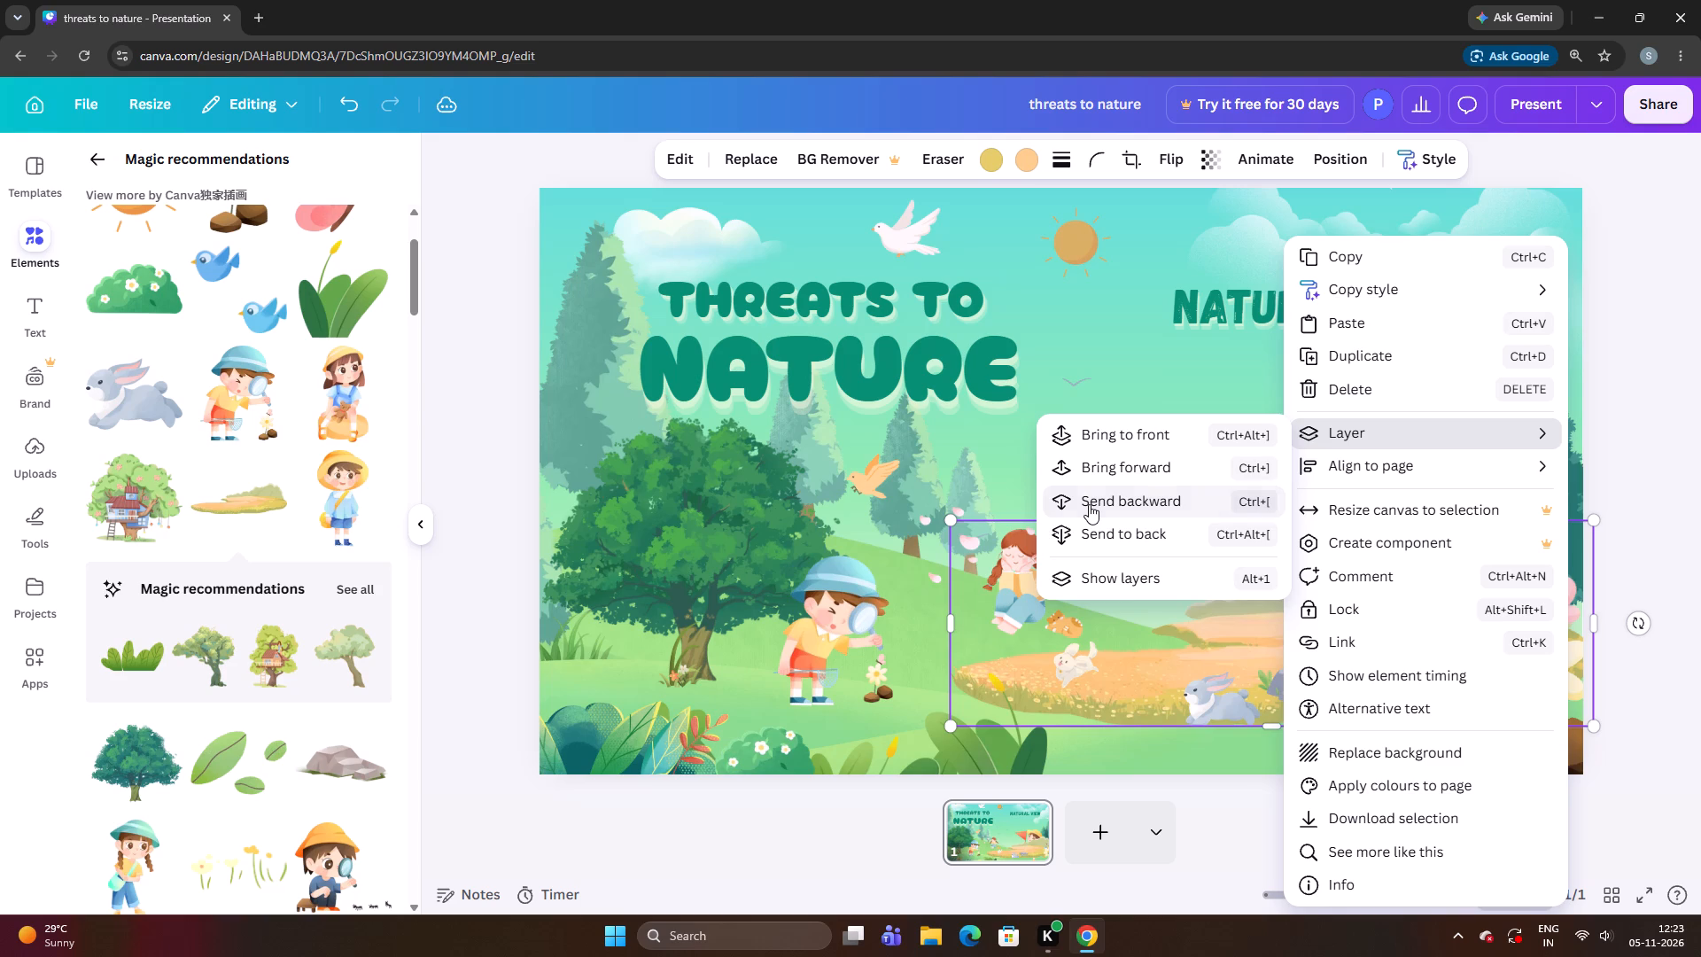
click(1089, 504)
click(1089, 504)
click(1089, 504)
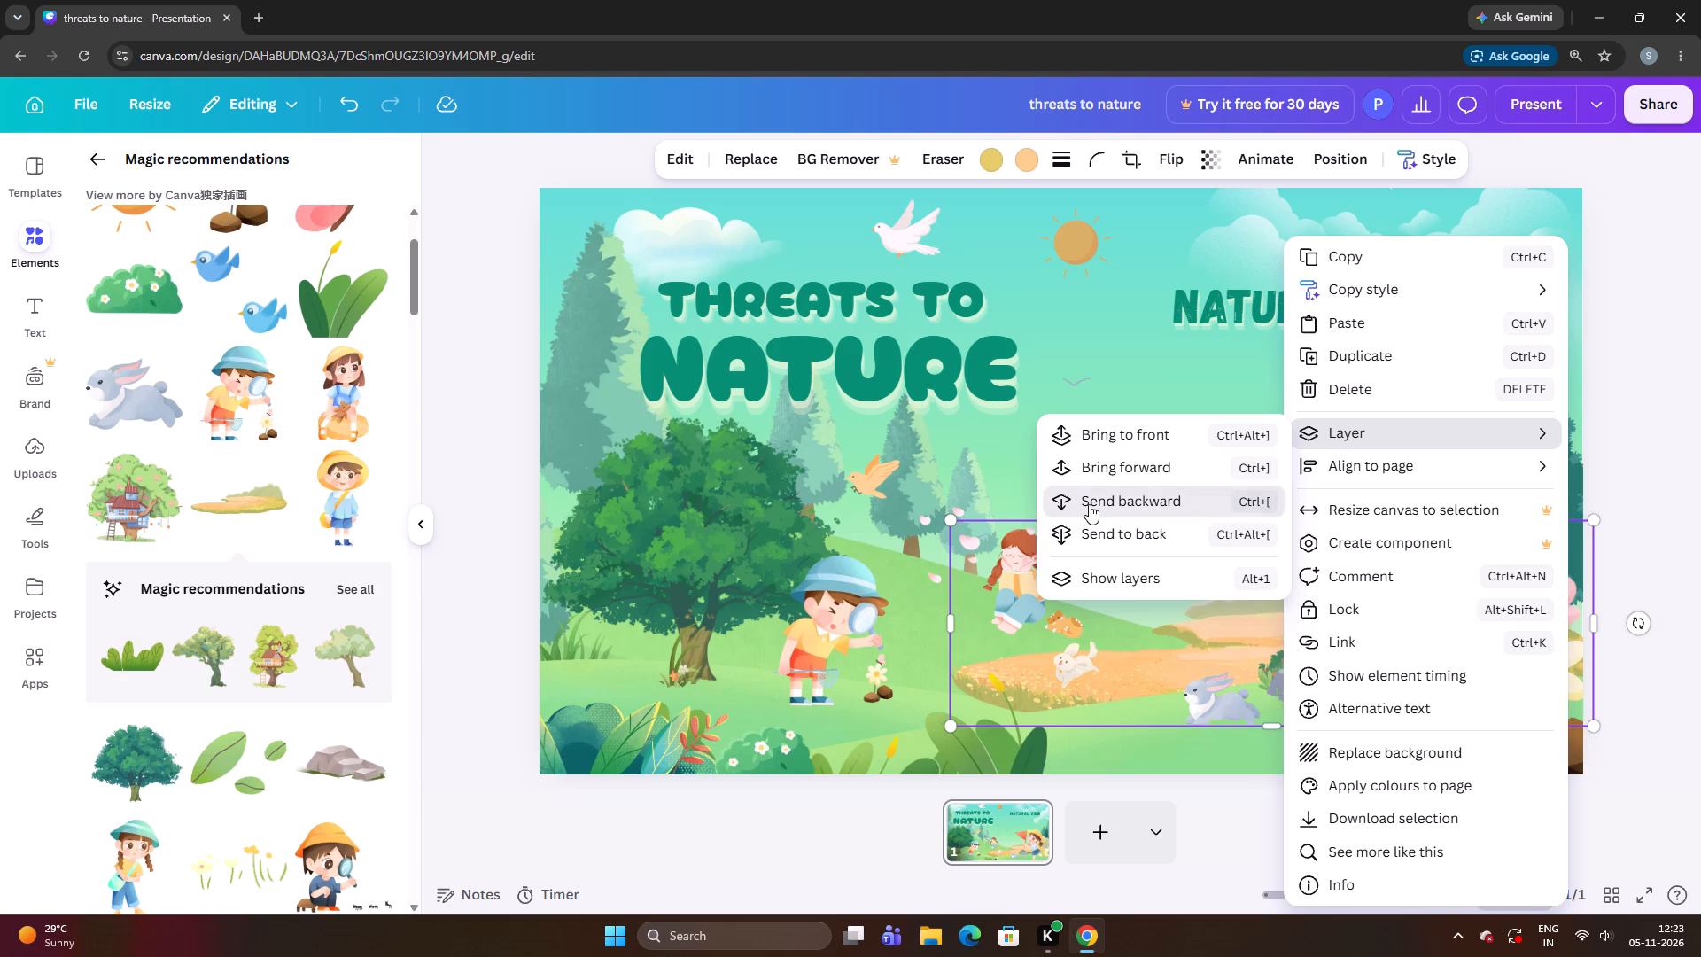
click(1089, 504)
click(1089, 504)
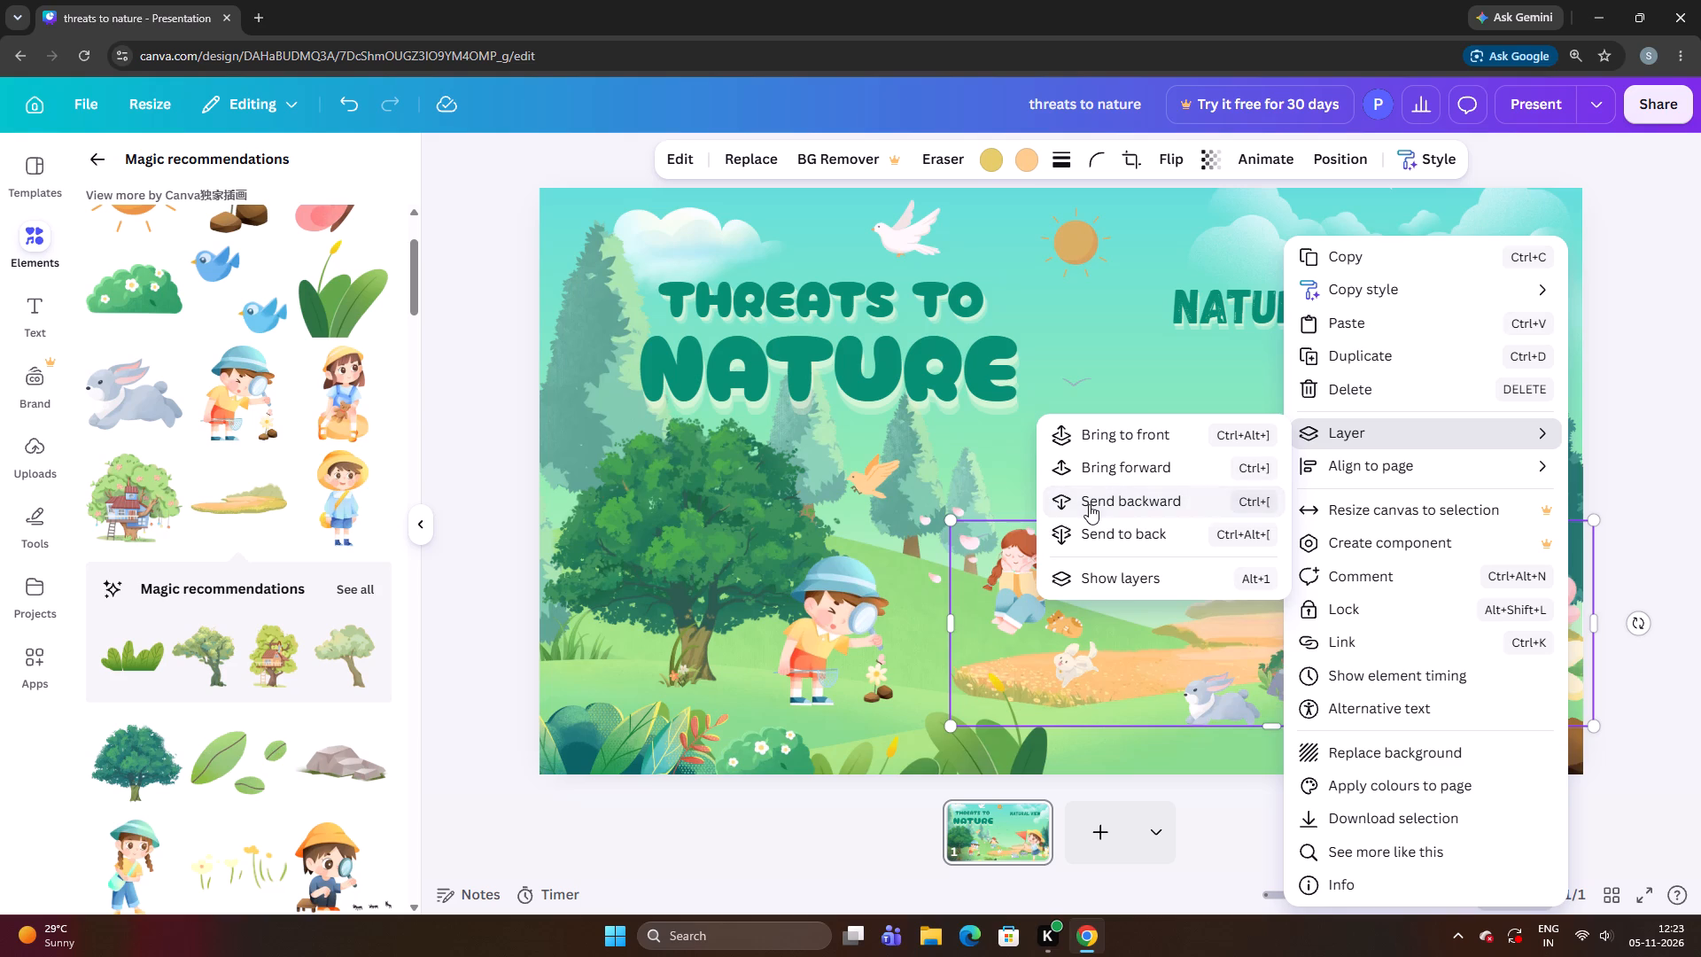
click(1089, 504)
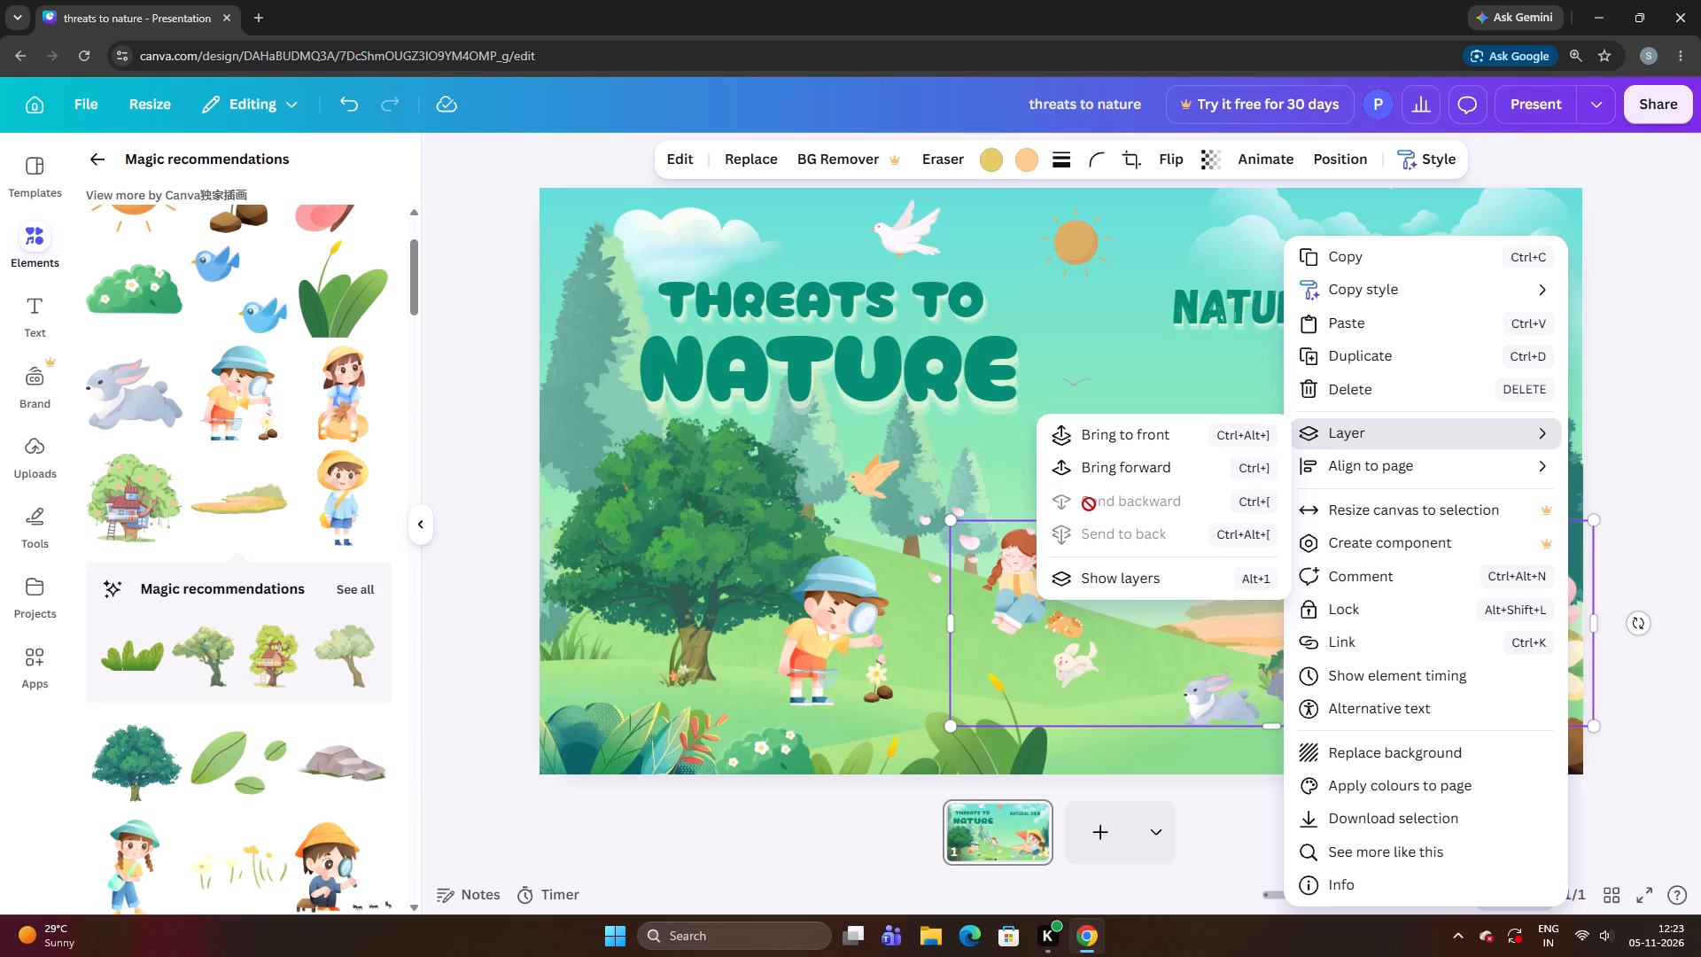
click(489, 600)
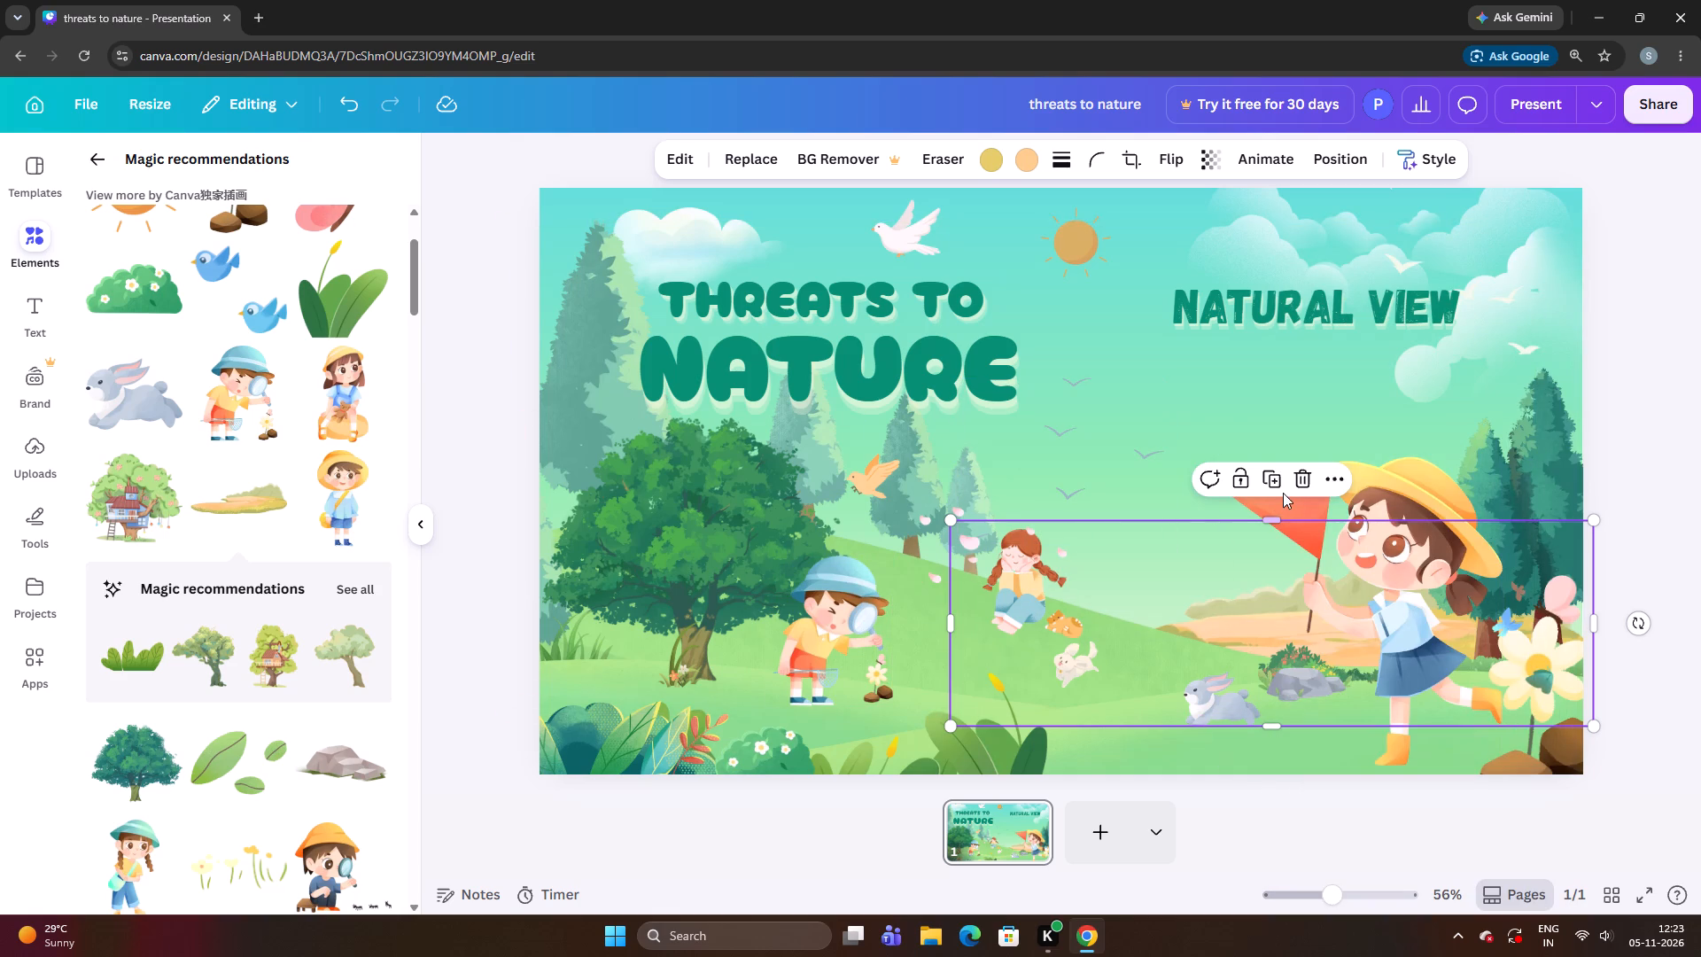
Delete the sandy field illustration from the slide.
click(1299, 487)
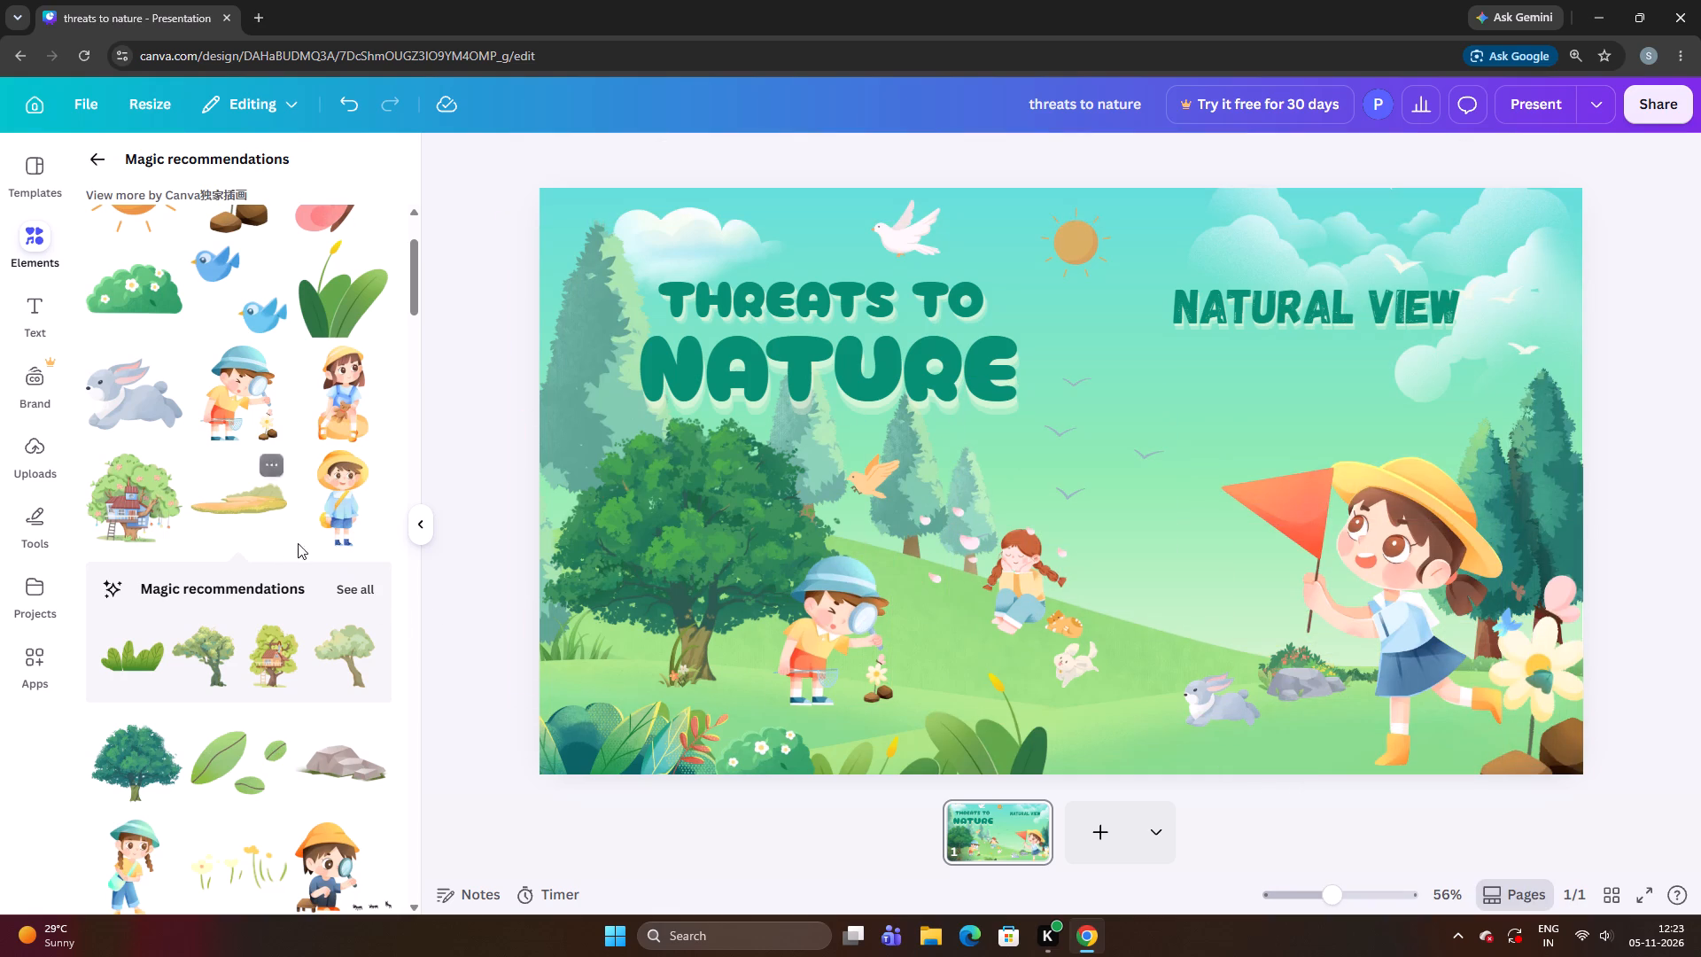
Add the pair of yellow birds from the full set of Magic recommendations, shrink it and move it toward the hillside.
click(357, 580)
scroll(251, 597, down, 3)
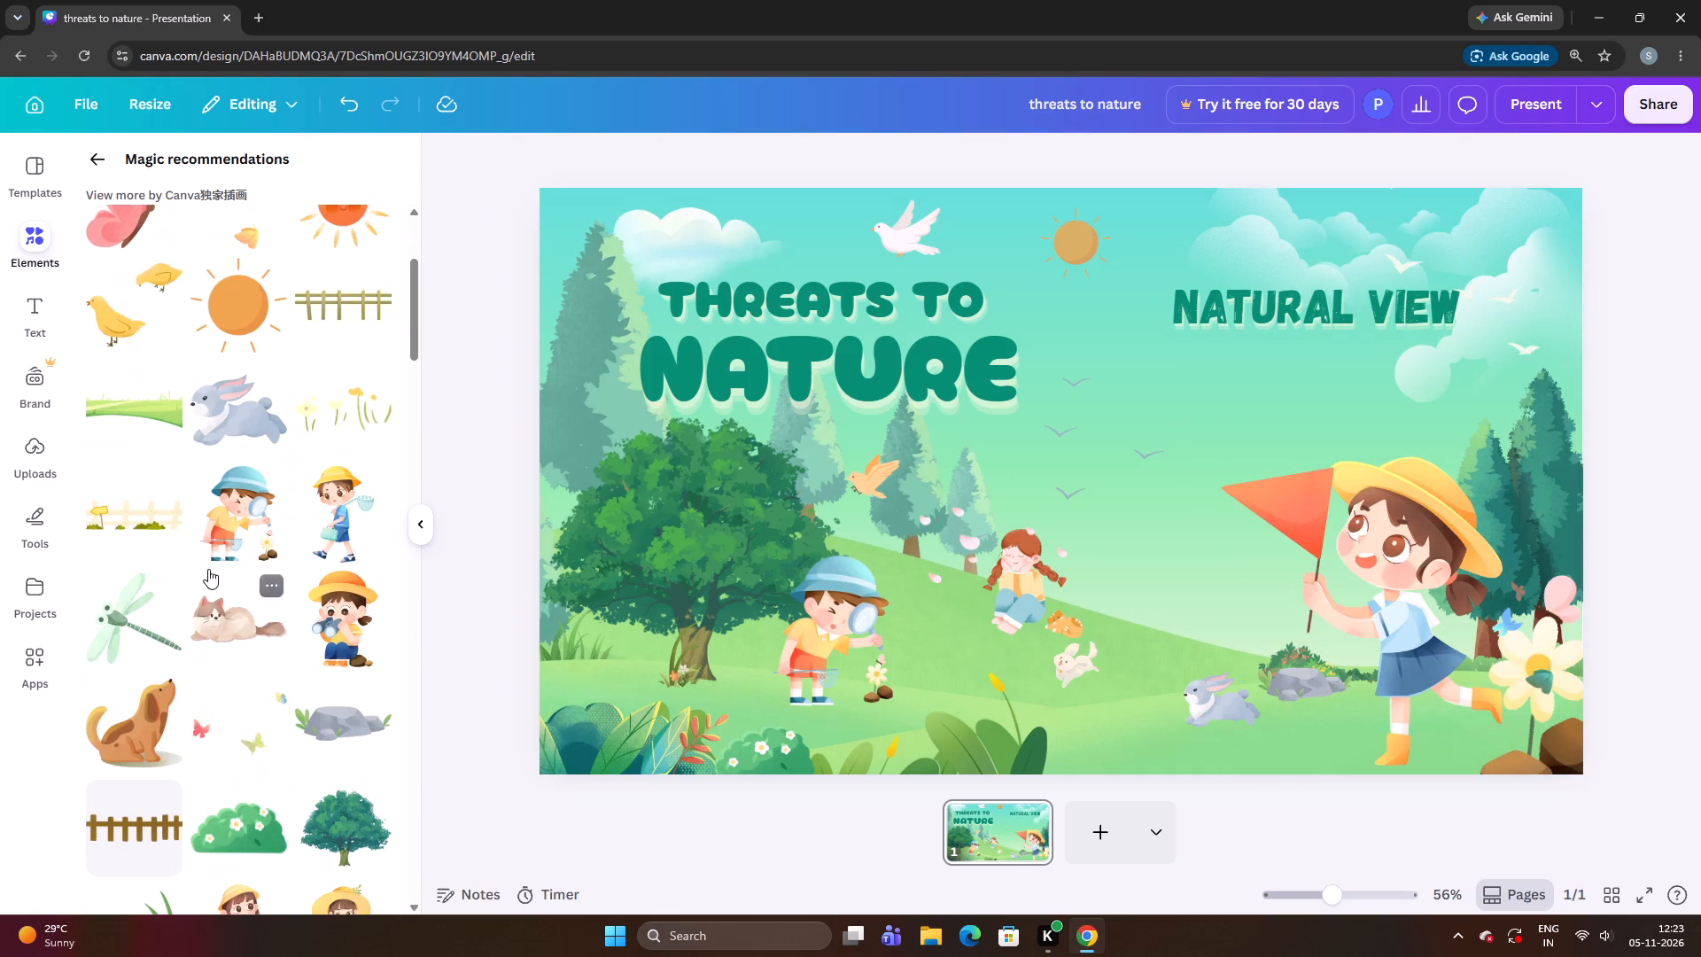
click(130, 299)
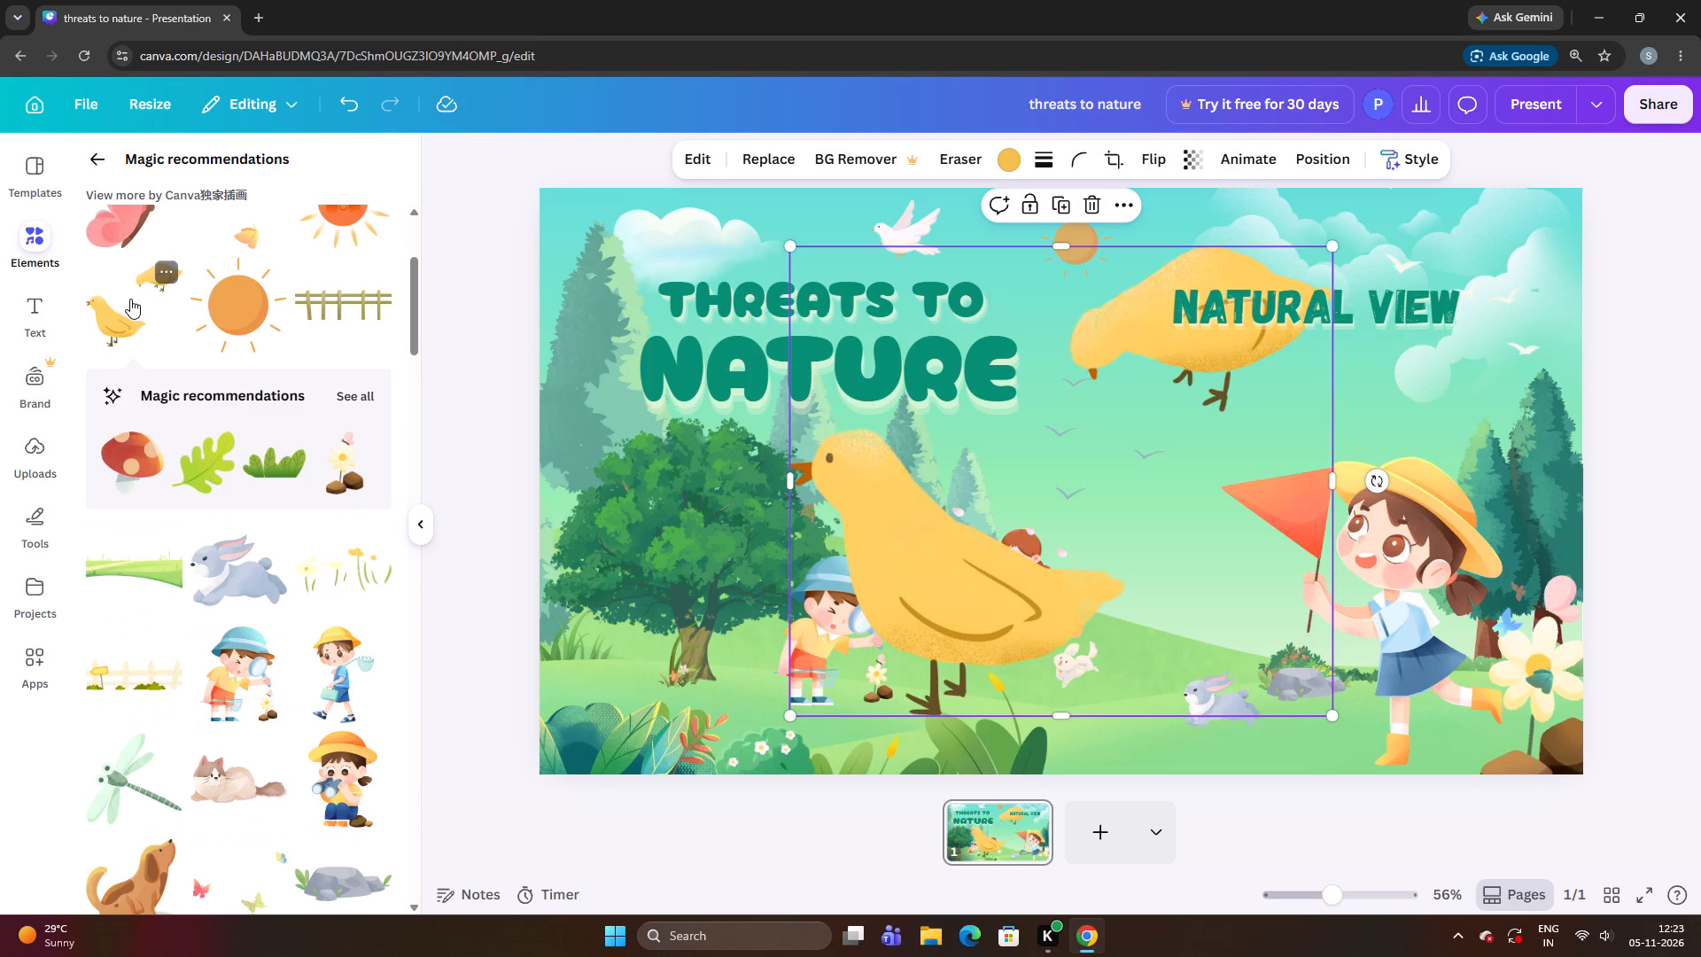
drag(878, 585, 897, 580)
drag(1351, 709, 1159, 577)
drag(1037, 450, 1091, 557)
Delete the "Natural view" text from the slide.
click(1239, 300)
click(1346, 232)
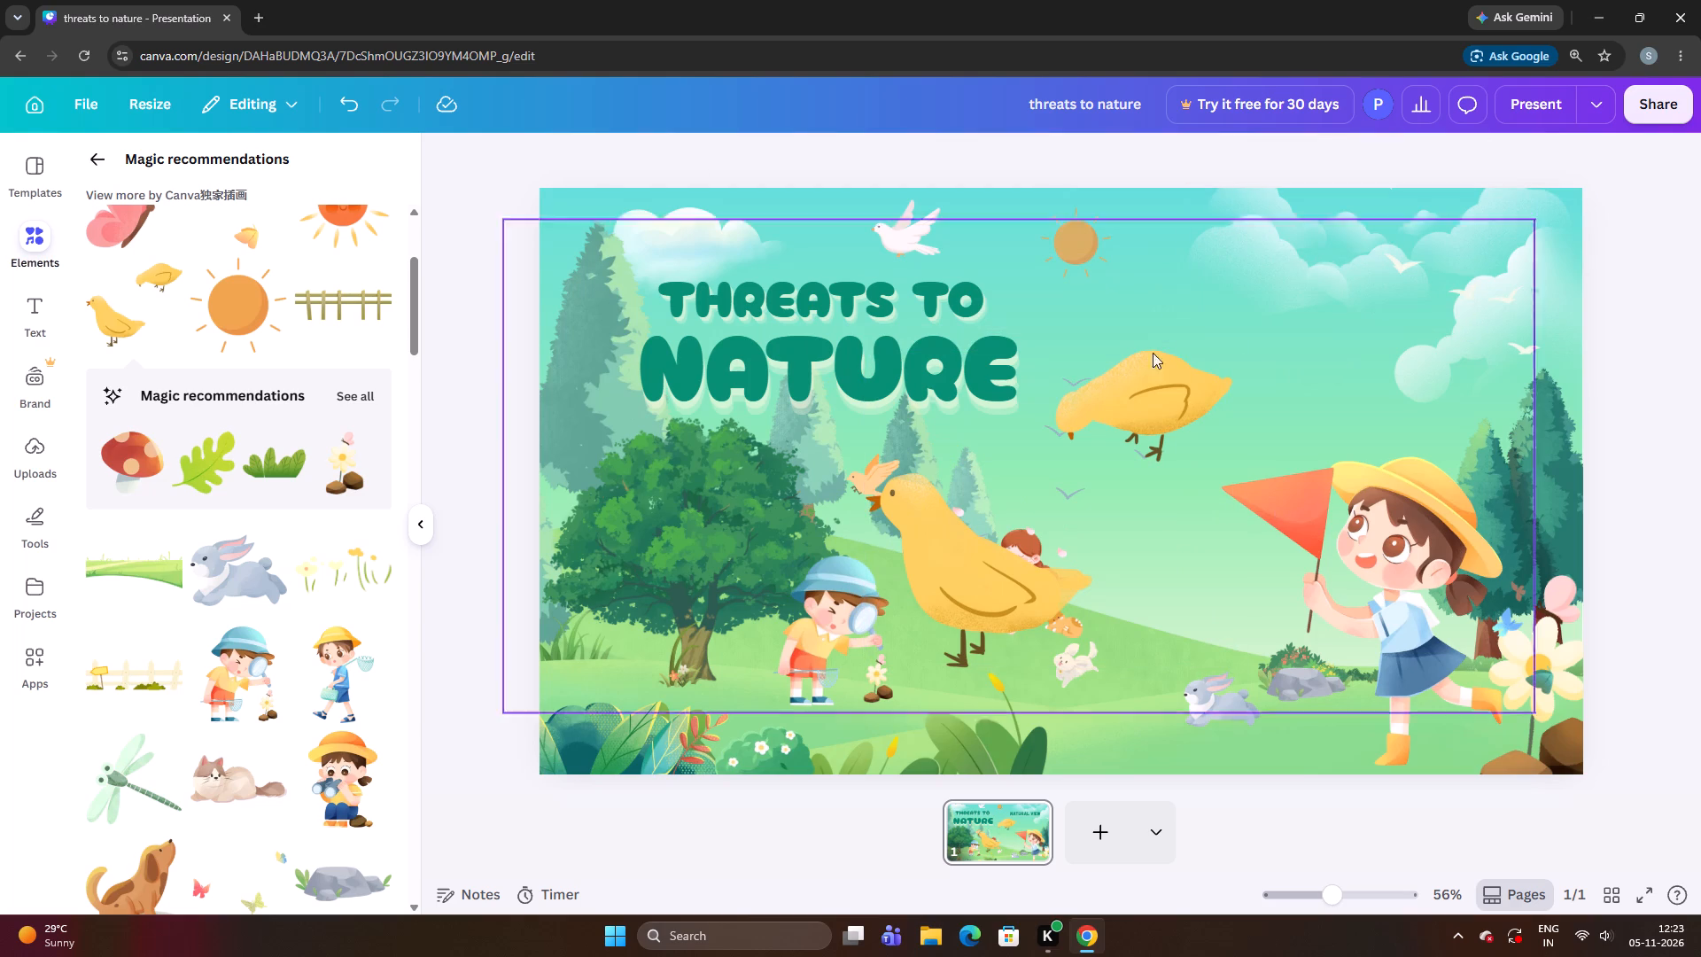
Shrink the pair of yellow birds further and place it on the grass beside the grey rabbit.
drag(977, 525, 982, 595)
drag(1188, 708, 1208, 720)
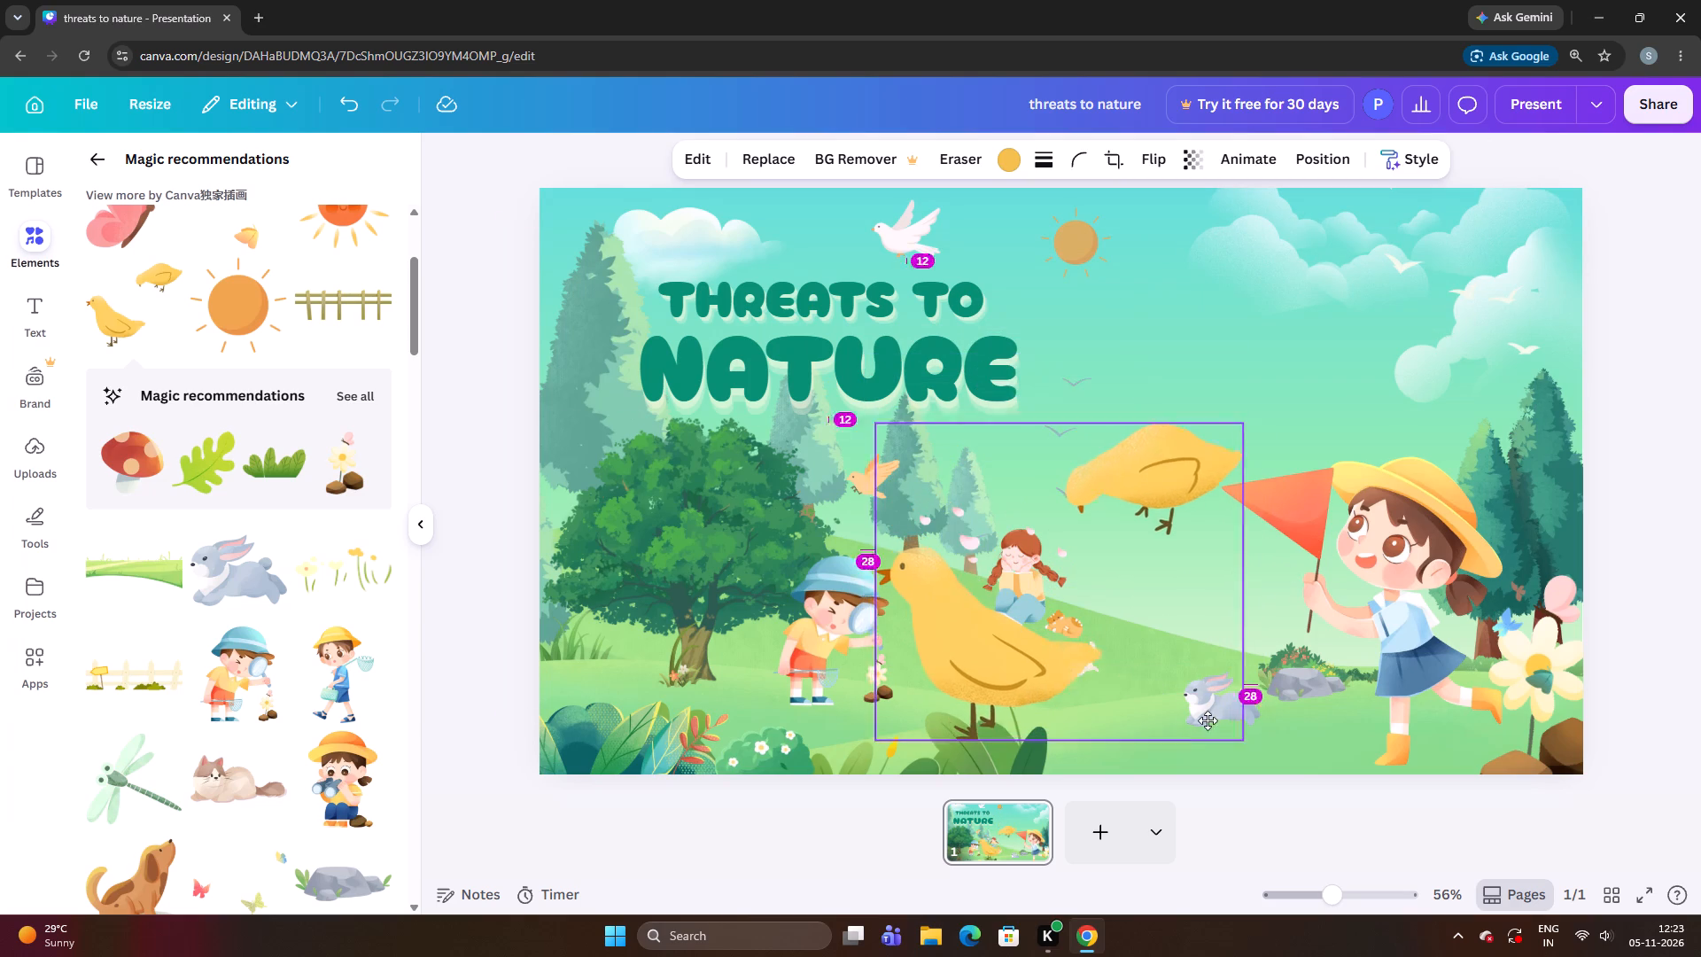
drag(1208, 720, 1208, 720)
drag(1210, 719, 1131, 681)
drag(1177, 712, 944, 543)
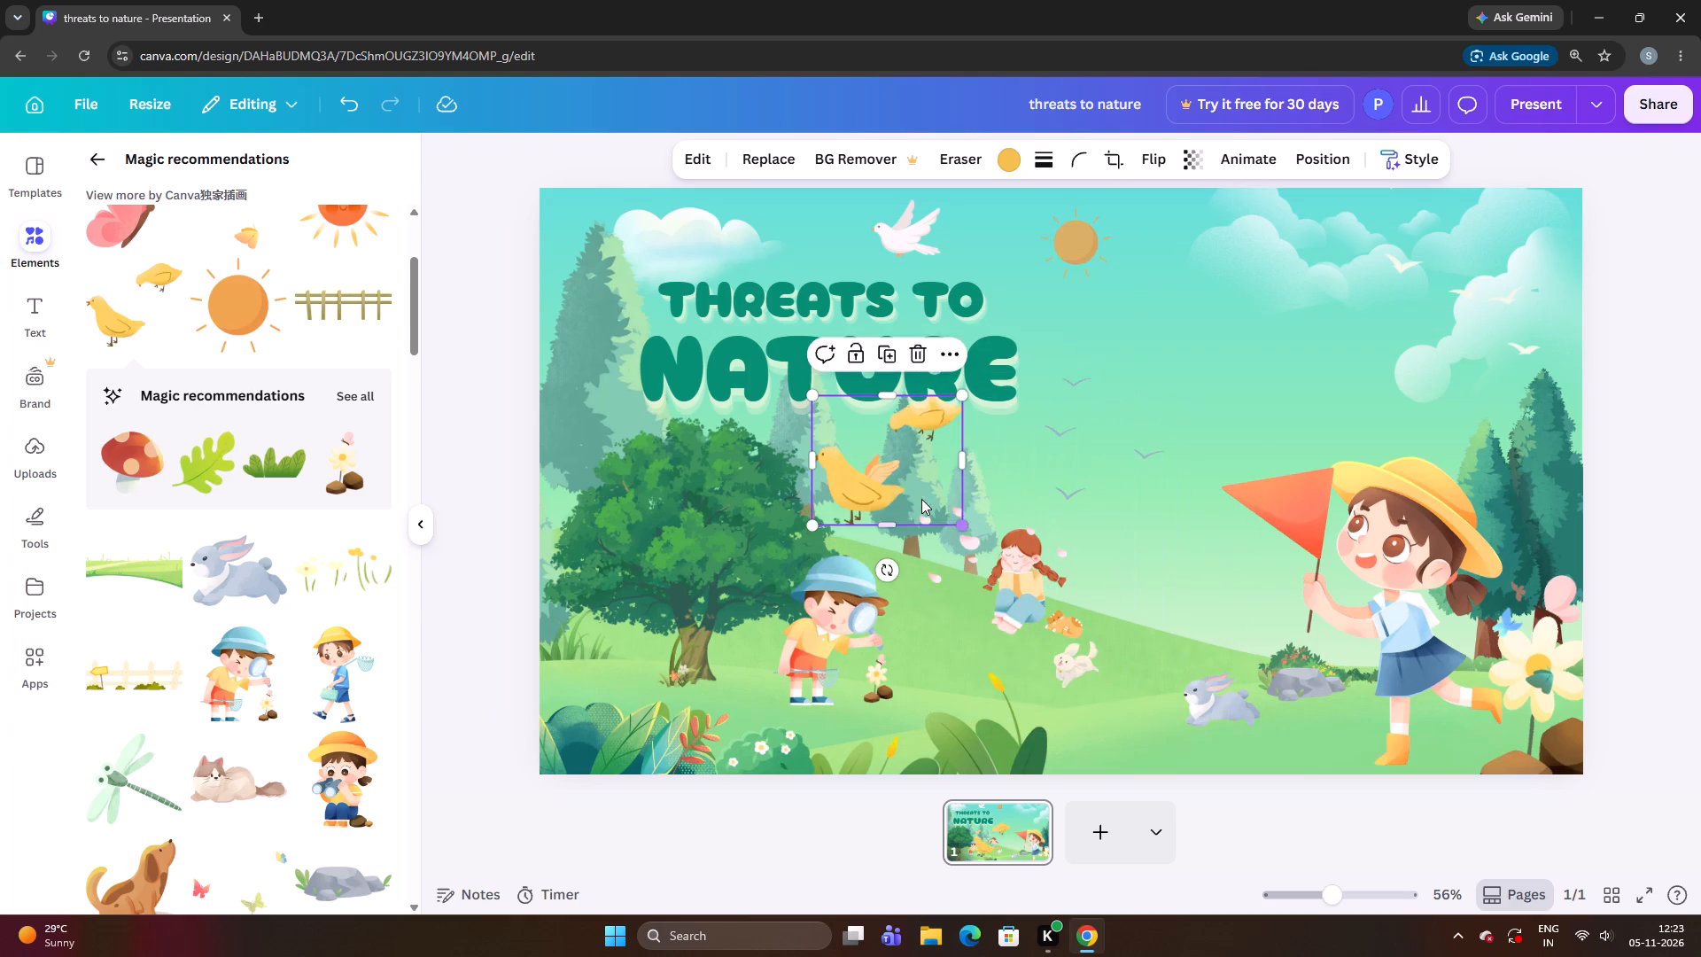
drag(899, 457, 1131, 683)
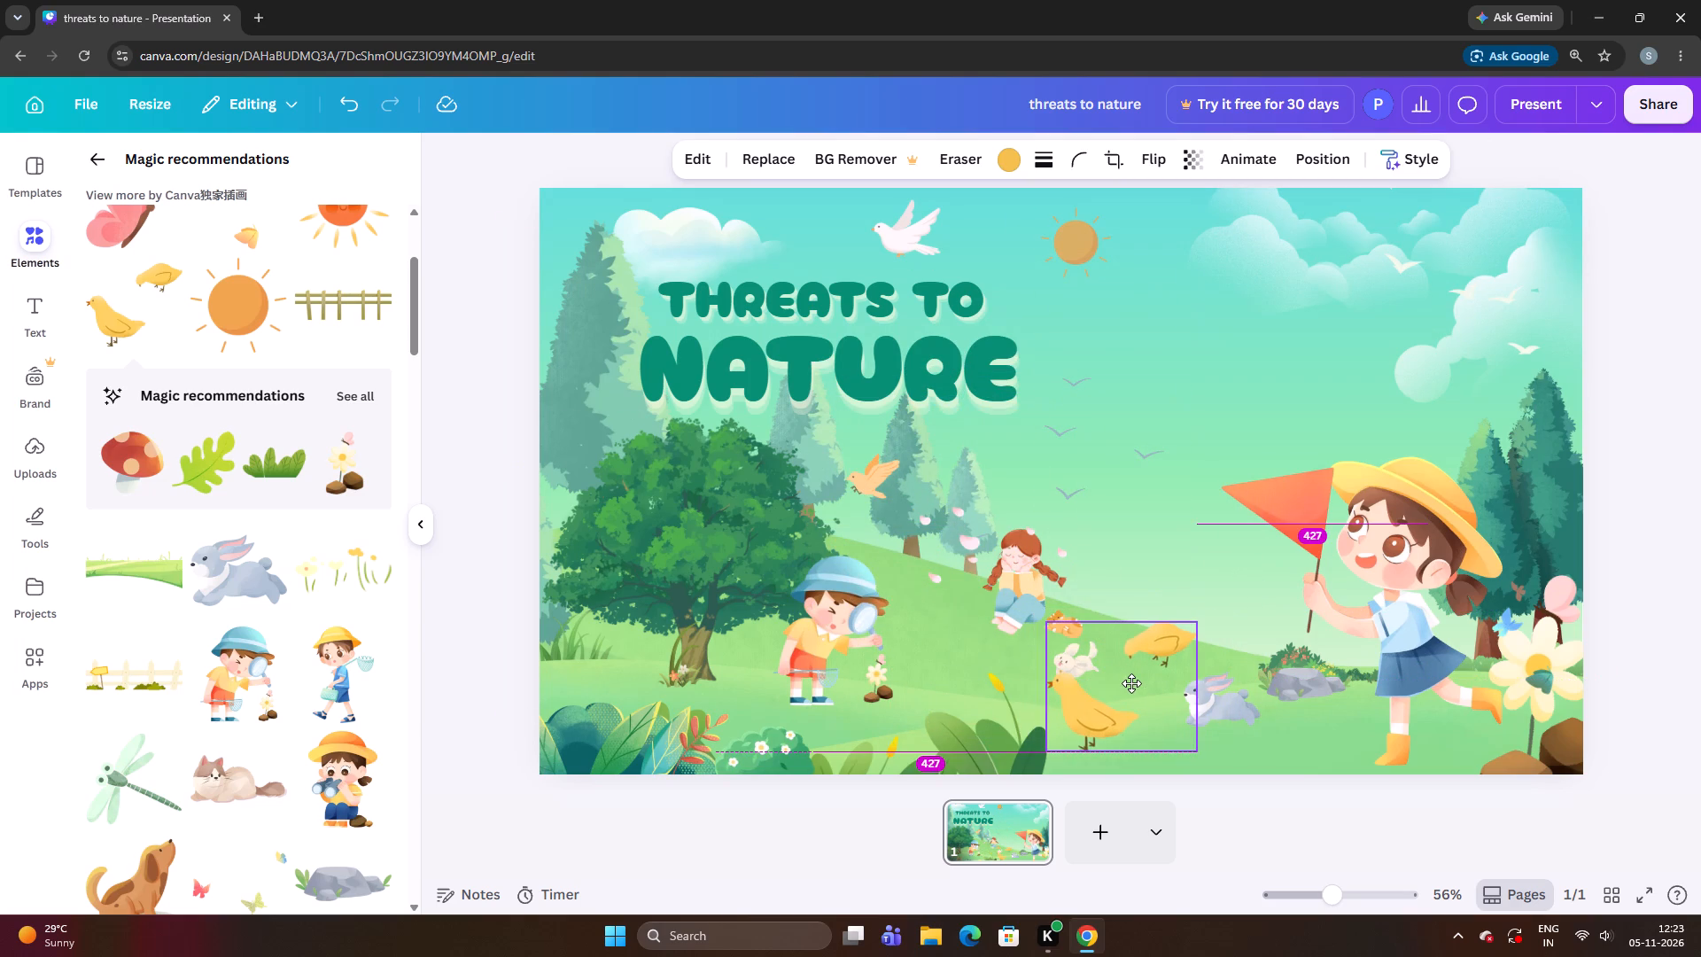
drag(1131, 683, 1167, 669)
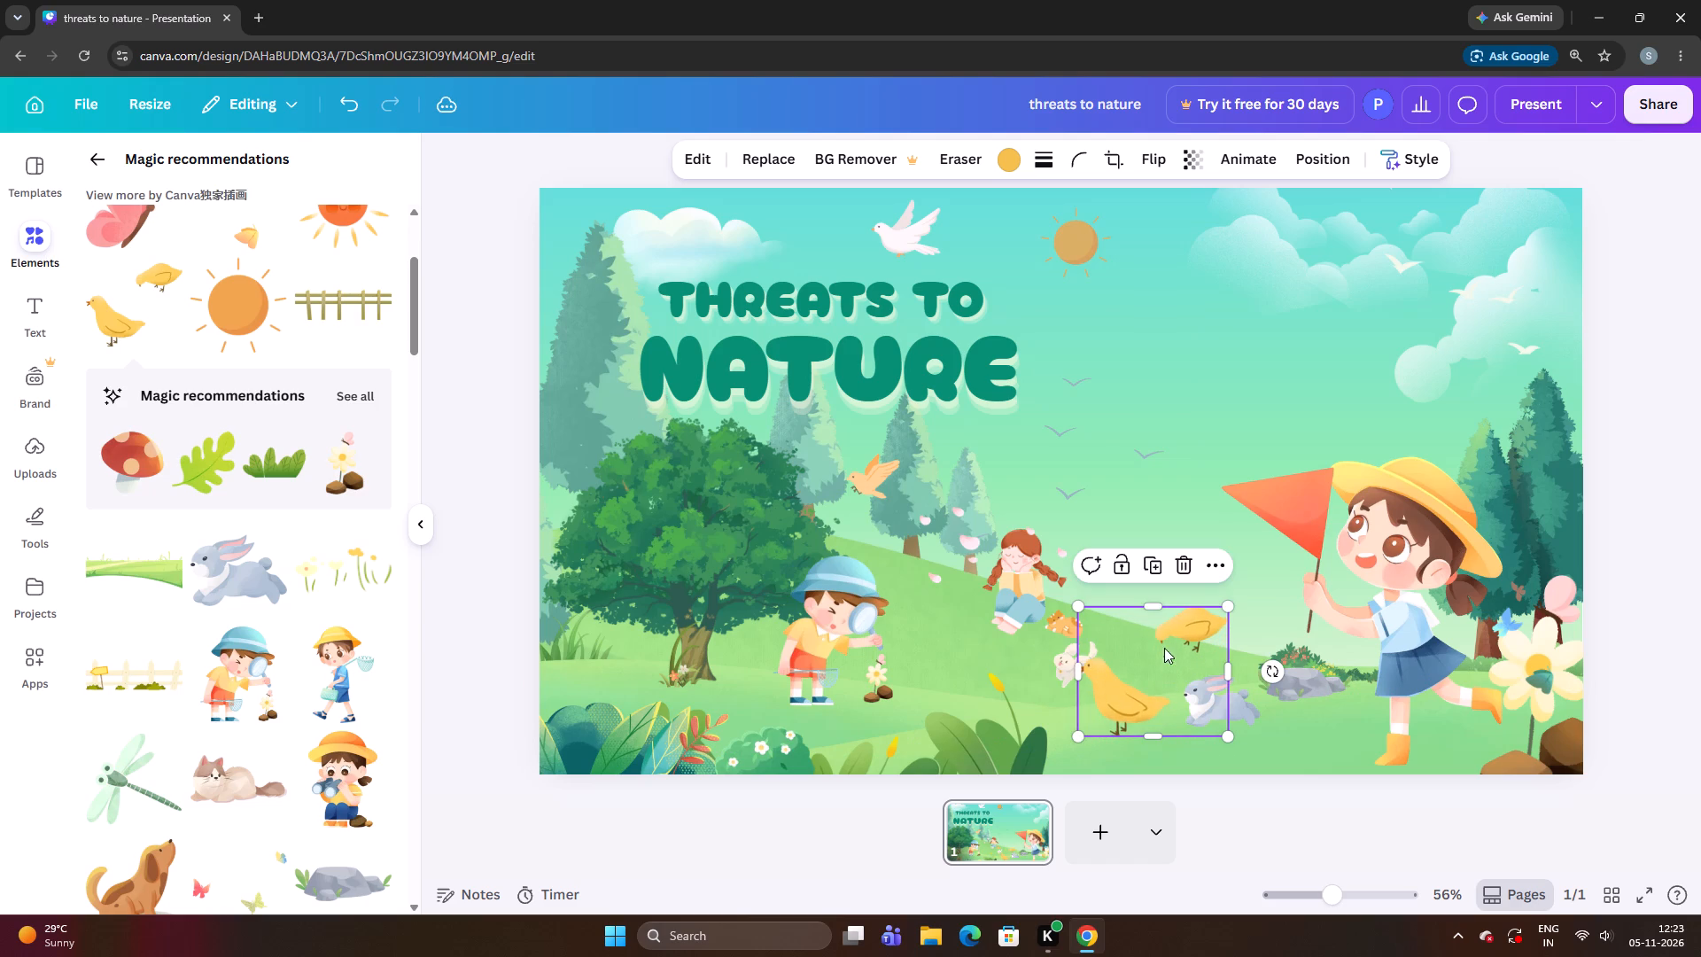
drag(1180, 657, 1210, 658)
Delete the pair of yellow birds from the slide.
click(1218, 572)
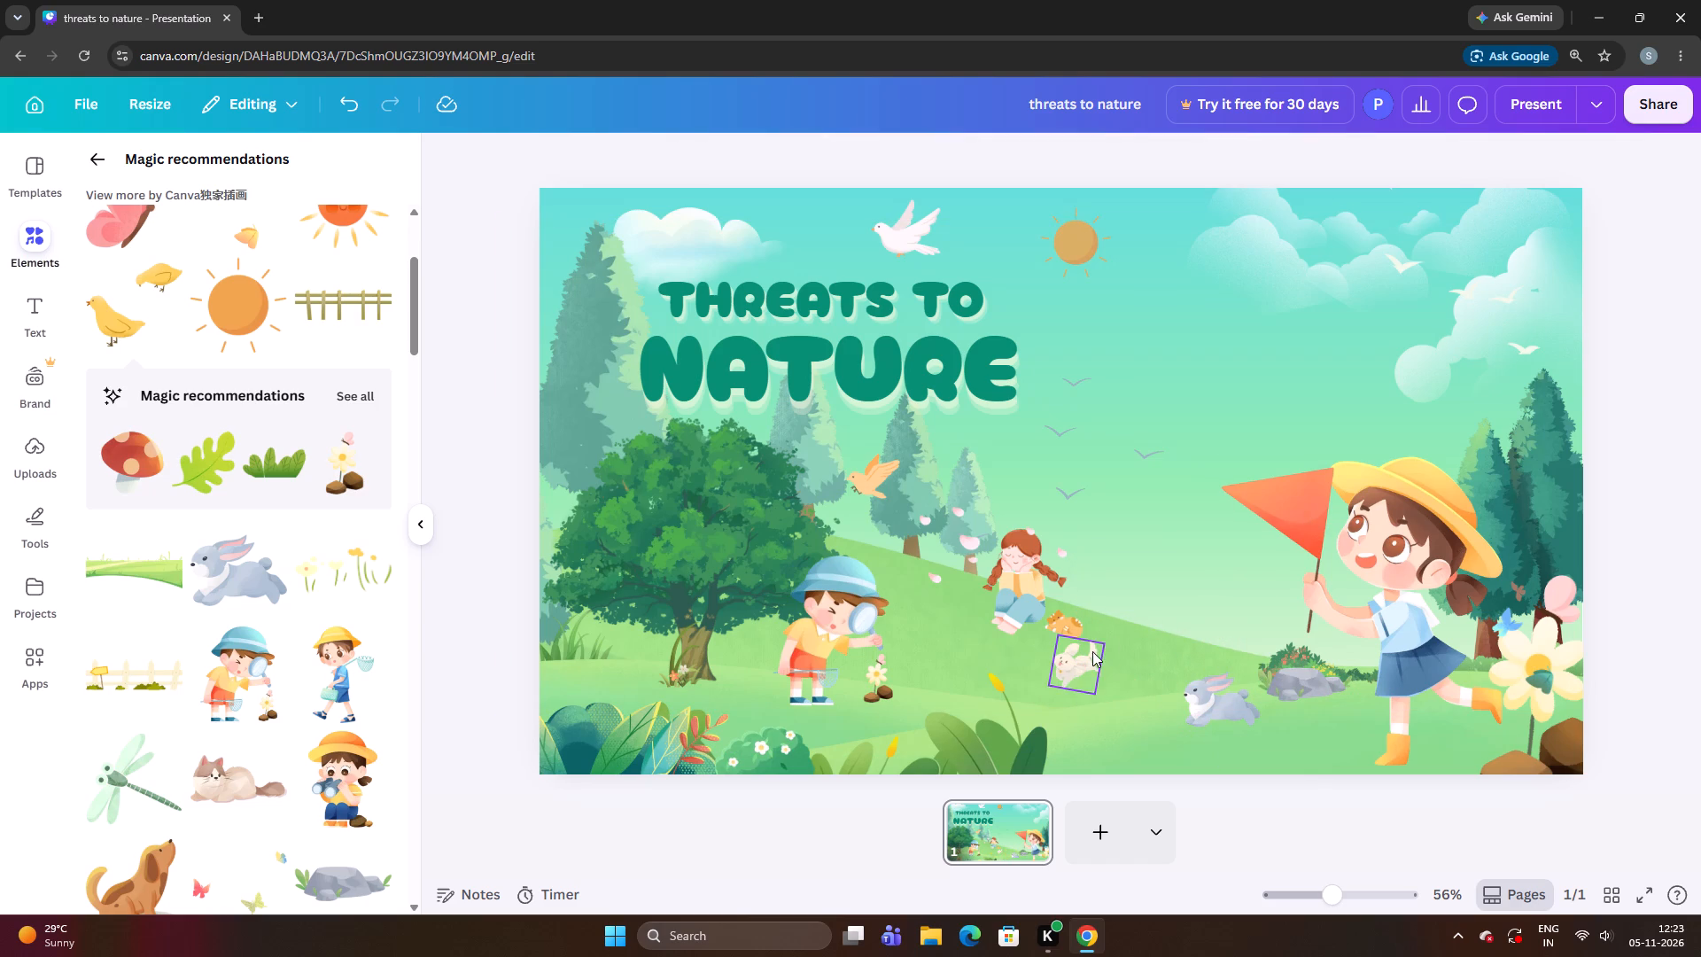
Move the white rabbit onto the grass between the boy with the magnifying glass and the seated girl.
drag(1084, 661, 971, 645)
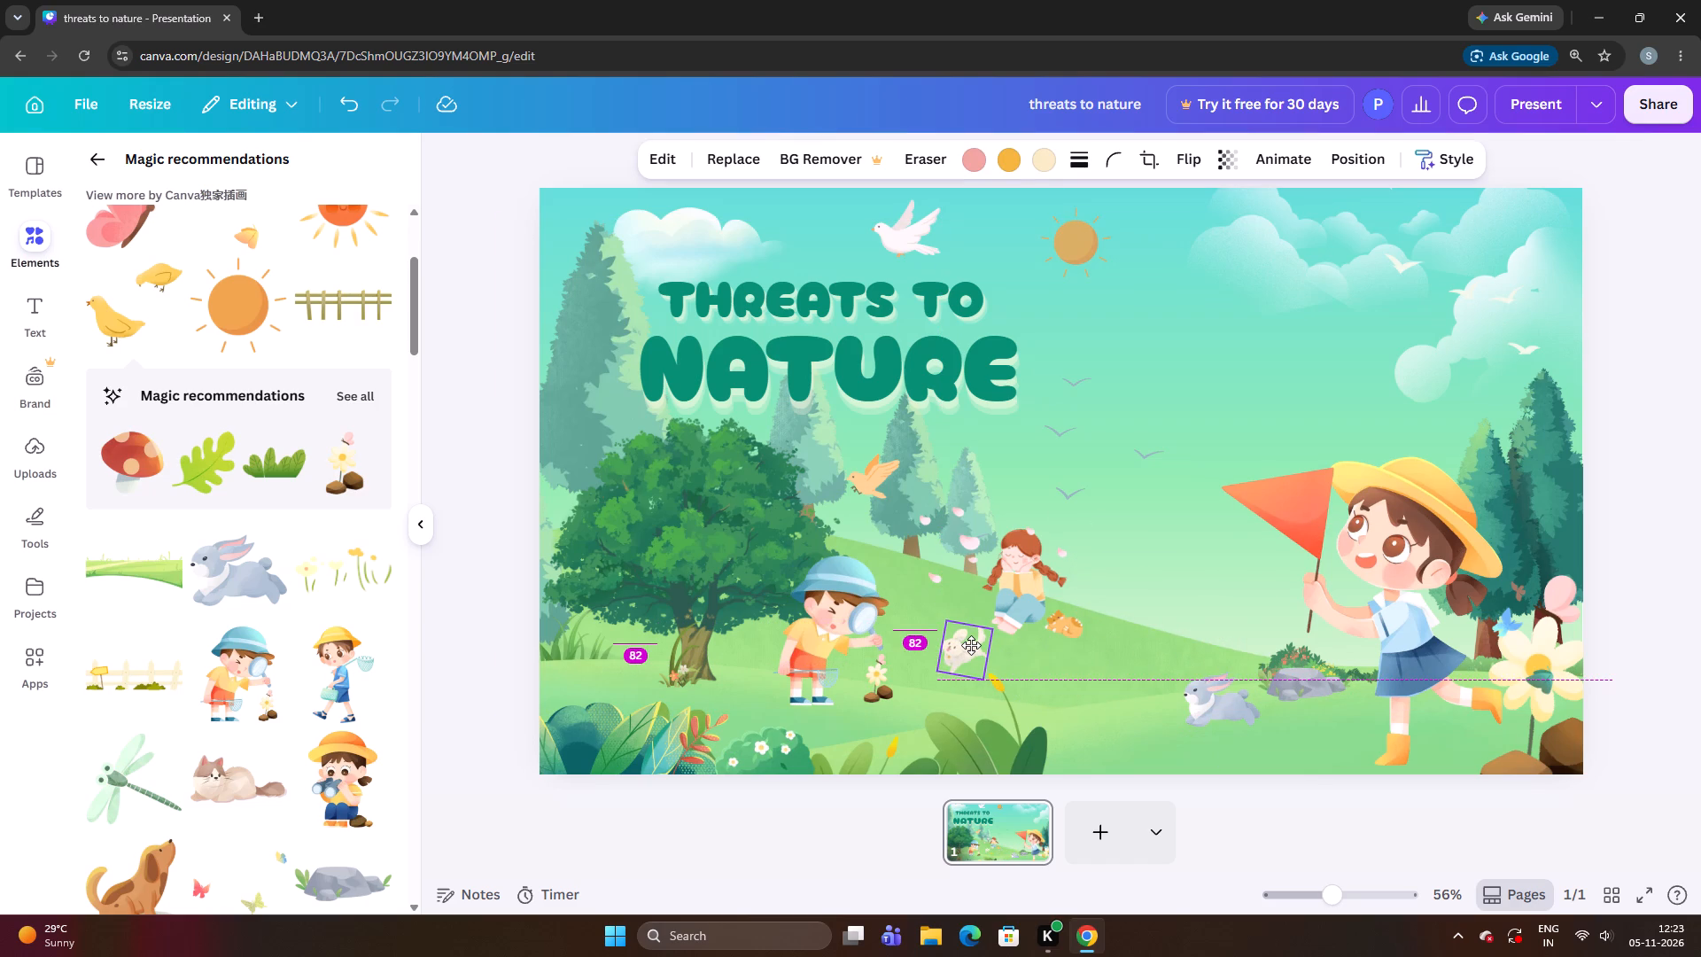
drag(971, 645, 960, 665)
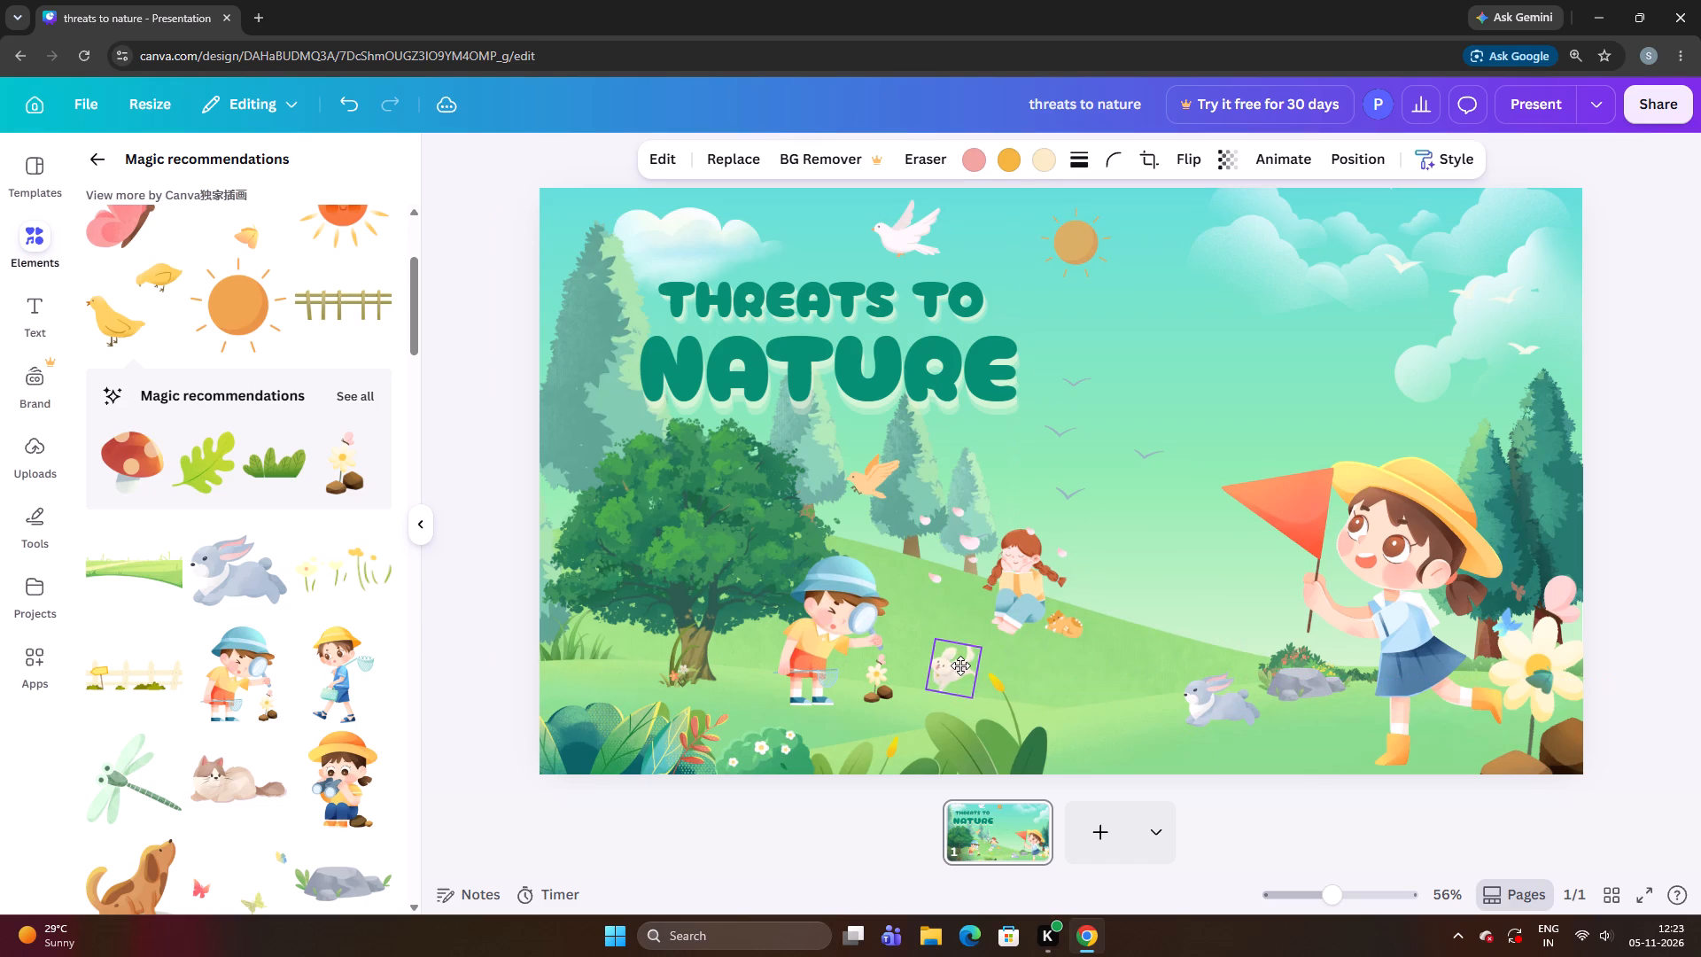
drag(960, 665, 973, 642)
click(972, 642)
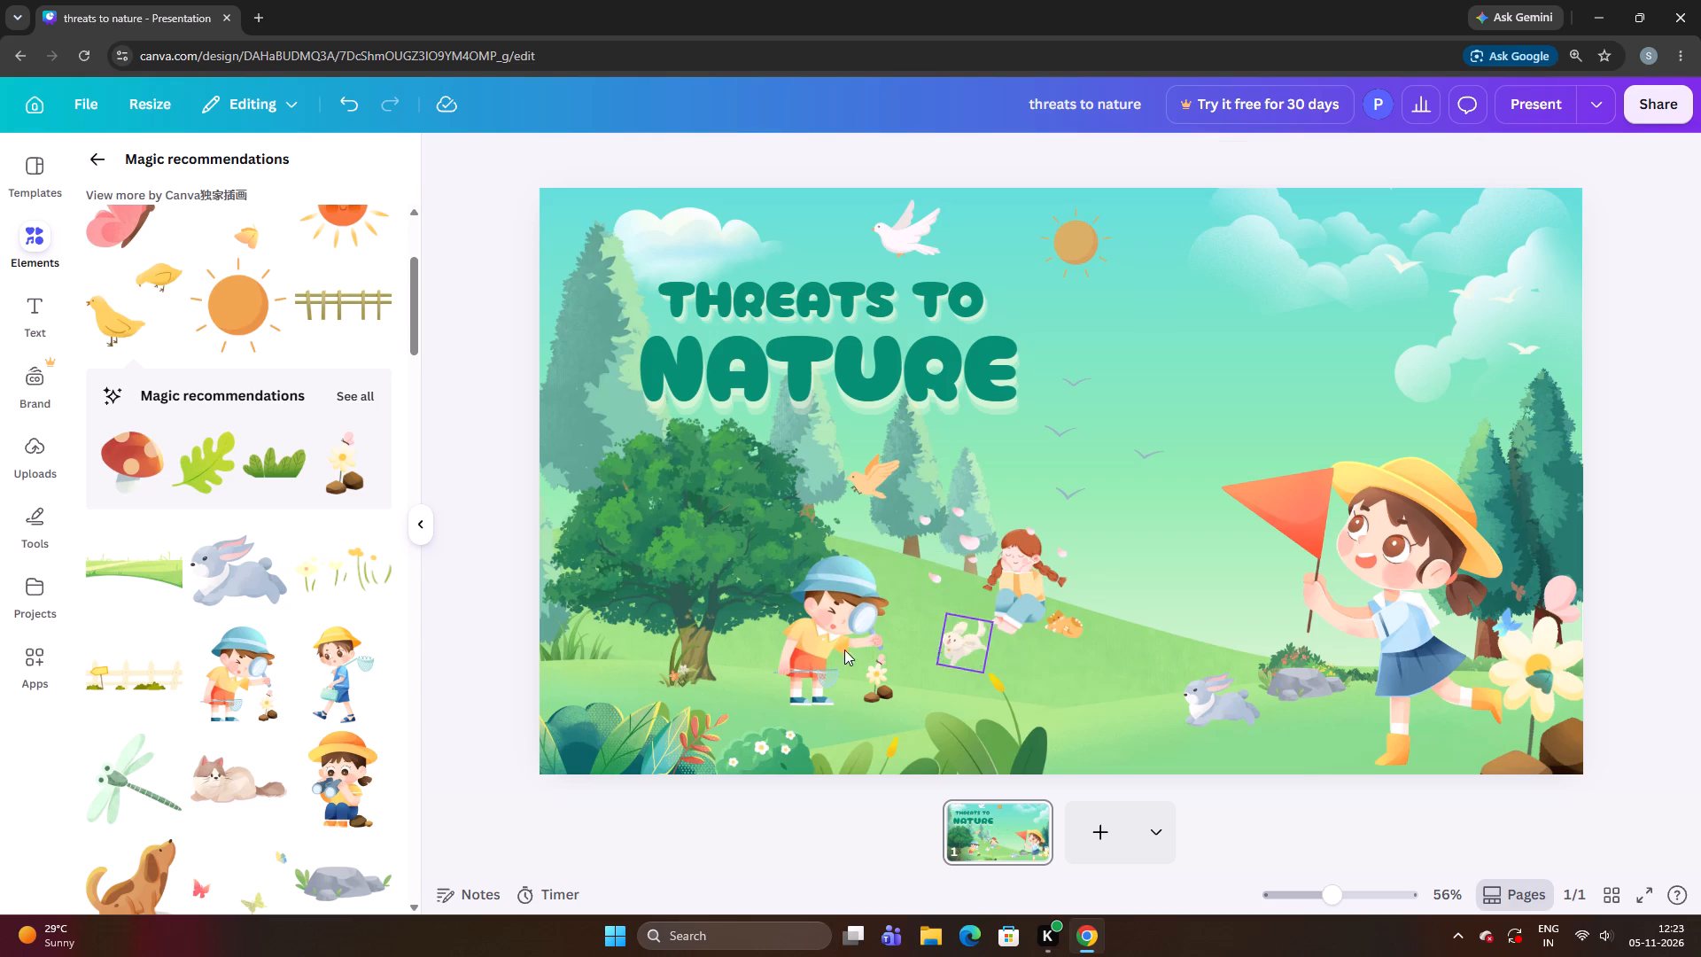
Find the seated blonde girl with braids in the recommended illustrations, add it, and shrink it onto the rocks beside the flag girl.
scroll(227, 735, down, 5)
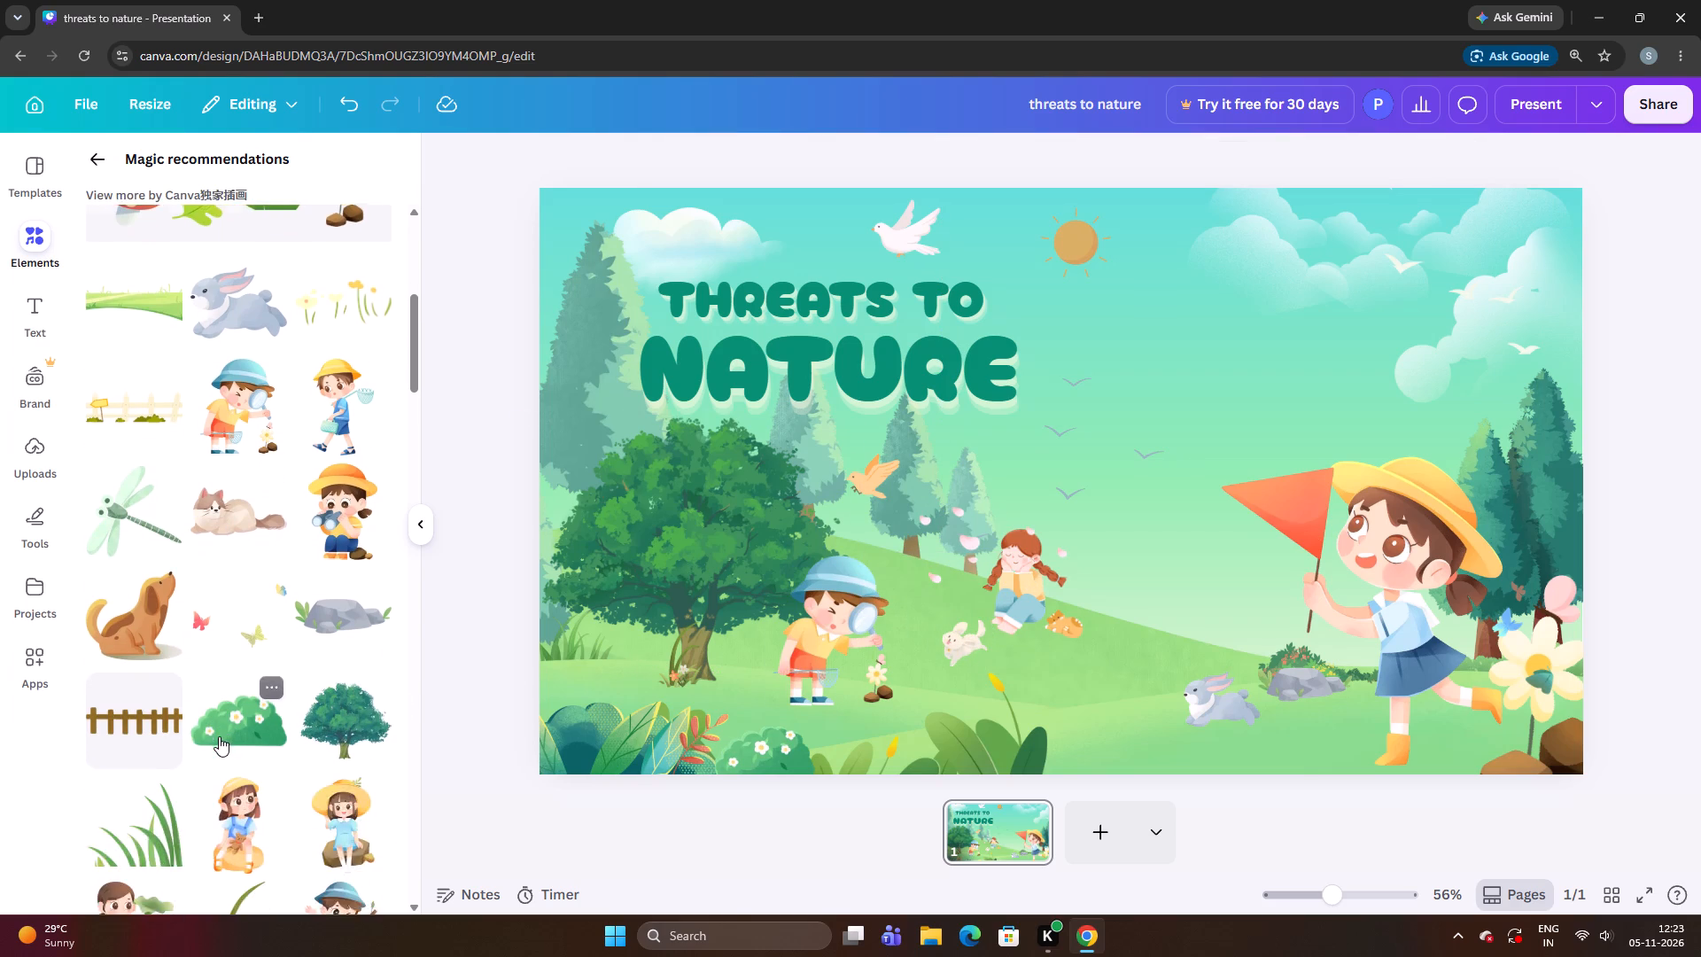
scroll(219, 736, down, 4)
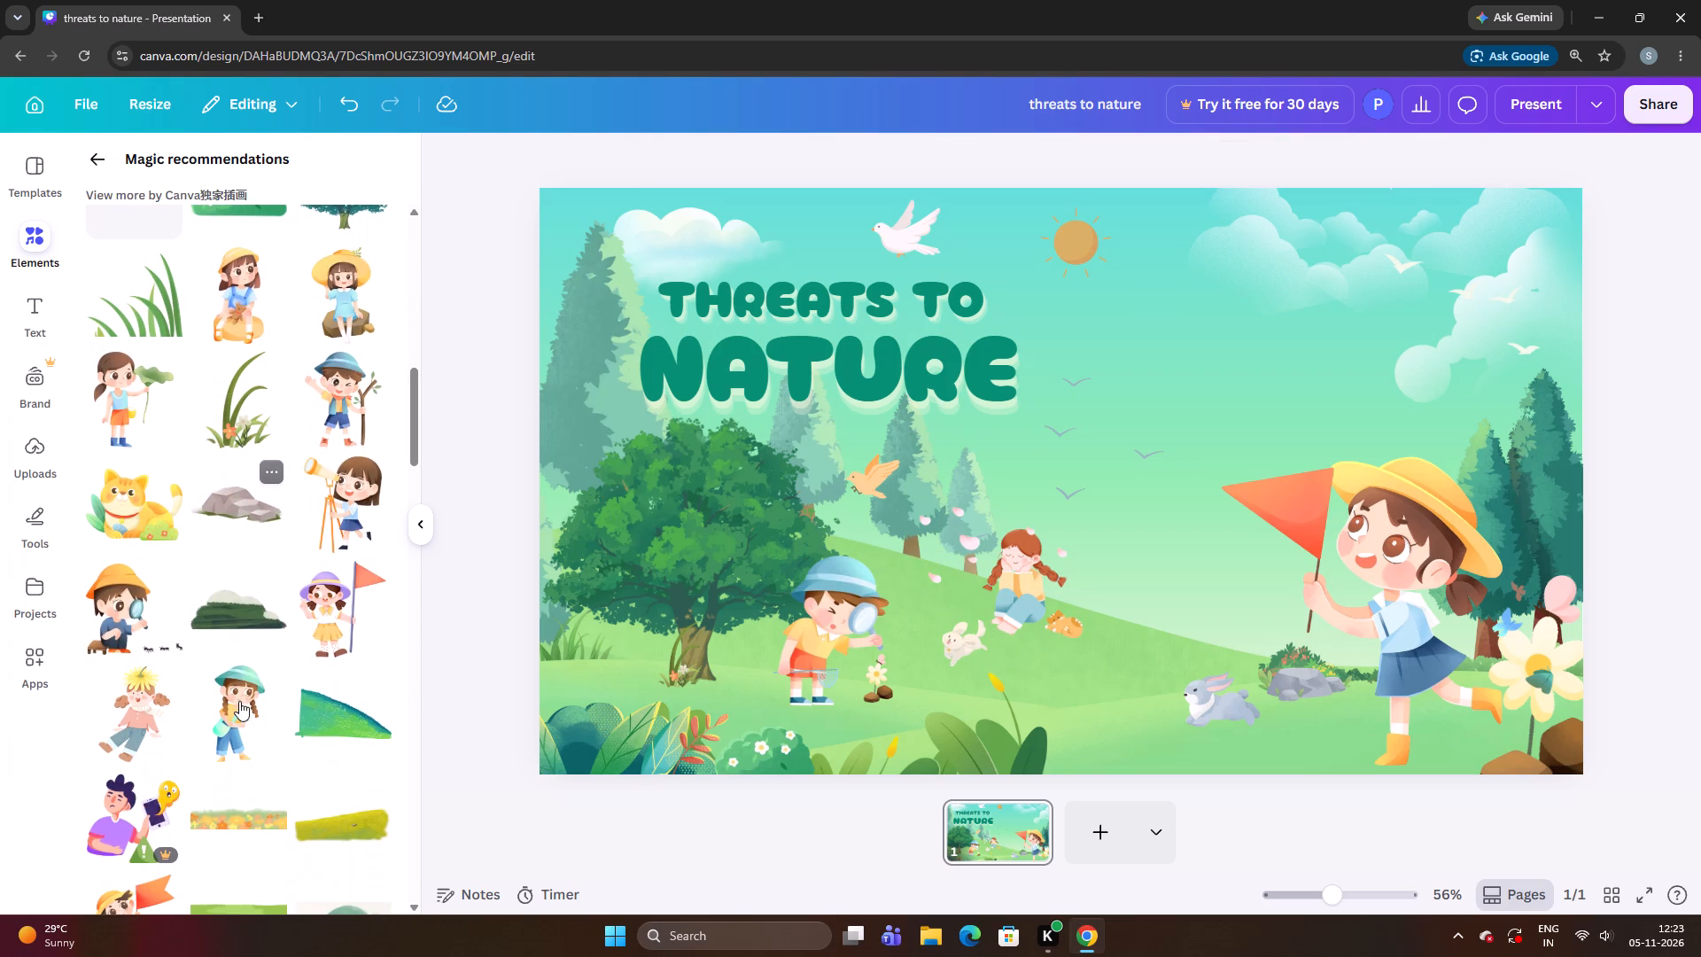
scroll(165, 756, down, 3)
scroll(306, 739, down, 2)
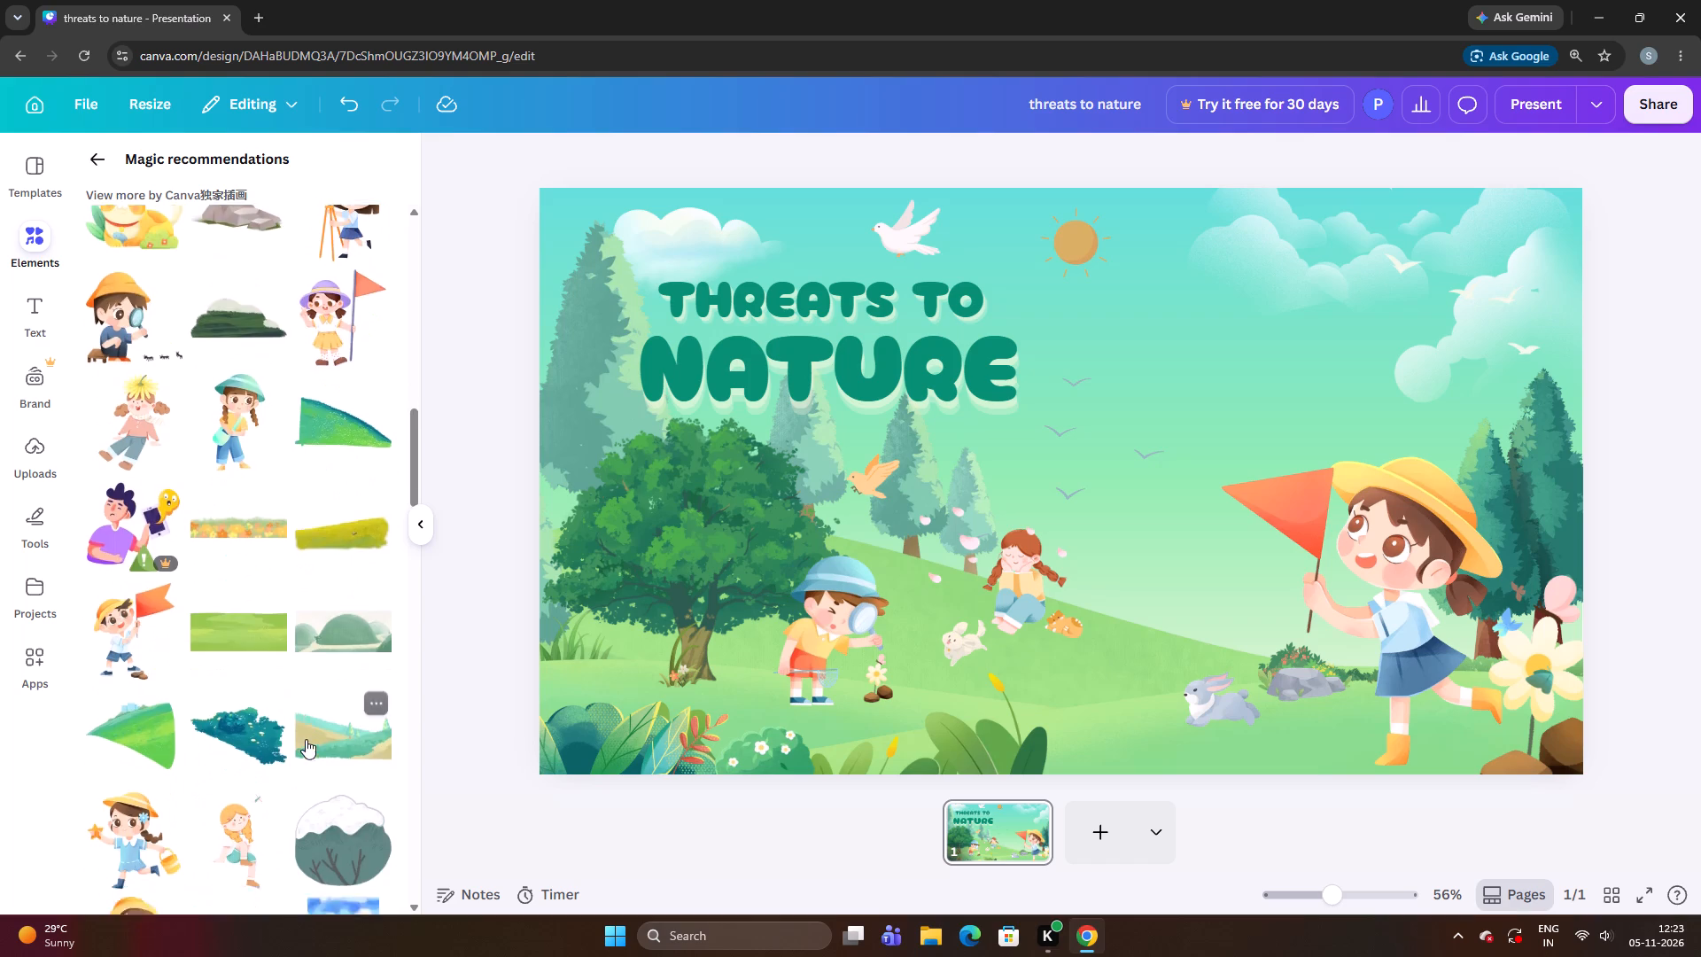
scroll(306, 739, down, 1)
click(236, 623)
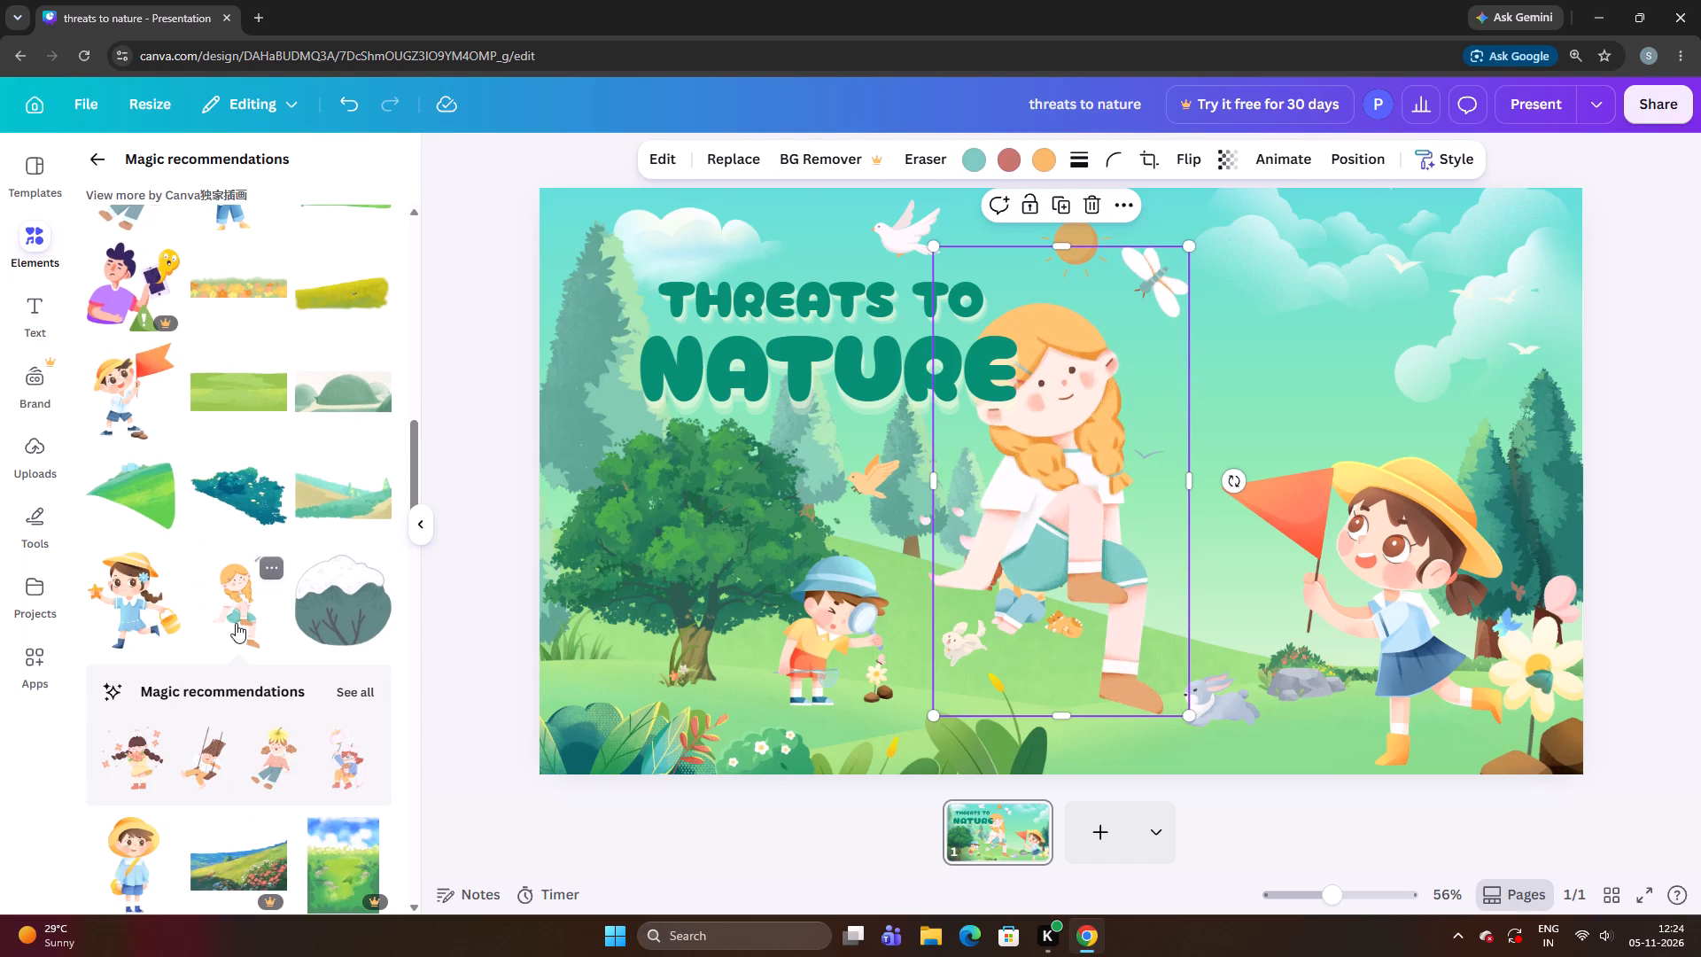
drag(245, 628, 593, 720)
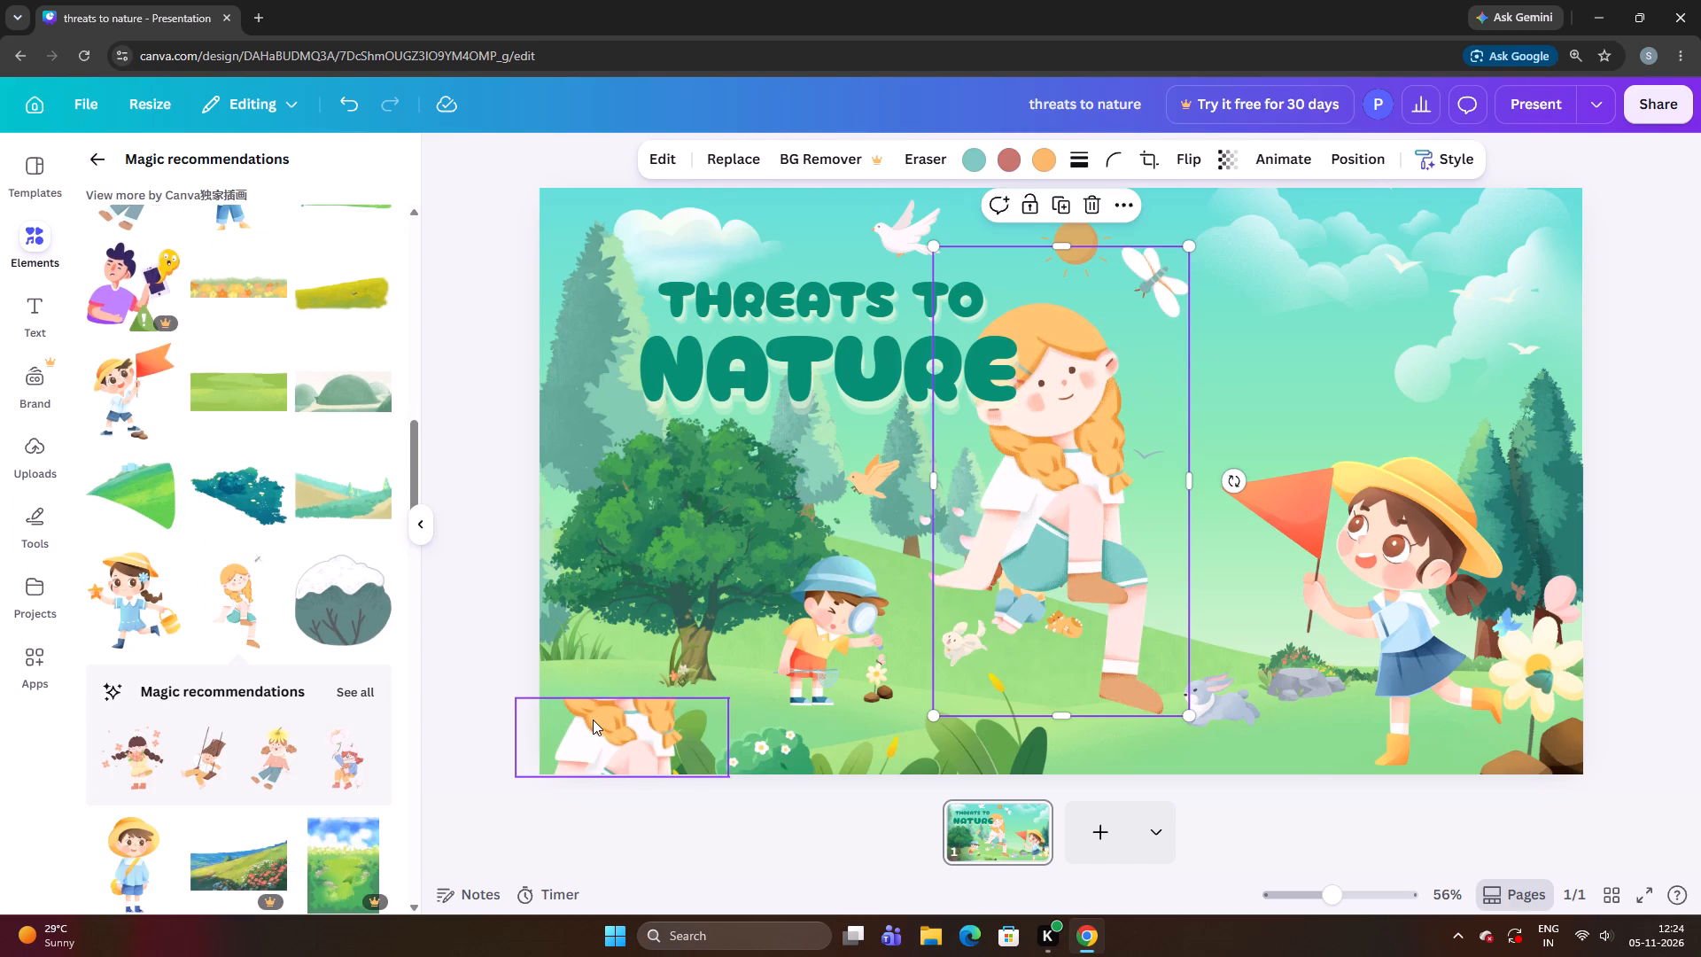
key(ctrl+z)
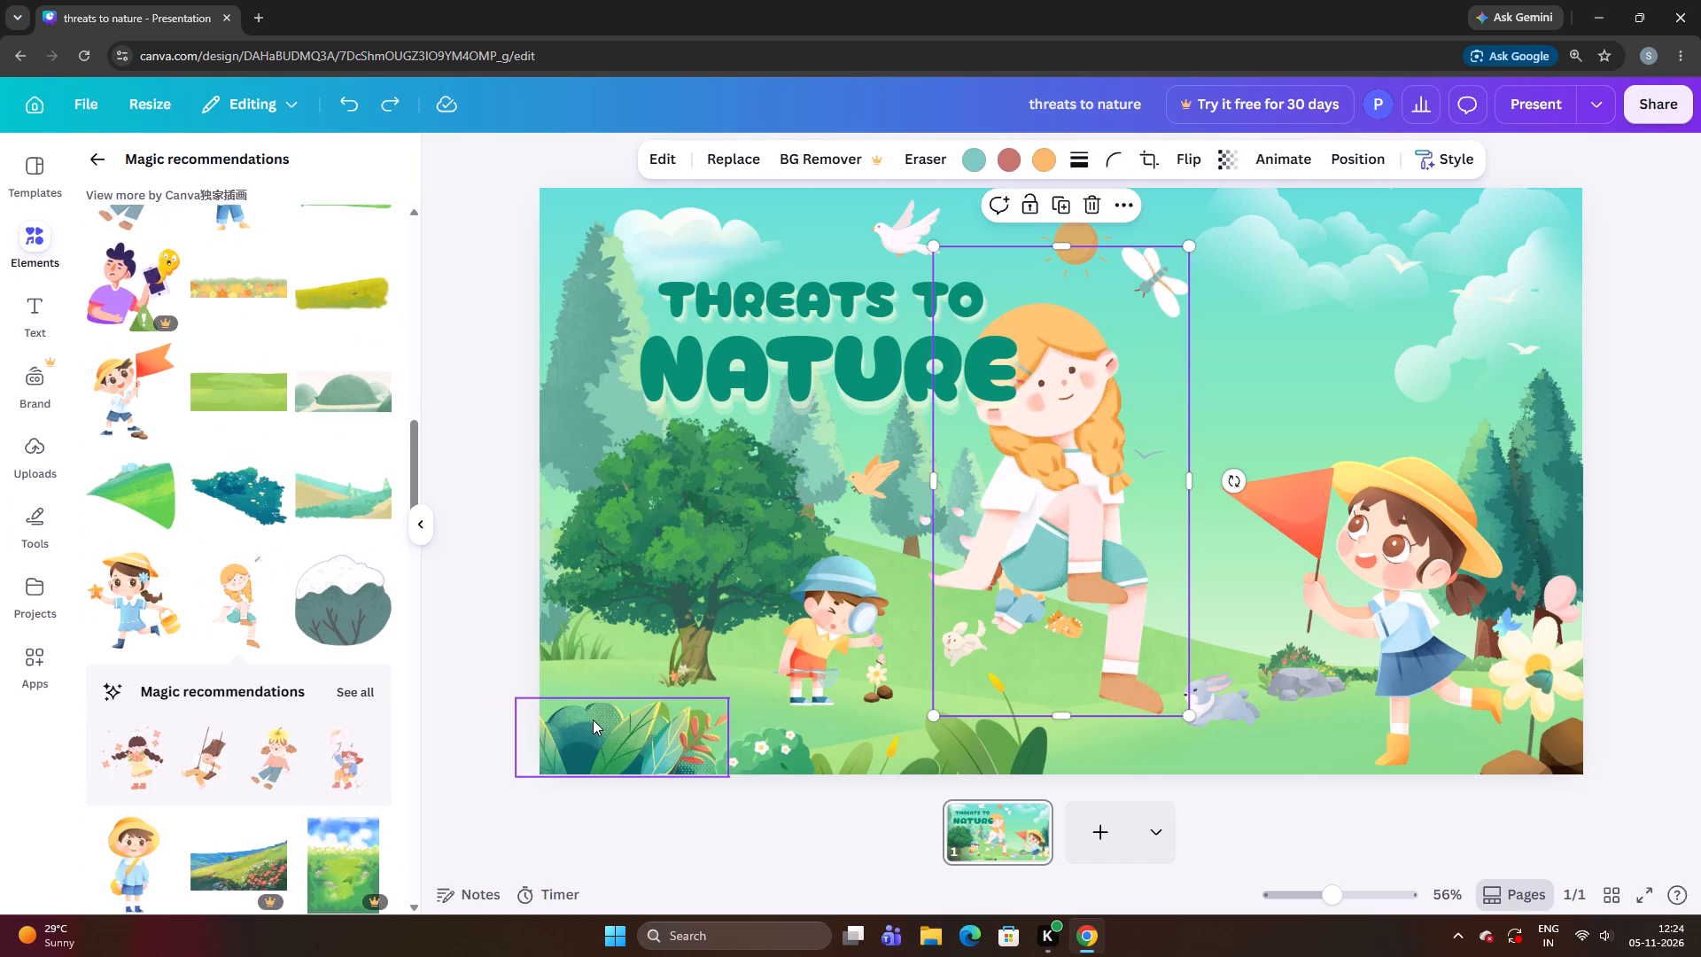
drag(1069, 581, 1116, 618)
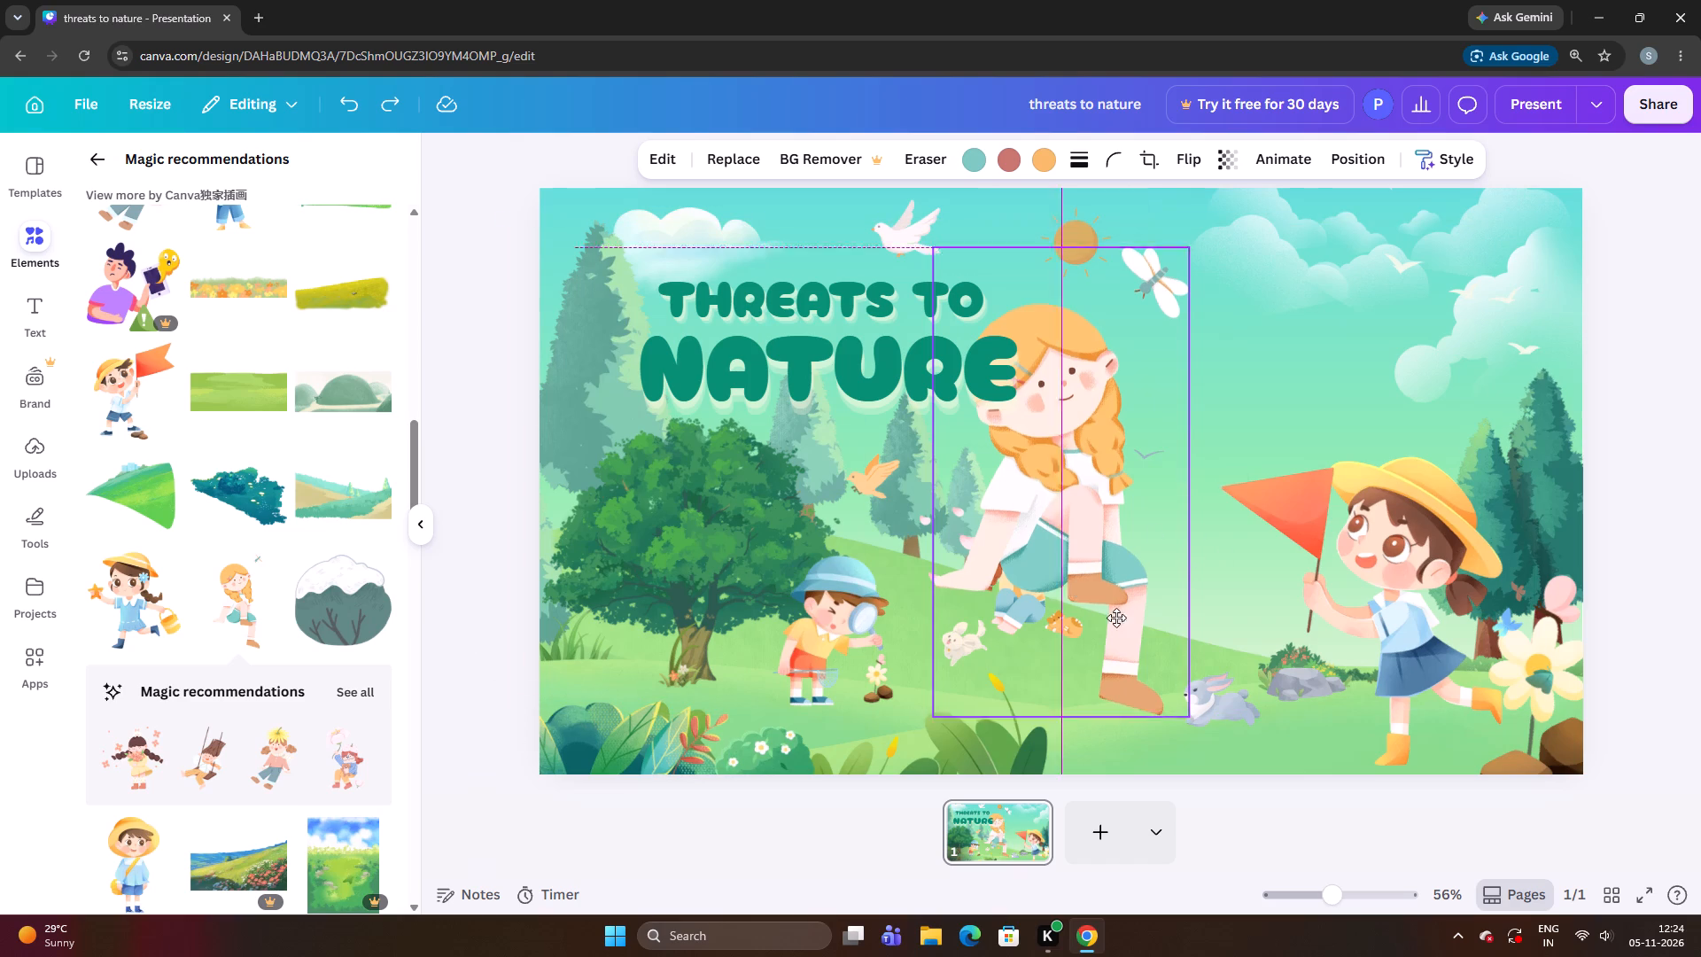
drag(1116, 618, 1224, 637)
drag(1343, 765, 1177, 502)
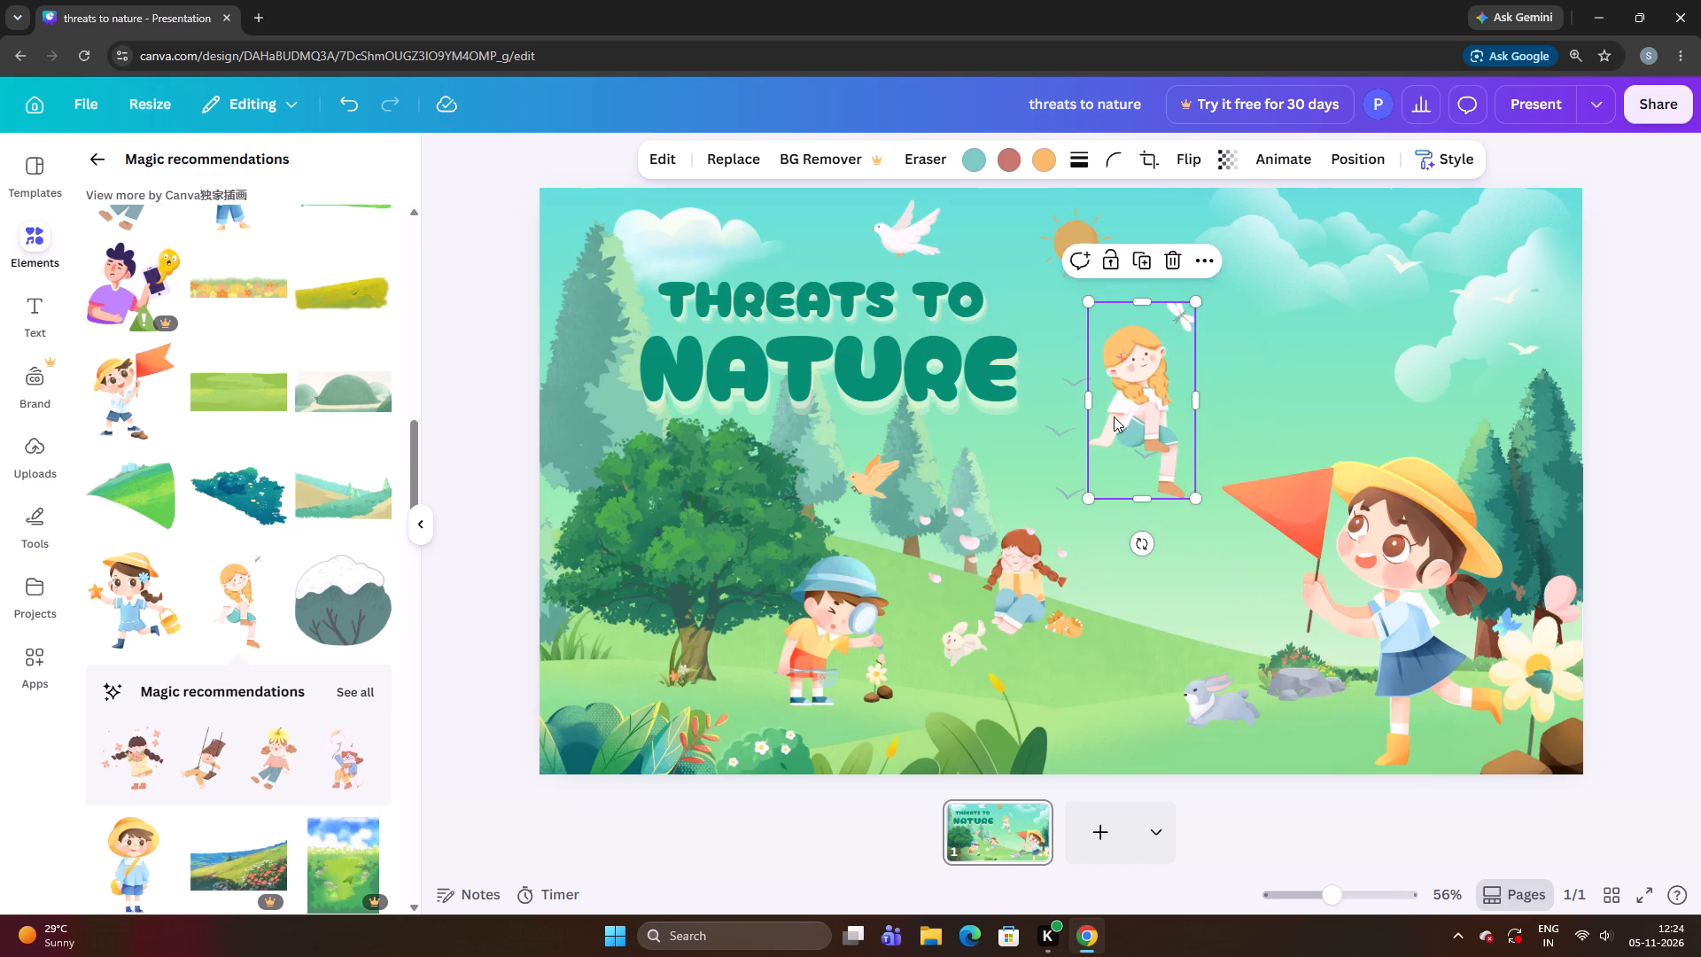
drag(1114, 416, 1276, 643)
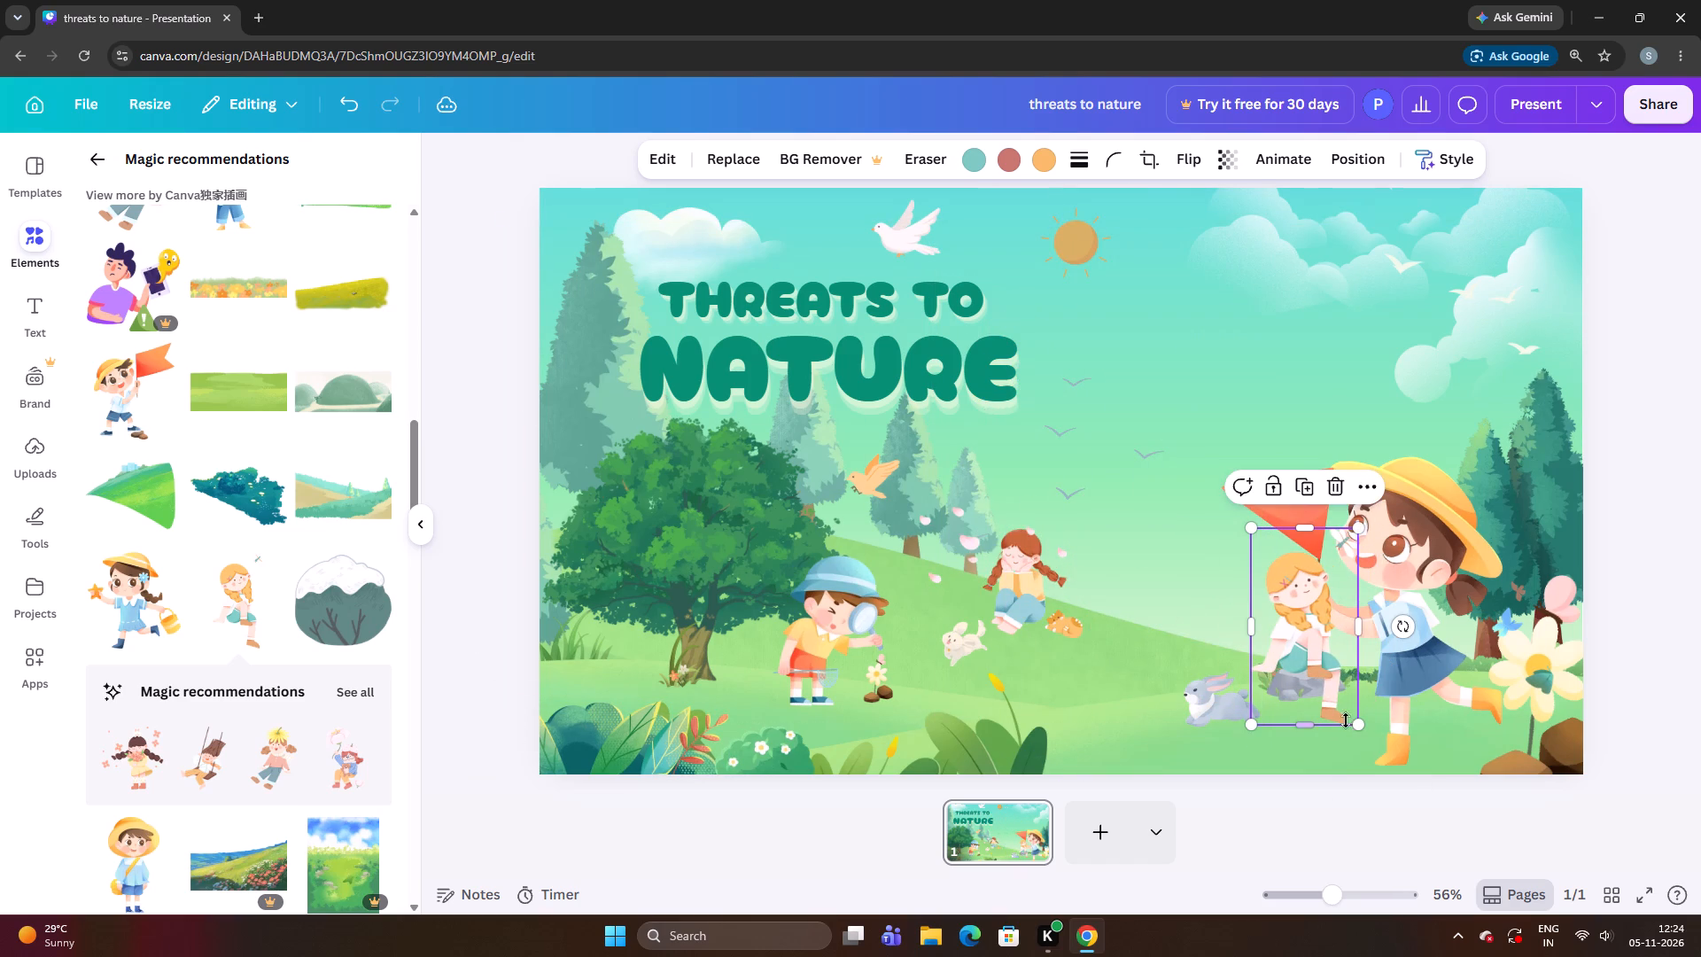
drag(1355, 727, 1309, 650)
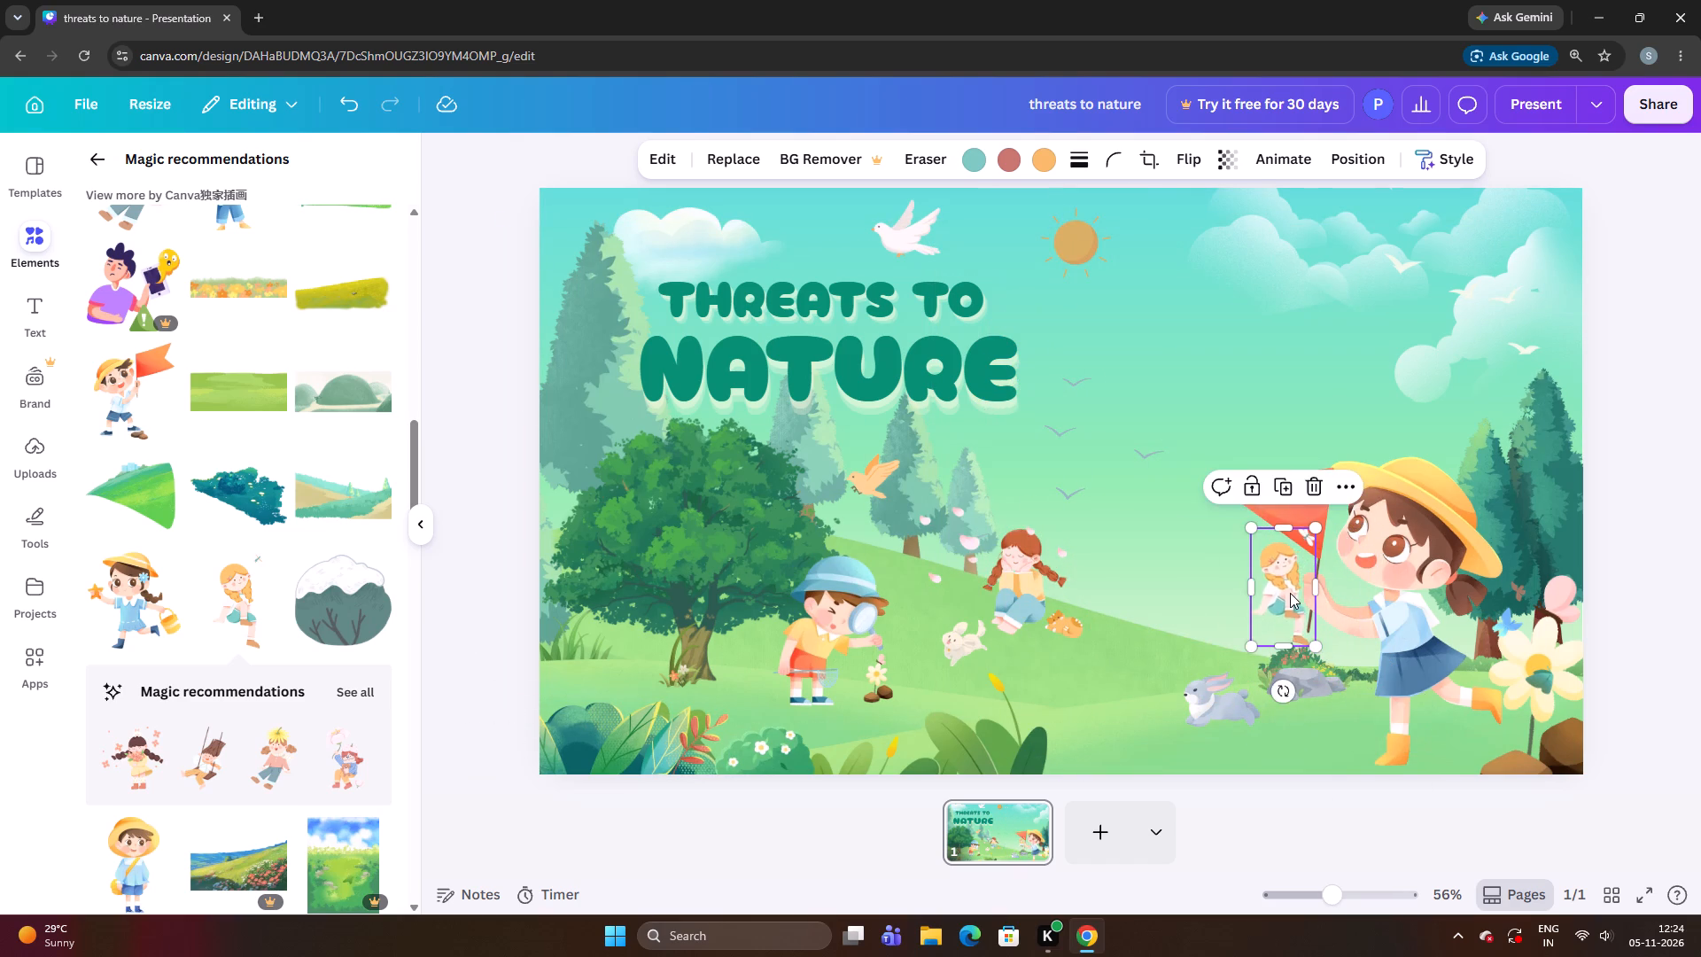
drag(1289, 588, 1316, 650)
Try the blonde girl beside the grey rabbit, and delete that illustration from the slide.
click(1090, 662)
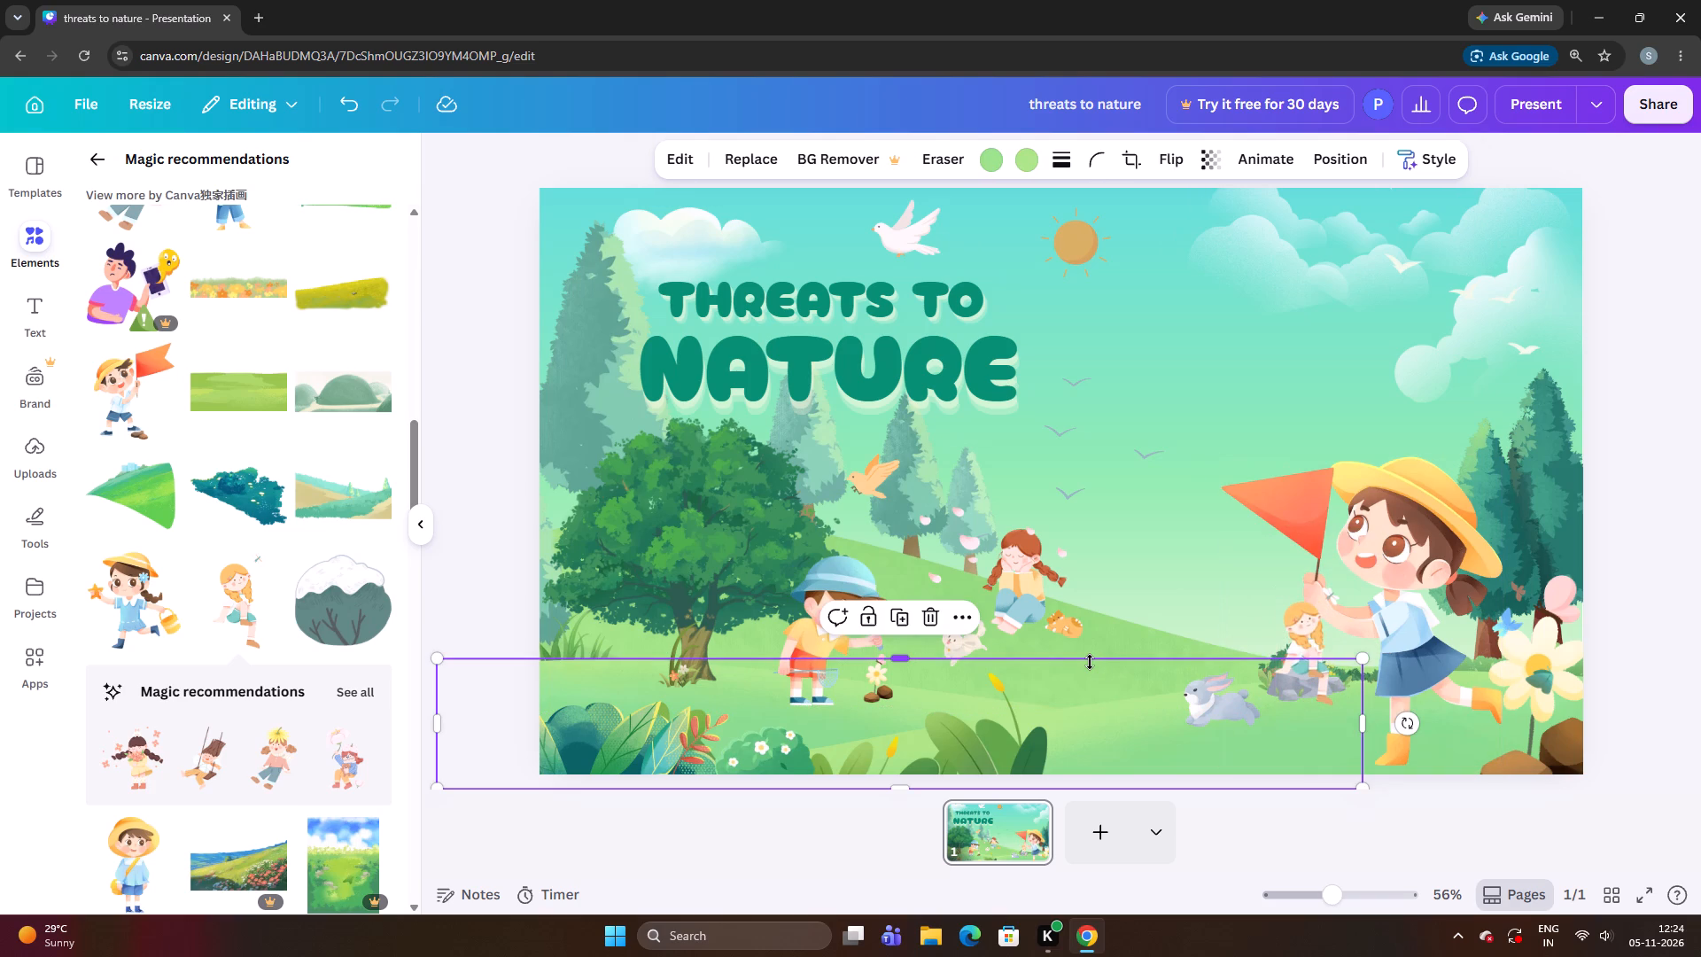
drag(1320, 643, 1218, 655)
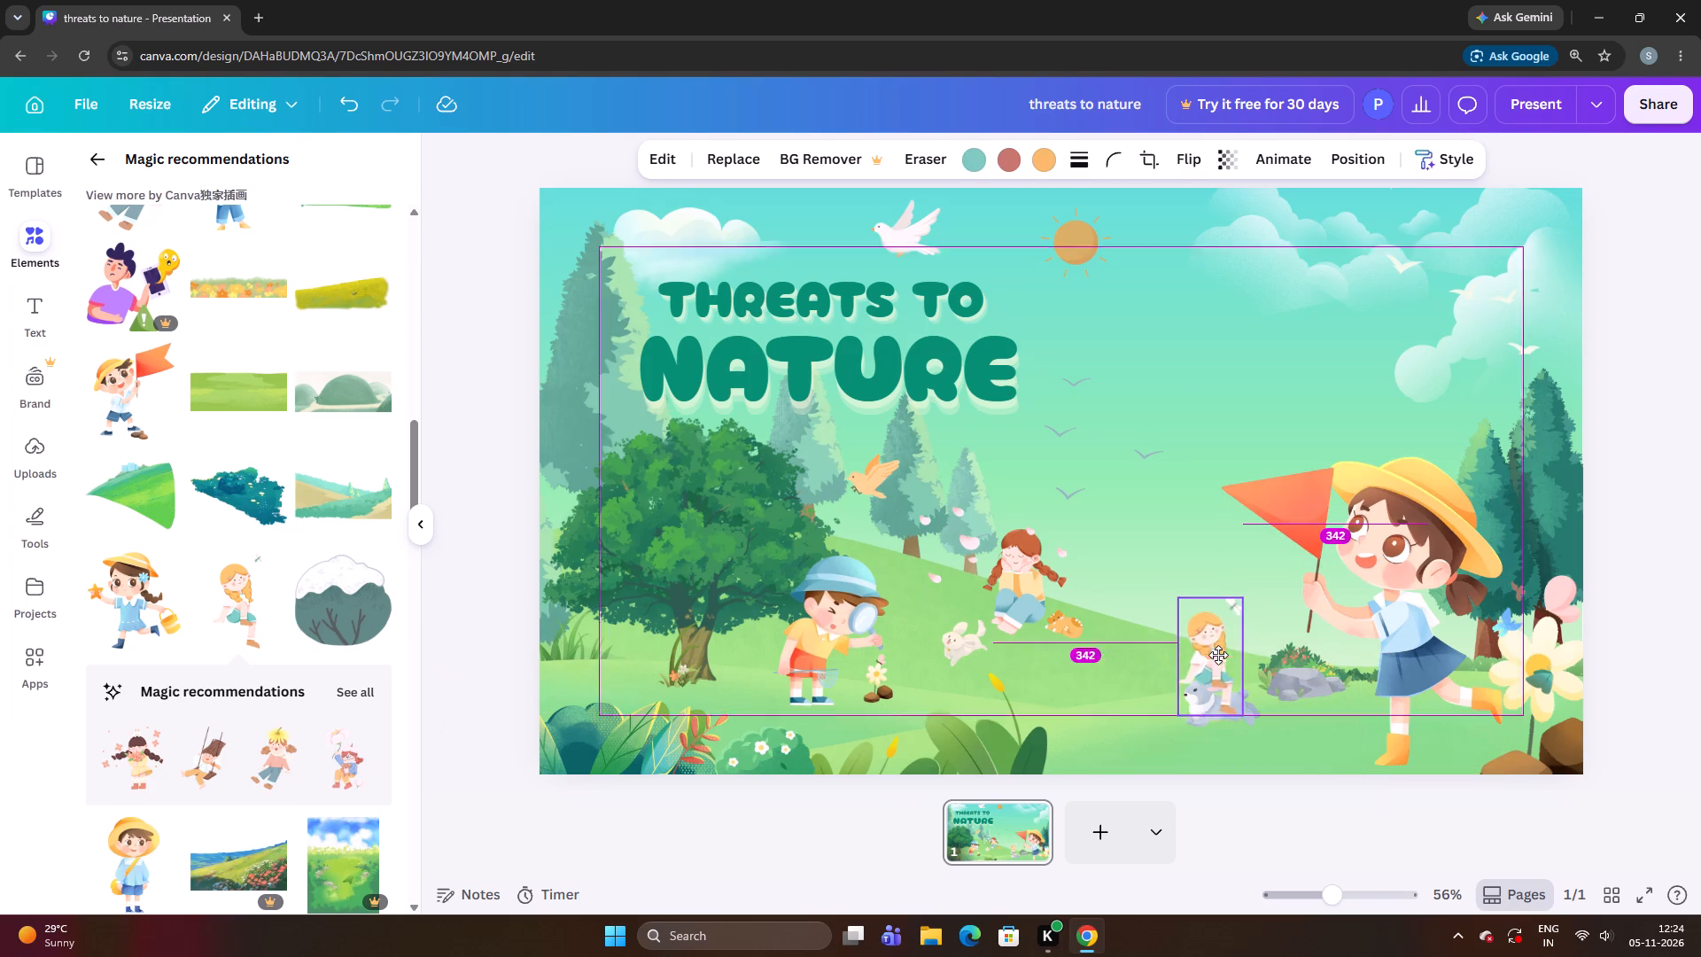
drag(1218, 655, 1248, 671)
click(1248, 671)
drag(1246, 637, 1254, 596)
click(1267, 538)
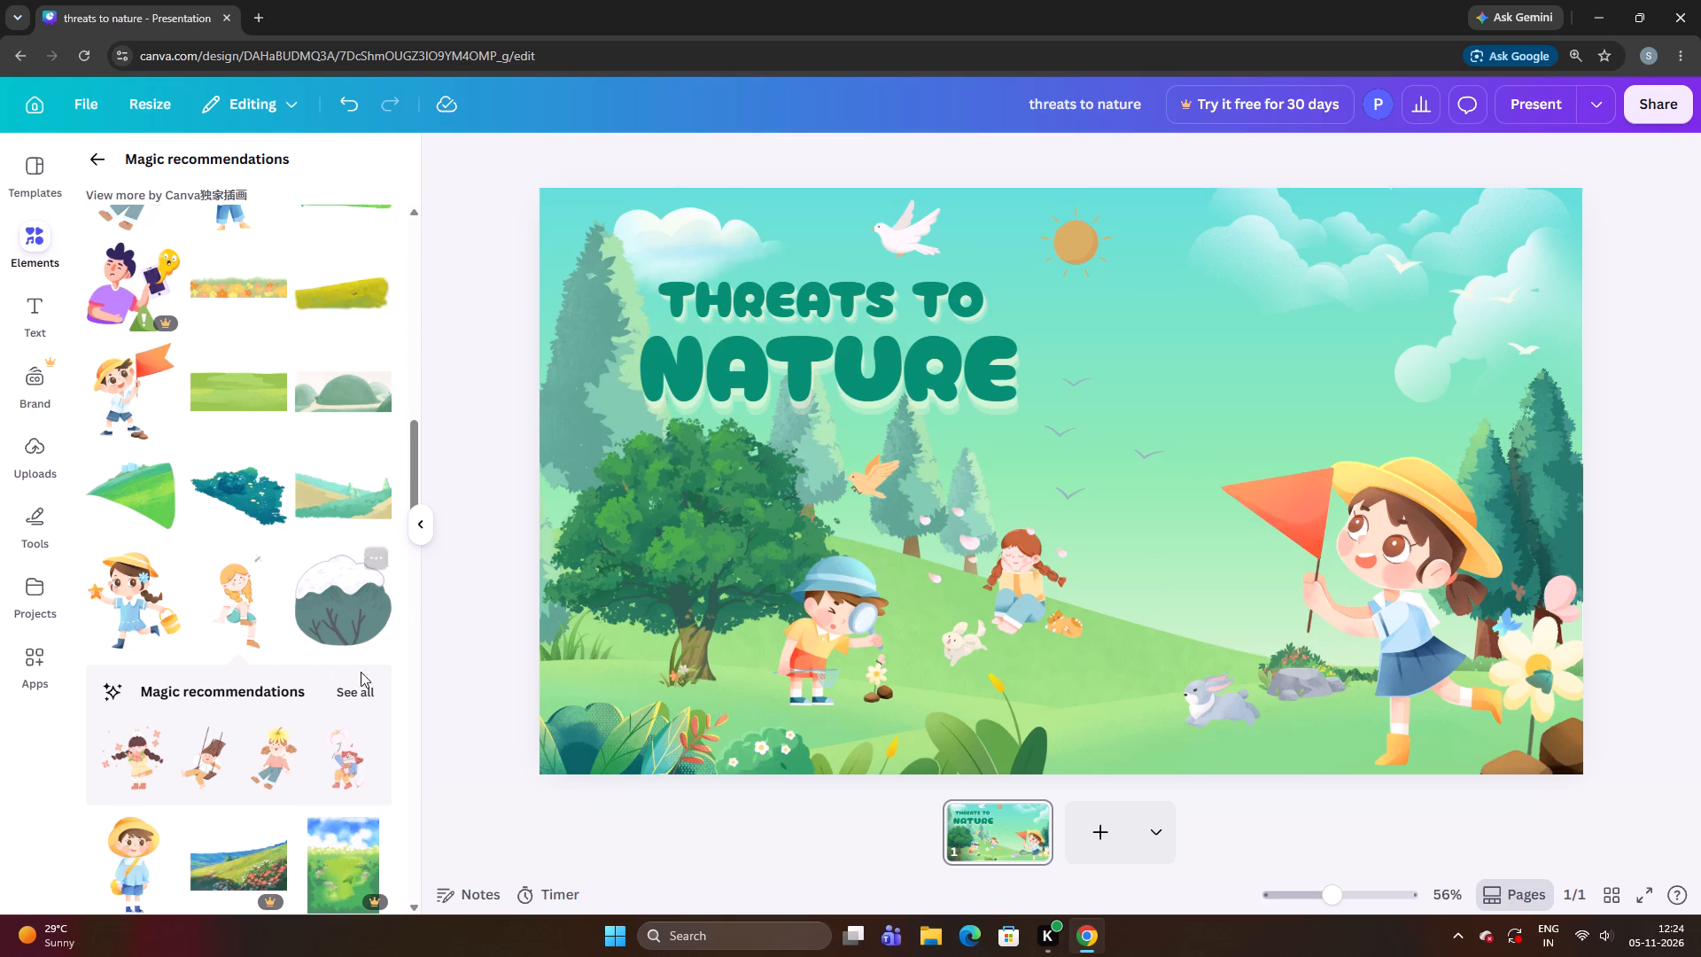
Add the leaping girl with glasses from the full related recommendations, shrinking it onto the grass between the seated girl and the grey rabbit.
click(369, 677)
scroll(336, 681, up, 2)
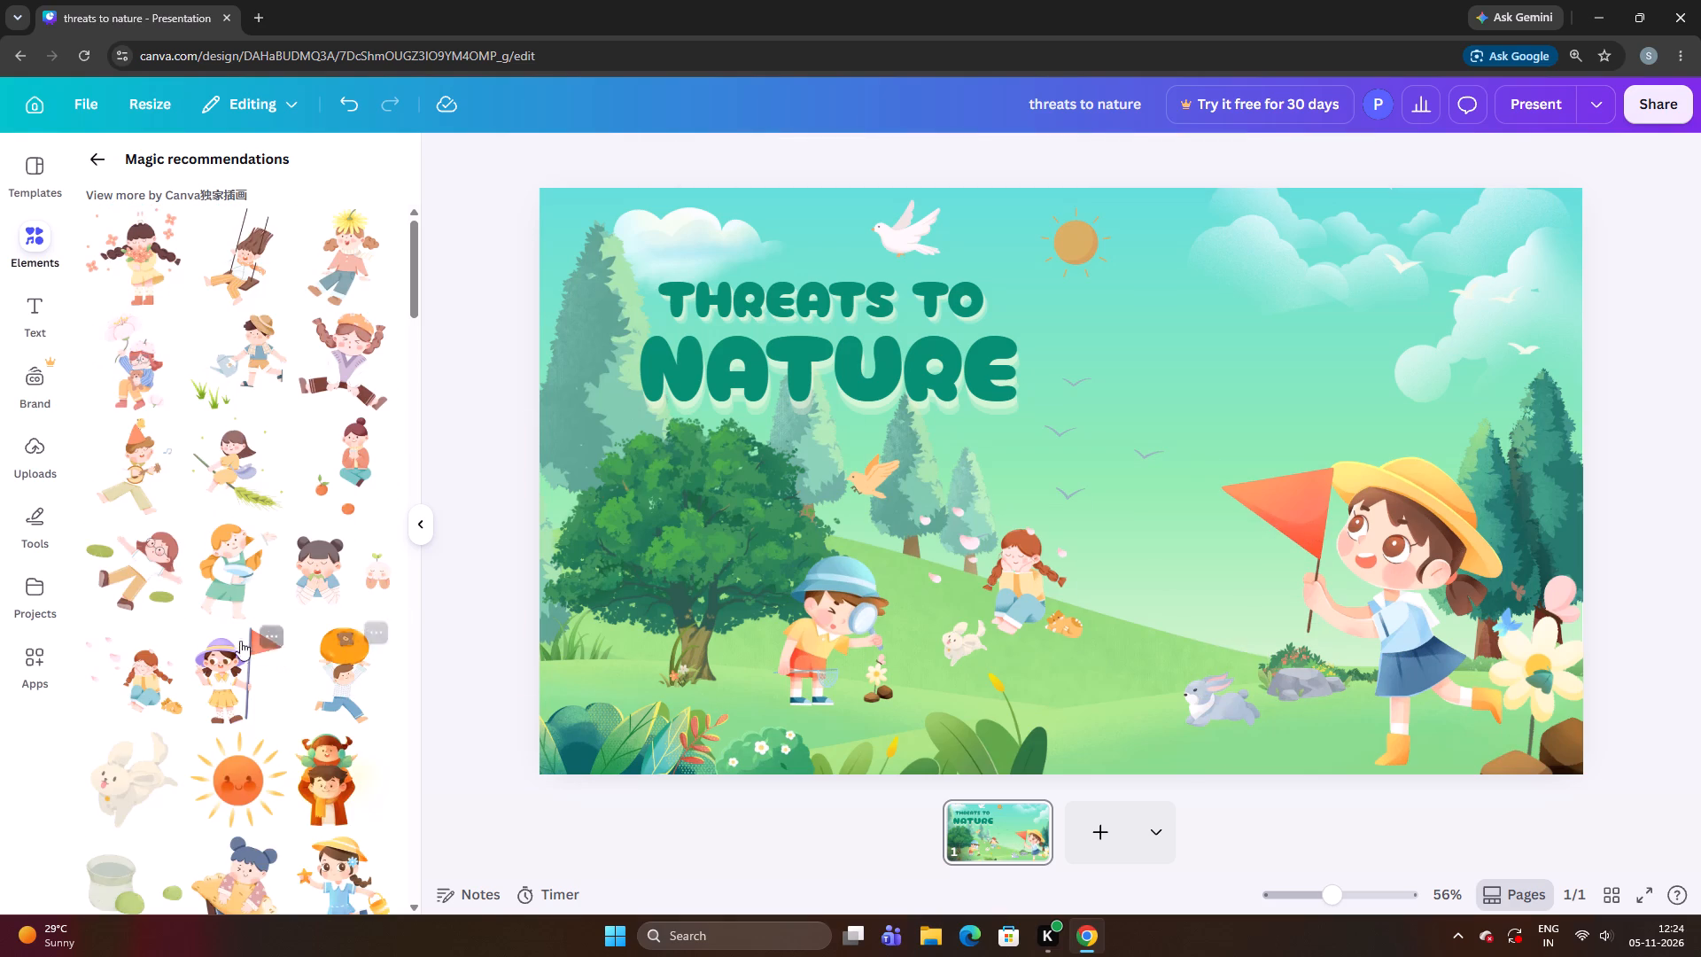
click(148, 586)
drag(962, 632, 1039, 647)
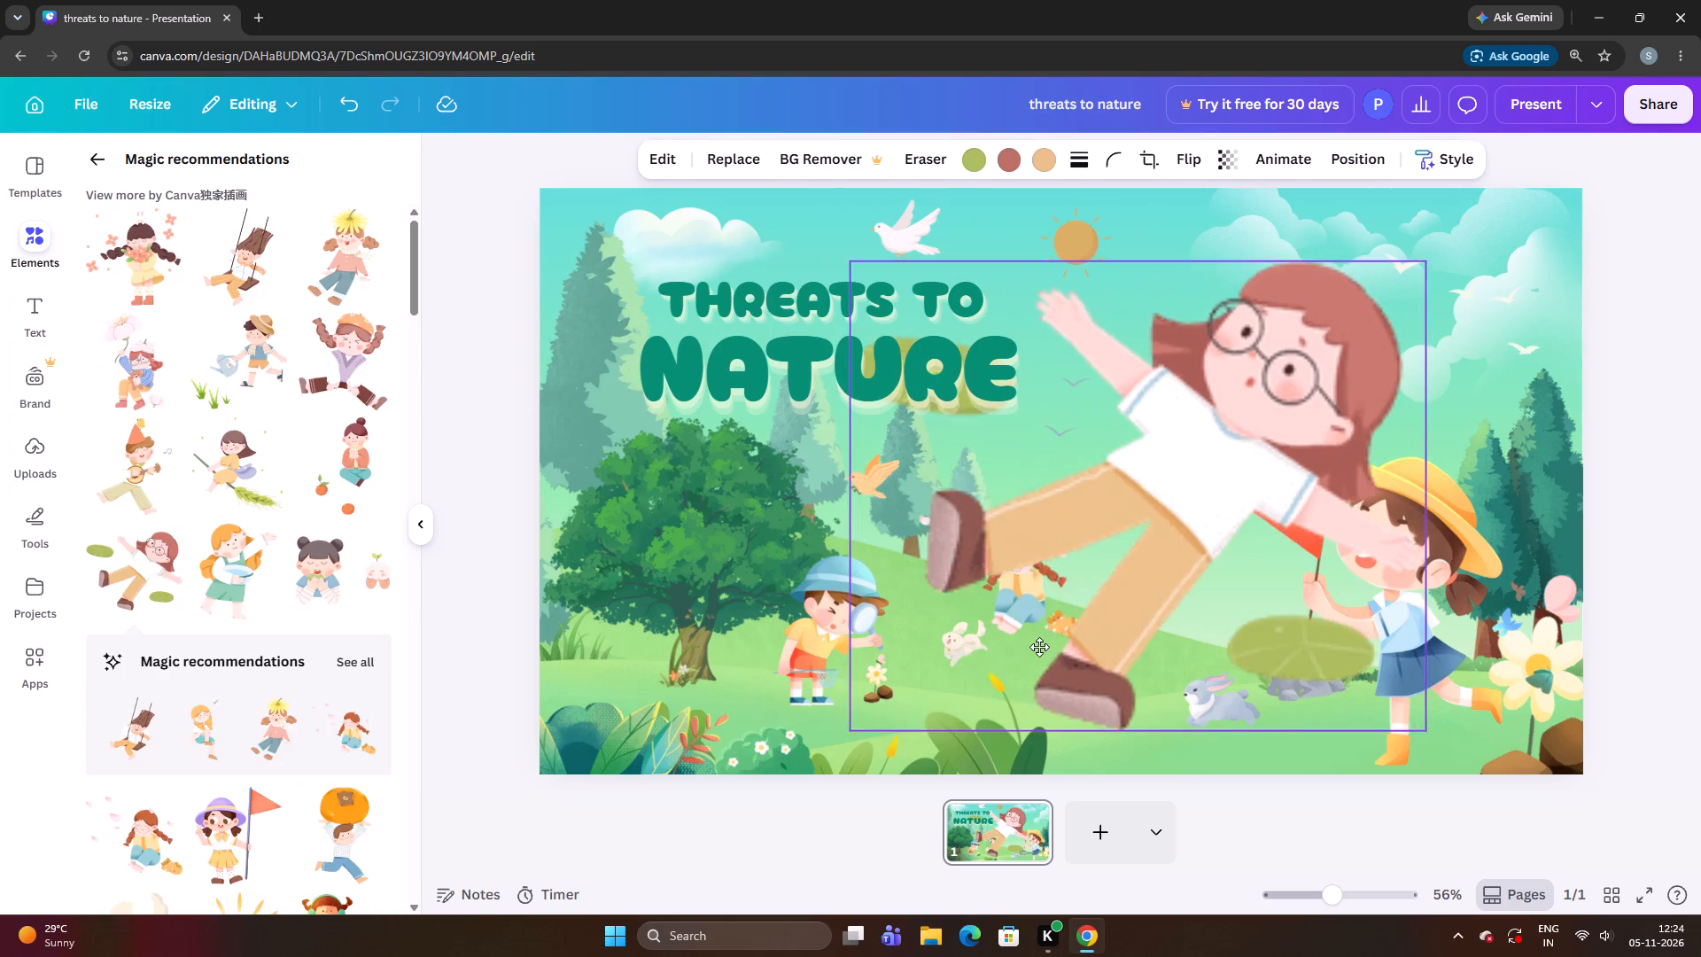
drag(1039, 647, 1042, 651)
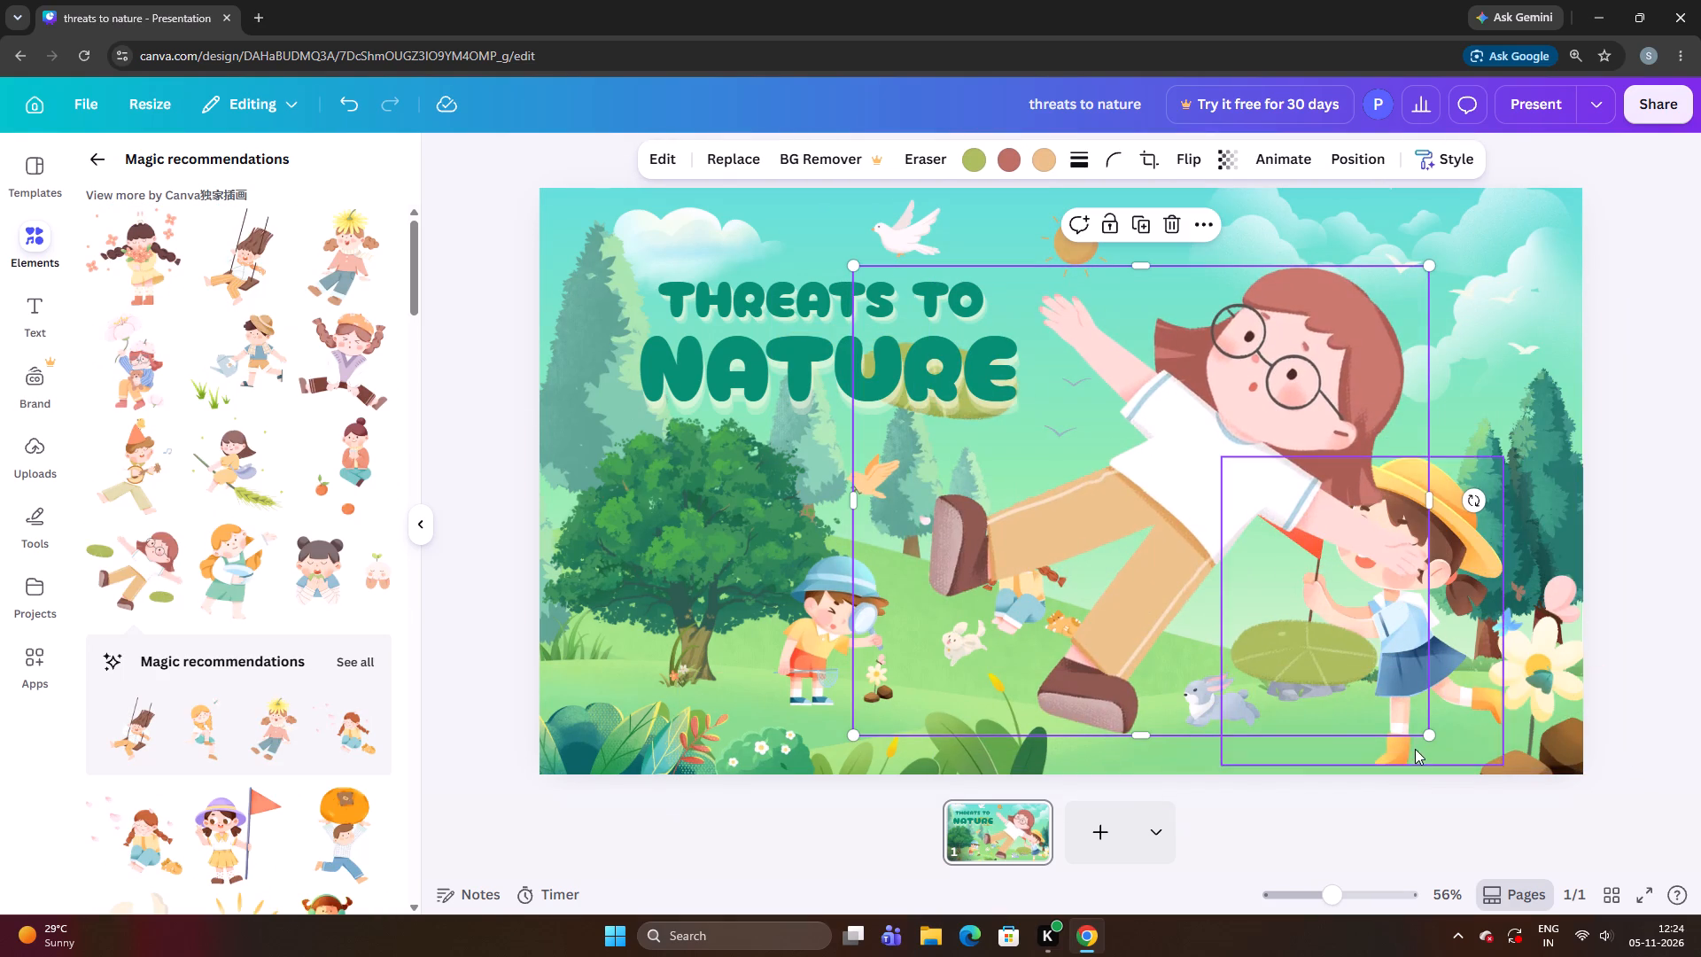
drag(1422, 737, 1028, 437)
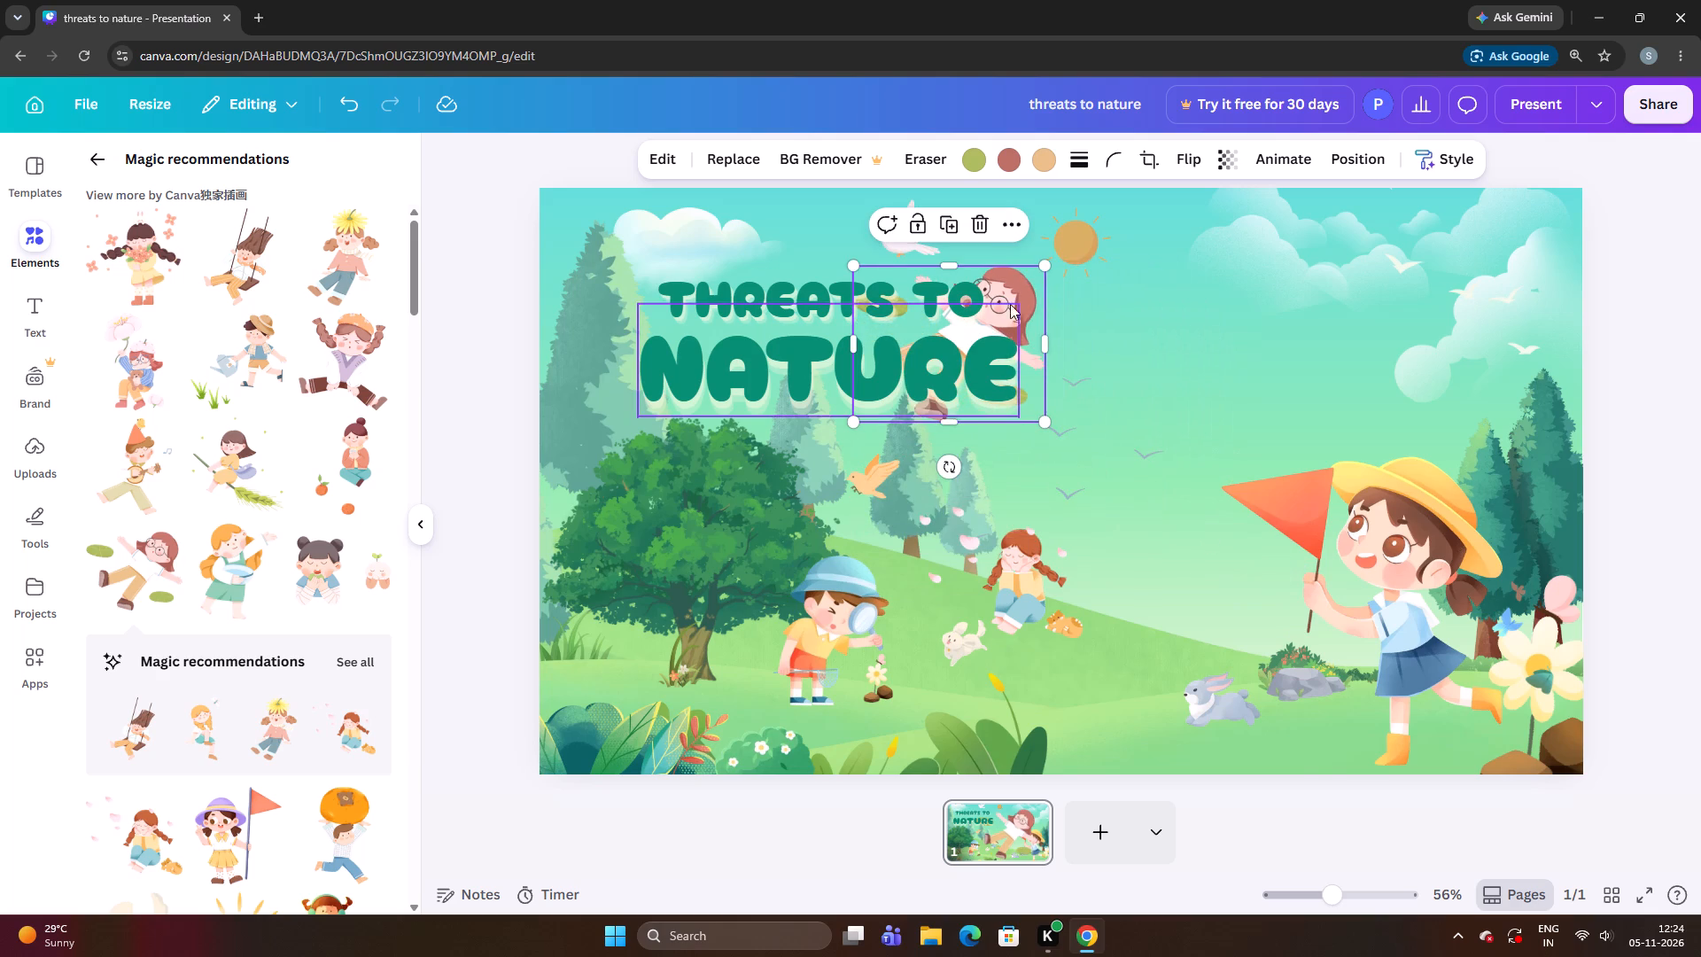
drag(1013, 281, 1203, 599)
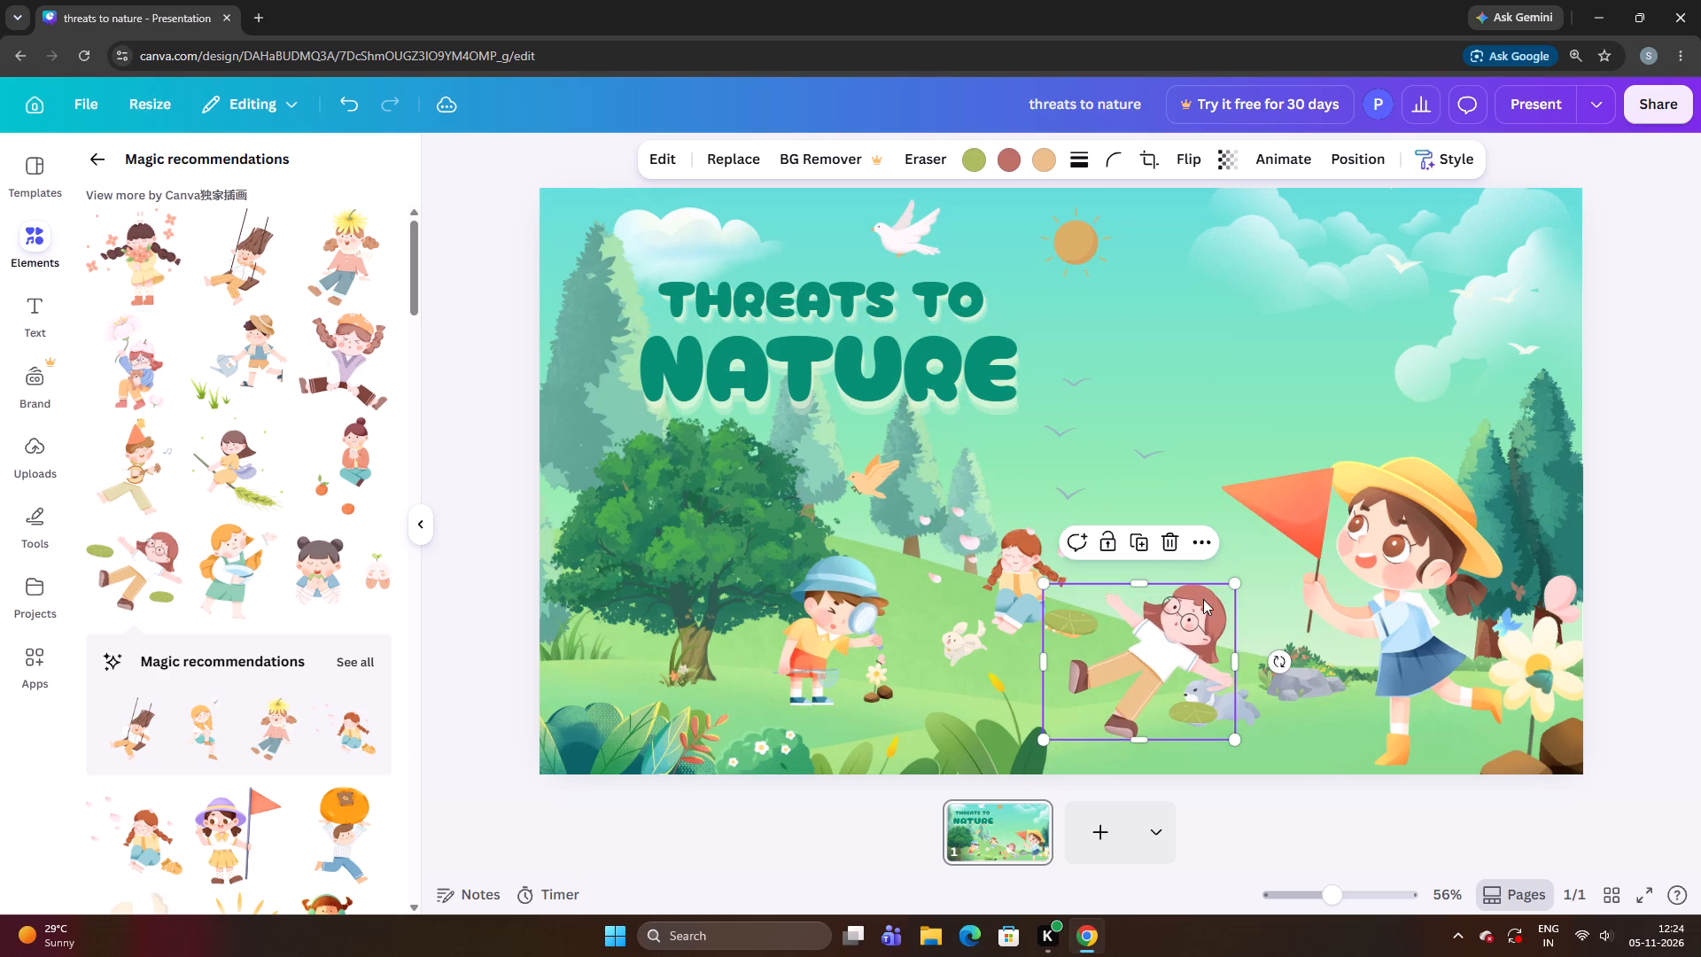
drag(1227, 744, 1169, 629)
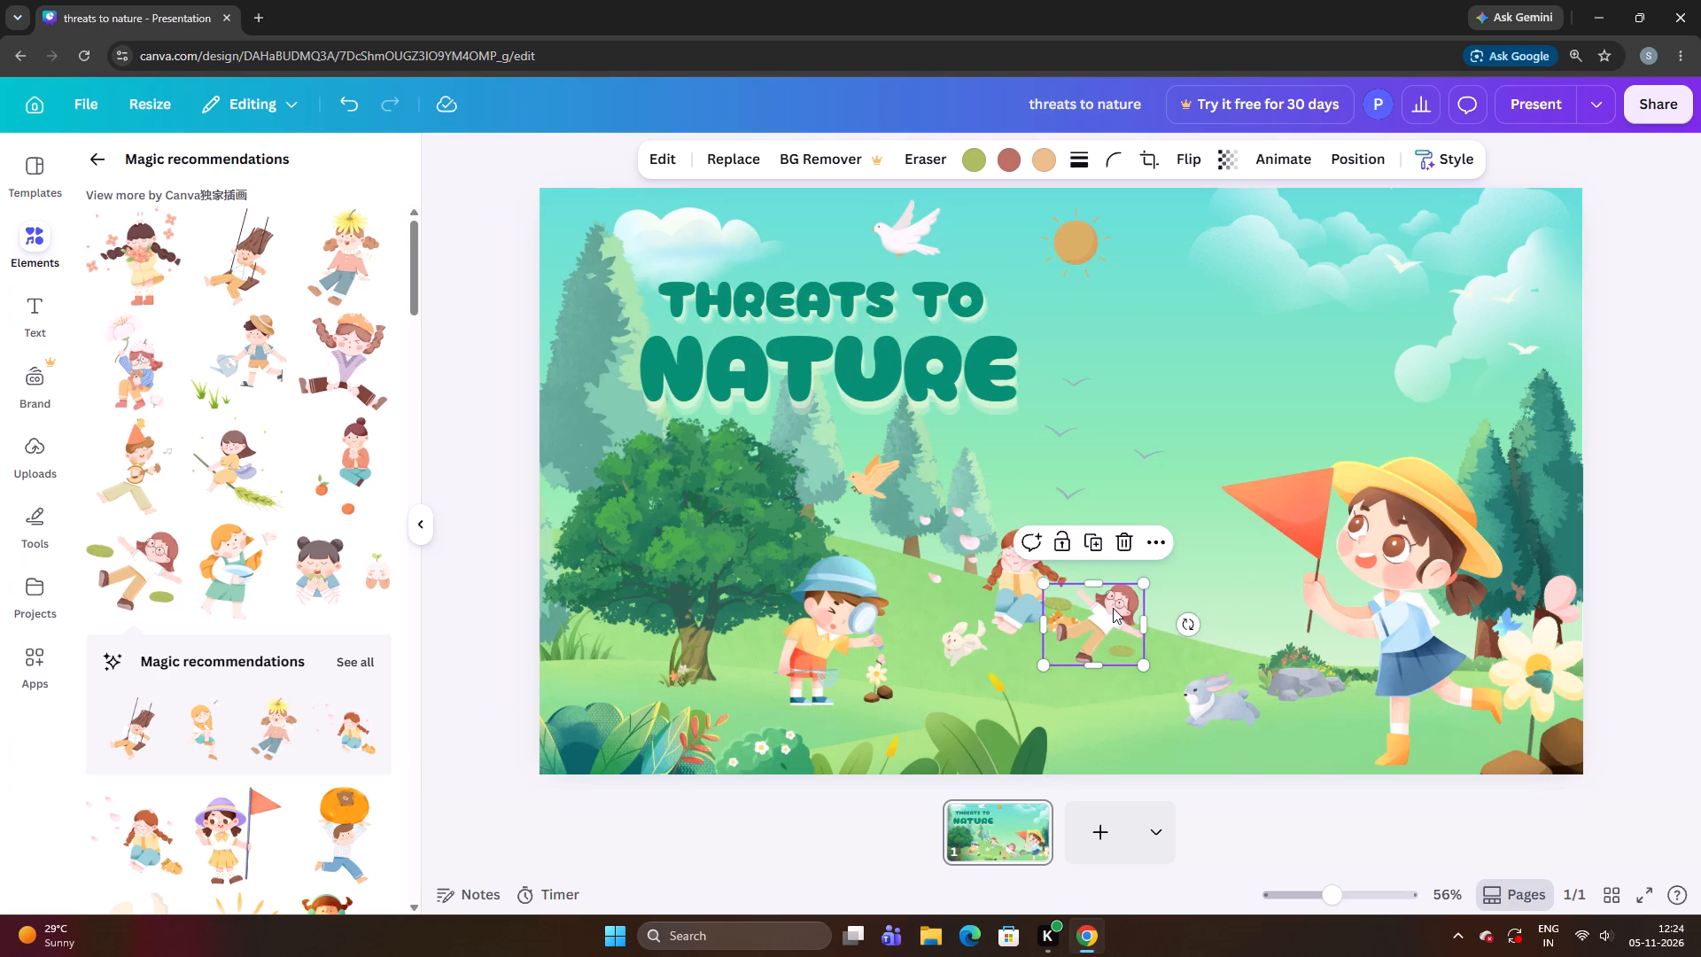
drag(1107, 608, 1145, 643)
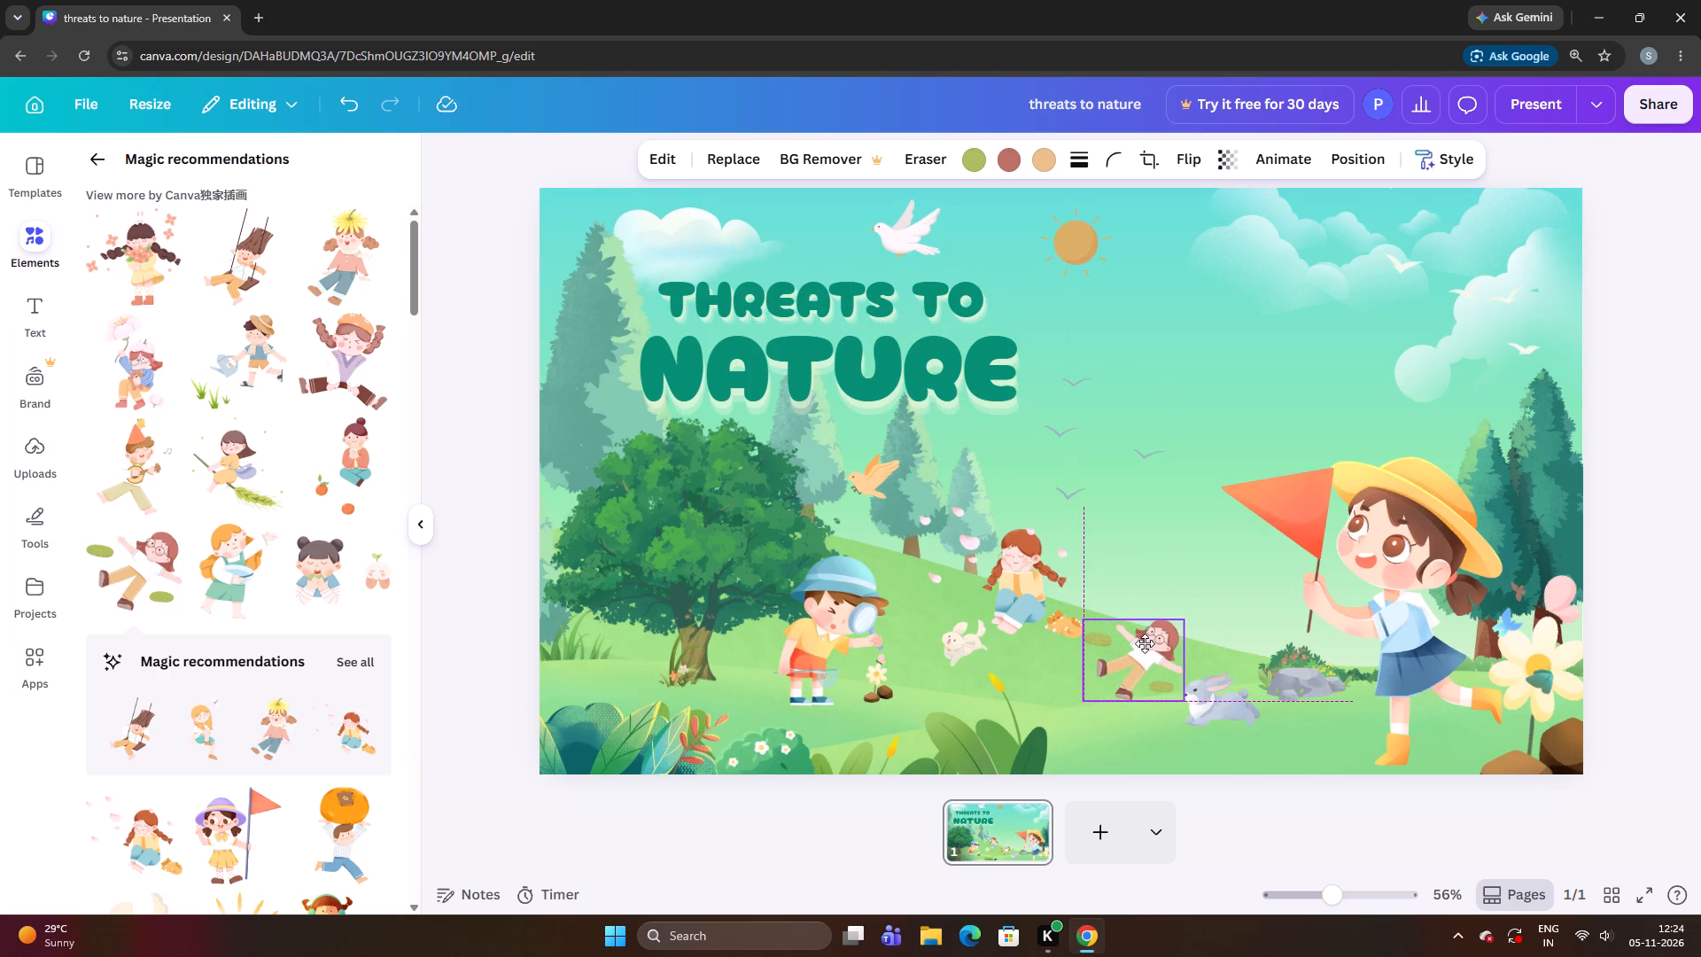
drag(1145, 643, 1127, 652)
drag(1127, 652, 1116, 651)
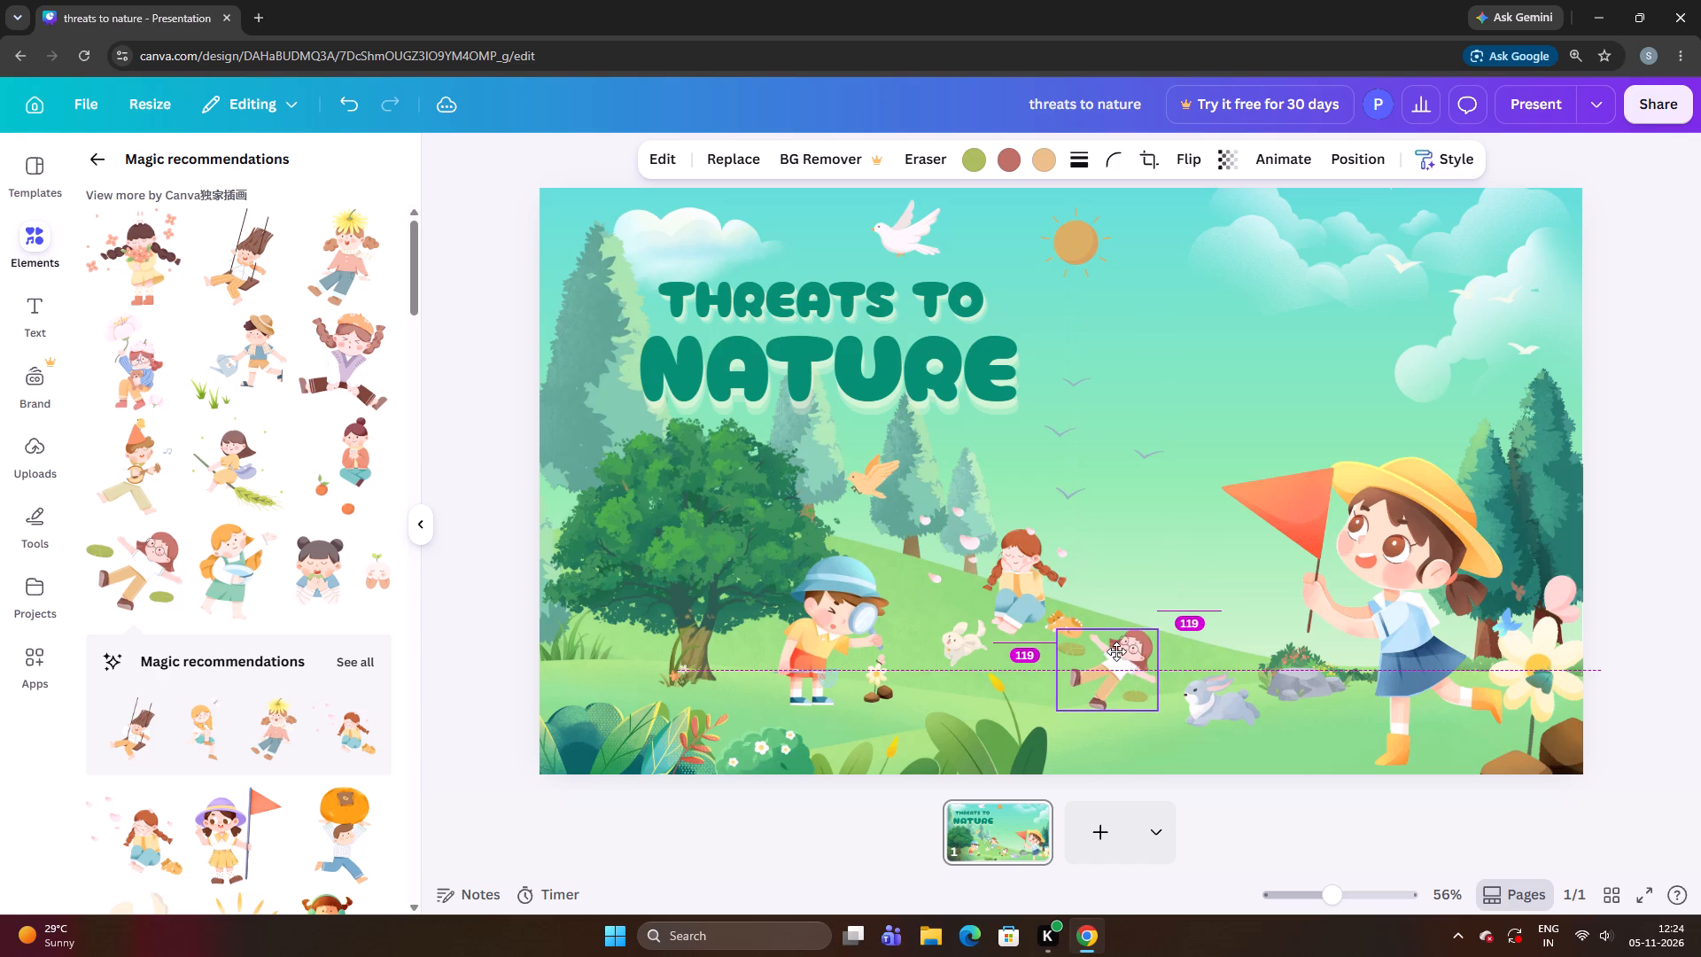
drag(1116, 651, 1116, 650)
Nudge the girl with glasses slightly up the slope and closer to the seated girl.
key(Up)
key(Up)
key(Up)
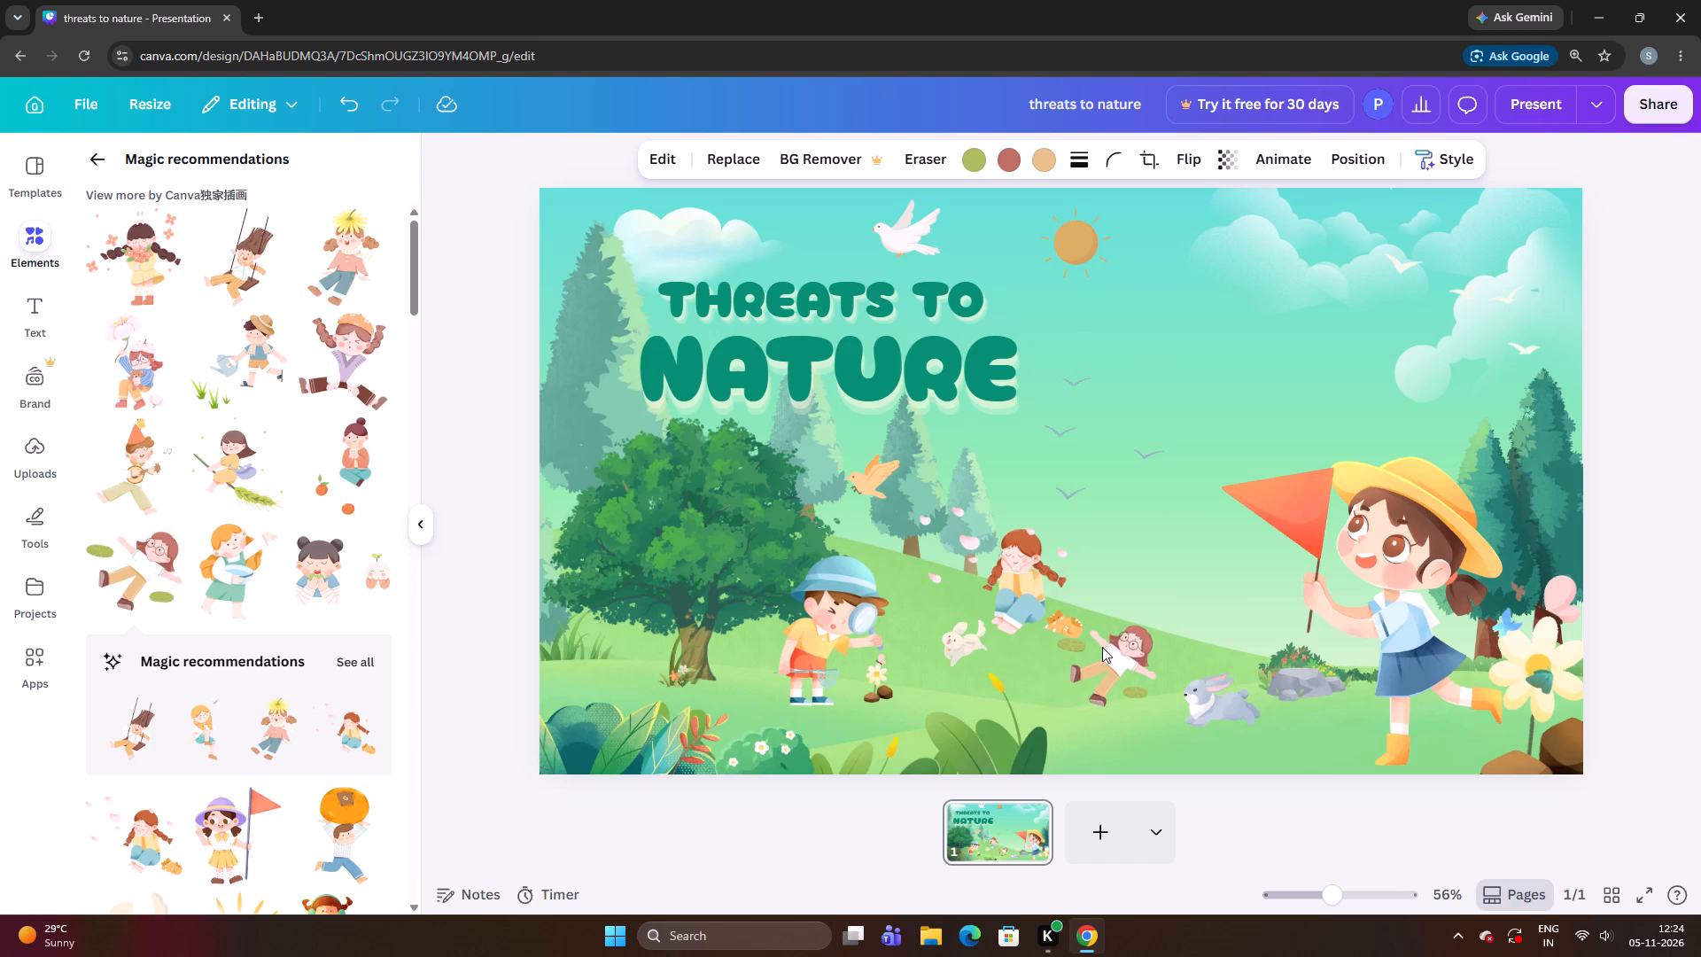
key(Up)
key(Up)
key(Left)
key(Left)
key(Left)
key(Left)
key(Left)
key(Left)
key(Left)
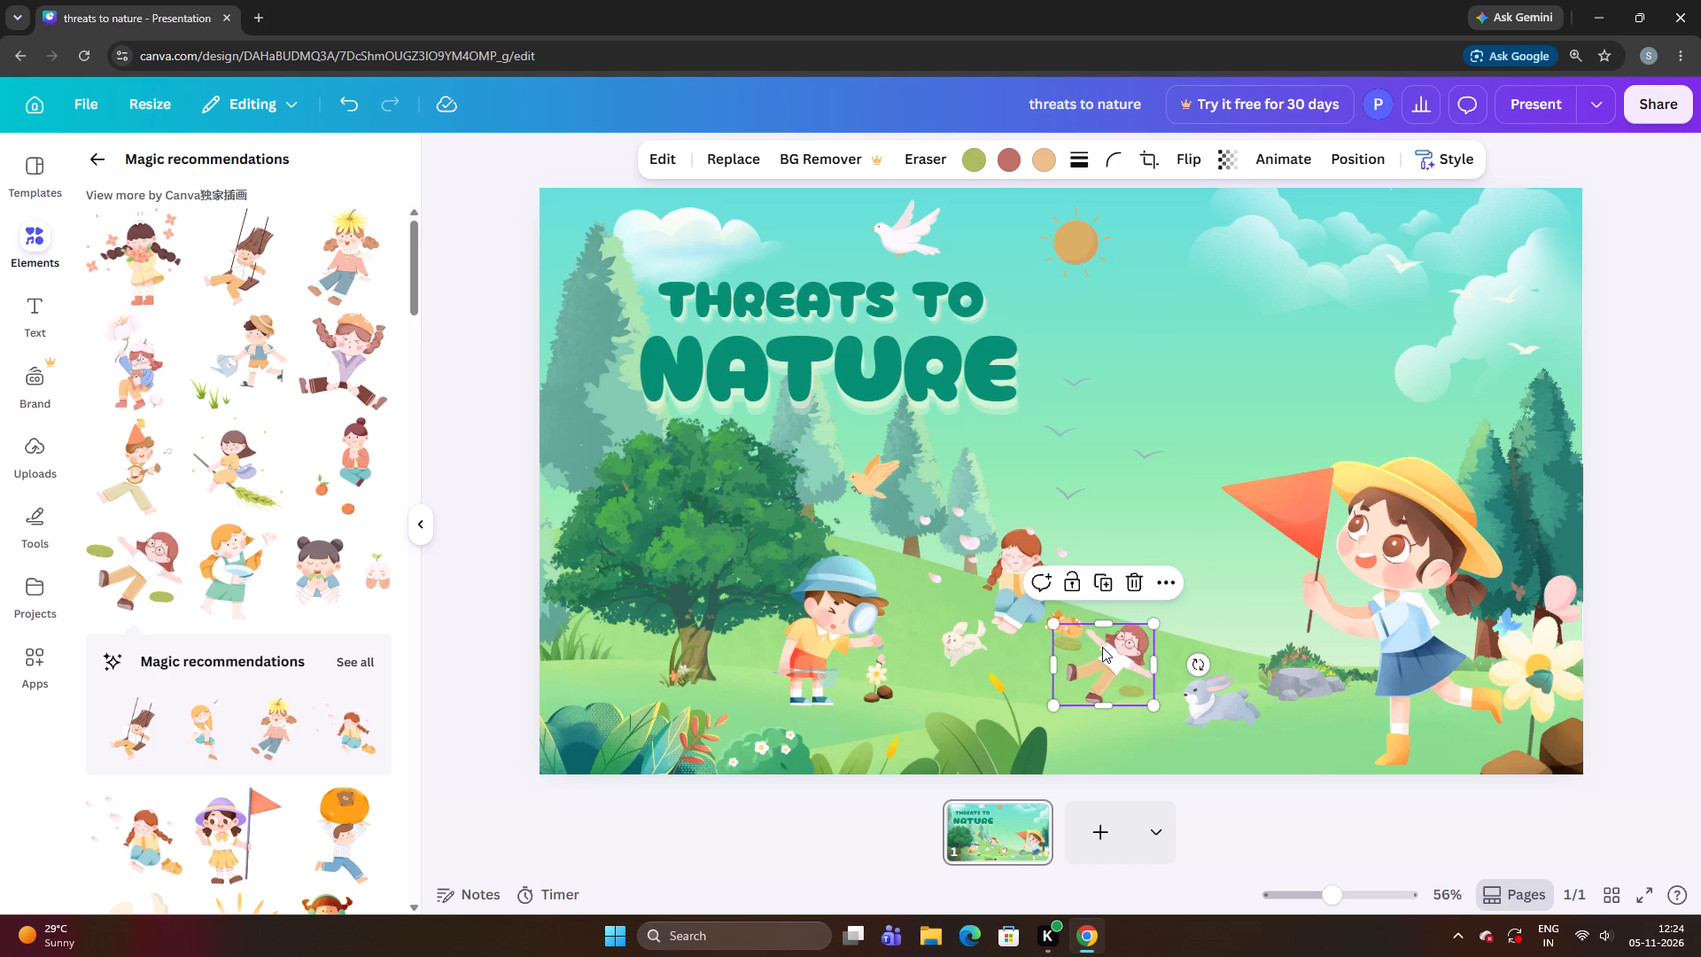
Shift the seated red-haired girl and the white rabbit slightly toward the boy with the magnifying glass.
click(1012, 566)
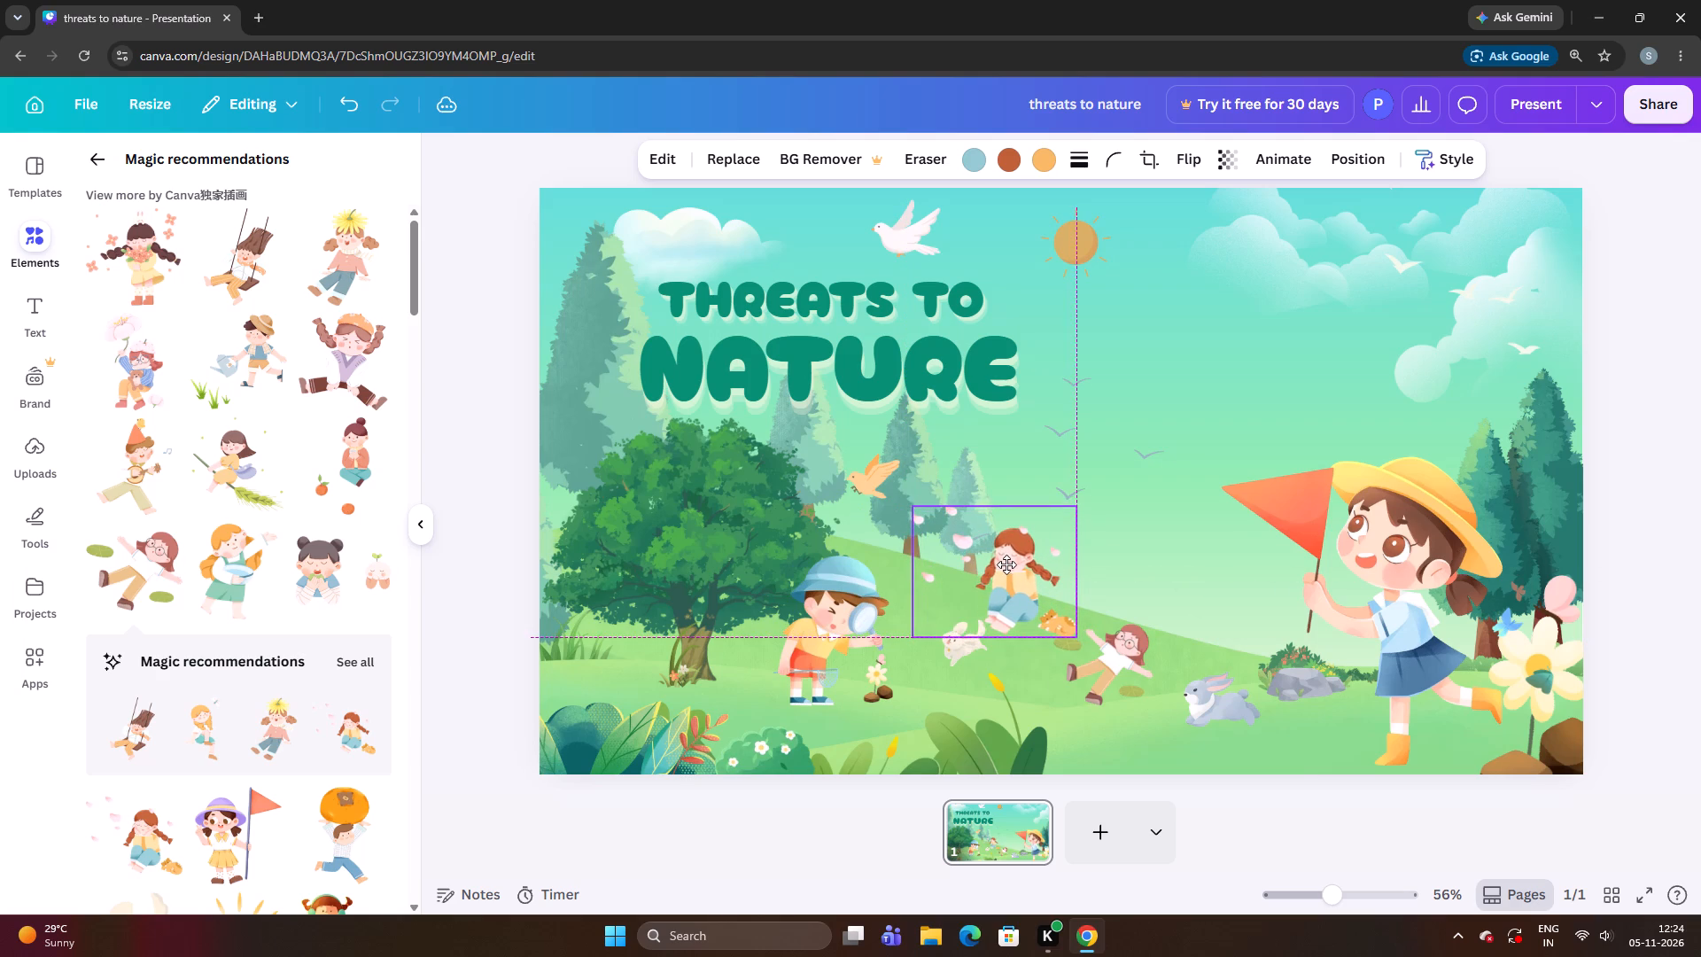
click(927, 704)
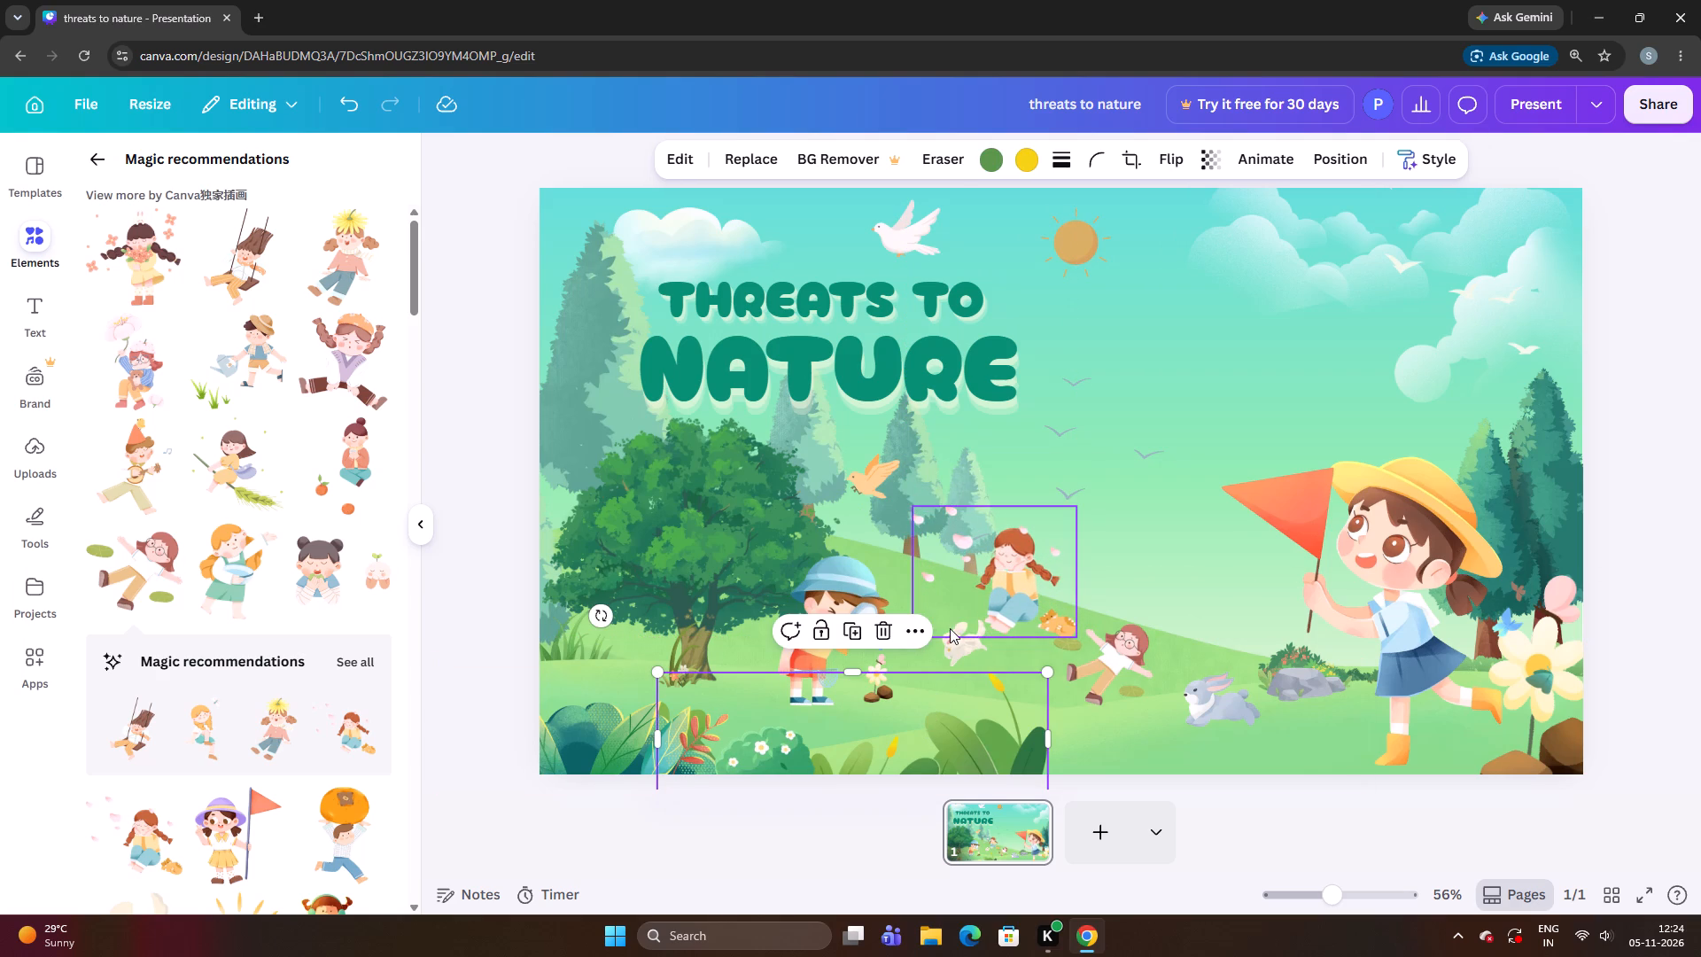
click(972, 650)
click(971, 650)
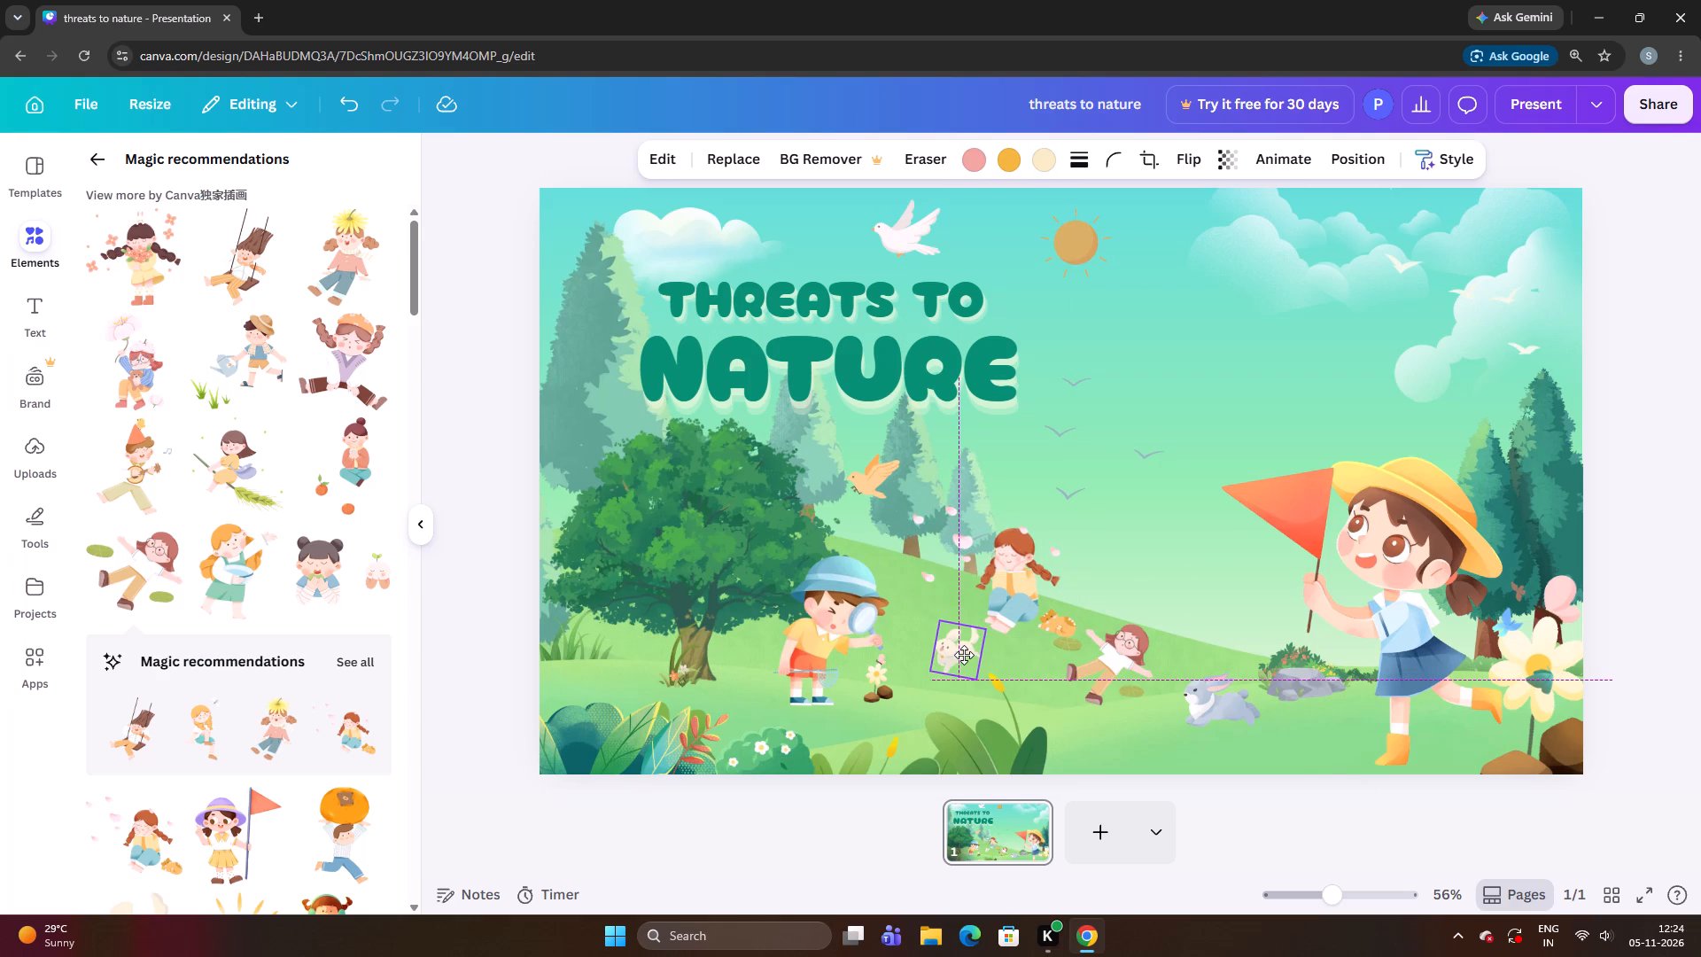
Nudge the girl with glasses away from the seated girl, slightly closer to the grey rabbit.
click(1097, 632)
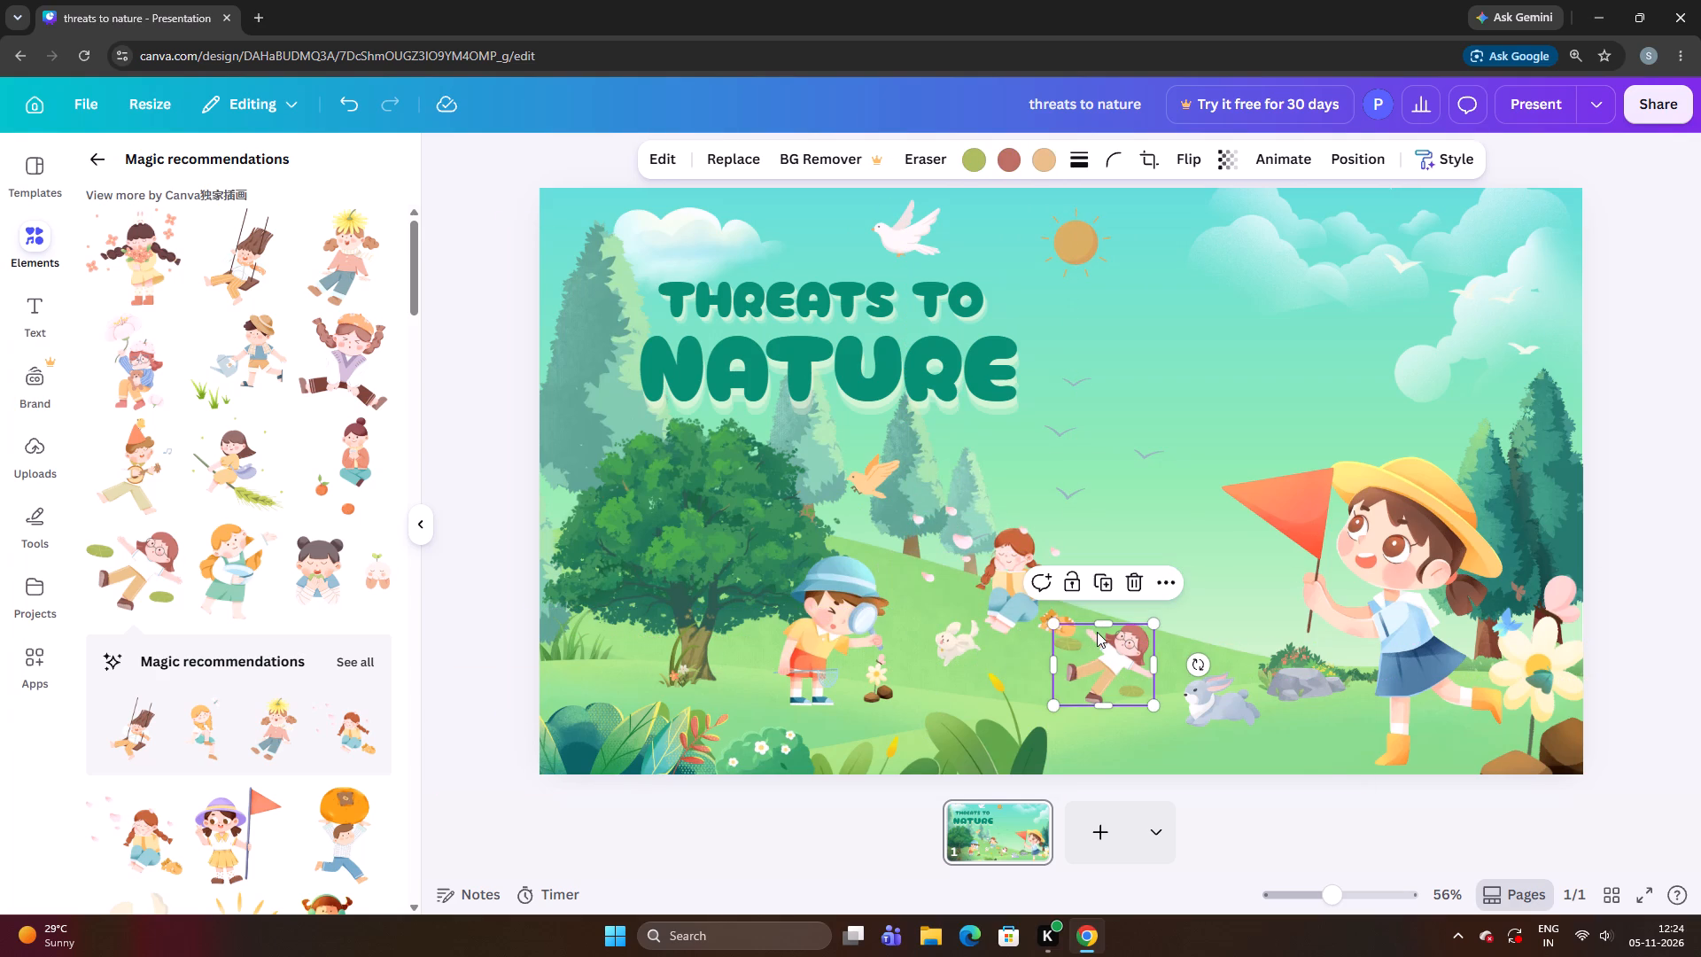
key(Right)
key(Right)
key(Right)
key(Right)
key(Right)
key(Right)
key(Right)
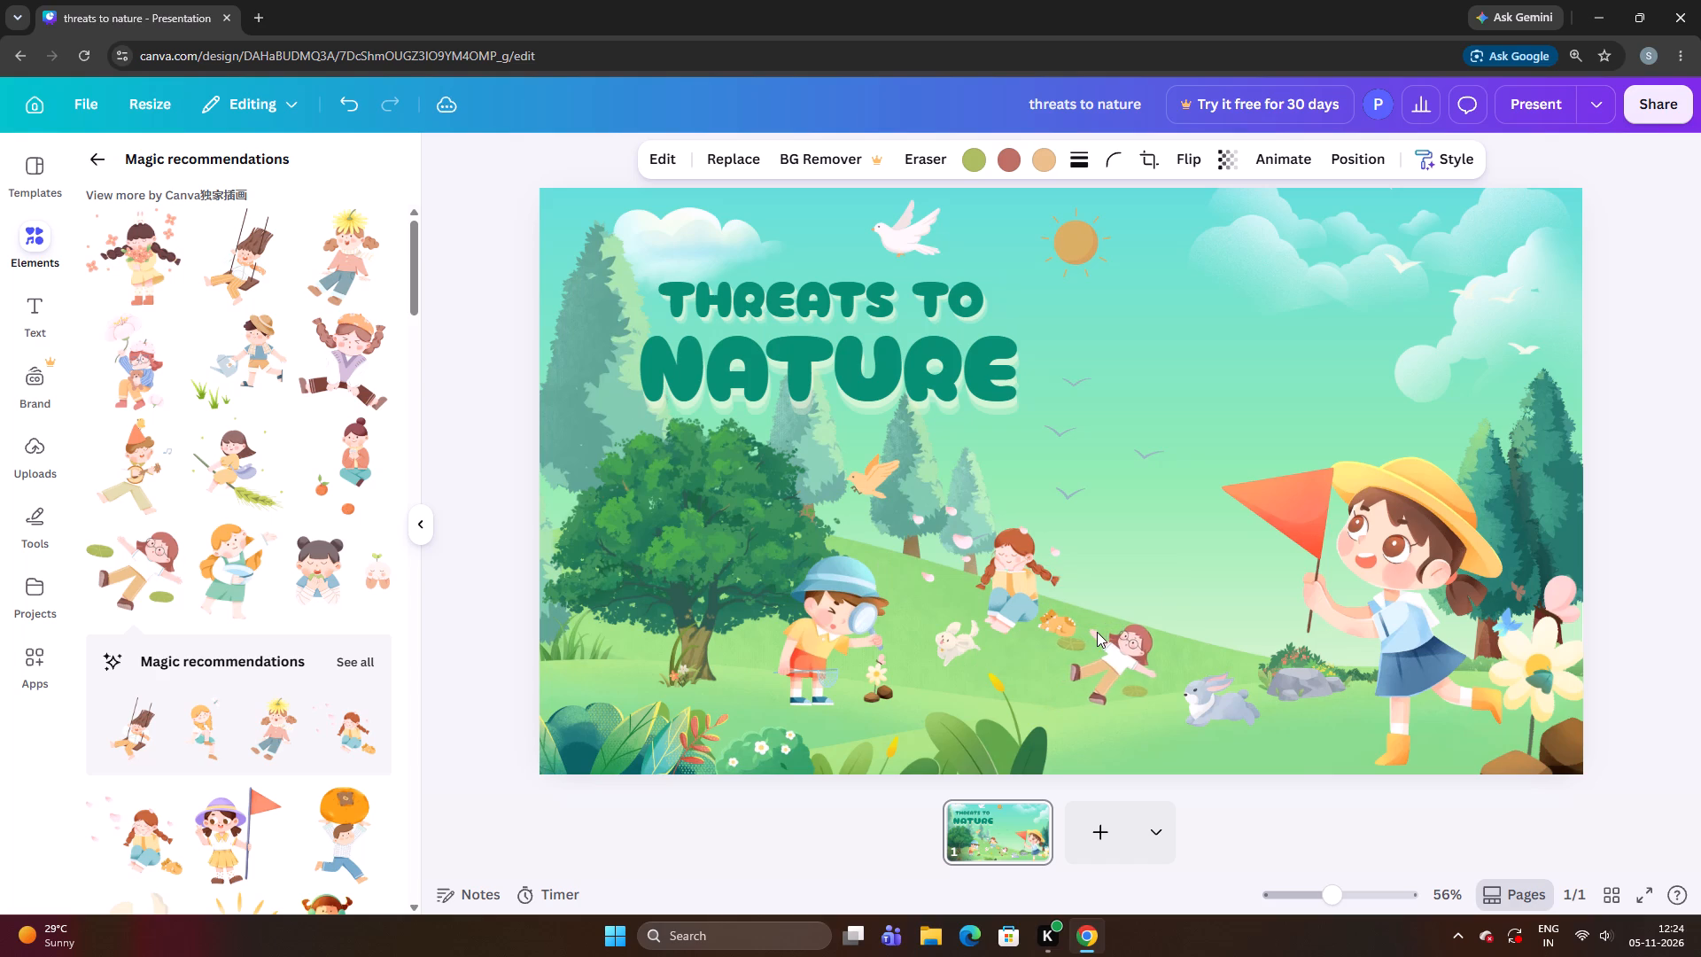
key(Up)
key(Up)
key(Up)
key(Right)
key(Right)
key(Right)
key(Right)
key(Right)
key(Right)
key(Right)
key(Down)
key(Down)
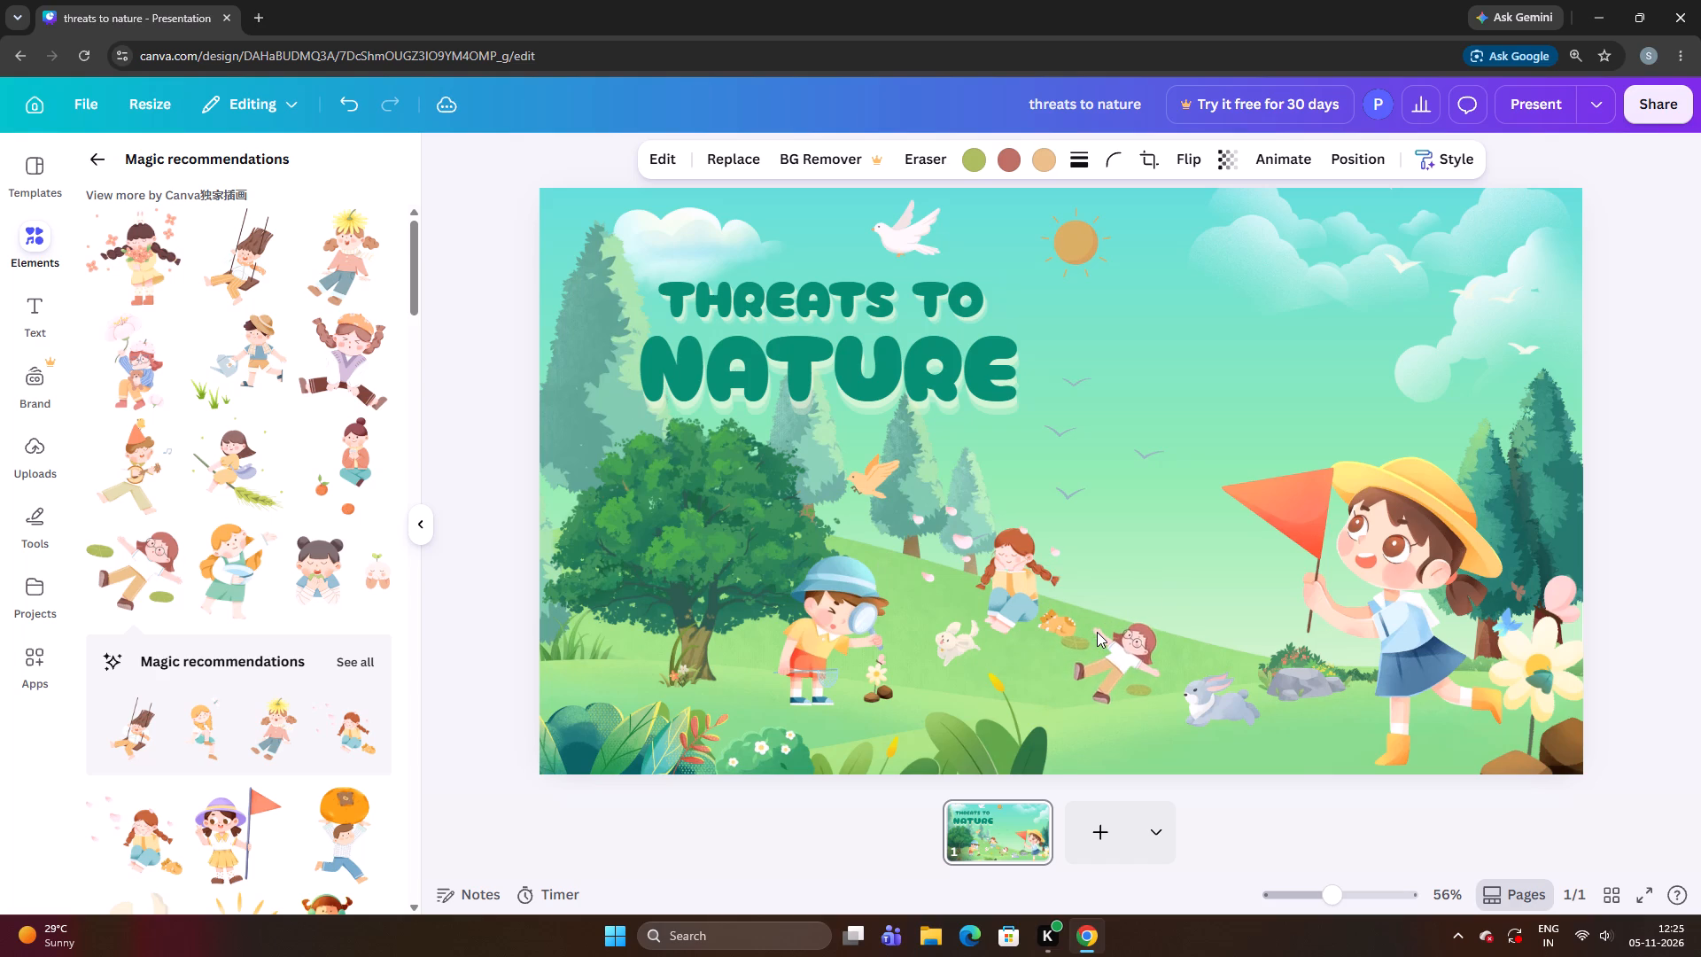
key(Right)
key(Right)
key(Right)
key(Right)
key(Right)
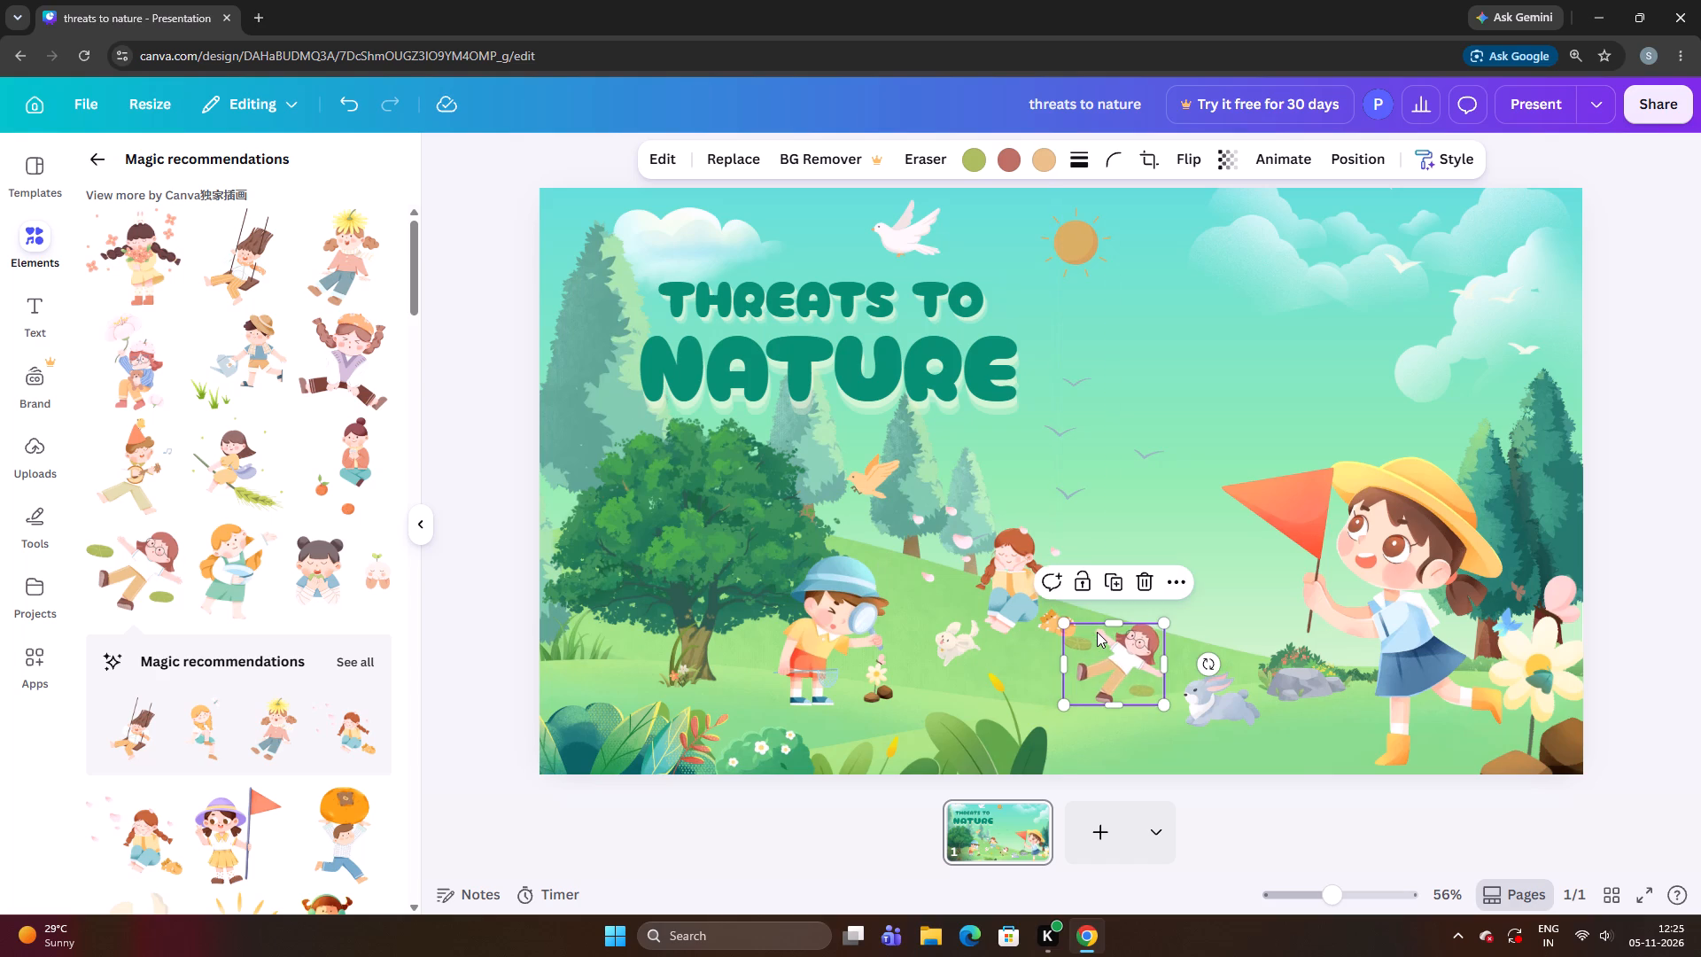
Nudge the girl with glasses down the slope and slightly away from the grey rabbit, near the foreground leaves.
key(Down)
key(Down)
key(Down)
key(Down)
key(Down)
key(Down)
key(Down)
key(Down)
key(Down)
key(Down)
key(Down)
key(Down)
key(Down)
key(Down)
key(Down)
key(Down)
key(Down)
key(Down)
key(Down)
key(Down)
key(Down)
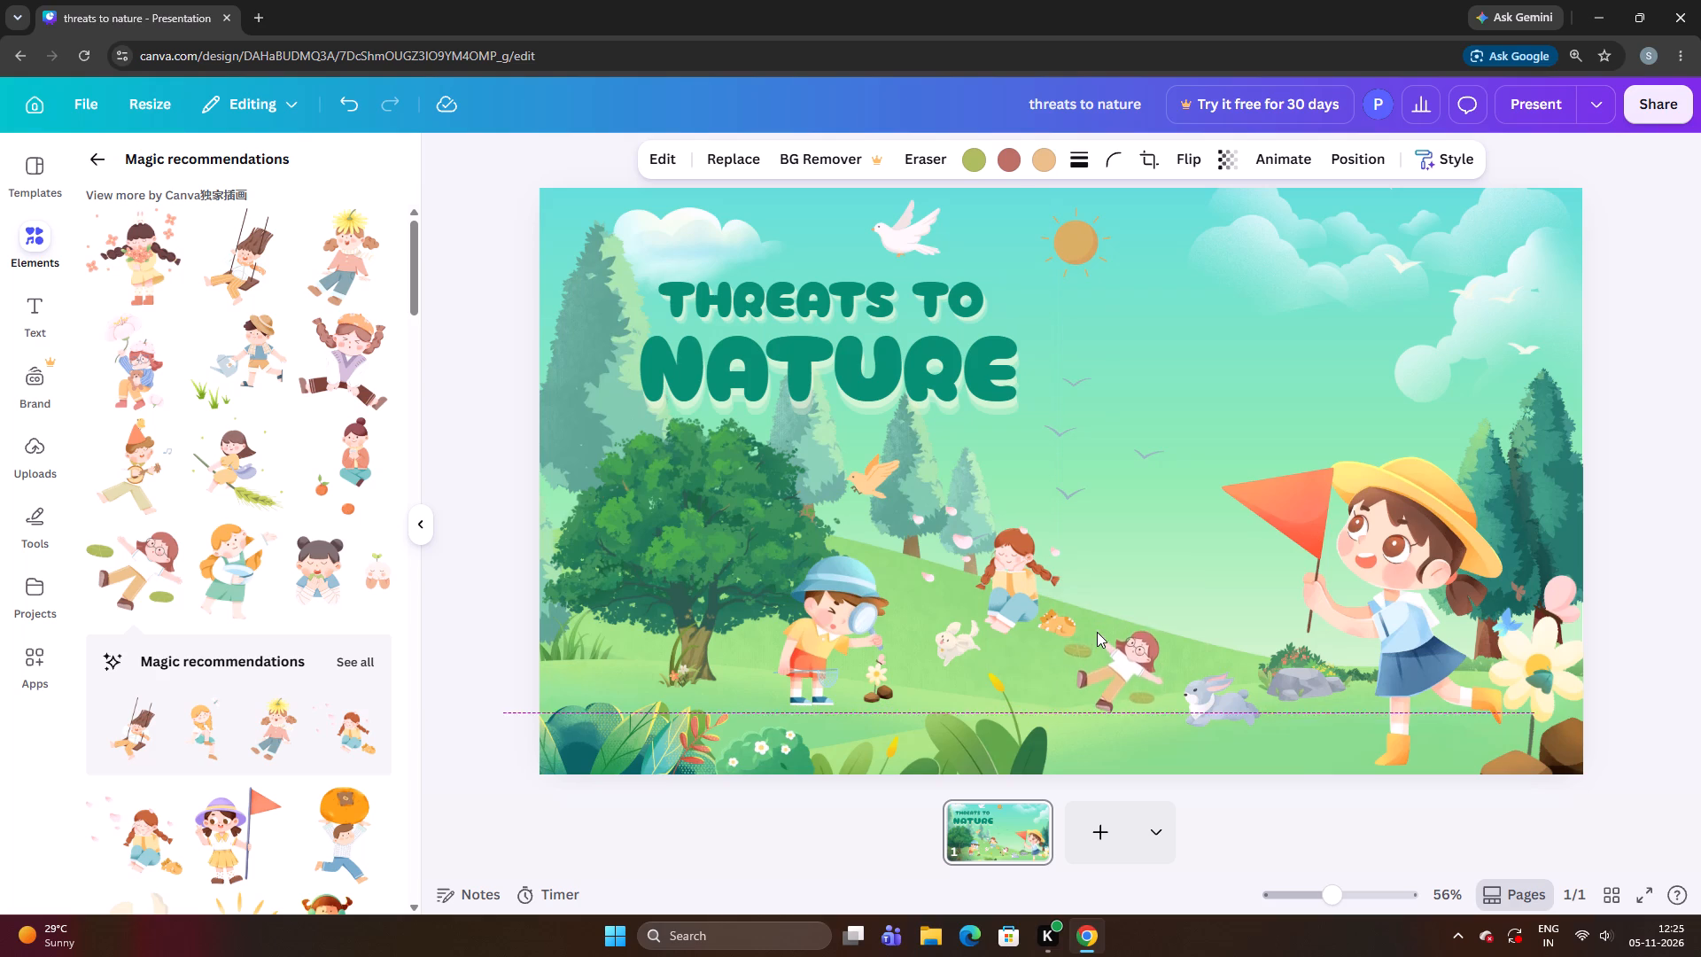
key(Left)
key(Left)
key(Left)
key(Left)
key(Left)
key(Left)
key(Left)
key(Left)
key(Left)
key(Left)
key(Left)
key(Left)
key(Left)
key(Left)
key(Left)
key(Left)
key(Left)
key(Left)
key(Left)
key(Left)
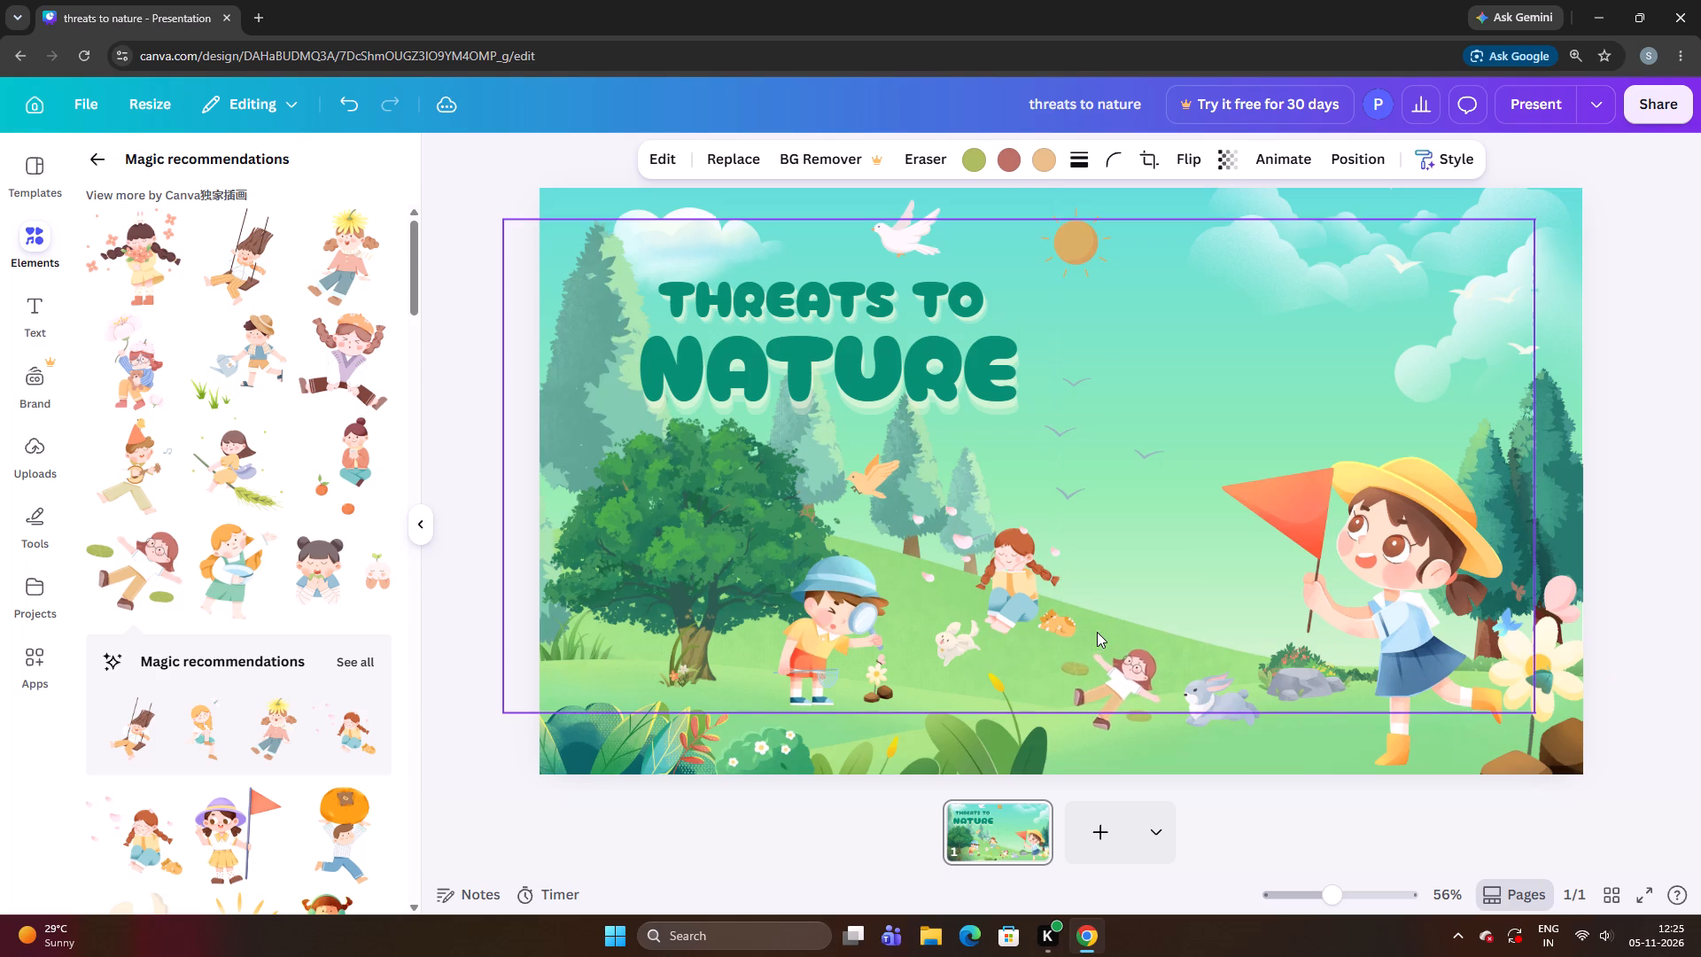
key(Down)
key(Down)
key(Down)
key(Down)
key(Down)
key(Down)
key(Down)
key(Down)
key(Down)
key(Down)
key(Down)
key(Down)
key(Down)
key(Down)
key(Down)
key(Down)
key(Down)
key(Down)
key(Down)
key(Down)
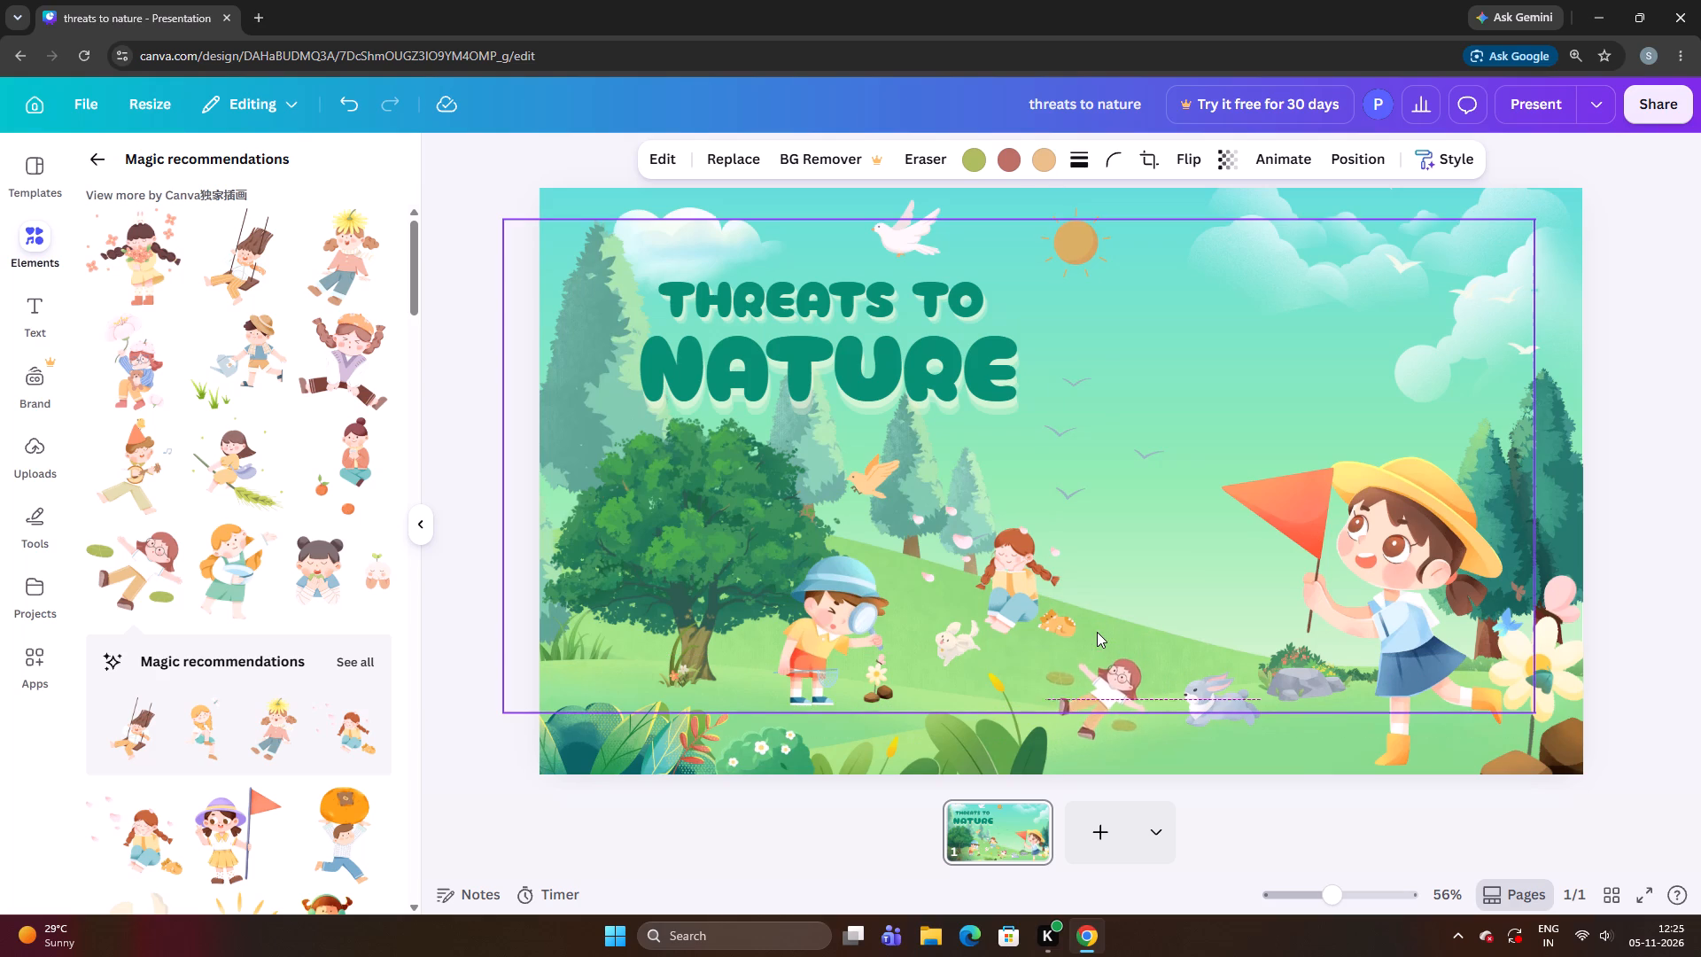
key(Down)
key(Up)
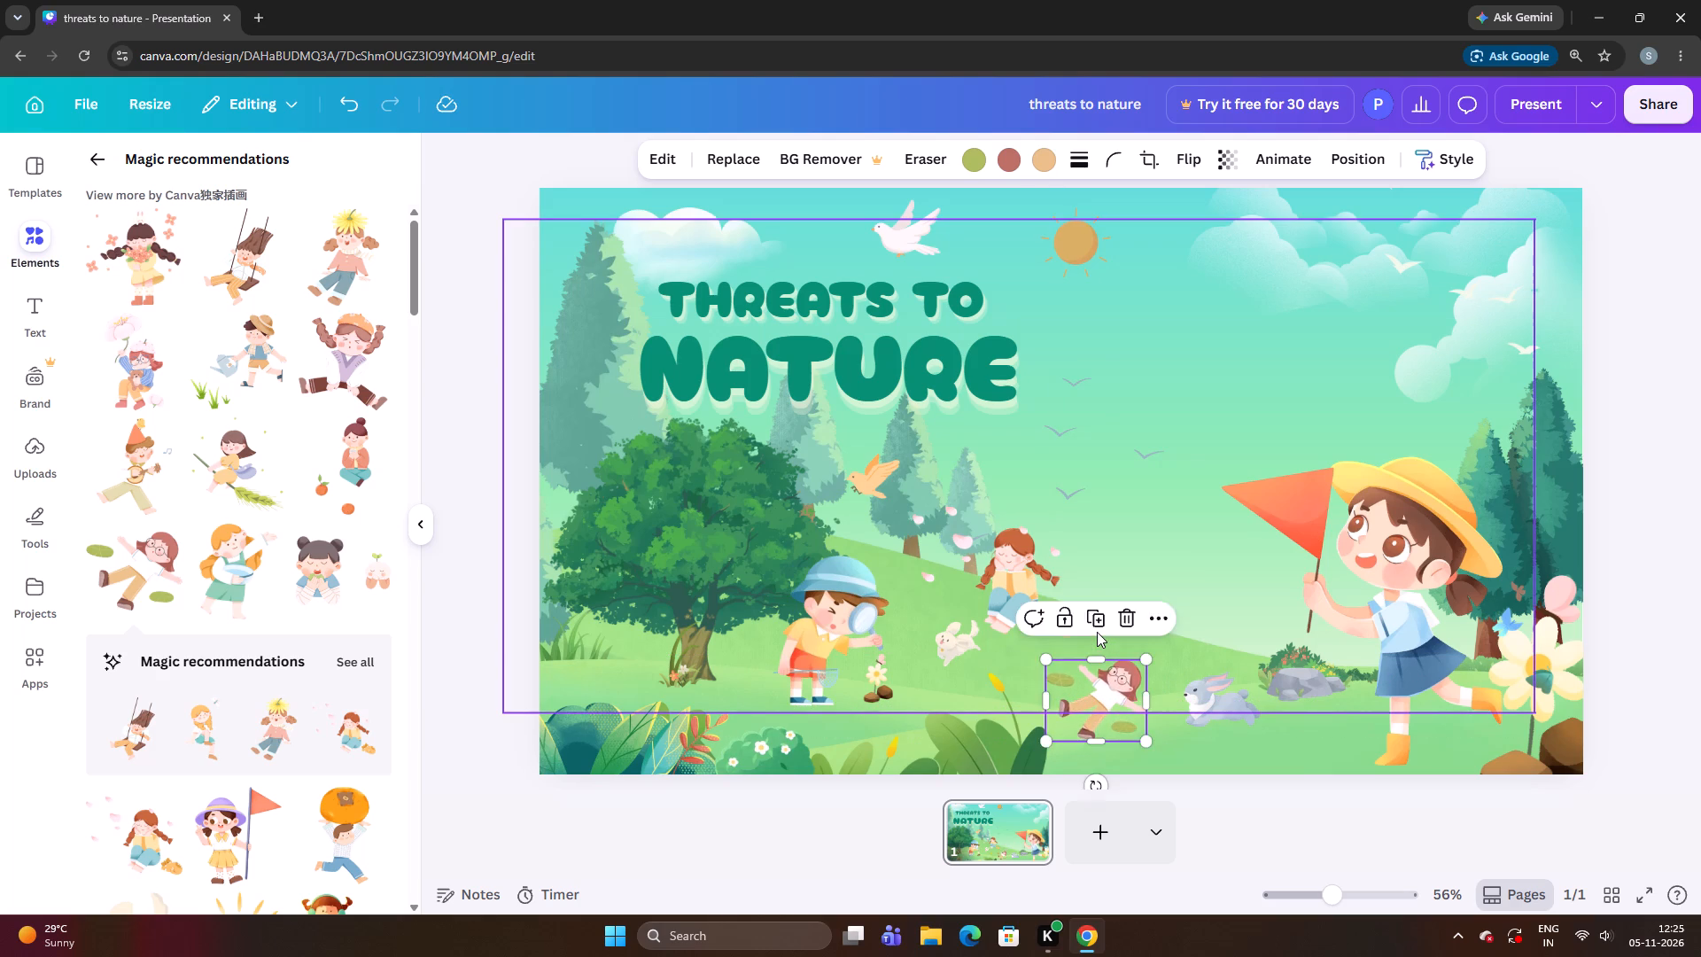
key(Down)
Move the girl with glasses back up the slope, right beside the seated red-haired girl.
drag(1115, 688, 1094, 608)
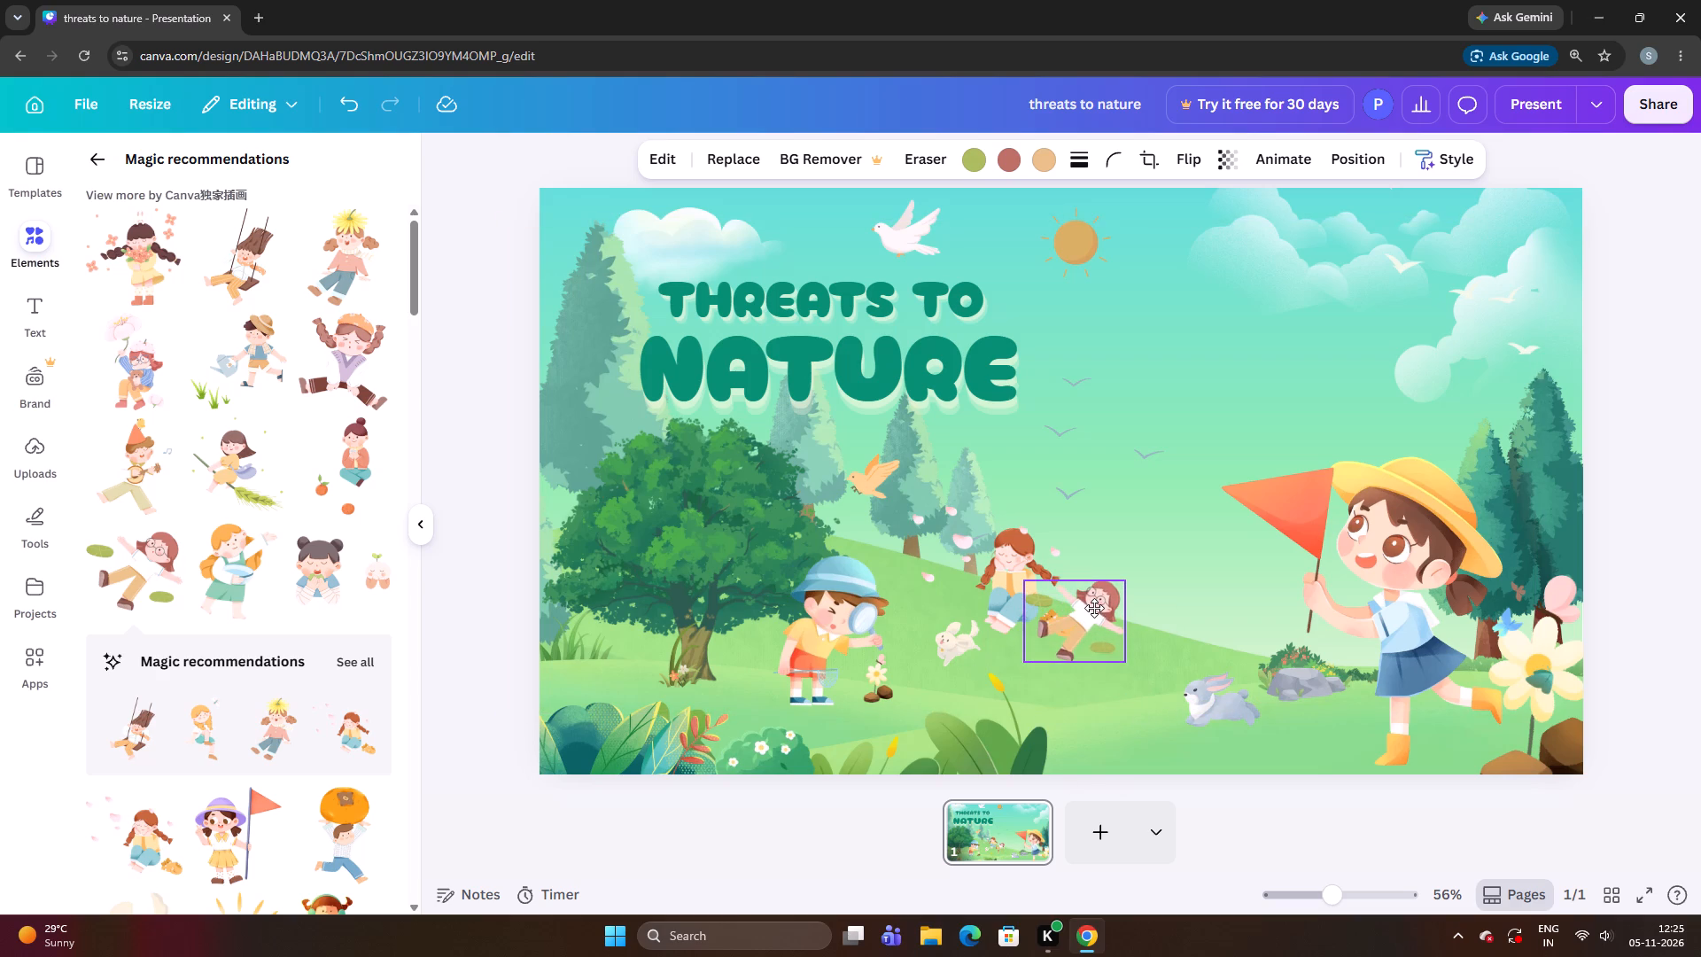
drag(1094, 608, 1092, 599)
Add the girl in the purple hat holding a flag from the recommendations and set her aside over the large tree.
scroll(182, 661, down, 3)
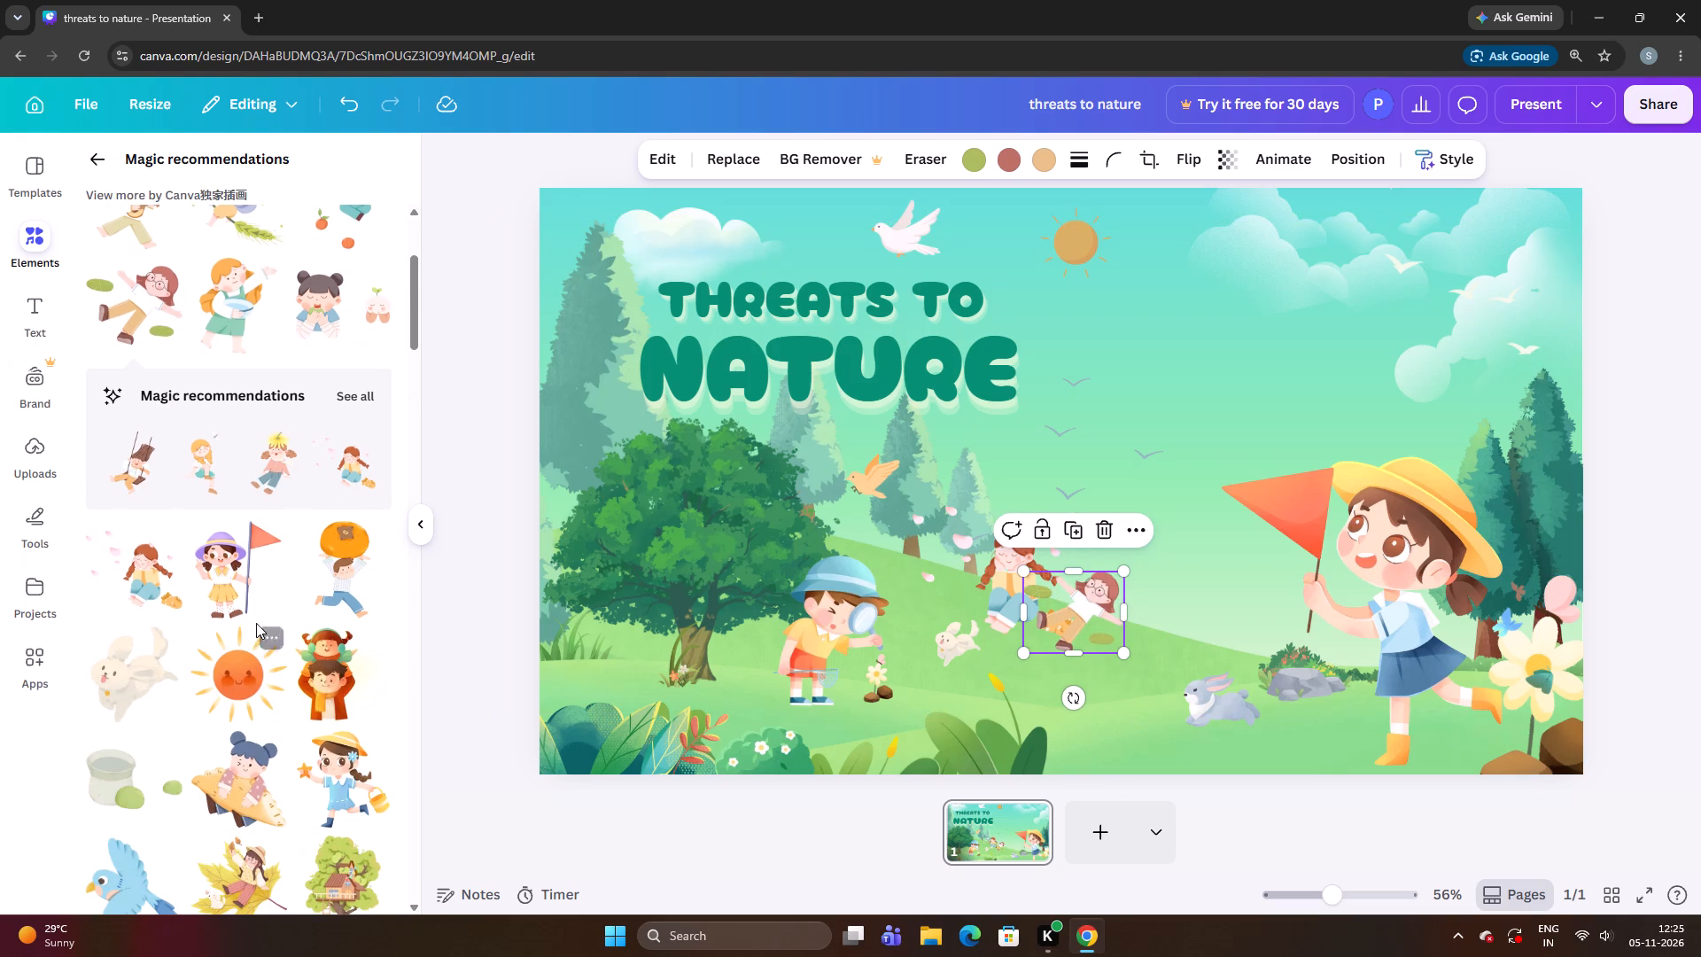
click(206, 574)
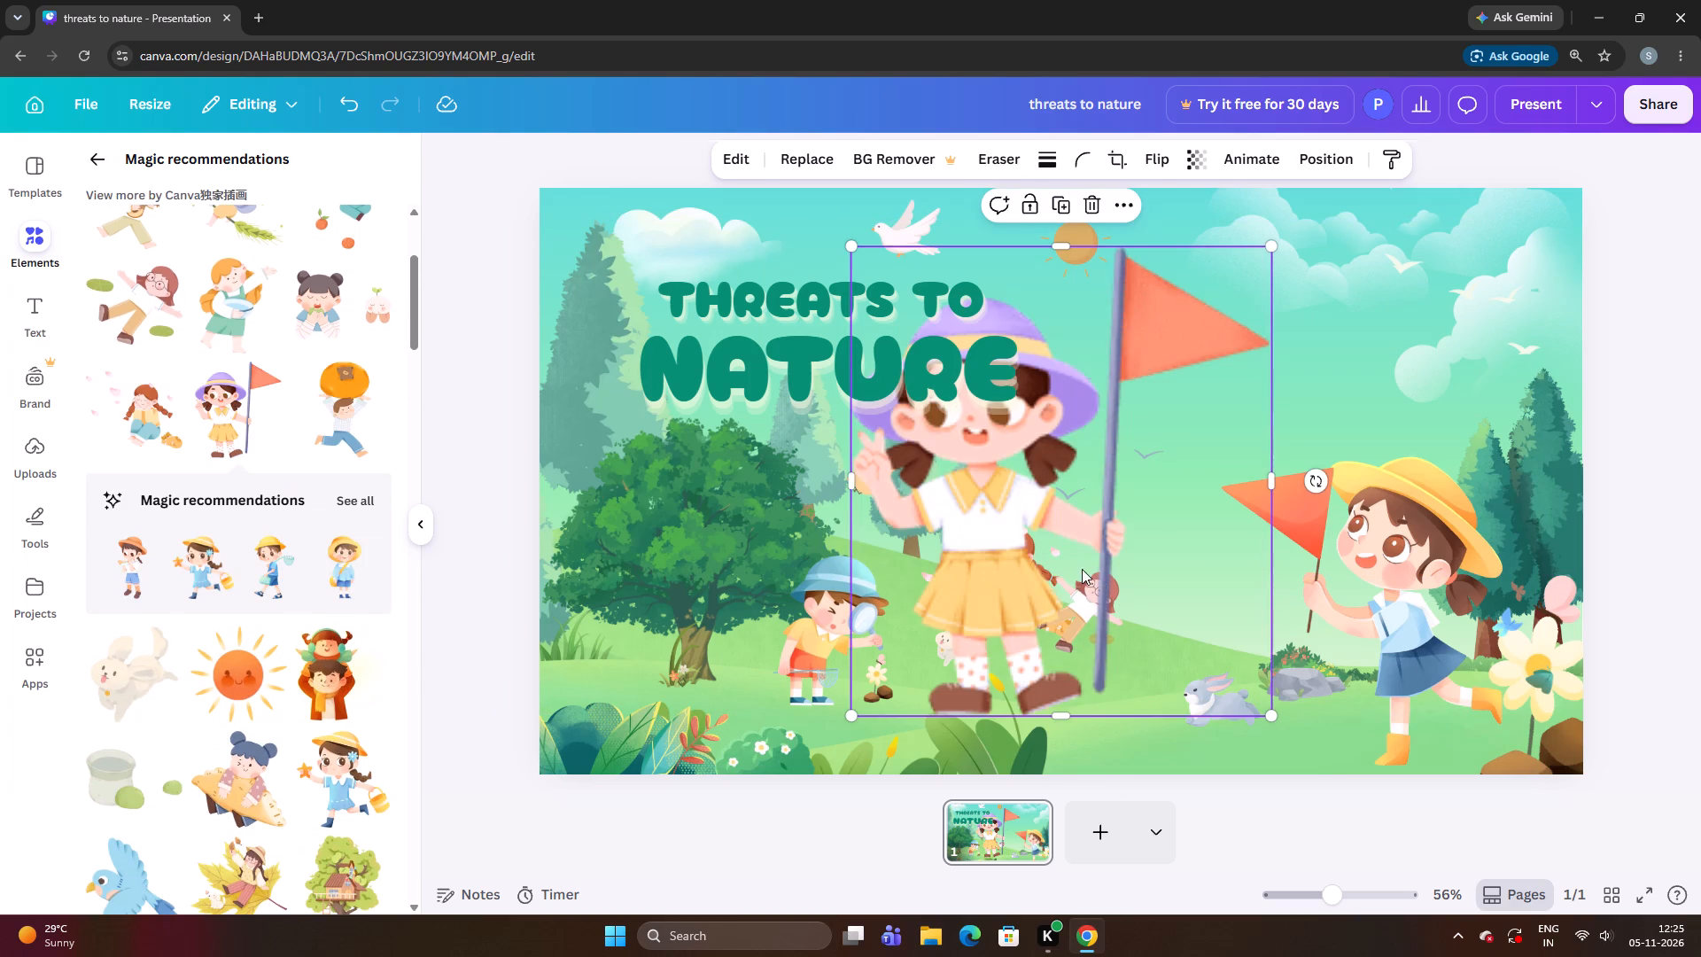
drag(1082, 569, 763, 626)
Delete the girl with glasses from beside the seated red-haired girl.
click(1064, 620)
drag(1064, 620, 1092, 623)
click(1125, 542)
Shrink the purple-hatted flag girl to about the seated girl's scale and place her on the slope above the grey rabbit.
drag(659, 650, 944, 617)
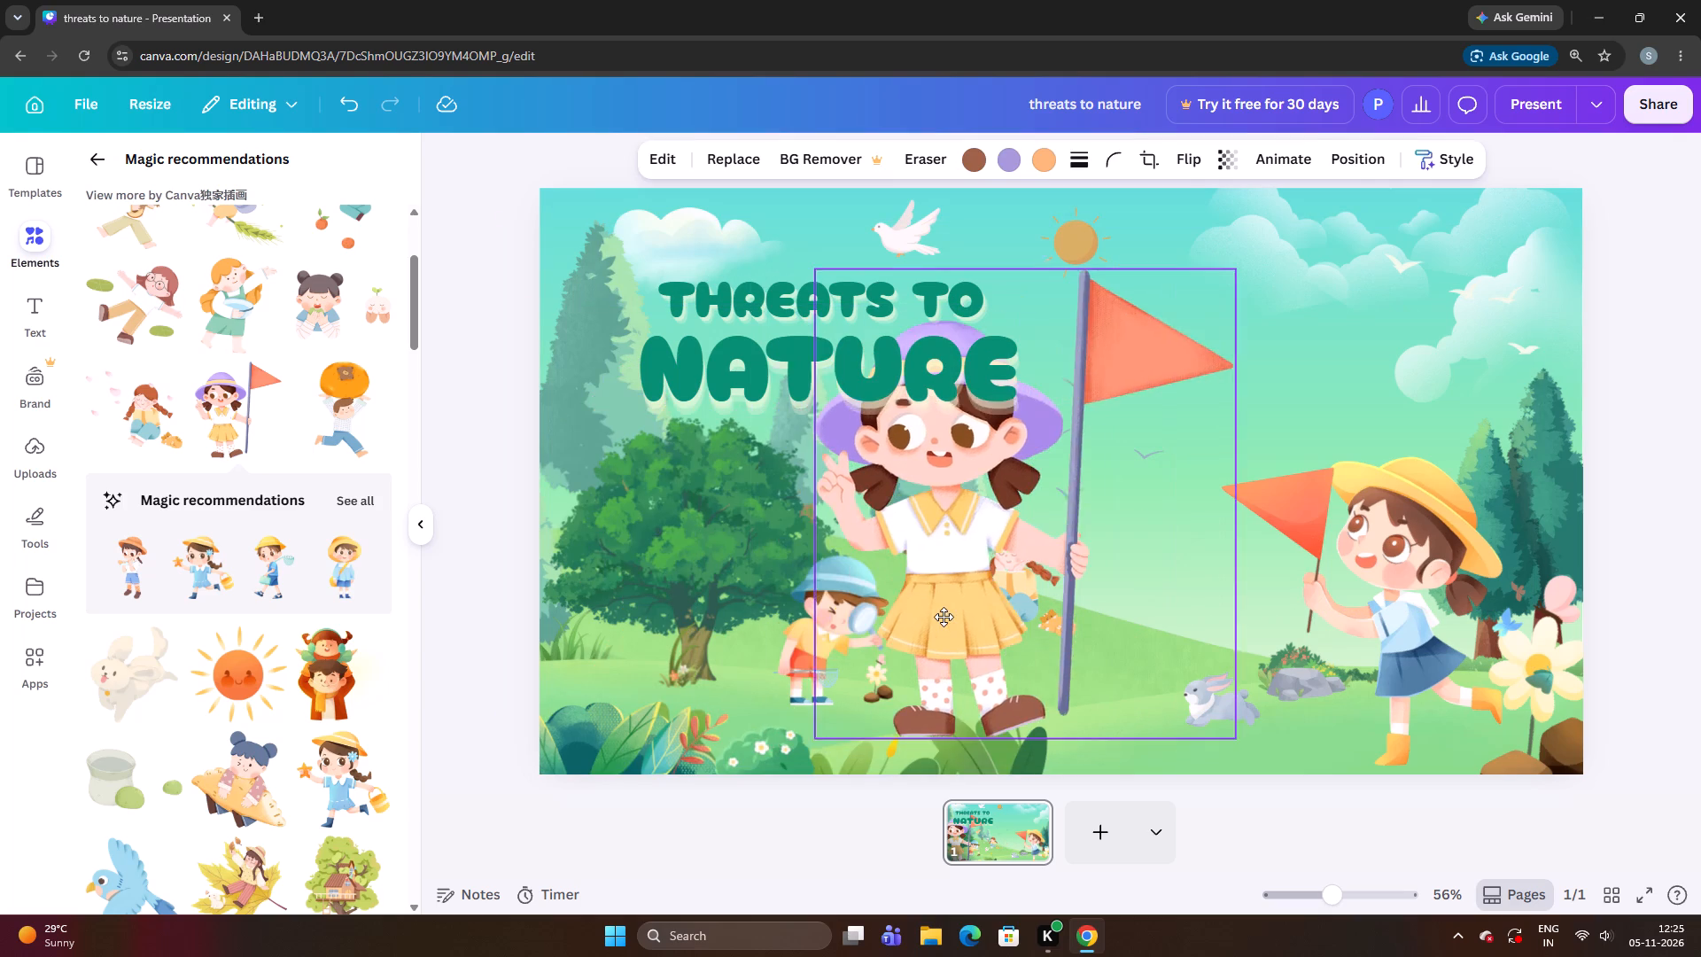
drag(944, 617, 1075, 607)
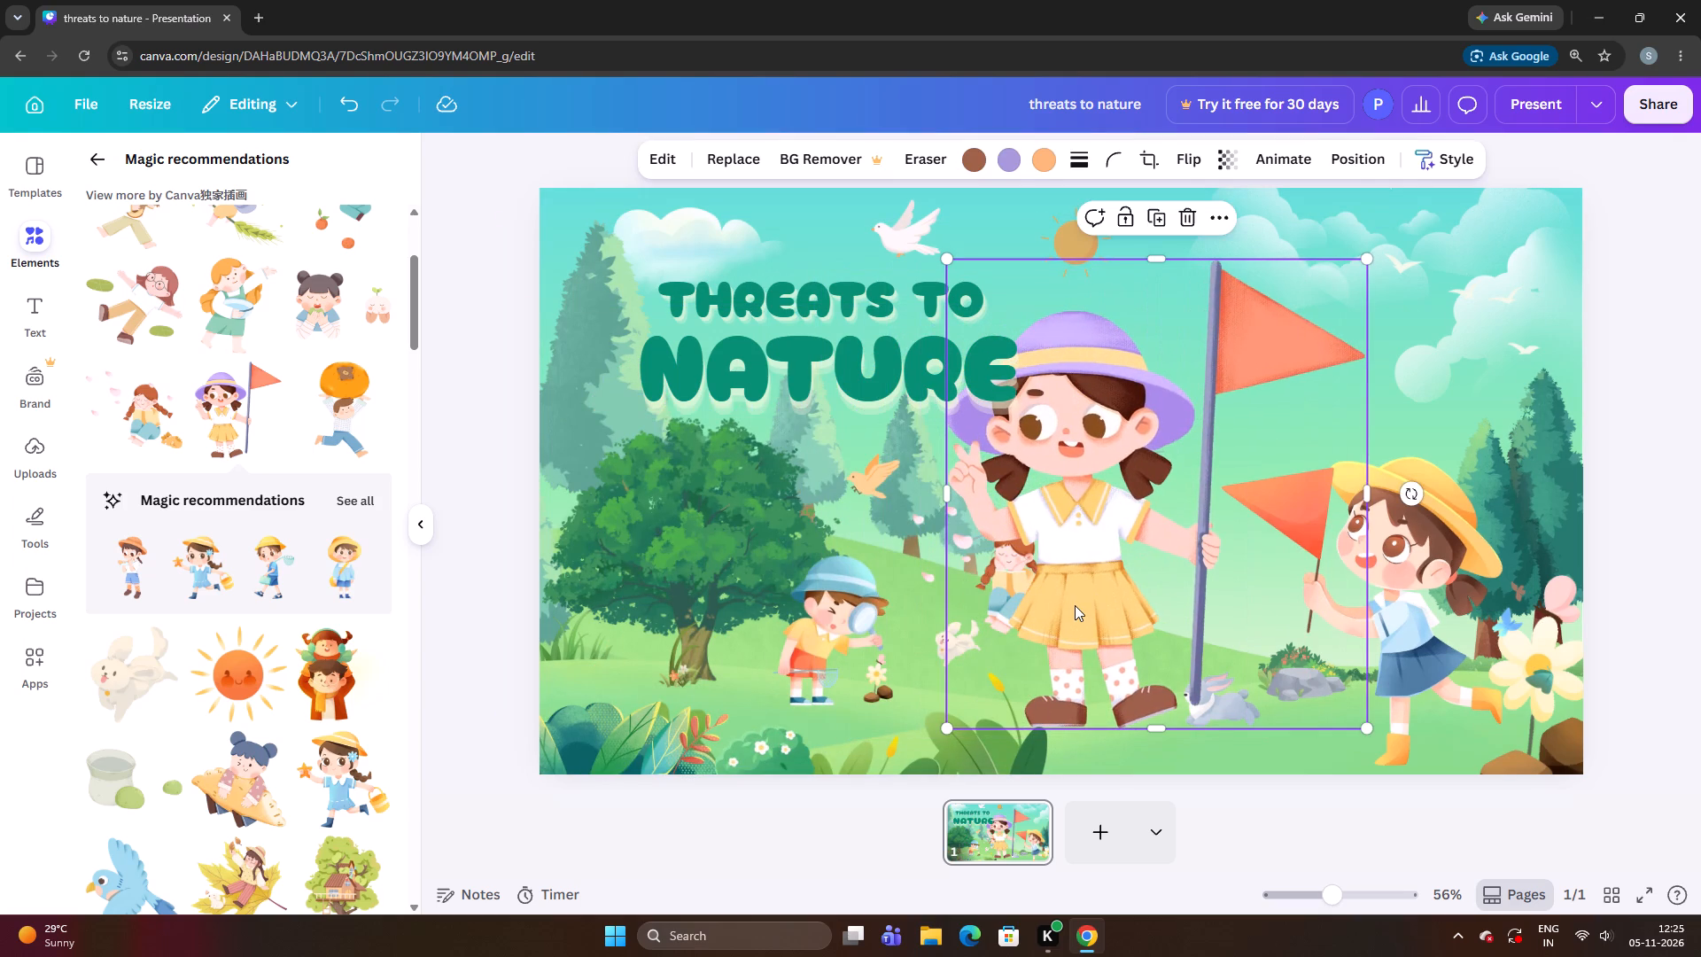
drag(1075, 605, 1101, 588)
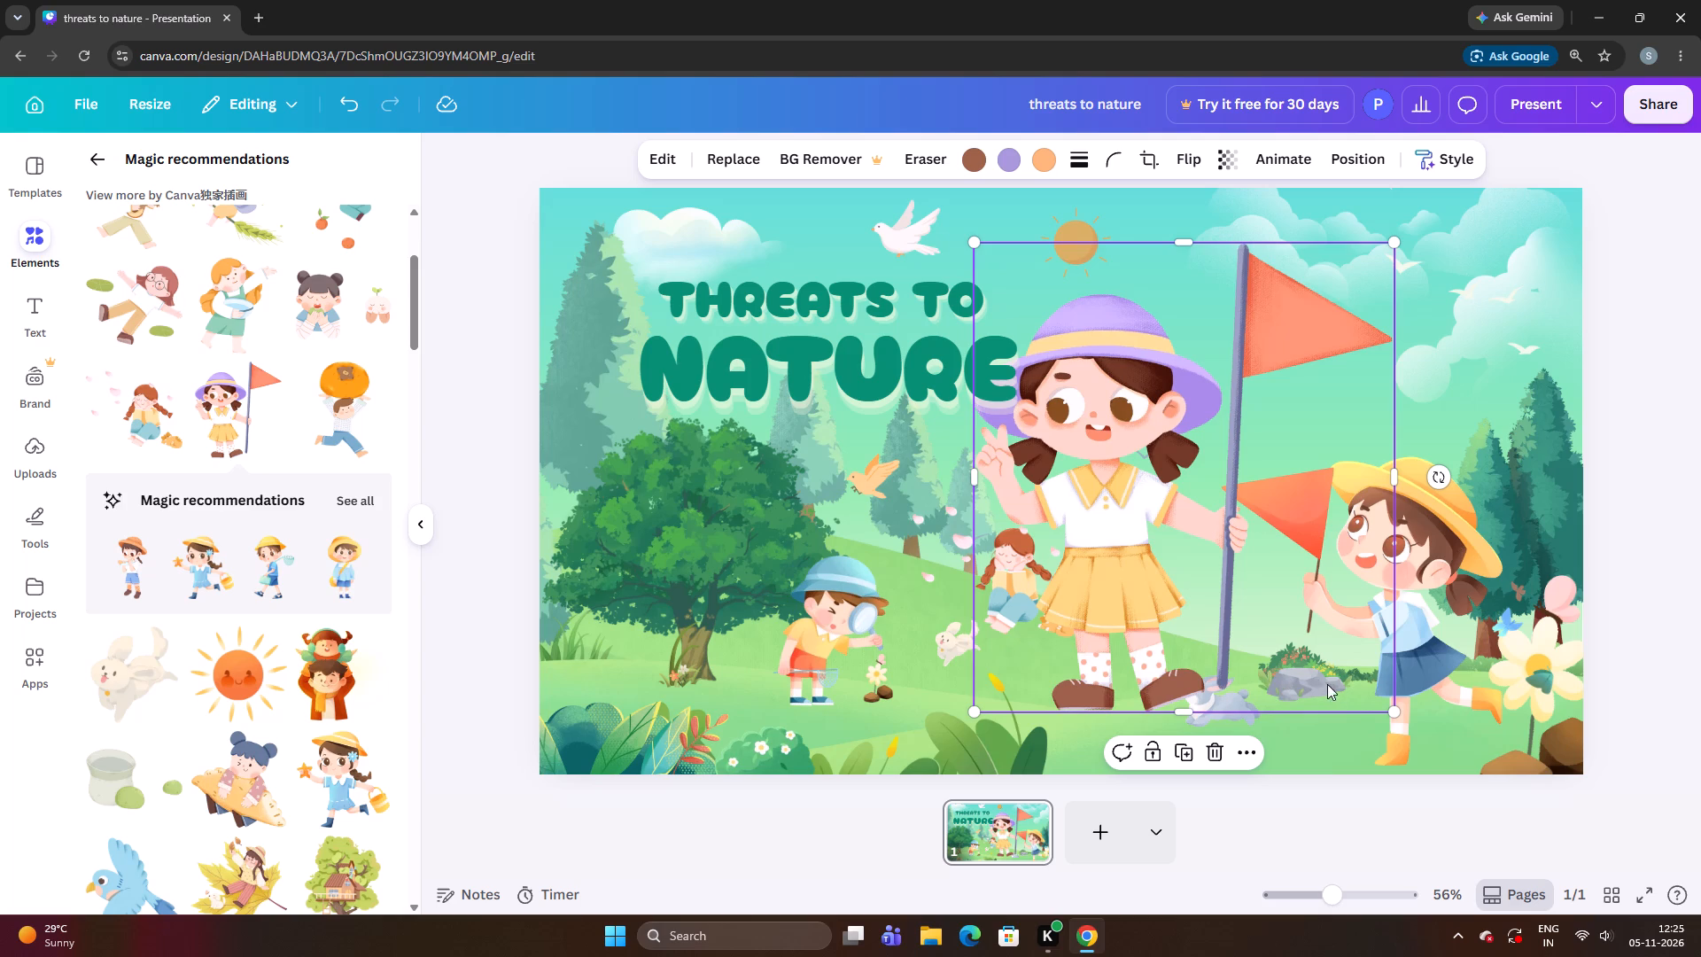
drag(1389, 712, 1122, 551)
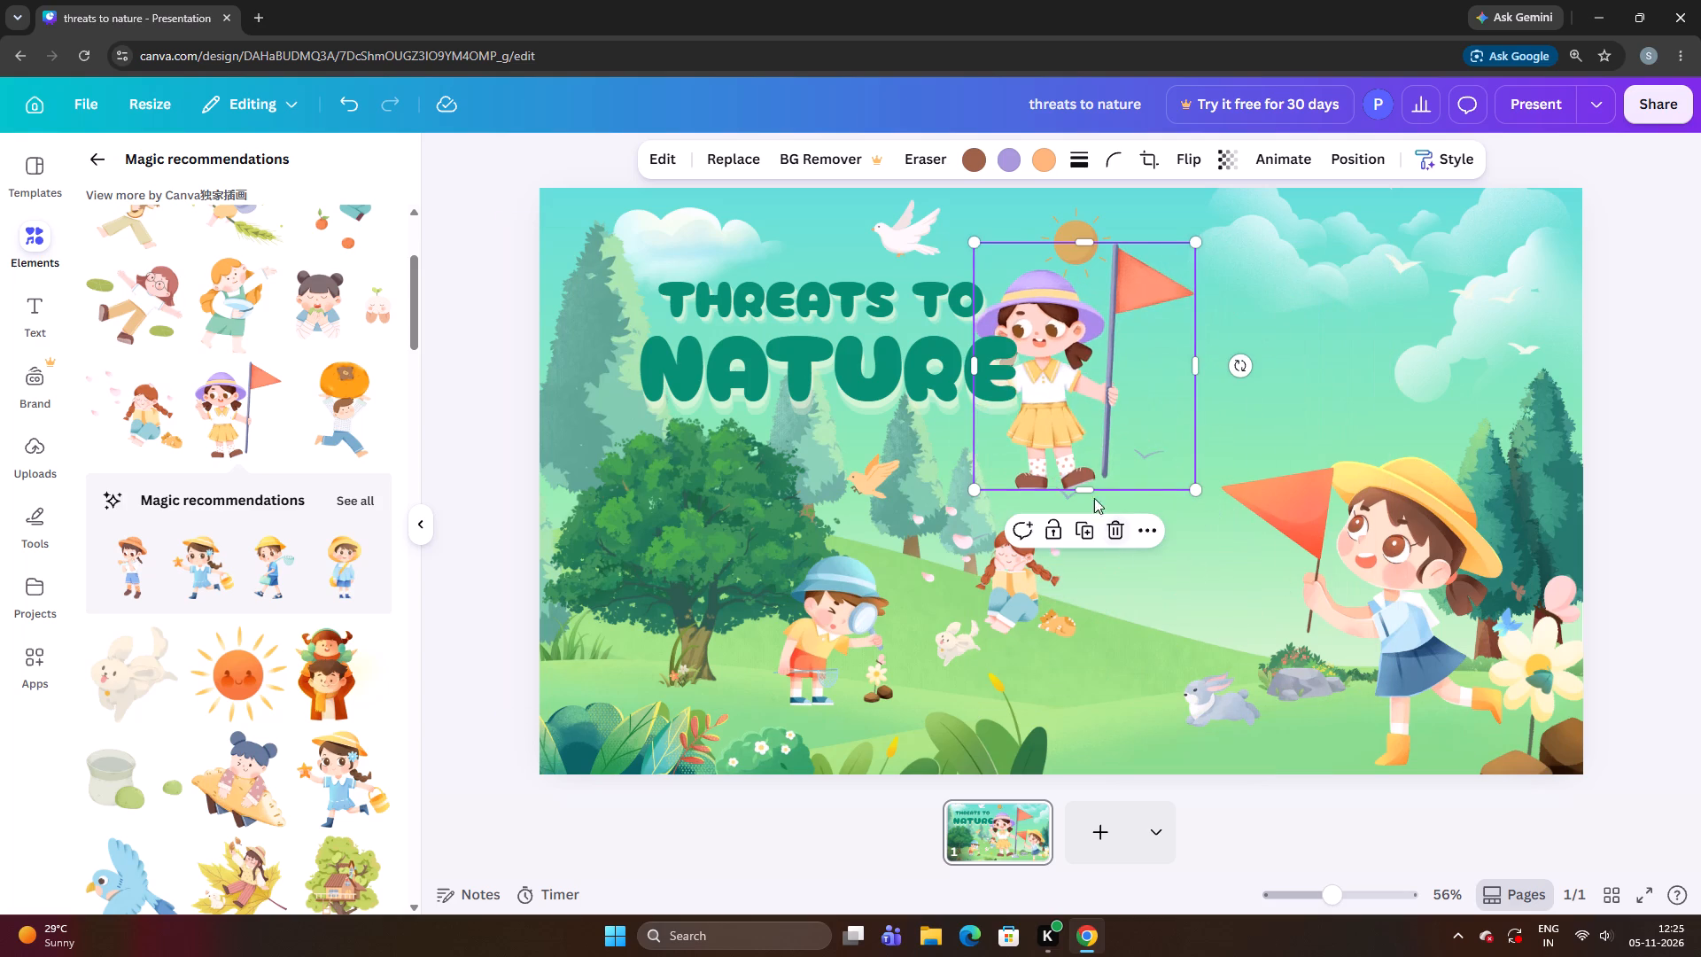
drag(1087, 424, 1181, 588)
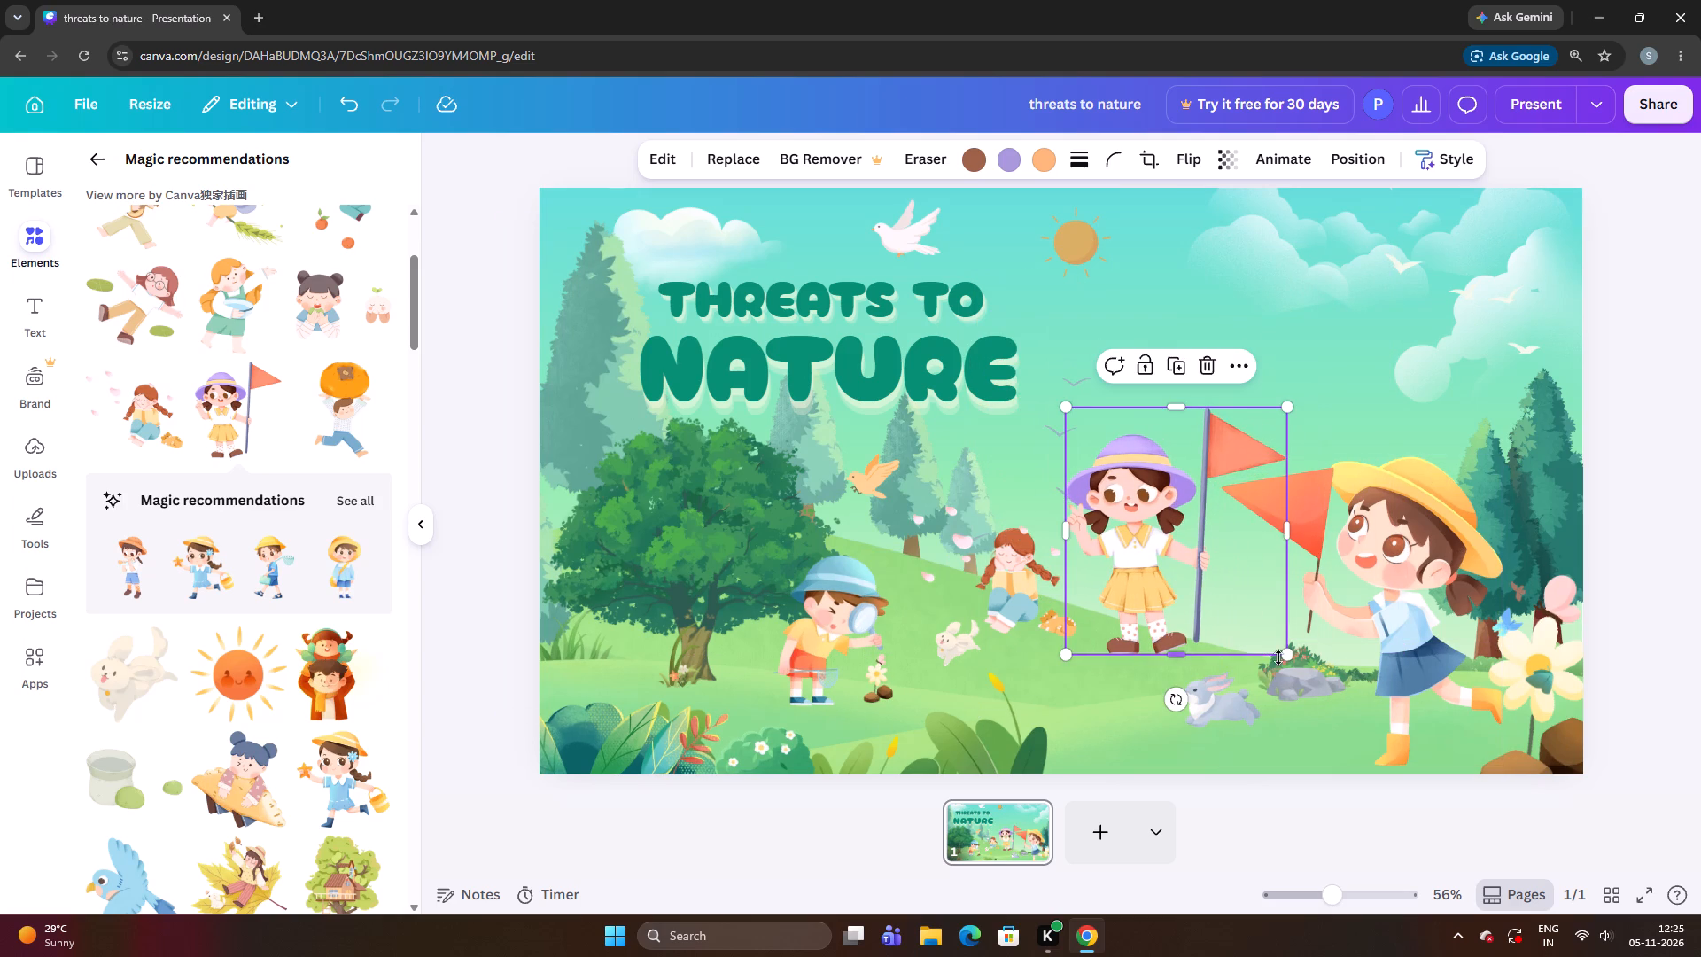
drag(1280, 656, 1213, 603)
drag(1141, 557, 1160, 607)
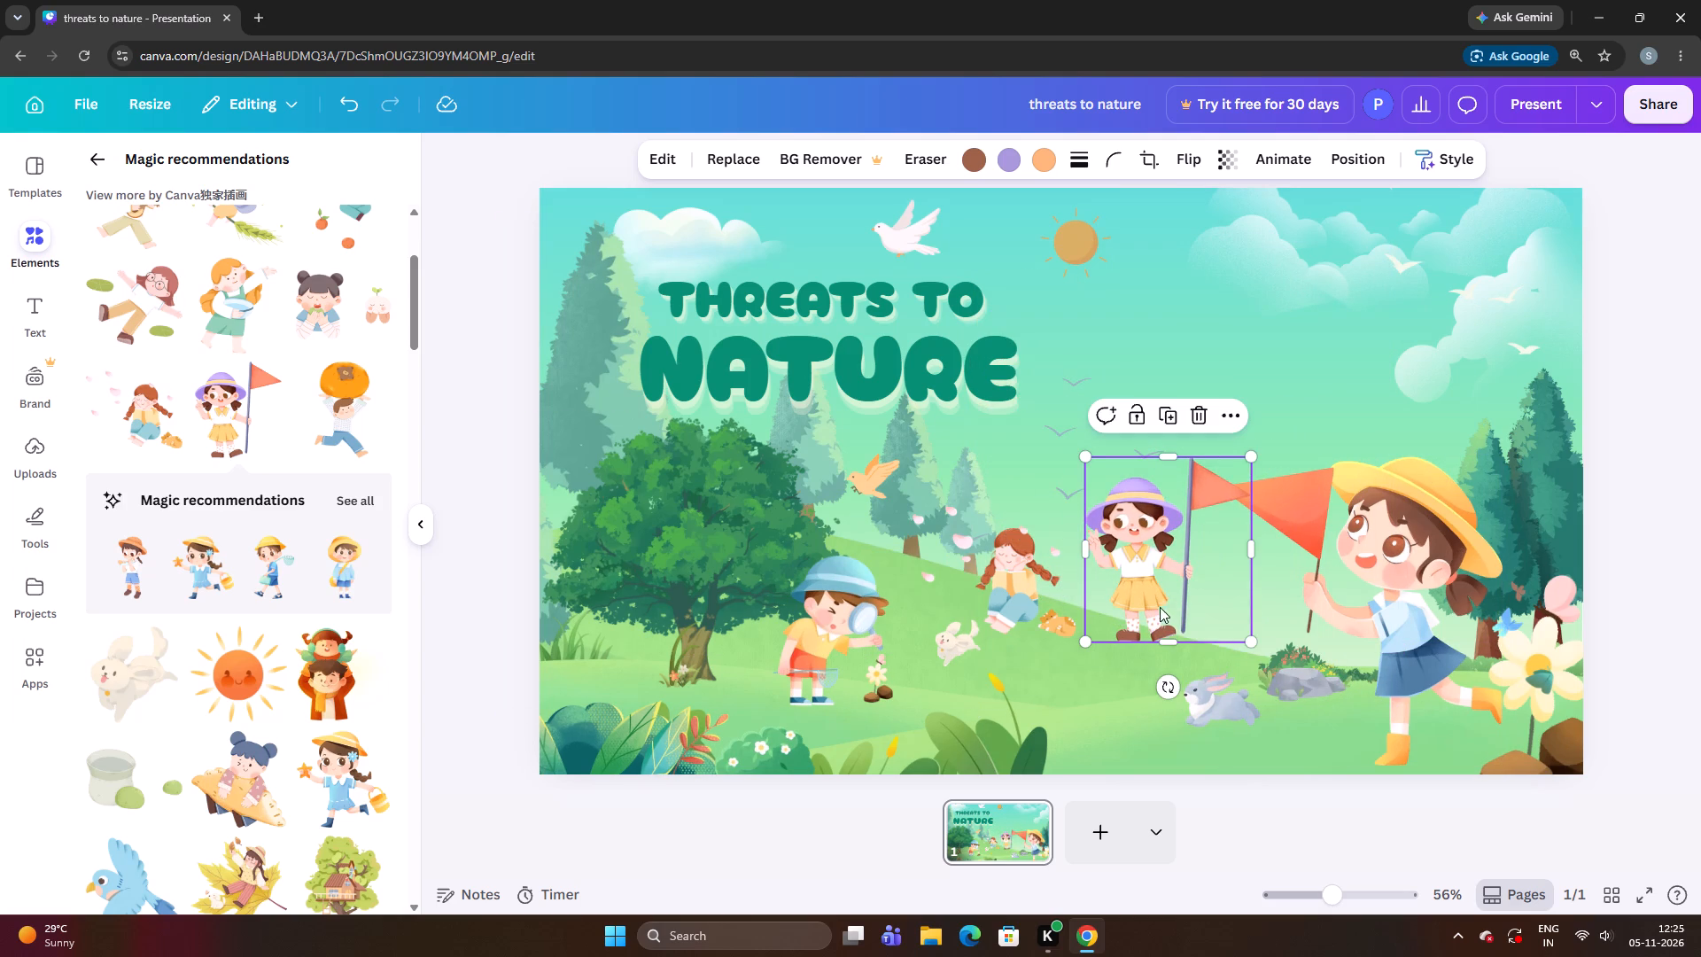
drag(1252, 642, 1188, 604)
drag(1134, 552, 1155, 606)
Tilt the purple-hatted flag girl slightly clockwise and settle her on the slope just above the grey rabbit.
drag(1165, 682, 1157, 685)
drag(1156, 583, 1163, 599)
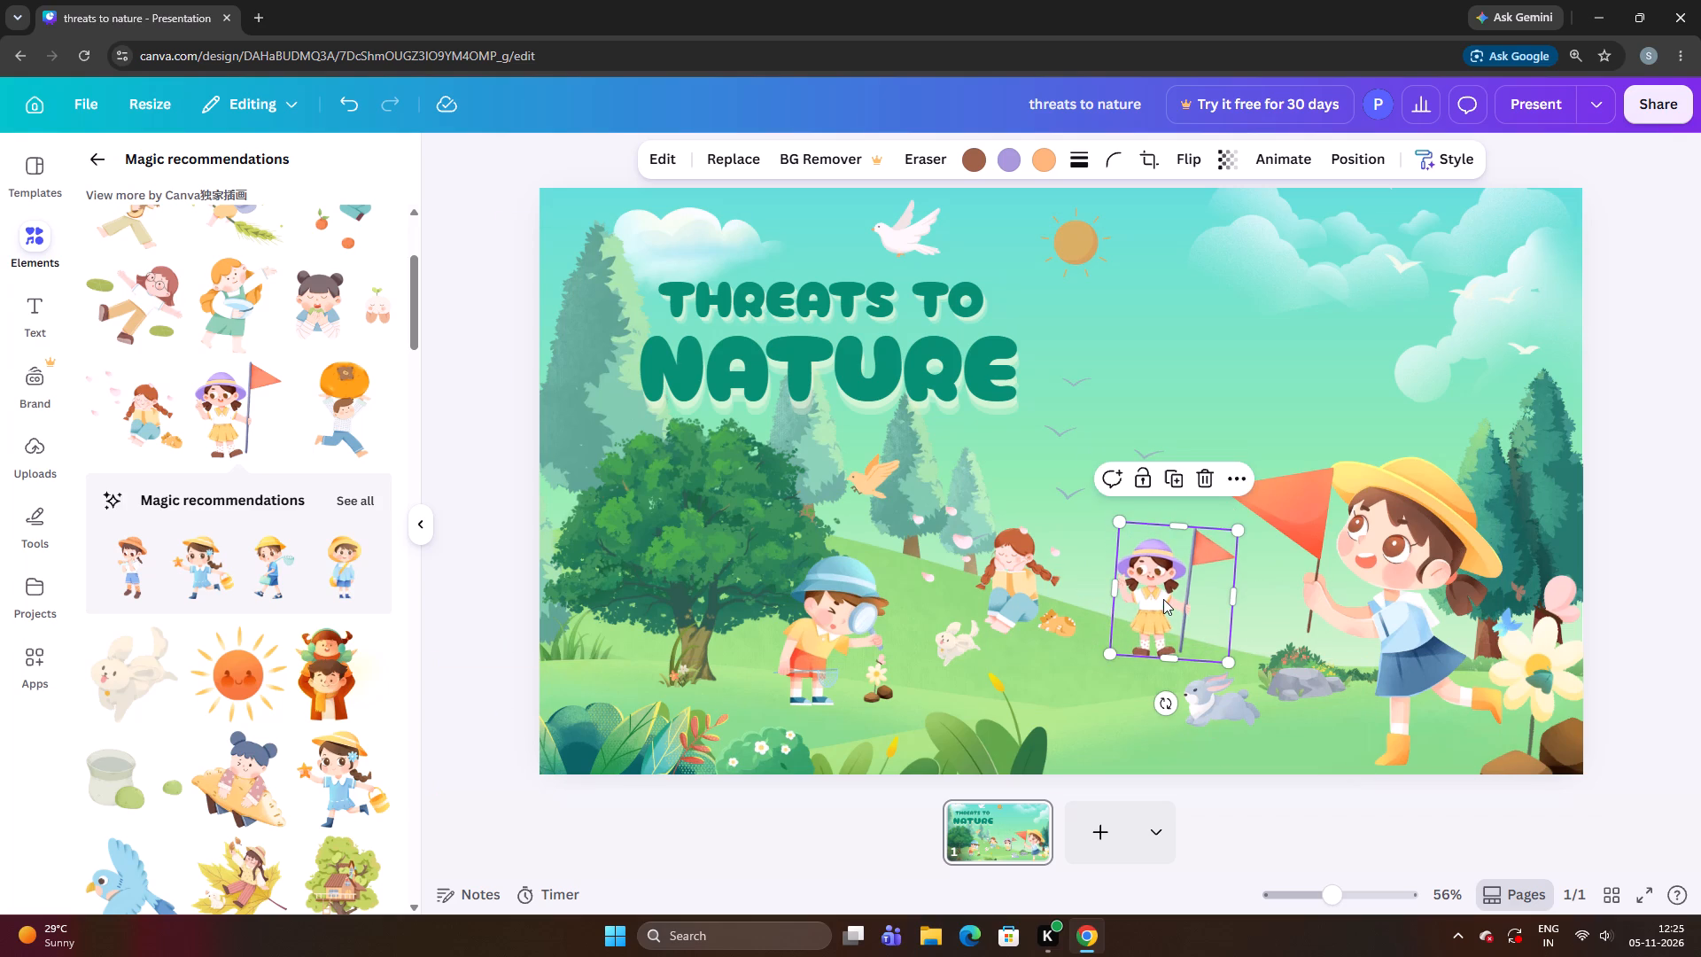
Fine-tune the purple-hatted flag girl's position in small nudges so she stands on the slope between the seated girl and the grey rabbit.
key(Right)
key(Right)
key(Right)
key(Down)
key(Down)
key(Left)
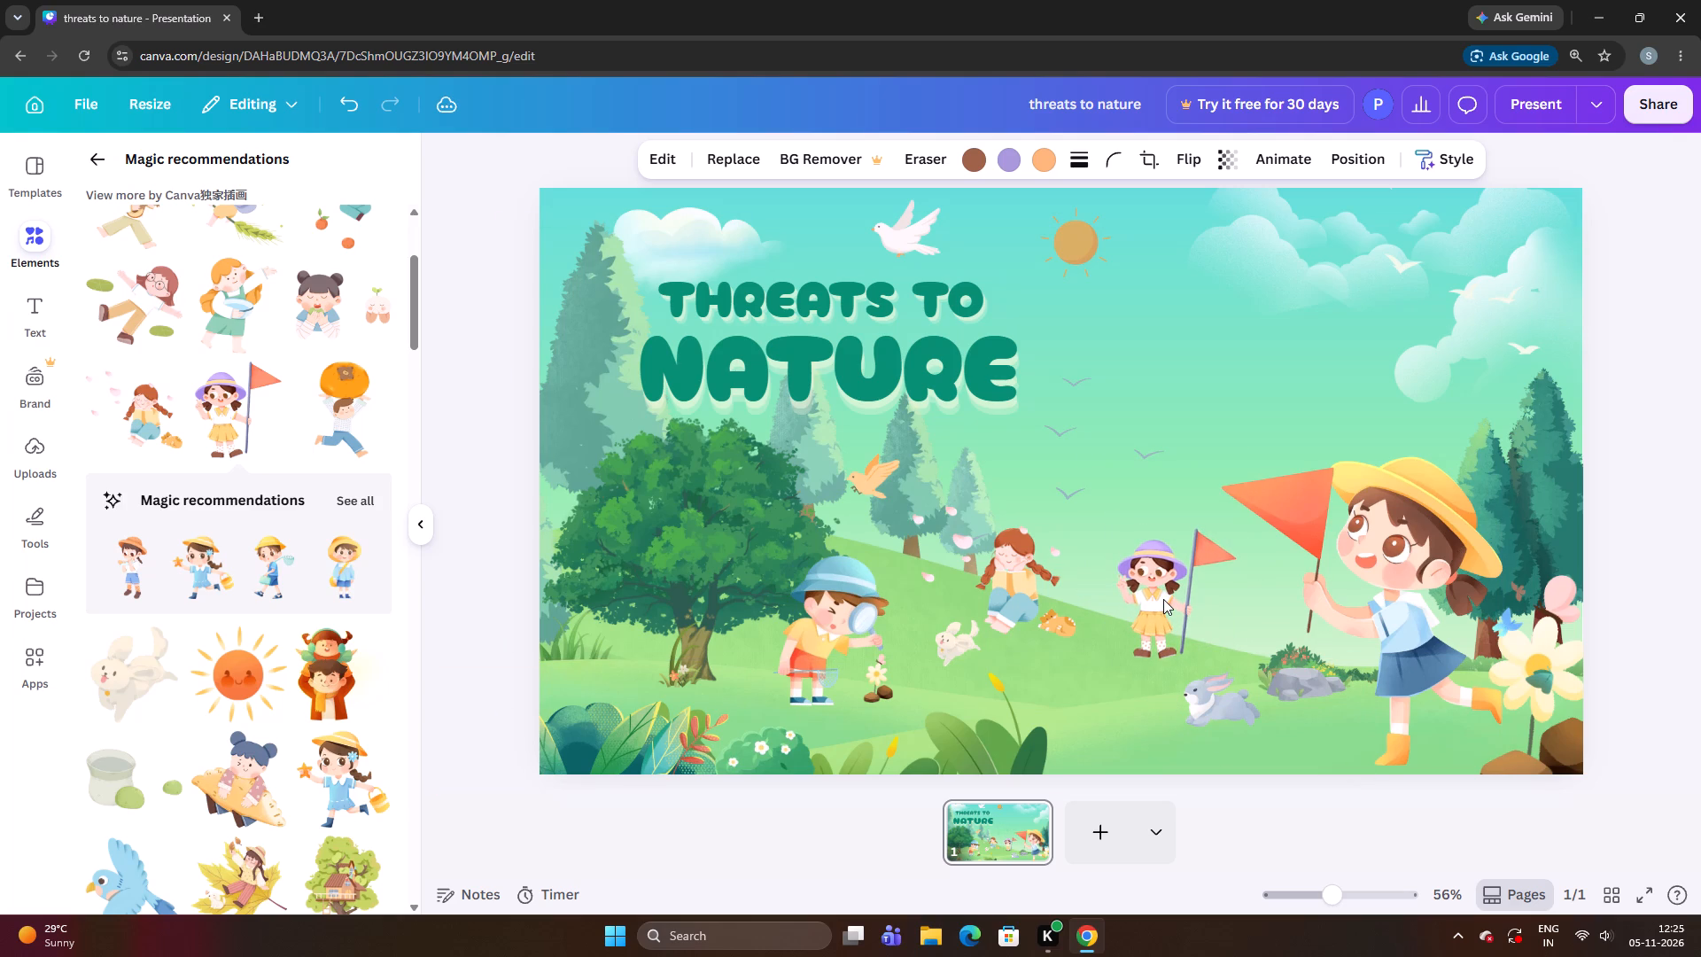
key(Left)
key(Up)
key(Up)
key(Up)
key(Left)
key(Left)
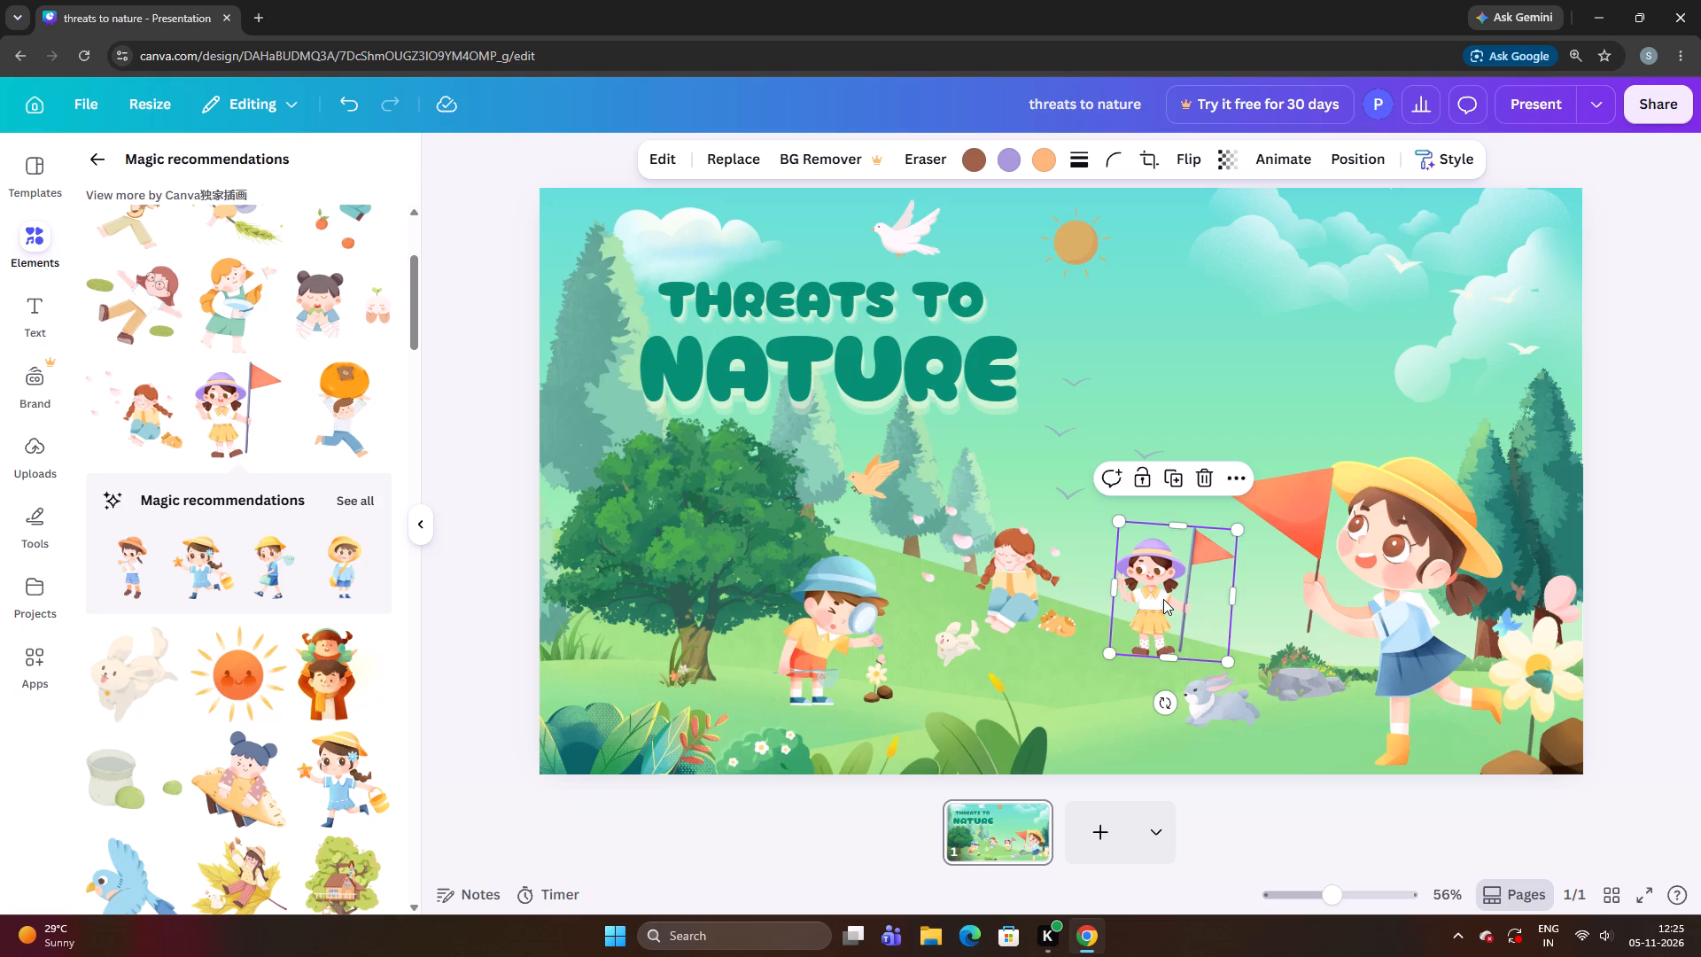
key(Down)
key(Down)
key(Right)
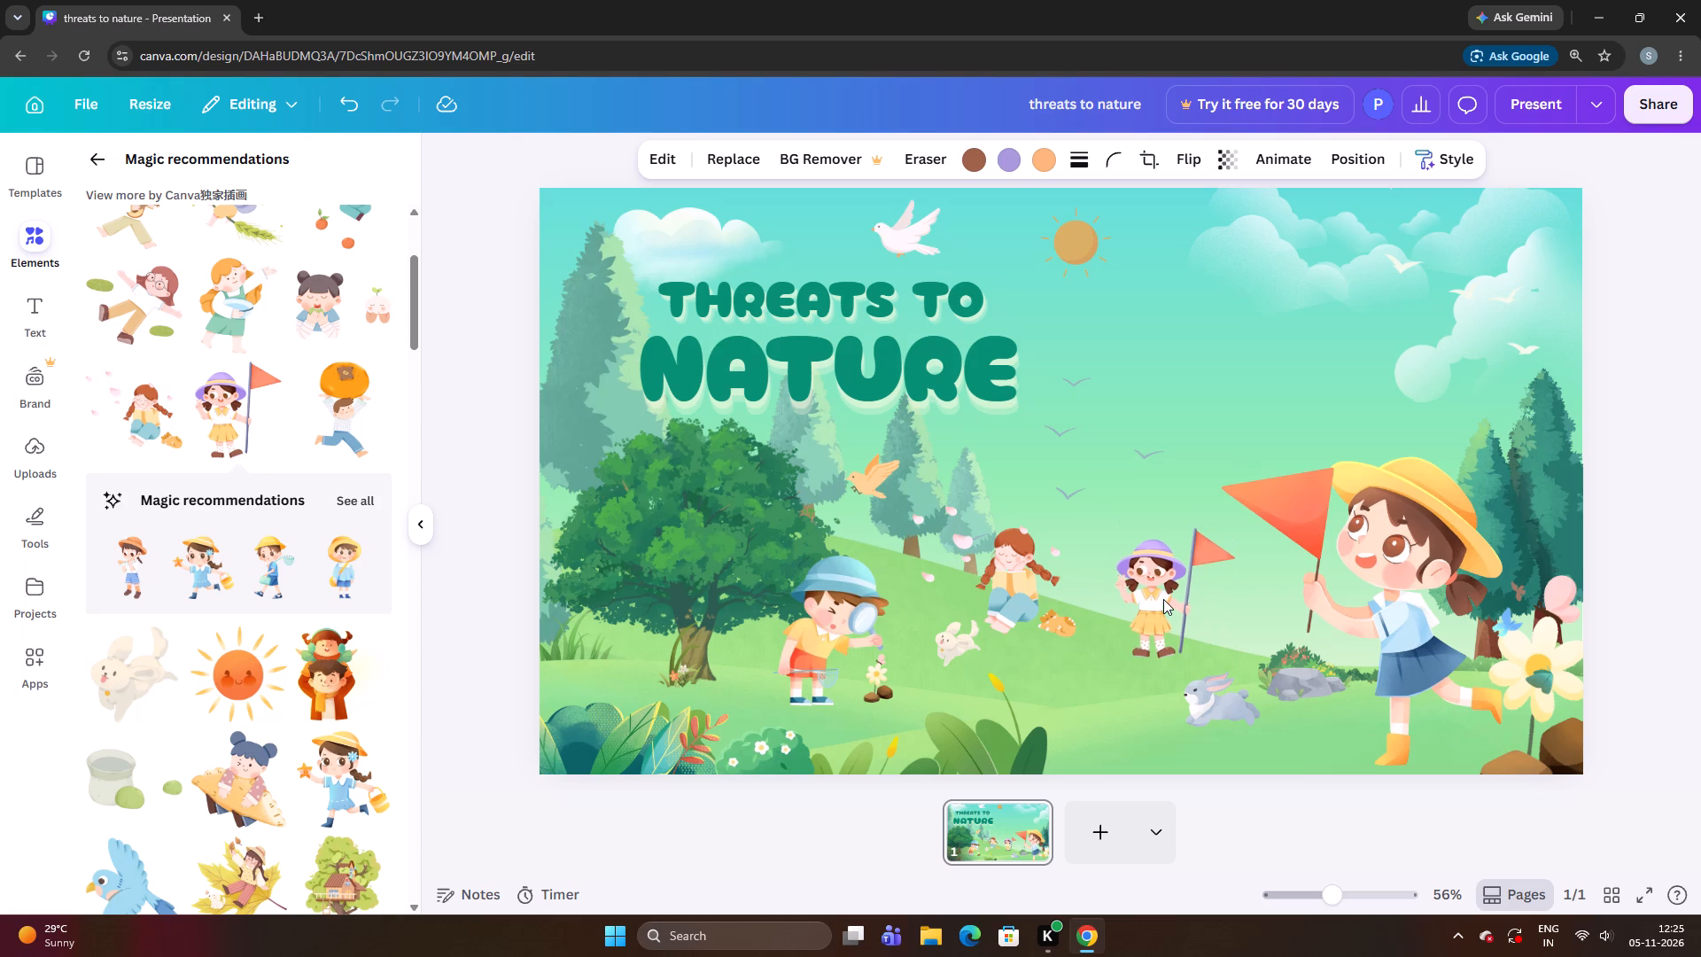
key(Right)
key(Right)
key(Right)
key(Right)
key(Right)
key(Right)
key(Right)
key(Down)
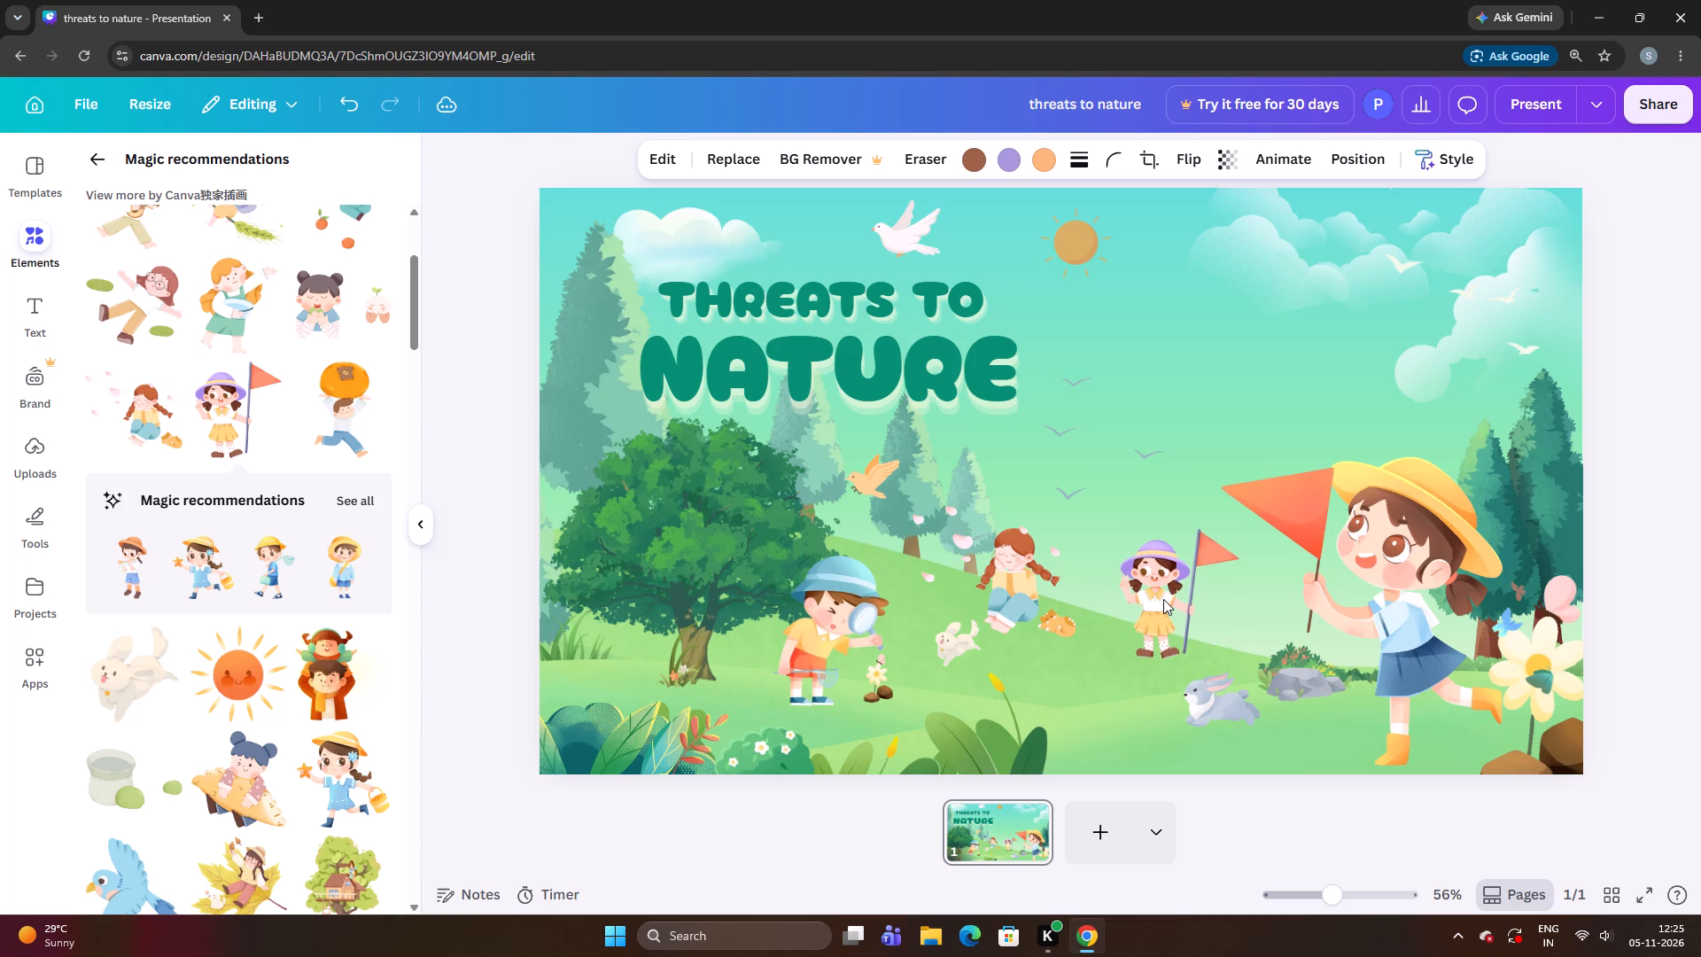
key(Up)
key(Up)
key(Up)
key(Up)
key(Left)
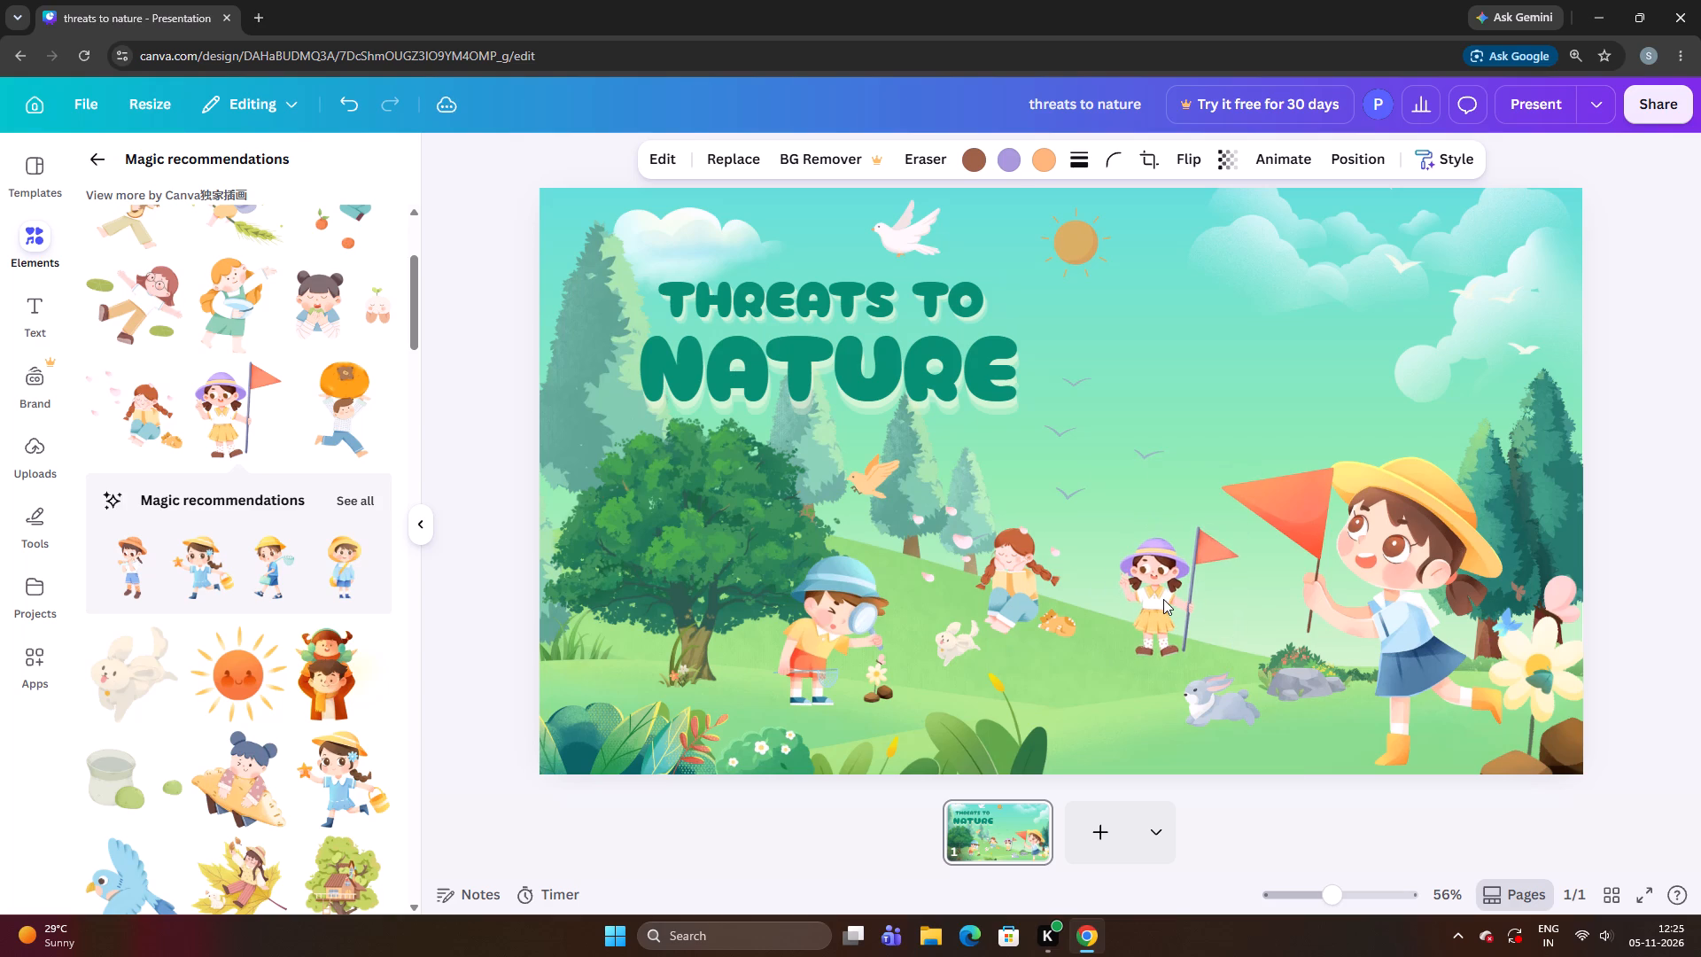
key(Left)
key(Left)
key(Up)
key(Up)
key(Up)
key(Left)
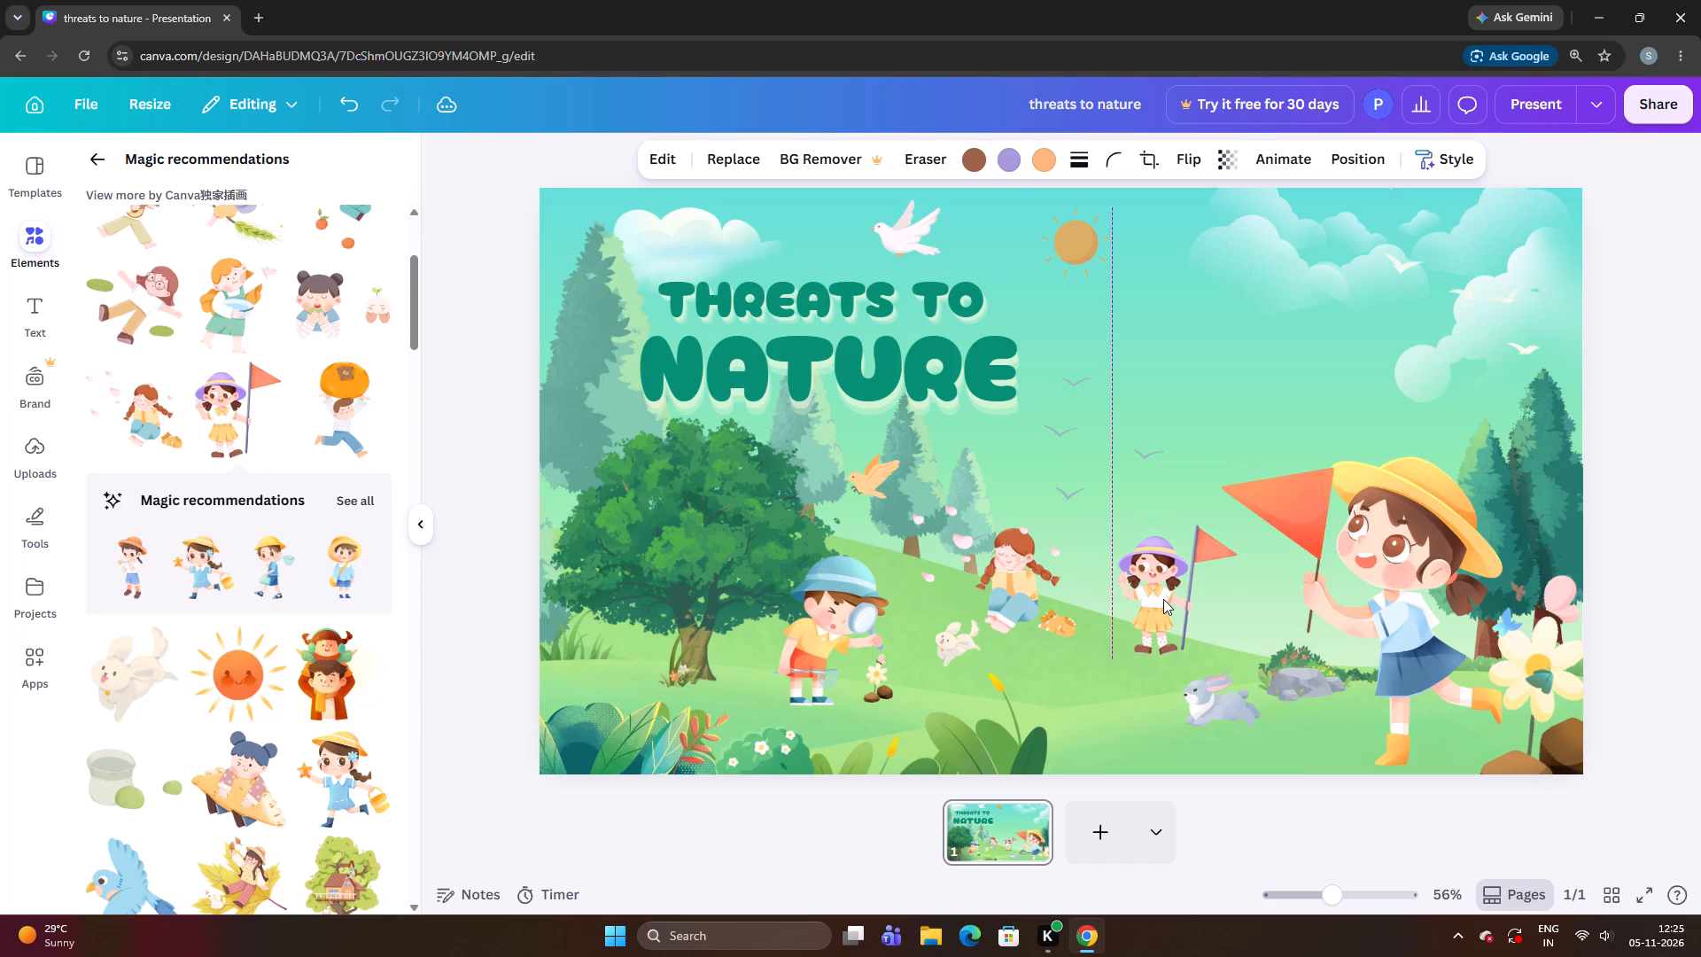
key(Left)
key(Down)
key(Left)
key(Left)
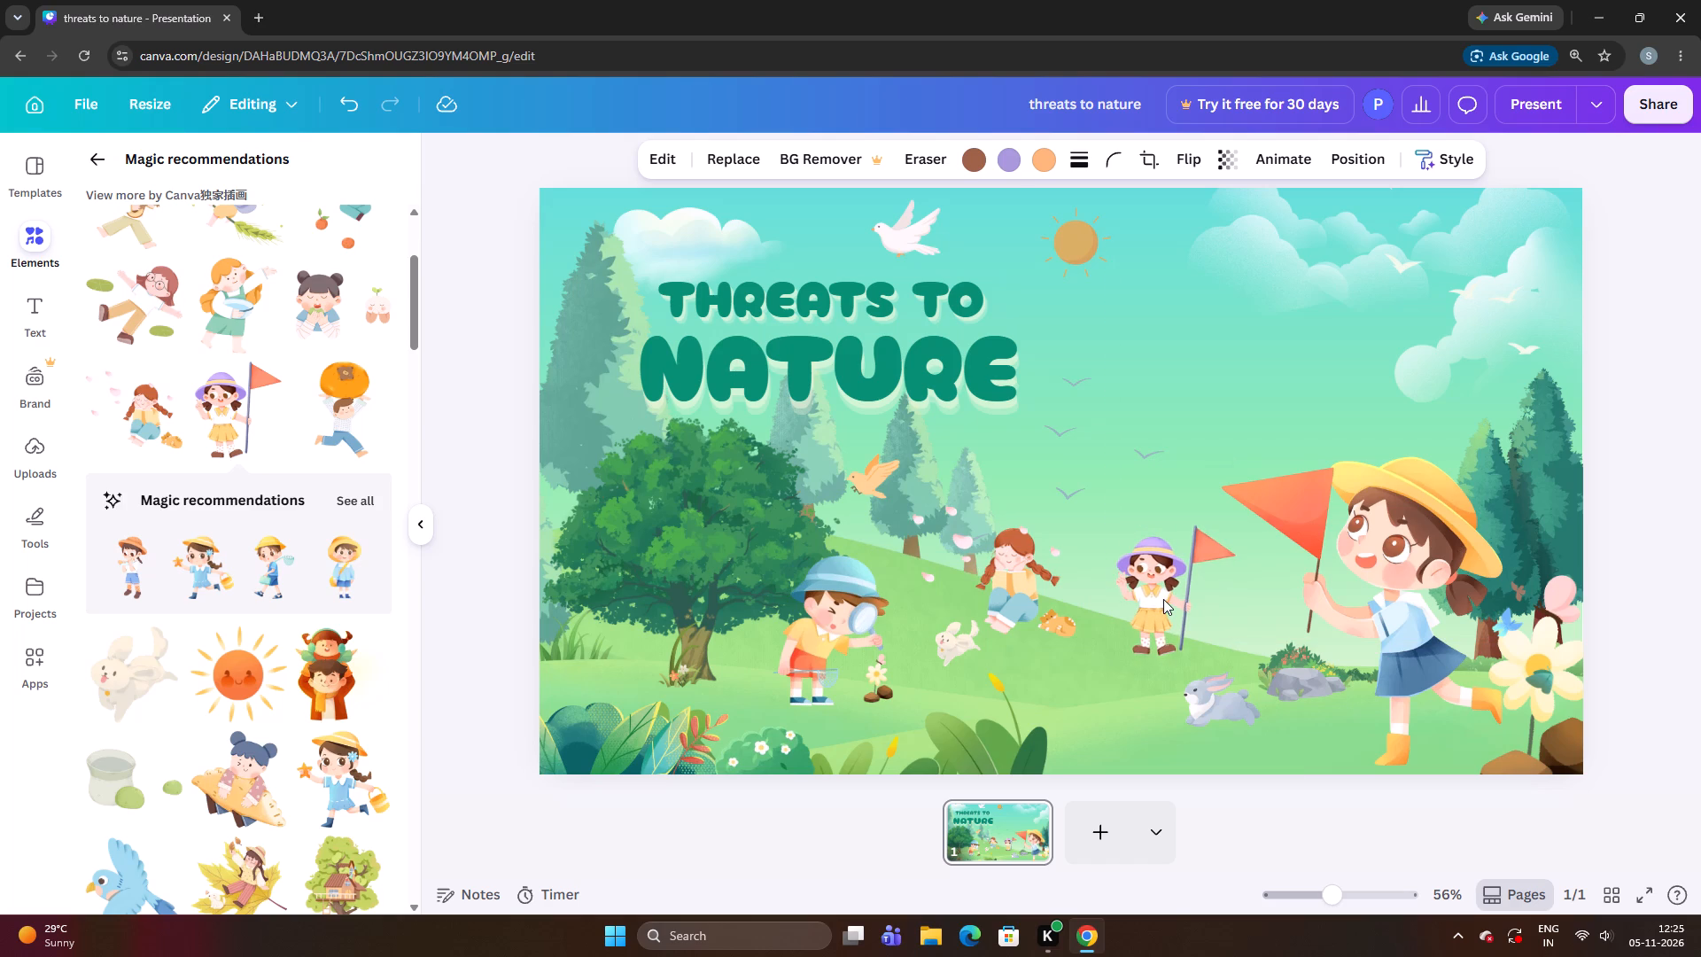
key(Left)
key(Left)
key(Left)
key(Down)
key(Right)
key(Right)
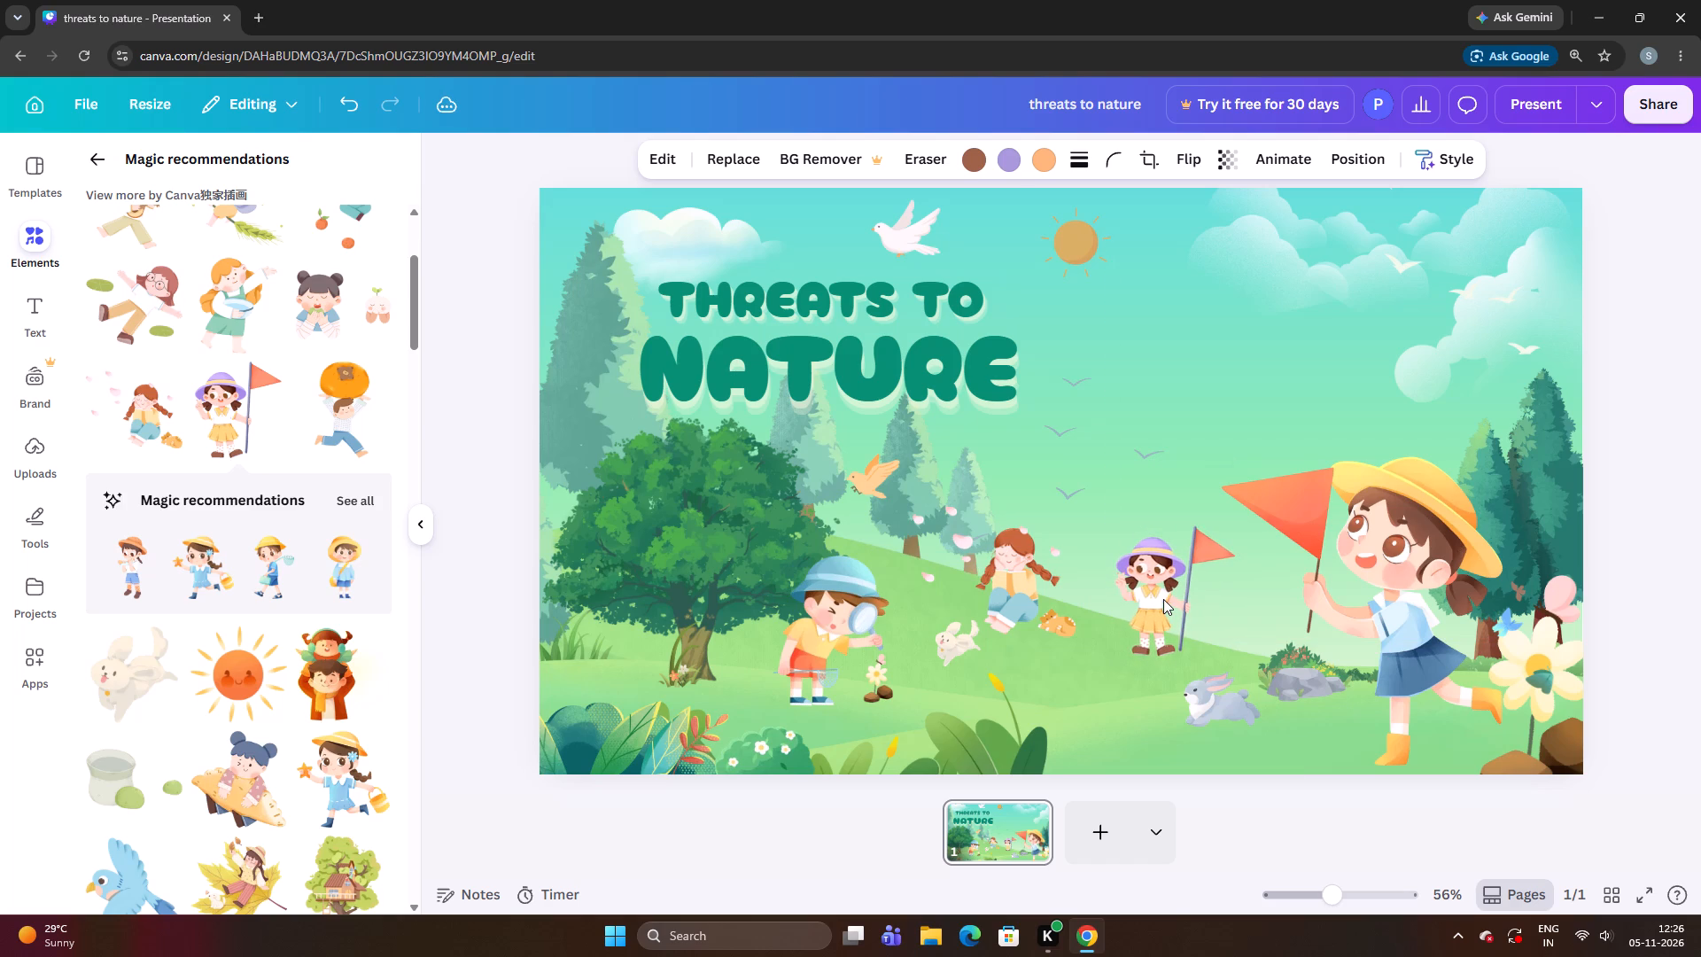
key(Right)
key(Down)
key(Up)
key(Up)
key(Right)
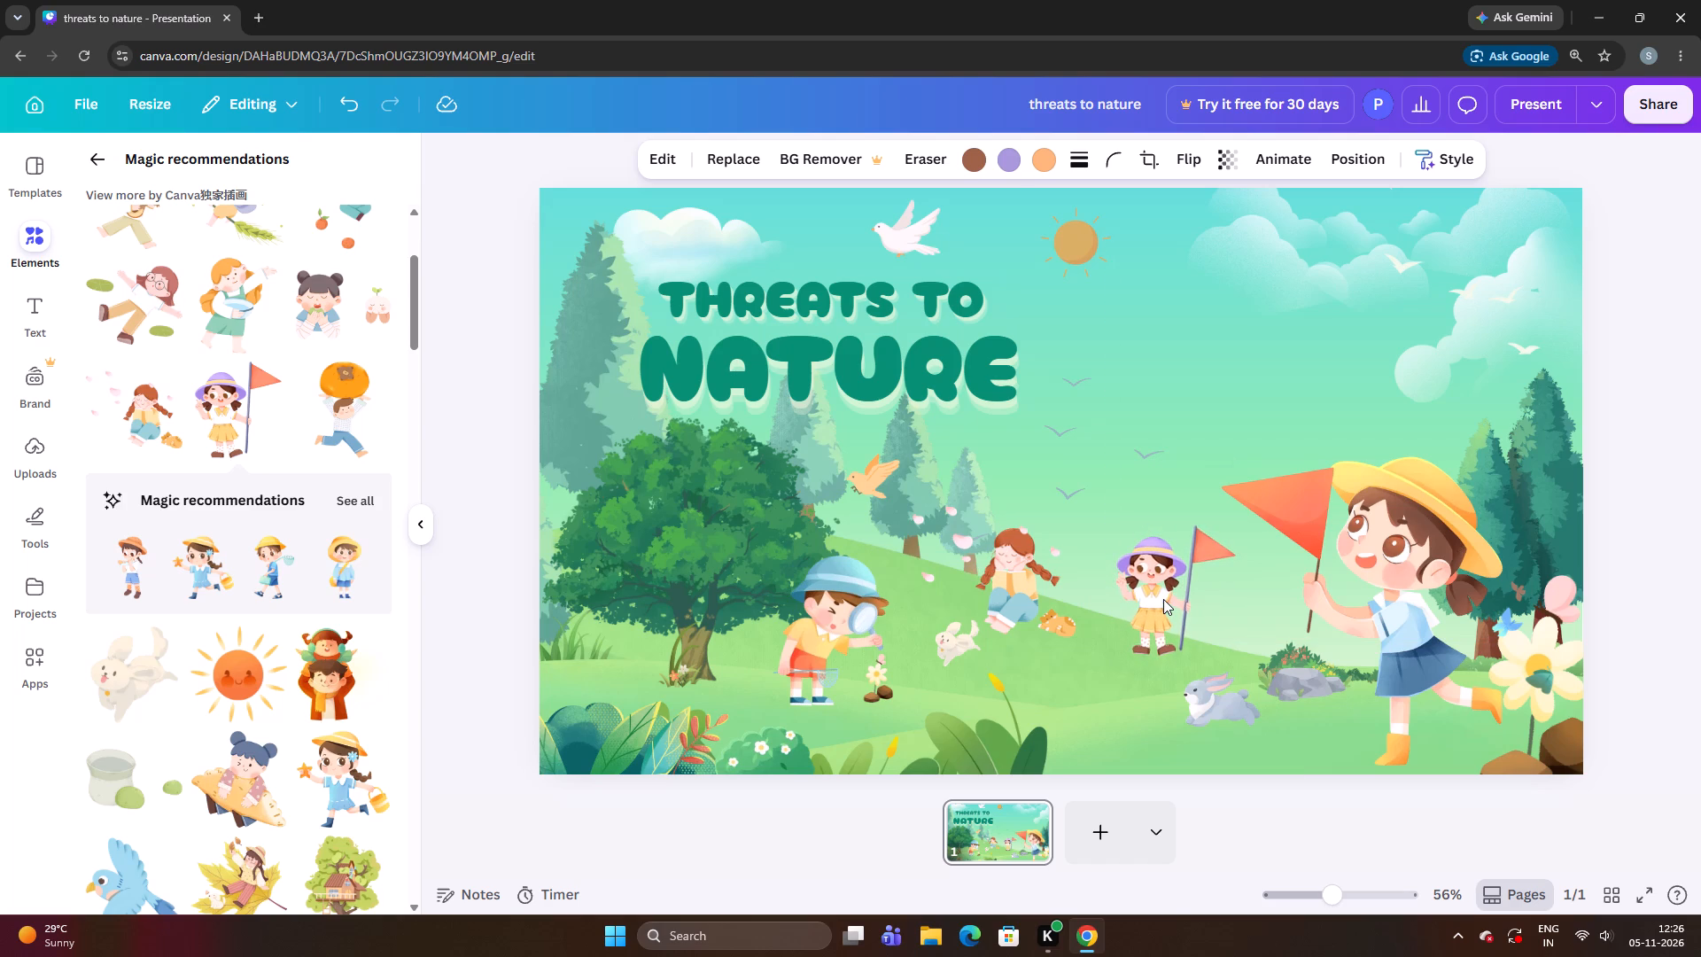
key(Right)
key(Right)
key(Right)
key(Right)
key(Down)
key(Down)
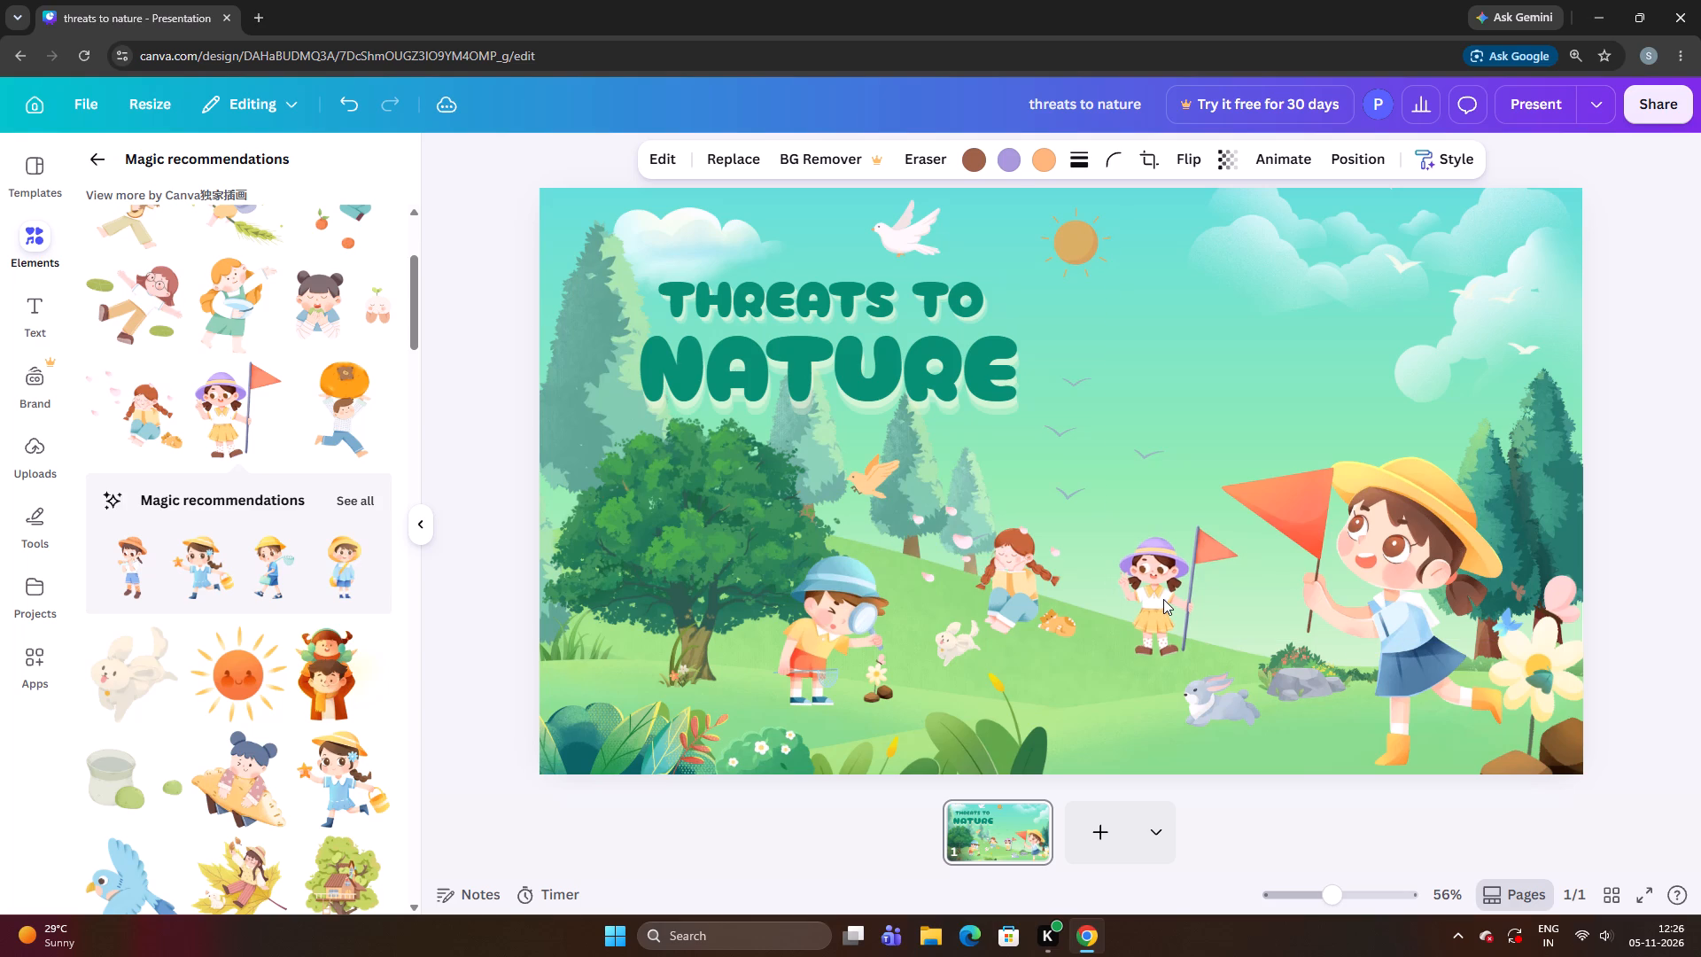
key(Down)
key(Right)
key(Down)
key(Down)
key(Up)
key(Up)
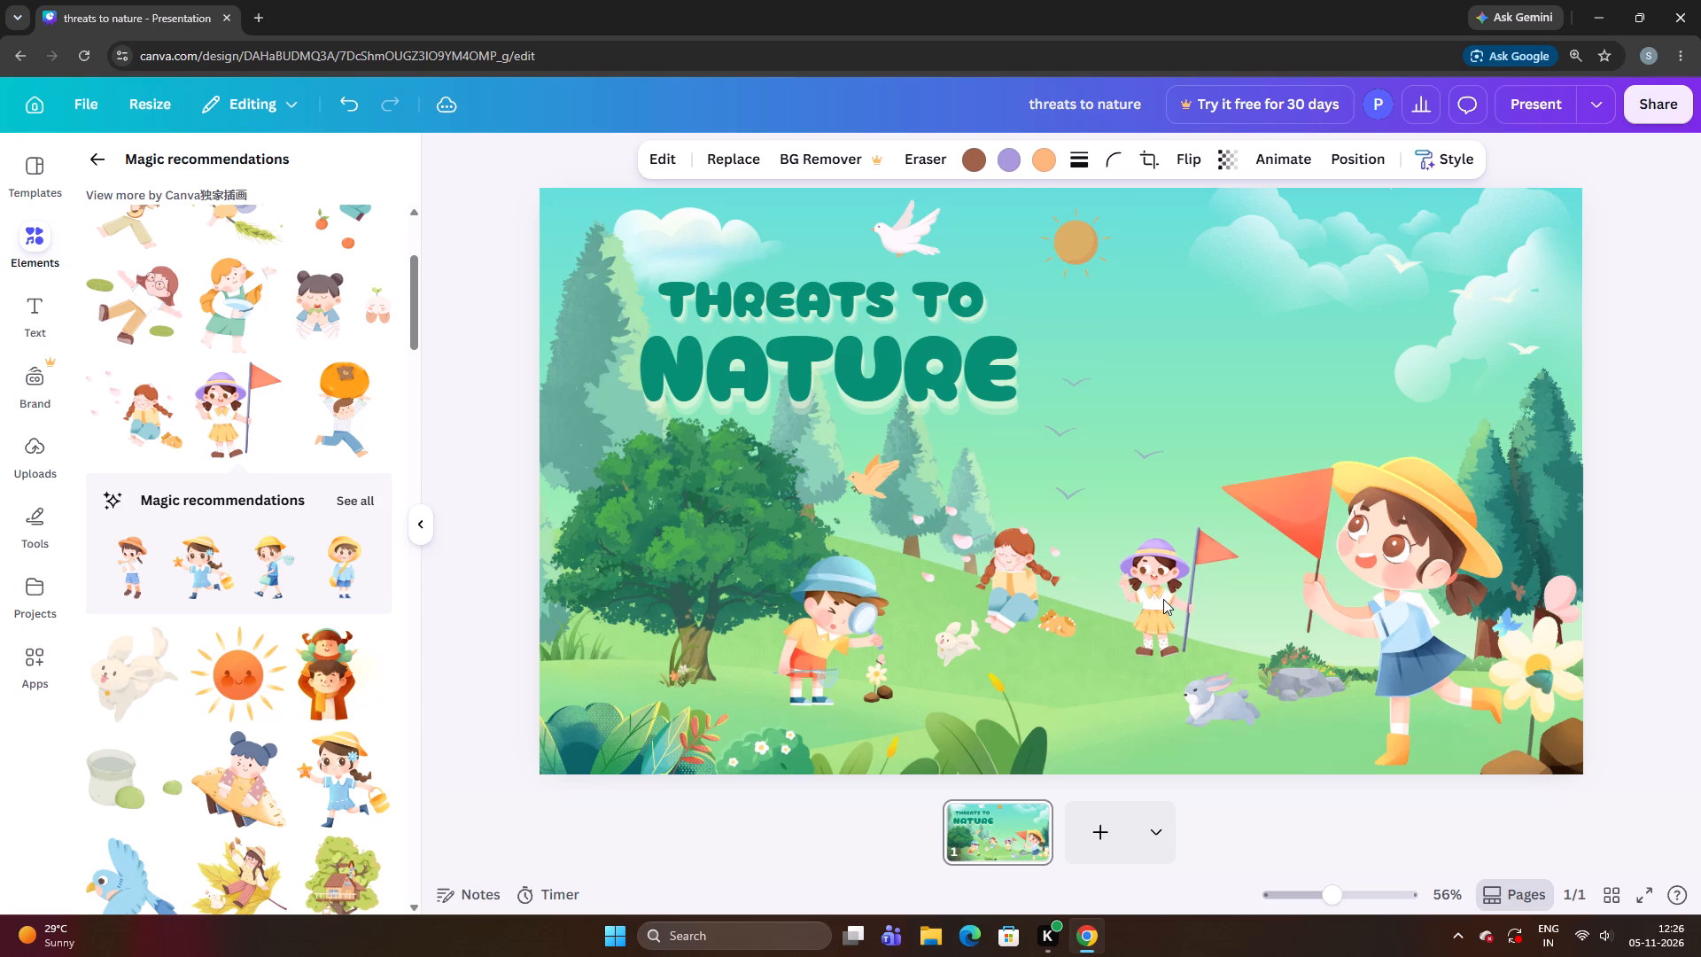
Nudge the purple-hatted flag girl slightly up and to the left along the slope above the grey rabbit.
key(Up)
key(Up)
key(Up)
key(Up)
key(Up)
key(Up)
key(Up)
key(Up)
key(Up)
key(Up)
key(Left)
key(Left)
key(Left)
key(Left)
key(Left)
key(Left)
key(Left)
key(Left)
key(Left)
key(Left)
key(Left)
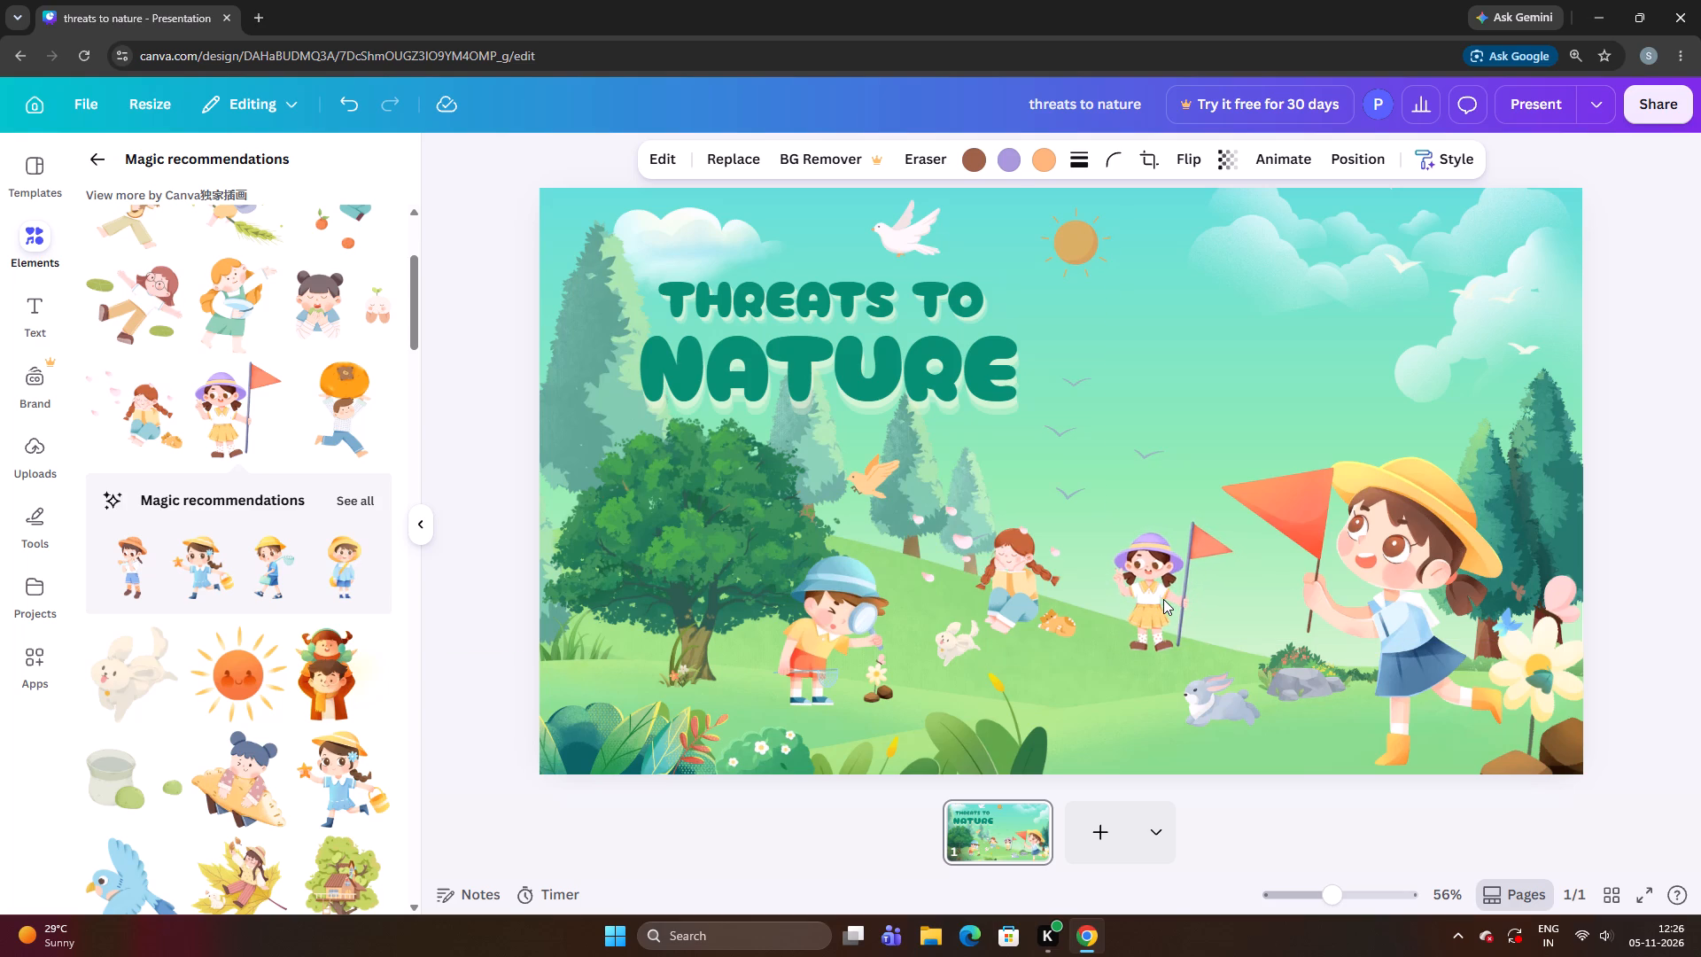
key(Left)
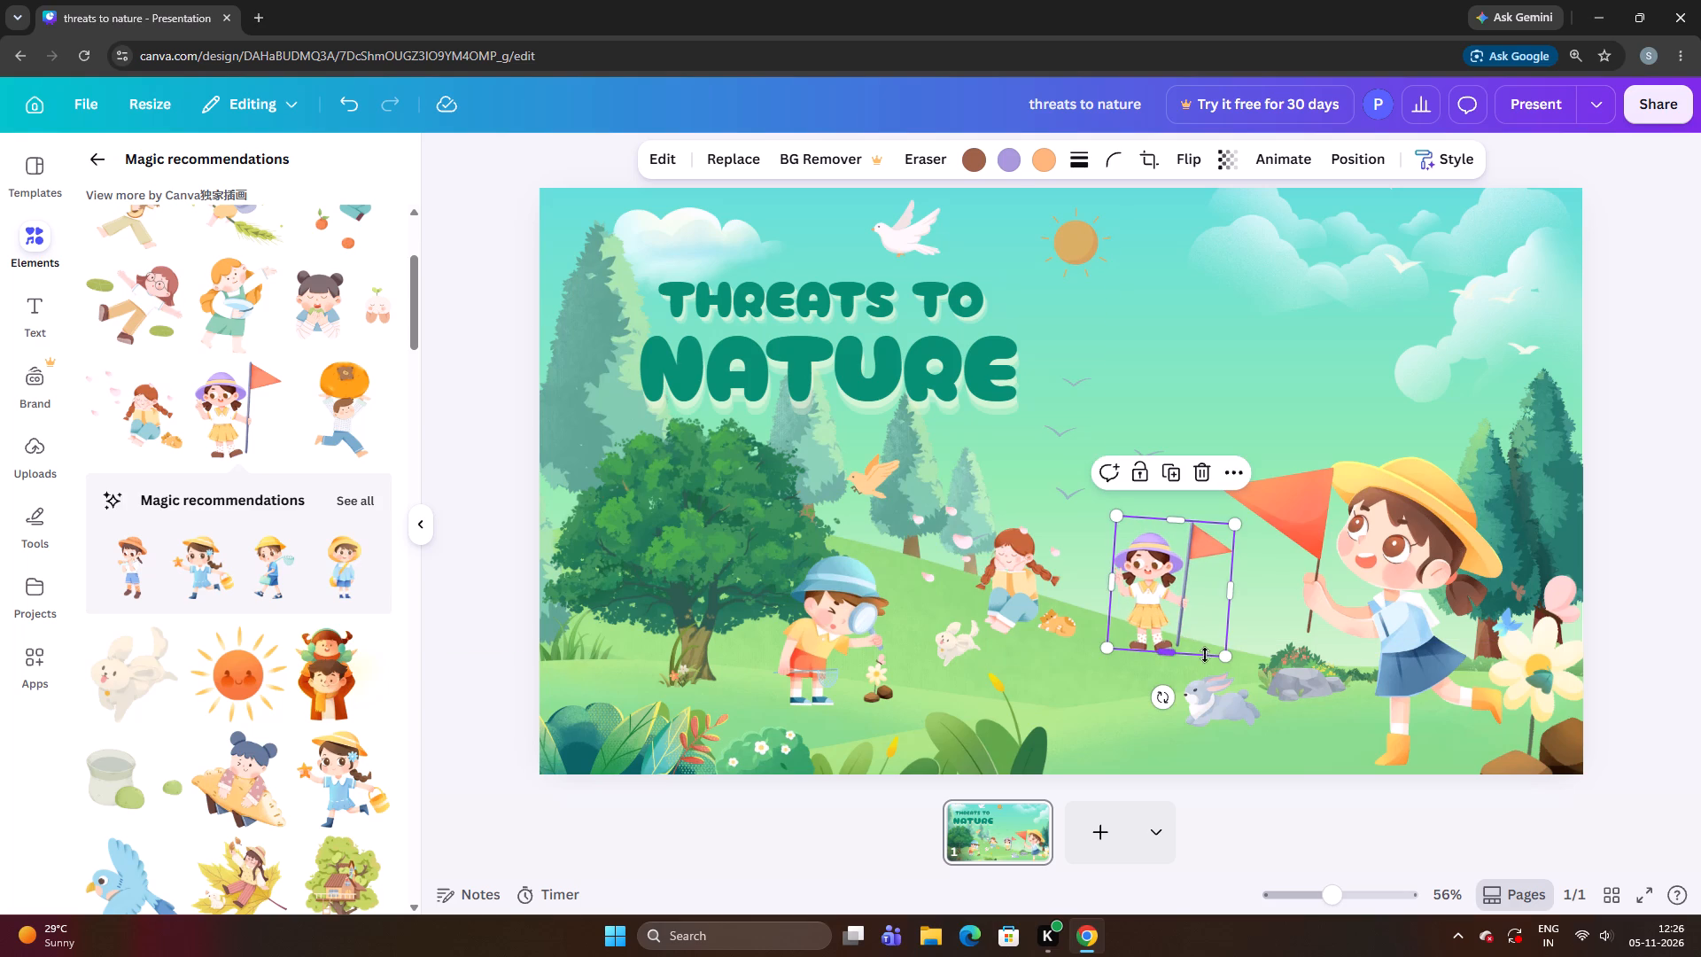
Stretch the purple-hatted flag girl's frame taller in small increments so she is drawn larger.
key(ctrl+Down)
key(ctrl+Down)
key(ctrl+Down)
key(ctrl+Down)
key(ctrl+Down)
key(ctrl+Down)
key(ctrl+Down)
key(ctrl+Down)
key(ctrl+Down)
key(ctrl+Down)
key(ctrl+Down)
key(ctrl+Down)
key(ctrl+Down)
key(ctrl+Down)
key(ctrl+Down)
key(ctrl+Down)
key(ctrl+Down)
key(ctrl+Down)
key(ctrl+Down)
key(ctrl+Down)
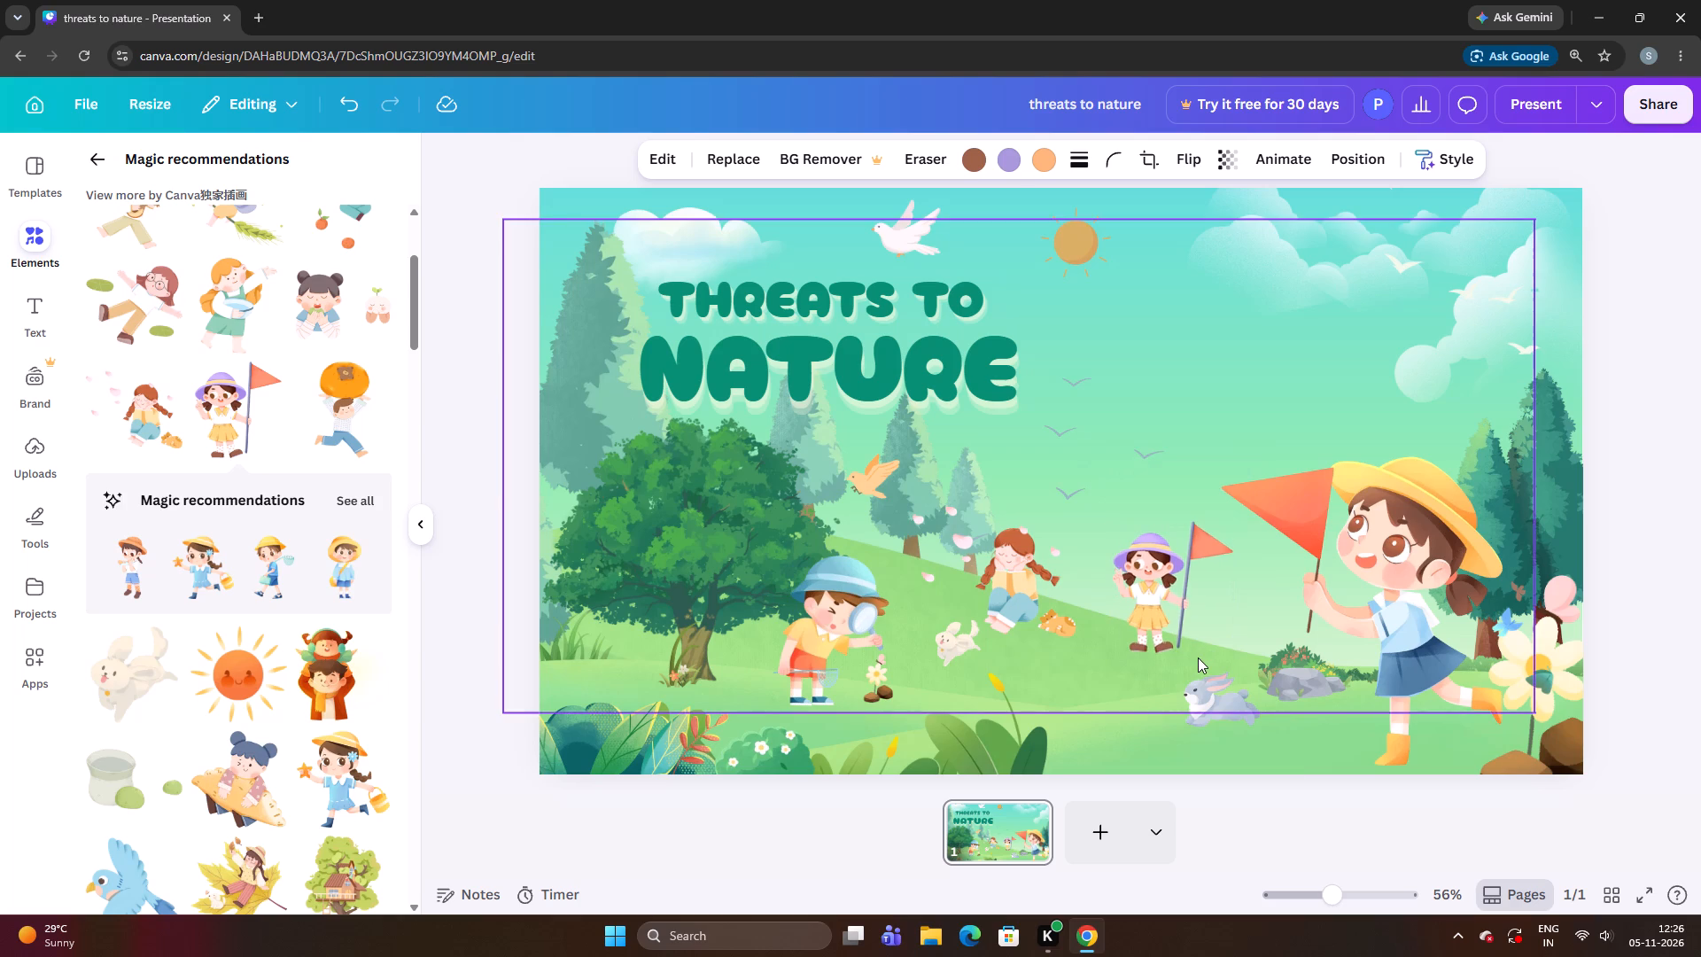
Nudge the enlarged purple-hatted girl up and left, and slightly back down, to stand on the slope's edge above the rabbit.
key(Up)
key(Up)
key(Up)
key(Up)
key(Up)
key(Up)
key(Up)
key(Up)
key(Up)
key(Up)
key(Up)
key(Up)
key(Up)
key(Up)
key(Up)
key(Up)
key(Up)
key(Up)
key(Up)
key(Up)
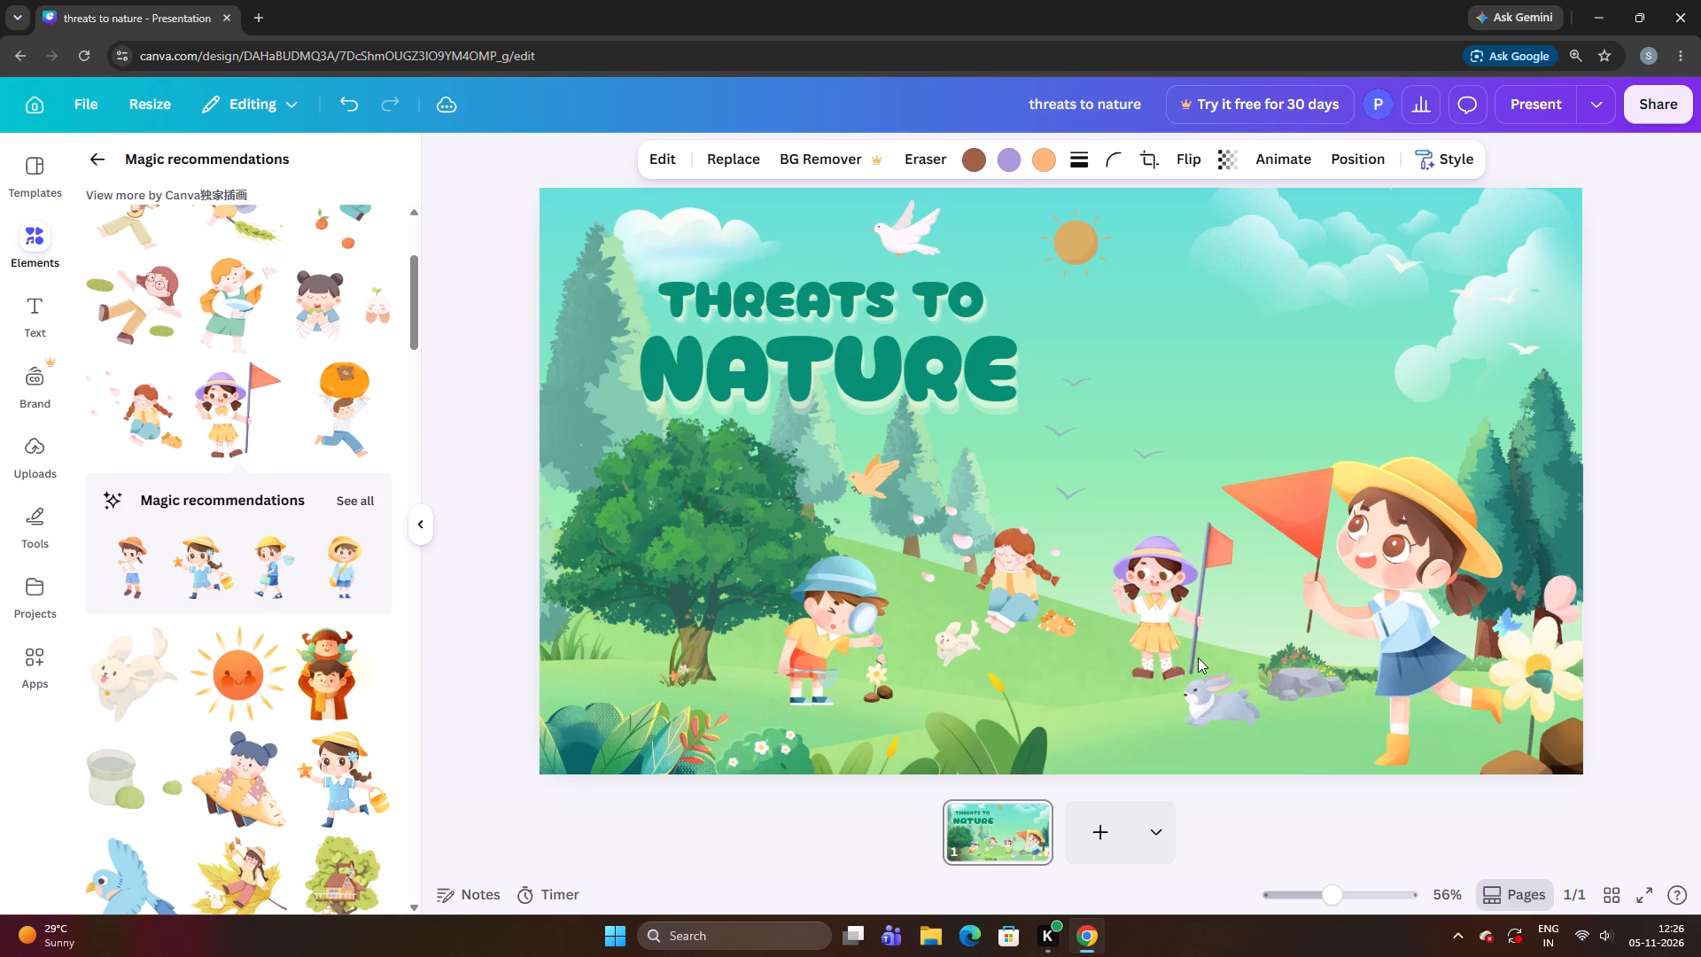
key(Left)
key(Left)
key(Left)
key(Left)
key(Left)
key(Left)
key(Left)
key(Left)
key(Left)
key(Left)
key(Left)
key(Left)
key(Left)
key(Left)
key(Left)
key(Left)
key(Left)
key(Left)
key(Left)
key(Left)
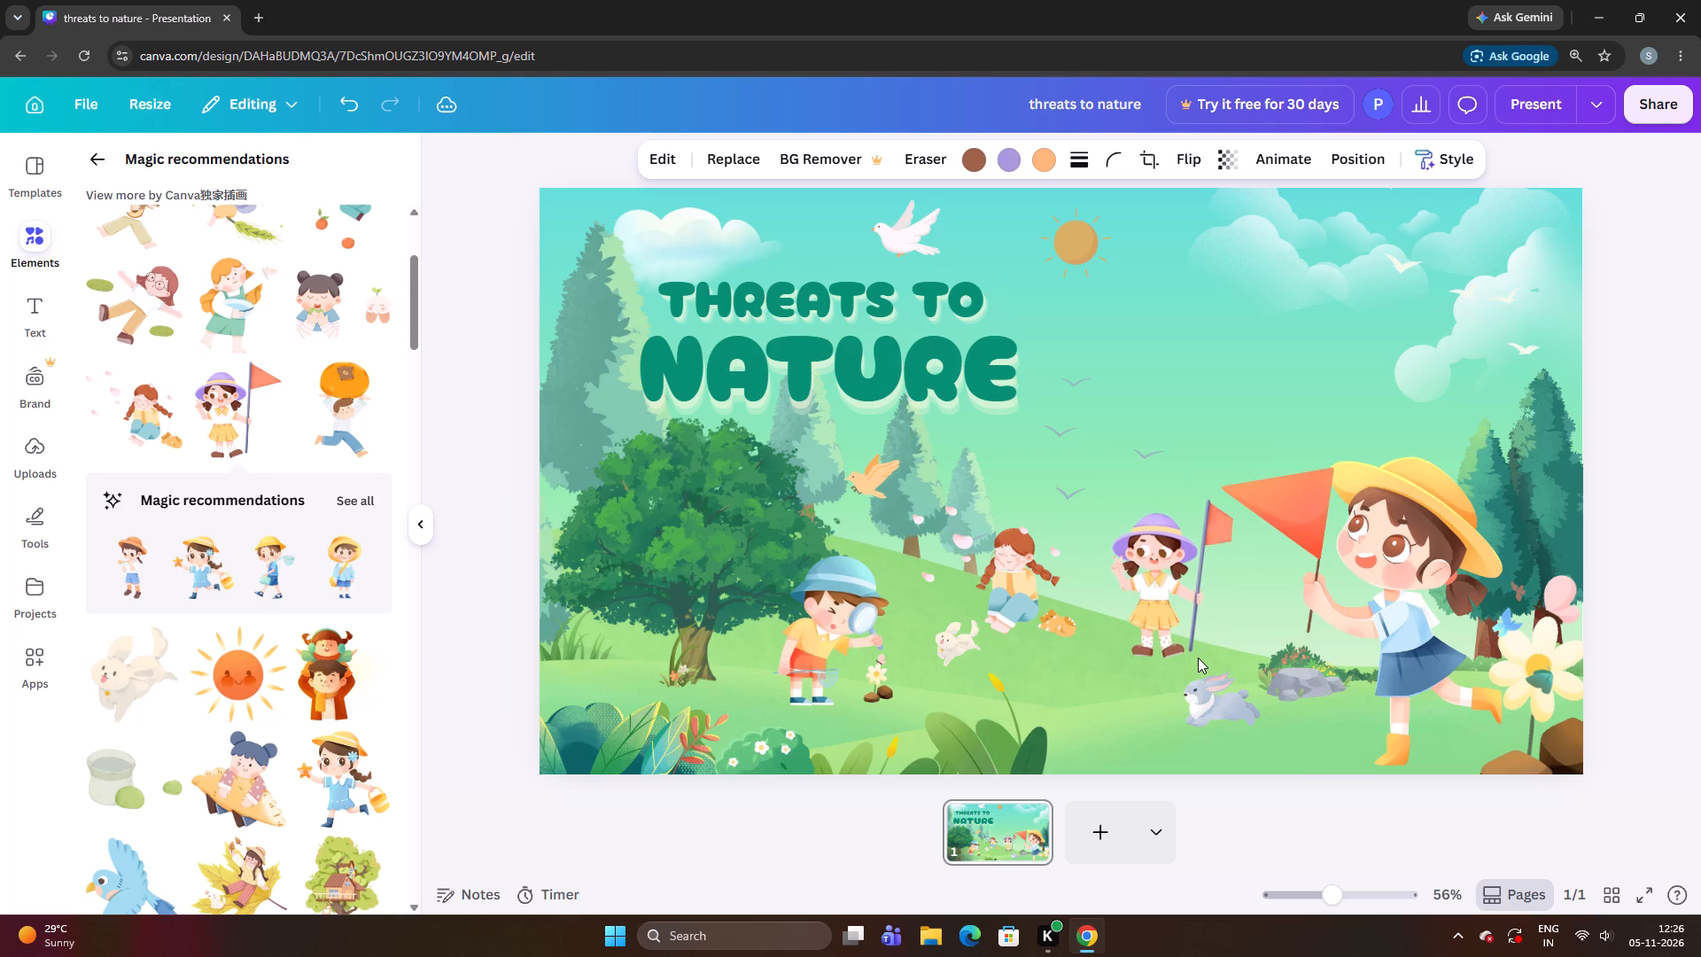
key(Left)
key(Left)
key(Left)
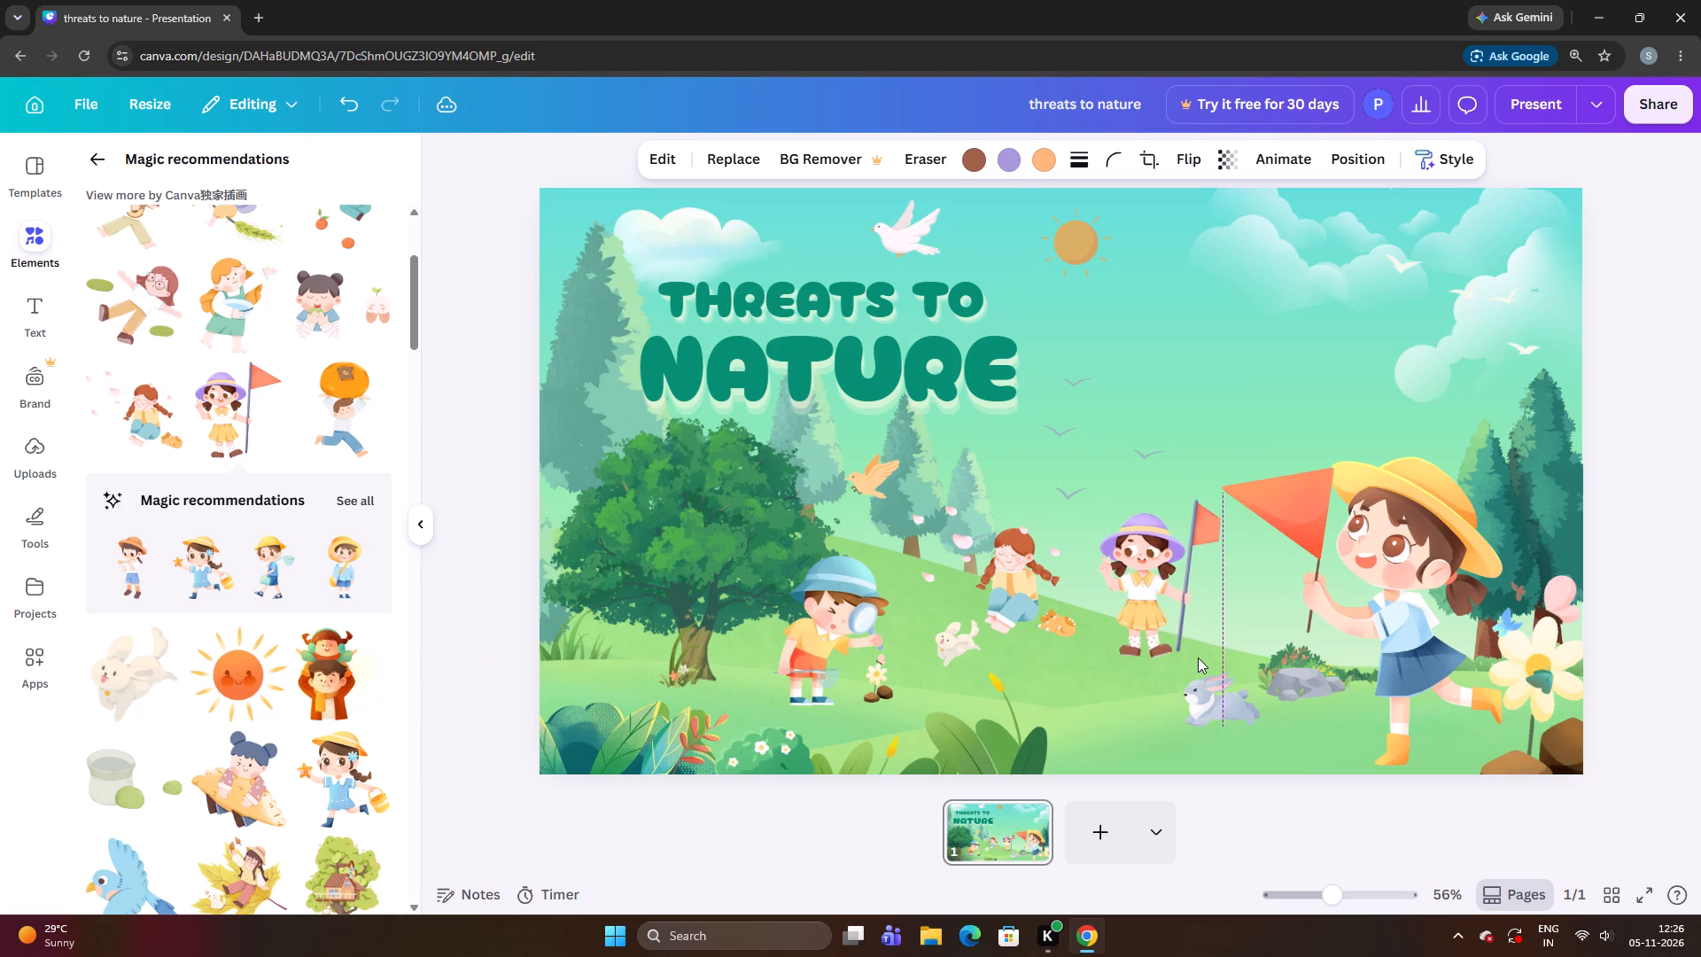
key(Left)
key(Down)
key(Down)
key(Down)
key(Down)
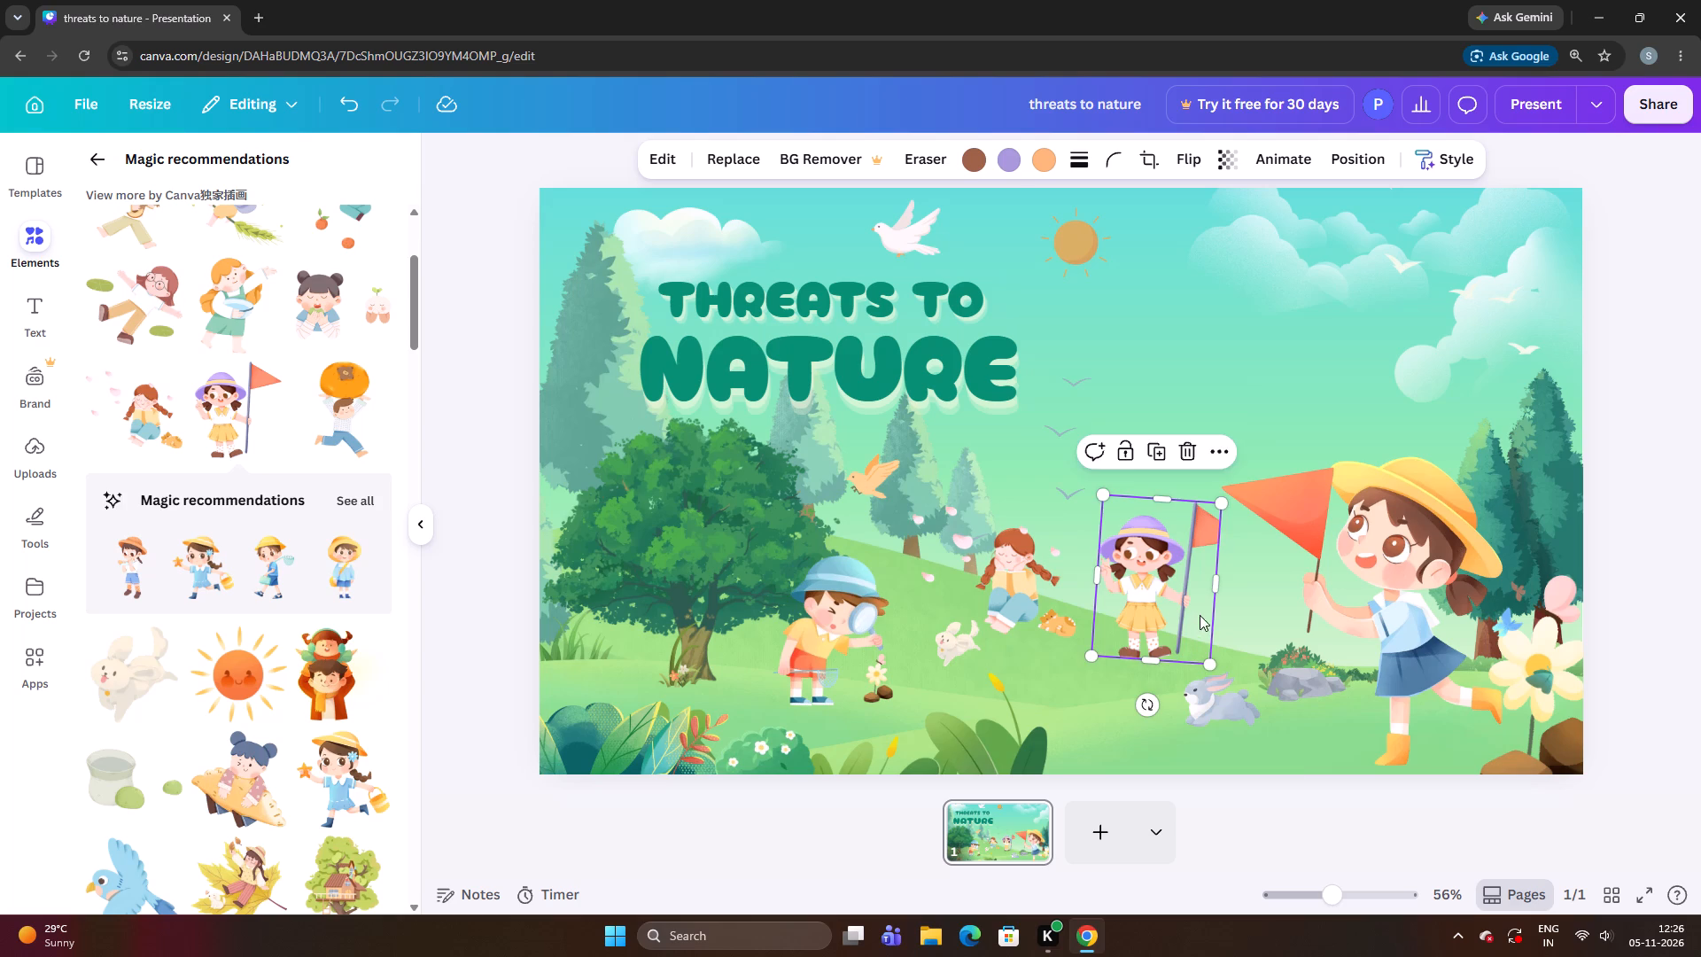
Move the purple-hatted girl closer to the seated girl and widen her frame to about 267 to uncover her whole flag.
drag(1189, 601, 1163, 604)
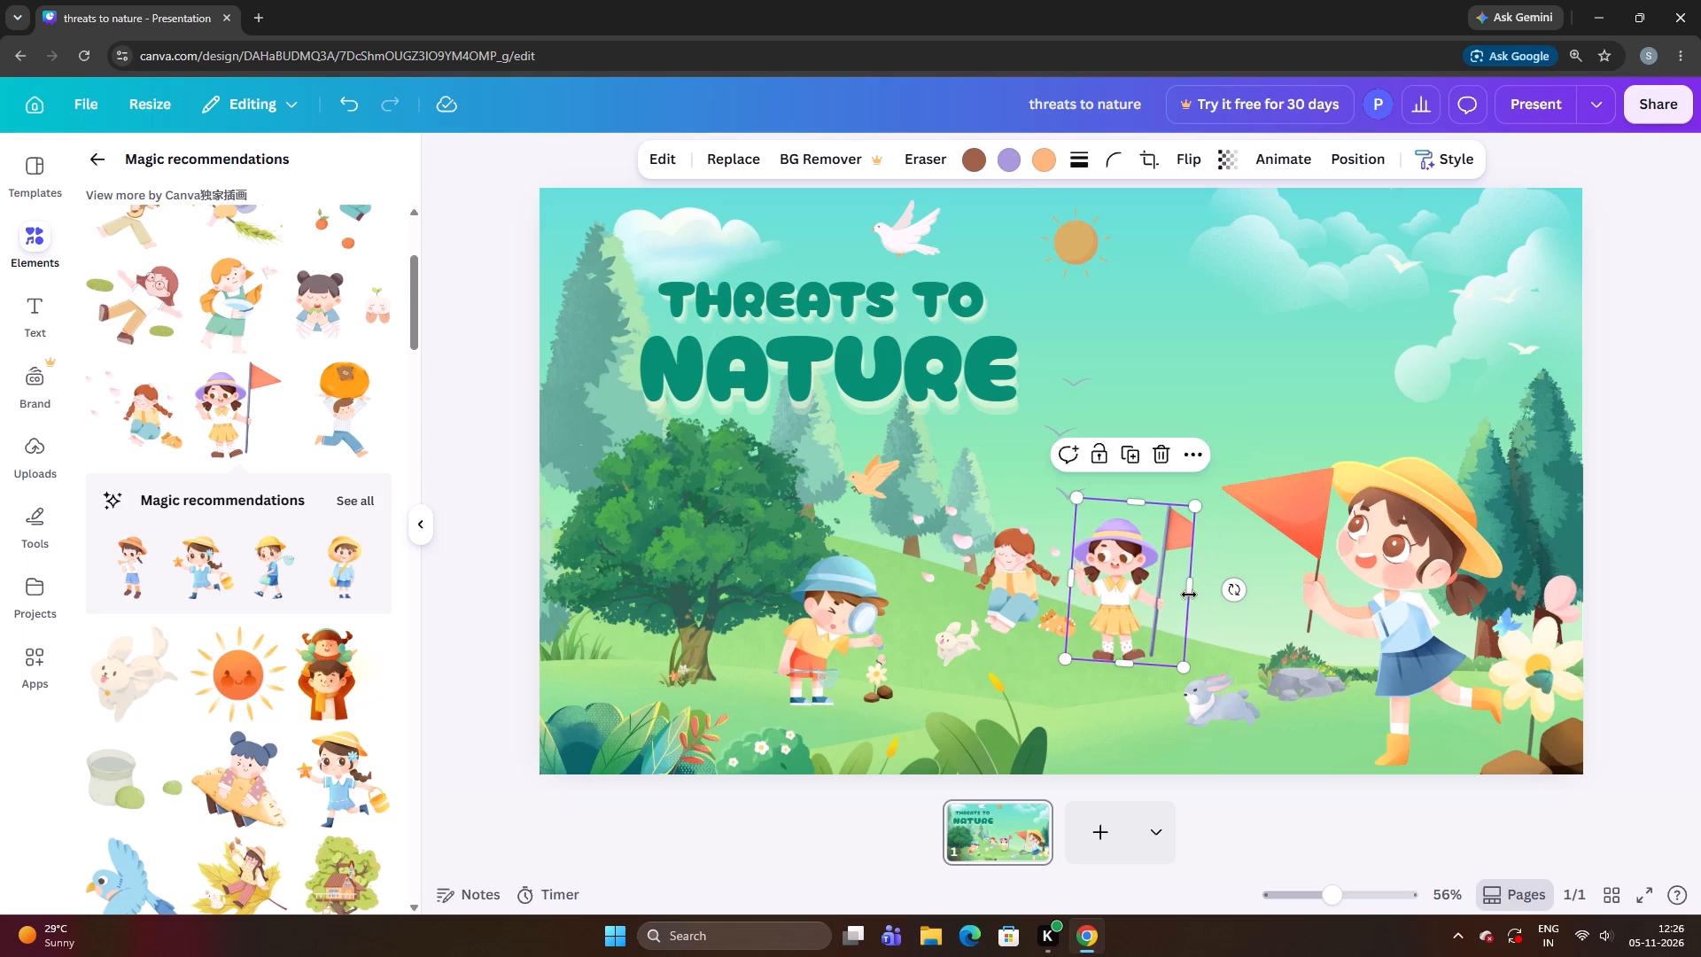
drag(1192, 595, 1217, 598)
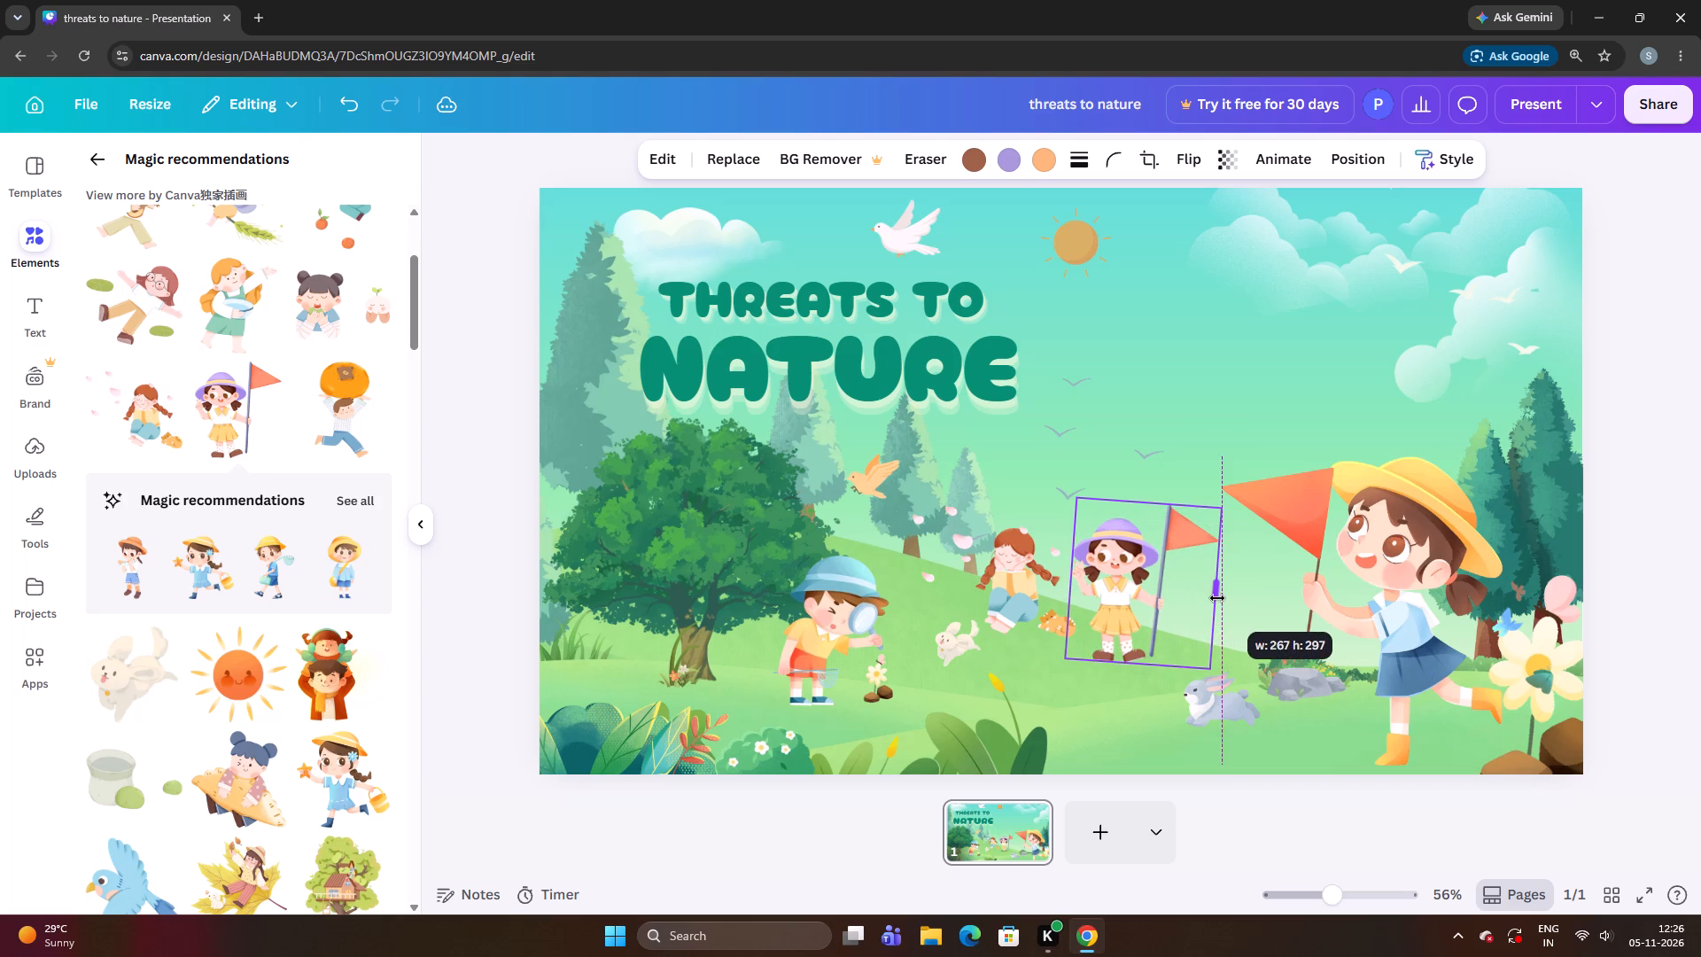
drag(1217, 598, 1219, 599)
drag(1166, 601, 1176, 613)
click(1174, 615)
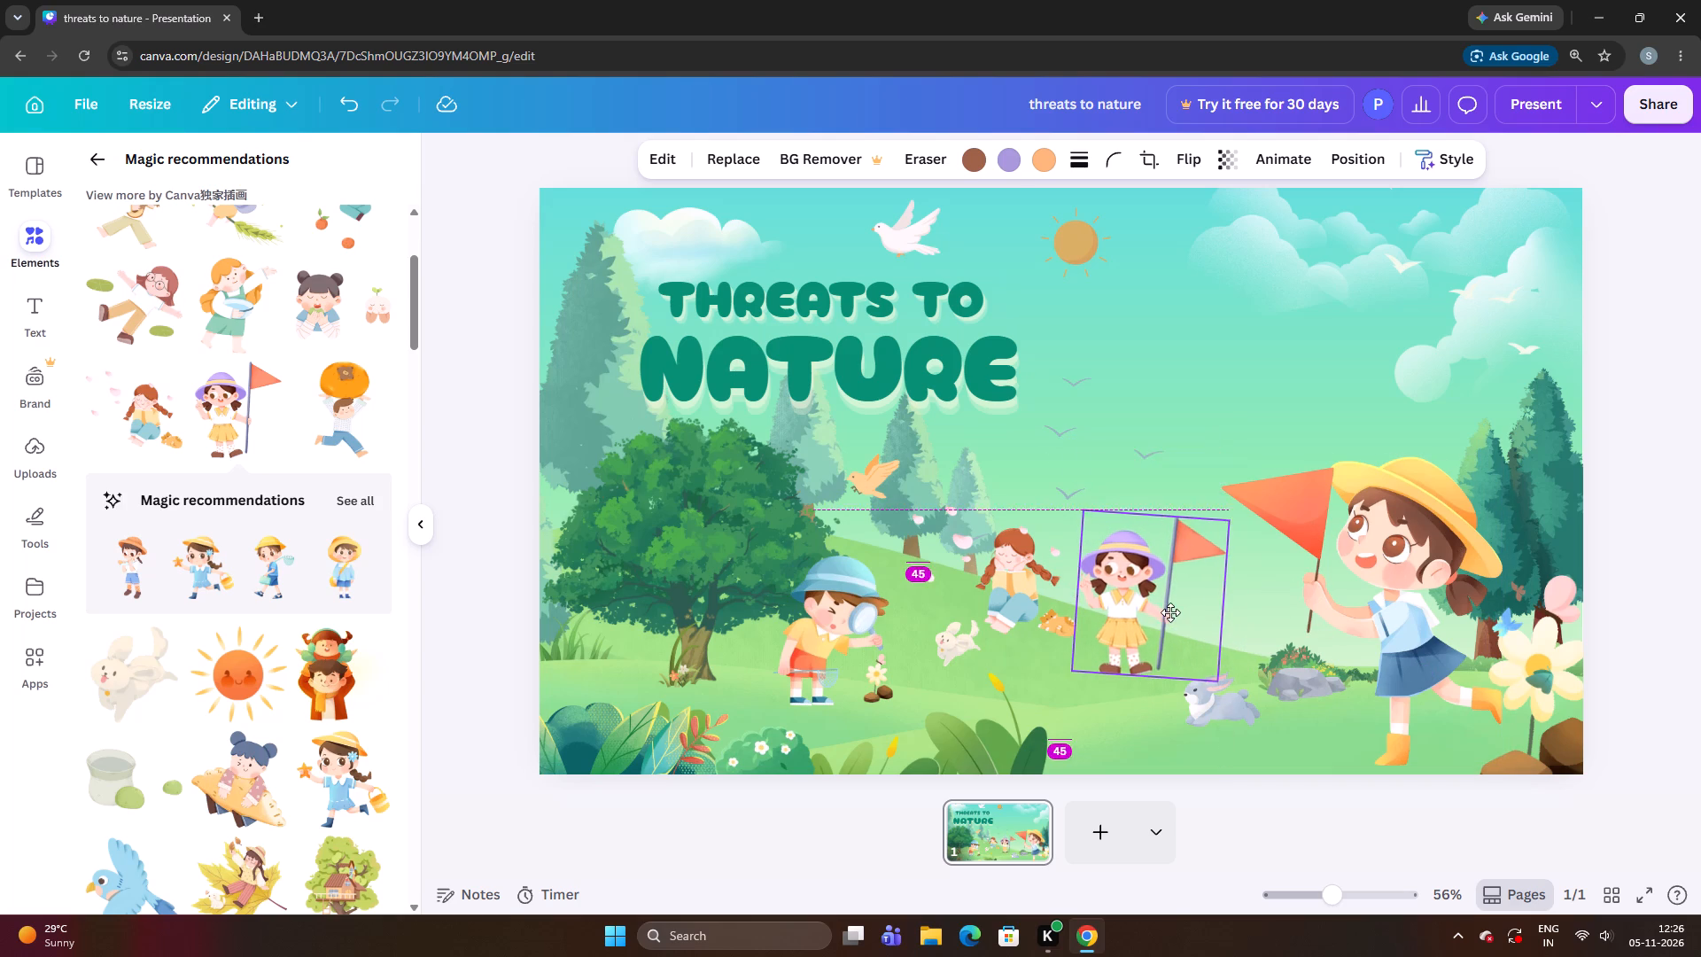
Shrink the purple-hatted flag girl slightly and move her up and right, towards the large girl's flag.
drag(1212, 673, 1191, 655)
drag(1151, 629, 1196, 614)
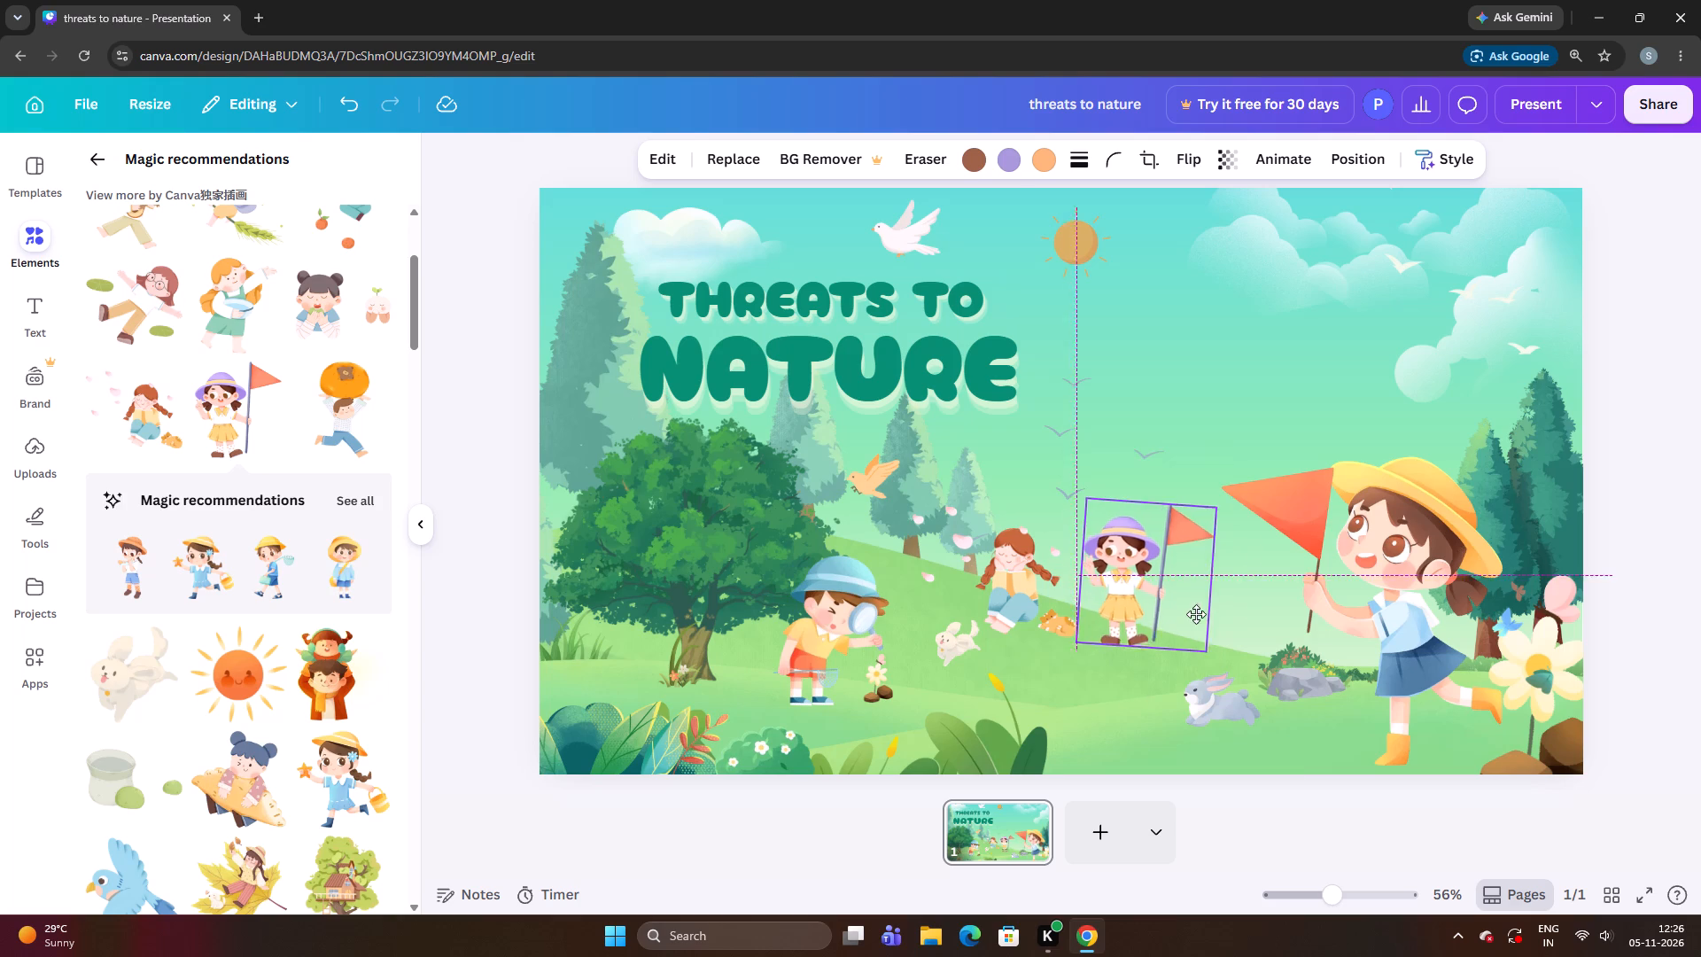
drag(1196, 614, 1194, 616)
click(1103, 676)
Shift the purple-hatted flag girl left and down so she stands on the slope between the seated girl and the rabbit.
click(1167, 575)
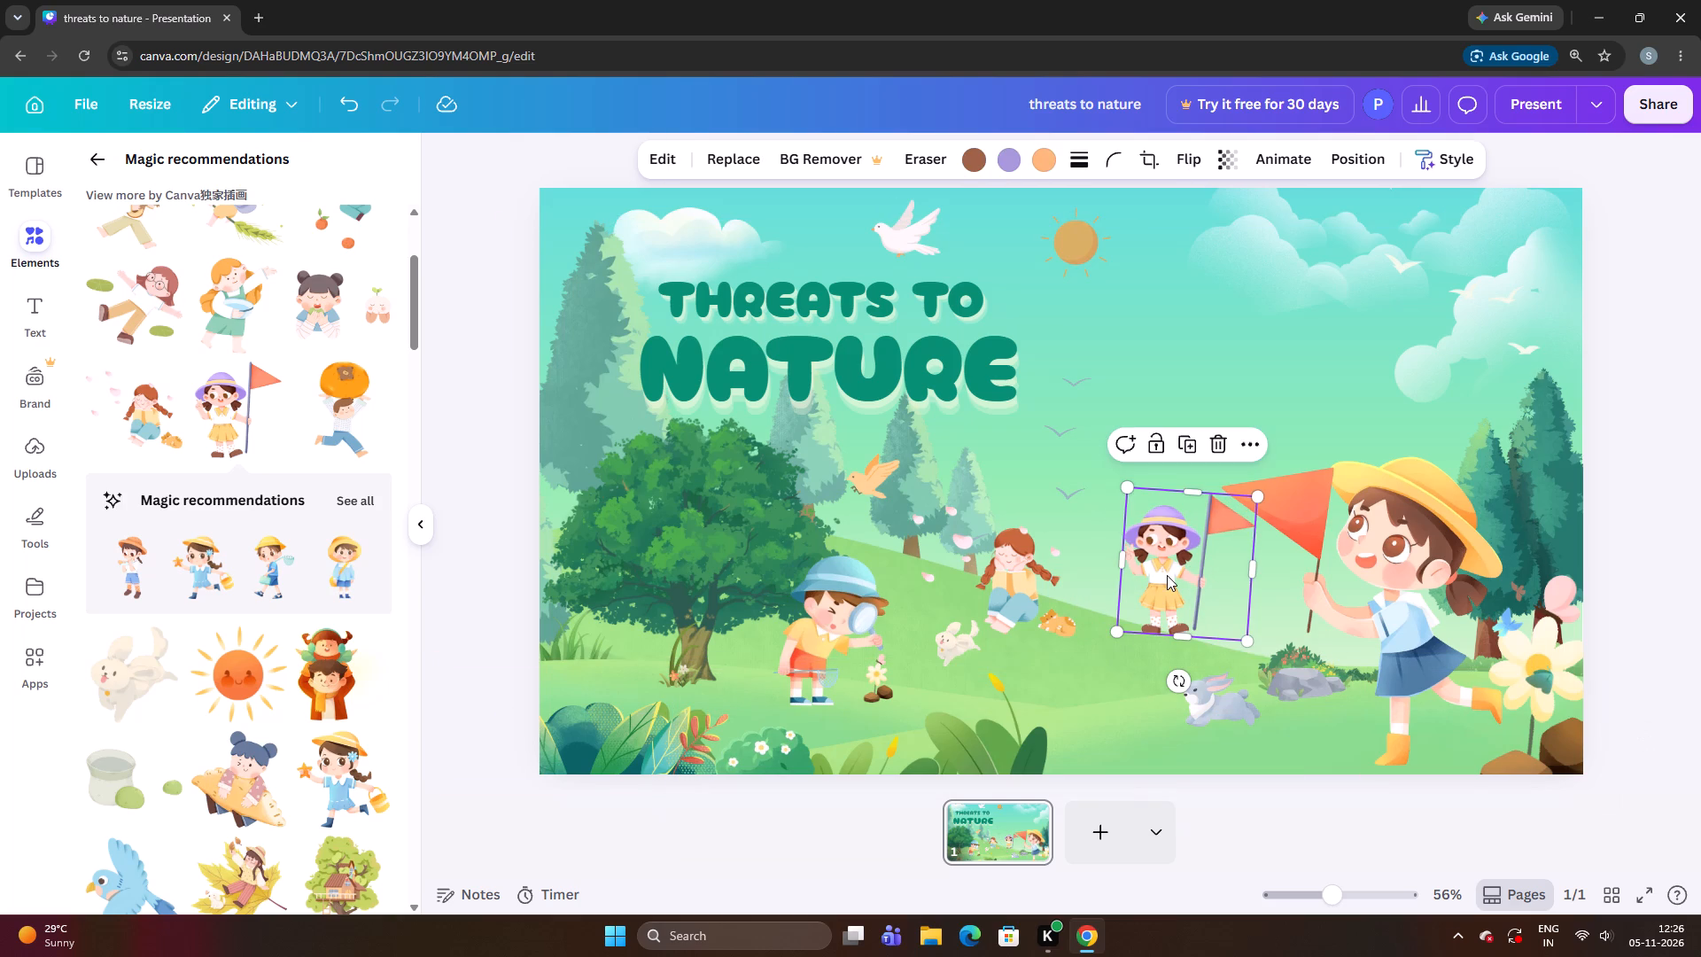
key(Down)
key(Down)
key(Left)
key(Left)
key(Left)
key(Left)
key(Left)
key(Left)
key(Left)
key(Left)
key(Left)
key(Left)
key(Left)
key(Left)
key(Left)
key(Left)
key(Left)
key(Left)
key(Left)
key(Left)
key(Left)
key(Down)
key(Down)
key(Down)
key(Down)
key(Down)
key(Down)
key(Down)
key(Down)
key(Down)
key(Down)
key(Down)
key(Down)
key(Down)
key(Down)
key(Down)
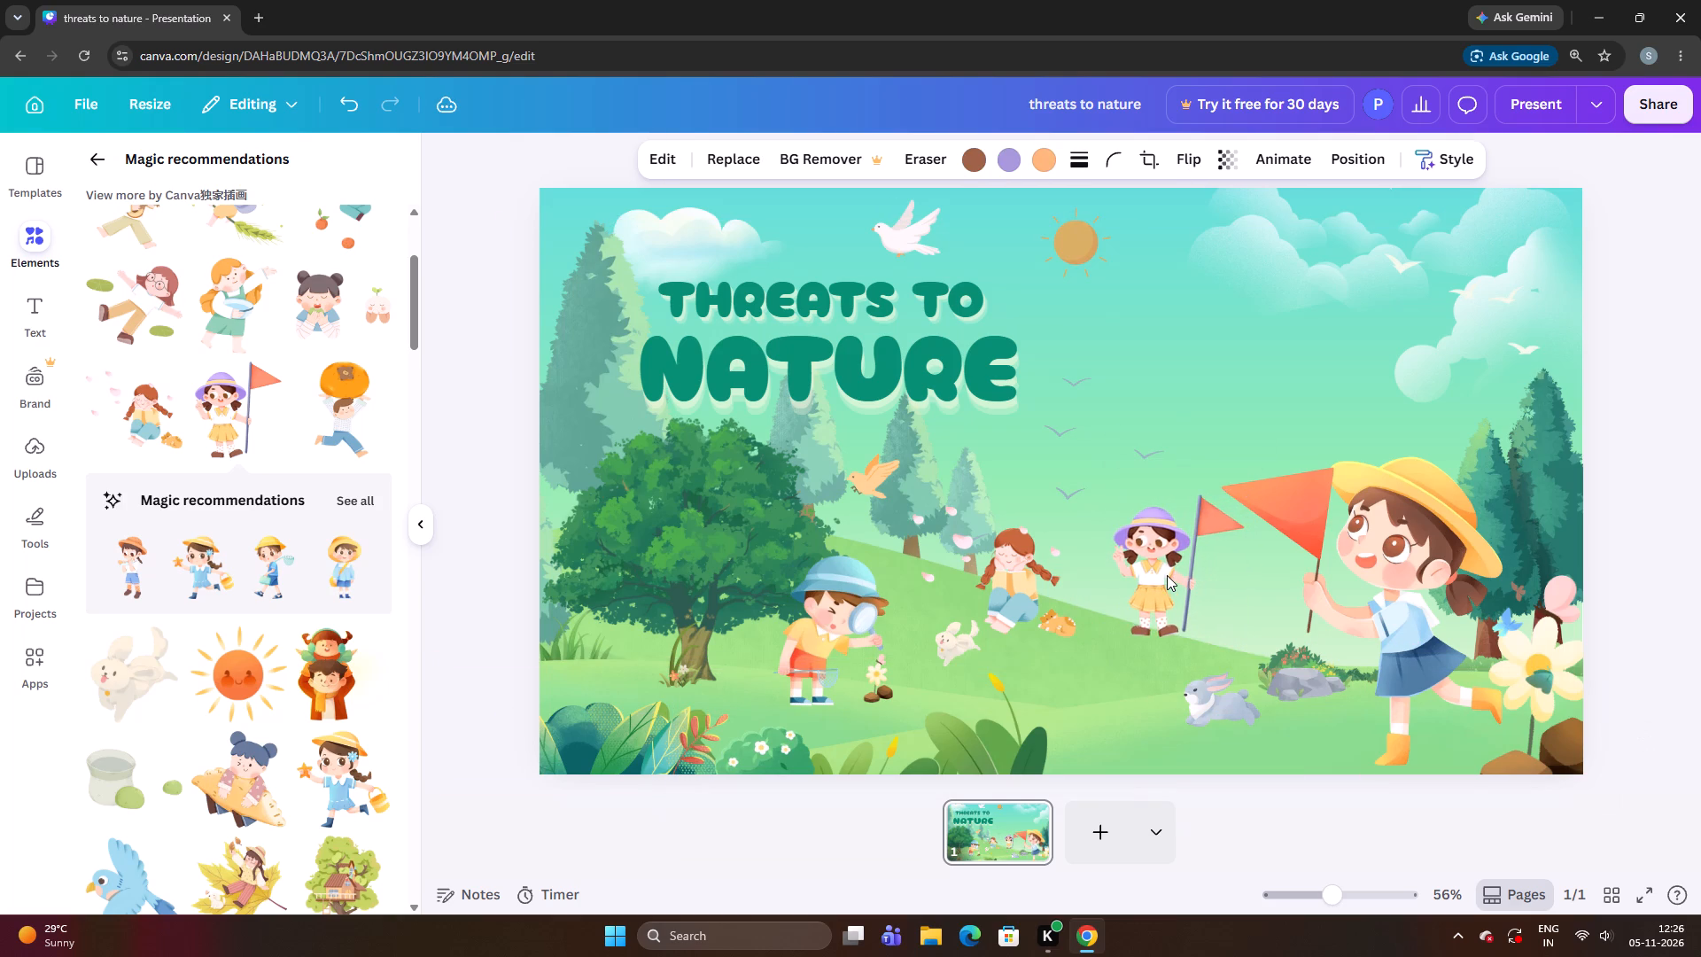
key(Left)
key(Left)
key(Left)
key(Left)
key(Left)
key(Left)
key(Left)
key(Left)
key(Left)
key(Left)
key(Left)
key(Left)
key(Left)
key(Left)
key(Left)
key(Left)
key(Left)
key(Left)
key(Left)
key(Left)
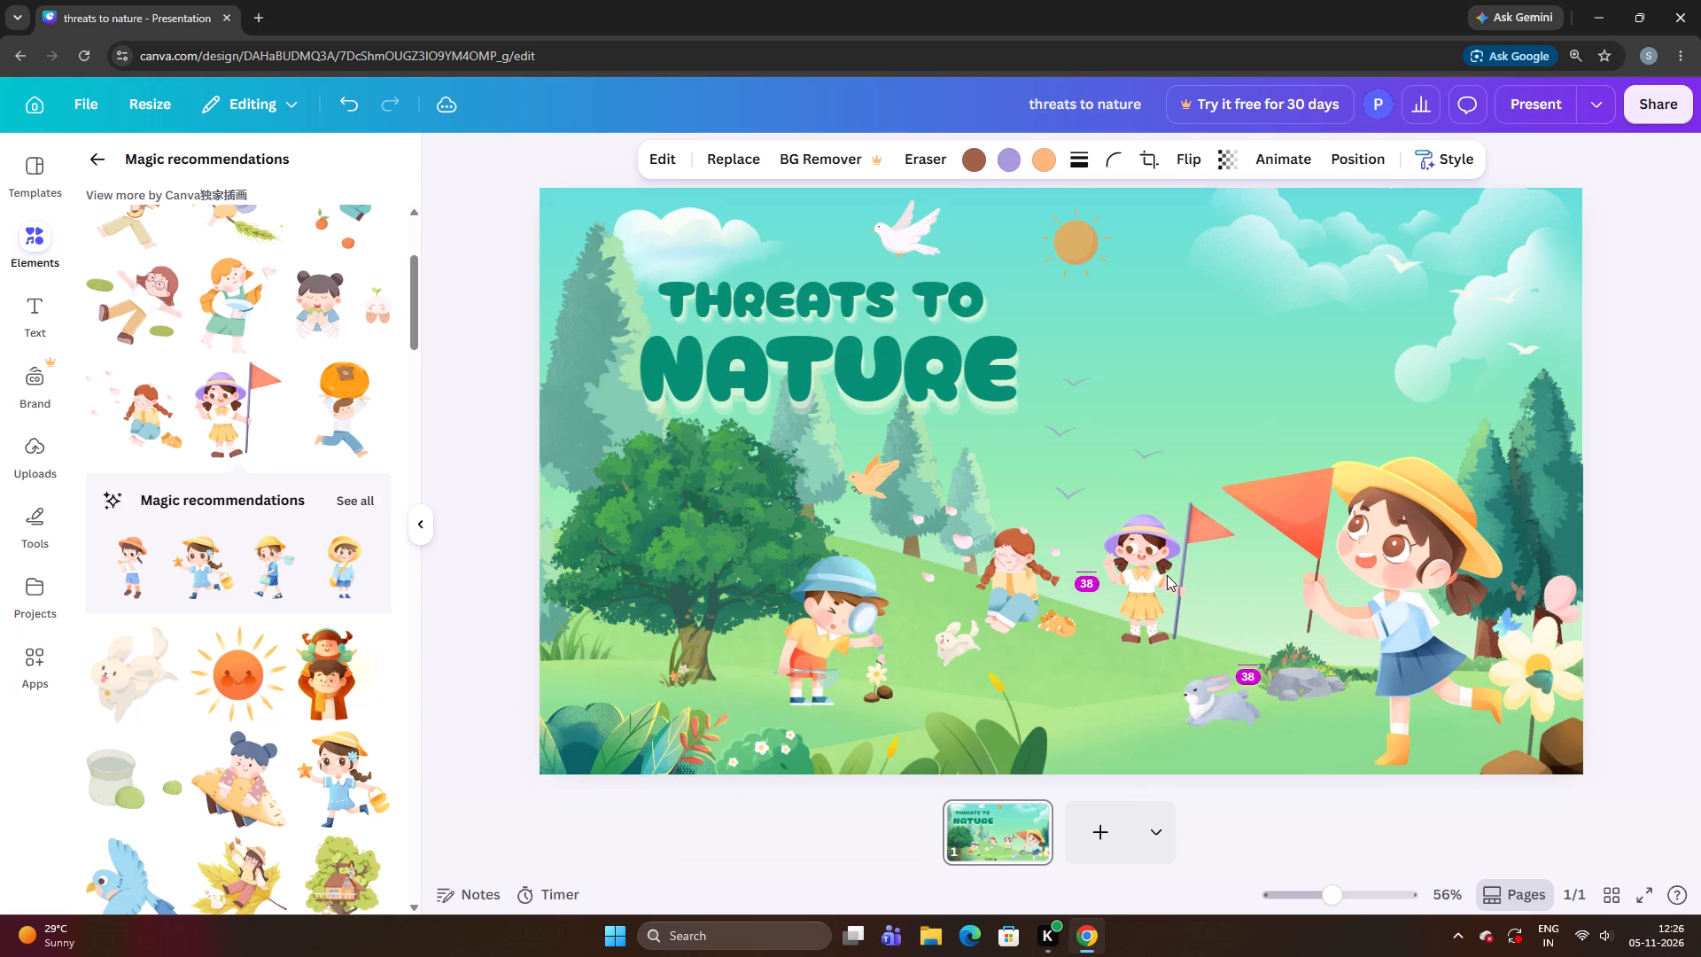
drag(1145, 581, 1154, 591)
click(1154, 591)
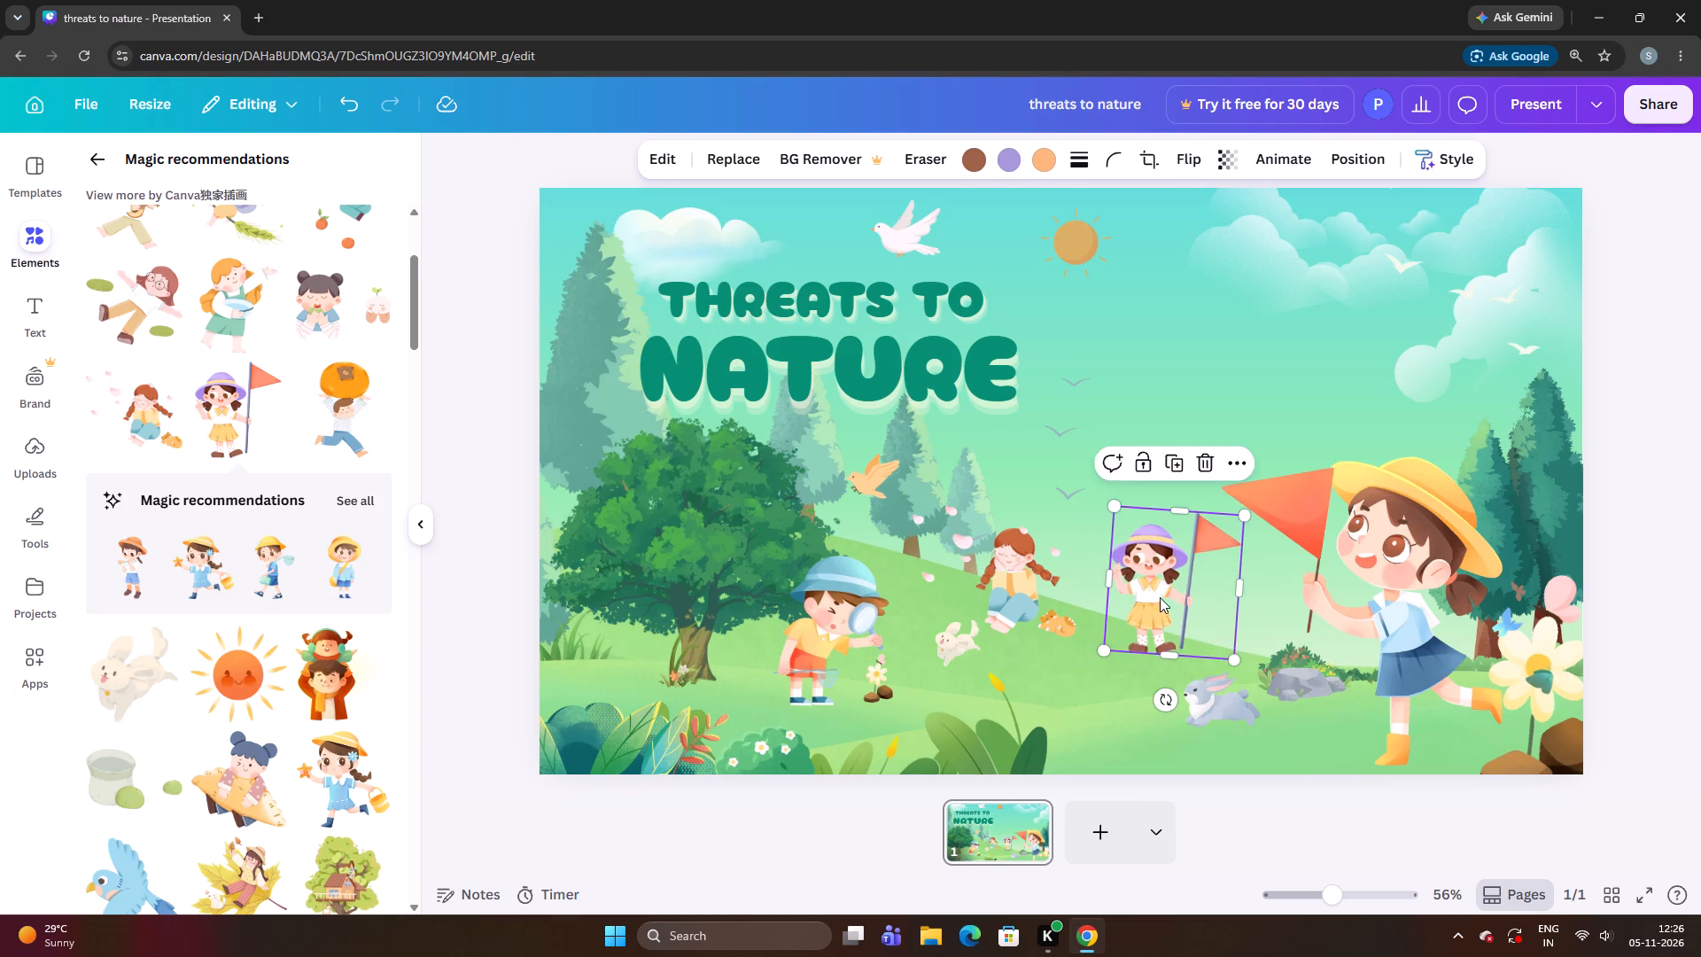
Shrink the purple-hatted flag girl to about 221 by 245.
drag(1234, 667, 1222, 655)
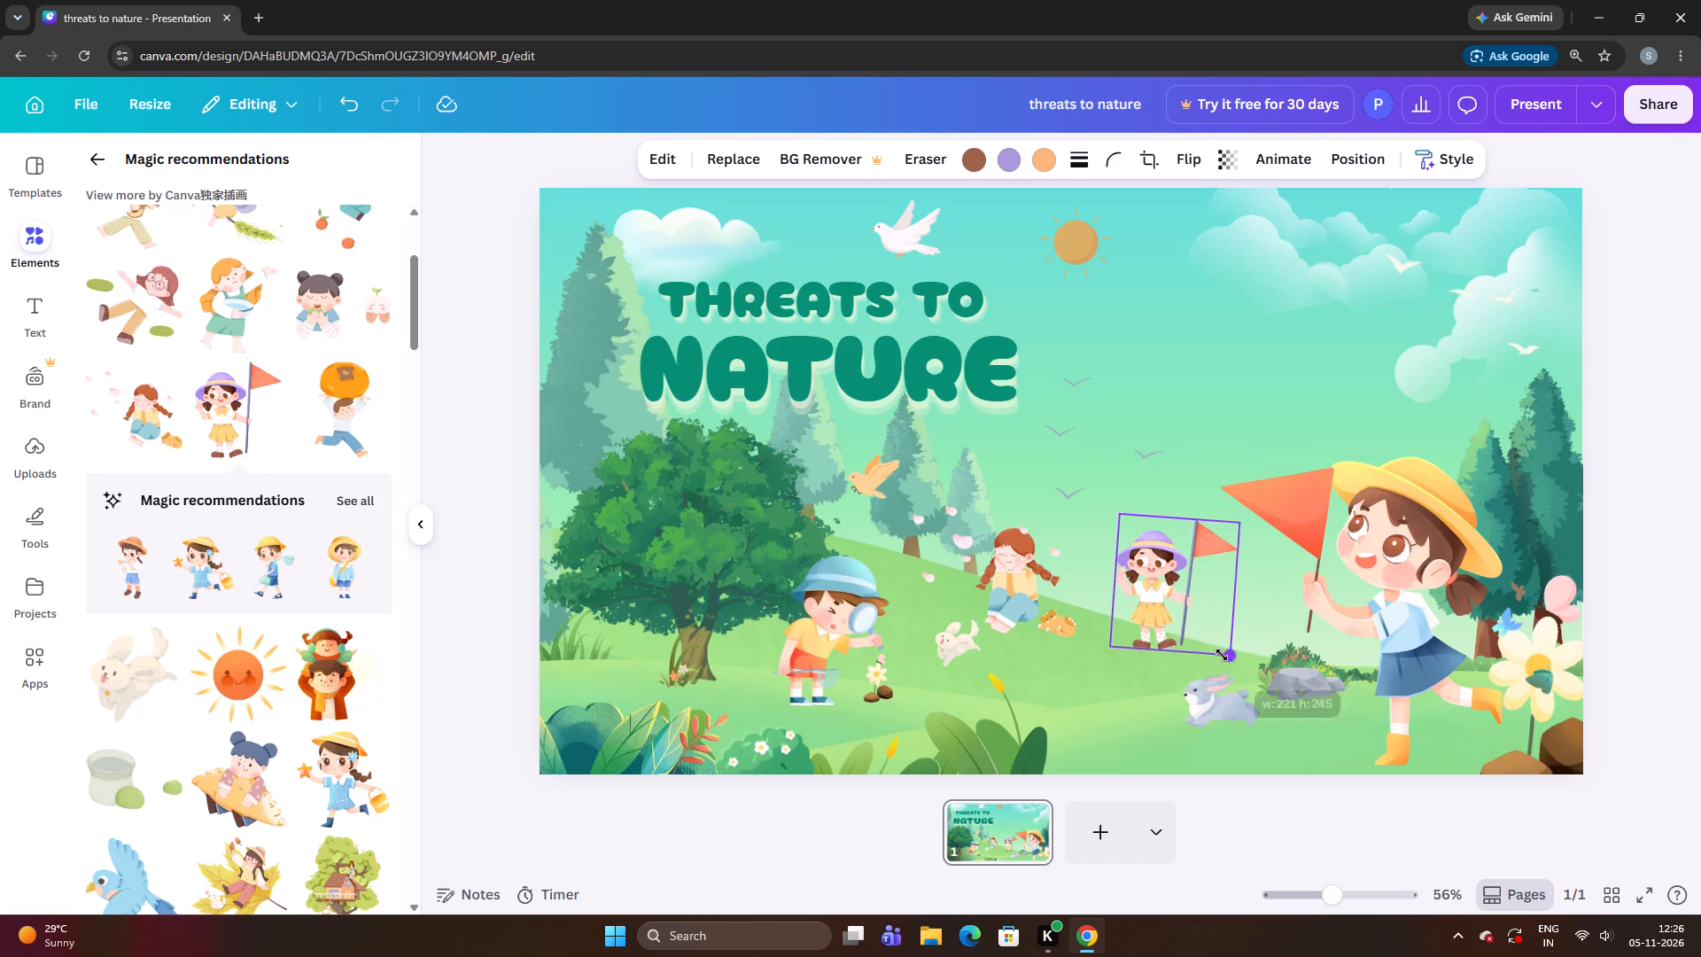
Move the purple-hatted flag girl slightly right and nudge her down on the slope above the rabbit.
drag(1222, 655, 1220, 653)
drag(1191, 626, 1202, 626)
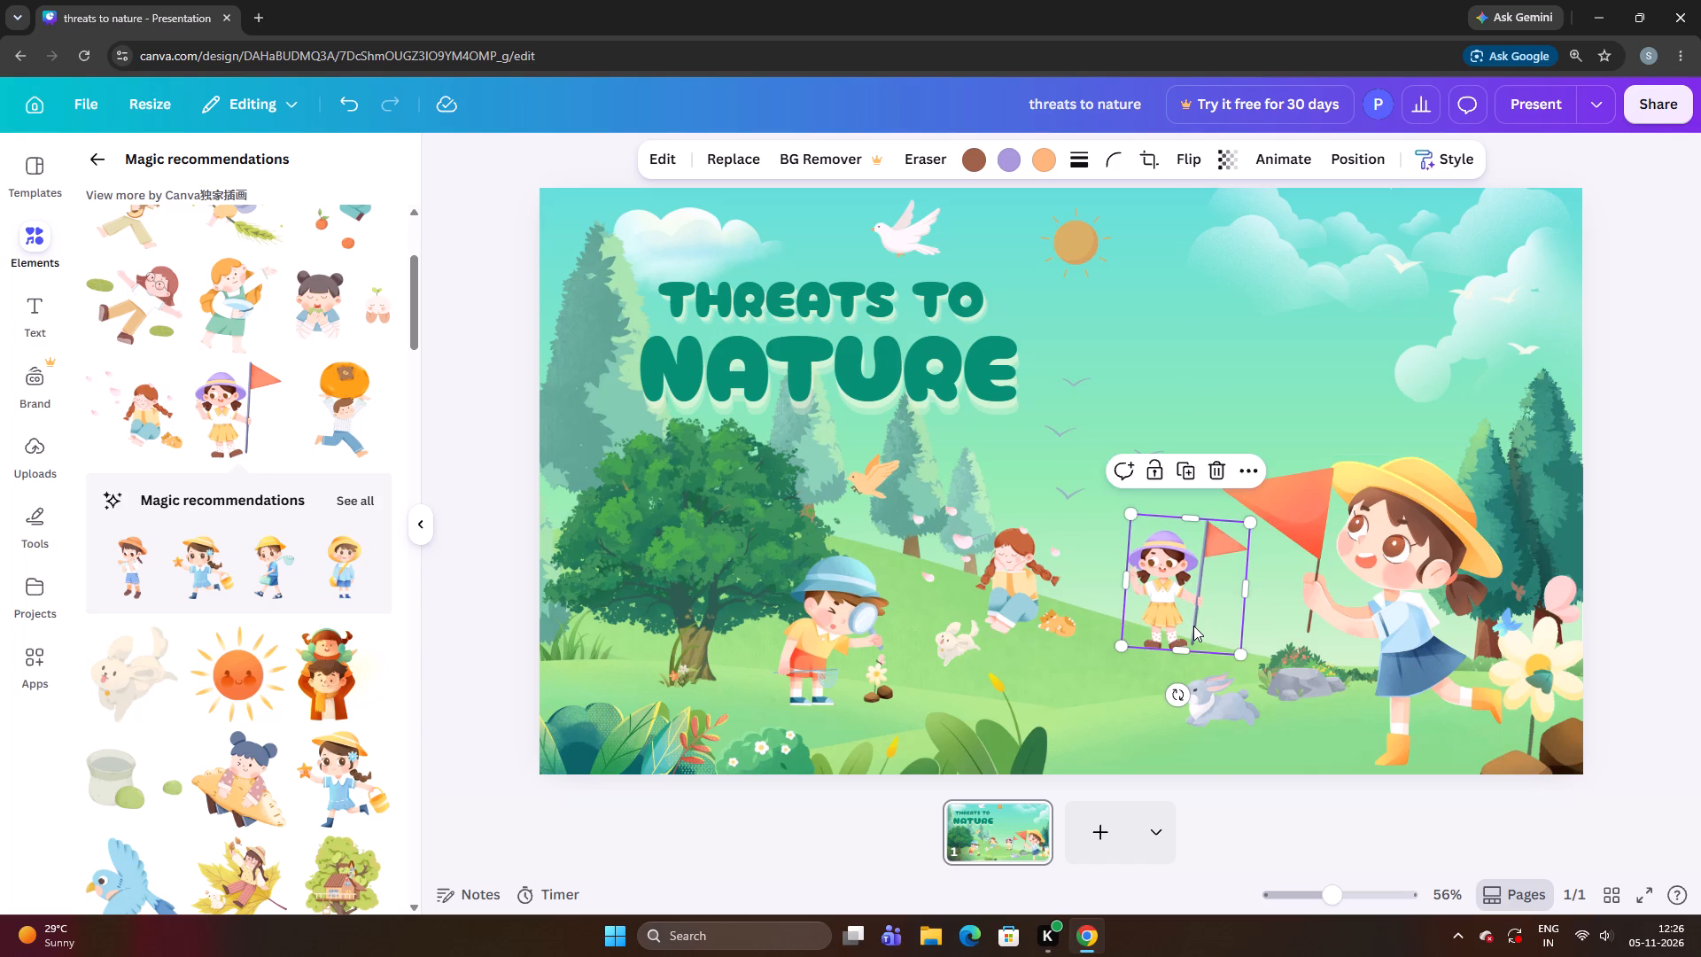
key(Down)
key(Down)
key(Right)
key(Right)
key(Right)
key(Right)
key(Down)
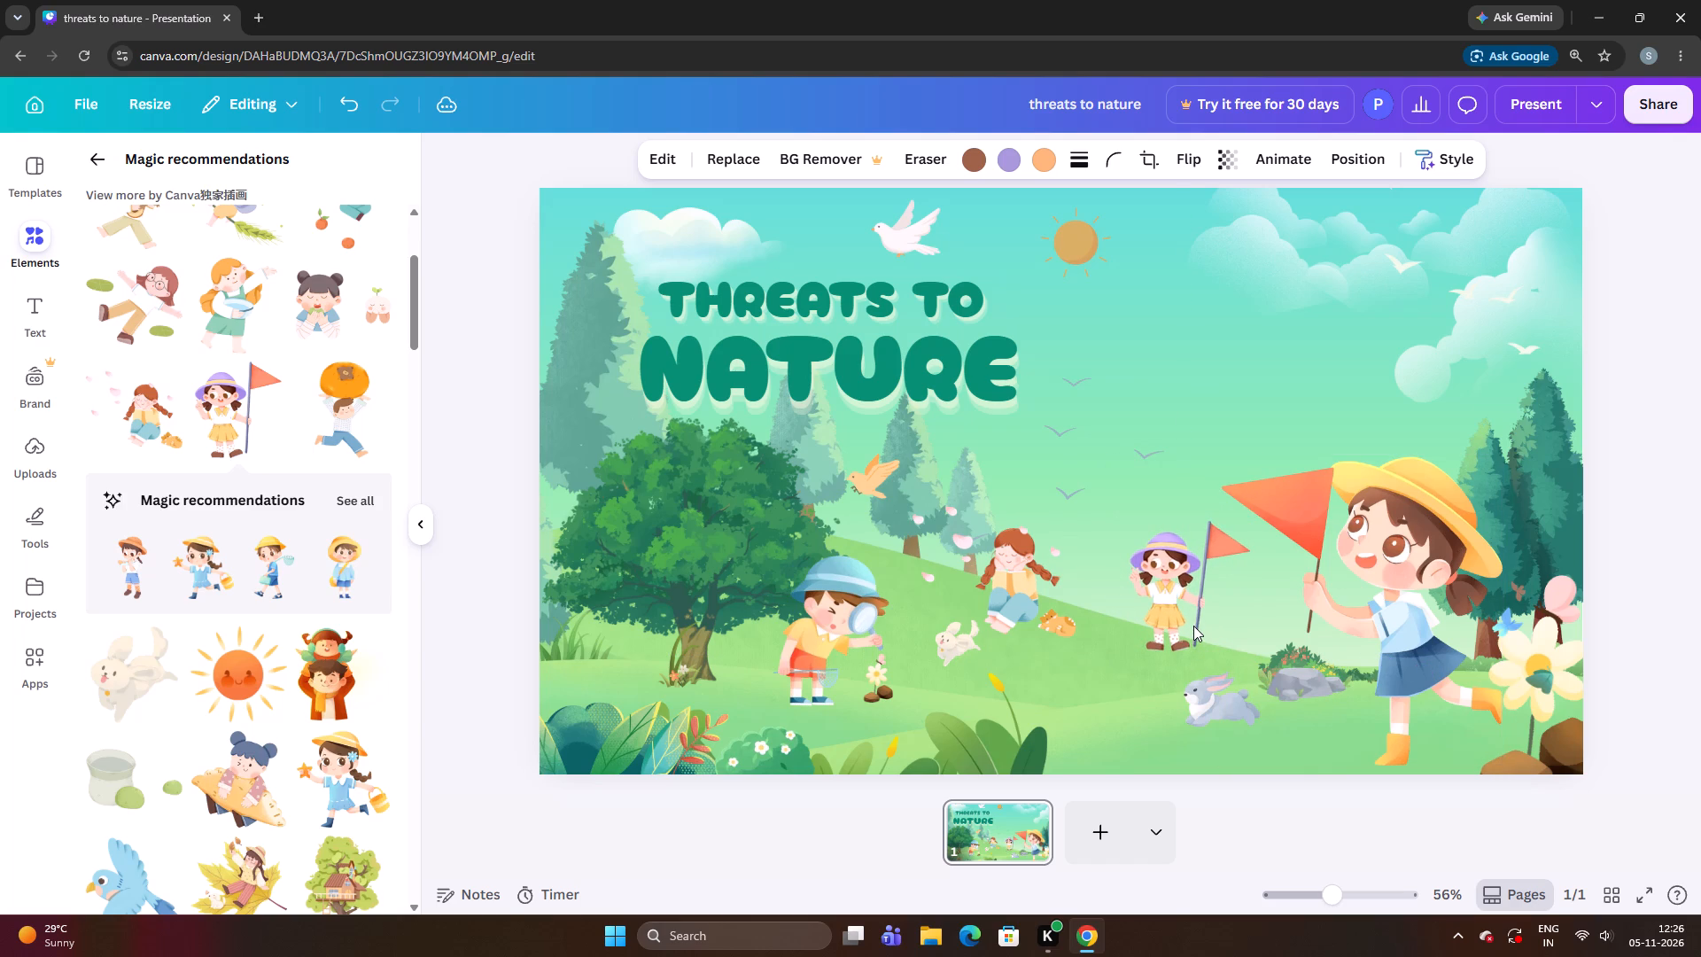
key(Down)
key(Down)
key(Down)
key(Down)
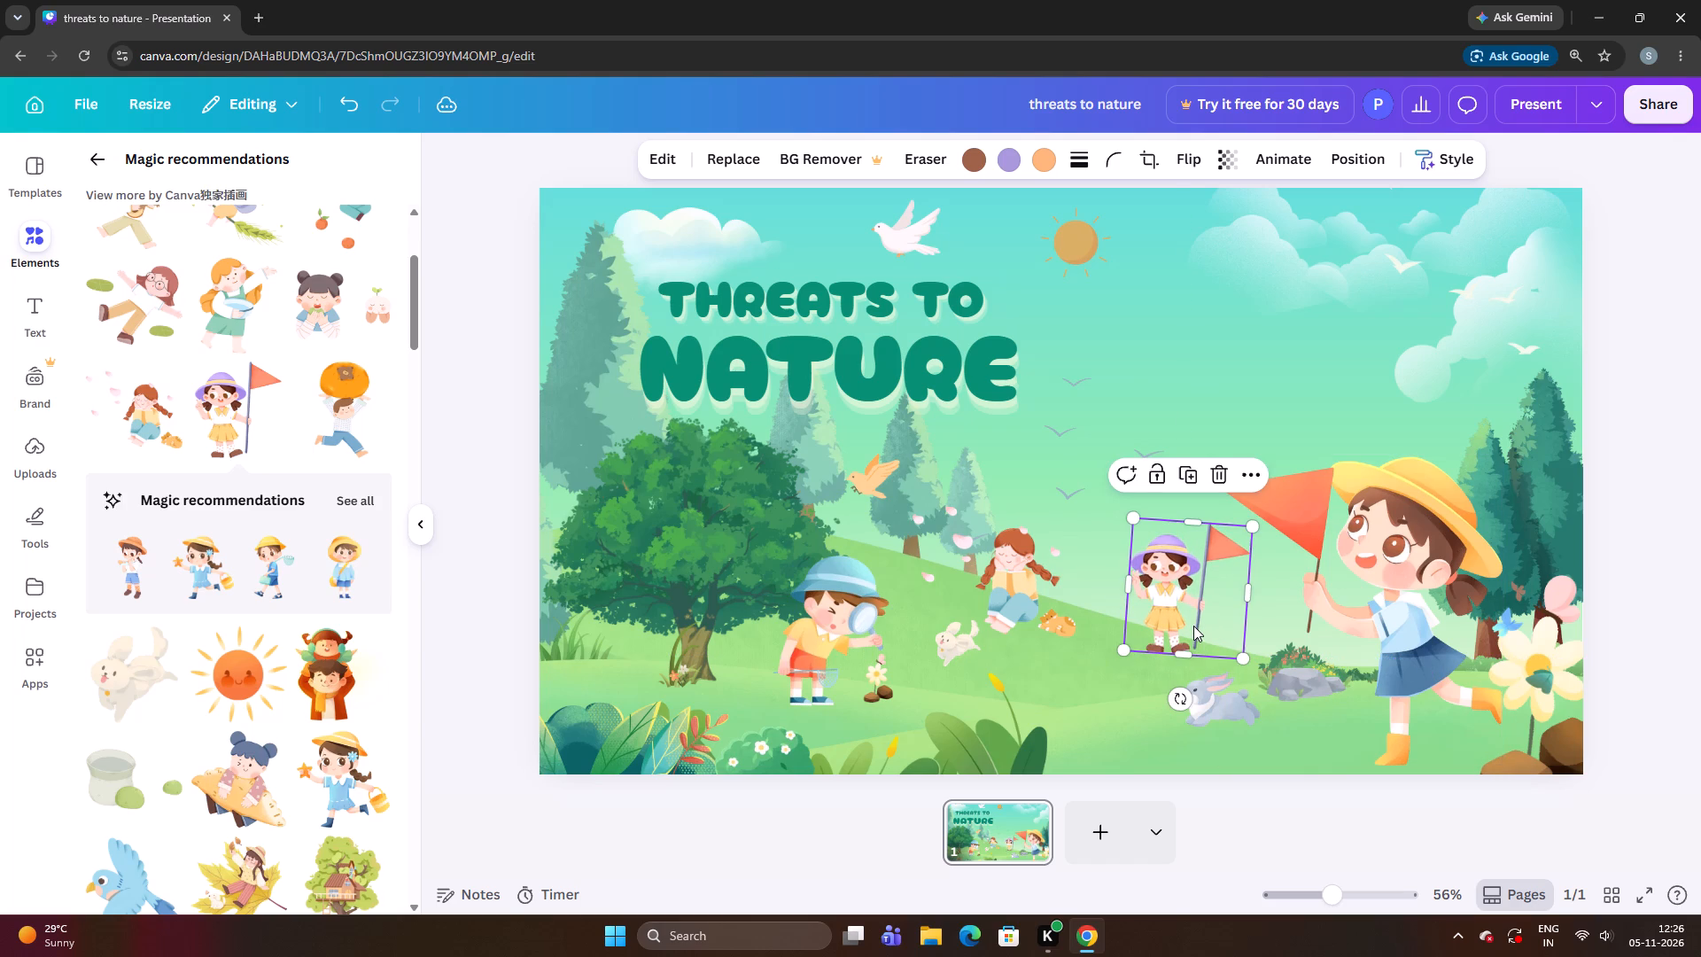
key(Down)
key(Down)
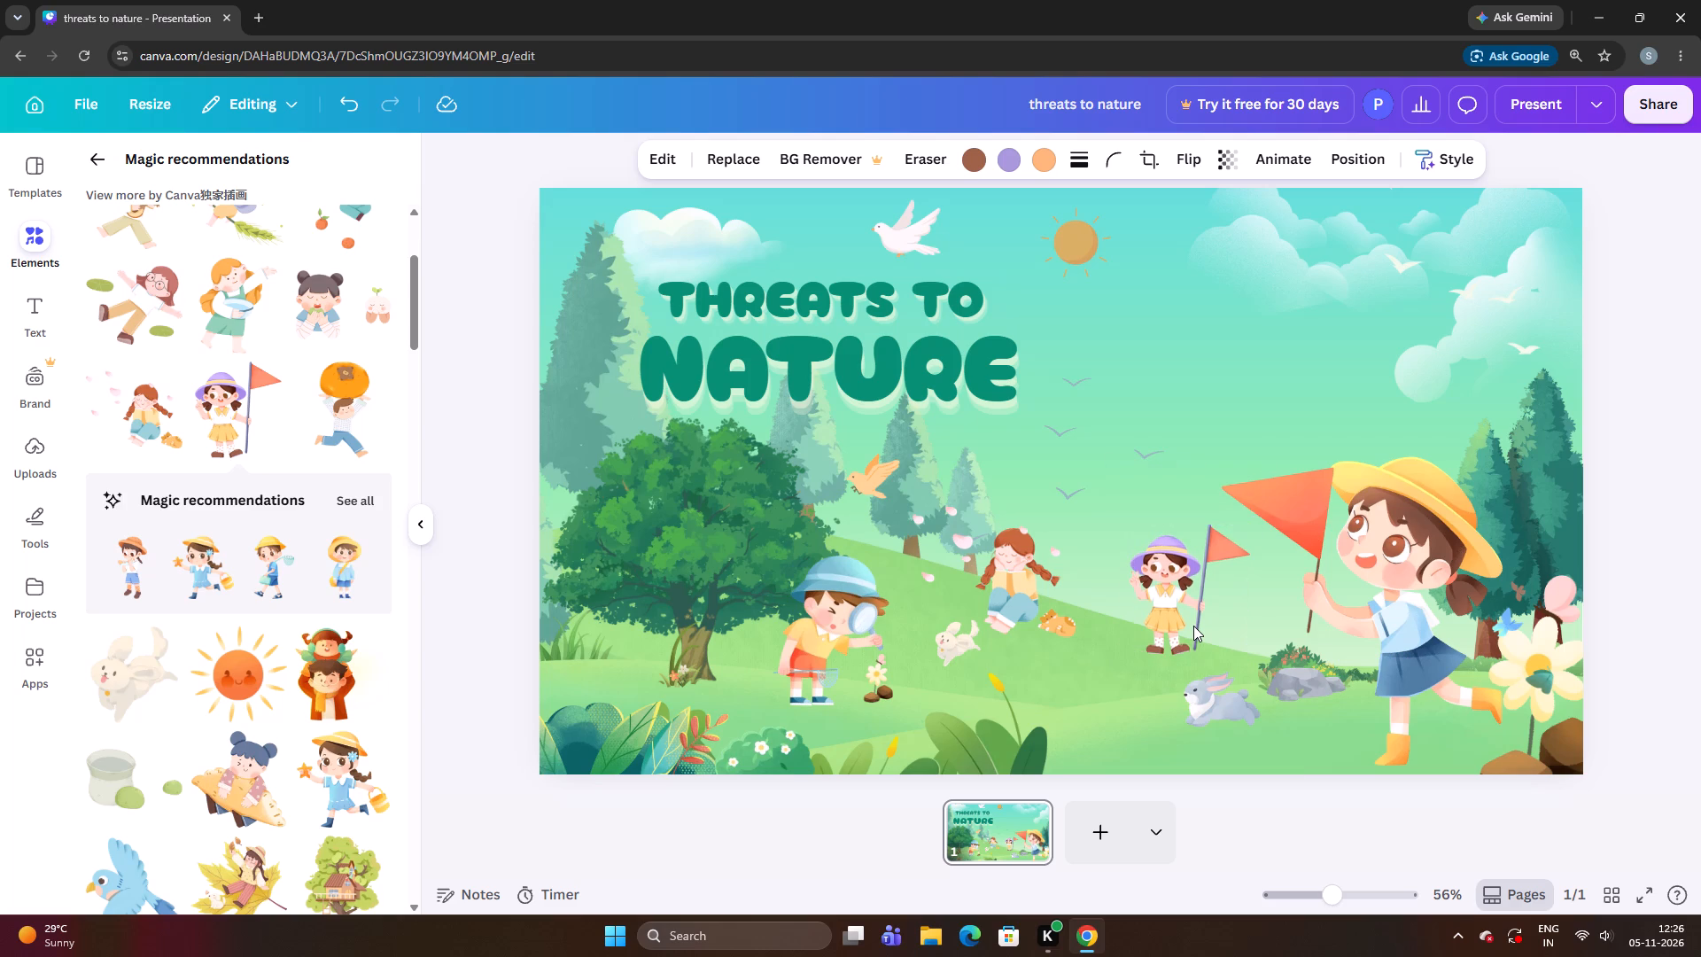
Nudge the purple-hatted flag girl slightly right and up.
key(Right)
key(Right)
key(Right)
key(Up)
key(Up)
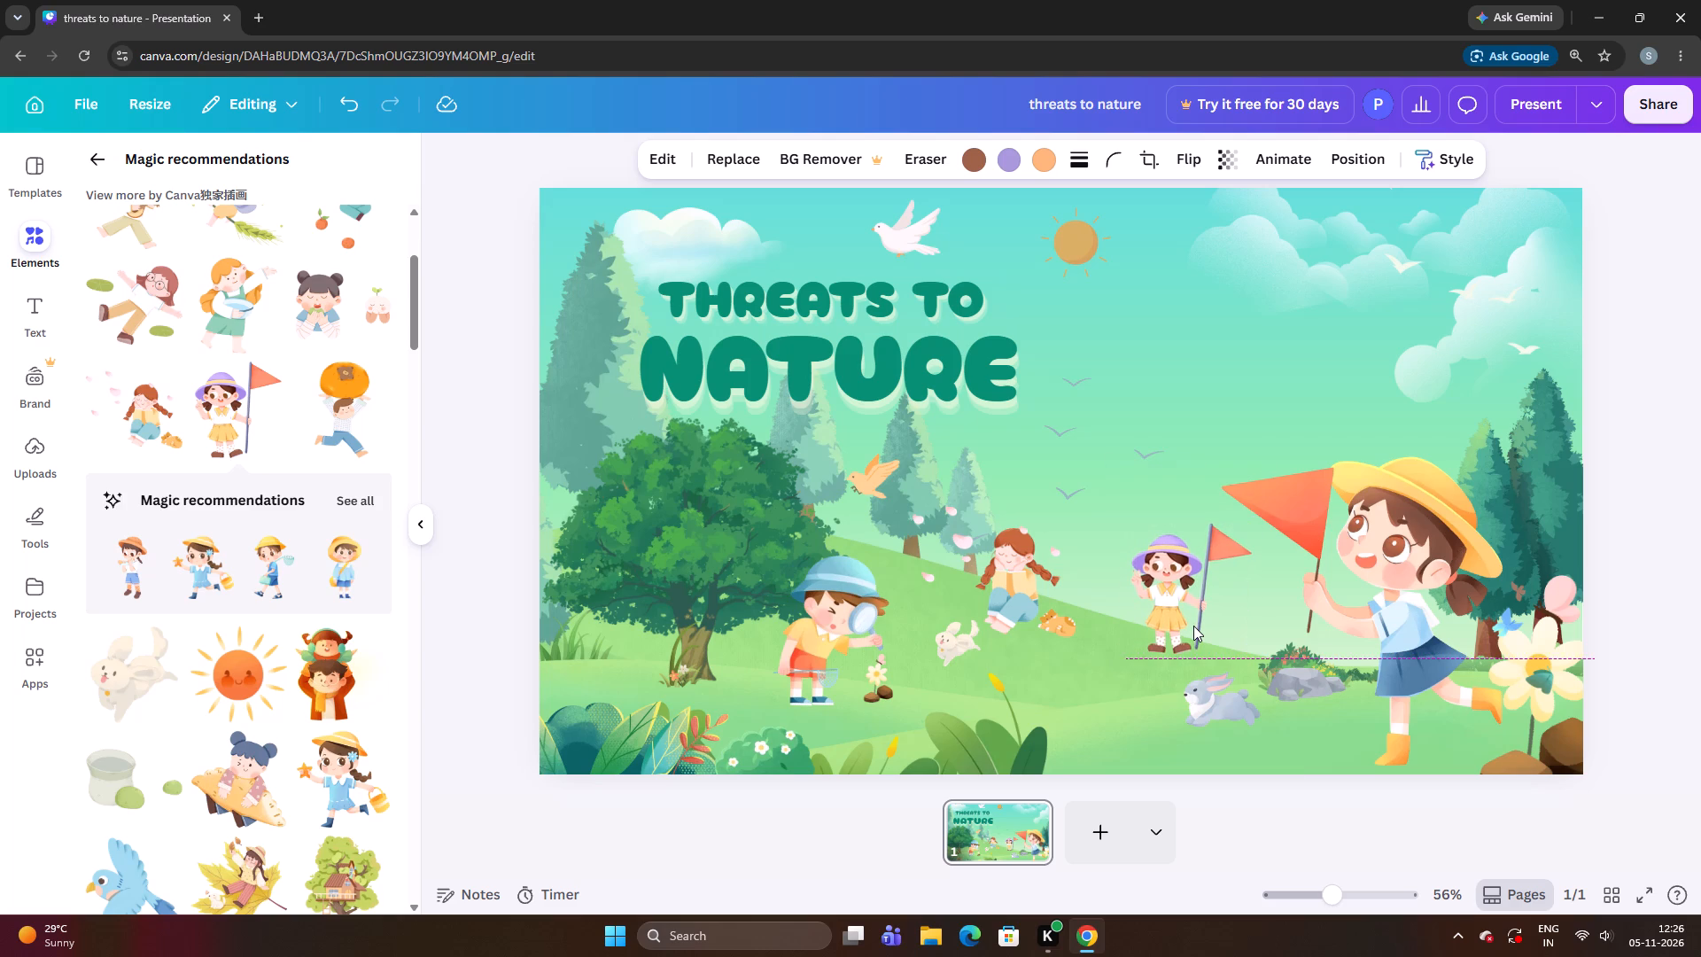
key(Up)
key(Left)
Fine-tune the purple-hatted flag girl a little lower and further left on the slope above the rabbit.
key(Down)
key(Down)
key(Down)
key(Down)
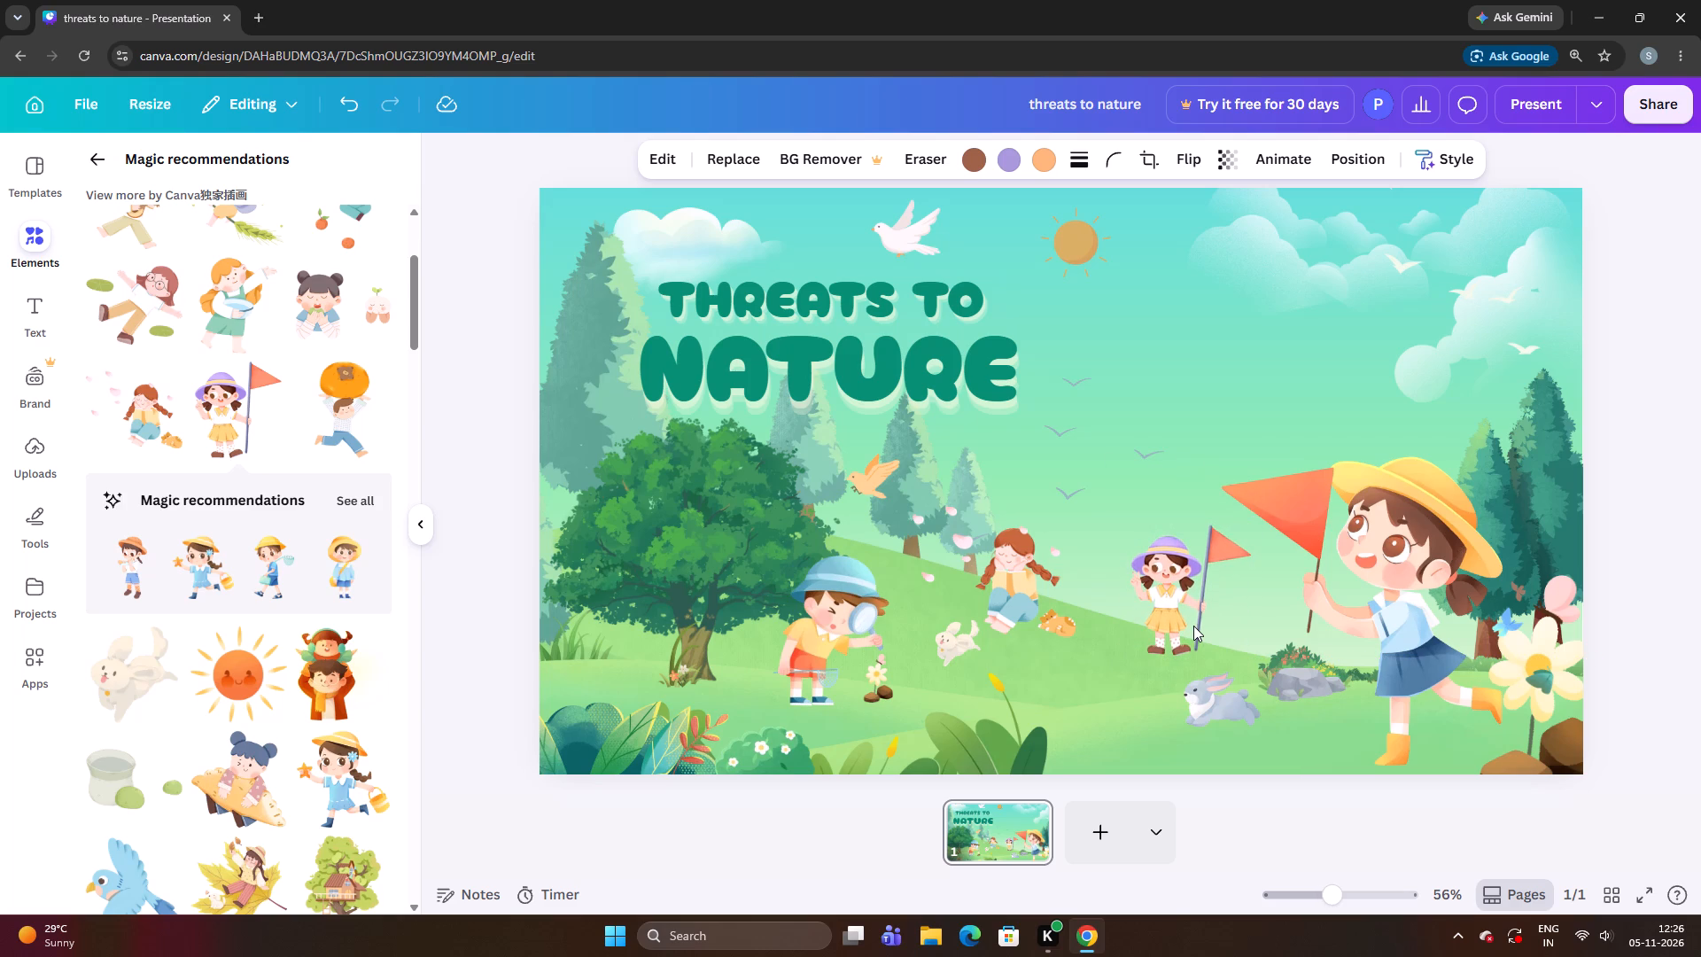
key(Down)
key(Down)
key(Down)
key(Down)
key(Down)
key(Down)
key(Down)
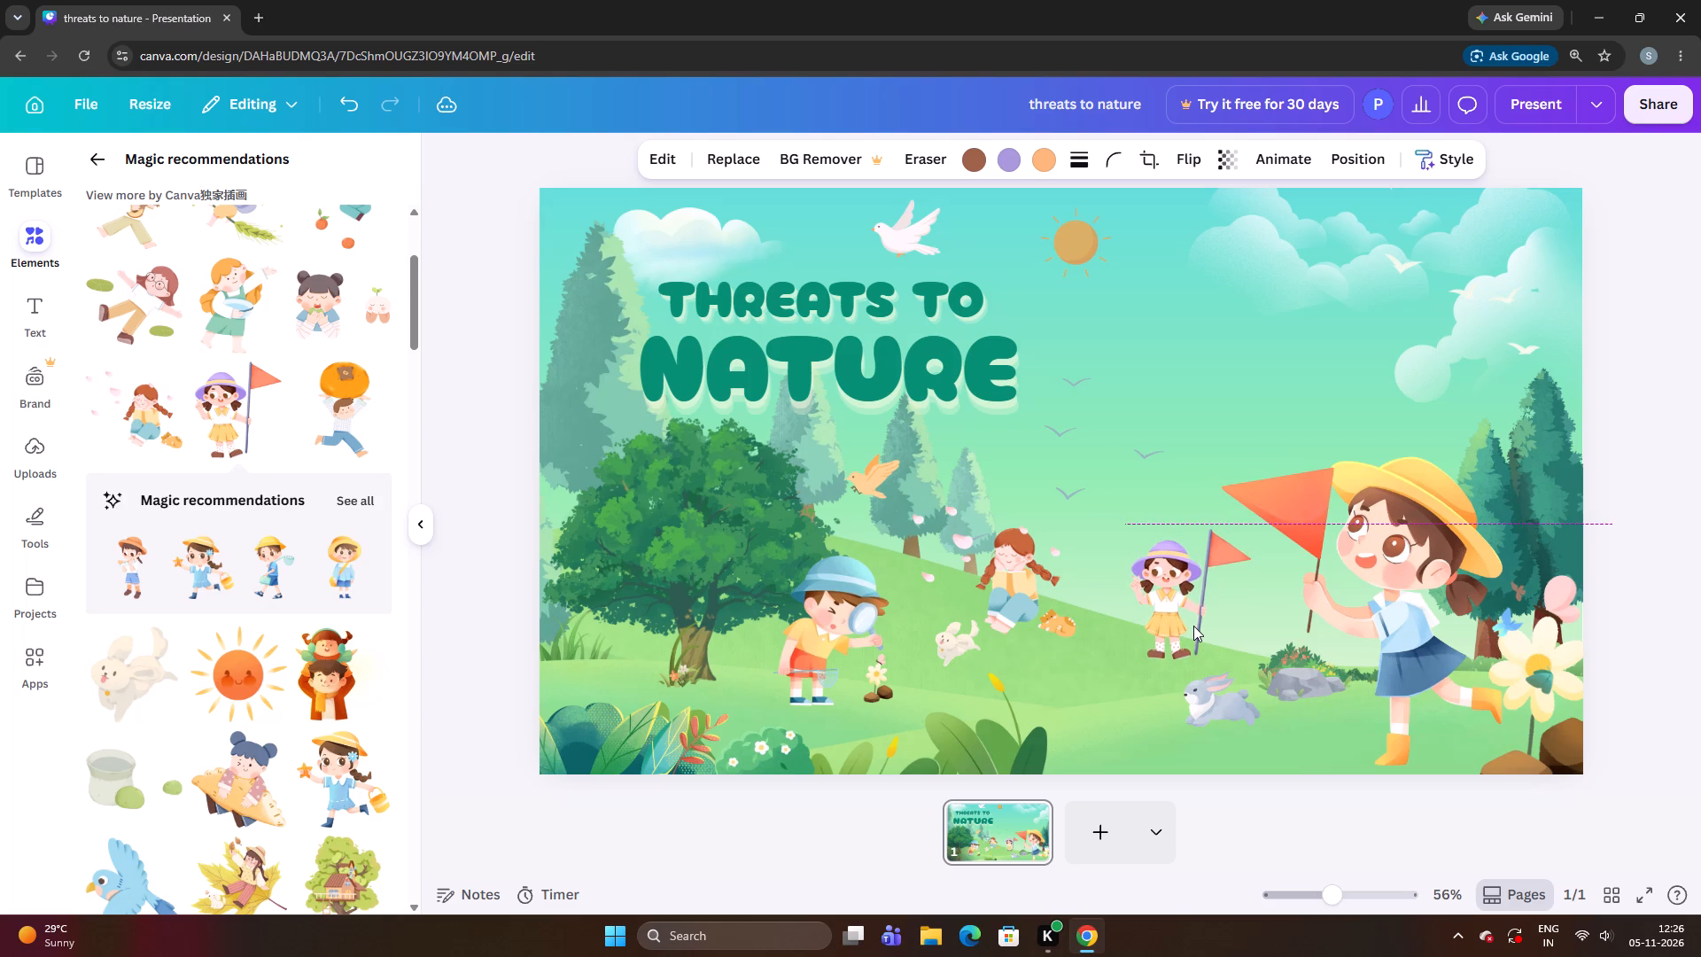
key(Left)
key(Left)
key(Left)
key(Left)
key(Down)
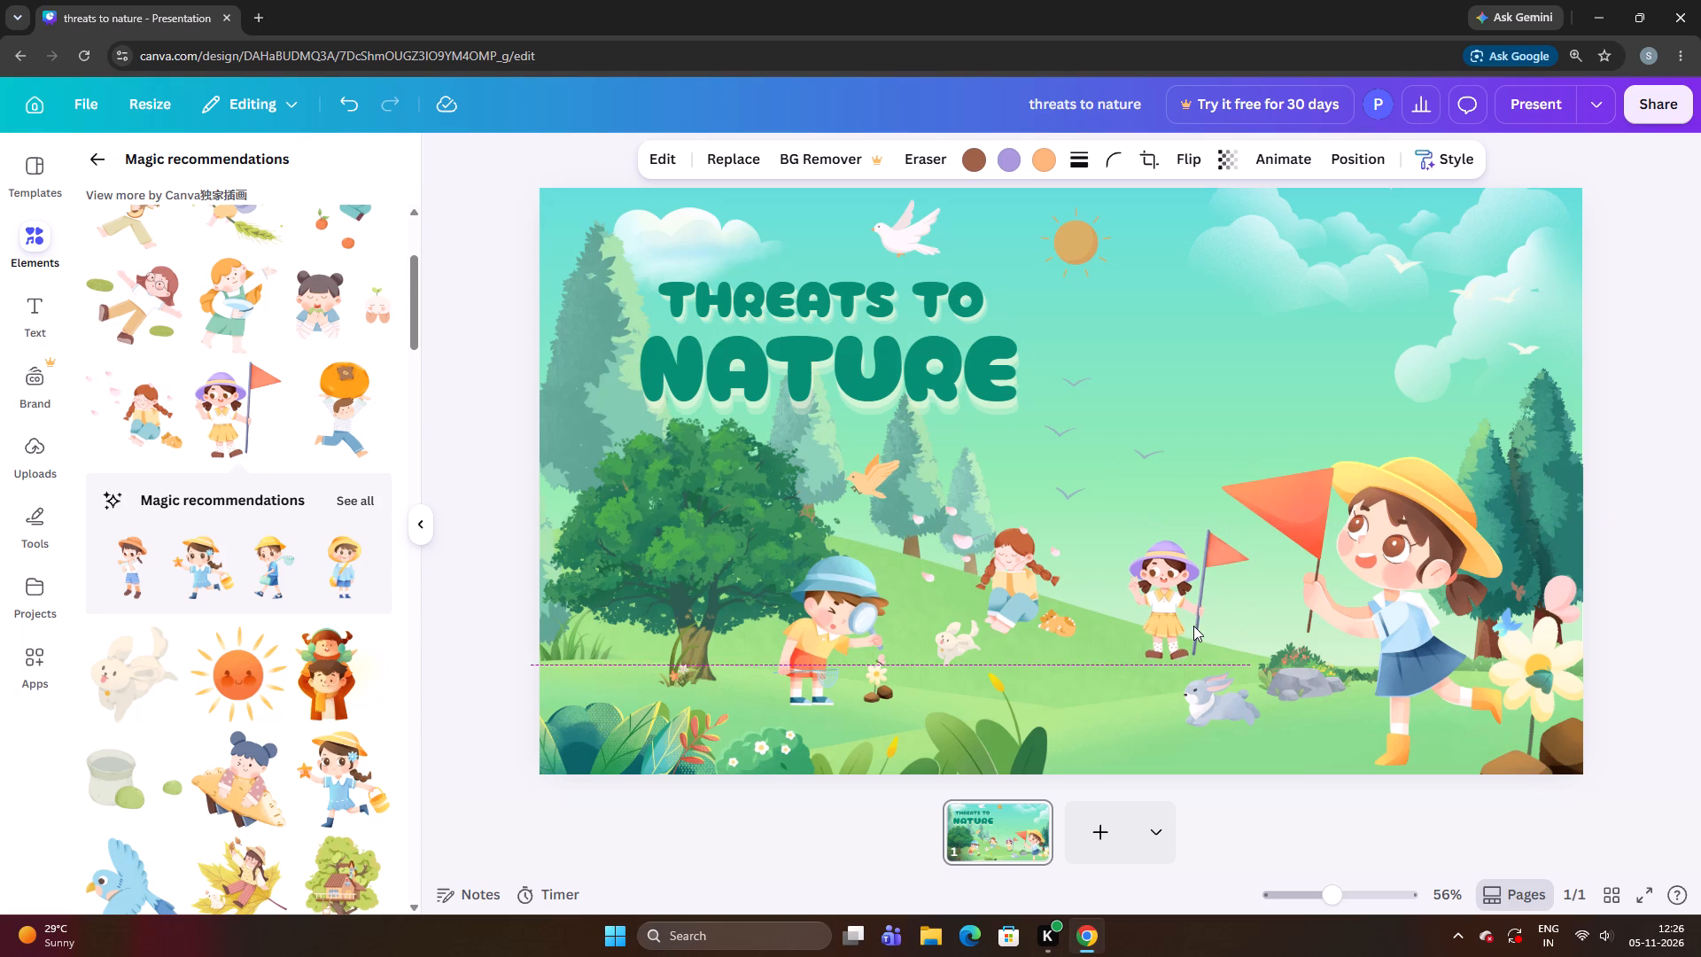
key(Up)
key(Up)
key(Up)
key(Up)
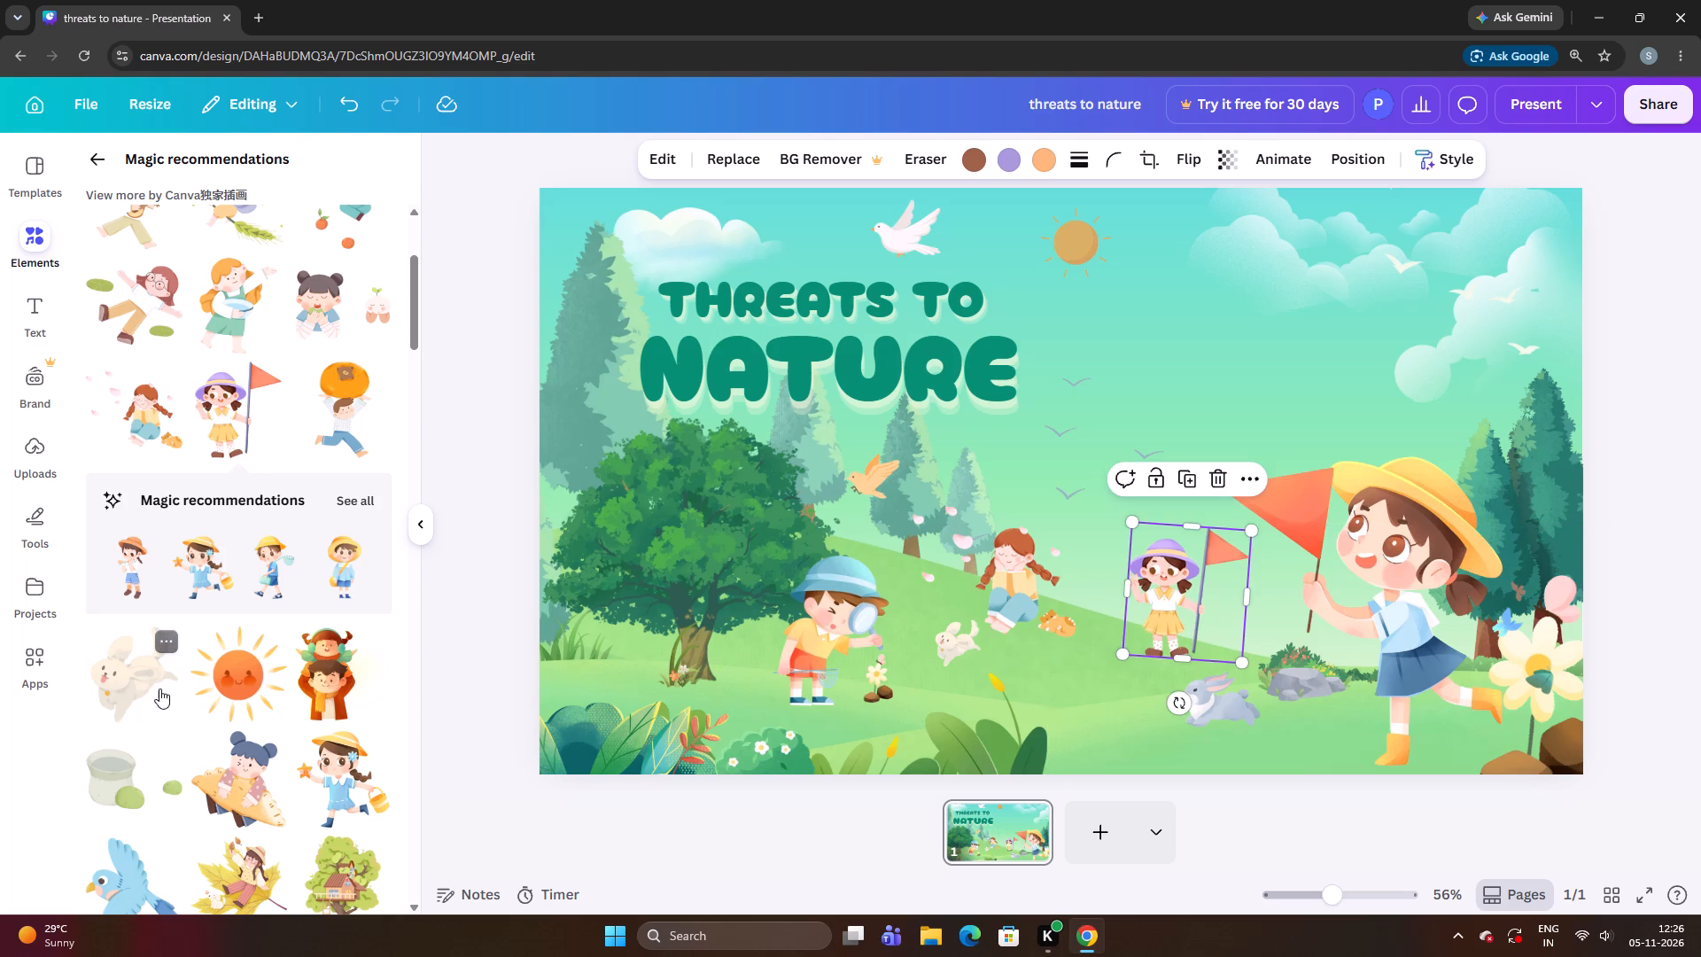
Add the blue flying bird illustration from the recommendations and shift it right, away from the tree and boy.
scroll(441, 609, down, 4)
scroll(294, 661, down, 4)
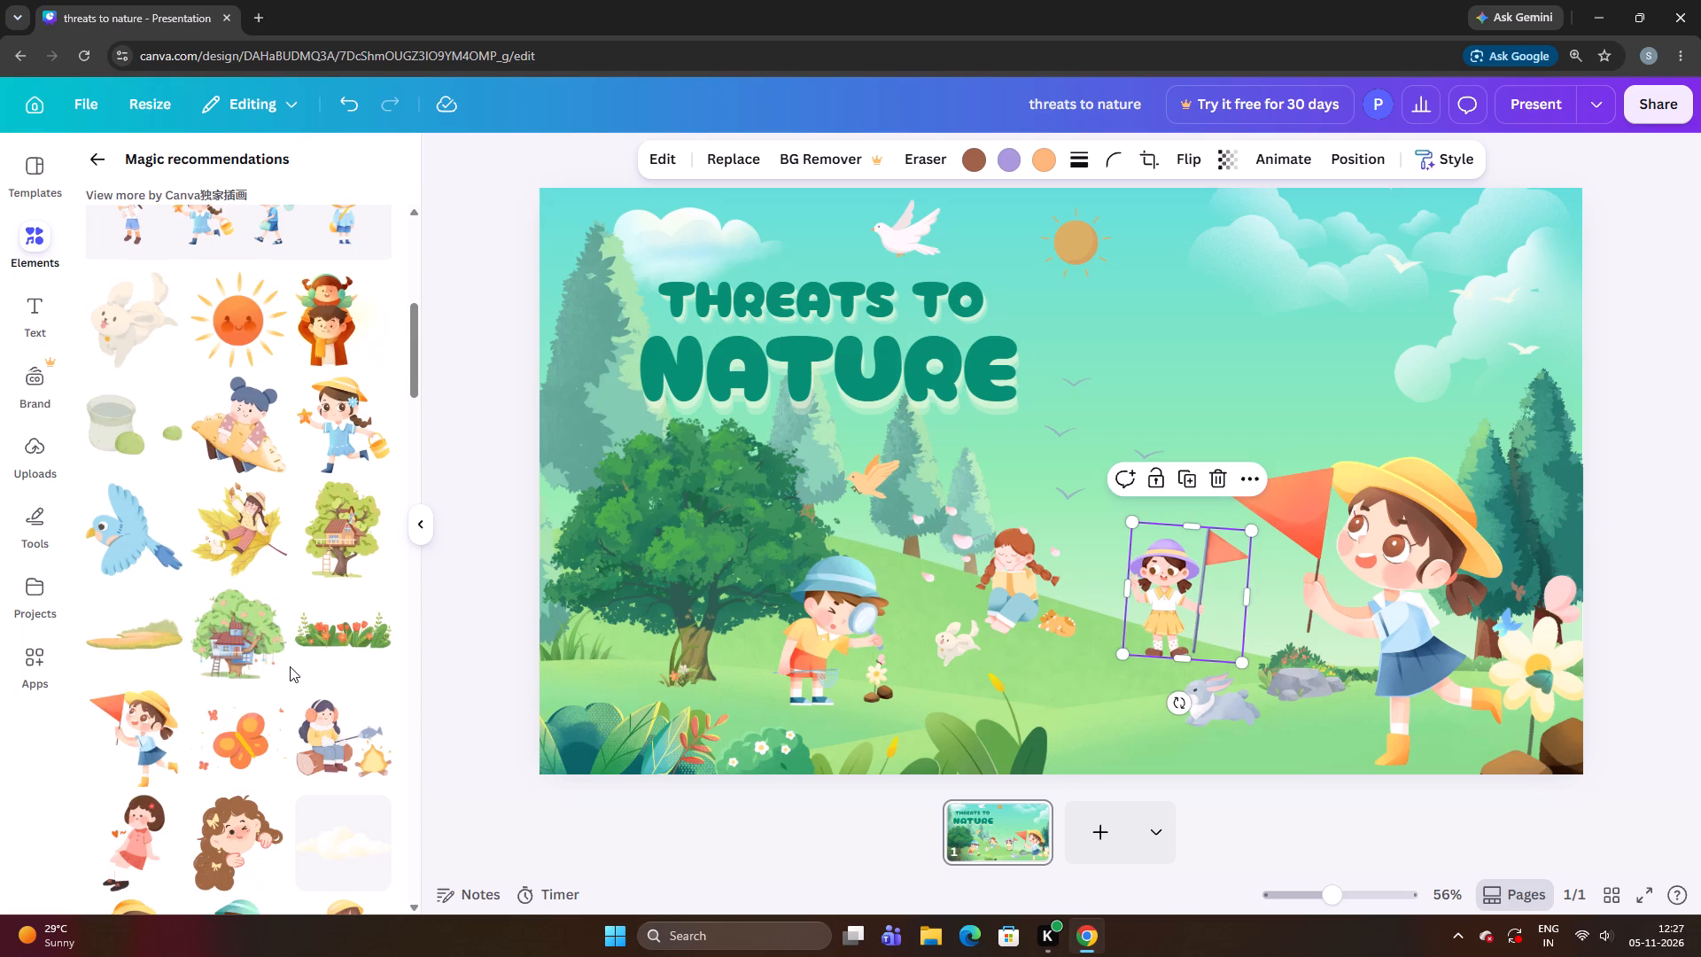
click(137, 551)
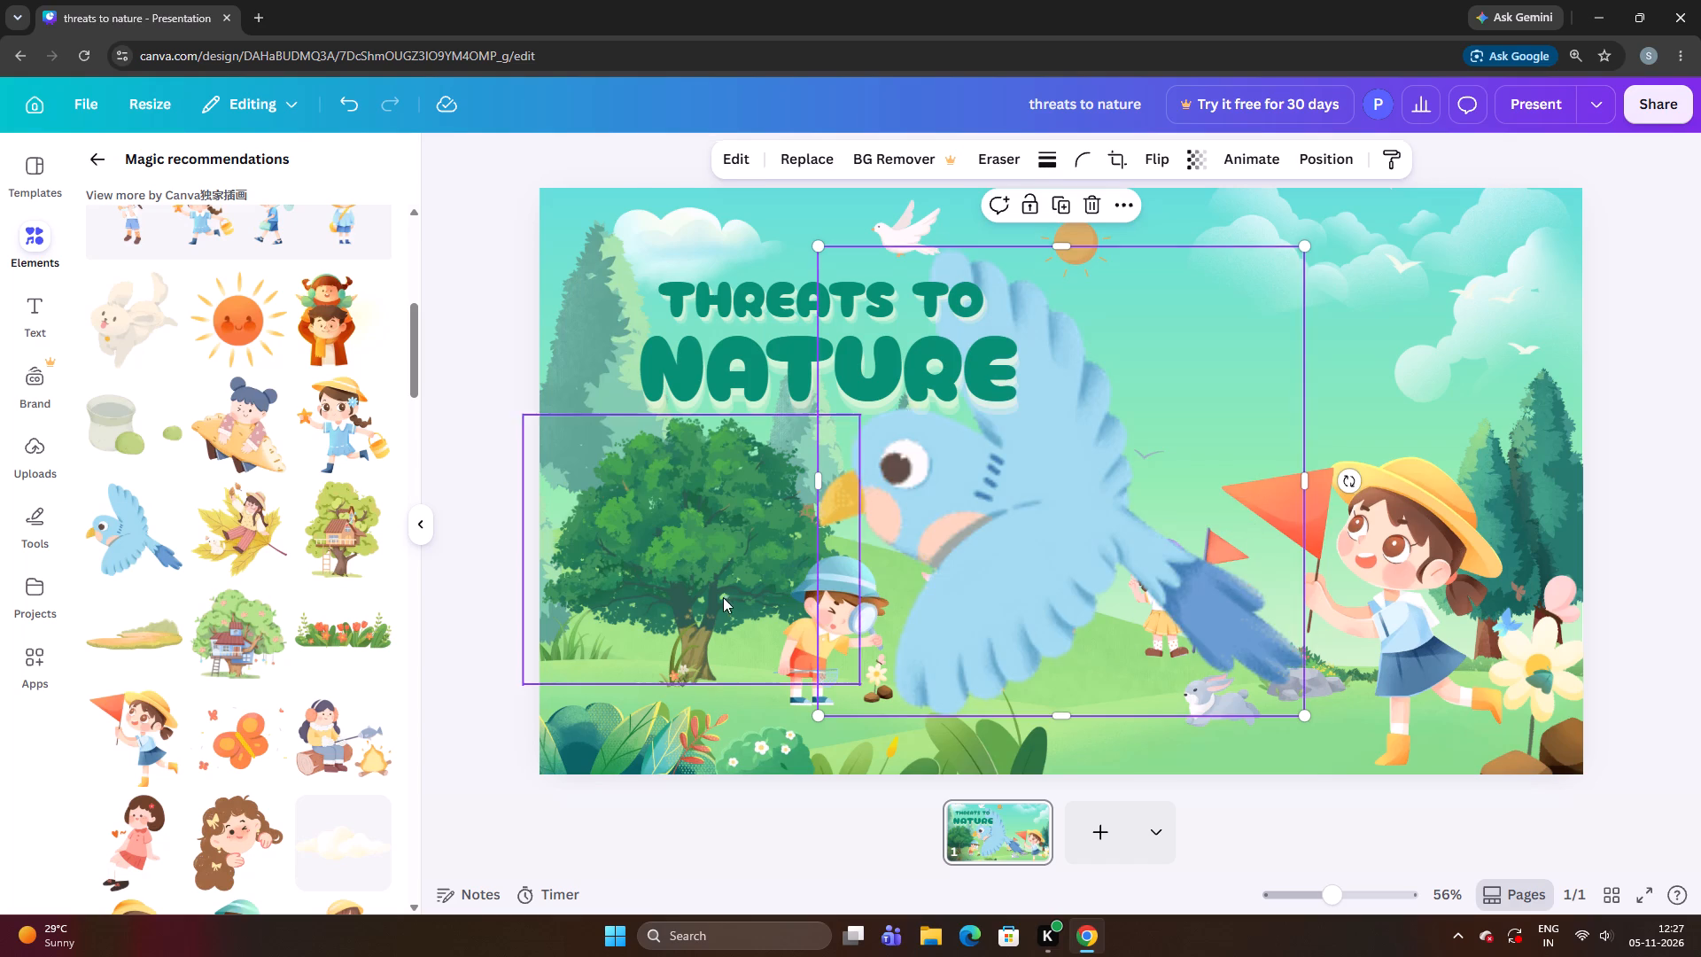
drag(976, 655, 1126, 606)
drag(1126, 606, 1135, 603)
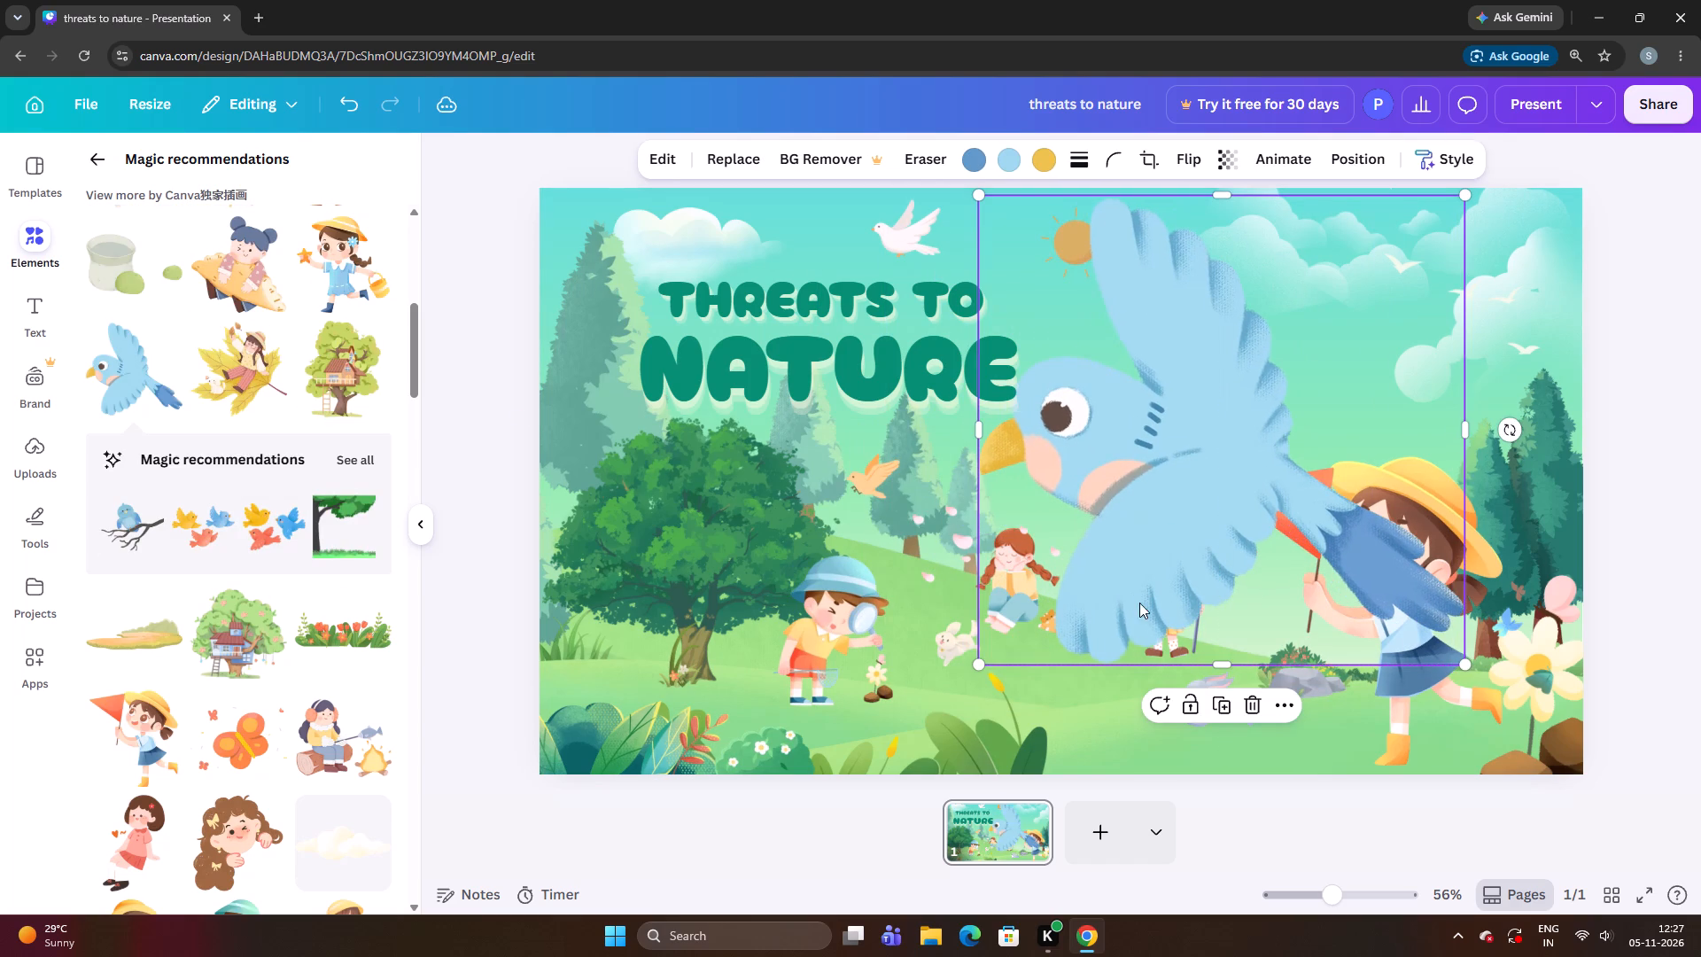
Shrink the blue bird and place it in the sky right of the sun, above the large girl's flag.
drag(1462, 665, 1306, 591)
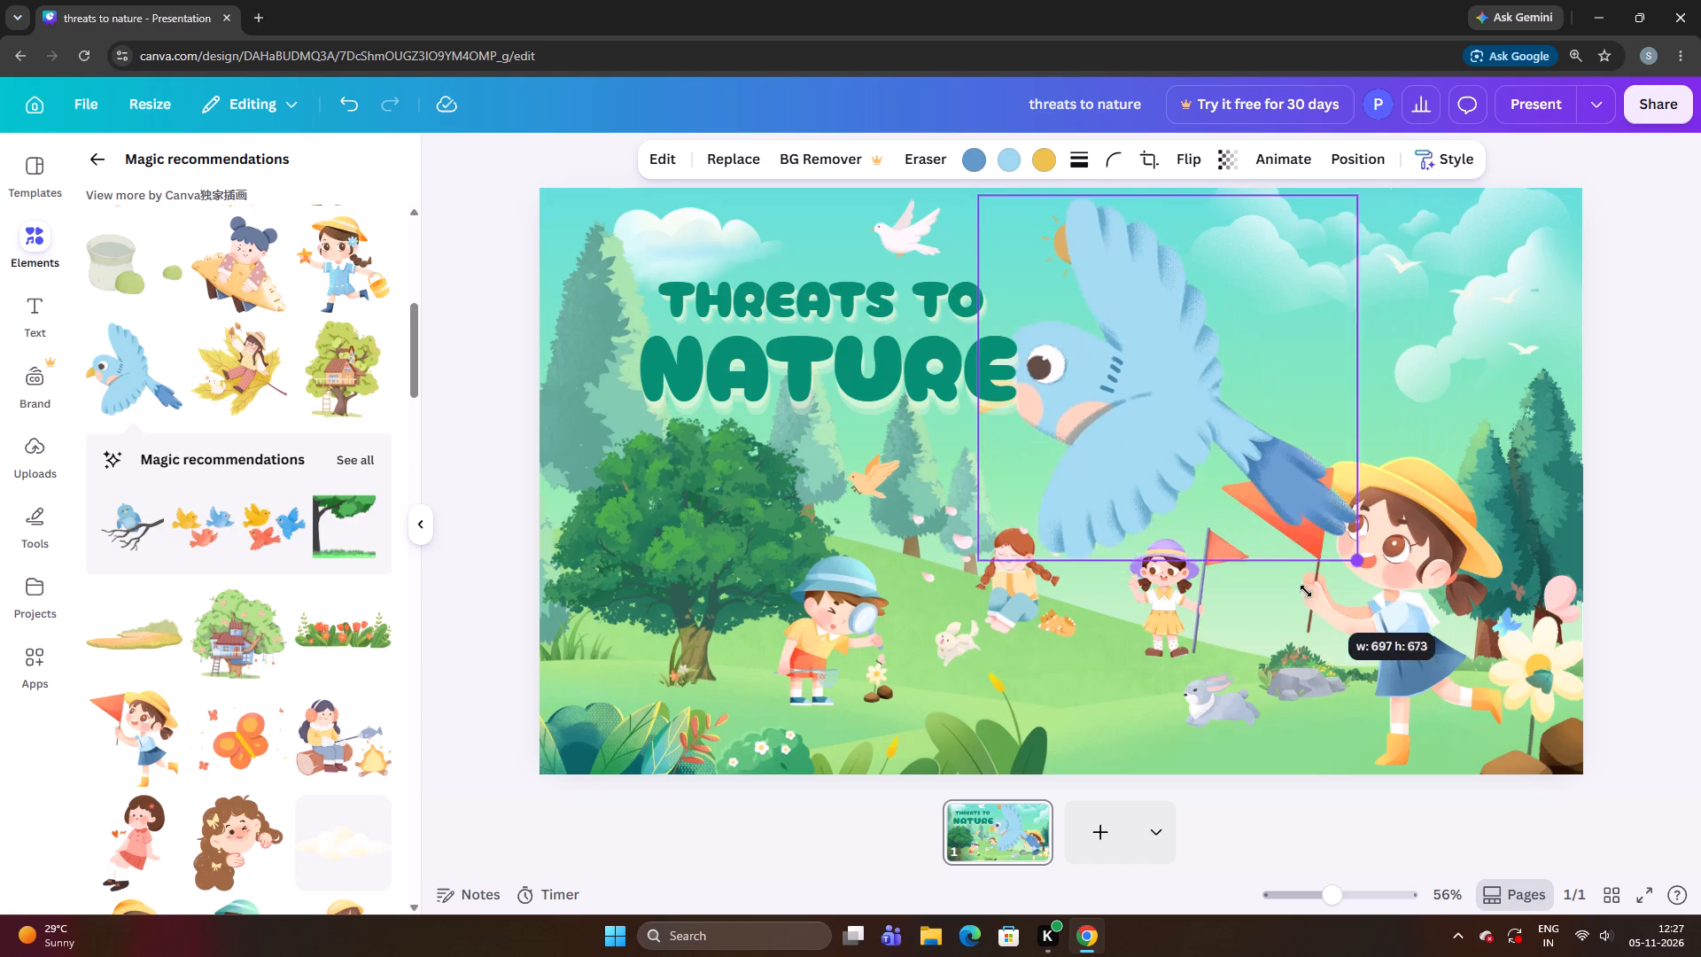
drag(1306, 591, 1277, 575)
drag(1097, 446, 1206, 436)
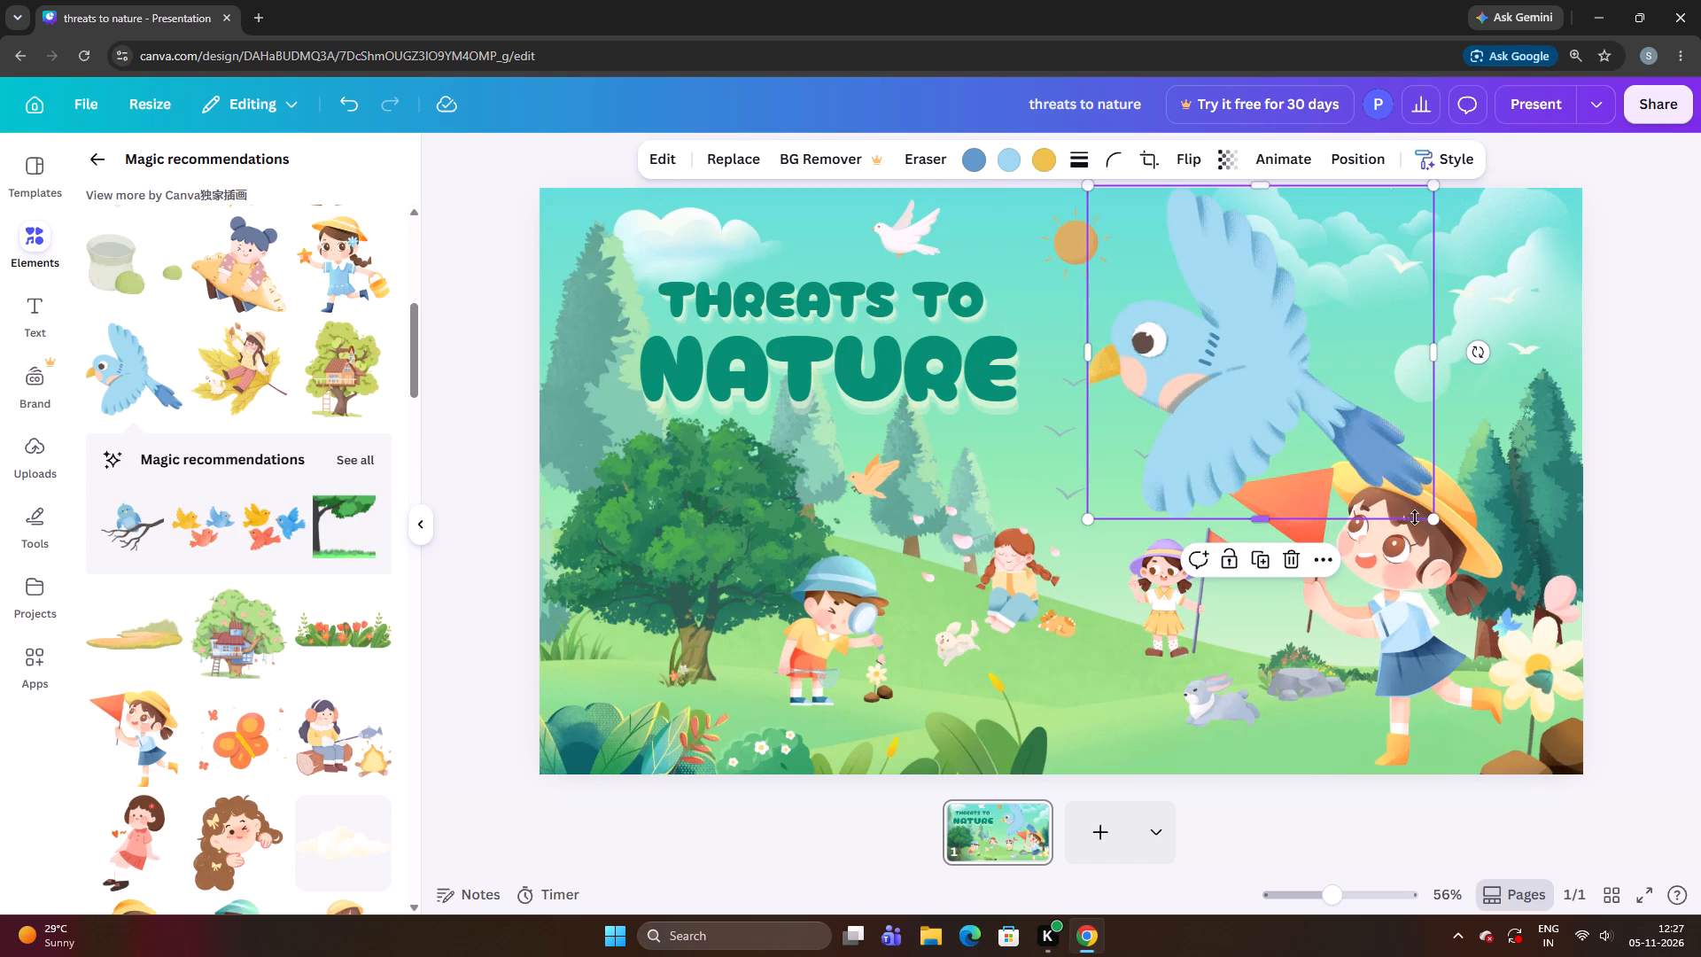
drag(1430, 523, 1348, 466)
drag(1234, 413, 1254, 416)
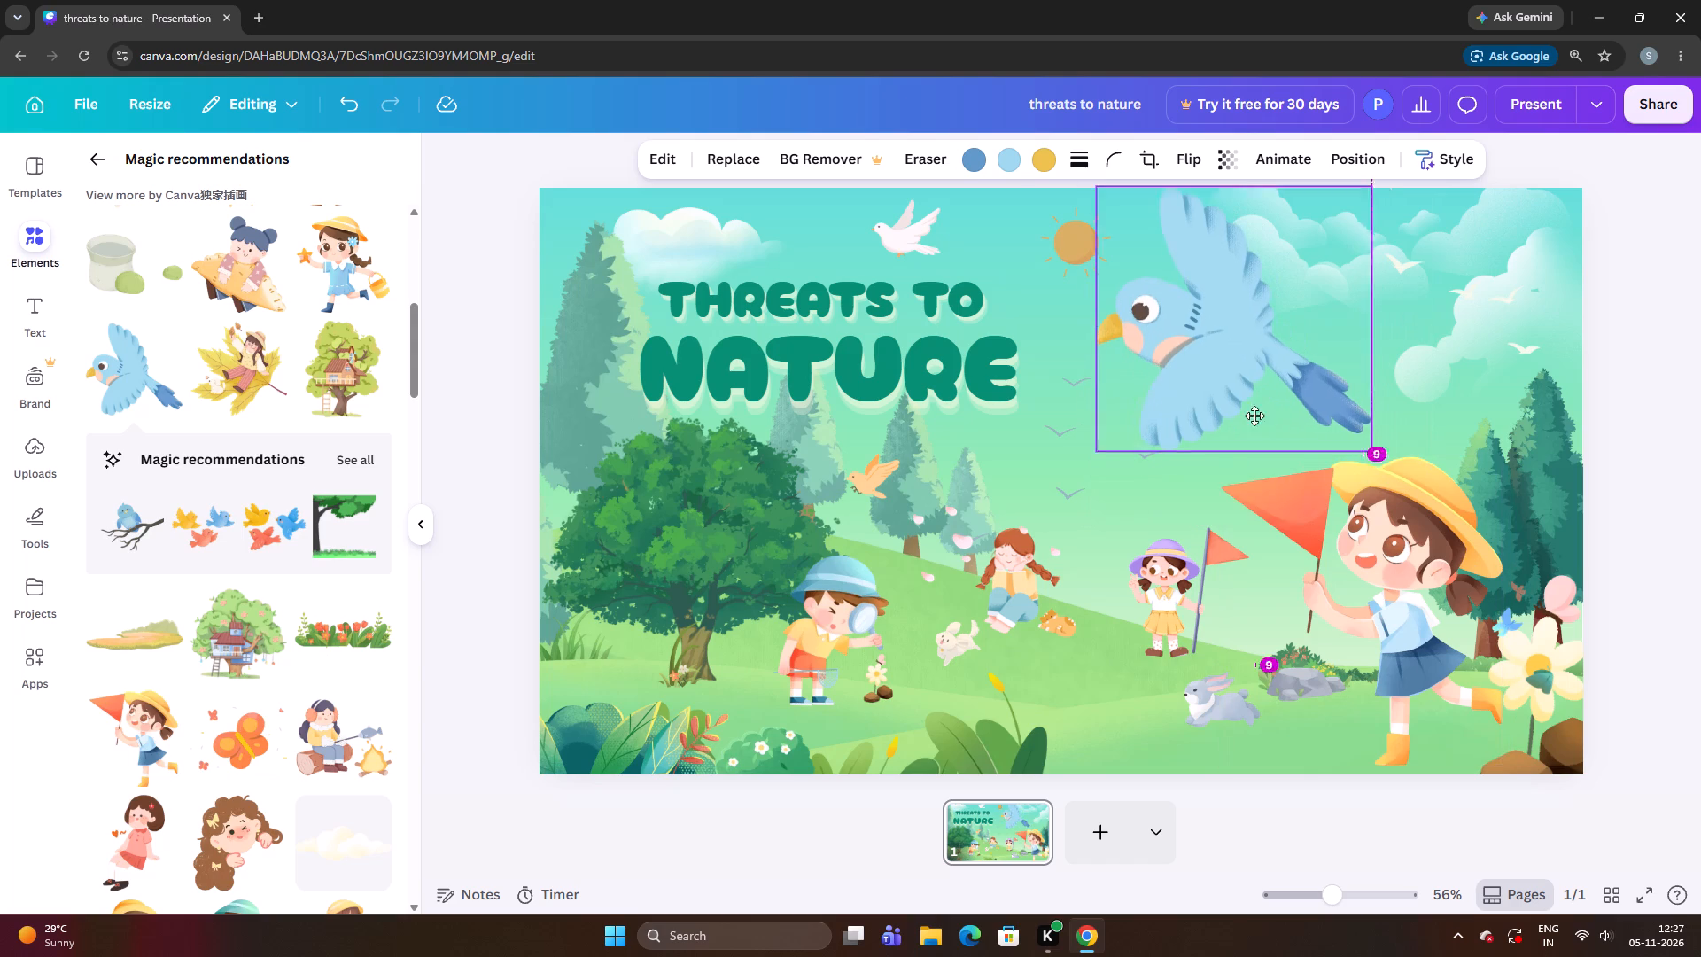
drag(1254, 416, 1278, 420)
drag(1218, 369, 1228, 373)
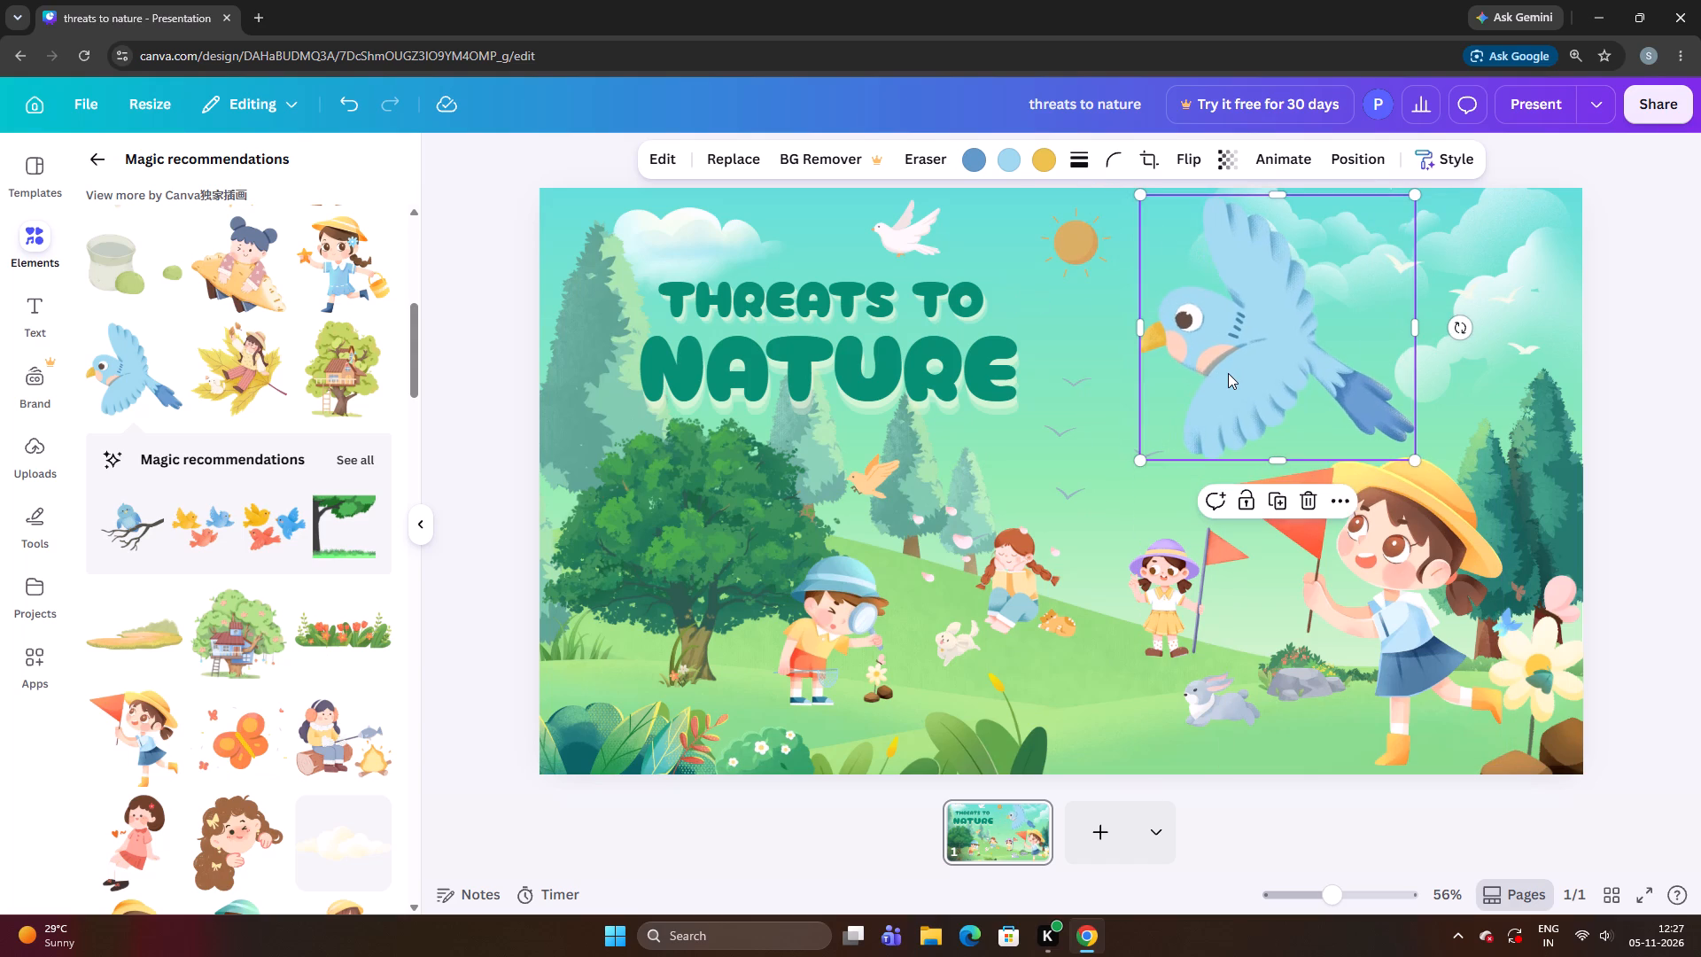
Shrink the blue bird to roughly the white dove's size and place it in the open sky between the sun and the clouds.
click(1228, 373)
drag(1420, 463, 1359, 423)
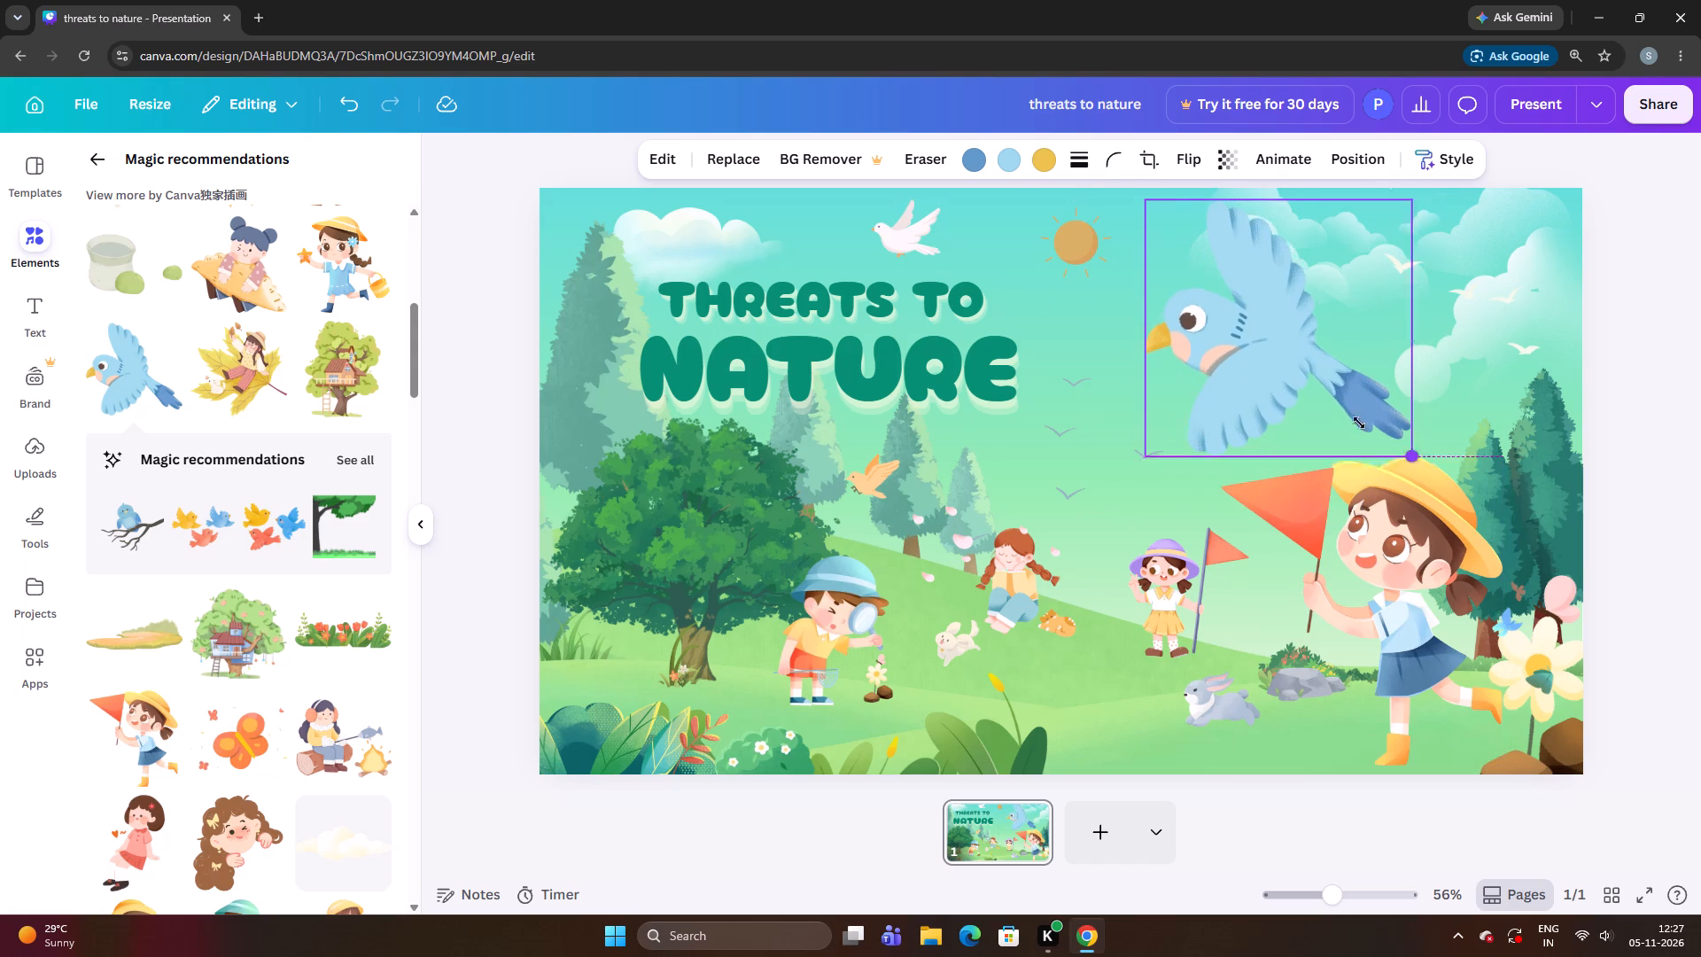
drag(1359, 423, 1255, 358)
drag(1215, 300, 1252, 348)
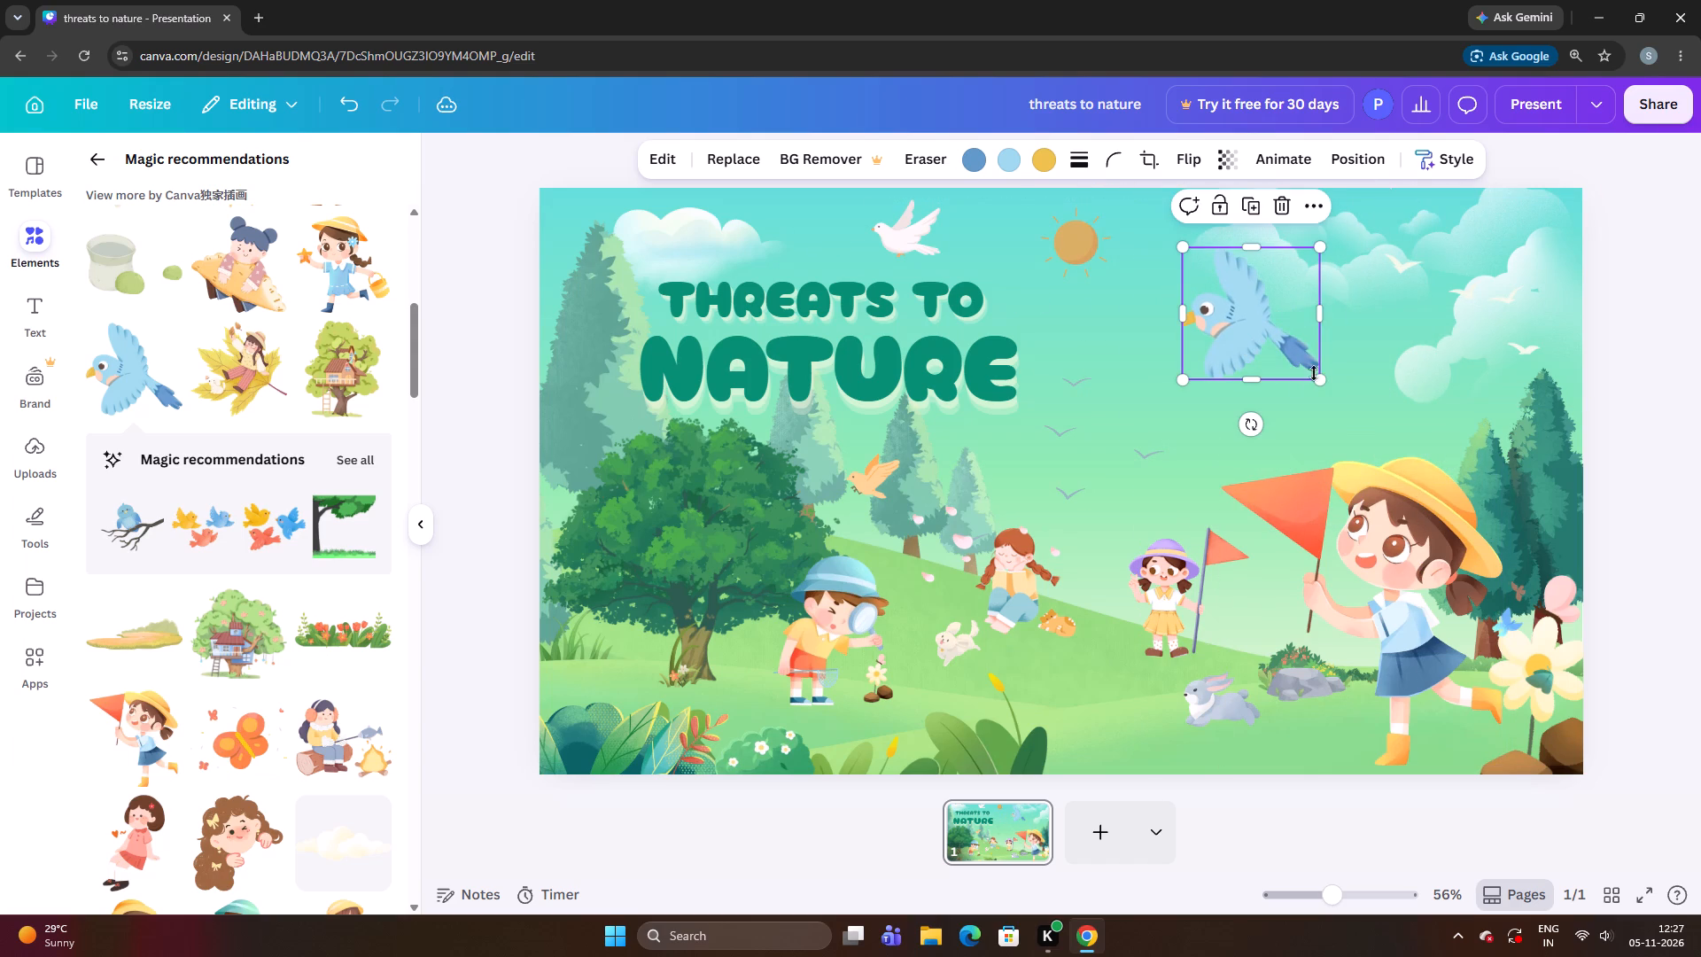
drag(1319, 375, 1270, 351)
drag(1235, 300, 1245, 340)
drag(1292, 379, 1262, 366)
drag(1237, 346, 1247, 355)
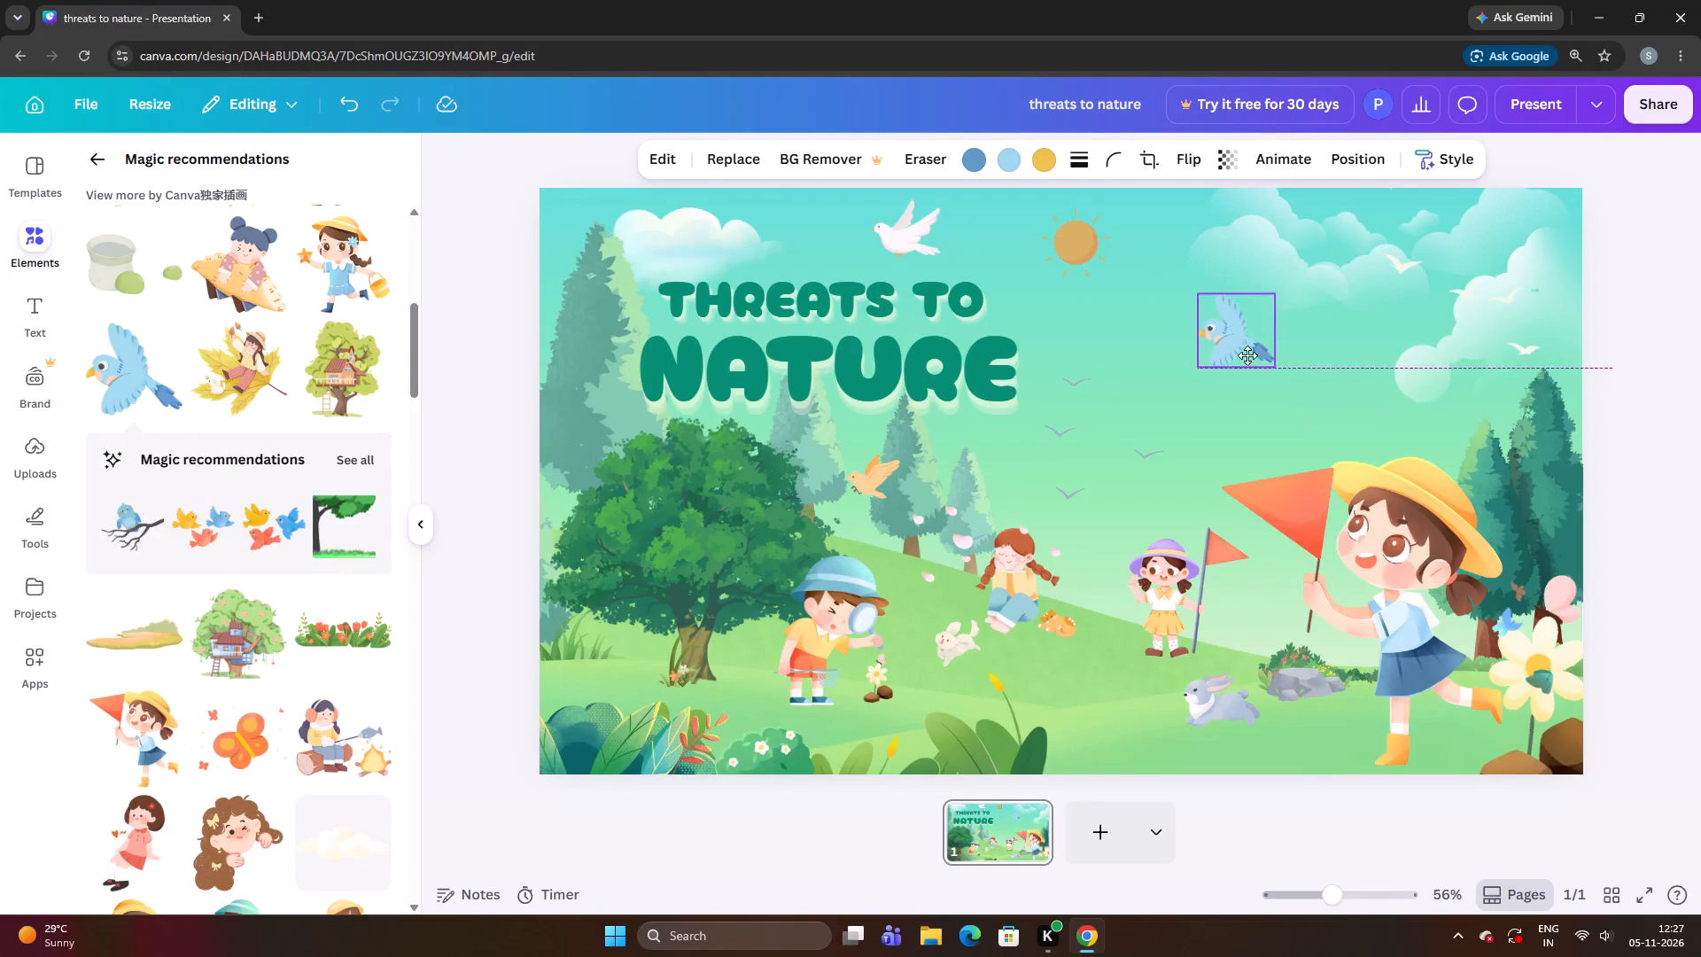
drag(1247, 355, 1248, 356)
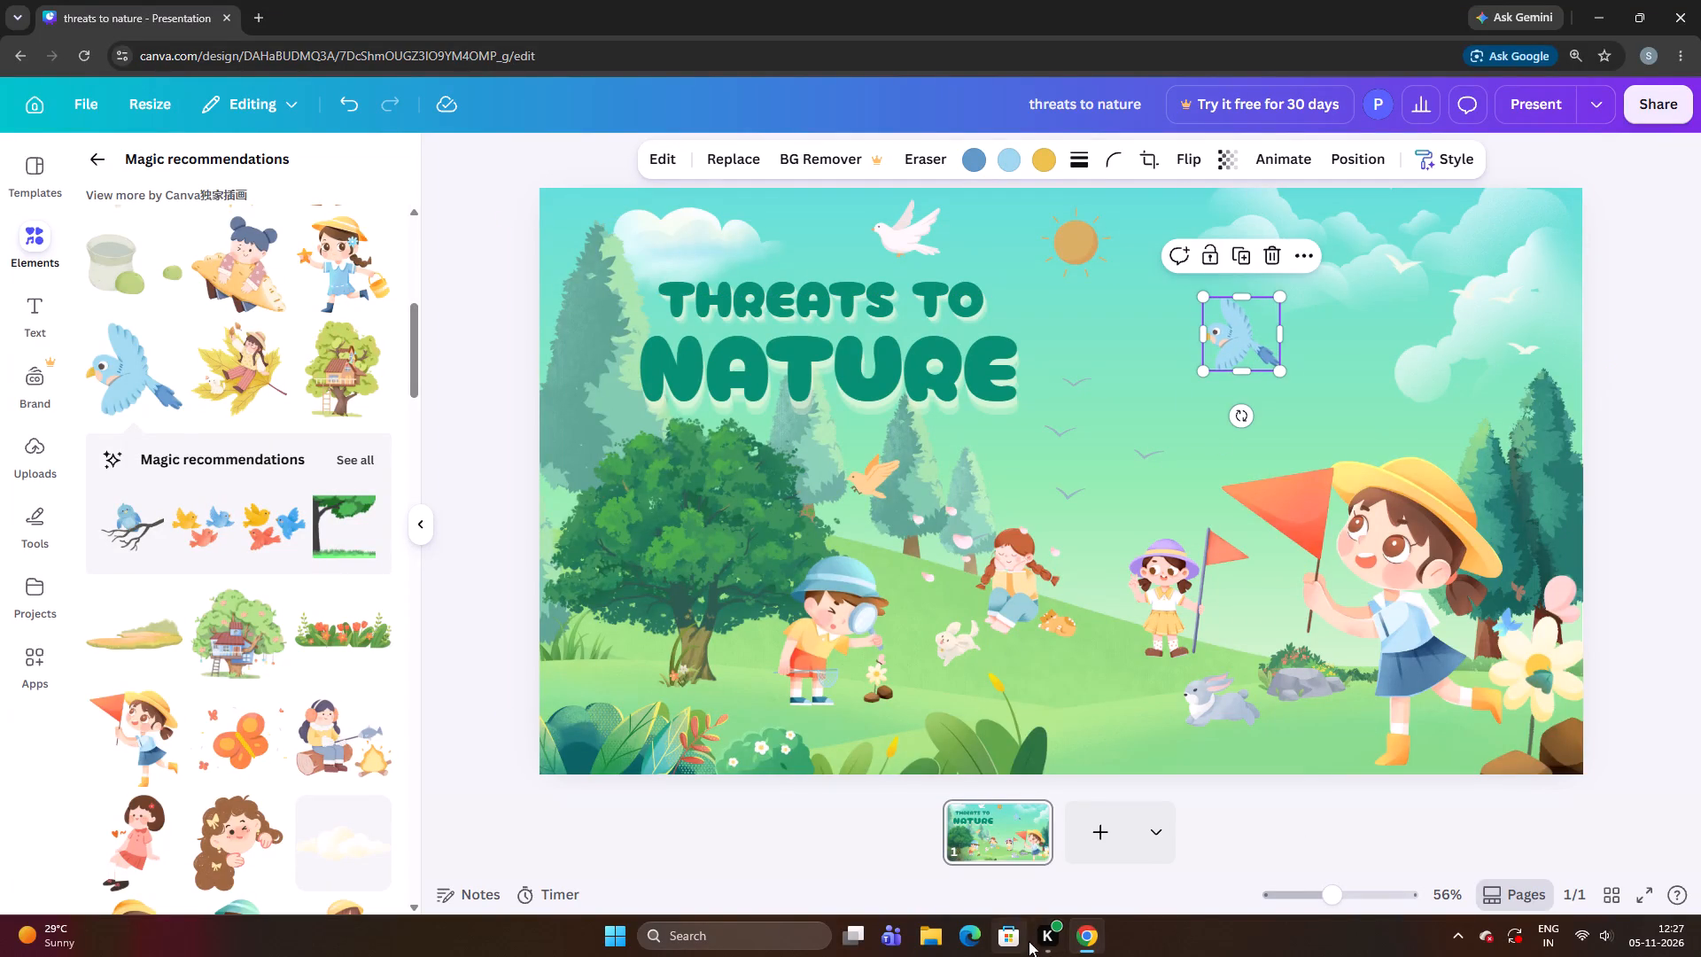